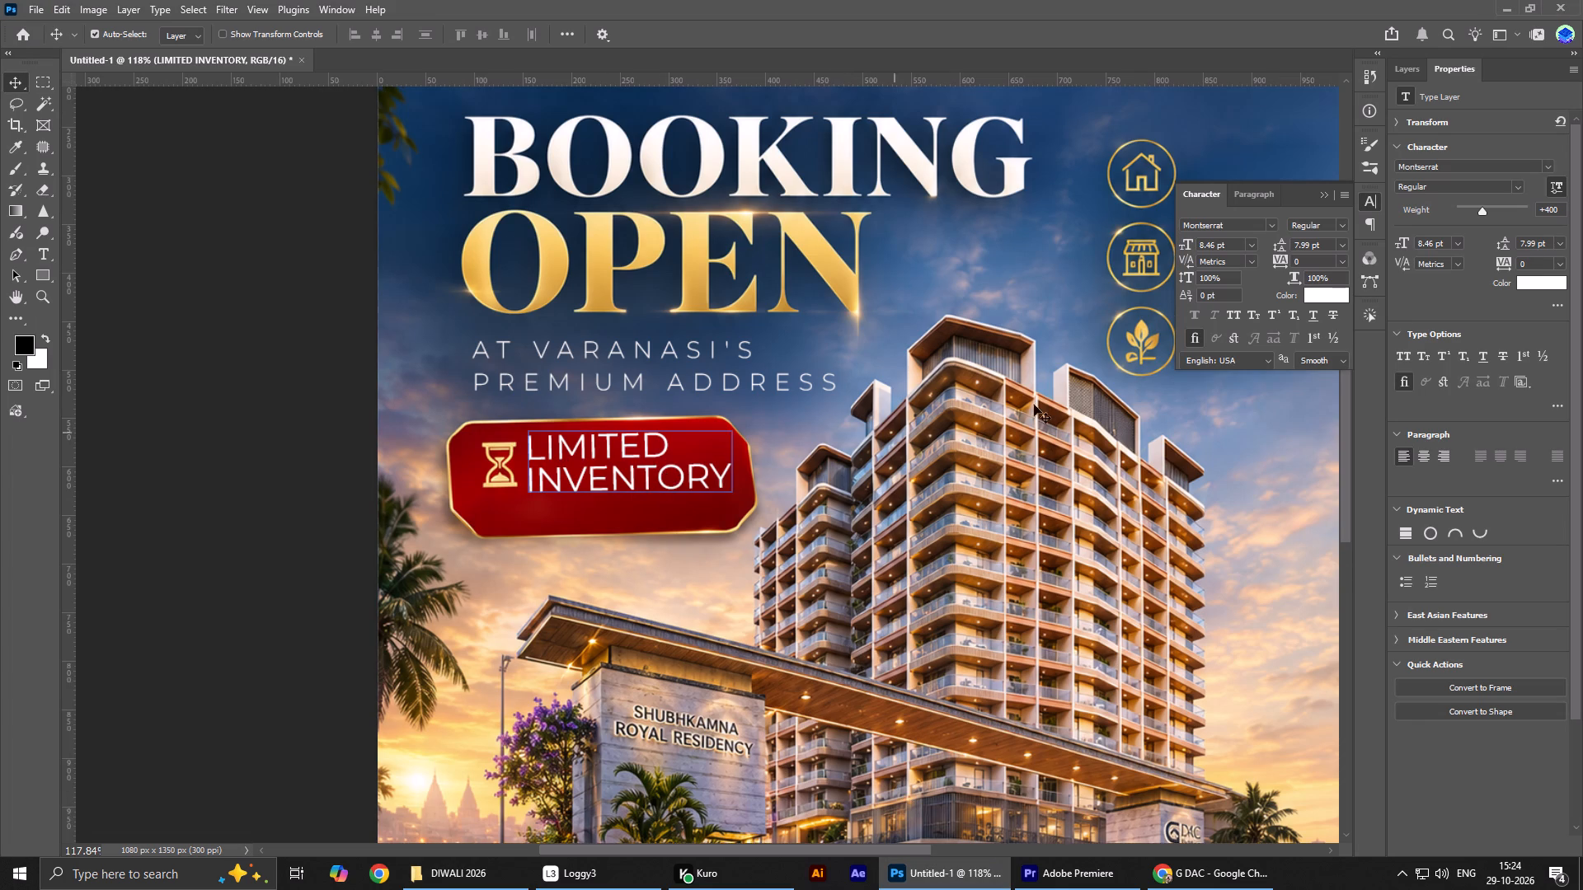
click(1343, 223)
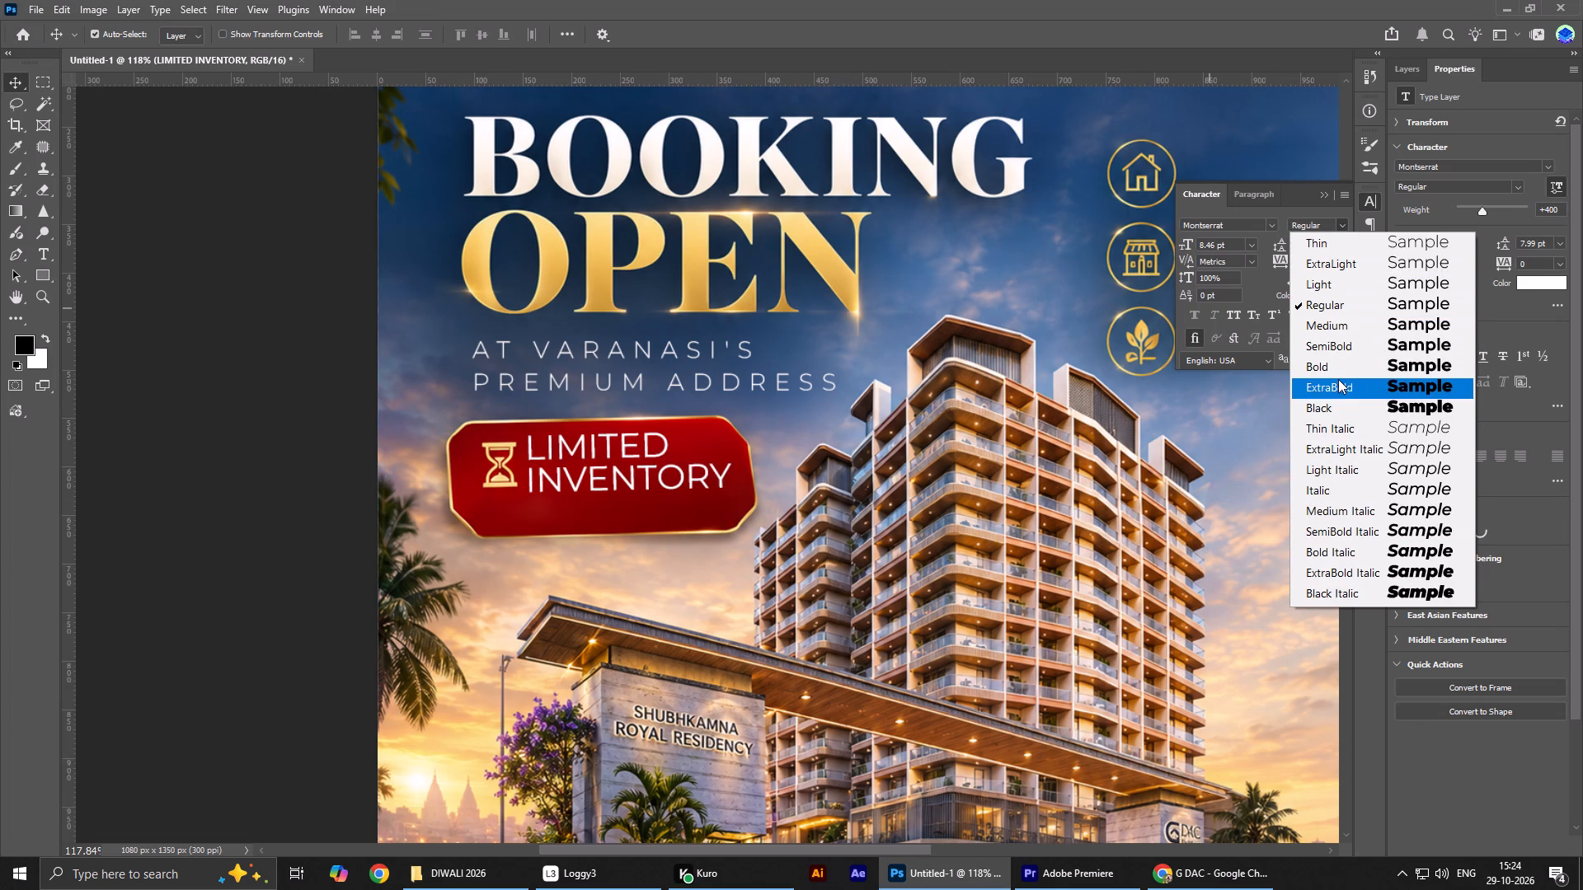
click(1338, 376)
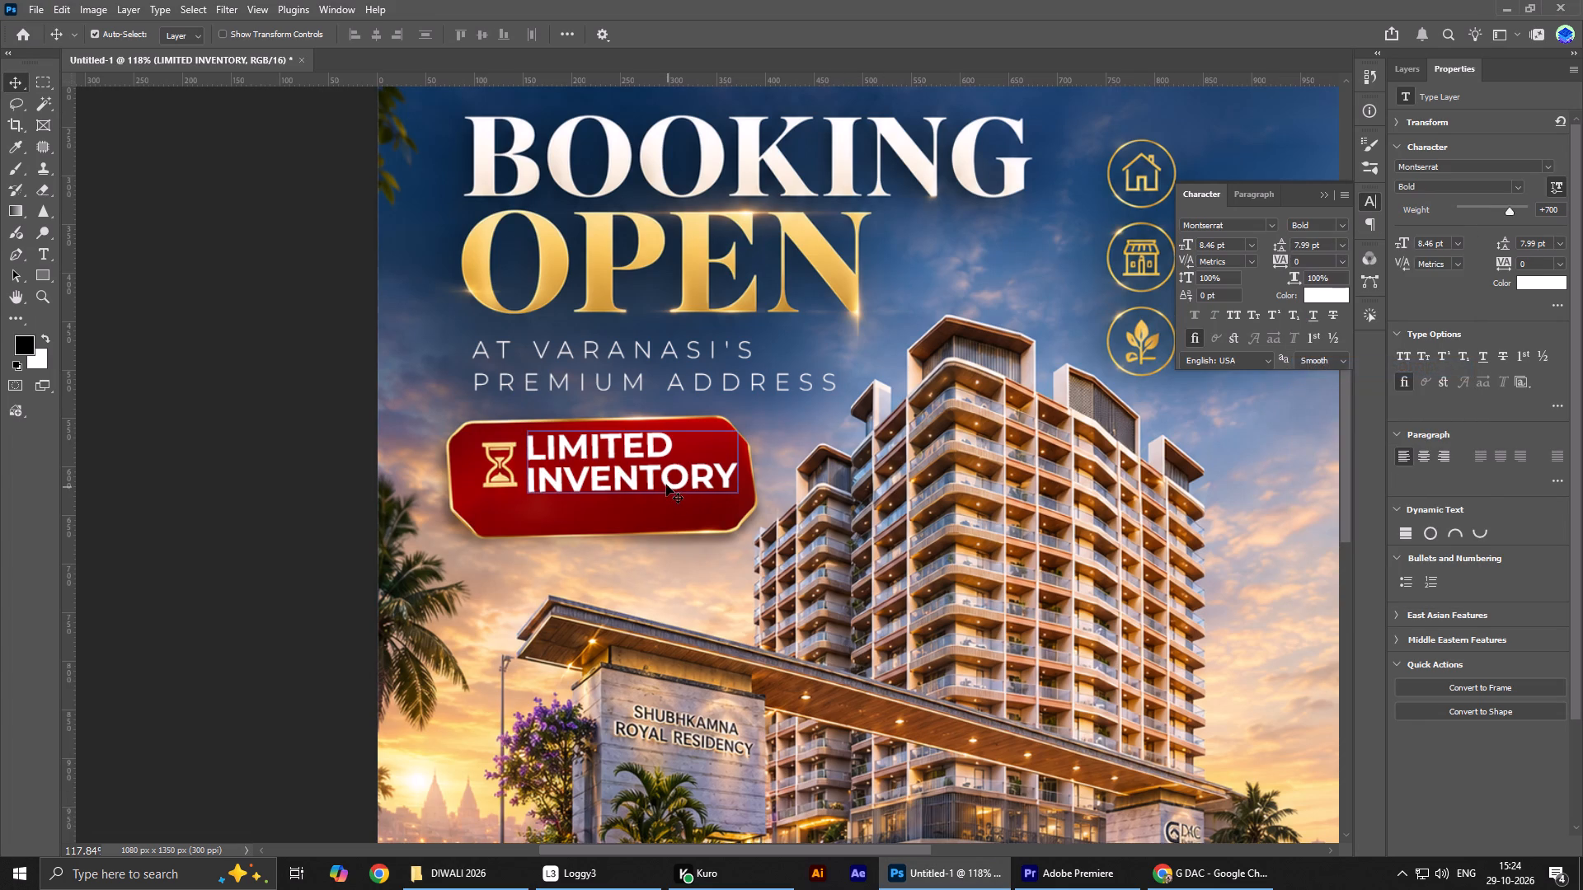
Recolour the LIMITED INVENTORY text with gold sampled from the word OPEN, lightened to cream #ffebba.
click(666, 485)
click(1330, 297)
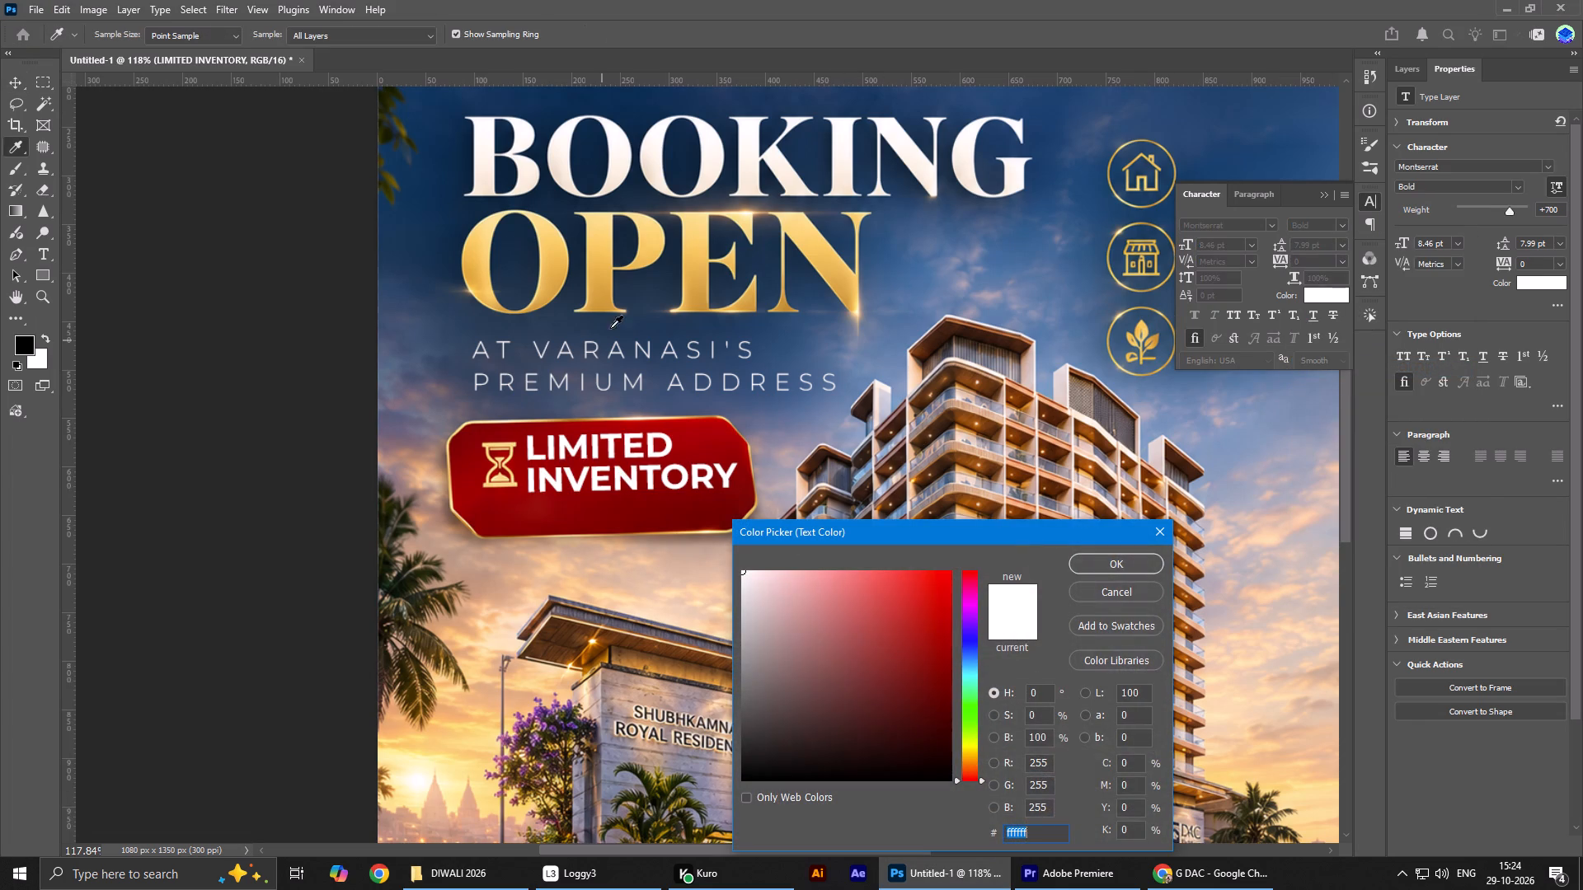
click(596, 217)
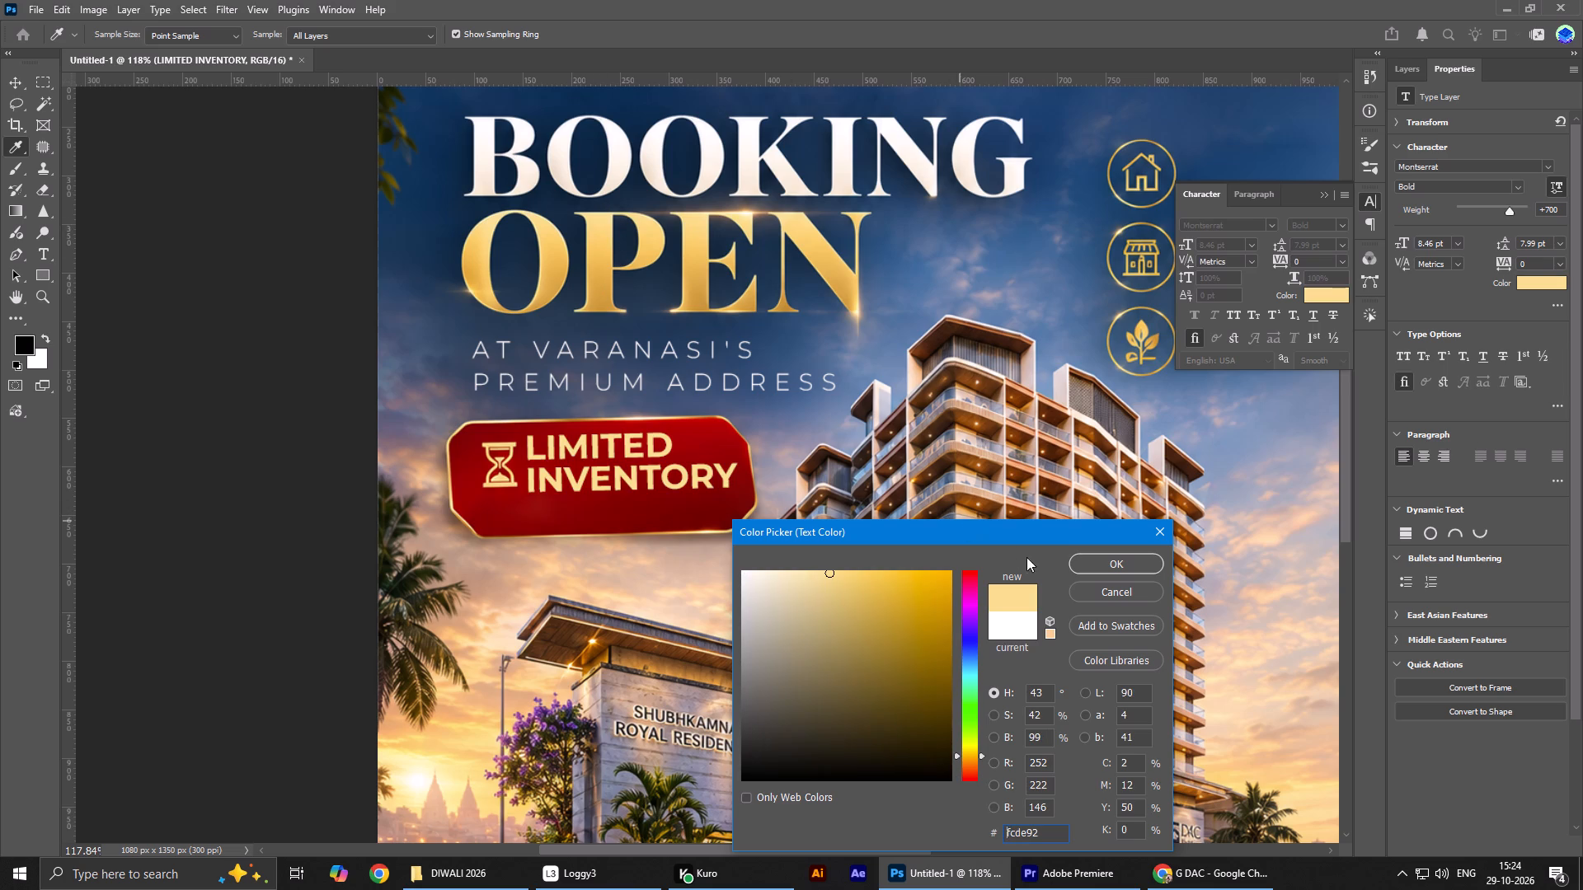
drag(837, 583, 798, 564)
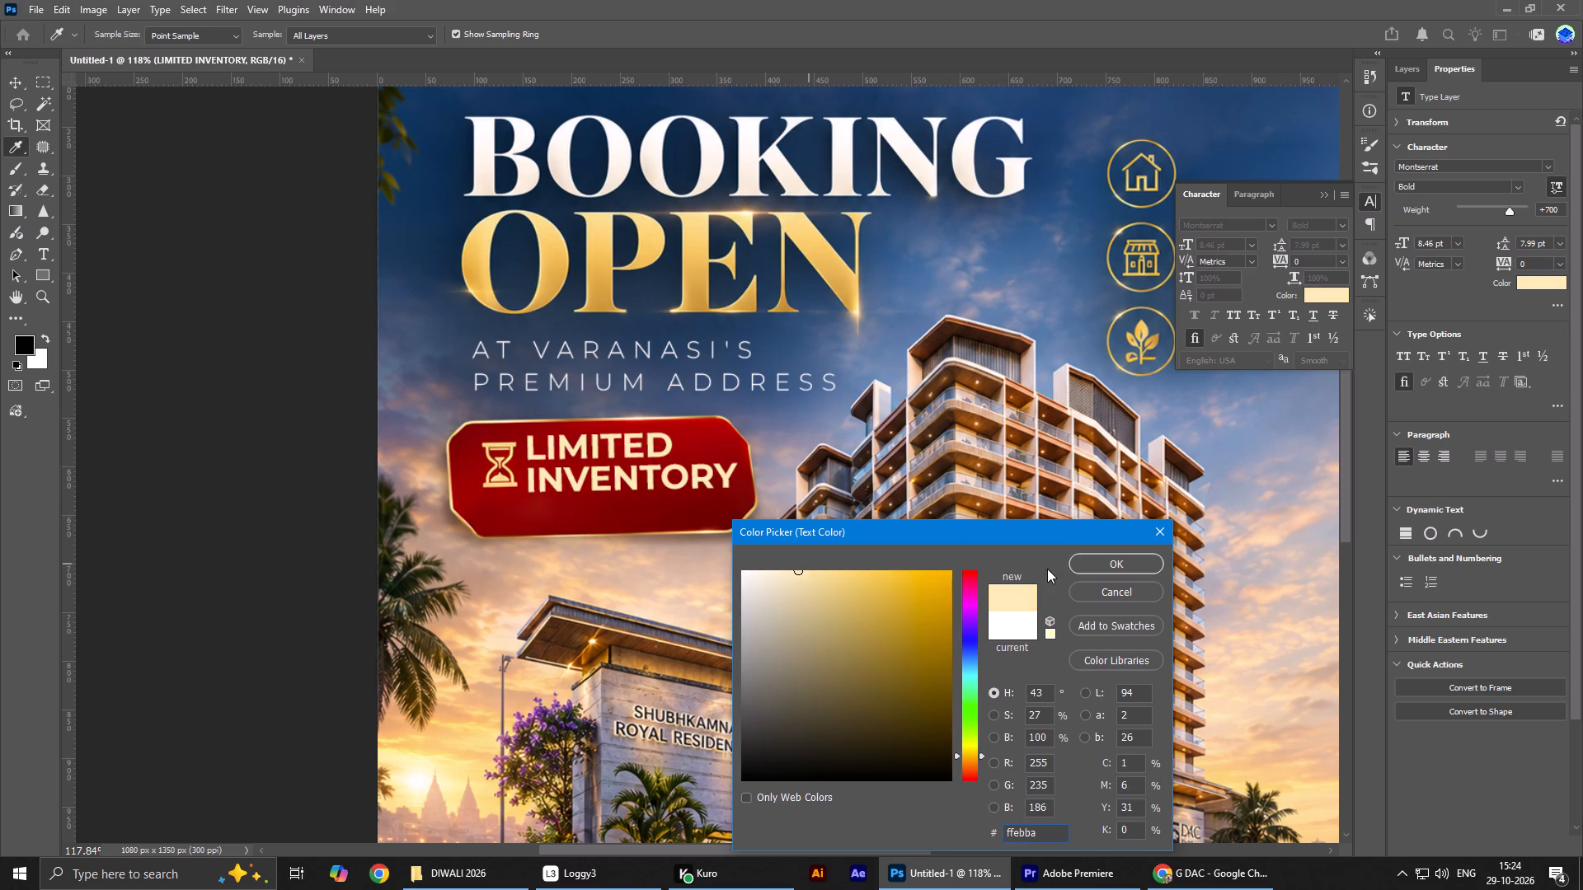
click(1085, 561)
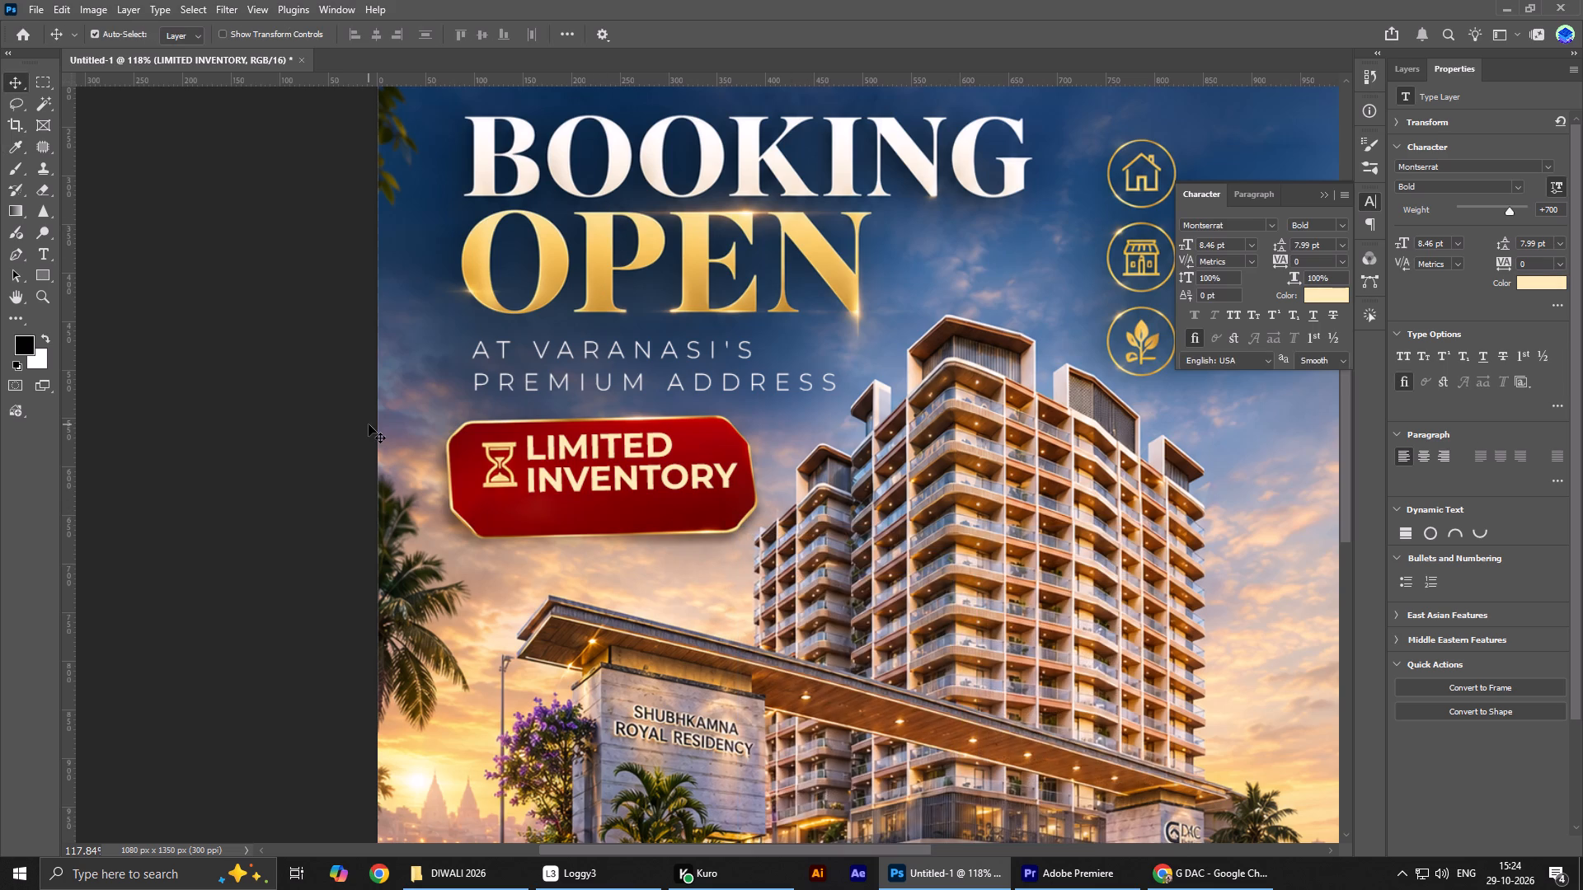
key(ctrl+0)
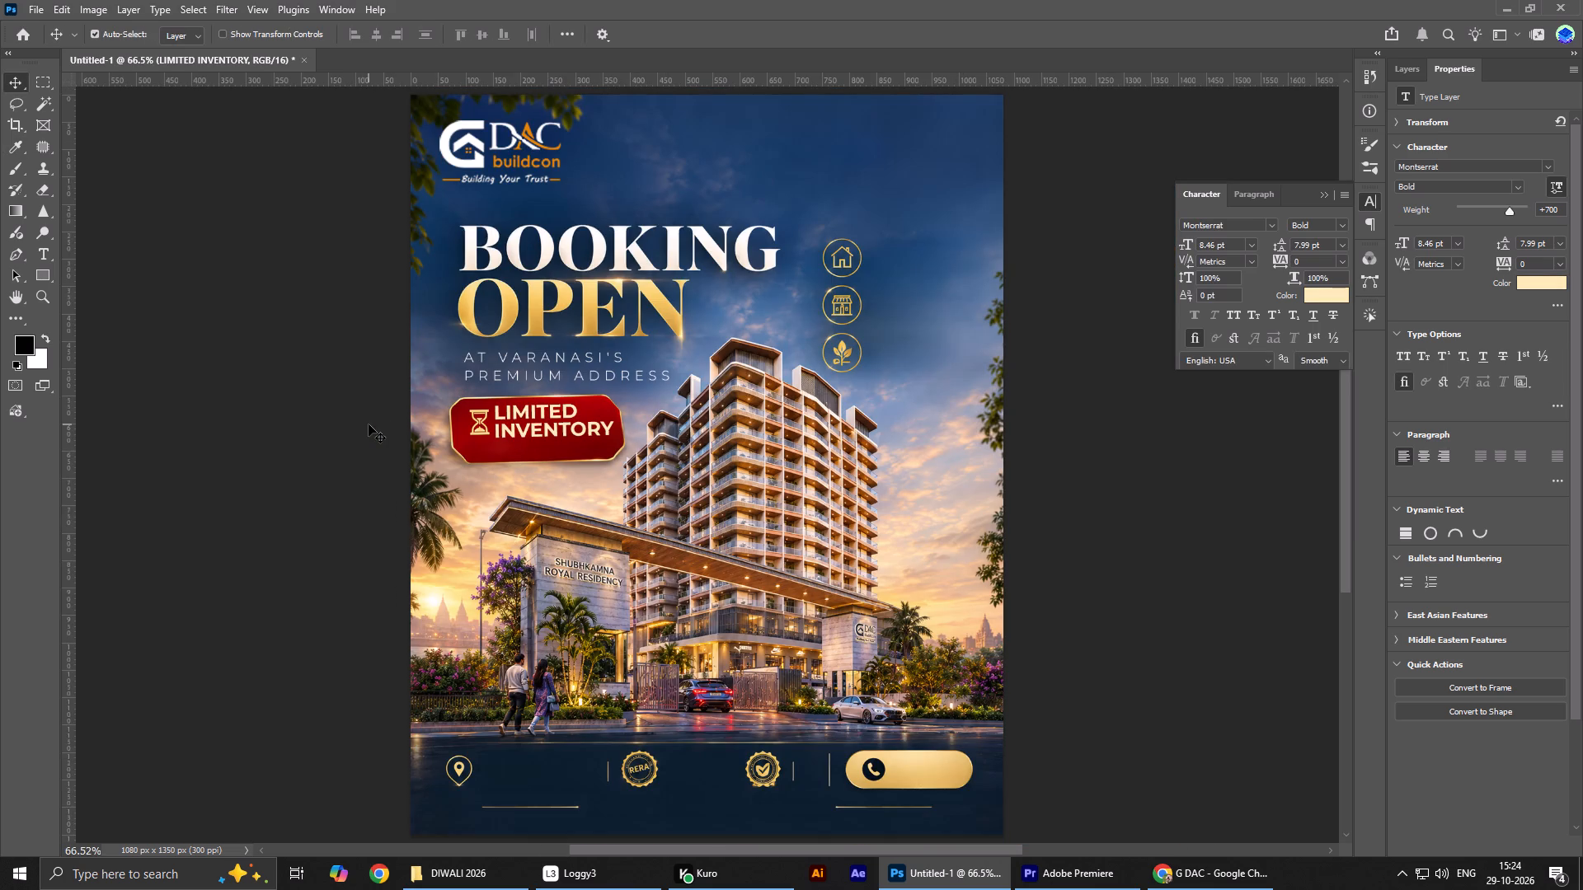
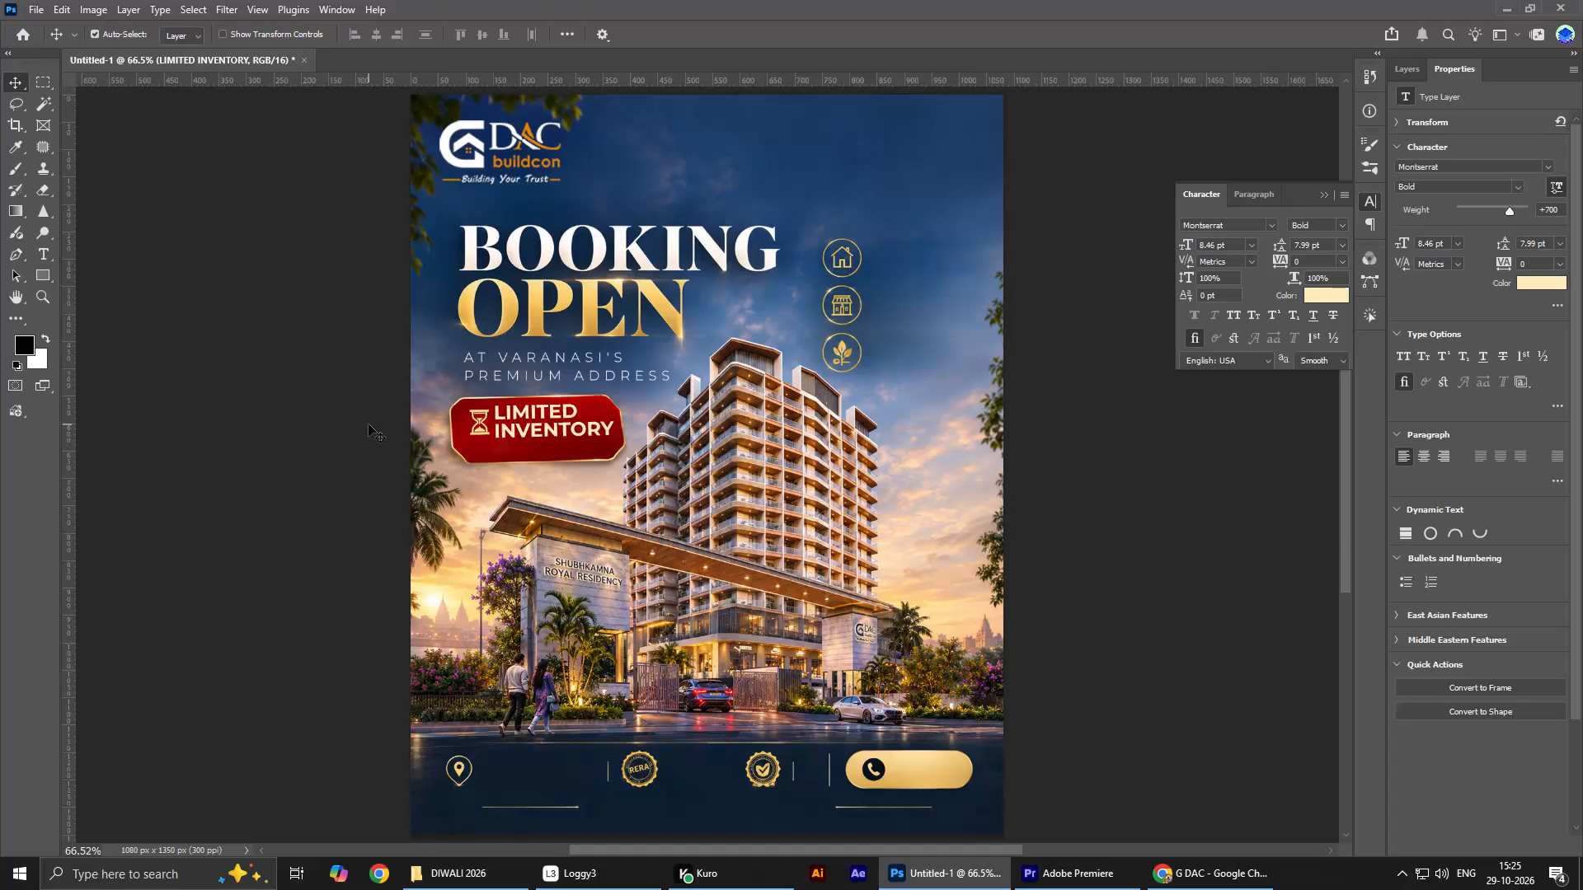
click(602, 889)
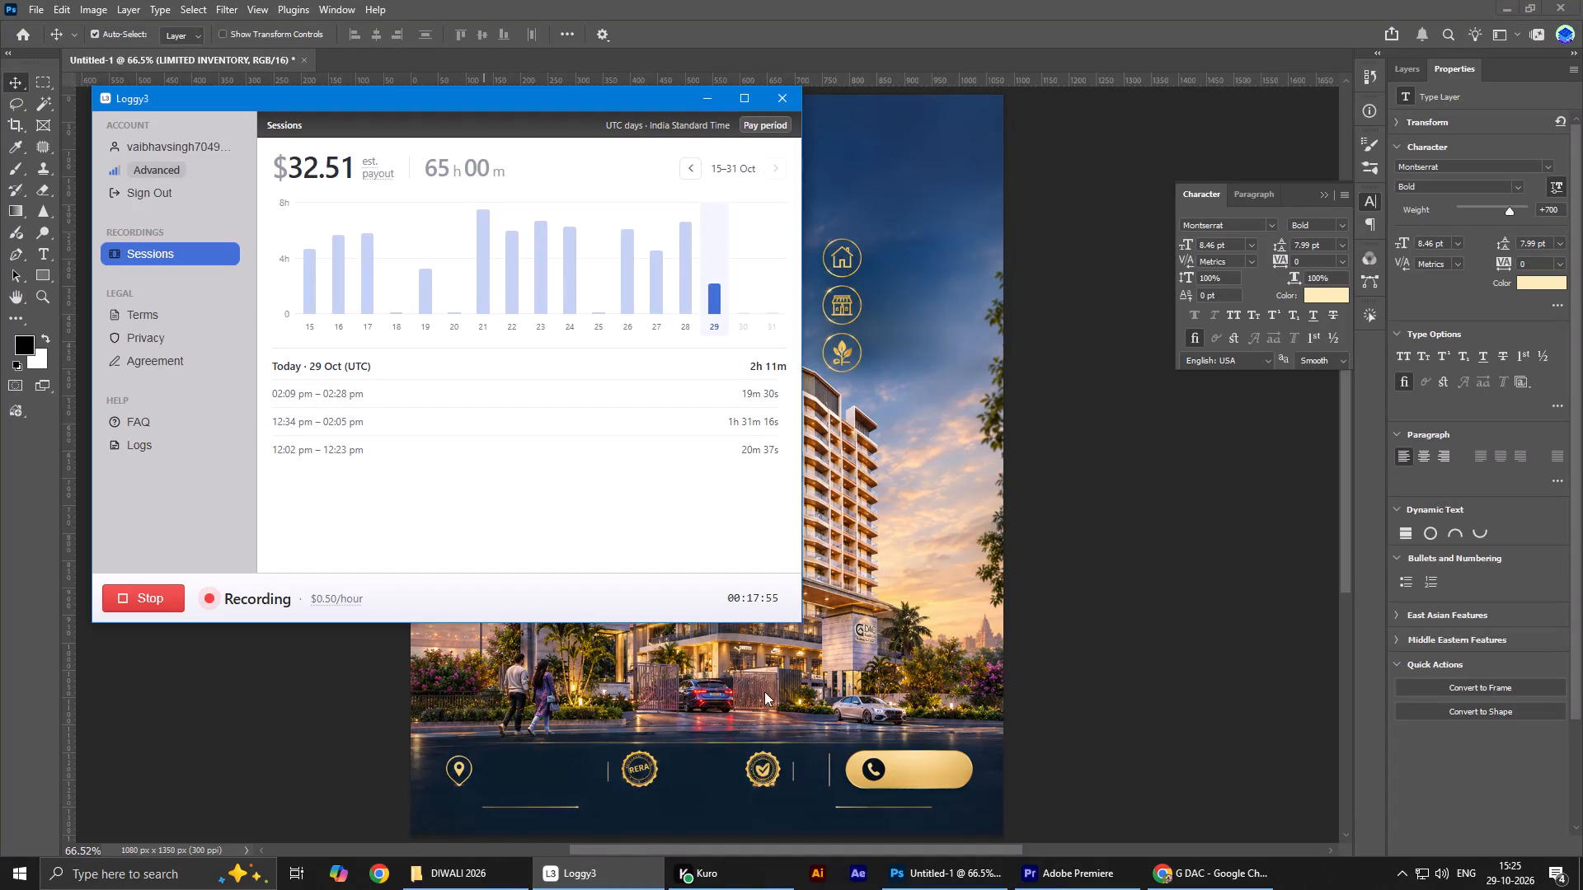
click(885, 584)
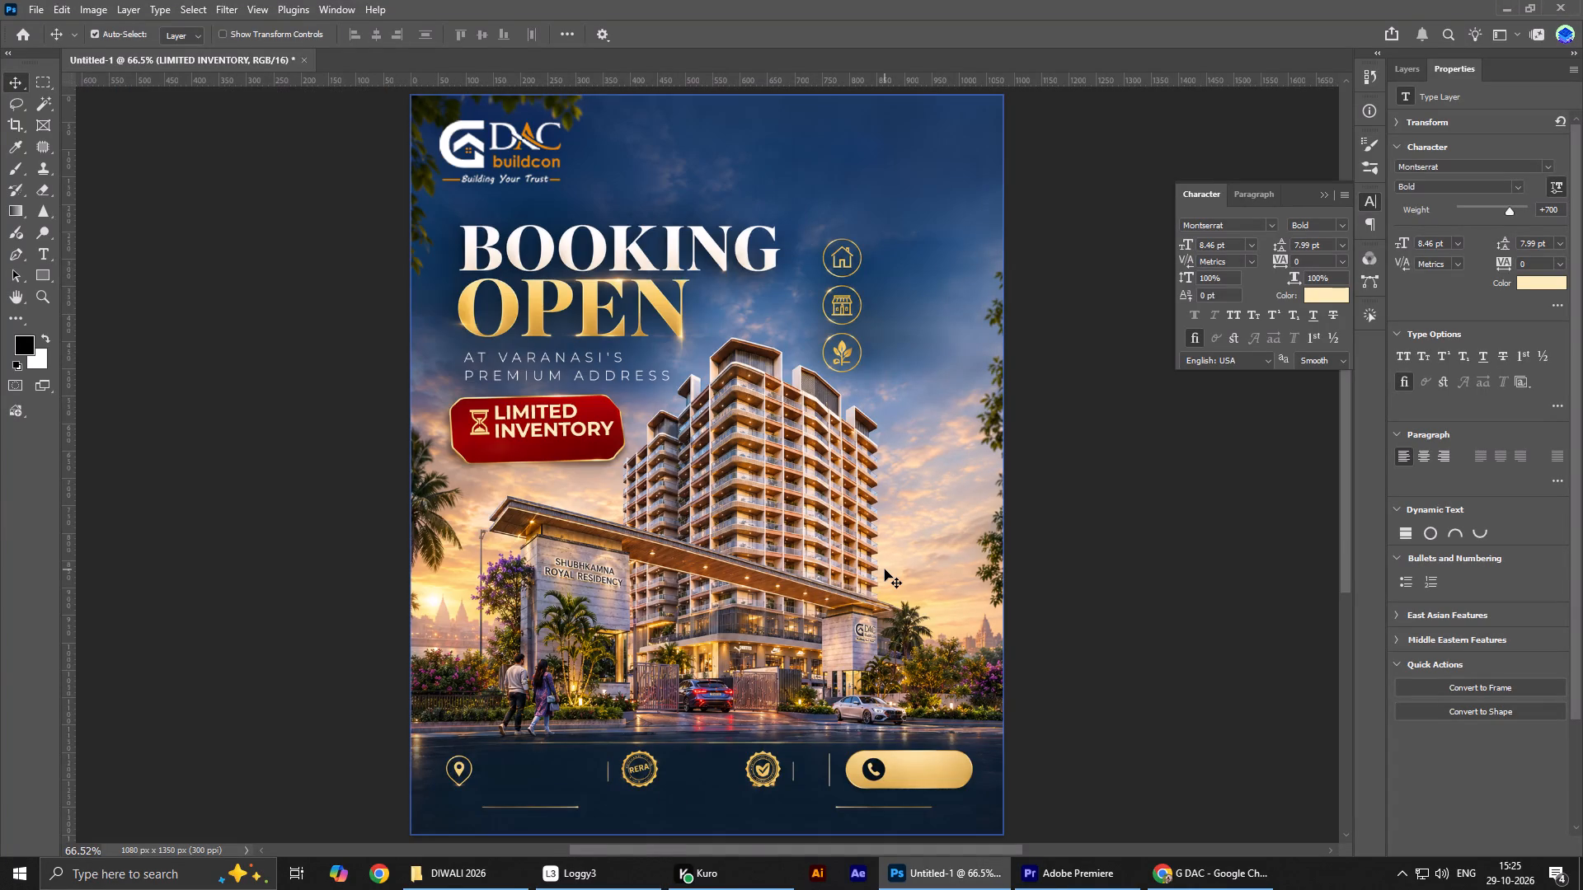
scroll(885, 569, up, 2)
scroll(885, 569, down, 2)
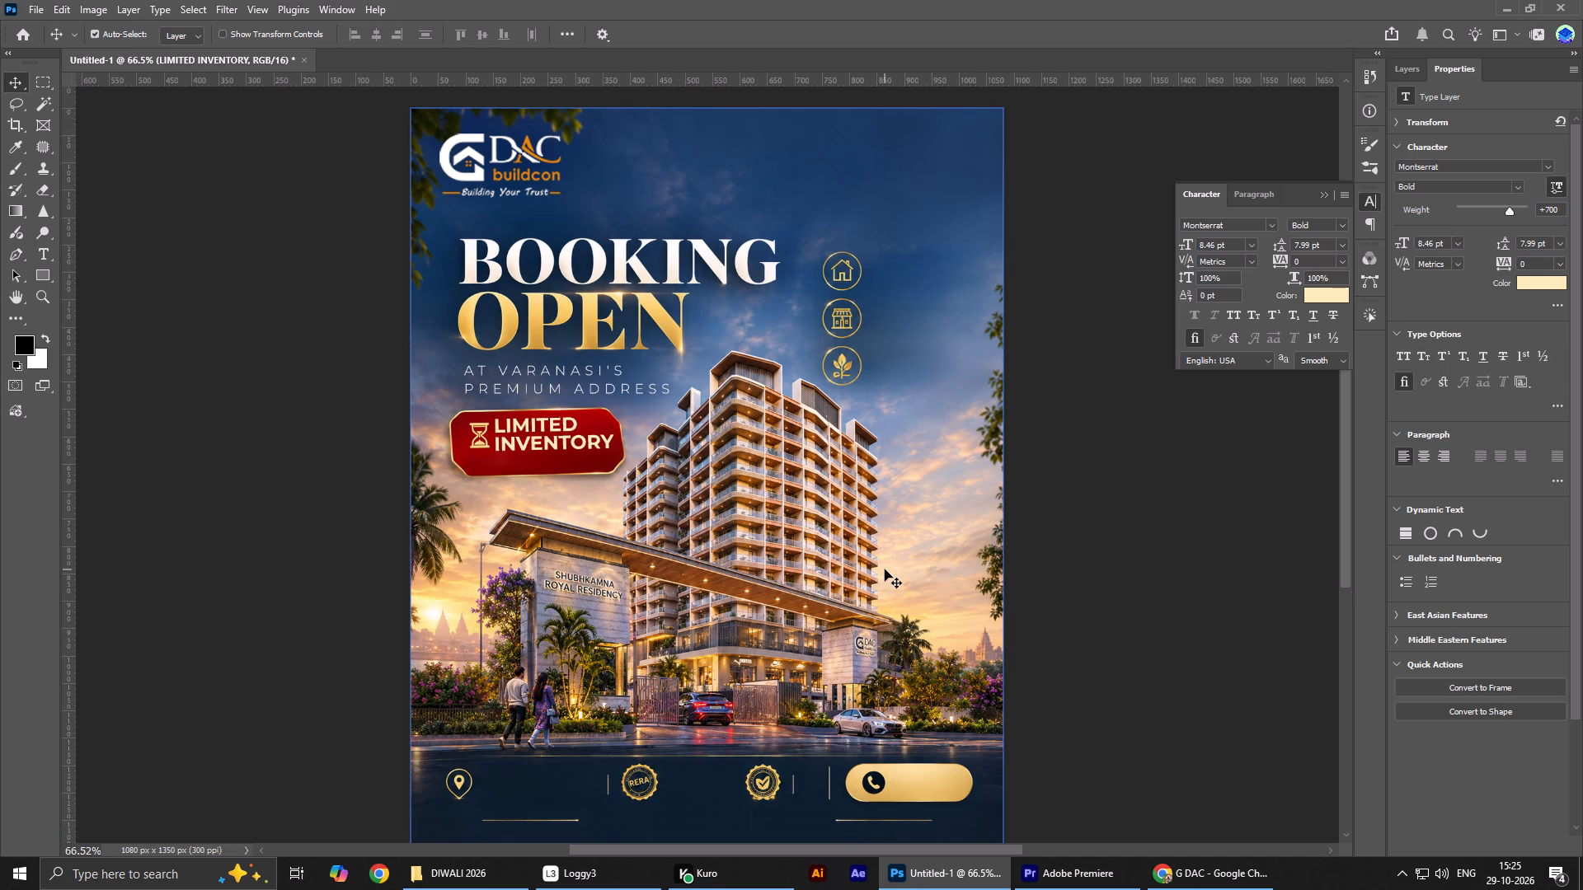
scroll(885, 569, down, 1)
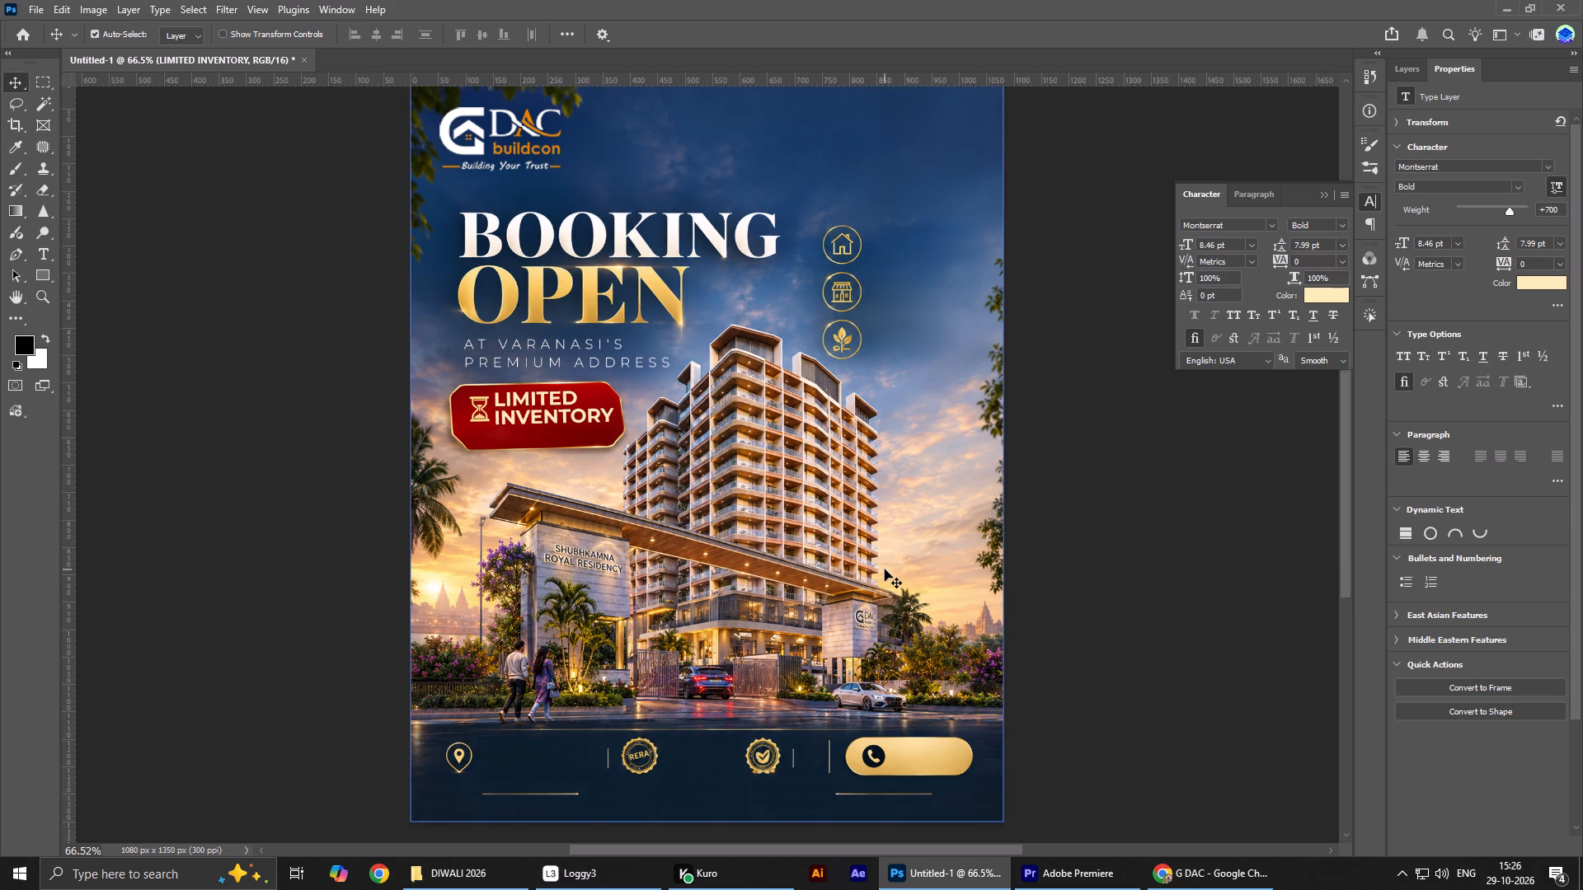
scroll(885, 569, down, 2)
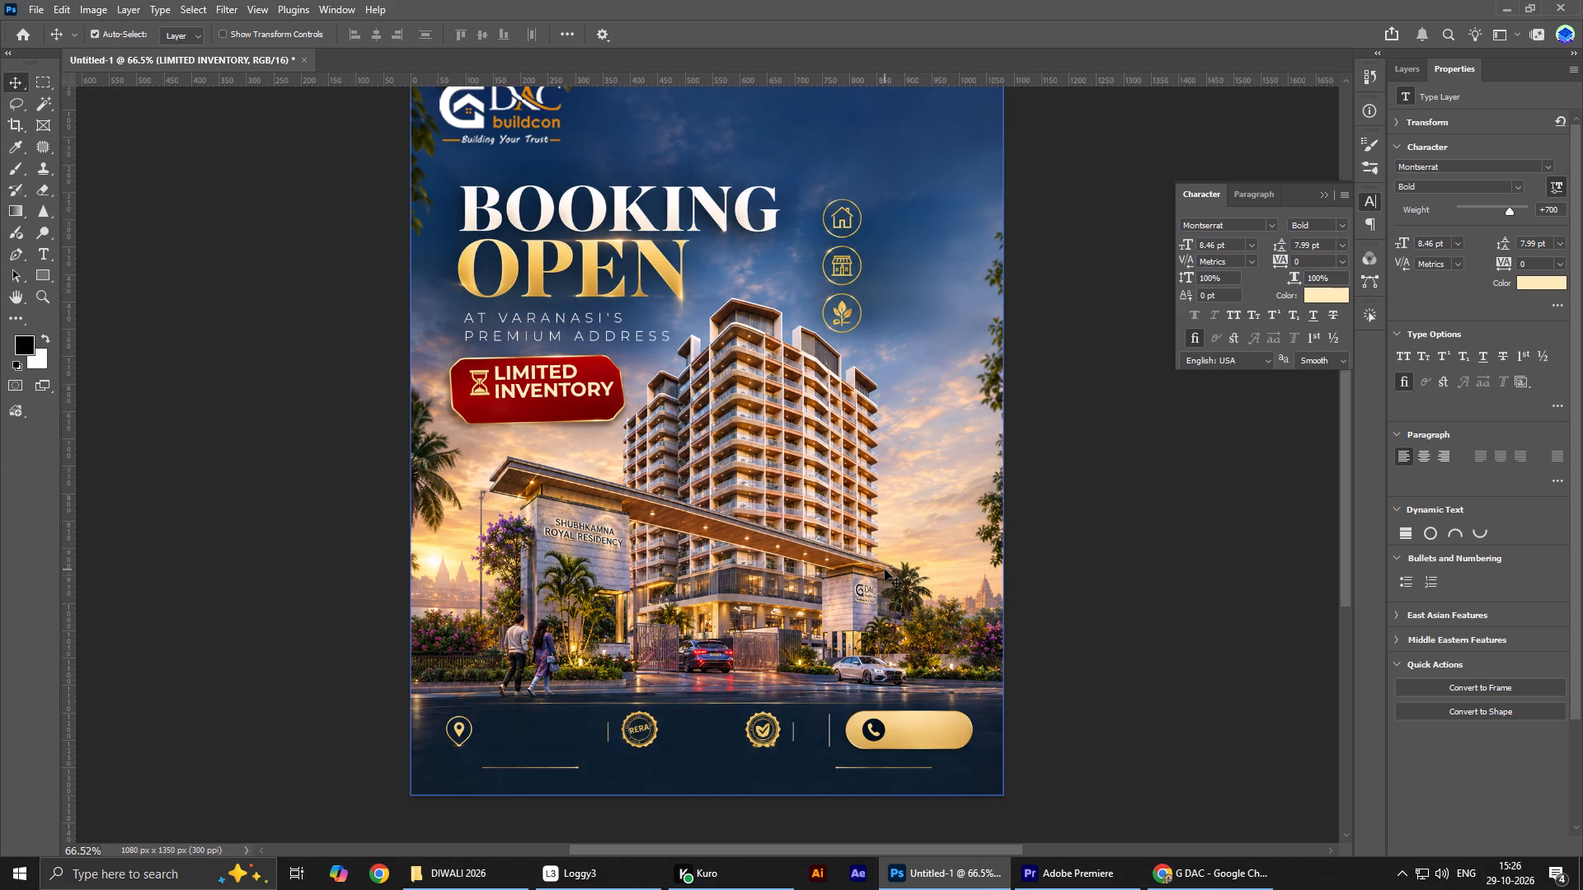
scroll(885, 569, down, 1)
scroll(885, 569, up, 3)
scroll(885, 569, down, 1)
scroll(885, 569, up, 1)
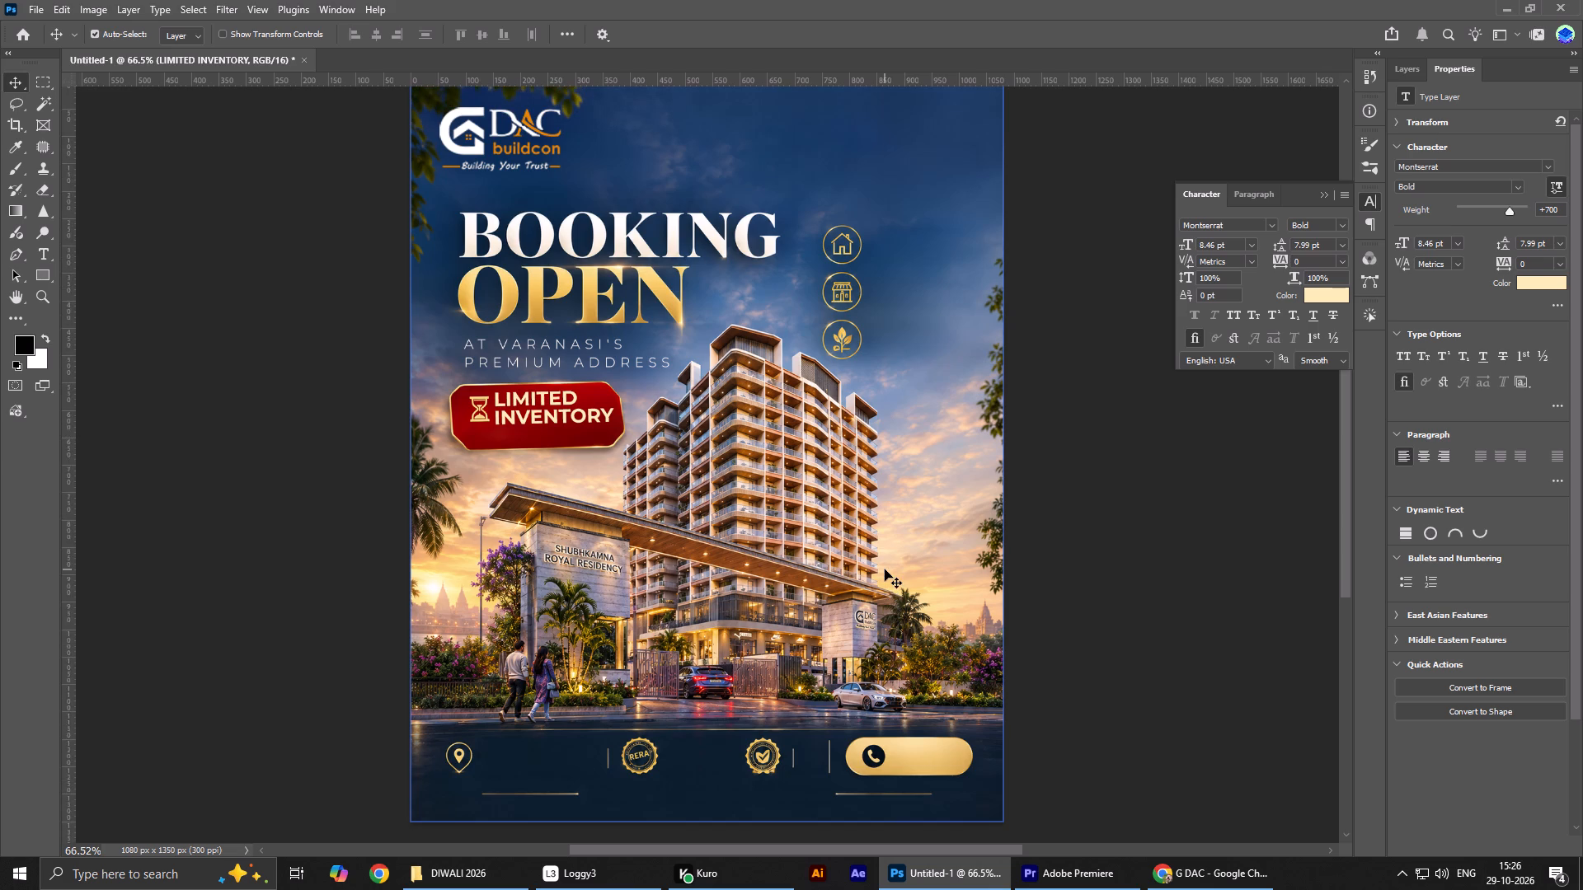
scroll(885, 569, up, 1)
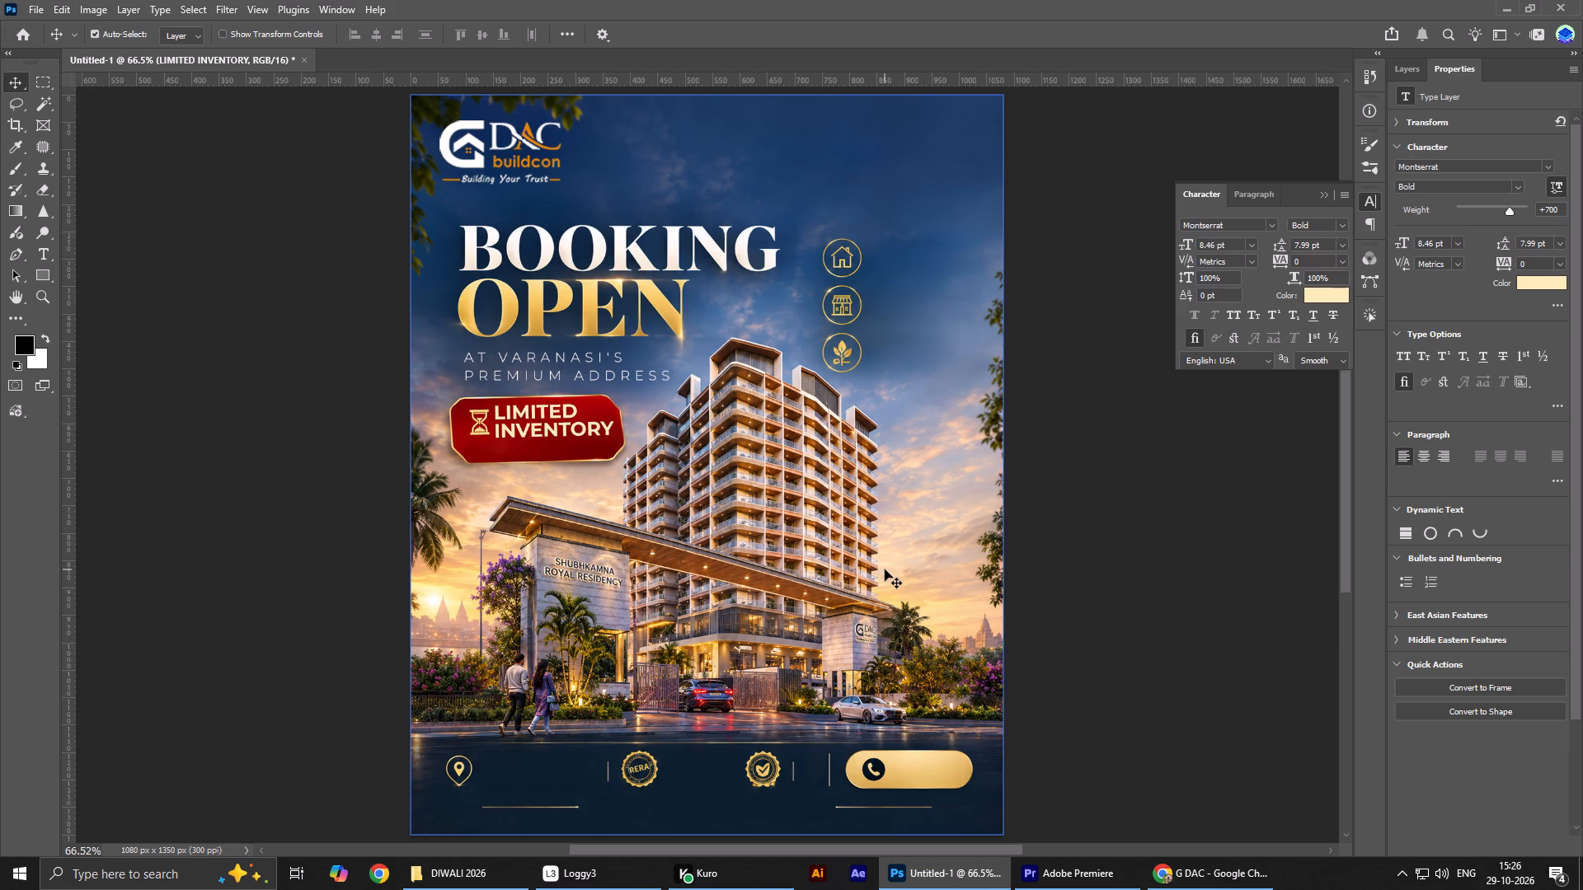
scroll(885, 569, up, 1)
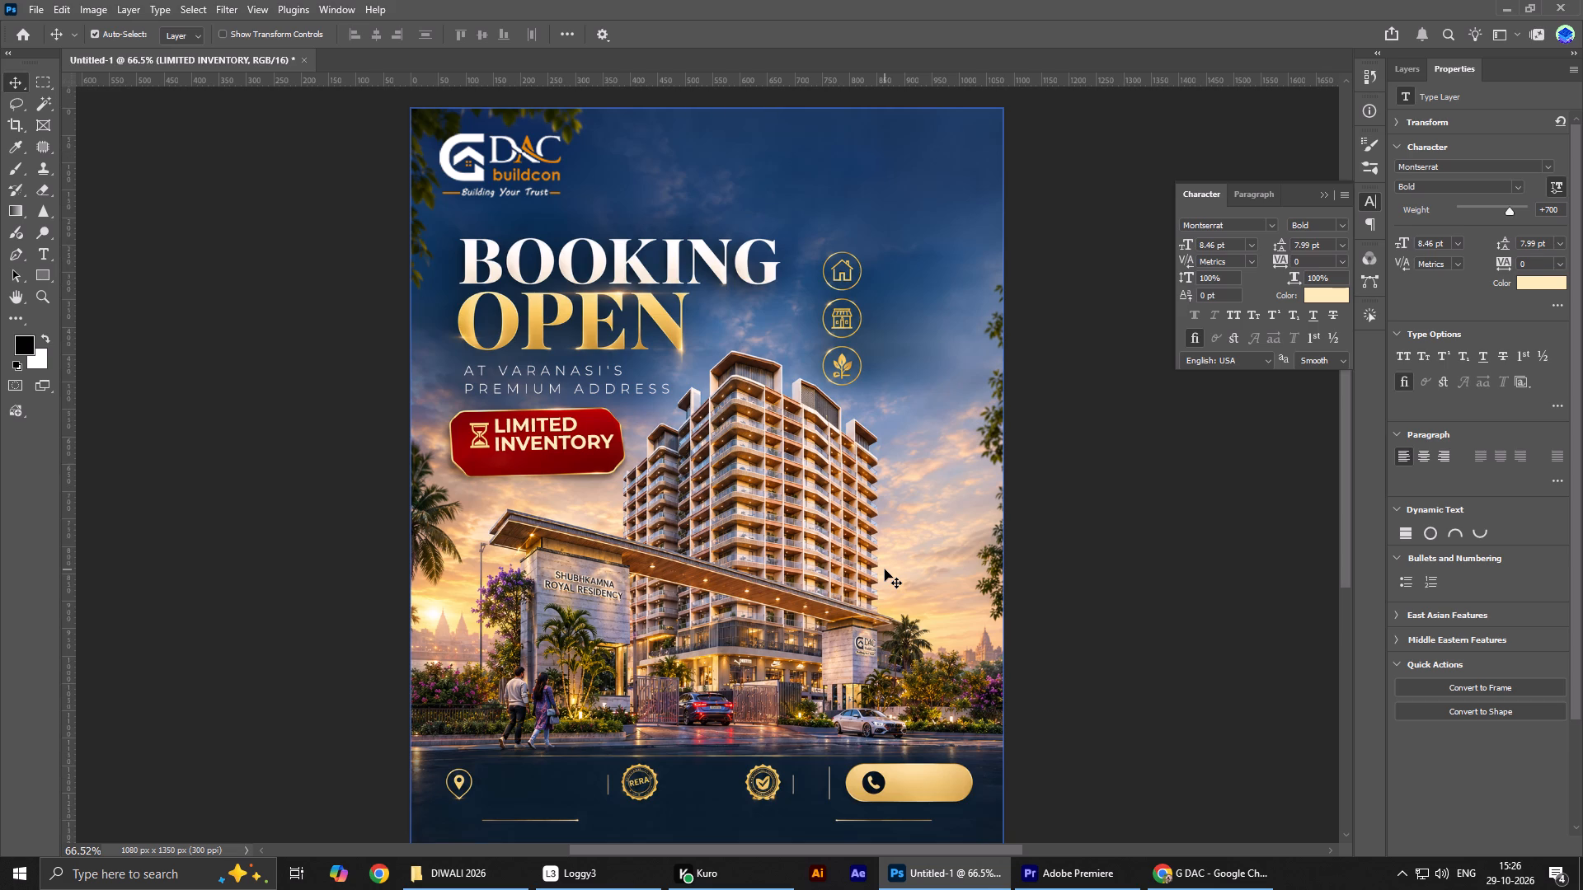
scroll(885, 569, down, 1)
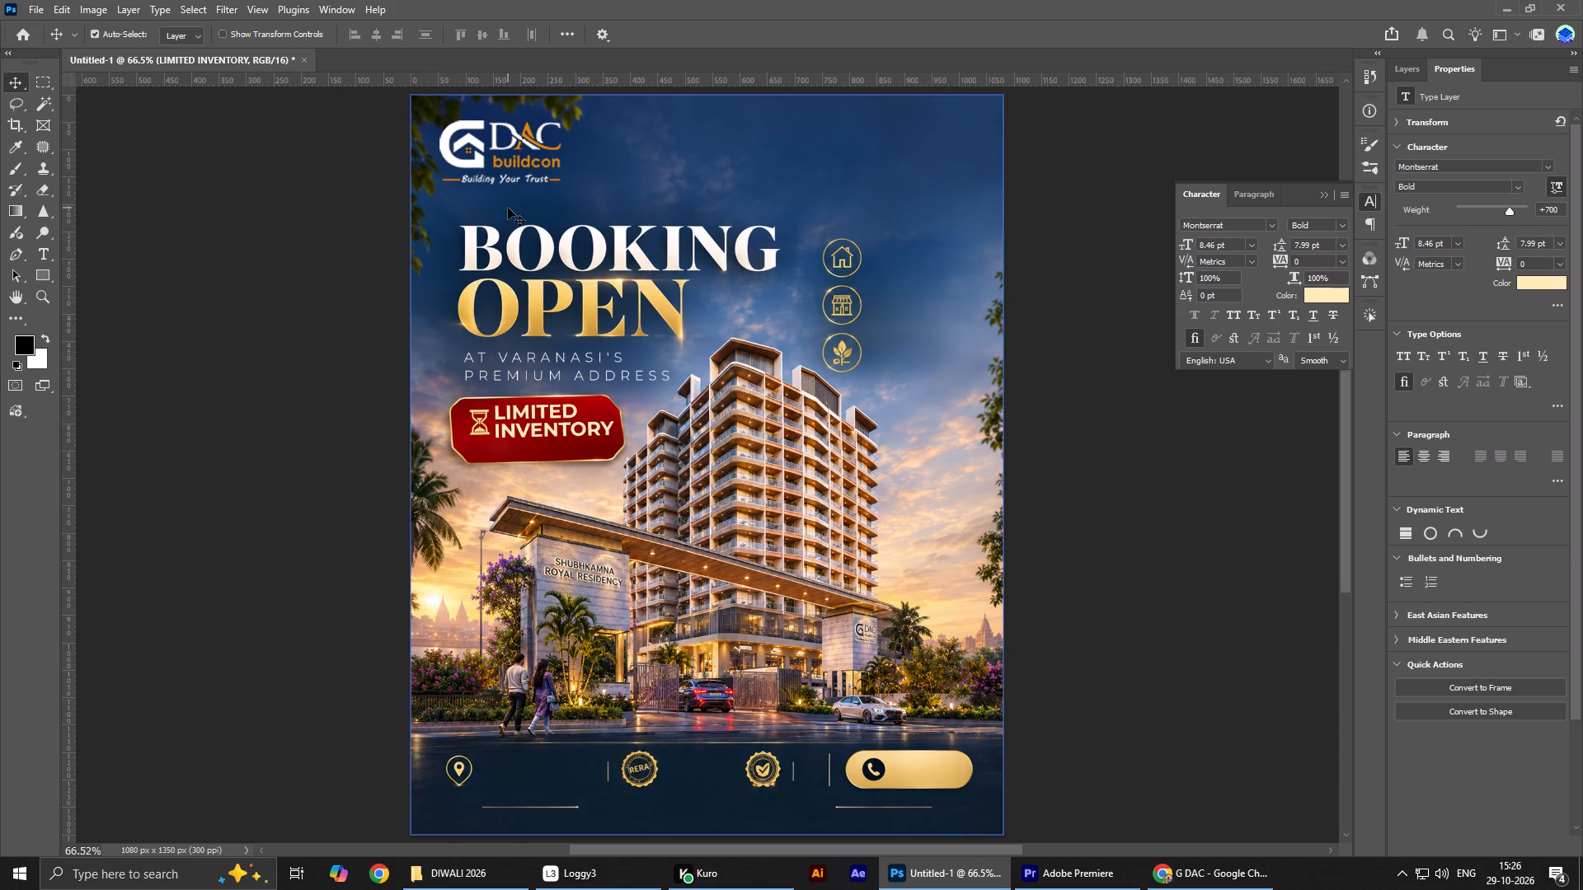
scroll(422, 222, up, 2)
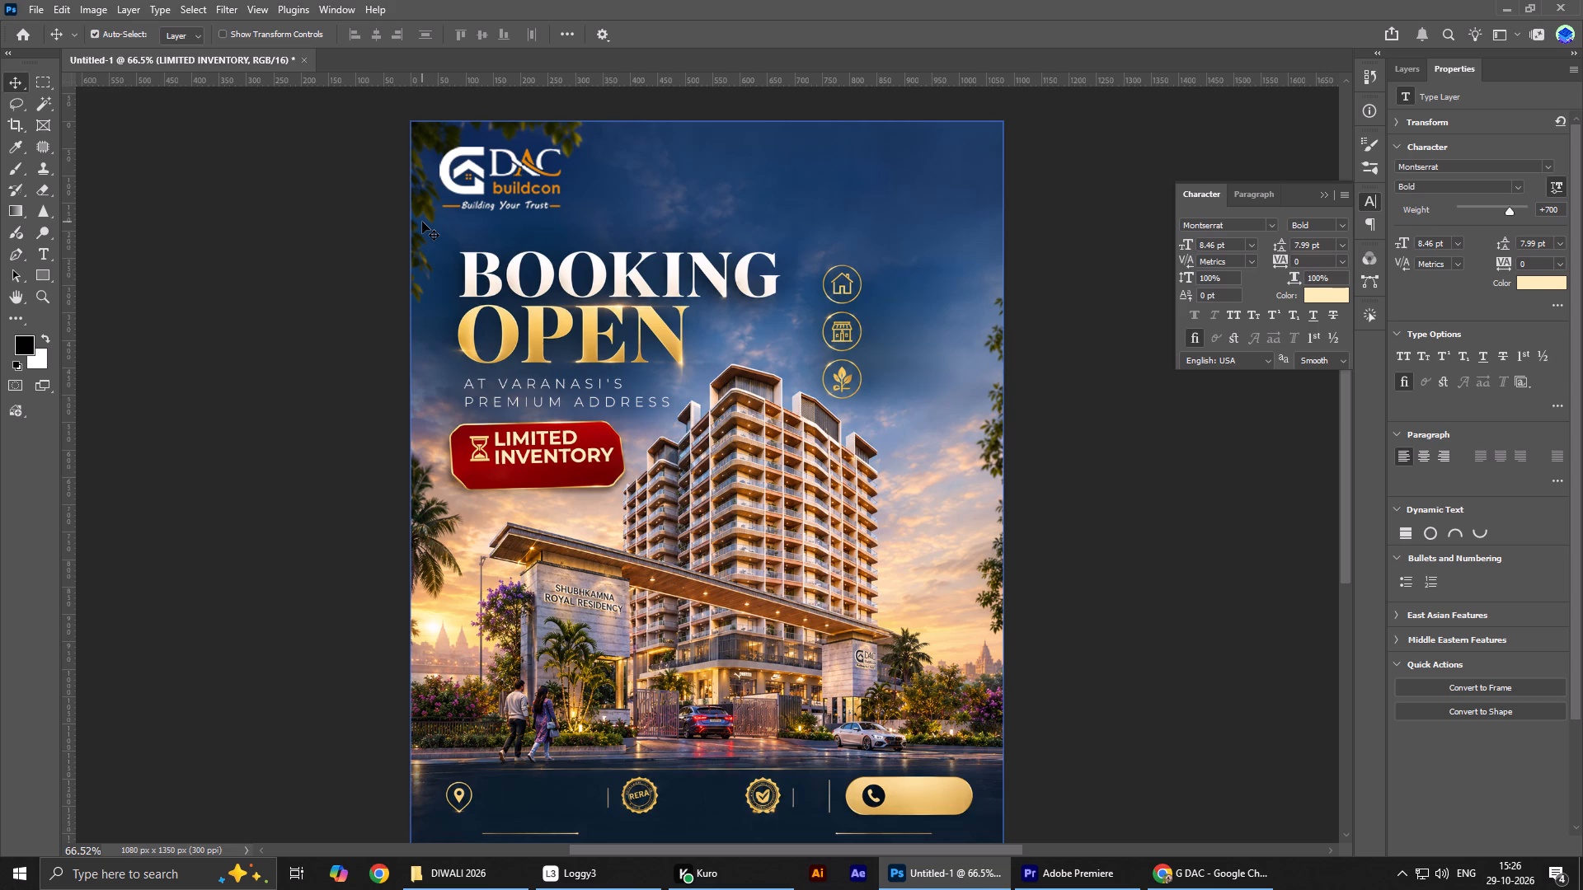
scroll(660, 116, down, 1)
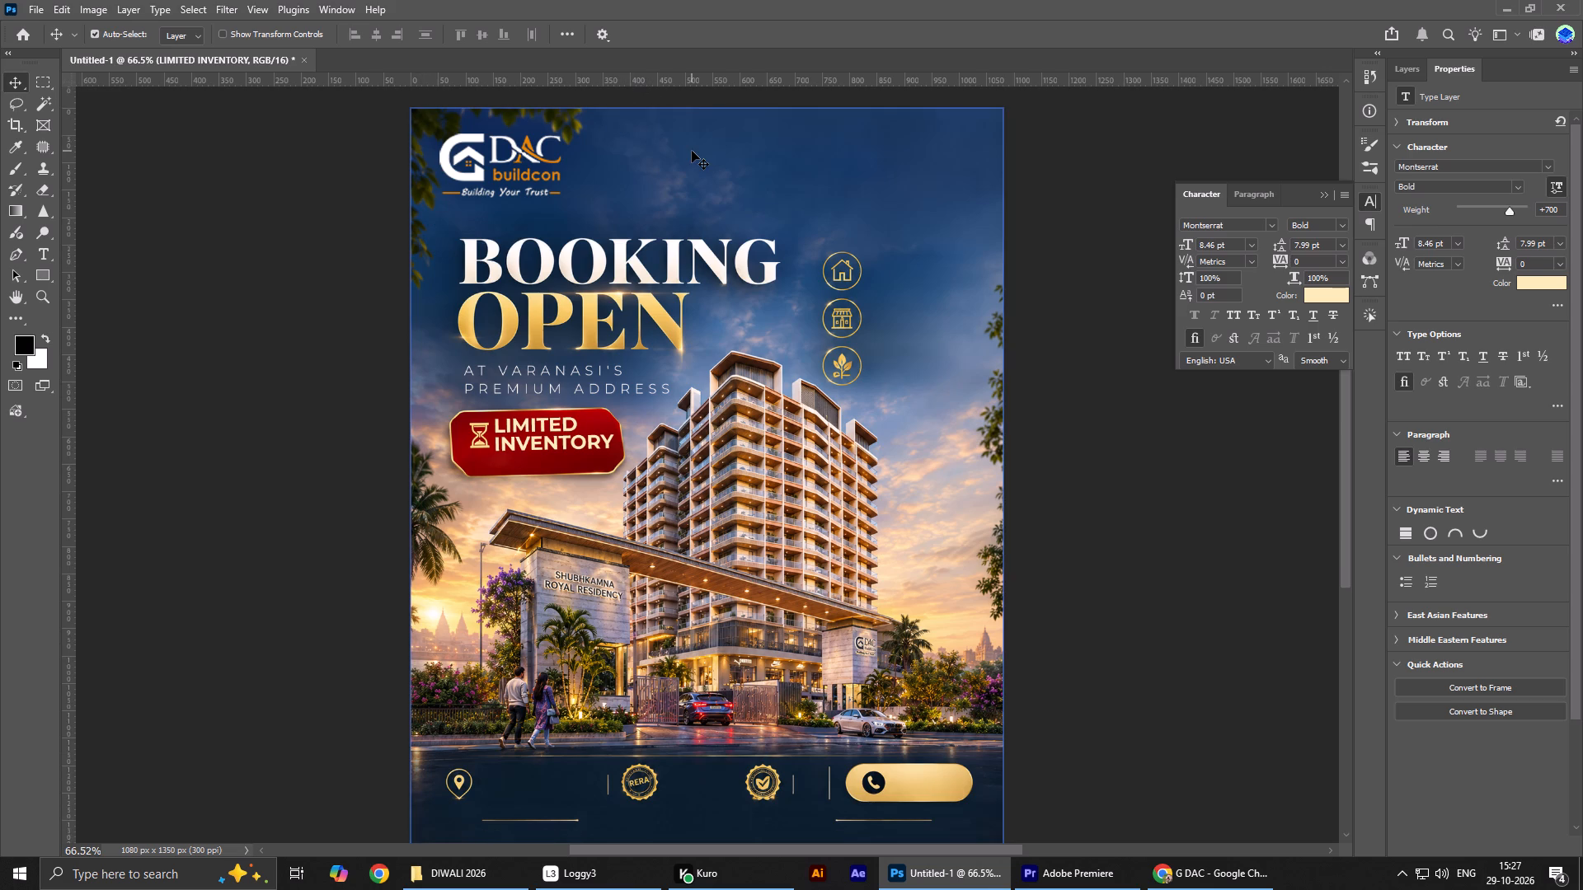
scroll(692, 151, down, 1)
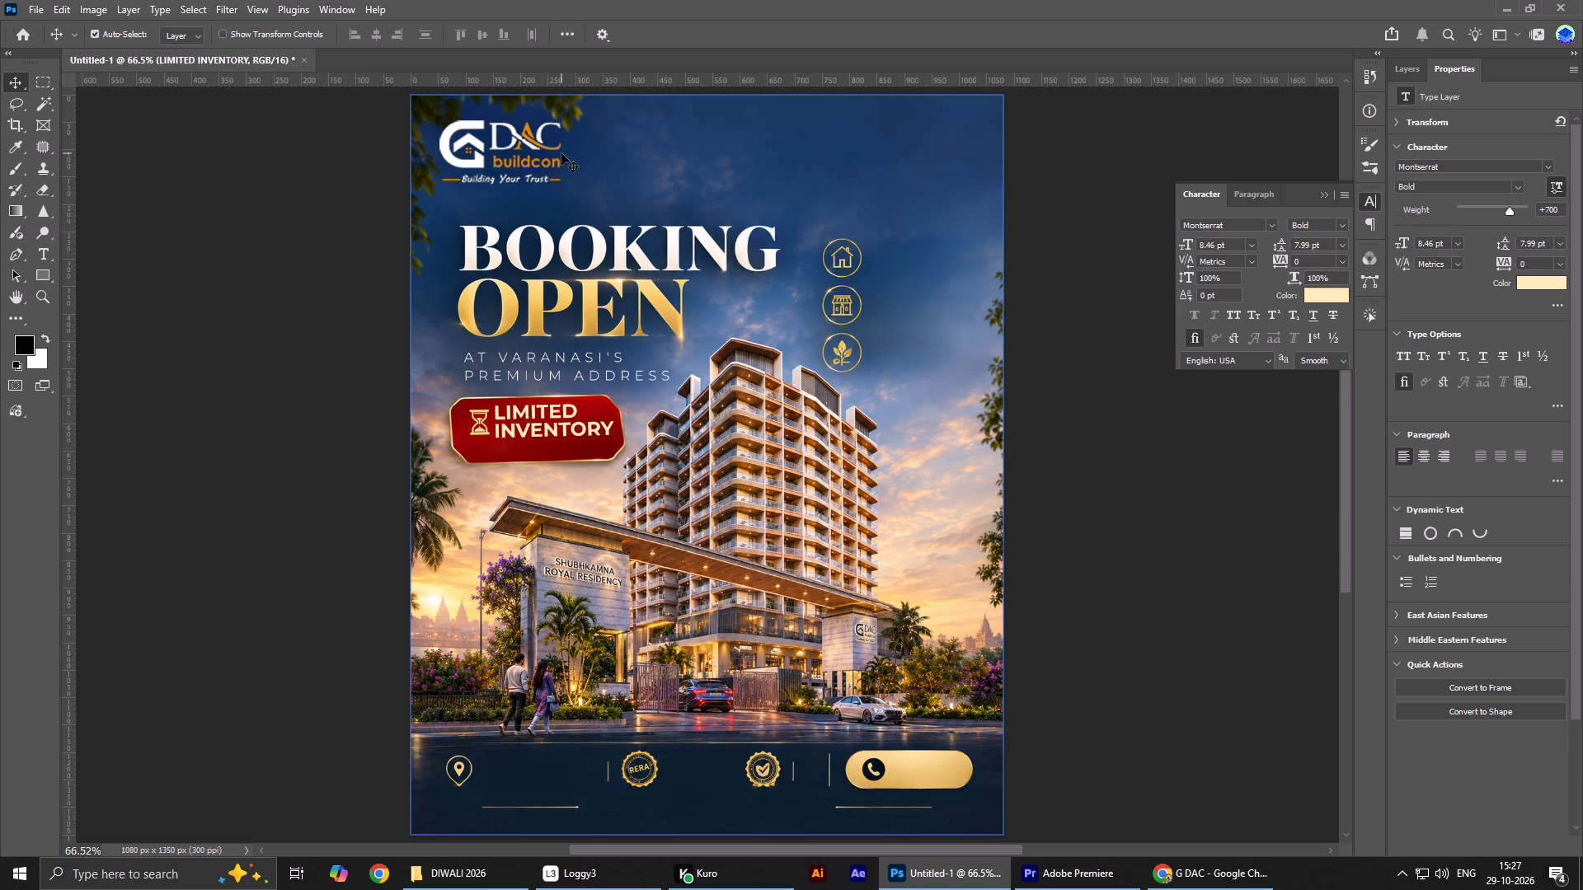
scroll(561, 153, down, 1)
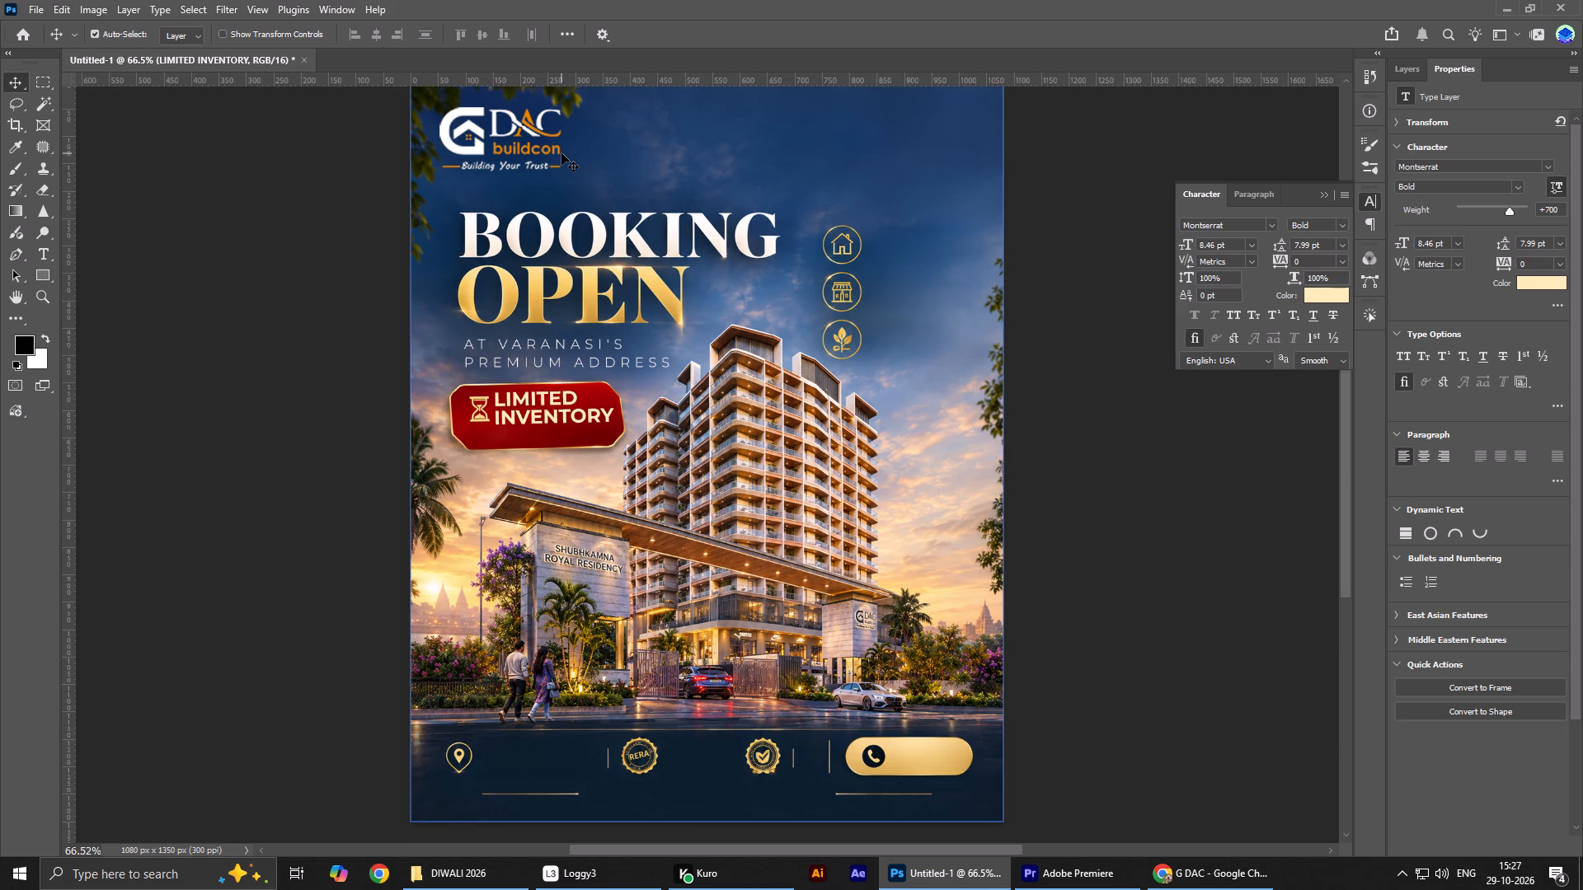
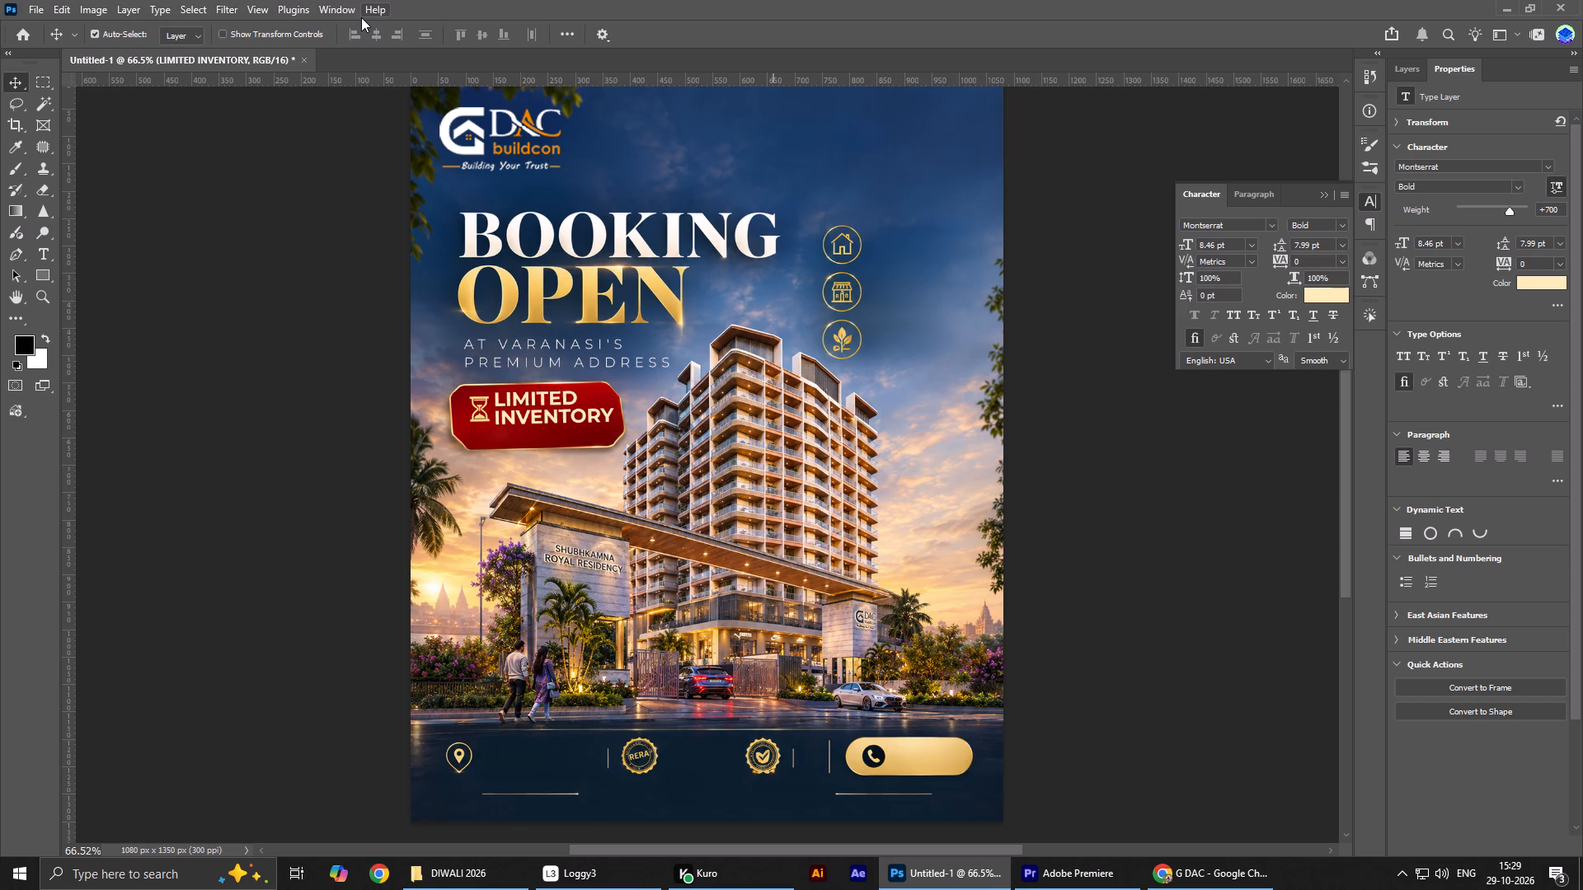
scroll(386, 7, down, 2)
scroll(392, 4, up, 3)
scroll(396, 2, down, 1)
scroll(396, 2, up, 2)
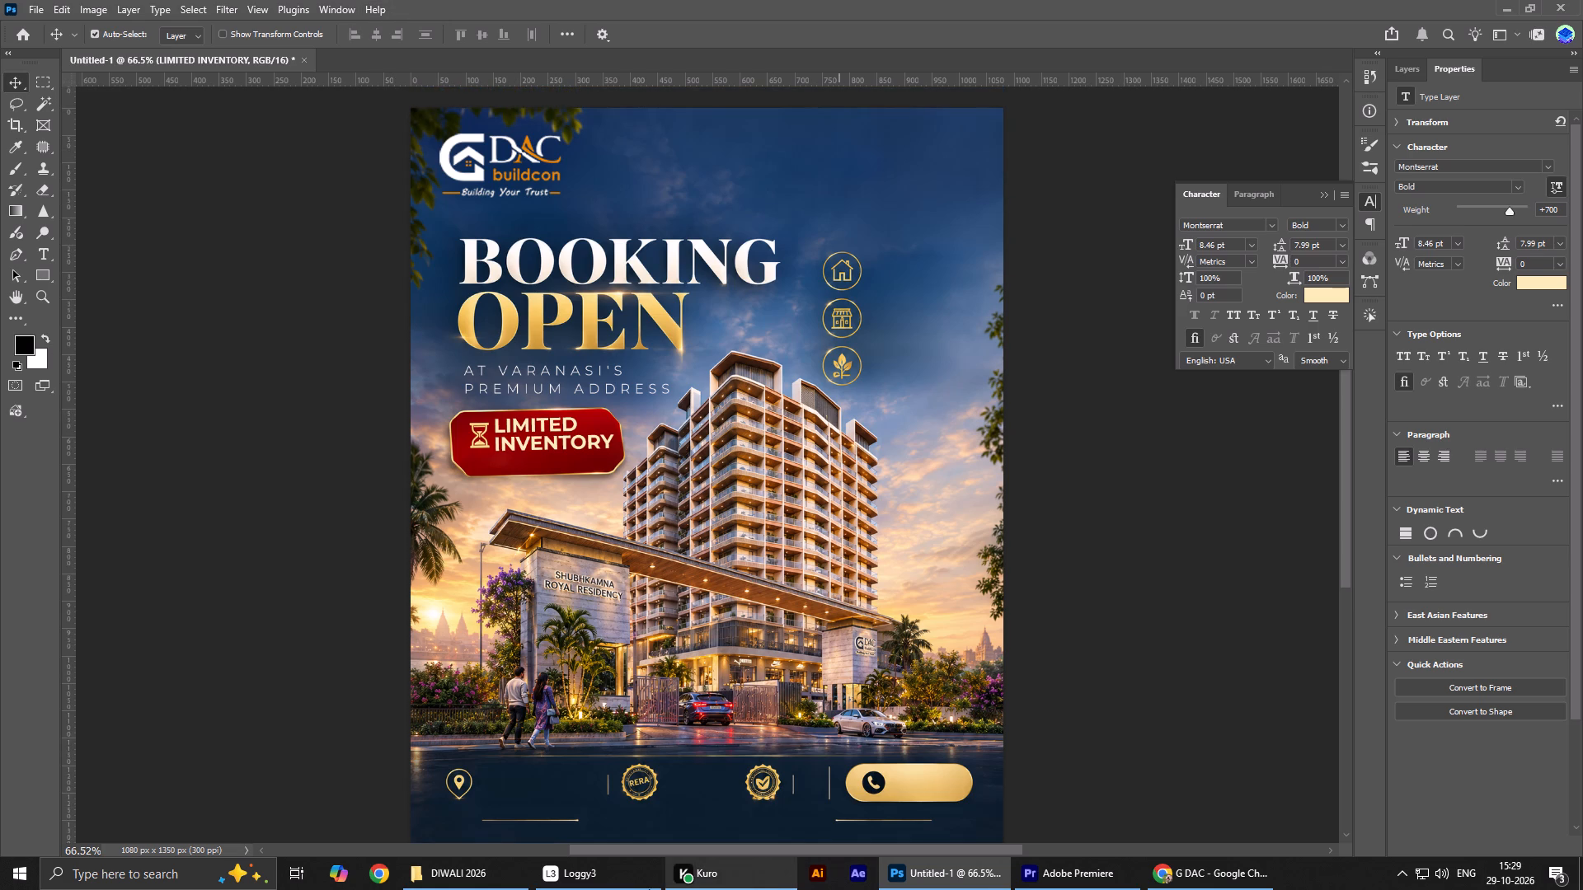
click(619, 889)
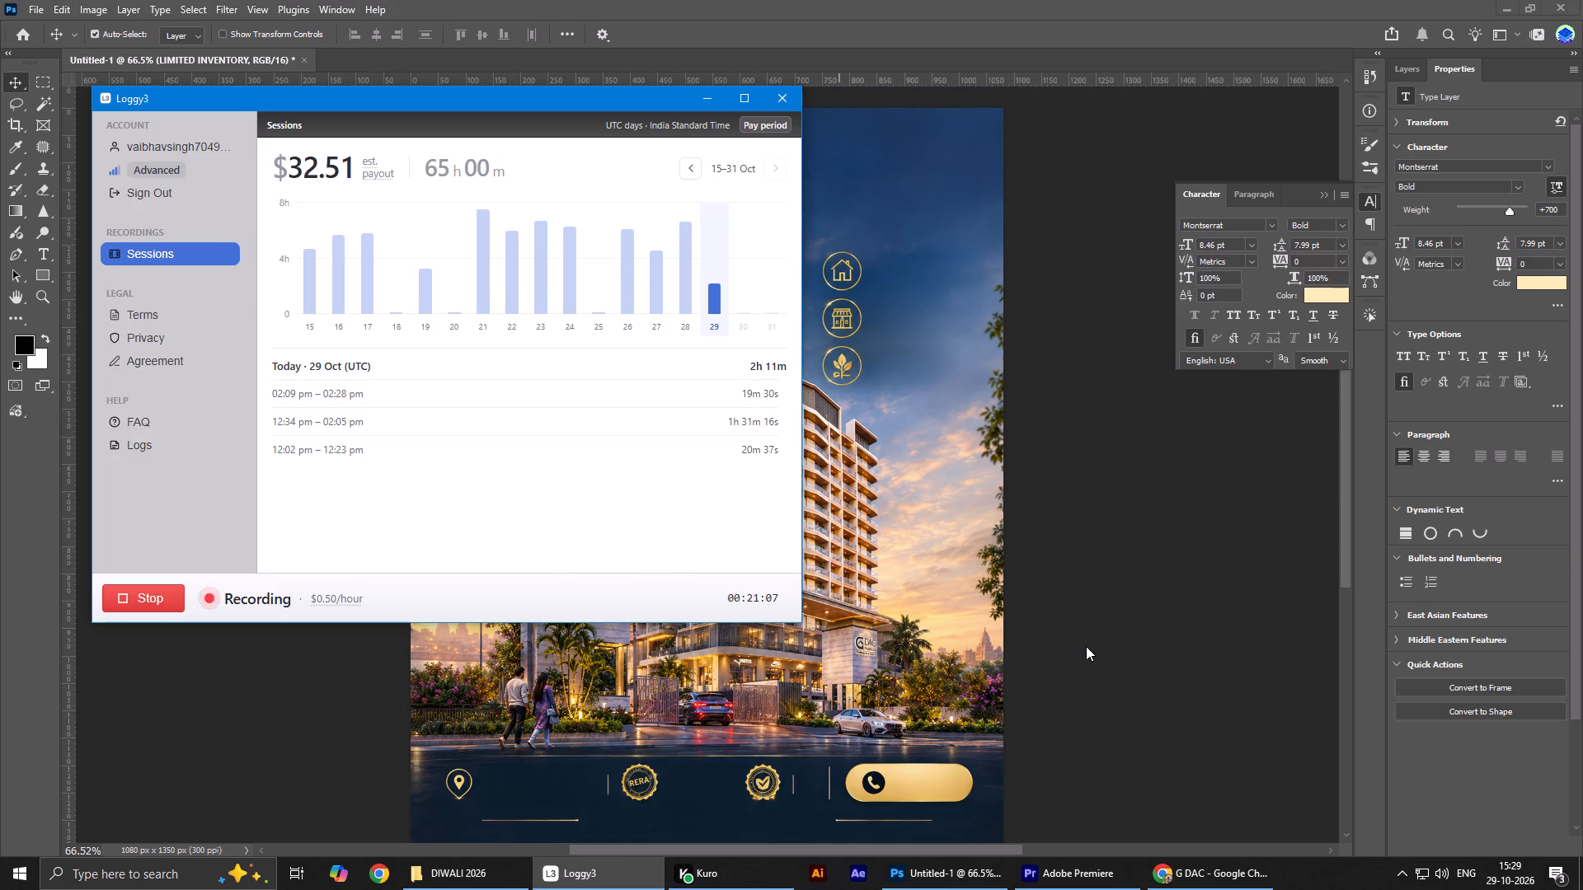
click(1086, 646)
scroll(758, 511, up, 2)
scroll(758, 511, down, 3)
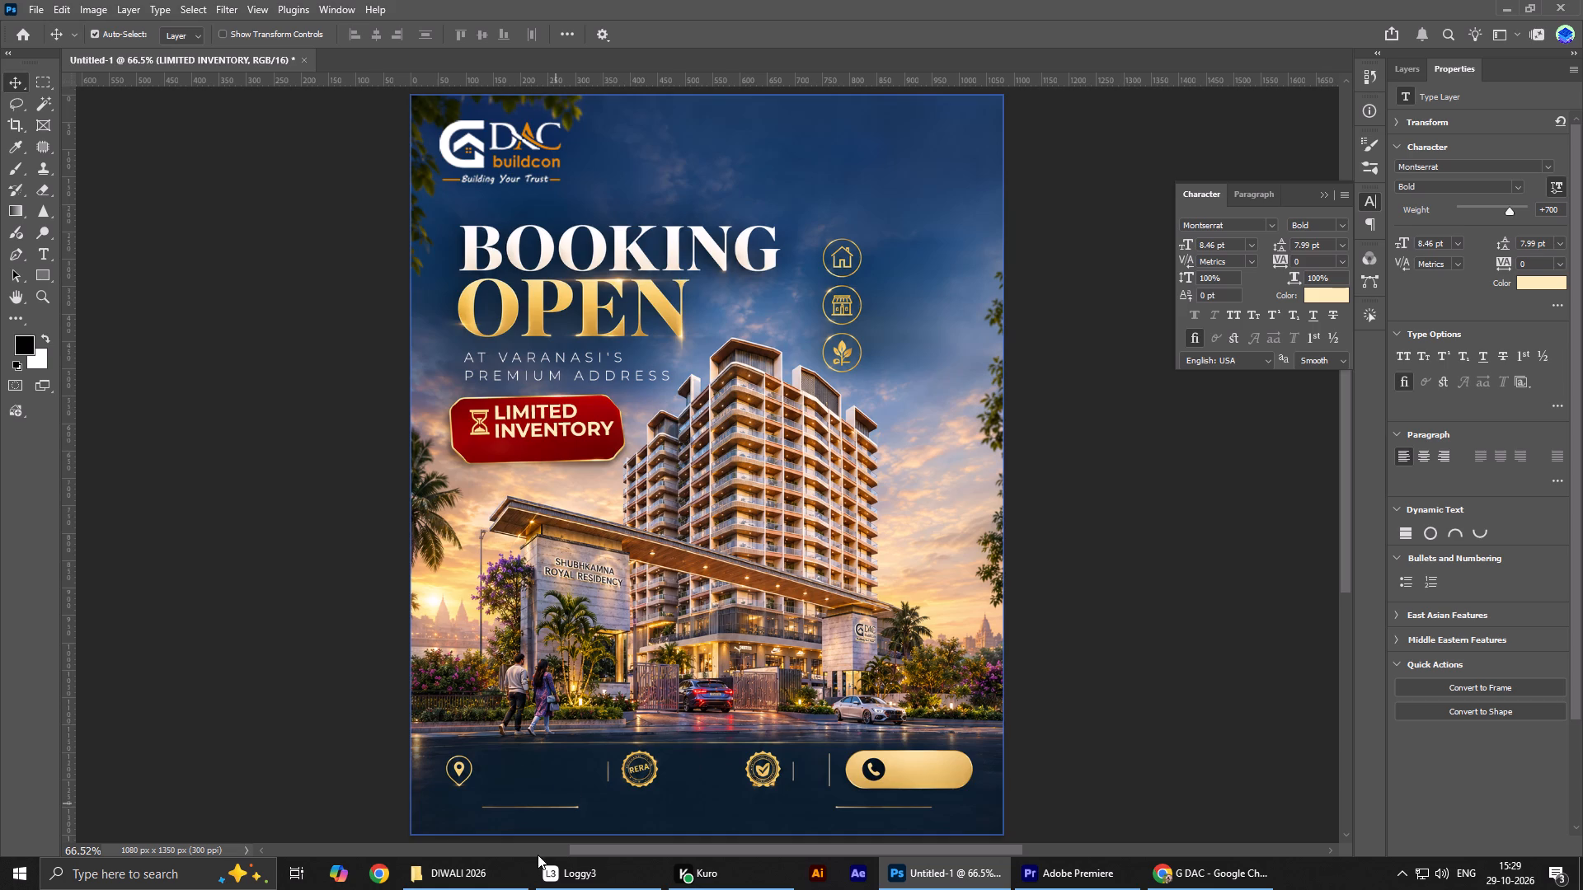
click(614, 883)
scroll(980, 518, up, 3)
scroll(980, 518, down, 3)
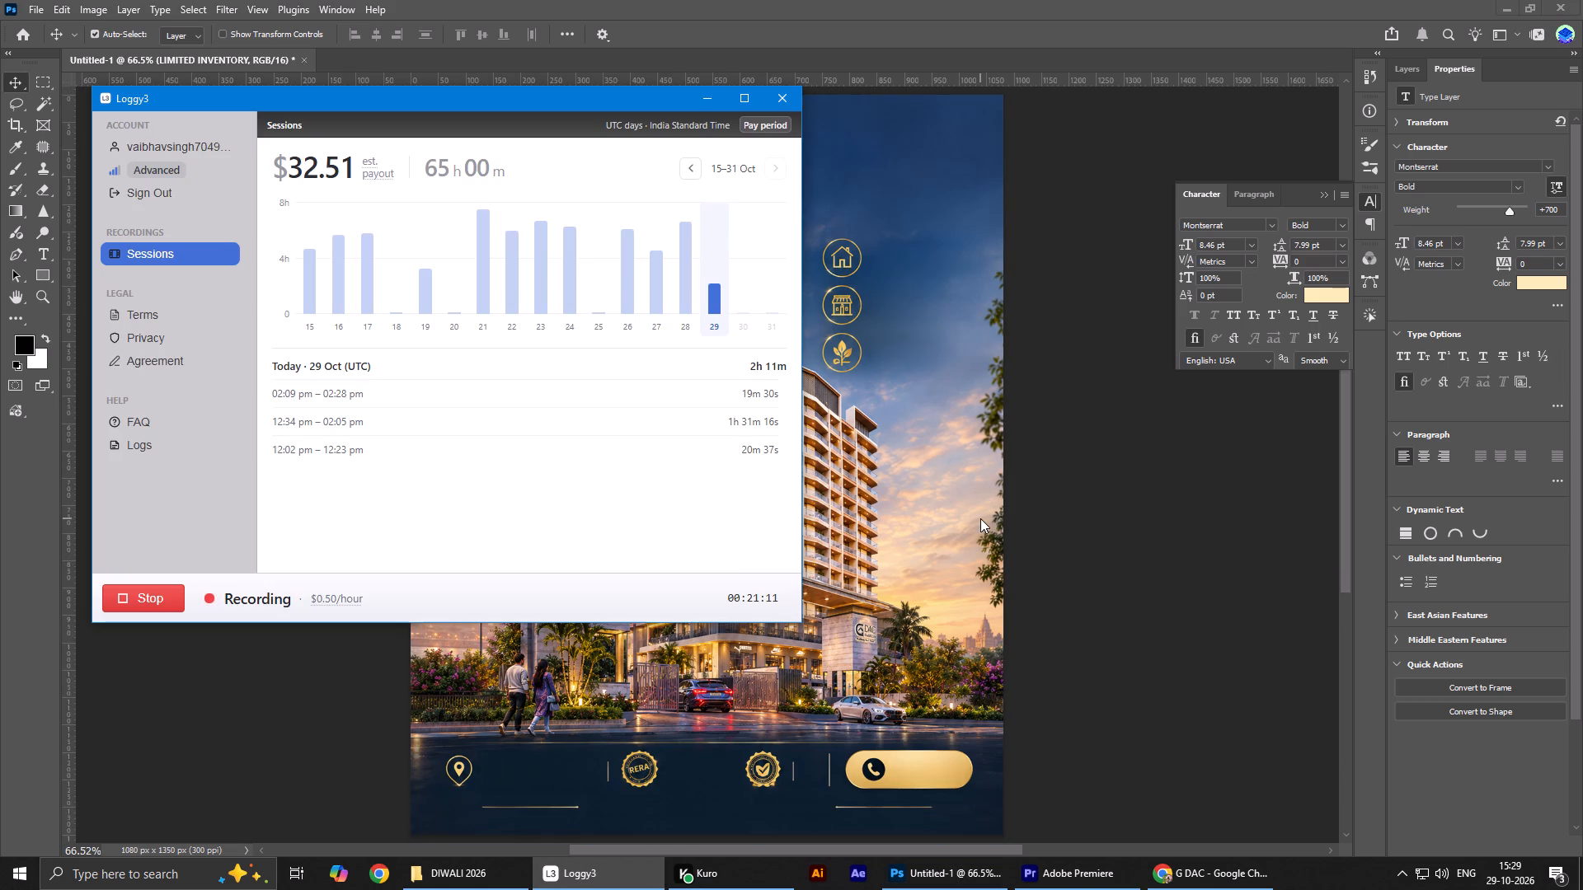
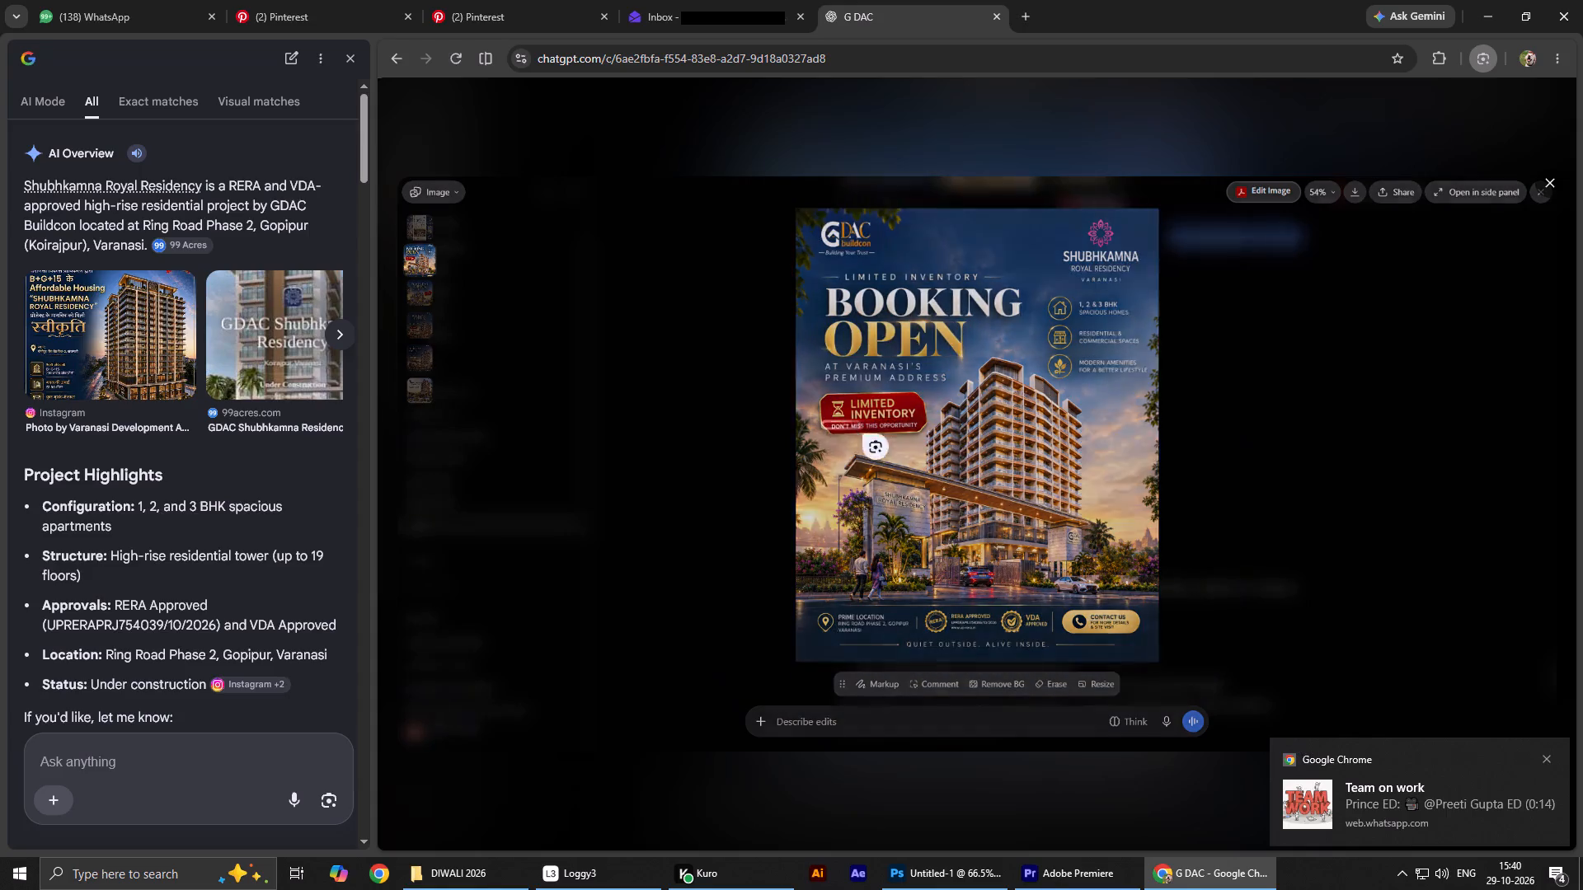
drag(867, 429, 930, 433)
click(885, 464)
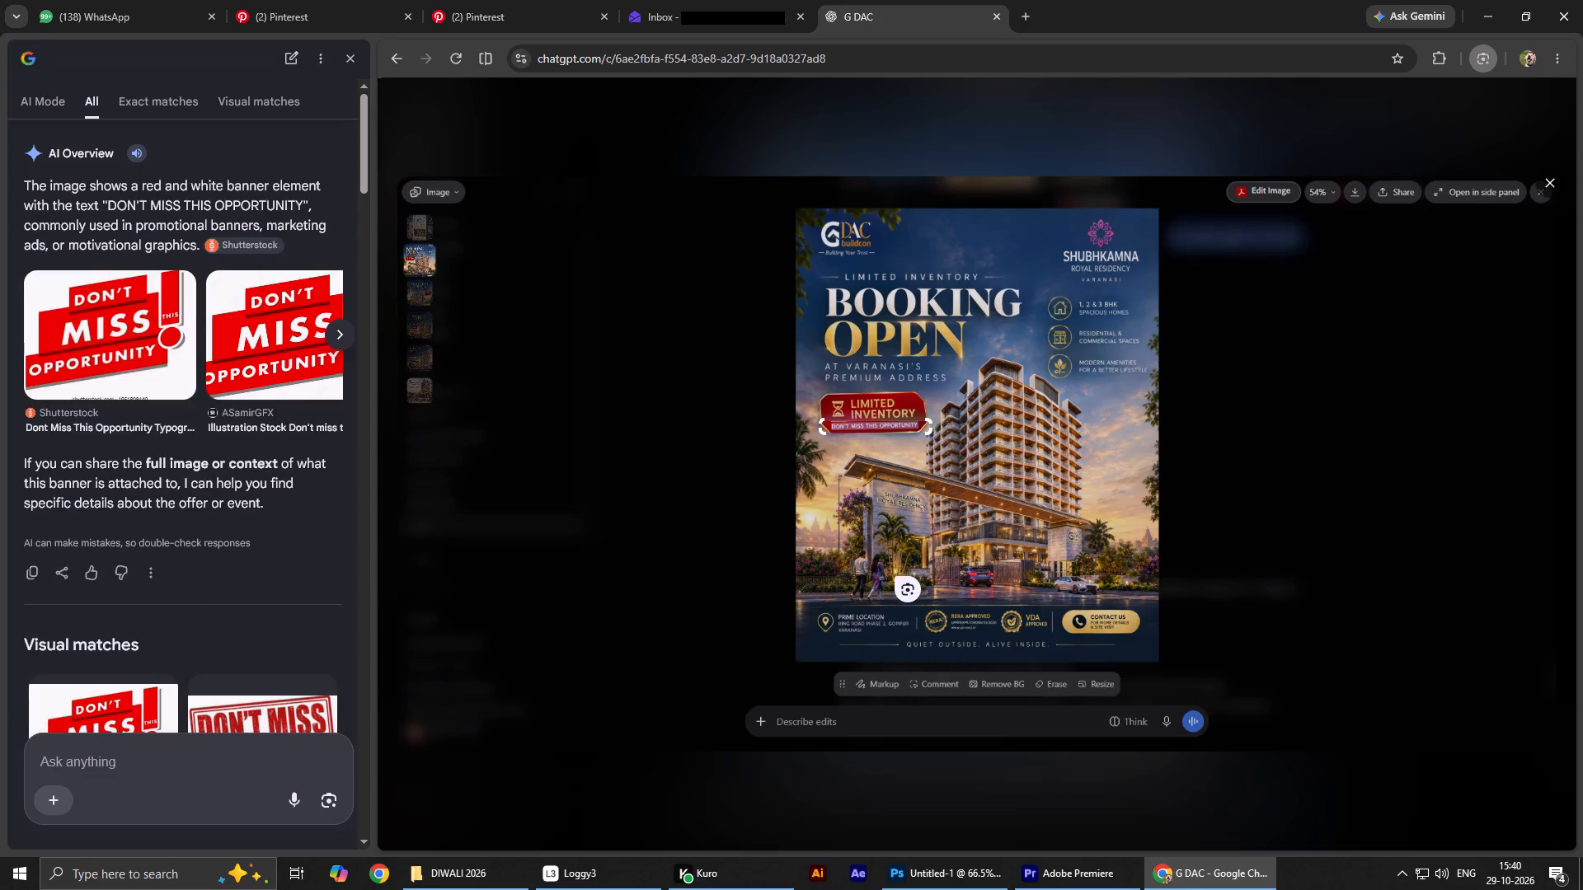
Switch to Photoshop and paste "DON'T MISS THIS OPPORTUNITY" as a new text layer directly above the REMOVE 2 layer.
key(alt+Tab)
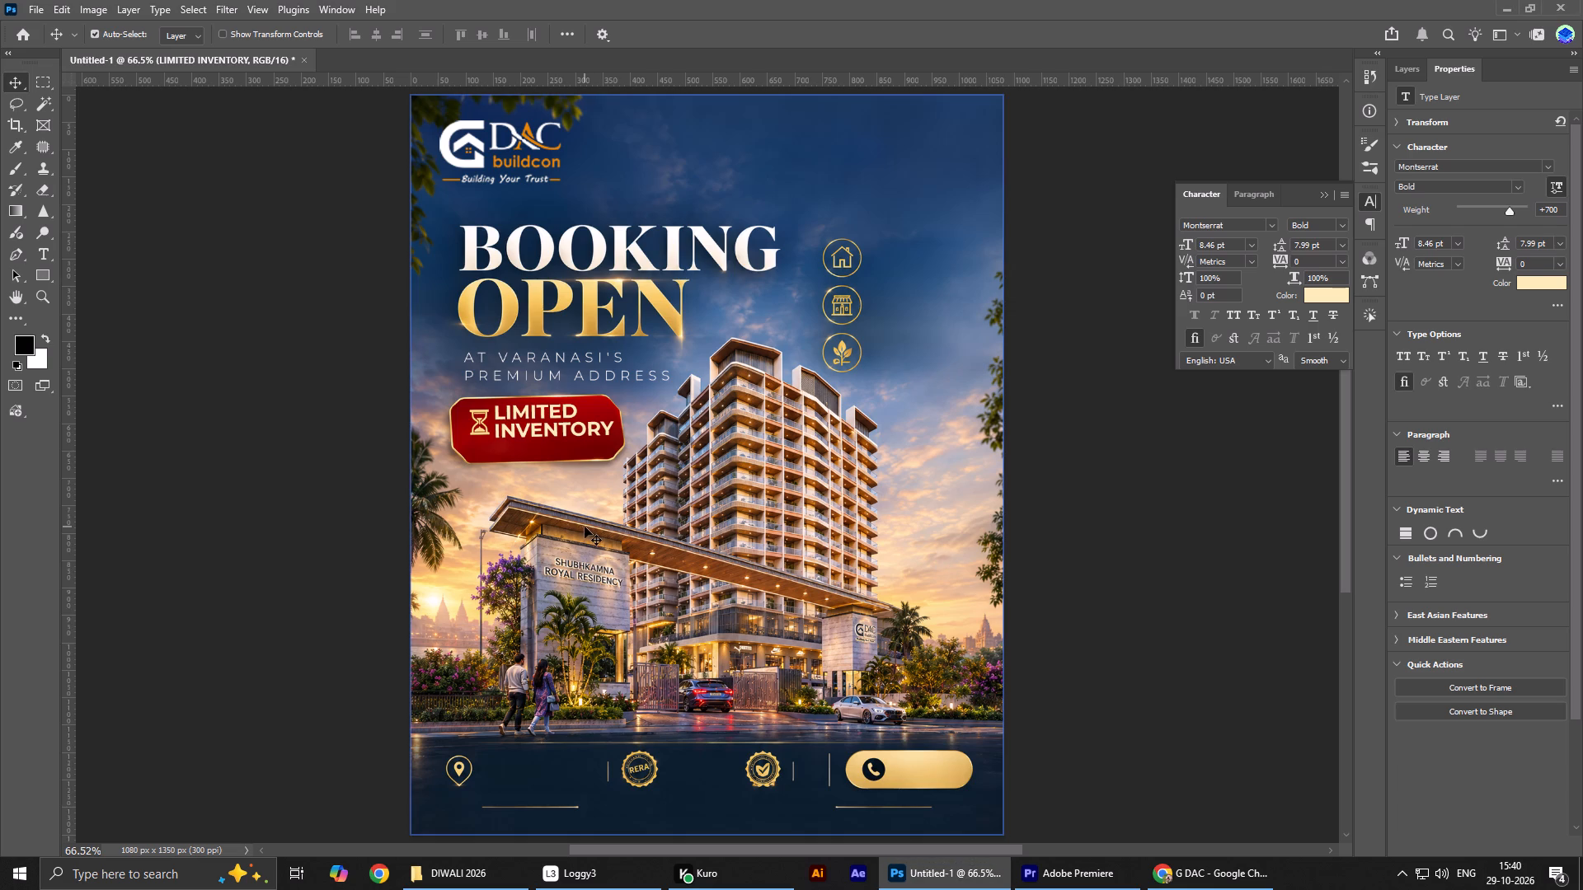
key(t)
click(571, 518)
key(t)
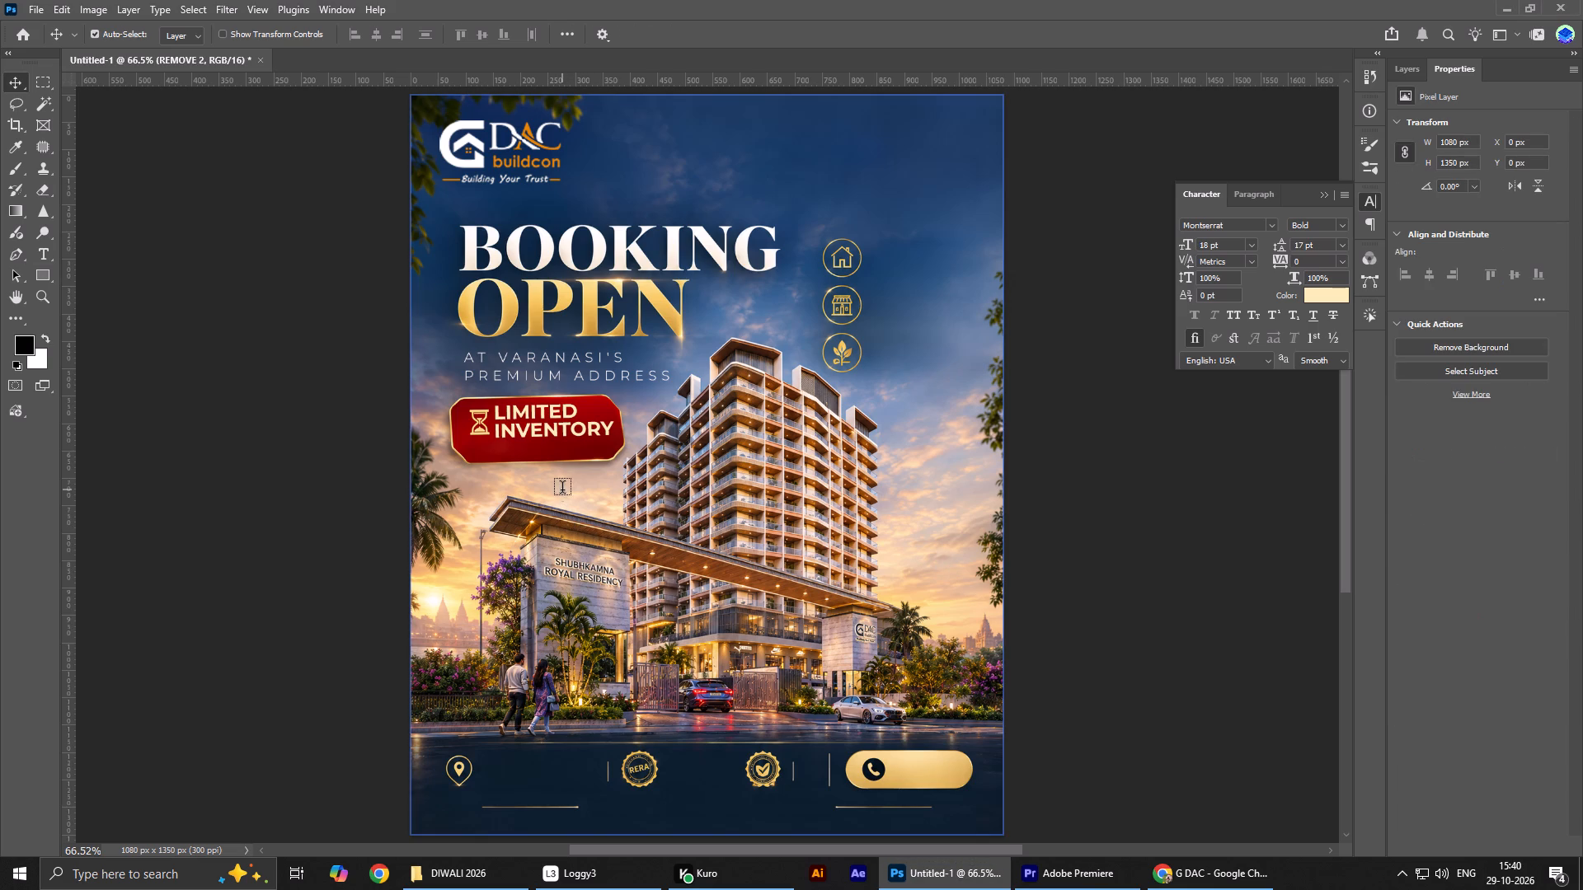
click(1414, 69)
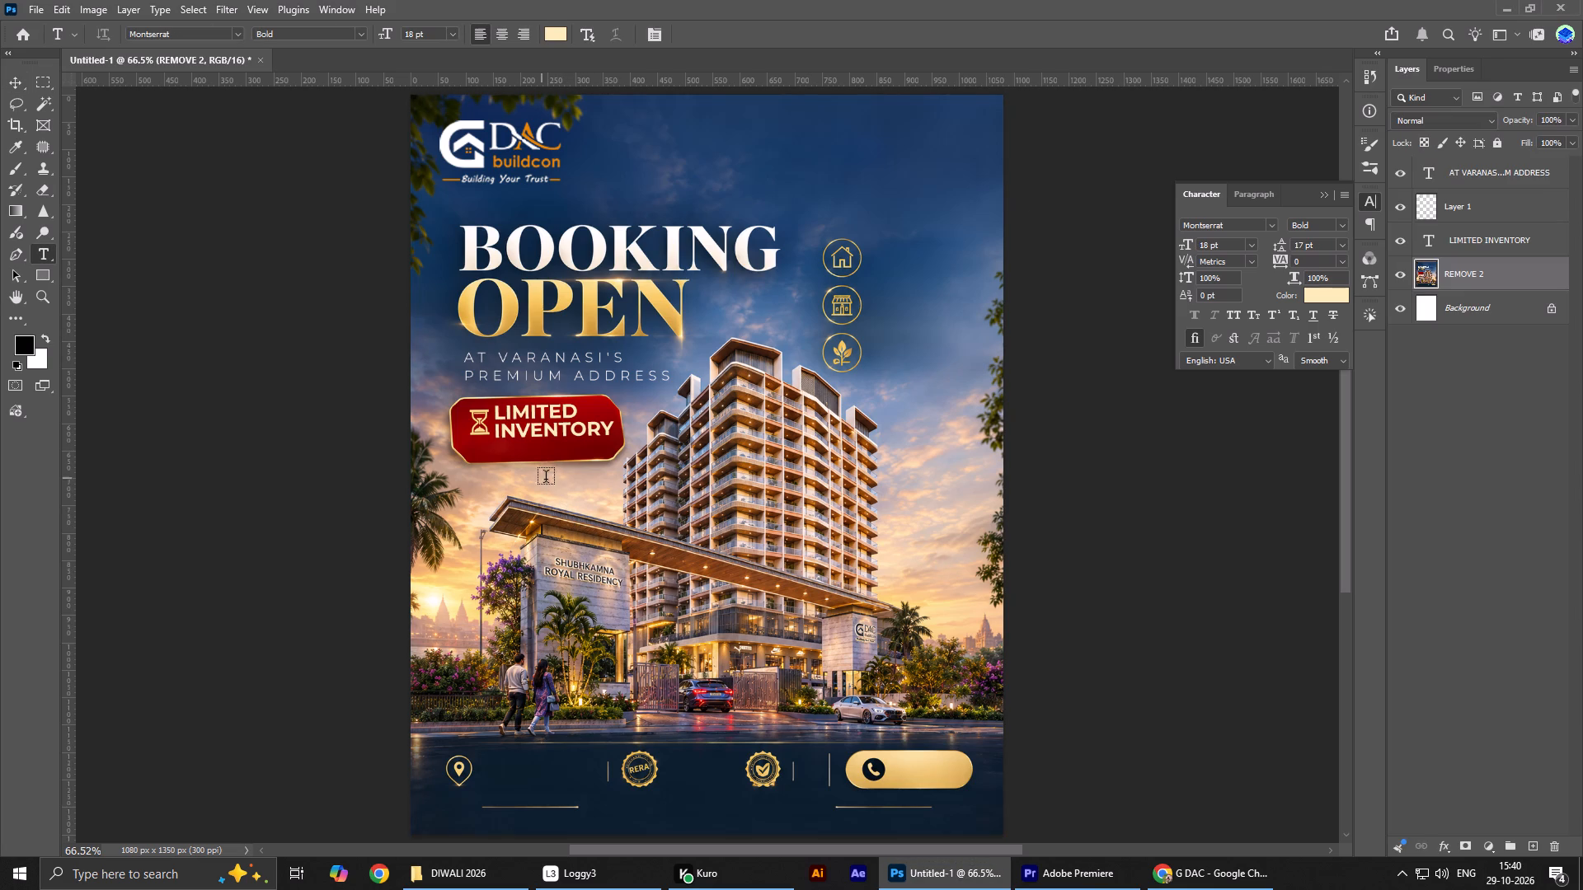
click(573, 492)
key(ctrl+v)
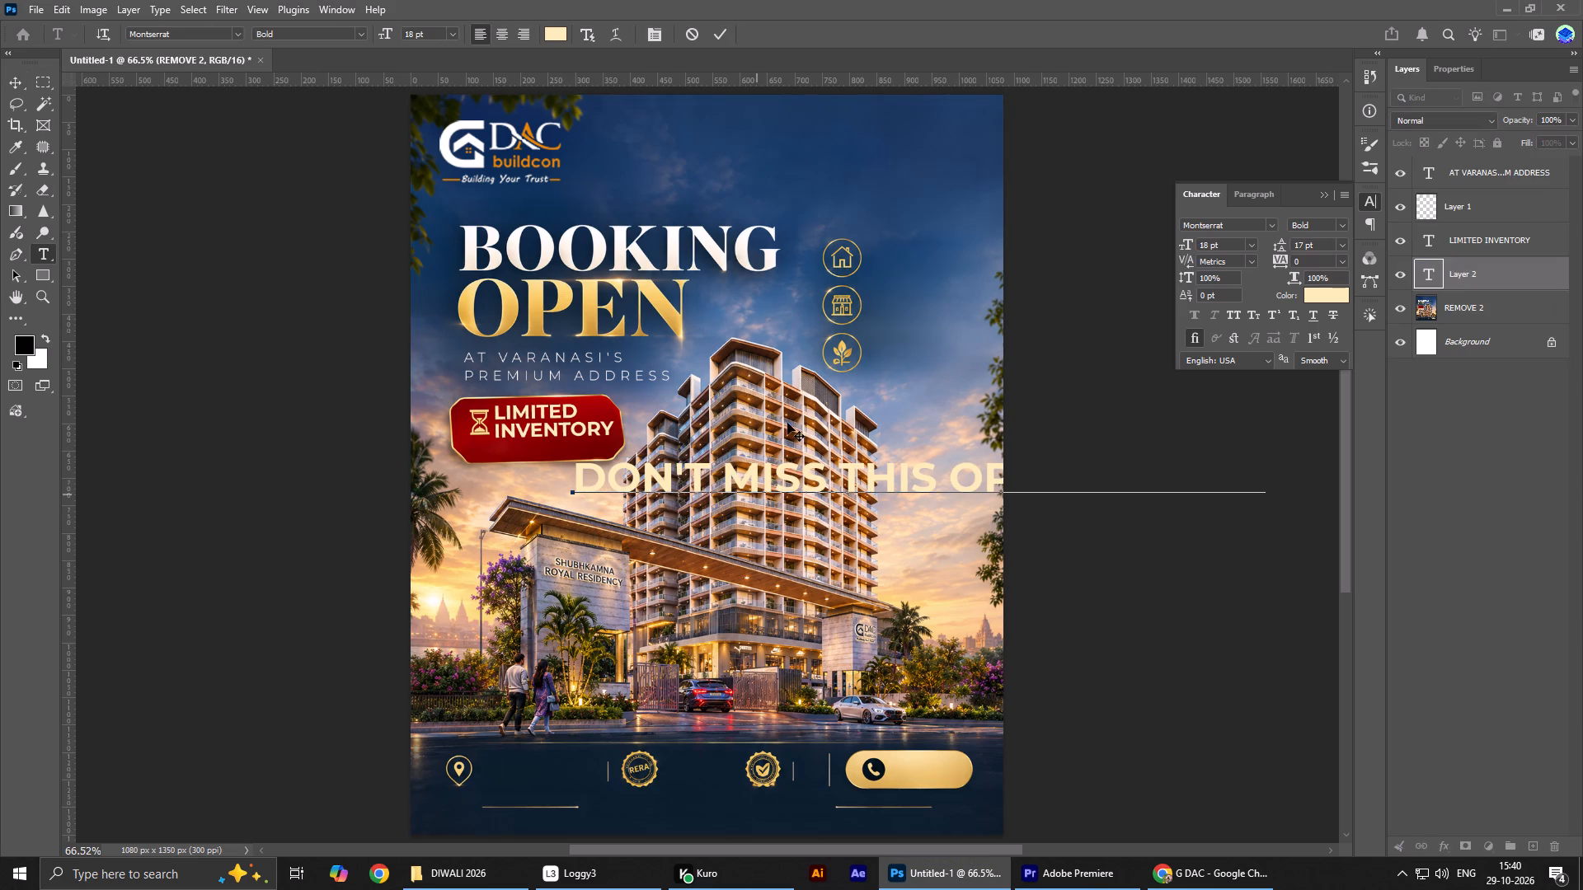
click(722, 37)
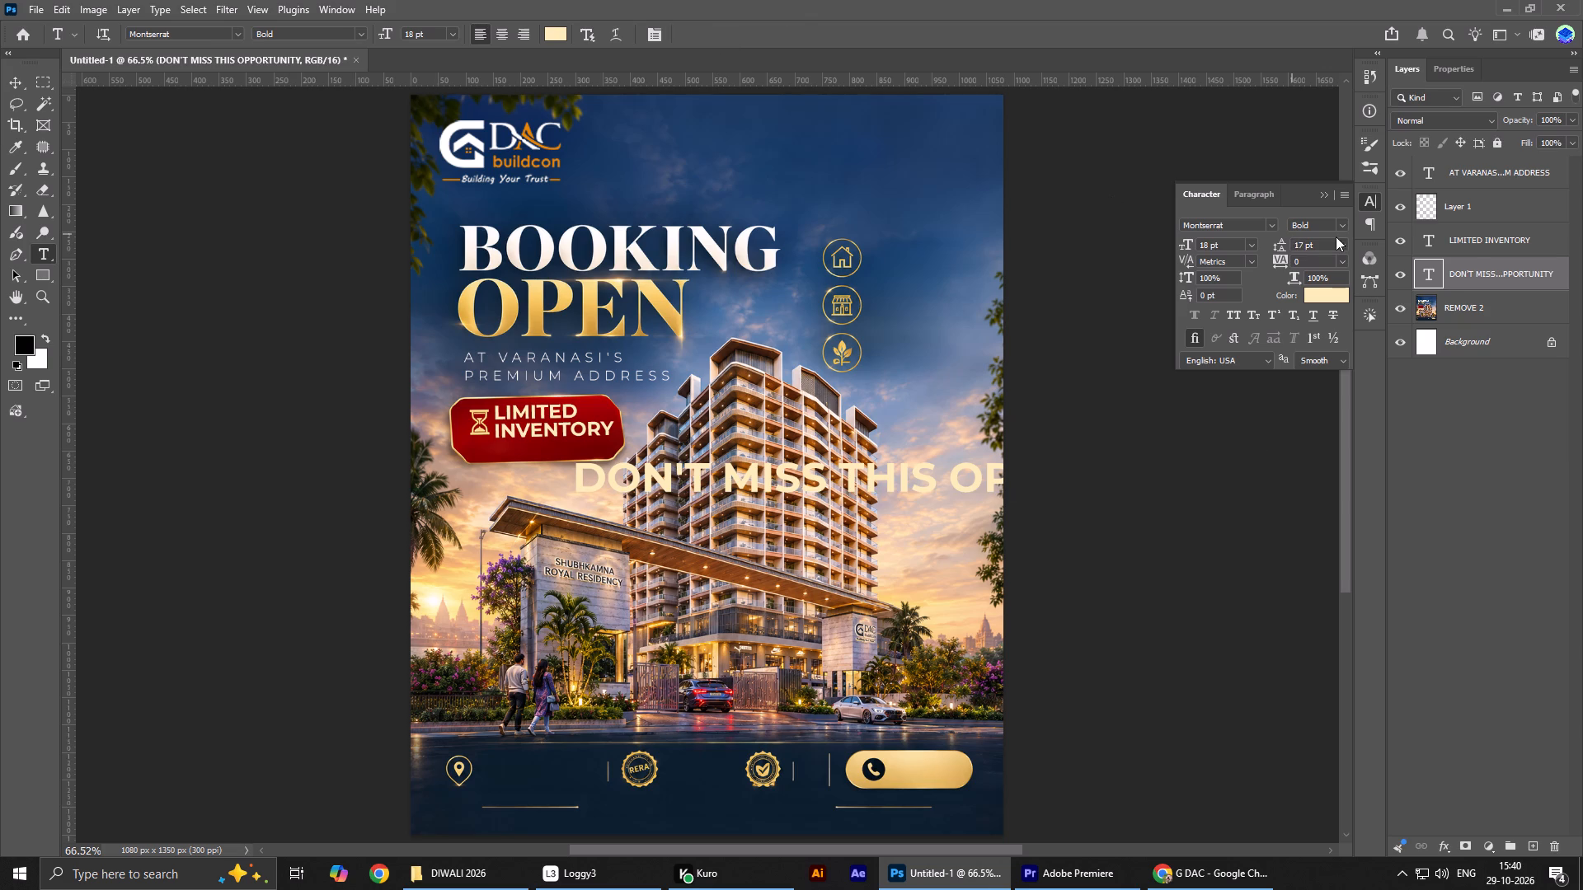
Set the "DON'T MISS THIS OPPORTUNITY" text to Montserrat Light in white.
click(1345, 222)
click(1333, 293)
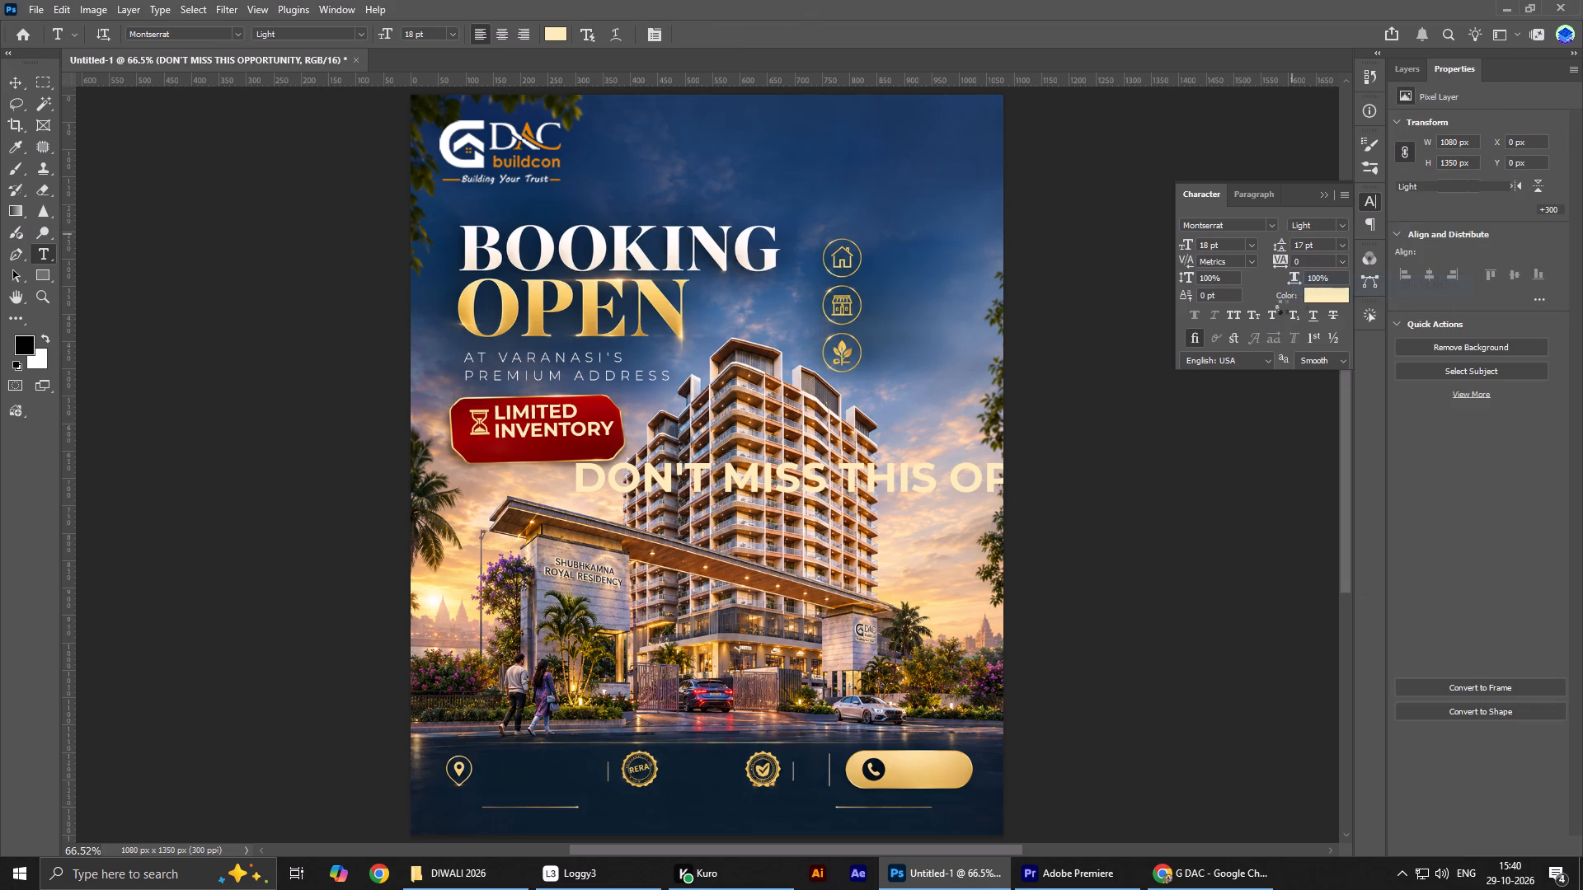
click(1317, 297)
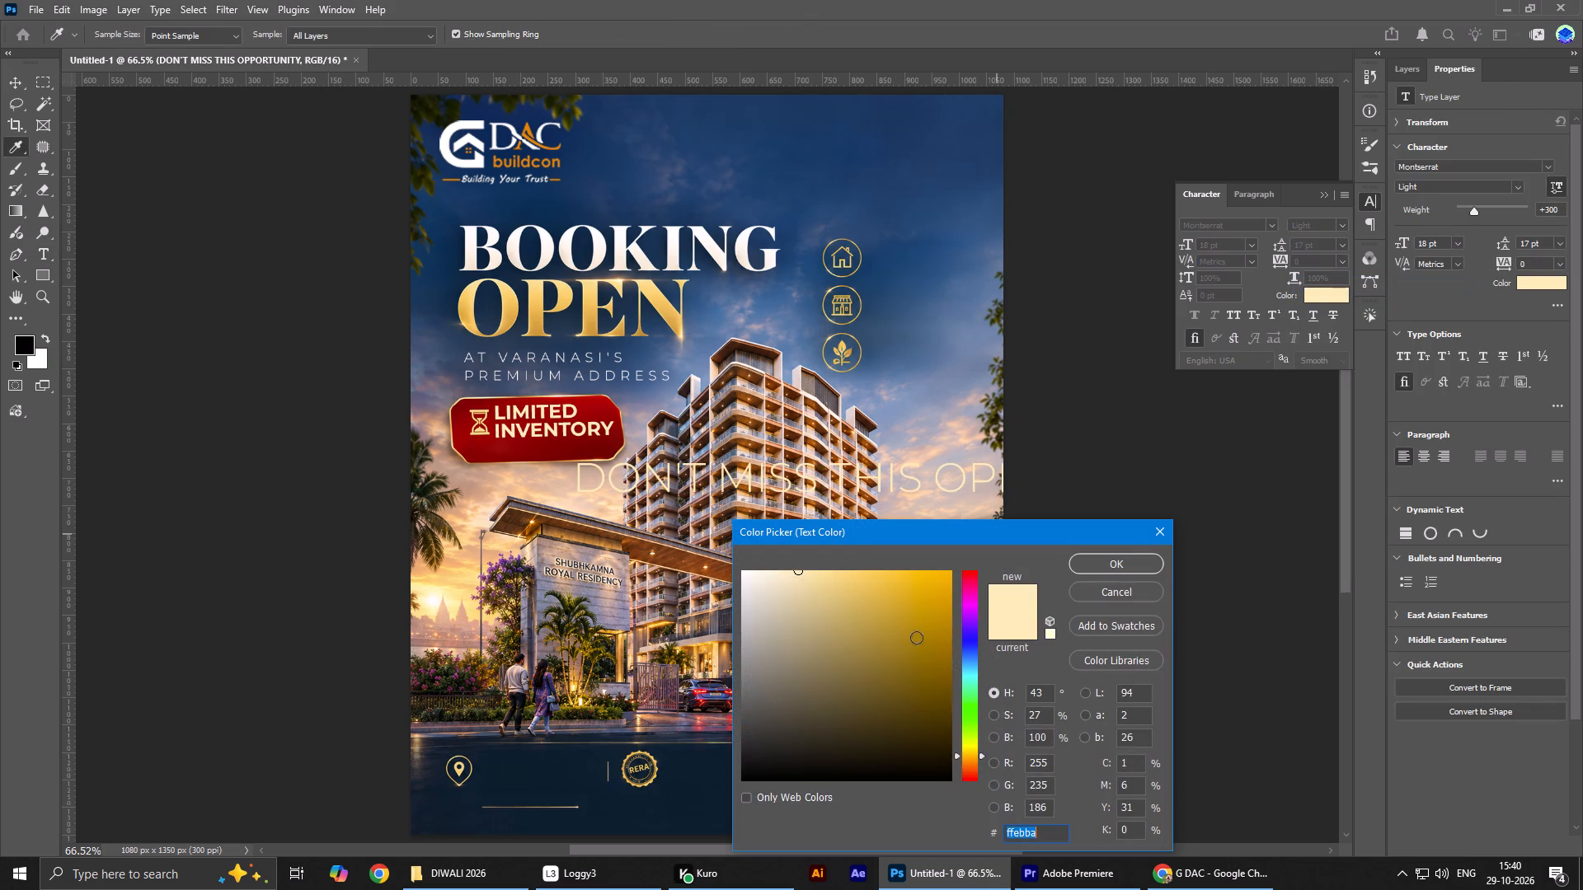
drag(858, 633, 650, 550)
click(1129, 570)
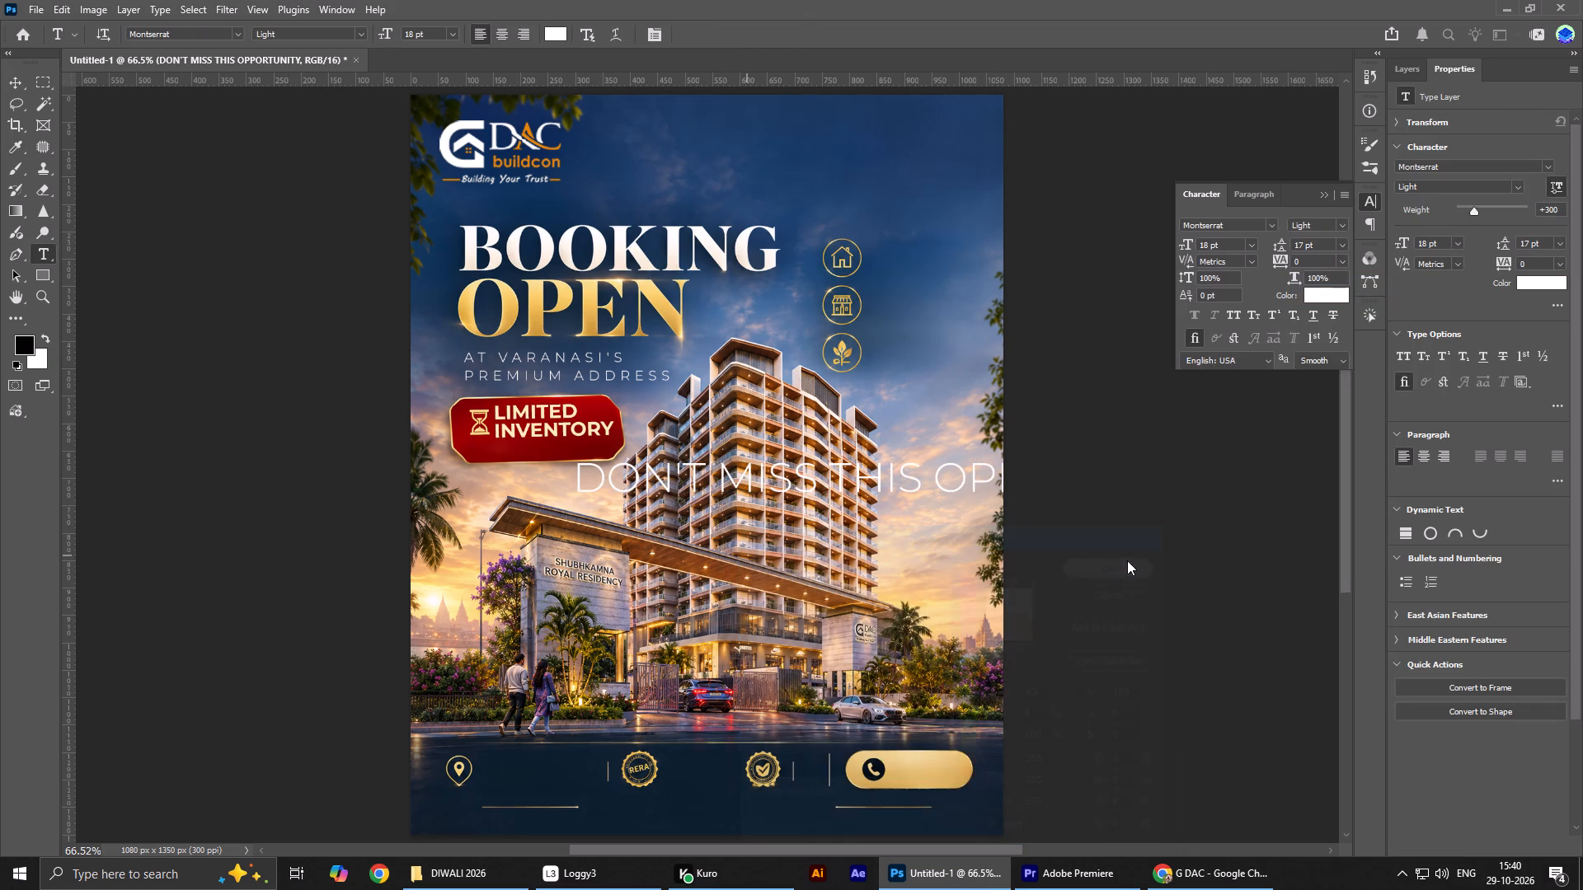
Scale the "DON'T MISS THIS OPPORTUNITY" text down to about 3.82 pt and place it below INVENTORY inside the red badge.
key(ctrl+t)
drag(1249, 488, 798, 499)
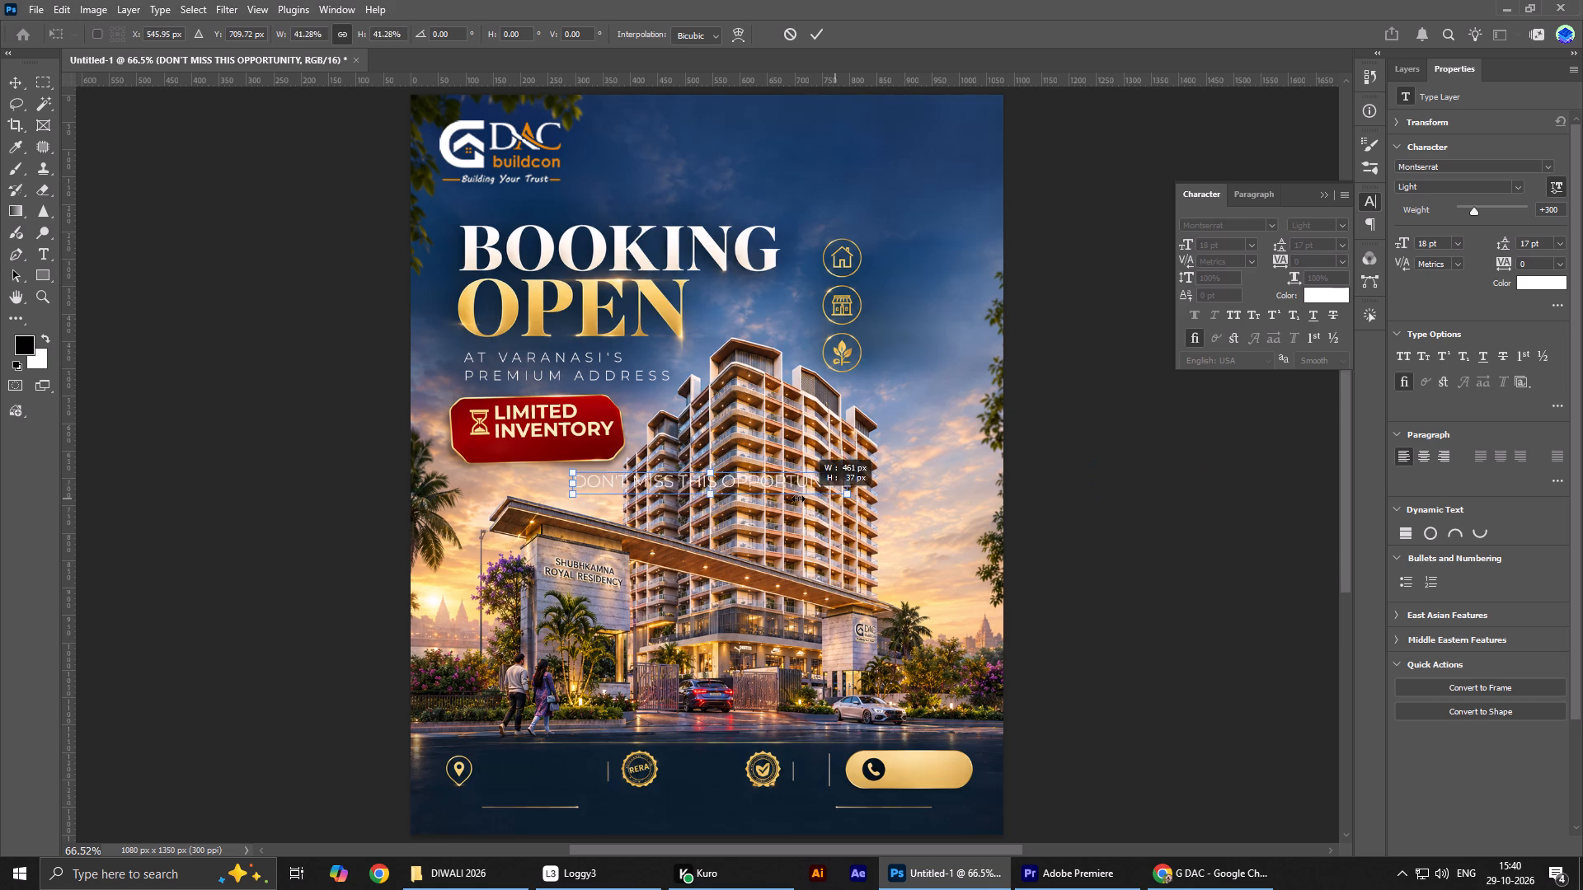
drag(798, 499, 754, 497)
drag(719, 482, 639, 438)
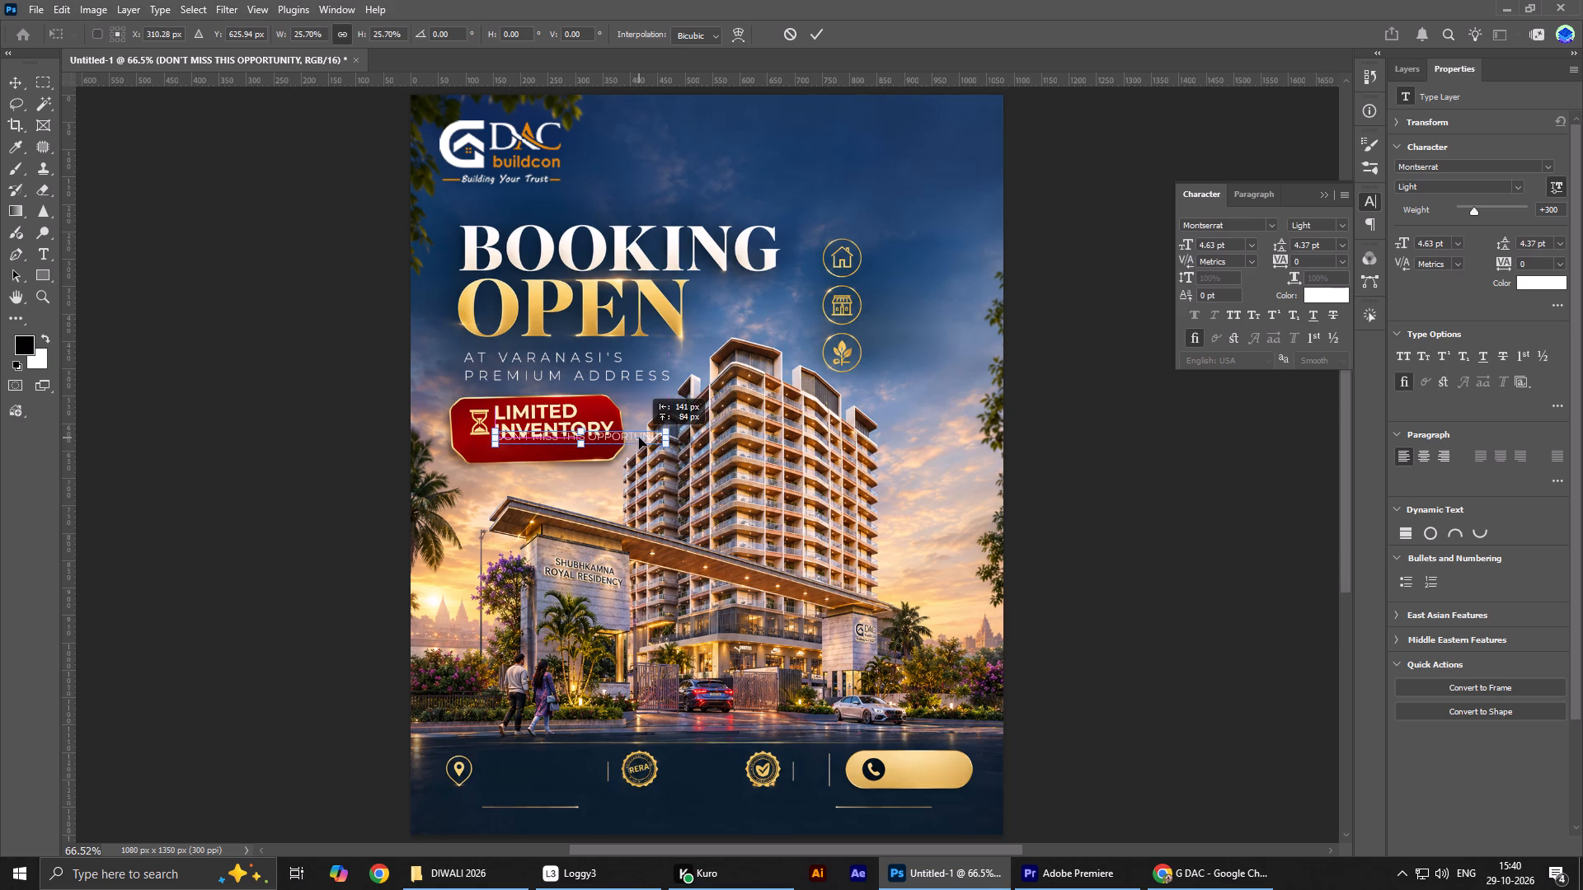
drag(639, 438, 629, 440)
alt+scroll(590, 442, up, 12)
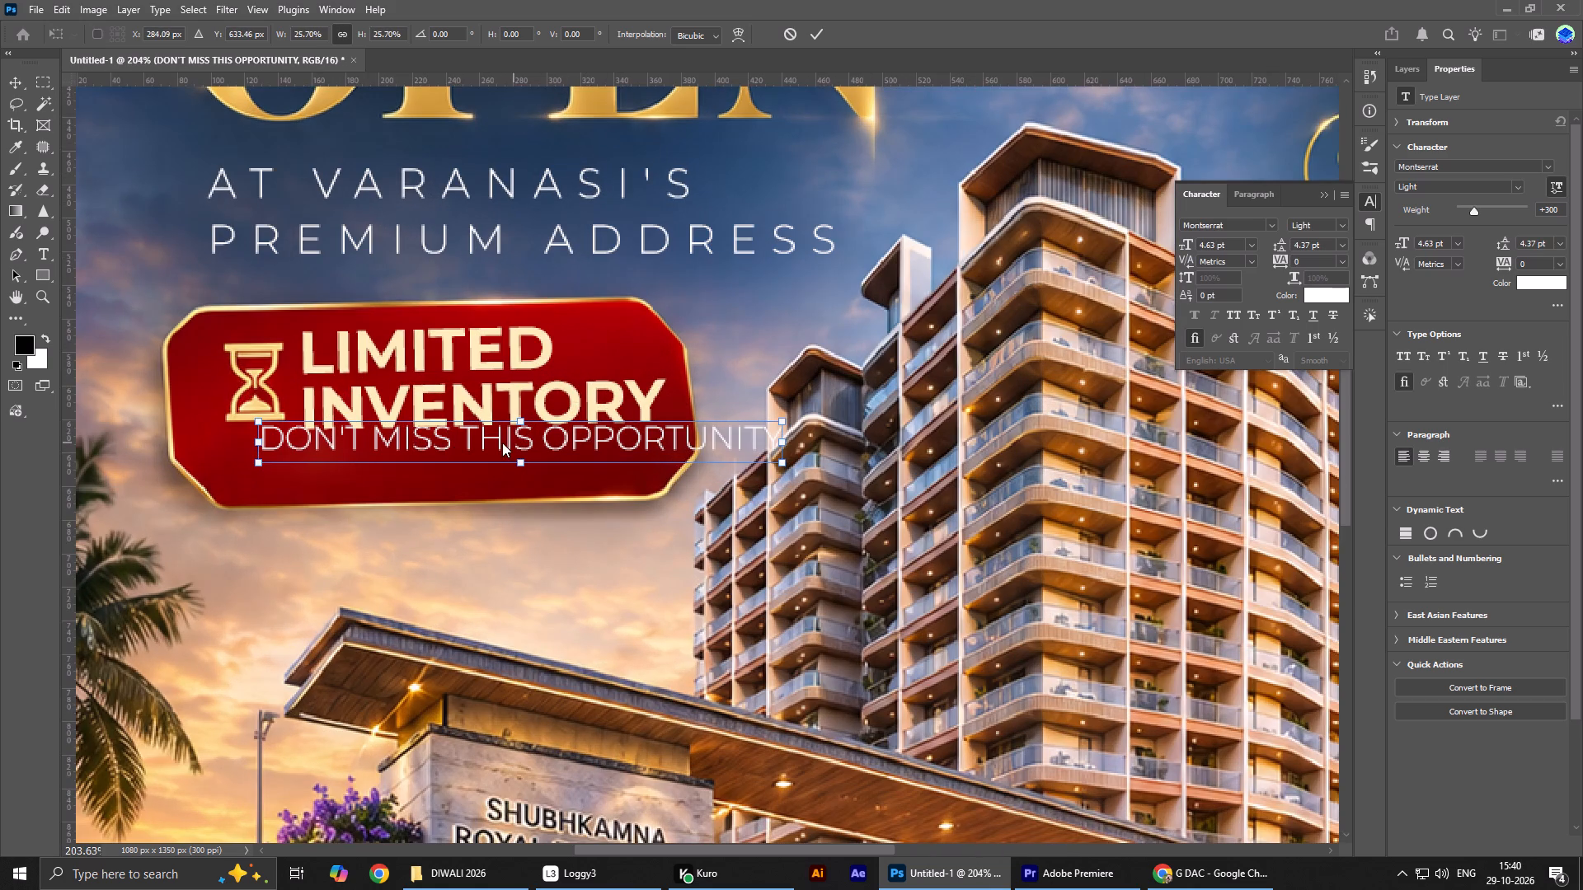
click(427, 447)
drag(335, 435, 308, 462)
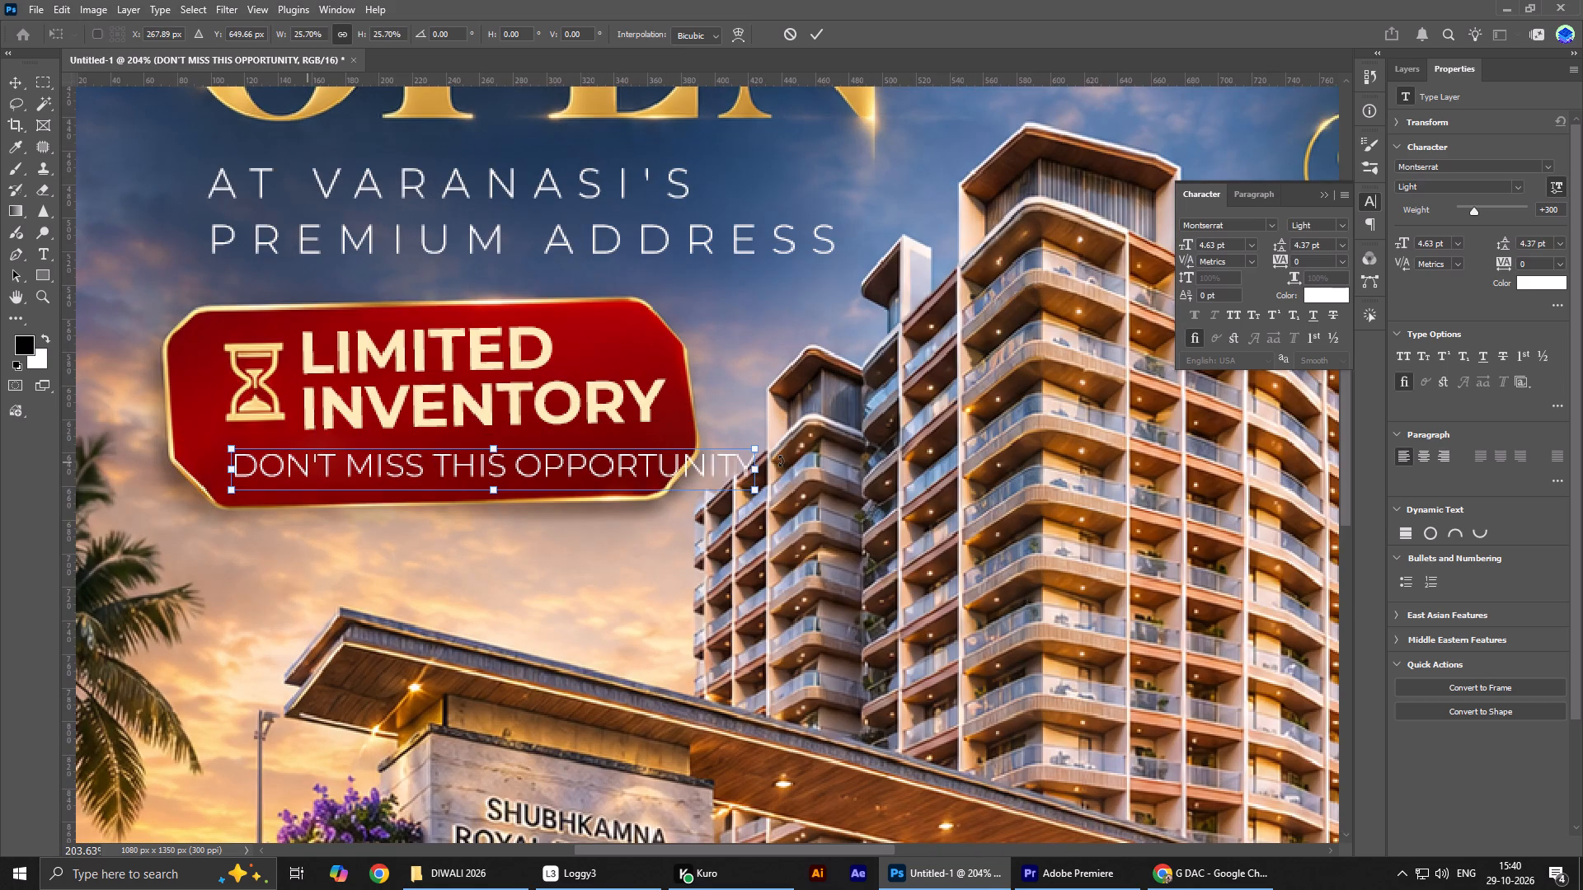
drag(762, 468, 669, 455)
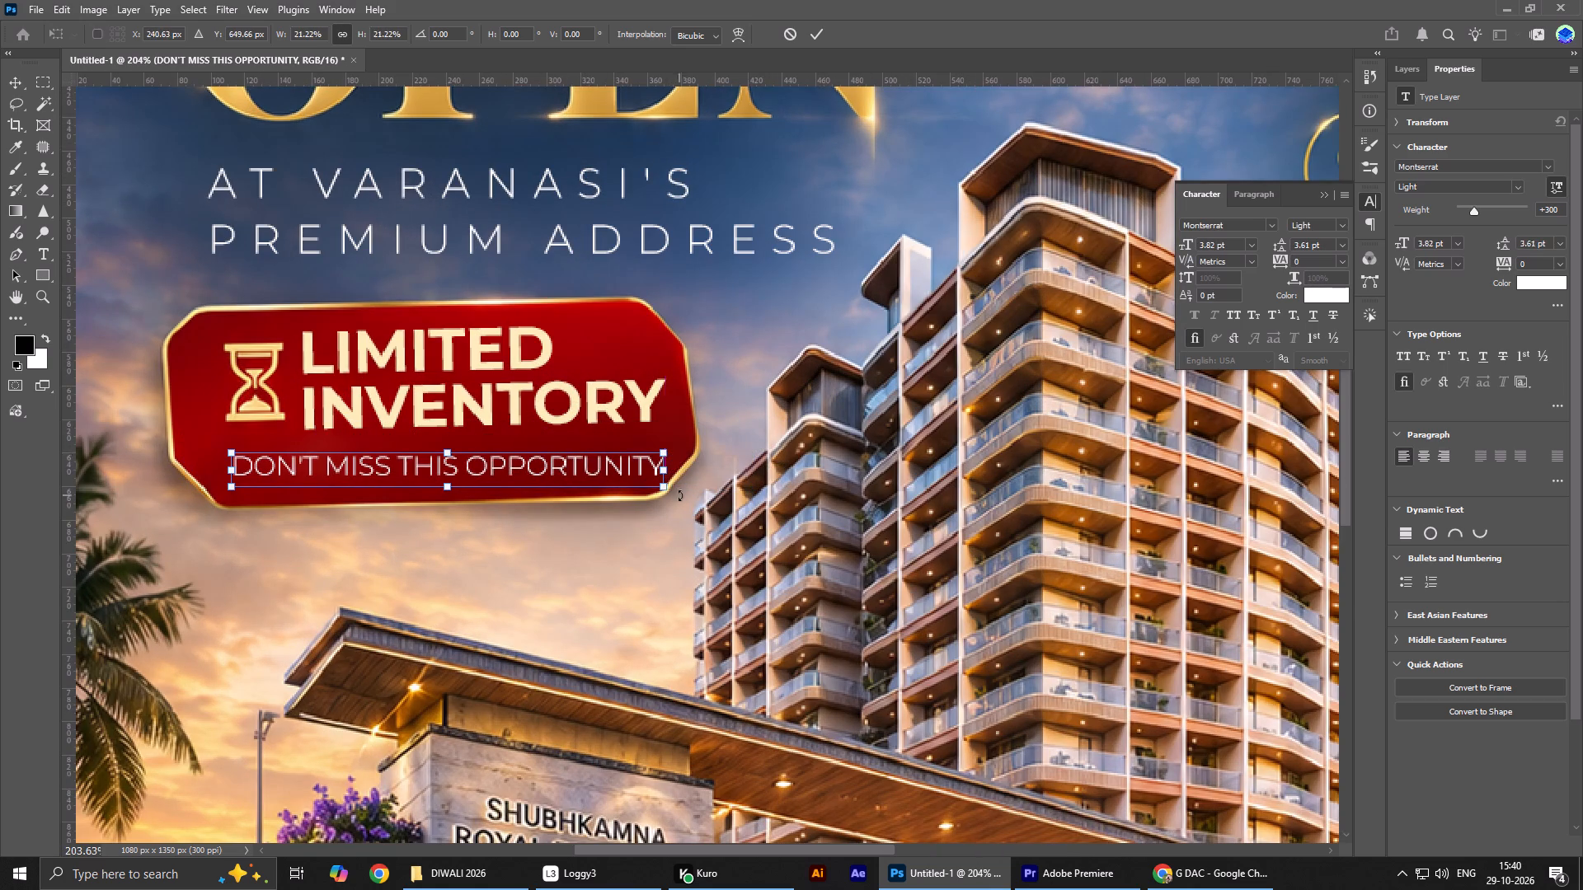
Rotate the "DON'T MISS THIS OPPORTUNITY" text about 2° counterclockwise to follow the badge's tilt.
drag(679, 495, 681, 476)
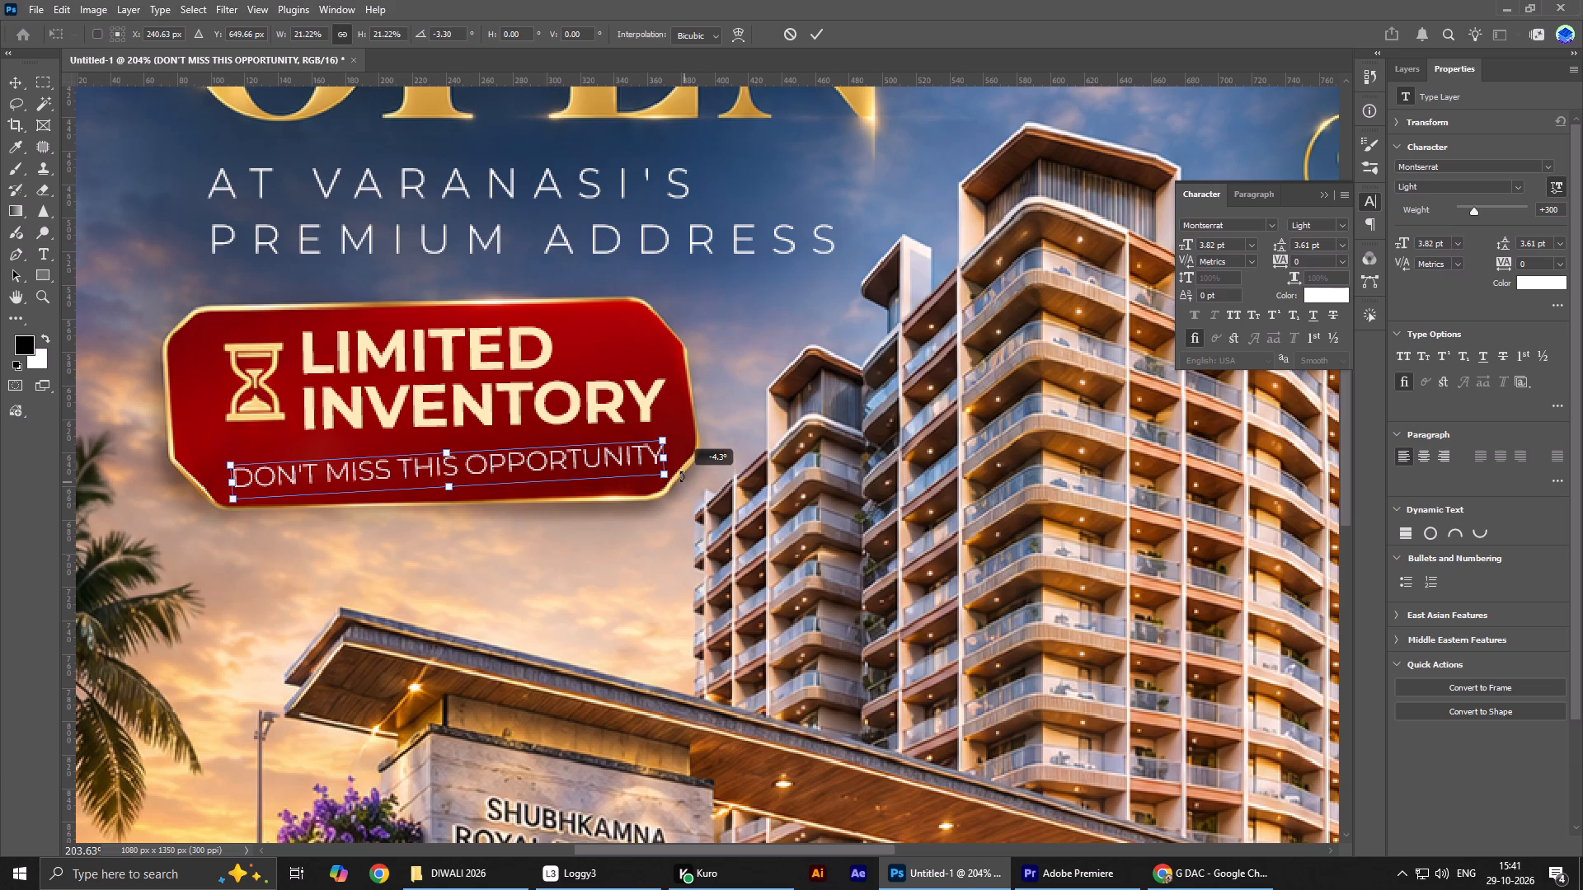
drag(681, 476, 702, 489)
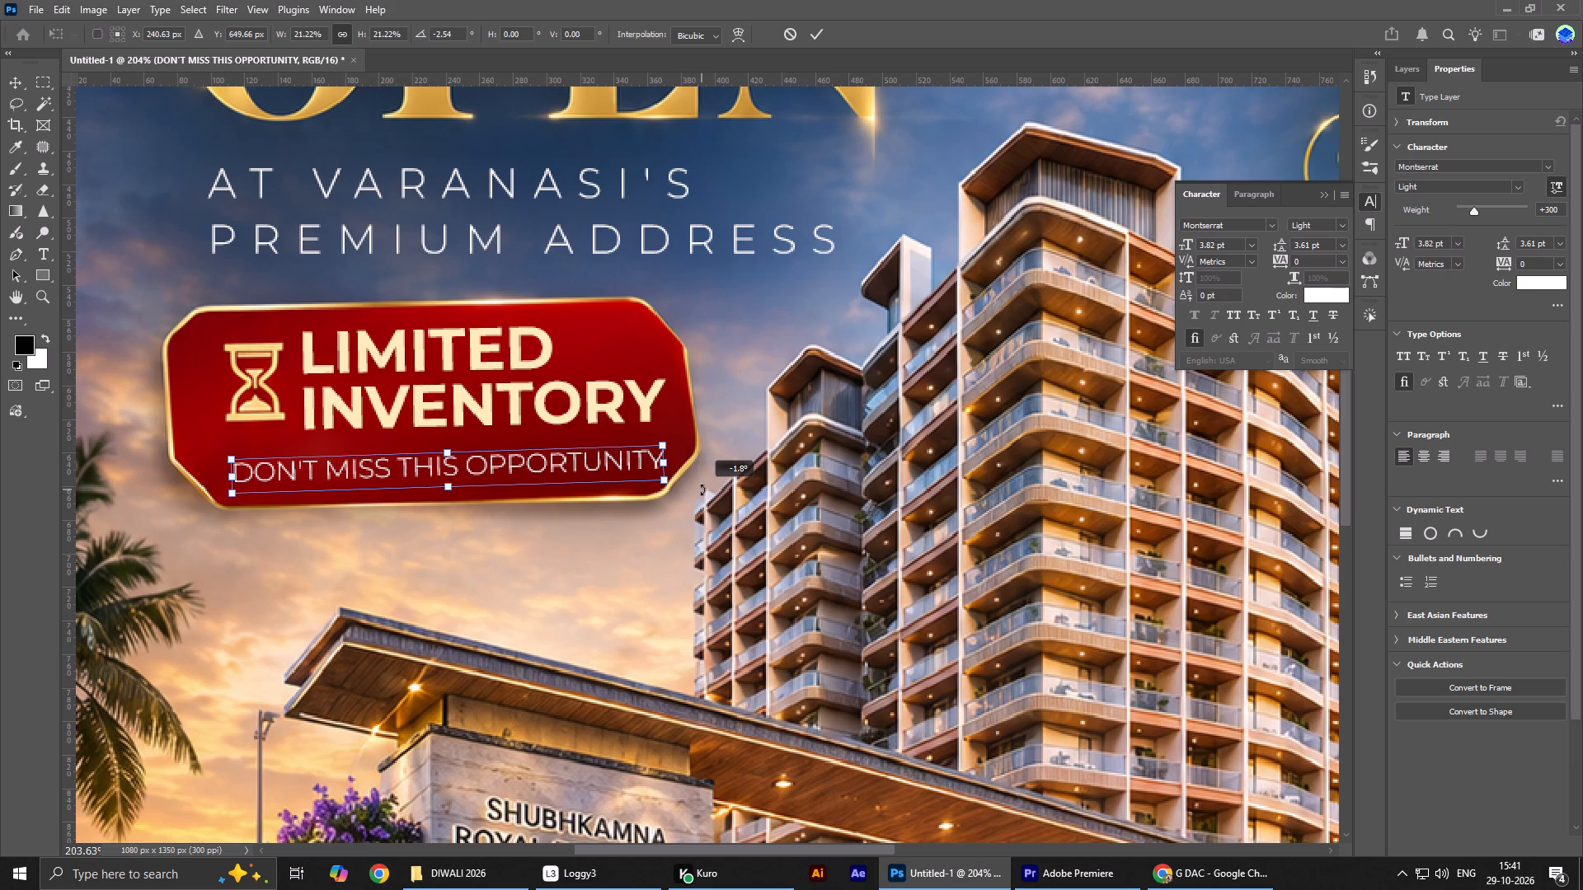
drag(702, 489, 702, 491)
key(Return)
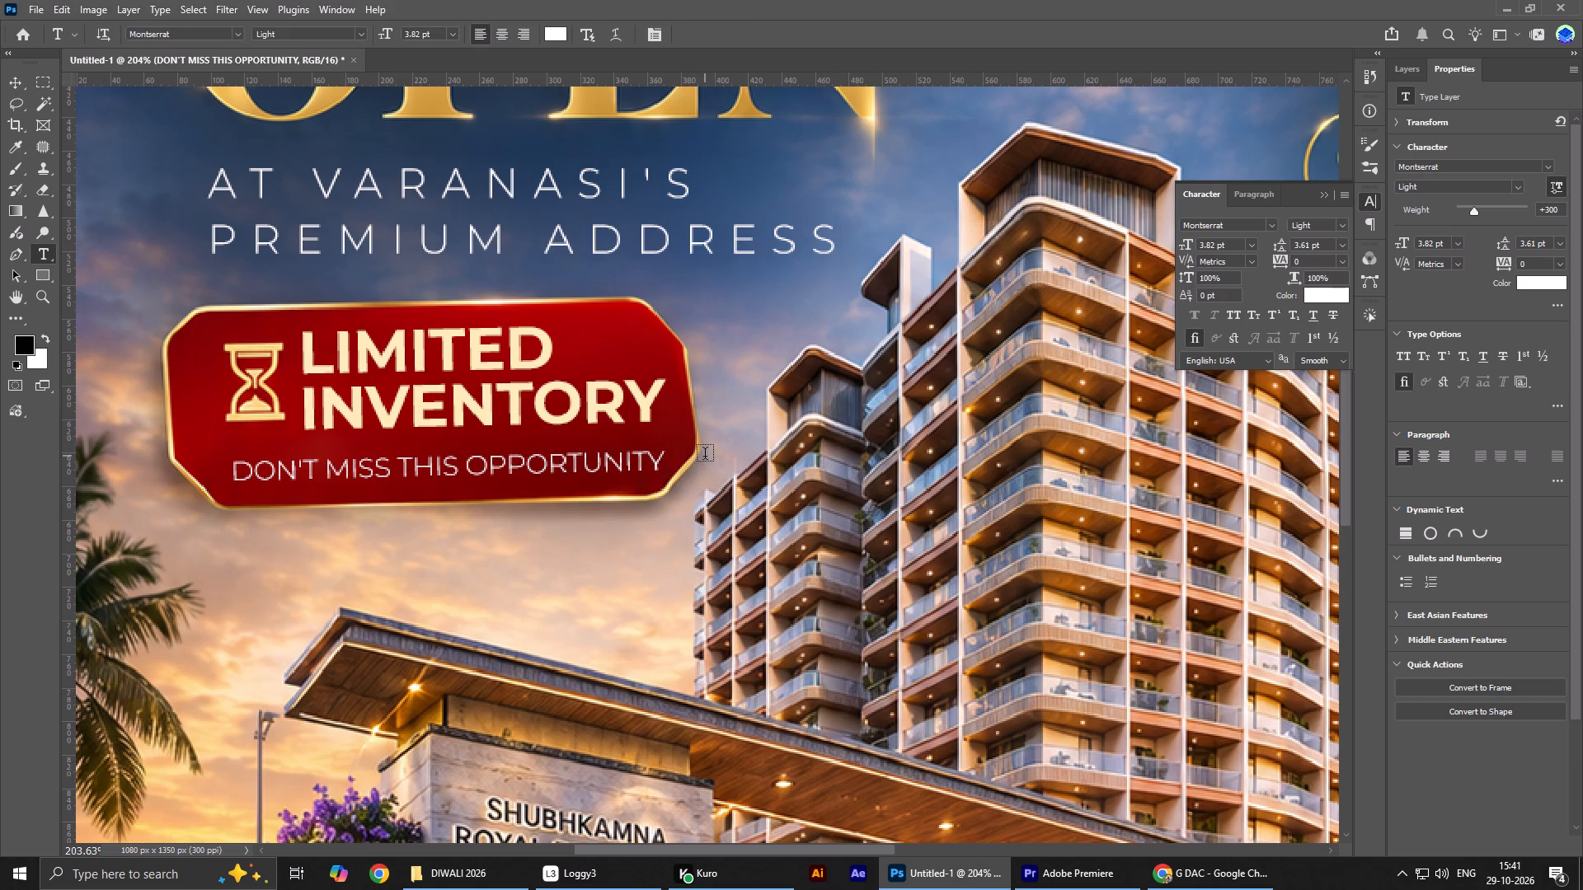
Nudge the "DON'T MISS THIS OPPORTUNITY" text slightly up and to the left within the red badge.
key(Up)
key(Up)
key(v)
key(Up)
key(Up)
key(Up)
key(Left)
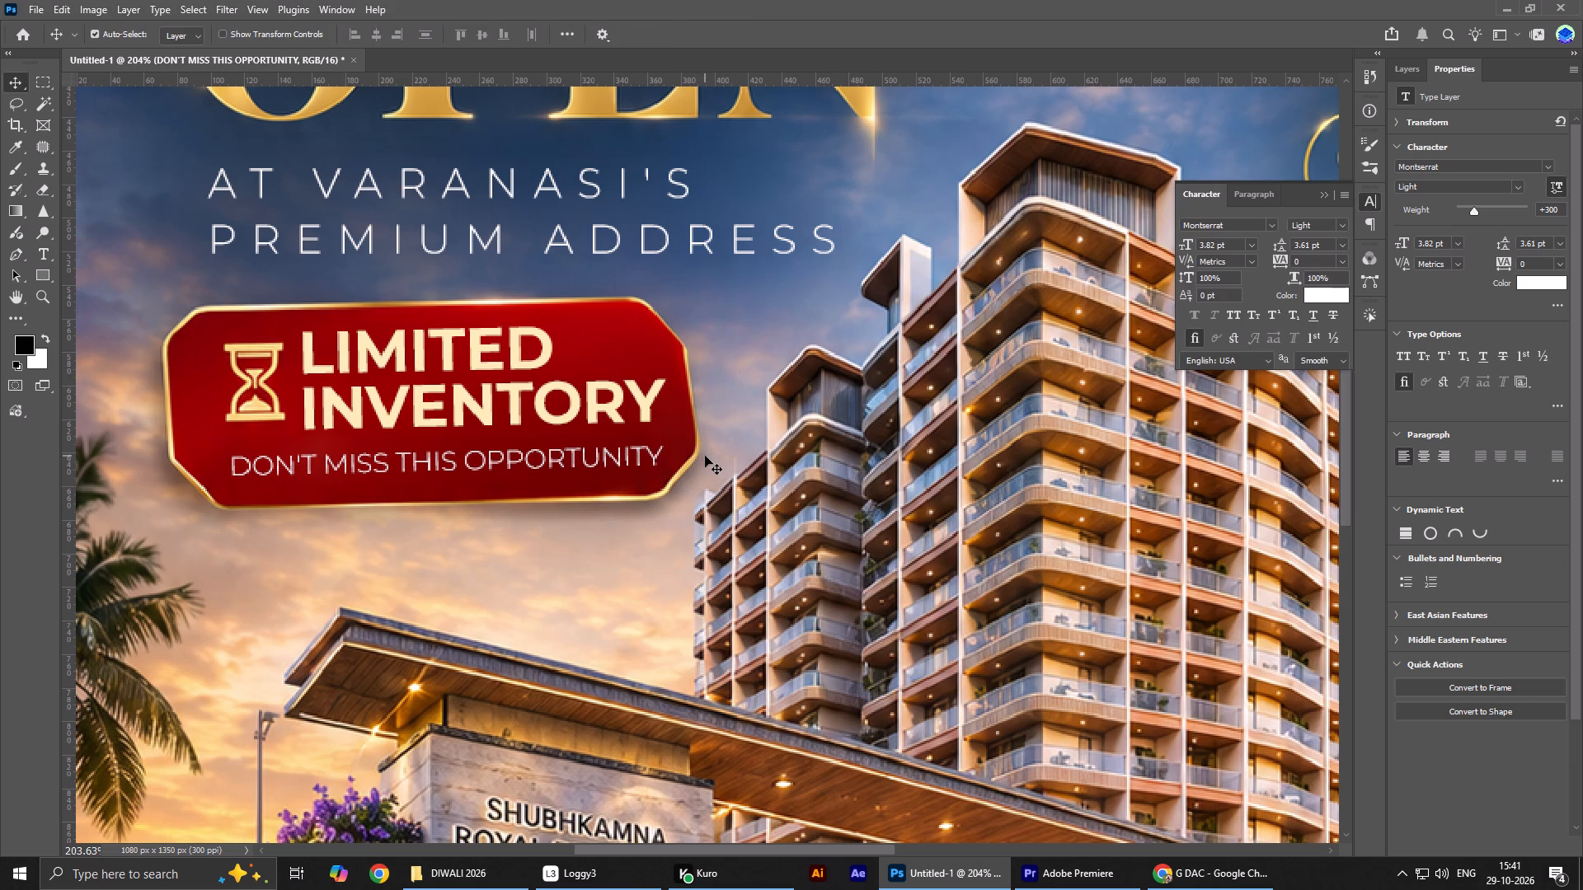
key(Left)
key(Left)
key(Left)
key(Left)
key(Left)
key(Left)
Enlarge the "DON'T MISS THIS OPPORTUNITY" text to about 3.96 pt so it spans the badge beneath INVENTORY.
key(ctrl+t)
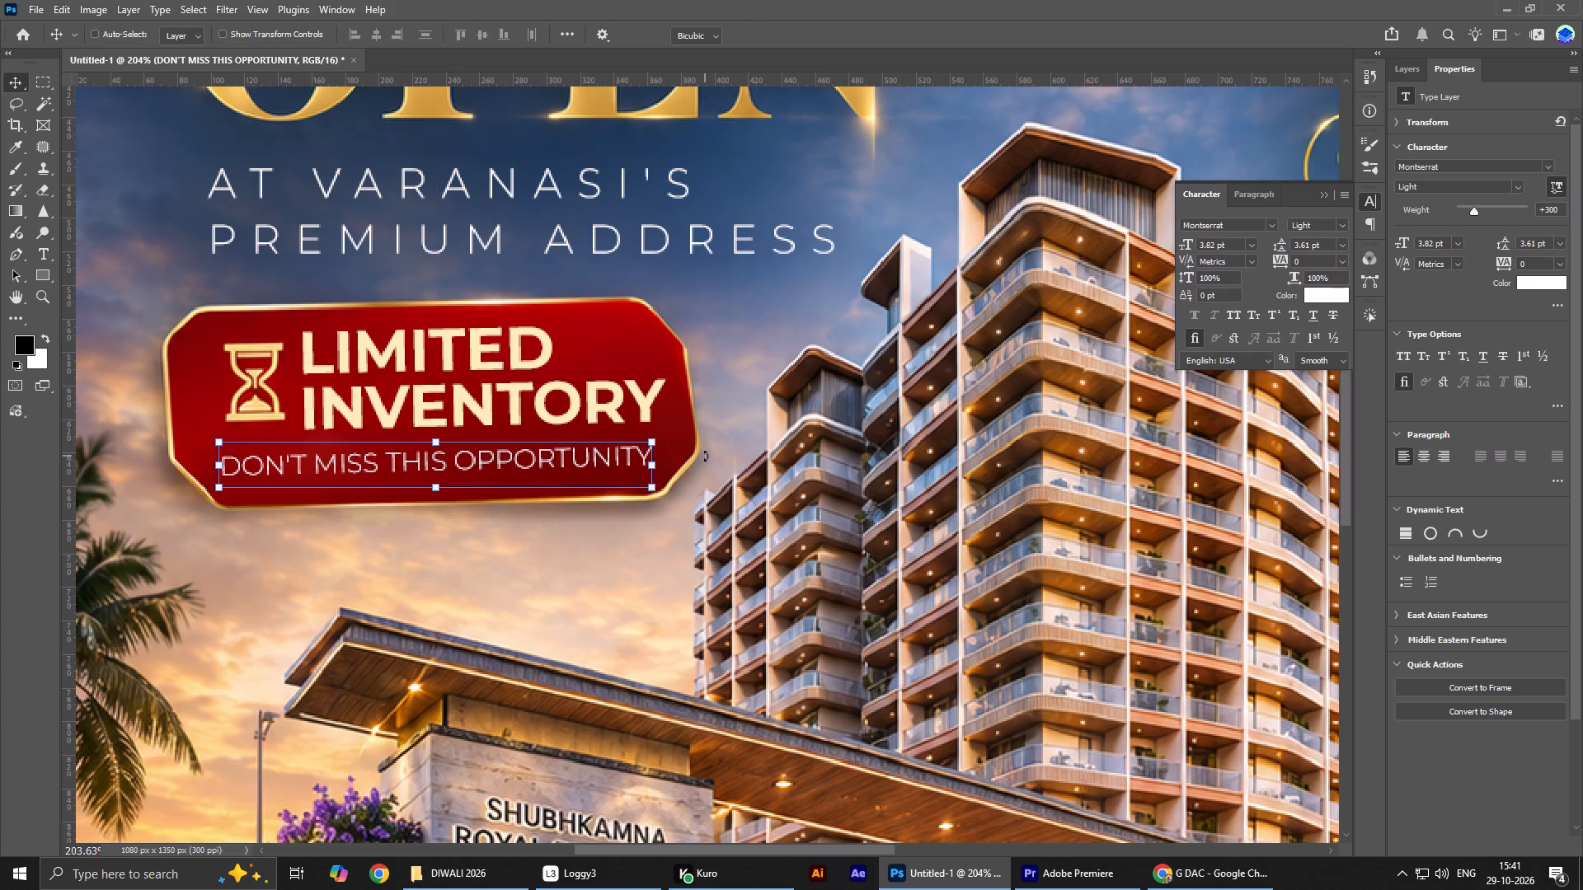
drag(660, 513, 671, 513)
drag(655, 436, 670, 432)
key(Return)
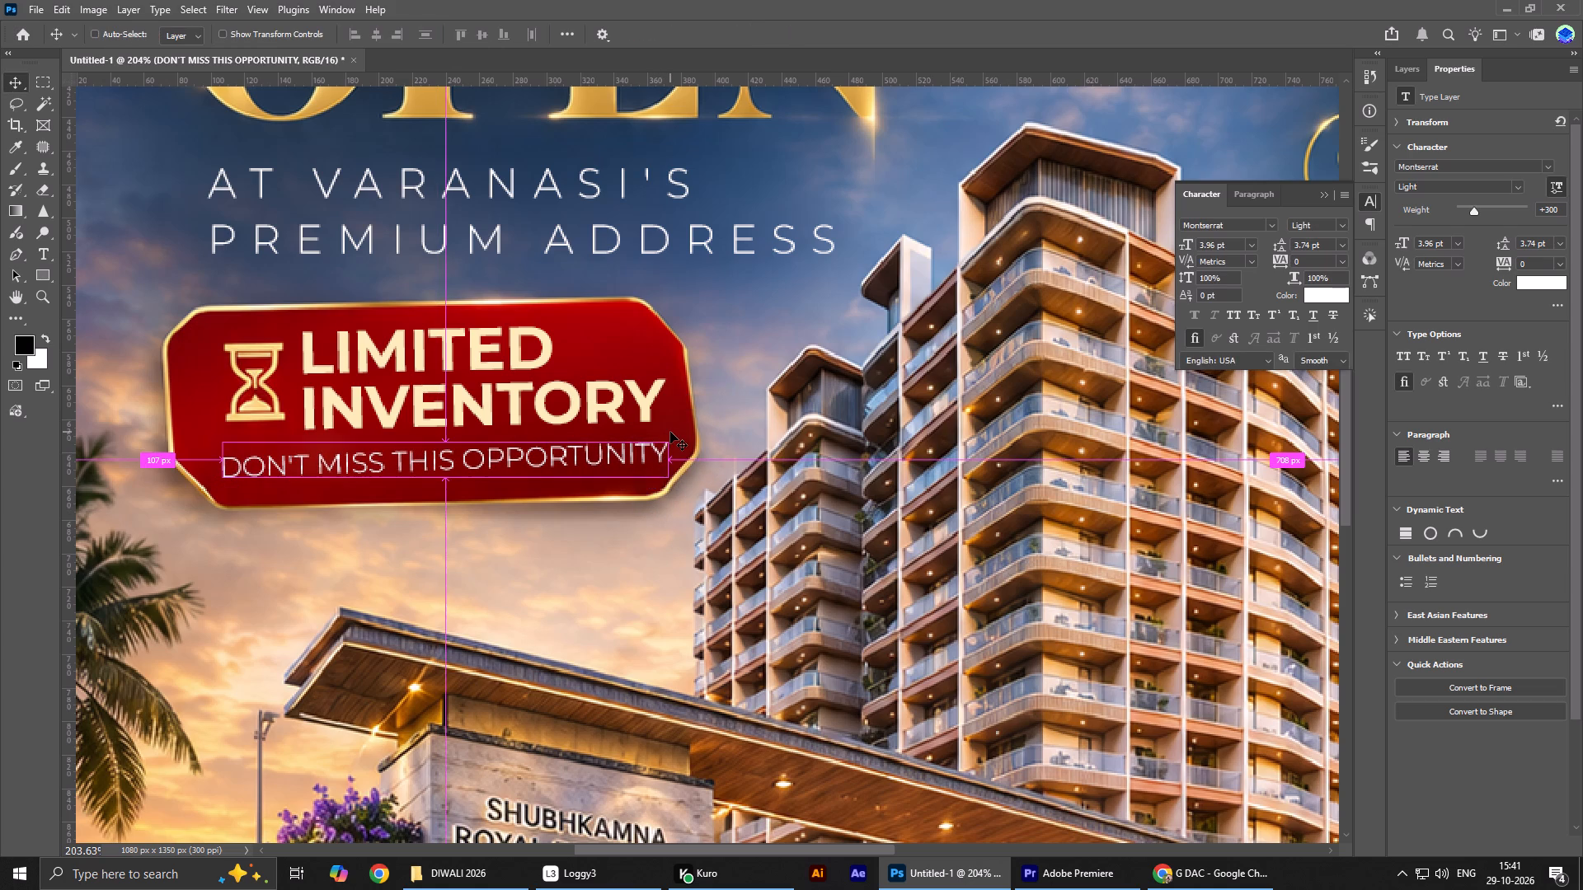
Fine-tune the "DON'T MISS THIS OPPORTUNITY" text's tilt by rotating it about 0.8° clockwise.
key(ctrl+t)
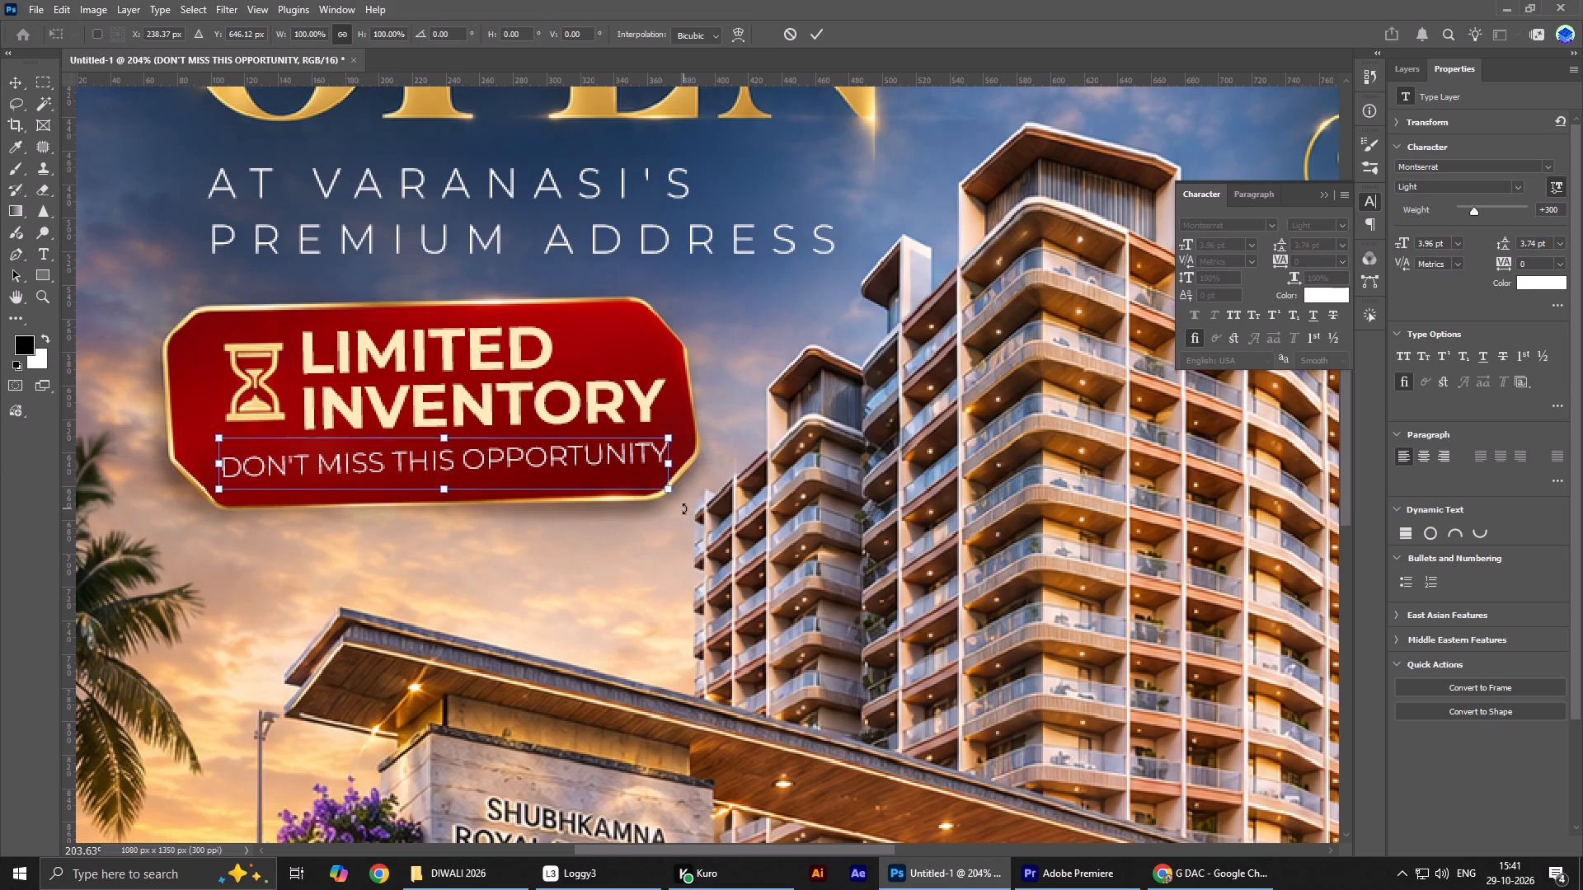
drag(683, 508, 691, 512)
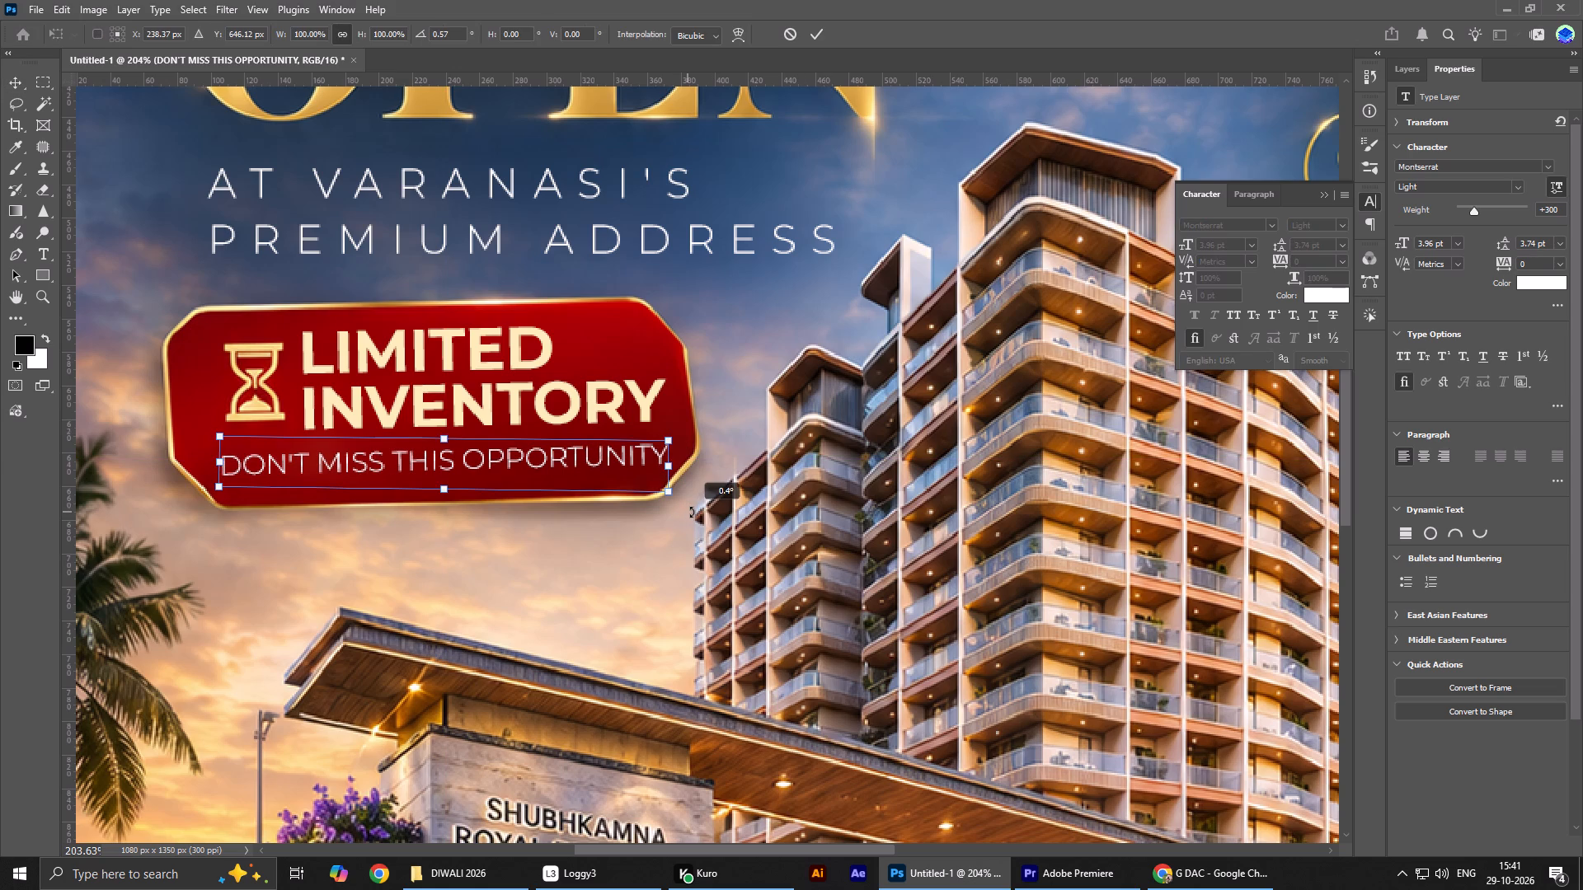
drag(691, 512, 691, 513)
key(Return)
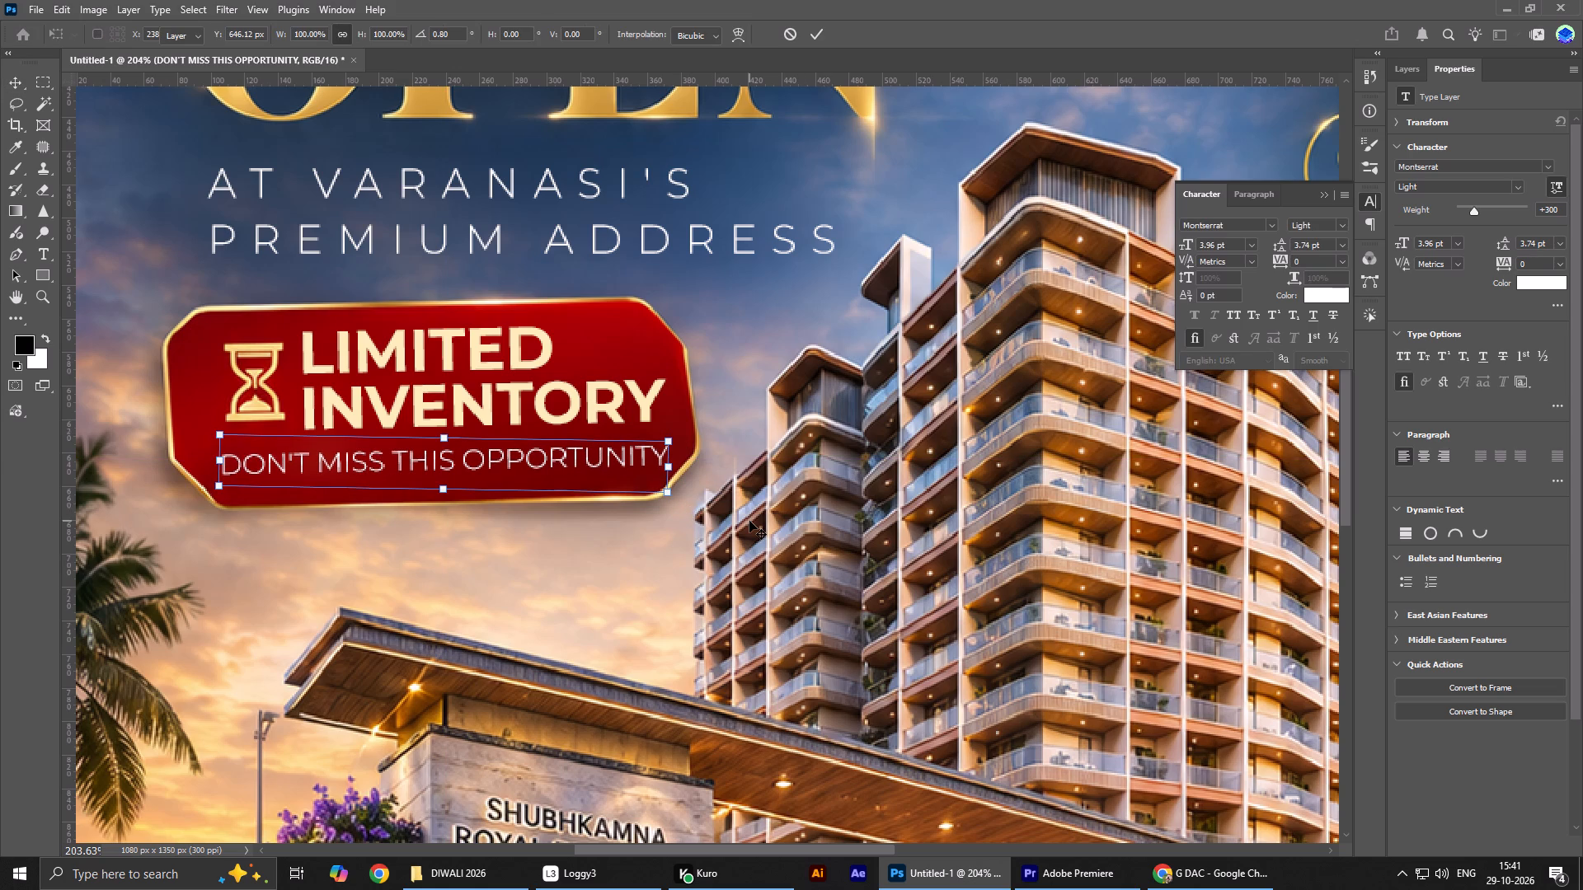
key(ctrl+t)
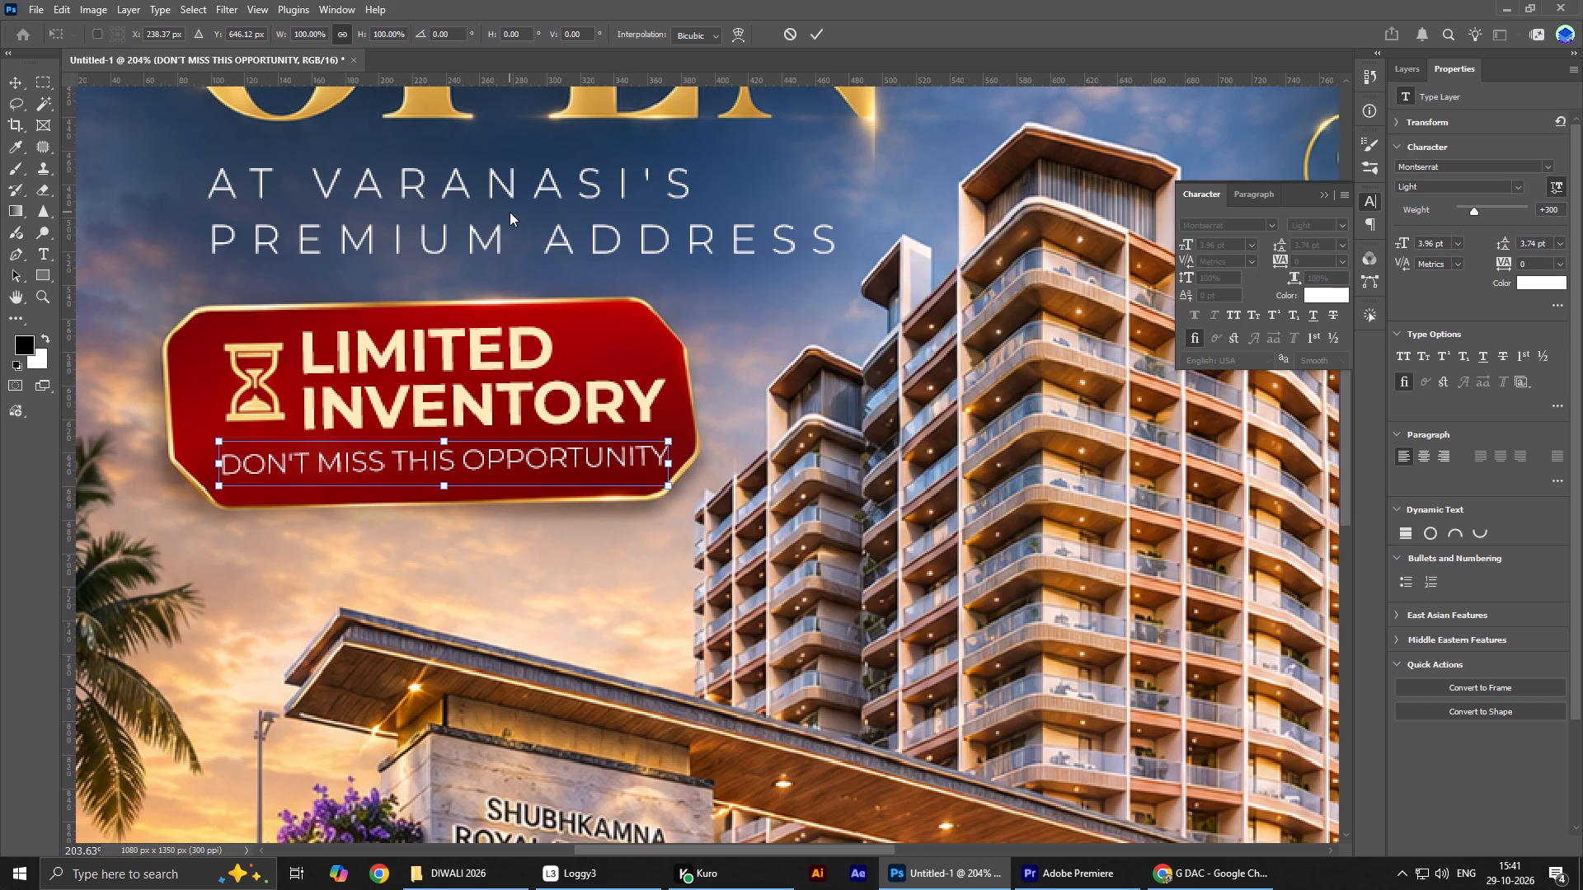
click(815, 38)
click(554, 460)
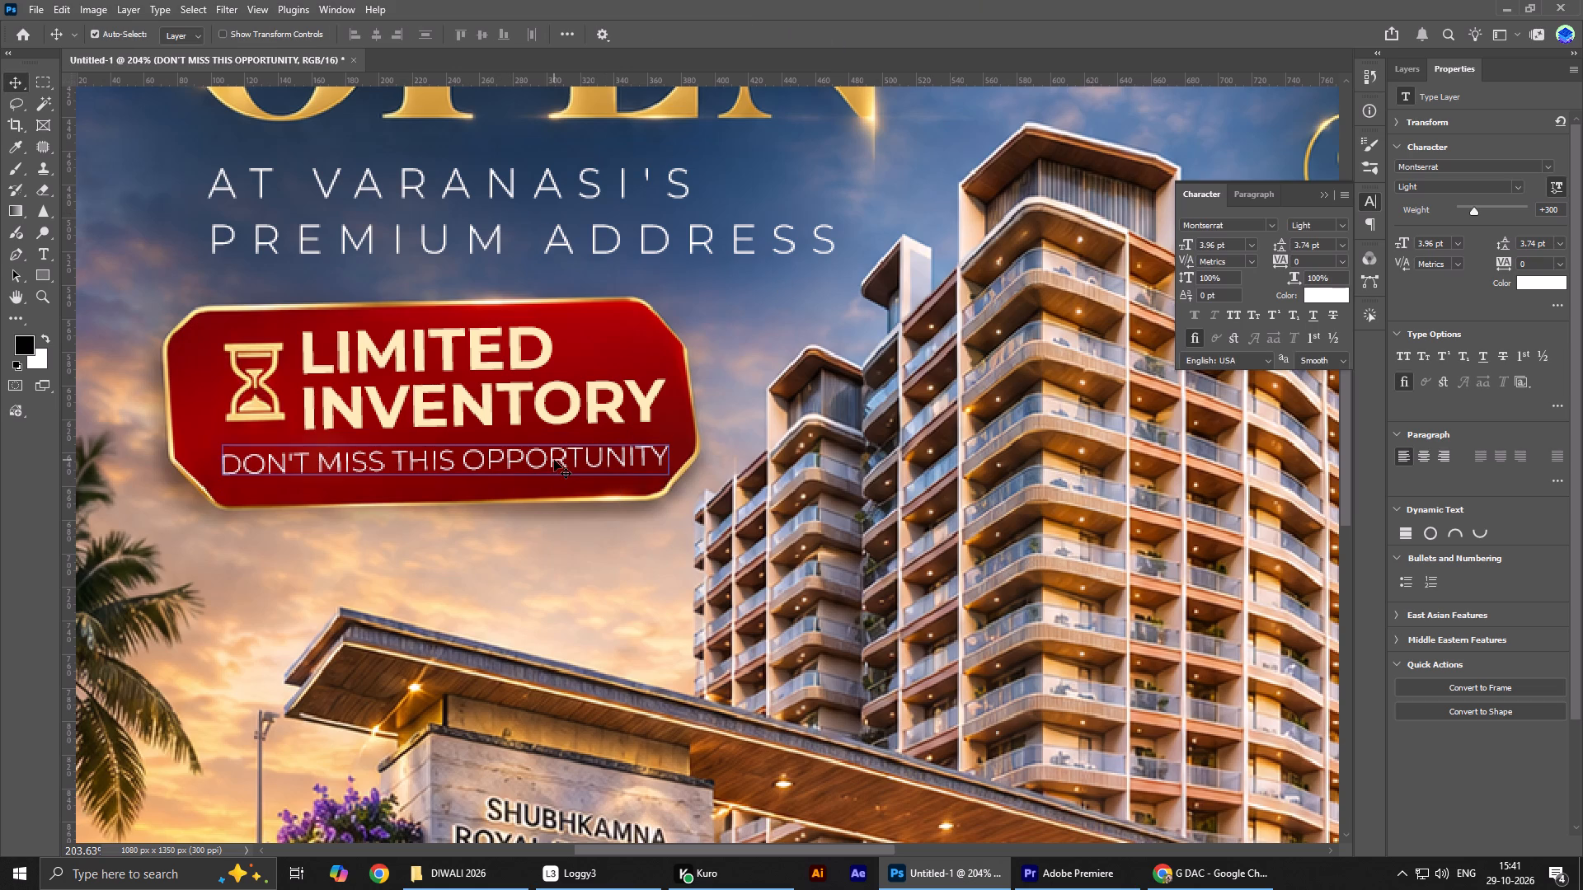
Rotate the "DON'T MISS THIS OPPORTUNITY" text about 0.8° counterclockwise and nudge it down 8 px within the badge.
key(ctrl+t)
click(674, 510)
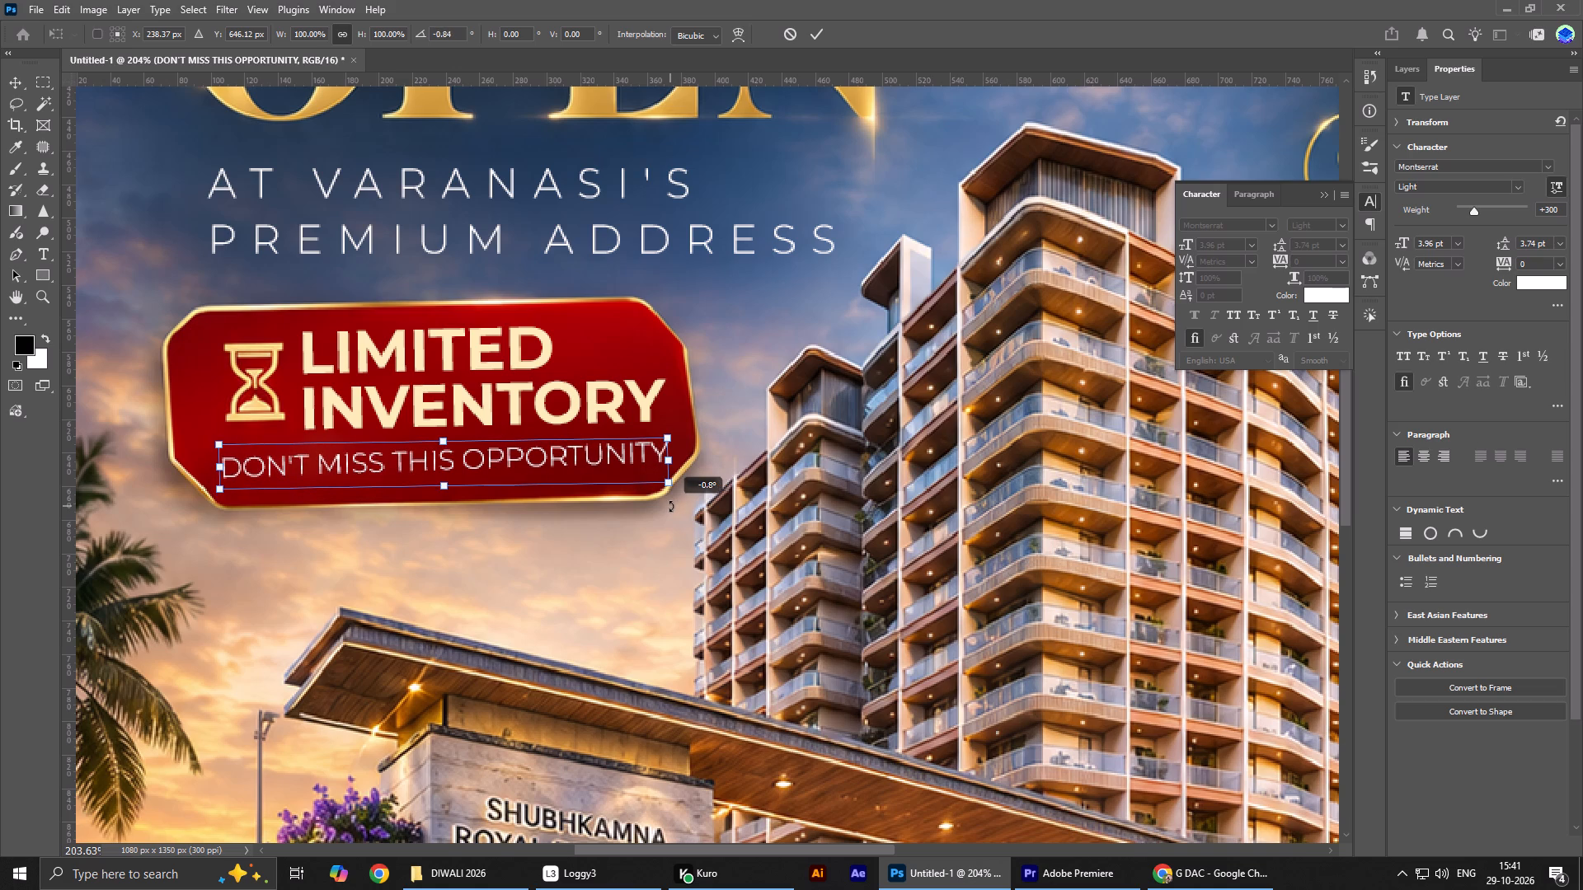
key(Return)
key(Down)
key(Down)
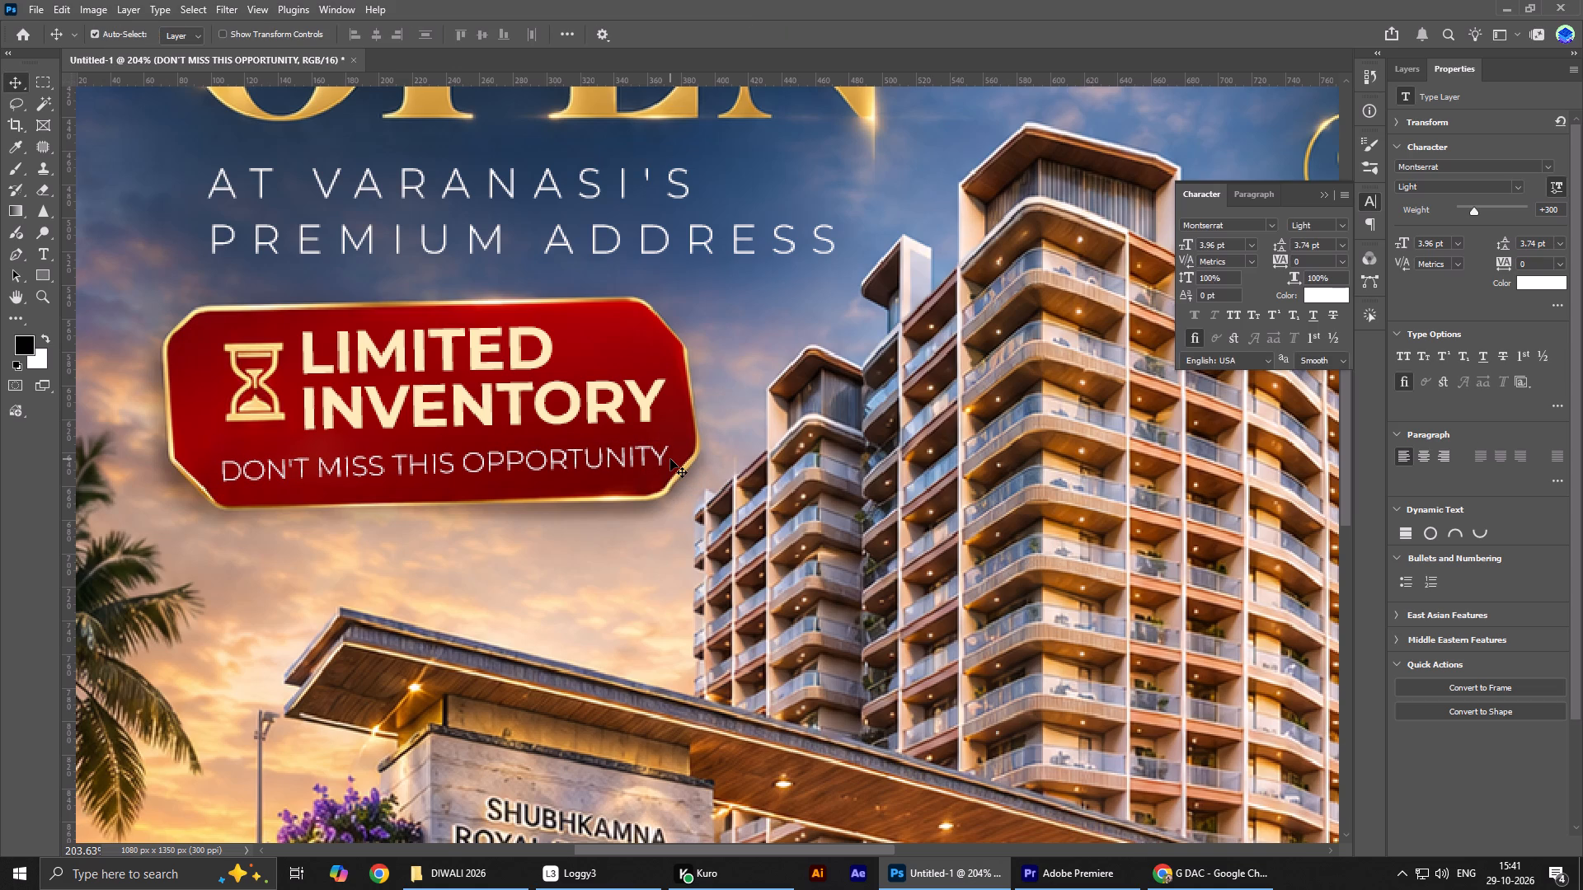
key(Down)
key(Down)
key(Down)
key(Down)
key(Down)
key(Down)
Rotate the "DON'T MISS THIS OPPORTUNITY" text about 0.5° clockwise and nudge it slightly up toward INVENTORY.
key(ctrl+t)
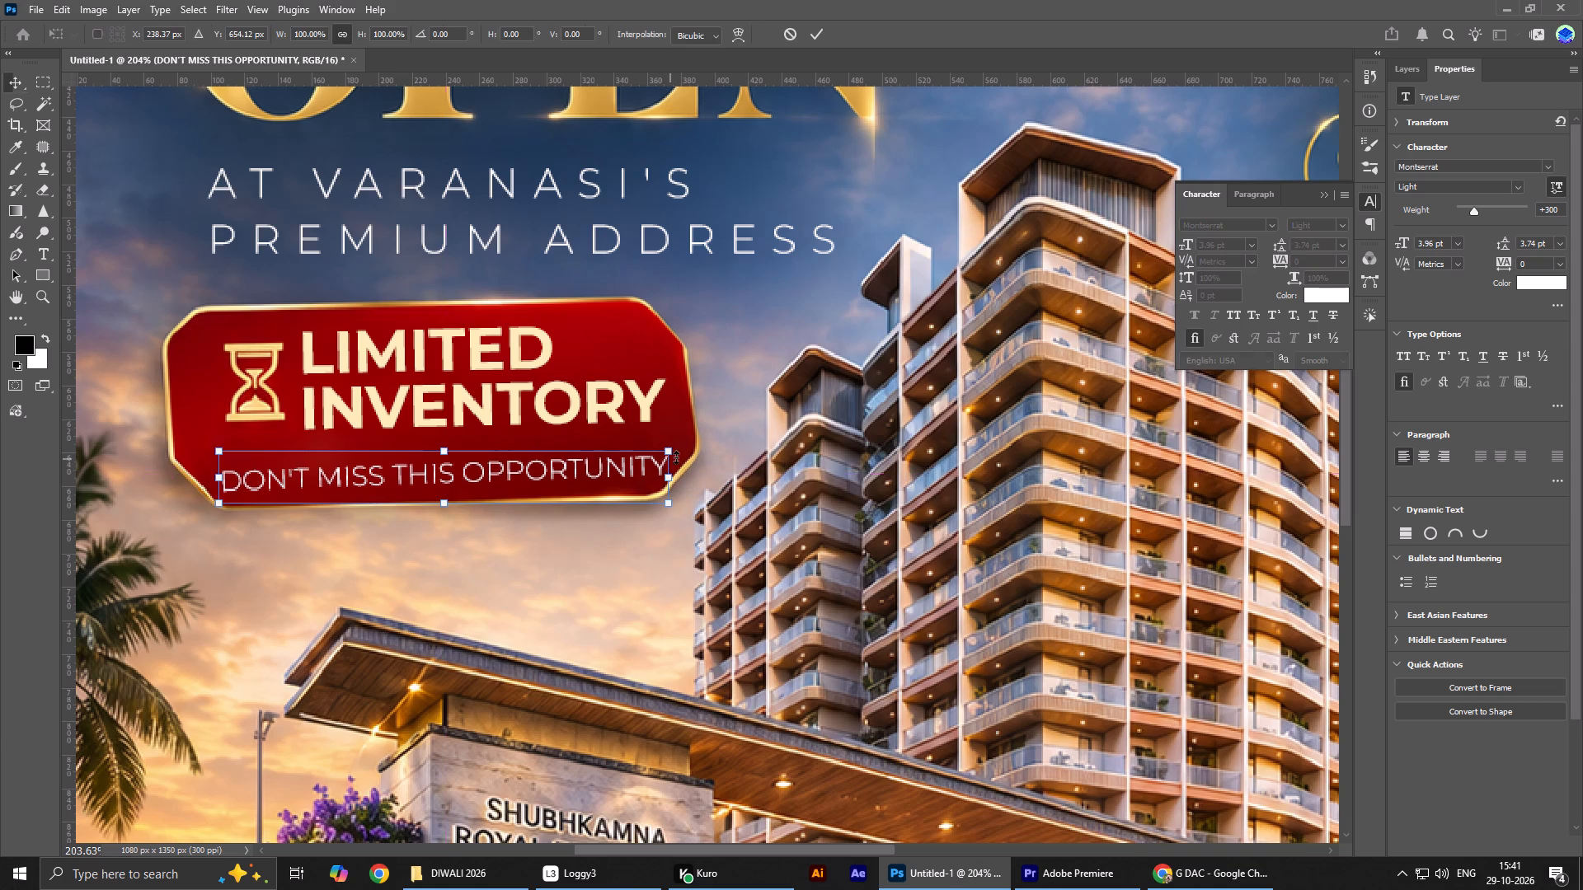
drag(677, 522, 666, 522)
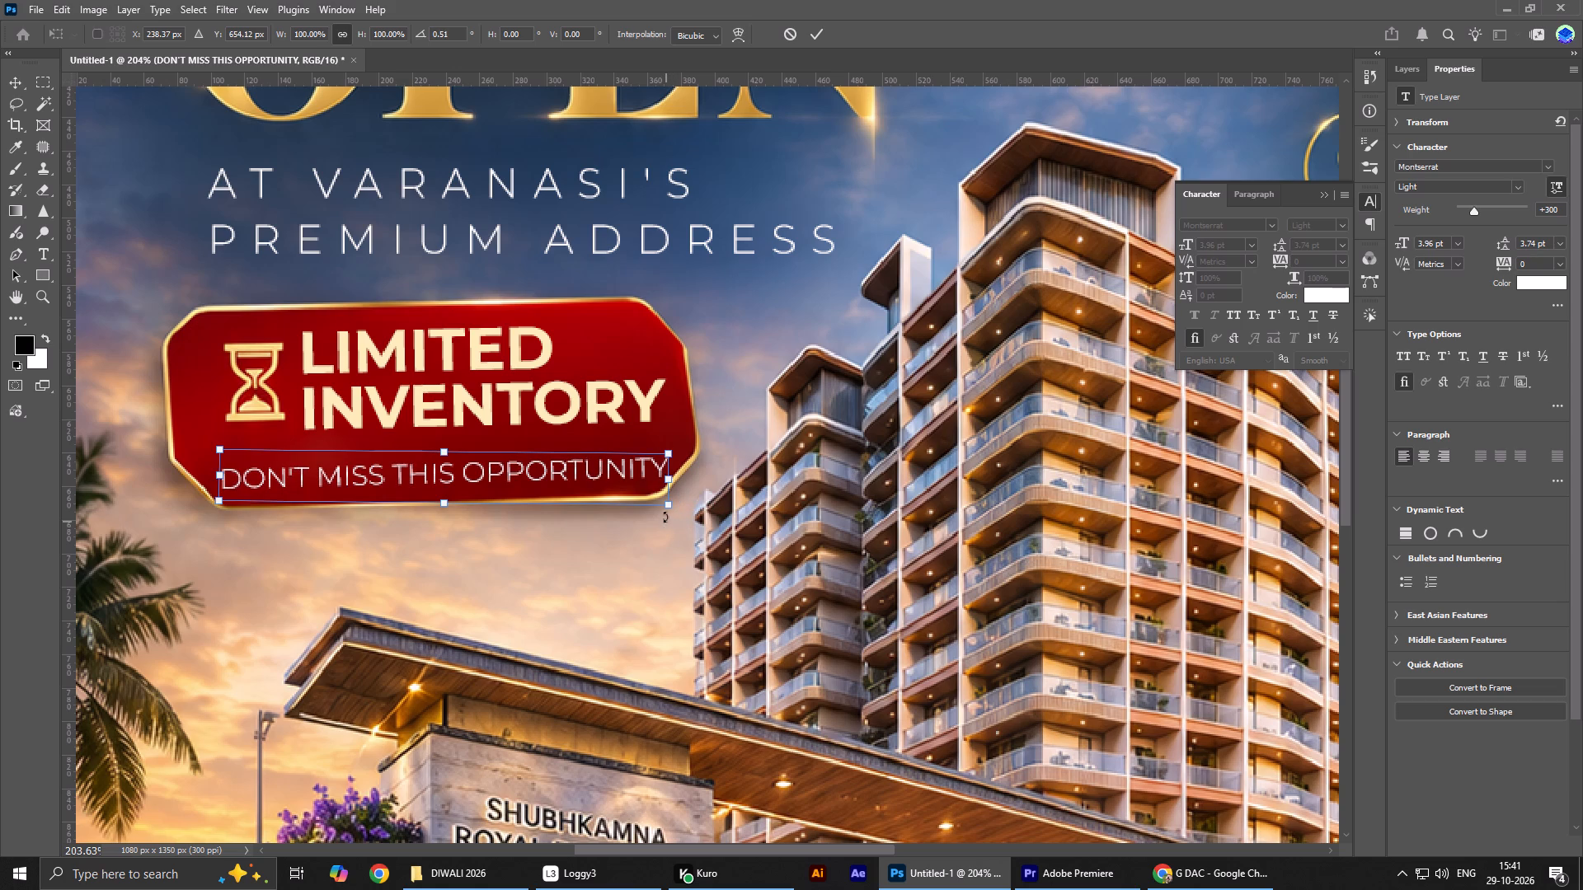
key(Return)
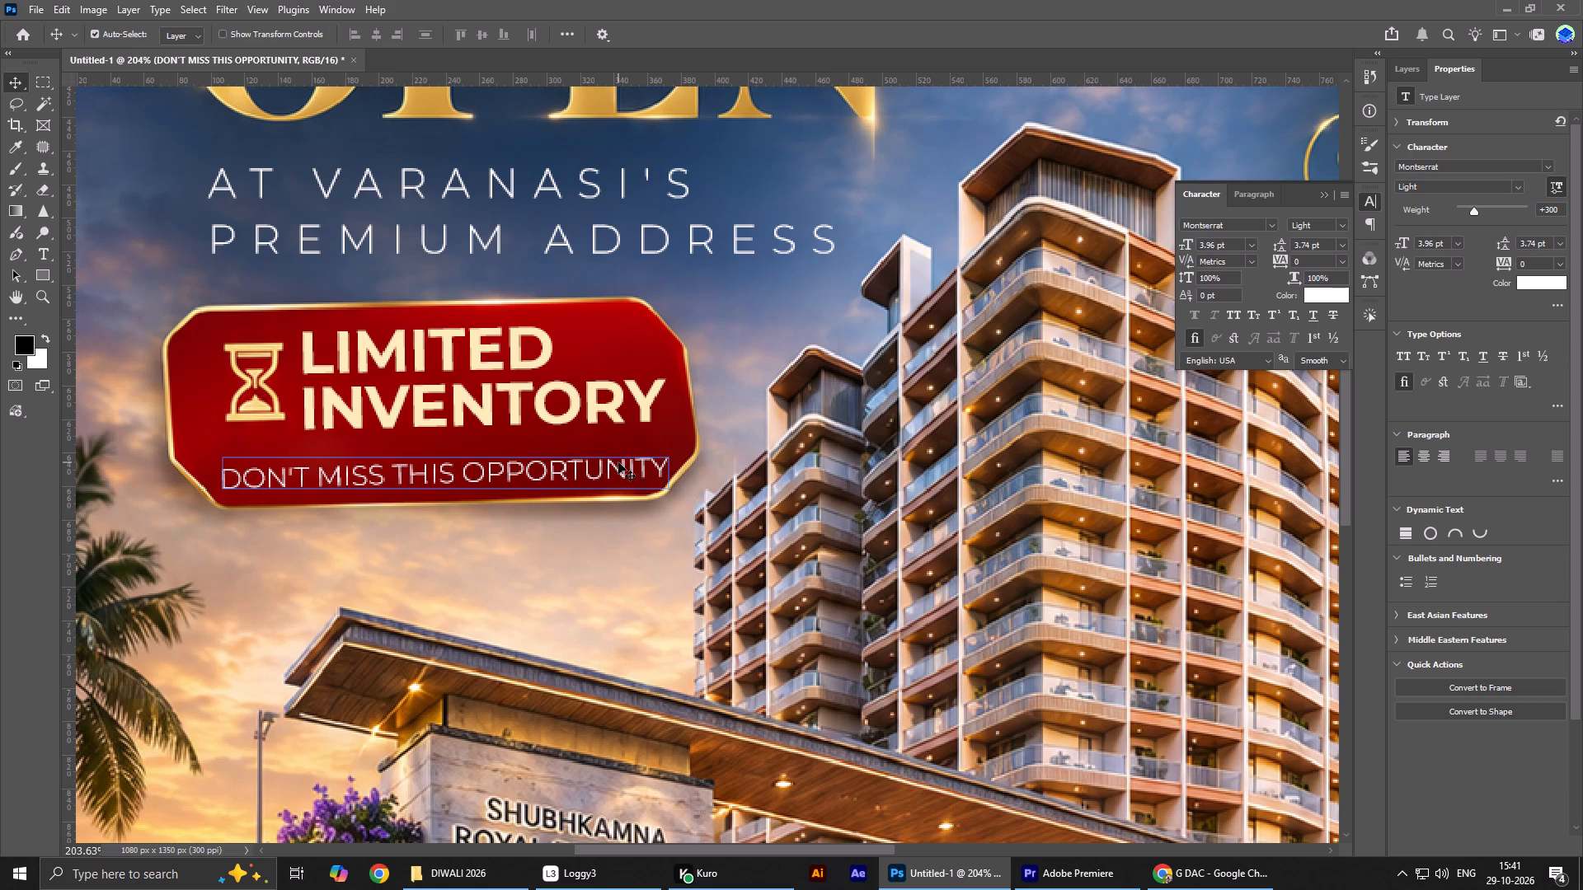
key(Up)
key(Up)
key(Up)
key(Up)
key(Up)
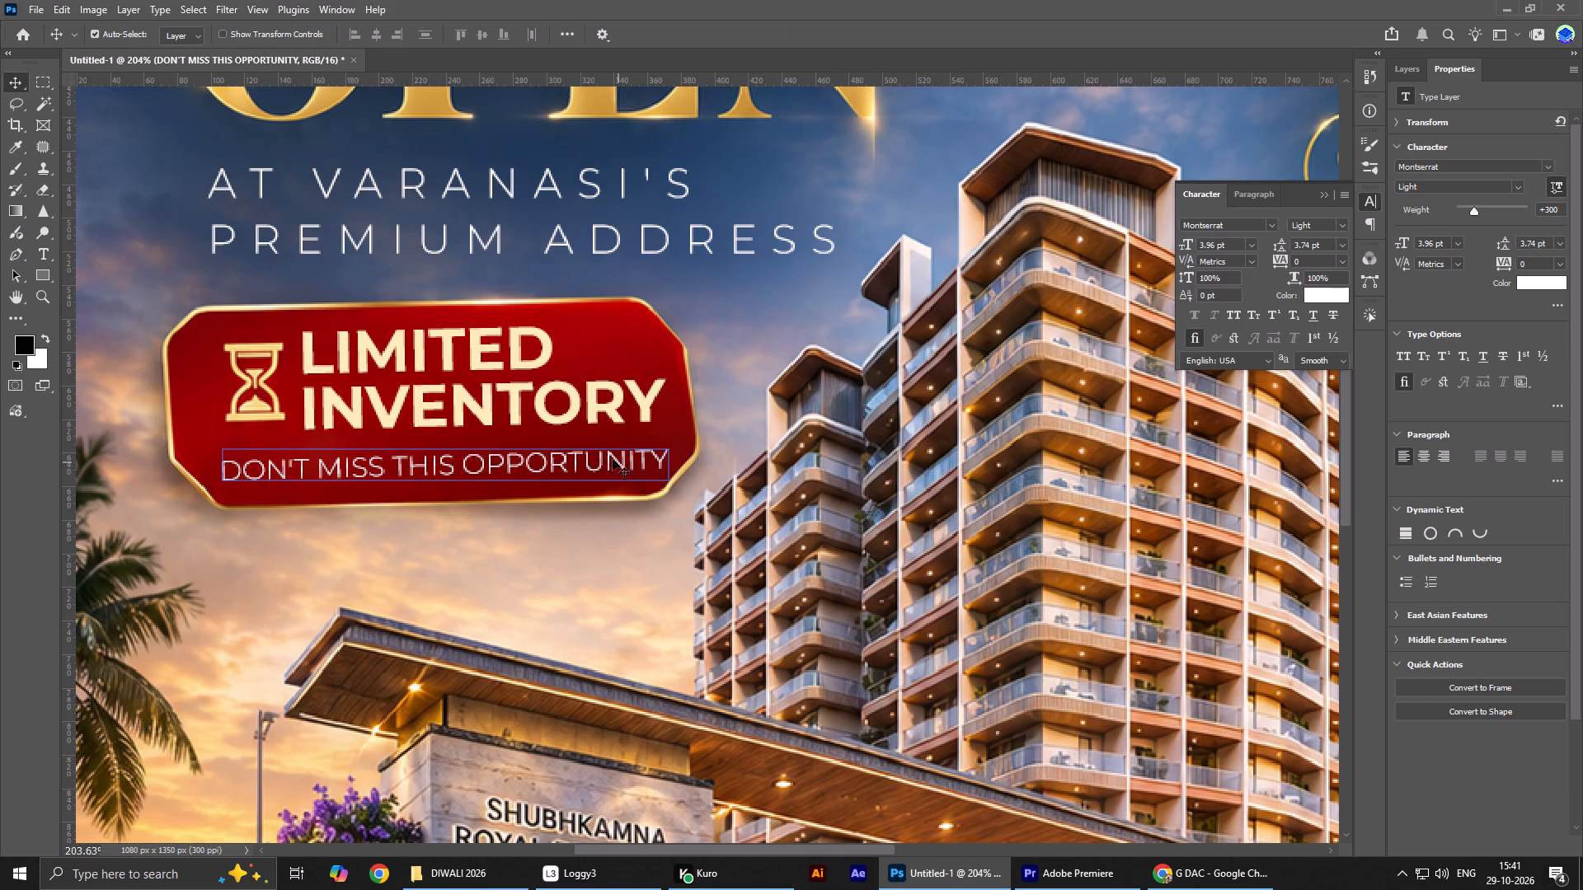
Lower the "LIMITED INVENTORY" text slightly in the badge and nudge "DON'T MISS THIS OPPORTUNITY" down one increment.
click(463, 402)
key(Down)
key(shift+Down)
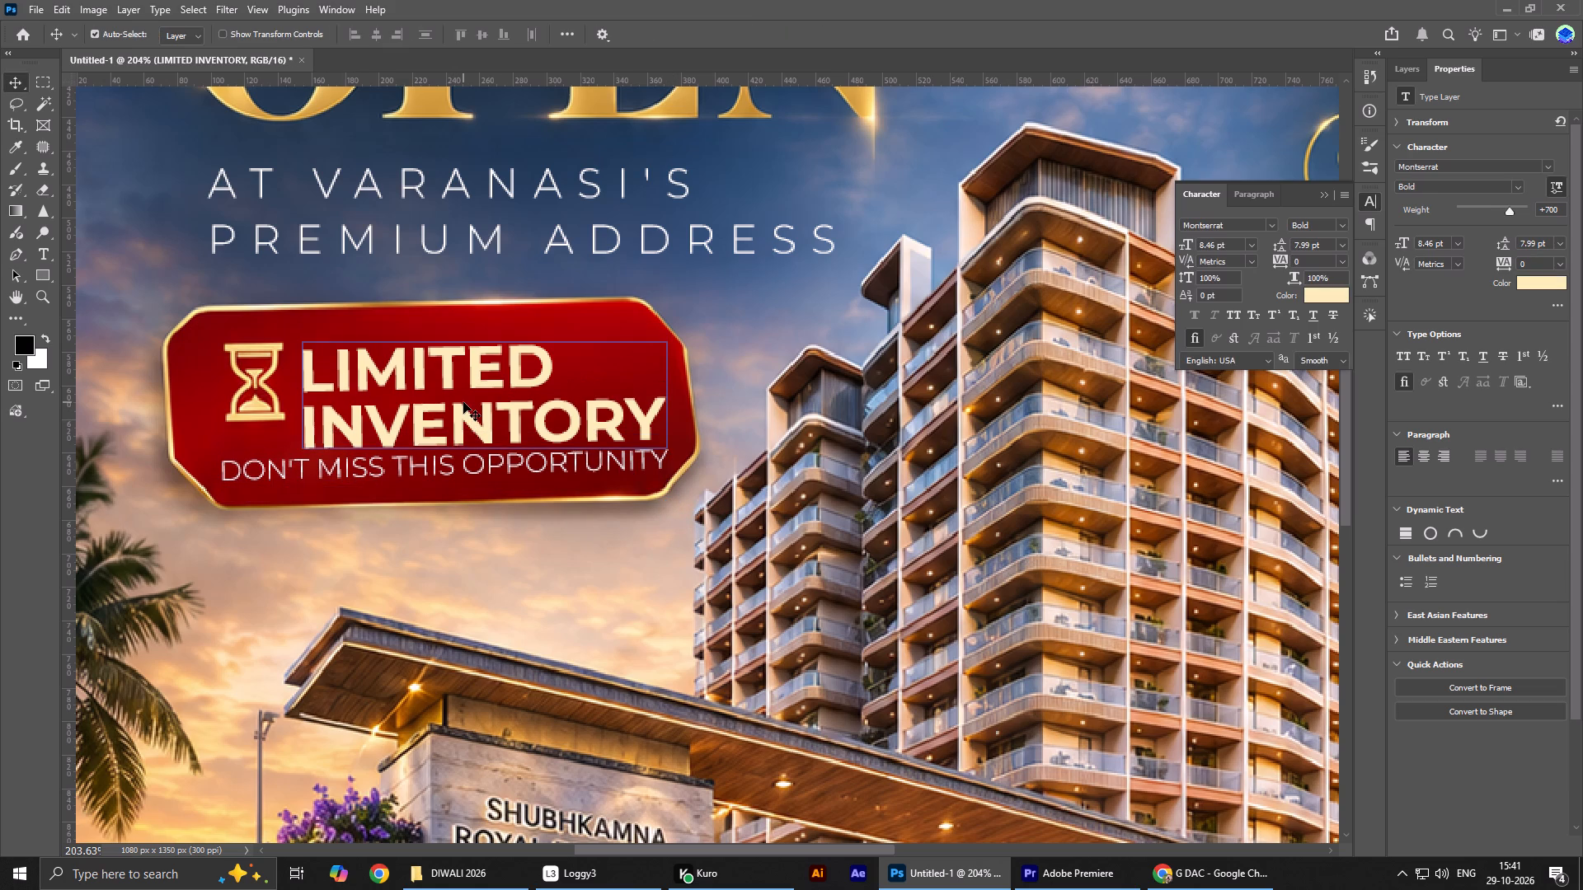
key(Up)
key(Up)
key(Up)
key(Up)
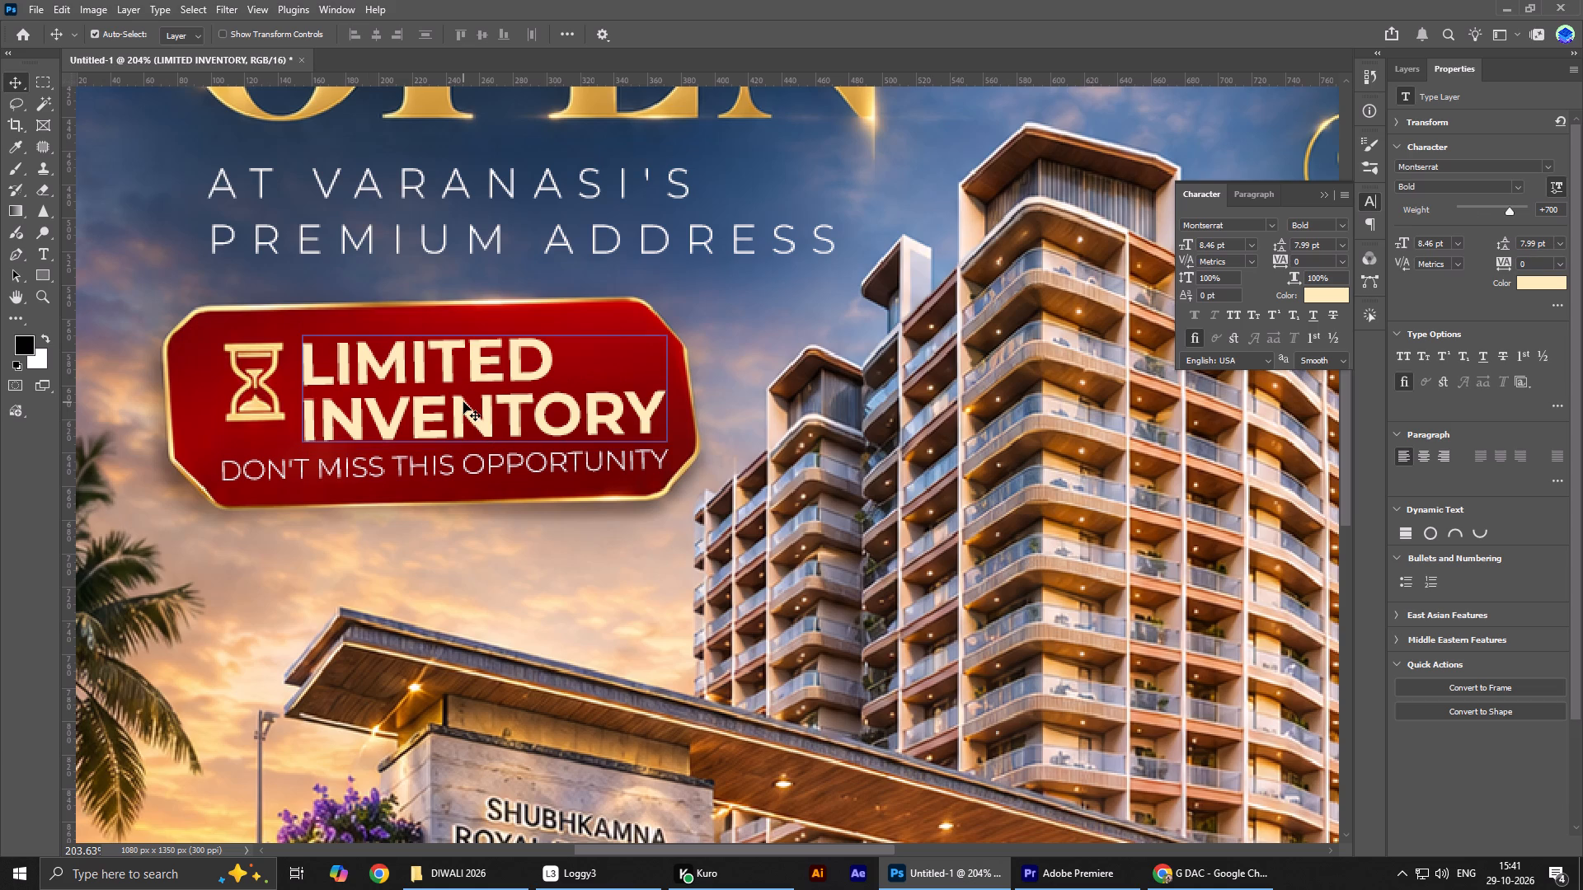
click(502, 457)
key(Down)
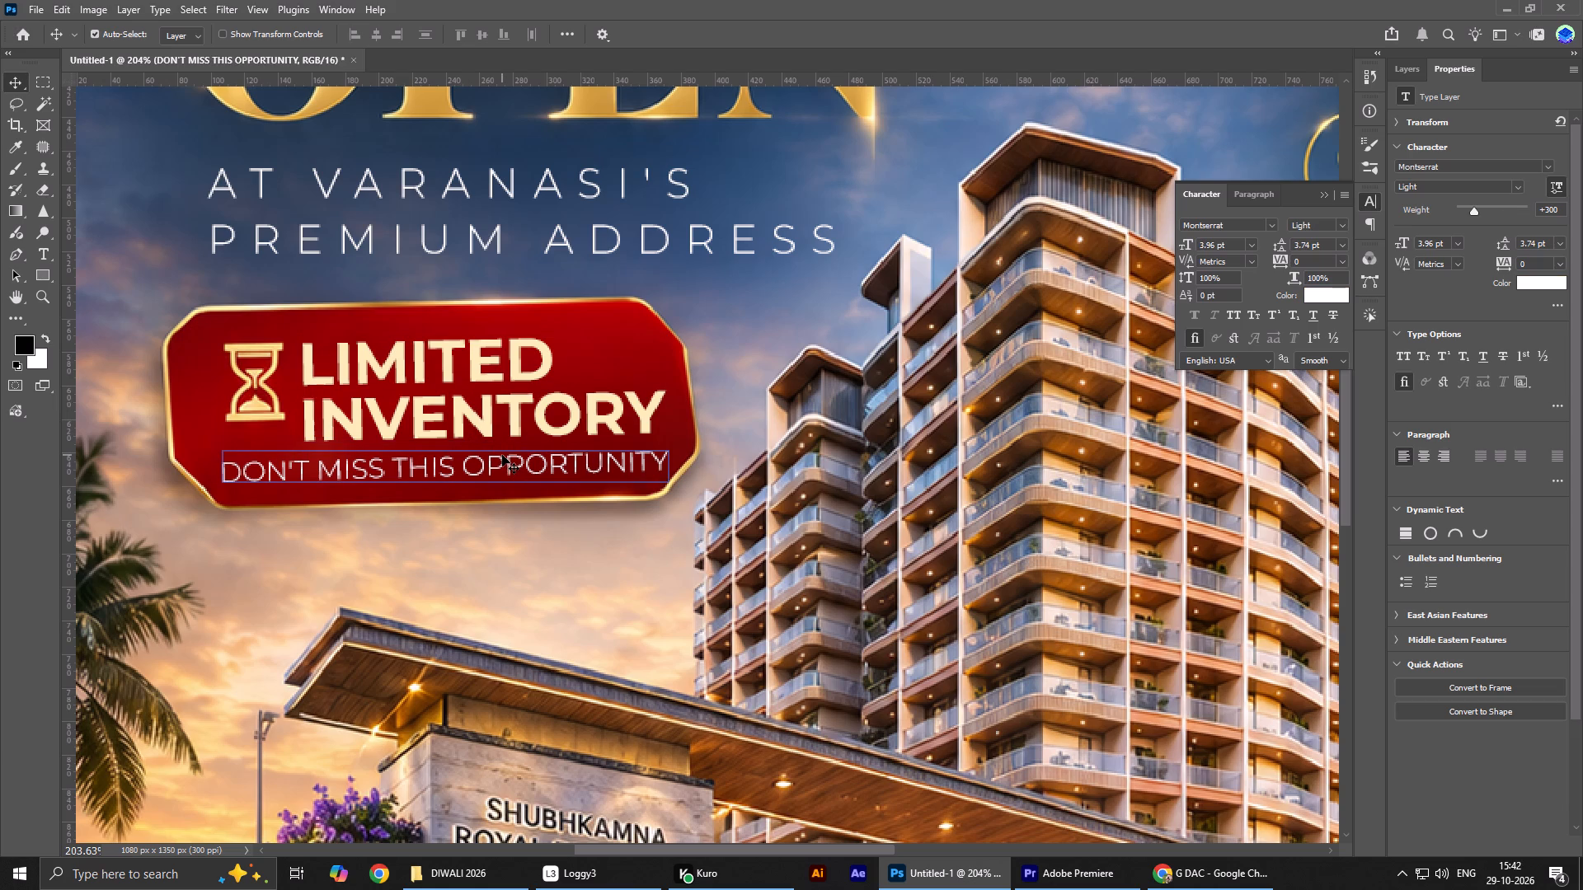
key(ctrl+0)
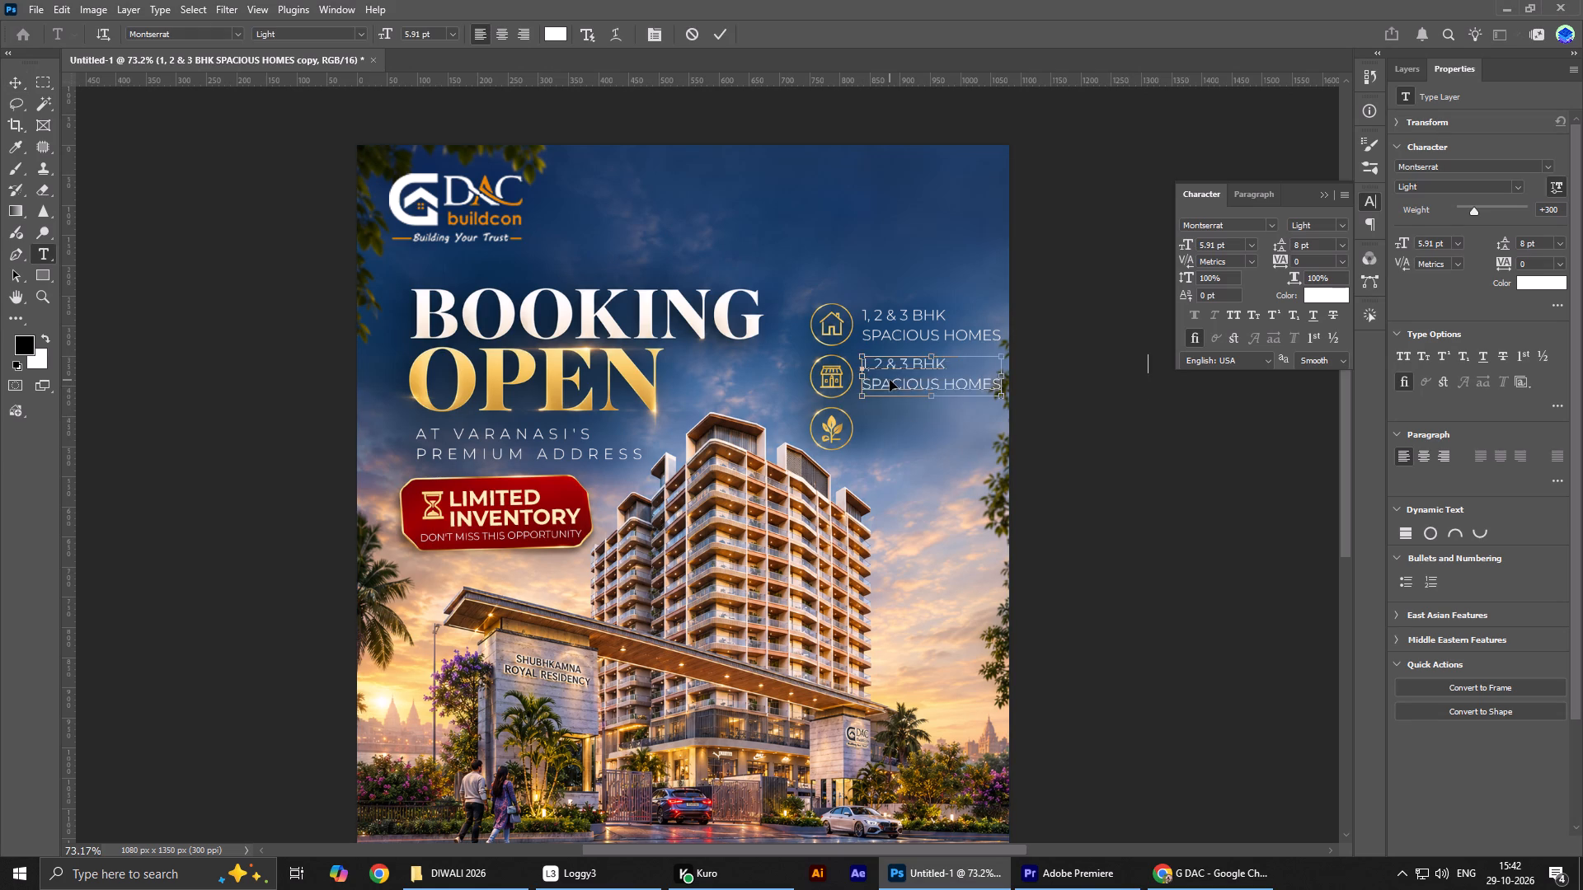
click(982, 363)
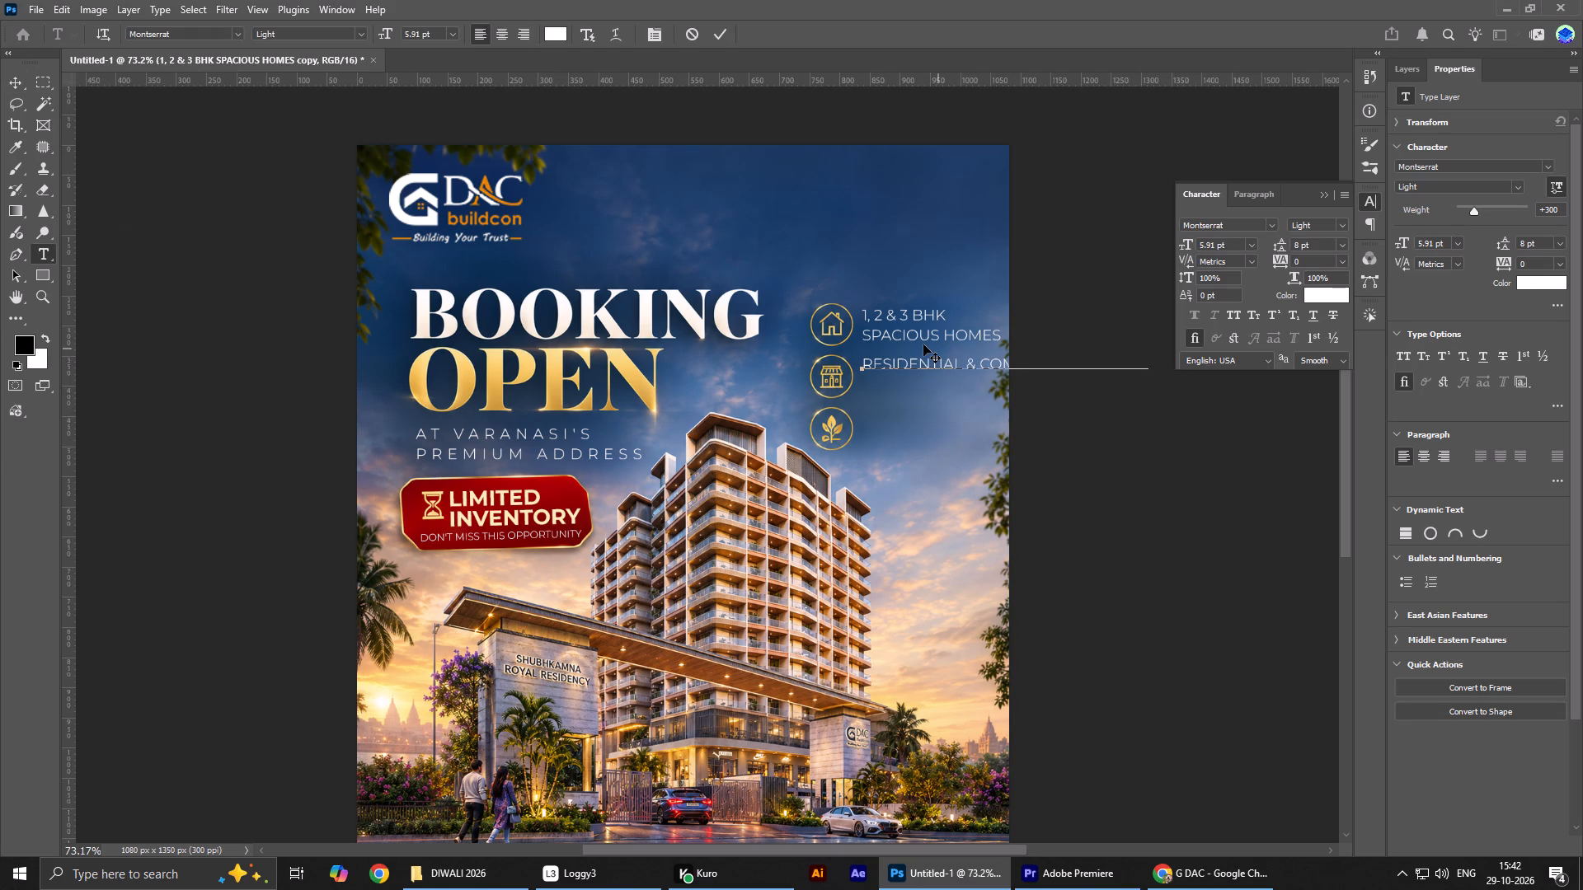
key(BackSpace)
key(Return)
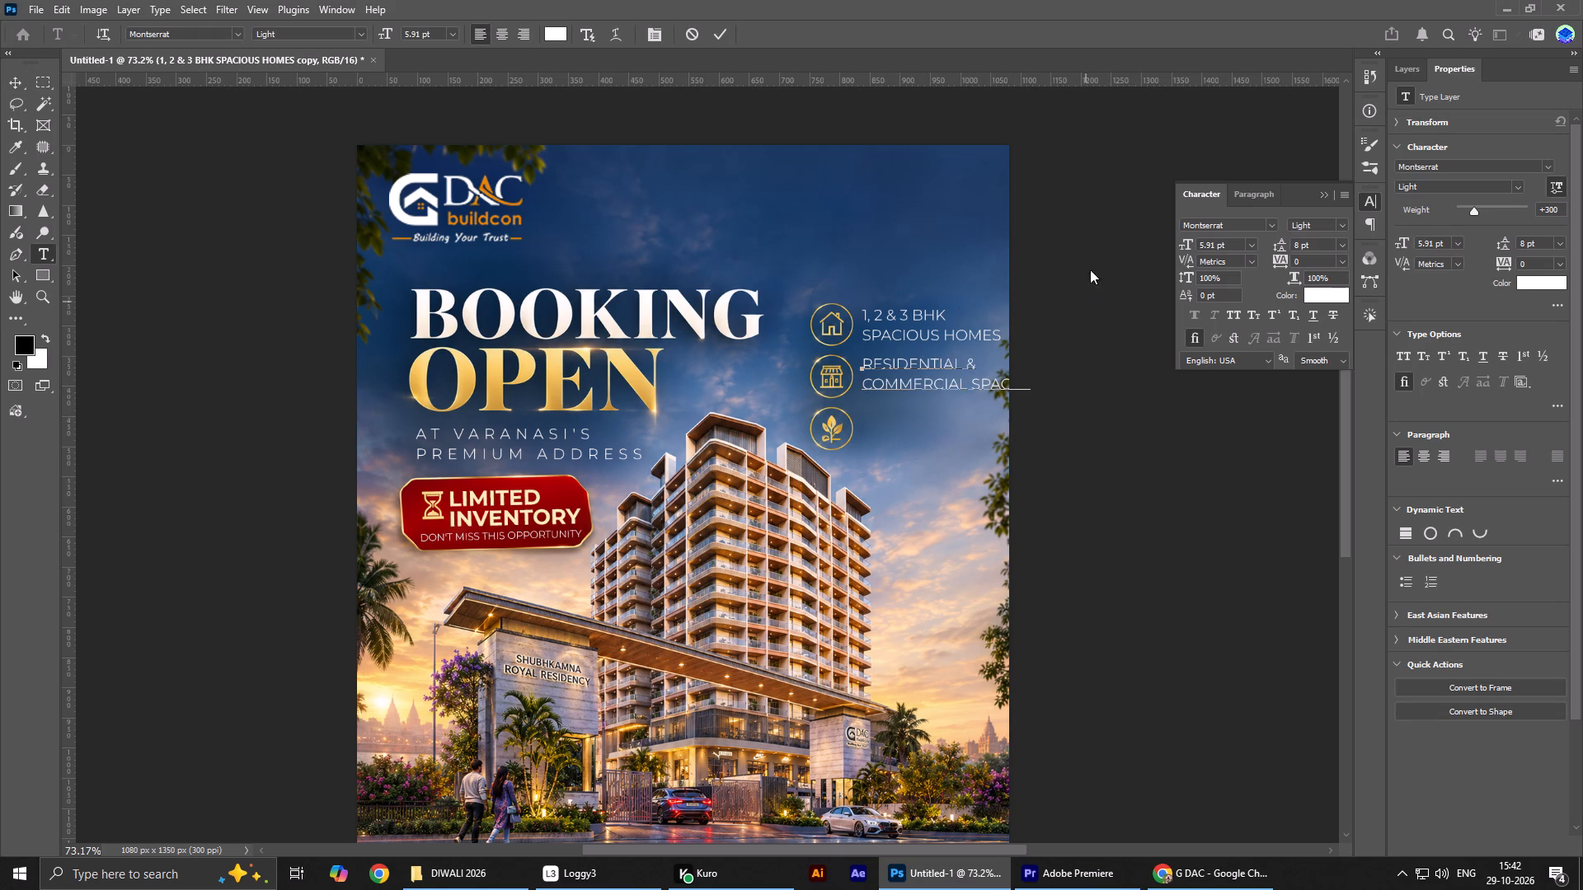
click(726, 30)
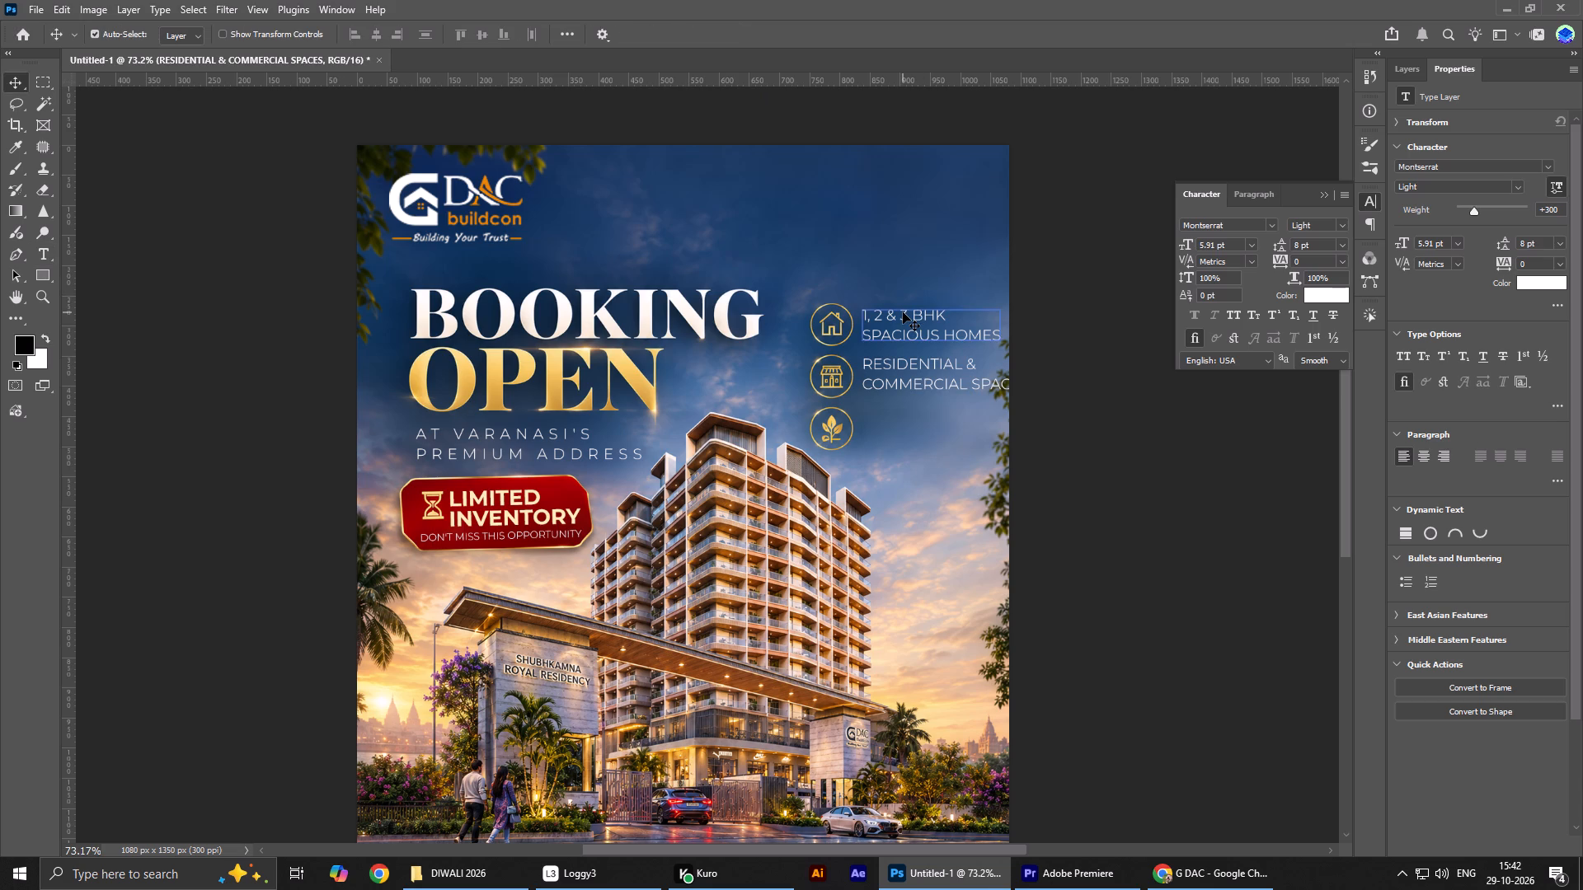
Set the font size of the "1, 2 & 3 BHK SPACIOUS HOMES" and "RESIDENTIAL & COMMERCIAL SPACES" texts to 5 pt.
click(903, 312)
shift+click(887, 361)
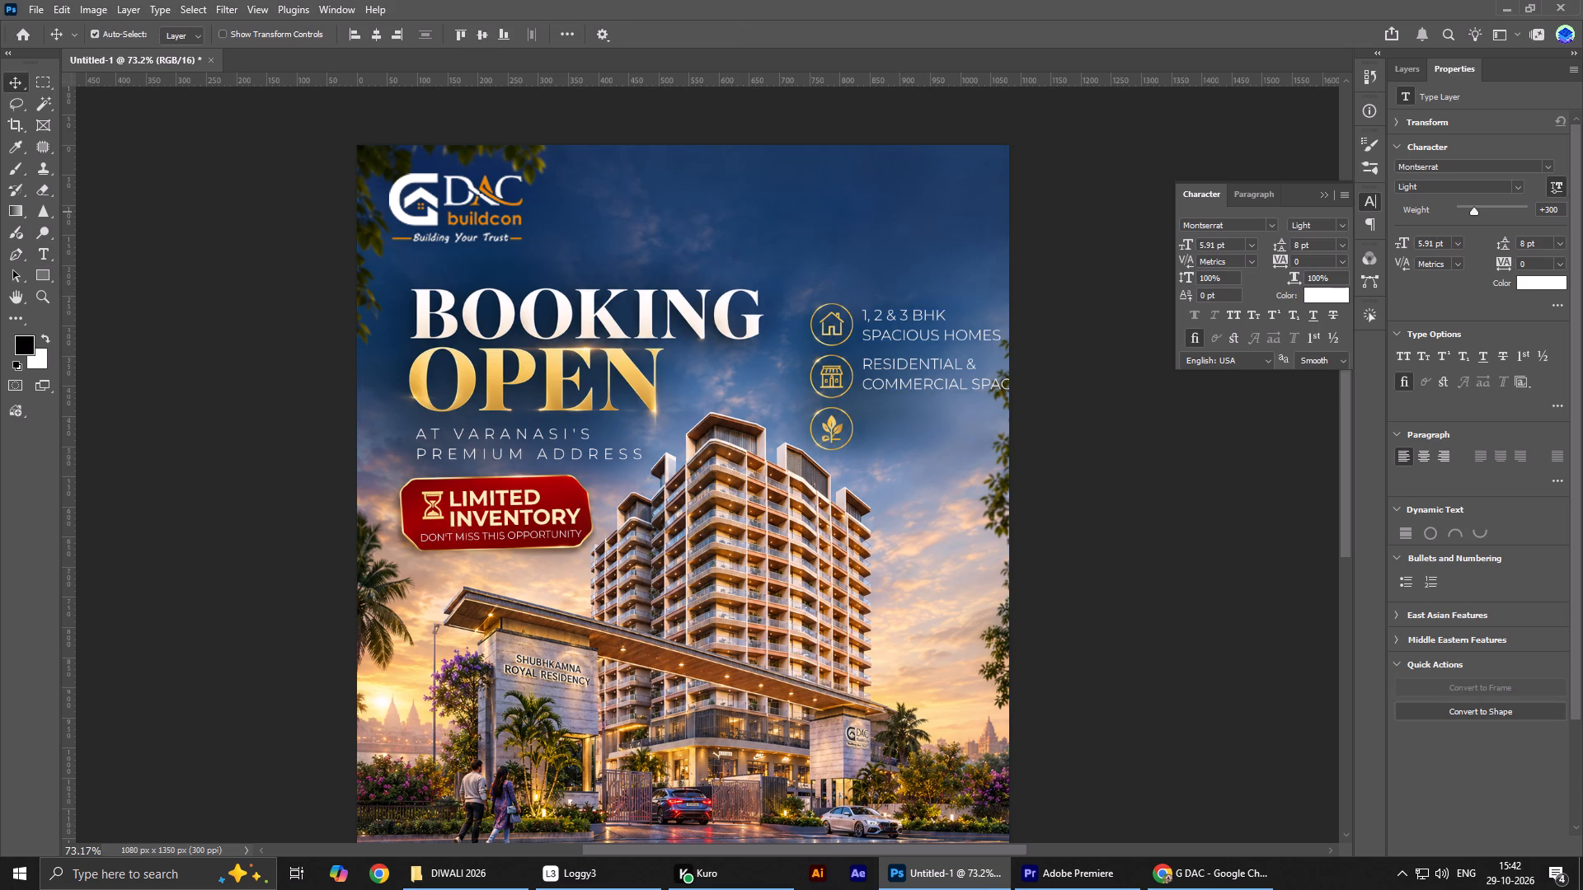
click(1257, 242)
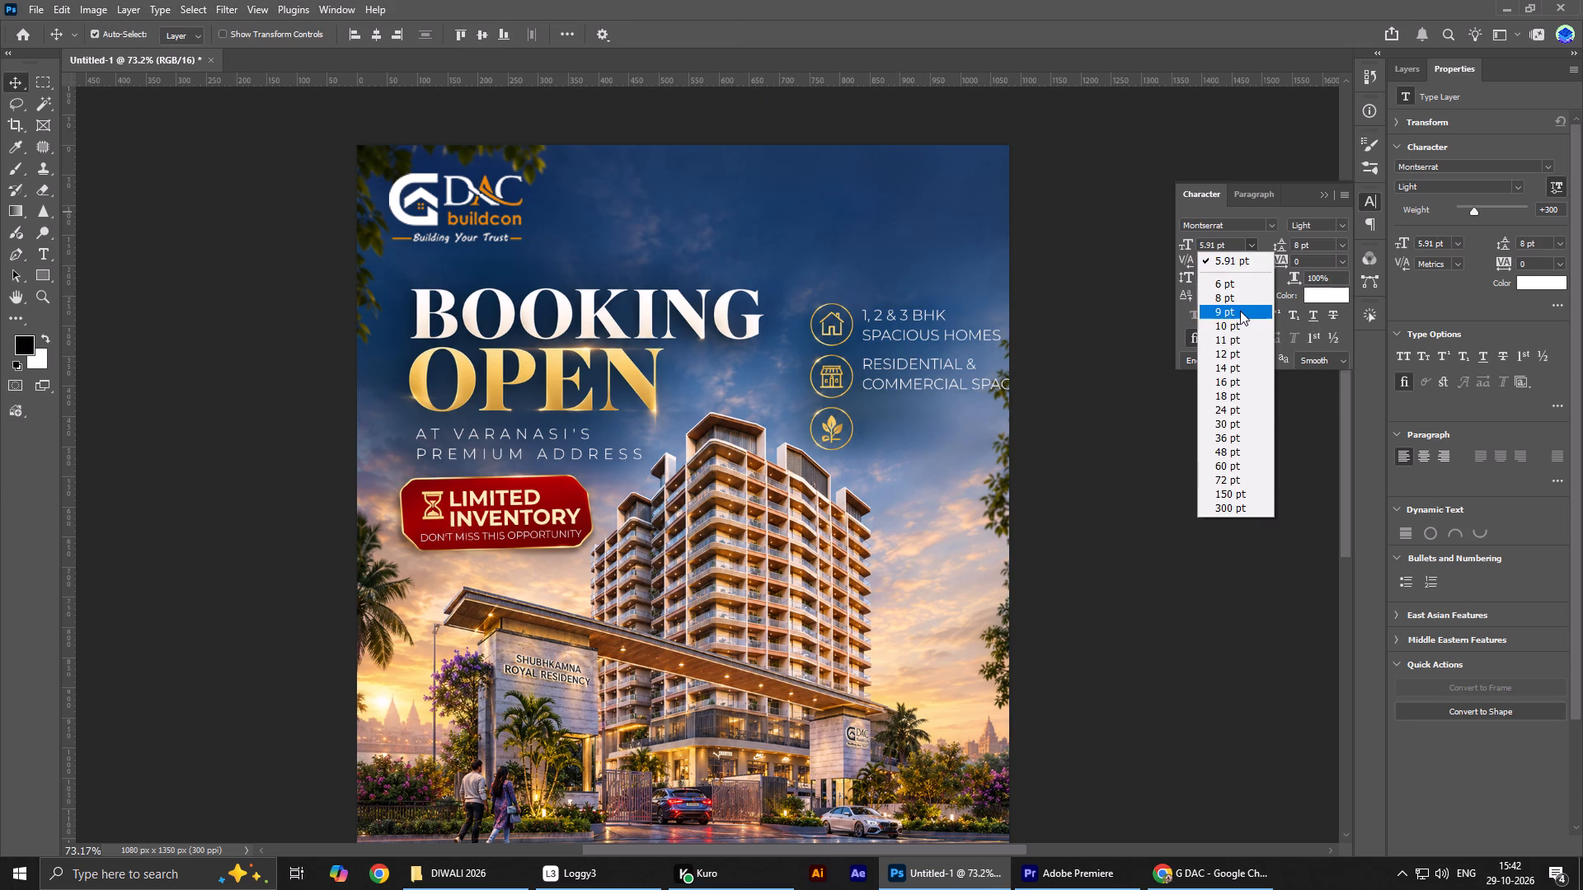
click(1265, 239)
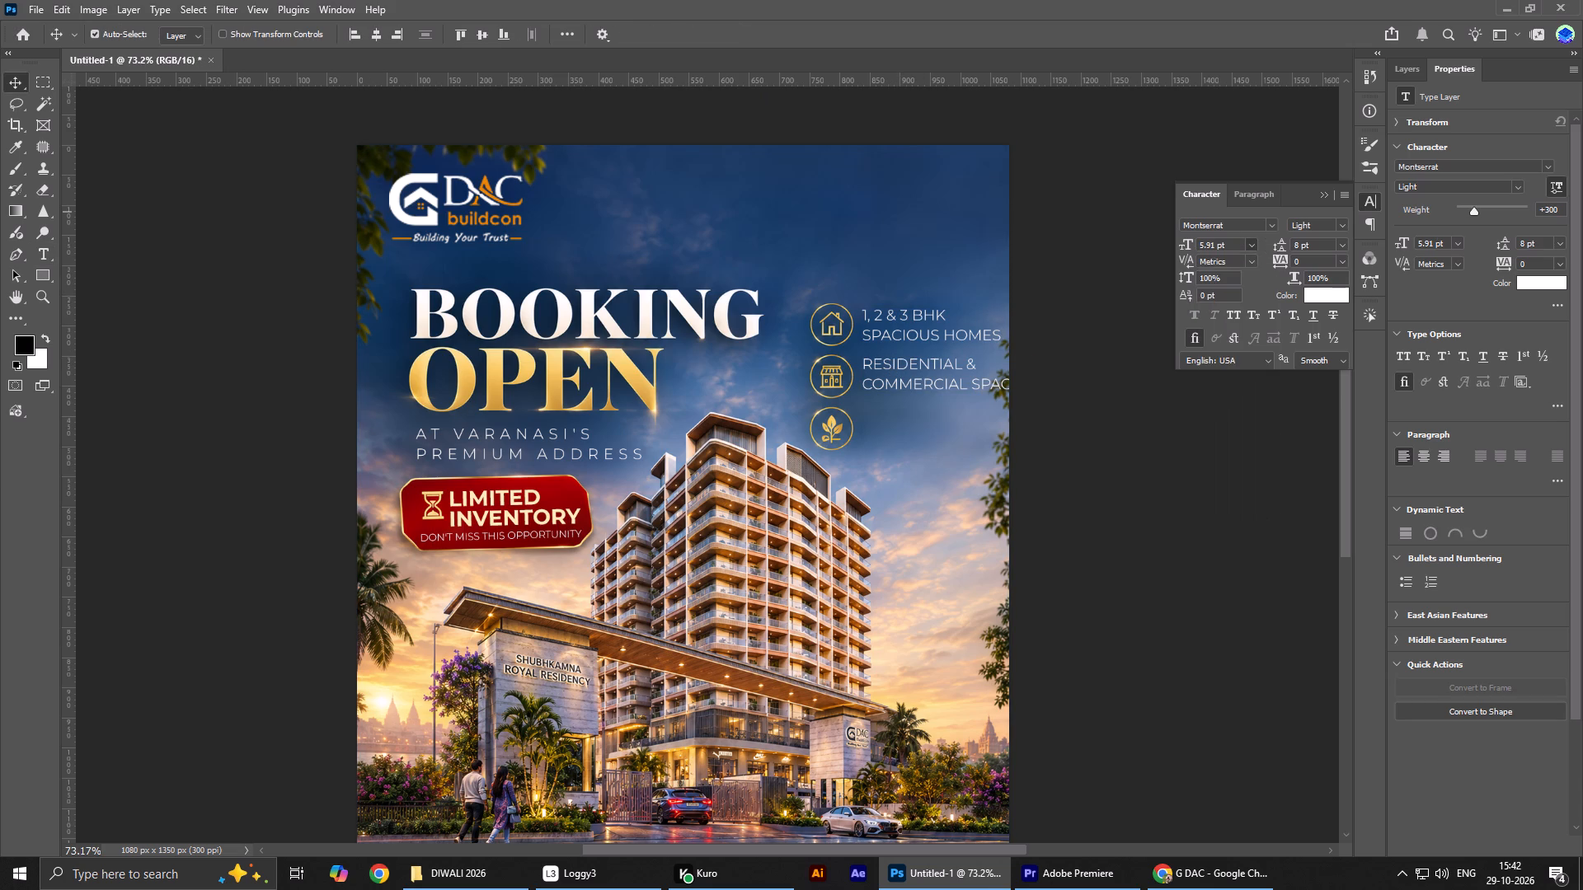
drag(1215, 245, 1169, 242)
key(5)
key(Return)
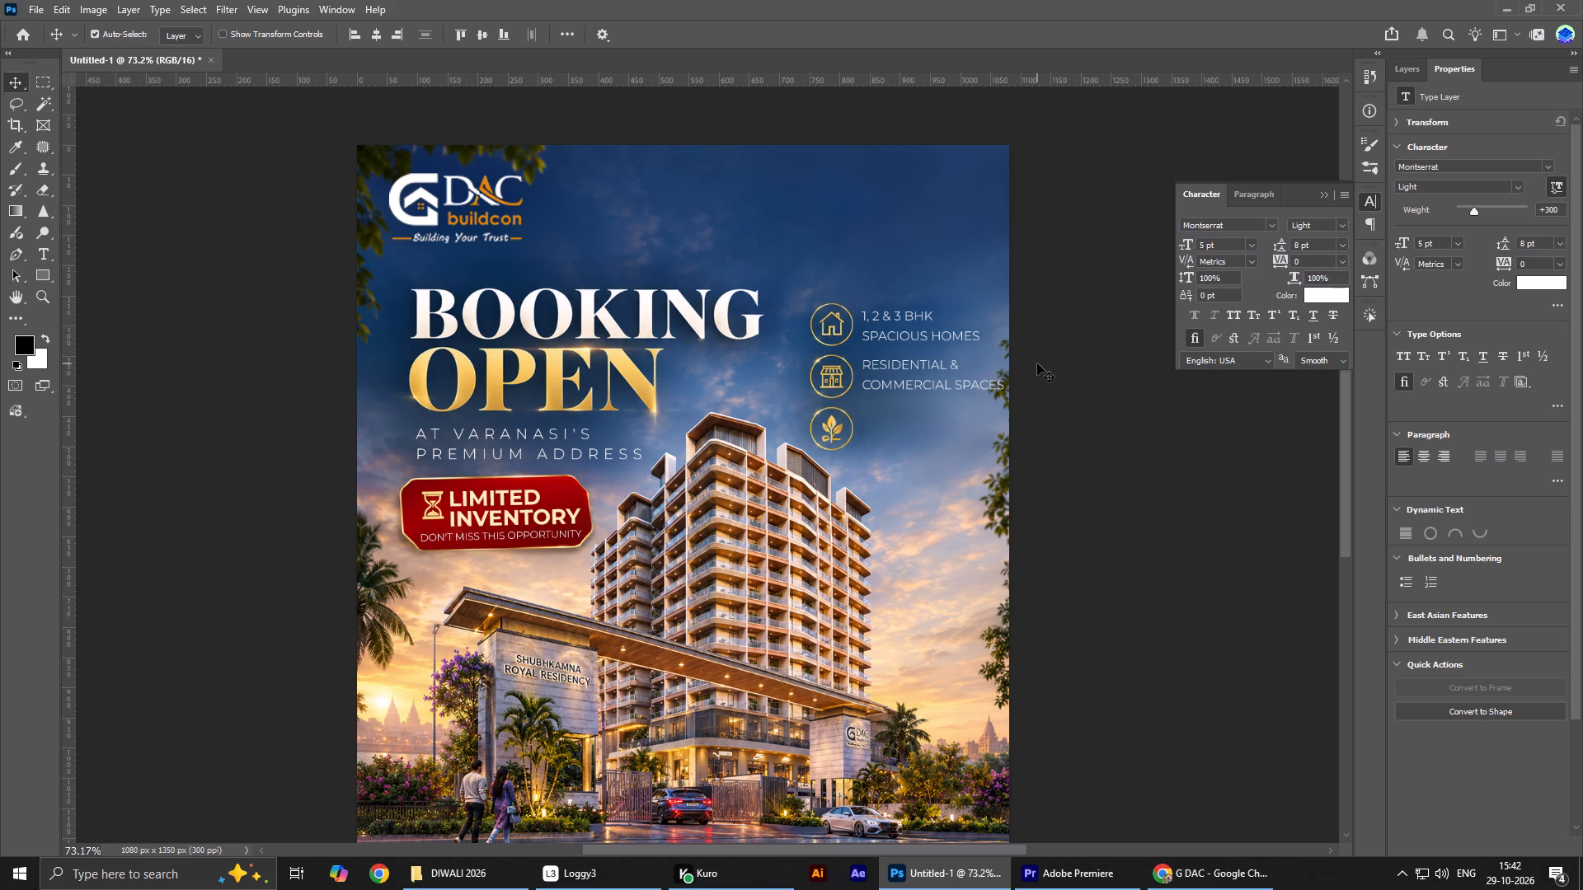
click(1060, 340)
Nudge the "RESIDENTIAL & COMMERCIAL SPACES" text slightly down beside the shop icon.
click(918, 373)
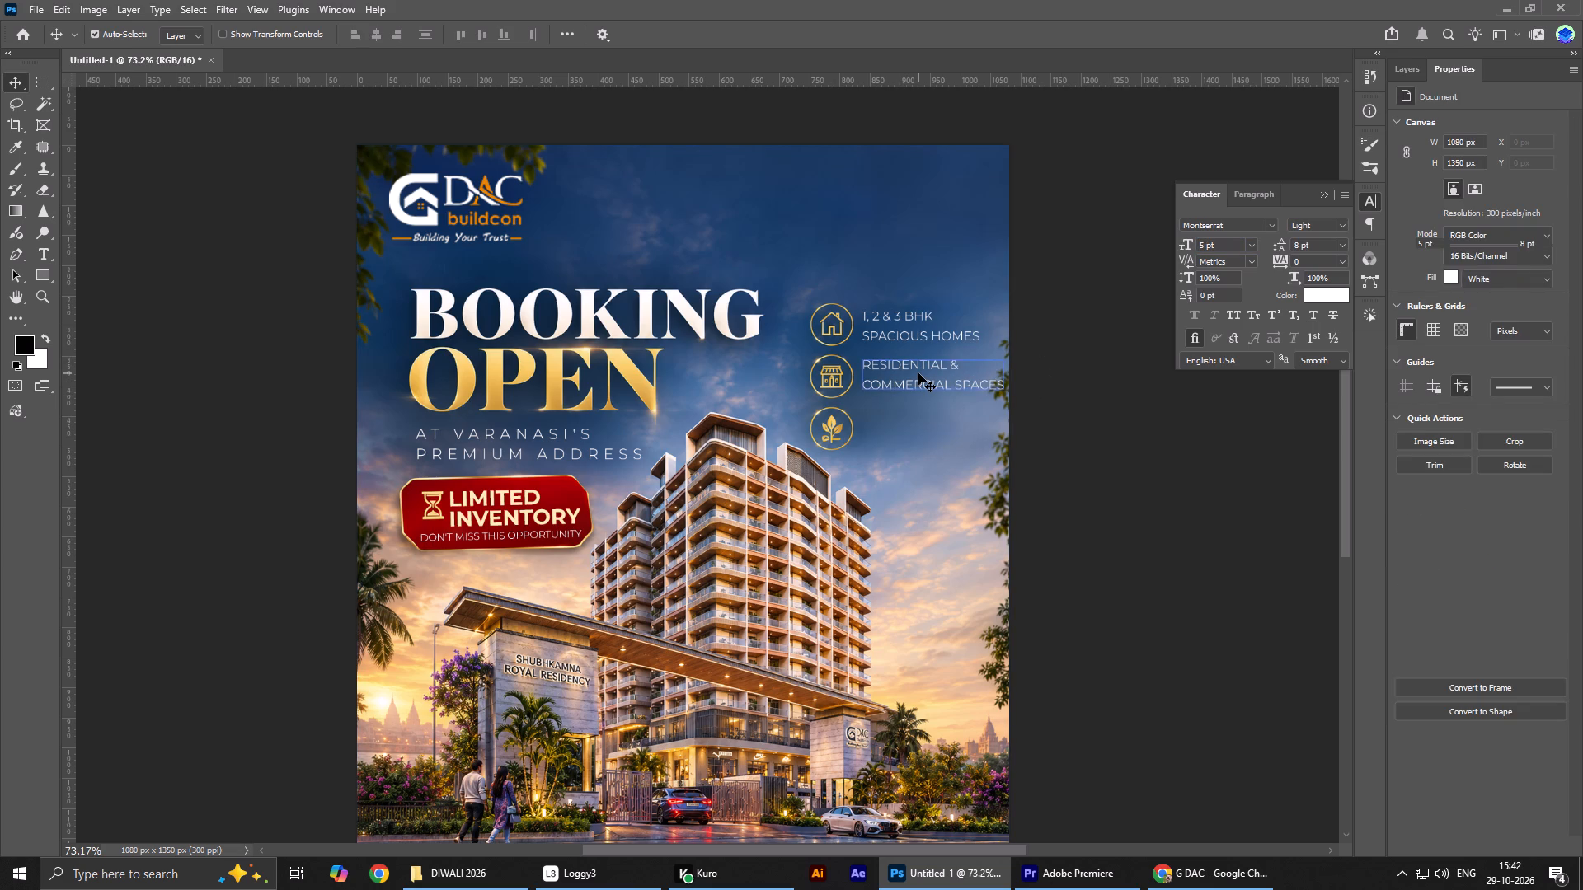
key(Down)
key(Down)
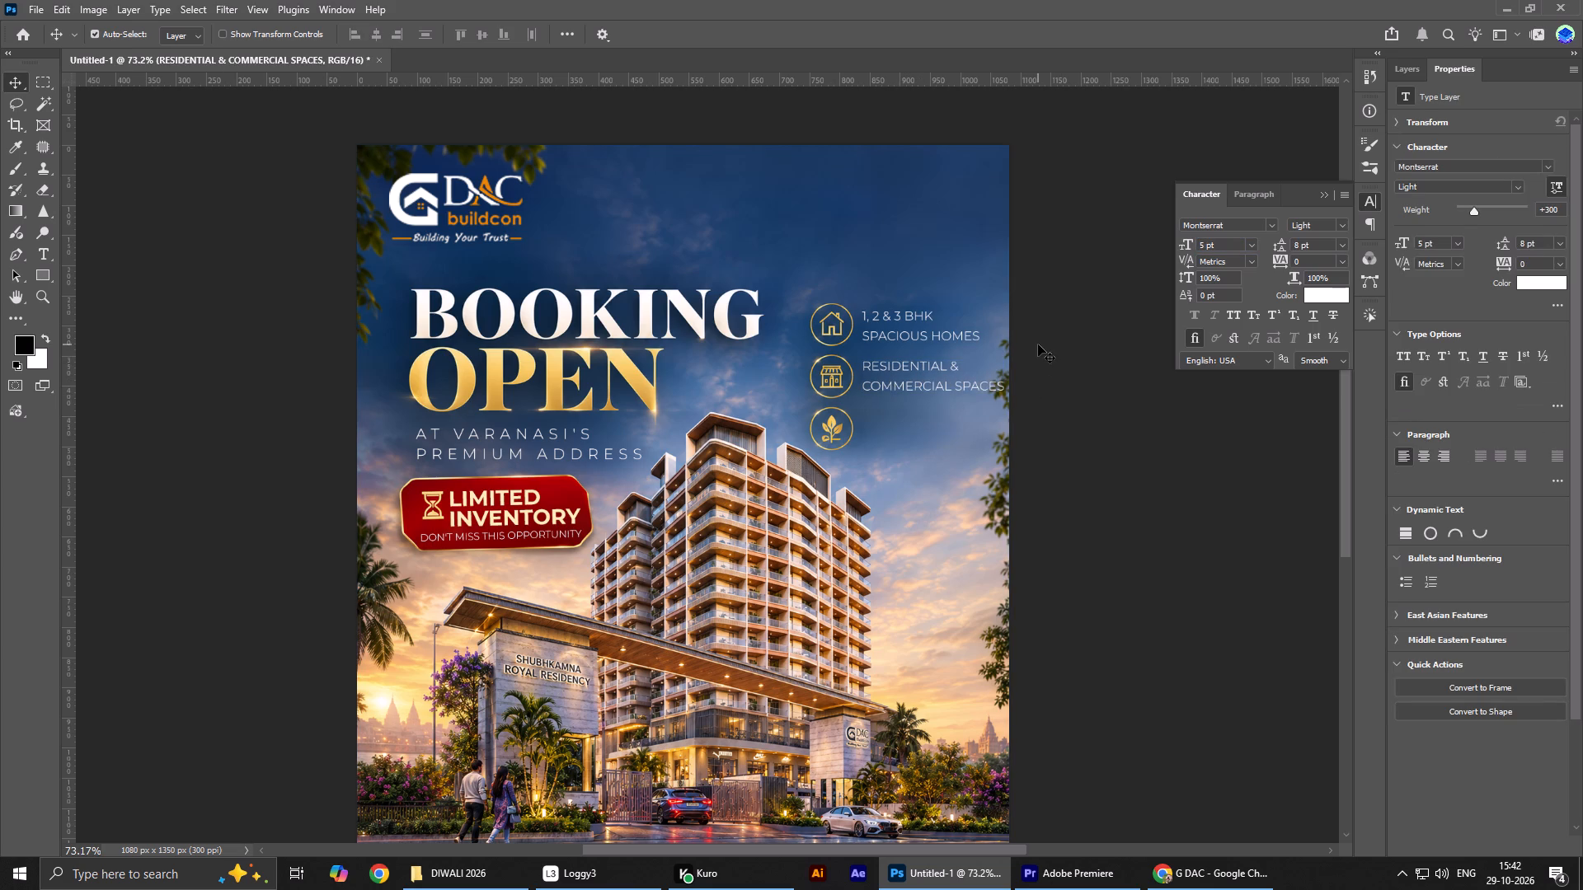
Switch to Chrome, copy the "MODERN AMENITIES FOR A BETTER LIFESTYLE" text from the reference poster image, and return to Photoshop.
key(alt+Tab)
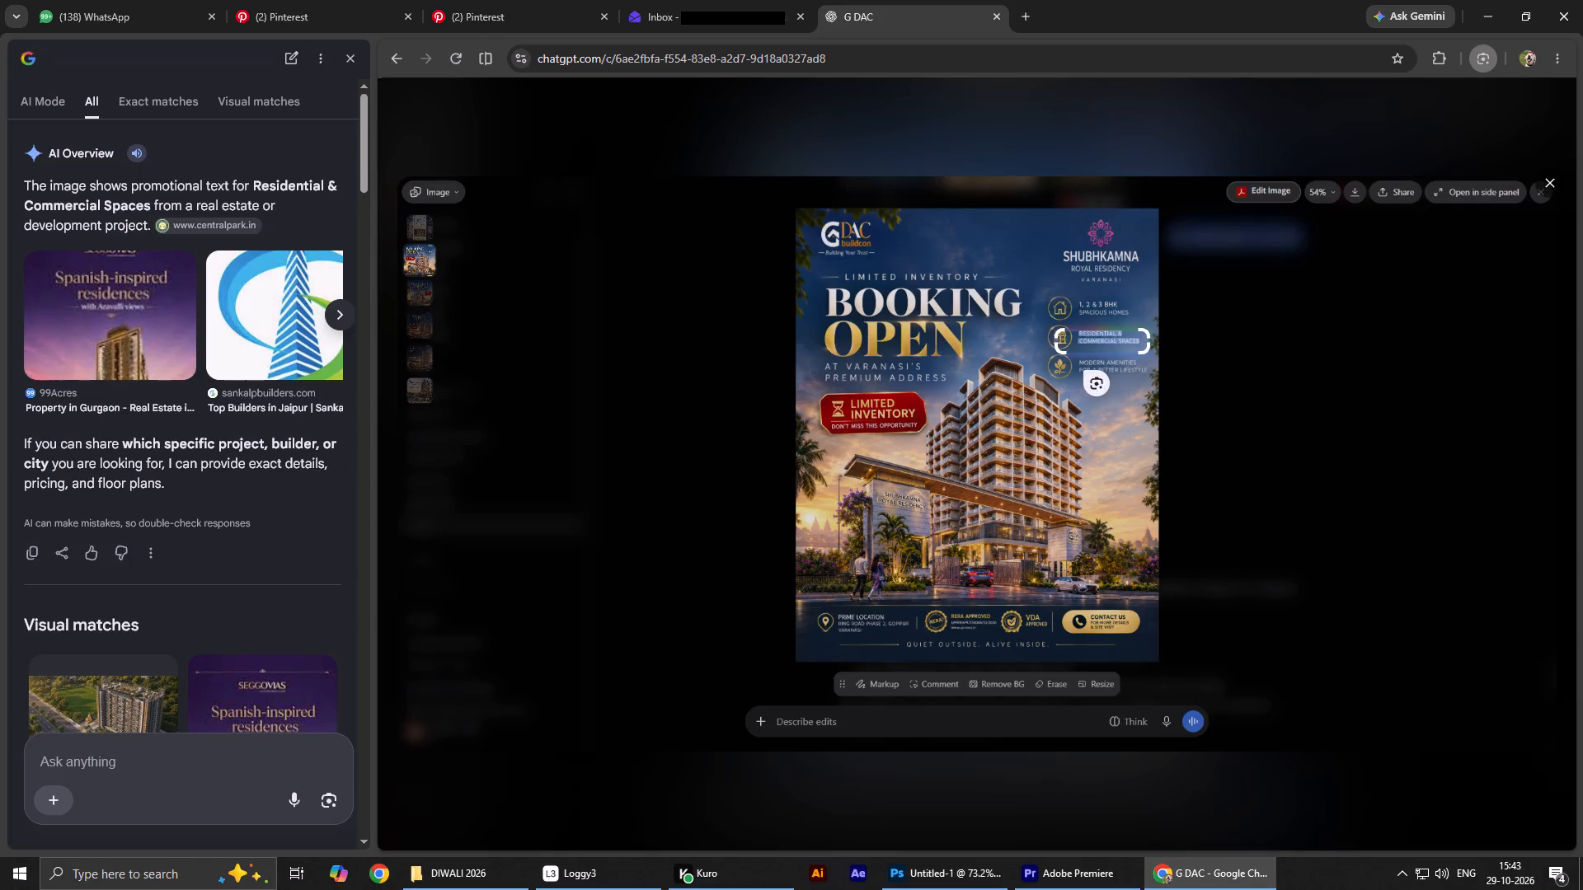
click(1154, 354)
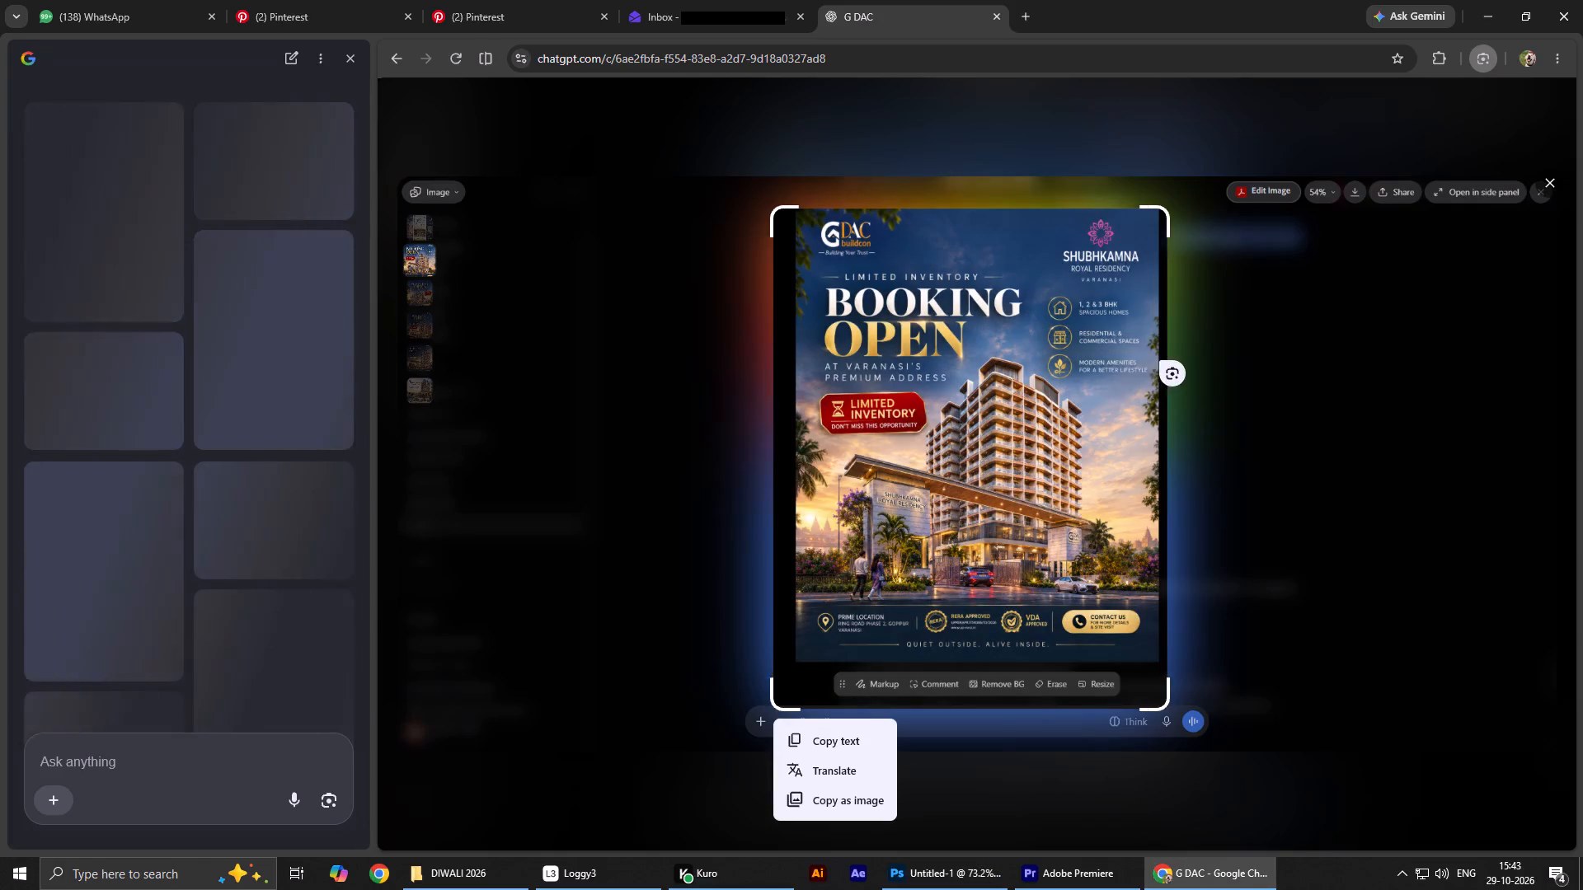
drag(1077, 356, 1151, 383)
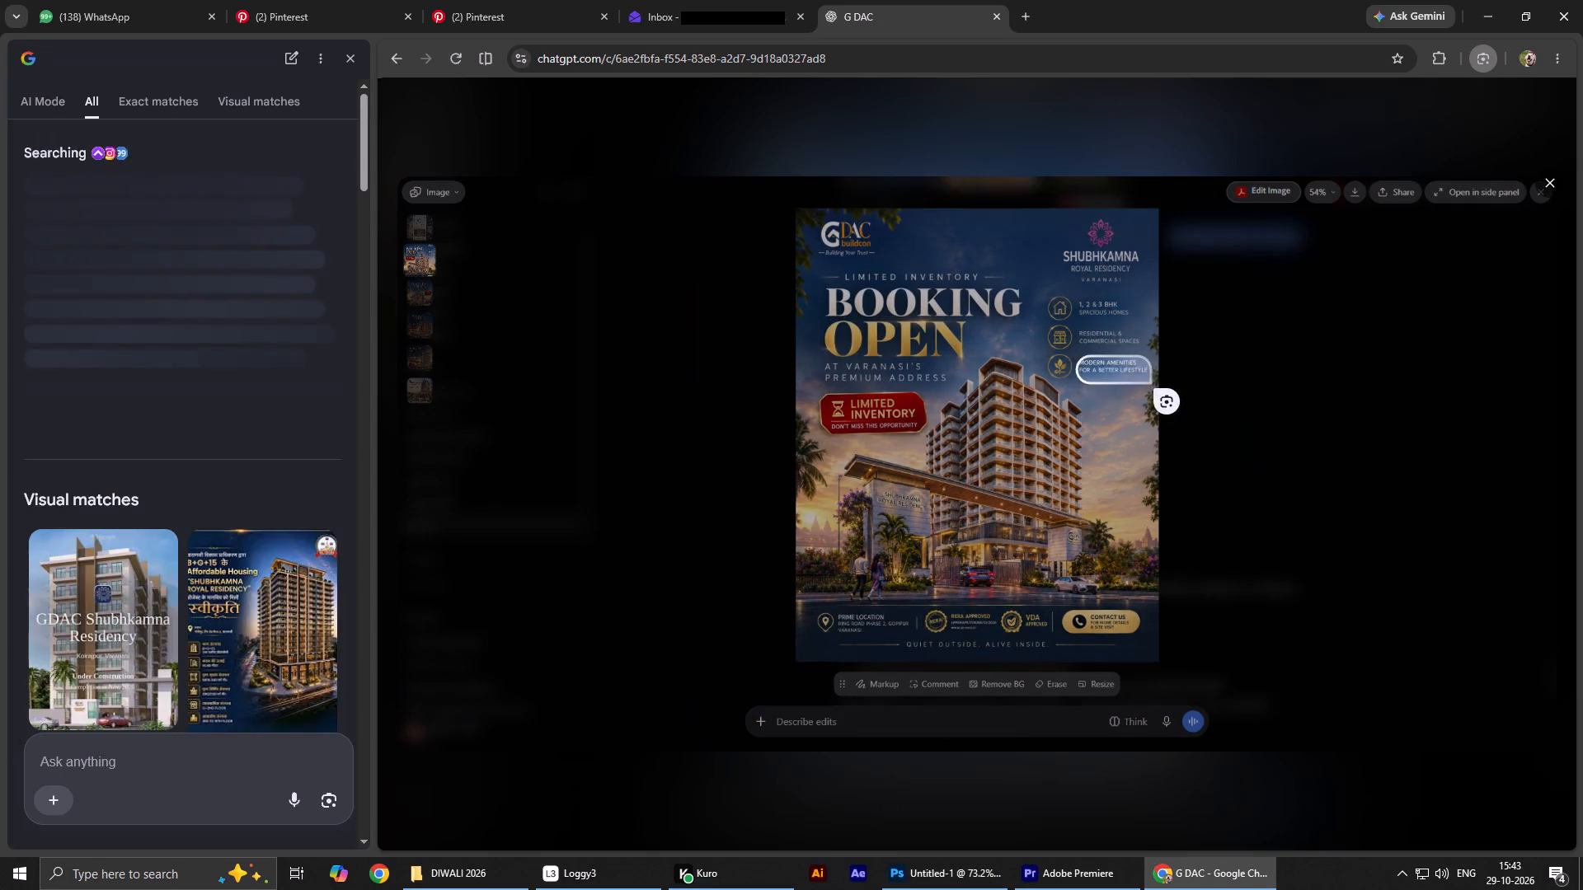
drag(1151, 383, 1150, 379)
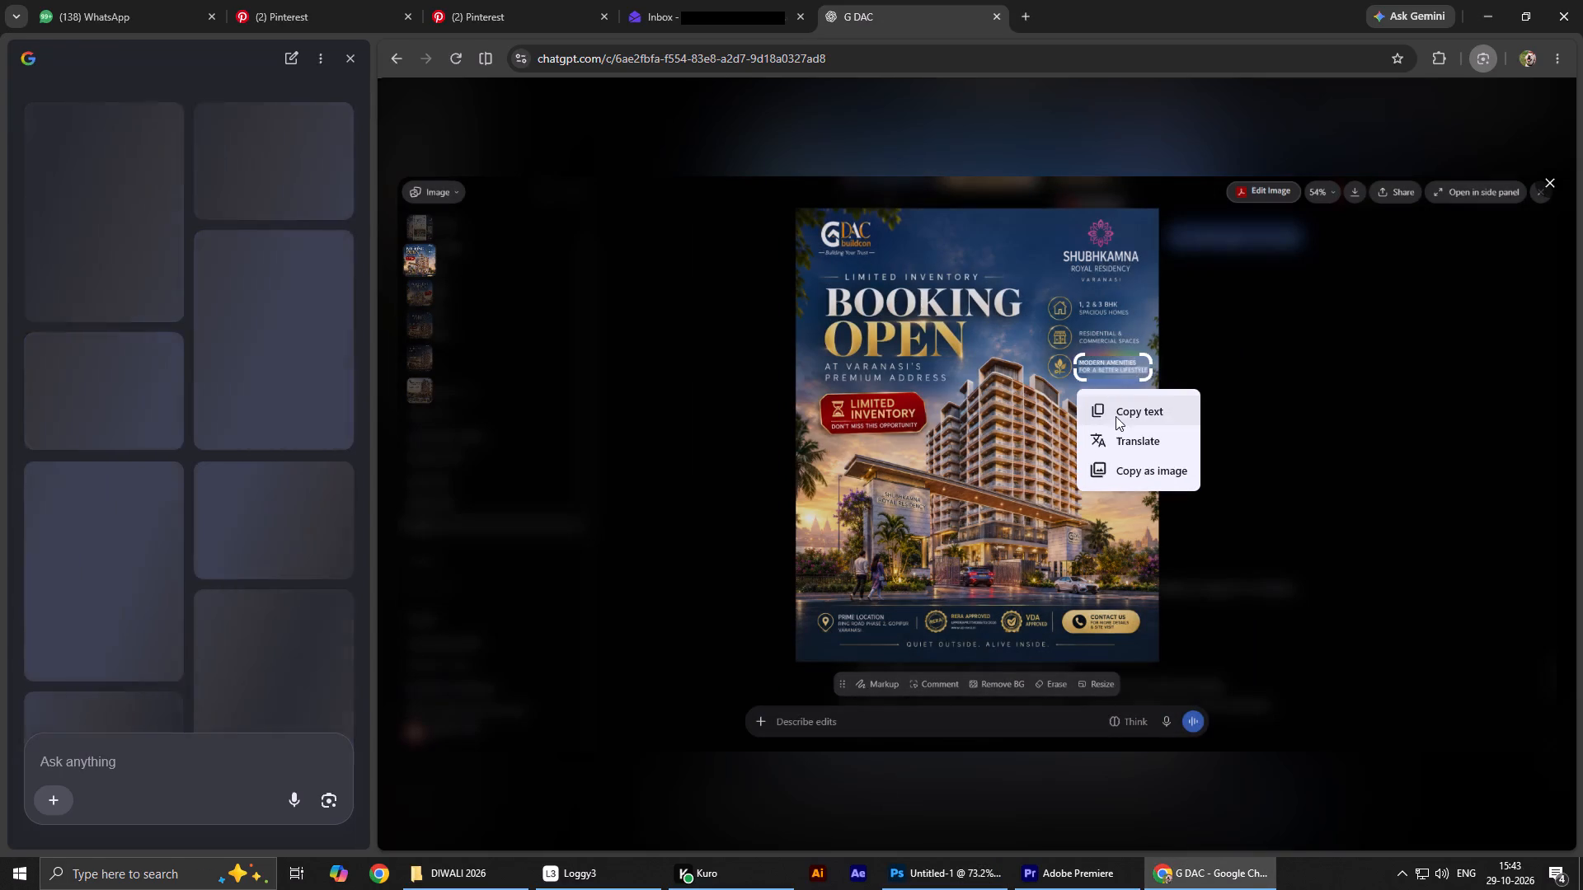
click(1116, 416)
key(alt+Tab)
Duplicate the shop icon's text beside the leaf icon and replace it with the copied "MODERN AMENITIES FOR A BETTER LIFESTYLE", breaking the line after "AMENITIES".
alt+drag(912, 382, 915, 434)
double_click(915, 434)
key(ctrl+v)
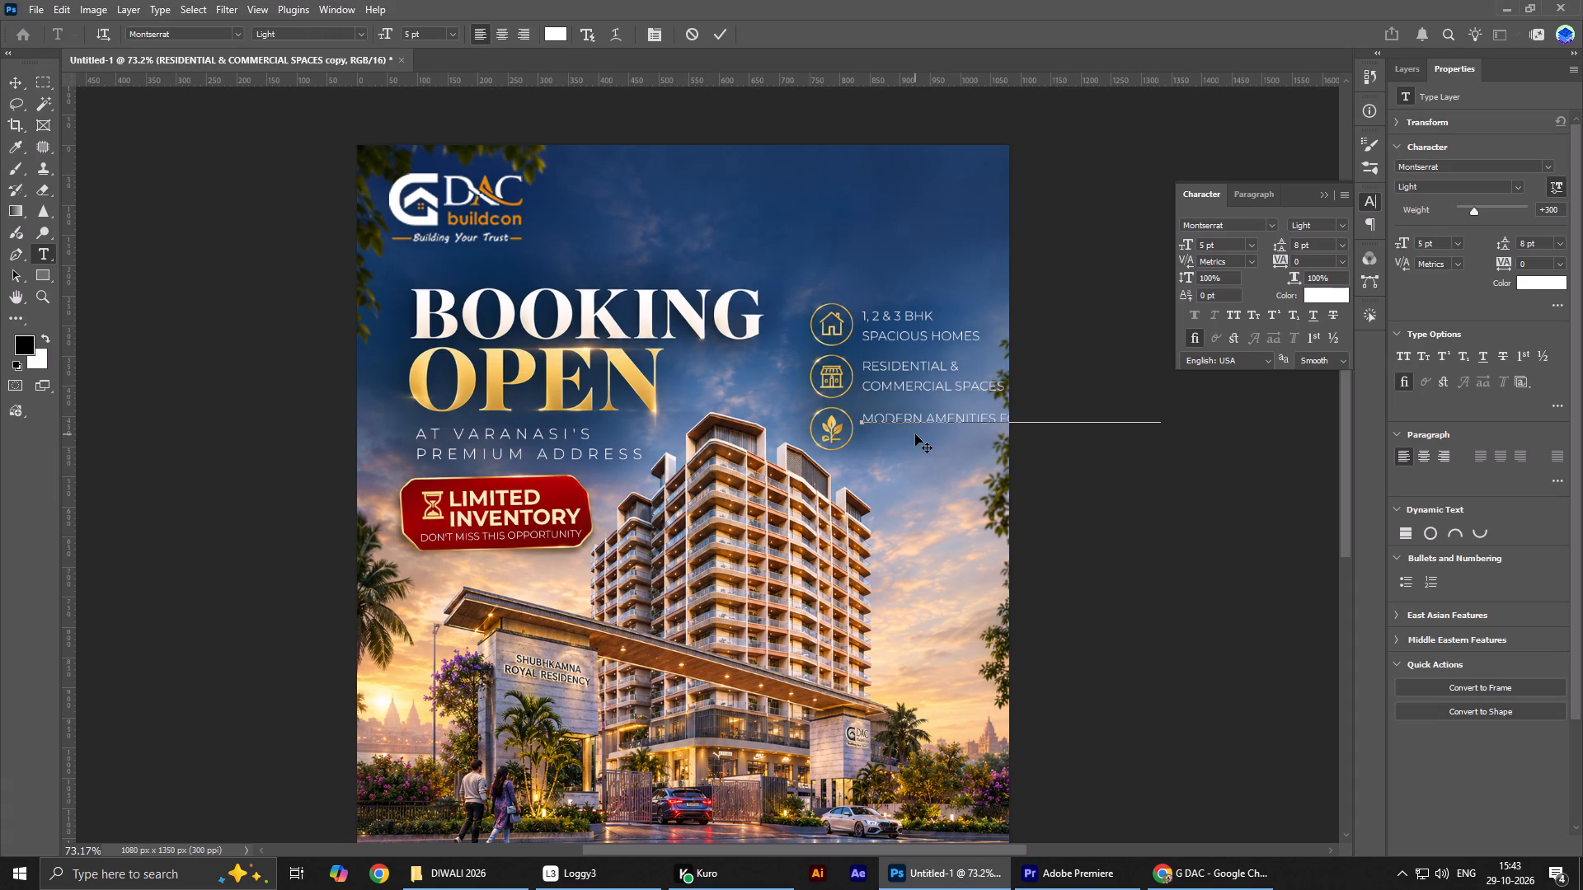
key(alt+Tab)
key(alt+Tab)
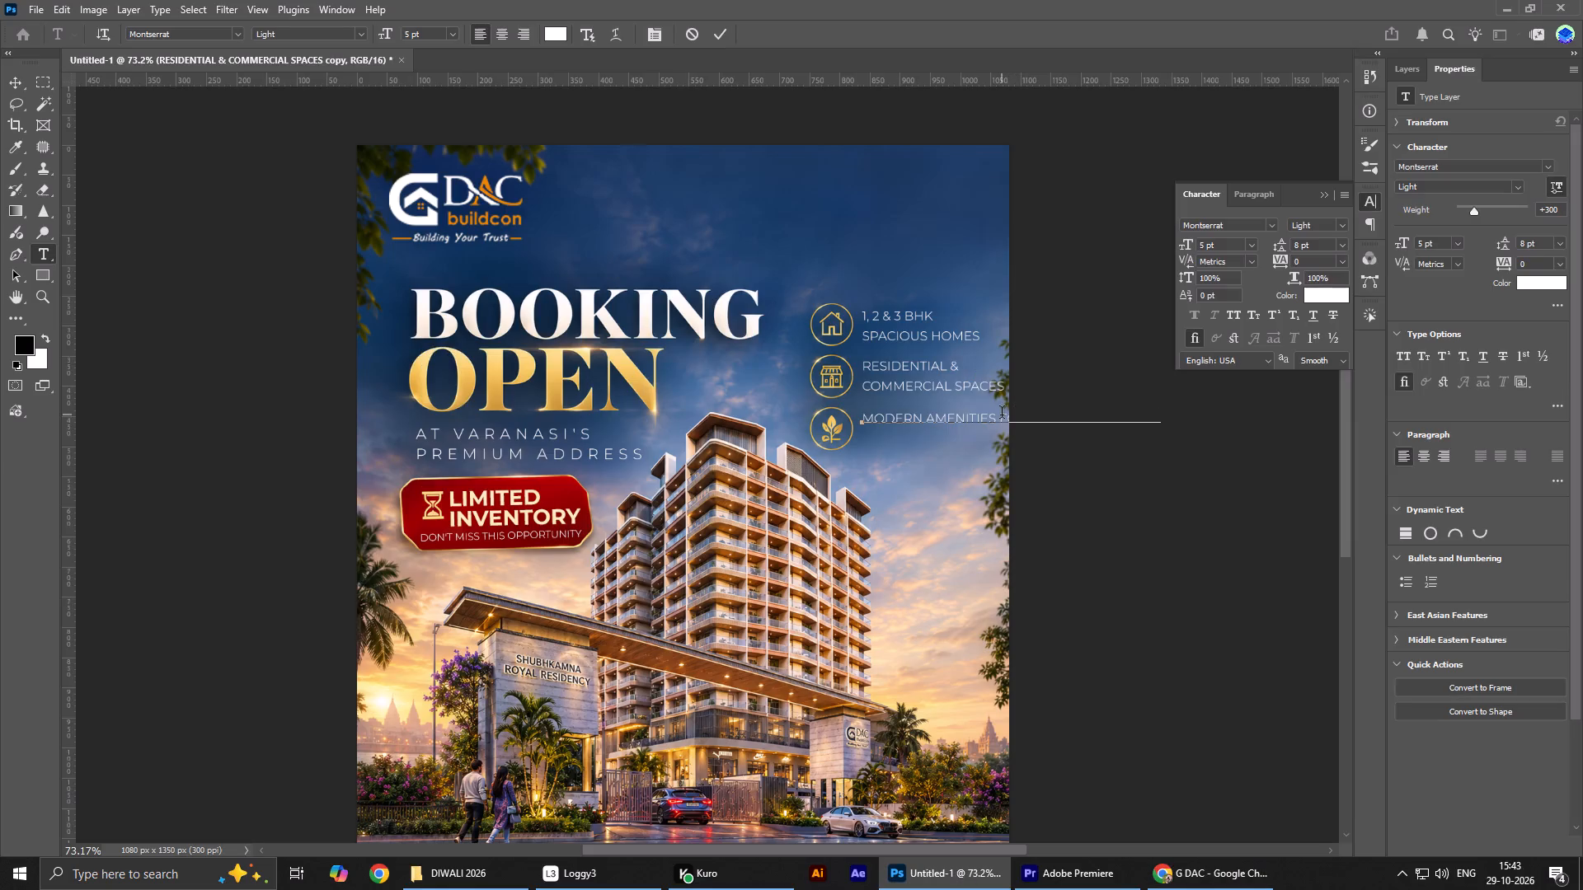
click(1002, 415)
key(BackSpace)
key(Return)
click(734, 33)
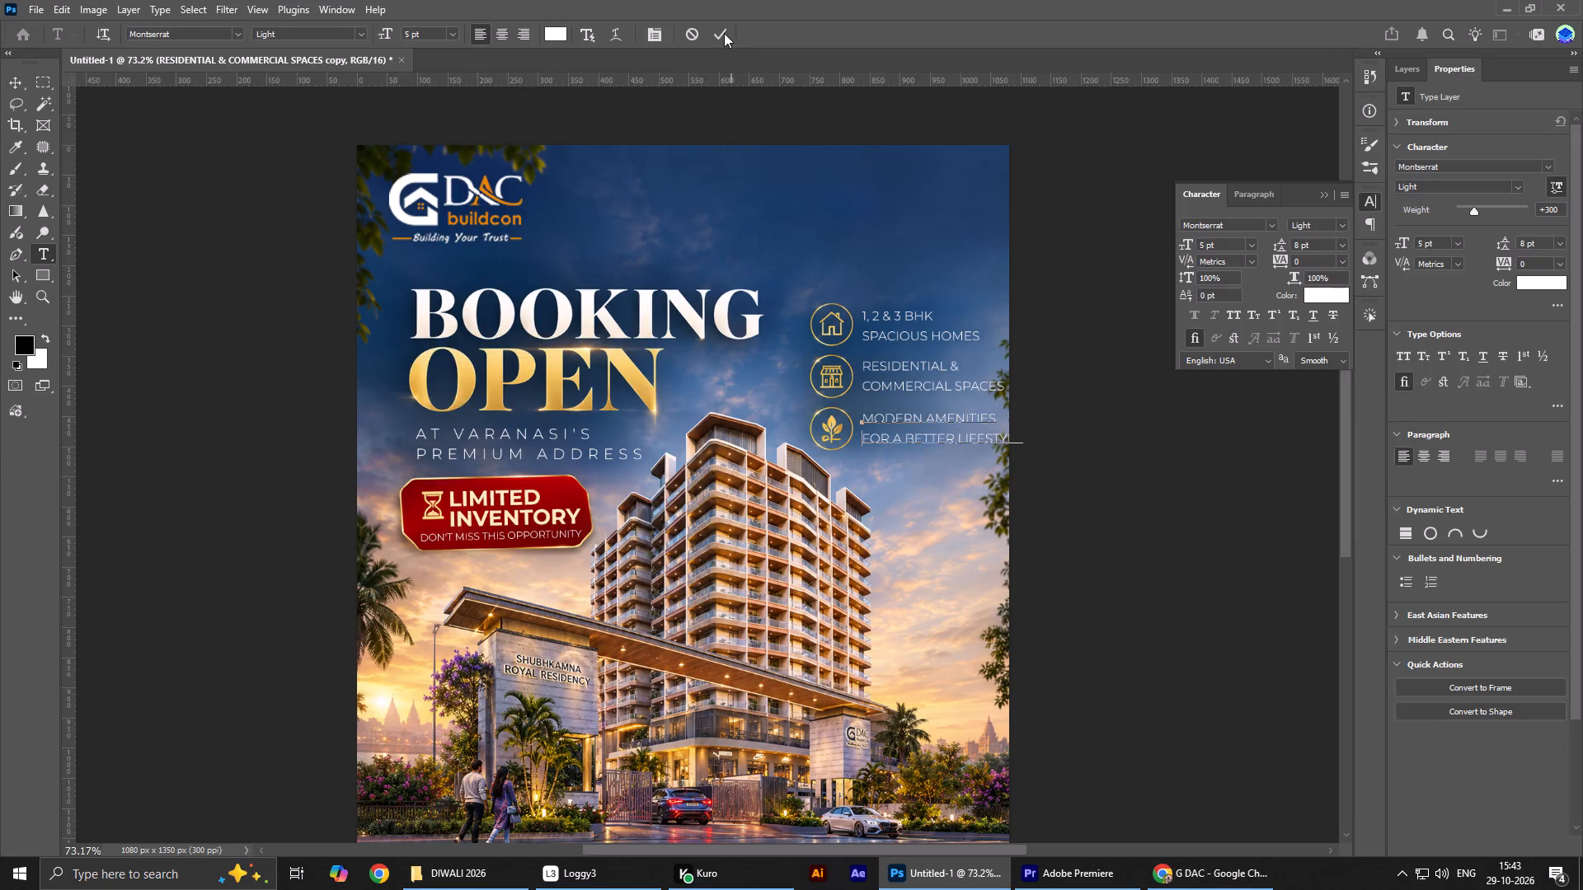
click(720, 34)
key(Down)
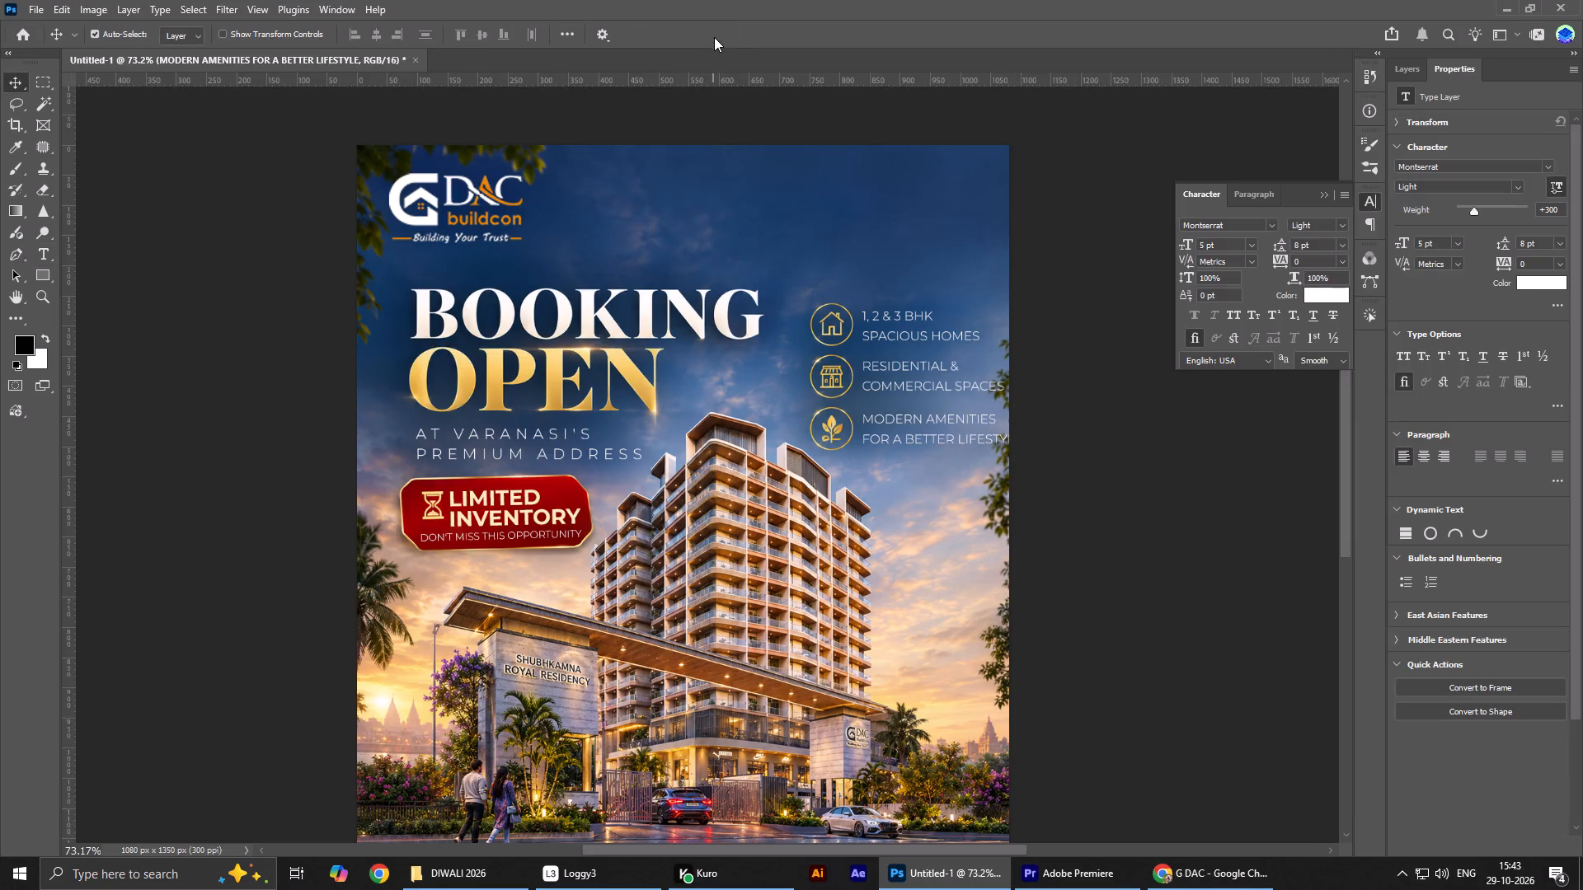
Set all three feature texts beside the icons to a 4 pt font size with Auto leading.
shift+click(918, 382)
shift+click(890, 334)
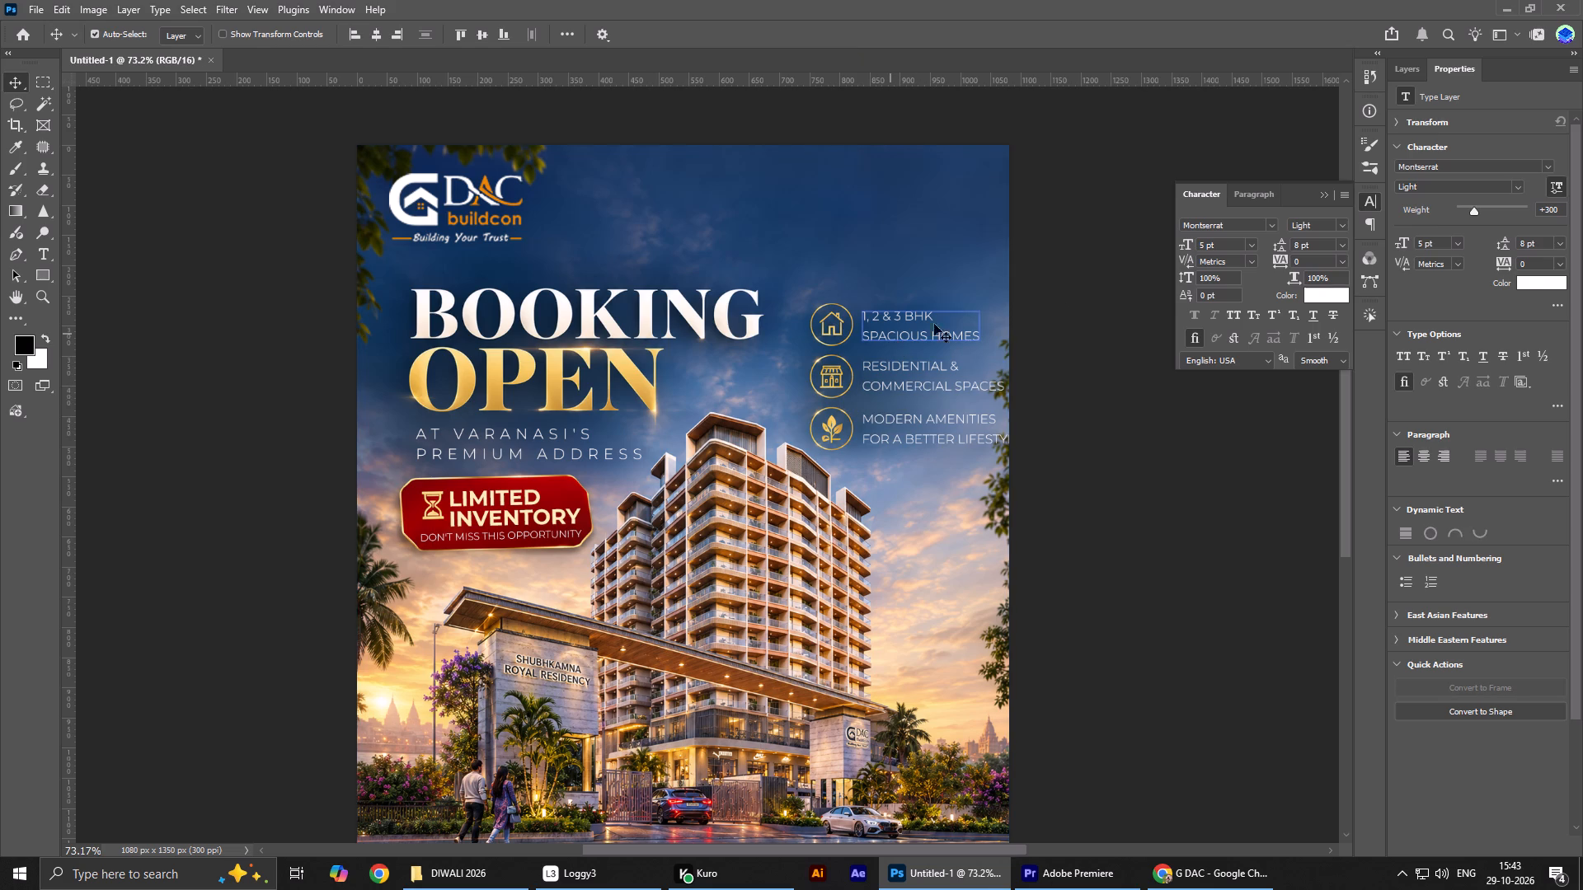
click(1416, 71)
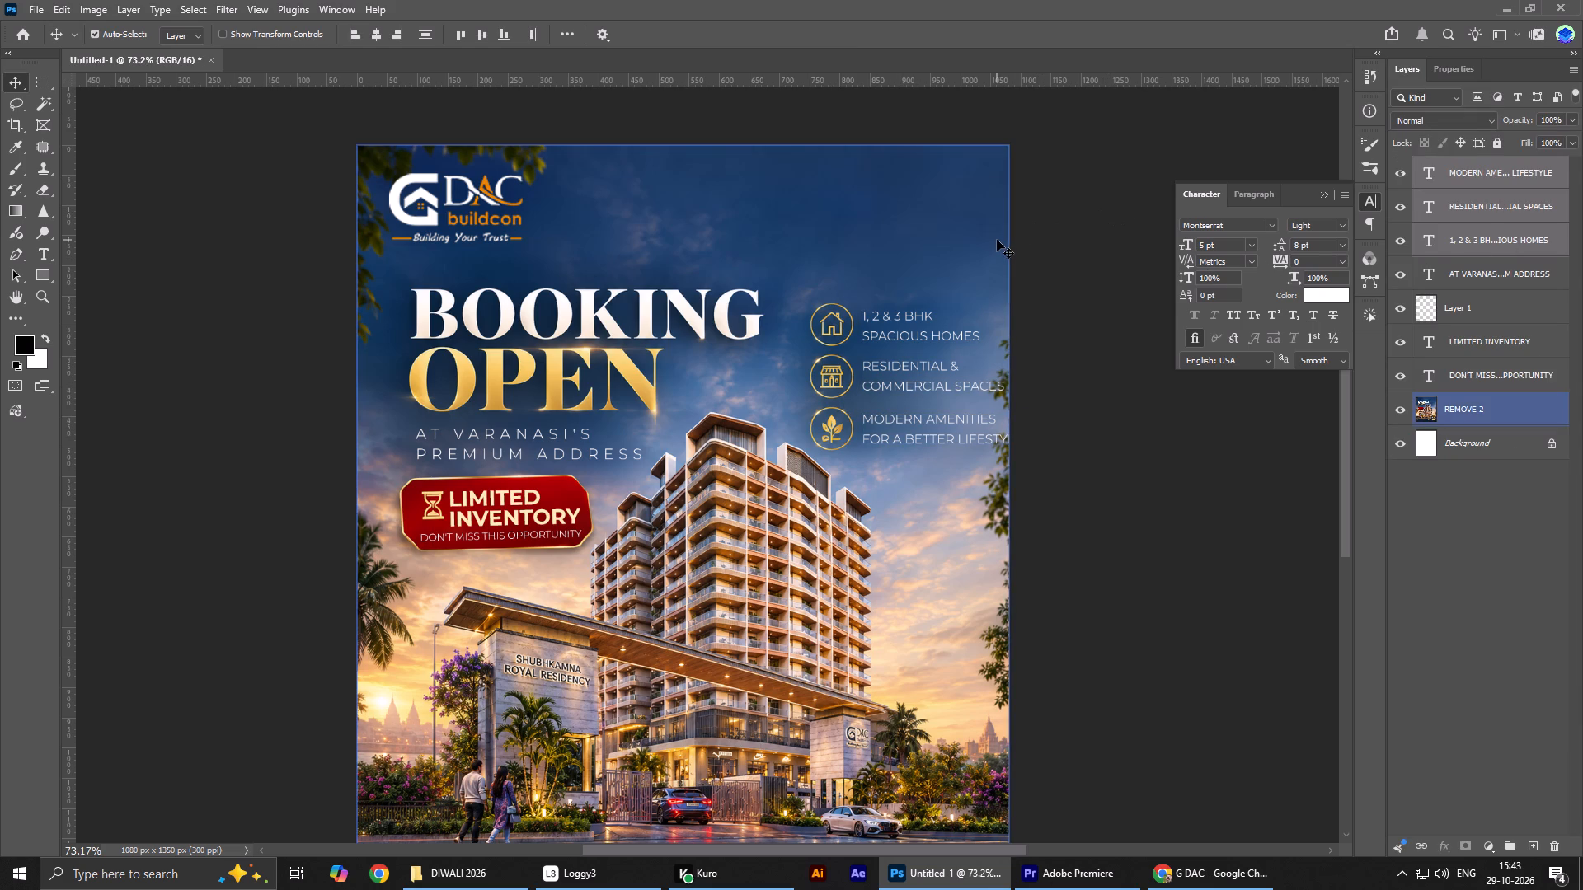
drag(1205, 240, 1182, 237)
key(4)
key(Return)
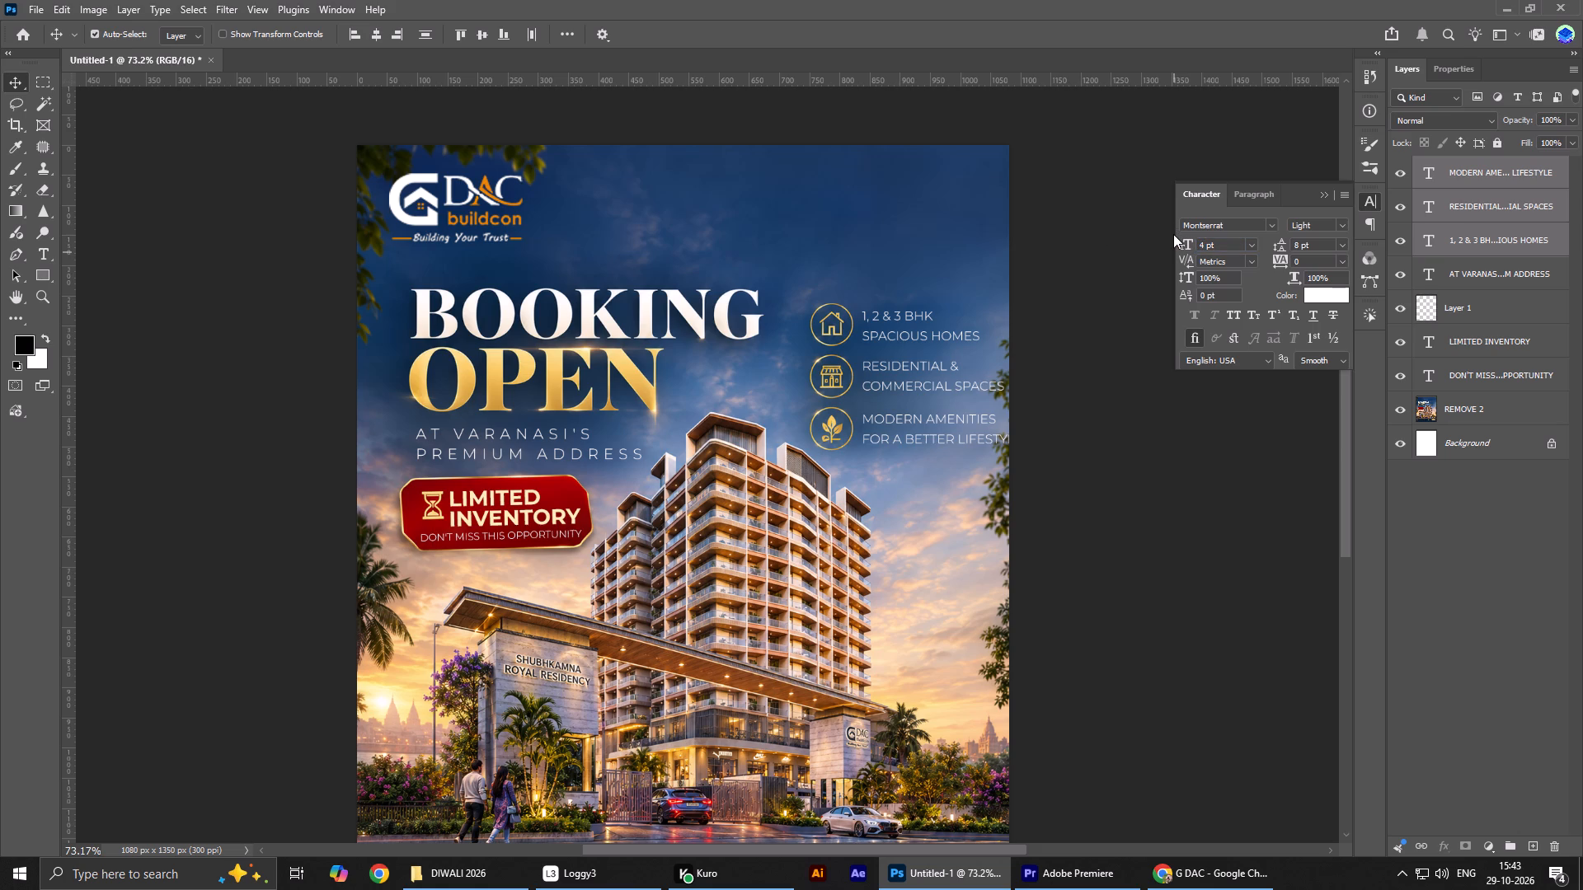
click(1343, 246)
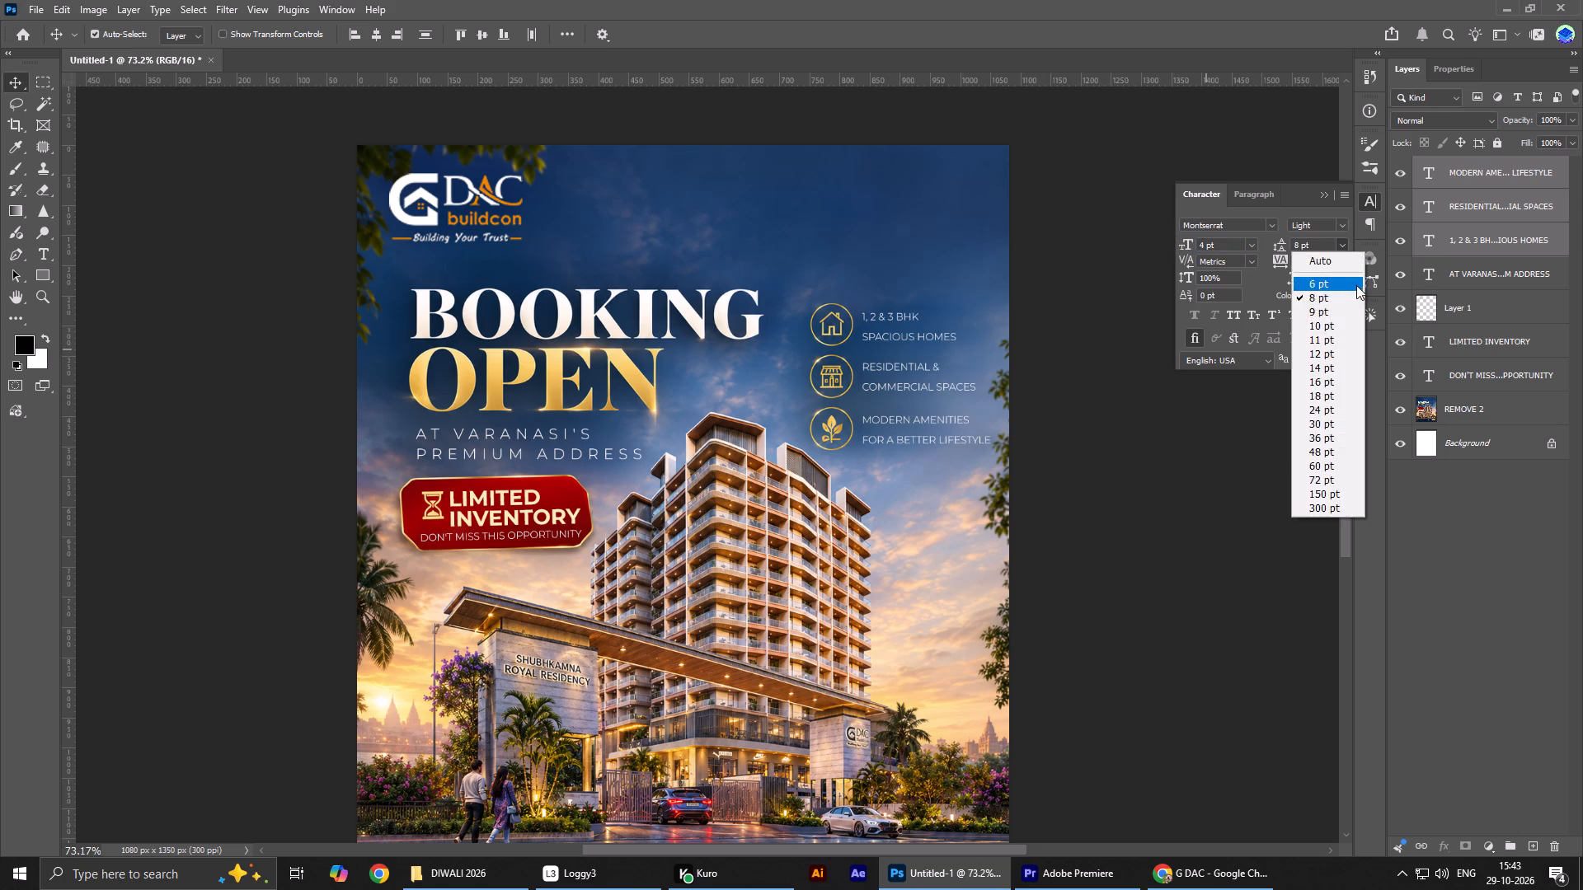
click(1336, 256)
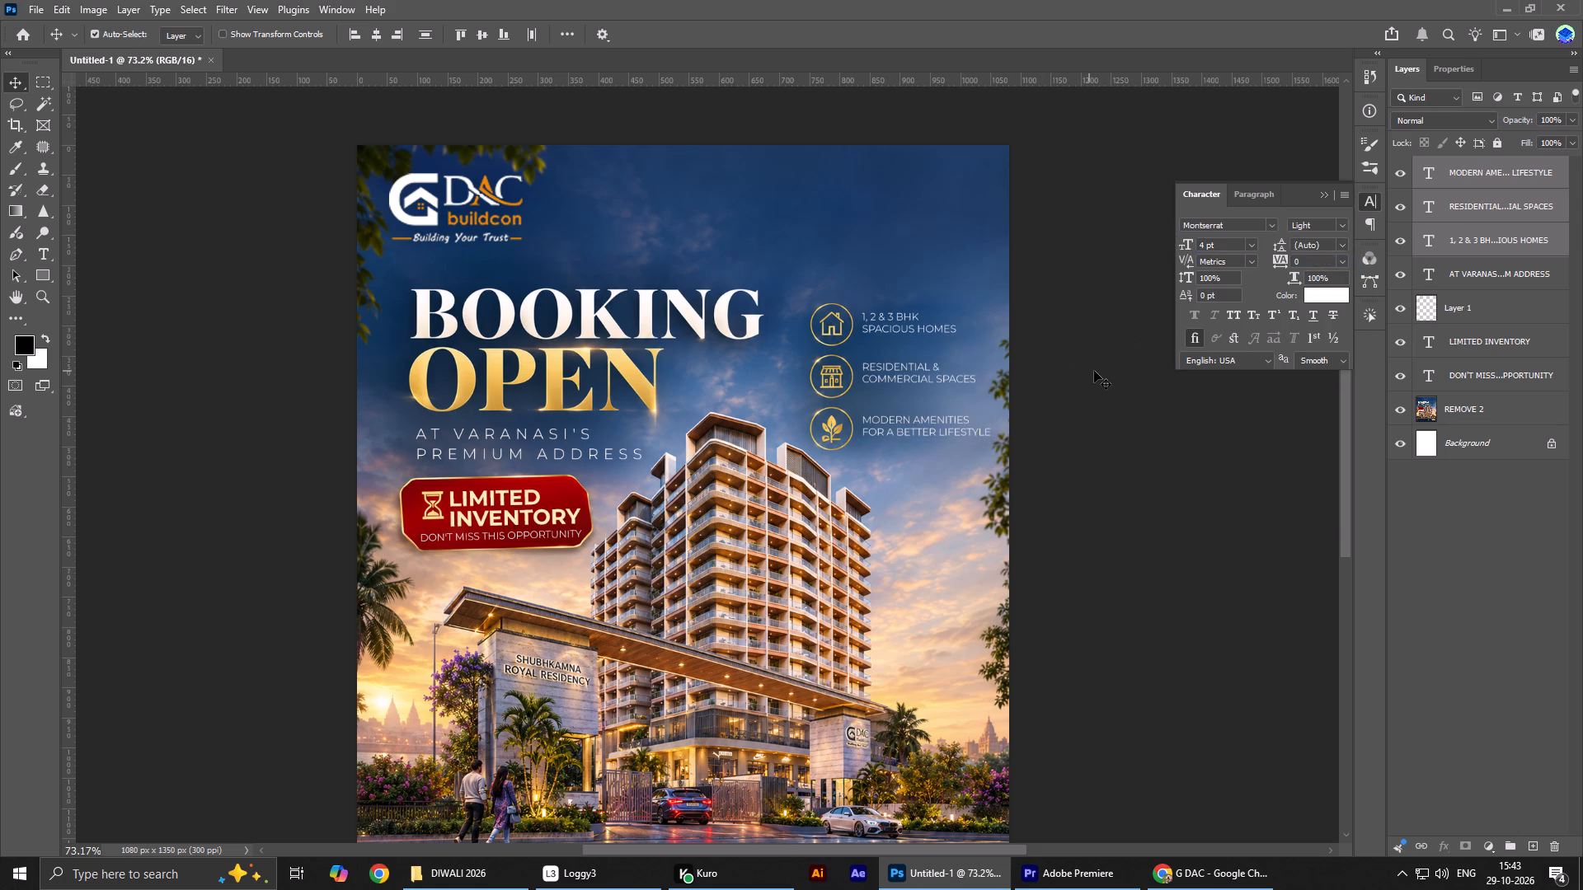
click(1094, 371)
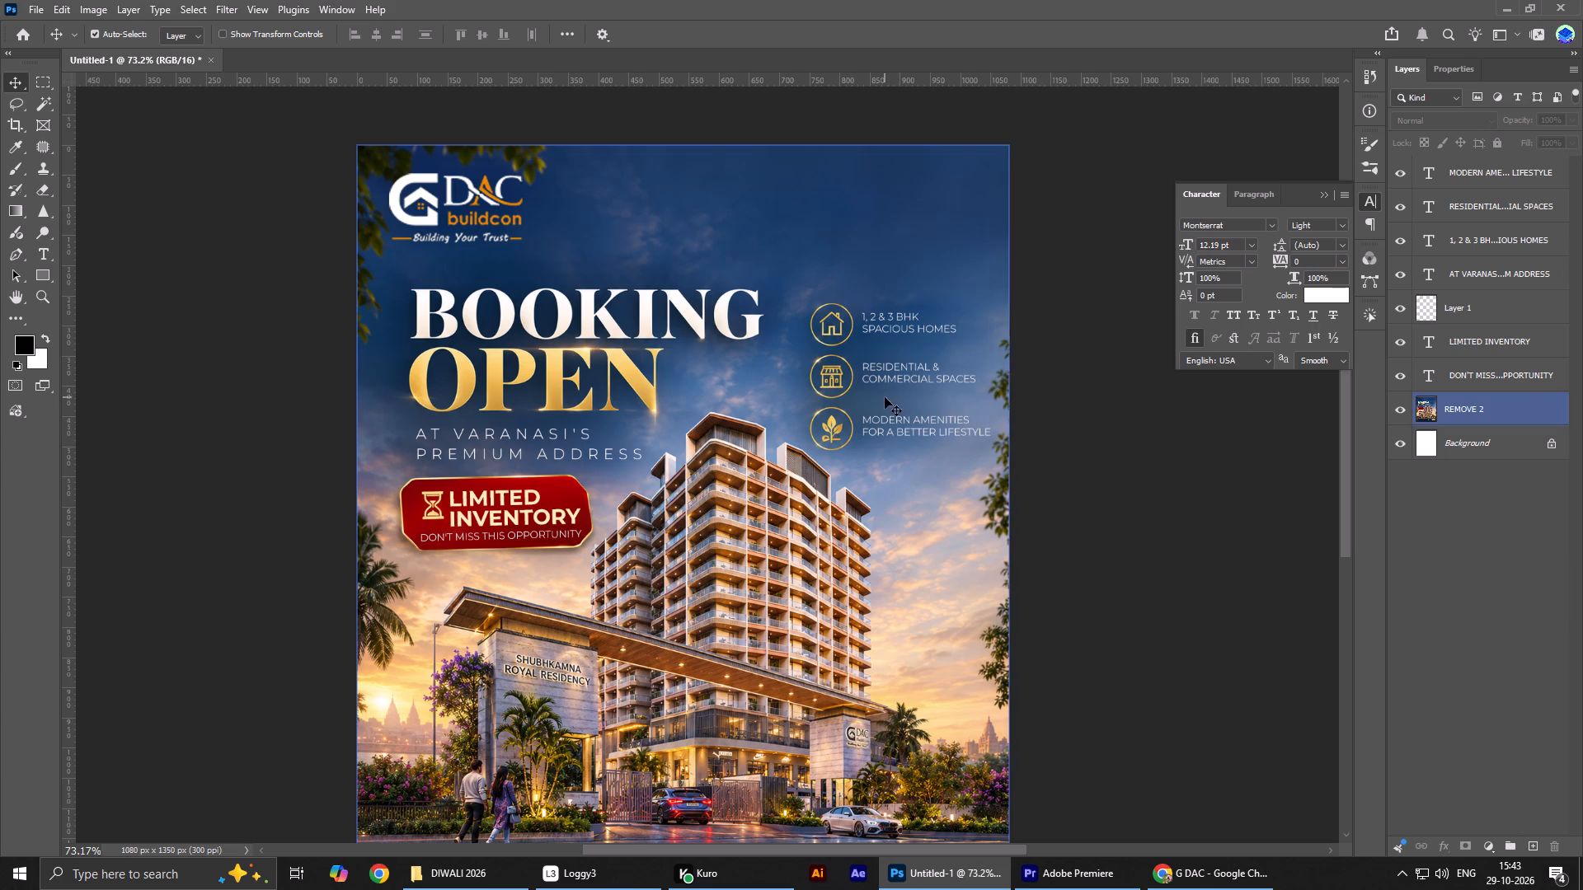
click(1086, 327)
Nudge the "RESIDENTIAL & COMMERCIAL SPACES" text down about 5 px to centre it beside the shop icon.
click(896, 316)
click(880, 378)
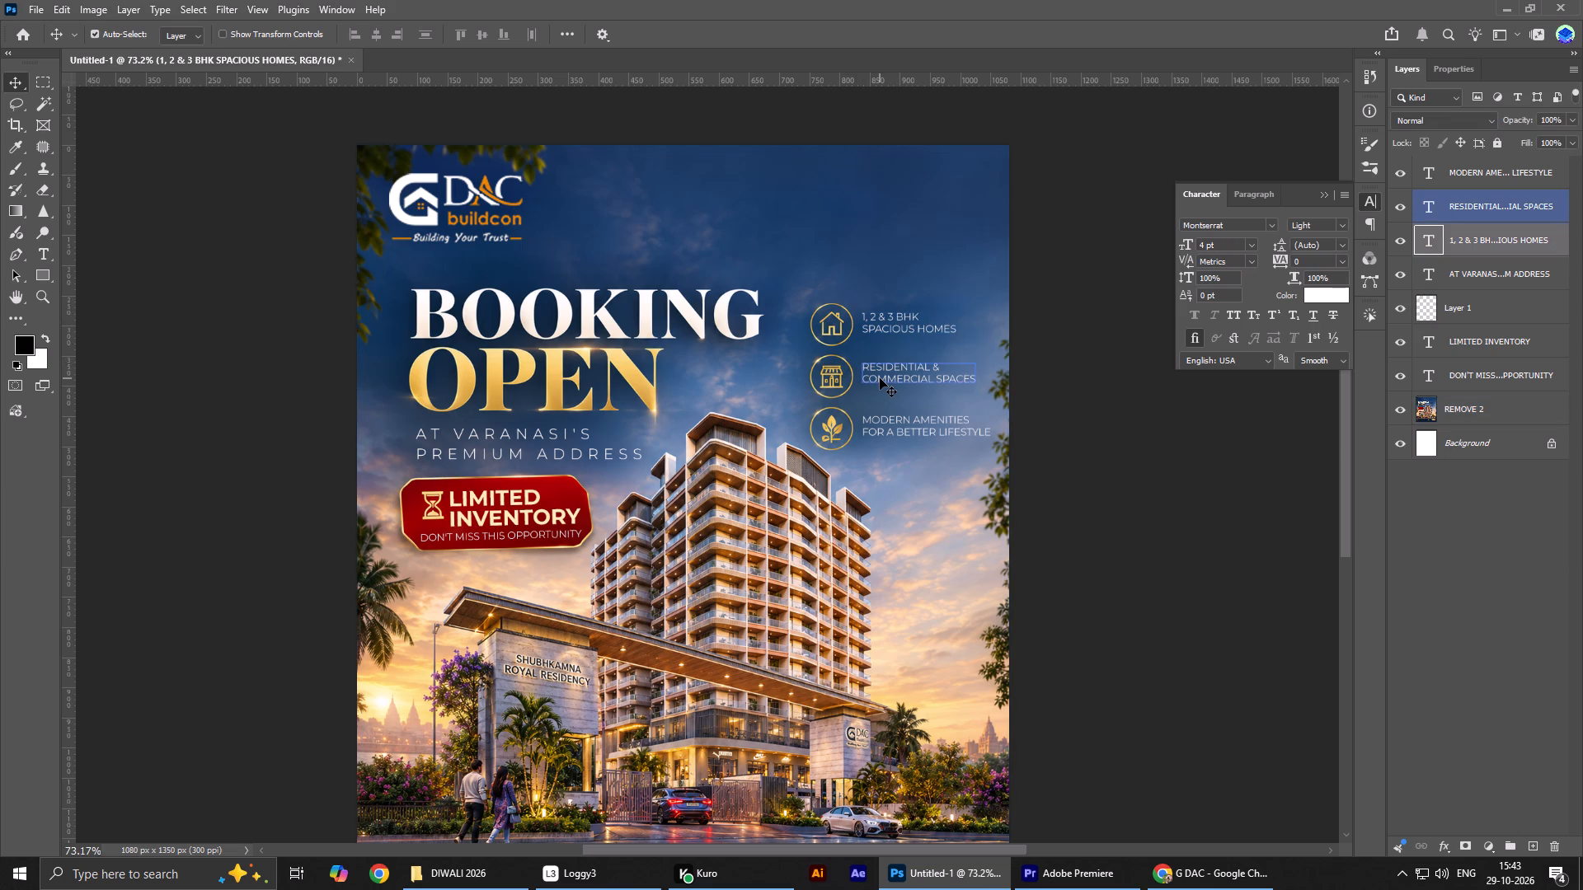
key(Down)
key(Down)
key(Down)
key(Down)
key(Down)
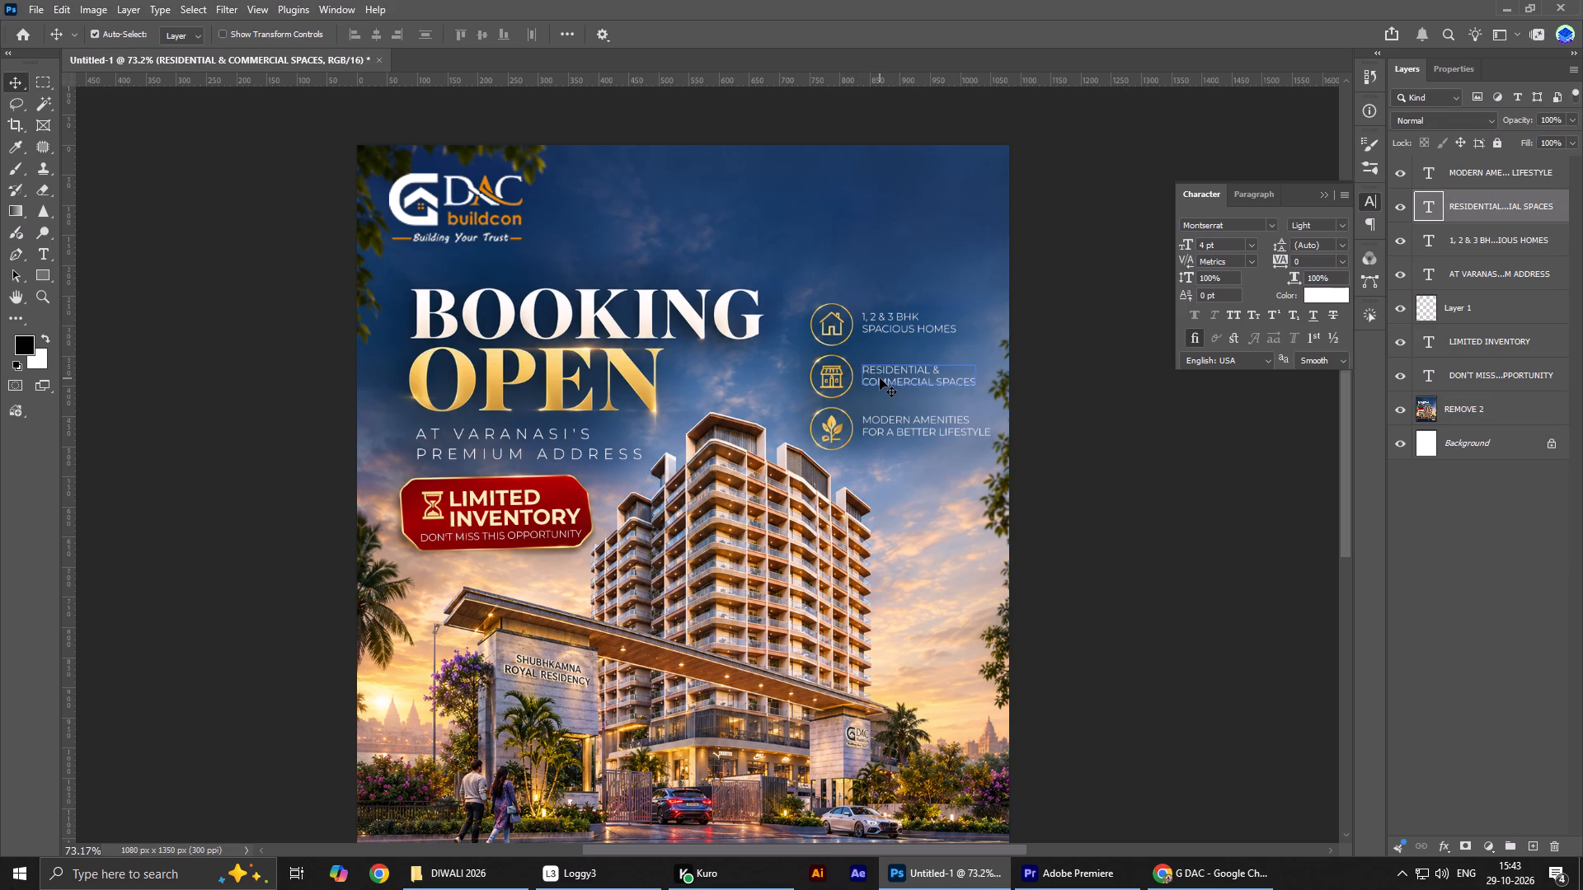
Nudge the "MODERN AMENITIES FOR A BETTER LIFESTYLE" text slightly down to centre it beside the leaf icon.
click(890, 437)
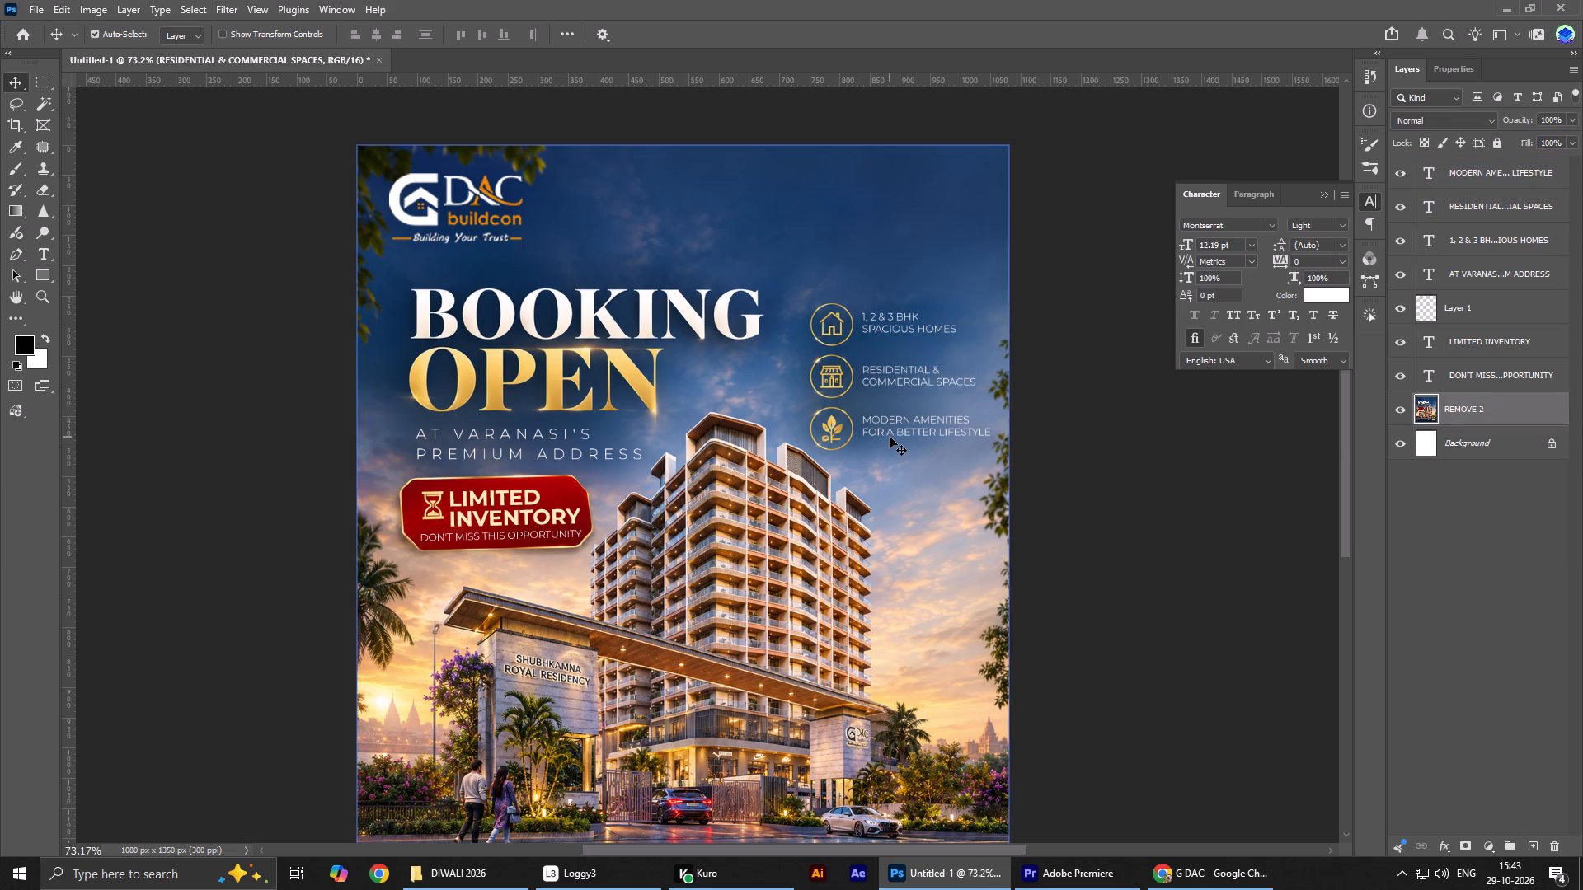
click(884, 433)
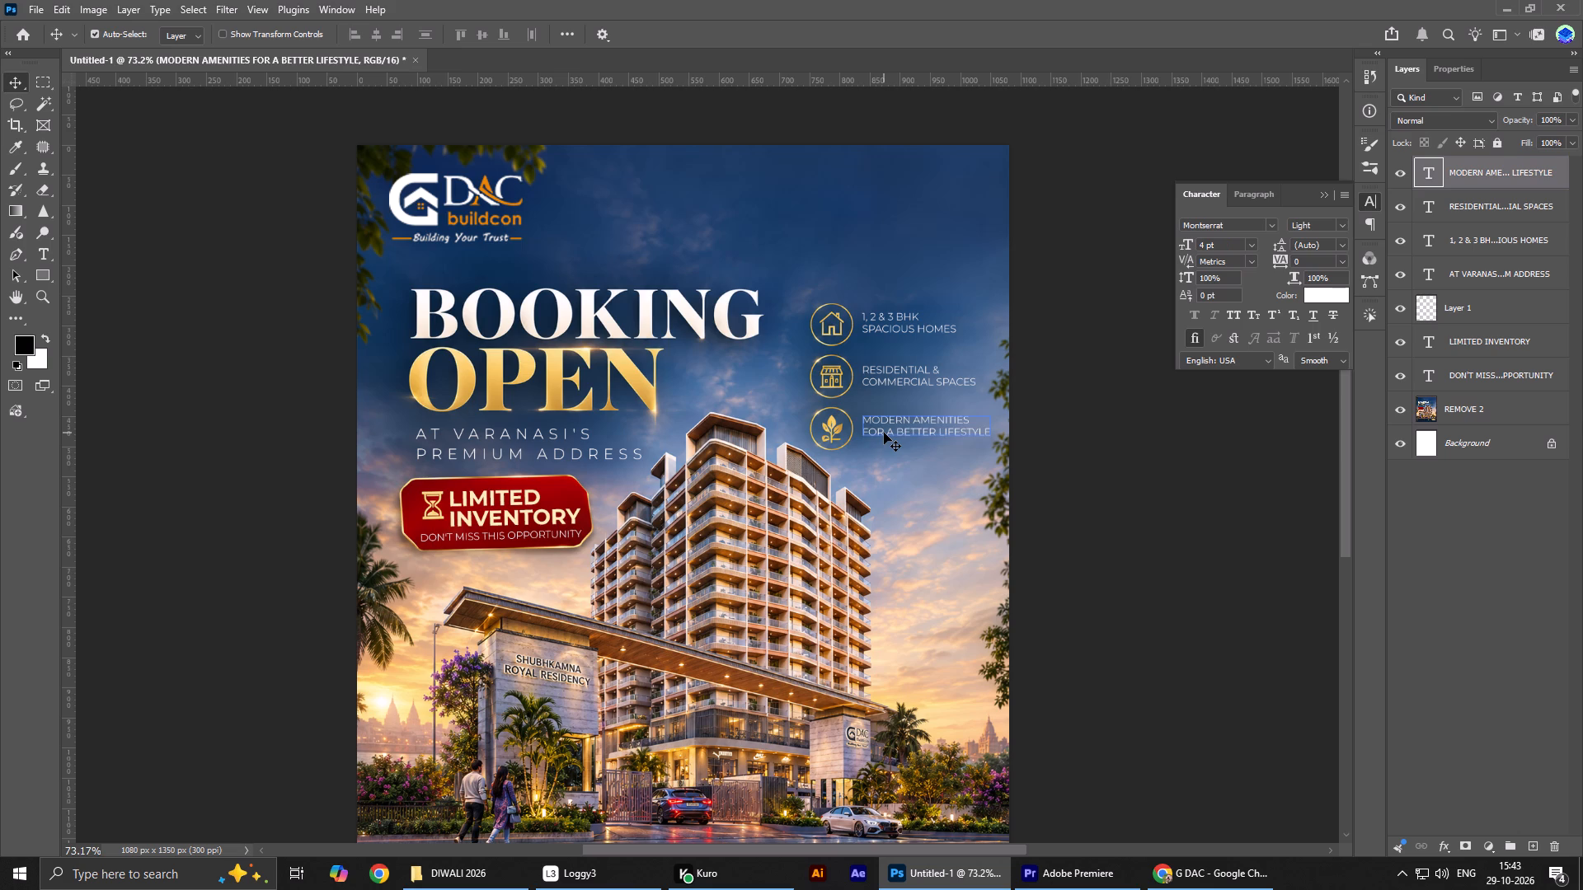
key(shift+Down)
key(Up)
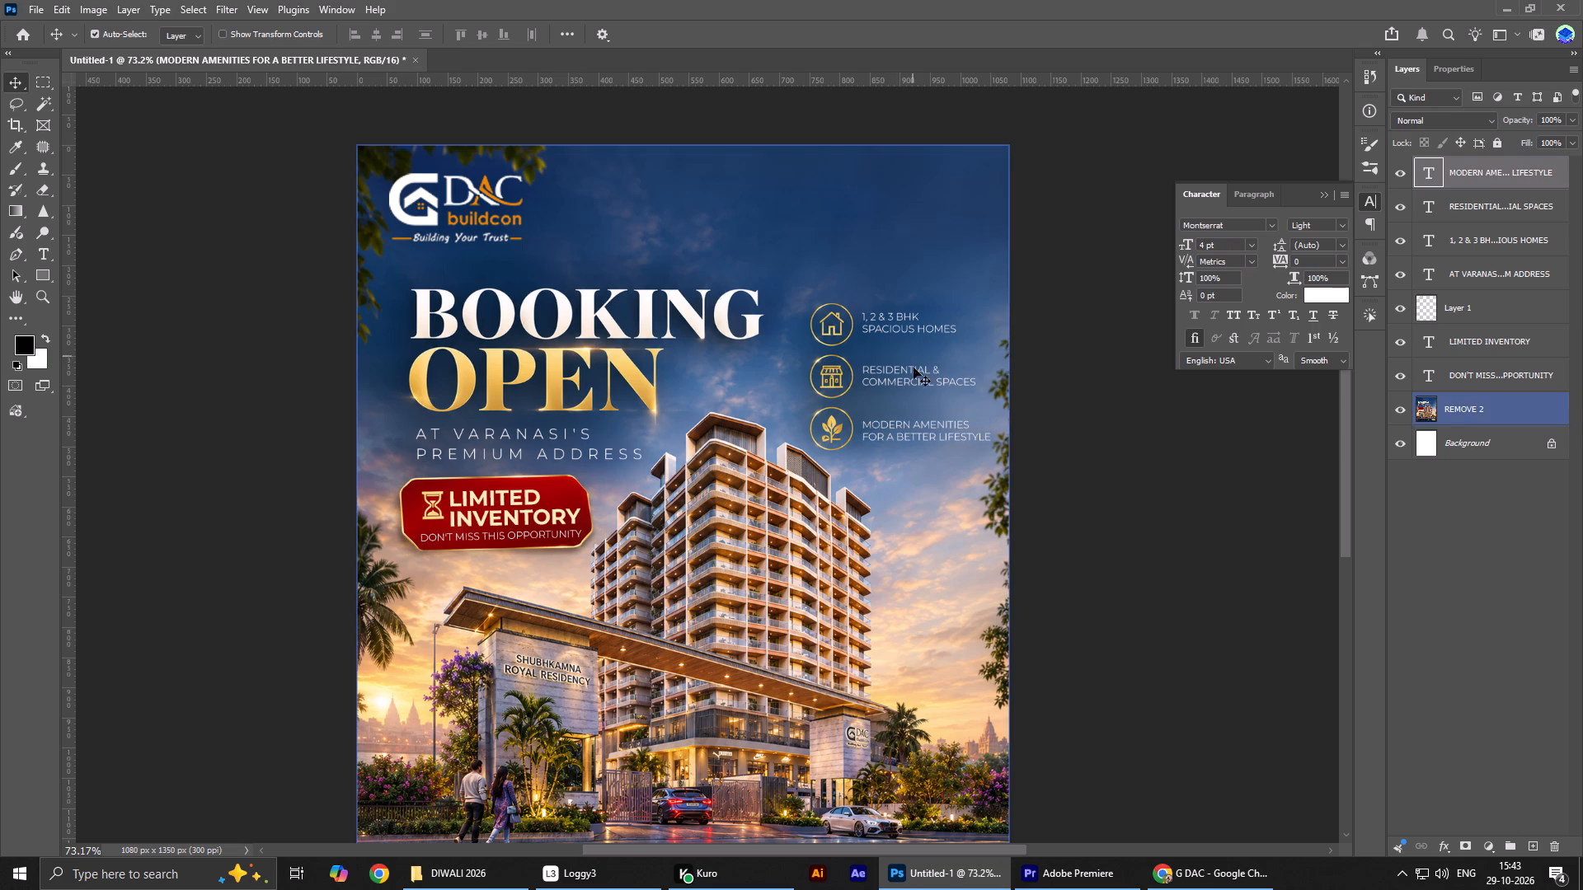
Change the font weight of all three feature texts to Montserrat Medium.
click(904, 433)
shift+click(921, 383)
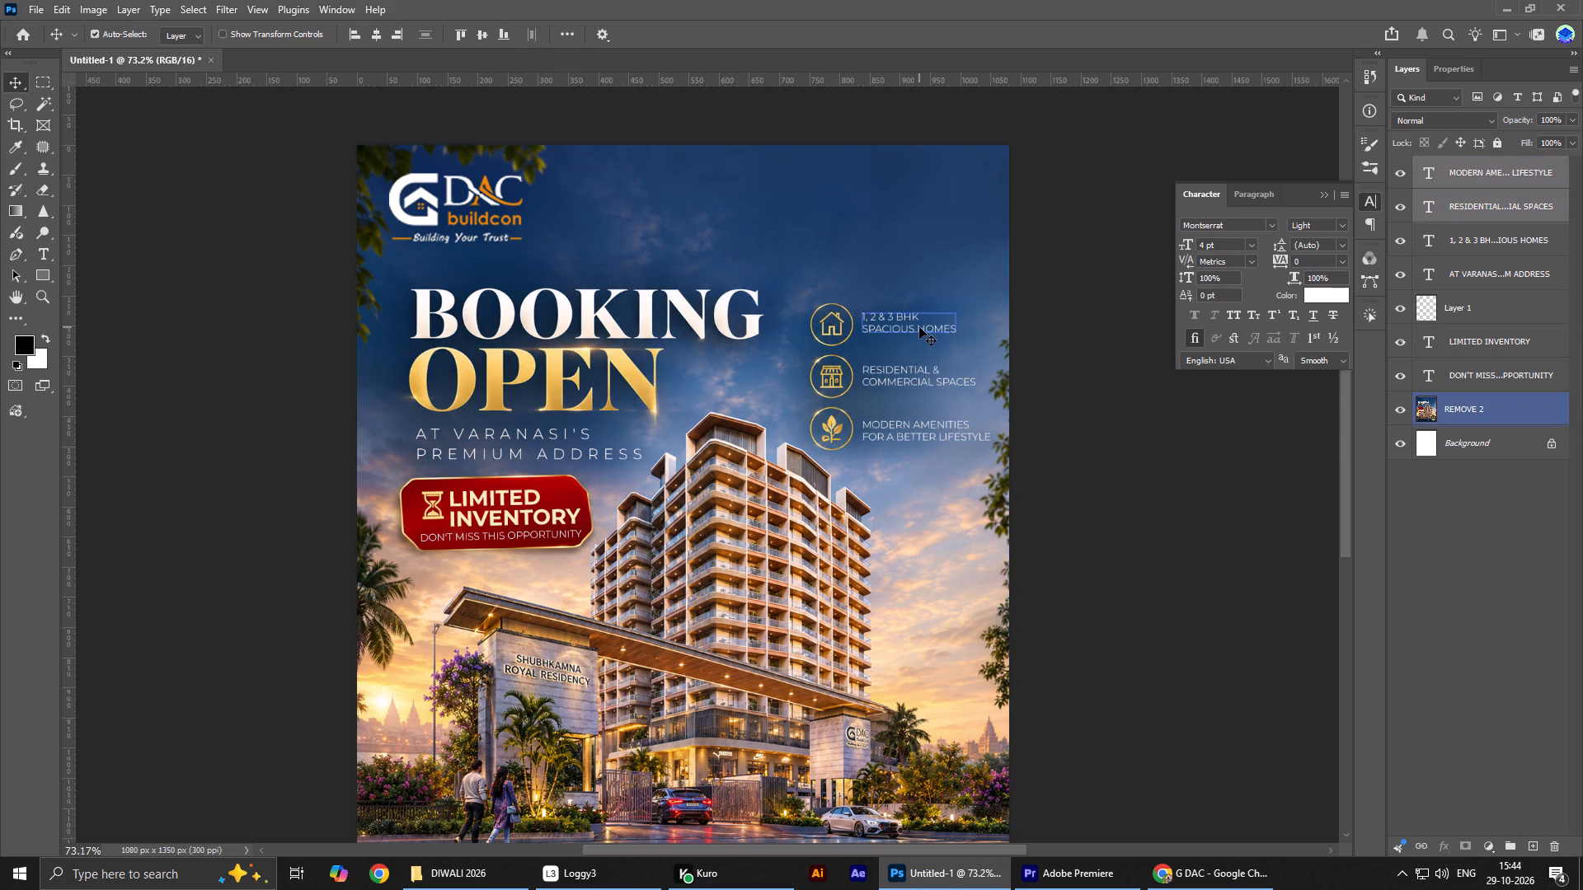
shift+click(919, 327)
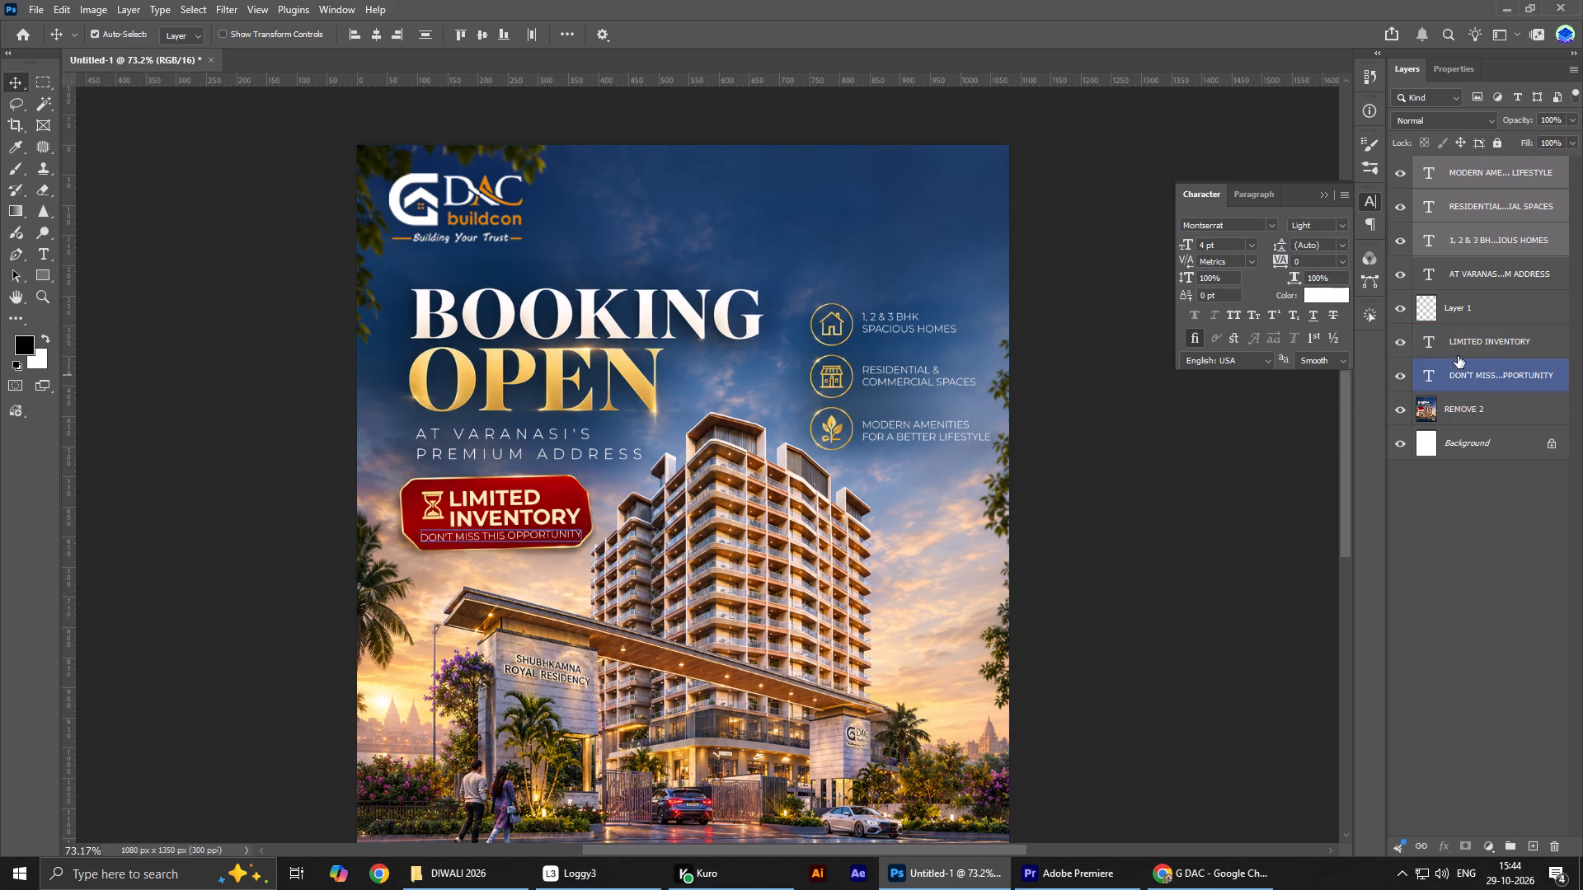
click(1340, 223)
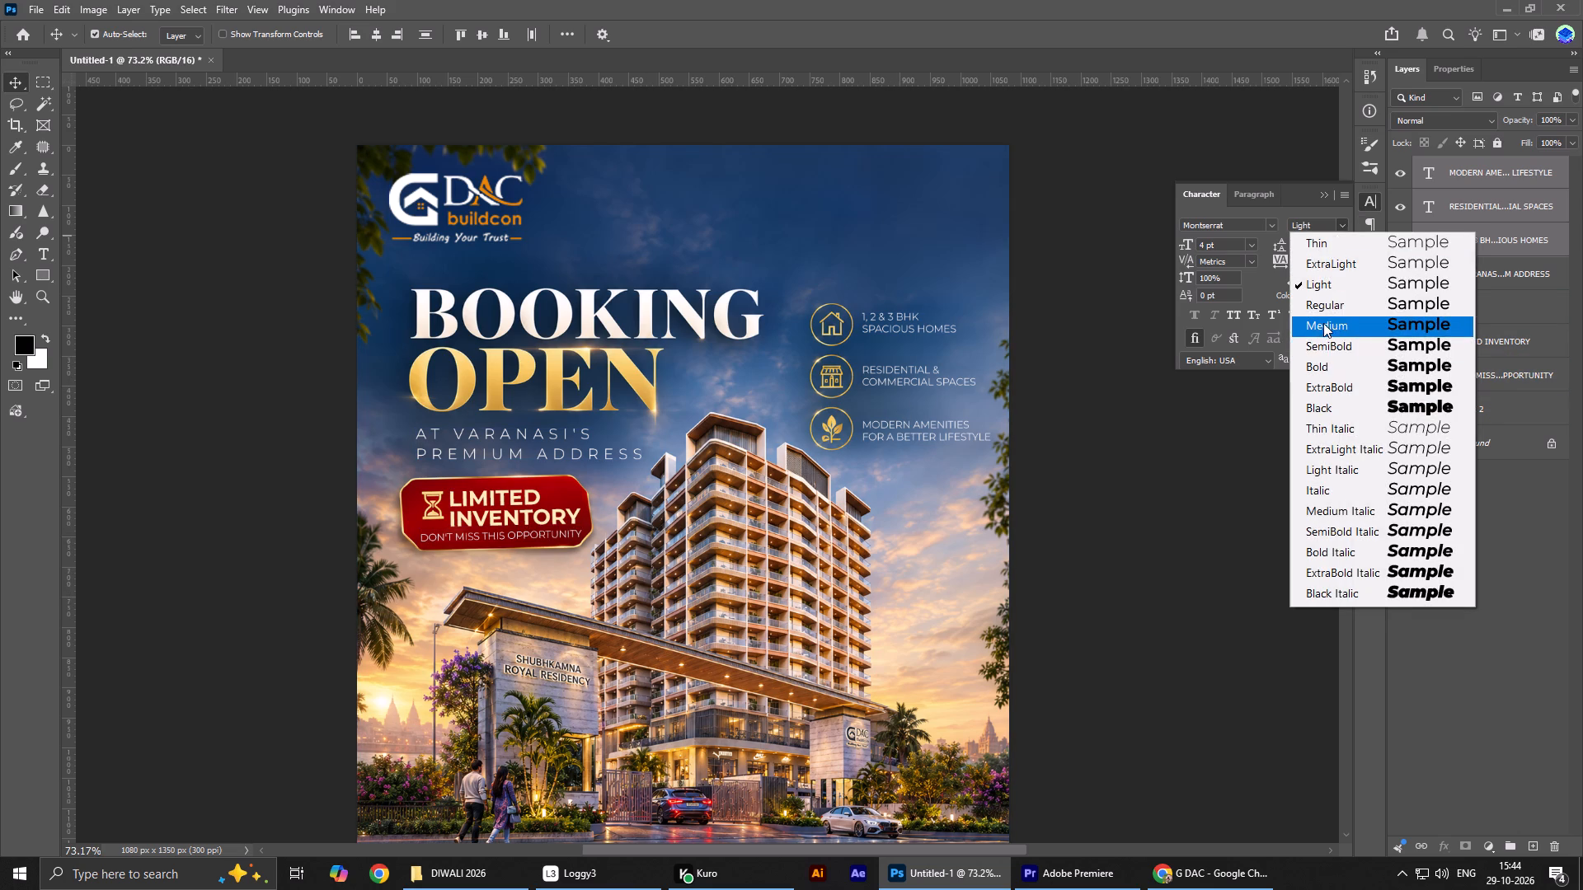
click(1323, 323)
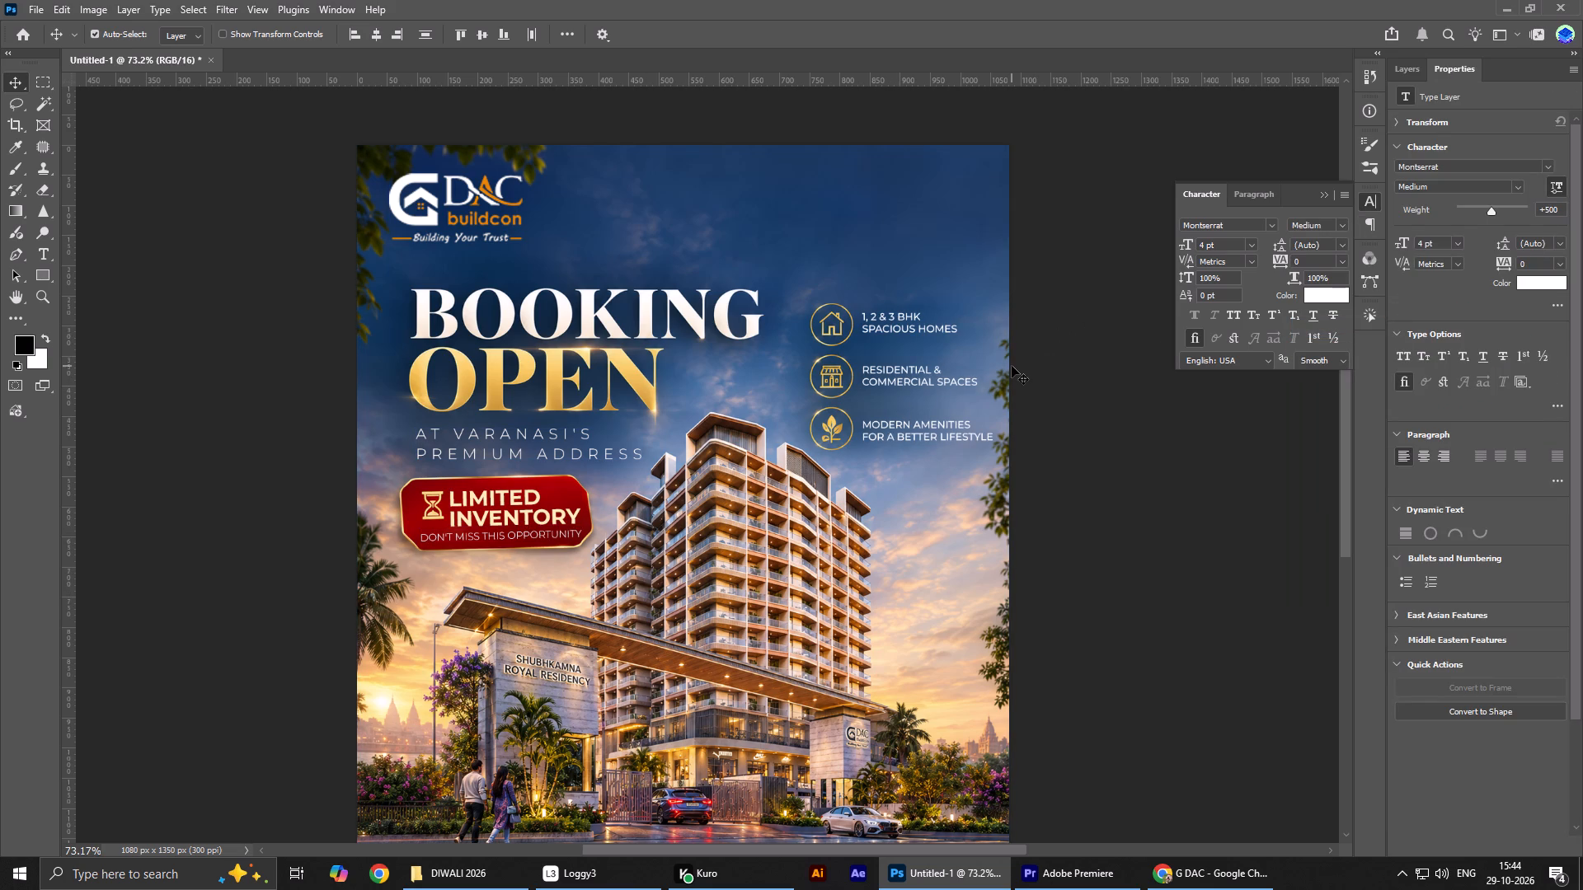
Set the leading of the three feature texts to 6 pt and nudge them slightly up beside their icons.
click(1339, 244)
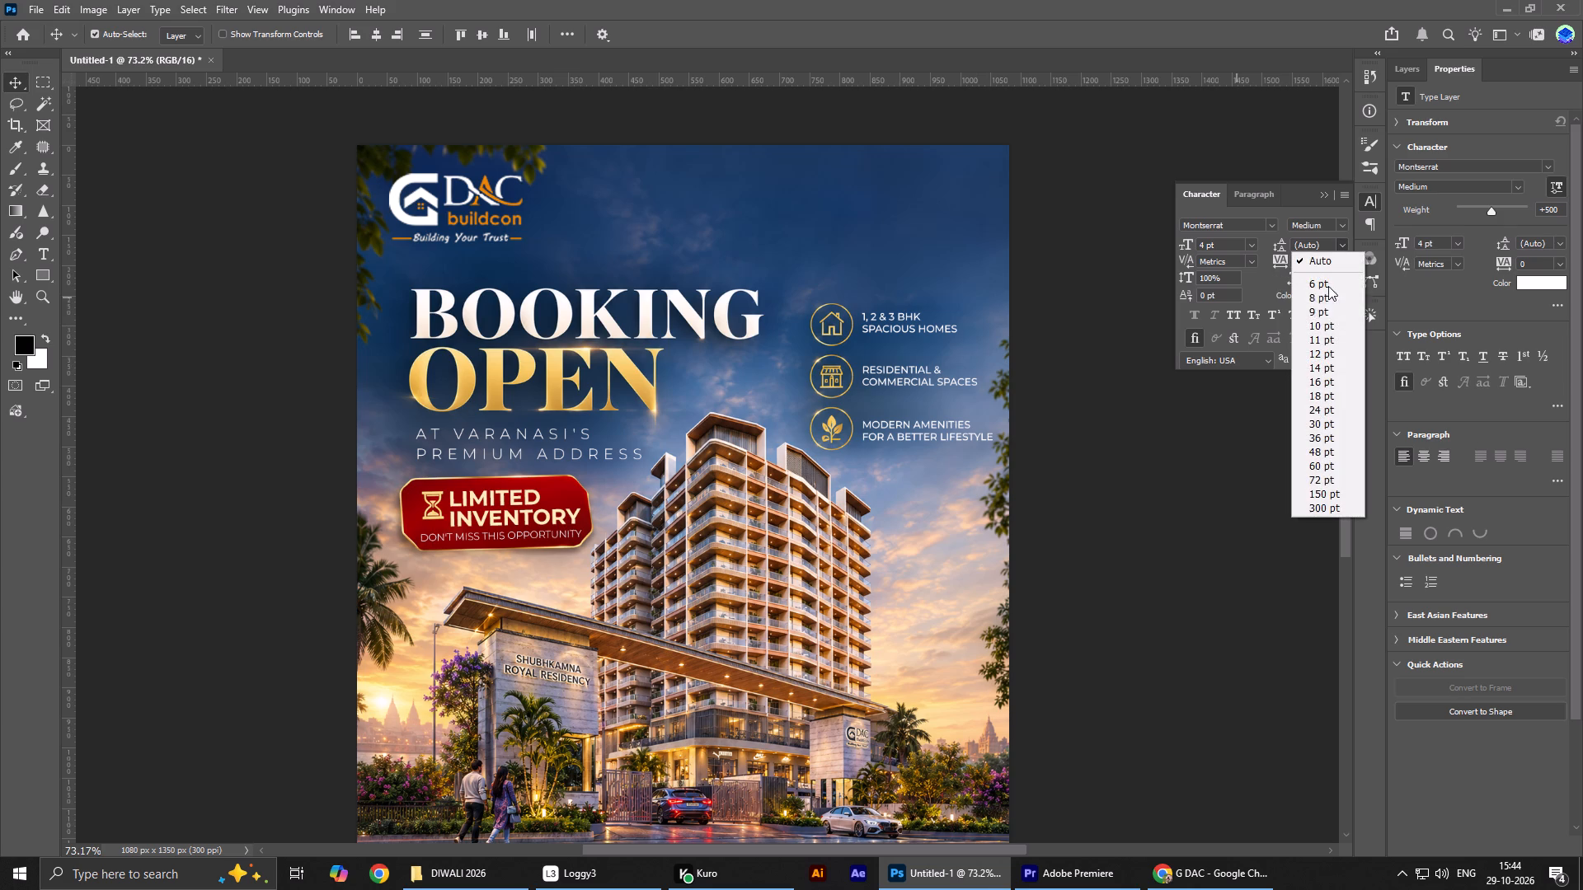
click(1323, 289)
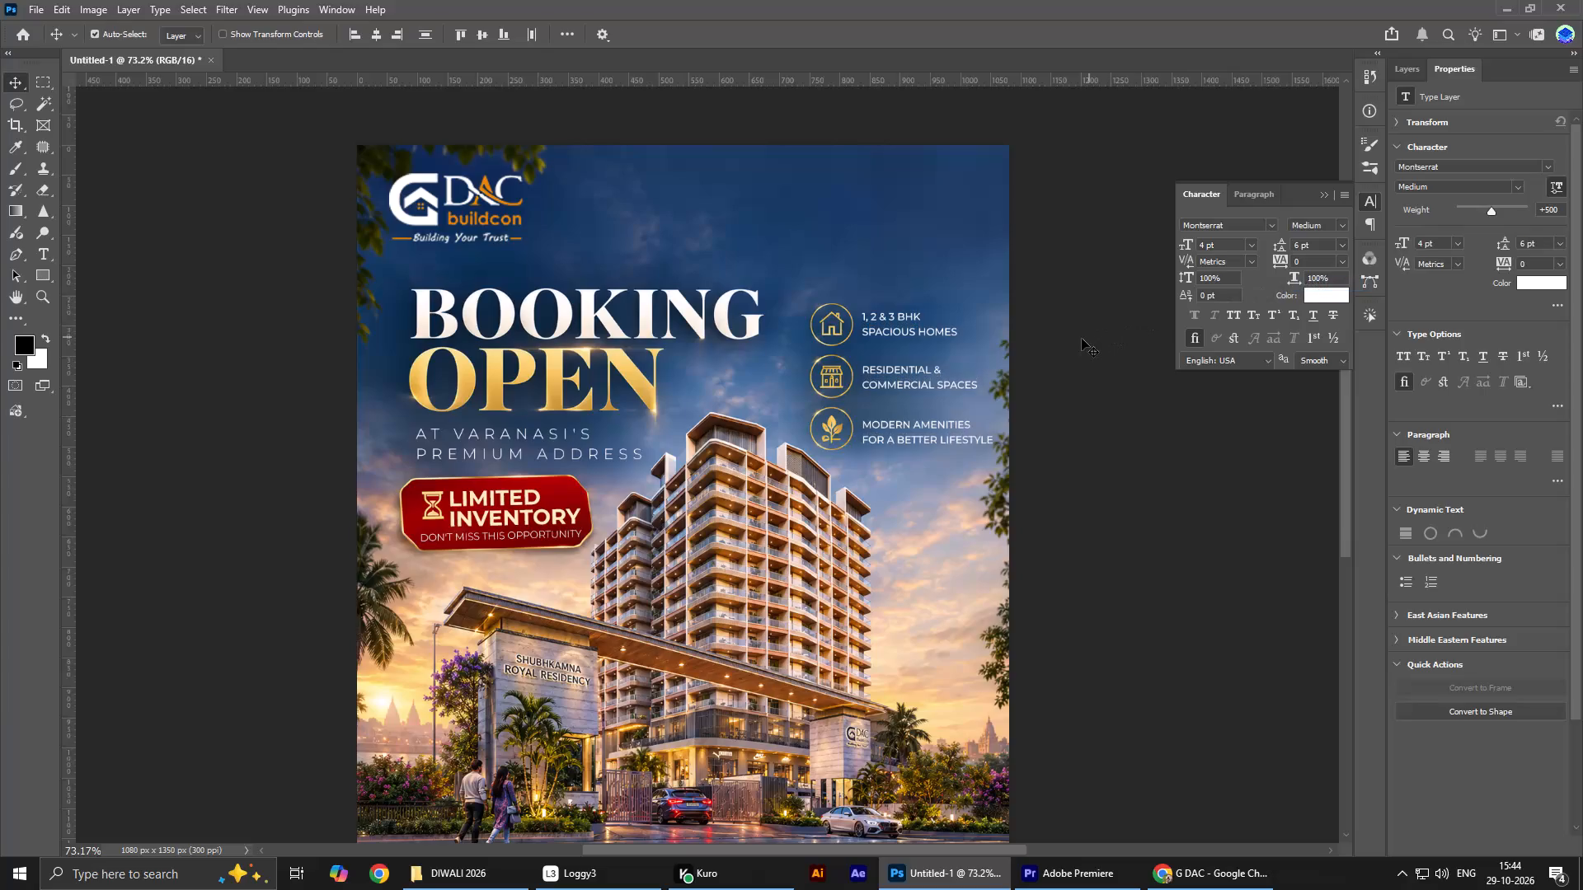
key(Up)
key(Up)
key(Down)
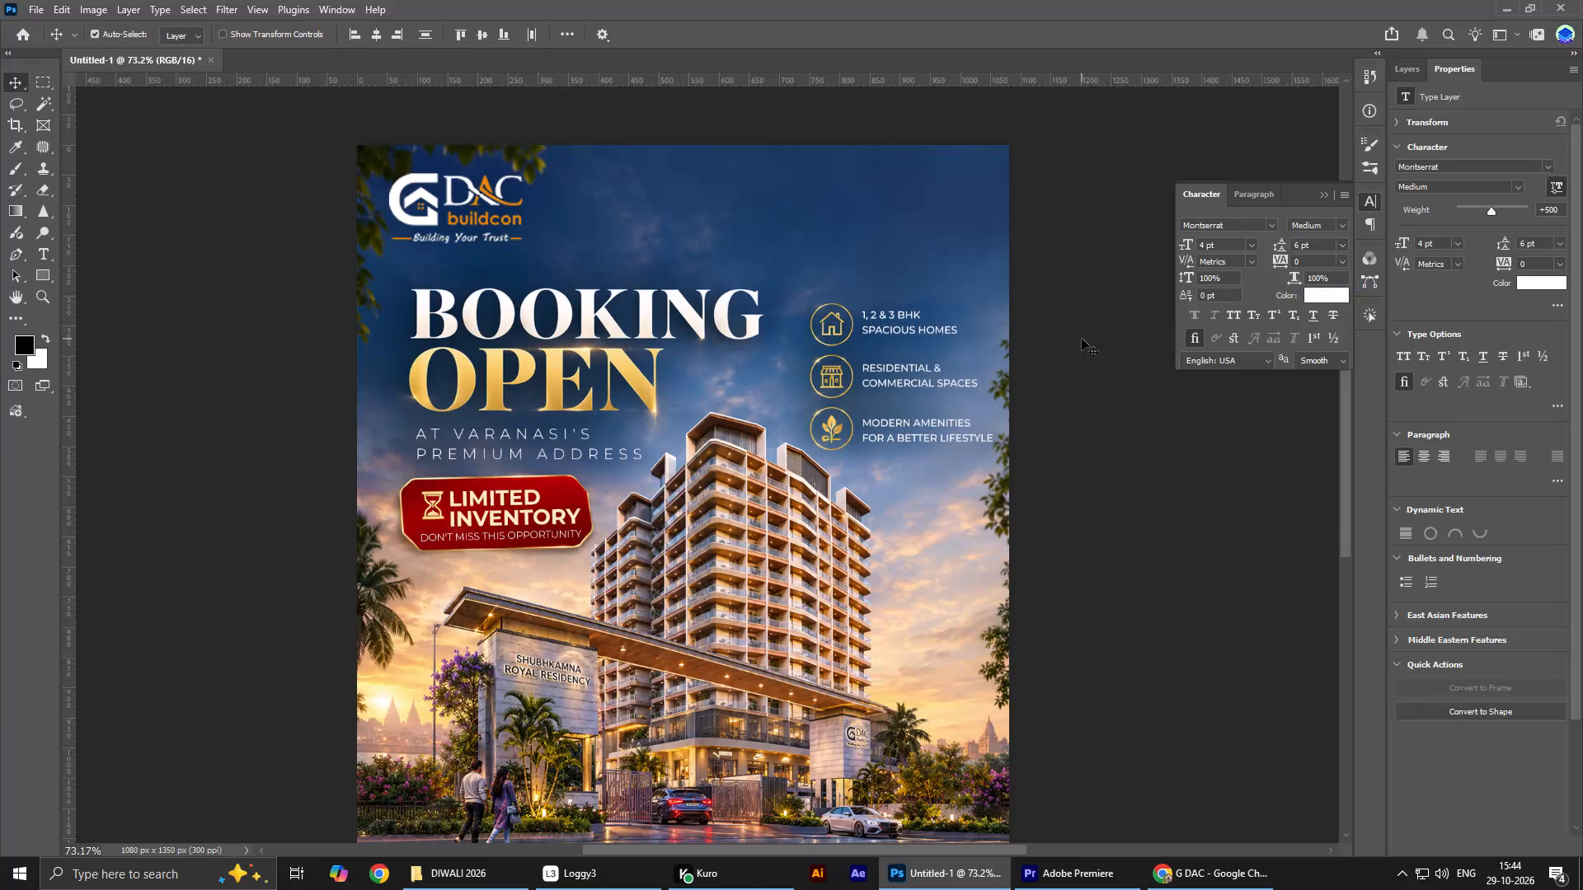
Nudge the three feature texts about 2 px left, closer to their icons, and deselect them.
key(Left)
key(Left)
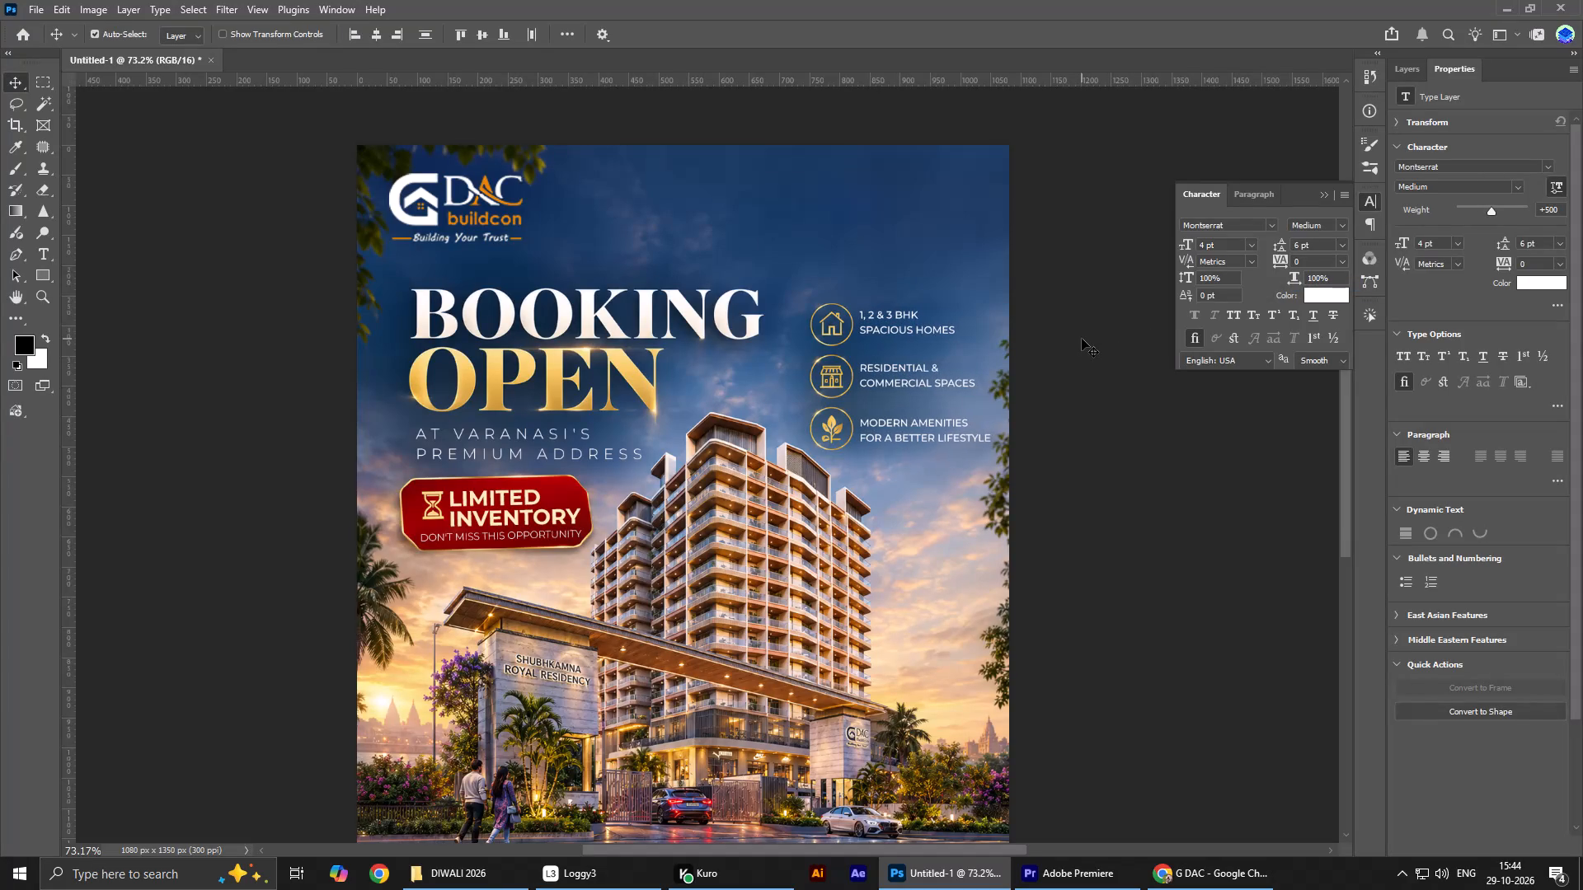
click(1082, 339)
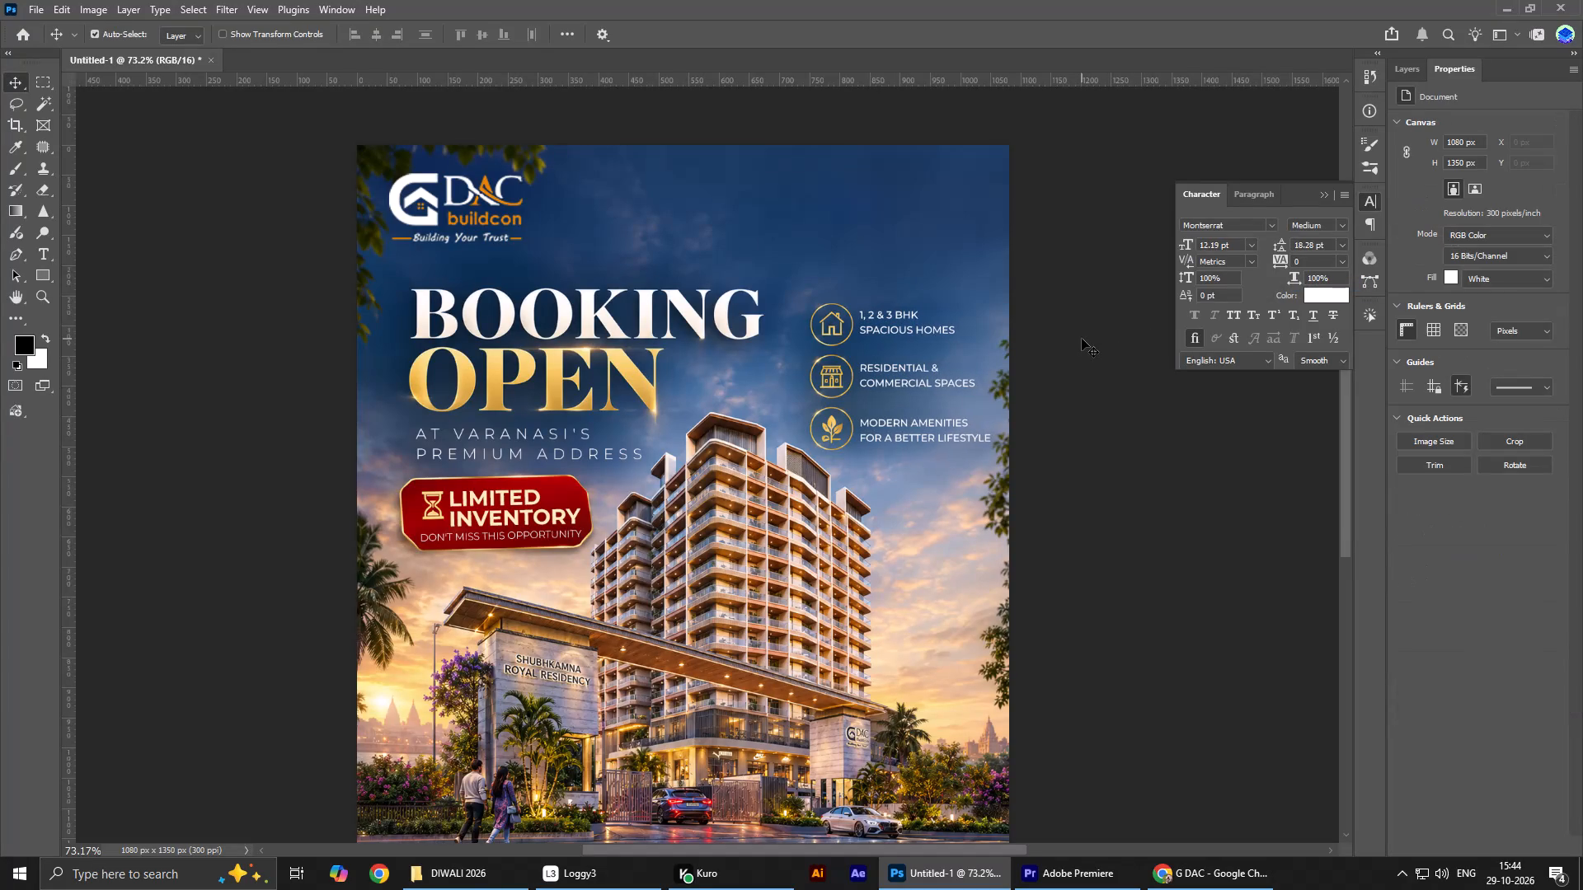
Save the poster as a Photoshop file named "29.10.2026 G DAC Daily Post" in the G DAC folder.
scroll(1582, 331, up, 1)
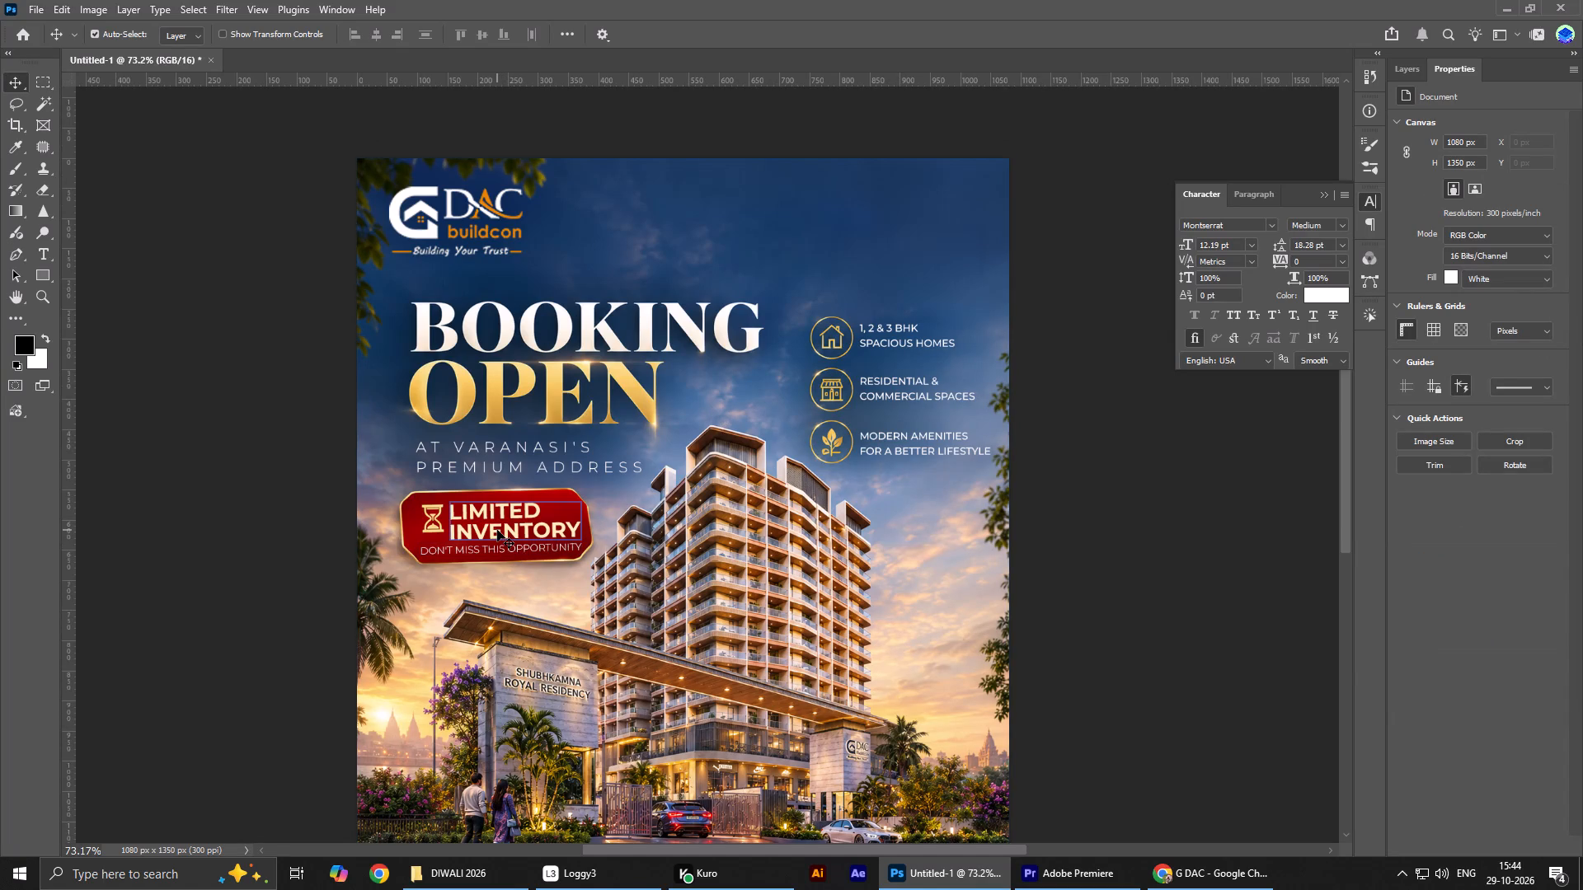
key(ctrl+0)
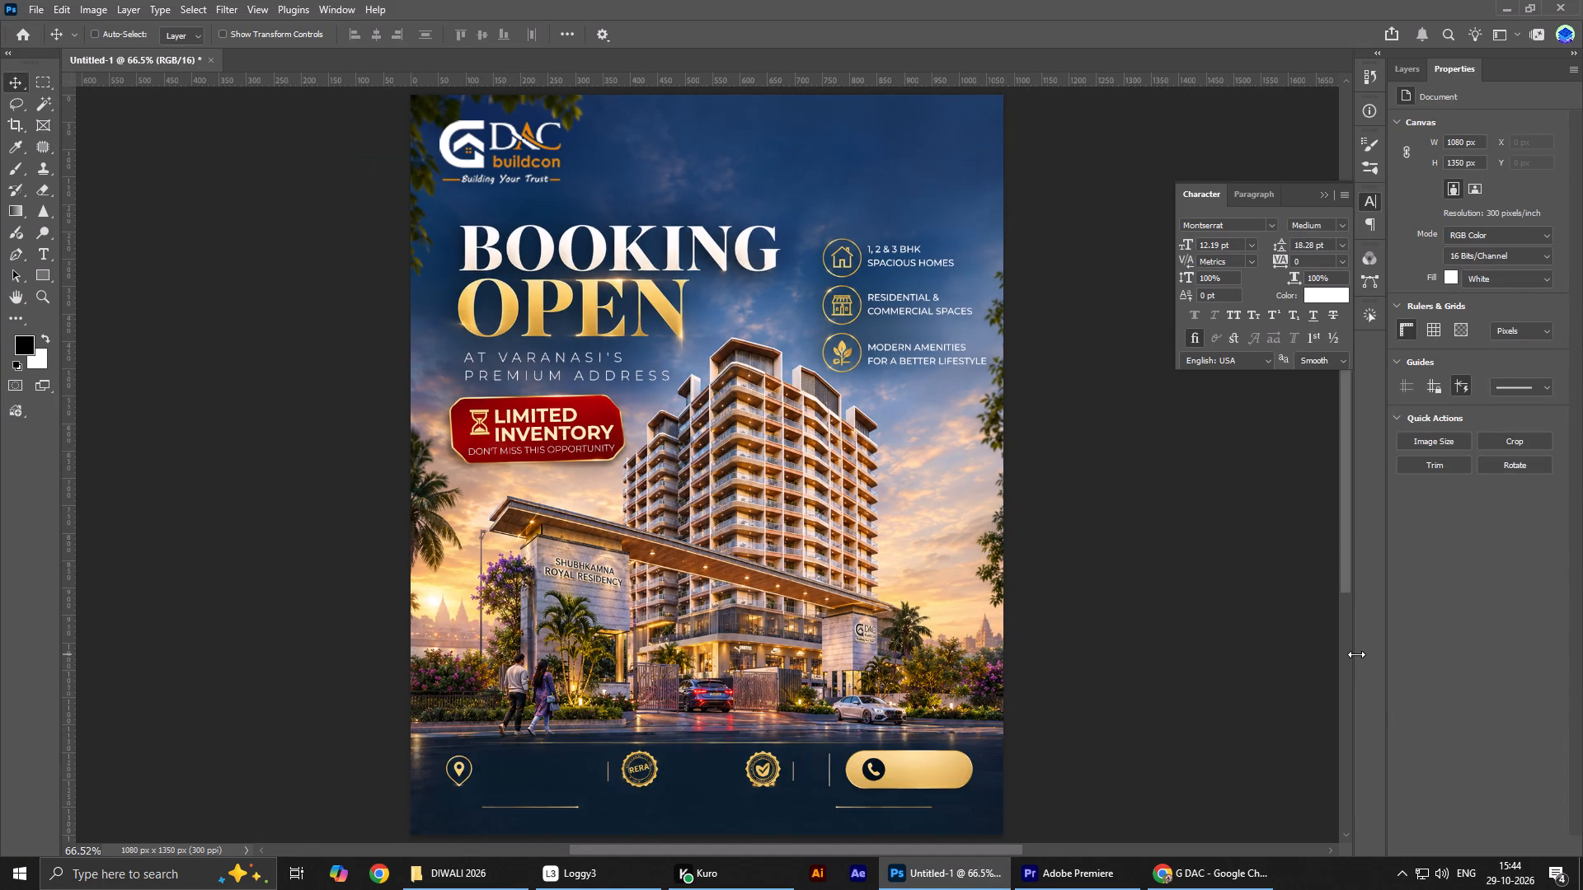
key(ctrl+s)
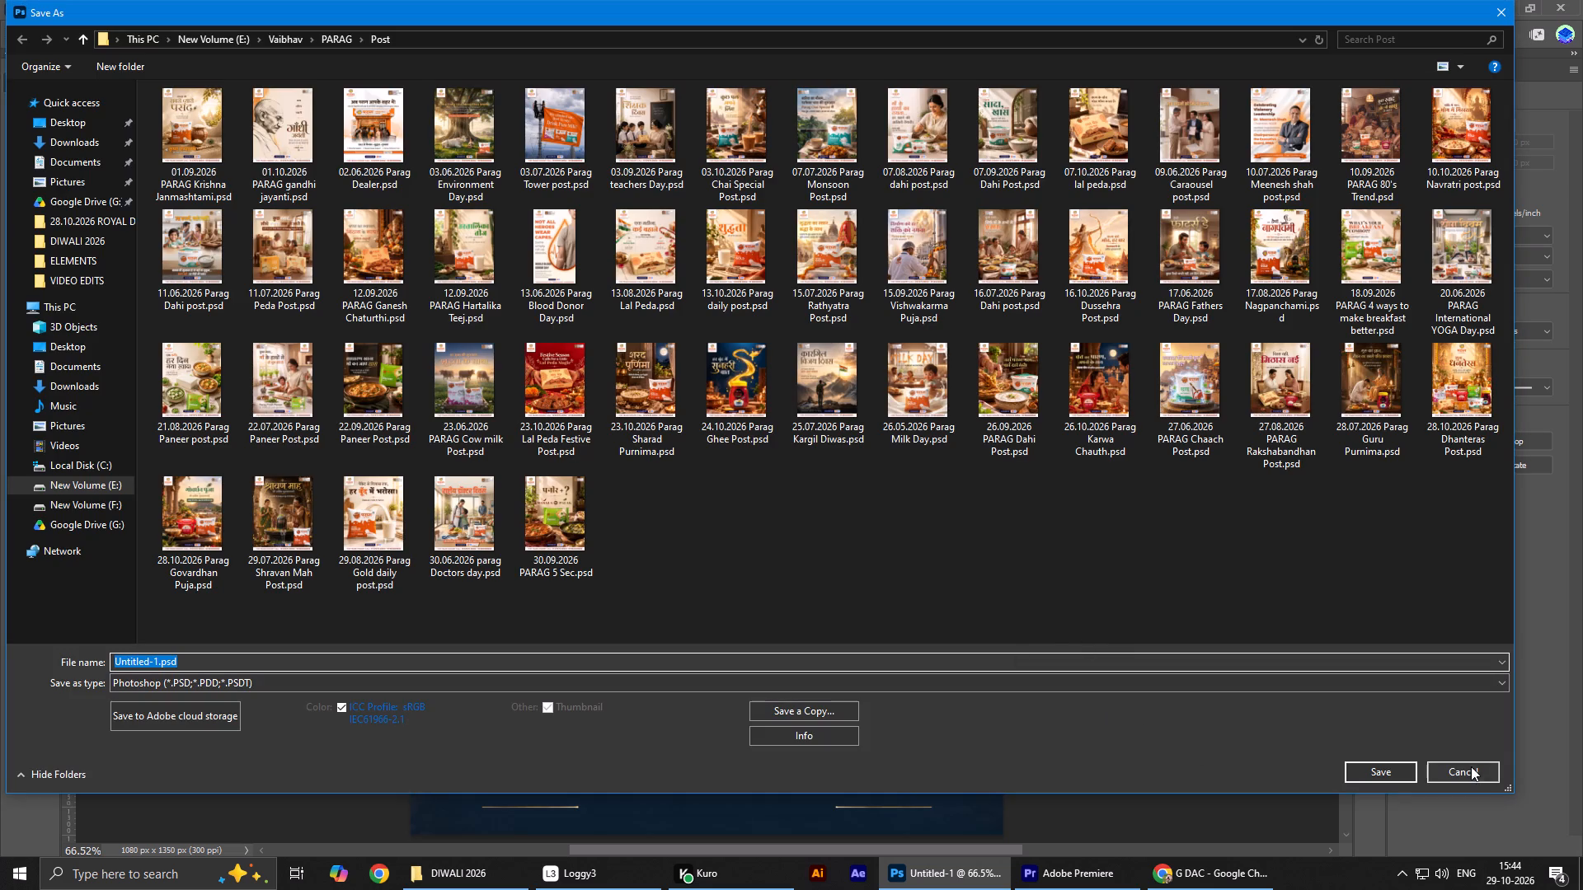
click(268, 43)
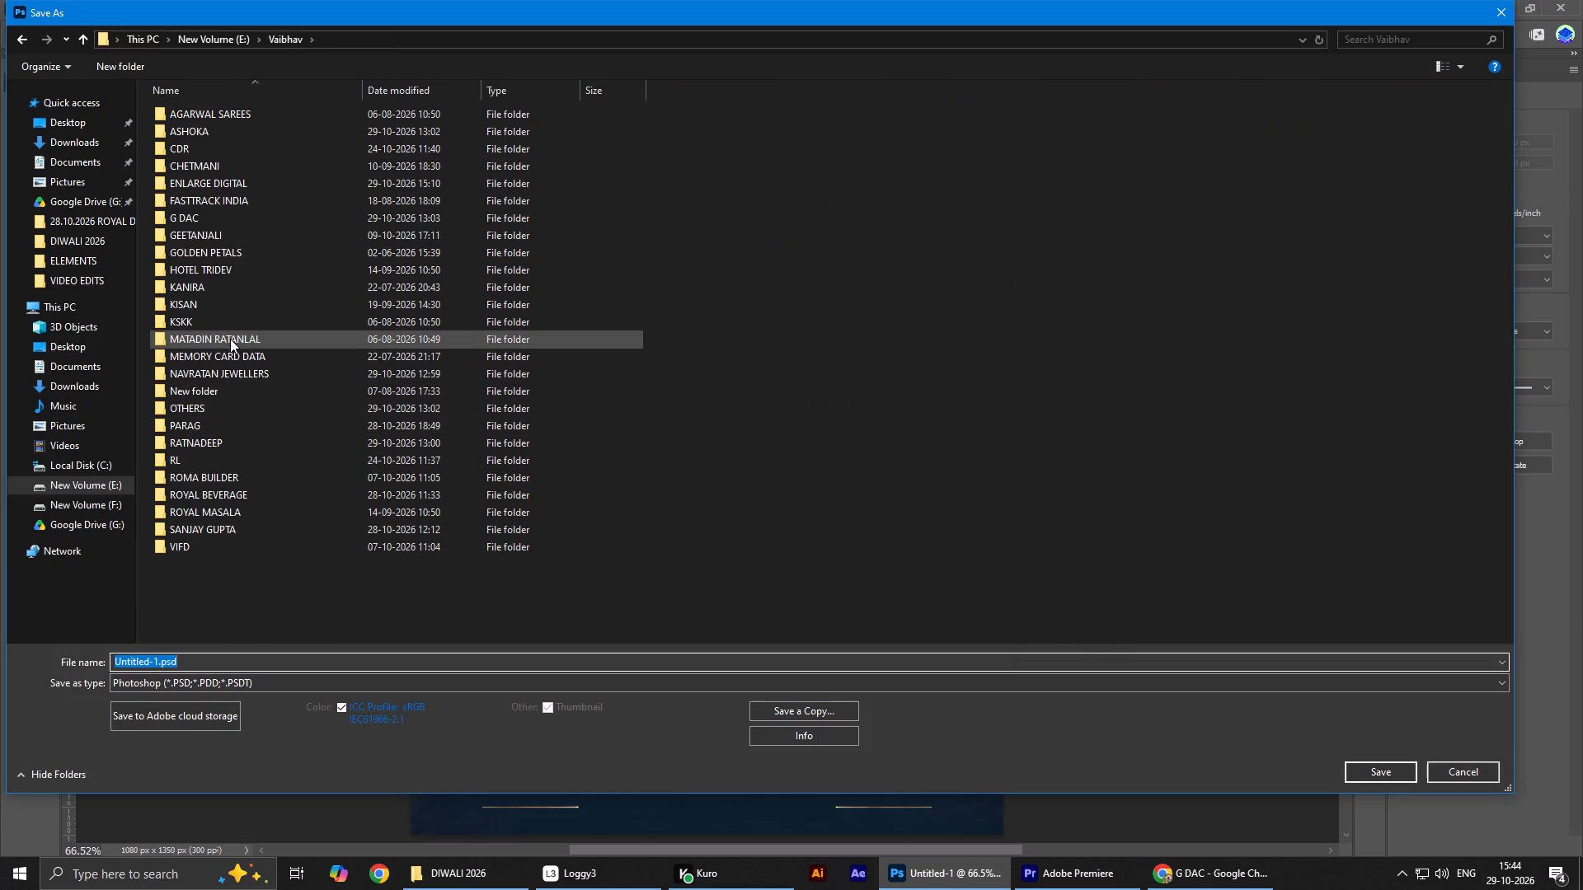
double_click(236, 216)
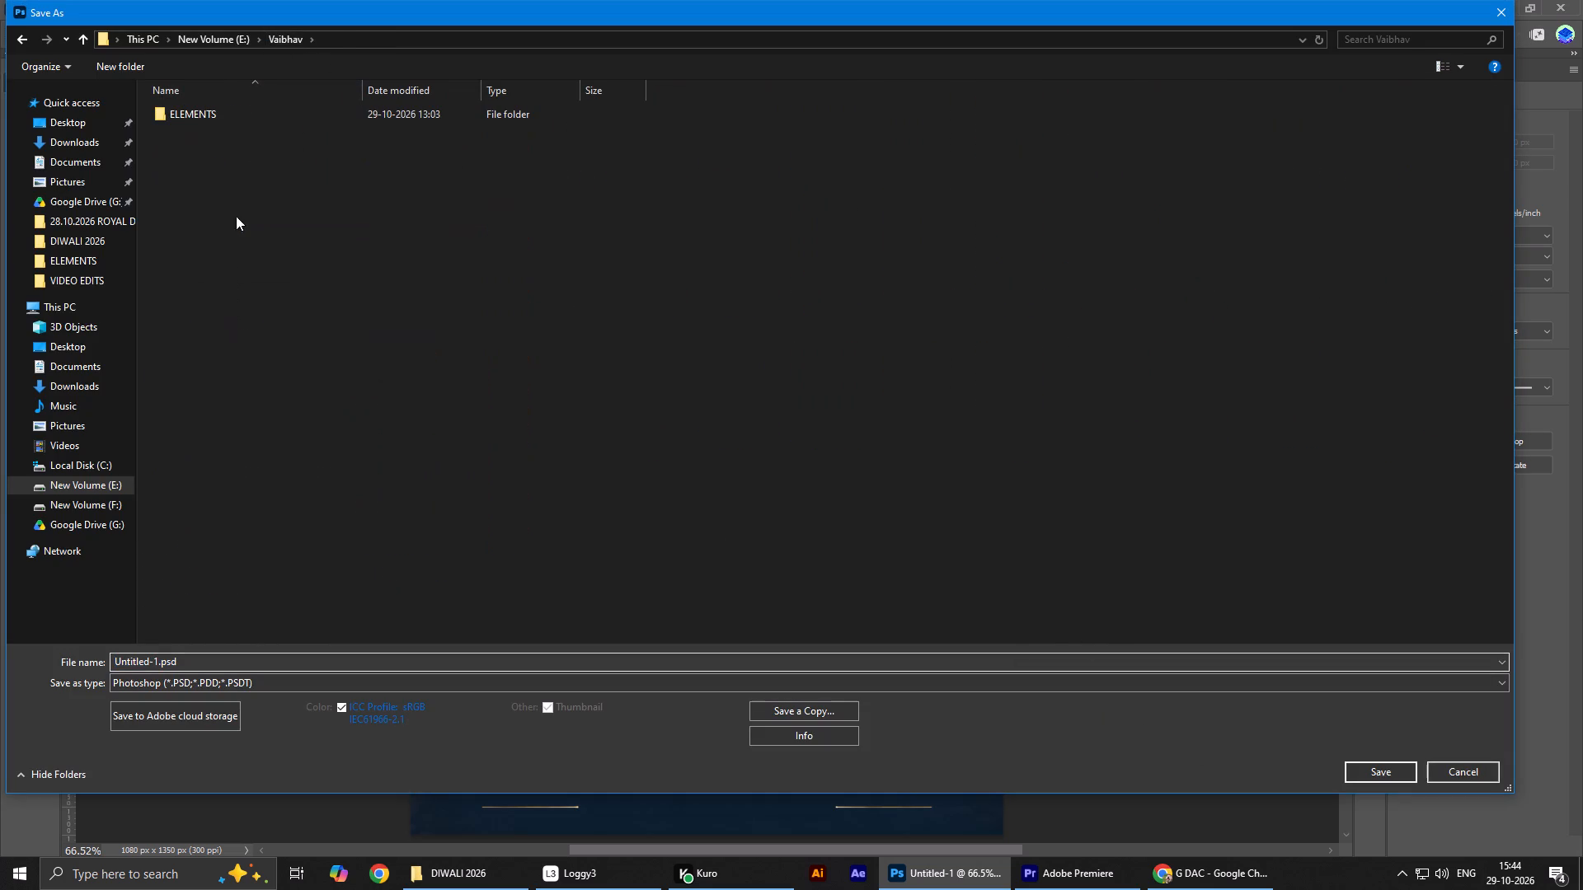
click(195, 661)
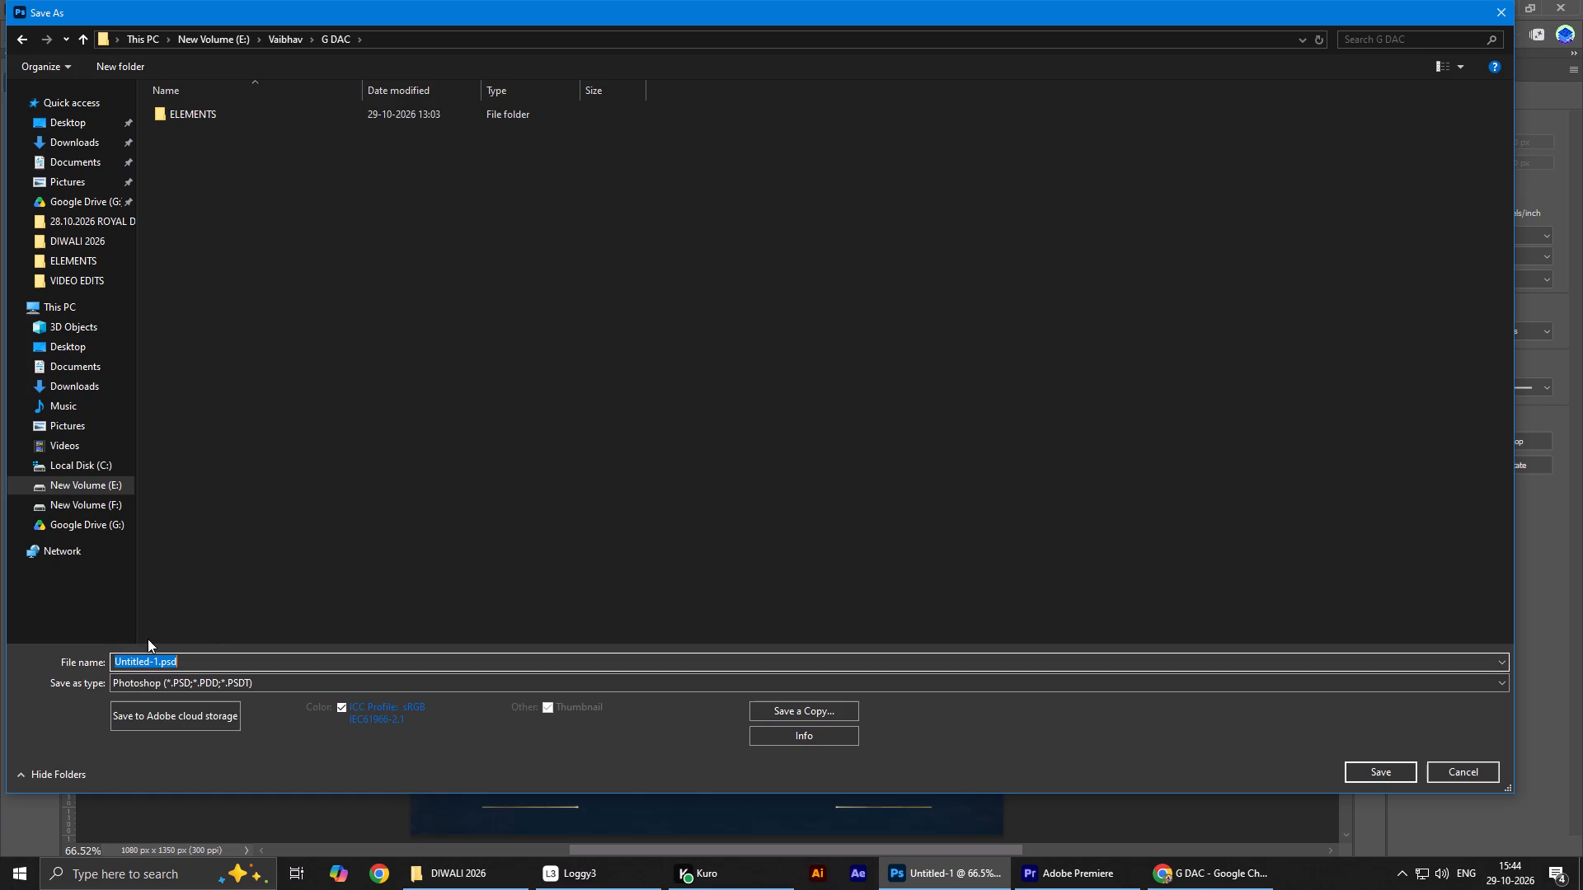
text(29.)
text(10.2026)
key(space)
text(G DAC)
key(space)
key(shift+d)
text(ailu)
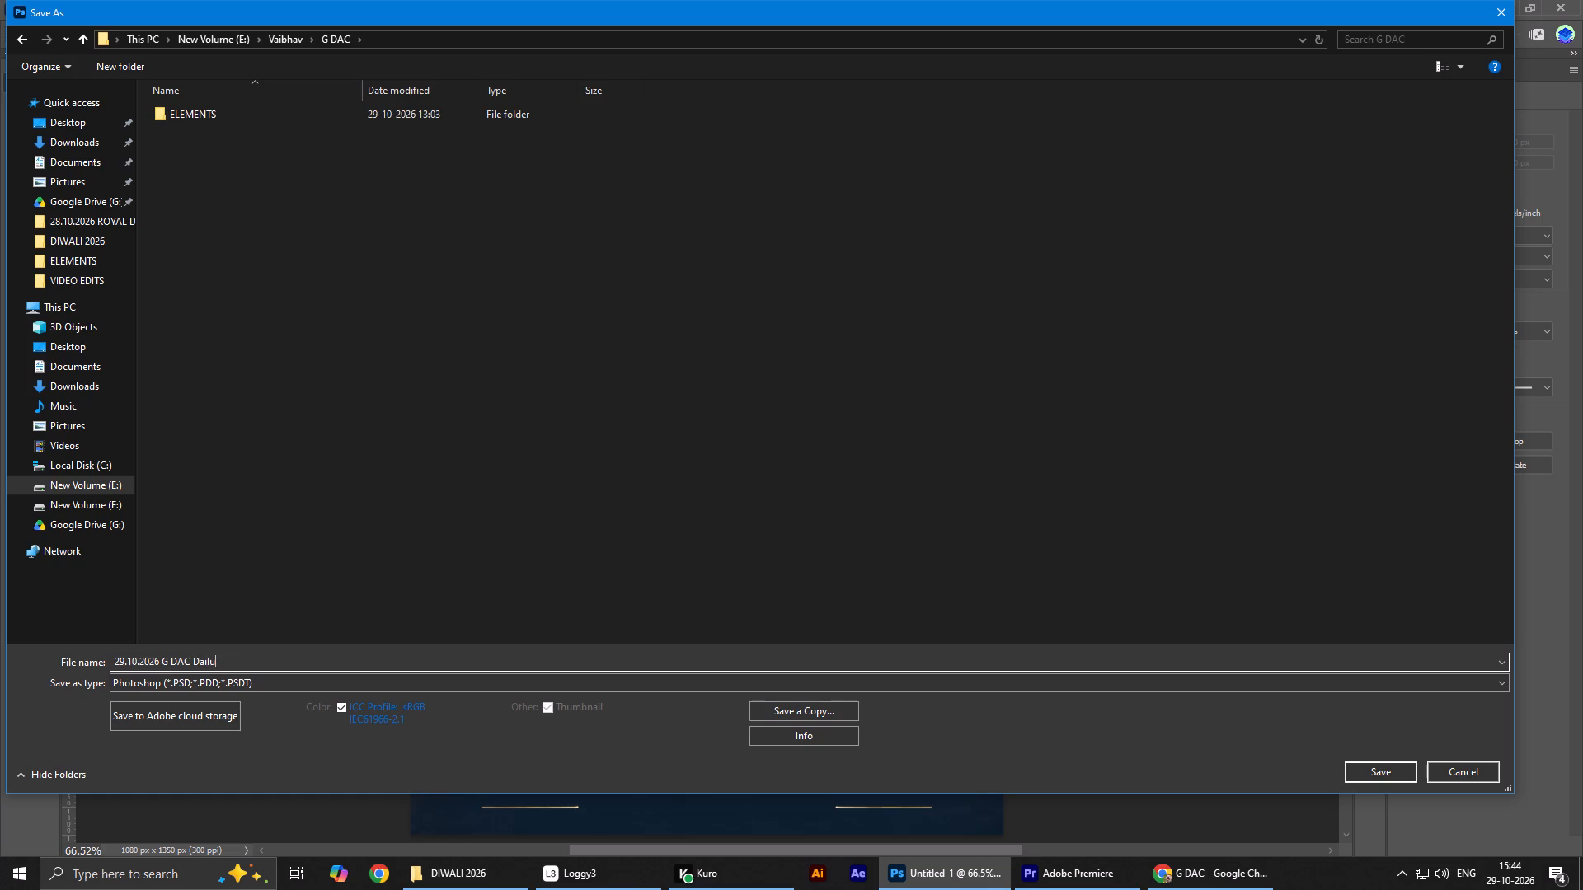
key(BackSpace)
text(y Post)
key(Return)
key(Return)
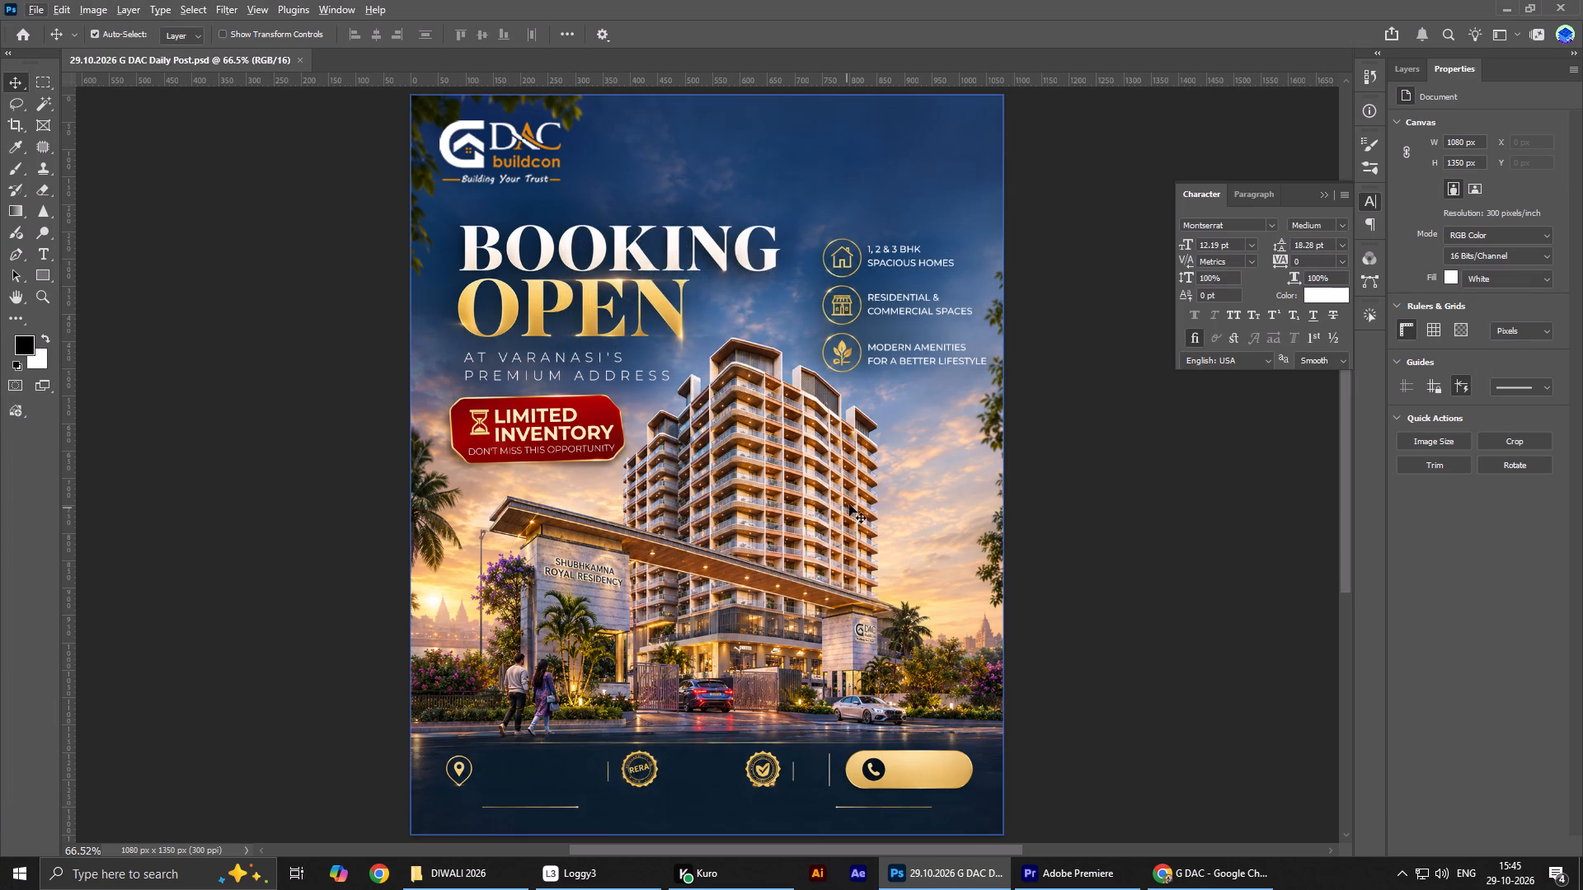
On the logo layer, paint over the dark pixels above the D-A crossing with a 2 px Hard Round brush in white sampled from the lettering.
alt+scroll(542, 112, up, 2)
alt+scroll(542, 112, down, 1)
alt+scroll(542, 112, up, 7)
alt+scroll(544, 112, down, 1)
alt+scroll(336, 143, up, 6)
alt+scroll(375, 146, down, 1)
alt+scroll(391, 152, up, 3)
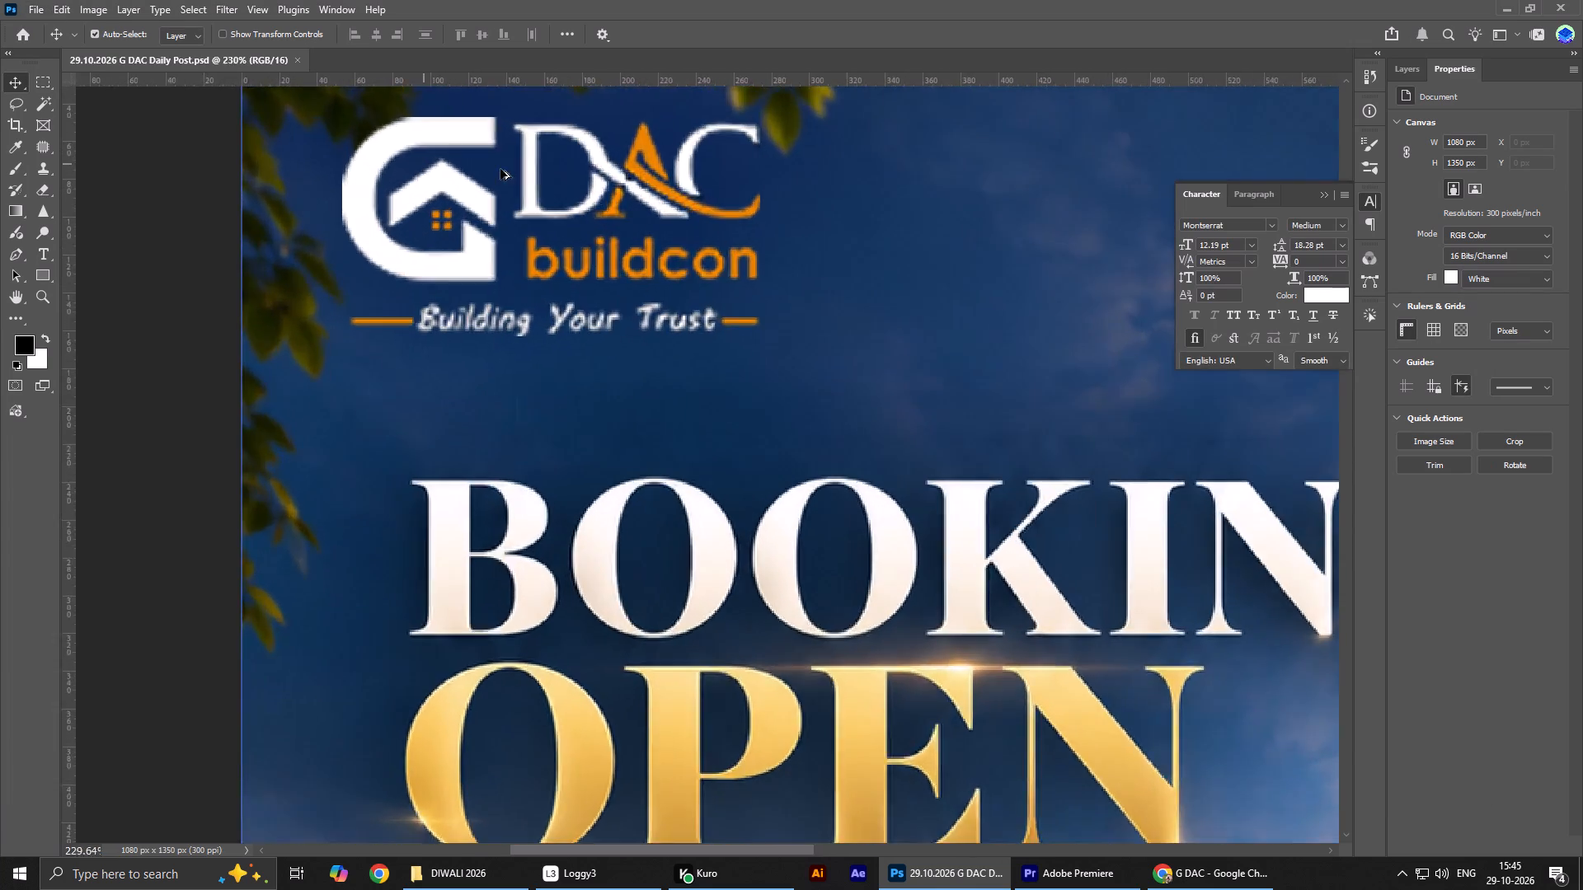
alt+scroll(500, 169, up, 4)
alt+scroll(593, 181, down, 1)
alt+scroll(593, 181, up, 1)
alt+scroll(593, 181, down, 1)
alt+scroll(600, 184, up, 6)
click(784, 204)
scroll(783, 213, up, 10)
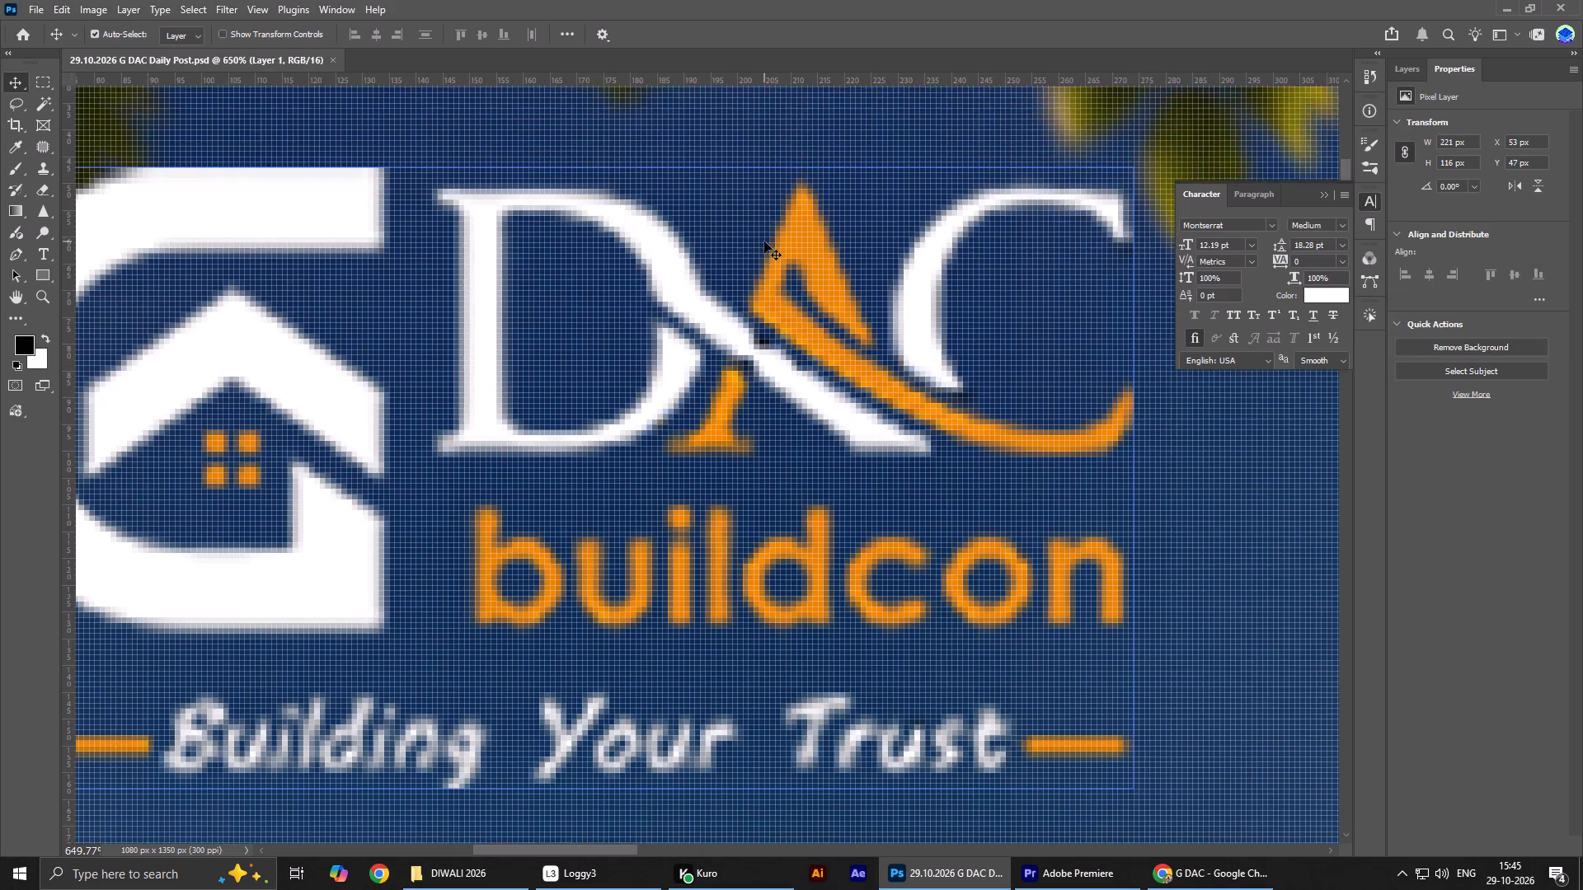
scroll(764, 241, up, 11)
alt+scroll(798, 377, down, 2)
alt+scroll(798, 377, up, 7)
click(693, 471)
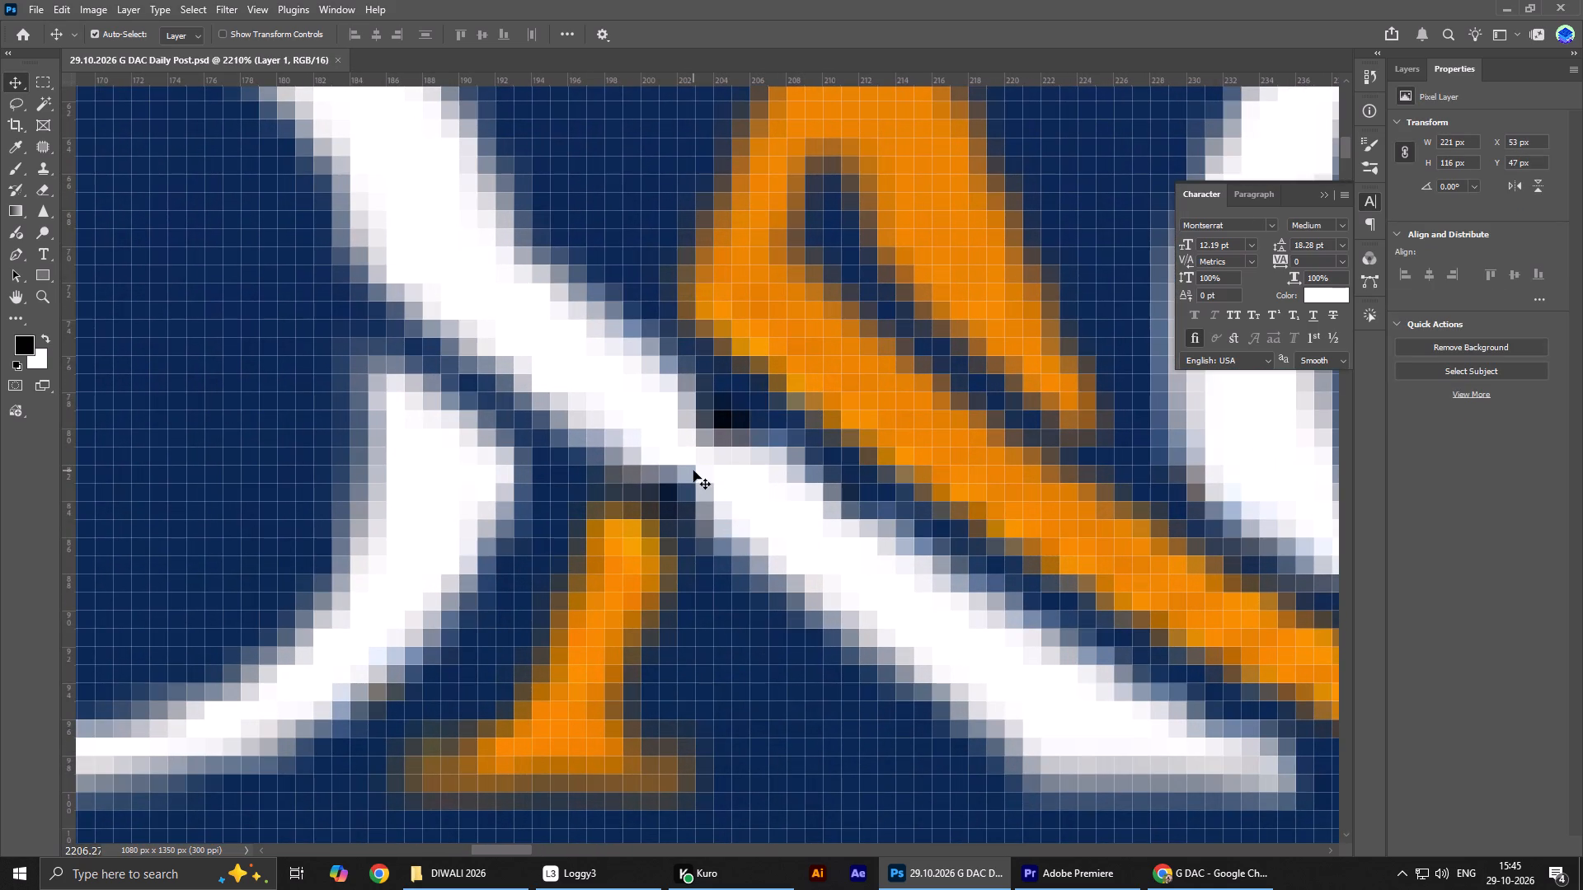
click(1402, 80)
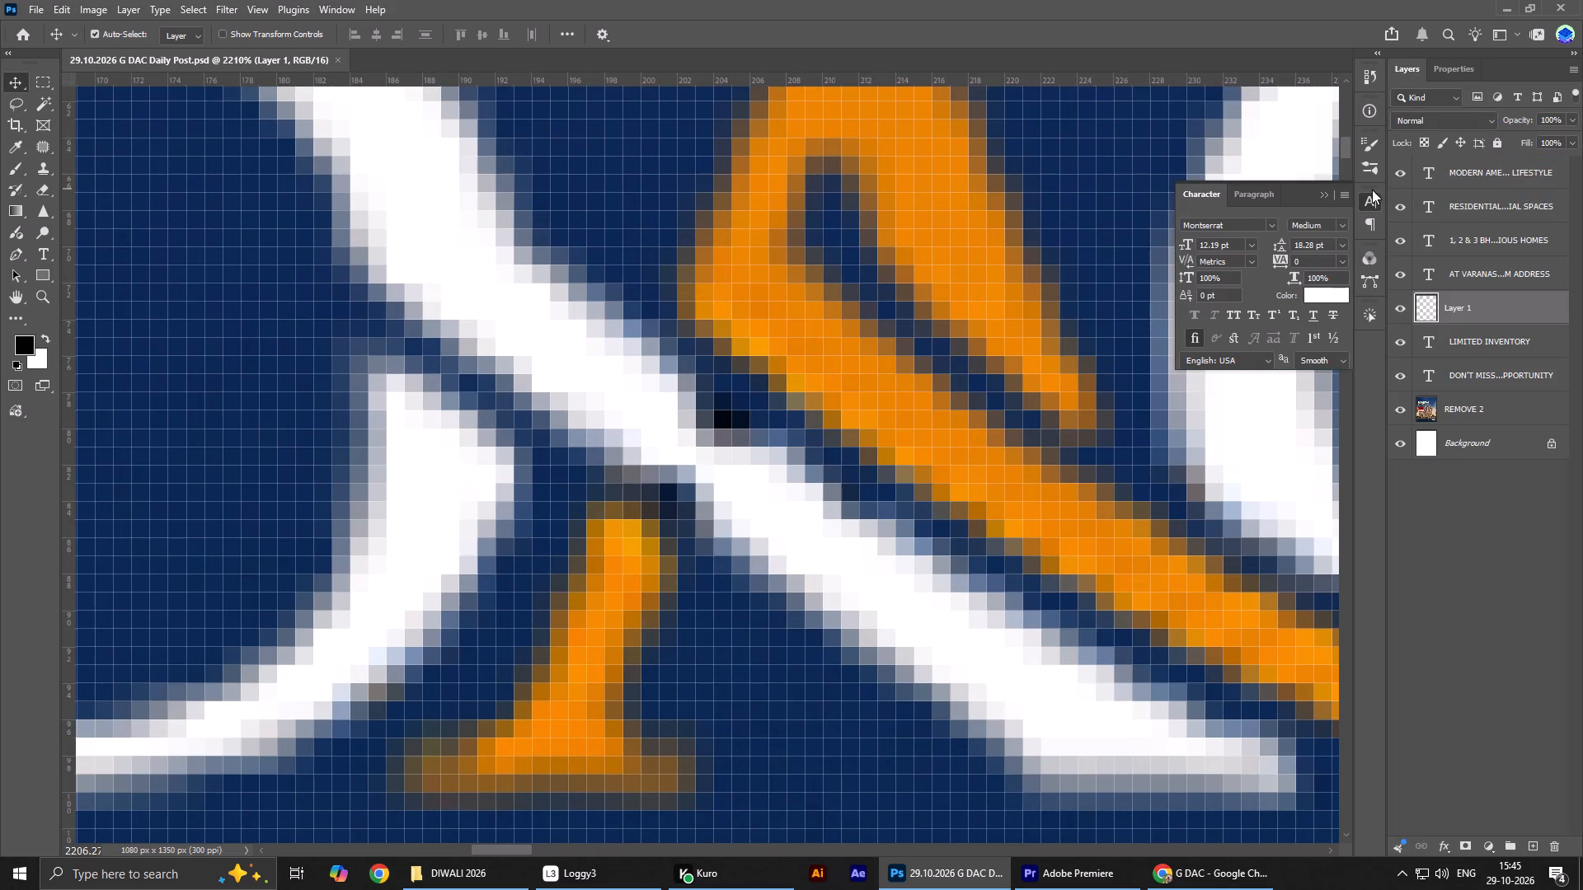
key(b)
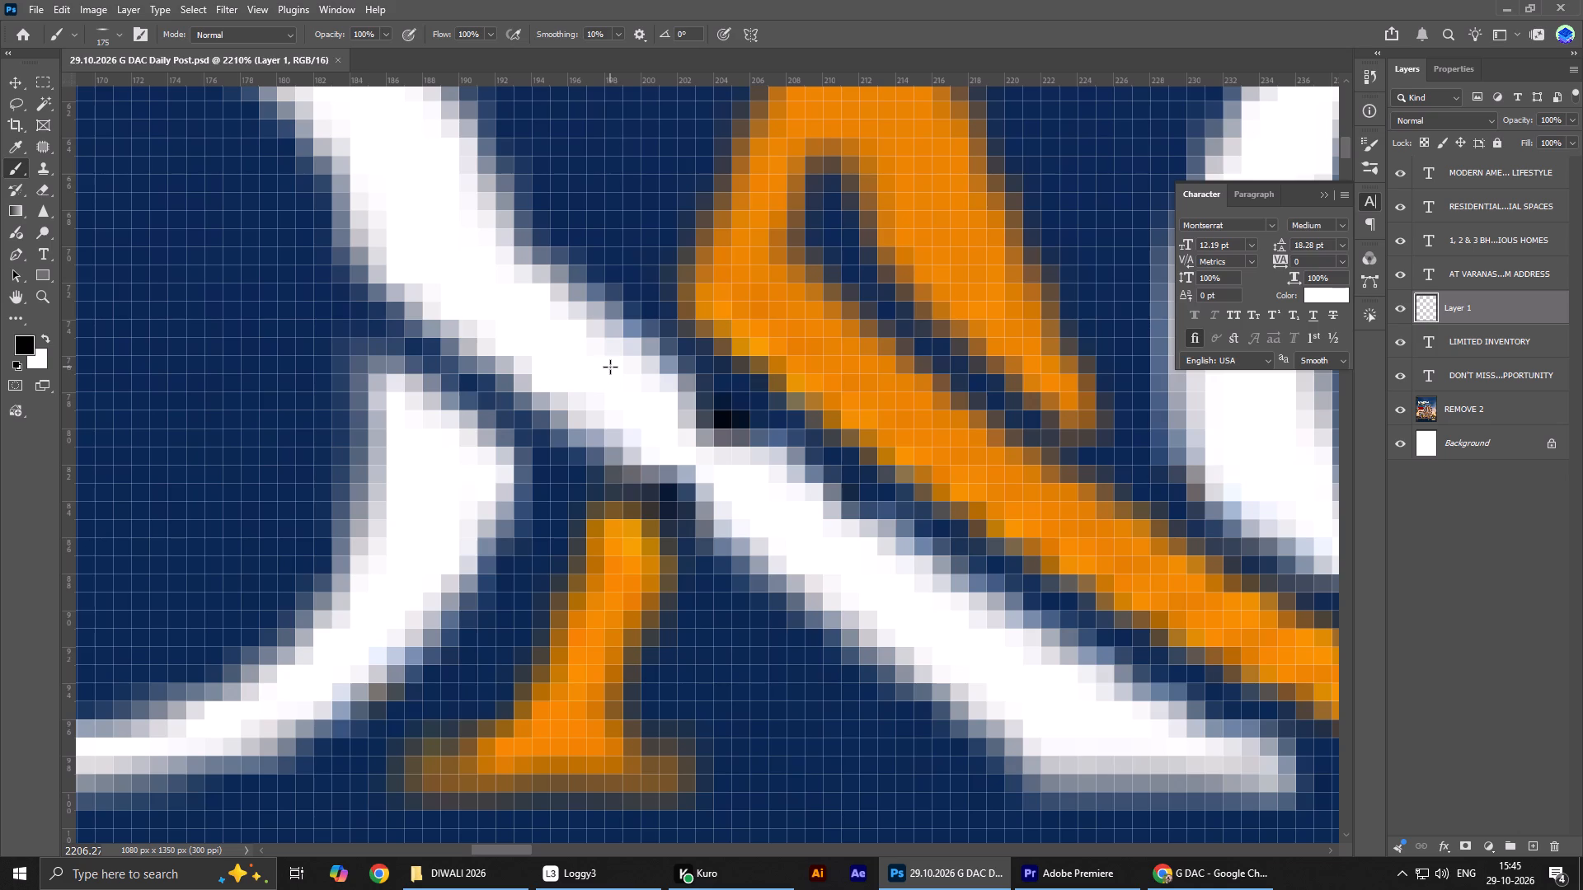
key(bracketleft)
key(bracketleft)
key(bracketleft)
key(bracketleft)
key(bracketleft)
key(bracketleft)
key(bracketleft)
key(bracketleft)
key(bracketleft)
key(bracketleft)
key(bracketleft)
key(bracketleft)
key(bracketleft)
key(bracketleft)
key(bracketleft)
key(bracketleft)
key(bracketleft)
key(bracketleft)
click(115, 30)
click(82, 289)
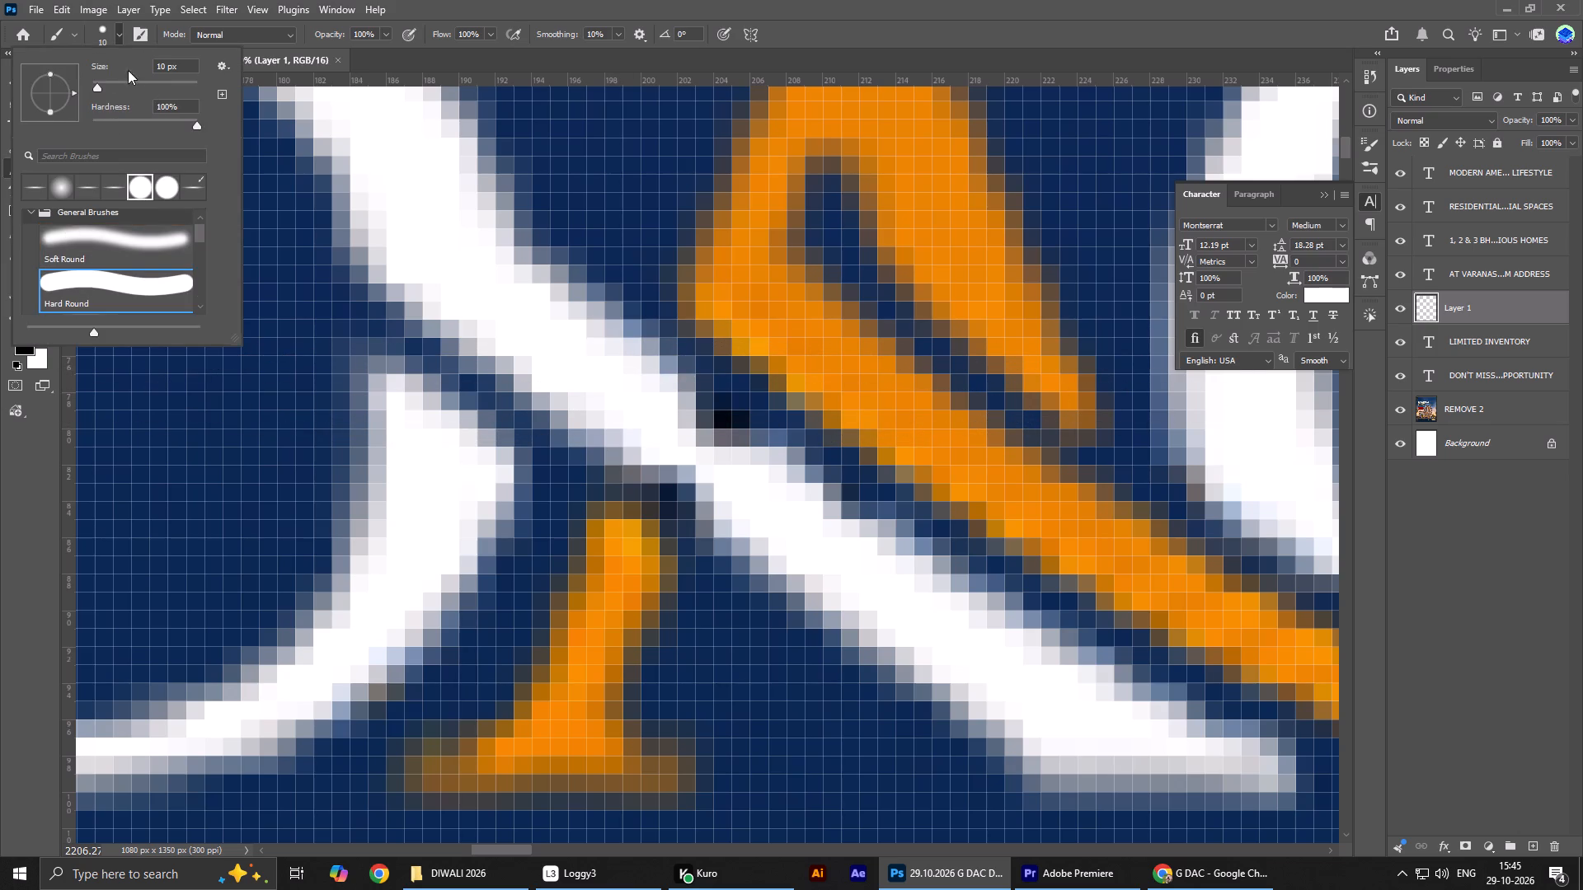
click(119, 35)
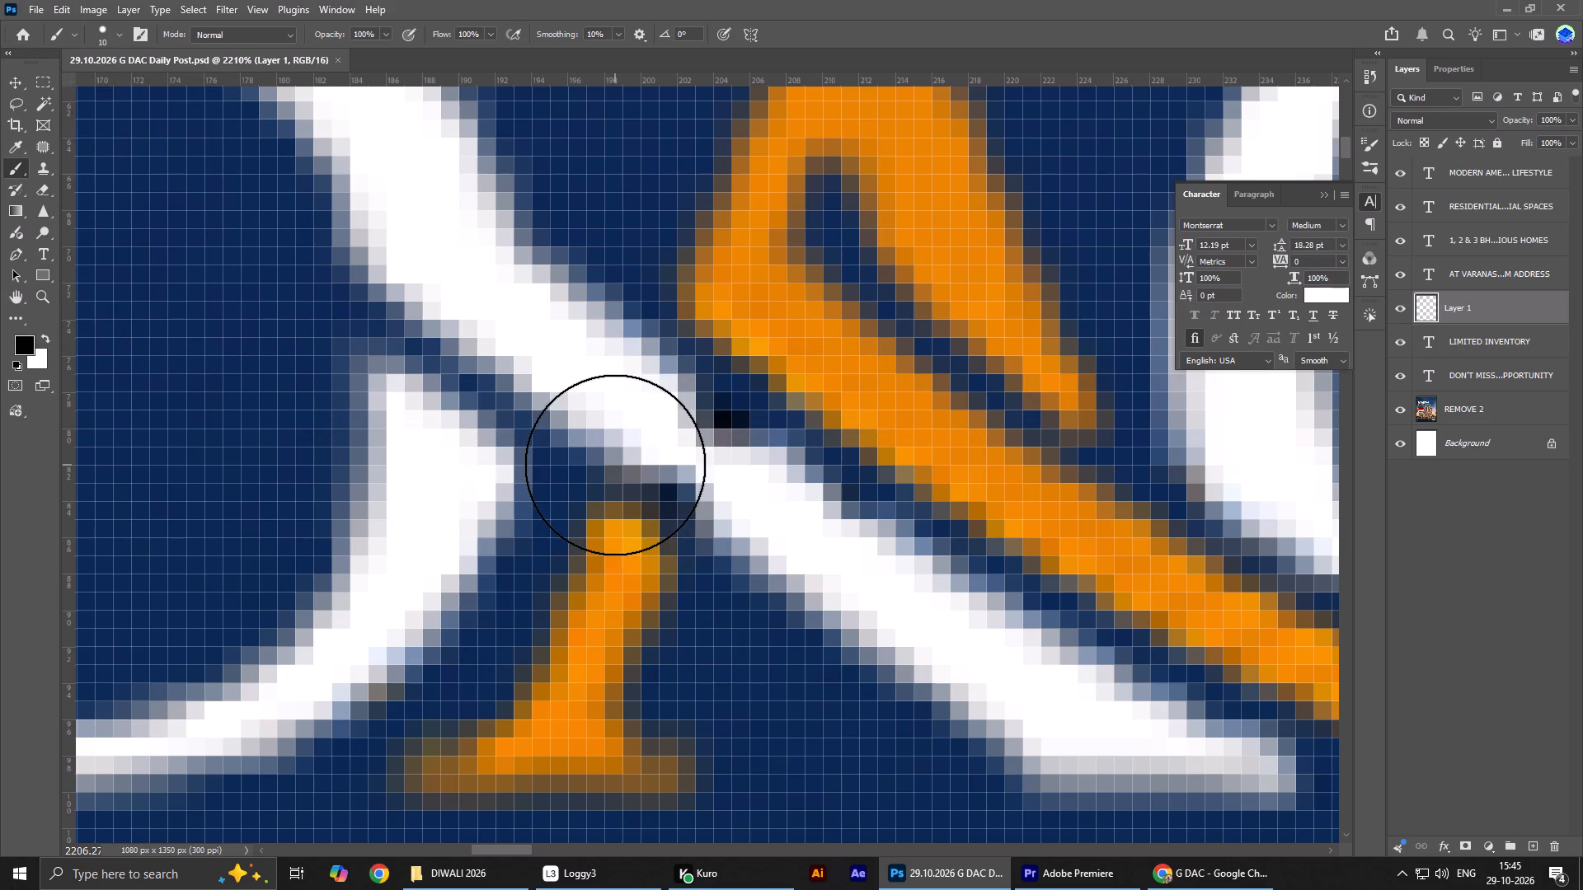
key(i)
click(642, 410)
key(b)
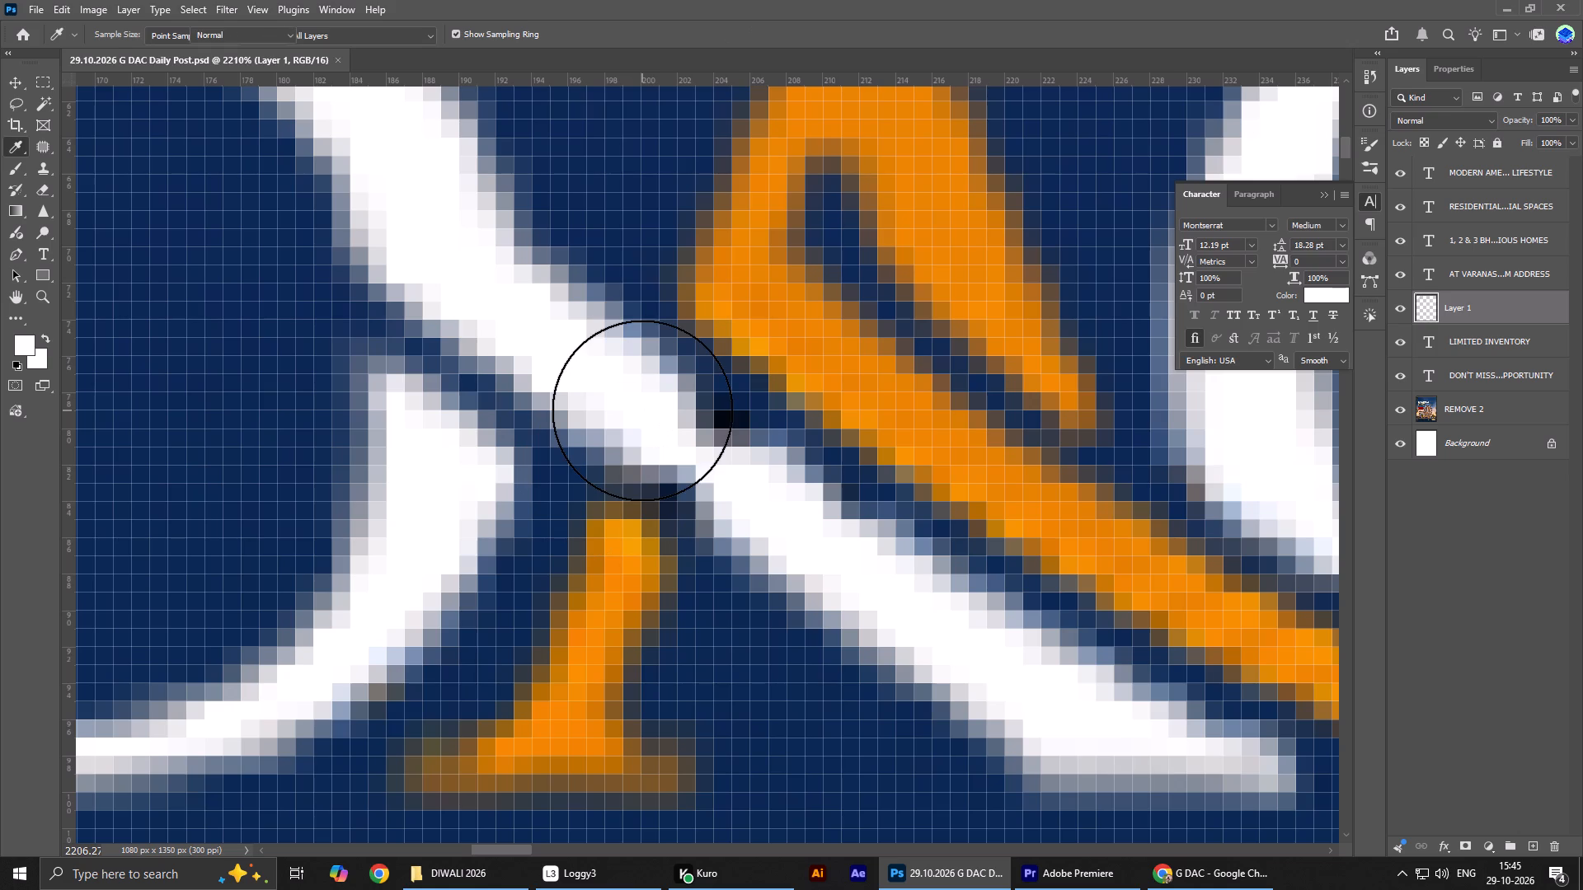
key(bracketleft)
key(bracketleft)
key(bracketleft)
key(bracketleft)
key(bracketleft)
key(bracketleft)
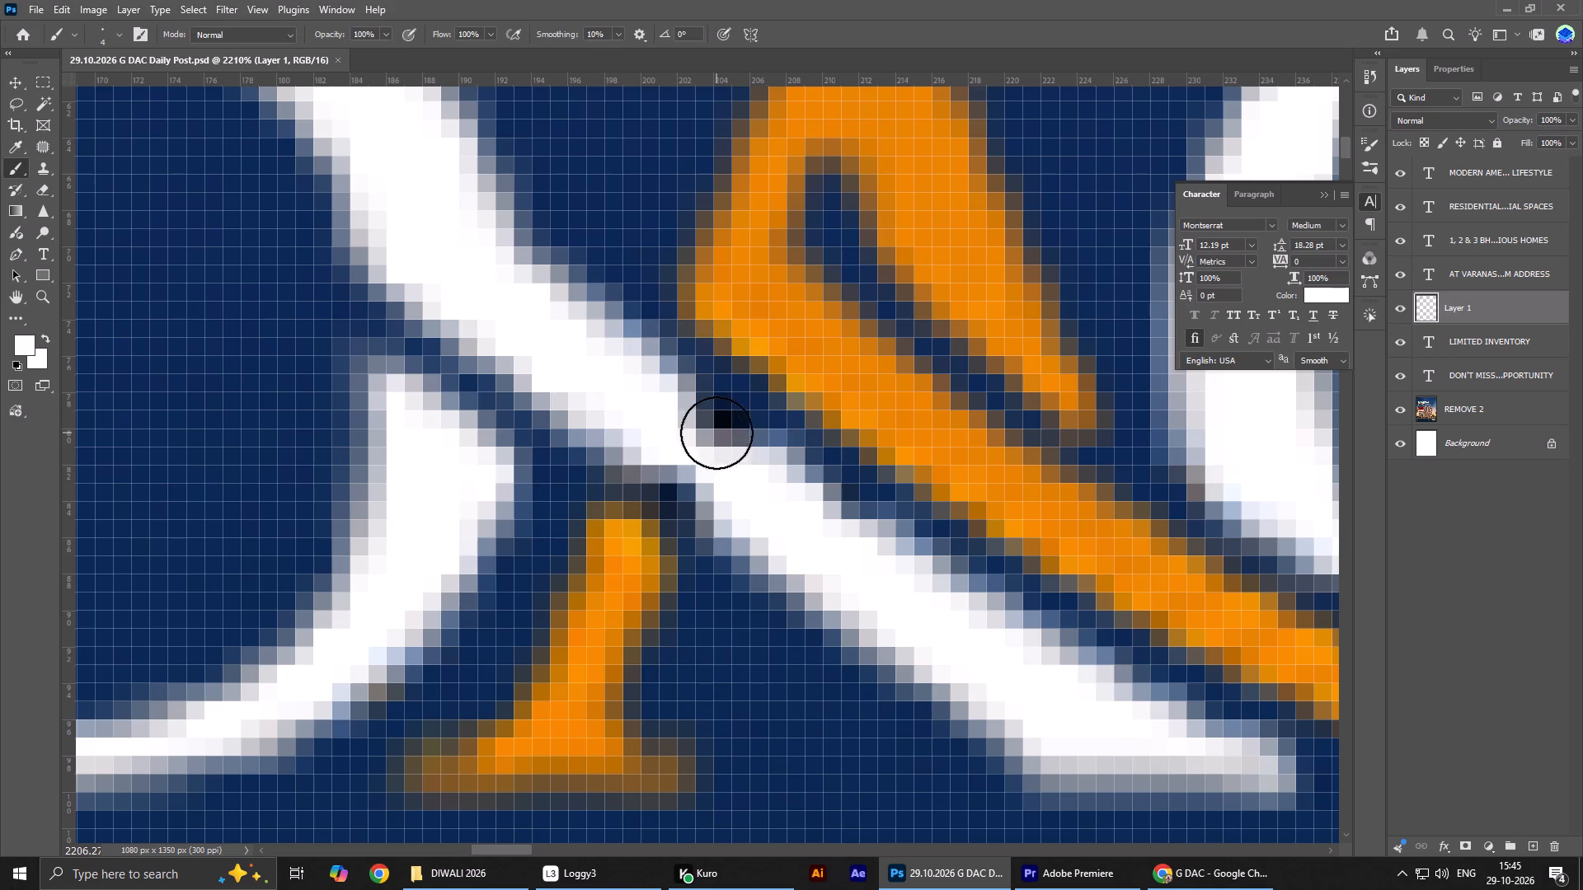
text([[)
click(717, 430)
click(734, 429)
click(703, 429)
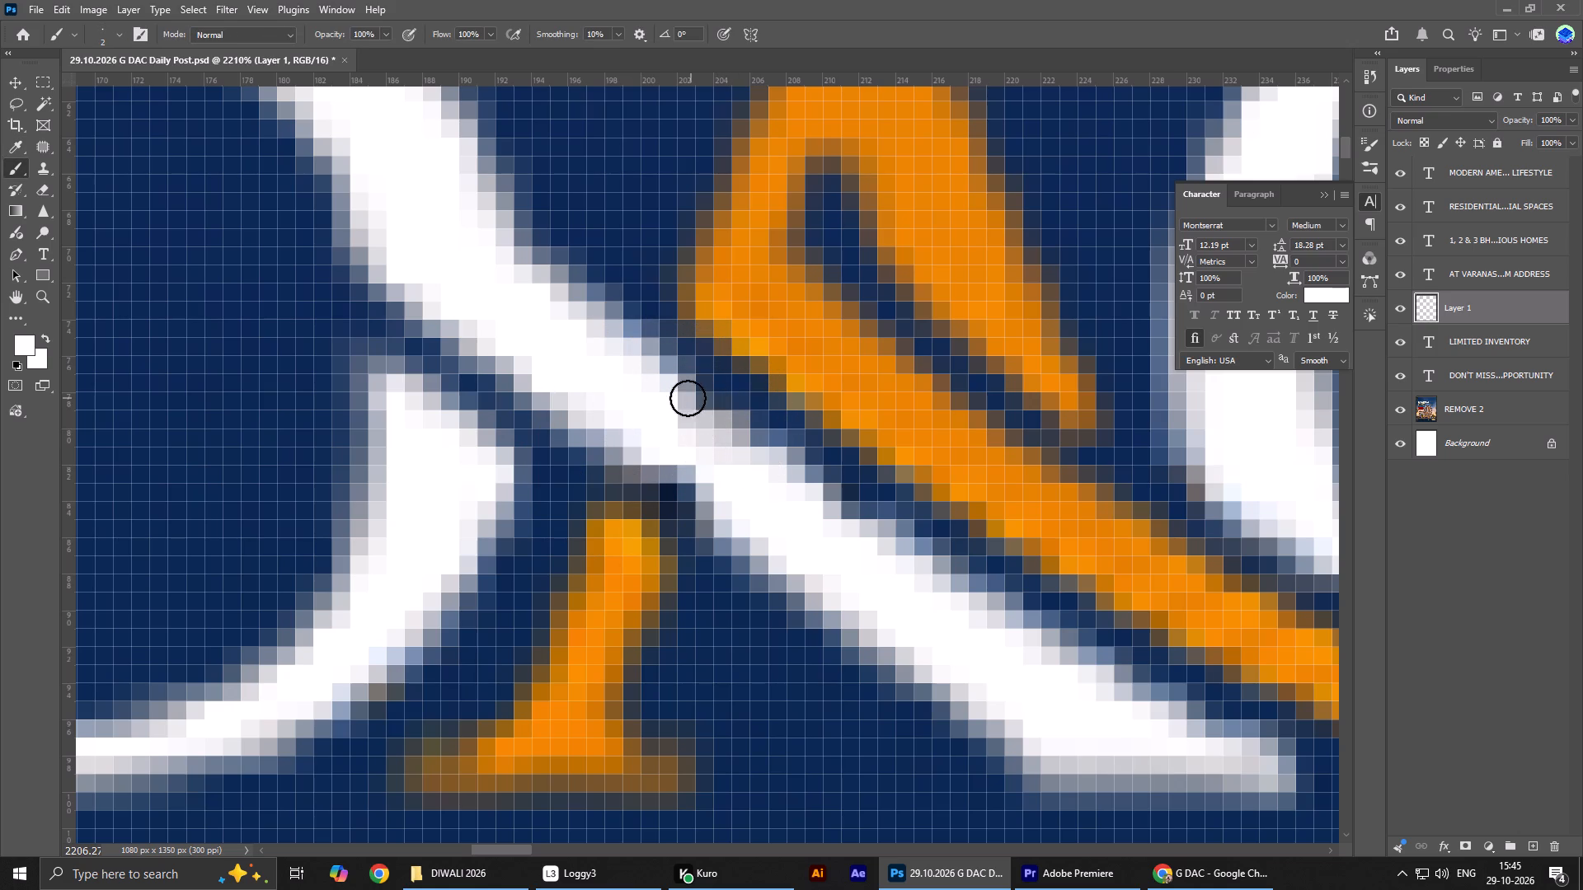
click(688, 398)
click(721, 429)
click(739, 442)
Paint the lower edge of the D-A crossing white, smoothing the diagonal stroke above the orange foot of the A.
click(669, 472)
click(639, 480)
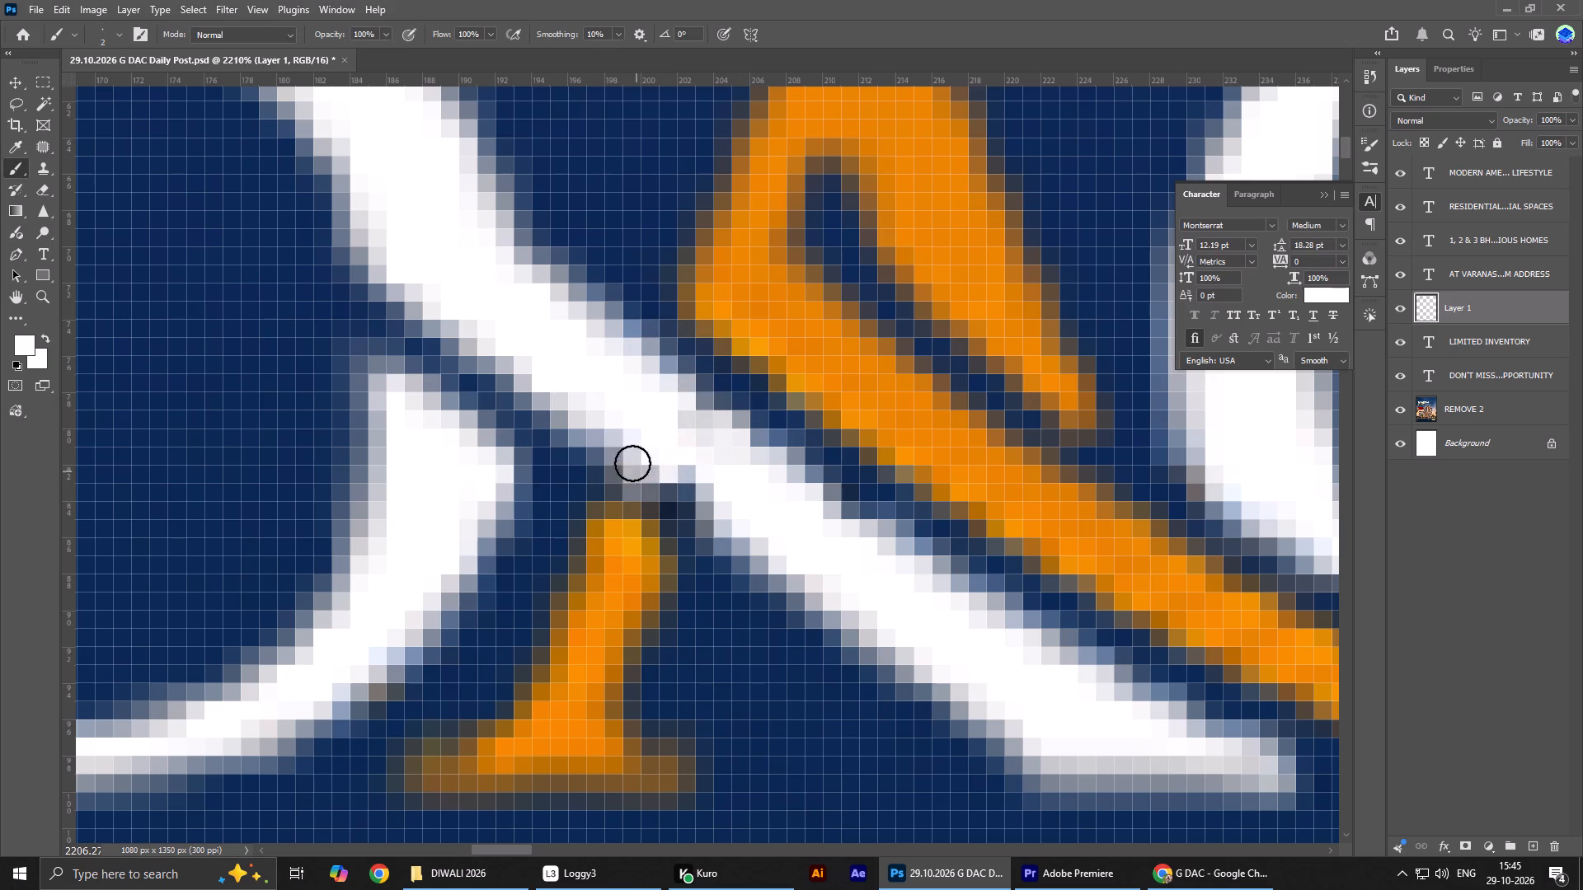
click(632, 463)
click(670, 481)
drag(675, 489, 693, 499)
drag(695, 499, 703, 504)
drag(736, 526, 745, 529)
drag(724, 512, 627, 434)
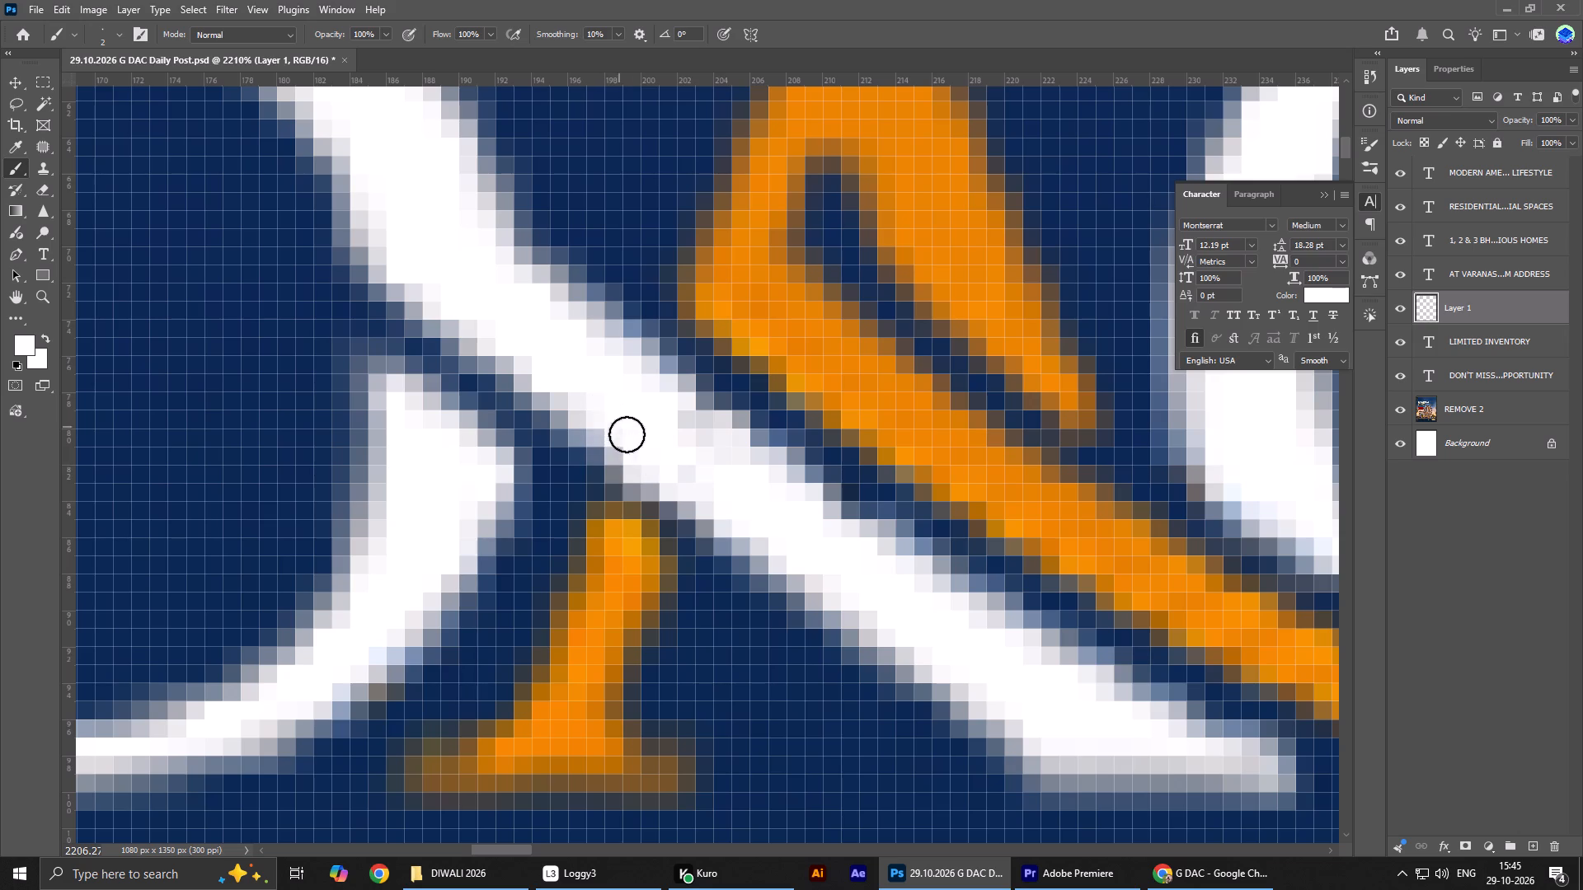
drag(627, 434, 616, 455)
drag(651, 400, 727, 467)
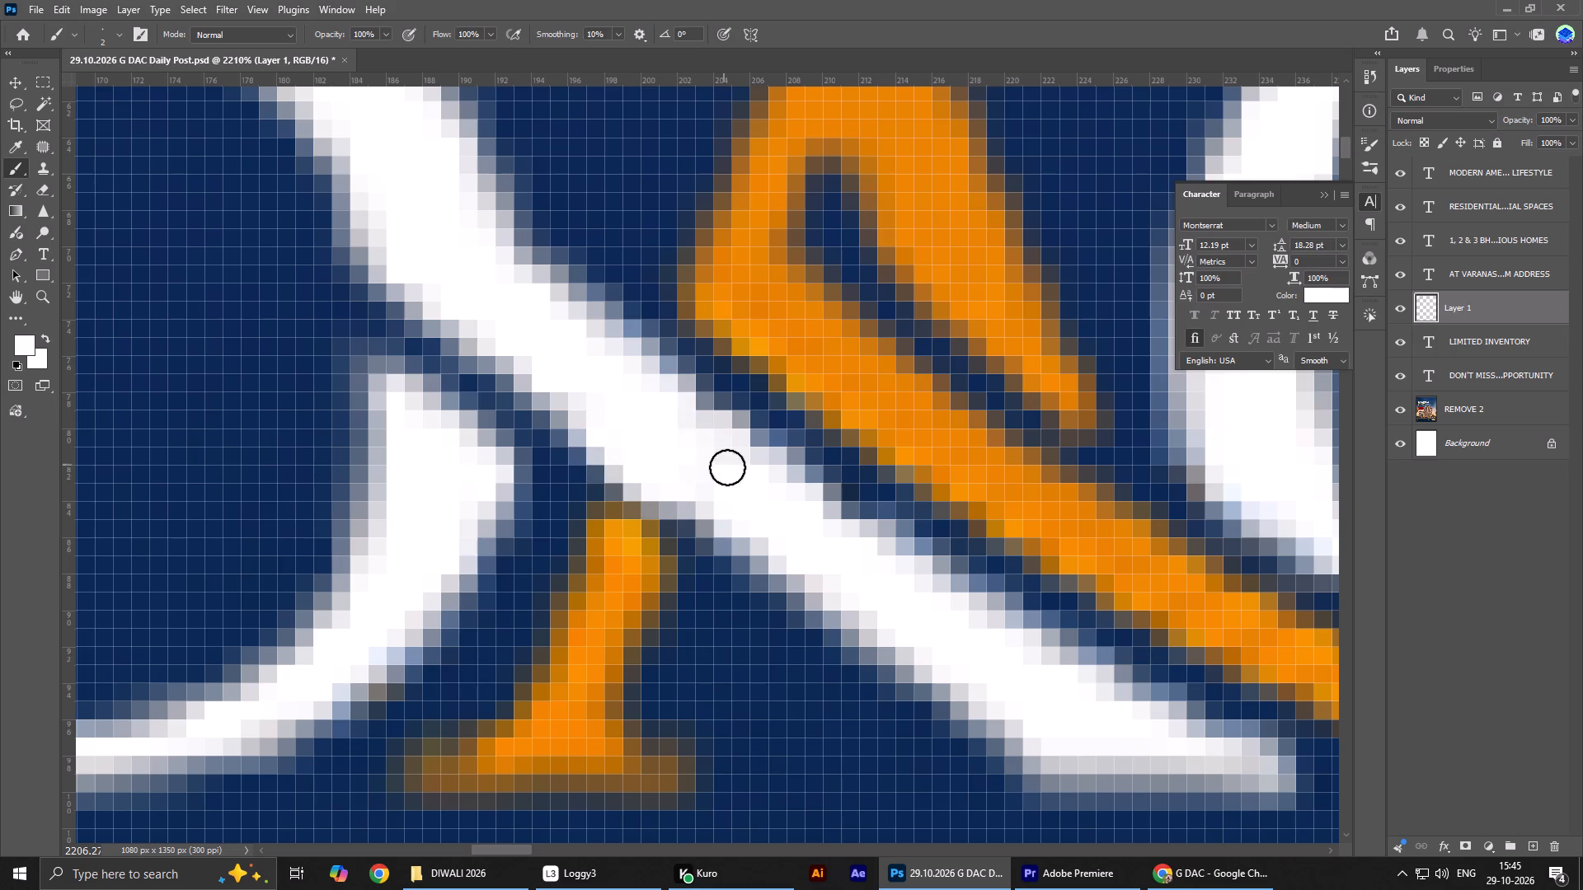
drag(727, 467, 636, 414)
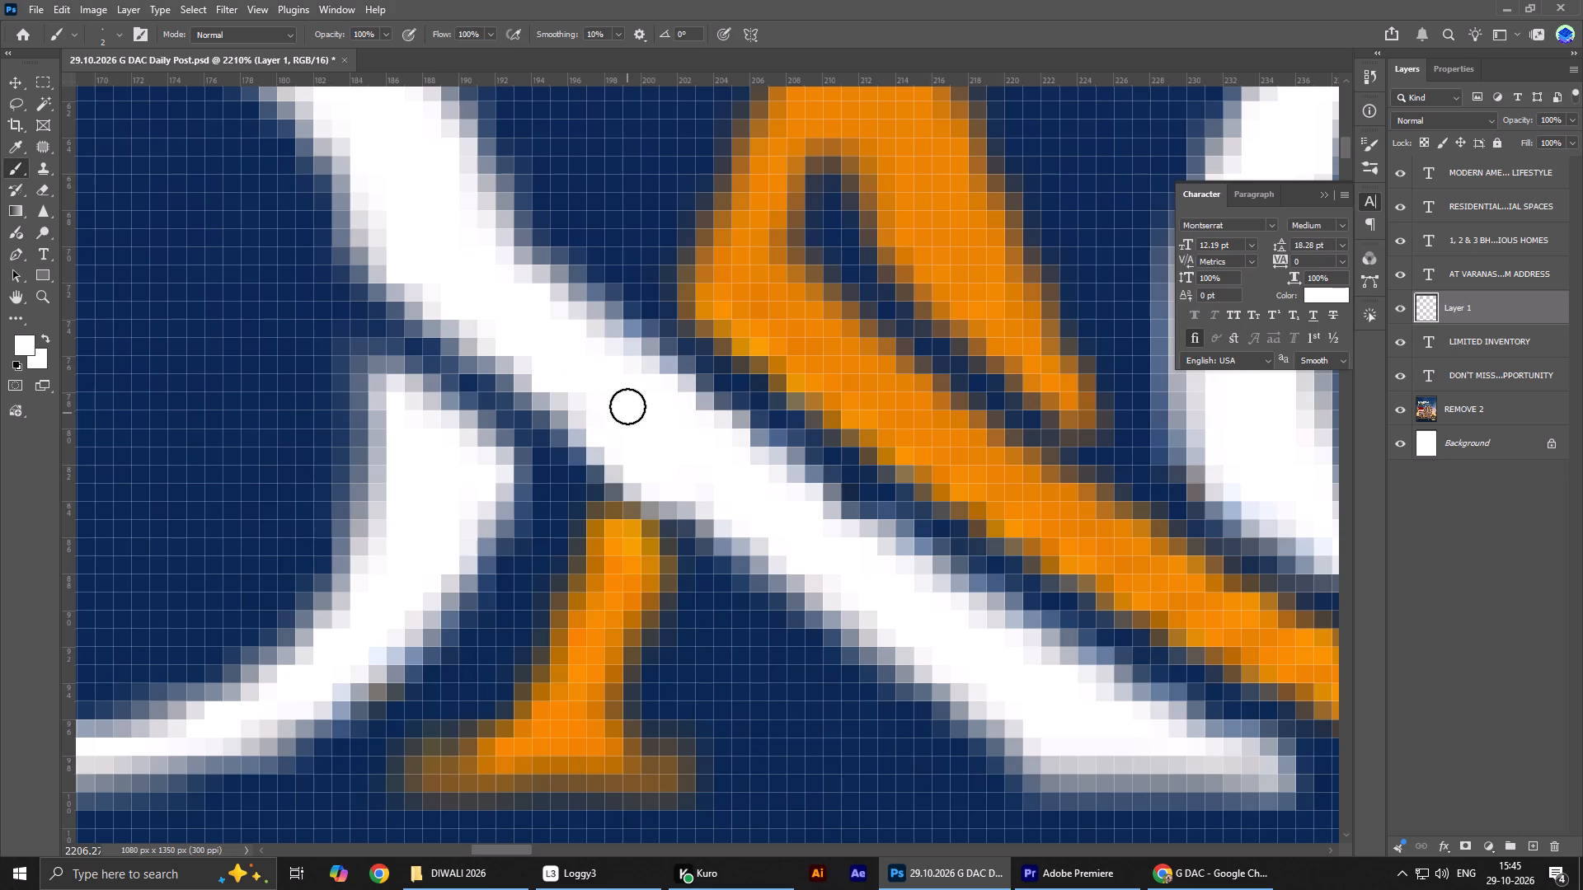
key(ctrl+0)
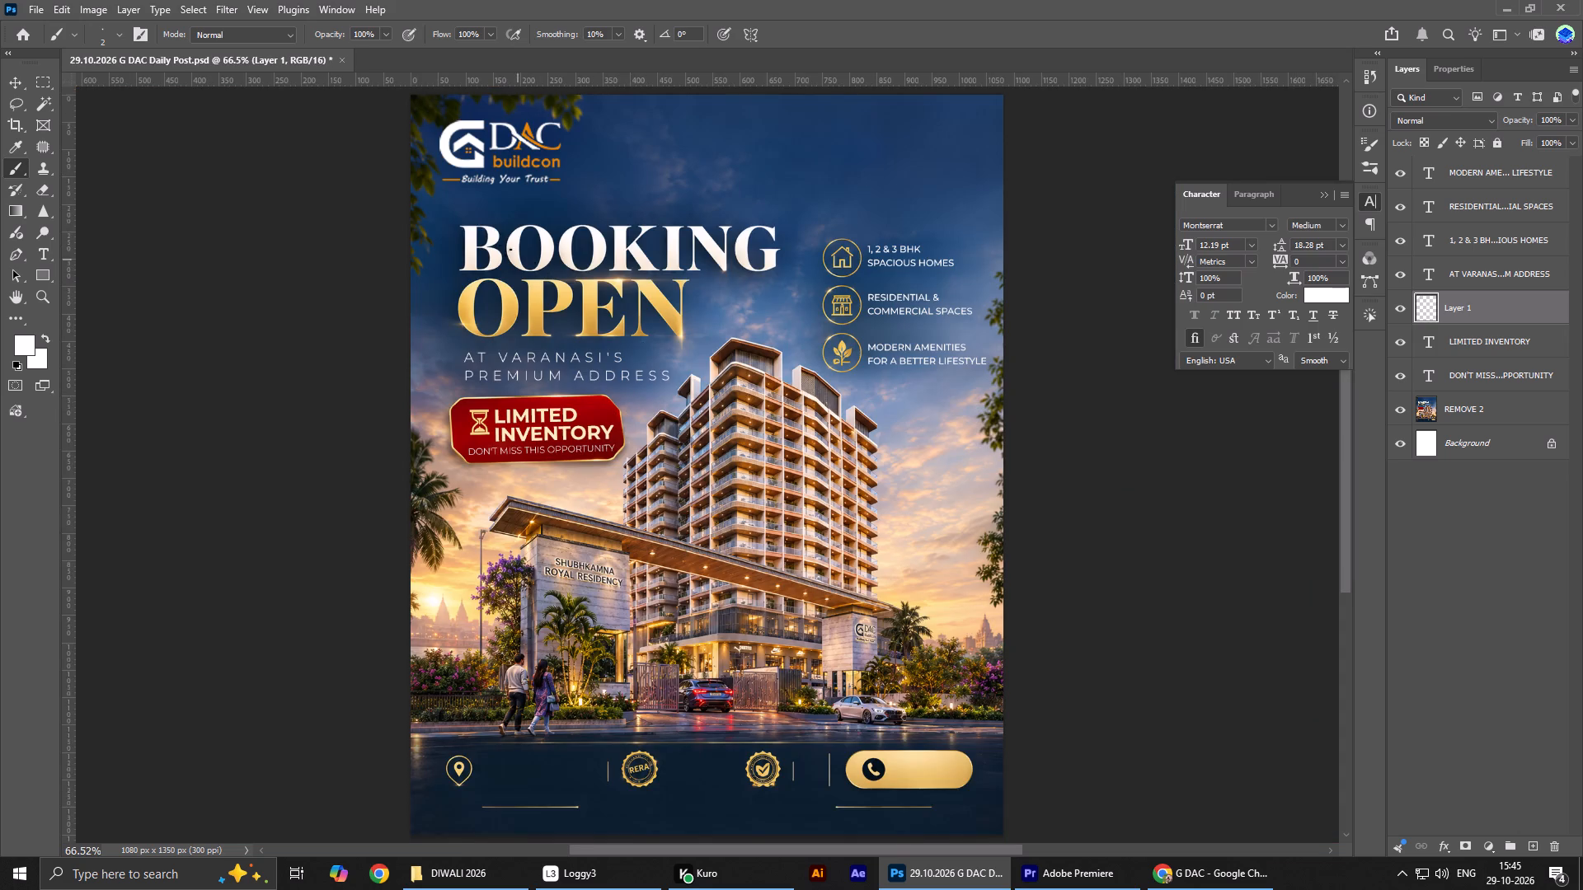
Touch up the upper edge of the white diagonal stroke beside the orange swoosh in the logo with white.
alt+scroll(500, 152, up, 20)
alt+scroll(601, 119, down, 1)
alt+scroll(601, 119, up, 12)
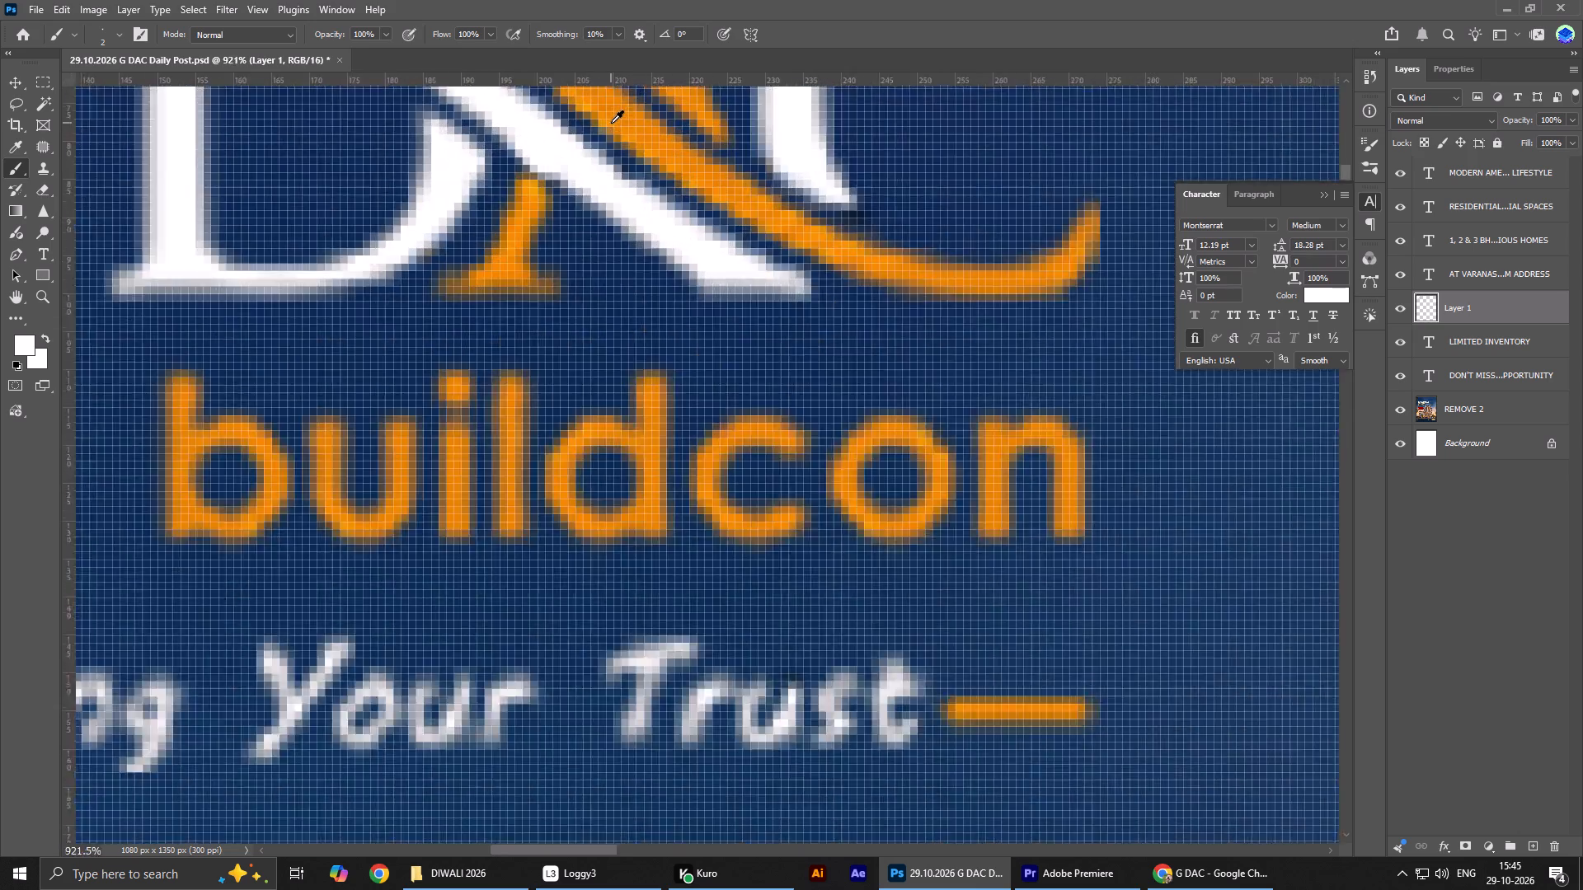
alt+scroll(618, 129, up, 5)
alt+scroll(631, 172, down, 1)
alt+scroll(631, 172, up, 1)
drag(561, 182, 604, 209)
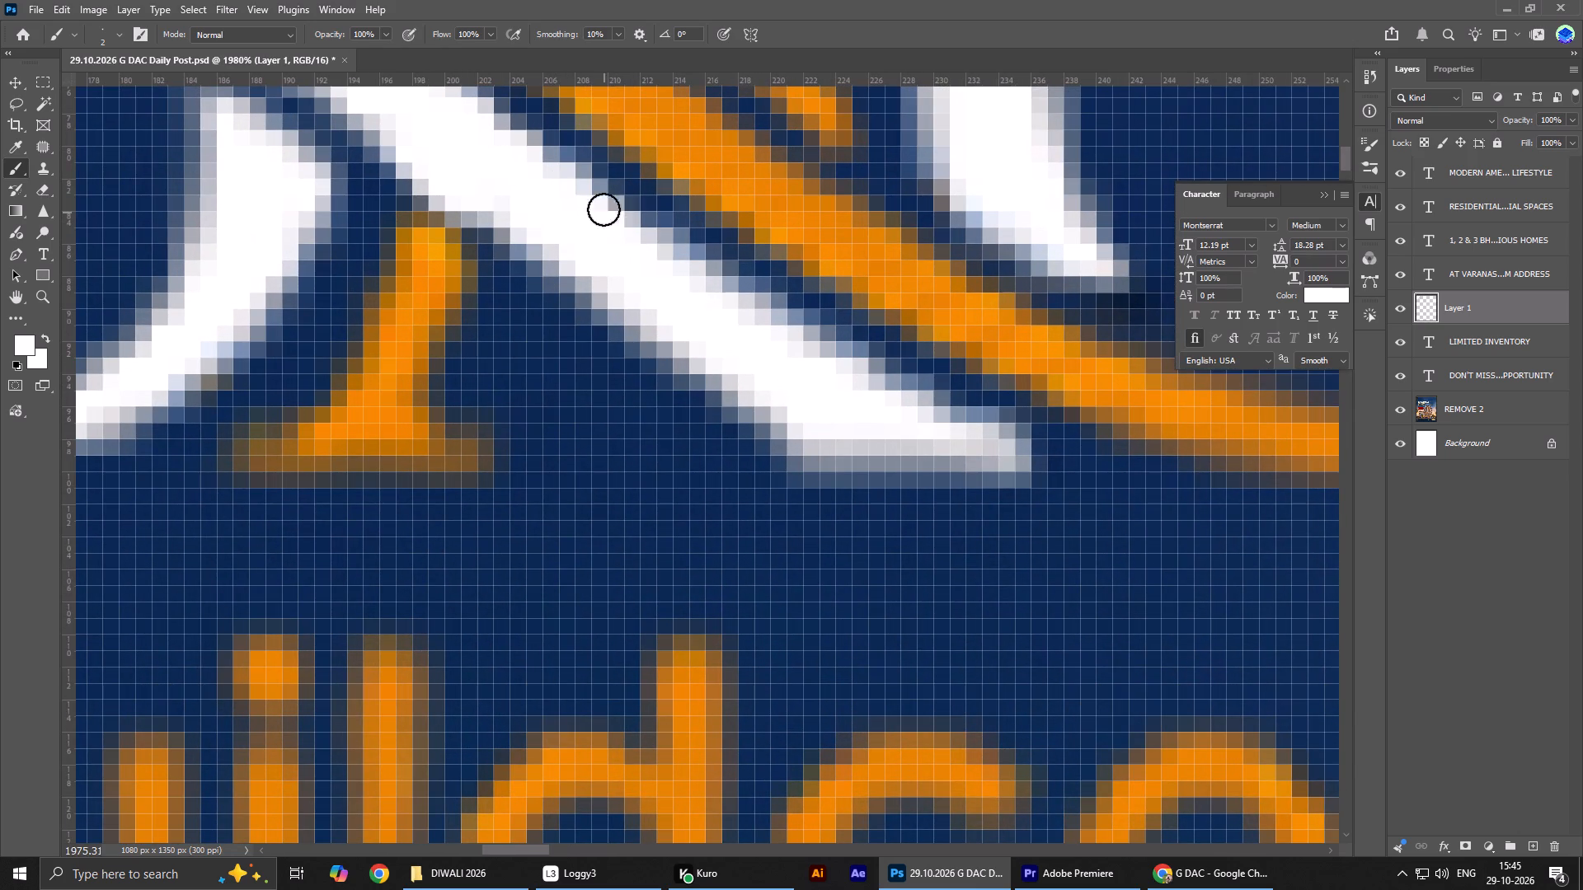
drag(604, 209, 590, 199)
Paint the end of the C's upper serif in the logo white, covering the dark pixels at its tip.
scroll(534, 220, up, 16)
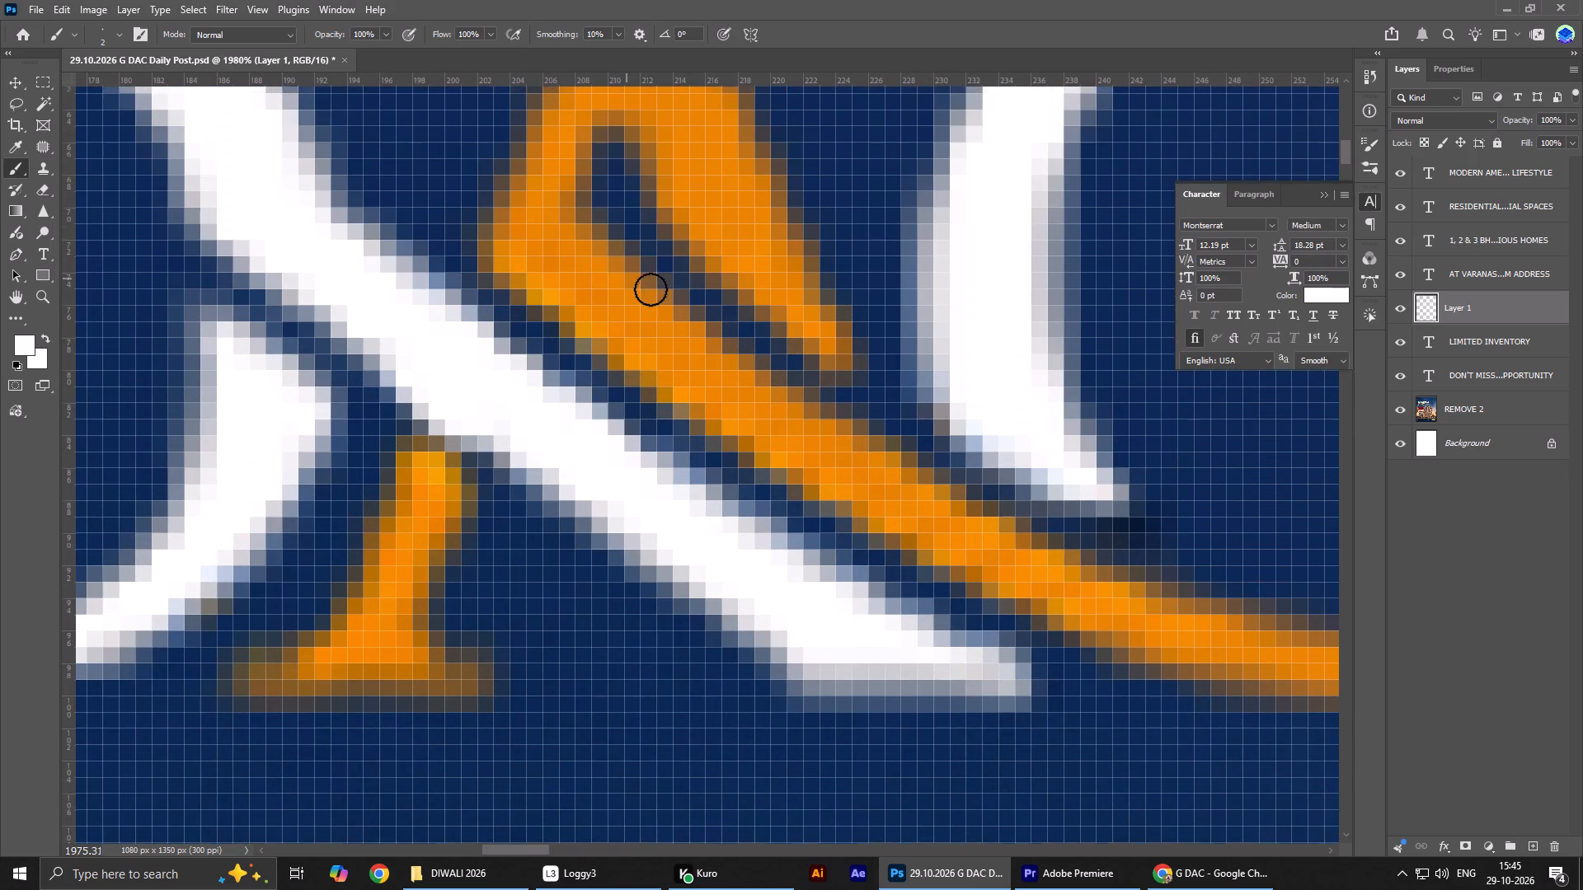
scroll(651, 289, up, 2)
scroll(651, 289, down, 1)
scroll(651, 289, up, 7)
scroll(738, 317, down, 1)
scroll(738, 317, up, 4)
scroll(738, 317, down, 1)
scroll(738, 317, up, 13)
alt+scroll(632, 325, down, 9)
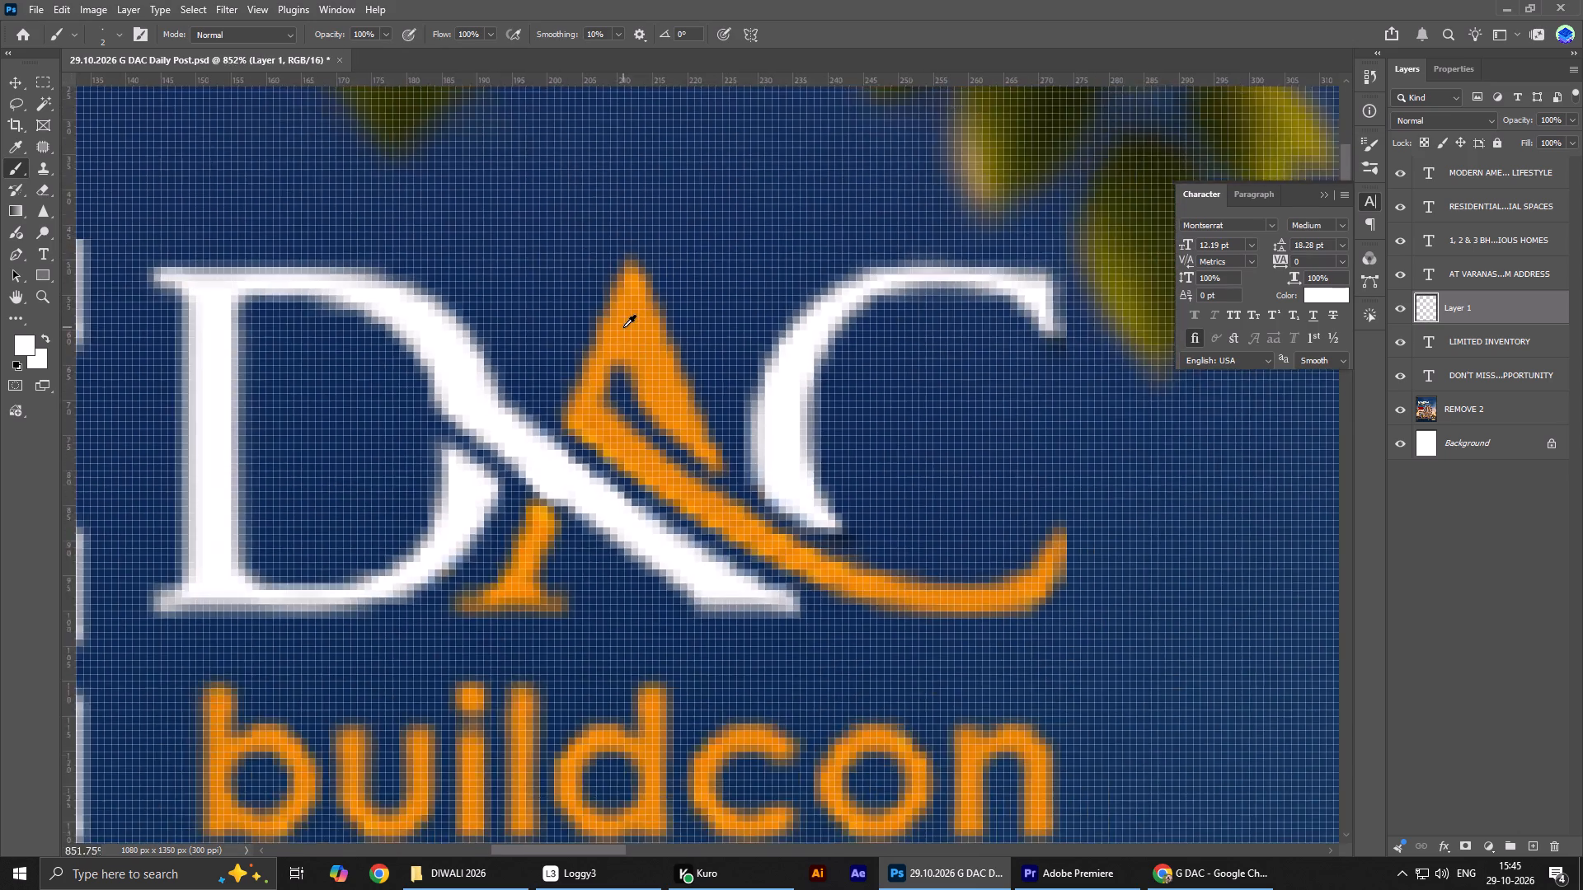
alt+scroll(623, 327, up, 1)
alt+scroll(623, 327, down, 6)
alt+scroll(900, 285, up, 4)
alt+scroll(907, 305, down, 2)
alt+scroll(907, 309, up, 12)
alt+scroll(866, 370, down, 1)
alt+scroll(866, 370, up, 1)
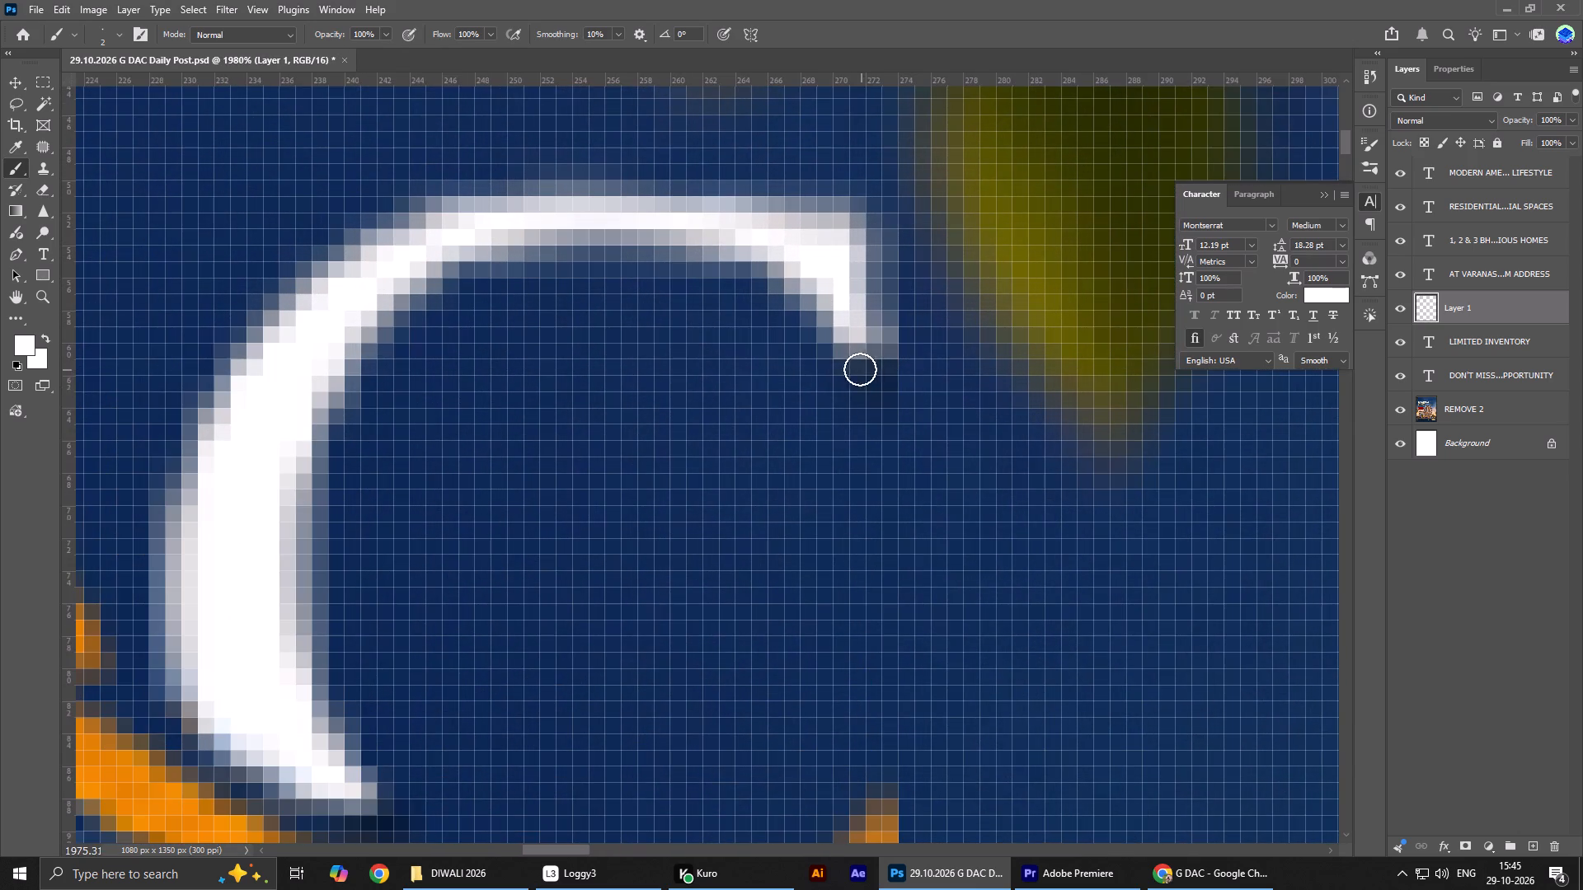
drag(848, 358, 824, 308)
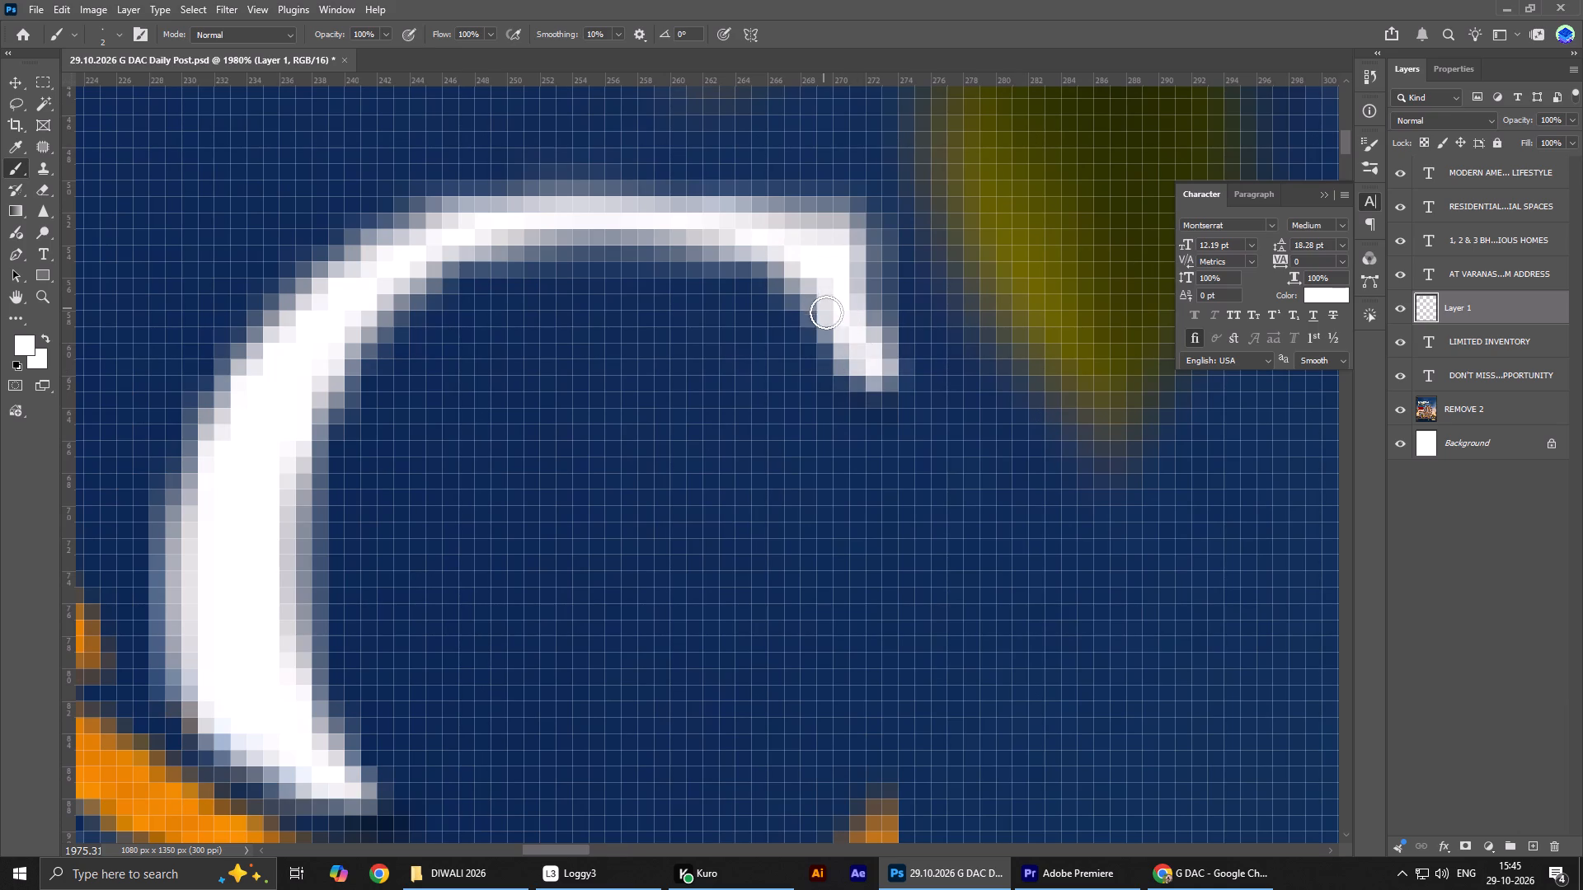
Extend the lower tip of the logo's C in white over the dark pixels above the orange swoosh.
scroll(373, 686, down, 5)
drag(333, 725, 376, 740)
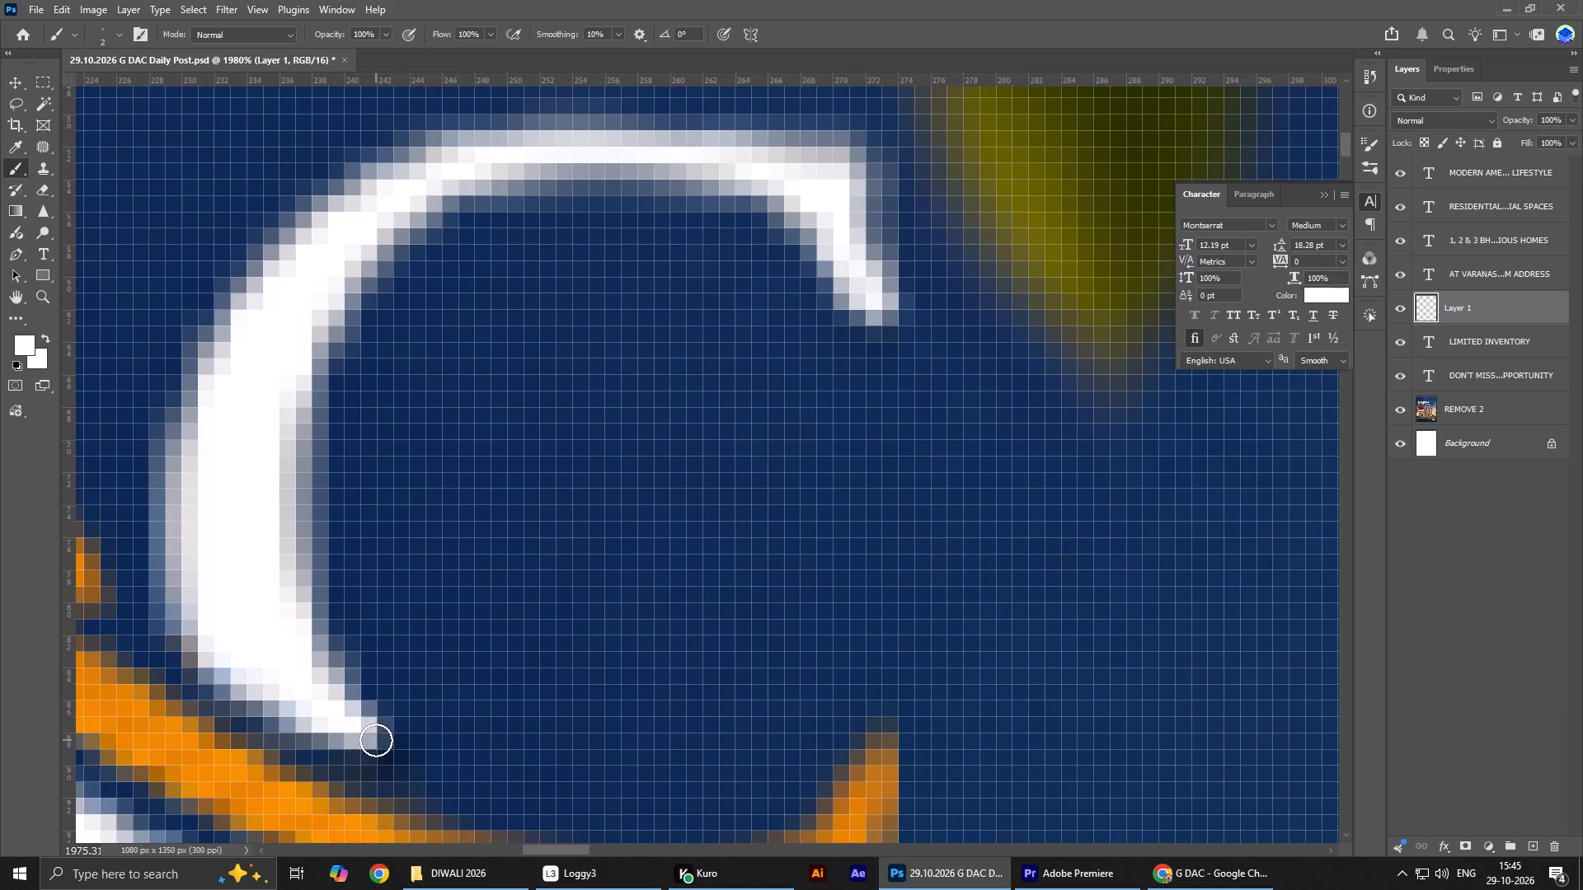
drag(376, 740, 326, 706)
alt+scroll(326, 693, down, 1)
alt+scroll(326, 693, up, 1)
alt+scroll(326, 693, down, 2)
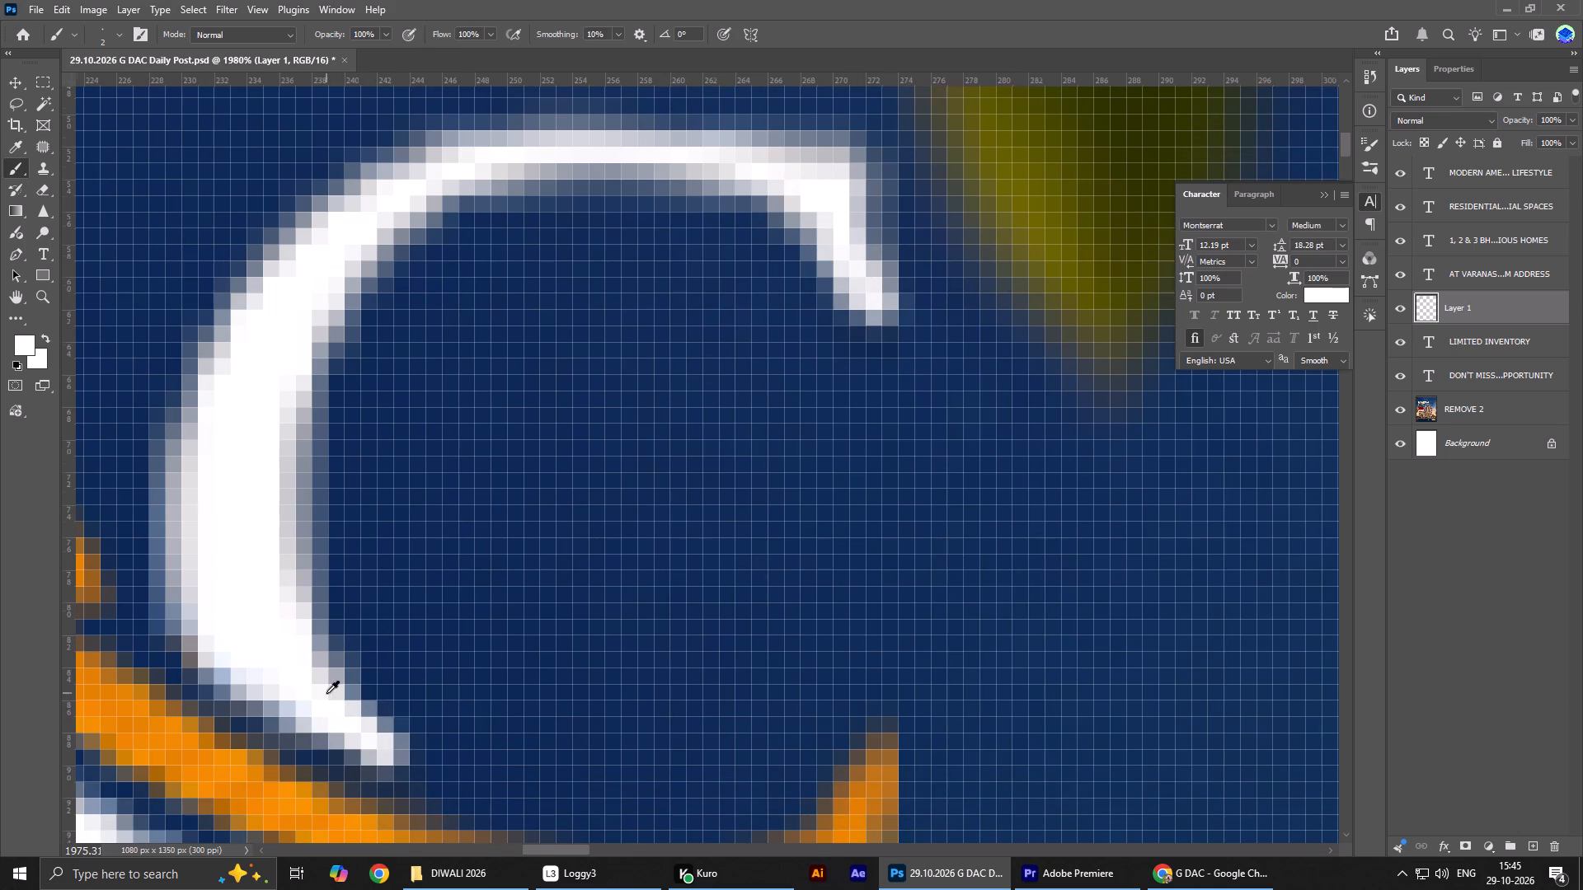
alt+scroll(326, 693, down, 14)
scroll(349, 656, down, 11)
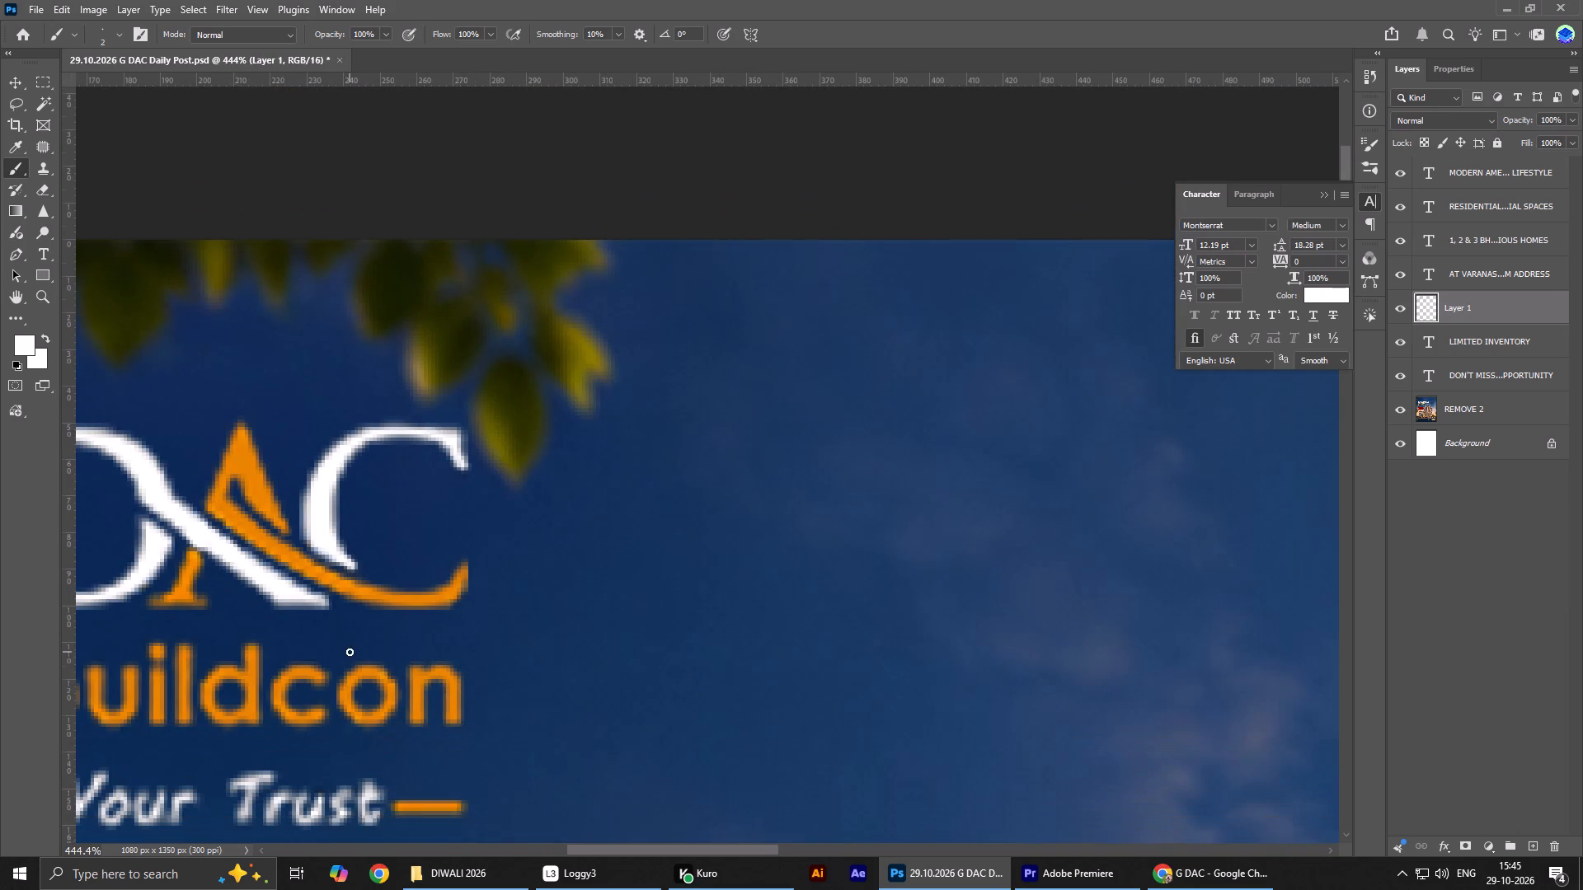
scroll(350, 652, down, 2)
key(ctrl+0)
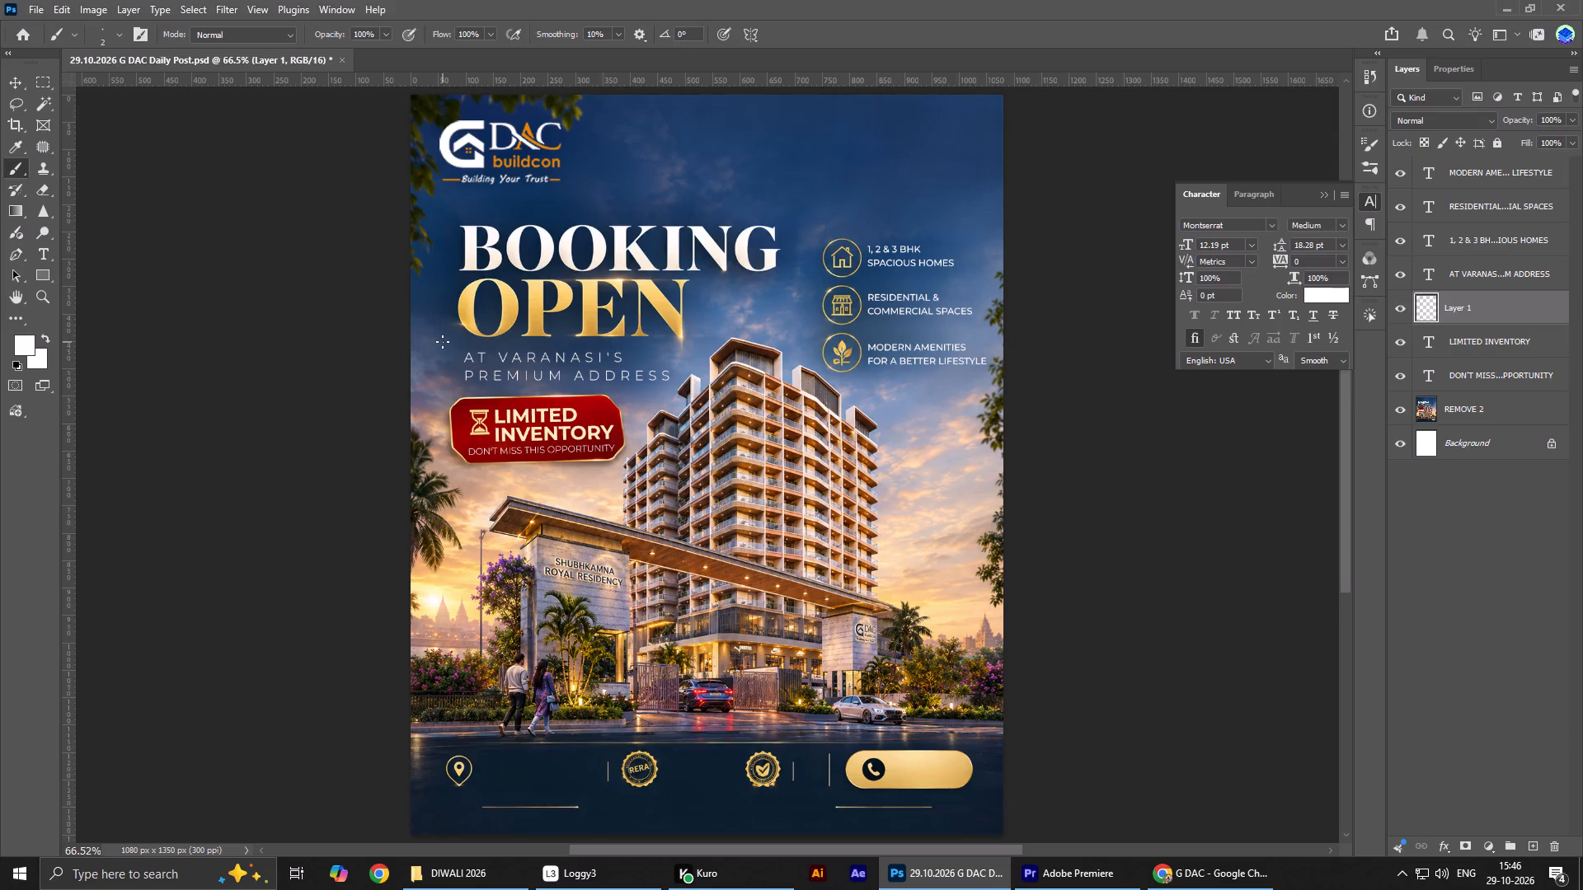
key(ctrl+0)
key(ctrl+0)
In Chrome, capture the prime-location text block beside the pin icon on the reference poster and copy its text.
key(v)
key(alt+Tab)
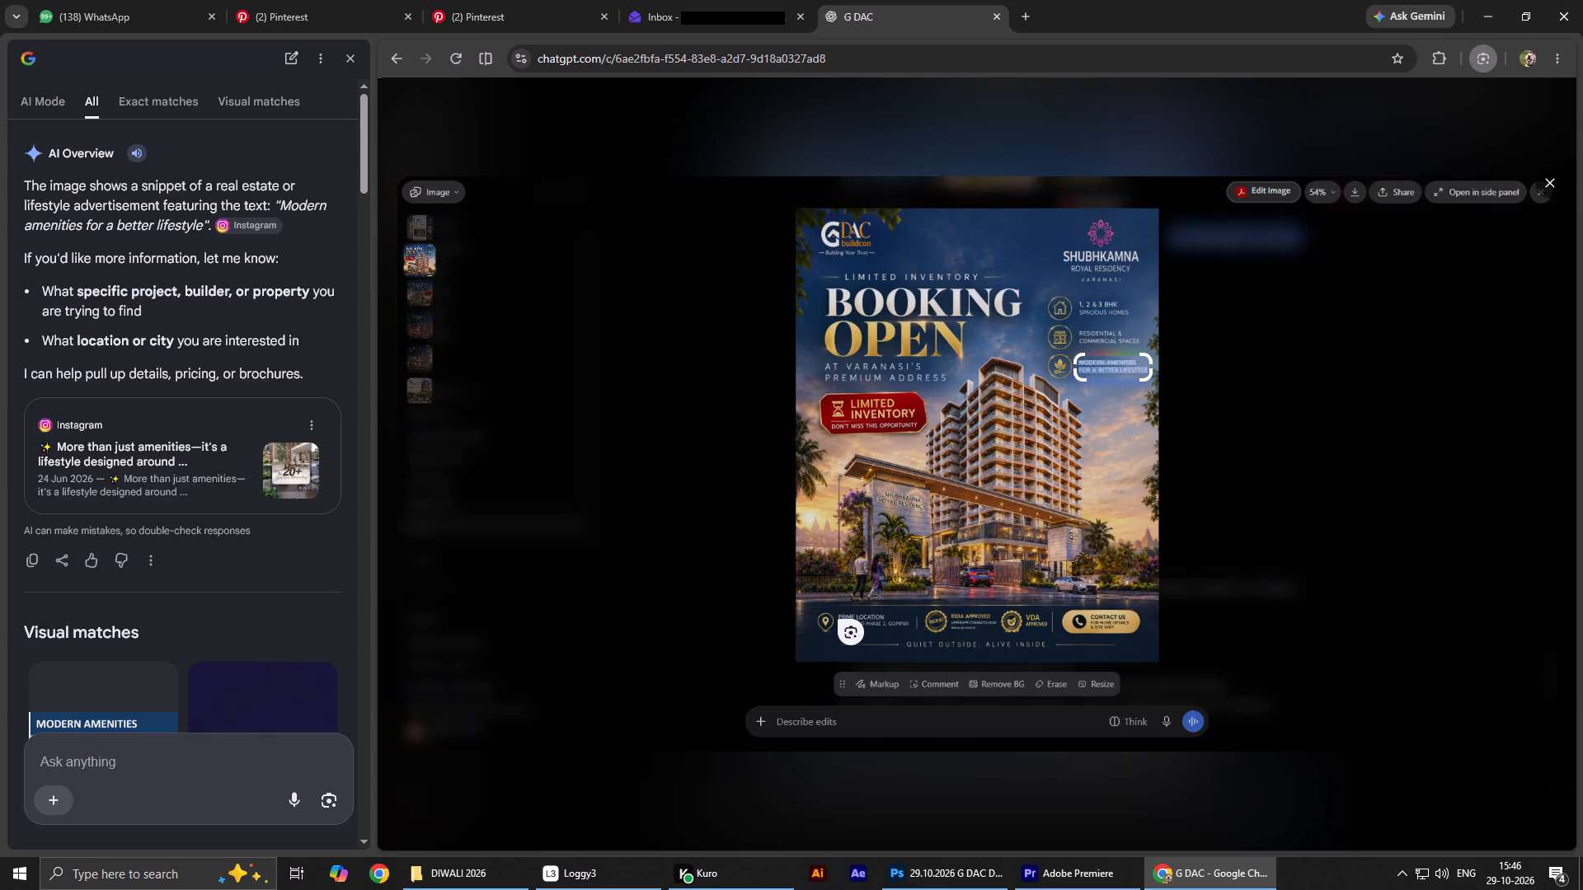
drag(830, 611, 917, 641)
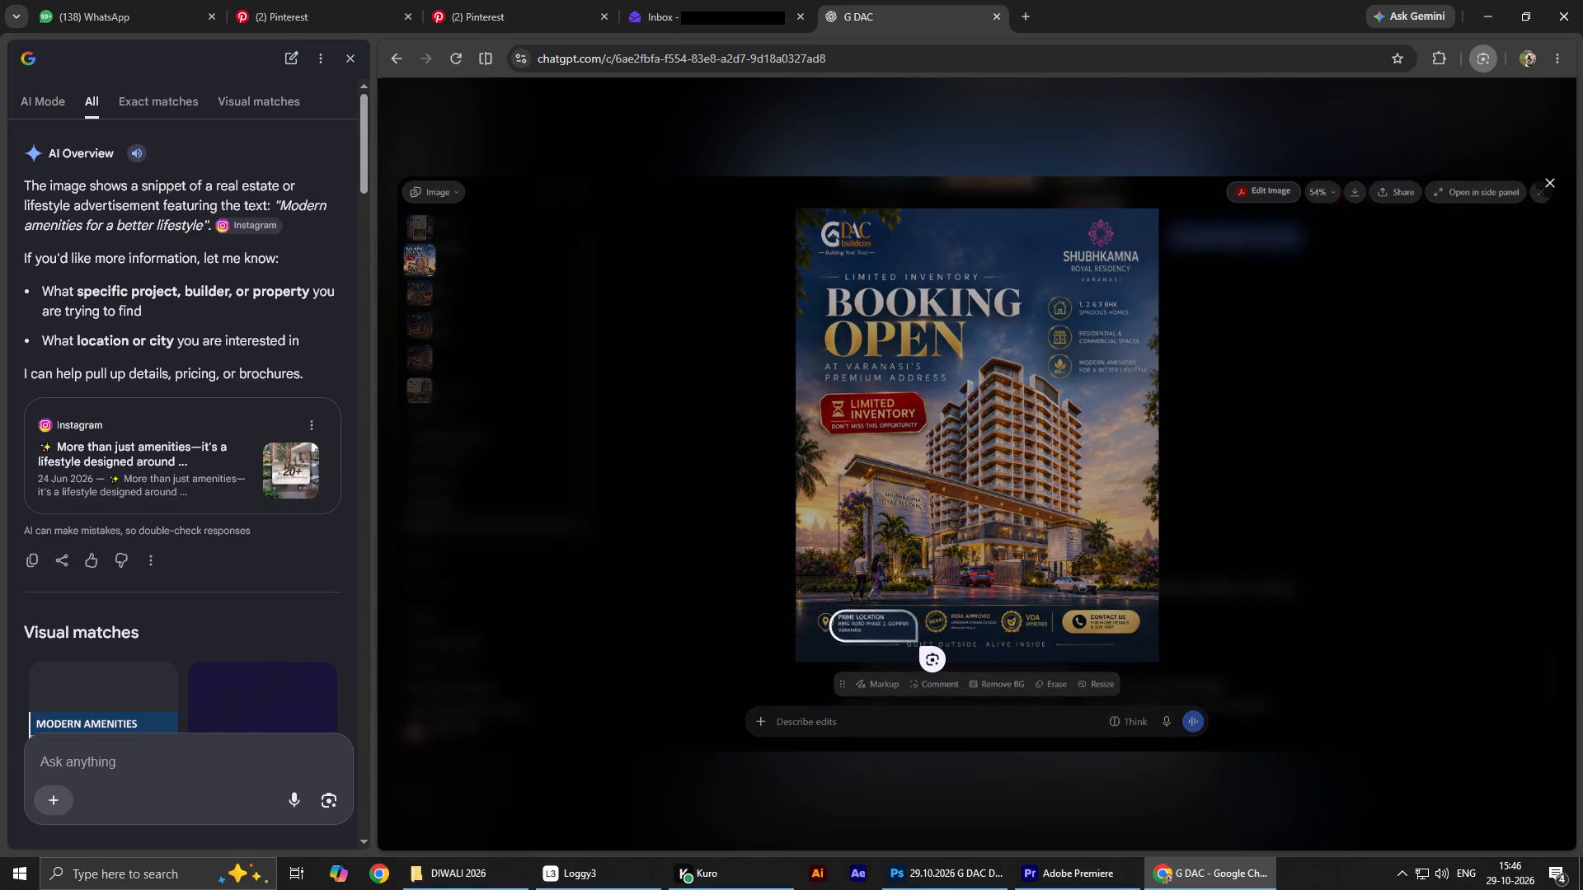
drag(917, 641, 913, 638)
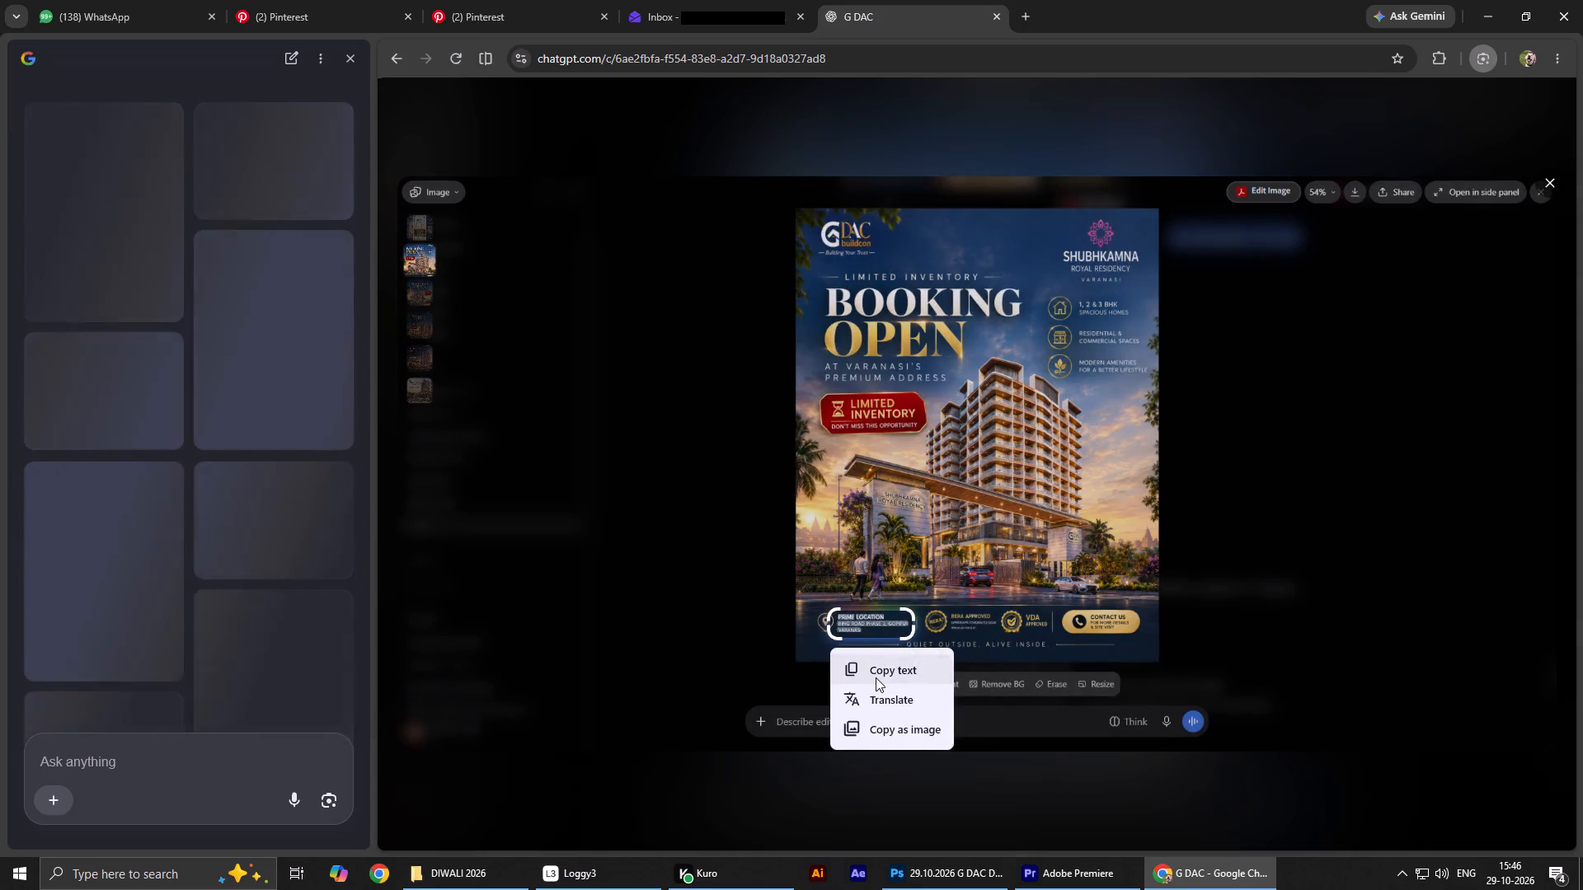
click(876, 677)
Back in Photoshop, duplicate the MODERN AMENITIES text next to the footer's location pin and replace its content with the copied location text.
key(alt+Tab)
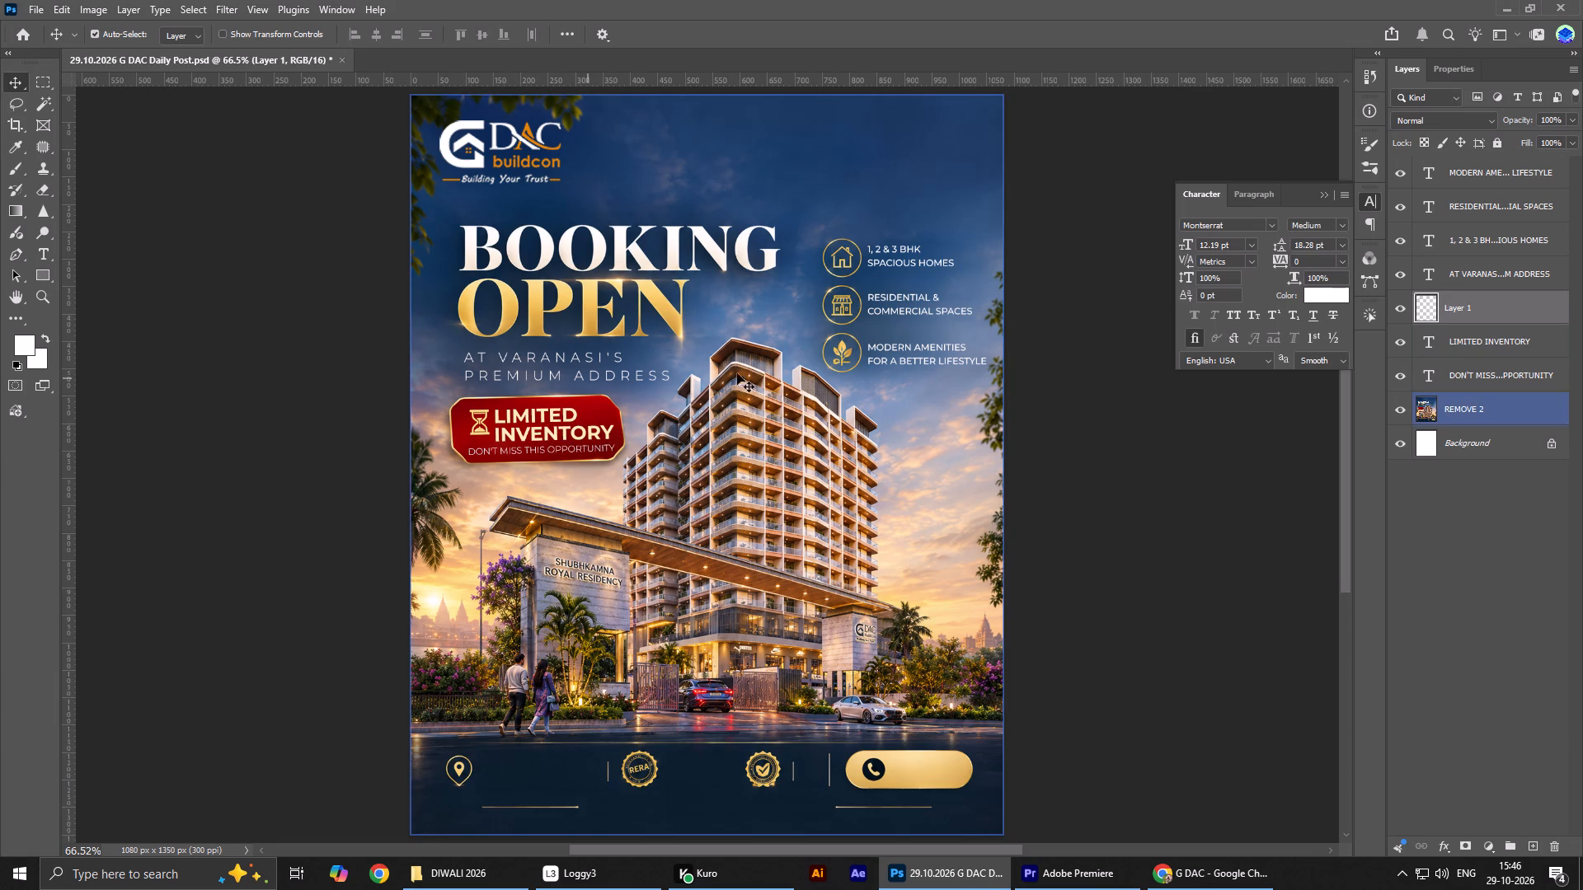
alt+drag(901, 360, 527, 742)
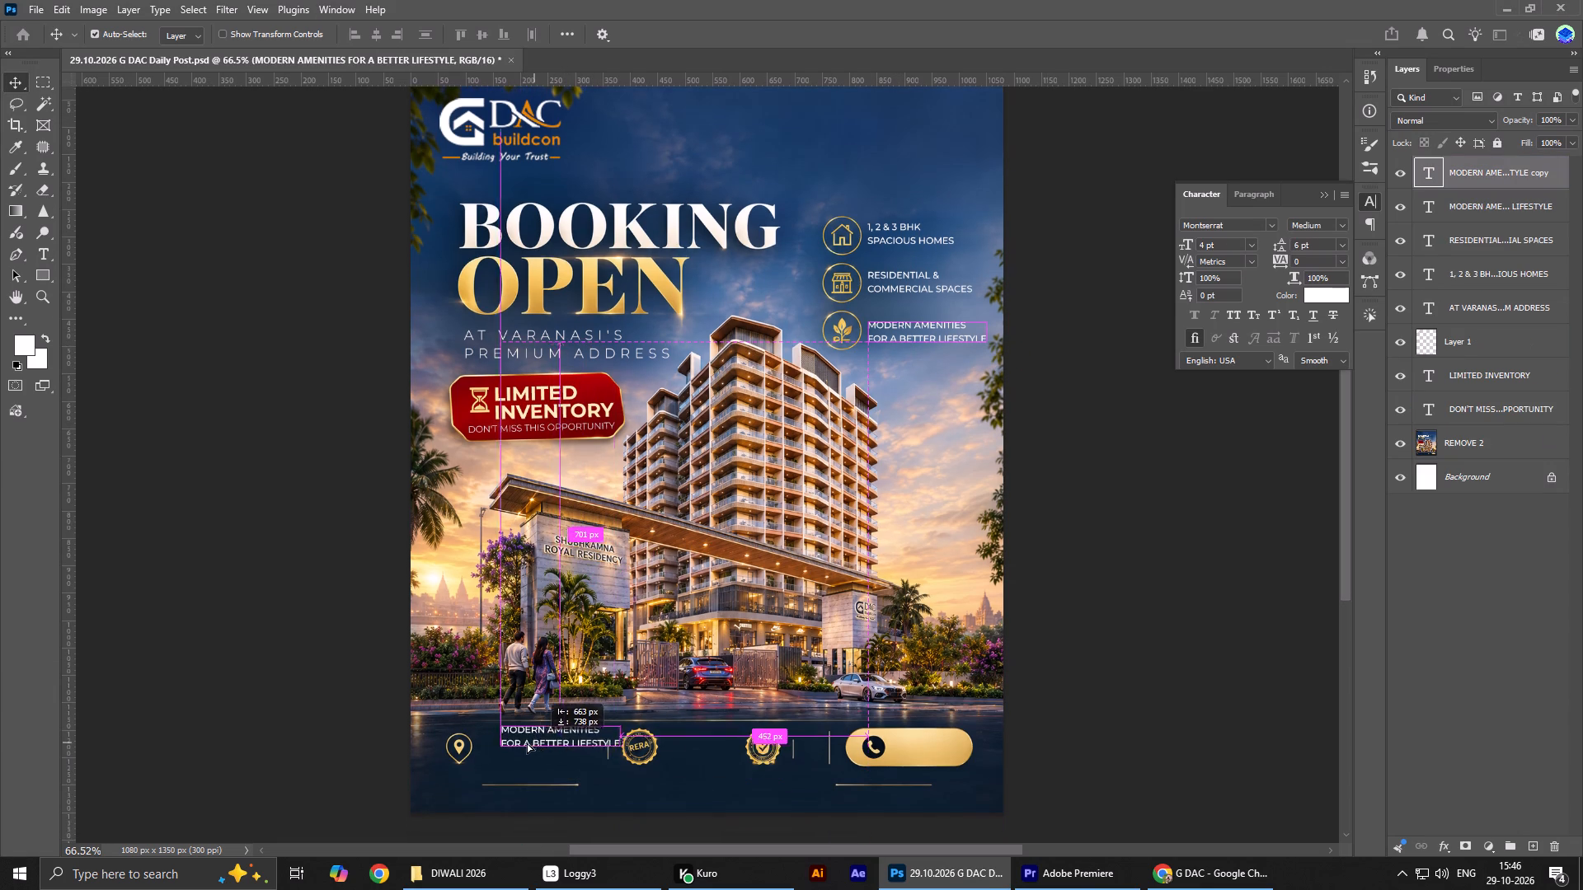
alt+drag(527, 742, 515, 747)
double_click(515, 747)
key(ctrl+v)
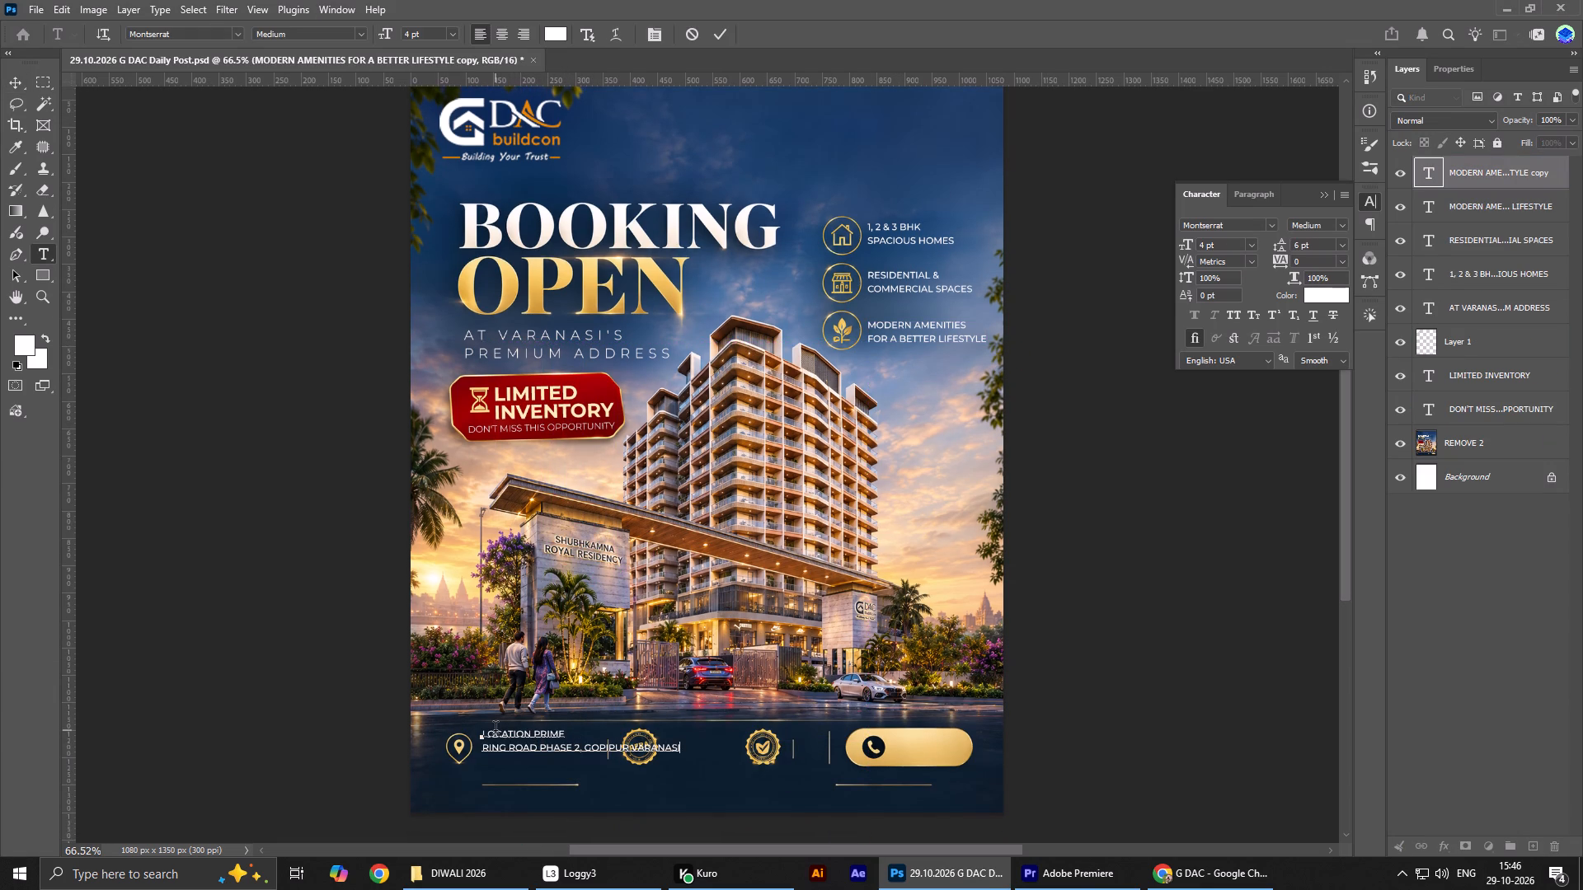
Check the reference poster and reorder the location text's first line to read PRIME LOCATION.
key(alt+Tab)
key(alt+Tab)
key(alt+Tab)
key(alt+Tab)
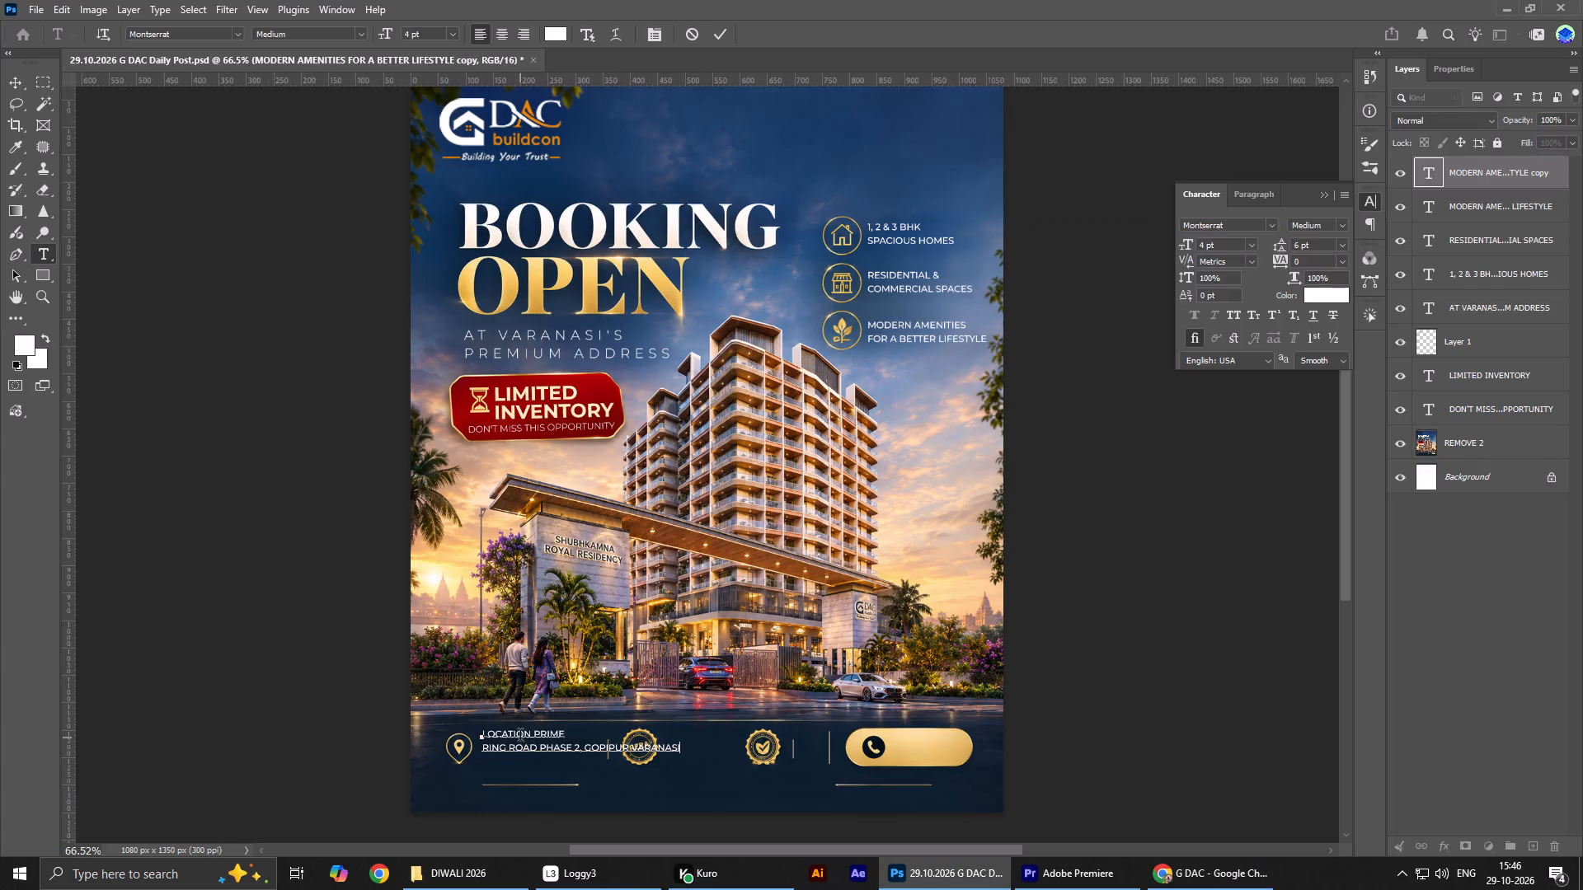
drag(534, 737, 444, 737)
key(ctrl+x)
click(522, 741)
key(space)
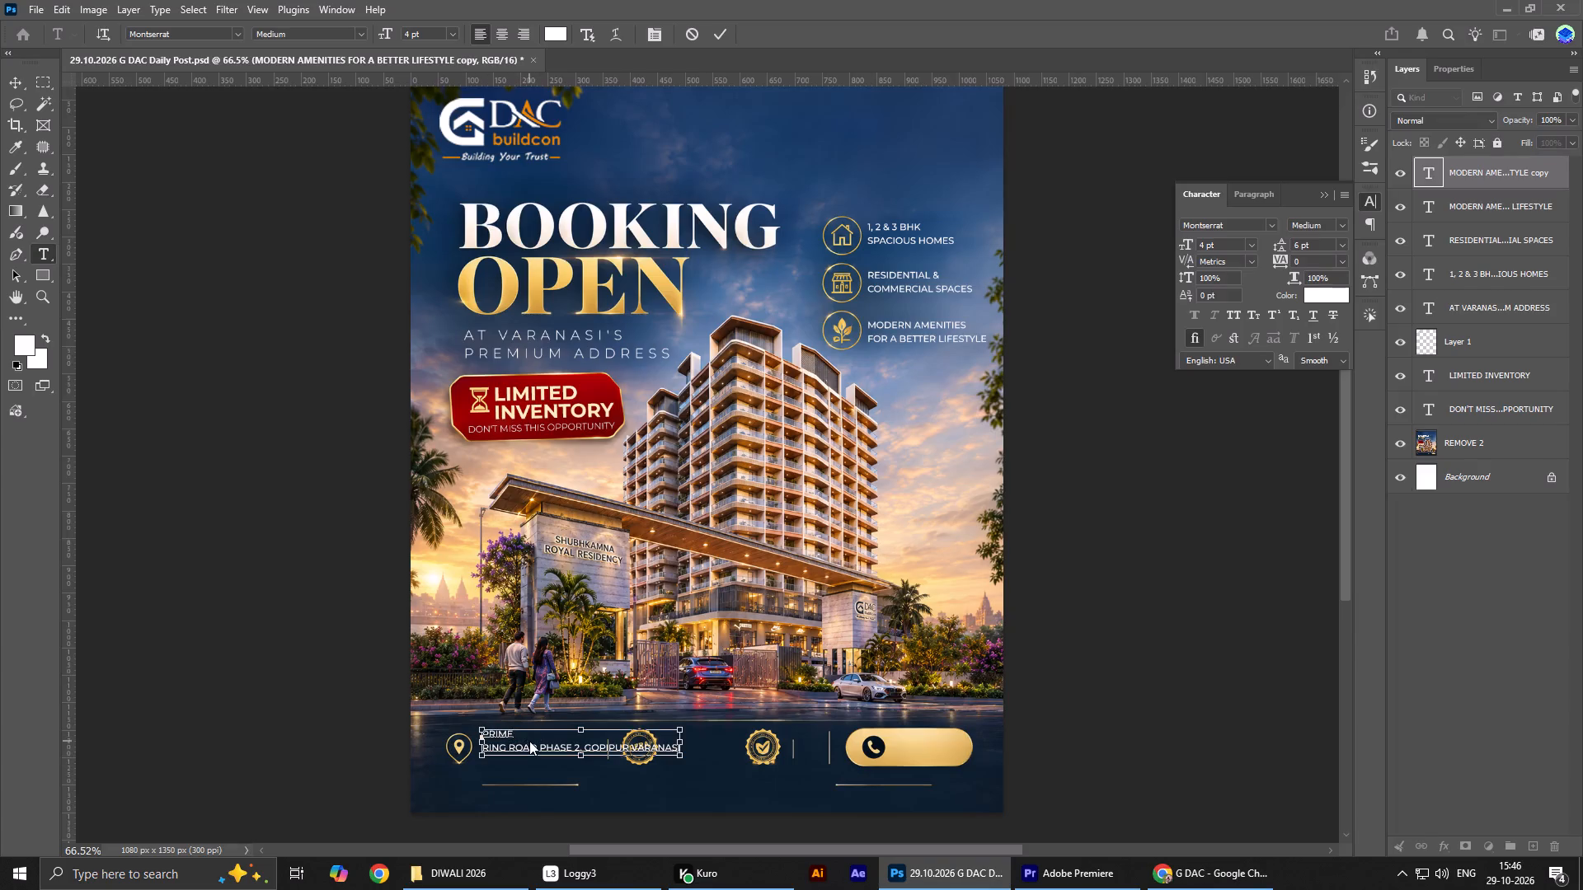
key(ctrl+v)
key(ctrl+v)
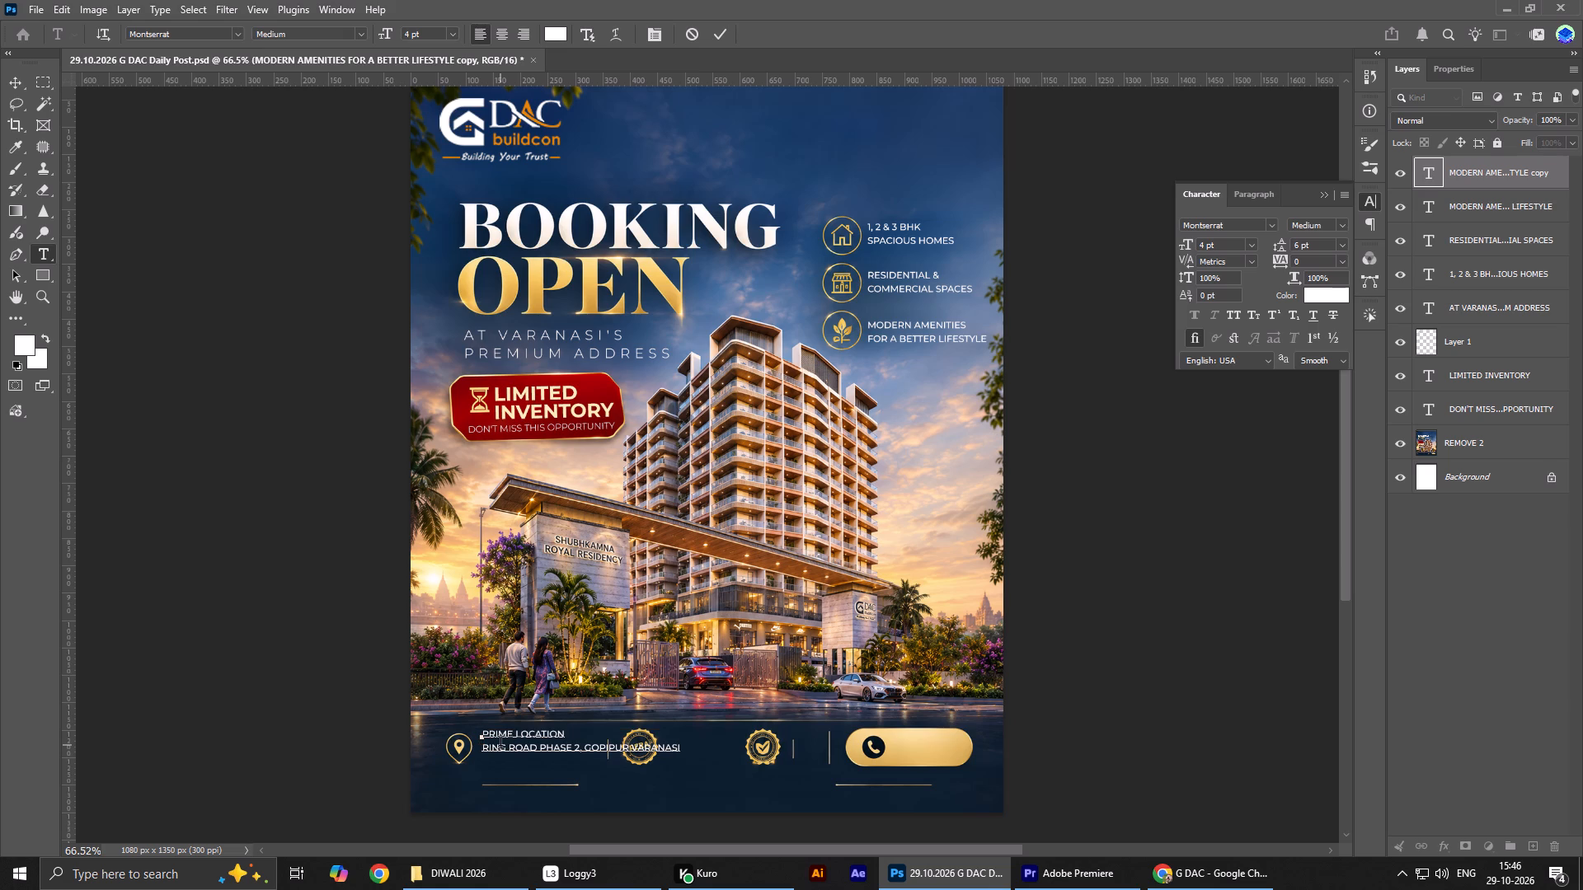
key(BackSpace)
Break the address line after its comma so the location text runs over three lines.
click(587, 750)
key(BackSpace)
key(Return)
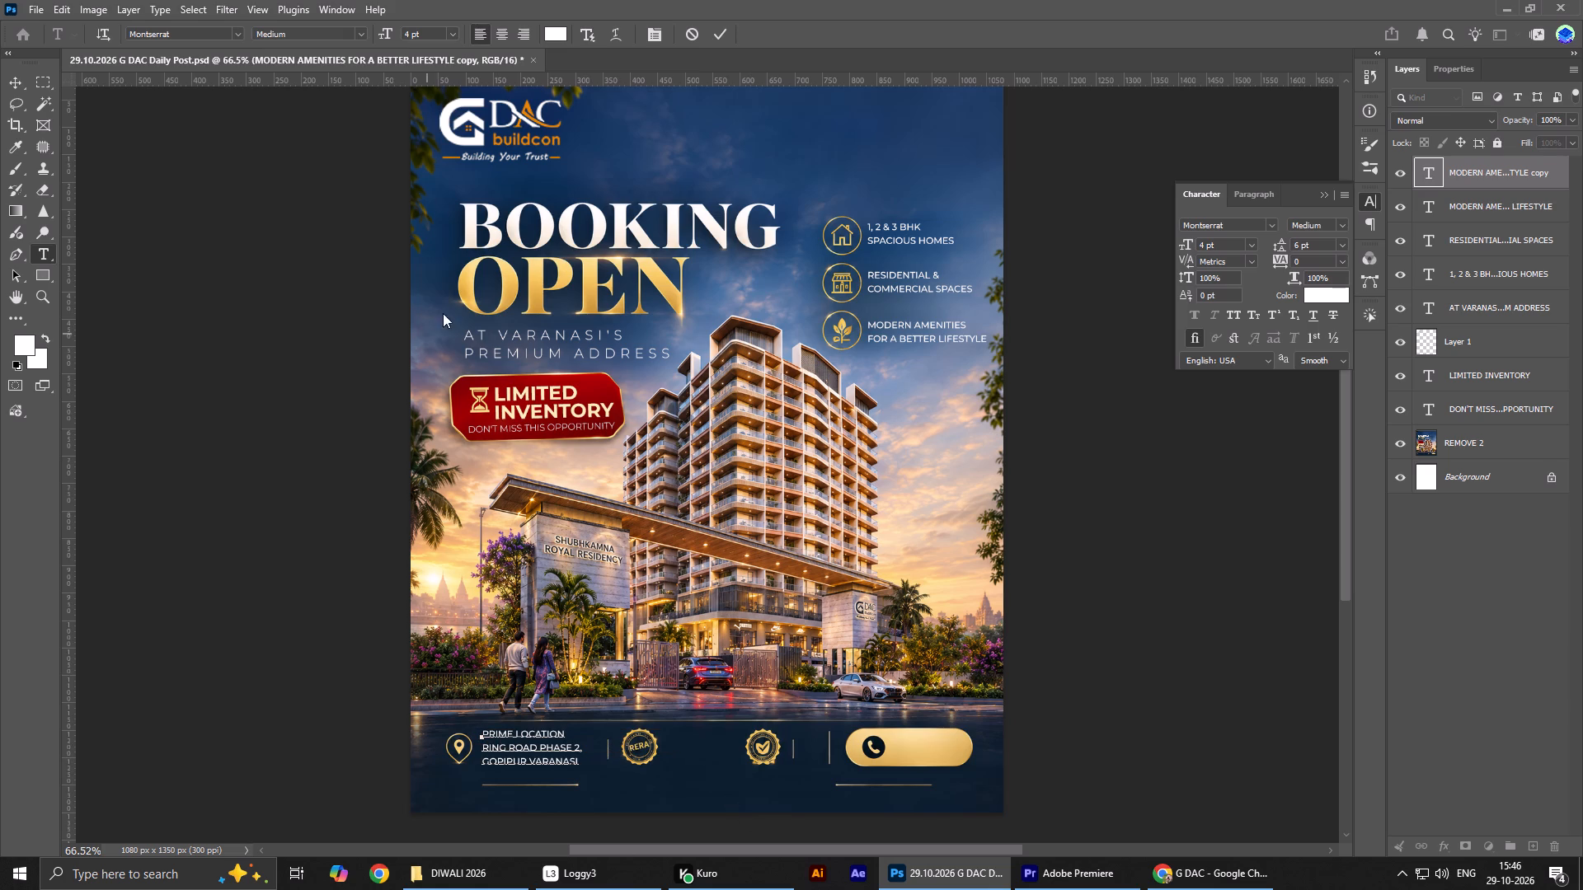
click(721, 33)
Nudge the location text down slightly beside the pin icon.
key(Down)
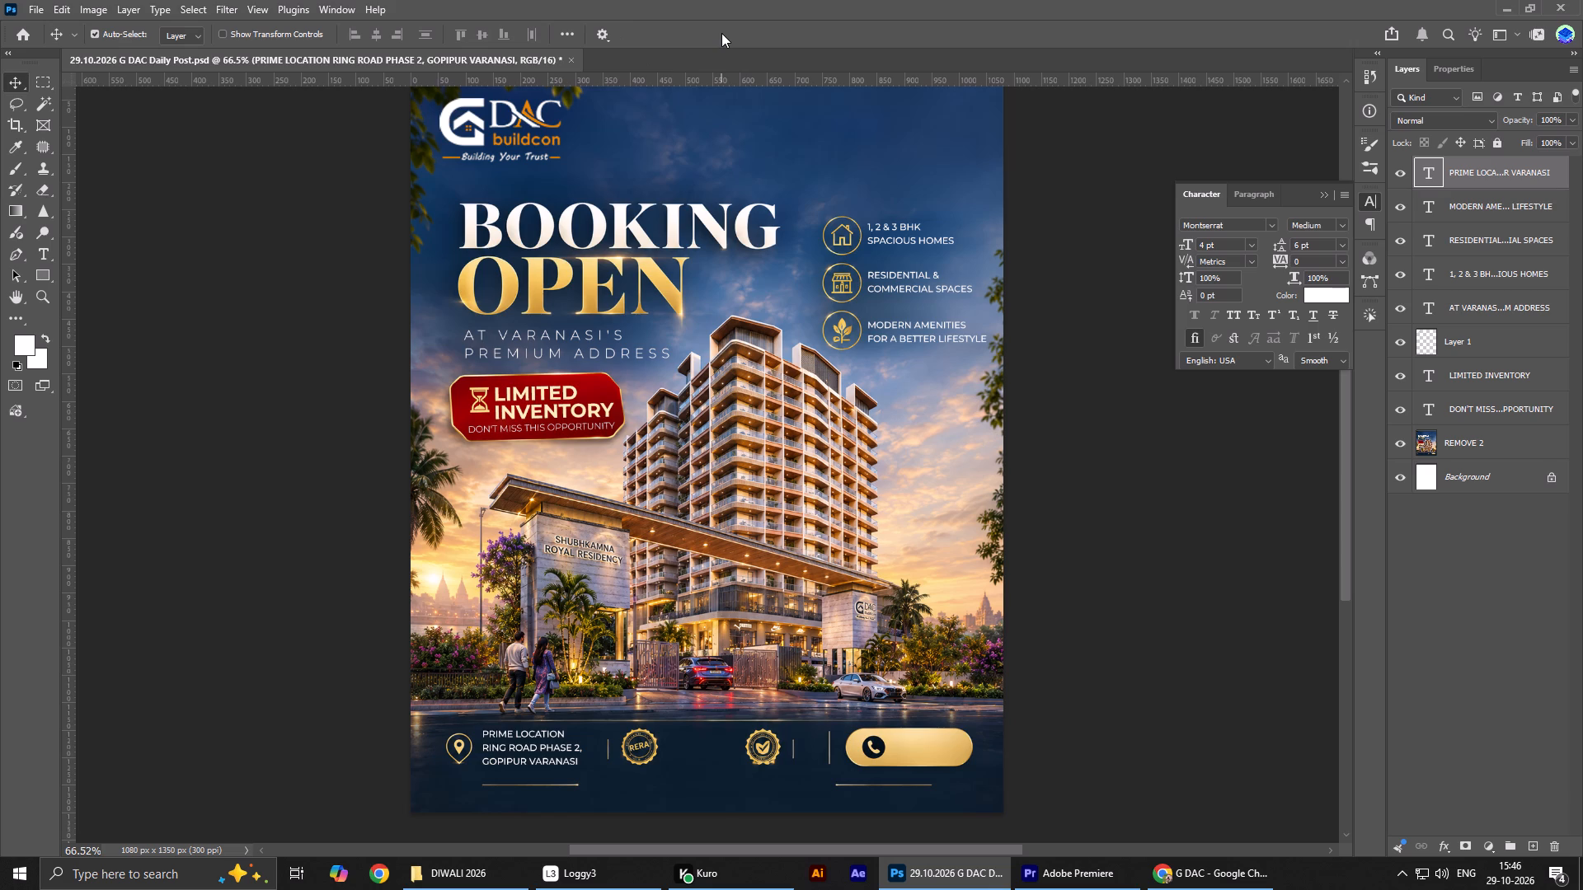
key(Down)
key(Down)
key(Down)
key(Down)
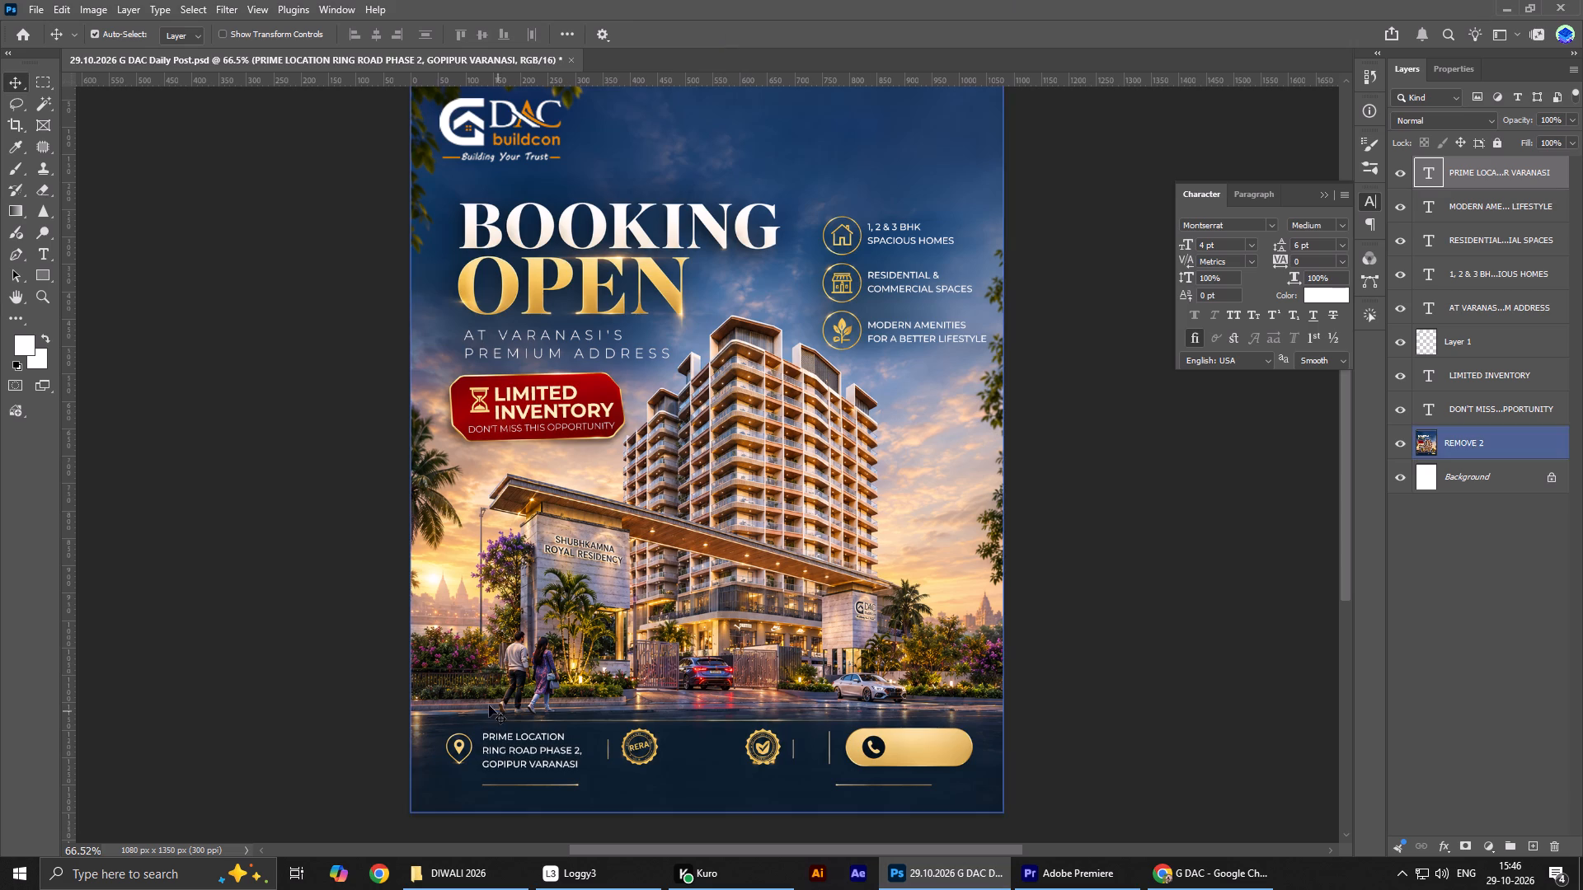
Set the PRIME LOCATION heading to Montserrat Bold at 5 pt and nudge the text layer down slightly.
double_click(499, 738)
drag(482, 738, 671, 728)
click(364, 35)
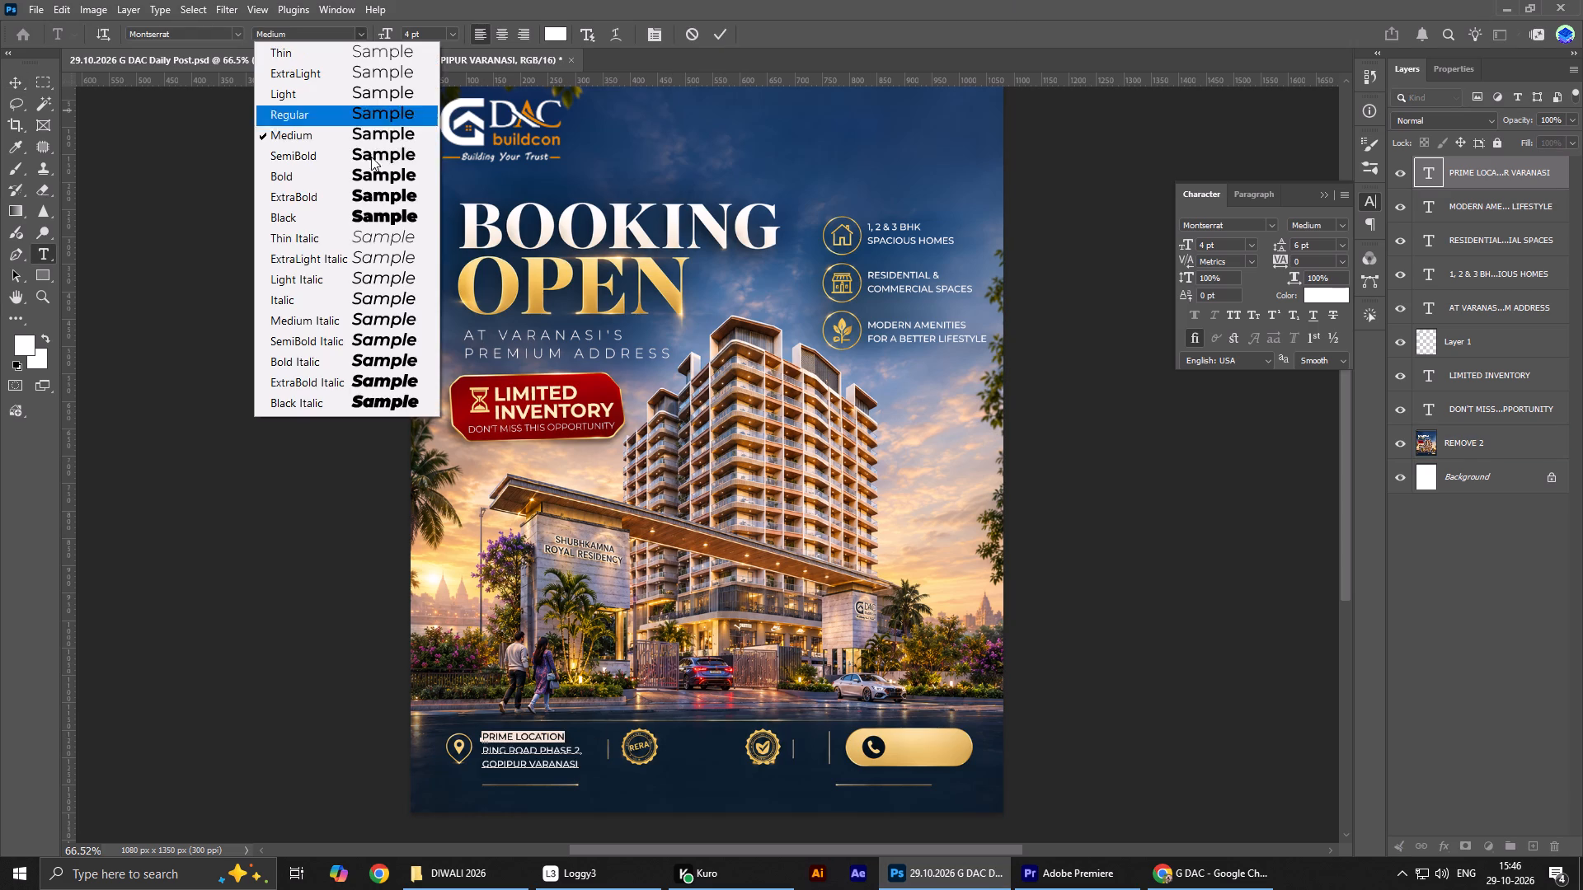
click(311, 174)
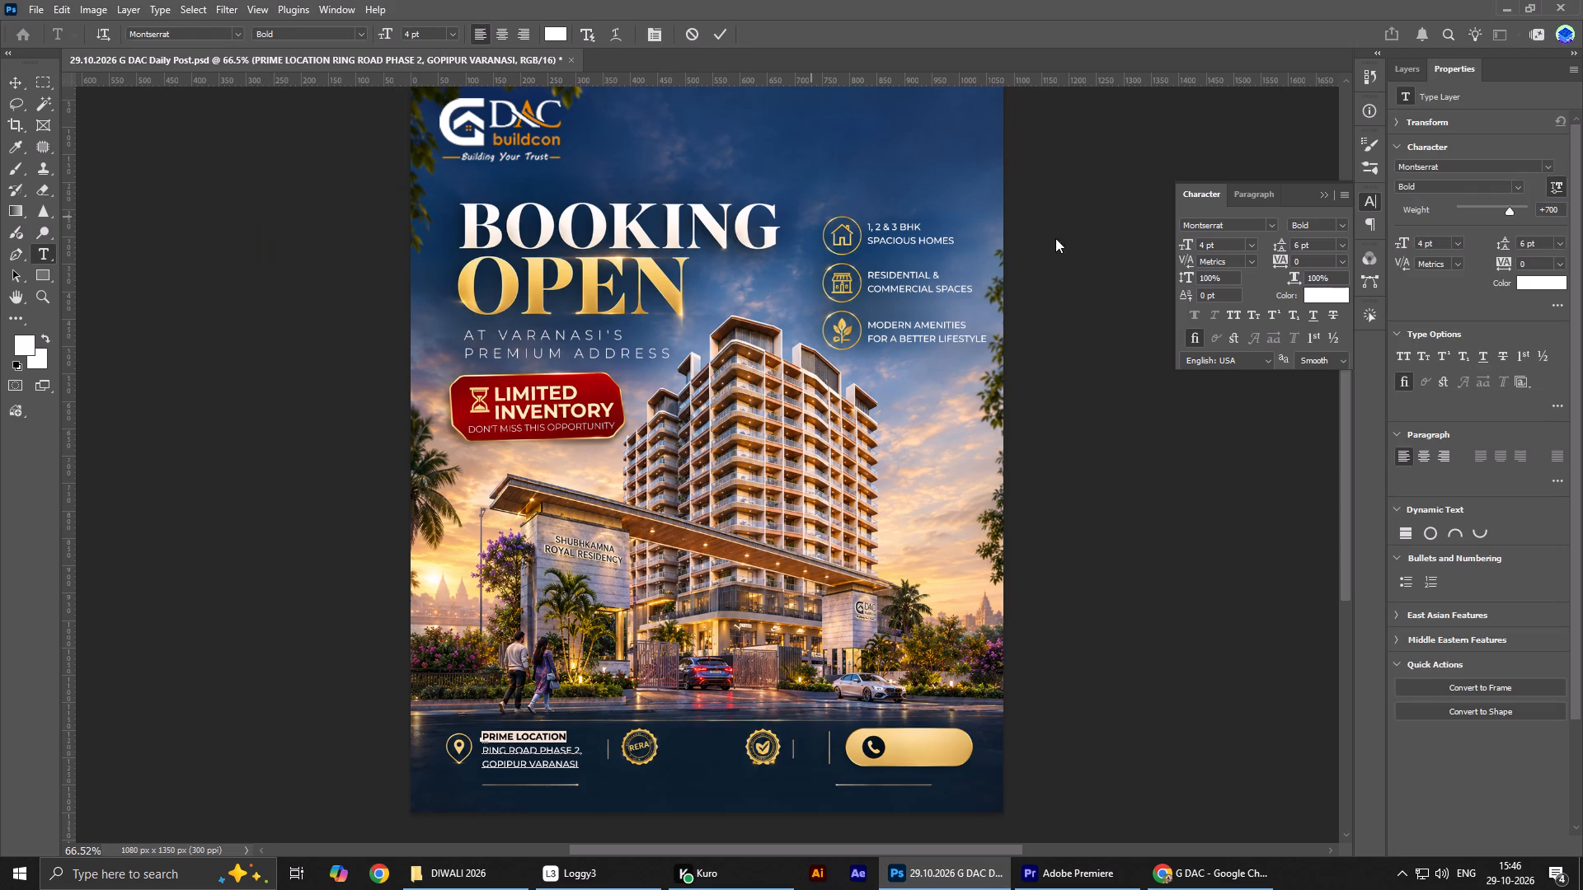
drag(1204, 244, 1189, 244)
key(5)
key(Return)
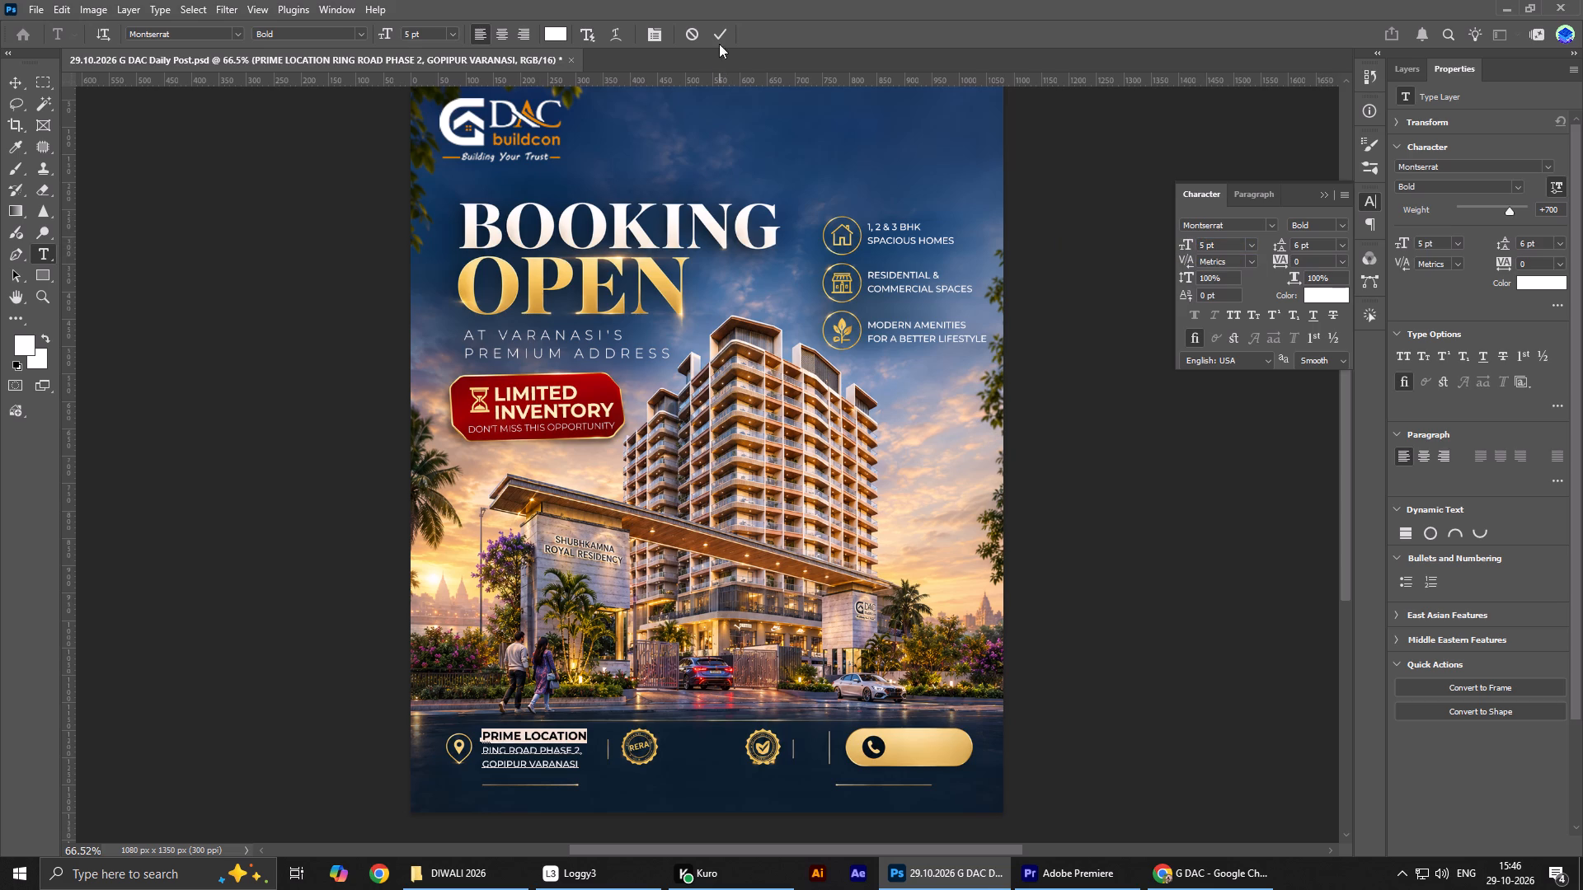
click(720, 32)
key(Down)
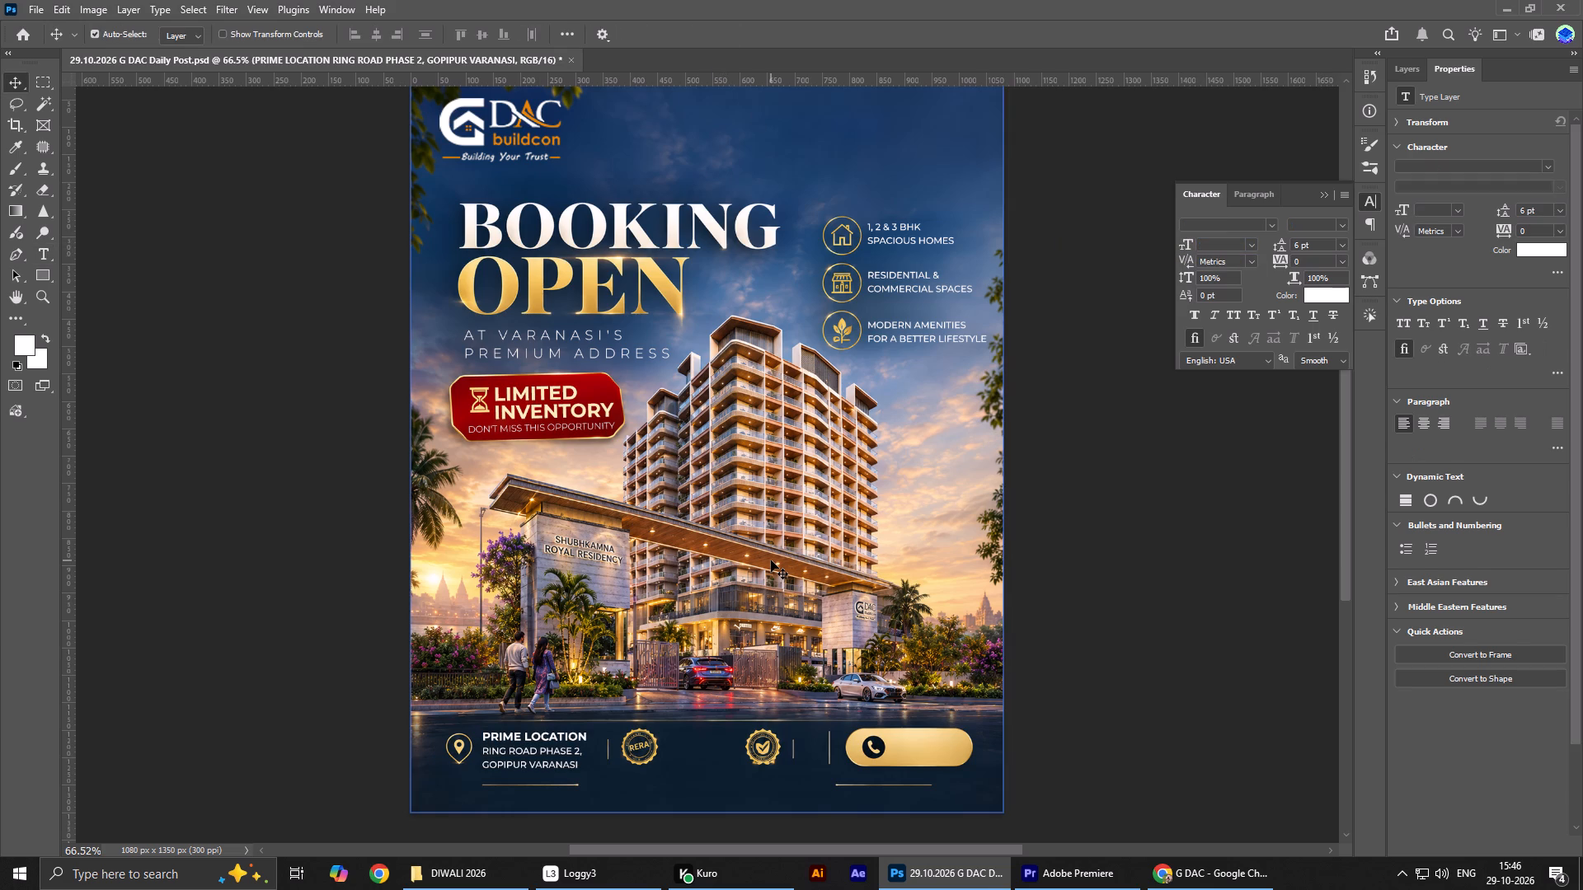
In Chrome, copy the RERA APPROVED text block from the reference poster's footer, view it enlarged, and return to Photoshop.
key(alt+Tab)
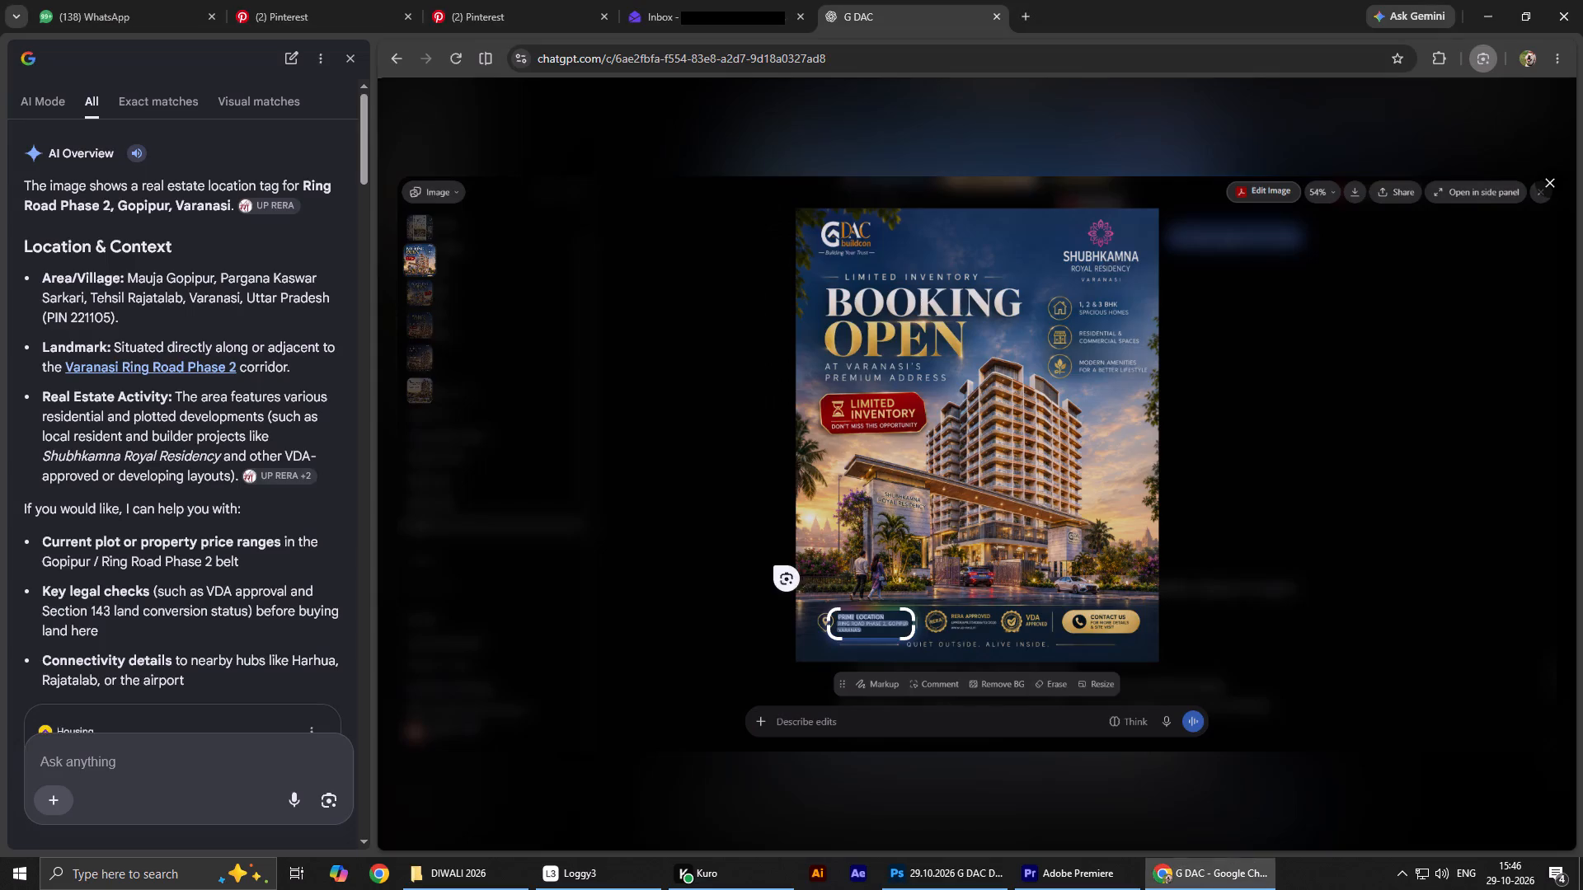
drag(943, 598, 1012, 643)
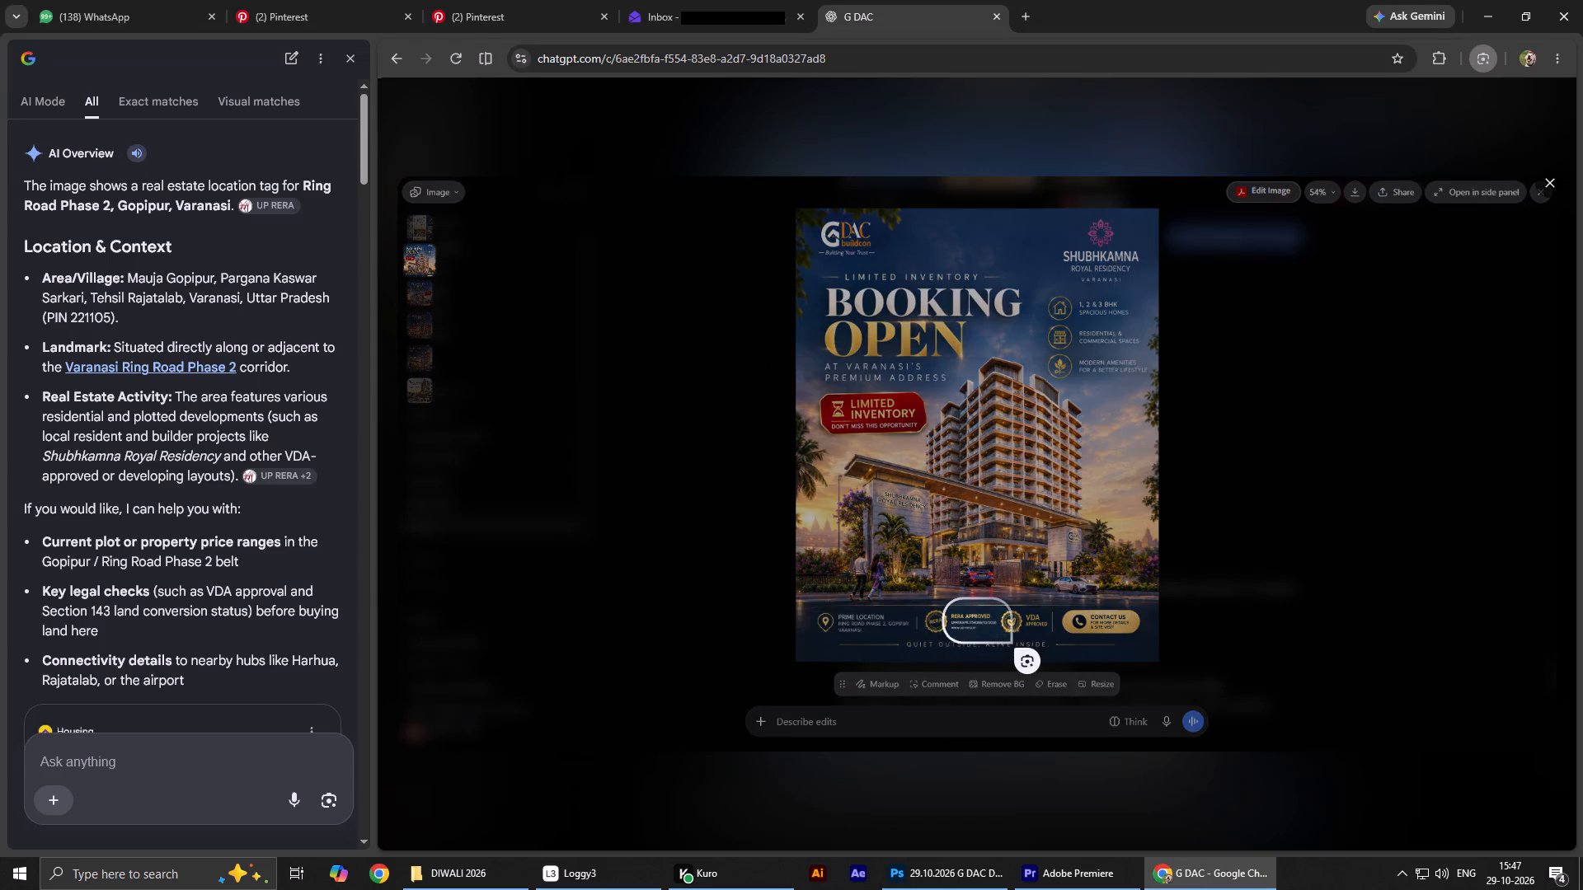
drag(1012, 643, 1008, 637)
drag(1004, 595, 1001, 610)
click(984, 663)
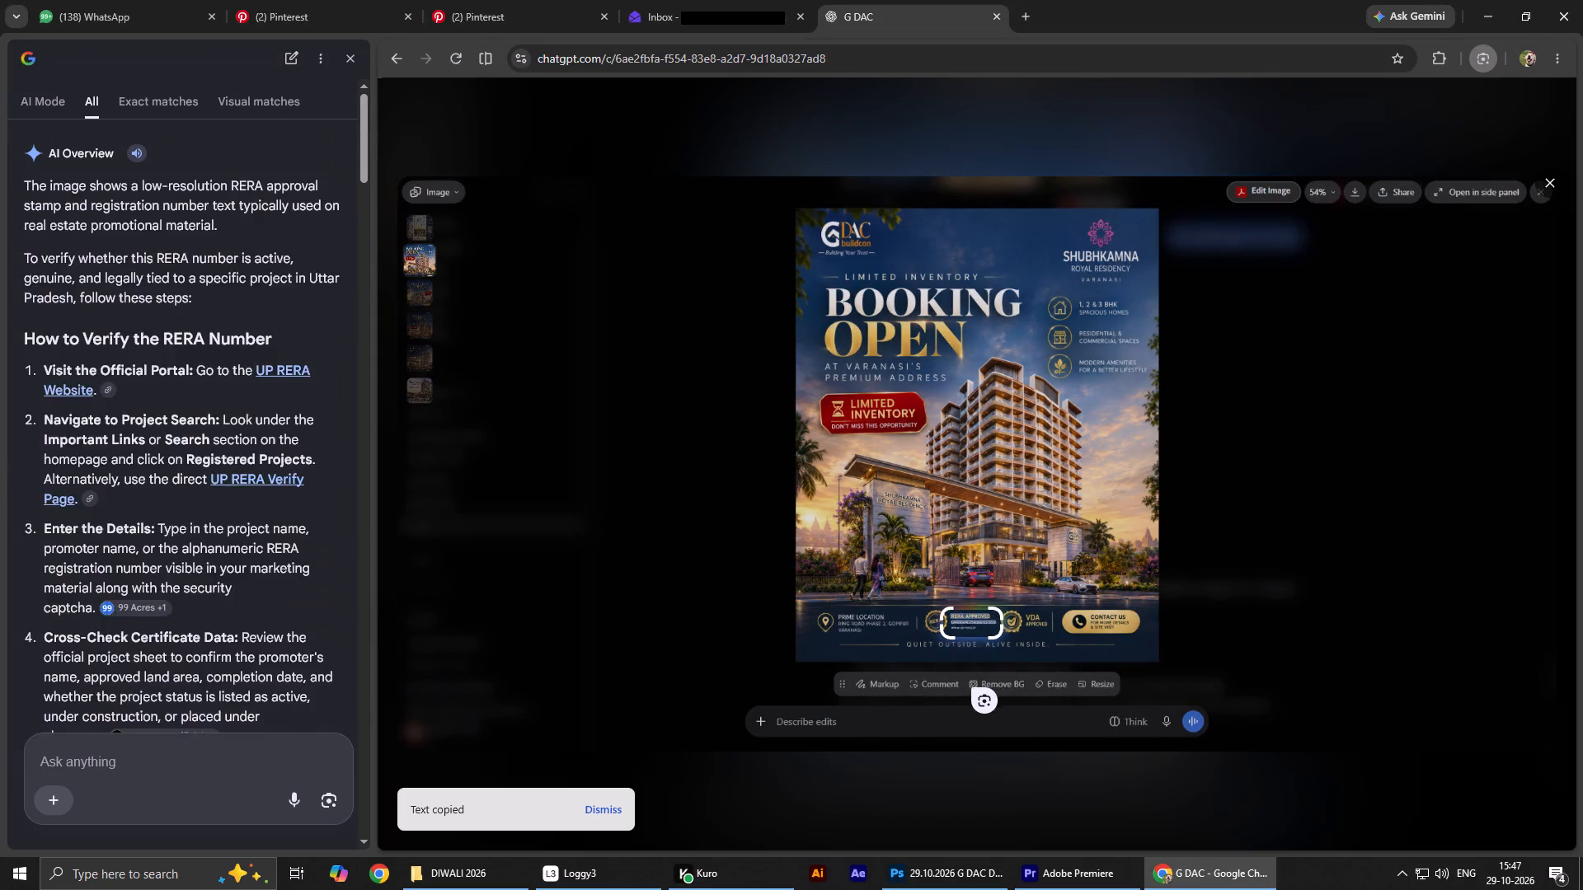
key(Escape)
ctrl+scroll(968, 691, up, 2)
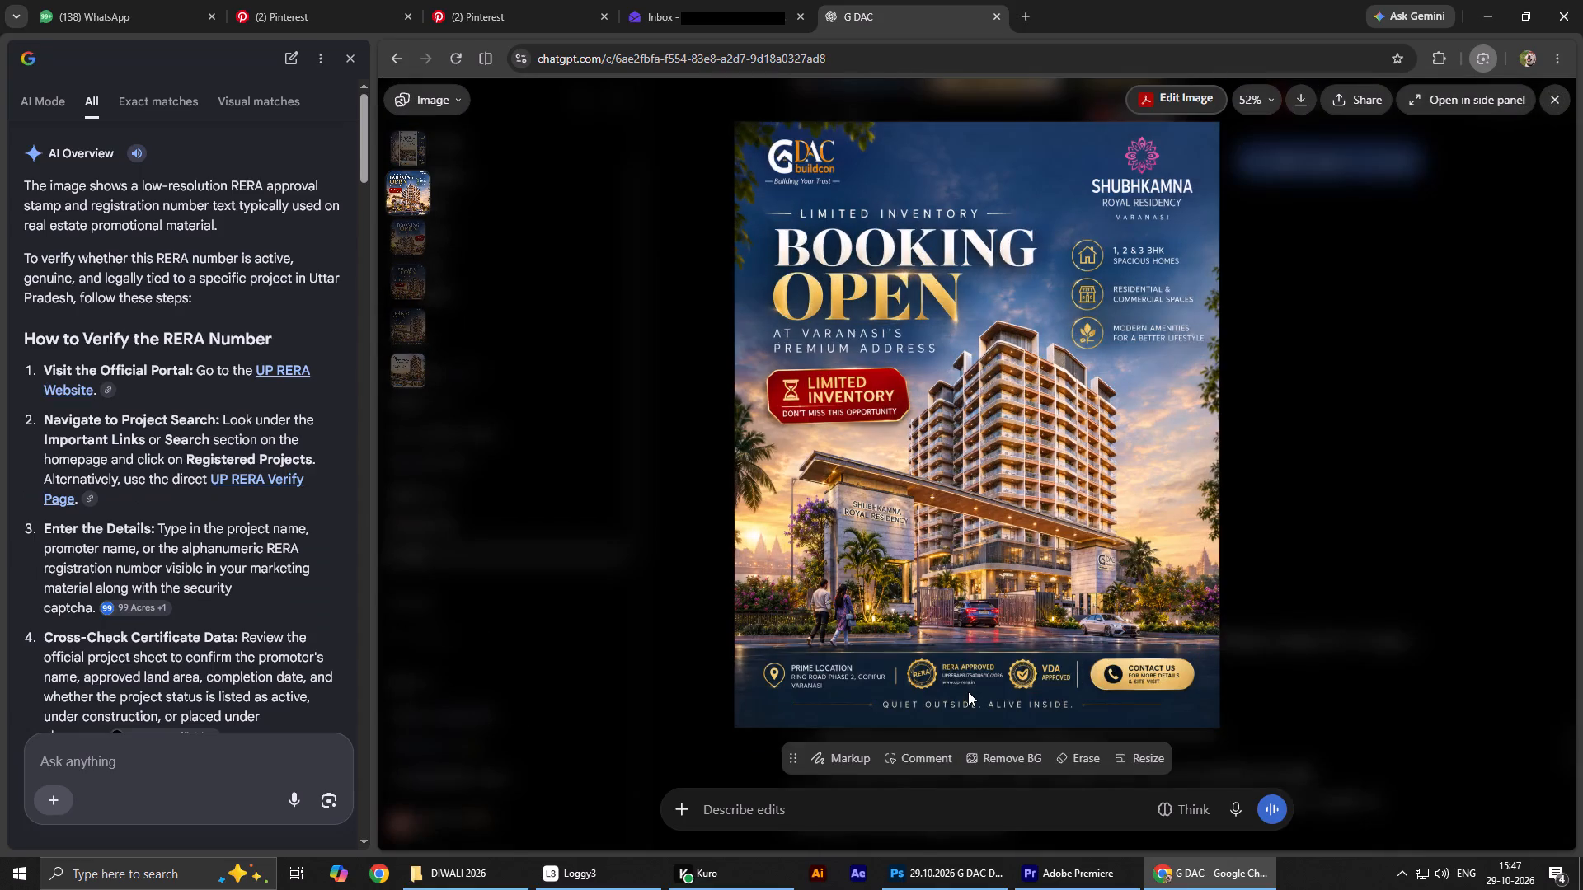
ctrl+scroll(968, 691, up, 1)
ctrl+scroll(968, 691, down, 1)
key(alt+Tab)
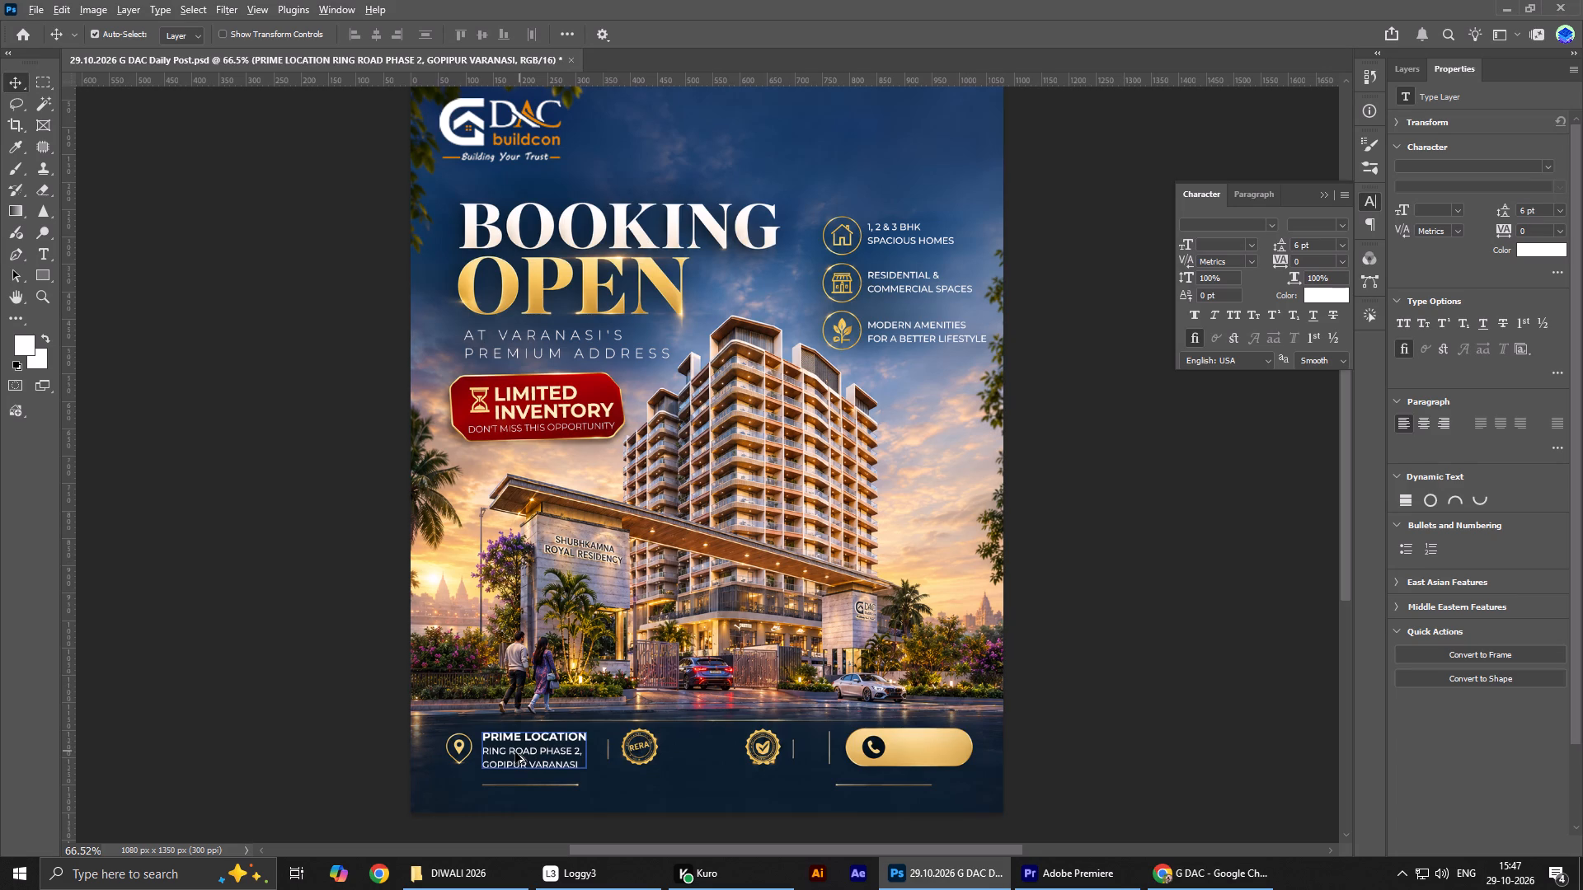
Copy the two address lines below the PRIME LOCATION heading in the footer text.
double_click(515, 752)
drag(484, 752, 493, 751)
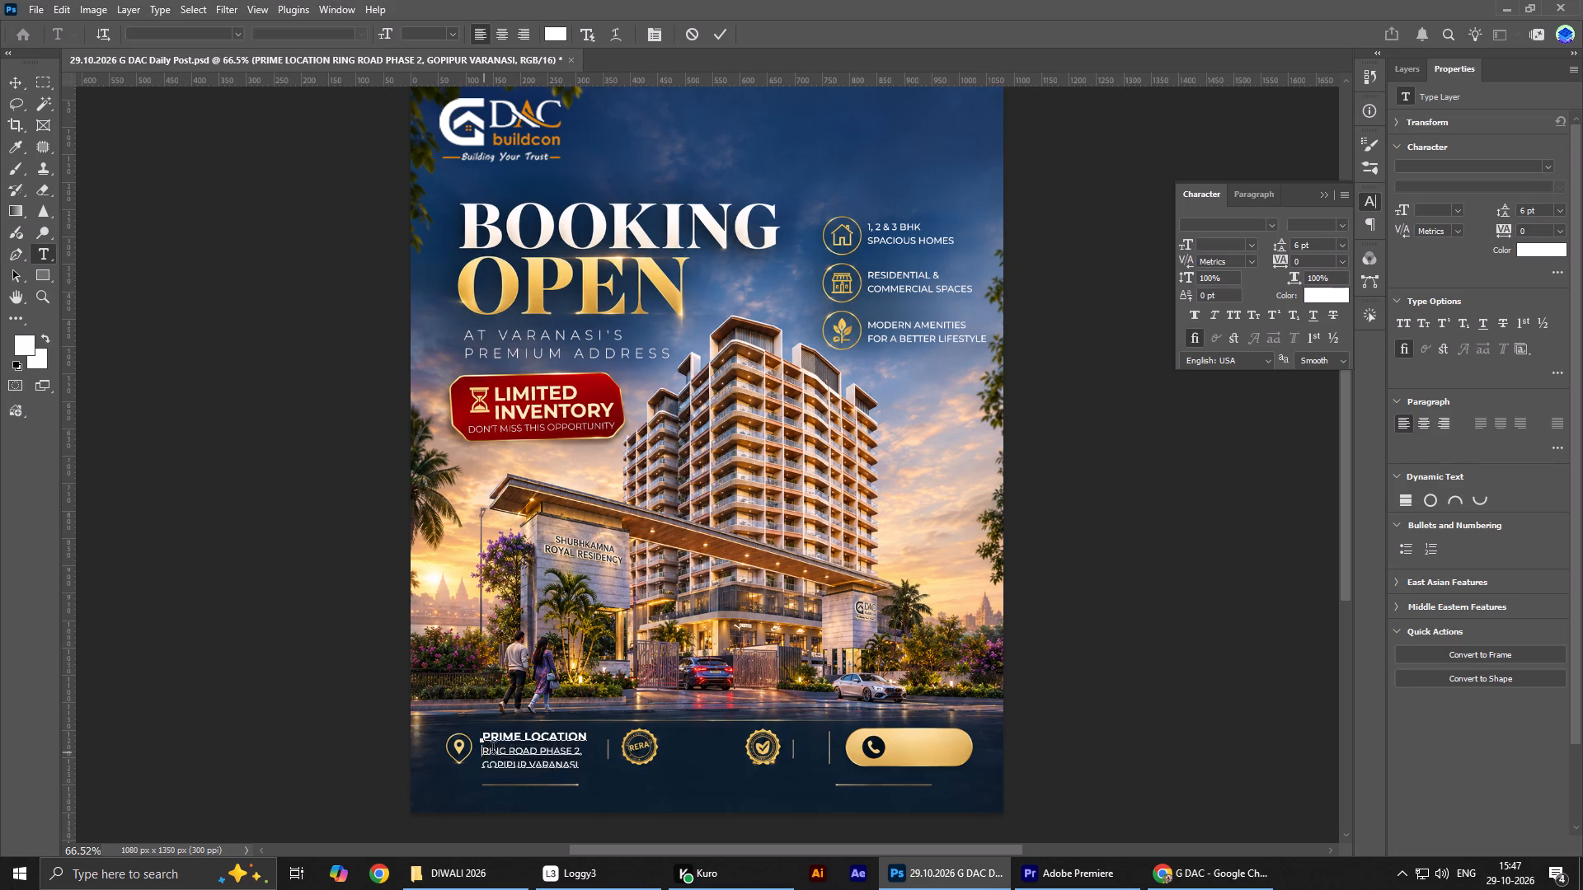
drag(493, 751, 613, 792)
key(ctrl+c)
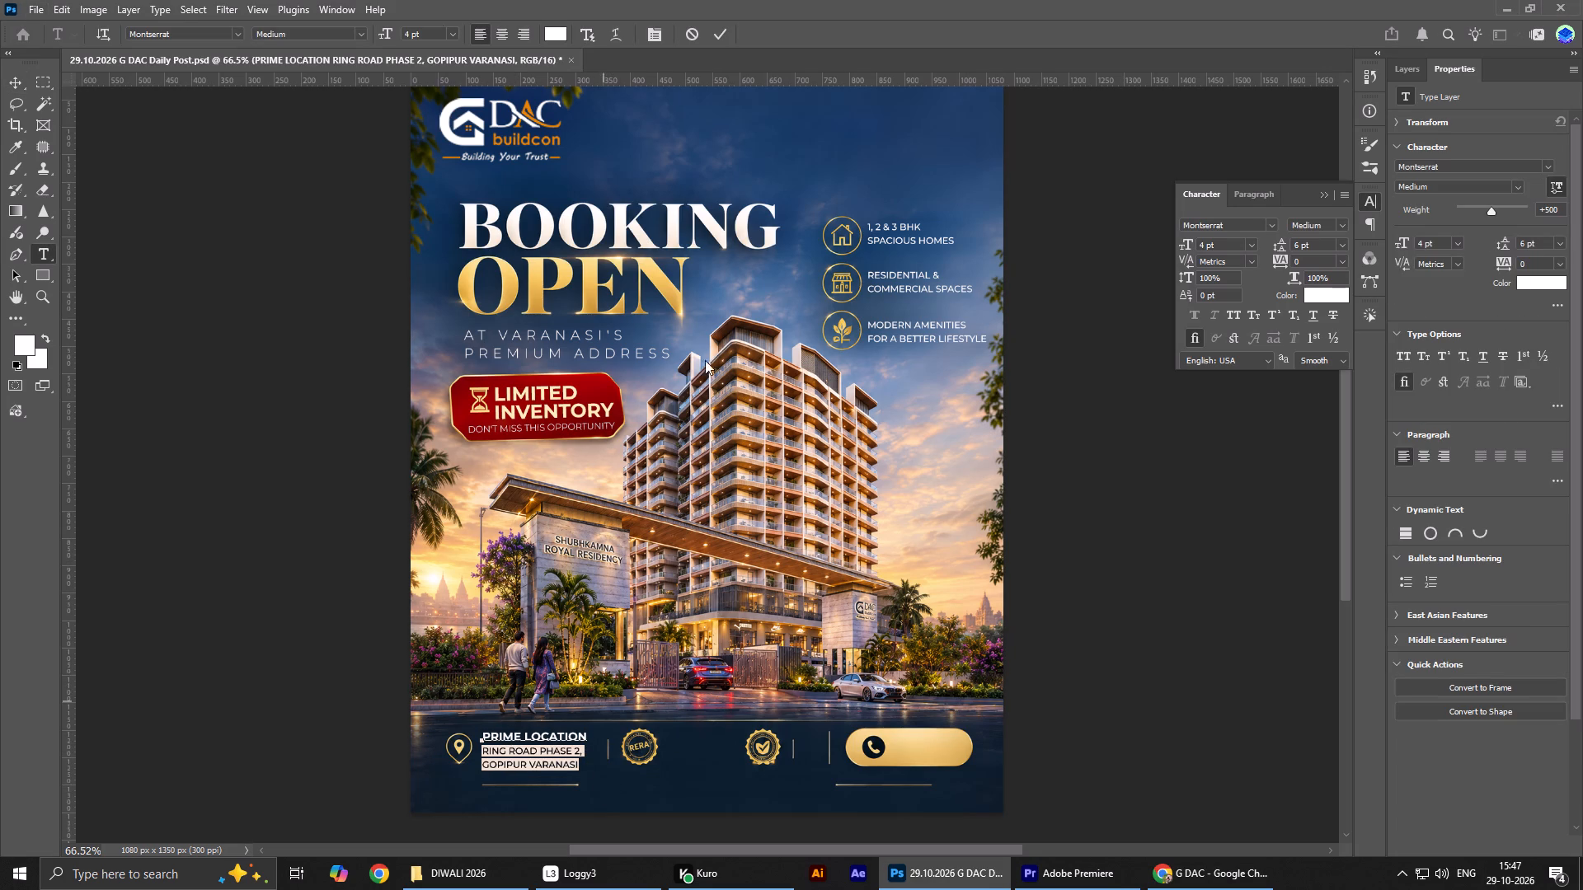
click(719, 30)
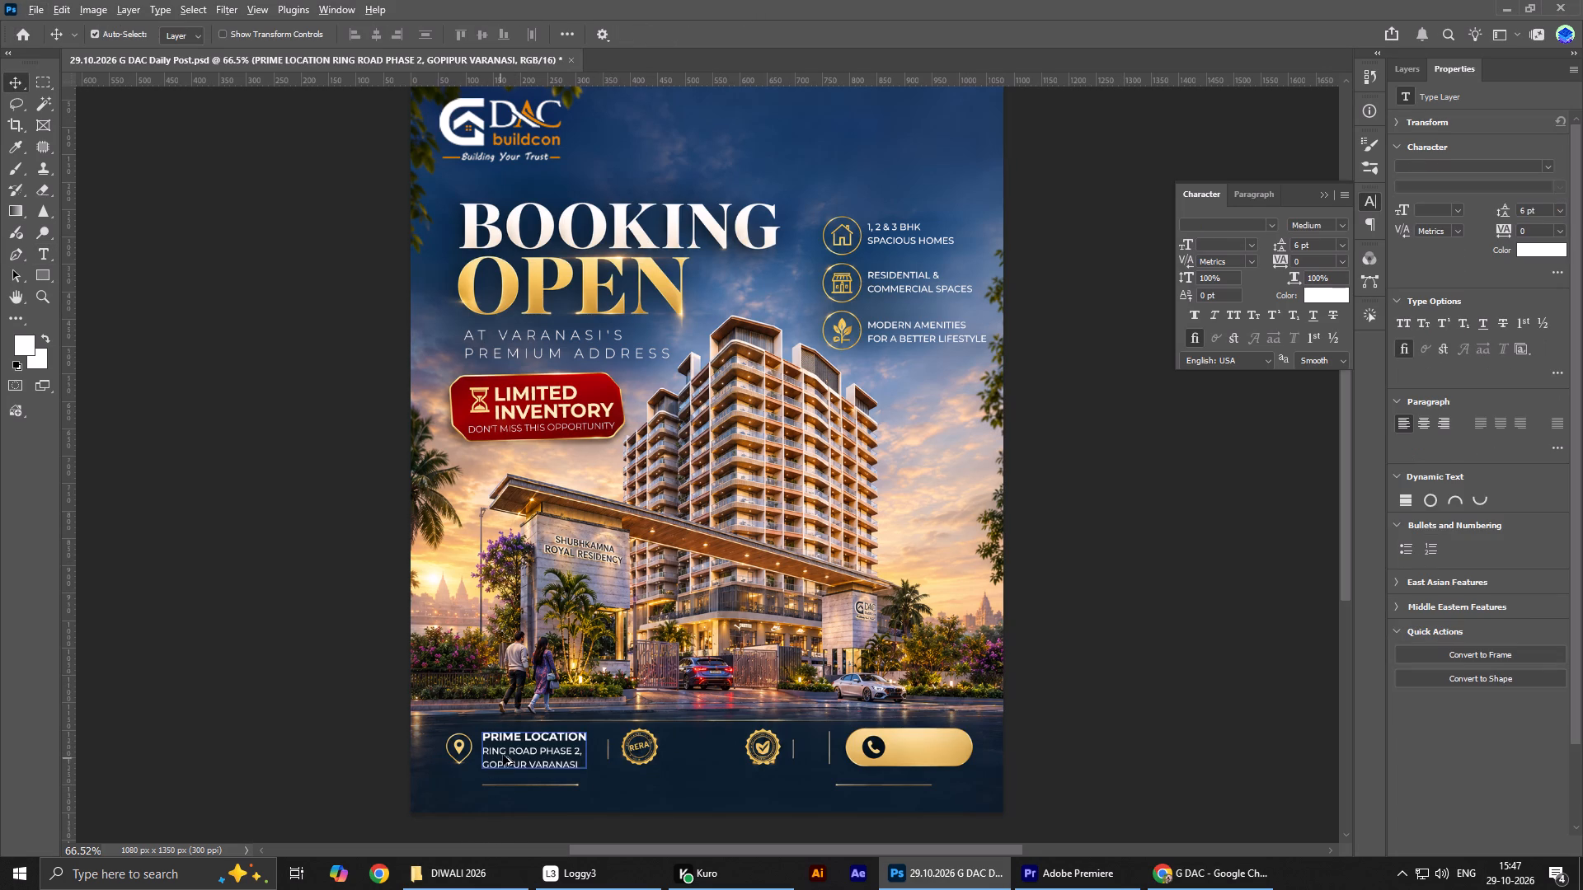
Duplicate the PRIME LOCATION text block horizontally to the space beside the RERA badge.
alt+drag(503, 755, 655, 751)
key(ctrl+z)
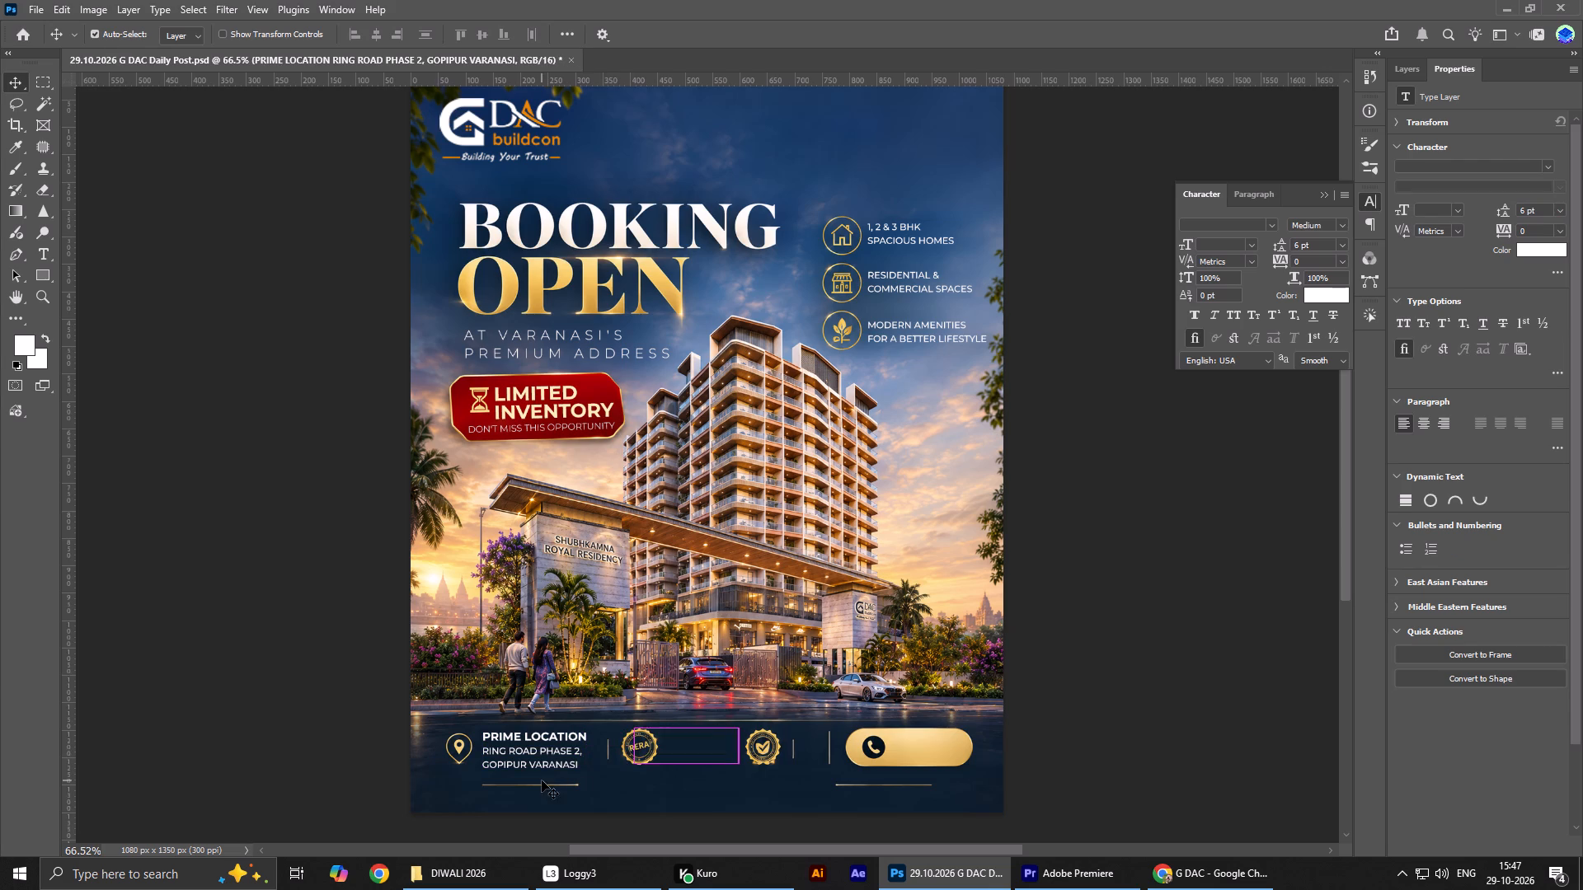
alt+drag(519, 757, 699, 752)
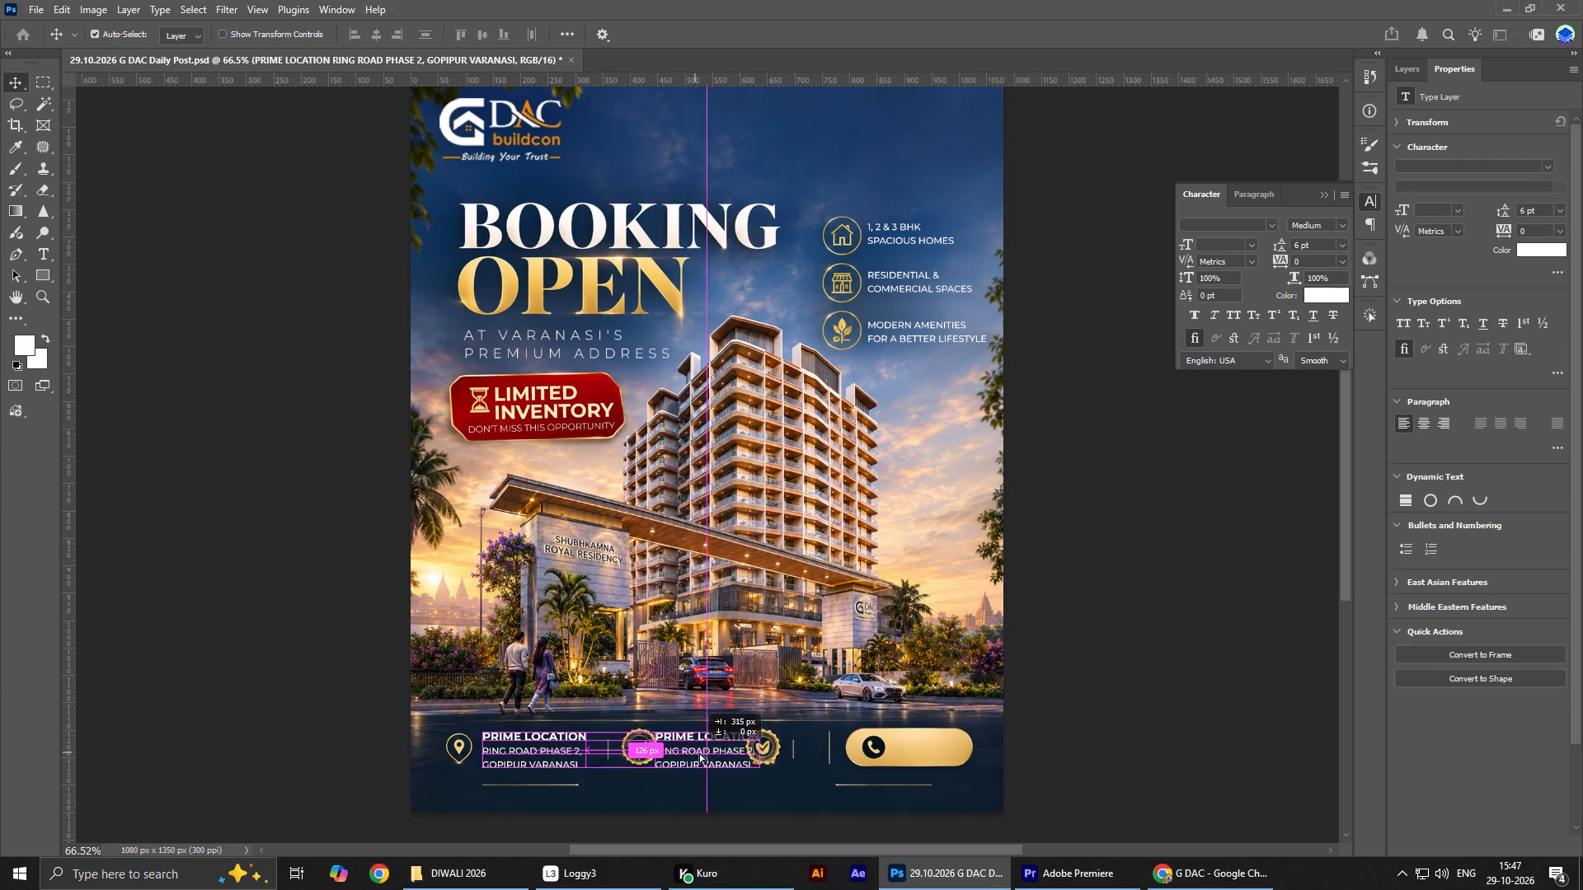
alt+drag(699, 752, 707, 756)
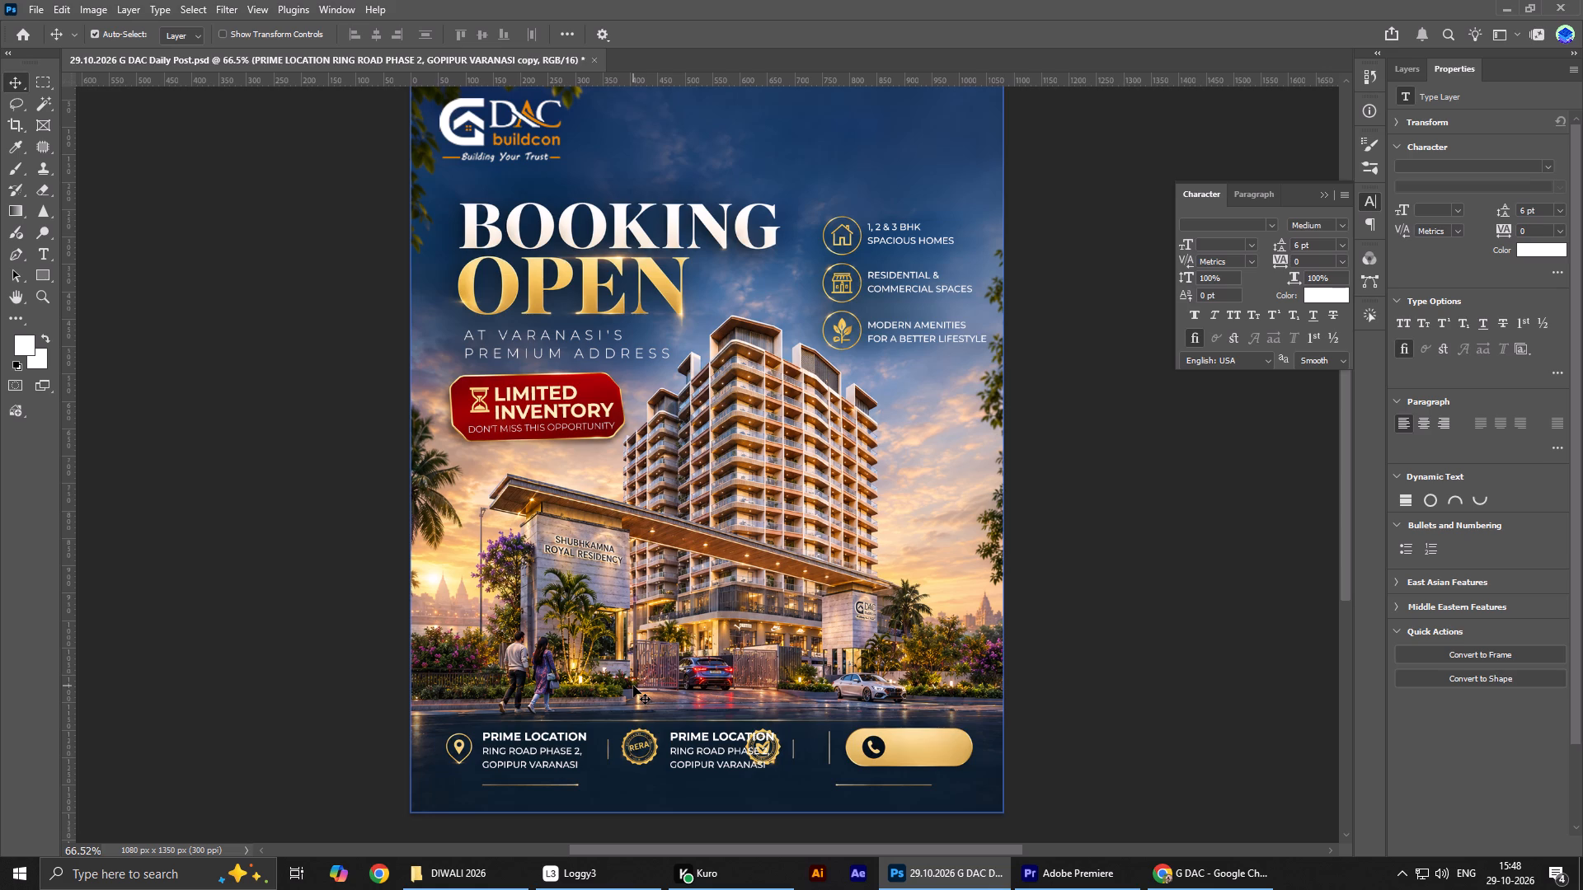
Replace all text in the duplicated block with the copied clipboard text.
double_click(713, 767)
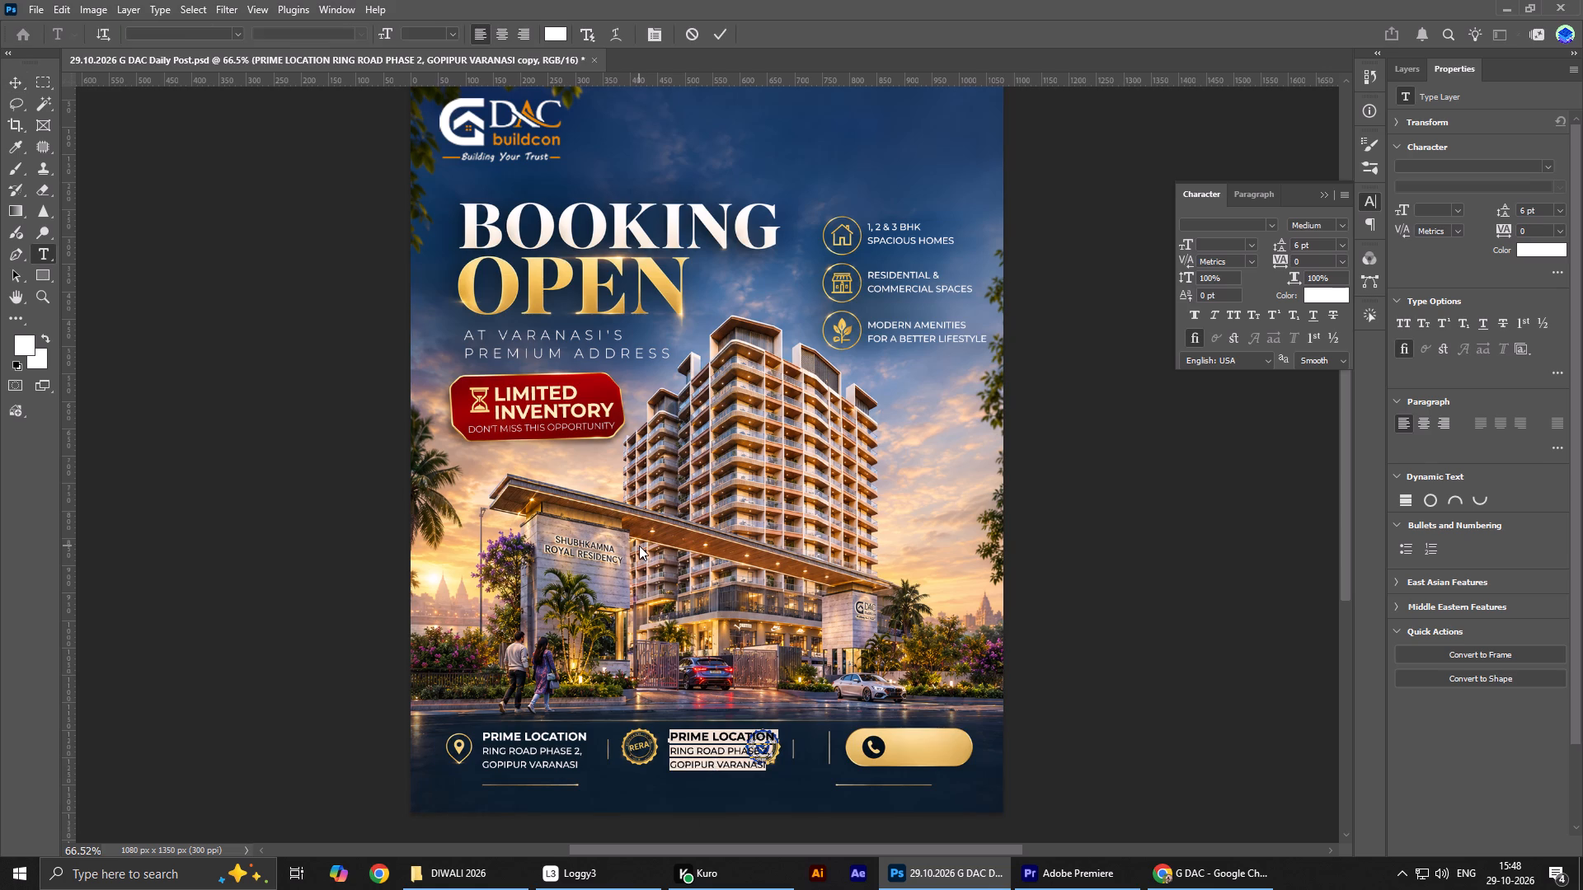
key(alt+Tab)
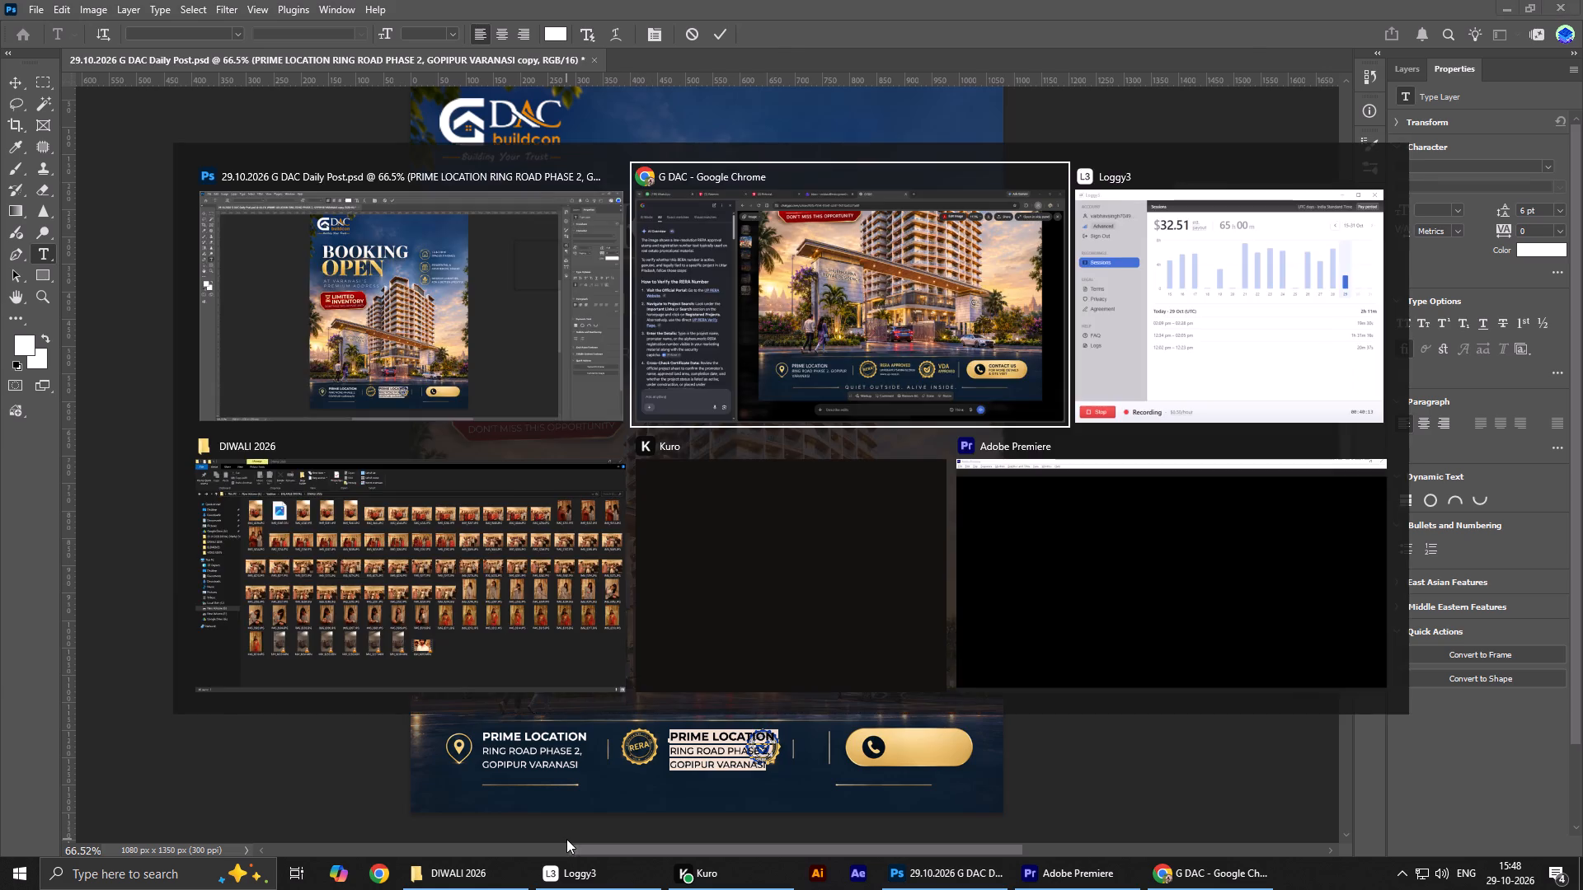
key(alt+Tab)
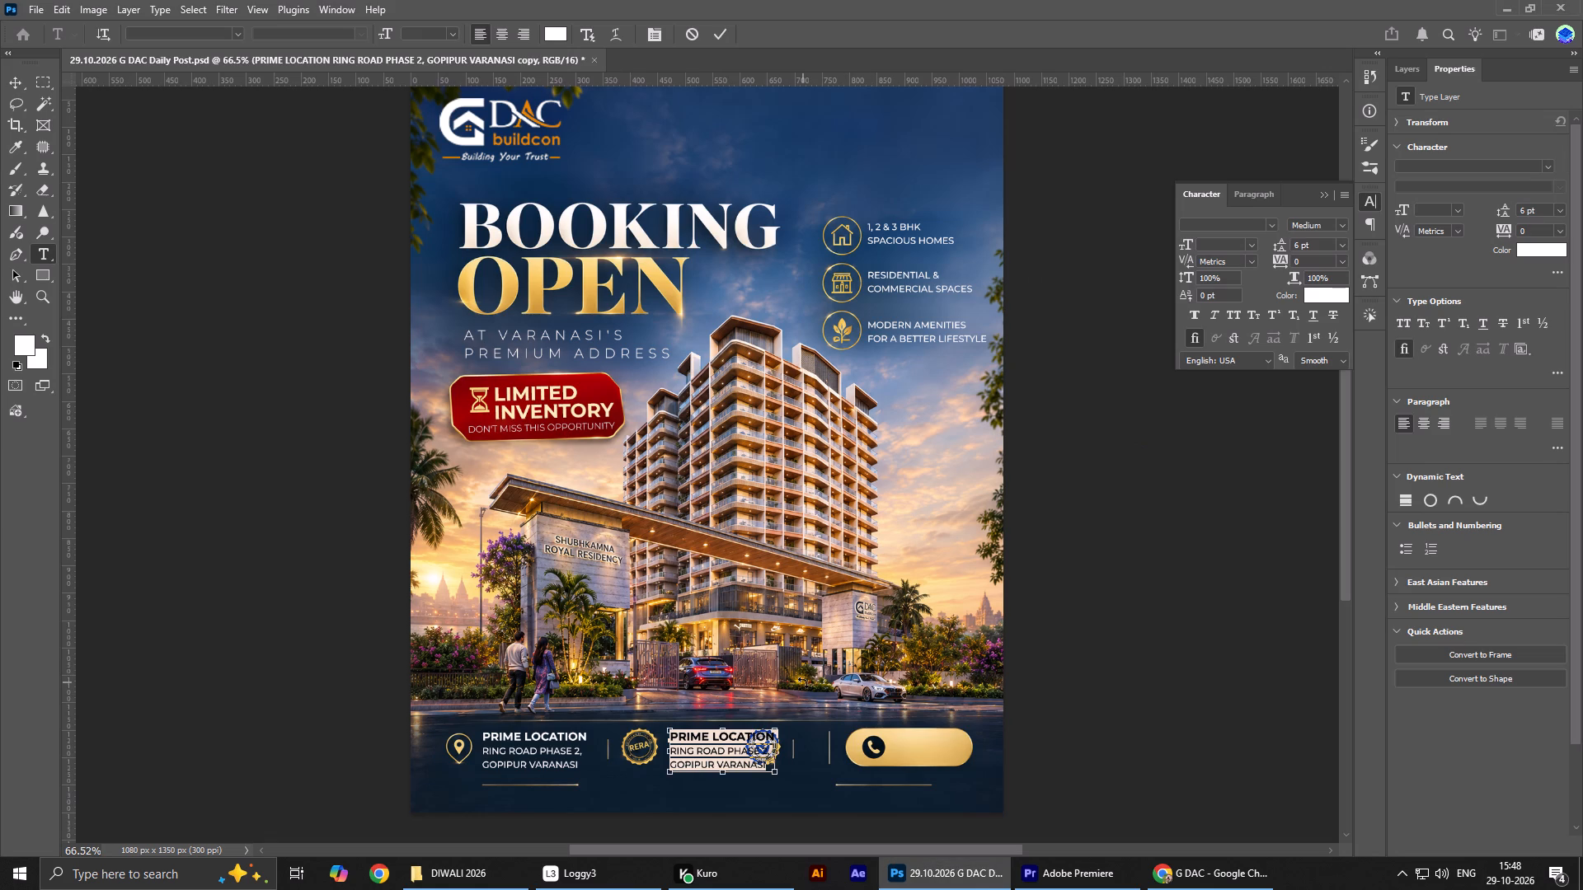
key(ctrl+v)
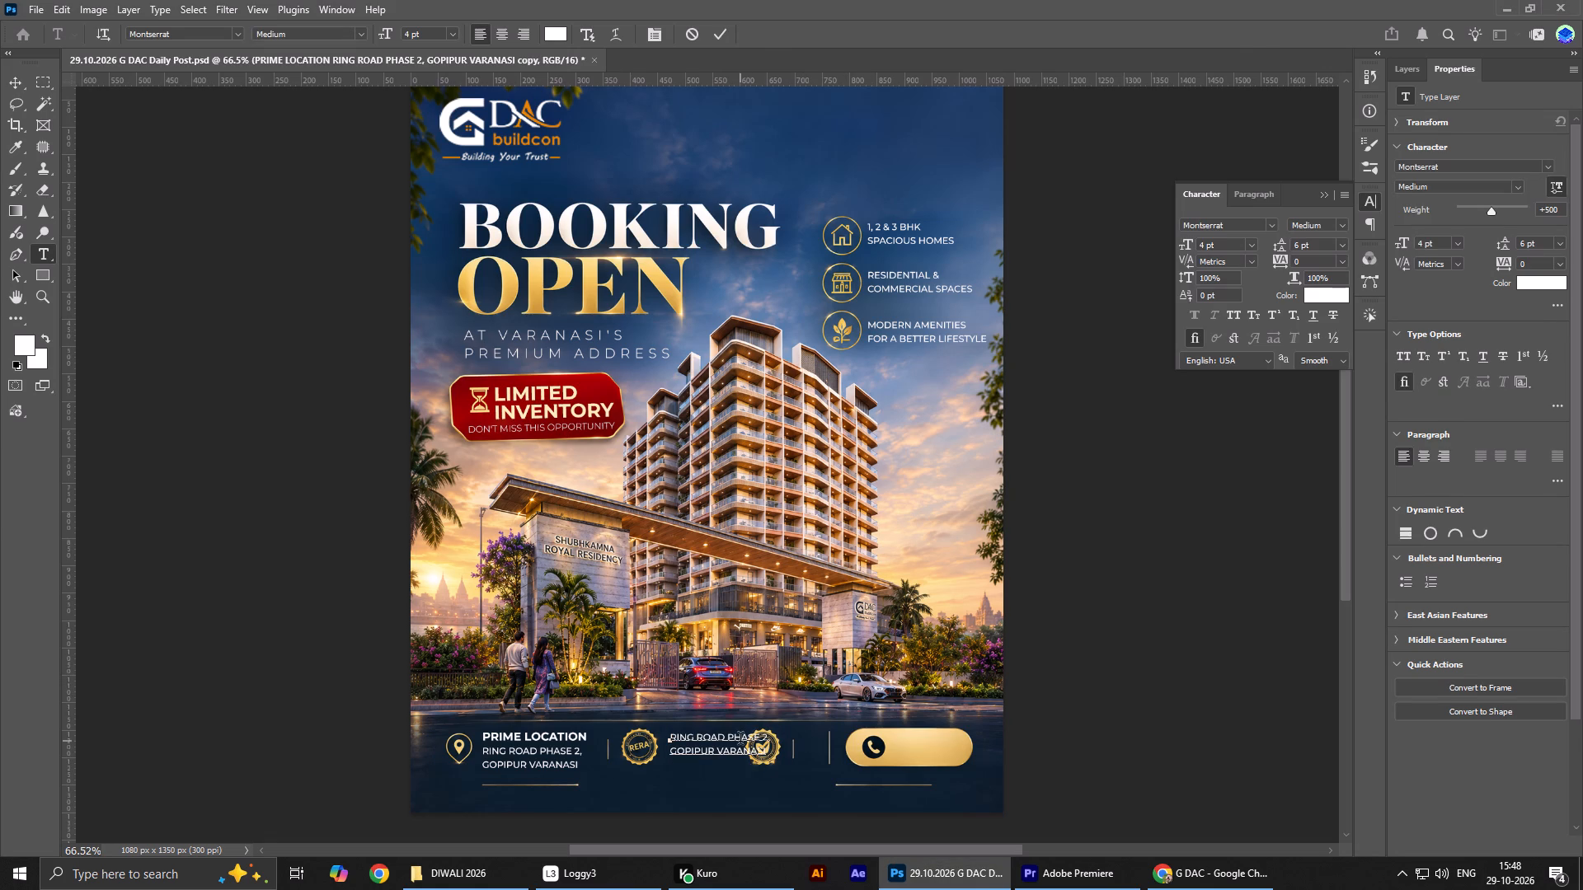
key(alt+Tab)
click(900, 672)
right_click(900, 672)
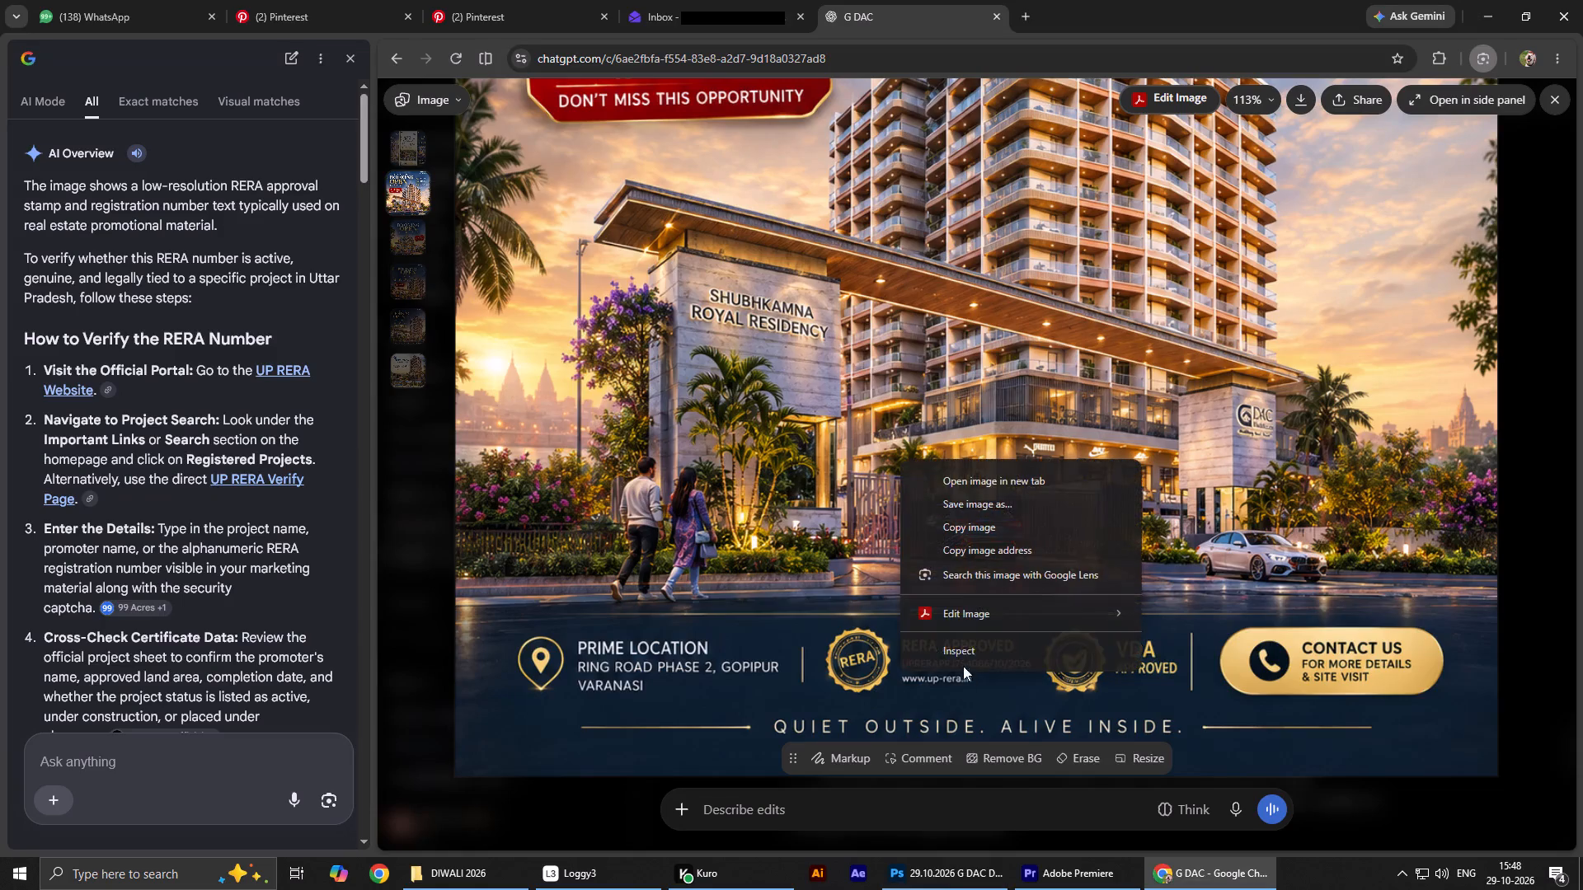
click(997, 574)
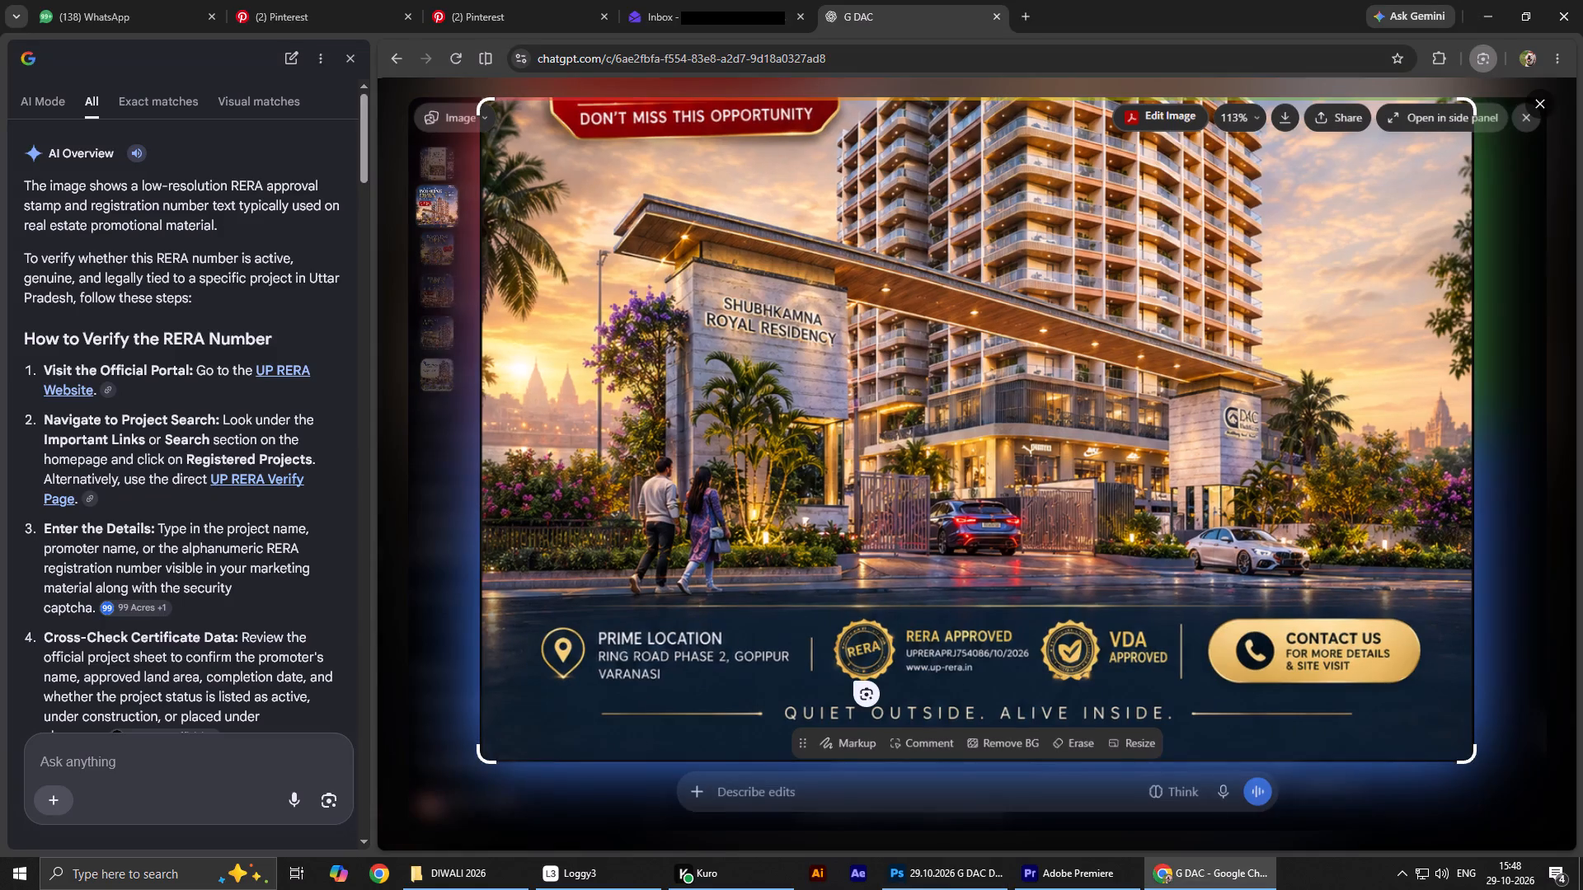
drag(903, 644, 1049, 683)
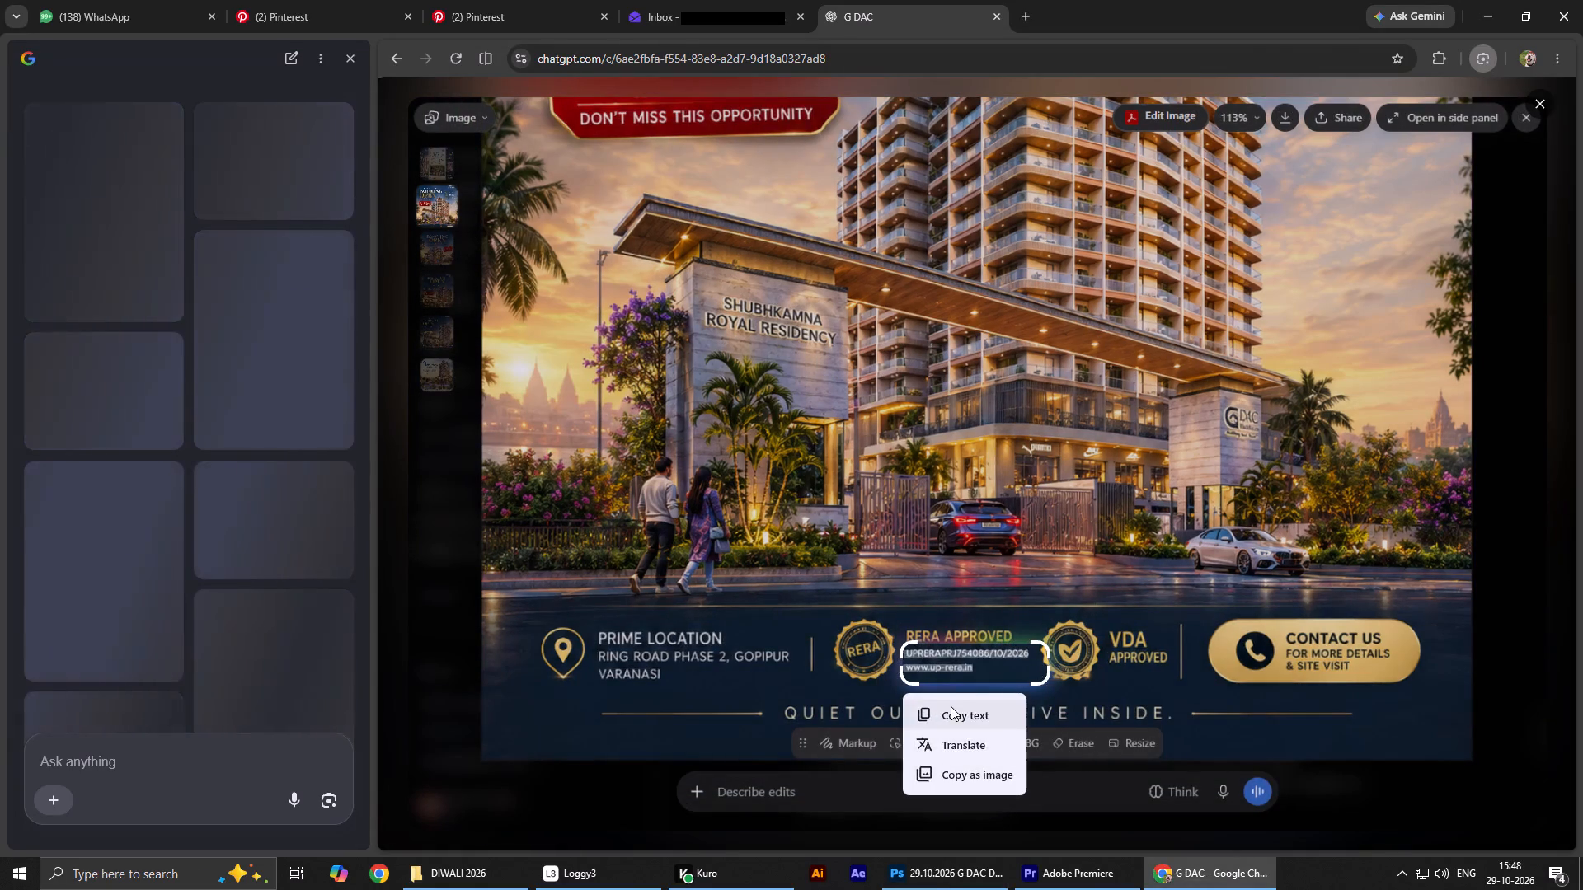
click(944, 714)
key(alt+Tab)
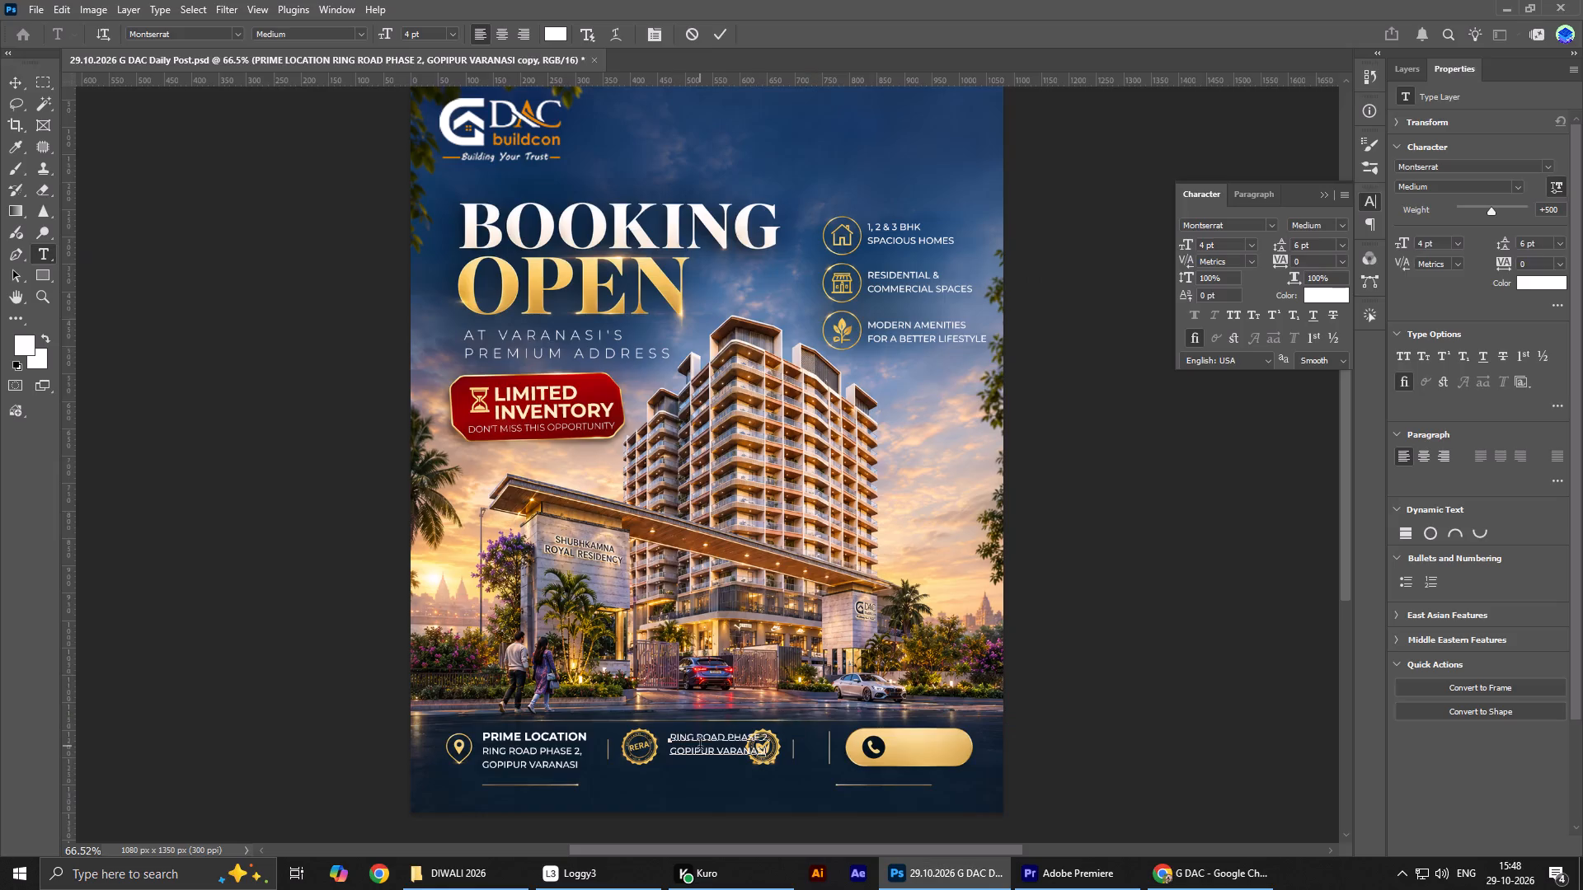
Replace the duplicated block's text with the copied RERA registration number and website lines.
click(700, 746)
key(ctrl+a)
key(ctrl+v)
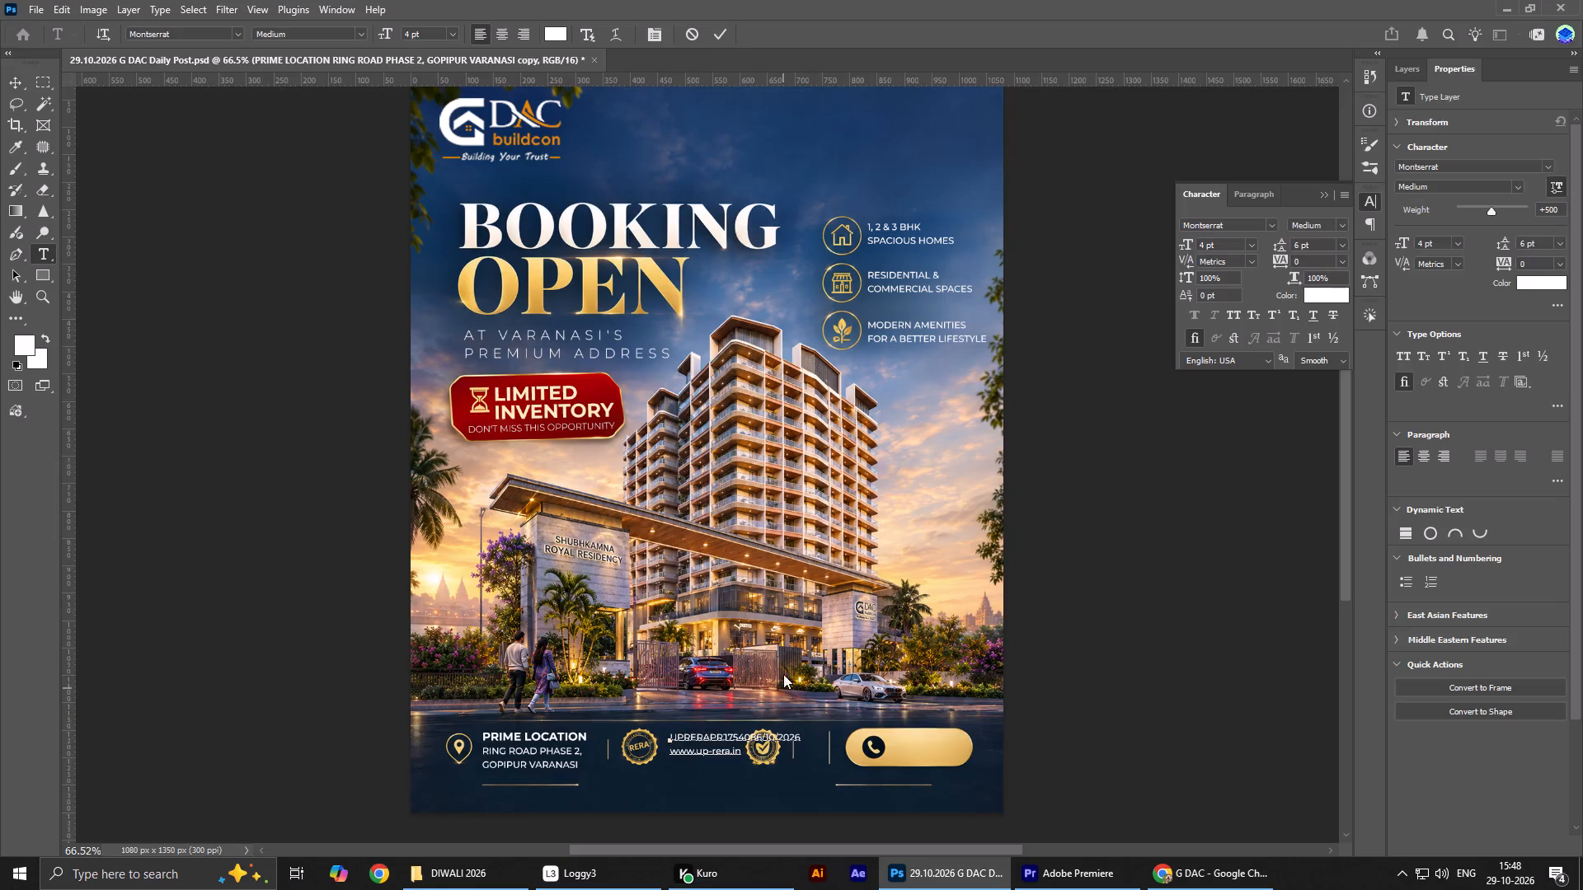
click(715, 26)
Scale the RERA number and website text to about 57% and place it between the two round gold badges.
alt+scroll(798, 889, up, 10)
click(681, 748)
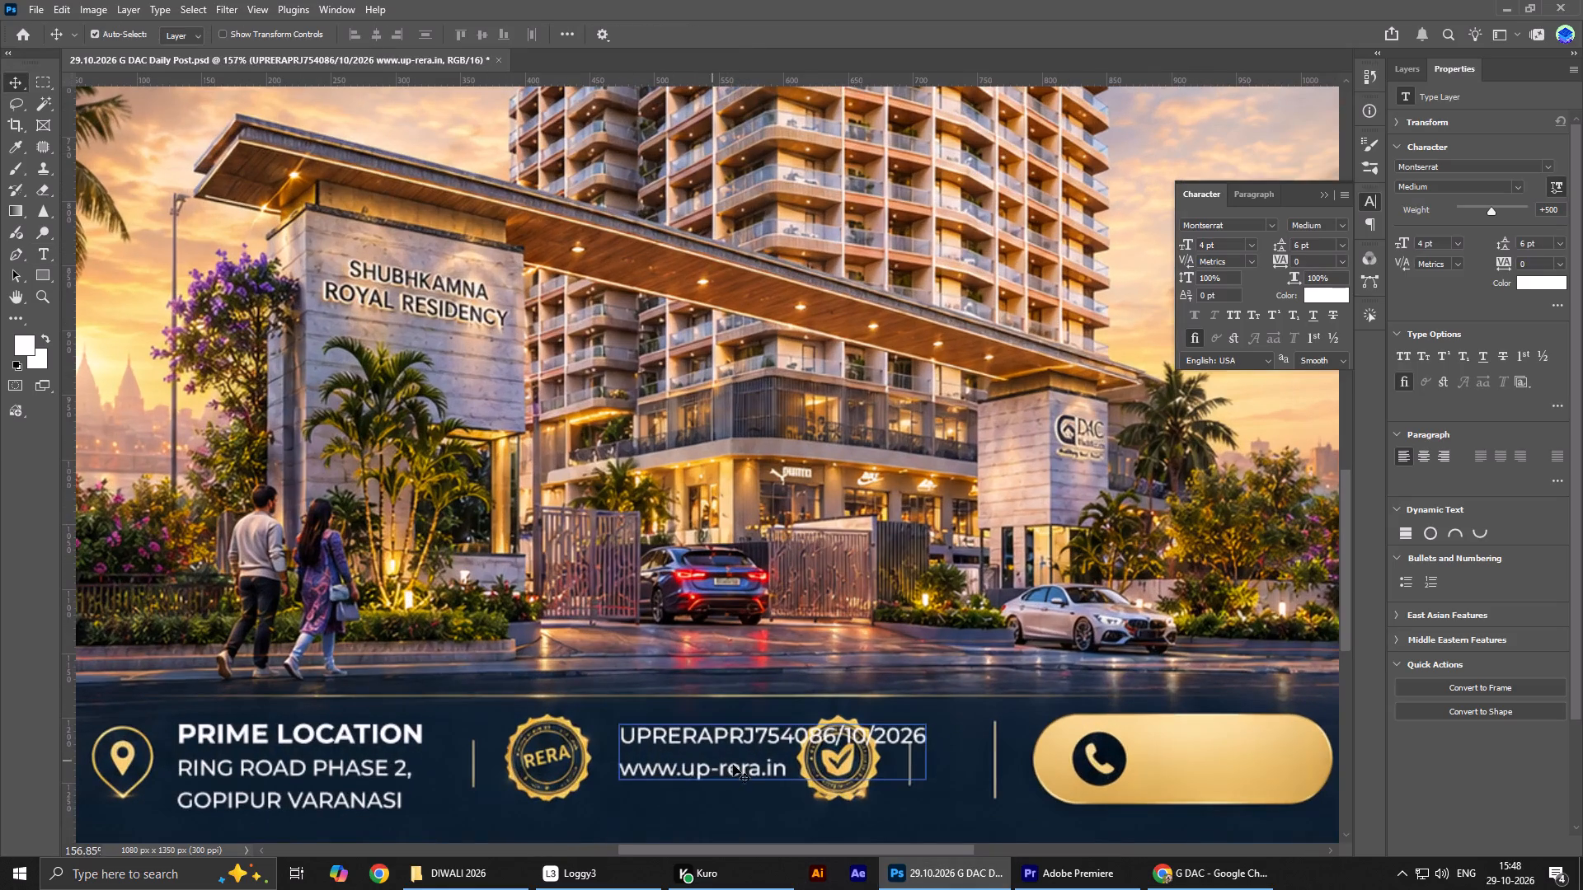
key(ctrl+t)
drag(934, 757, 802, 758)
drag(655, 756, 643, 776)
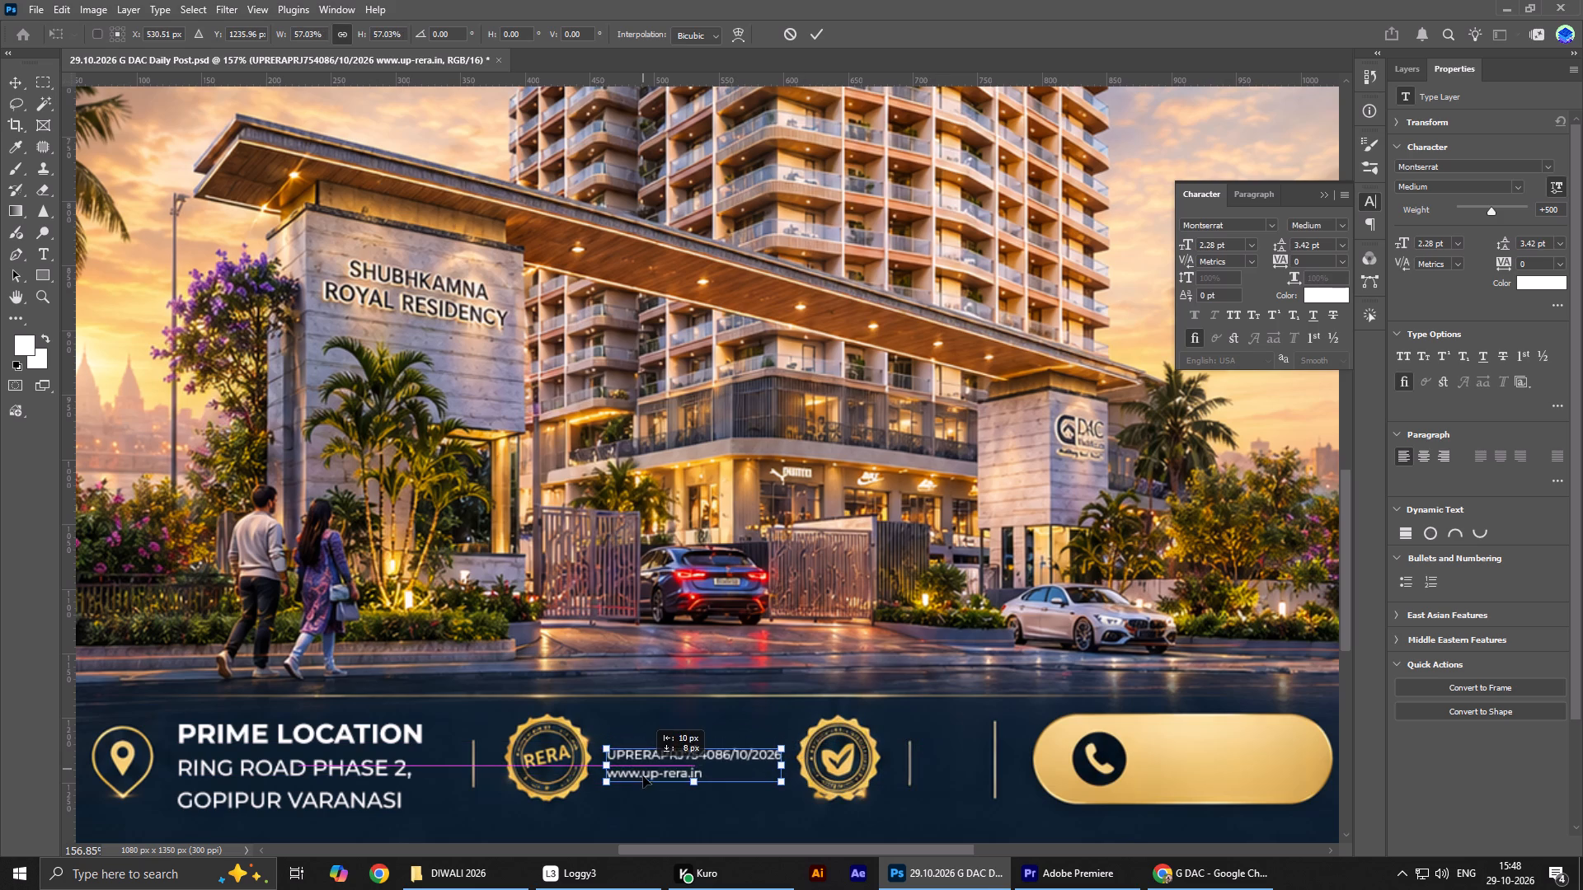
drag(643, 776, 642, 778)
double_click(648, 775)
Add the heading line "RERA APPROVED" above the registration number.
double_click(620, 766)
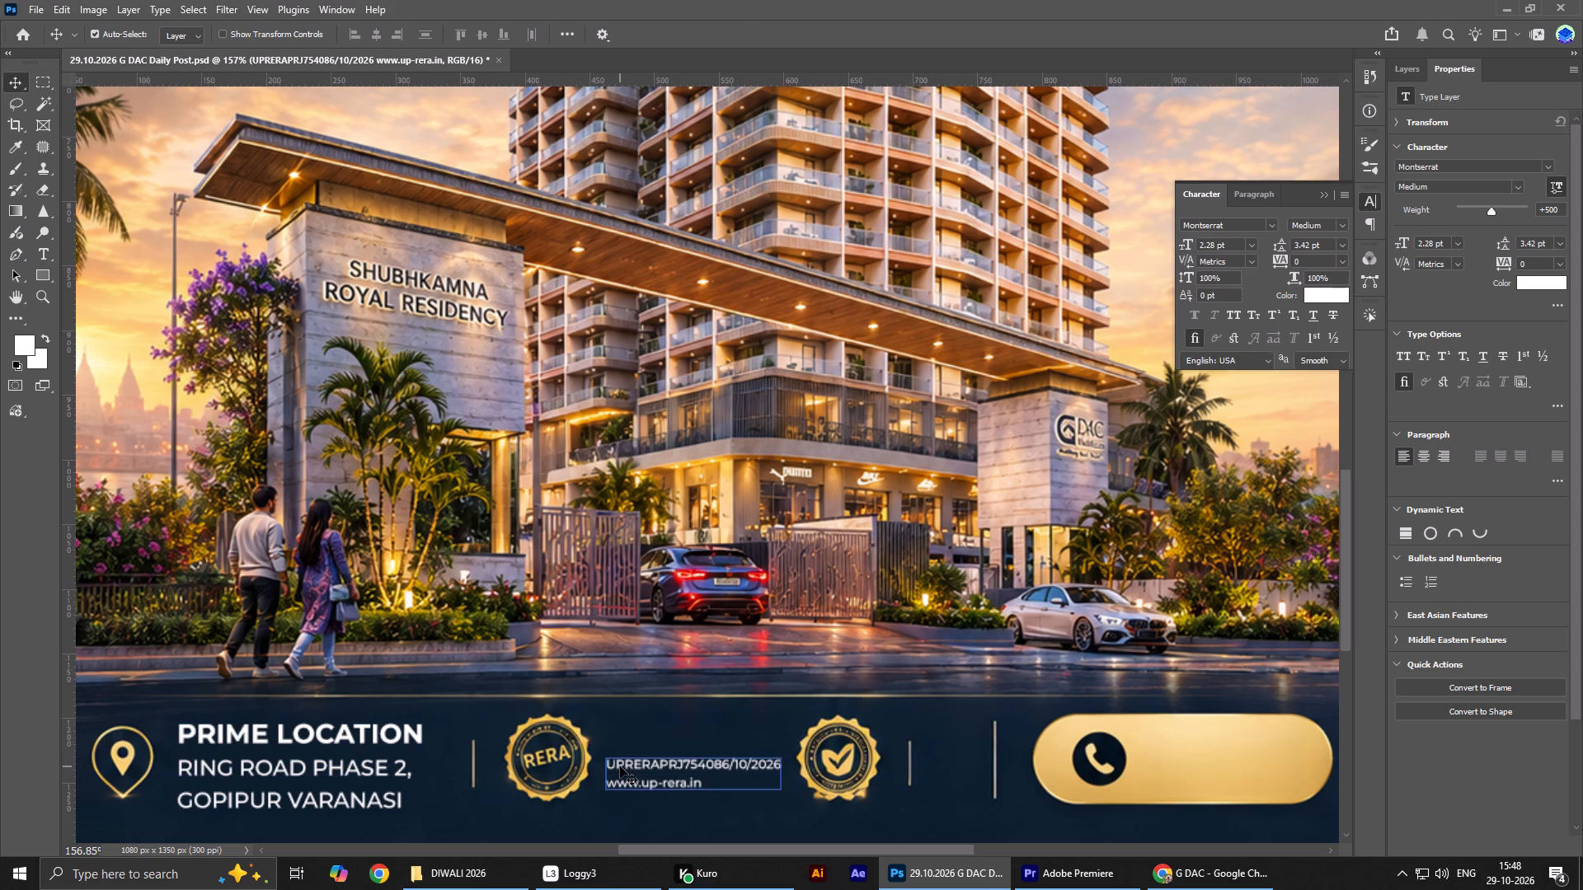
click(606, 766)
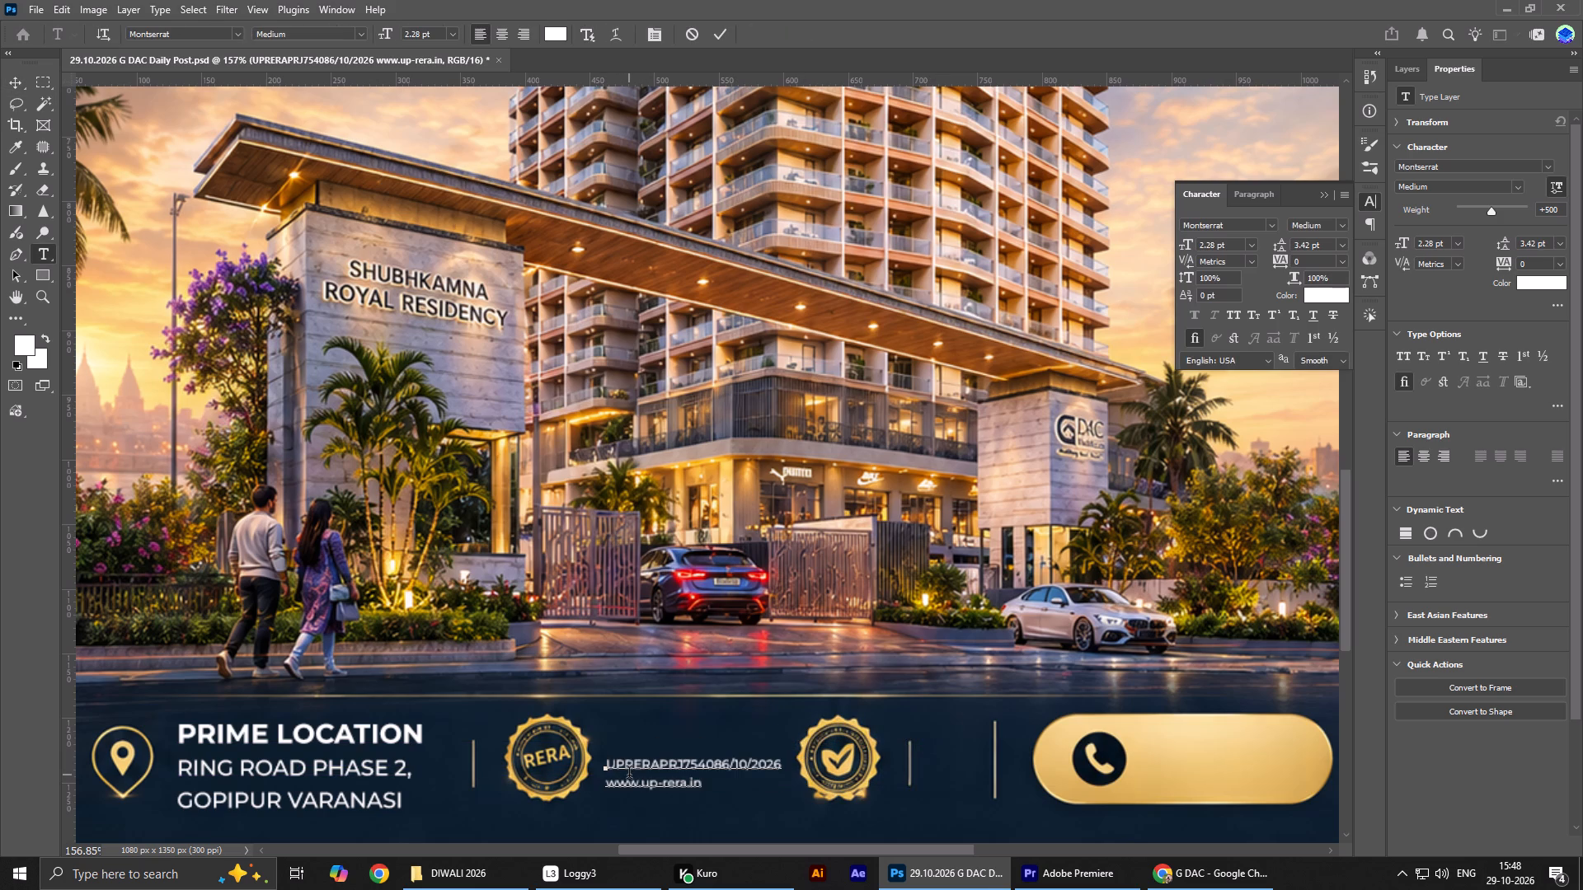
key(Return)
key(Up)
text(RERA)
key(space)
key(alt+Tab)
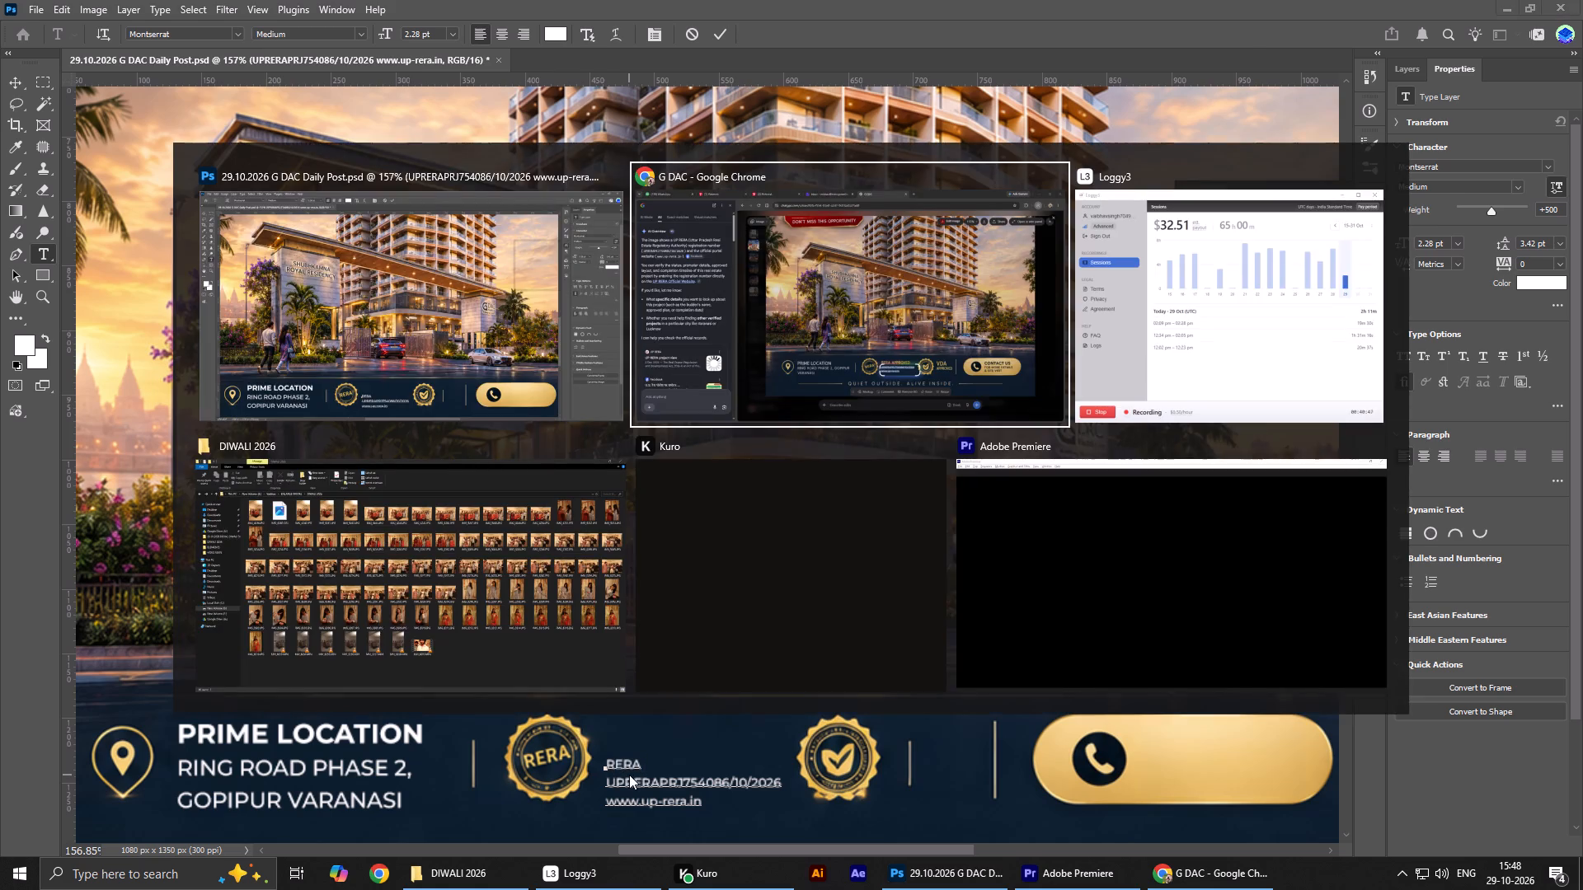
key(alt+Tab)
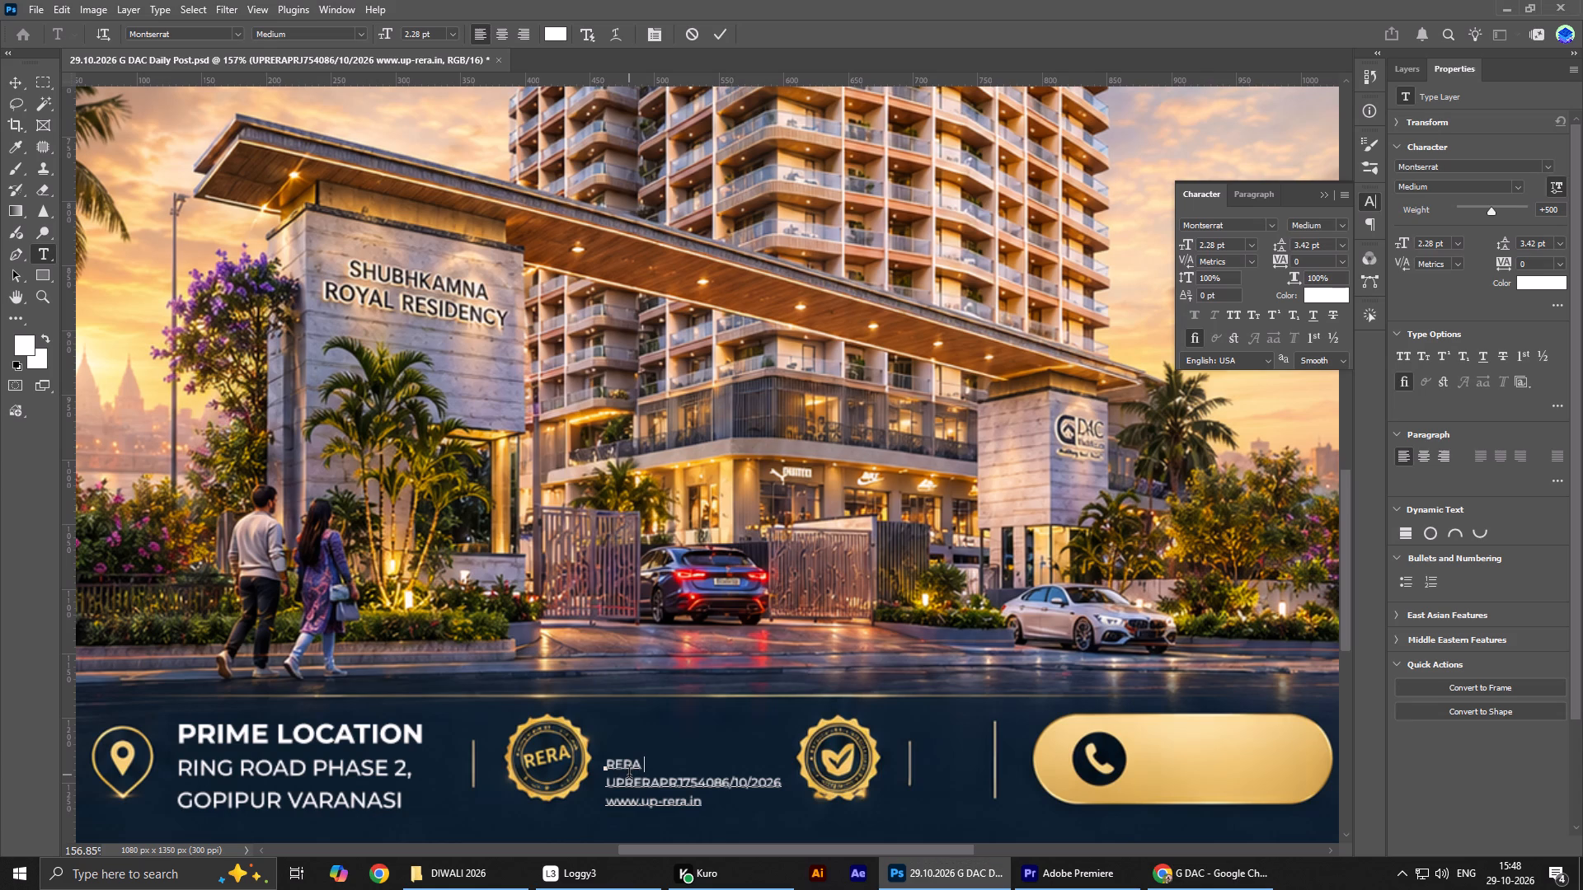
text(APPROVED)
Set the RERA APPROVED heading to Montserrat Bold at 4 pt.
key(shift+Left)
key(shift+Left)
key(shift+Left)
key(shift+Left)
key(shift+Left)
key(shift+Left)
key(shift+Left)
key(shift+Left)
key(shift+Left)
key(shift+Left)
key(shift+Left)
key(shift+Left)
key(shift+Left)
key(shift+Left)
key(shift+Left)
key(shift+Left)
key(shift+Left)
key(shift+Left)
key(shift+Left)
key(shift+Left)
key(shift+Left)
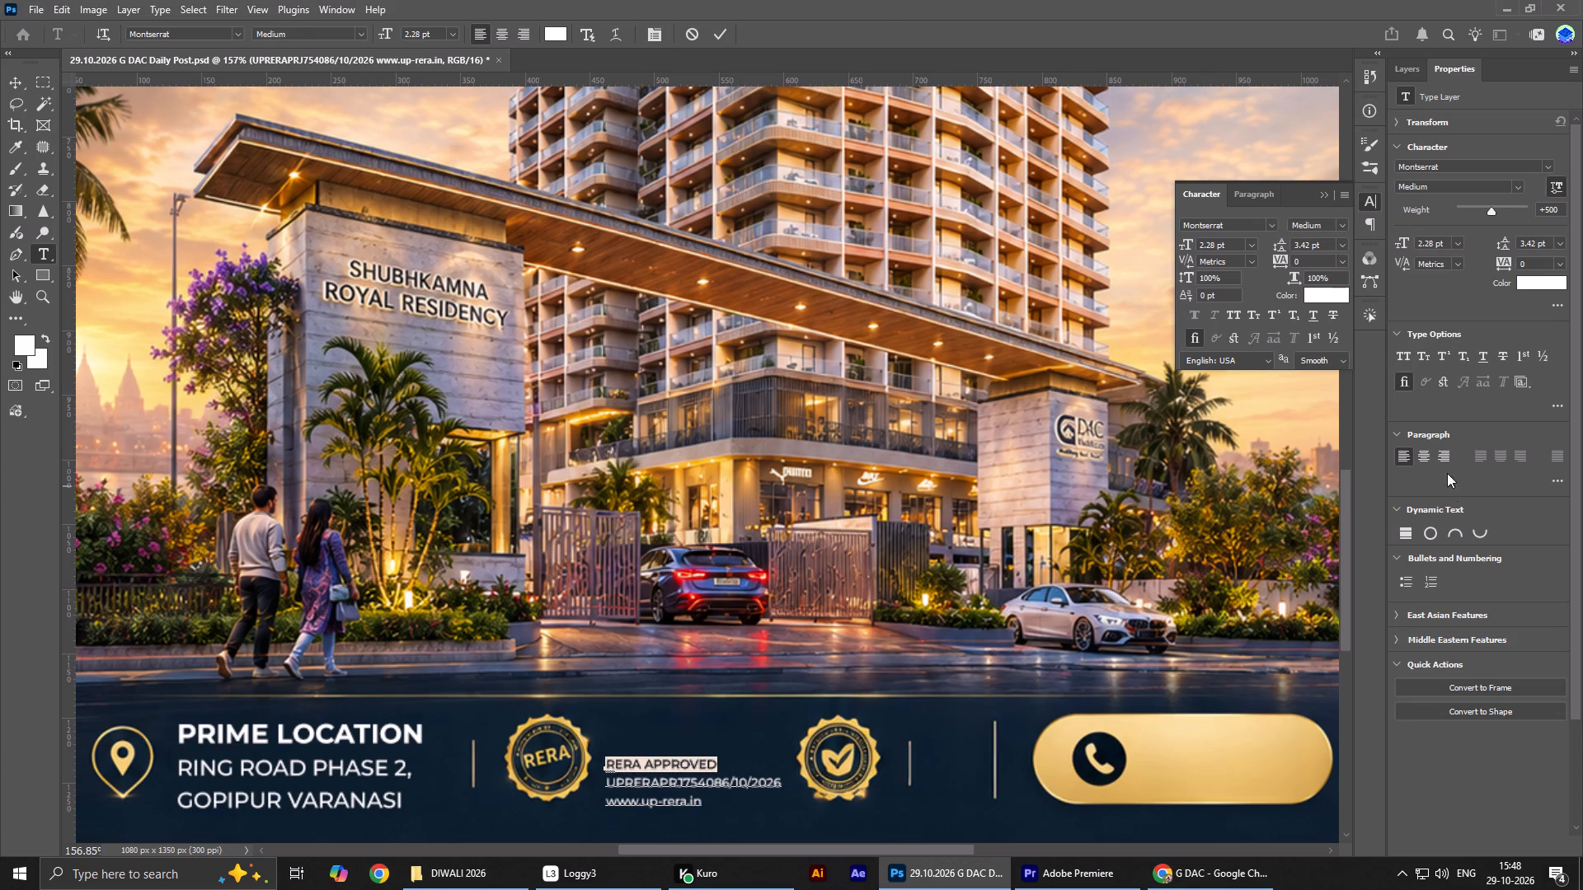
click(1252, 238)
click(1250, 279)
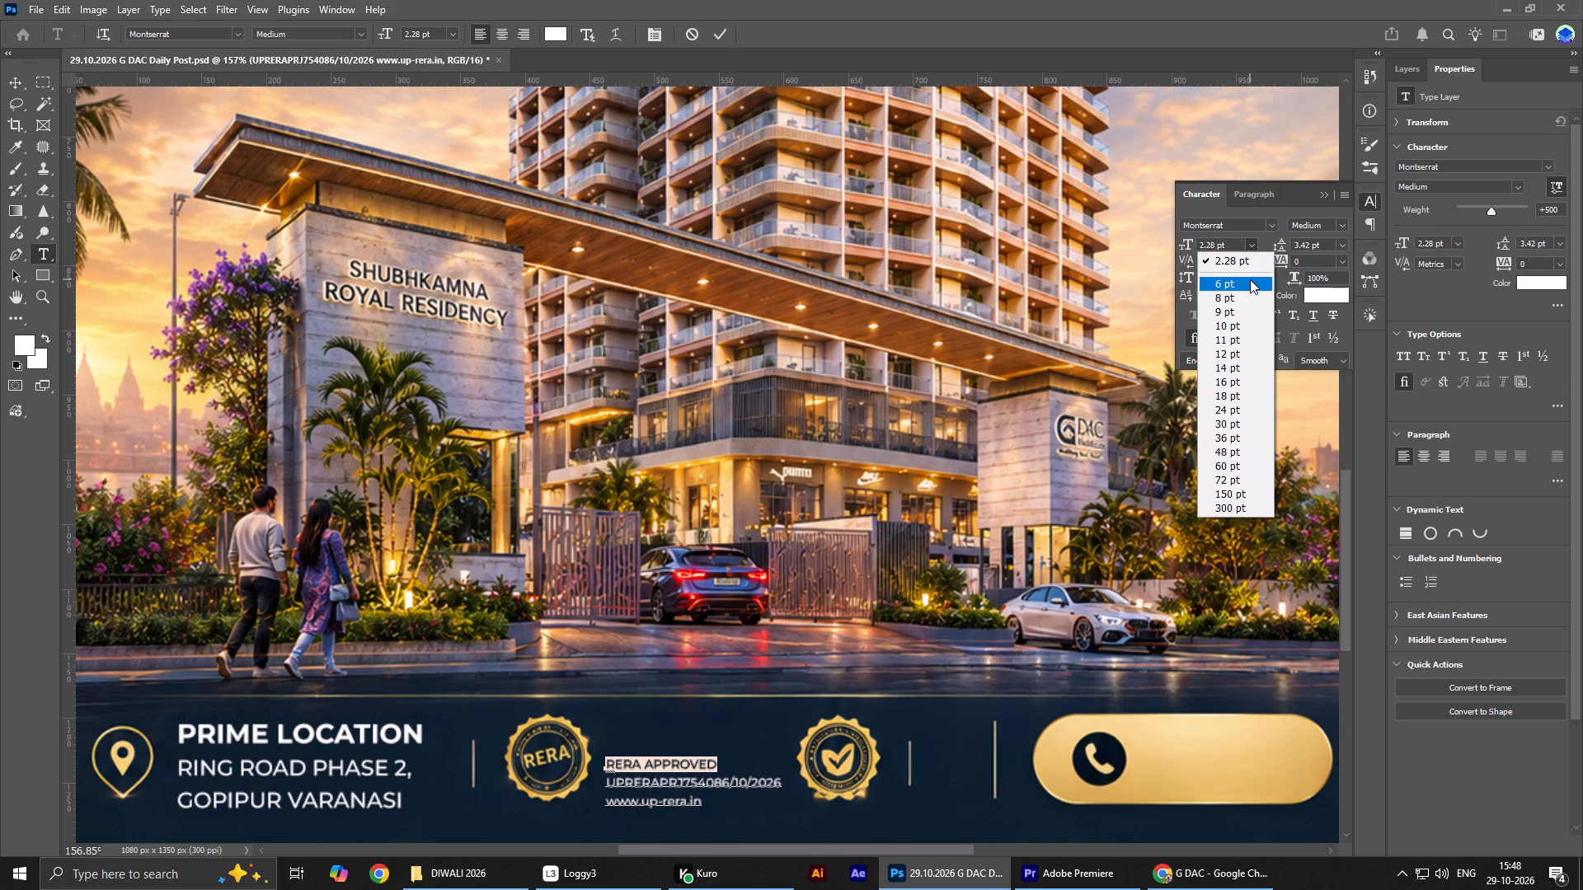
drag(1202, 249, 1181, 249)
key(4)
key(Return)
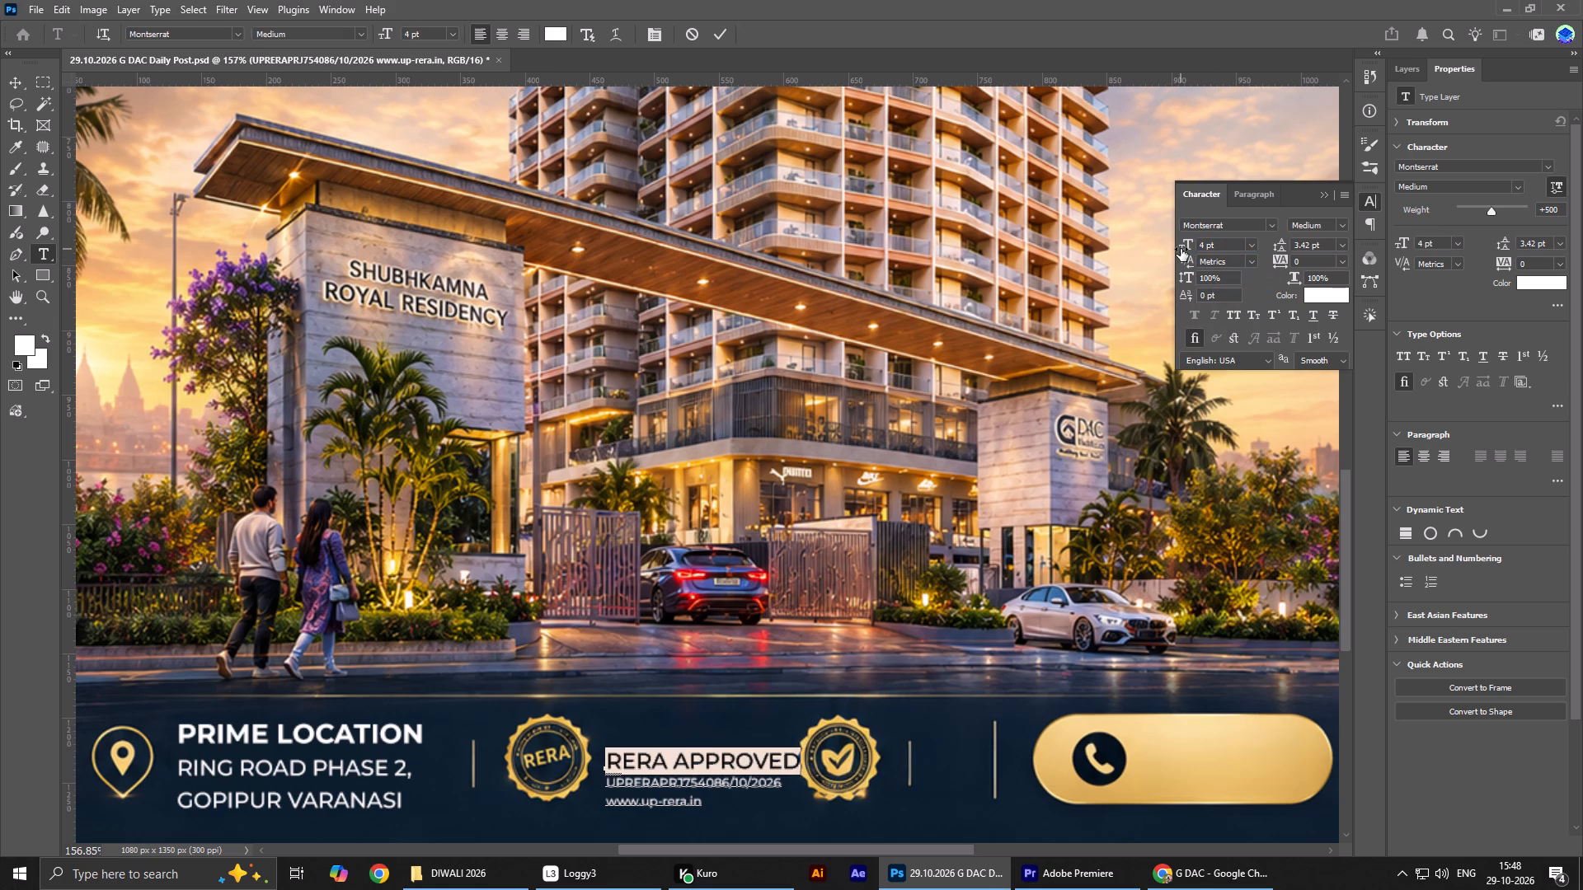
click(1345, 215)
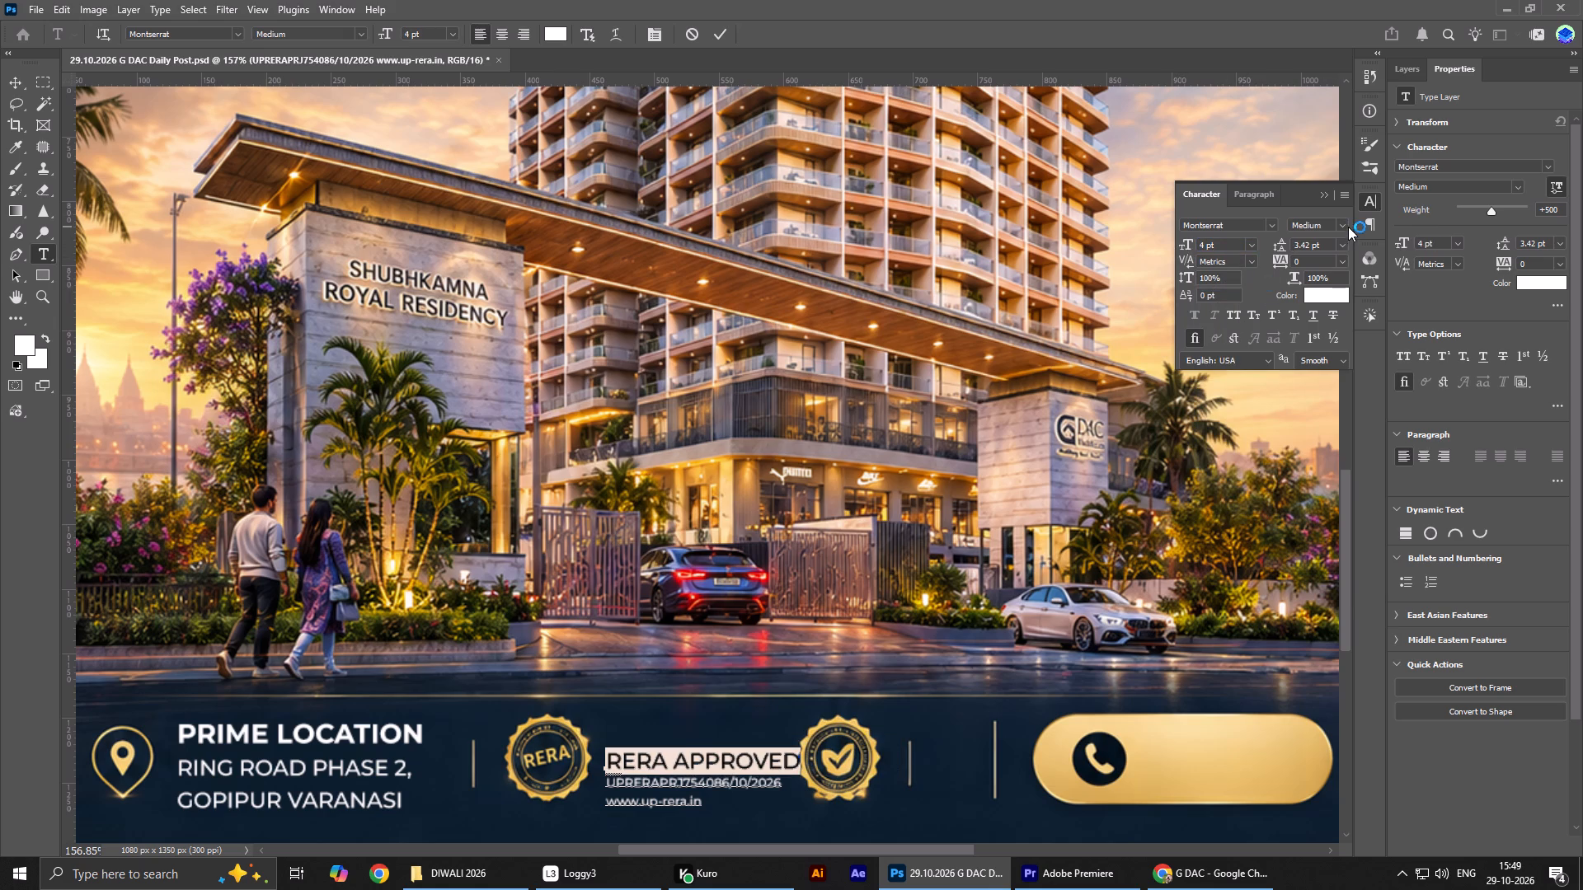
click(1348, 227)
click(1329, 363)
click(719, 27)
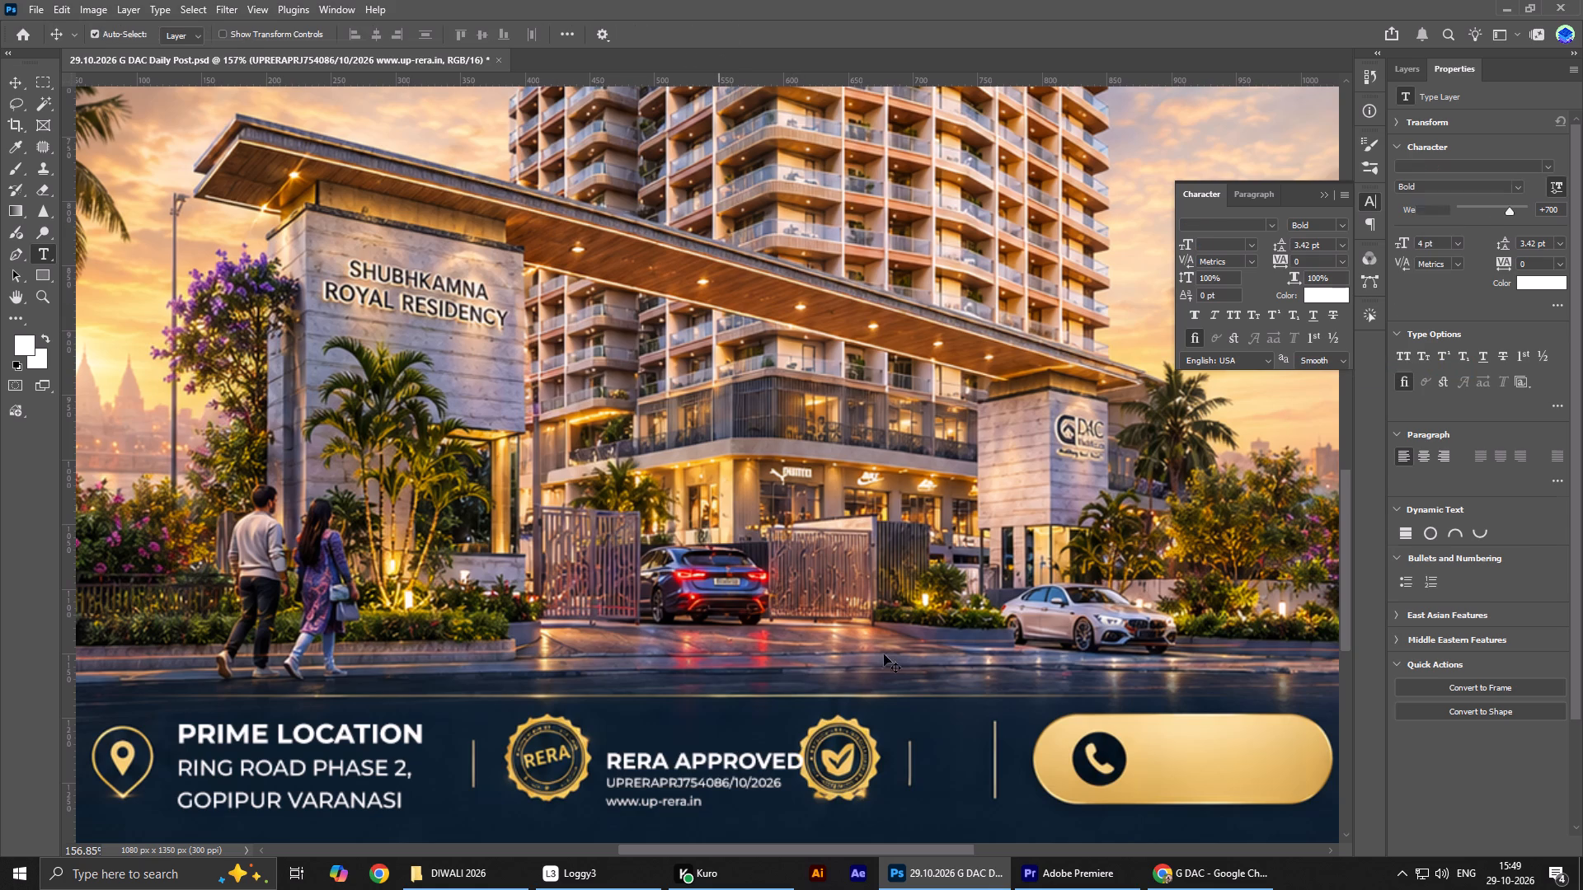
Nudge the RERA text block up about 13 px and left 5 px to align it beside the RERA badge.
click(658, 785)
key(shift+Up)
key(shift+Up)
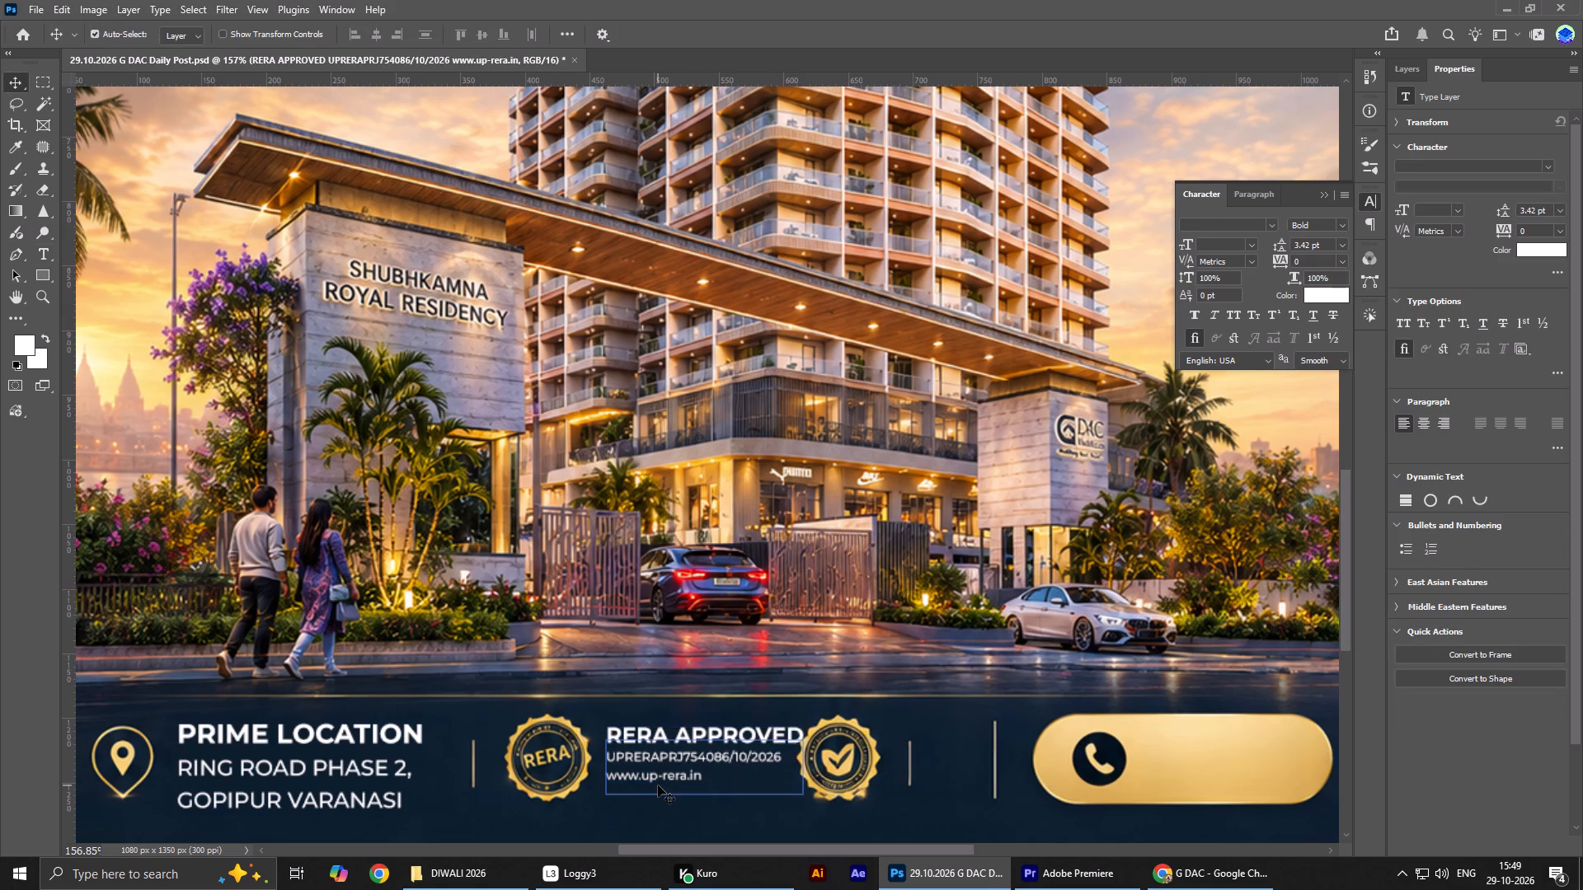
key(shift+Down)
key(Left)
key(Left)
key(Left)
key(Left)
key(Left)
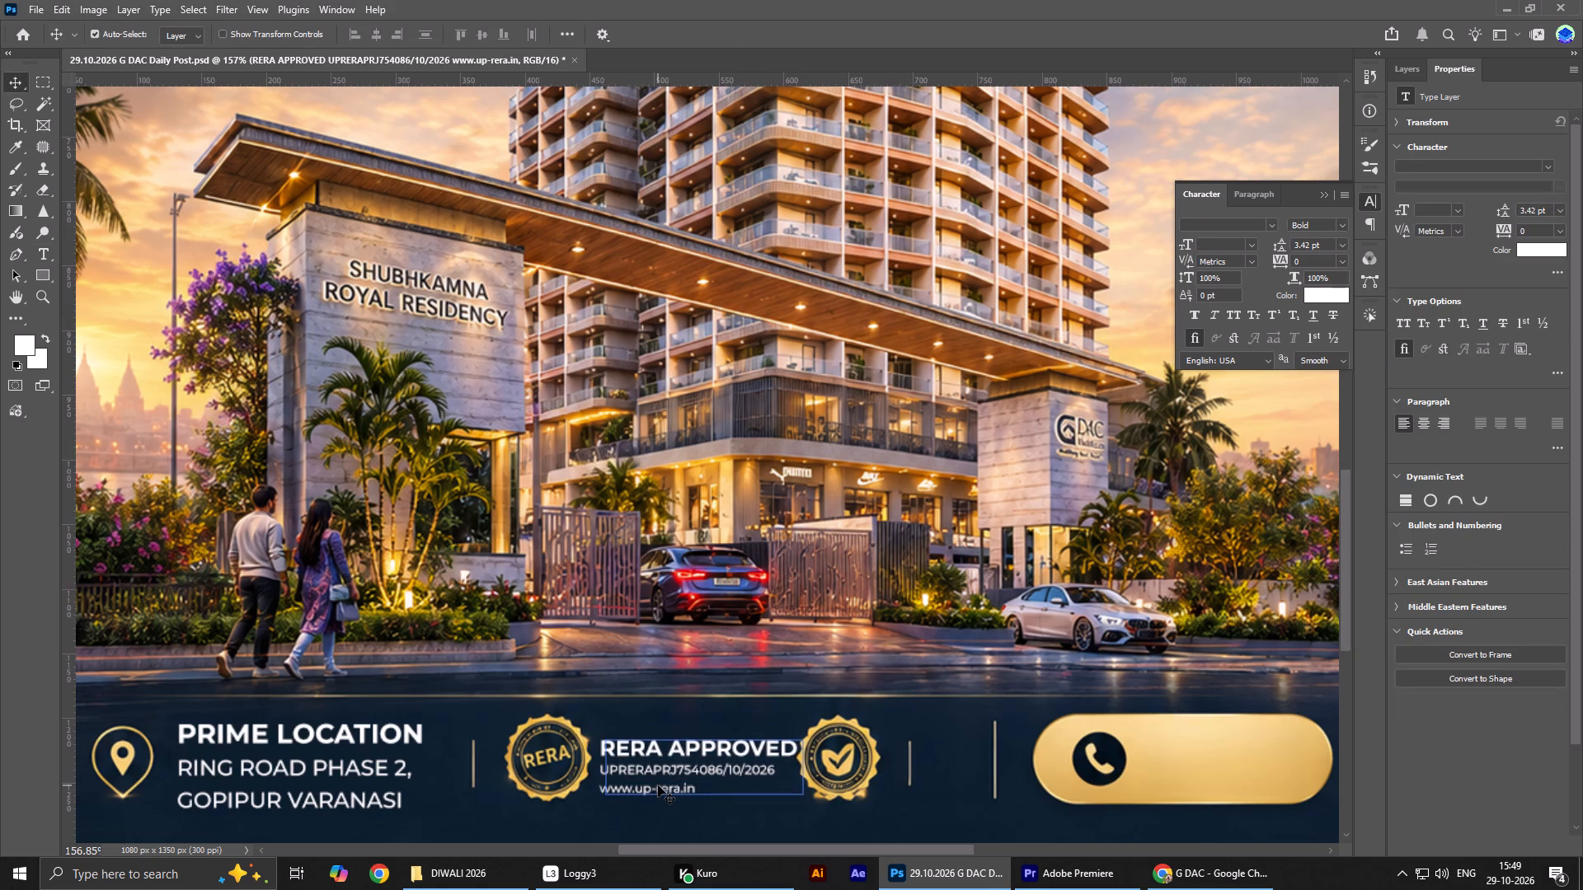
key(Up)
key(Up)
key(Up)
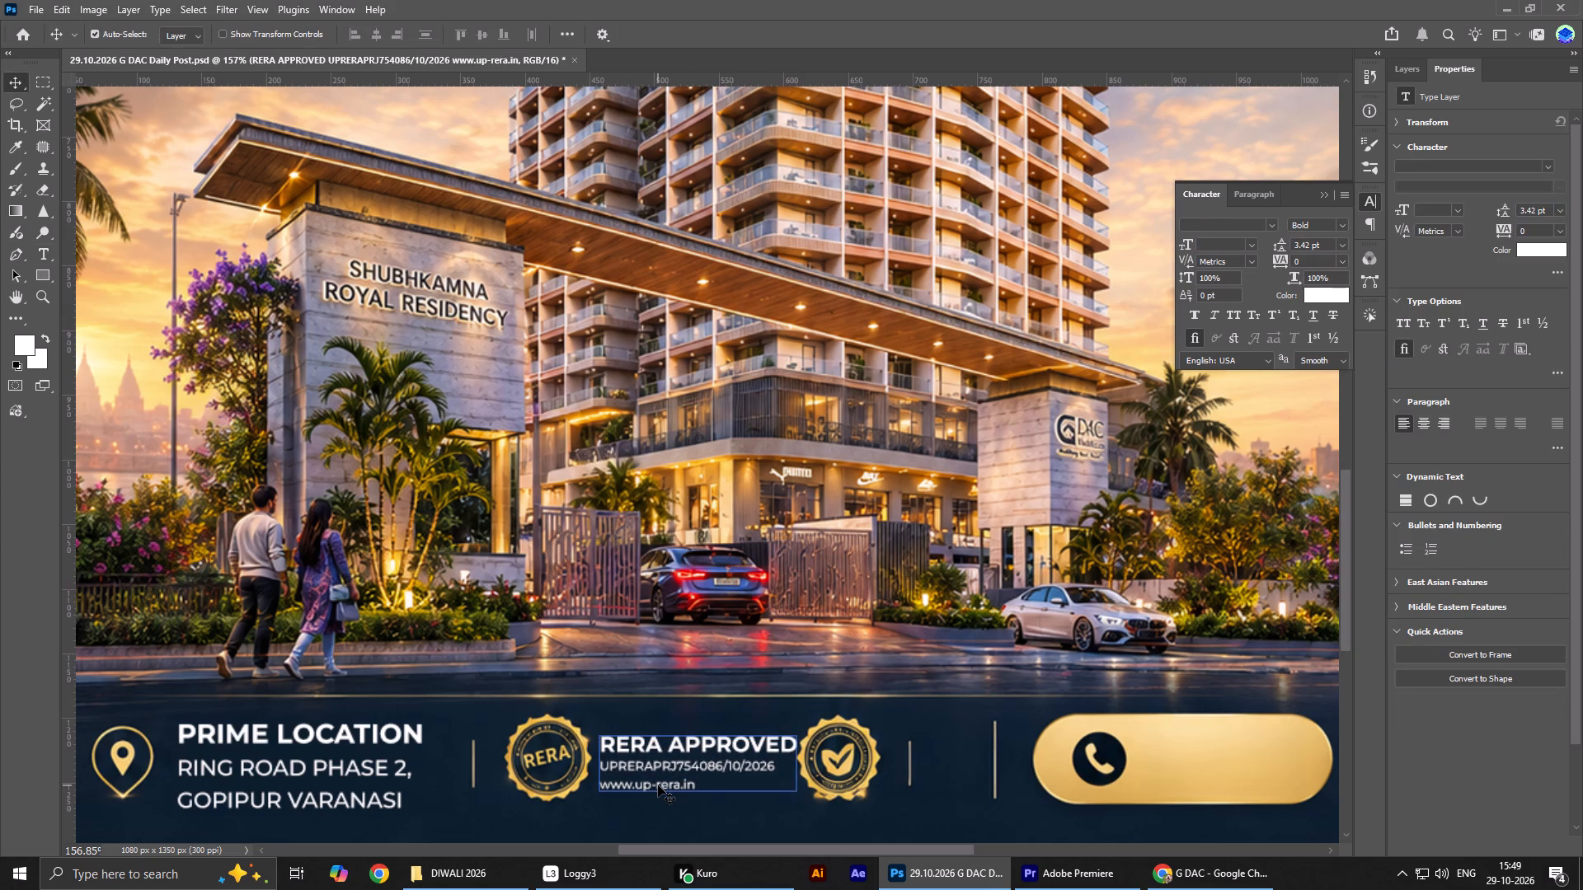
Fine-tune the RERA text block's horizontal position, shifting it about 3 px closer to the RERA badge.
key(ctrl+0)
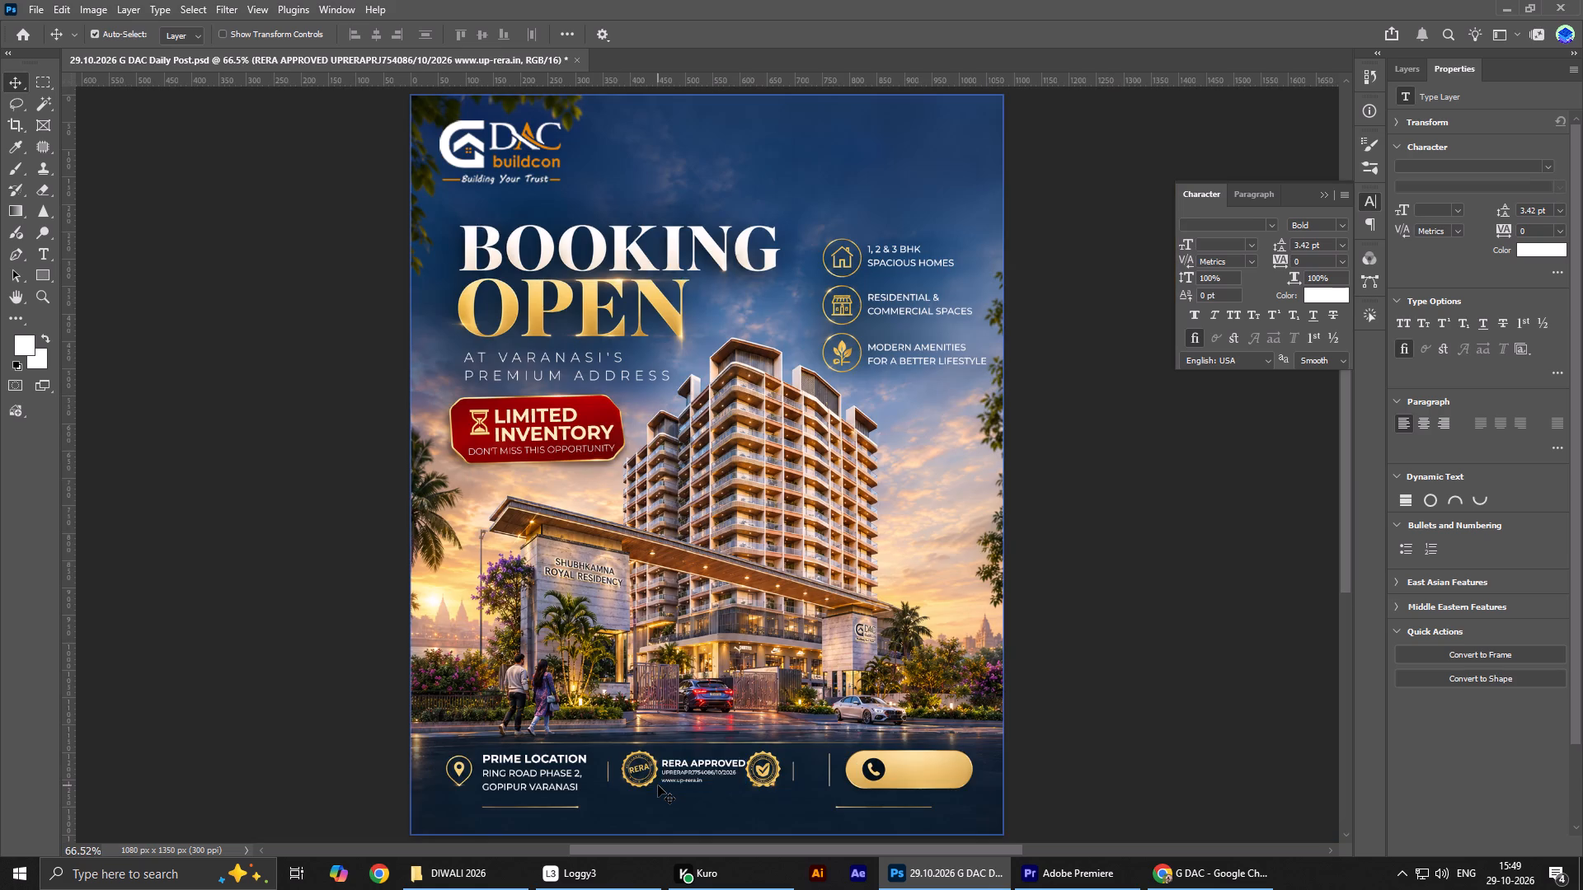
alt+scroll(692, 777, up, 6)
alt+scroll(692, 777, down, 1)
alt+scroll(692, 777, up, 2)
click(692, 777)
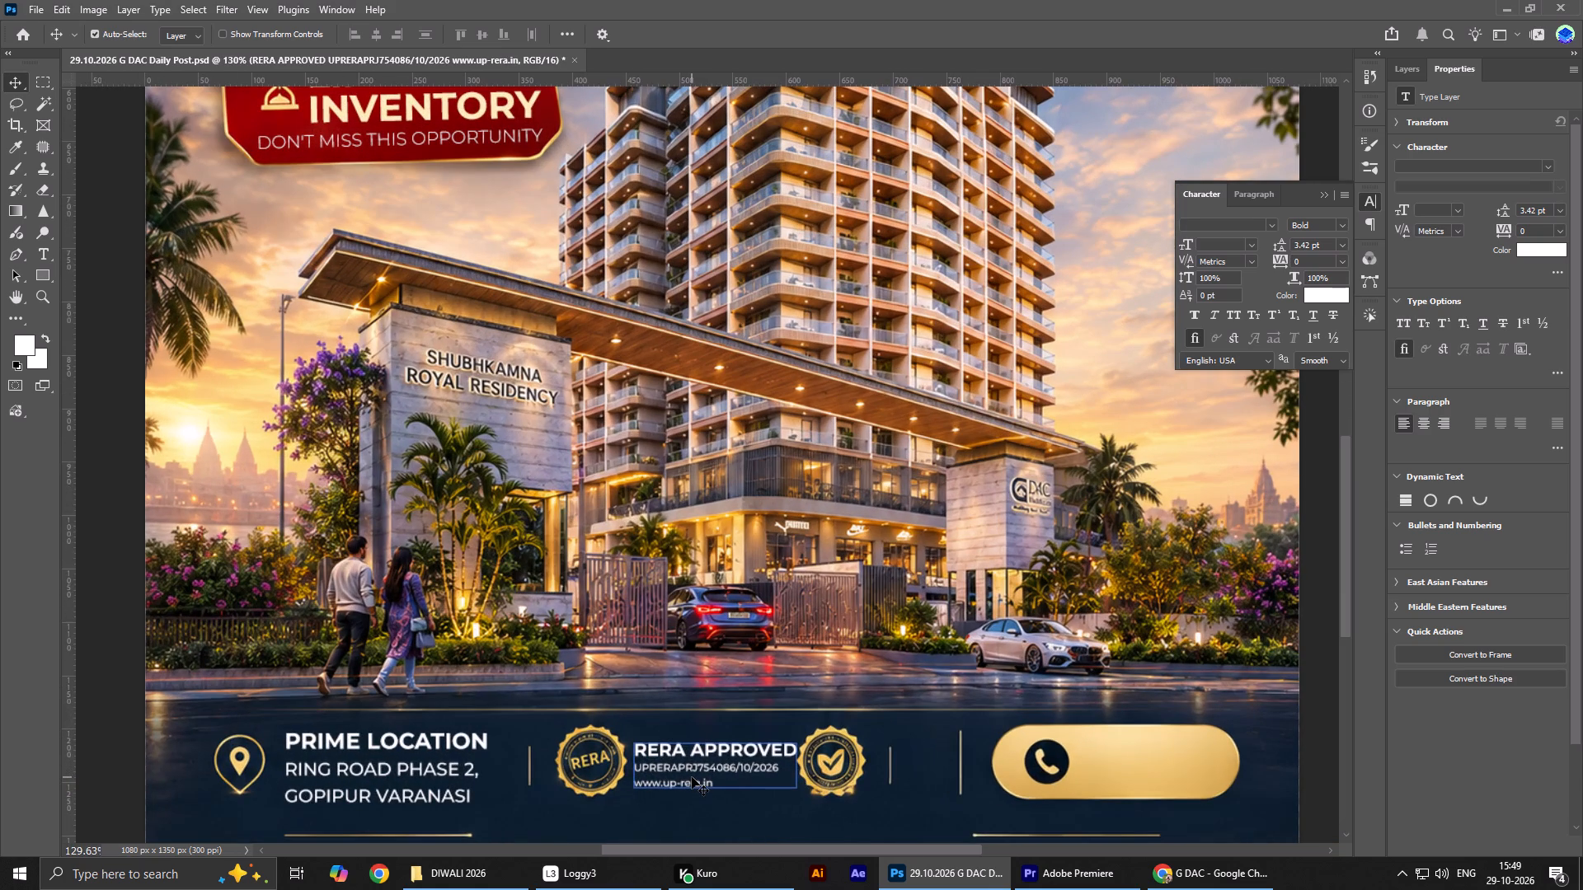
key(shift+Left)
key(Right)
key(Right)
key(Right)
key(Right)
key(Right)
key(Right)
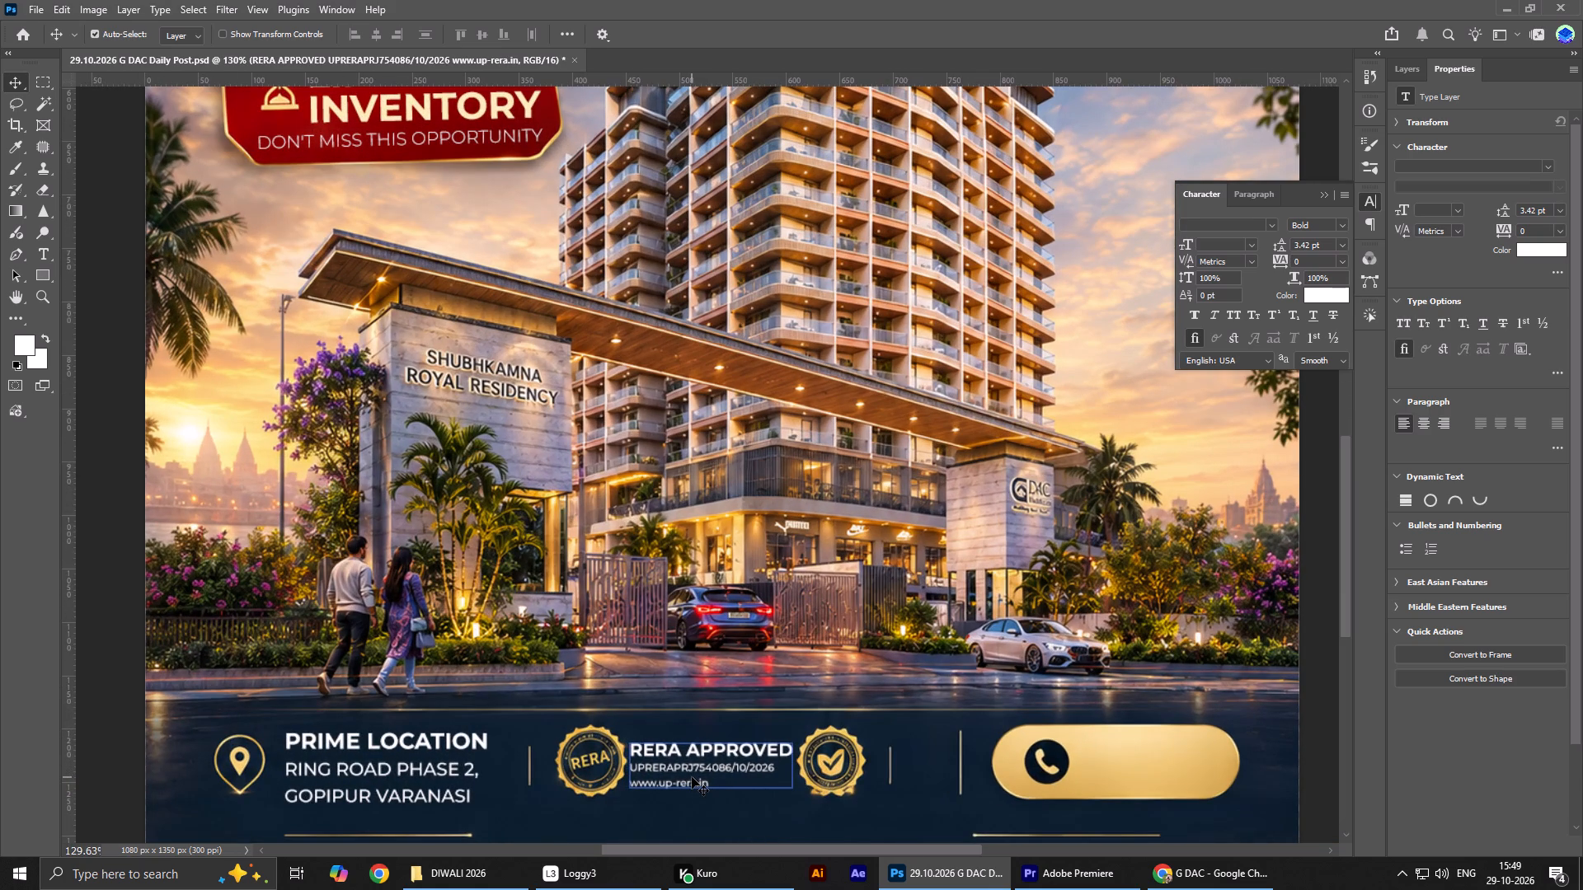
key(Right)
Nudge the PRIME LOCATION address block about 2 px left, closer to the location pin.
click(408, 757)
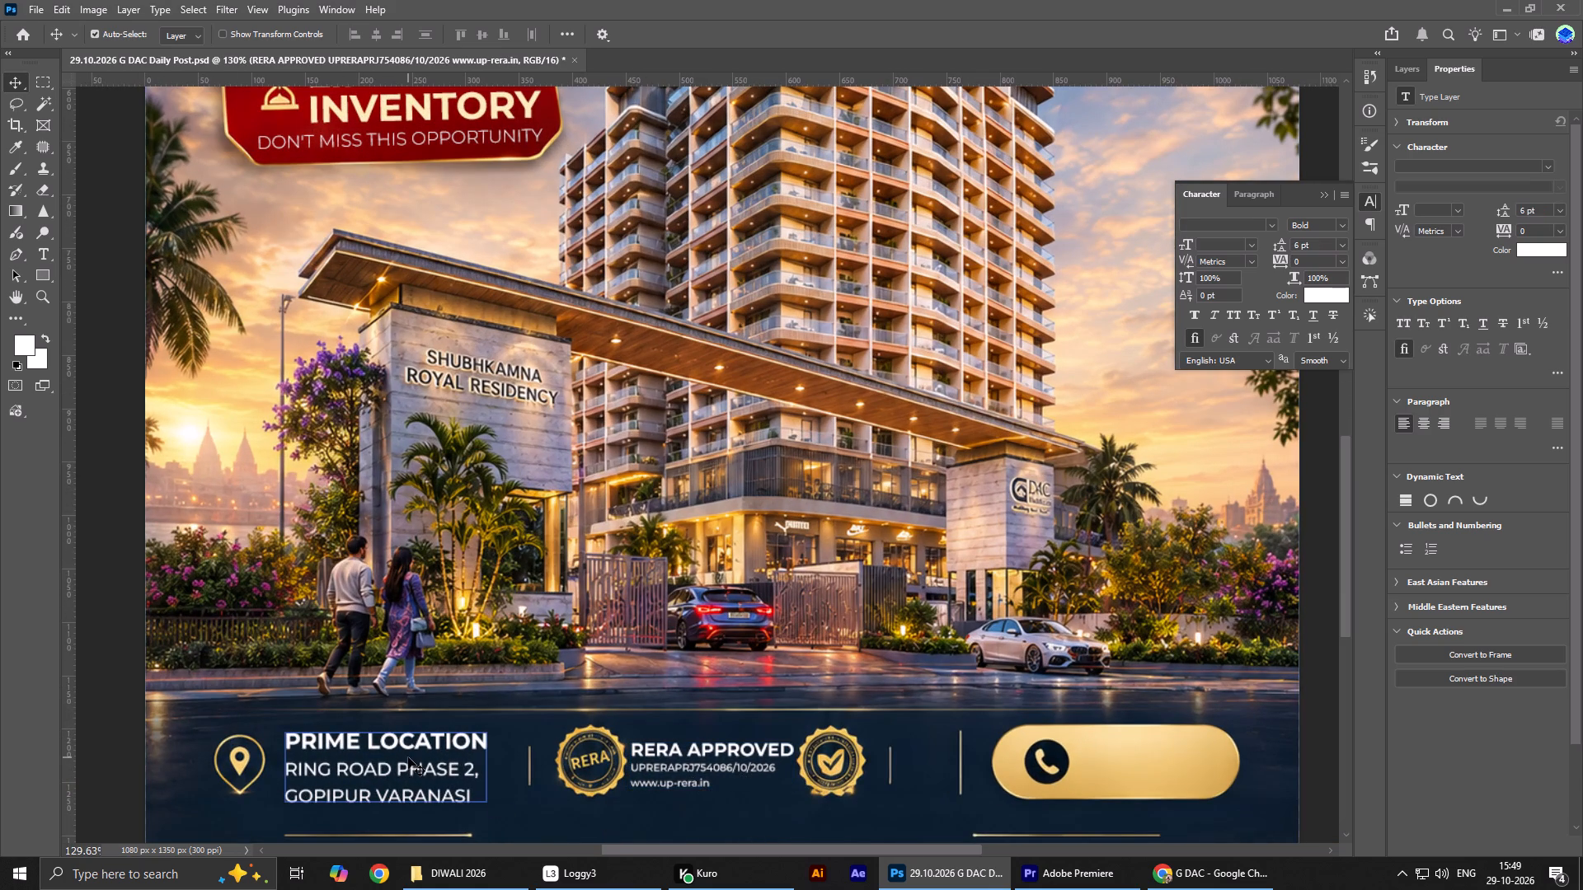
key(Left)
key(Left)
key(Left)
key(Left)
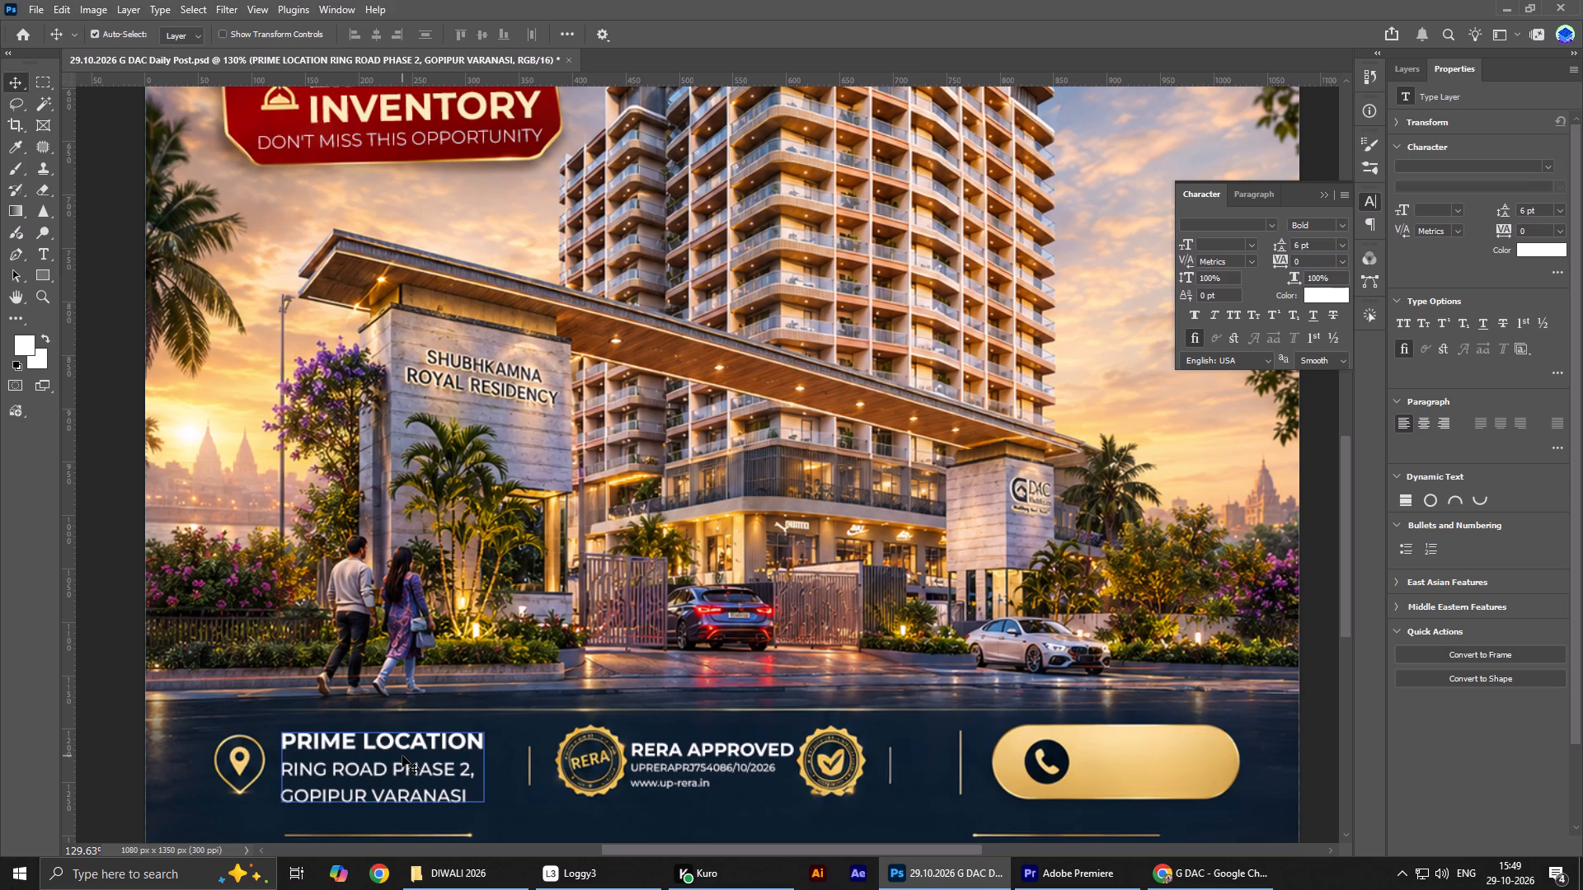
key(Right)
key(Right)
Check the footer in the reference poster in Chrome, and duplicate the RERA text block past the checkmark badge in Photoshop.
key(ctrl+0)
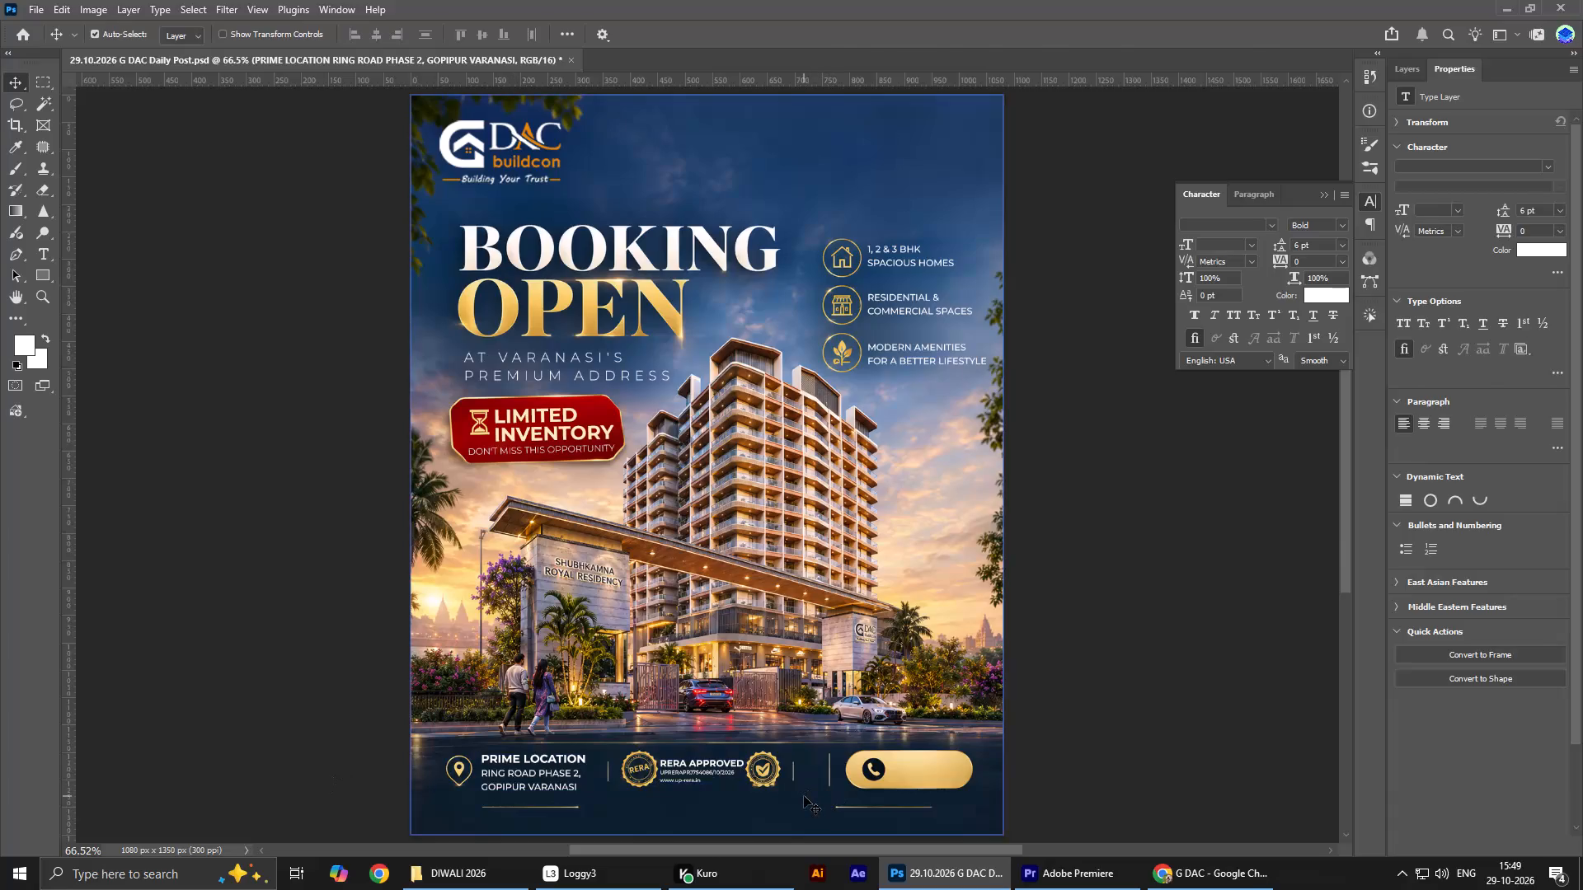
key(alt+Tab)
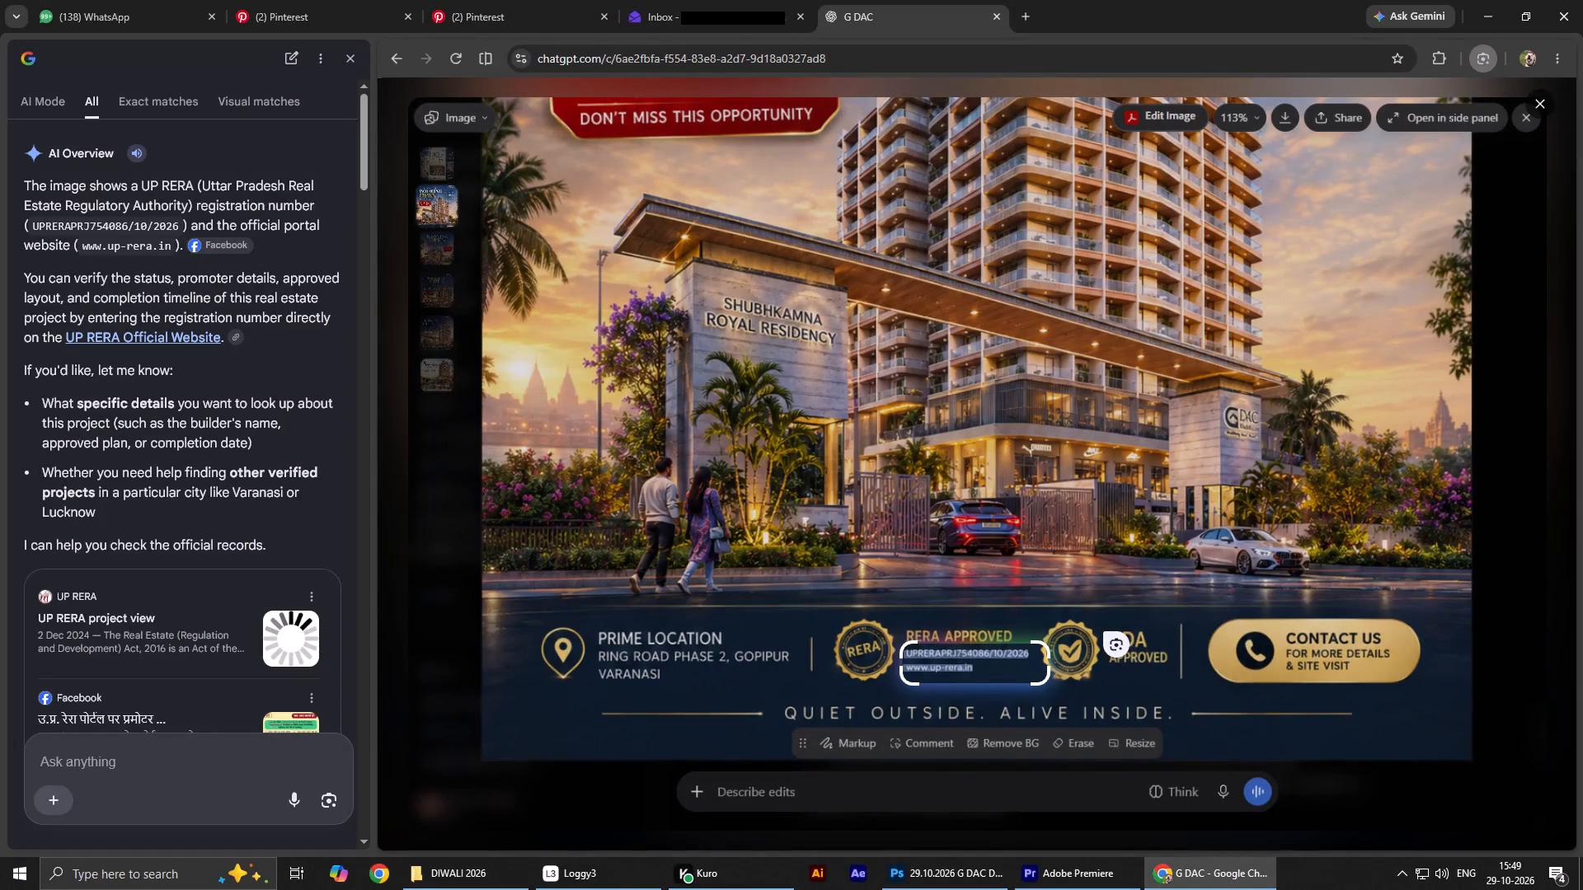
key(alt+Tab)
alt+drag(697, 778, 844, 755)
Delete the registration number and website lines from the duplicated RERA text block.
alt+scroll(834, 756, up, 8)
double_click(838, 792)
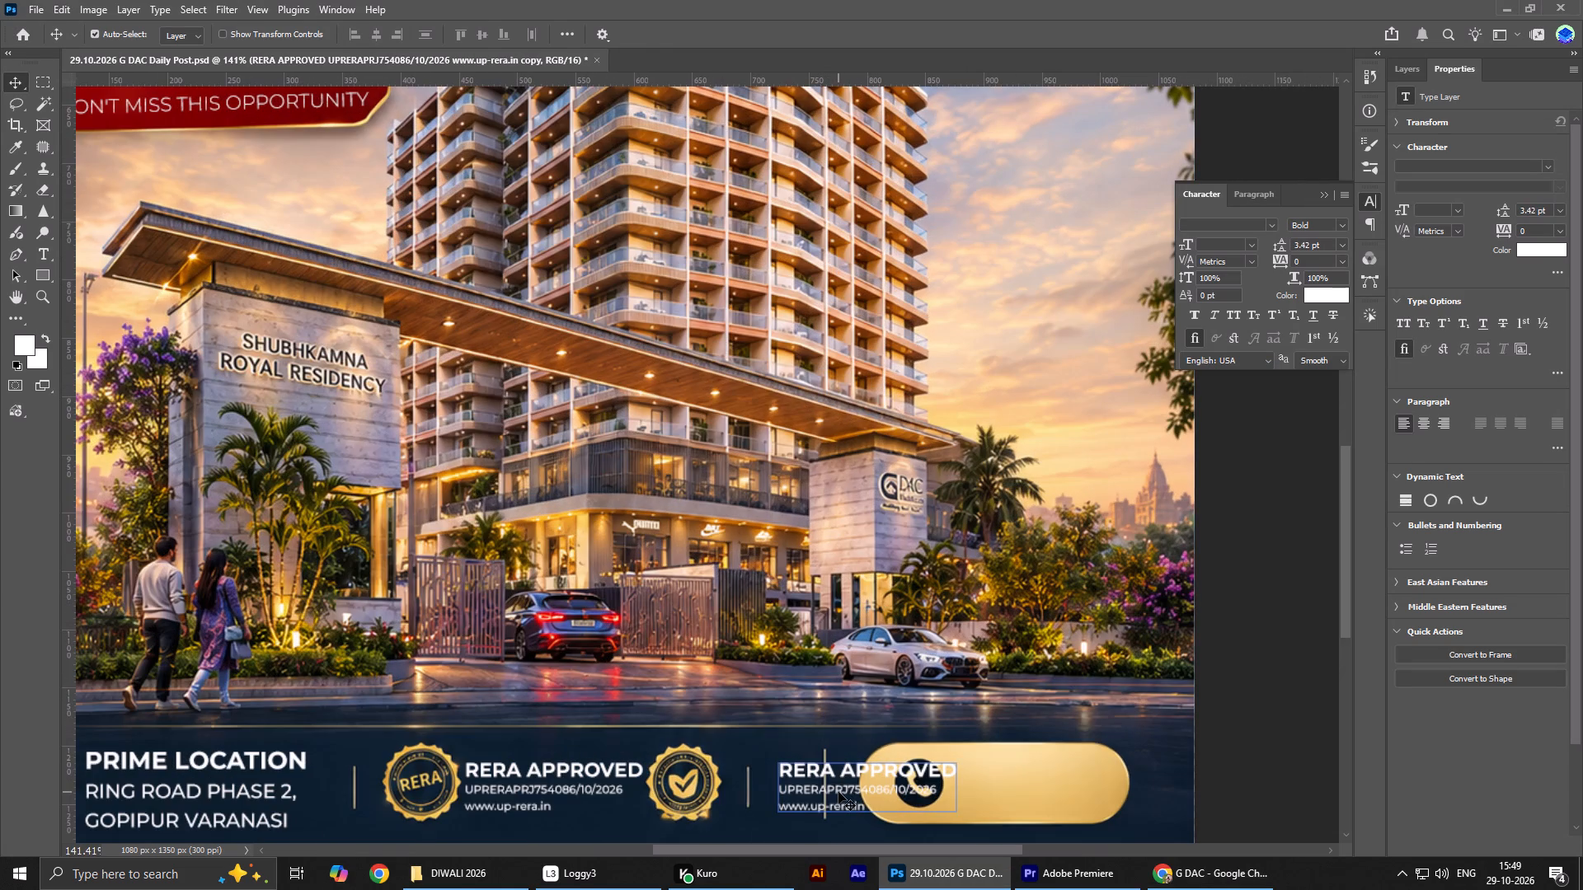
drag(774, 782, 918, 823)
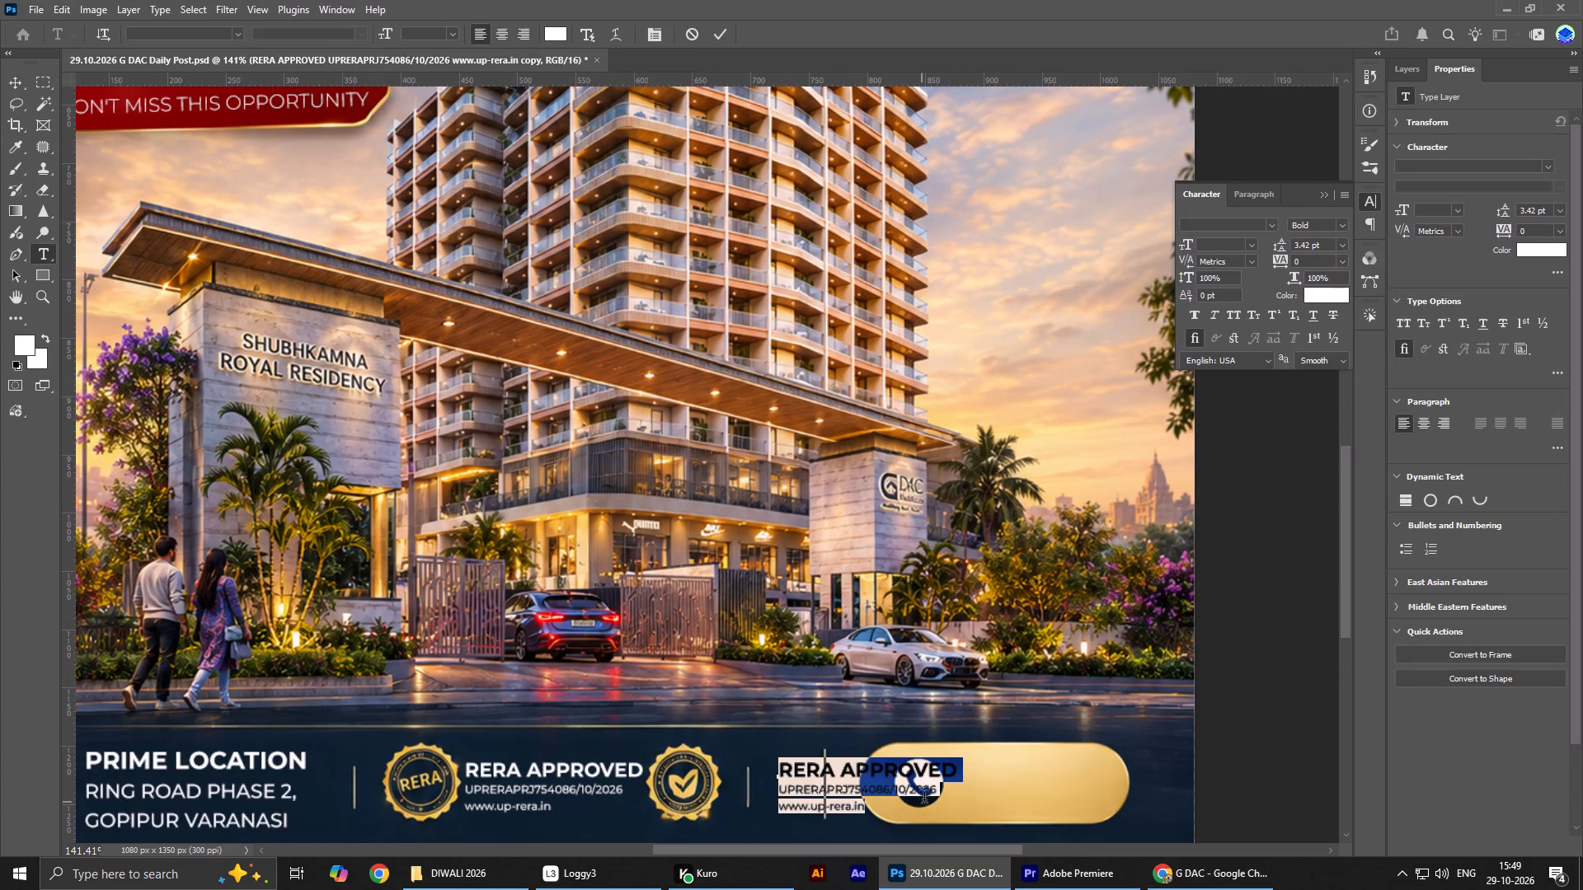
drag(956, 780, 984, 837)
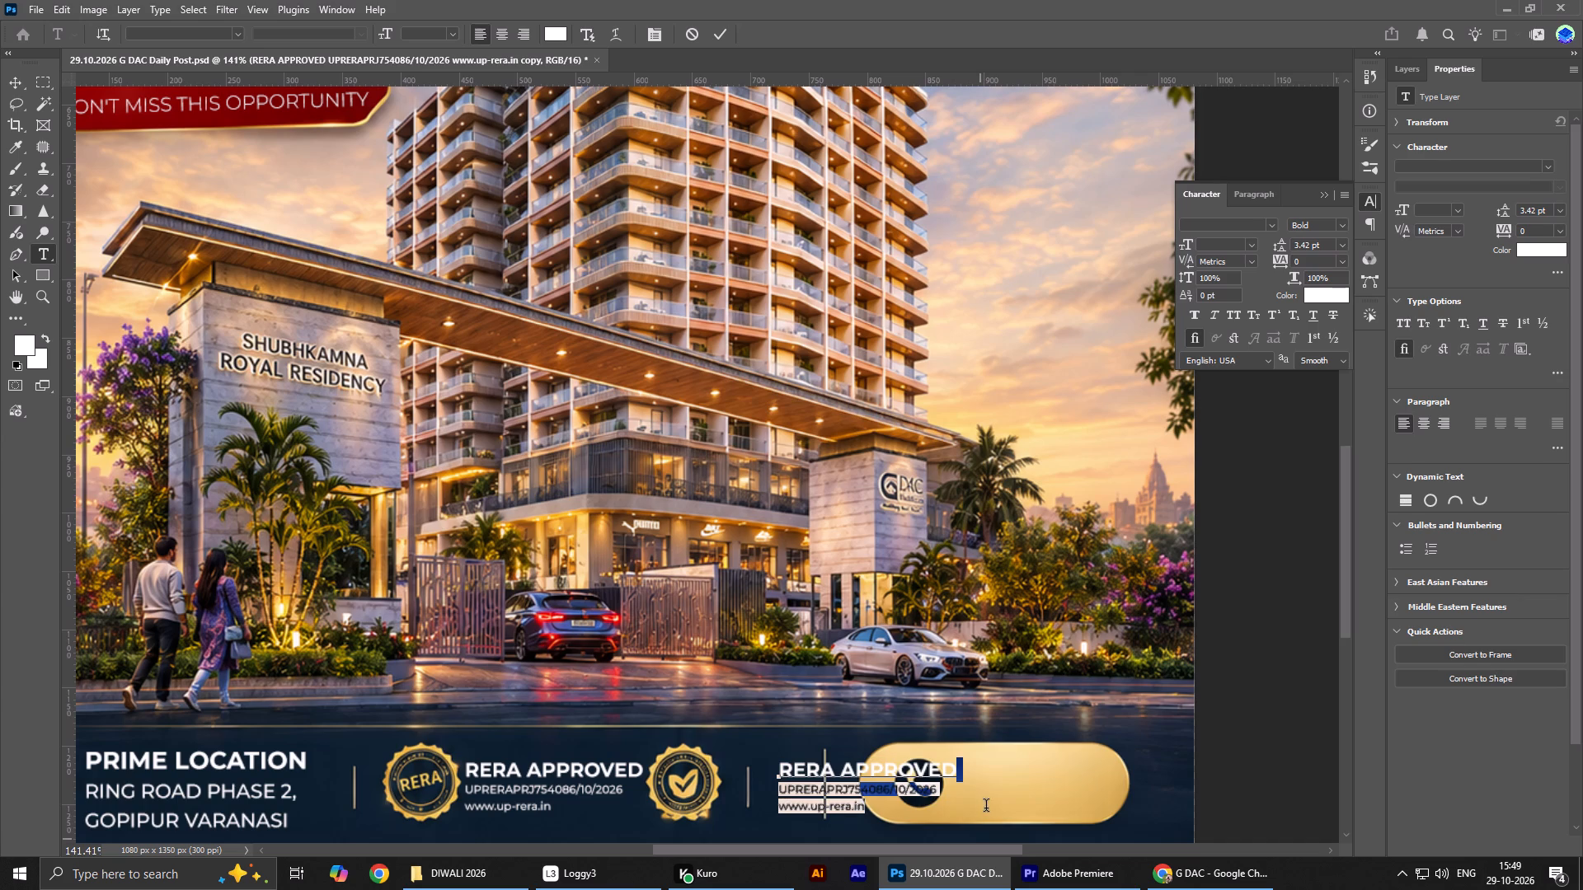
key(BackSpace)
Reword the duplicated heading to "VDA APPROVED", split over two lines with VDA above APPROVED.
key(Left)
key(Left)
key(Left)
key(Left)
key(Left)
key(Left)
key(Left)
key(Left)
key(Left)
key(Left)
key(Left)
key(Left)
key(Left)
key(Left)
key(Left)
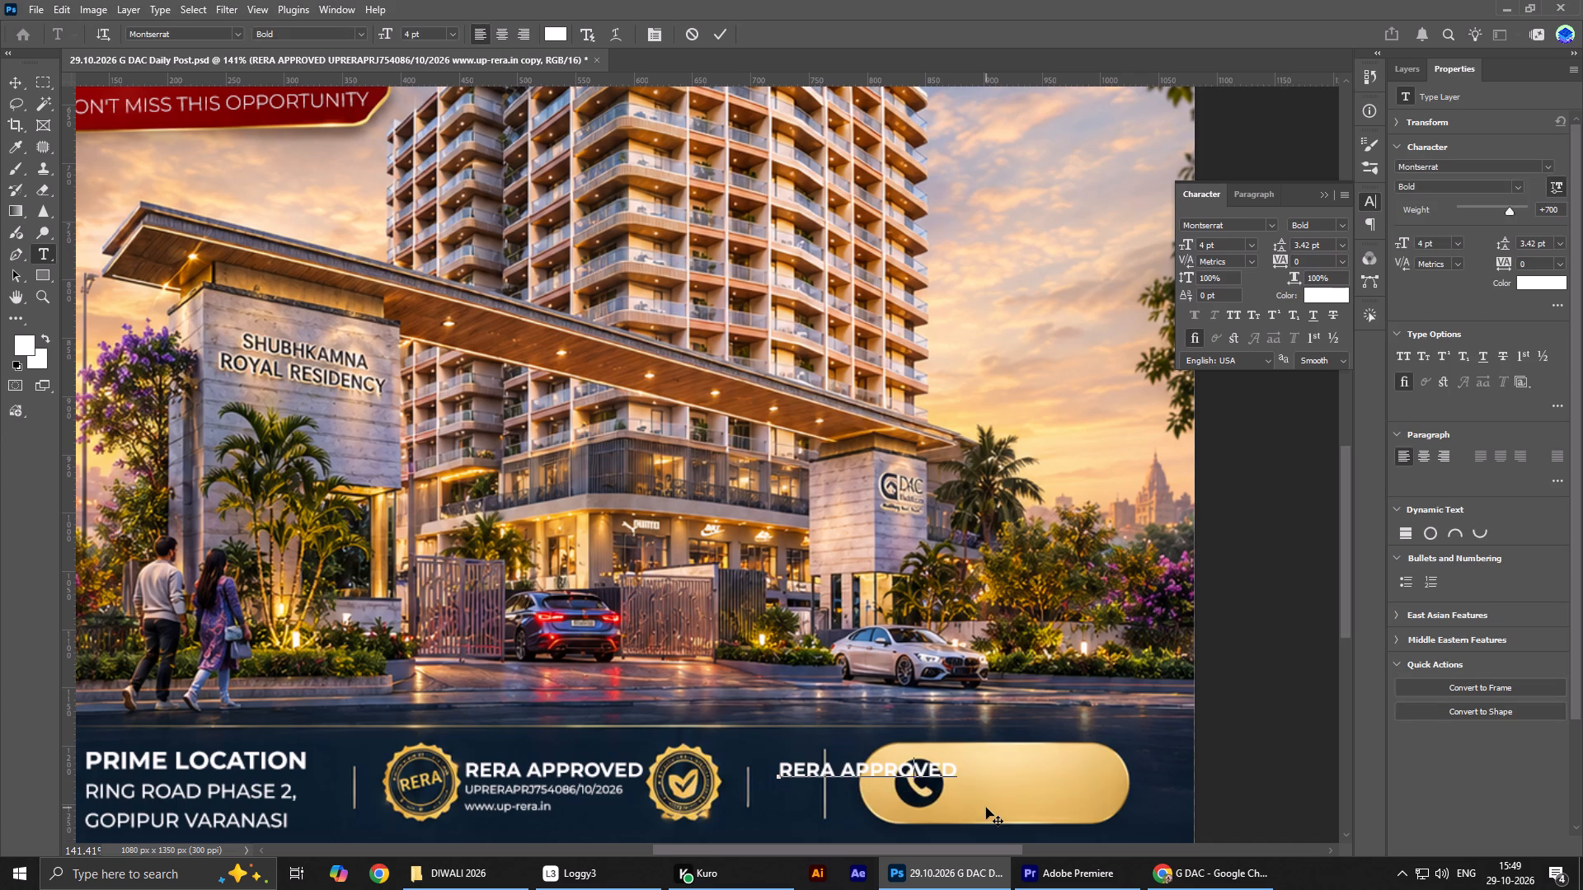
key(Left)
key(Left)
key(Left)
key(Right)
key(BackSpace)
key(Return)
key(shift+Up)
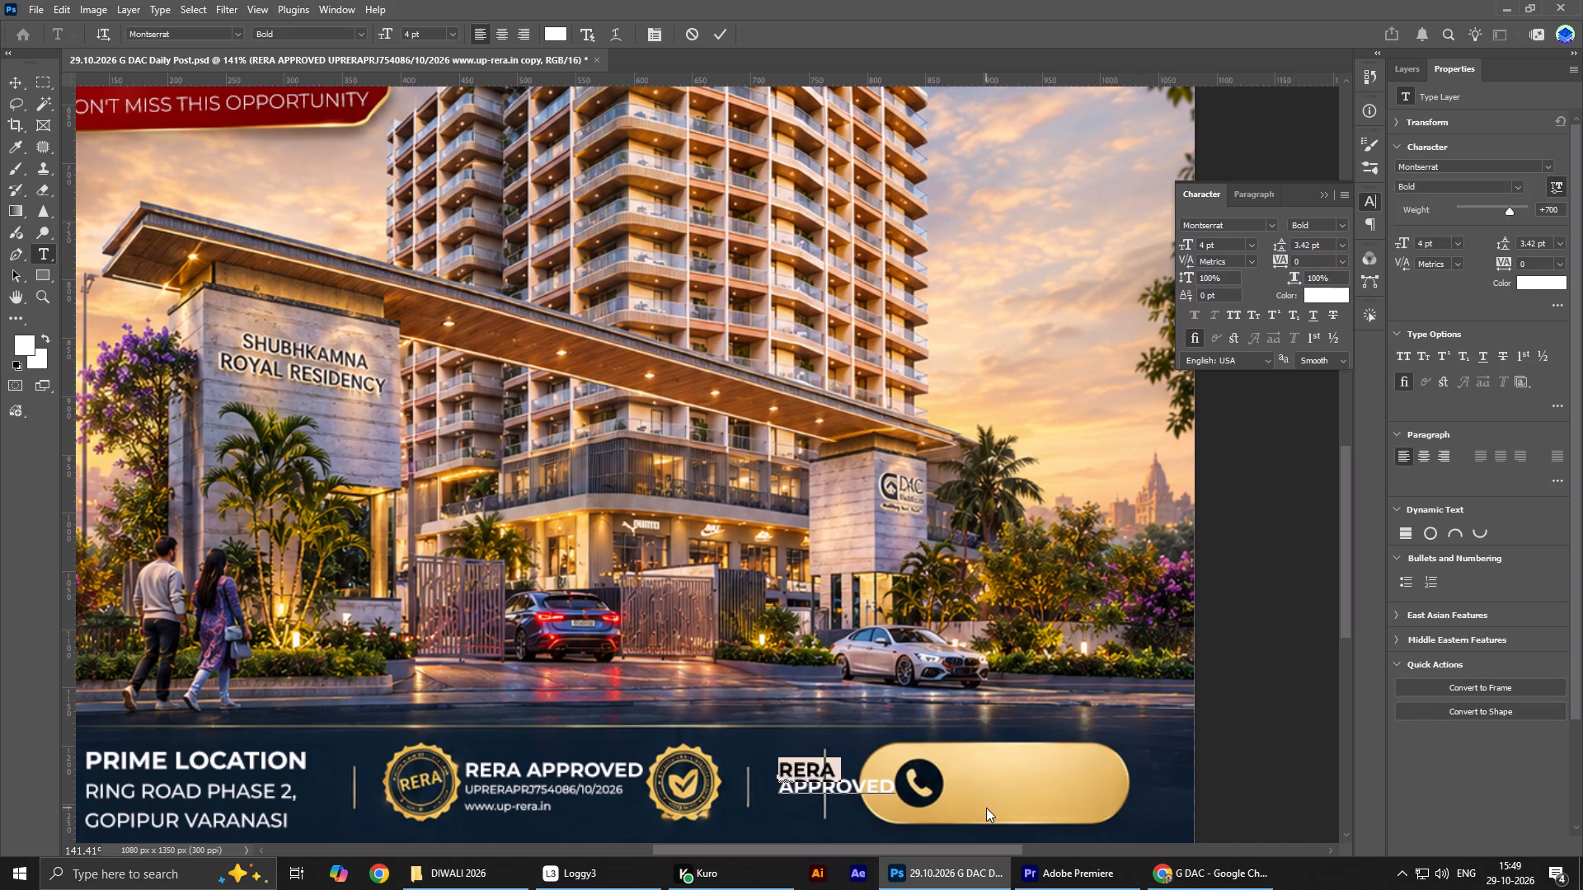
text(VDA)
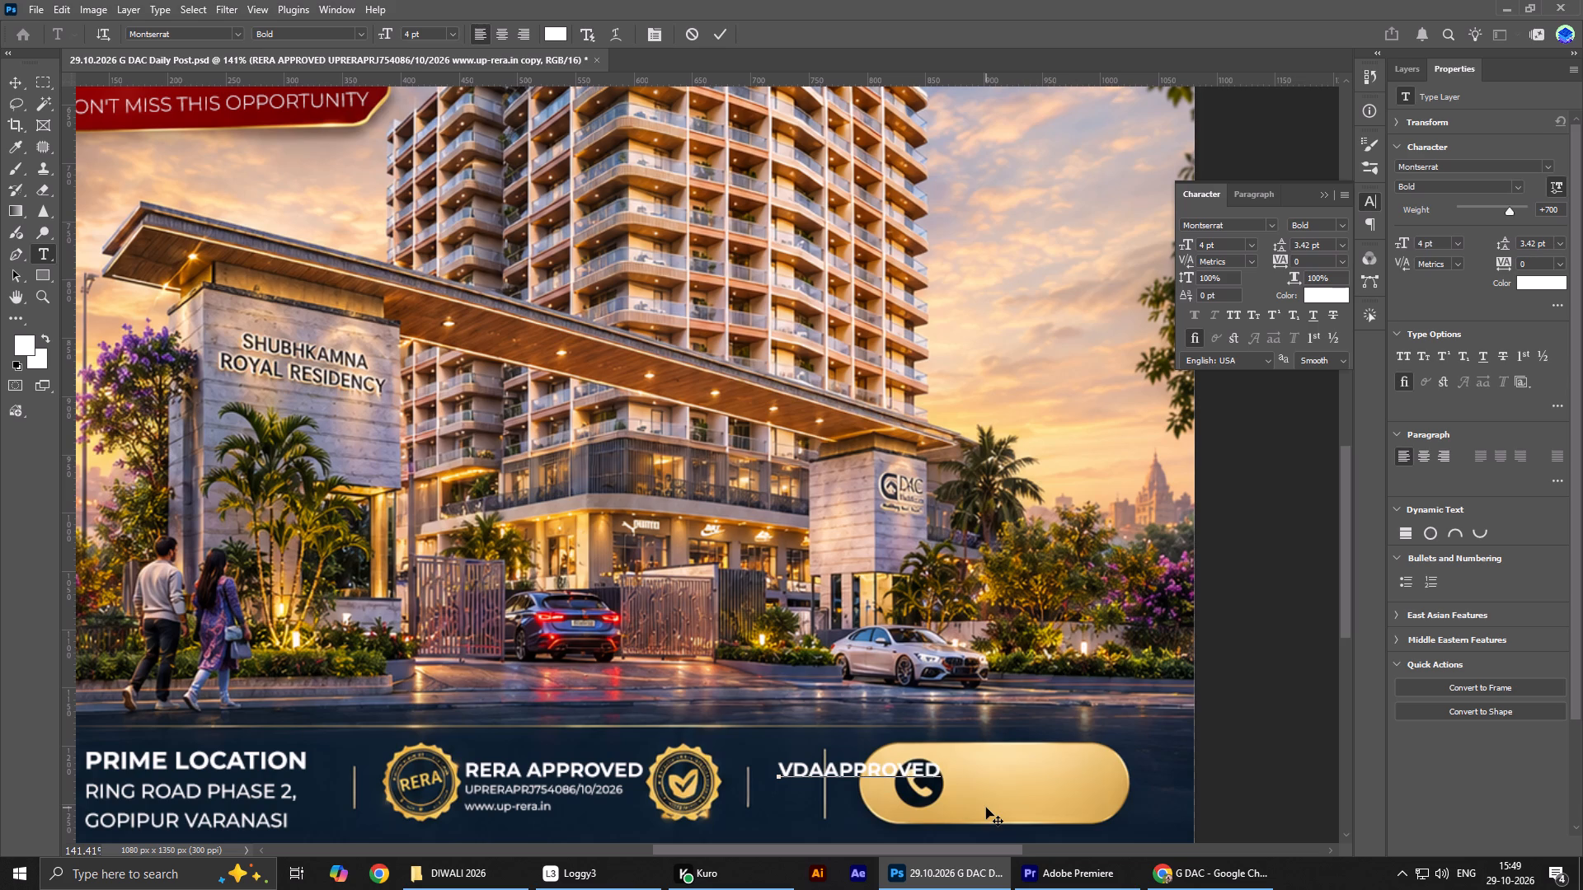
key(shift+Right)
key(BackSpace)
key(Return)
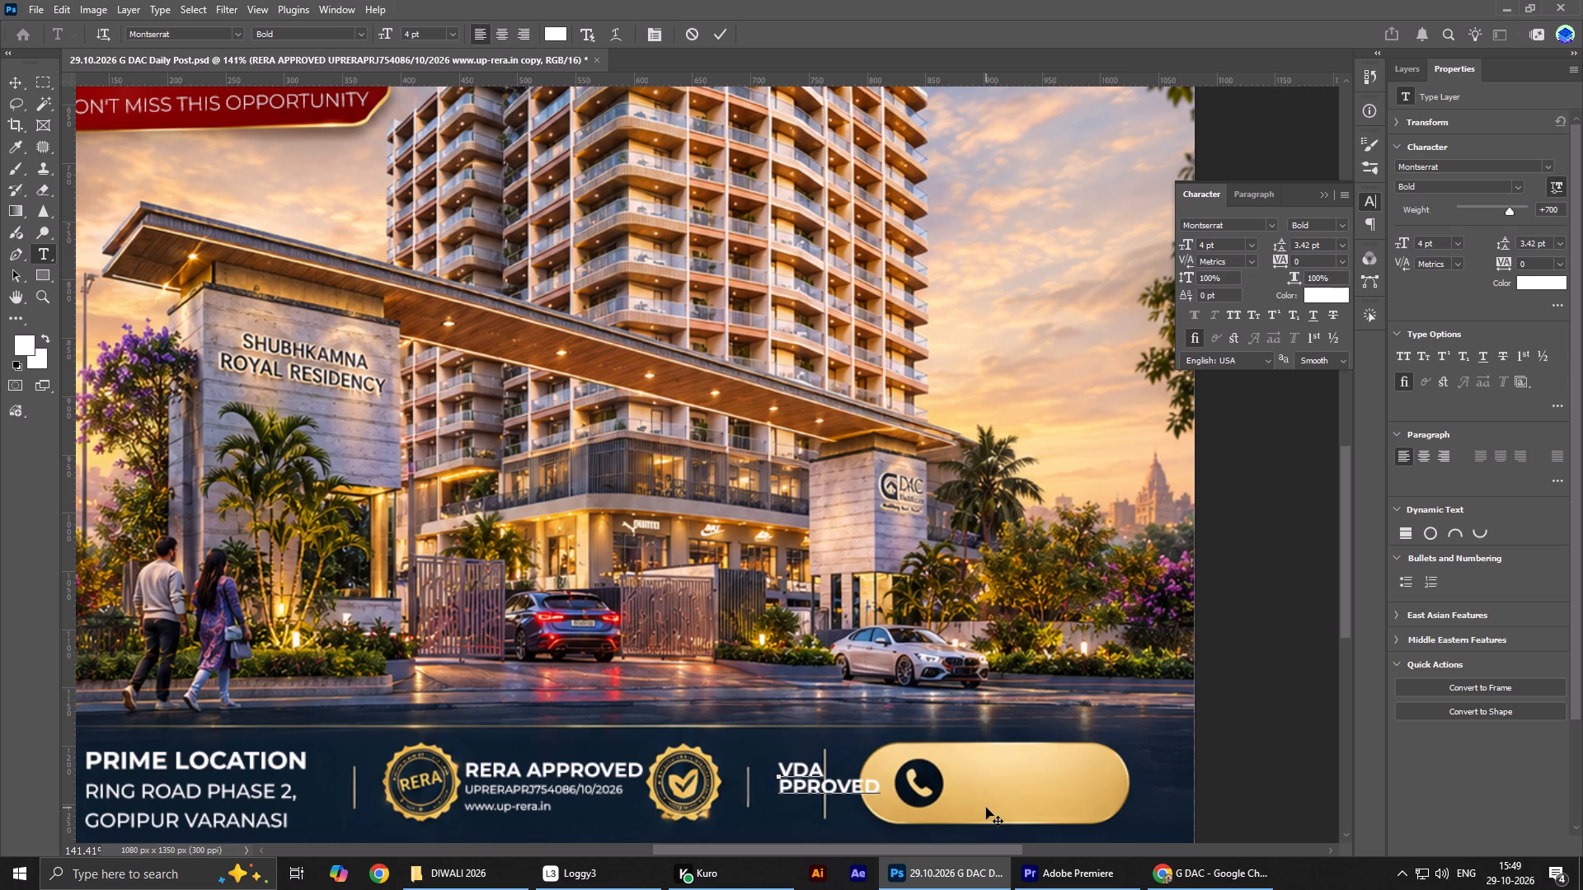
key(shift+a)
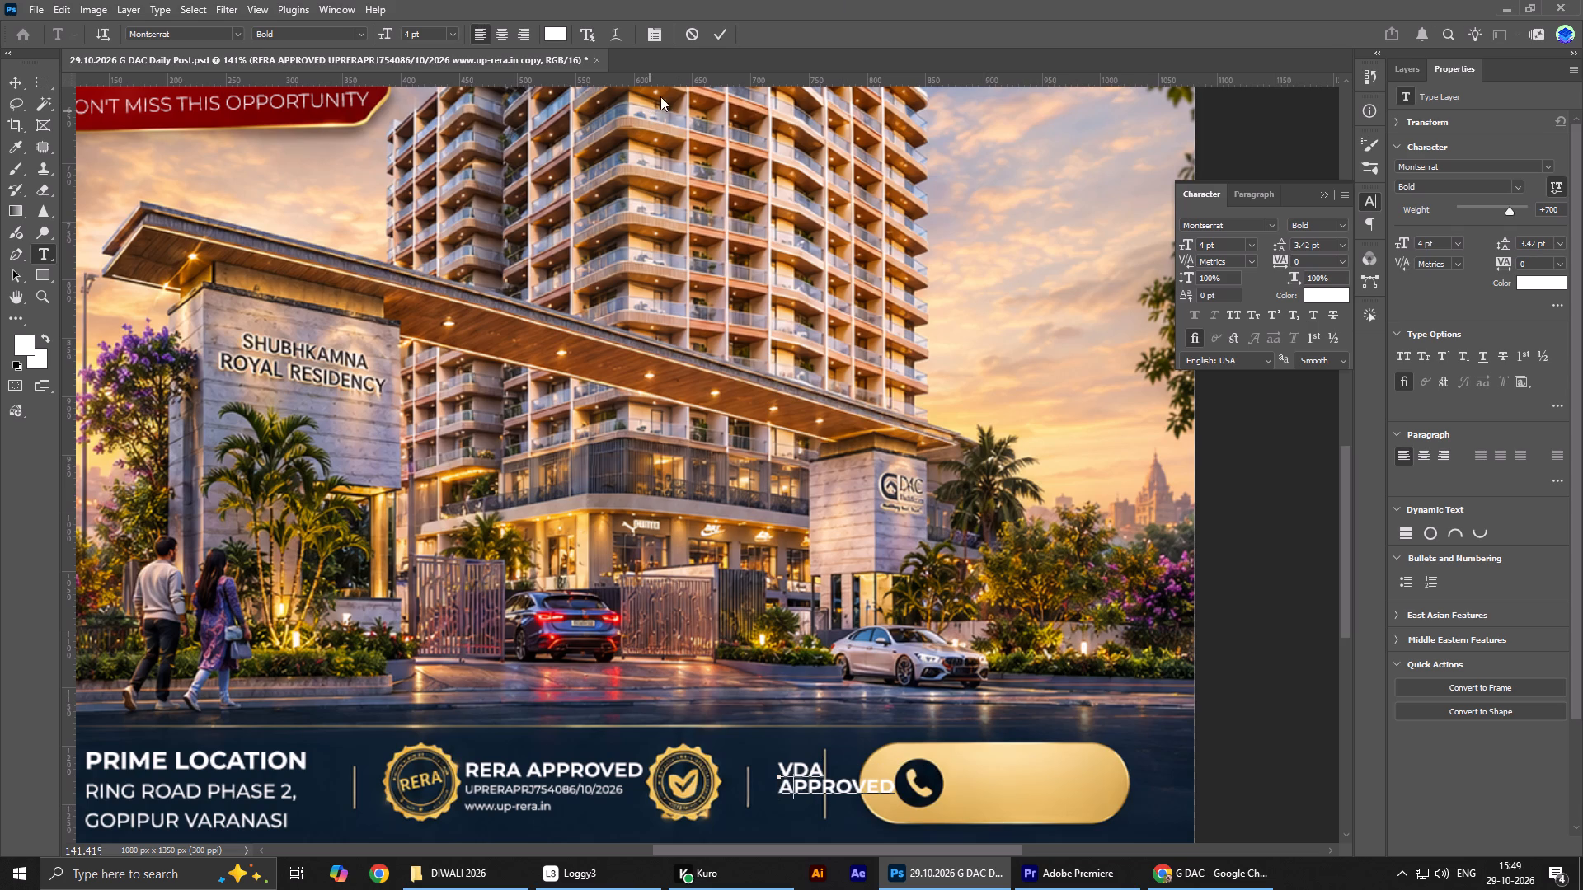
click(729, 35)
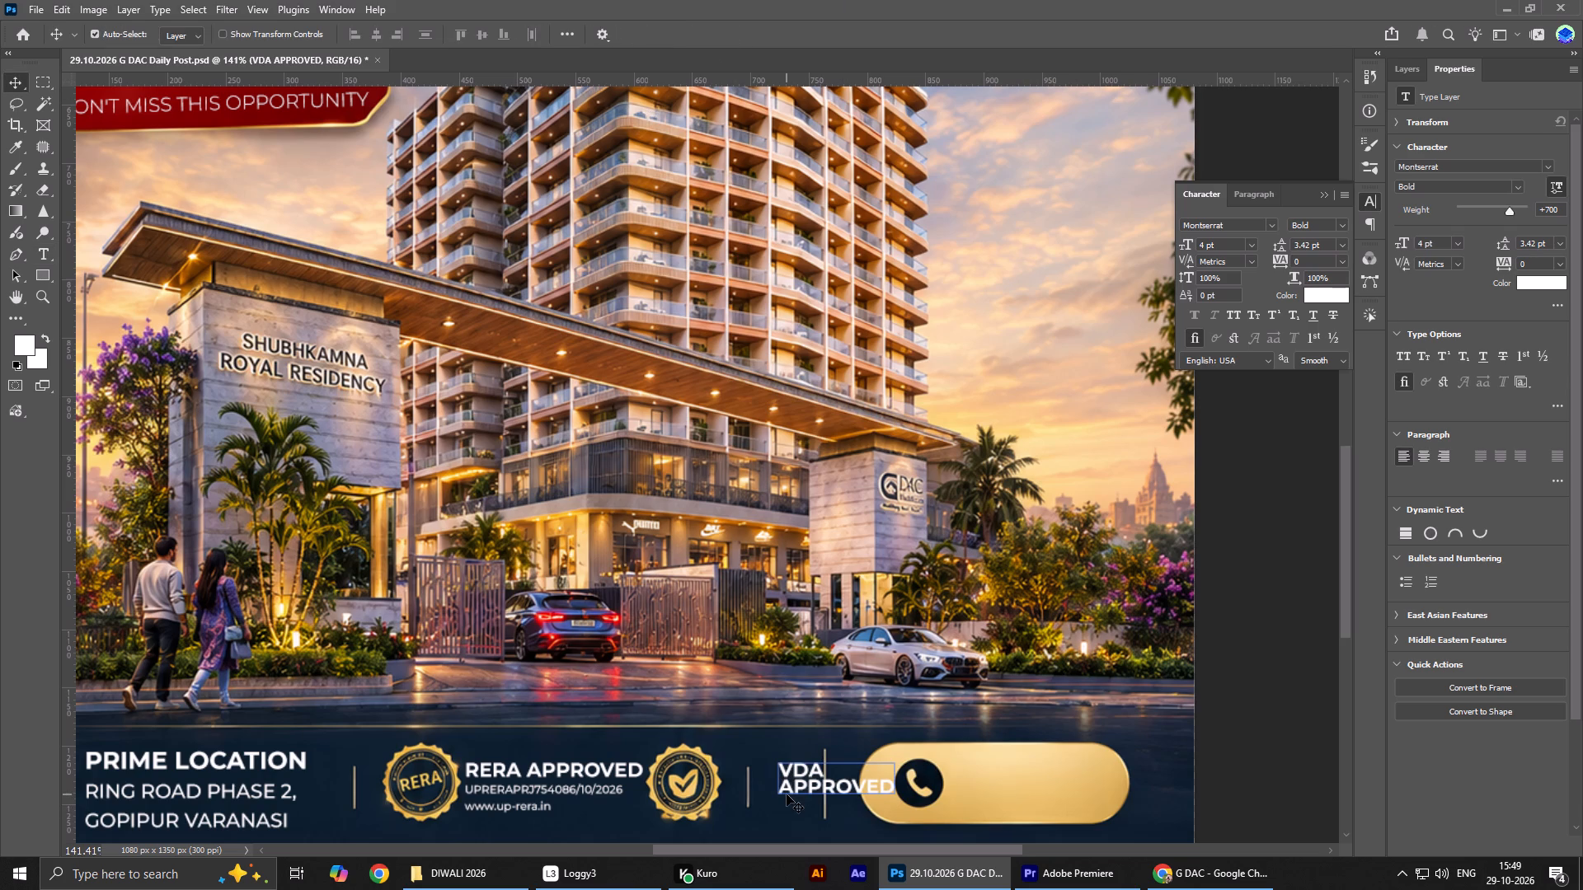
Move the VDA APPROVED text about 20 px left and 7 px down, beside the divider line after the checkmark badge.
click(819, 788)
key(shift+Left)
key(shift+Left)
key(shift+Left)
key(shift+Right)
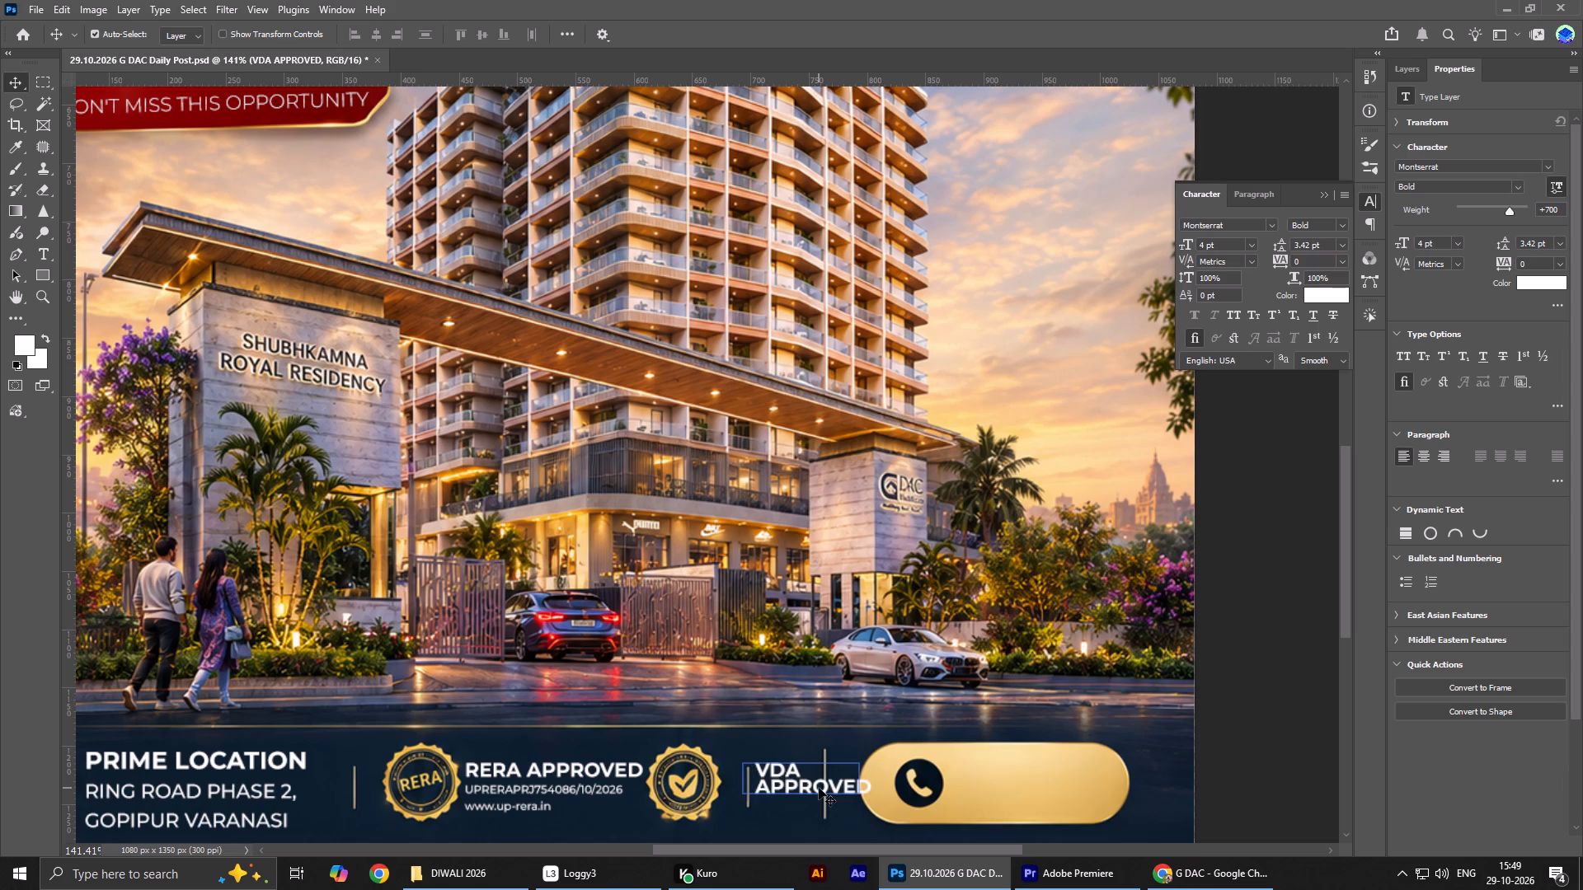
key(Down)
key(shift+Down)
key(Up)
key(Up)
key(Up)
key(Up)
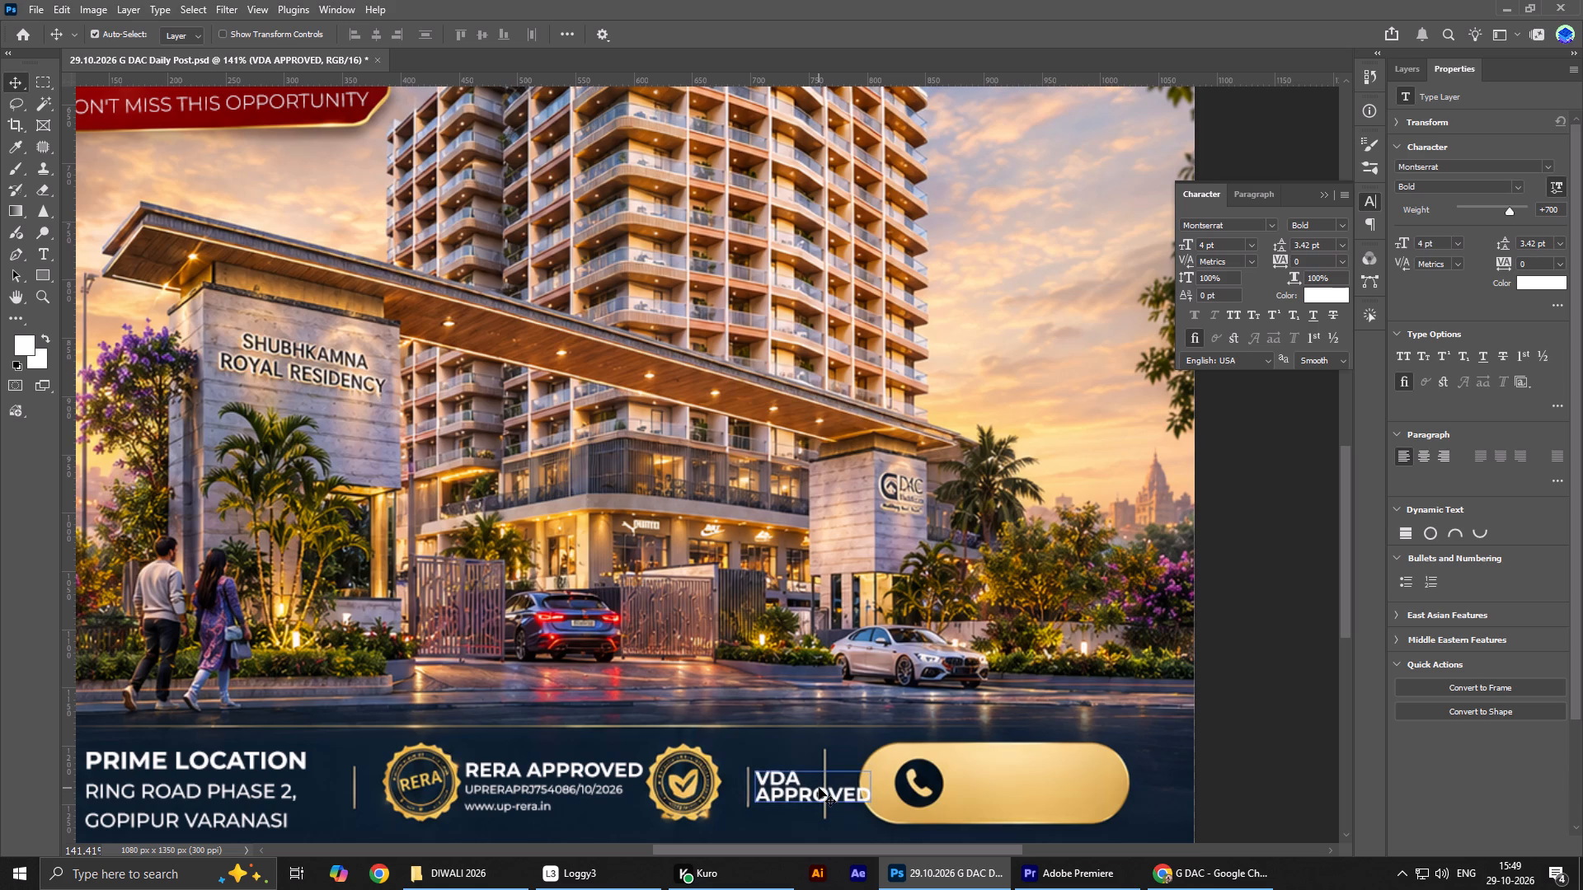
key(ctrl+t)
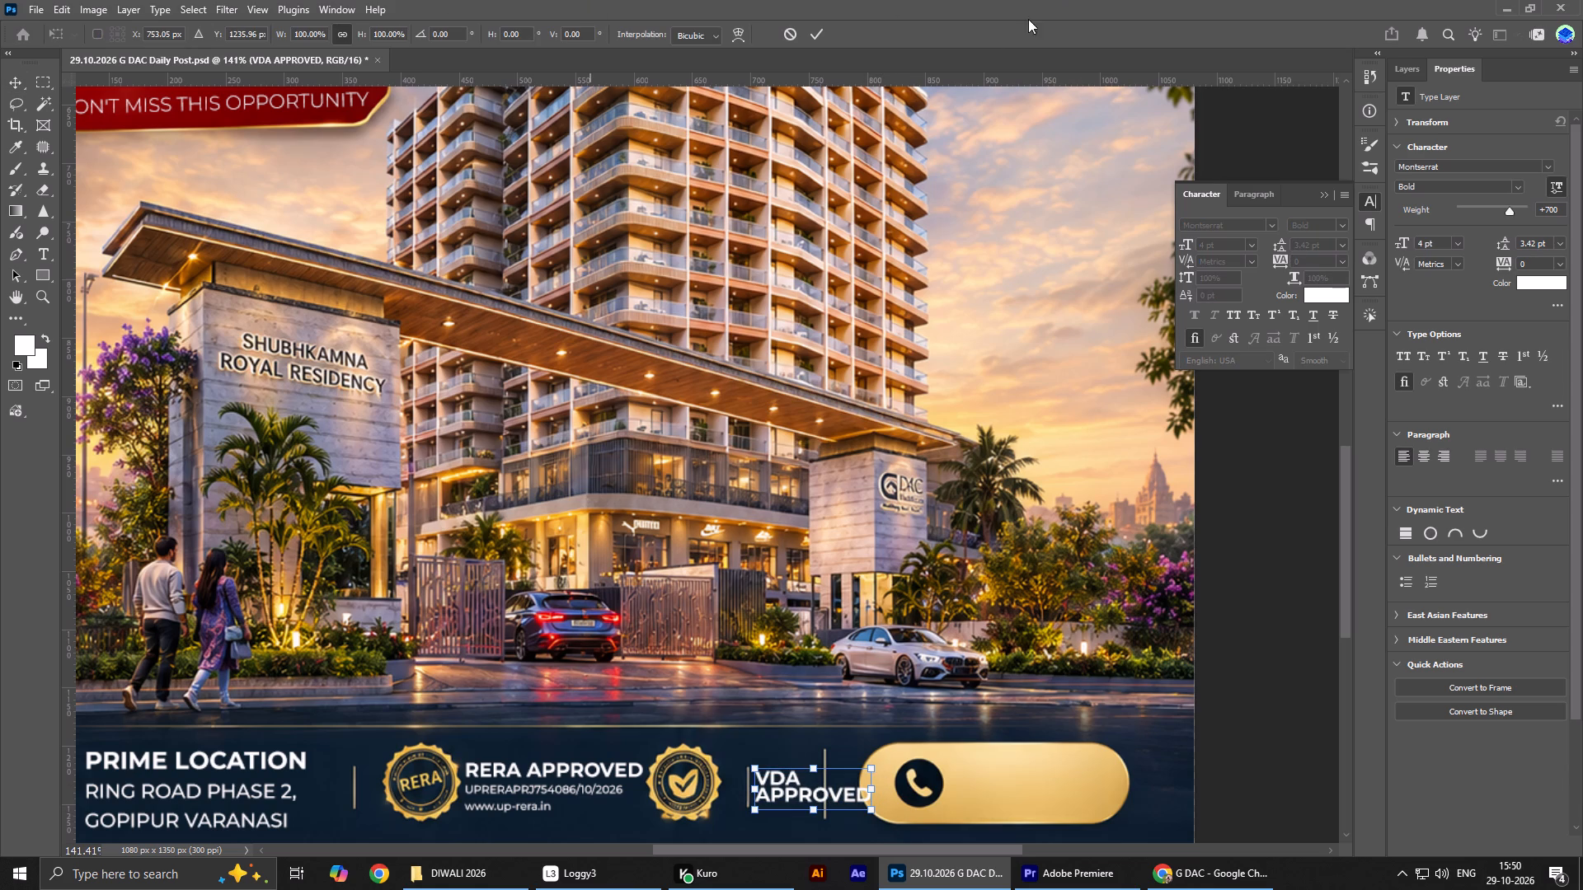
click(824, 29)
Set the VDA APPROVED text to Khand Bold with 5 pt leading.
click(1248, 218)
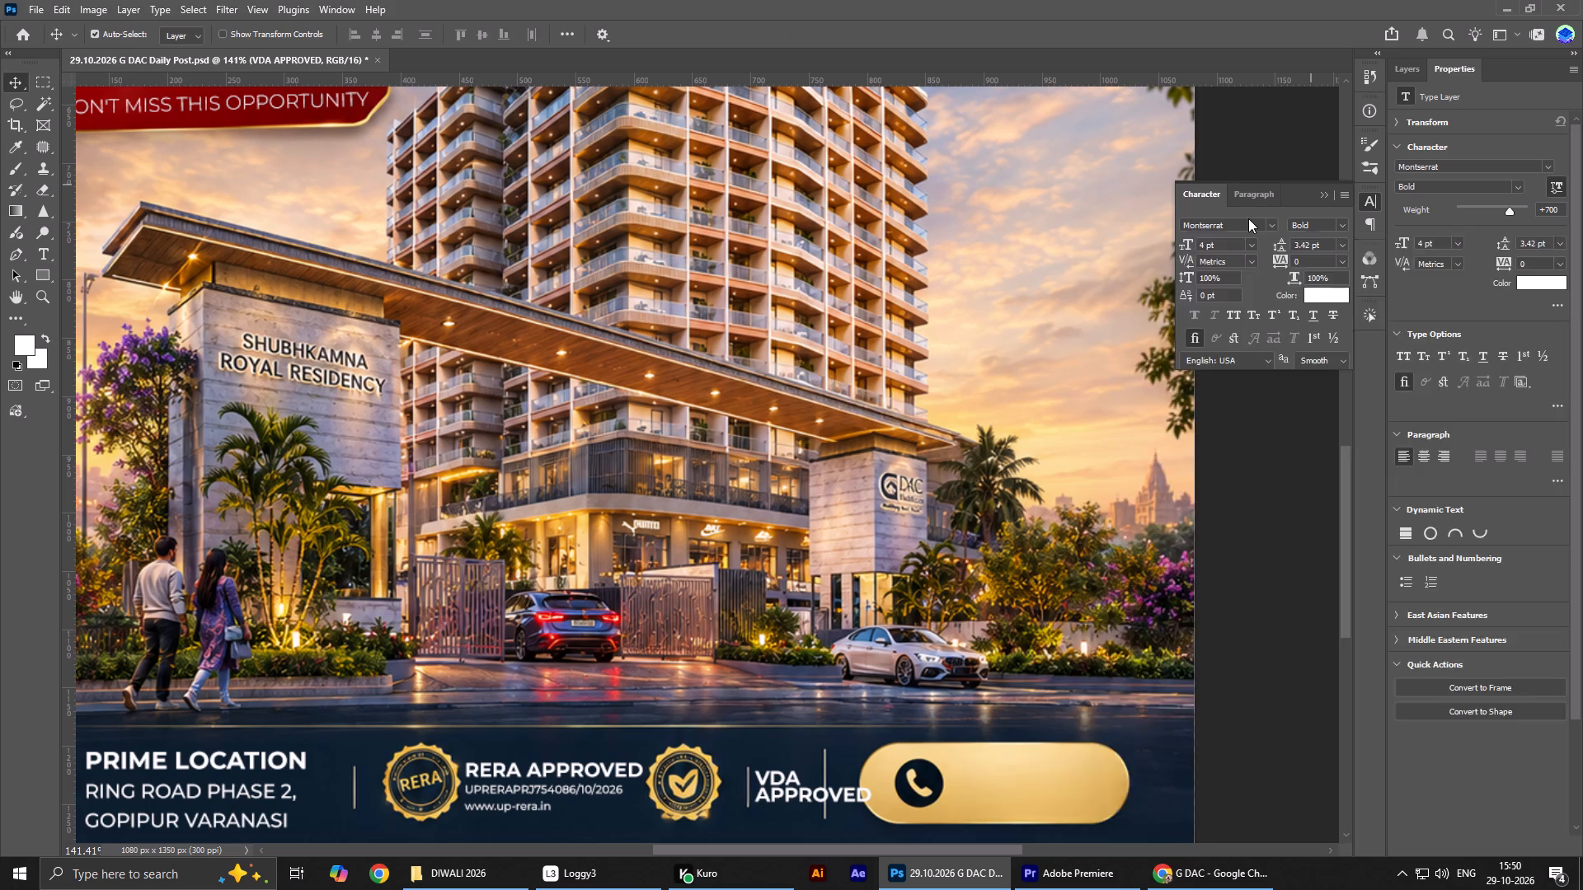
text(khand)
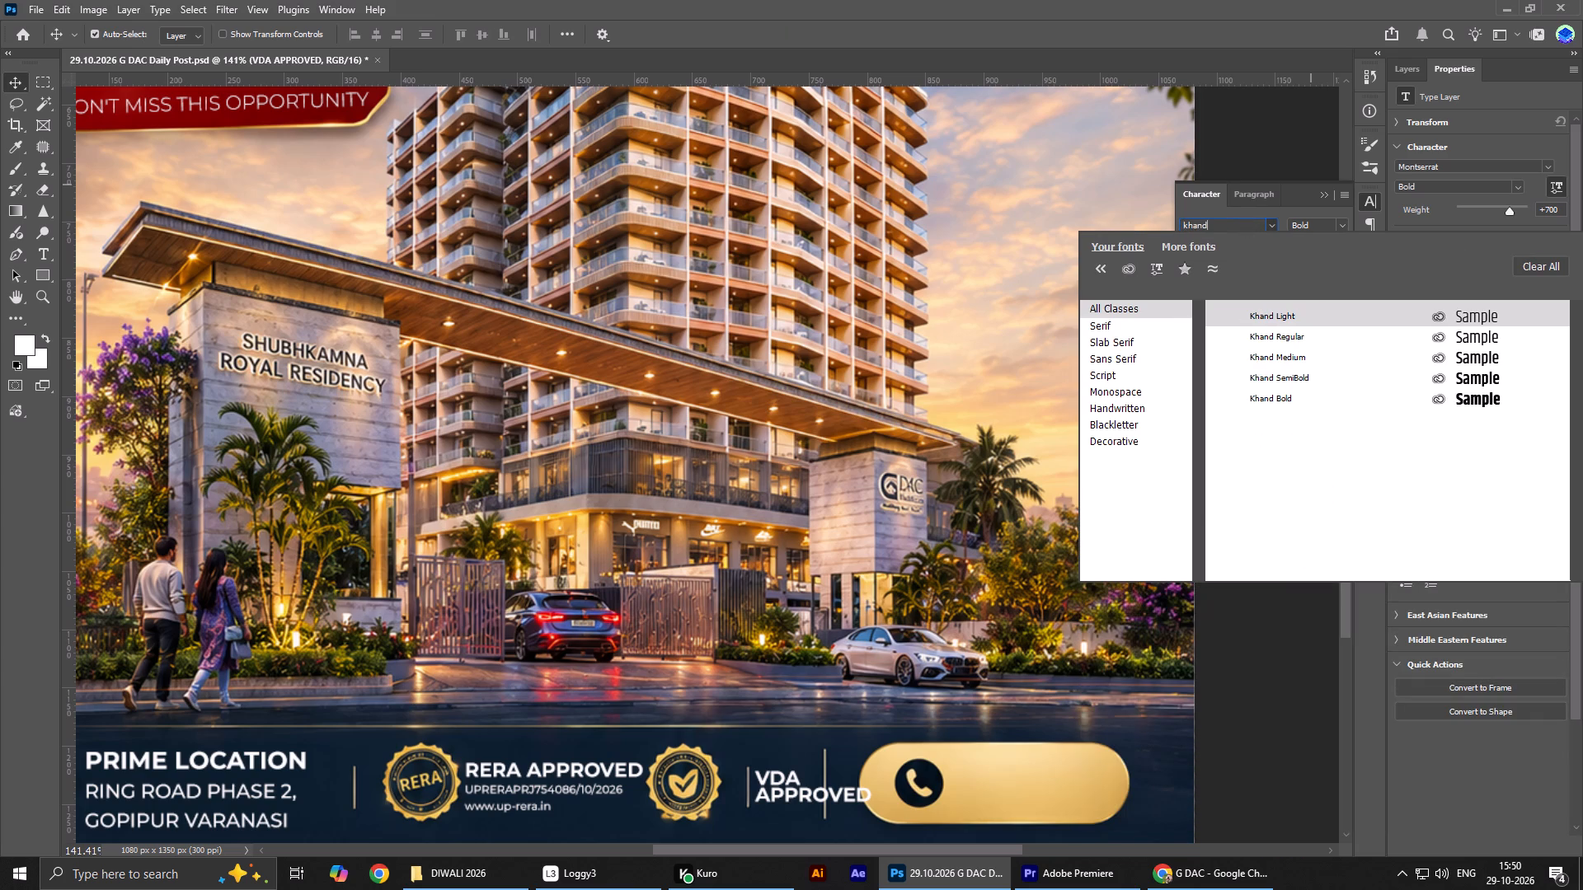
click(1310, 392)
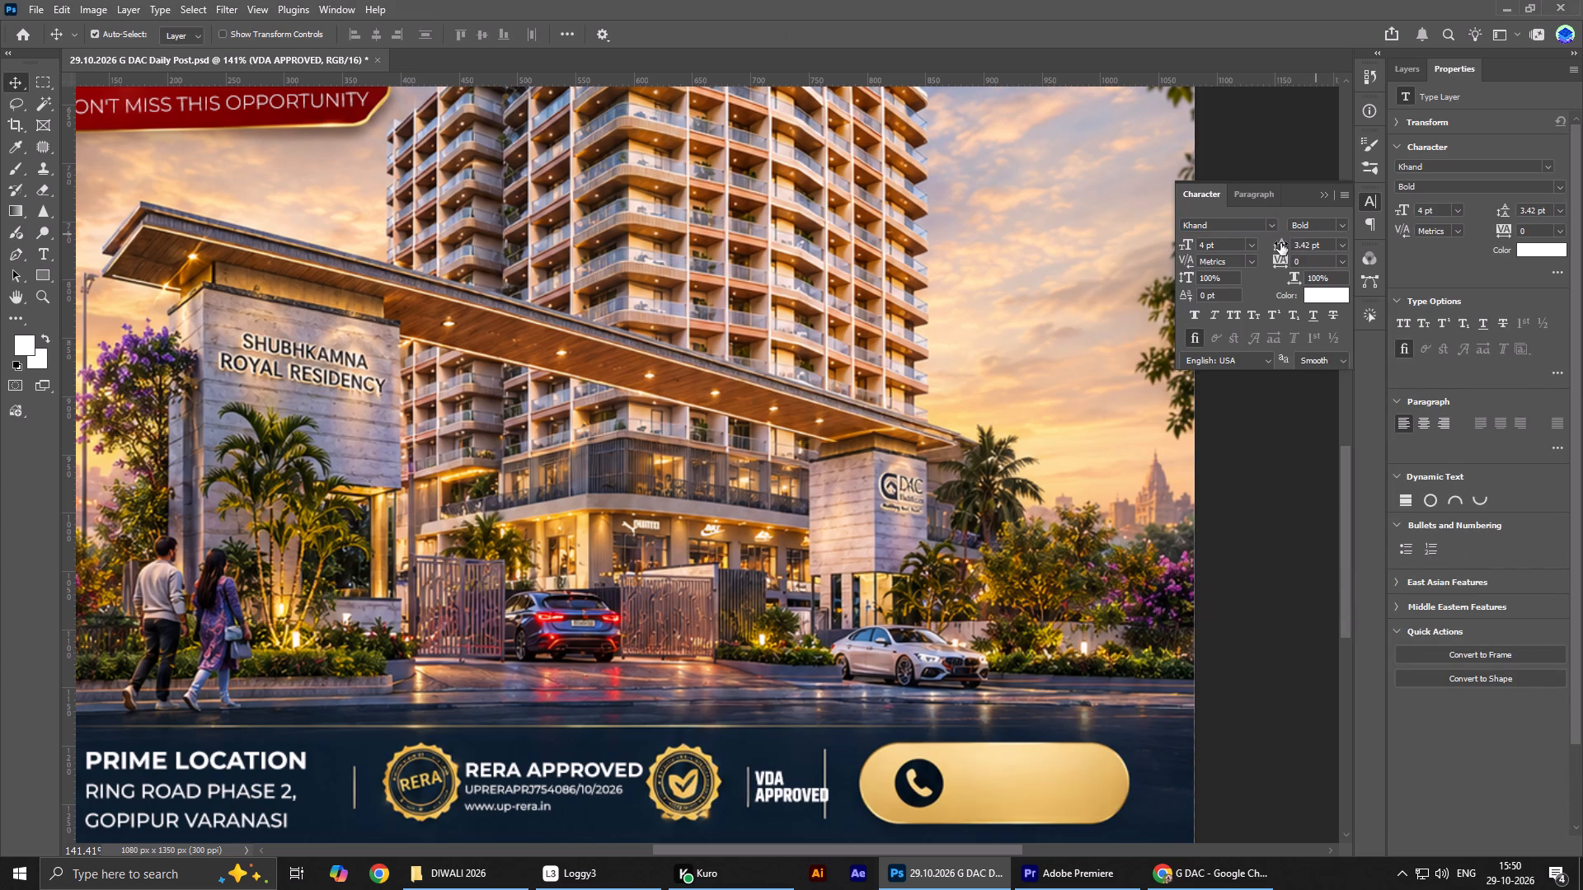
click(1280, 243)
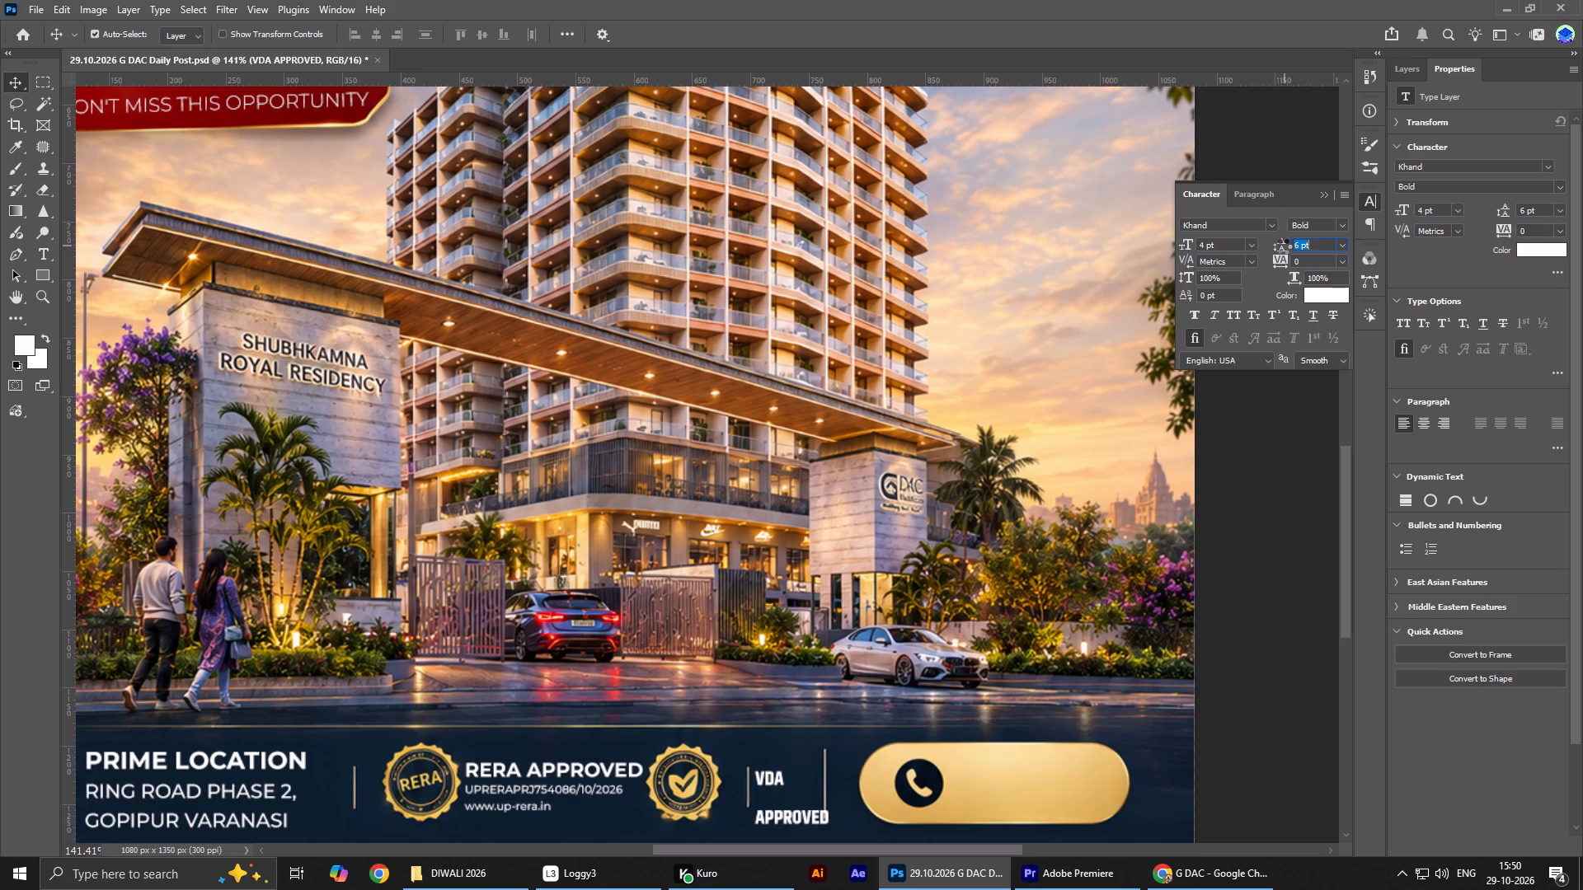
drag(1298, 246, 1279, 241)
key(5)
key(Return)
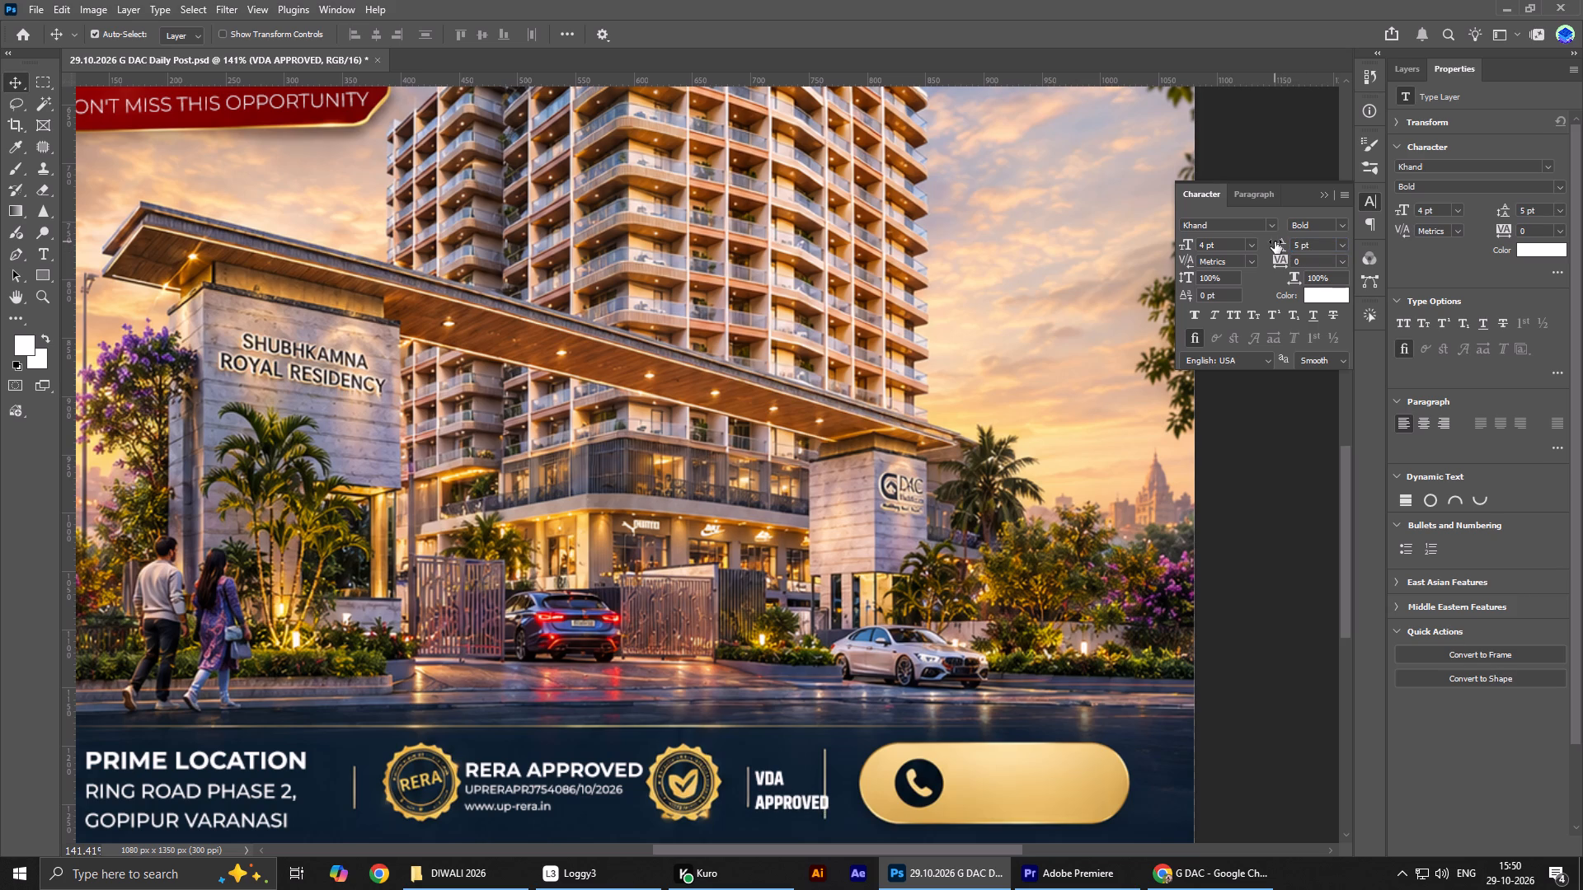
Scale the VDA APPROVED text to about 87% and nudge it up about 6 px, fitting it between the two divider lines.
key(Up)
key(Up)
key(Up)
key(ctrl+t)
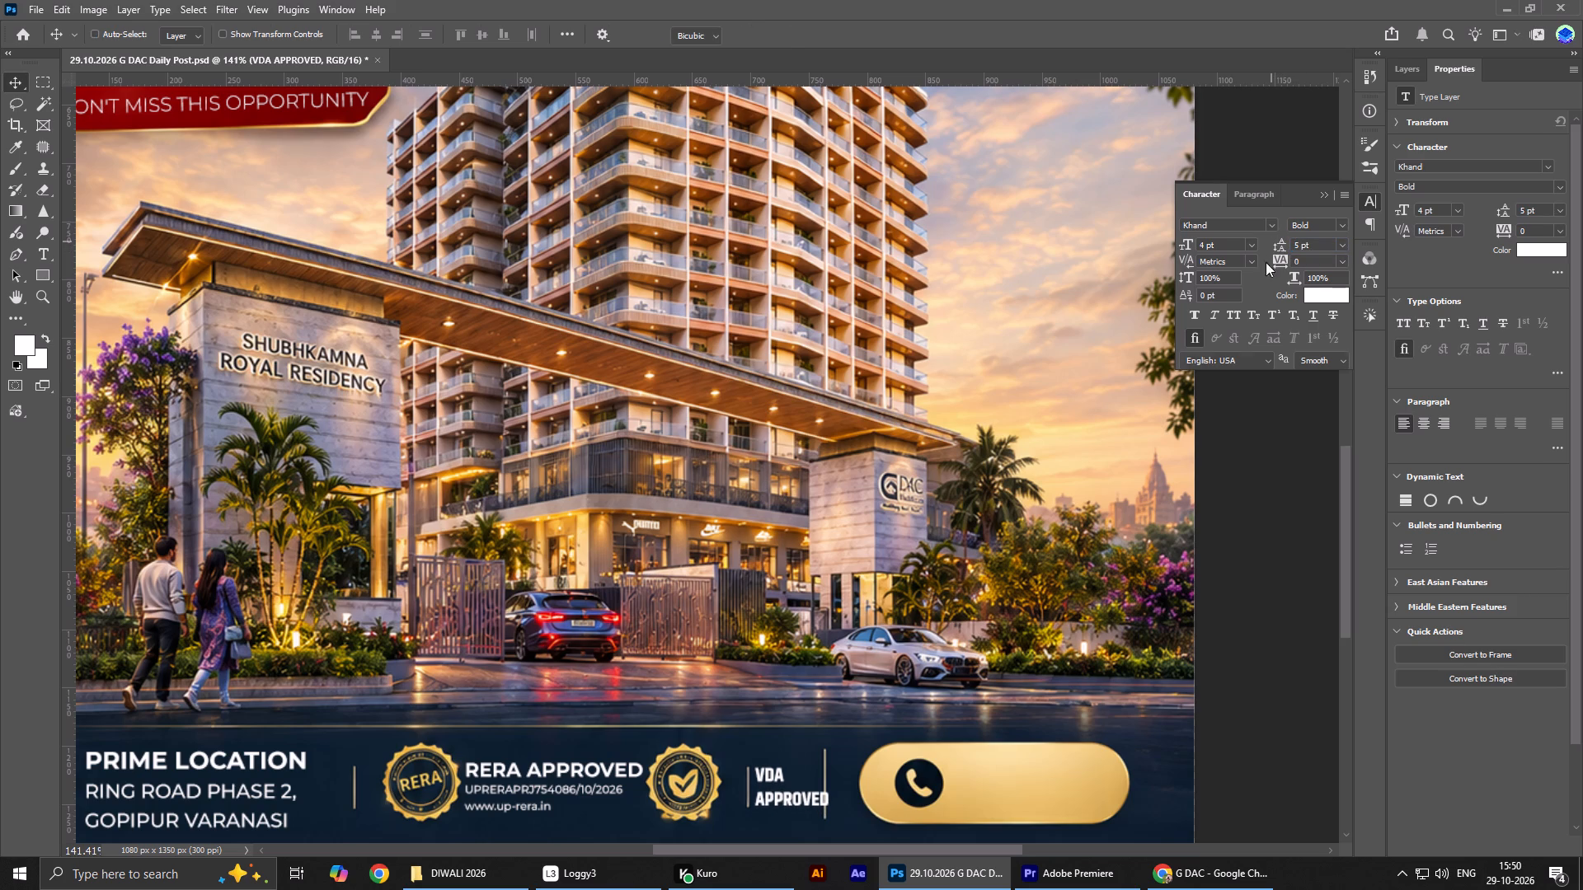
click(795, 790)
drag(830, 761, 815, 761)
key(ctrl+z)
drag(830, 761, 815, 766)
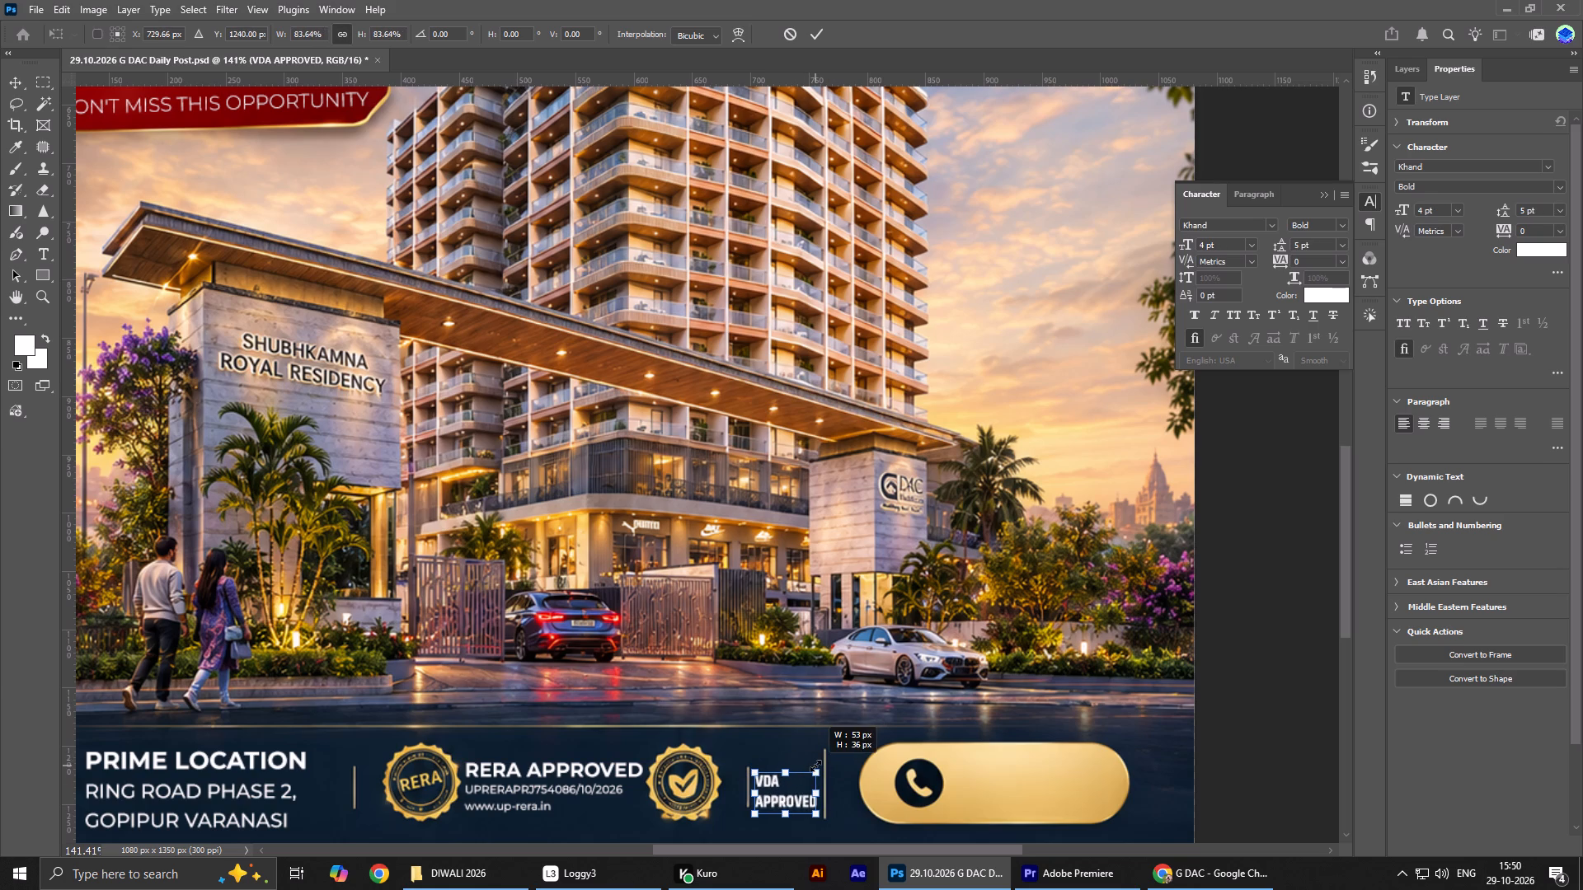
drag(815, 766, 819, 766)
key(Return)
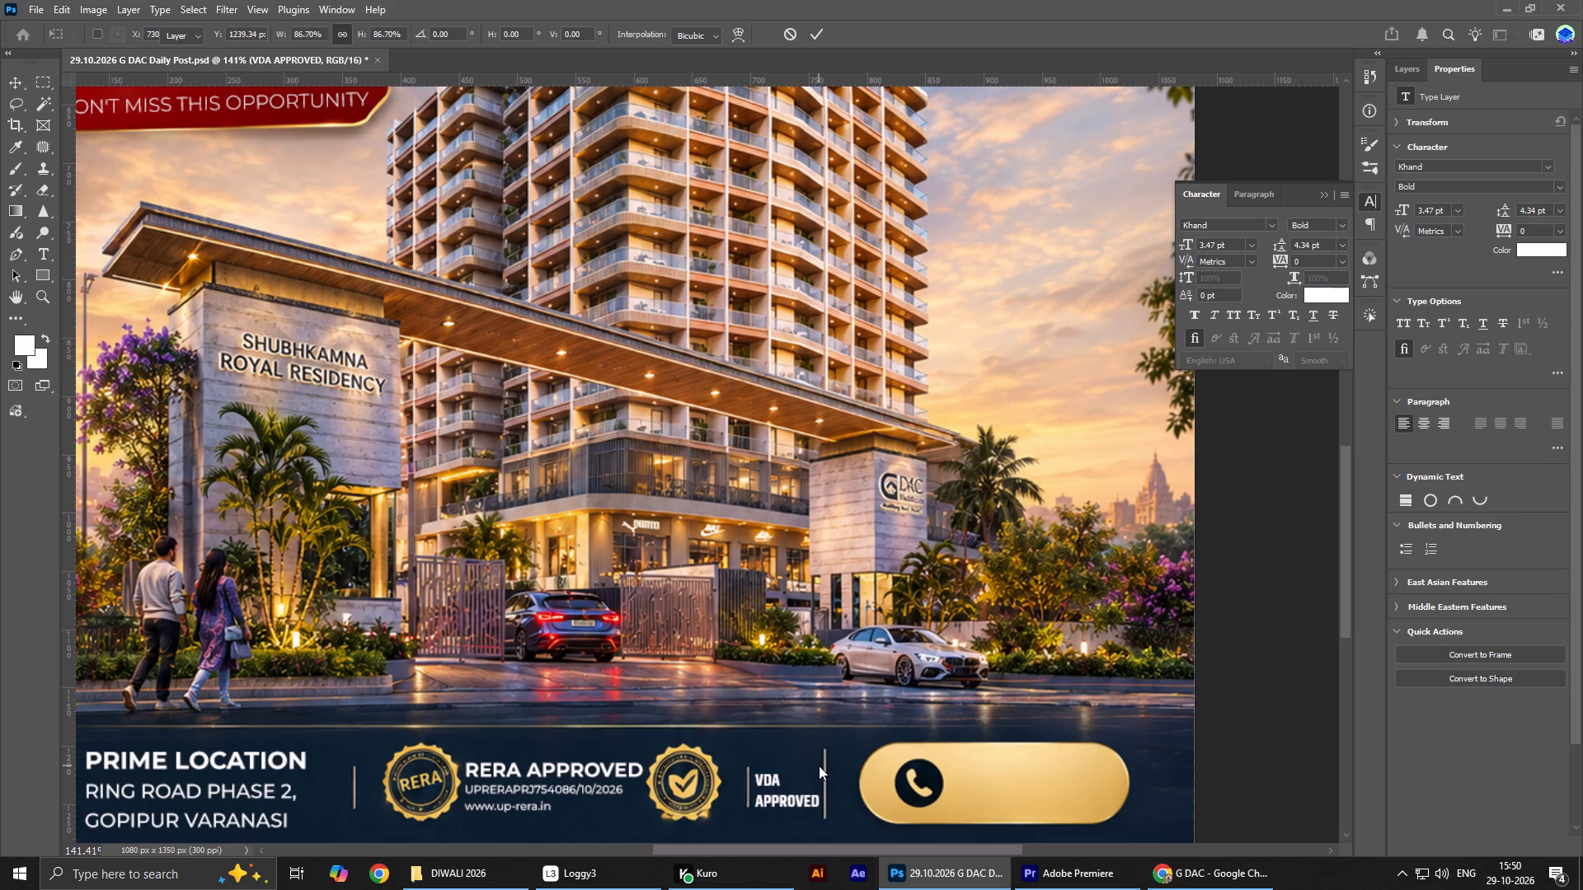
key(Up)
key(Up)
key(Up)
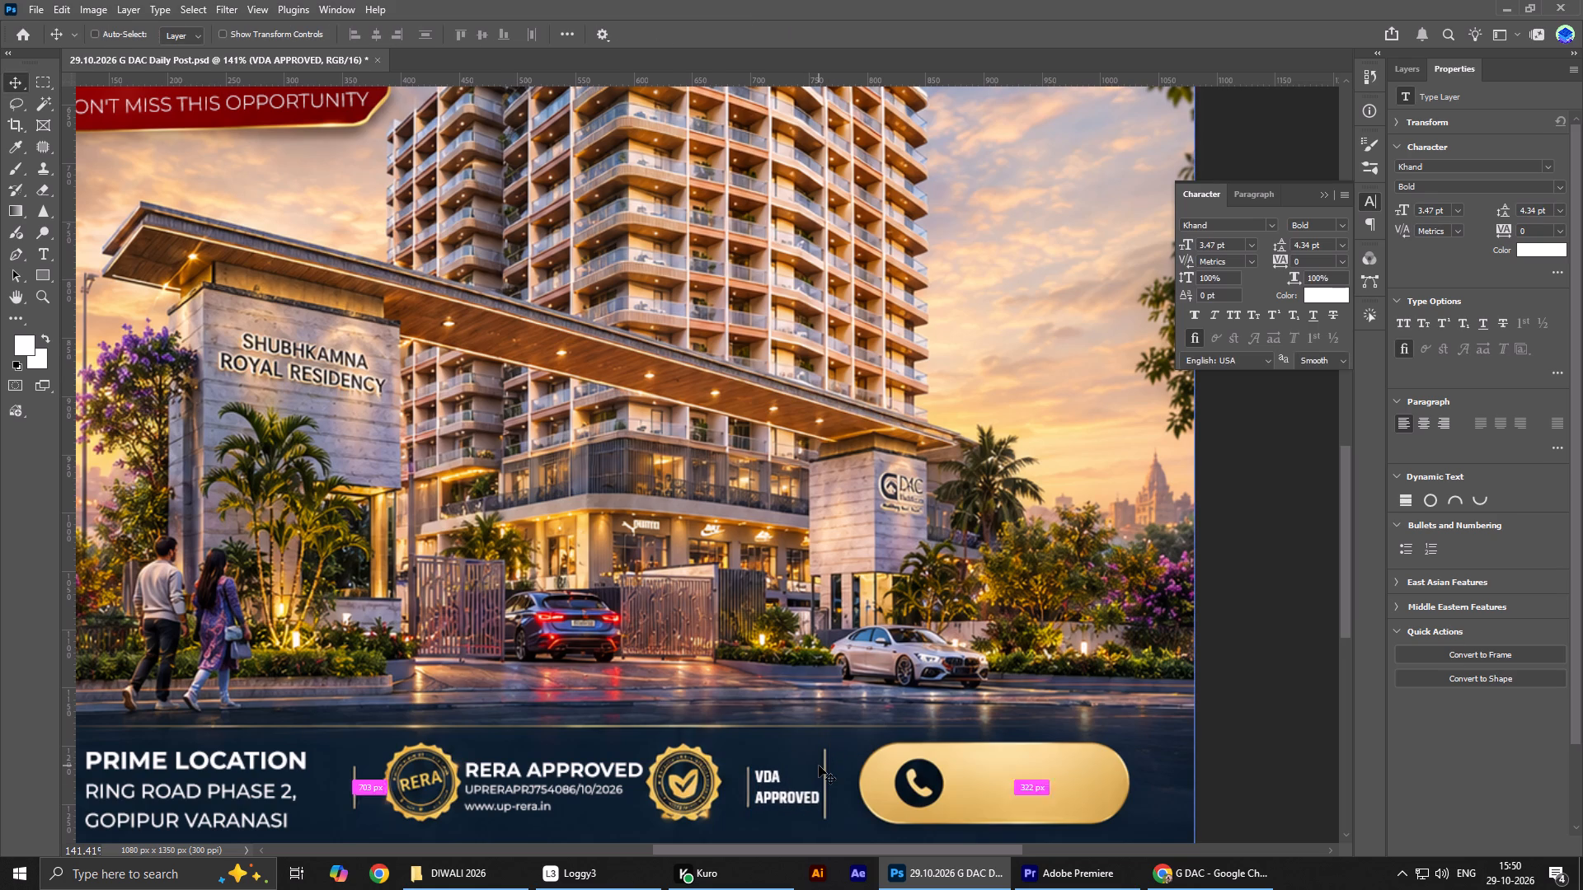
Enlarge only the word VDA to 5 pt in the VDA APPROVED text.
key(ctrl+0)
alt+scroll(828, 753, up, 9)
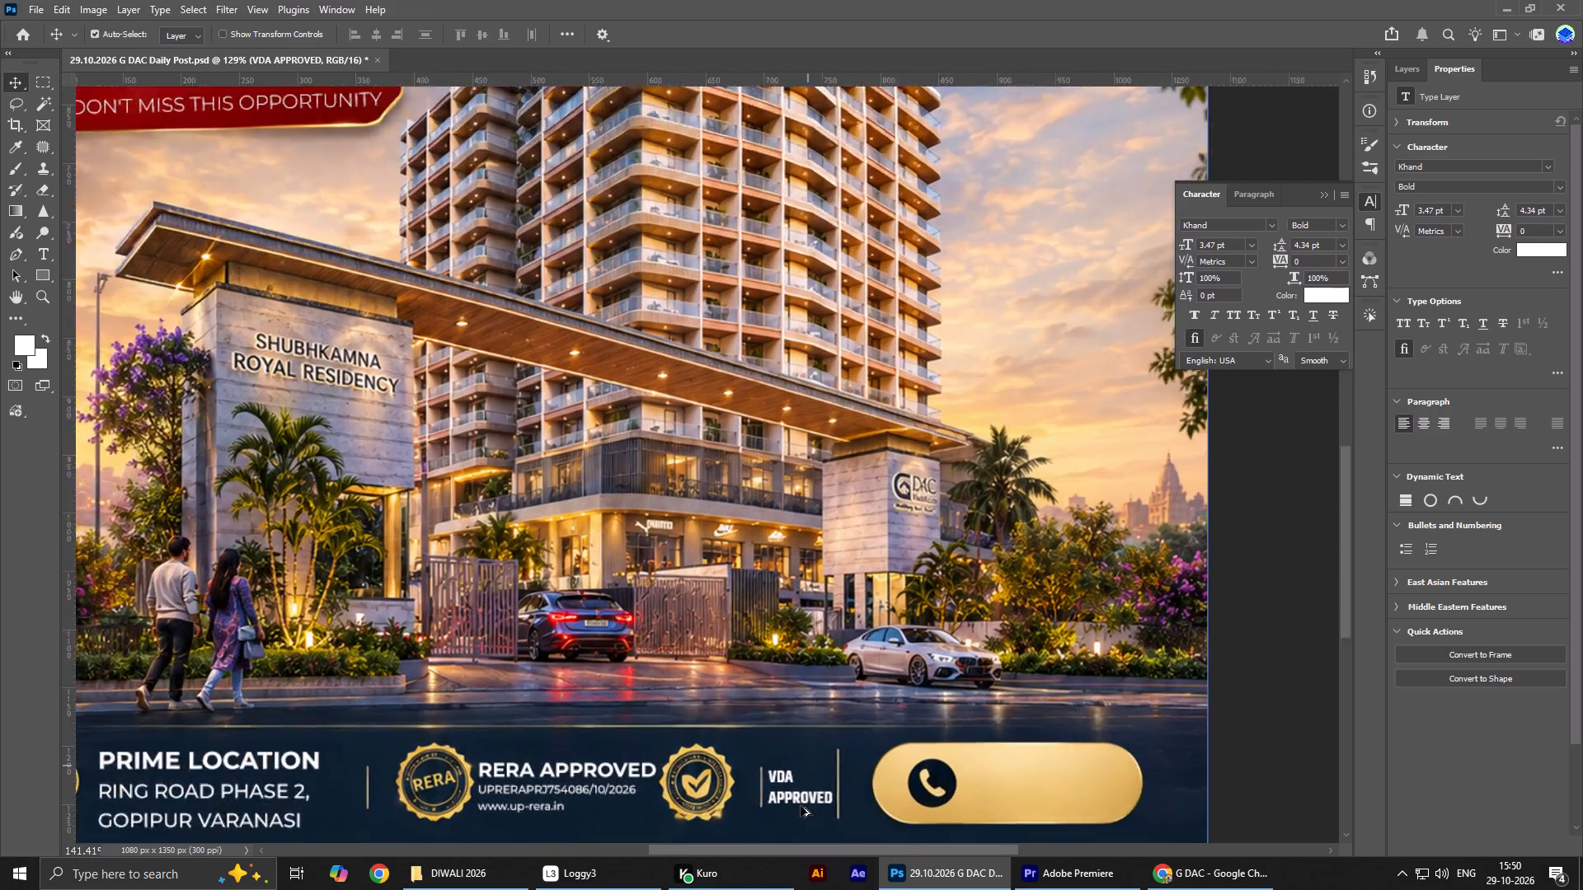
alt+scroll(801, 806, up, 2)
double_click(777, 784)
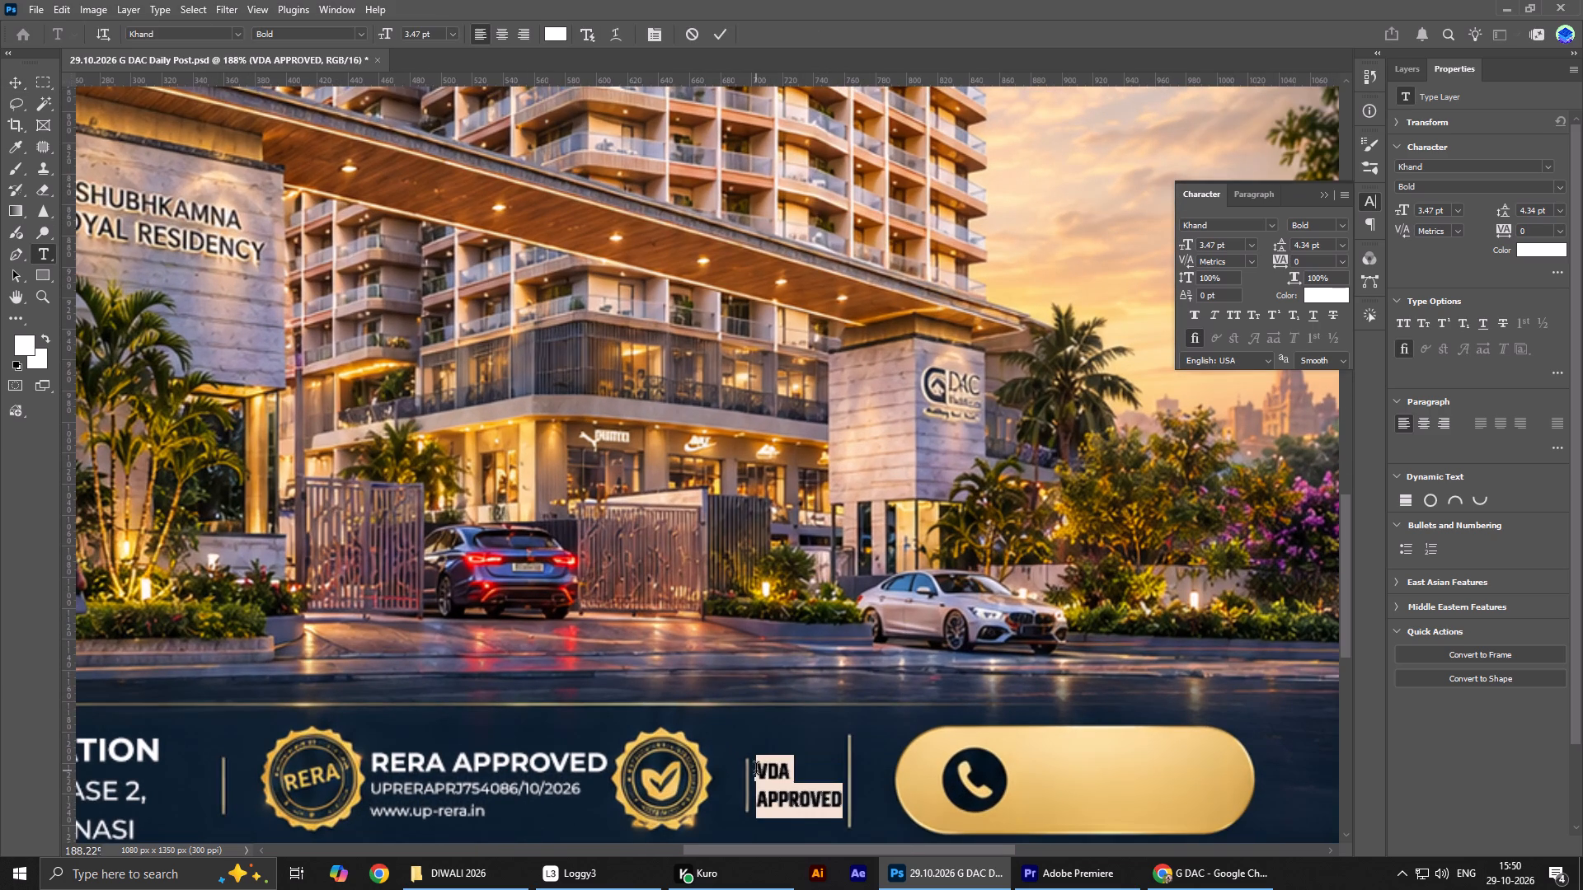
drag(756, 771, 800, 771)
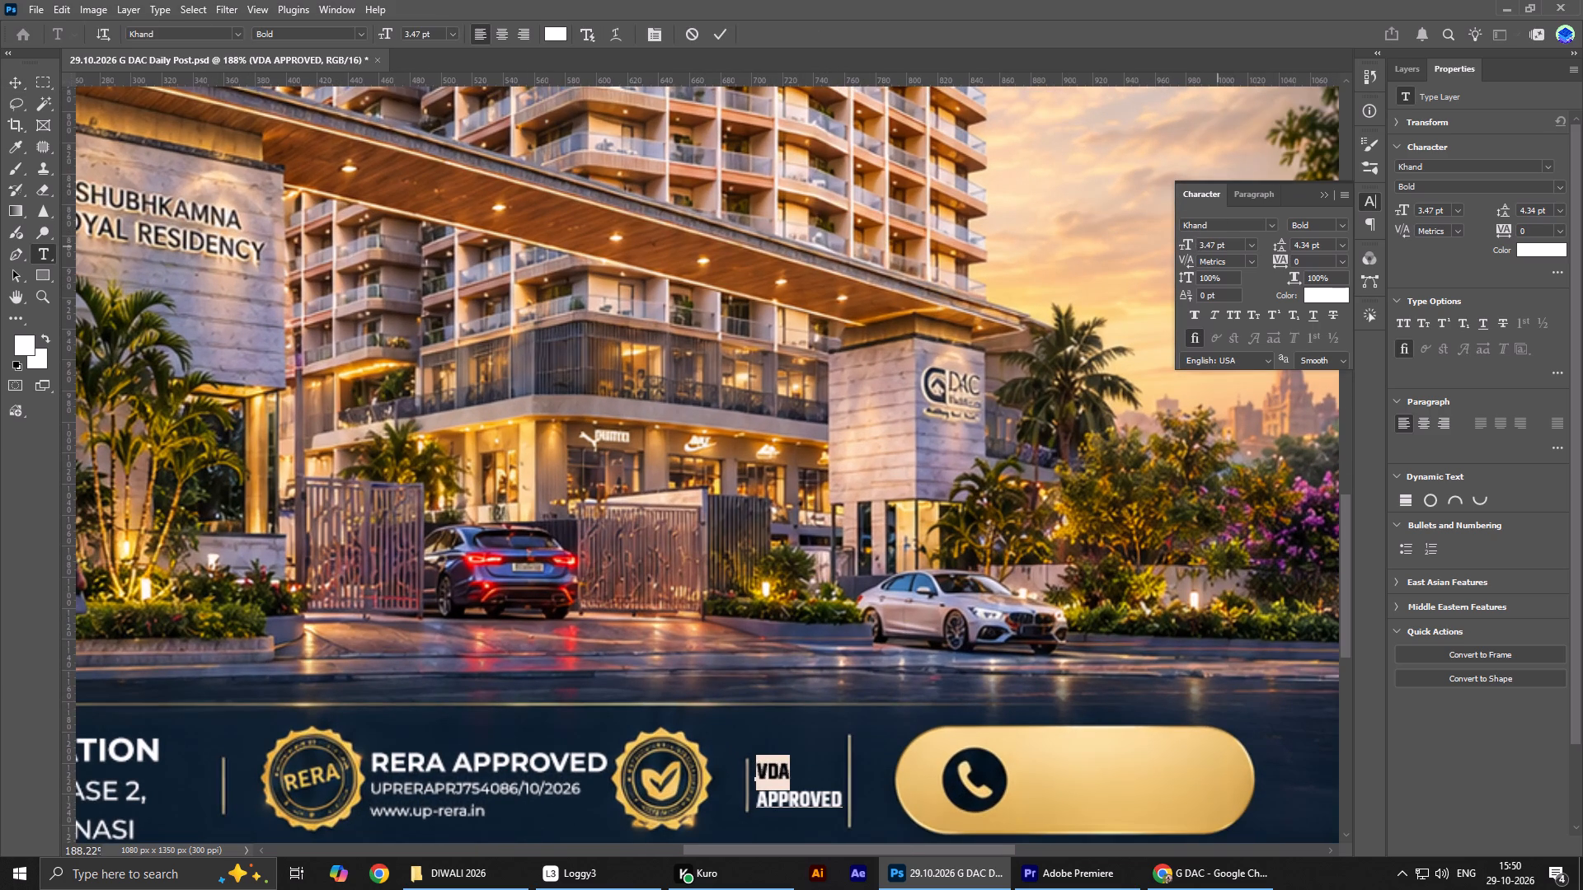
drag(1218, 246, 1177, 243)
key(5)
key(Return)
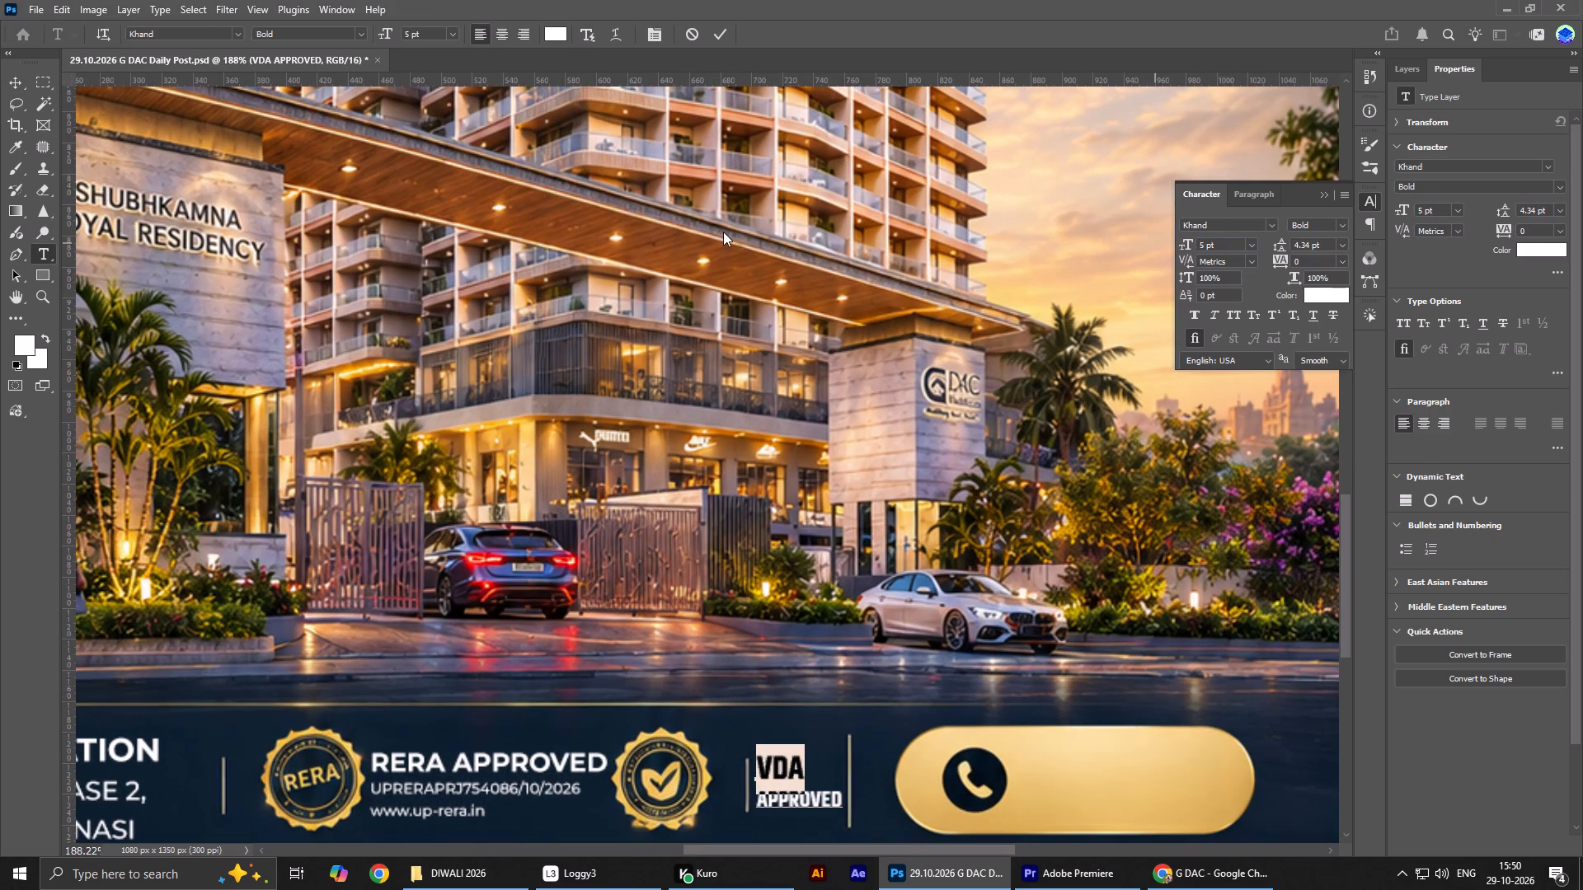
click(718, 31)
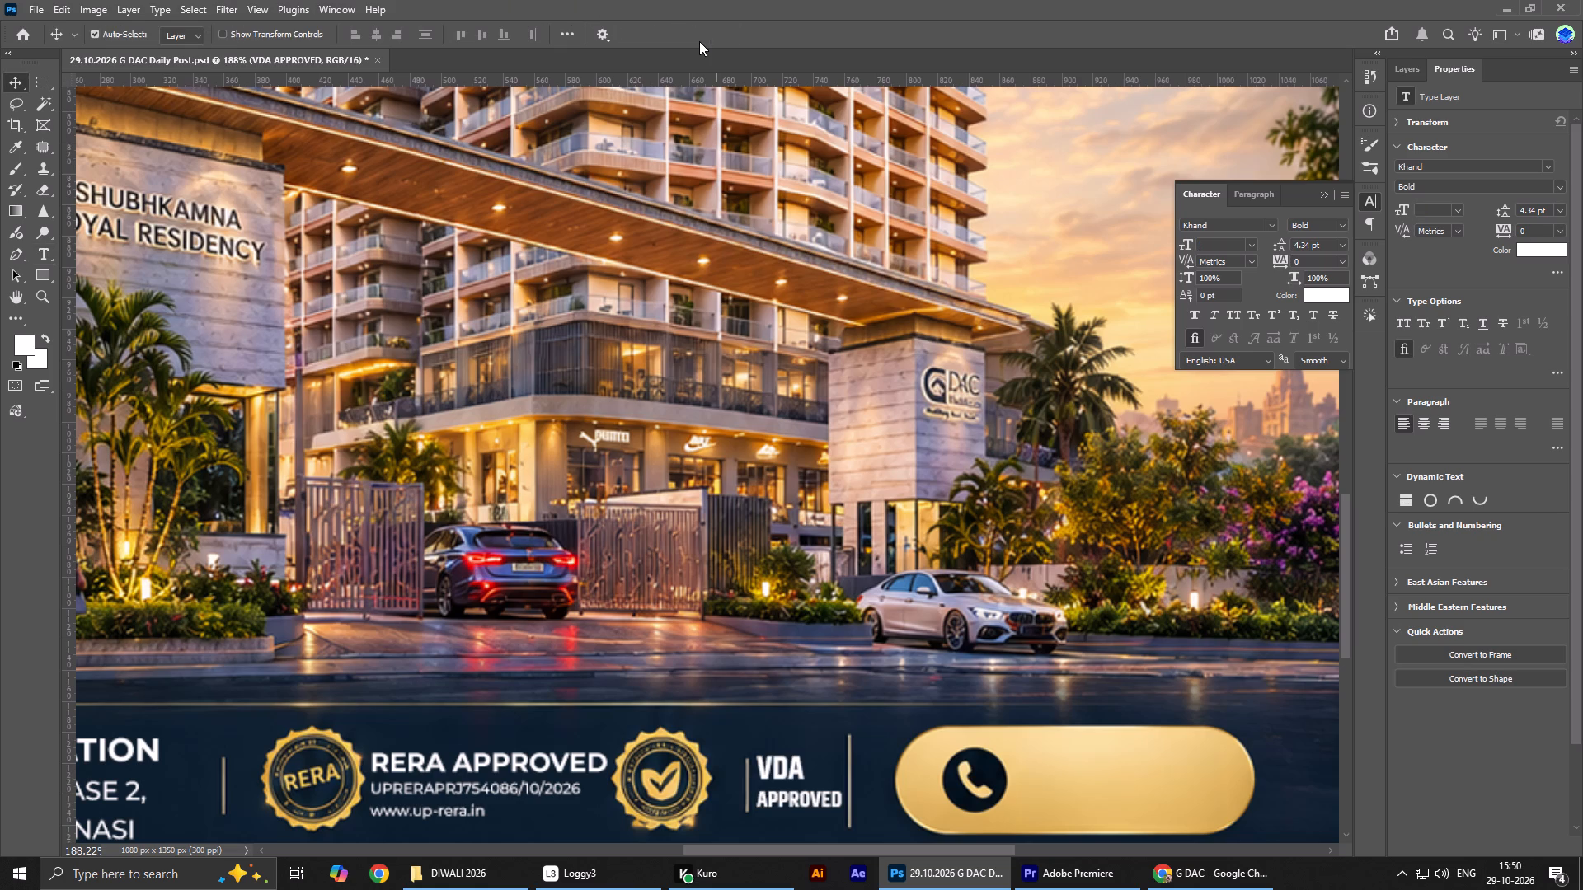
Isolate the round phone icon on the gold pill with Object Selection and copy it from the REMOVE 2 layer to a new layer.
key(ctrl+0)
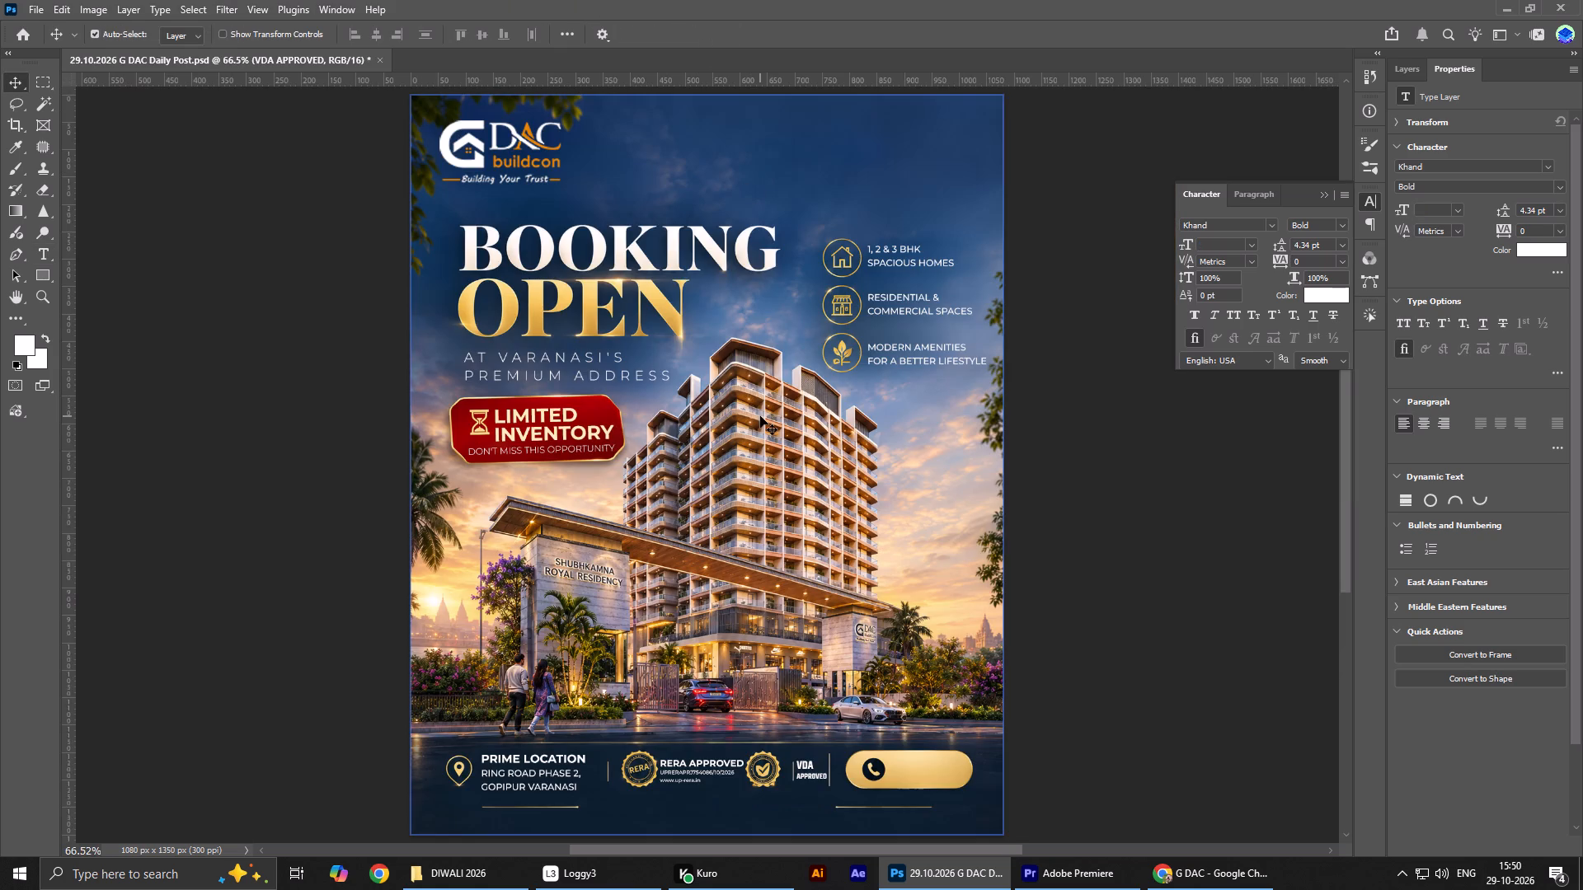
alt+scroll(771, 739, up, 11)
ctrl+scroll(1031, 843, down, 4)
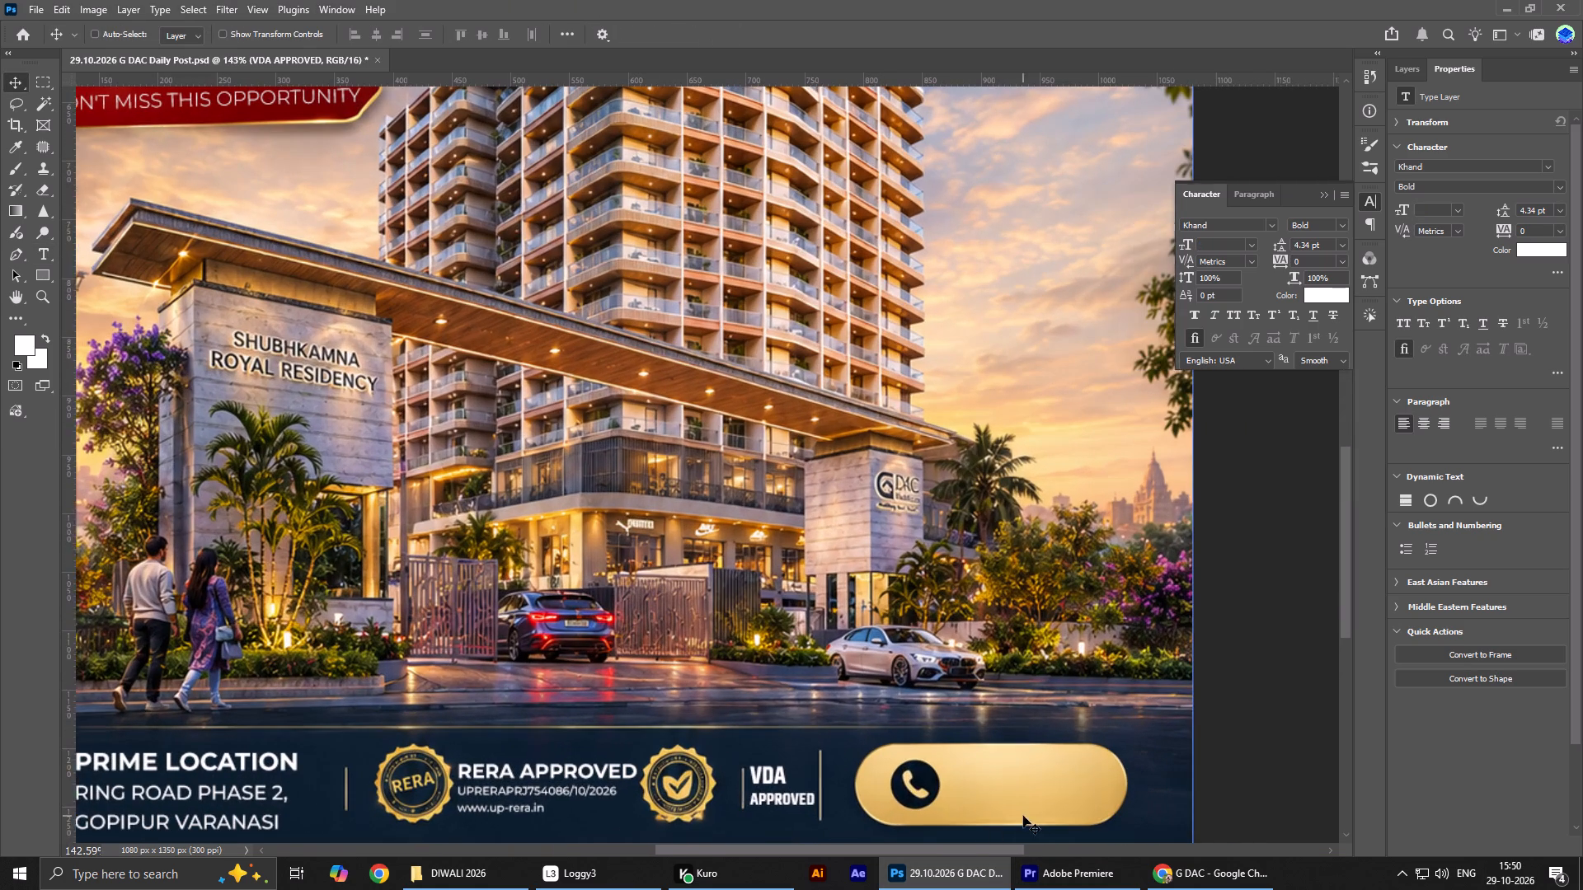
ctrl+scroll(1023, 816, down, 12)
scroll(629, 597, down, 6)
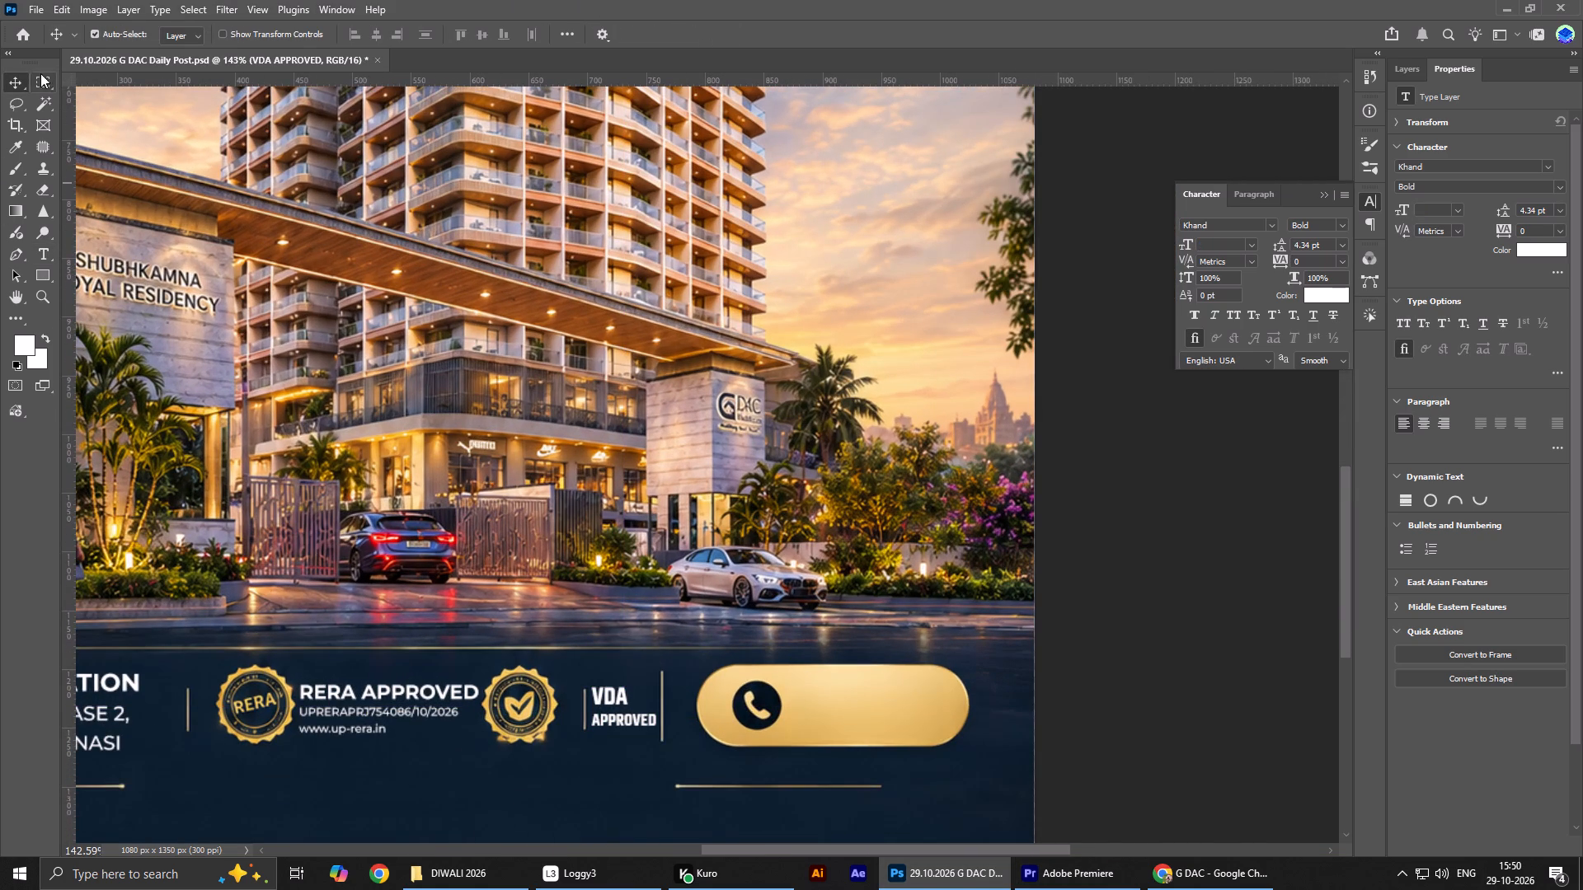
click(35, 103)
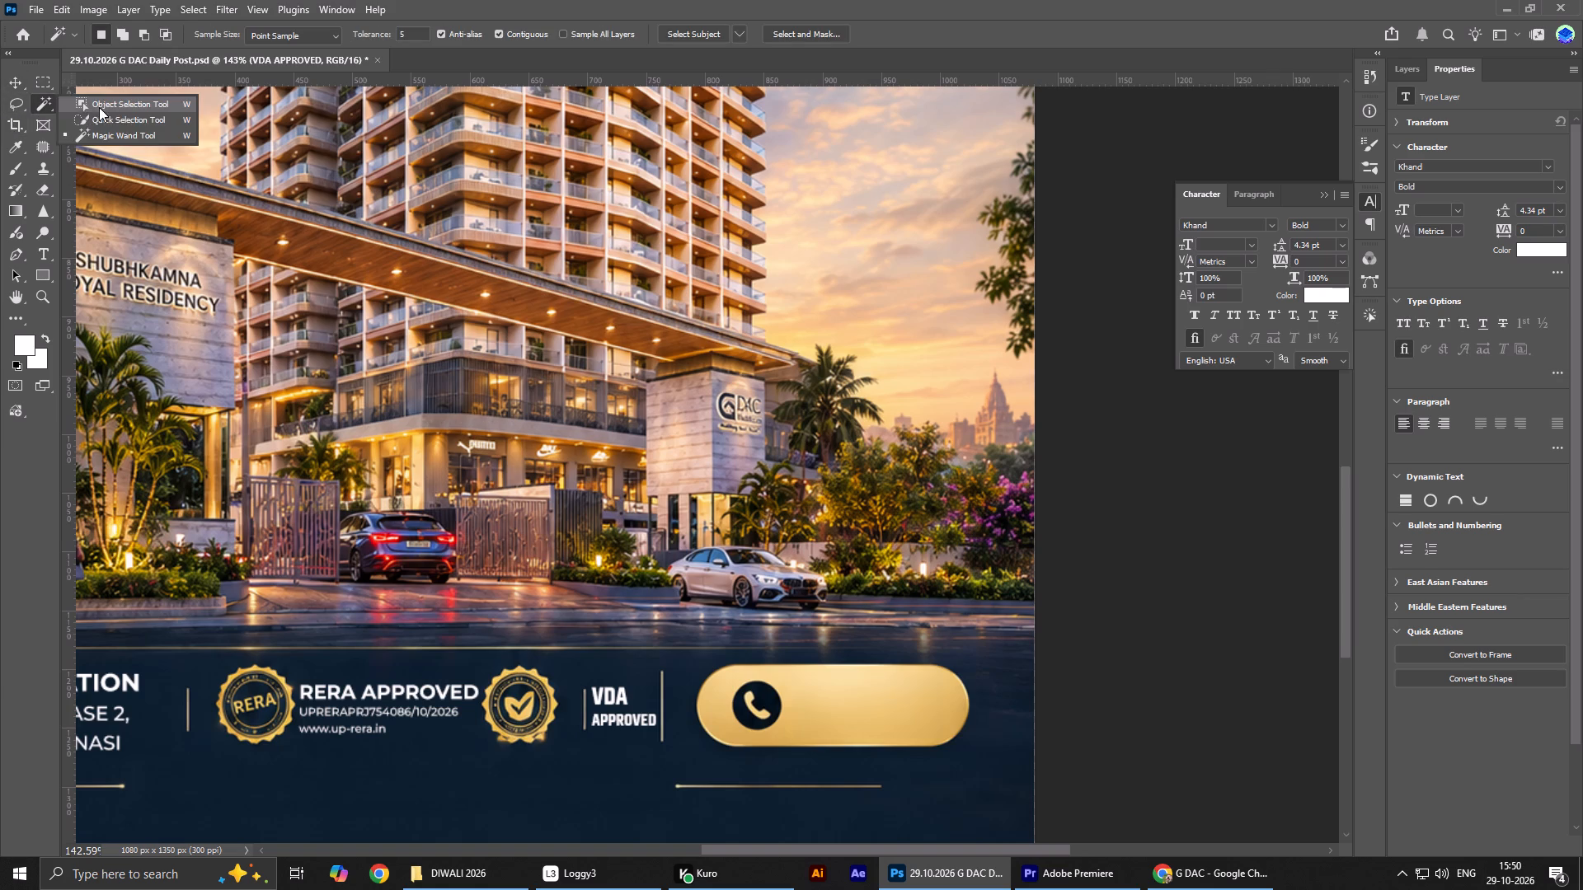
click(99, 107)
alt+scroll(1305, 844, up, 1)
alt+scroll(1305, 844, down, 1)
alt+scroll(1305, 844, up, 10)
alt+scroll(698, 674, up, 4)
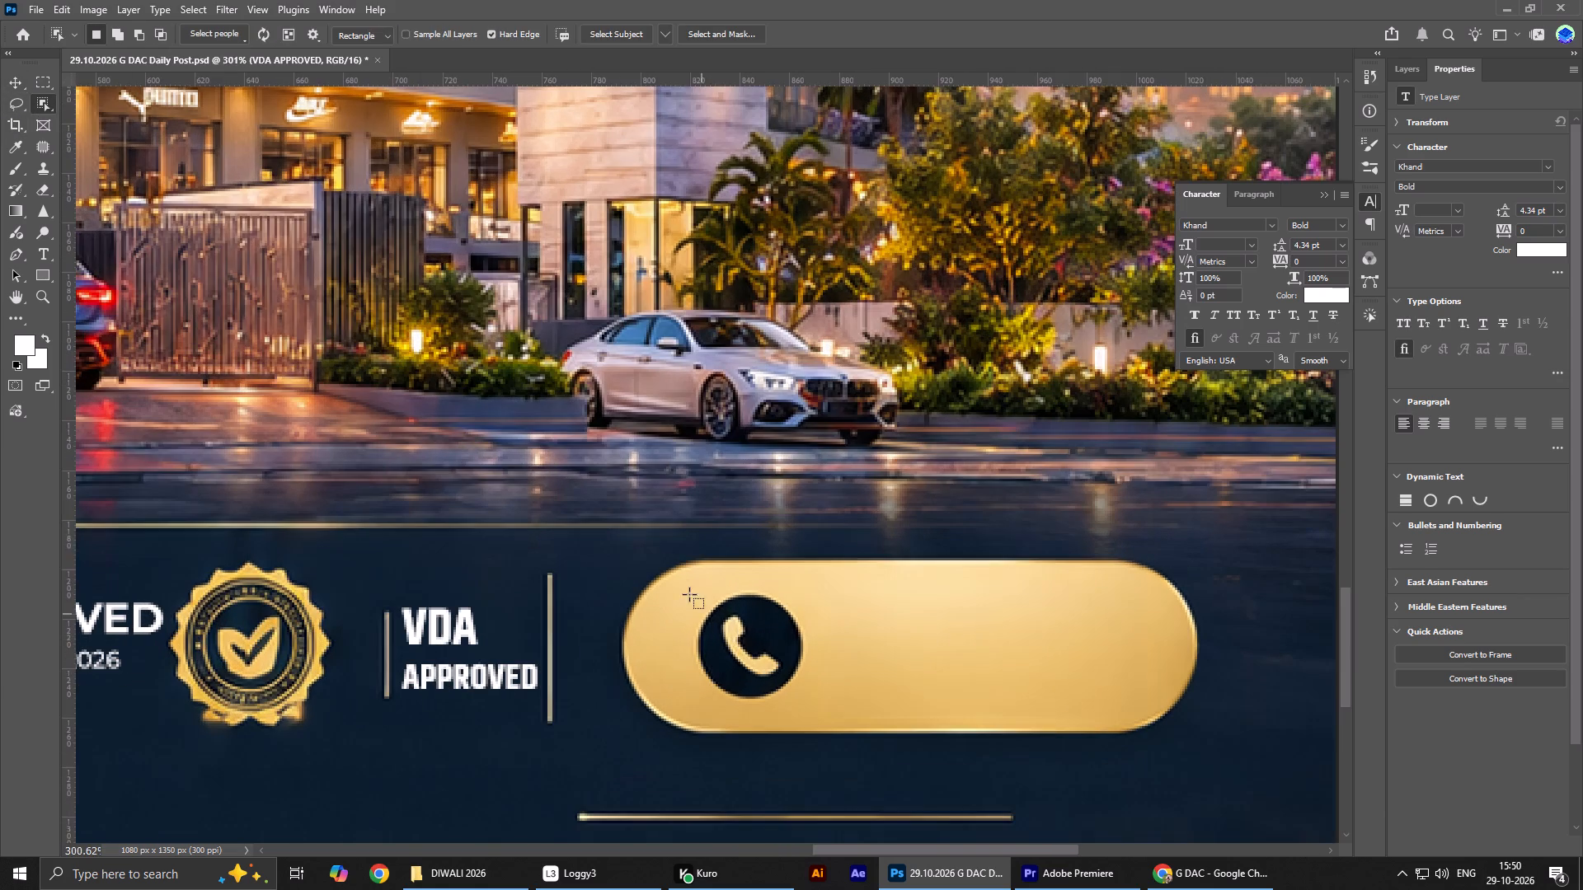
drag(679, 578, 834, 707)
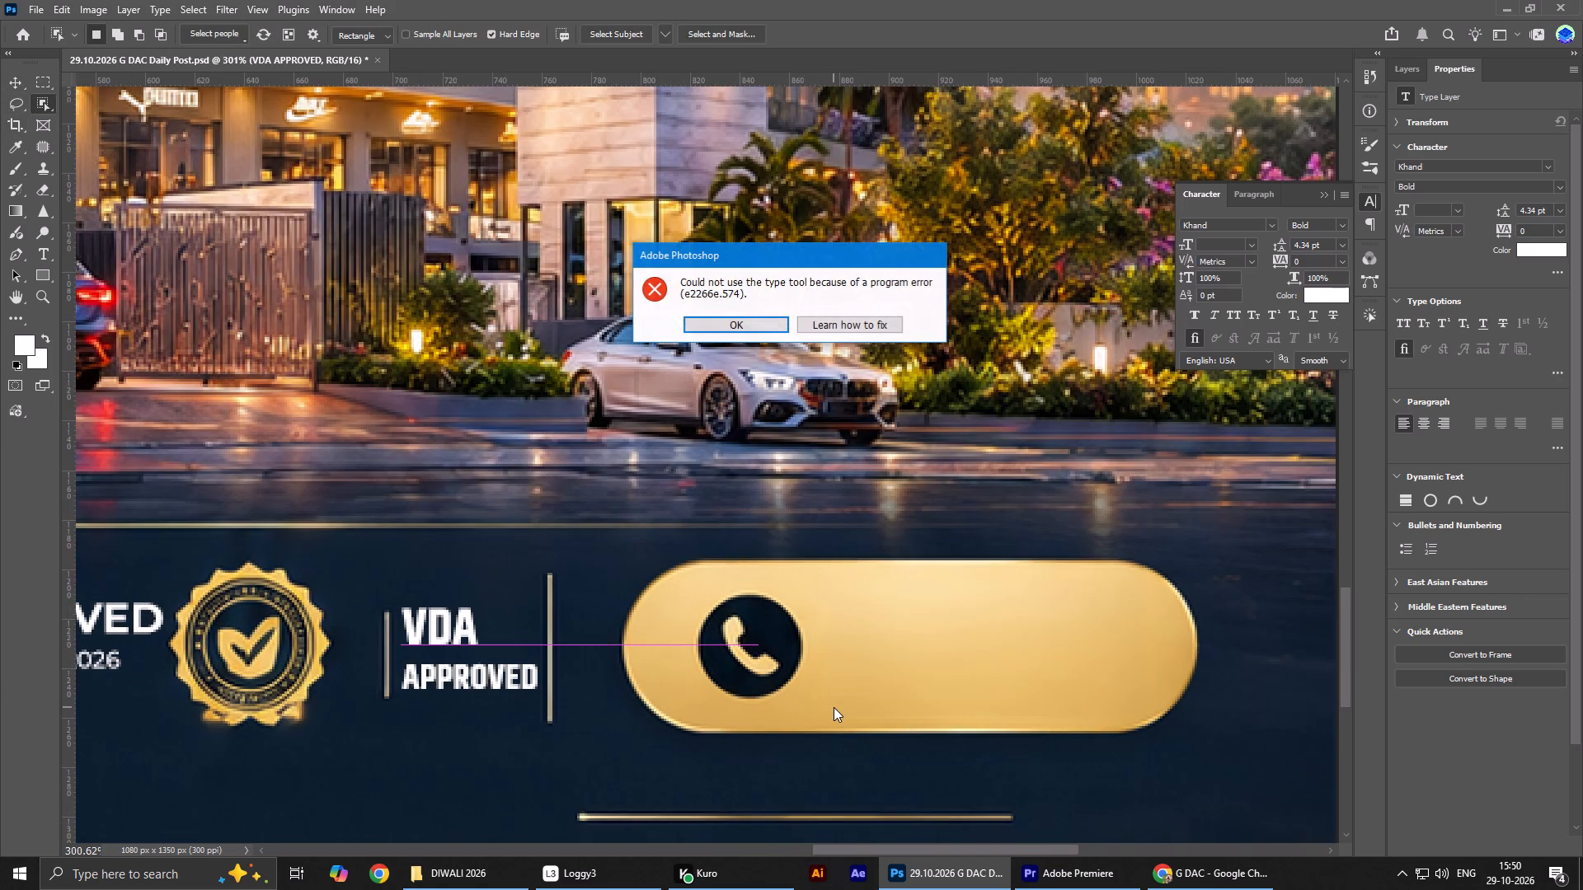
click(747, 314)
click(1404, 74)
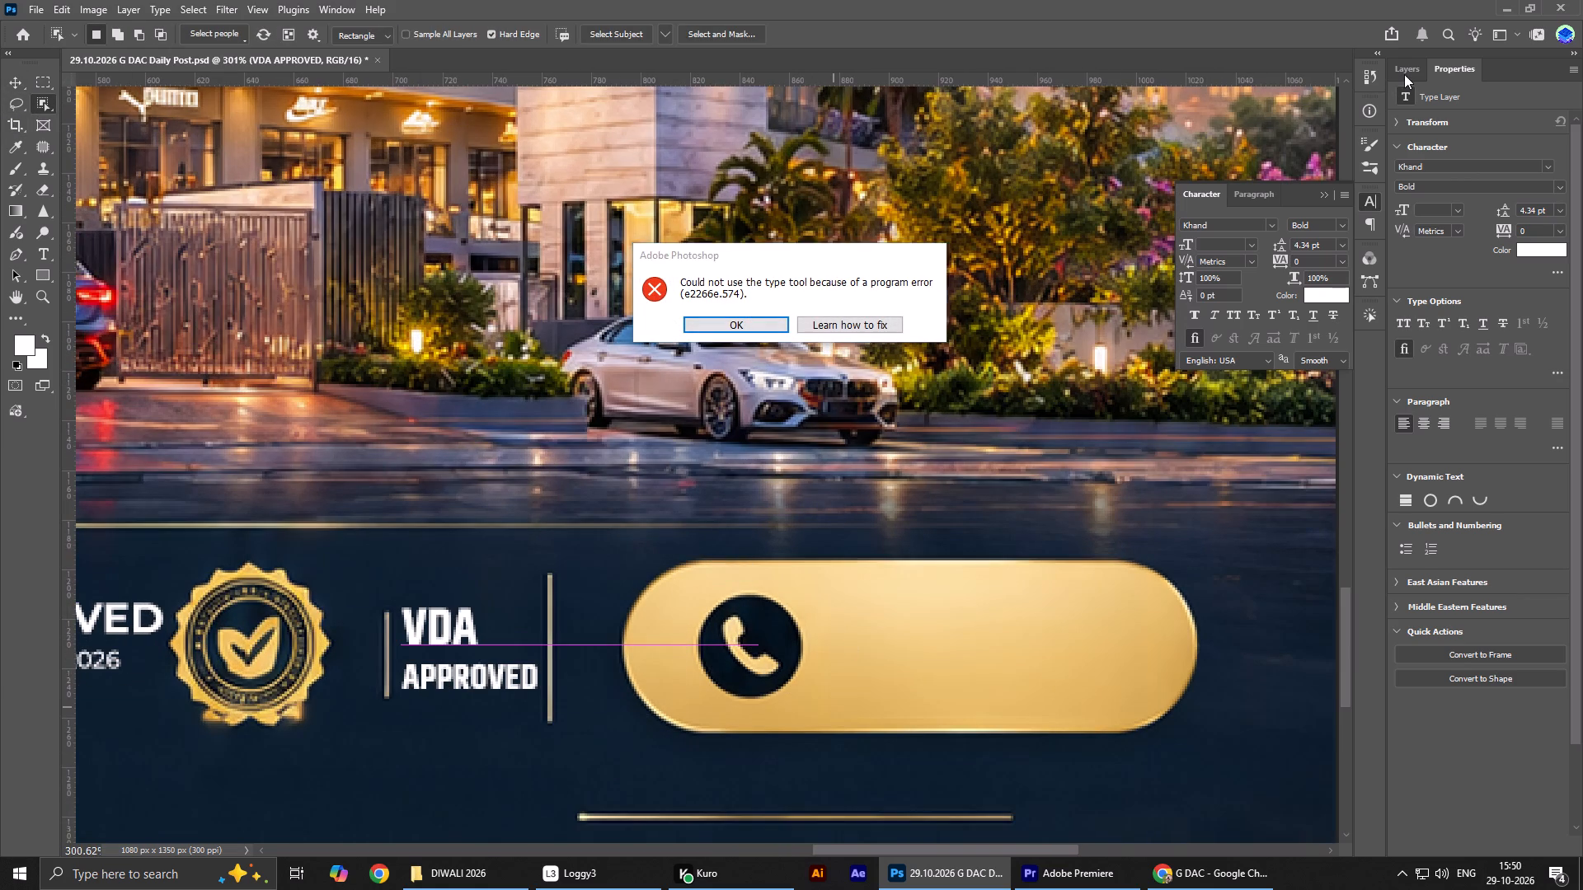
click(772, 329)
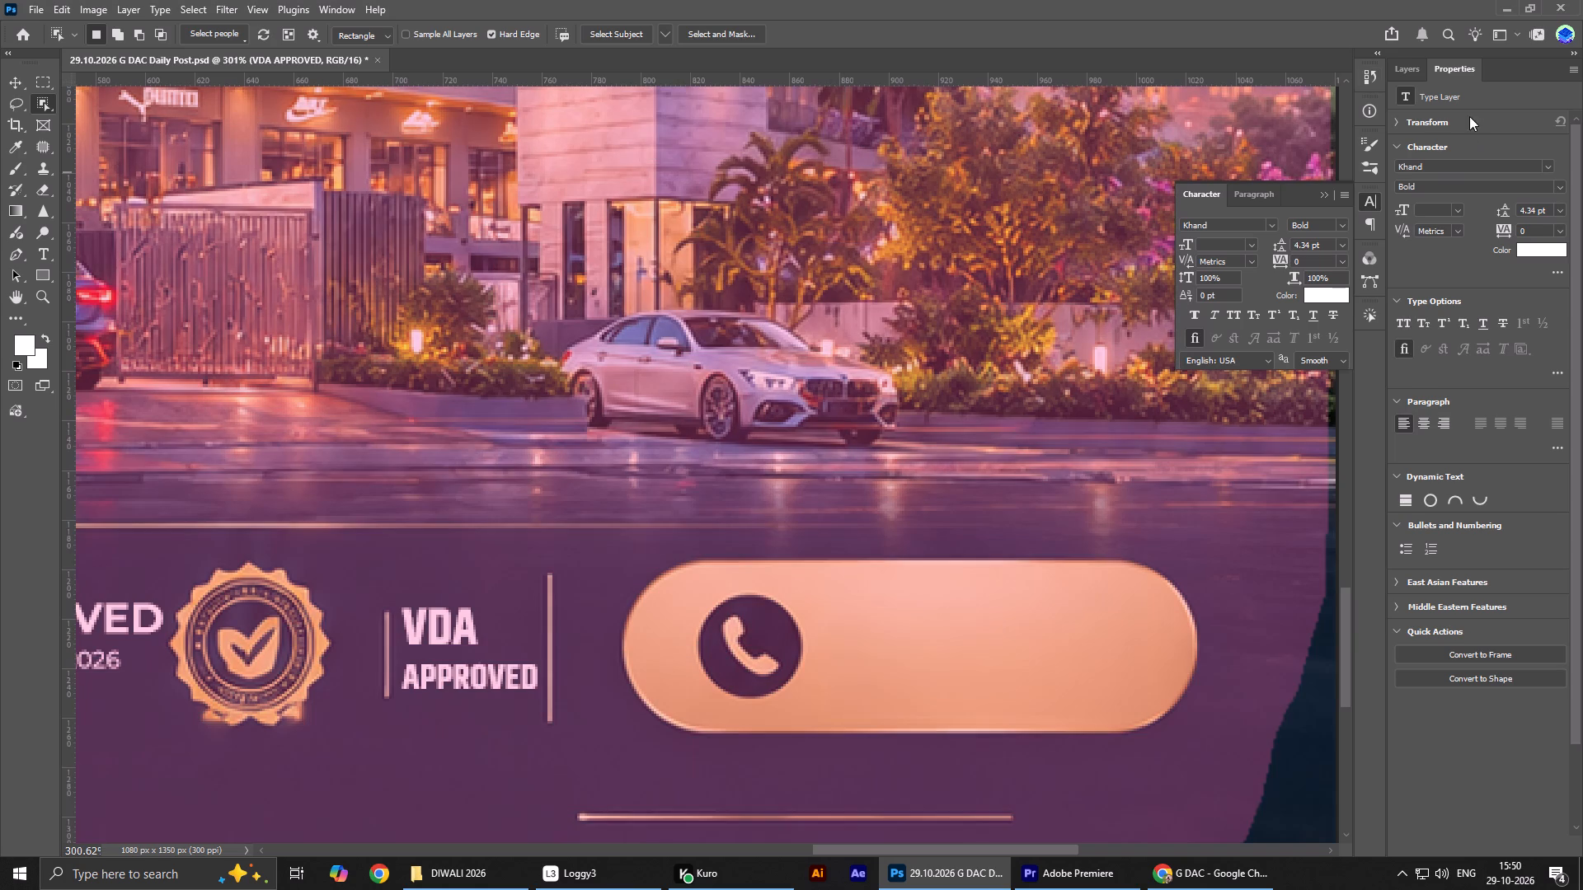
click(1406, 77)
click(1517, 507)
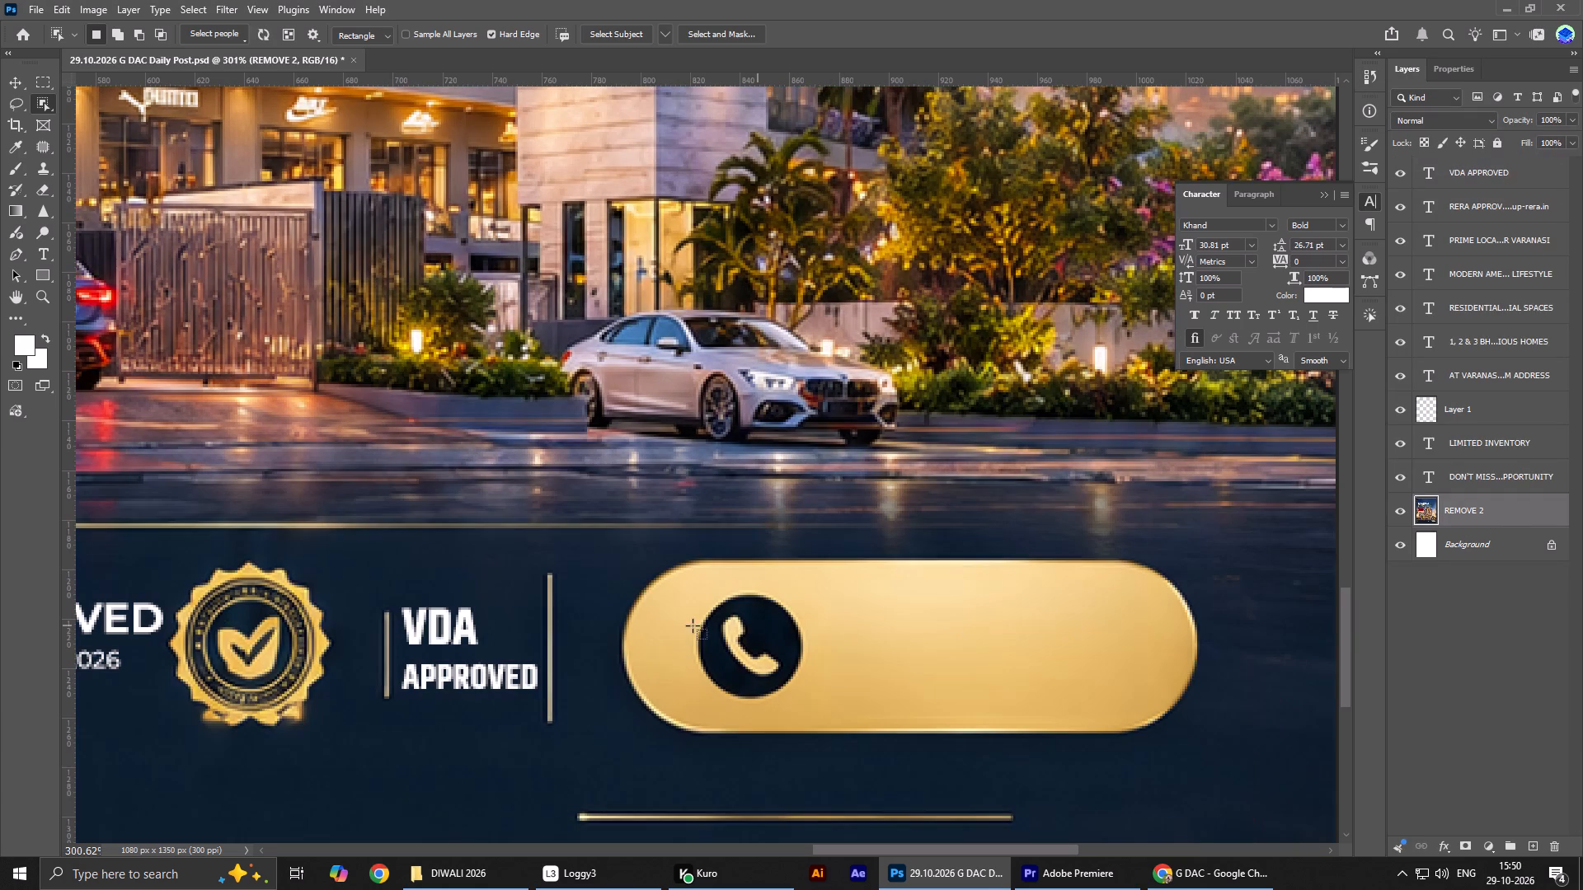
drag(671, 582, 816, 710)
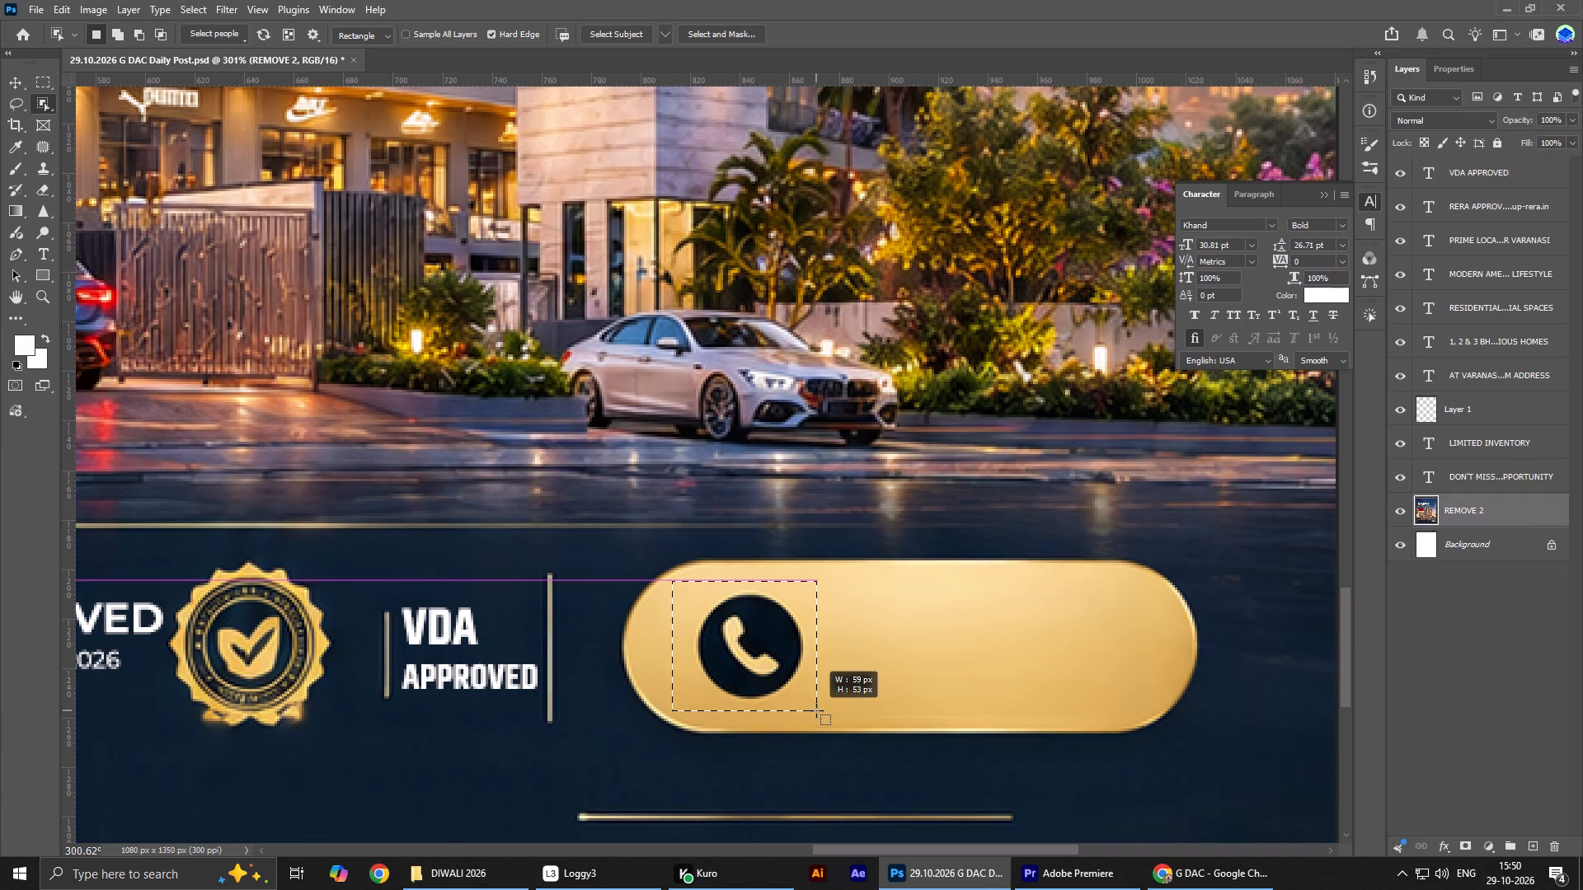
key(ctrl+j)
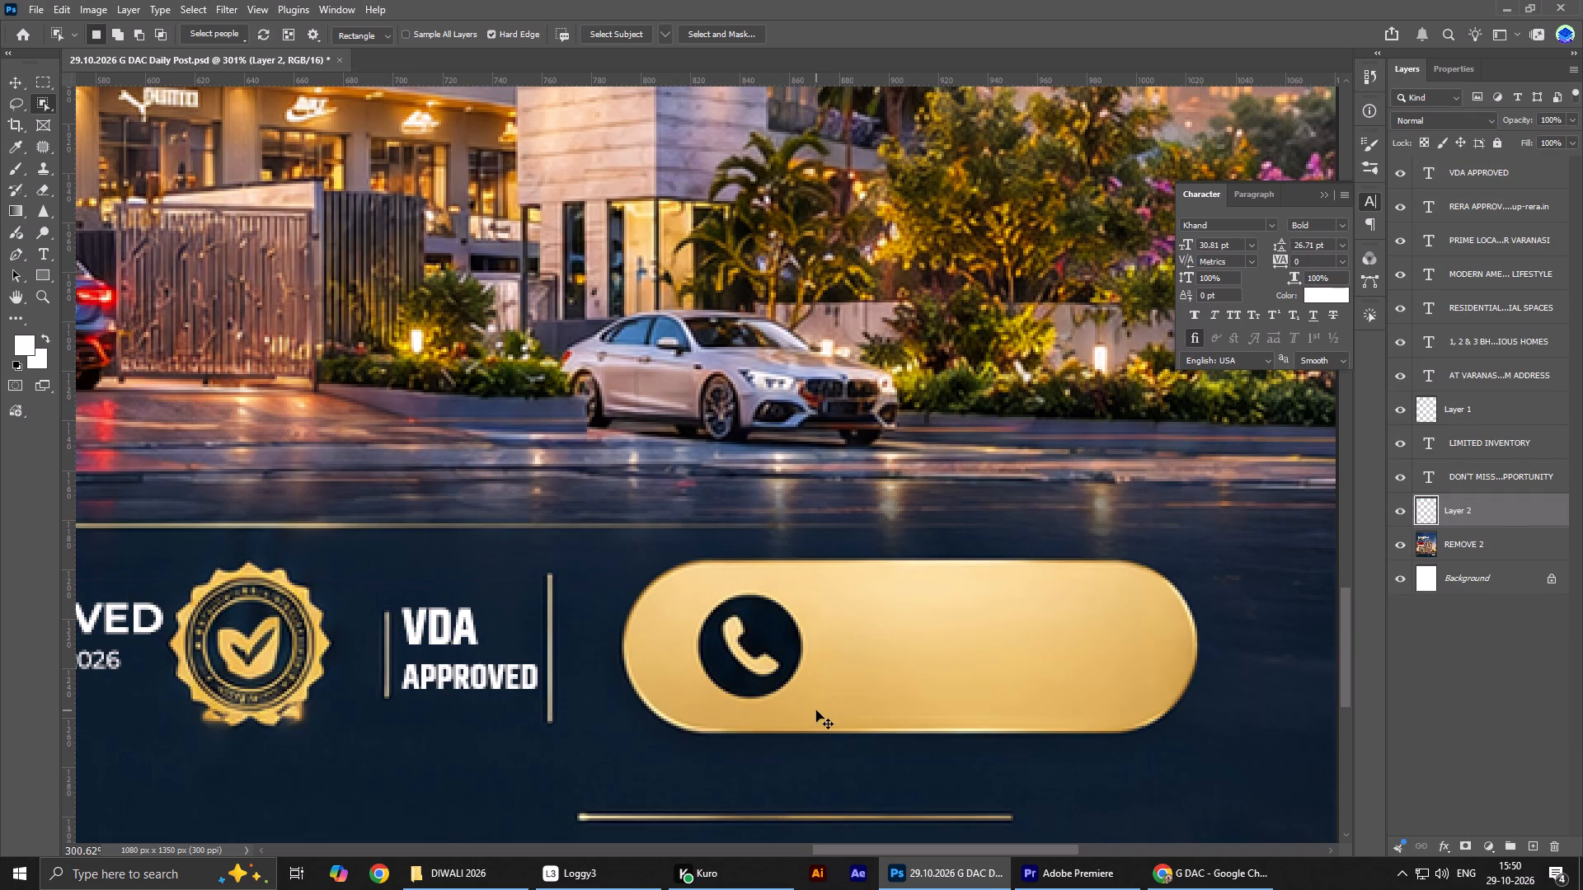
Load the copied phone icon's outline as a selection, hide the copy, and expand the selection by 2 pixels on REMOVE 2.
ctrl+click(1417, 511)
click(1395, 512)
click(1475, 552)
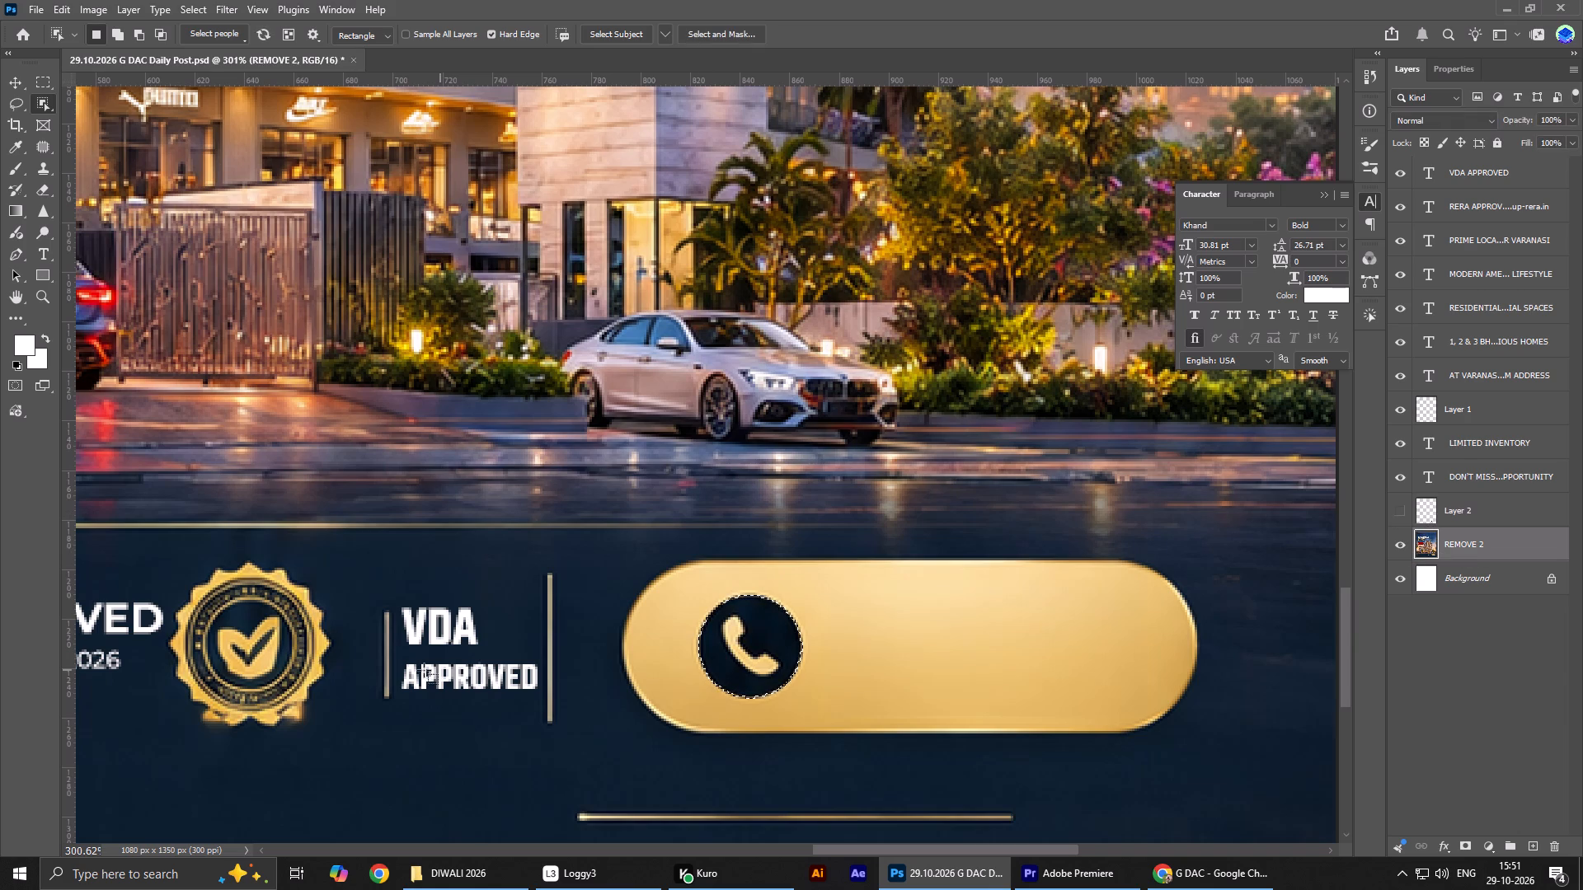
click(191, 2)
click(228, 260)
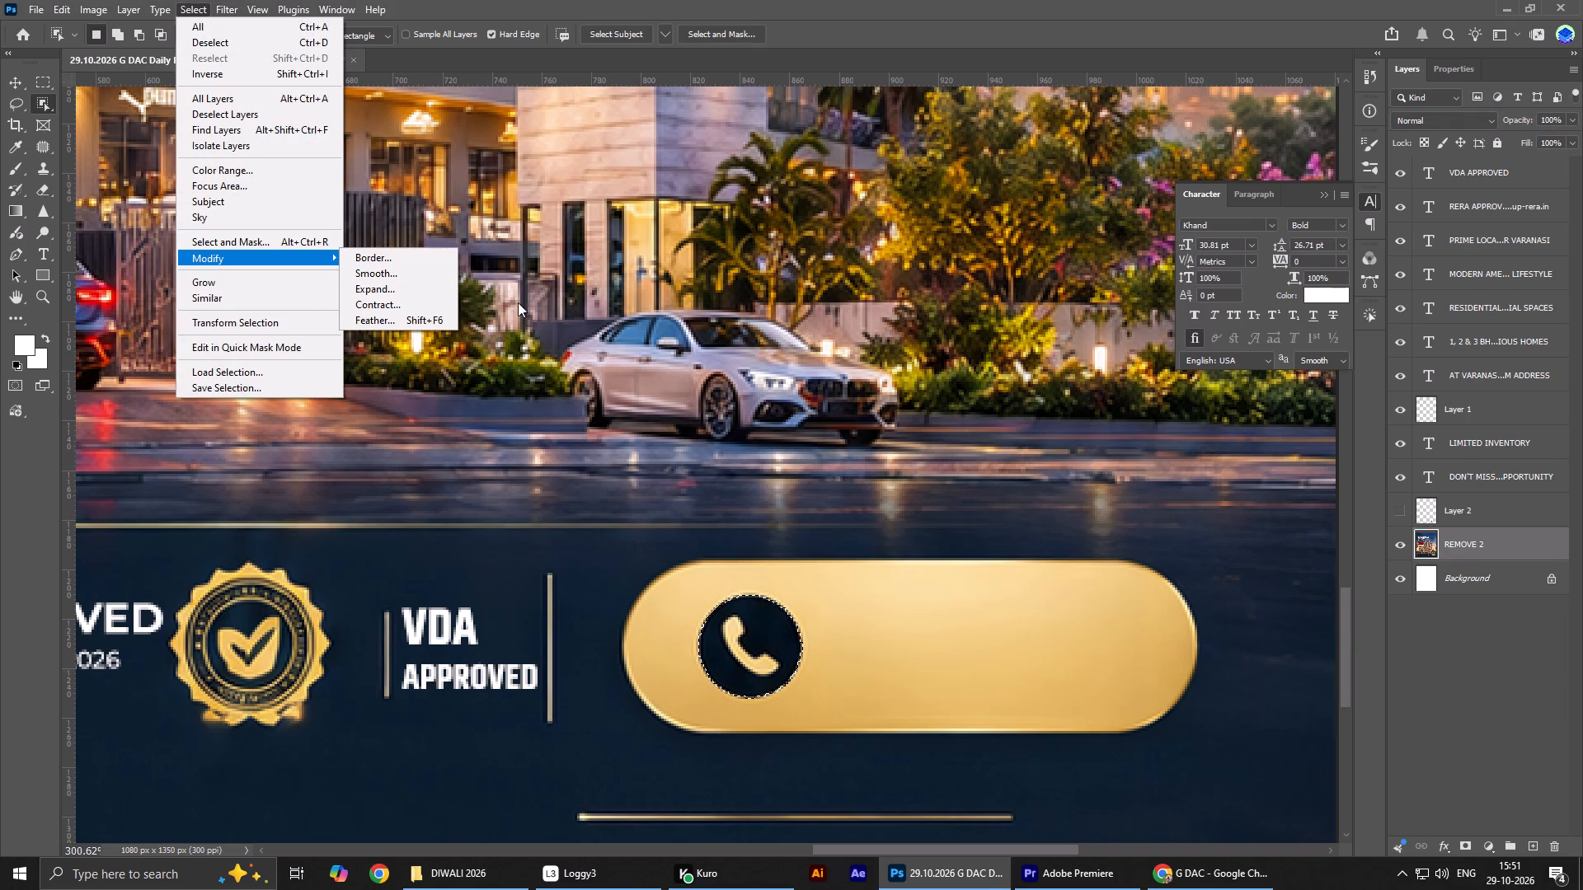
click(389, 292)
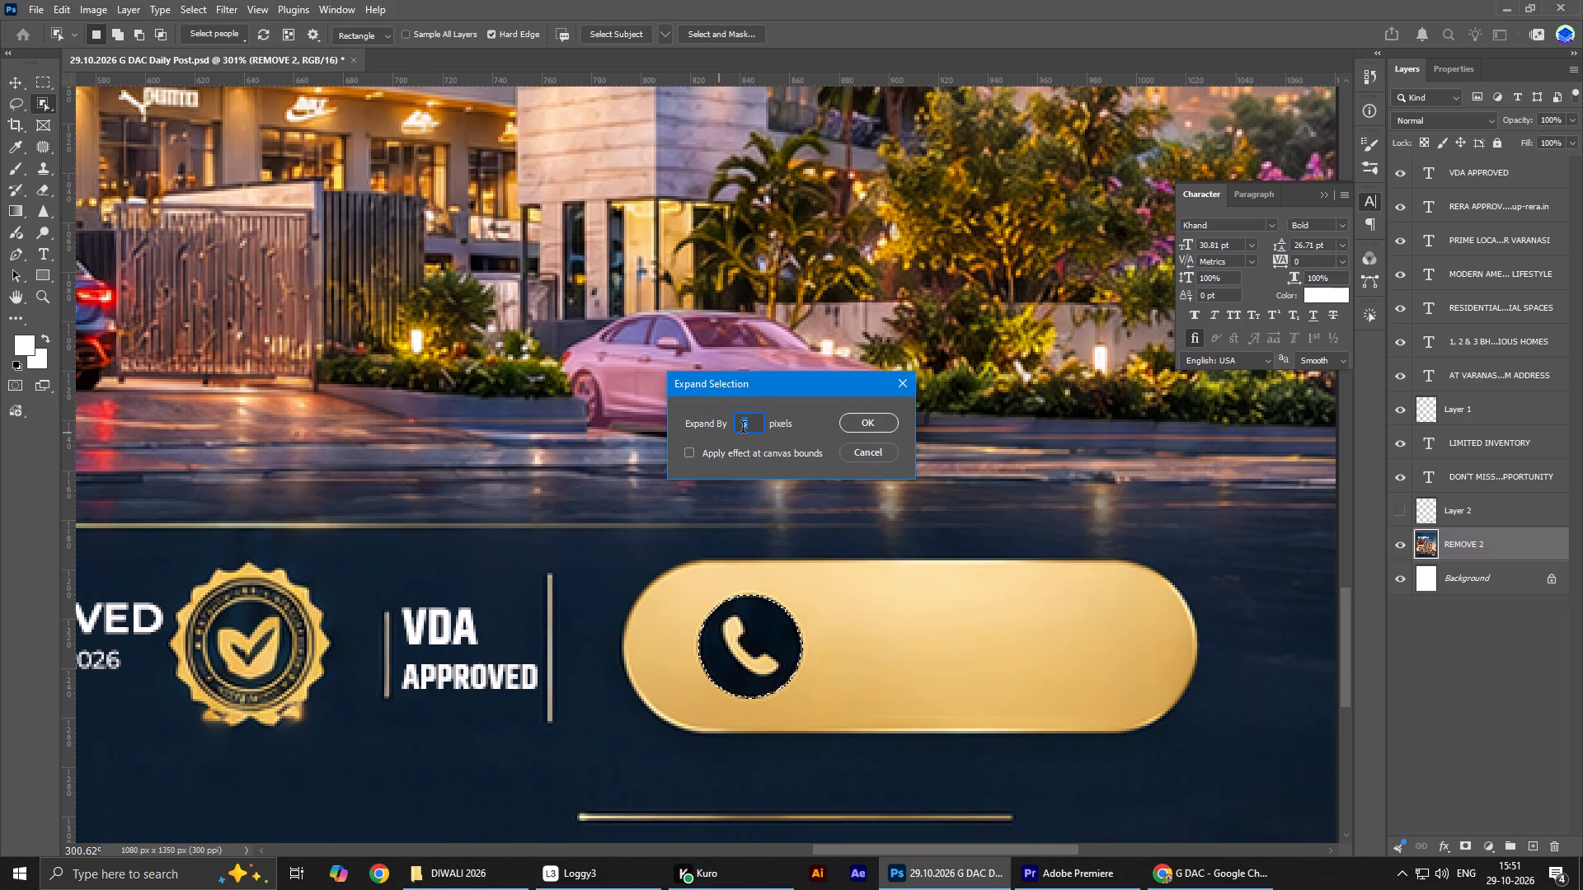
key(2)
key(Return)
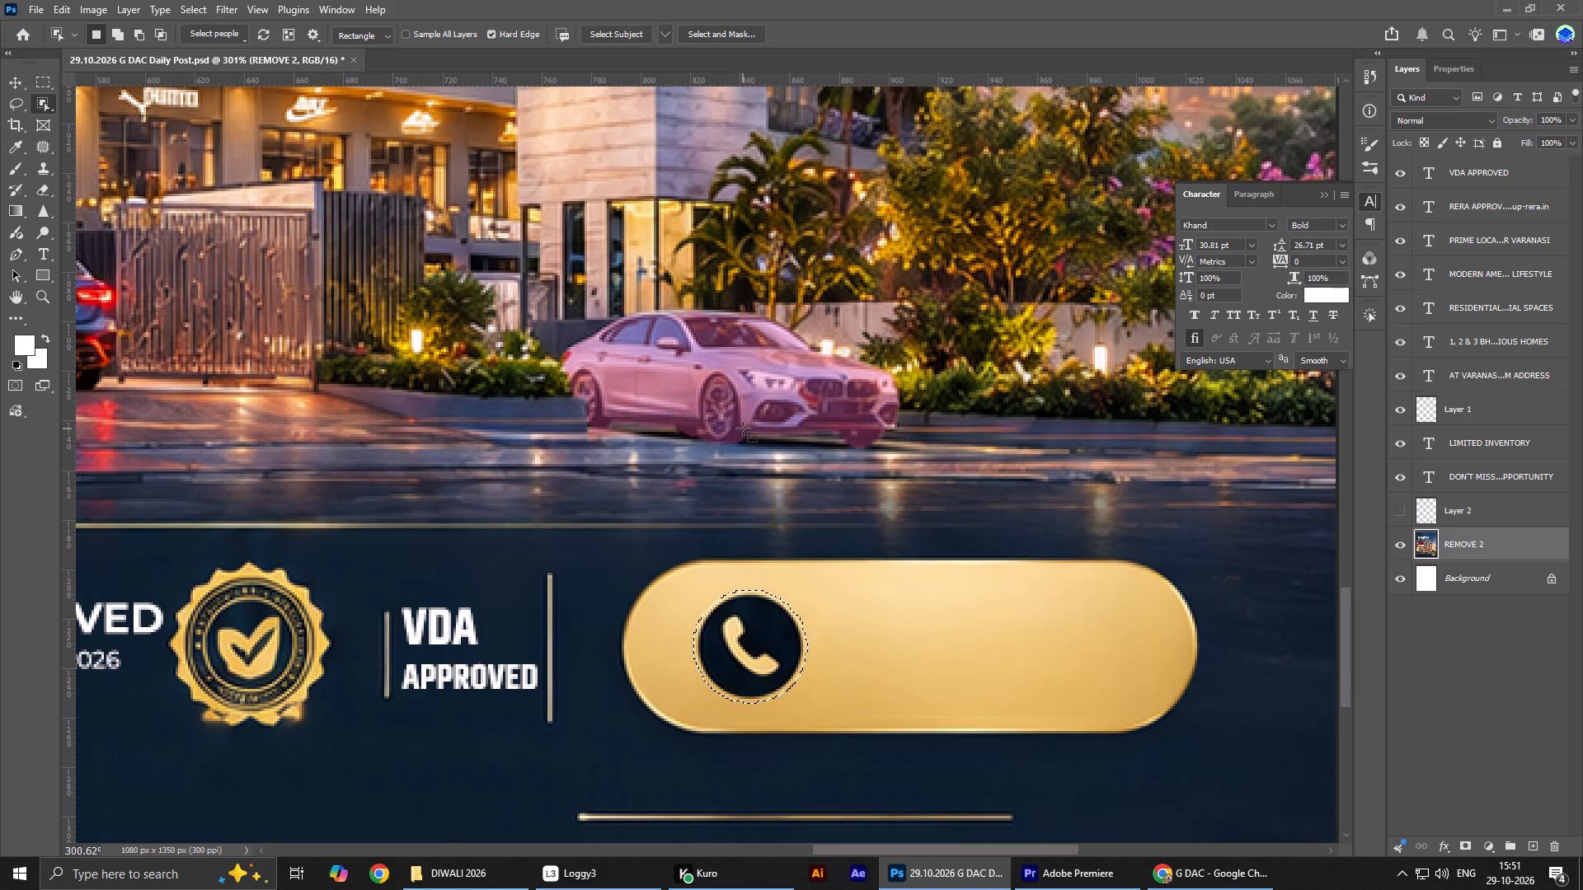
Erase the original phone icon using Generative Fill with the prompt REMOVE and merge the fill into the REMOVE 2 layer.
right_click(858, 619)
click(906, 539)
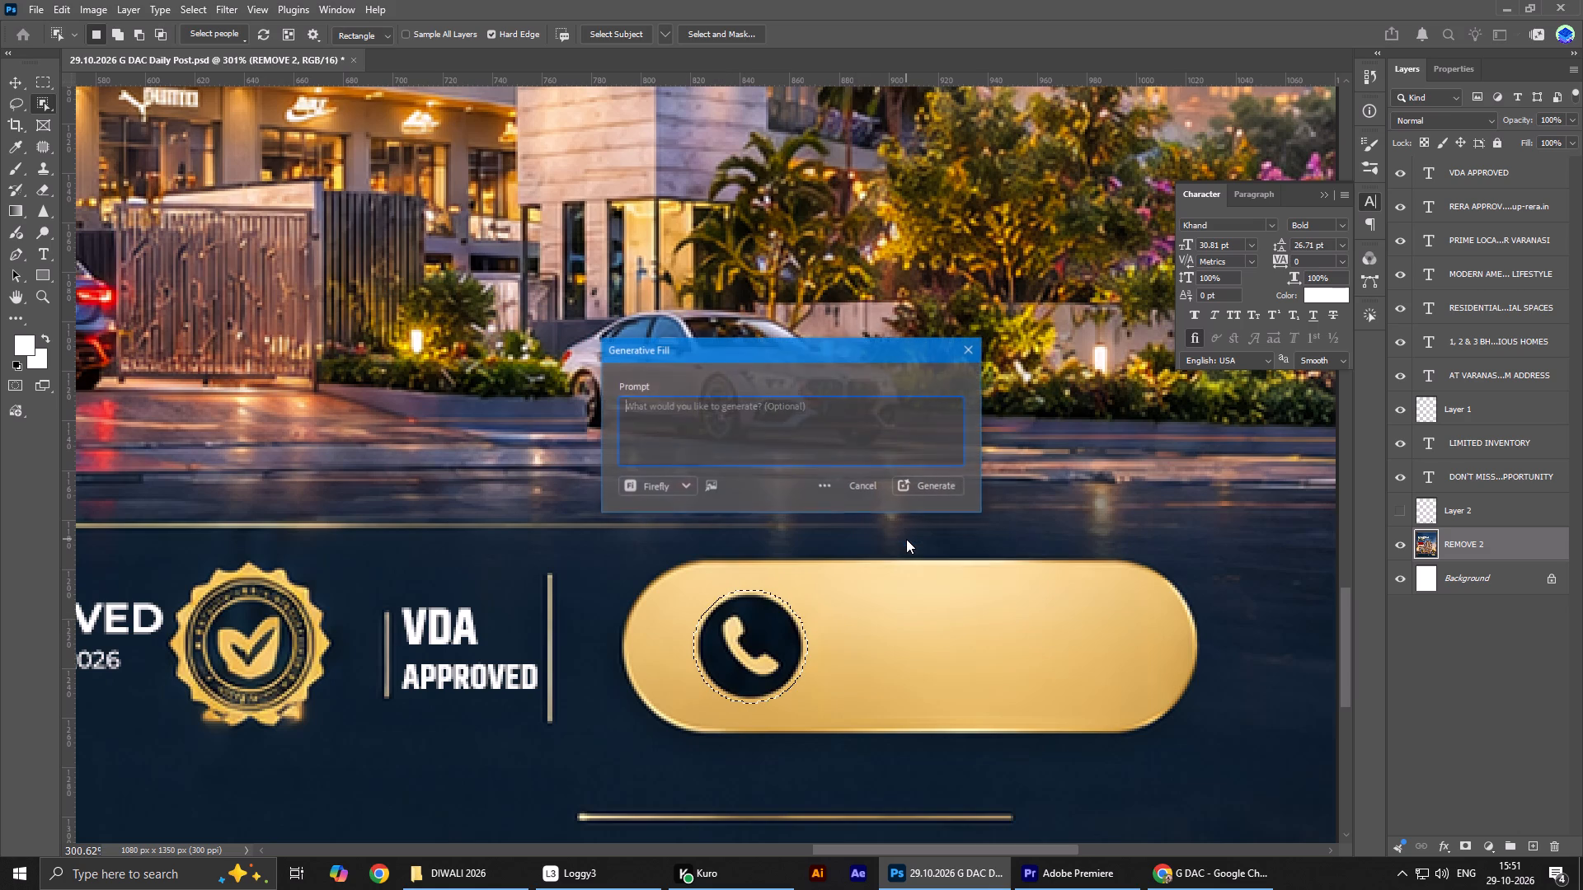
text(REMOVE)
key(Return)
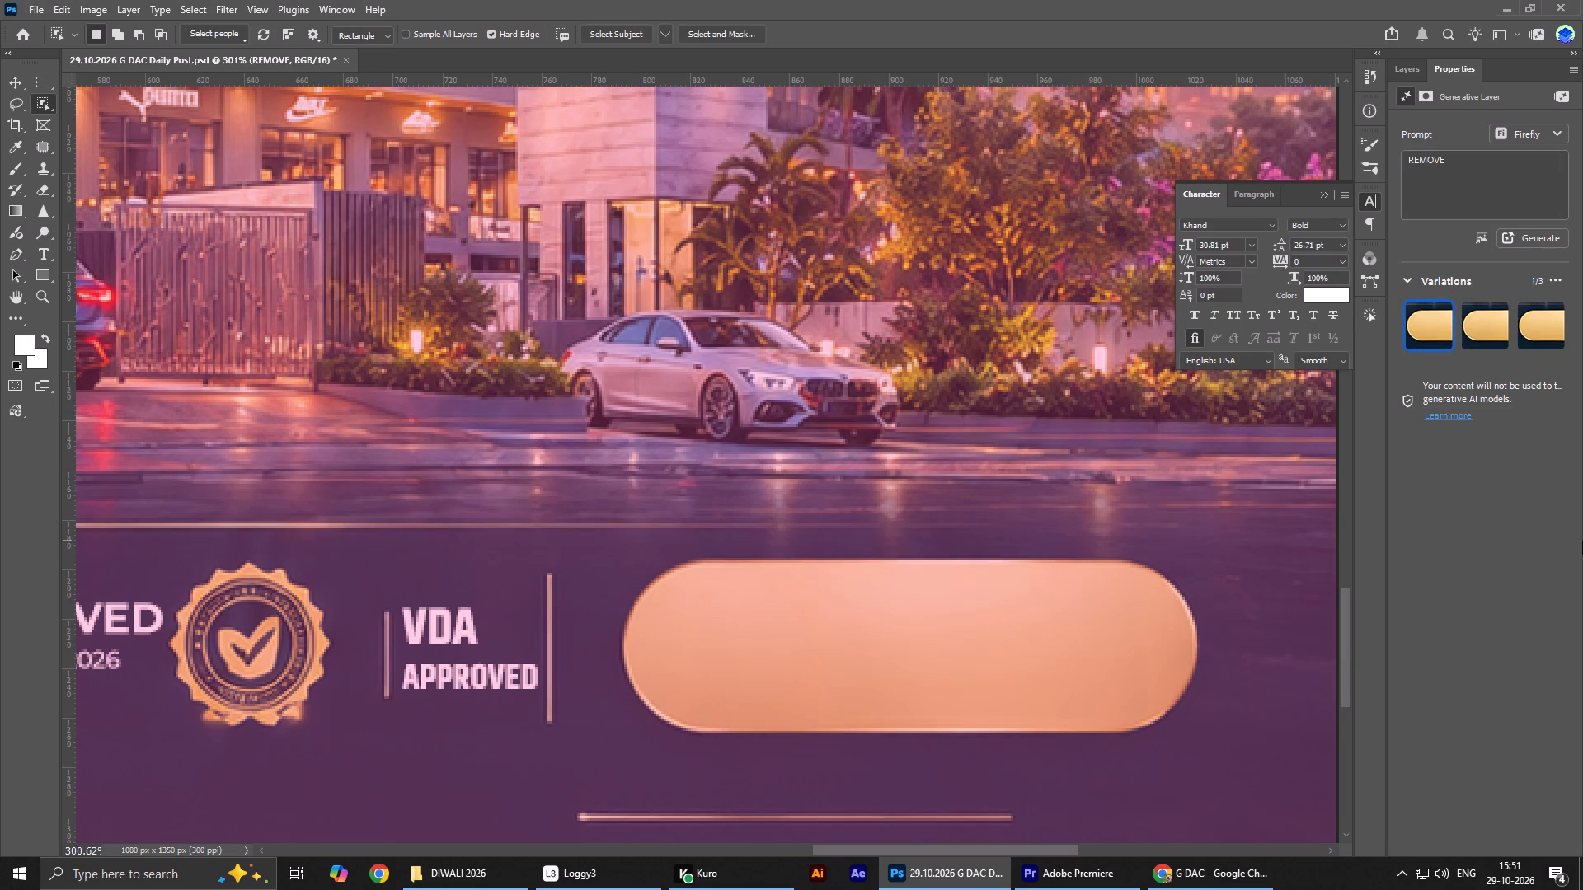
click(1425, 72)
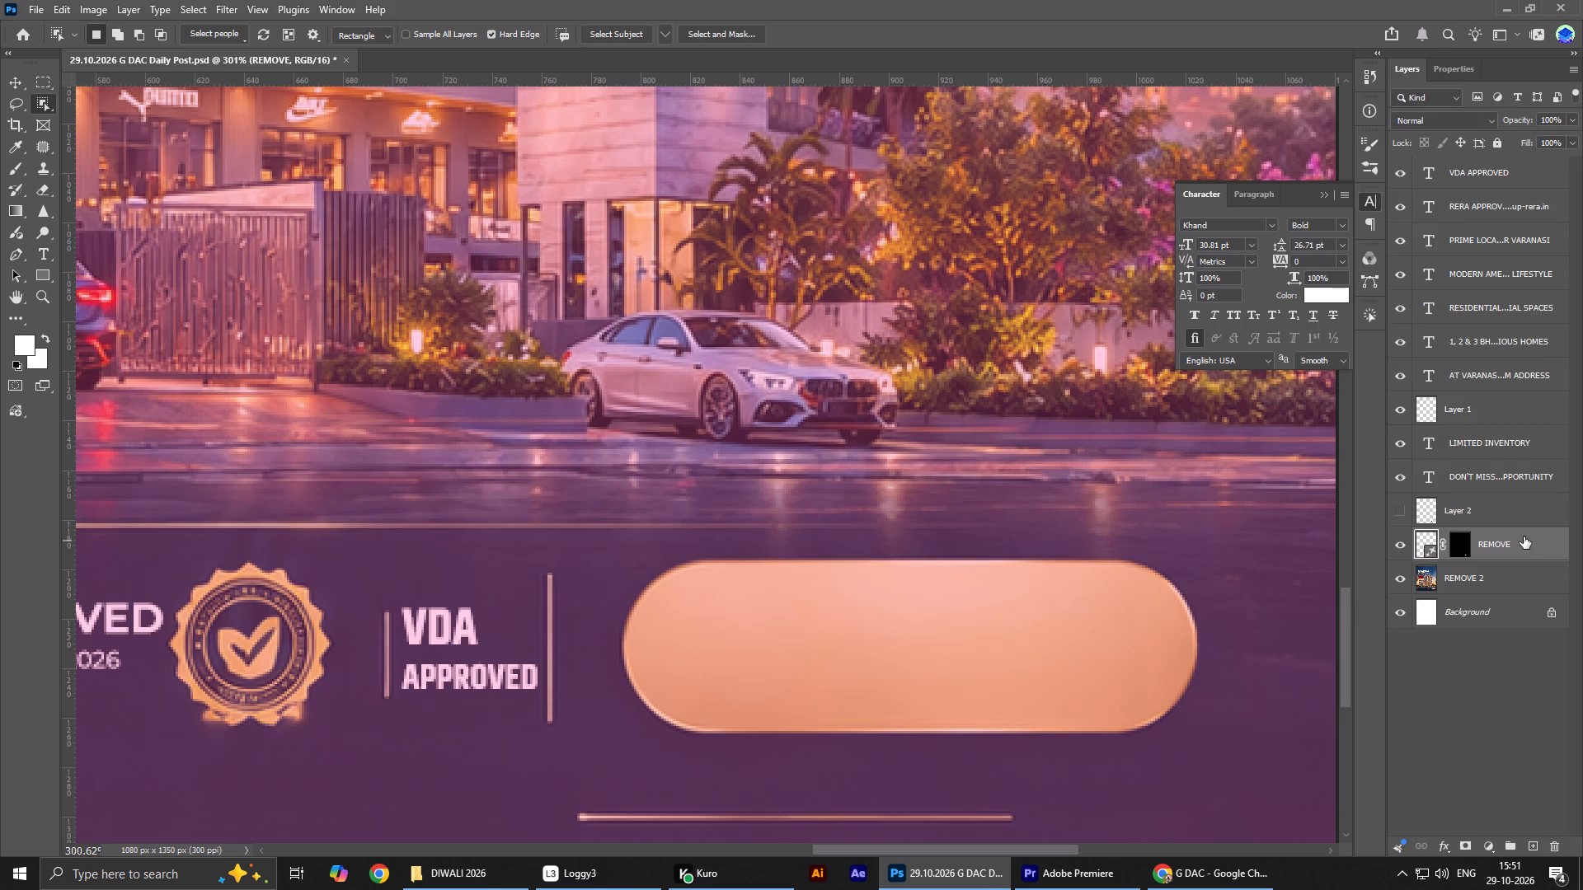
shift+click(1476, 588)
key(ctrl+e)
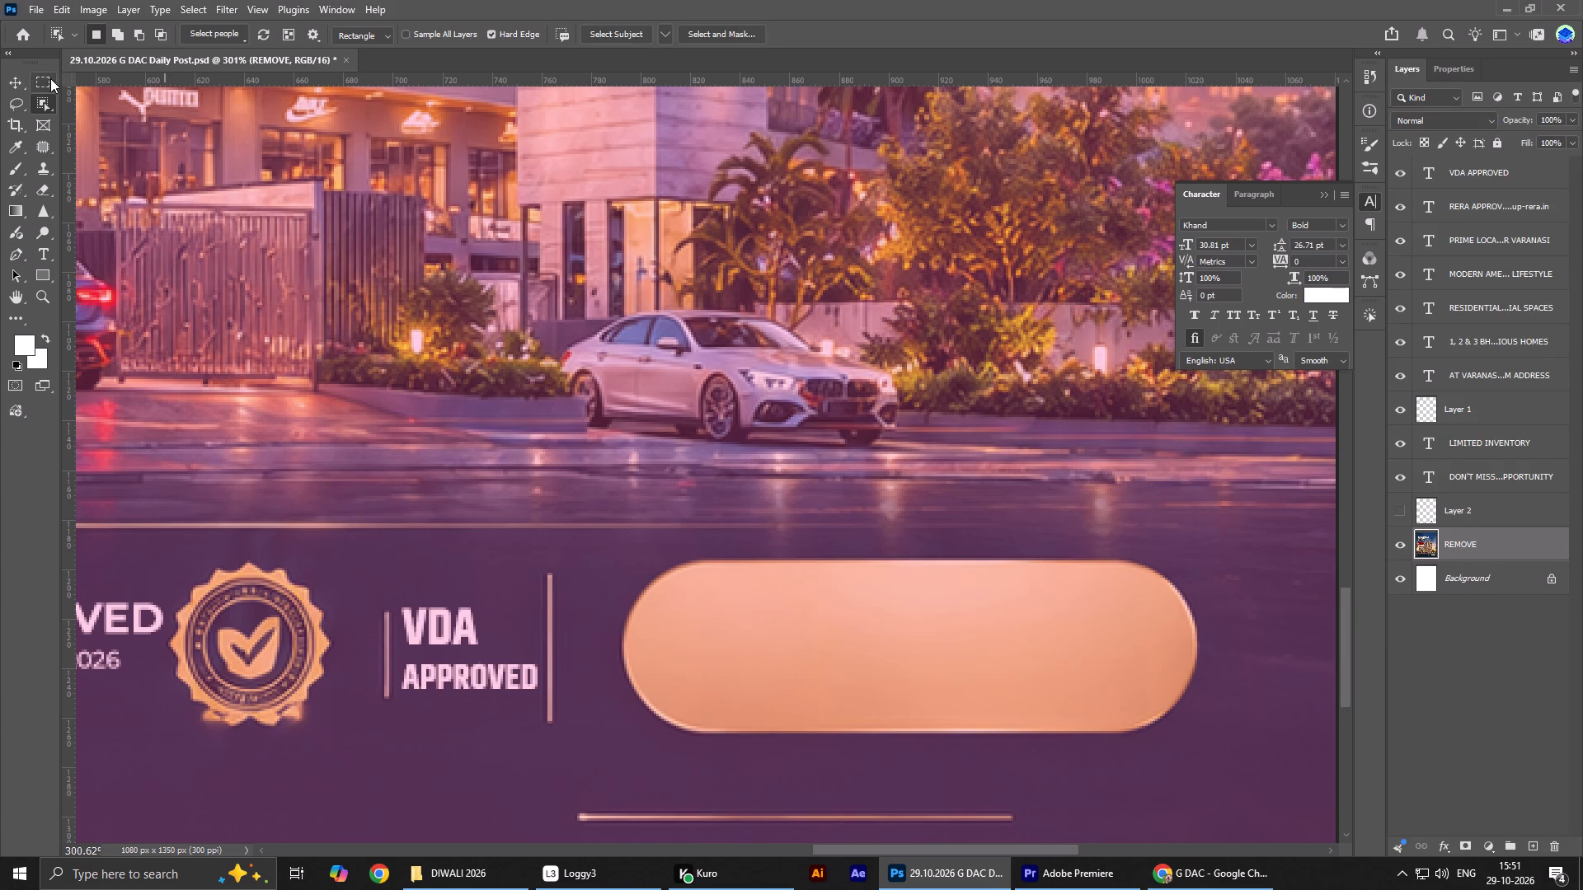
Show the copied phone icon again and shift it about 19 px left inside the gold pill.
click(21, 80)
click(1401, 508)
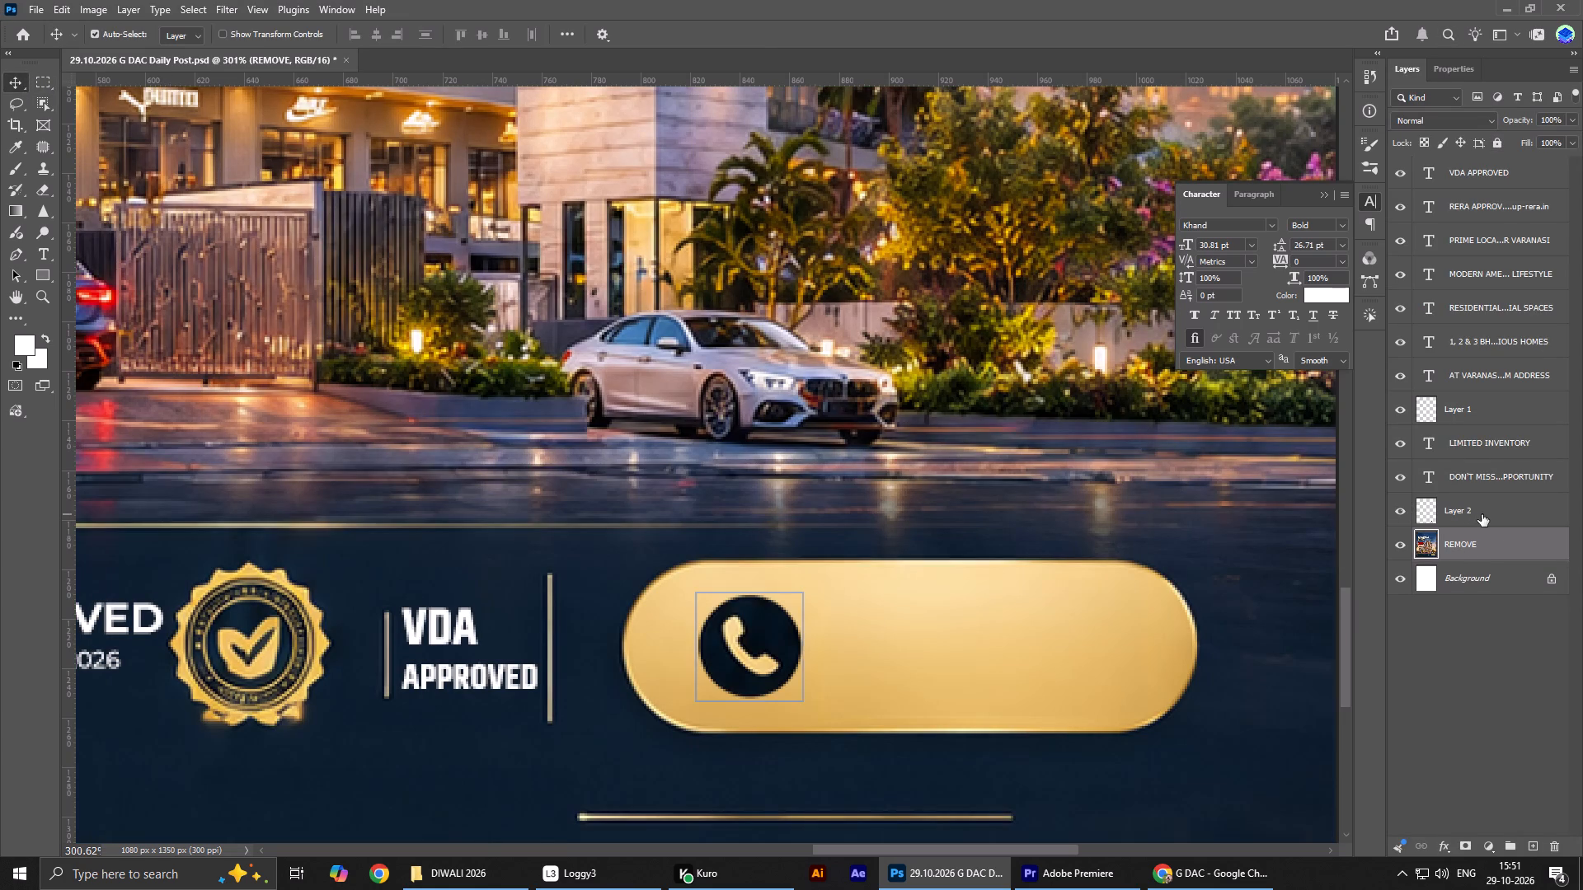
click(1482, 514)
key(shift+Left)
key(shift+Left)
key(Right)
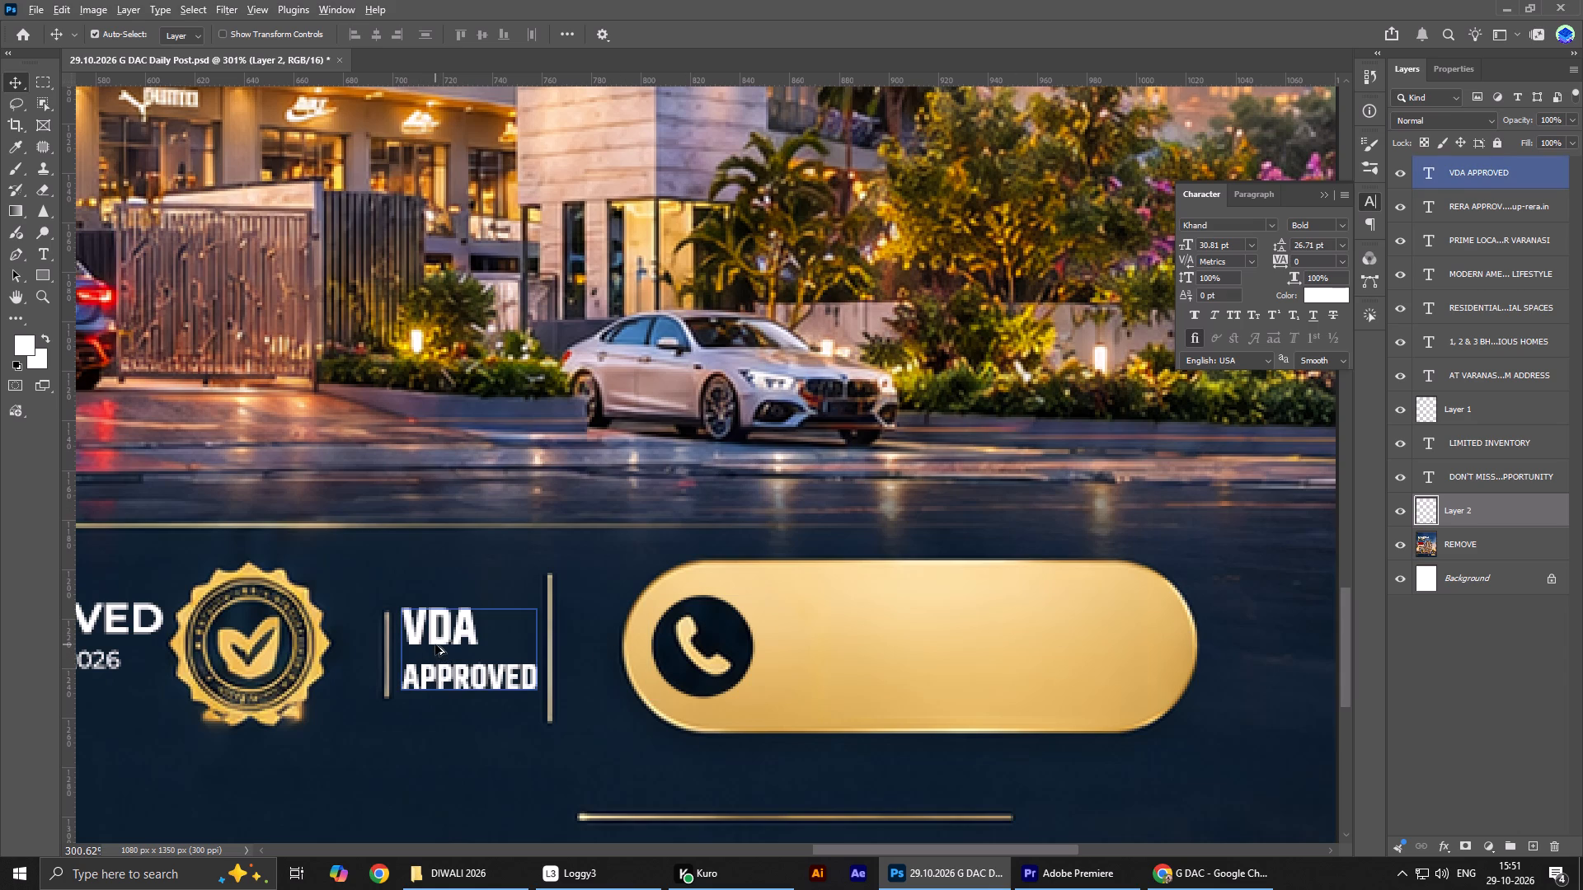
Duplicate the RERA APPROVED text block and place the copy on the gold pill just after the phone icon.
alt+drag(126, 630, 1339, 625)
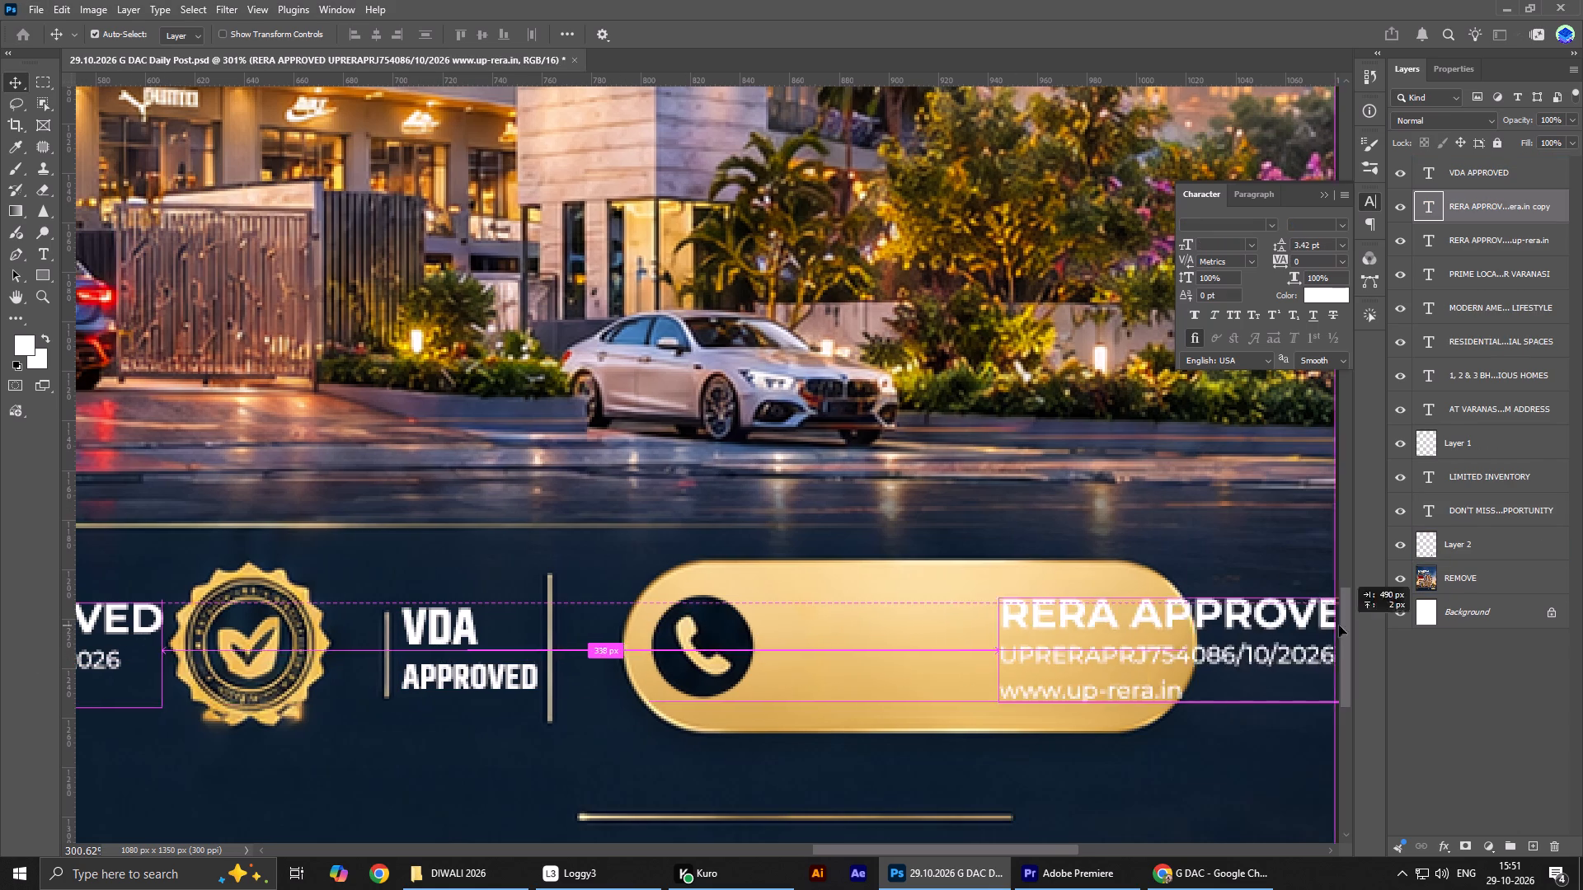
alt+drag(1339, 625, 1077, 625)
Replace the duplicated text's first line with CONTACT US ON.
double_click(860, 619)
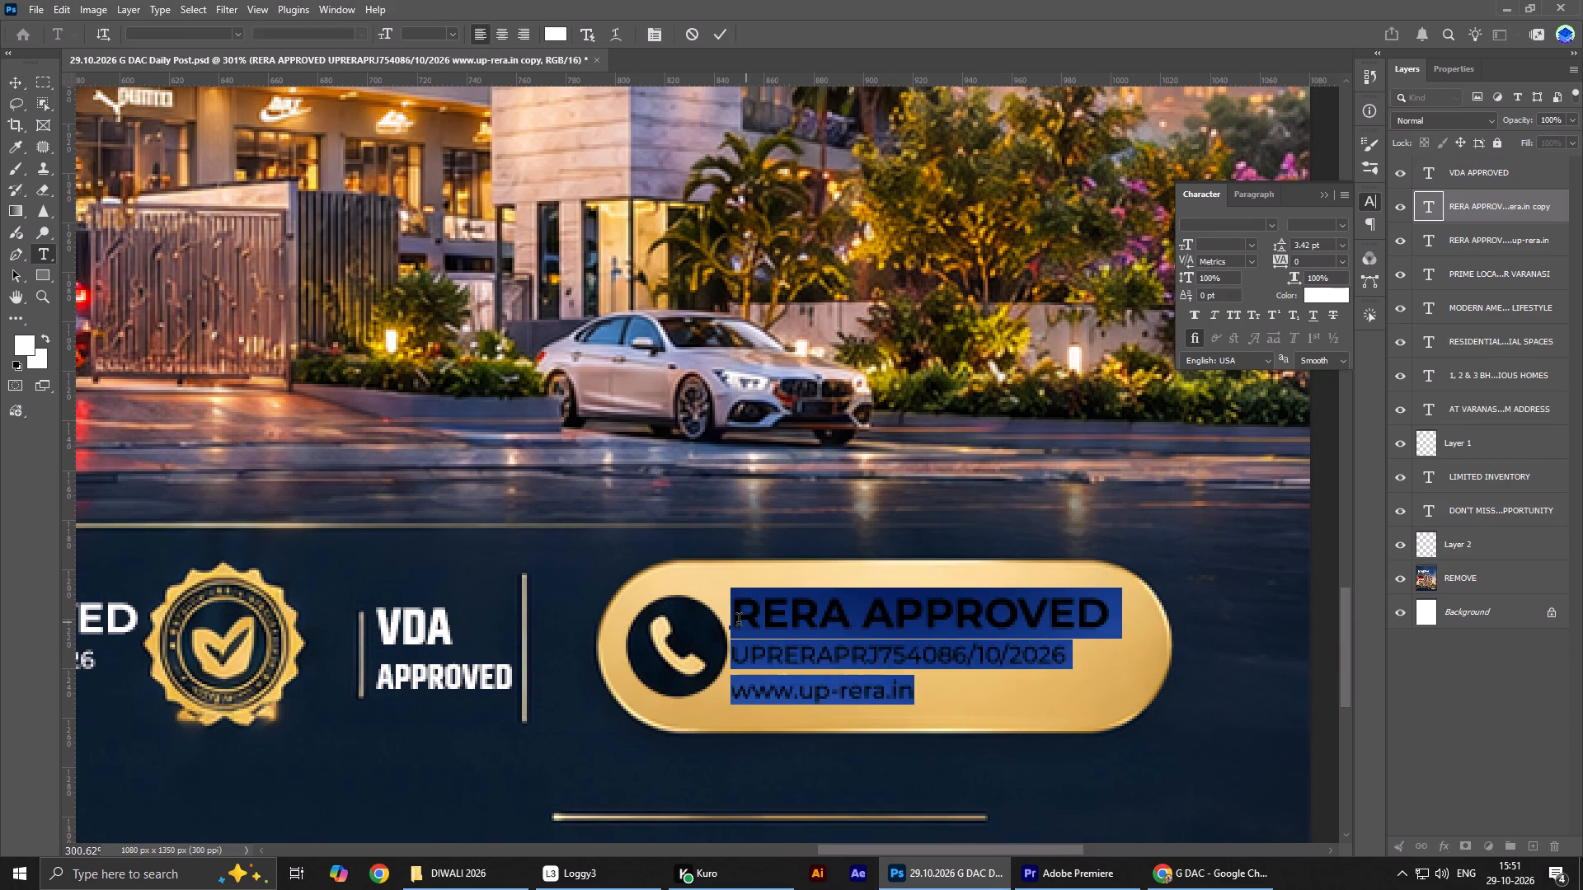
drag(746, 614, 1302, 619)
key(BackSpace)
key(BackSpace)
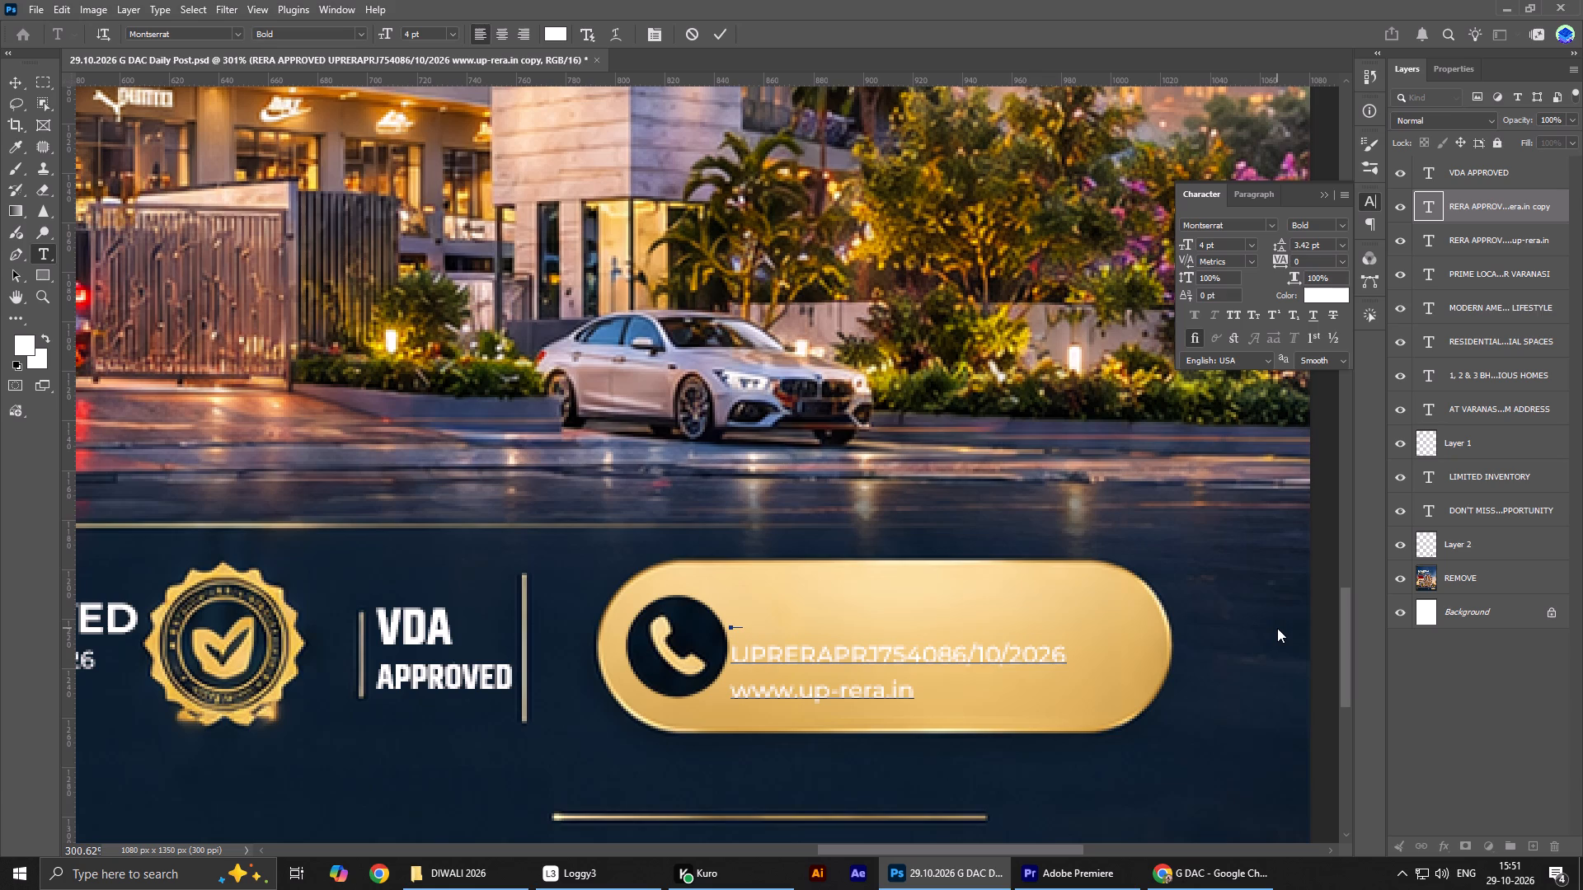
text(CO)
text(NTACT US ON)
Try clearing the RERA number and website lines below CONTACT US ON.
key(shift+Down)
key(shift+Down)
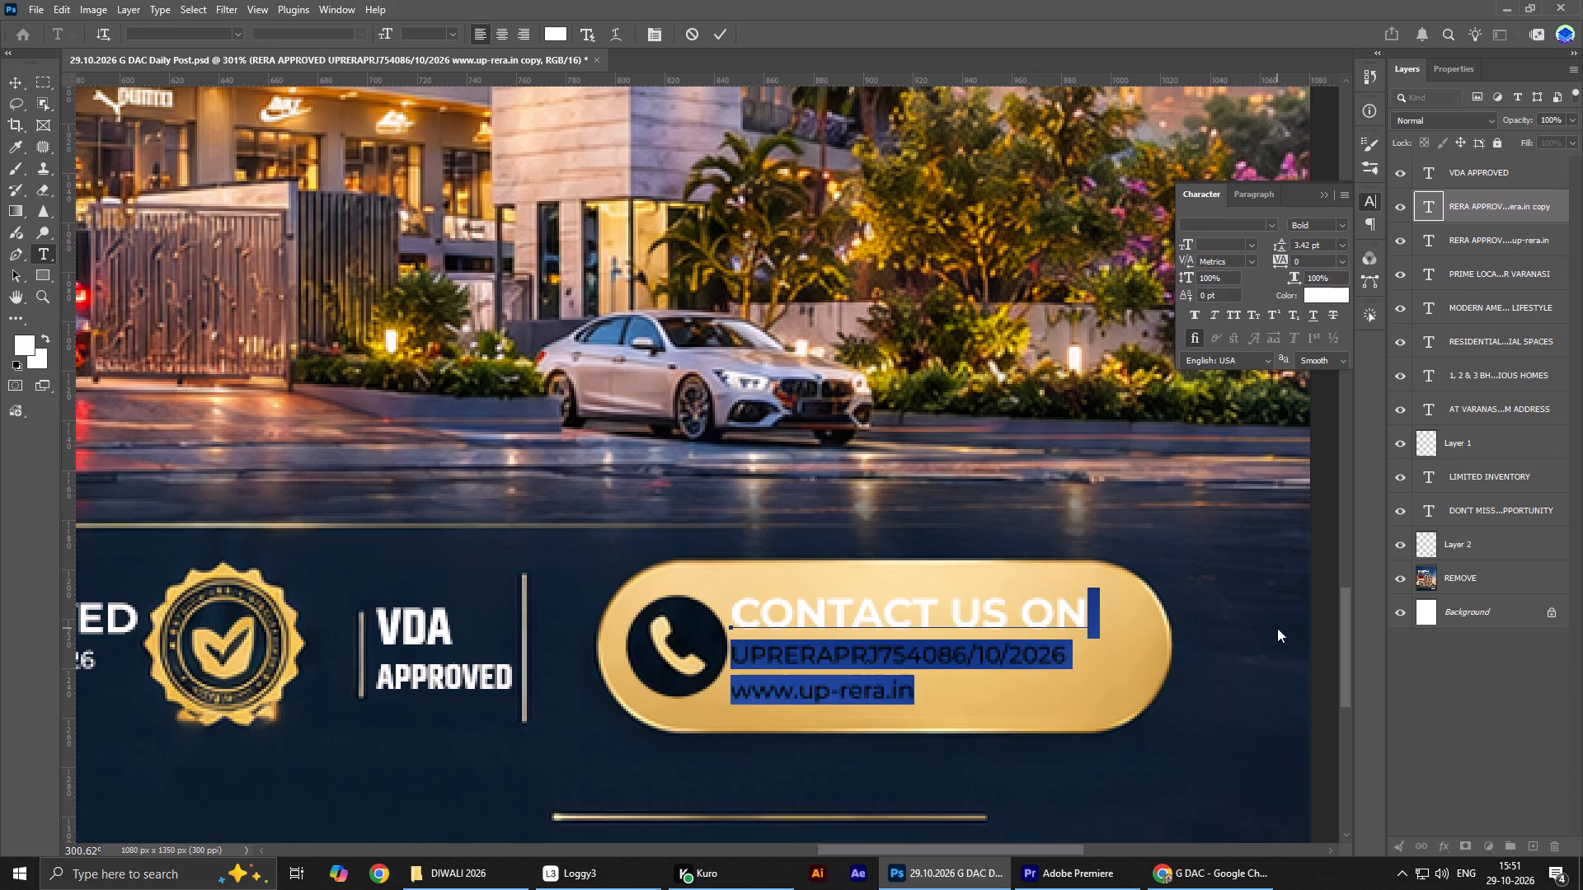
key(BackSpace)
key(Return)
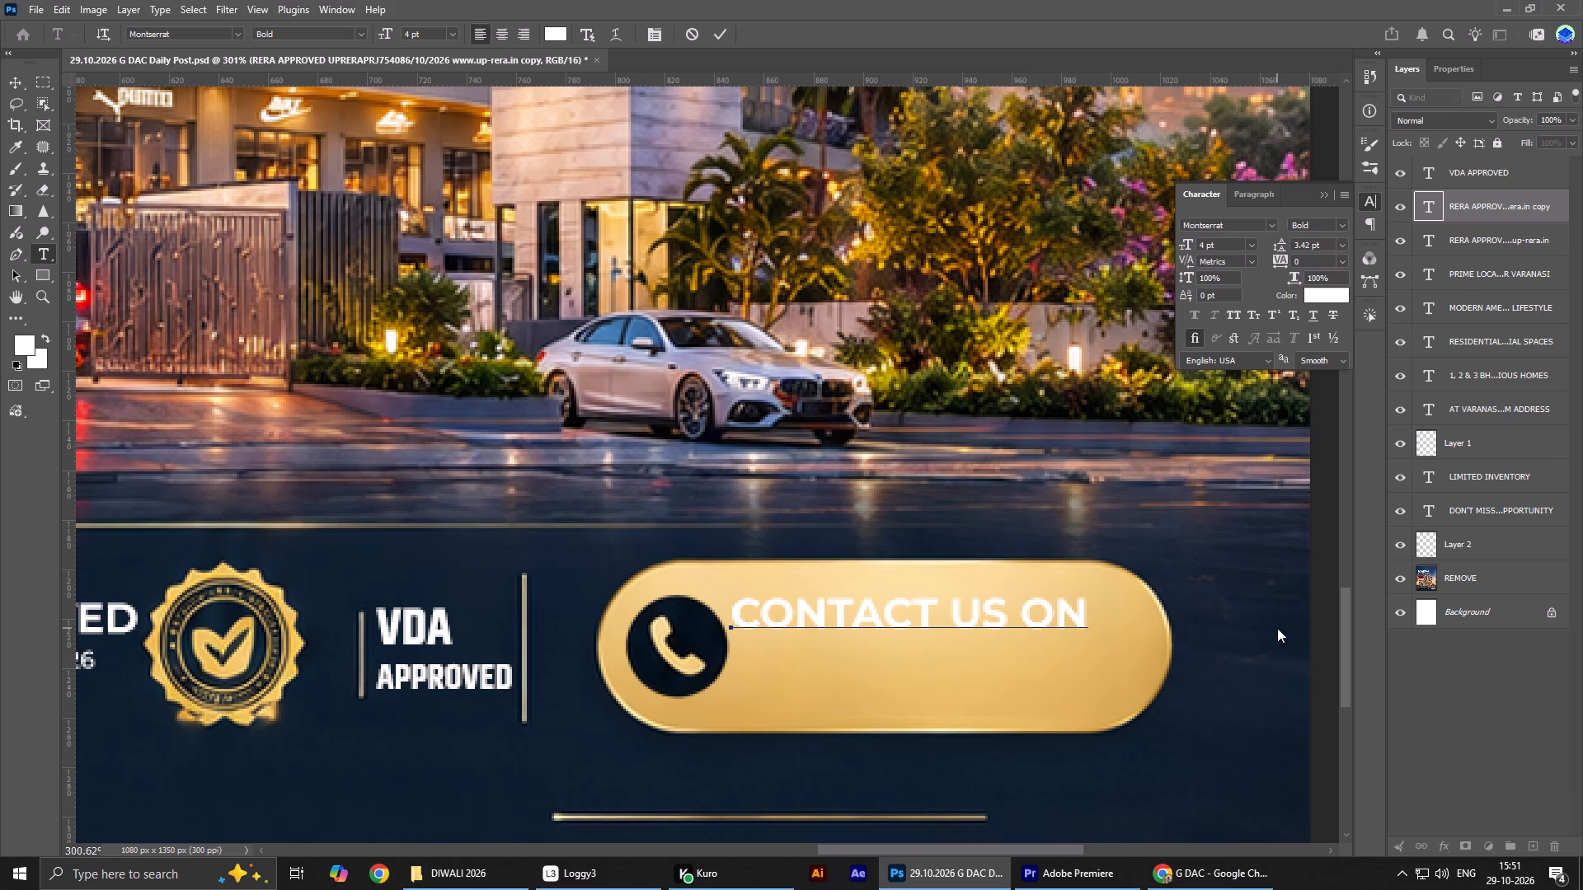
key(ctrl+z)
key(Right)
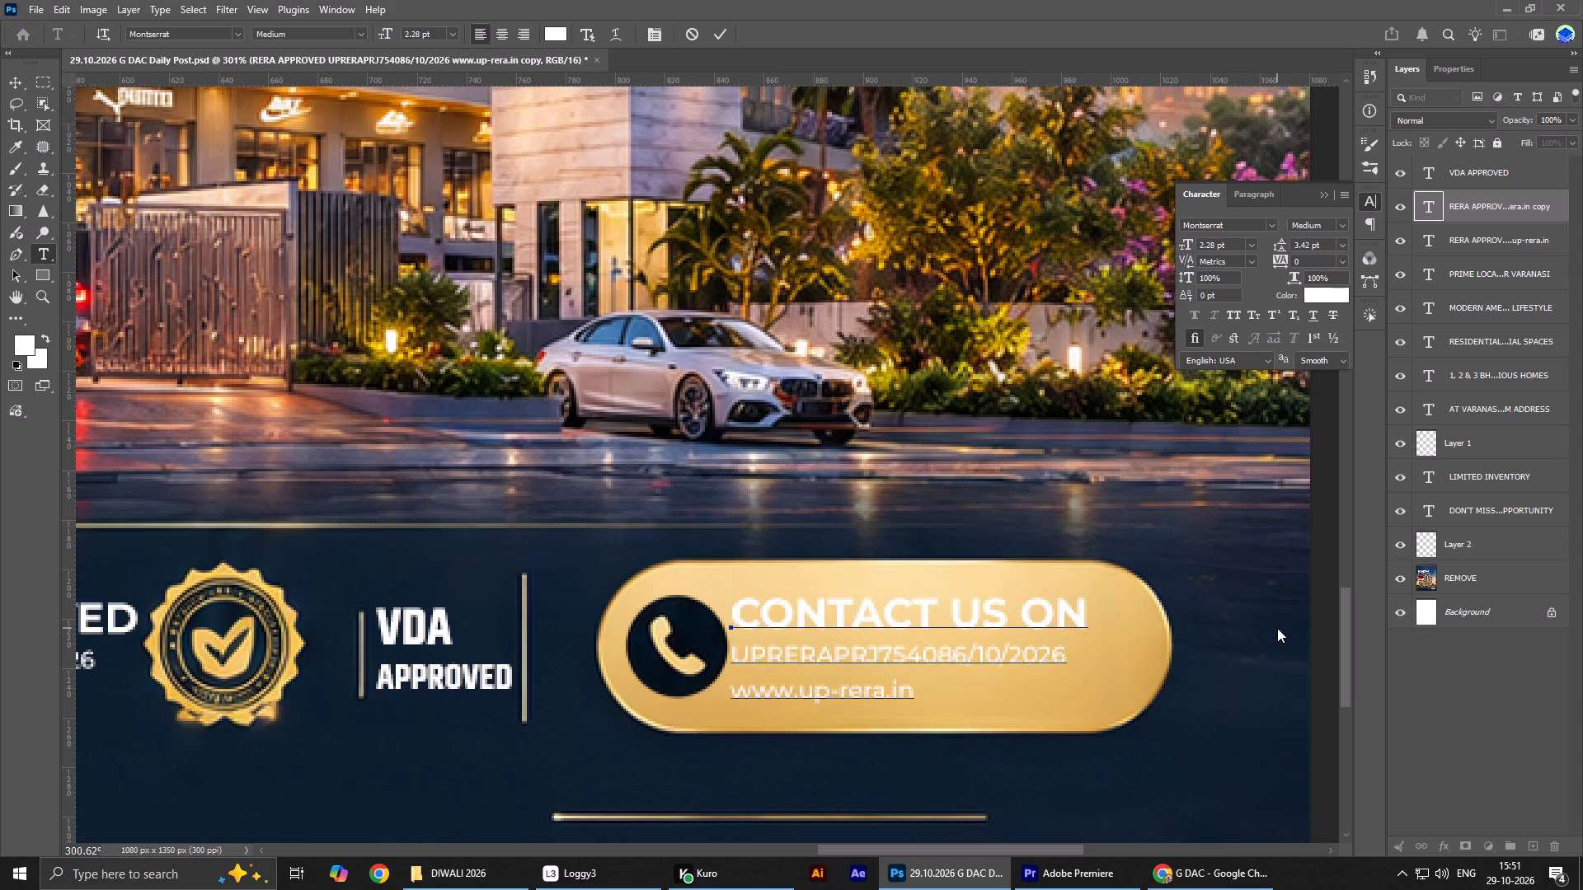
Select only the RERA number and website lines below CONTACT US ON in the pill text.
key(shift+Up)
key(shift+Up)
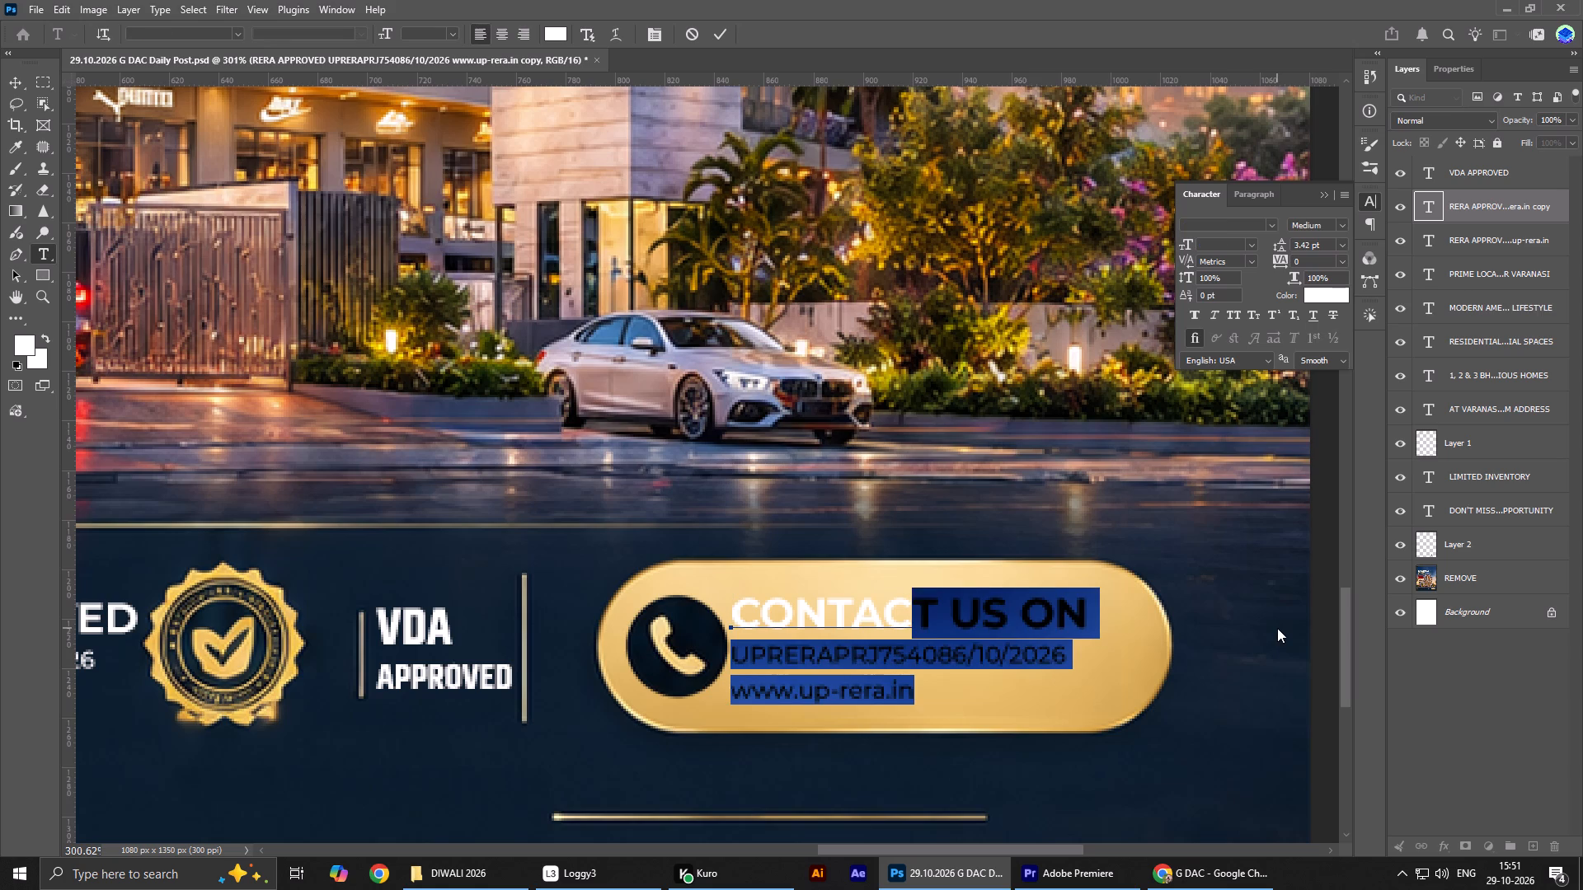
key(shift+Right)
key(shift+Right)
key(shift+Right)
key(shift+Right)
key(shift+Right)
key(shift+Right)
key(shift+Right)
key(shift+Right)
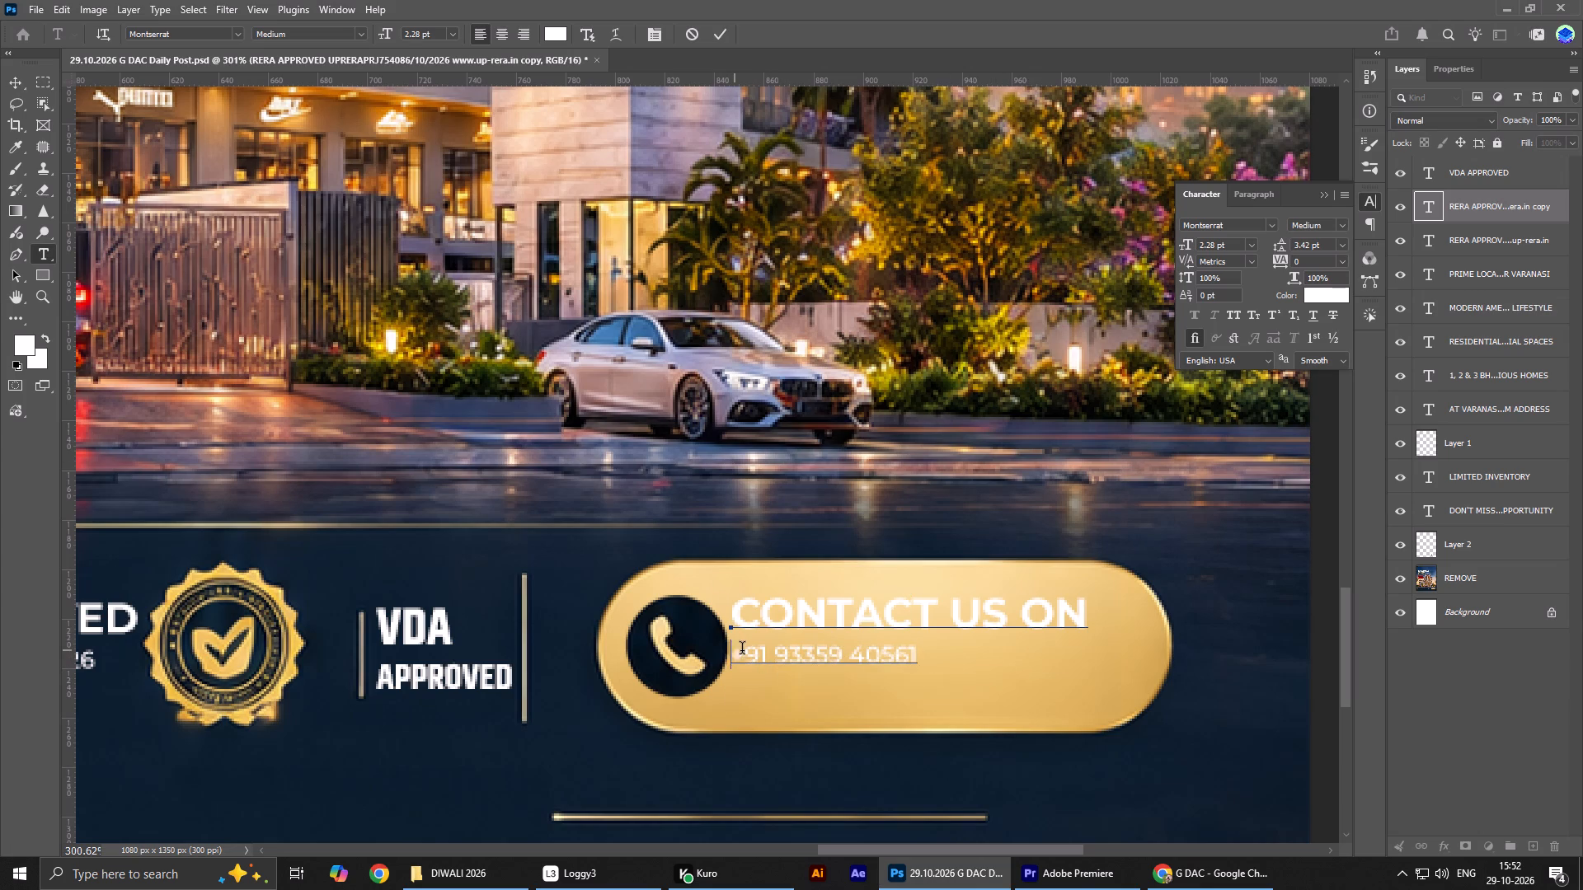
Format the phone number line in the gold pill as Bold with 5 pt size and 5 pt leading.
drag(742, 650, 930, 672)
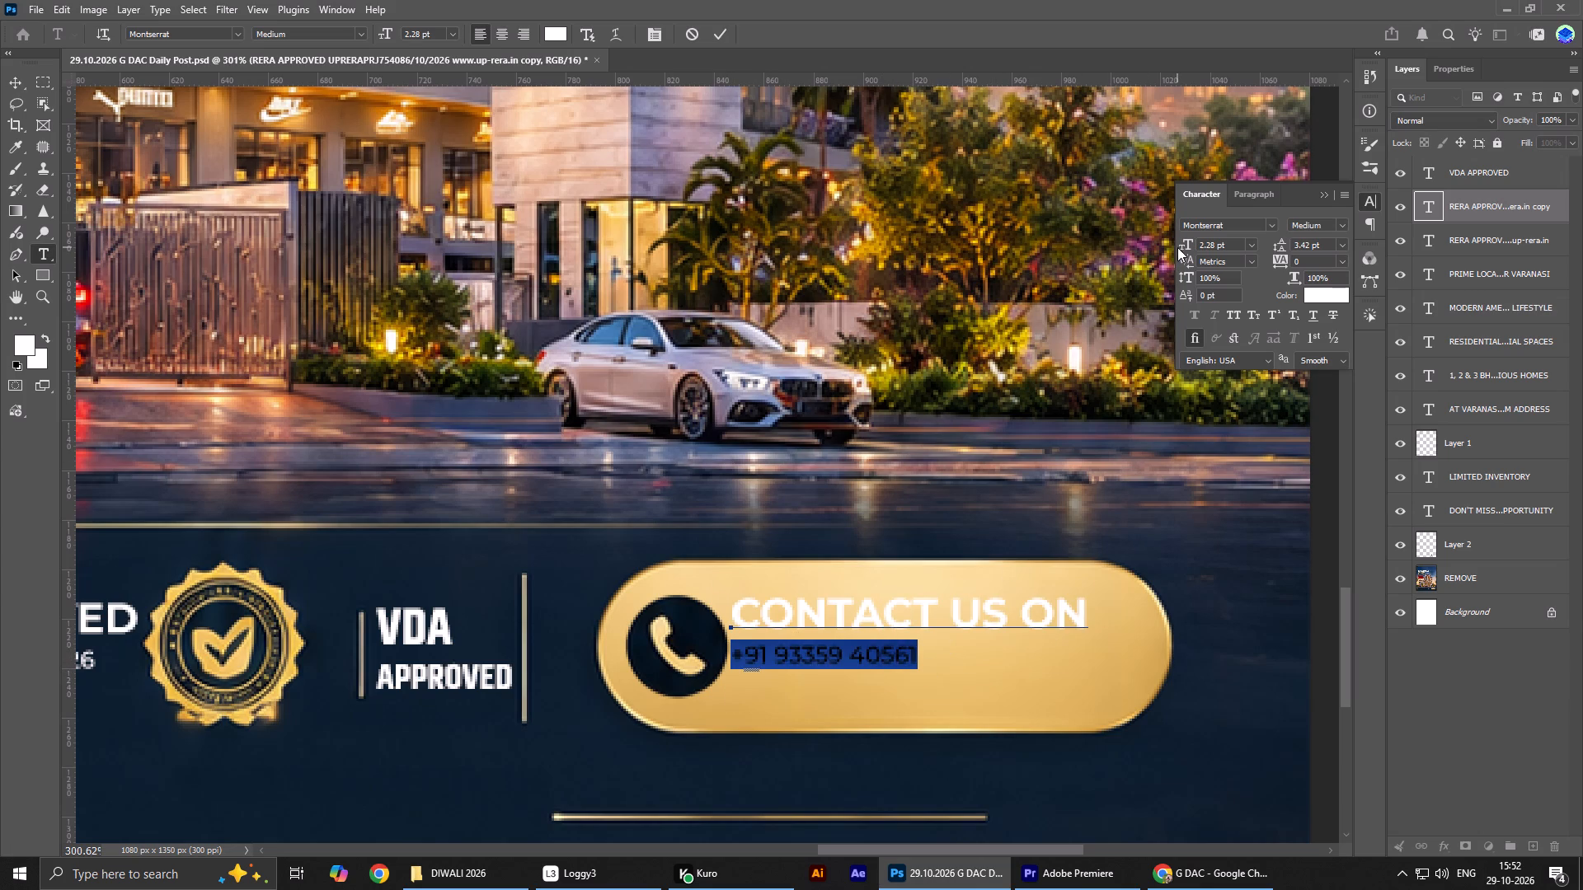
click(1181, 239)
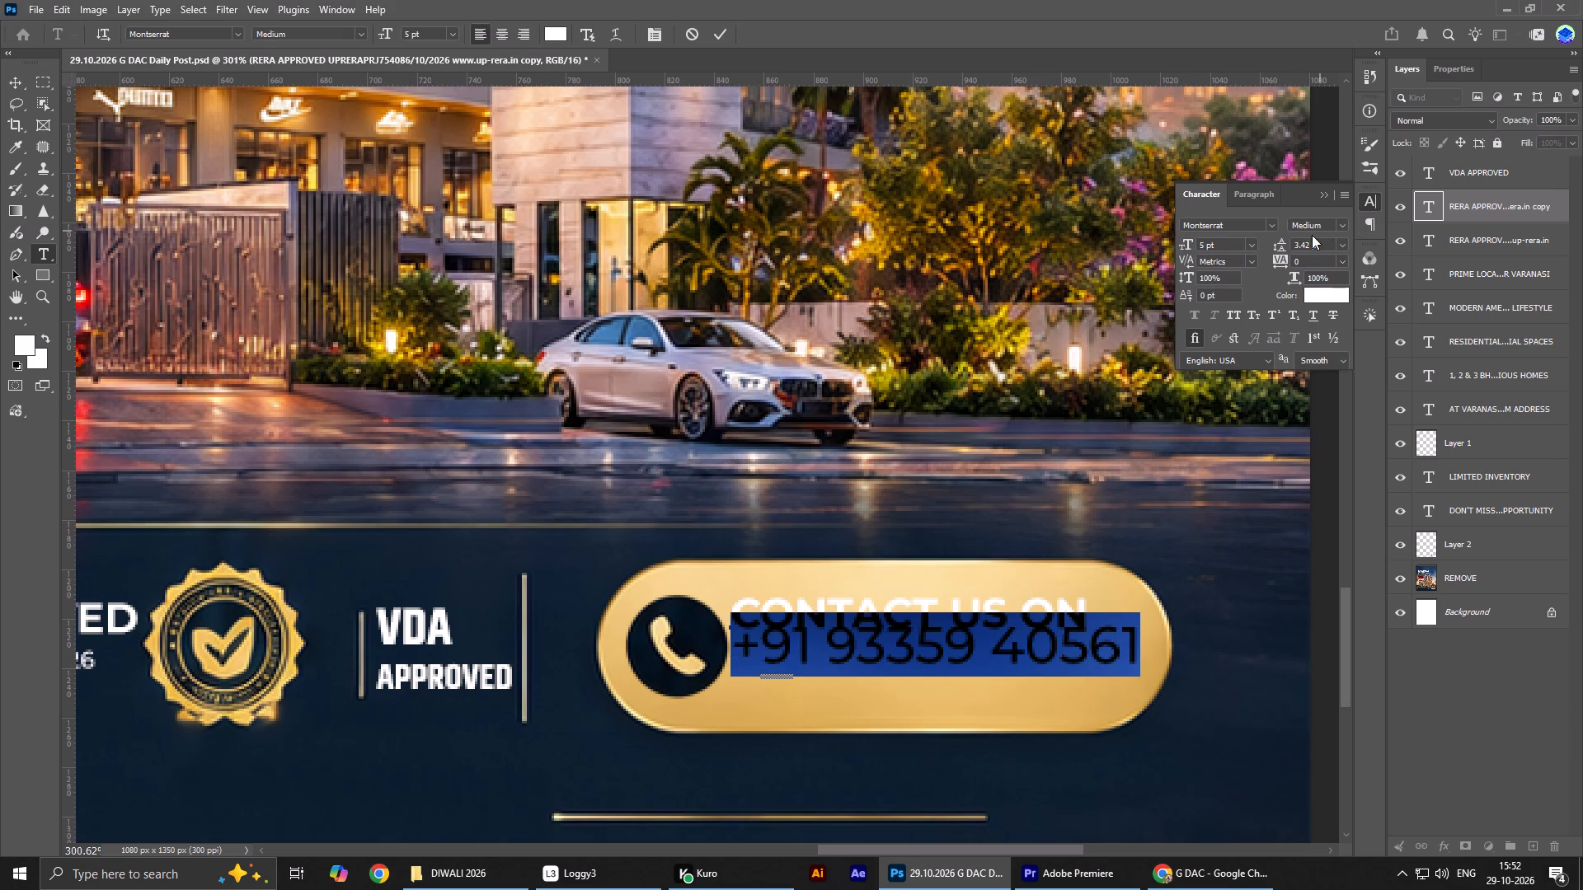
click(1278, 240)
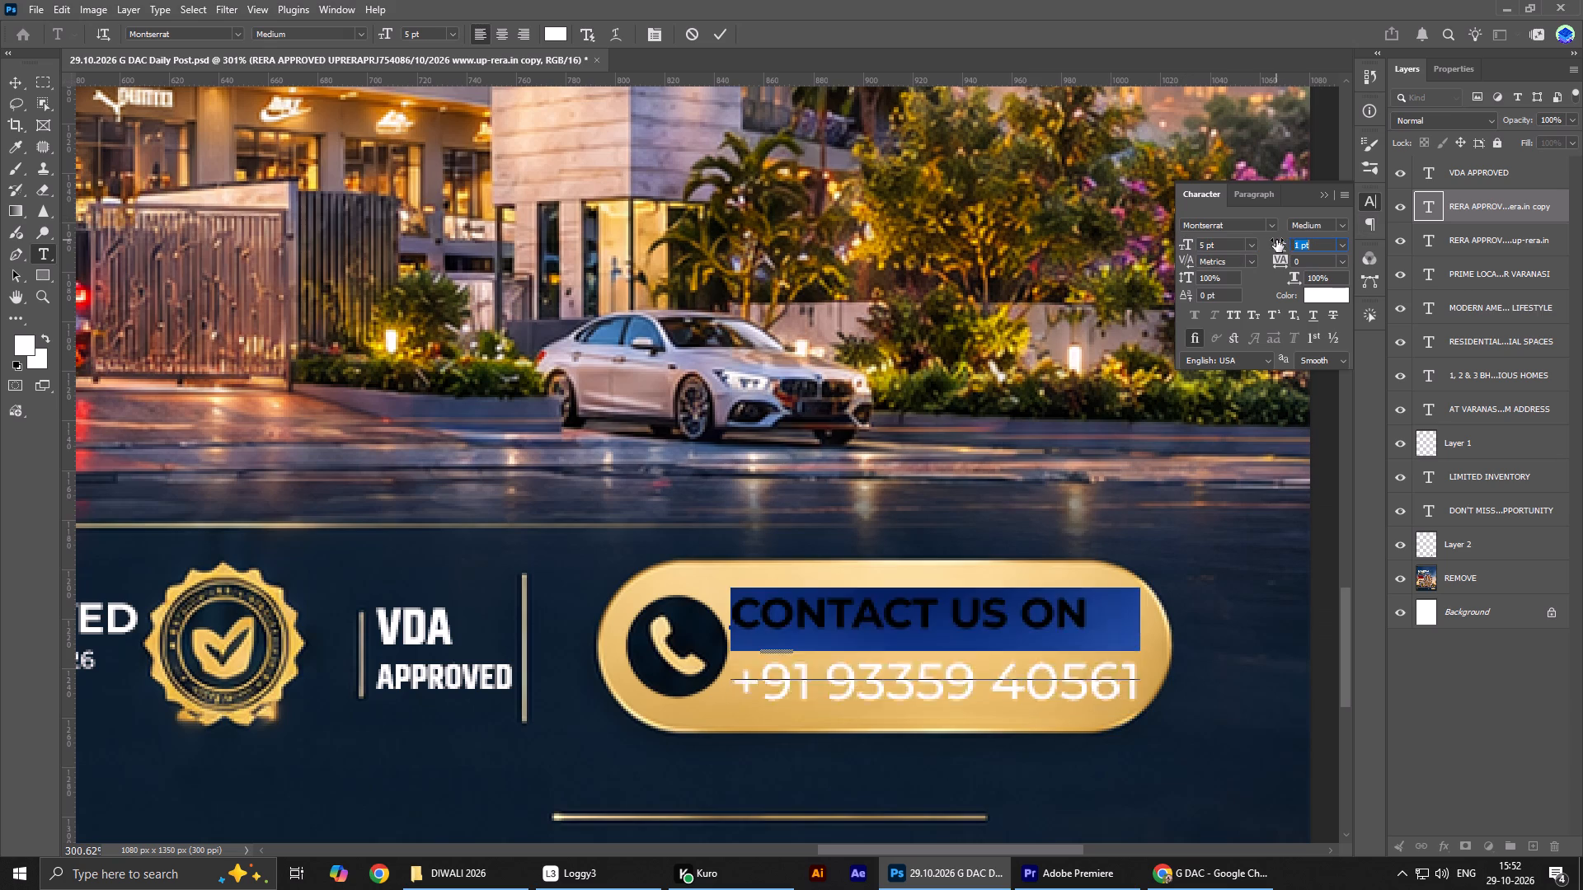
click(1343, 230)
click(1324, 367)
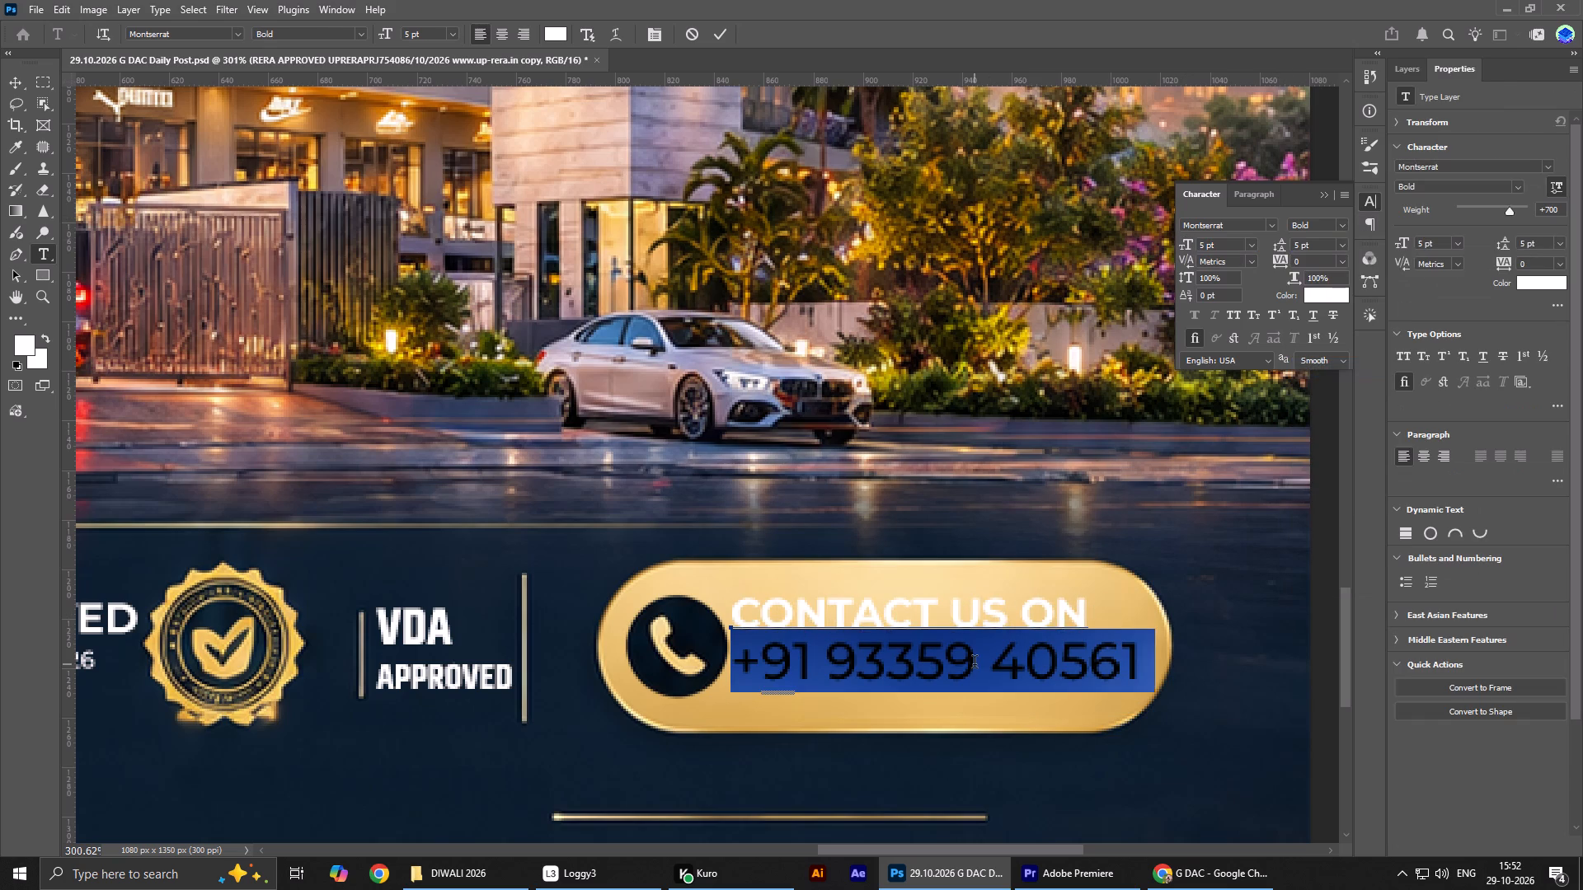
Remove the space inside the phone number and replace the one after the country code with a hyphen.
click(998, 667)
key(BackSpace)
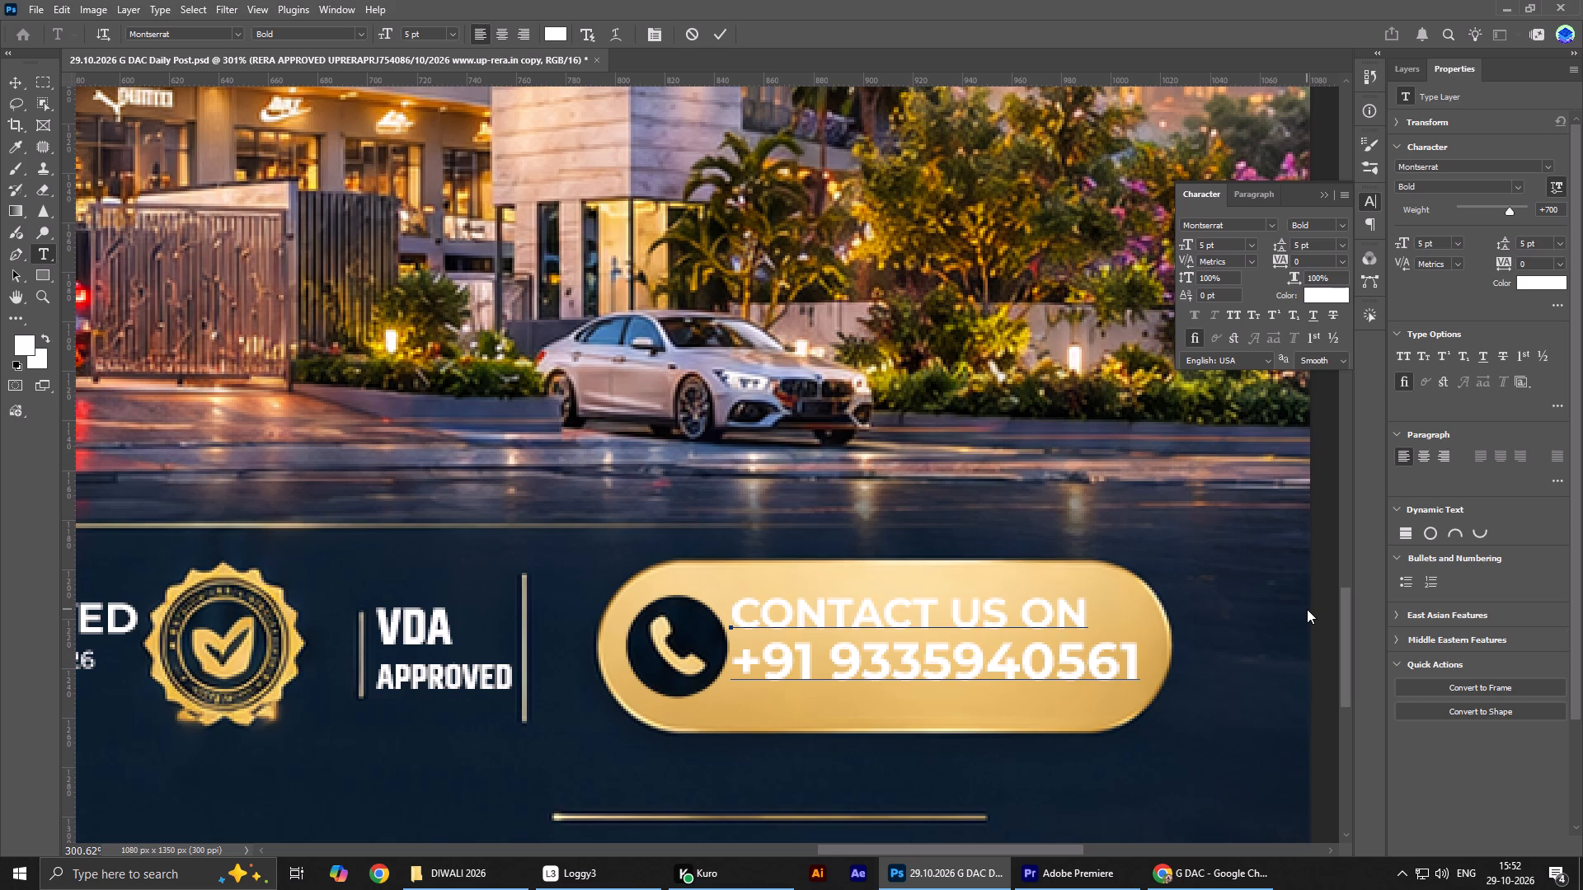
click(837, 653)
key(shift+Left)
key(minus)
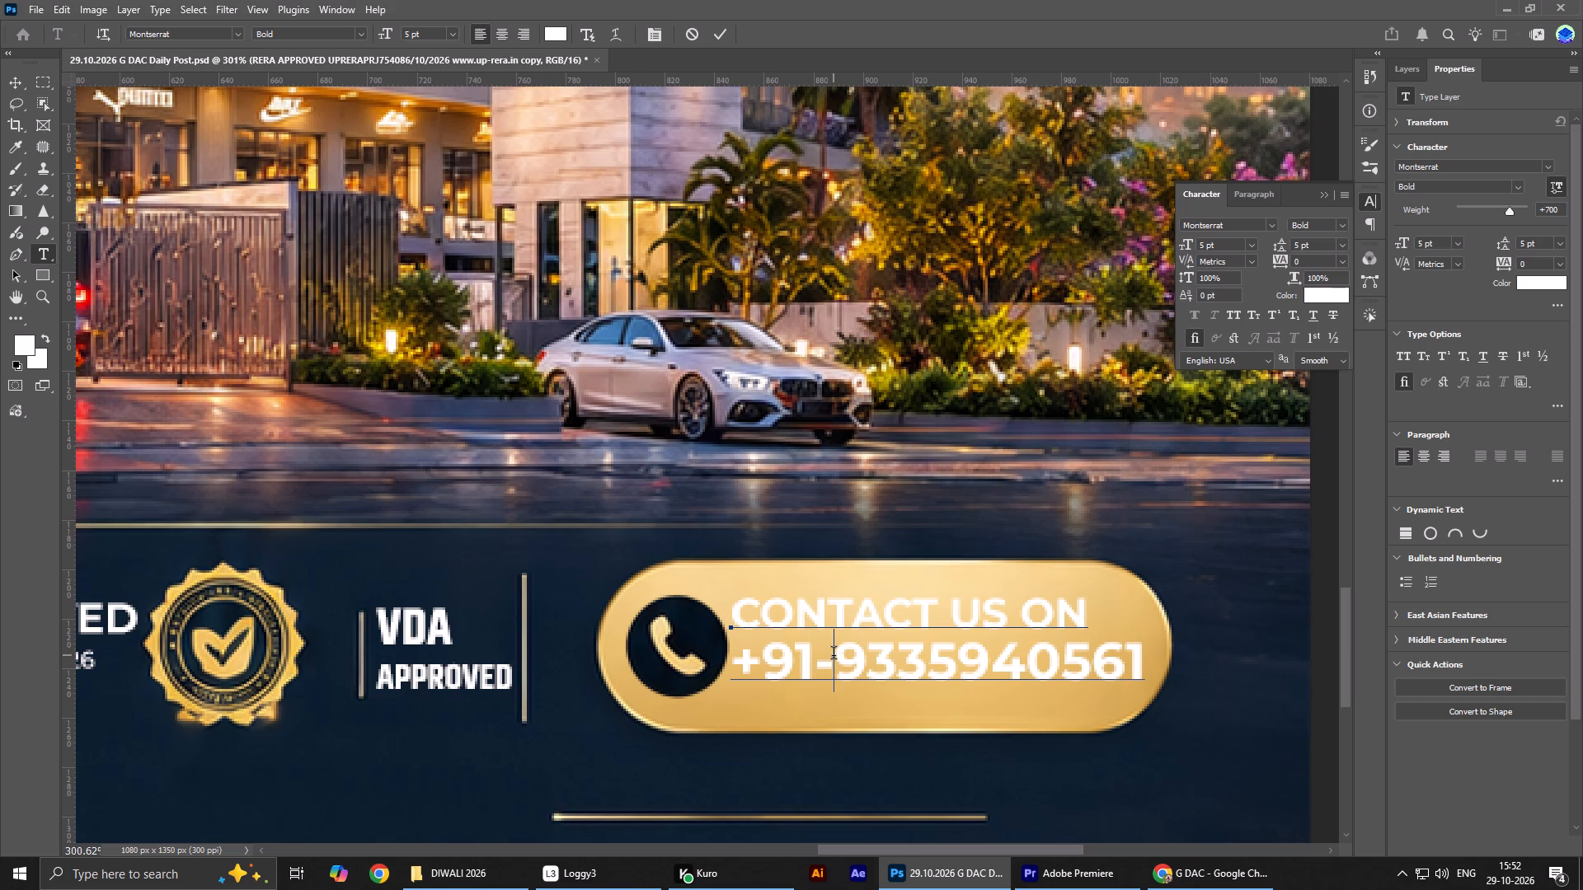
click(716, 32)
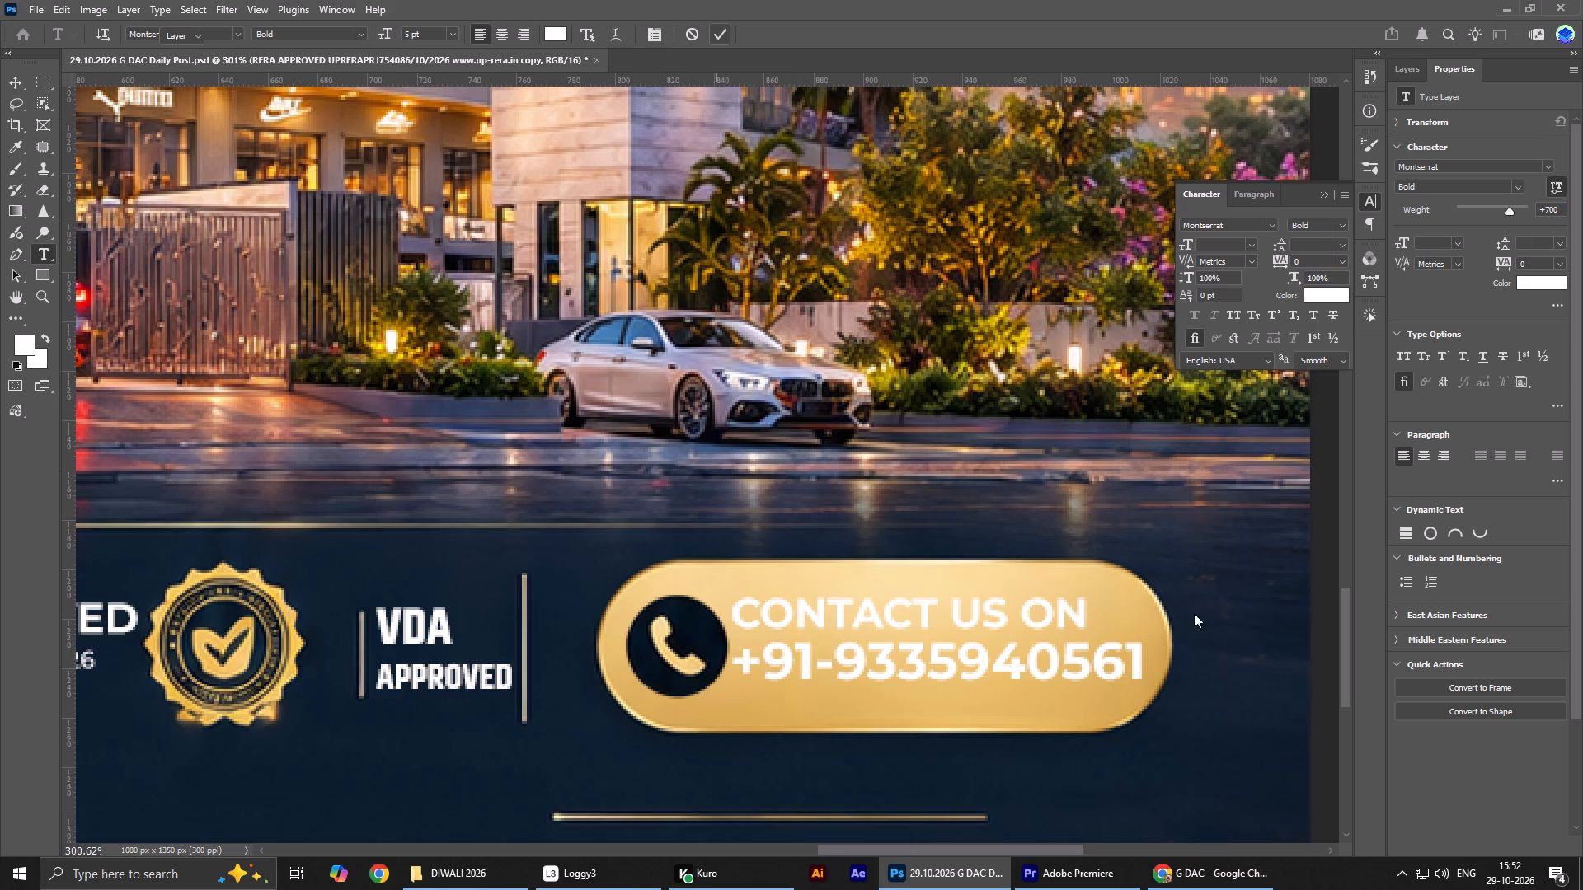
Add a new line reading FOR BOOKING below the phone number in the gold pill.
double_click(1034, 667)
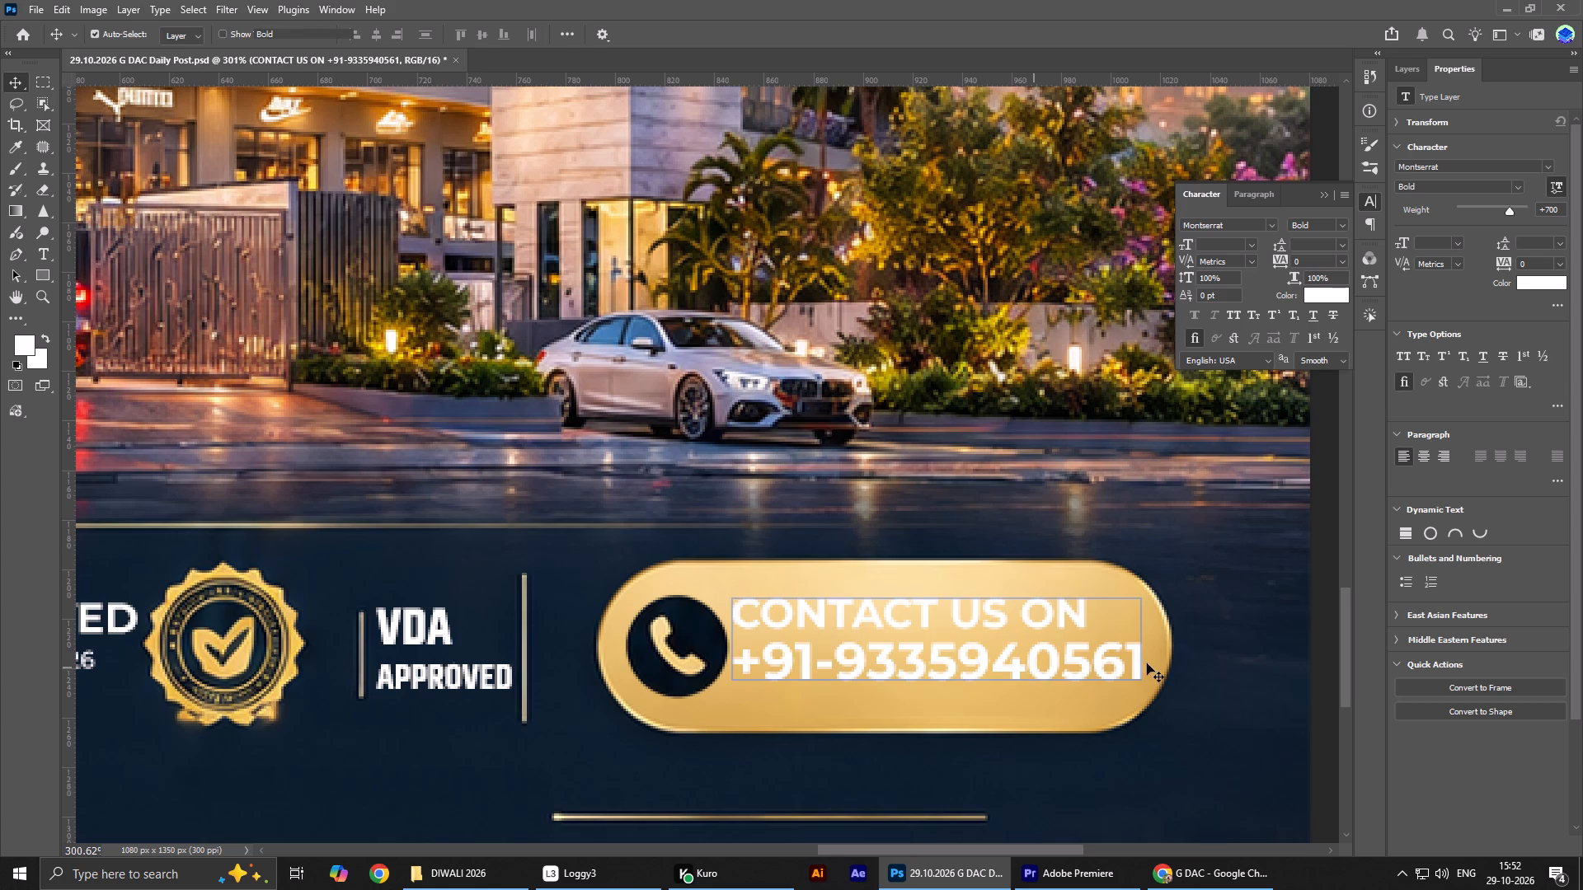
click(1133, 663)
key(Right)
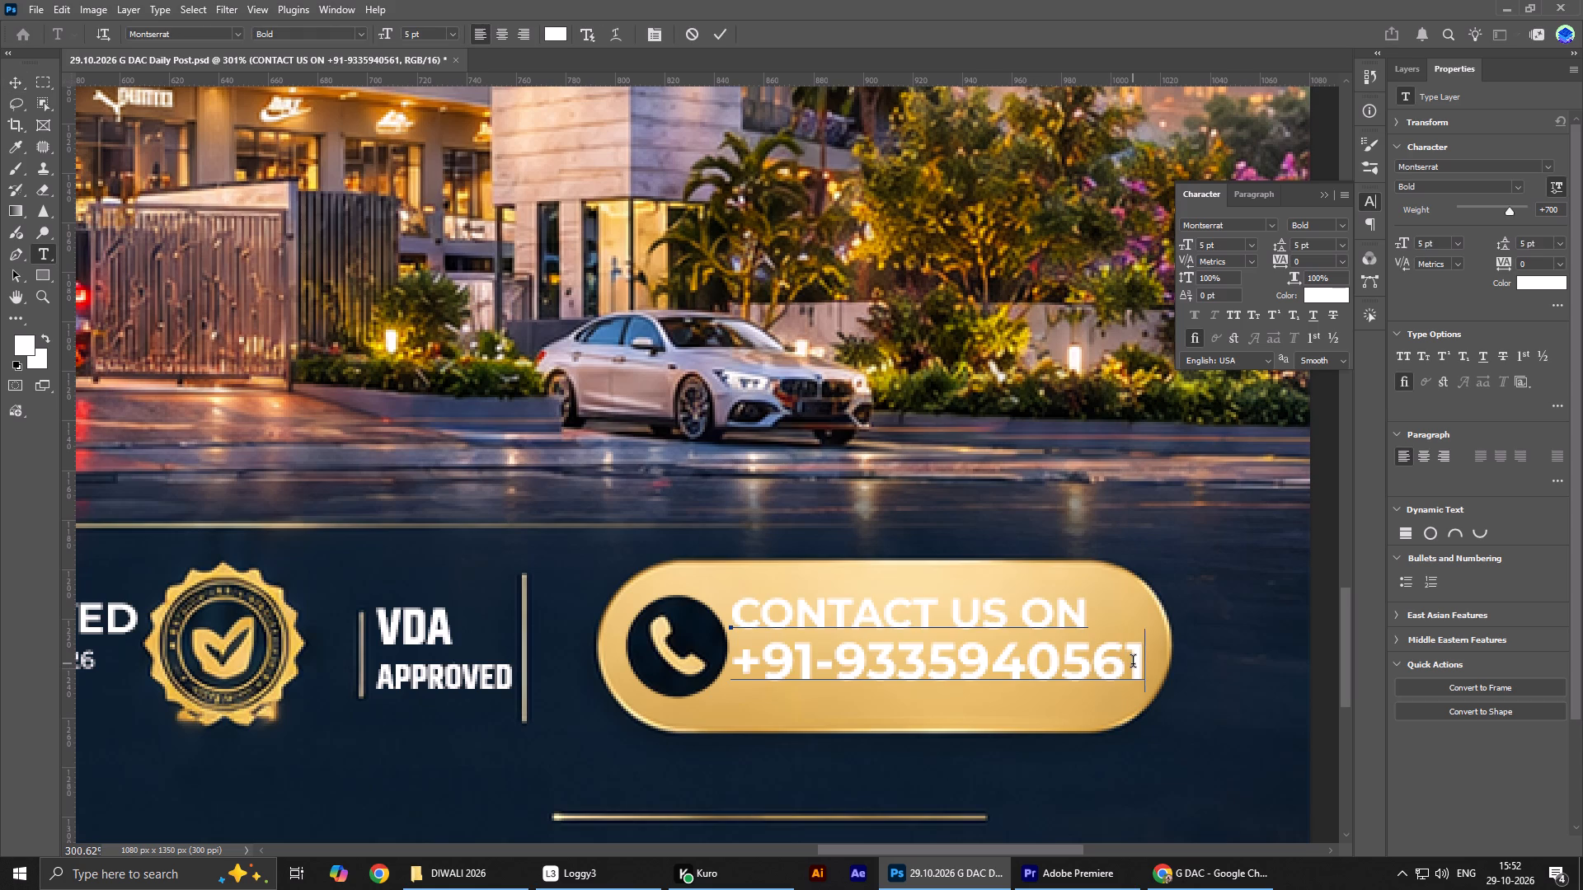
key(Return)
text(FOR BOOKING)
Set the FOR BOOKING line to 4 pt, the same size as the CONTACT US ON line.
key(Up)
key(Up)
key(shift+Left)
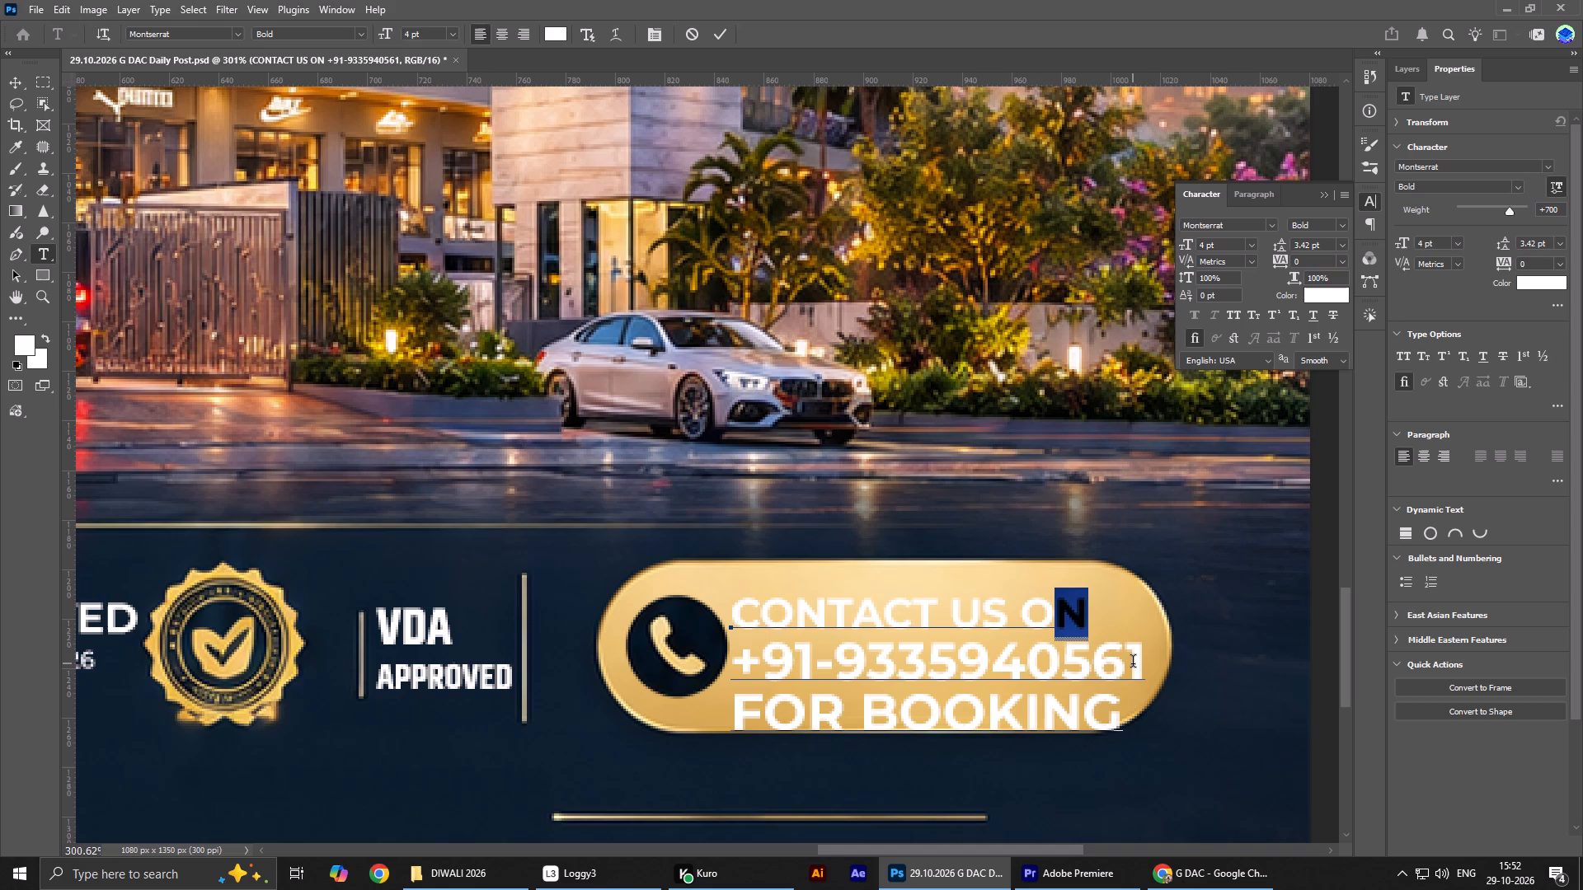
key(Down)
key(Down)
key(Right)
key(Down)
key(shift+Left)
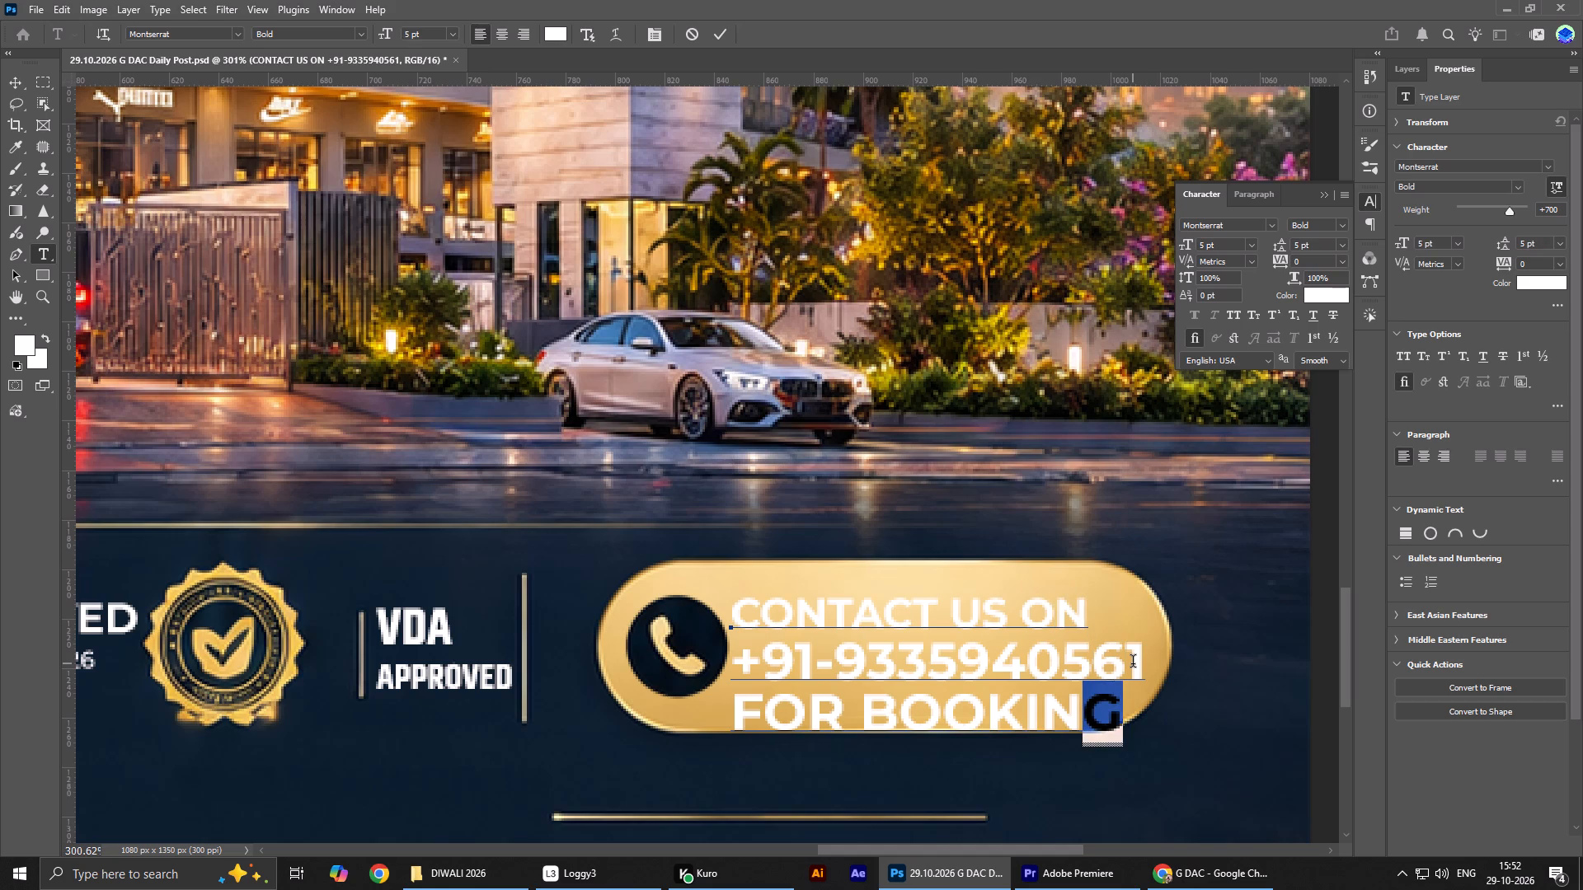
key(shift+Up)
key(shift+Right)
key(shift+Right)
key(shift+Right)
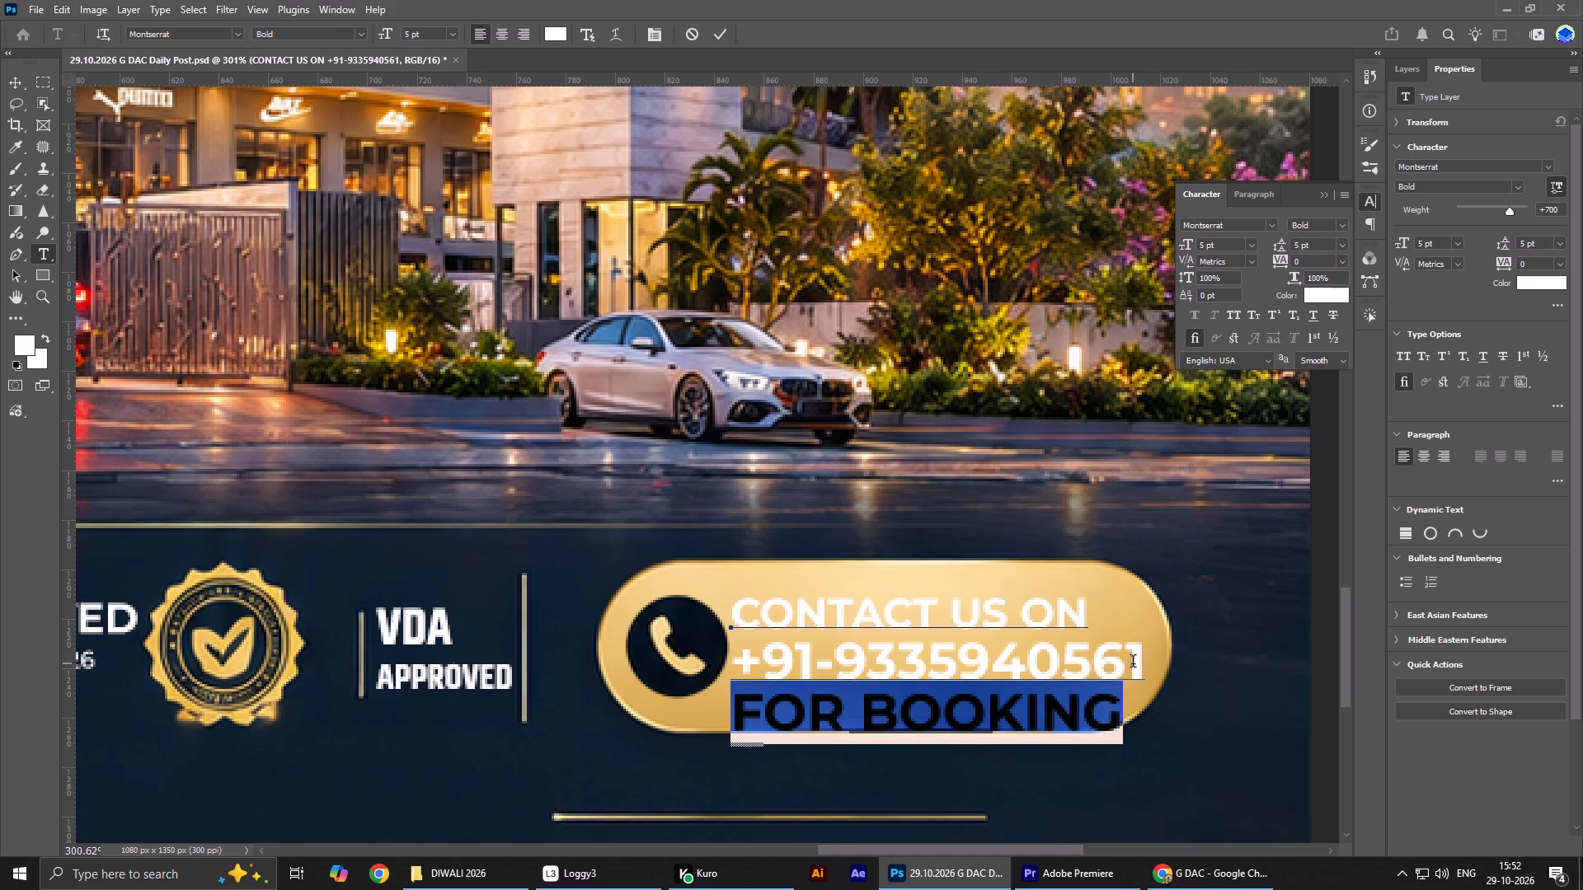
drag(1201, 241, 1200, 241)
drag(1200, 241, 1190, 241)
key(shift+Right)
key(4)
key(Return)
click(726, 39)
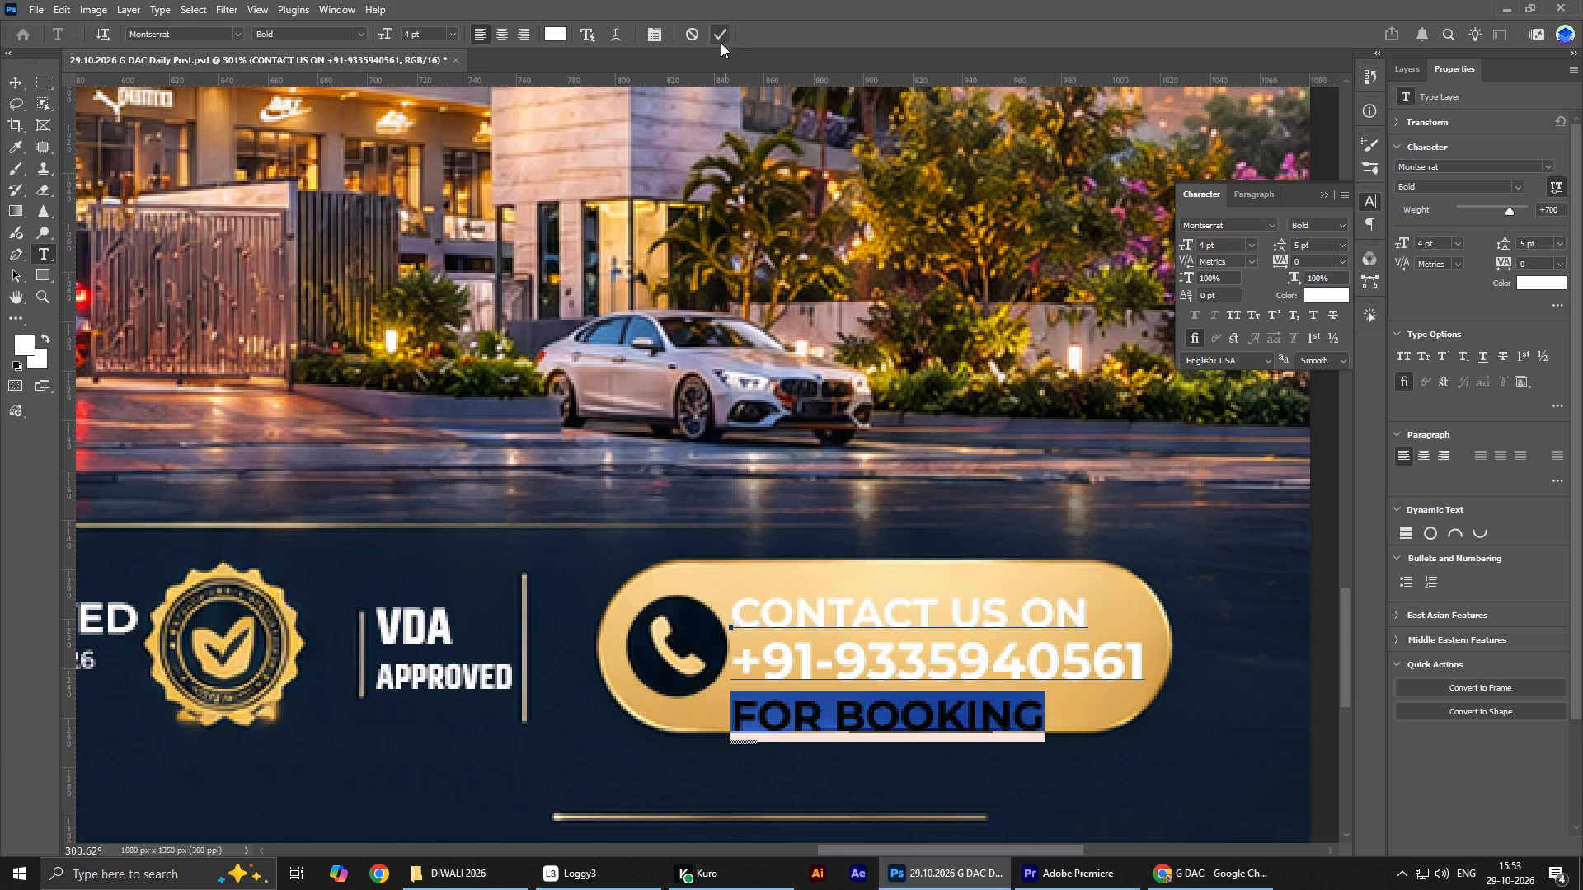
Tighten the FOR BOOKING line's leading to 4 pt.
double_click(842, 716)
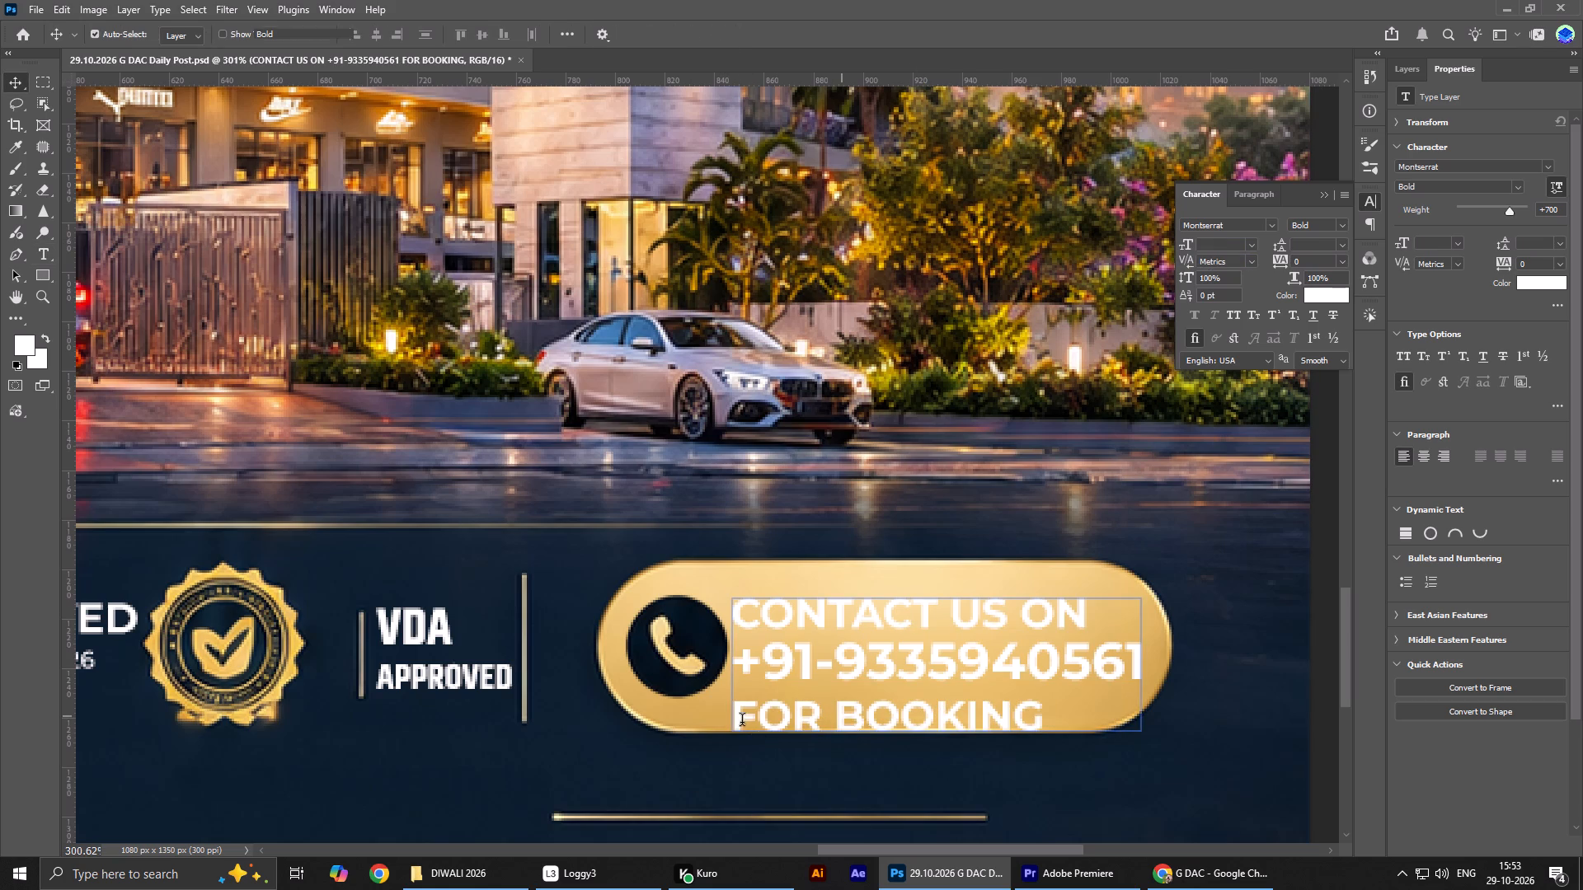
drag(734, 719, 1105, 704)
drag(1280, 240, 1288, 250)
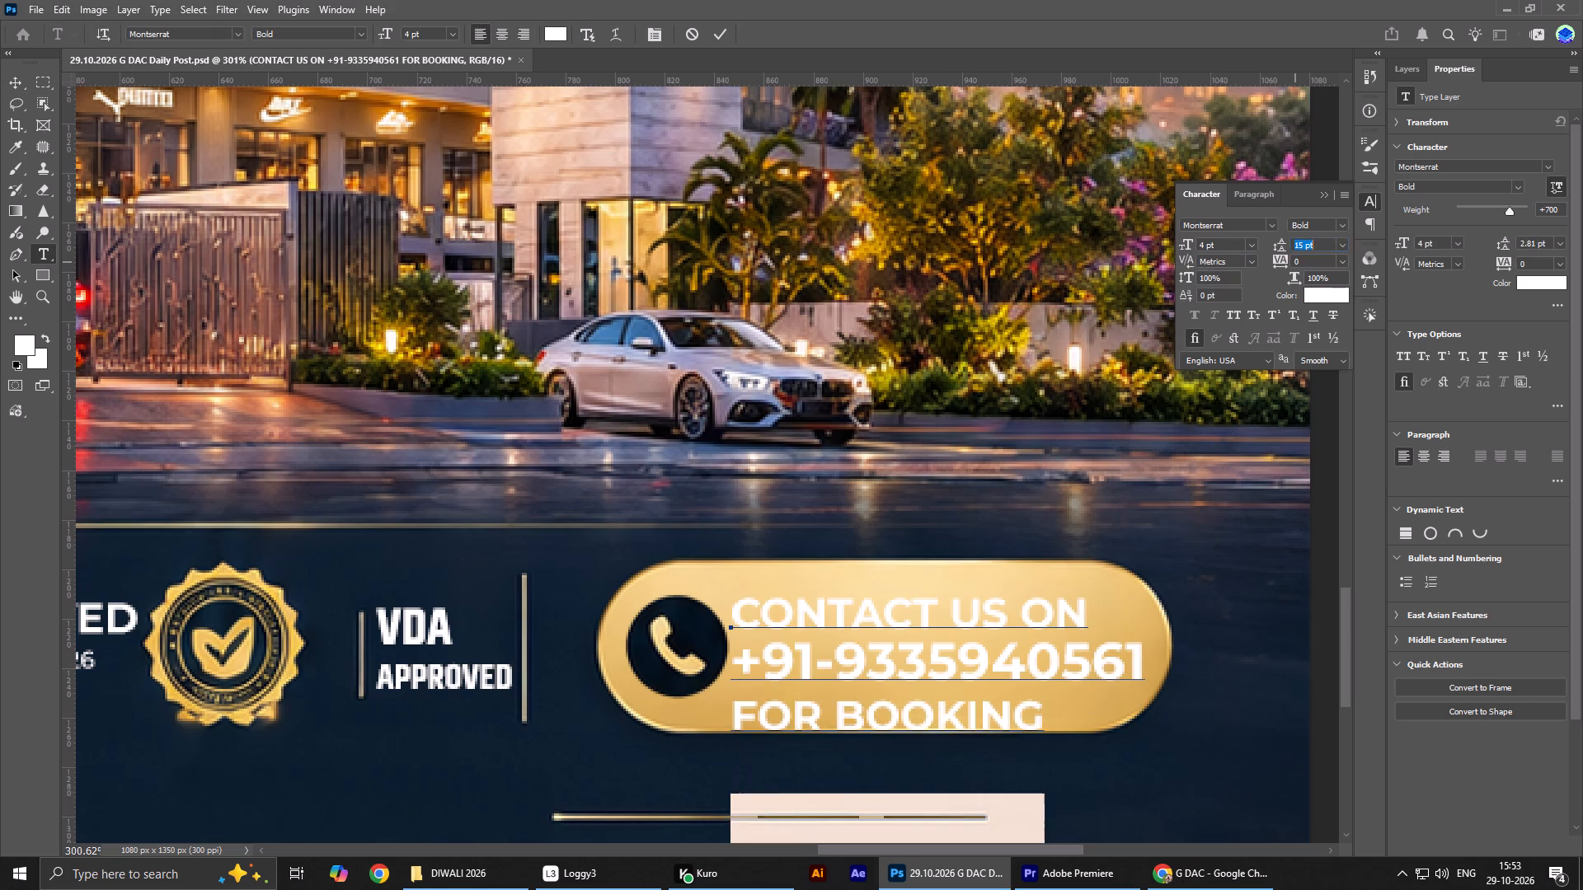
drag(1302, 244, 1269, 238)
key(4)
key(Return)
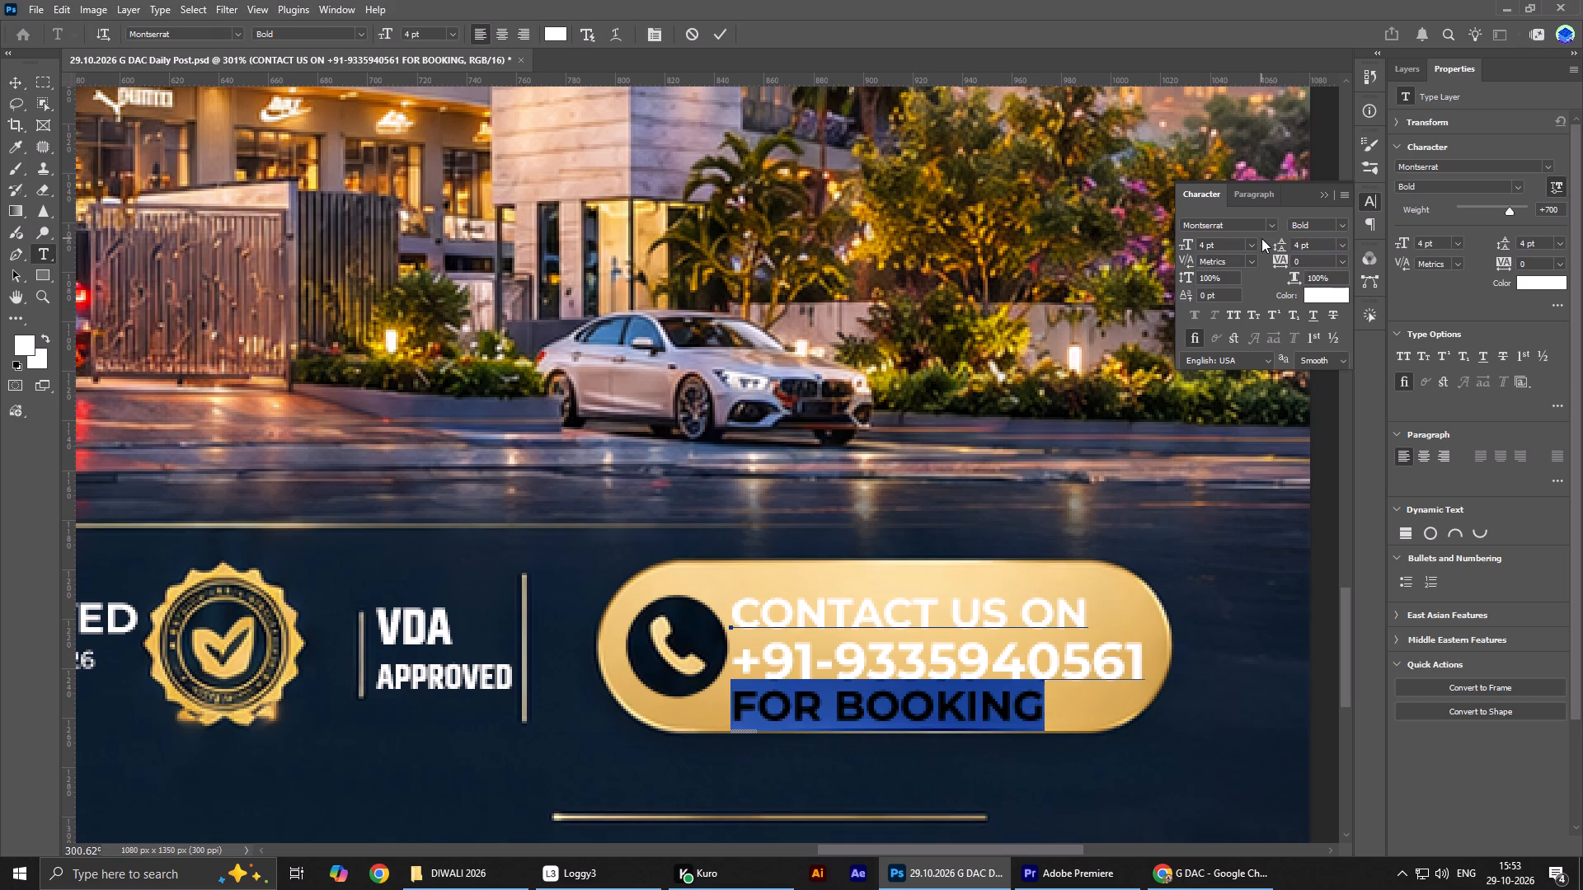
click(719, 32)
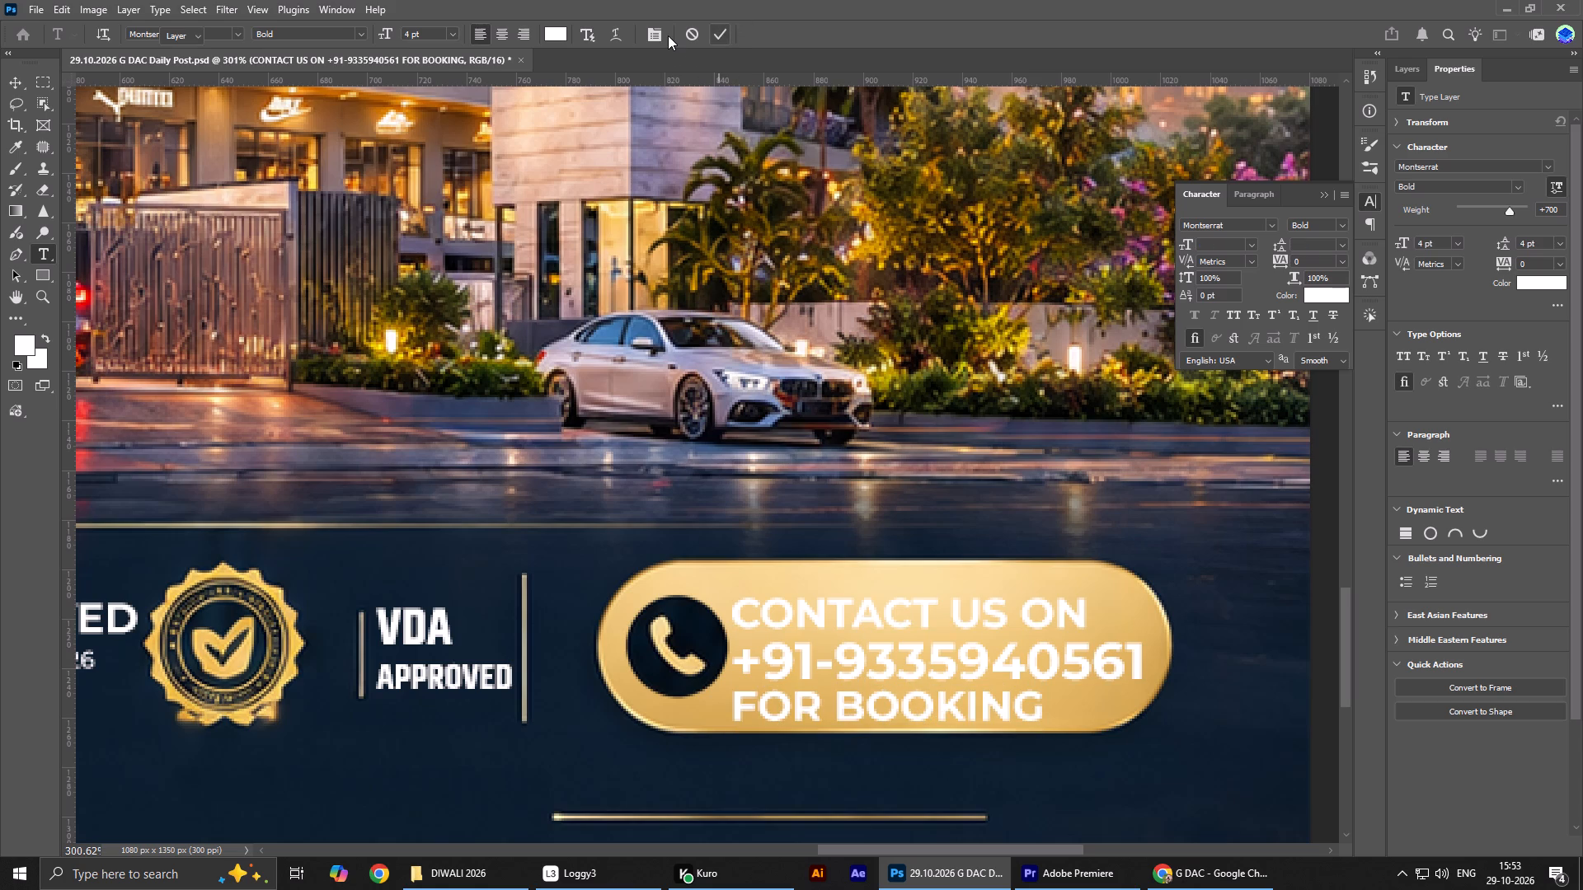
Nudge the three-line contact text block about 2 px right and 3 px up within the gold pill.
key(Right)
key(Up)
key(Up)
key(Up)
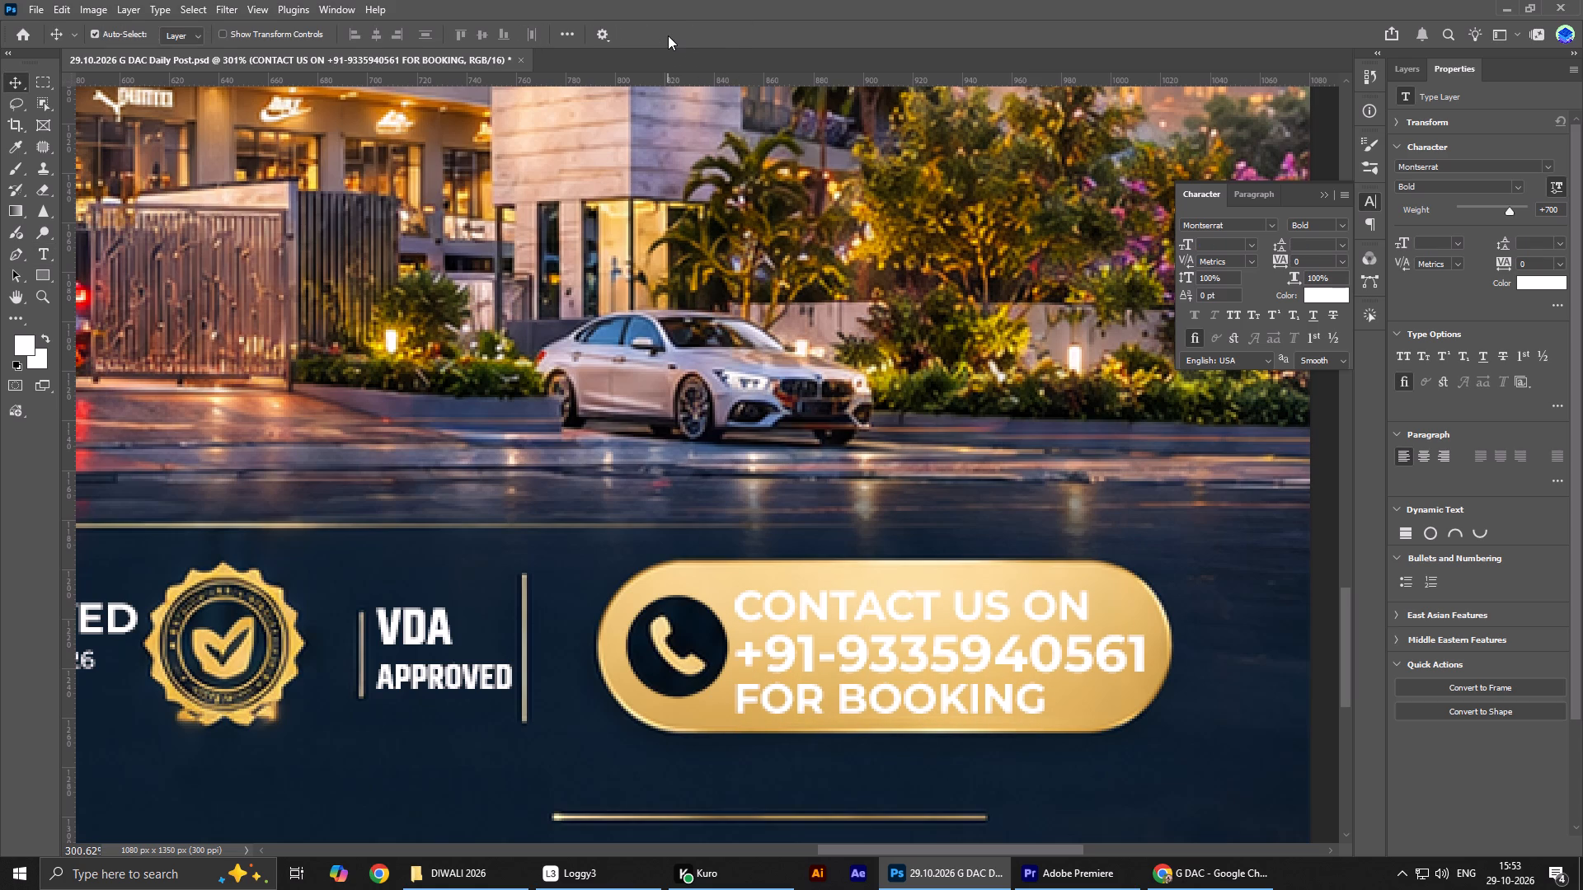
key(Down)
key(Up)
key(Right)
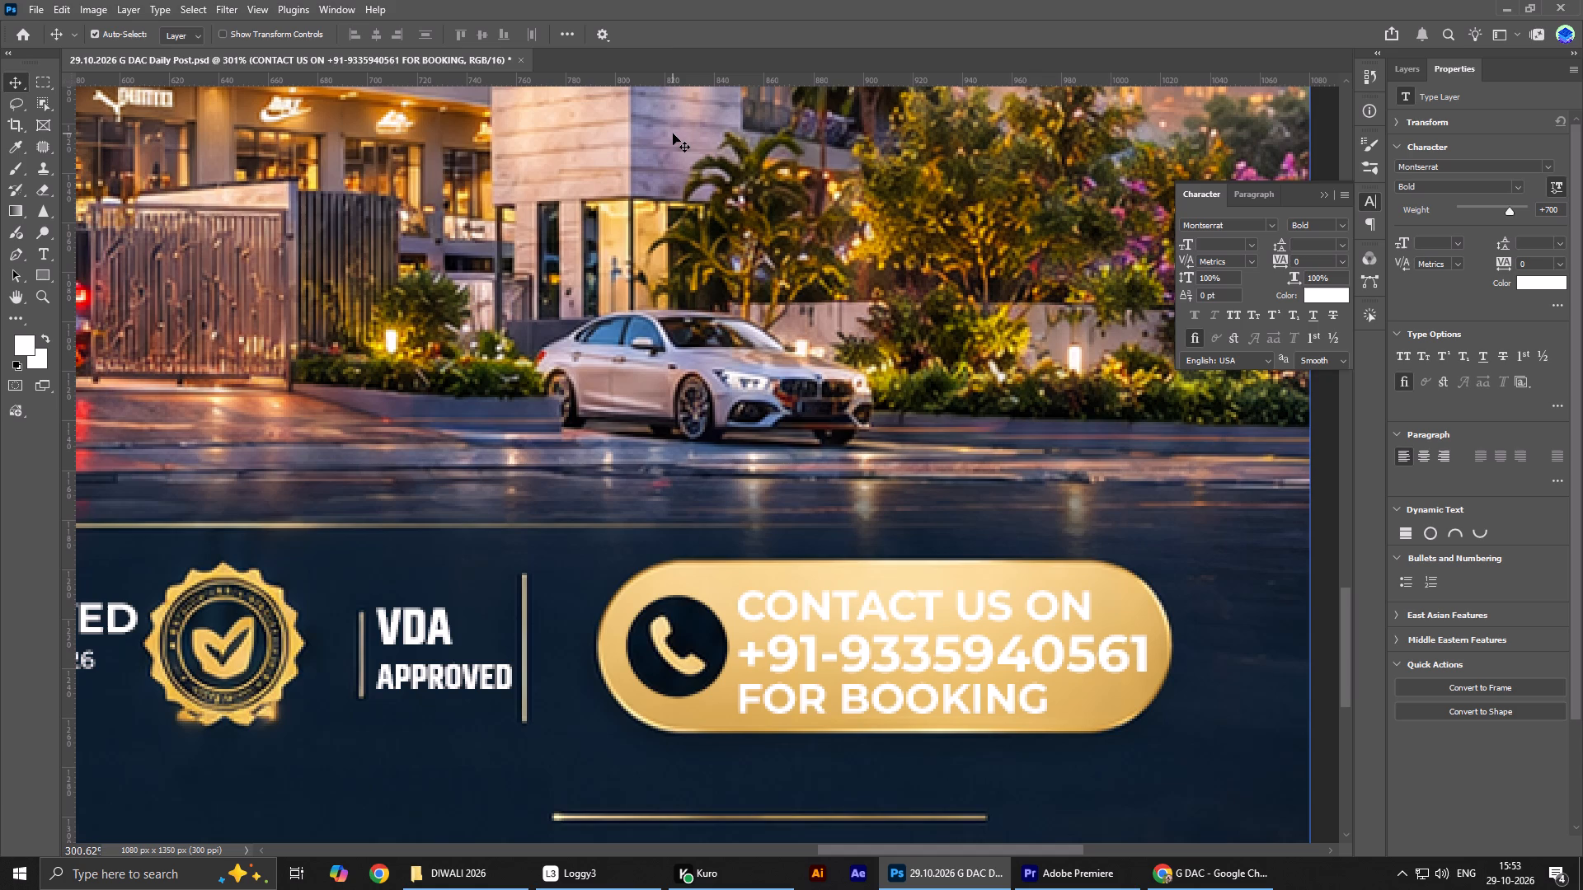
Save the G DAC Daily Post document.
key(ctrl+s)
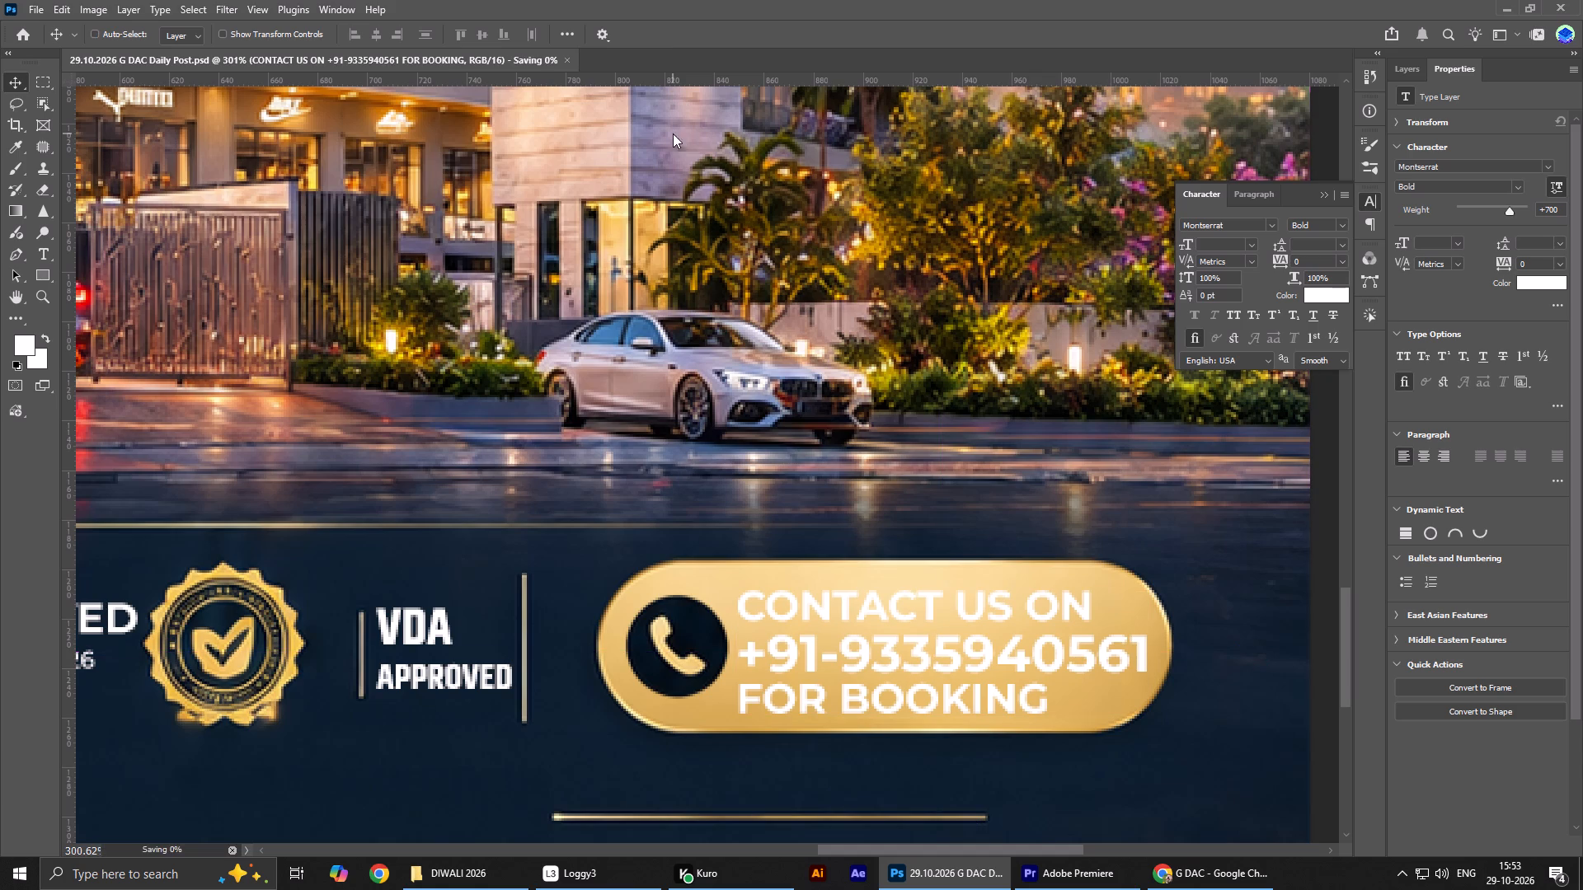
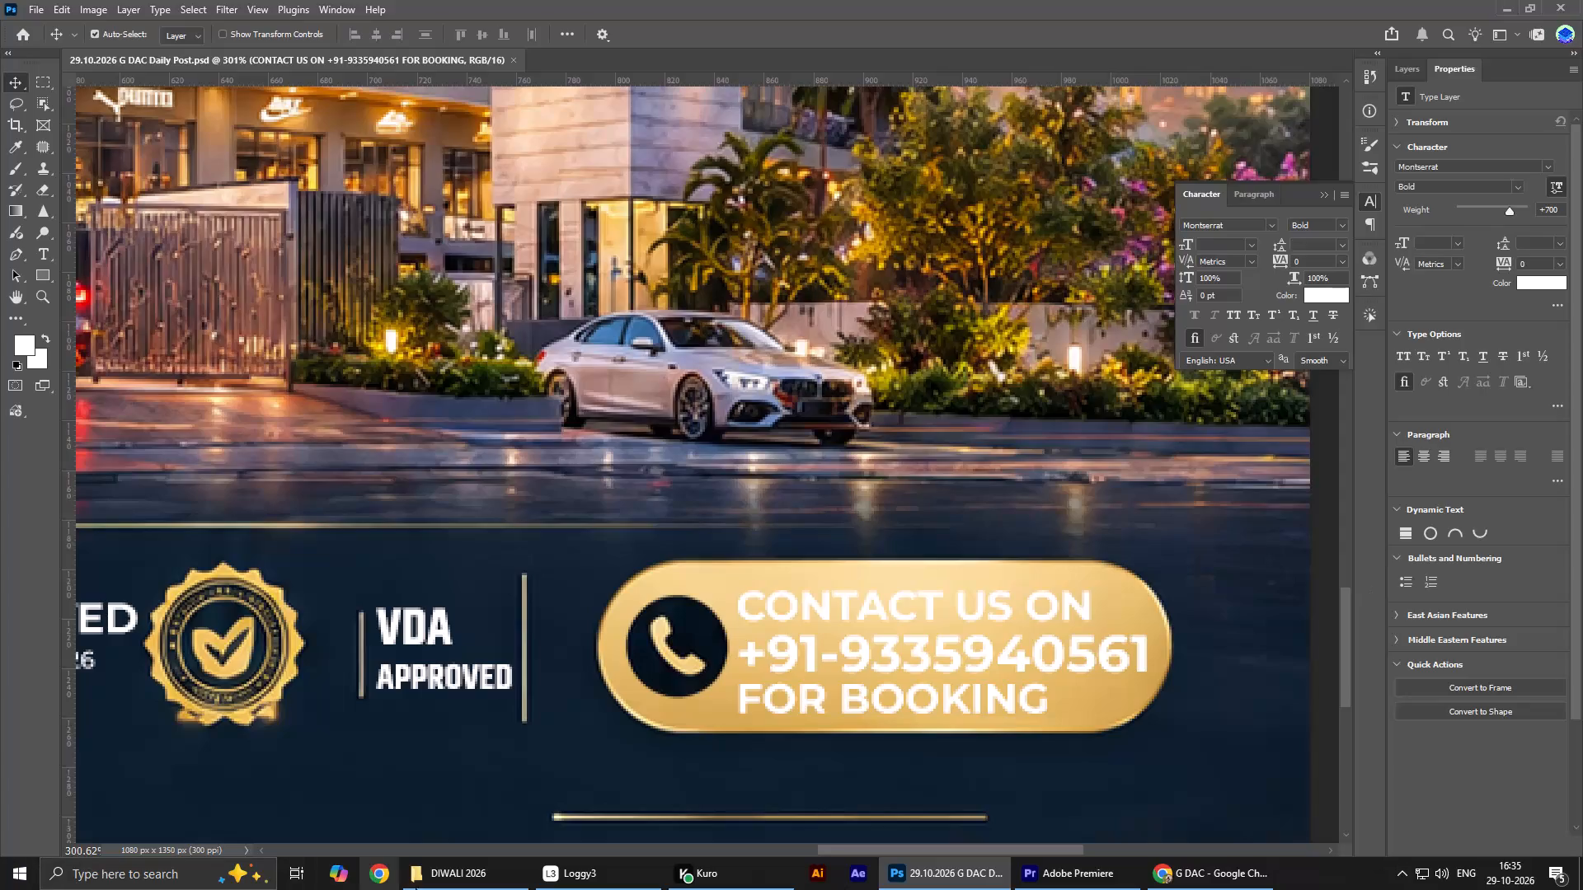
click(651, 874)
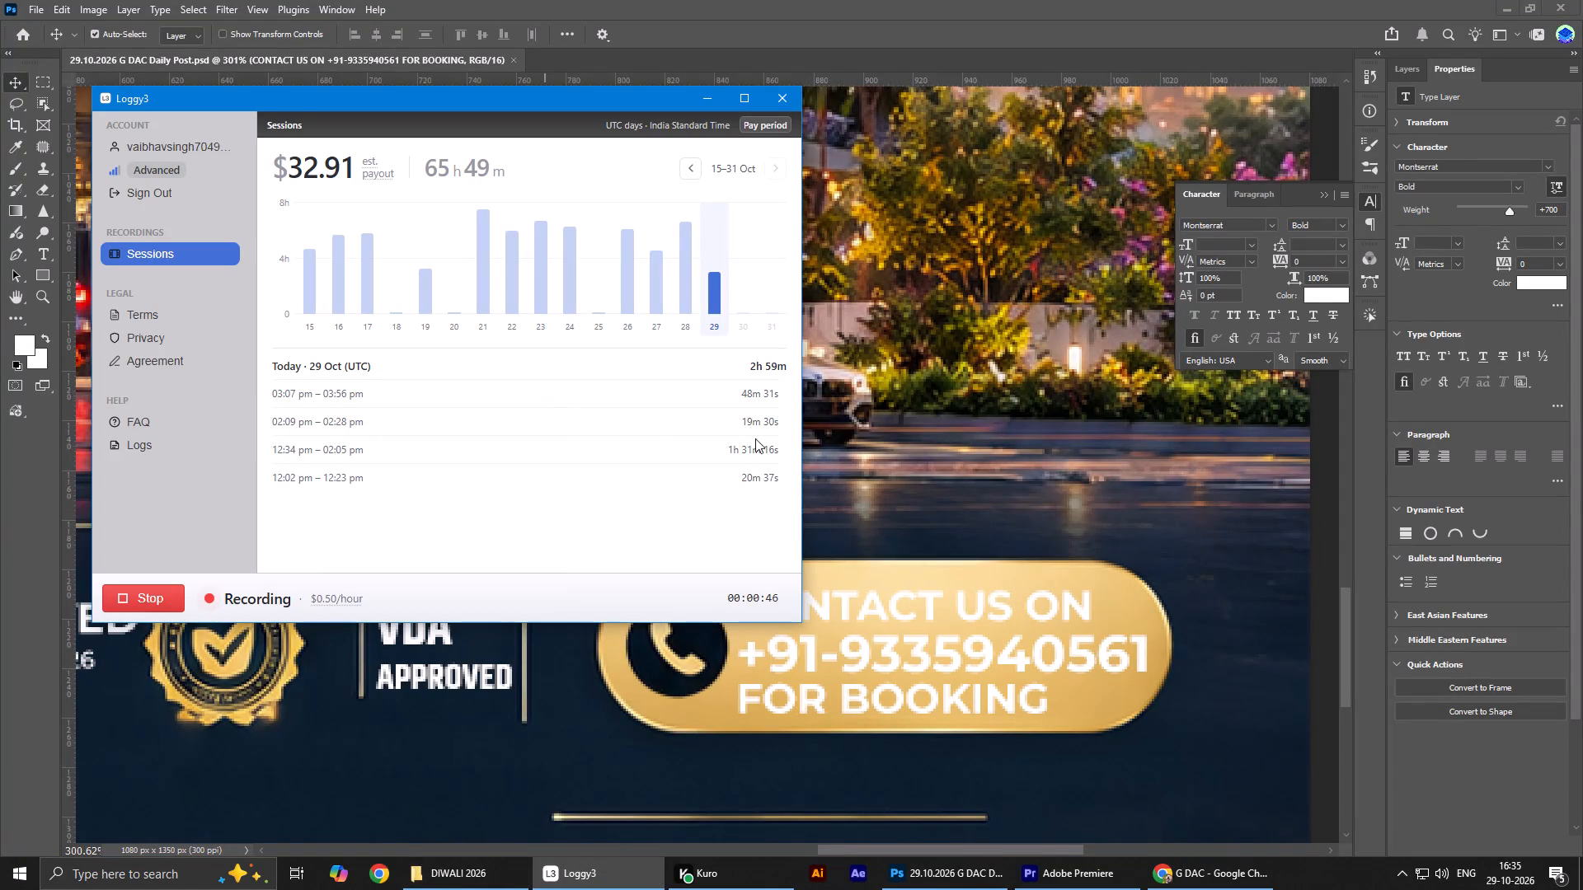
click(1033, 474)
Recolour the contact pill's text to the dark navy 041119 sampled from the phone icon's circle.
click(880, 616)
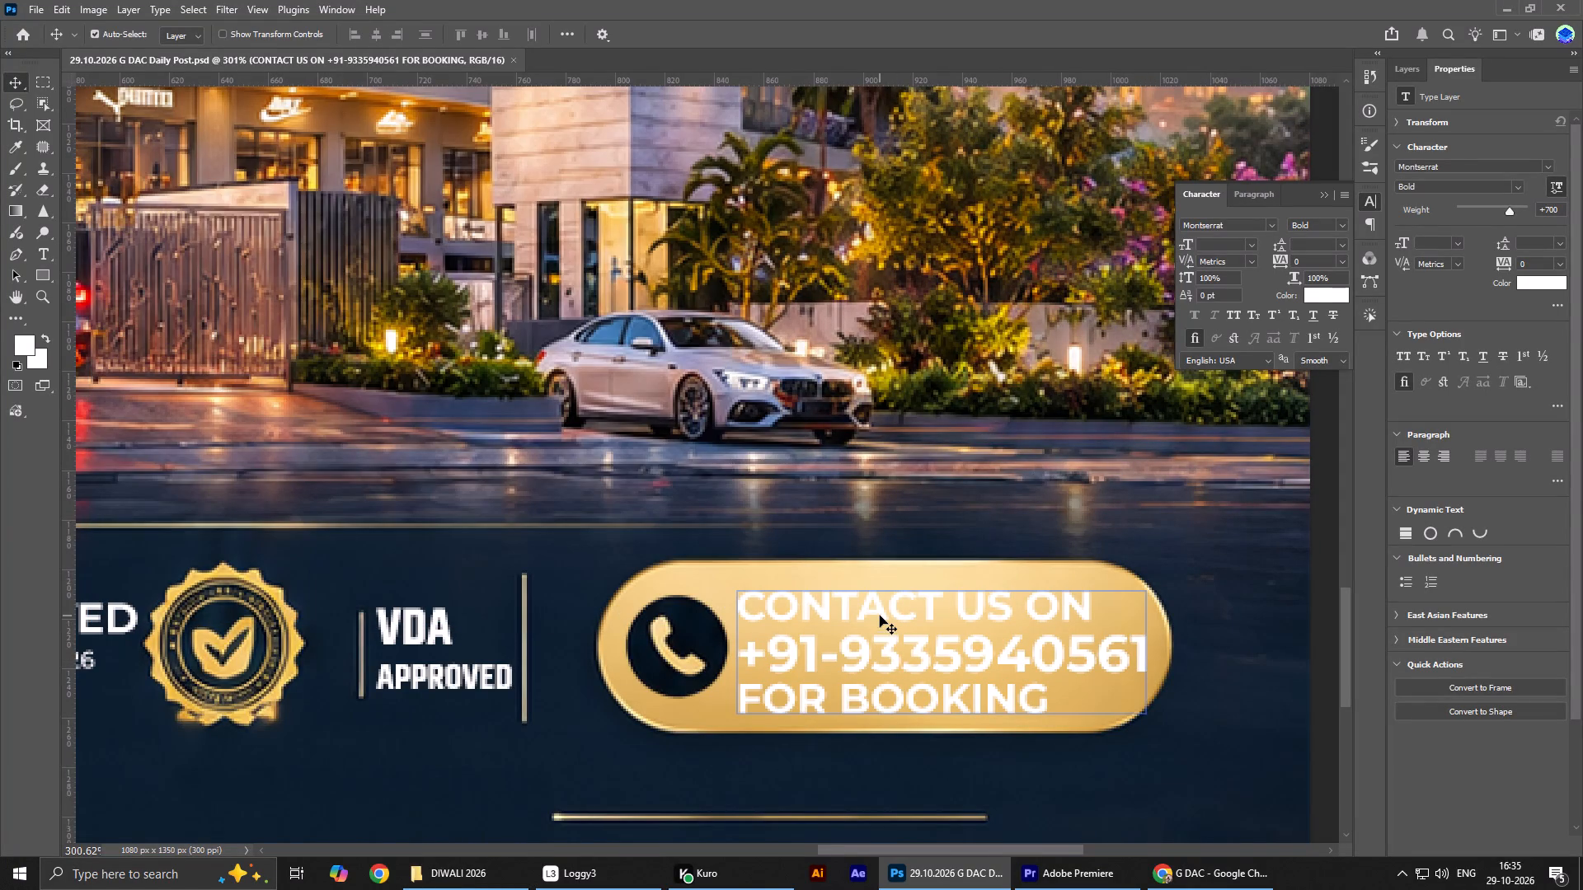
click(1325, 291)
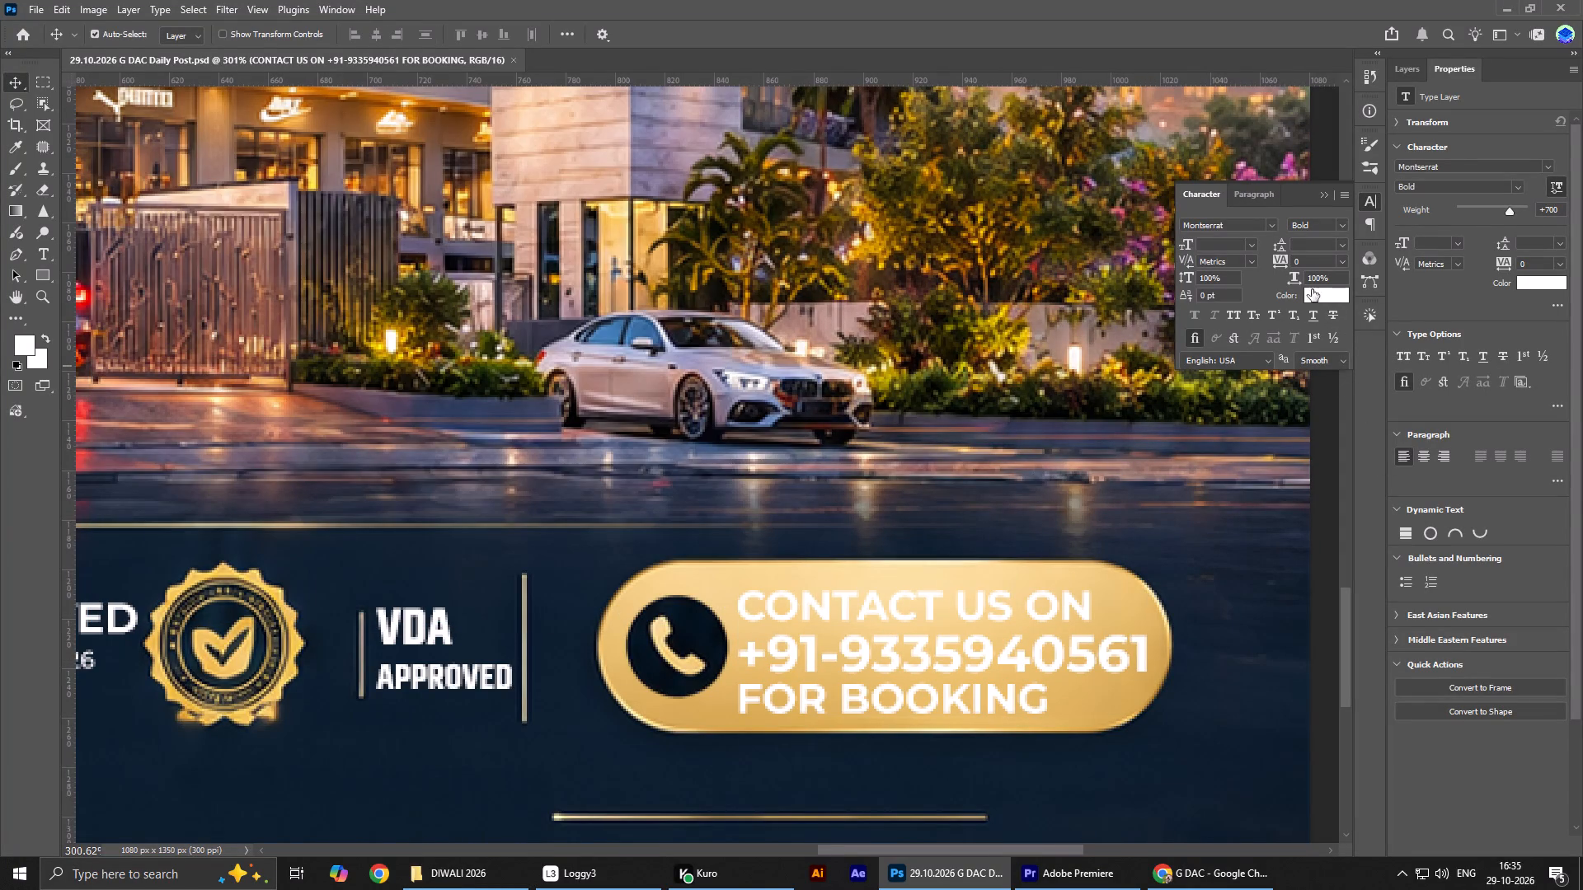
click(698, 646)
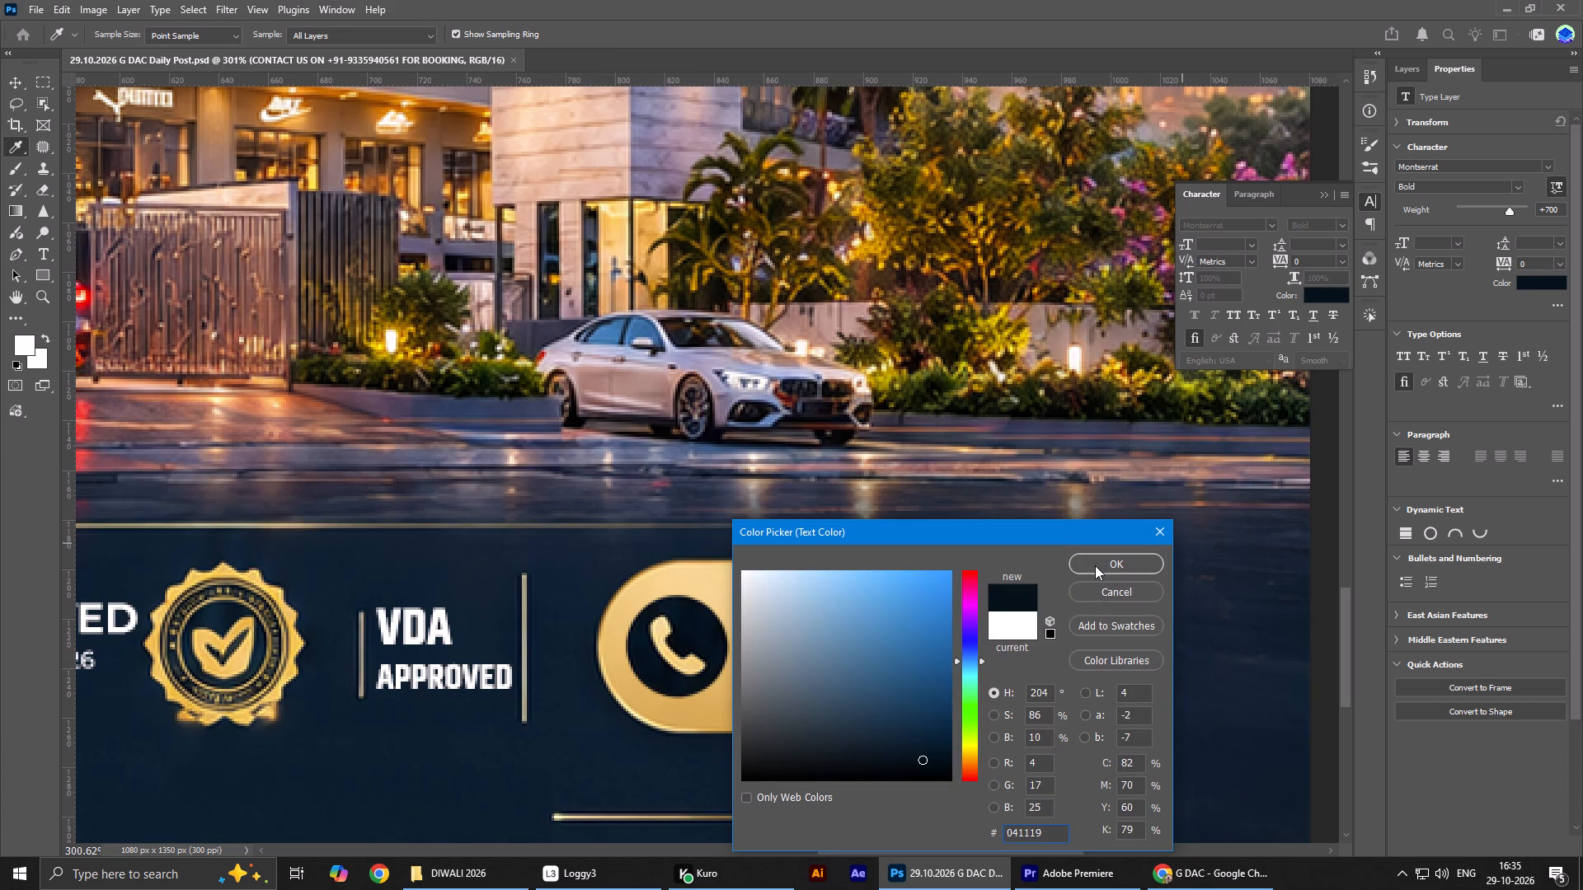
click(1095, 565)
Set only the CONTACT US ON line in the pill text to 3 pt.
alt+scroll(885, 658, down, 5)
alt+scroll(885, 658, up, 1)
alt+scroll(885, 658, down, 4)
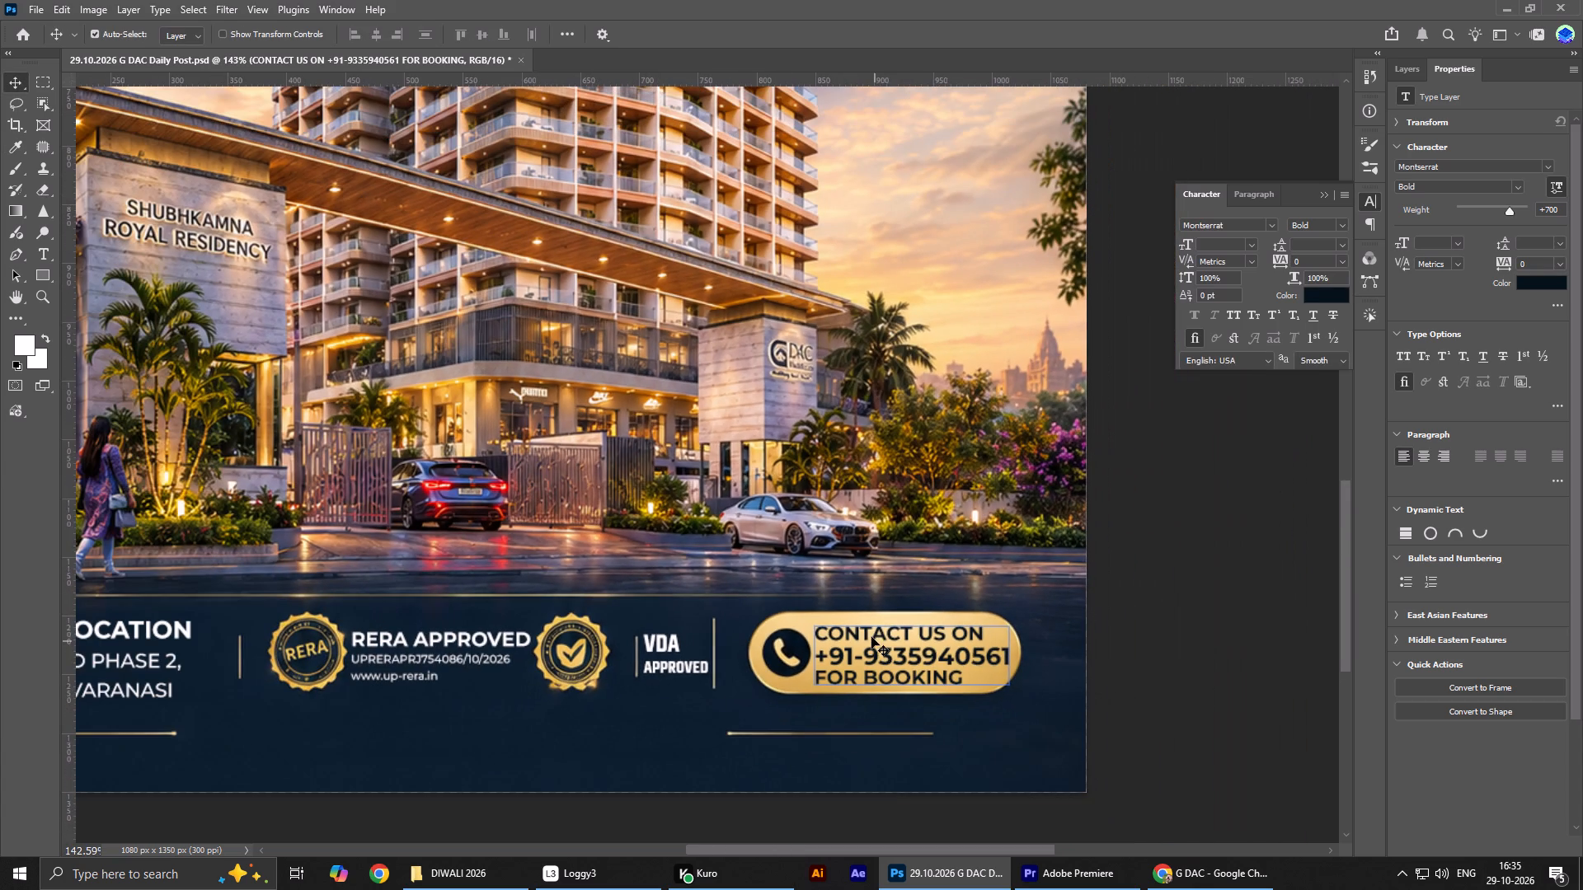
double_click(871, 637)
drag(816, 631, 1008, 622)
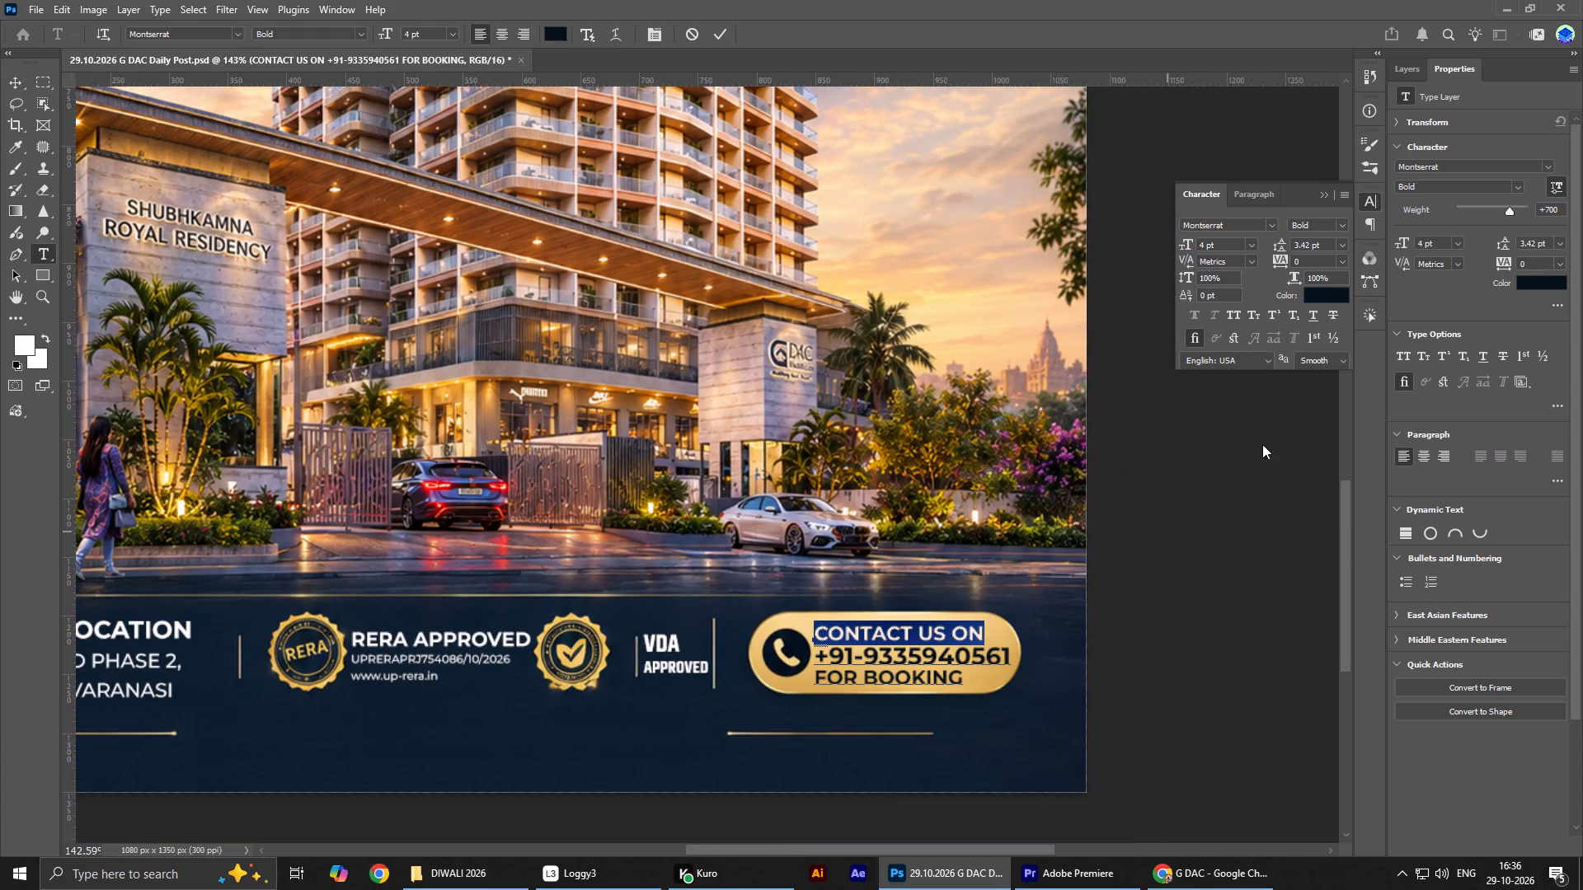
drag(1205, 240, 1170, 240)
key(3)
key(Return)
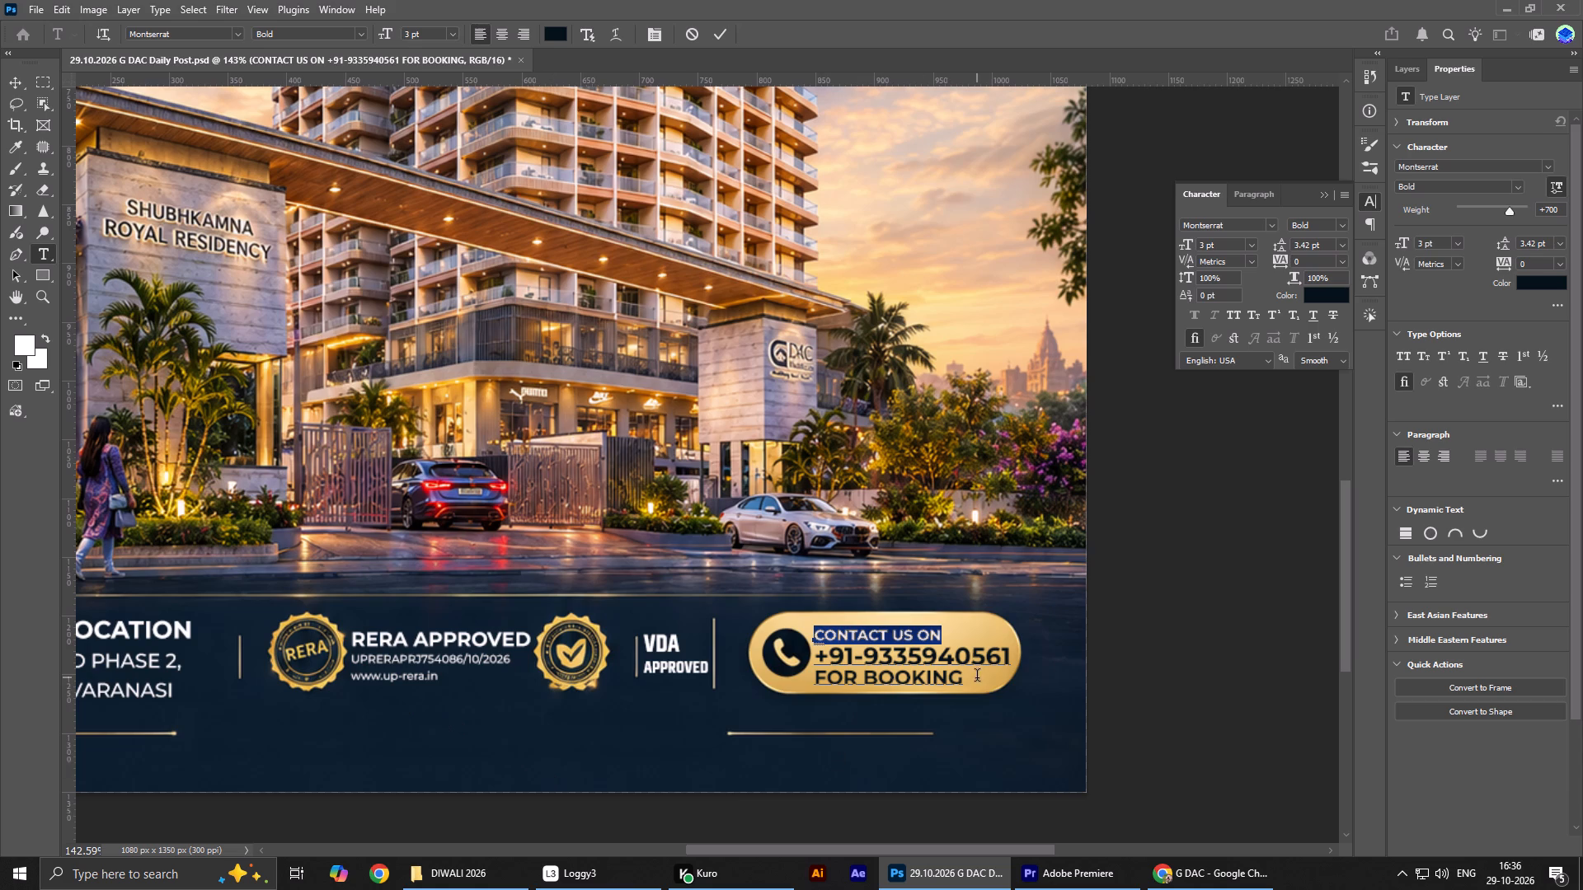
Set the FOR BOOKING line to 3.5 pt in Montserrat Regular and finish editing the pill text.
drag(962, 677, 815, 677)
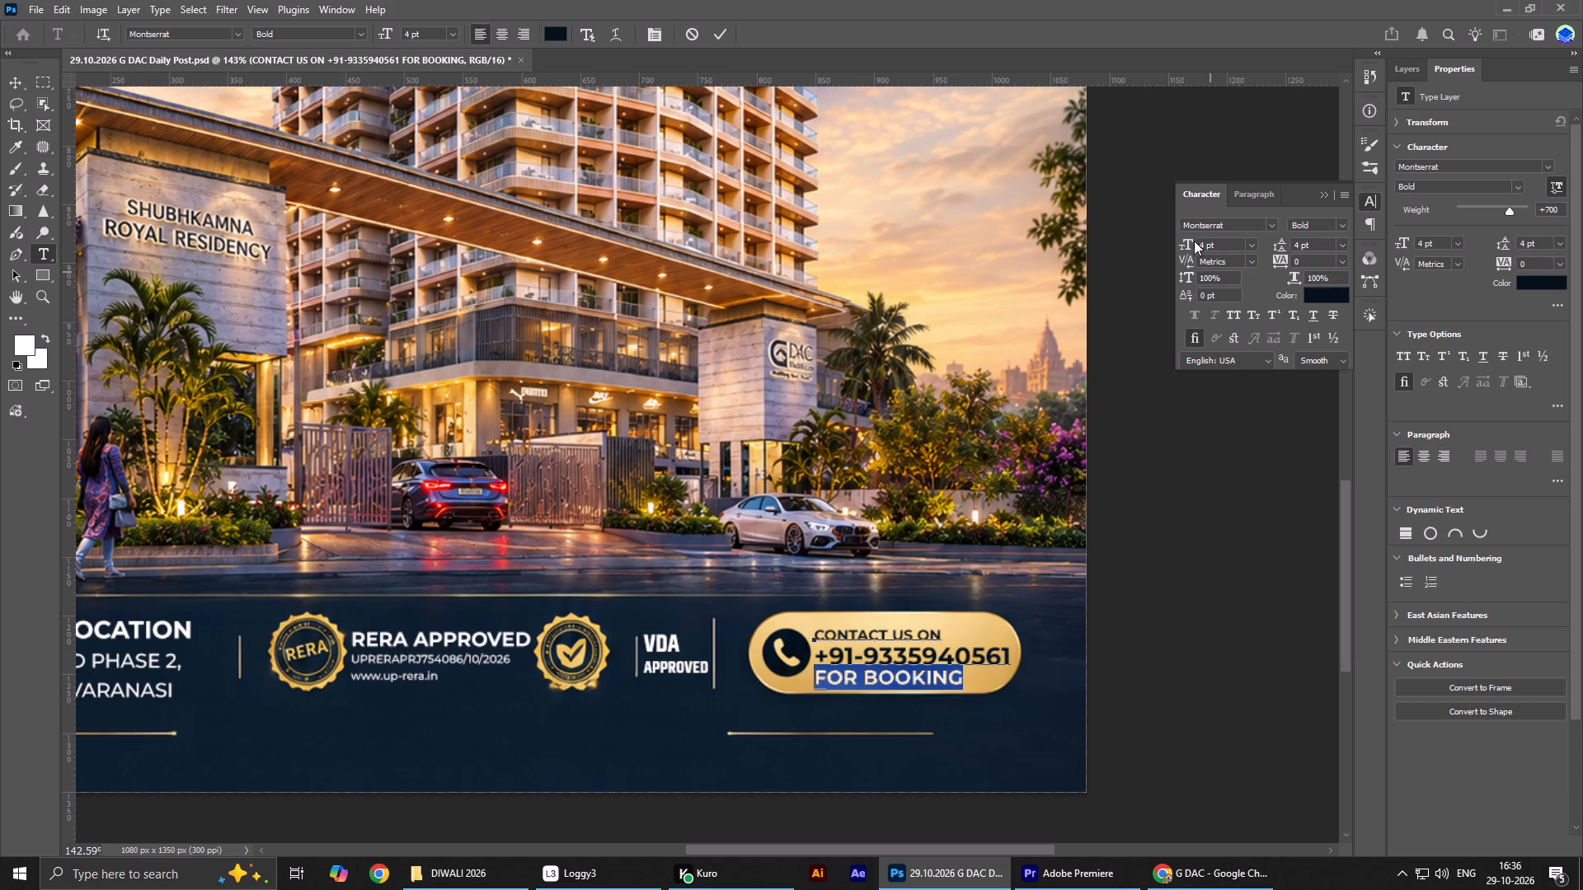
drag(1203, 242, 1172, 247)
text(3.5)
key(Return)
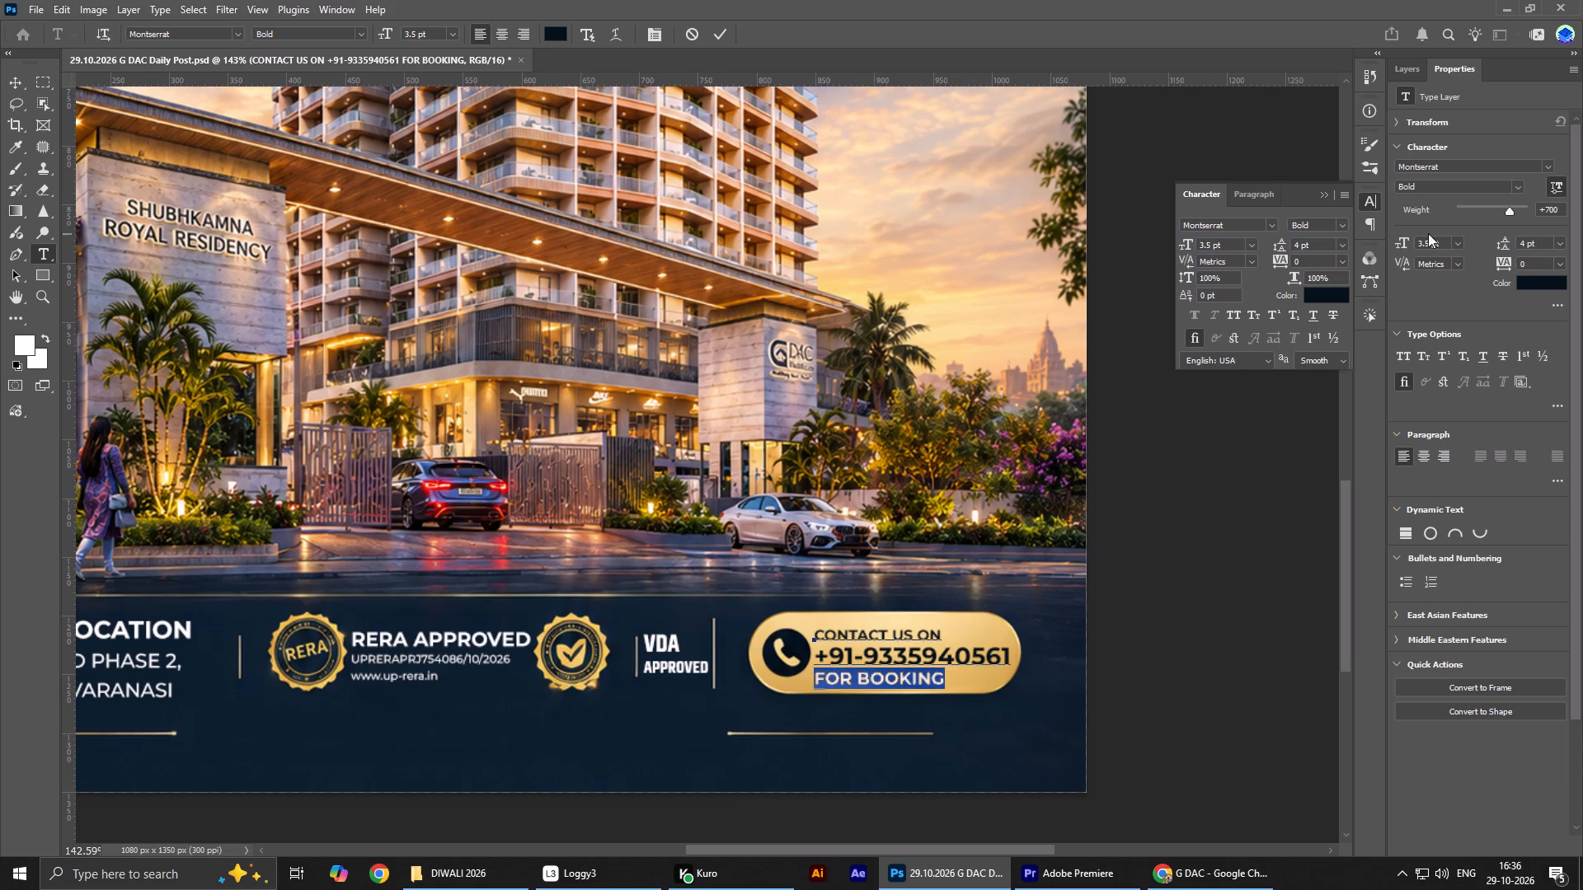
click(1346, 222)
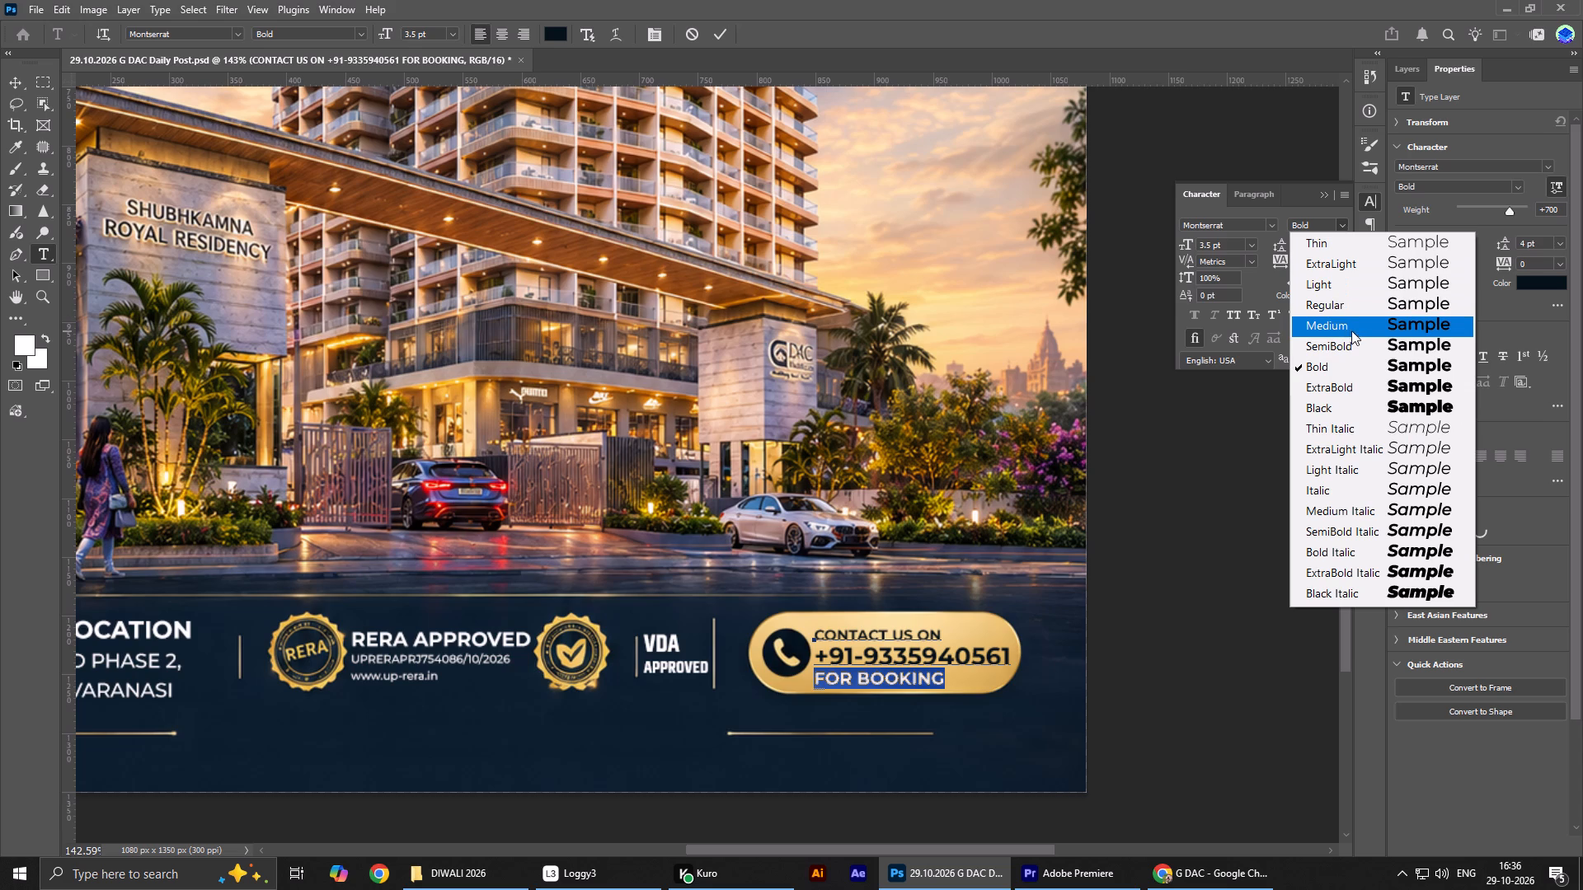
click(1351, 306)
drag(945, 635, 868, 634)
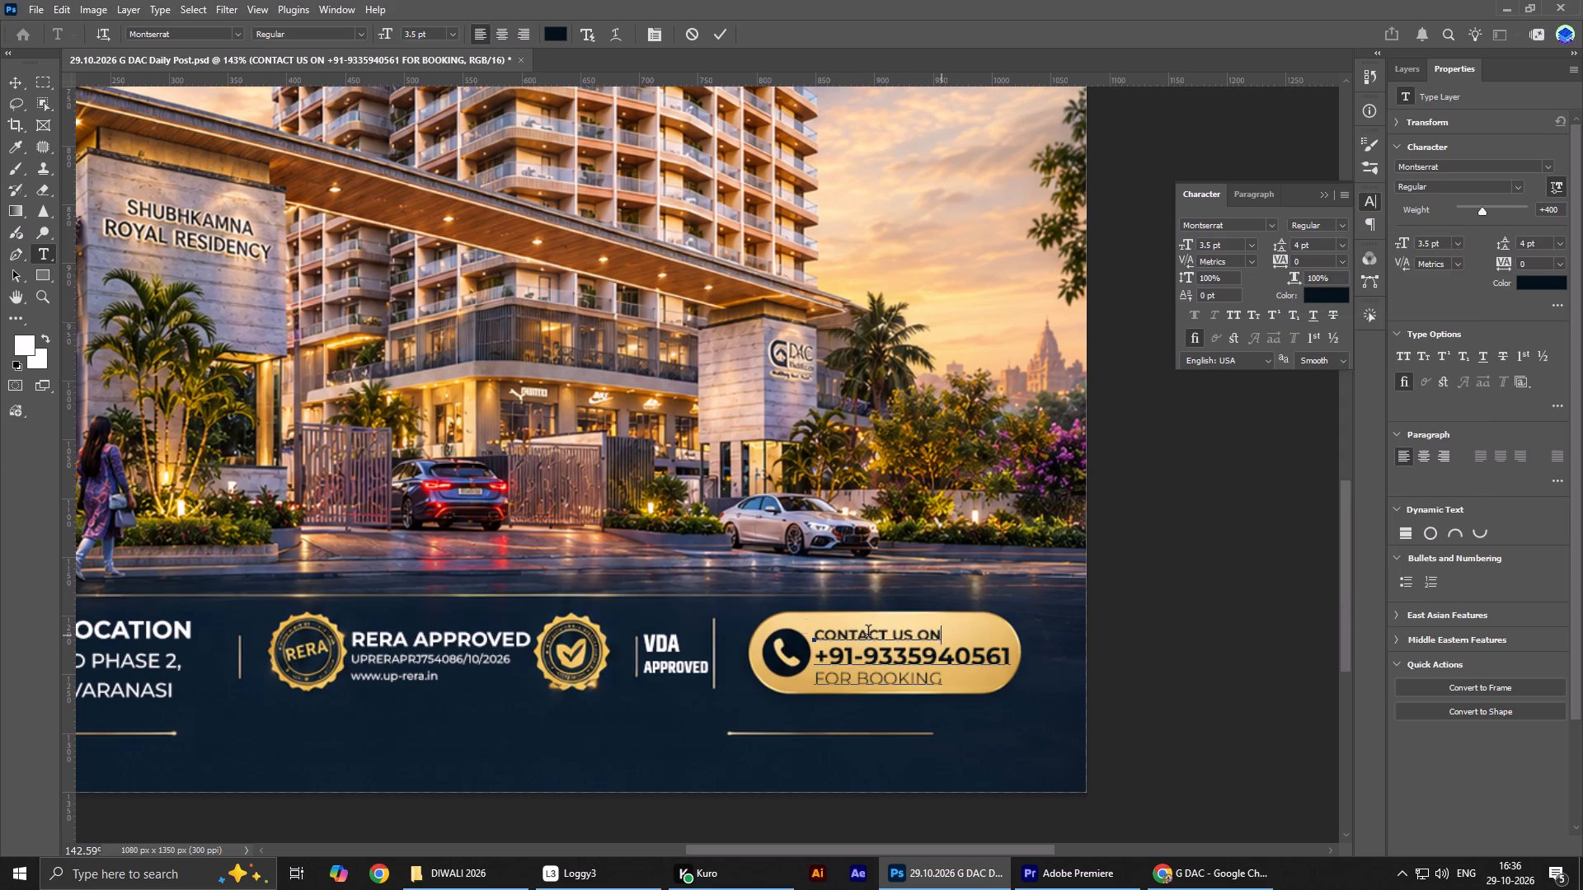
drag(868, 634, 718, 625)
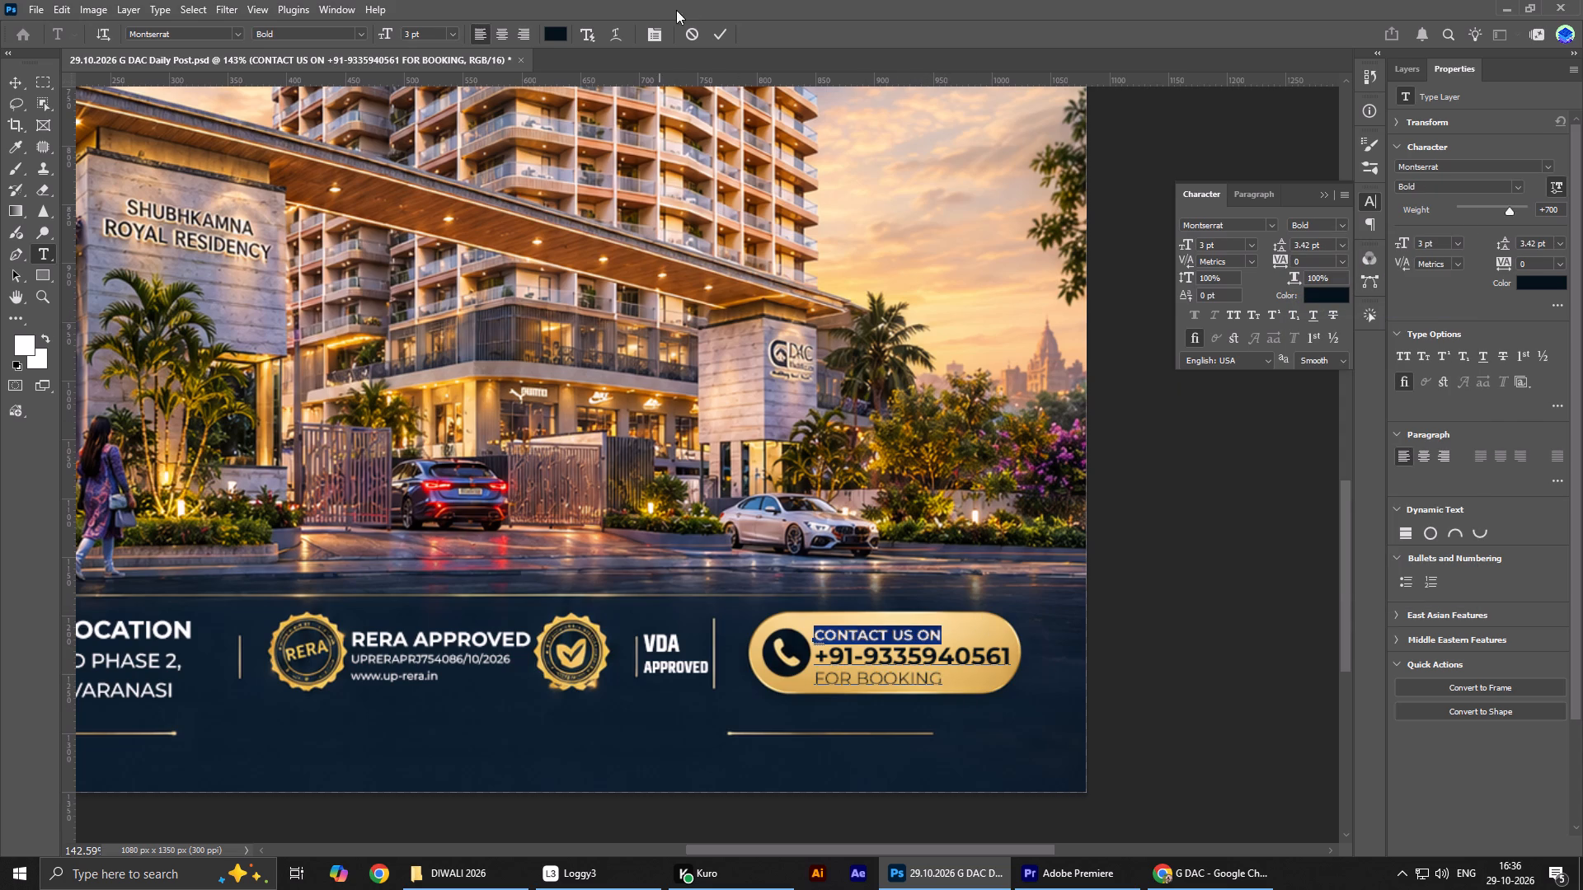
click(722, 32)
Scale the contact text down slightly and nudge it into place inside the gold pill.
key(Up)
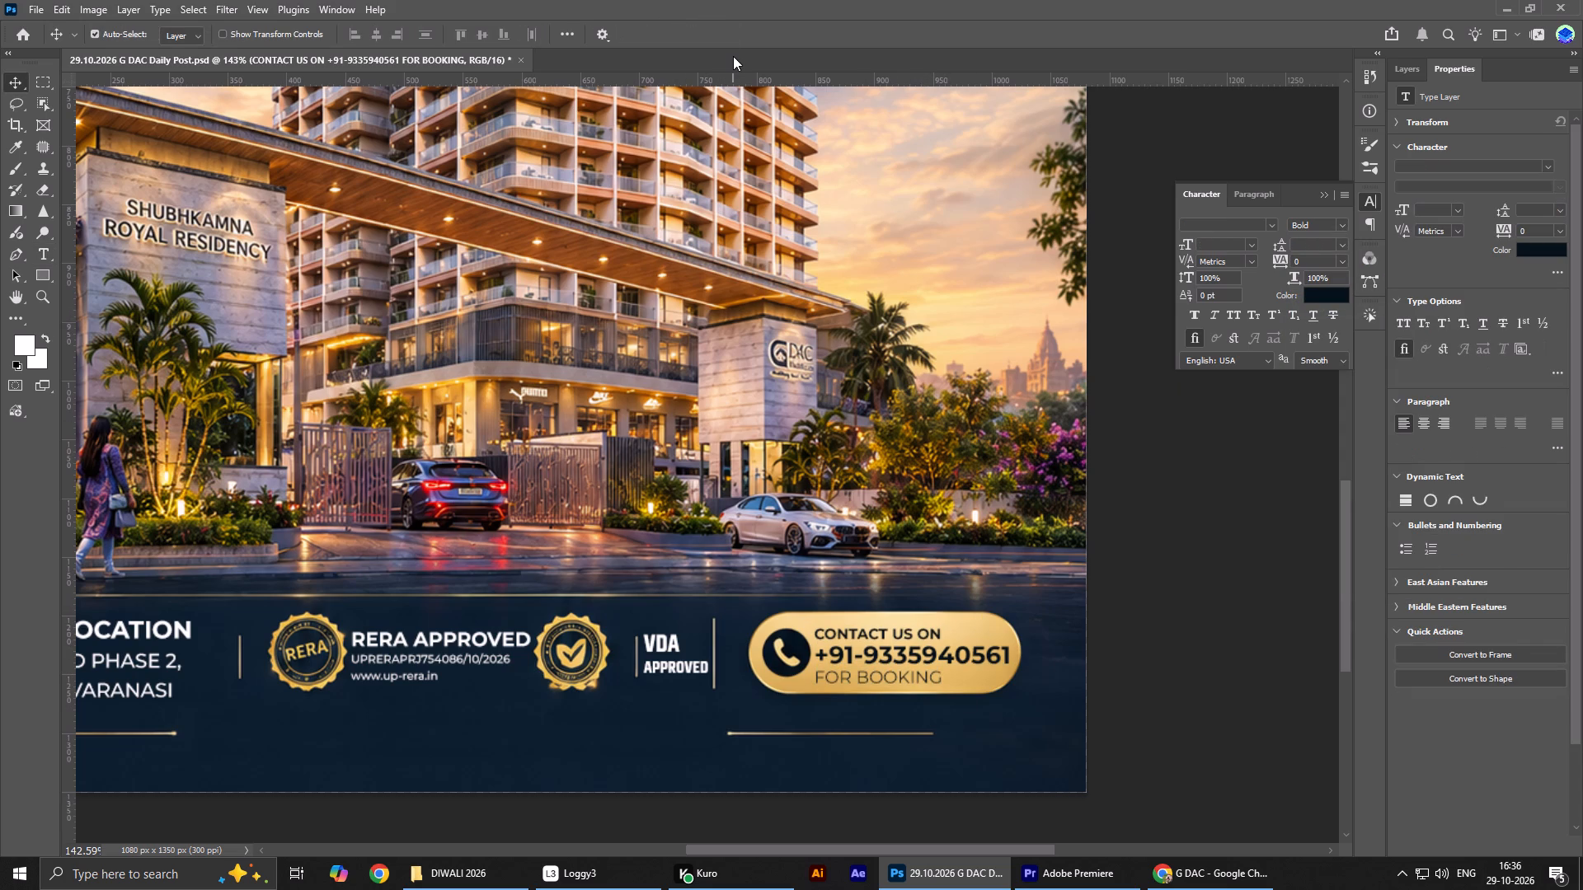
key(Up)
key(Down)
key(ctrl+t)
drag(1013, 620, 1003, 620)
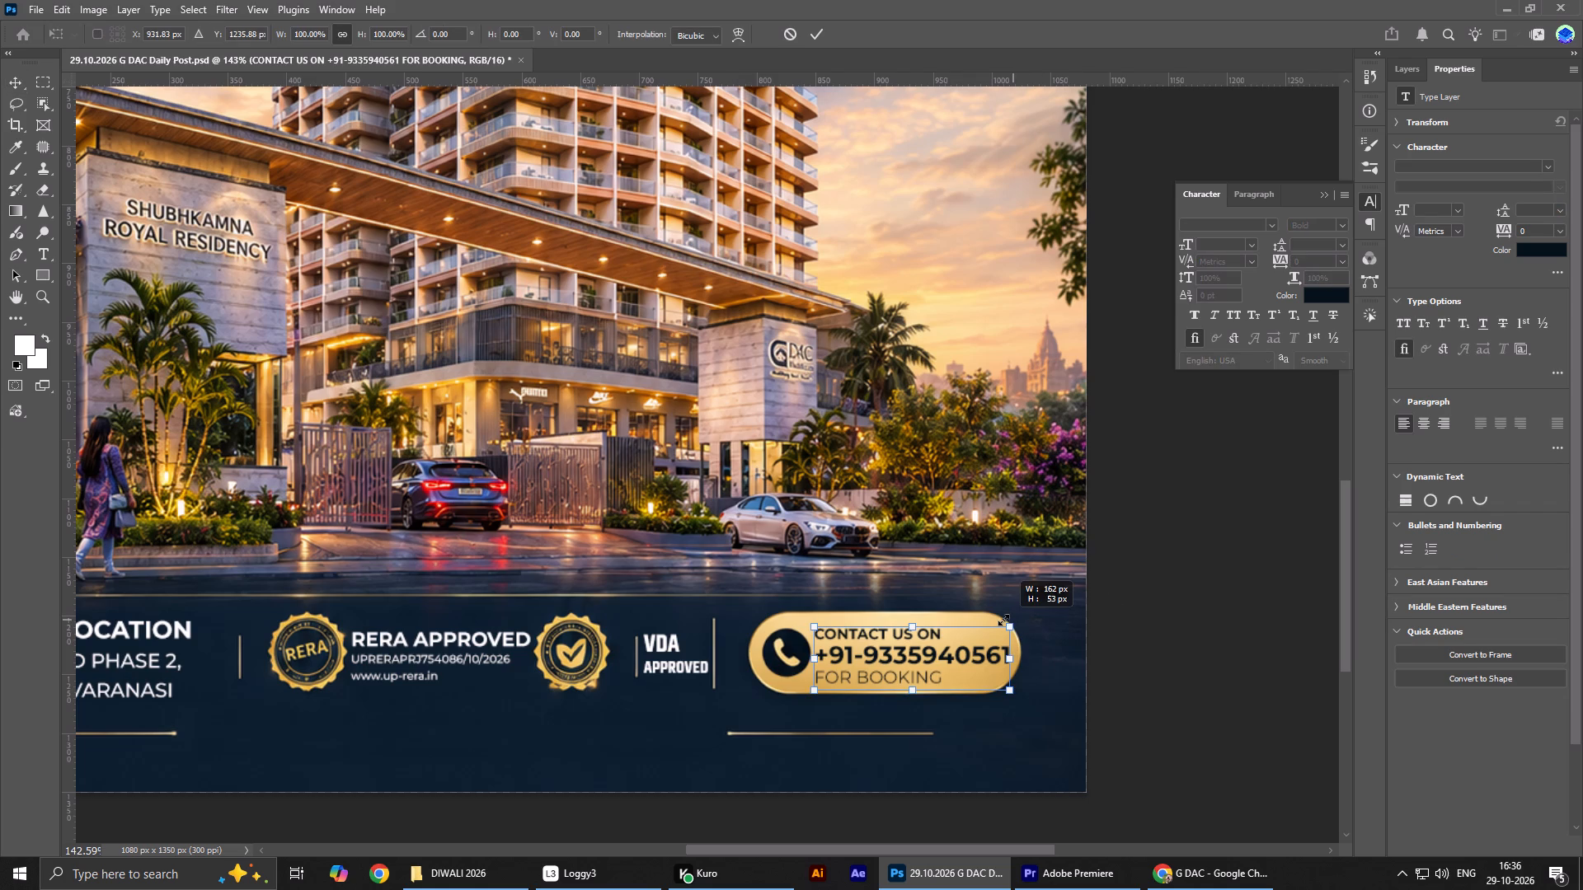
drag(1003, 620, 1004, 620)
key(Return)
key(Up)
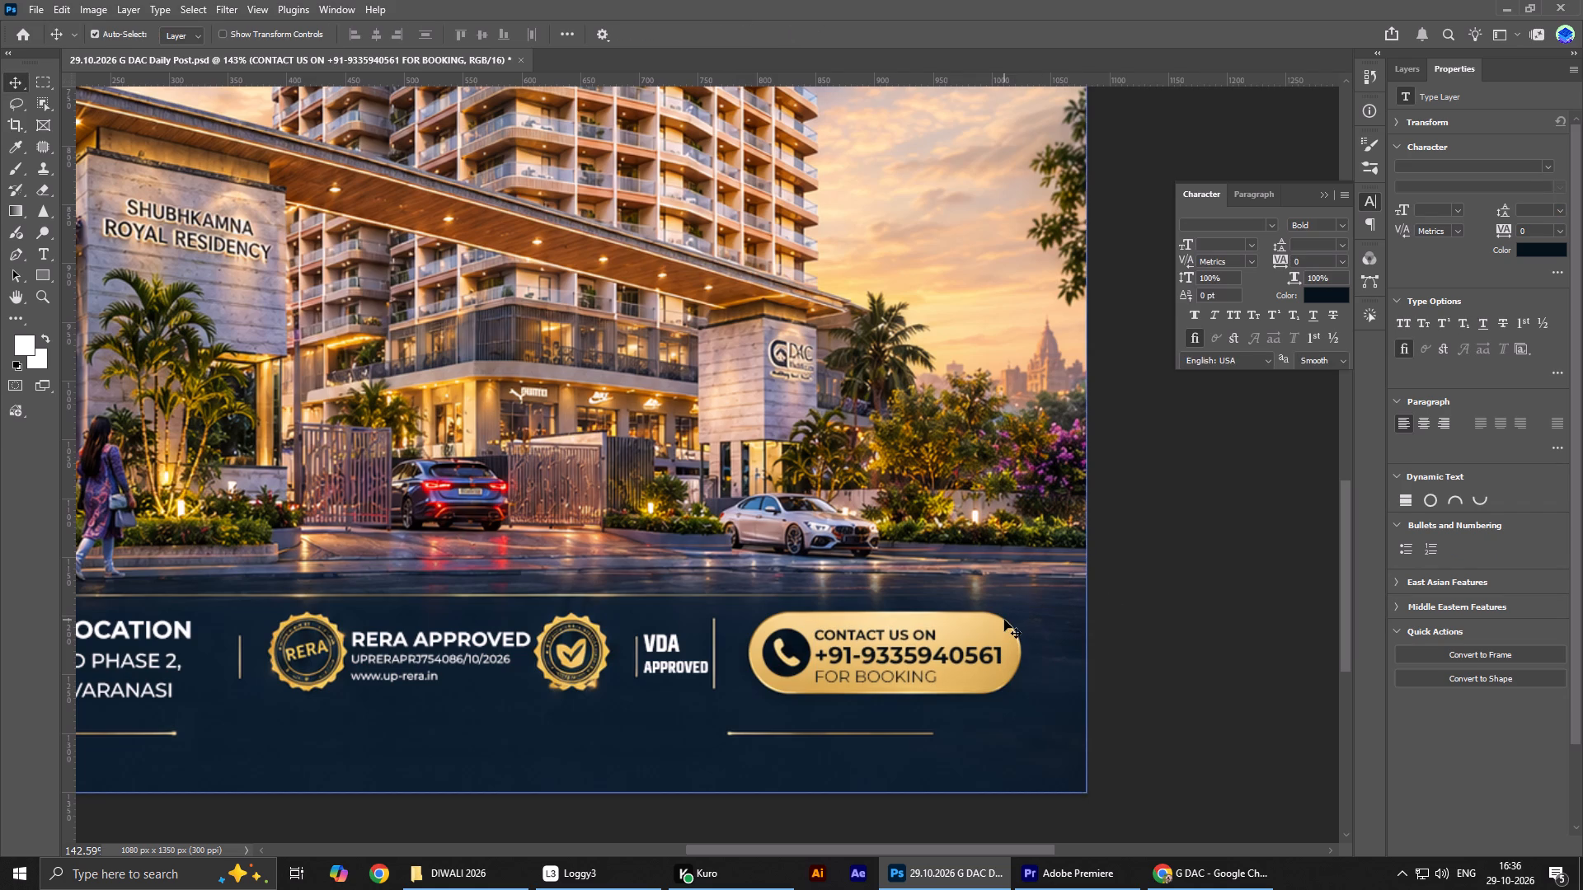
key(Right)
key(ctrl+0)
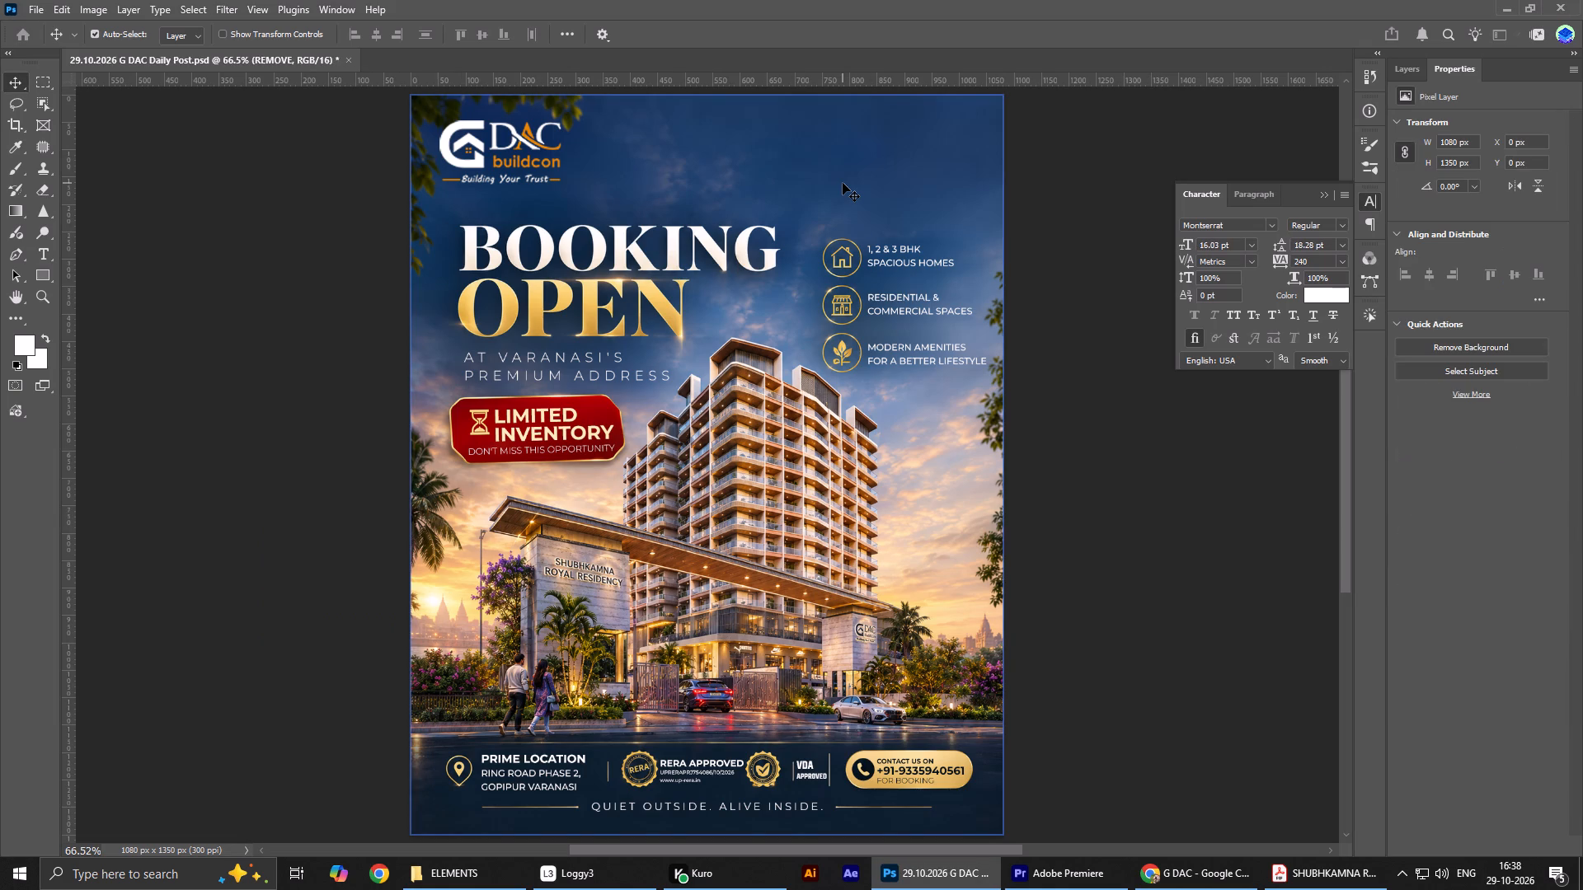
key(ctrl+v)
Scale the Shubhkamna logo to about 187 × 123 px and place it in the poster's top-right corner, level with the G DAC logo.
key(ctrl+t)
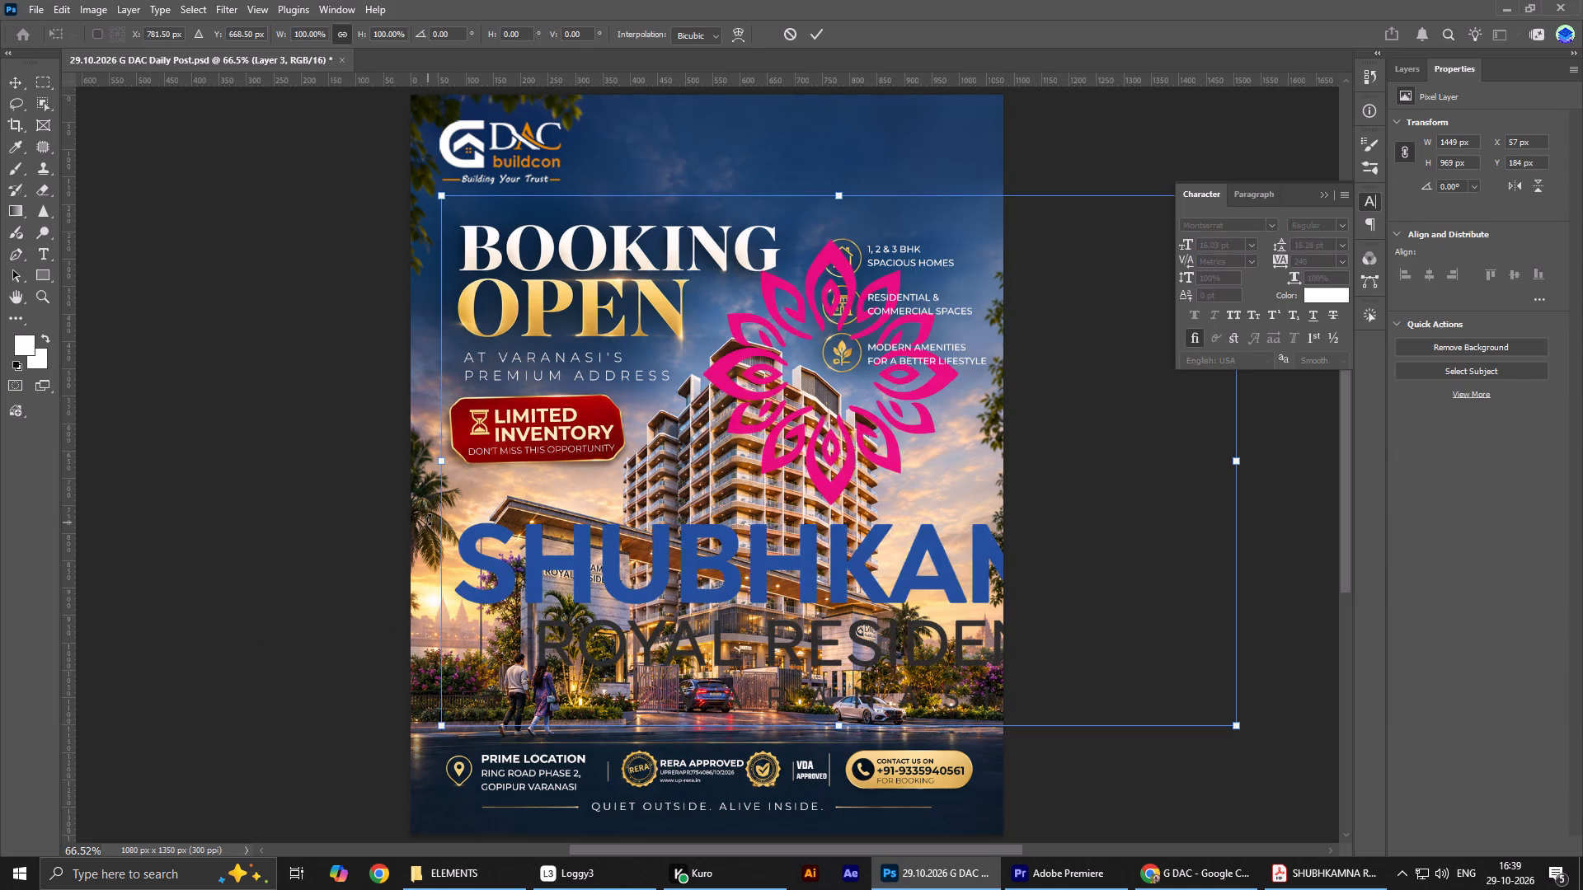
drag(437, 471, 757, 458)
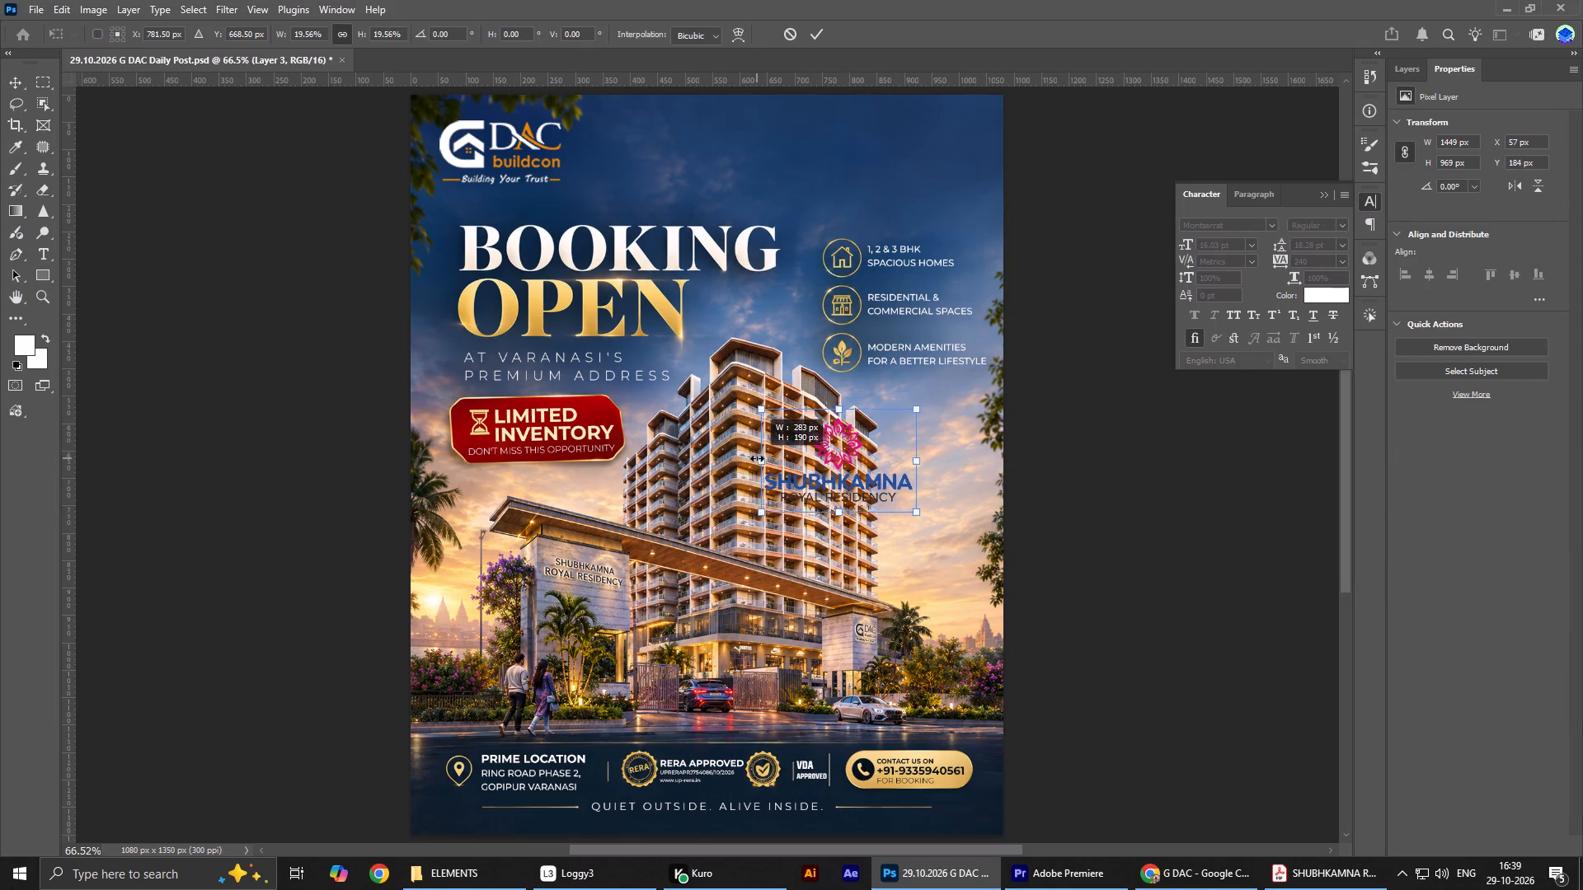
drag(757, 458, 764, 458)
drag(843, 485, 943, 173)
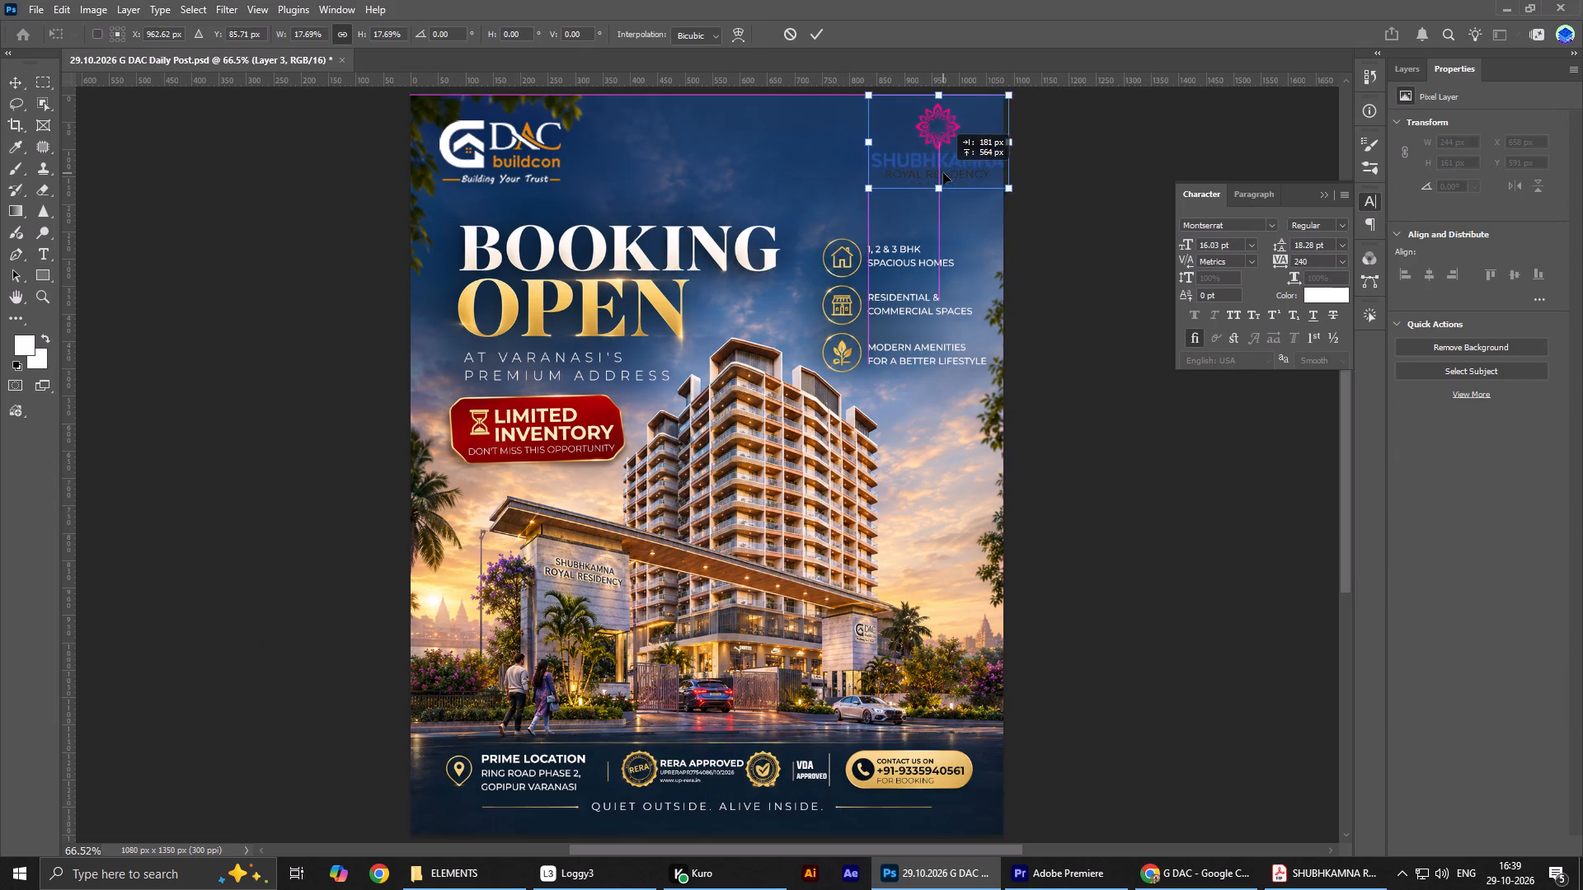
drag(943, 173, 932, 173)
drag(928, 208, 940, 183)
drag(940, 146, 956, 160)
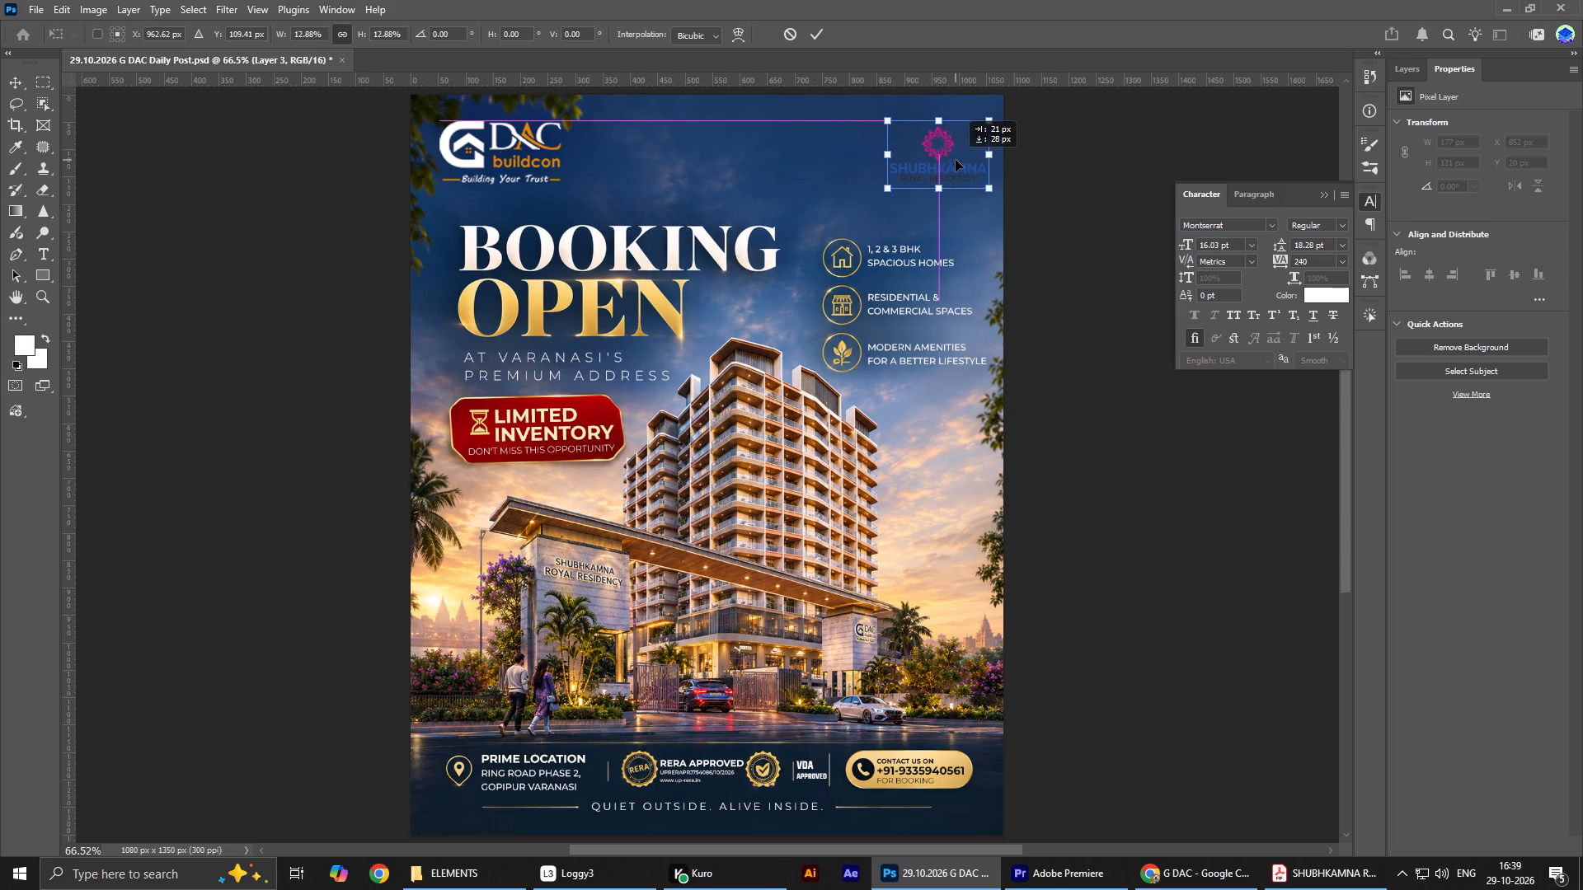
drag(956, 160, 960, 159)
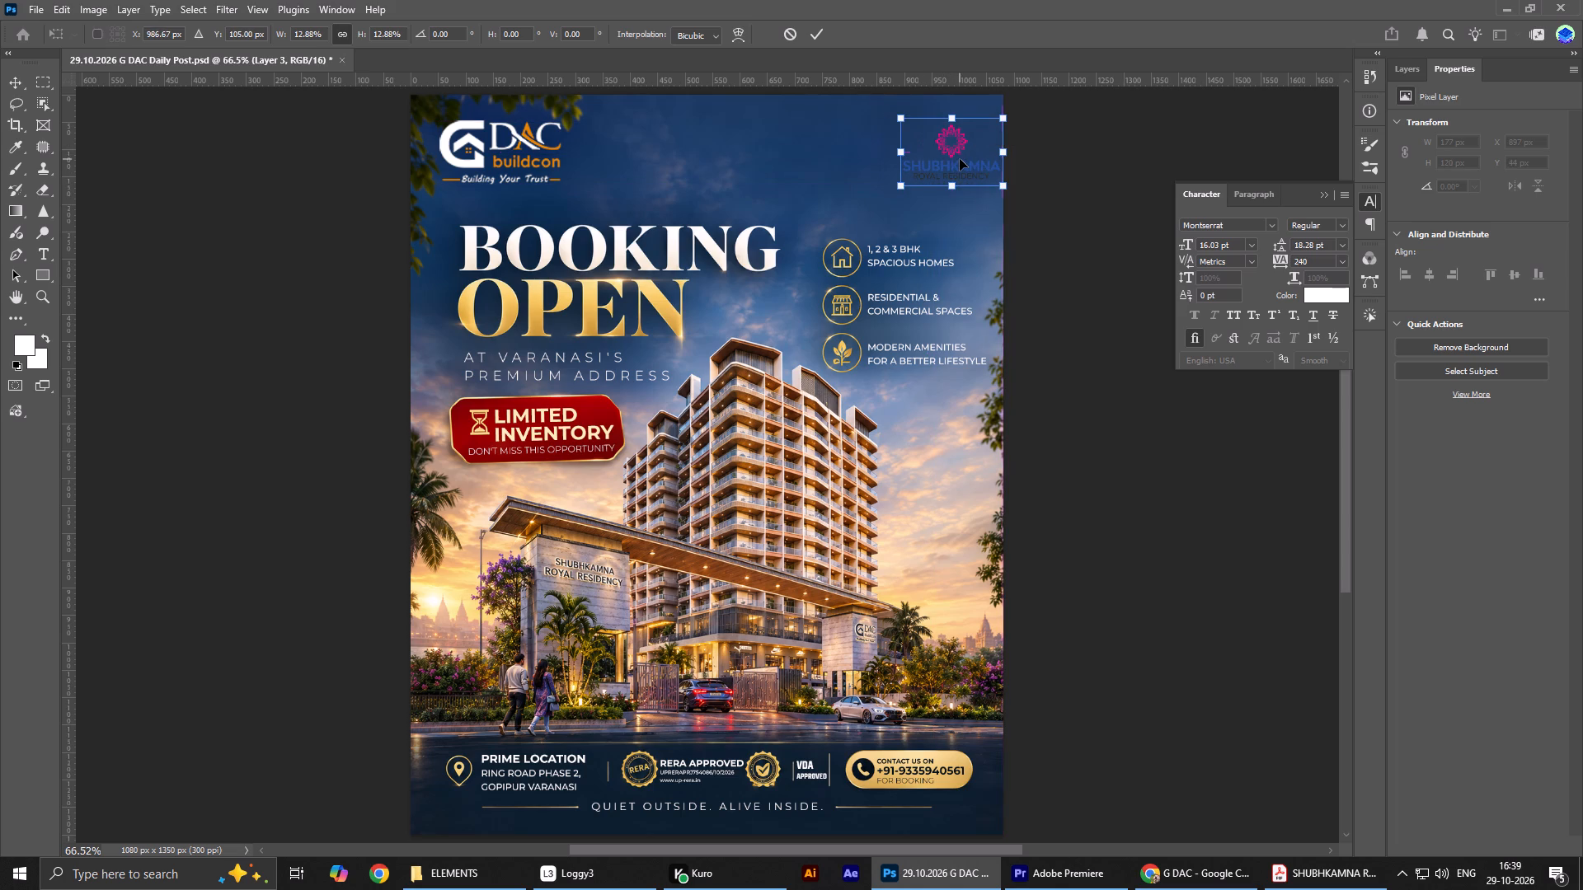
key(Return)
key(shift+Left)
key(shift+Left)
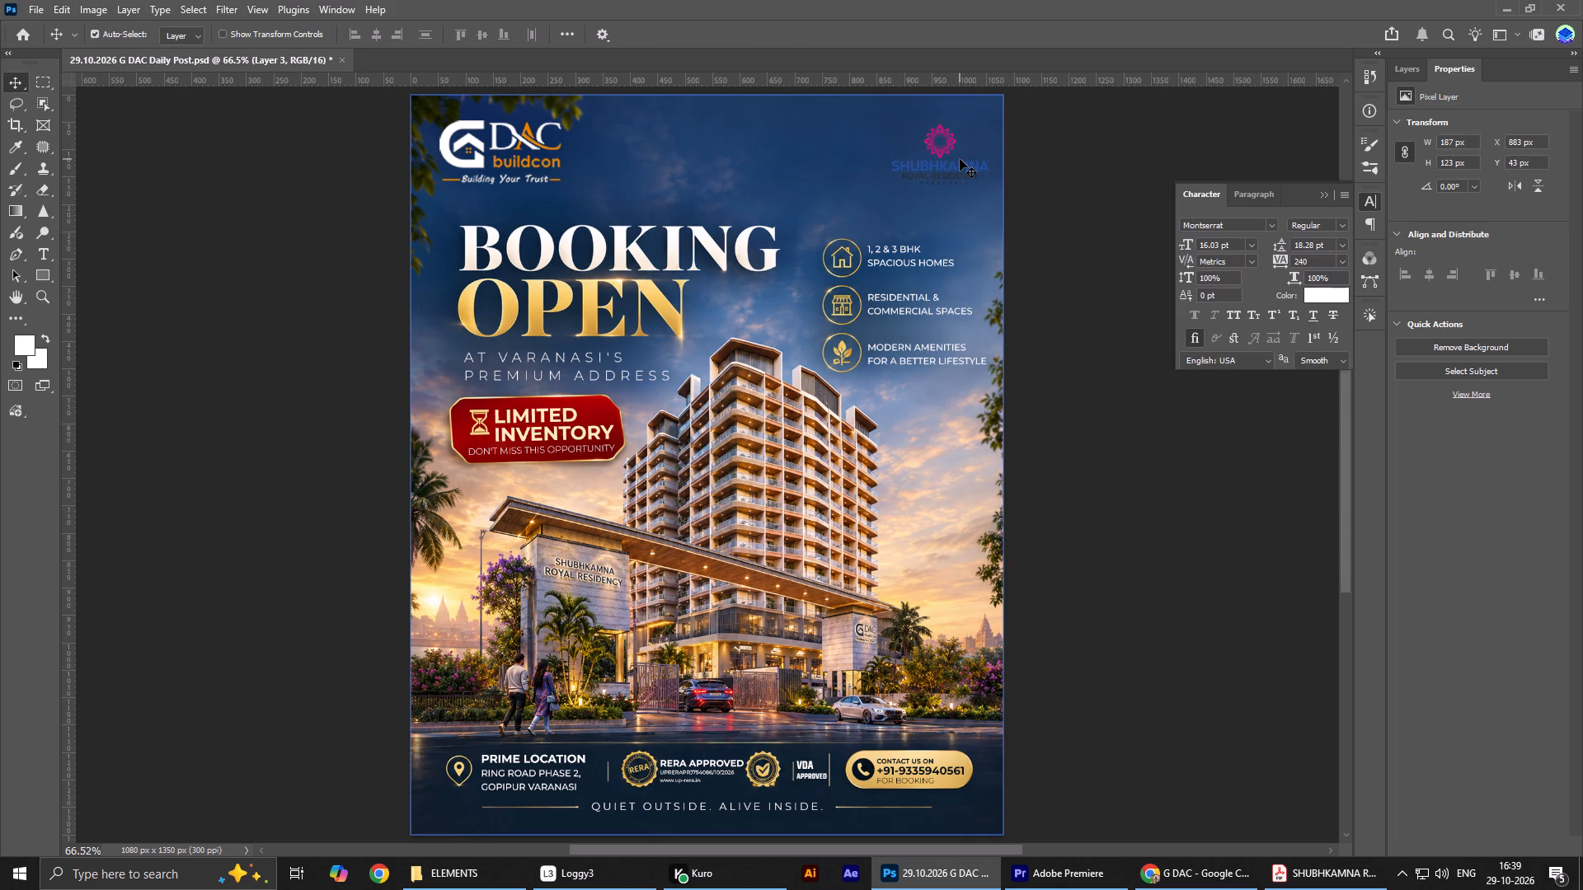
Nudge the Shubhkamna logo slightly right and up to X 876 px, Y 39 px.
key(Right)
key(Right)
key(Up)
key(Up)
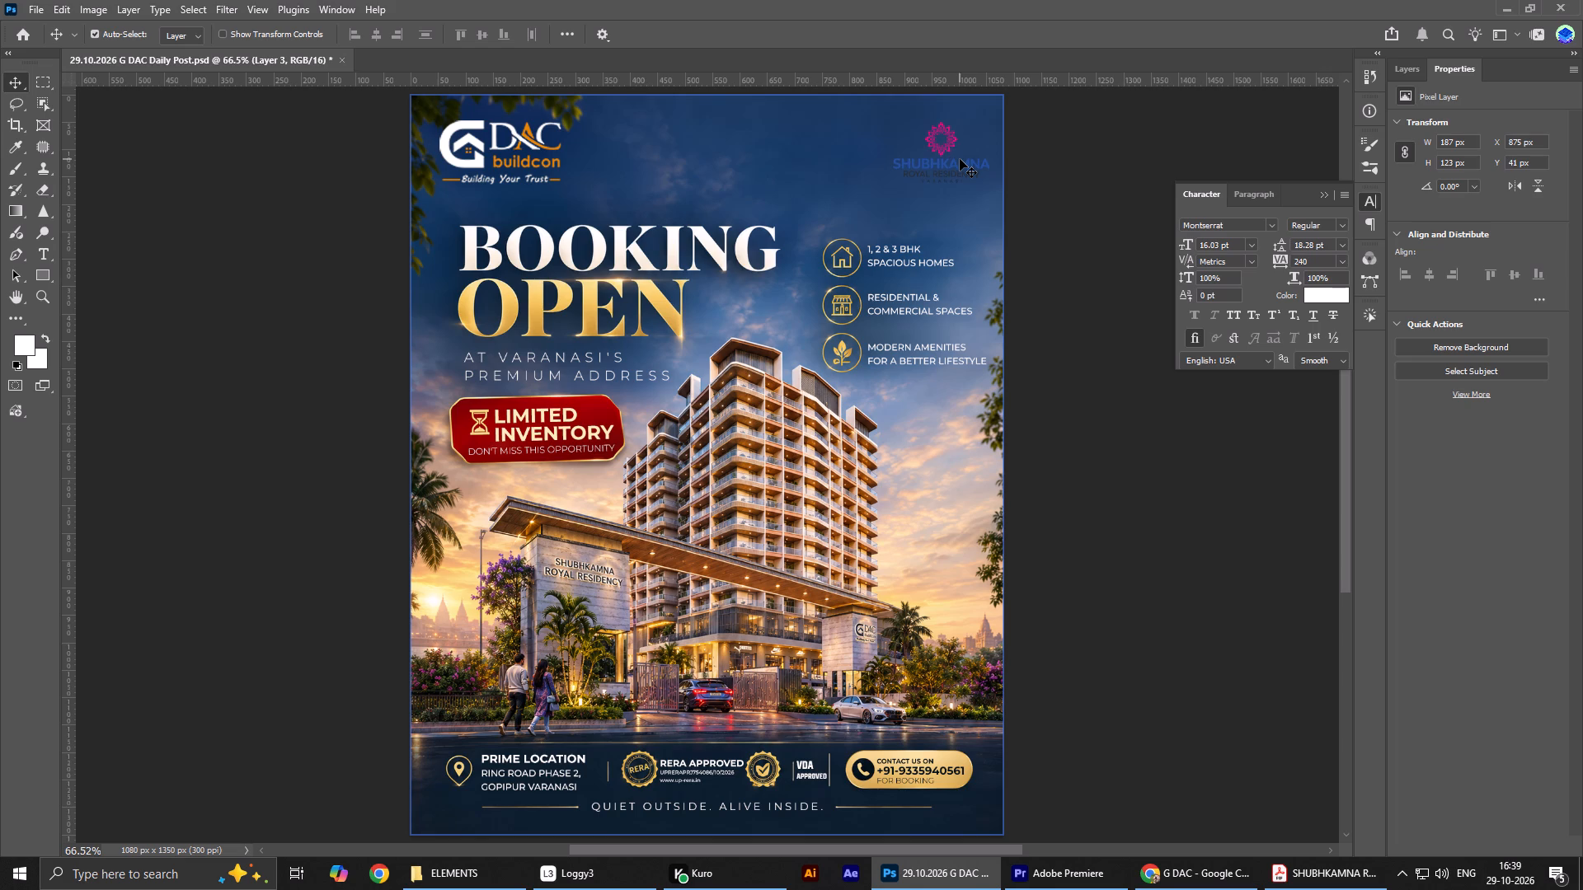
key(Right)
Marquee-select the ROYAL RESIDENCY VARANASI lines of the Shubhkamna logo, about 148 × 27 px, and copy them onto their own layer.
alt+scroll(960, 159, up, 3)
alt+scroll(960, 159, down, 1)
alt+scroll(960, 159, up, 7)
alt+scroll(960, 159, down, 1)
alt+scroll(960, 159, up, 1)
alt+scroll(960, 159, down, 1)
alt+scroll(960, 159, up, 1)
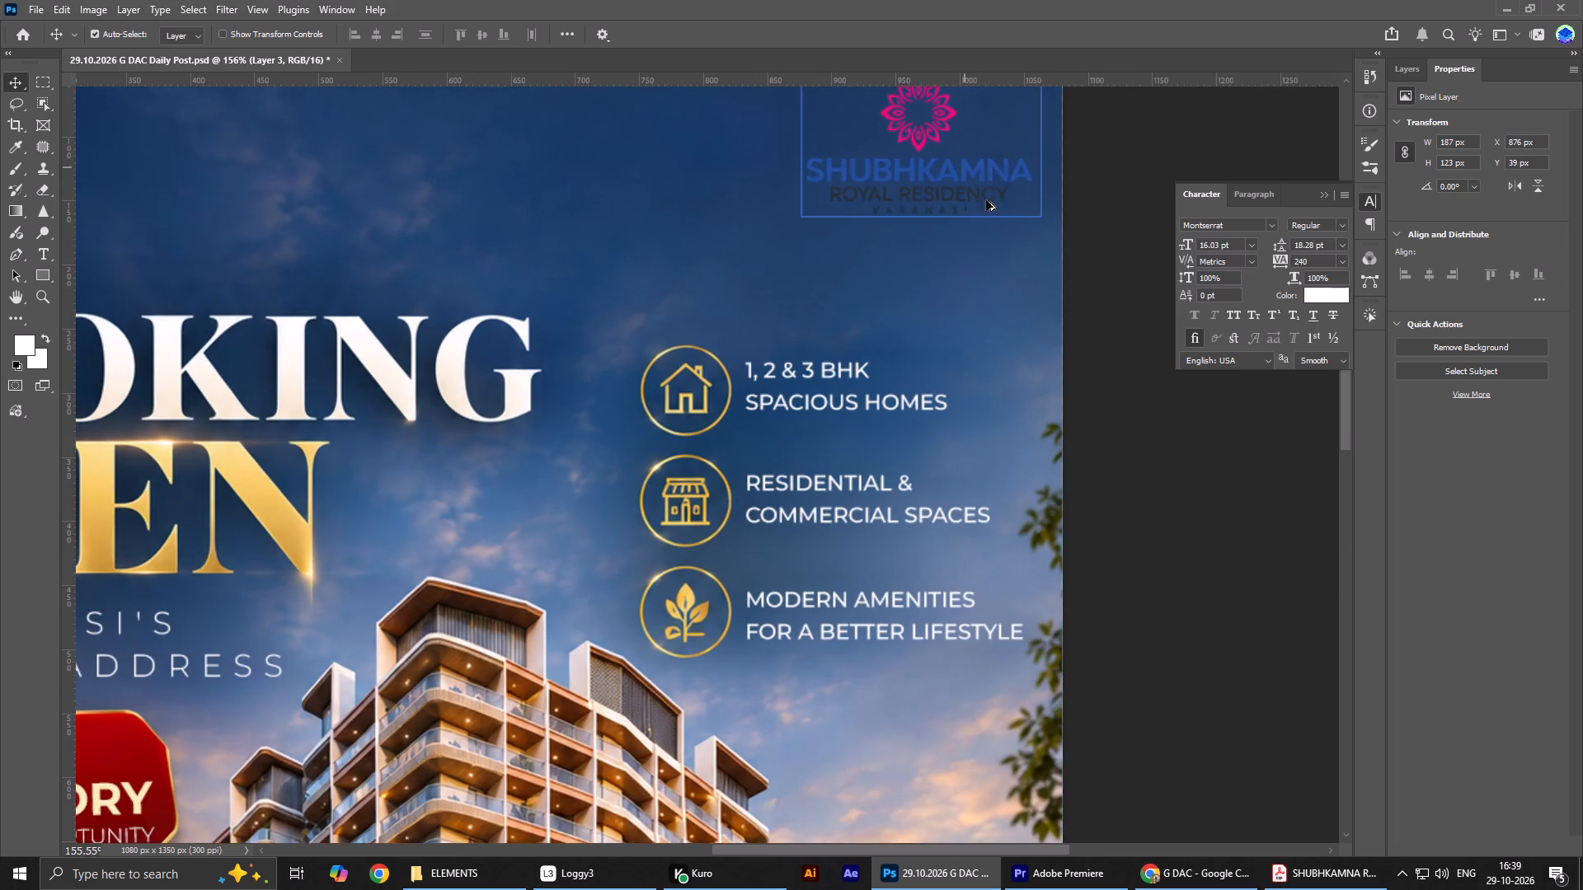
scroll(984, 201, up, 1)
scroll(984, 201, down, 2)
scroll(984, 201, up, 4)
alt+scroll(917, 227, up, 15)
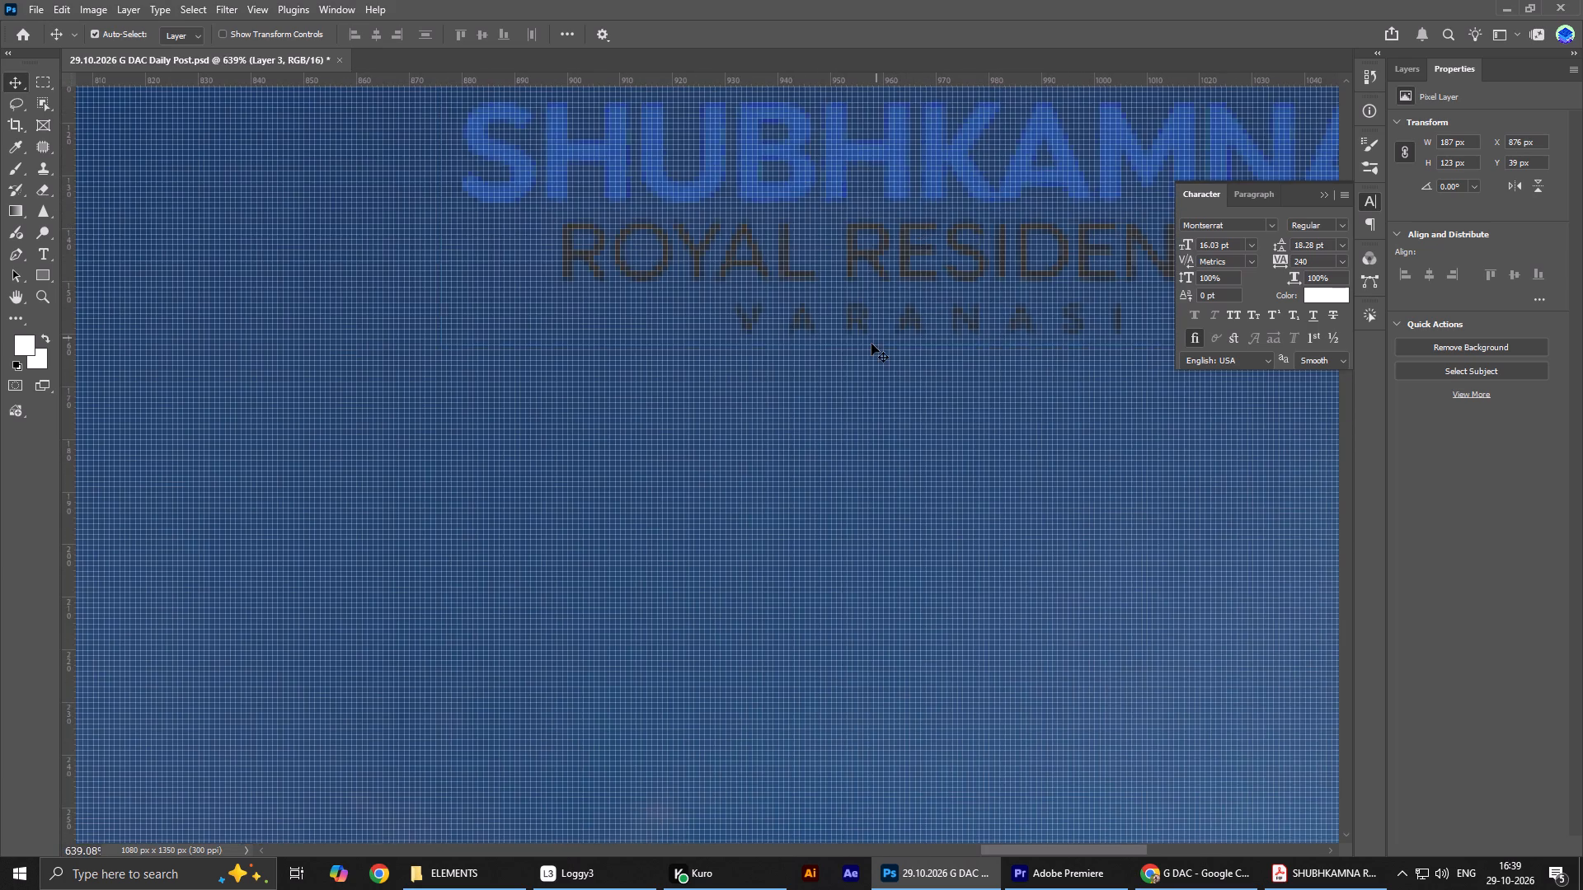
alt+scroll(855, 375, down, 4)
ctrl+scroll(855, 375, down, 13)
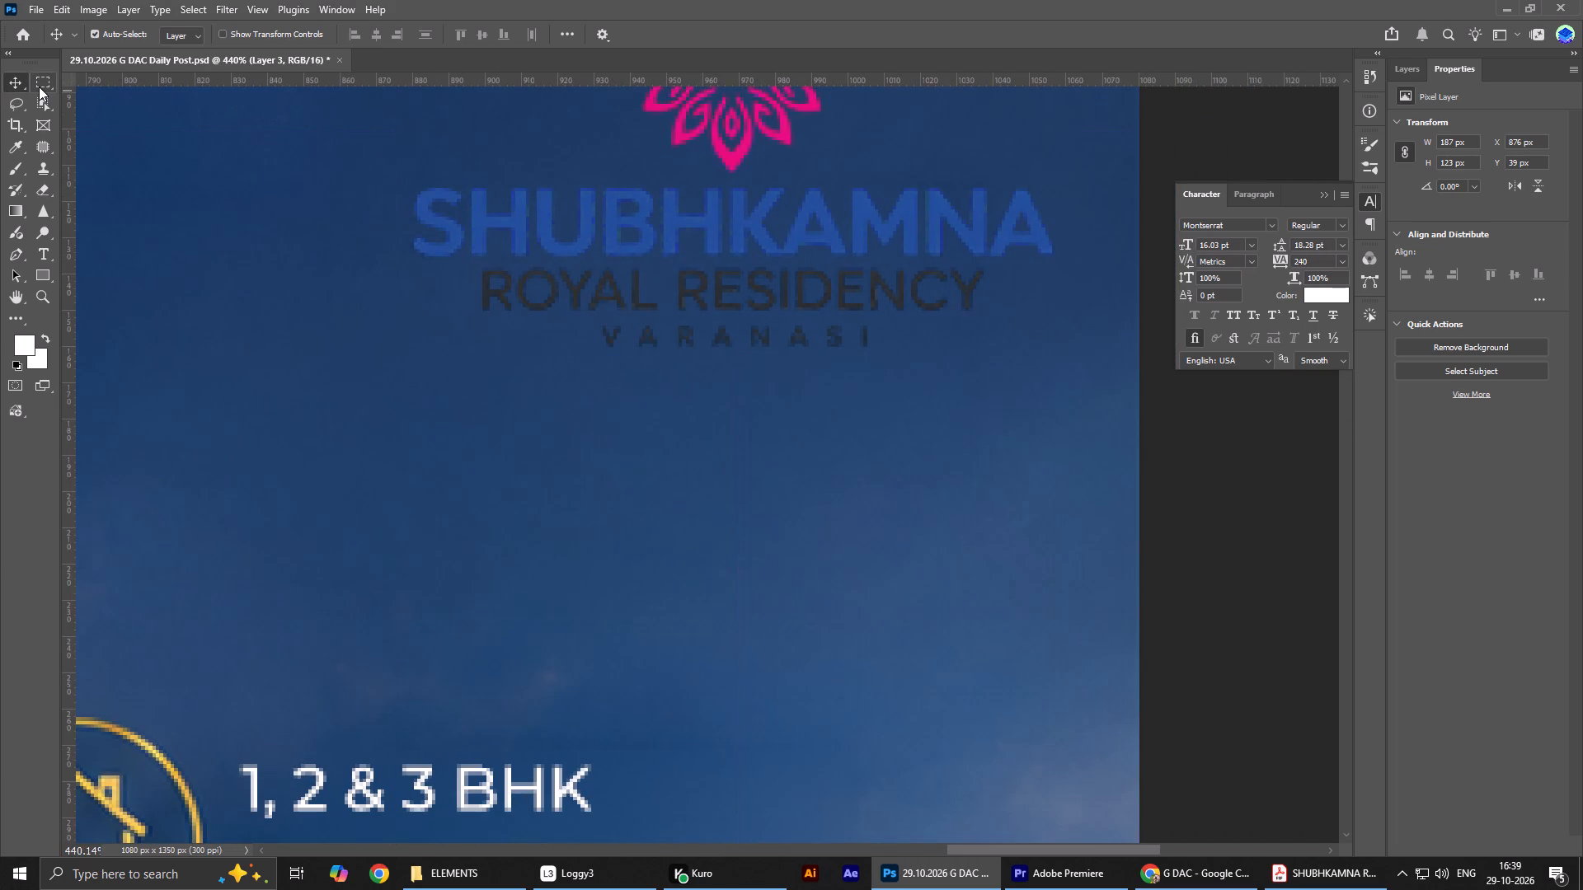
click(39, 87)
drag(468, 262, 1003, 386)
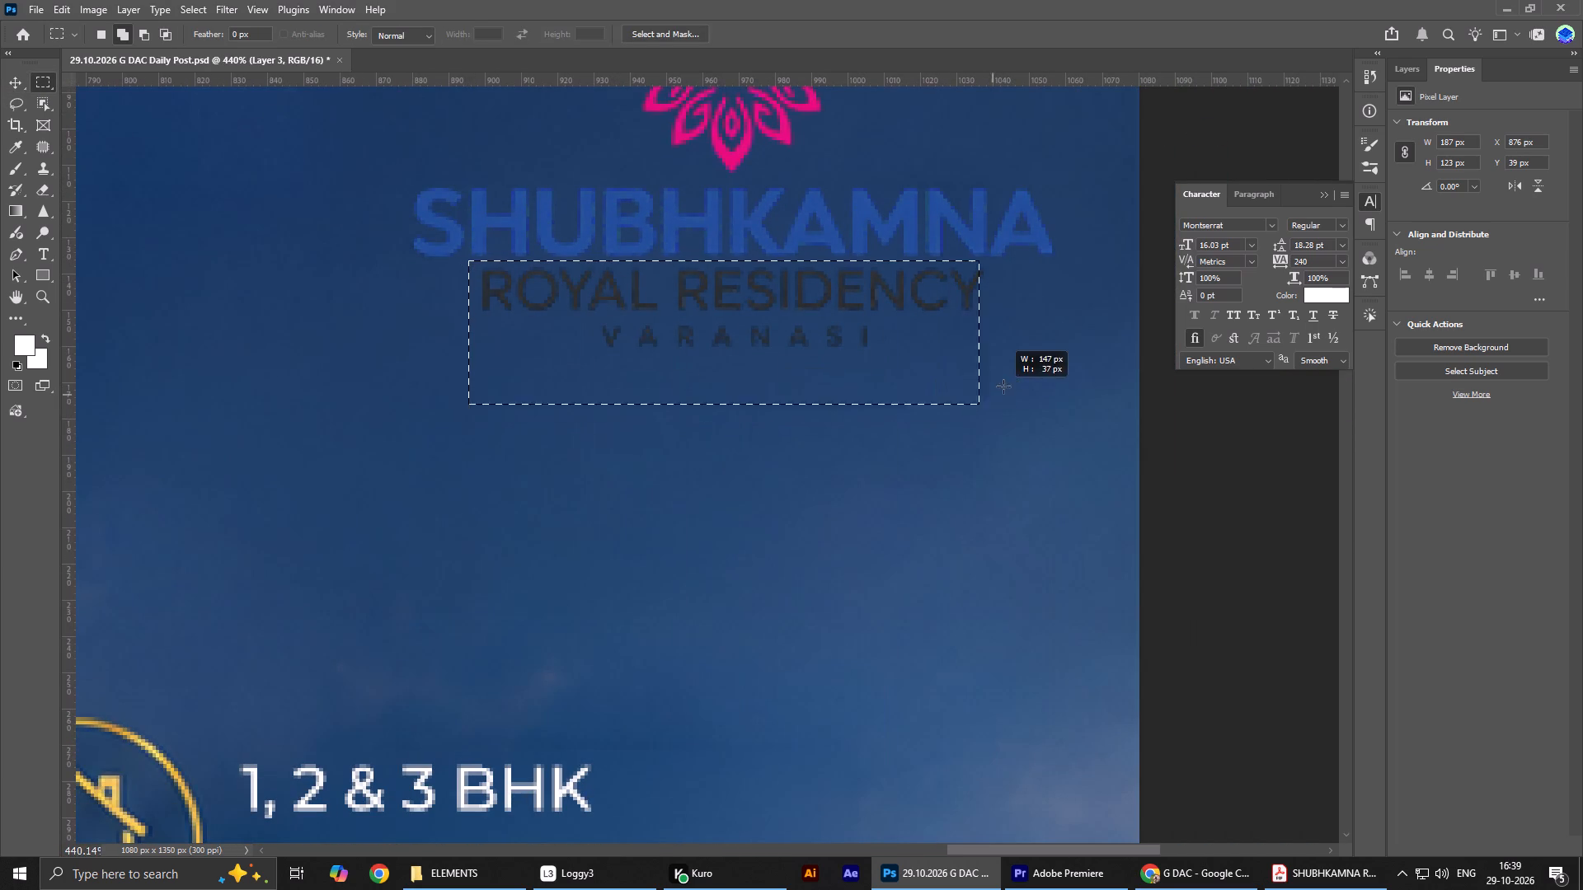
drag(1003, 386, 1003, 359)
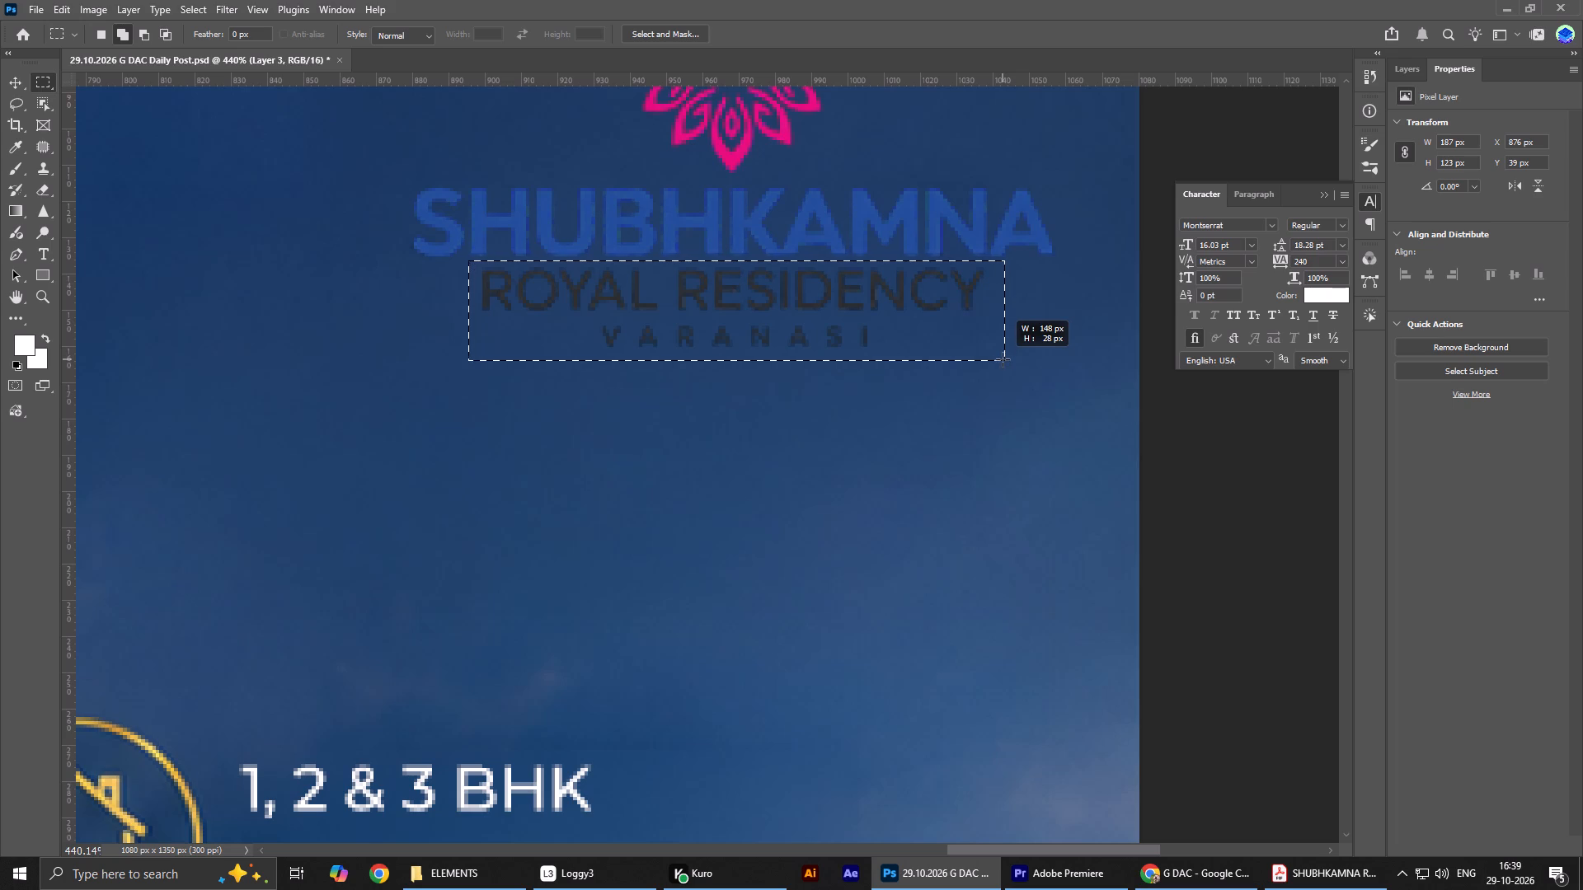
drag(1003, 359, 1003, 355)
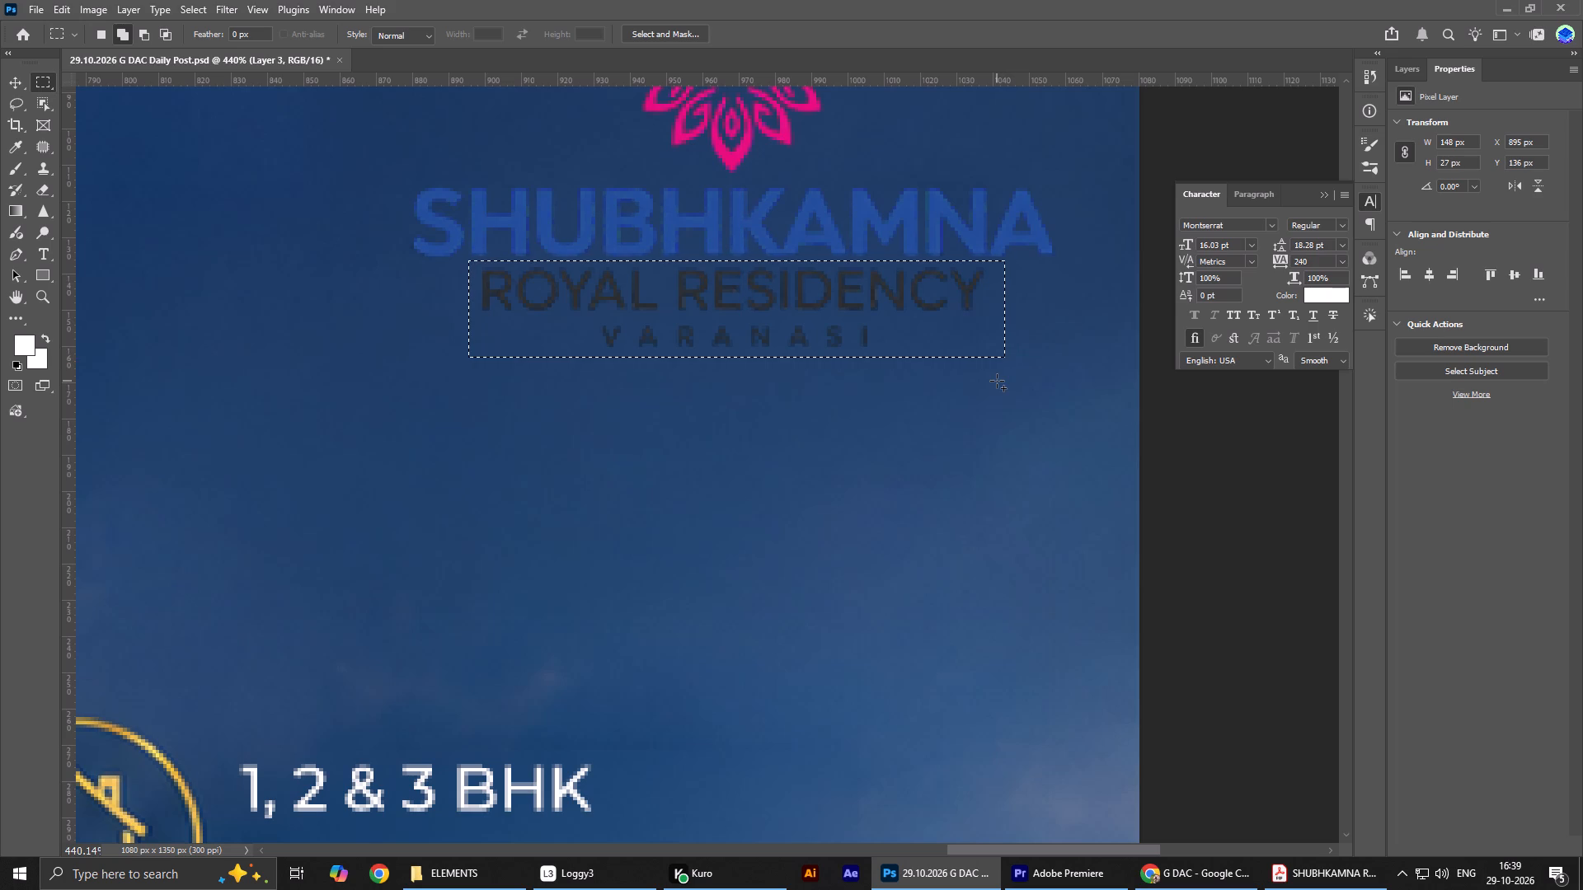
key(Down)
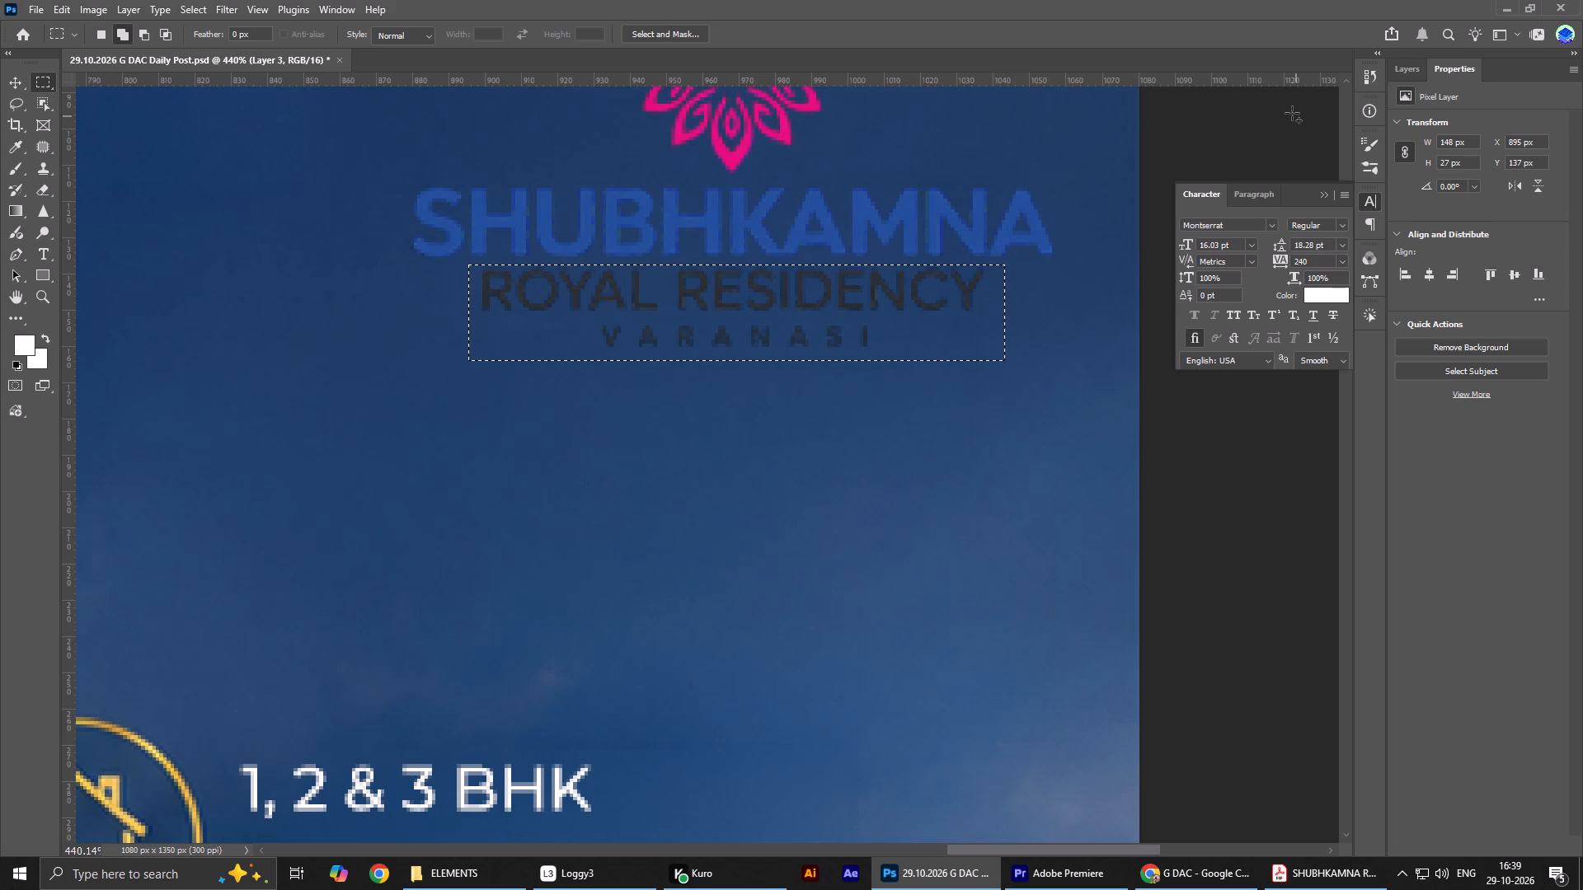
click(1416, 64)
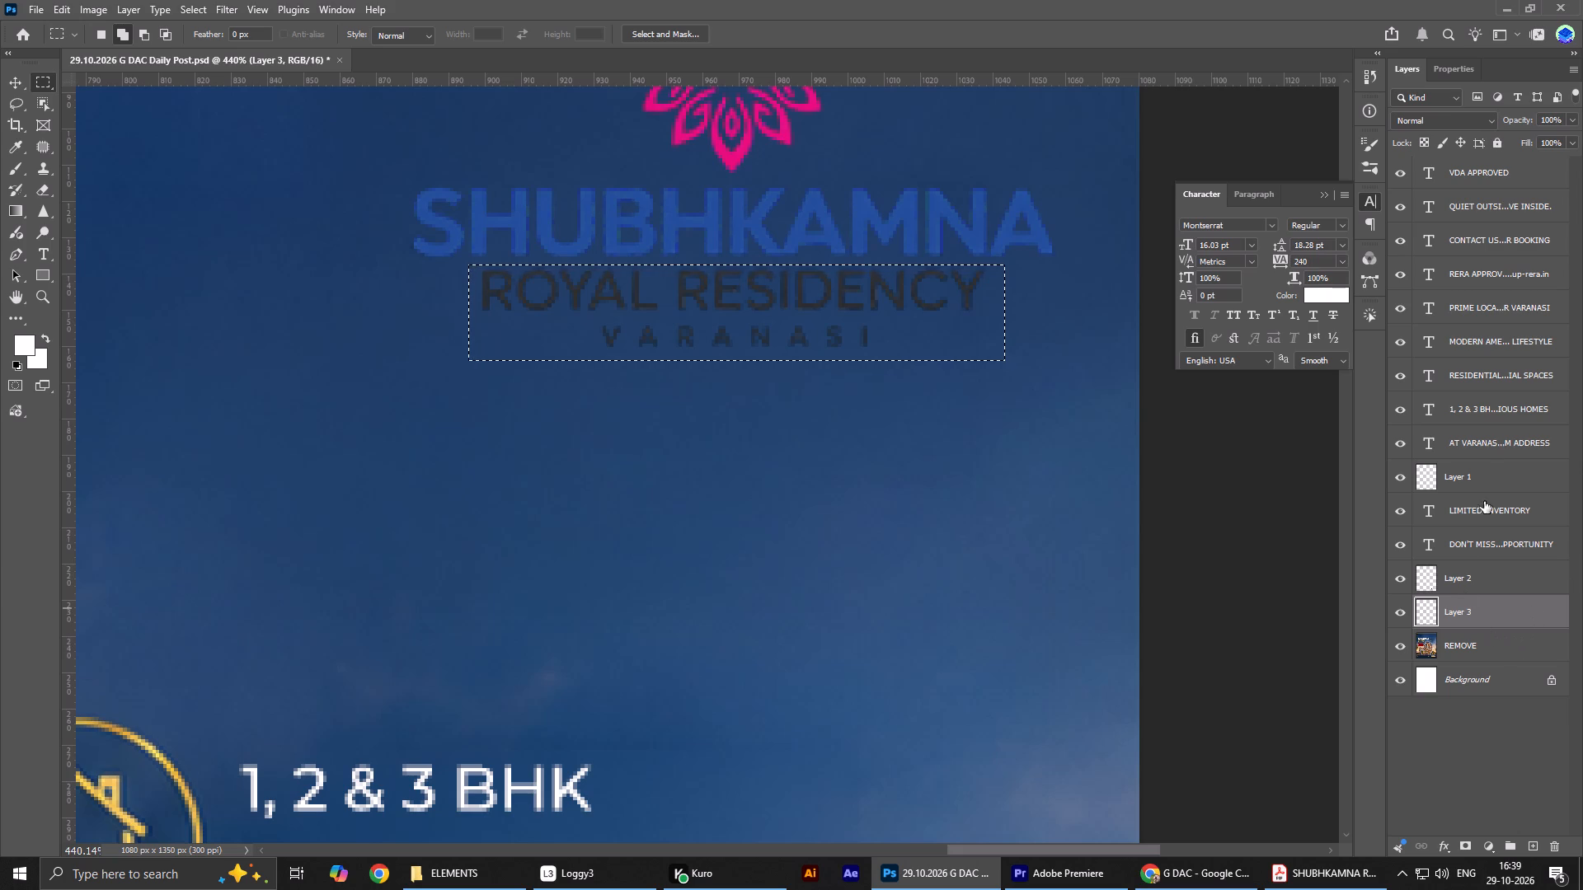
click(1404, 605)
click(1404, 605)
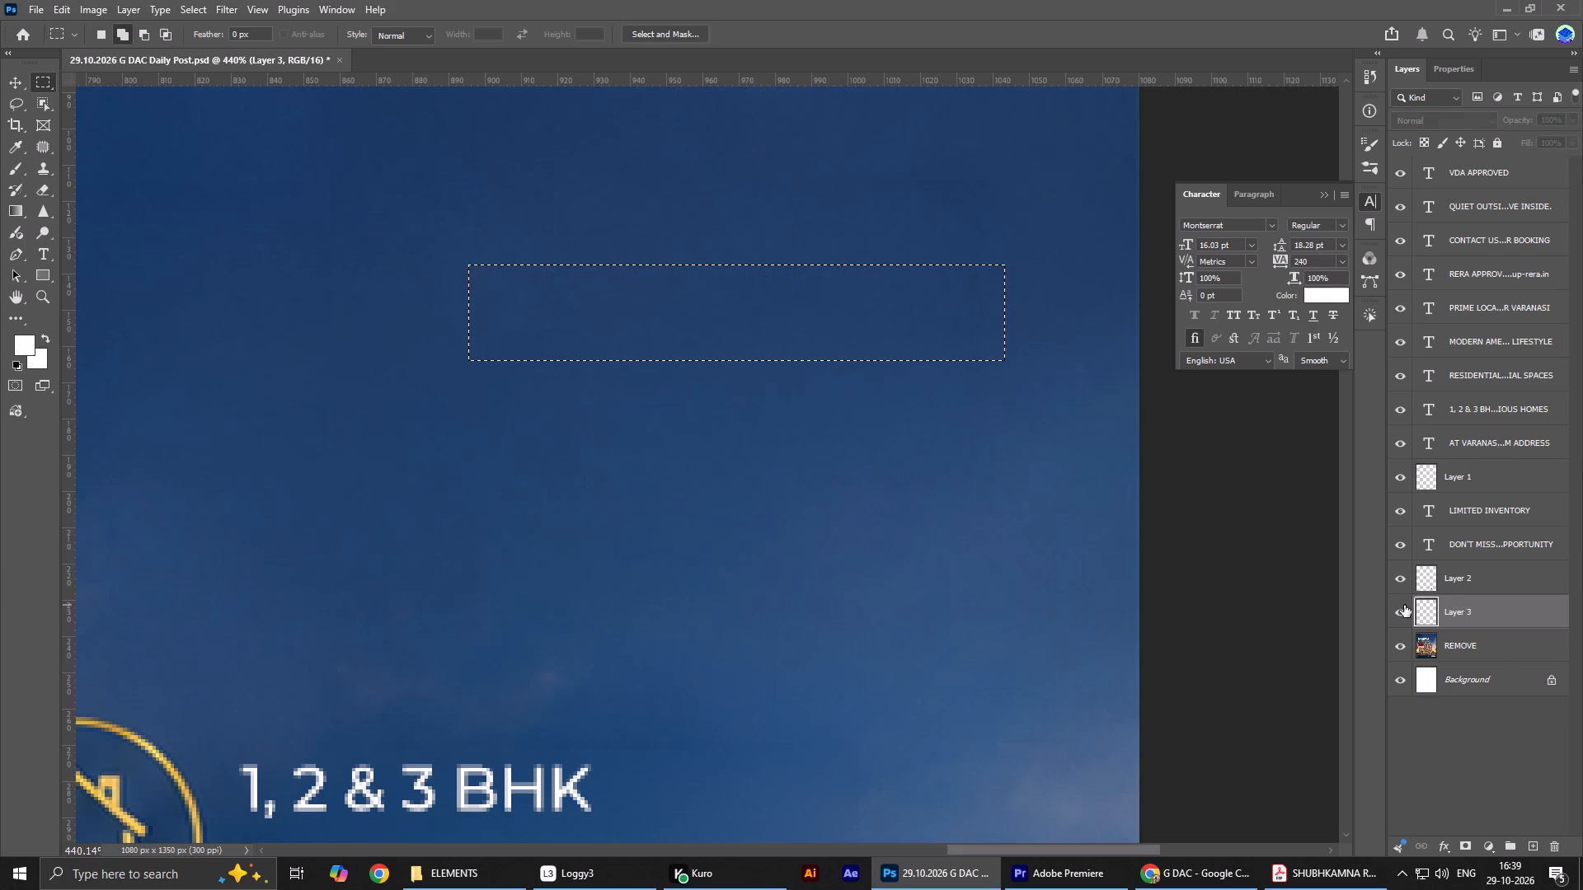
key(ctrl+j)
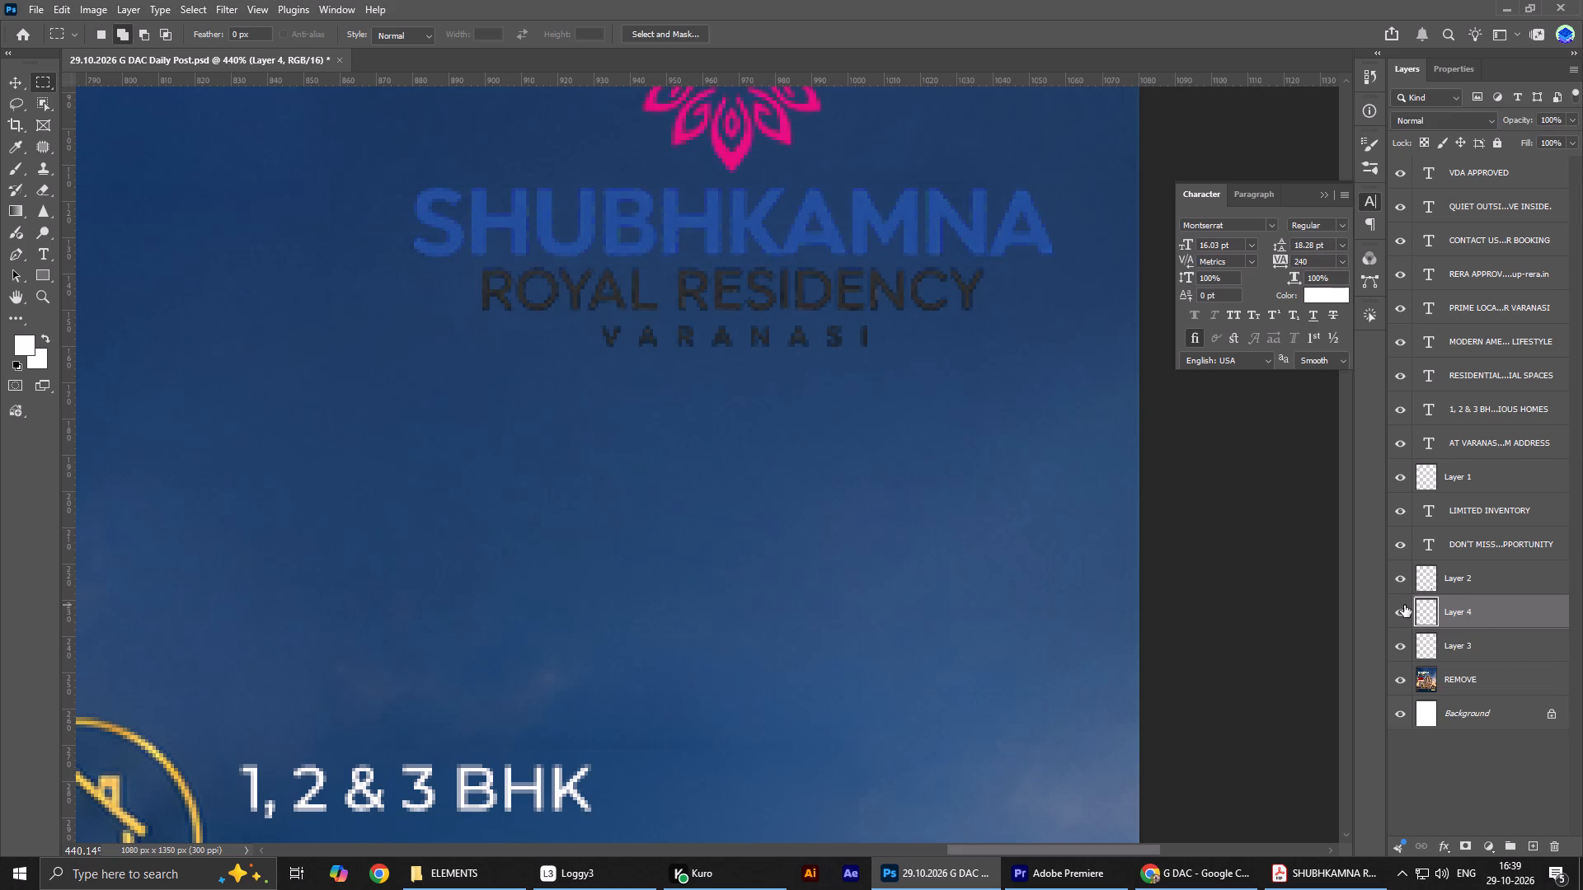
Apply a white Color Overlay at 100% opacity to the ROYAL RESIDENCY VARANASI layer.
click(1449, 842)
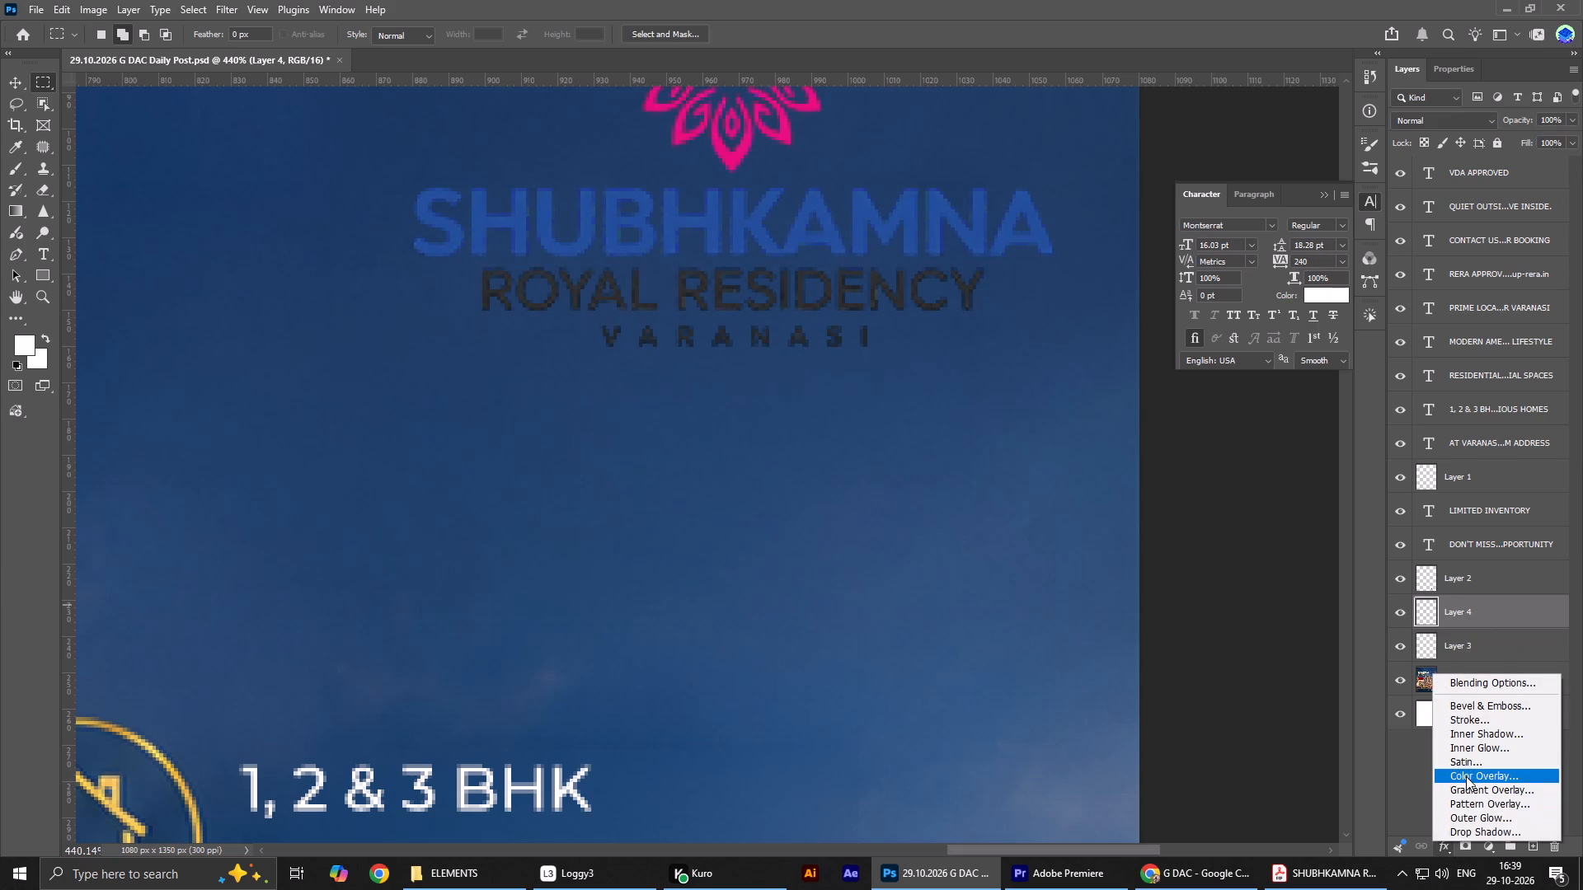
click(1466, 776)
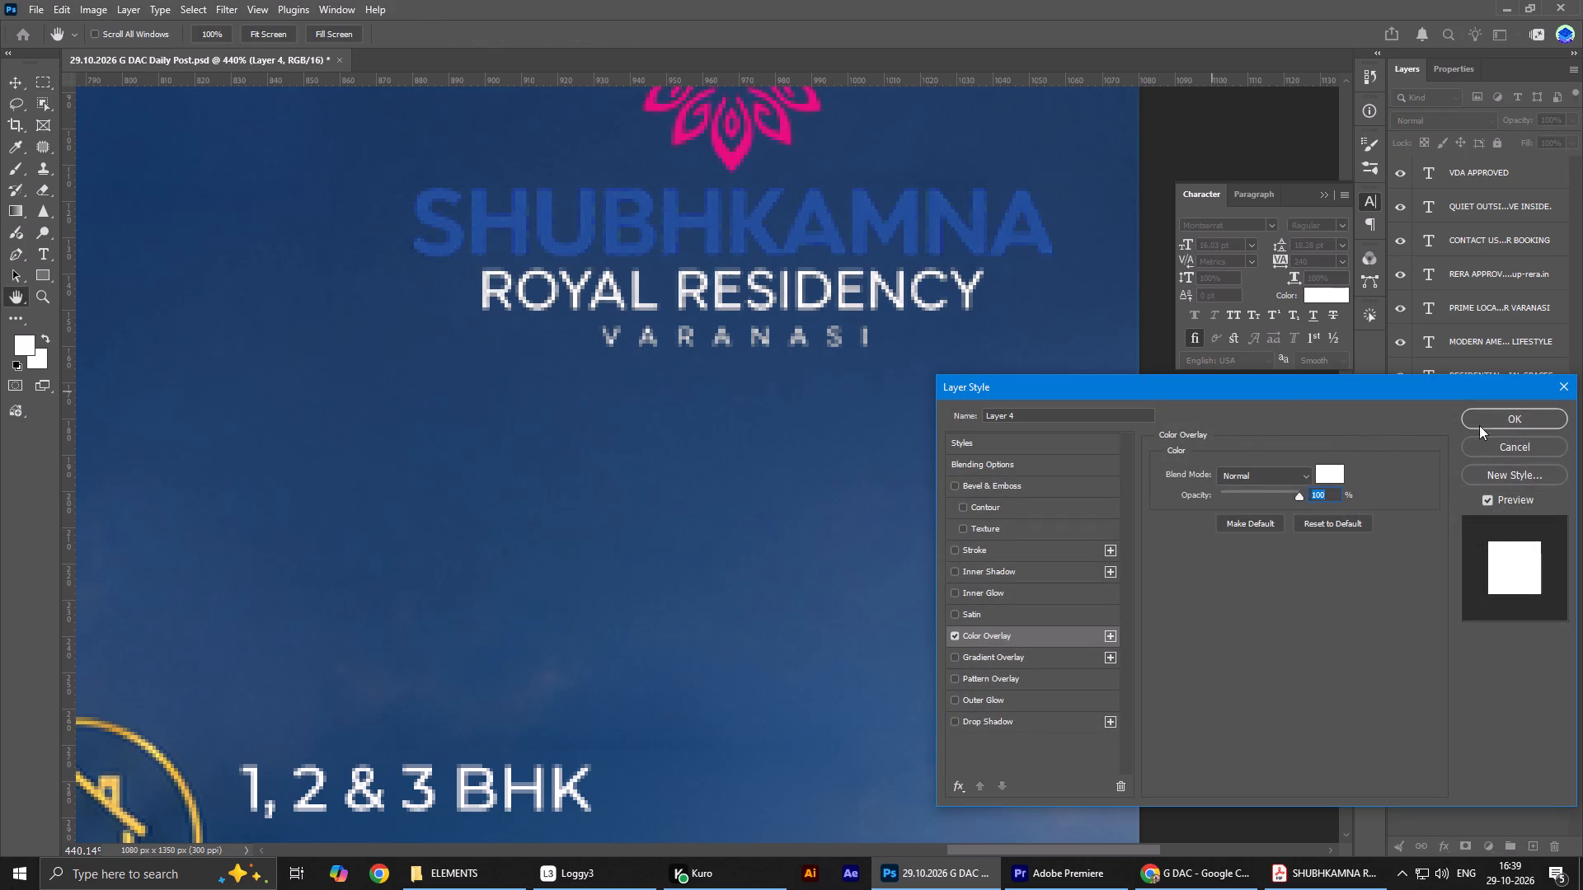
click(1518, 417)
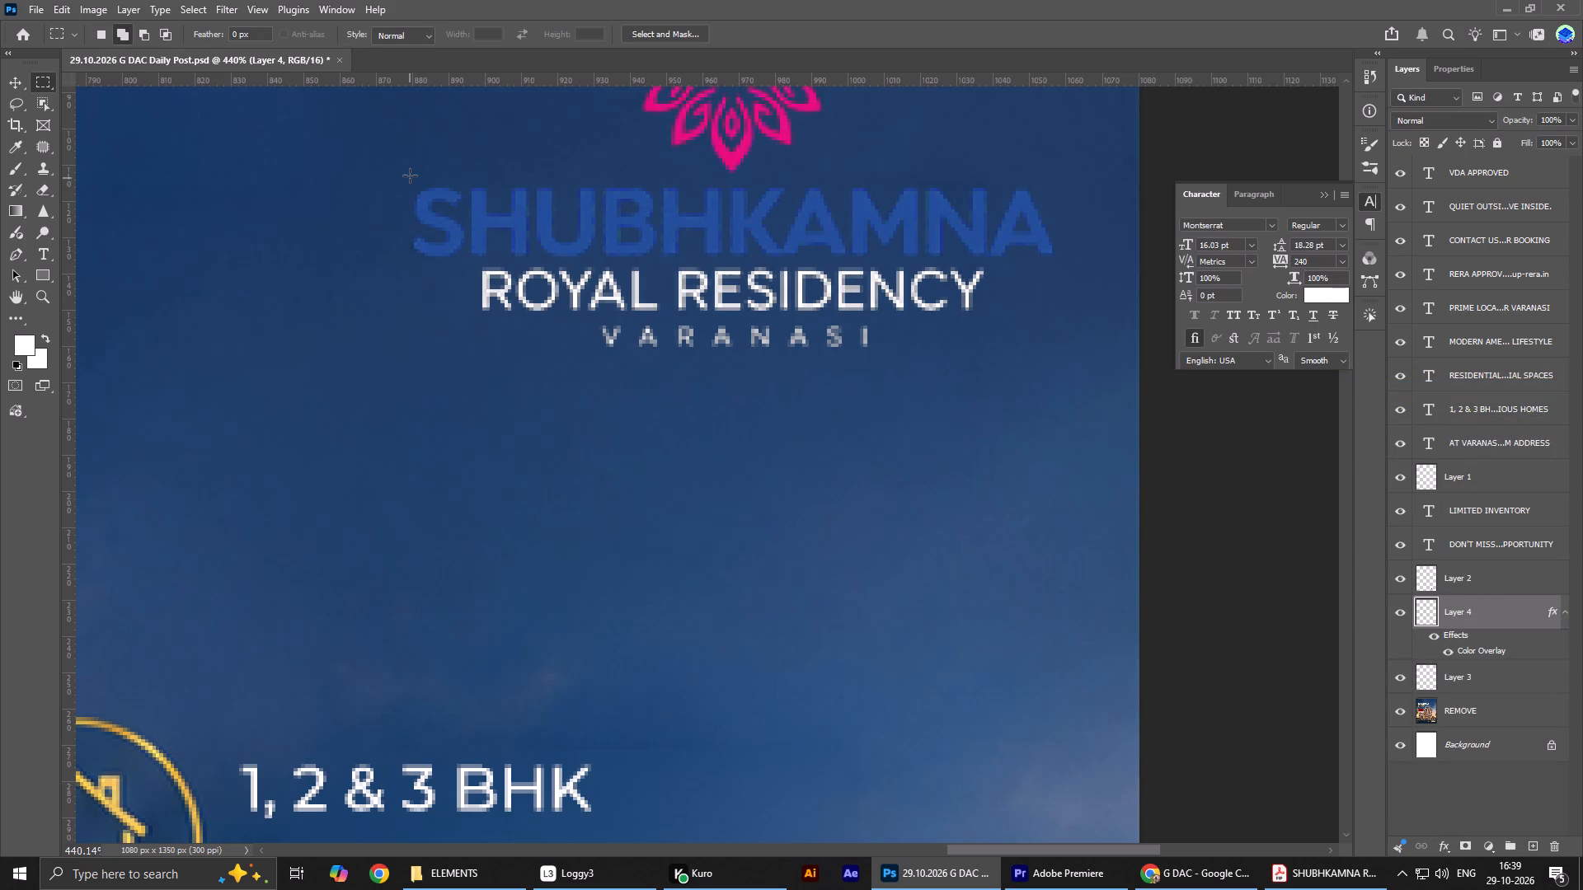
Marquee-select the SHUBHKAMNA word in the logo on Layer 3 and copy it onto its own layer.
drag(410, 176, 1055, 262)
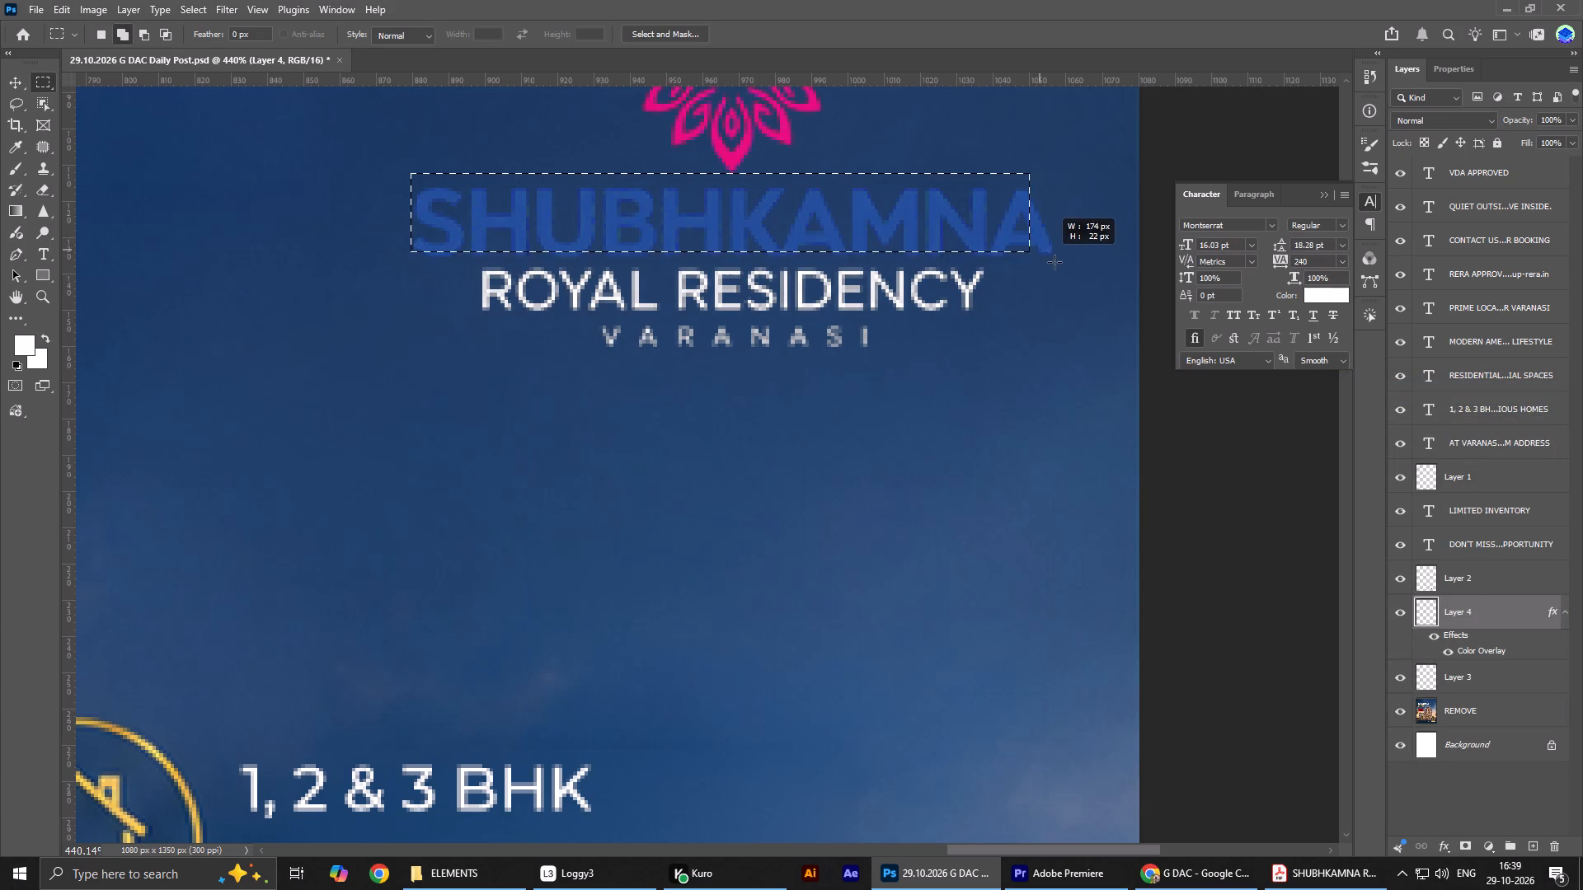
drag(1055, 262, 1061, 261)
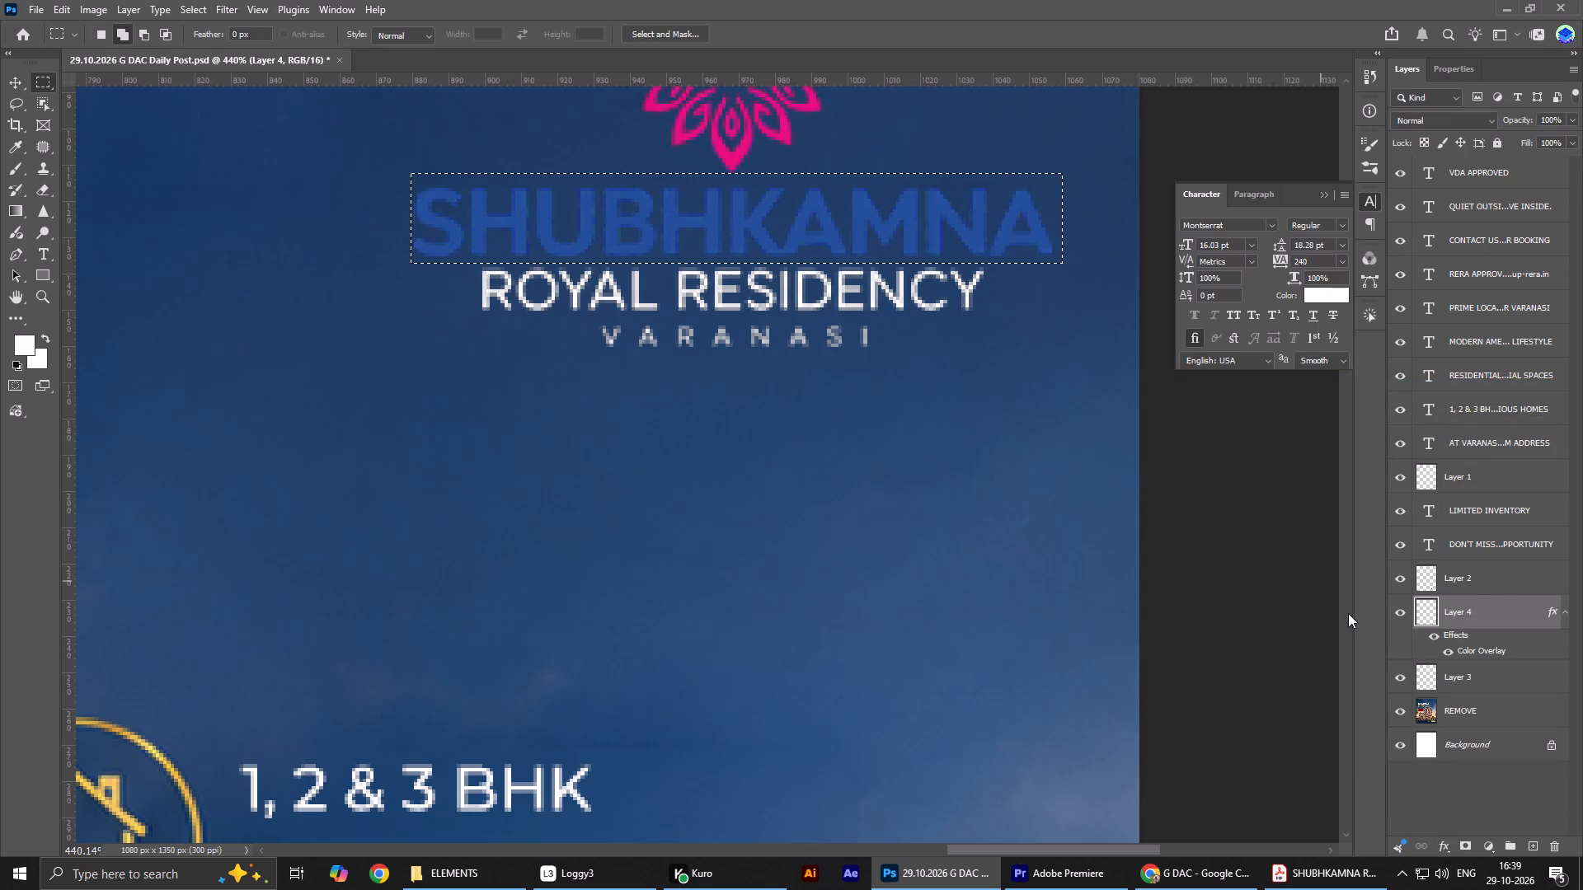
click(1459, 675)
key(ctrl+j)
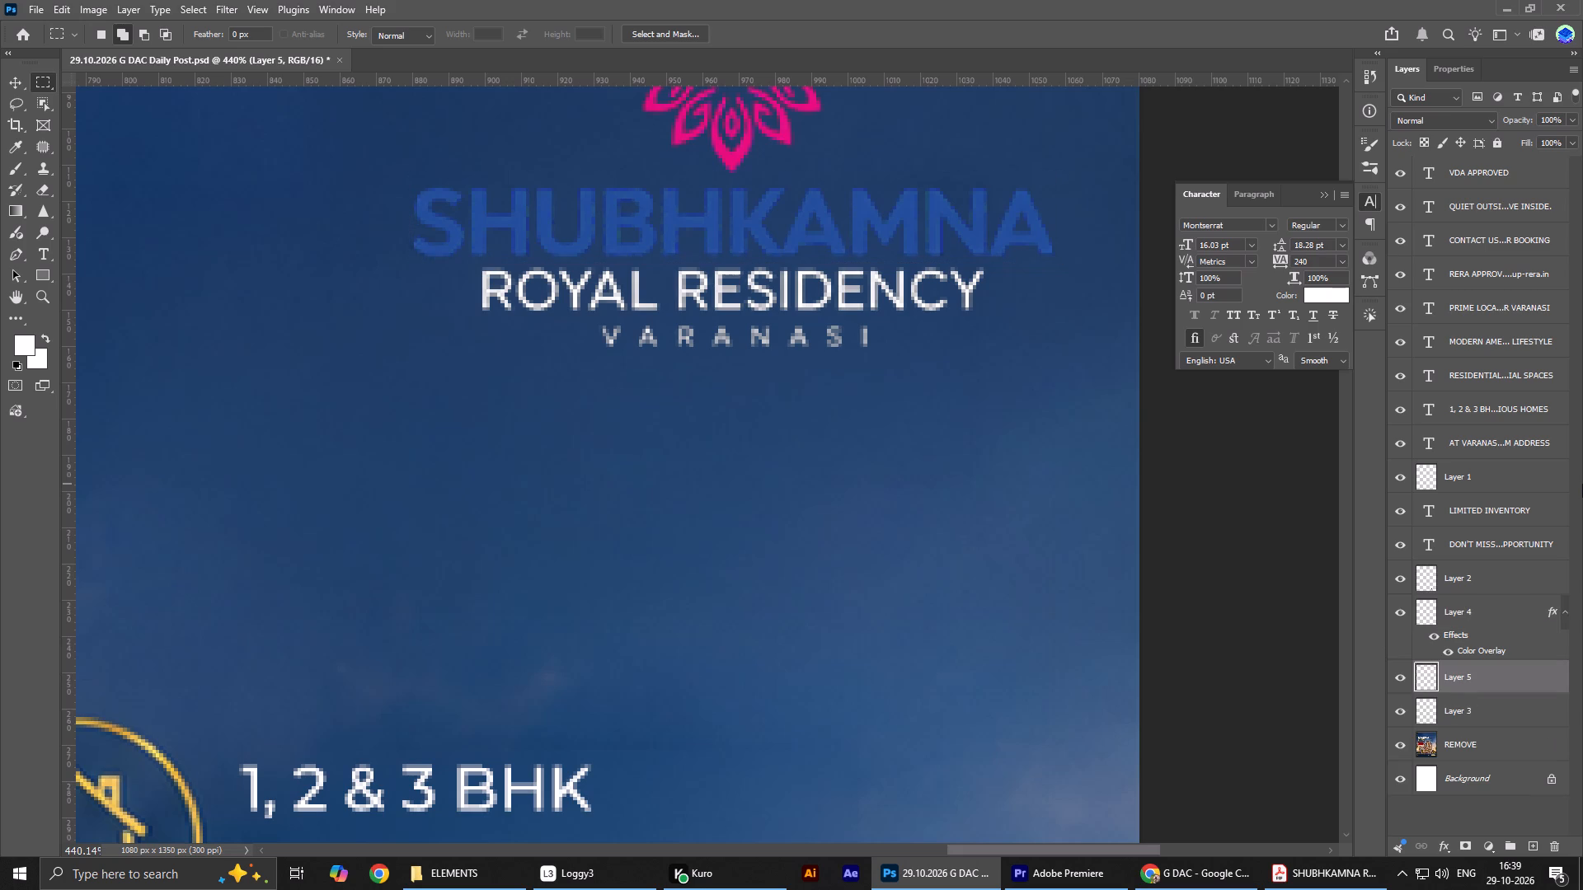
Apply a light cream-gold Color Overlay at 100% opacity to the SHUBHKAMNA word layer.
click(1449, 843)
click(1478, 770)
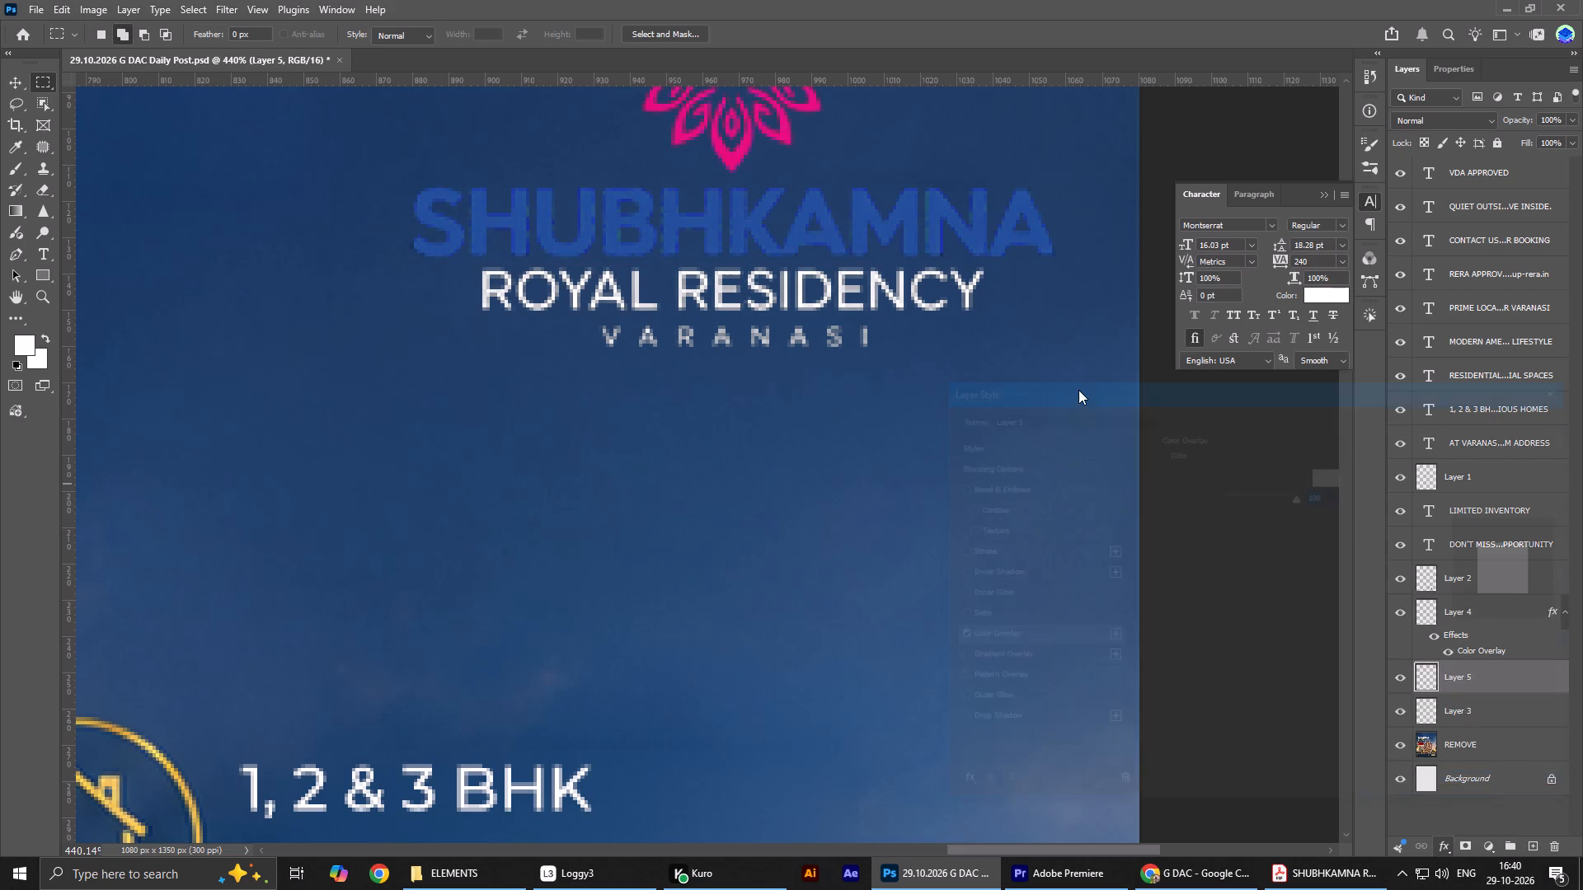
click(1329, 475)
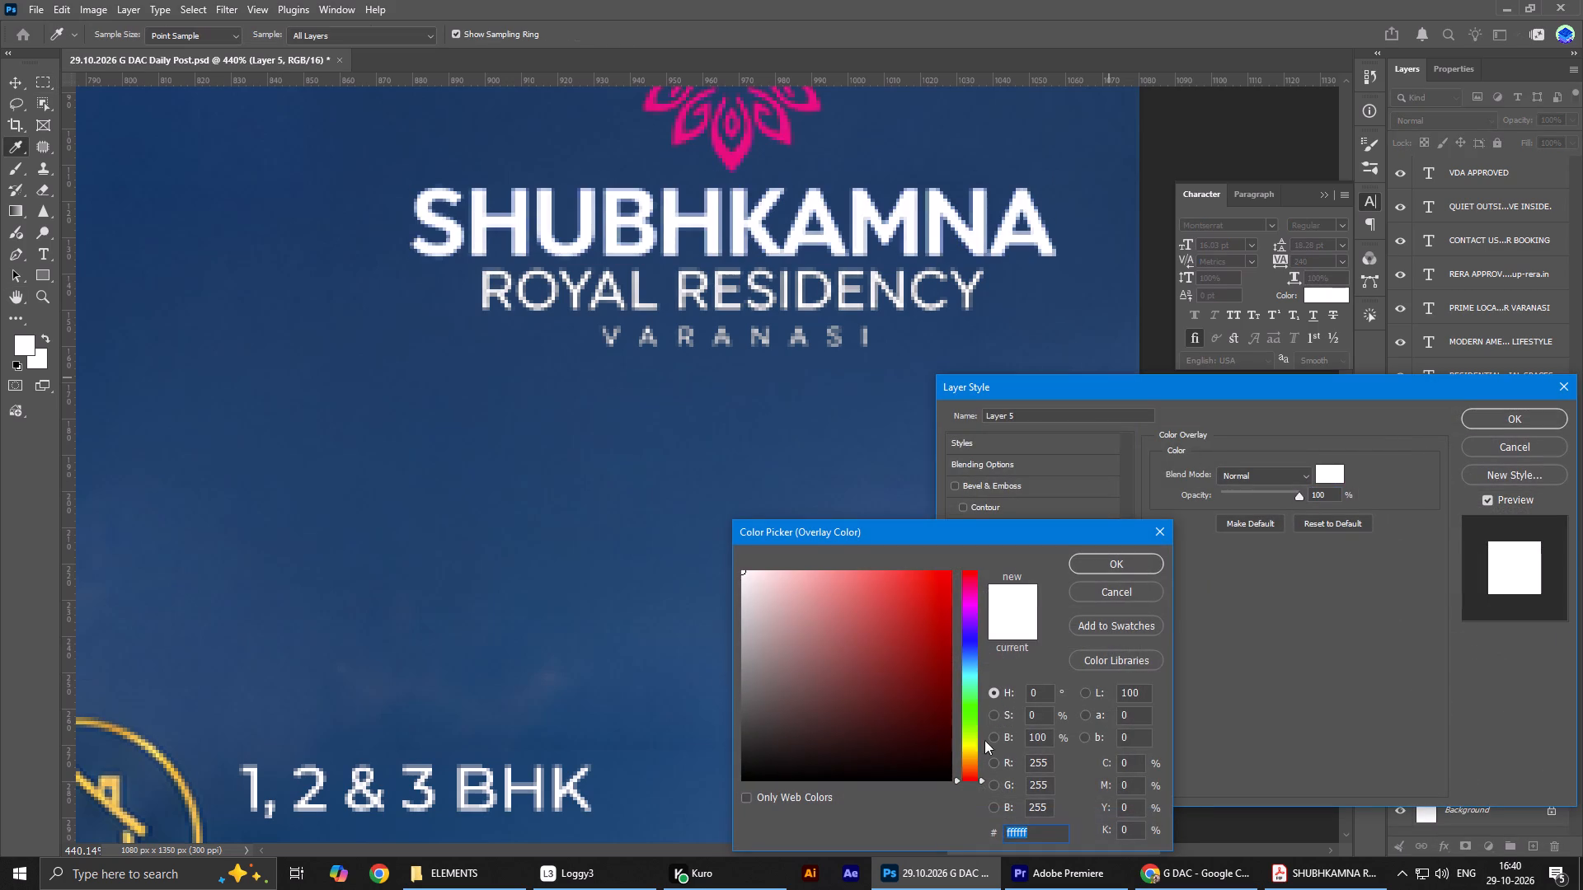
drag(971, 746, 979, 758)
drag(838, 597, 809, 580)
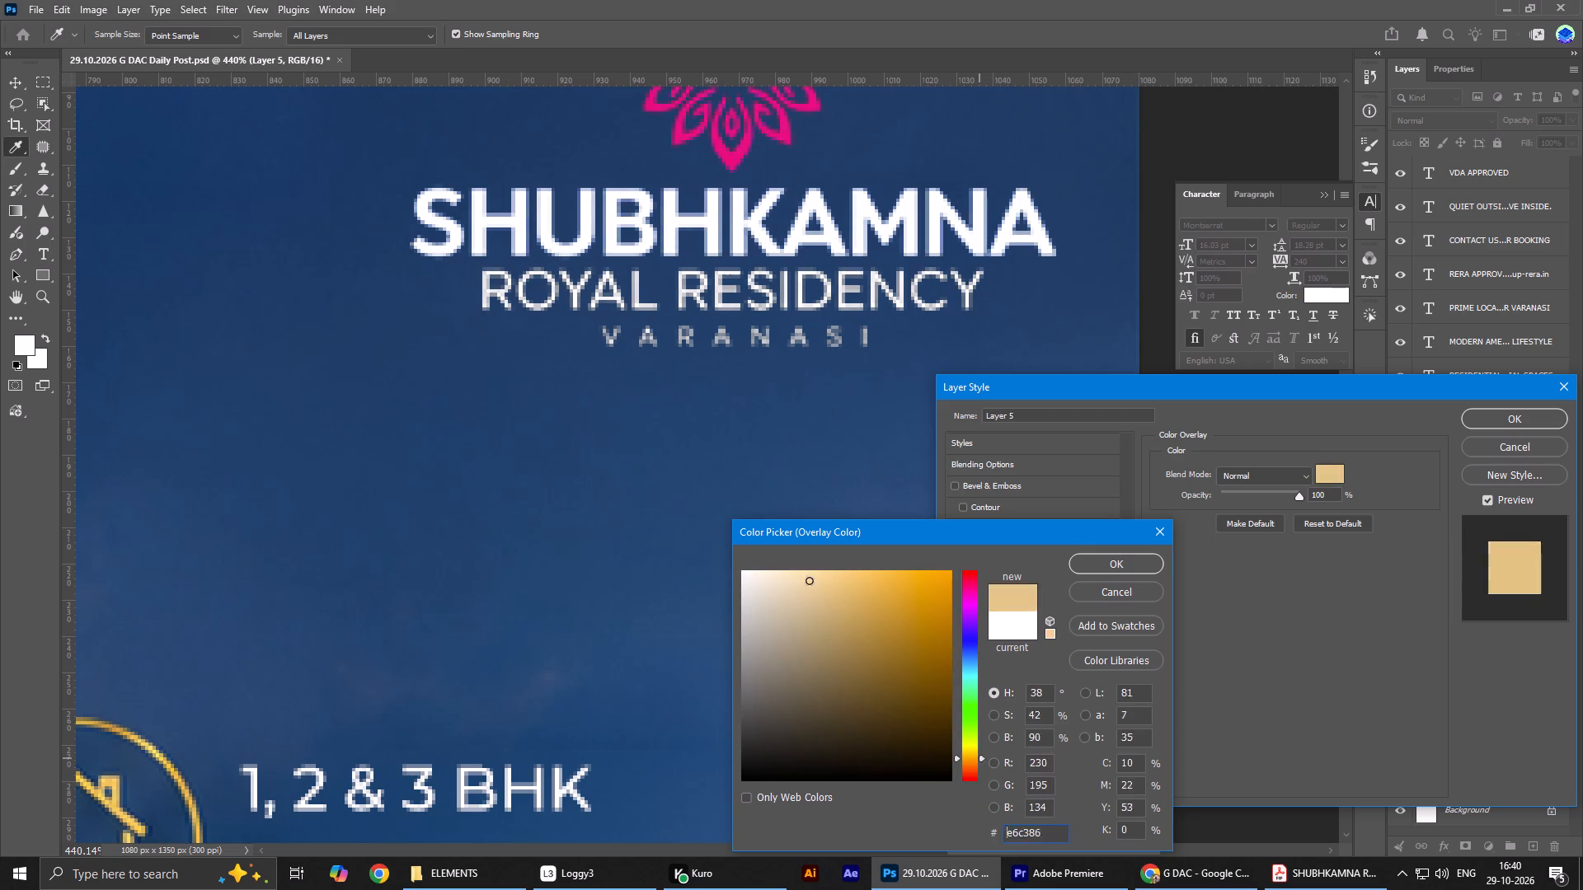
drag(809, 580, 793, 558)
click(1134, 555)
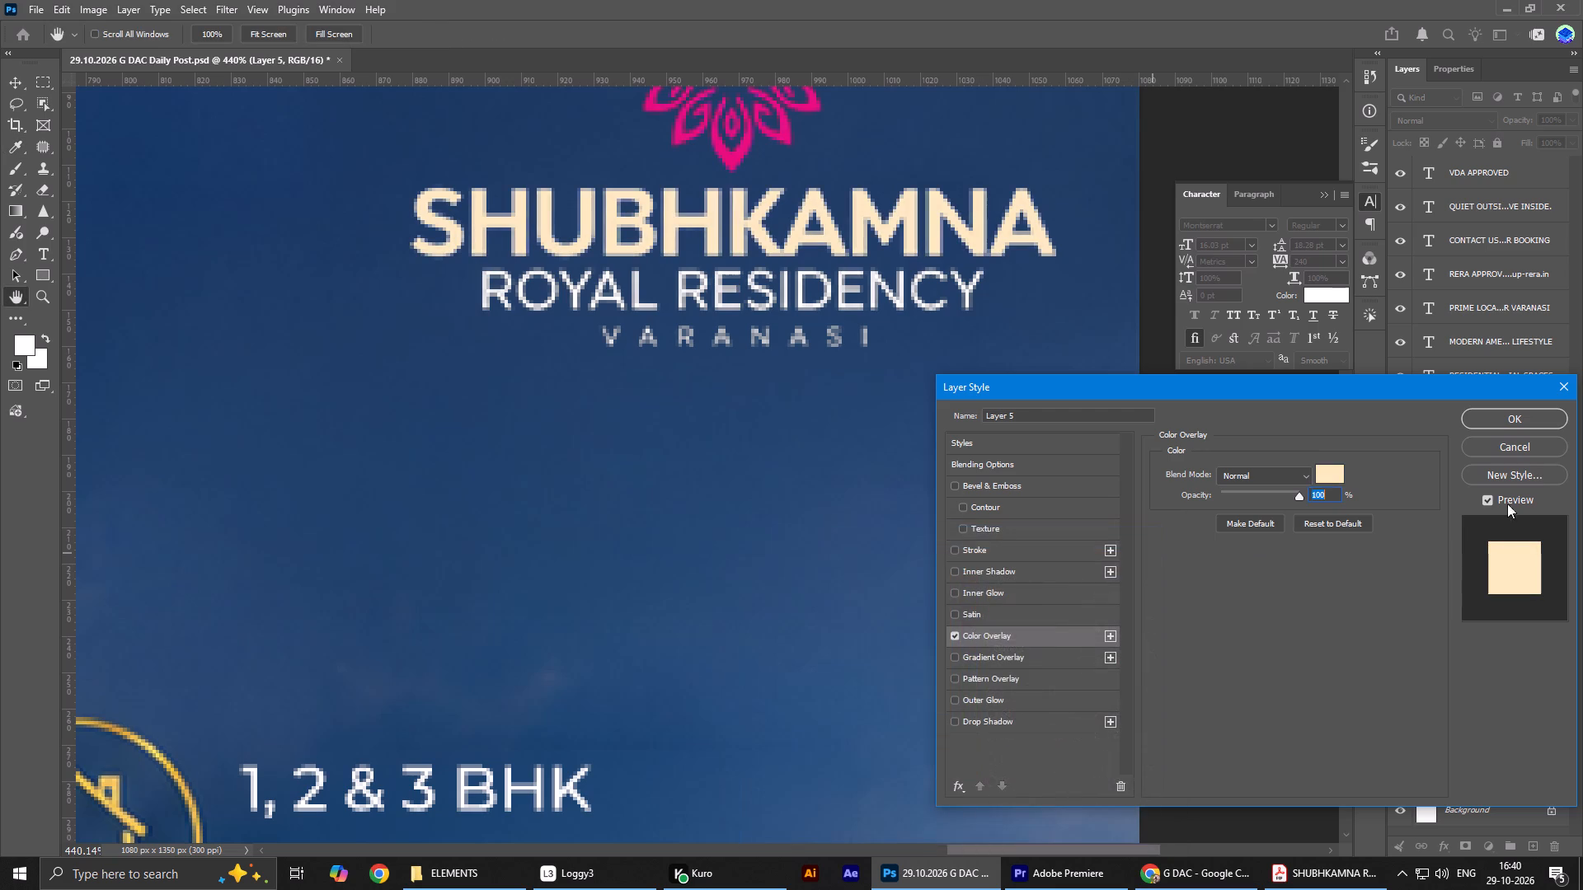
click(1507, 408)
Group the three Shubhkamna logo layers, Layer 3, Layer 4 and Layer 5, and name the group "Shubhkamna LOGO".
click(1450, 738)
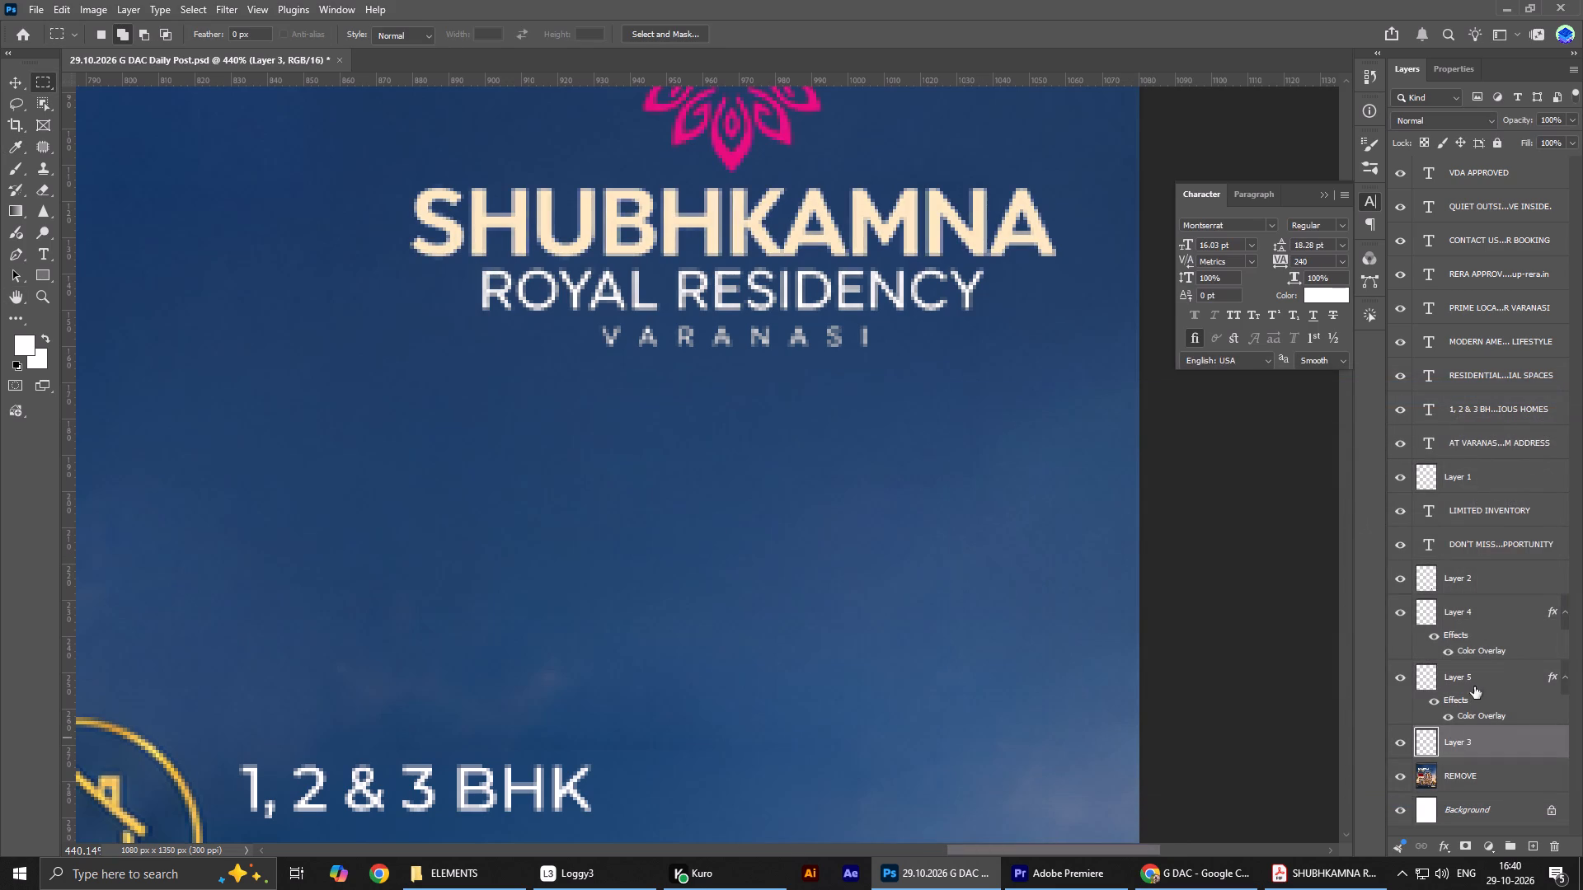
shift+click(1474, 611)
click(1396, 581)
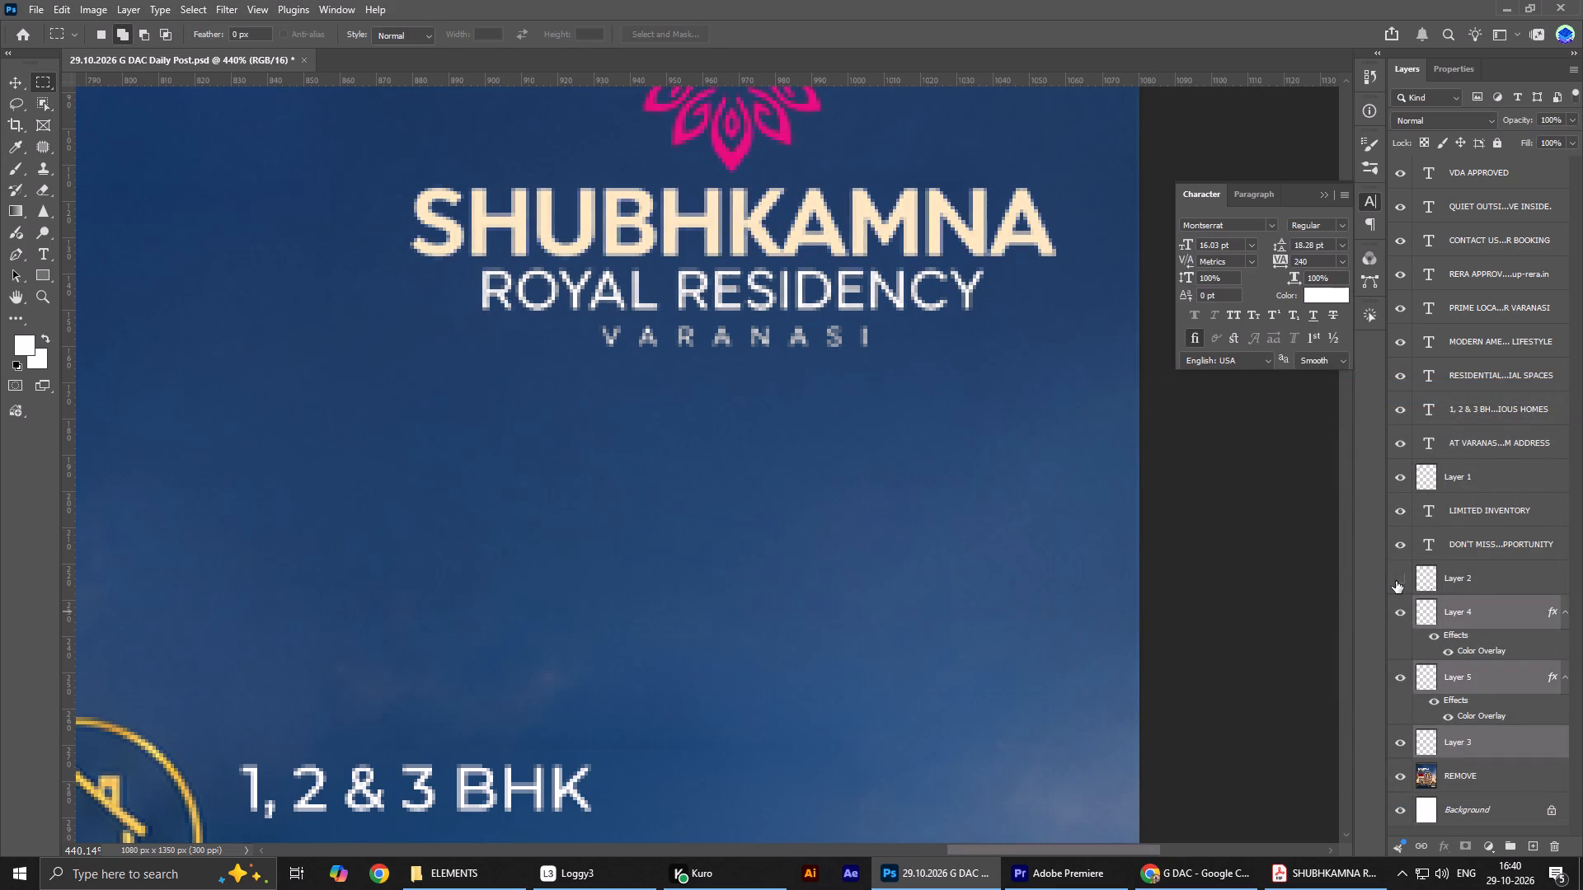
click(1396, 581)
key(ctrl+g)
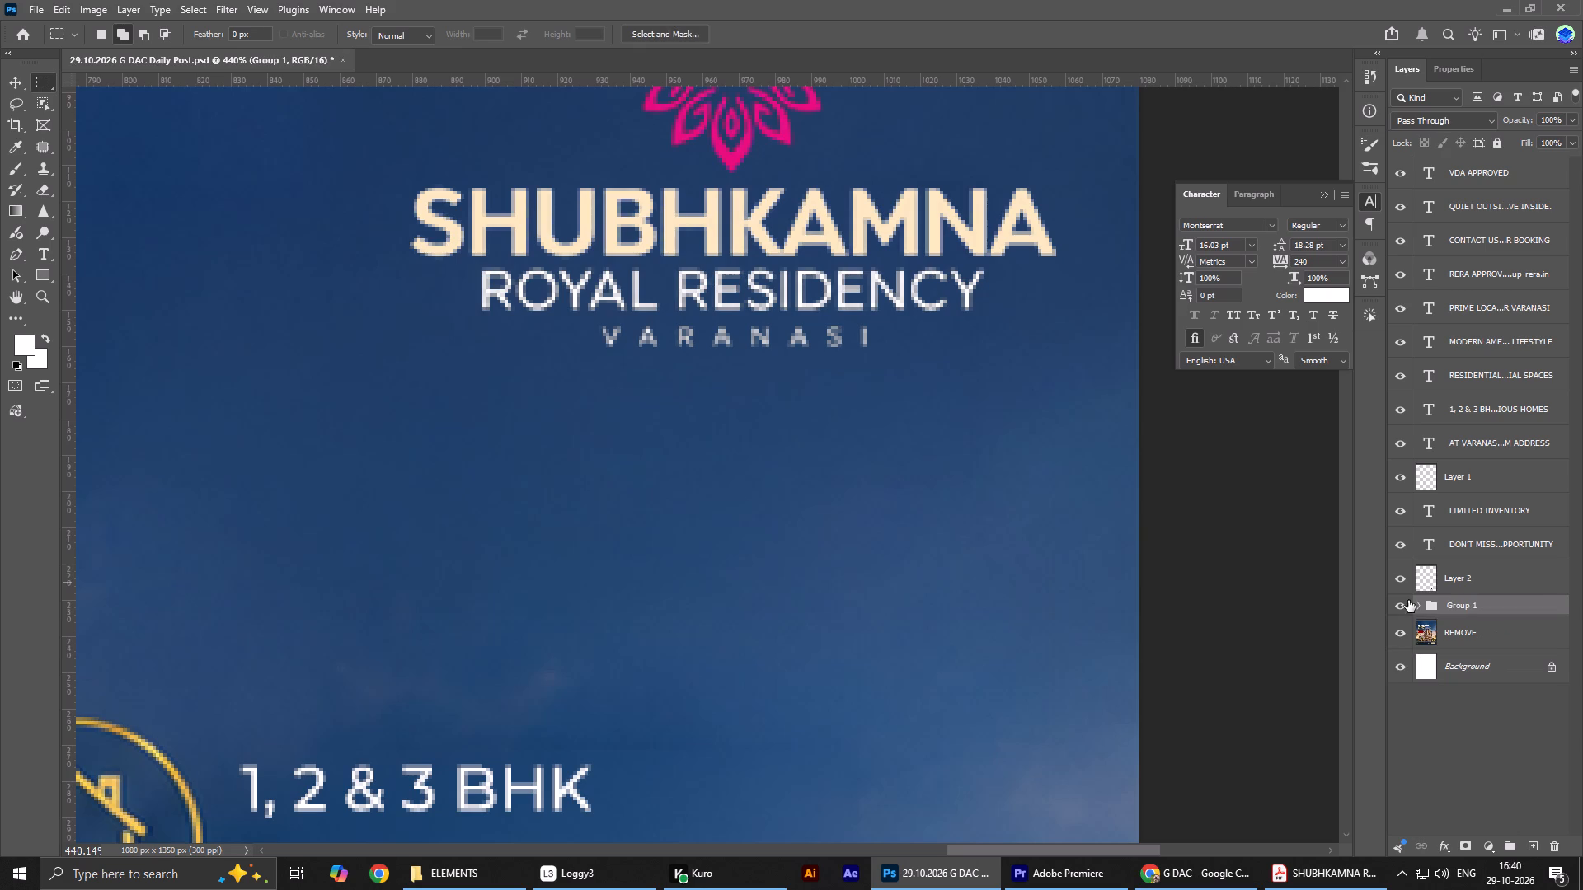
double_click(1447, 603)
text(Shubhkamna)
key(space)
text(LOGO)
key(Return)
Rename Layer 1, which holds the G DAC buildcon logo, as "G DAC LOGO".
key(ctrl+0)
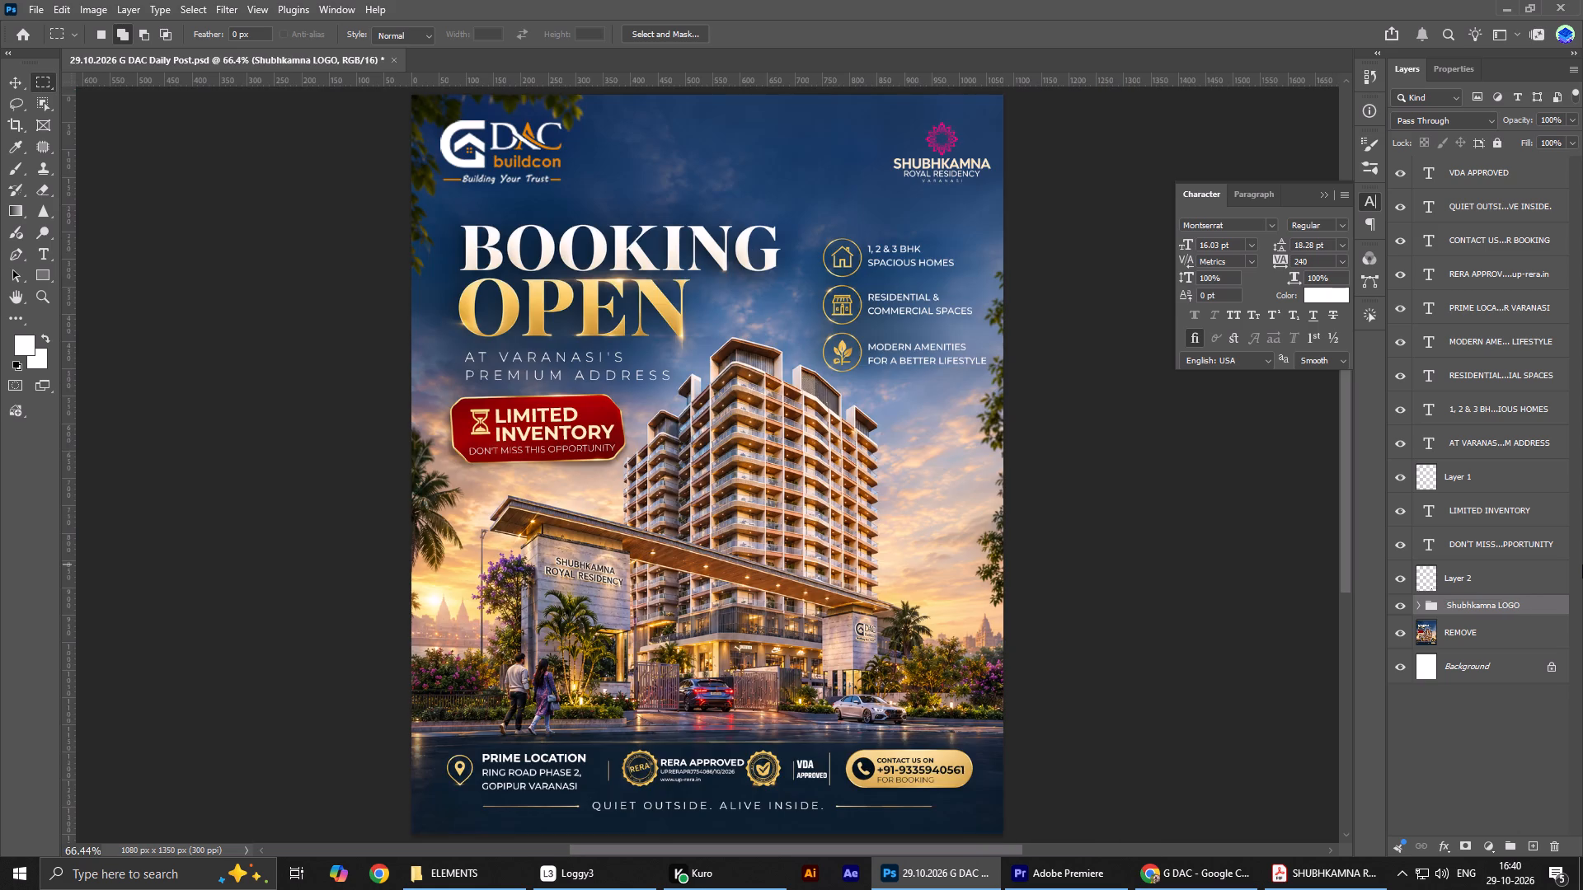
key(v)
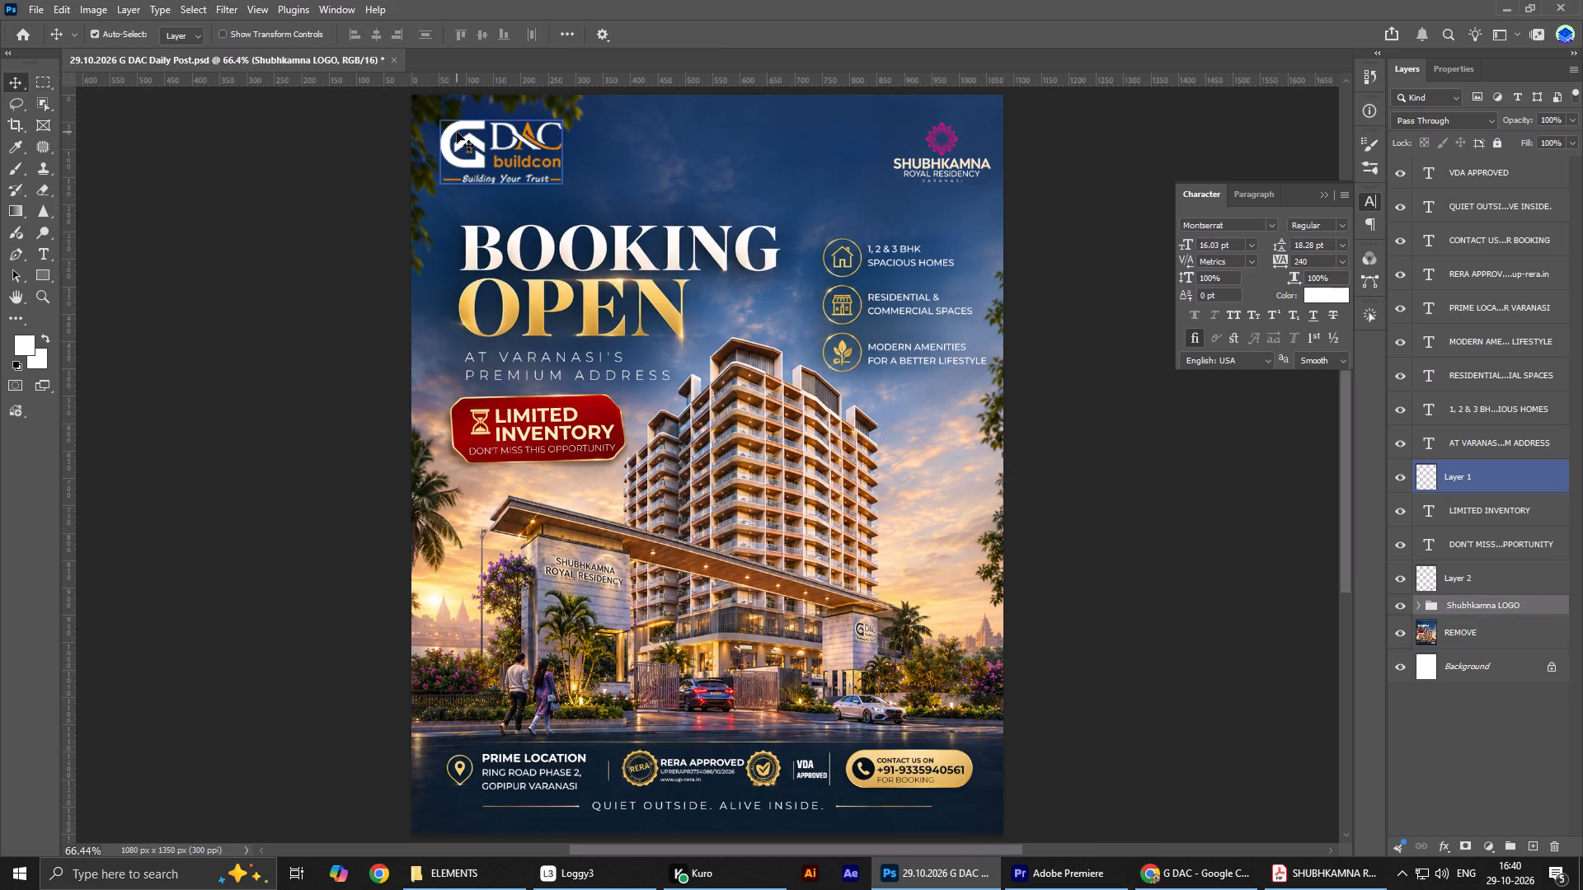
double_click(1458, 481)
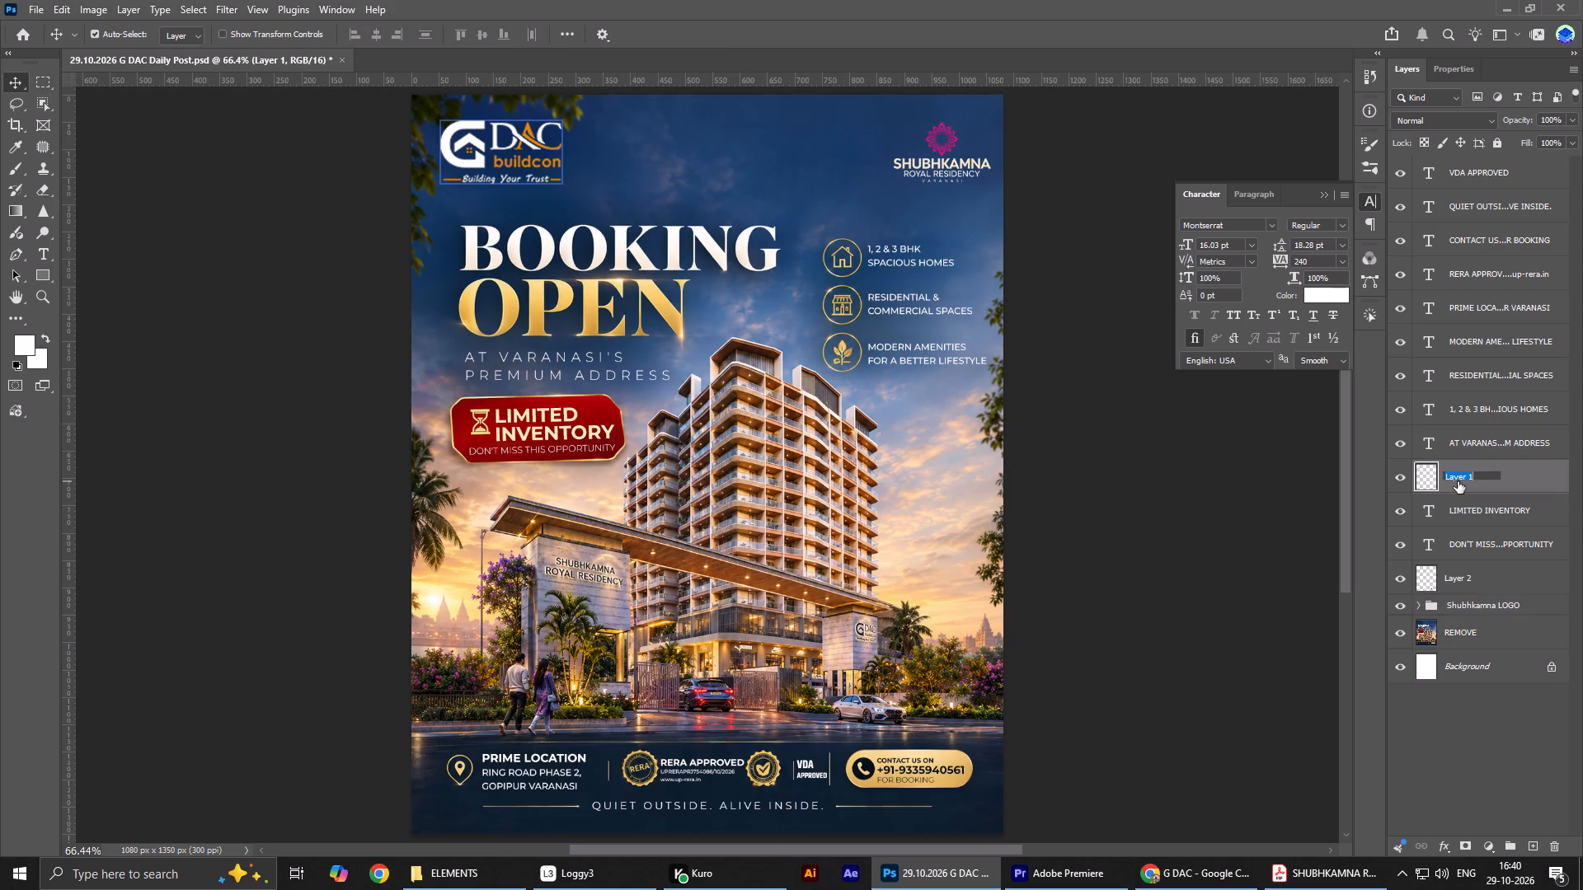
text(G DAC LOGO)
key(Return)
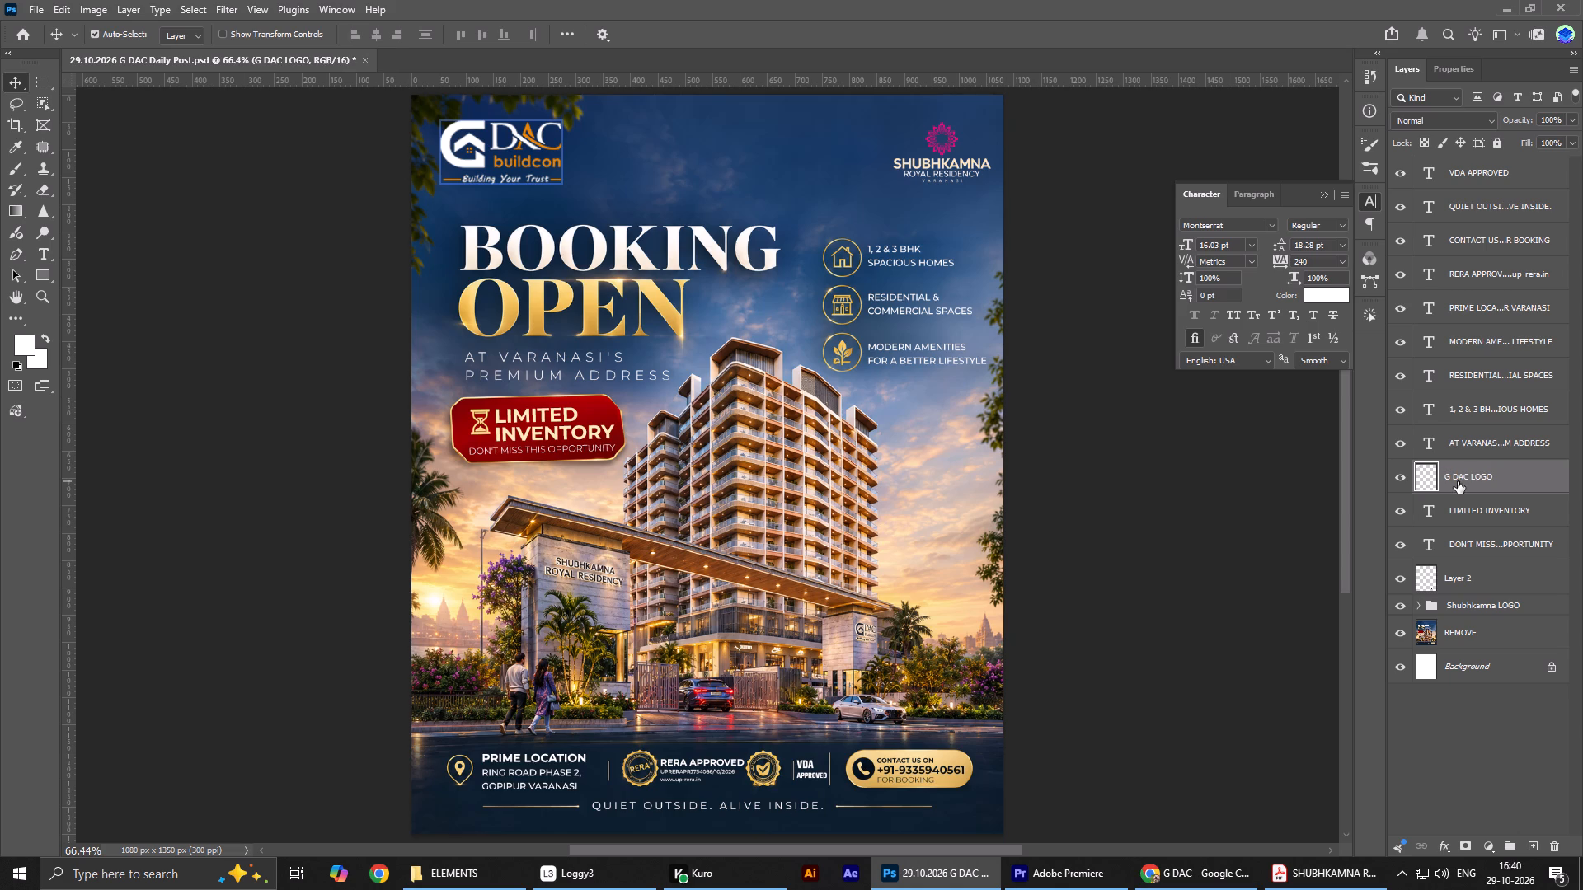
Move the Shubhkamna LOGO group directly below G DAC LOGO, move both to the top of the layer stack and deselect them.
drag(1537, 596, 1530, 527)
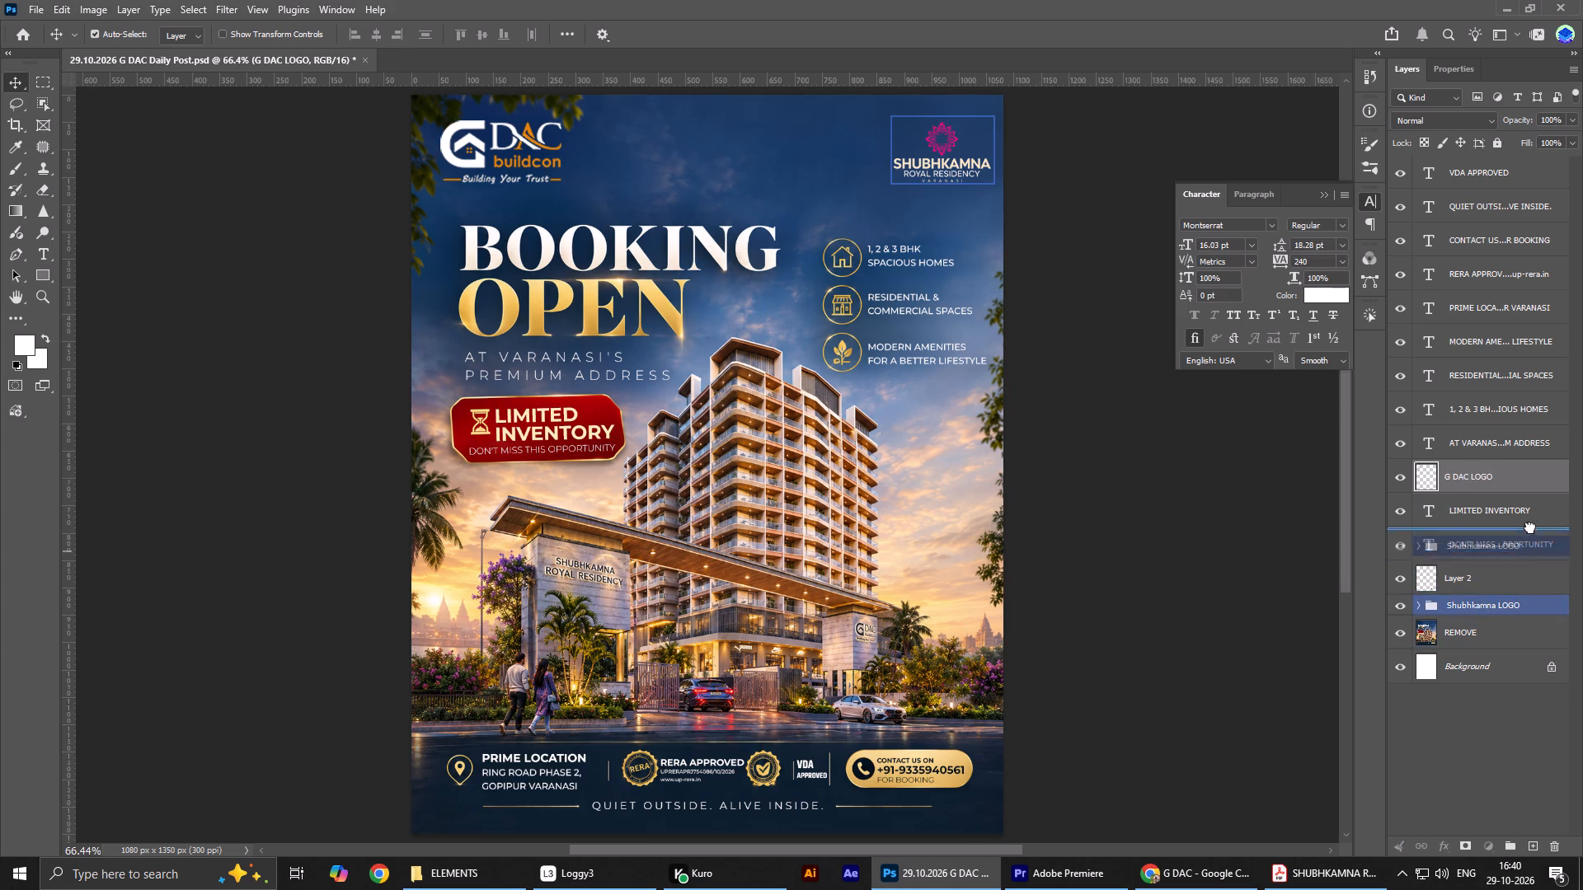
drag(1530, 527, 1525, 498)
shift+click(1502, 479)
drag(1519, 473, 1538, 366)
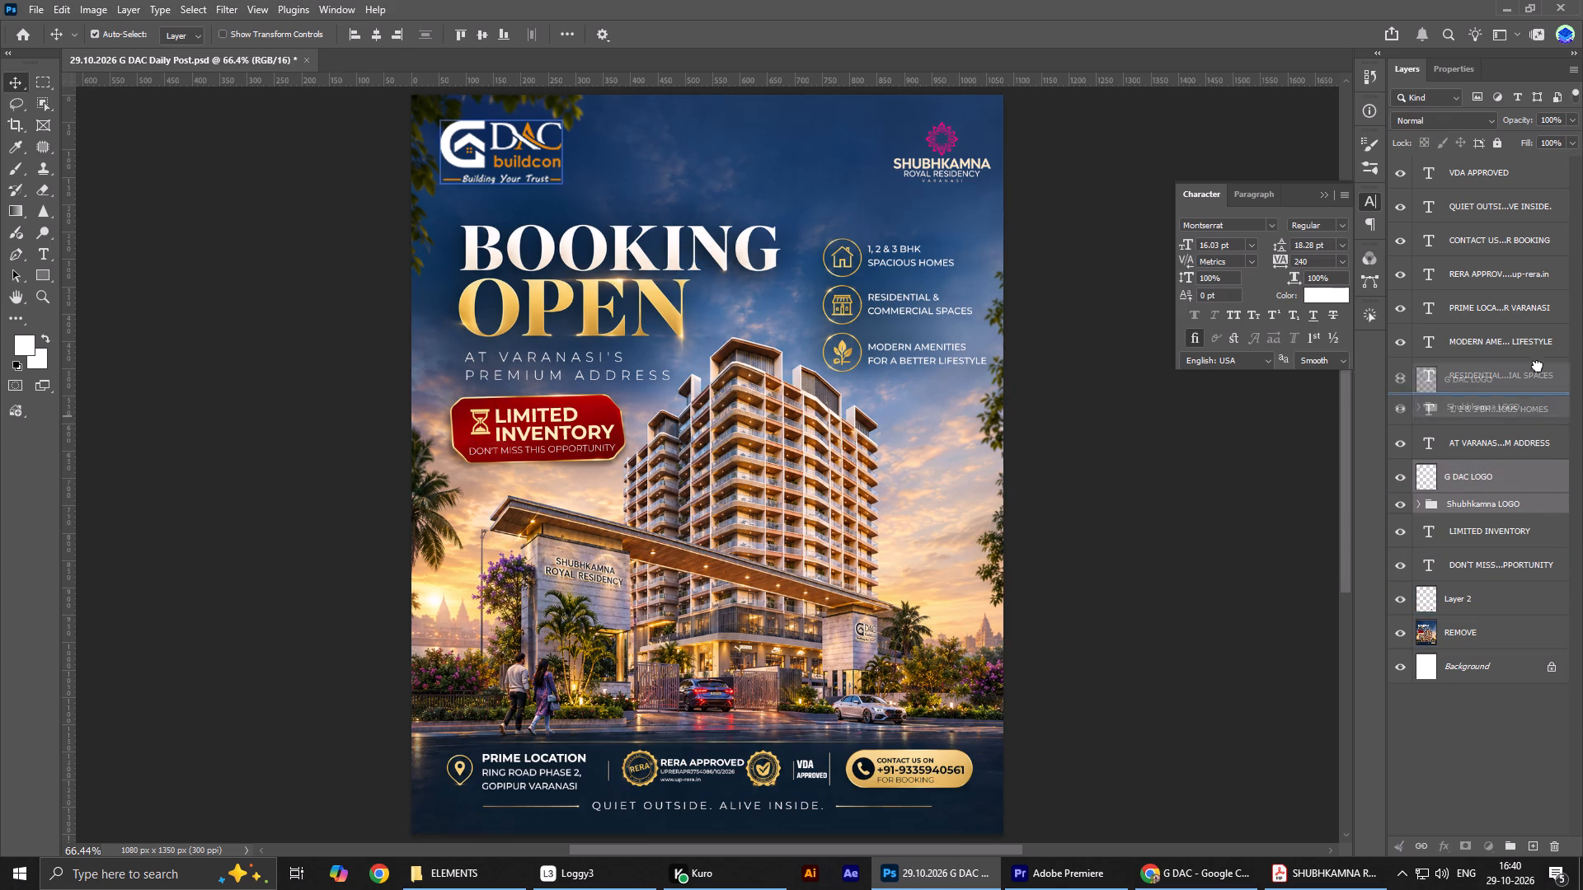
drag(1538, 366, 1537, 162)
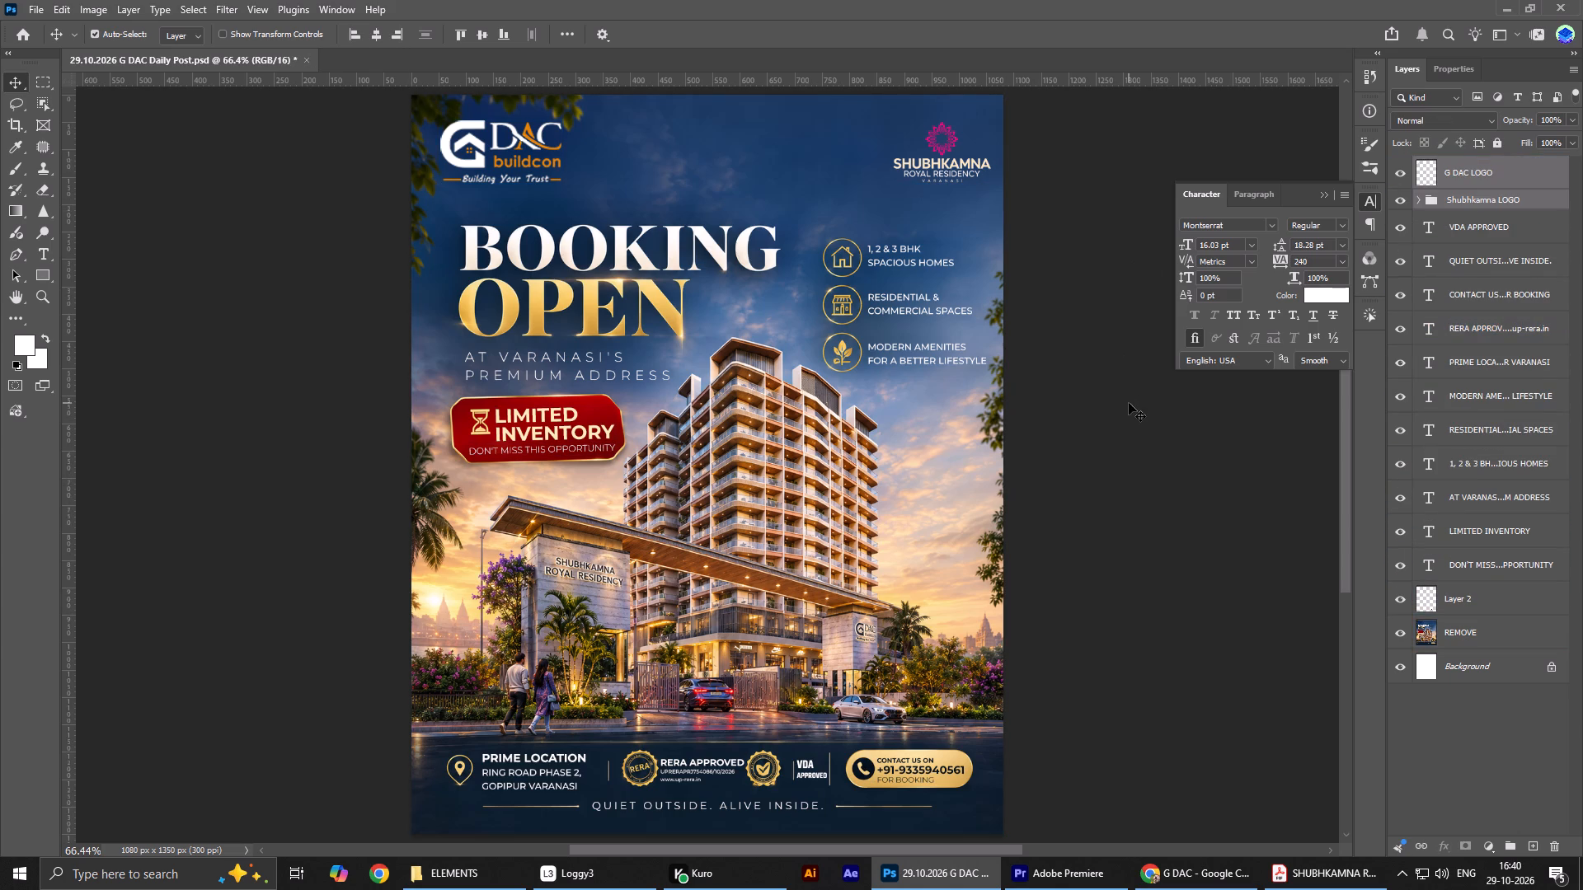
click(1129, 403)
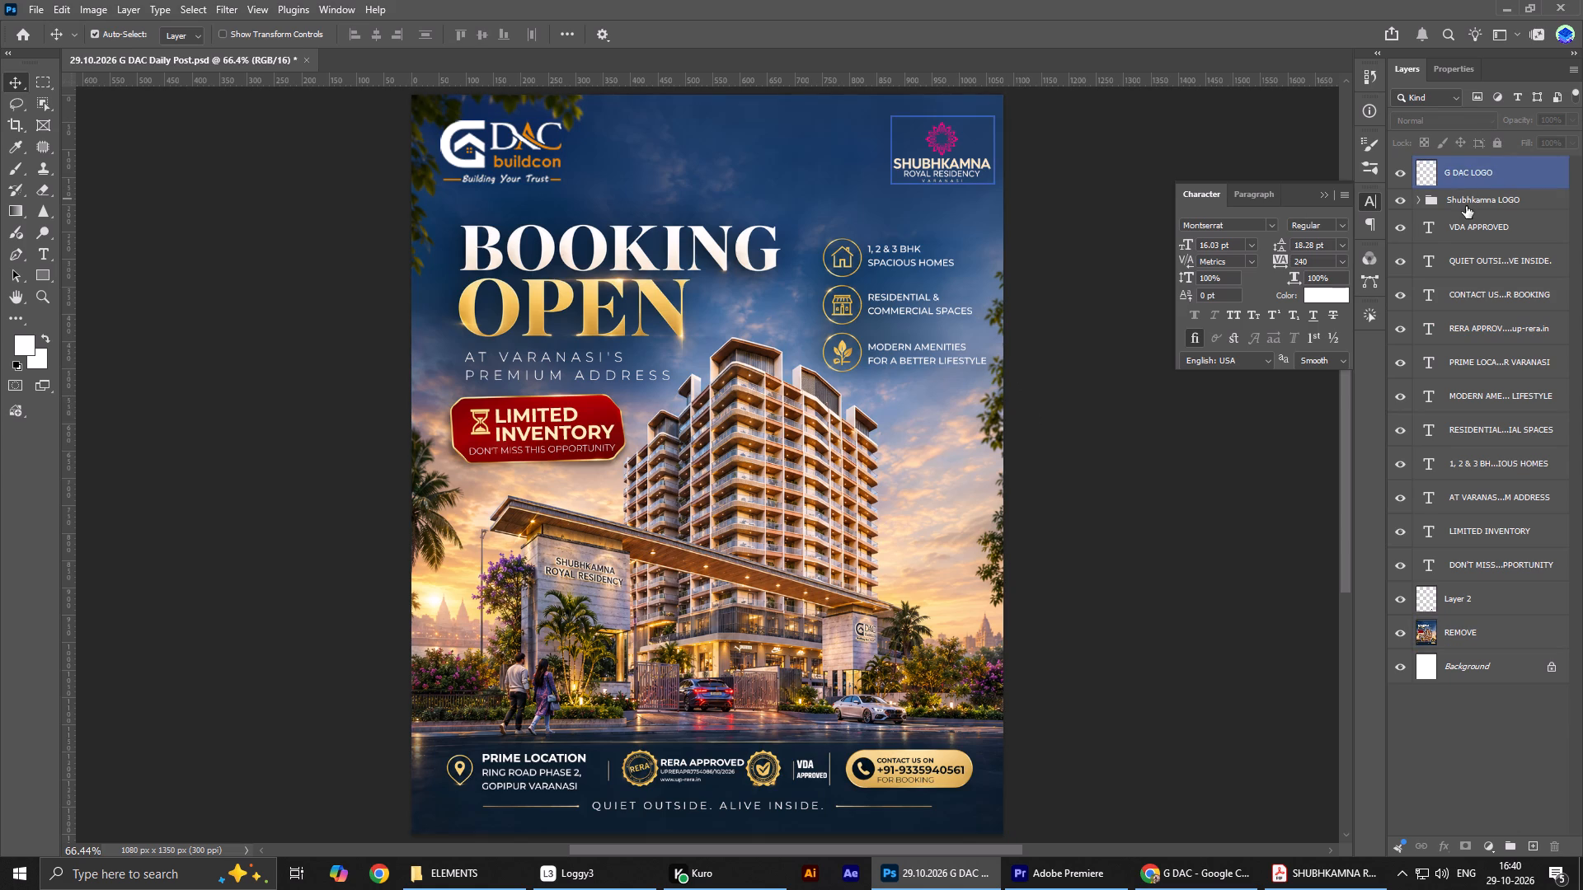
Scale the Shubhkamna LOGO group up to about 113% and nudge it slightly left, away from the poster's edge.
click(1466, 206)
key(ctrl+t)
click(997, 124)
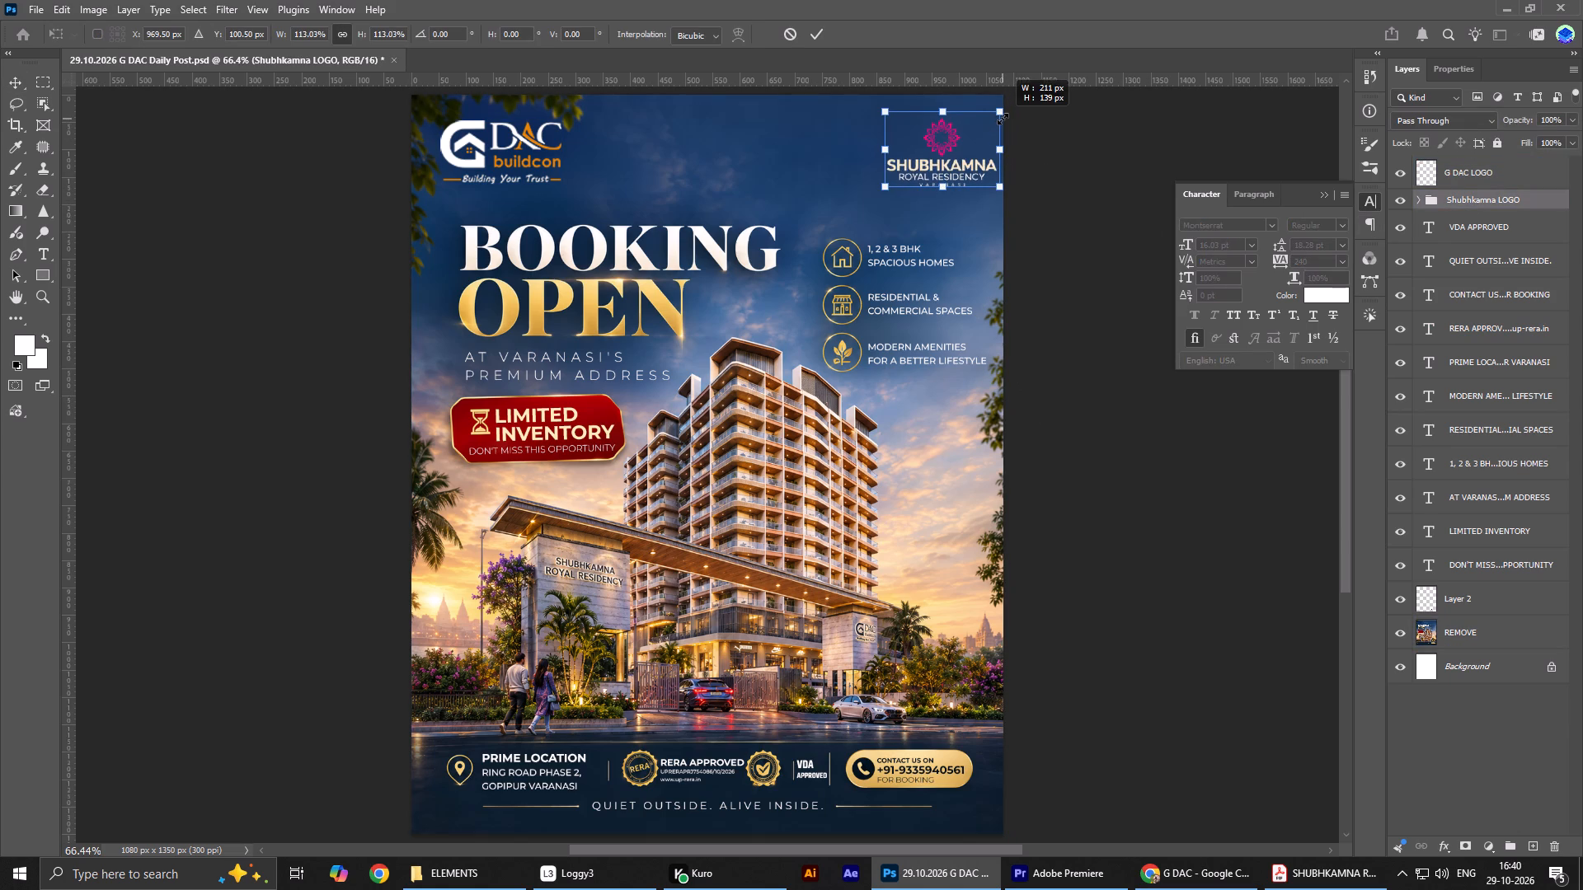
key(Return)
key(Left)
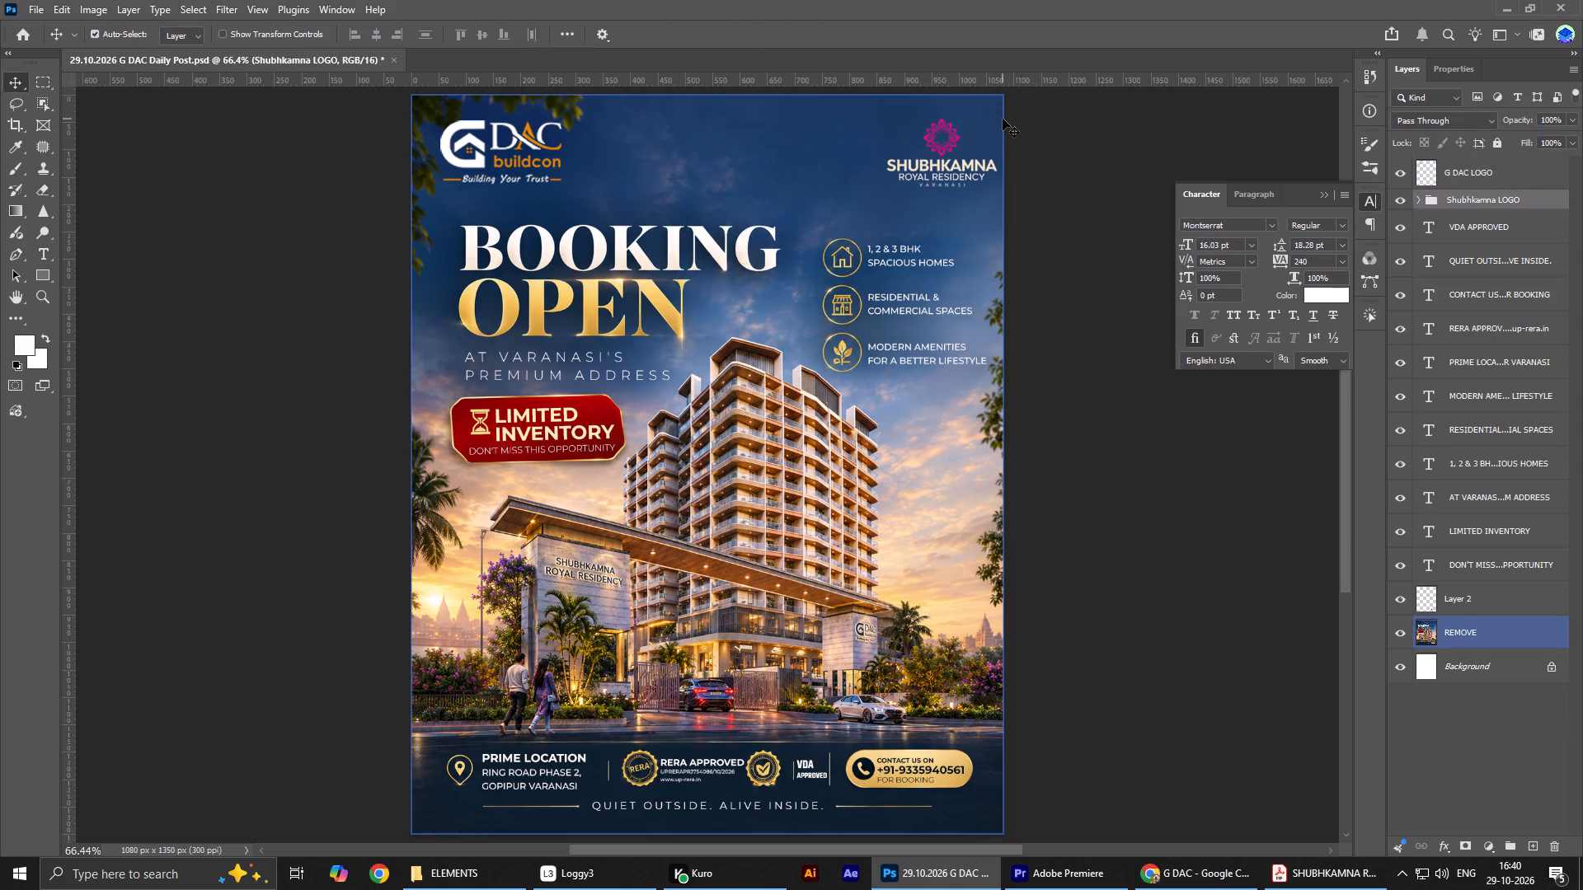
key(Left)
key(Left)
key(Left)
key(ctrl+0)
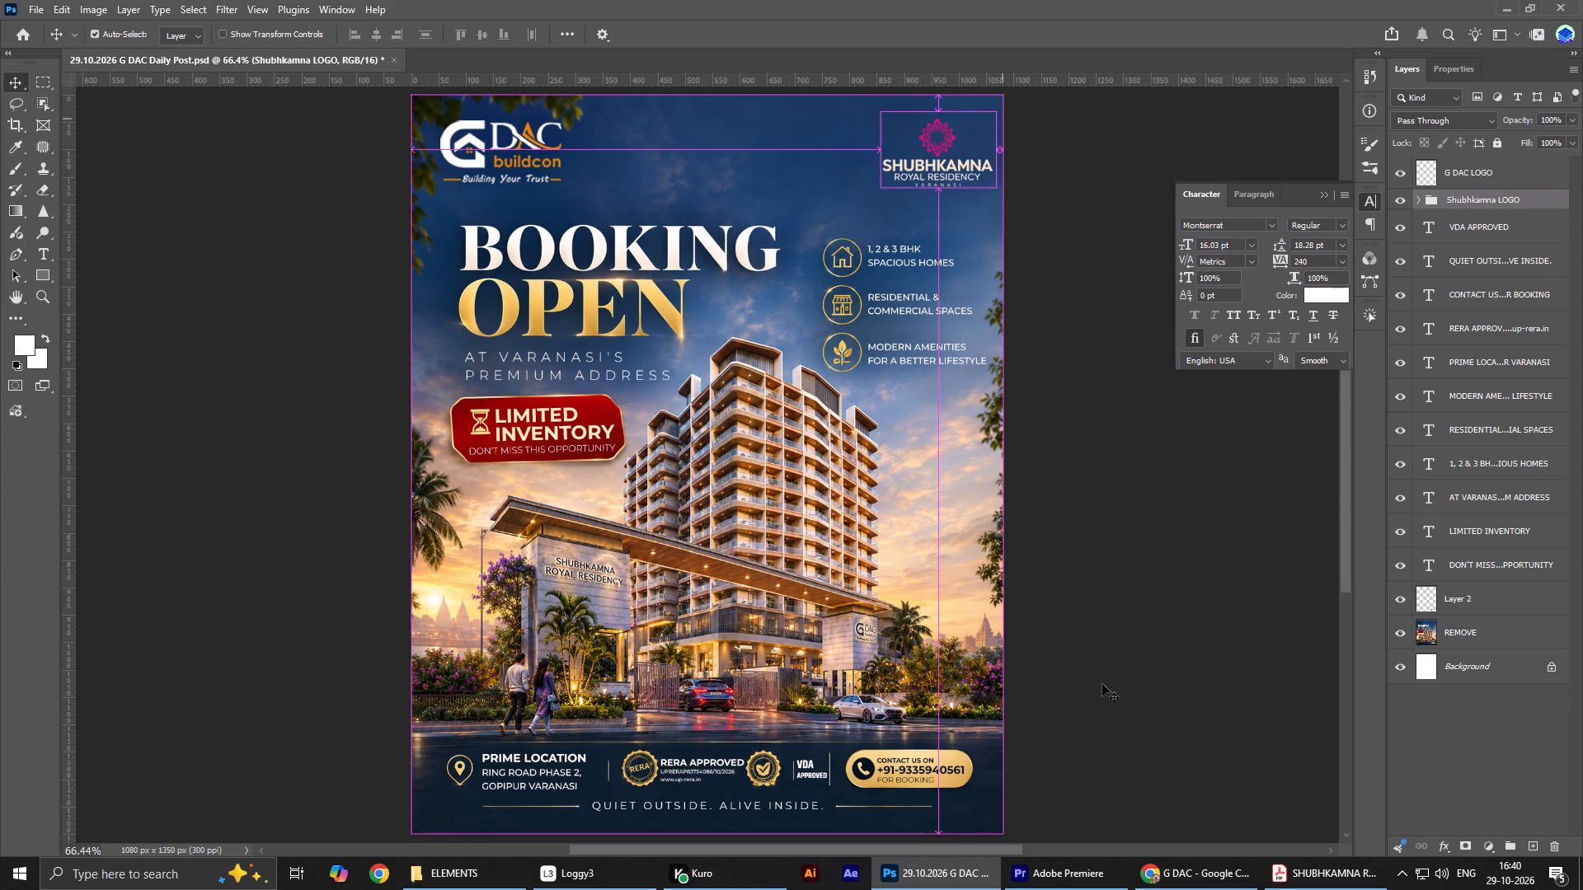
Save the poster document.
alt+scroll(791, 503, down, 5)
key(ctrl+0)
key(ctrl+s)
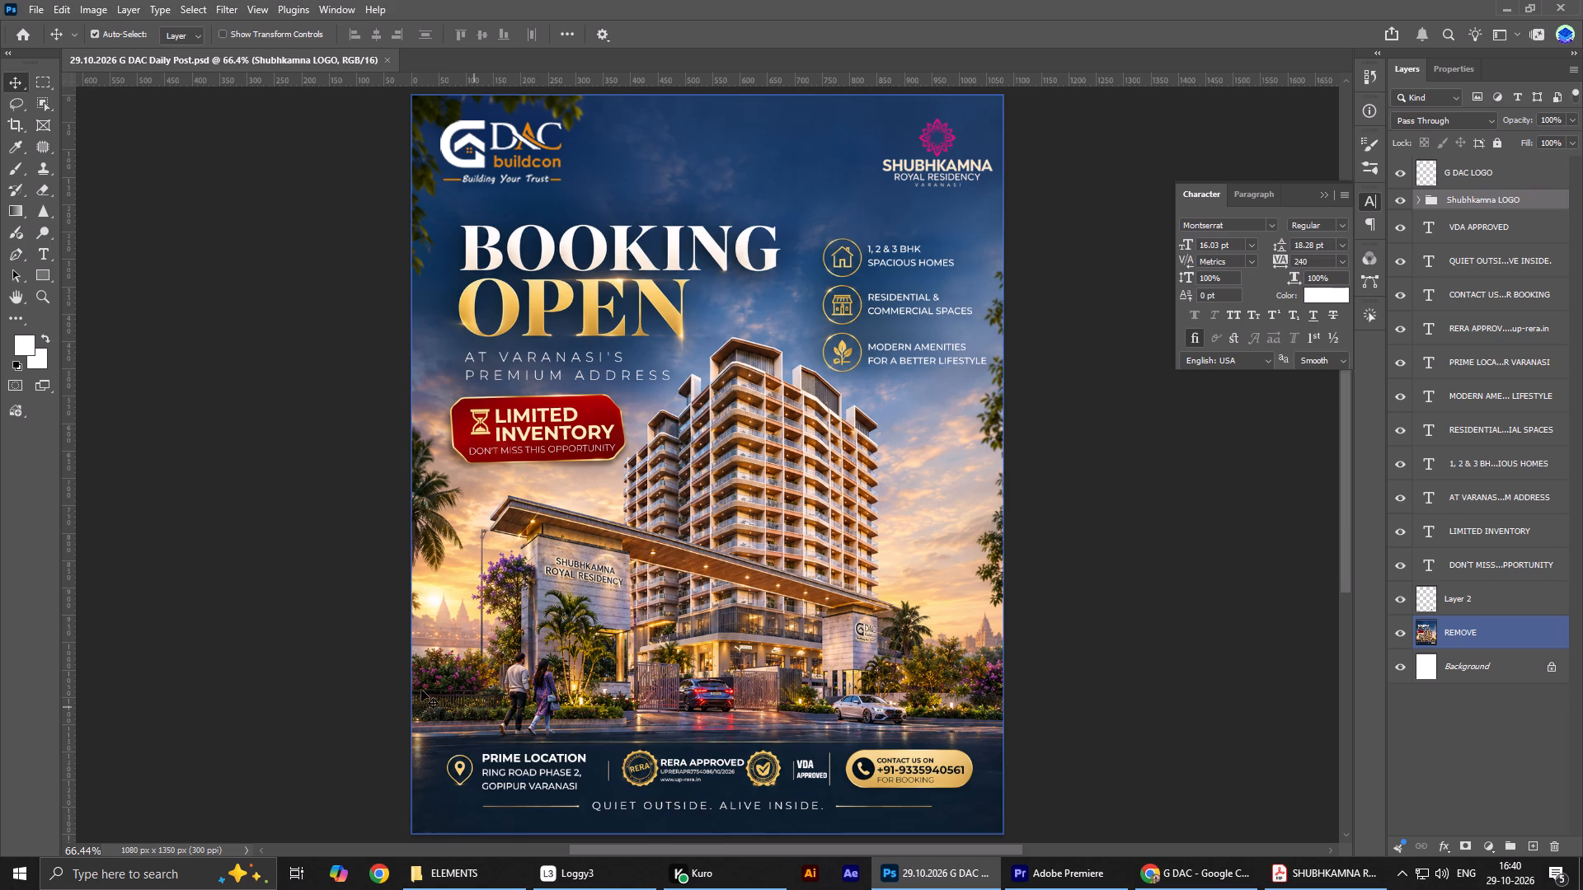
Select a thin strip along the footer's upper edge on the REMOVE layer and run Generative Fill with the prompt "REMOVE".
click(39, 76)
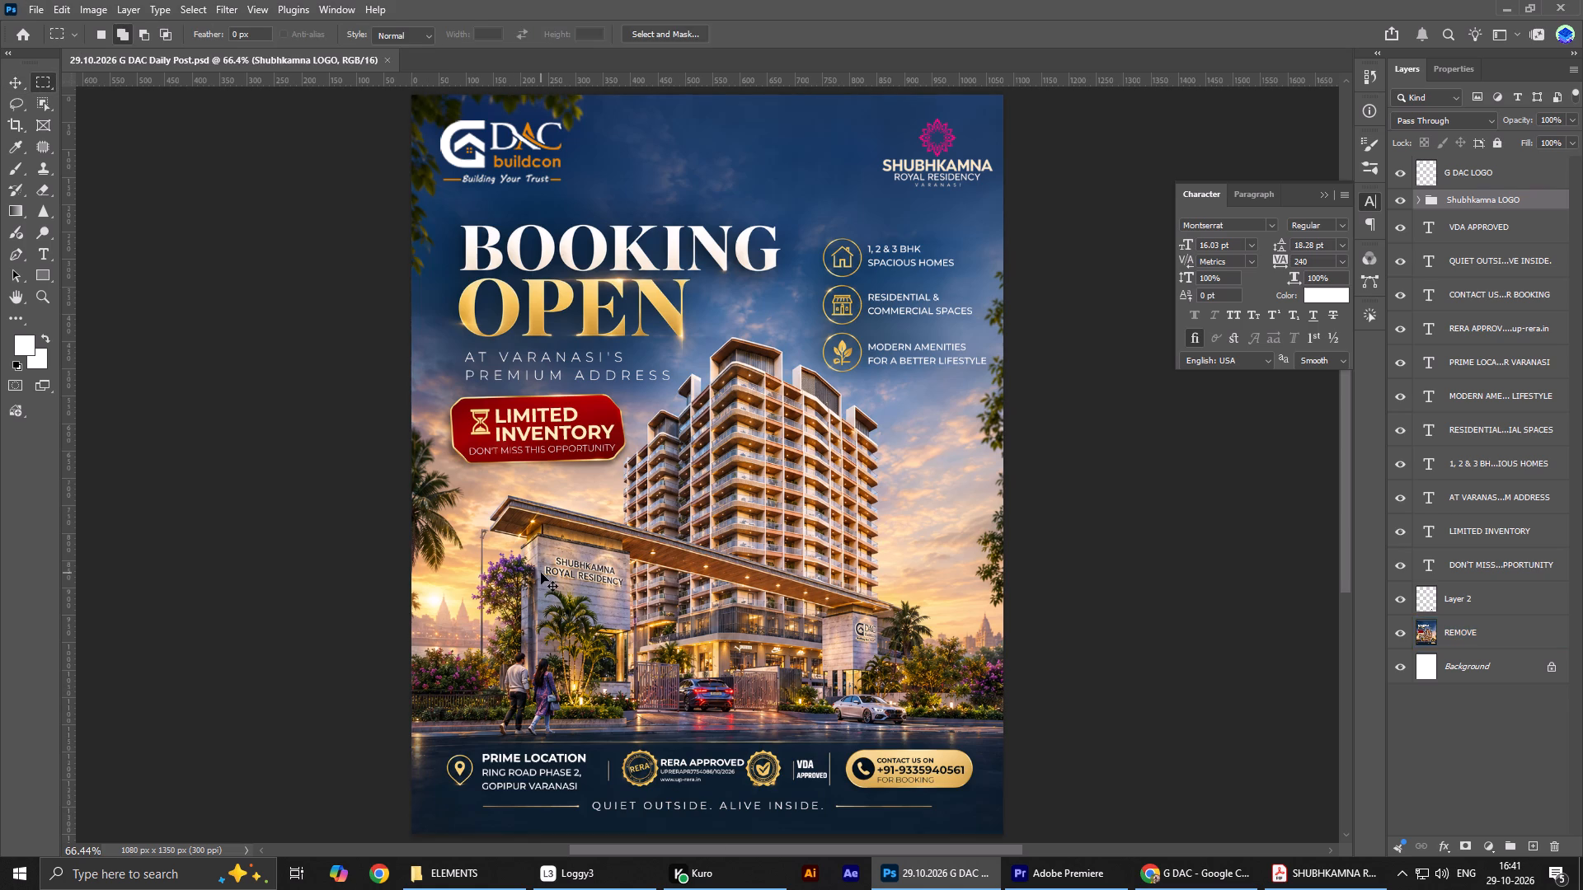
ctrl+click(541, 573)
alt+scroll(651, 835, up, 4)
scroll(533, 733, down, 5)
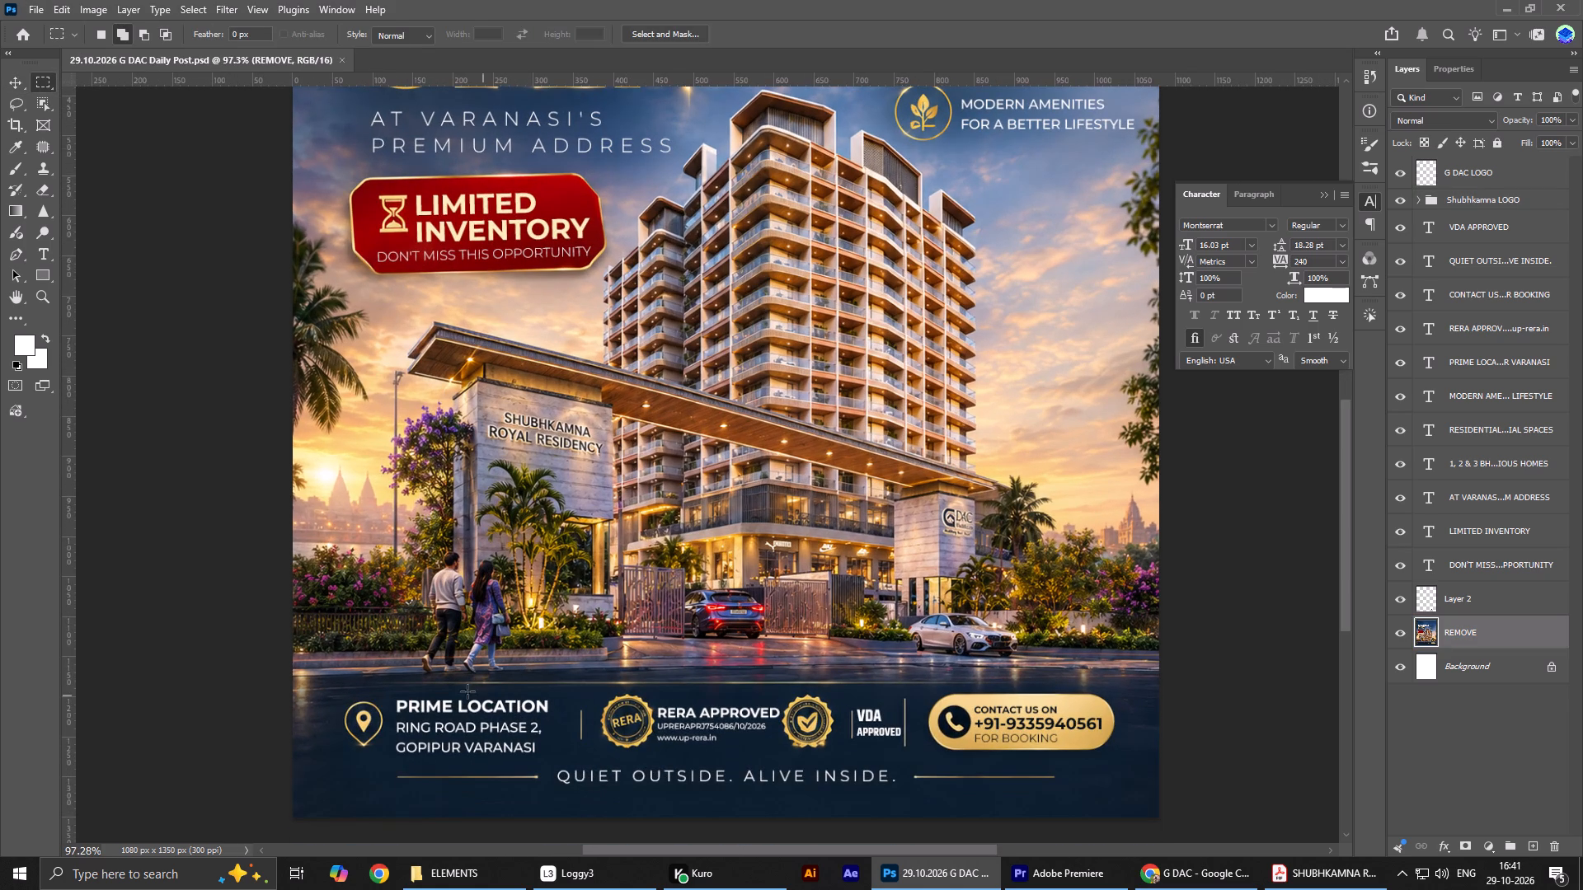
drag(363, 676, 1205, 714)
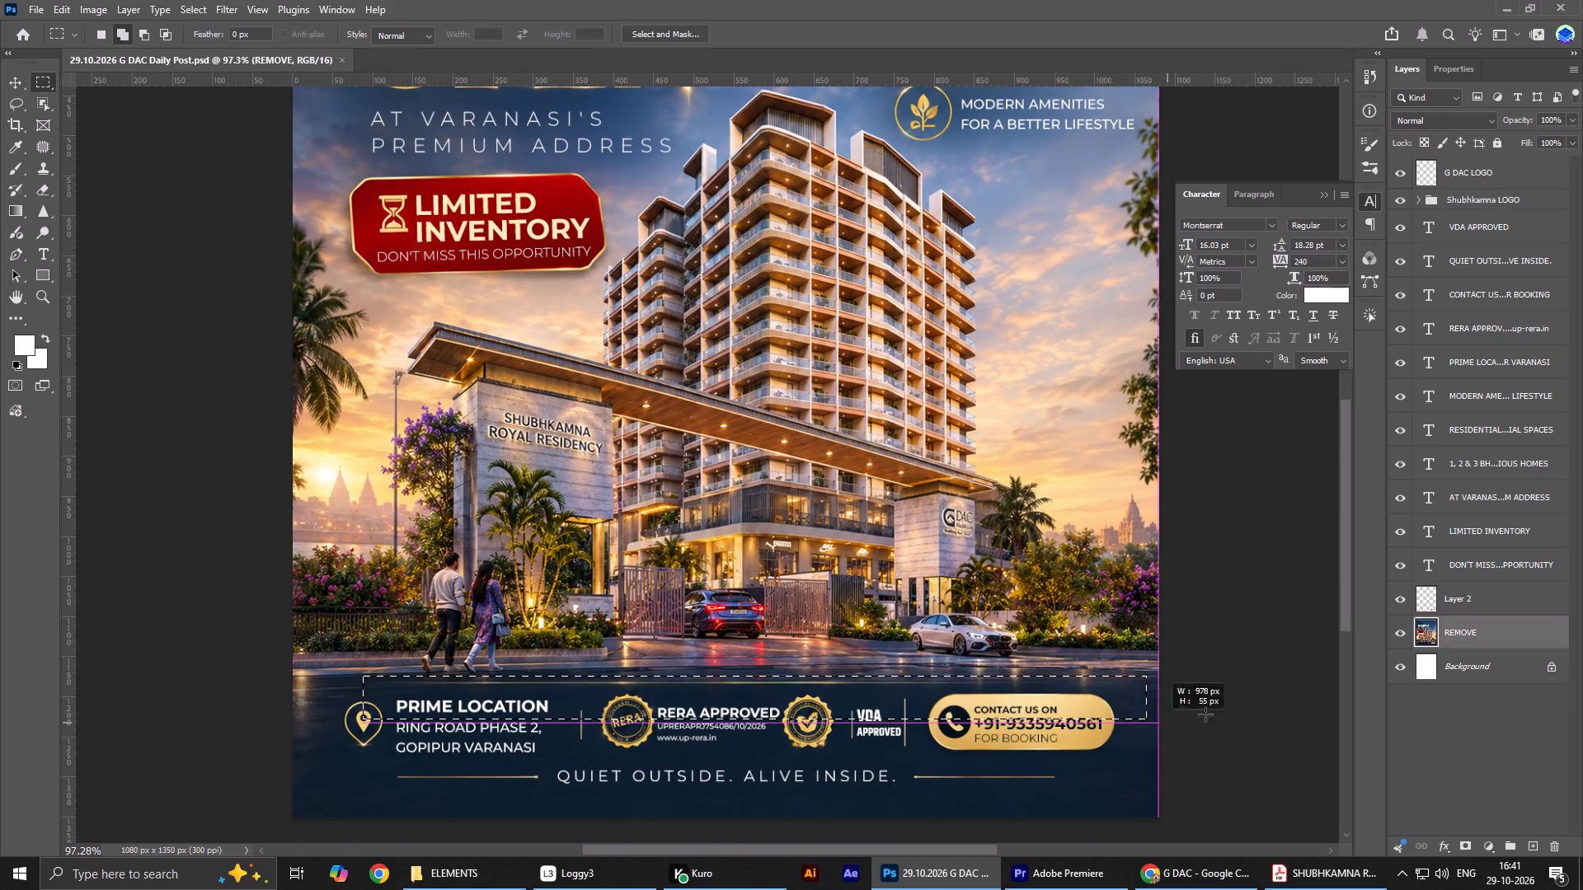
drag(1205, 714, 1210, 683)
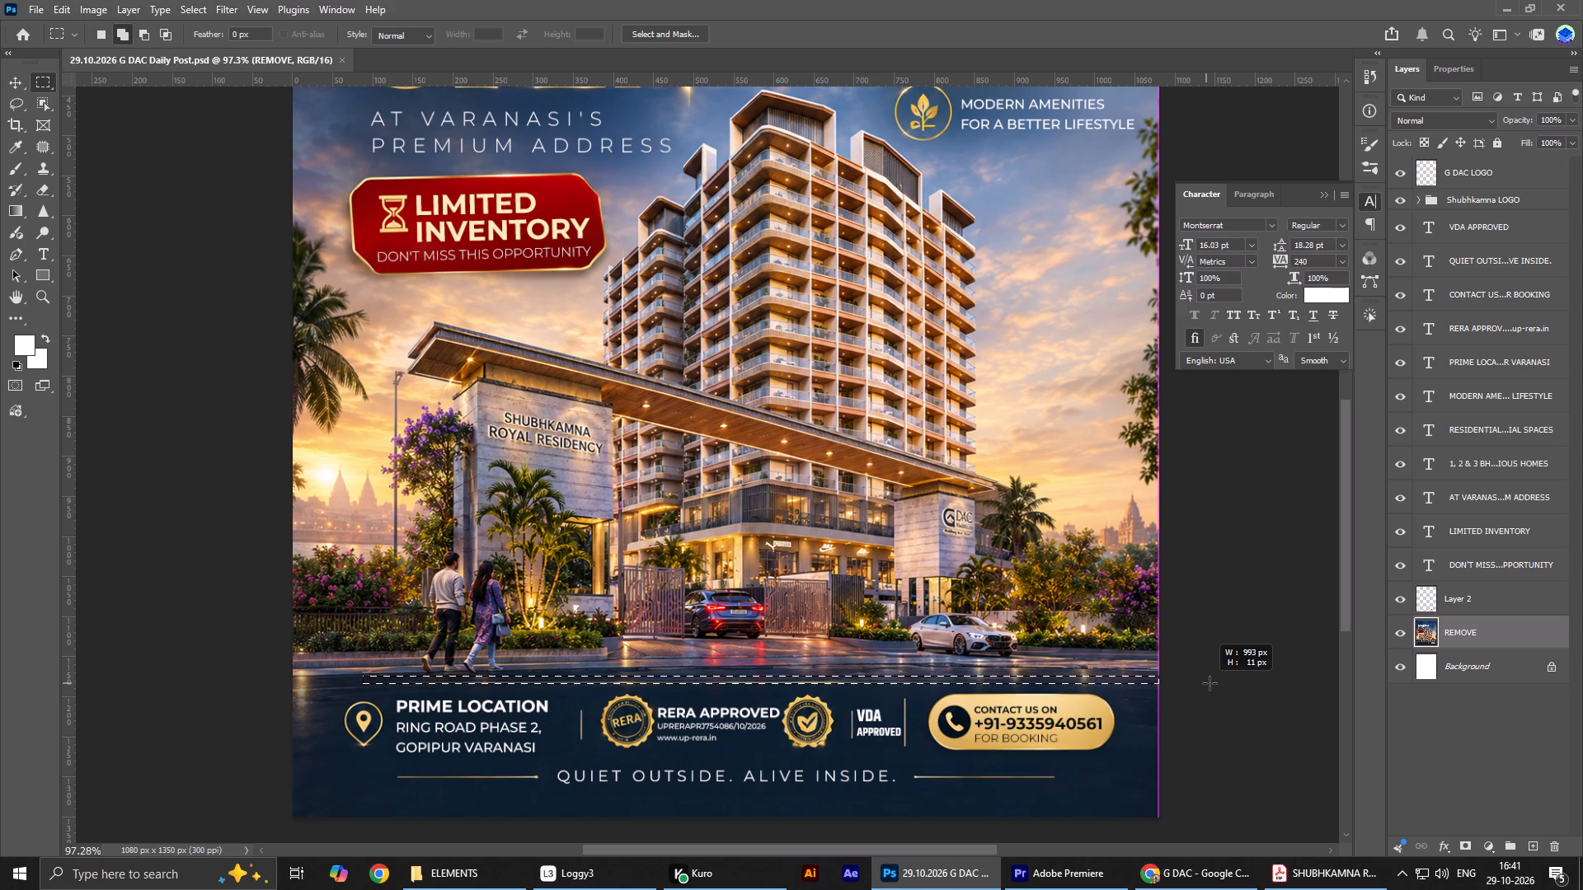
drag(1210, 683, 1243, 686)
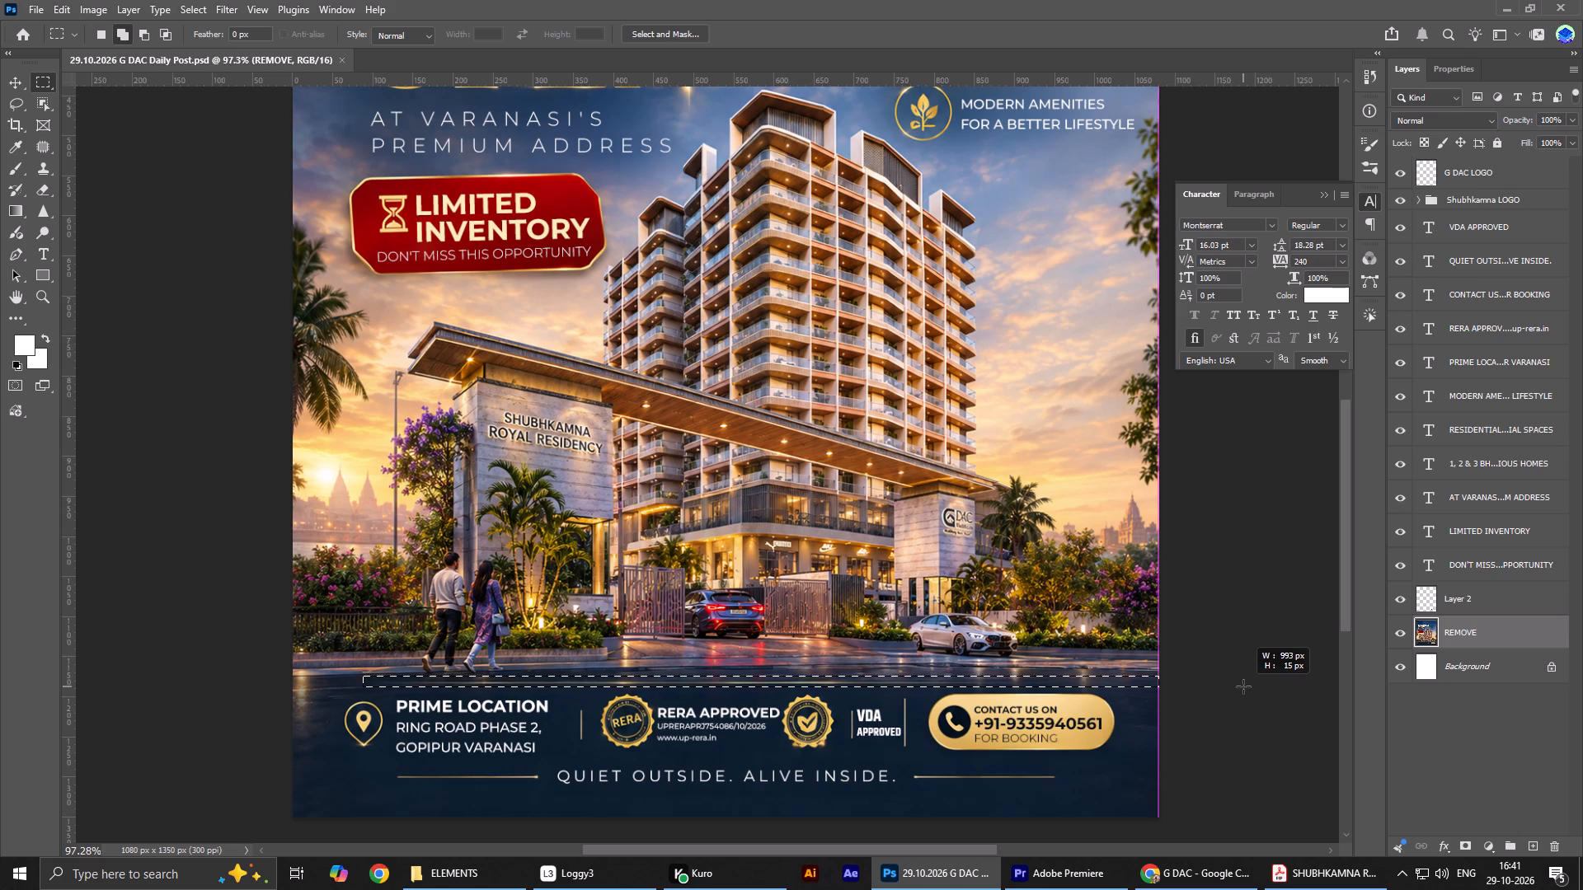
drag(1243, 686, 1247, 686)
alt+scroll(955, 682, up, 4)
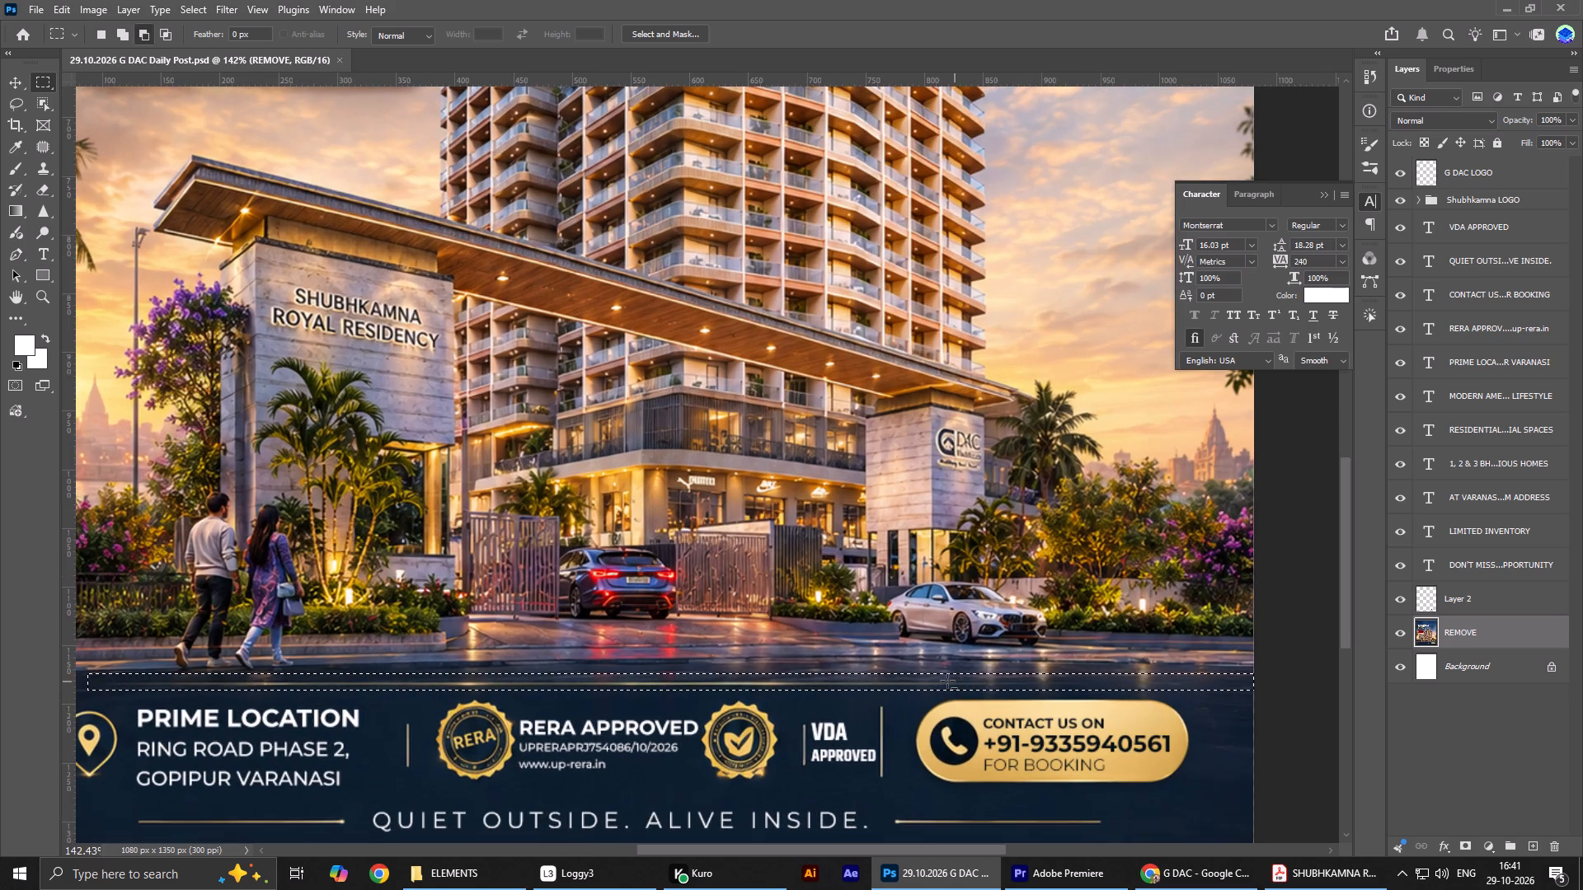
alt+drag(1119, 657, 1389, 796)
alt+scroll(1137, 743, down, 2)
alt+scroll(1137, 743, up, 2)
alt+scroll(1137, 743, down, 2)
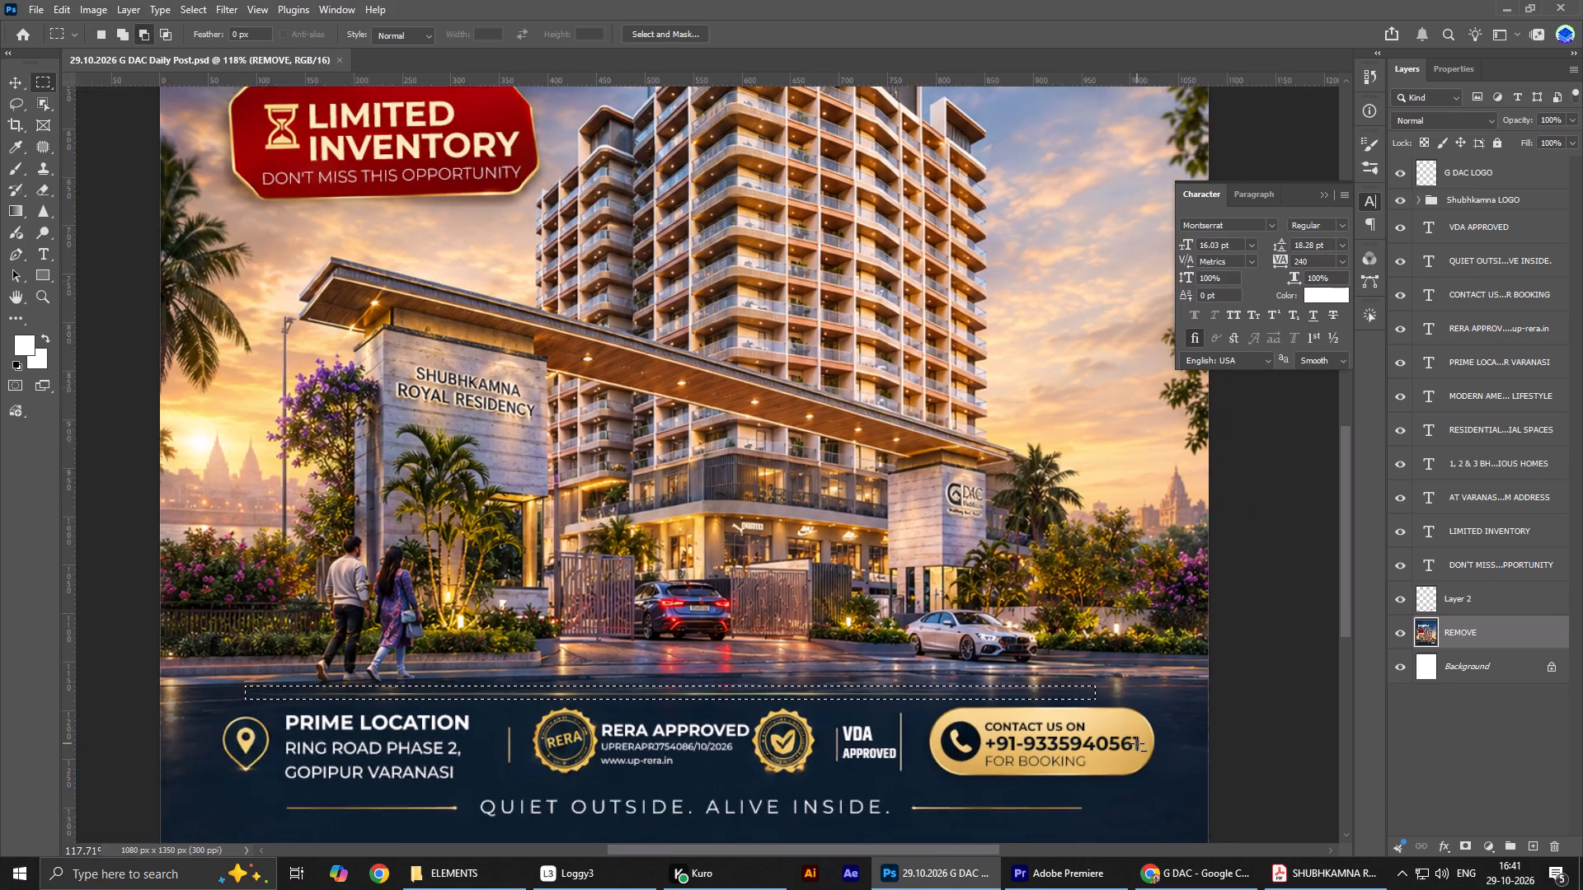
alt+scroll(1137, 743, down, 1)
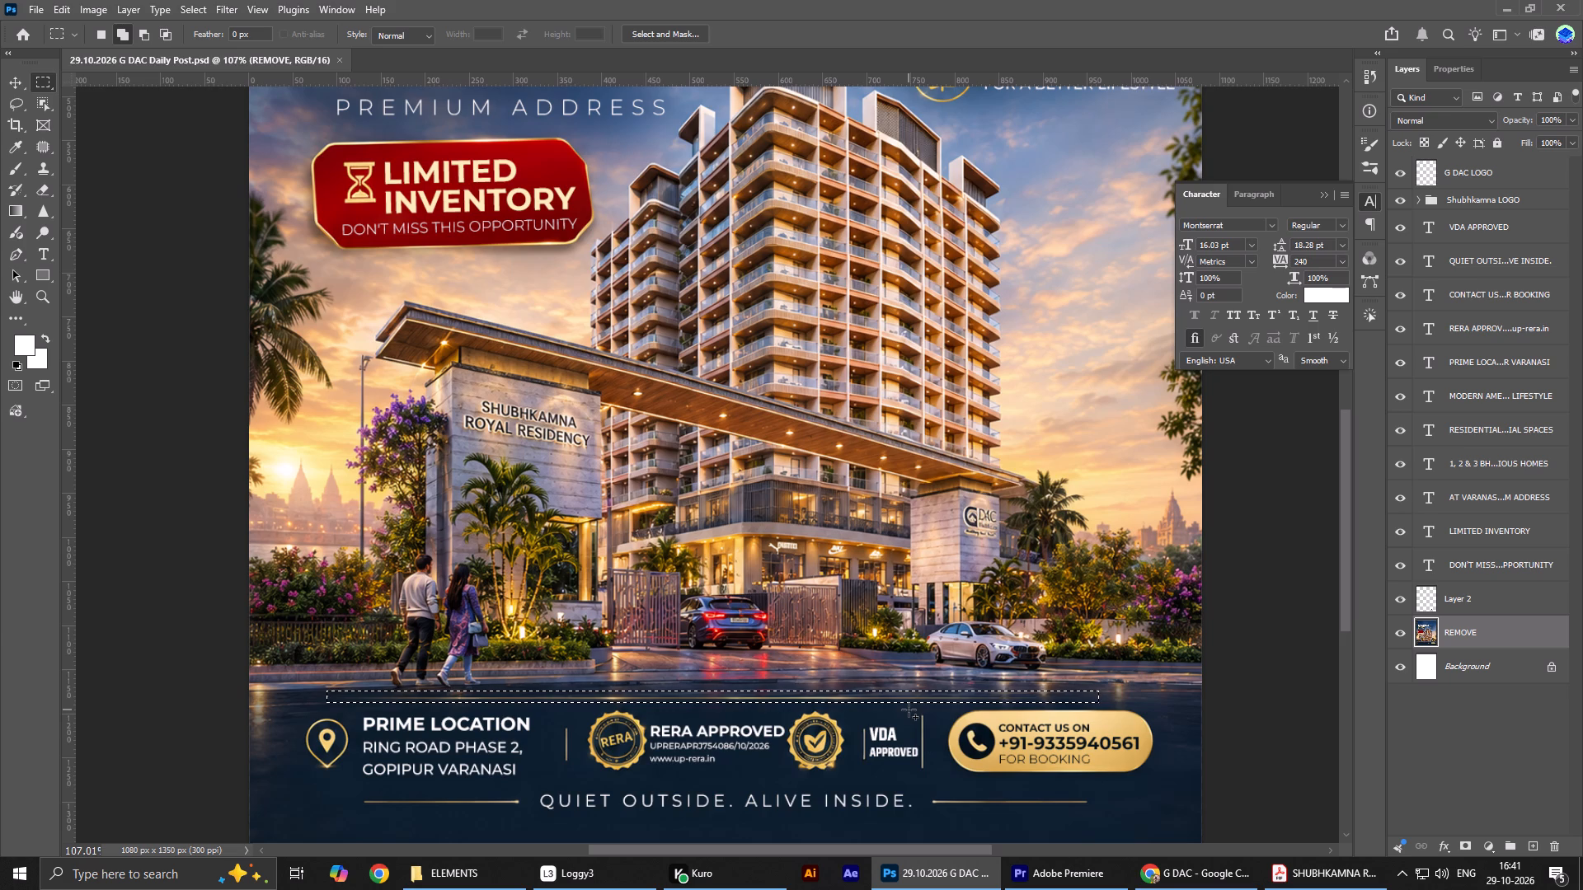
right_click(909, 710)
click(1025, 629)
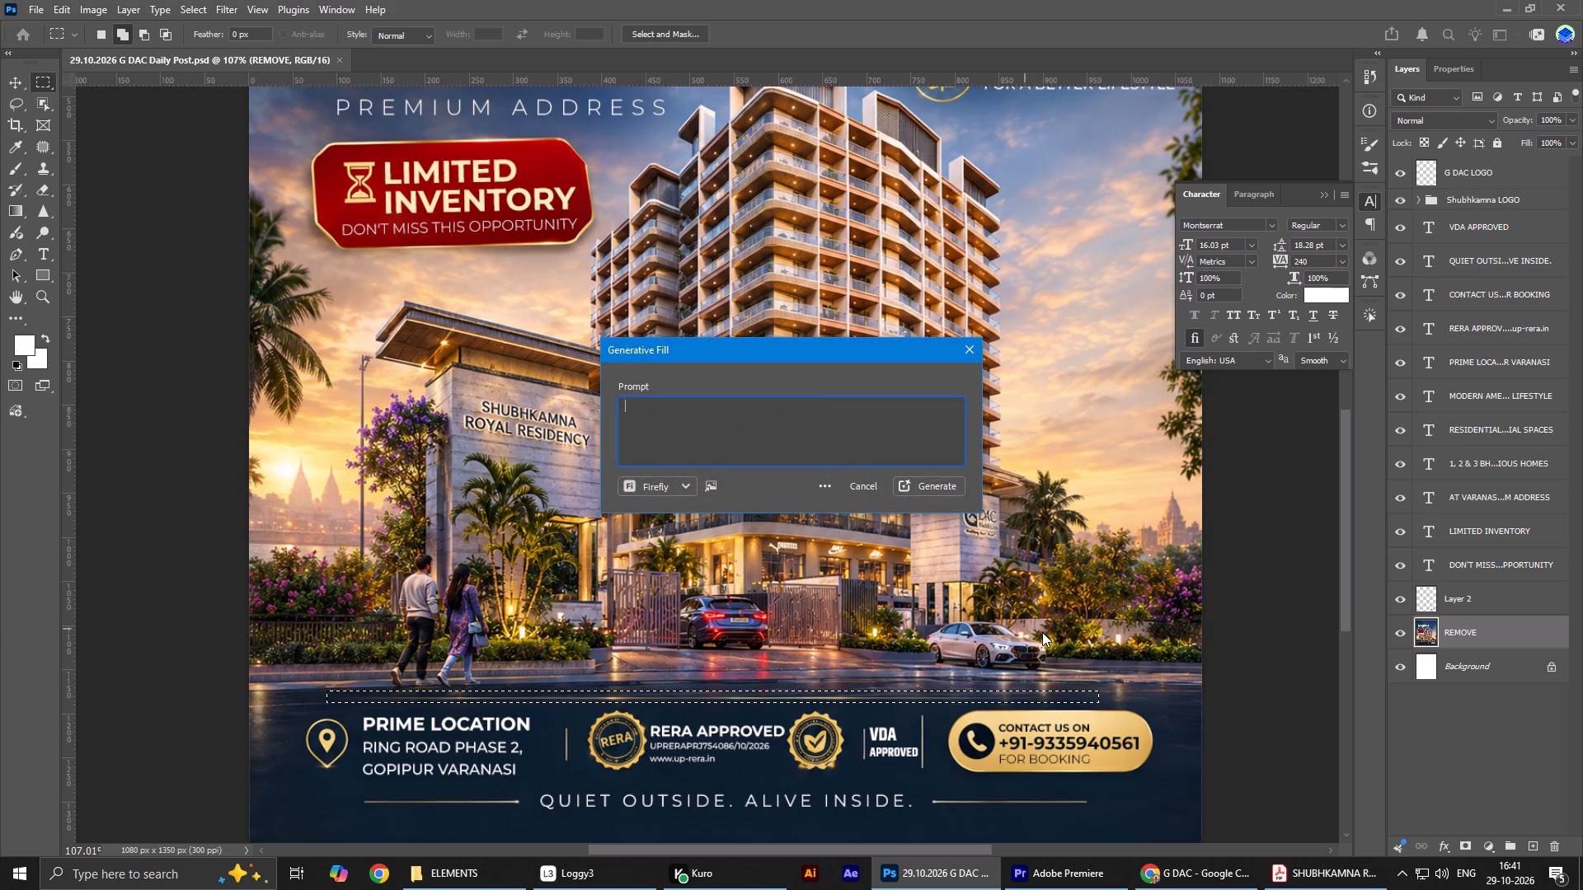
text(REMOVE)
key(Return)
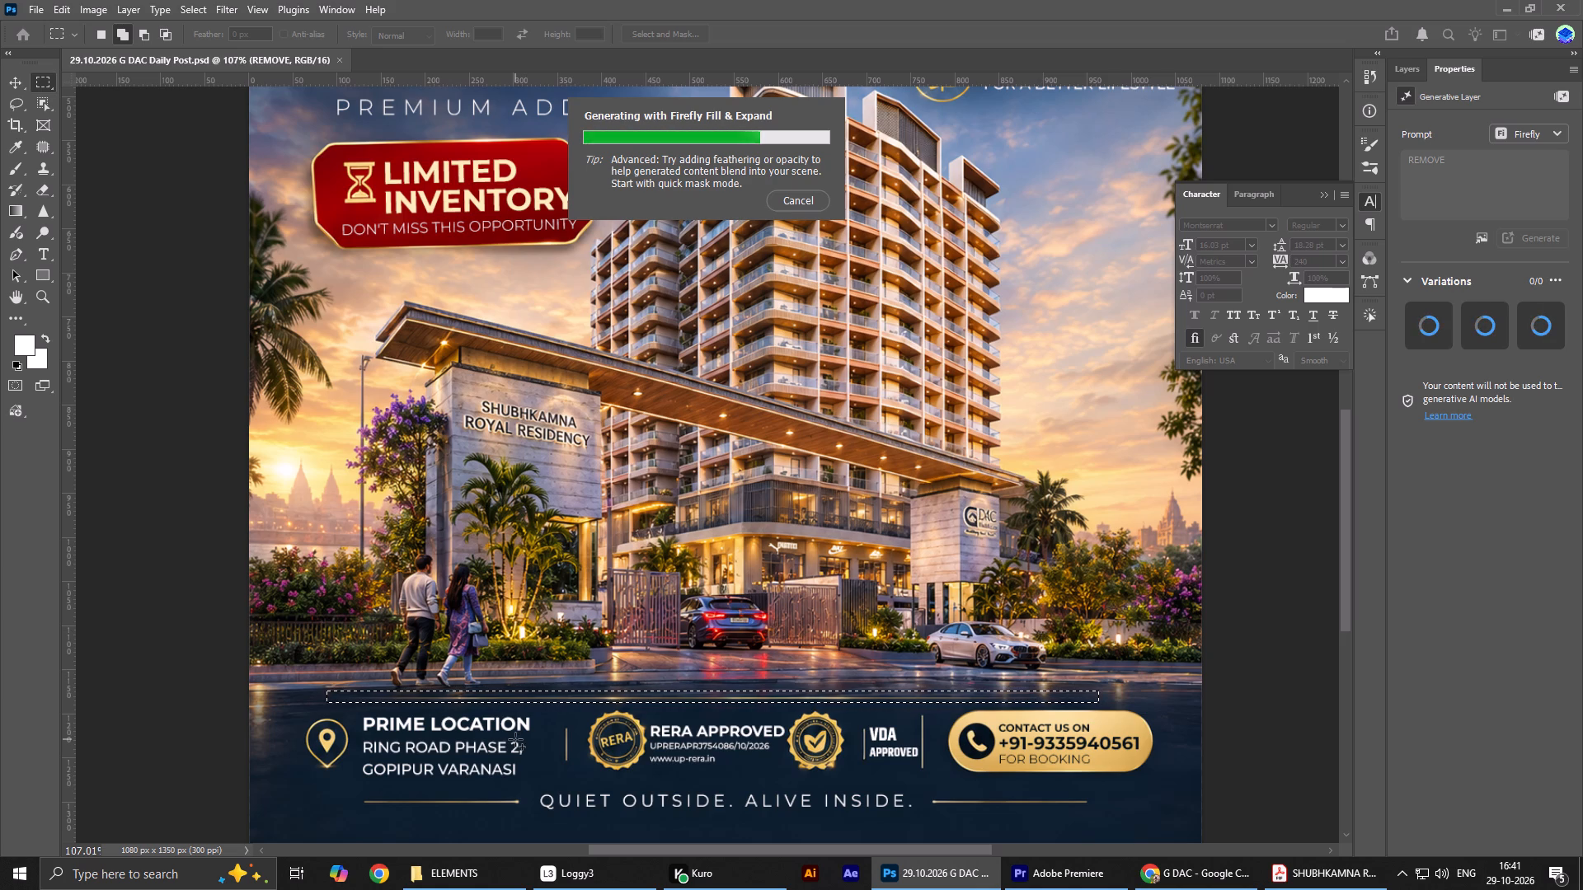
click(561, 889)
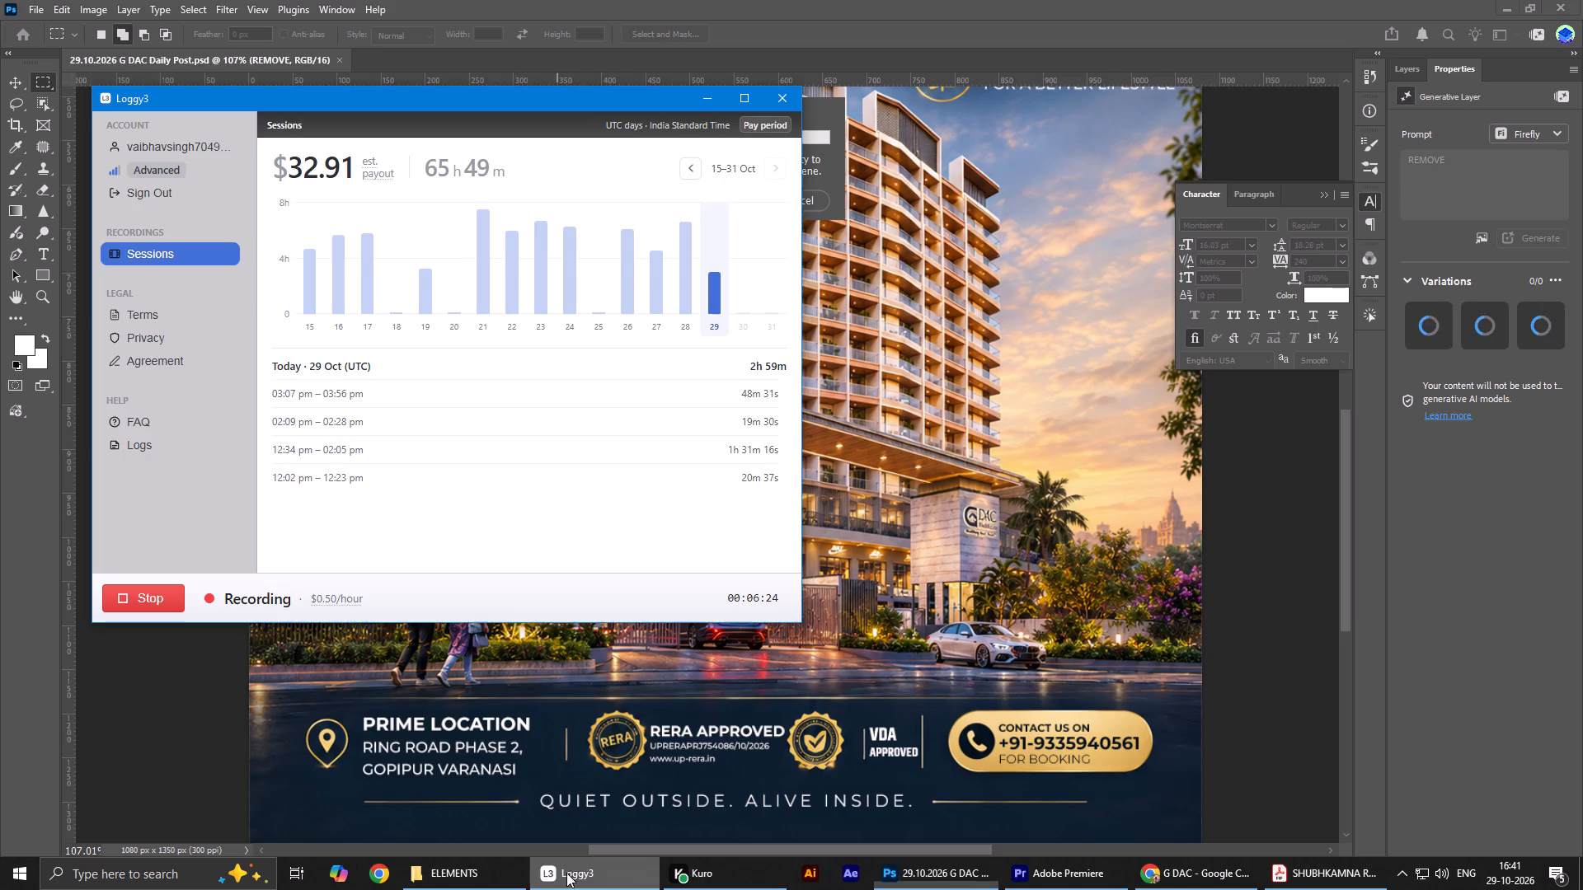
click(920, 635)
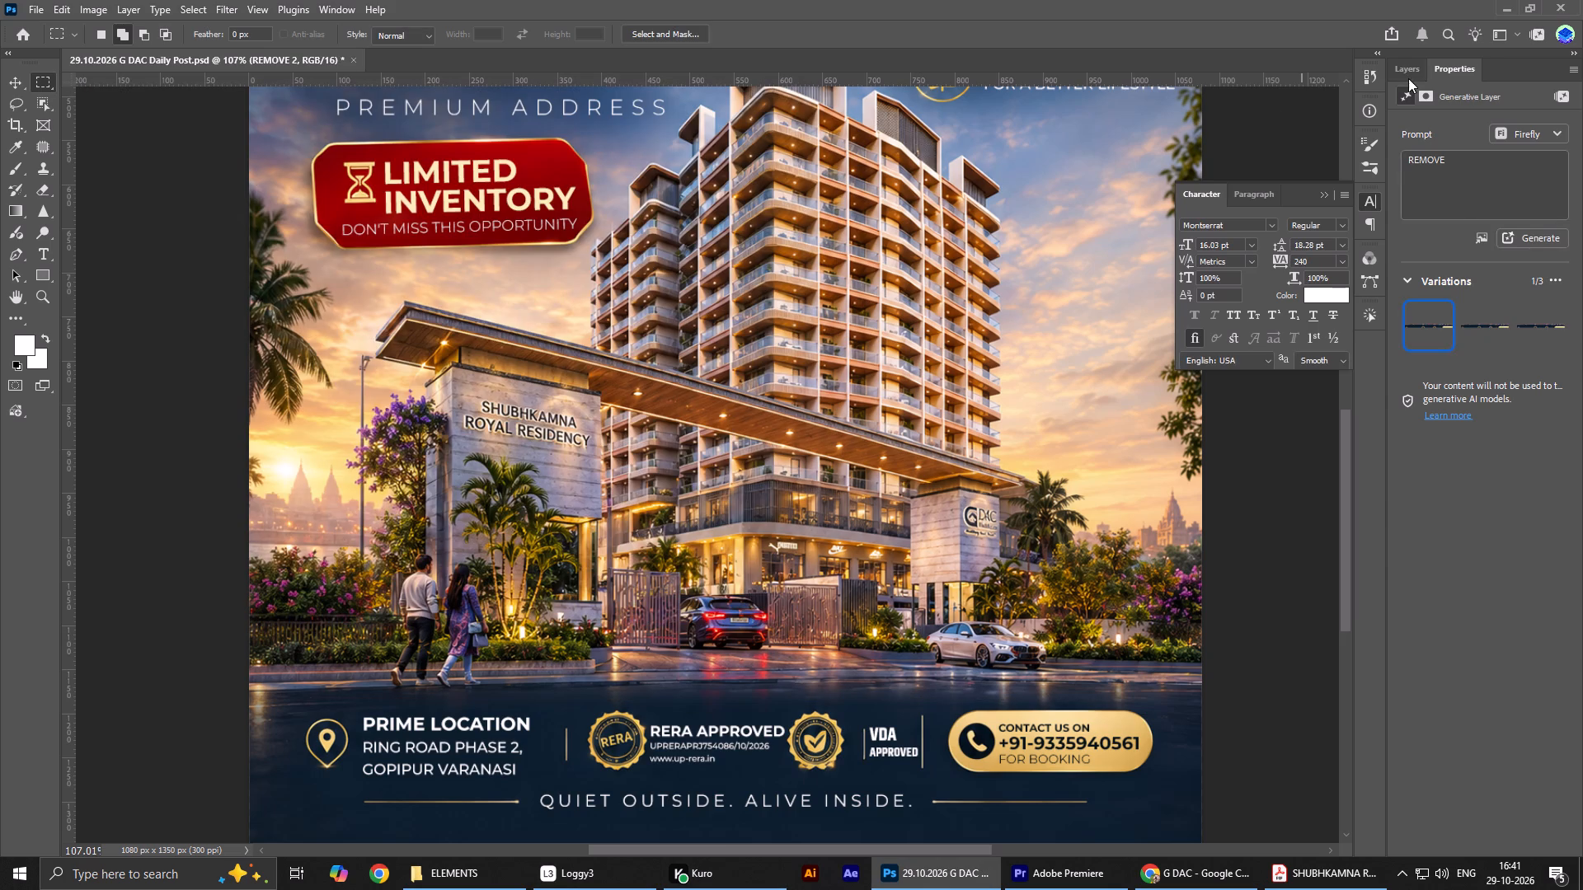
Merge the generated fill layer REMOVE 2 with the REMOVE background image layer.
click(1408, 78)
shift+click(1487, 674)
key(ctrl+e)
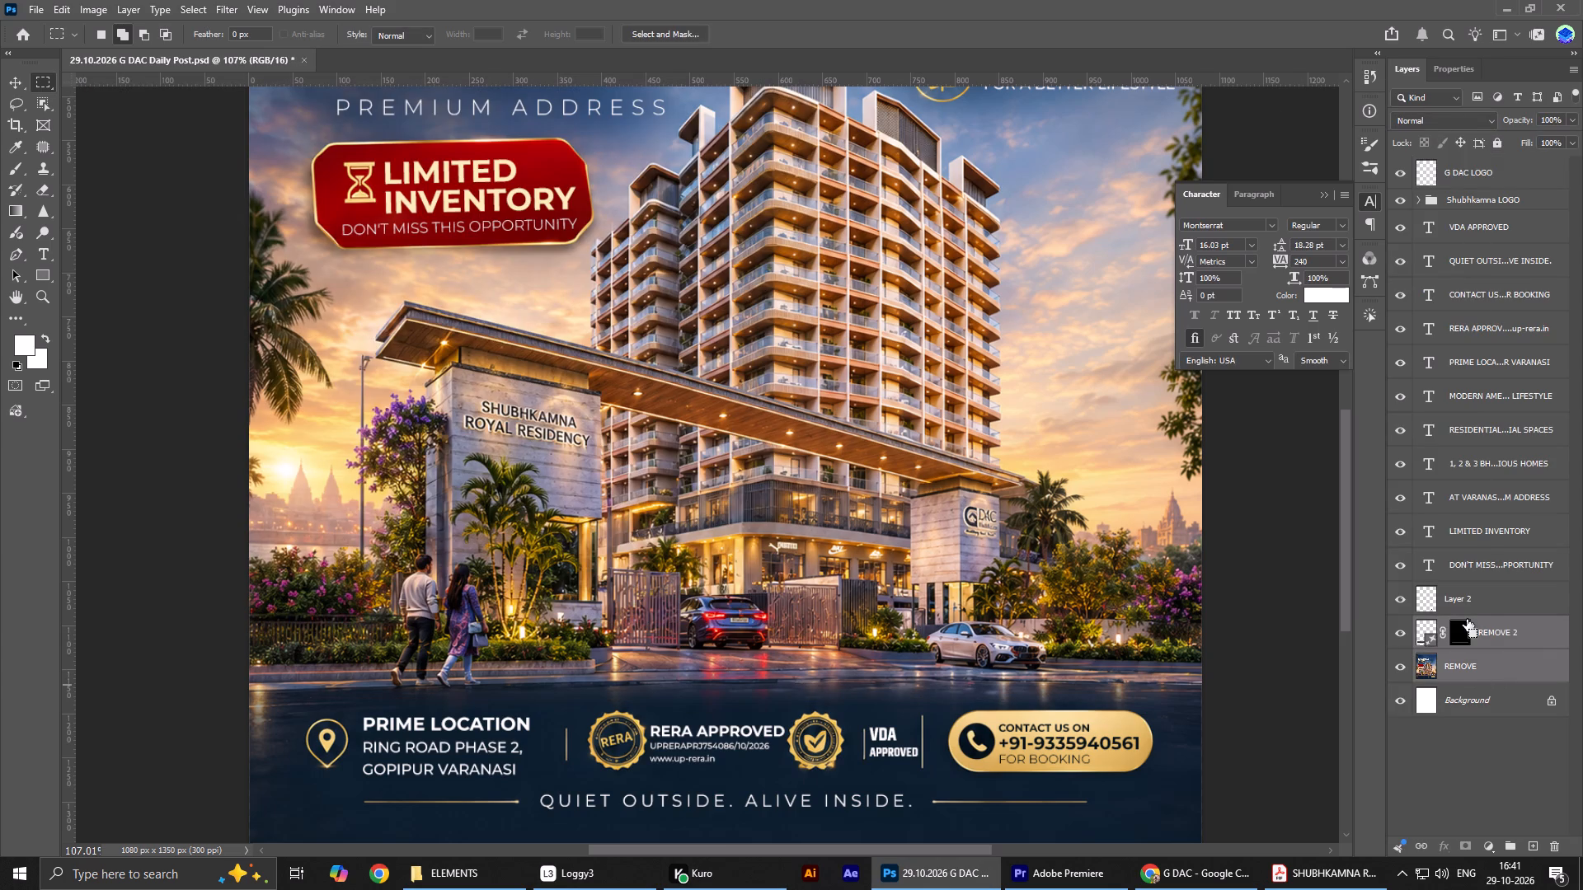
Remove the vertical divider line before the VDA APPROVED text from the background image using Delete and Fill Selection.
key(ctrl+0)
key(v)
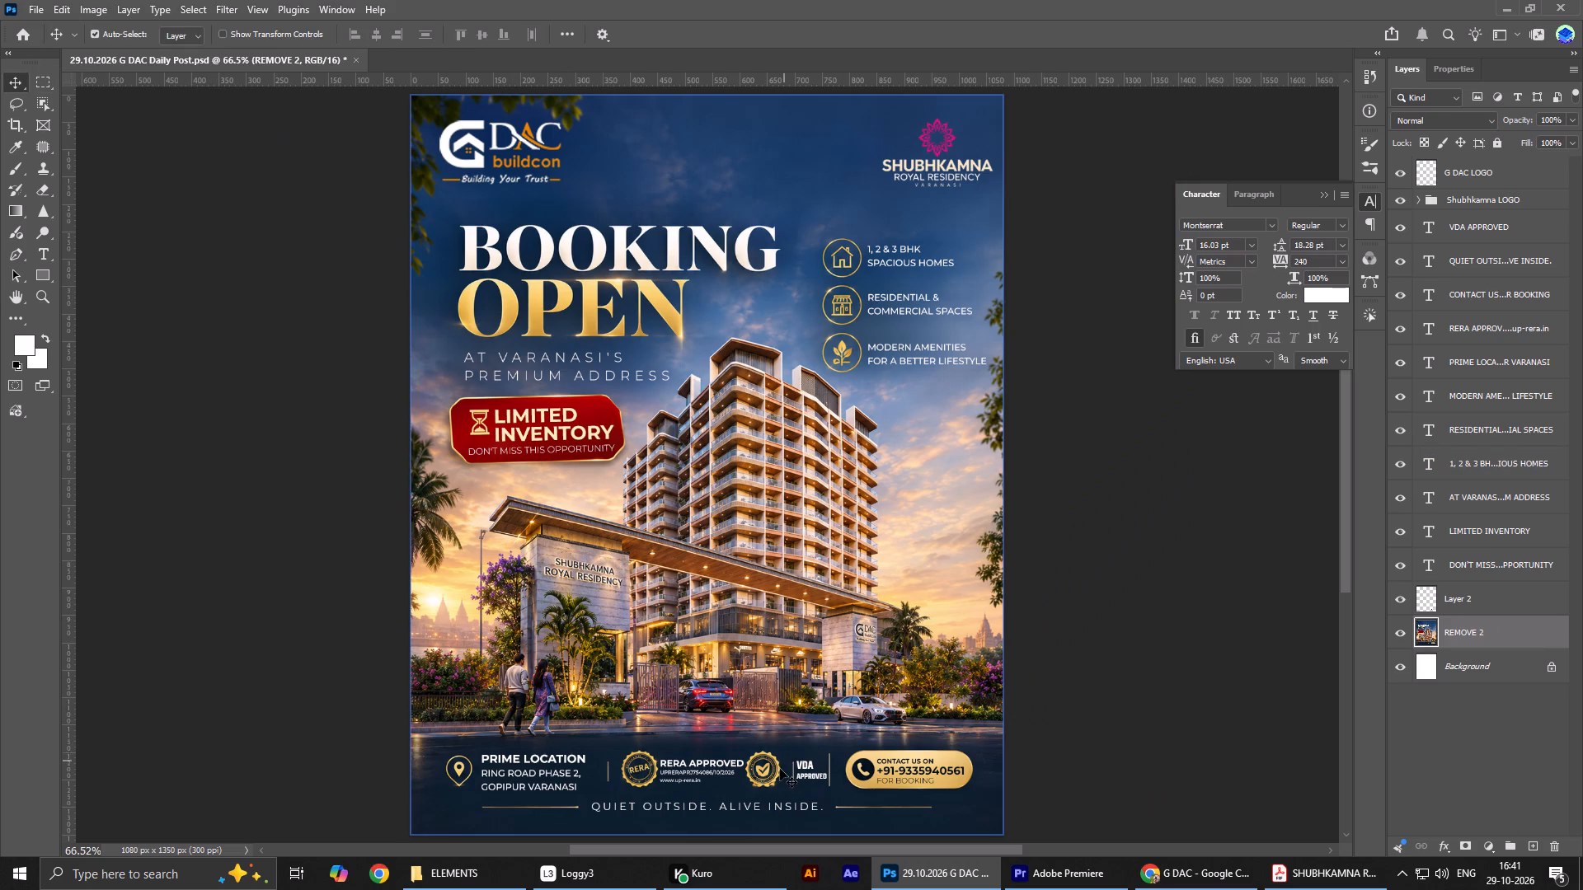
alt+scroll(791, 780, up, 6)
alt+scroll(793, 780, down, 1)
alt+scroll(793, 780, up, 1)
alt+scroll(793, 780, down, 2)
alt+scroll(793, 780, up, 6)
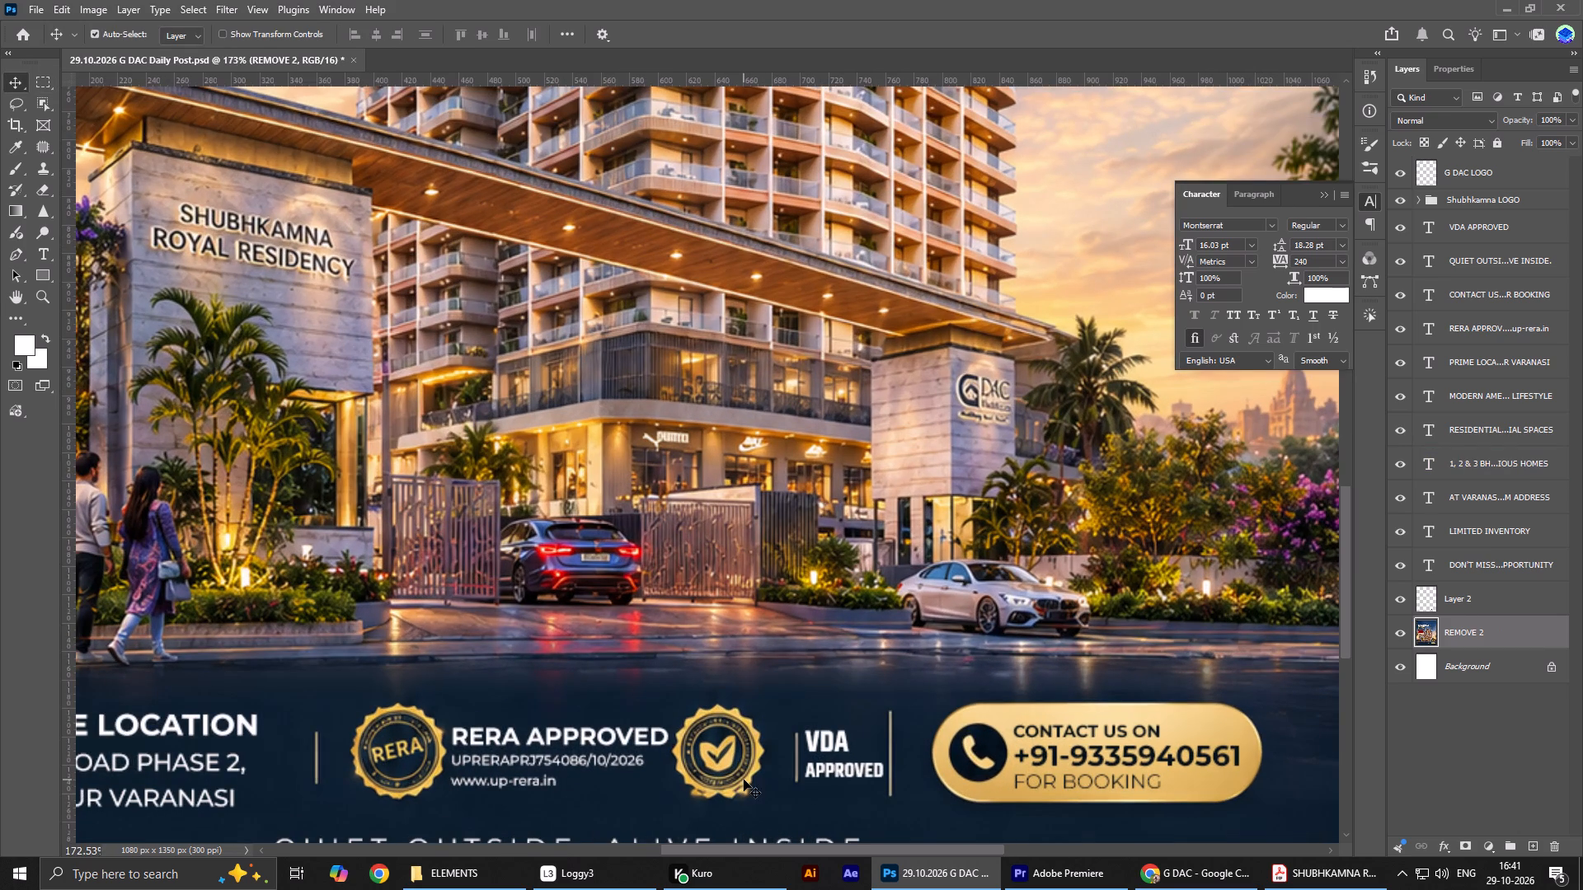
alt+click(744, 780)
scroll(744, 780, up, 1)
scroll(744, 780, down, 1)
scroll(744, 780, up, 6)
click(796, 749)
scroll(796, 749, up, 1)
scroll(796, 749, down, 3)
scroll(796, 749, up, 1)
scroll(796, 749, down, 1)
click(50, 84)
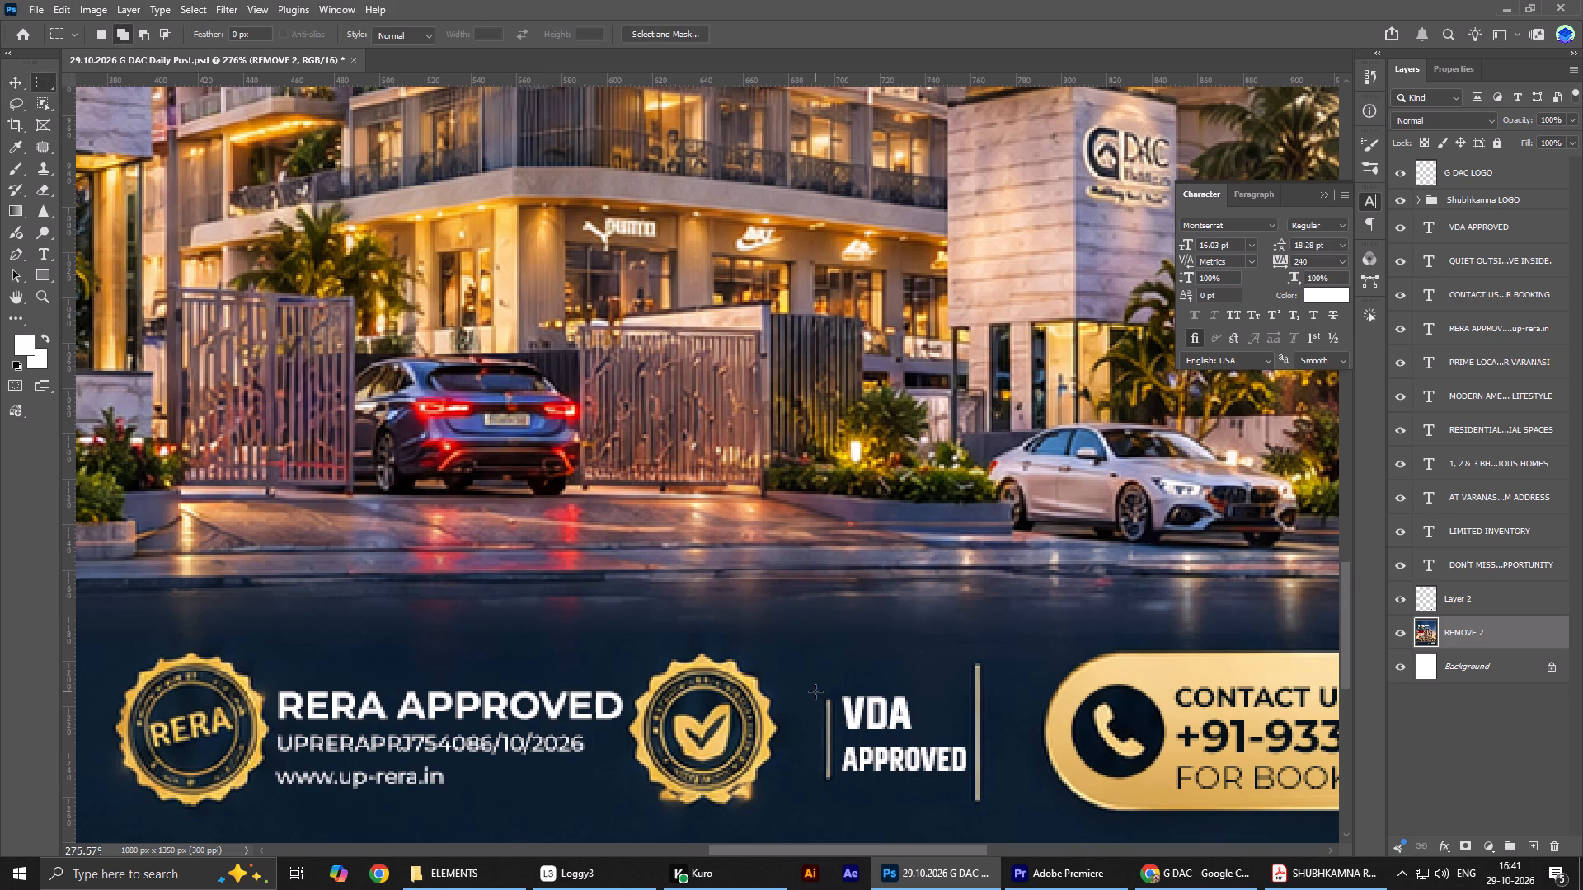
drag(815, 691, 839, 793)
right_click(838, 748)
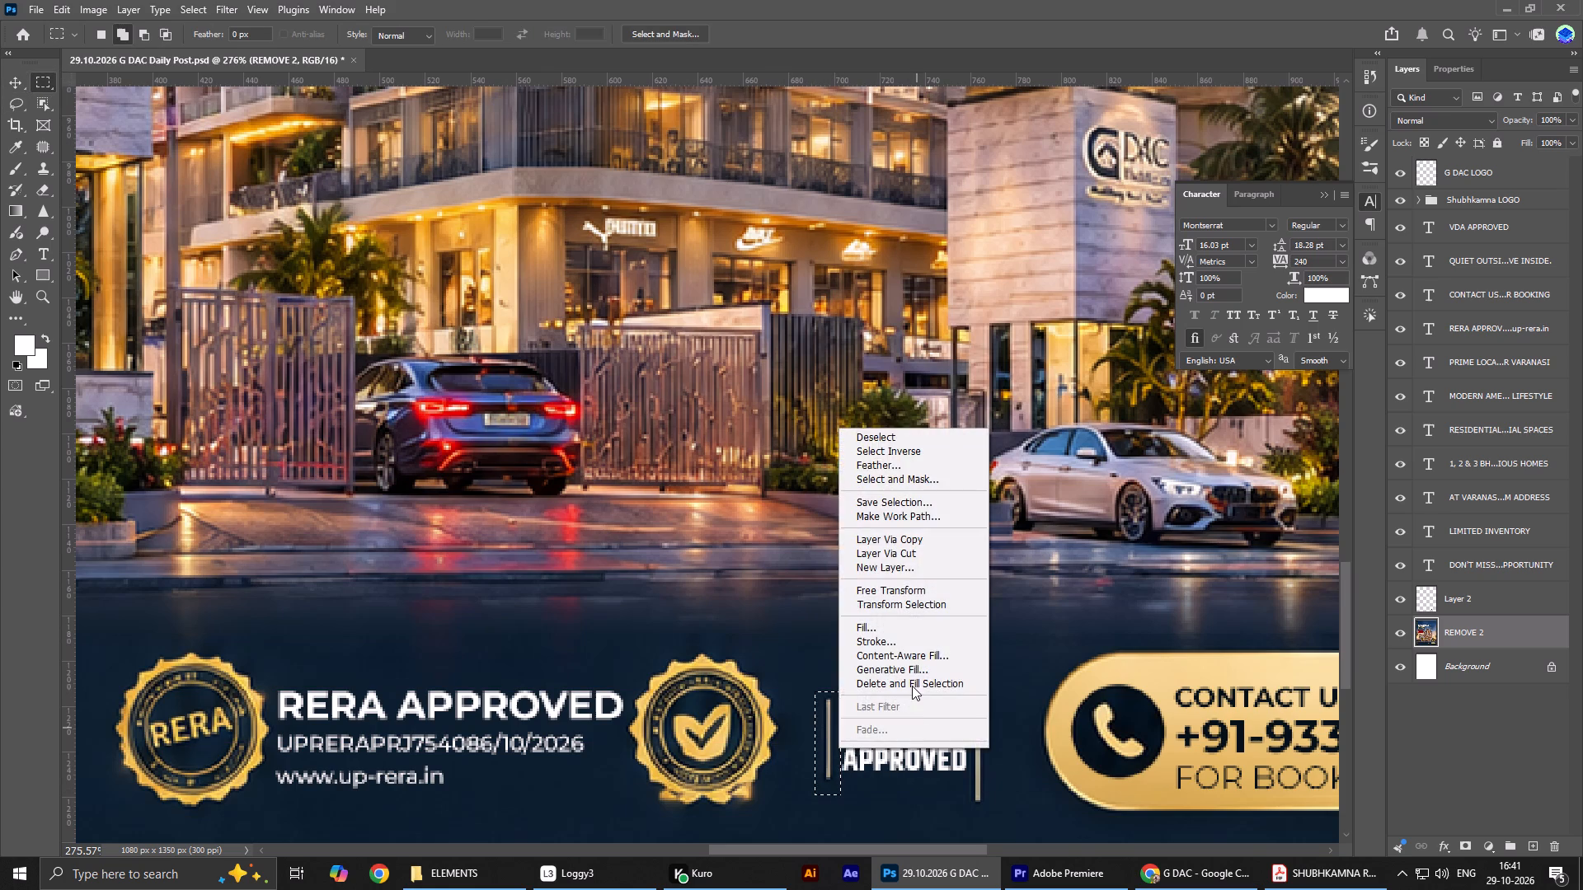
click(912, 682)
key(v)
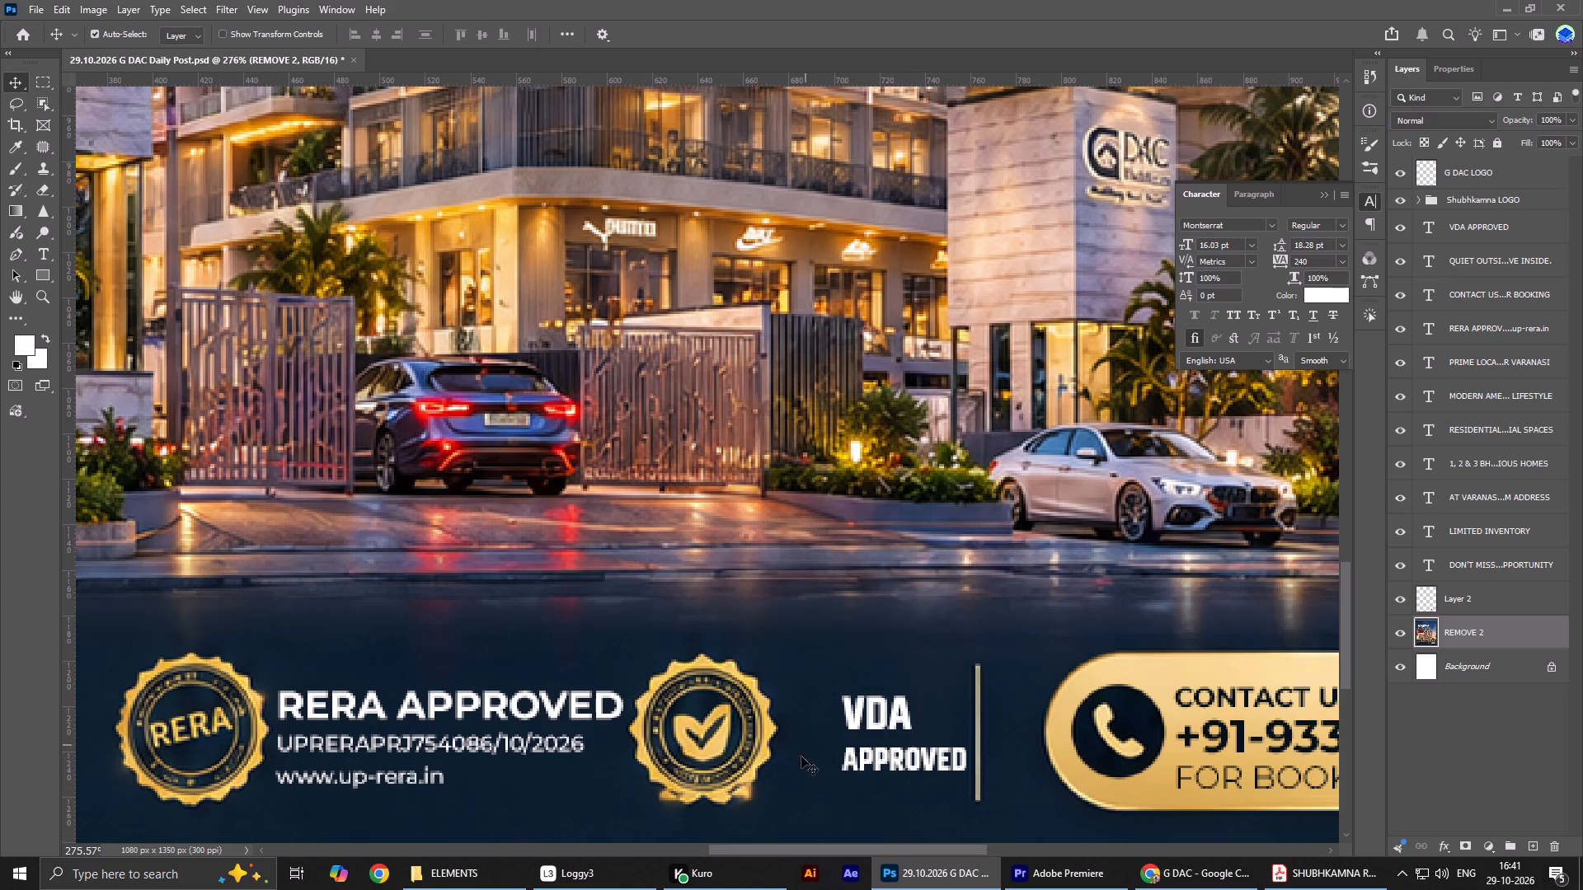
Enlarge the VDA APPROVED text to about 137% and shift it slightly down and left between the seal and the remaining divider.
click(866, 739)
key(ctrl+t)
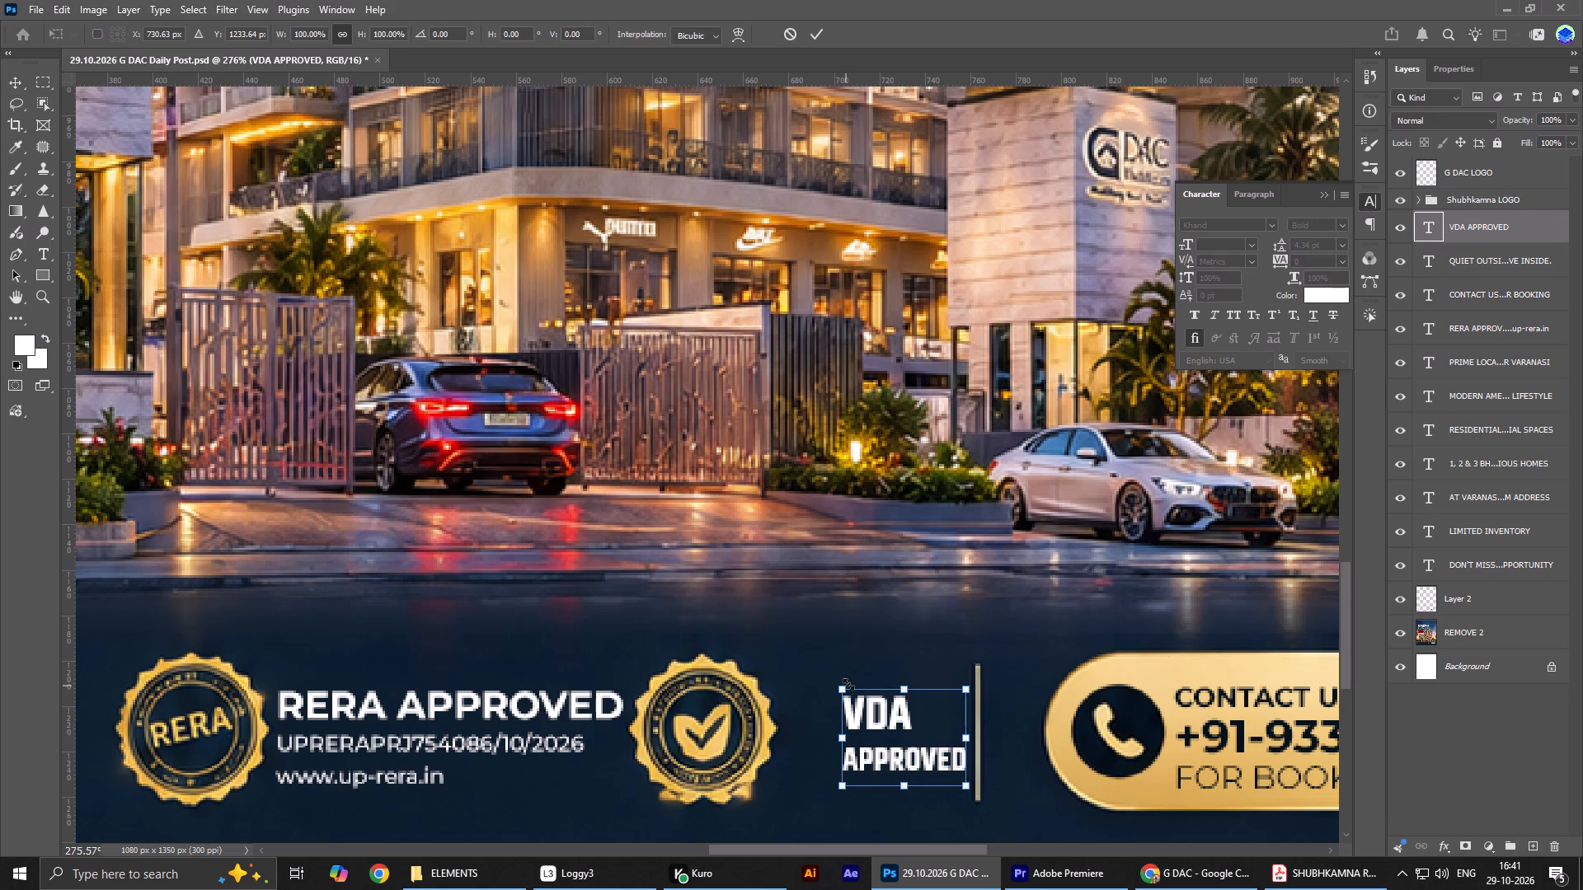
drag(848, 684, 780, 677)
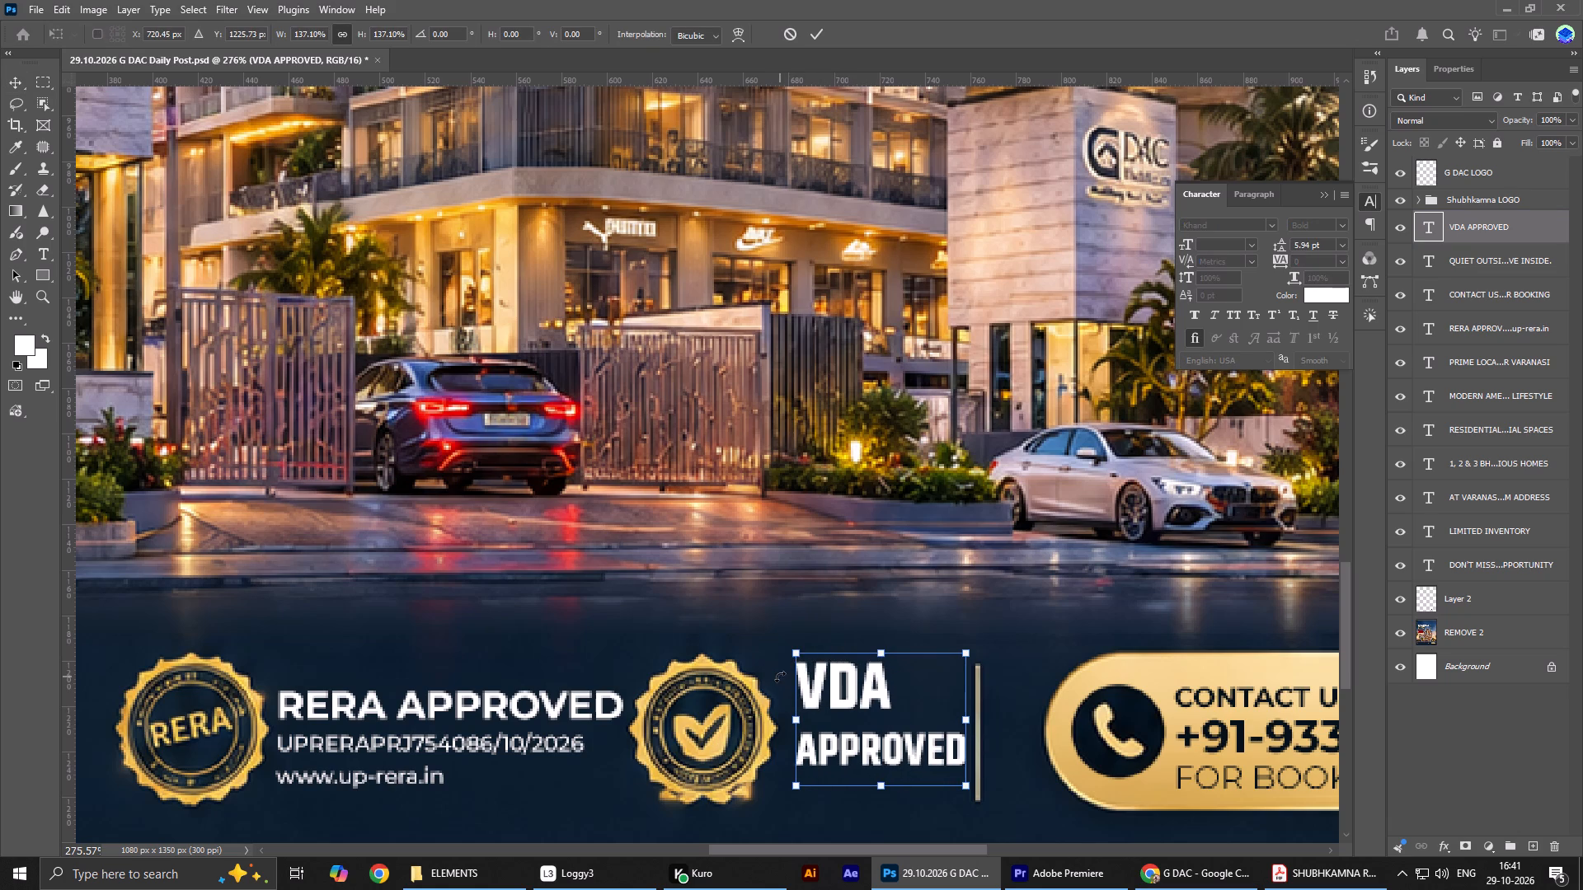
key(Return)
key(shift+Down)
key(Left)
key(Left)
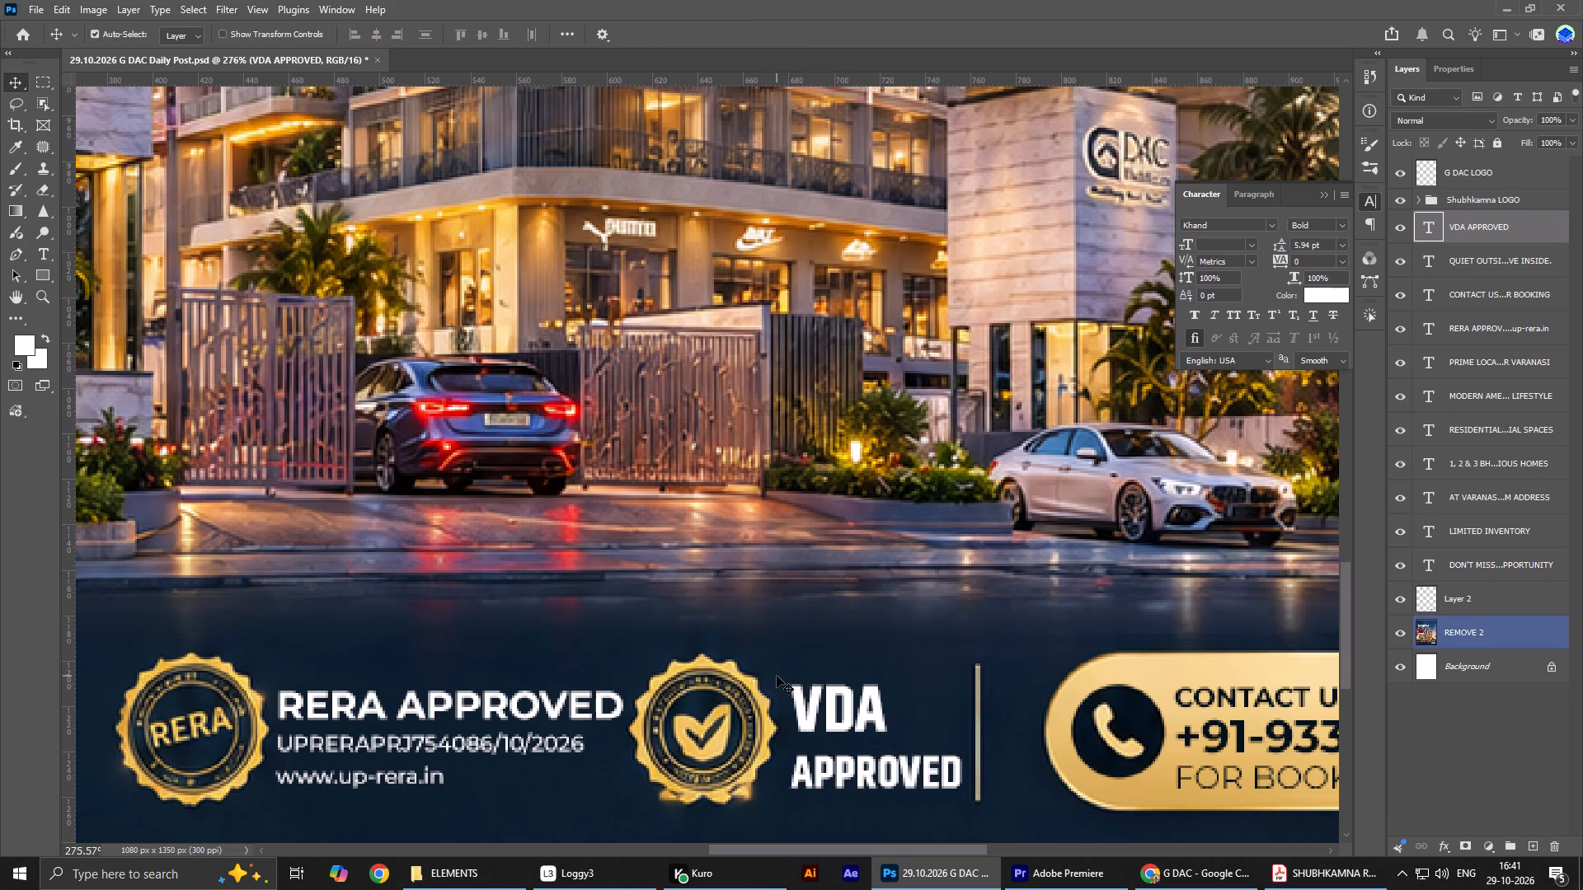
key(Left)
key(Up)
key(Up)
key(Up)
key(Right)
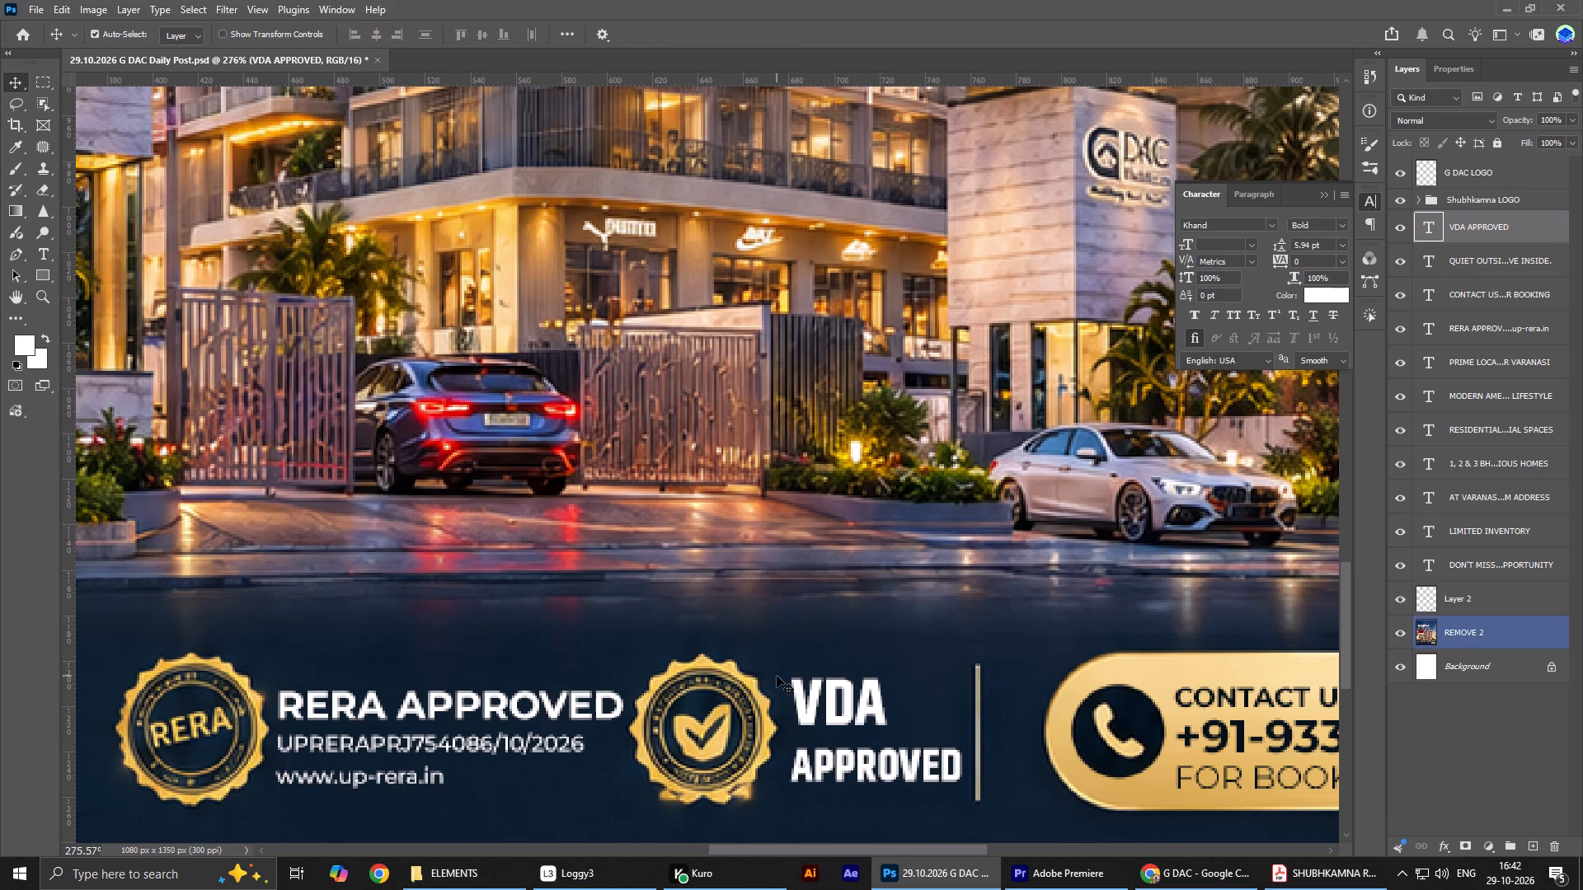
key(ctrl+0)
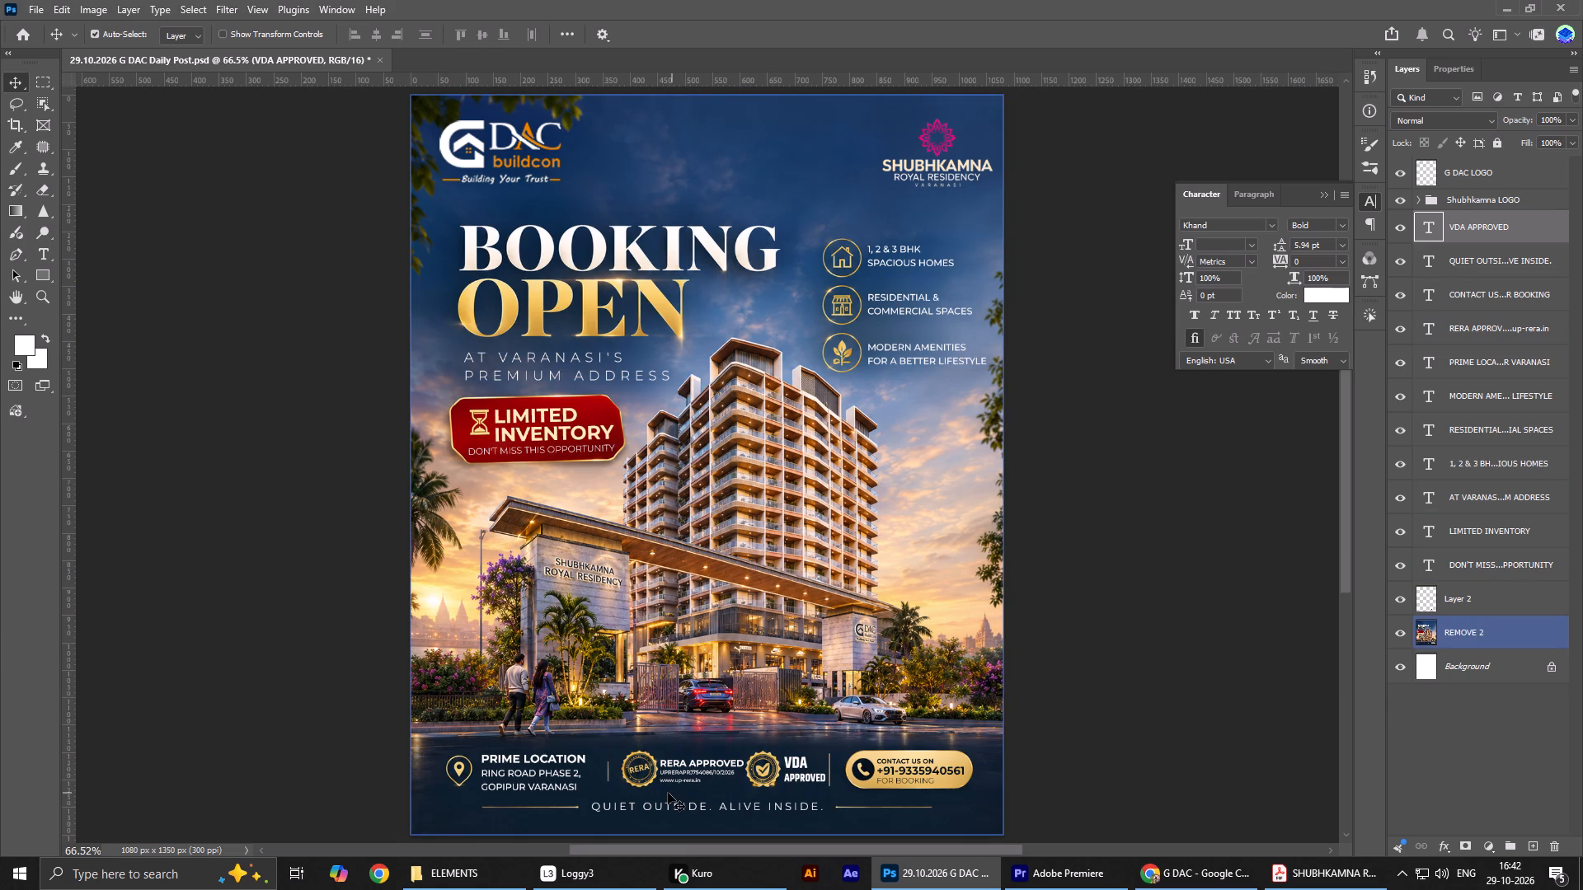
alt+scroll(644, 714, down, 6)
key(ctrl+0)
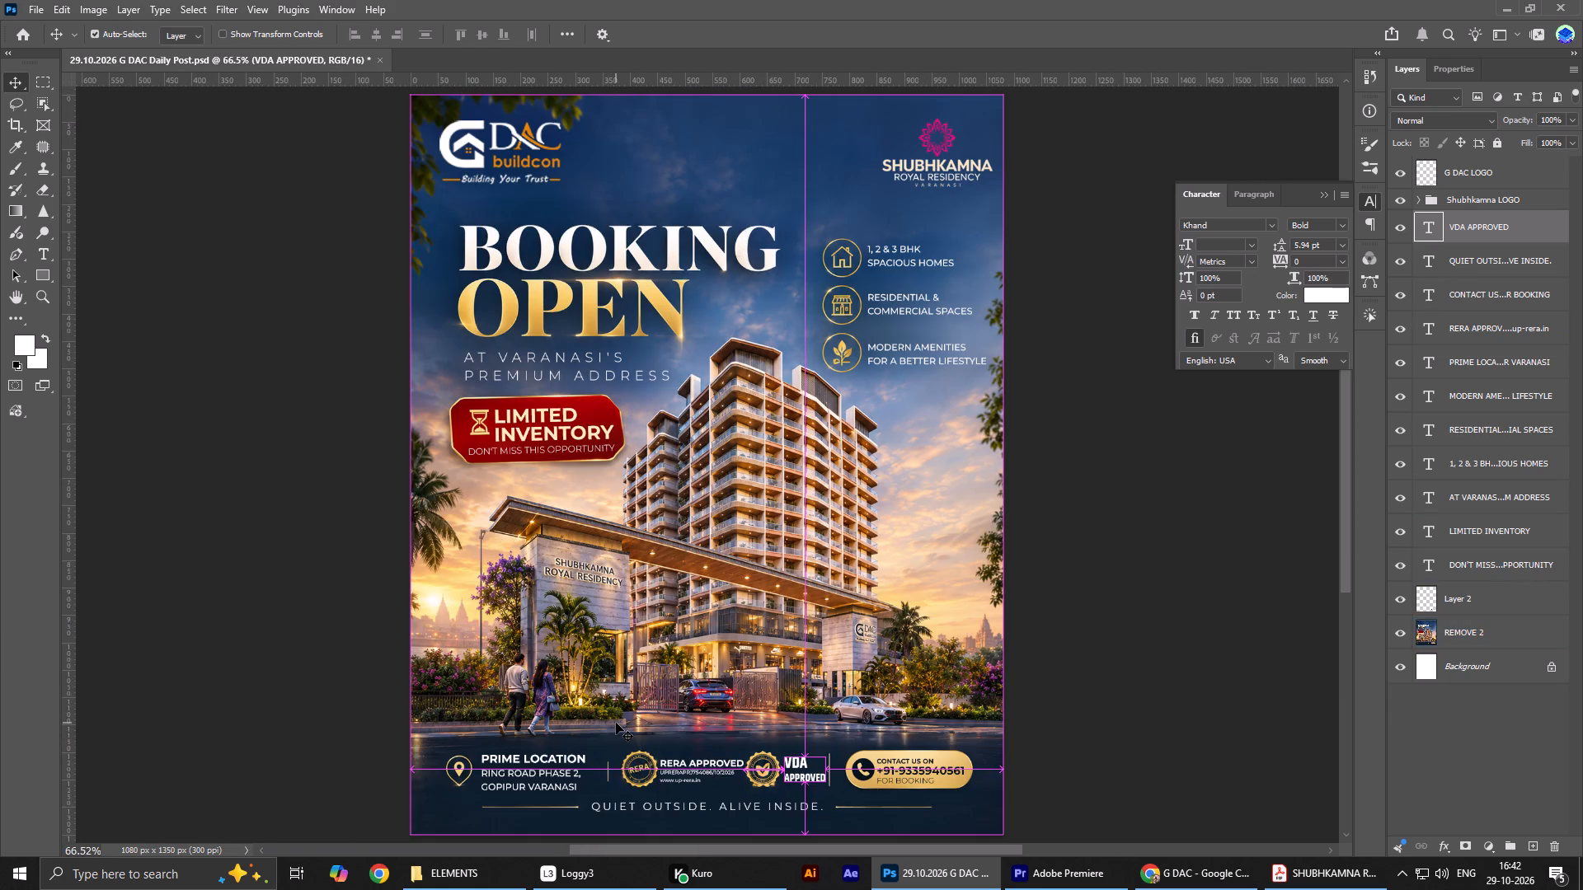
Set the PRIME LOCATION heading in the footer address text to the Montserrat Black font style.
click(533, 763)
click(524, 763)
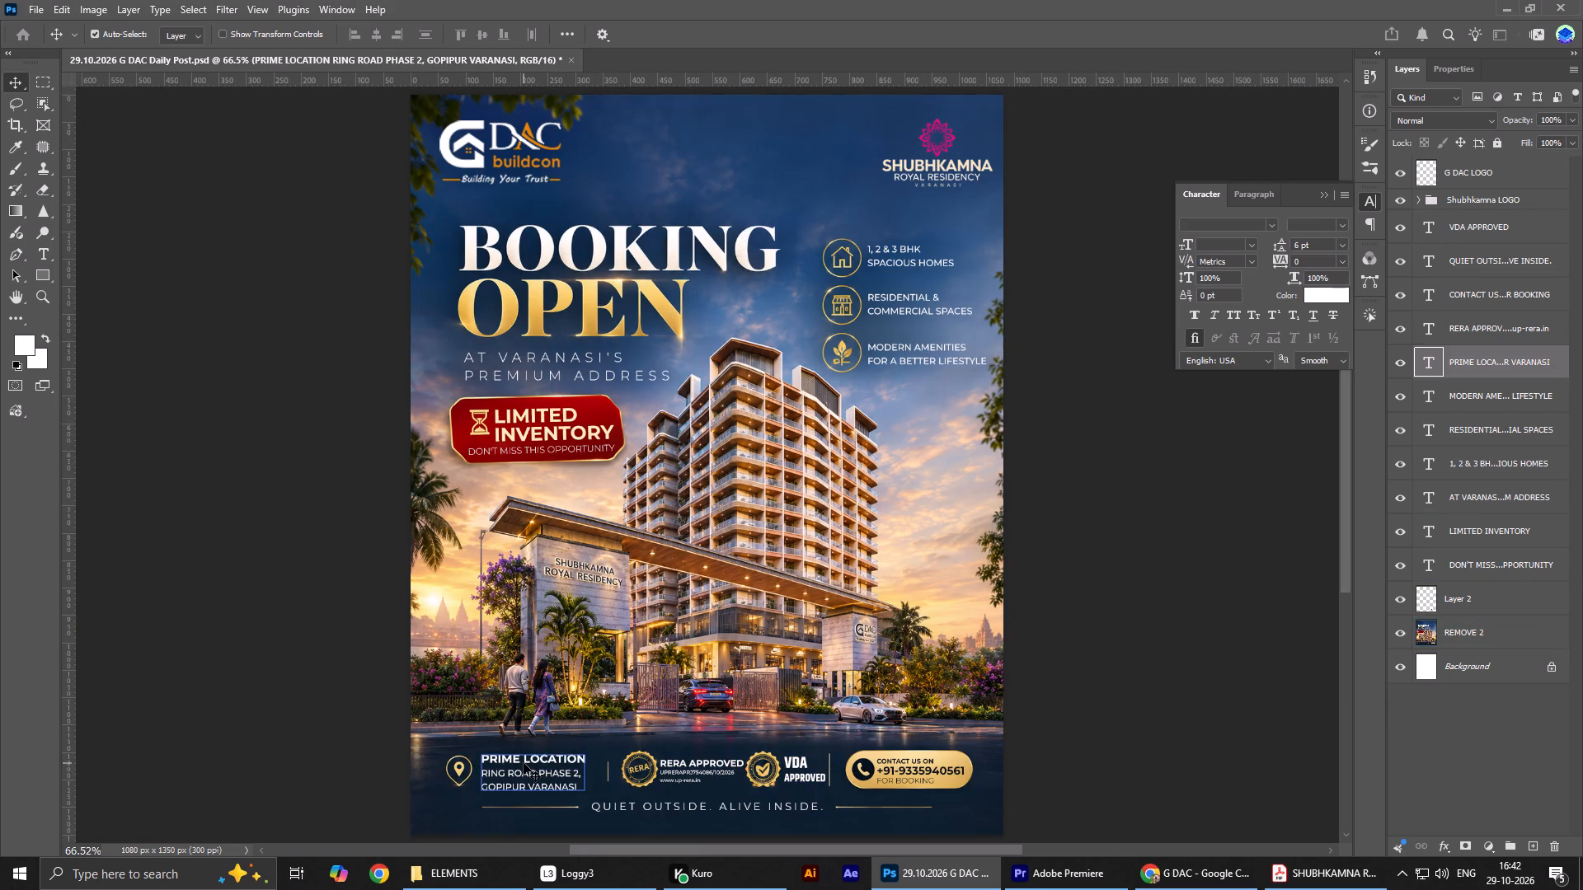
double_click(485, 759)
drag(481, 759, 593, 760)
click(1339, 219)
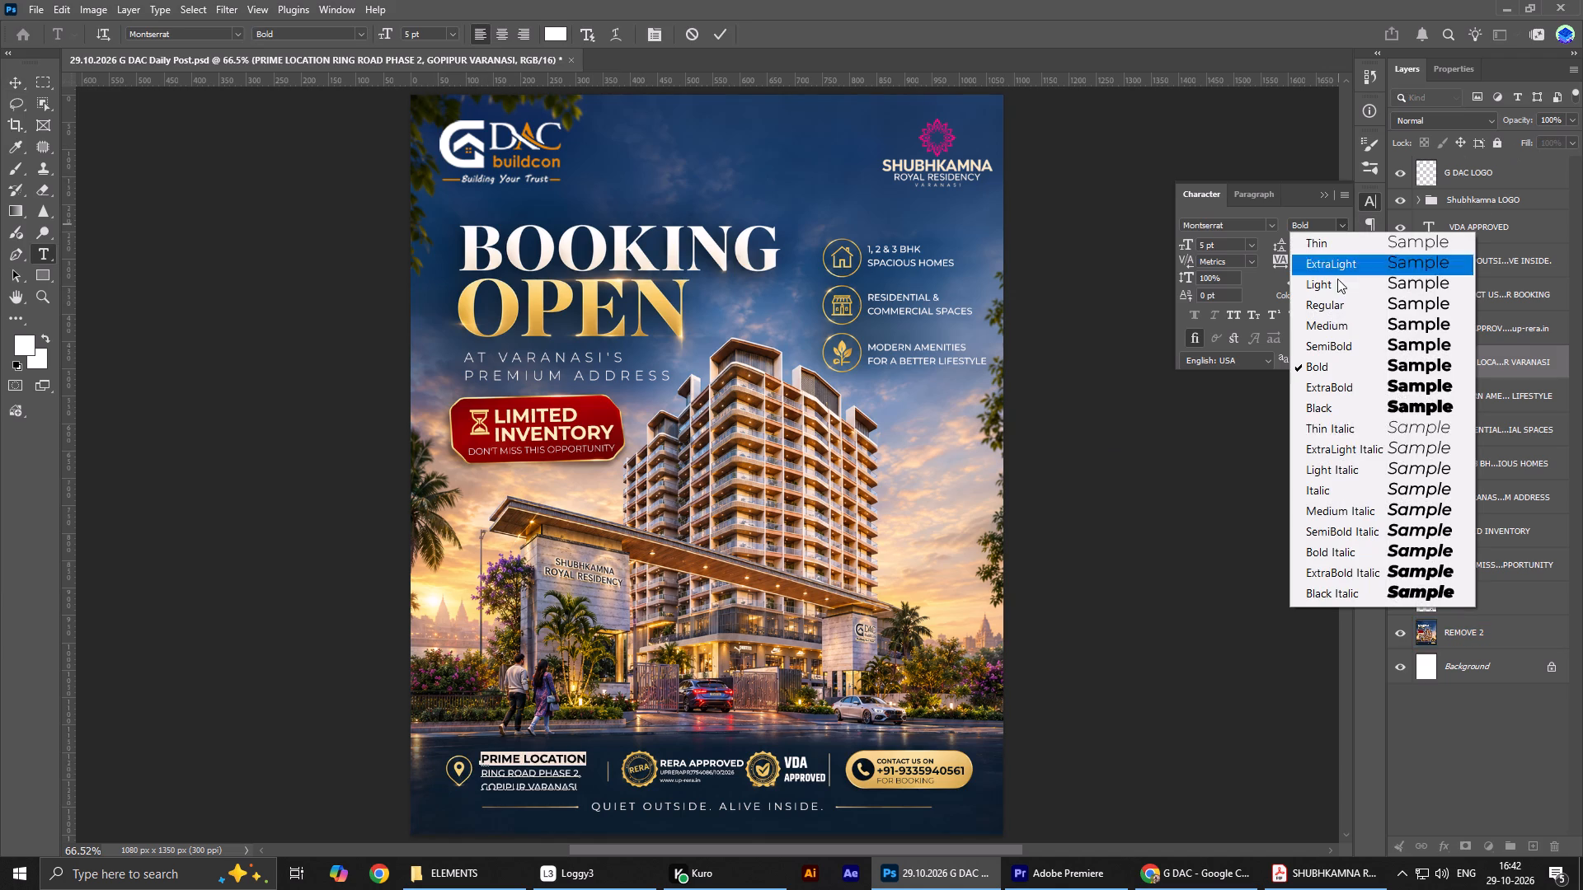
click(1321, 407)
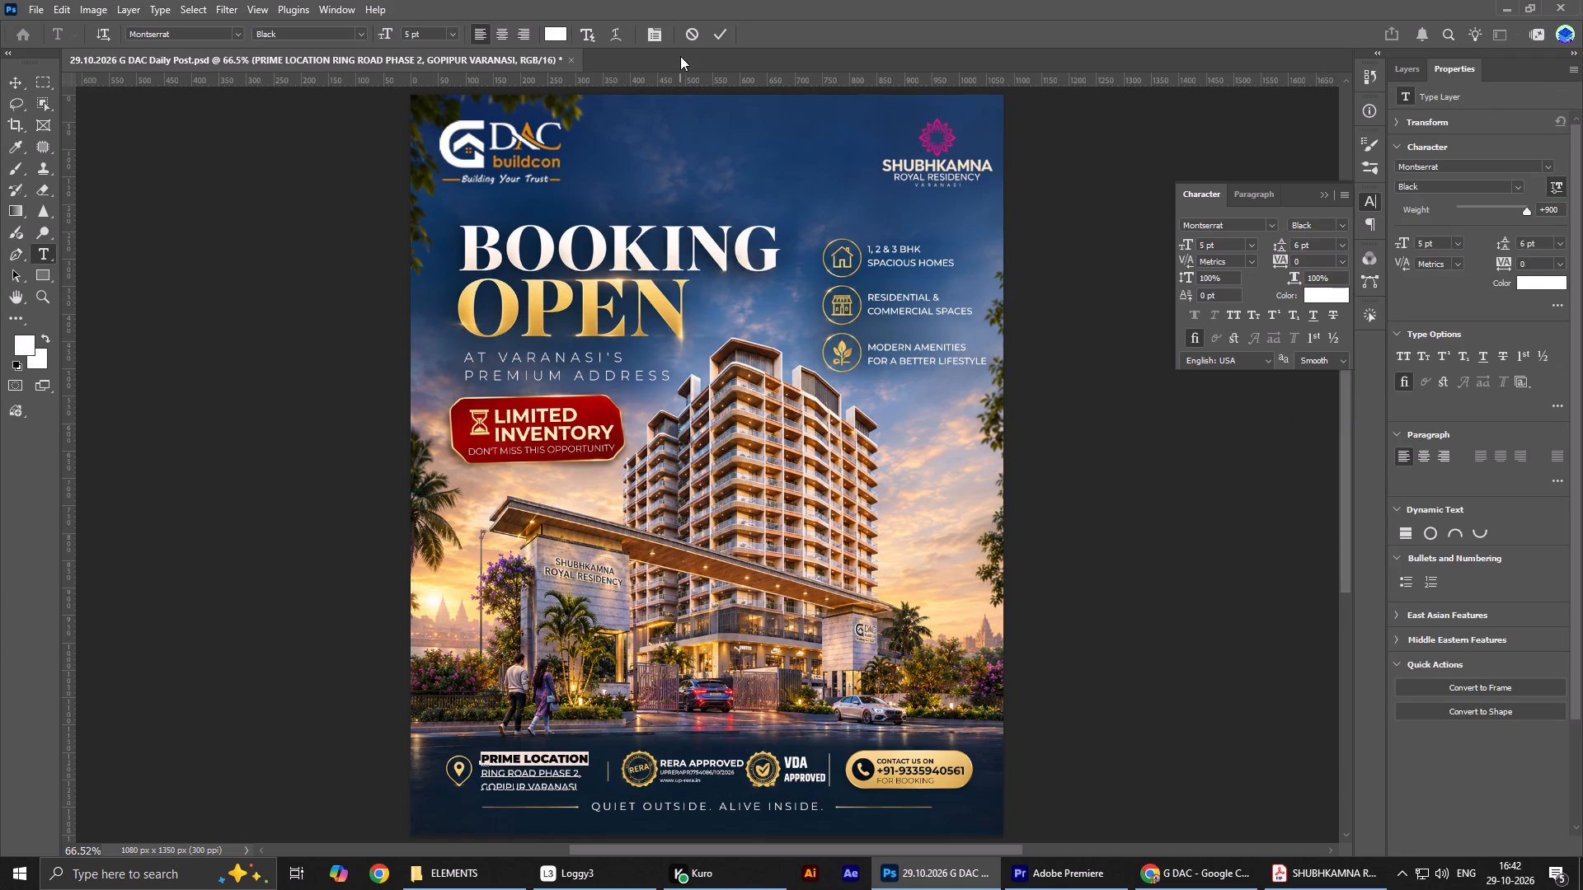
click(724, 35)
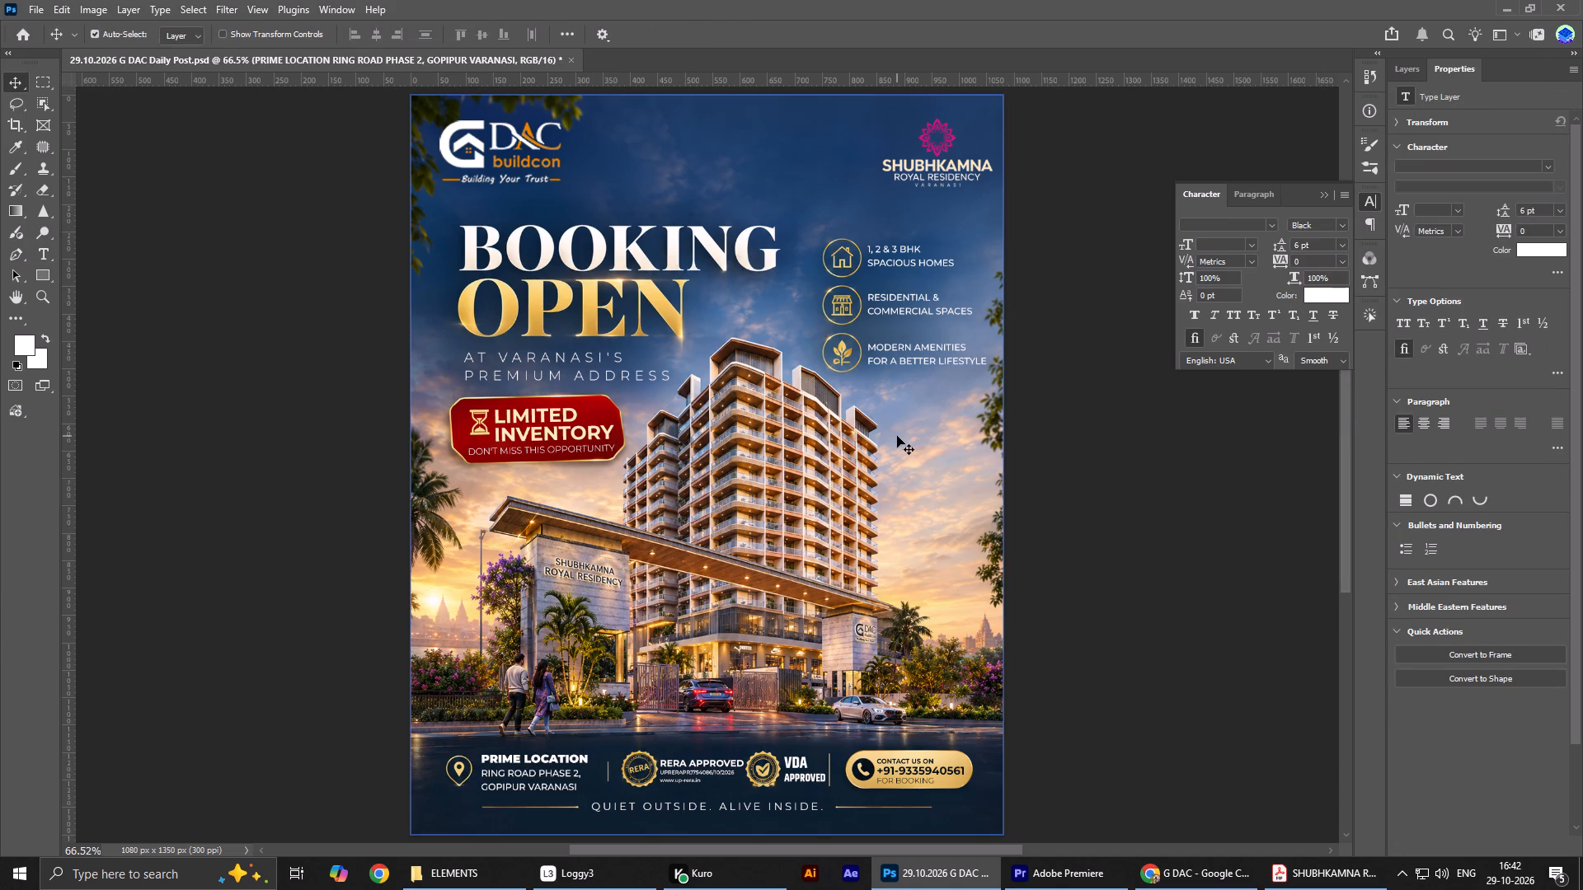
Examine the whole poster and the G DAC buildcon logo up close.
key(ctrl+0)
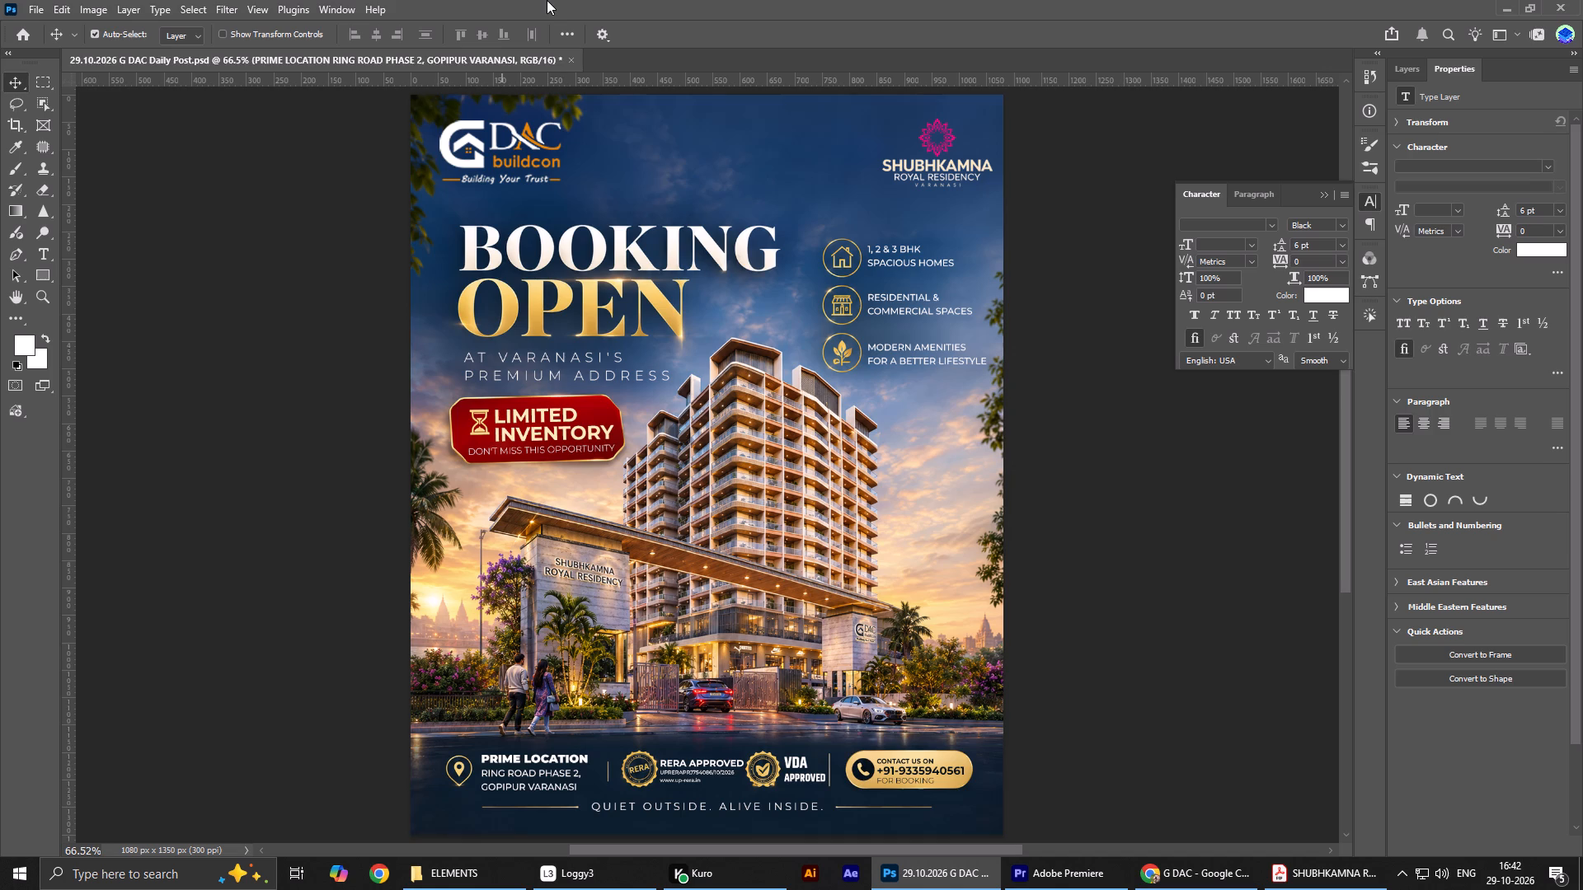
key(ctrl+0)
key(ctrl+0)
key(ctrl+0)
alt+scroll(431, 116, up, 20)
scroll(791, 323, up, 8)
scroll(793, 391, down, 1)
scroll(793, 391, up, 1)
scroll(793, 391, down, 1)
scroll(798, 395, up, 3)
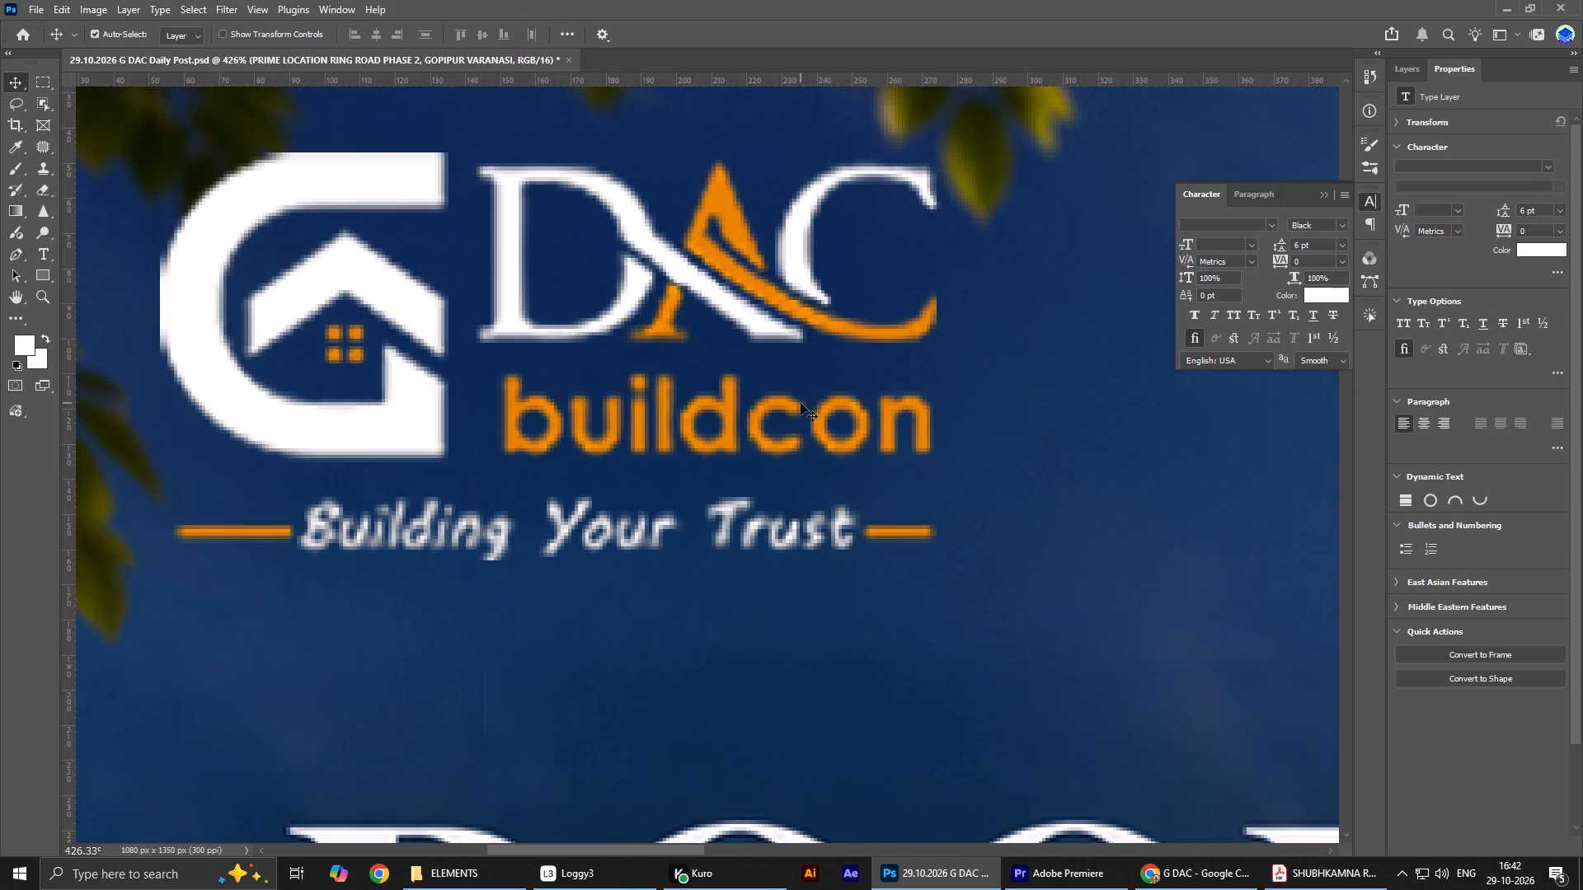
Check the logos and the whole poster, and save the document.
key(ctrl+0)
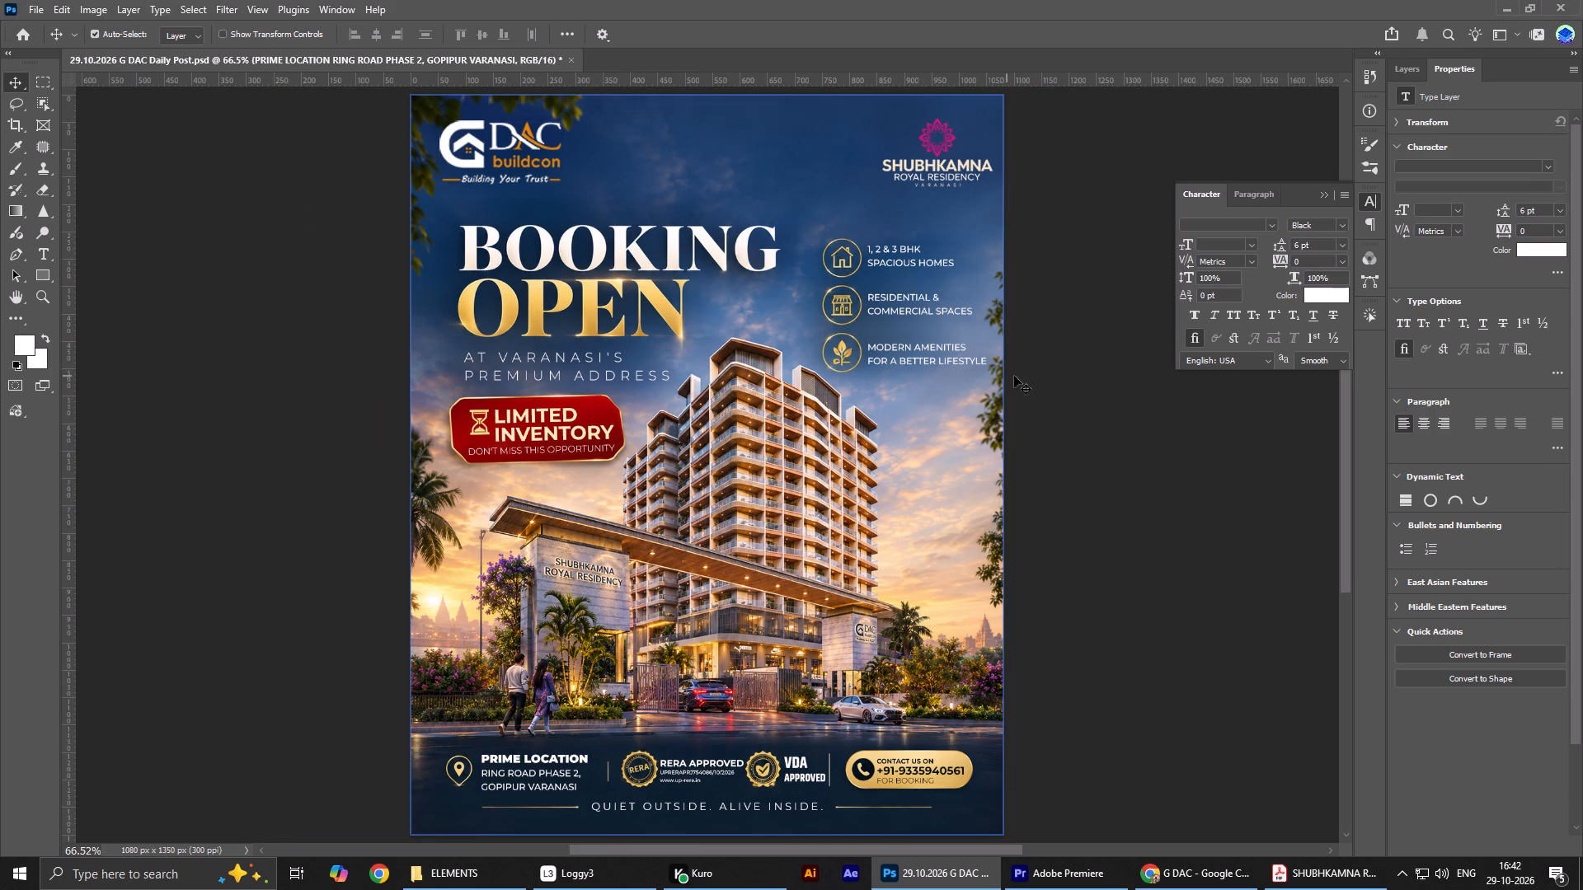
alt+scroll(463, 164, up, 1)
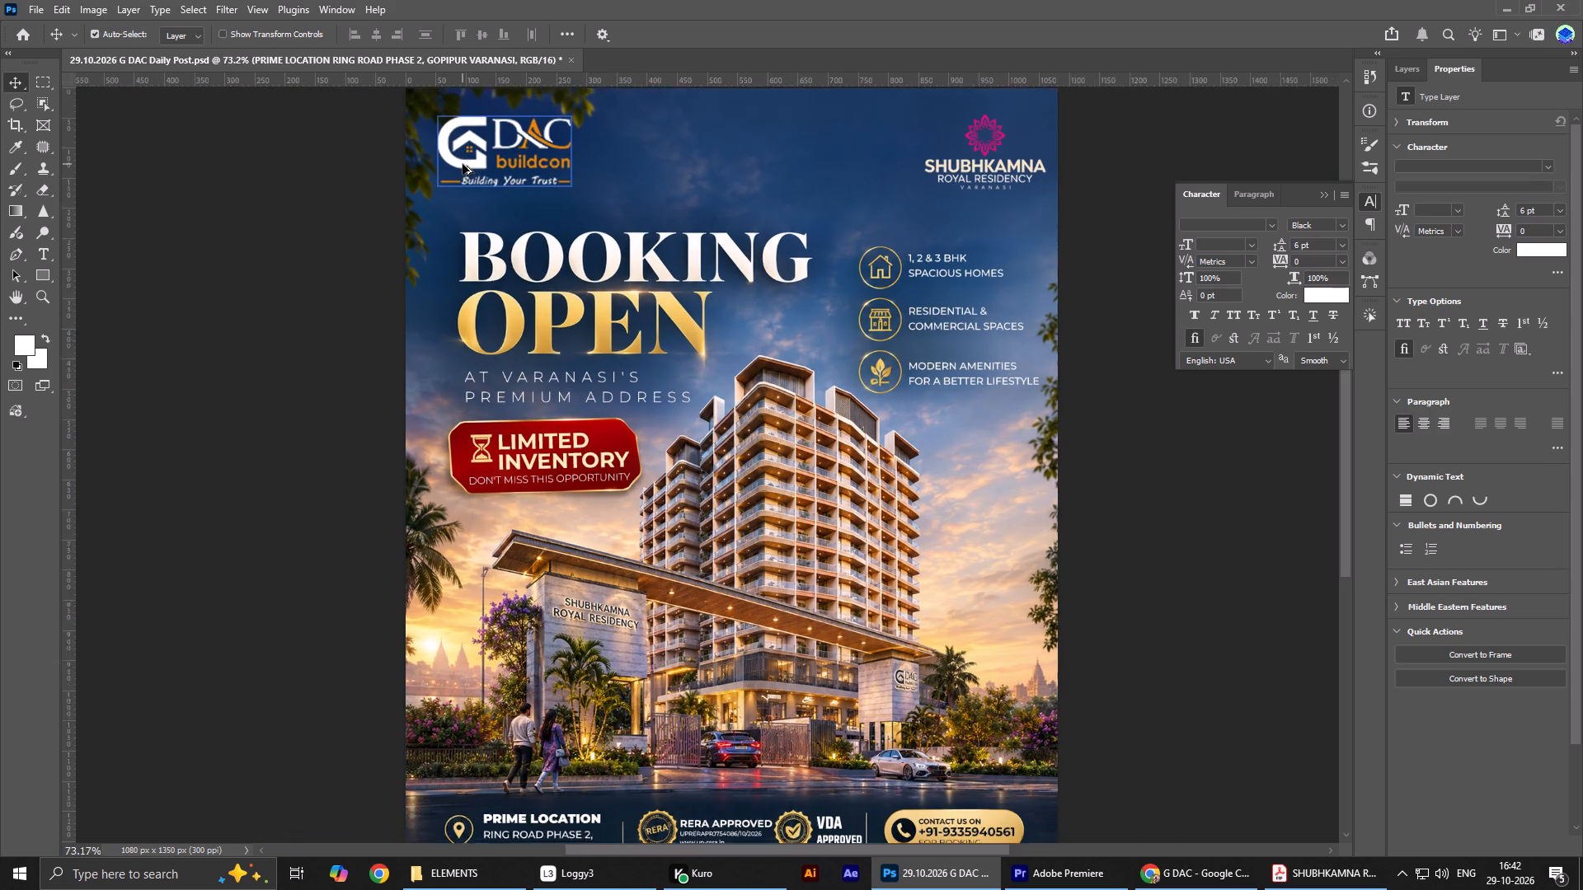
alt+scroll(463, 164, up, 2)
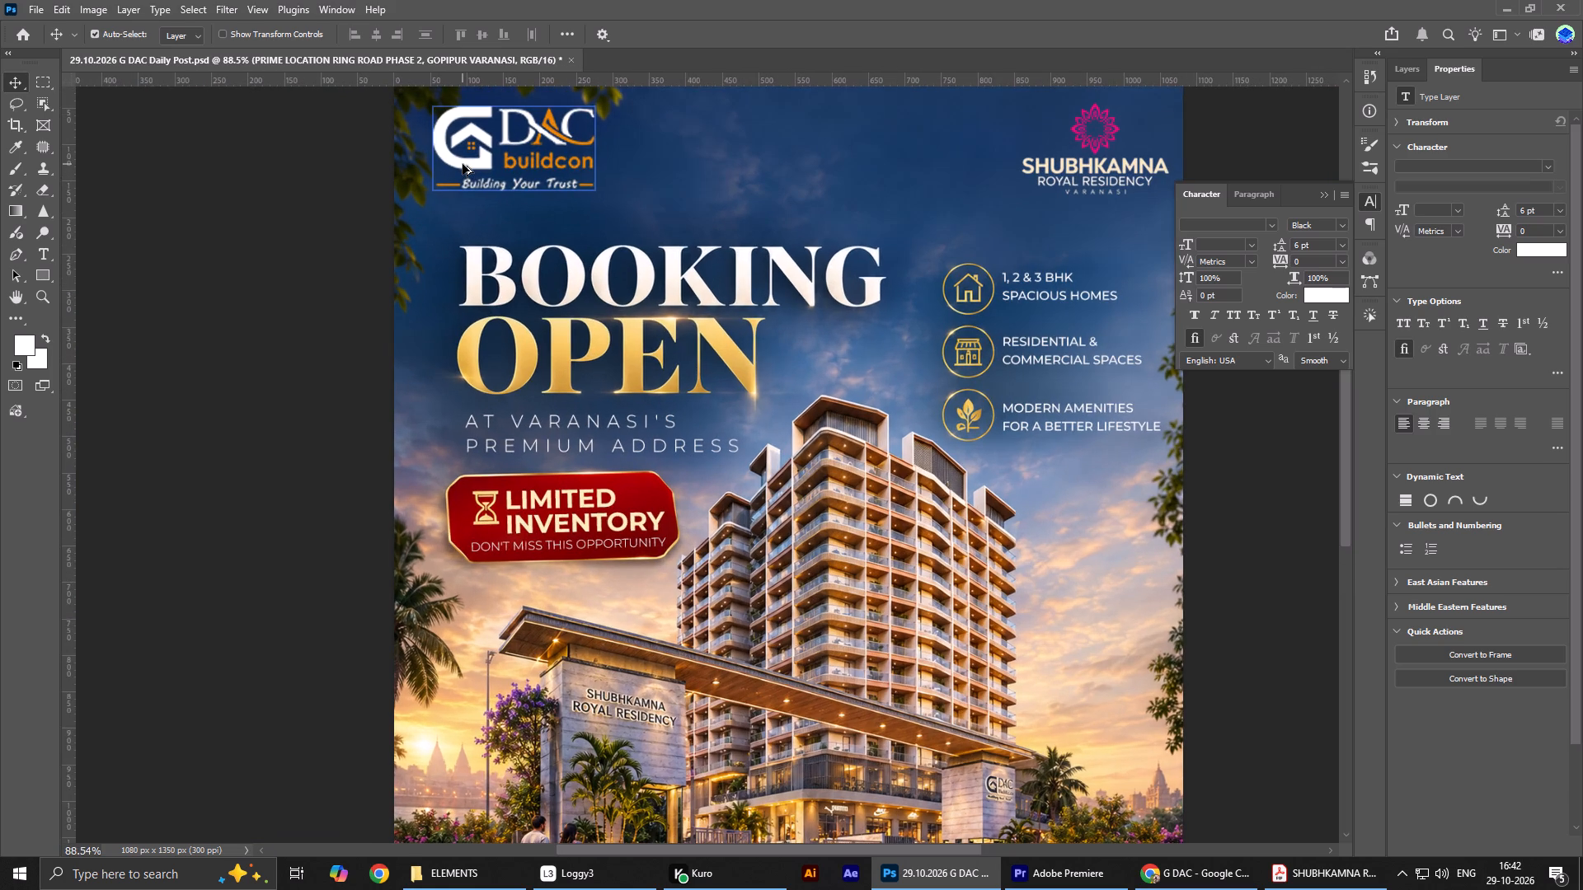
key(ctrl+0)
alt+scroll(724, 330, down, 6)
key(ctrl+0)
key(ctrl+s)
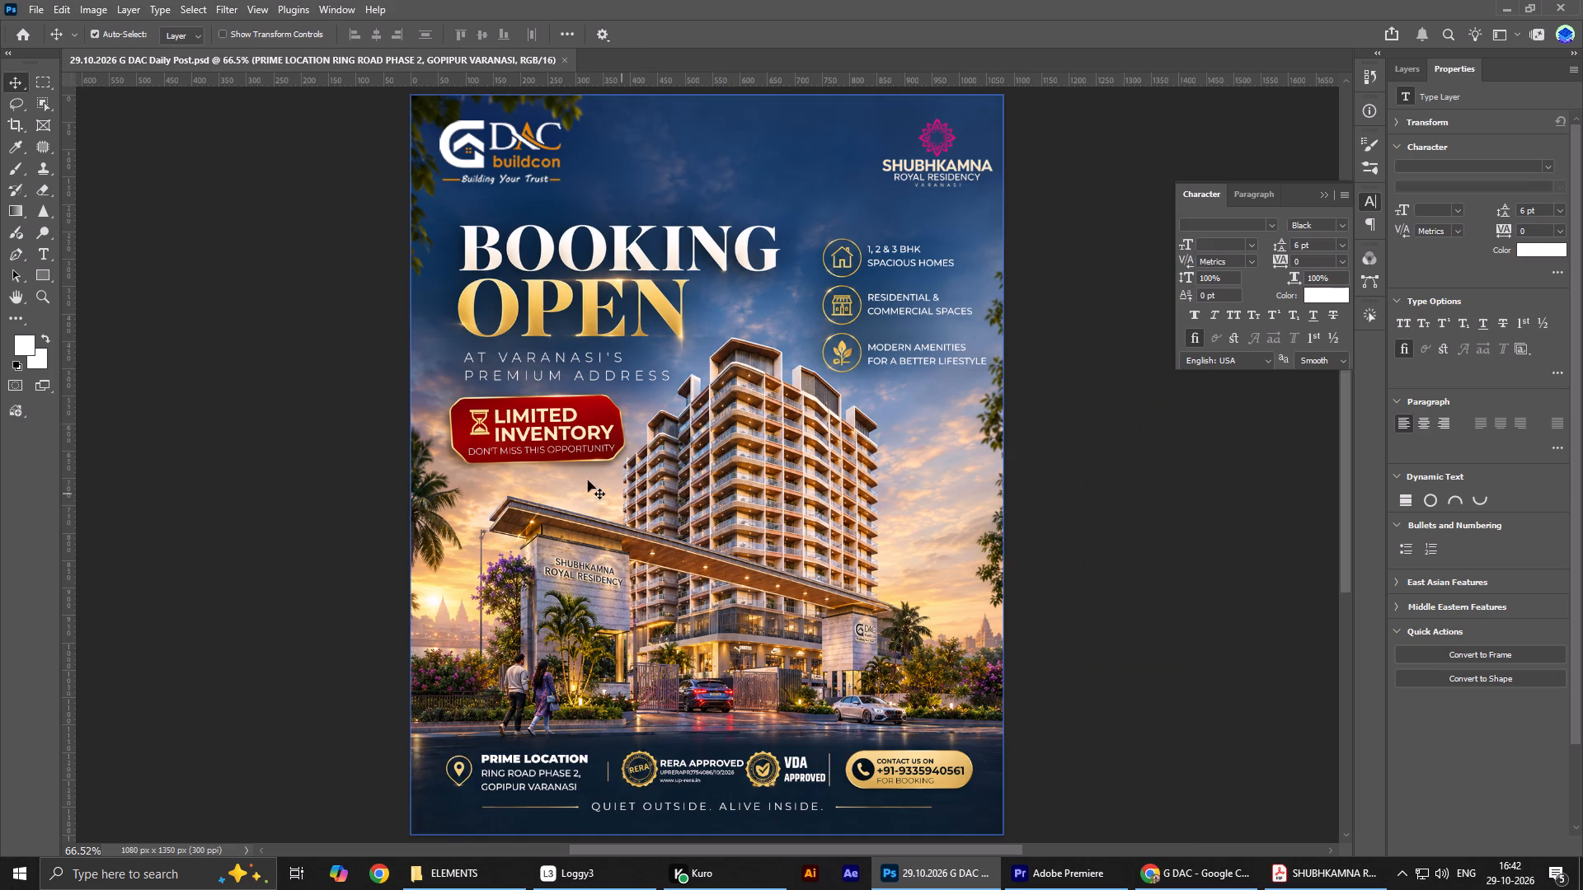
Capture a screen snip of the BOOKING OPEN heading and paste it into the poster as a new layer.
alt+scroll(696, 297, up, 6)
alt+scroll(693, 298, down, 2)
alt+scroll(693, 298, up, 1)
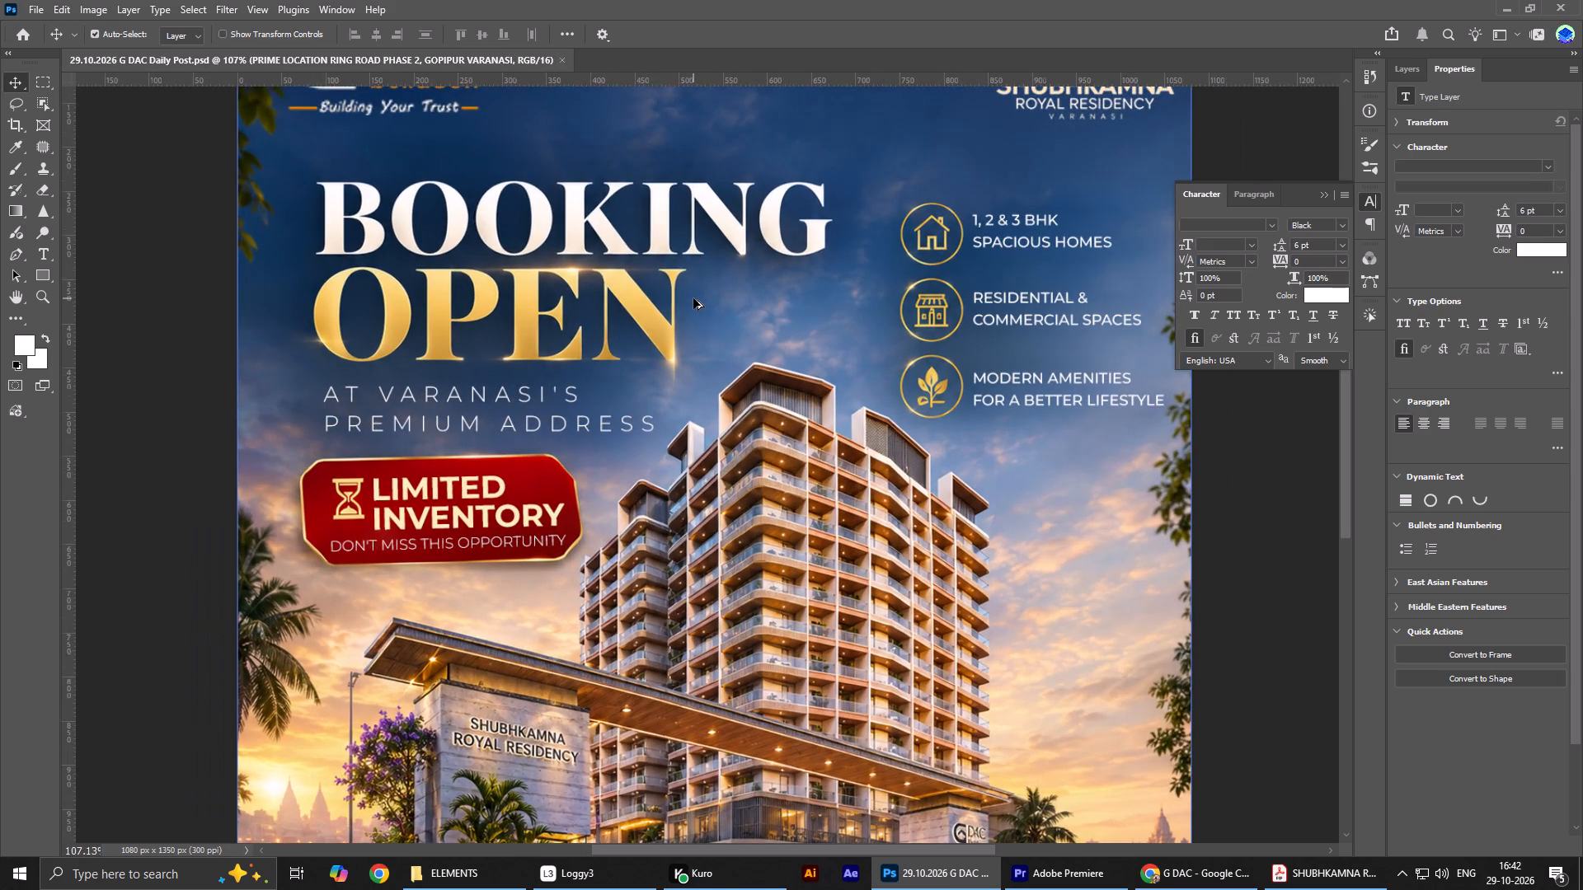
alt+scroll(693, 298, up, 2)
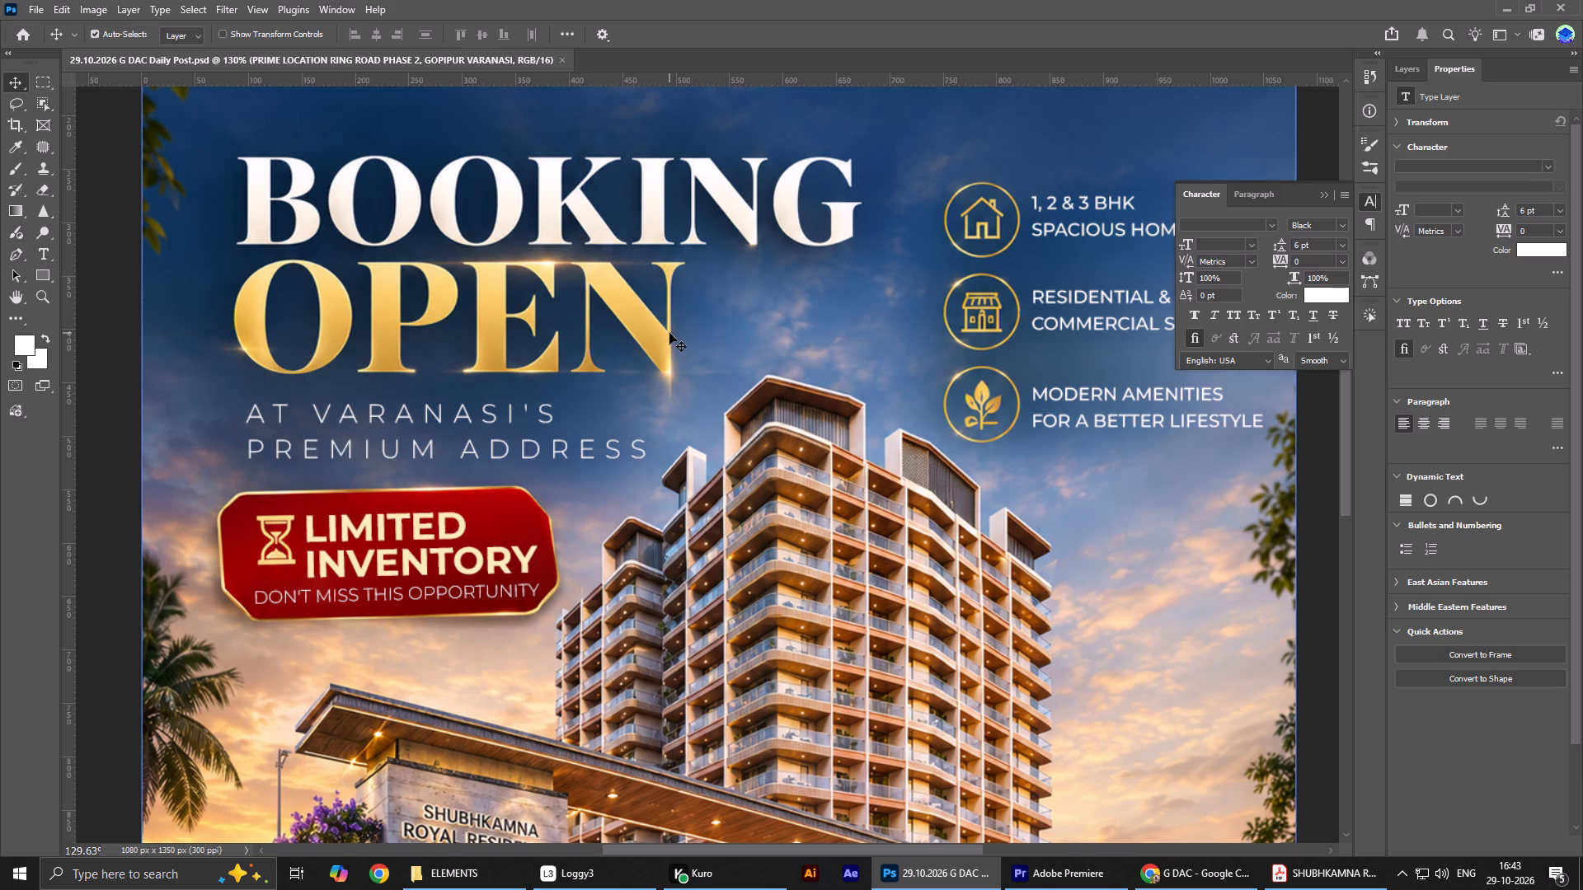
key(shift+super+w)
key(shift+super+s)
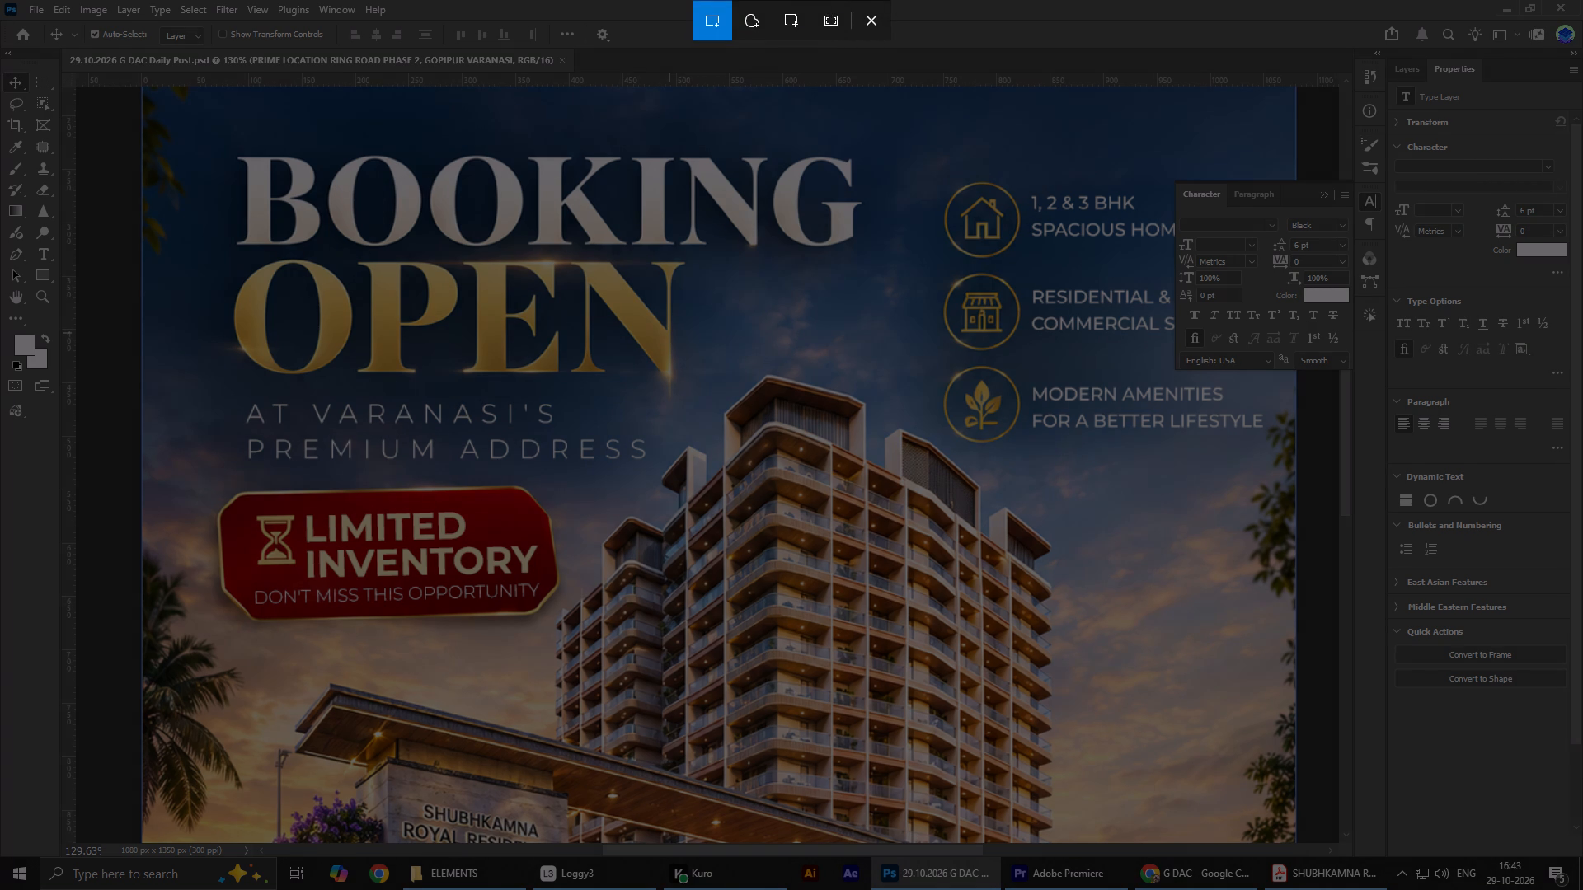
drag(195, 118, 829, 397)
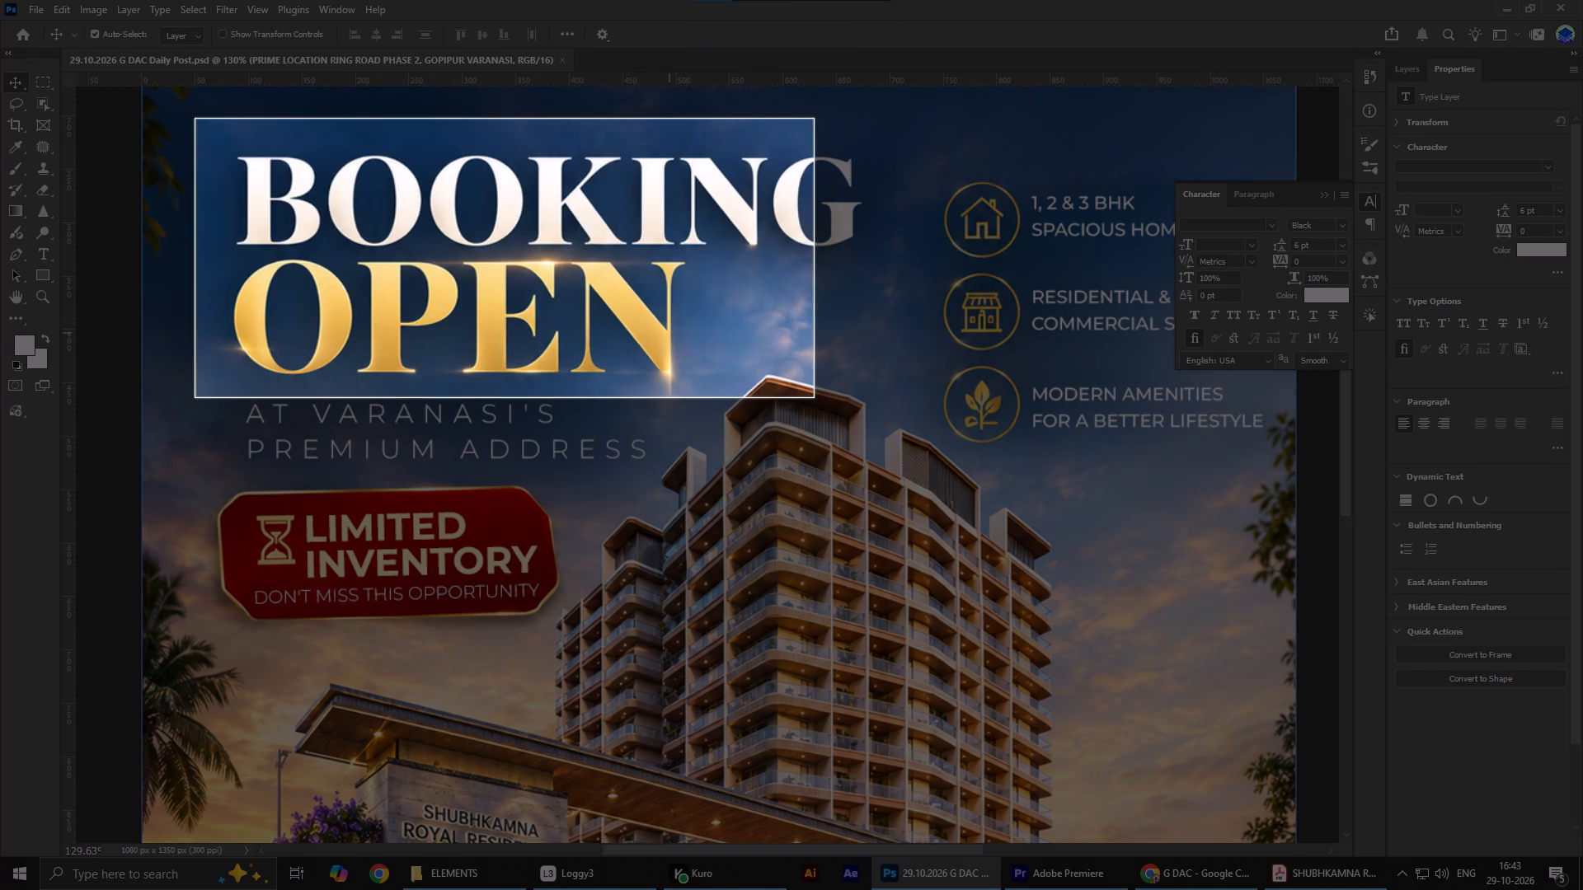
drag(829, 397, 928, 397)
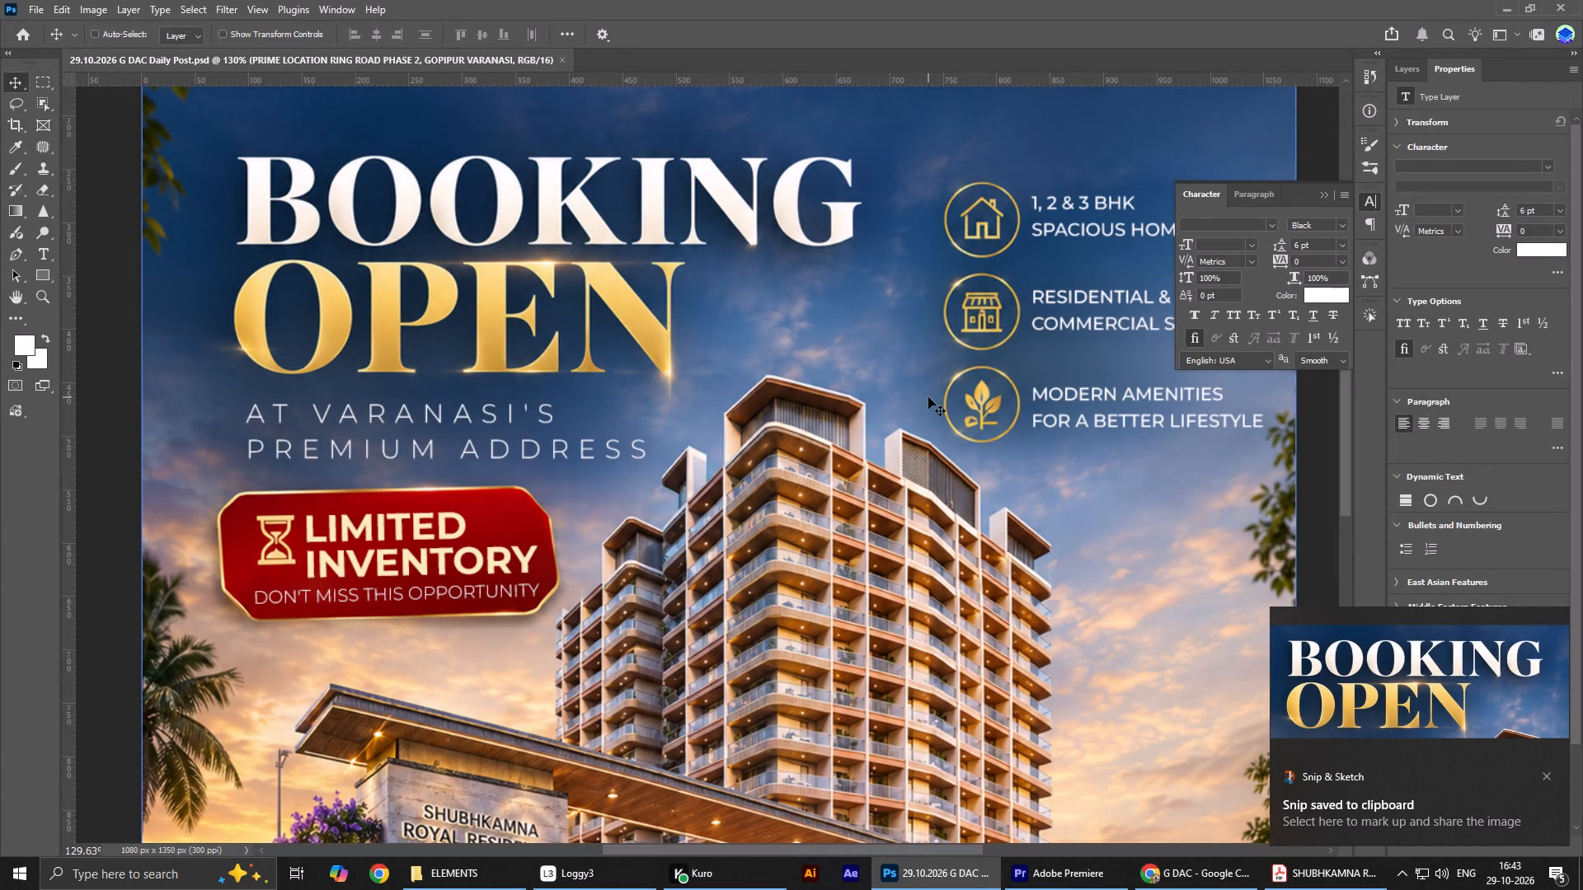
key(ctrl+v)
Hide the pasted BOOKING OPEN reference layer and move it directly below the Shubhkamna LOGO group.
alt+scroll(507, 504, down, 3)
alt+scroll(507, 504, up, 1)
alt+scroll(507, 504, down, 8)
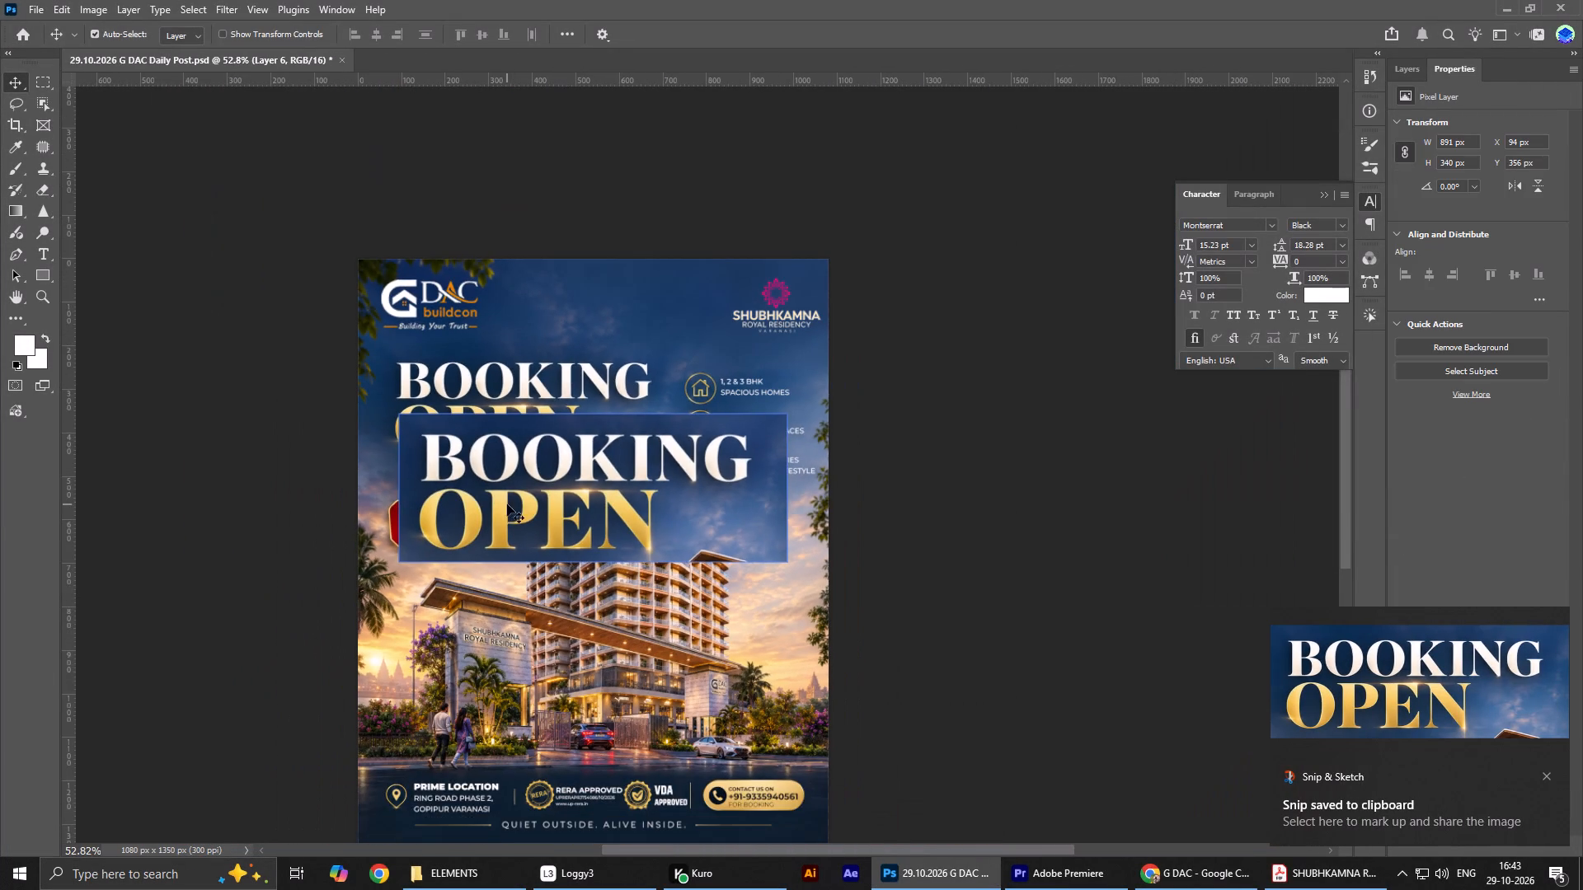
click(1413, 75)
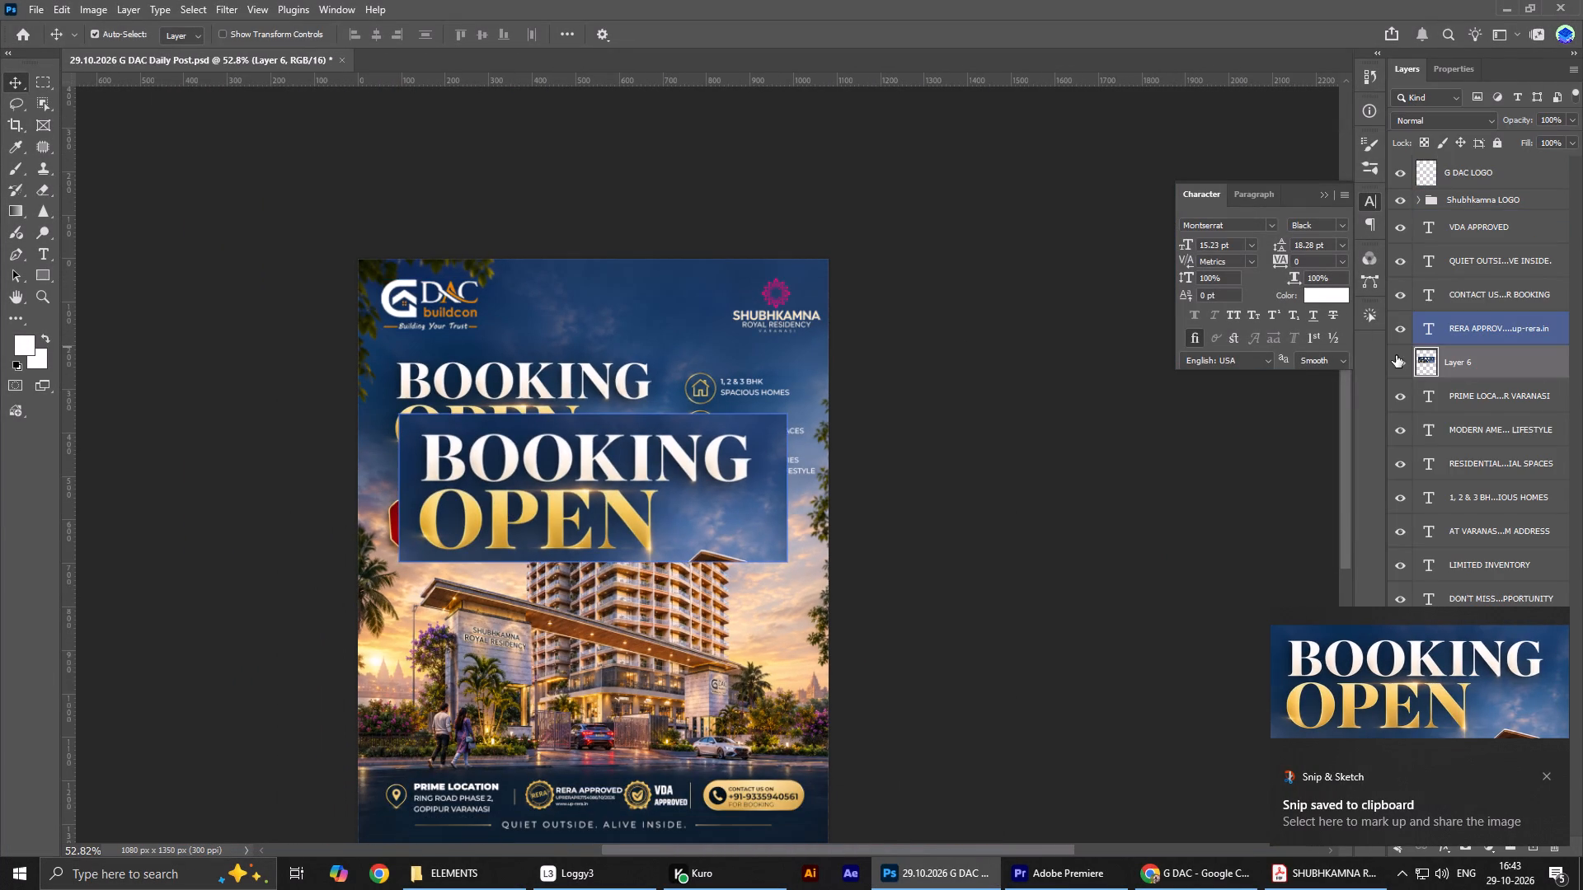
click(1397, 359)
drag(1494, 361, 1502, 223)
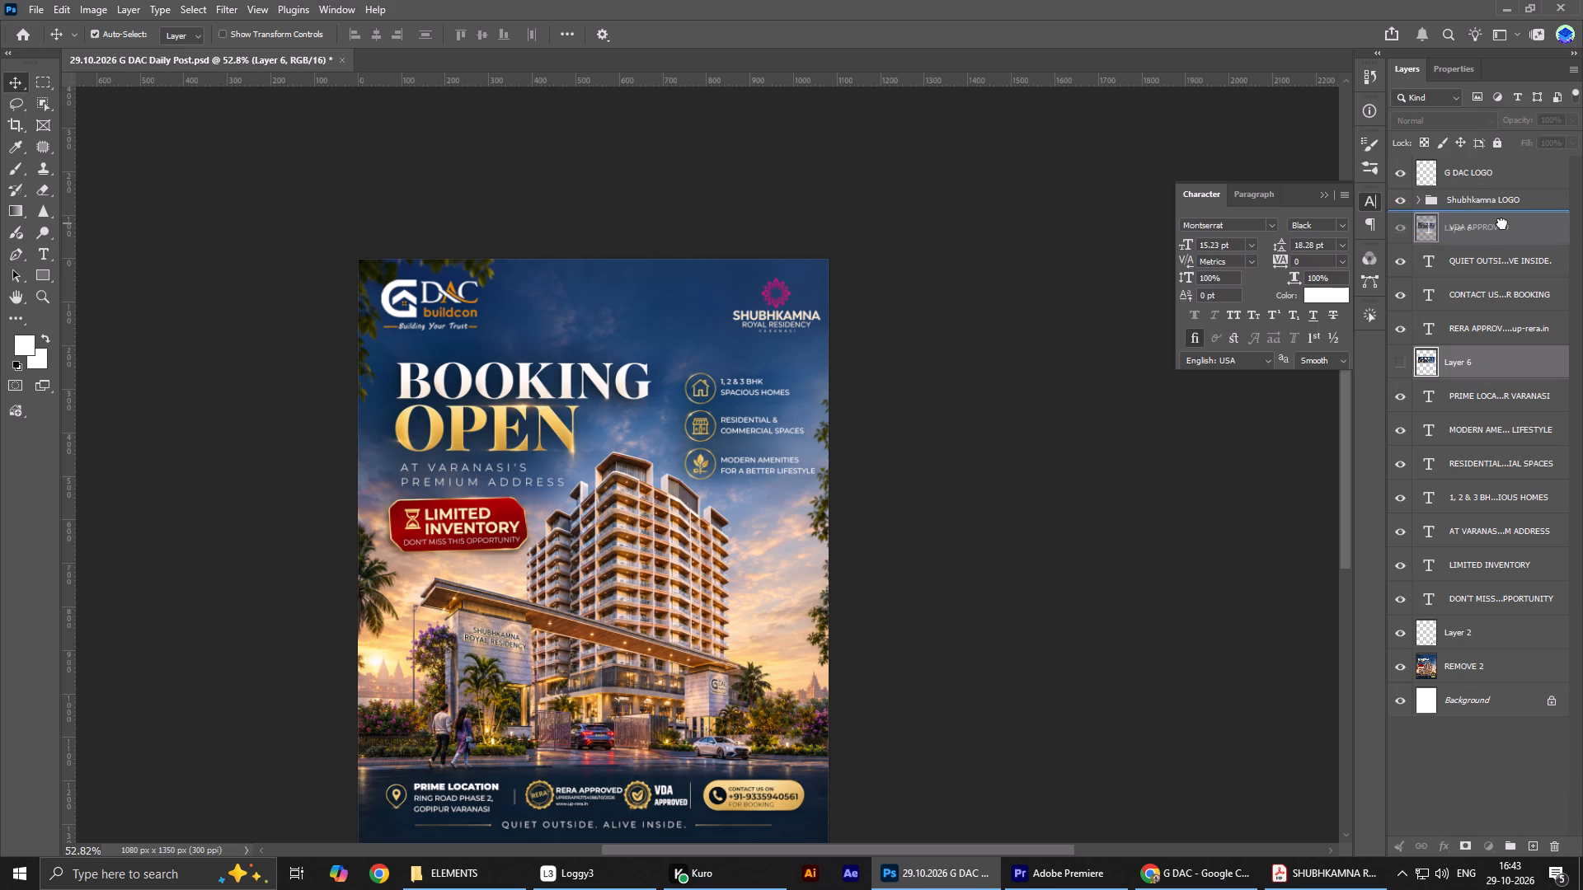
drag(1502, 223, 1502, 222)
drag(1055, 433, 1047, 436)
On the REMOVE 2 layer, marquee-select the BOOKING OPEN heading, about 651 × 273 px, leaving out the corner near the building top.
click(586, 560)
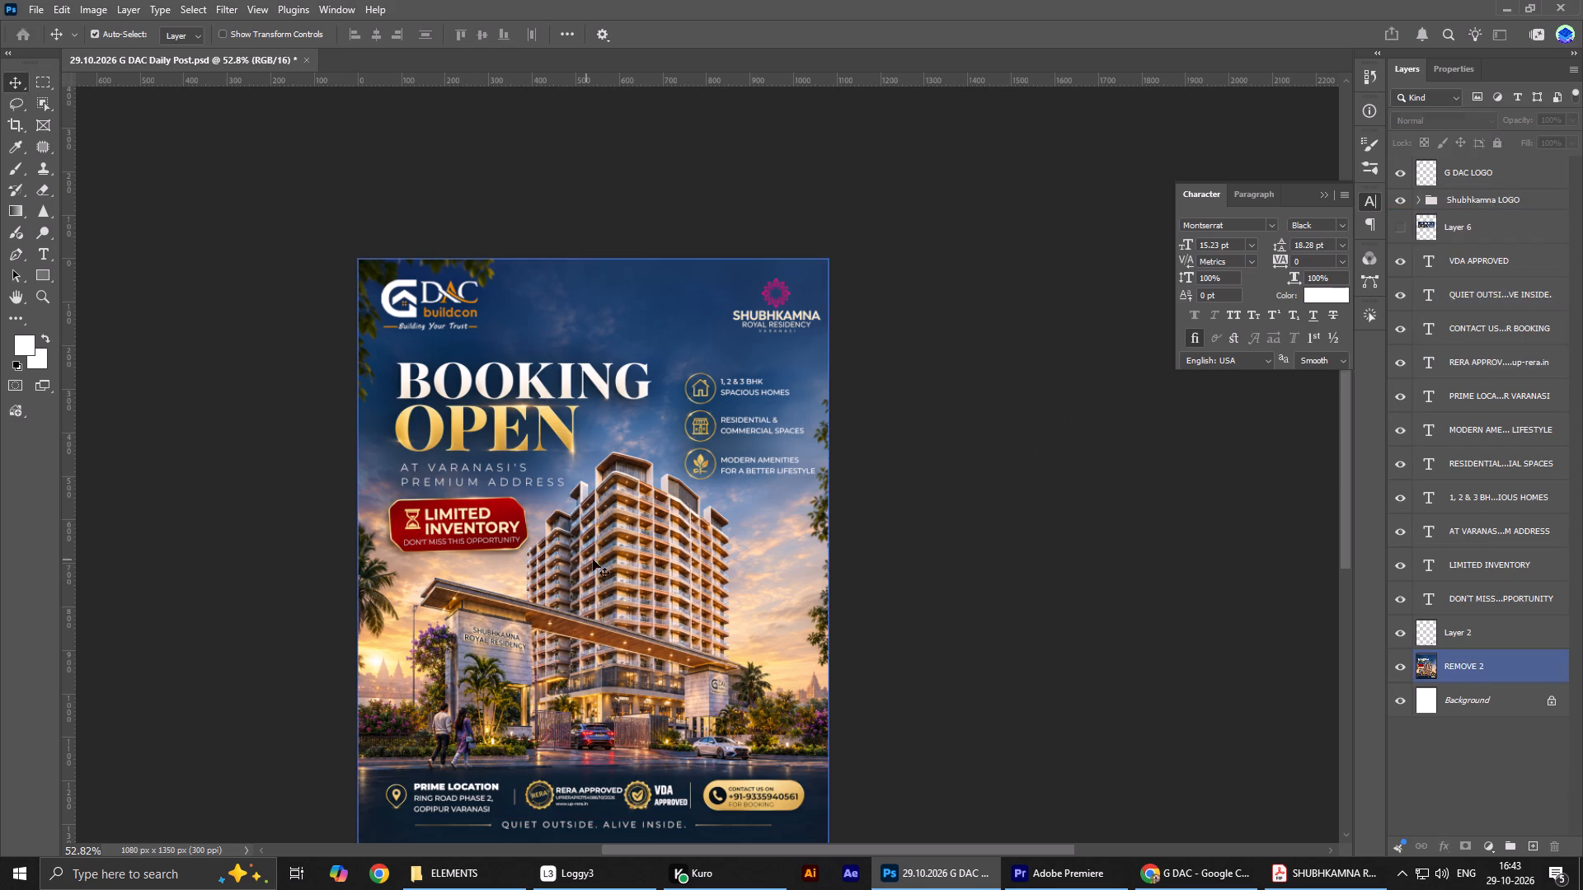
alt+scroll(635, 393, down, 1)
alt+scroll(635, 393, up, 8)
alt+scroll(543, 386, down, 1)
alt+scroll(543, 386, up, 1)
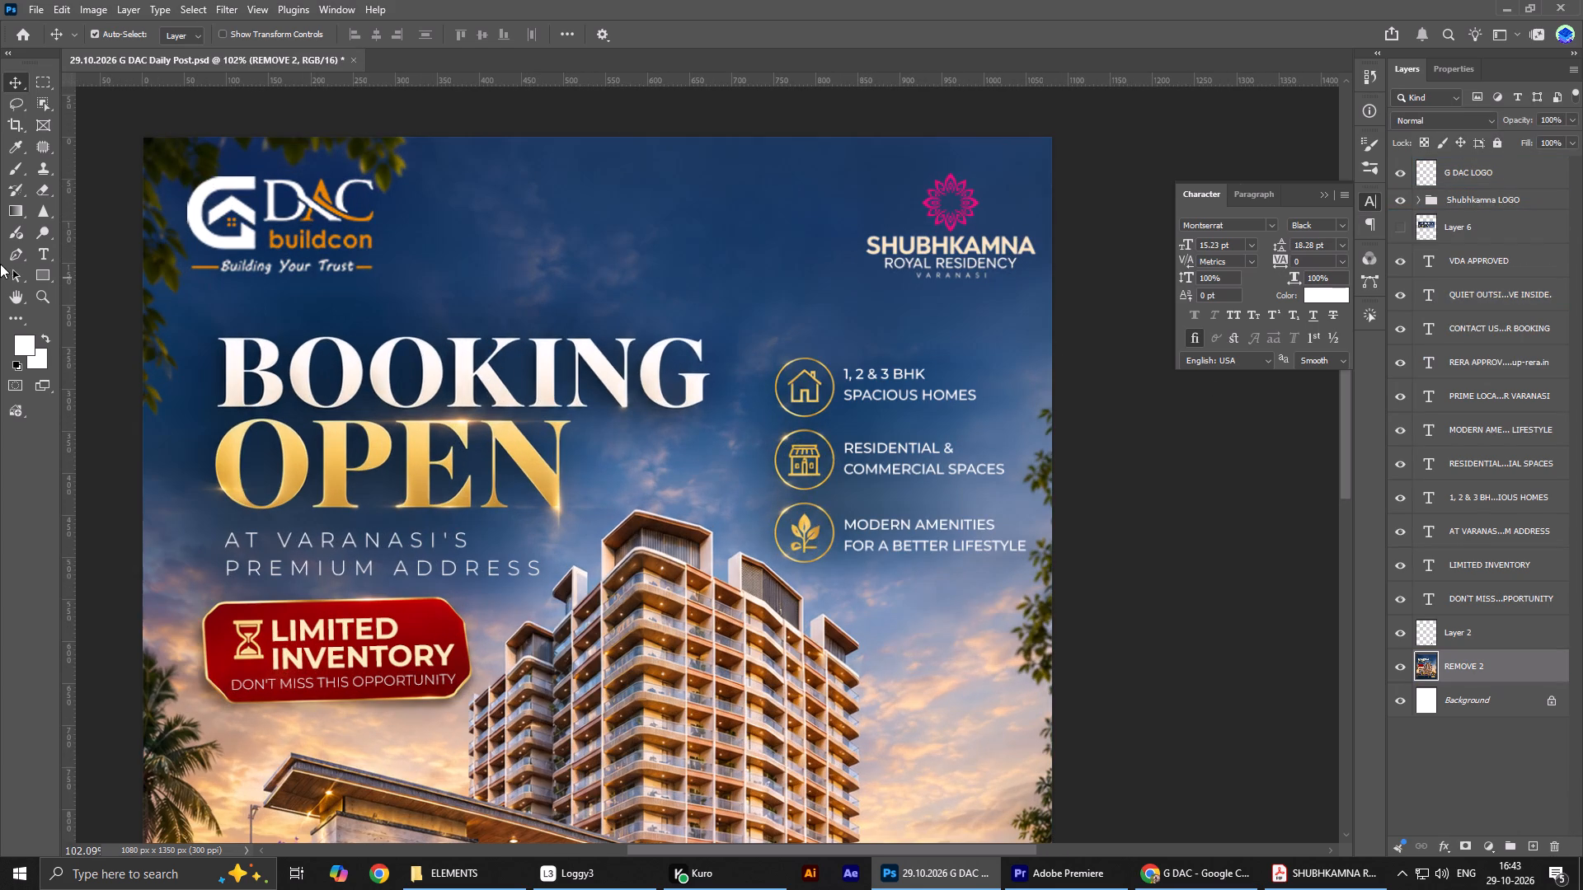
click(52, 79)
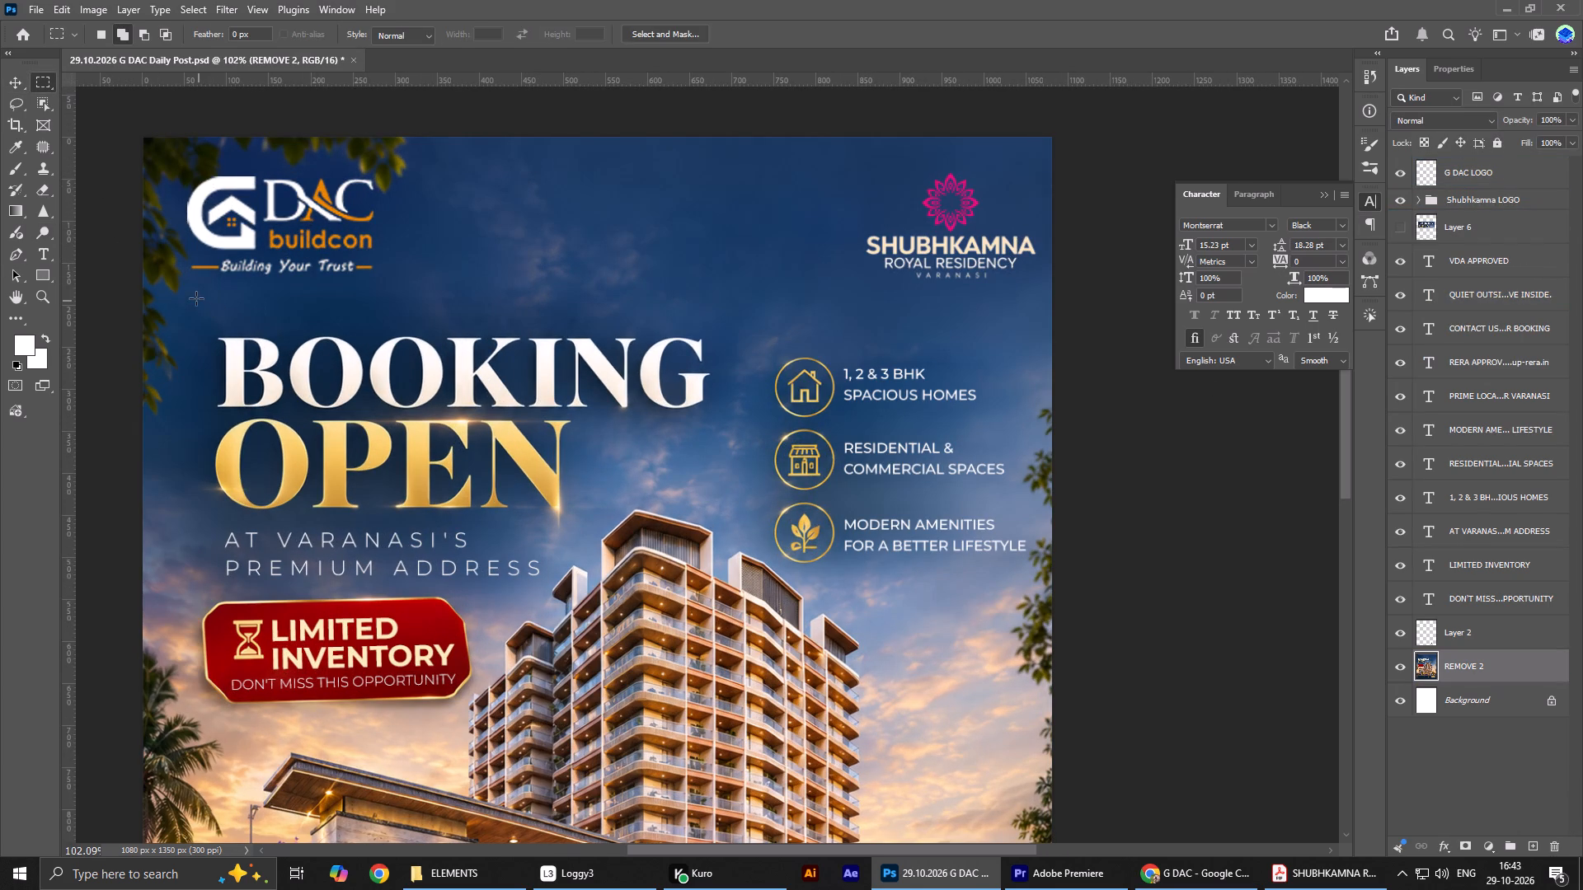
drag(193, 296, 735, 532)
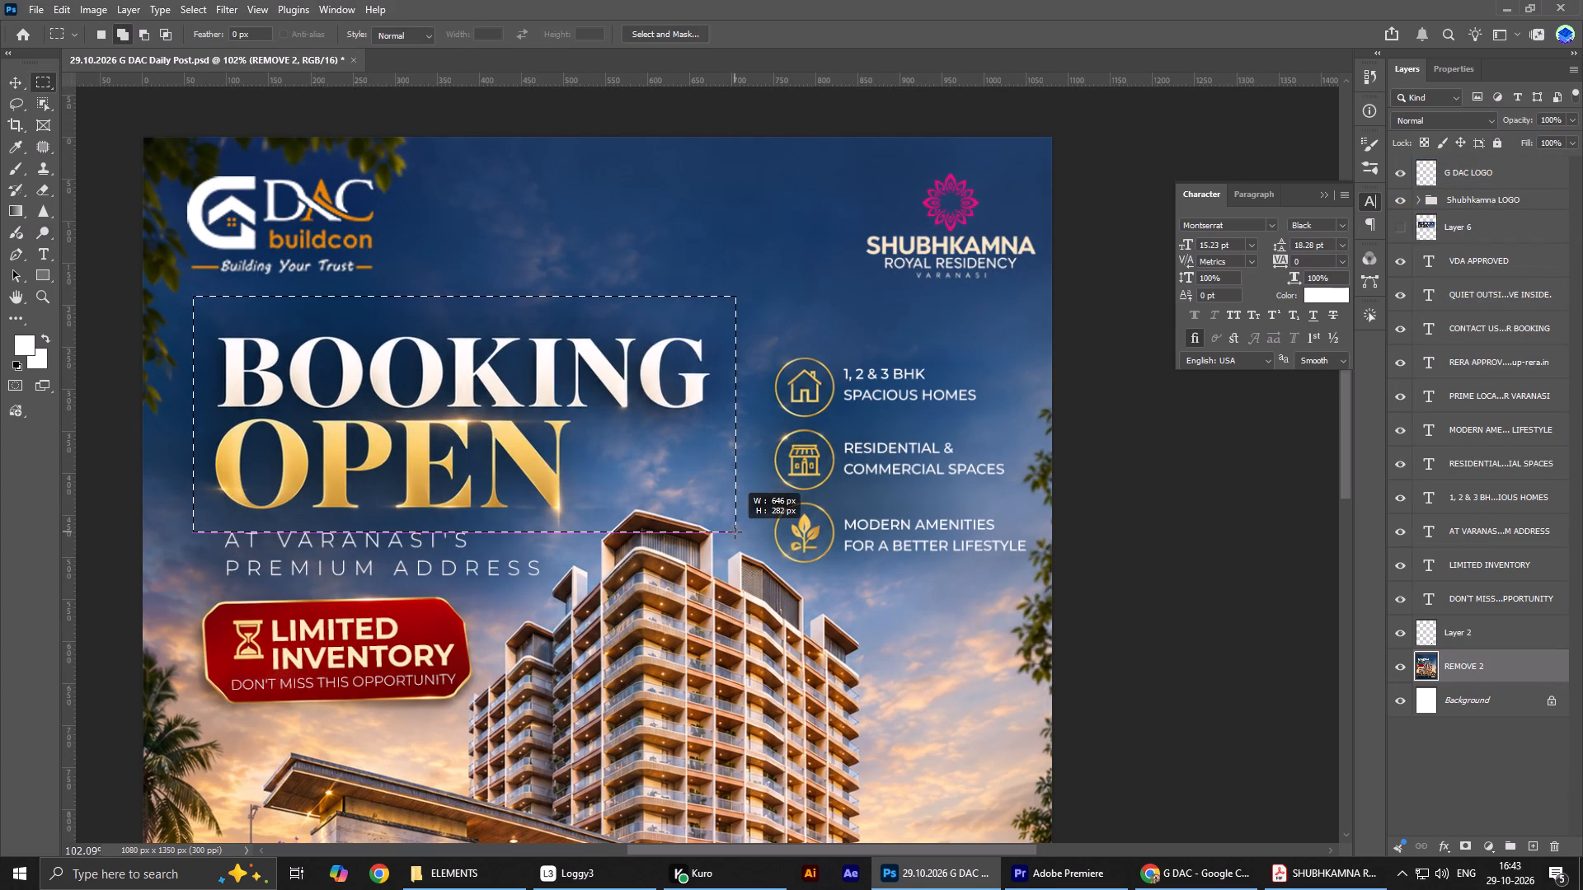
drag(735, 532, 739, 524)
alt+drag(580, 494, 855, 624)
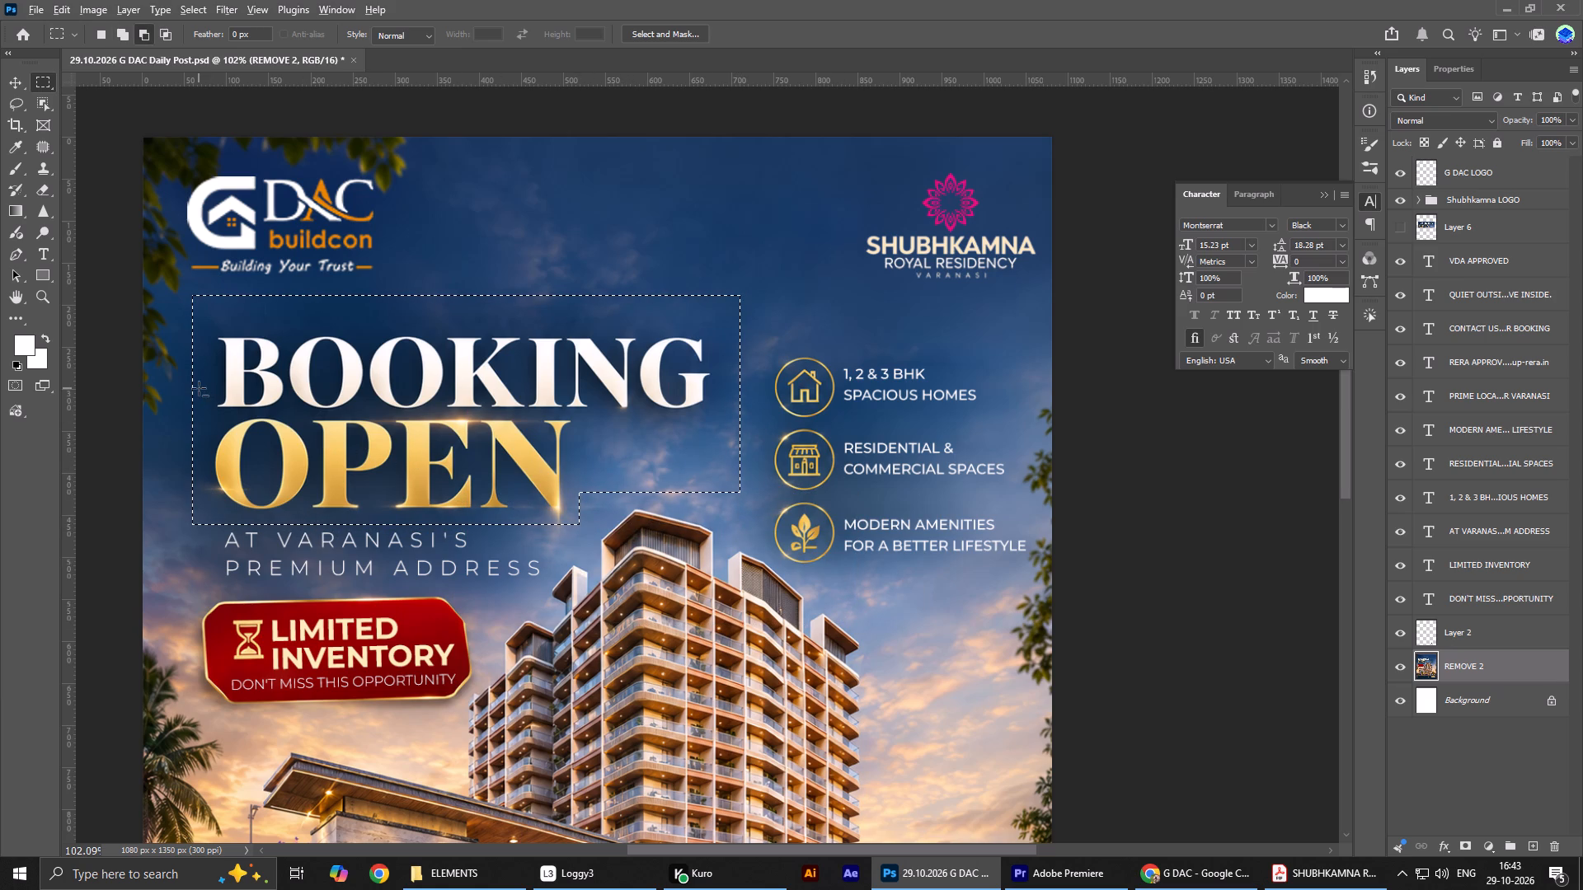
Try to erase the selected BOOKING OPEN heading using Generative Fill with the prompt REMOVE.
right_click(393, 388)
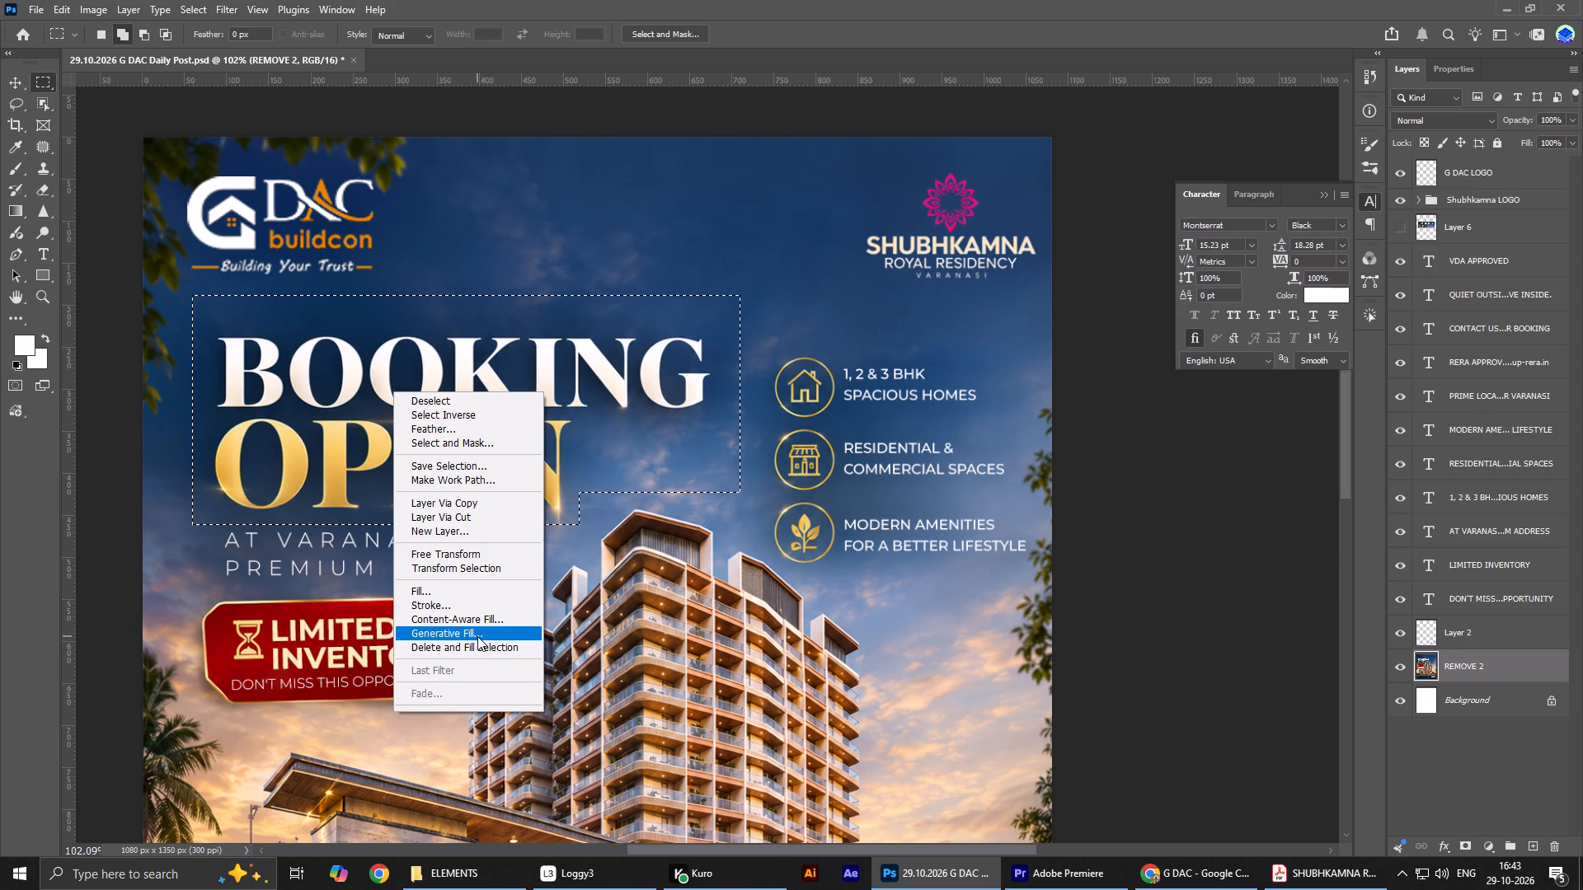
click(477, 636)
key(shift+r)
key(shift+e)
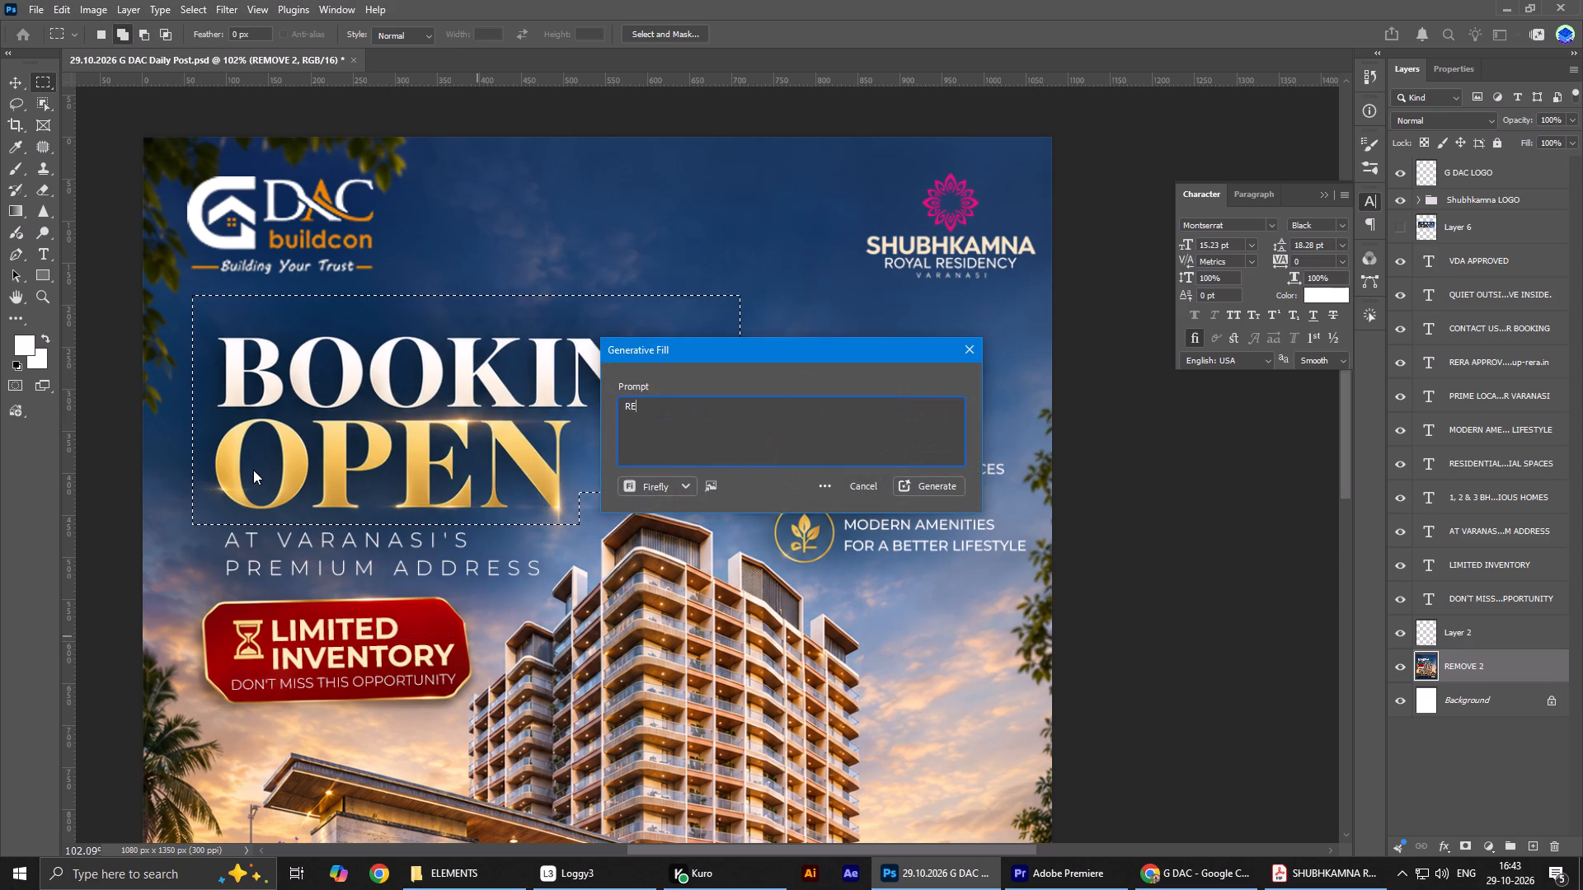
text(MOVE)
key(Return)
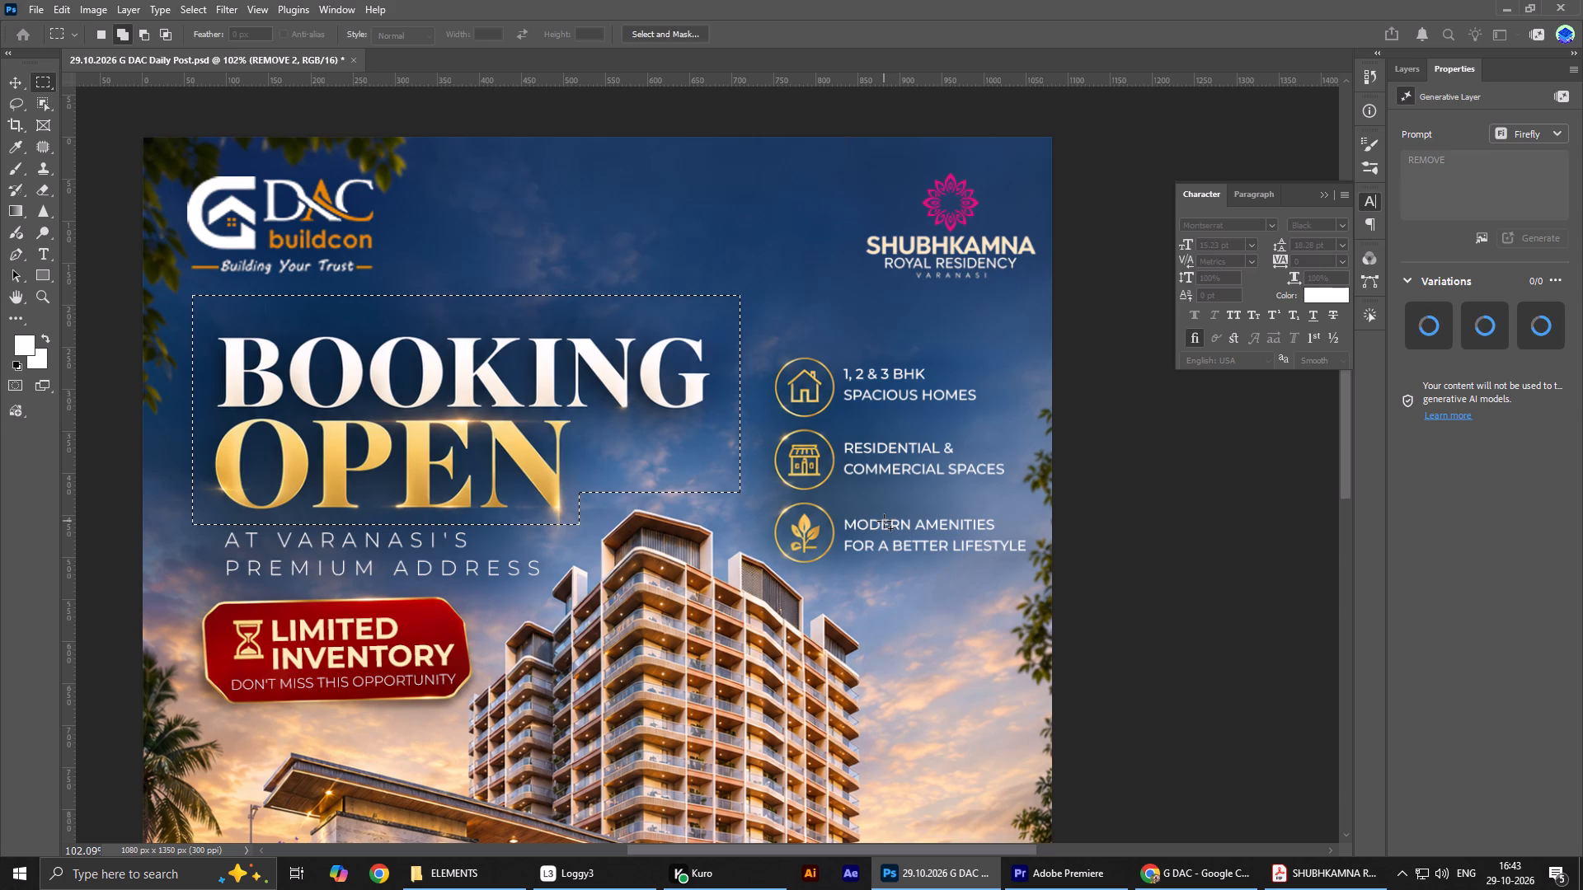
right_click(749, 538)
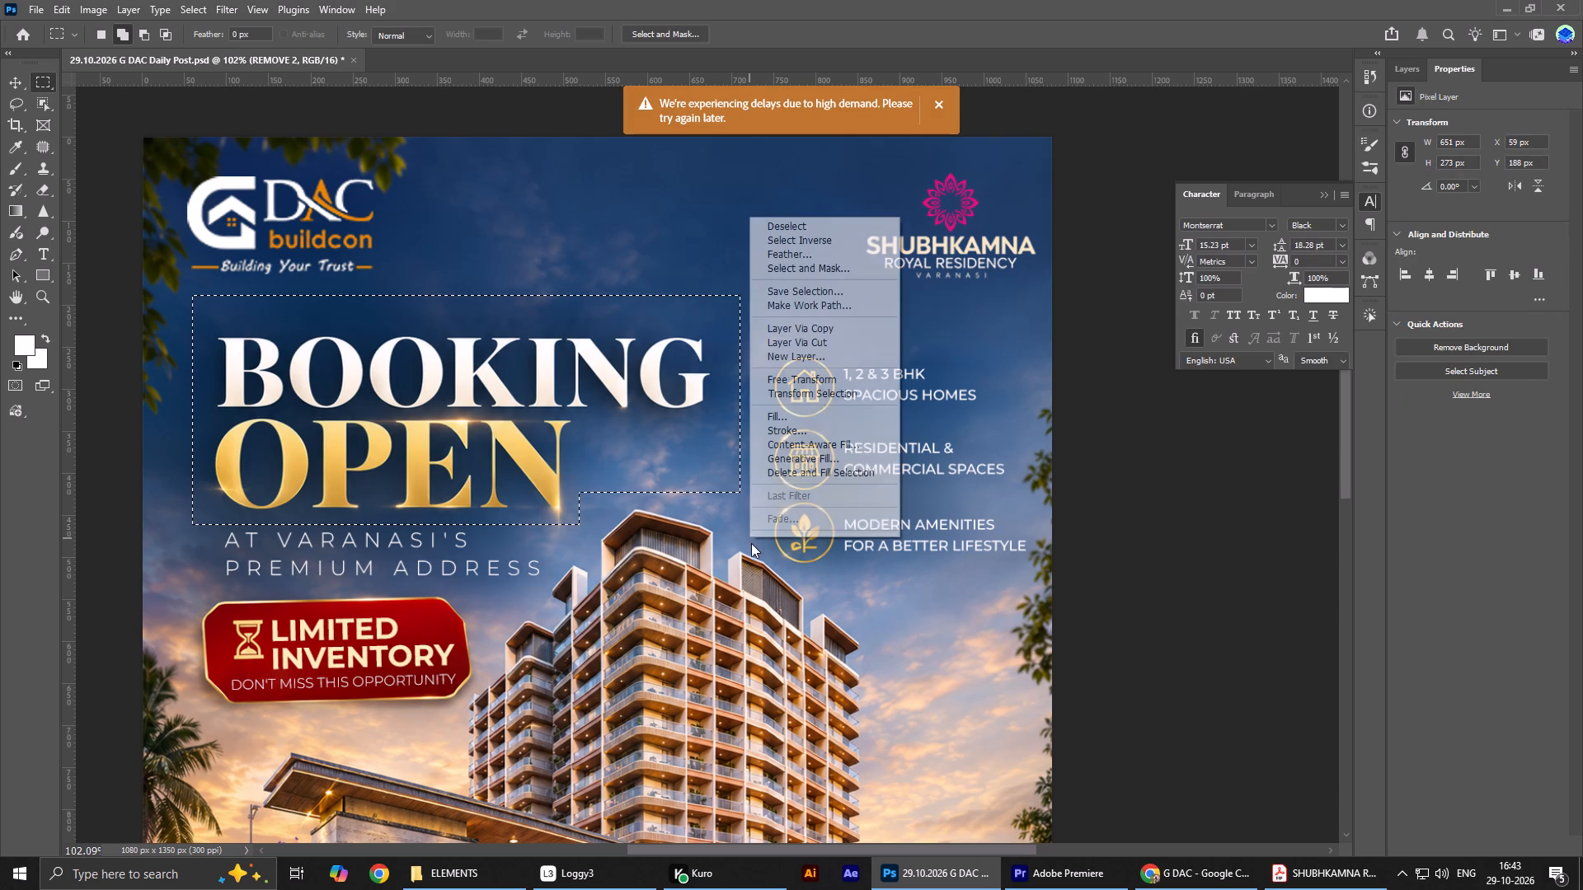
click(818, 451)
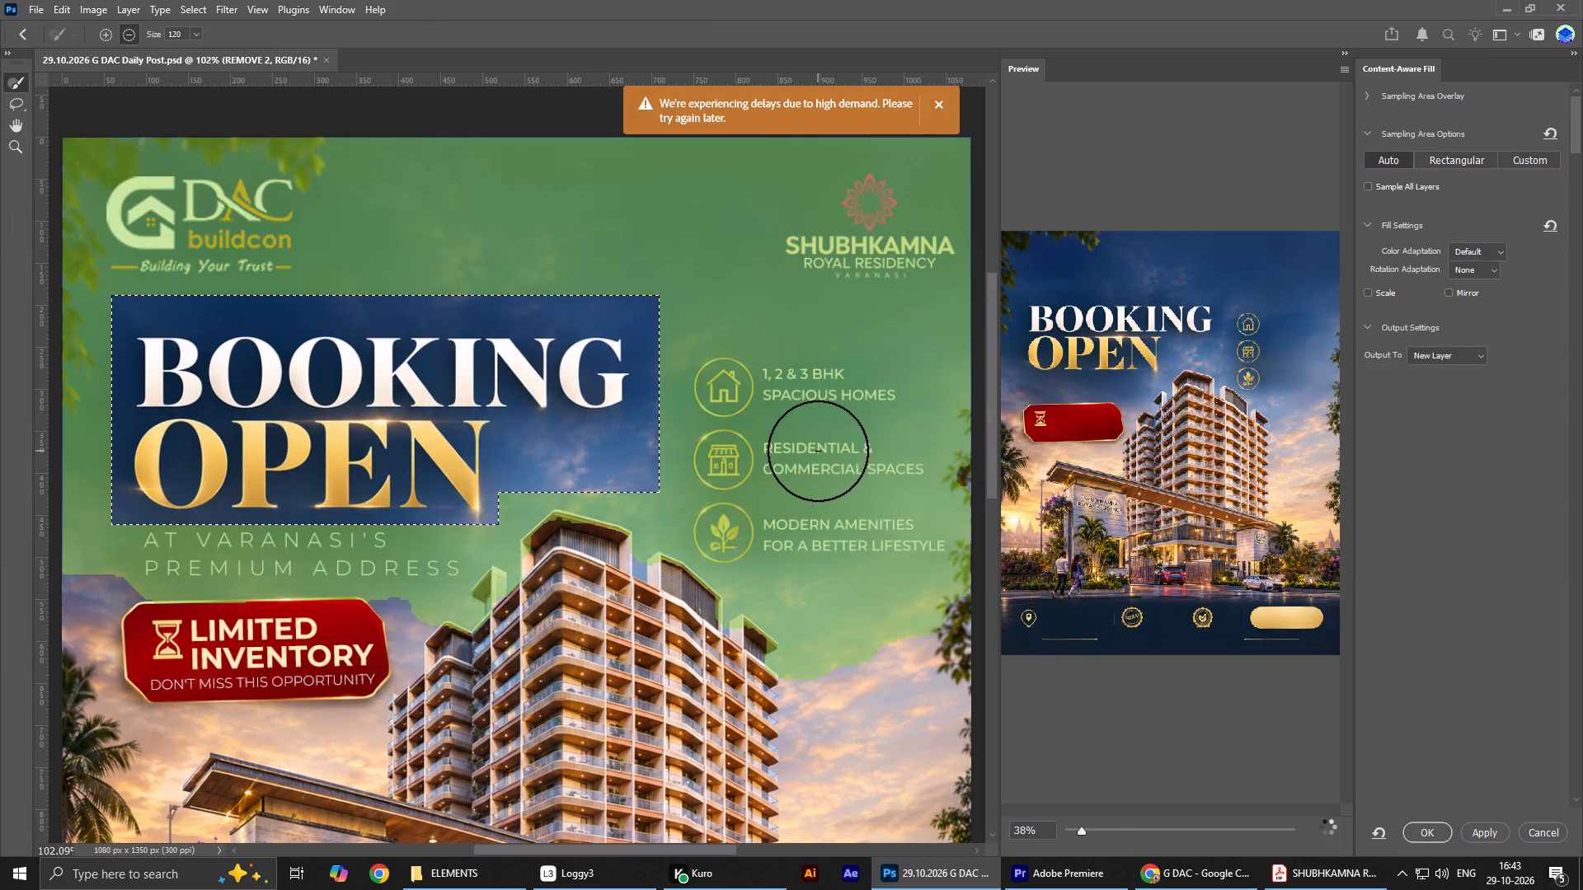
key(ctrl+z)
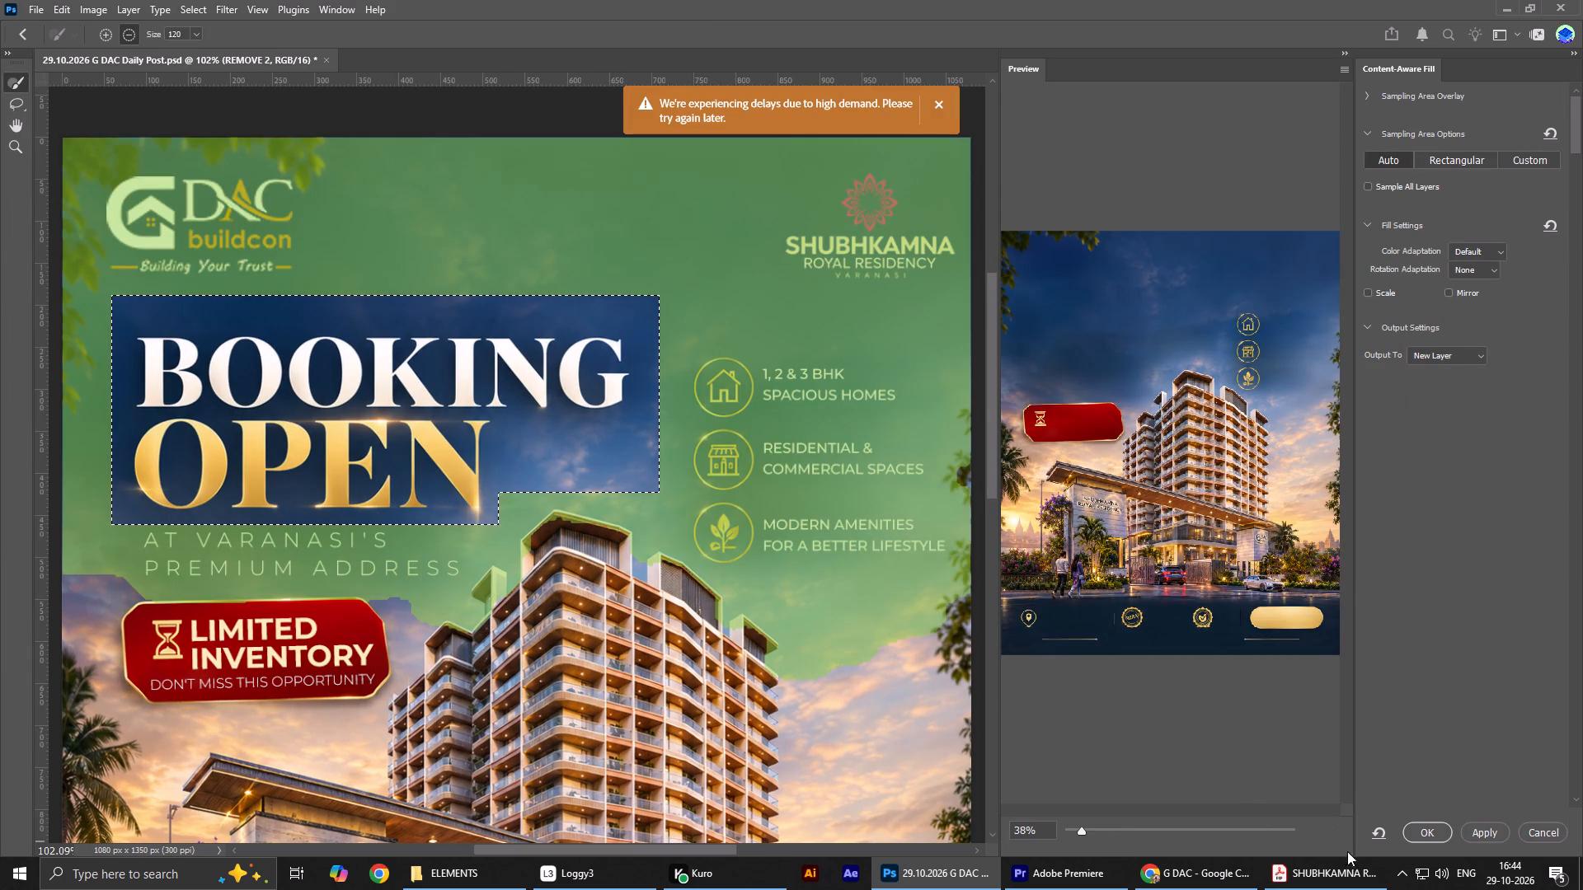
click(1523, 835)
Run Generative Fill with the prompt REMOVE on the selected BOOKING OPEN heading, compare the sky variations and keep the first one.
right_drag(787, 567, 760, 565)
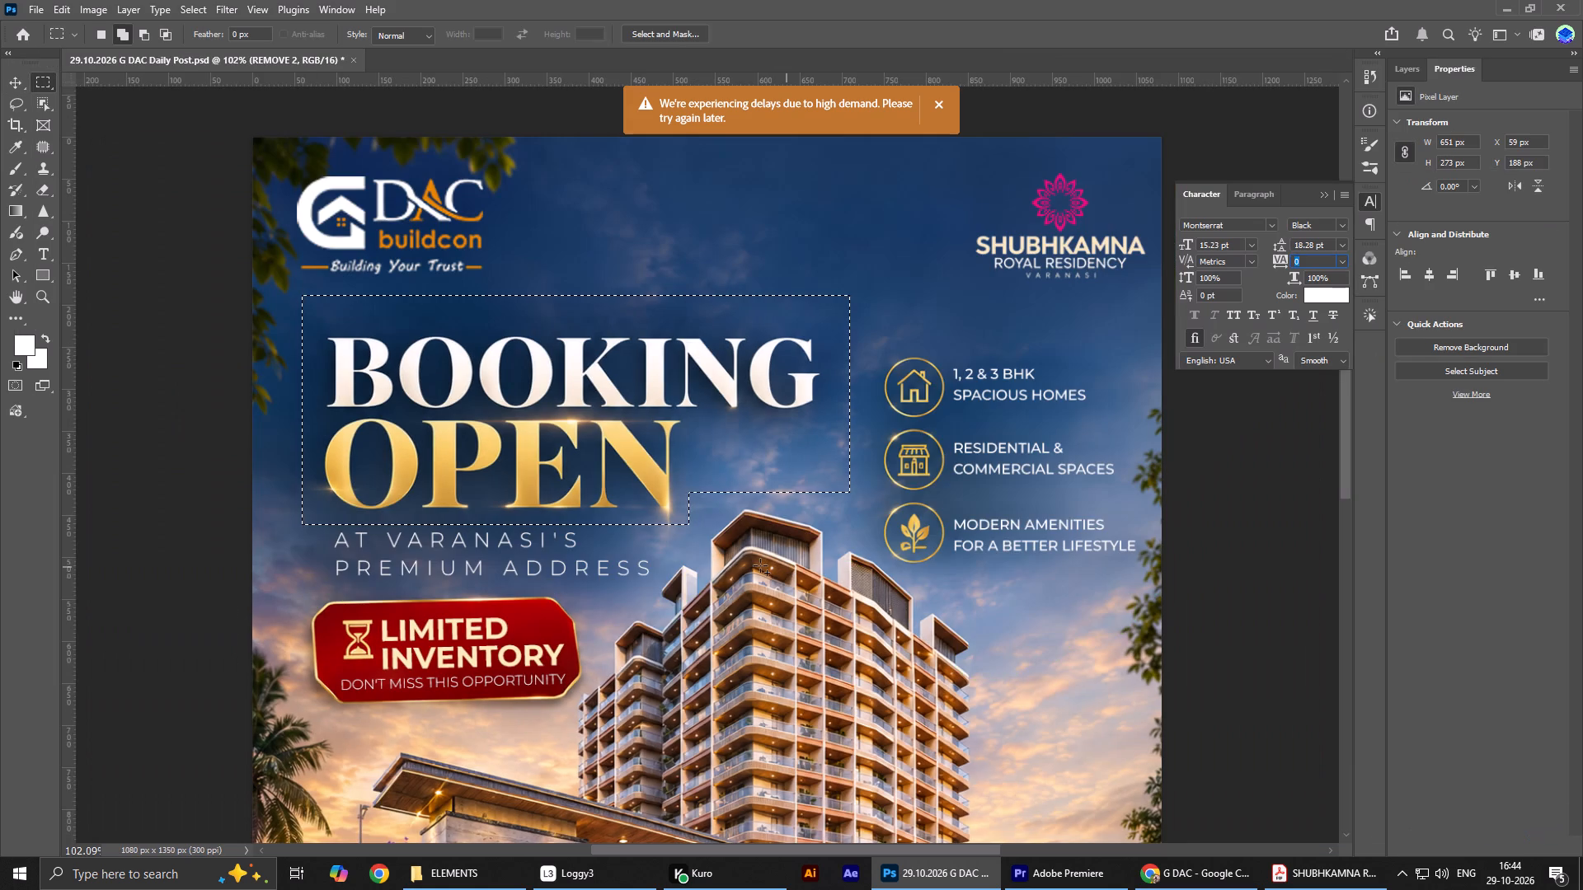
right_drag(760, 565, 754, 565)
click(861, 489)
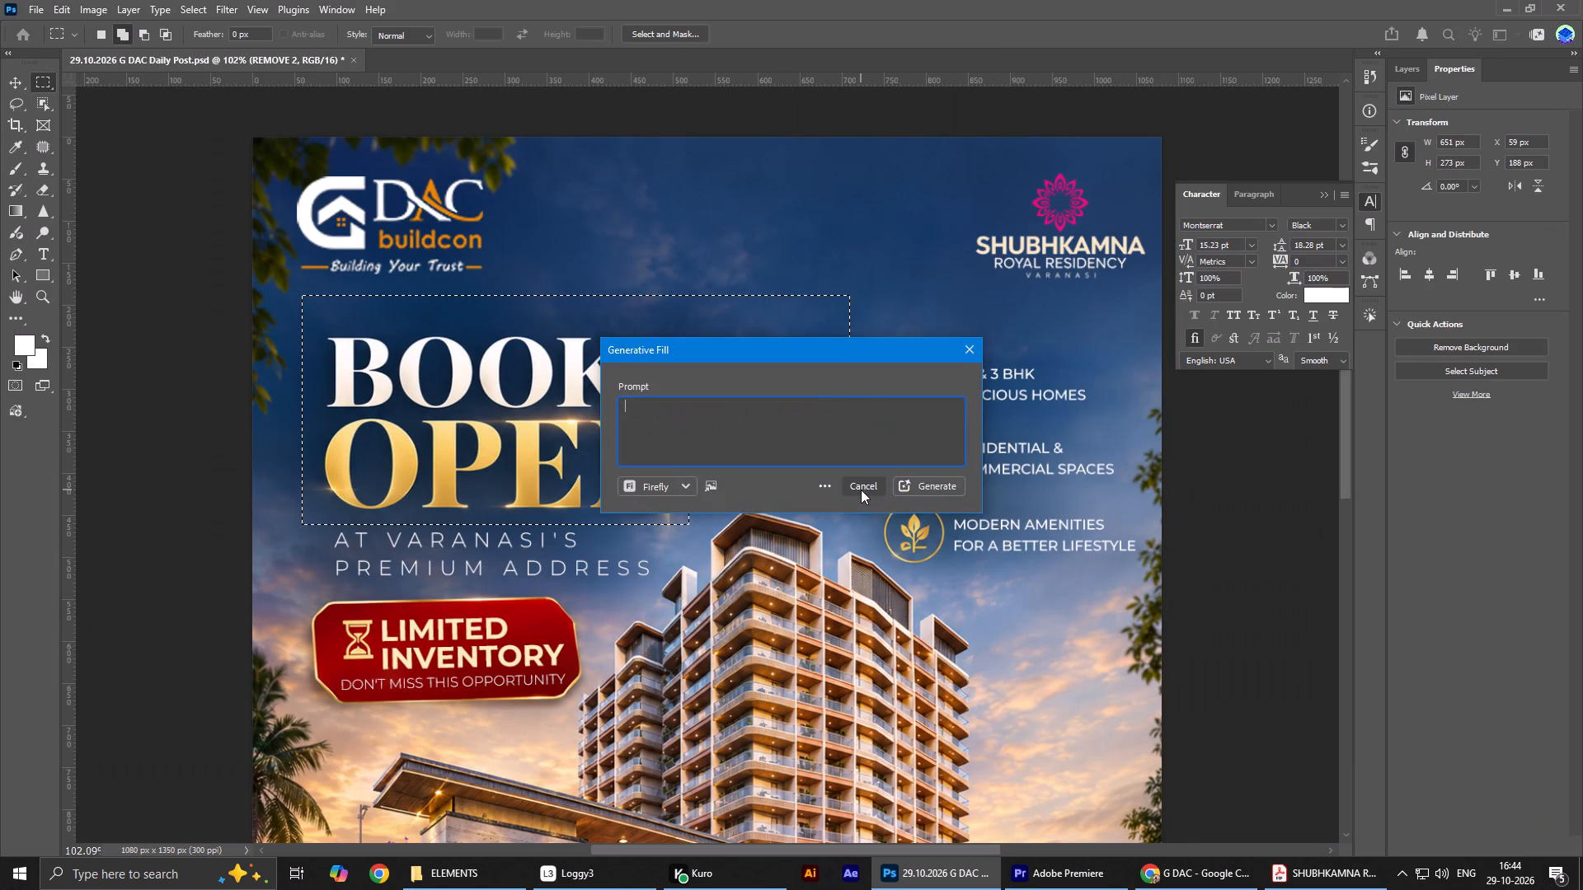
text(REMOVE)
key(Return)
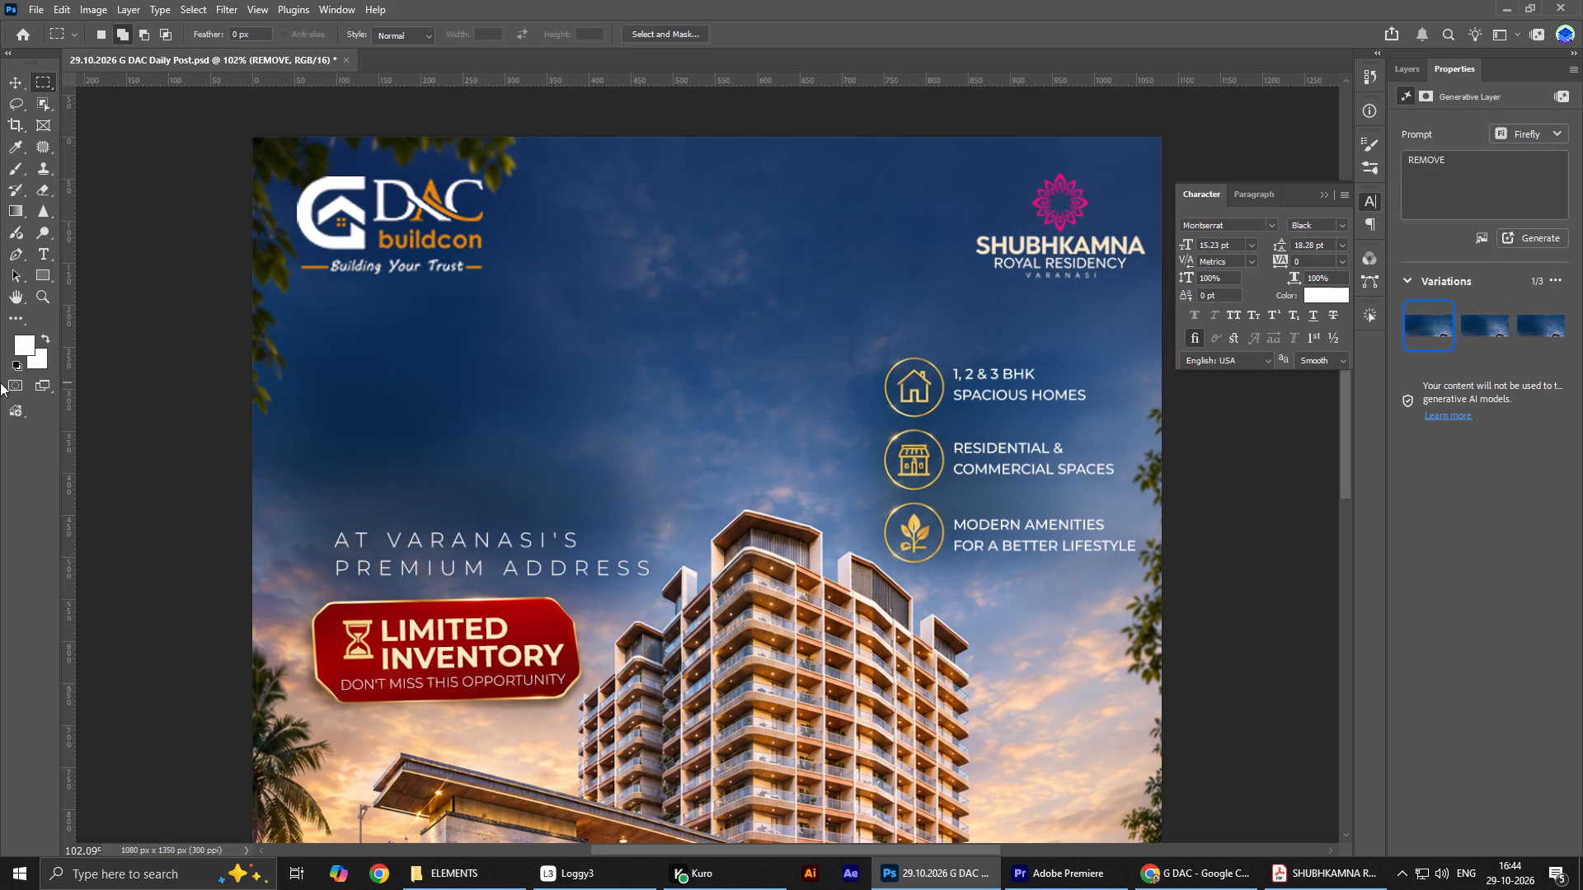
click(1480, 332)
click(1514, 345)
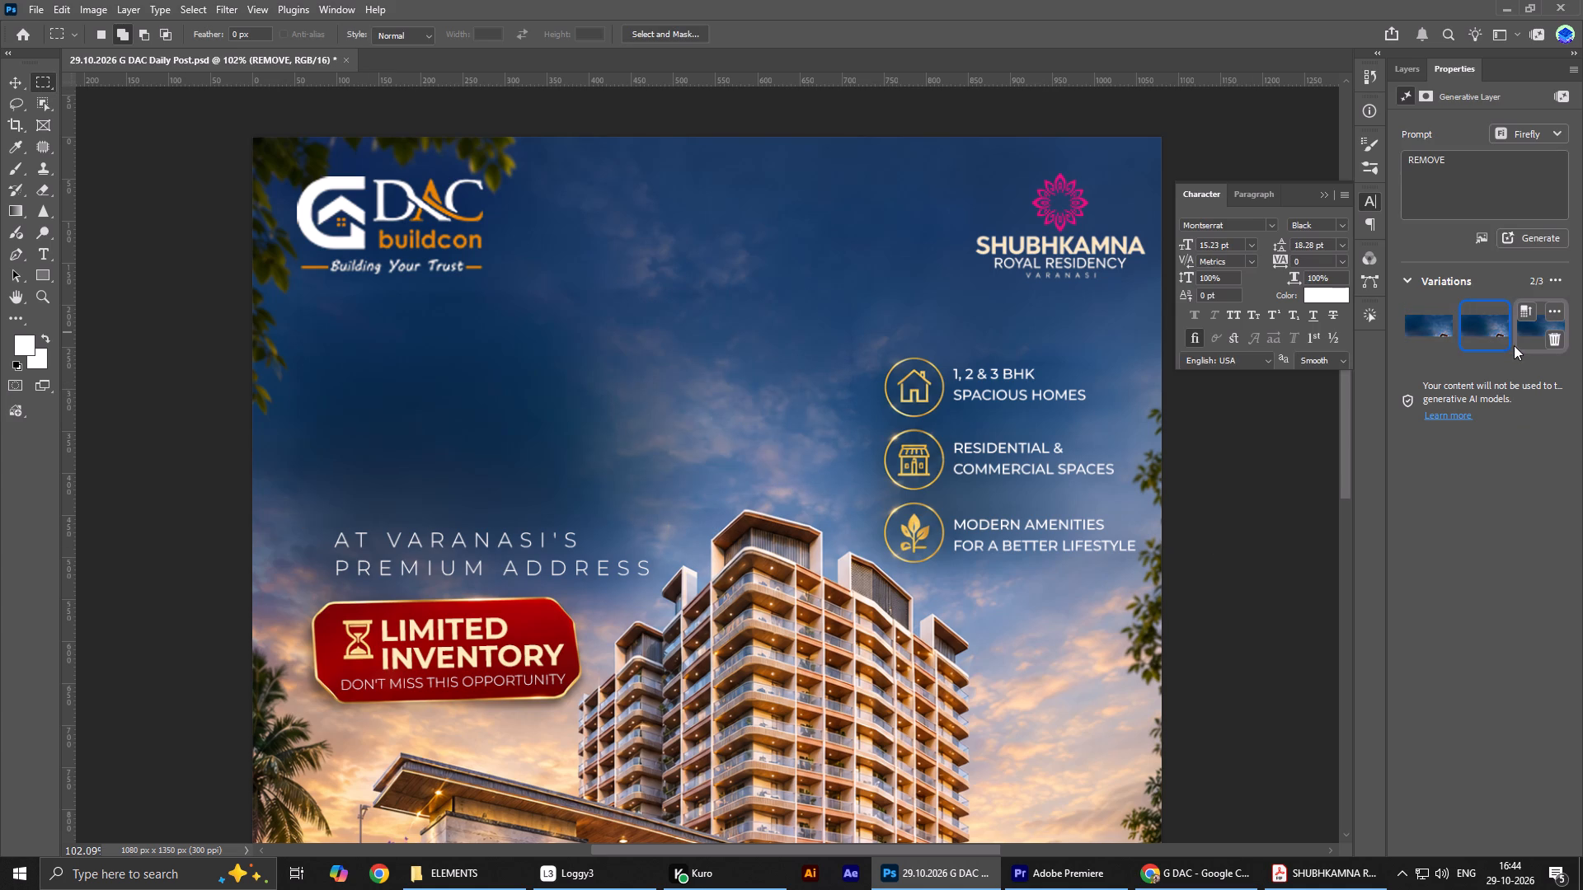
click(1416, 336)
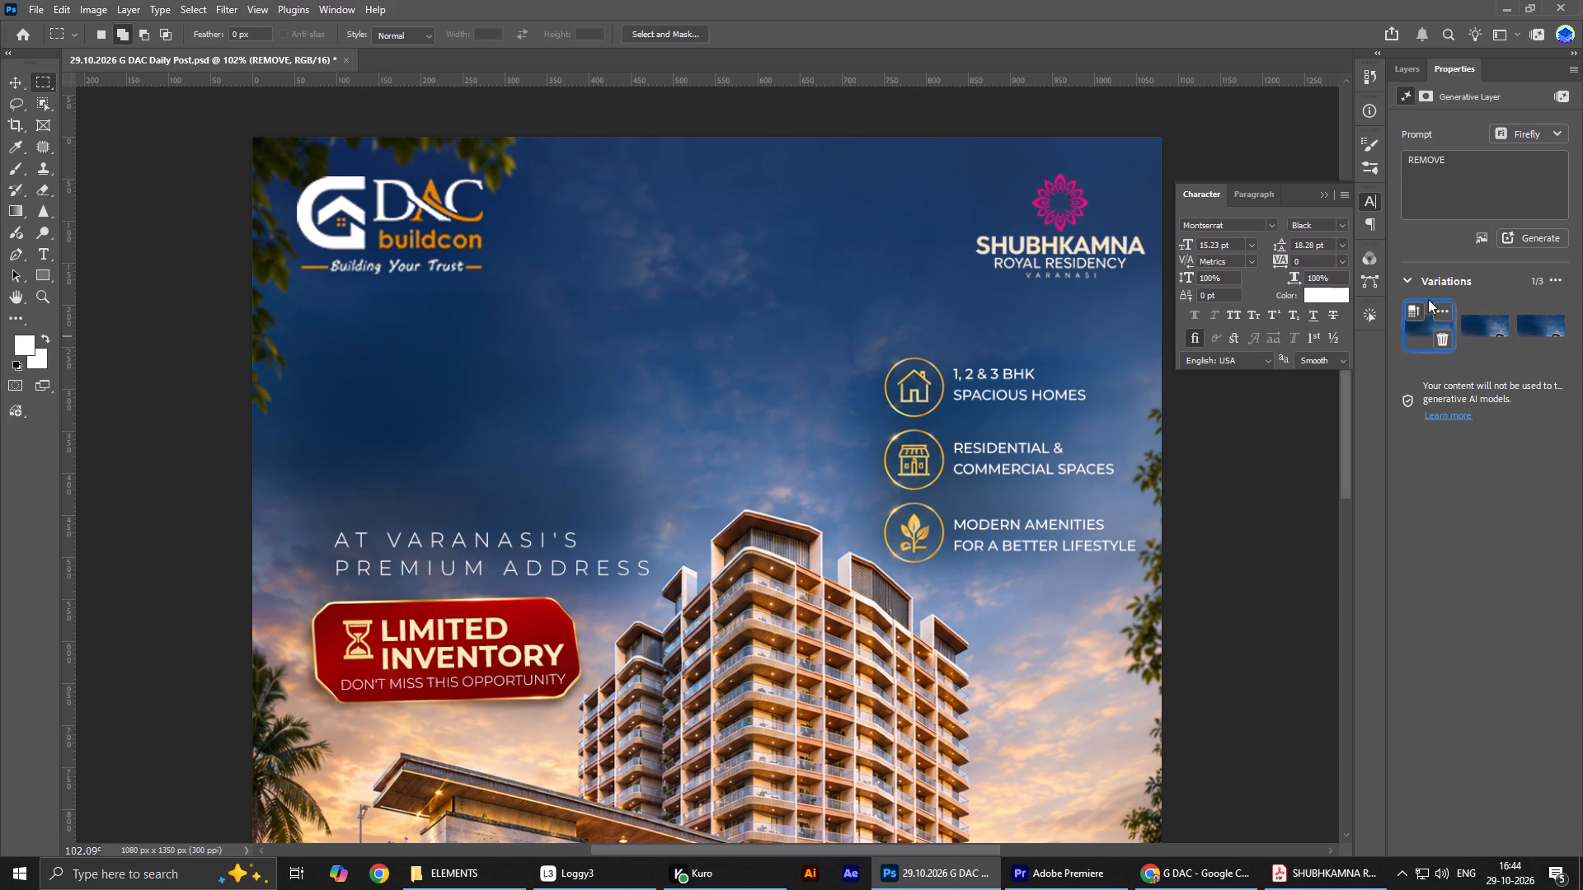
Merge the generated REMOVE layer with the REMOVE 2 background layer.
click(1408, 59)
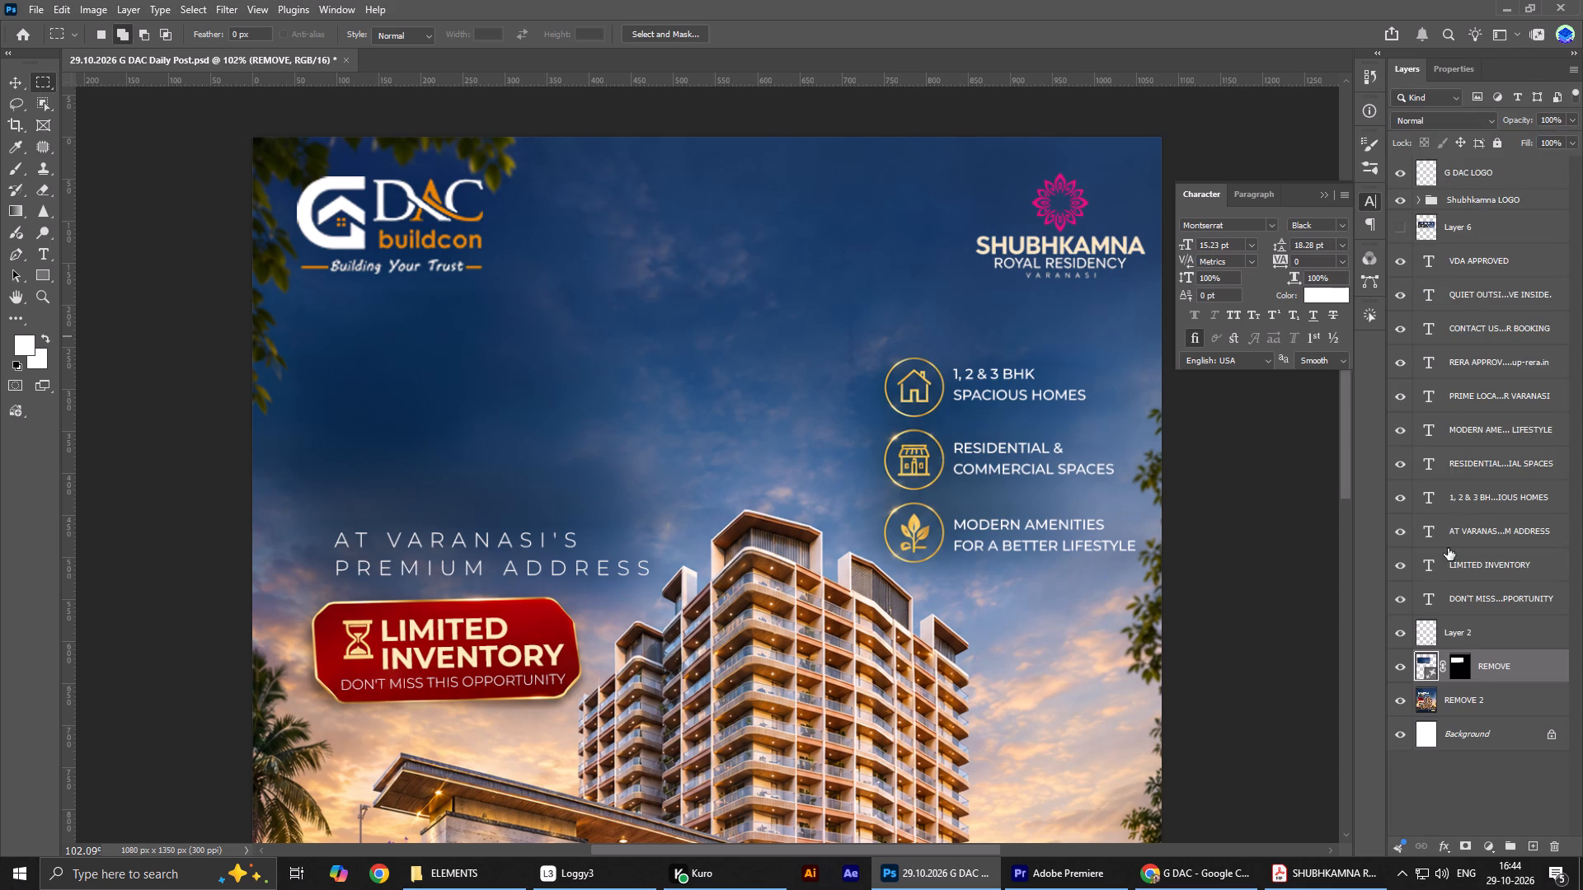
shift+click(1488, 703)
key(ctrl+e)
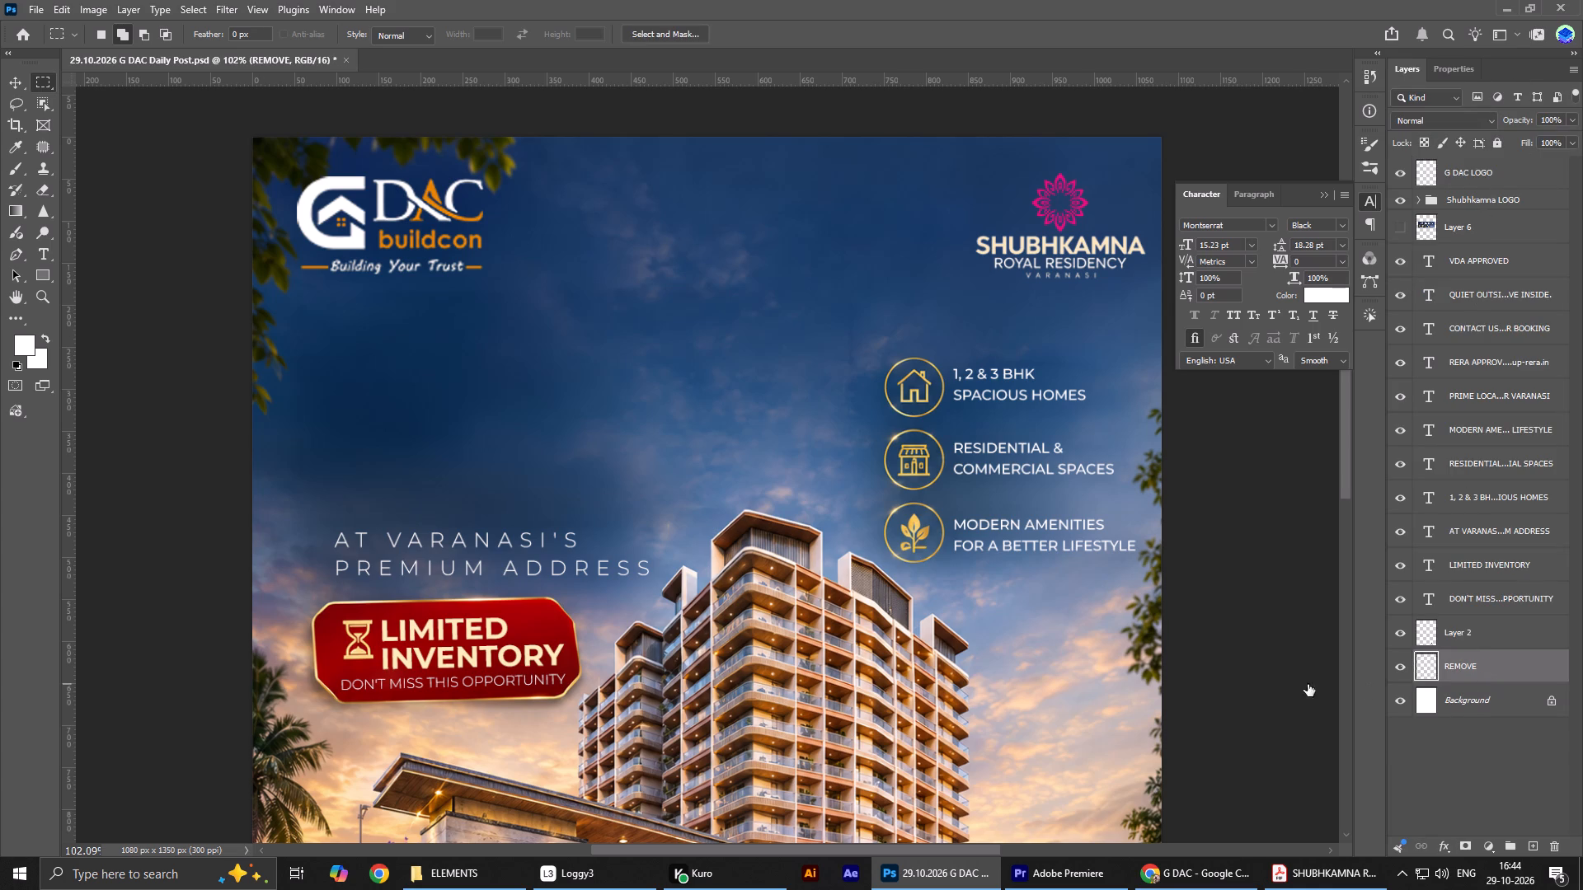
On the REMOVE layer, marquee-select the sky below the G DAC logo, from the poster's left edge to just before the feature icons.
drag(288, 287, 686, 486)
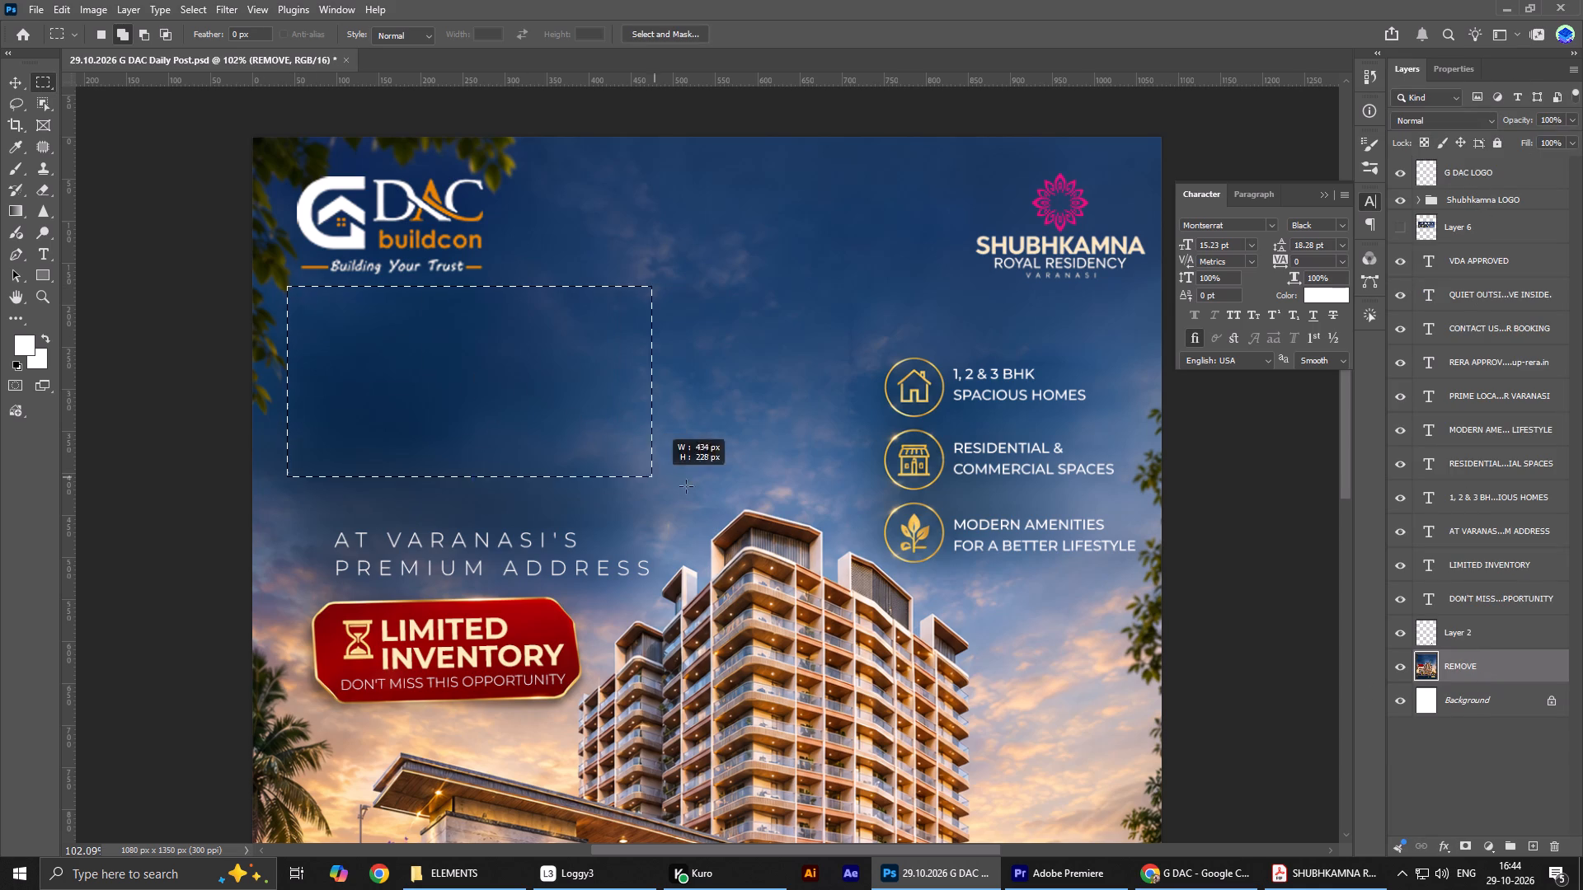
drag(686, 486, 754, 586)
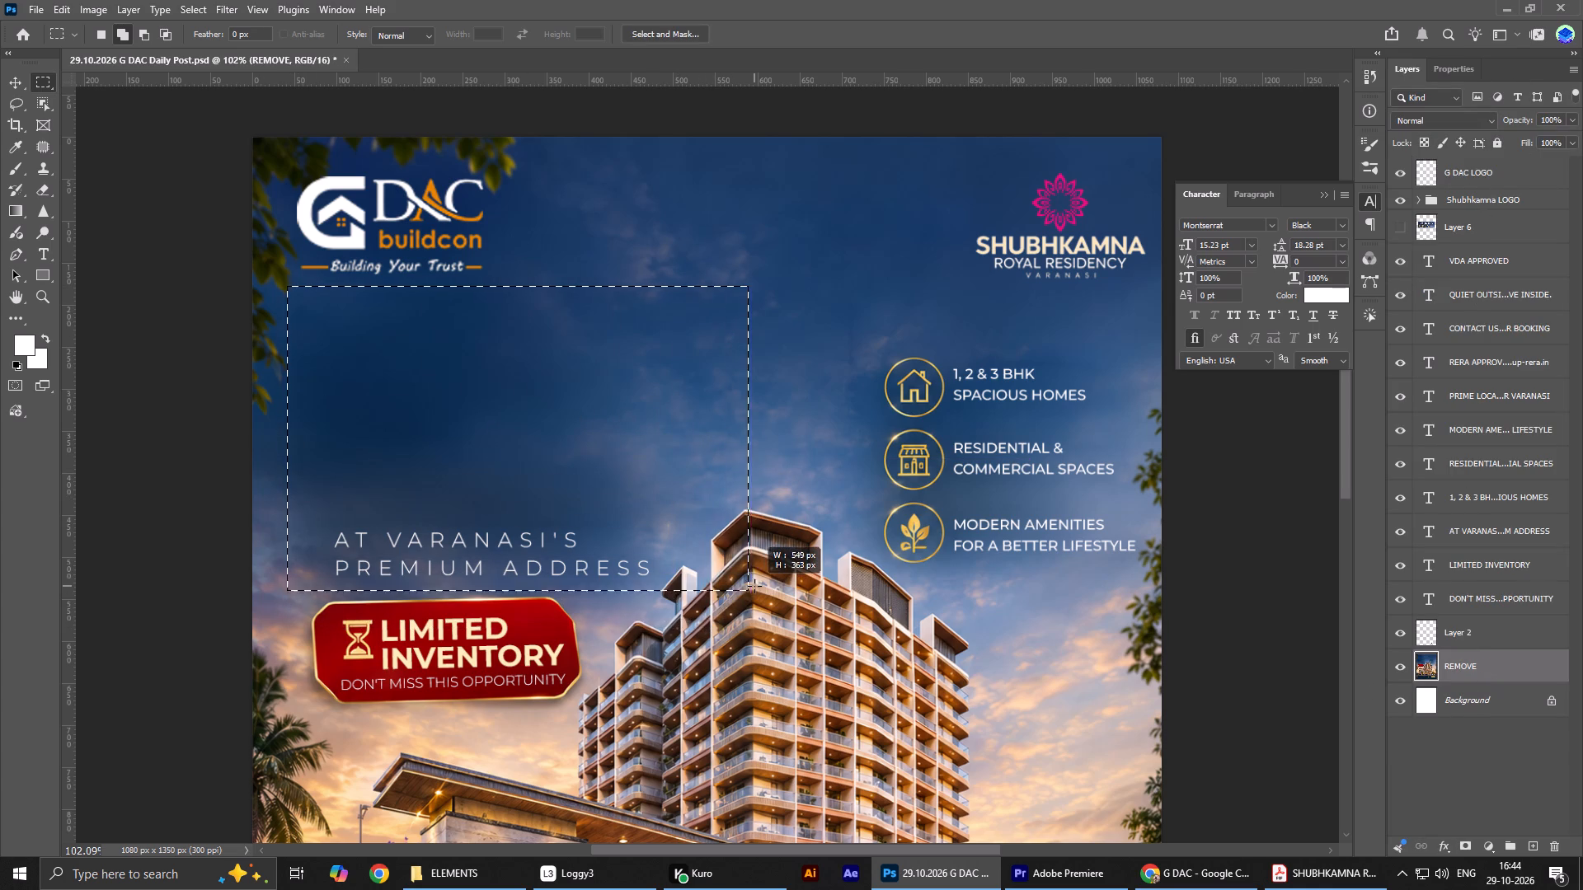
drag(754, 586, 857, 597)
drag(228, 269, 351, 576)
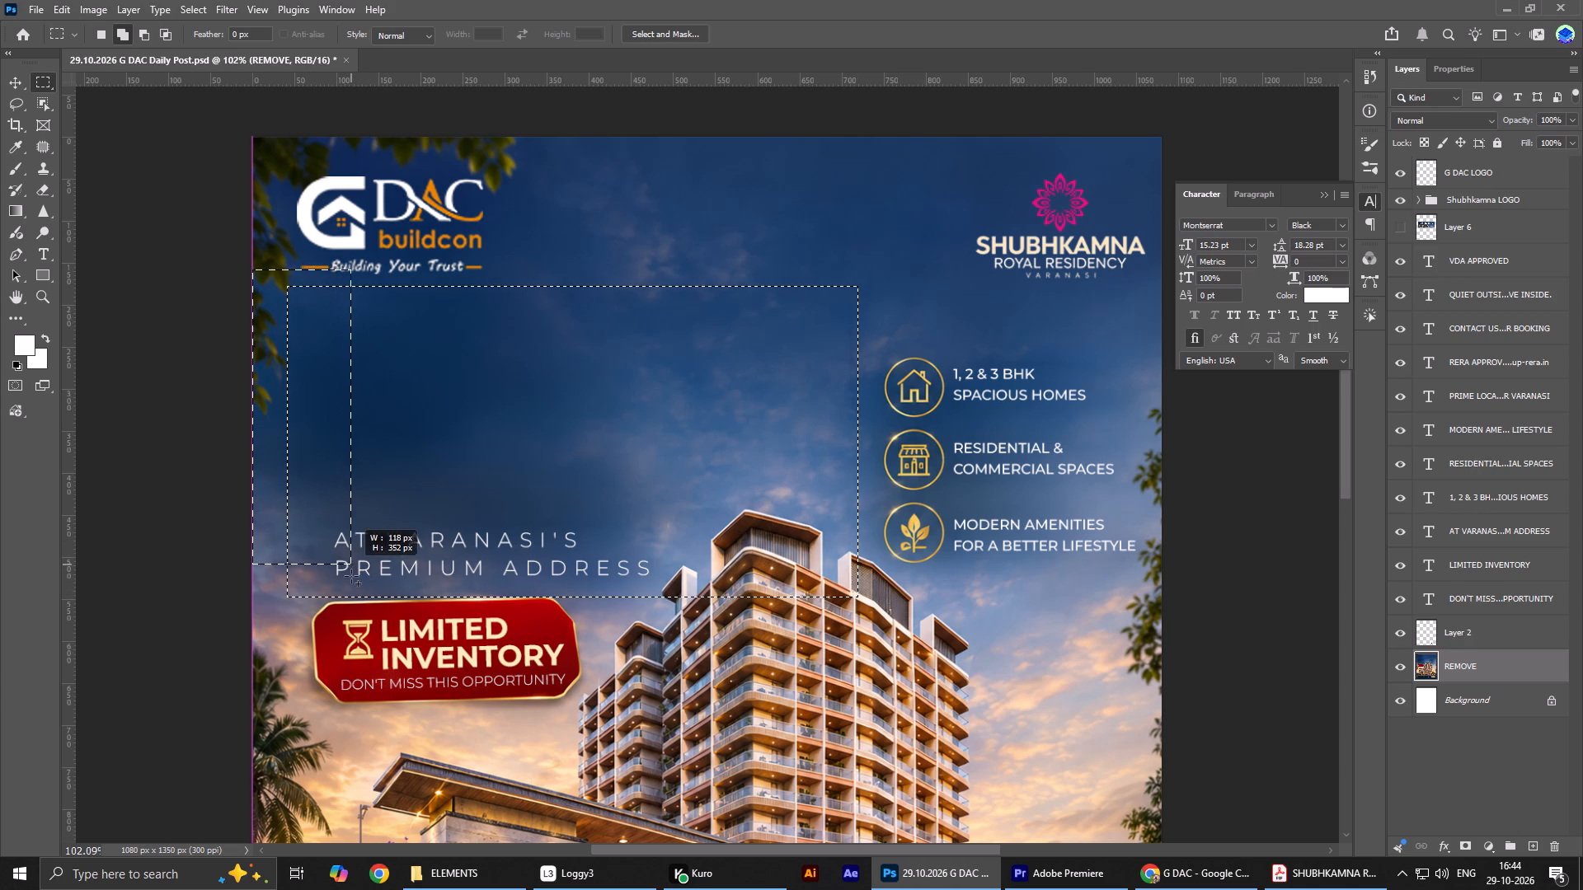
drag(351, 576, 356, 584)
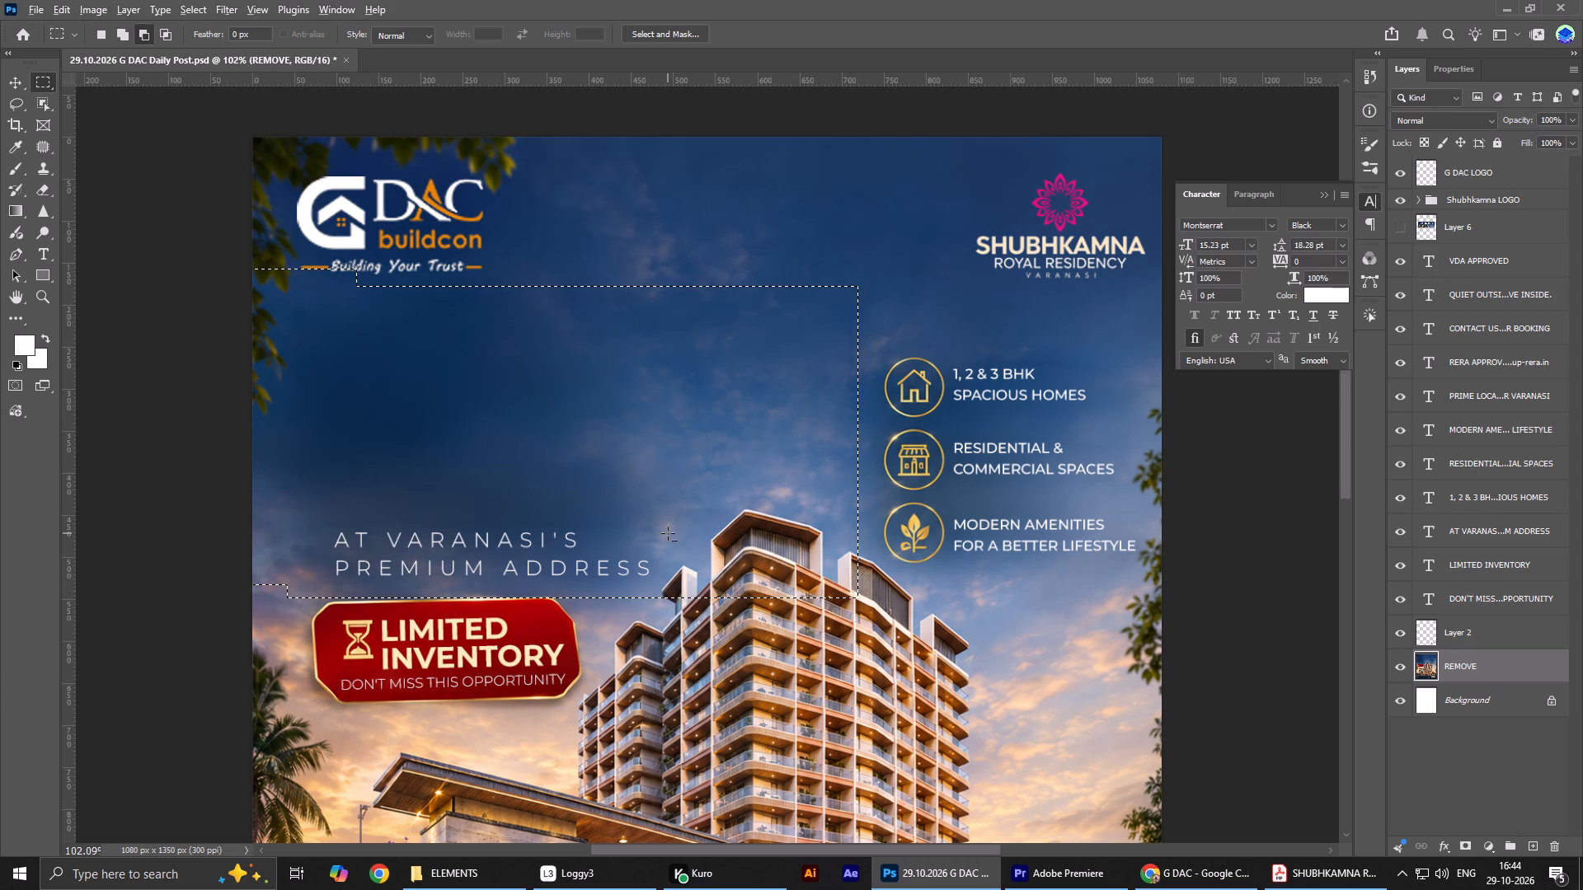
Subtract the top floors and stepped roof of the building from the sky selection.
alt+drag(668, 533, 739, 635)
alt+drag(656, 577, 685, 607)
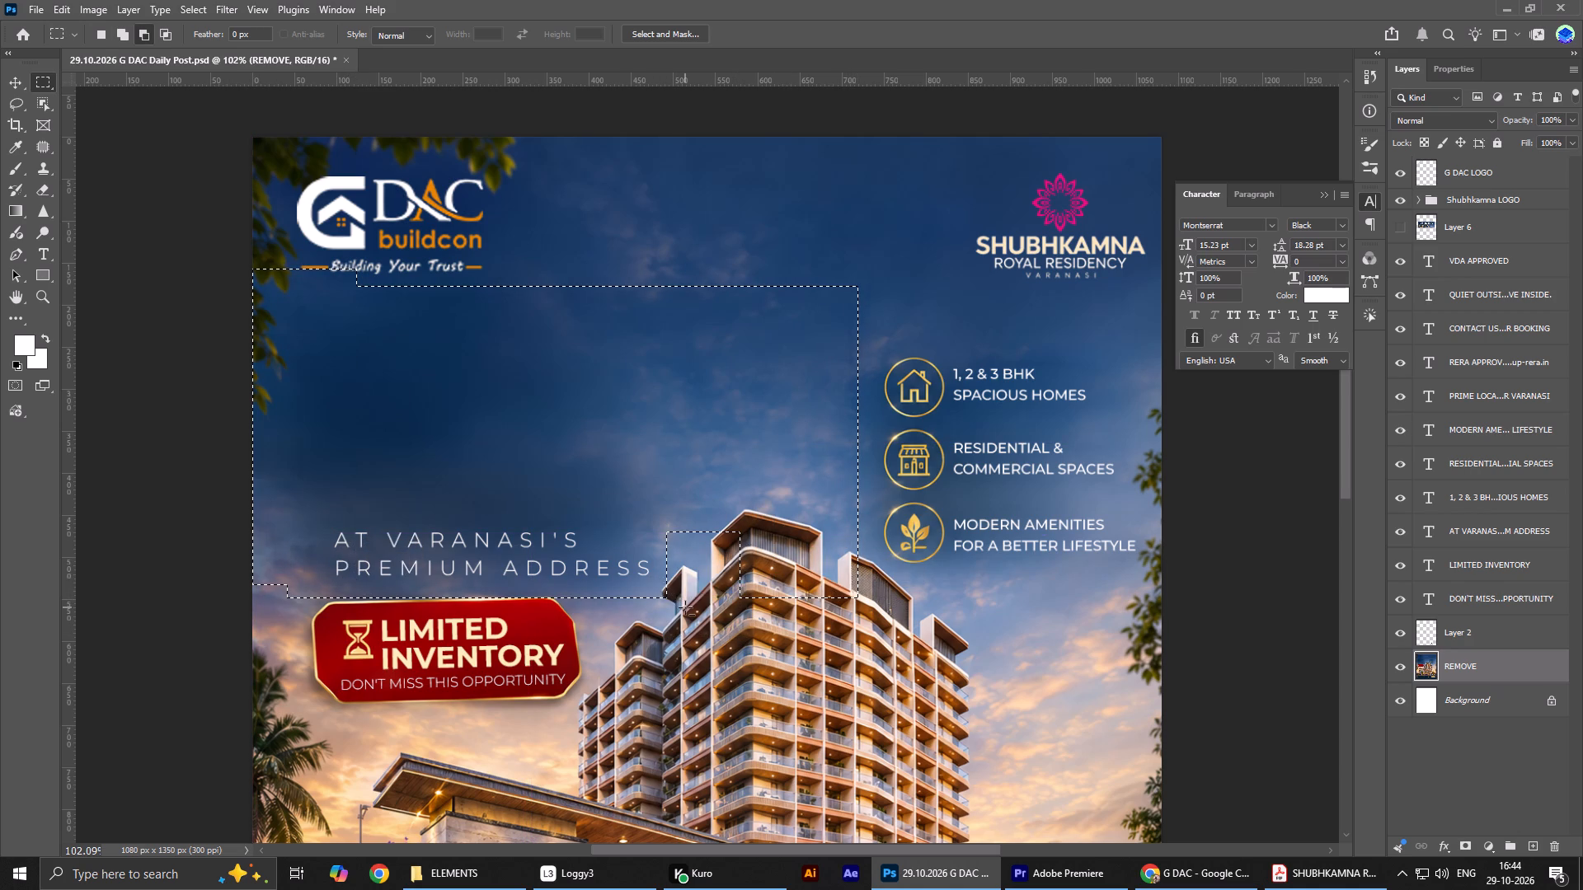
alt+drag(702, 523, 763, 585)
alt+drag(725, 513, 796, 555)
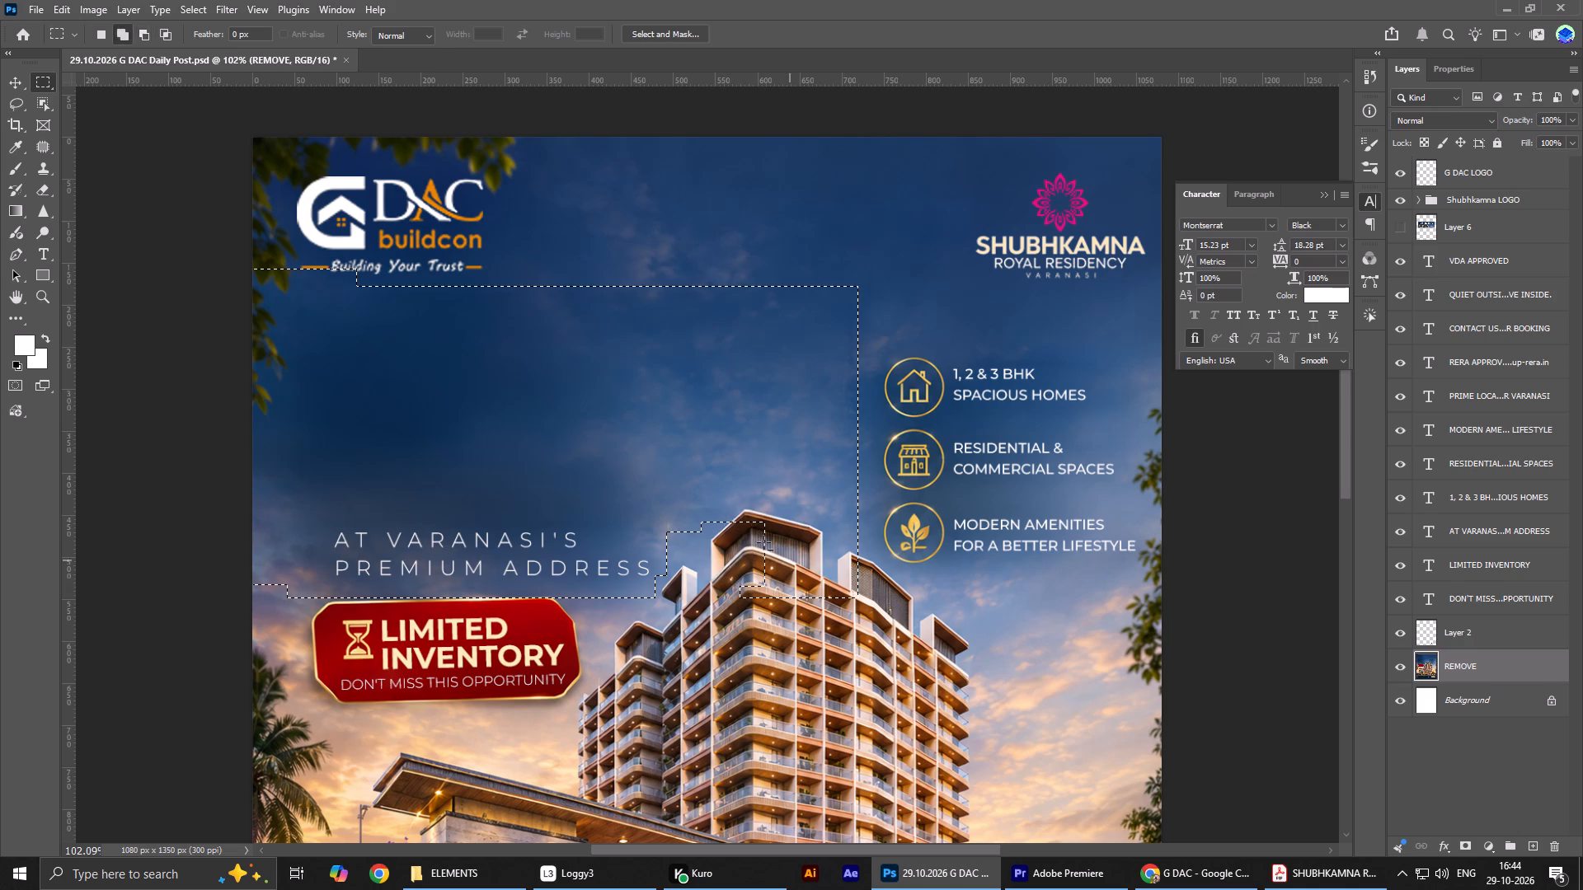
alt+drag(743, 506, 812, 538)
alt+drag(798, 520, 834, 552)
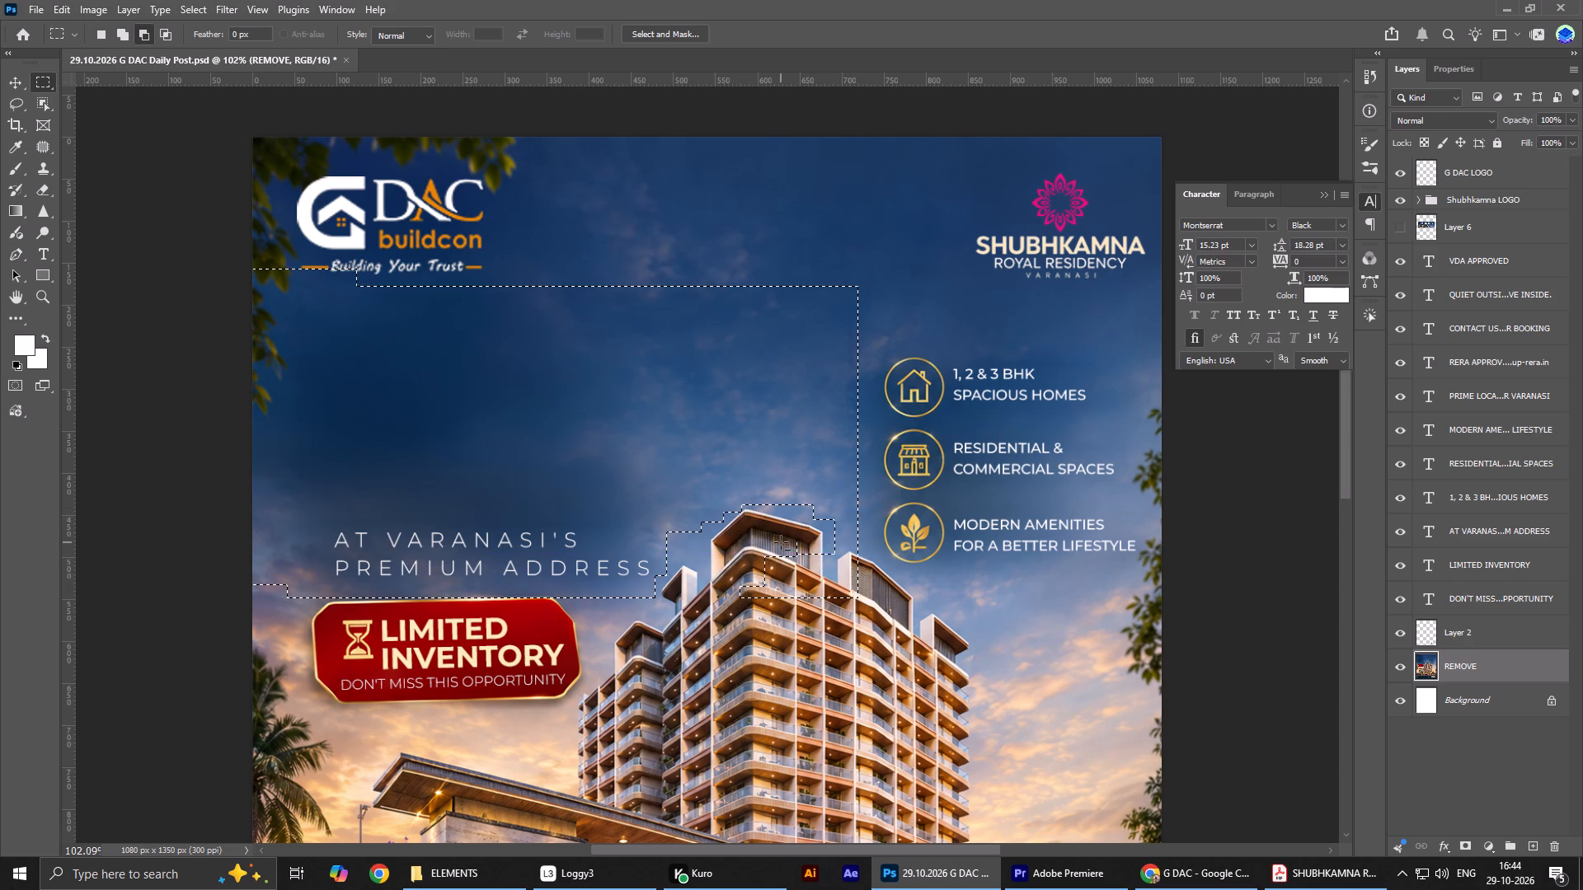
alt+drag(781, 542, 860, 629)
alt+drag(730, 550, 794, 633)
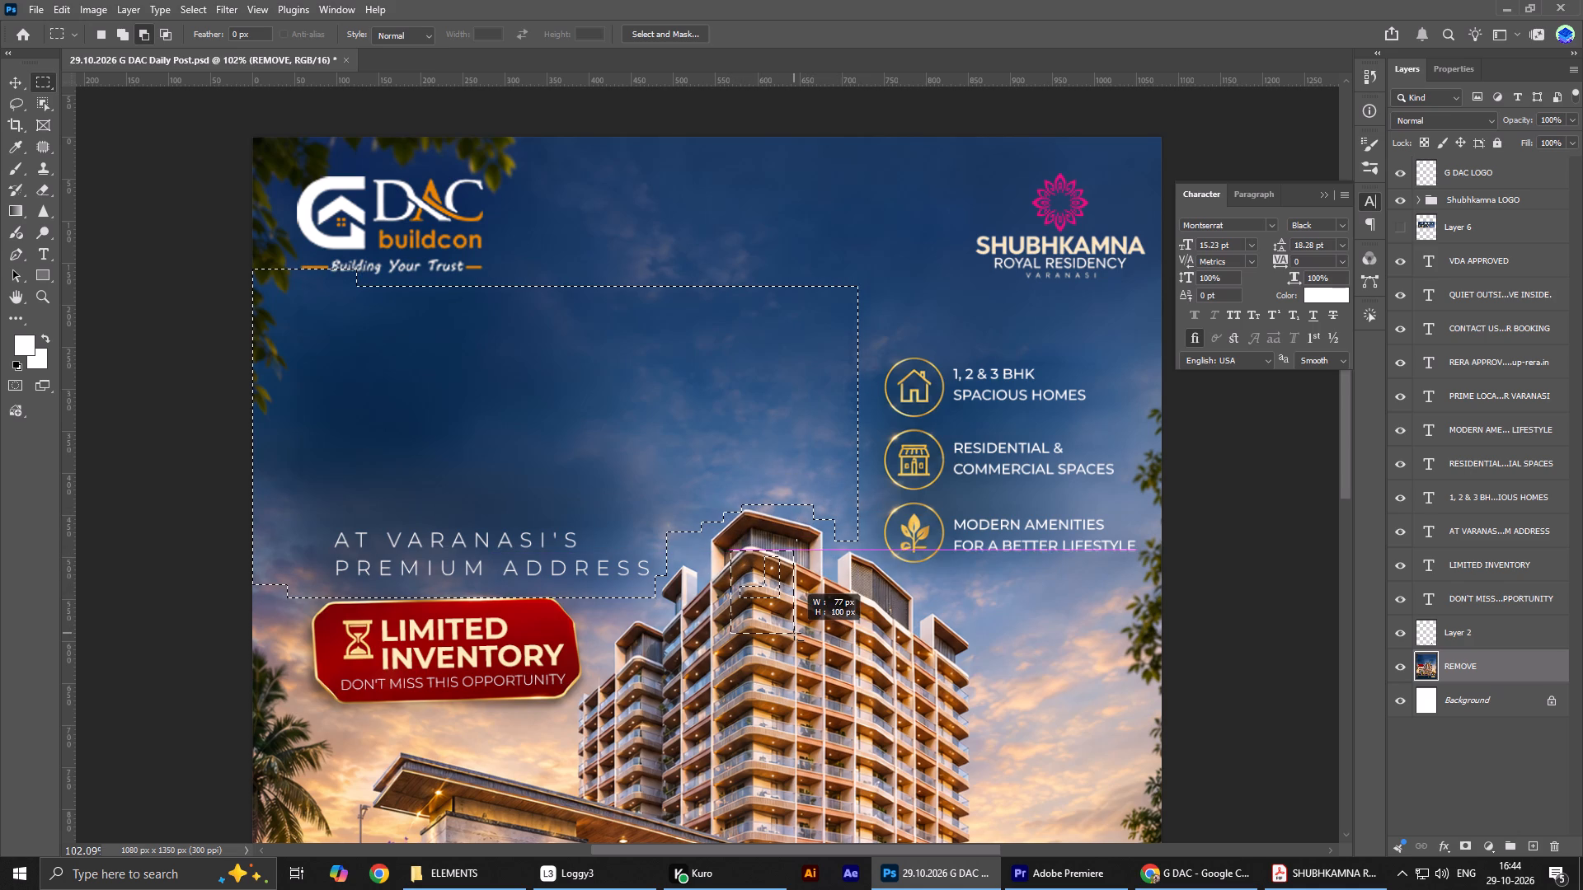
alt+drag(735, 503, 753, 521)
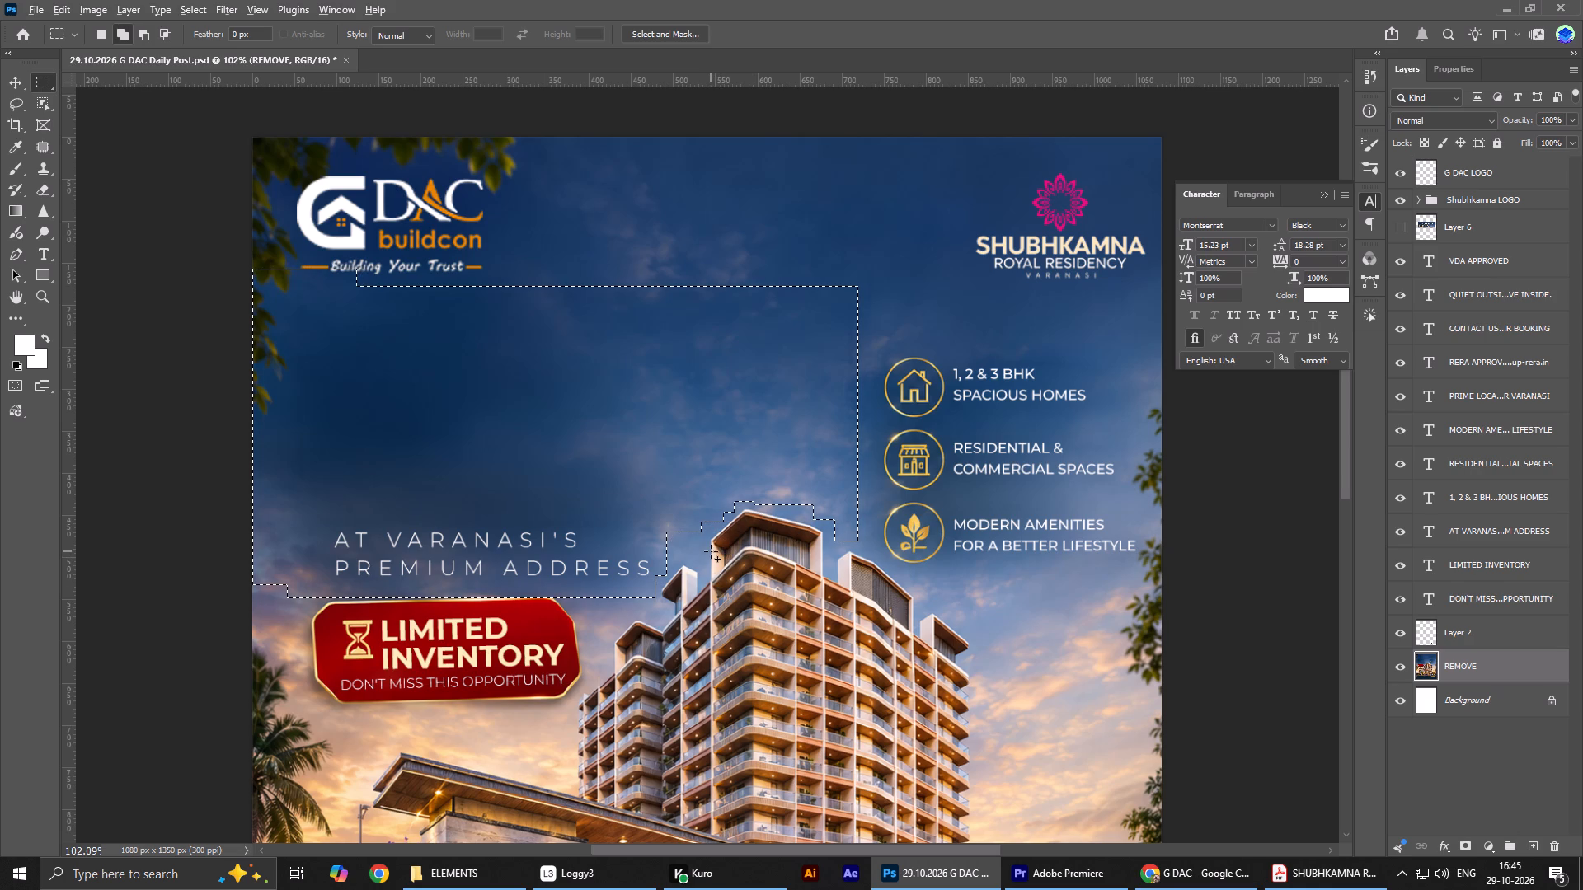
Refine the sky selection's edge so it steps closely around the left side and peak of the building roof.
alt+scroll(689, 541, up, 7)
alt+scroll(677, 534, down, 1)
alt+scroll(677, 534, up, 2)
drag(636, 512, 703, 586)
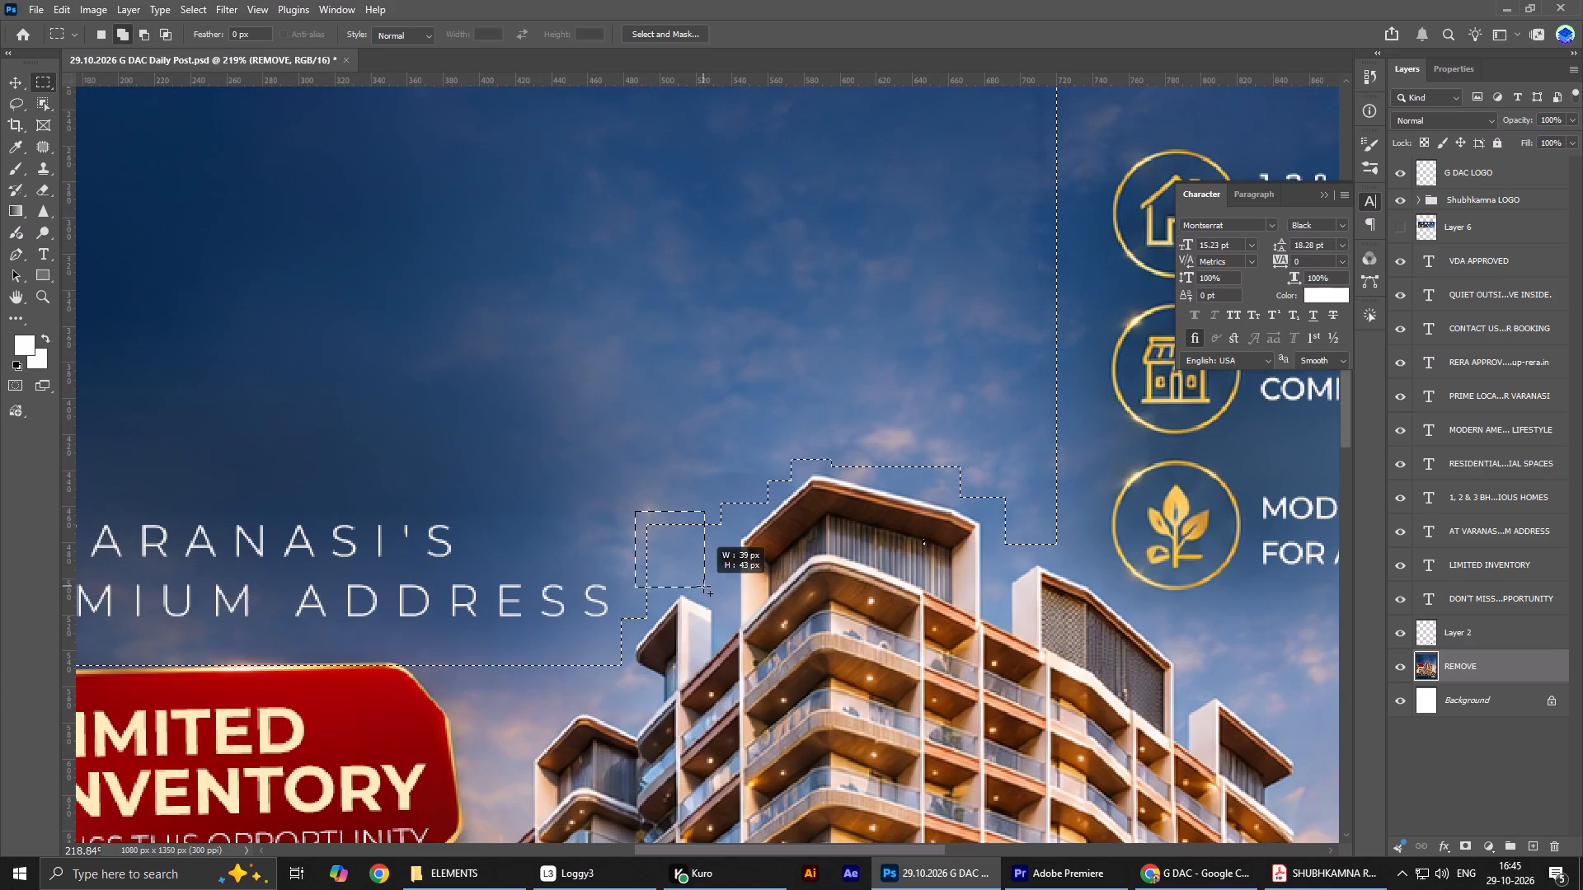
drag(703, 586, 730, 586)
drag(715, 484, 751, 527)
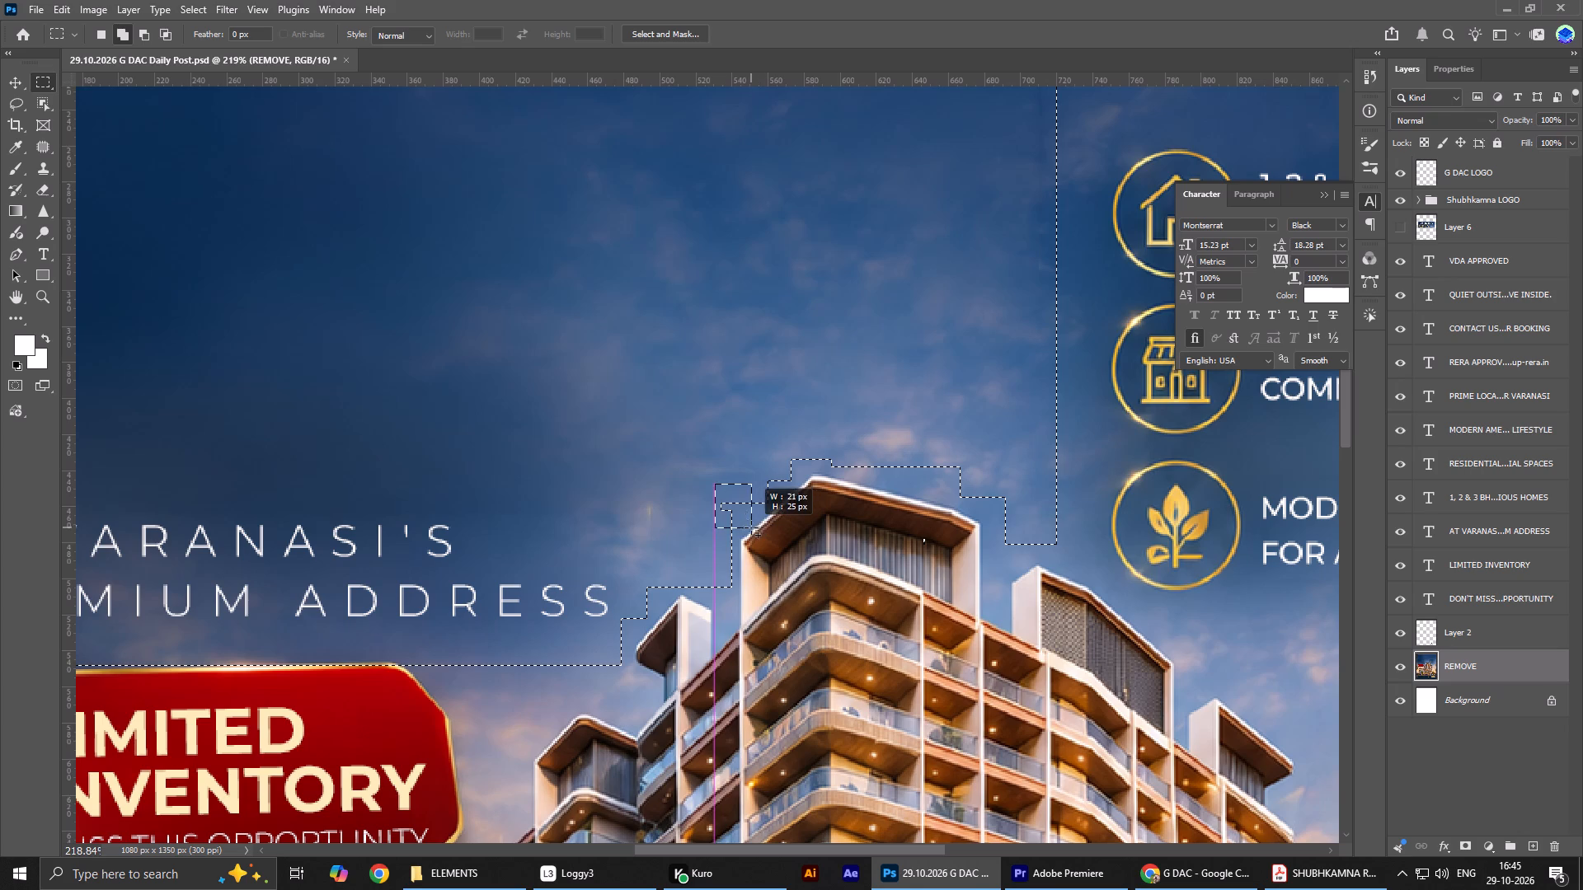
drag(751, 527, 748, 519)
drag(776, 458, 856, 460)
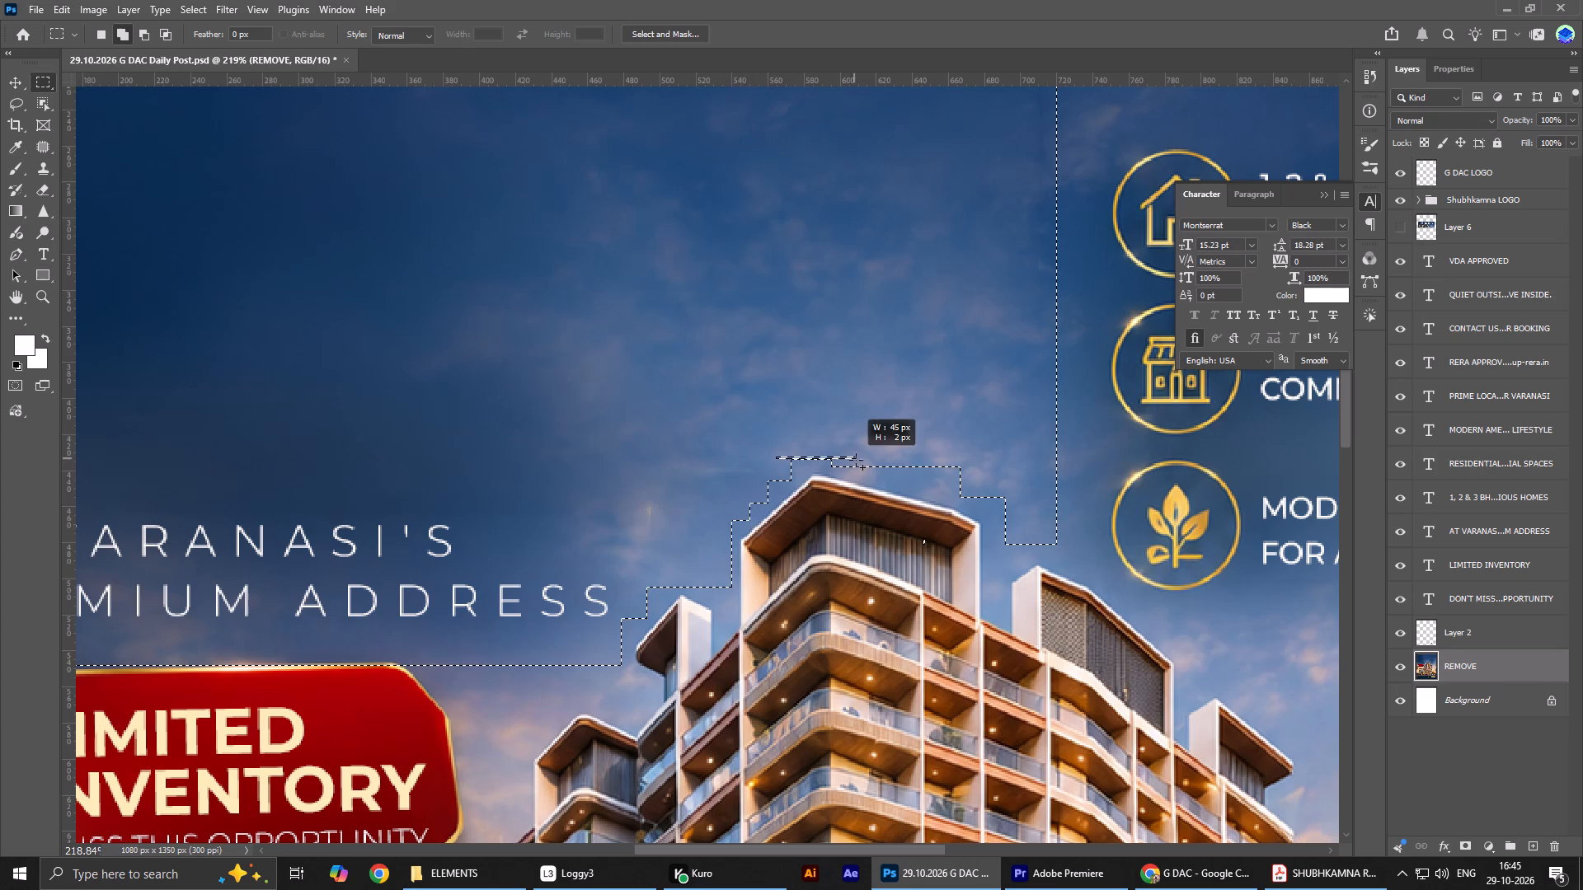
drag(856, 460, 873, 469)
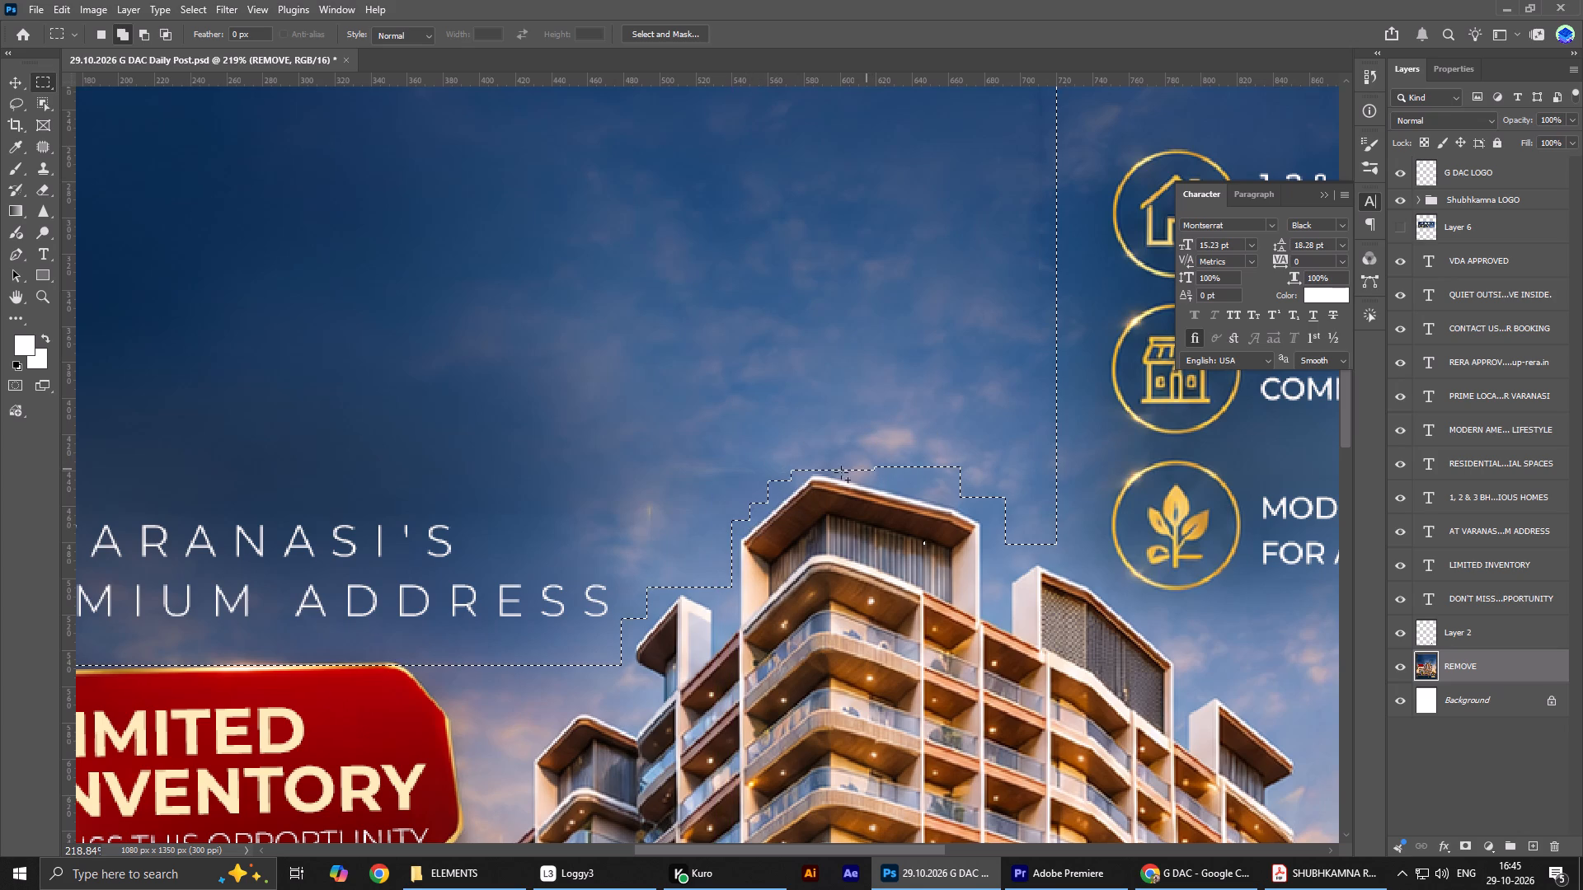
Subtract the top edge of the red LIMITED INVENTORY badge from the sky selection.
alt+scroll(645, 521, down, 9)
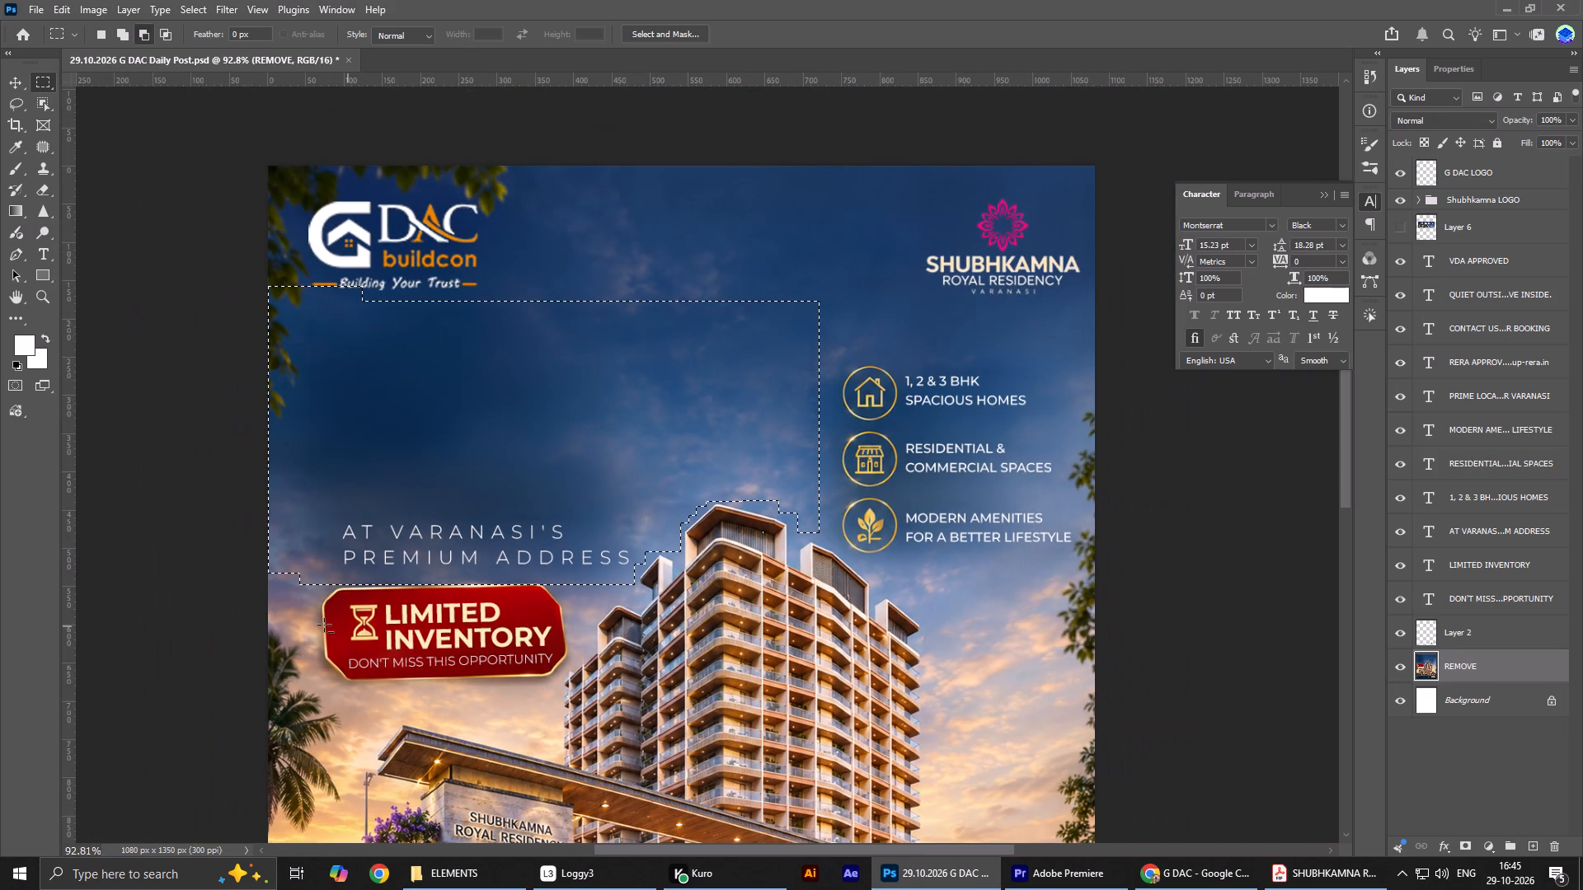
alt+scroll(324, 625, up, 7)
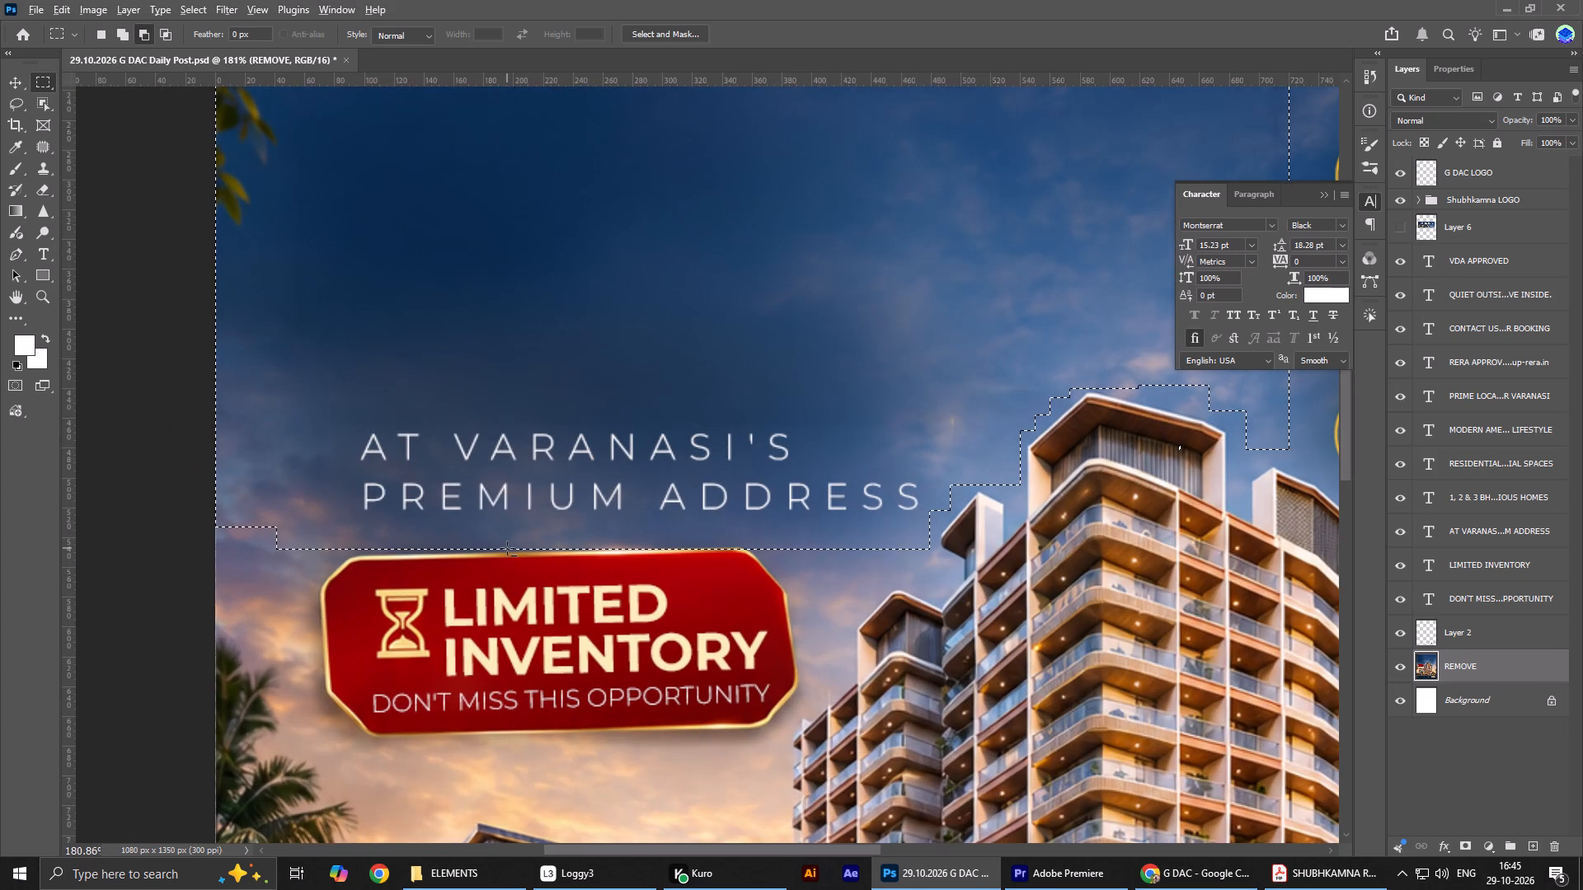
alt+drag(498, 546, 764, 569)
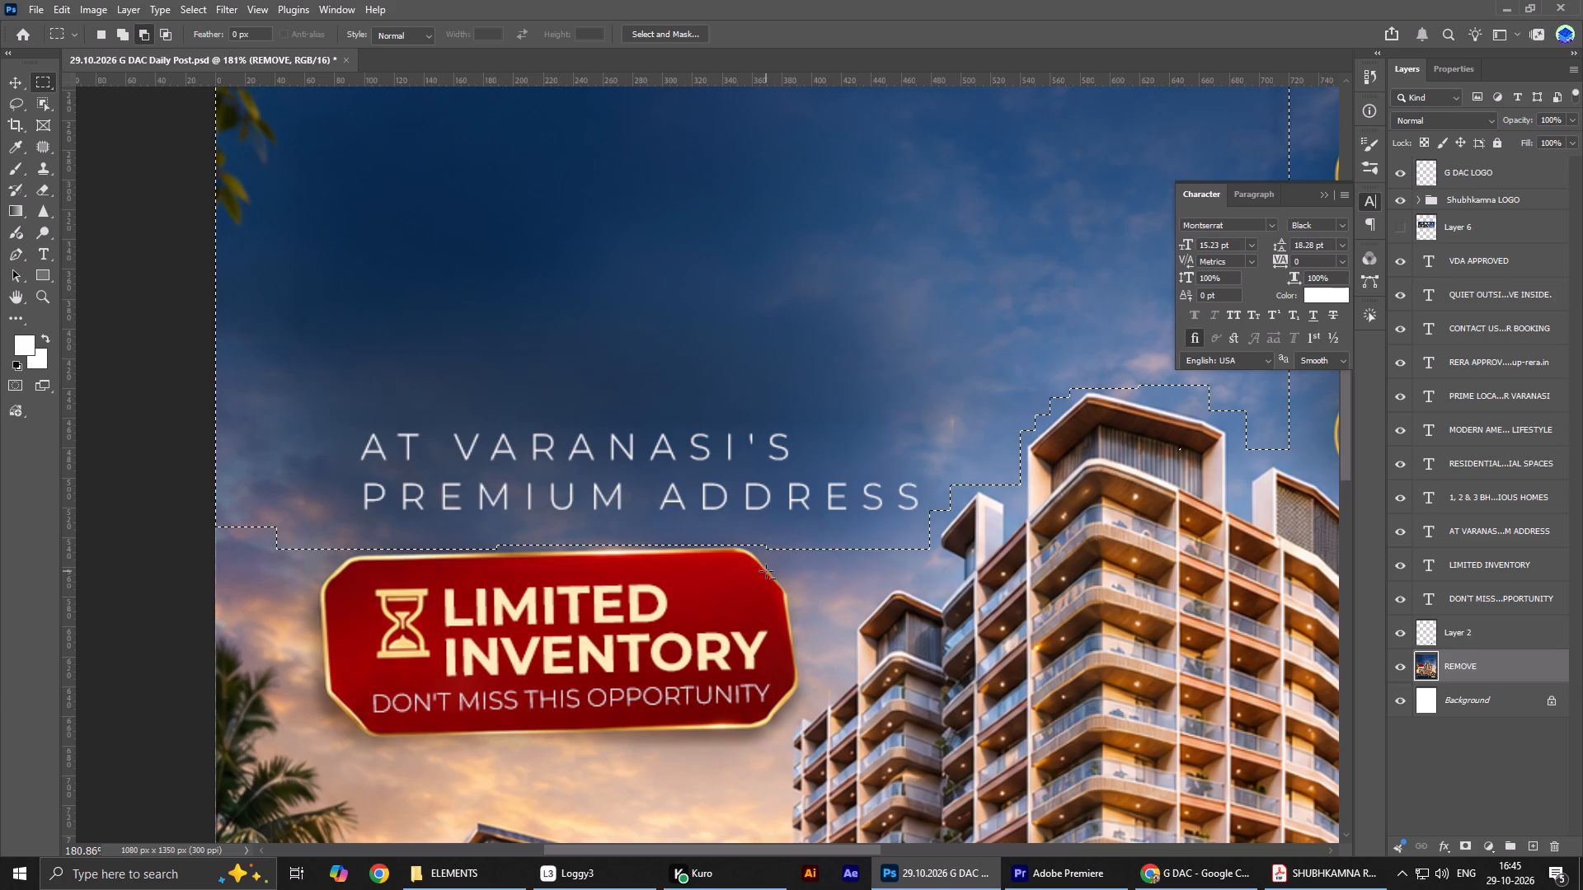
alt+drag(636, 545, 770, 564)
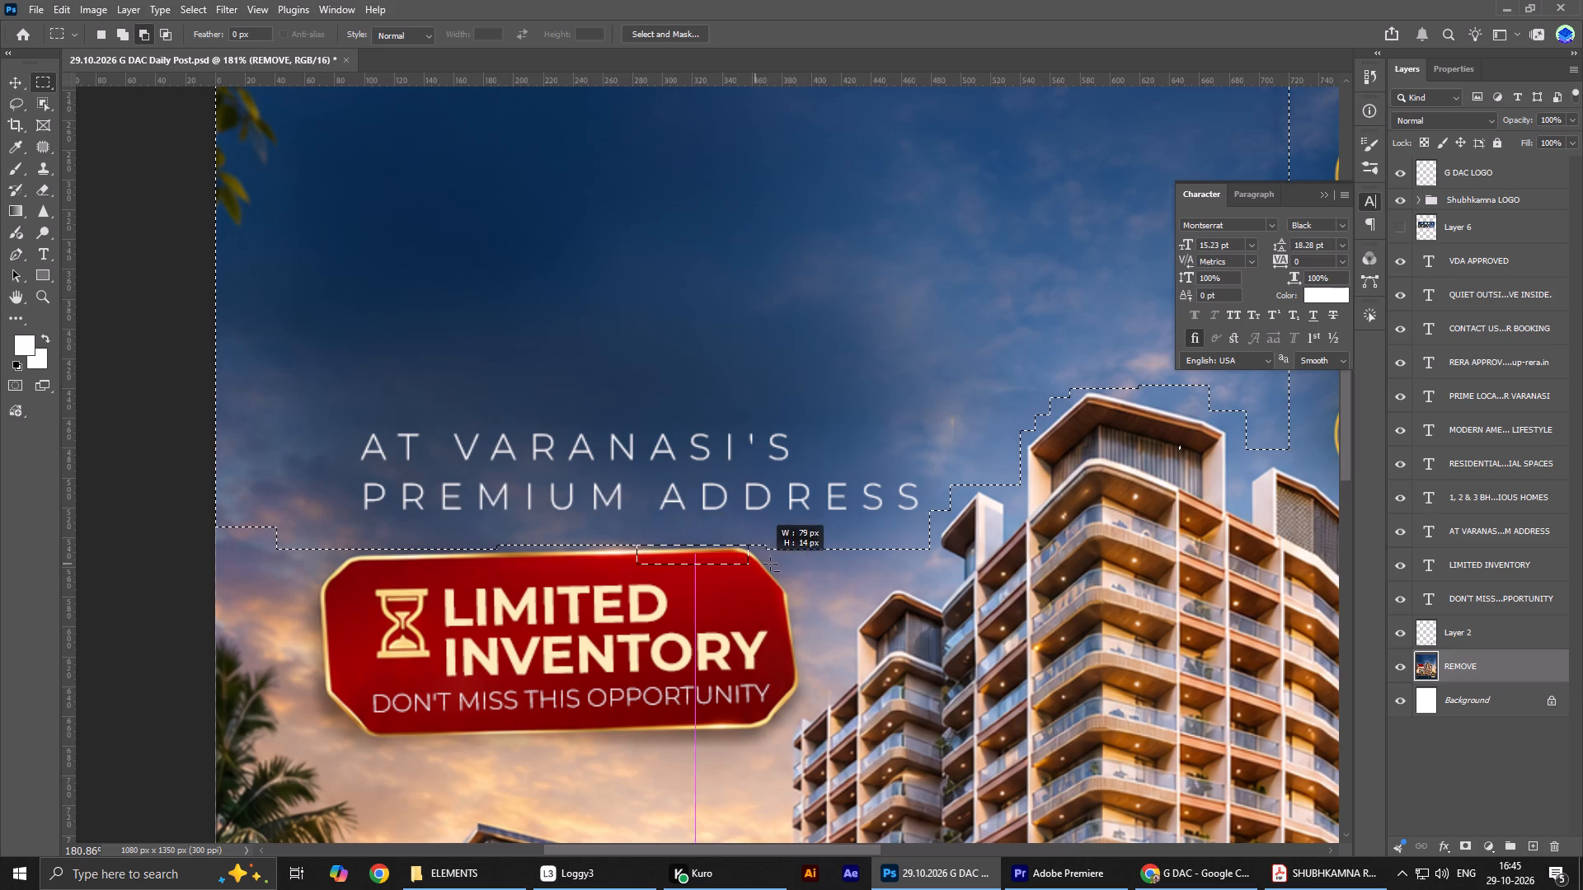
alt+drag(770, 564, 772, 566)
Run Generative Fill with the prompt REMOVE on the selected sky area.
alt+scroll(730, 569, down, 9)
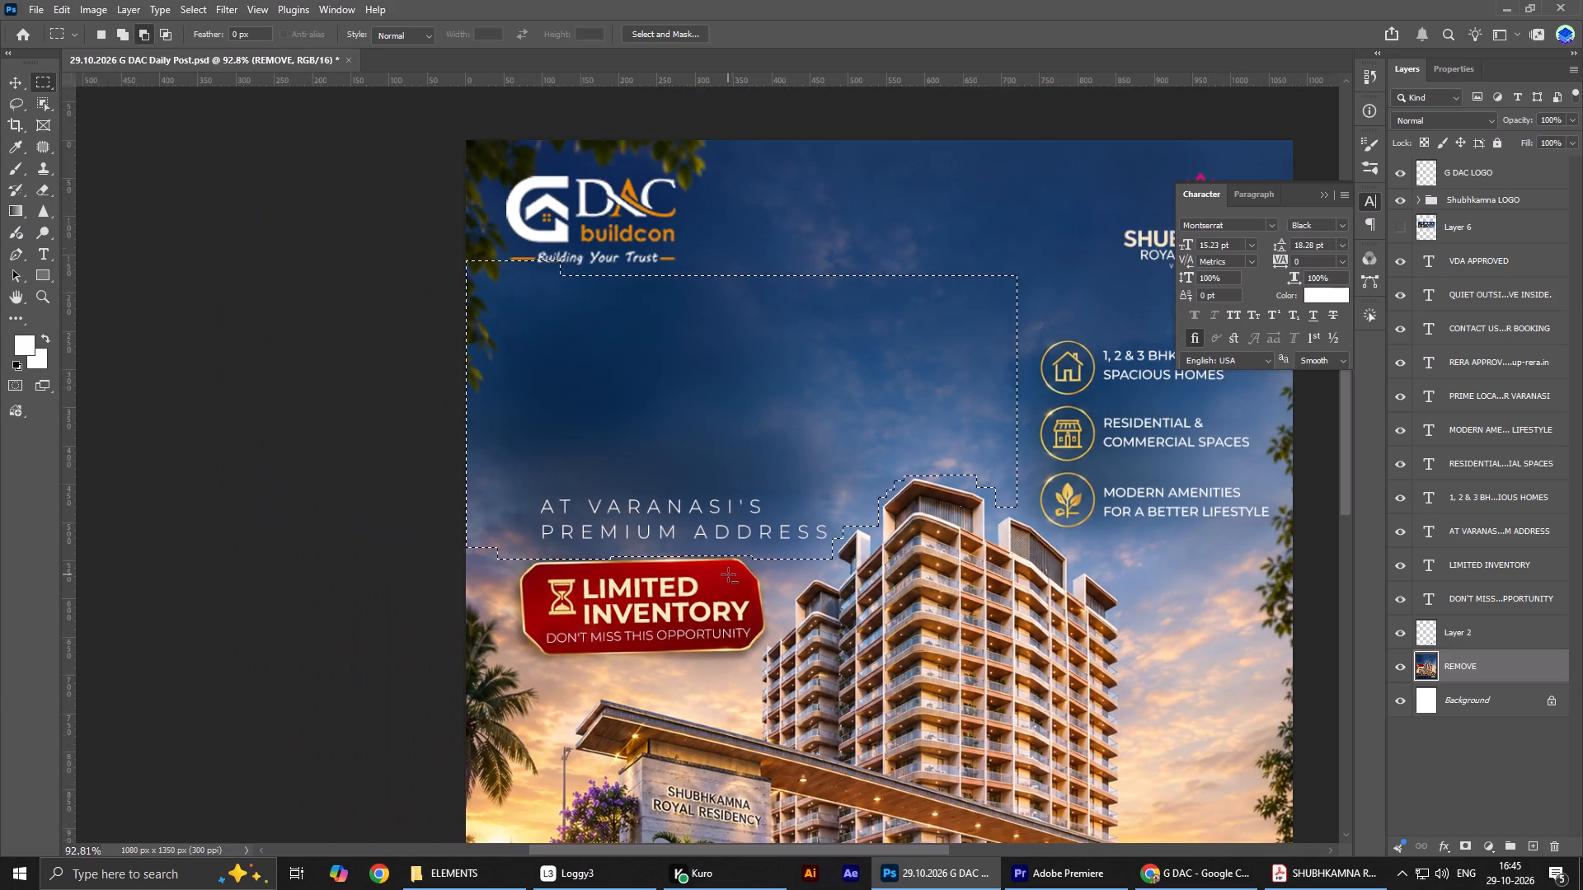
alt+scroll(728, 574, down, 3)
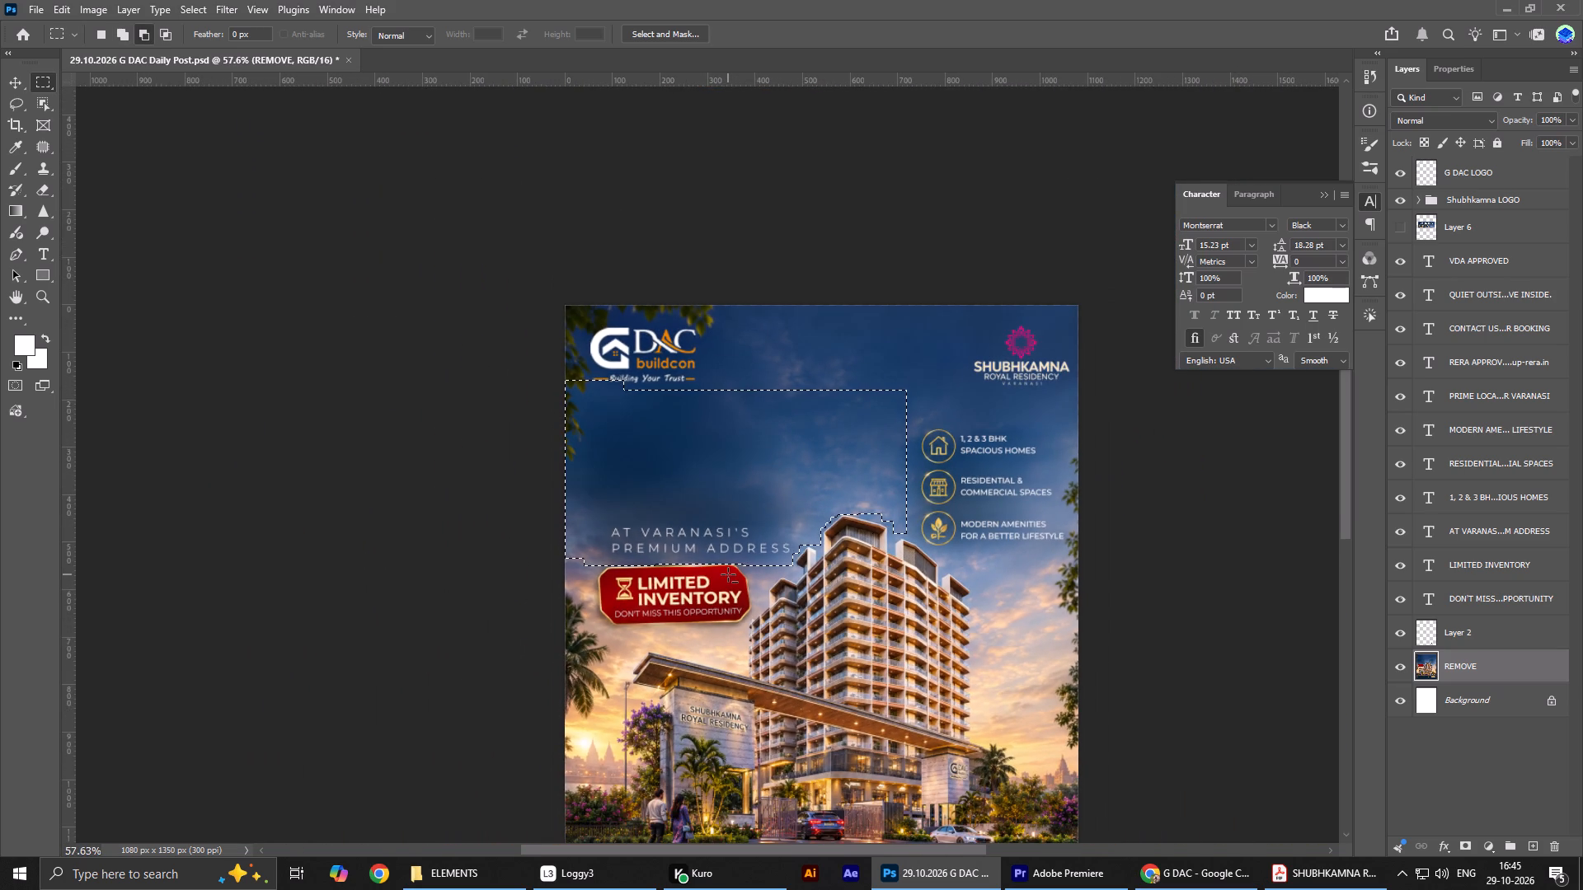
right_drag(806, 476, 794, 472)
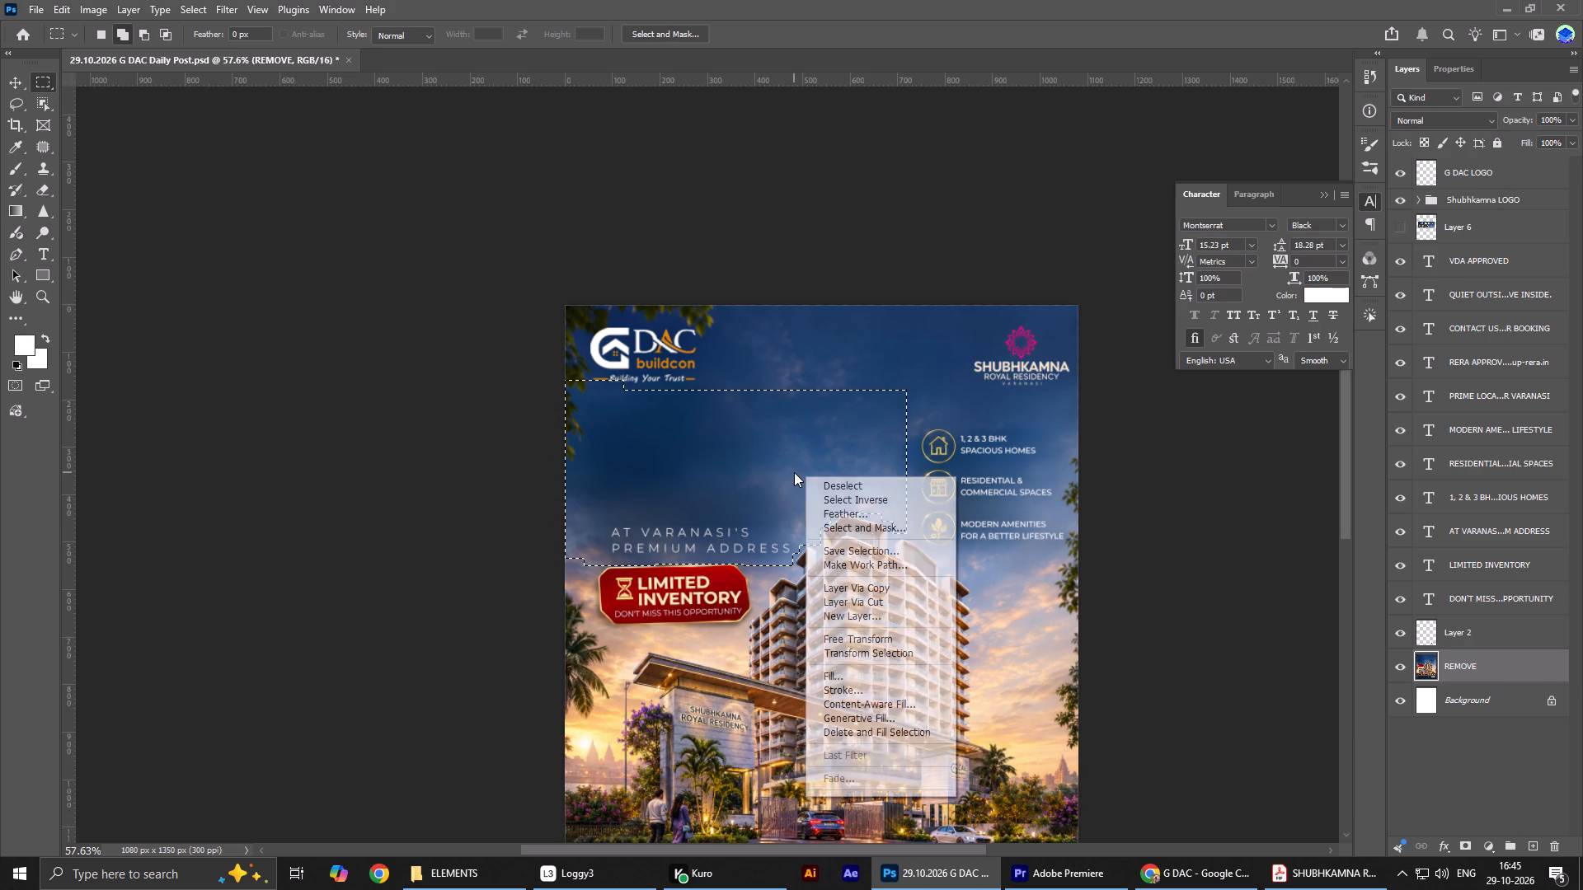
click(902, 721)
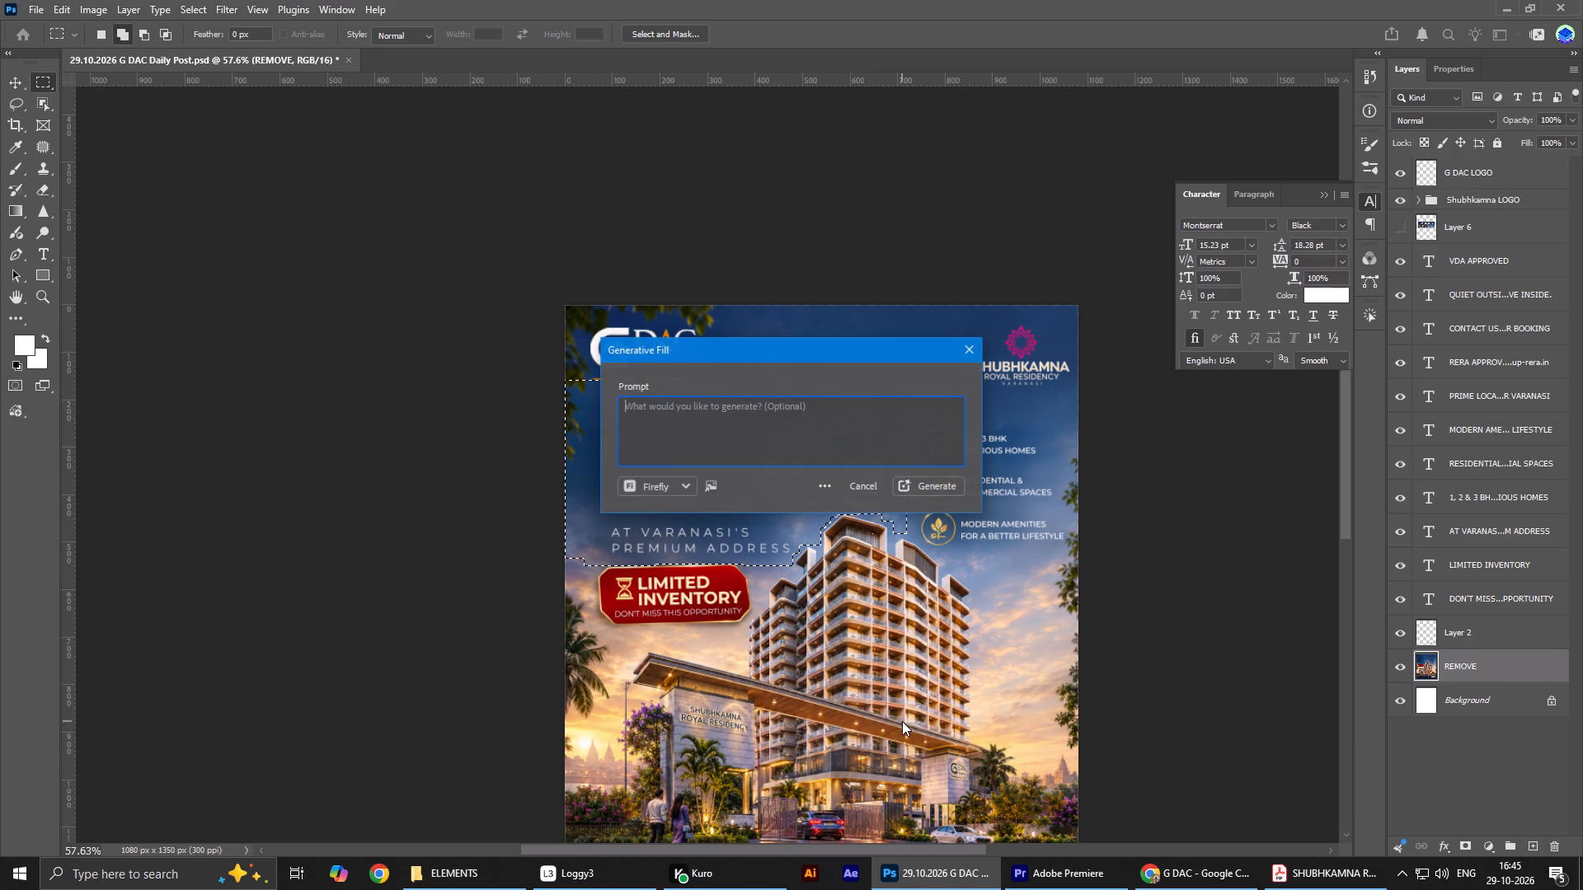
text(RE)
text(MOVE)
key(Return)
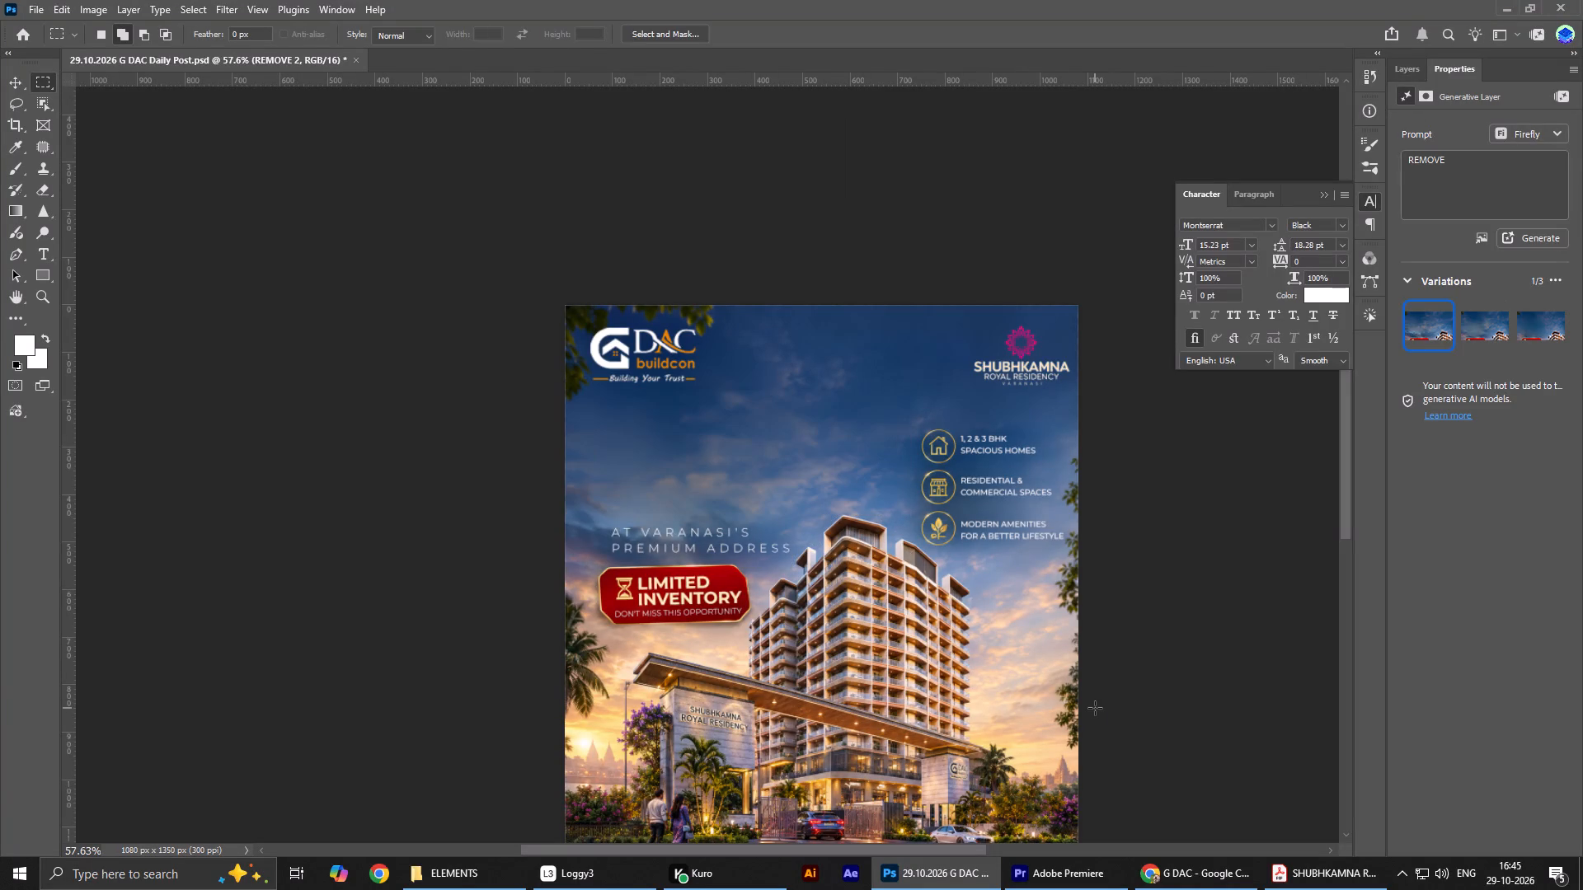
Merge the generated REMOVE 2 layer with the REMOVE background layer.
key(ctrl+0)
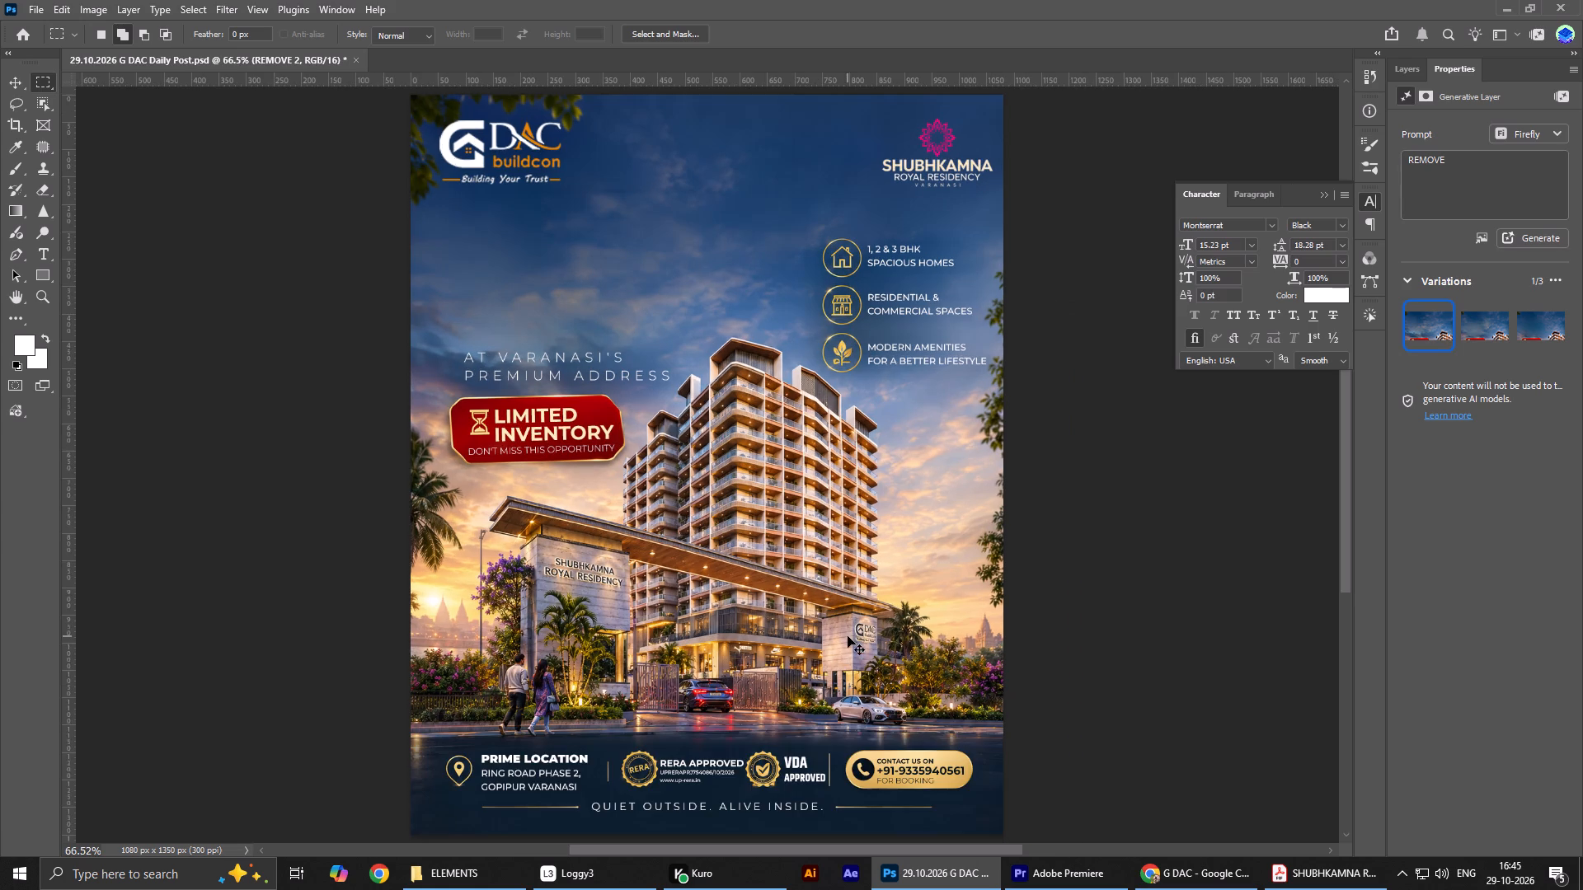
click(1392, 72)
shift+click(1504, 688)
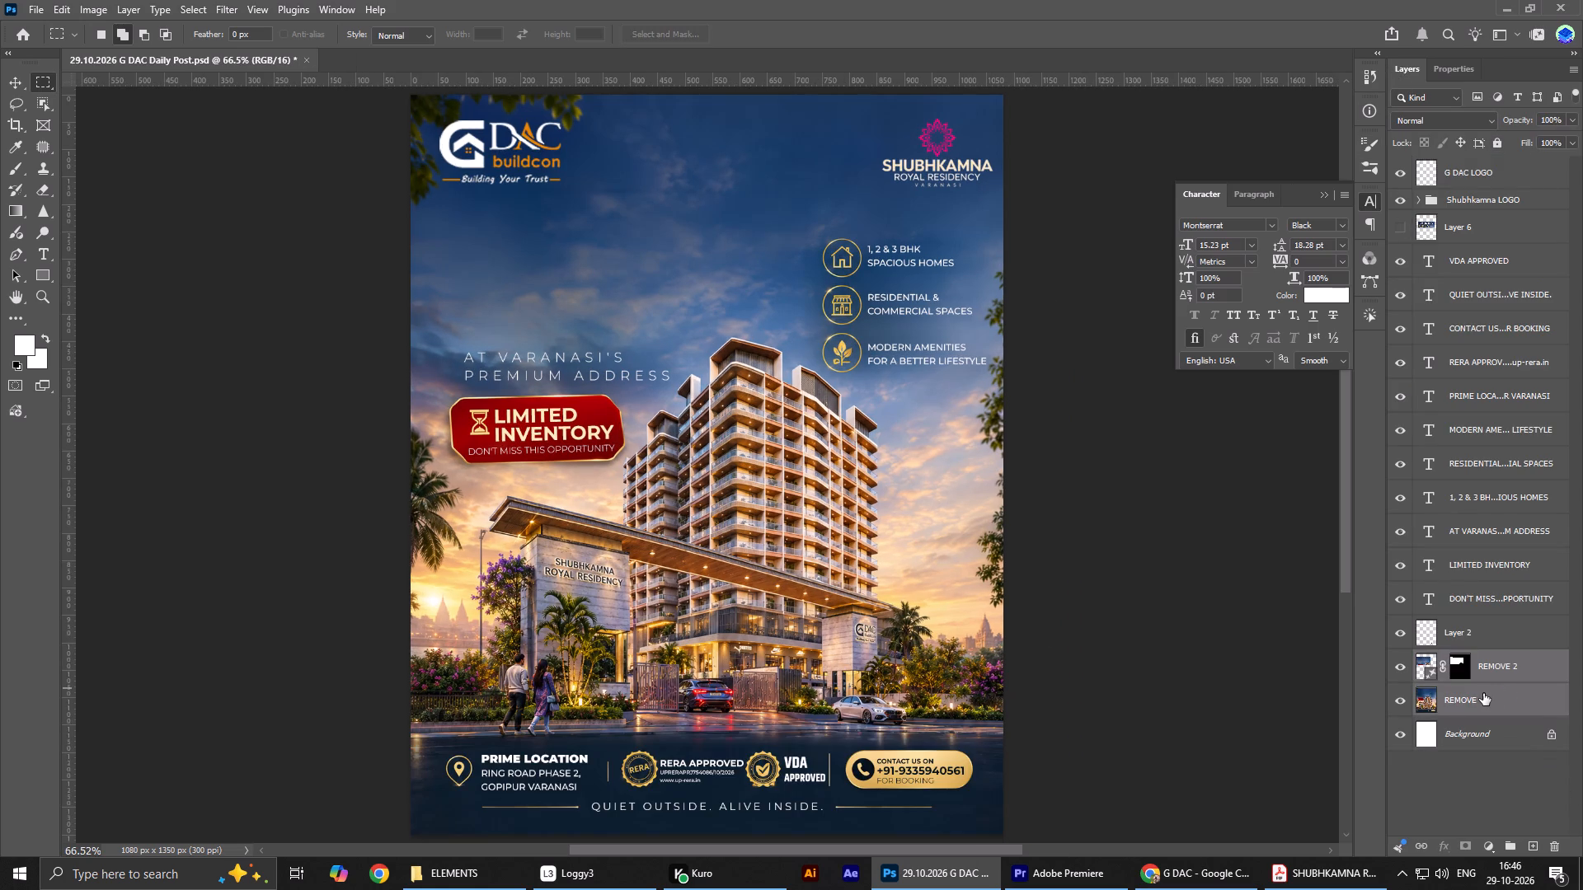
key(ctrl+e)
Add a two-line text reading BOOKINGS OPEN in the cleared sky above the building.
key(t)
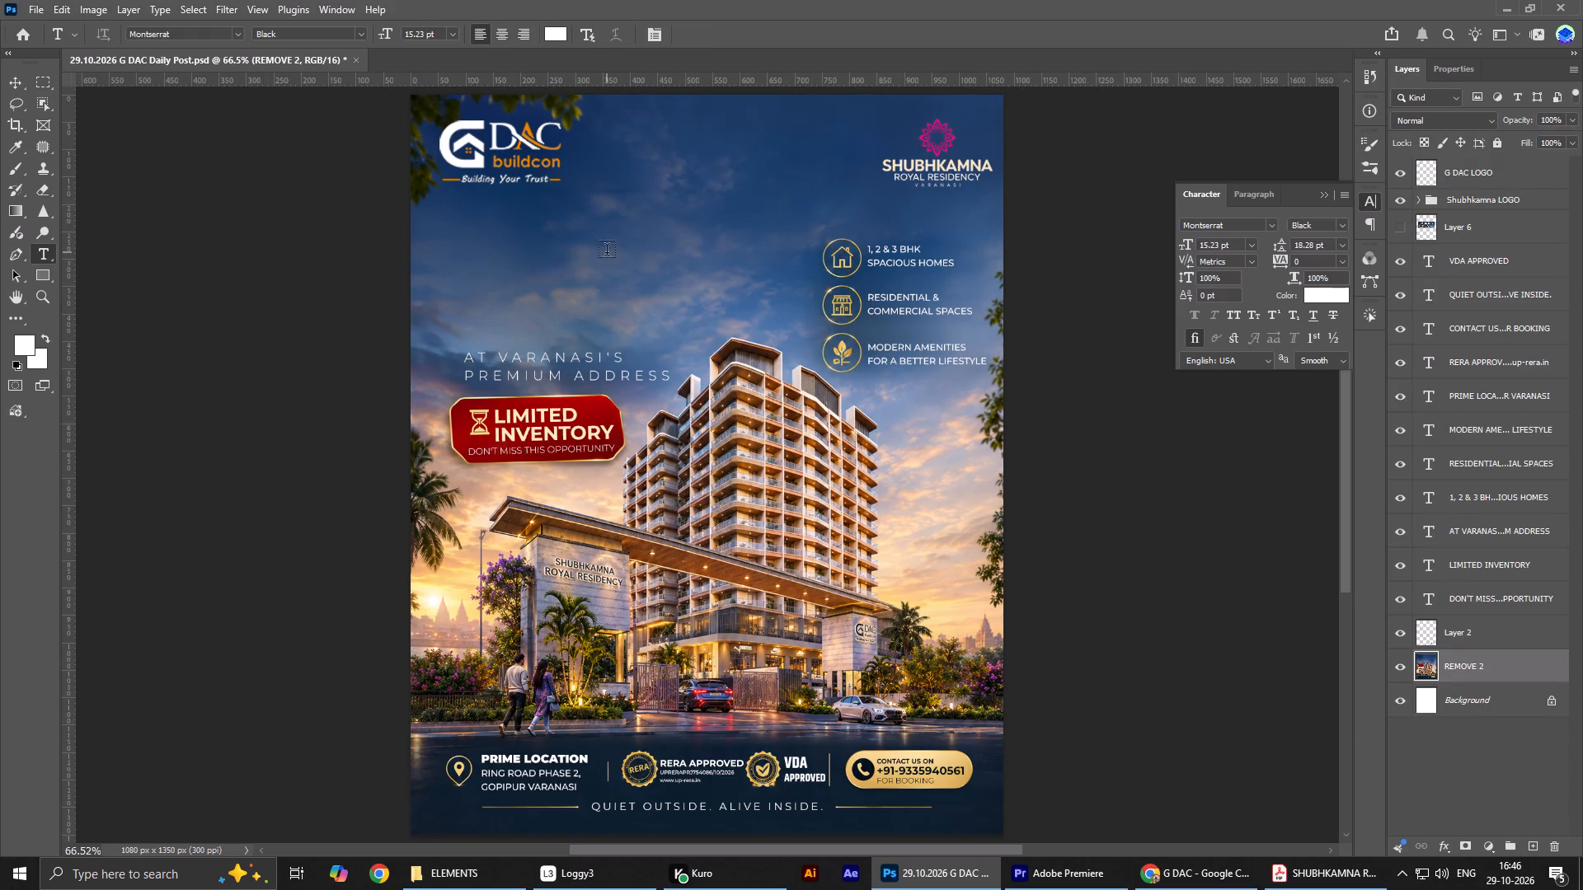
click(600, 257)
text(BOOKINGS)
key(shift+Return)
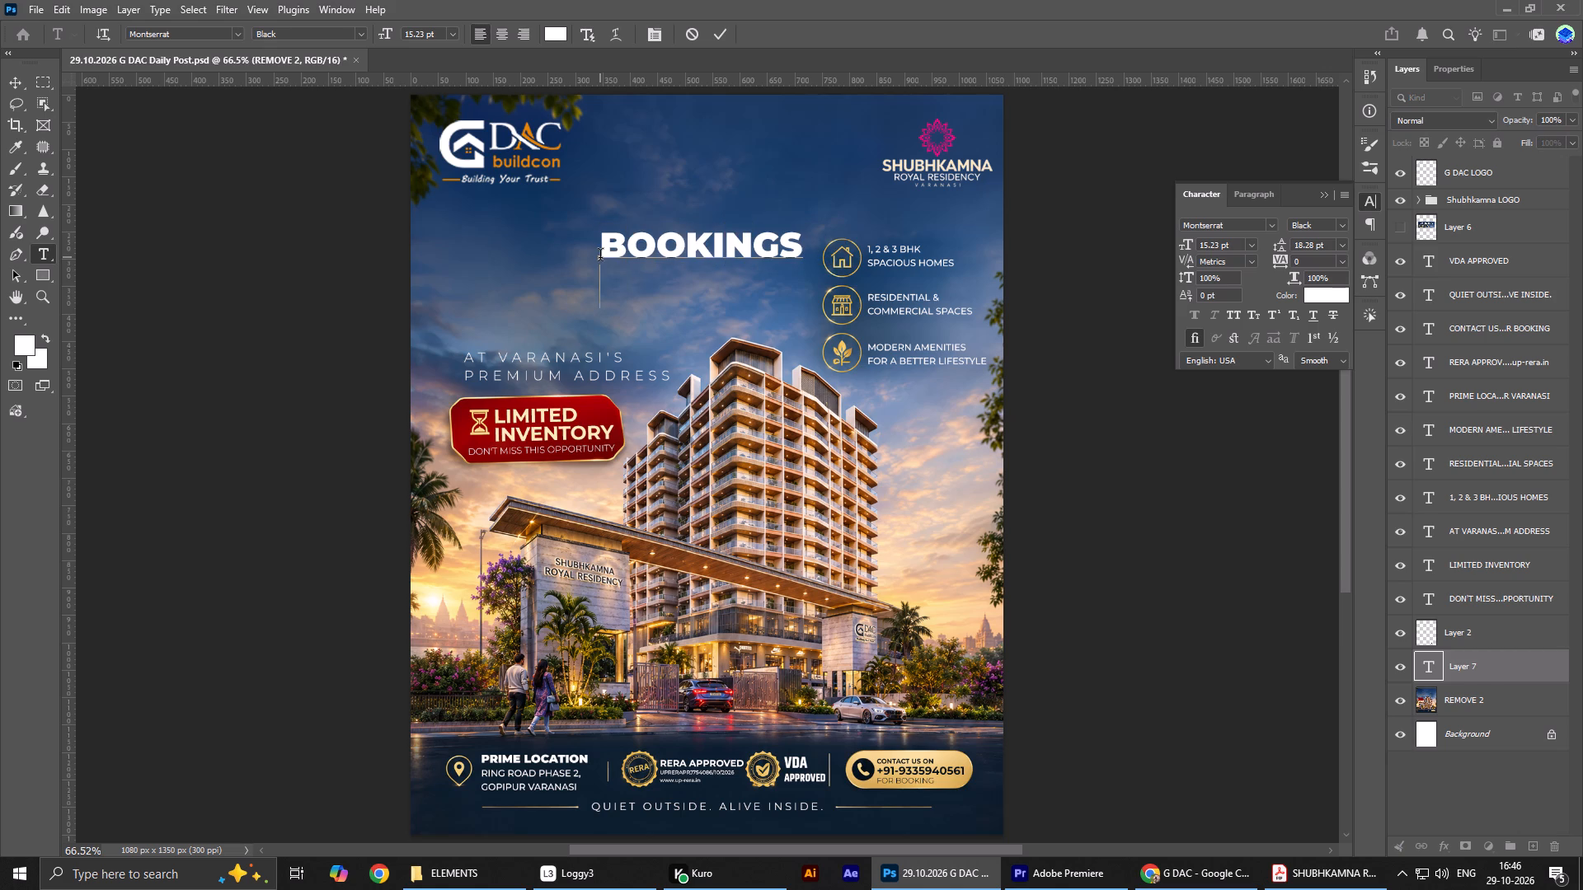
text(OPEB)
key(shift+BackSpace)
text(NJ)
key(shift+BackSpace)
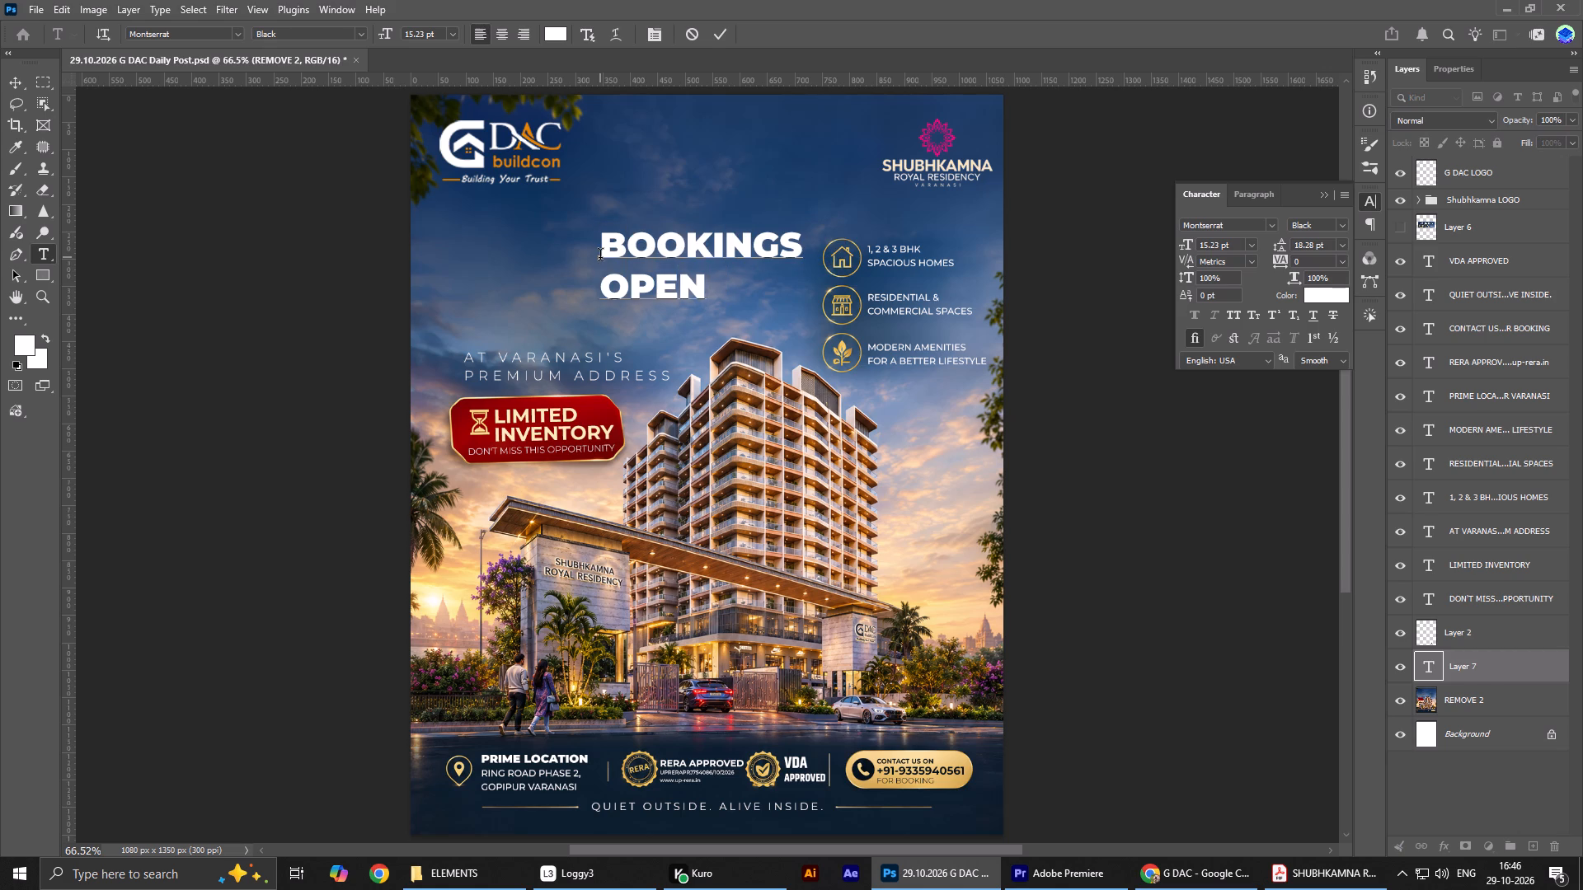
click(724, 30)
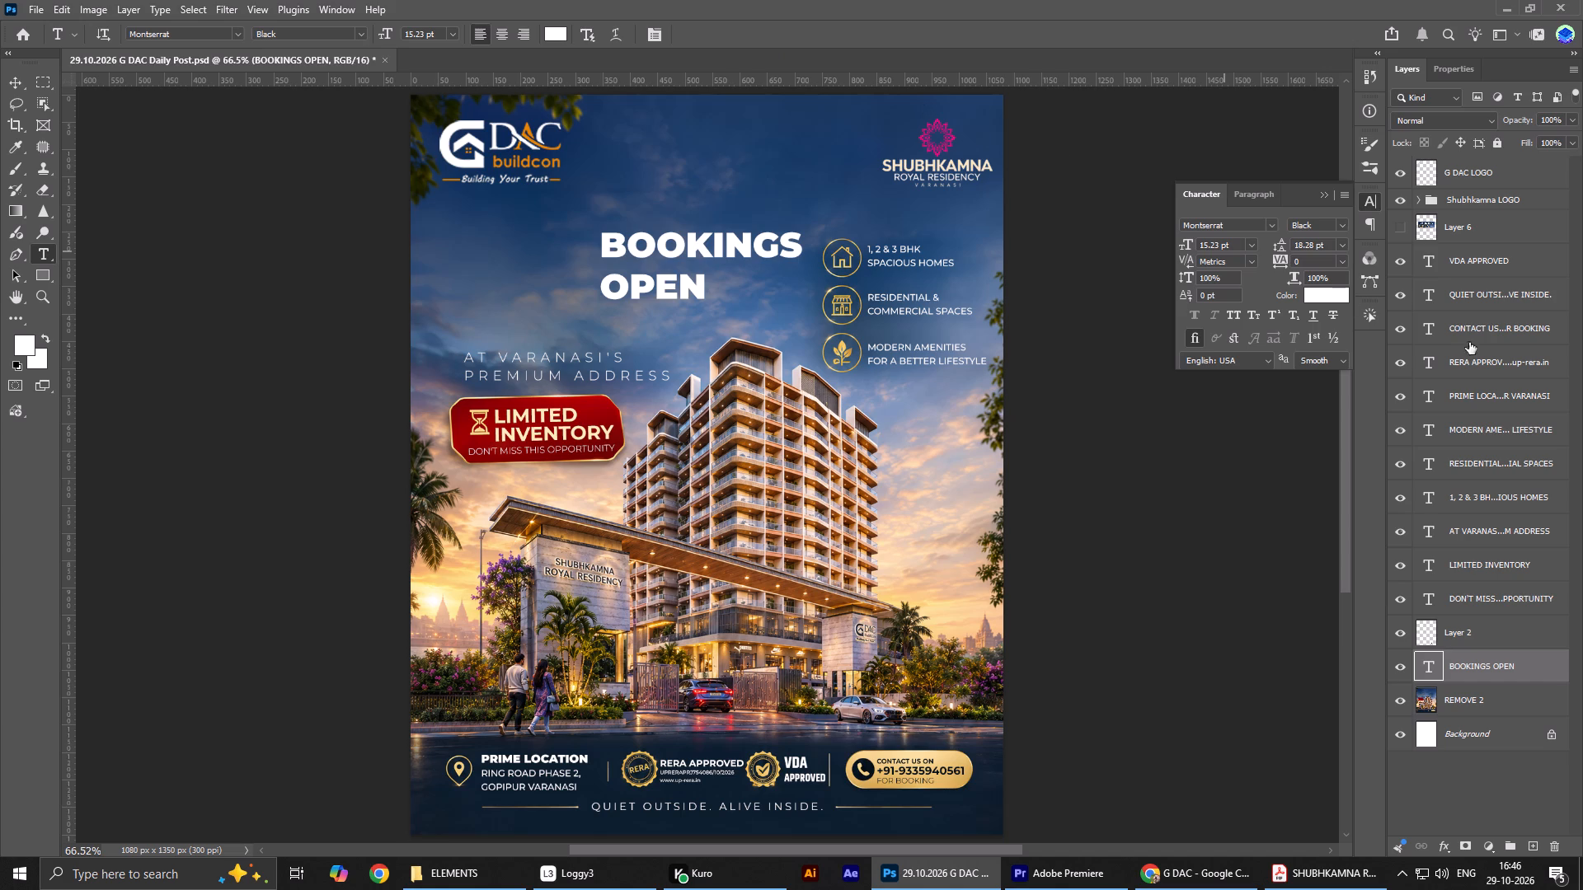
Set the BOOKINGS OPEN text to the Rozha One Regular font with Auto leading.
click(1243, 226)
text(roz)
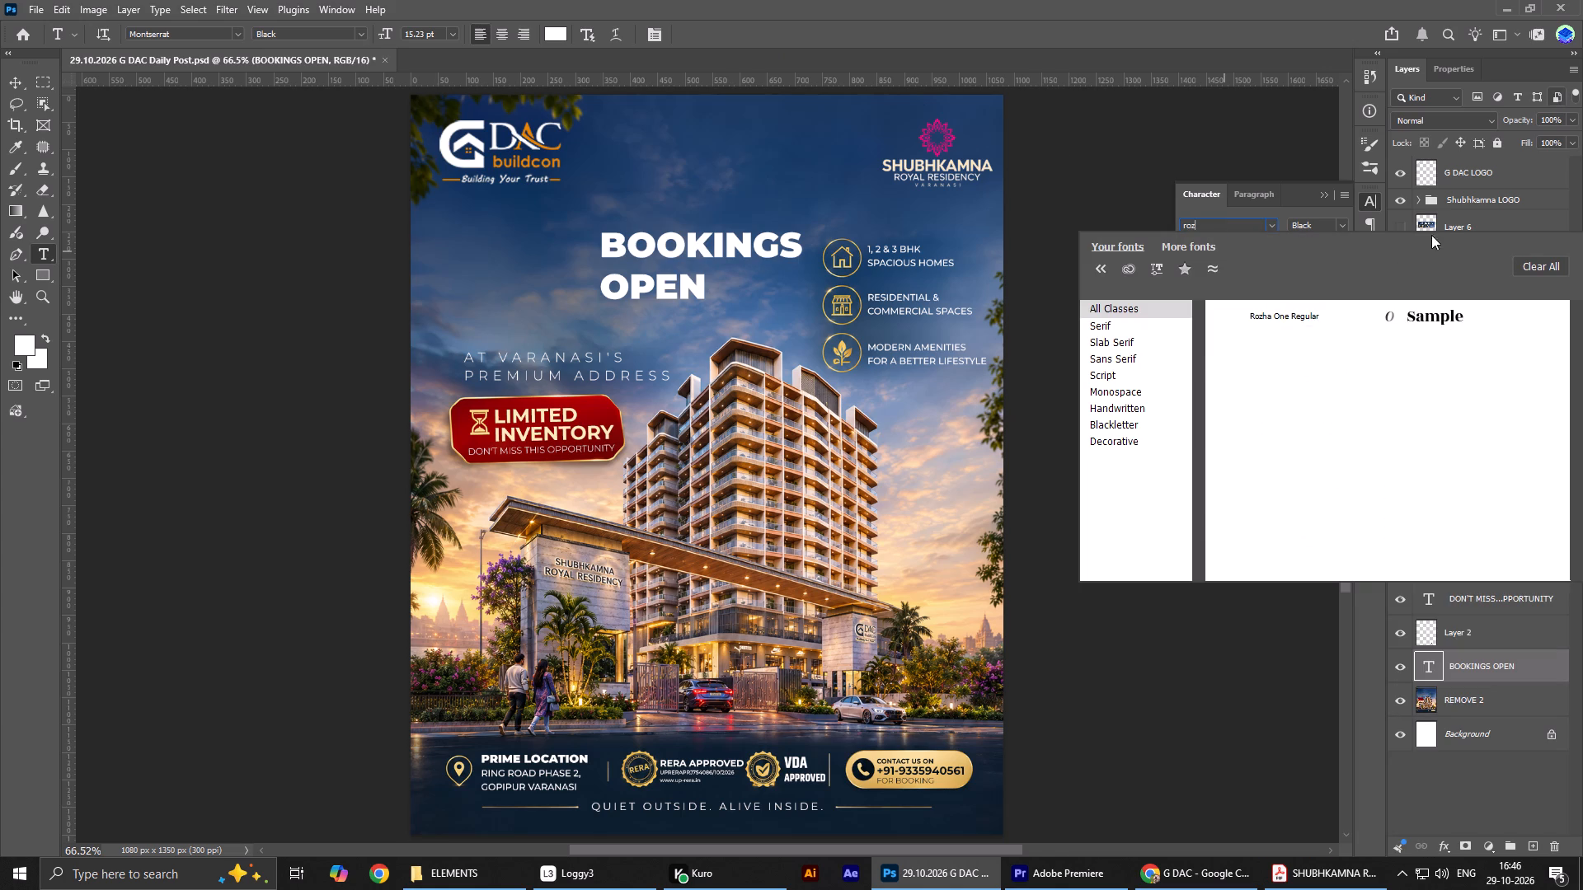
click(1331, 316)
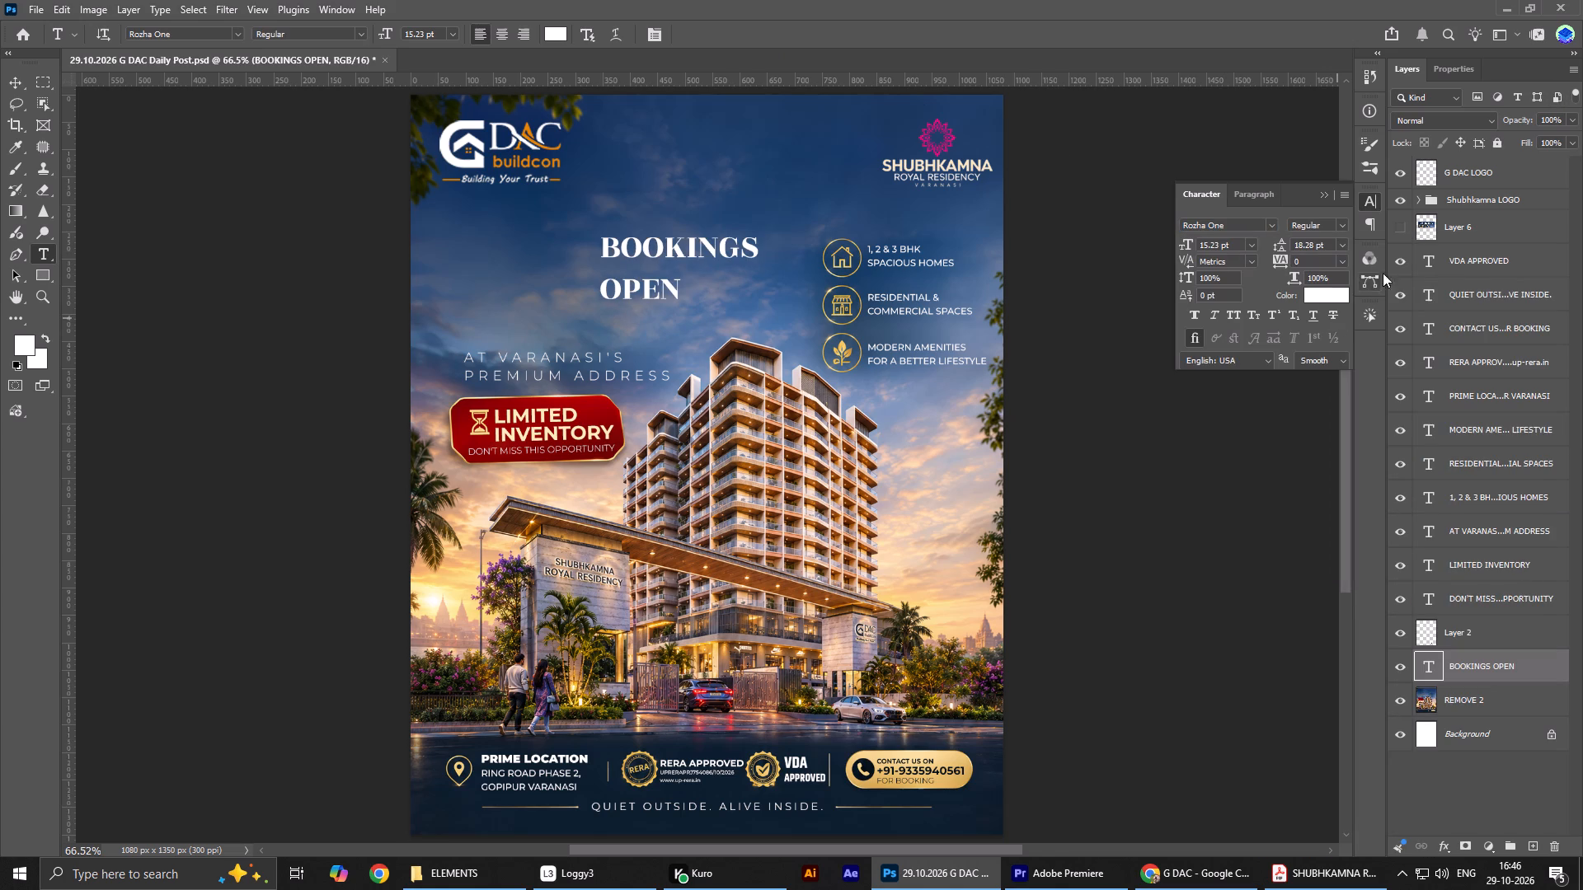
click(1337, 239)
click(1341, 261)
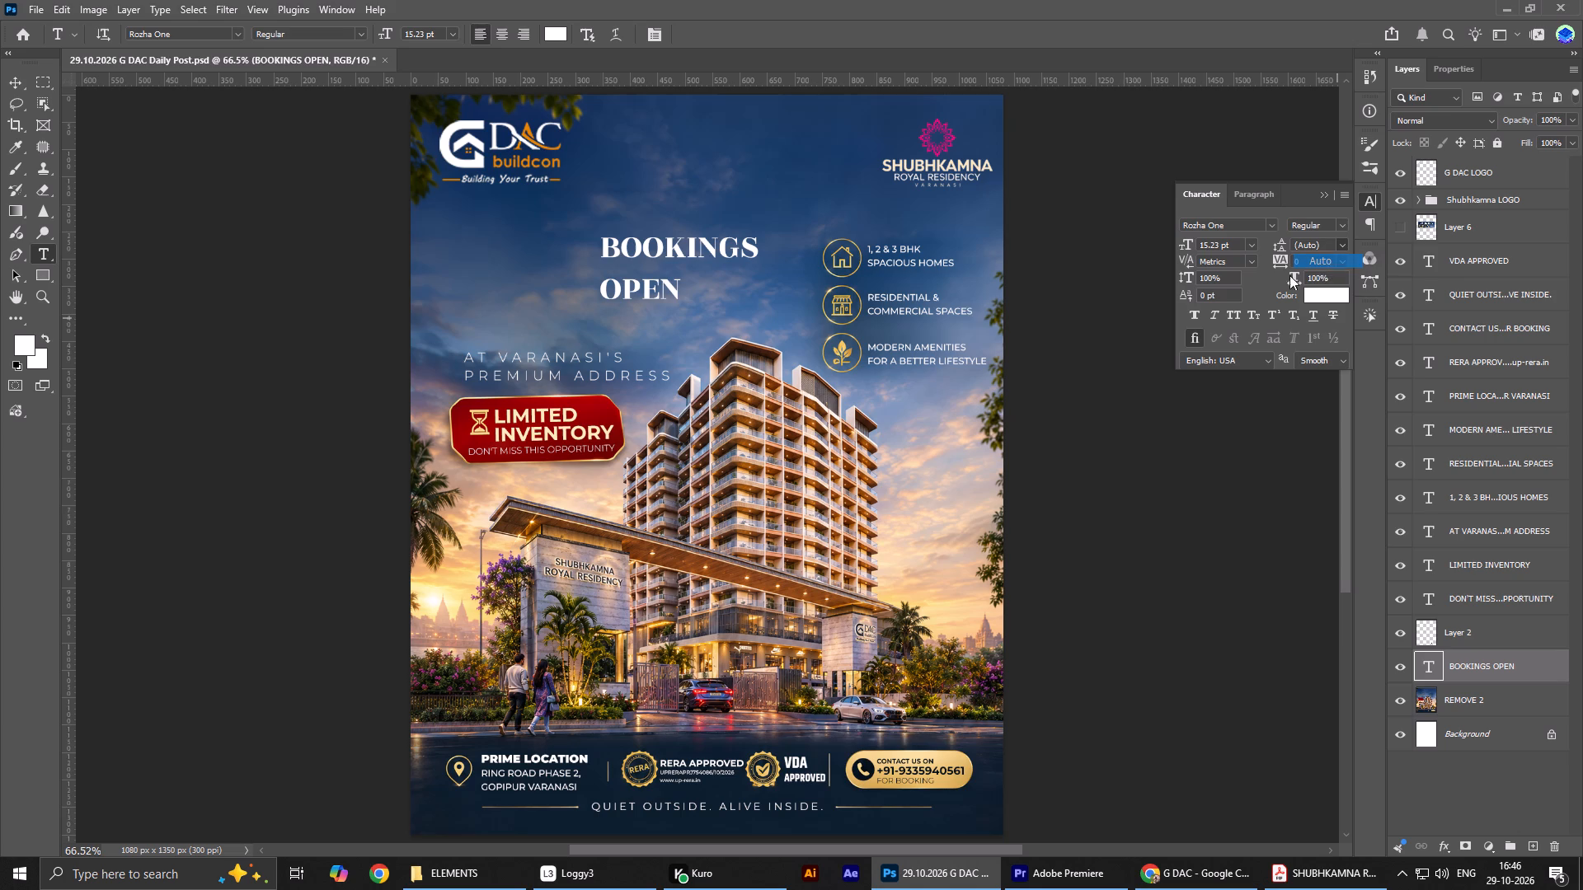
key(v)
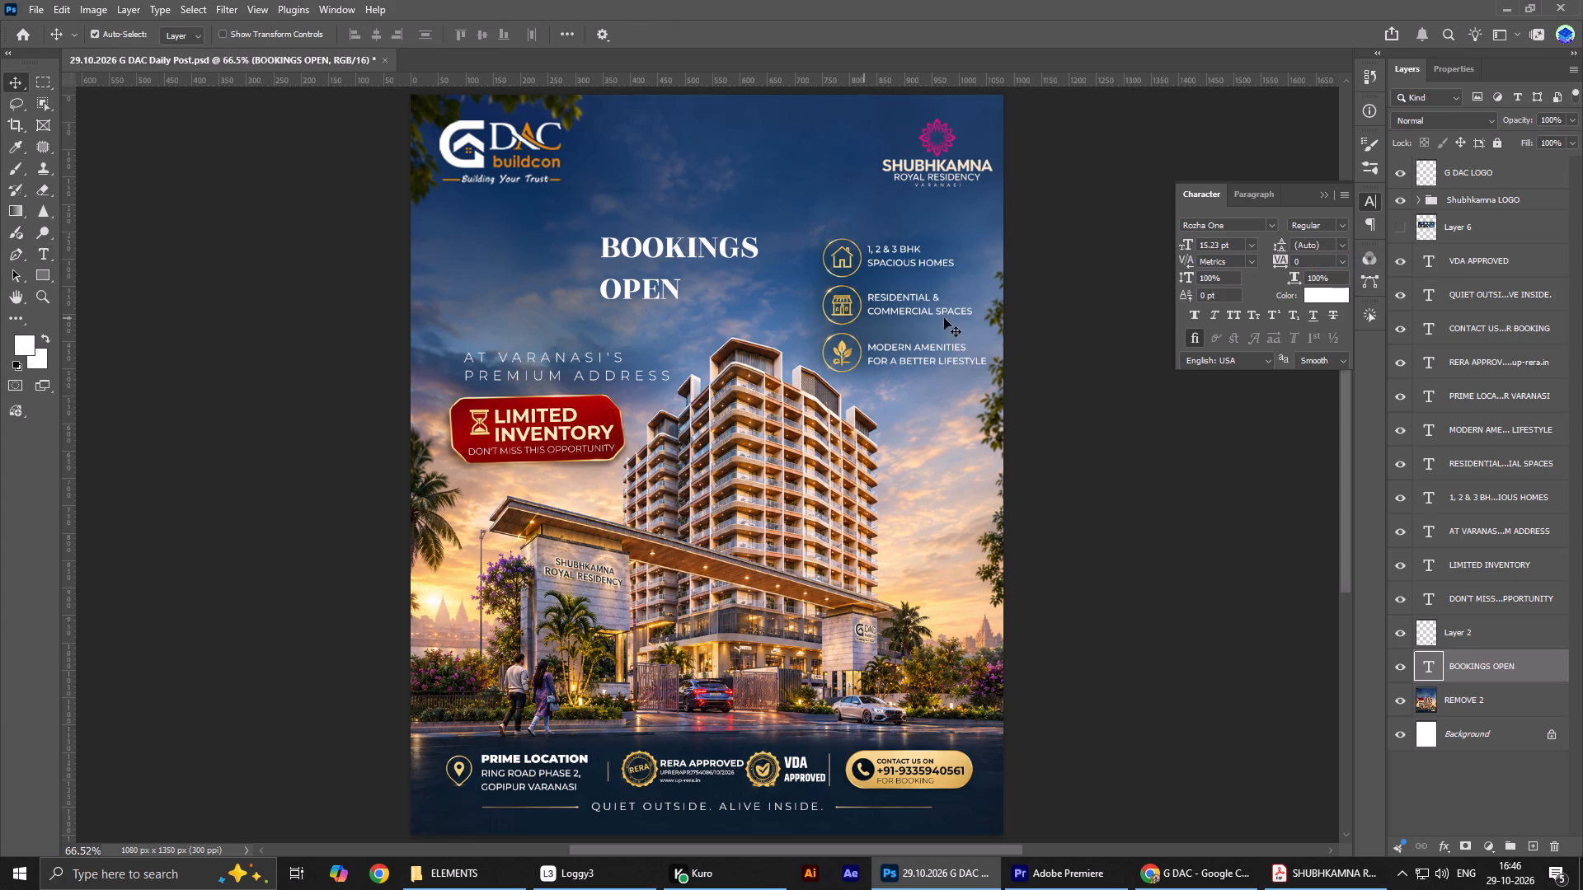
click(1269, 244)
Tighten the leading of the BOOKINGS OPEN heading to 14 pt.
drag(1273, 241, 1284, 241)
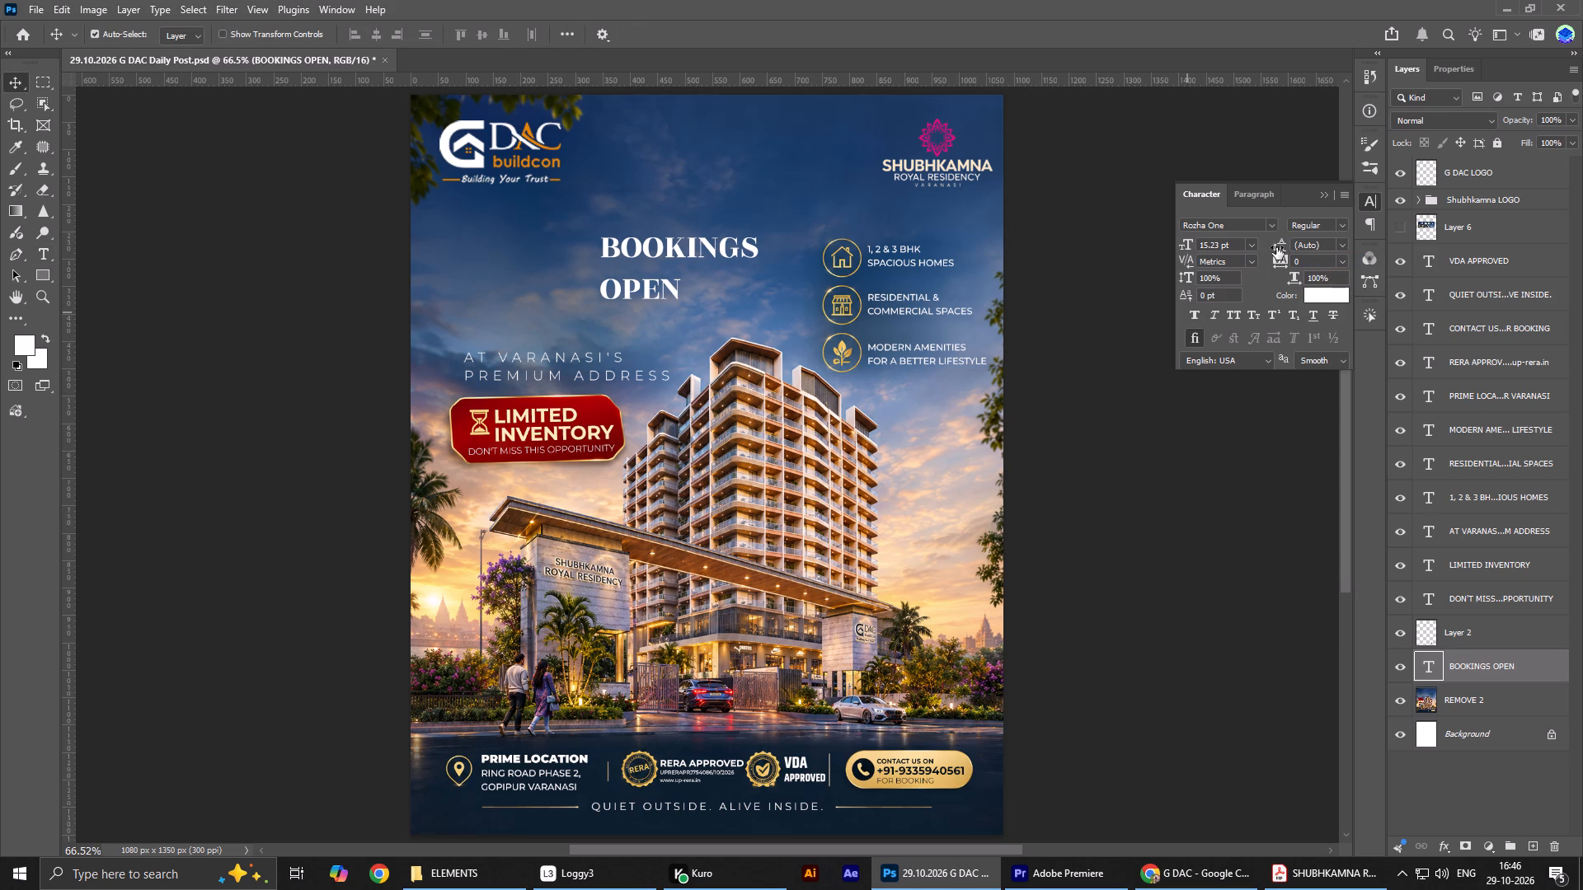
click(1276, 247)
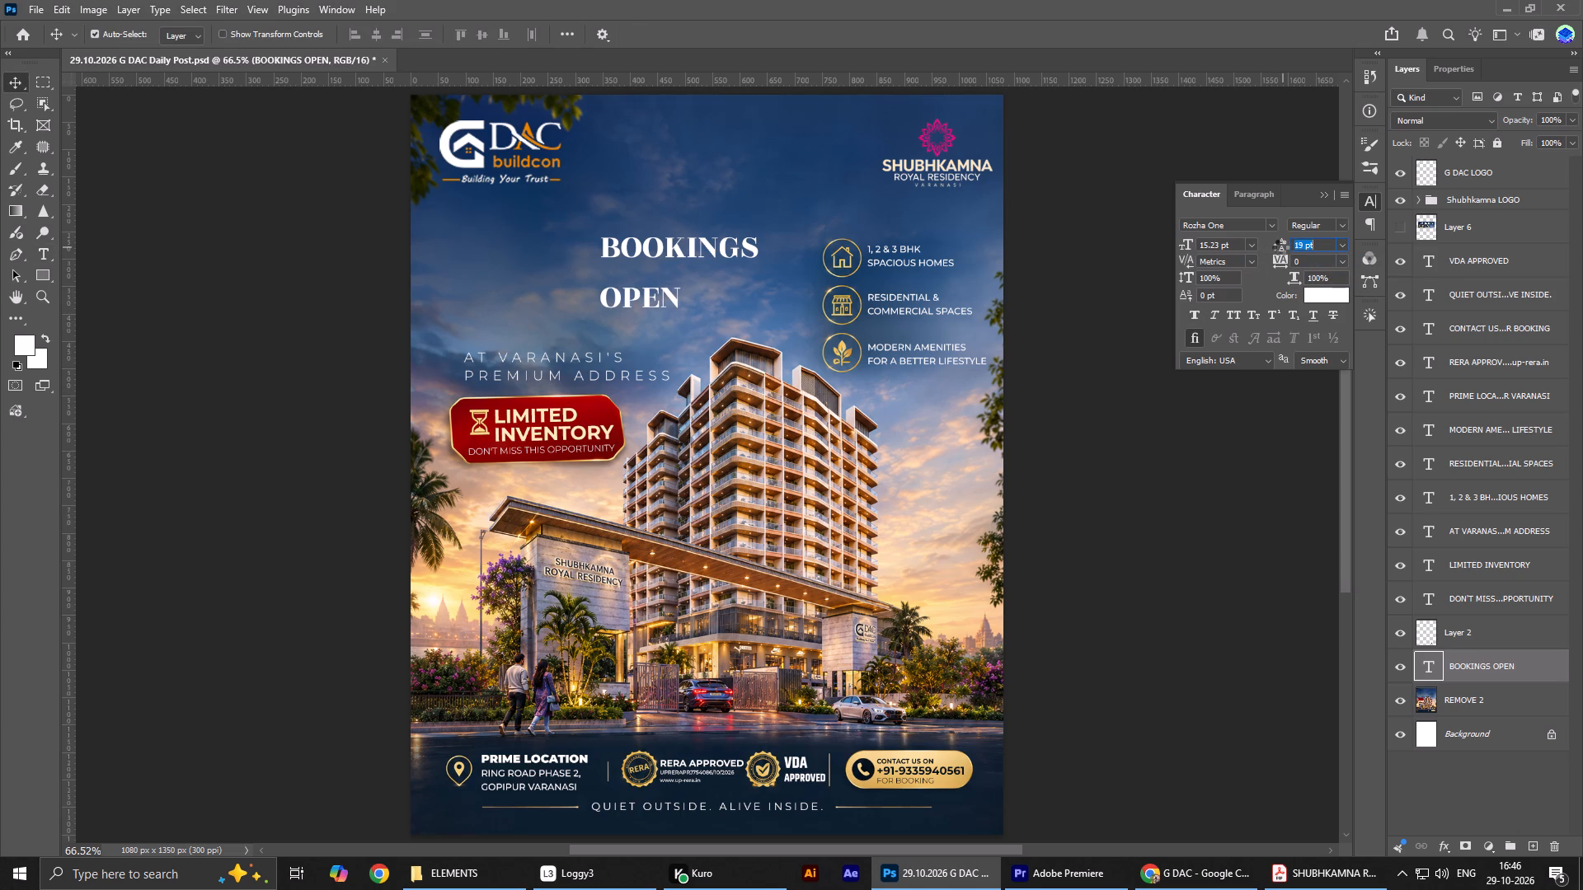
right_click(1276, 247)
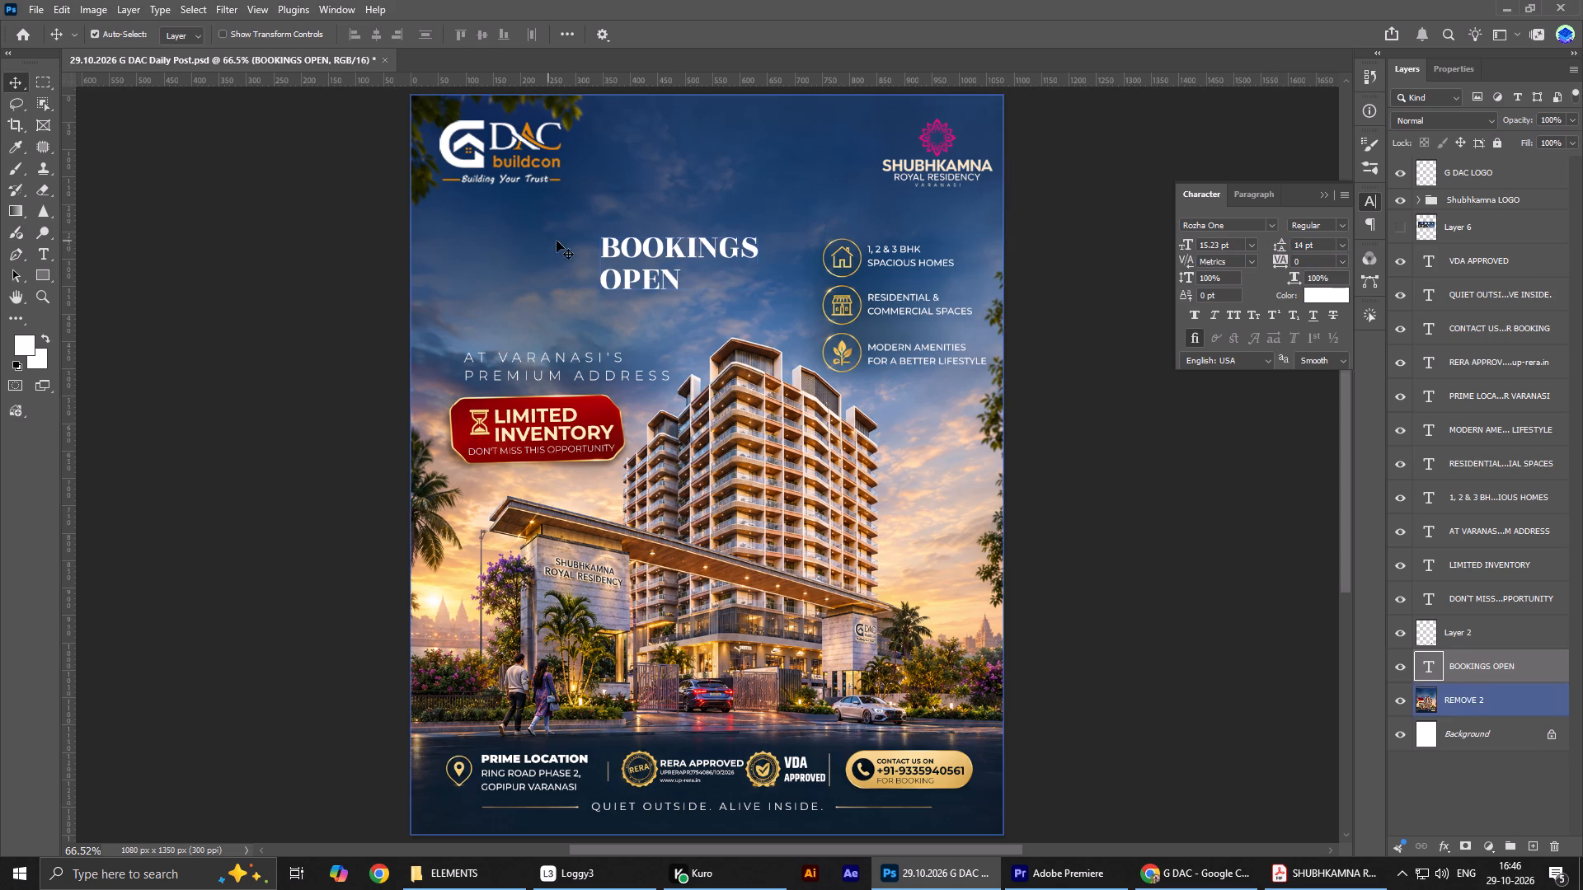
Move the BOOKINGS OPEN heading above the AT VARANASI'S tagline, aligned to its left edge, and scale it to about 211%.
drag(634, 269, 502, 299)
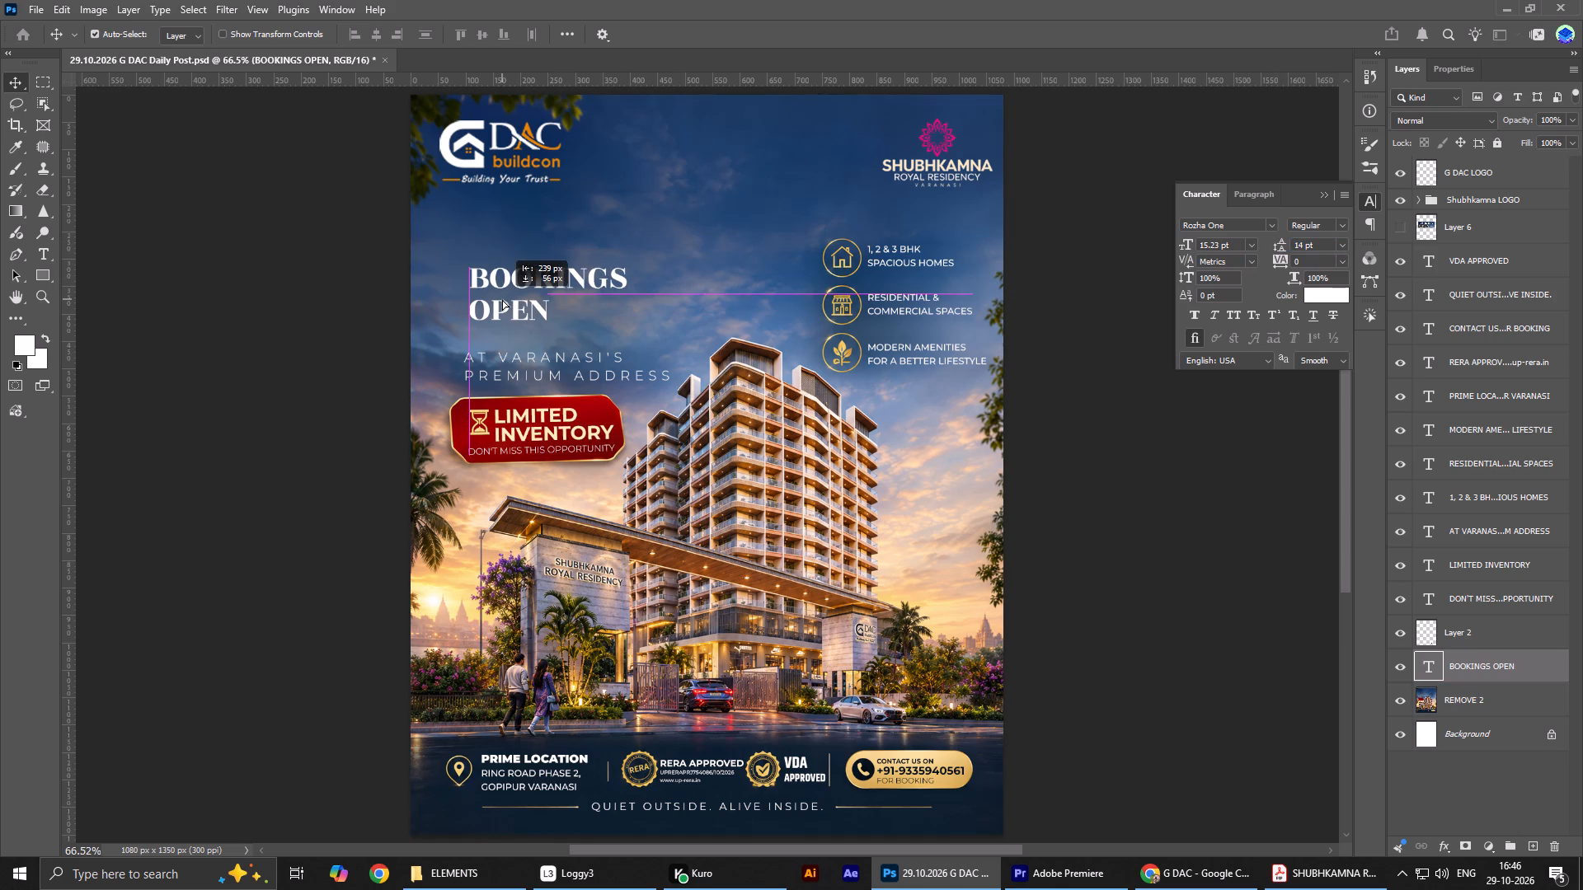
drag(502, 299, 498, 302)
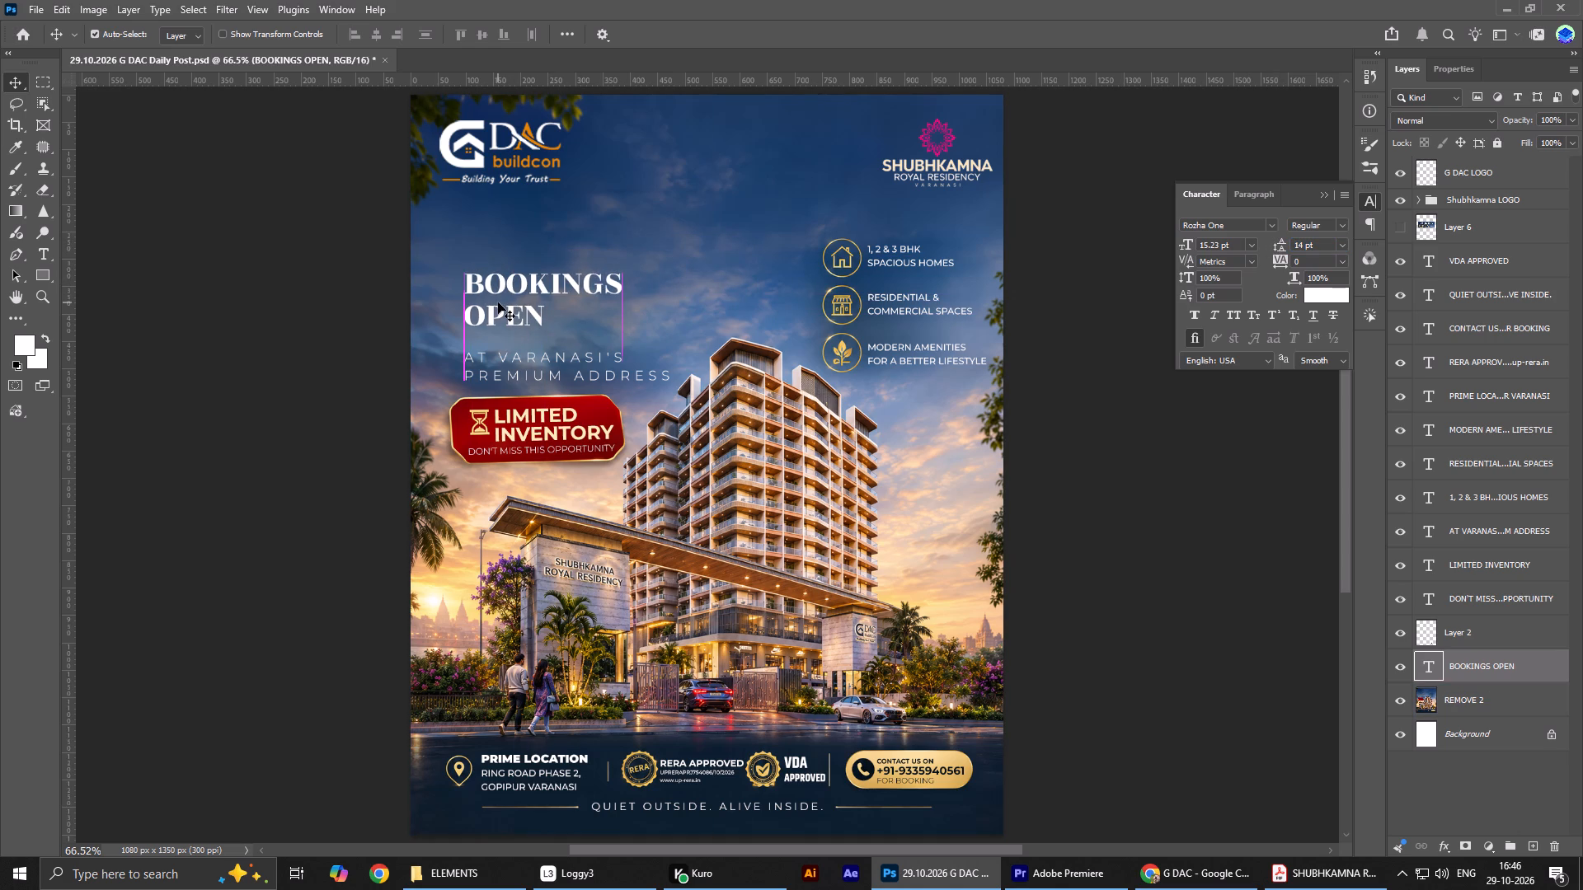
key(ctrl+t)
drag(629, 290, 726, 288)
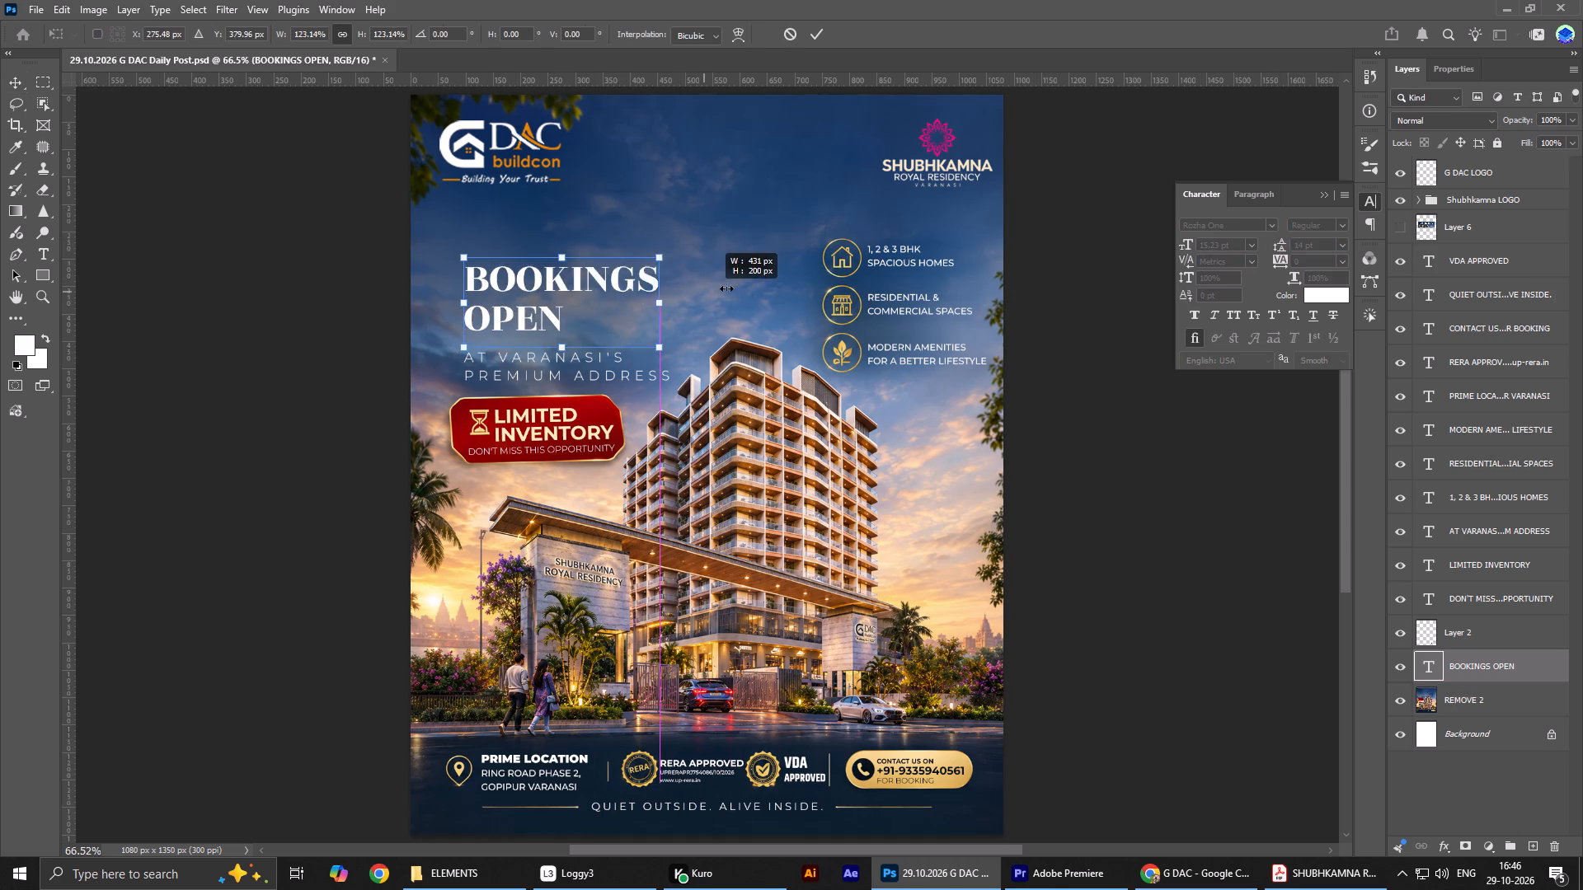
drag(726, 288, 777, 276)
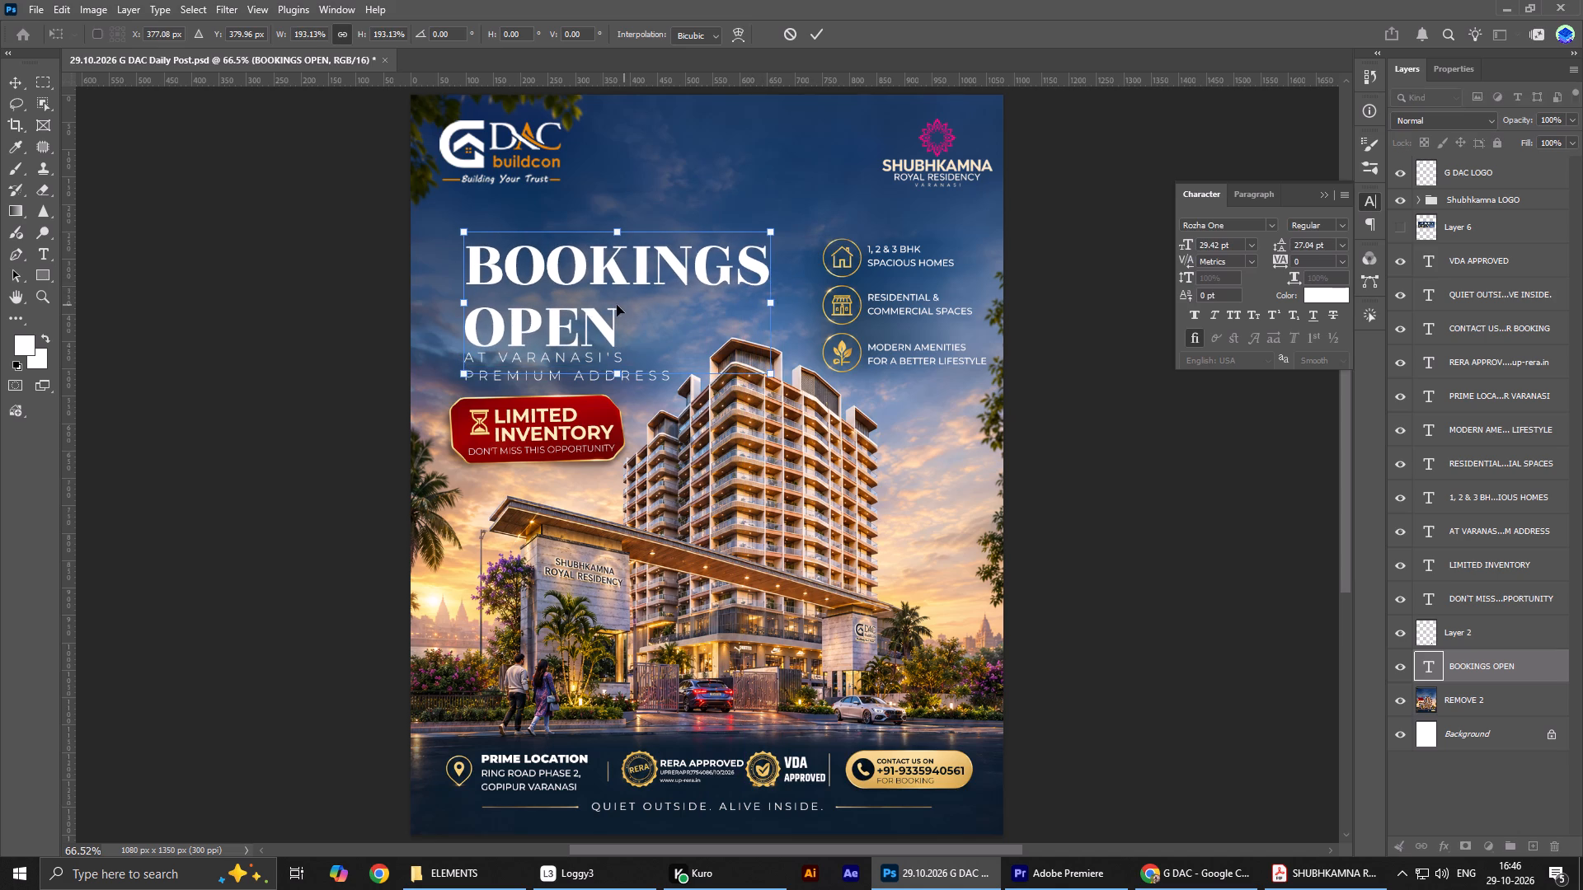
drag(591, 305, 590, 293)
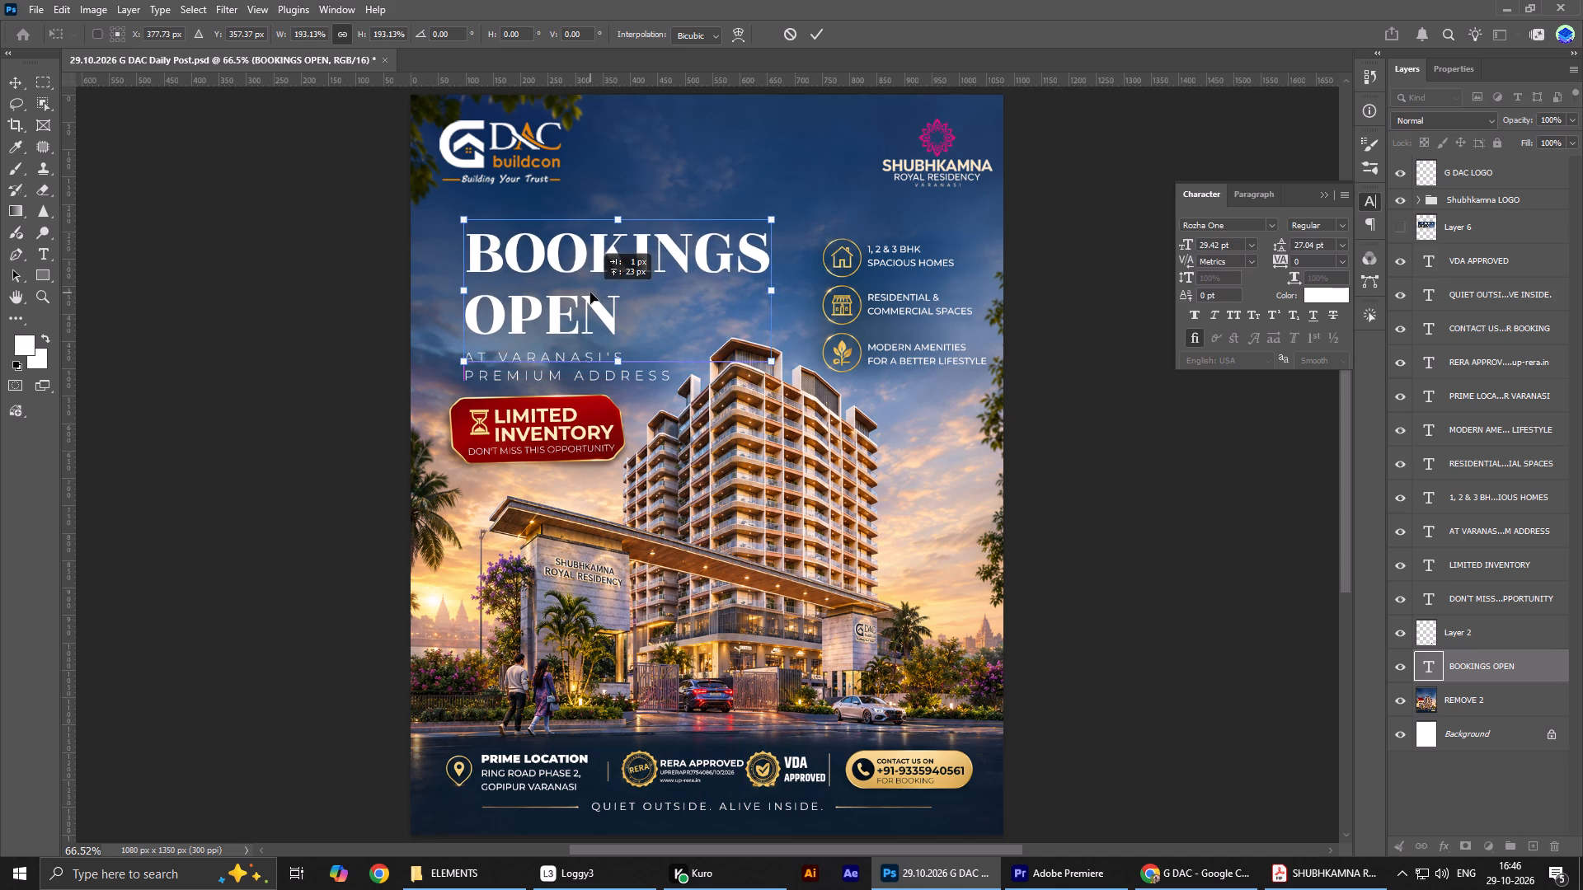
drag(776, 218, 806, 211)
click(650, 261)
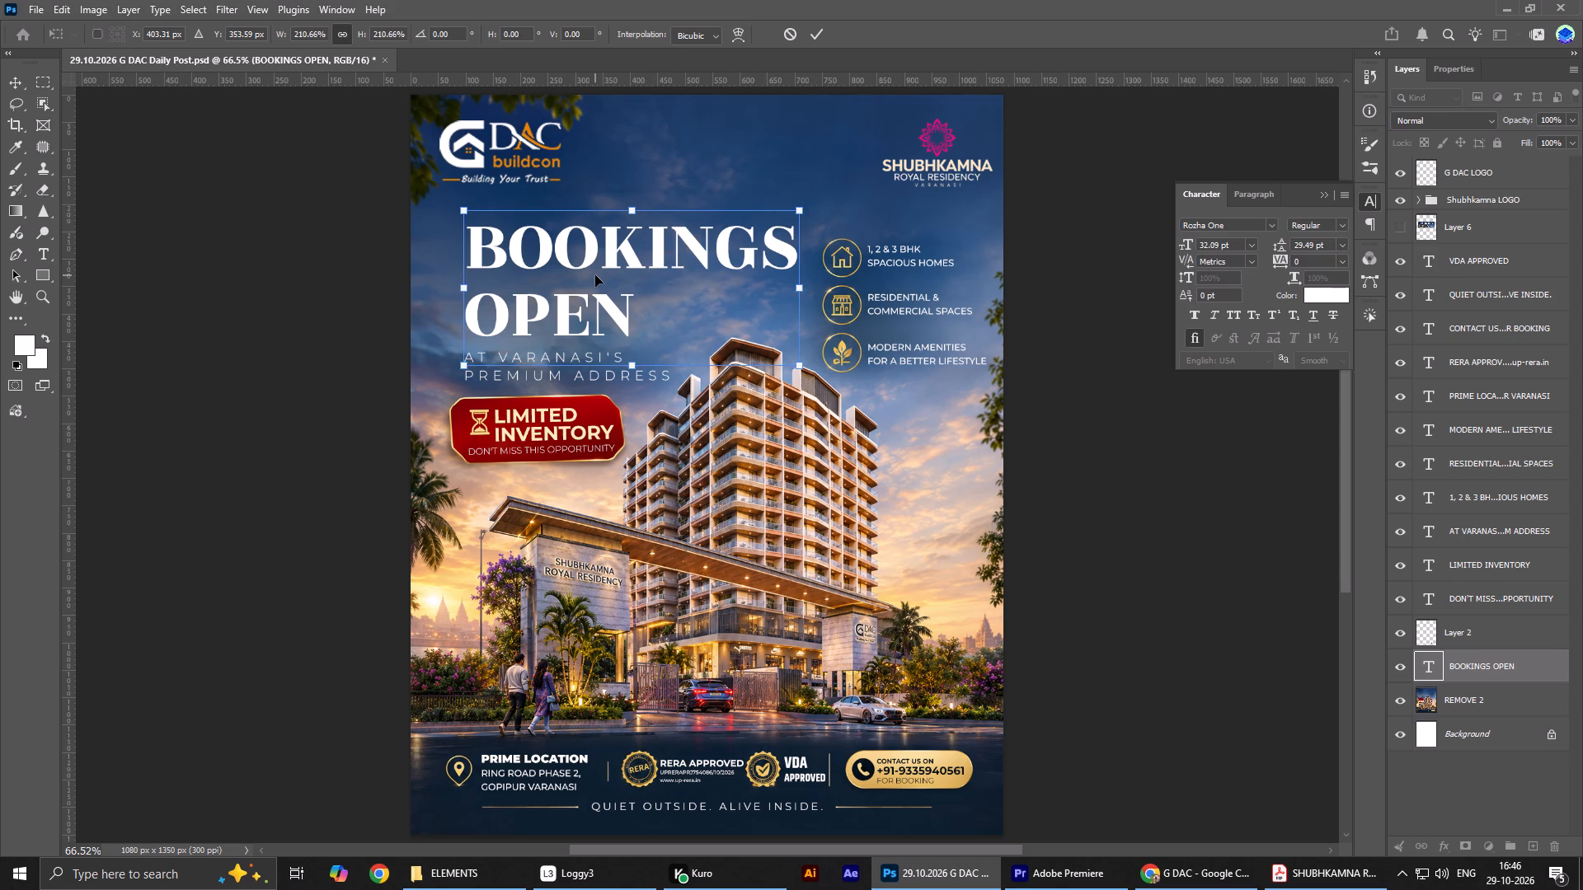
key(Return)
Nudge the enlarged BOOKINGS OPEN heading slightly left and down to line it up with the tagline.
key(Left)
key(Left)
key(Down)
key(Down)
key(Down)
key(Down)
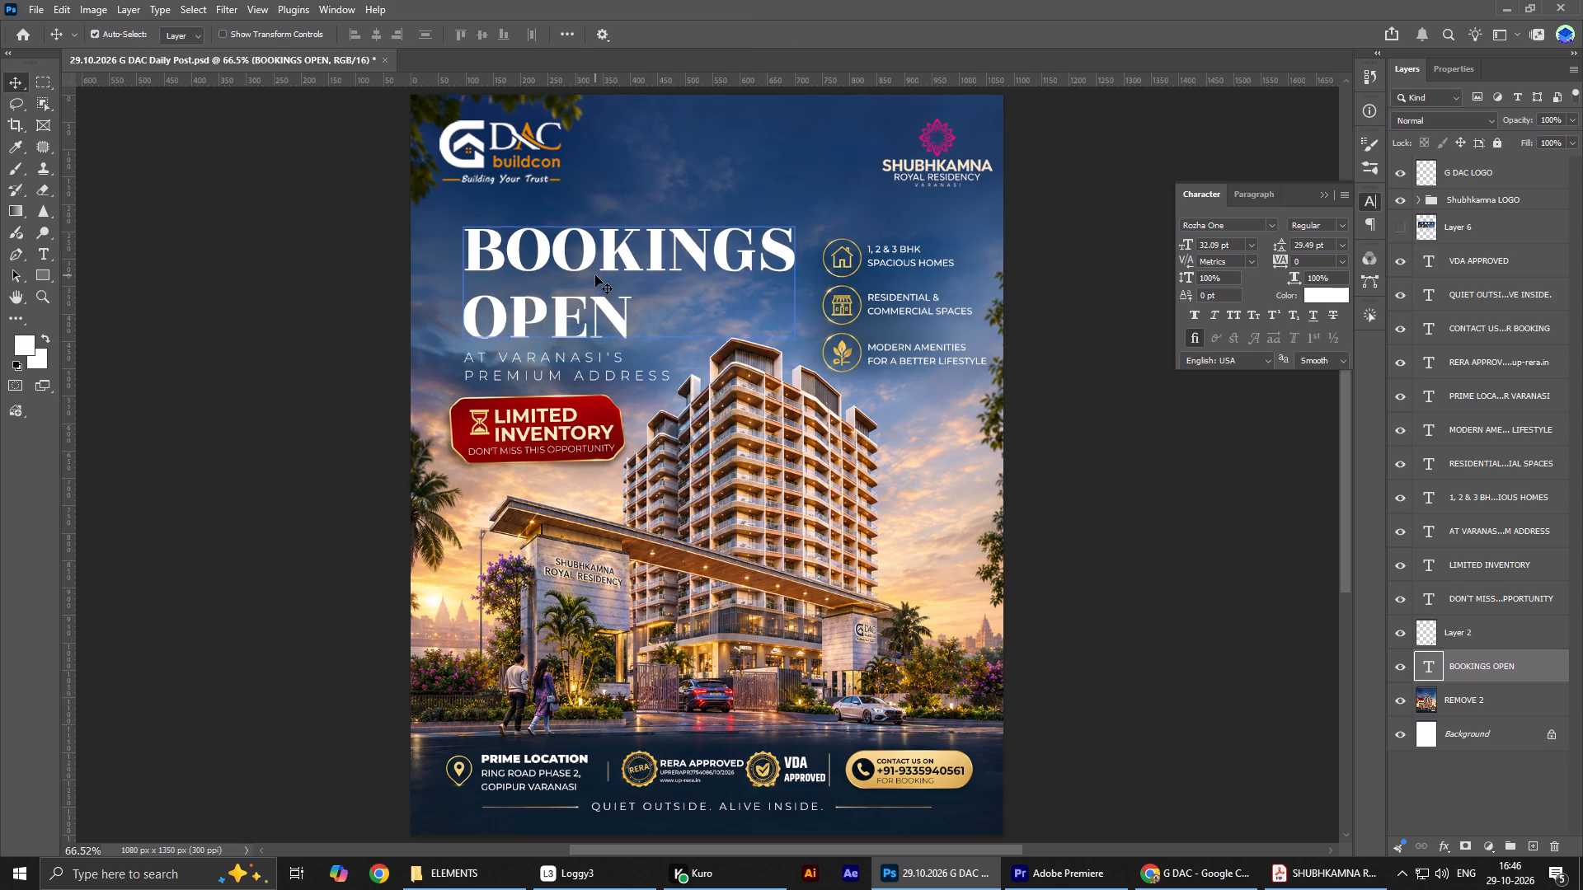
Set the leading of the BOOKINGS OPEN heading to 23 pt.
scroll(595, 275, up, 1)
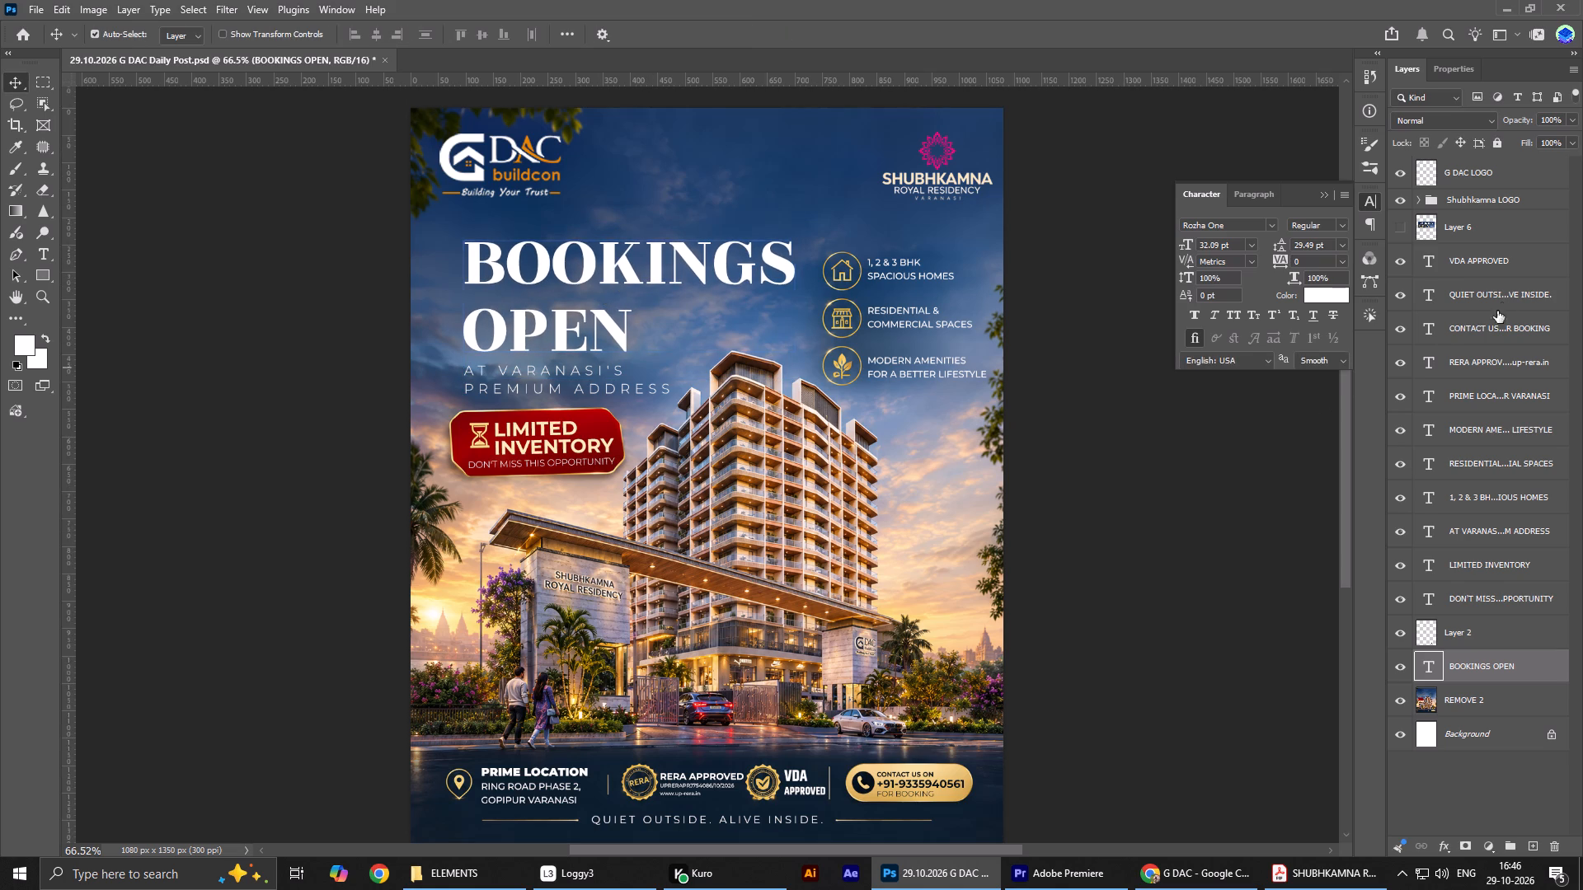
click(1287, 251)
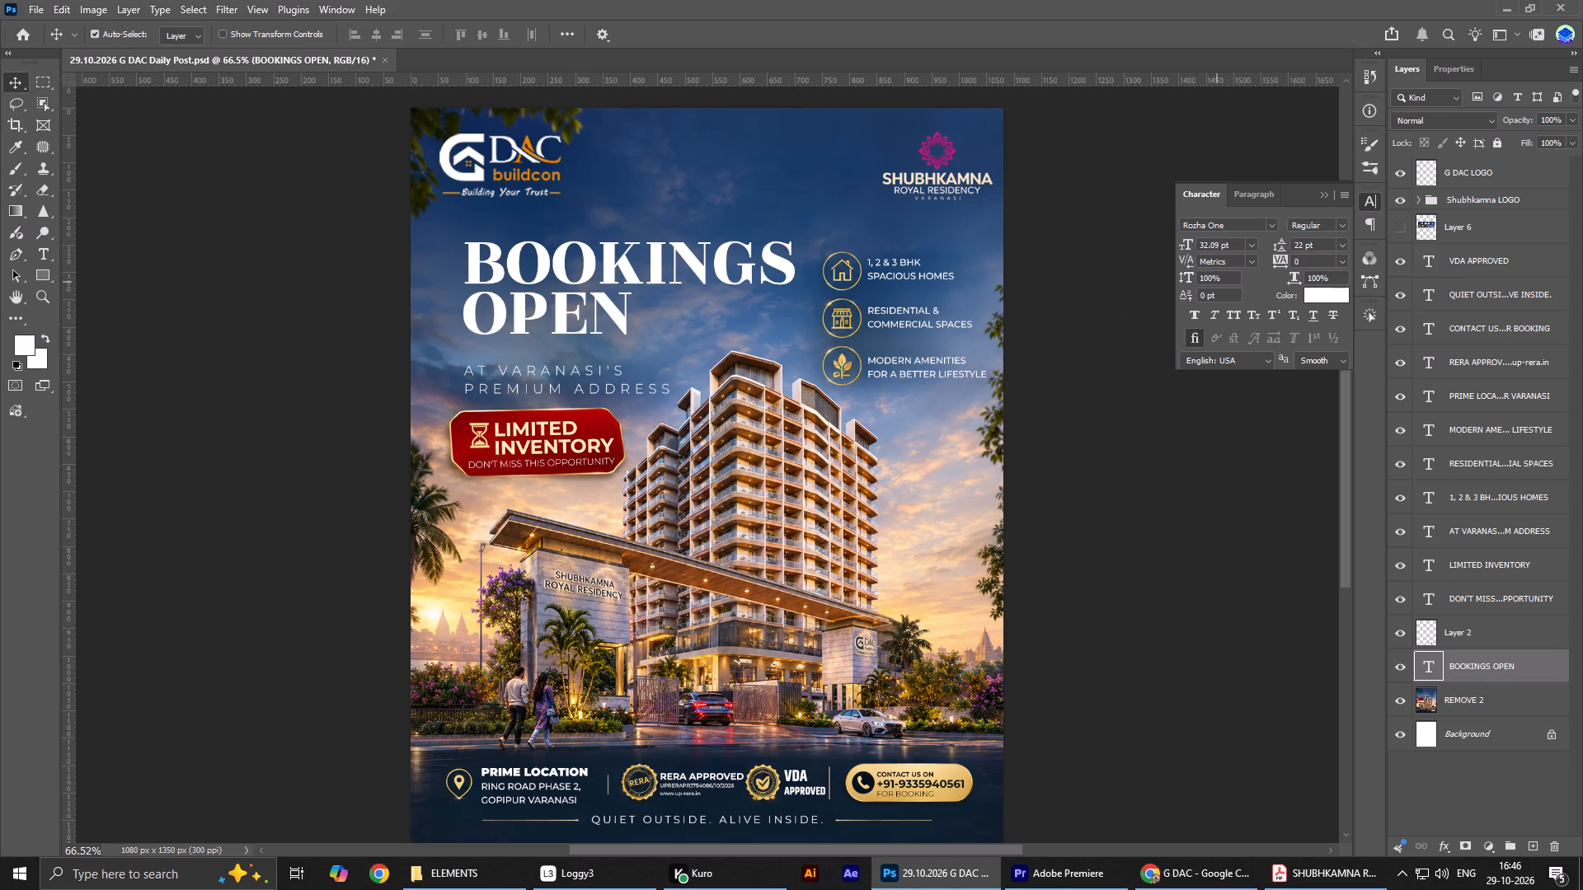
drag(1302, 241, 1285, 241)
text(23)
key(Return)
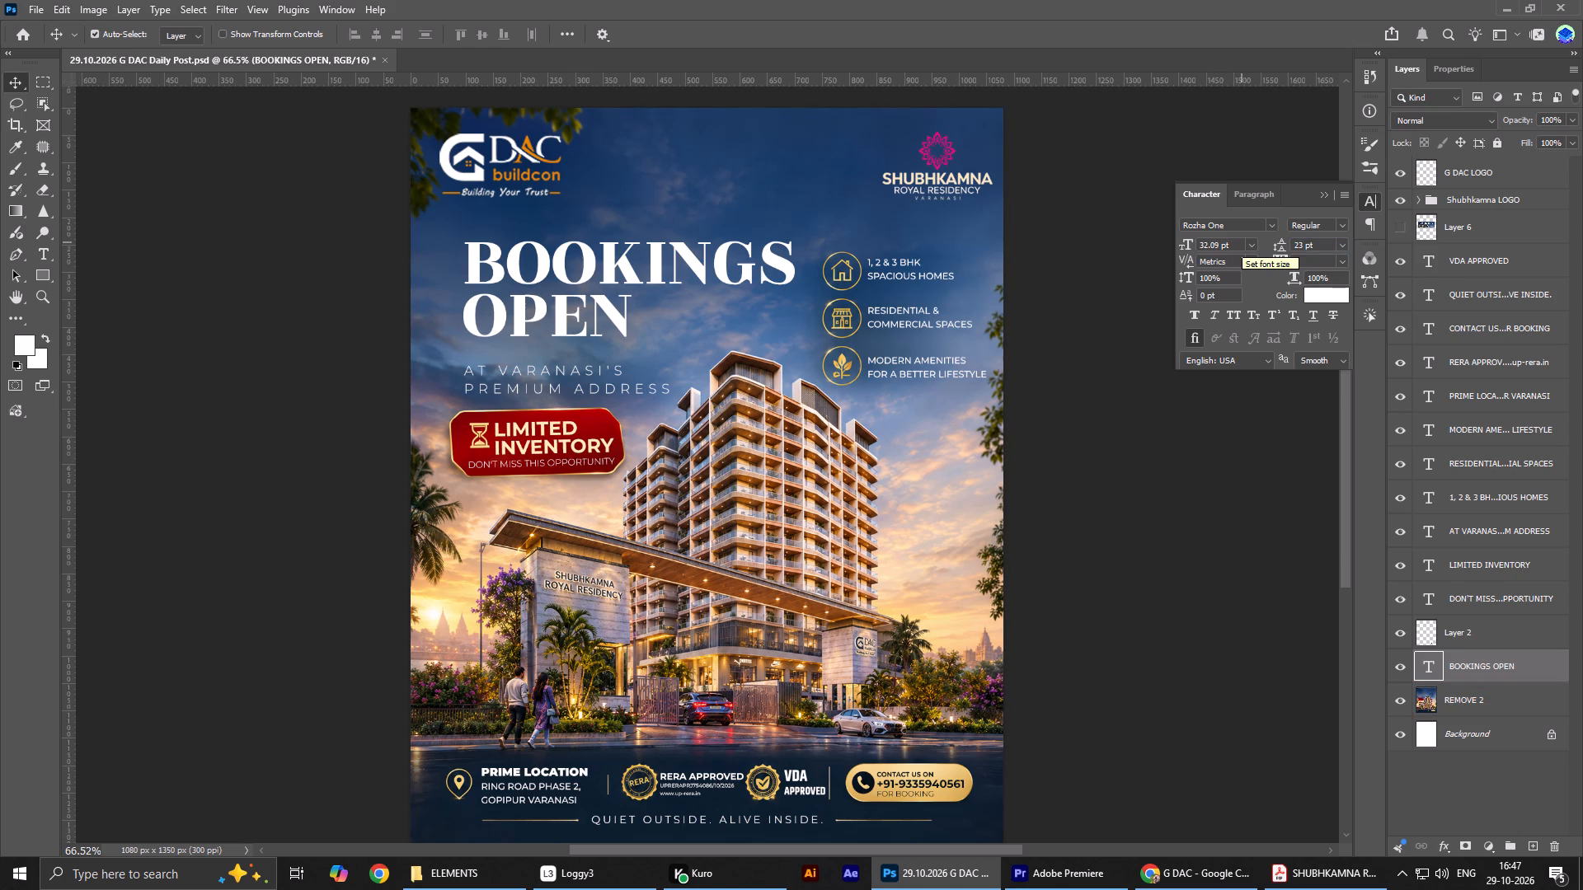
Nudge the BOOKINGS OPEN heading down slightly, closer to the AT VARANASI'S PREMIUM ADDRESS tagline.
key(Down)
key(shift+Down)
key(shift+Down)
key(Up)
key(Up)
key(Up)
key(Up)
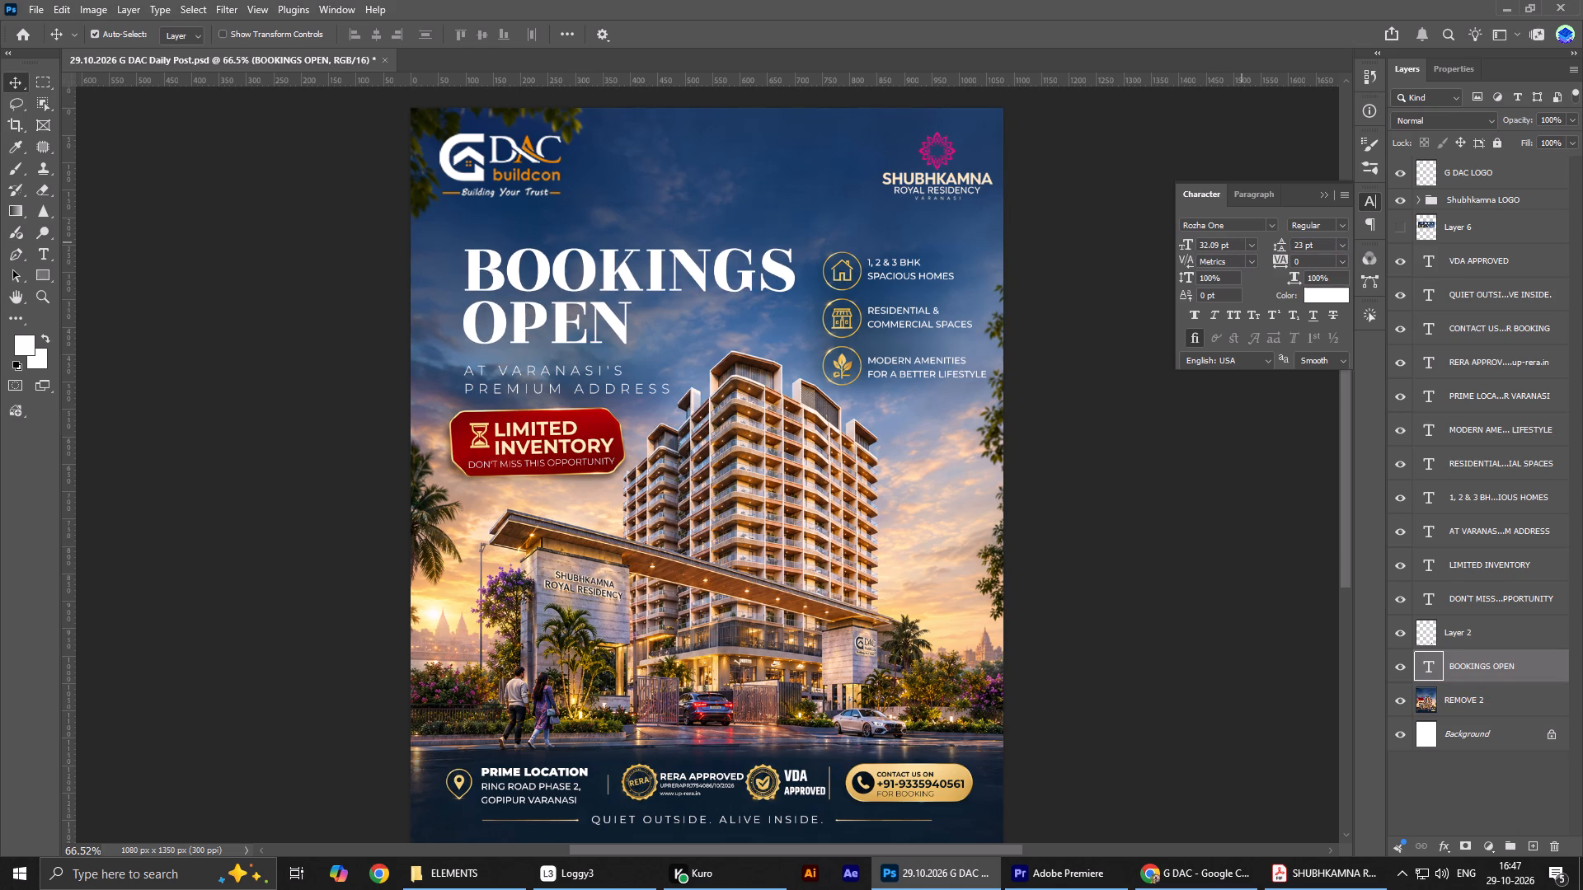
Open the leading value of the BOOKINGS OPEN heading for editing.
click(1304, 243)
right_click(1297, 243)
key(4)
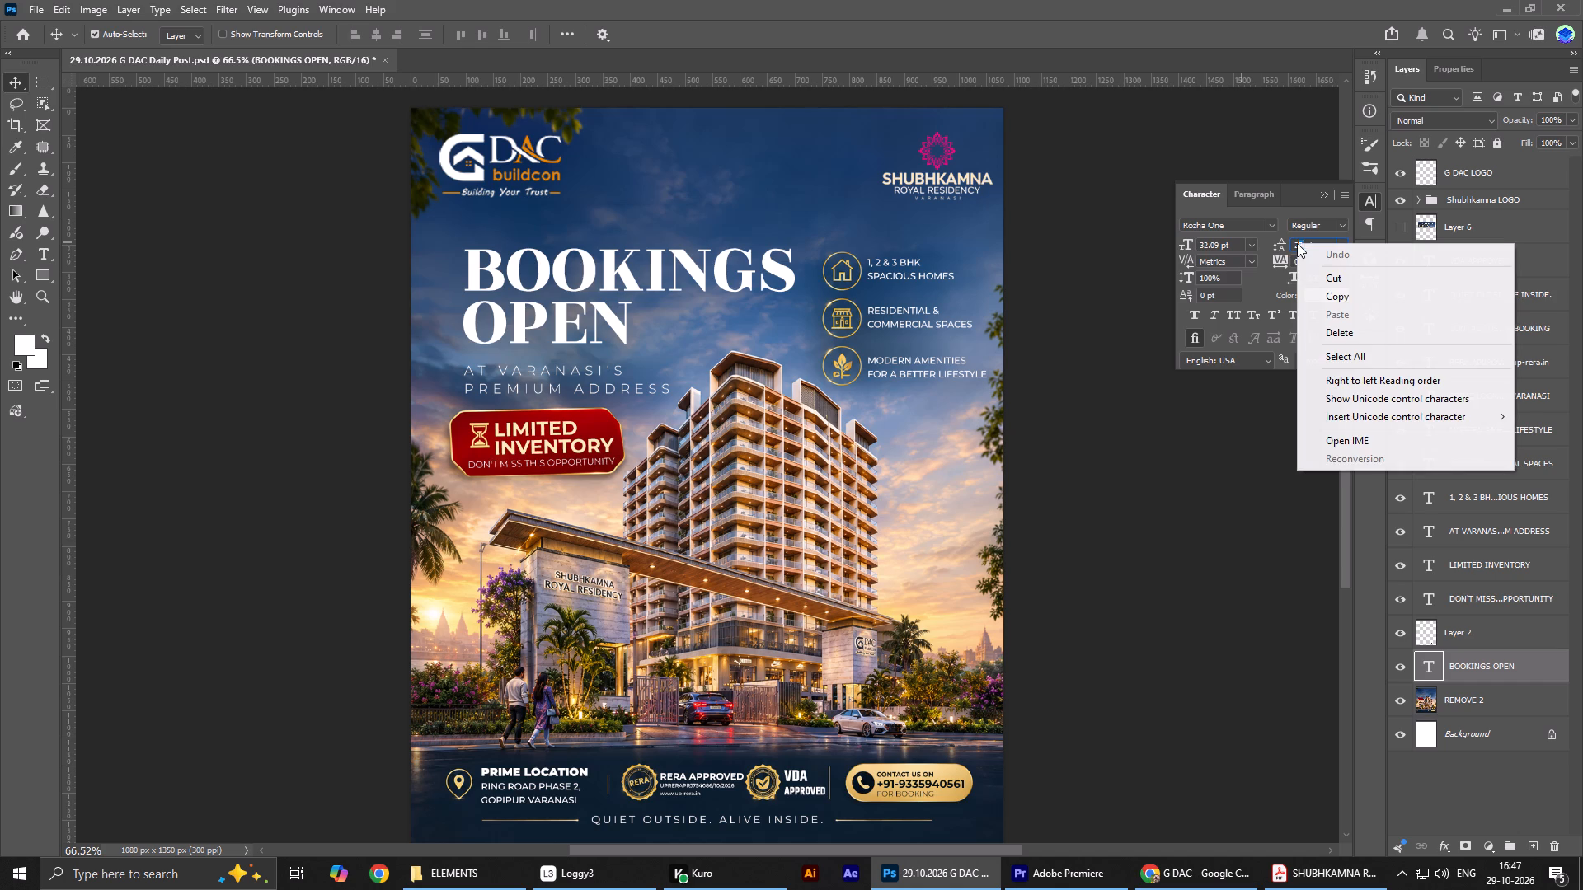
click(1297, 243)
click(1285, 239)
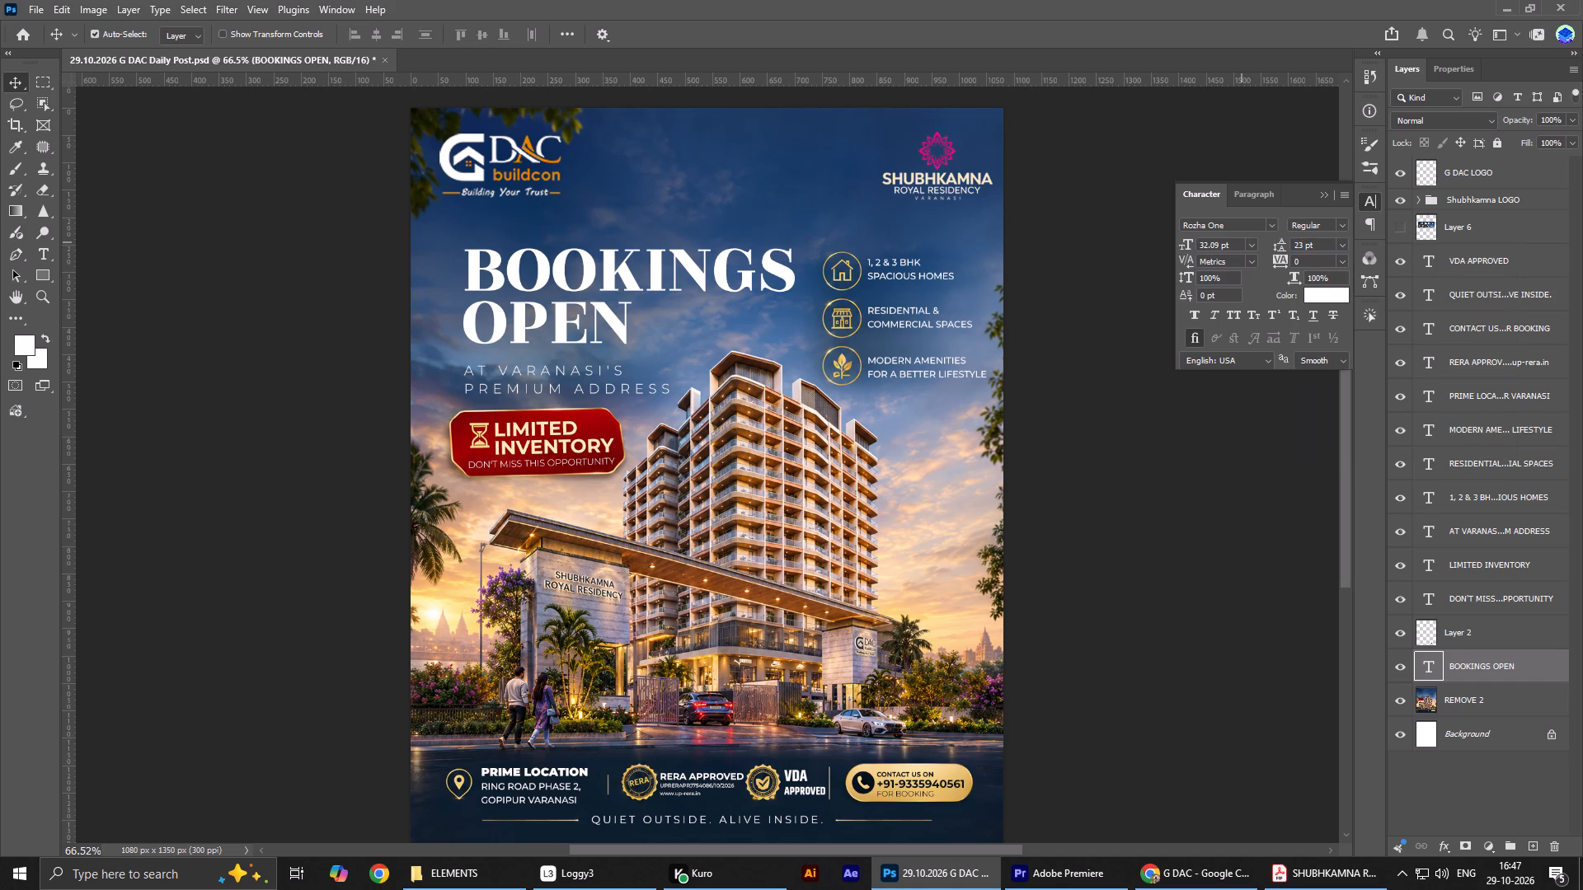
Set the leading of the BOOKINGS OPEN heading to 24 pt.
click(1299, 240)
key(shift+Right)
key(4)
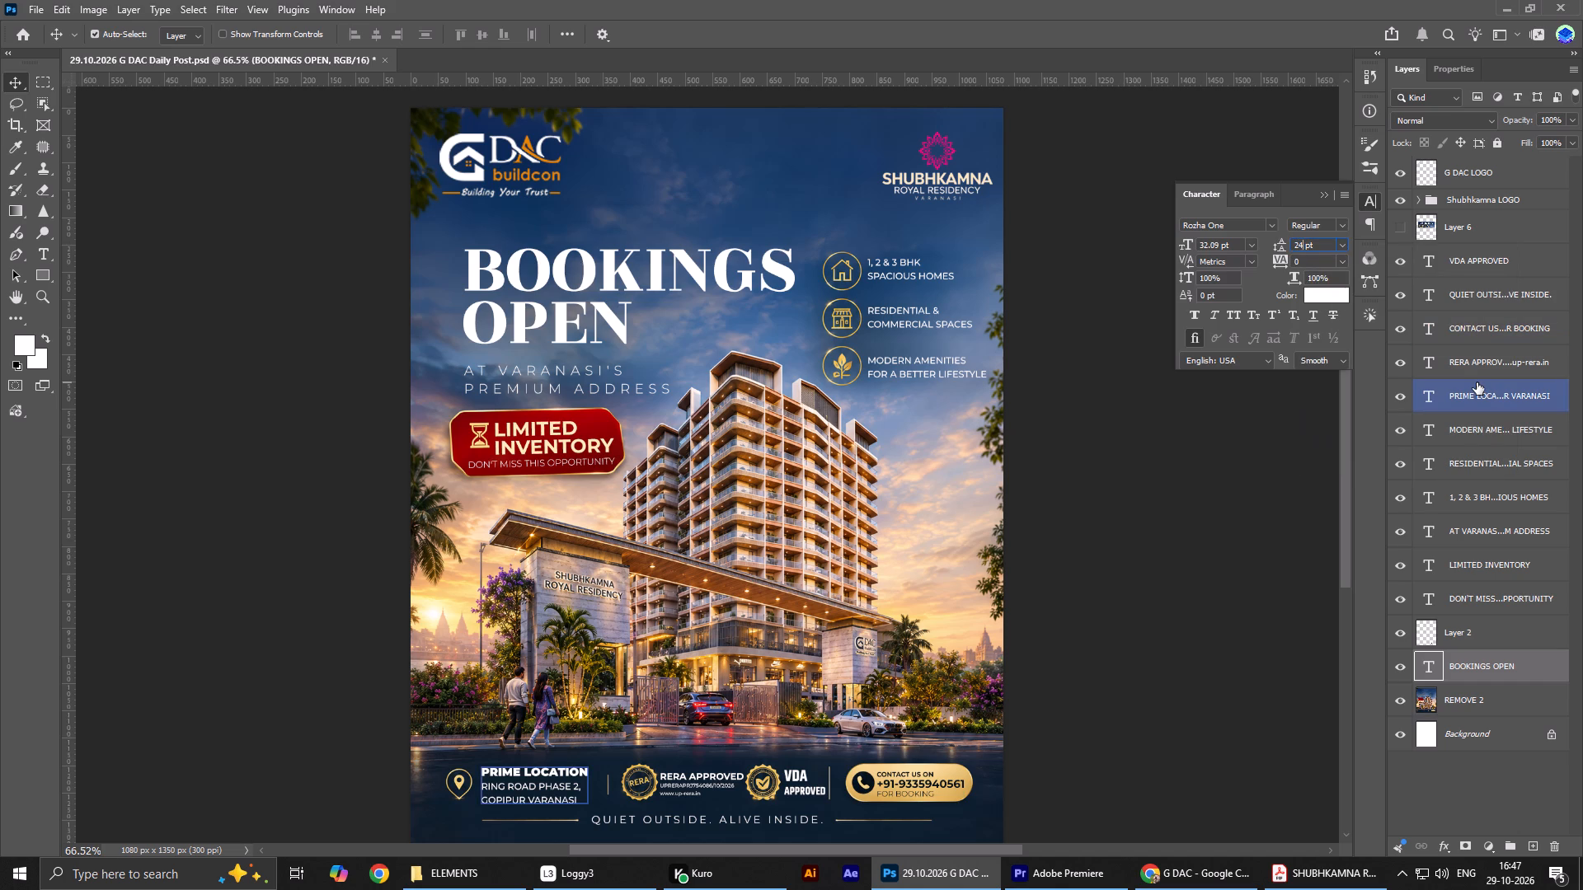
key(Return)
Fine-tune the position of the BOOKINGS OPEN heading, nudging it slightly left to align with the tagline beneath it.
key(Up)
key(Up)
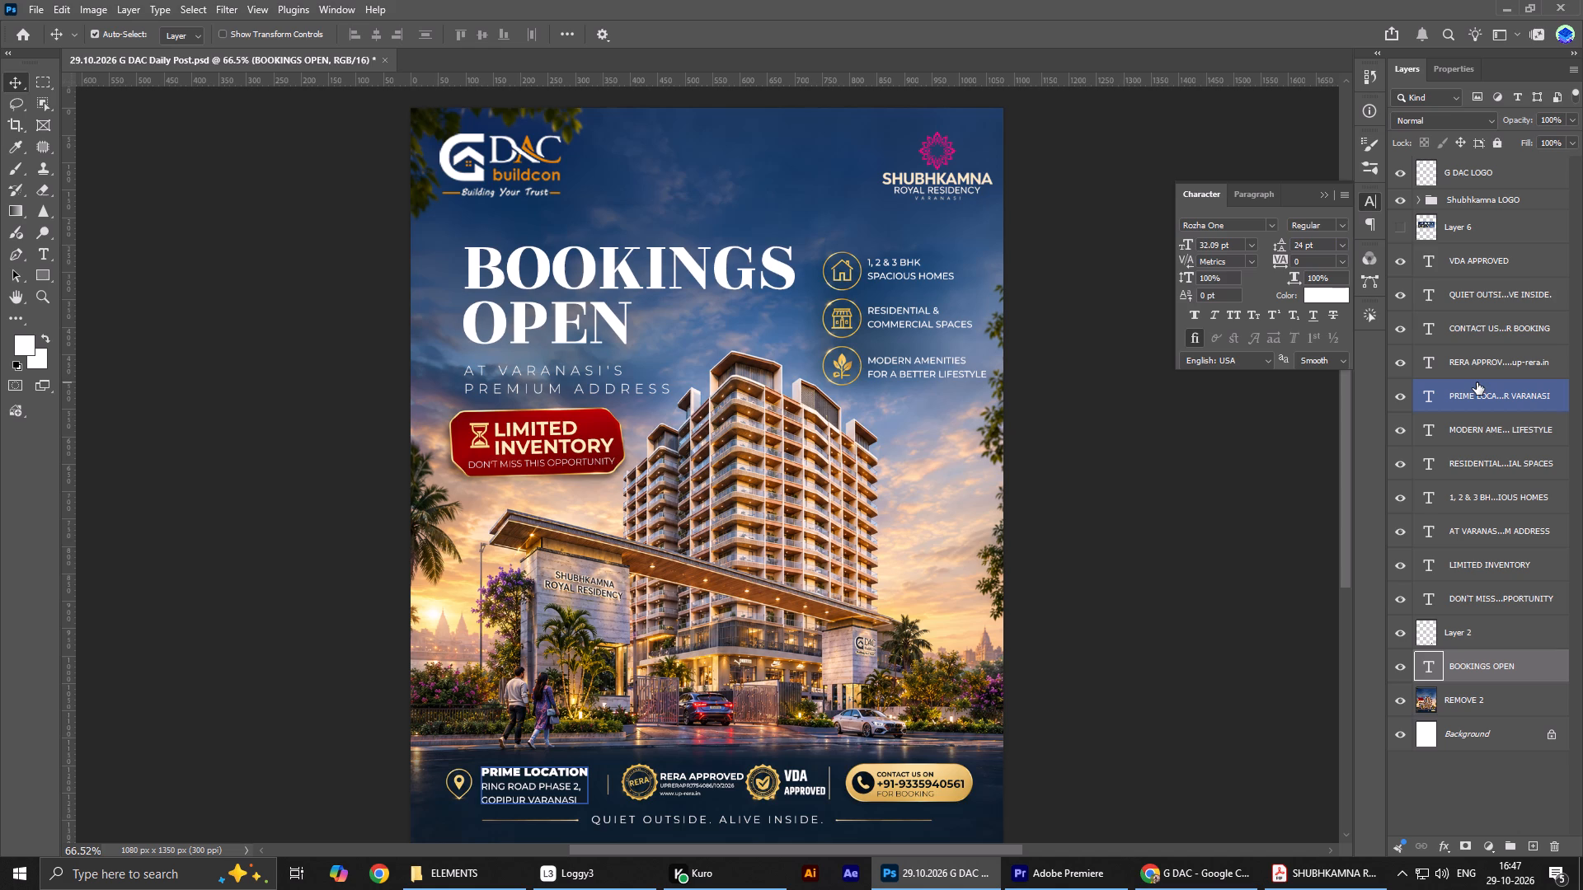
key(Down)
key(Down)
key(Left)
key(Left)
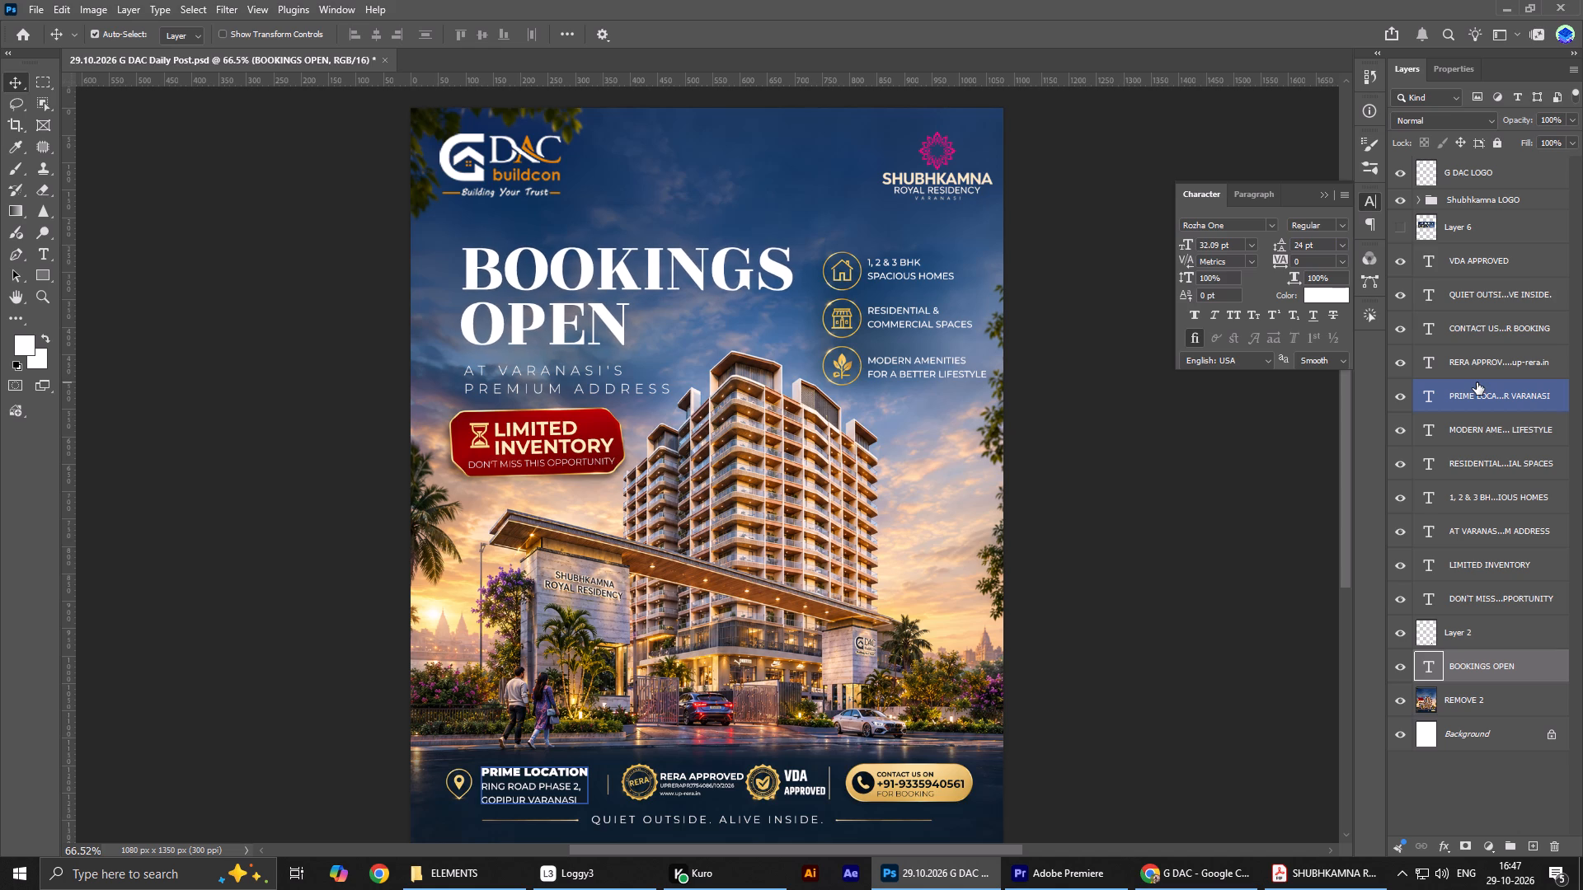
key(Right)
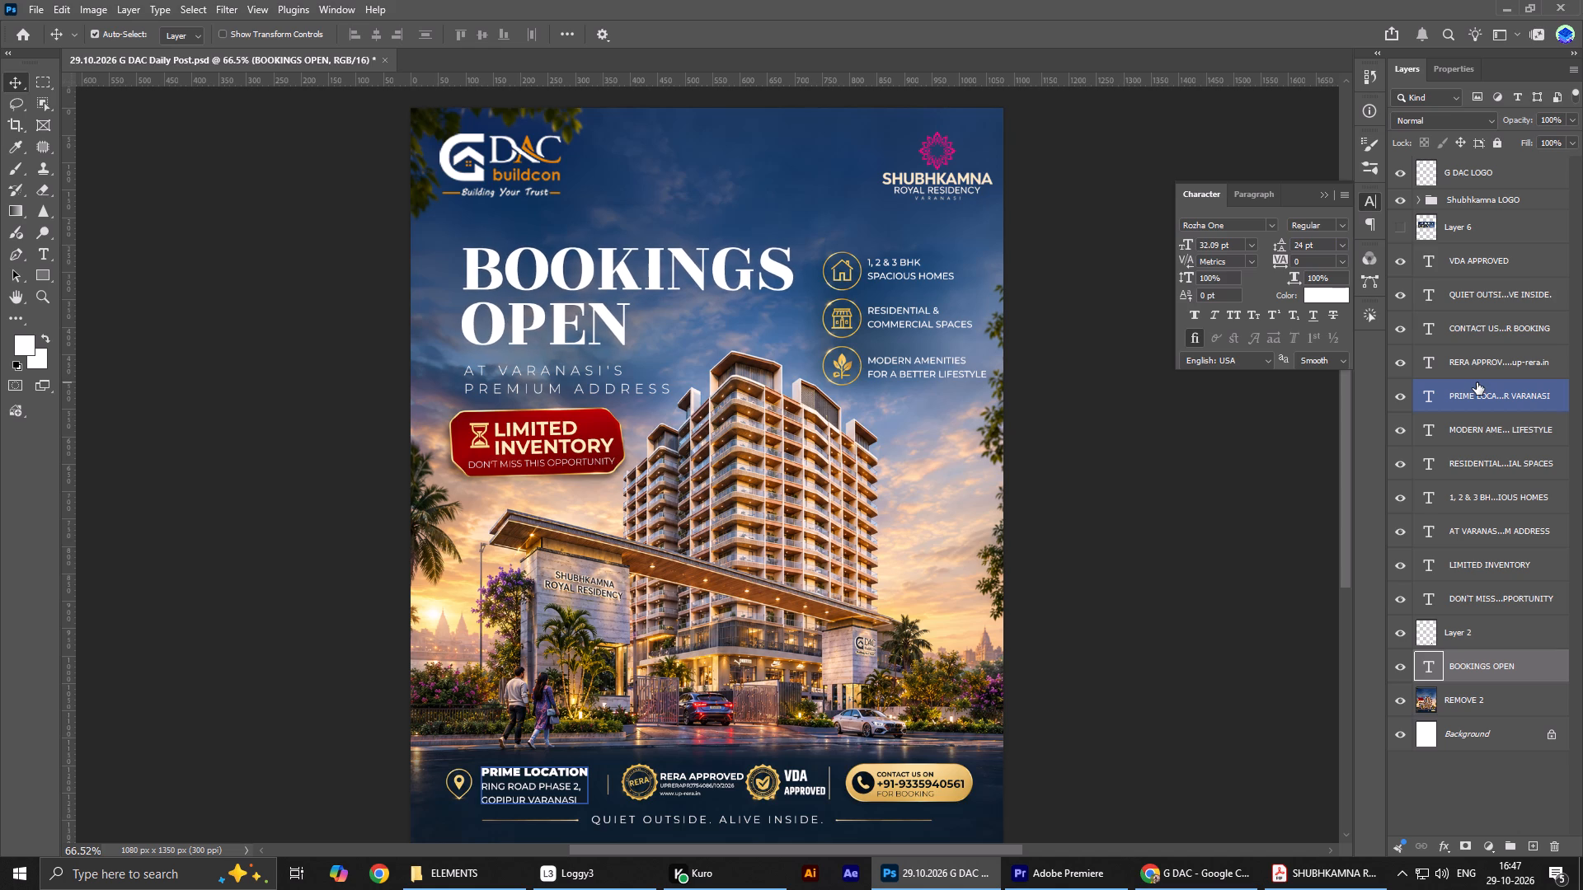
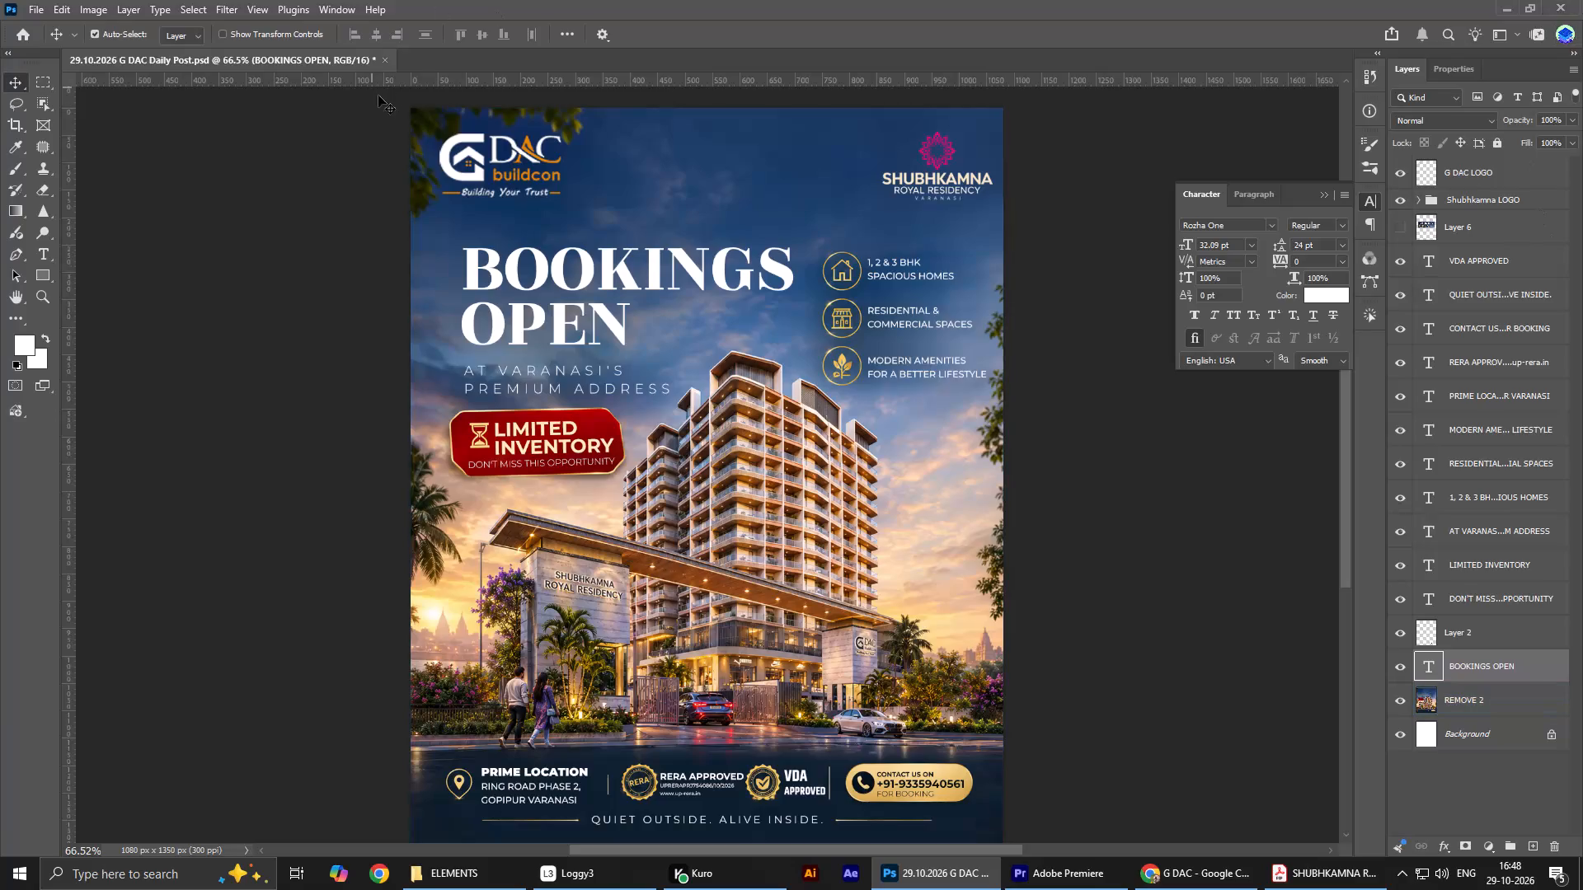
Cut the word OPEN and its line break out of the BOOKINGS OPEN heading, leaving only BOOKINGS.
double_click(507, 271)
drag(792, 289, 801, 310)
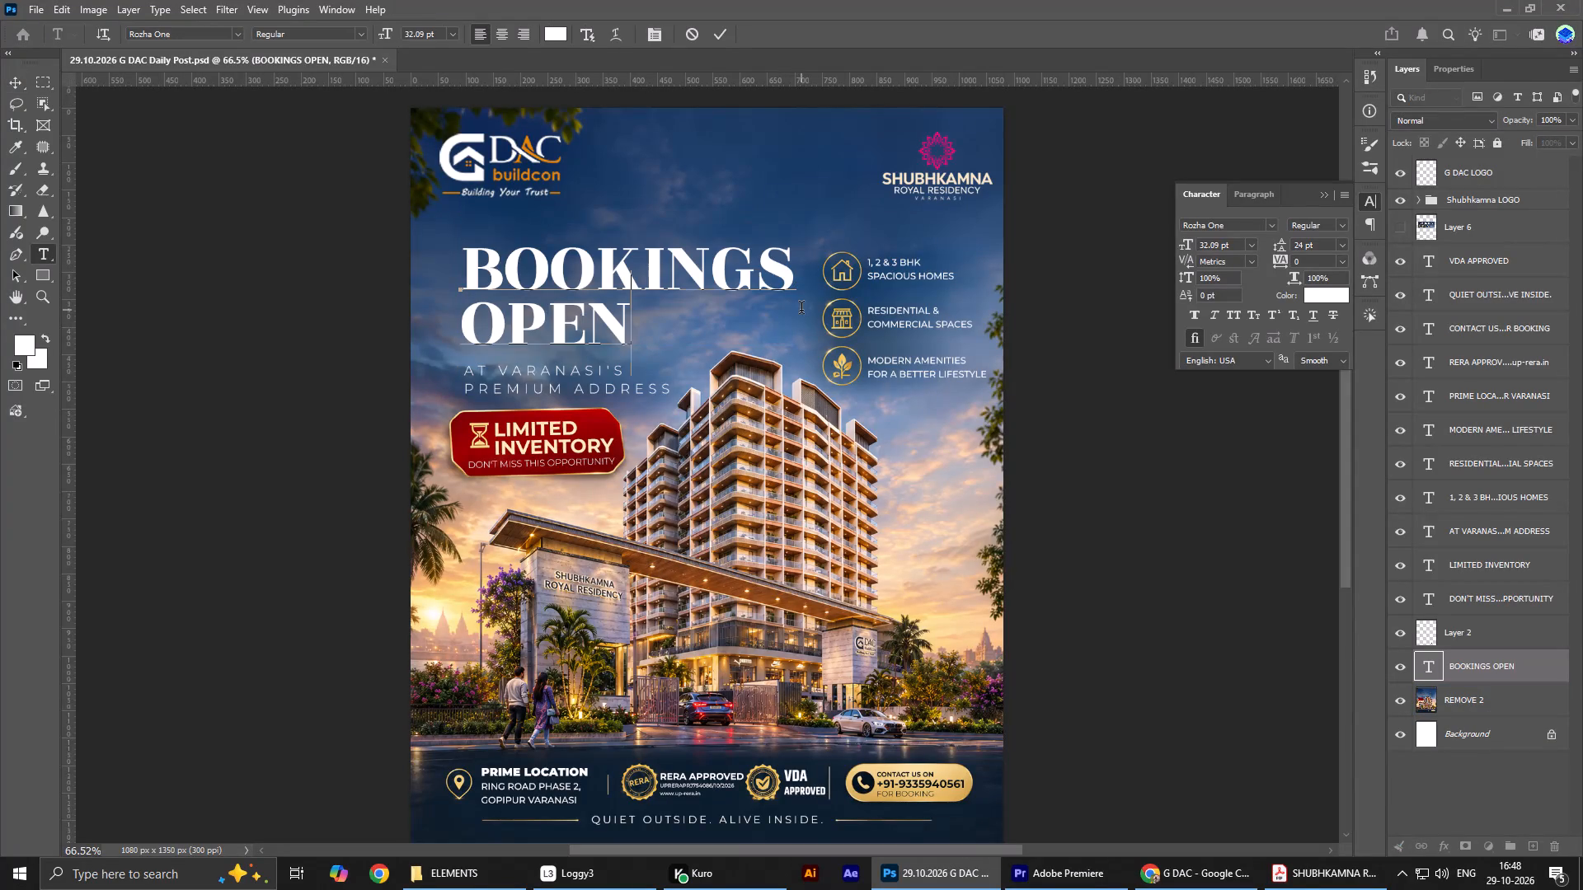
drag(801, 310, 440, 327)
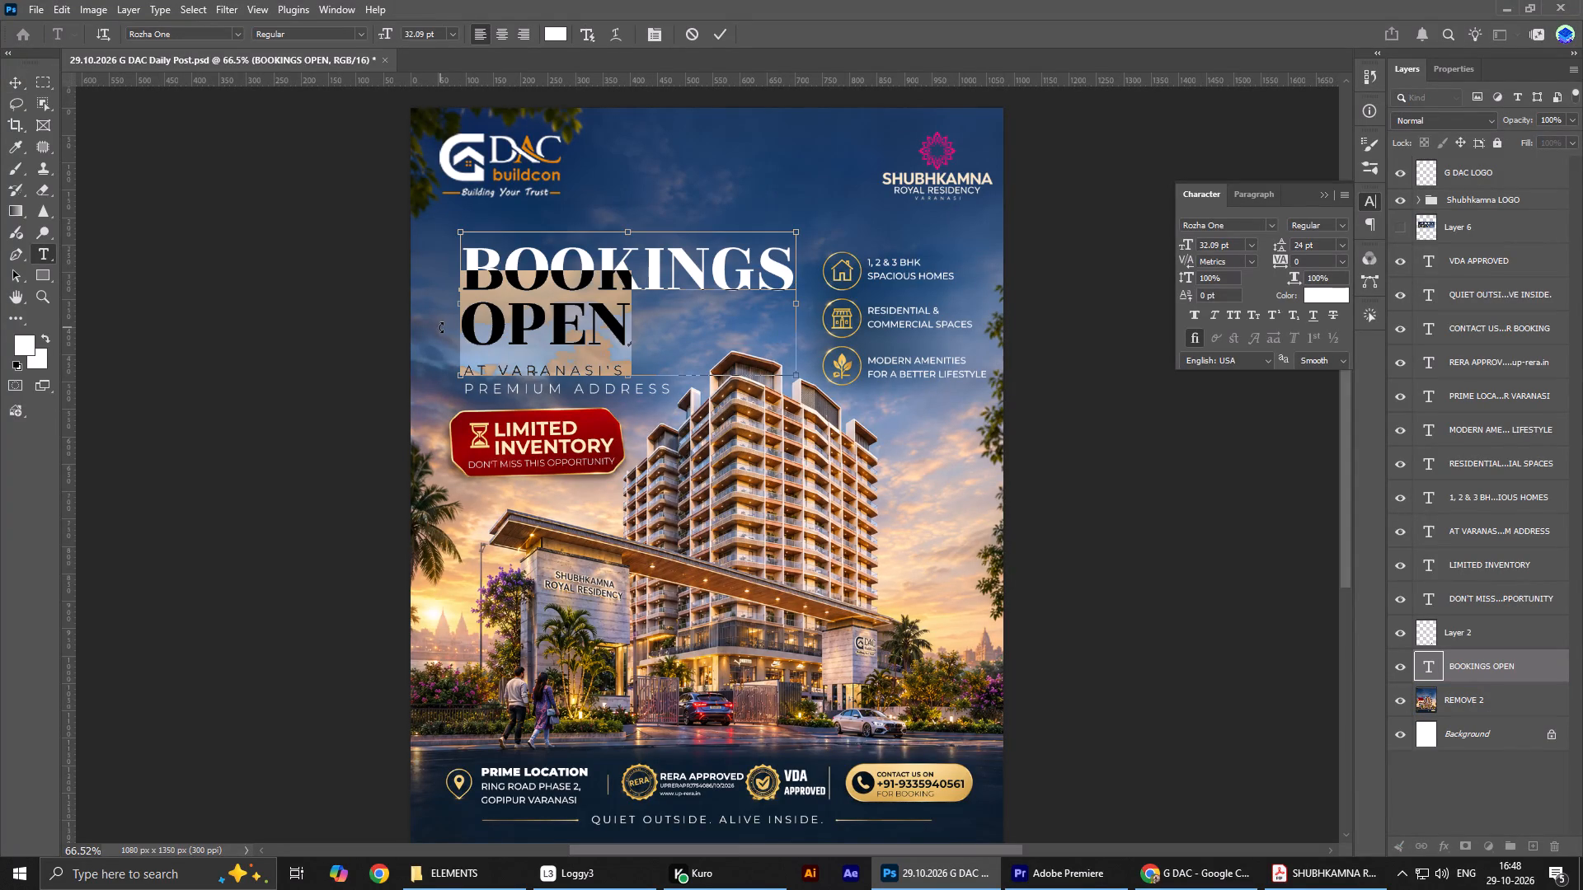
key(ctrl+z)
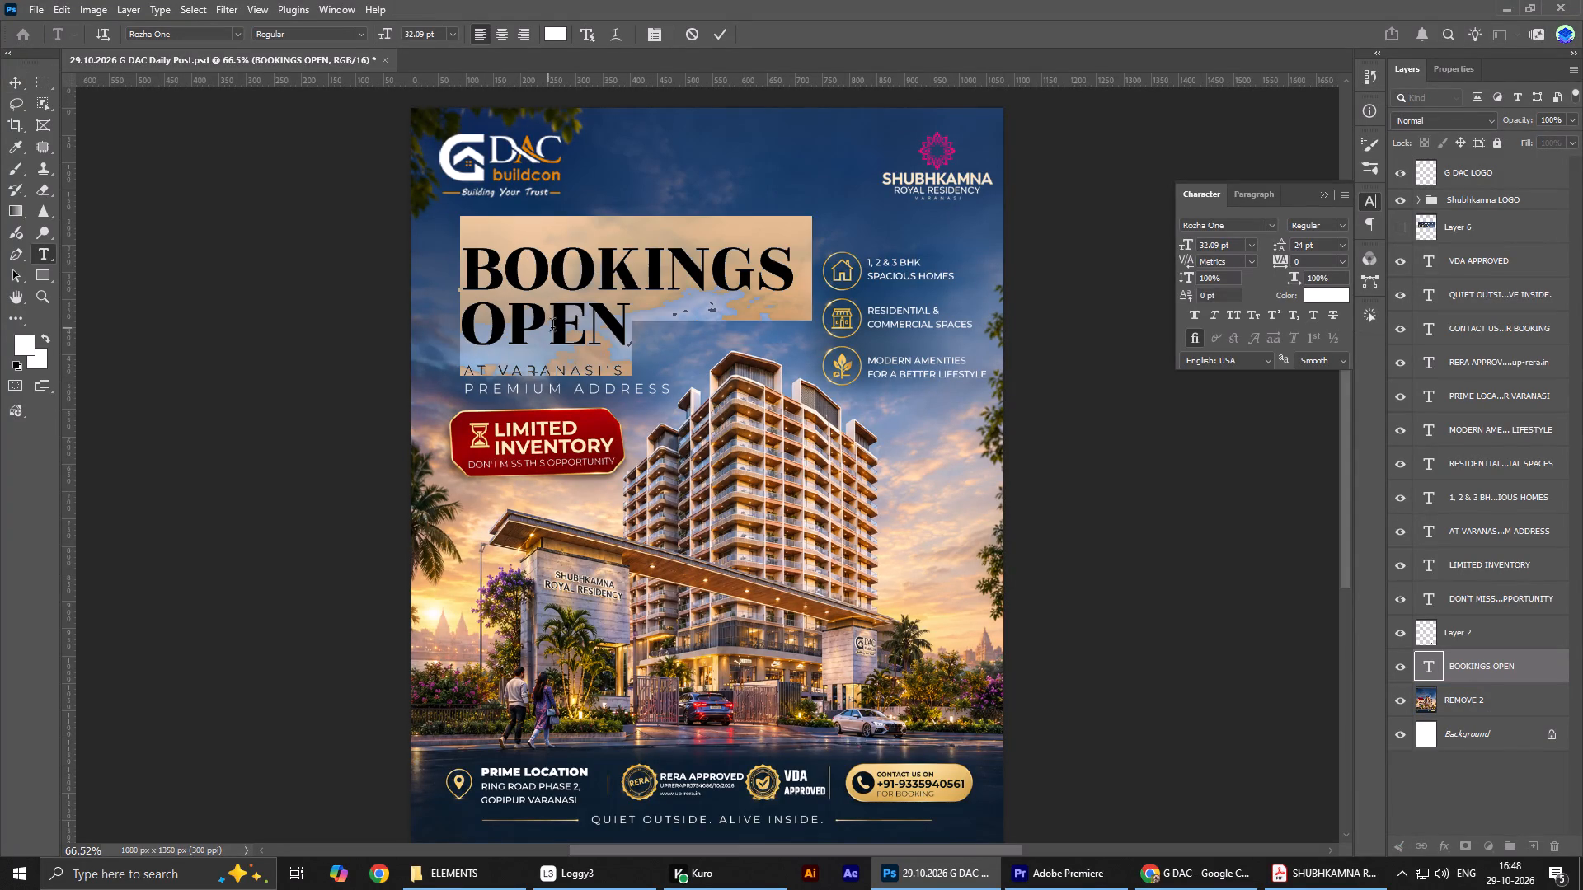
click(613, 302)
drag(636, 343, 451, 343)
key(ctrl+x)
key(BackSpace)
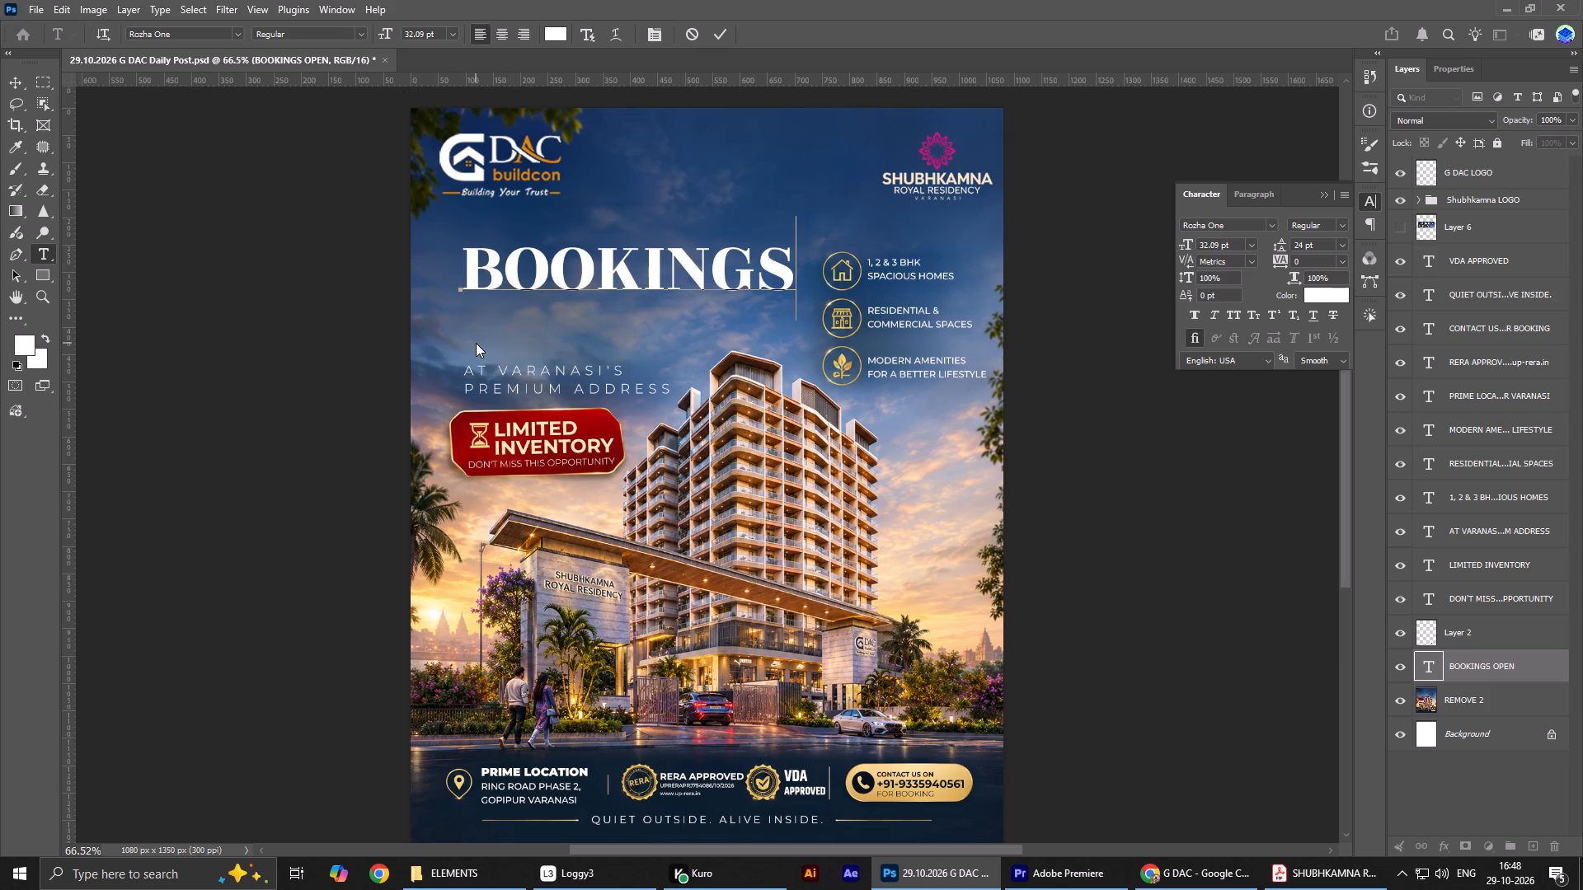
click(716, 34)
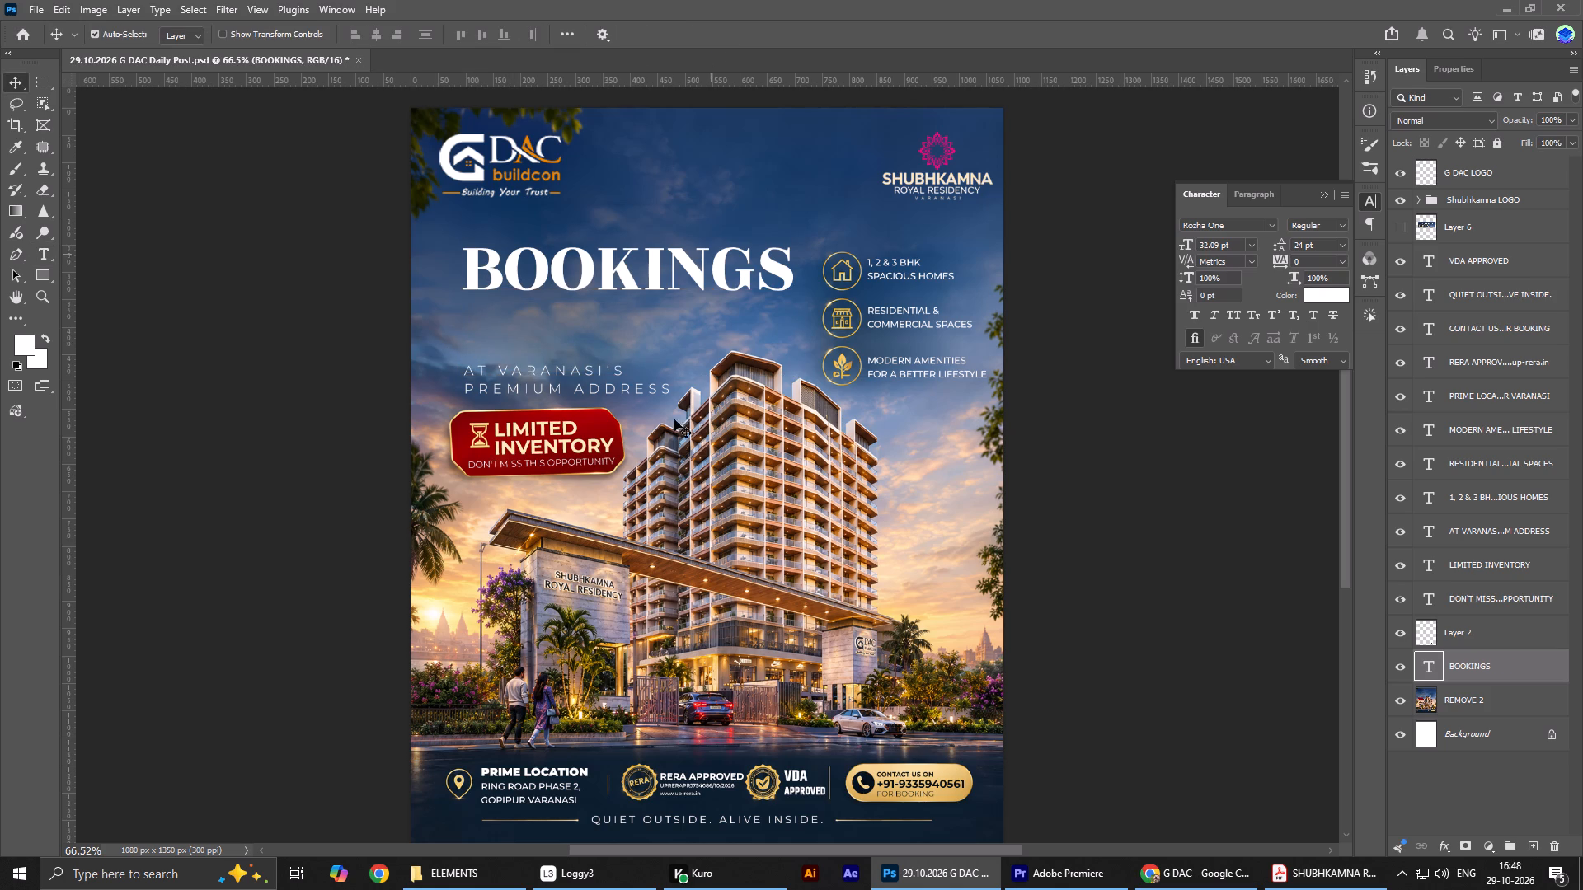
Duplicate the BOOKINGS text just below itself and replace the copy's text with the cut word OPEN.
alt+drag(538, 286, 535, 344)
double_click(535, 344)
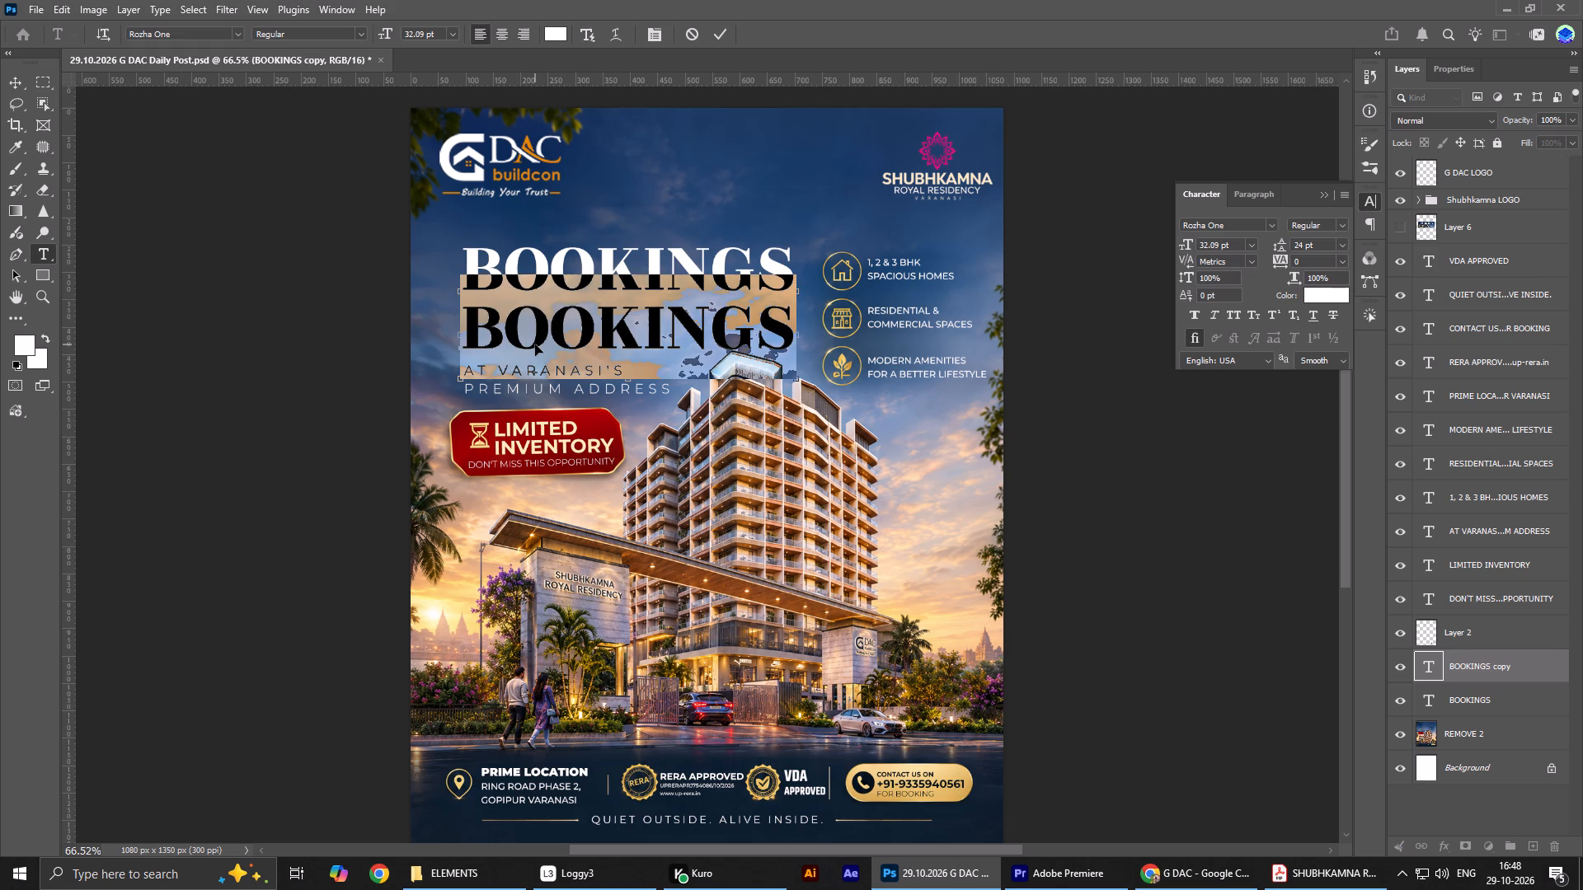
key(ctrl+v)
click(722, 31)
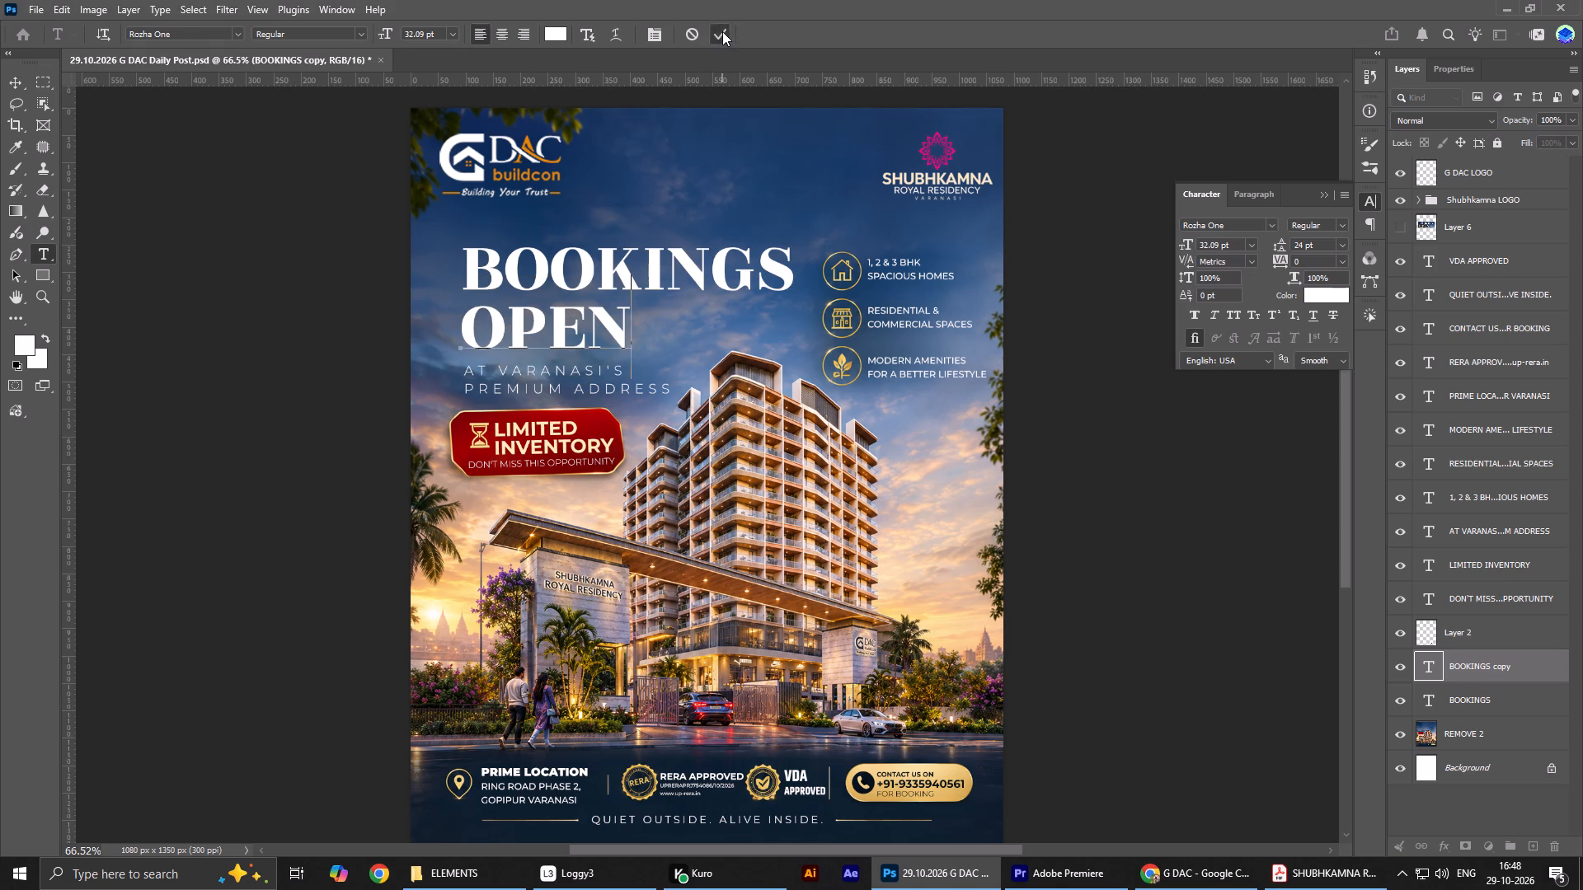
Move the BOOKINGS line up 20 px to open a gap above OPEN.
click(624, 268)
key(shift+Up)
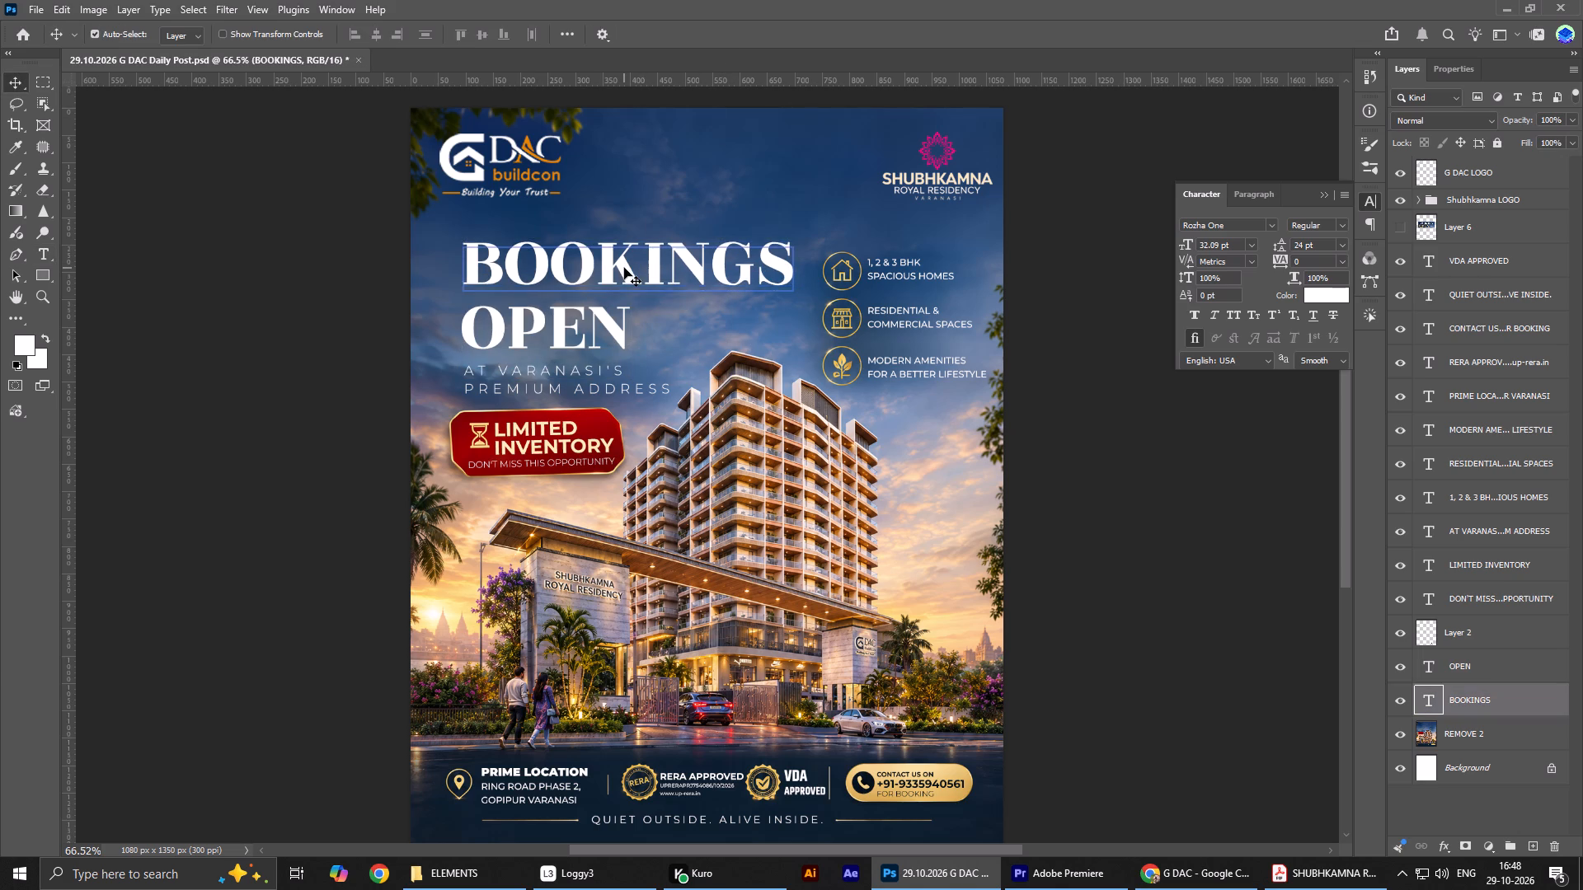
key(shift+Up)
Scale the OPEN text up proportionally to about 39.3 pt, keeping its left edge in place.
click(604, 327)
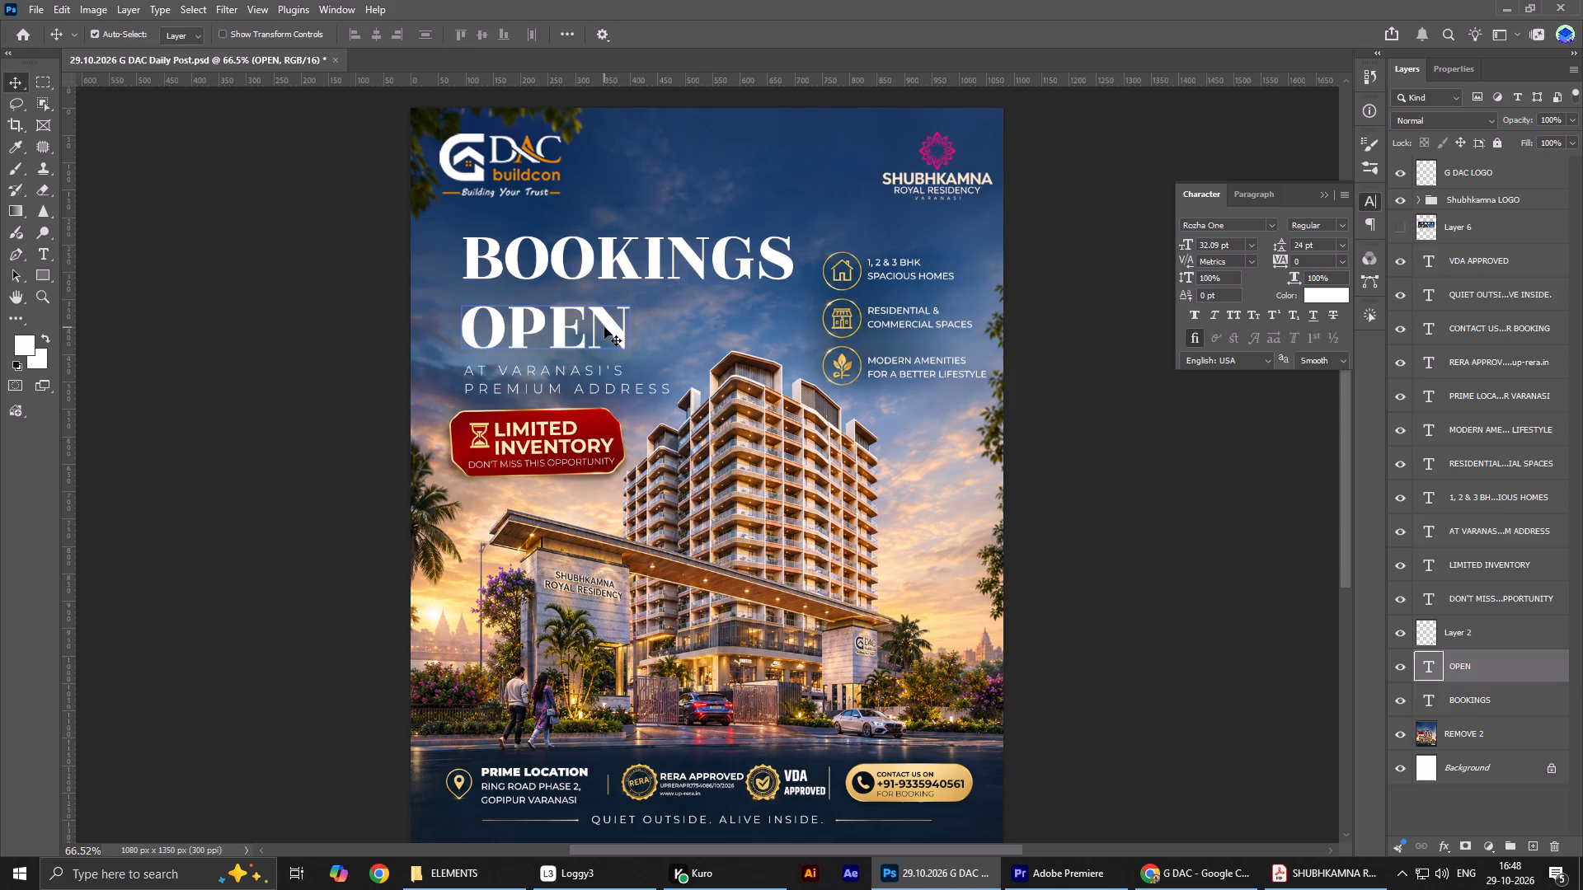
key(ctrl+t)
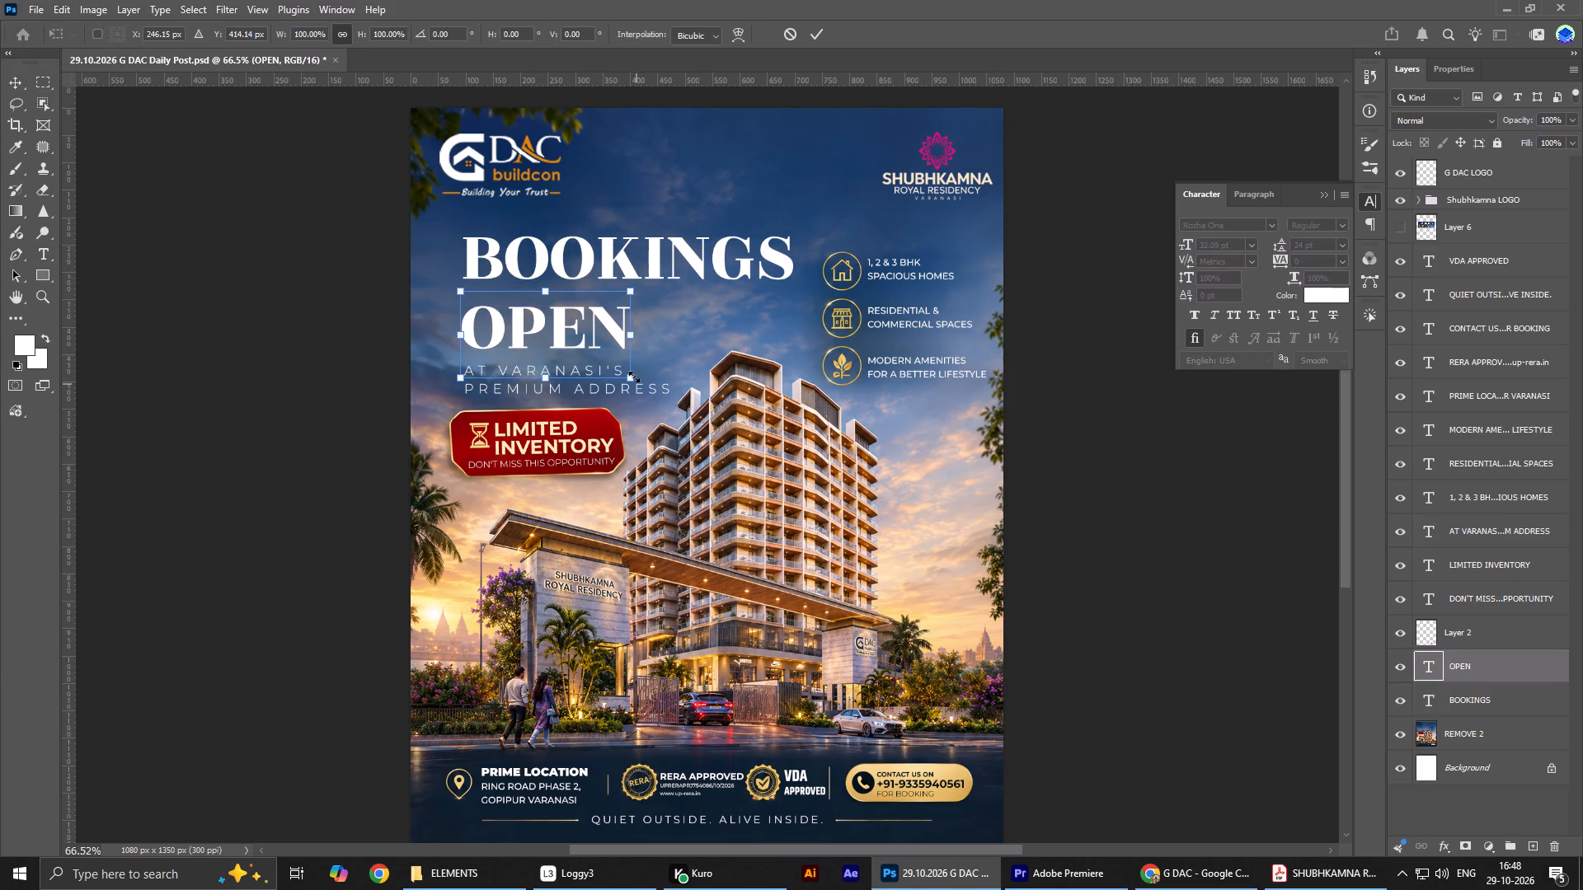
drag(633, 335, 677, 346)
key(Return)
Nudge the enlarged OPEN text slightly up and left to sit between BOOKINGS and the tagline.
key(Up)
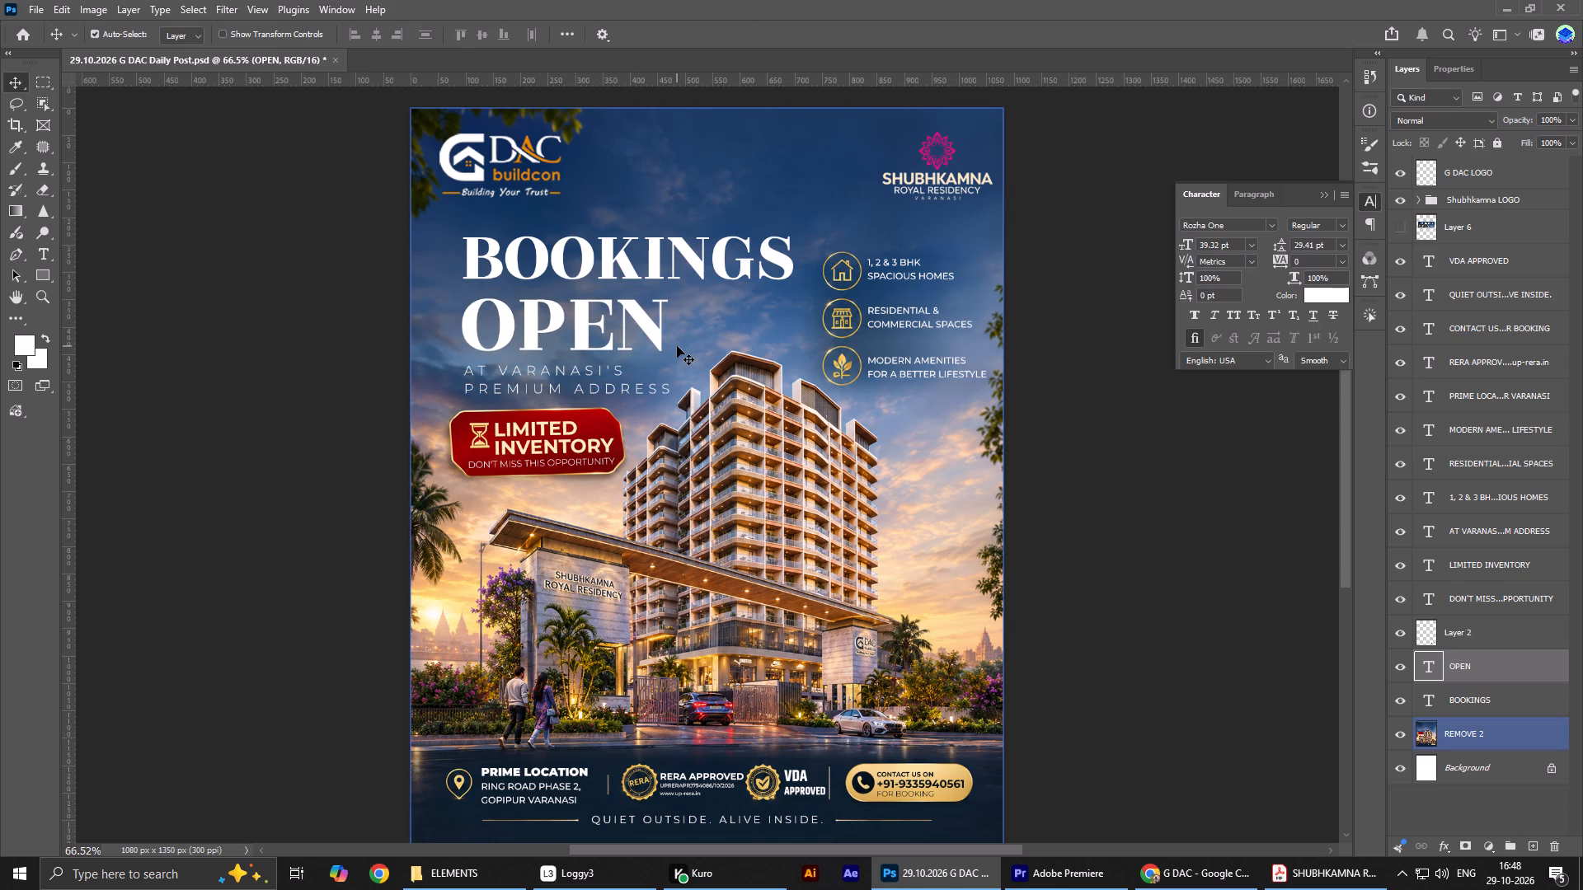
key(Up)
key(Up)
key(Up)
key(Down)
key(Down)
key(Left)
key(Left)
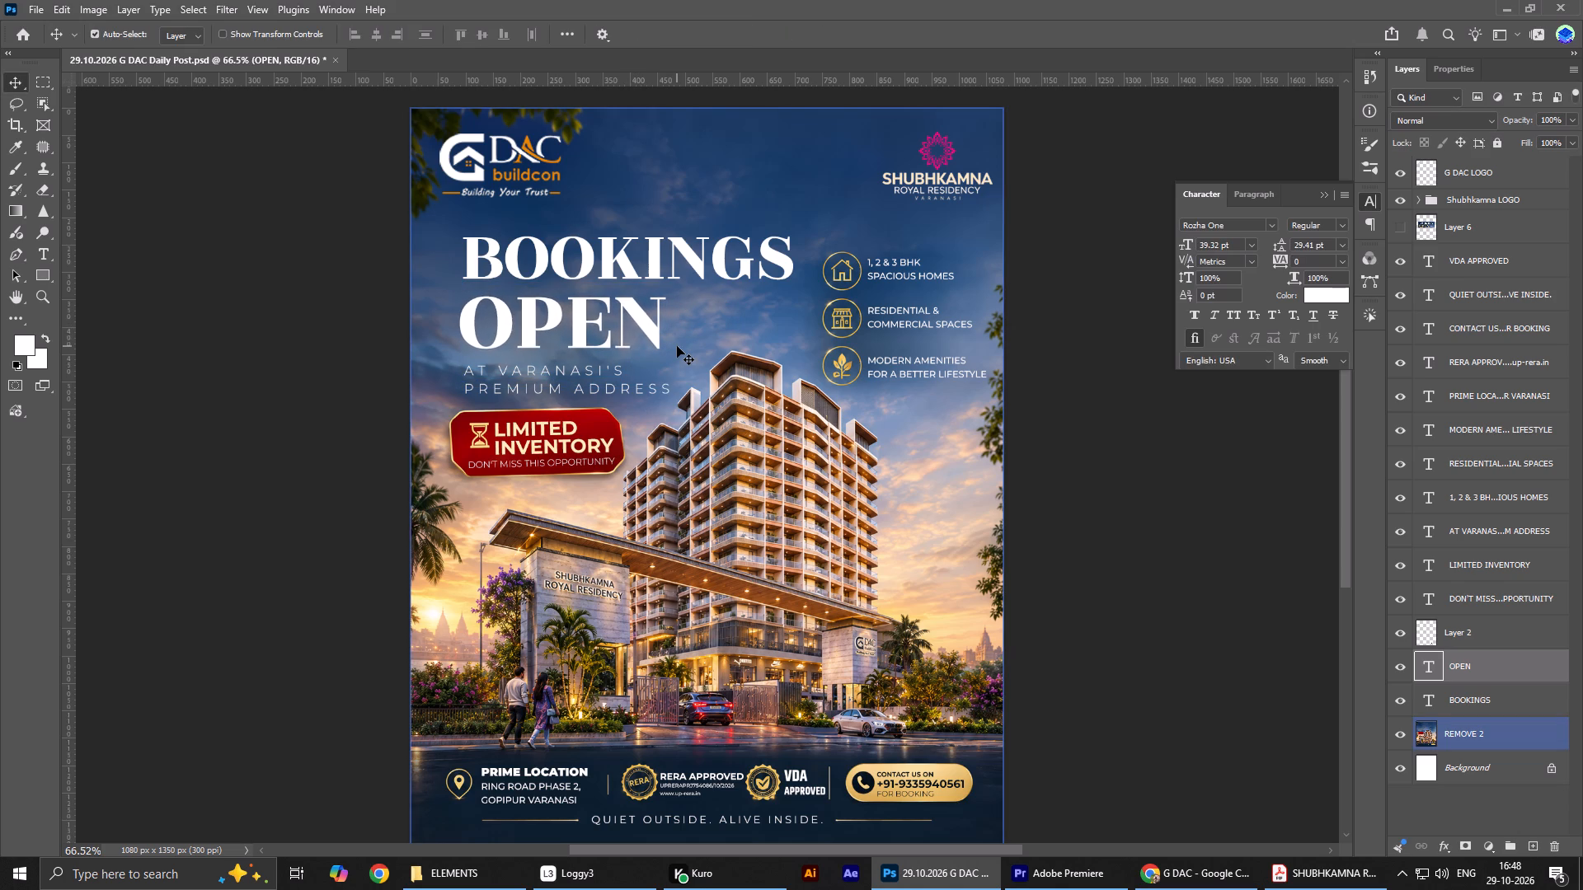
key(Down)
key(Down)
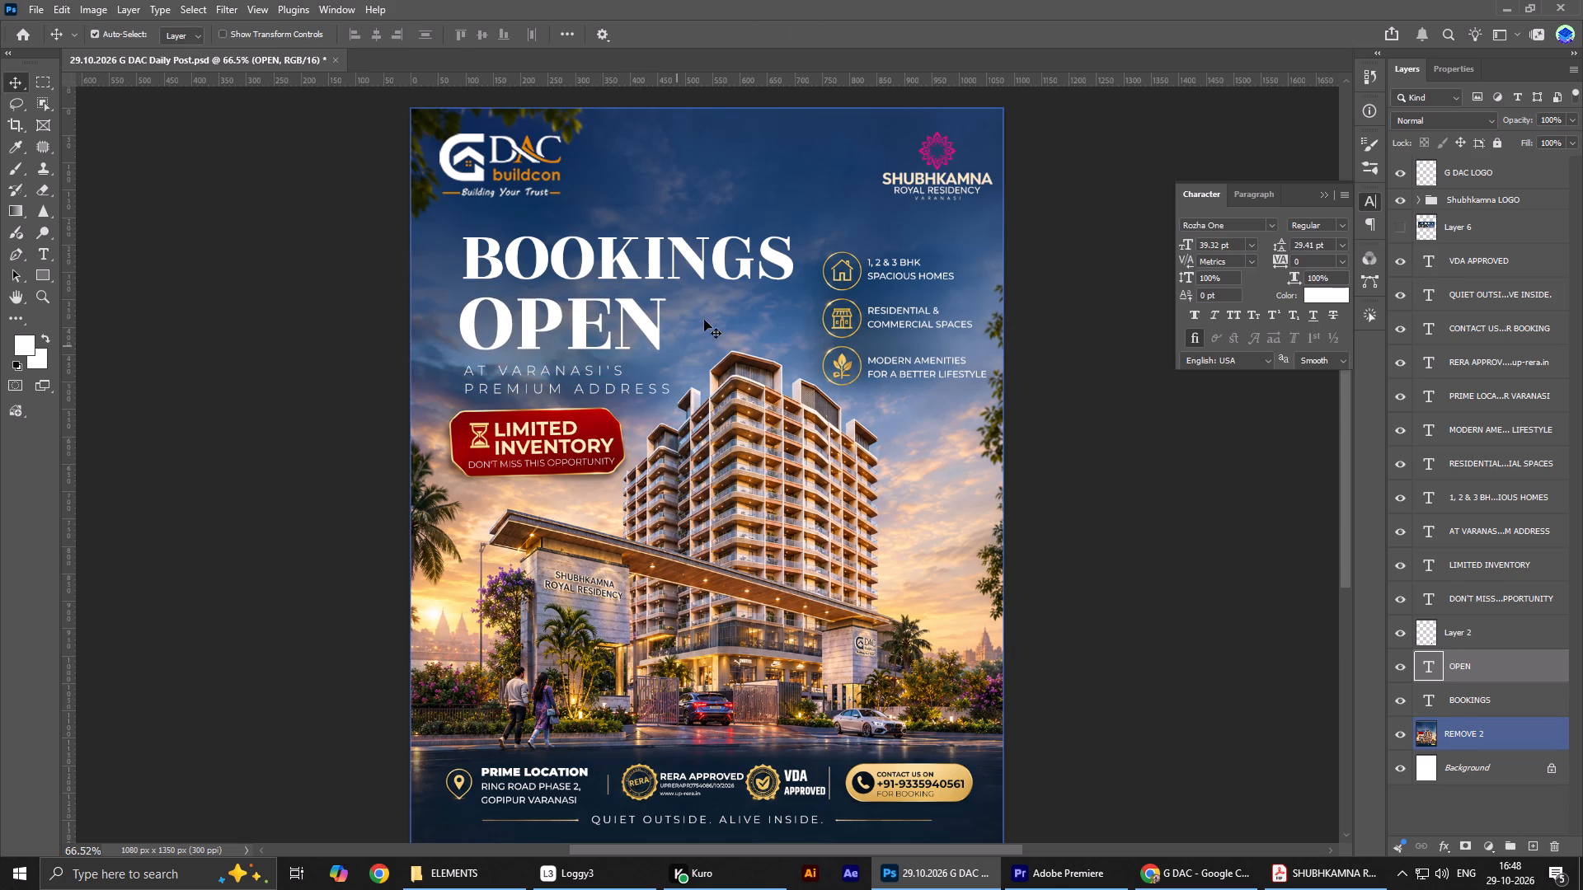
Nudge the BOOKINGS line down 5 px, closer to OPEN.
click(778, 269)
key(Down)
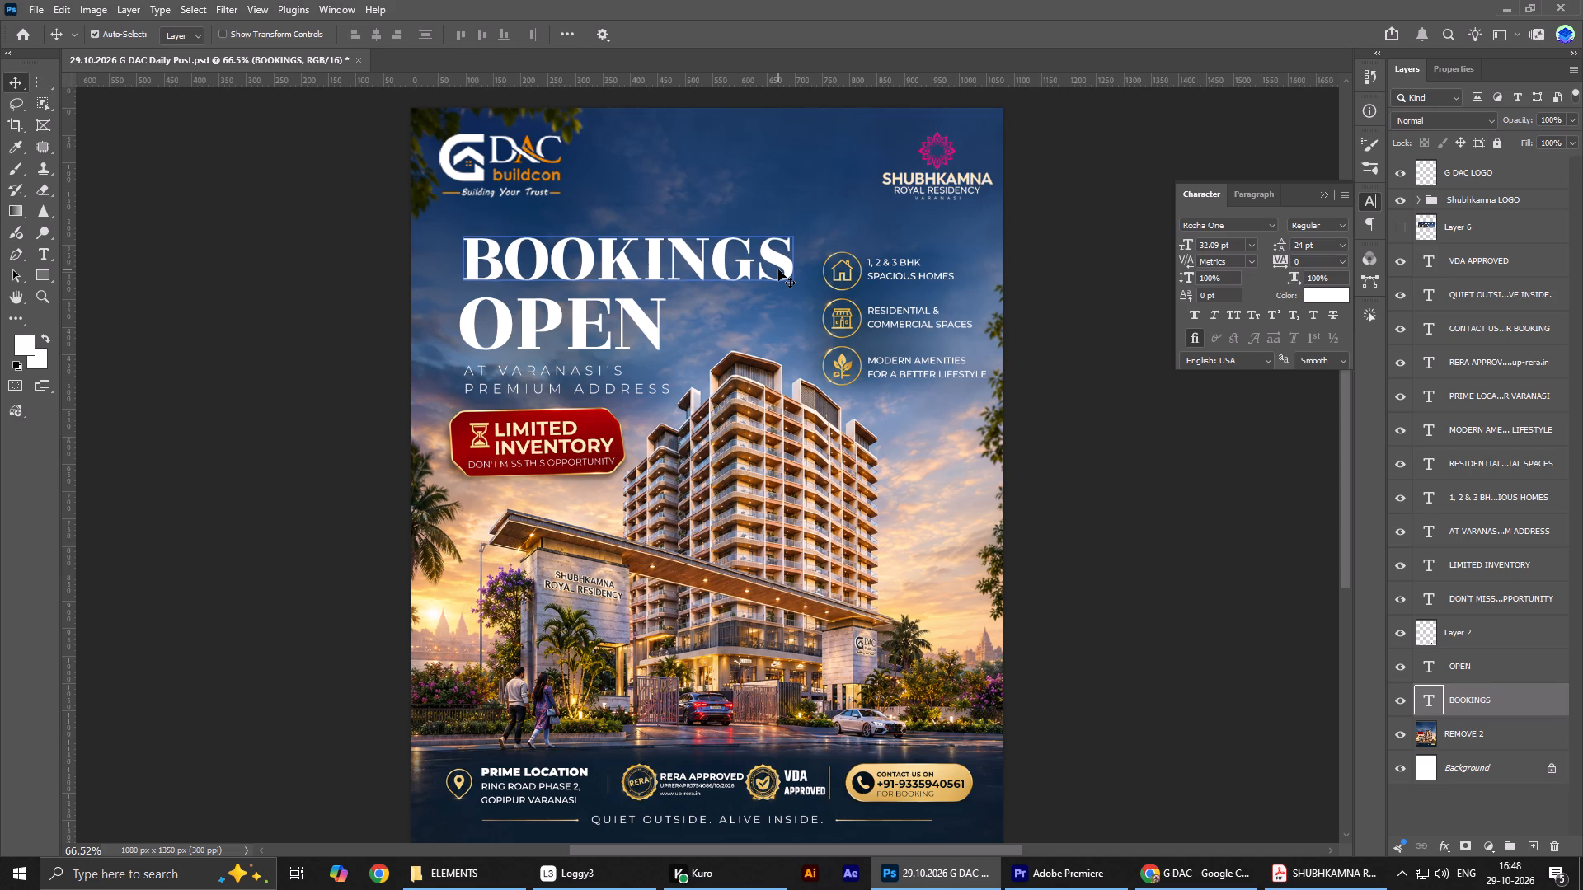
key(Down)
key(Down)
key(Down)
key(Down)
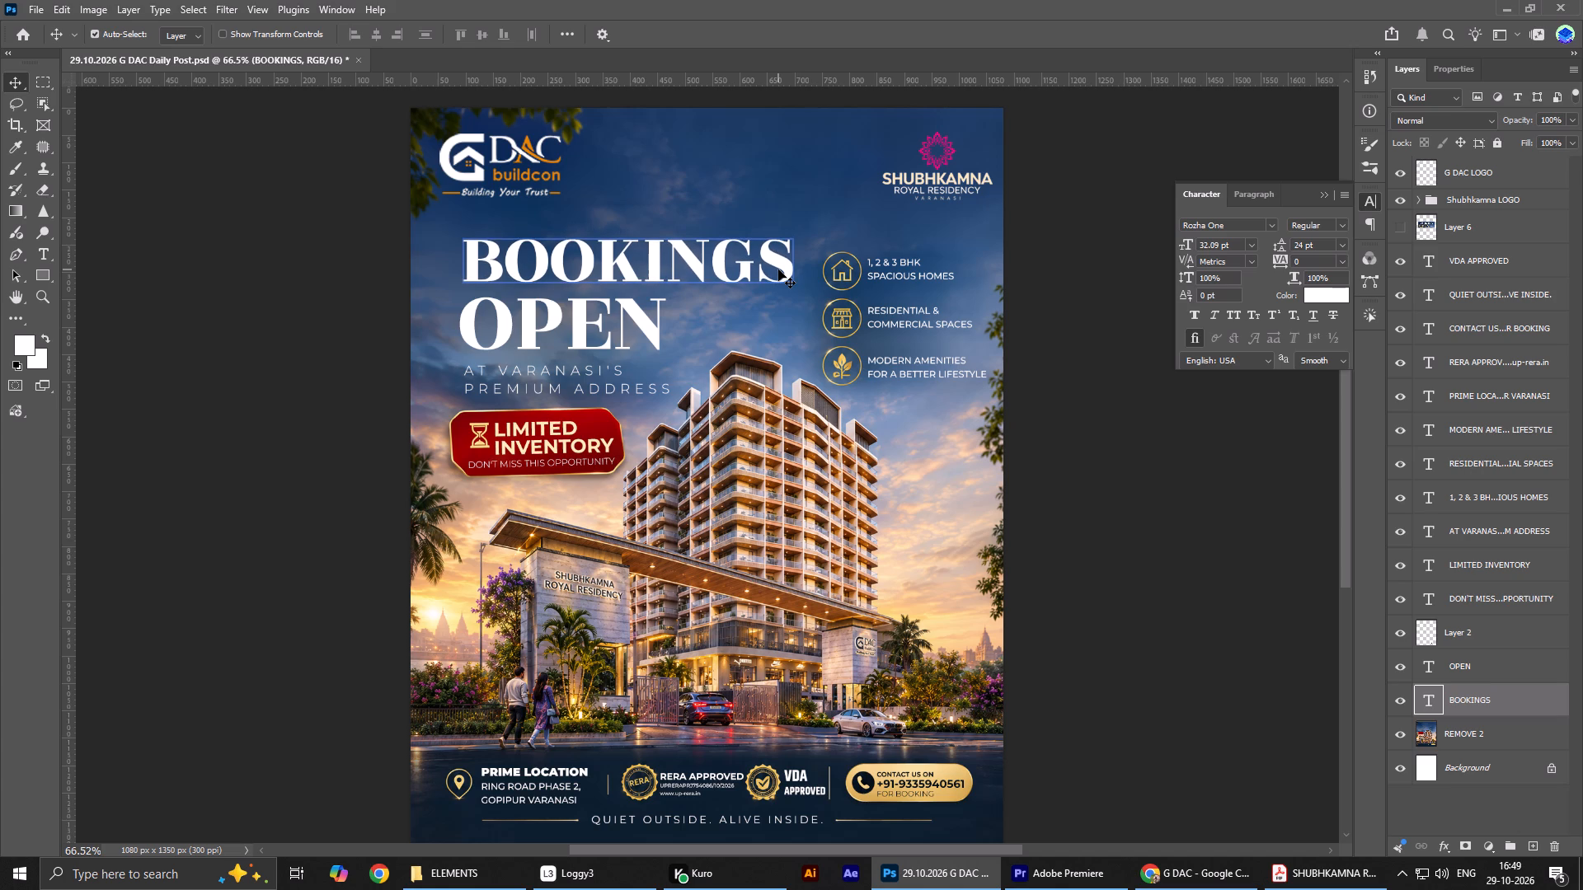
click(778, 269)
Show the BOOKING OPEN reference image on Layer 6 and move it below the PREMIUM ADDRESS tagline.
click(1397, 222)
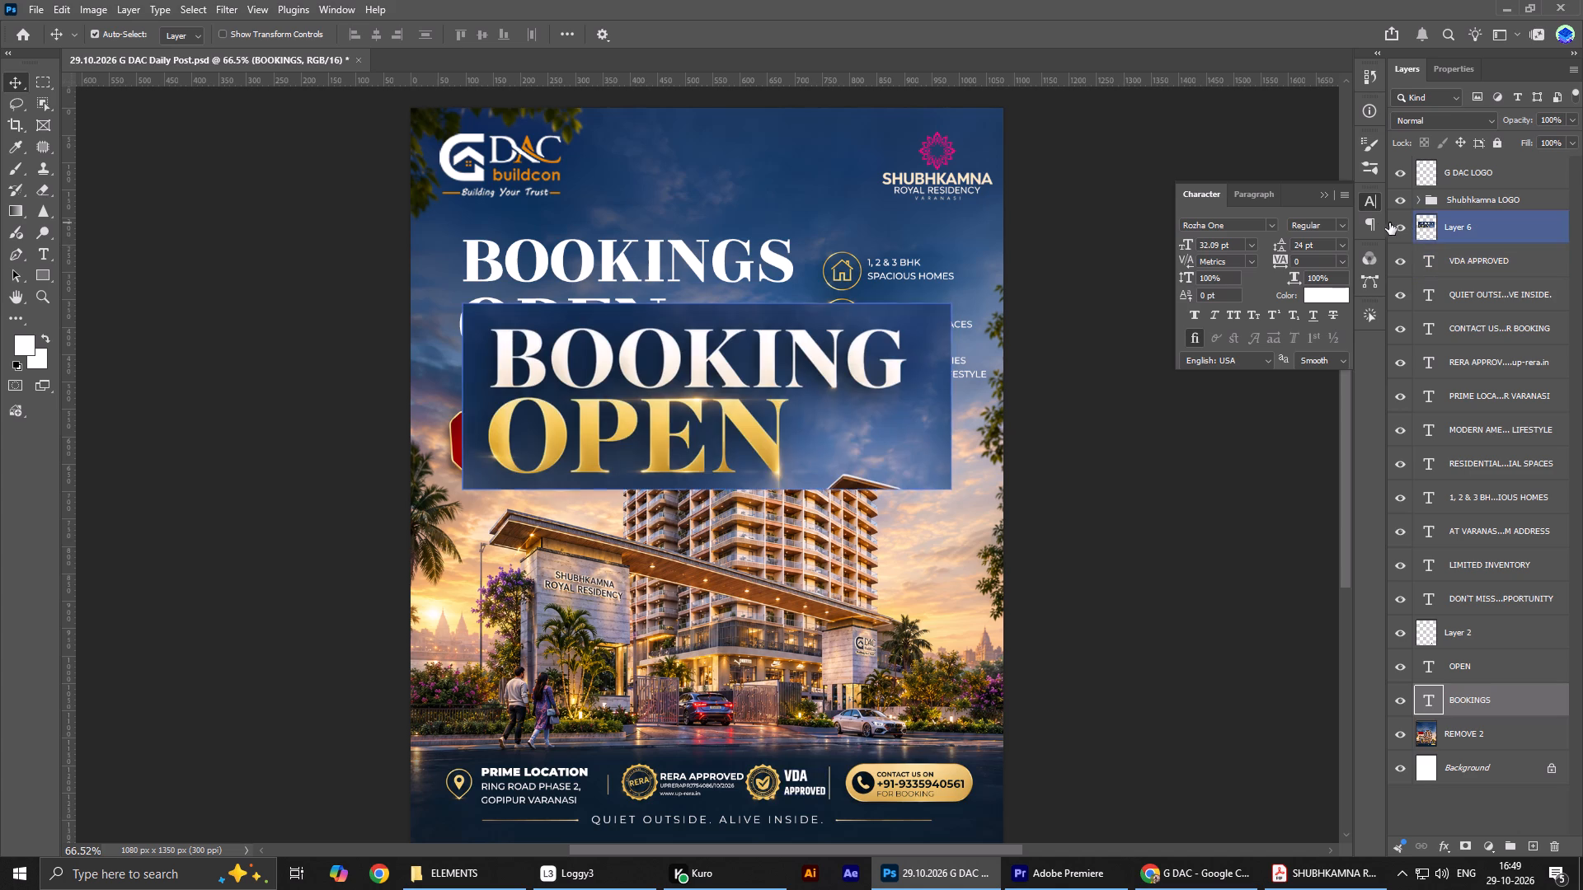
drag(579, 418, 562, 486)
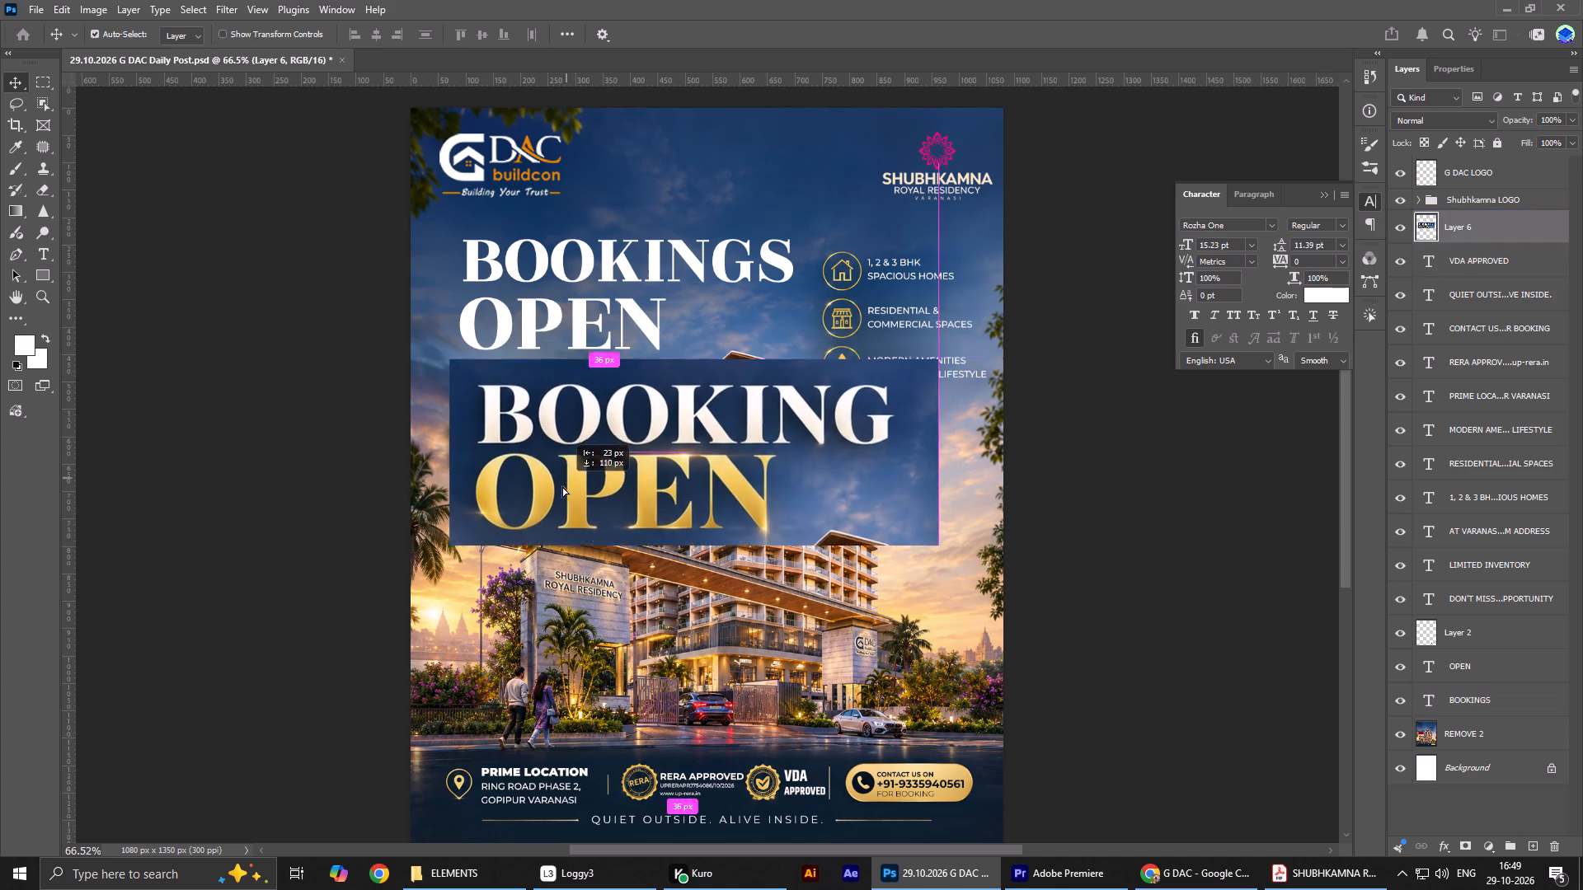
drag(562, 486, 558, 519)
Add a Gradient Overlay to the BOOKINGS text and set its stop at location 0 to cream f6e7d2, sampled from the reference image.
click(654, 257)
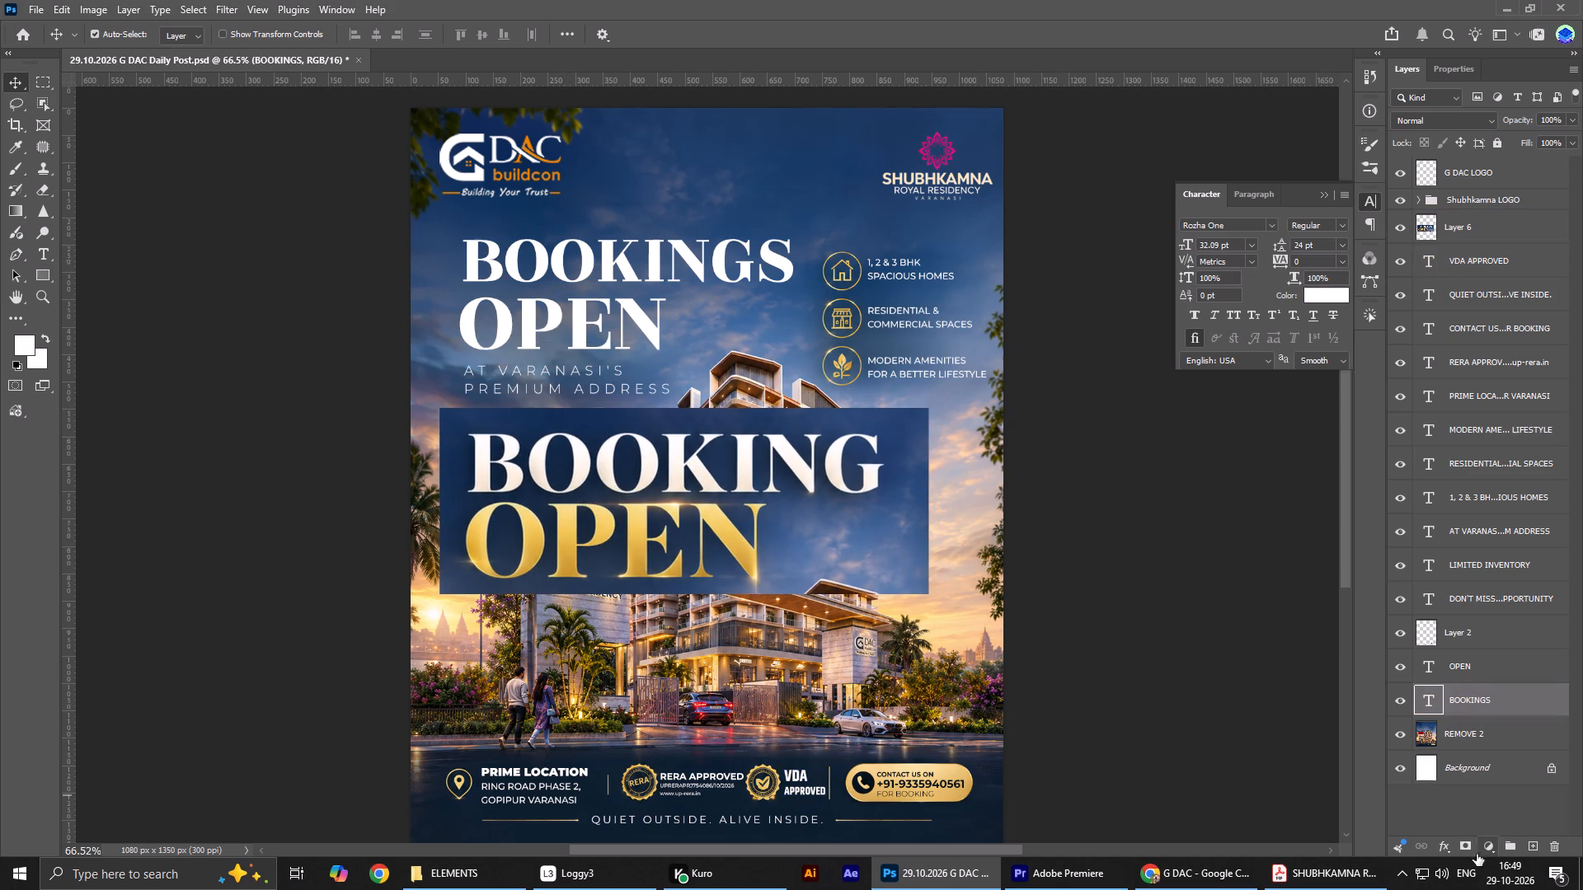
click(1445, 841)
click(1464, 789)
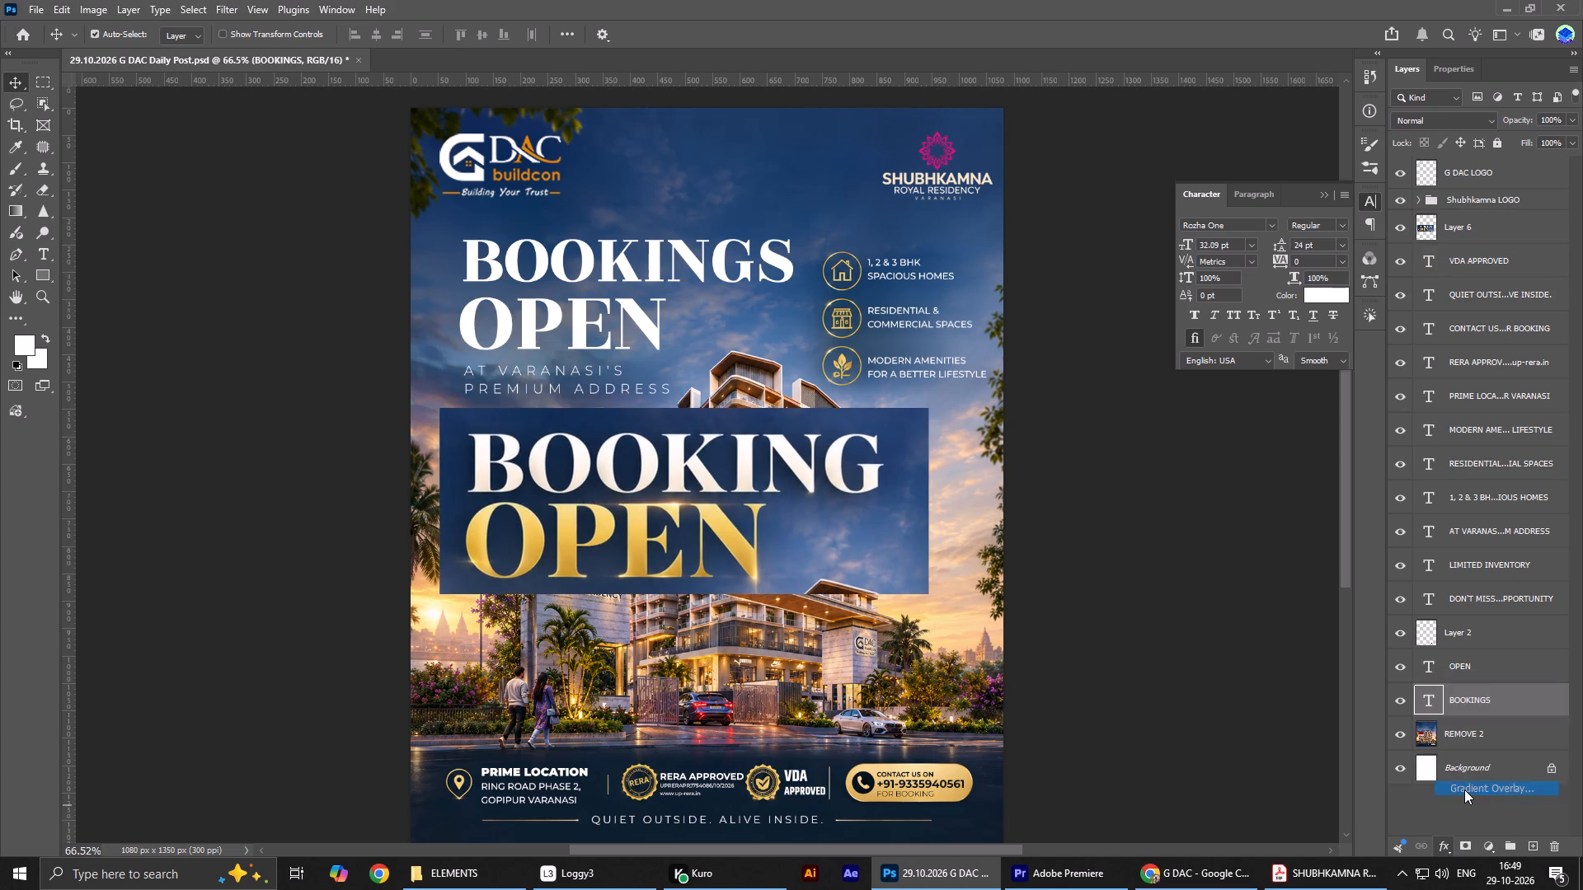
click(1266, 508)
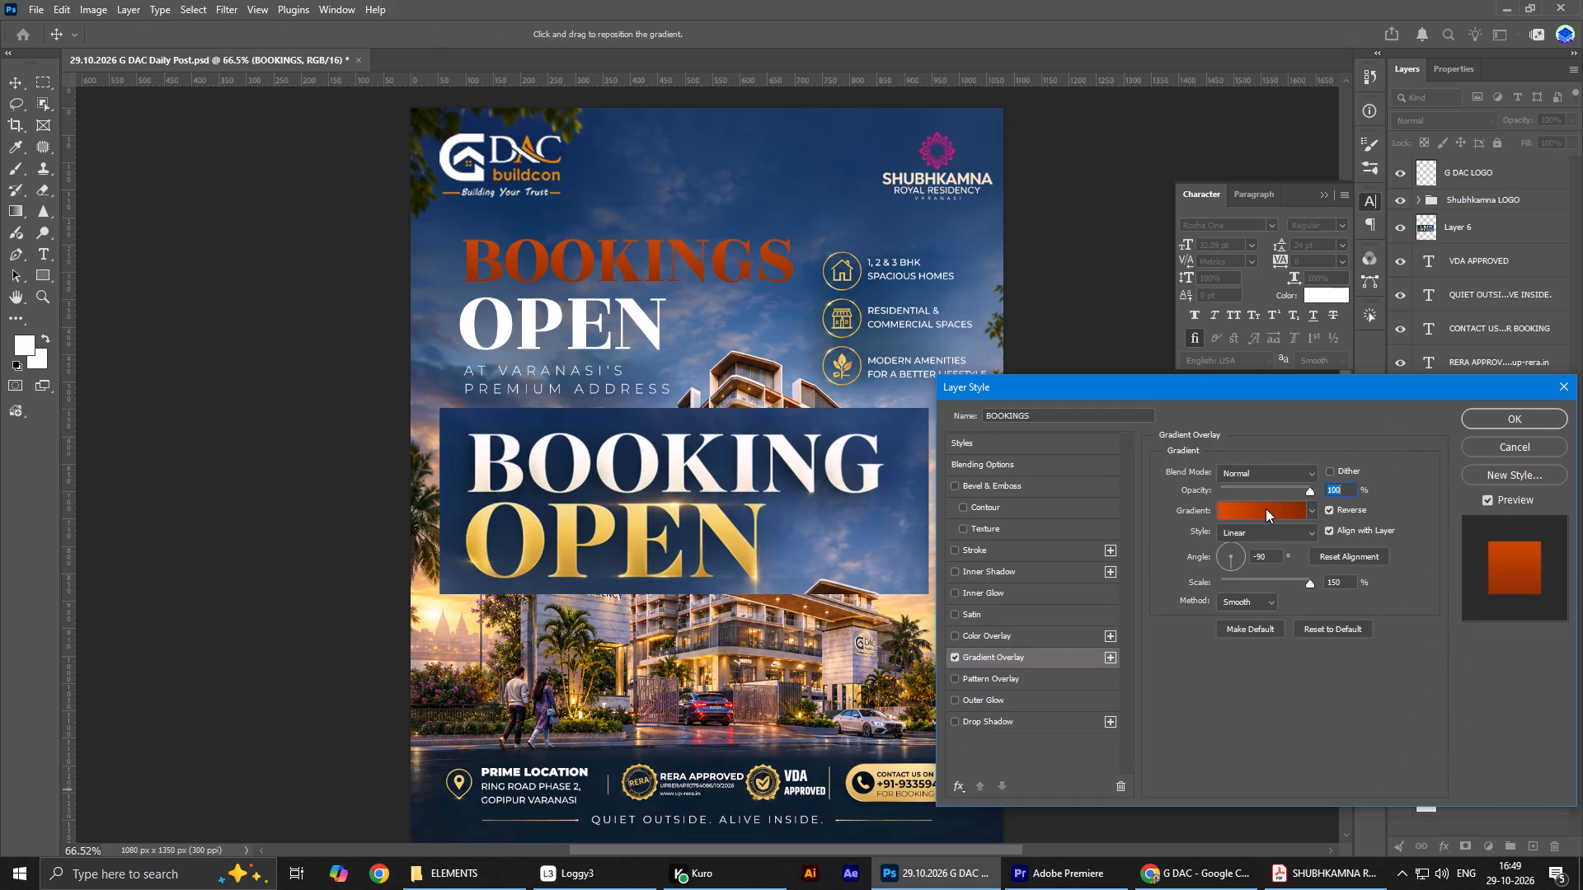
click(1217, 471)
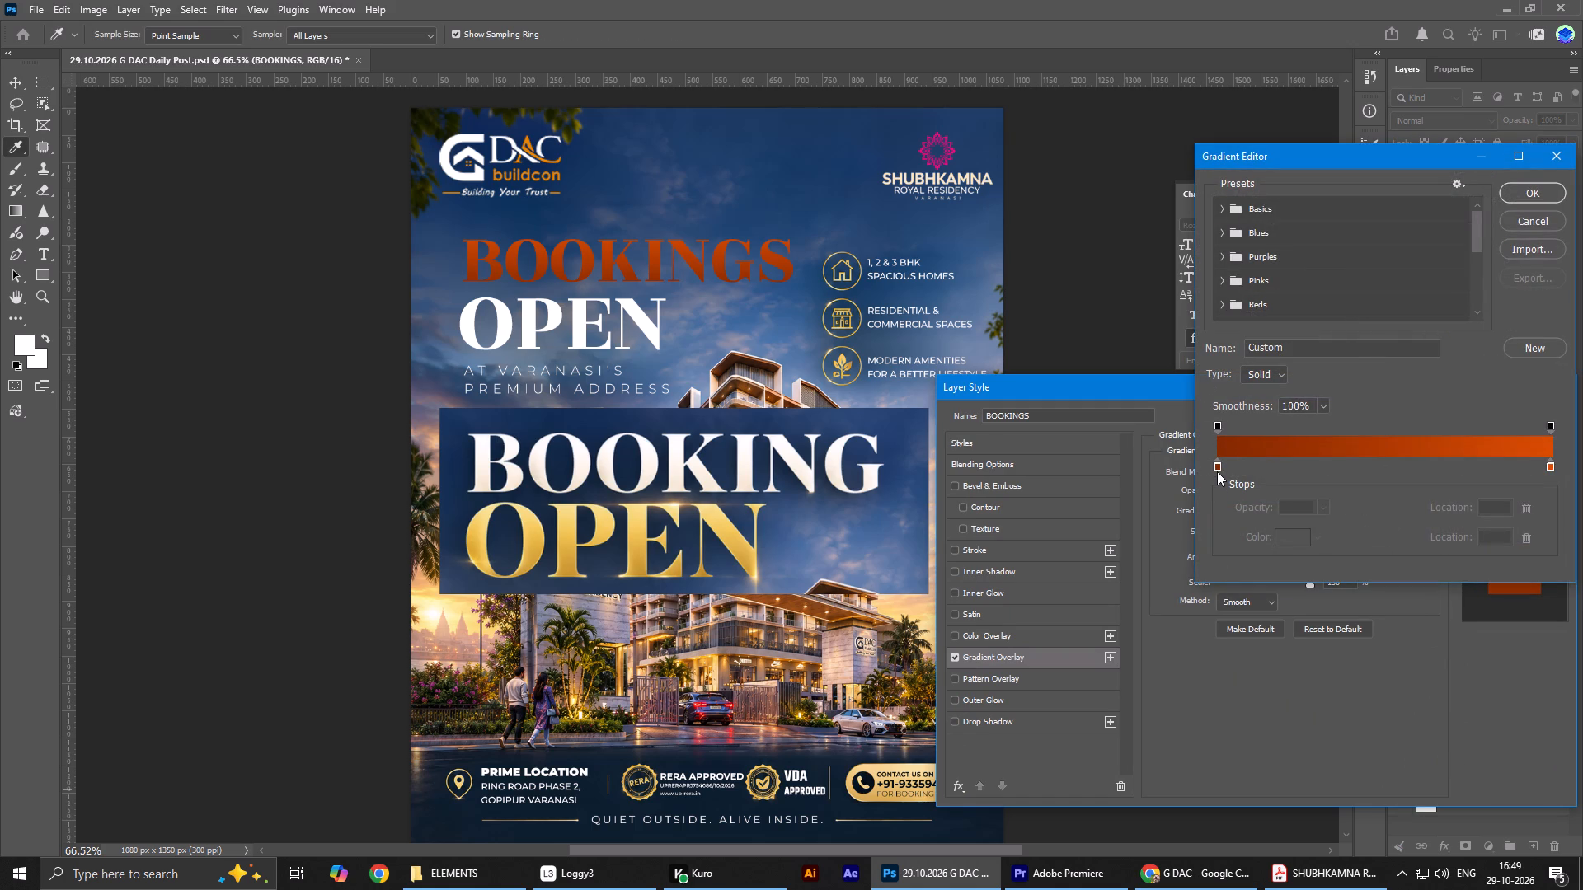
click(1217, 468)
click(1299, 541)
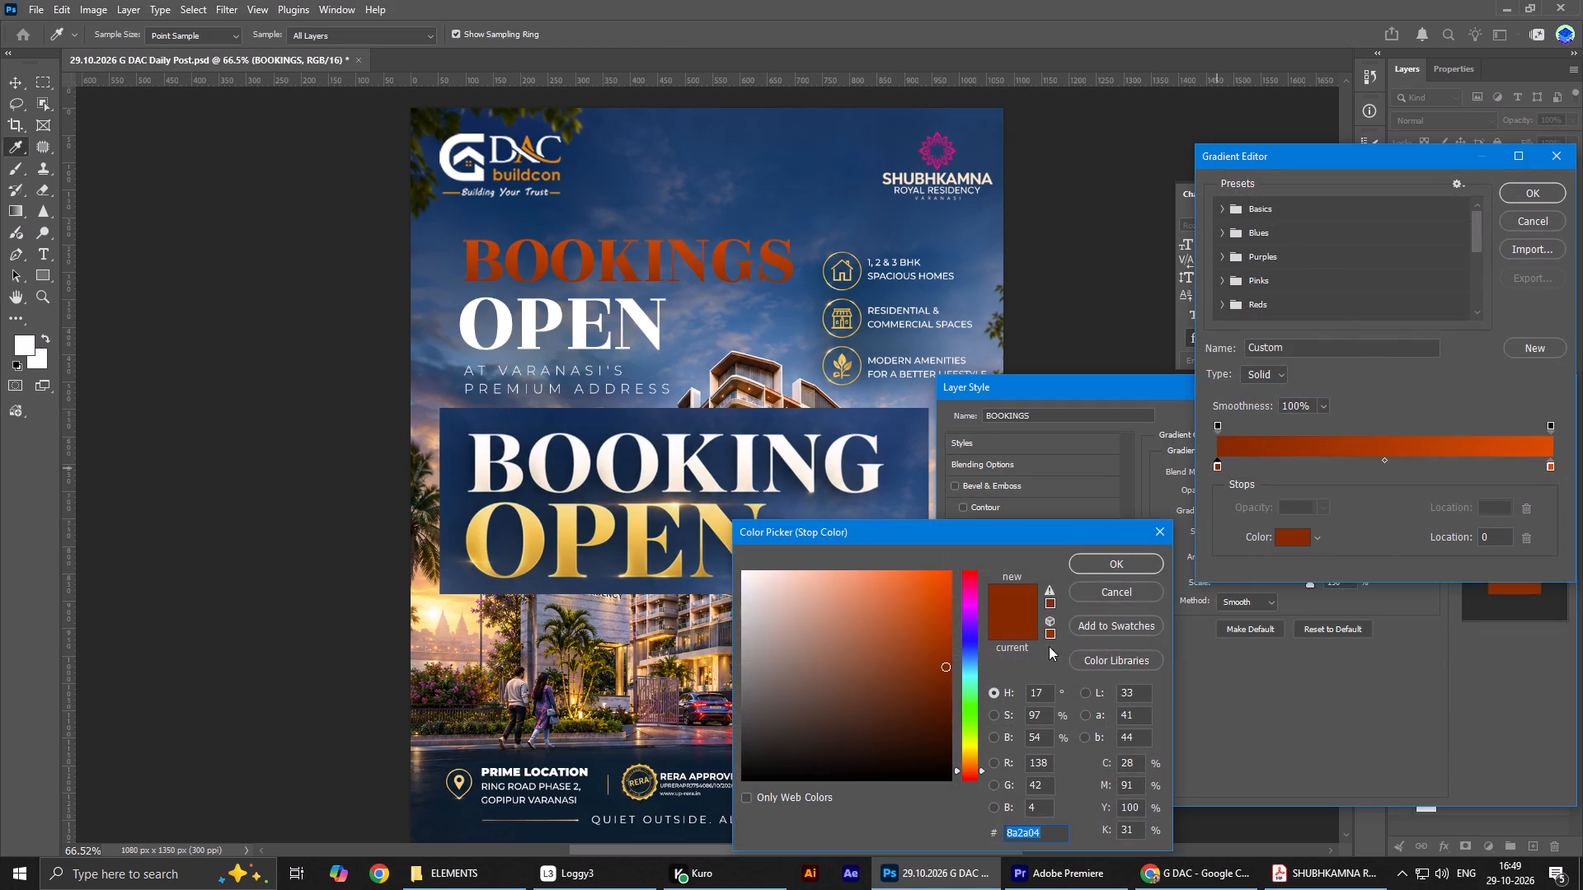
click(1100, 588)
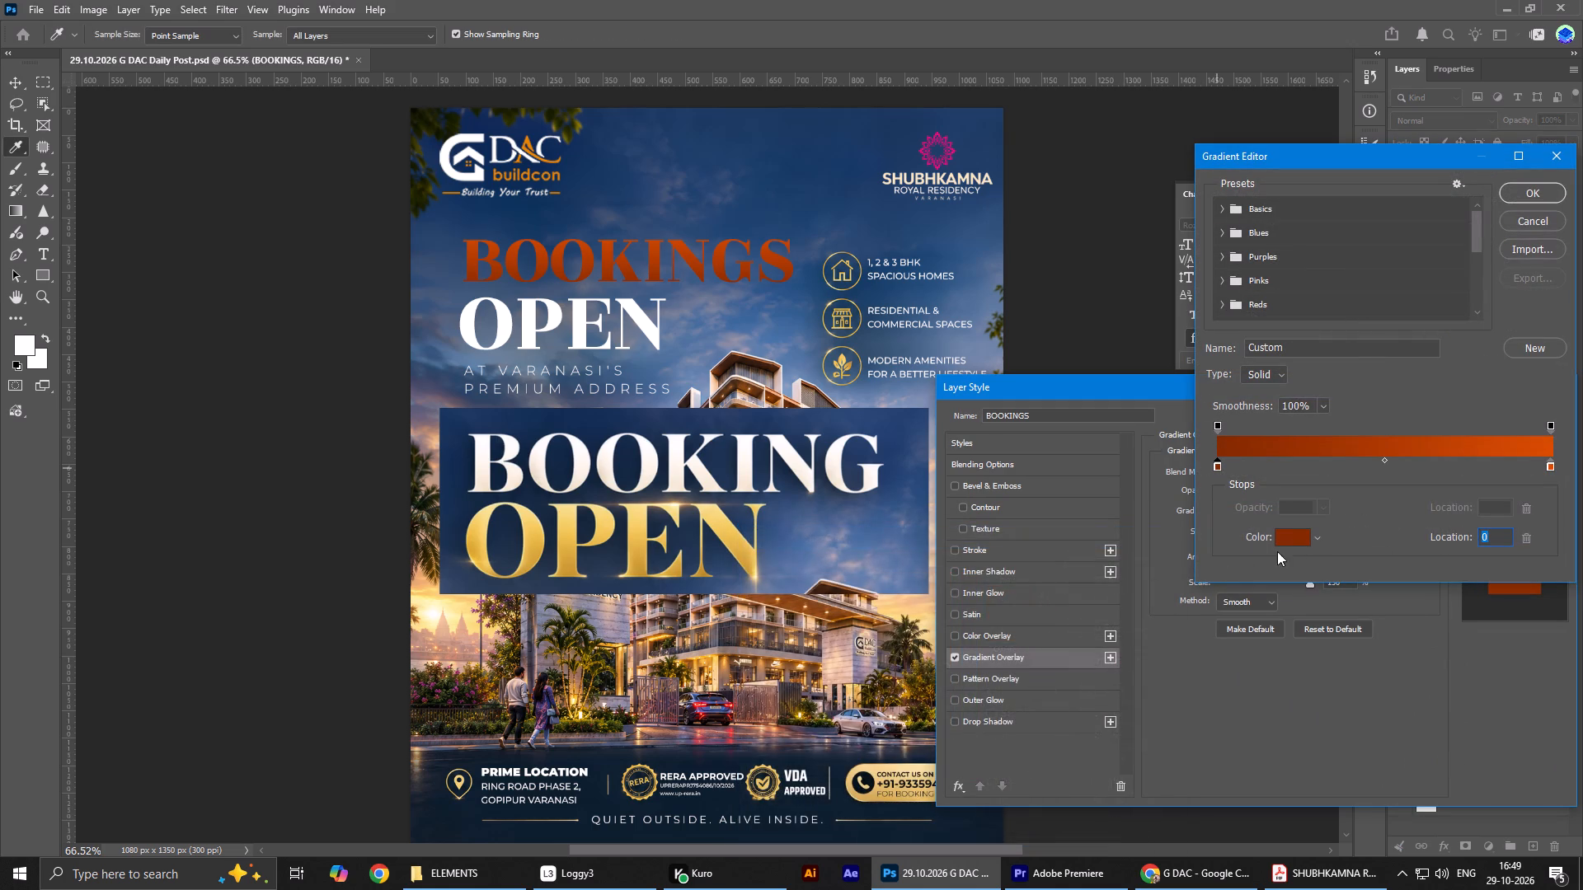
click(1287, 534)
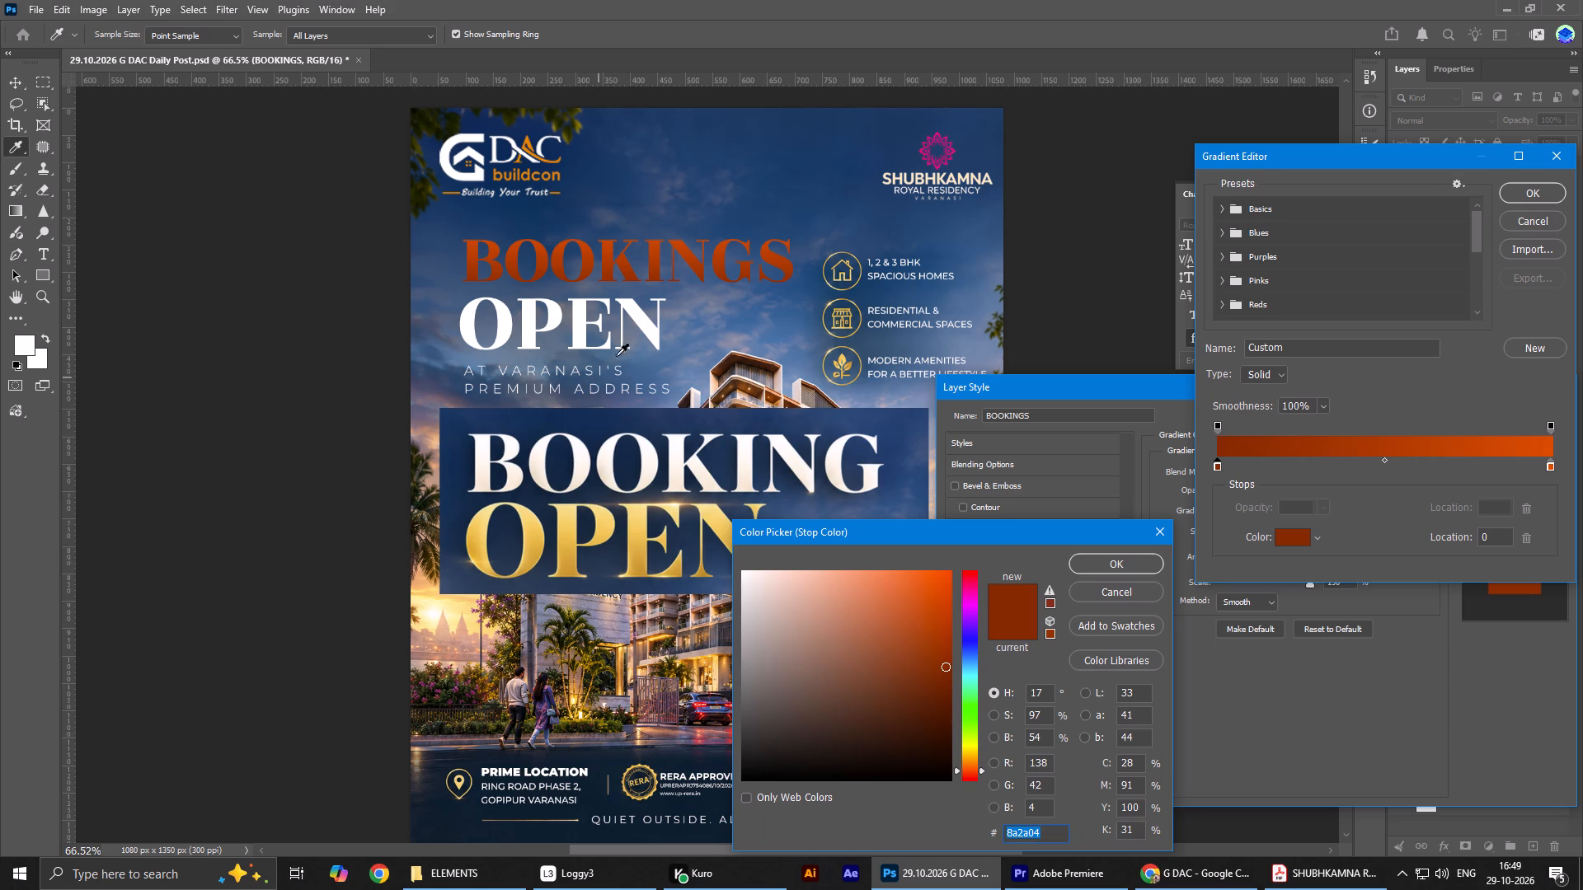
click(679, 486)
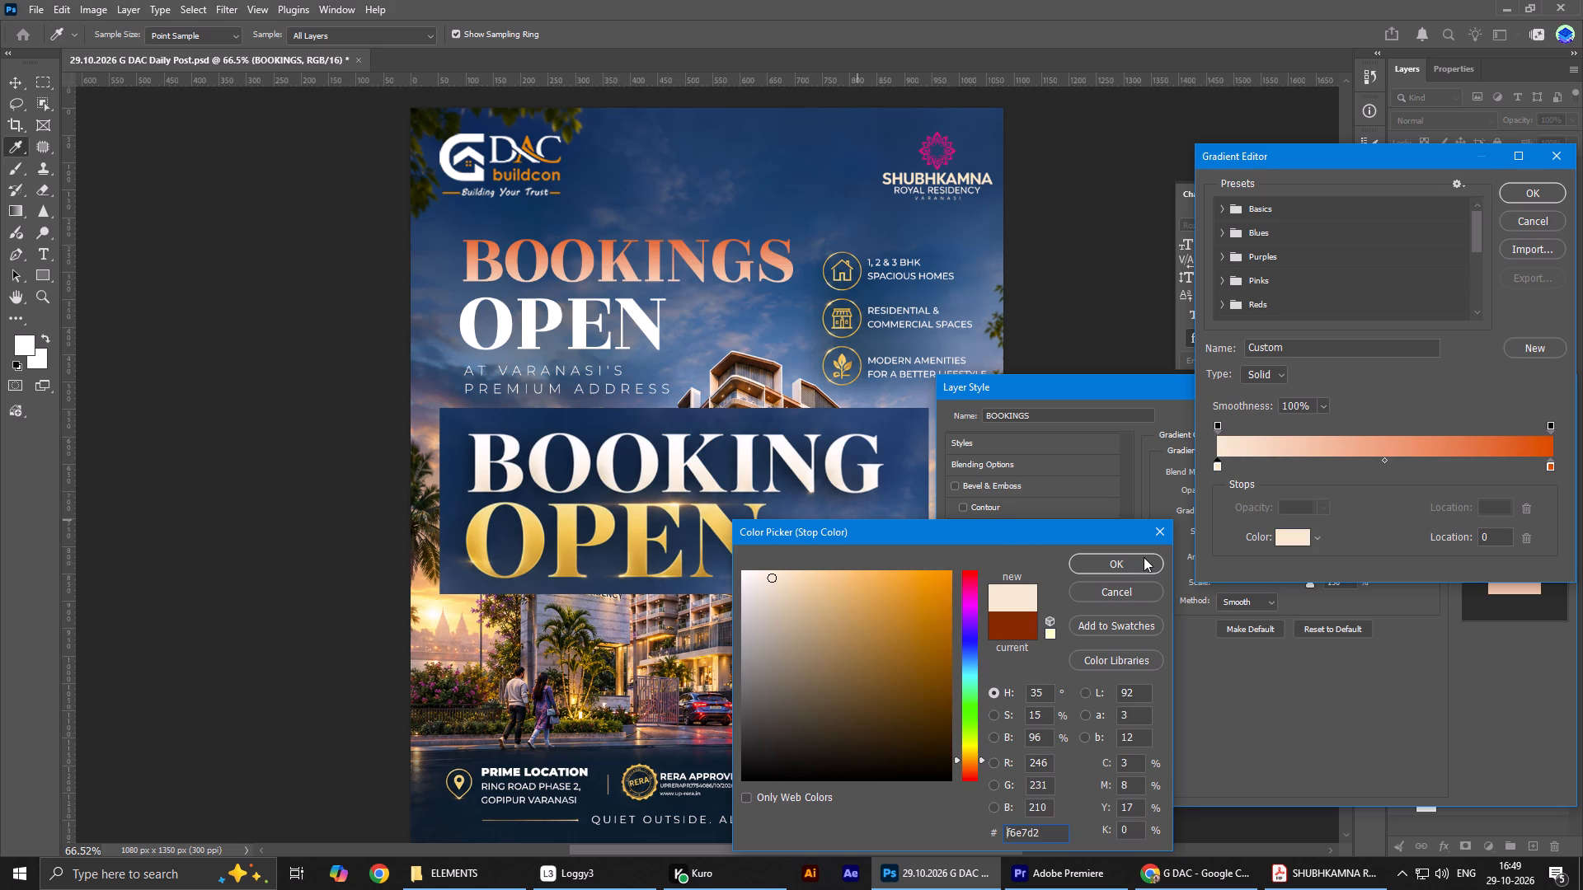
click(1144, 557)
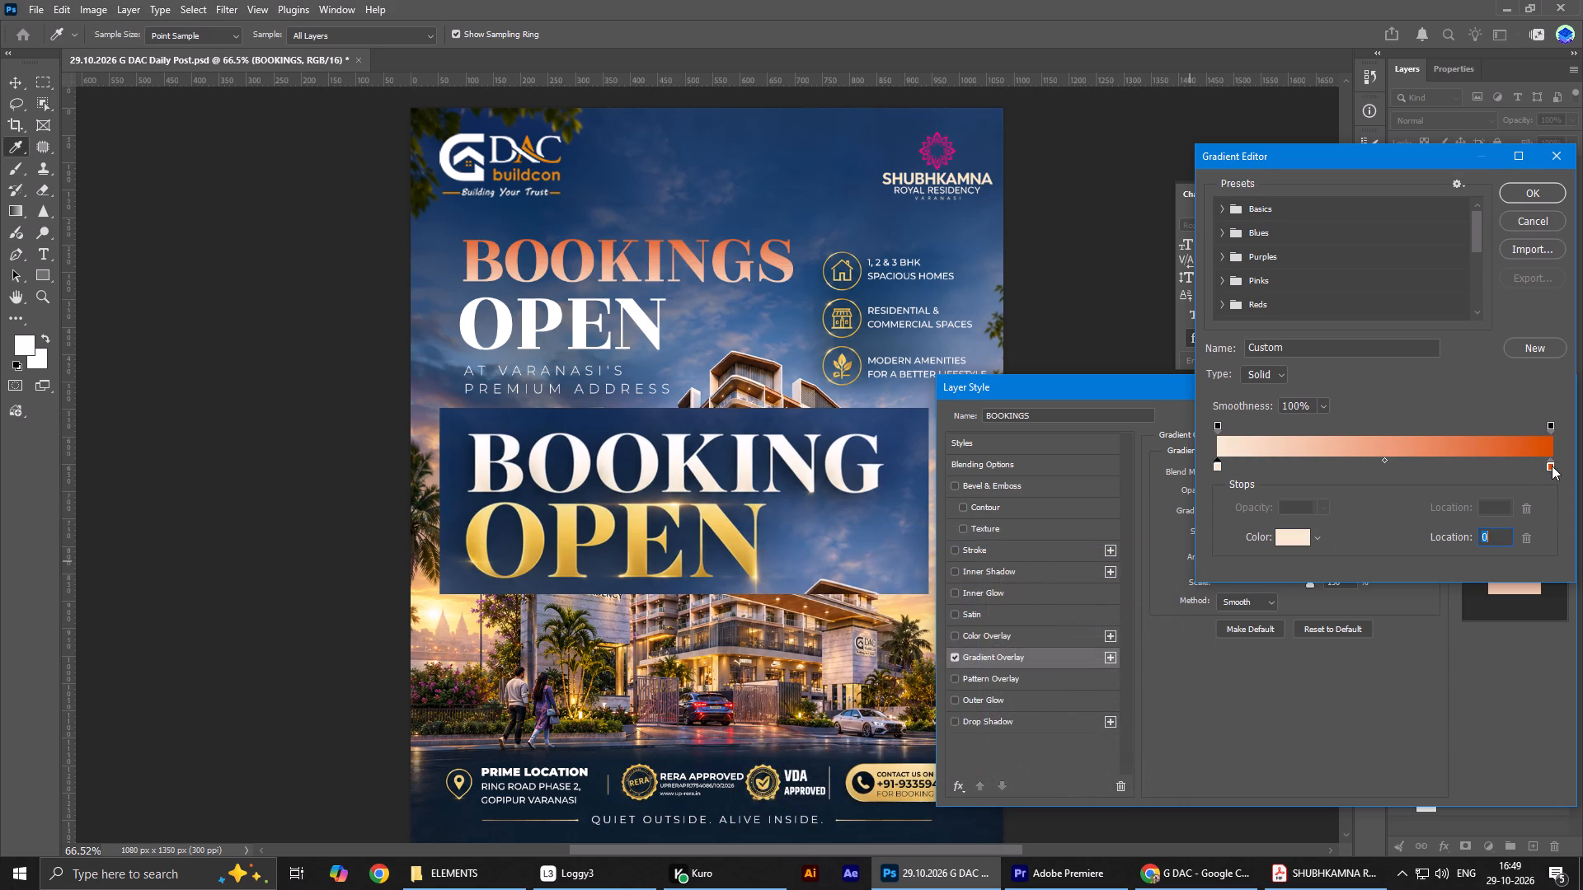
Set the gradient stop at location 100 to white sampled from the reference BOOKING lettering, and apply the overlay.
click(1552, 466)
click(1290, 533)
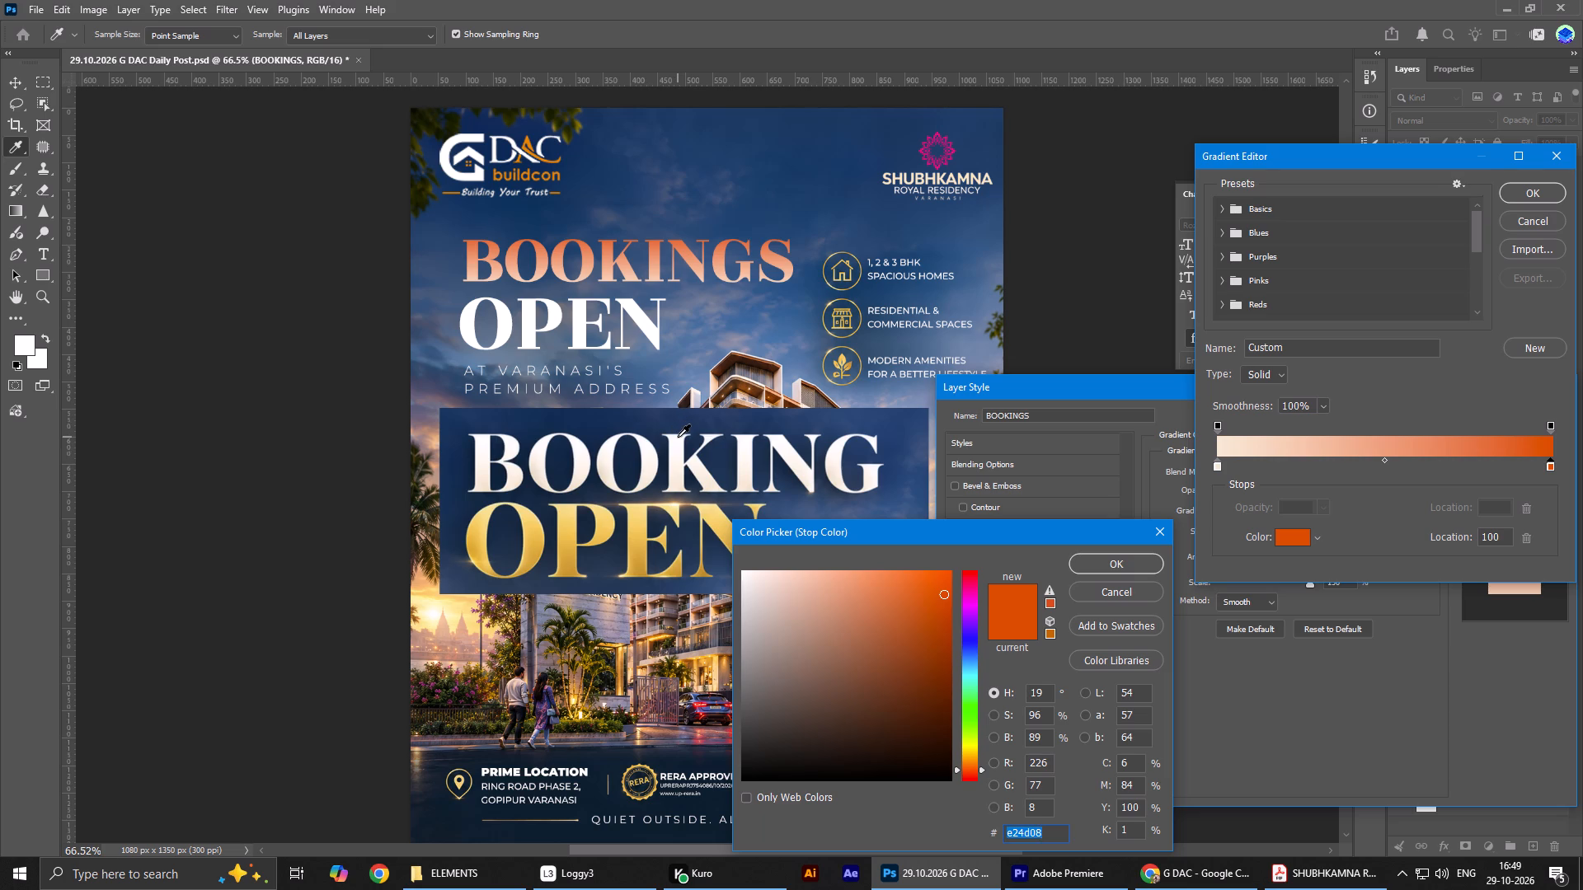
click(678, 437)
click(1097, 559)
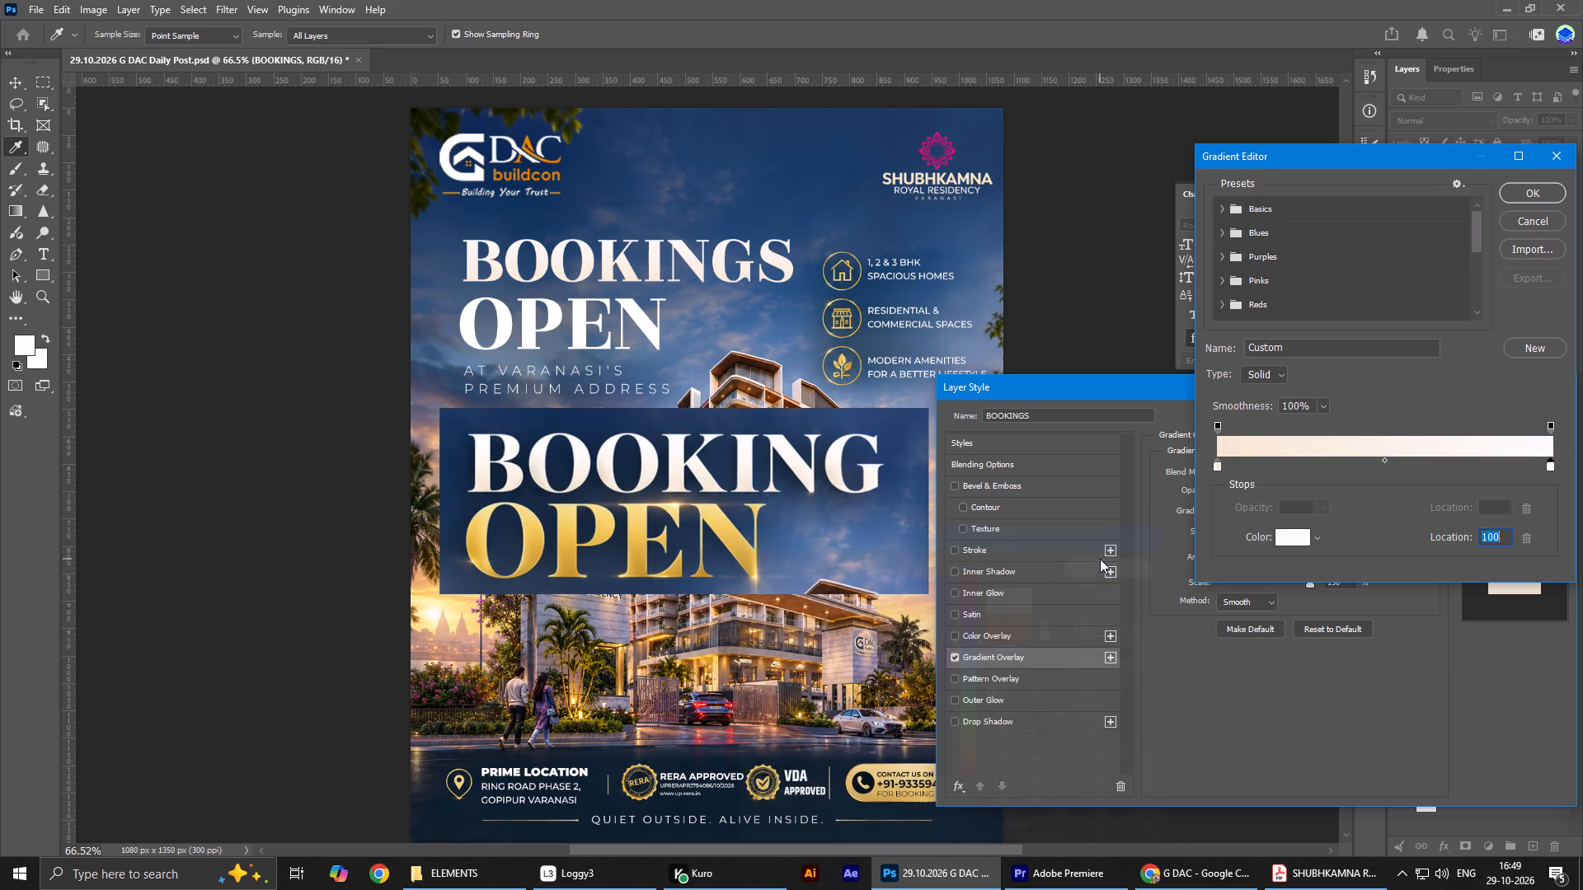
click(1559, 190)
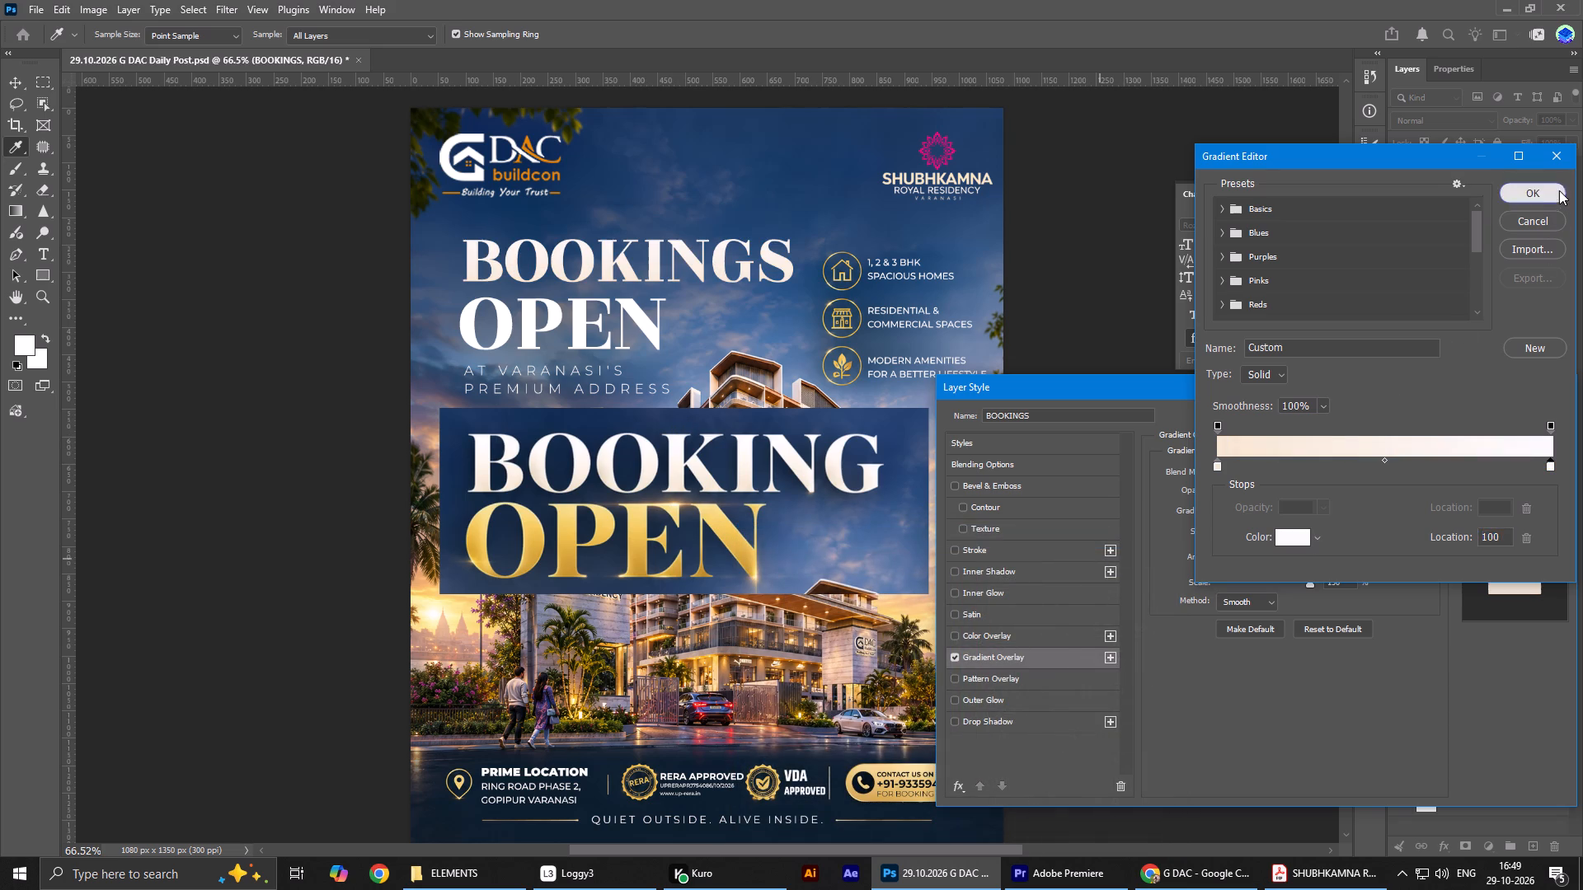
click(1524, 416)
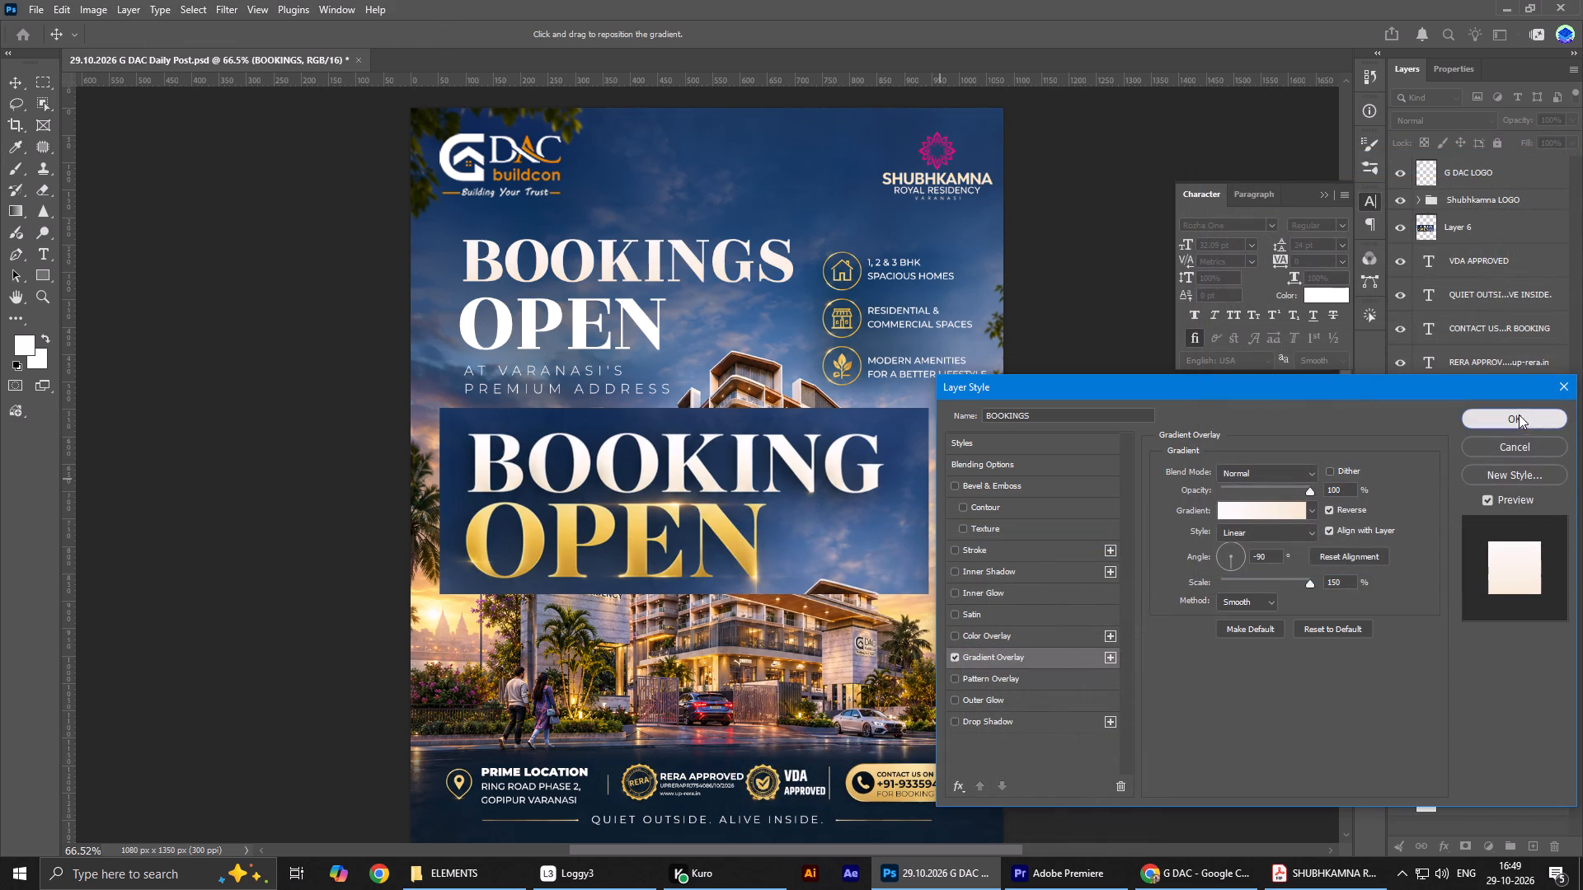
Delete the final S from the BOOKINGS text so it reads BOOKING.
click(629, 317)
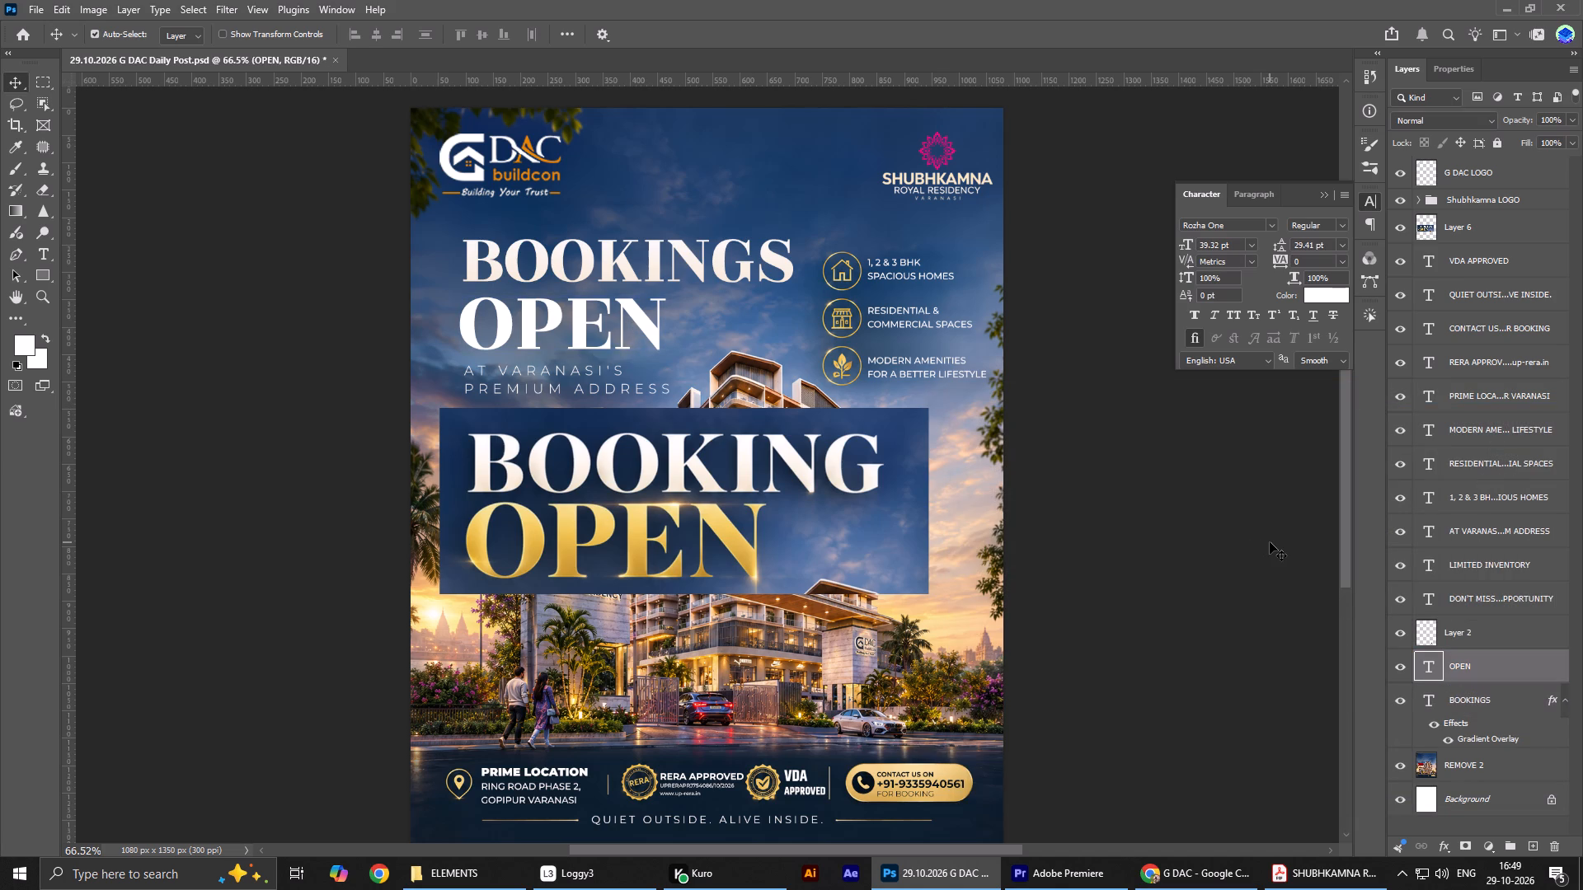
double_click(740, 260)
drag(754, 277, 791, 277)
key(BackSpace)
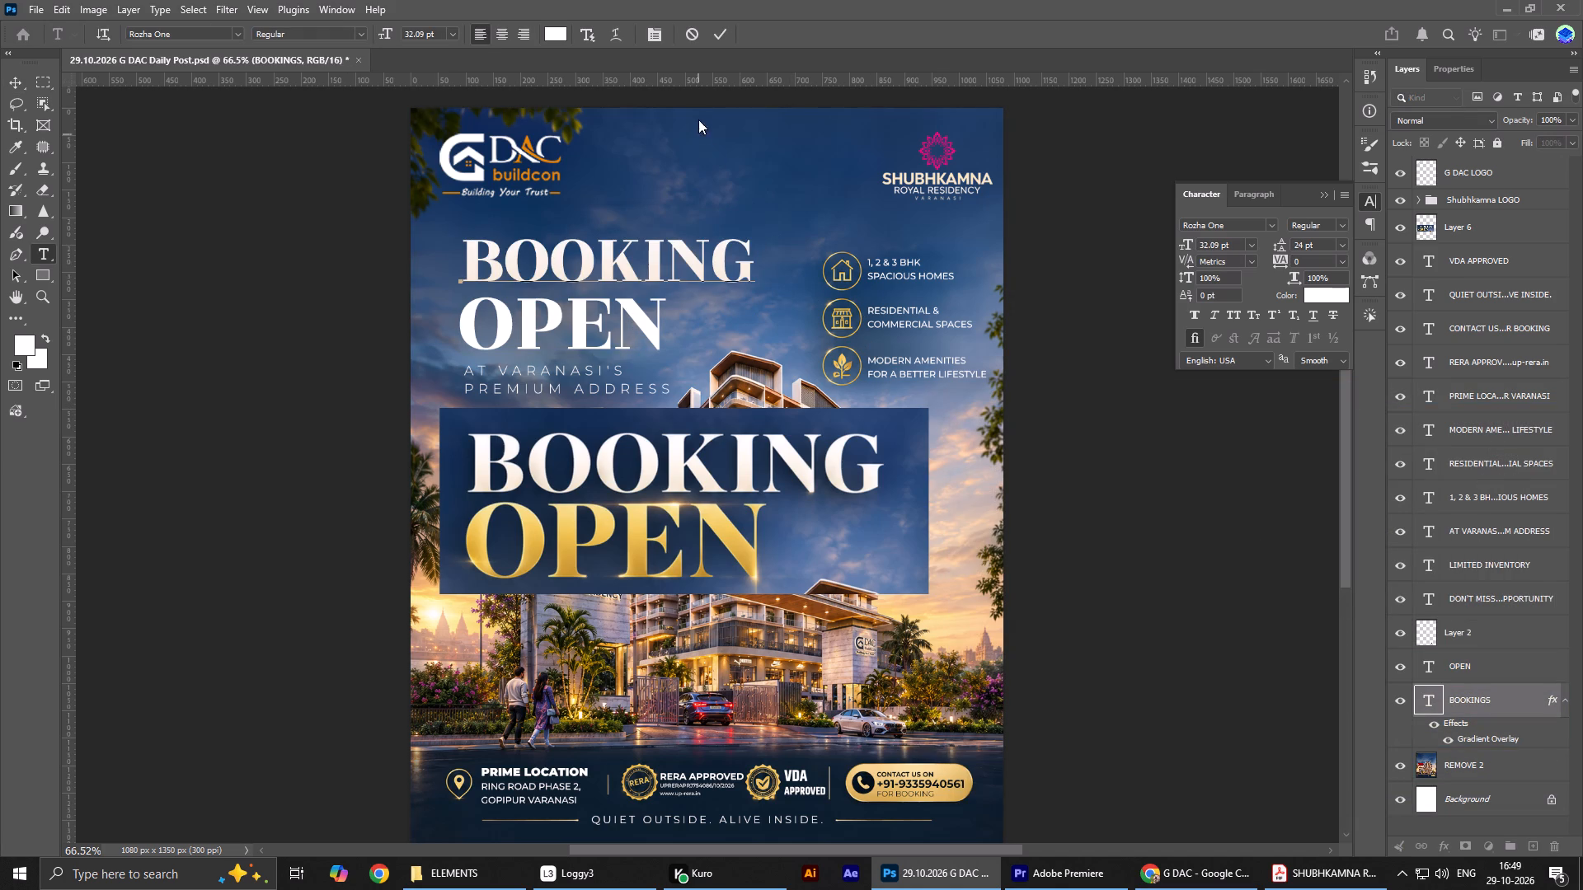
click(721, 36)
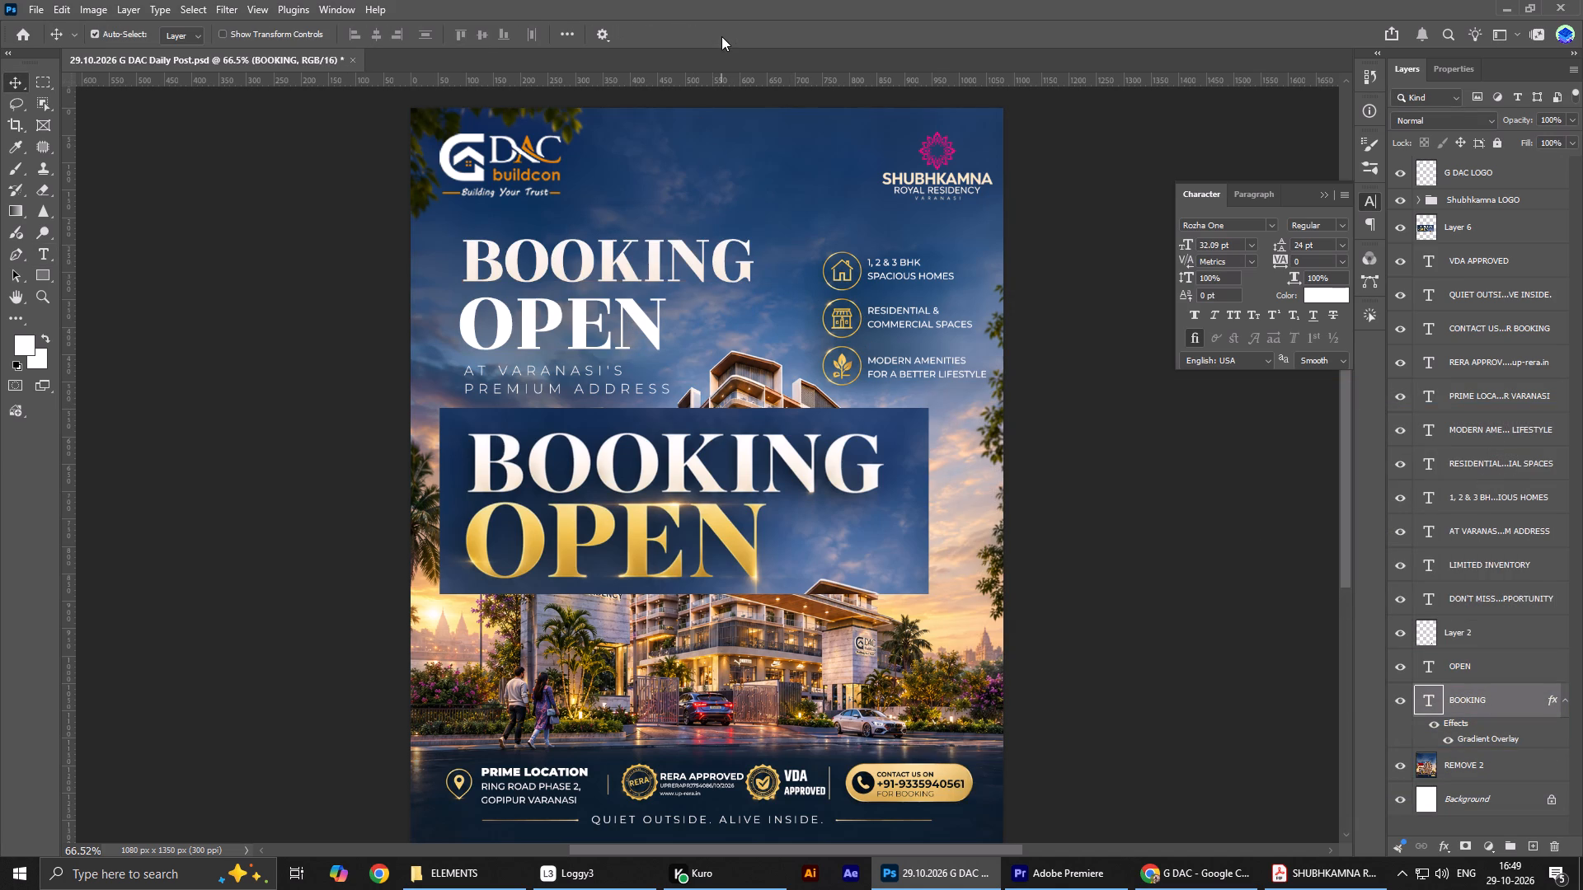
Scale the OPEN heading text up to about 108% and nudge it slightly left.
click(621, 316)
key(ctrl+t)
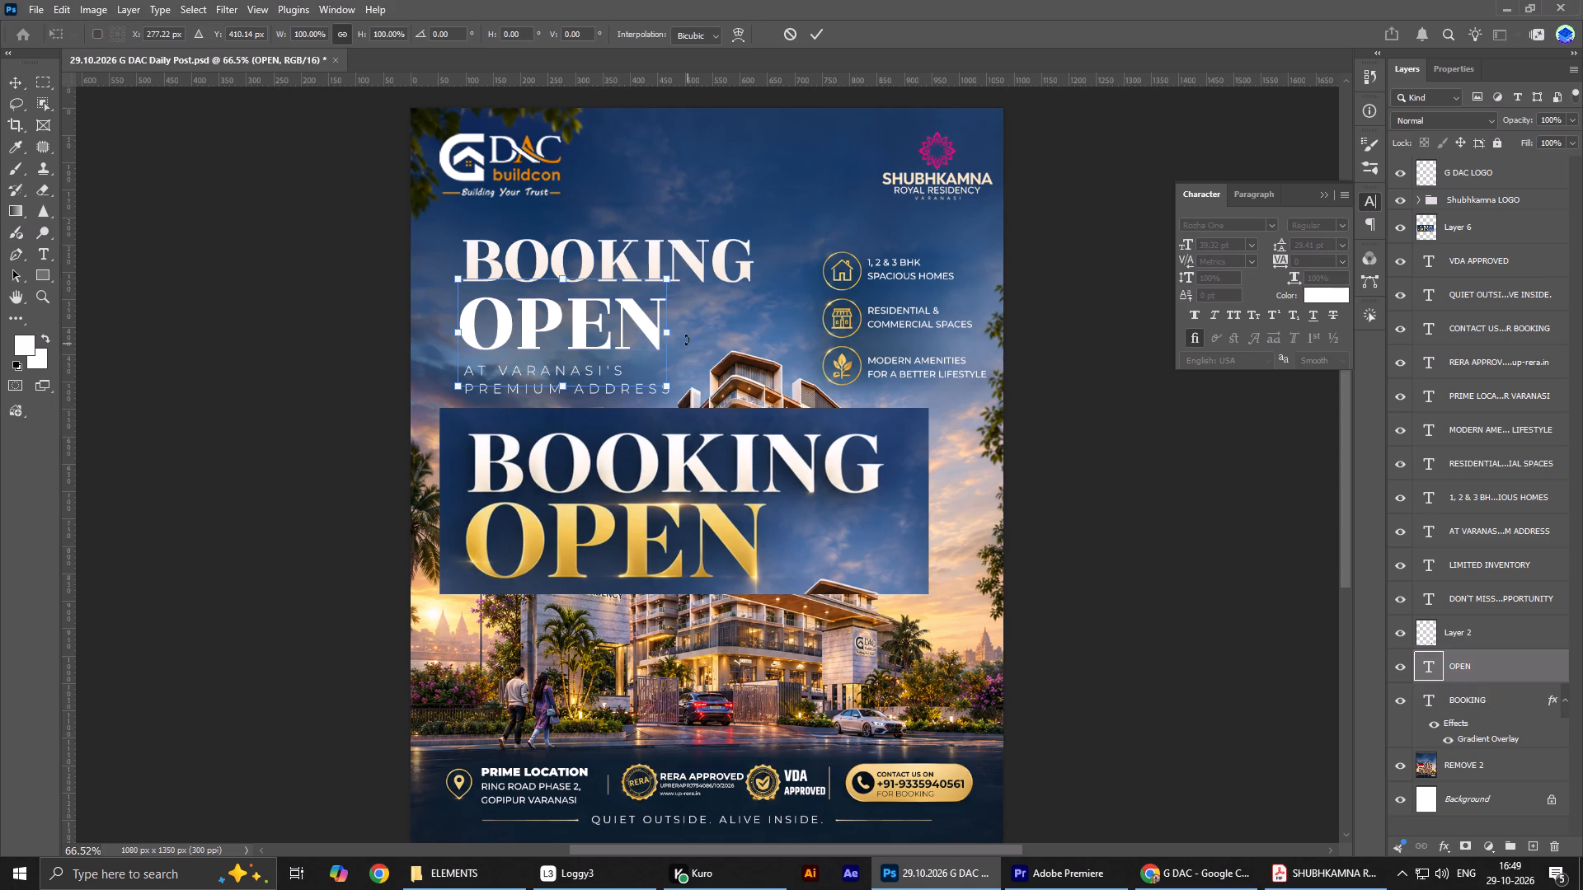
drag(669, 335, 683, 334)
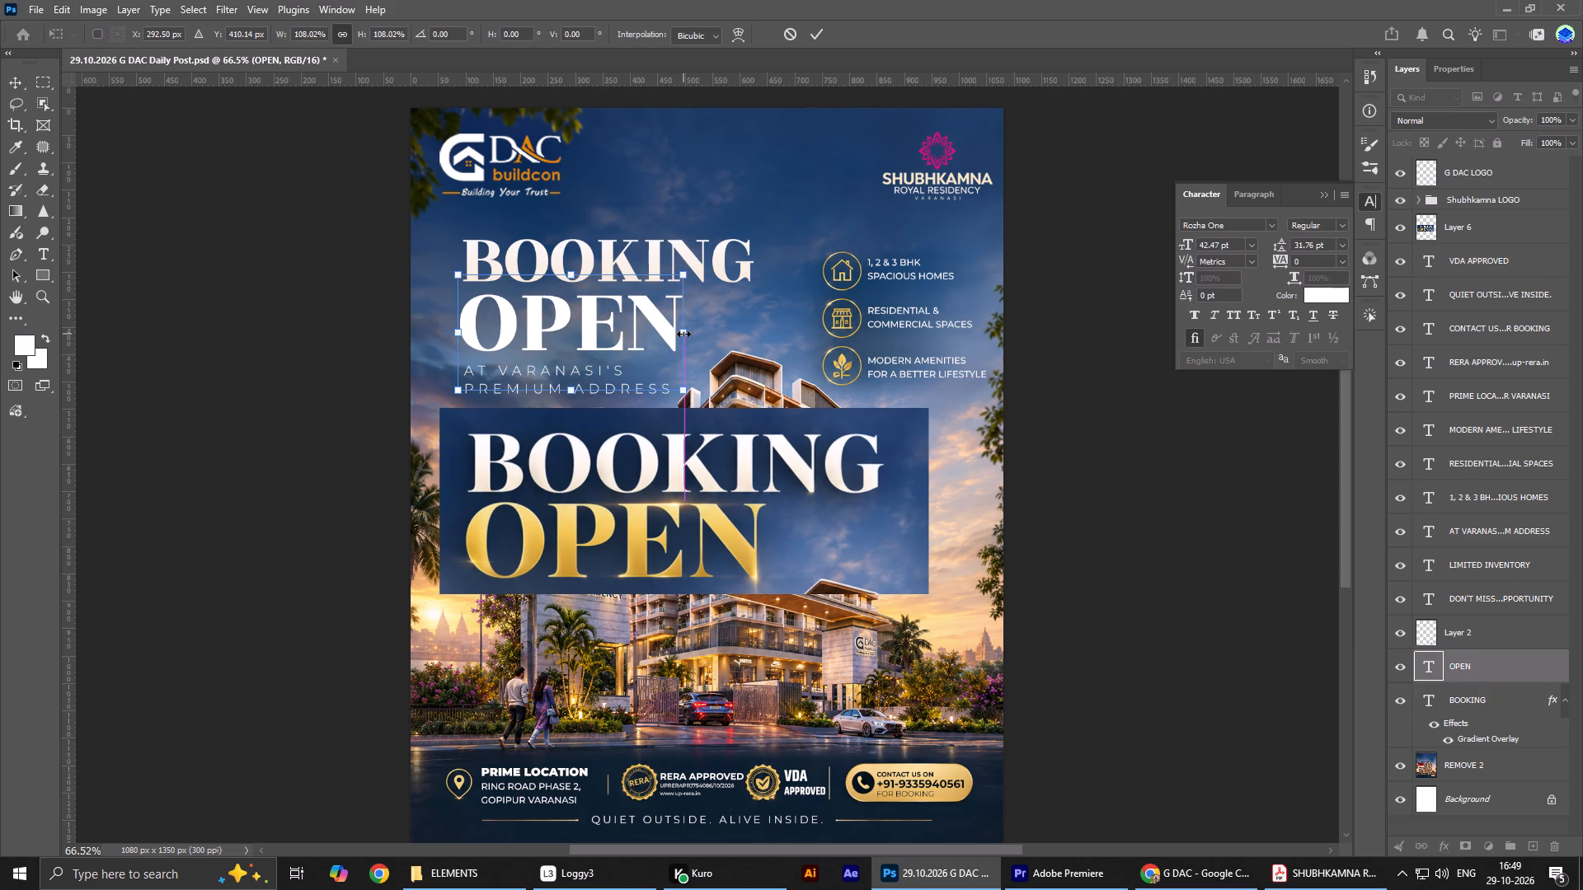
key(Return)
key(Left)
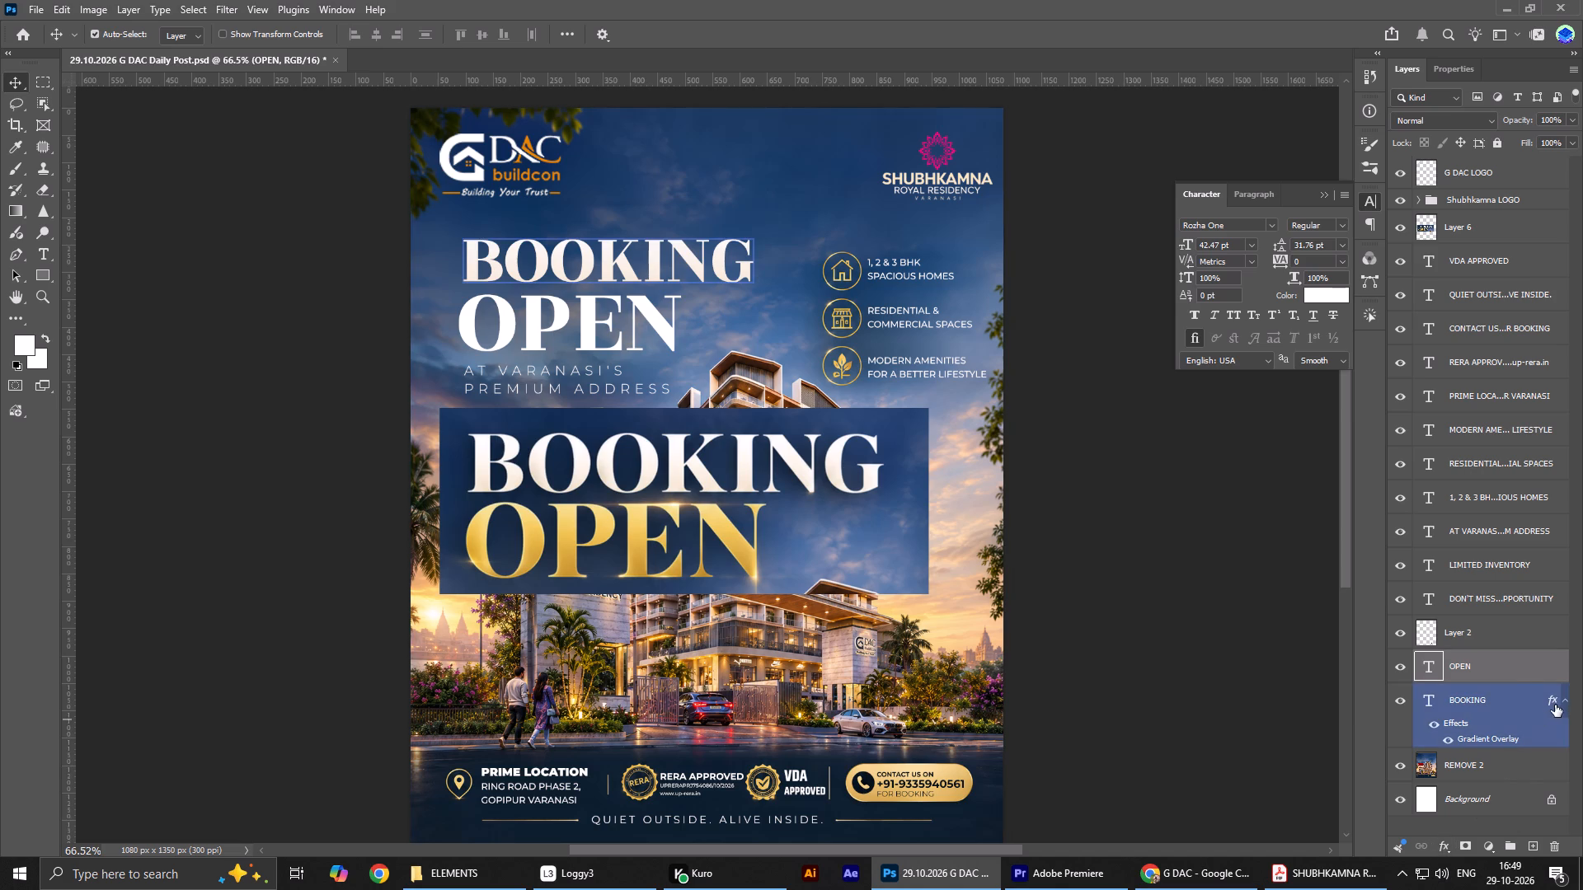
Copy BOOKING's Gradient Overlay onto the OPEN text and set the stop at location 0 to gold cb9739, sampled from the reference OPEN lettering.
alt+drag(1555, 705, 1531, 663)
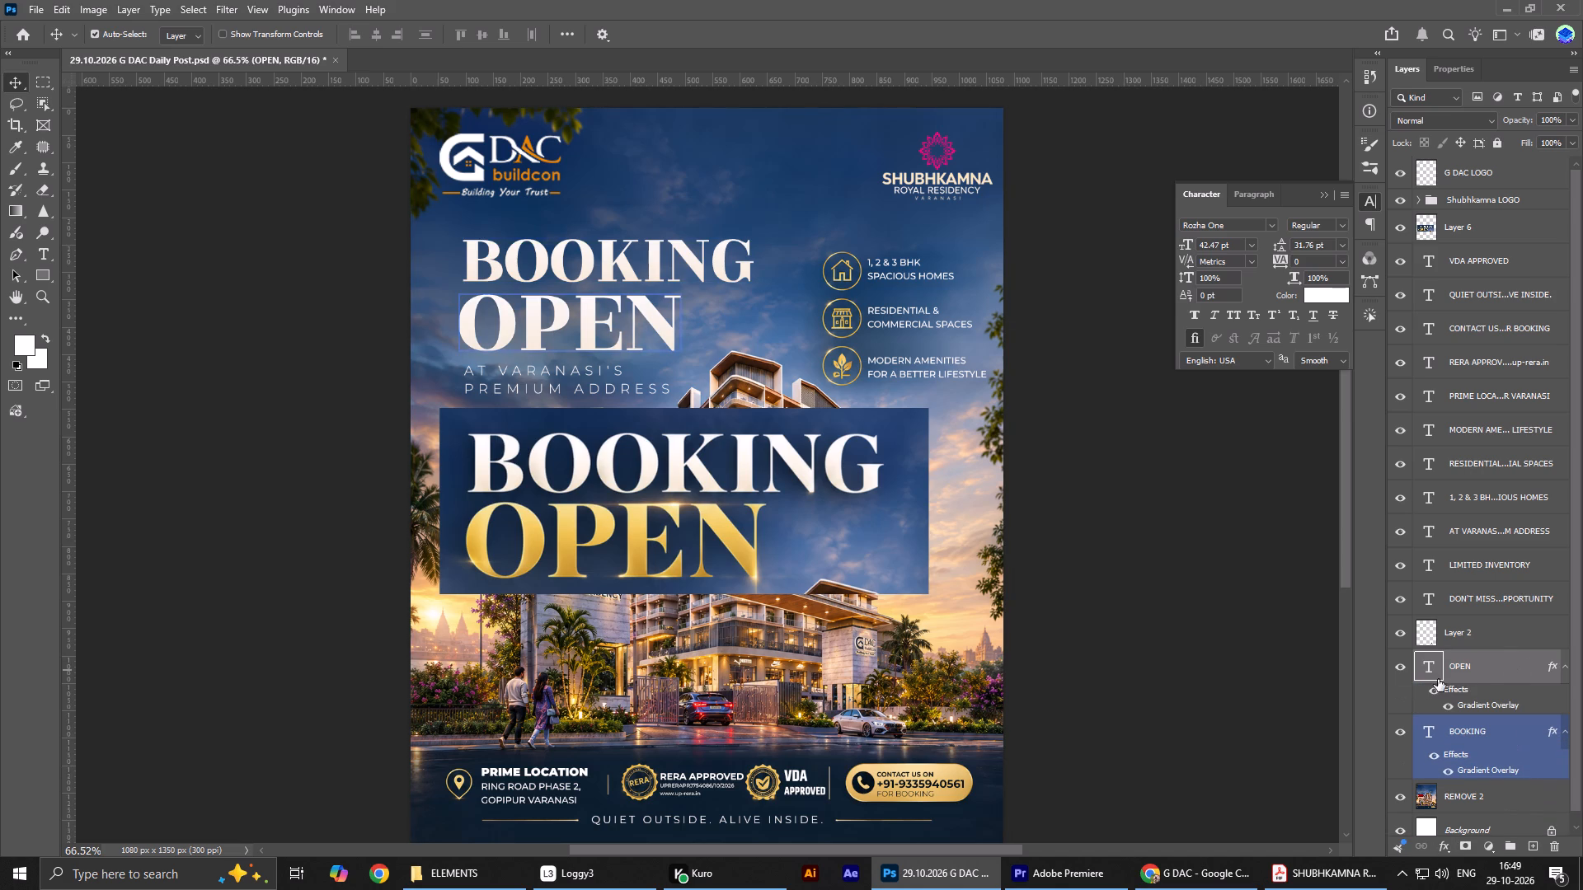
double_click(1466, 704)
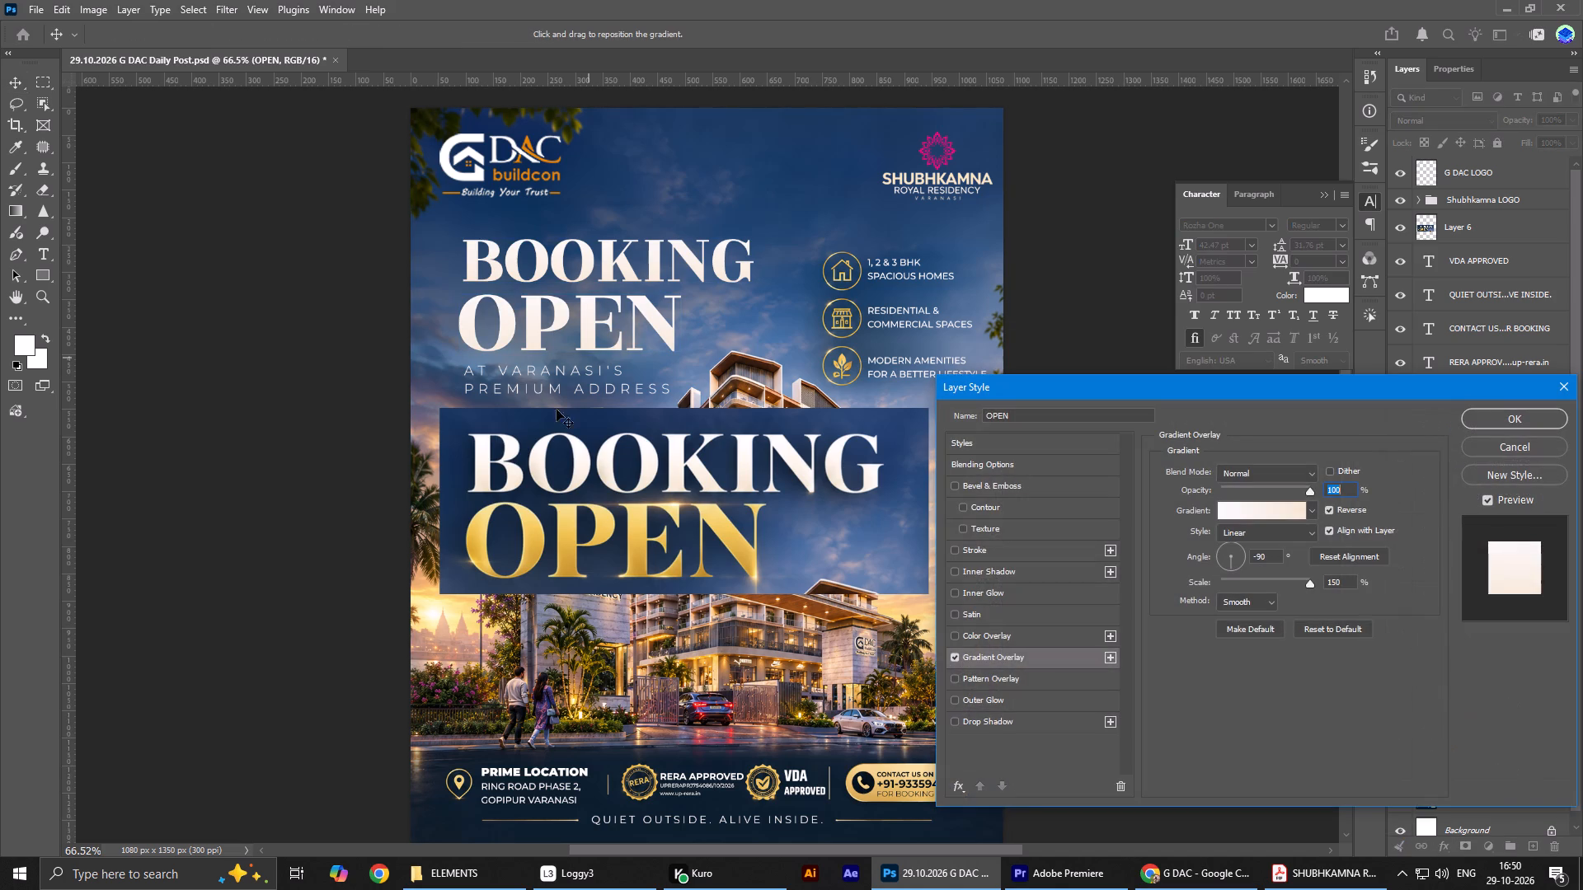
click(1241, 512)
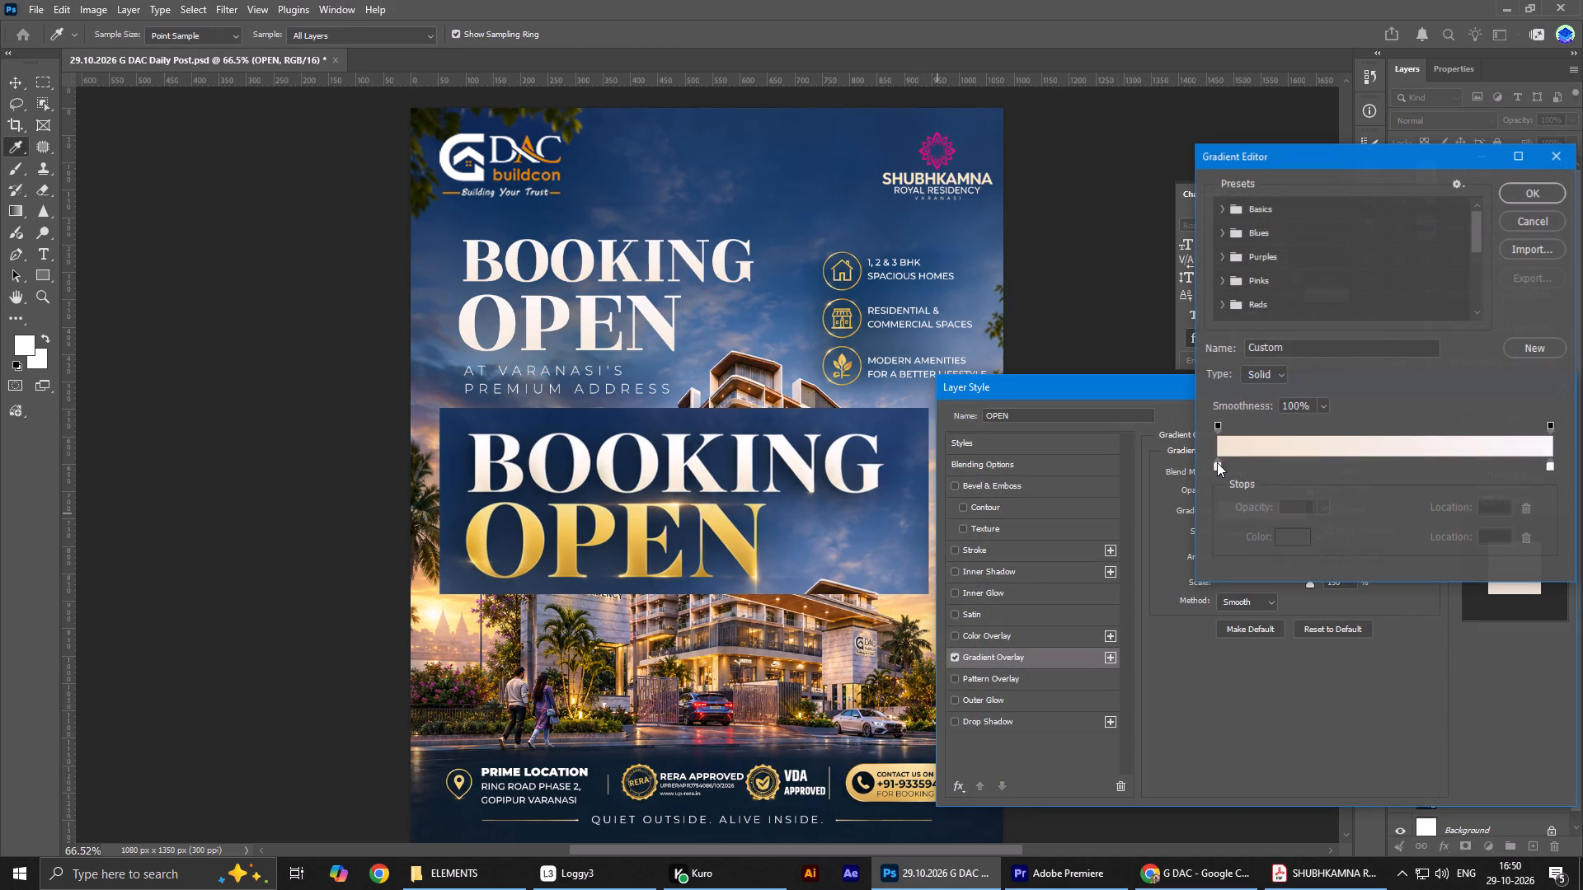
click(1217, 462)
click(1285, 533)
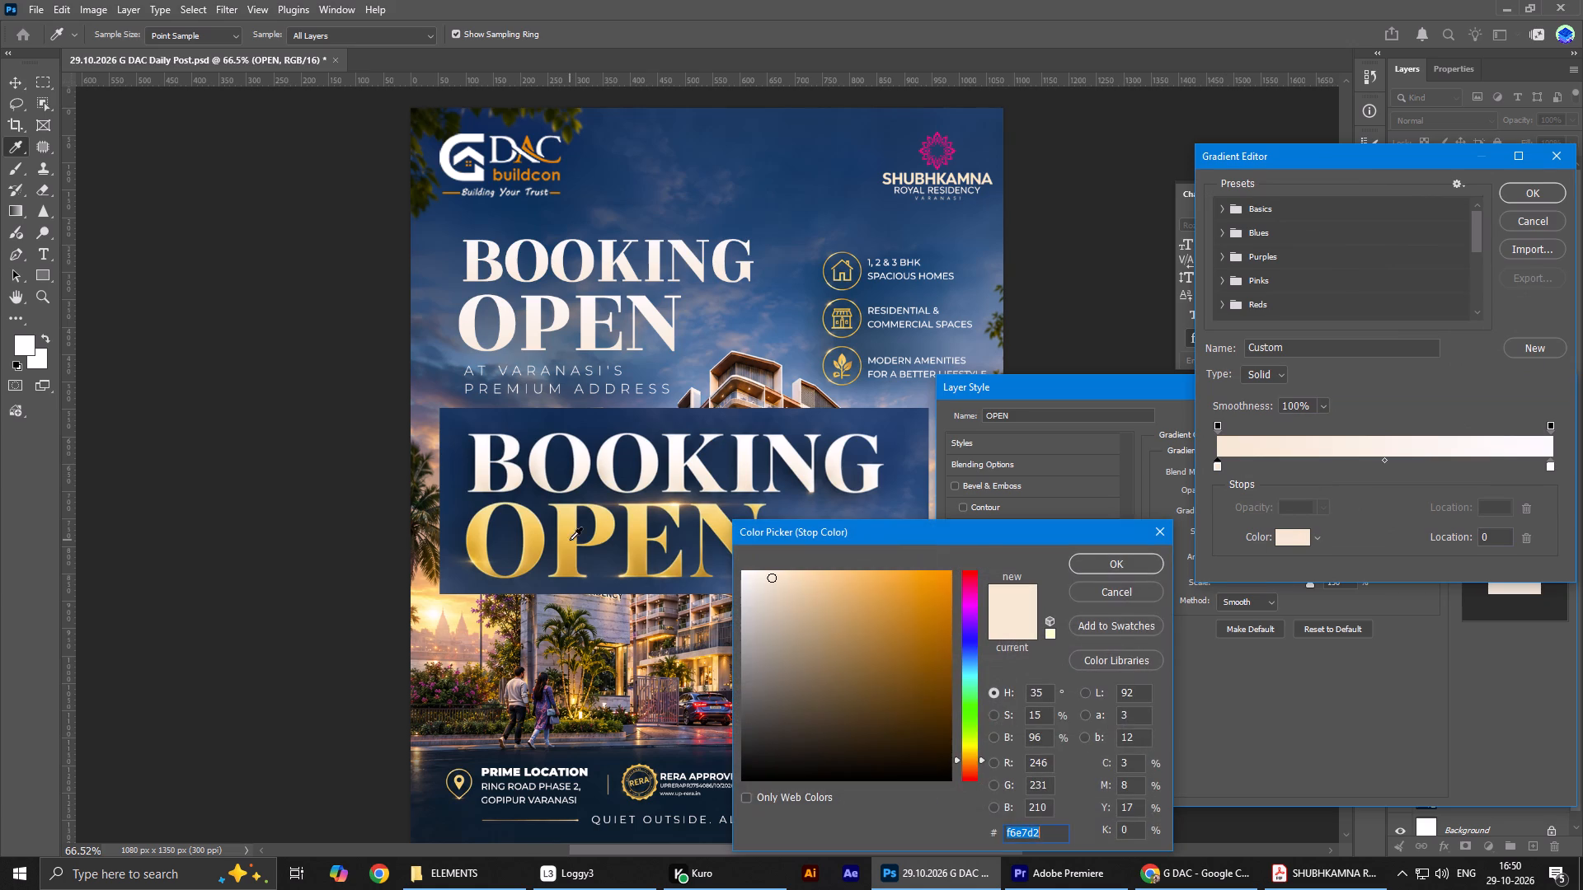
click(640, 570)
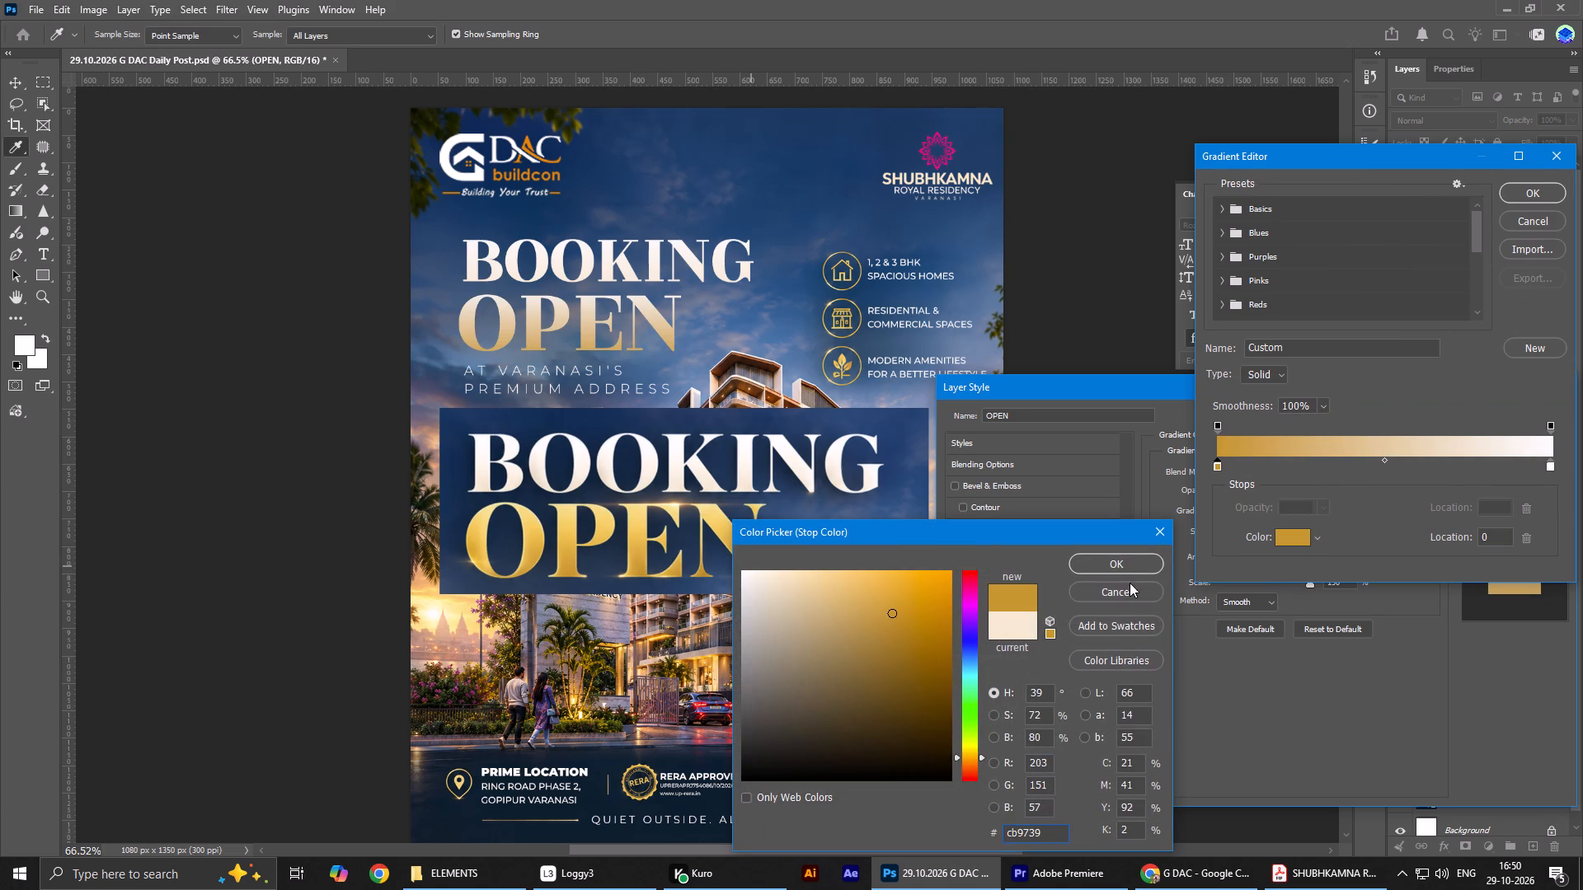
click(1122, 564)
Set OPEN's gradient stop at location 100 to light gold sampled from the reference OPEN lettering, and accept the gradient.
click(1548, 465)
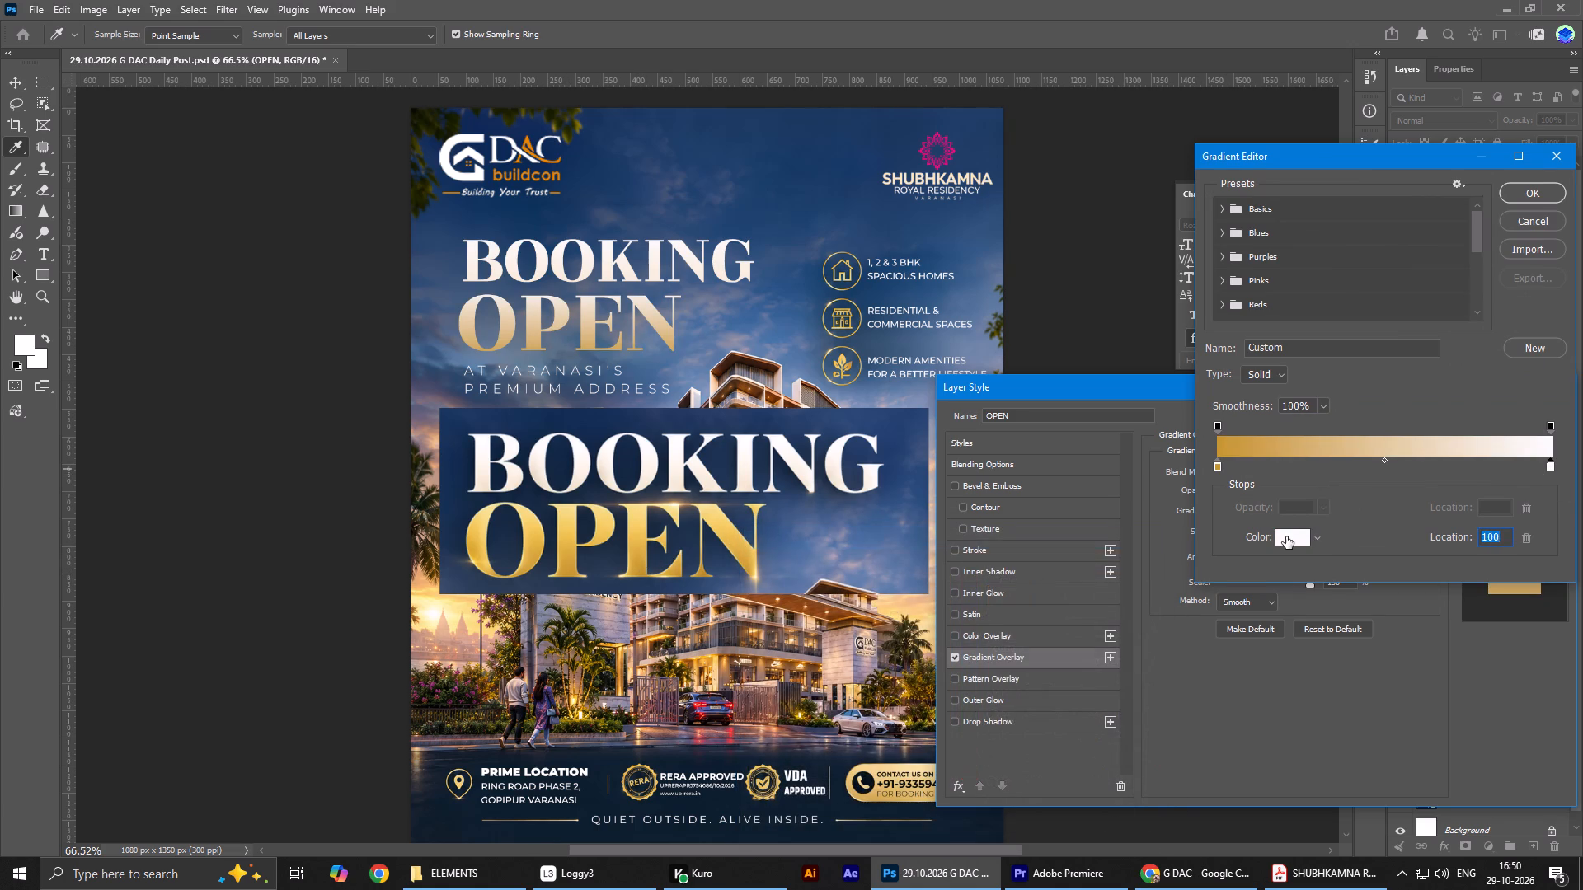
click(1286, 536)
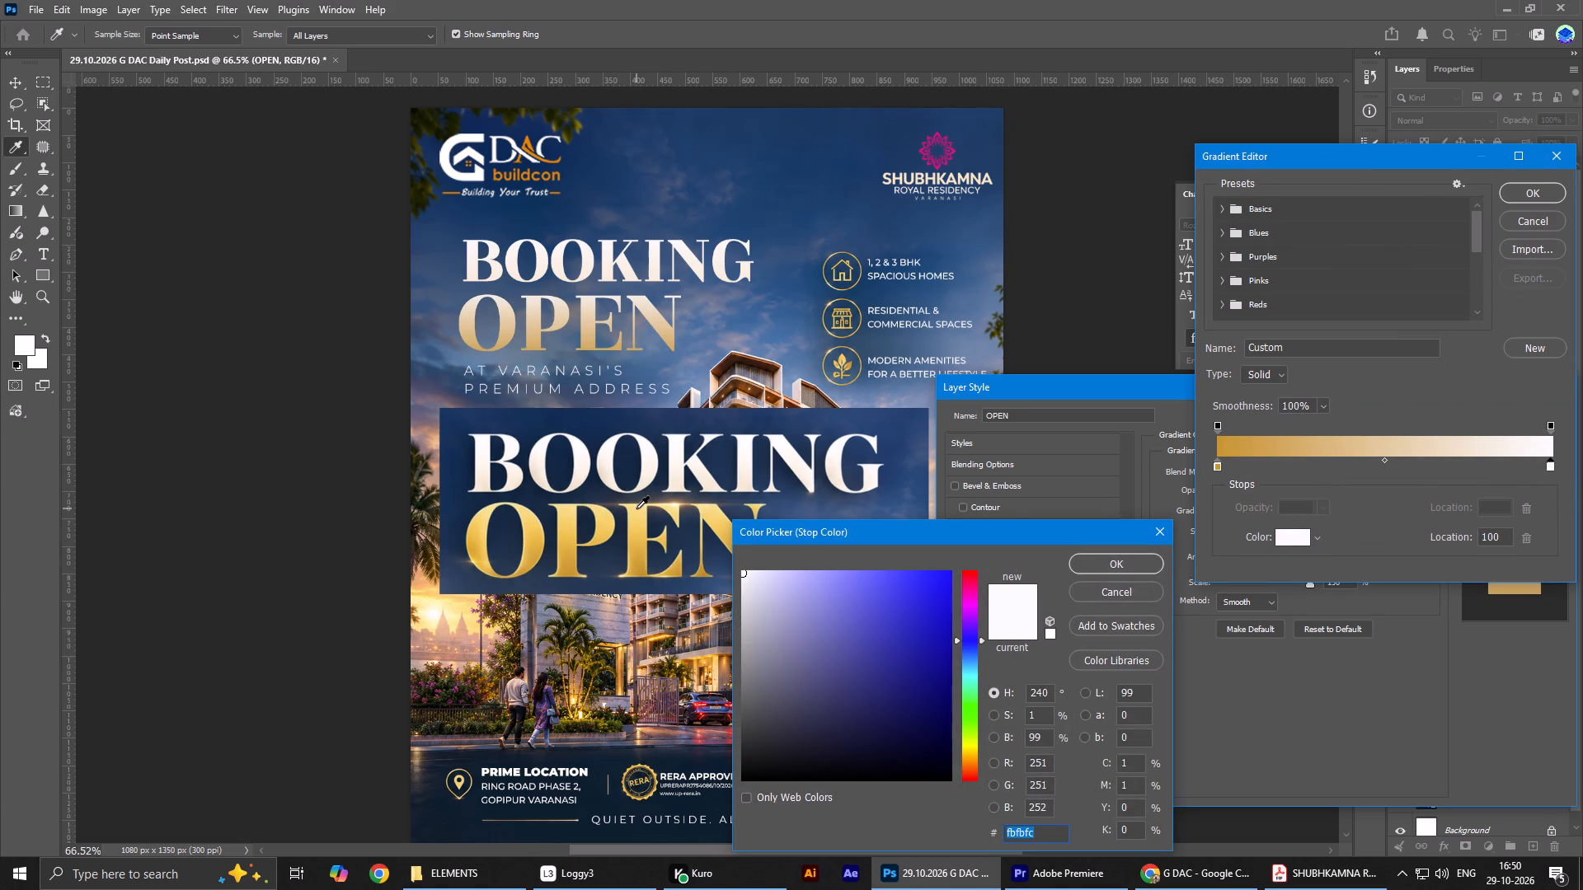
click(636, 508)
click(1120, 559)
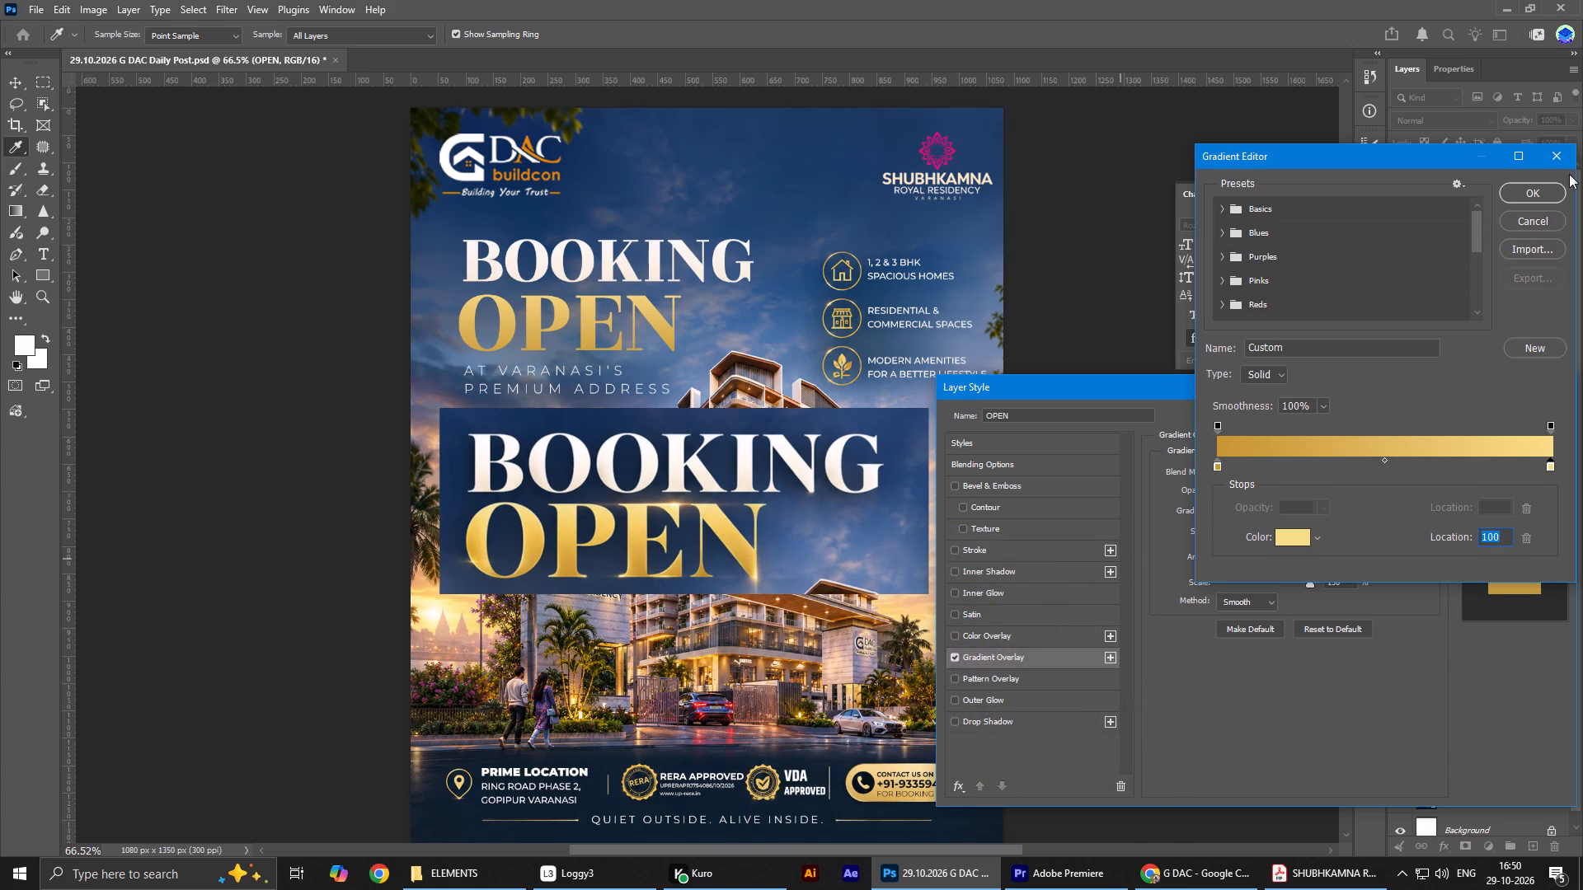
click(1518, 188)
Add a Drop Shadow to the OPEN text with 31% opacity and 8% spread, and apply the layer style.
click(998, 719)
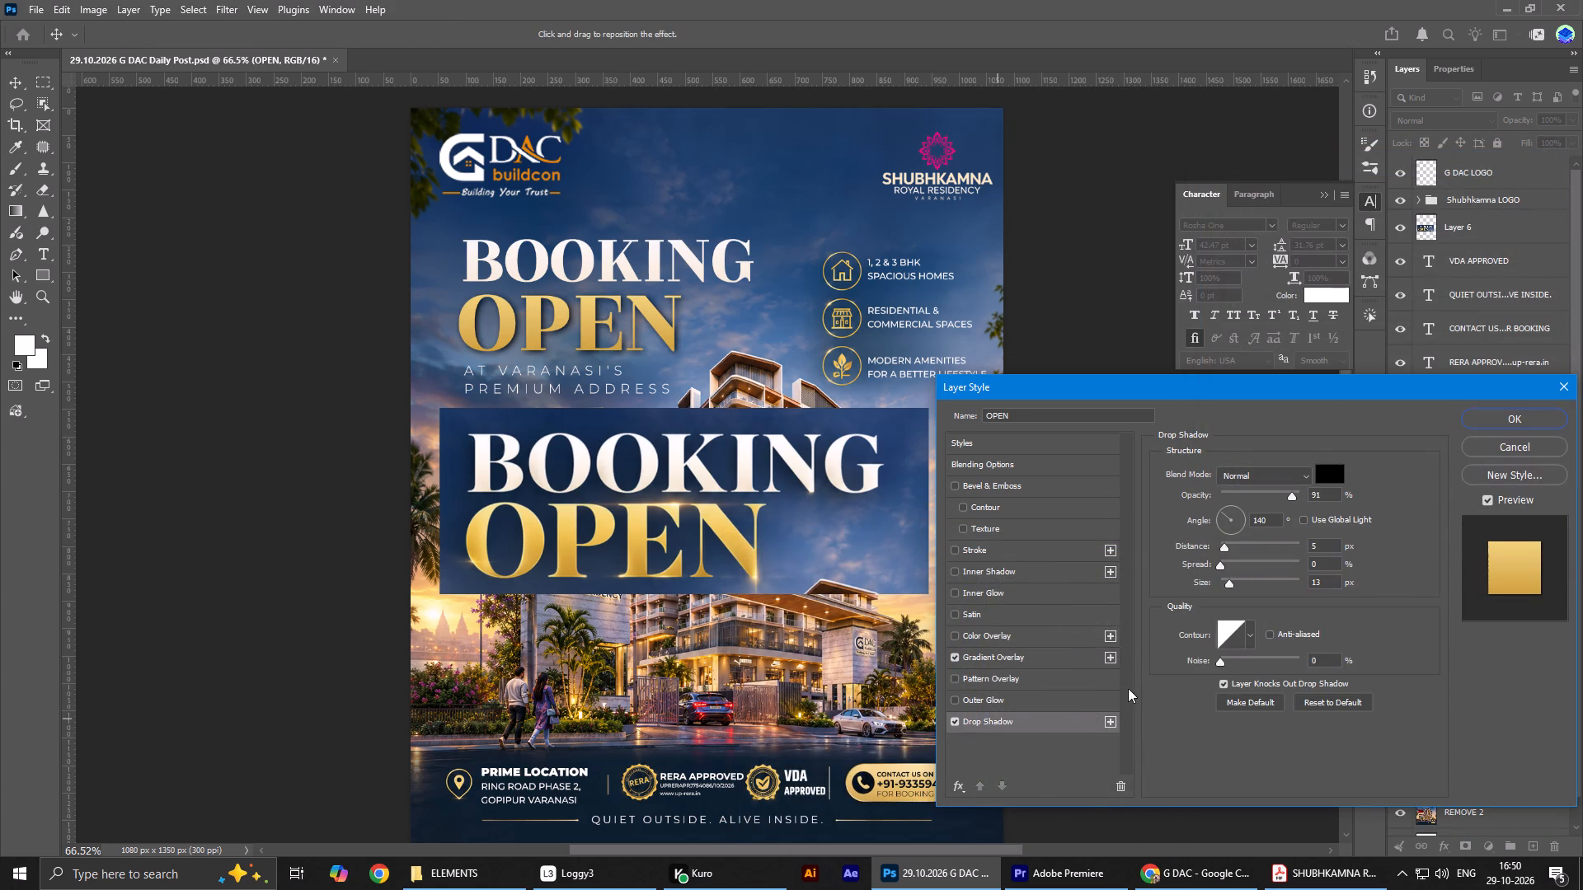
click(1222, 566)
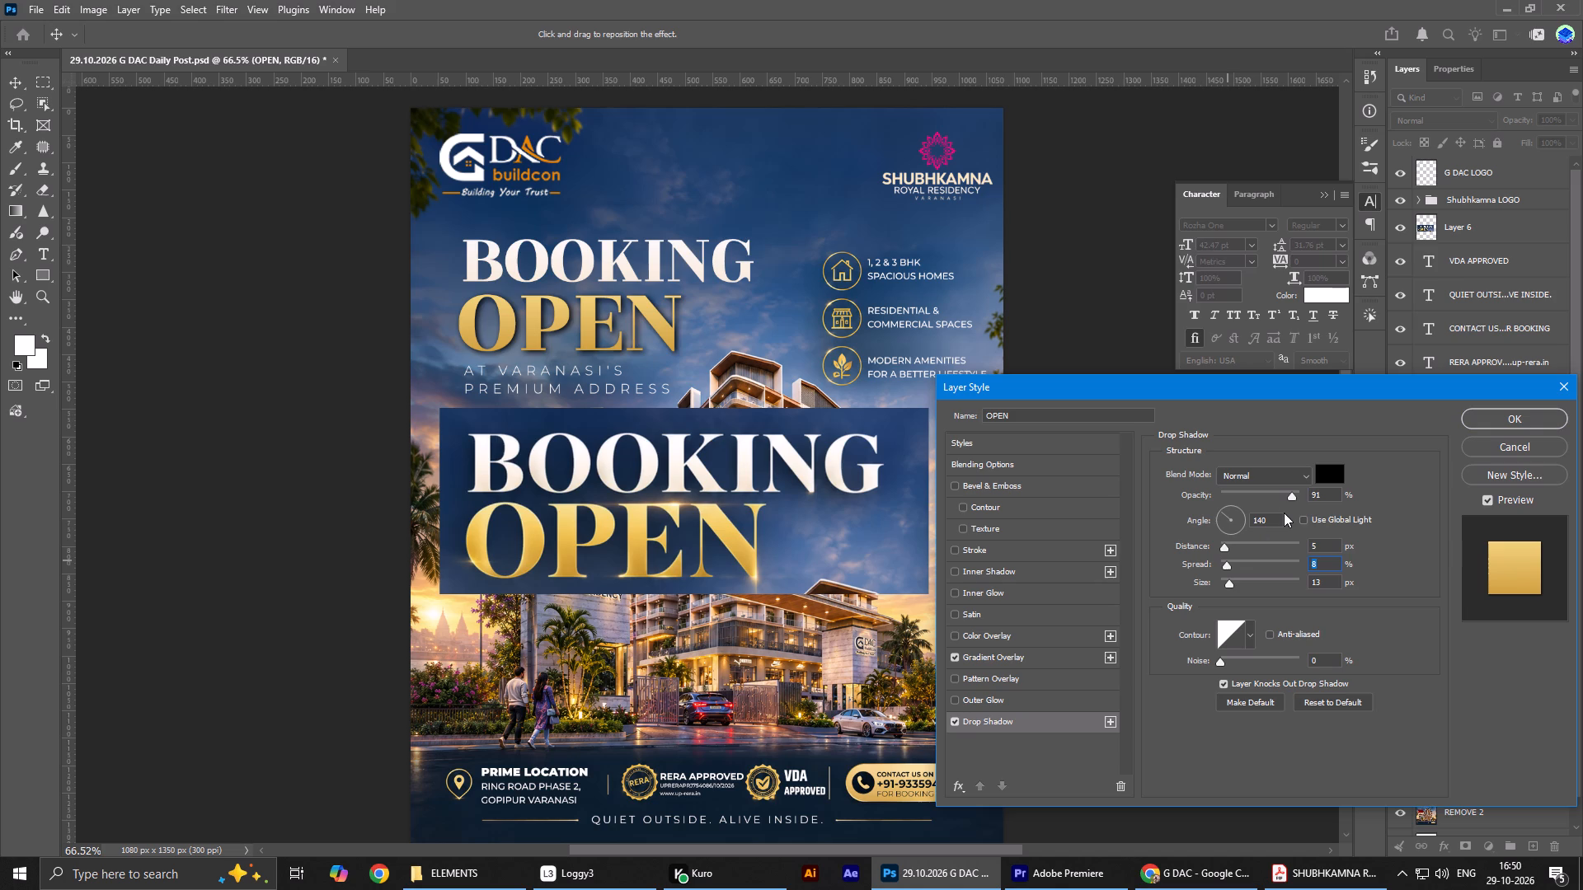
click(1285, 501)
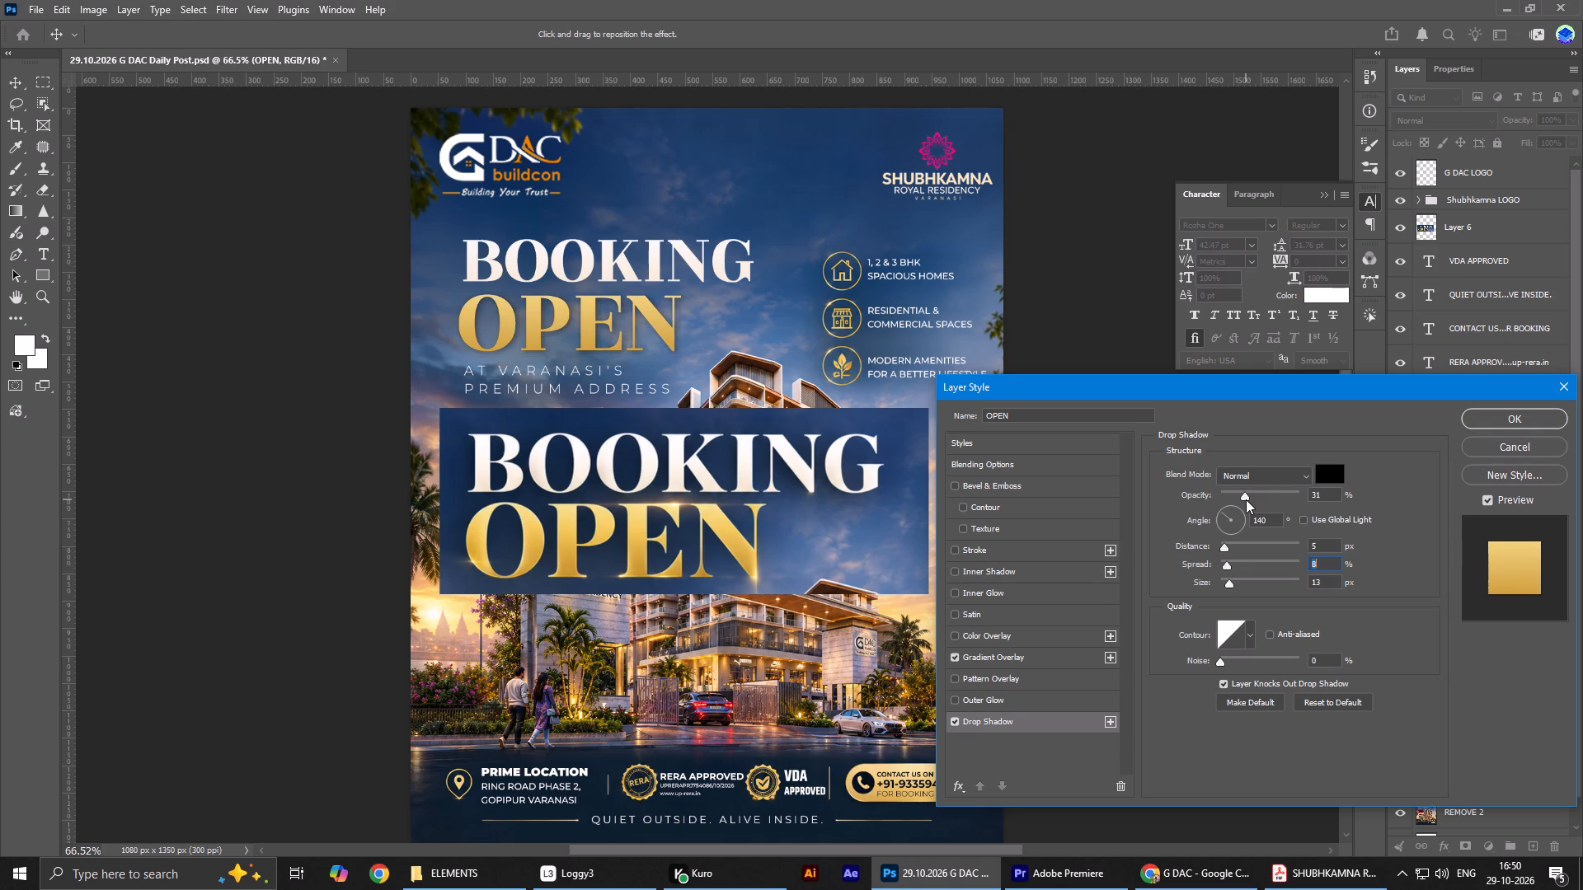
click(1530, 424)
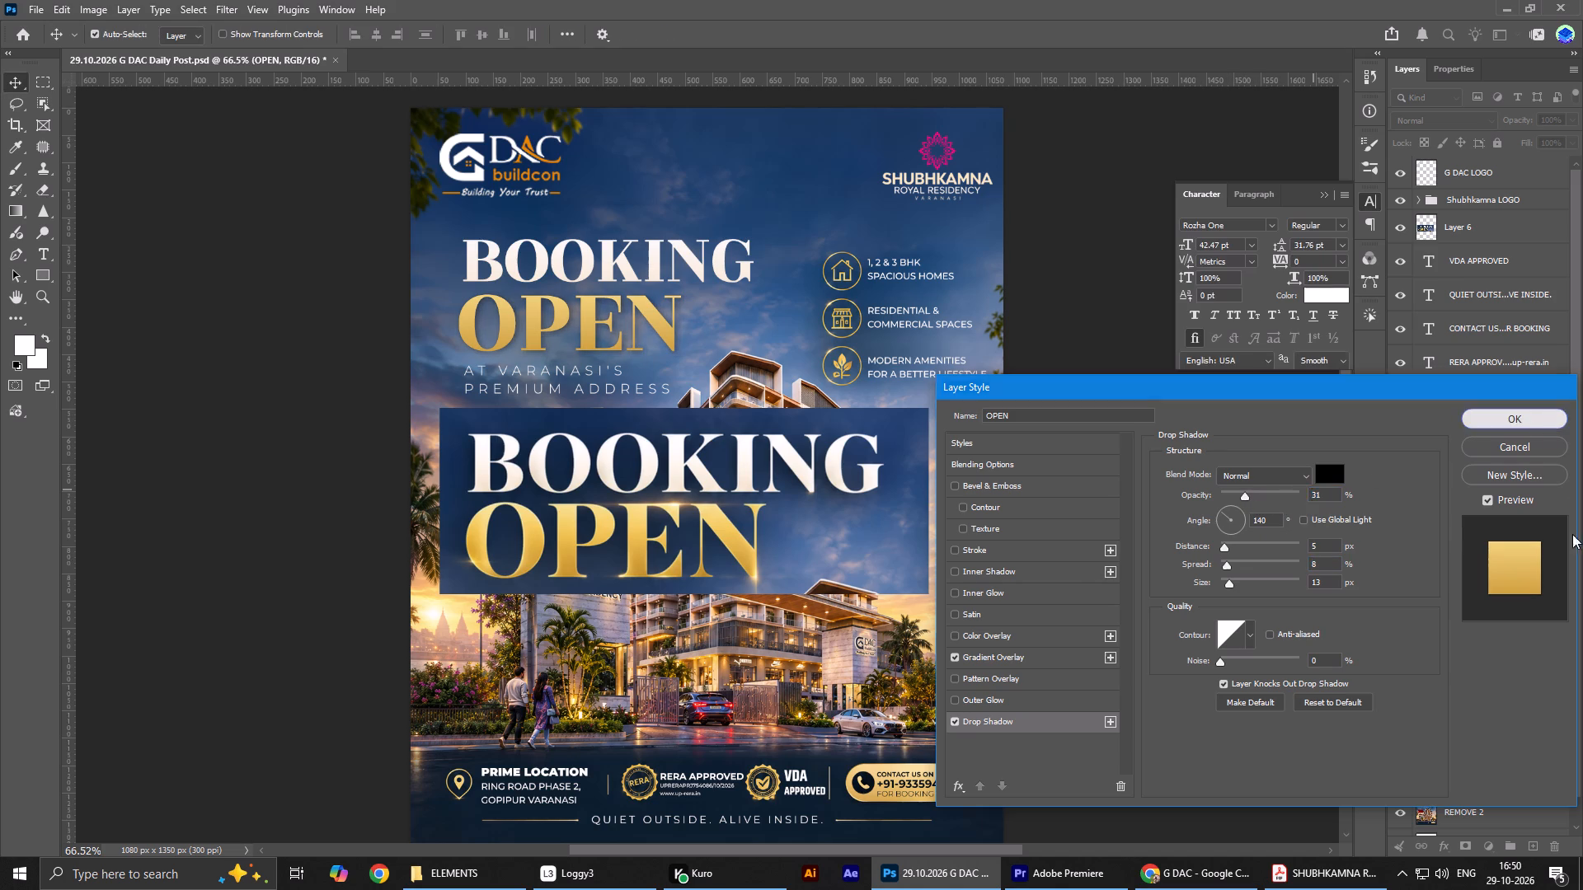
Add a Drop Shadow with 51% opacity to the BOOKING text and apply it.
click(1452, 746)
click(1445, 843)
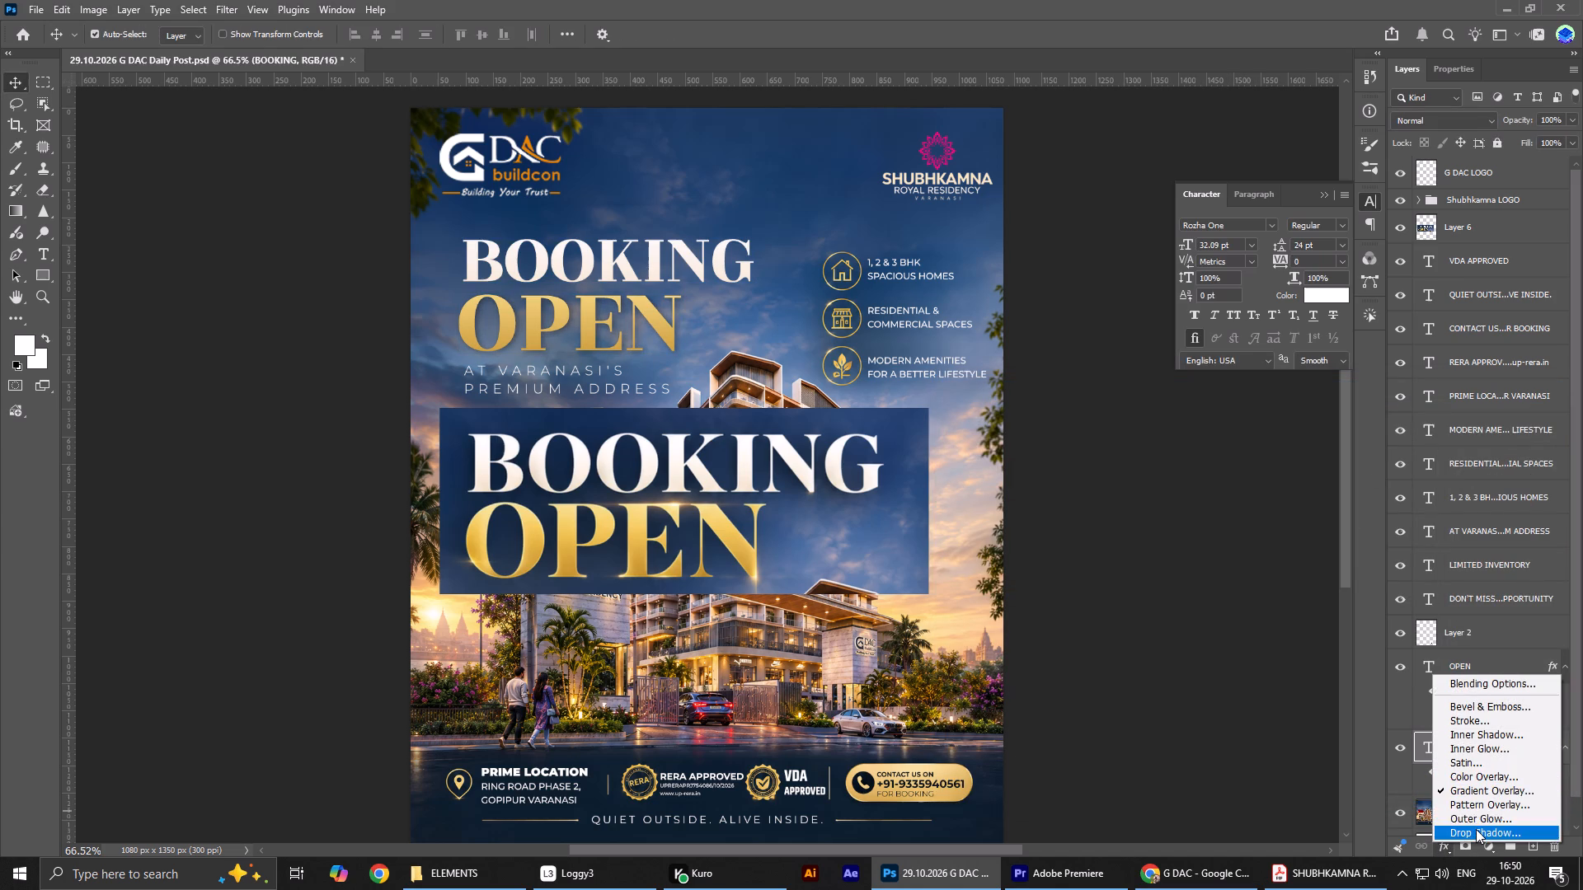
click(1476, 829)
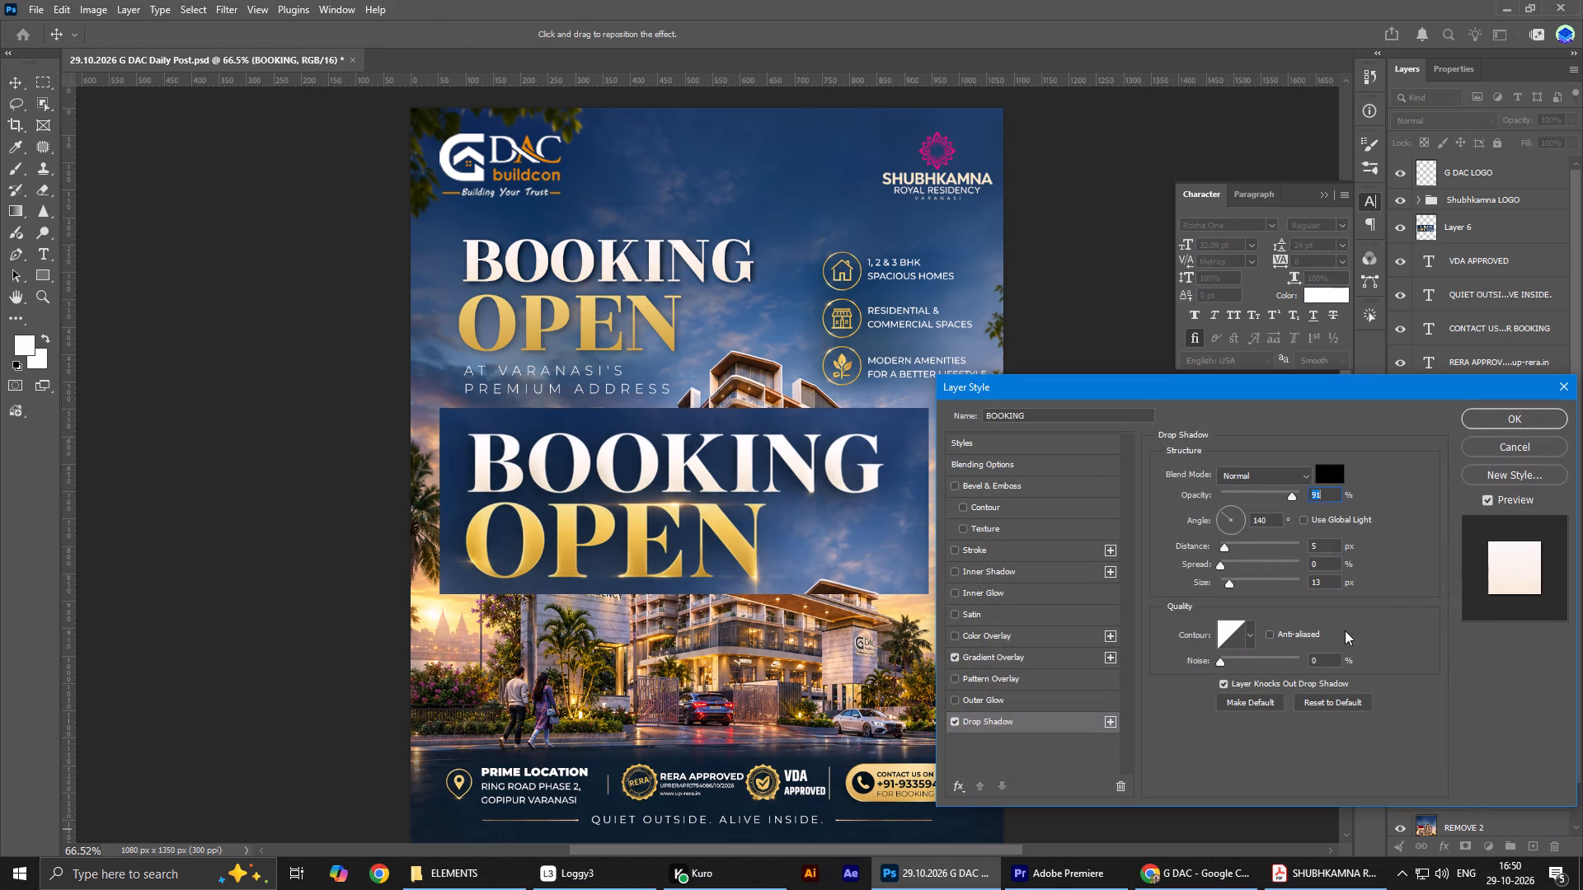
drag(1294, 494, 1261, 495)
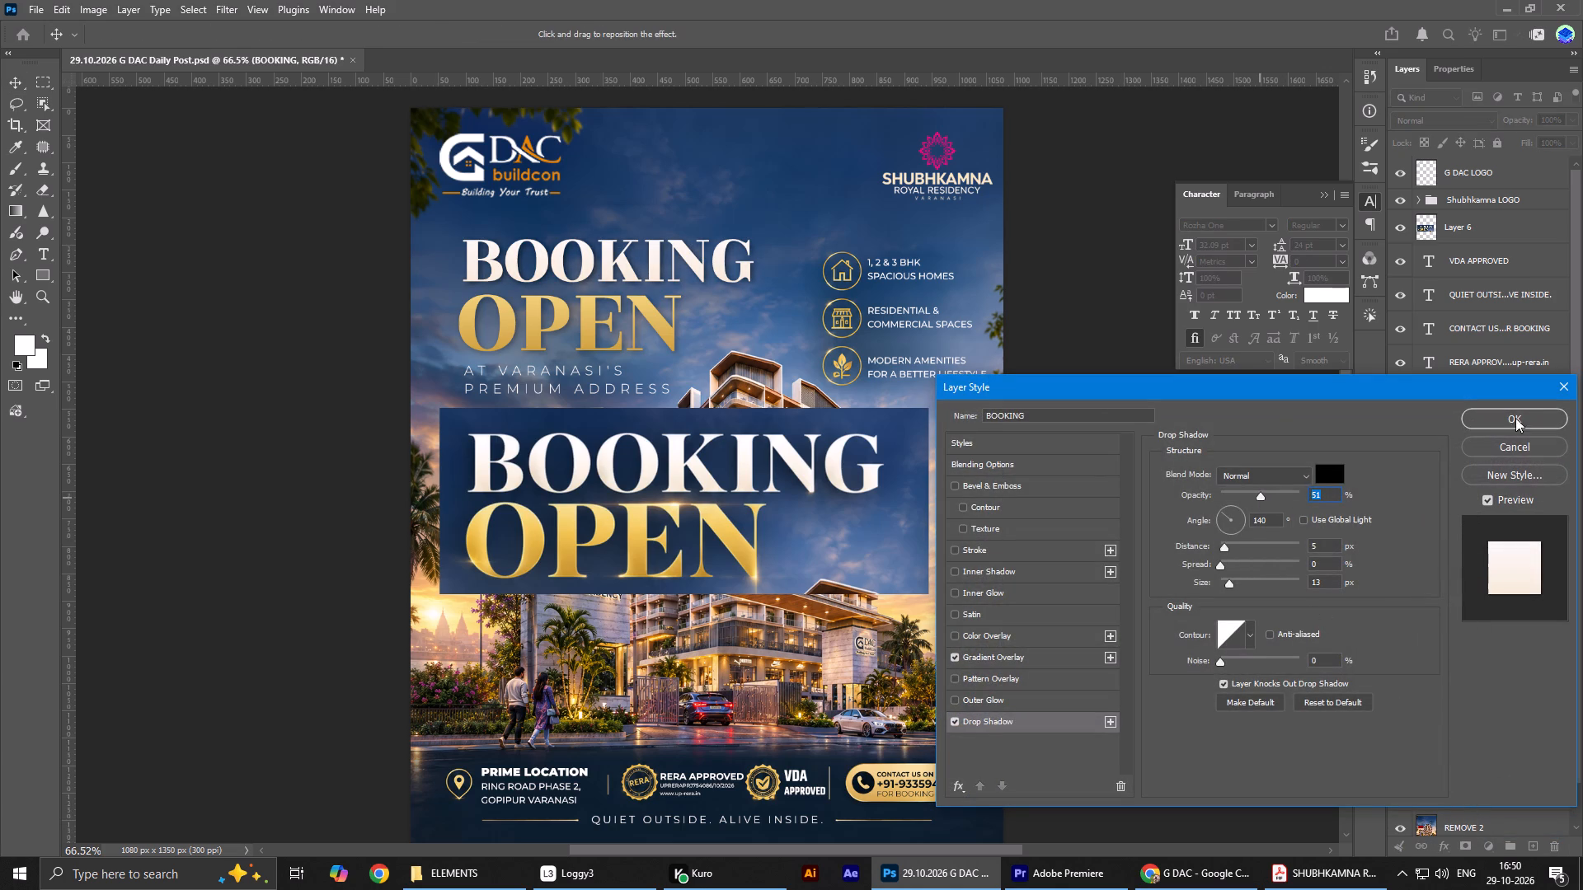
click(1519, 412)
Hide the BOOKING OPEN reference image on Layer 6 and save the document.
click(794, 520)
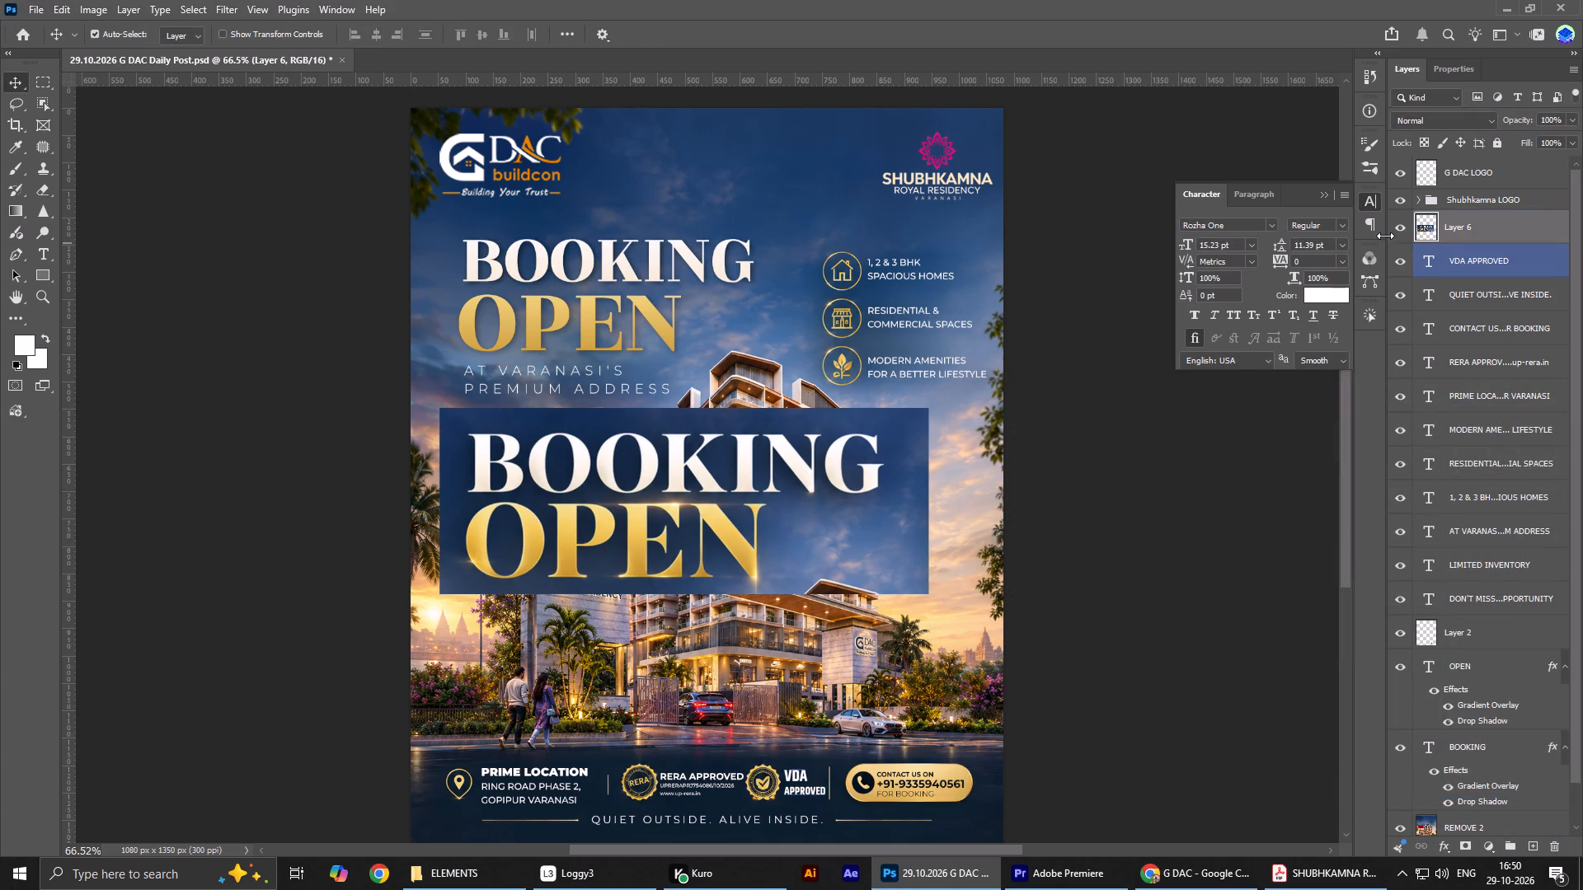
click(1398, 227)
alt+scroll(594, 501, down, 4)
key(ctrl+0)
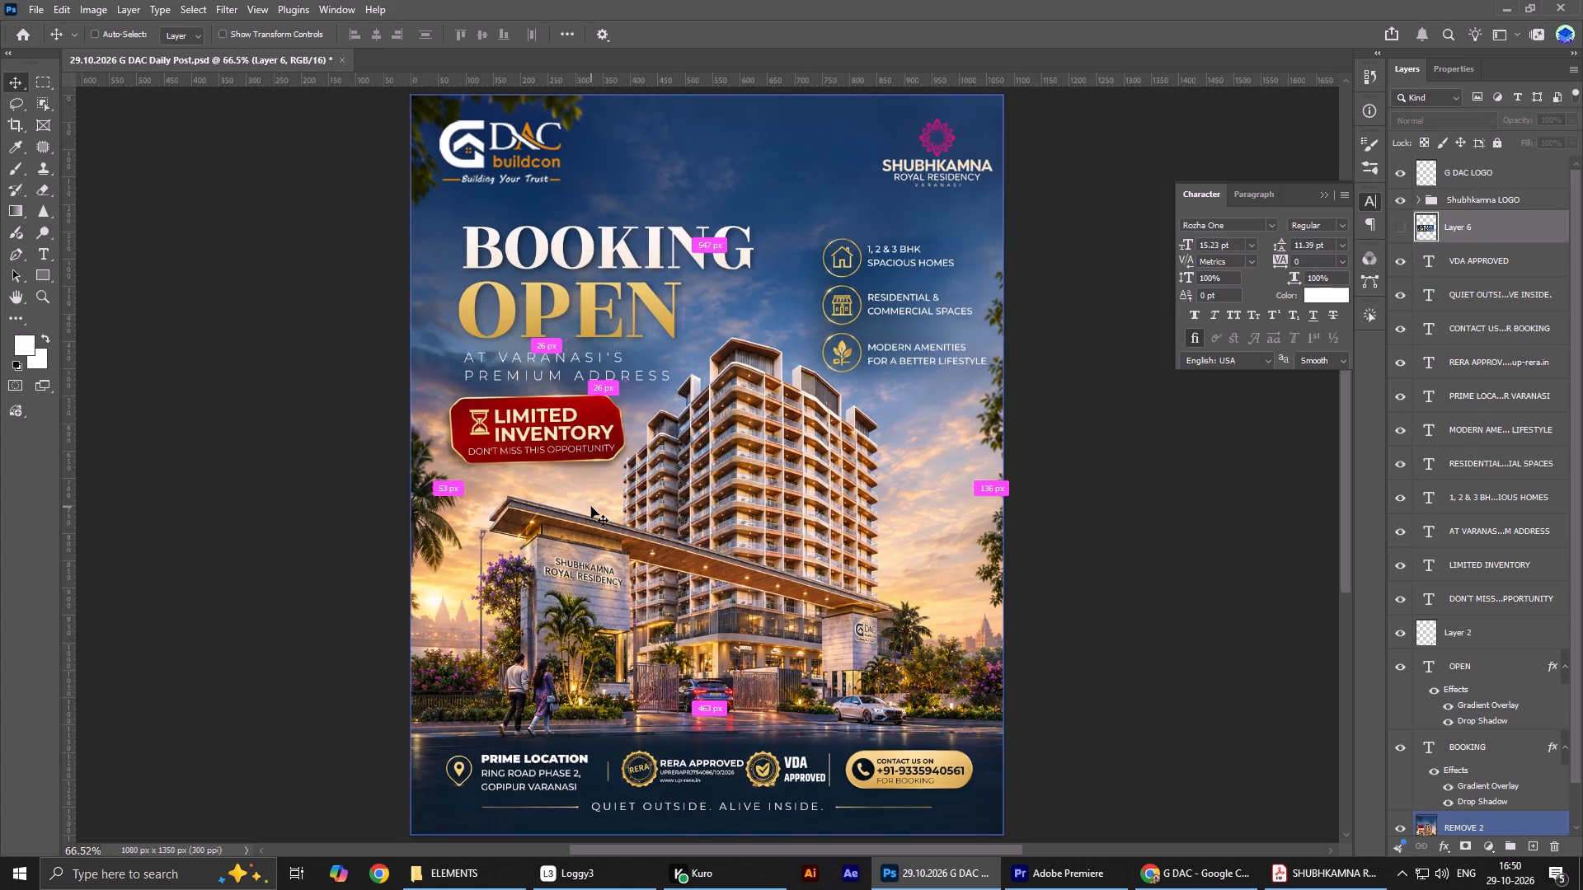
key(ctrl+s)
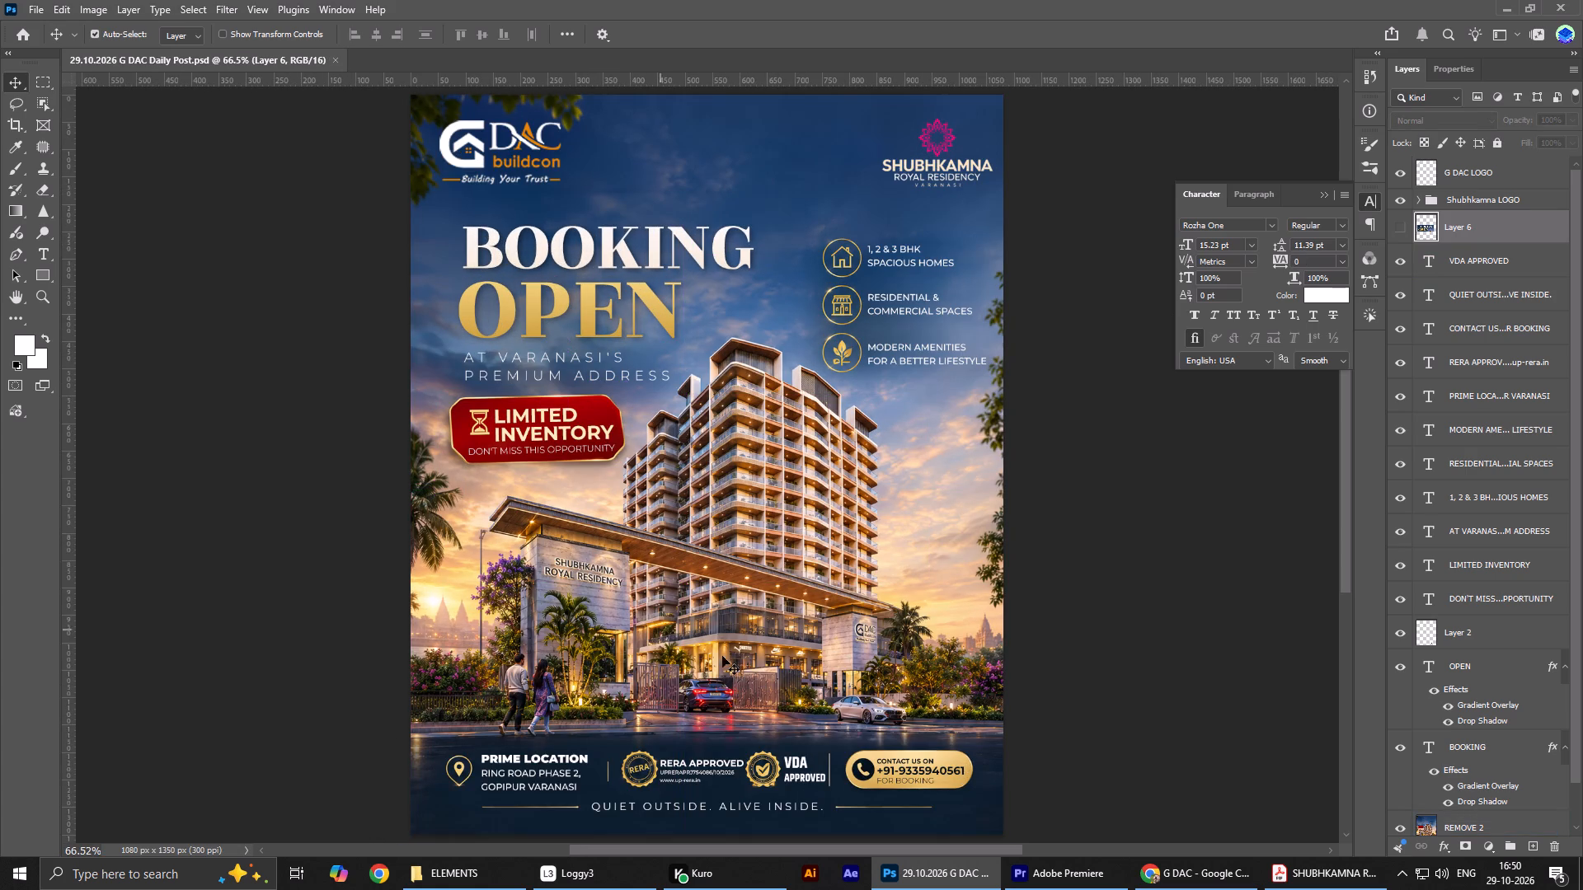
scroll(898, 646, down, 5)
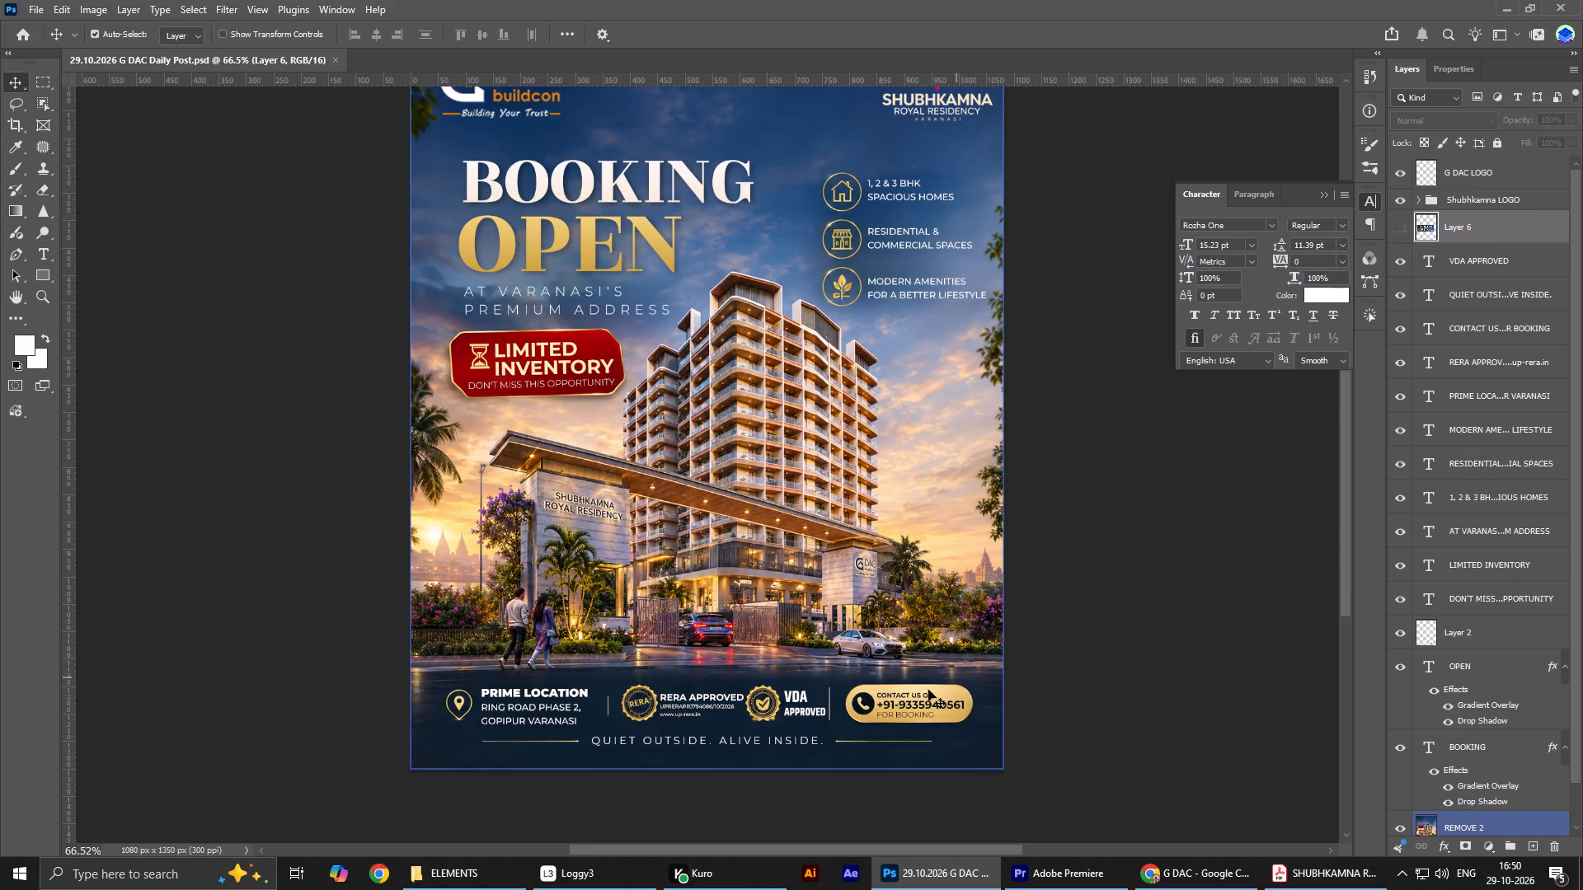
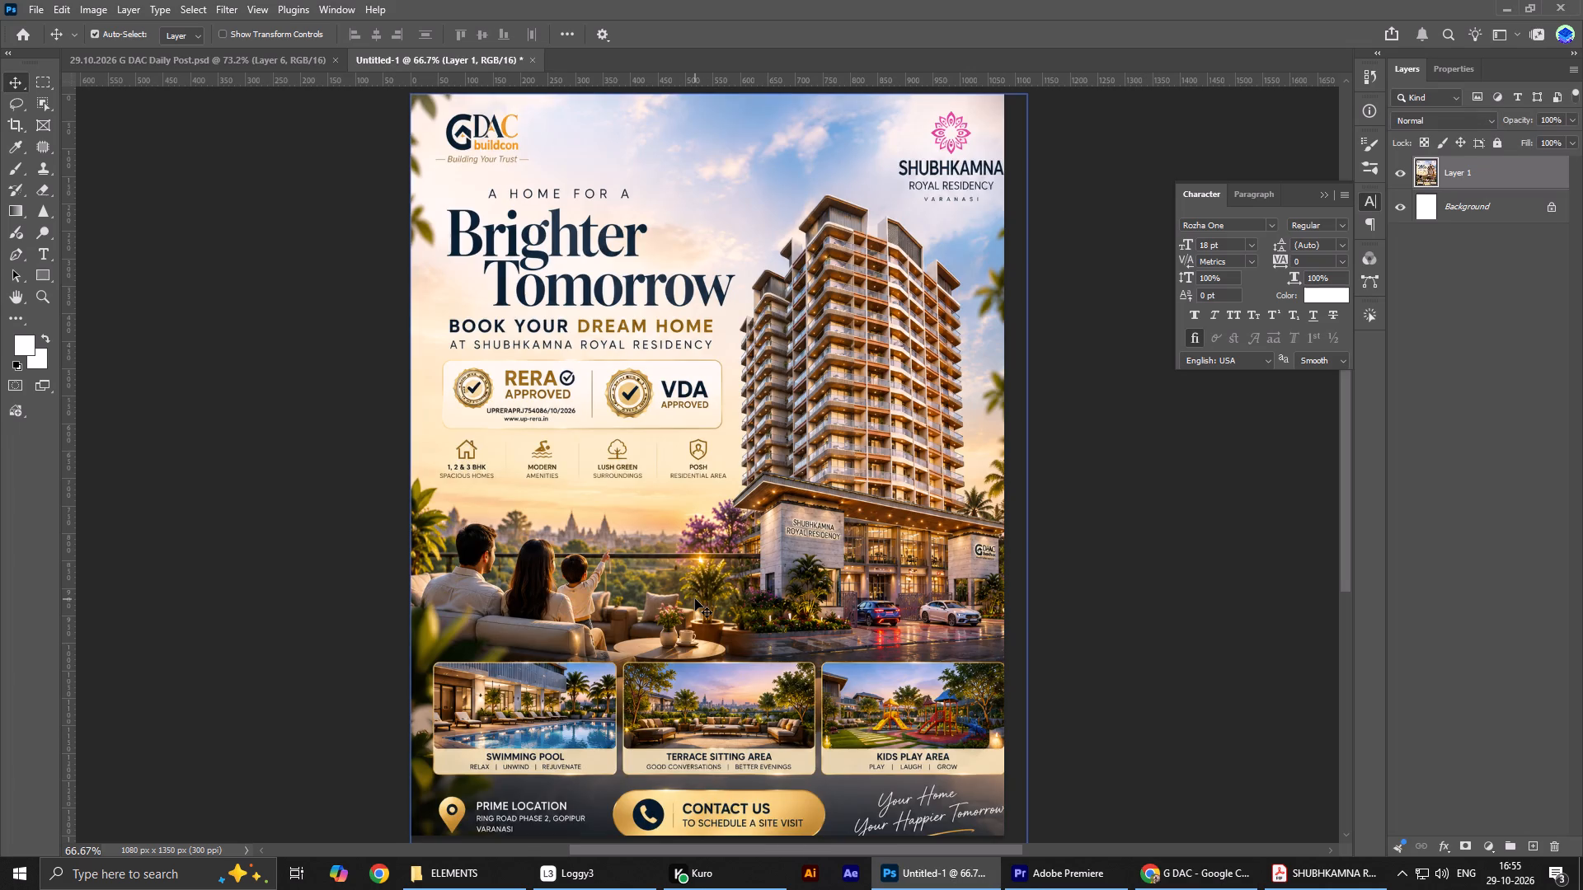
Scale the pasted Brighter Tomorrow poster down to the canvas width and reposition it to fill the canvas.
key(ctrl+t)
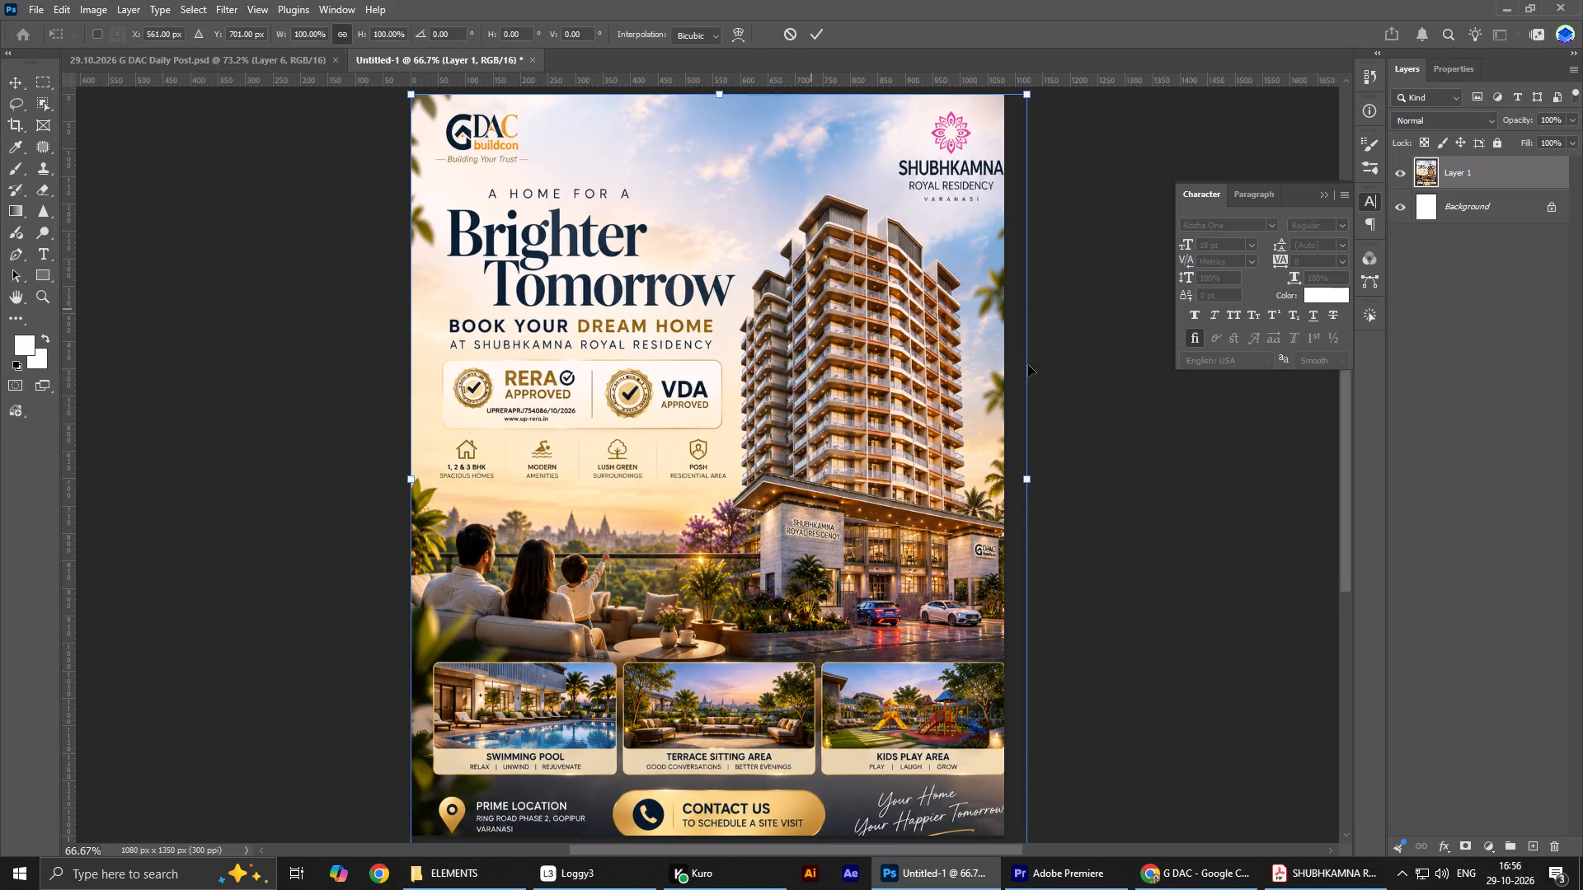
drag(1022, 478, 1003, 476)
drag(748, 522, 743, 511)
click(823, 32)
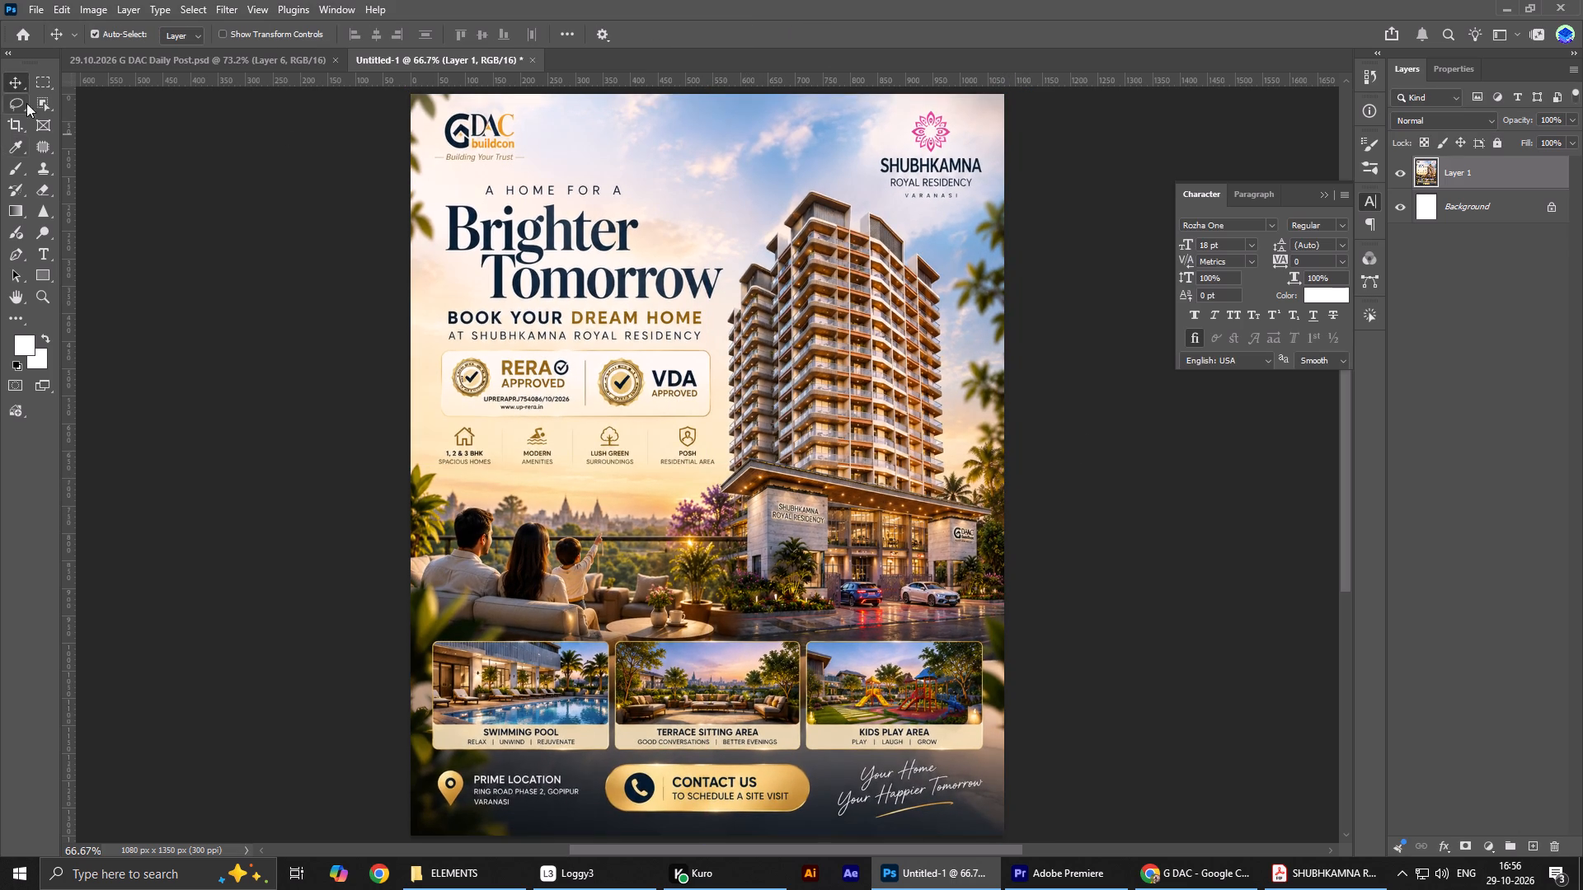
Select the G DAC buildcon logo and the Shubhkamna Royal Residency logo with rectangular marquees.
click(54, 79)
scroll(613, 200, up, 4)
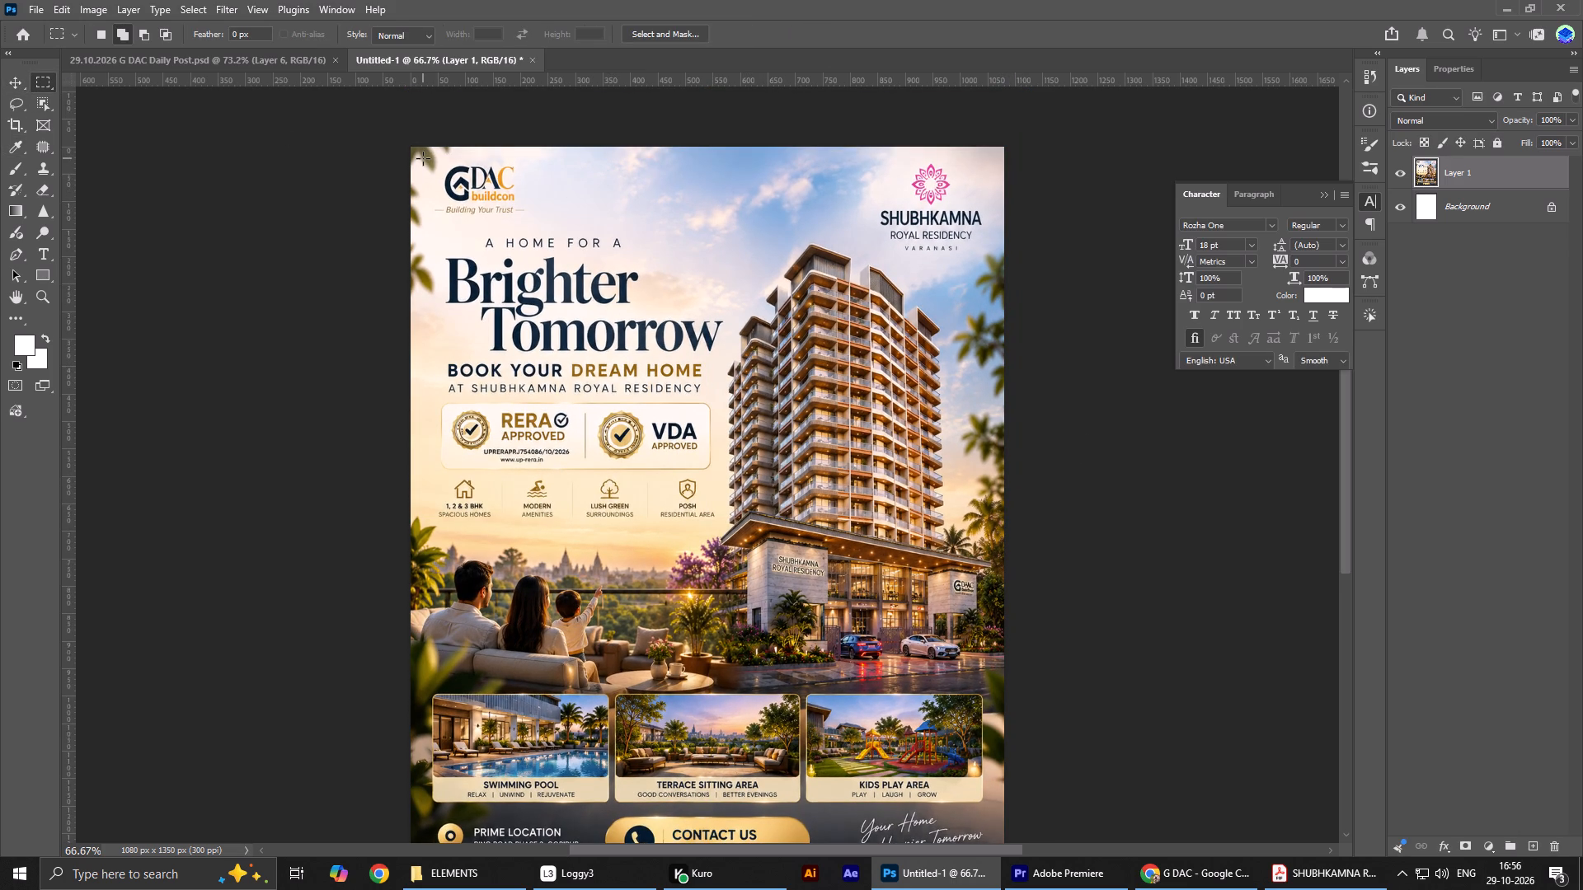
drag(425, 160, 536, 221)
drag(857, 162, 988, 263)
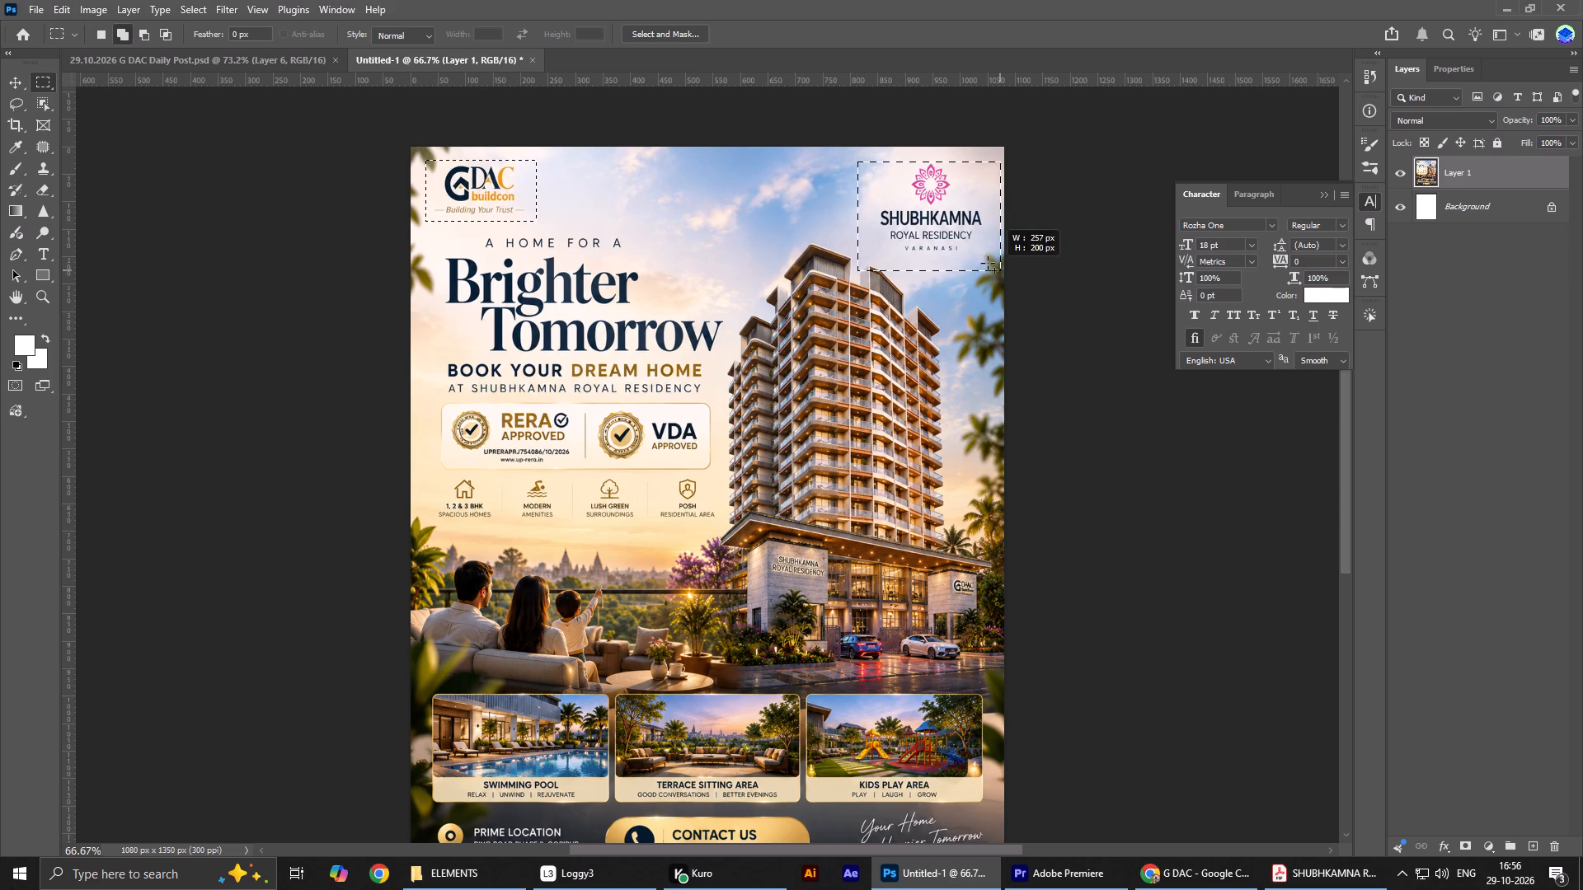
drag(988, 263, 984, 259)
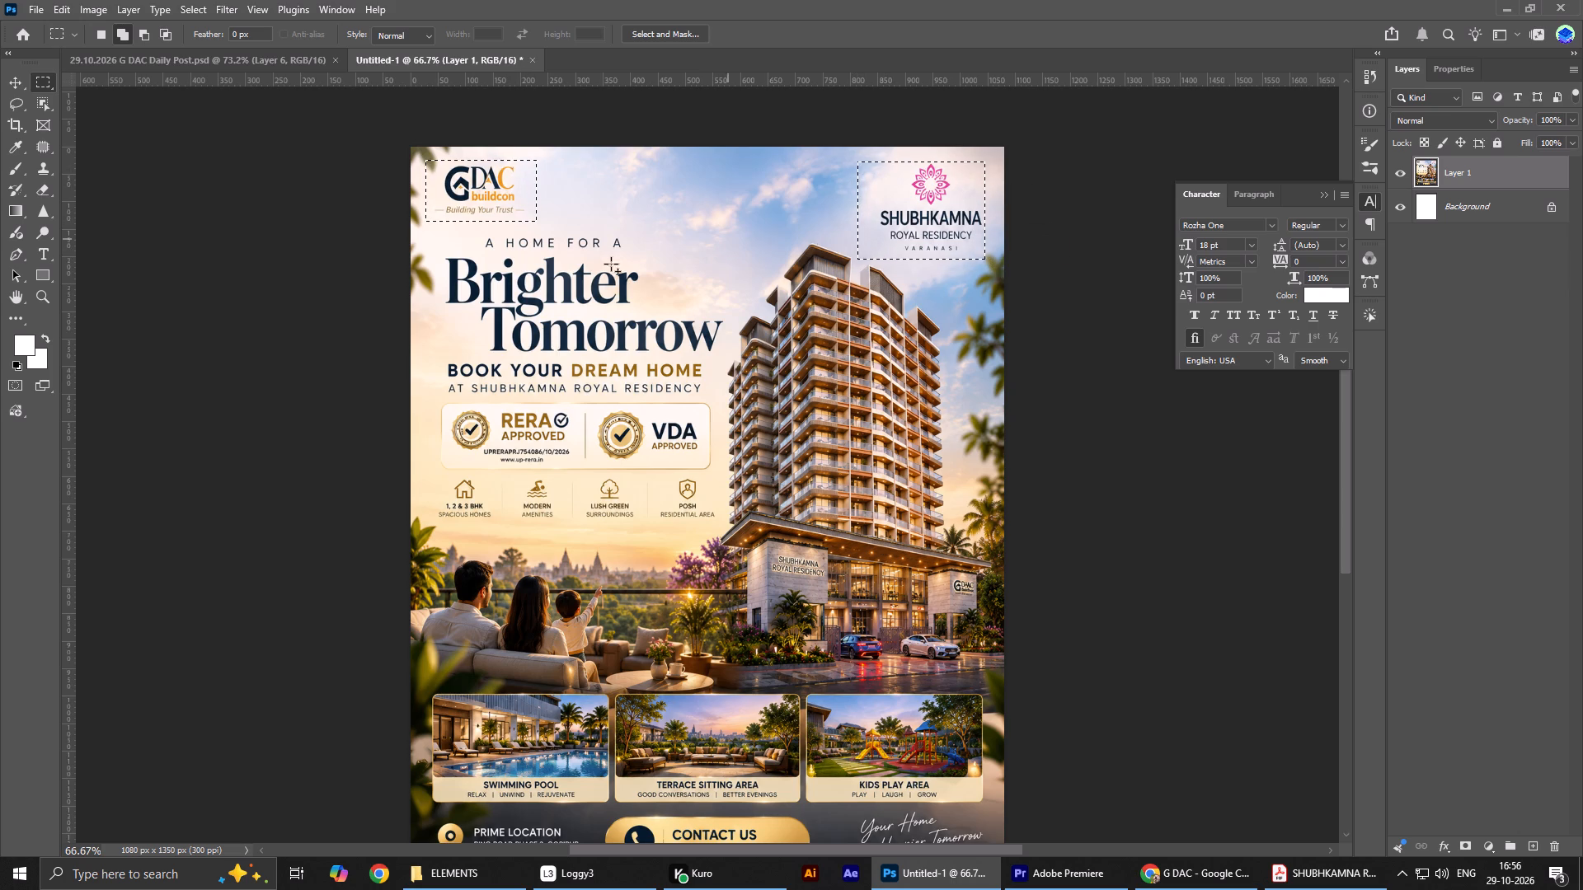
Add the footer row to the selection, covering PRIME LOCATION, CONTACT US and the Your Home Your Happier Tomorrow script.
scroll(594, 447, down, 10)
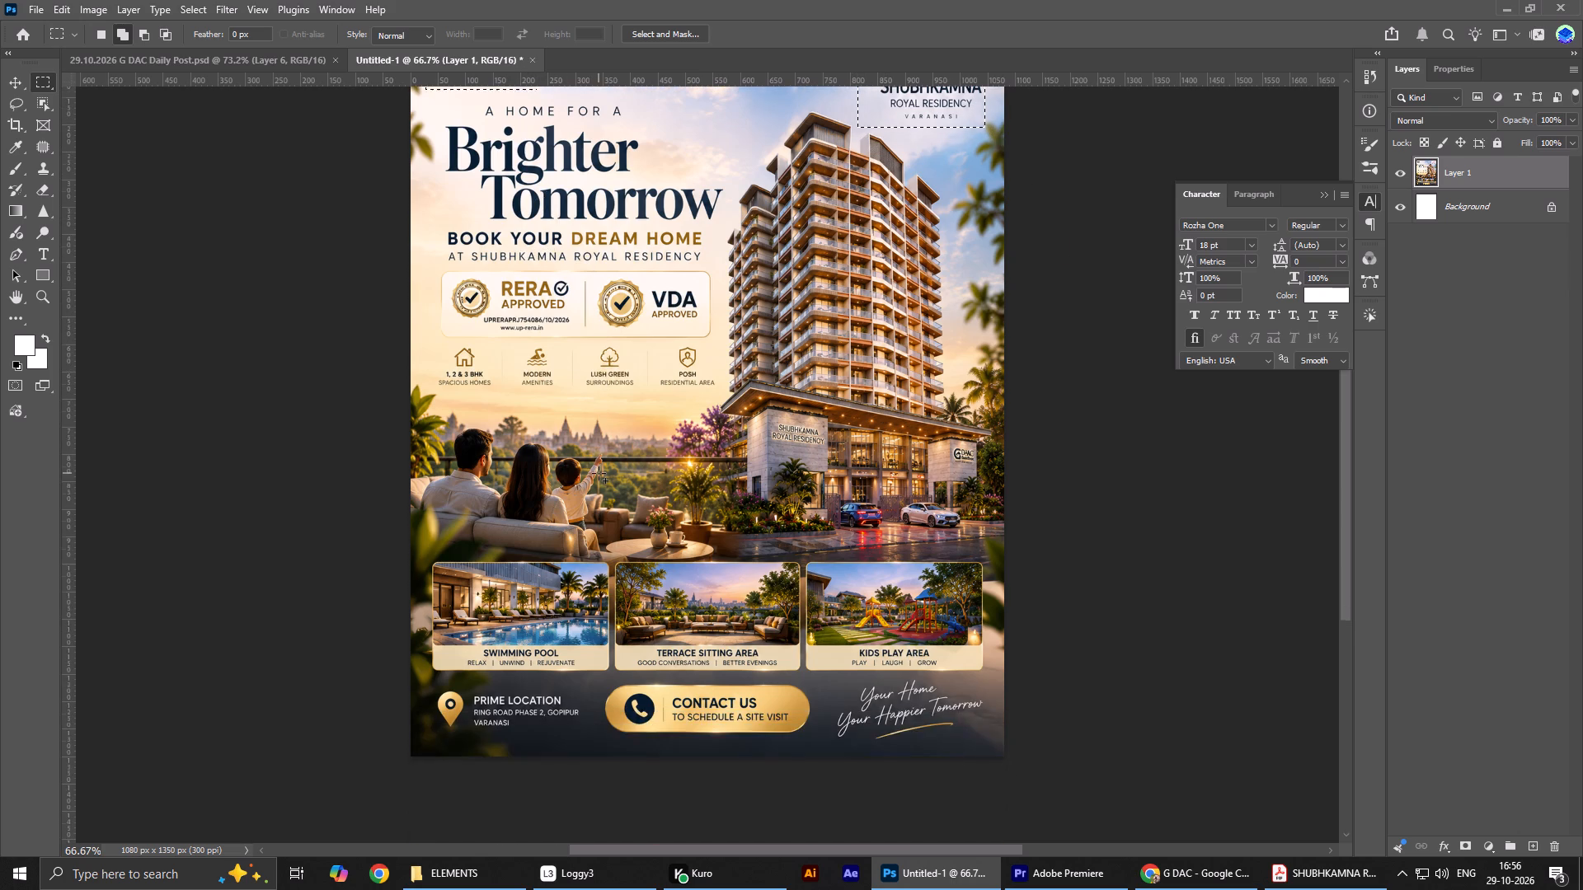
drag(429, 686, 450, 686)
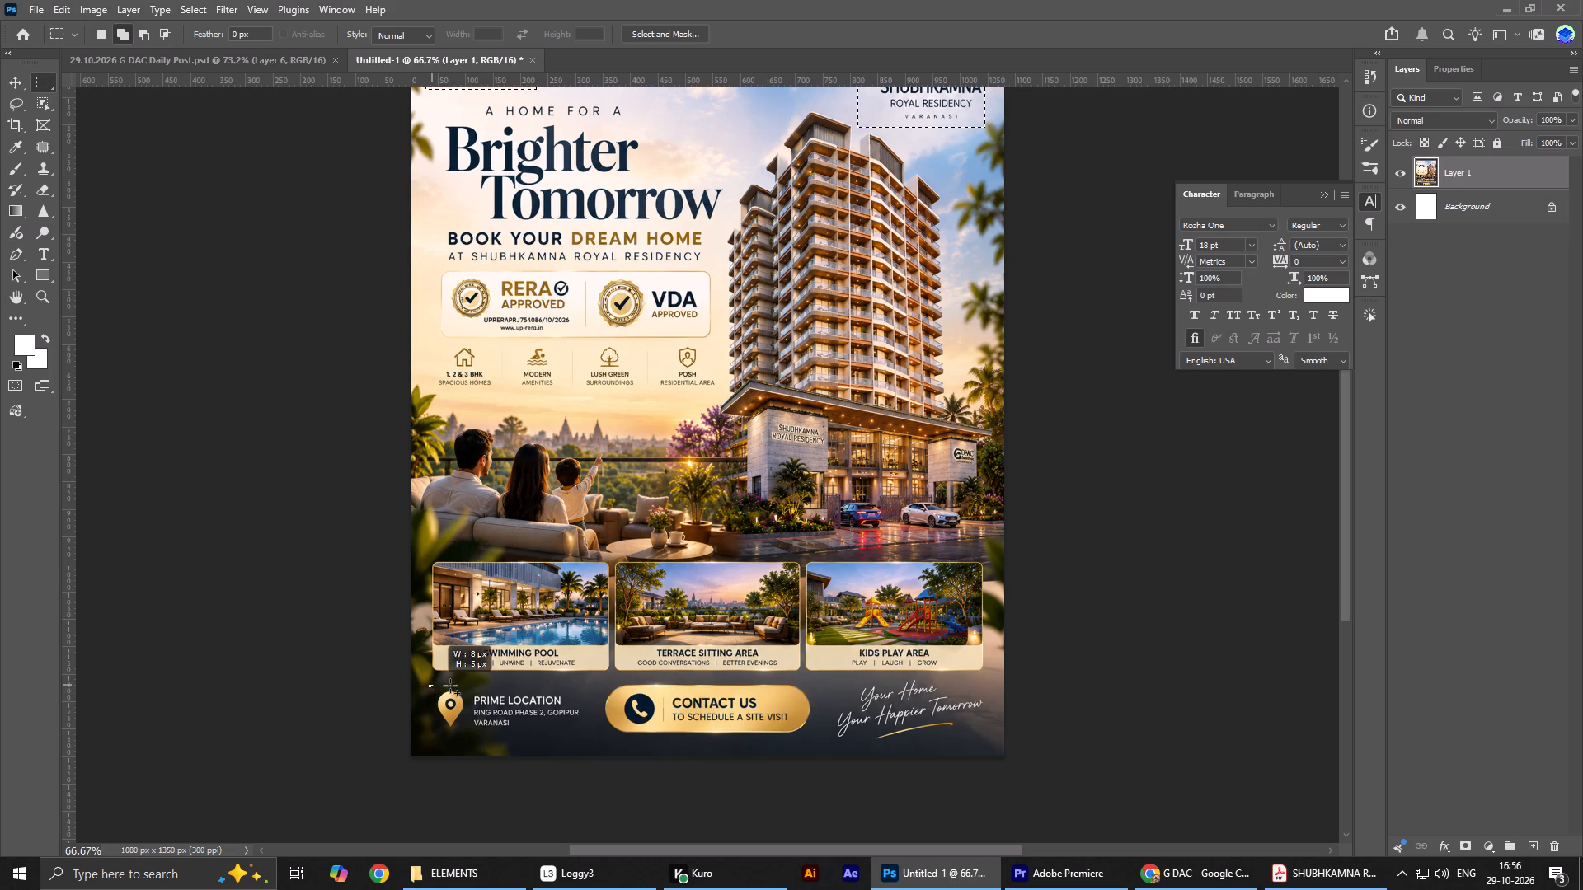
drag(450, 686, 1011, 740)
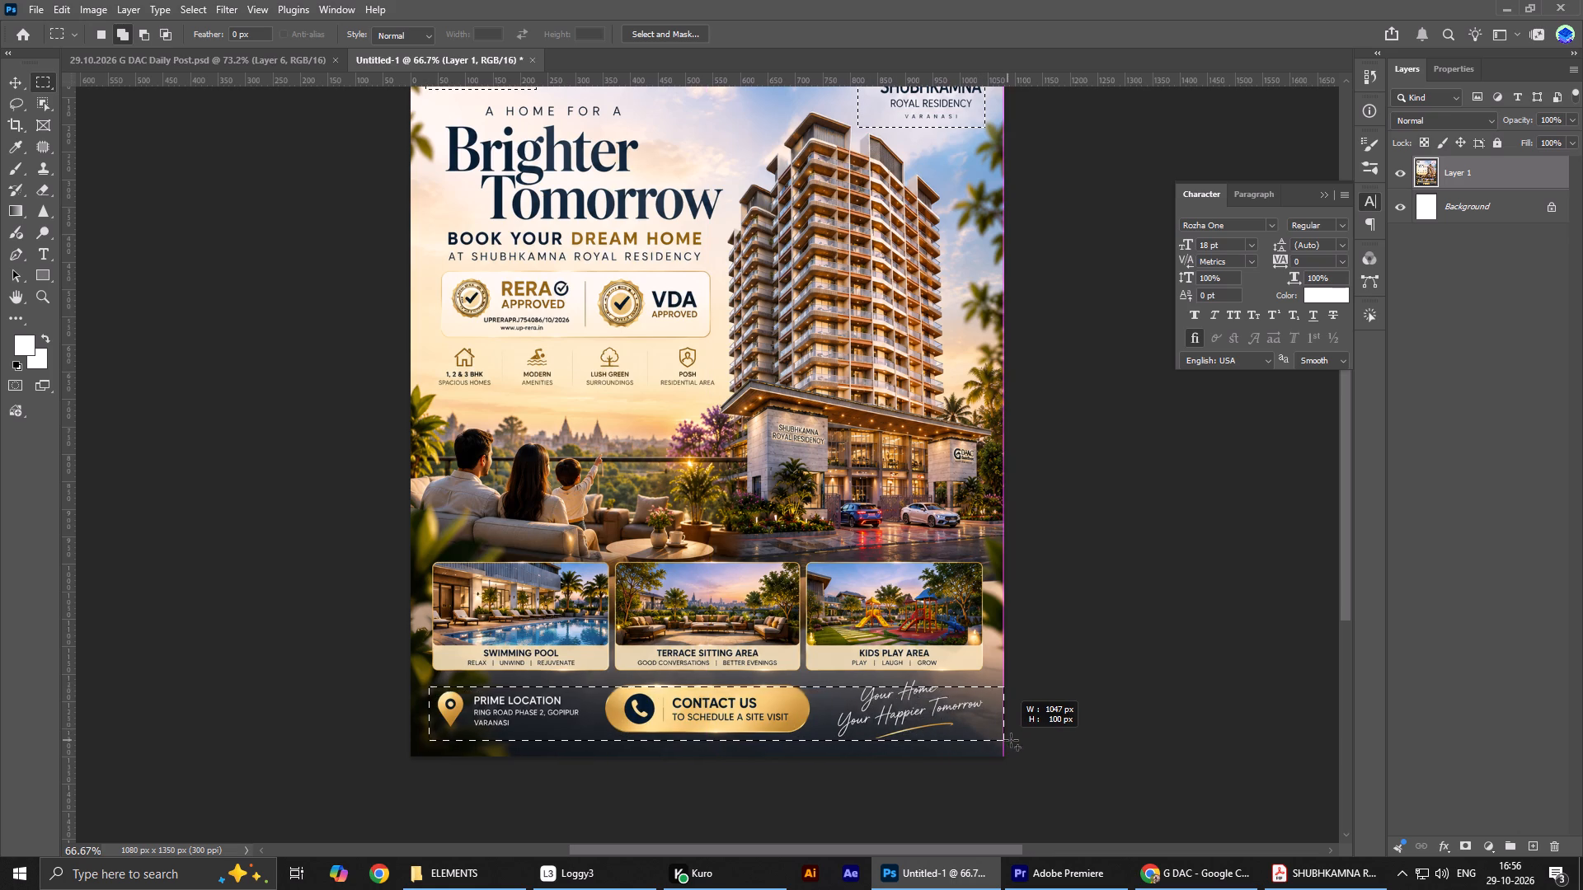
drag(1011, 740, 1014, 744)
drag(848, 680, 901, 688)
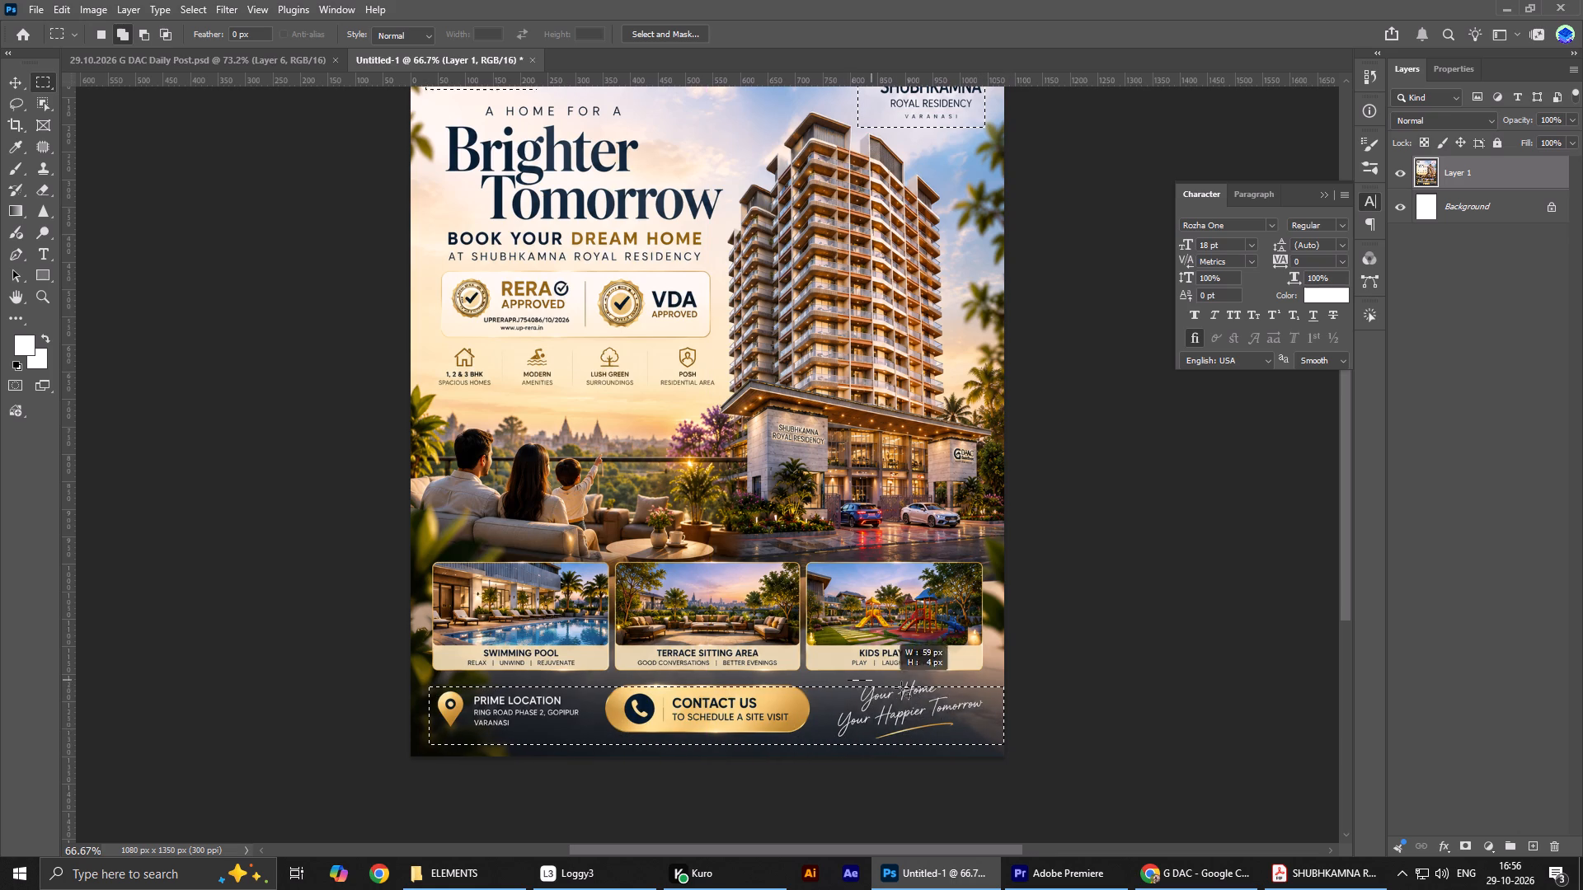
drag(901, 688, 948, 710)
drag(896, 675, 932, 710)
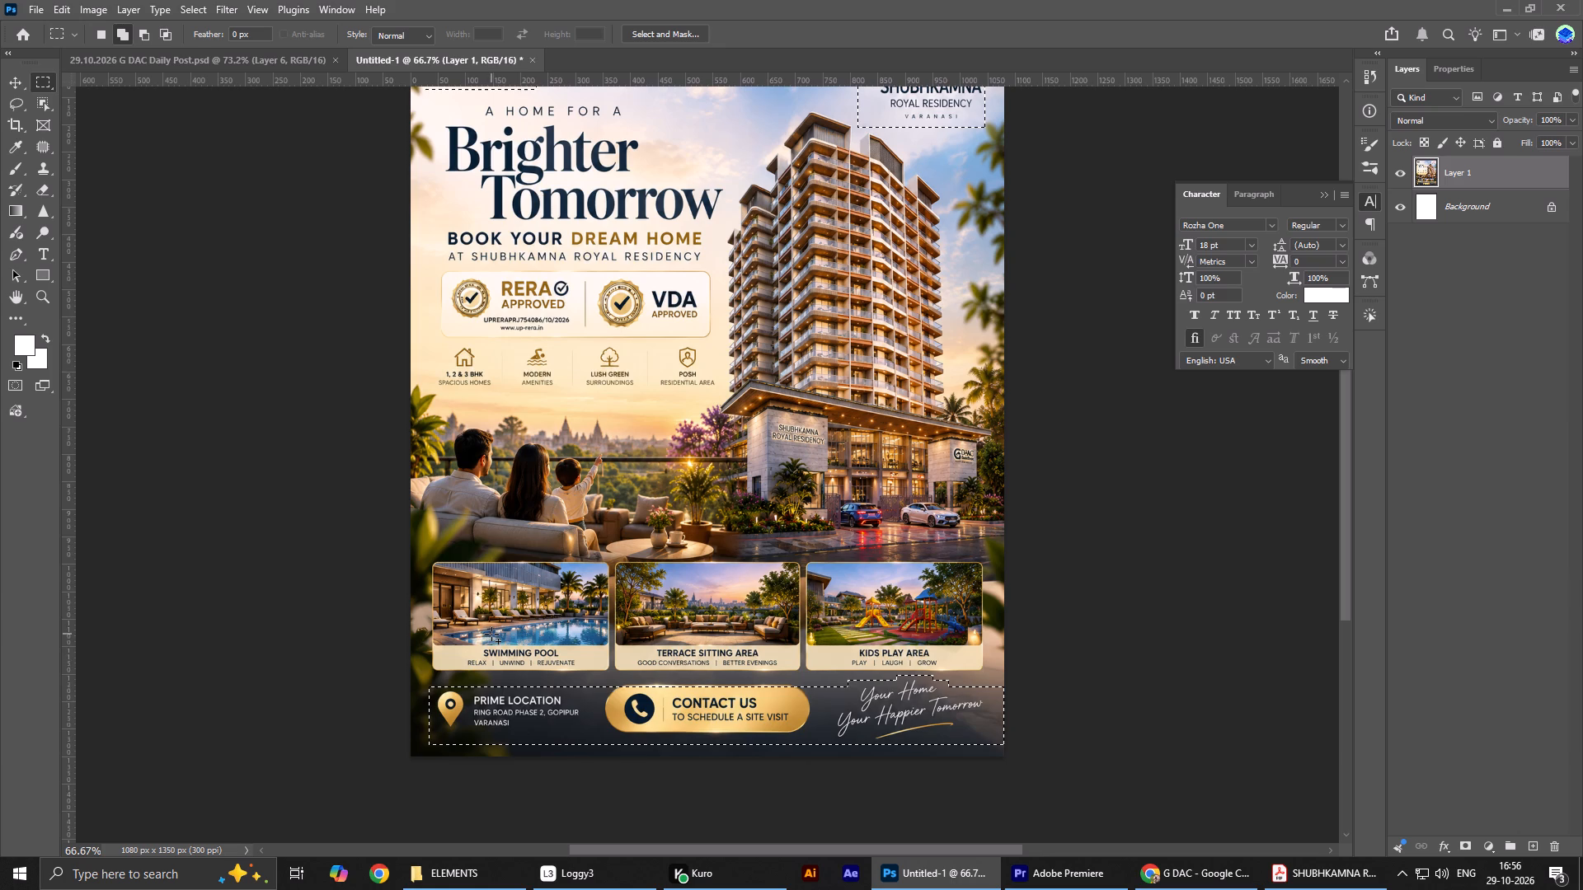
Add the four feature icons, the RERA and VDA approval box and the BOOK YOUR DREAM HOME lines to the selection.
drag(433, 343, 707, 390)
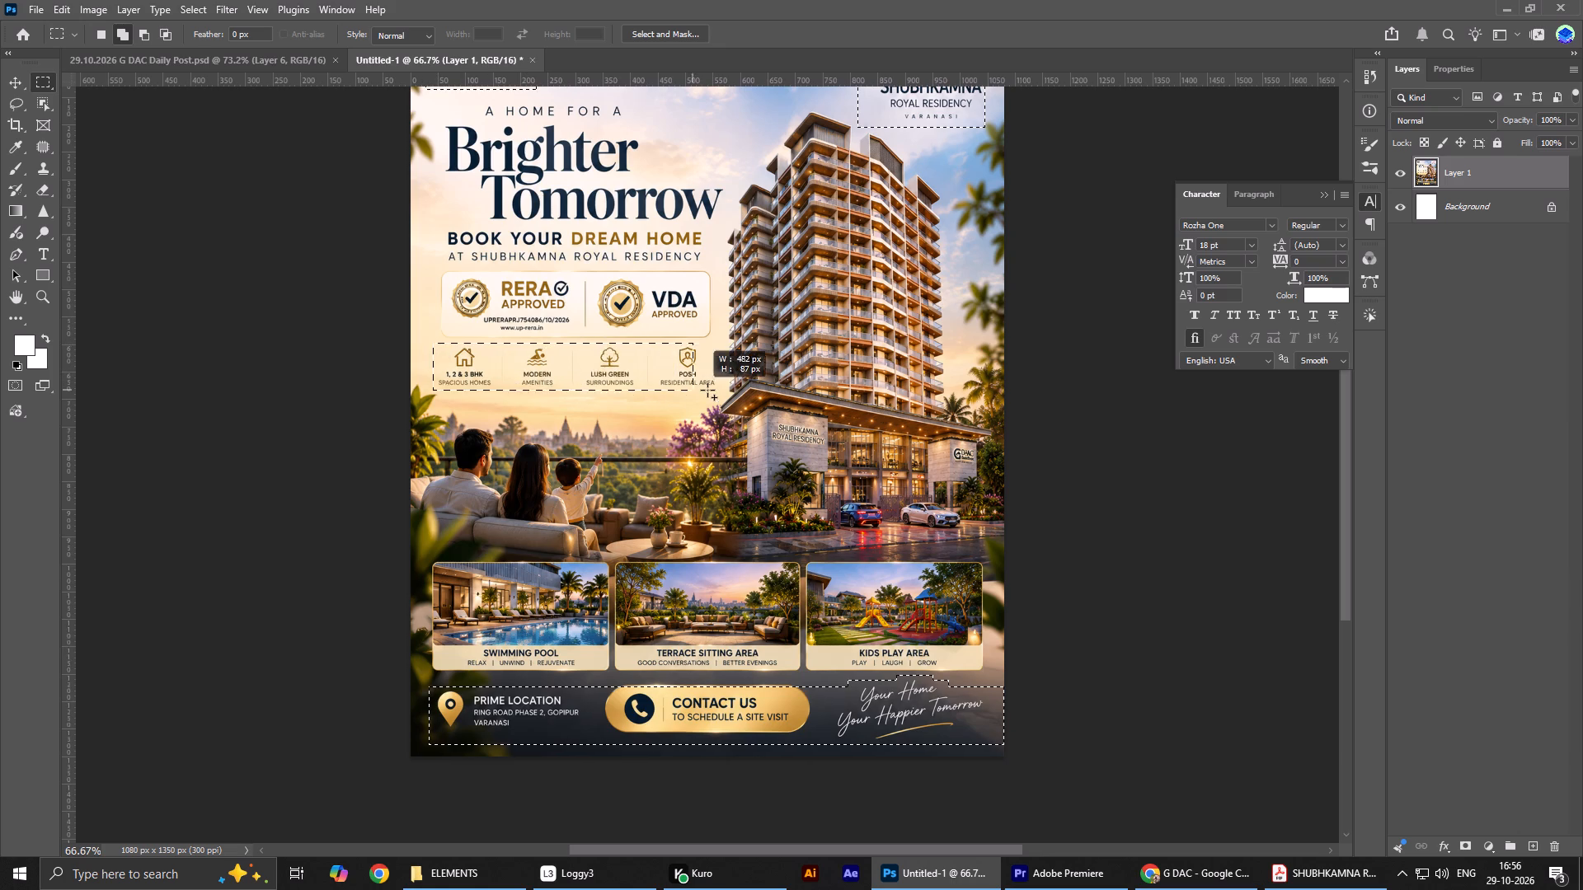
drag(707, 390, 722, 390)
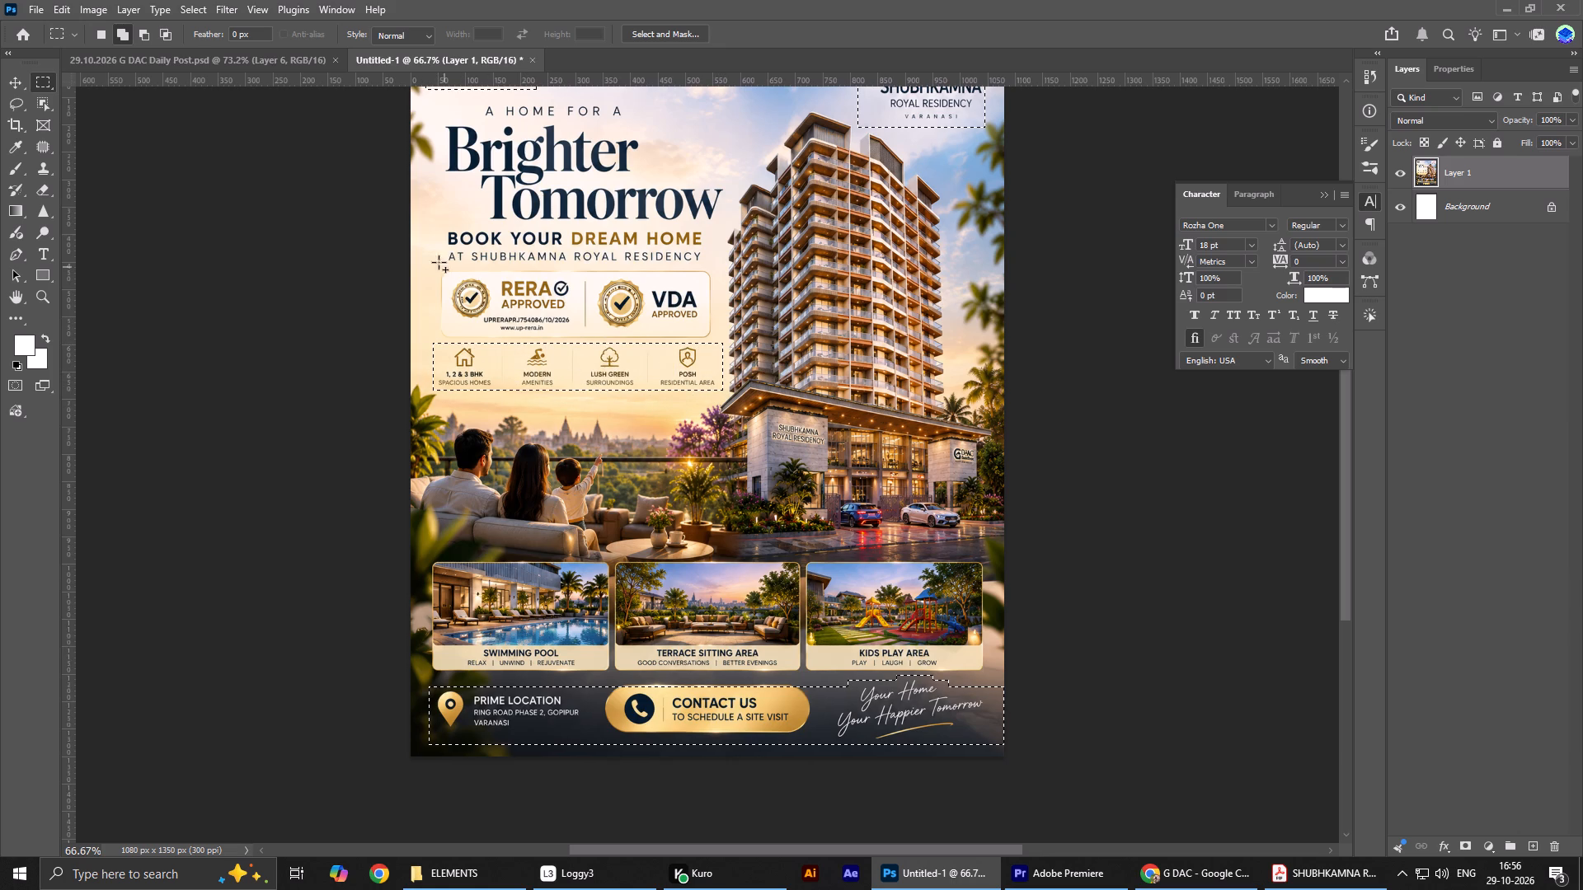
drag(436, 268, 716, 358)
drag(444, 225, 479, 243)
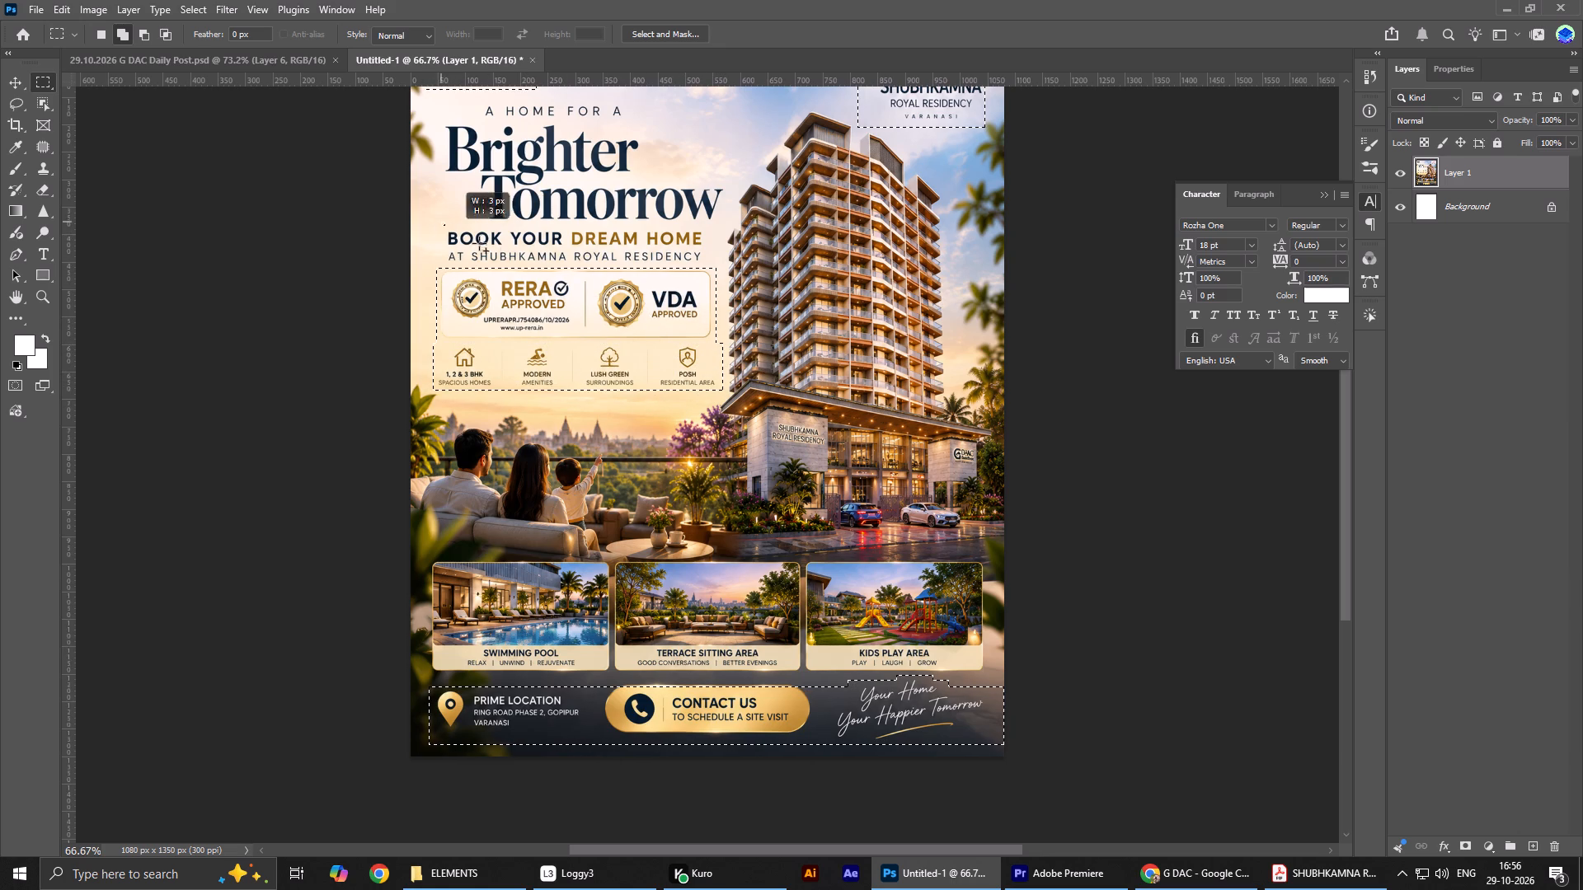
drag(479, 243, 707, 279)
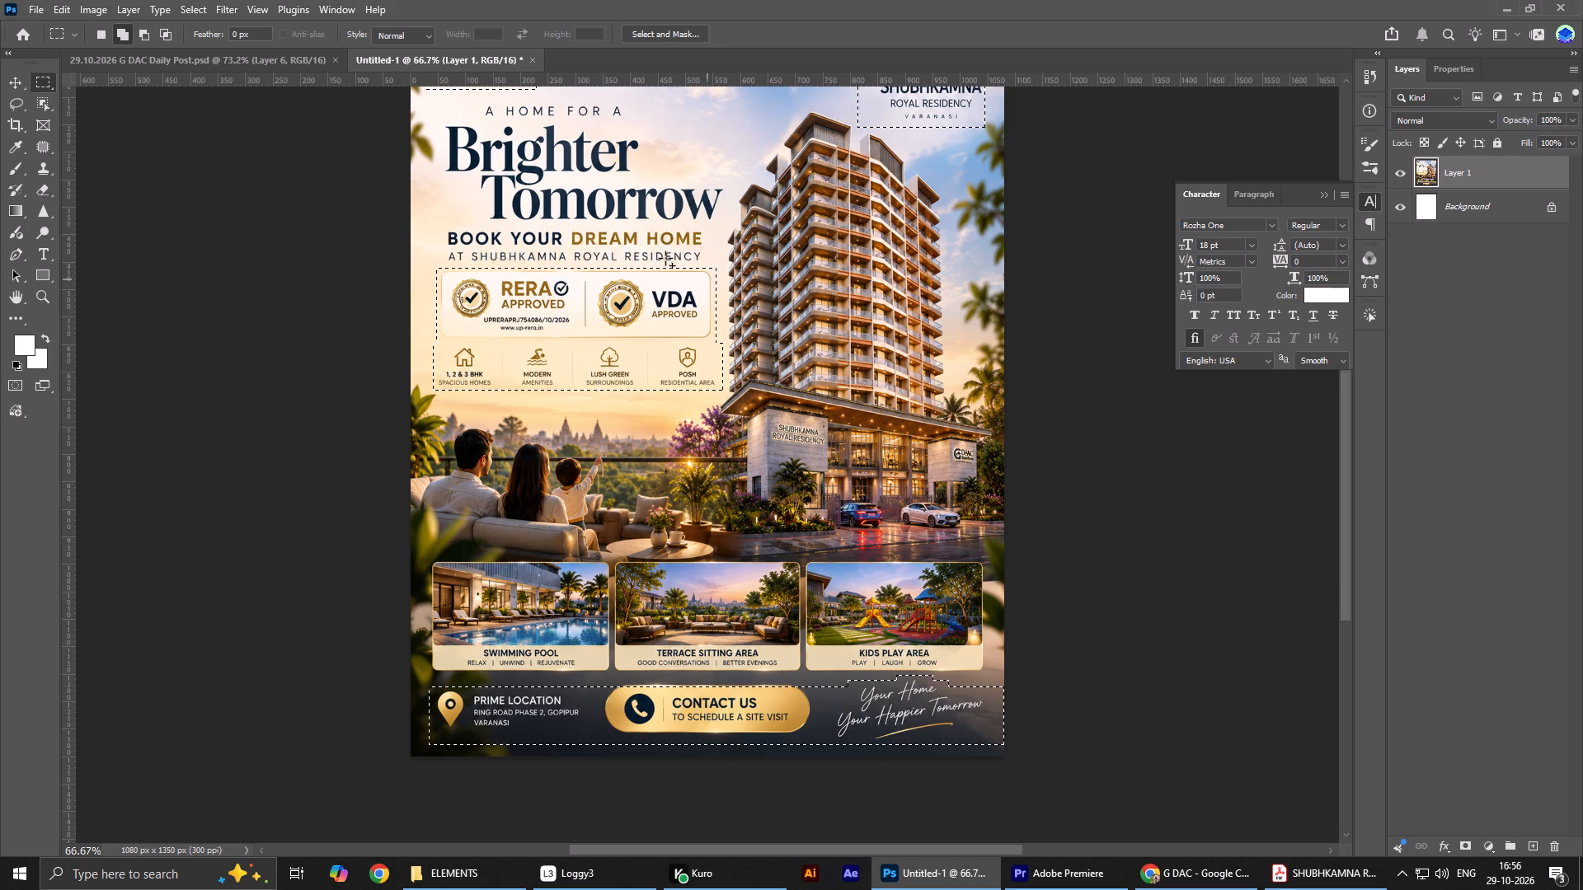
Add the A HOME FOR A line and the full Brighter Tomorrow headline to the selection.
scroll(478, 147, up, 4)
drag(447, 171, 723, 292)
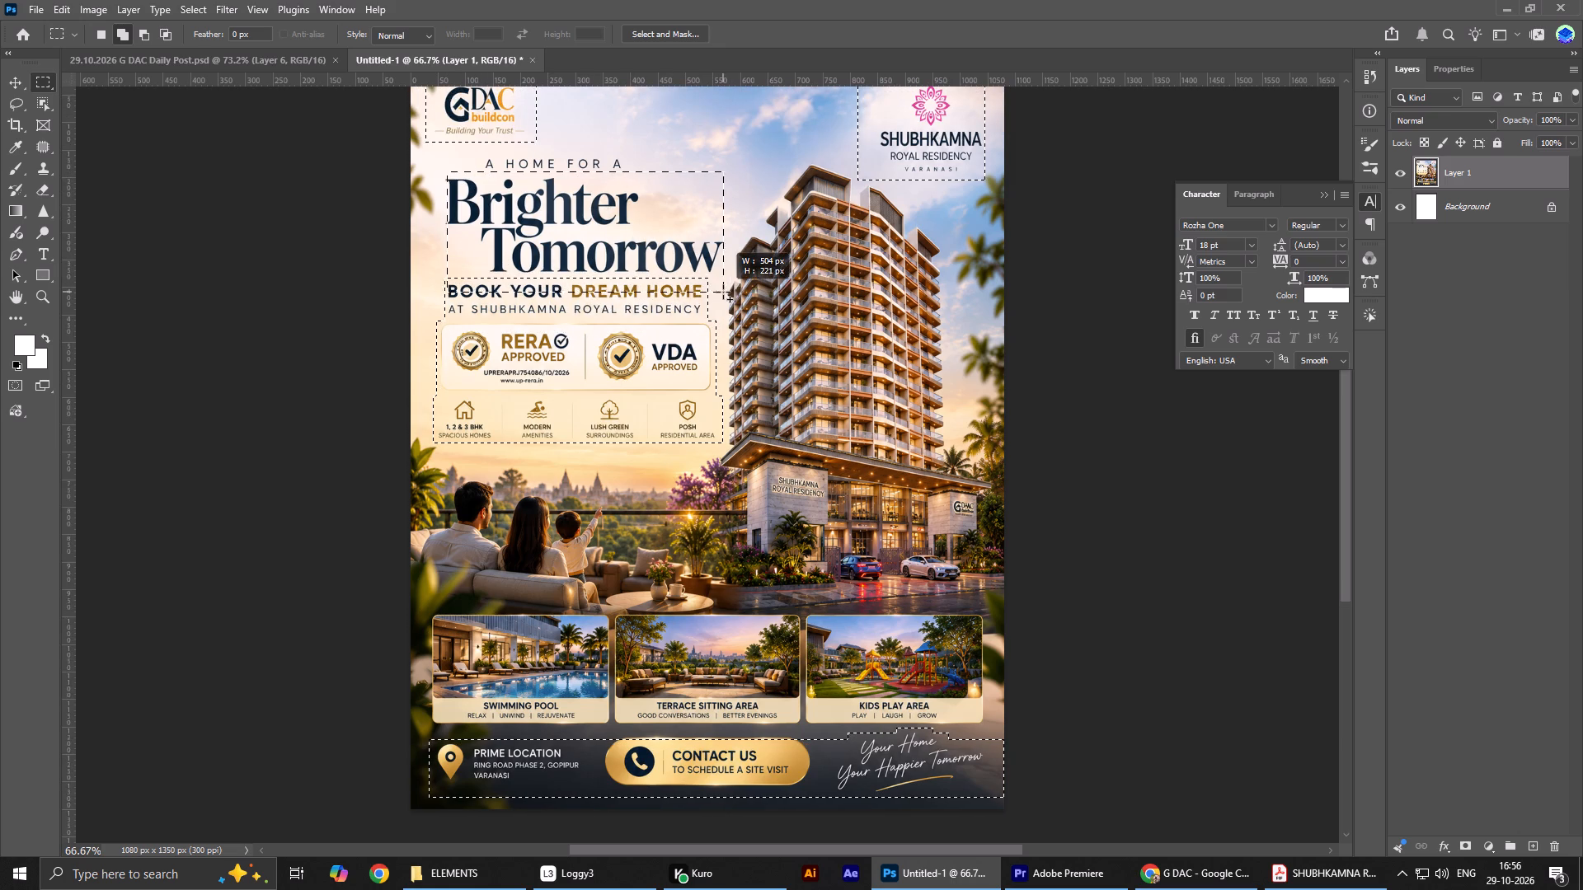
drag(723, 292, 727, 276)
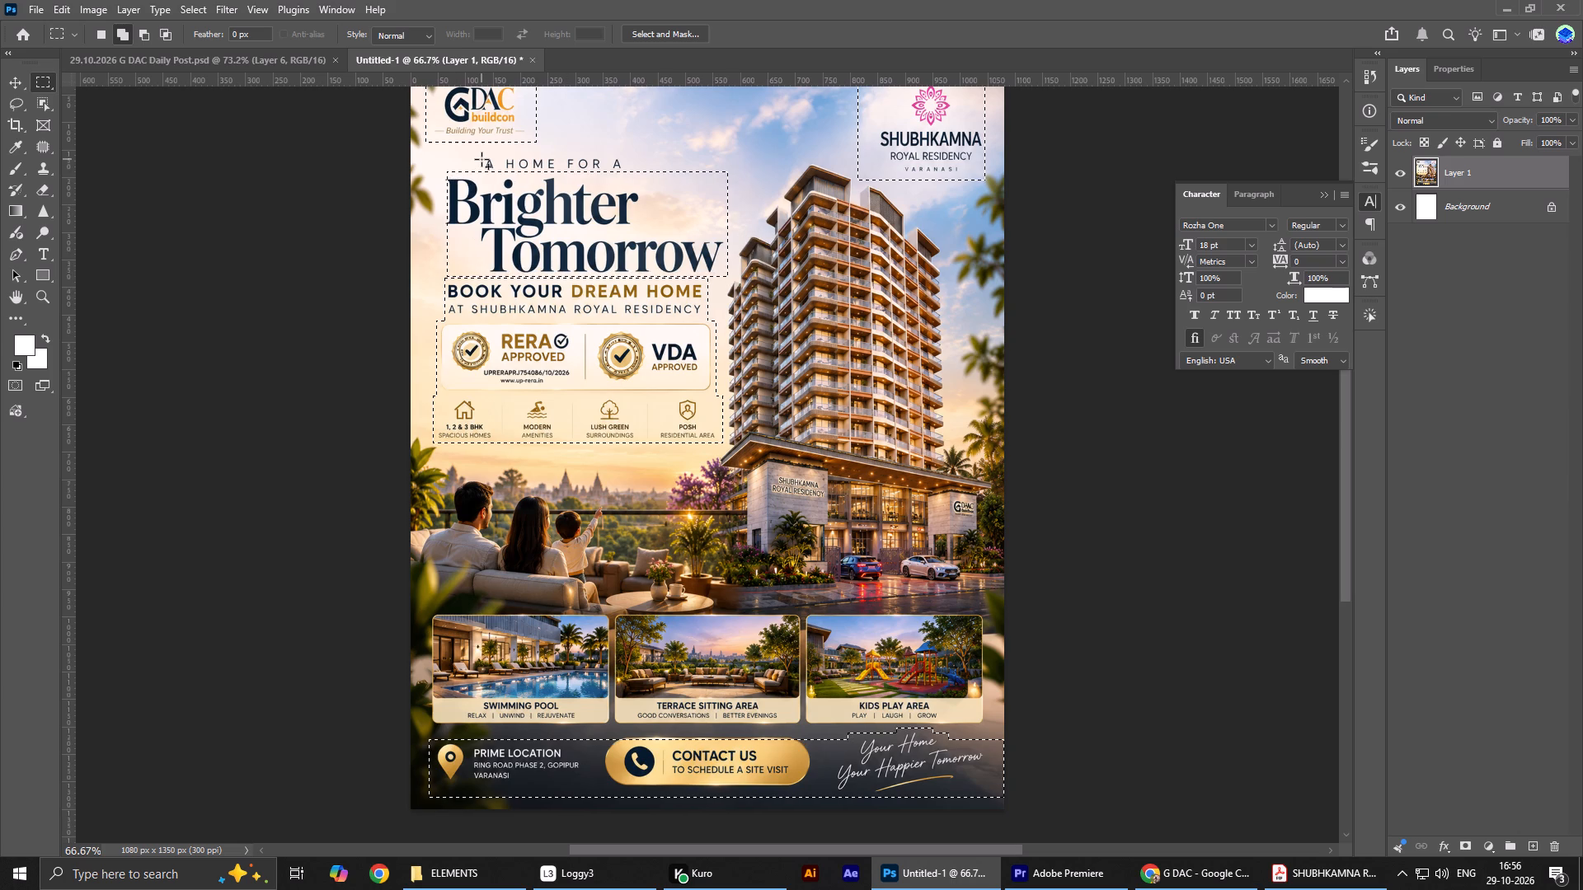
drag(481, 156, 627, 187)
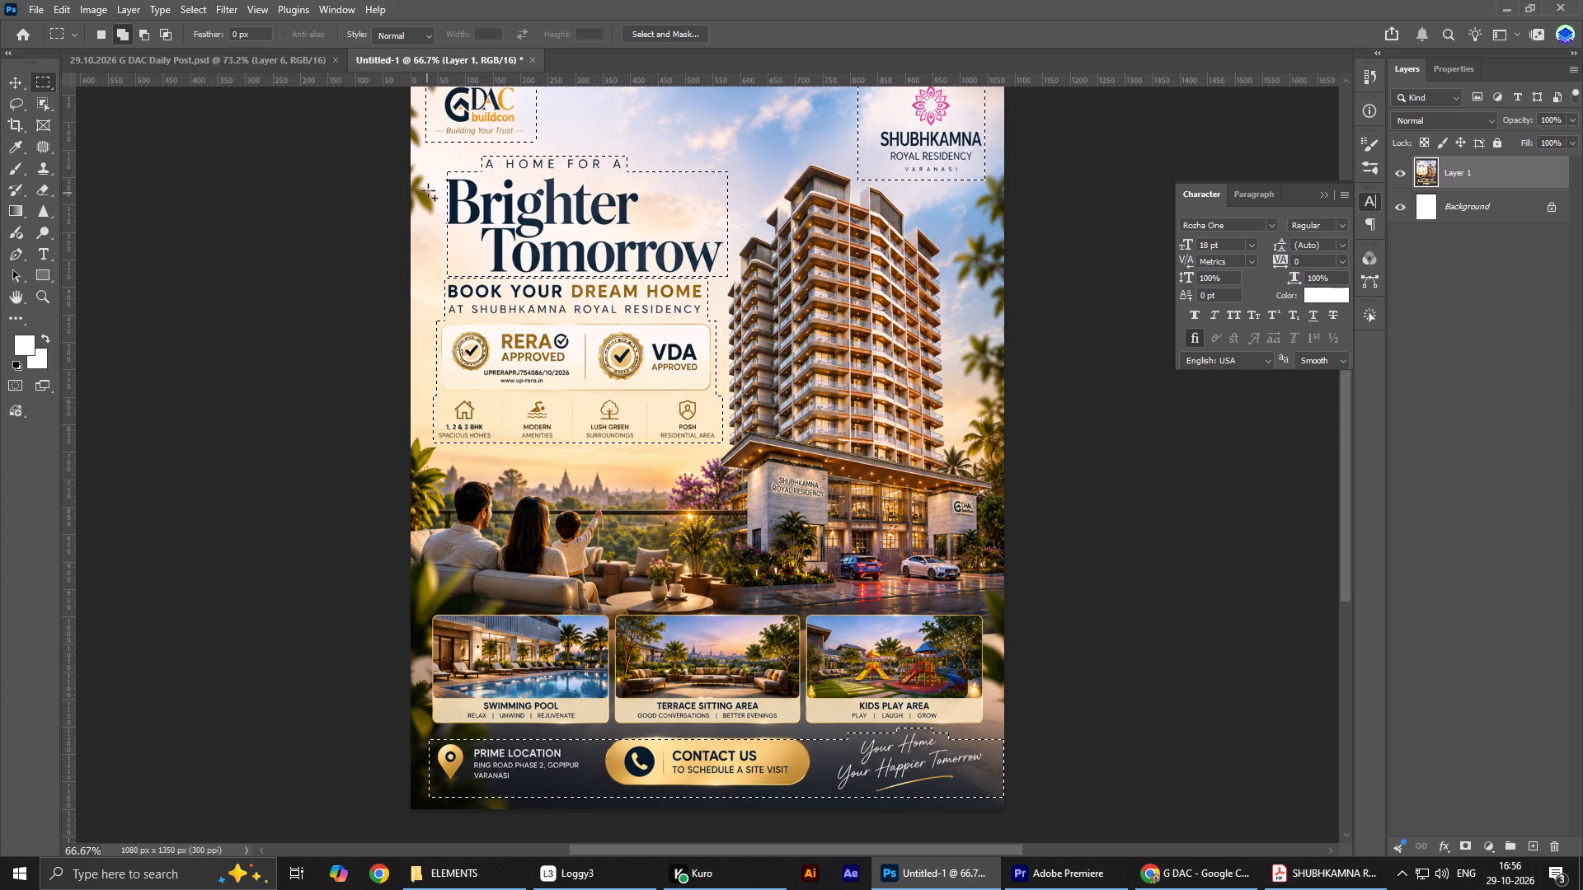
drag(441, 174, 475, 214)
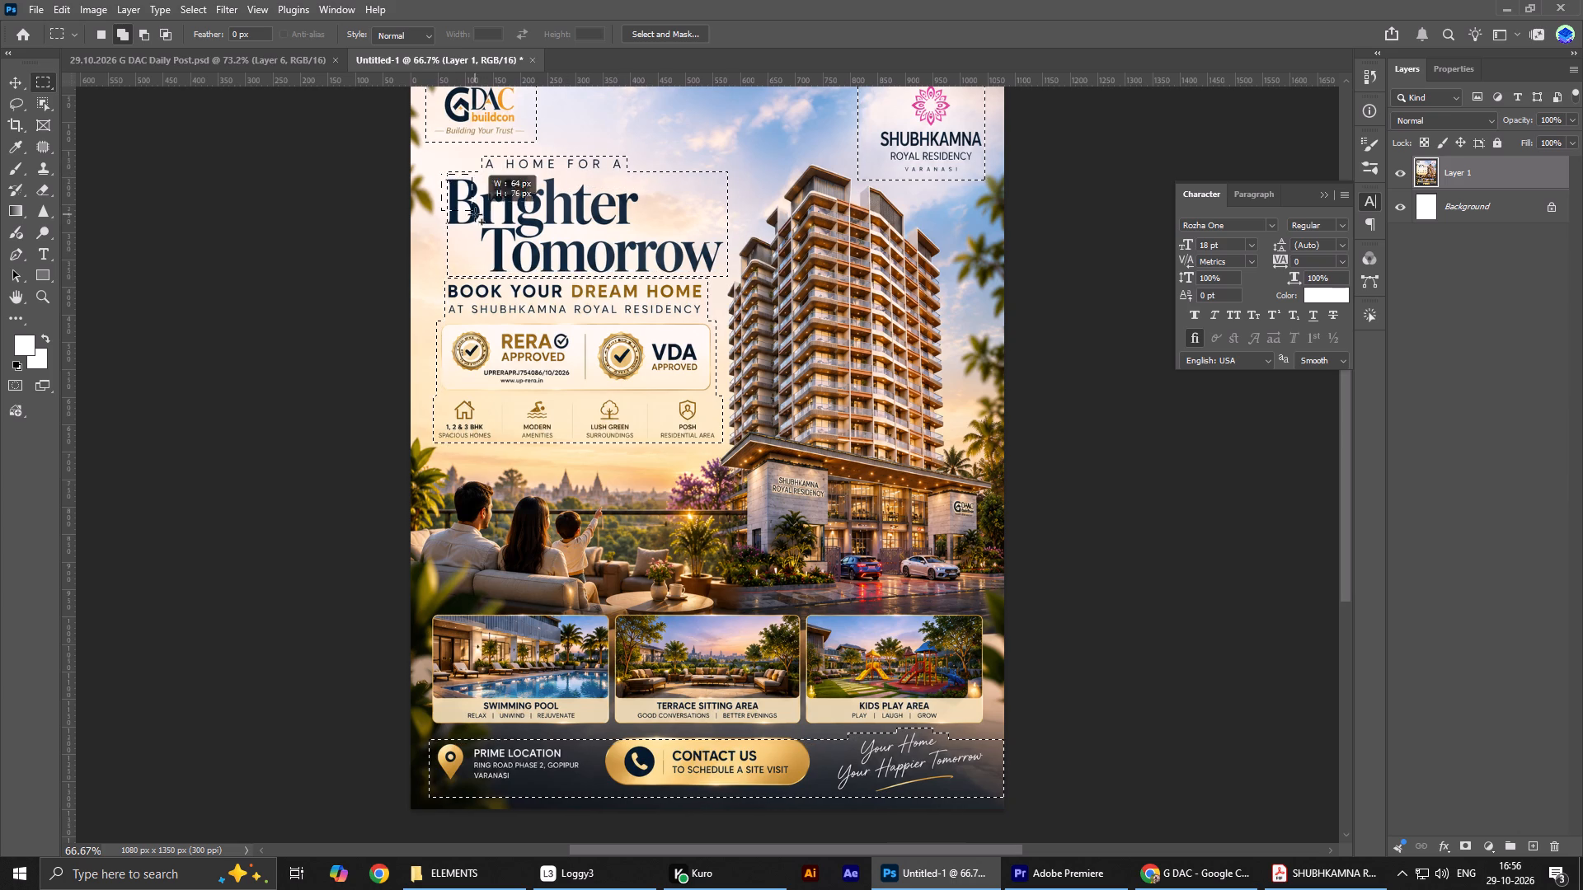
drag(475, 214, 491, 254)
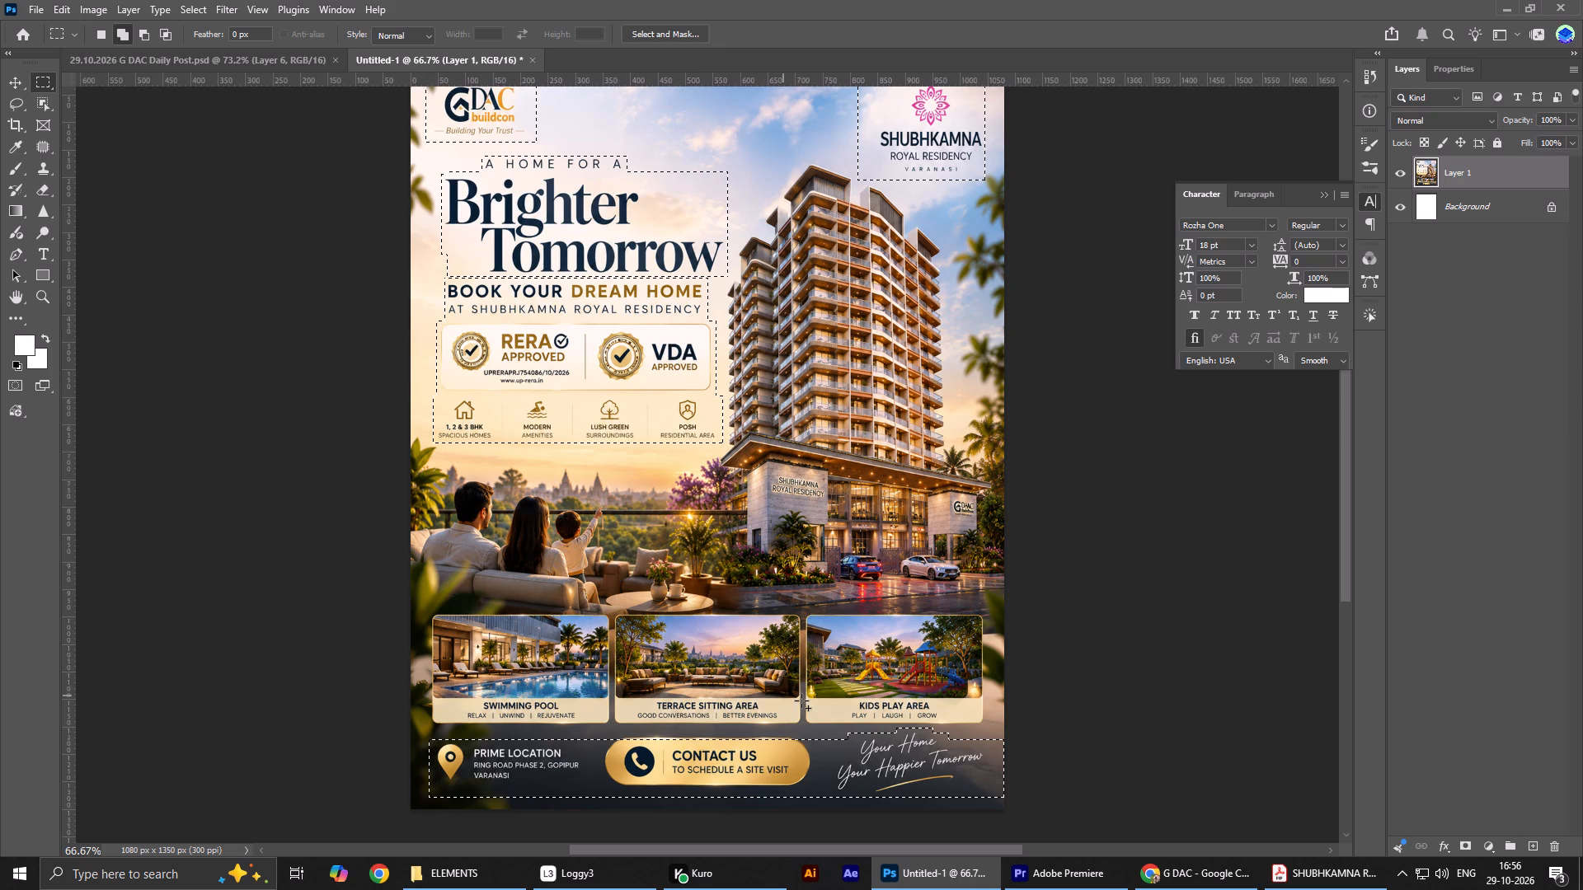
Refine the footer selection by extending it above the CONTACT US button, then subtracting excess strips along its upper and lower edges.
drag(605, 728, 710, 737)
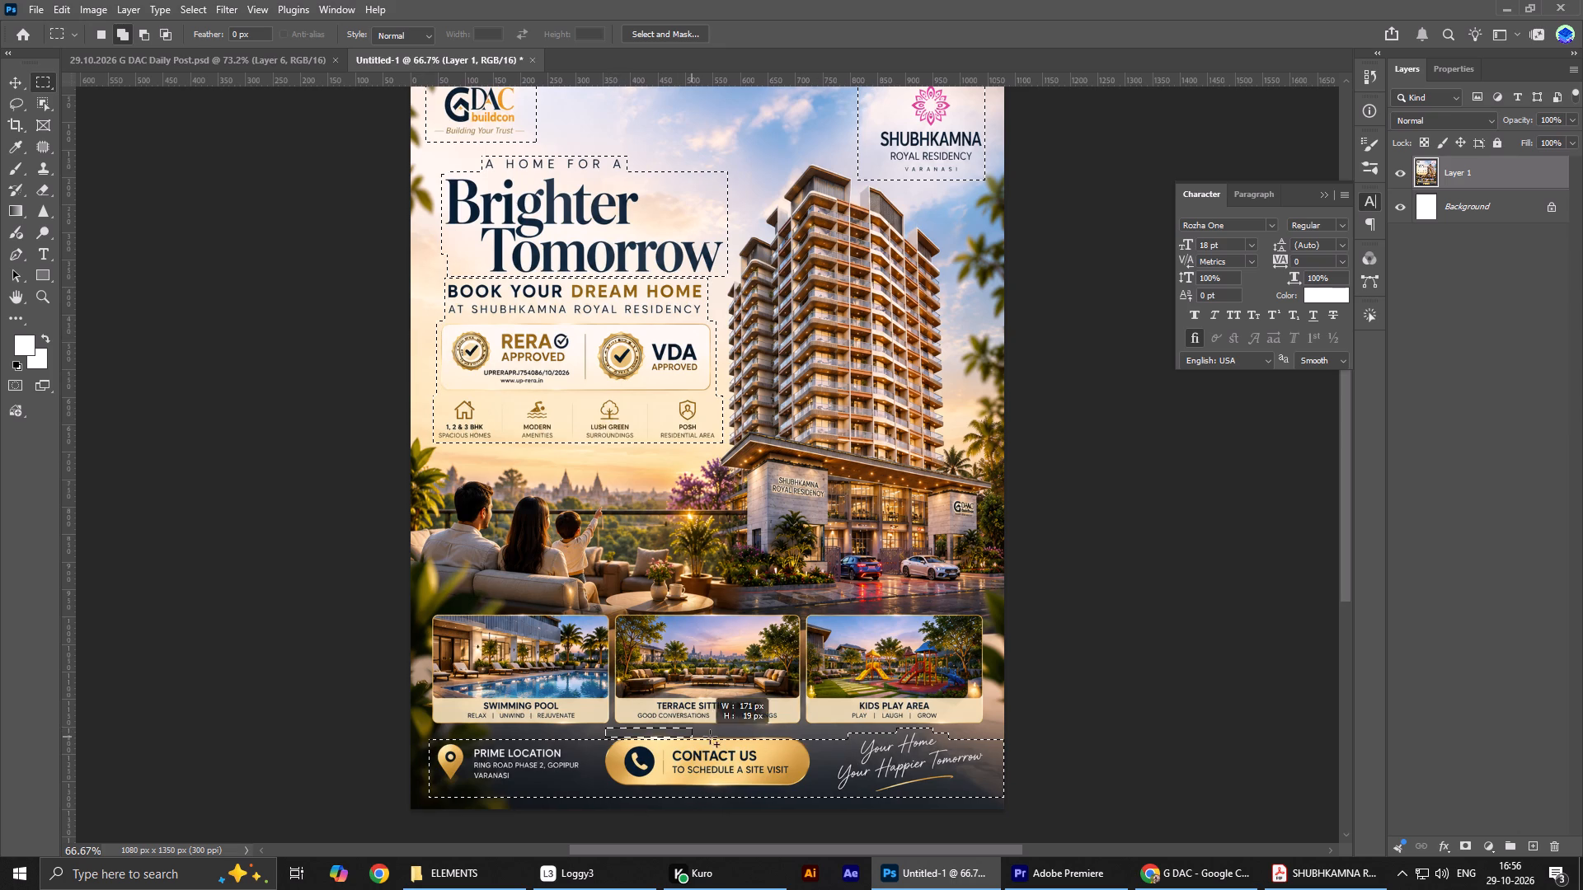
drag(710, 737, 811, 752)
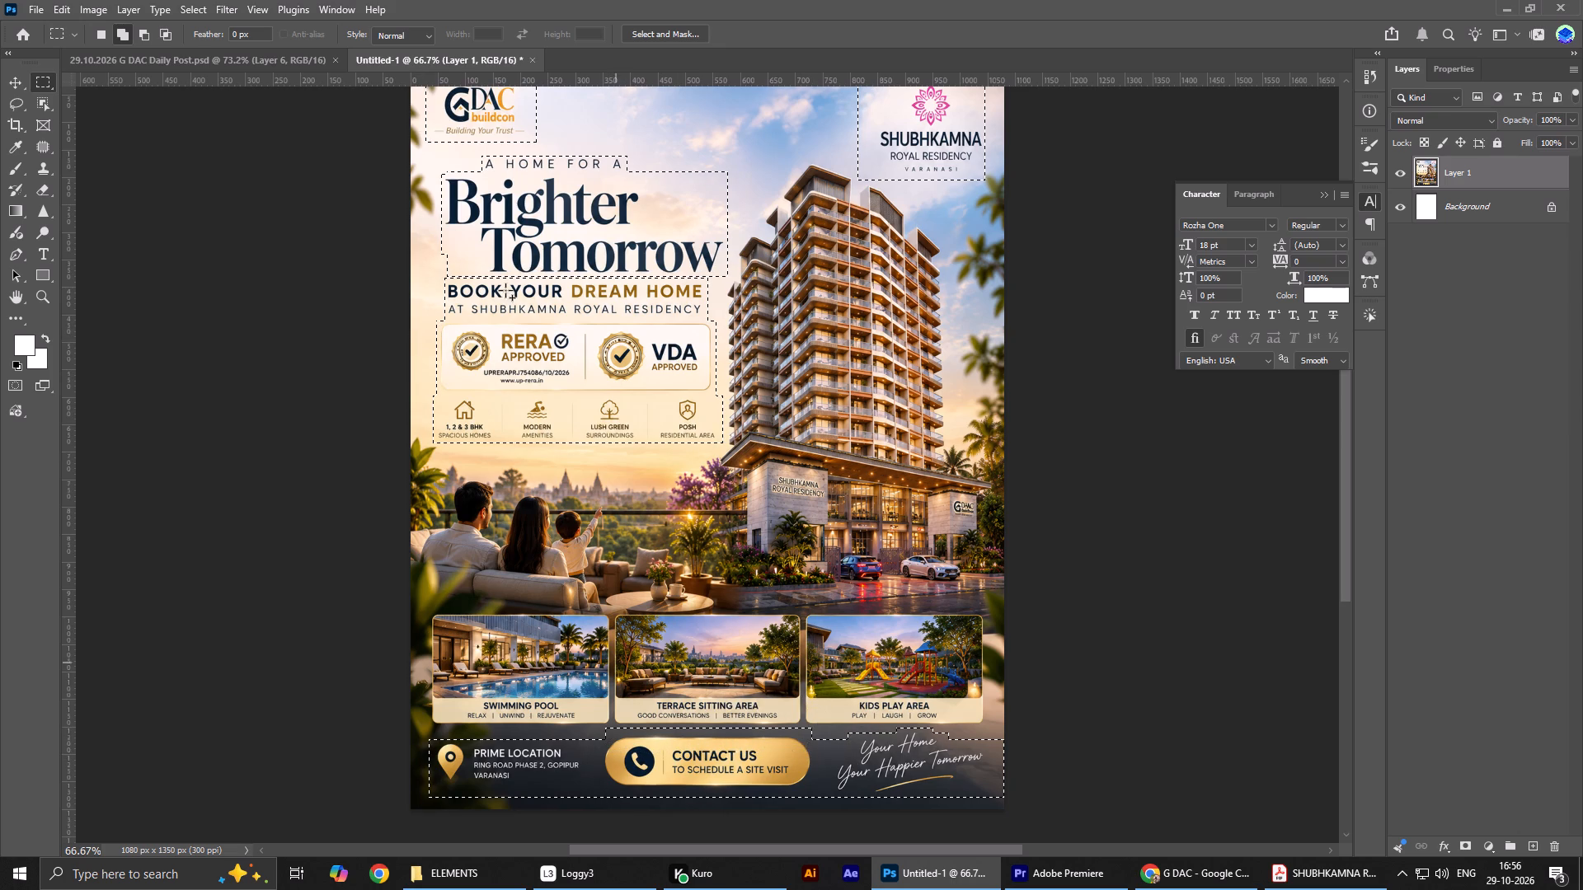
click(146, 28)
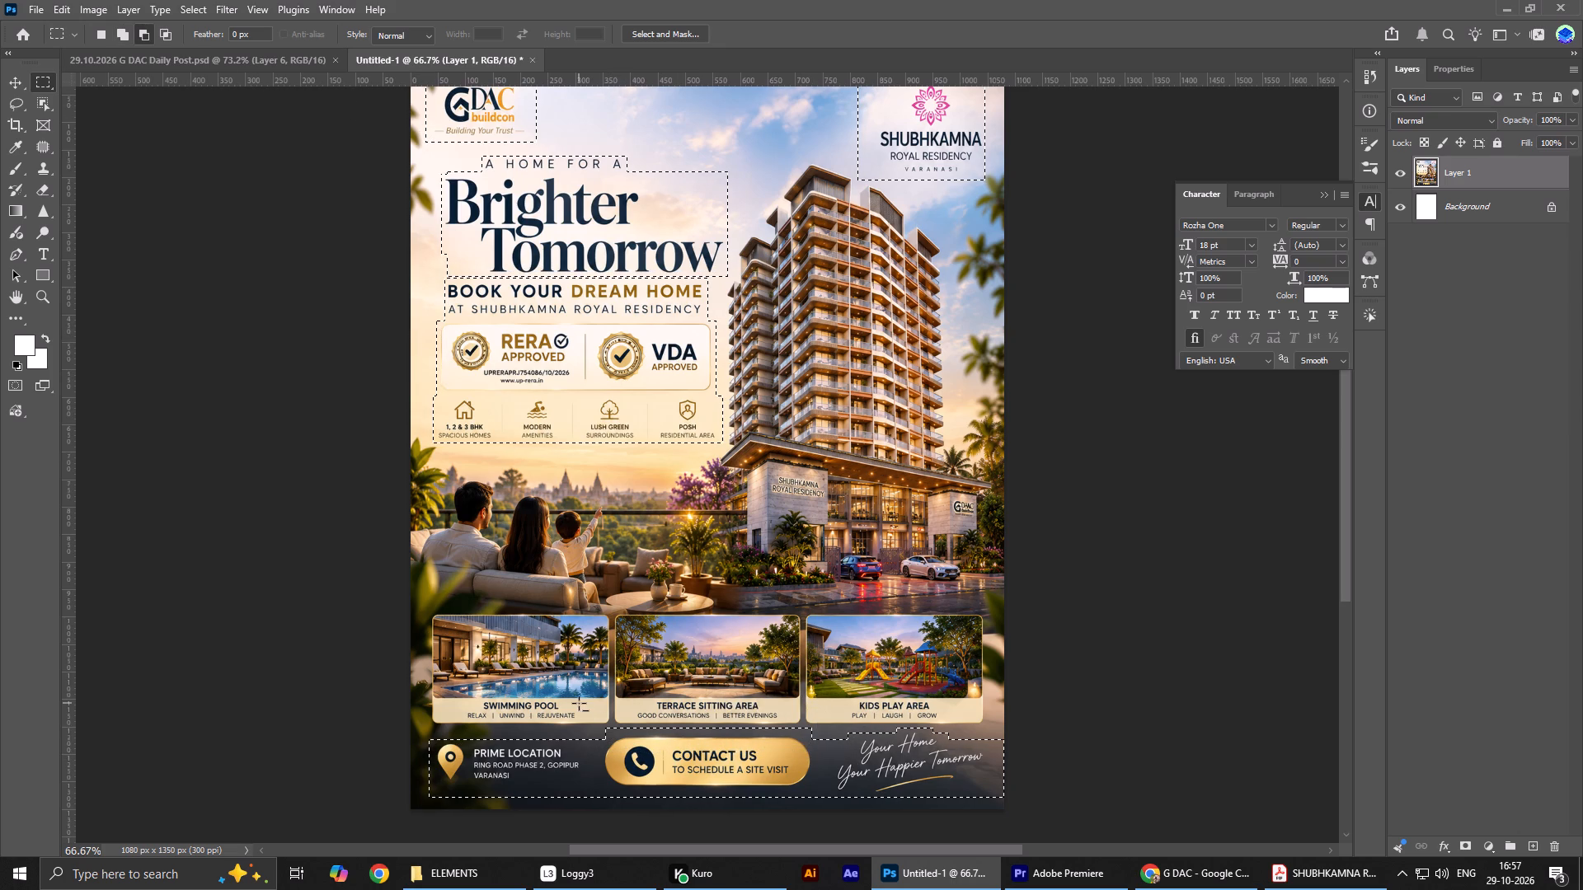
drag(575, 703, 829, 733)
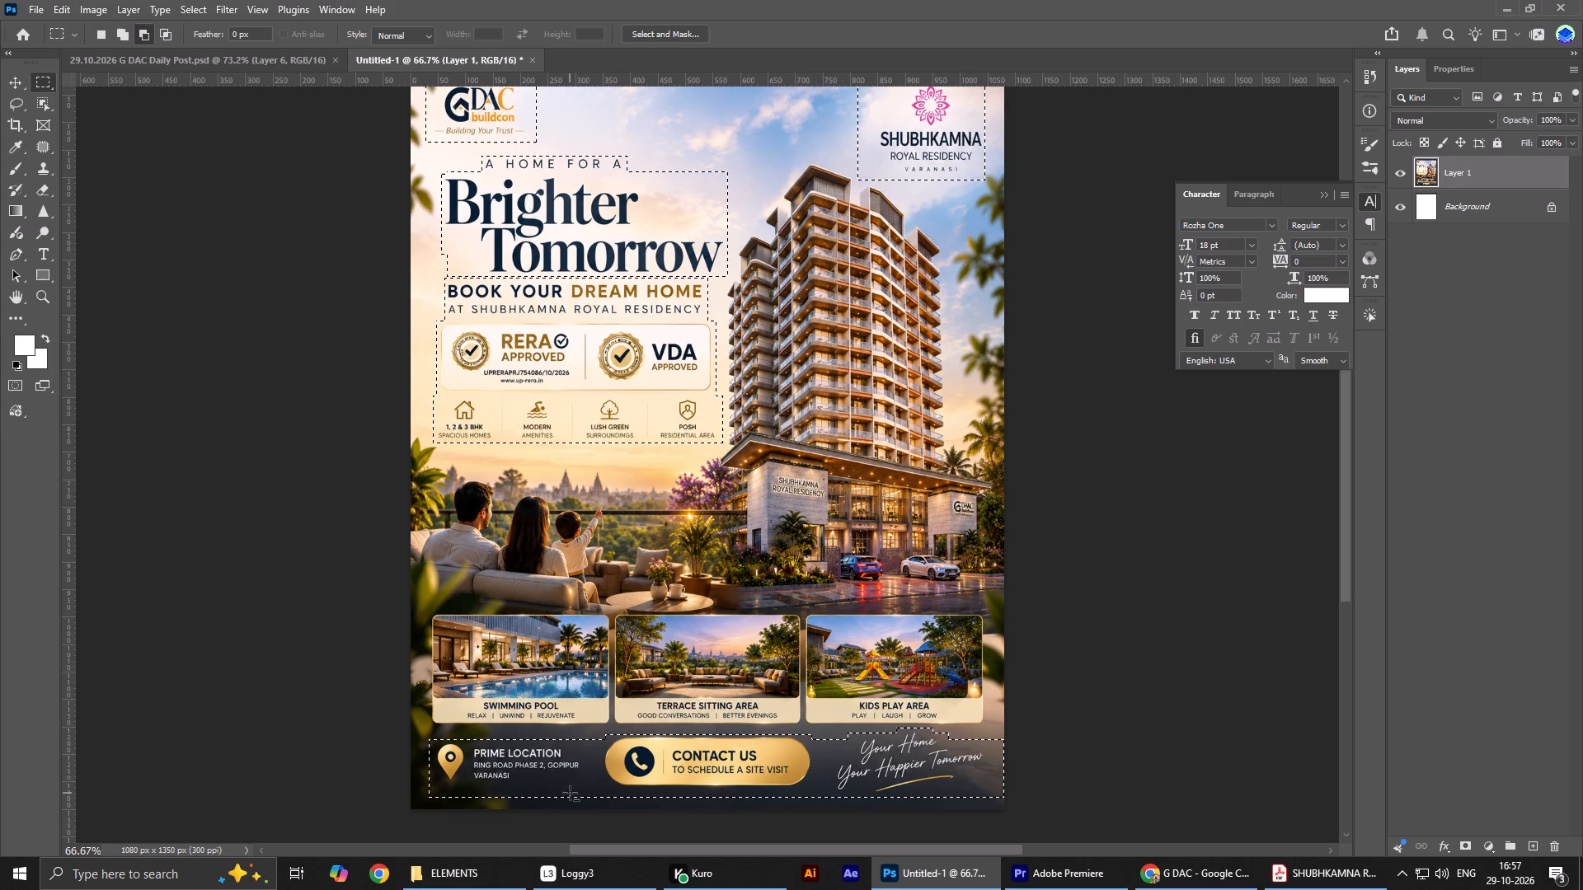
drag(421, 786, 661, 836)
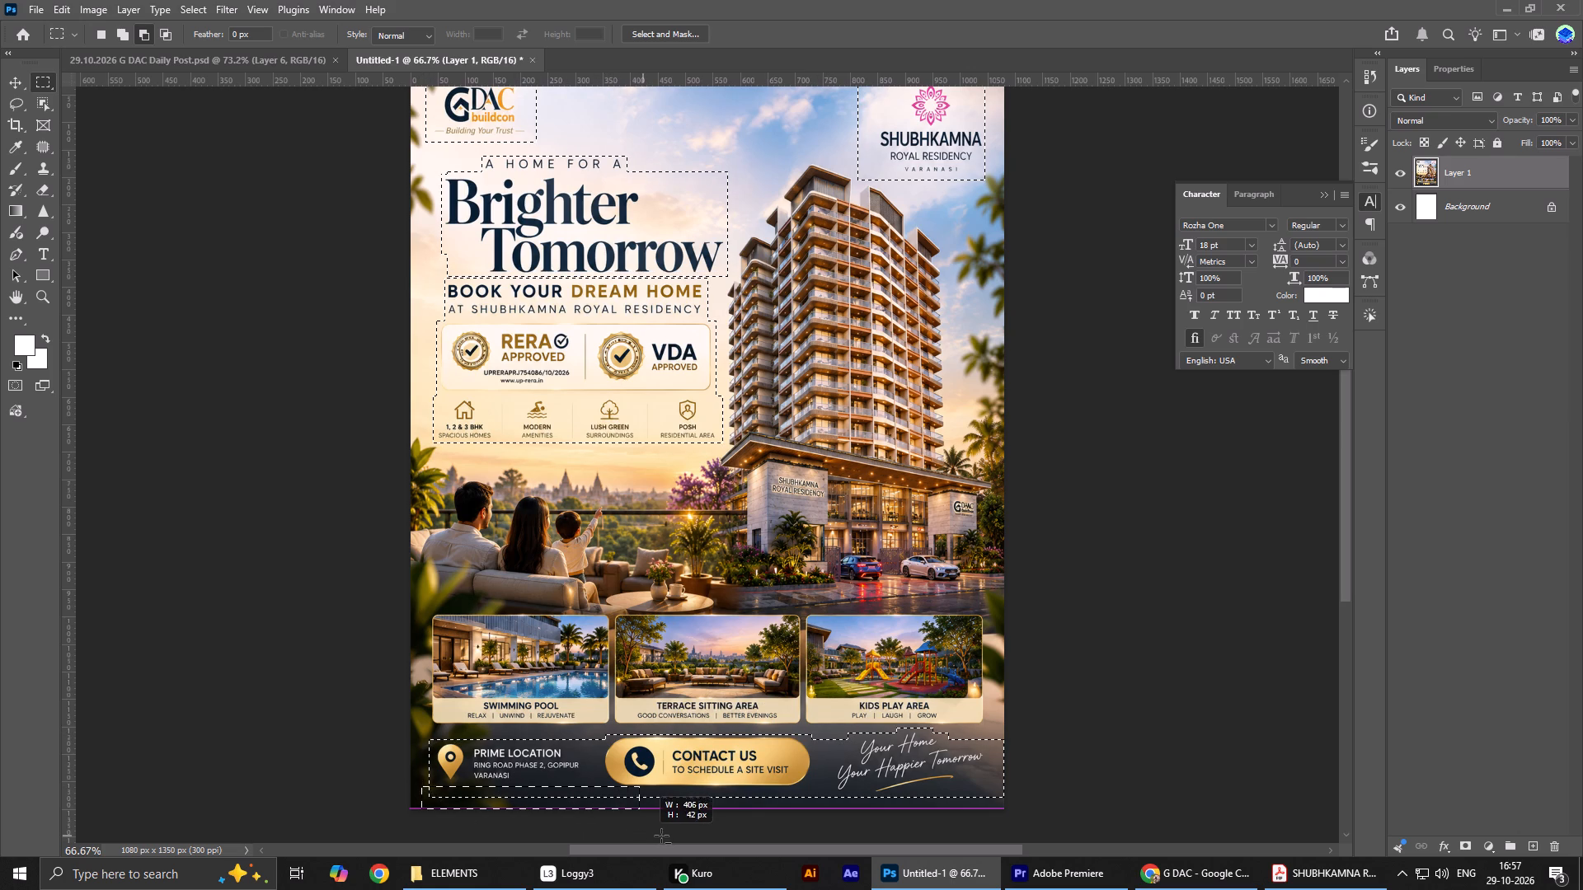
drag(661, 836, 814, 843)
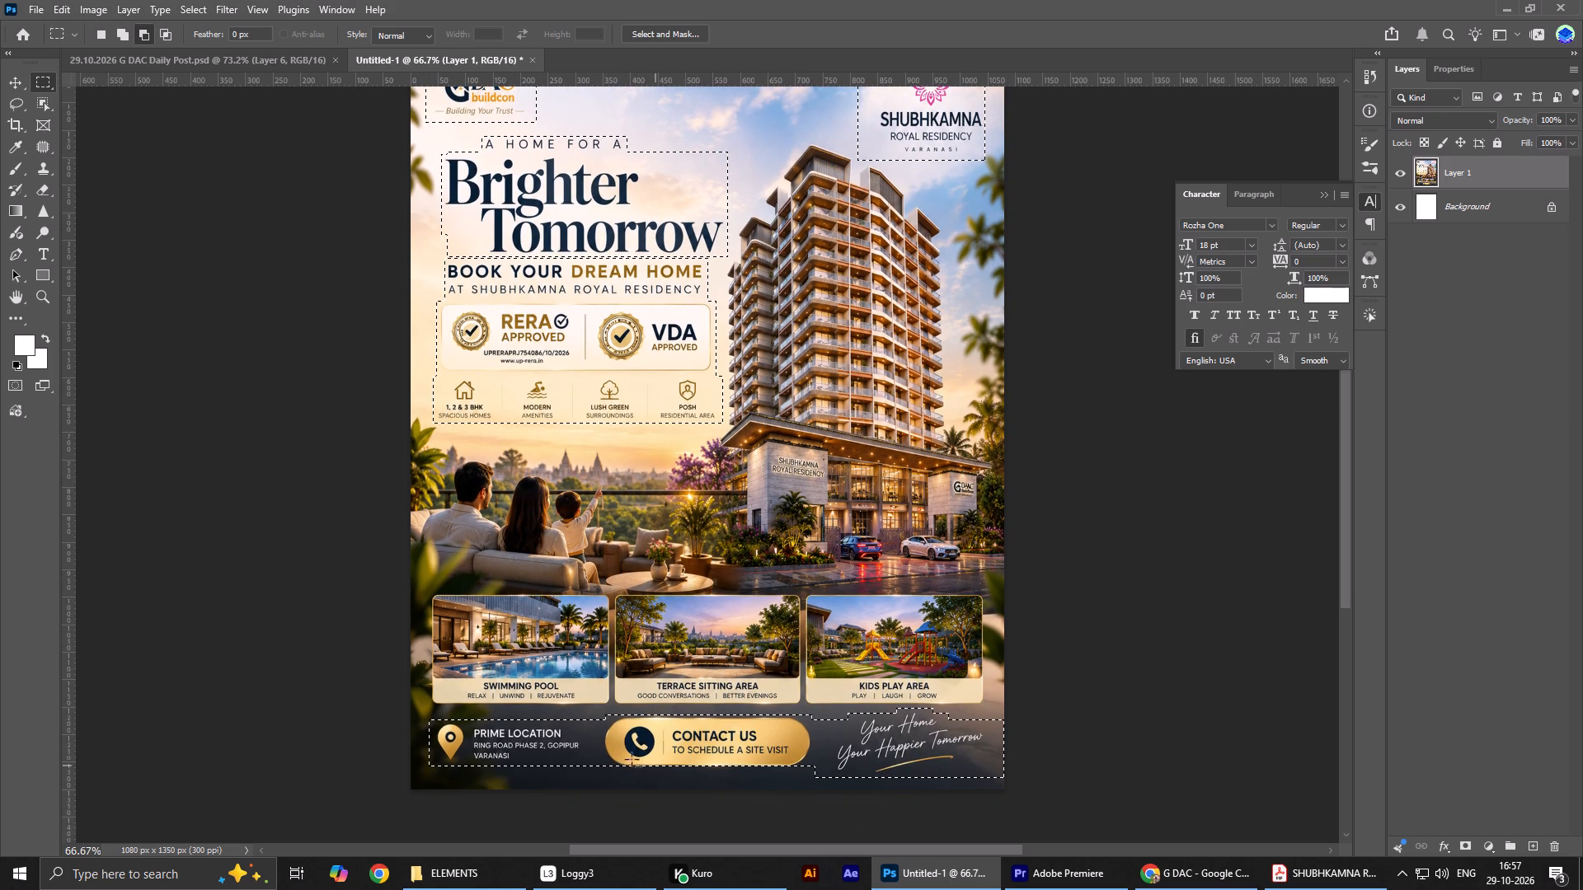
Refine the footer selection's lower edge by adding a rectangular strip that covers the bottom of the CONTACT US button.
drag(607, 759, 807, 772)
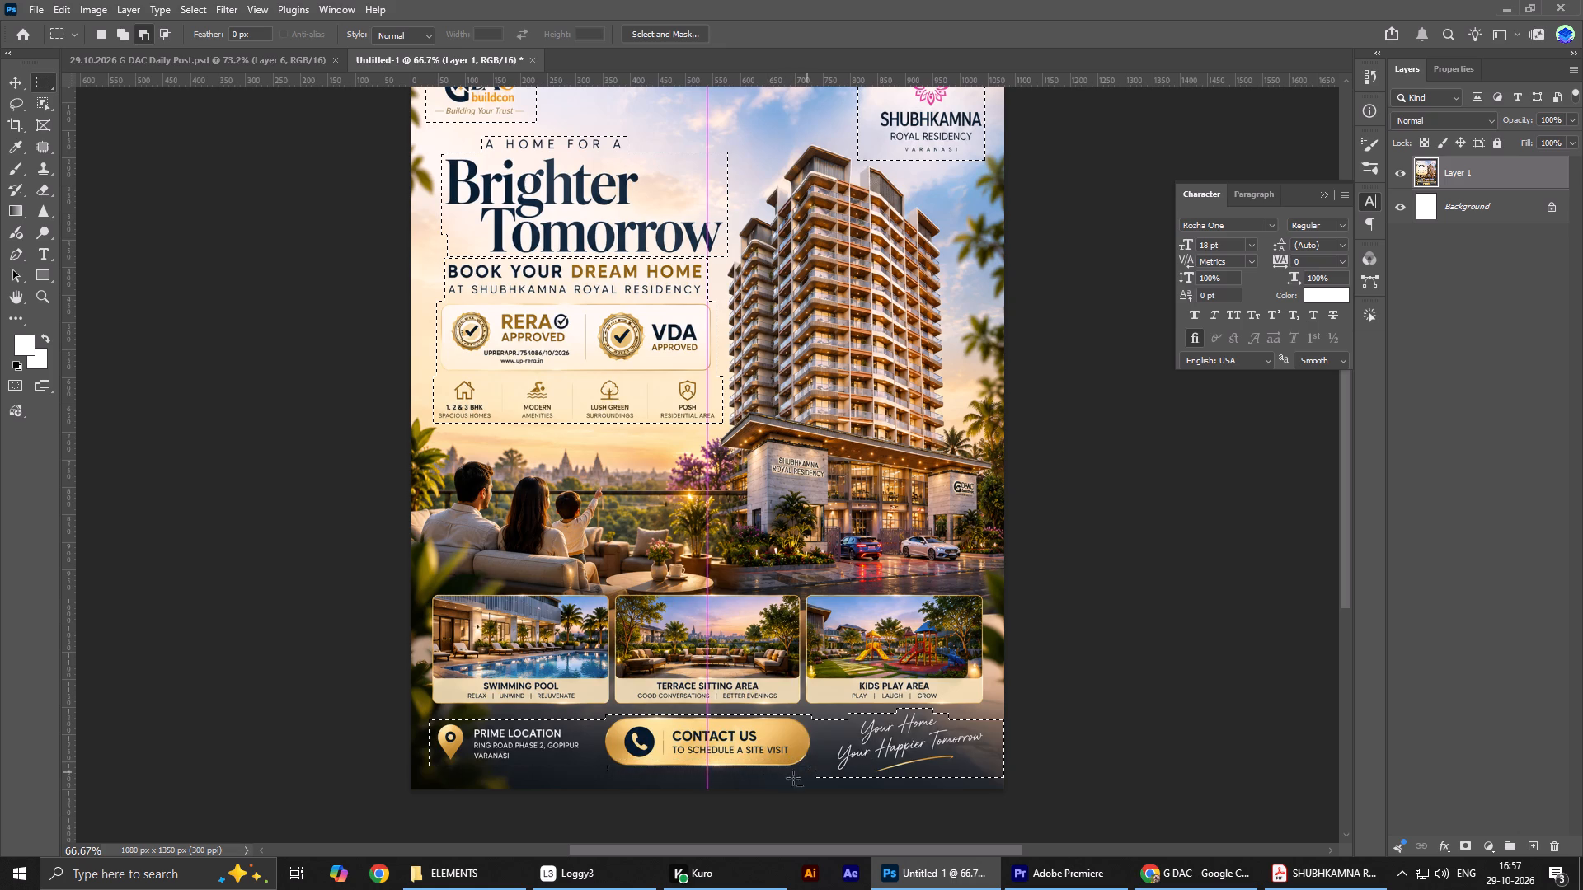
click(118, 25)
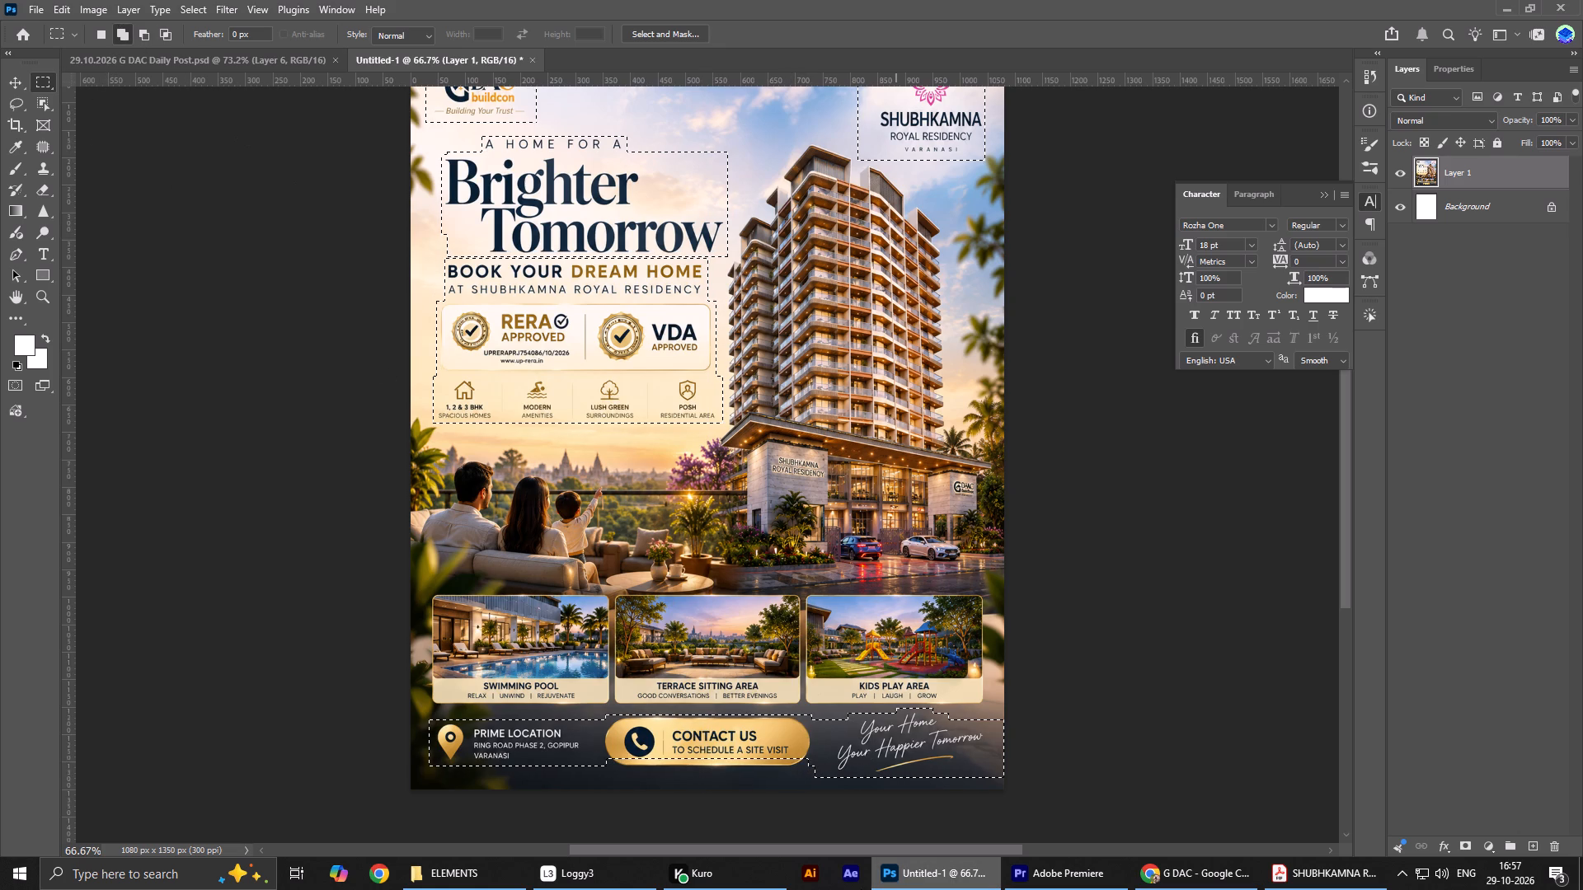
drag(598, 750, 825, 775)
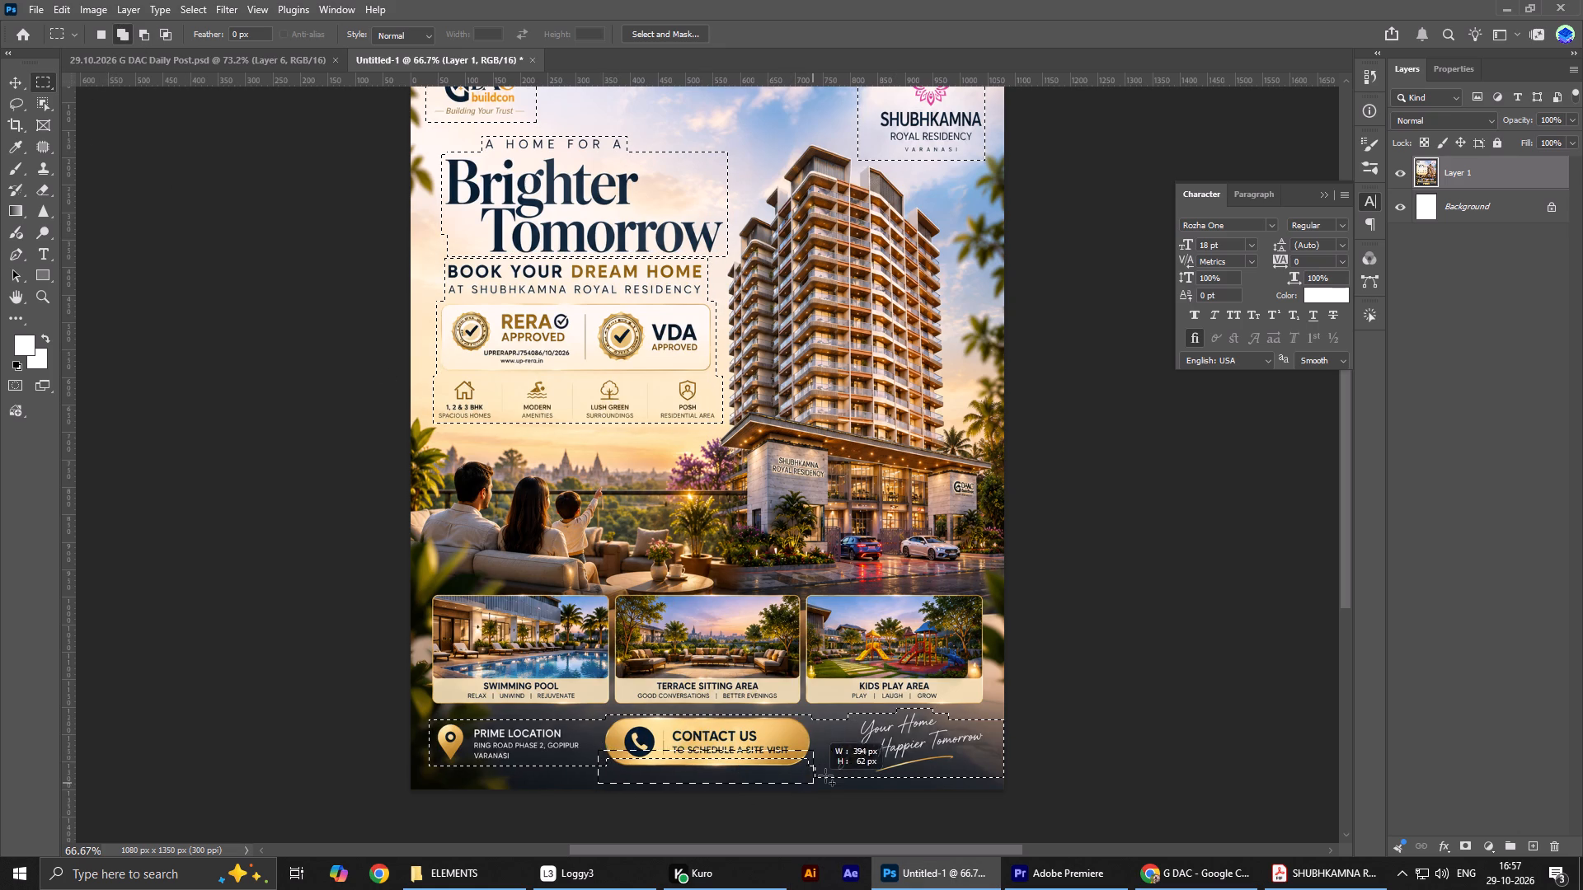
drag(825, 775, 819, 767)
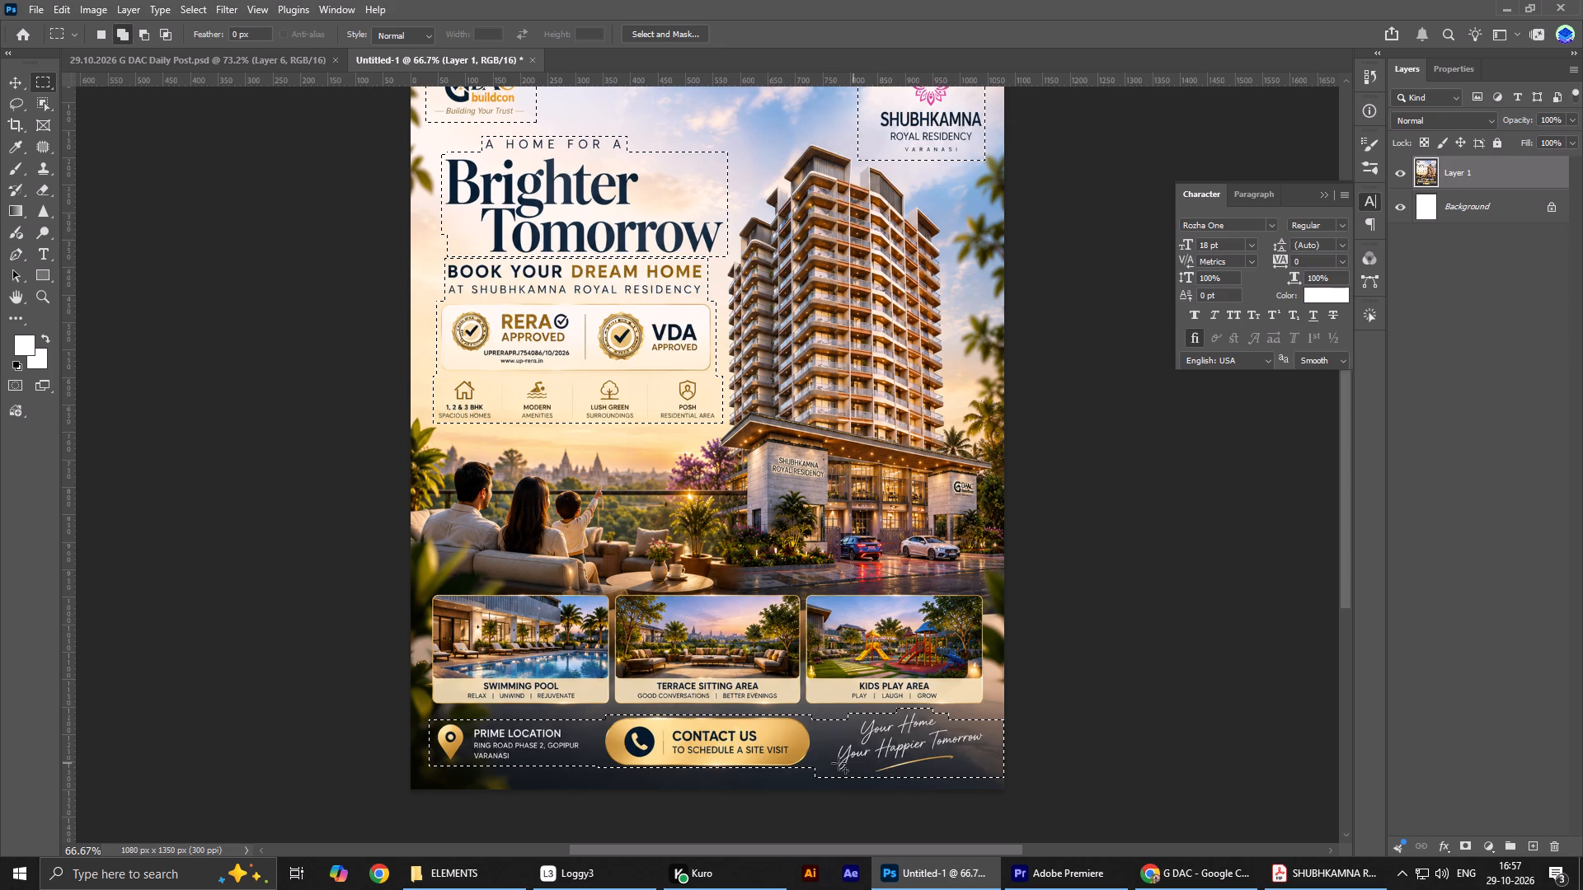
Run Generative Fill on the selected logos, text and footer with the prompt "remove".
scroll(592, 508, up, 6)
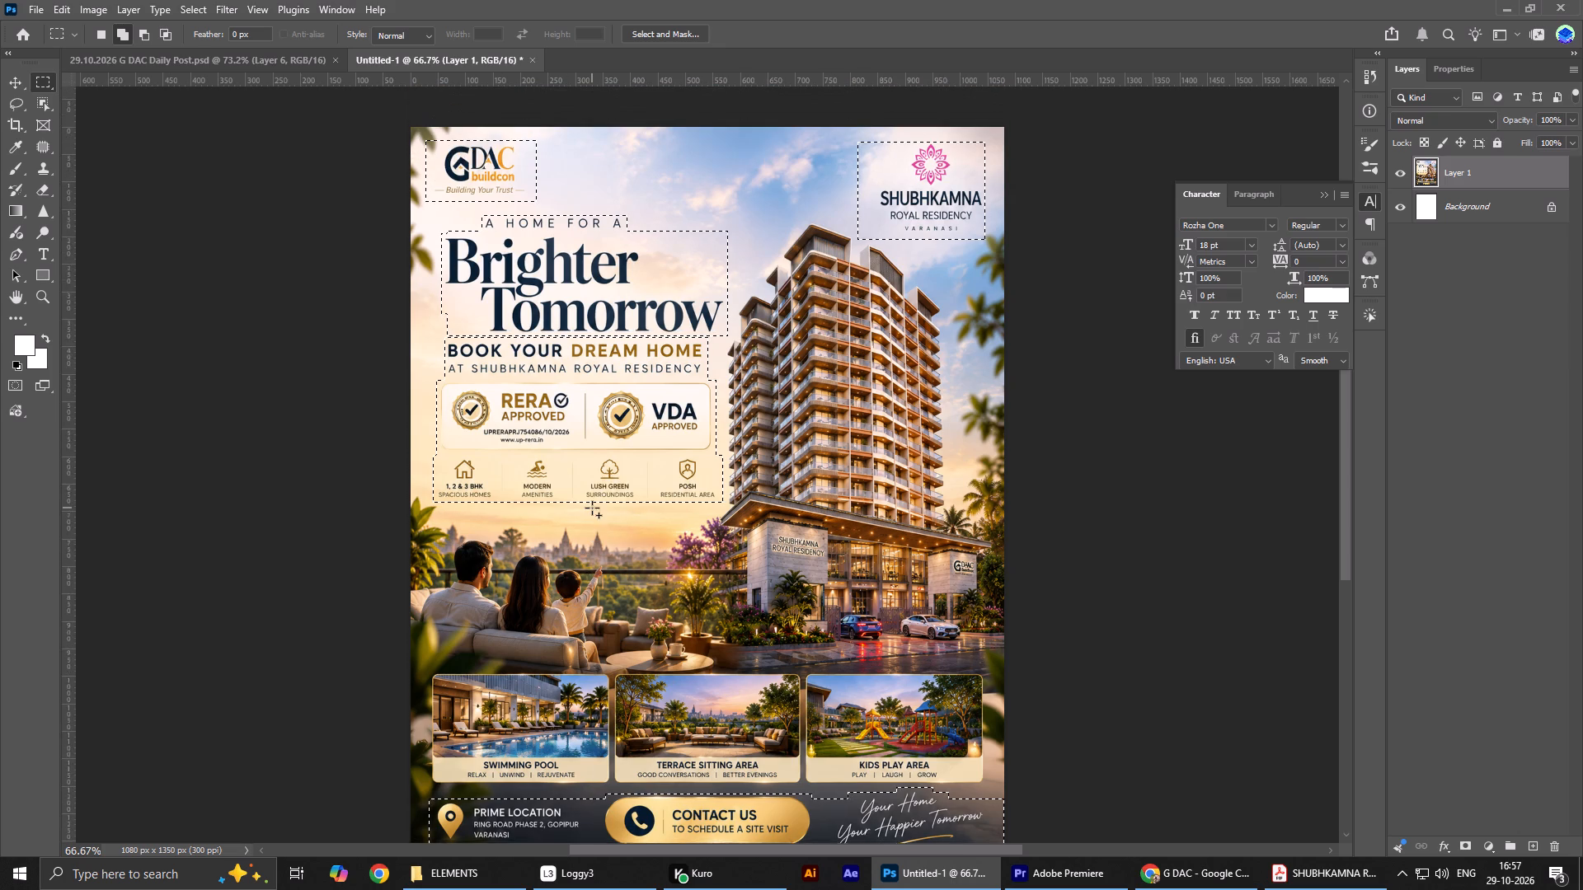
scroll(592, 508, up, 2)
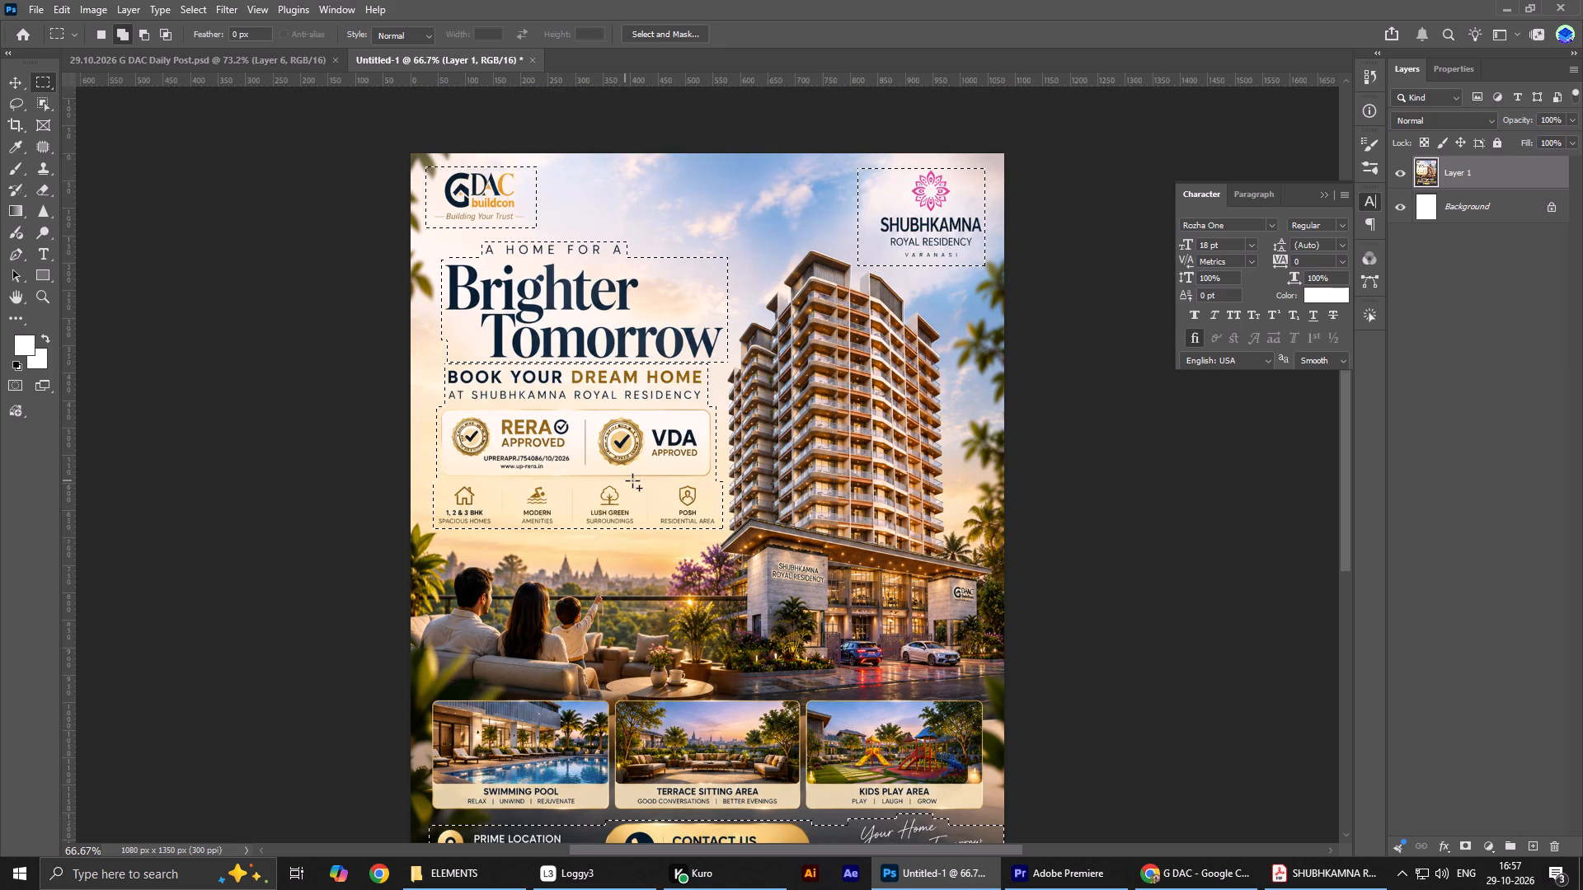
right_click(632, 480)
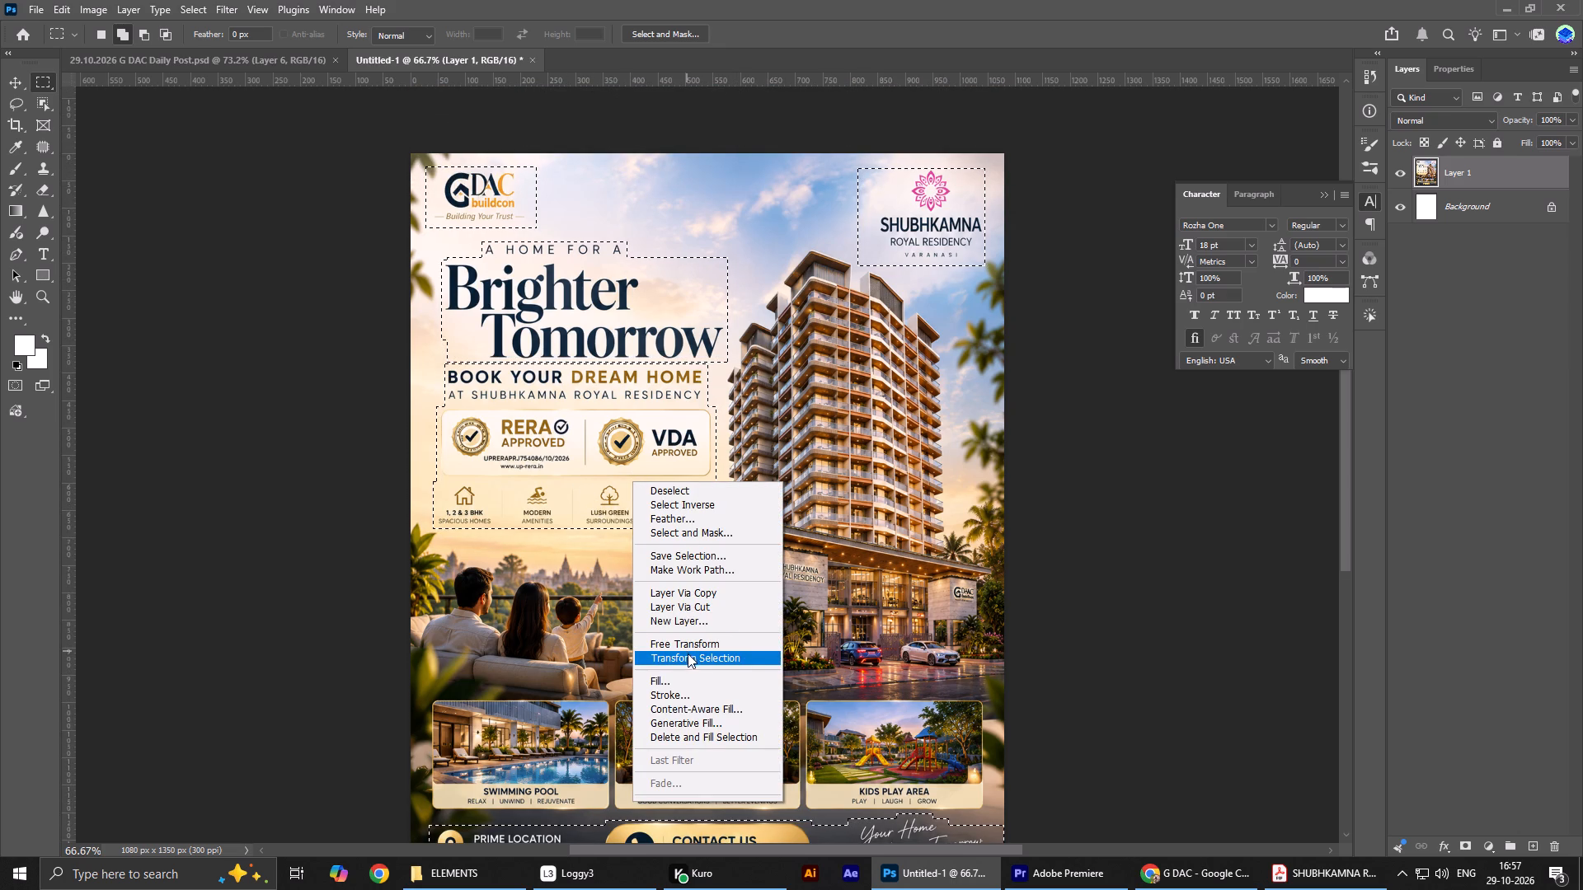
click(689, 726)
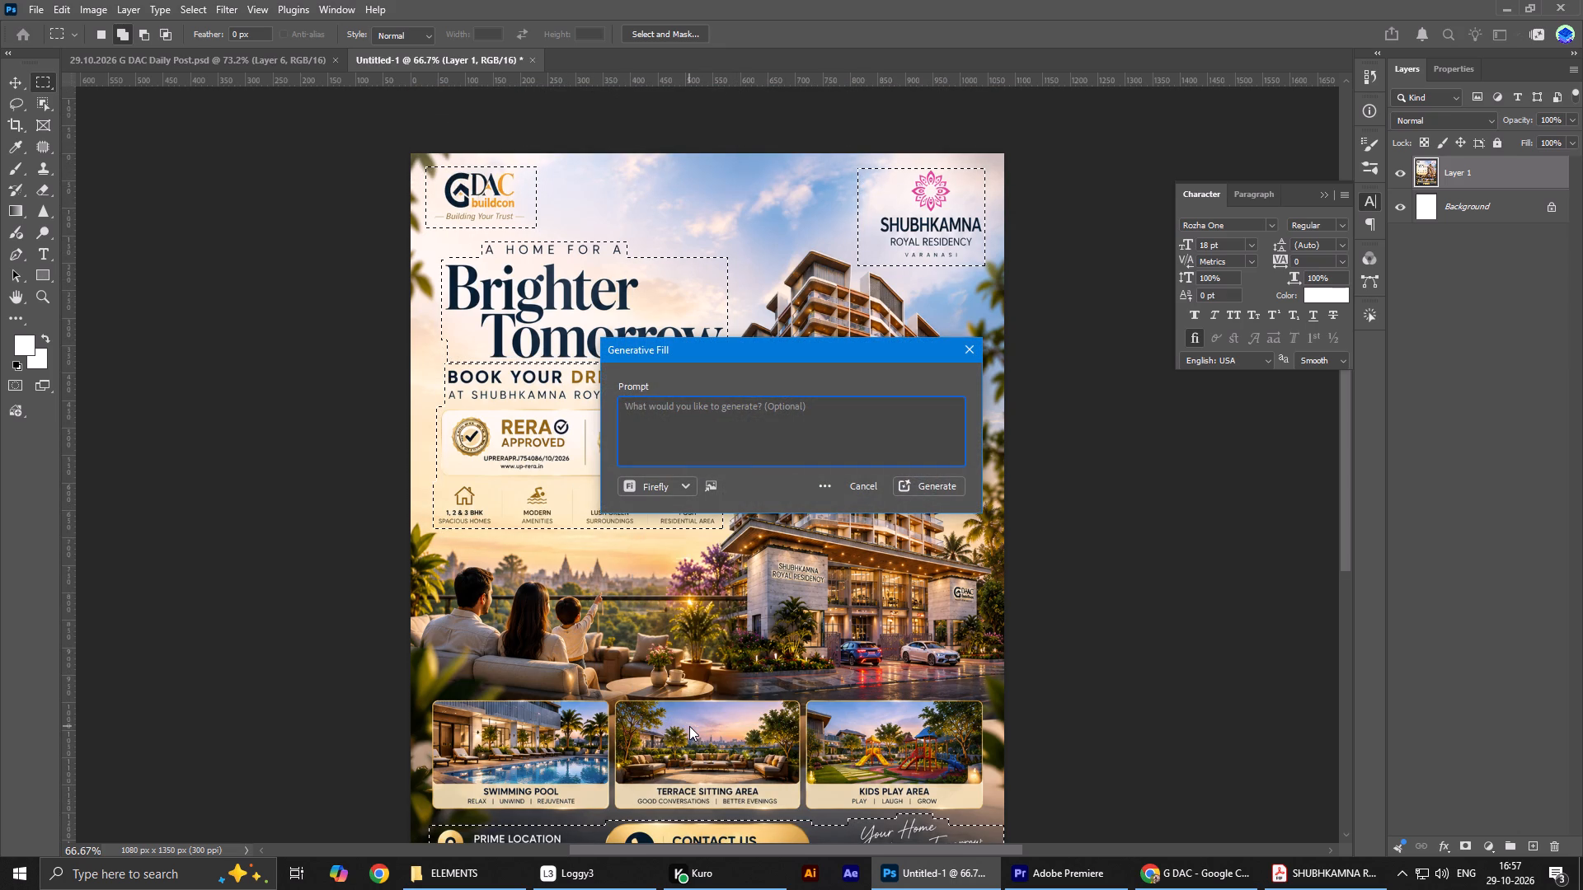
text(remove)
key(Return)
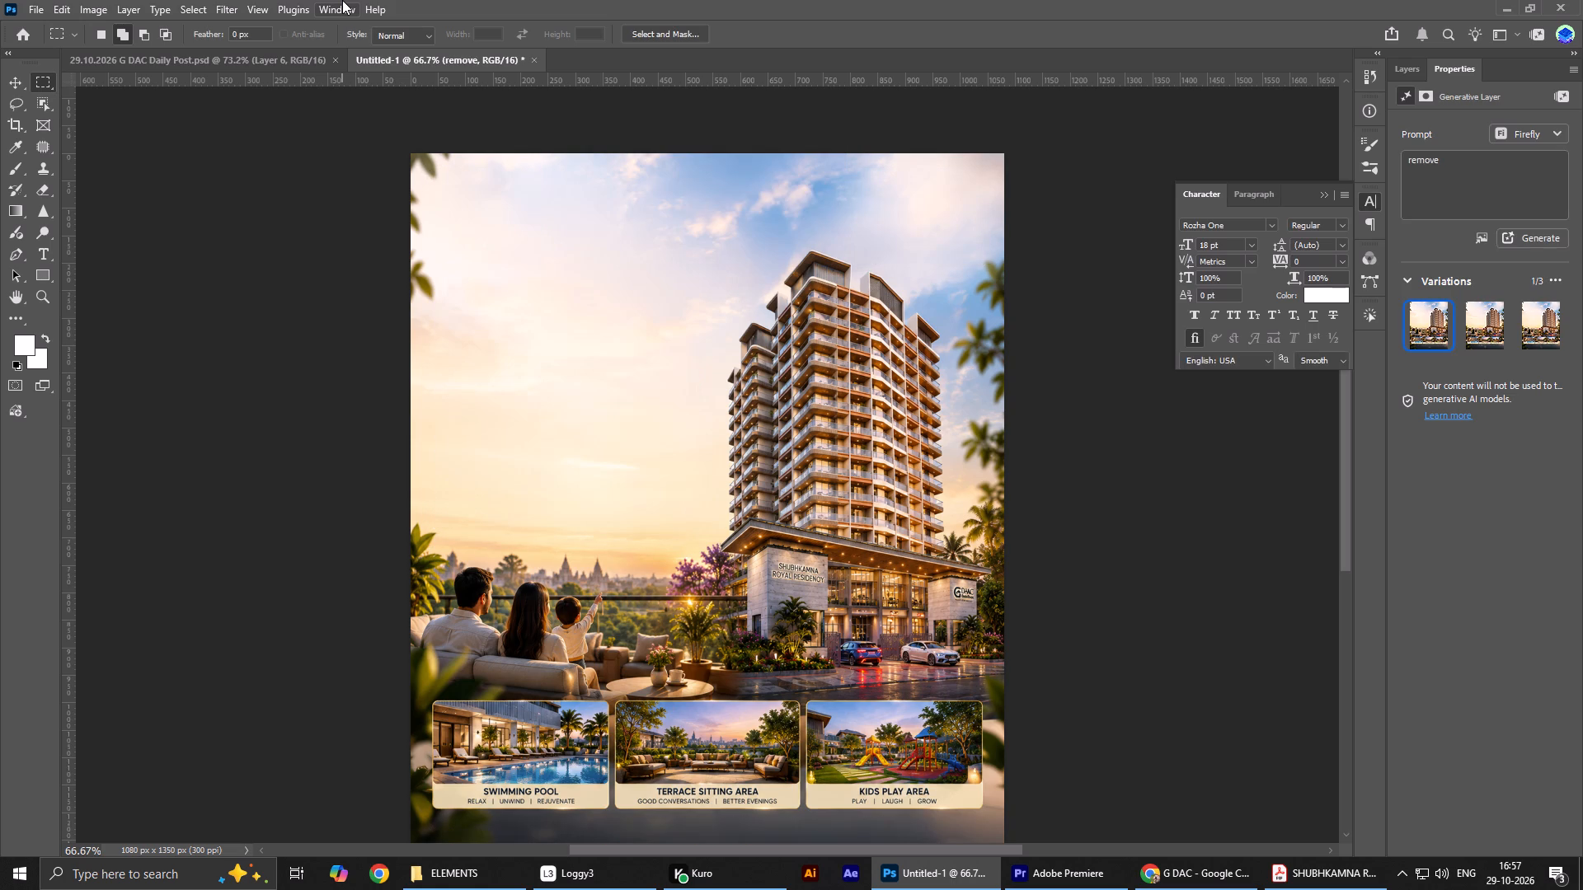
Fit the poster to the window and merge the generated fill layer with Layer 1.
scroll(323, 7, down, 6)
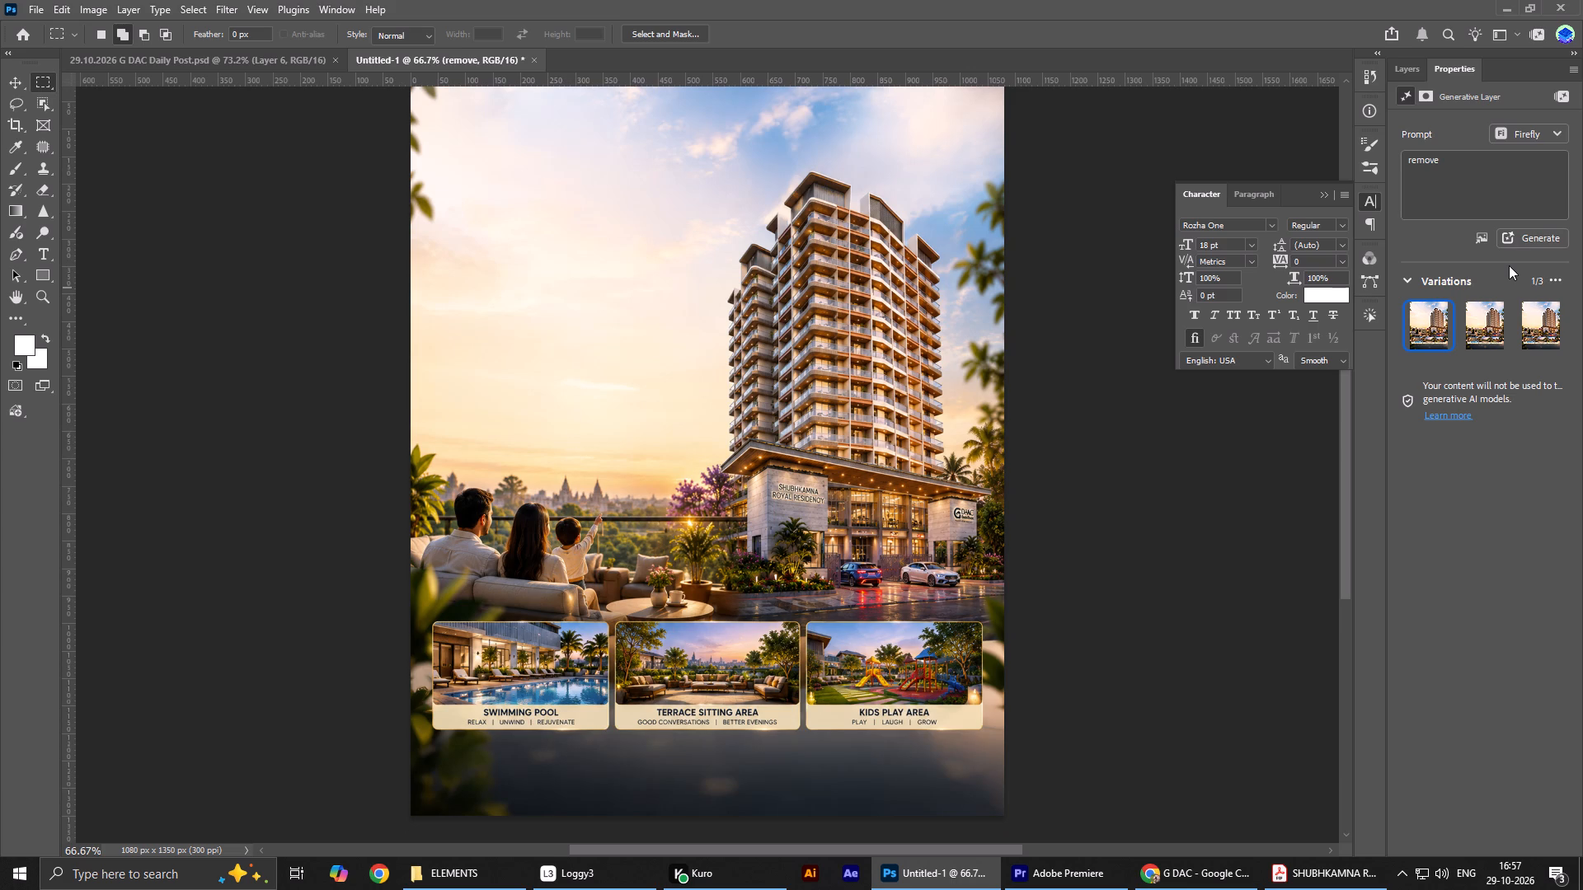
key(ctrl+0)
key(ctrl+0)
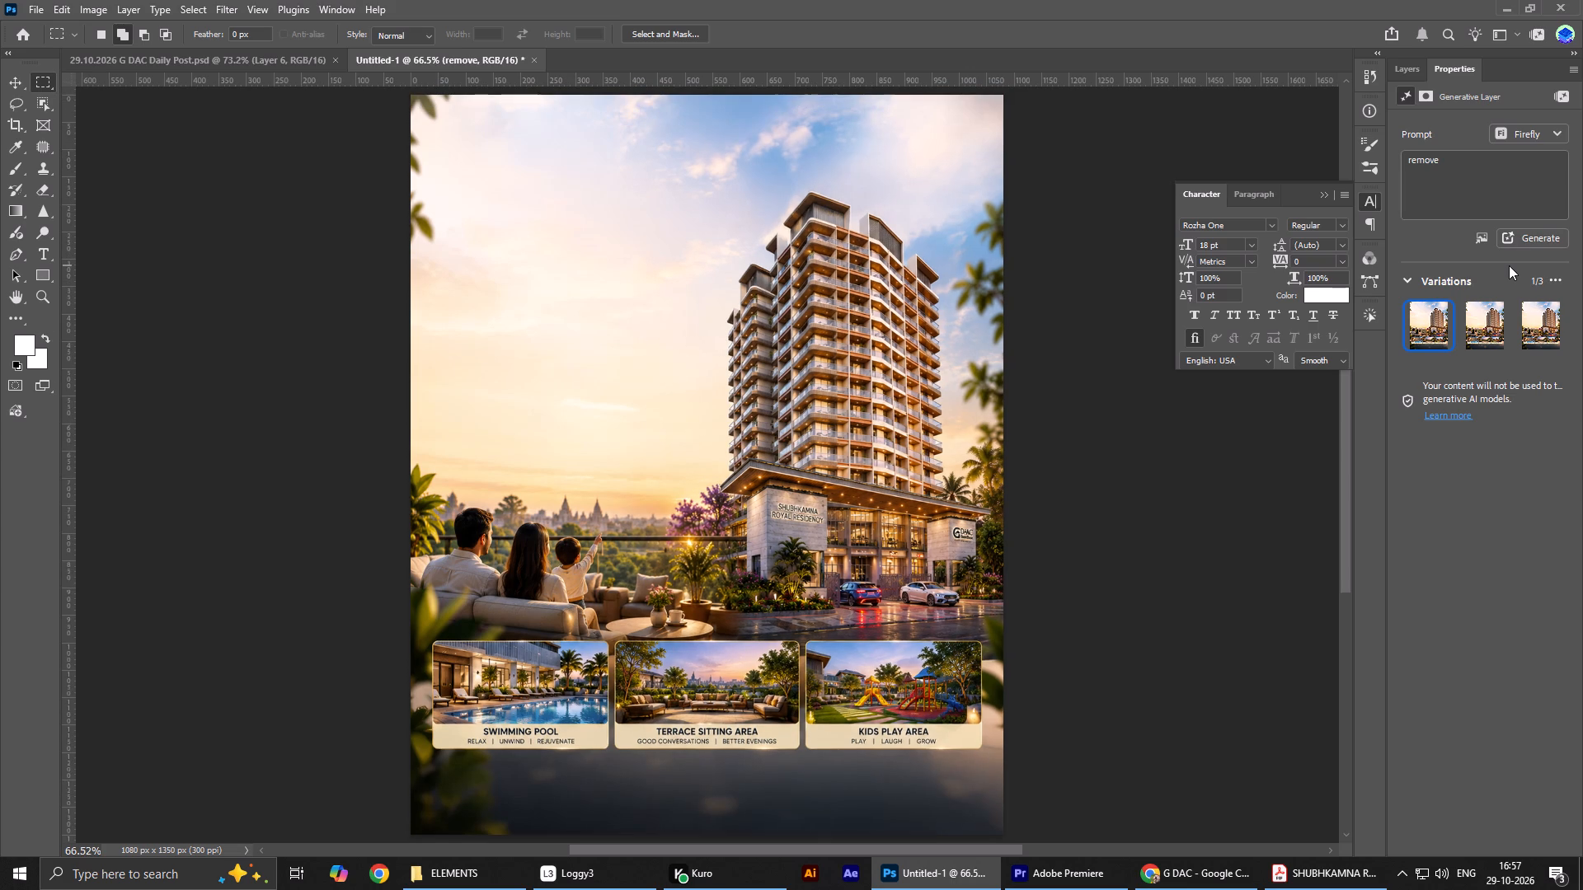
right_drag(1480, 265, 1374, 207)
click(1423, 68)
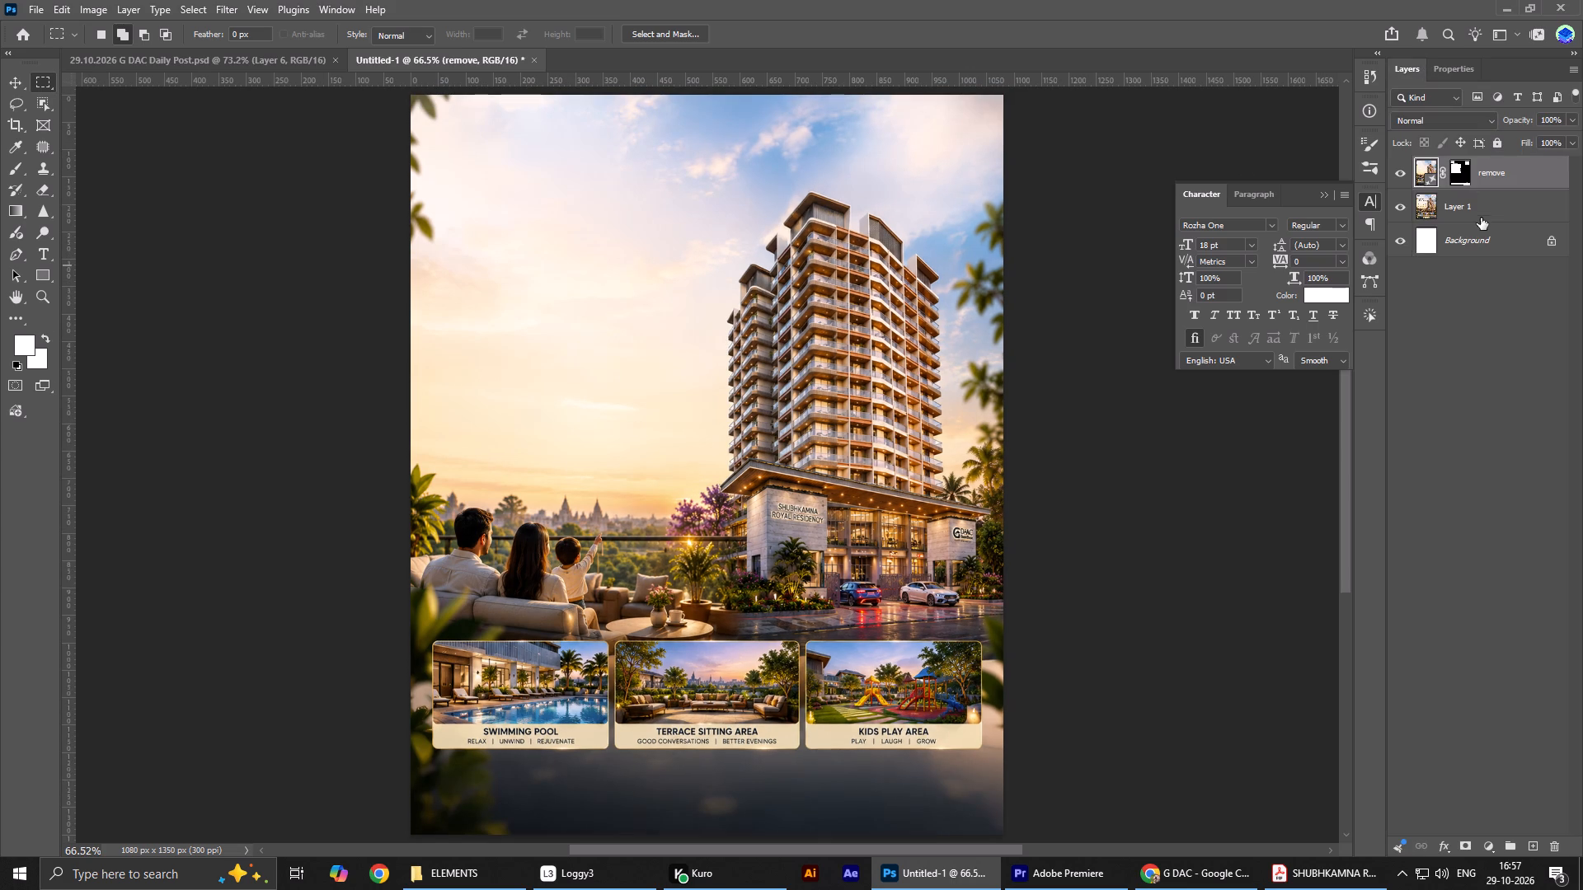
shift+click(1489, 219)
key(ctrl+e)
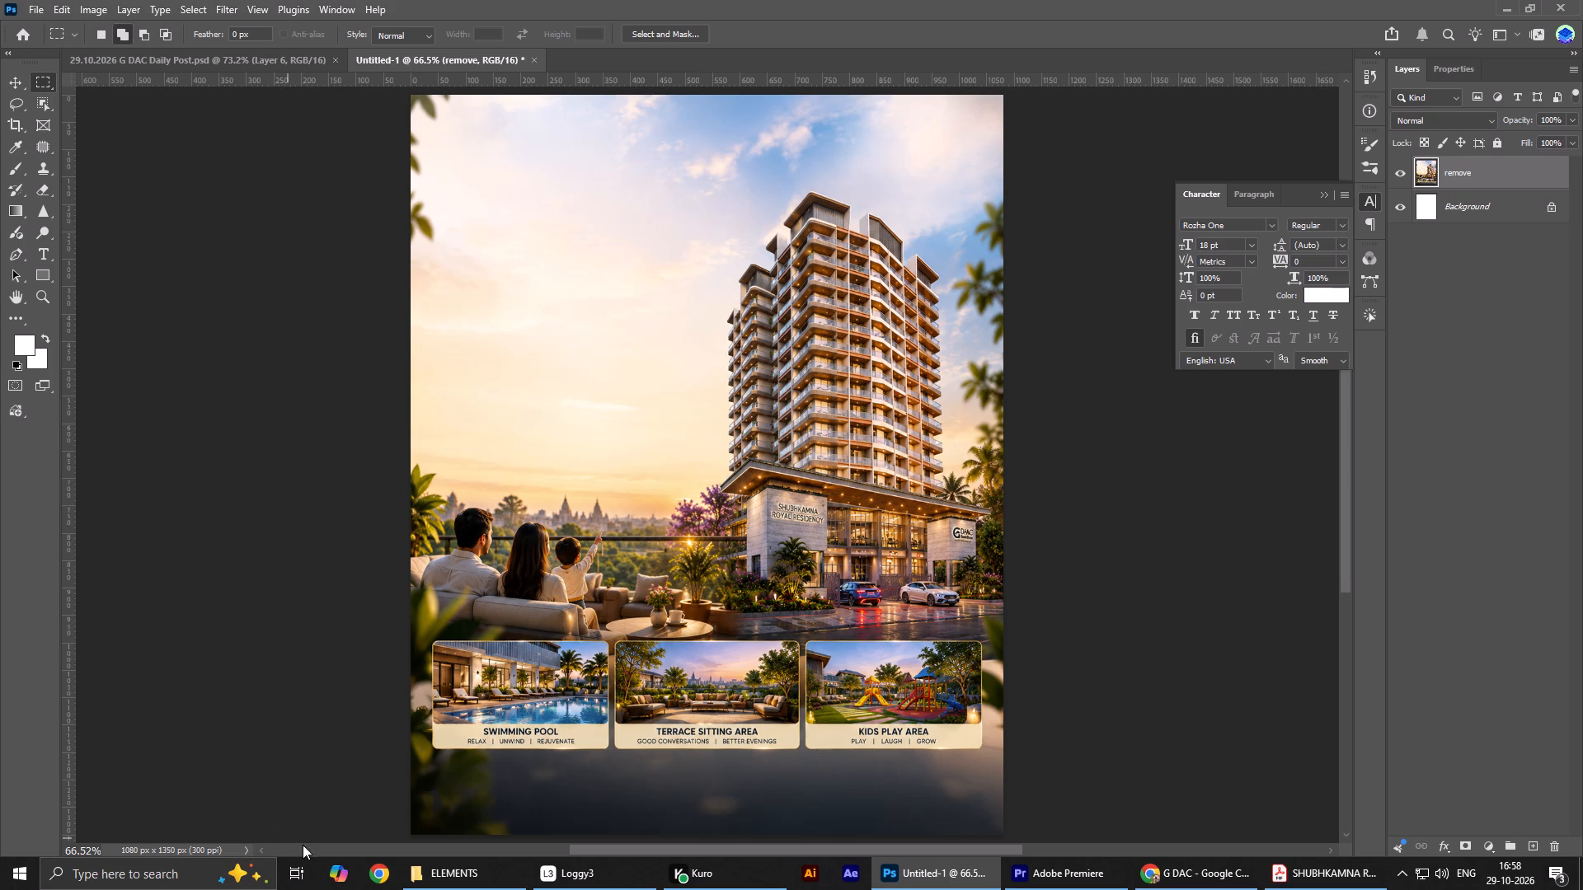
Place Premium Real Estate Banner with Contact Details.png from Downloads, centred horizontally below the amenity cards and scaled to fit inside the poster's width.
click(477, 869)
click(88, 205)
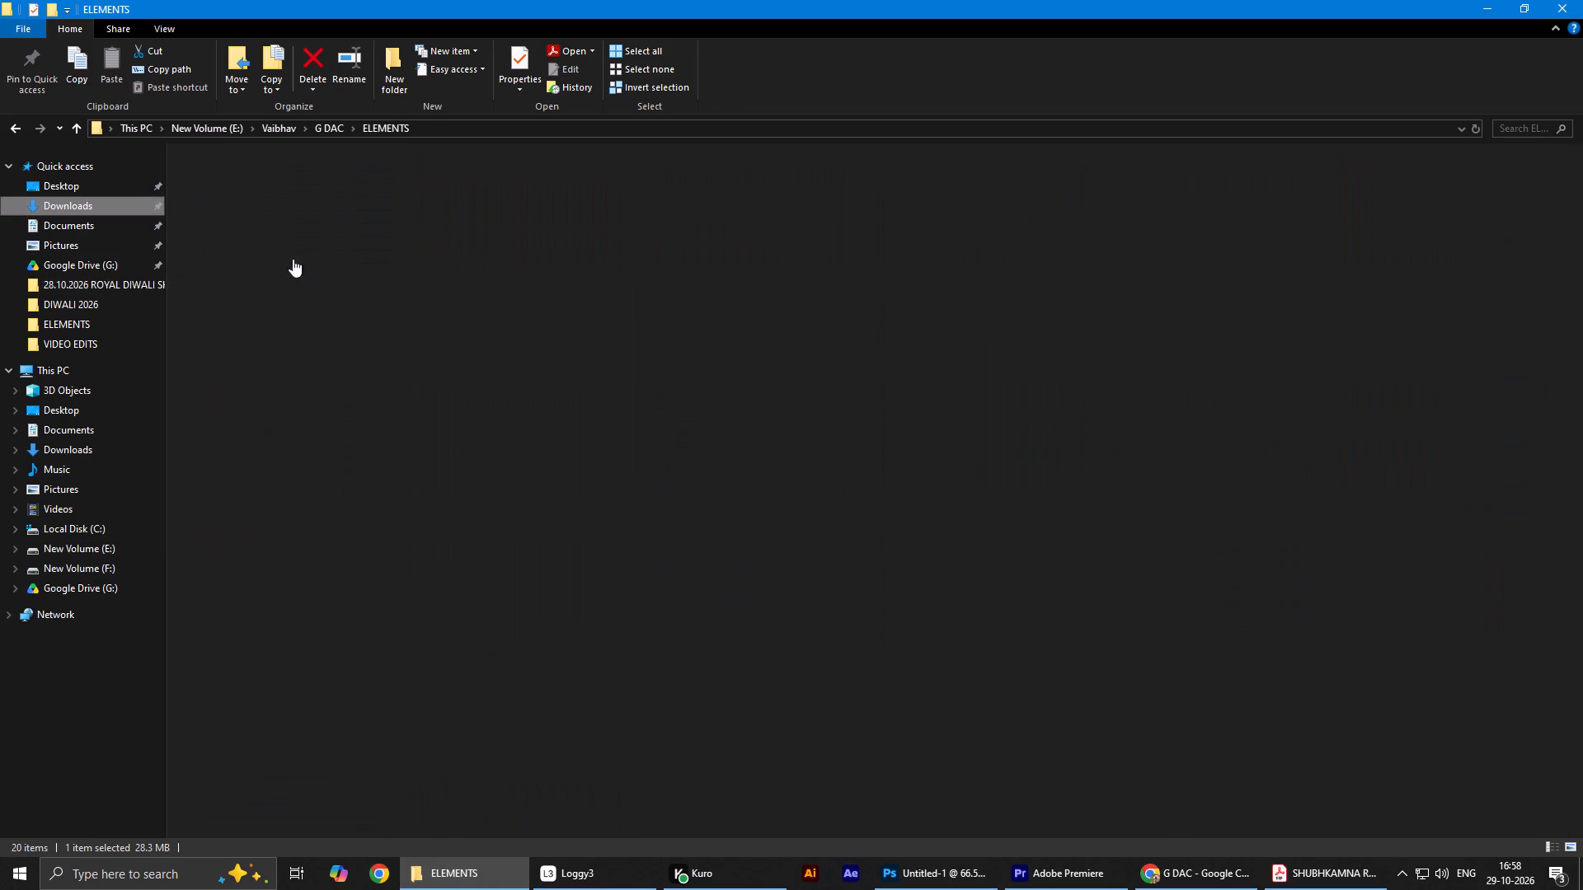
click(409, 265)
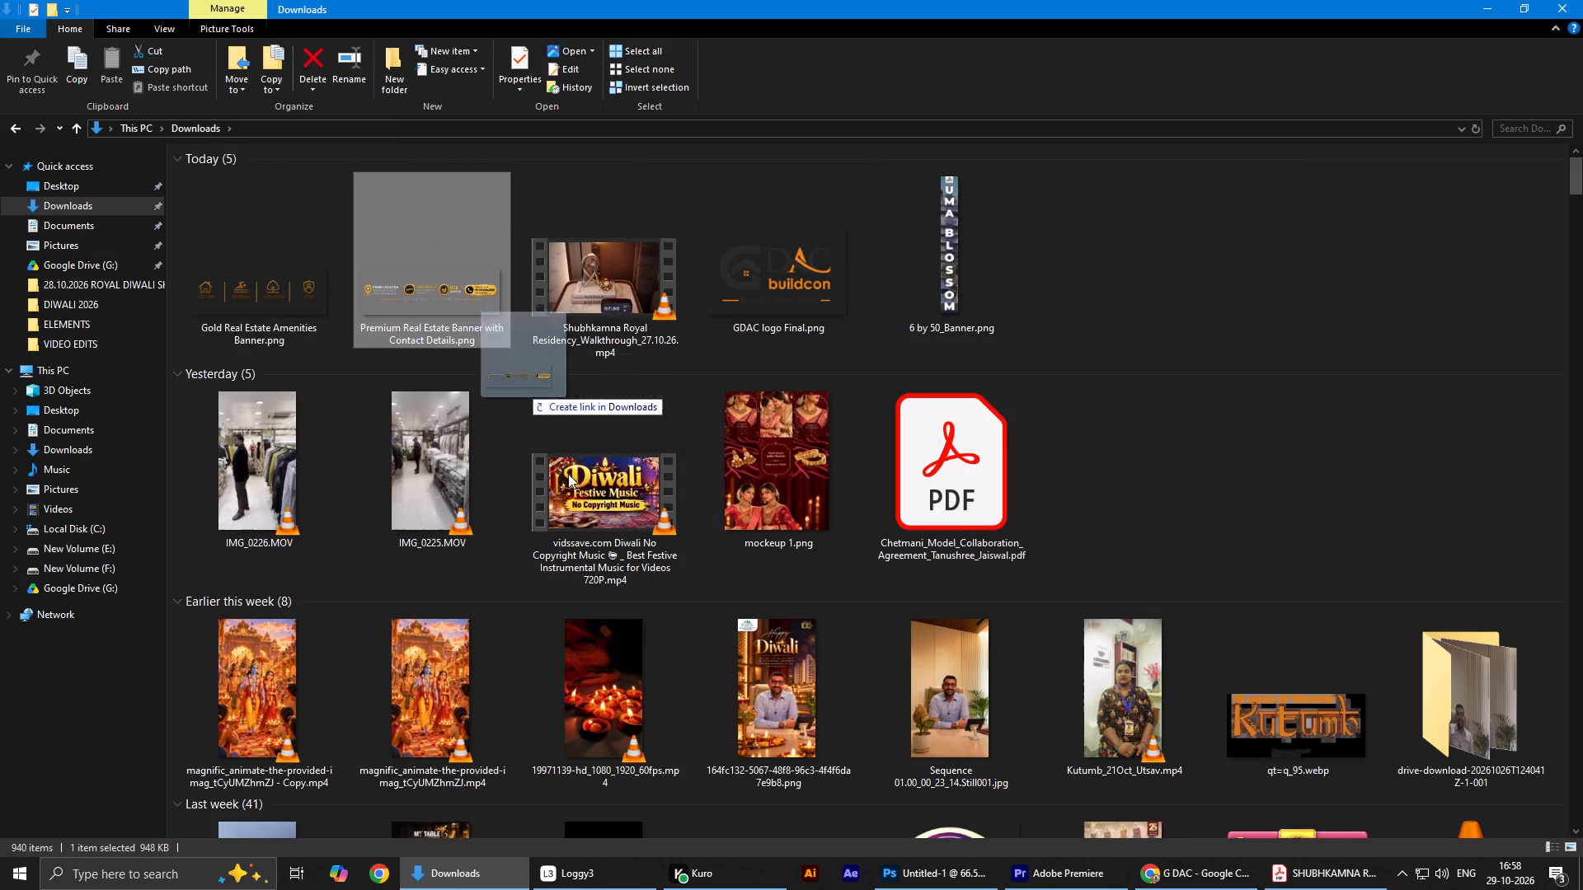
key(alt+Tab)
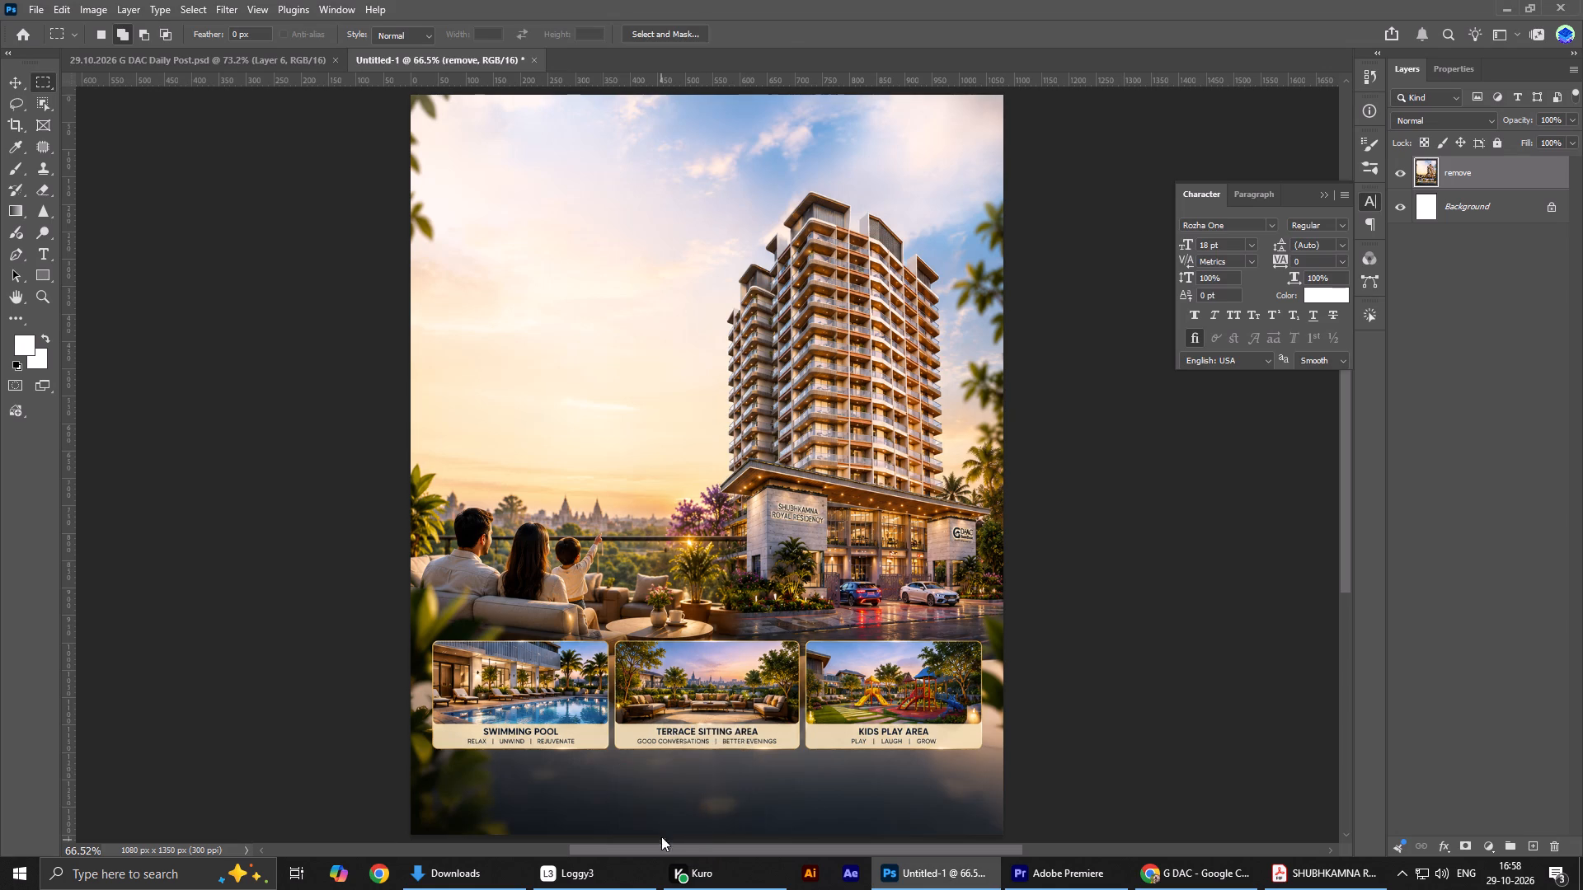
drag(791, 430, 809, 761)
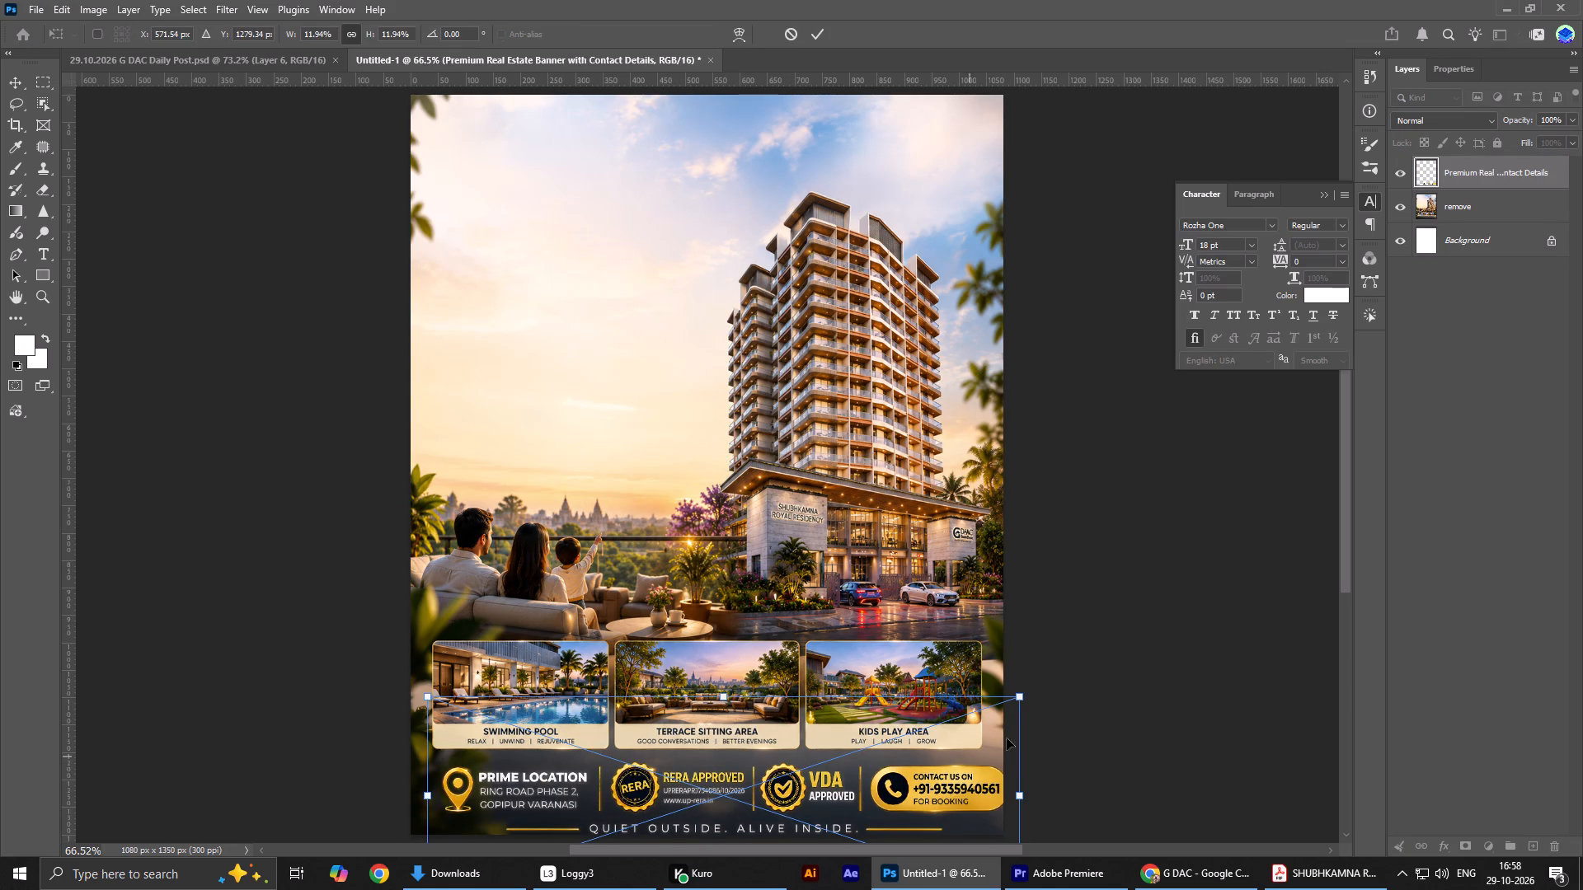
drag(925, 751, 910, 751)
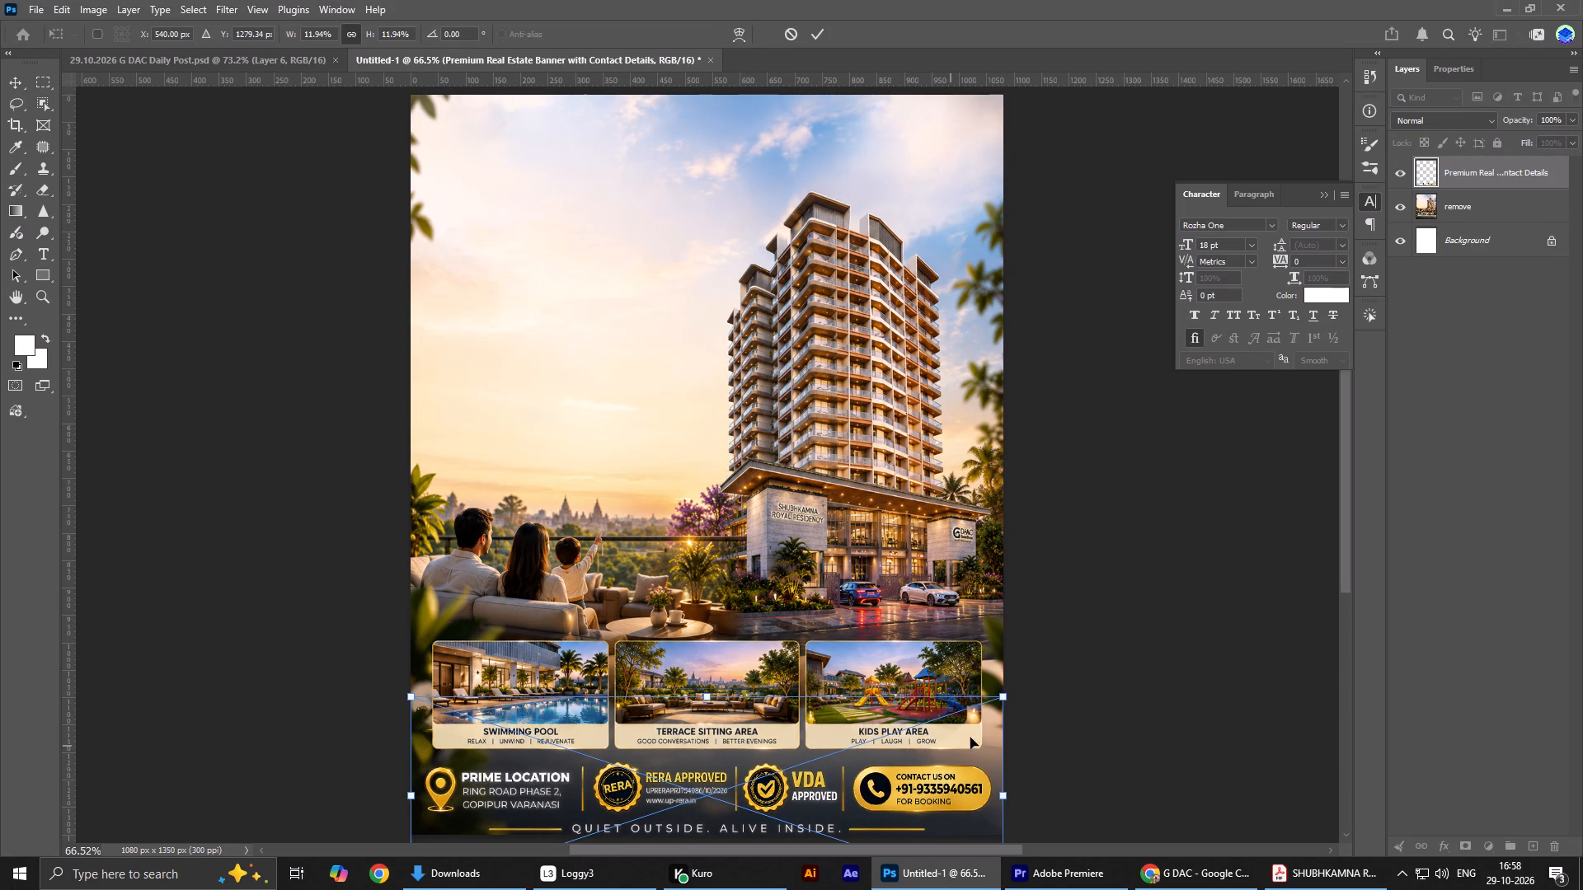
drag(997, 698, 930, 705)
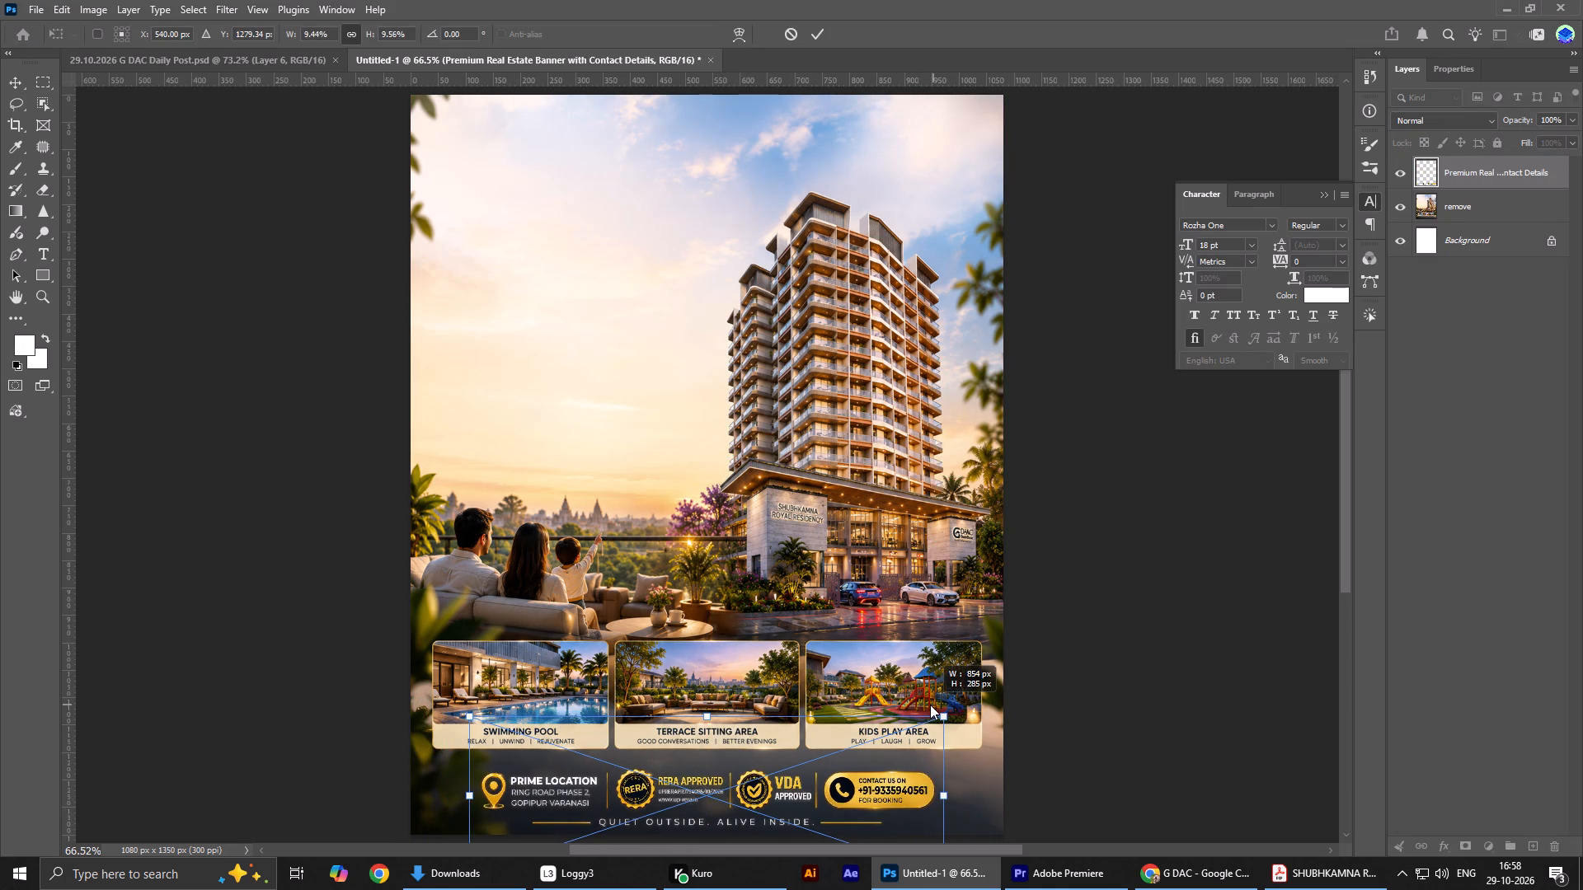
drag(930, 705, 944, 705)
key(Return)
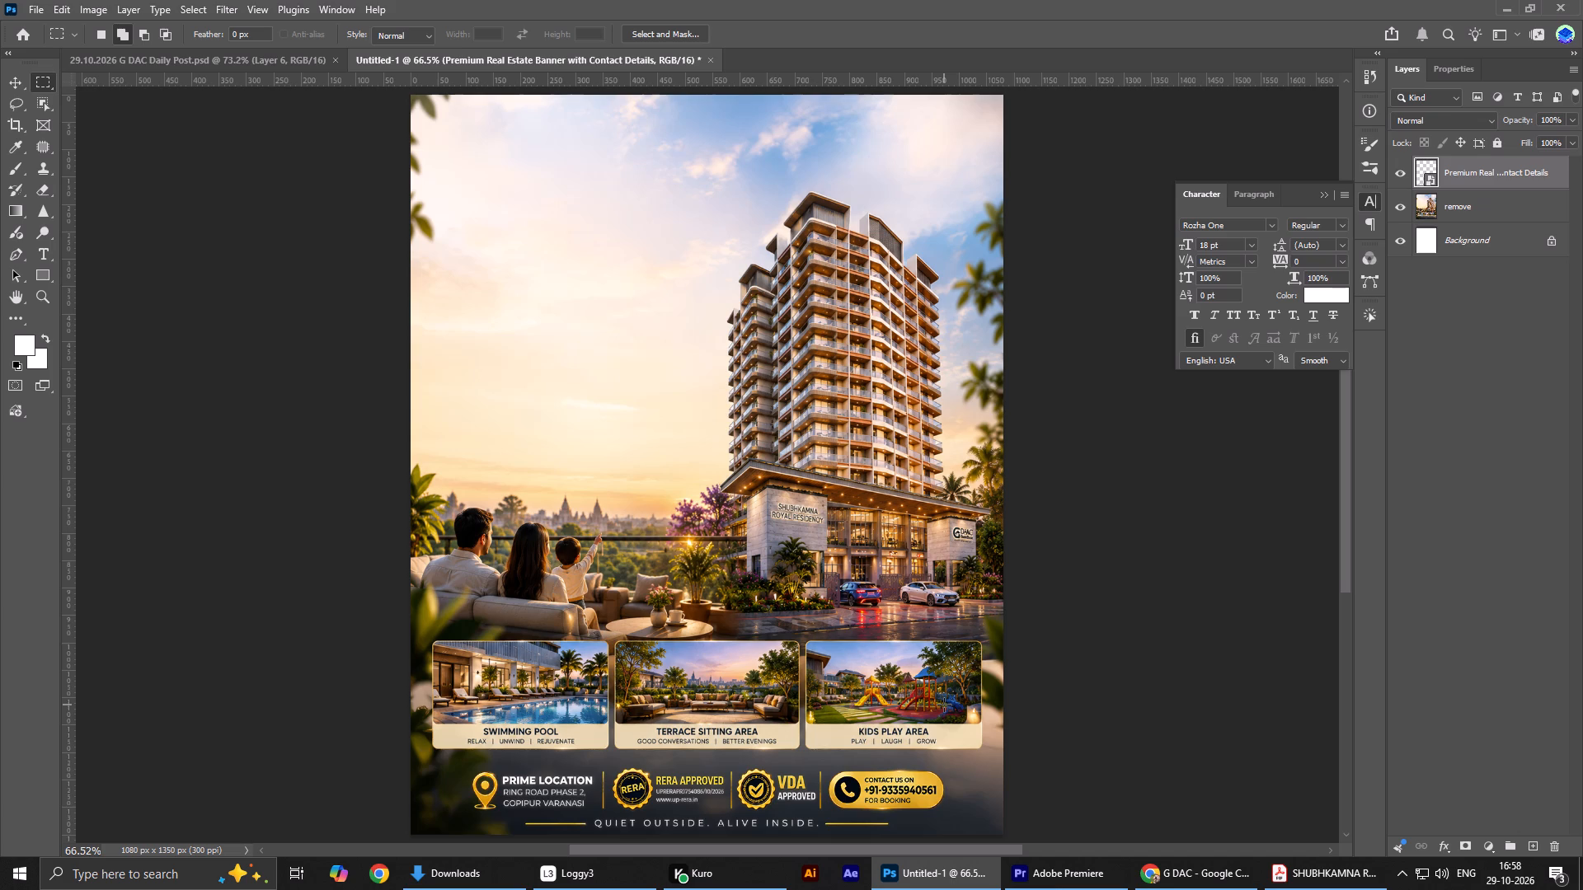
Nudge the contact details banner slightly upward with the Move tool.
key(Up)
key(v)
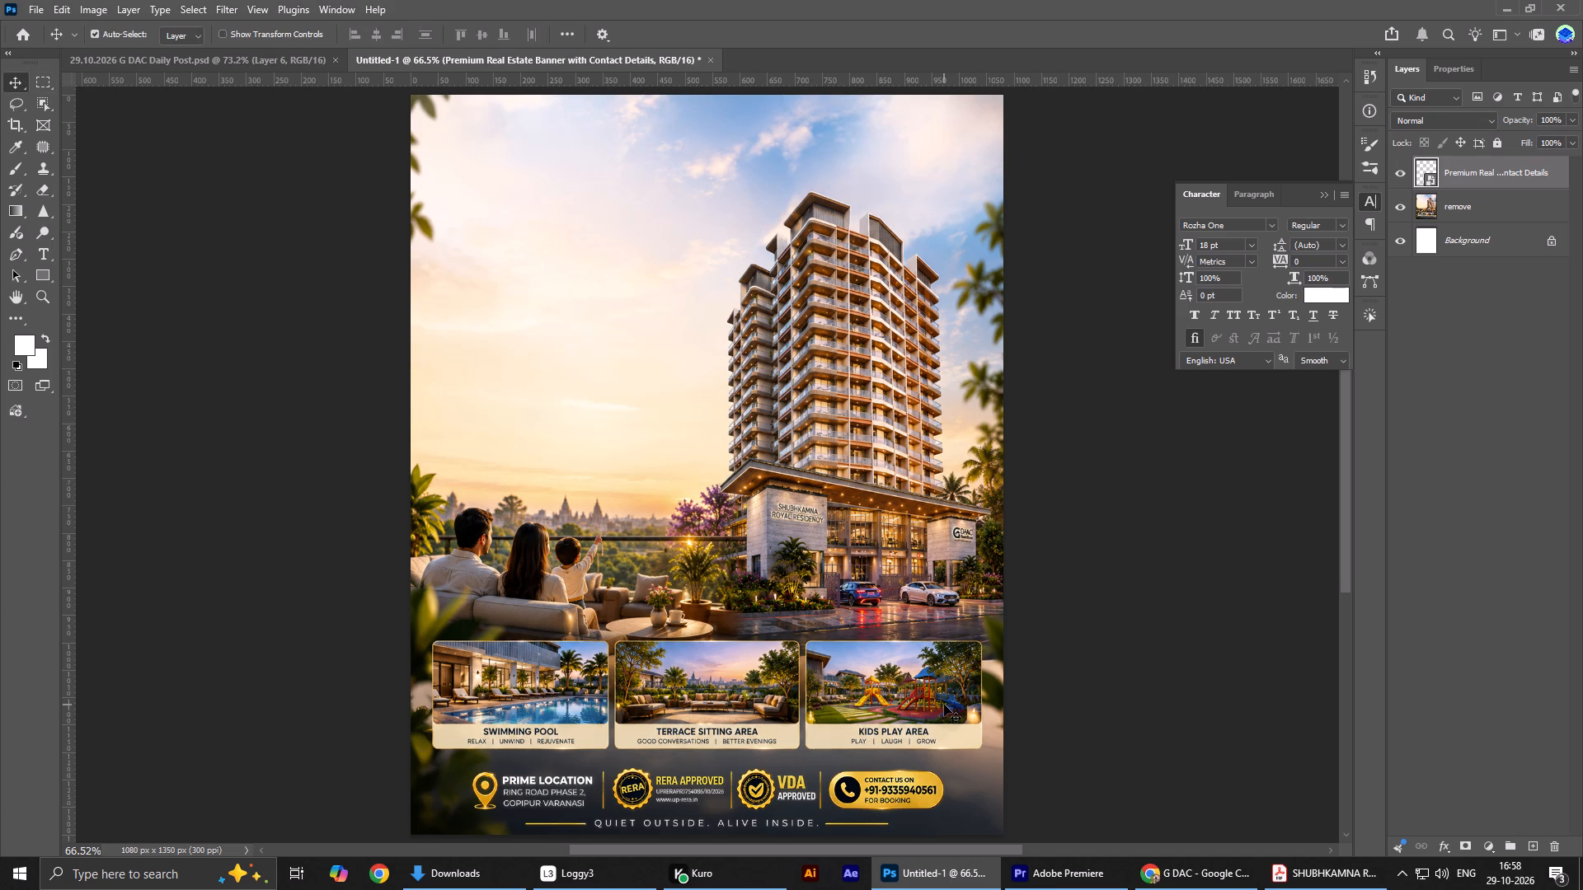
key(Up)
key(Up)
key(Up)
key(Up)
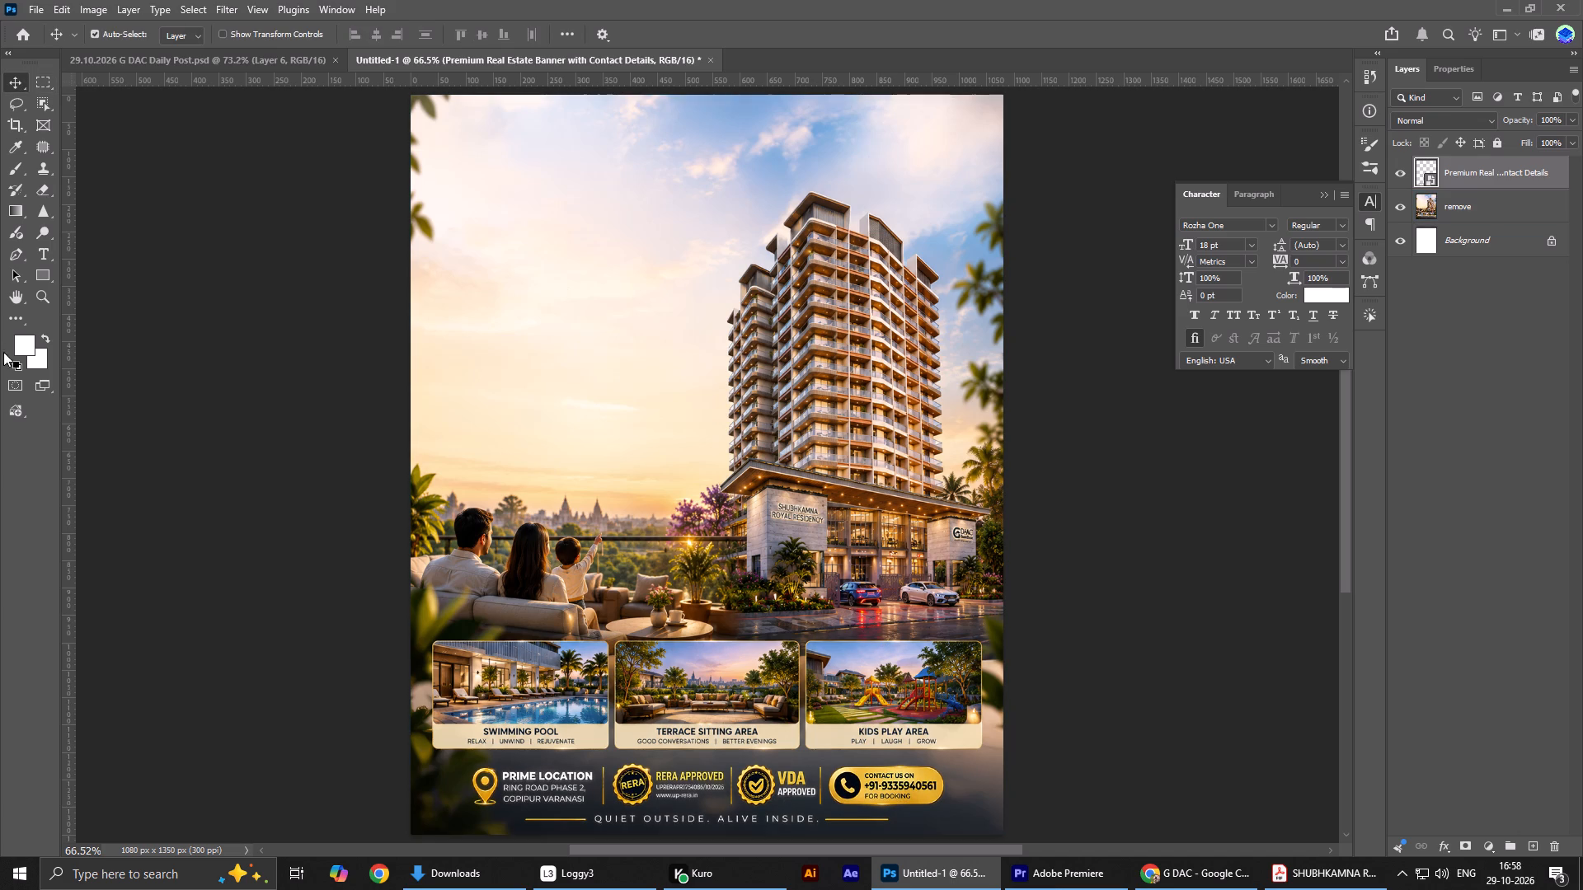
Place GDAC logo Final.png from Downloads in the poster's upper-left corner, scaled to about 9.9%.
click(524, 881)
scroll(1340, 308, up, 1)
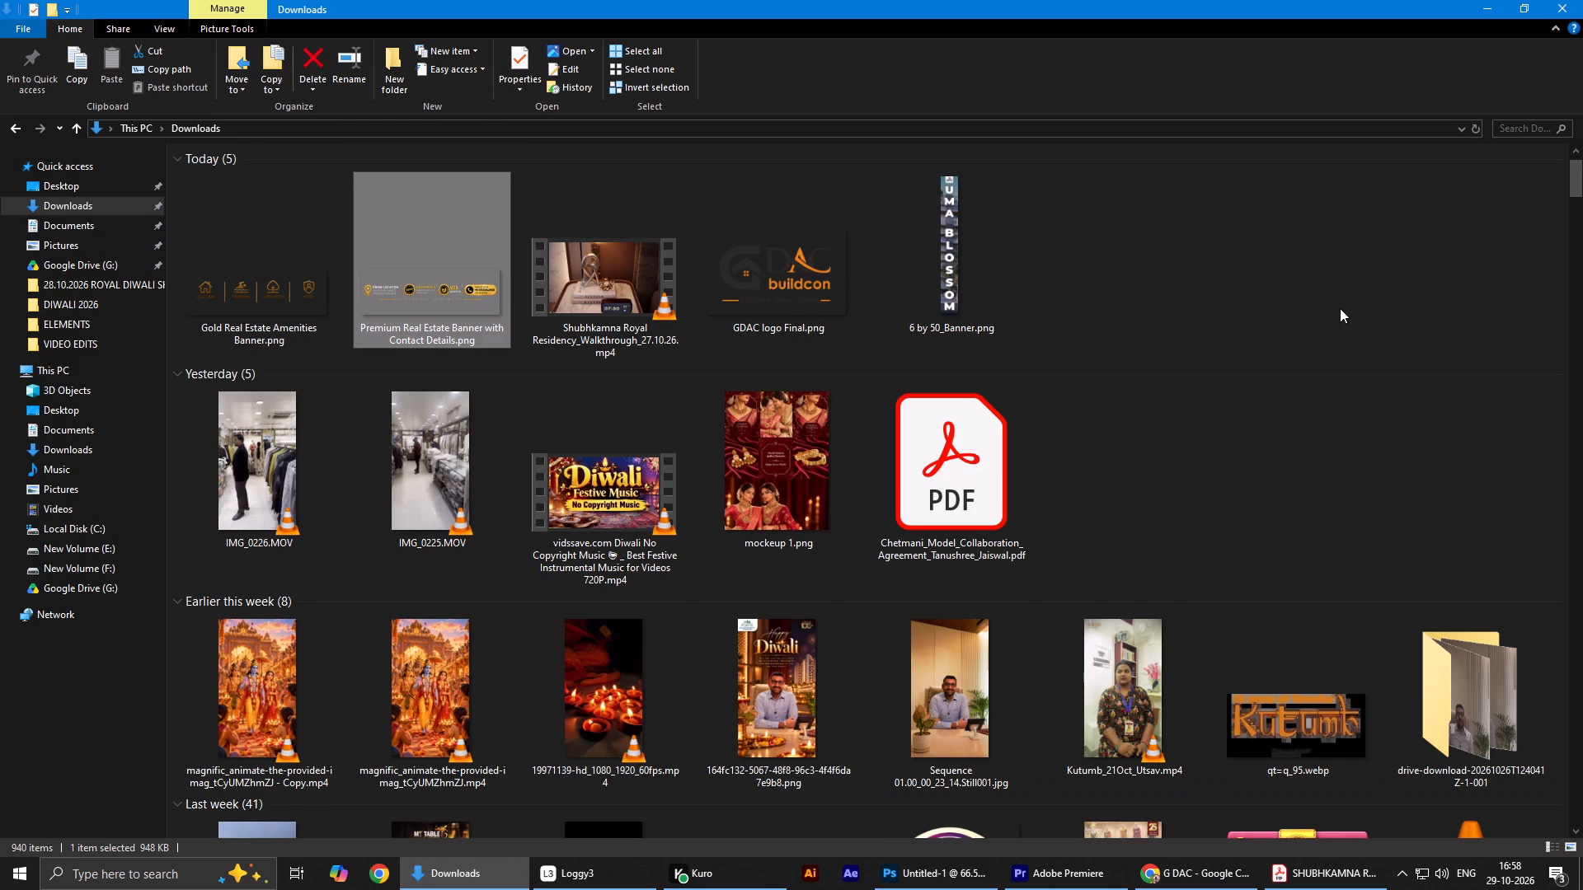
drag(666, 254, 675, 247)
click(810, 261)
drag(776, 258, 829, 311)
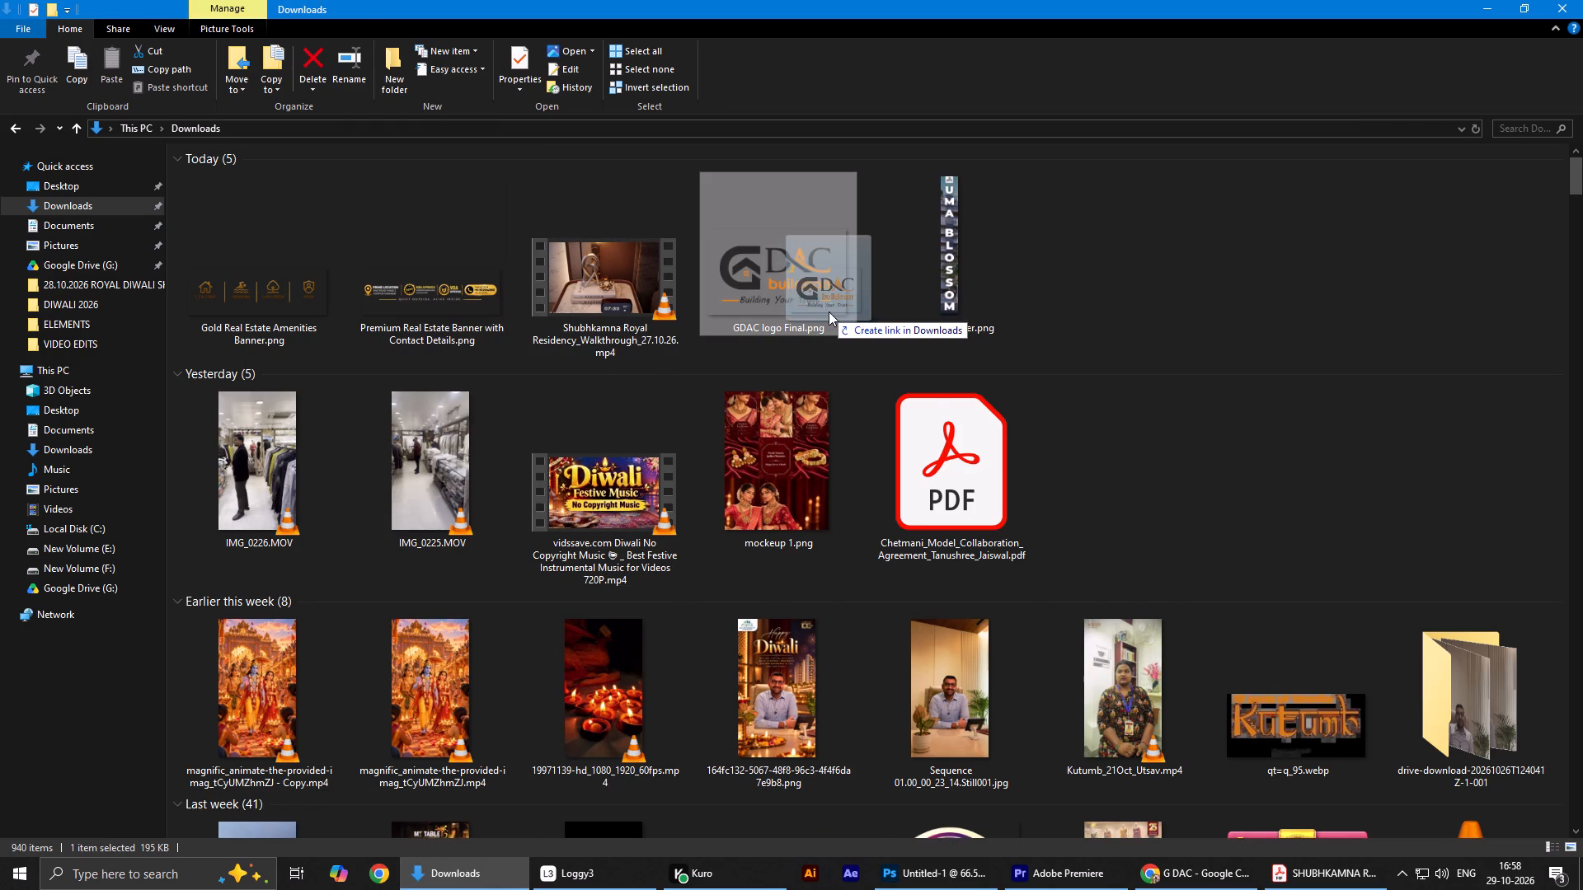
key(alt+Tab)
drag(829, 311, 750, 363)
alt+drag(1005, 461, 908, 457)
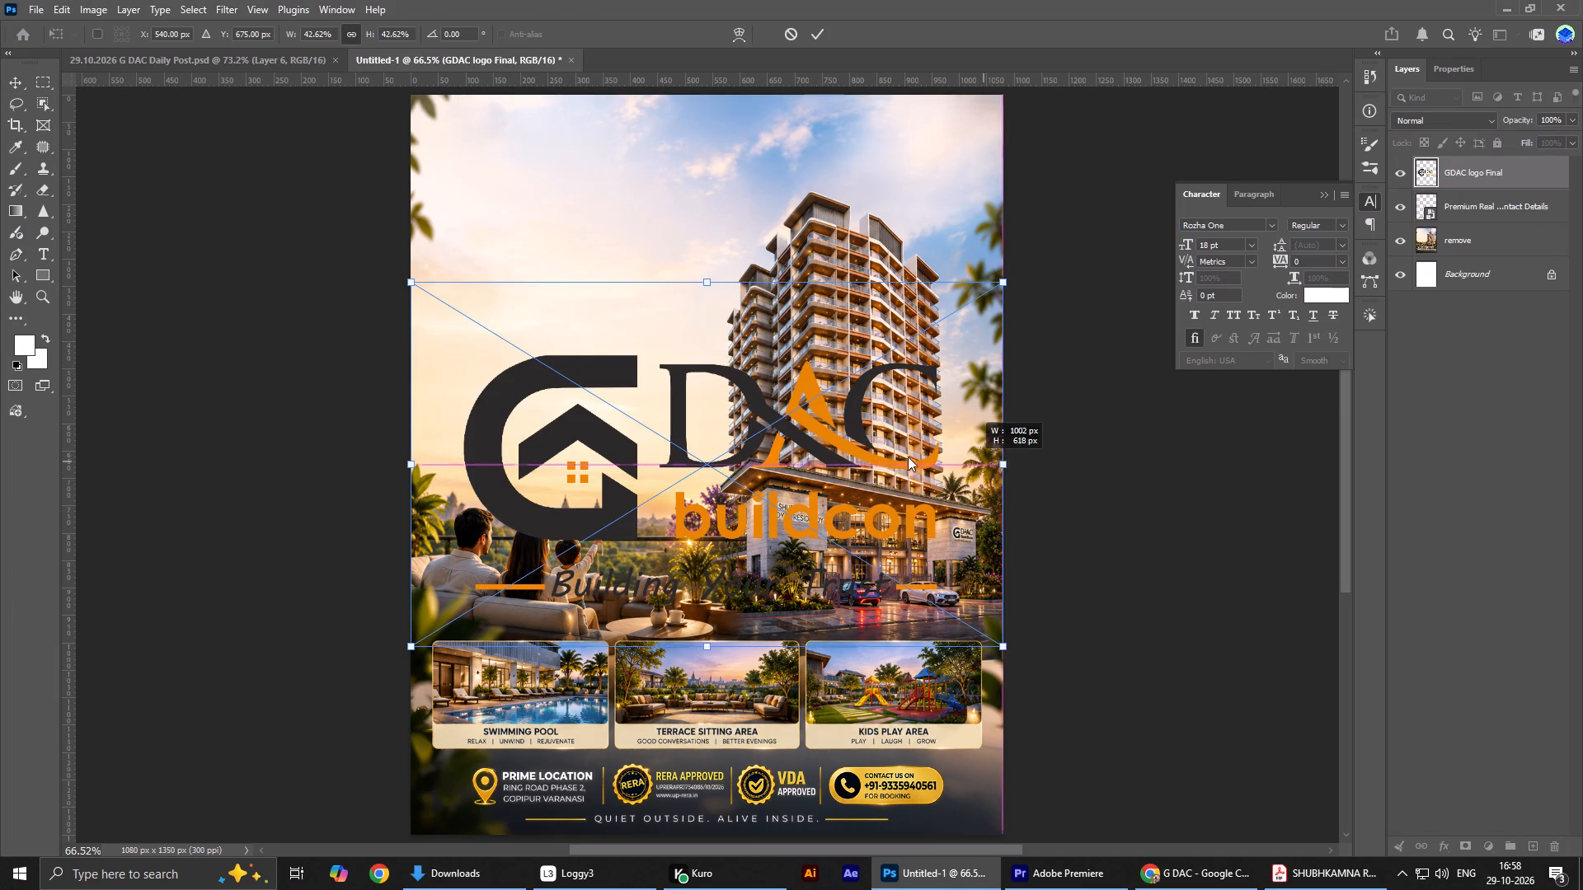
alt+drag(908, 457, 777, 449)
drag(708, 471, 489, 159)
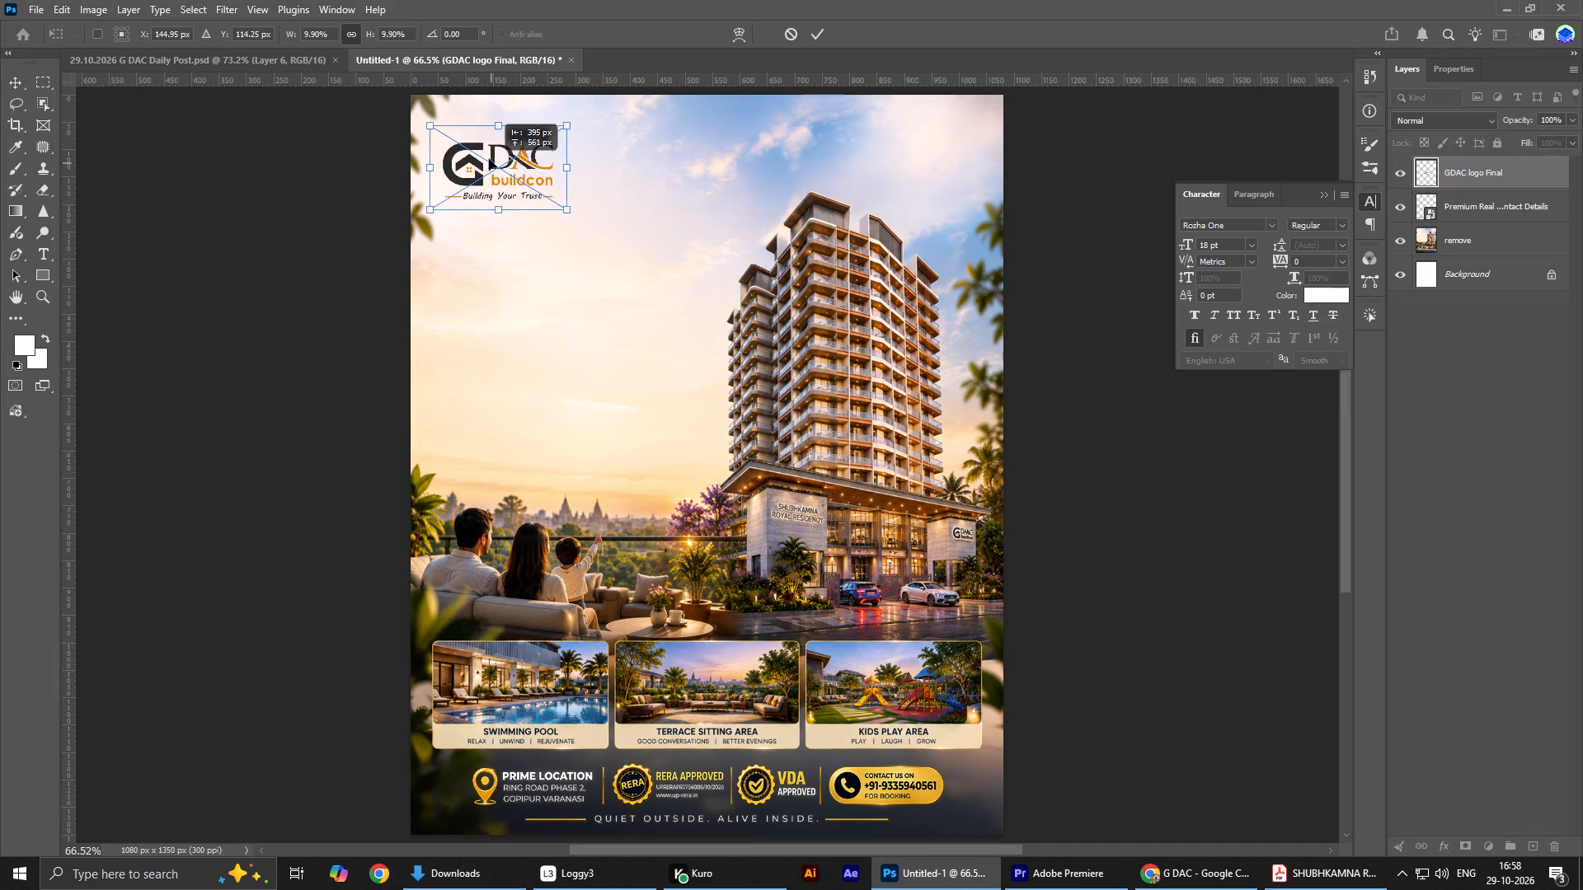
drag(489, 159, 487, 150)
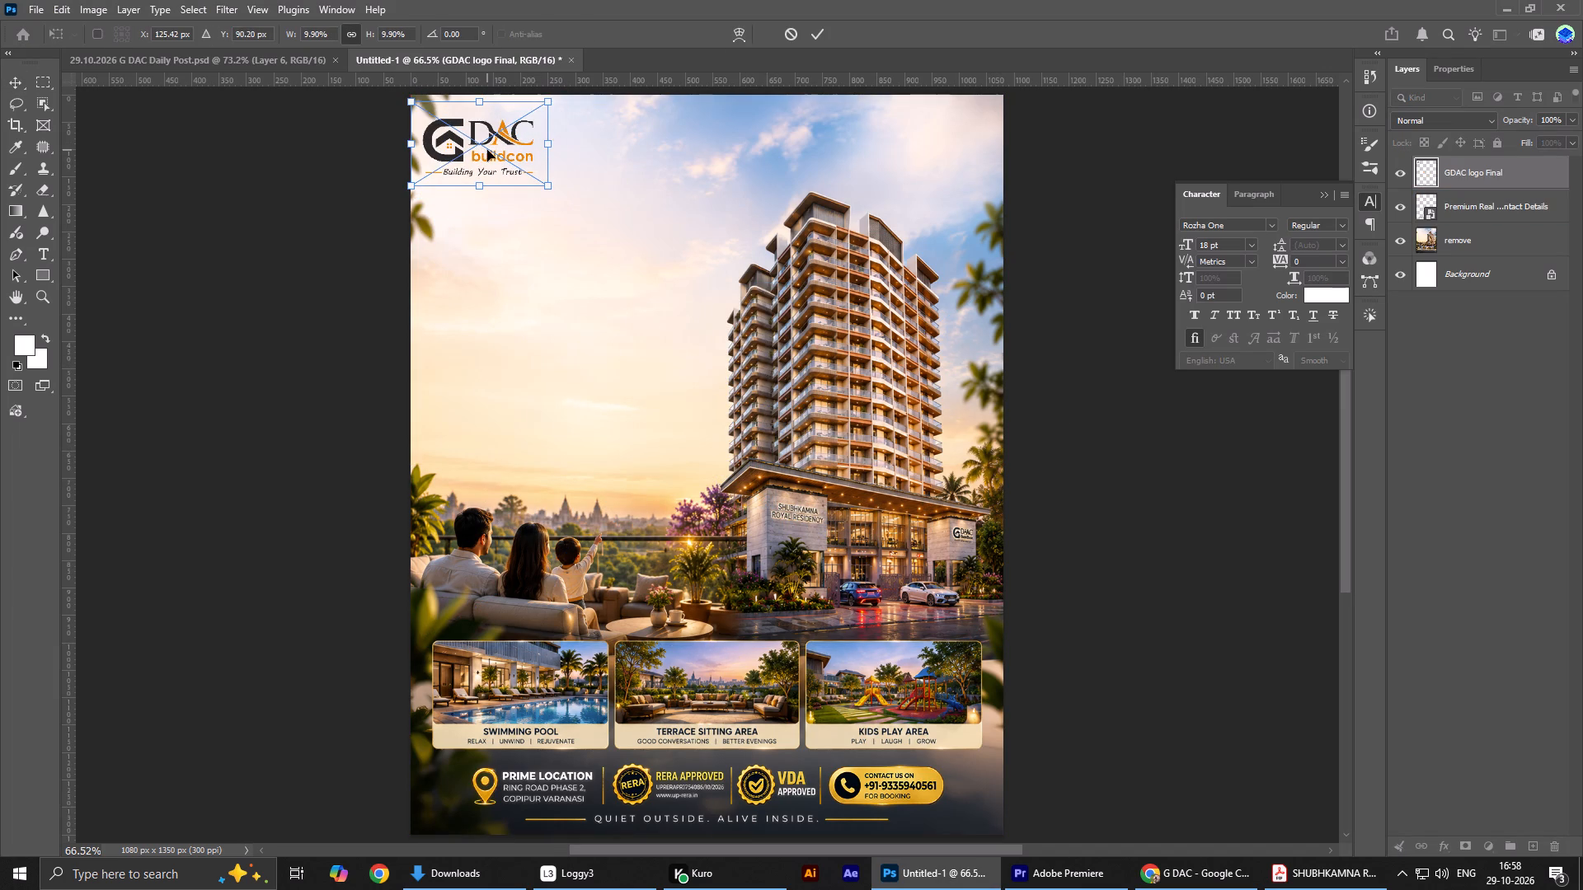
key(Return)
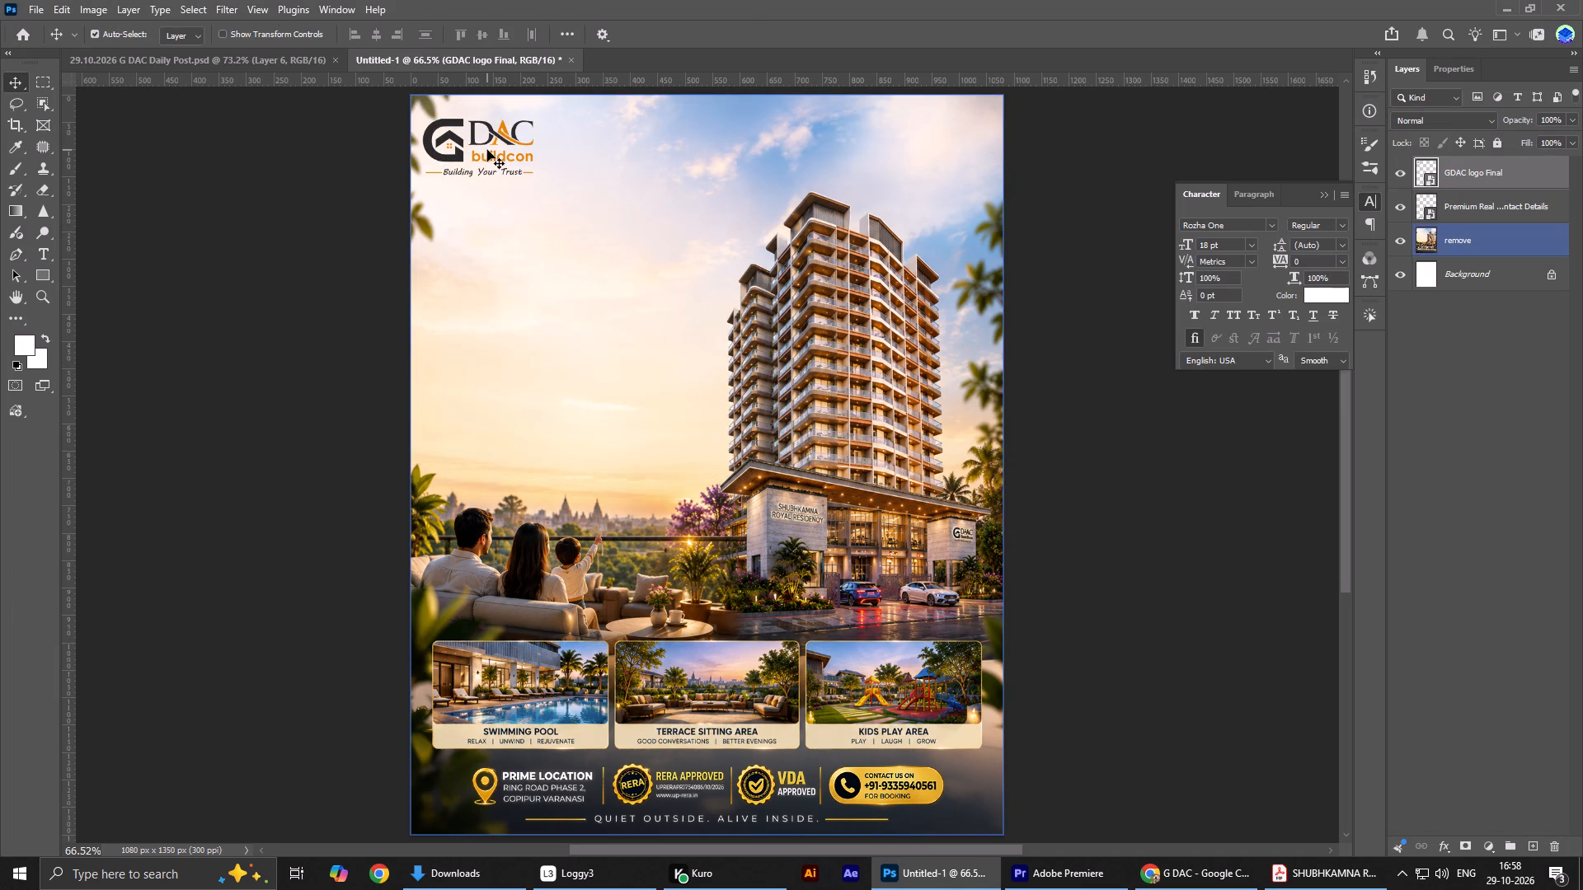
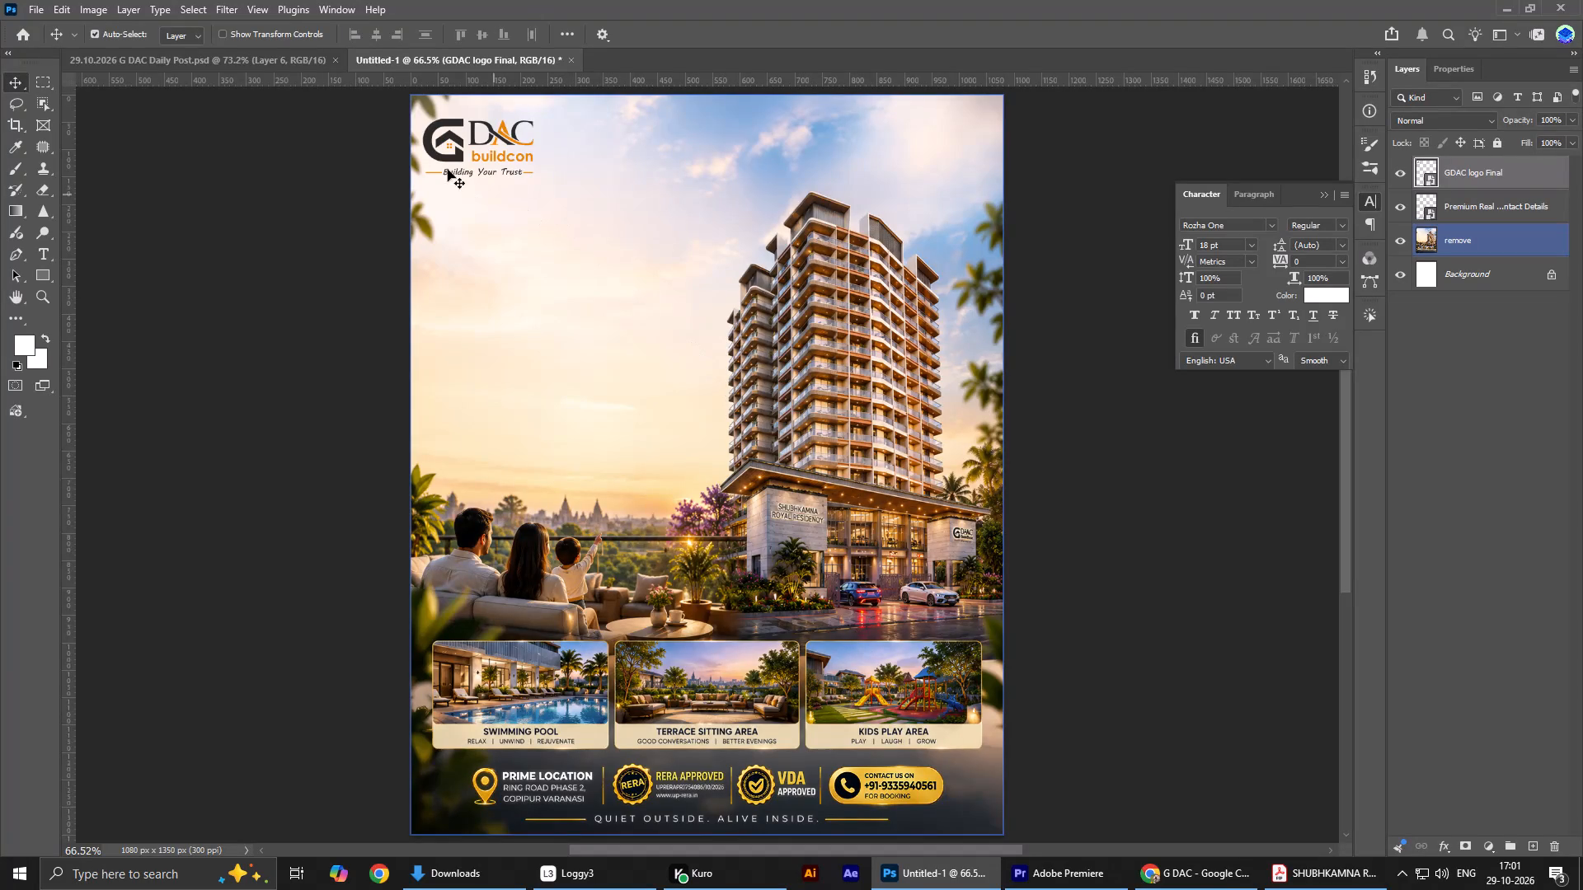
Nudge the GDAC logo slightly to the right on the poster.
click(449, 119)
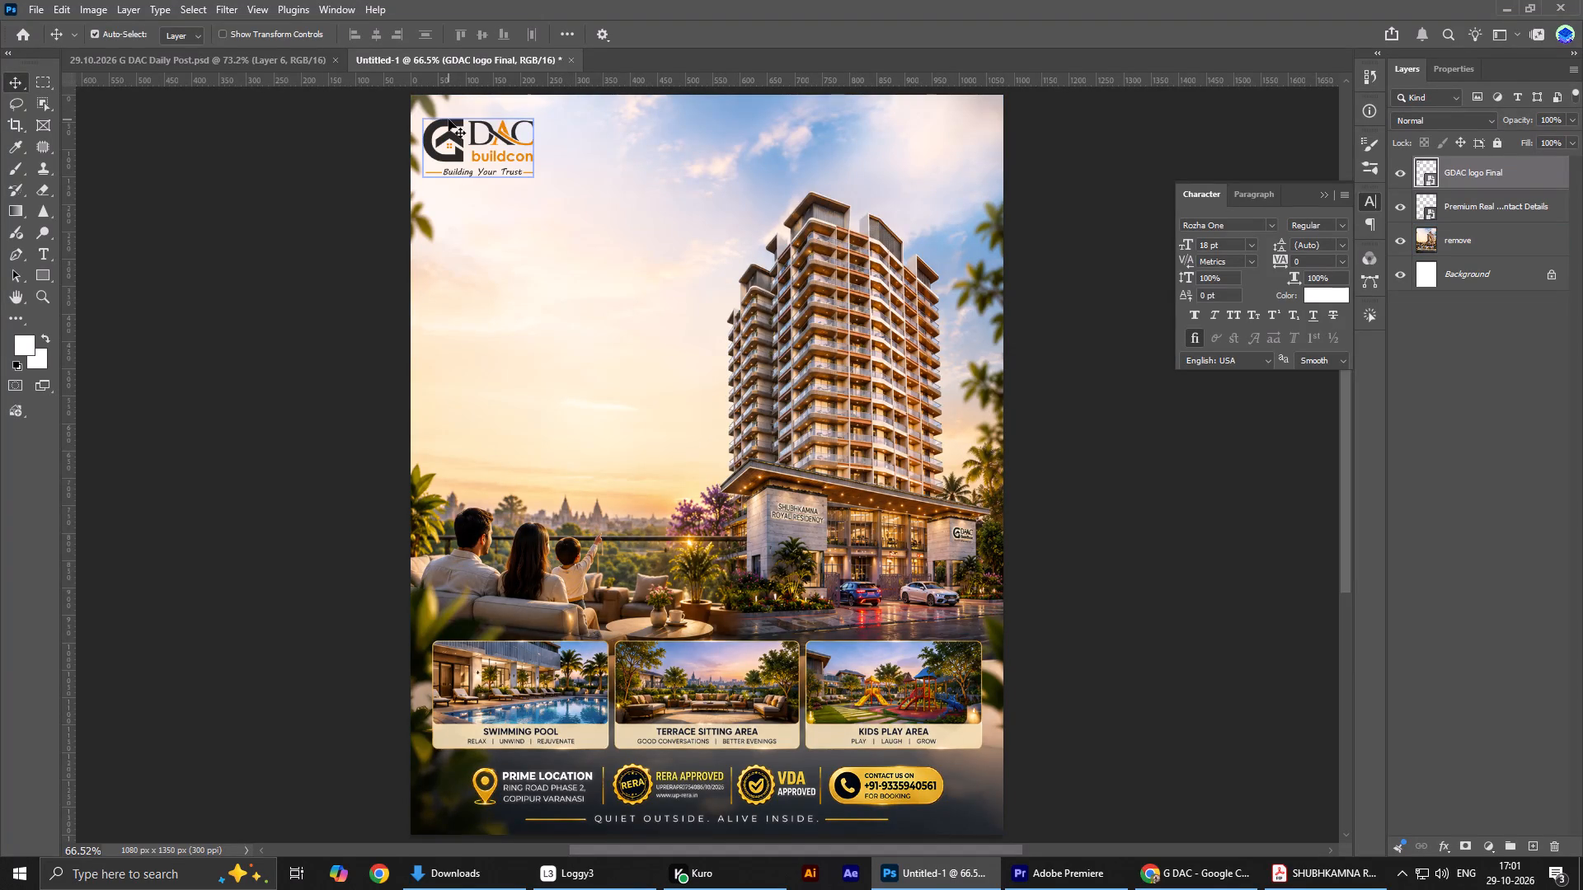
key(shift+Right)
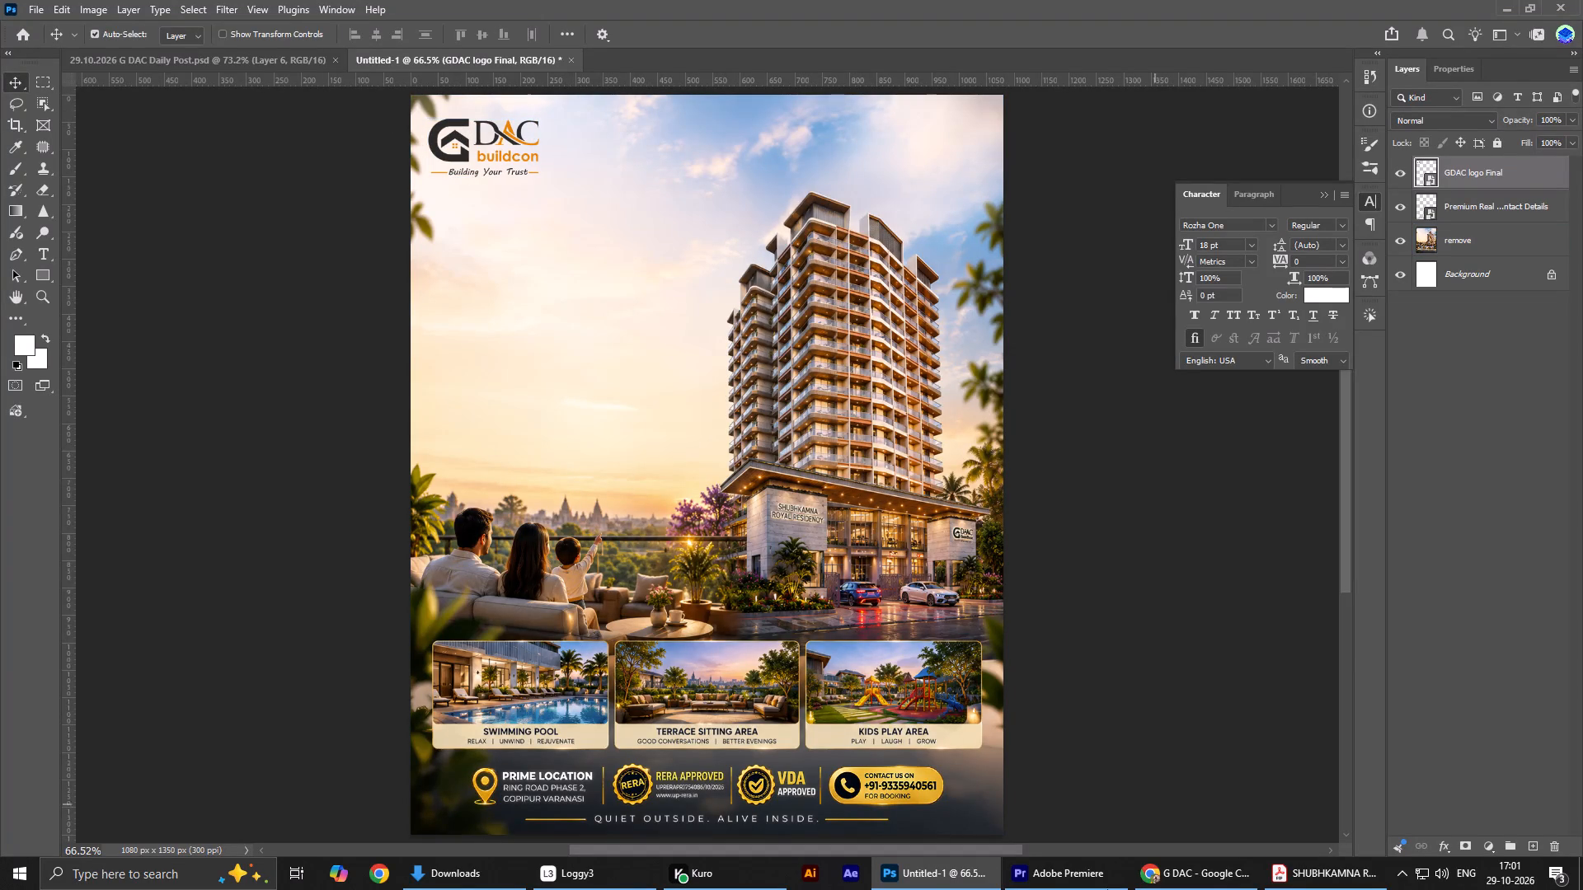
Switch to the G DAC chat in Chrome, download the transparent Shubhkamna Royal Residency logo, and show it in Downloads.
click(1152, 876)
scroll(785, 352, up, 11)
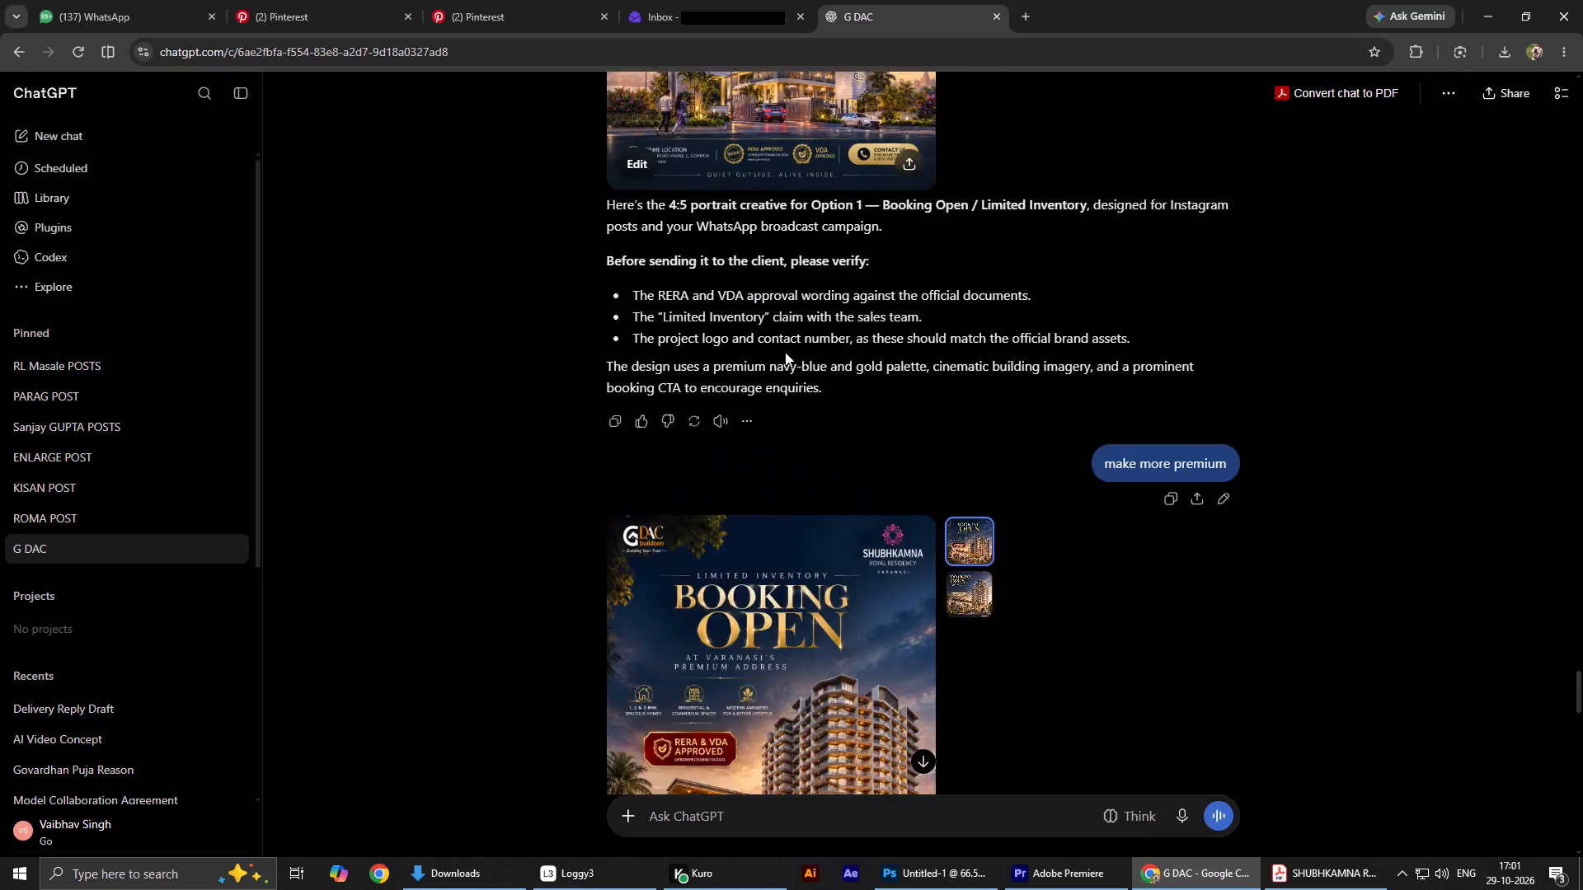
scroll(785, 352, down, 1)
scroll(785, 352, up, 1)
scroll(785, 352, down, 8)
scroll(730, 344, up, 1)
scroll(730, 344, down, 2)
scroll(730, 344, up, 1)
scroll(727, 344, down, 10)
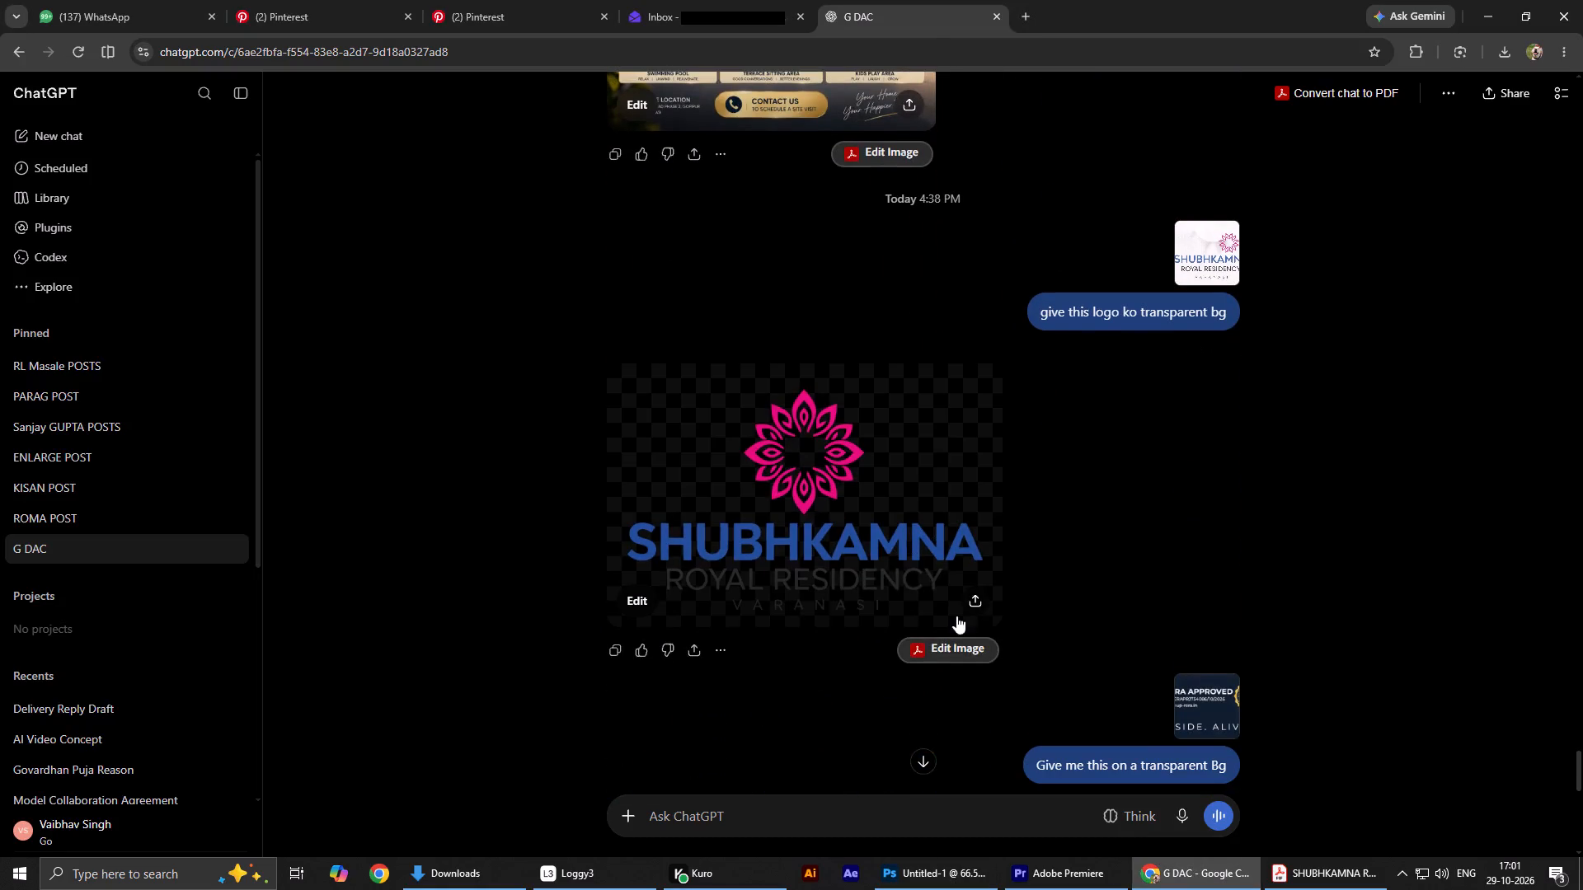
click(905, 541)
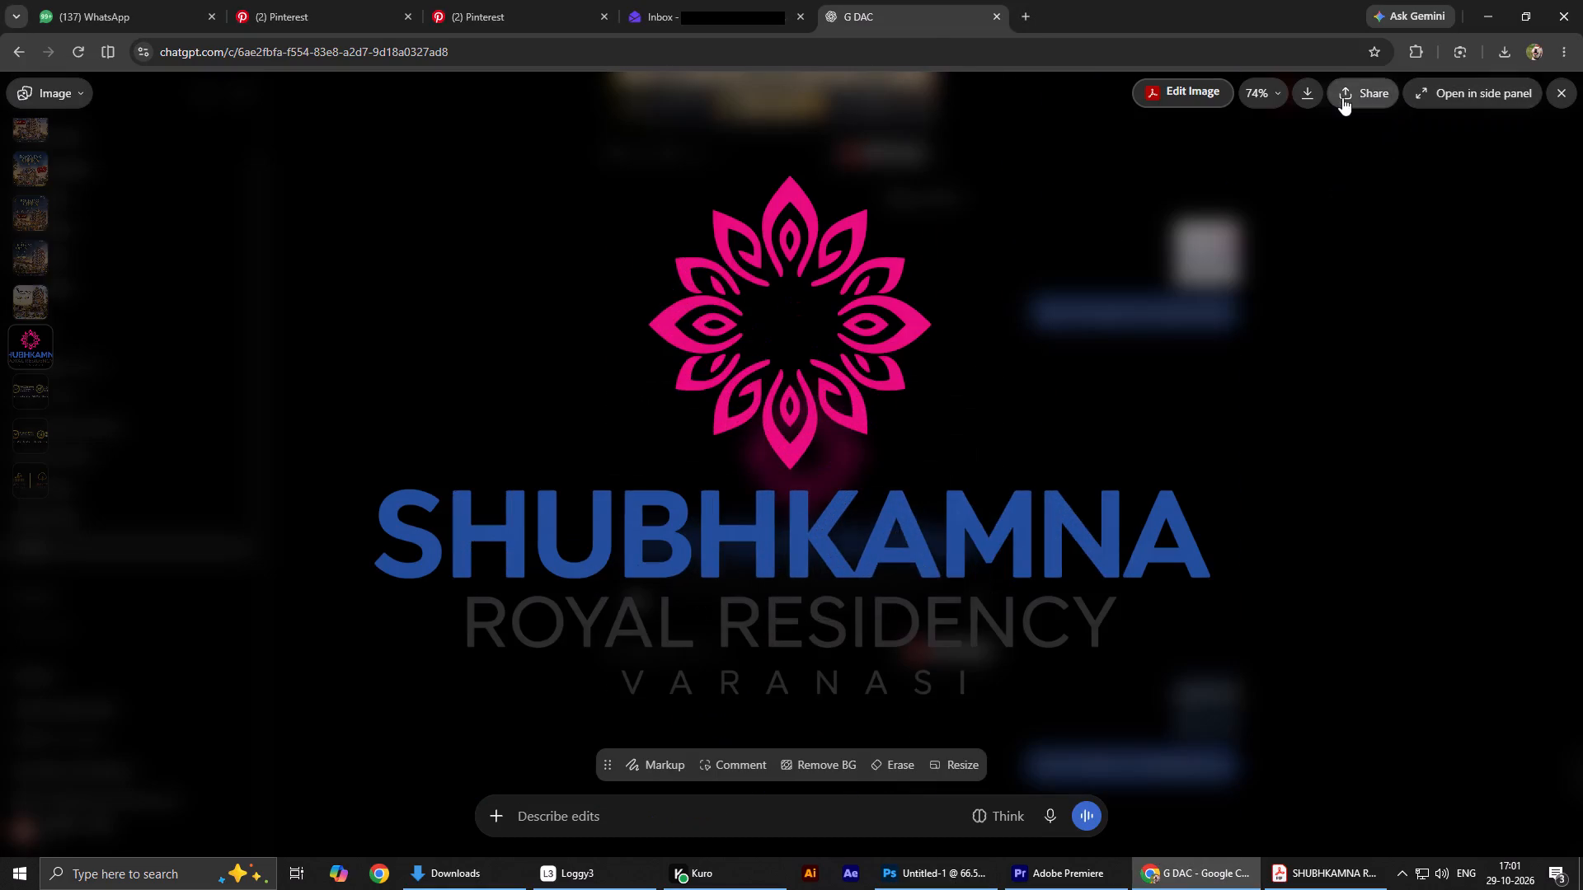
click(1308, 97)
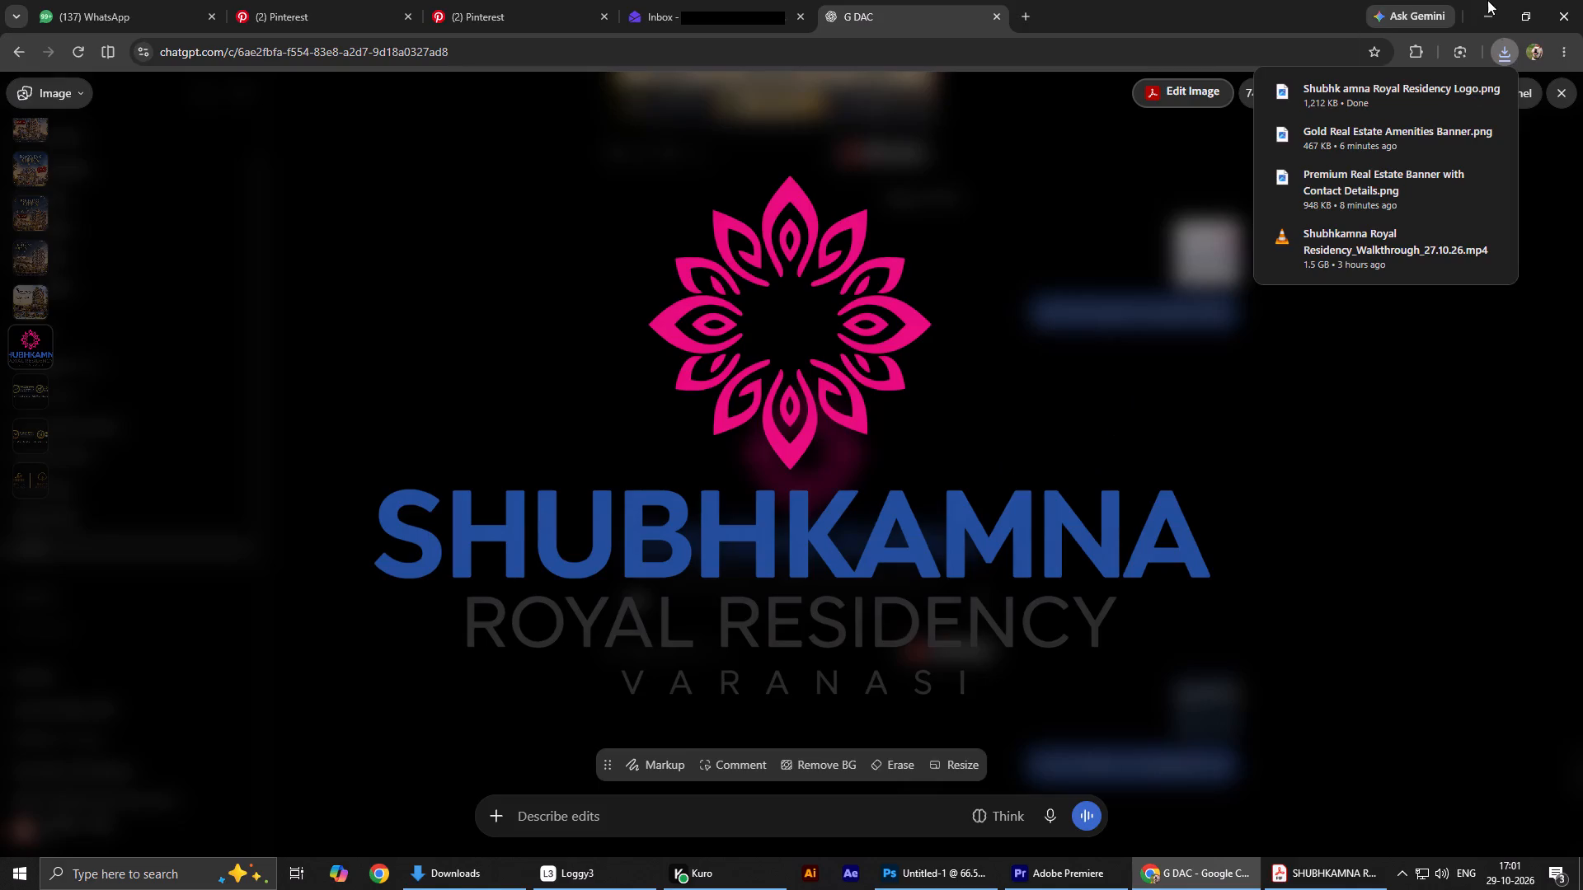
click(1462, 94)
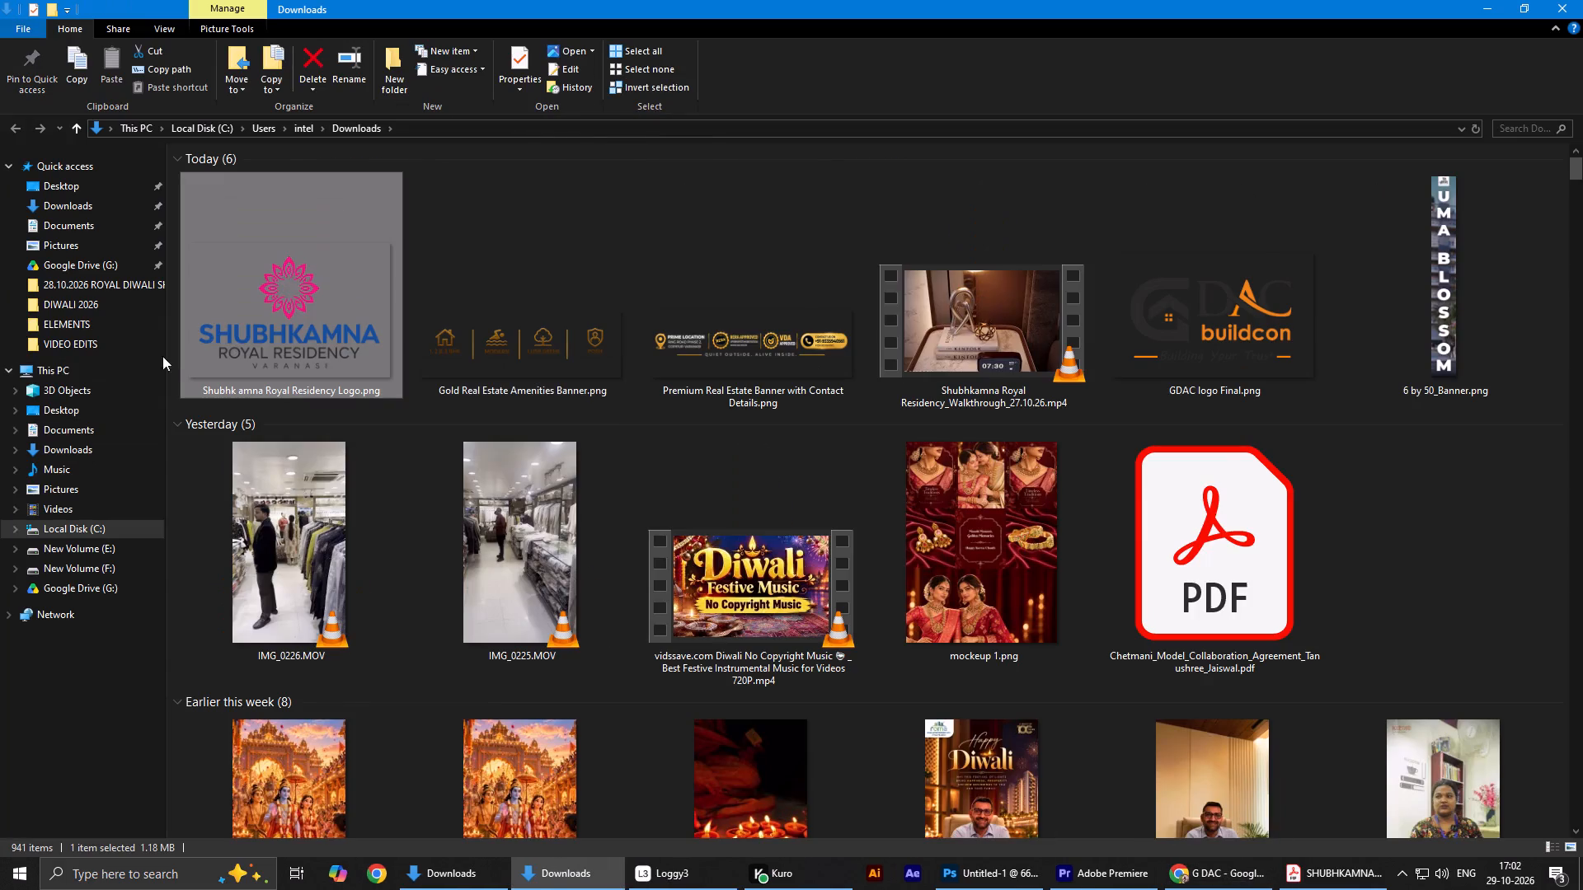
Place the Shubhkamna Royal Residency logo from Downloads in the Photoshop poster's upper-right corner, scaled down slightly to fit above the building.
drag(270, 304, 918, 349)
key(alt+Tab)
key(alt+Tab)
drag(997, 466, 773, 475)
drag(717, 473, 934, 160)
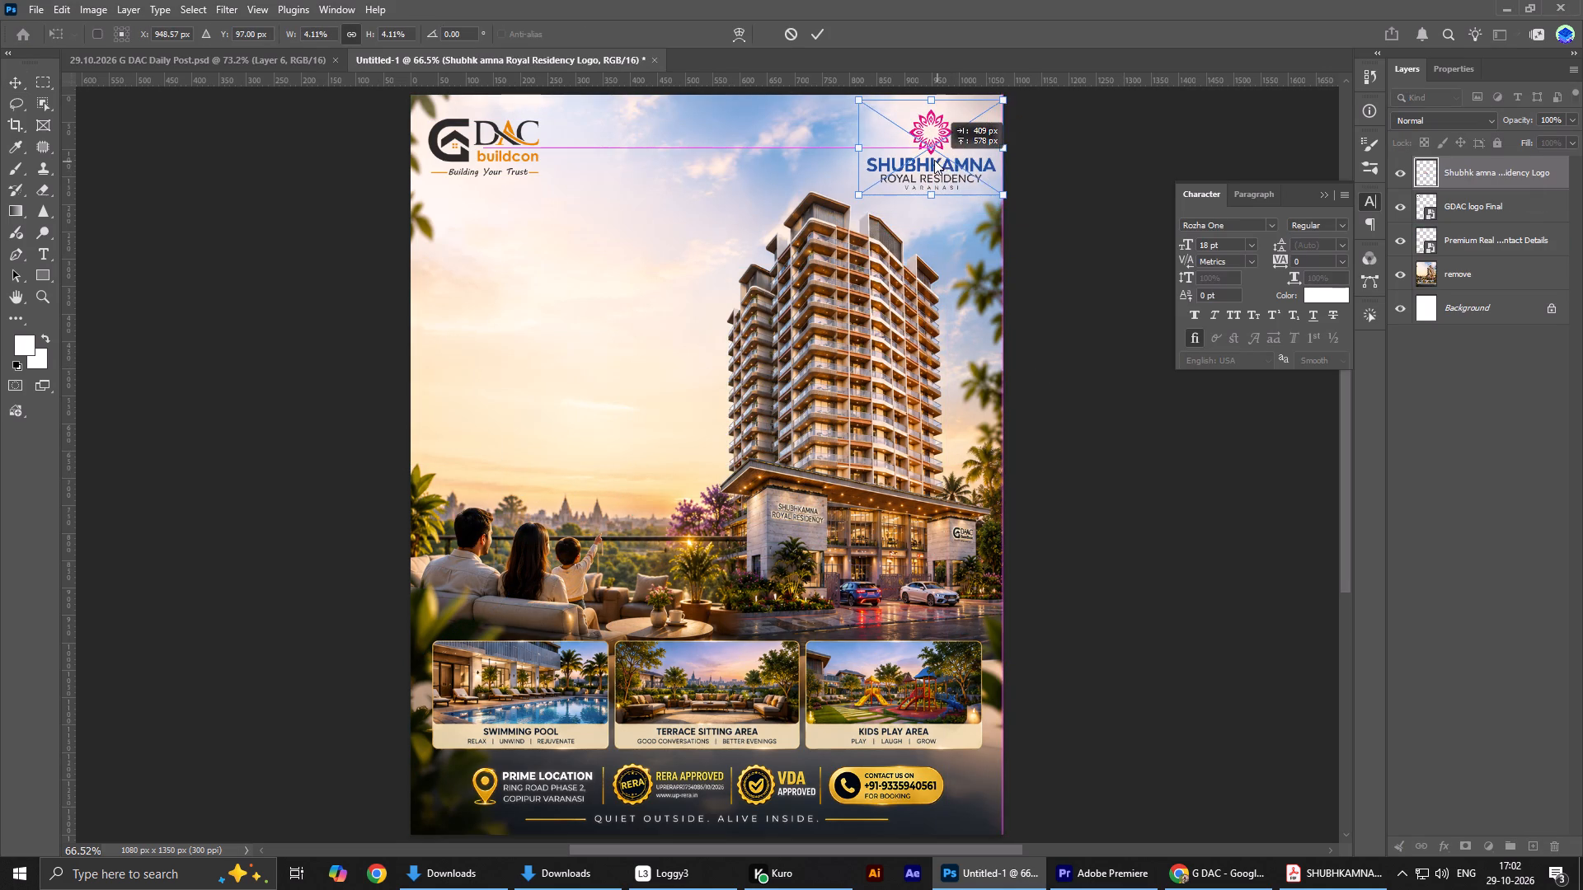
drag(934, 160, 932, 160)
drag(917, 201, 914, 199)
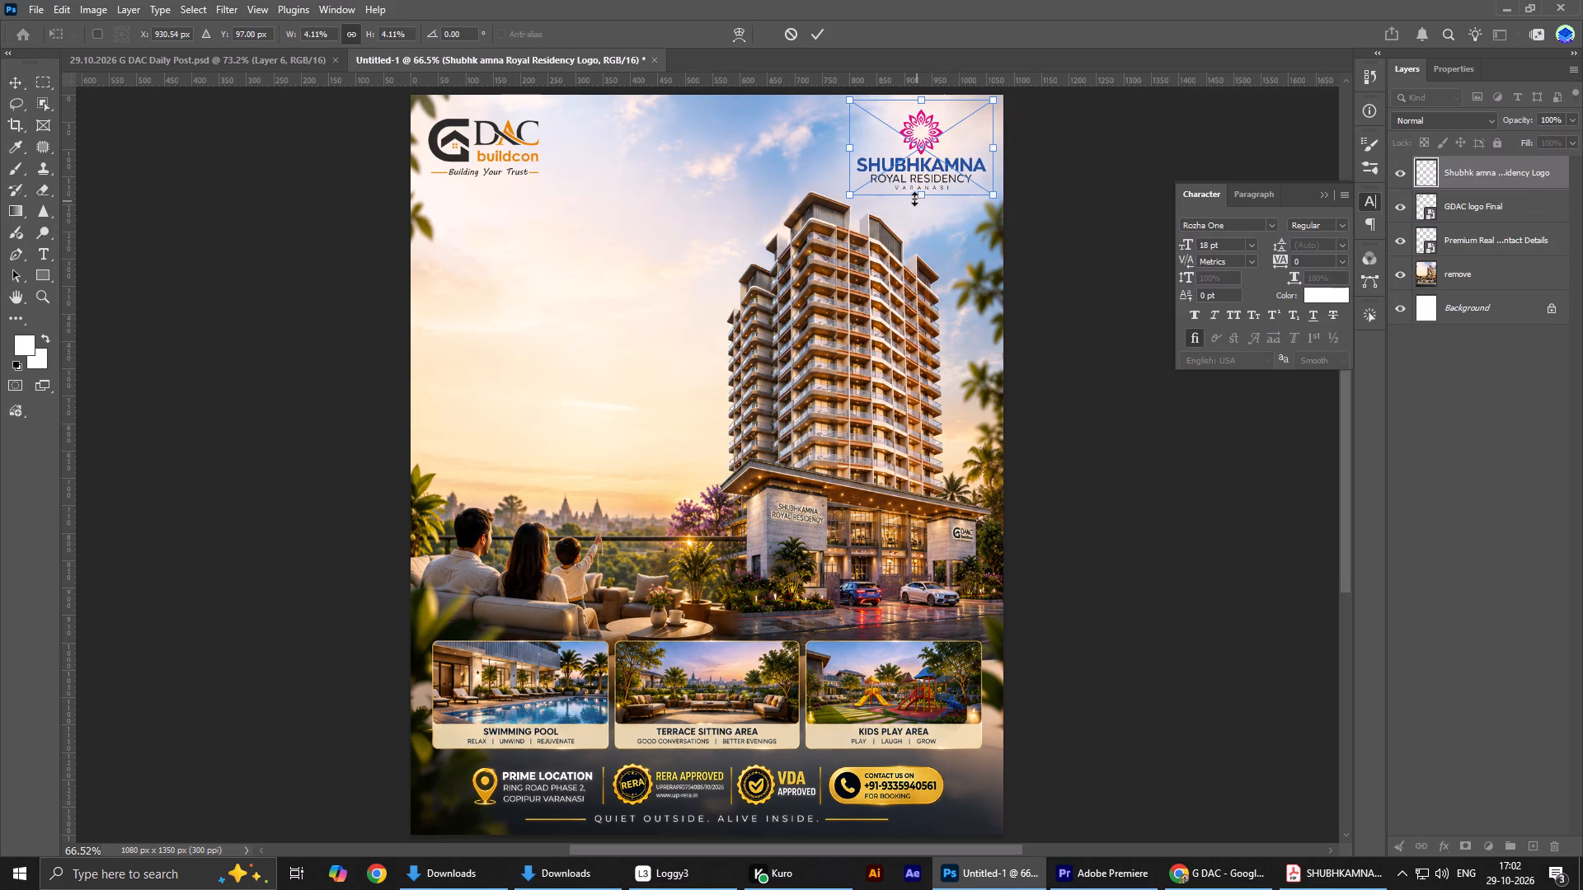
drag(914, 199, 914, 192)
key(Return)
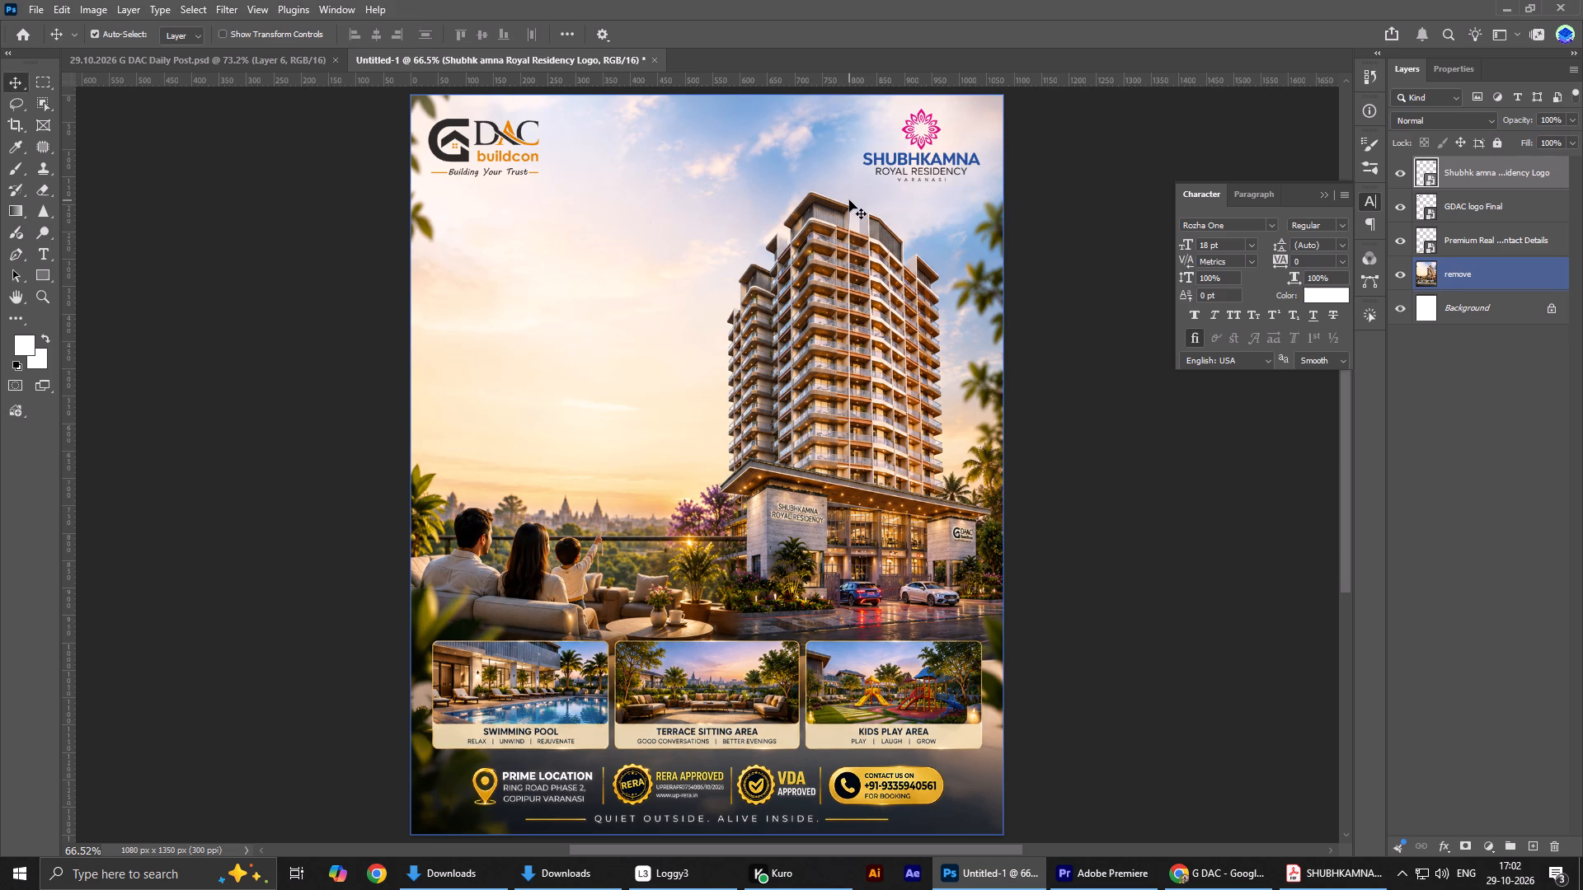
Nudge the Shubhkamna Royal Residency logo 9 small increments to the right.
key(Right)
key(Right)
key(Right)
key(Right)
key(Right)
key(Right)
key(Right)
key(Right)
key(Right)
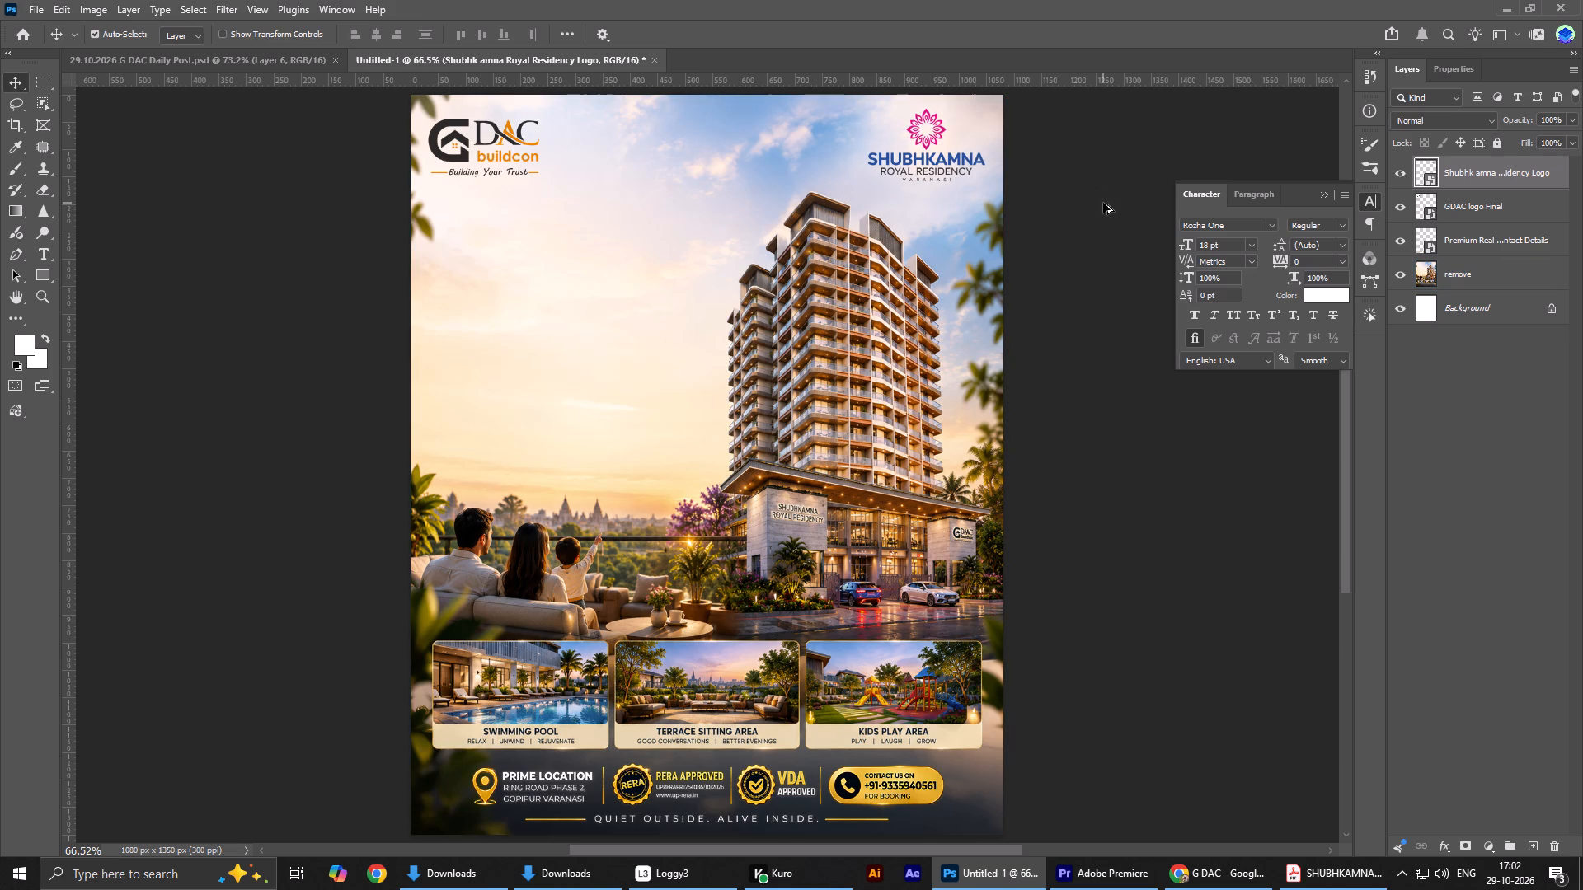
Copy the "Brighter Tomorrow" headline text from the reference poster image in the Chrome chat using Google Lens.
key(alt+Tab)
key(alt+Tab)
key(Escape)
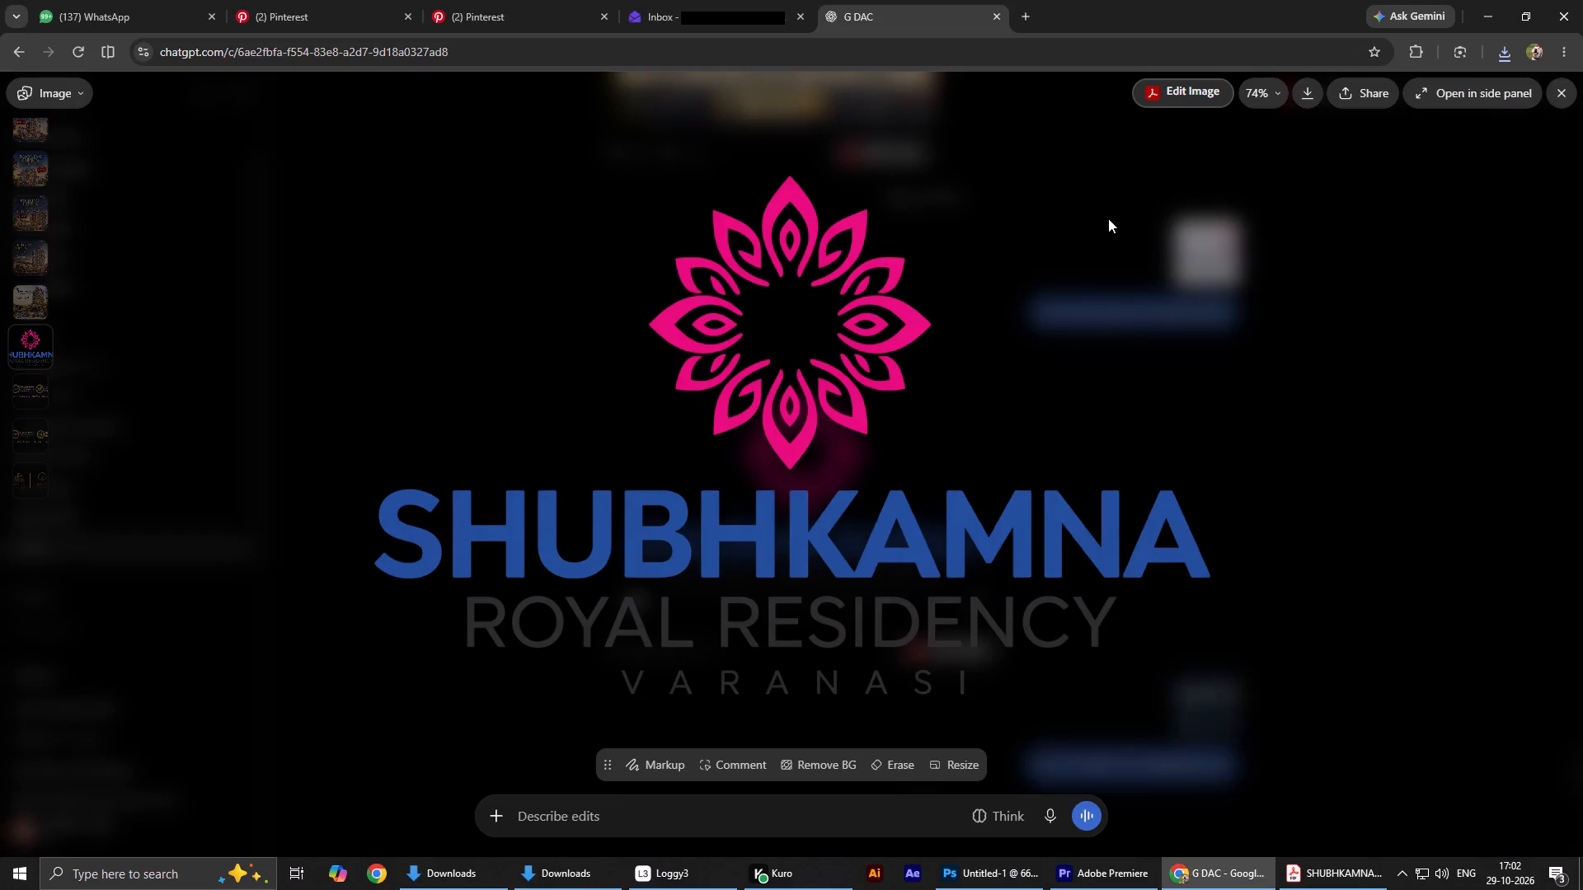
scroll(1141, 509, down, 8)
scroll(1062, 513, up, 1)
scroll(1062, 513, down, 4)
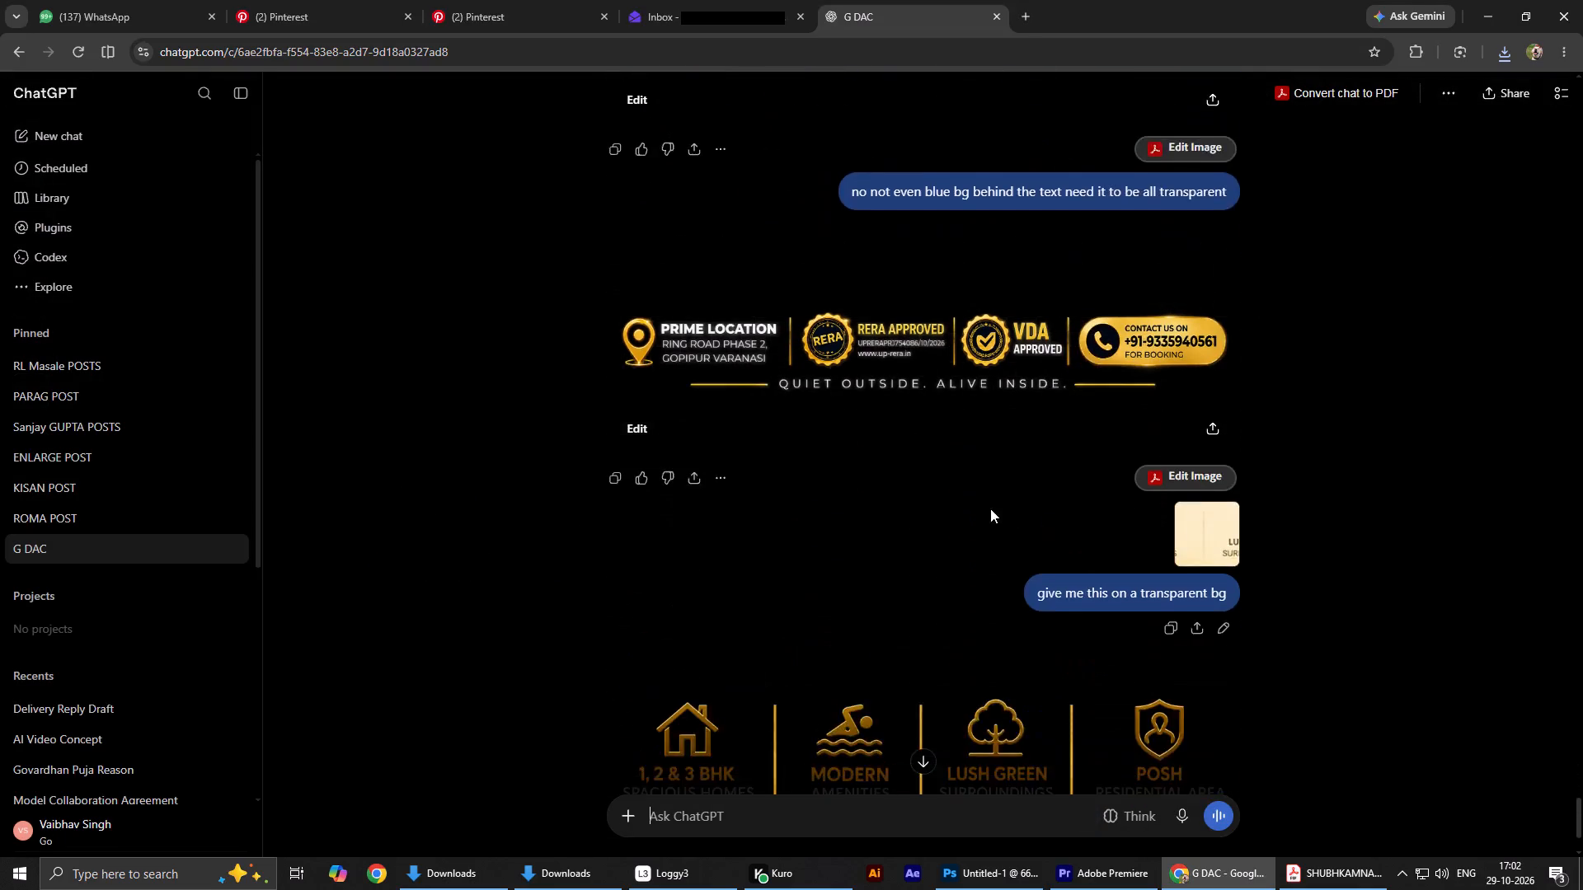
scroll(990, 508, down, 10)
scroll(956, 494, up, 10)
scroll(956, 494, down, 1)
scroll(956, 494, up, 8)
scroll(956, 494, down, 1)
scroll(956, 494, up, 1)
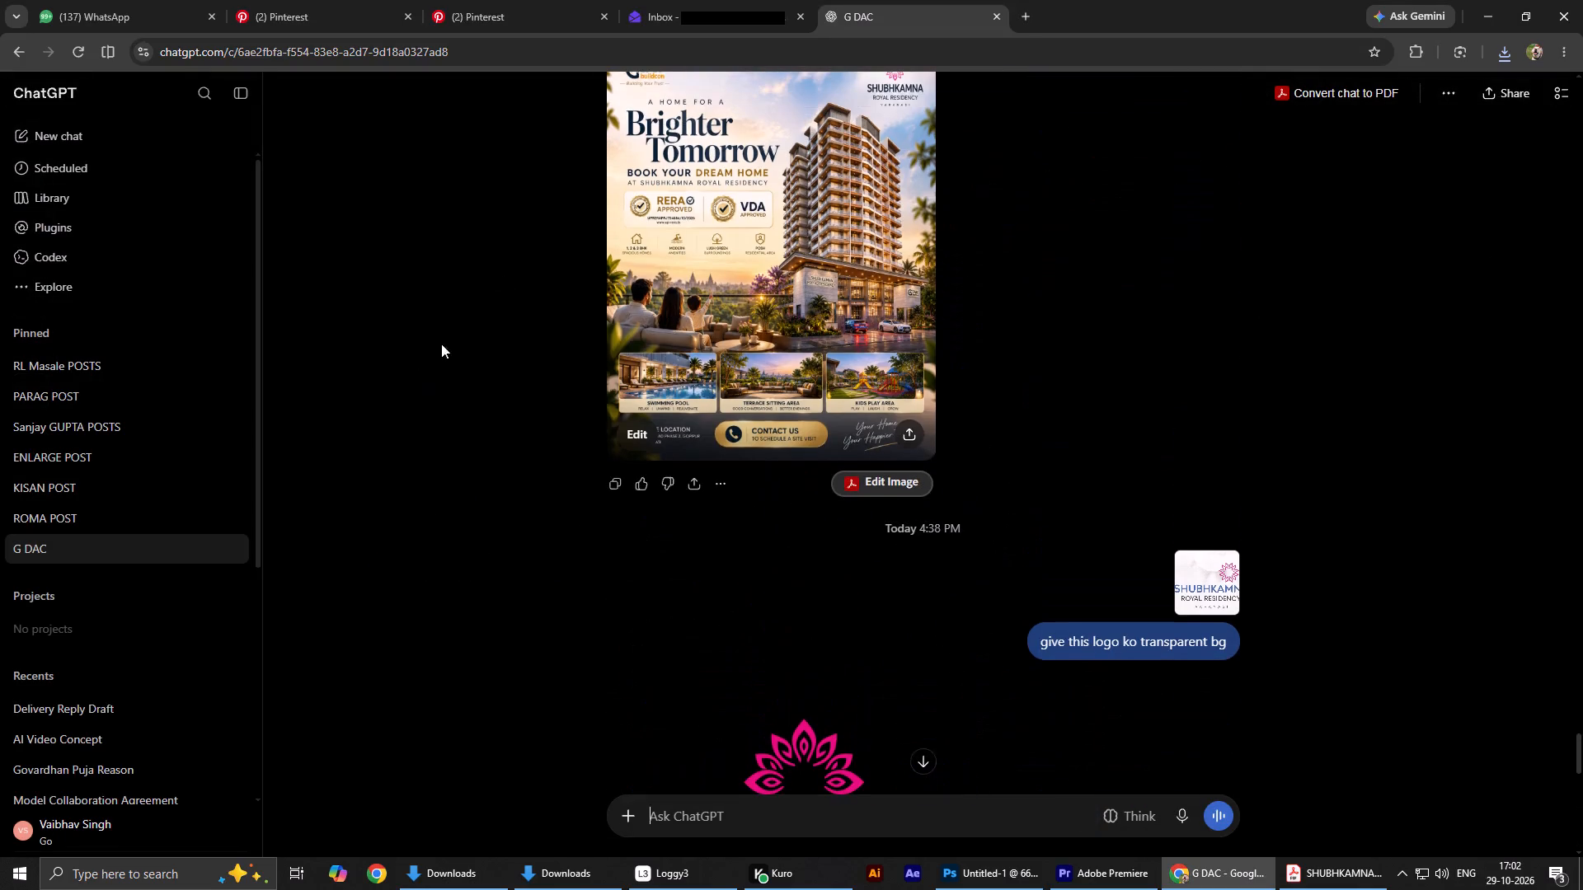
click(687, 230)
right_click(731, 302)
click(810, 415)
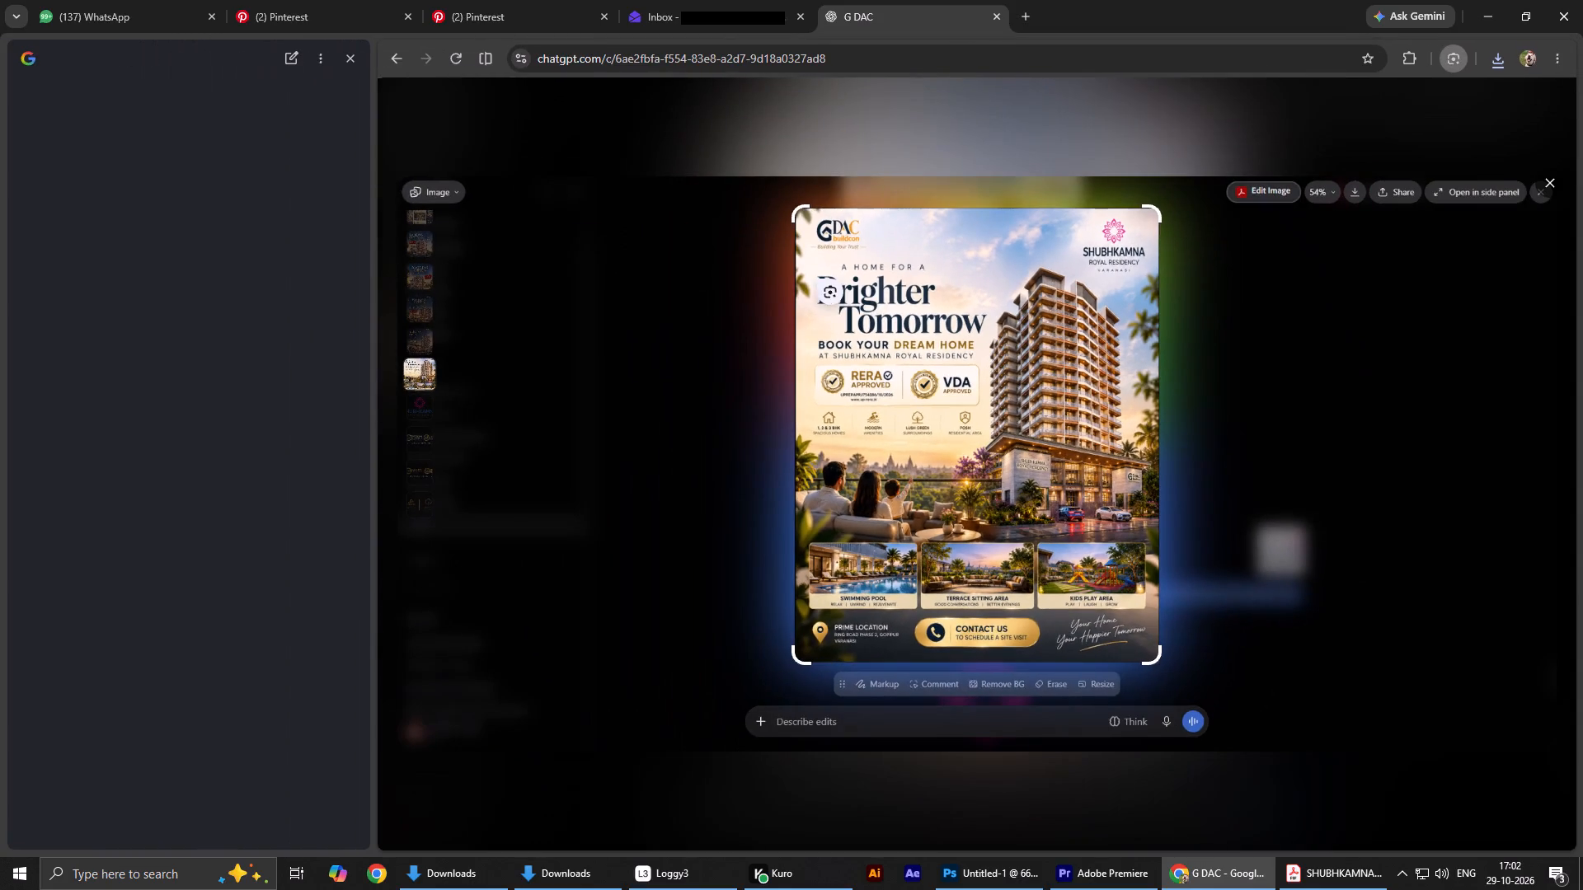
drag(811, 274, 989, 340)
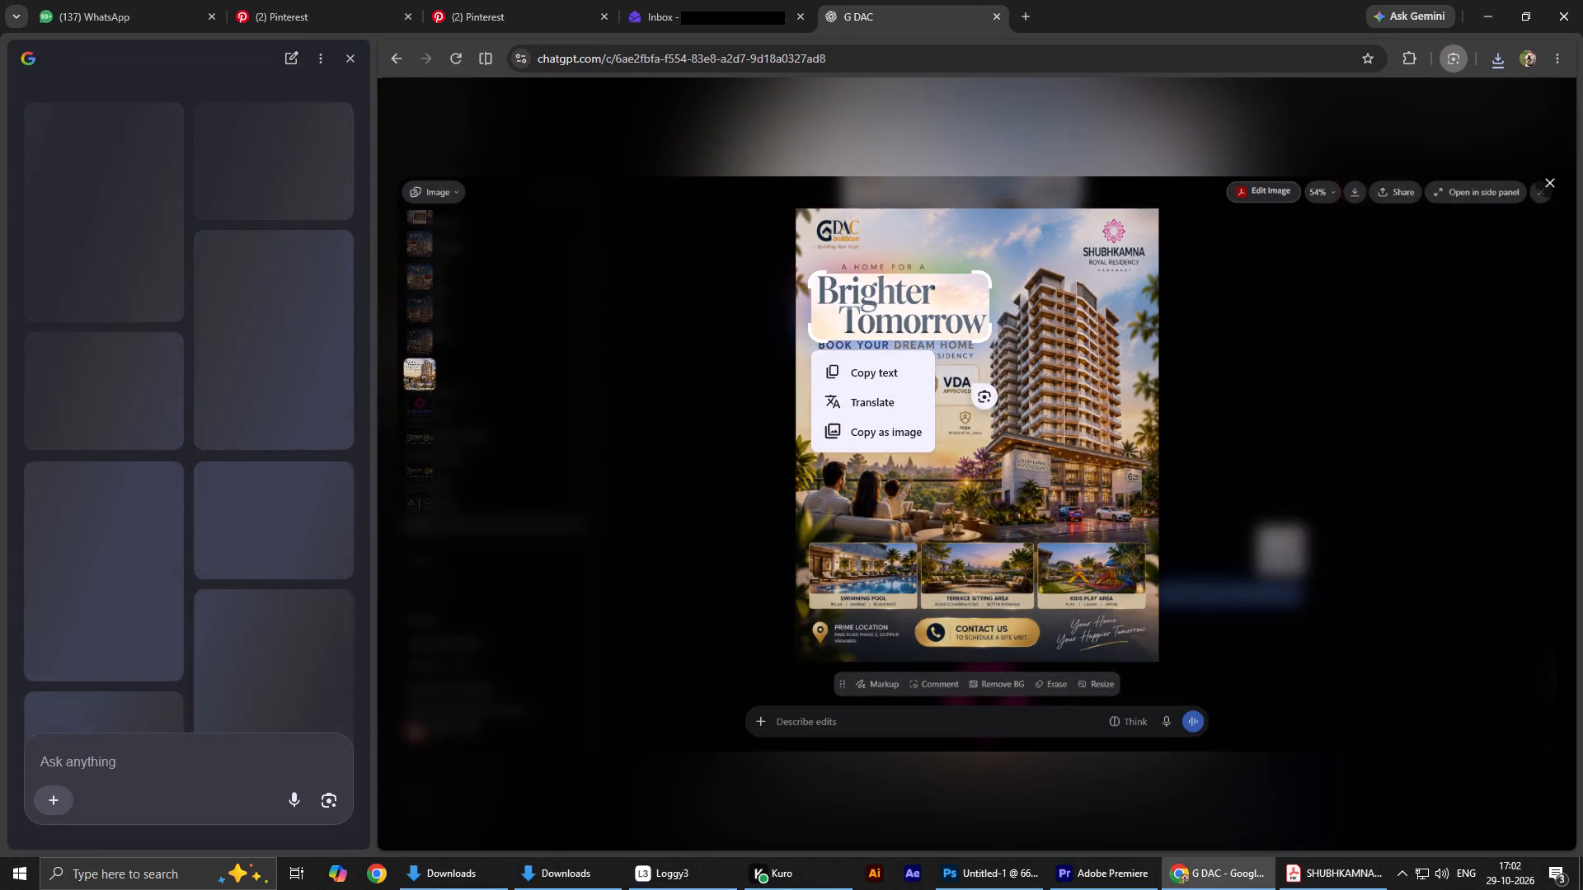
click(885, 382)
Add the copied "Brighter Tomorrow" text to the Photoshop poster's sky on two lines, indenting "Tomorrow" by three spaces.
key(alt+Tab)
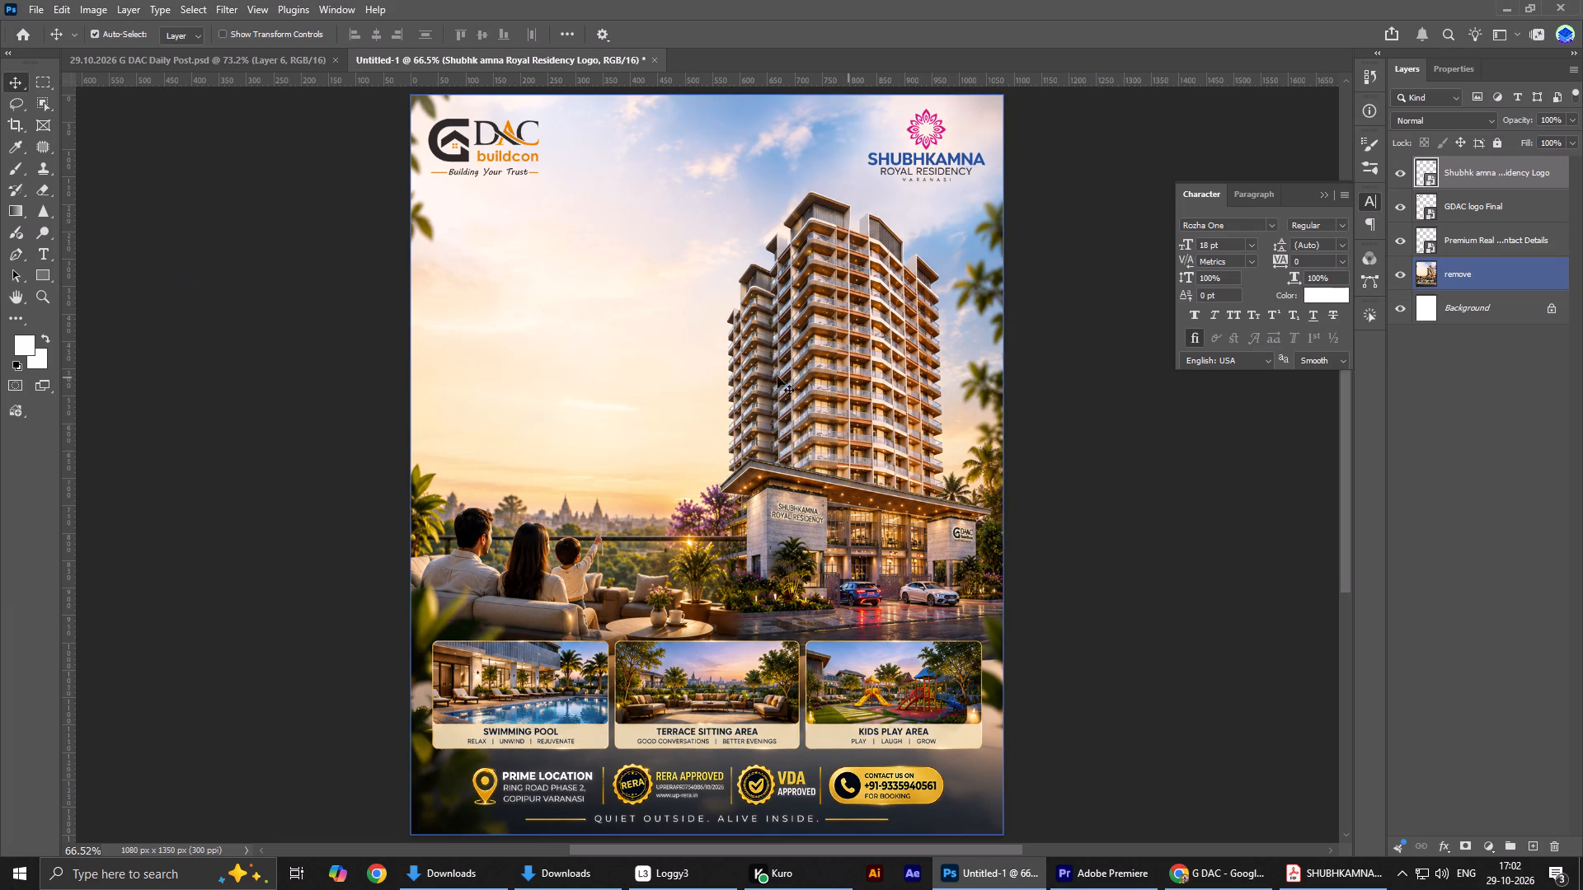
key(t)
click(529, 304)
key(ctrl+v)
click(710, 307)
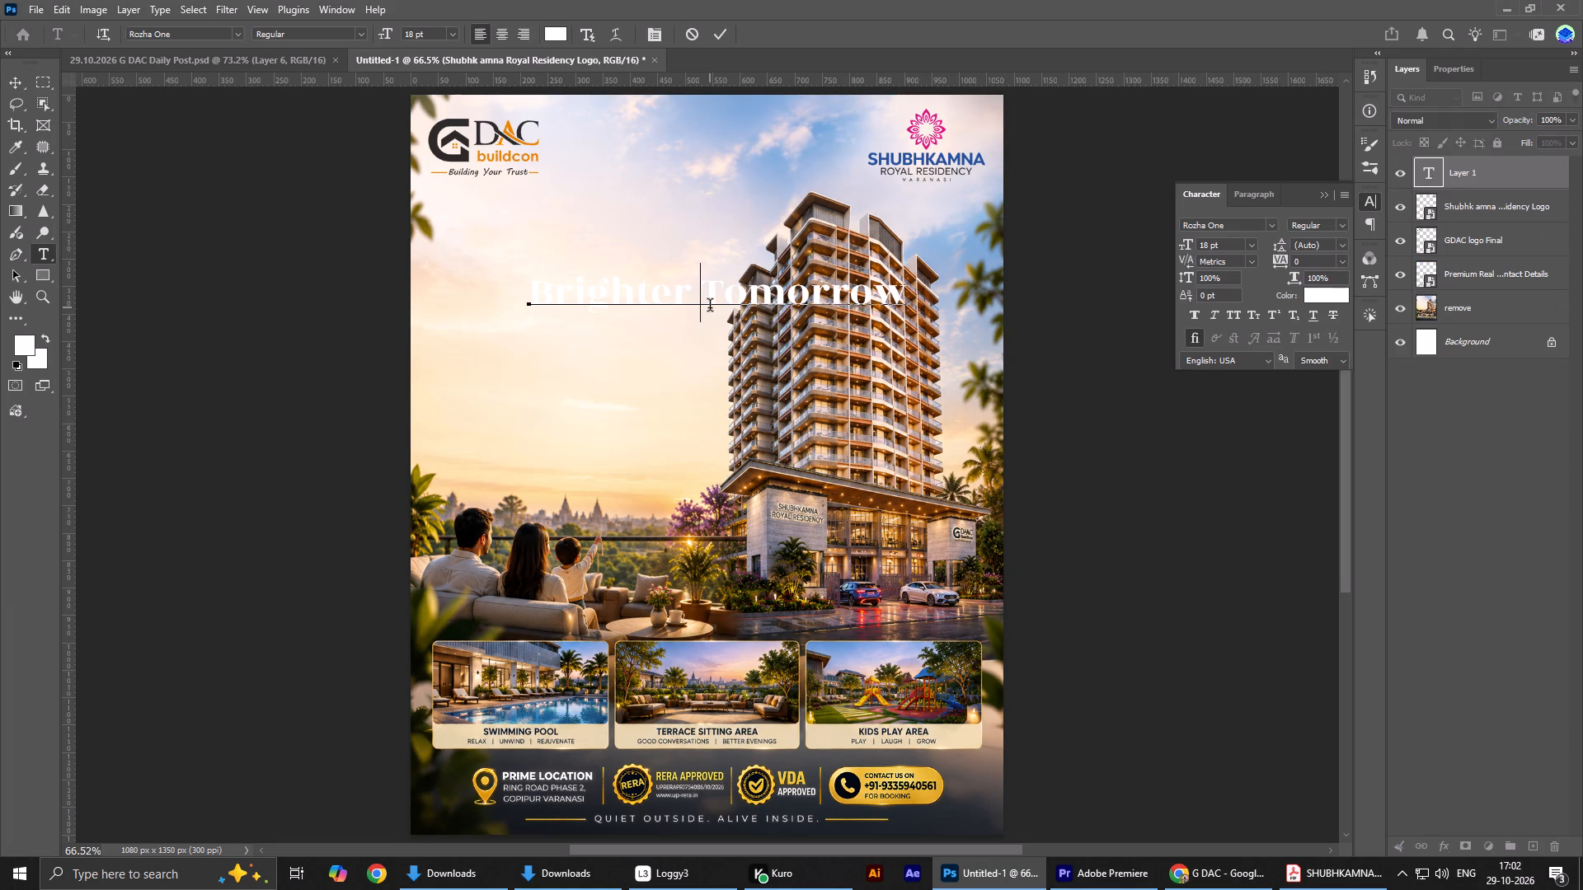
key(BackSpace)
key(Return)
key(space)
key(space)
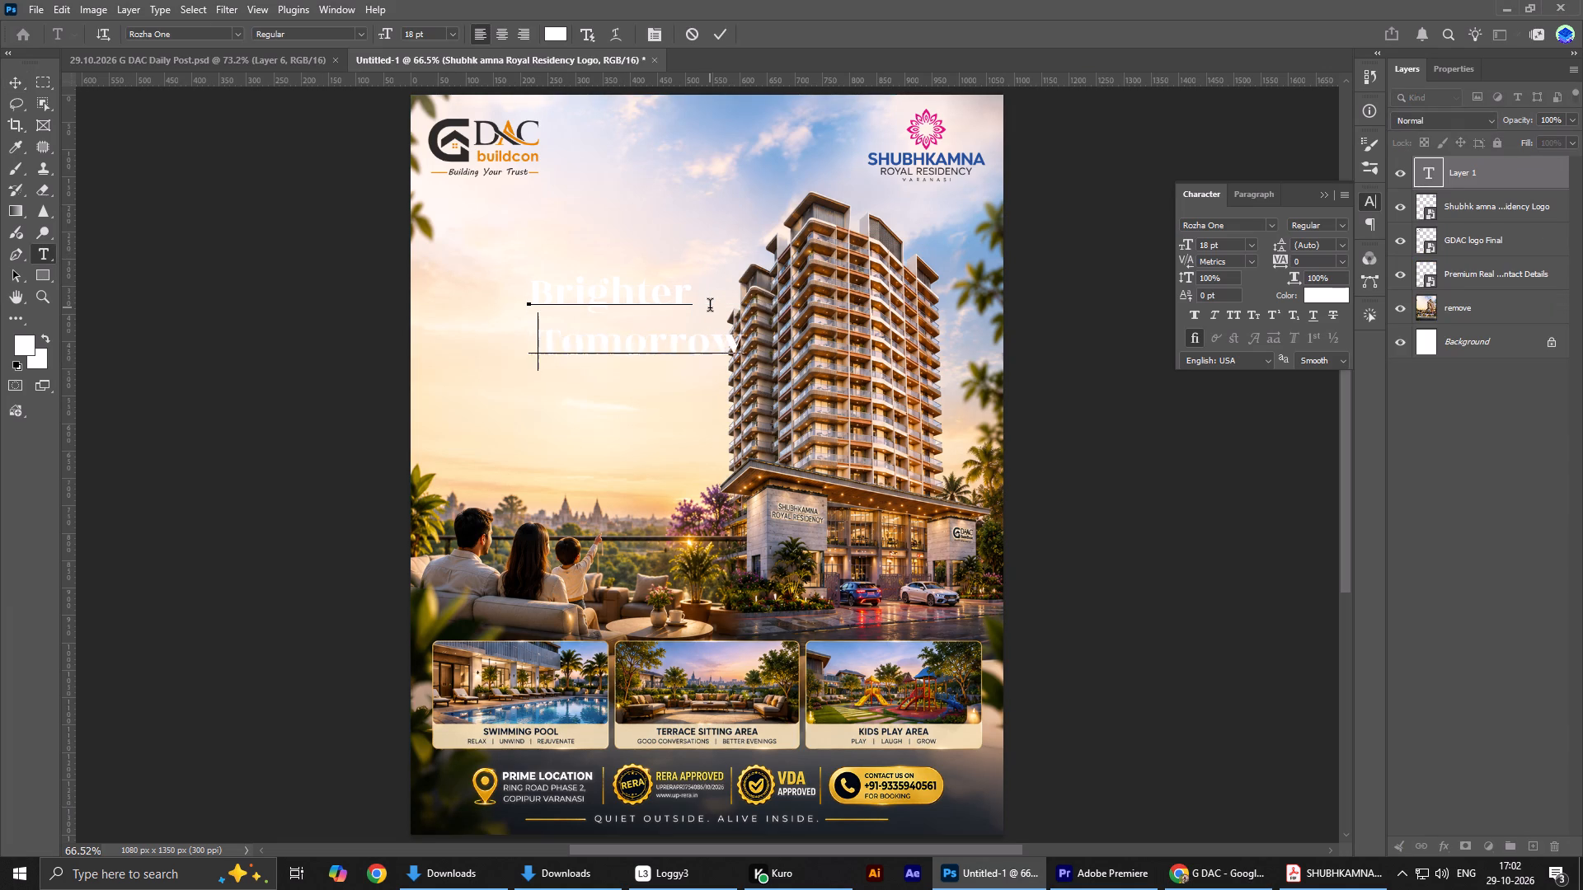
key(space)
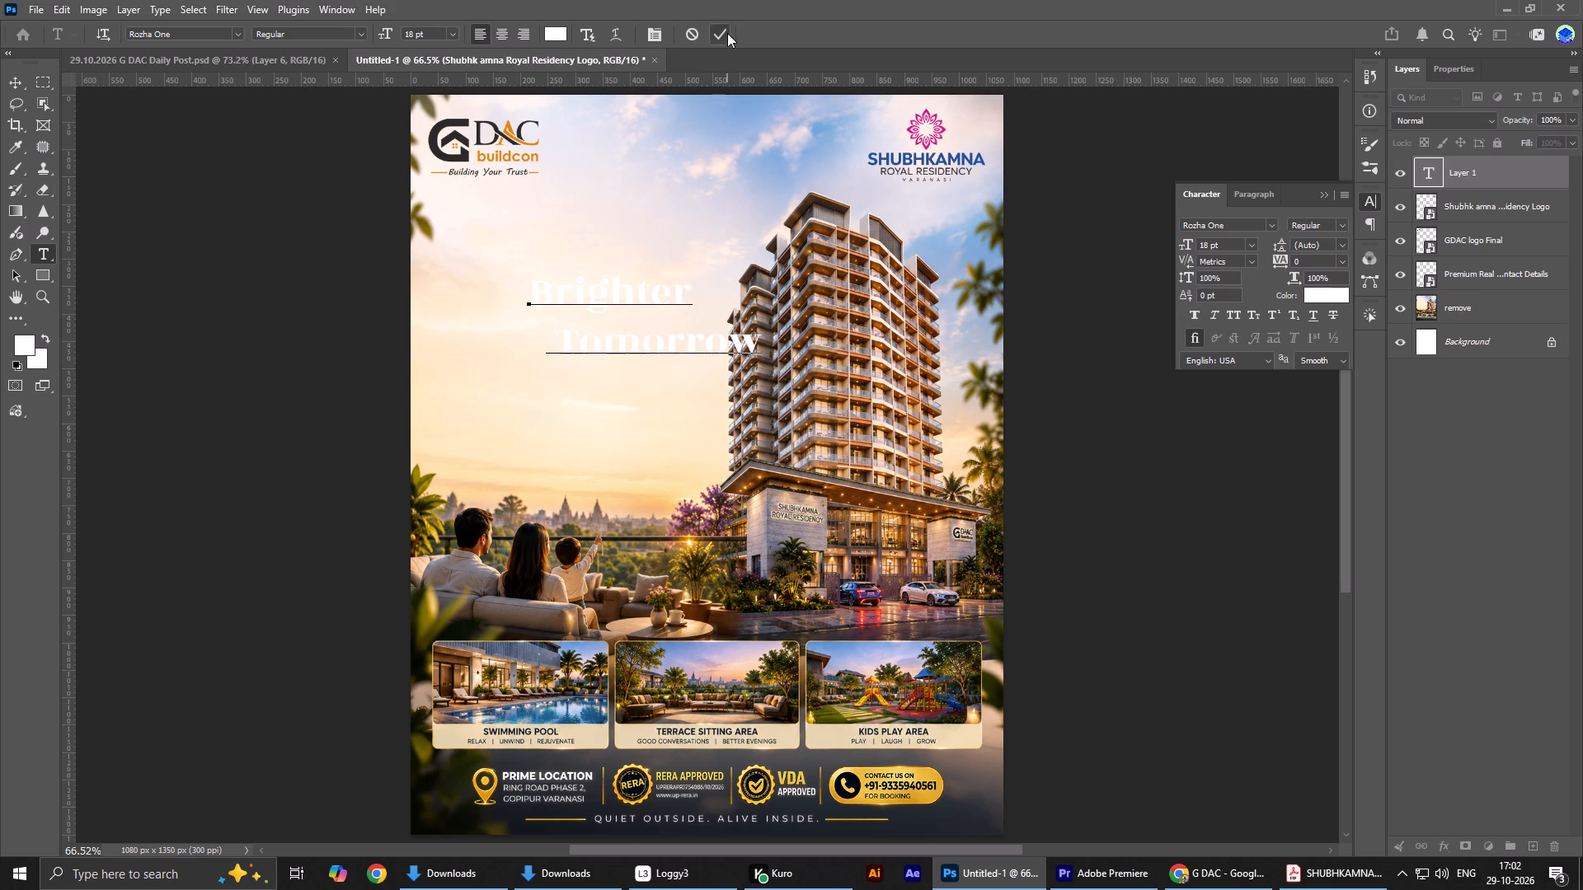
click(727, 33)
Set the "Brighter Tomorrow" text colour to dark blue #072976.
click(1336, 294)
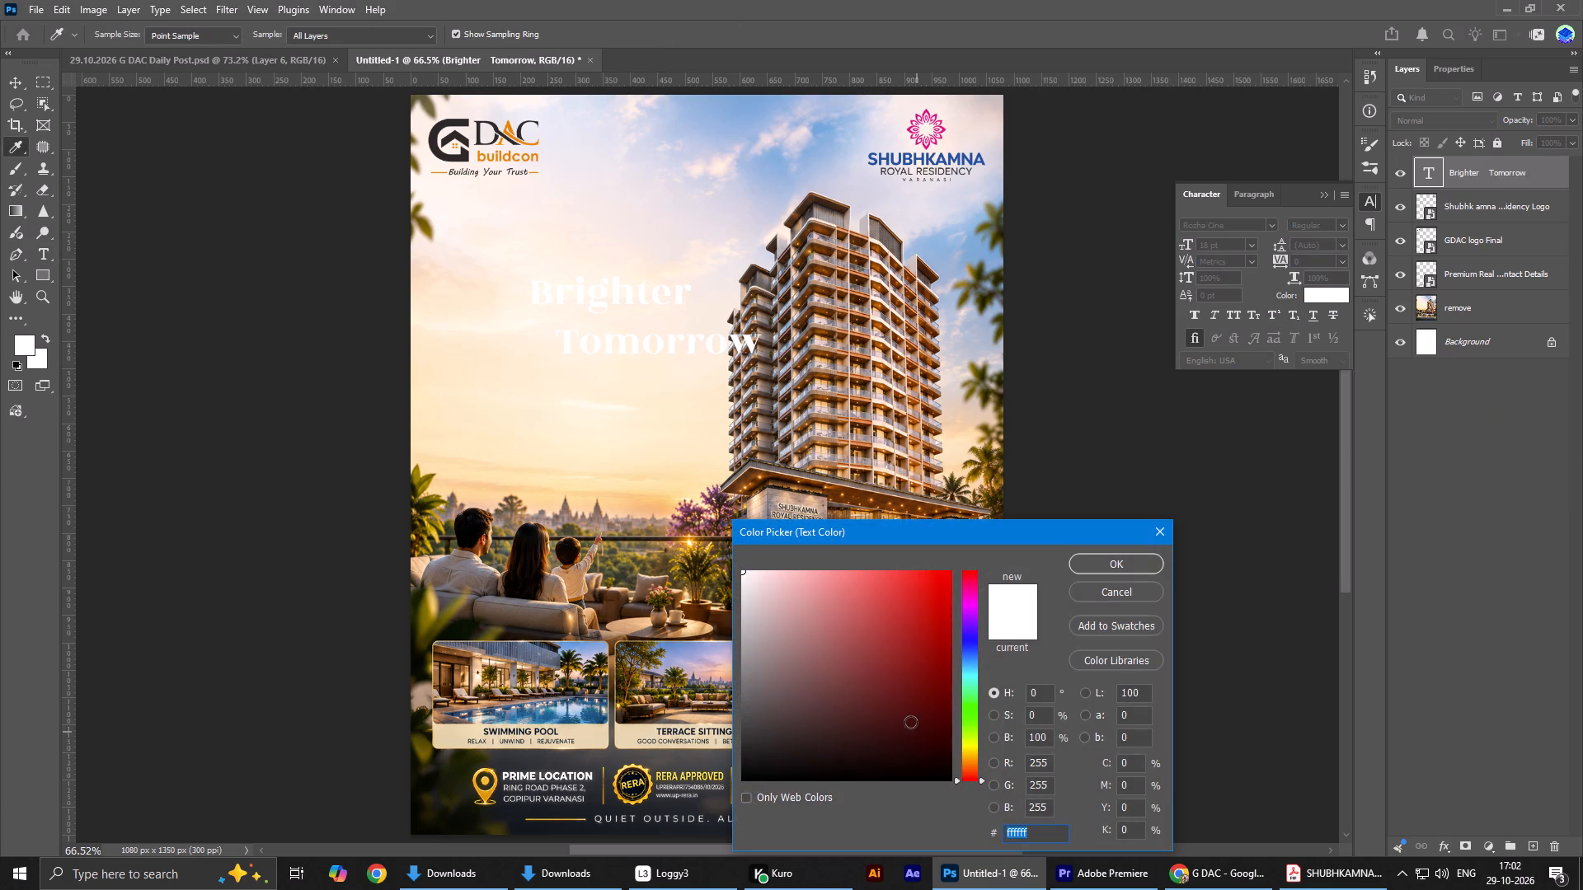
drag(970, 676, 967, 638)
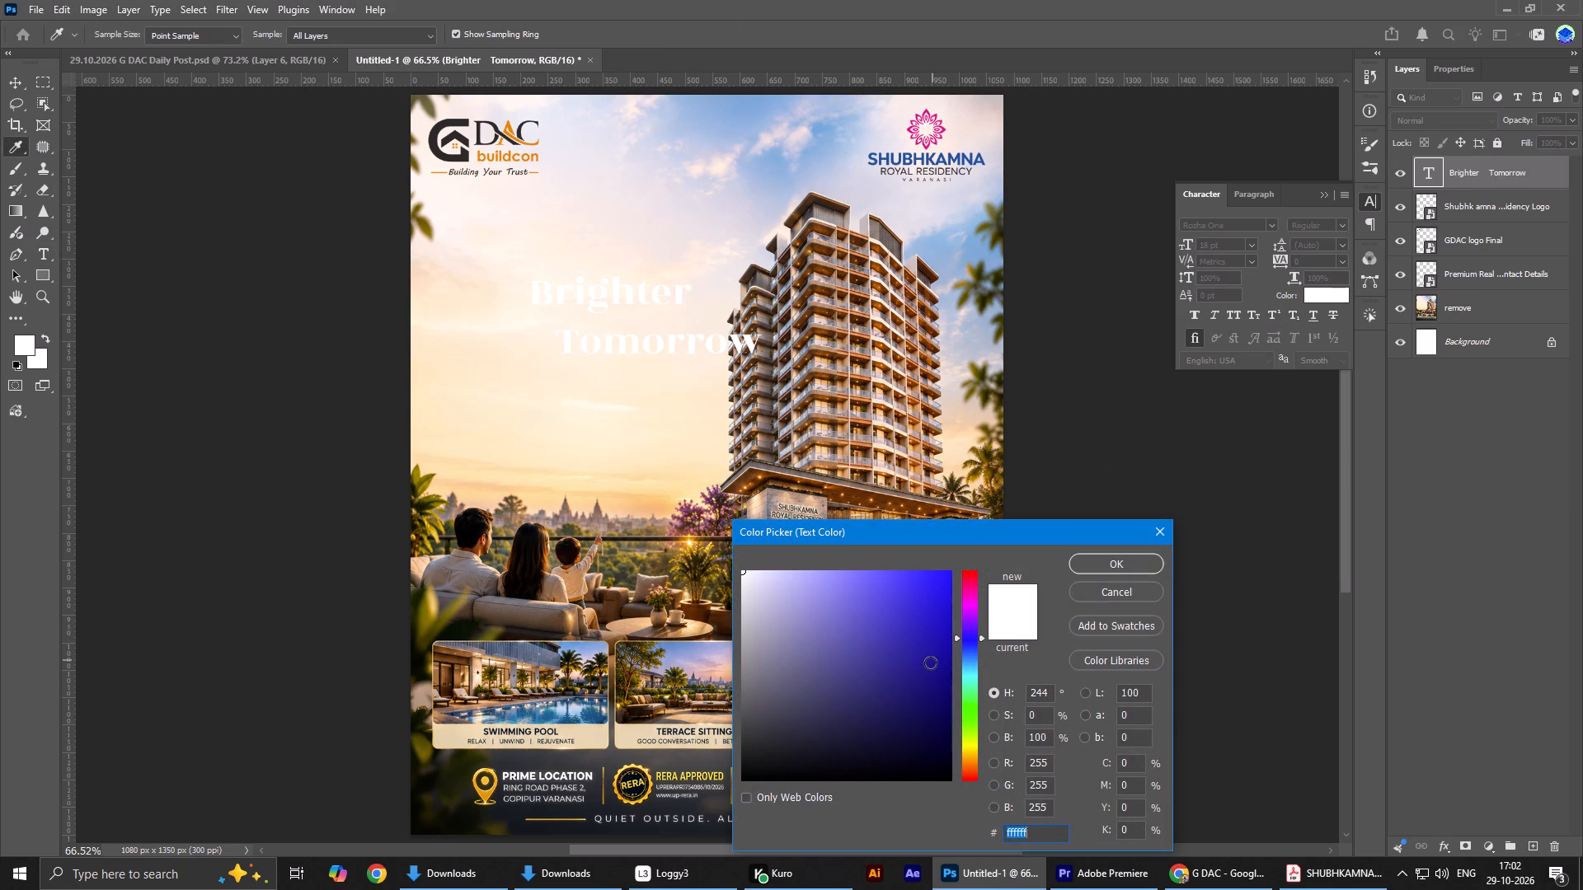
drag(930, 663, 934, 686)
drag(962, 637, 970, 647)
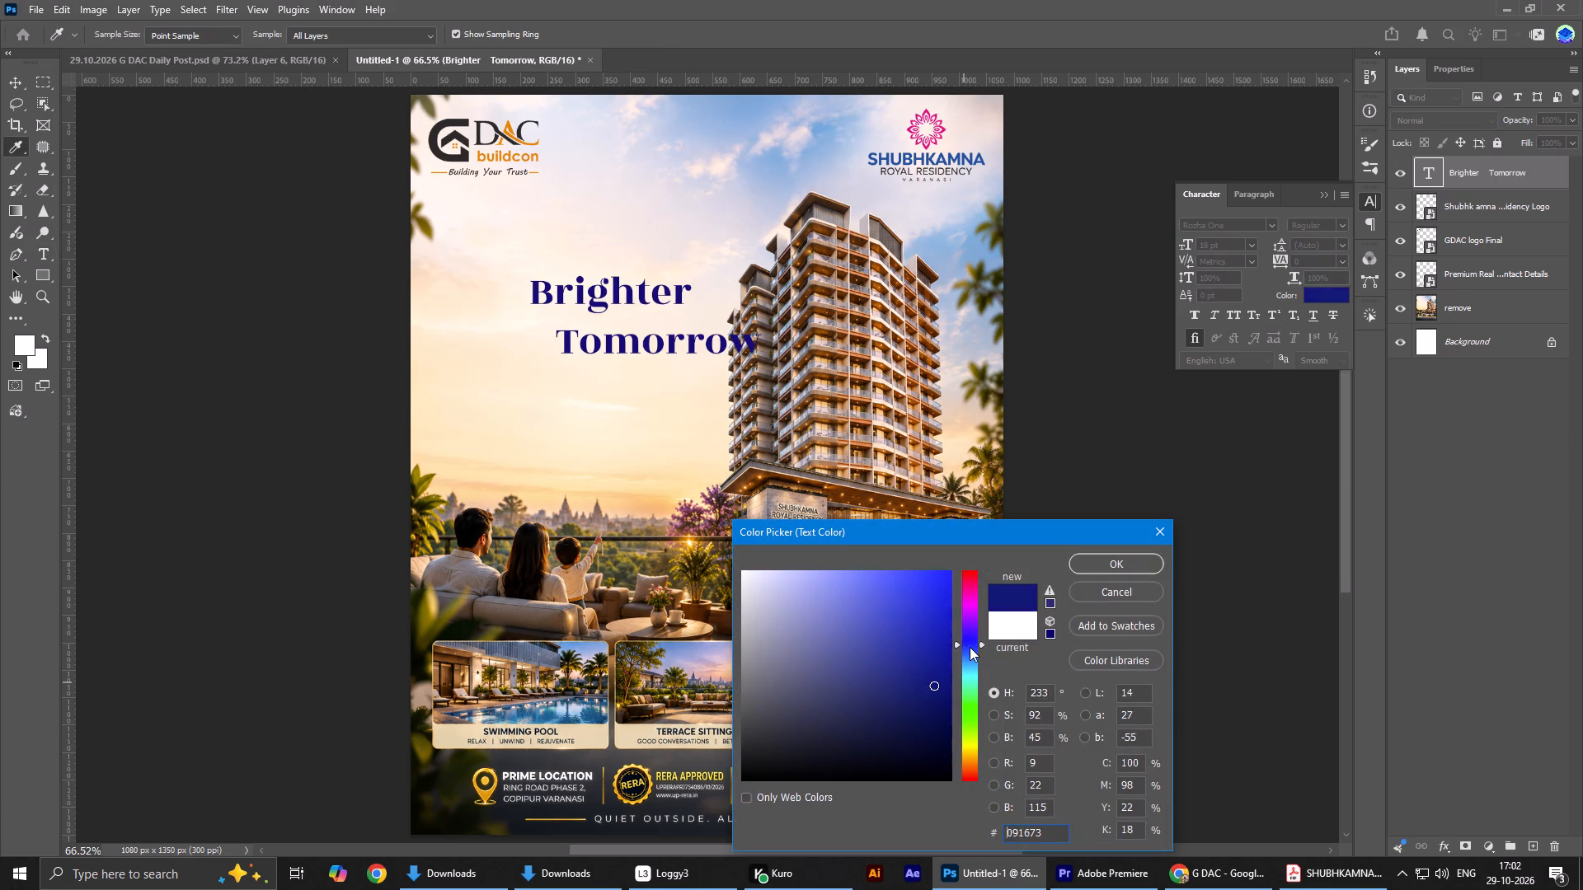
drag(970, 647, 978, 651)
click(939, 682)
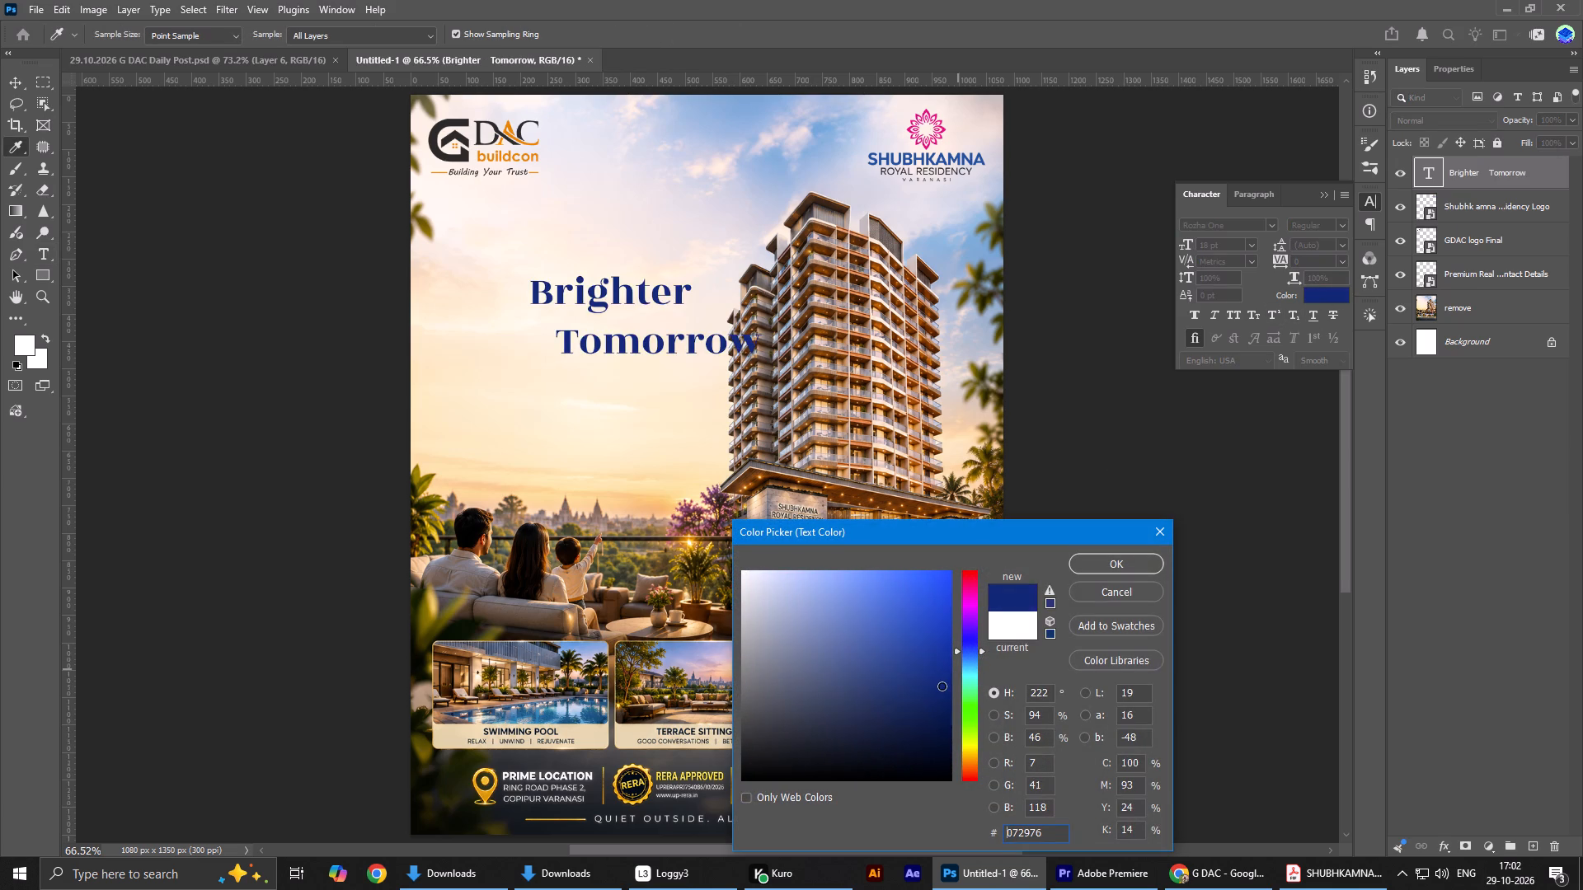
click(1130, 562)
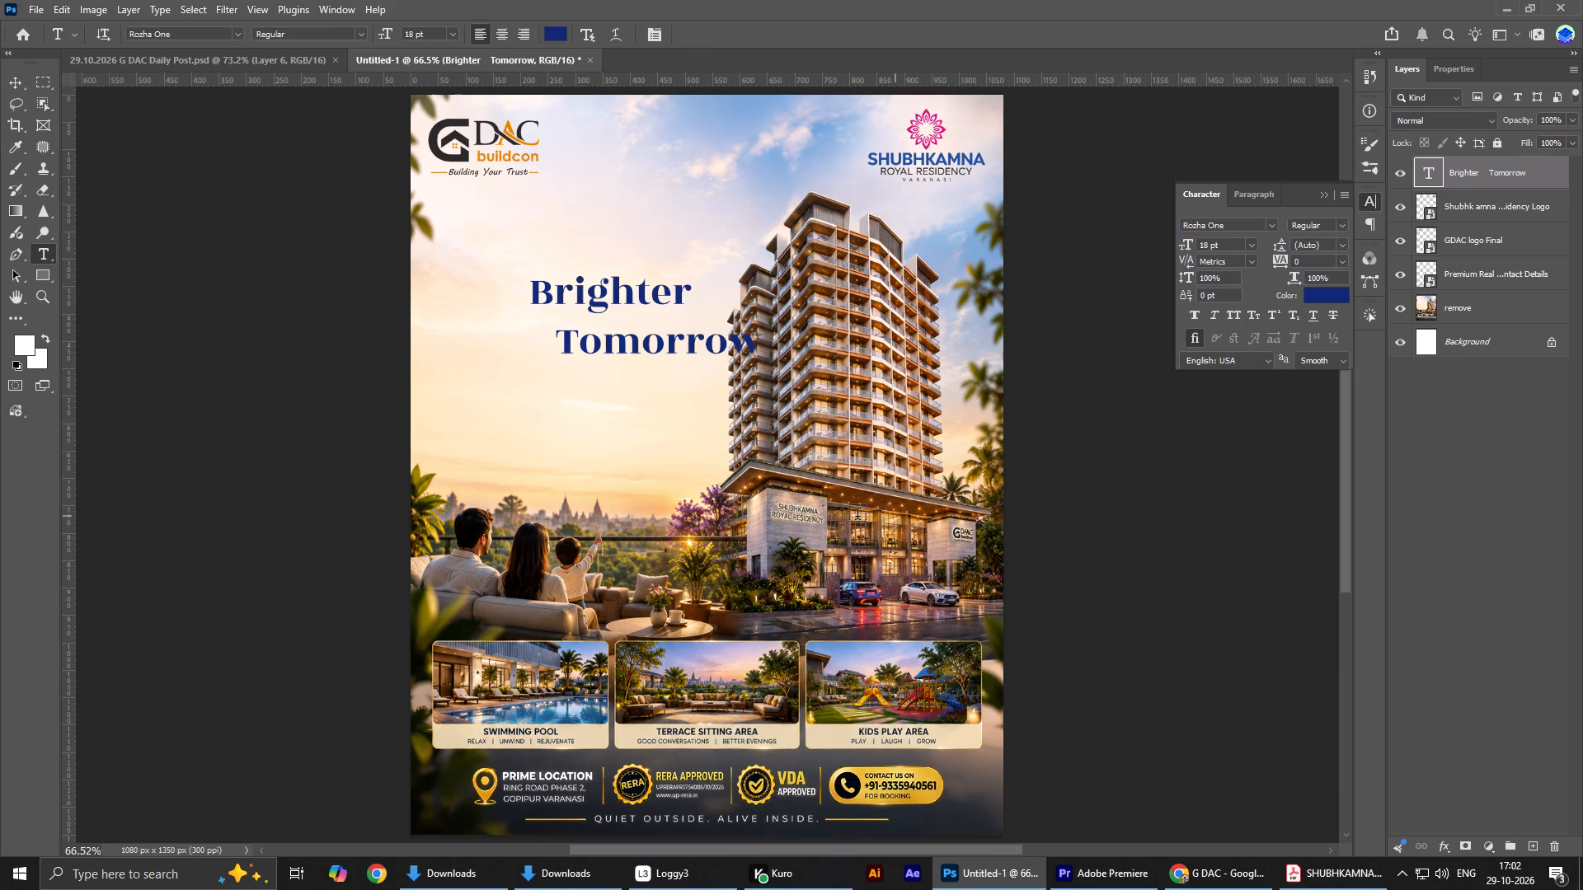
Darken the "Brighter Tomorrow" text colour to navy #001c5a.
alt+scroll(857, 516, up, 6)
alt+scroll(857, 516, down, 1)
alt+scroll(836, 527, up, 2)
alt+scroll(836, 527, down, 2)
alt+scroll(836, 527, up, 1)
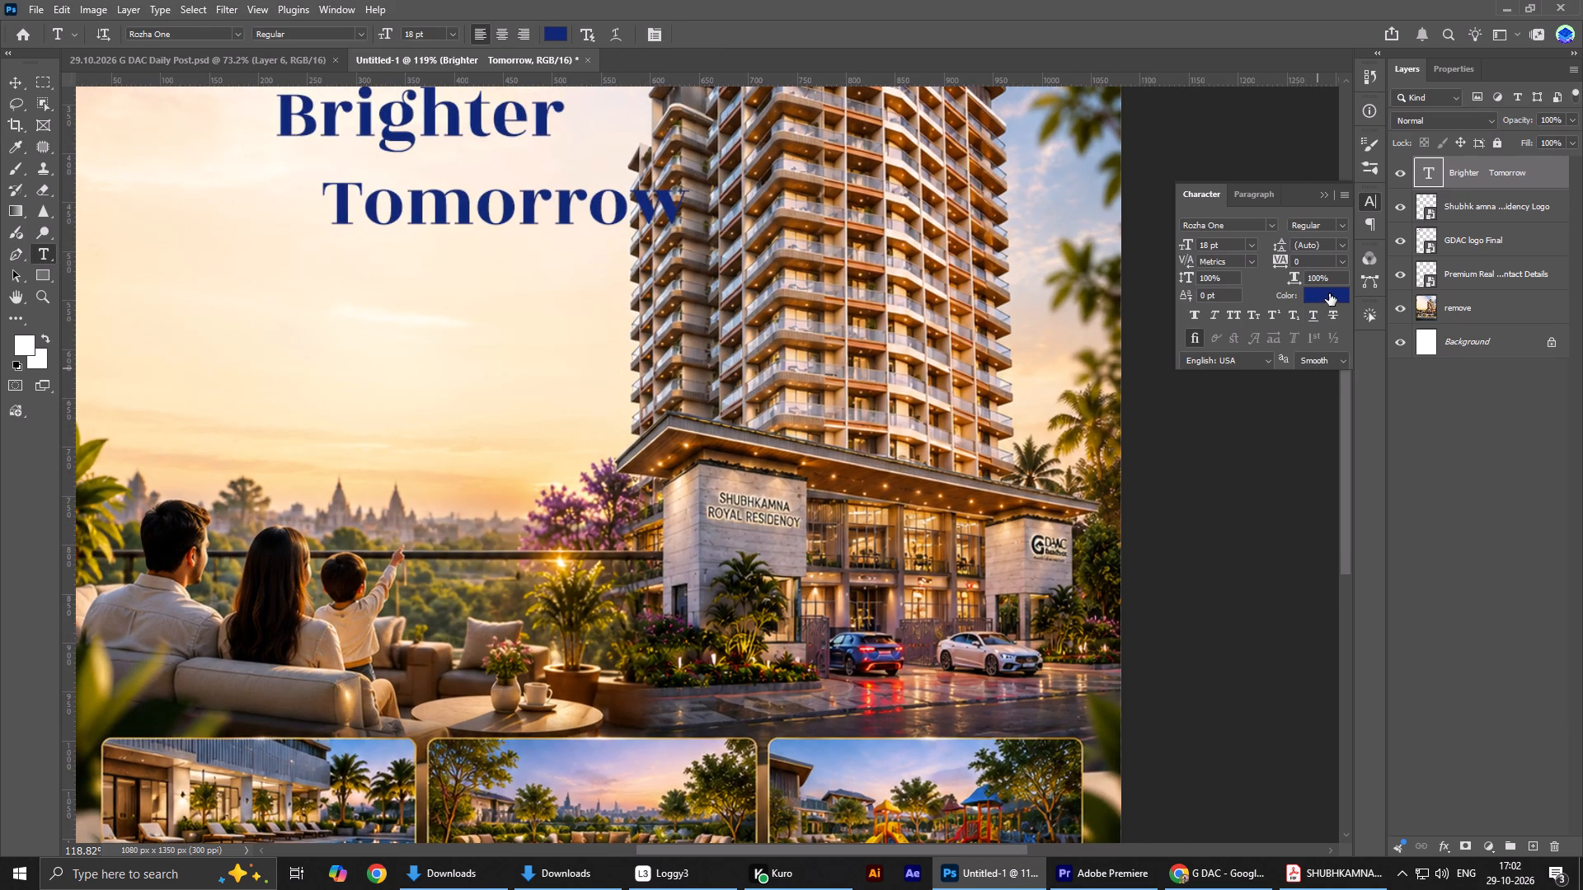
click(1329, 293)
drag(937, 705, 951, 706)
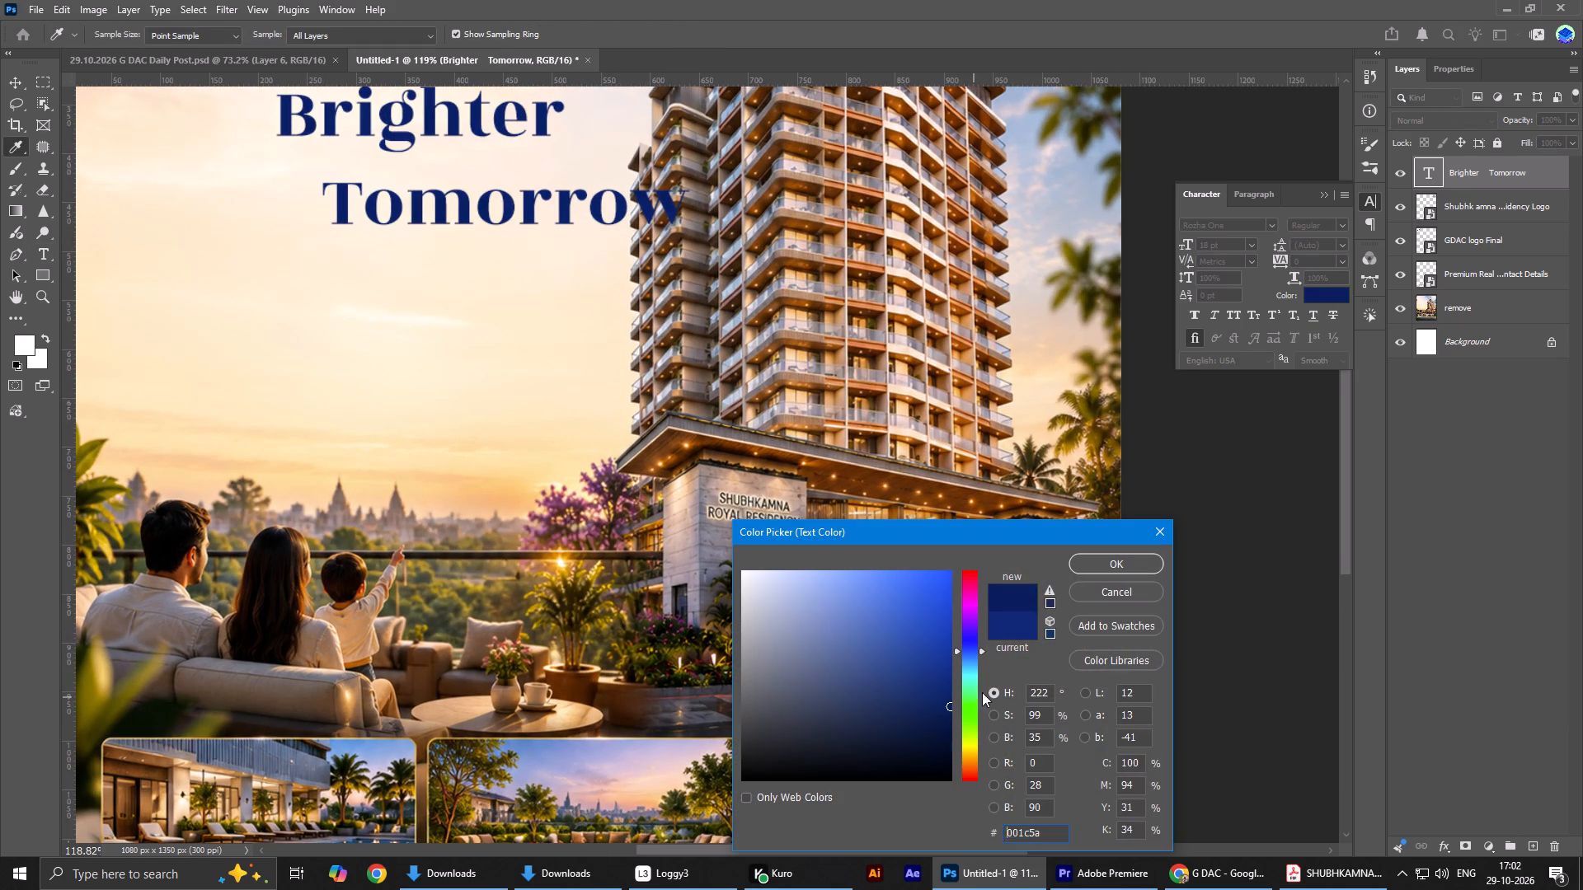
click(1123, 558)
Set the leading of the "Brighter Tomorrow" headline to 15 pt.
alt+scroll(760, 550, down, 9)
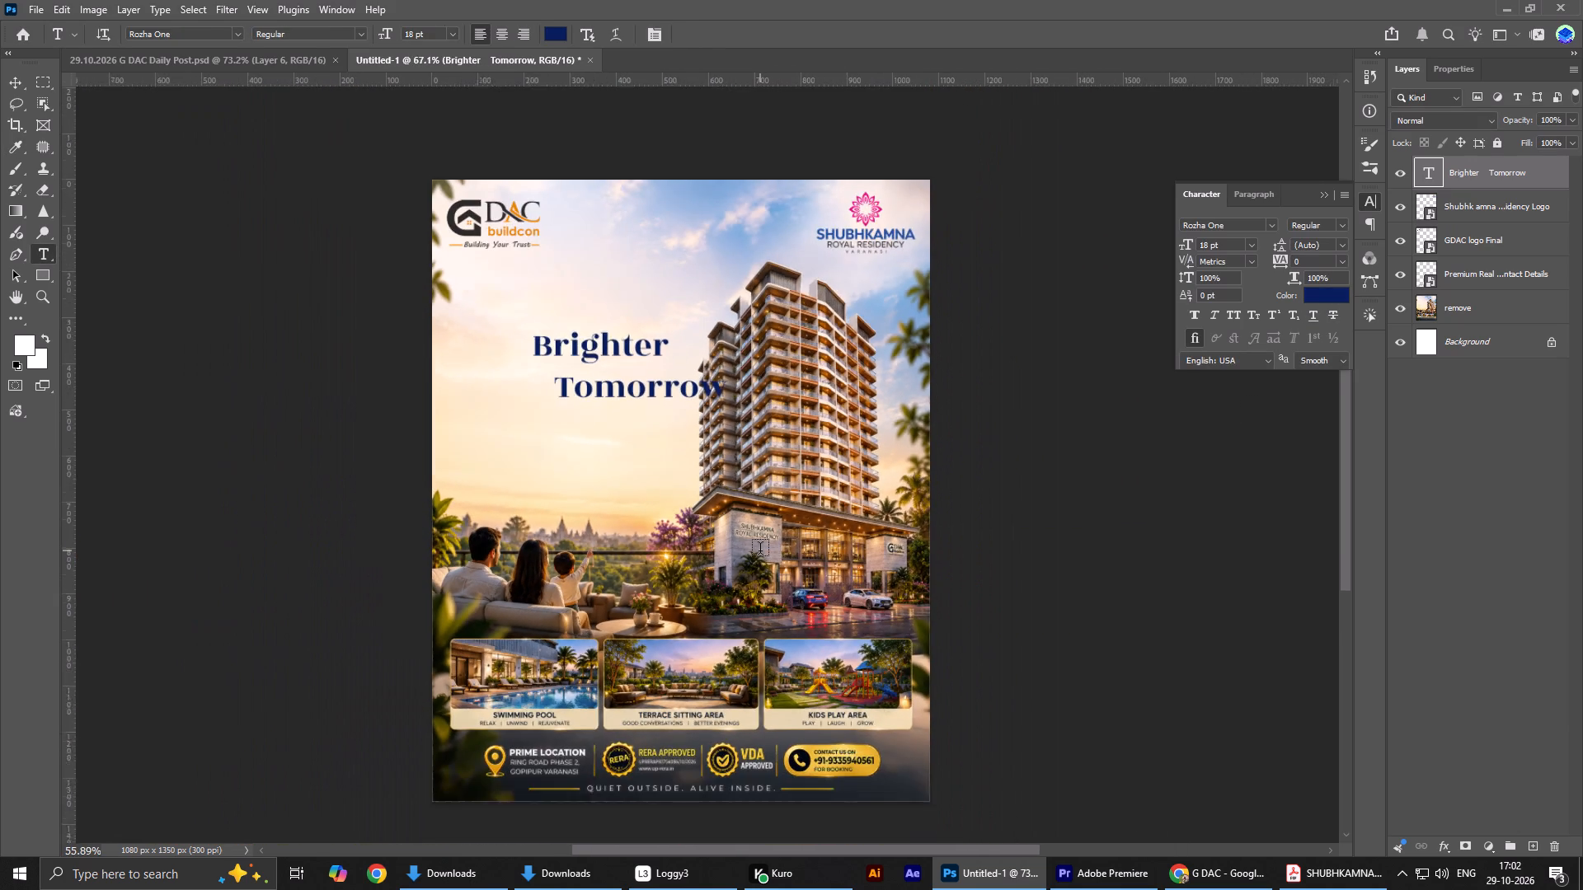
key(v)
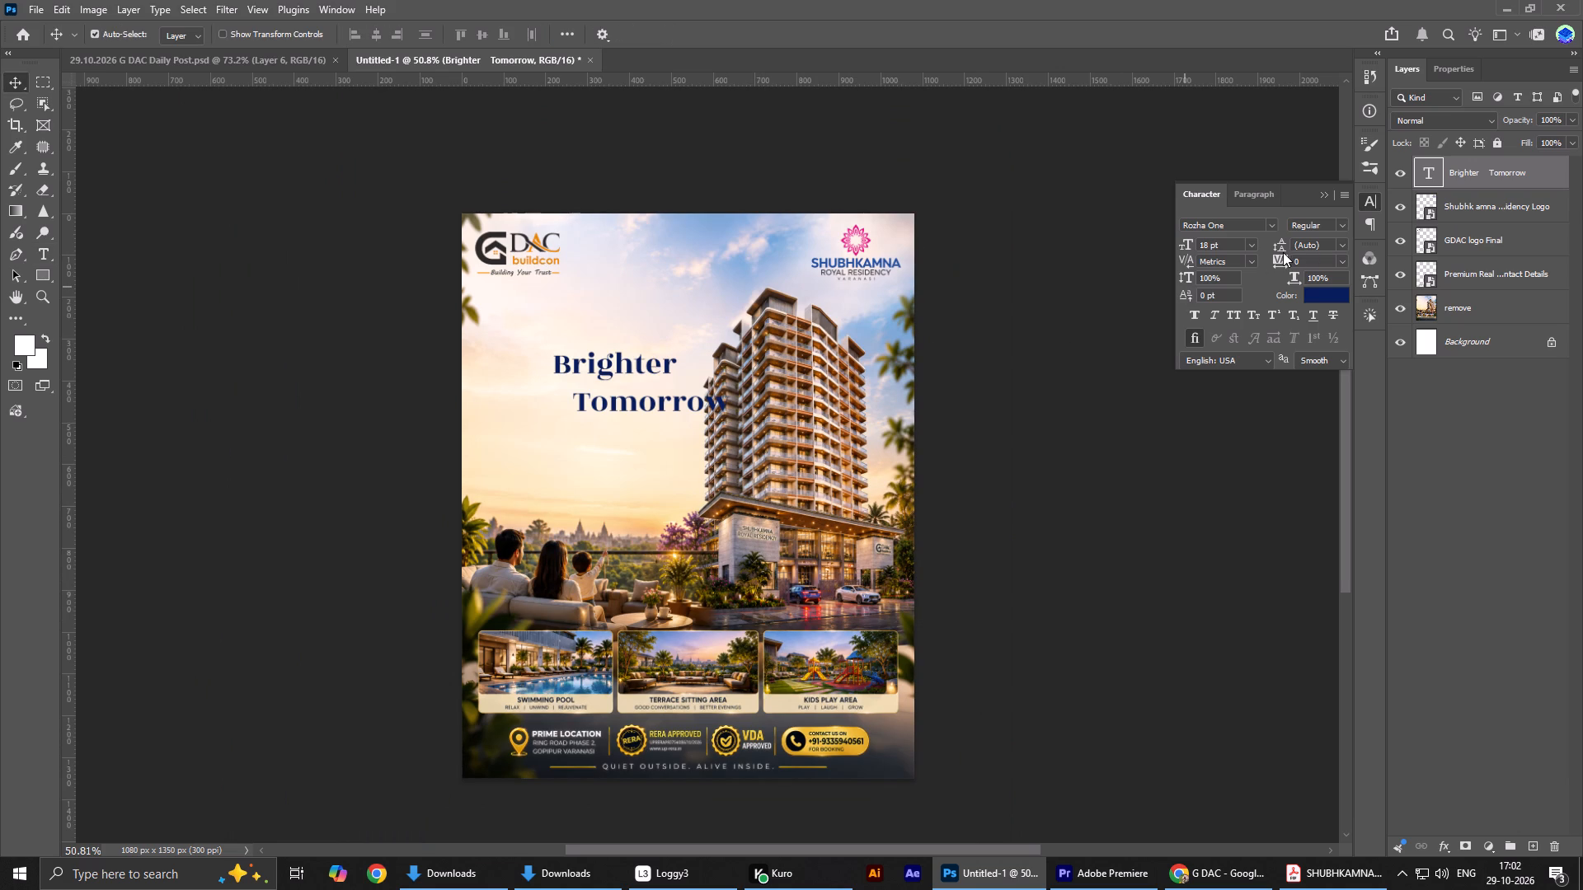
click(1280, 247)
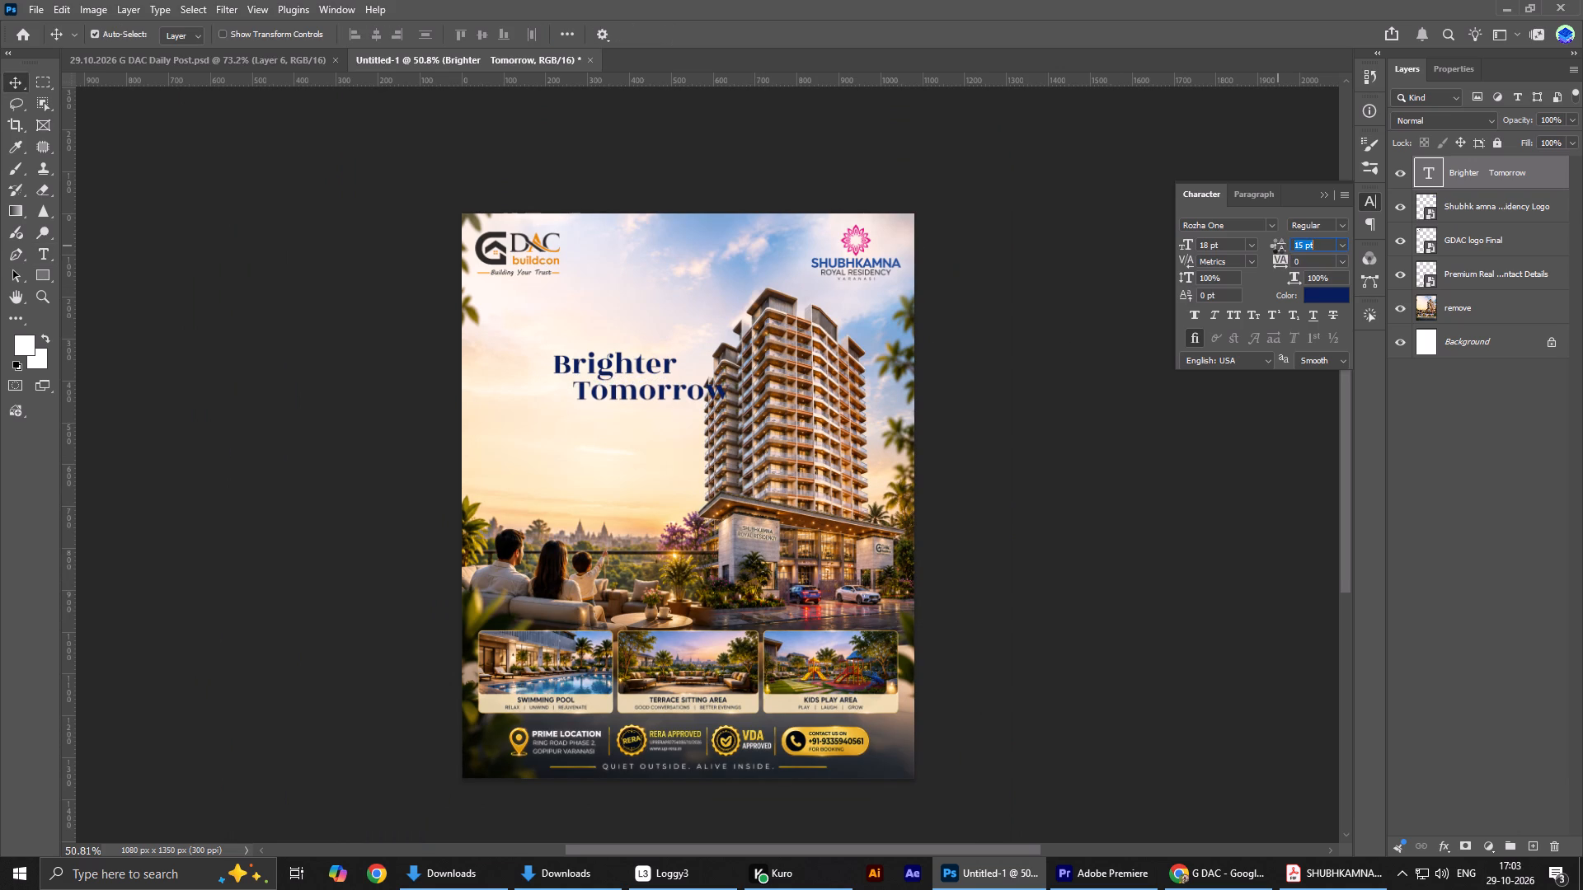
Reduce the indent before "Tomorrow" in the headline to two spaces.
double_click(625, 385)
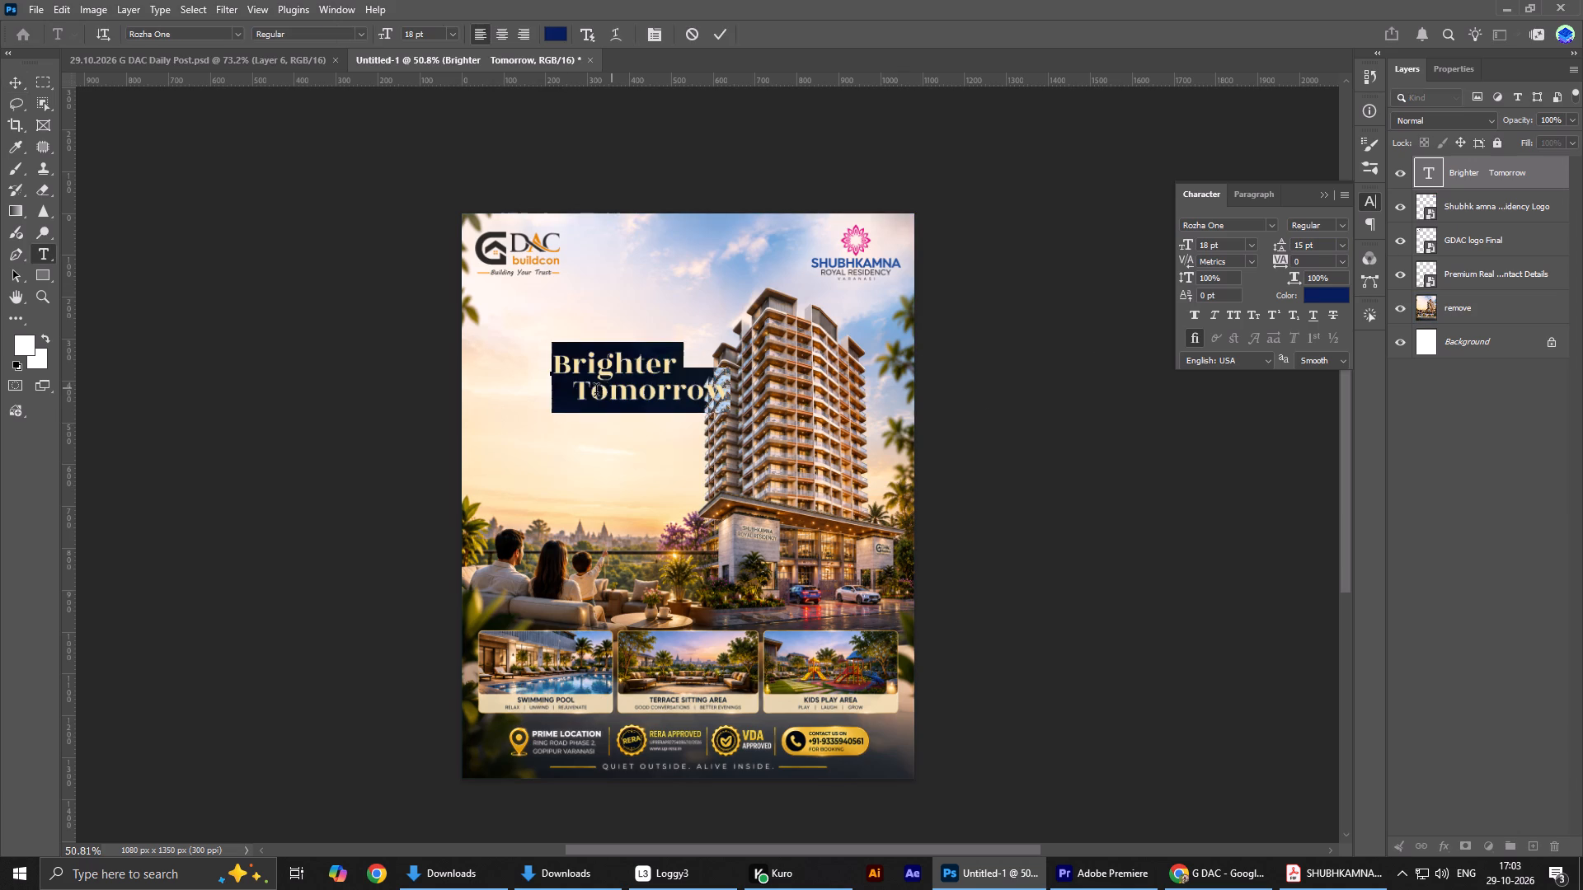
click(578, 392)
key(BackSpace)
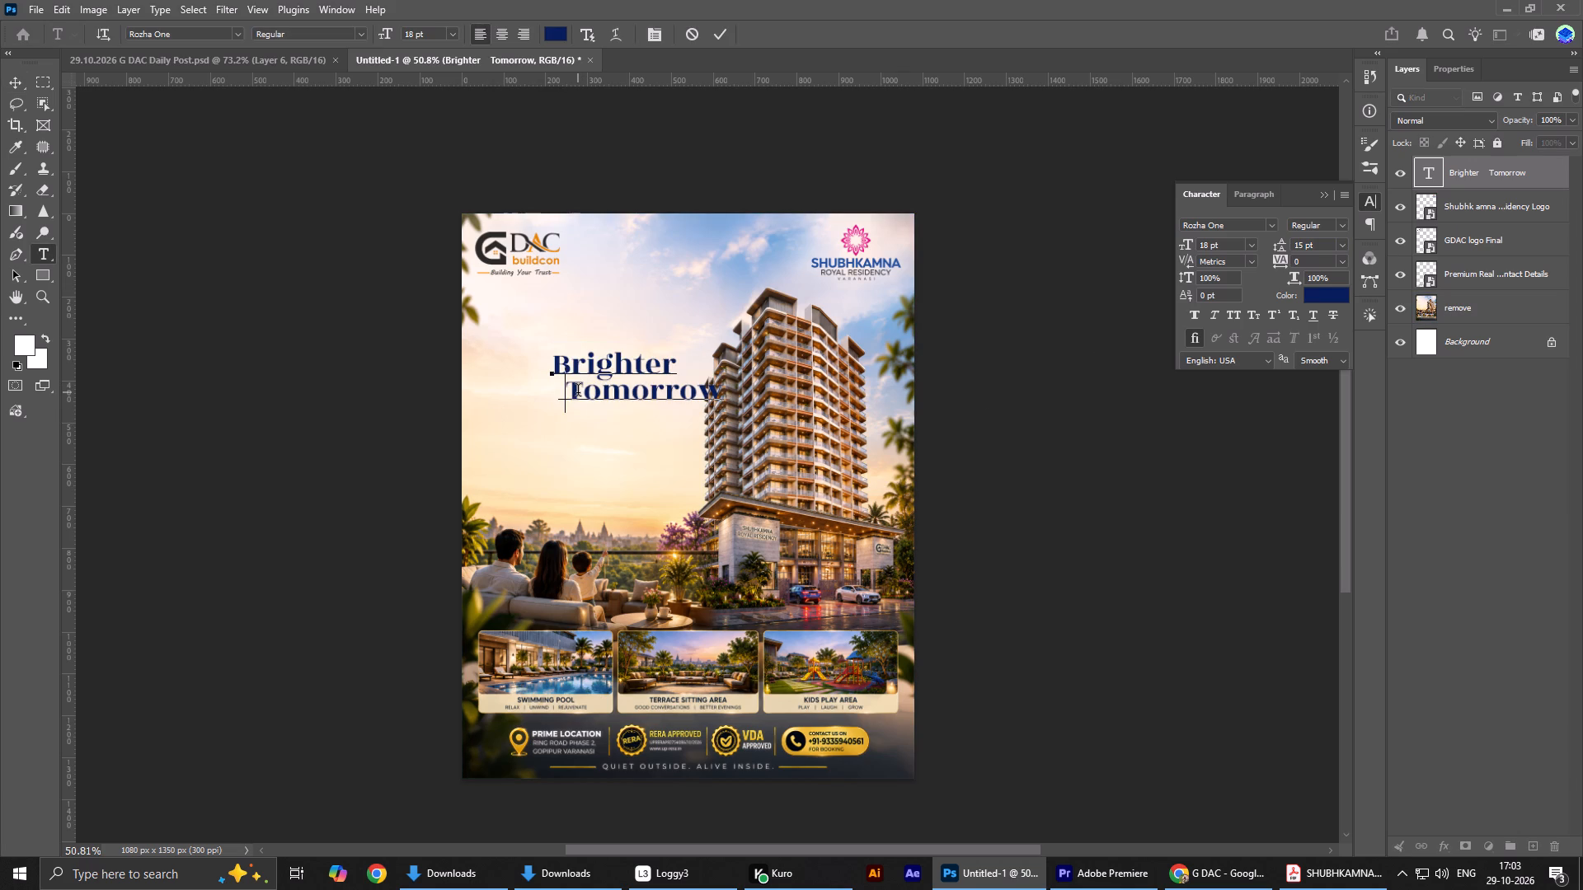
key(BackSpace)
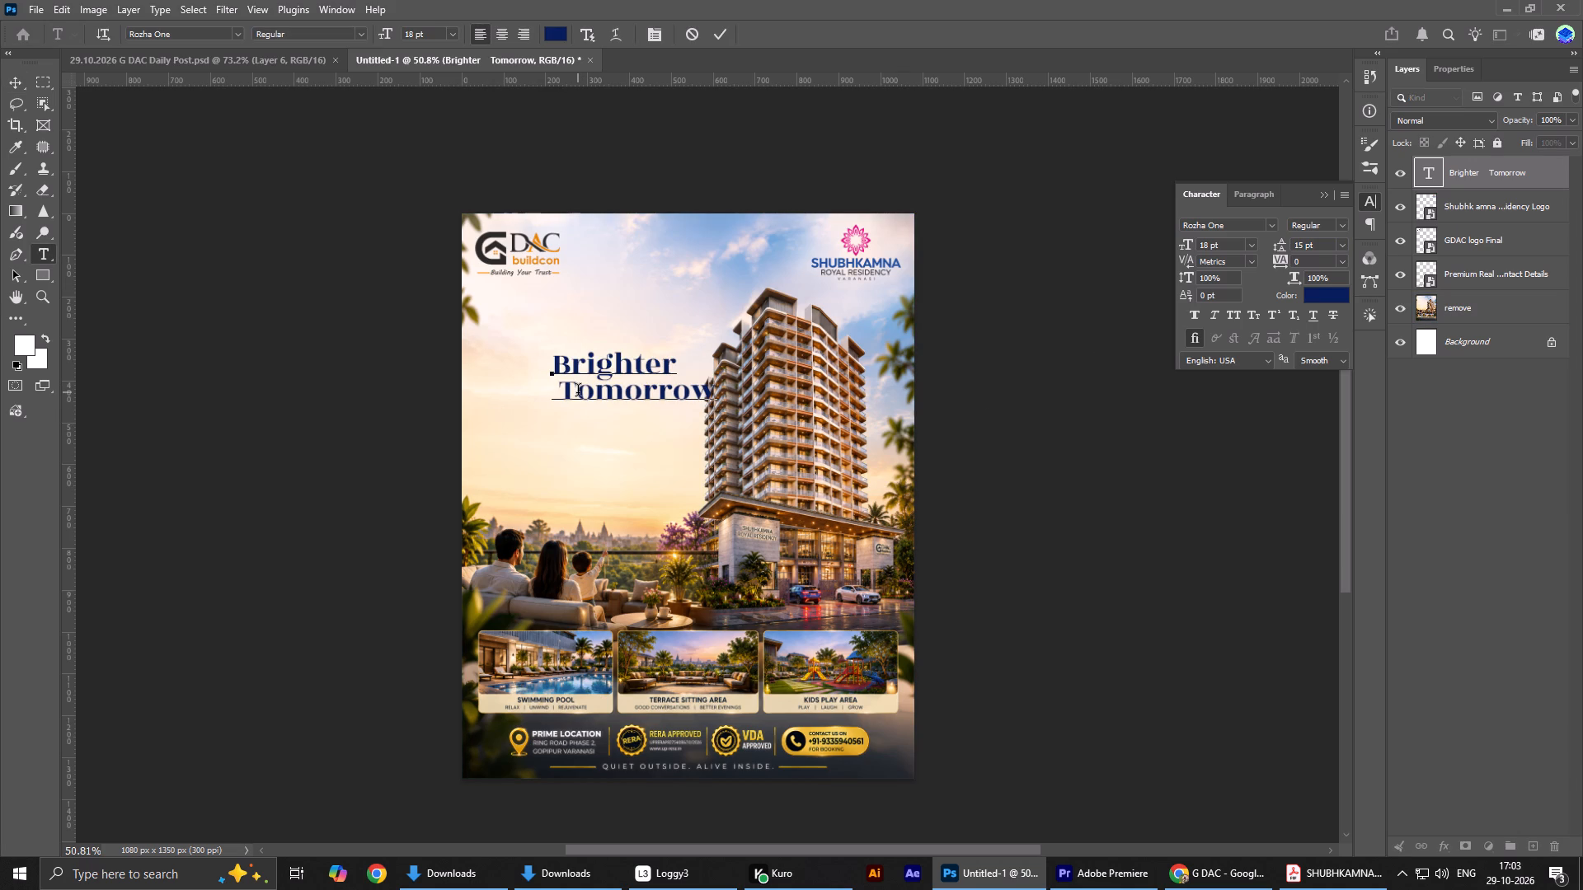
key(space)
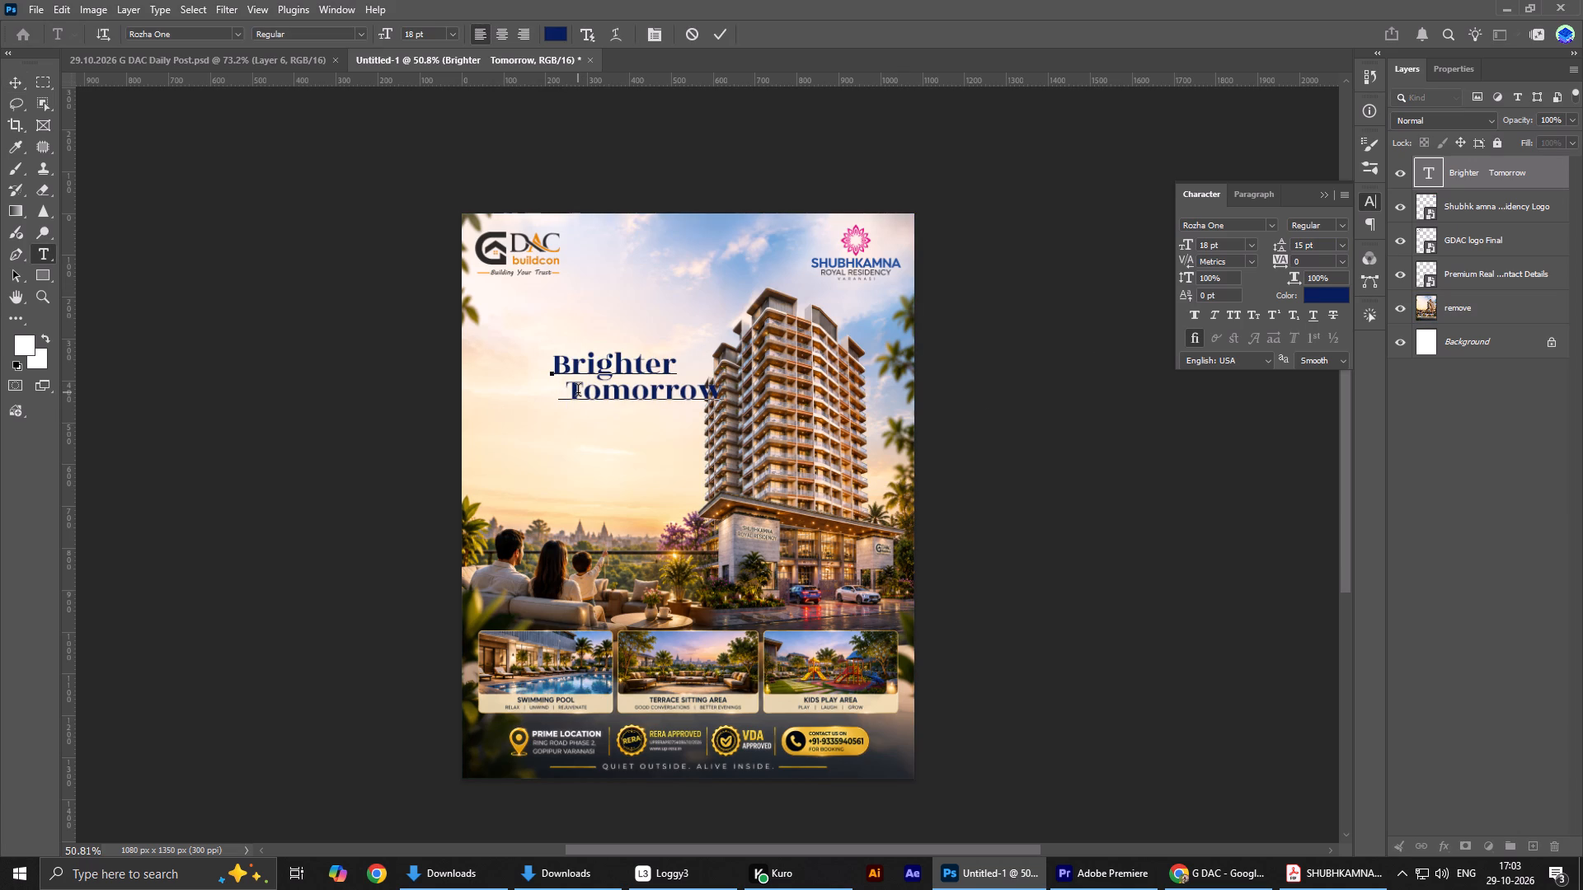
click(718, 44)
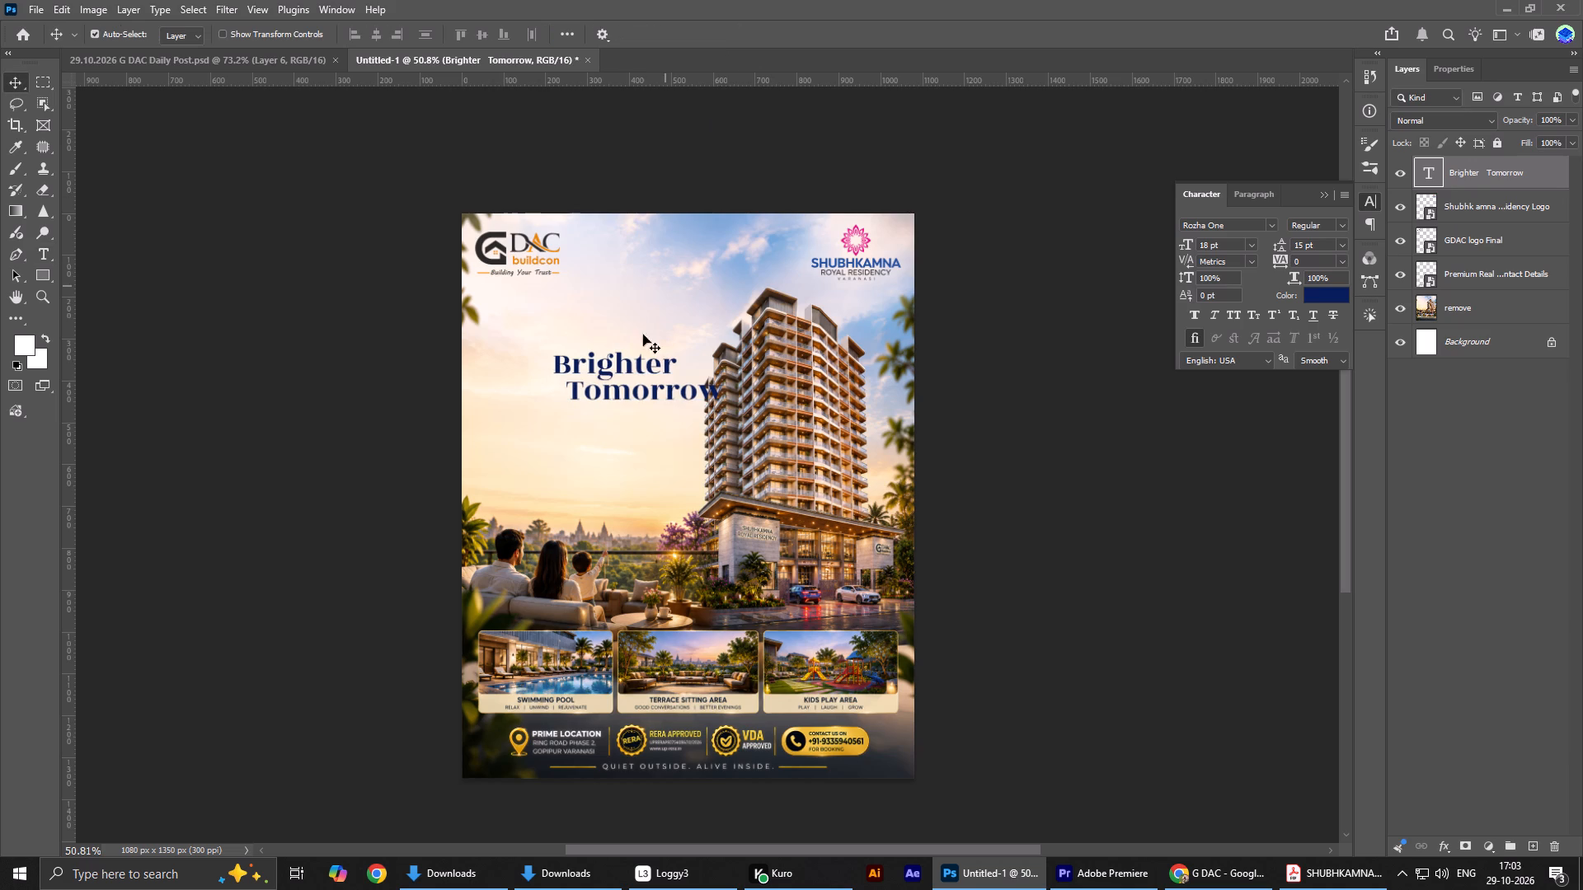
Move the "Brighter Tomorrow" headline to the poster's left margin below the GDAC logo and scale it up to about 131%.
alt+scroll(624, 384, up, 1)
alt+scroll(624, 384, down, 1)
alt+scroll(624, 384, up, 4)
drag(624, 402, 516, 409)
key(ctrl+t)
drag(658, 385, 669, 386)
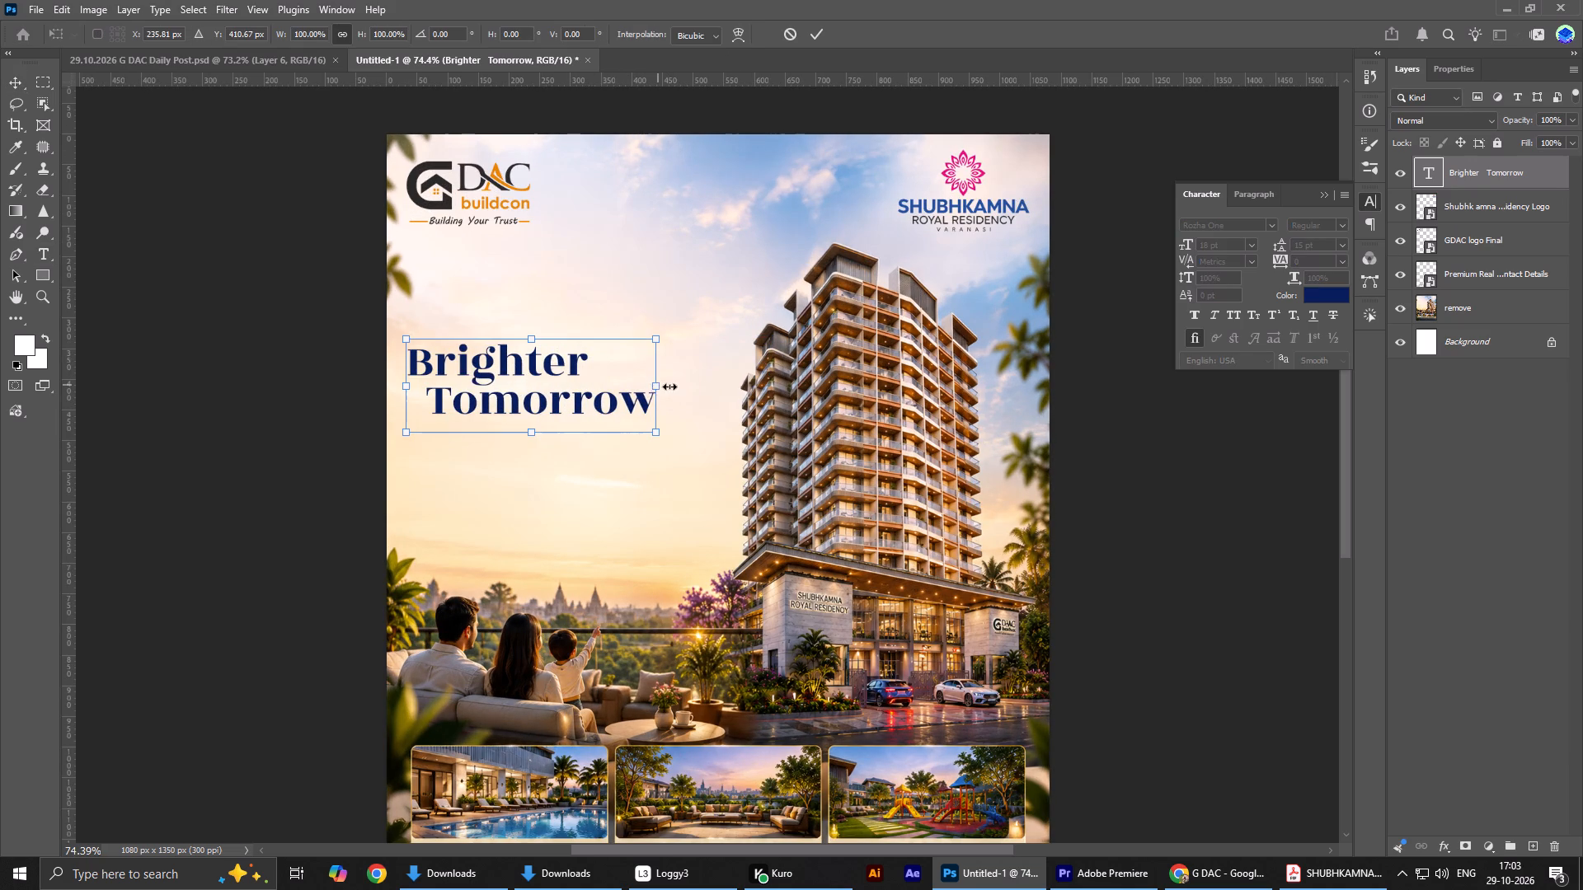
drag(669, 386, 736, 386)
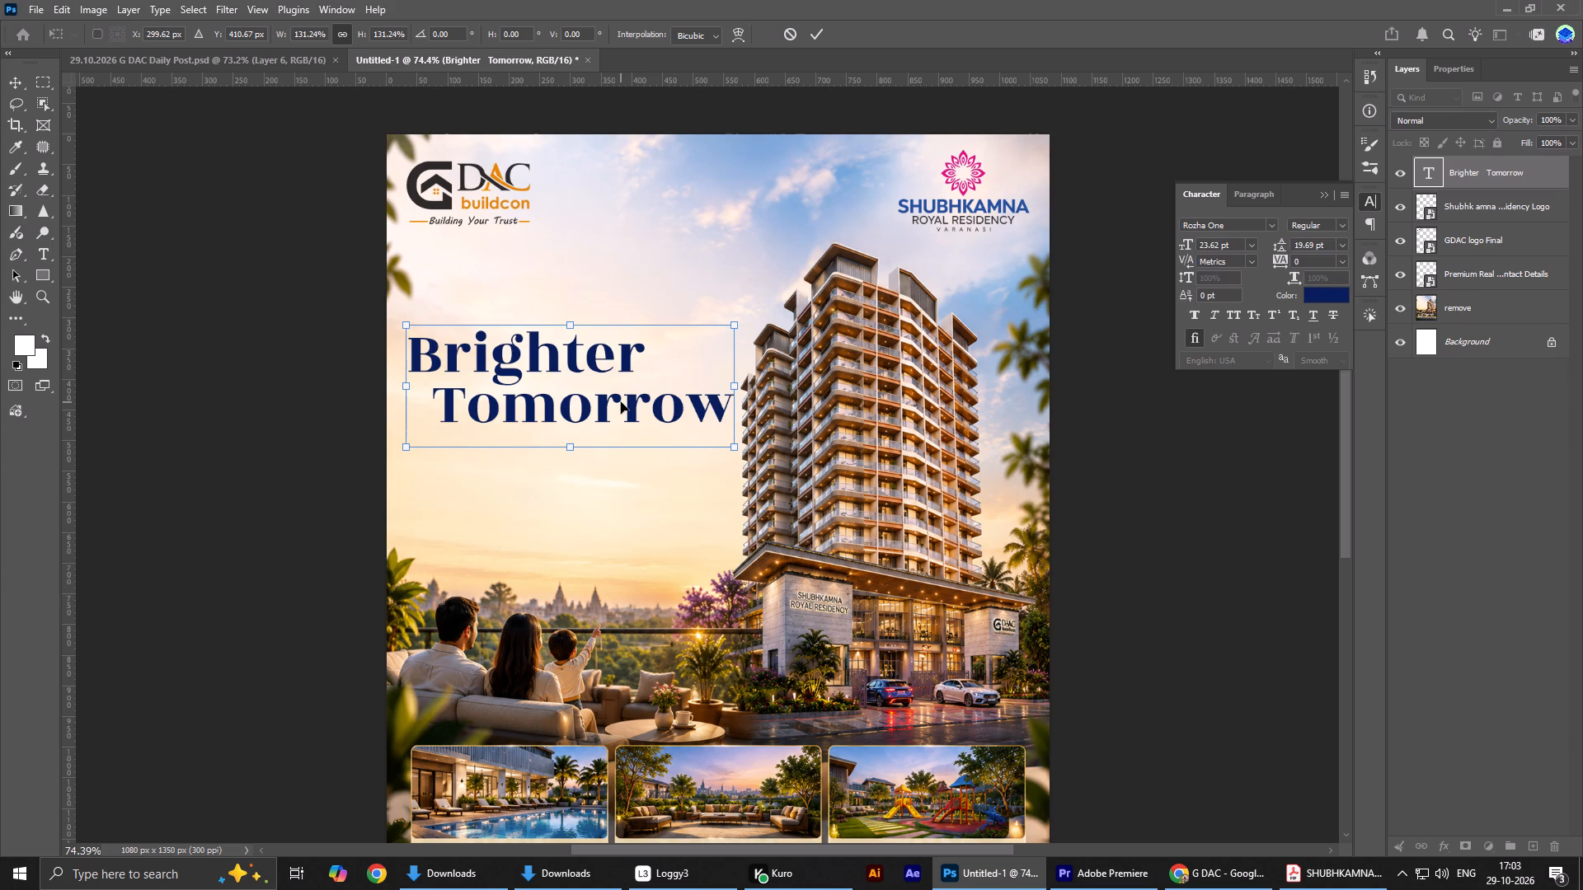
click(1317, 293)
click(810, 35)
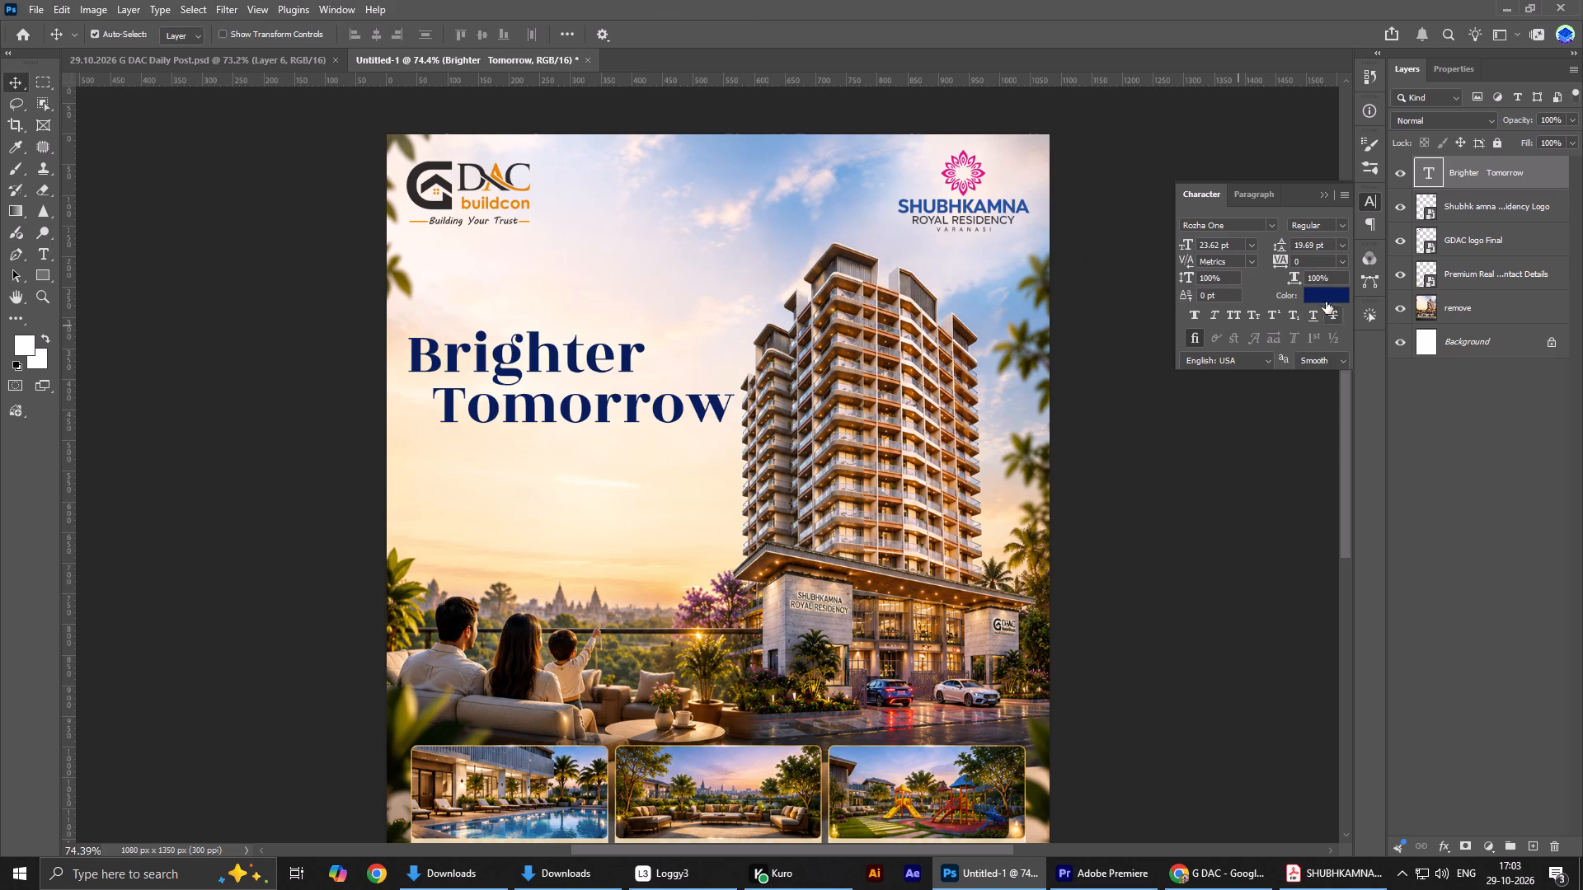
Recolour the headline with a darker shade of the blue sampled from the Shubhkamna logo.
click(1325, 294)
click(998, 202)
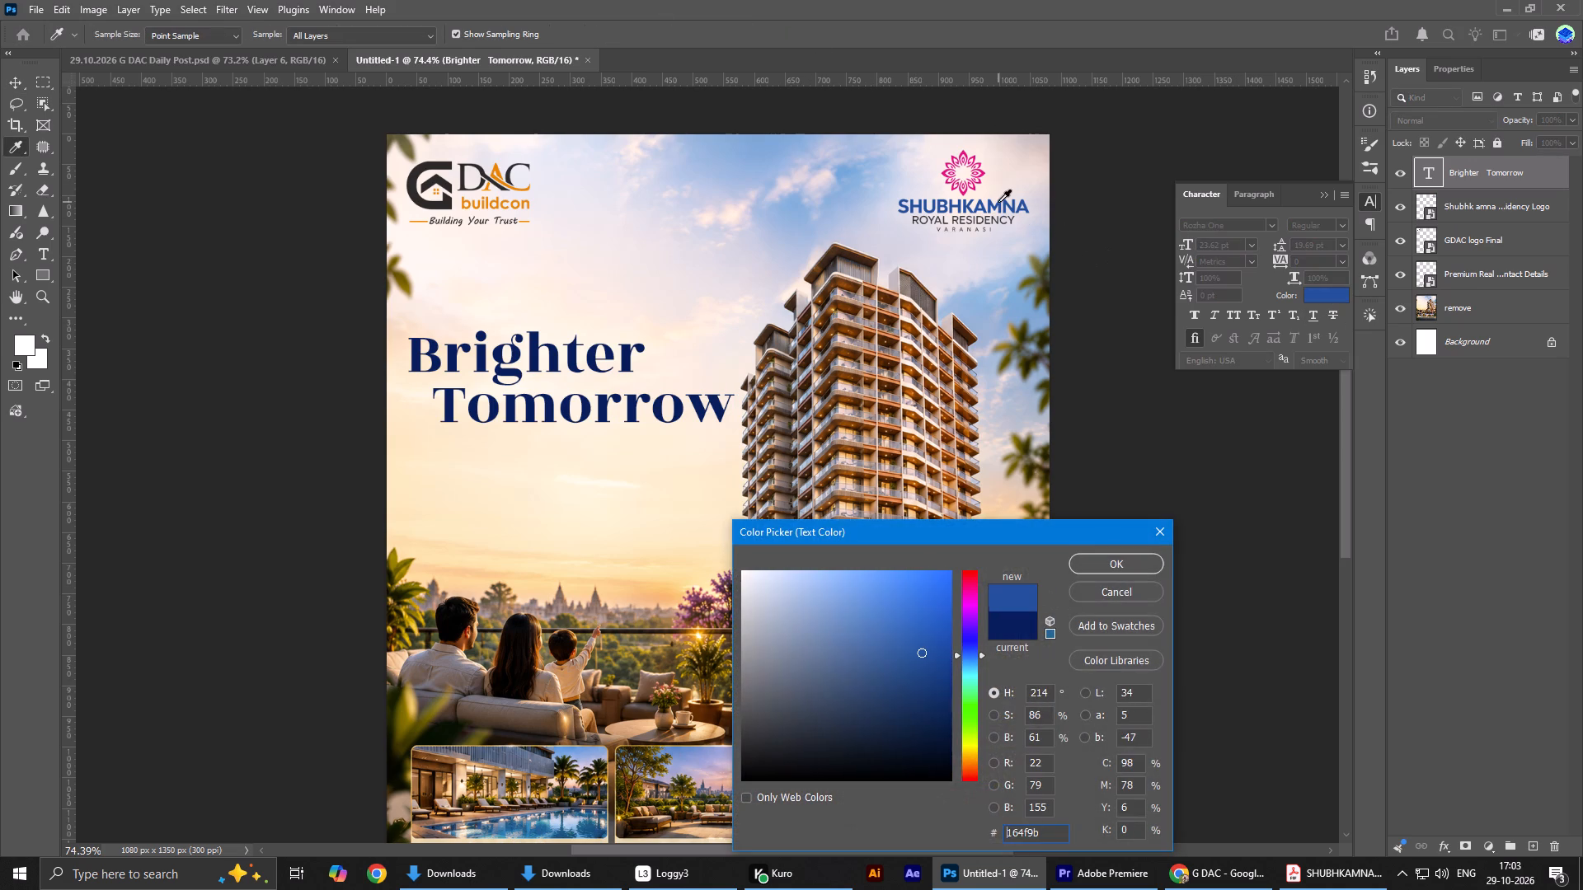
drag(943, 670, 951, 704)
click(1154, 564)
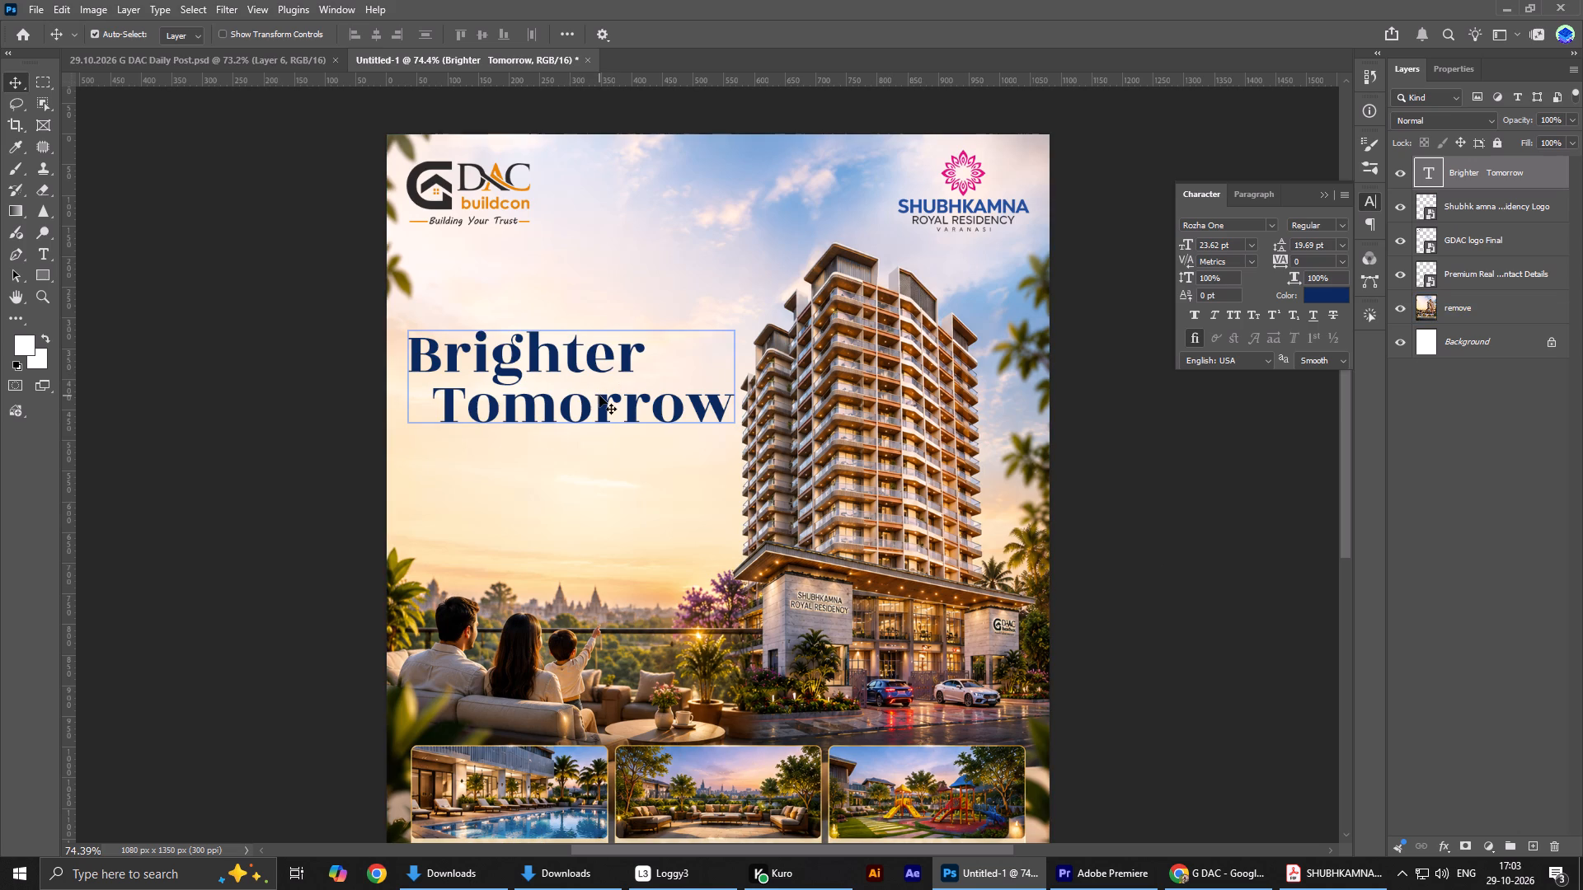
Tighten the "Brighter Tomorrow" headline's leading, trying 19 pt and settling on 18 pt.
drag(1309, 245, 1257, 245)
key(1)
key(Return)
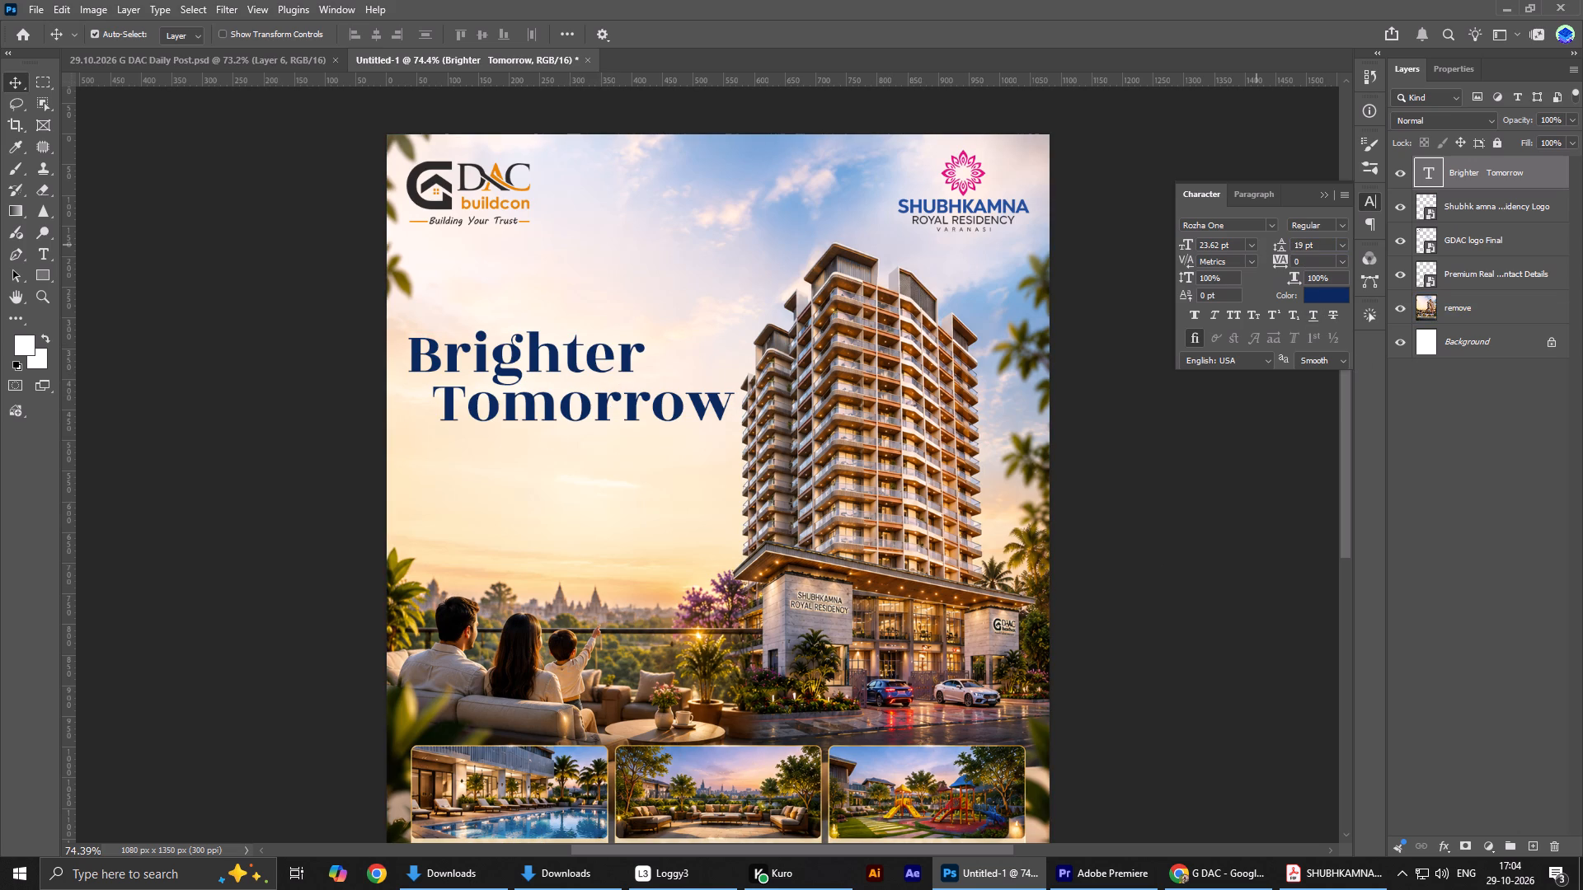
drag(1306, 241, 1276, 241)
text(18)
key(Return)
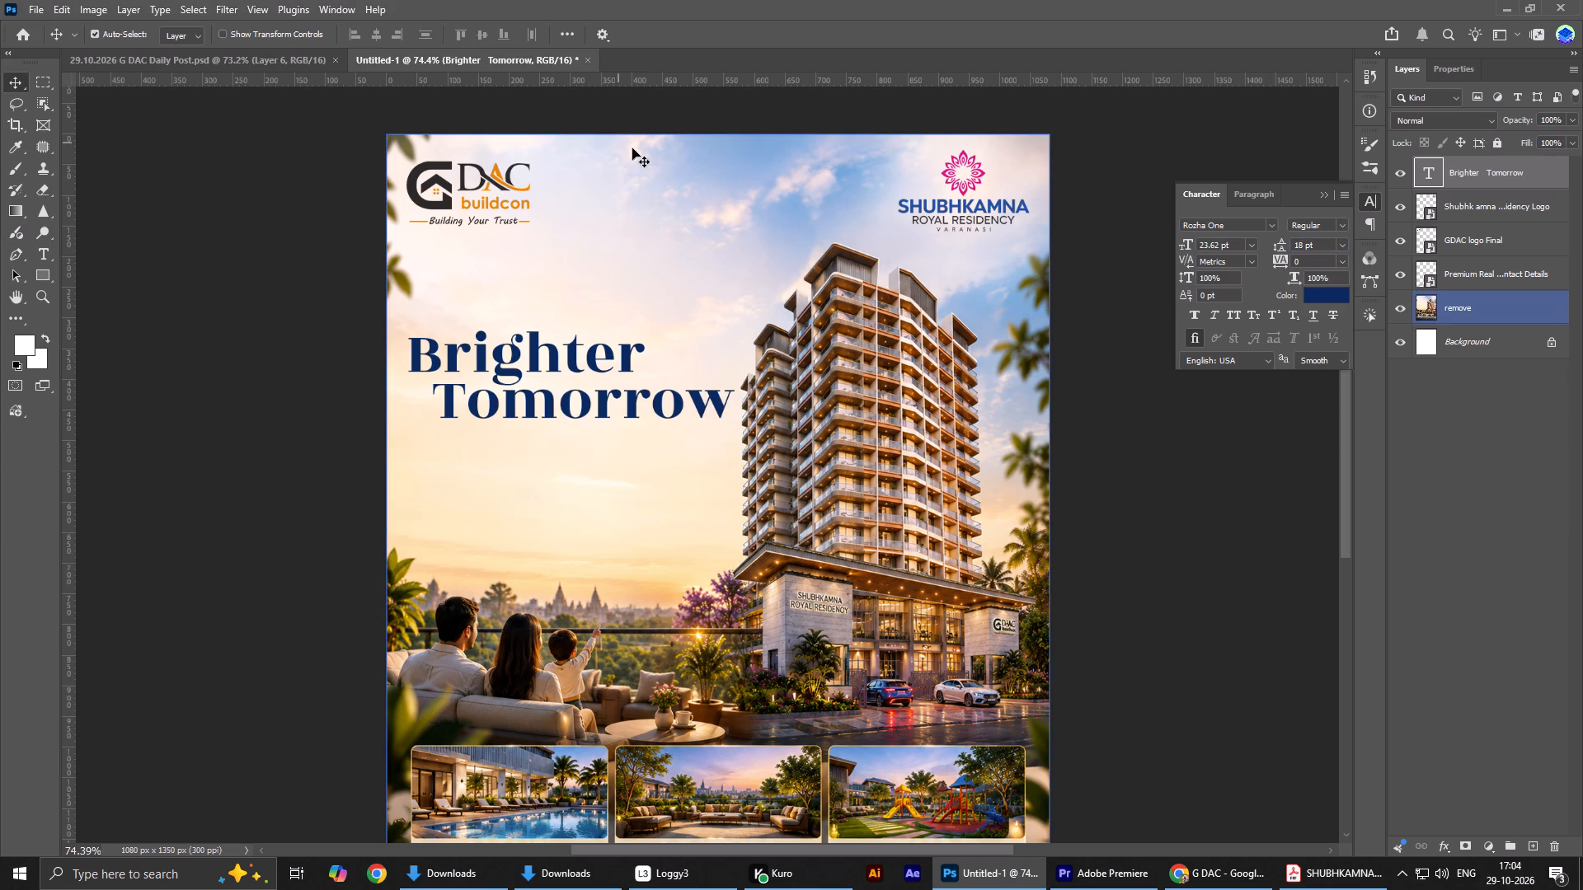
click(632, 399)
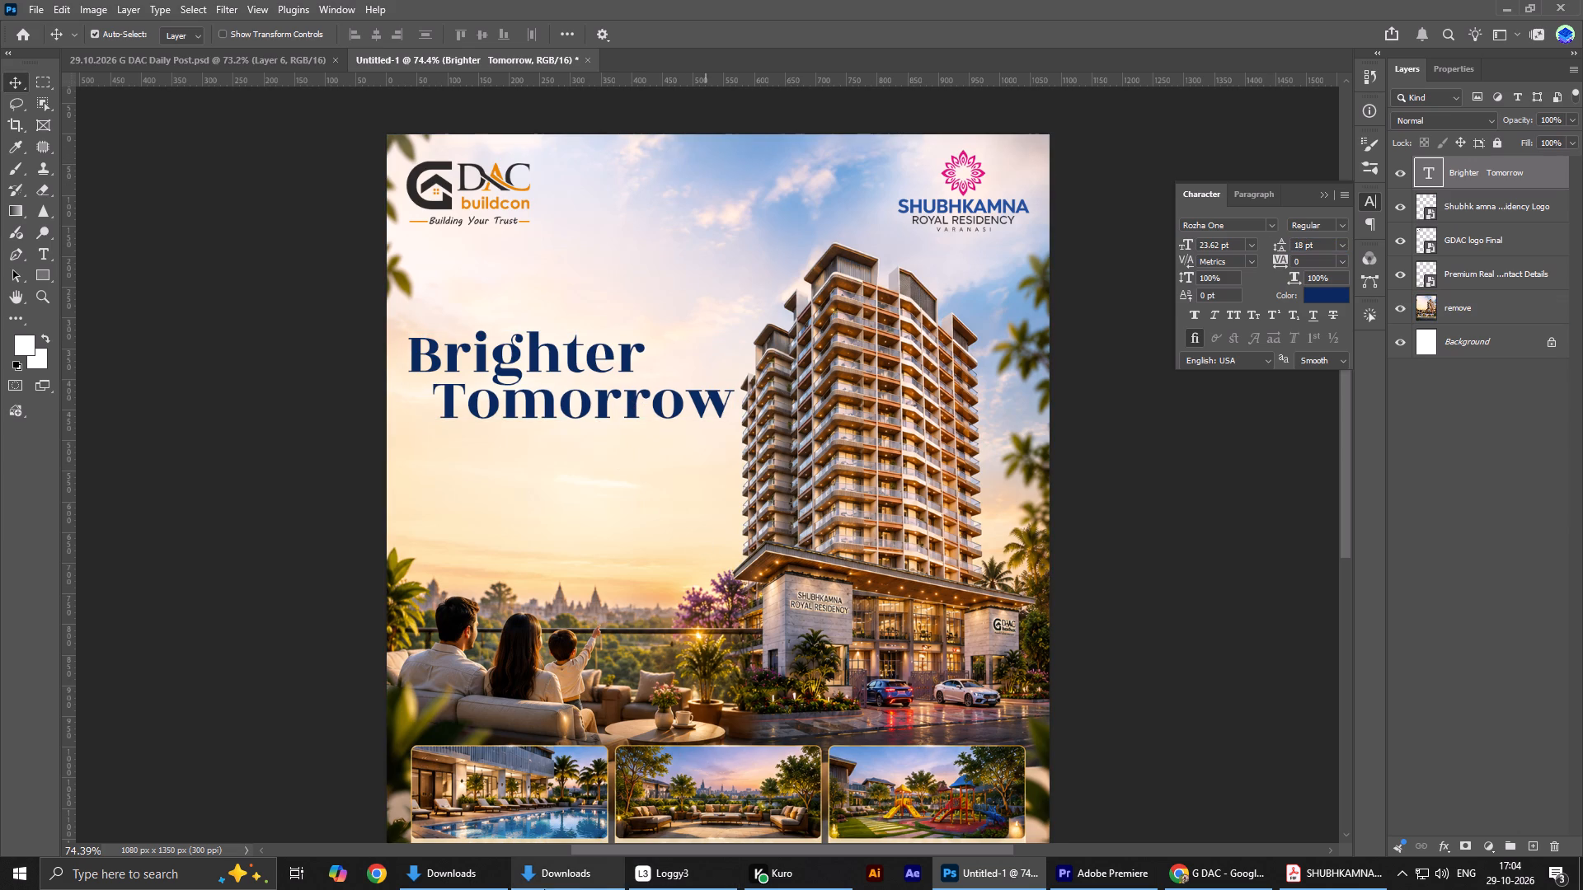
Place Gold Real Estate Amenities Banner.png from Downloads into the poster, scaled to about 5.14%, beneath the headline.
click(544, 889)
click(562, 367)
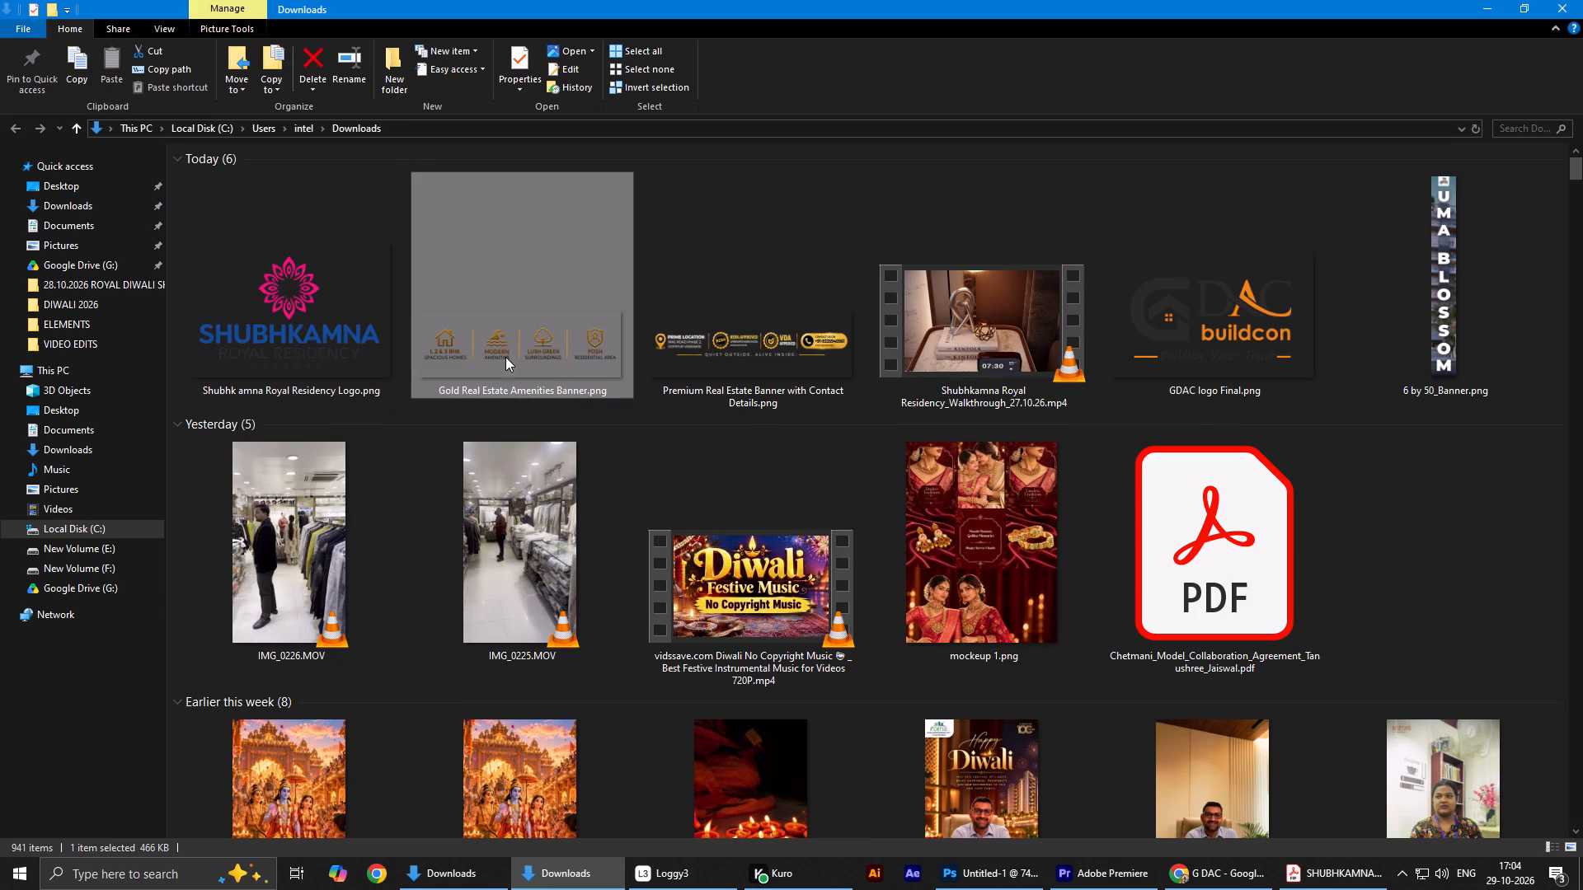
drag(505, 357, 657, 578)
drag(1052, 485, 1039, 486)
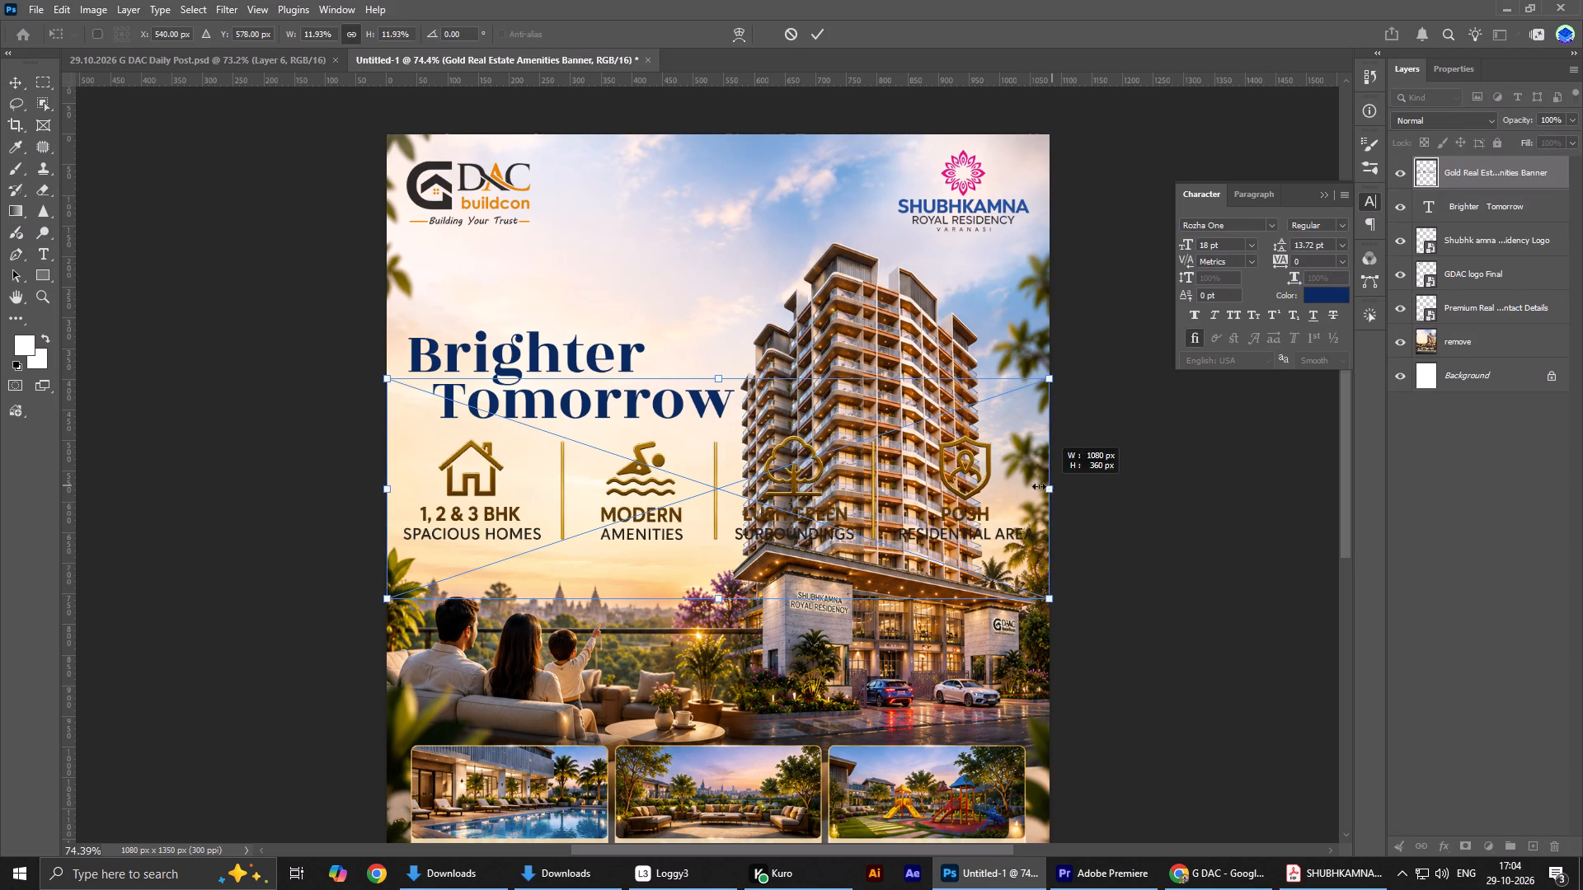
drag(1039, 486, 674, 485)
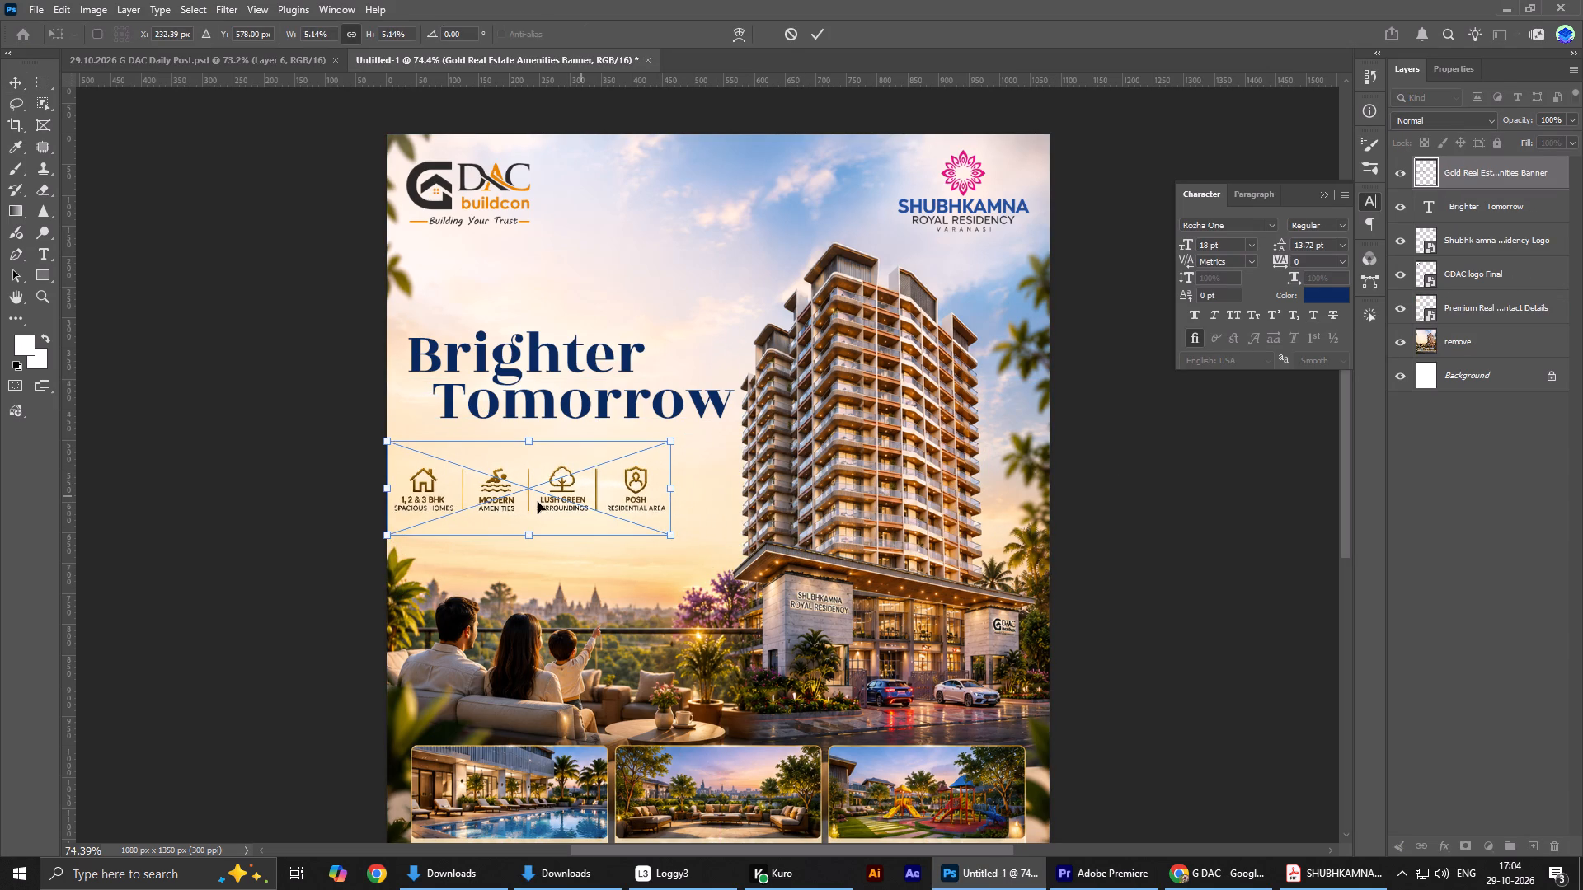
drag(530, 502, 577, 497)
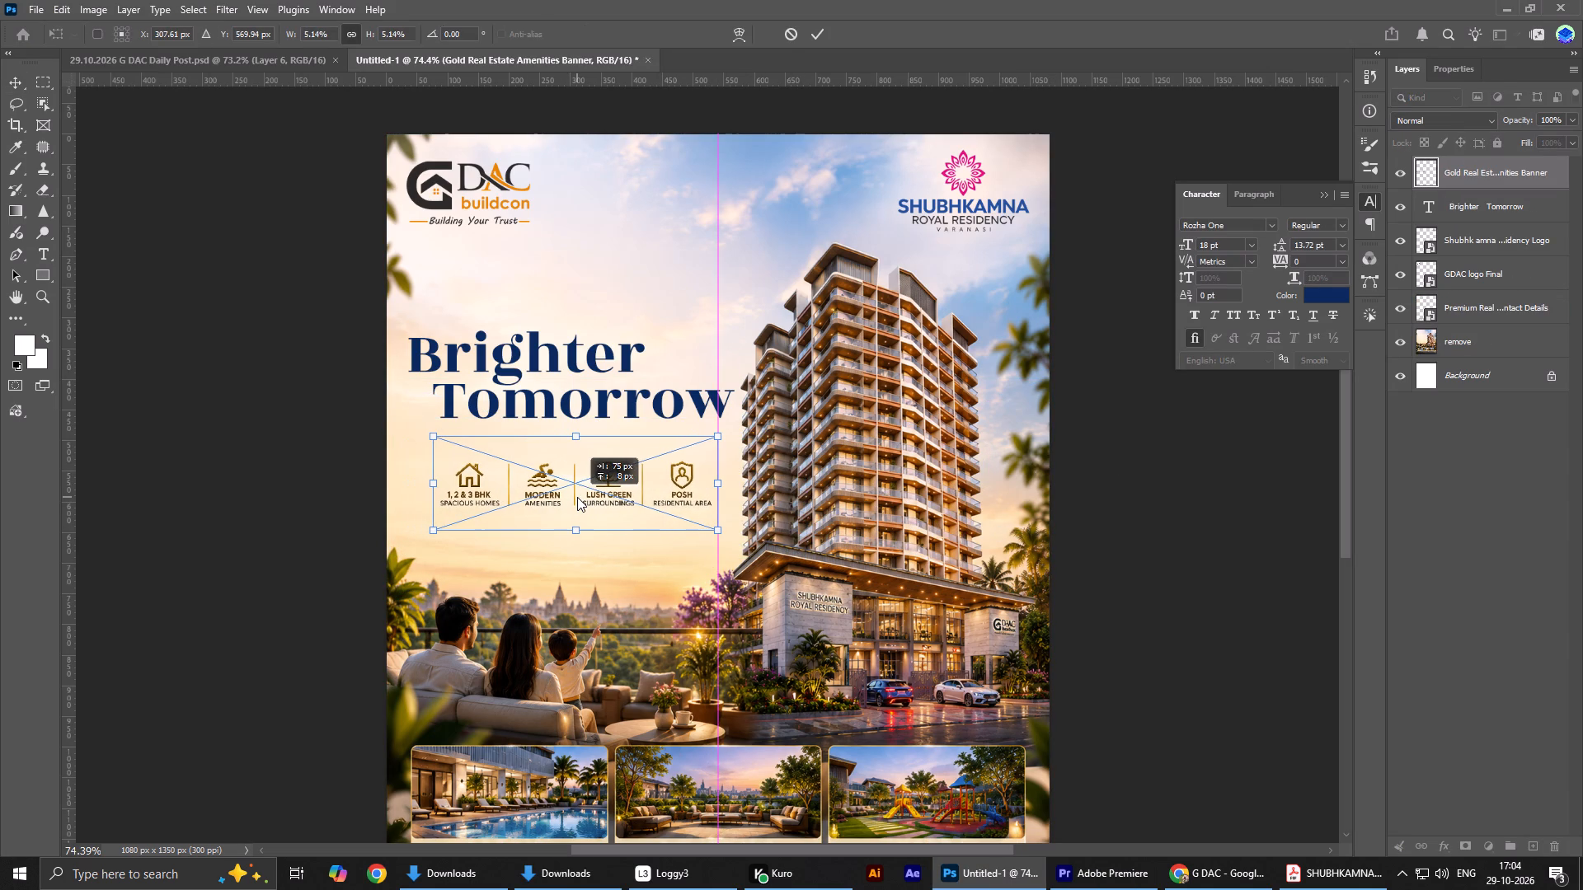
drag(577, 497, 573, 497)
key(Return)
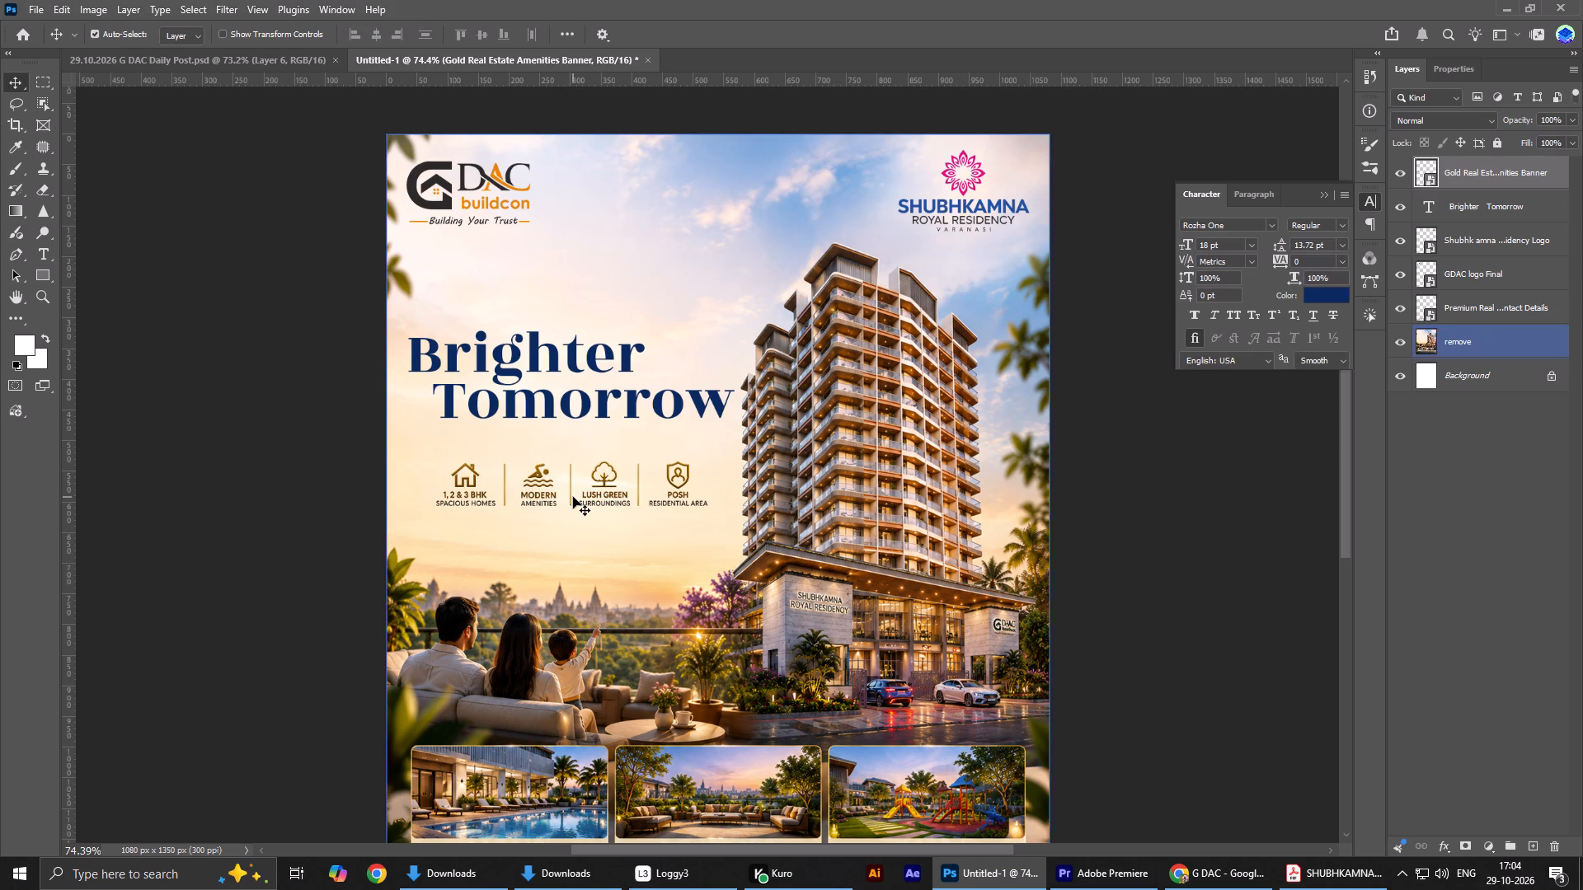
Nudge the amenities banner about 40 px lower to leave more space below the headline.
key(shift+Up)
key(shift+Down)
key(shift+Down)
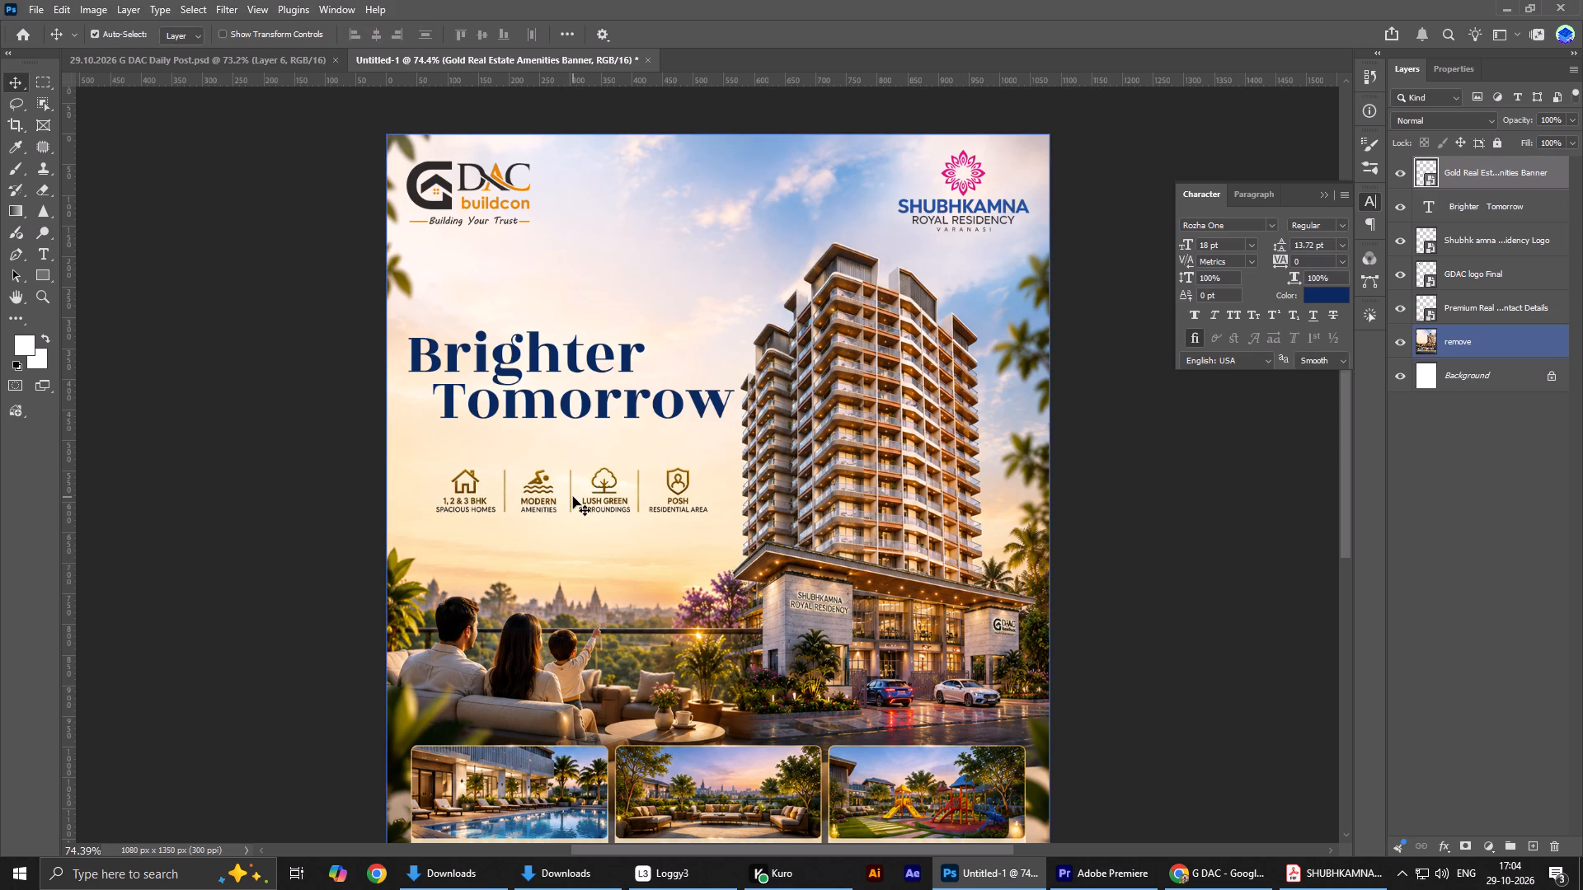
key(shift+Down)
key(shift+Down)
key(shift+Down)
key(shift+Down)
key(shift+Up)
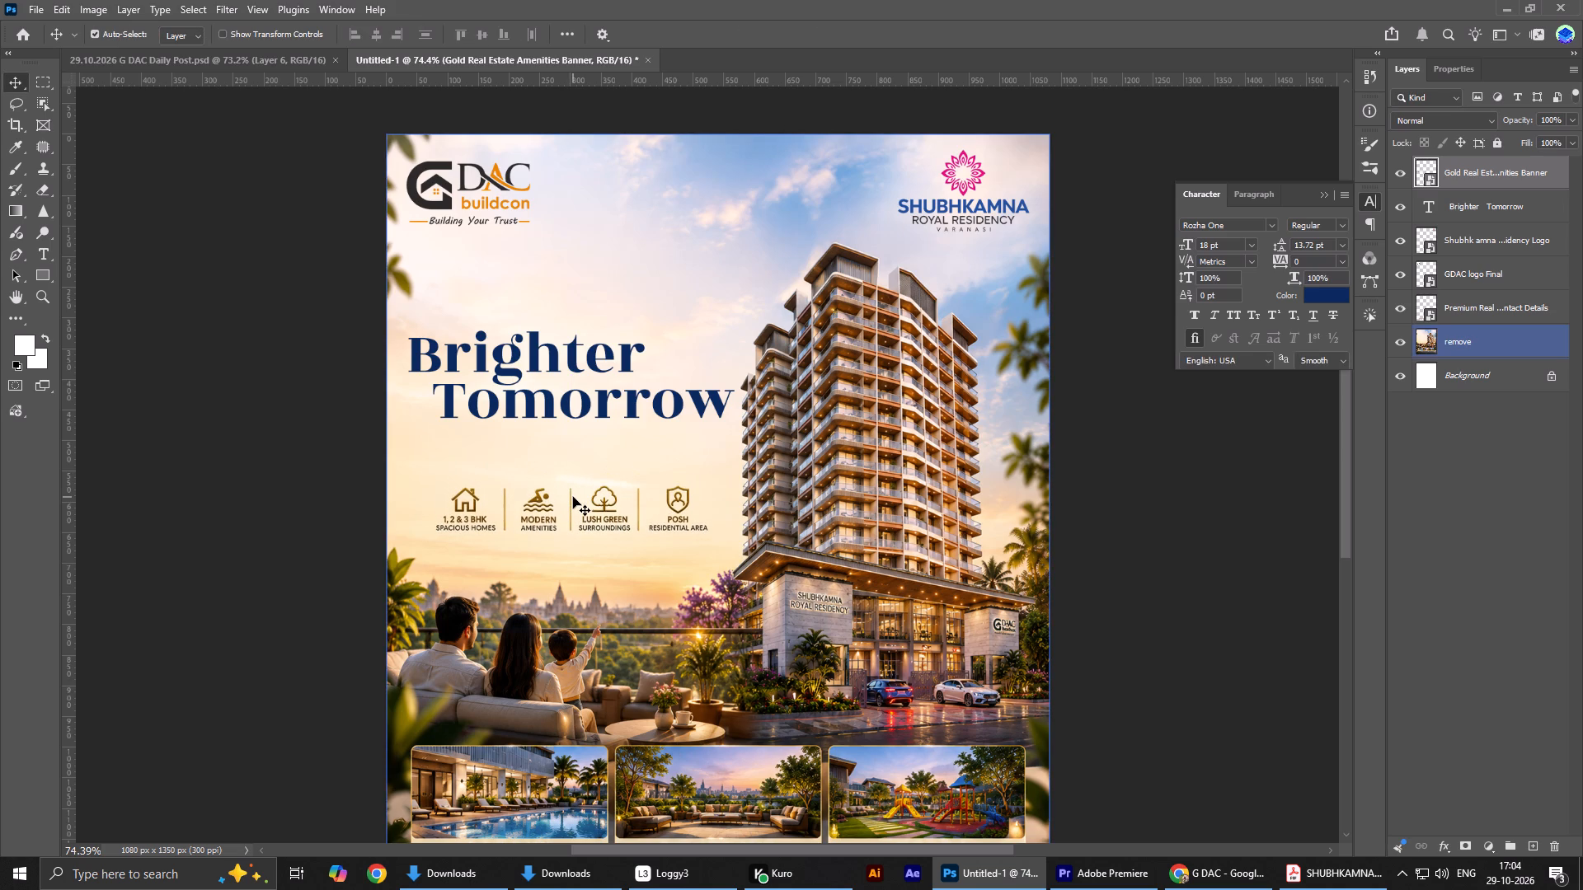
Check the reference poster in Chrome and add an "A HOME FOR A" text line above the headline in Photoshop.
key(alt+Tab)
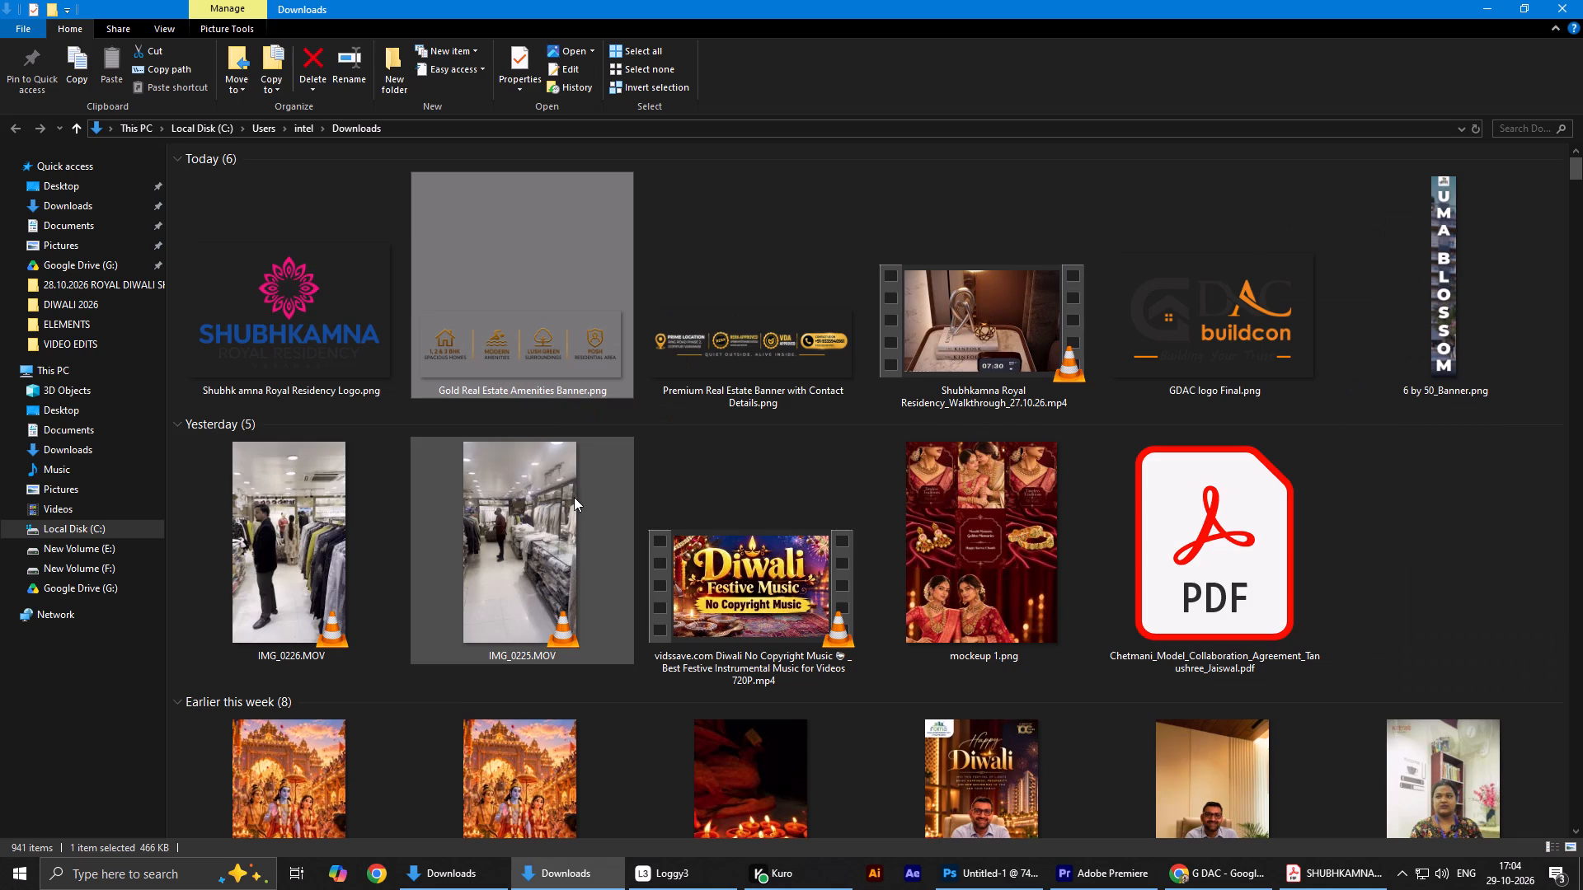
key(alt+Tab)
key(alt+Tab)
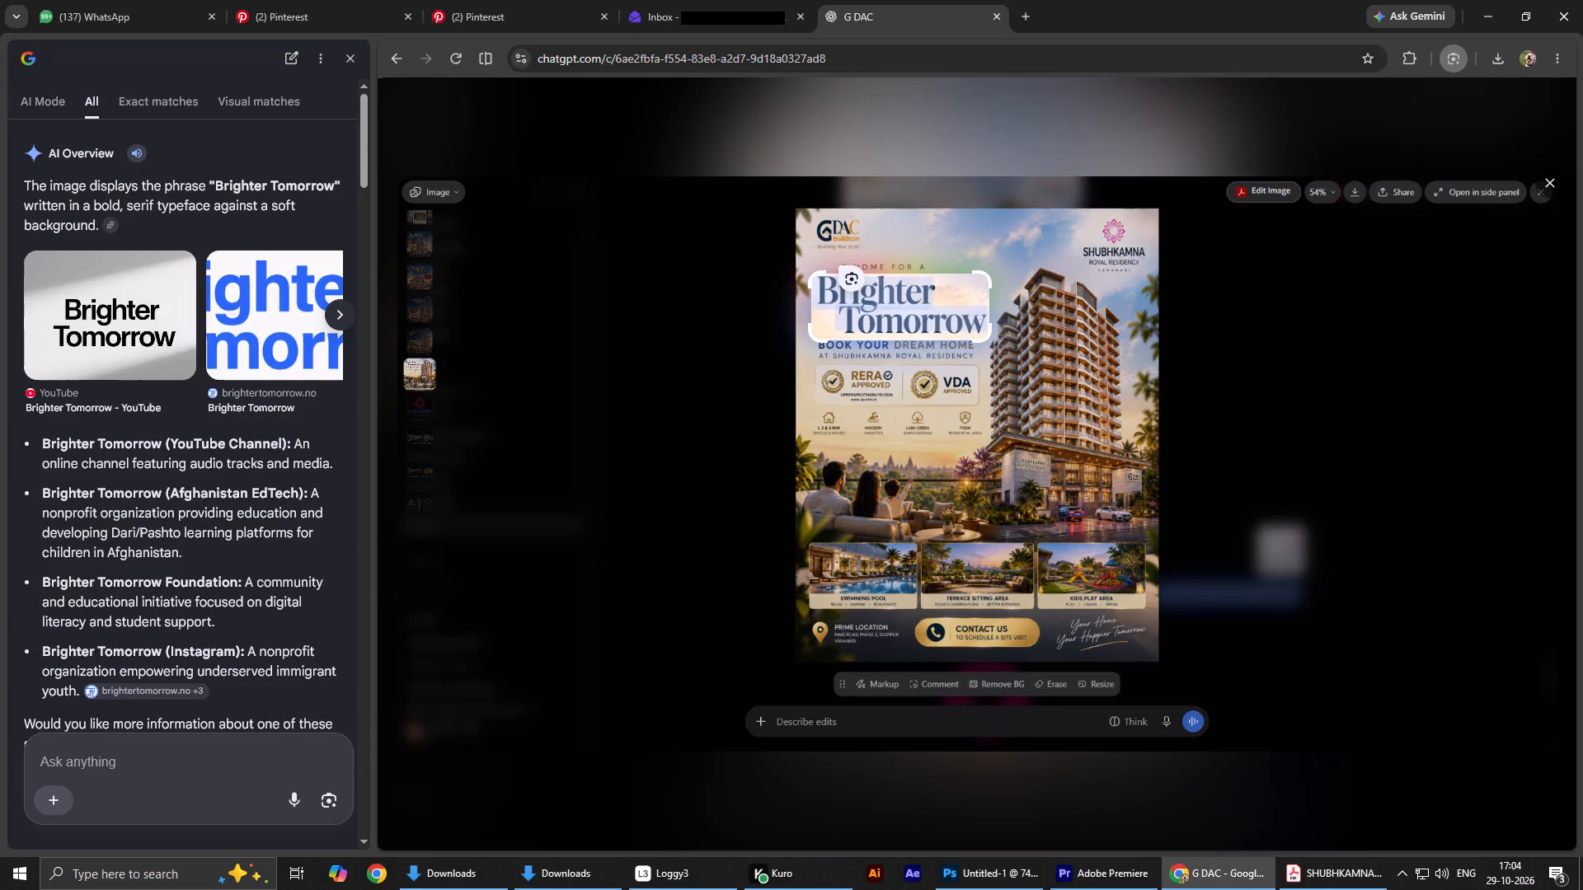
key(alt+Tab)
key(alt+z)
key(alt+Tab)
key(alt+Tab)
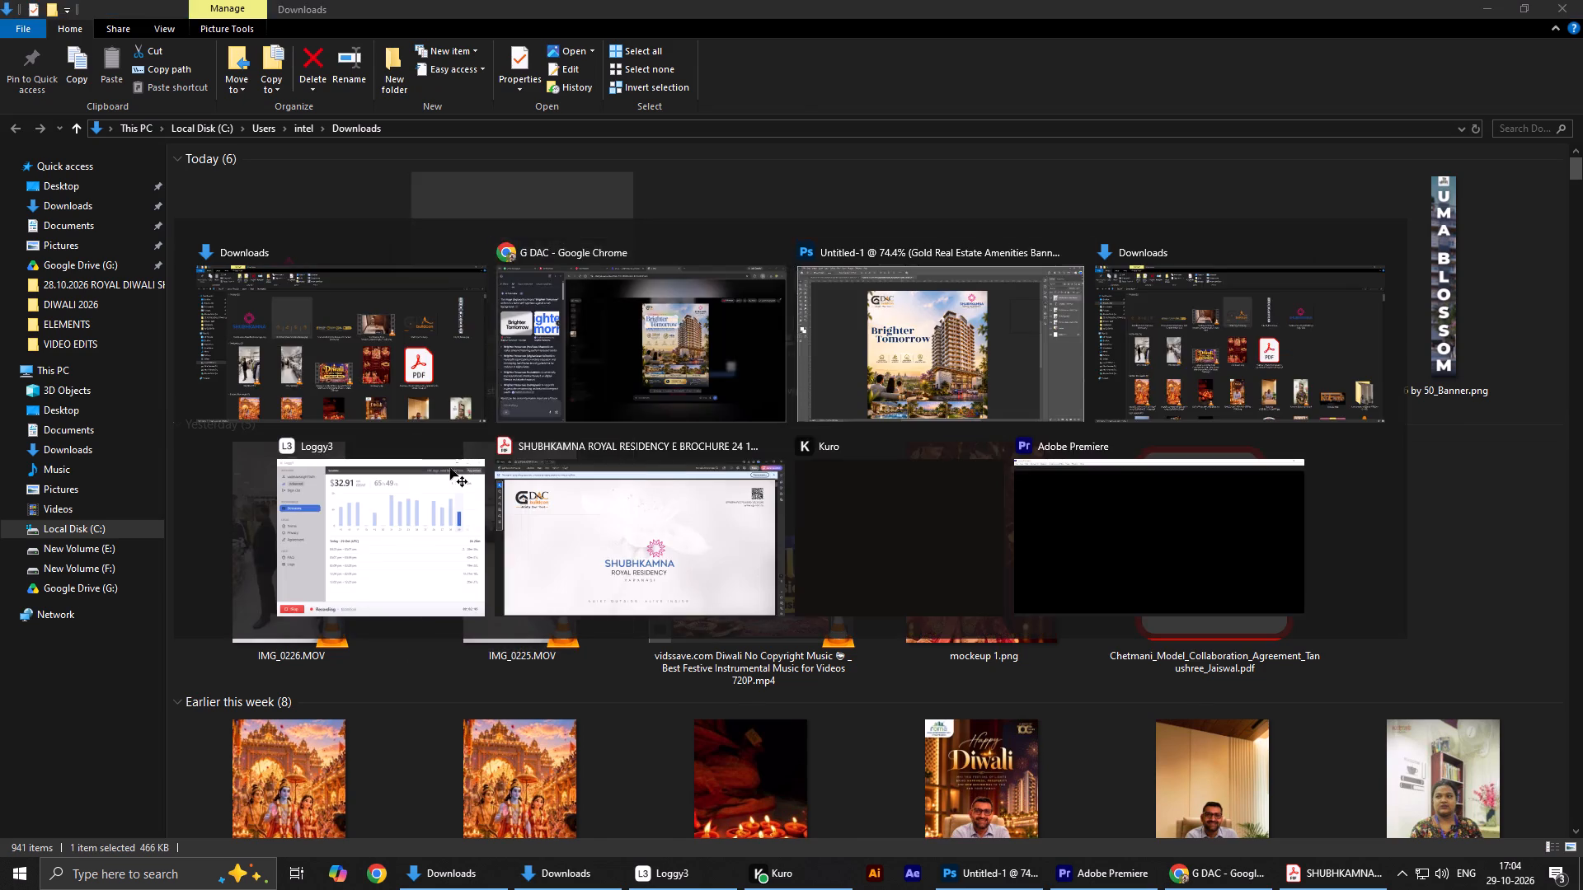
key(t)
click(599, 280)
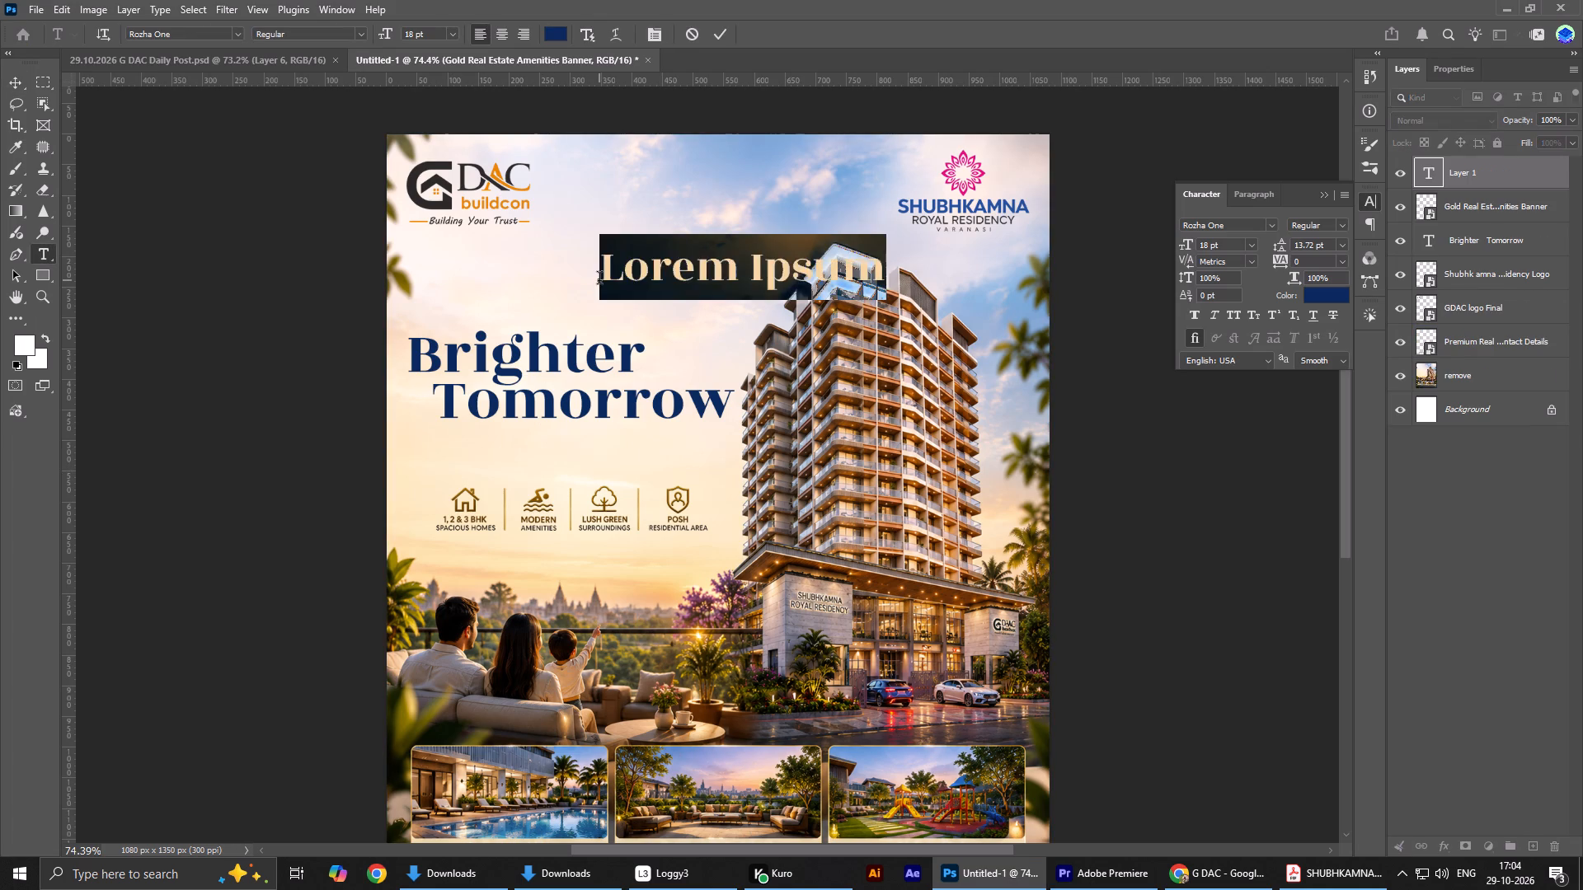
key(shift+a)
key(space)
text(HO<ME)
key(shift+BackSpace)
key(shift+BackSpace)
key(shift+BackSpace)
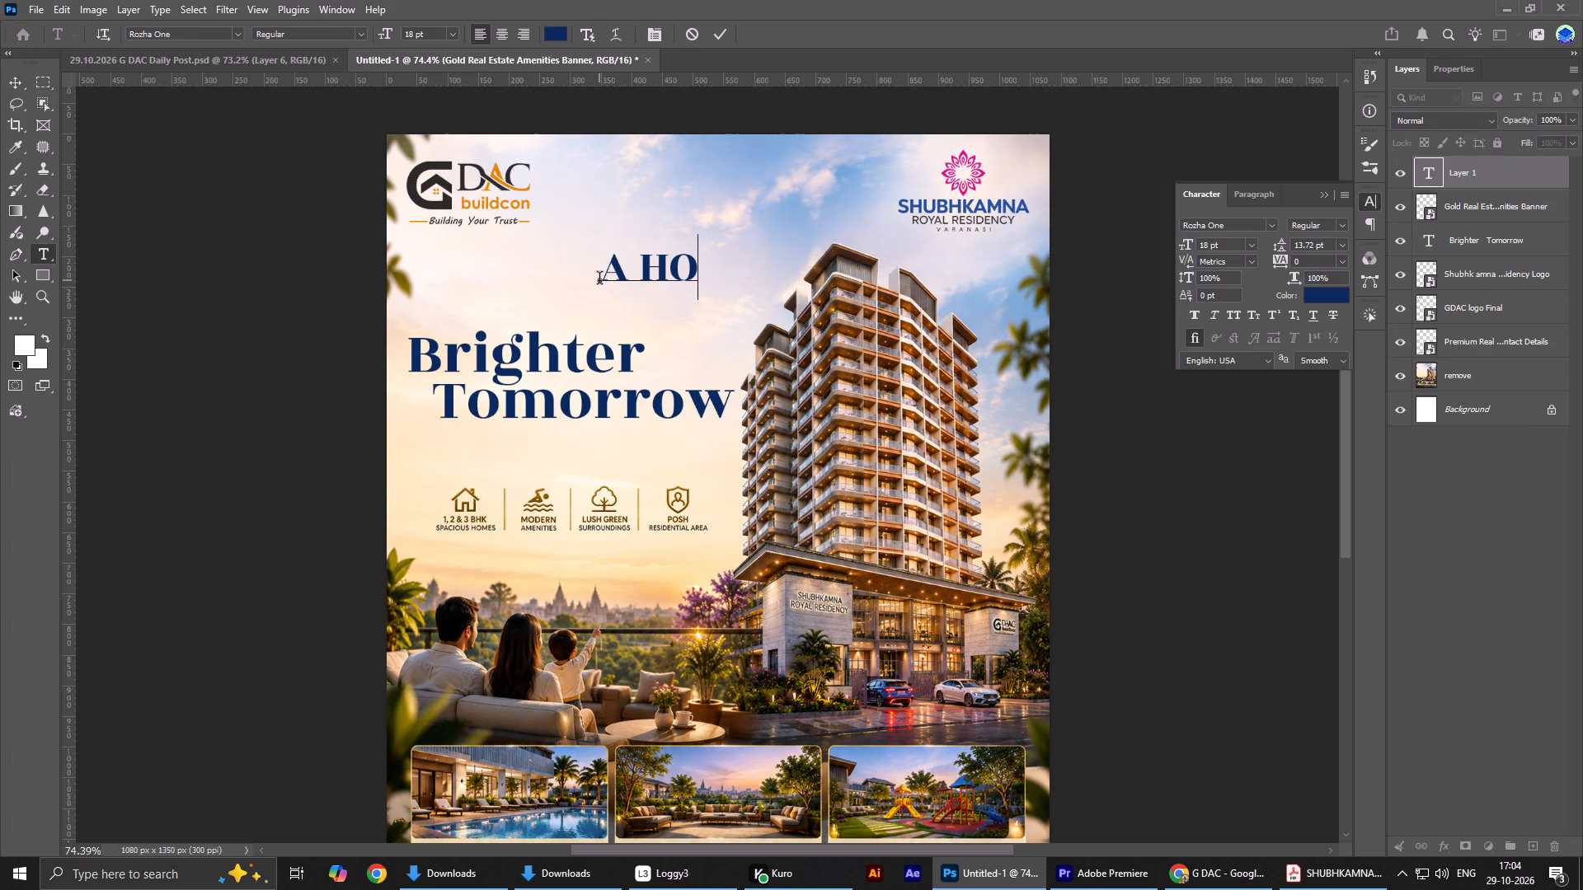
text(ME FOR A)
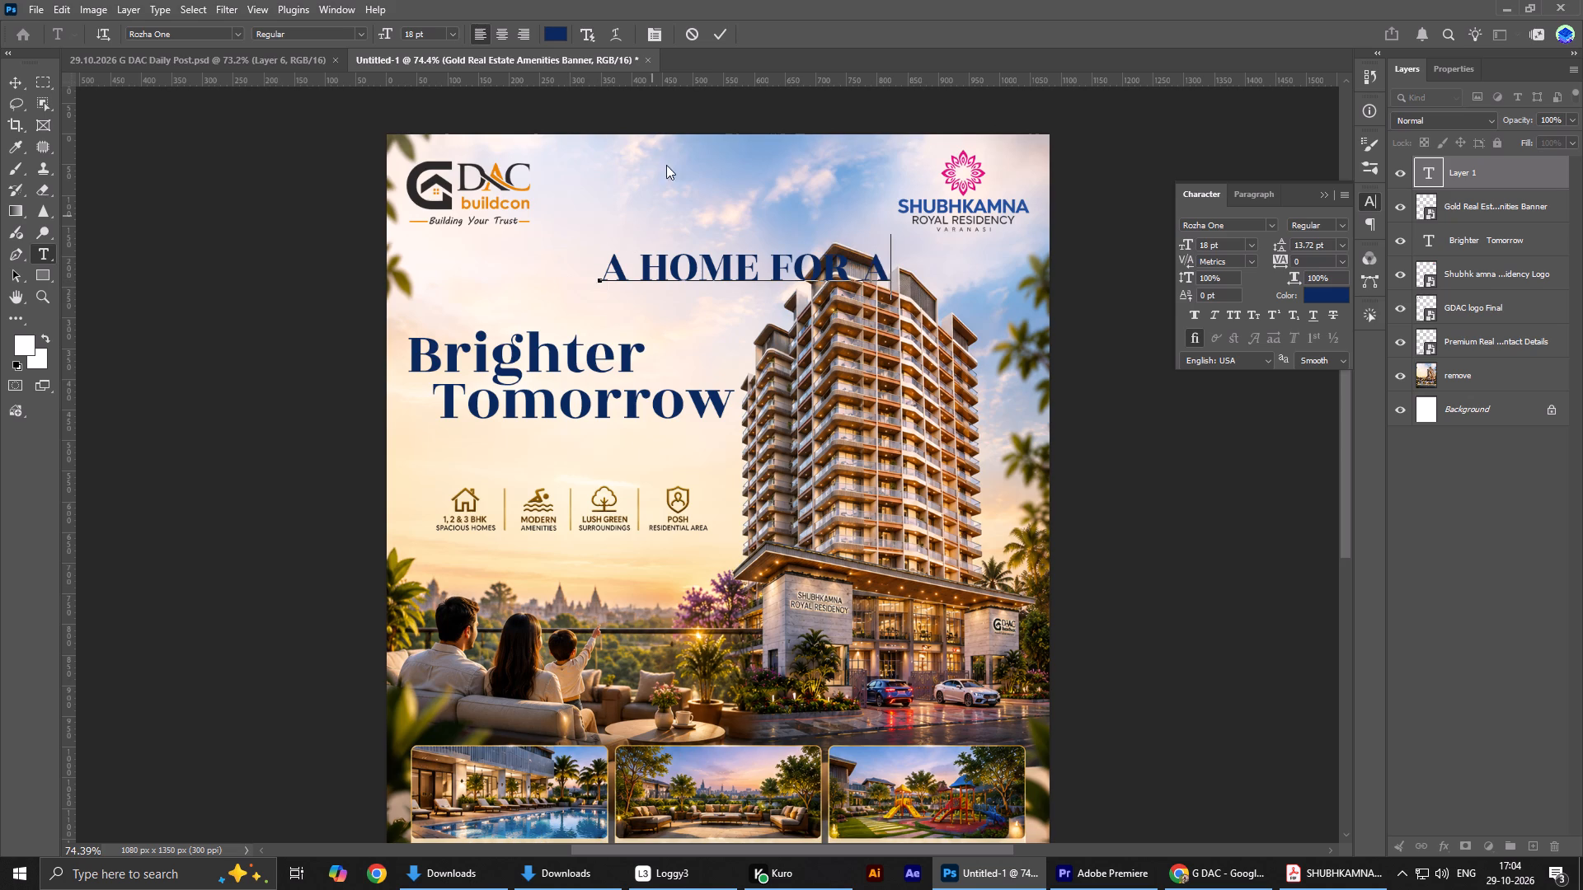
click(714, 30)
Change the "A HOME FOR A" text font to Montserrat Light.
click(1234, 227)
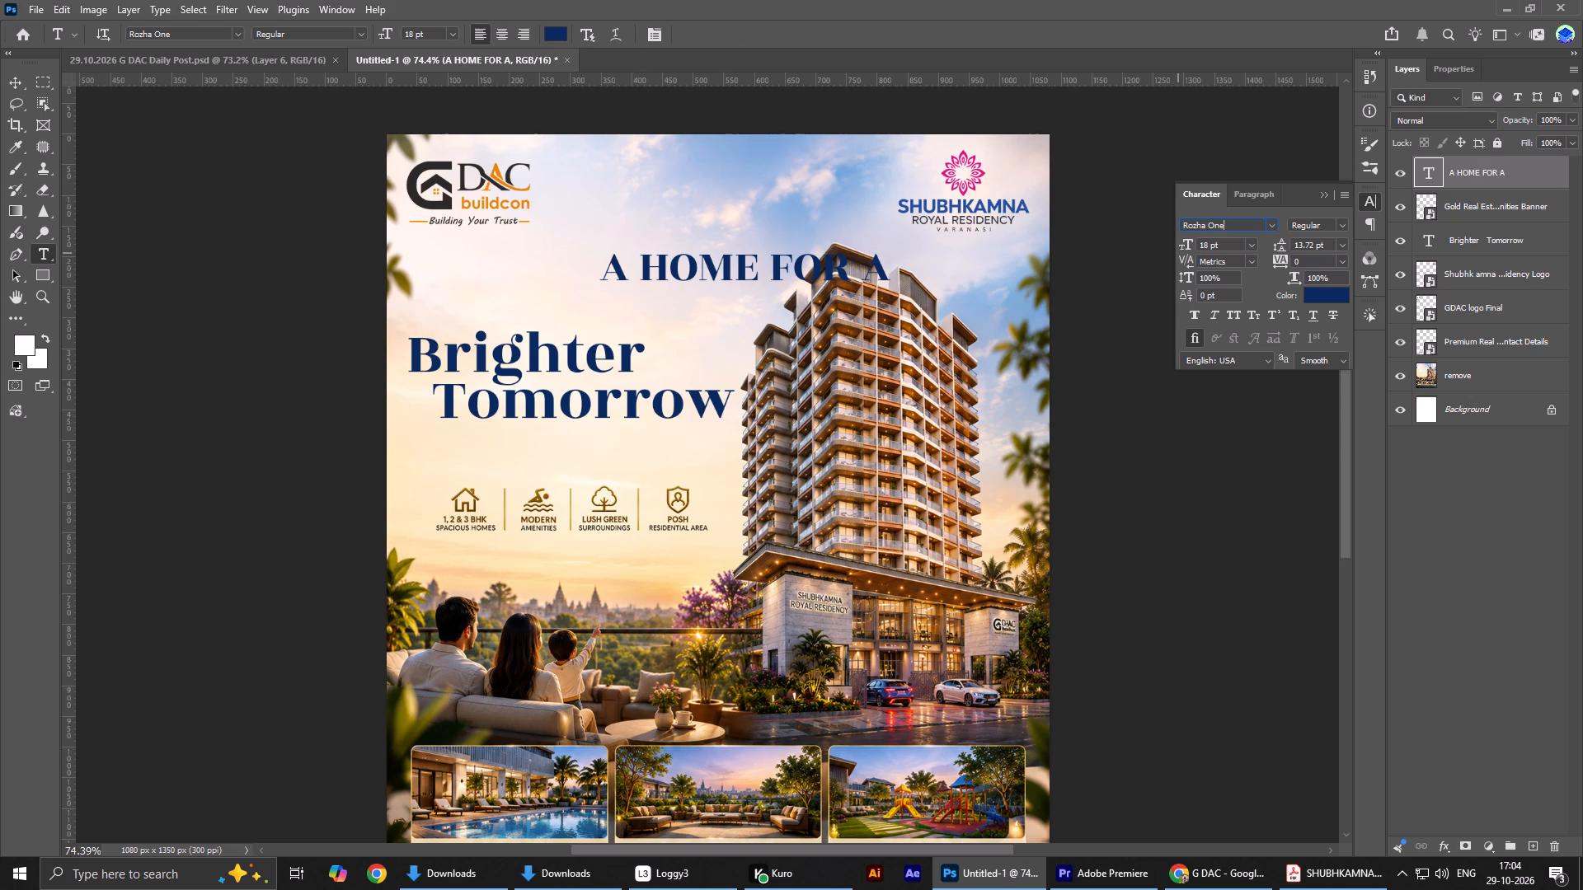
text(mont)
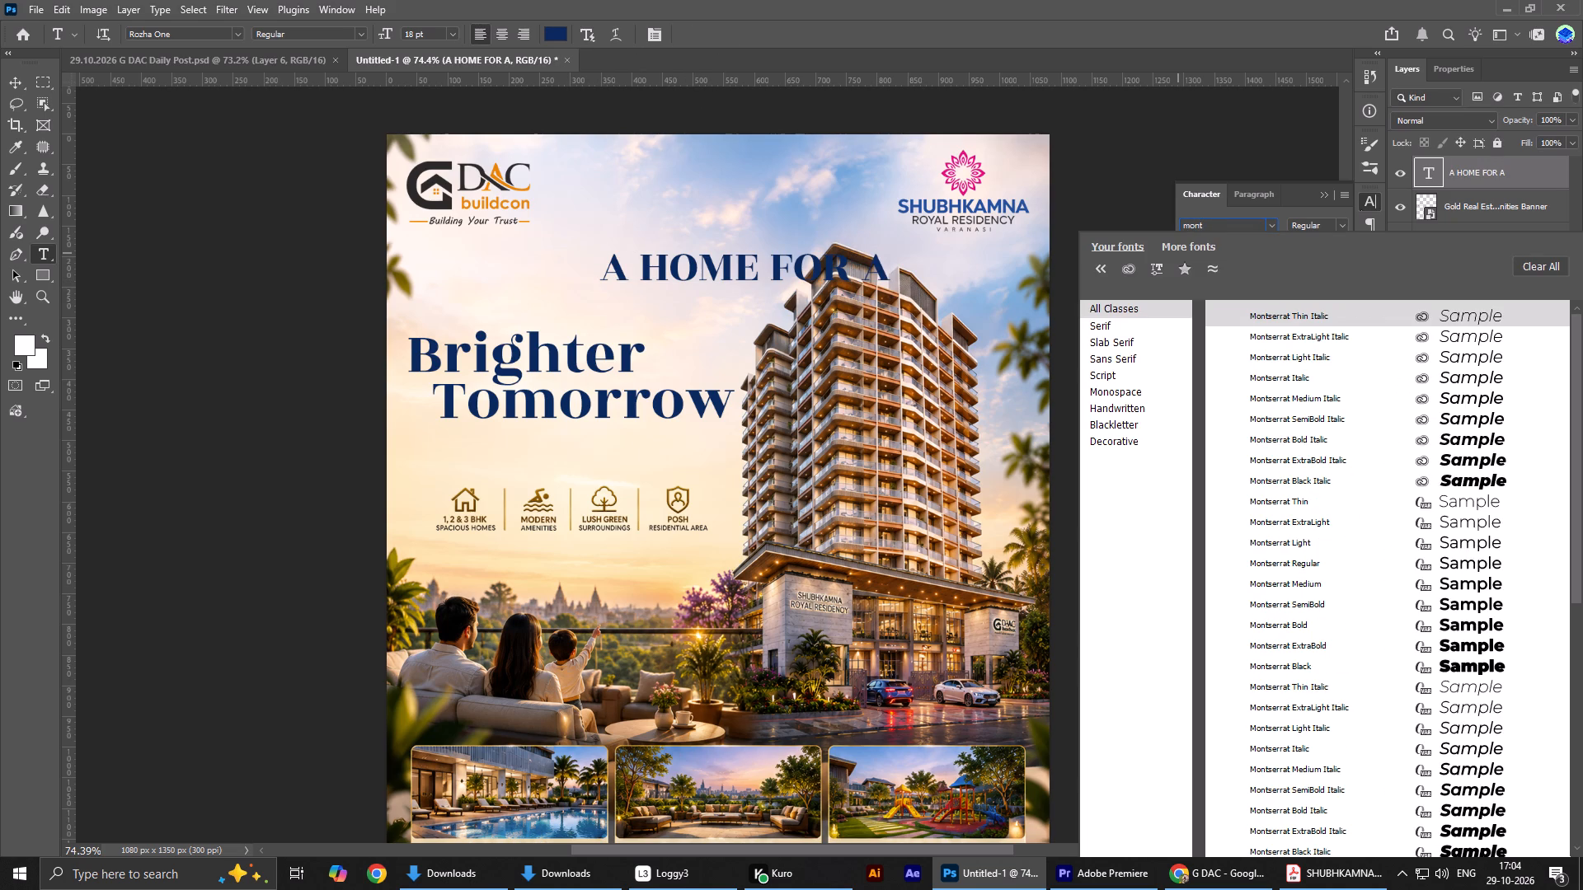
scroll(1224, 276, up, 7)
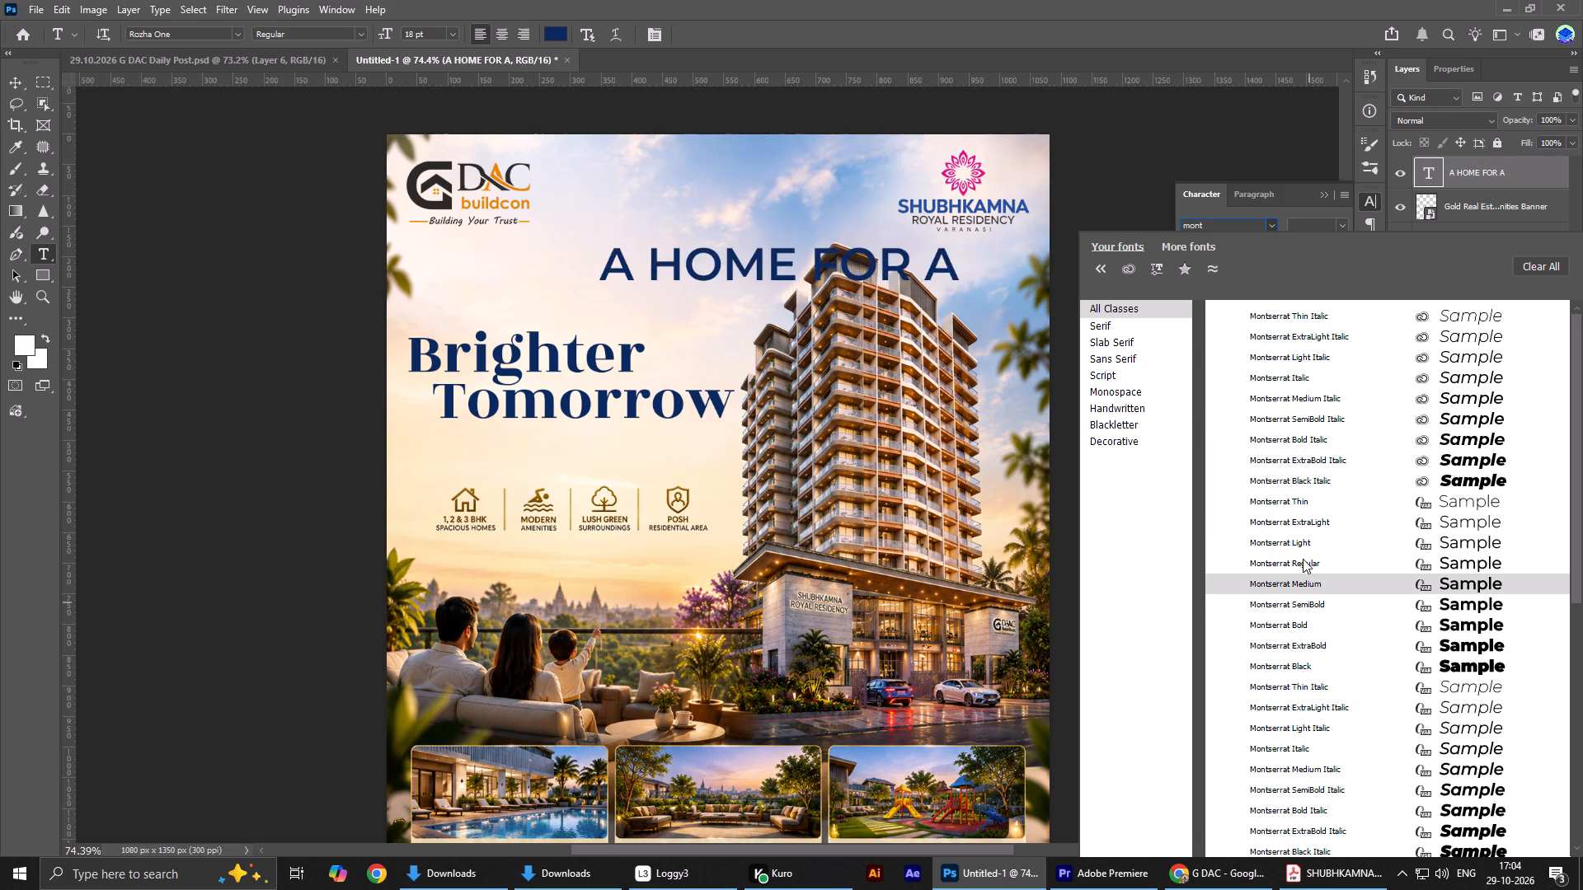
click(1316, 534)
Scale the "A HOME FOR A" text down to about 38% (6.9 pt) and position it just above the word "Brighter".
key(ctrl+t)
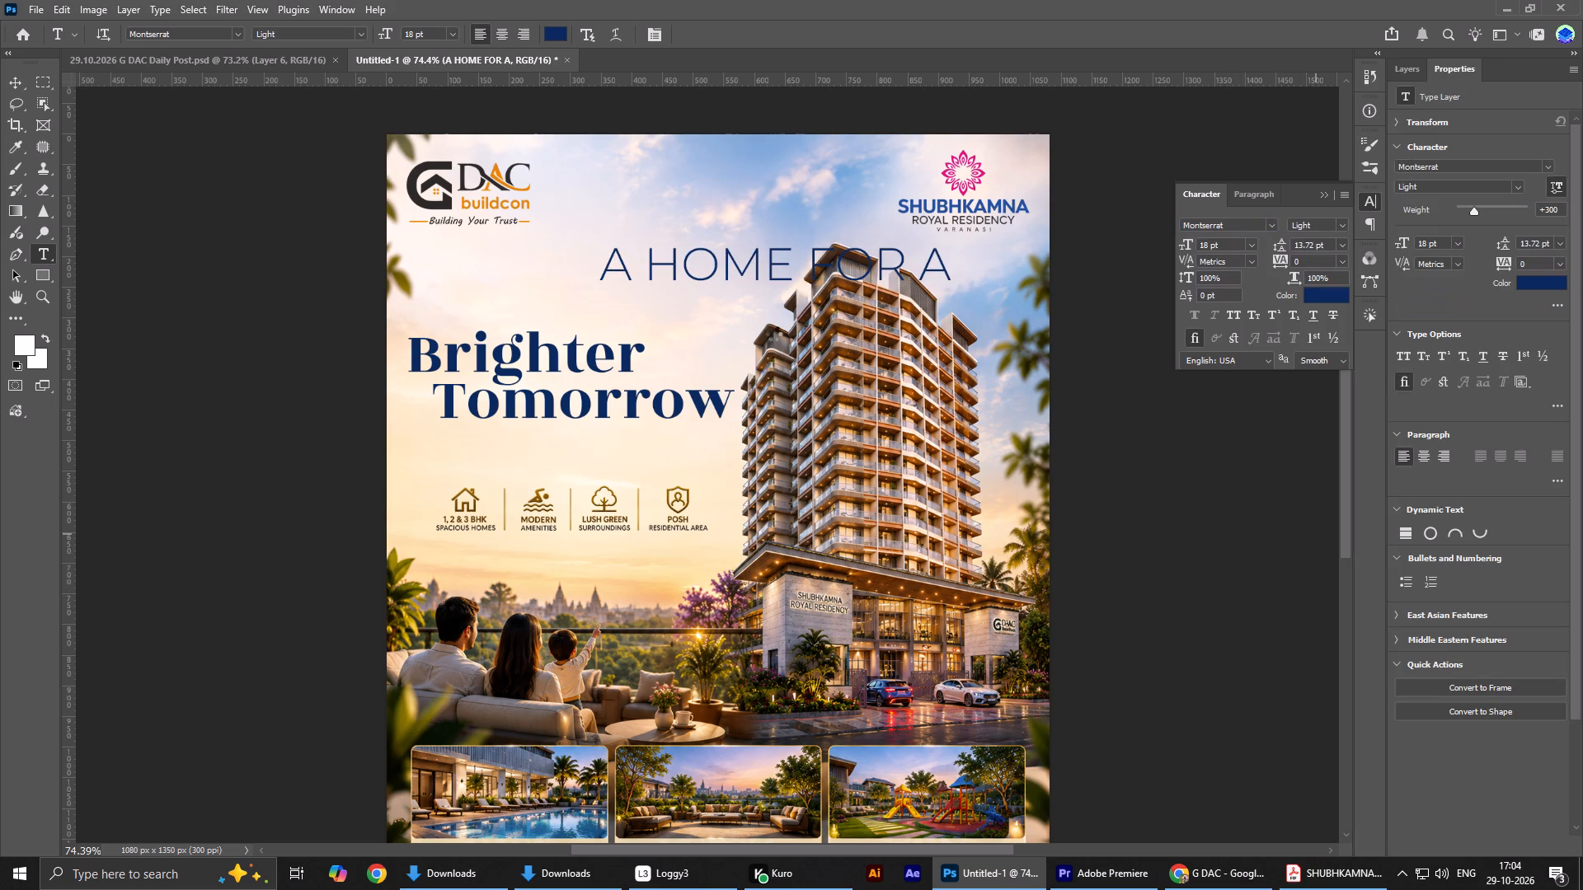
drag(949, 241, 791, 240)
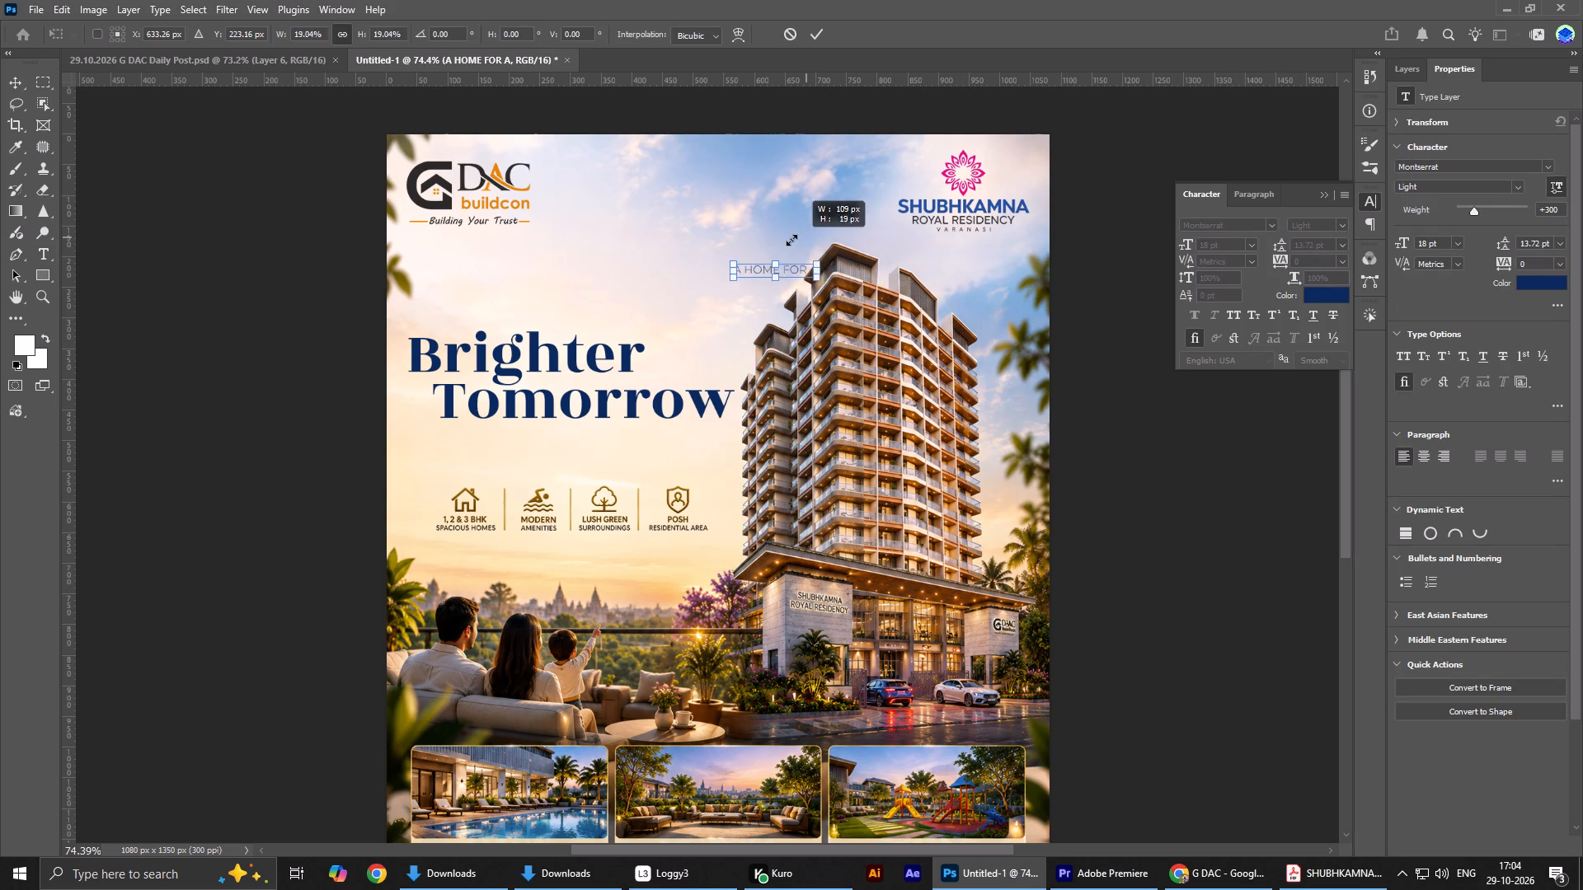
drag(791, 240, 831, 243)
drag(802, 265, 600, 292)
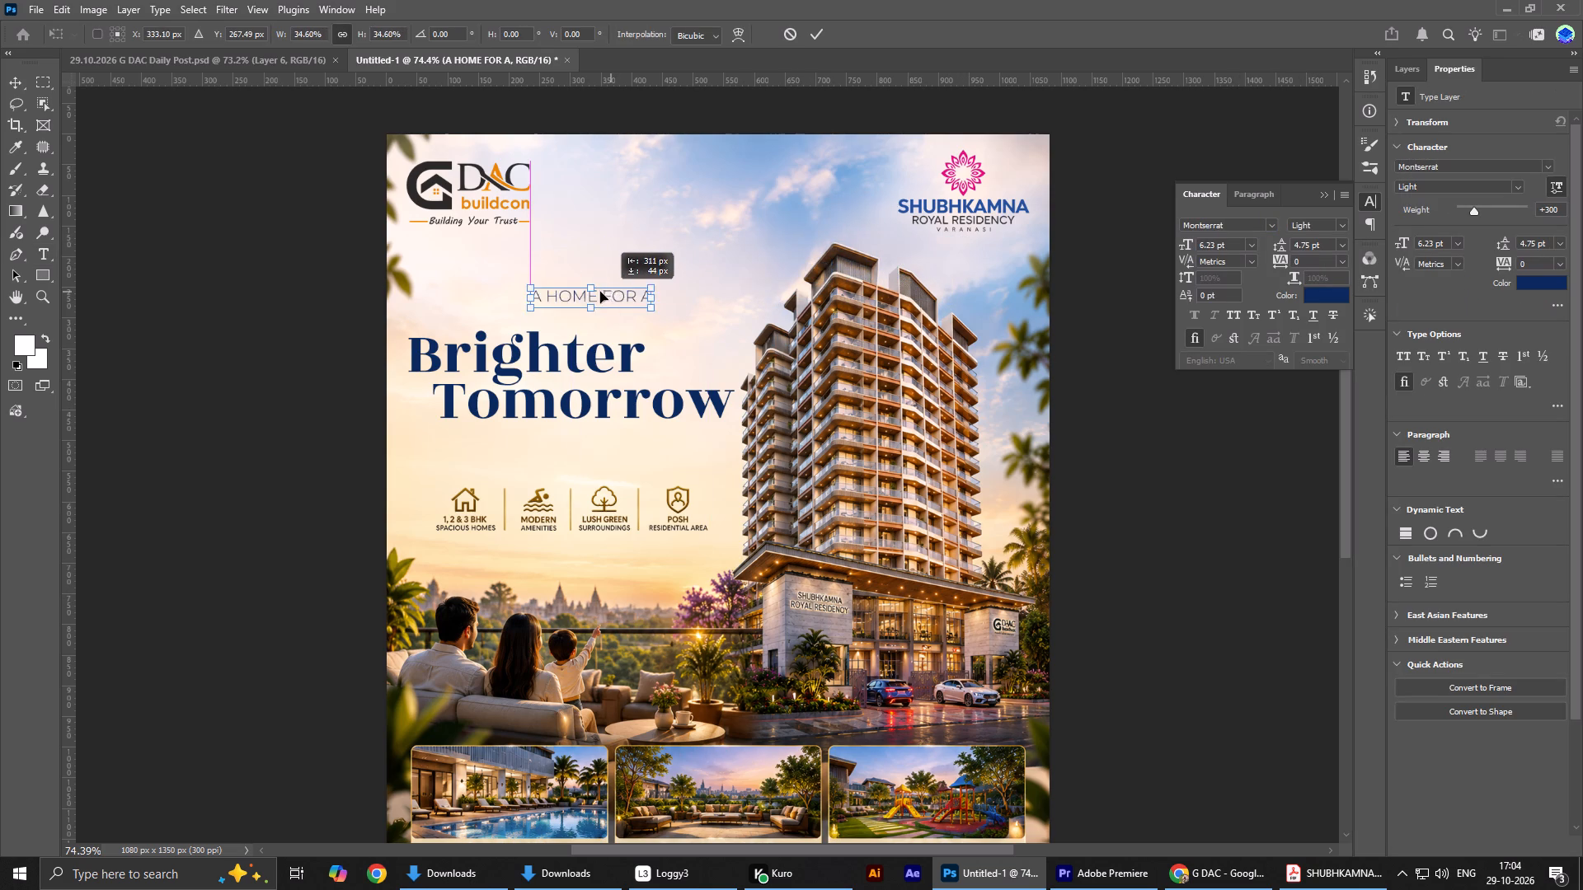
drag(600, 292, 541, 292)
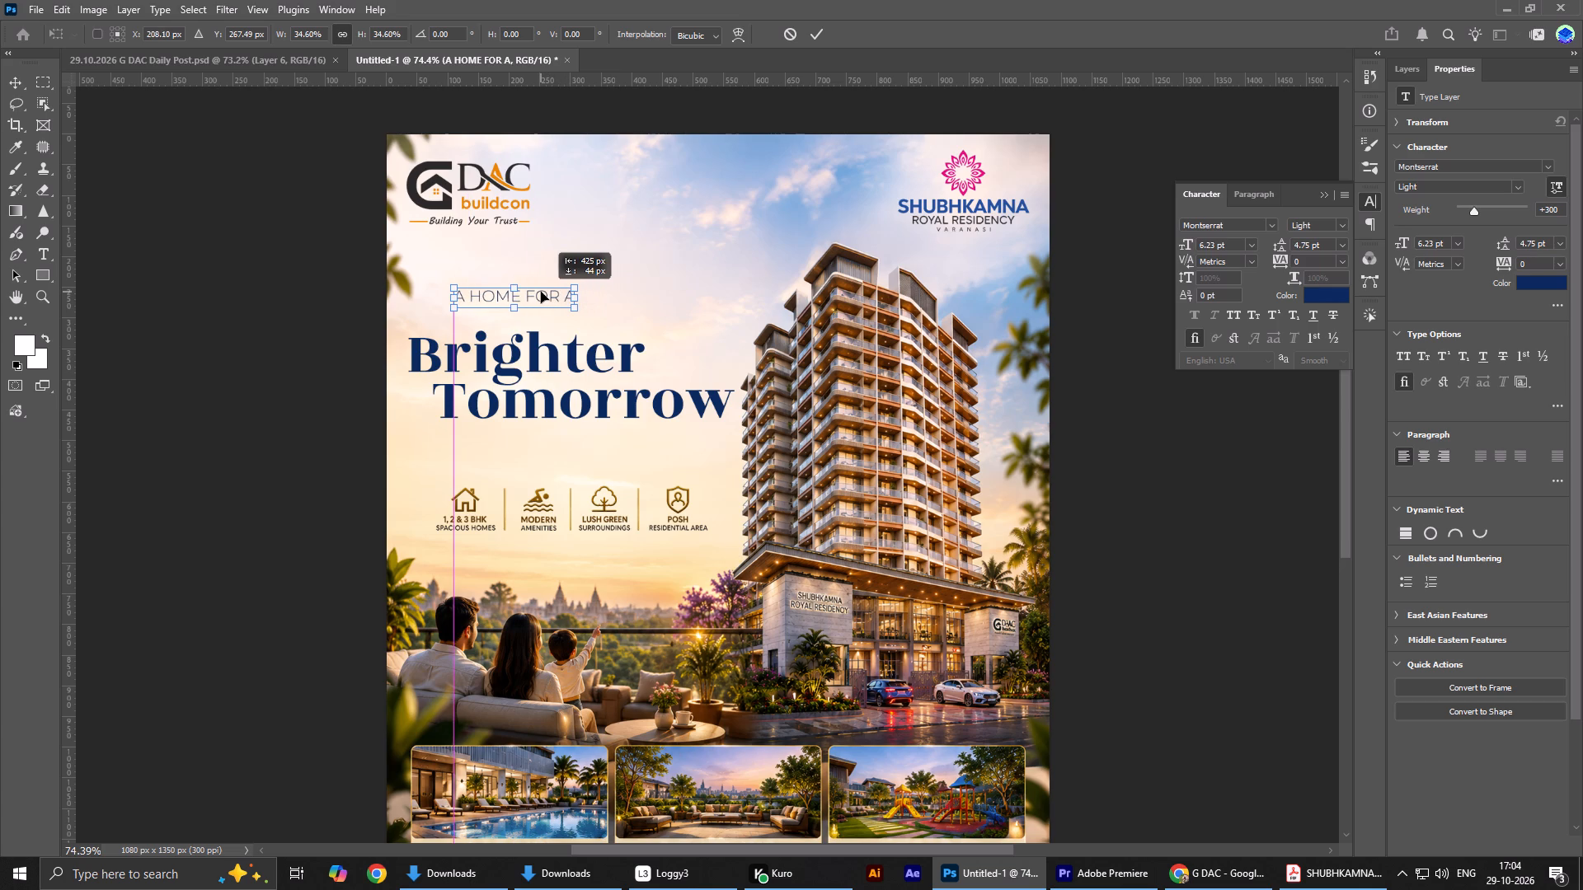
drag(541, 292, 559, 302)
click(594, 292)
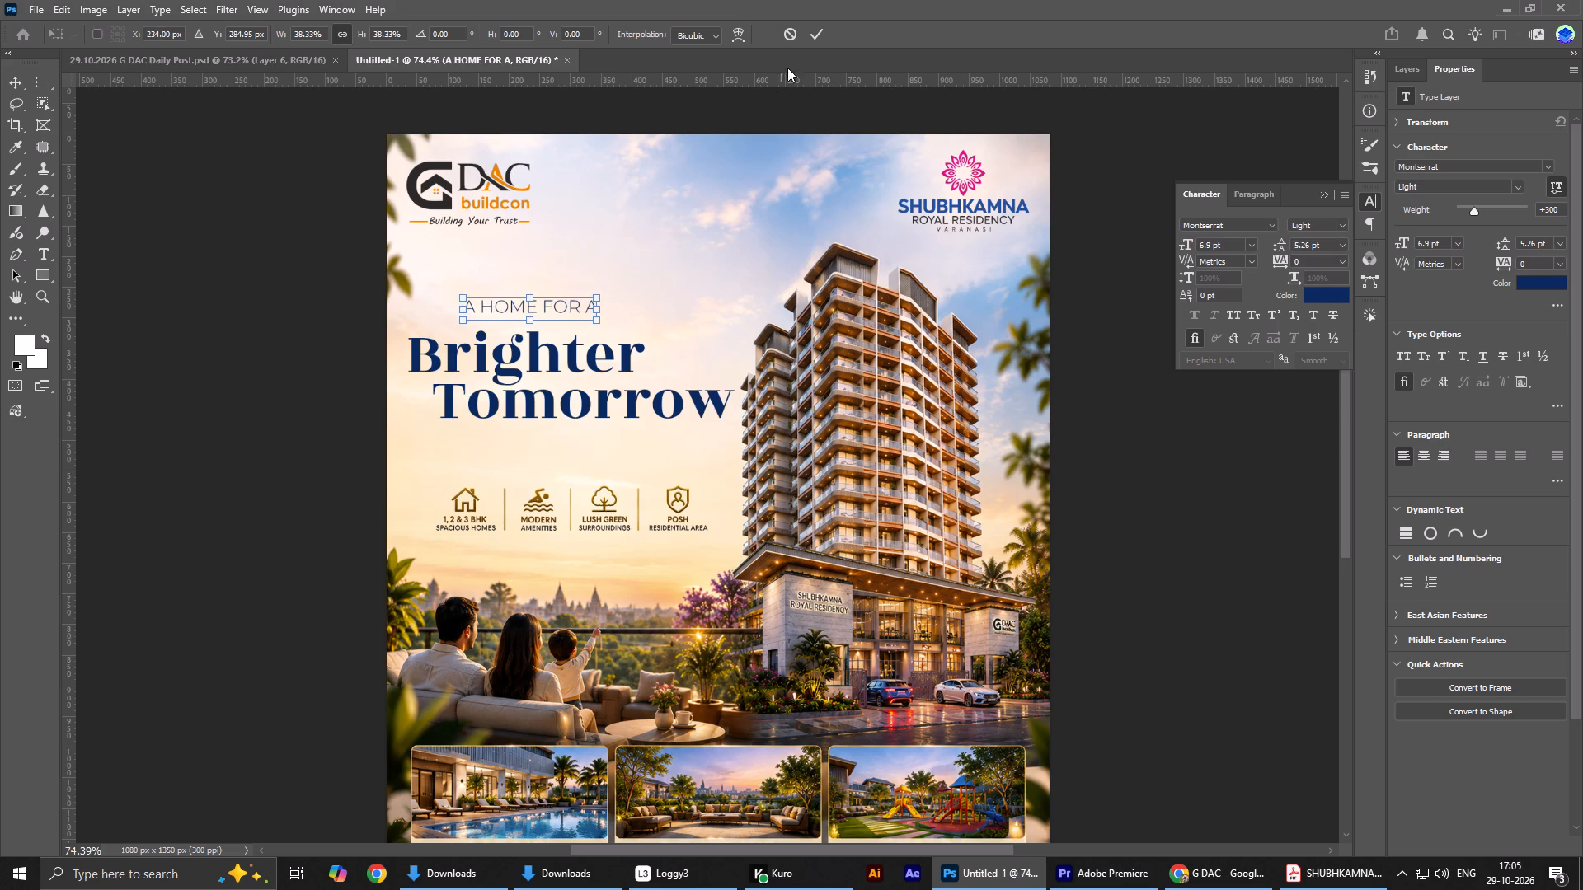
click(817, 35)
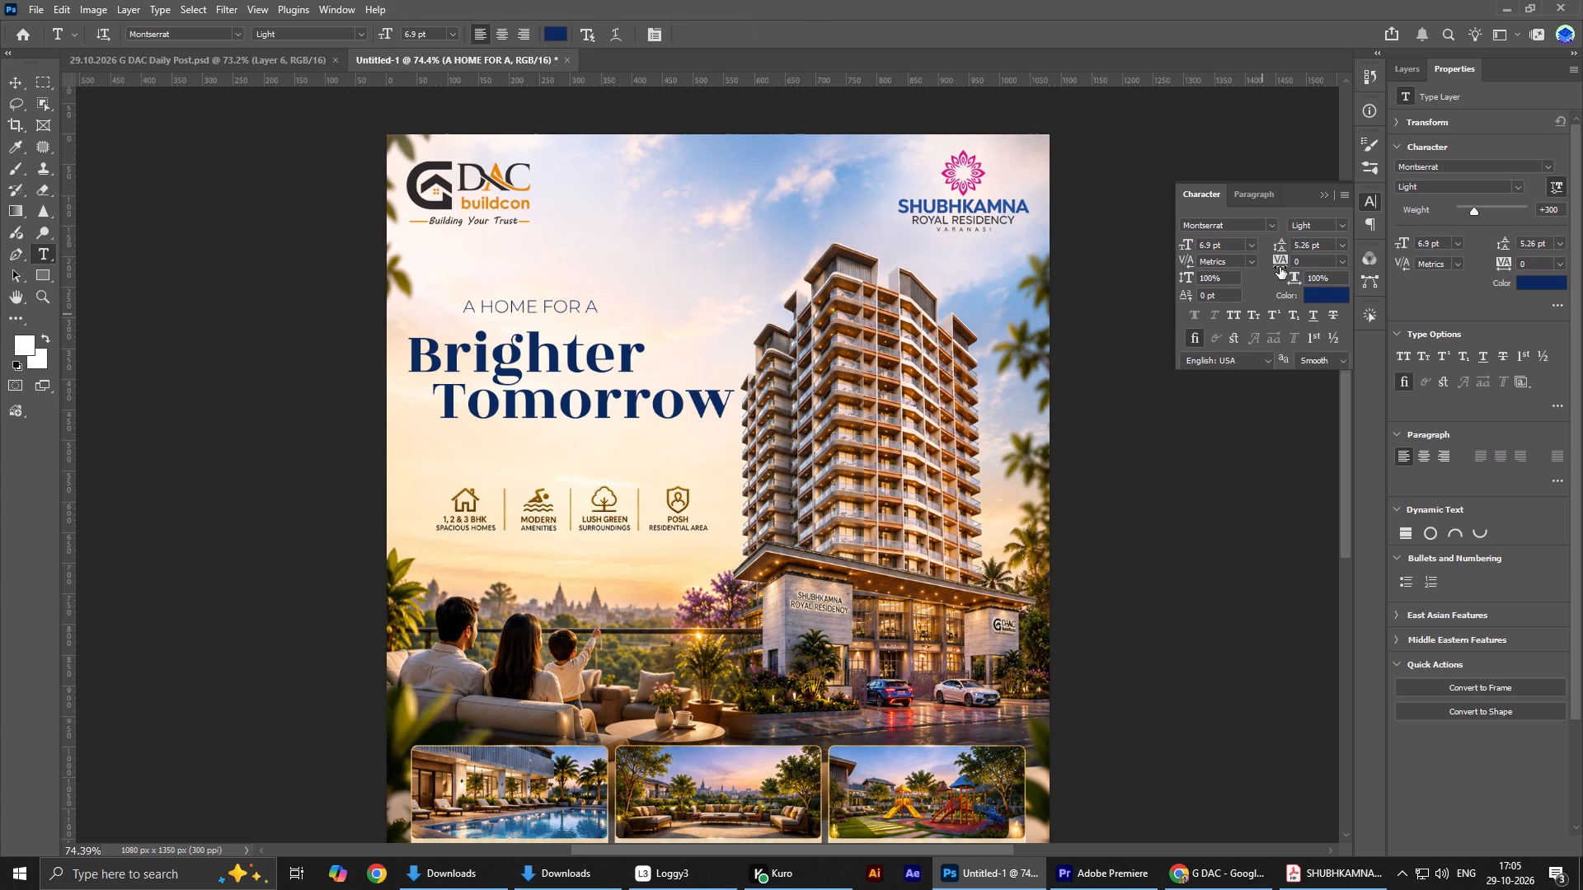
Set the "A HOME FOR A" text's tracking to 180 and its paragraph alignment to centred.
drag(1276, 257, 1284, 253)
click(1426, 449)
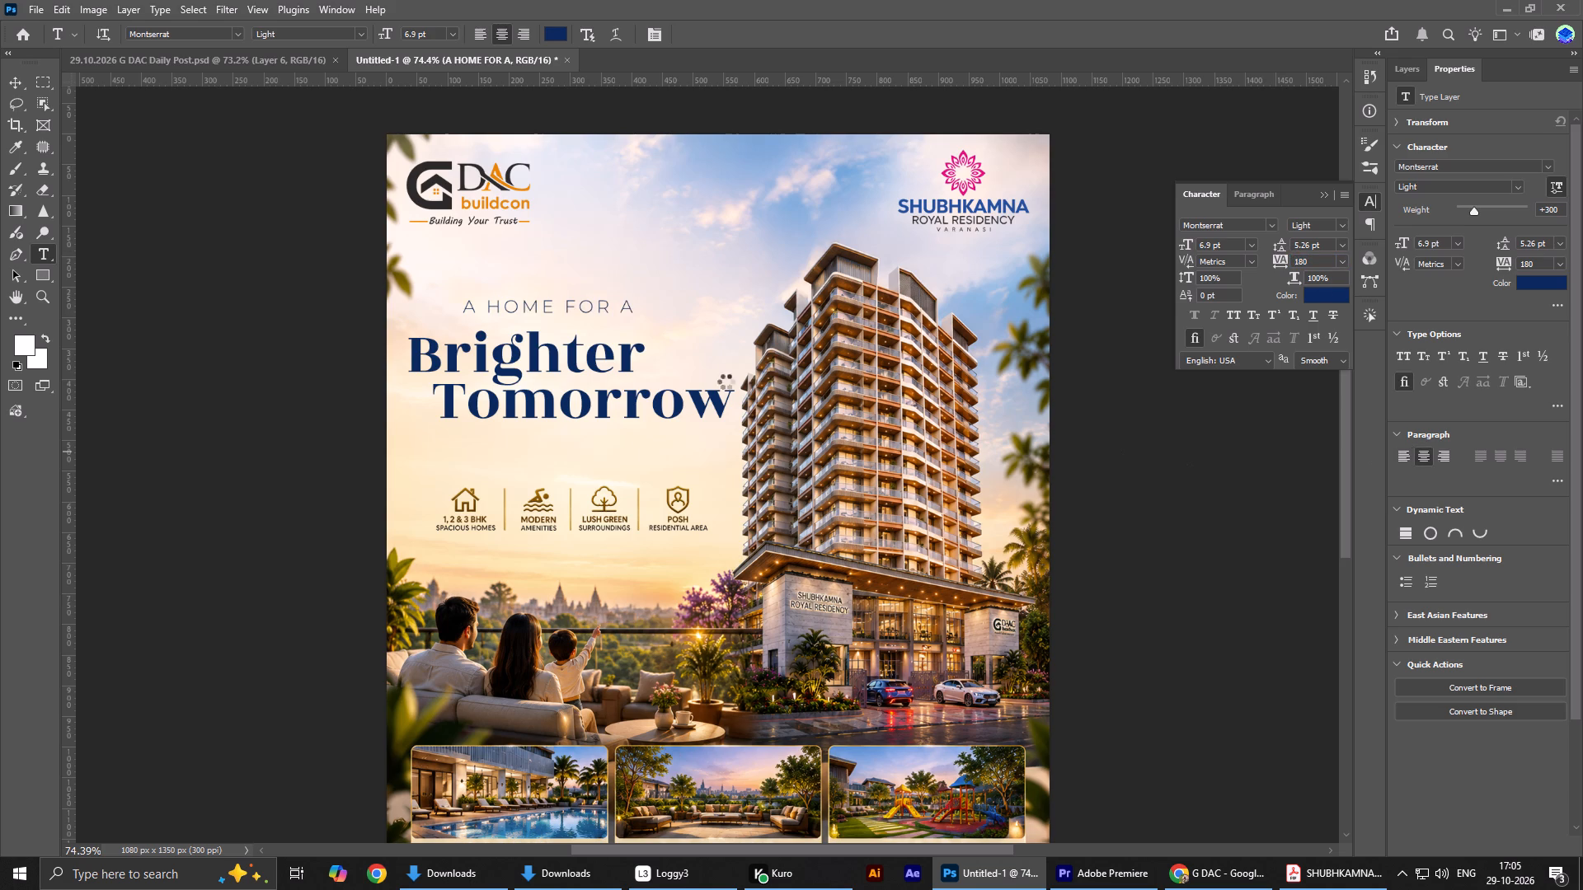
Align the "A HOME FOR A" line and the "Brighter Tomorrow" headline to each other by their horizontal centres.
key(v)
shift+click(581, 352)
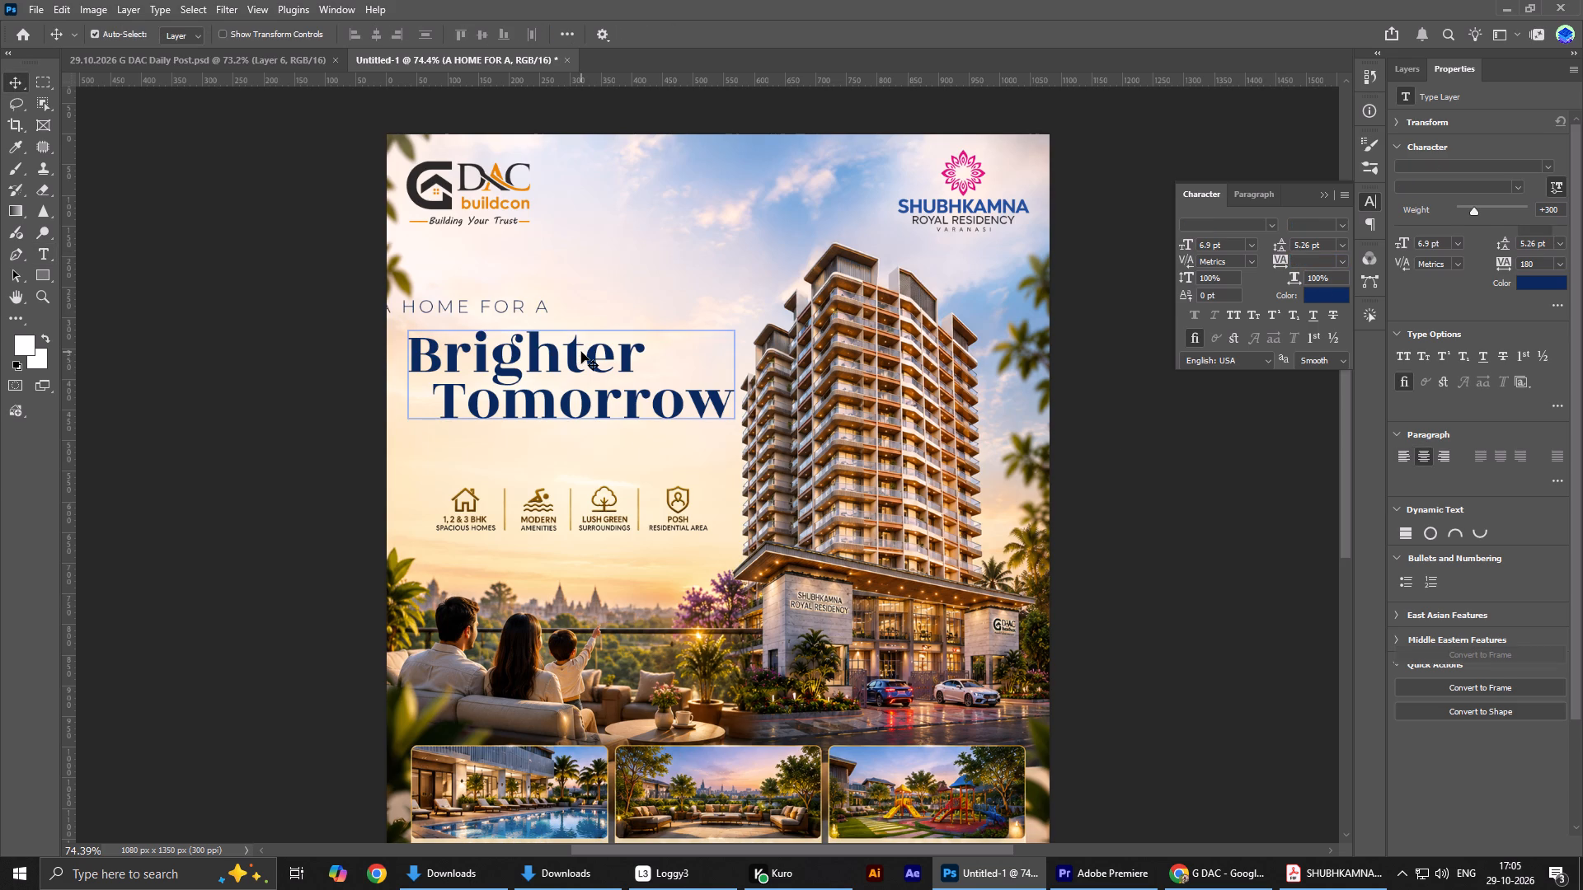
click(377, 29)
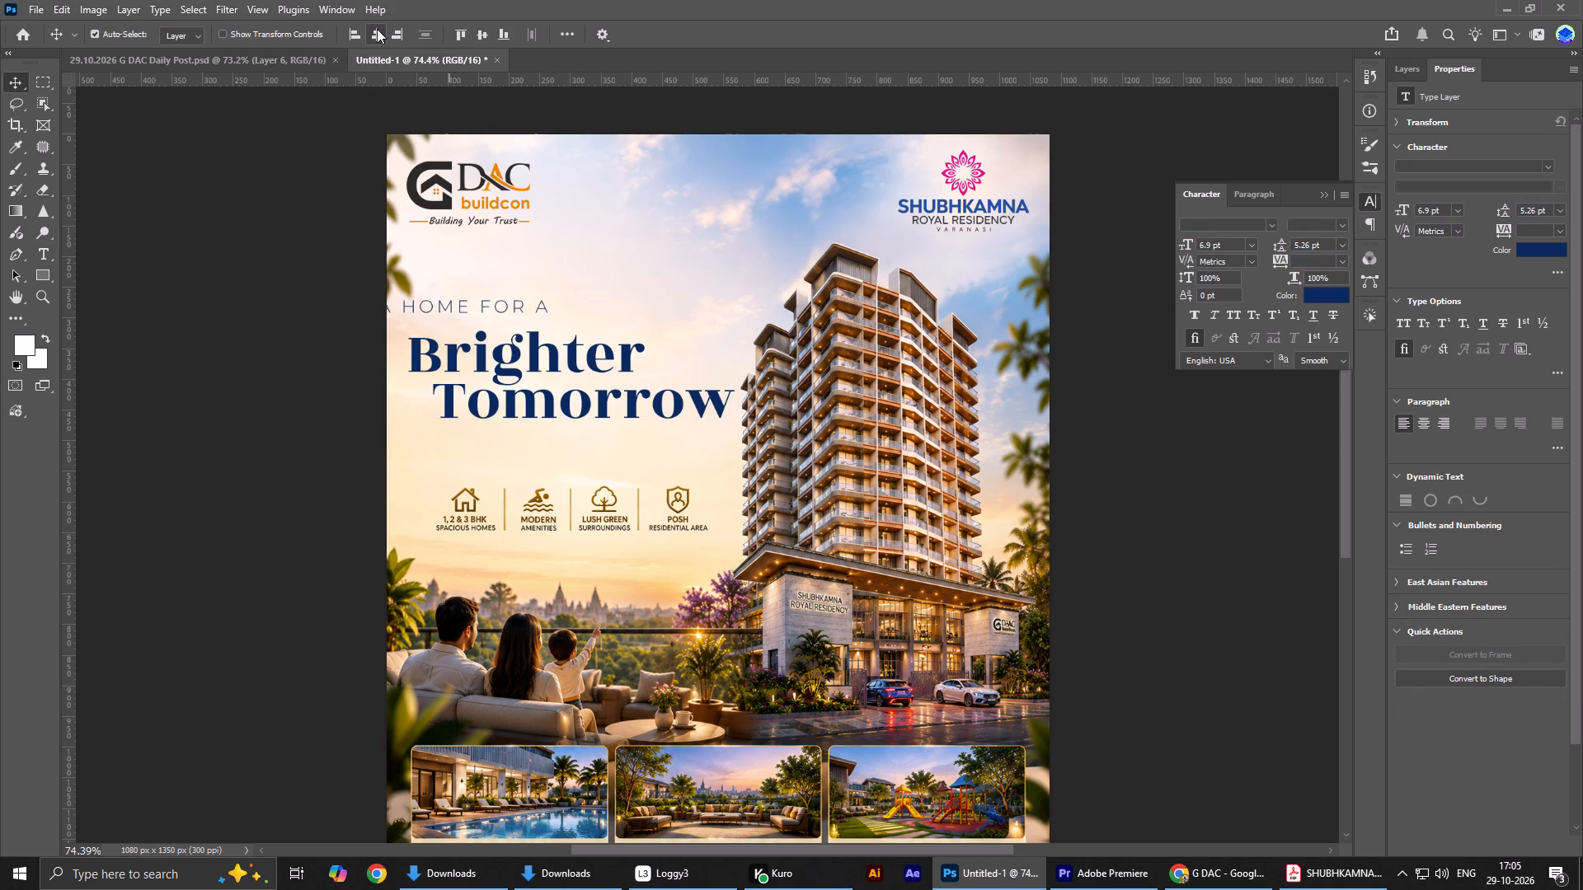
click(1178, 384)
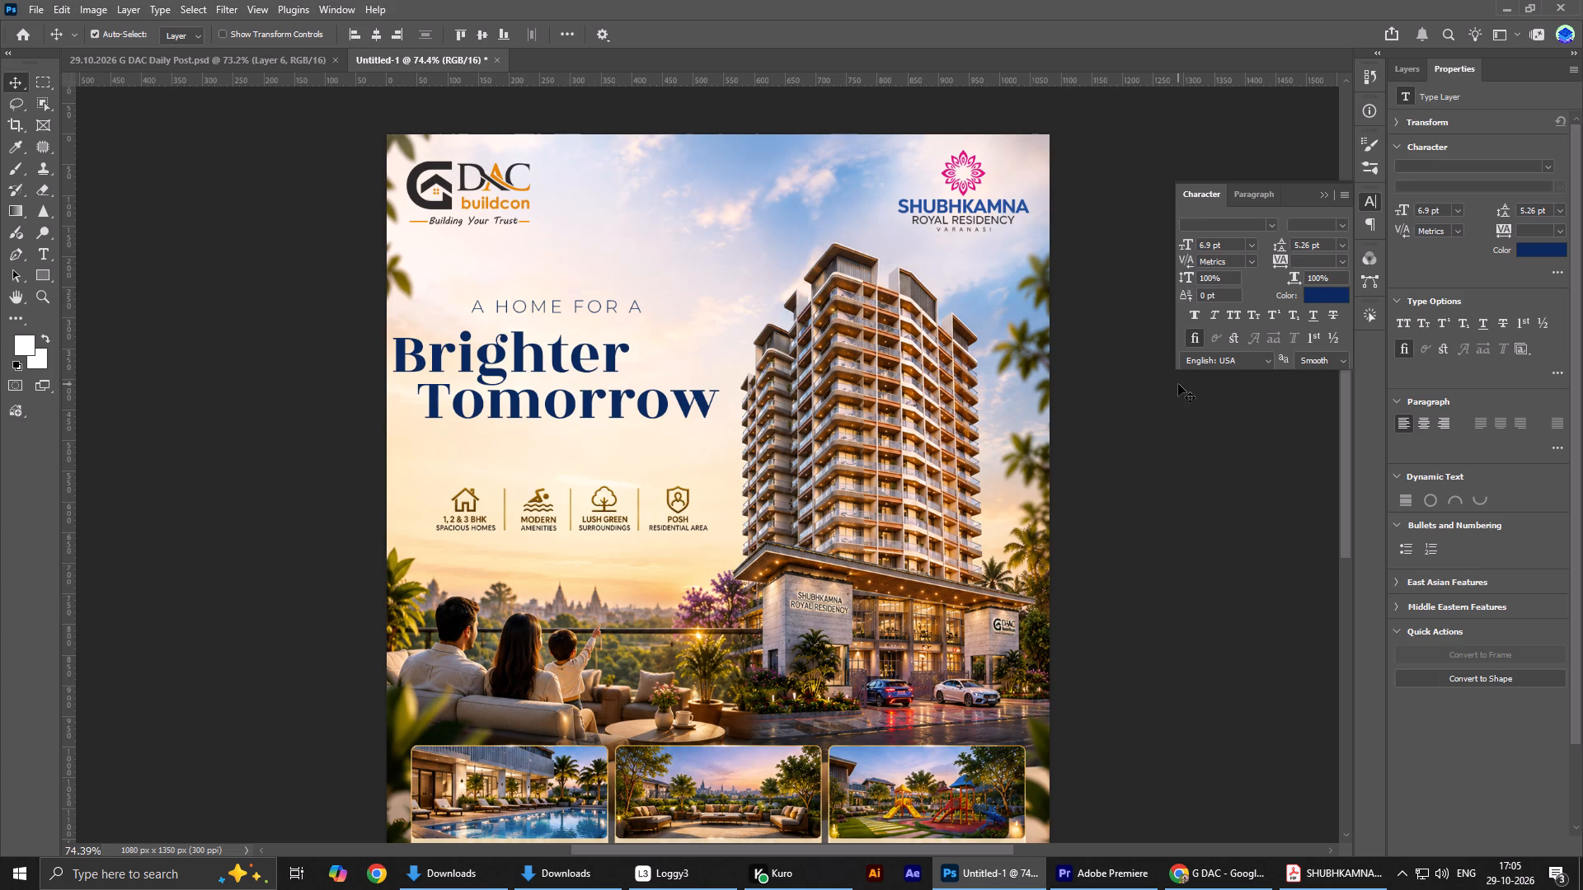
Nudge the "Brighter Tomorrow" headline up about 13 px, closer to the "A HOME FOR A" line.
click(550, 389)
key(shift+Up)
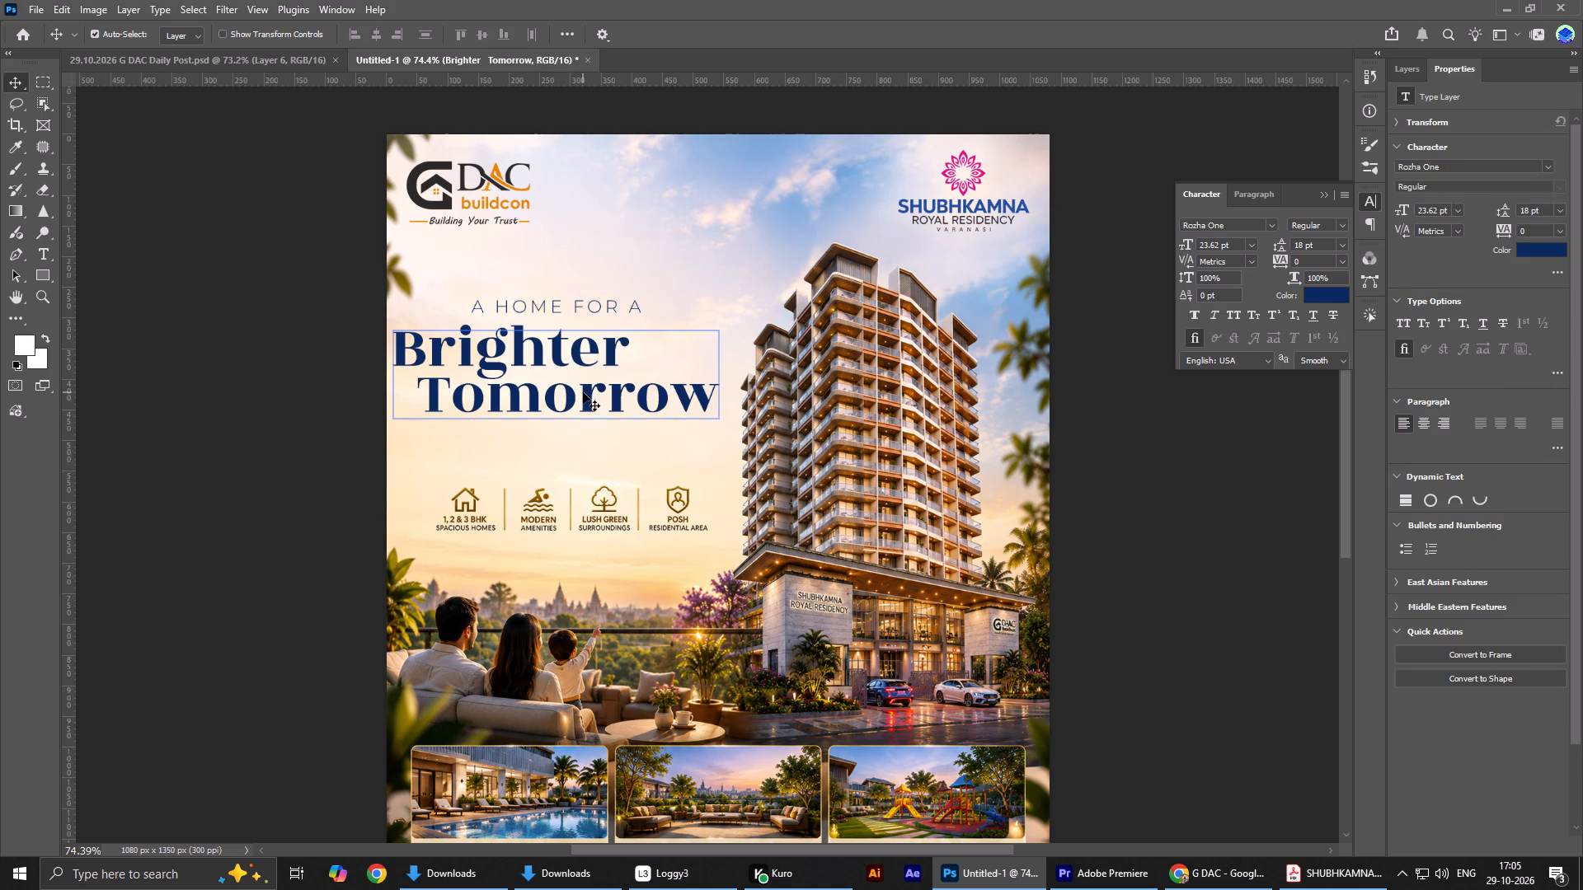
key(Up)
key(Up)
key(Up)
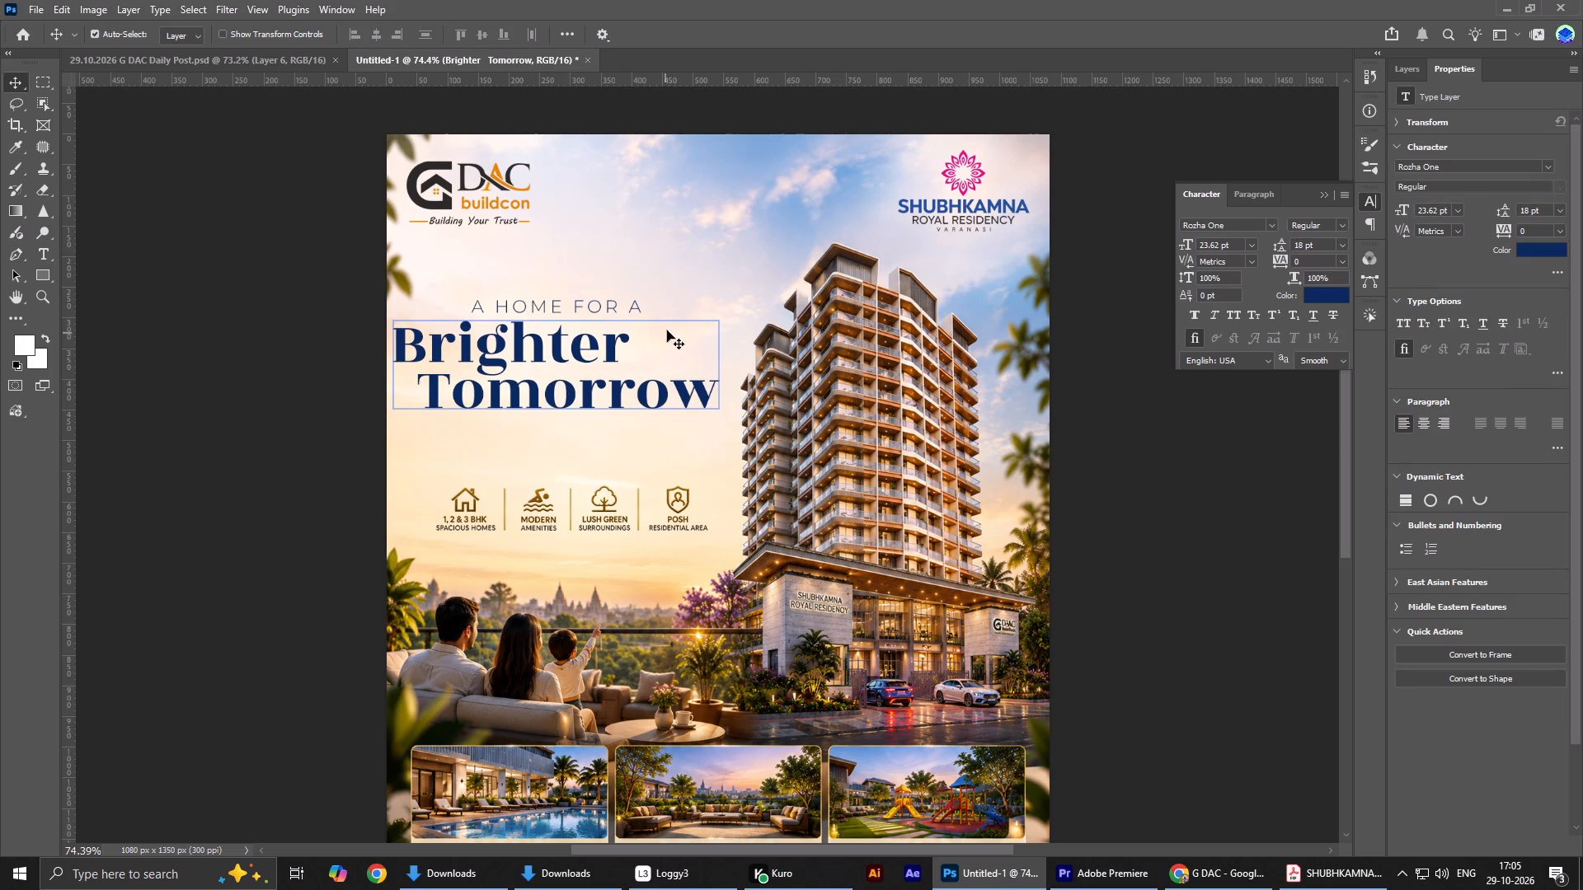
Nudge the "A HOME FOR A" line and the headline together about 20 px right and 10 px up.
shift+click(616, 307)
key(shift+Right)
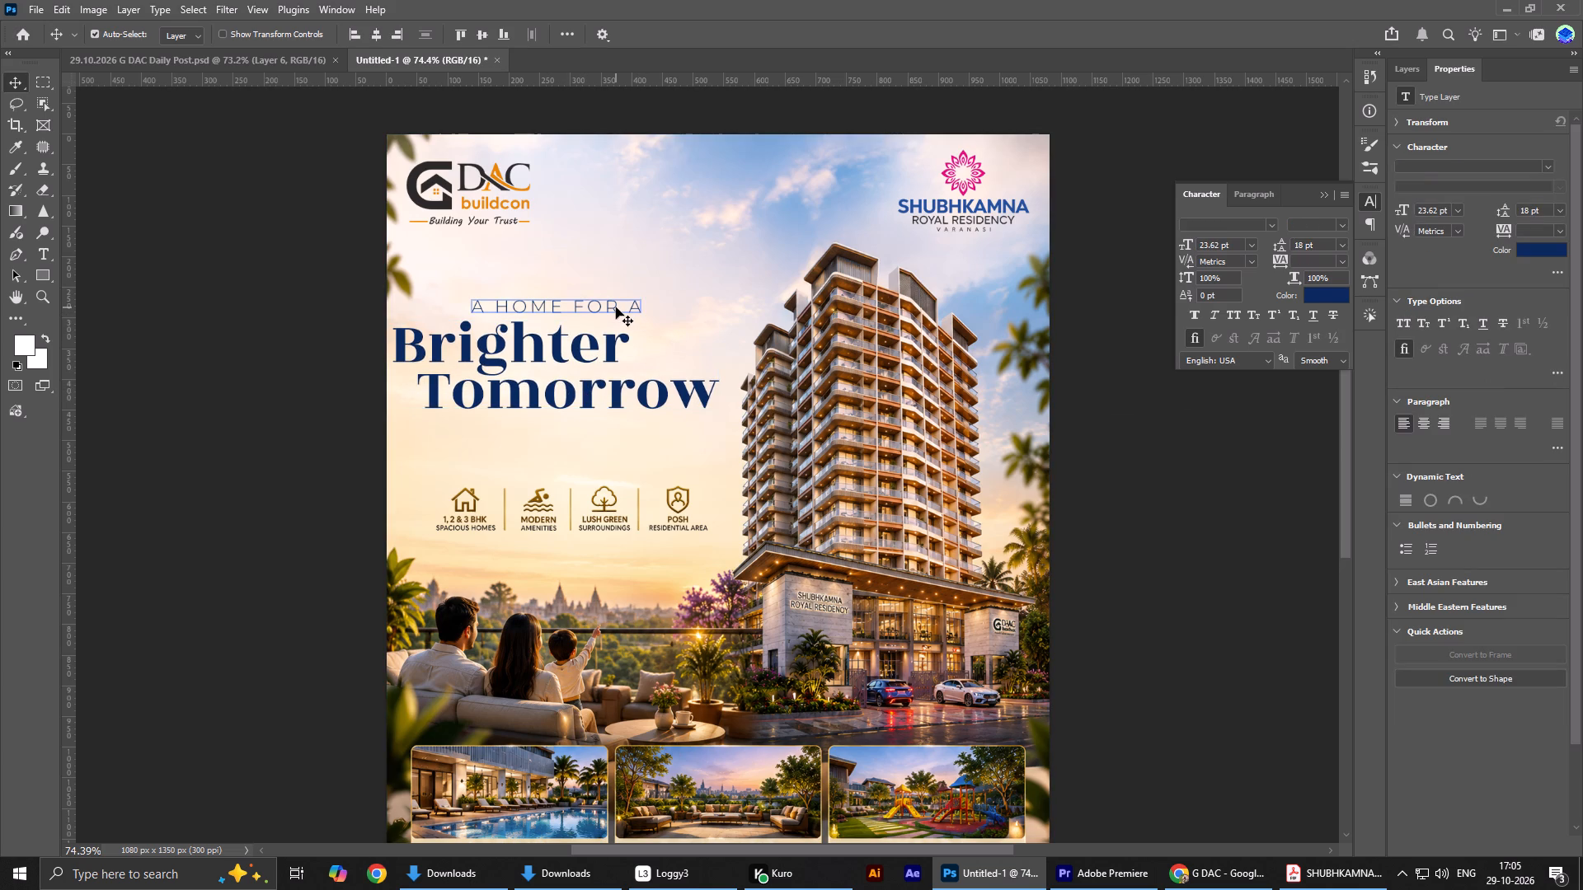
key(shift+Right)
key(shift+Right)
key(shift+Left)
key(shift+Down)
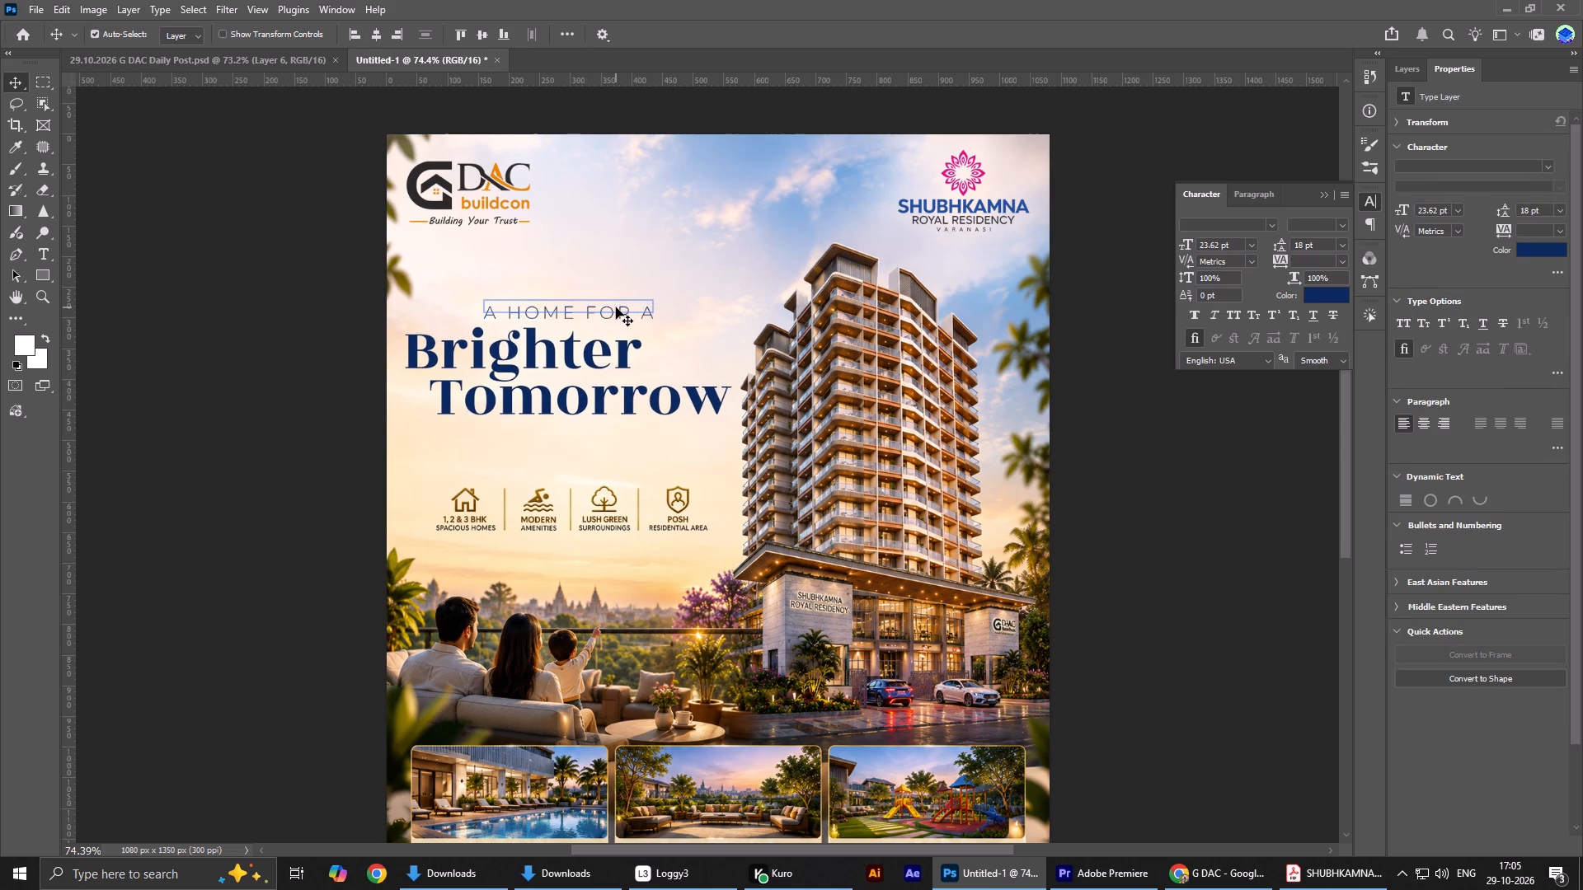
key(shift+Up)
key(shift+Up)
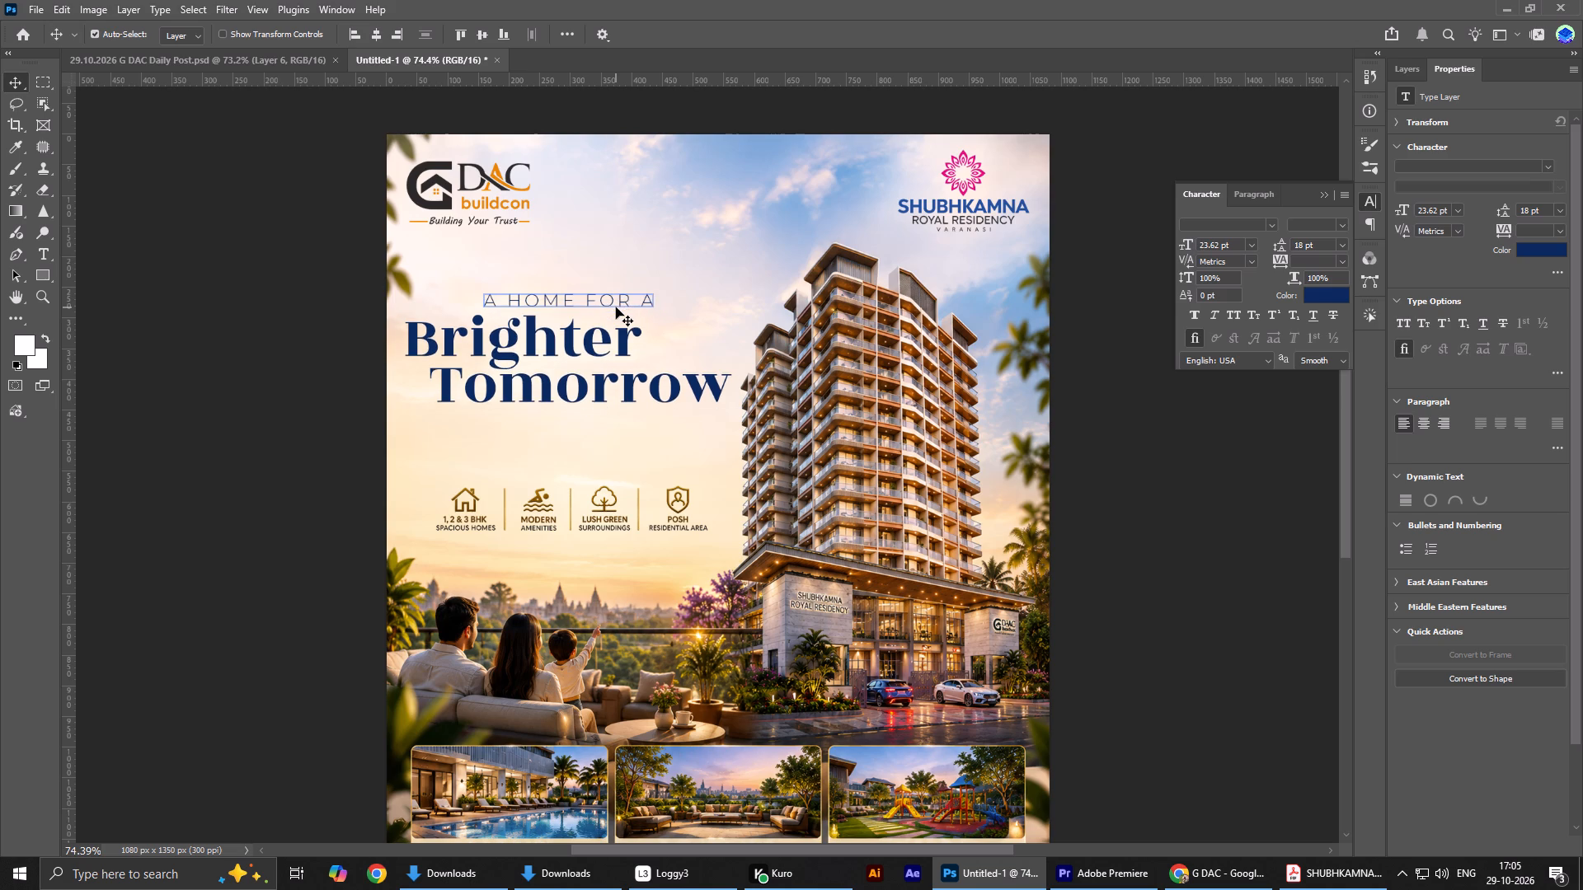
key(Left)
key(Up)
Enlarge the "A HOME FOR A" line and headline together by about 3%, making the headline 24.3 pt, and nudge them slightly left.
key(ctrl+t)
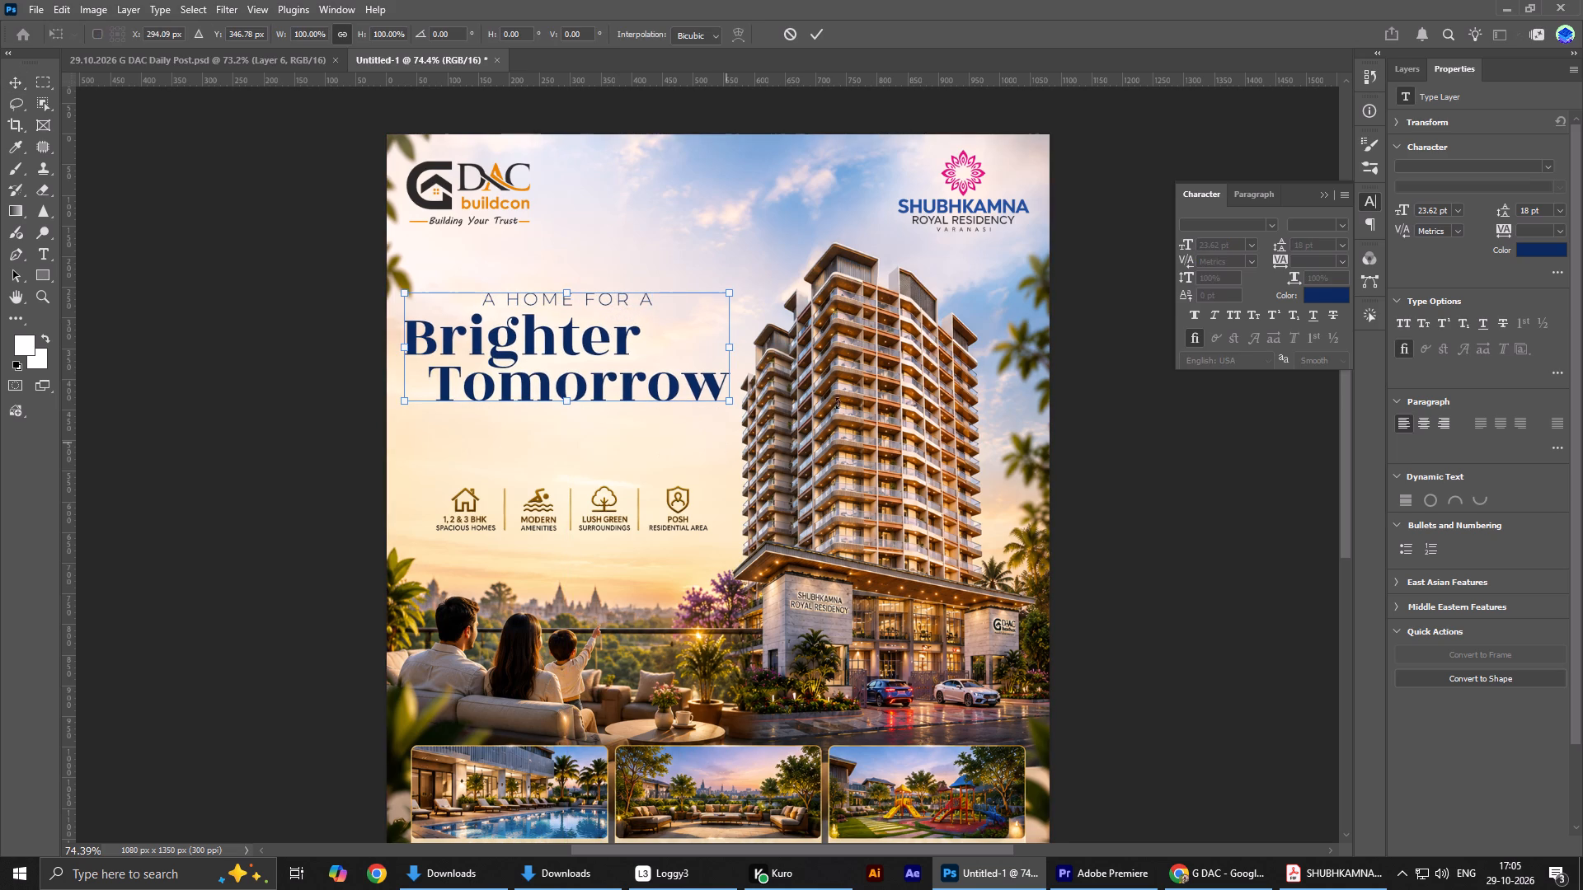
drag(731, 293, 752, 293)
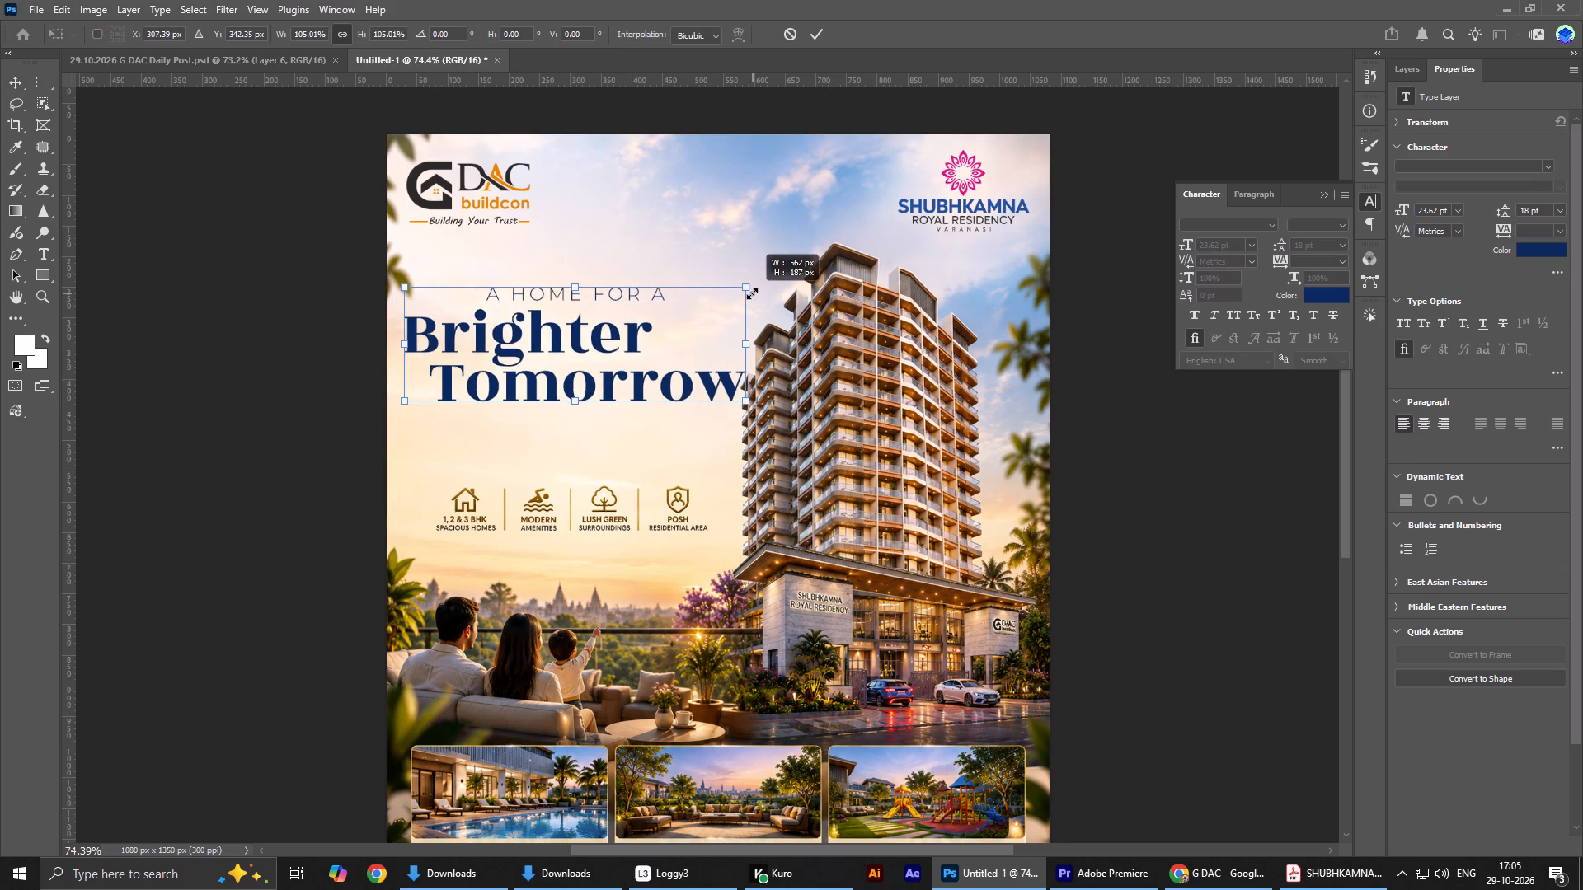
drag(752, 293, 742, 293)
key(Return)
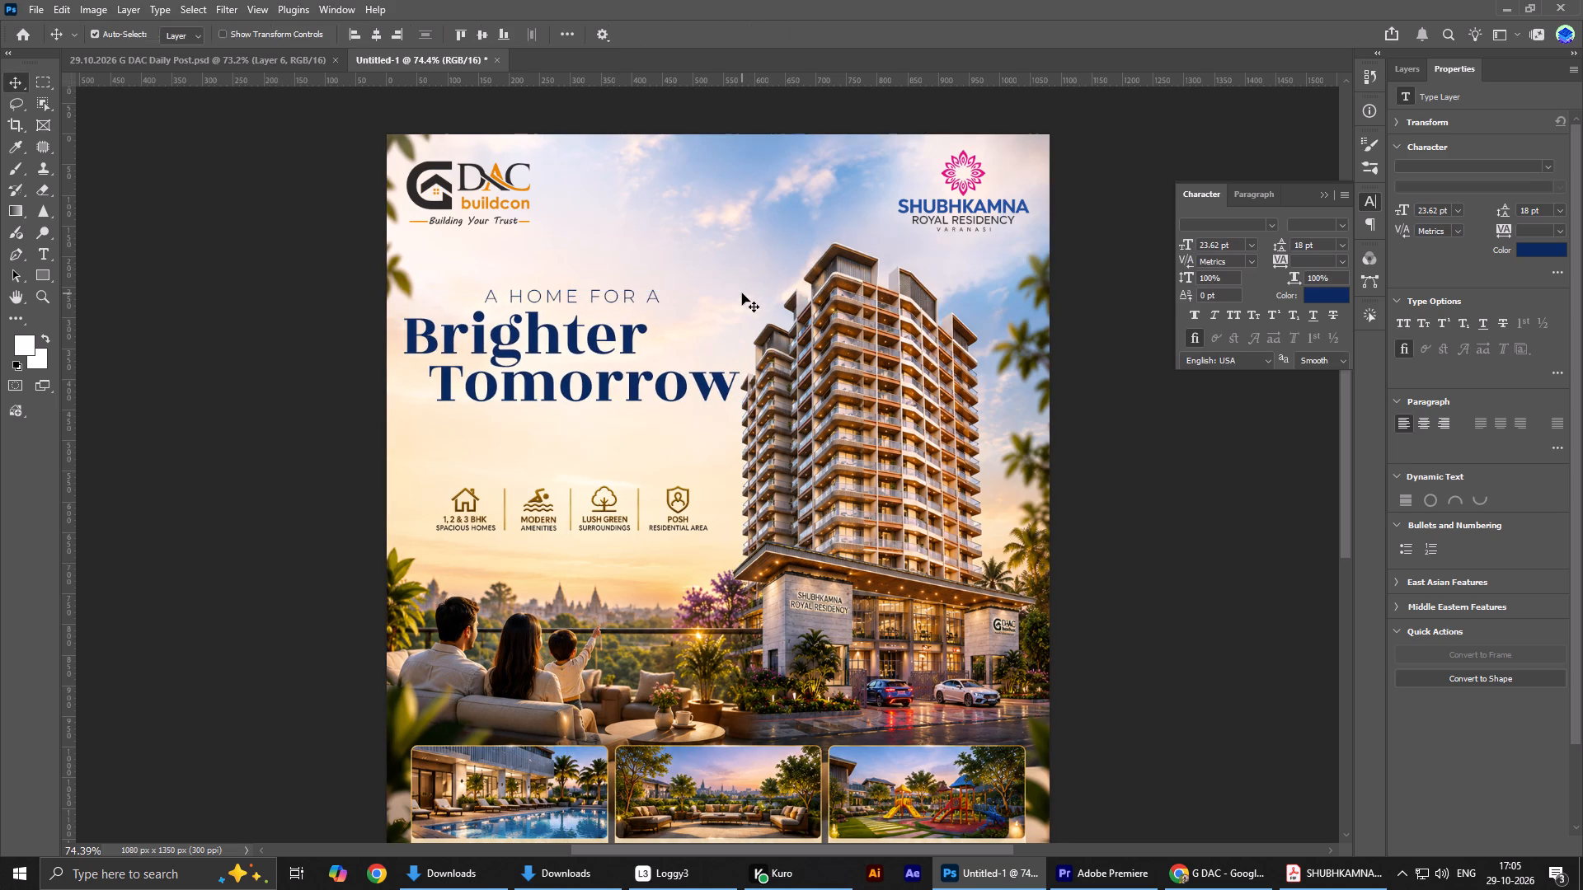
key(Left)
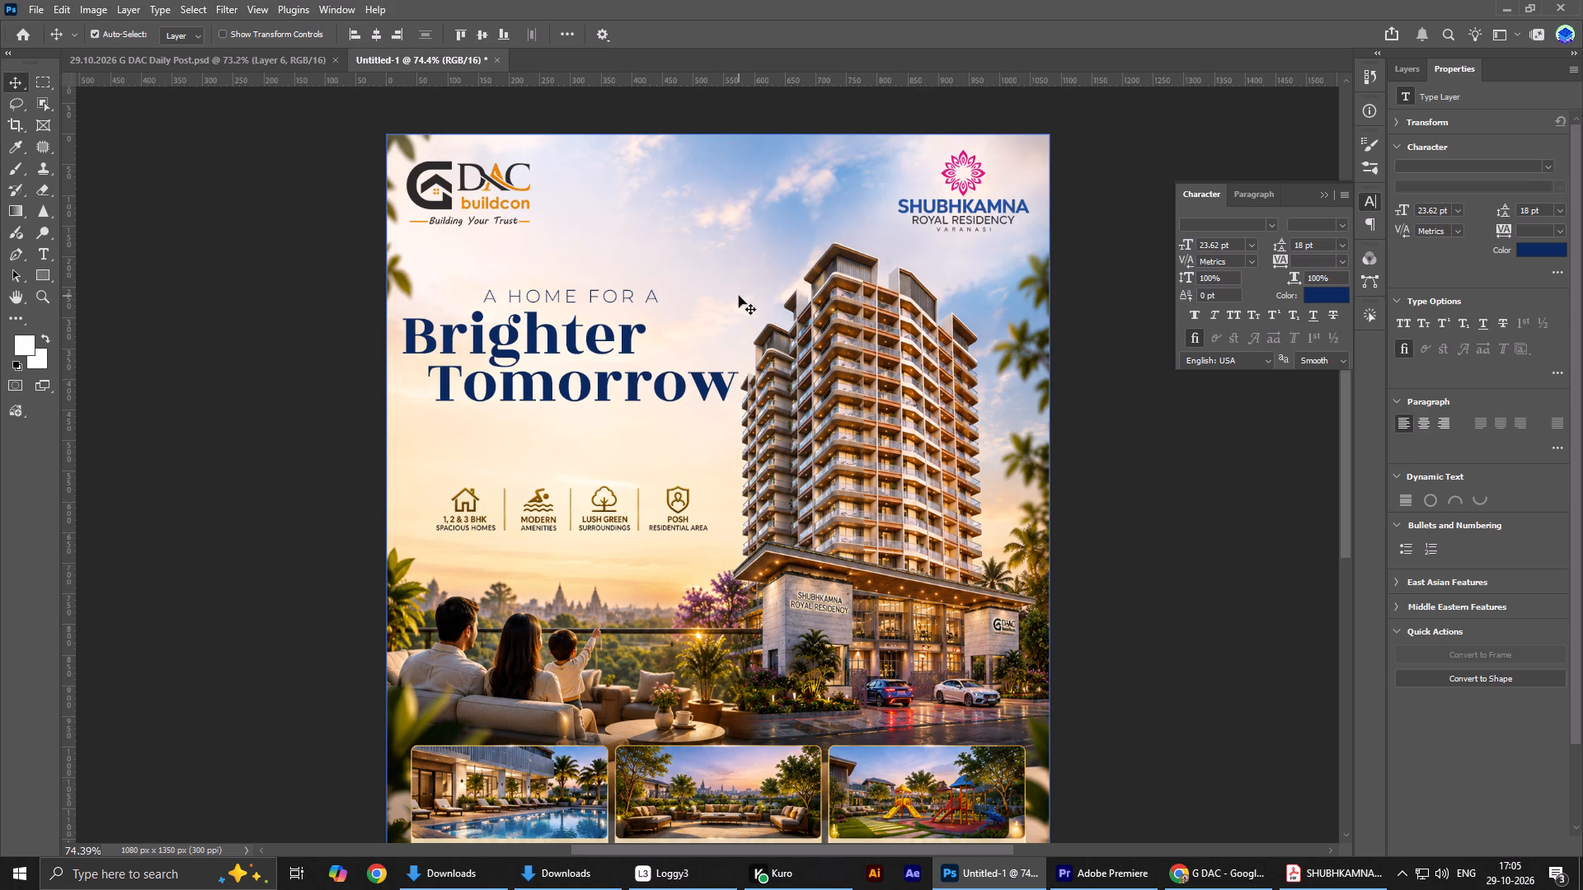
Add a full stop after "Tomorrow" in the headline text.
double_click(706, 394)
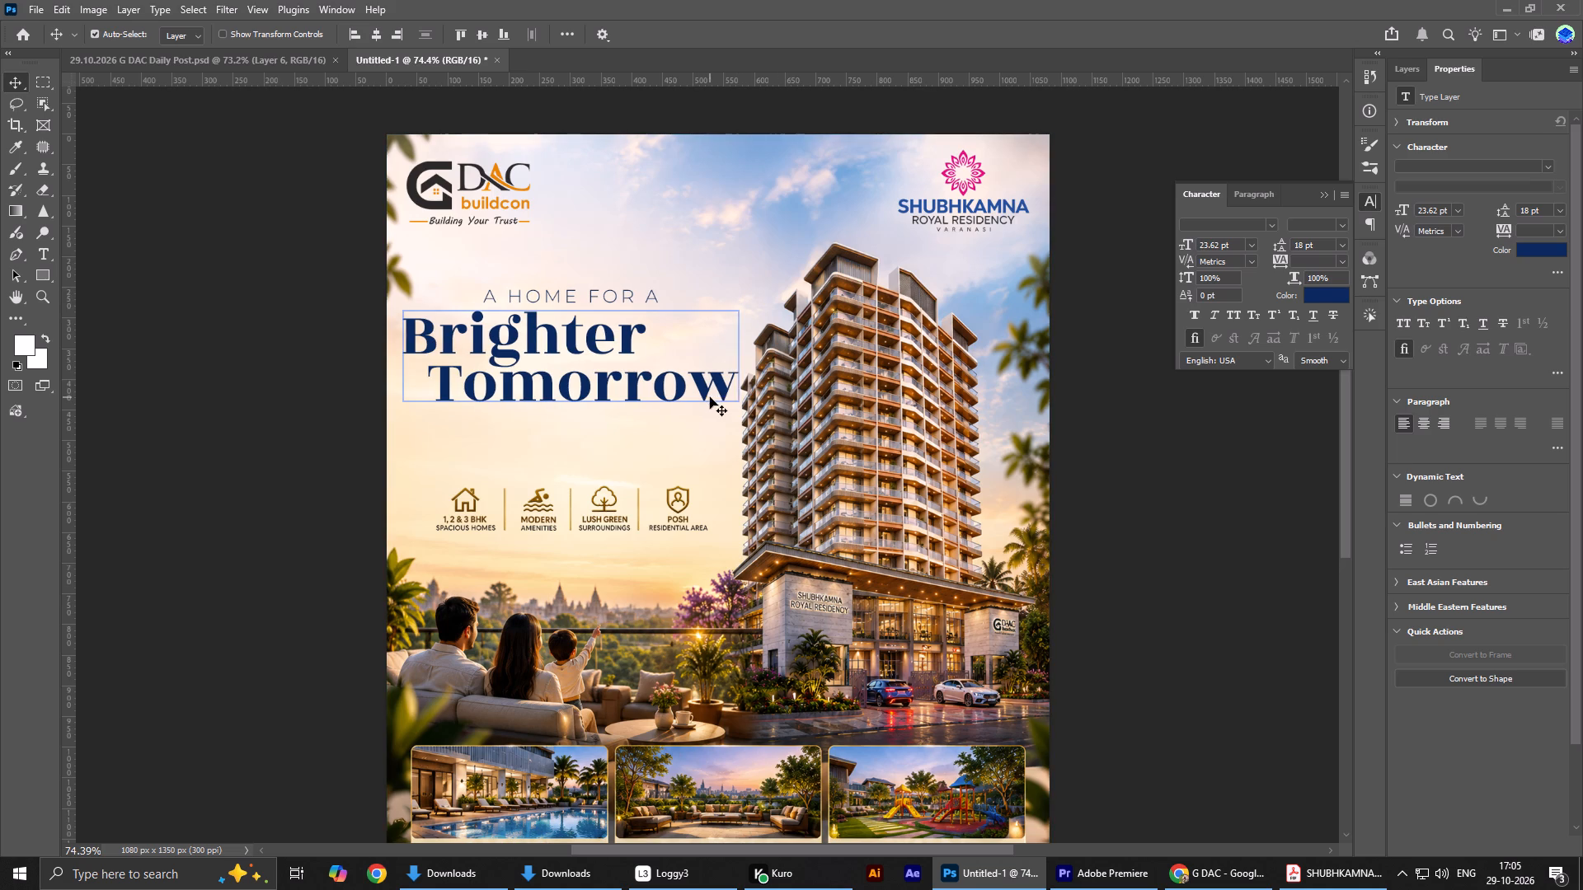
double_click(727, 396)
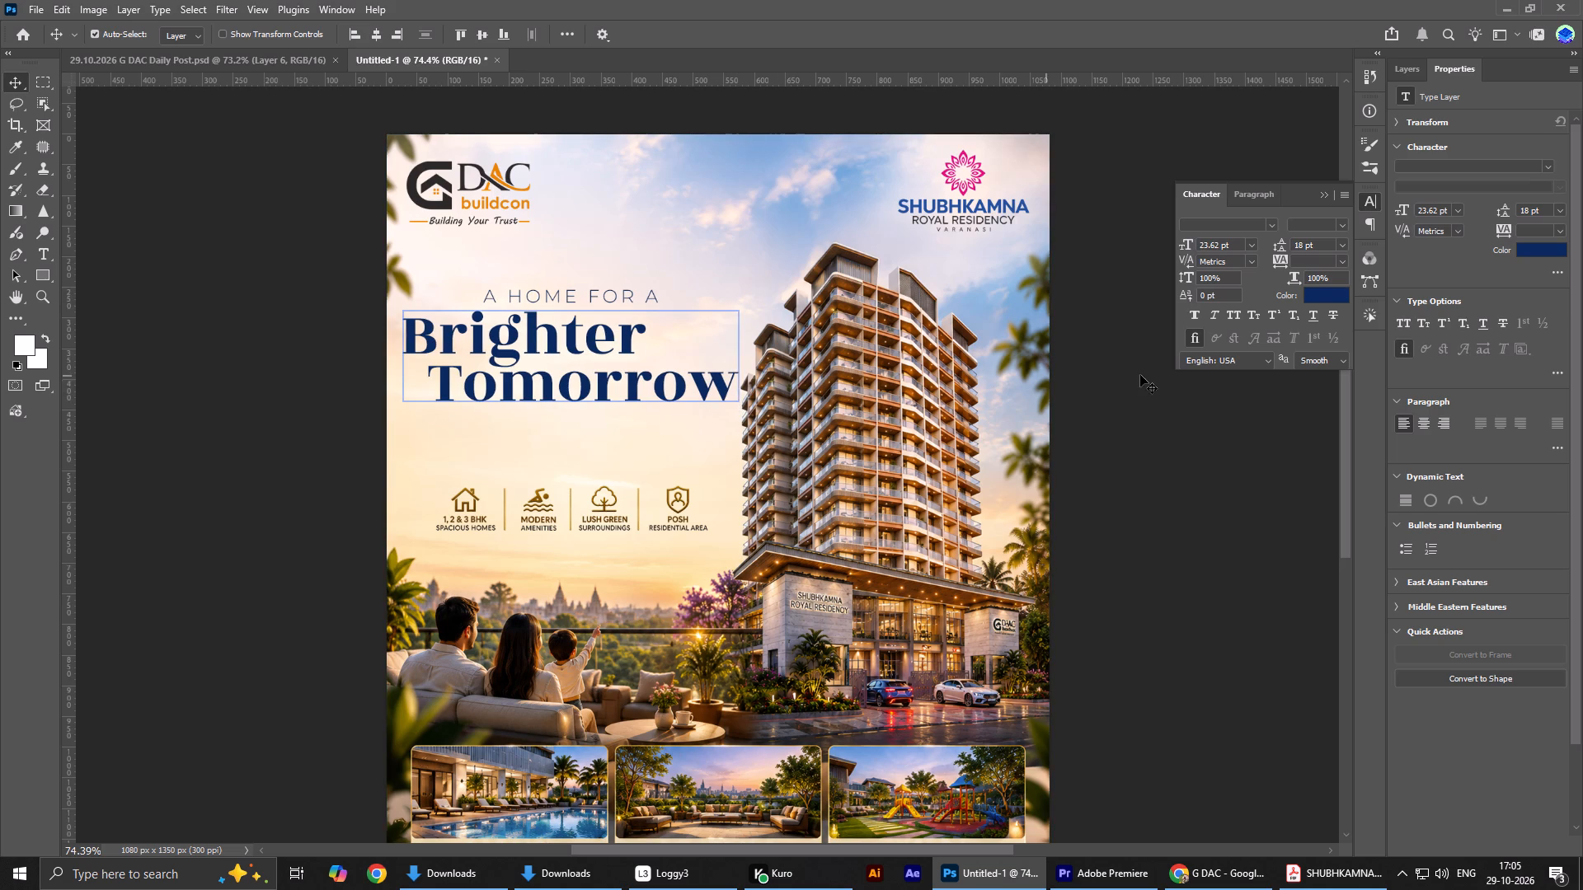
click(1140, 375)
double_click(716, 386)
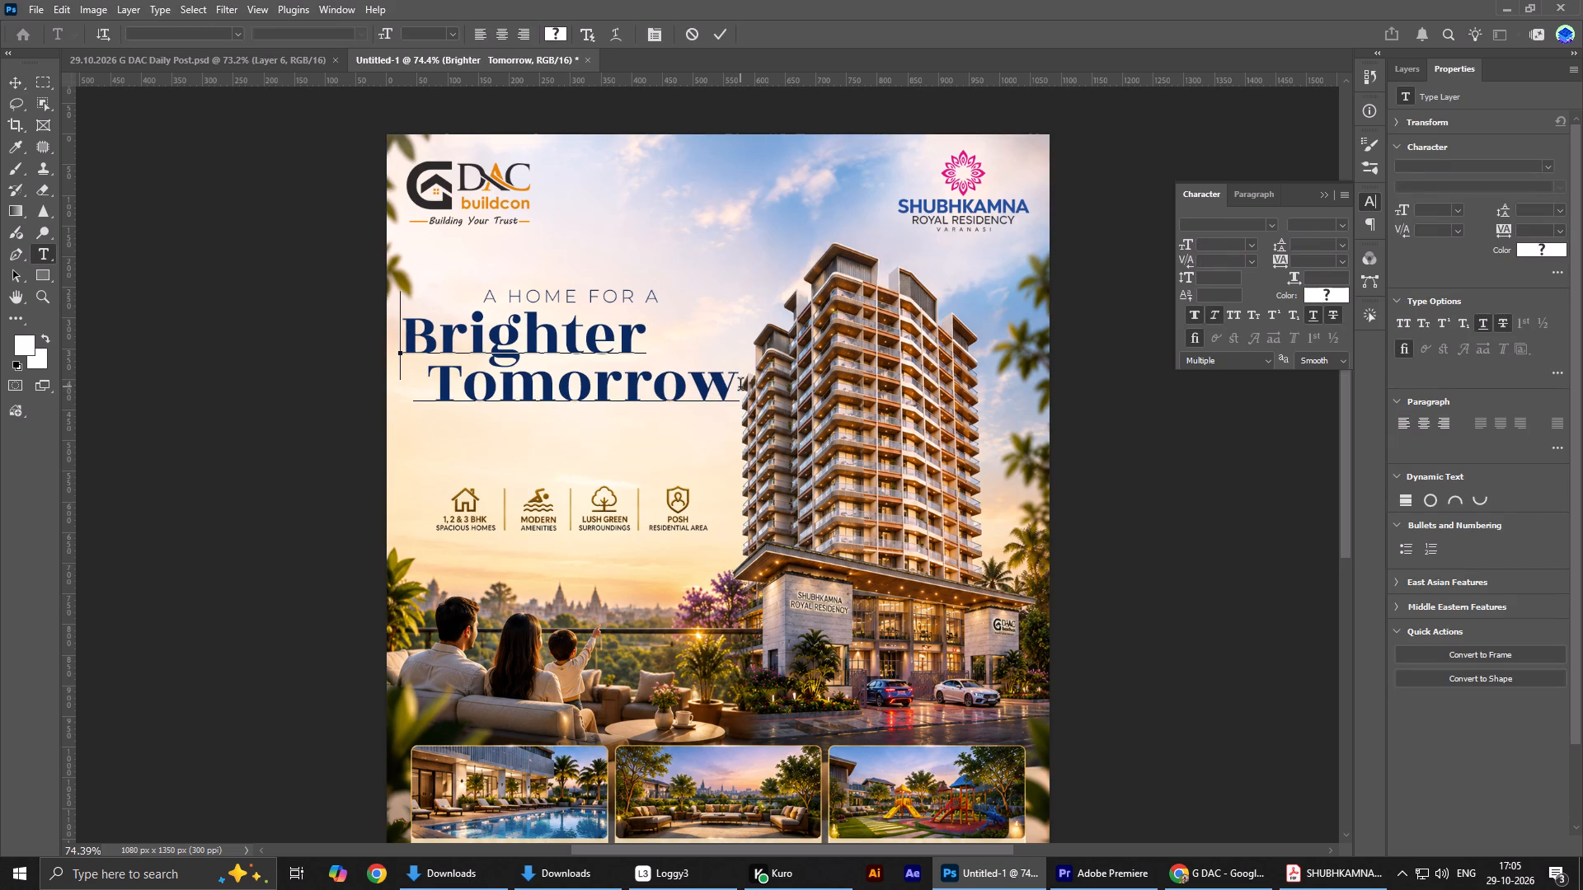
click(740, 386)
key(period)
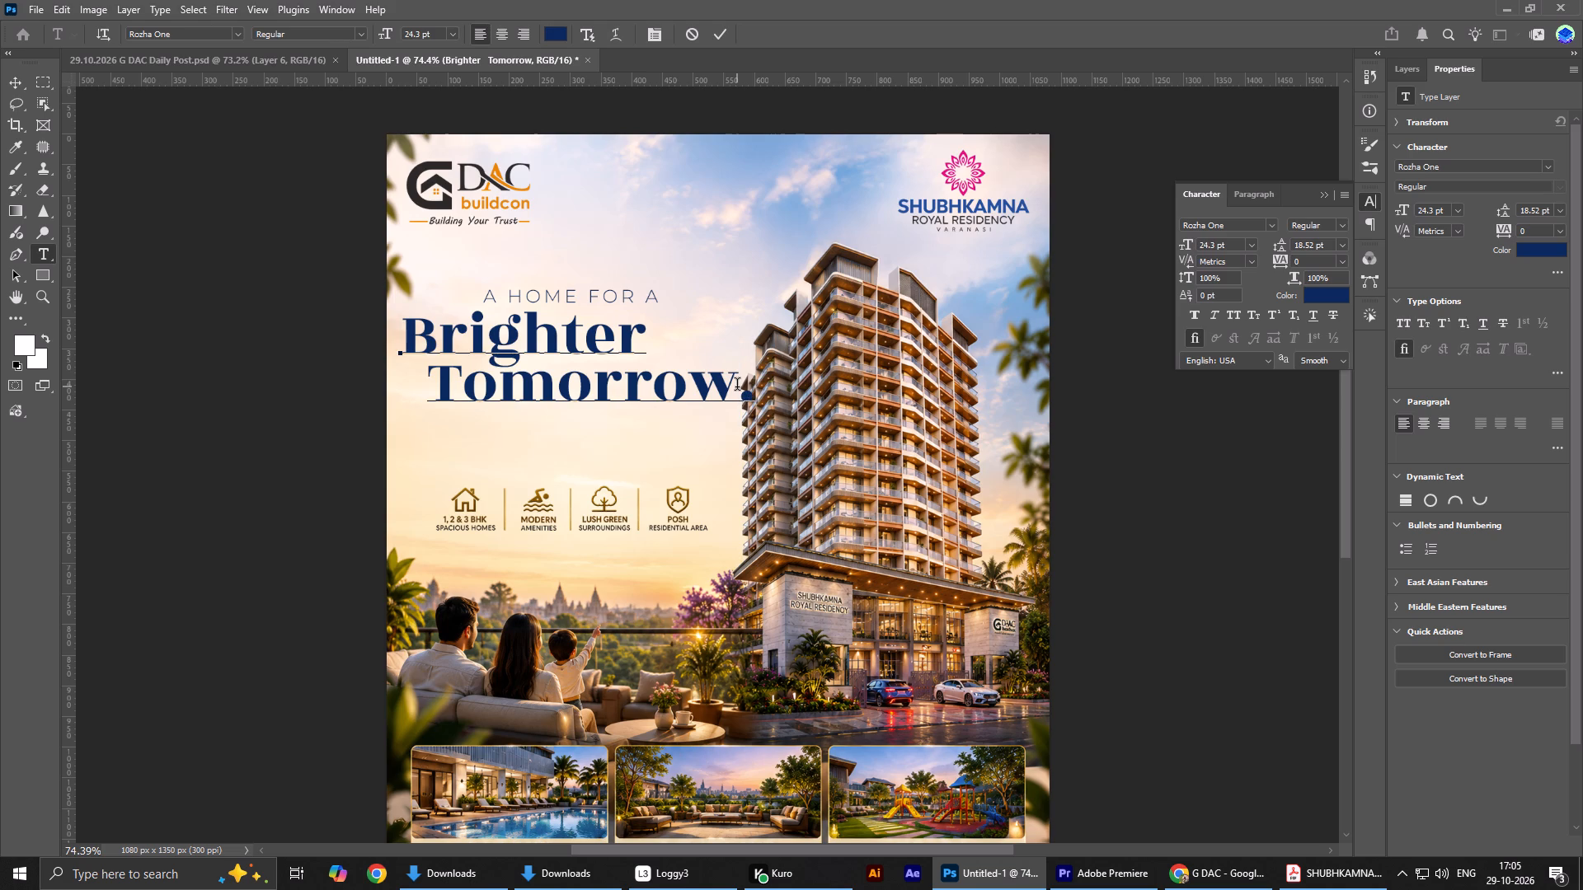
Tighten the tracking of the space before "Tomorrow." to -260 so the second line starts further left.
click(445, 391)
click(428, 384)
drag(429, 381, 411, 375)
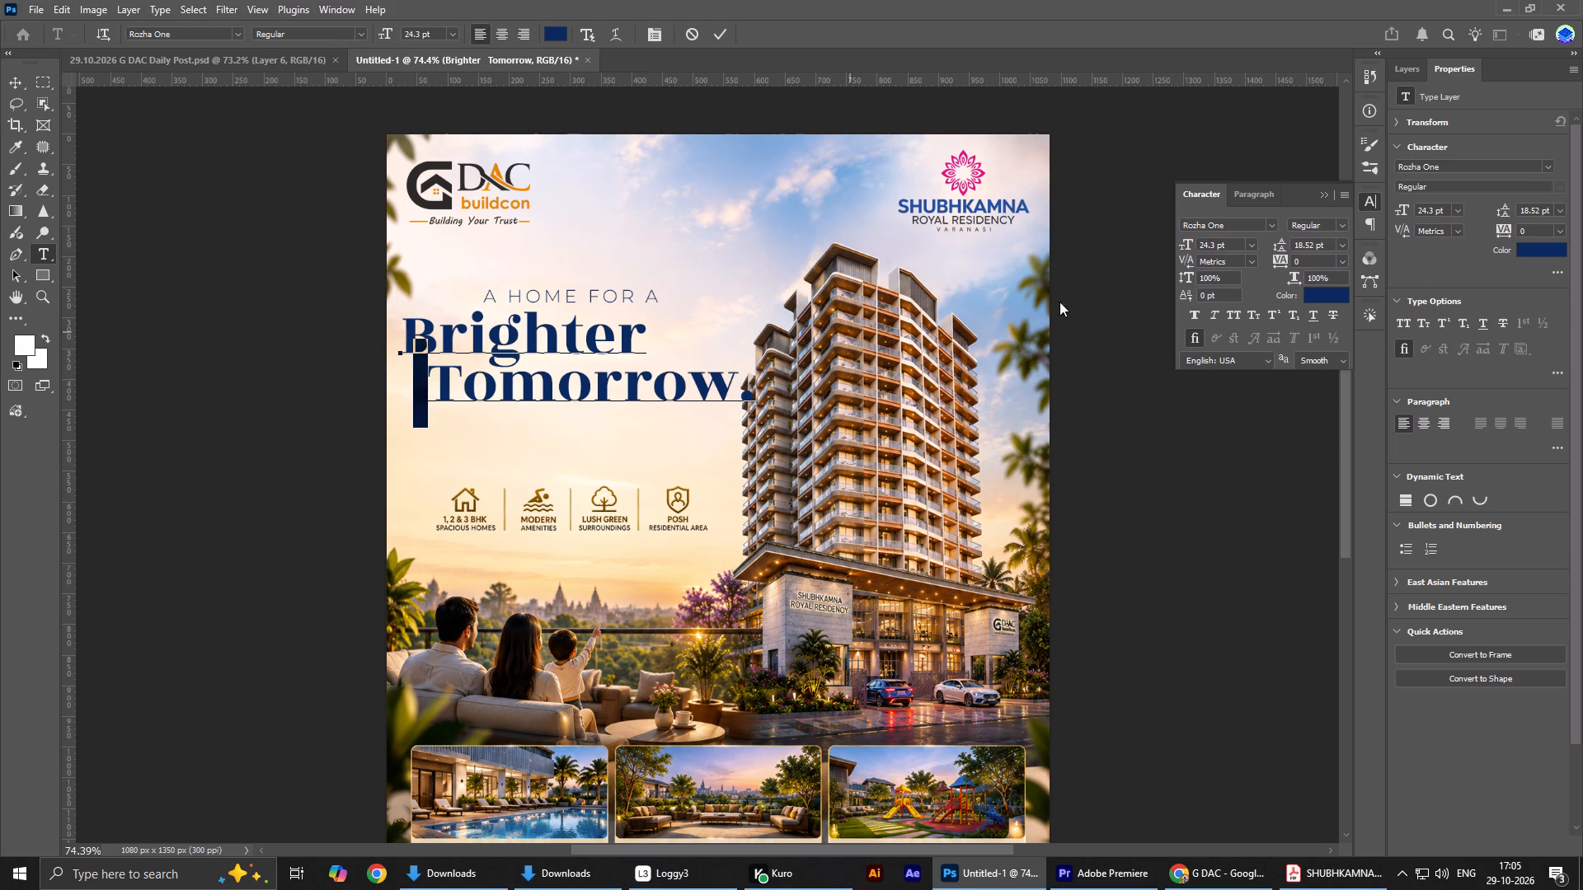
drag(1285, 263, 1280, 261)
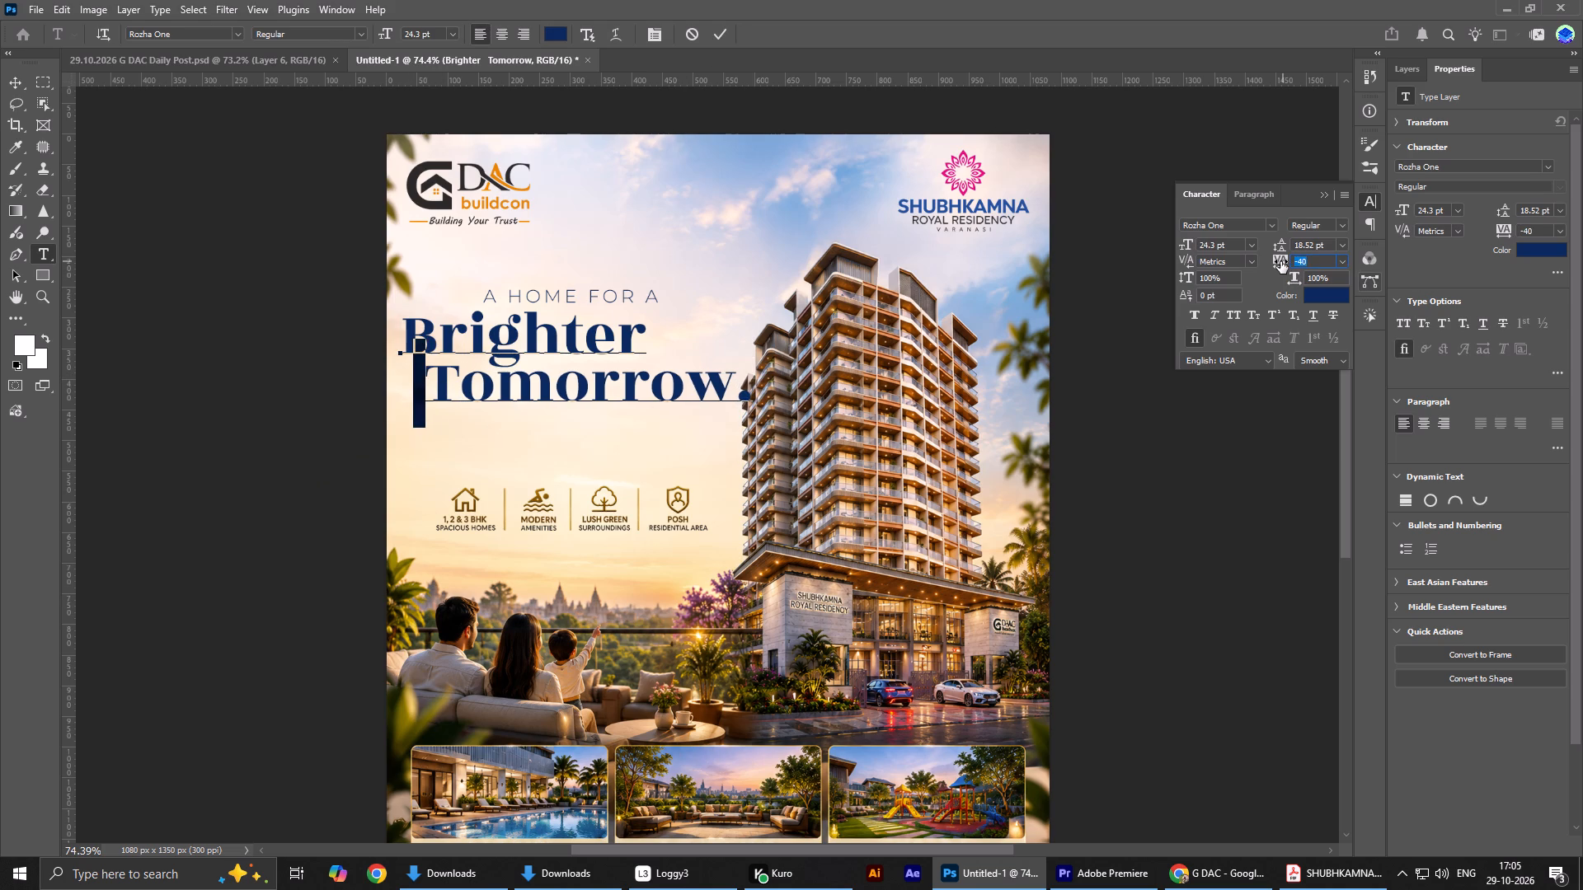
drag(1280, 261, 1274, 261)
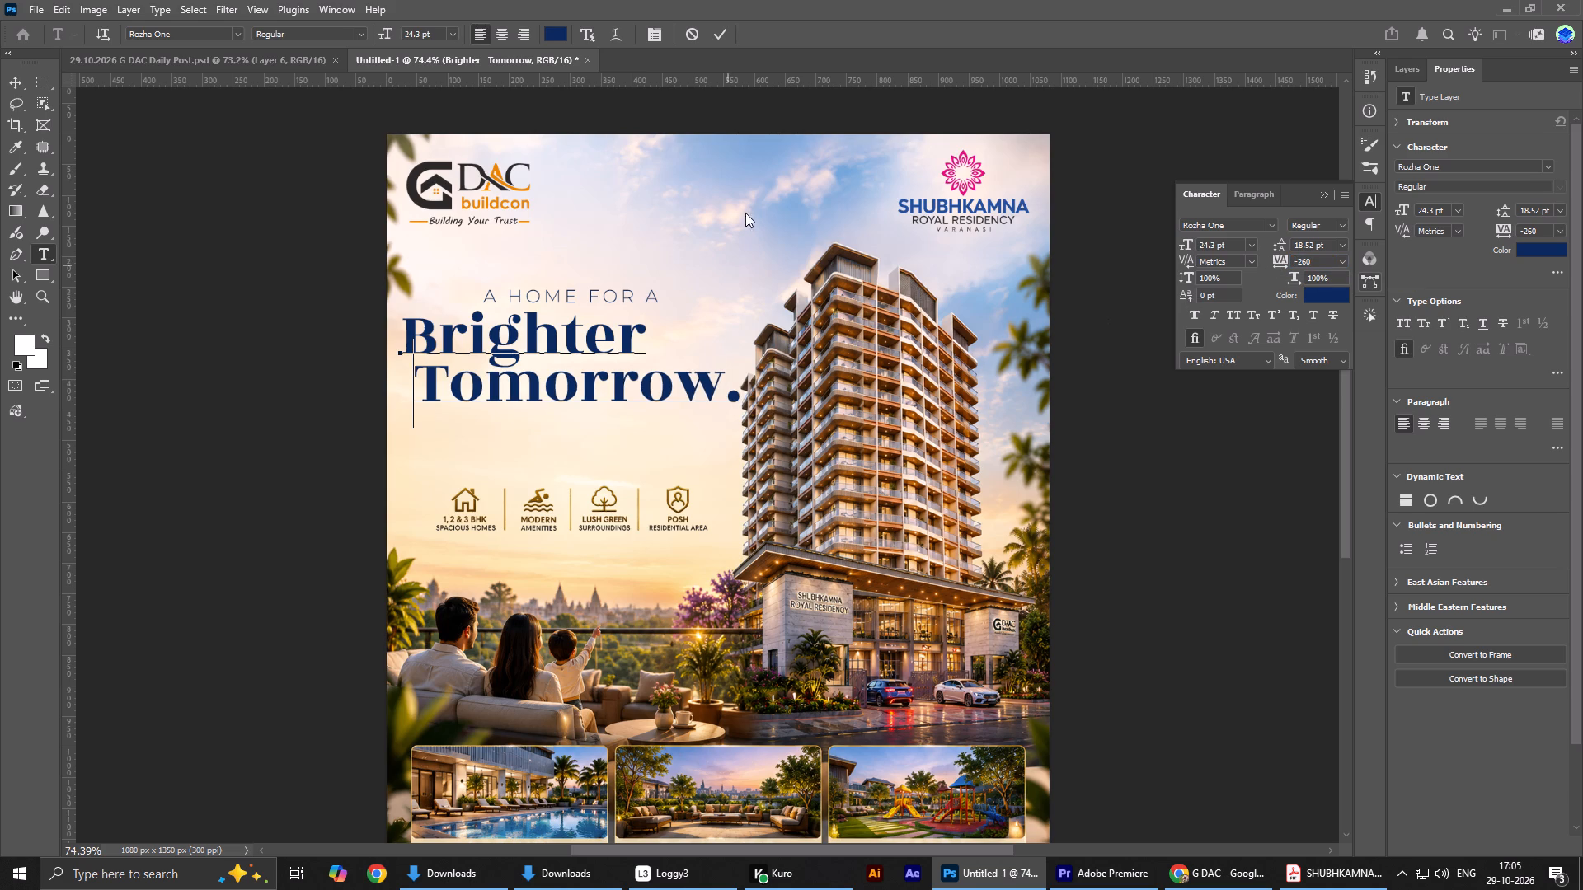
click(728, 39)
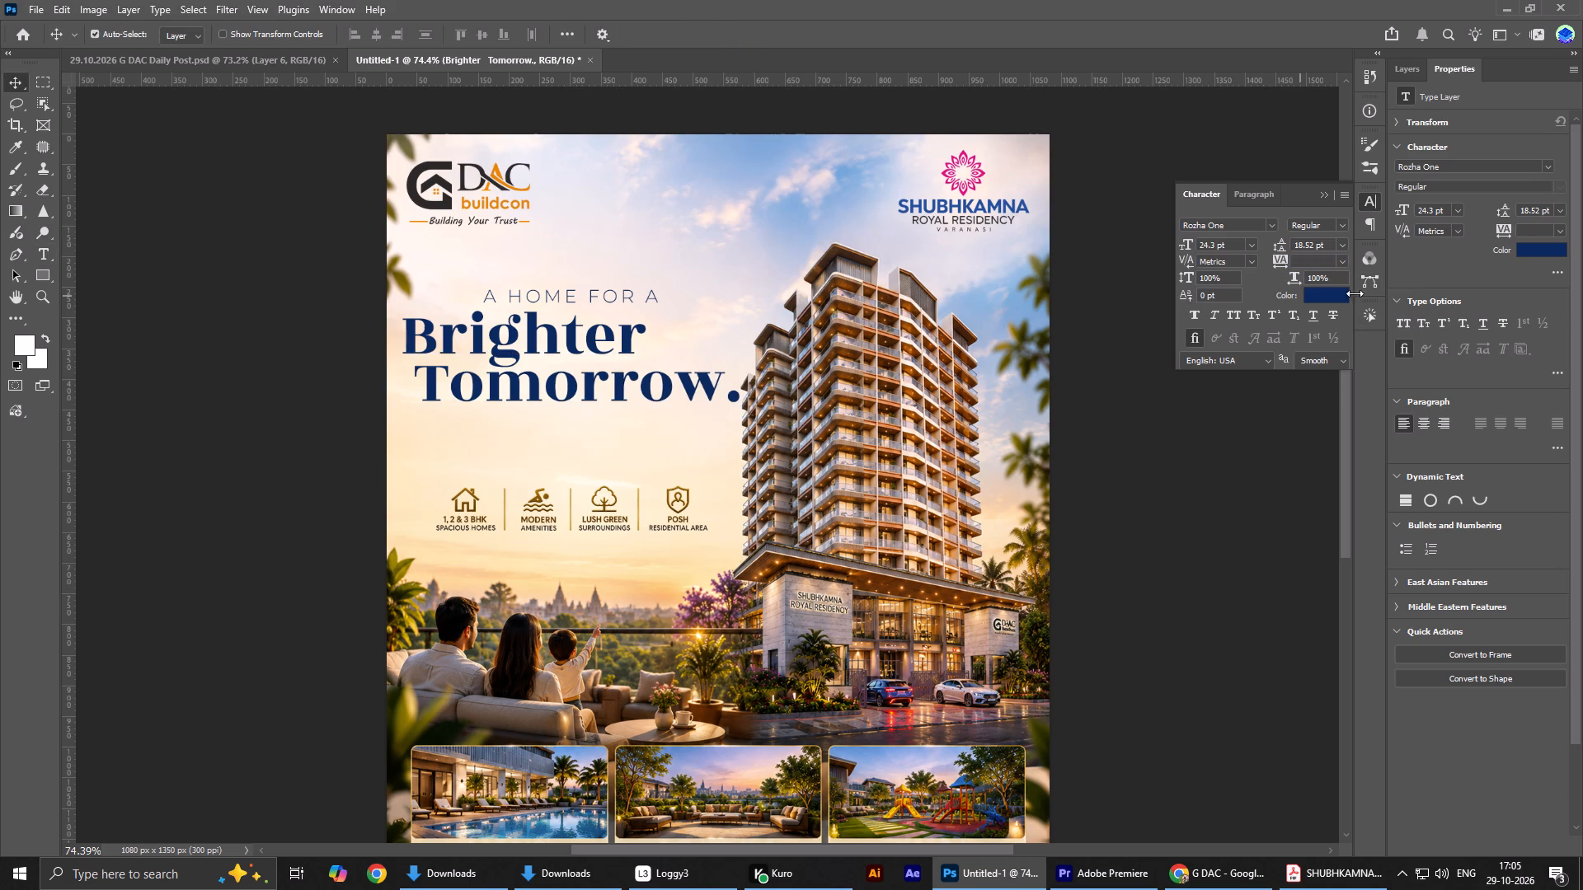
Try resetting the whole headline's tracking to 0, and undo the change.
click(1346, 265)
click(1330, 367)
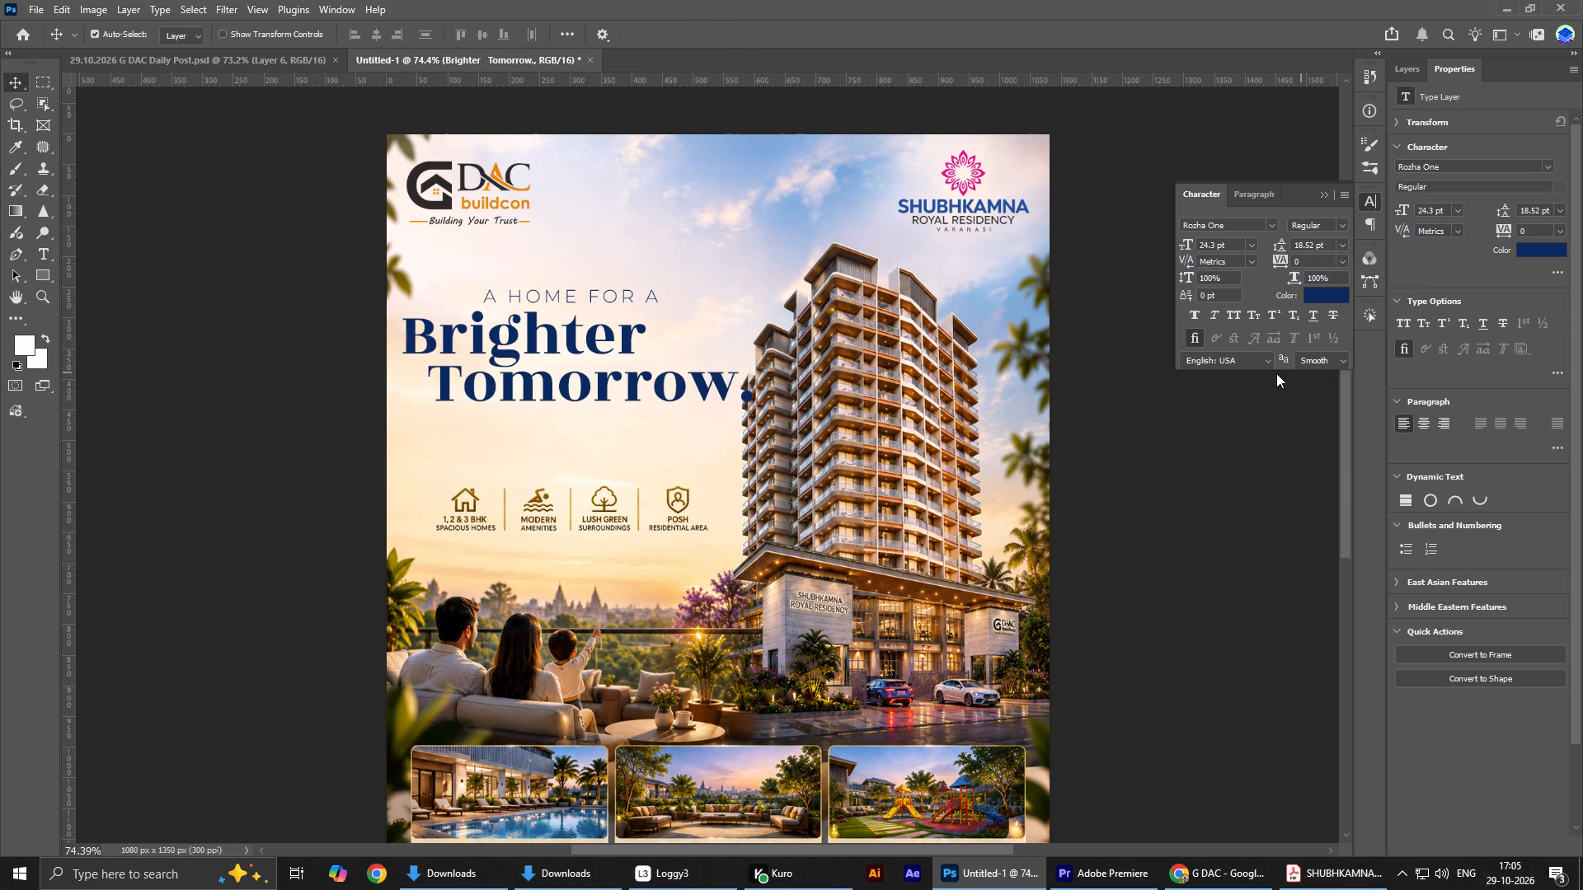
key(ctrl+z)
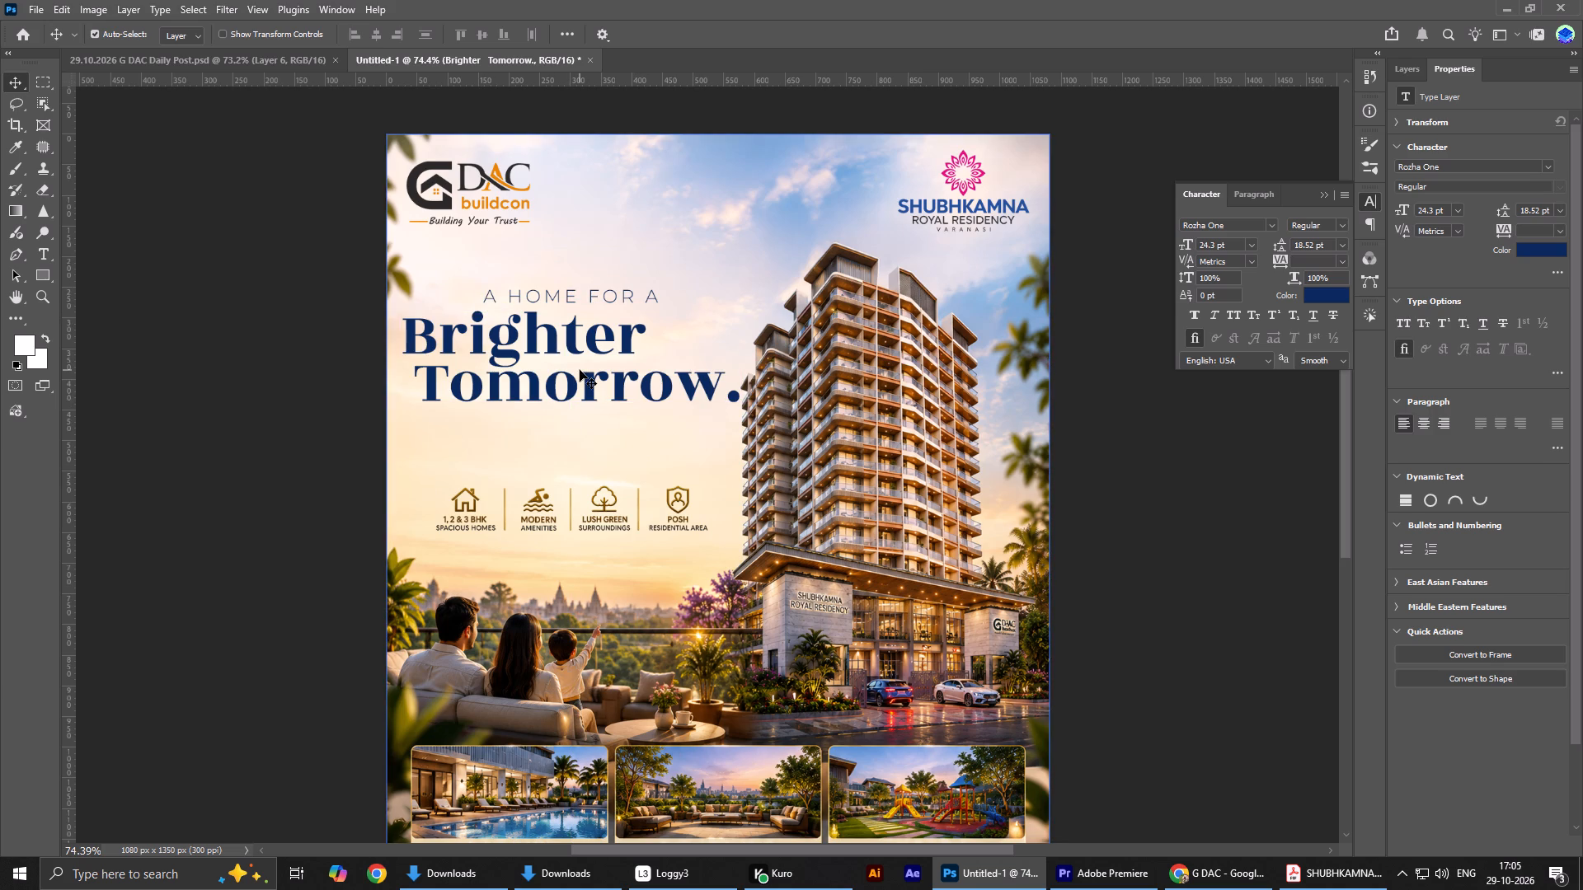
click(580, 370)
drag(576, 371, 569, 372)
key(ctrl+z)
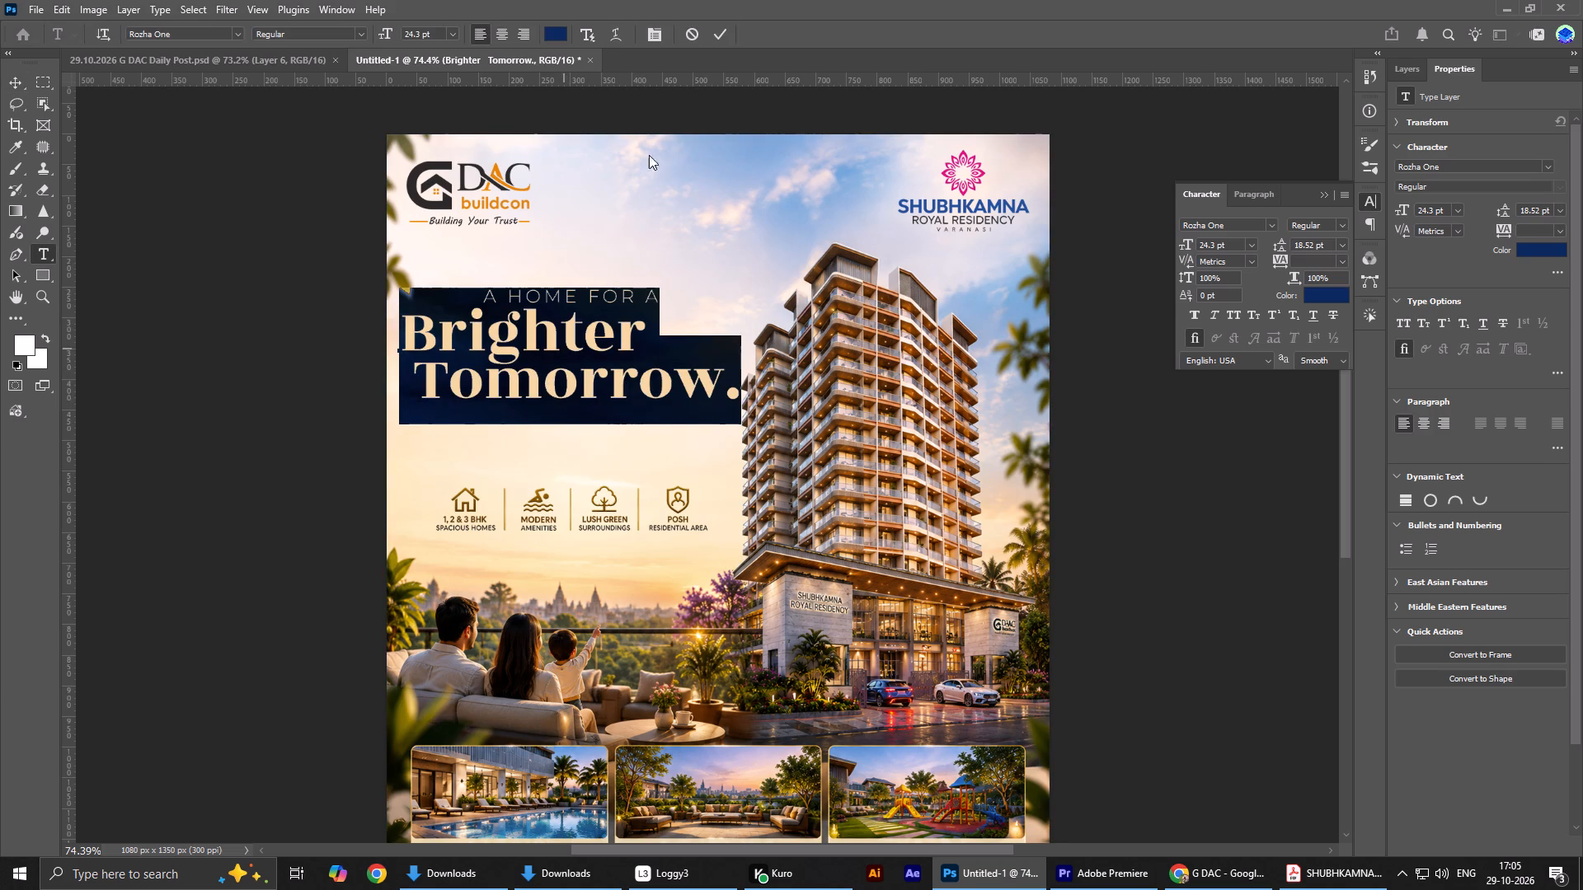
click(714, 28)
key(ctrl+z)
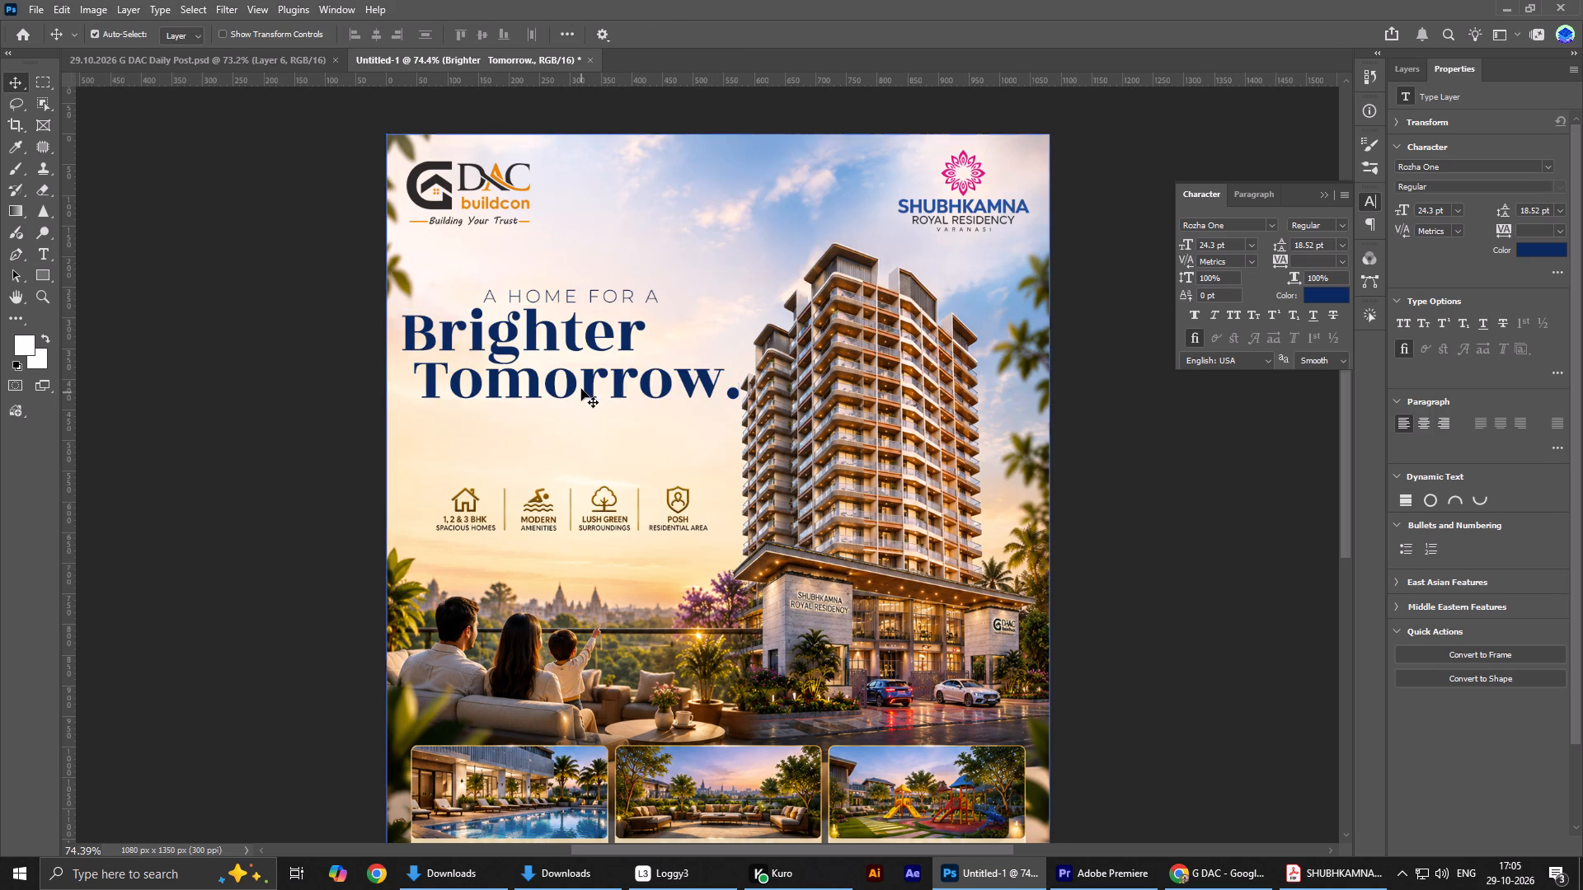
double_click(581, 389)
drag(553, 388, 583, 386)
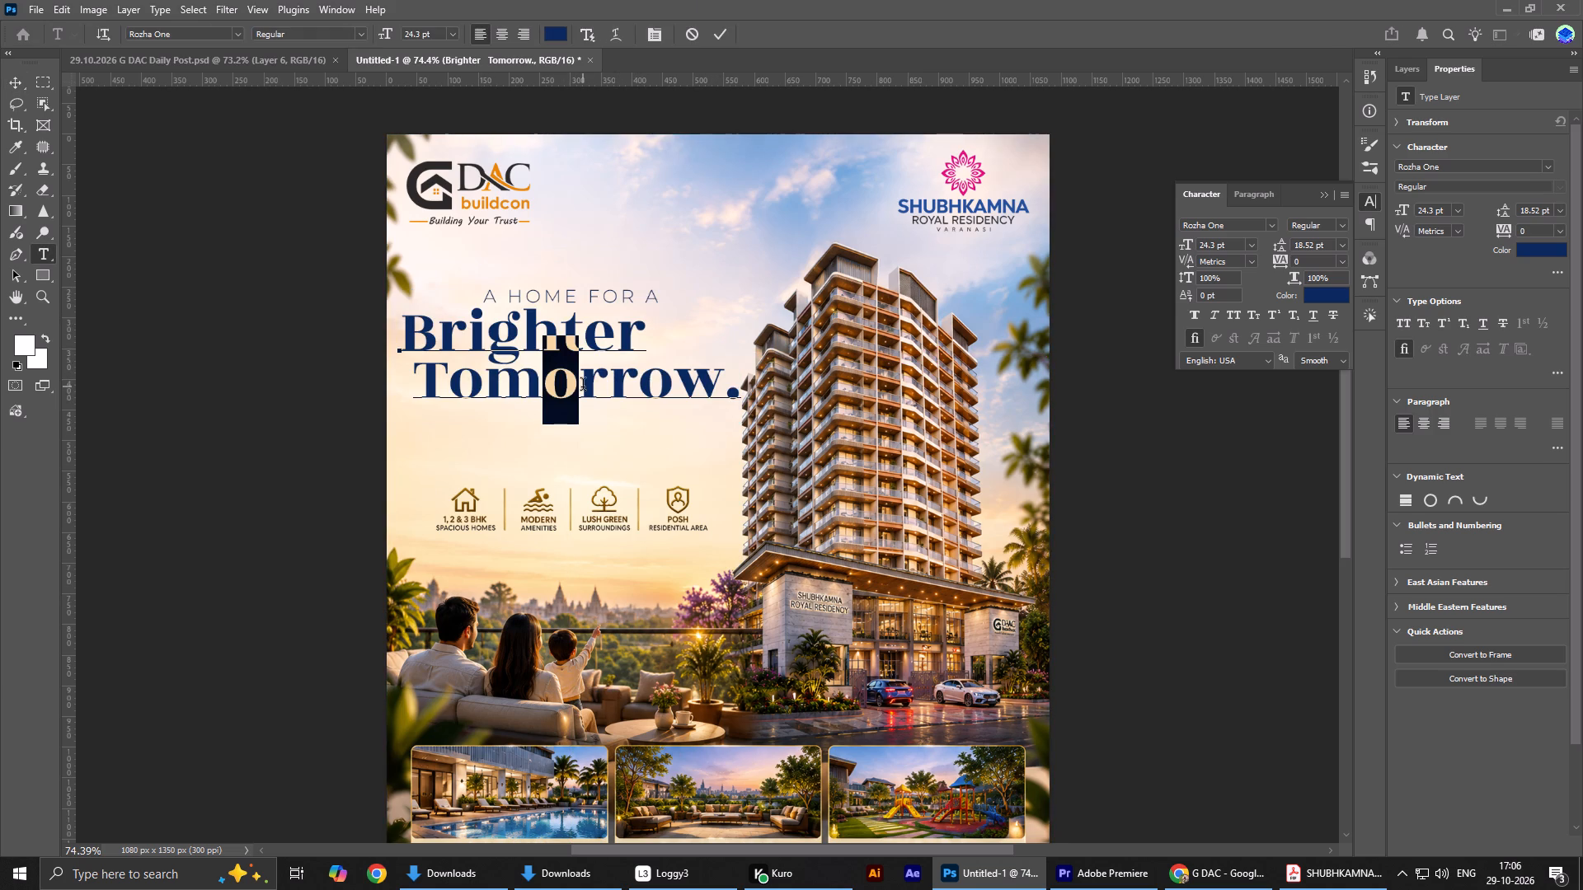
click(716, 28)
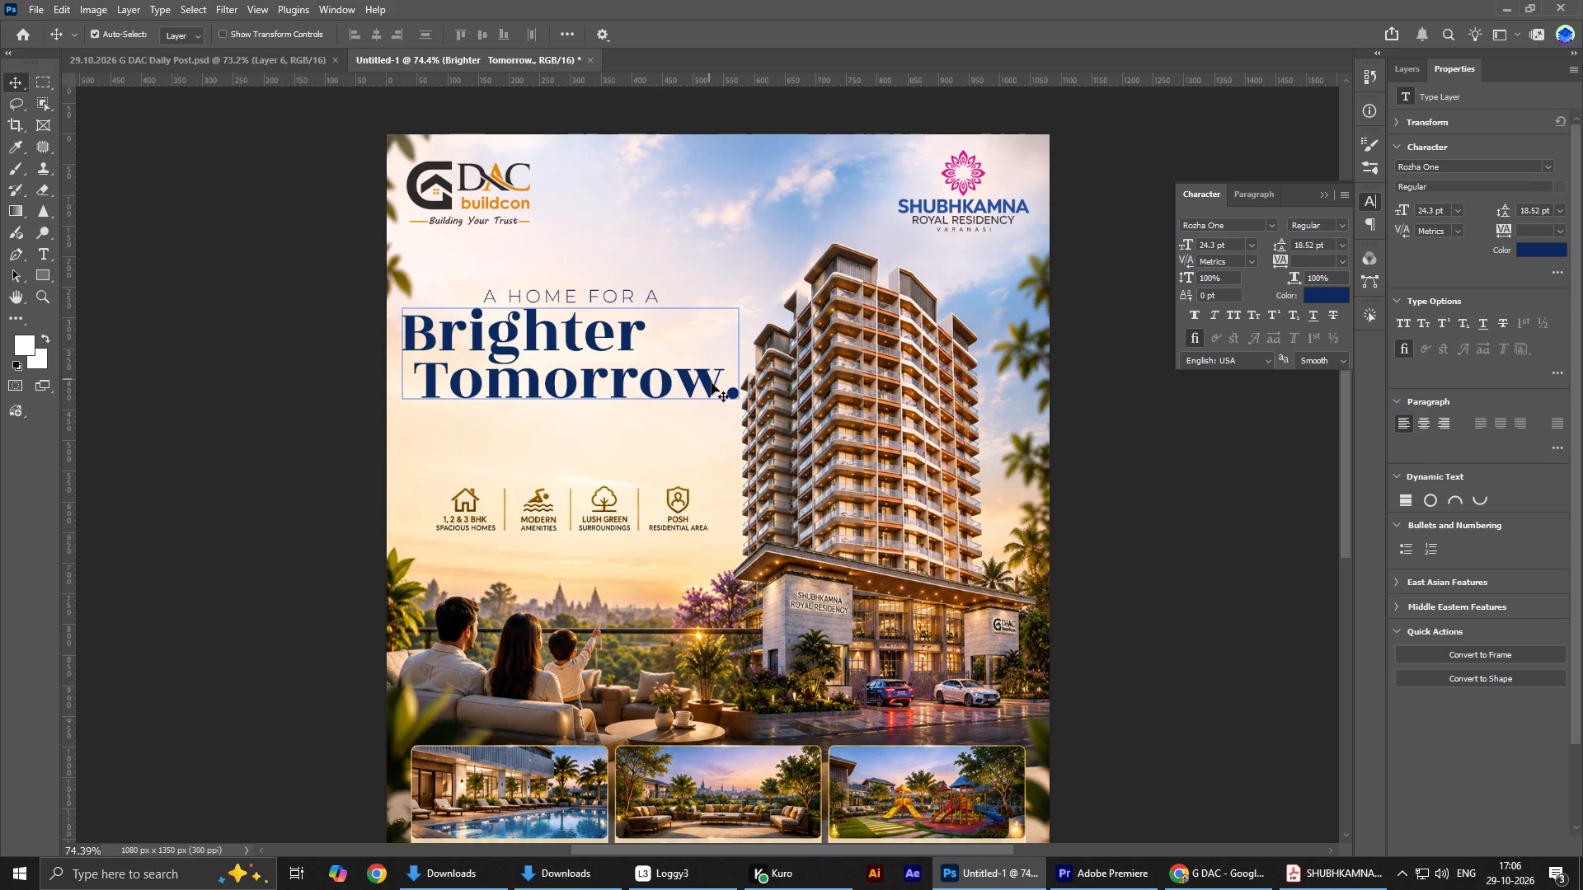
Set the tracking of the full stop after "Tomorrow" to 1180.
double_click(726, 394)
drag(730, 396, 716, 395)
drag(741, 395, 723, 395)
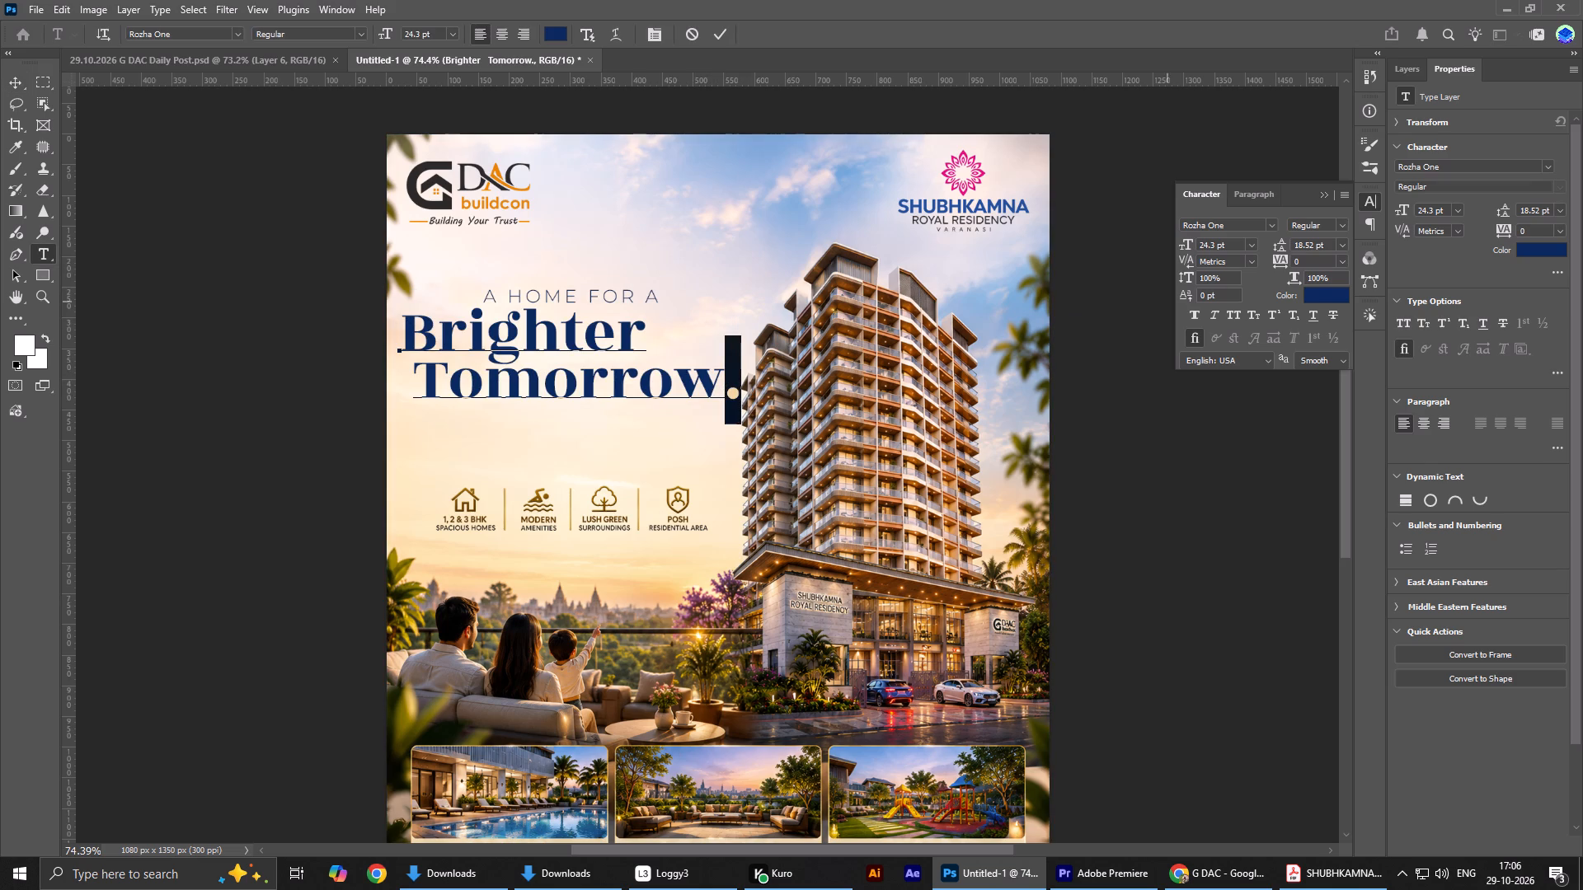
drag(1276, 260, 1238, 256)
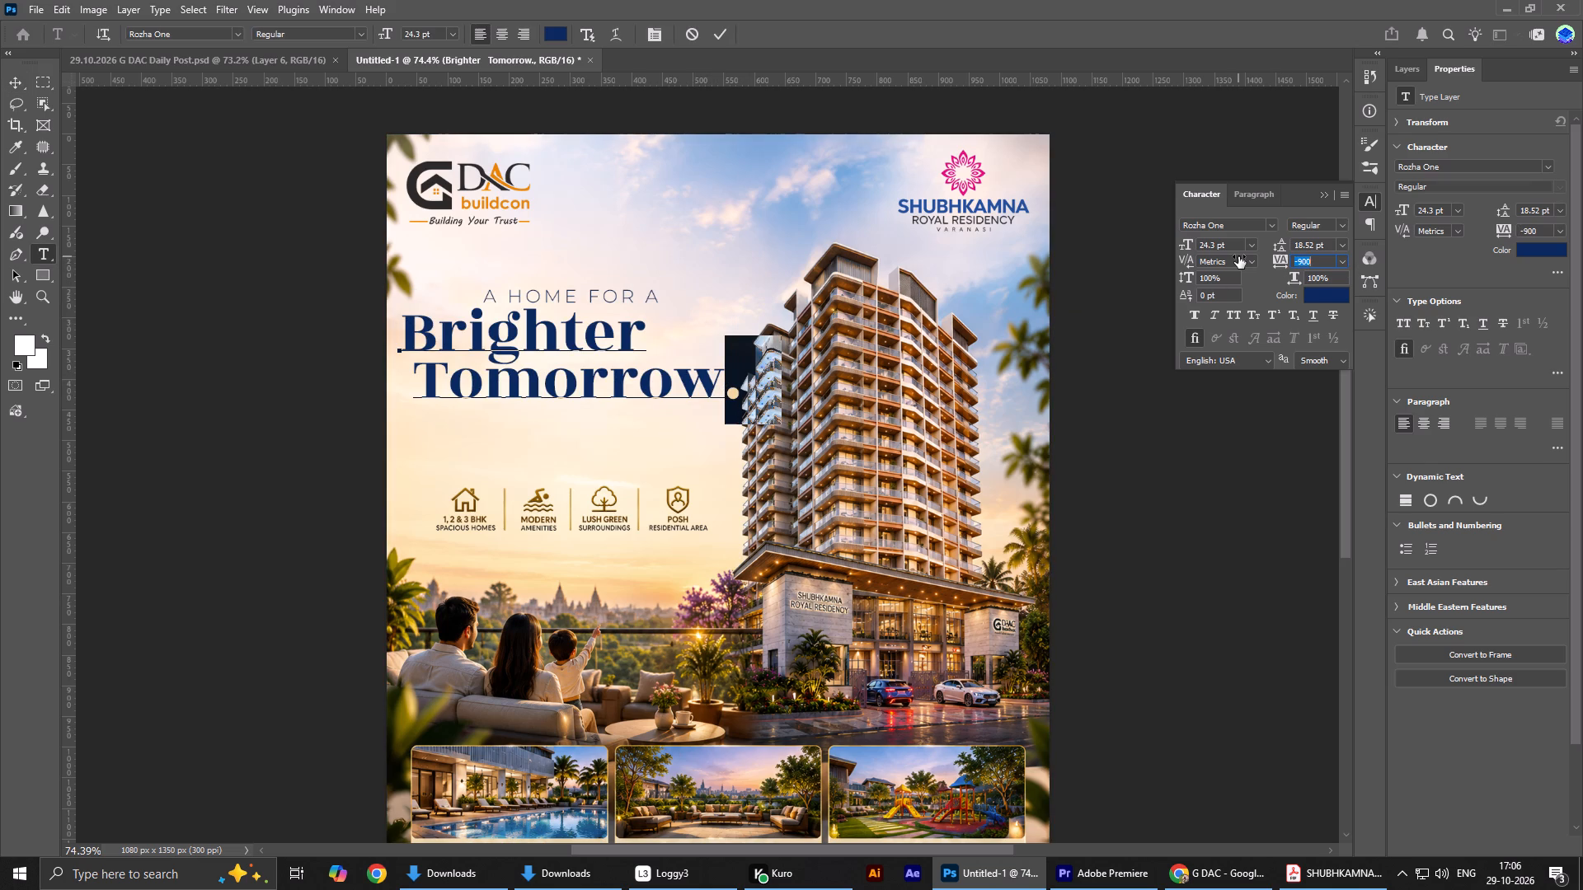
drag(1238, 256, 1273, 271)
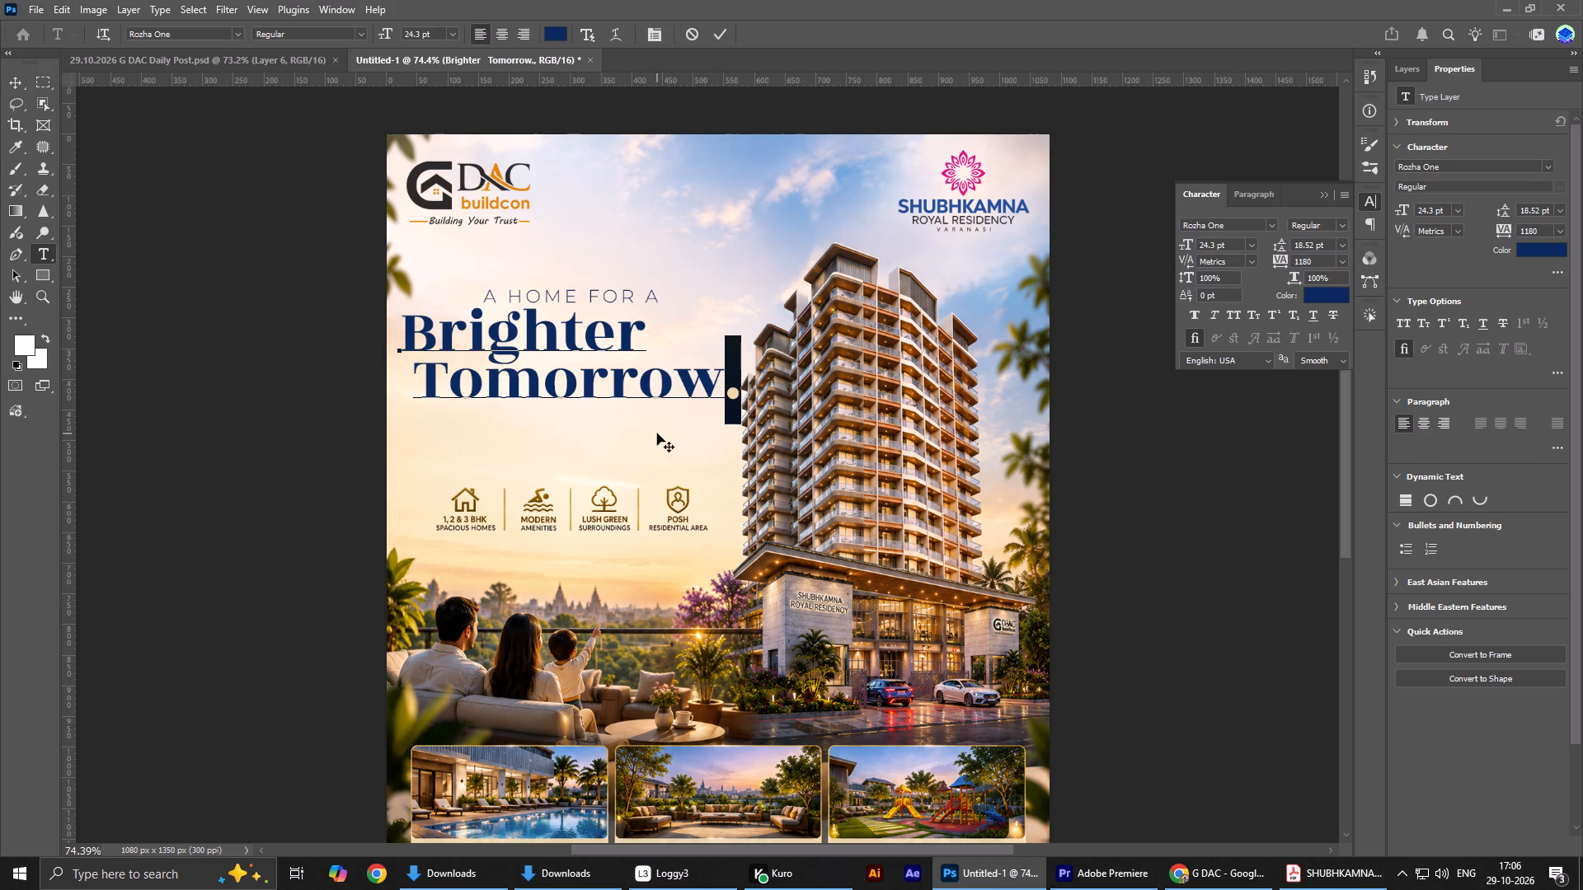
Tighten the tracking of the final "w" in "Tomorrow" to -100 to bring the full stop closer.
click(725, 393)
drag(725, 393, 712, 393)
drag(716, 393, 705, 394)
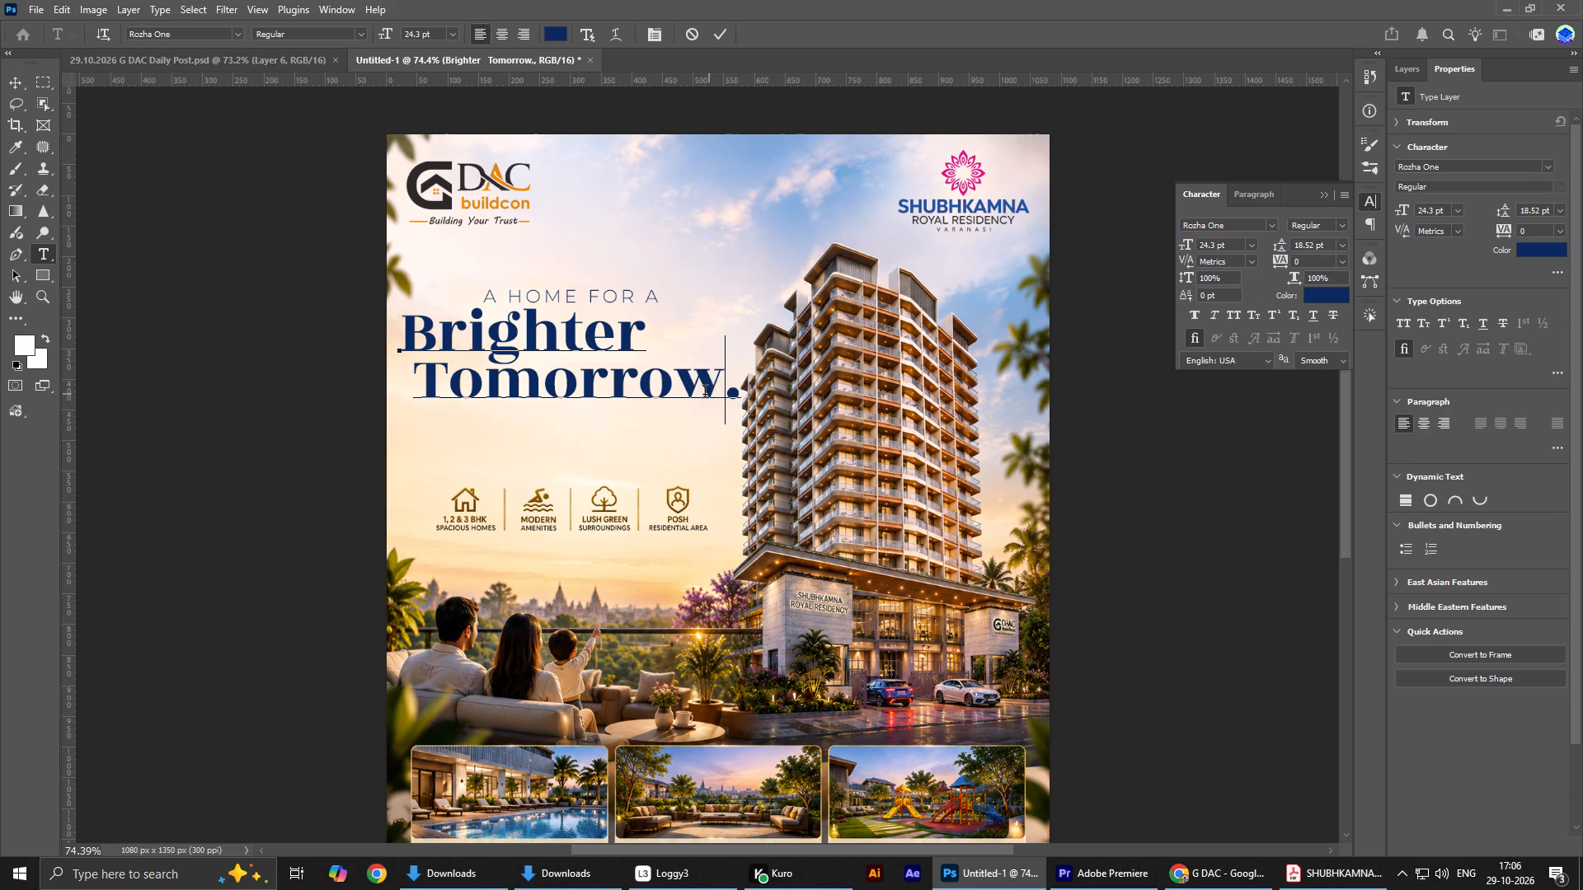
drag(705, 394, 702, 394)
drag(666, 393, 716, 393)
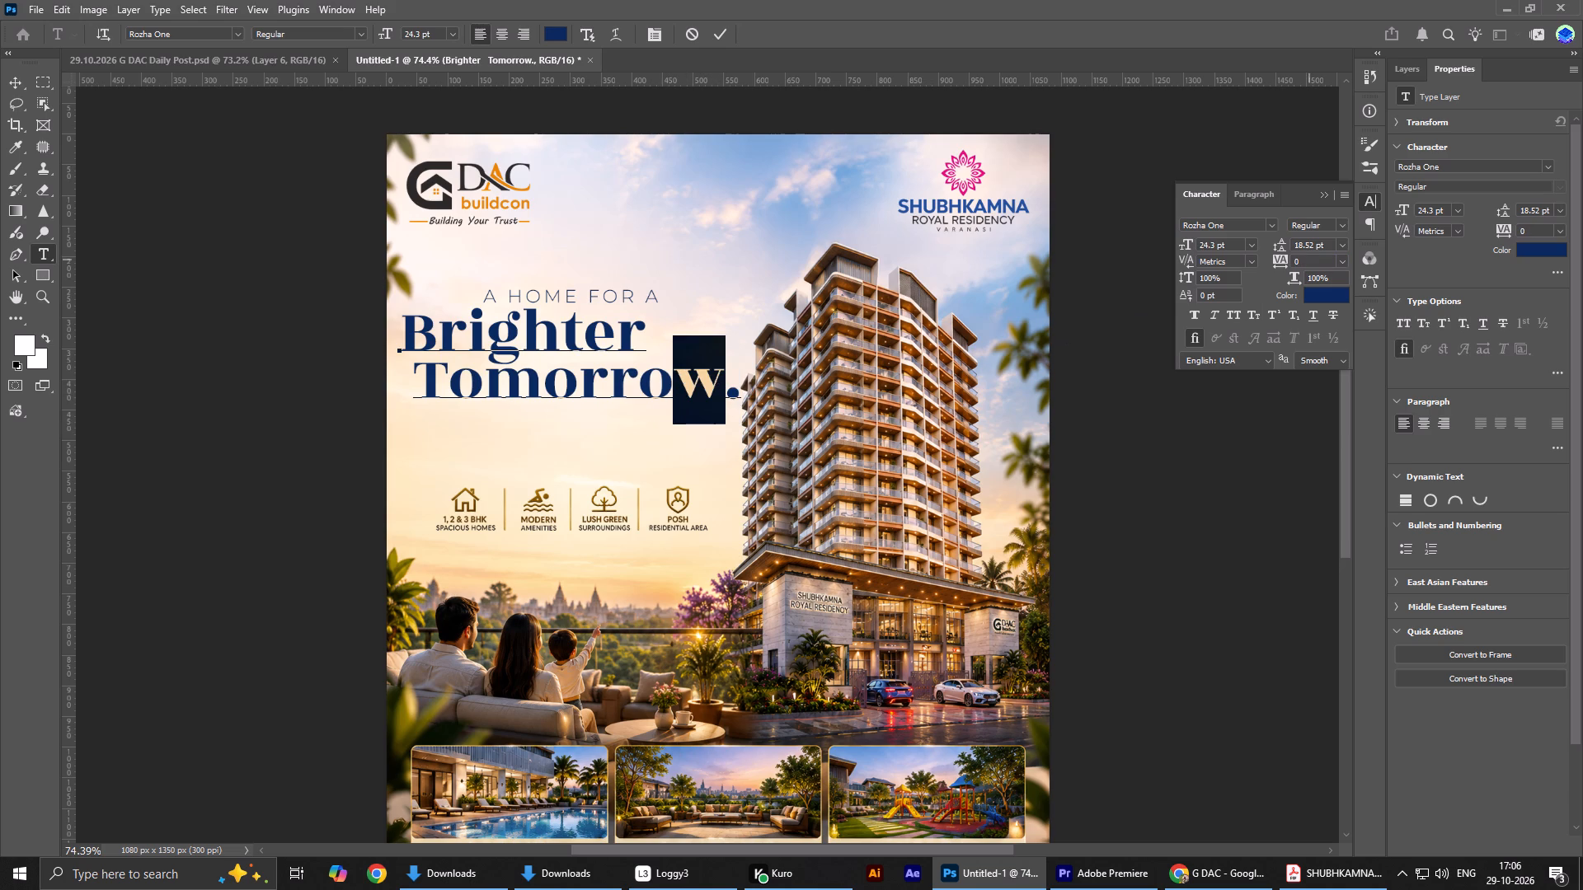
click(1276, 259)
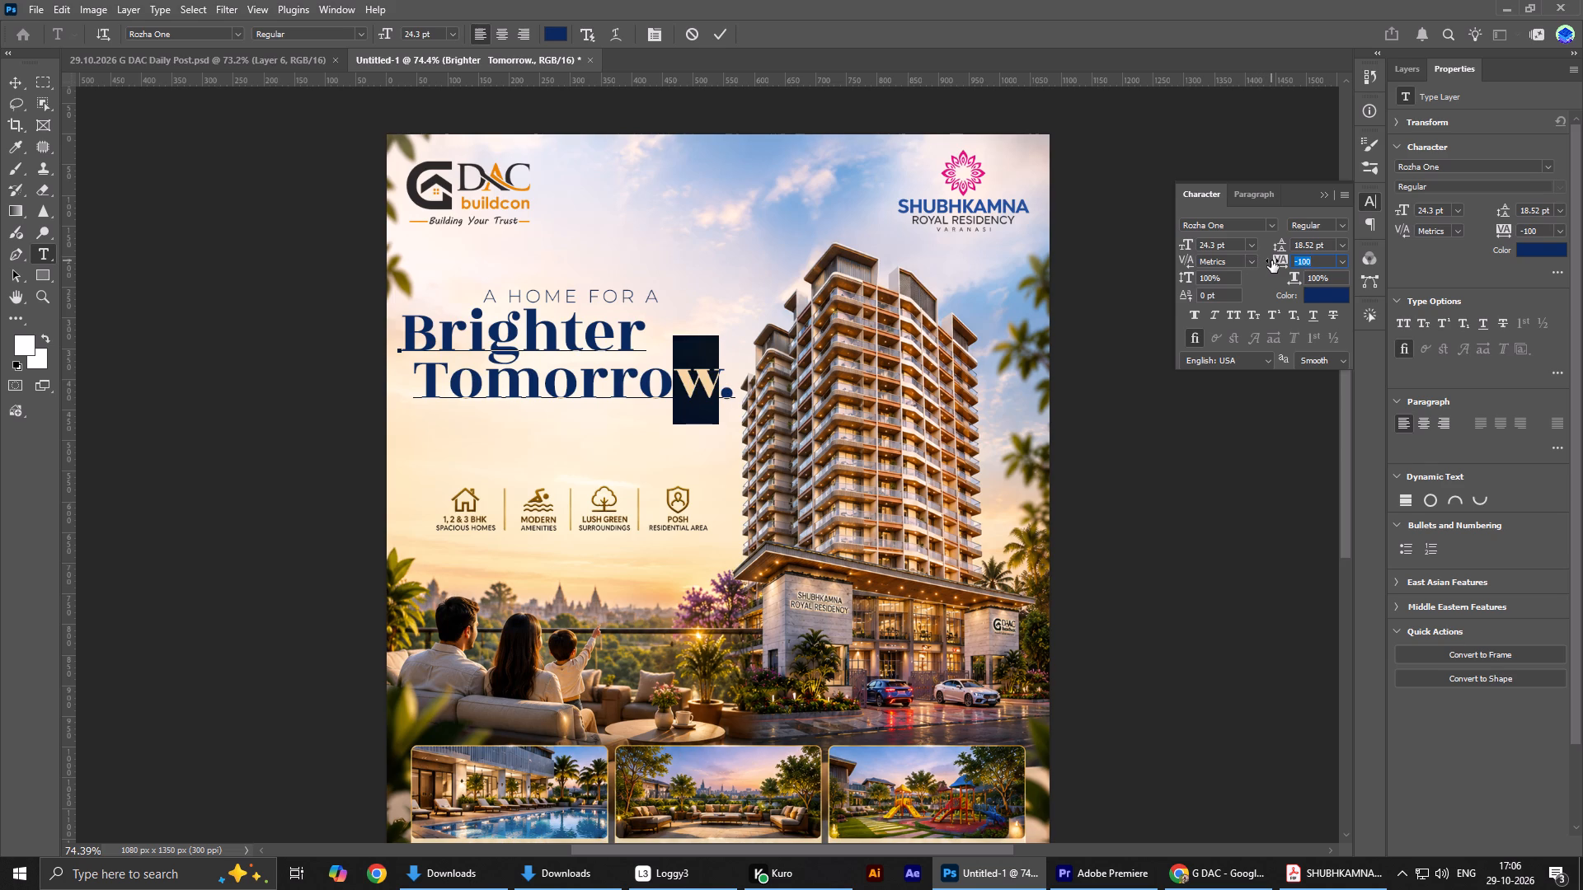
Reduce the headline's full stop to 14 pt and commit the text edit.
key(shift+Right)
key(Right)
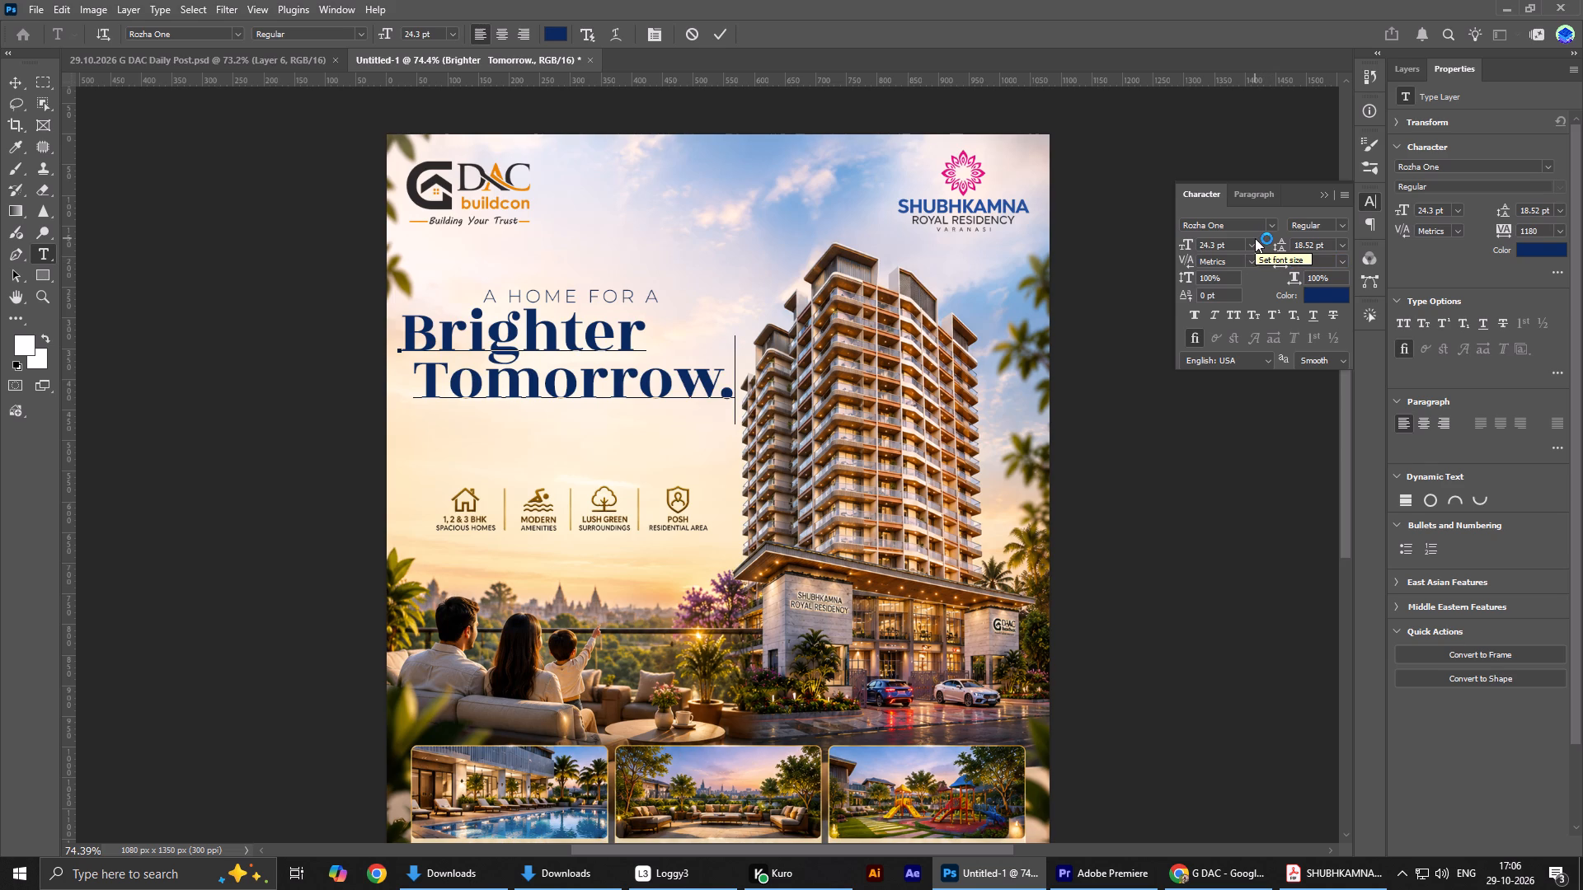
key(shift+Left)
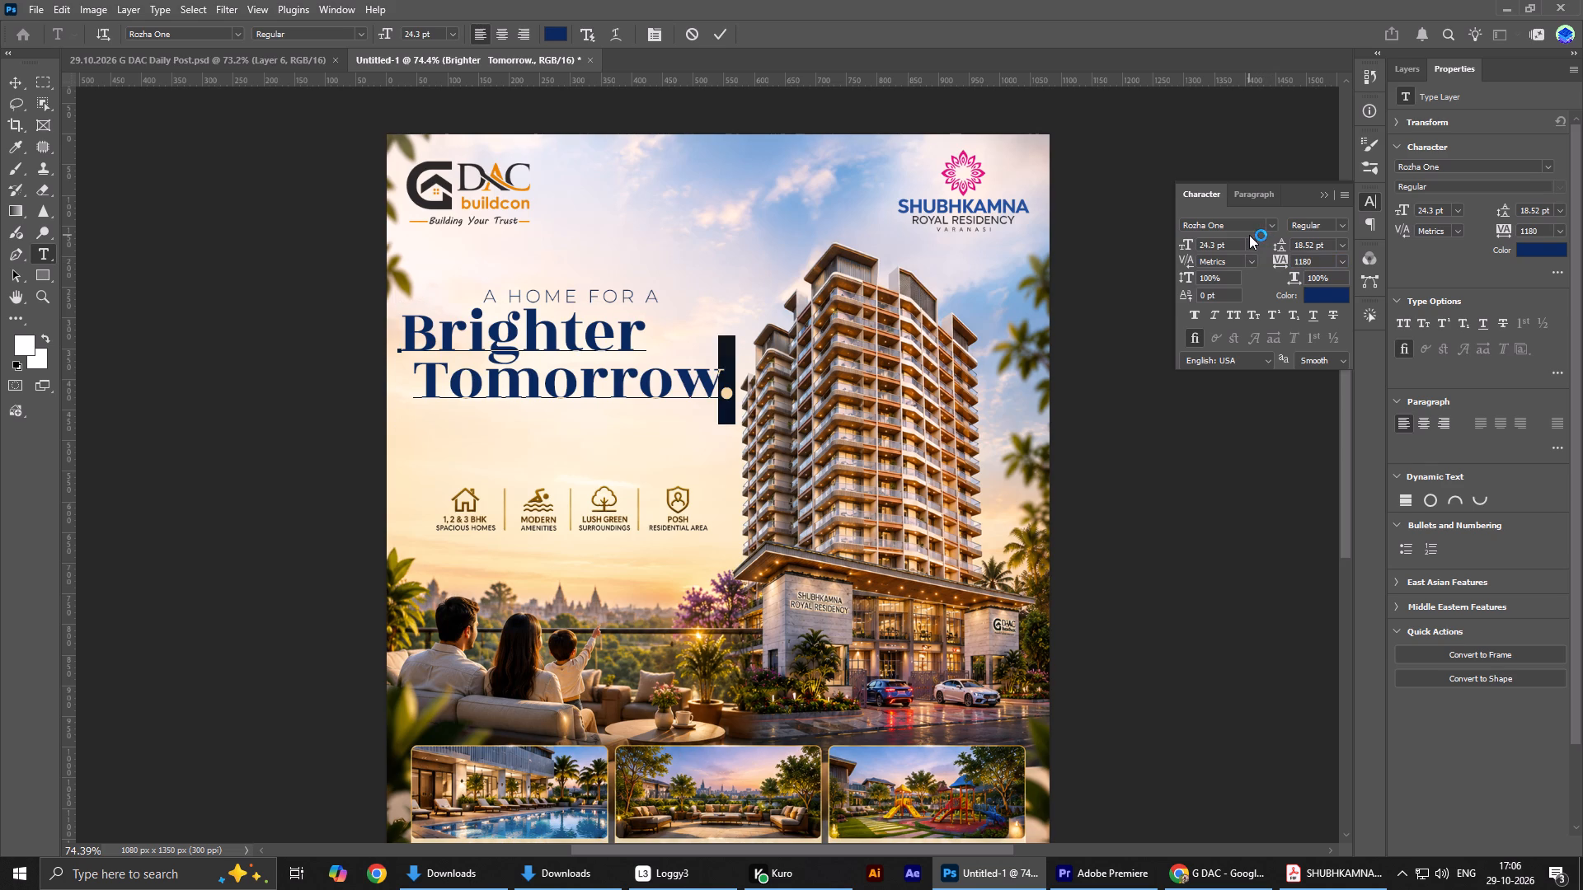
drag(1191, 245, 1189, 246)
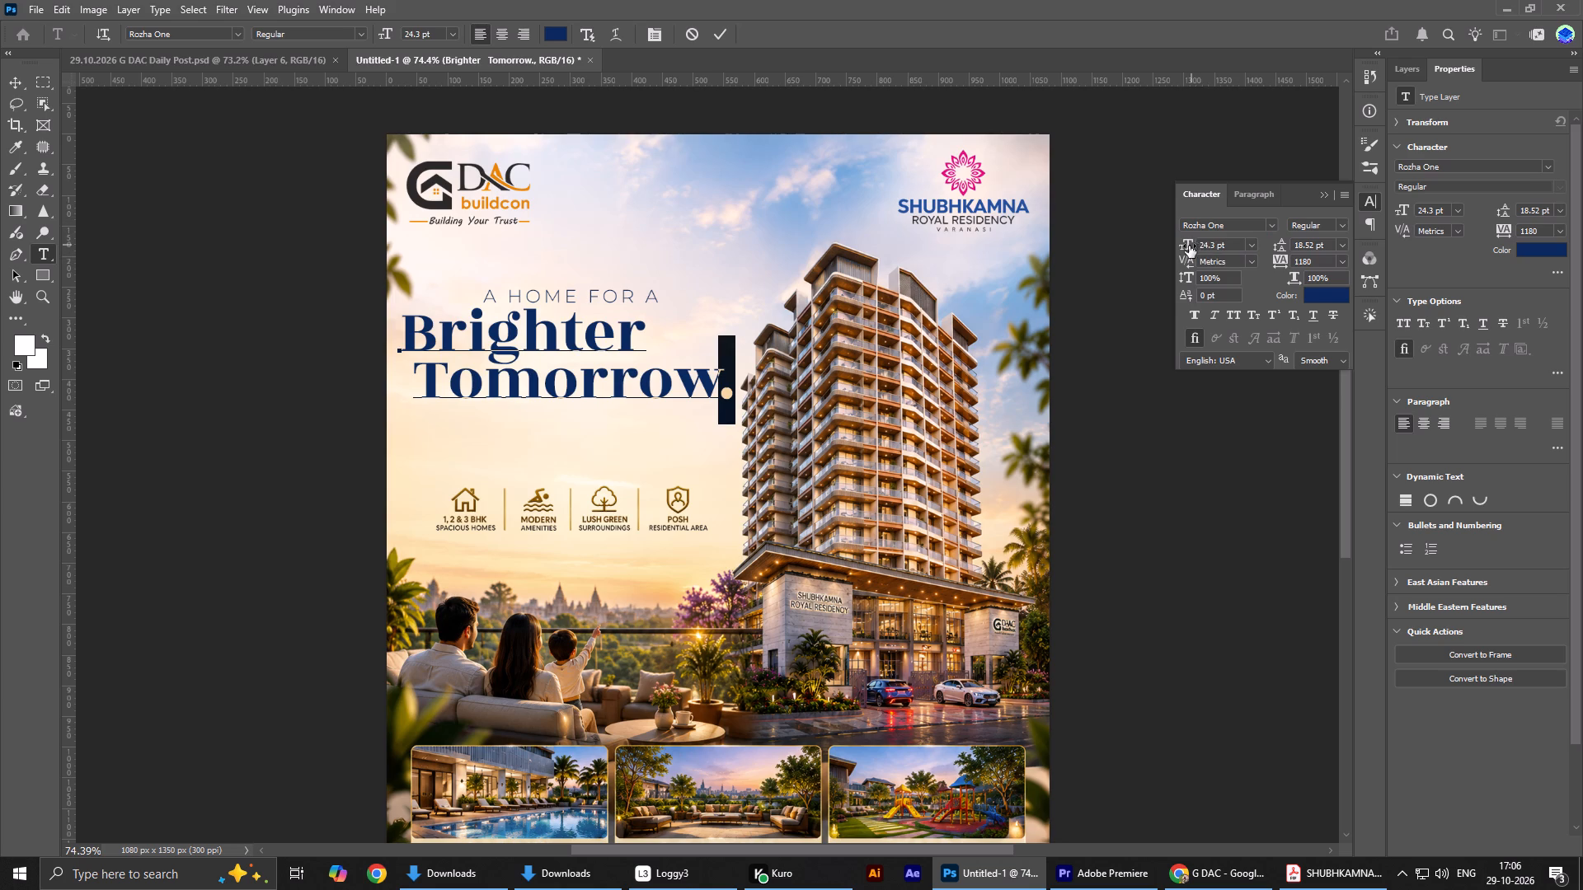
drag(1189, 246, 1183, 246)
right_click(1183, 246)
click(728, 37)
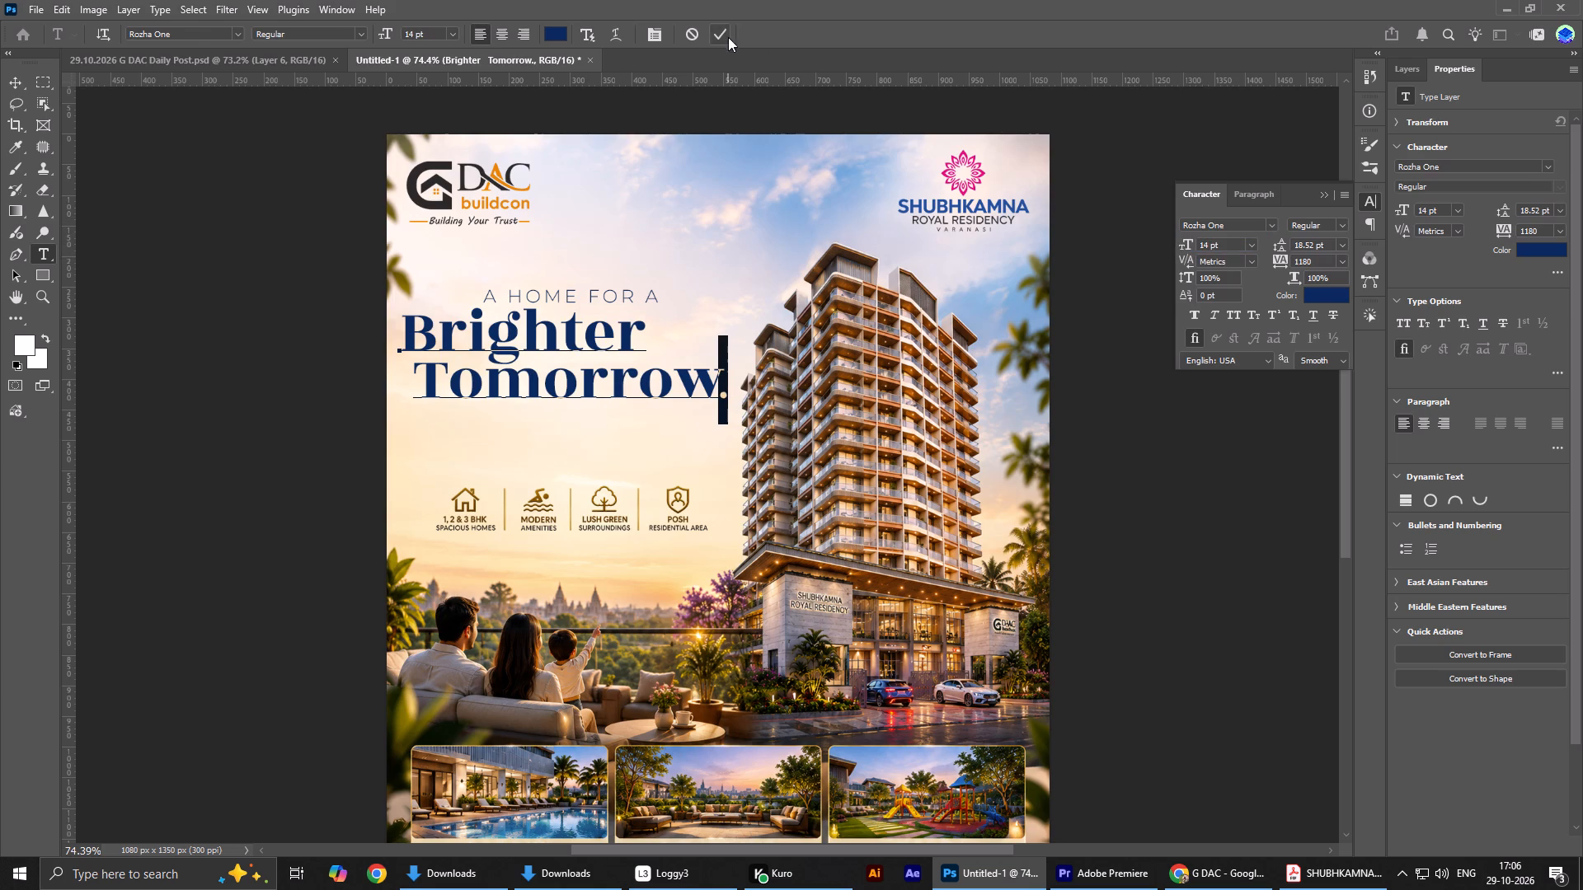
Nudge the "A HOME FOR A" line up slightly, away from the headline.
alt+scroll(777, 266, down, 6)
key(ctrl+0)
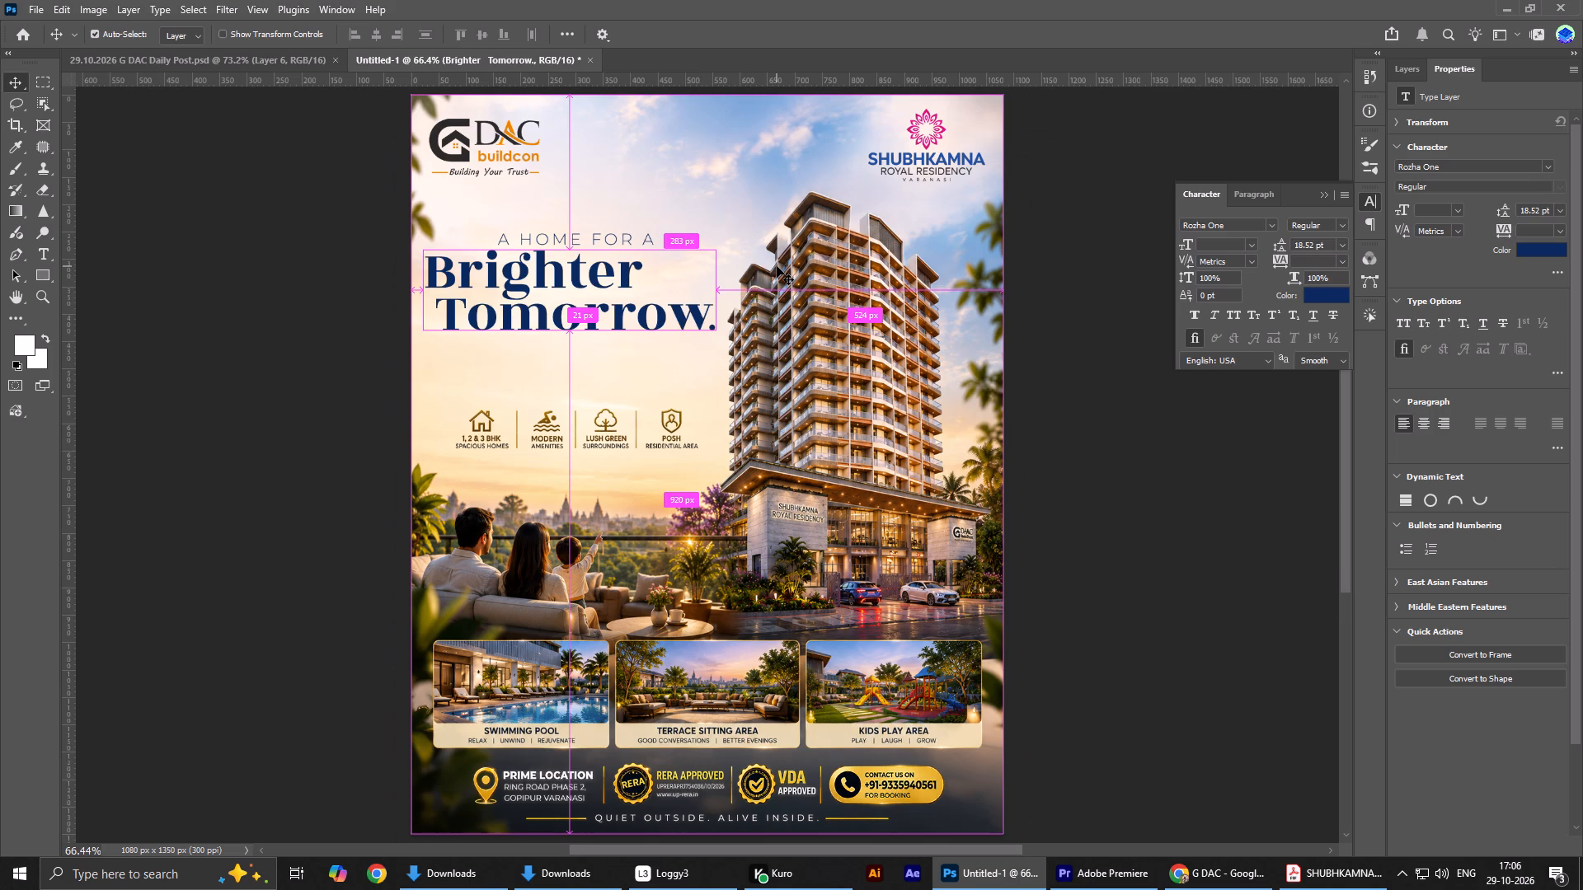
click(593, 238)
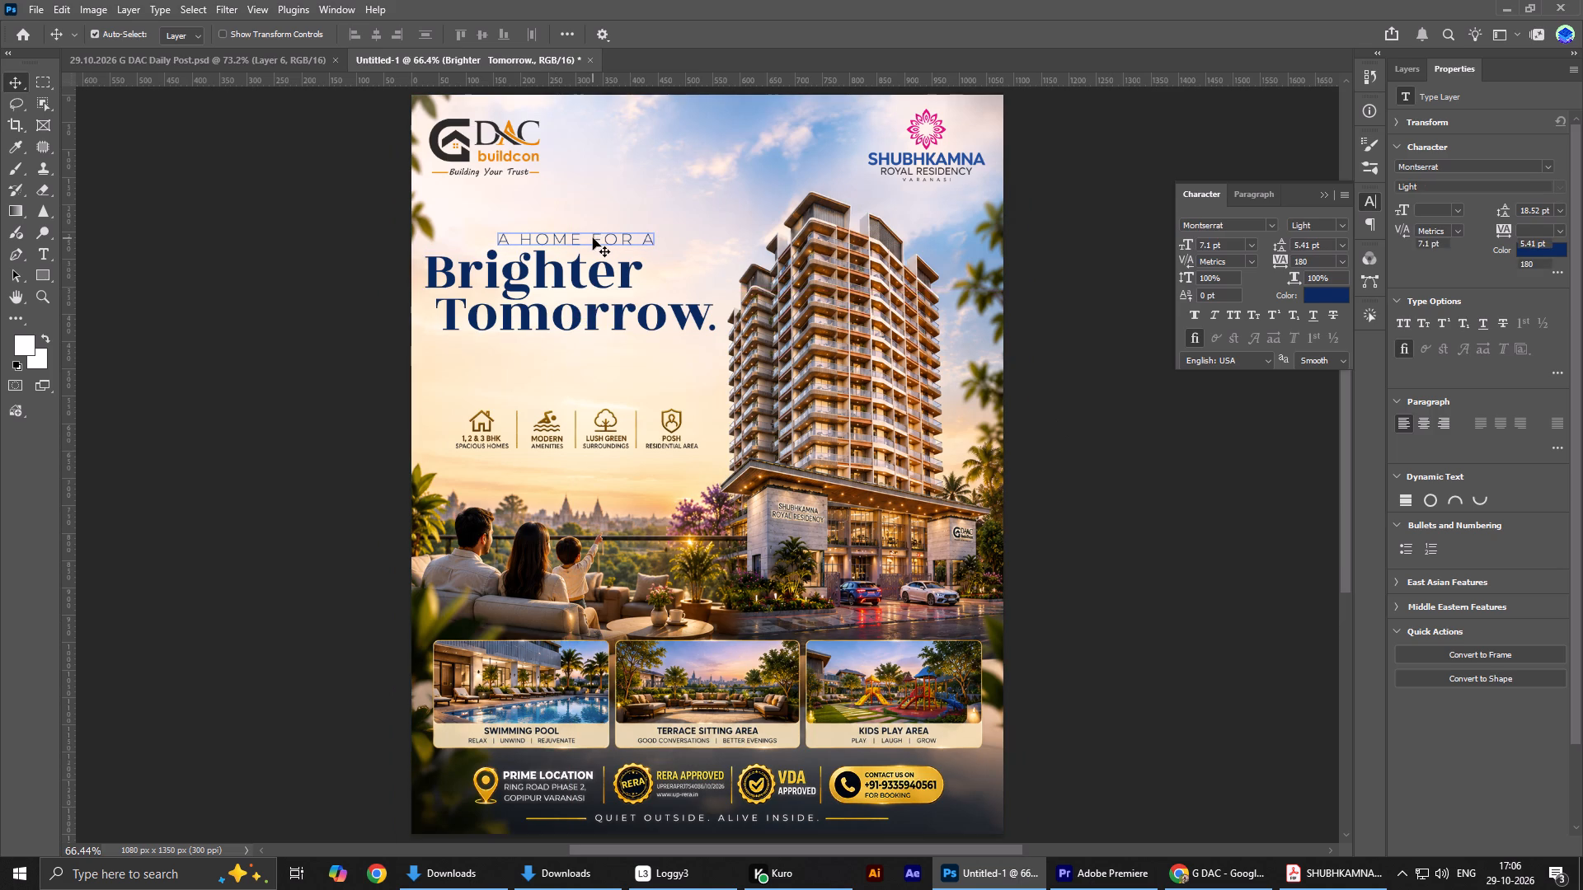
key(Up)
key(Up)
key(alt+Tab)
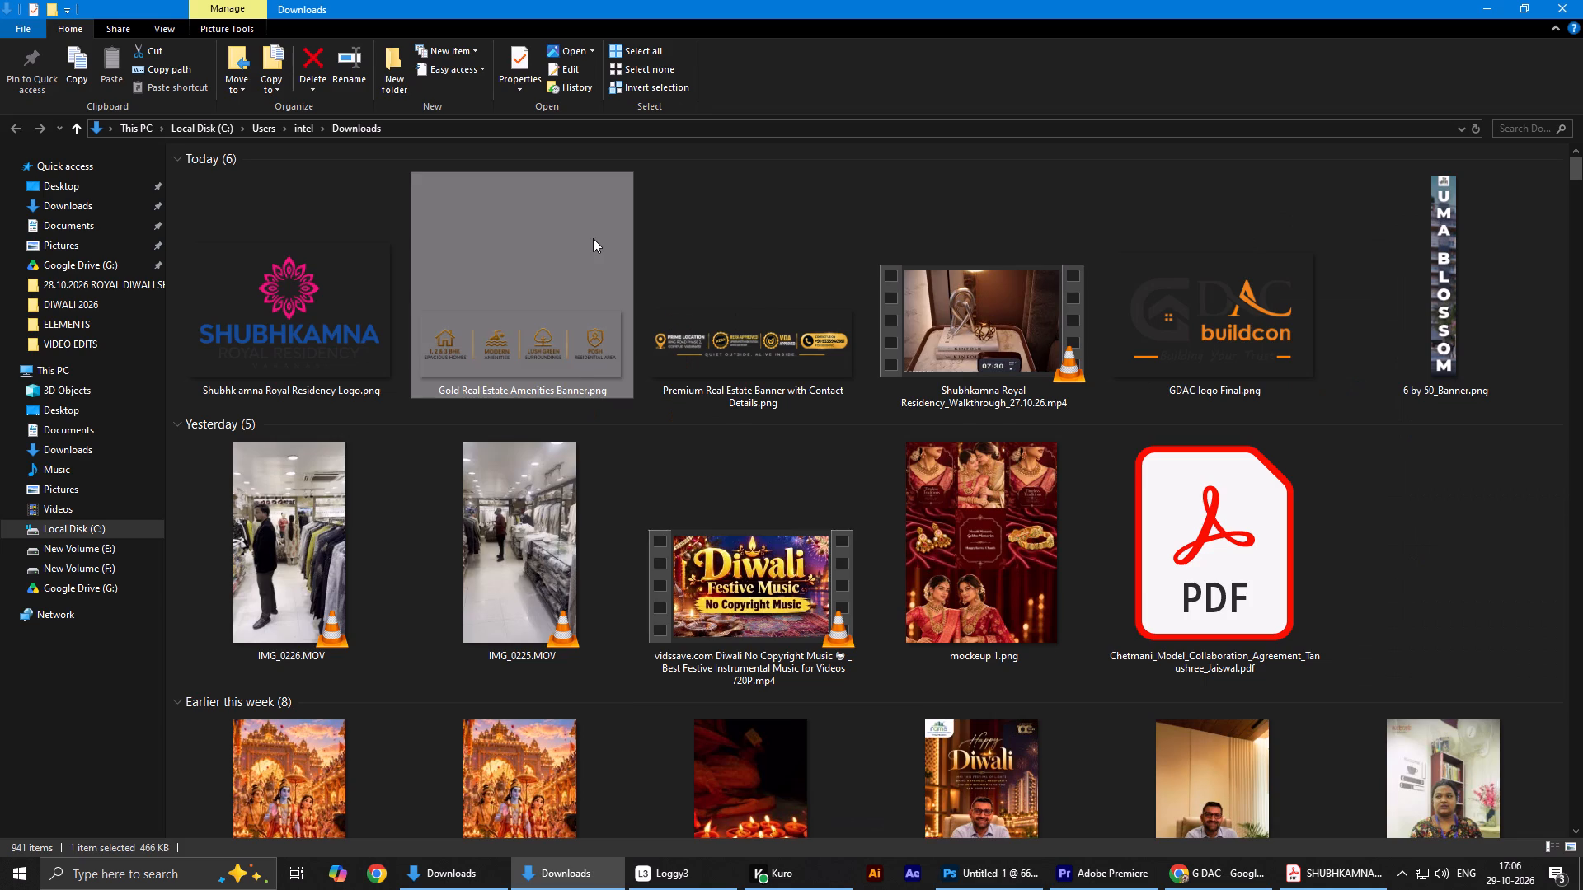
key(alt+Tab)
Add the text line "BOOK YOUR DREAM HOME NOW" between the headline and the amenity icons.
key(t)
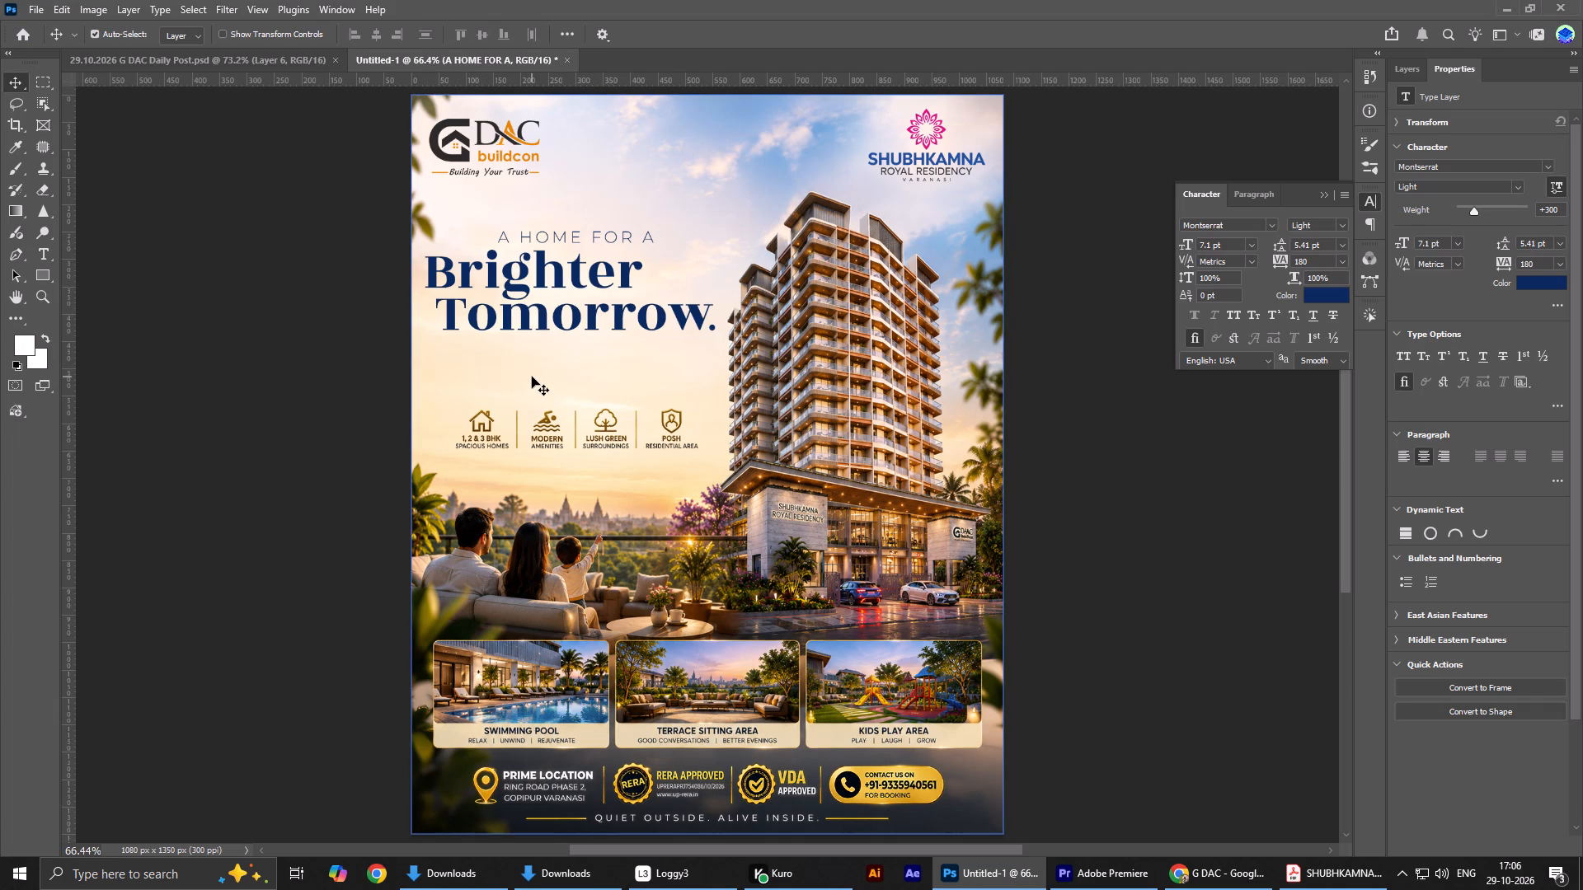
key(t)
click(532, 377)
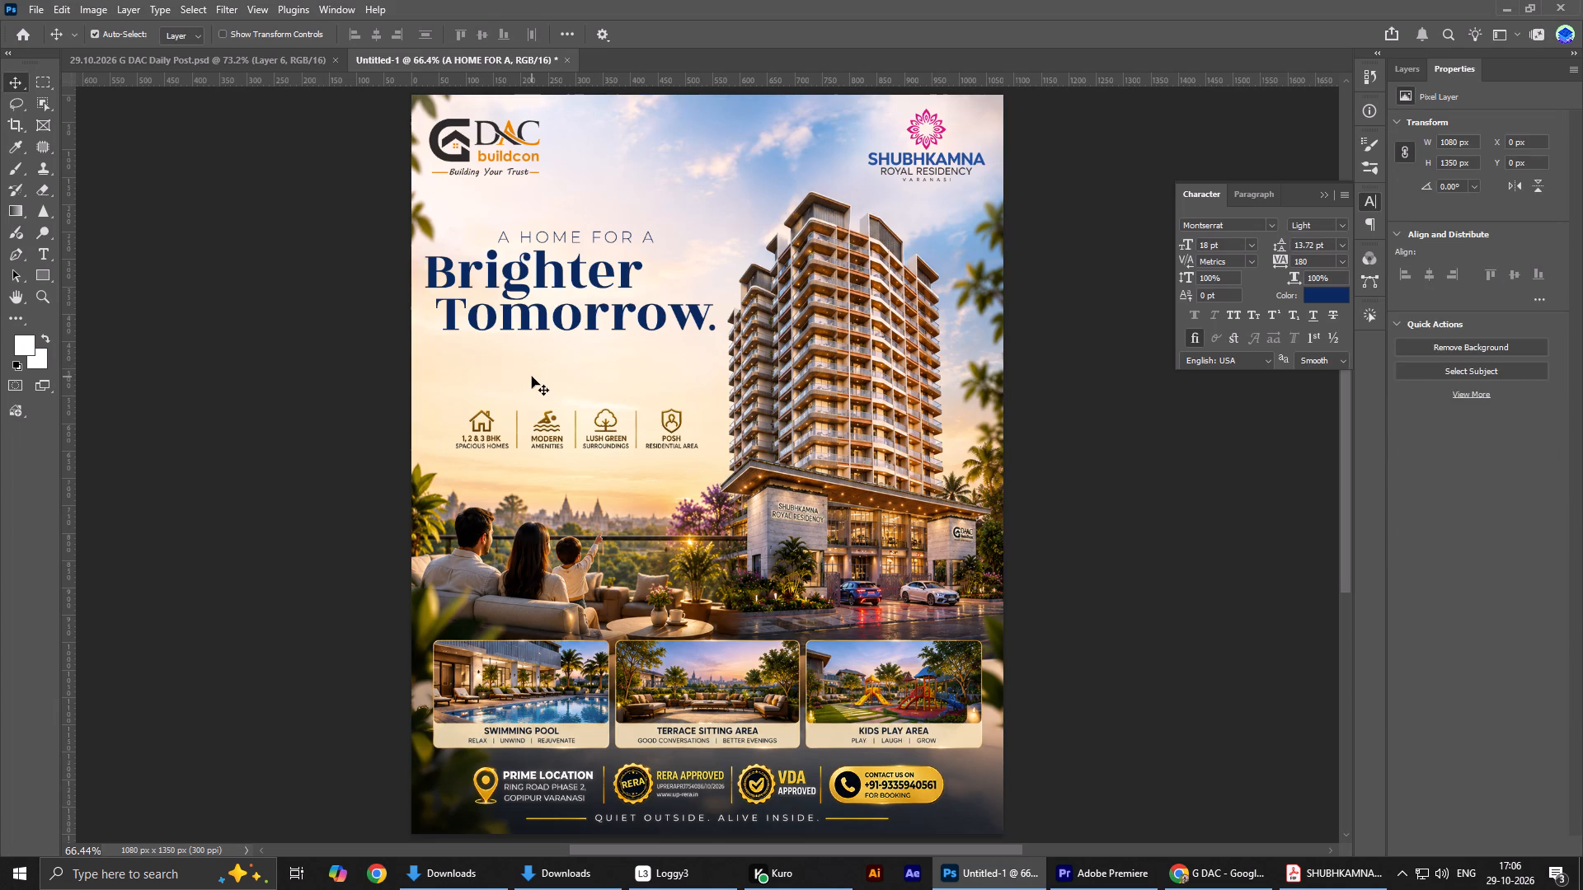
key(t)
click(536, 373)
text(BOOK)
key(space)
text(YOUR DREAM HOME NOW)
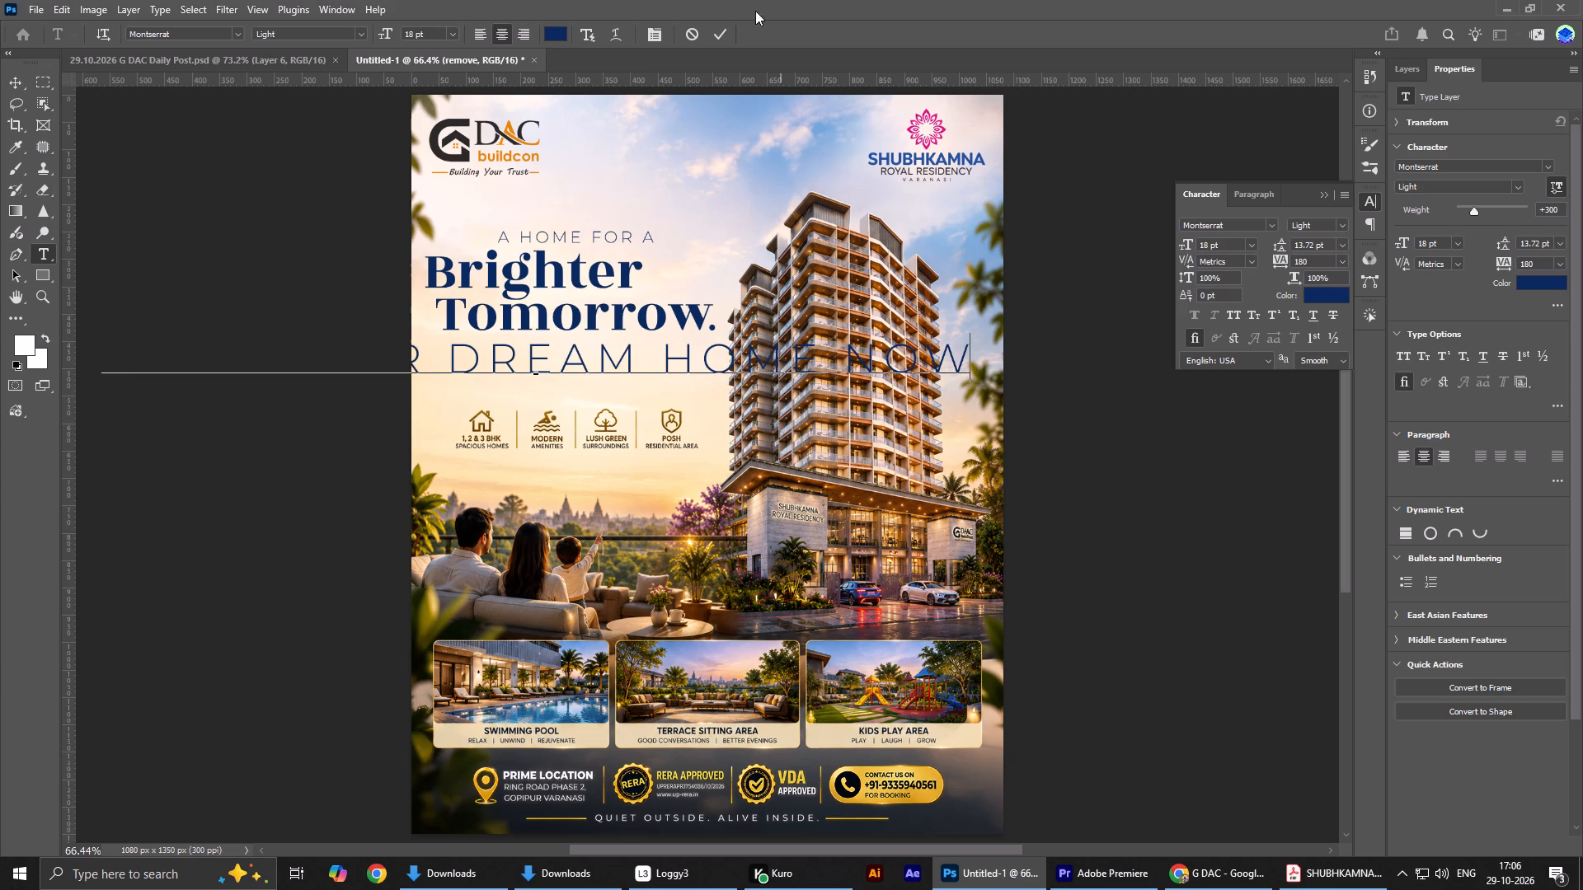
click(726, 24)
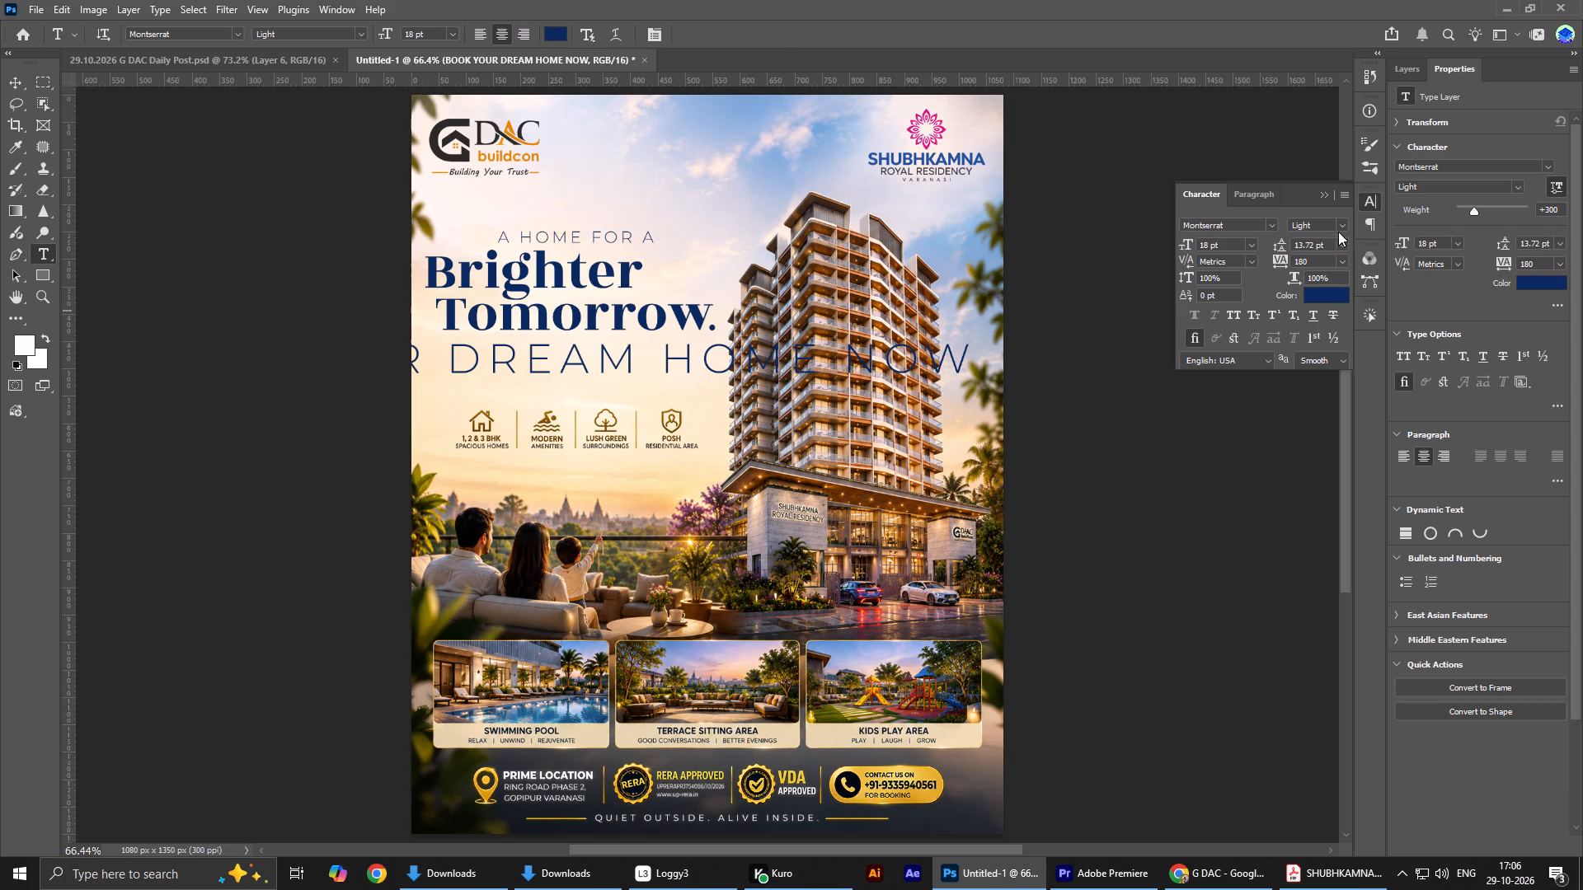
Style the "BOOK YOUR DREAM HOME NOW" line as Montserrat Black with 0 tracking in white.
click(1346, 226)
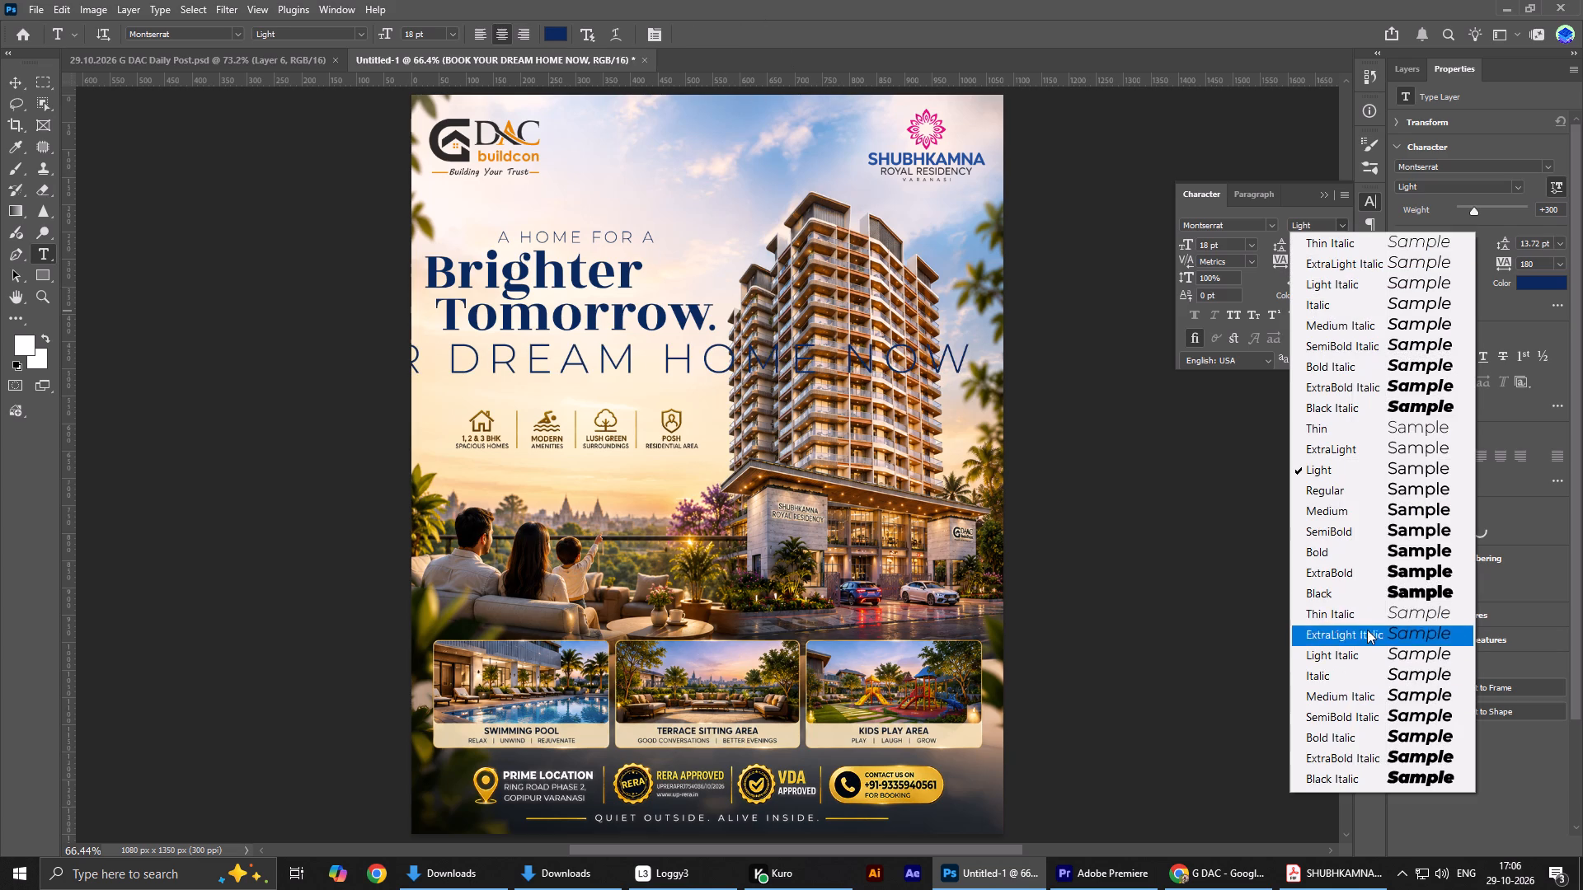
click(1363, 593)
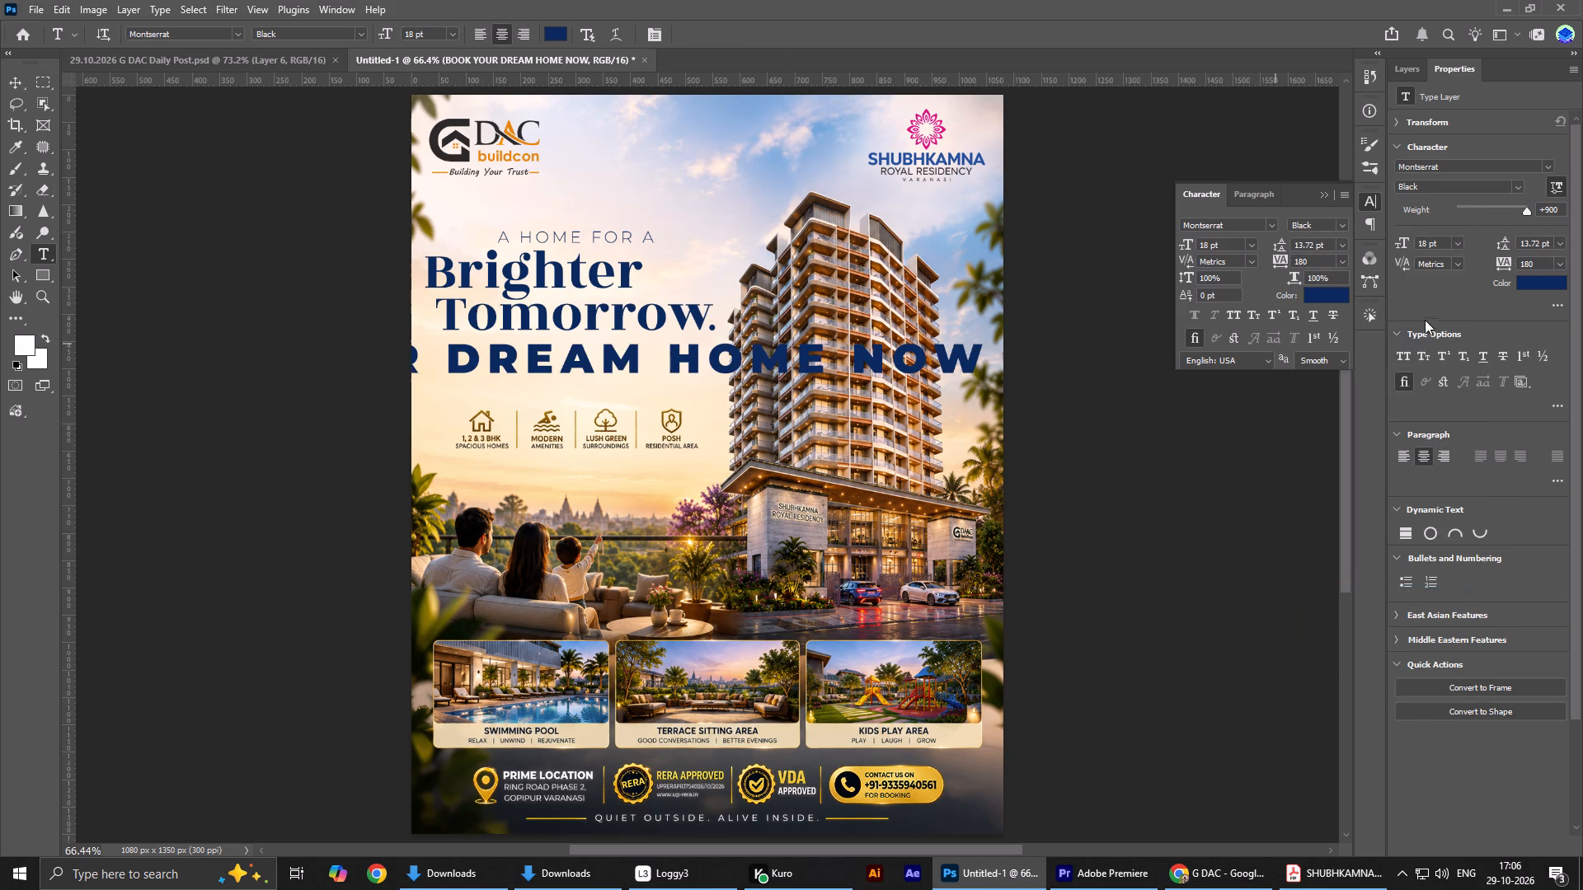
click(1344, 256)
click(1331, 367)
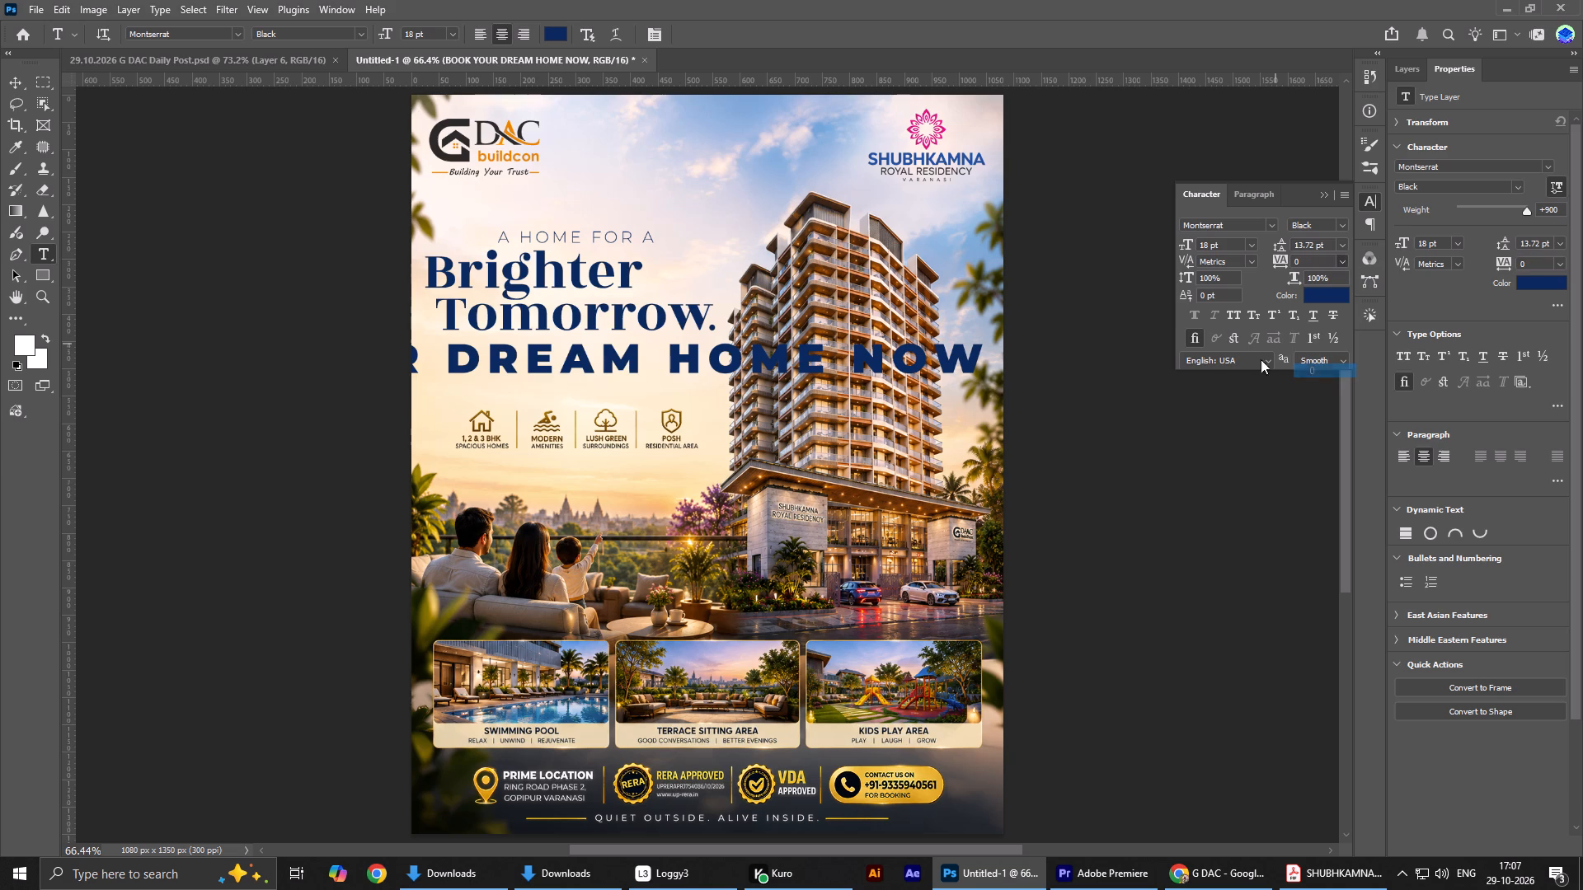
key(v)
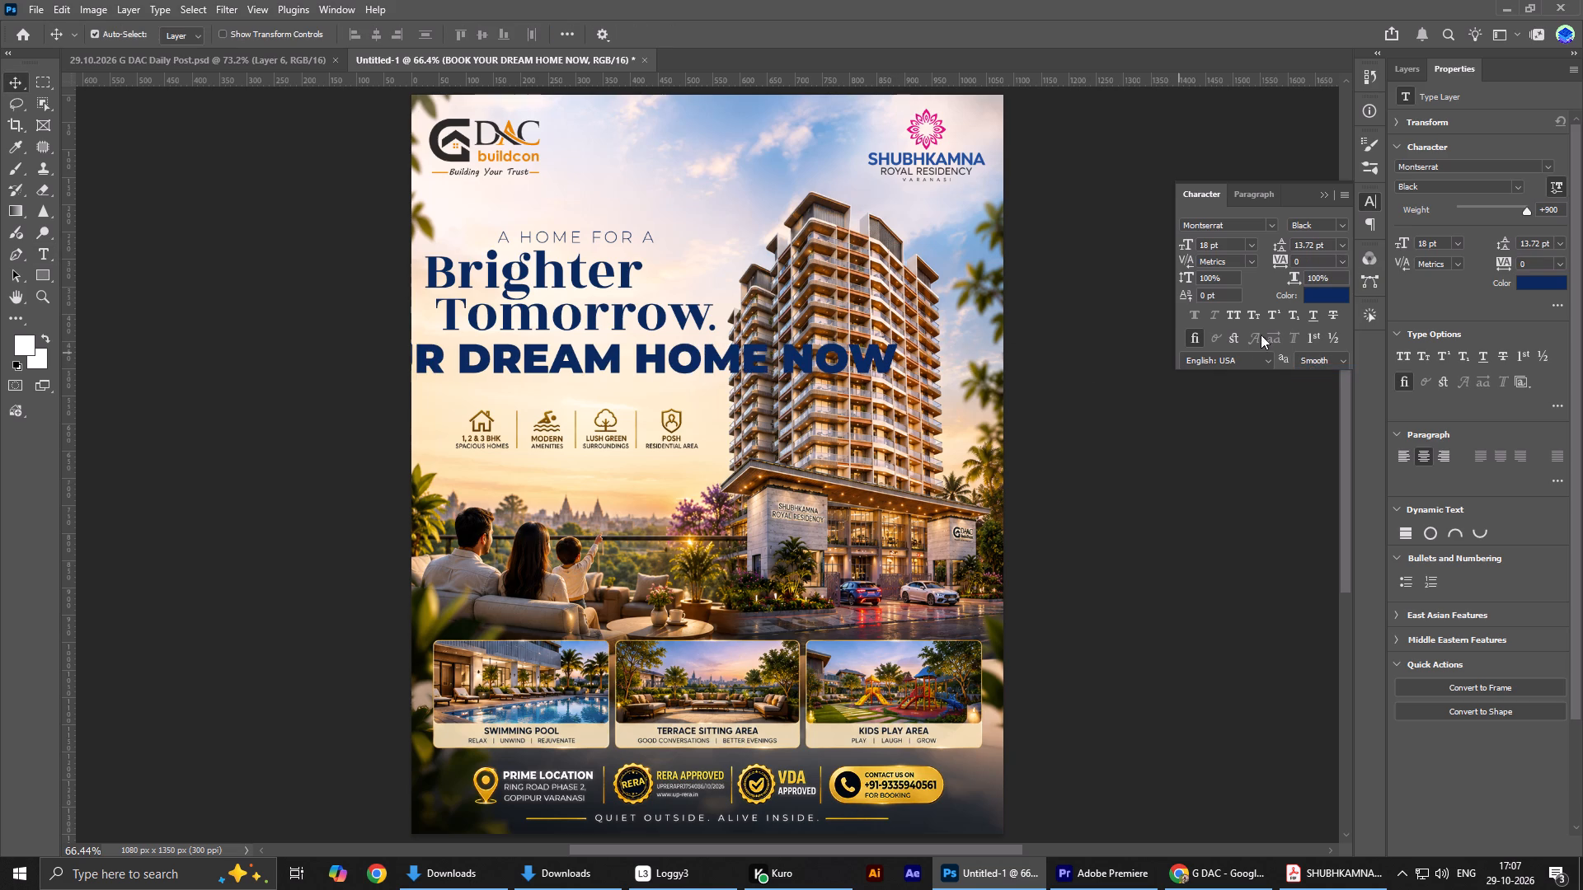
click(1327, 292)
drag(759, 619, 647, 499)
click(1139, 570)
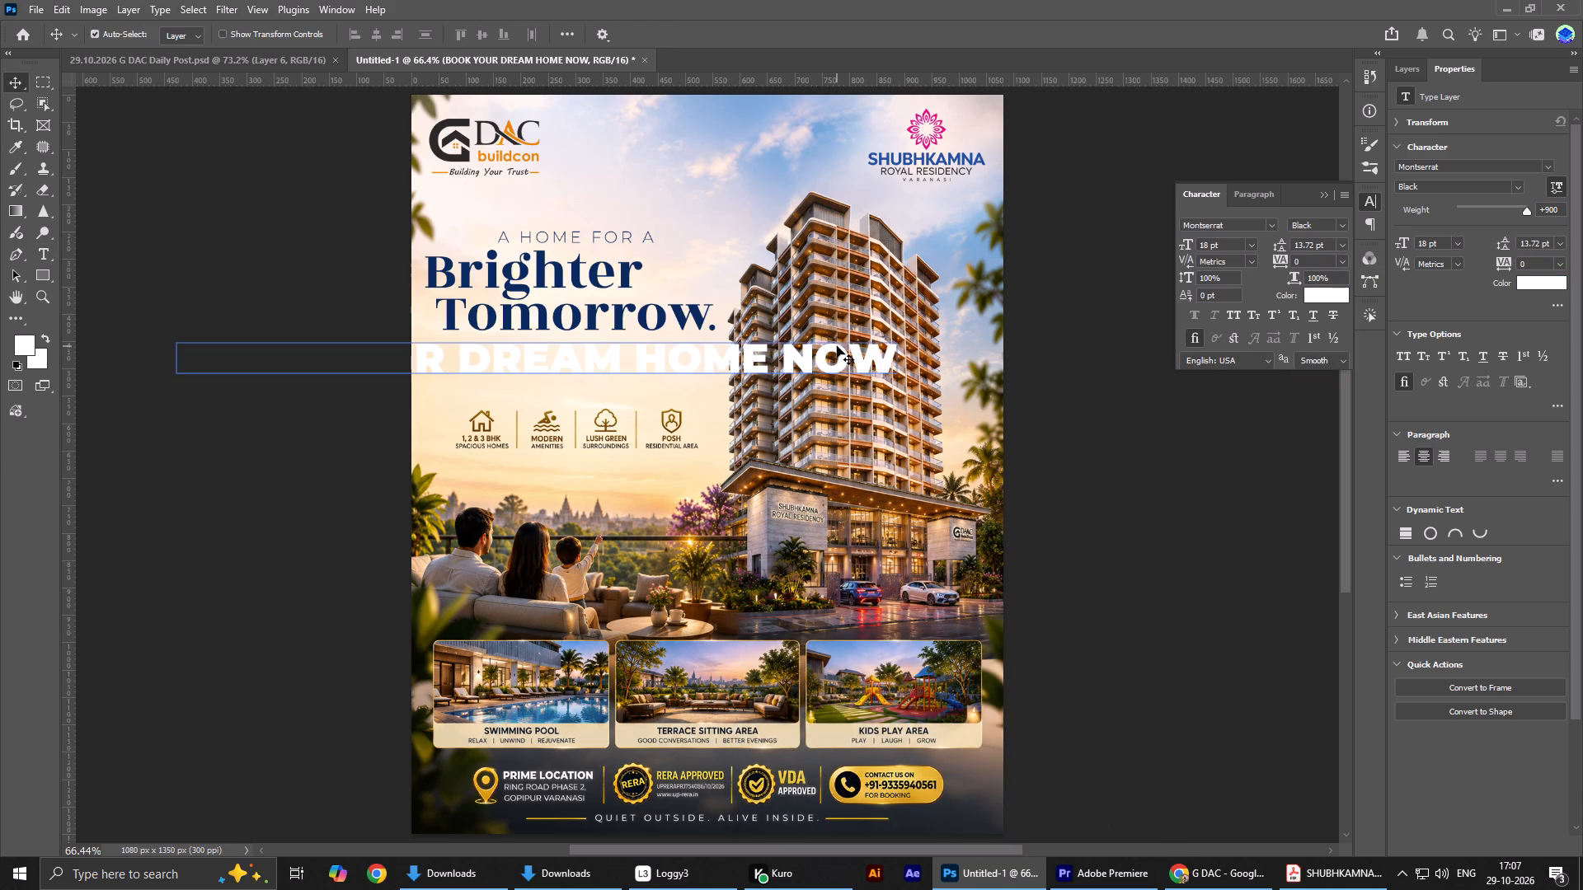
Scale the "BOOK YOUR DREAM HOME NOW" line to about 32% (5.69 pt) and place it centred beneath the headline, above the amenity icons.
click(837, 346)
key(ctrl+t)
drag(898, 337, 883, 336)
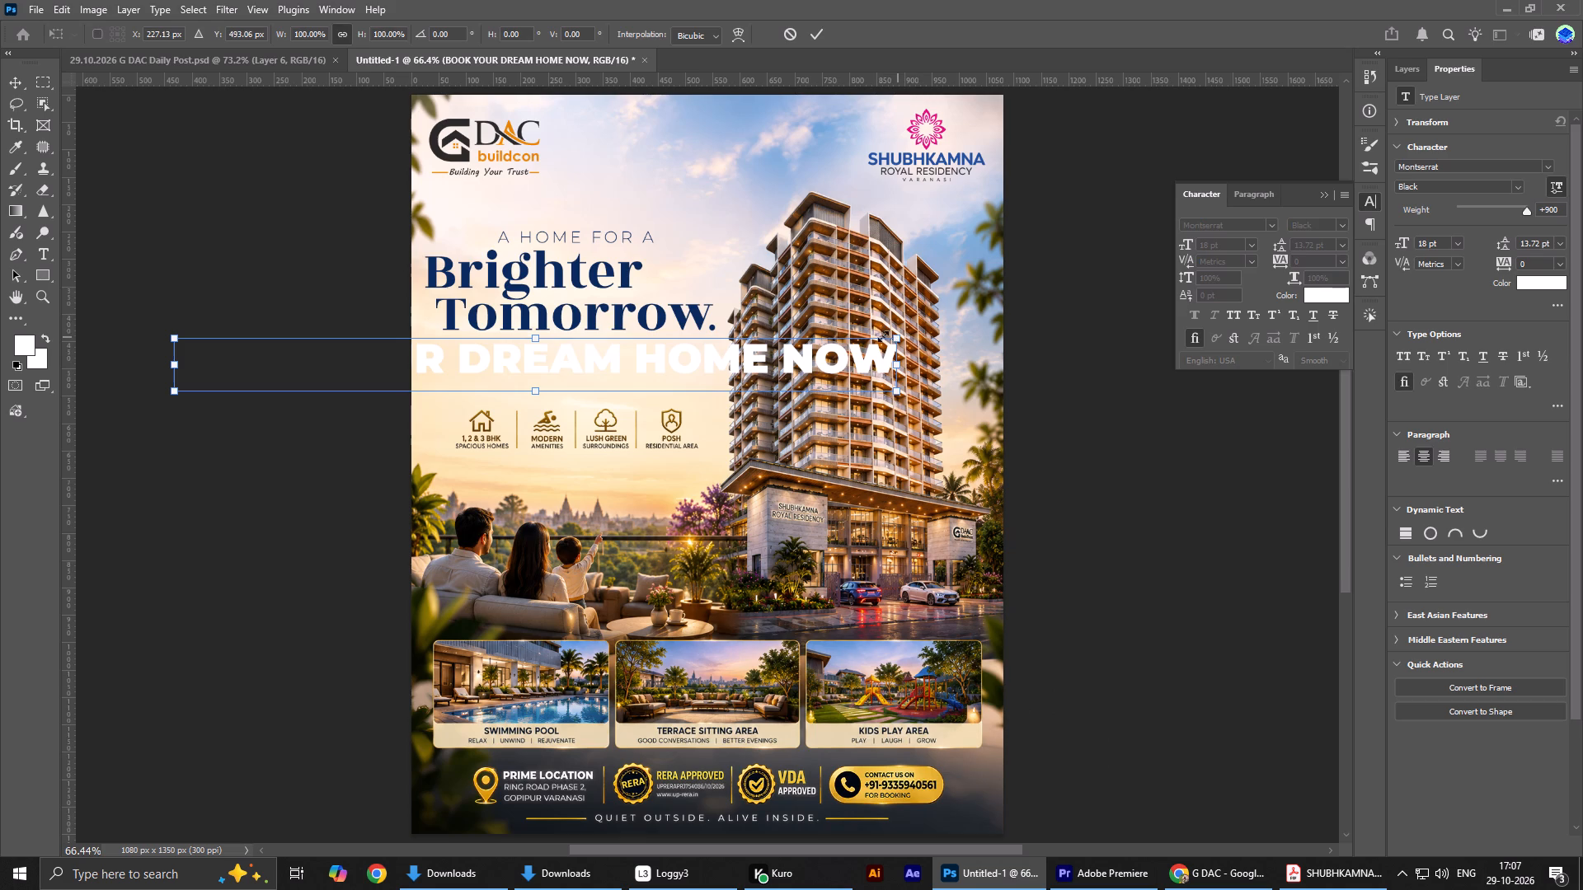
drag(883, 336, 651, 368)
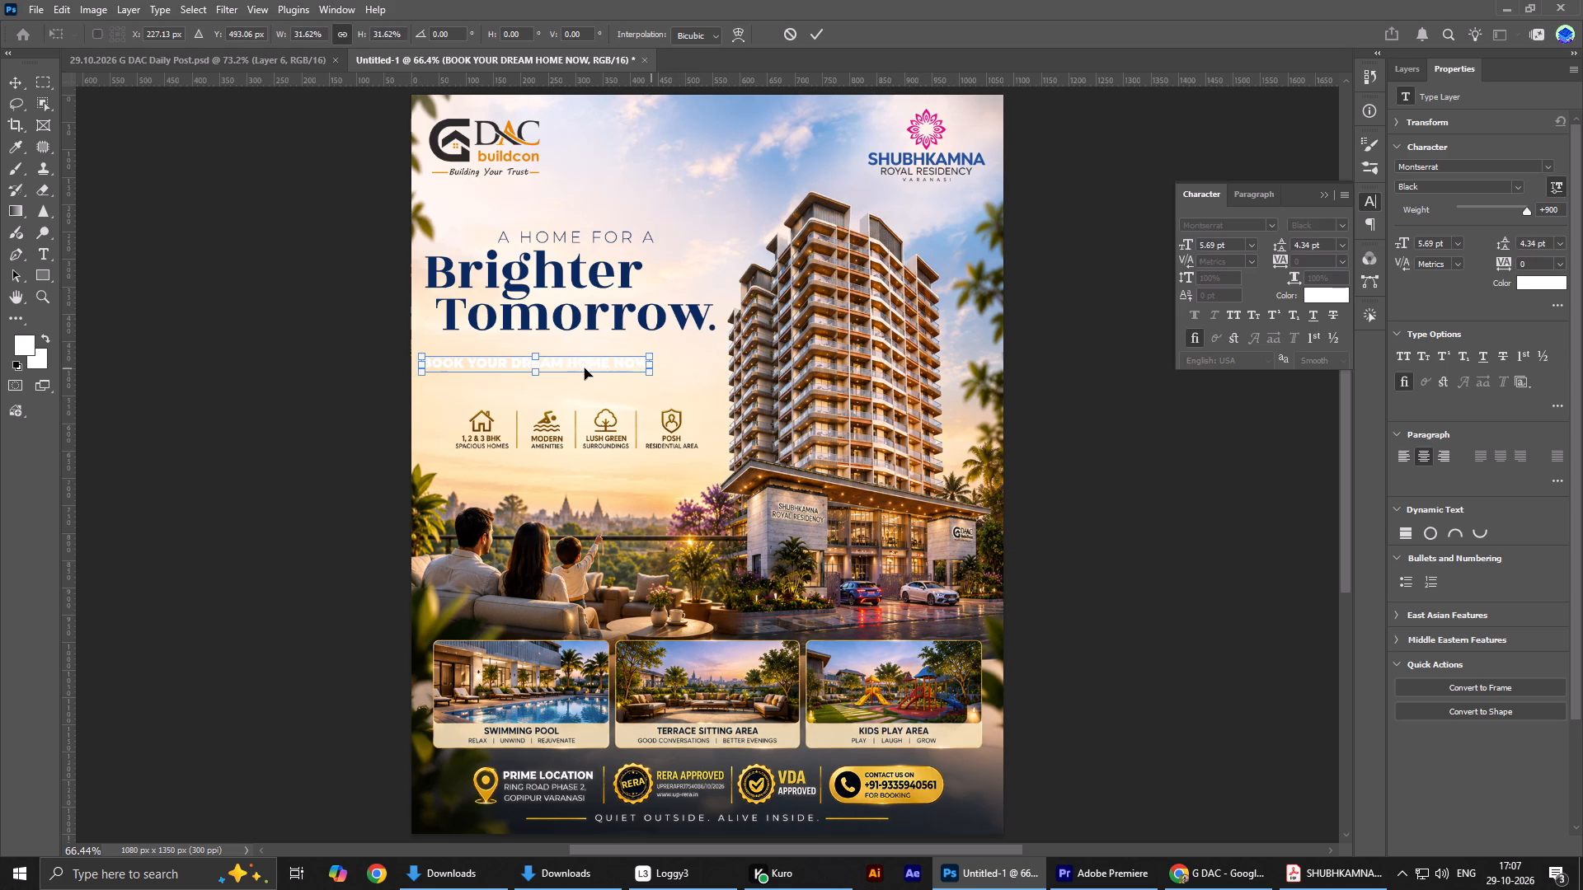
drag(585, 368, 626, 351)
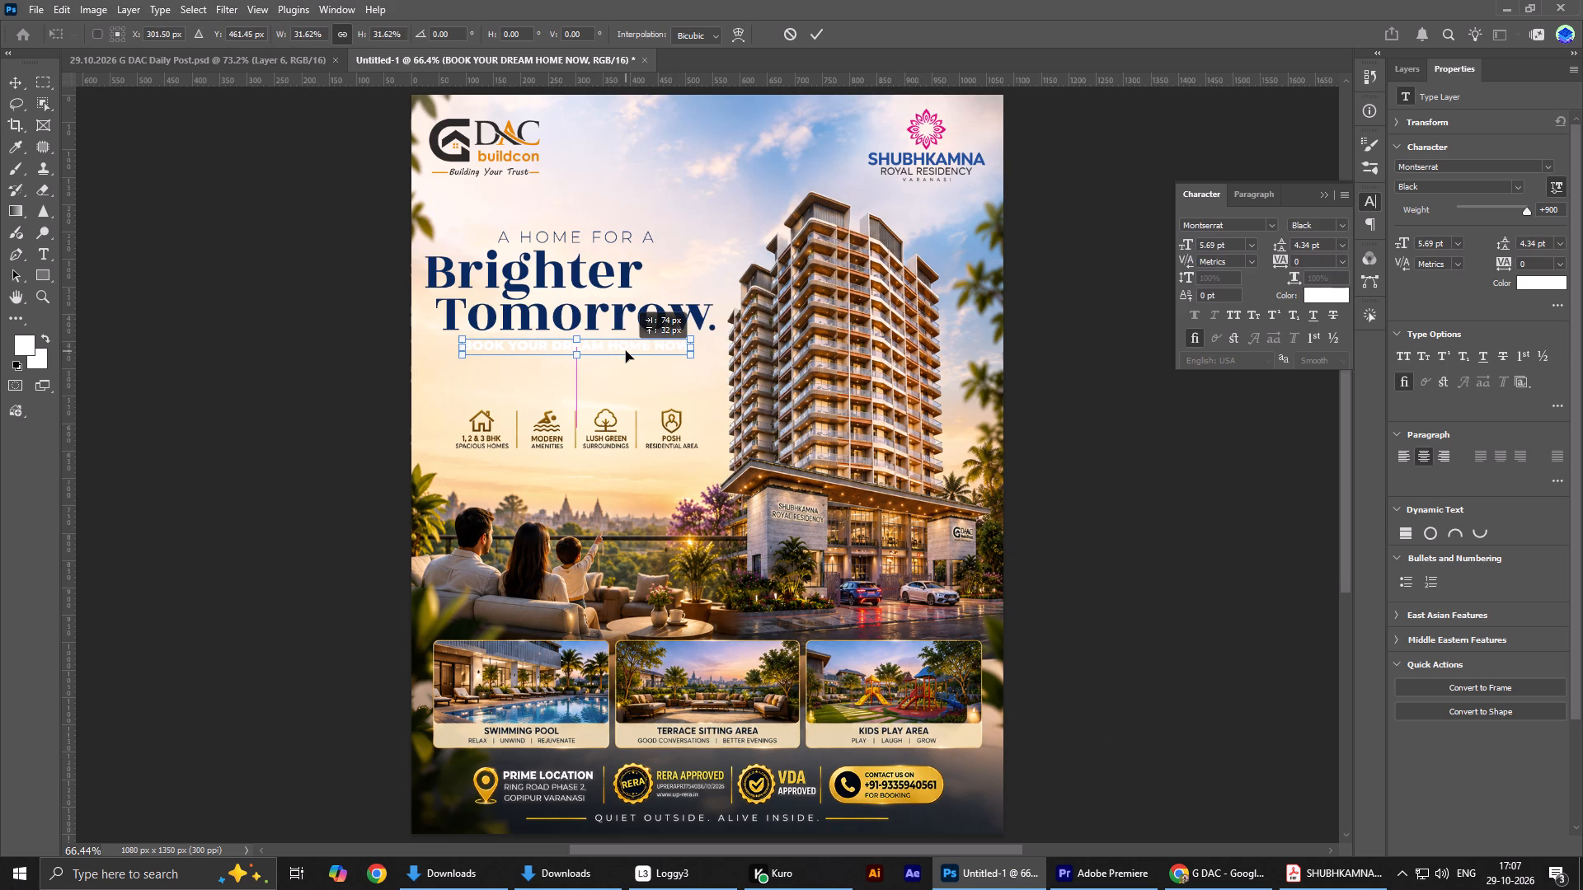
drag(626, 351, 622, 351)
key(shift+Down)
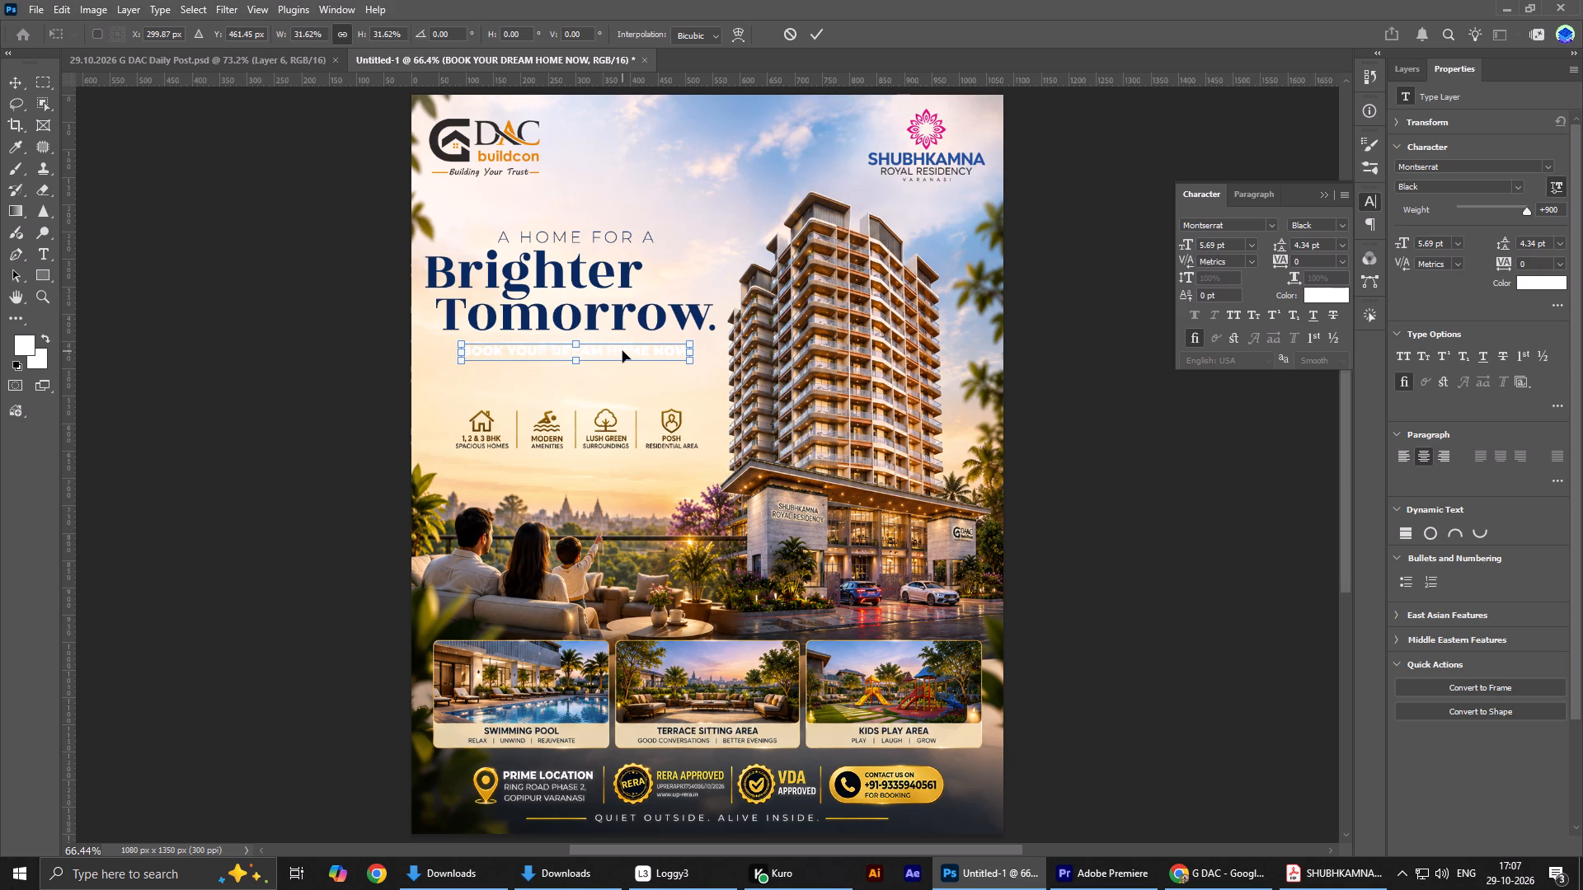
key(shift+Down)
key(shift+Down)
key(shift+Down)
key(shift+Up)
key(shift+Up)
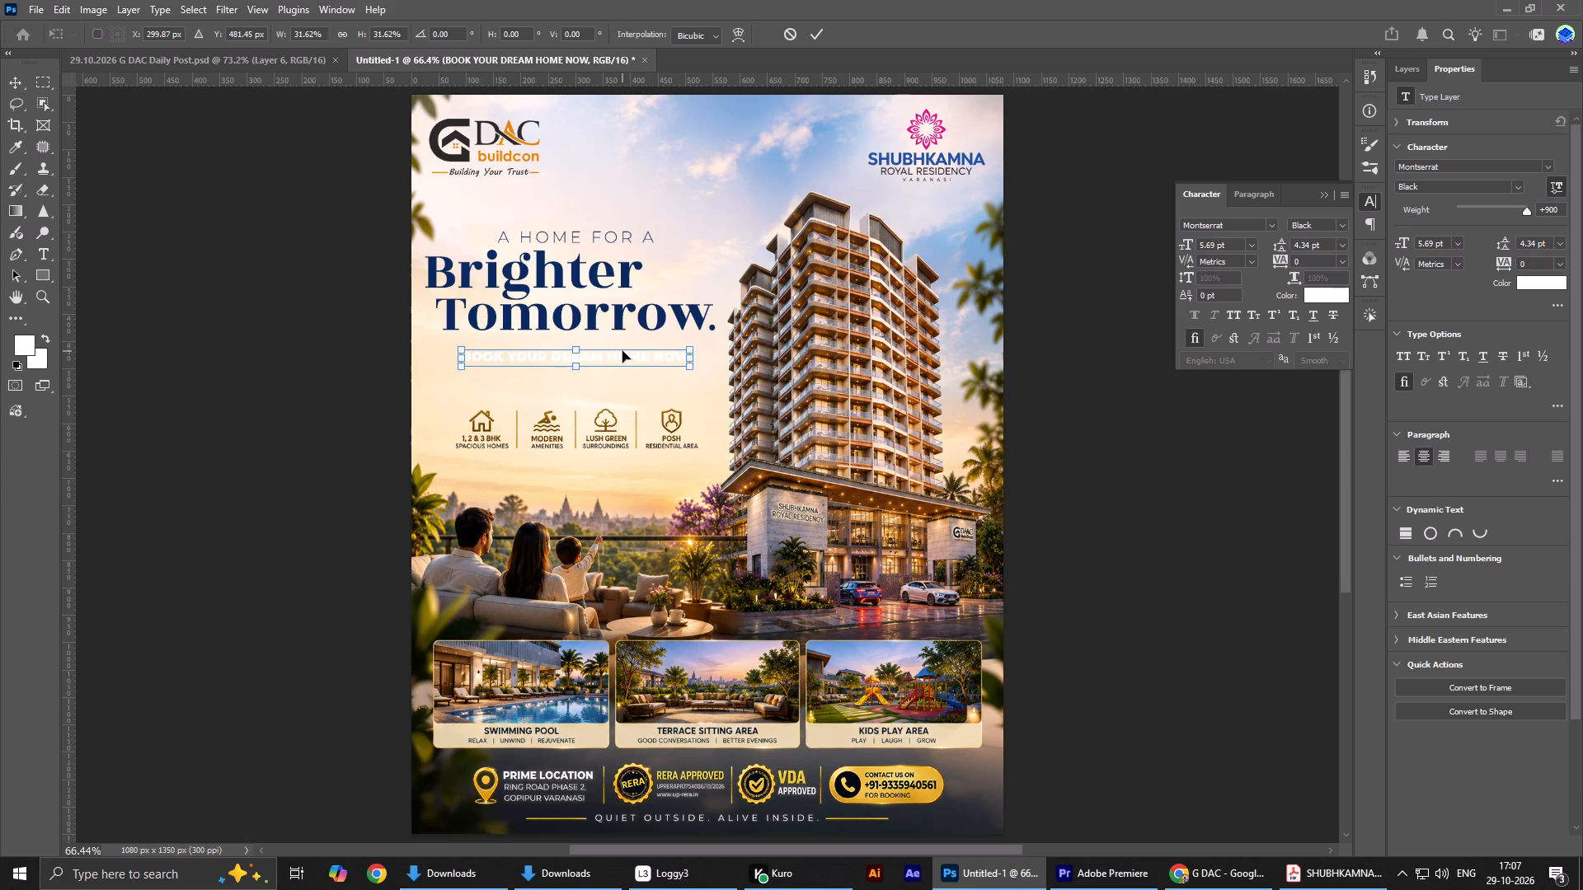
click(707, 351)
click(810, 32)
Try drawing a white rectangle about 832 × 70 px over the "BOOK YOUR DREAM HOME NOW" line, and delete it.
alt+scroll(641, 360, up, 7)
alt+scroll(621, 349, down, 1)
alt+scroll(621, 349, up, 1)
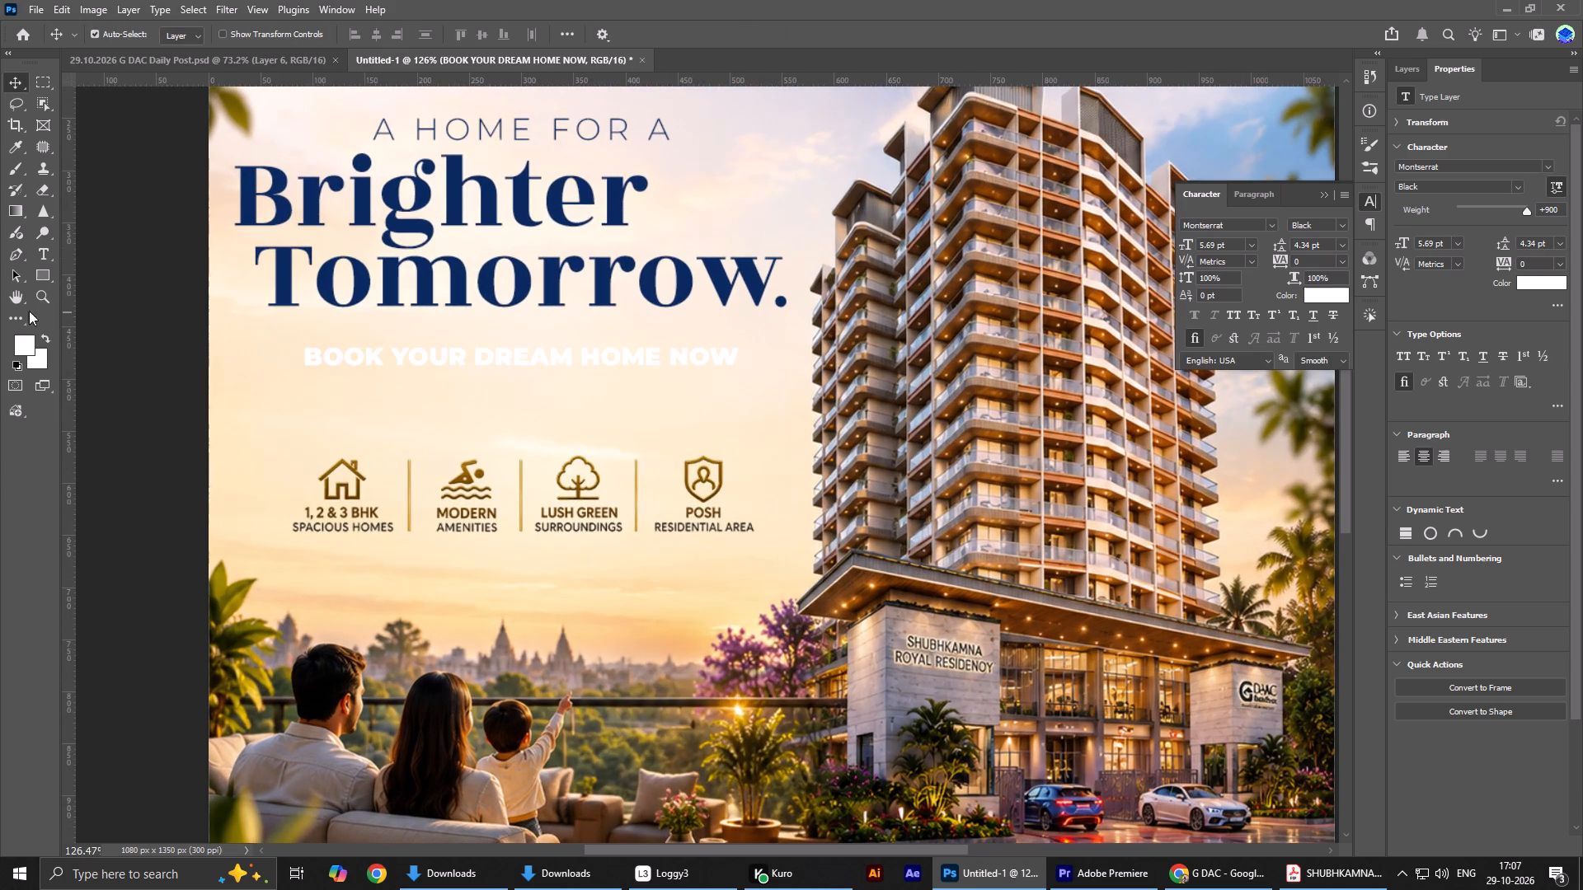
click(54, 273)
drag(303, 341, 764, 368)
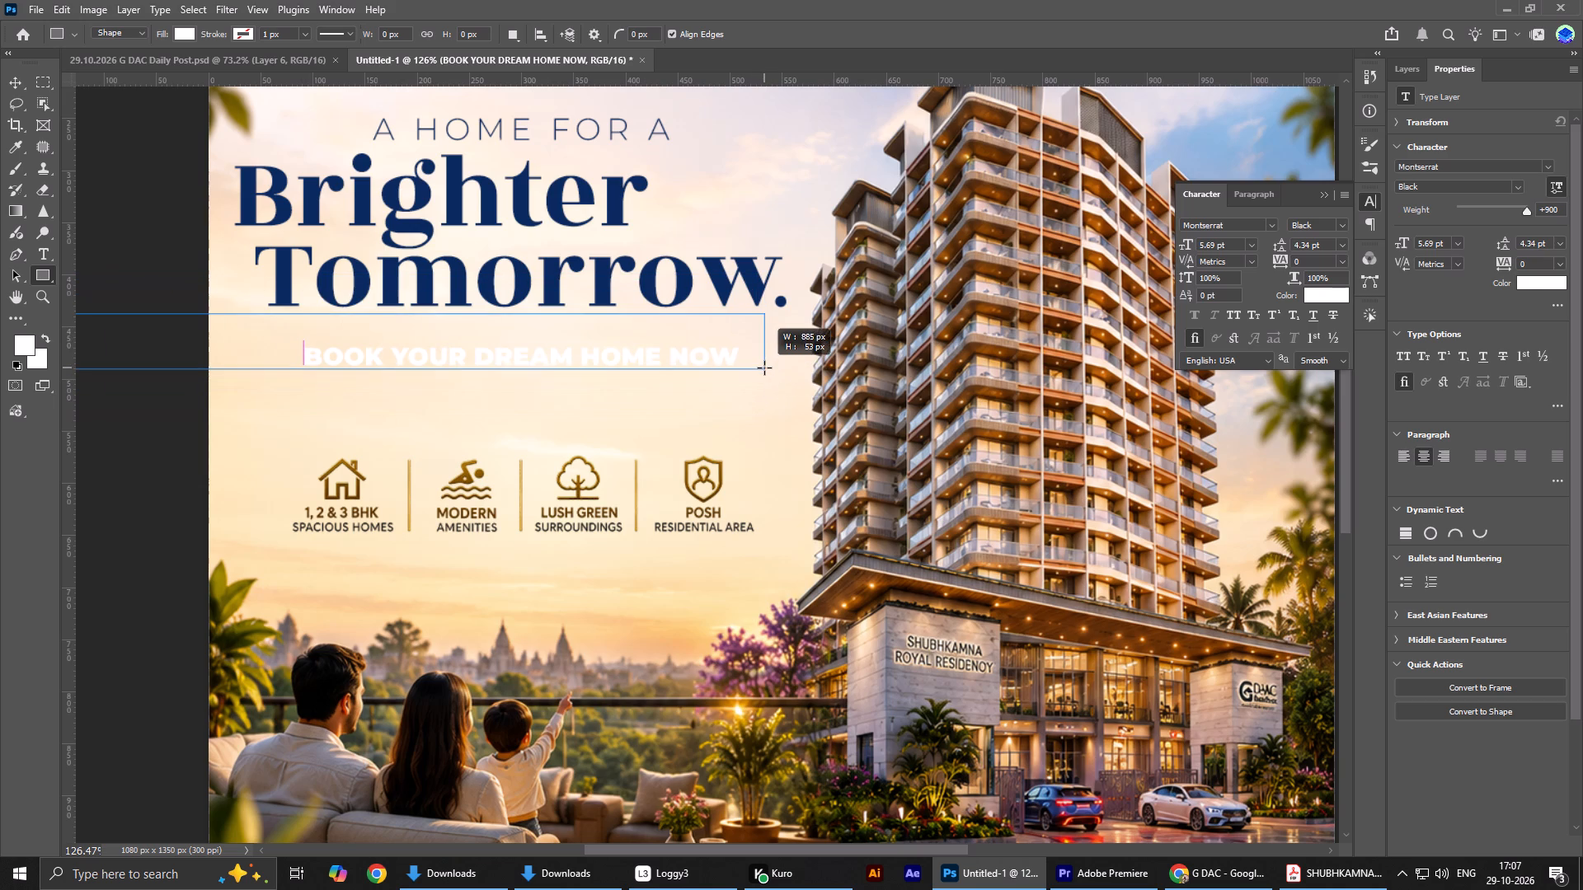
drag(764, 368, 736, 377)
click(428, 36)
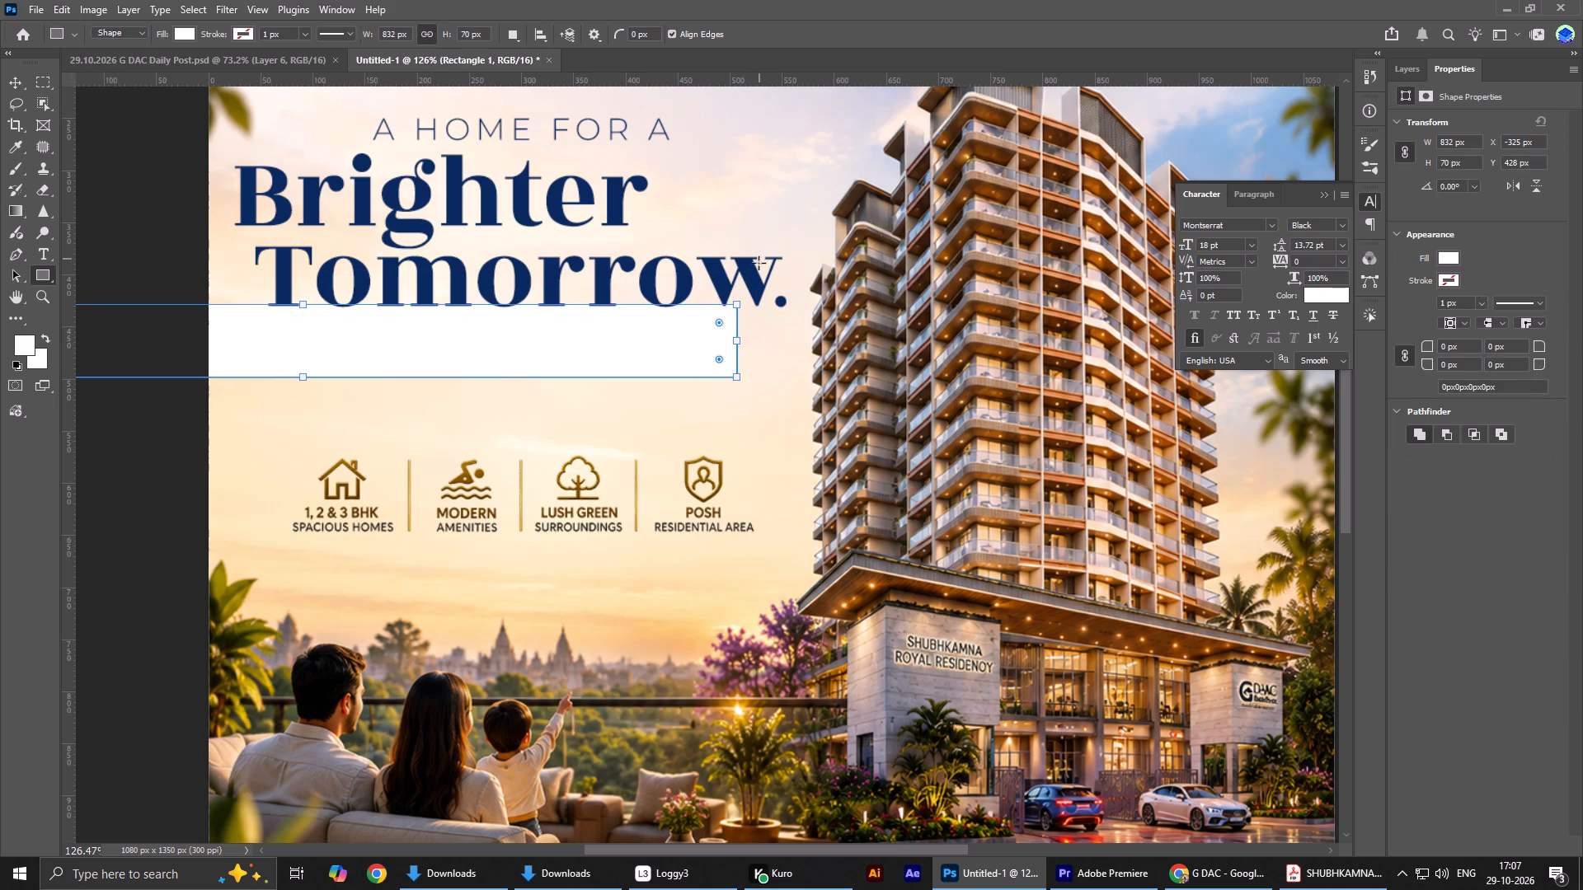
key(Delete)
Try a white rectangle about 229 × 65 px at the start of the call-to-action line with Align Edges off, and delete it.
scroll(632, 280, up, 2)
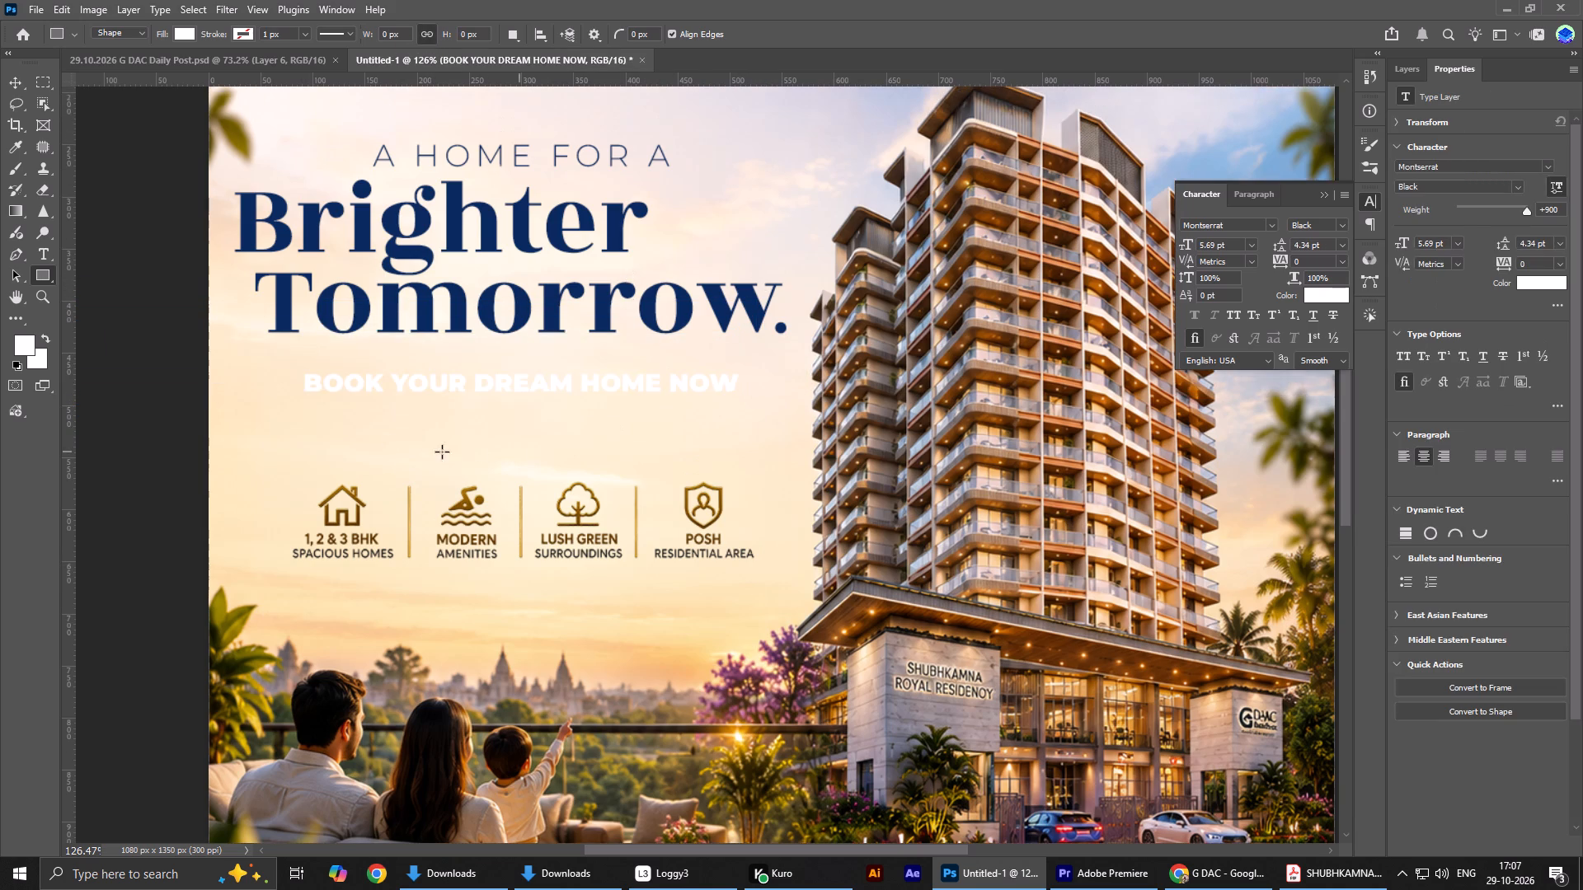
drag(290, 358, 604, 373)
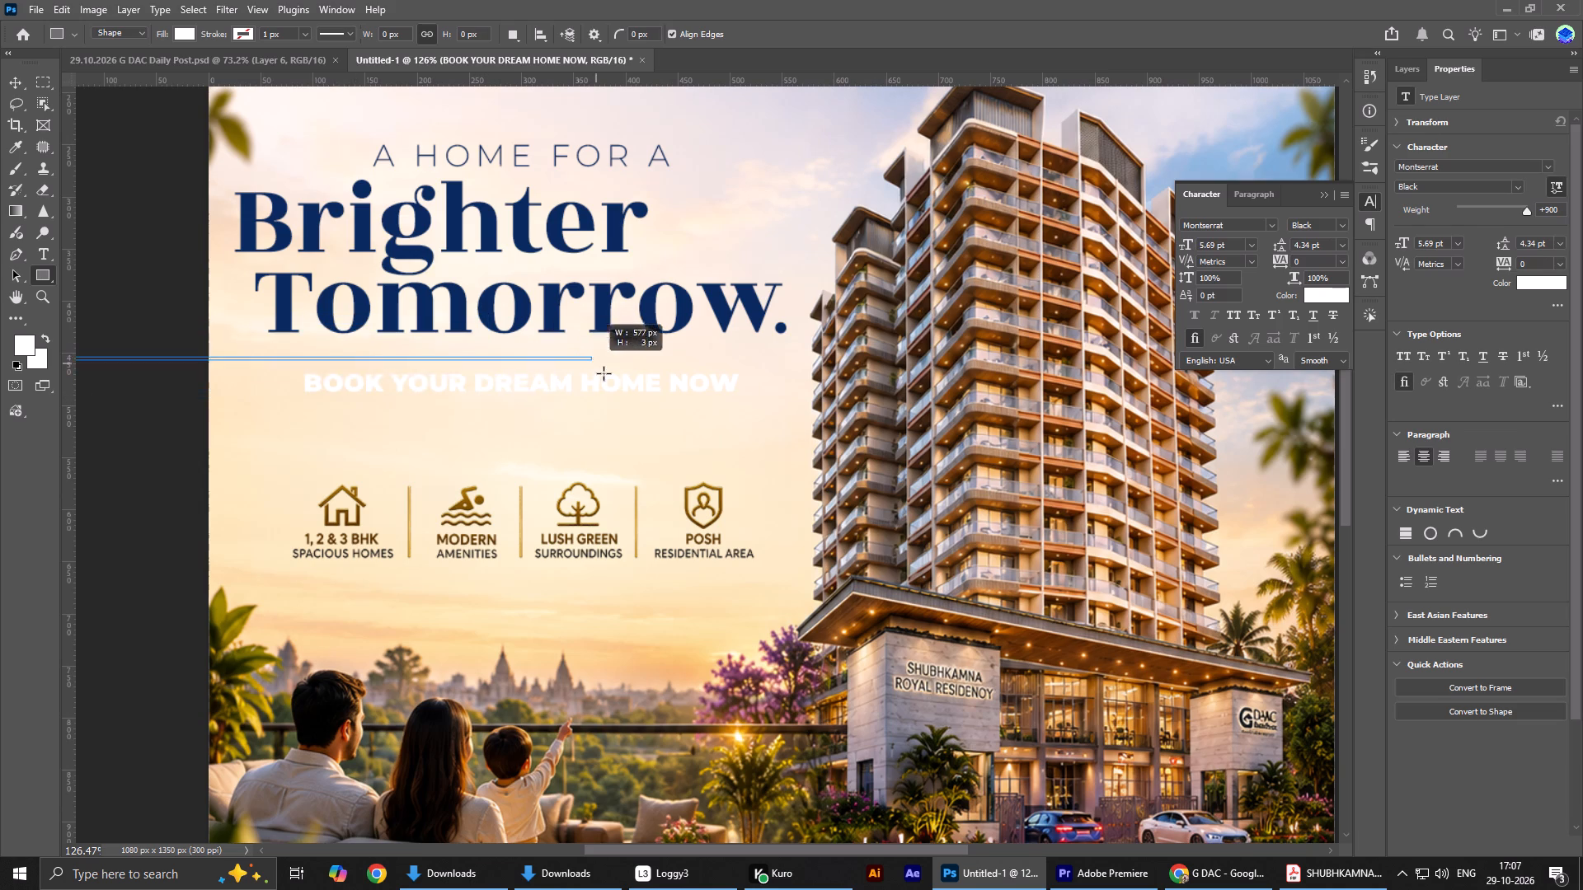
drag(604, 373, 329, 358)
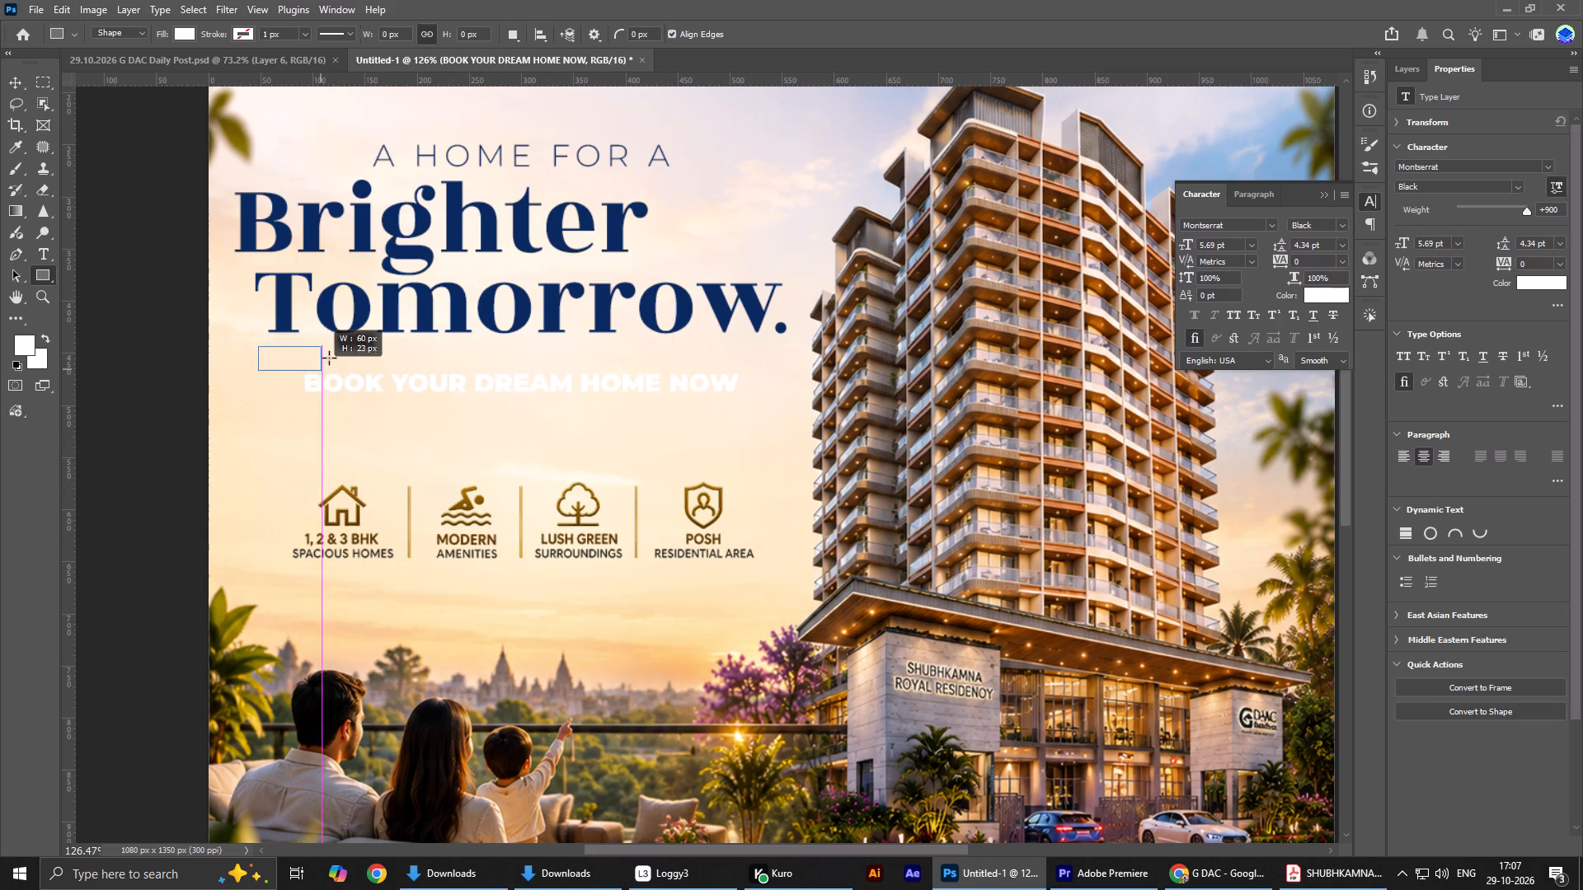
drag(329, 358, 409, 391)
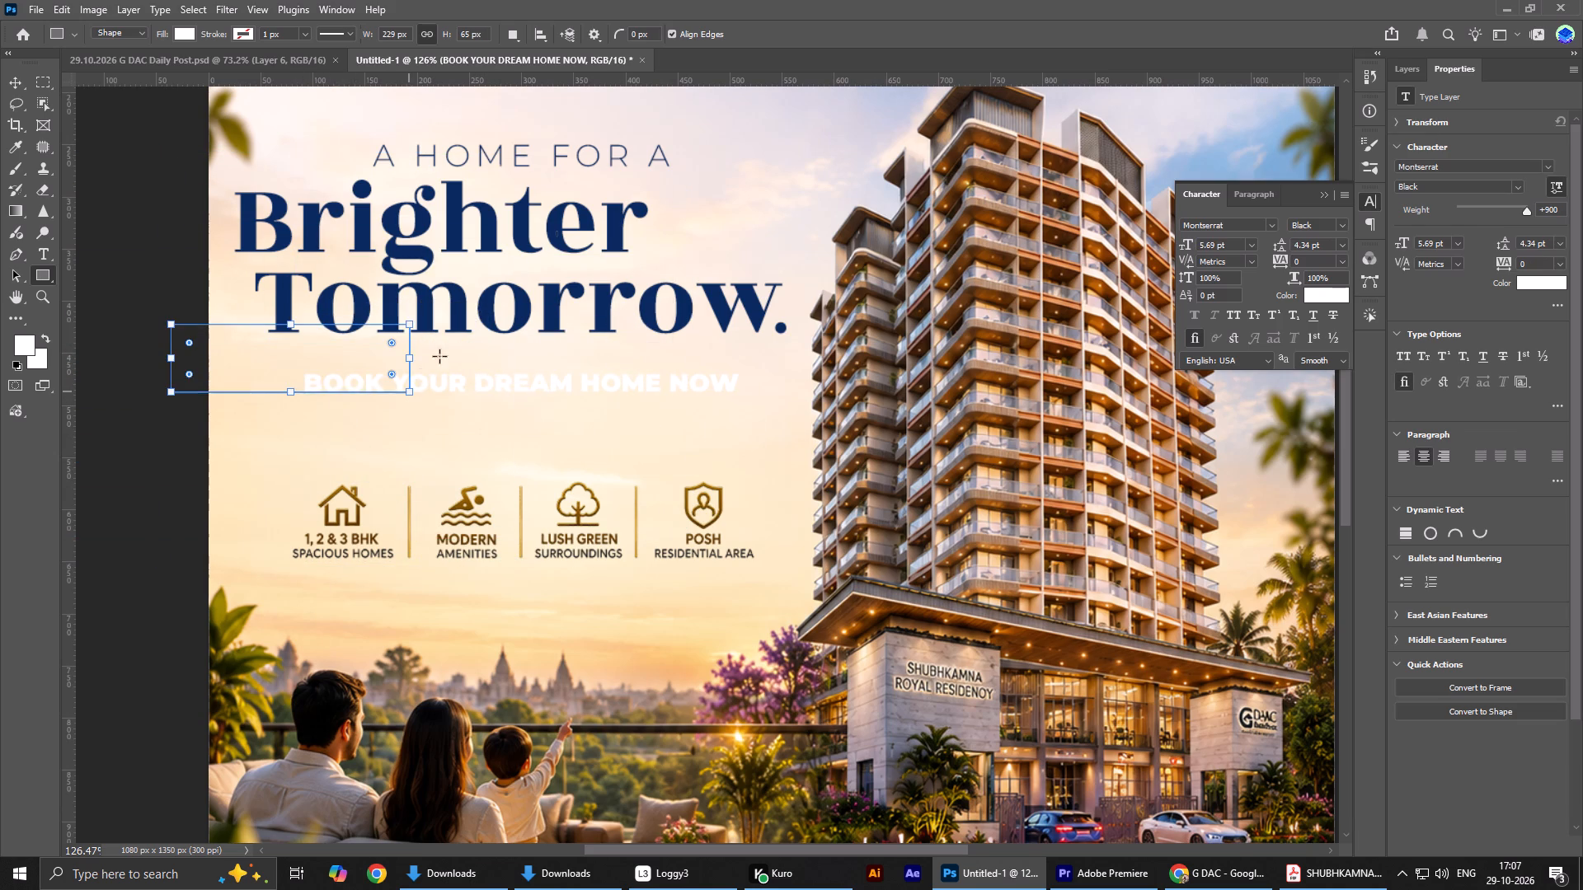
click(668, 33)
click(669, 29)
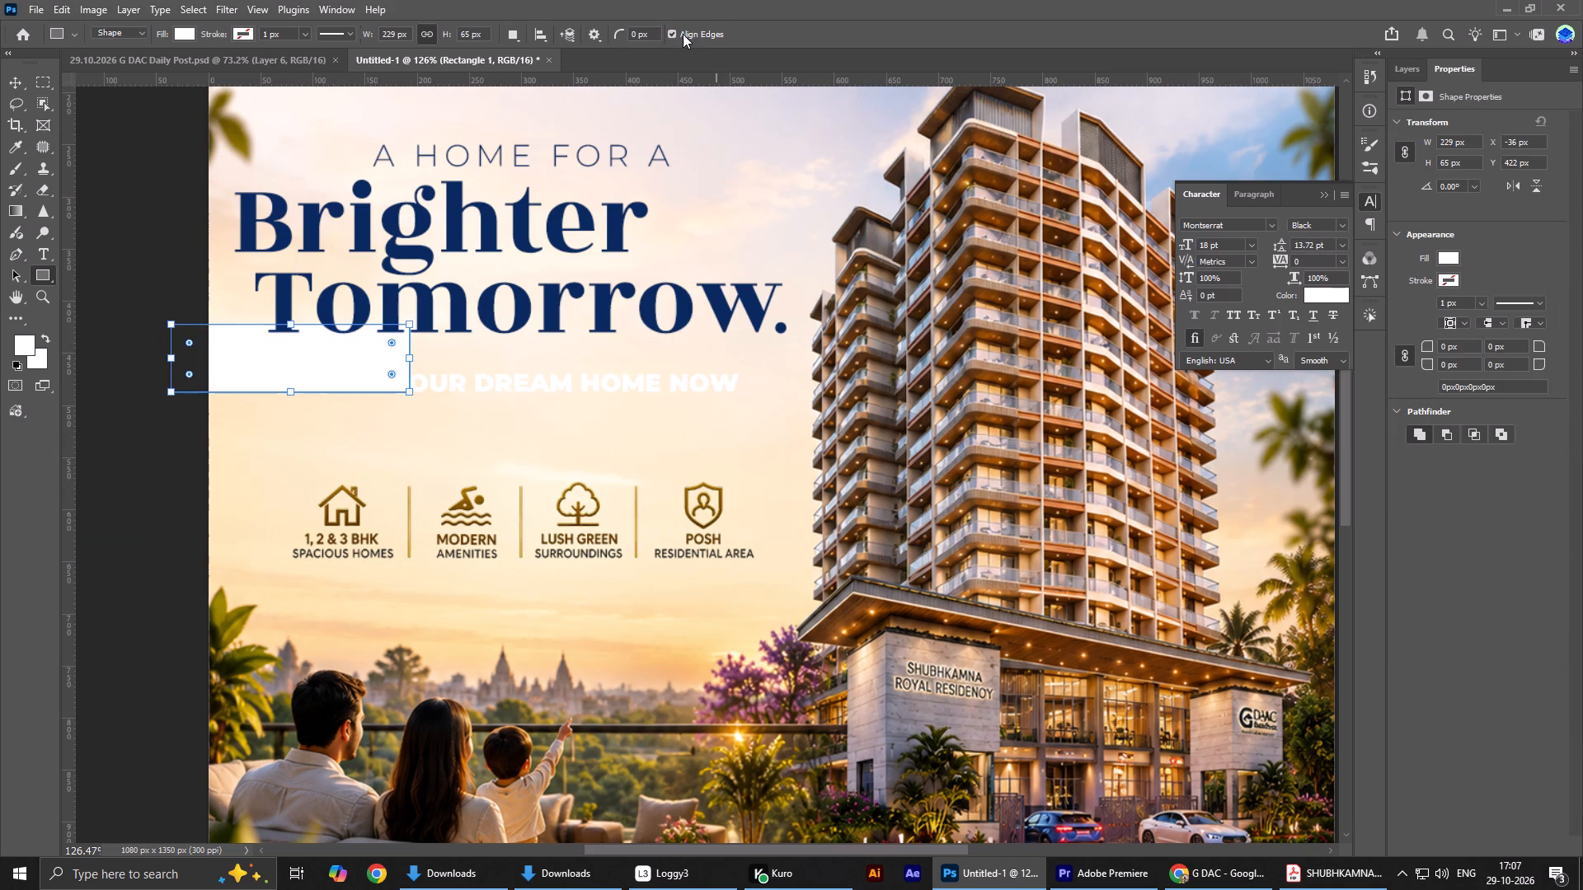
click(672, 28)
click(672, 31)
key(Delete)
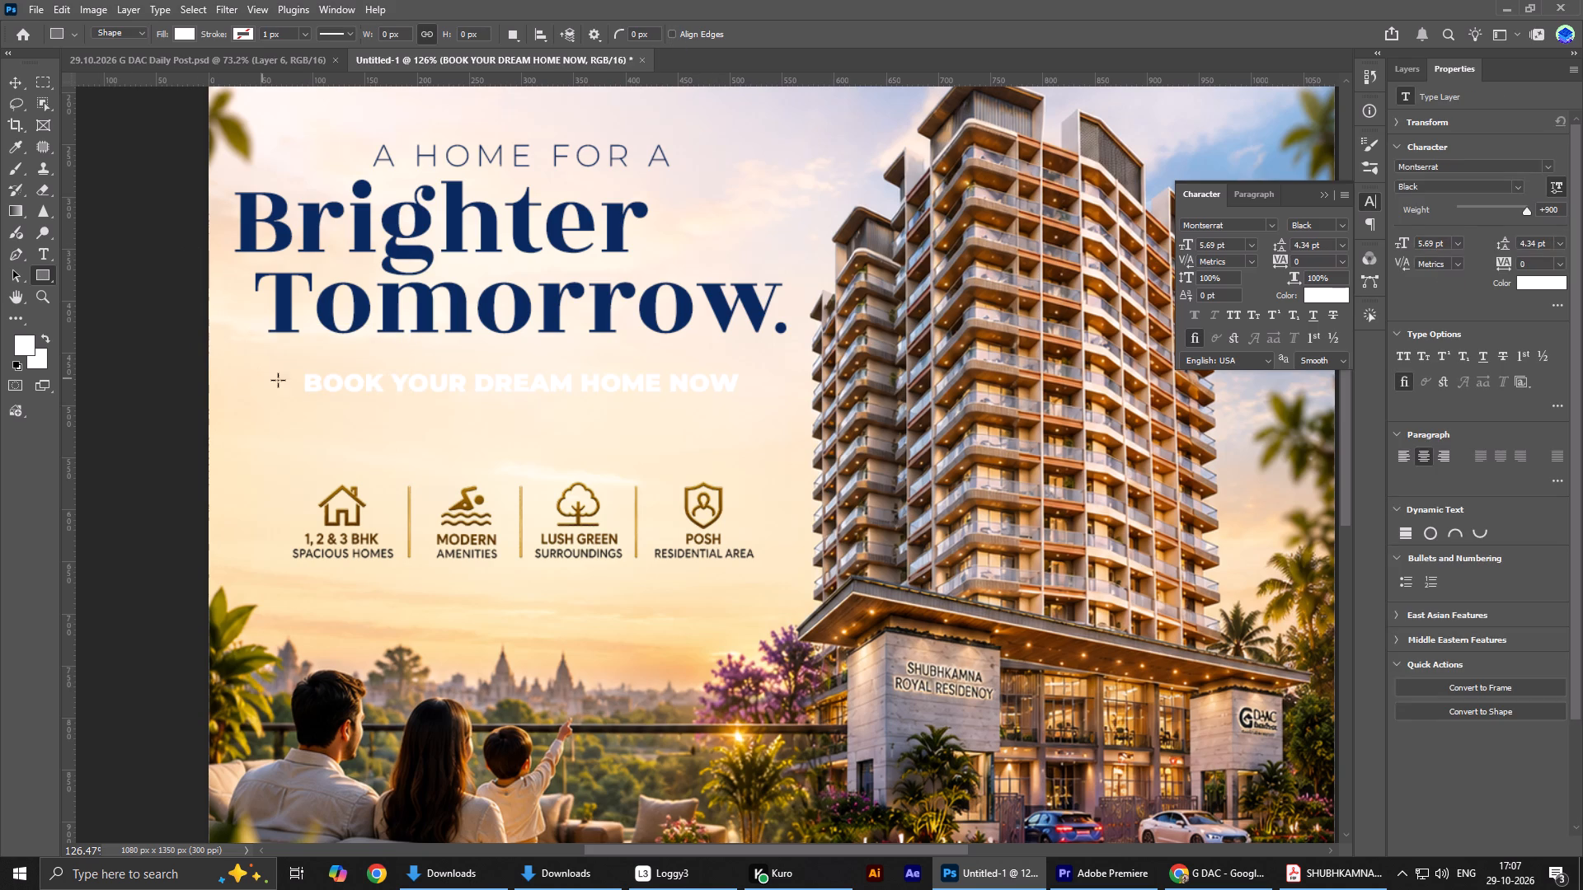
Draw a white rectangle about 490 × 48 px and place it over the call-to-action, midway between the headline and amenity icons.
drag(290, 370, 488, 394)
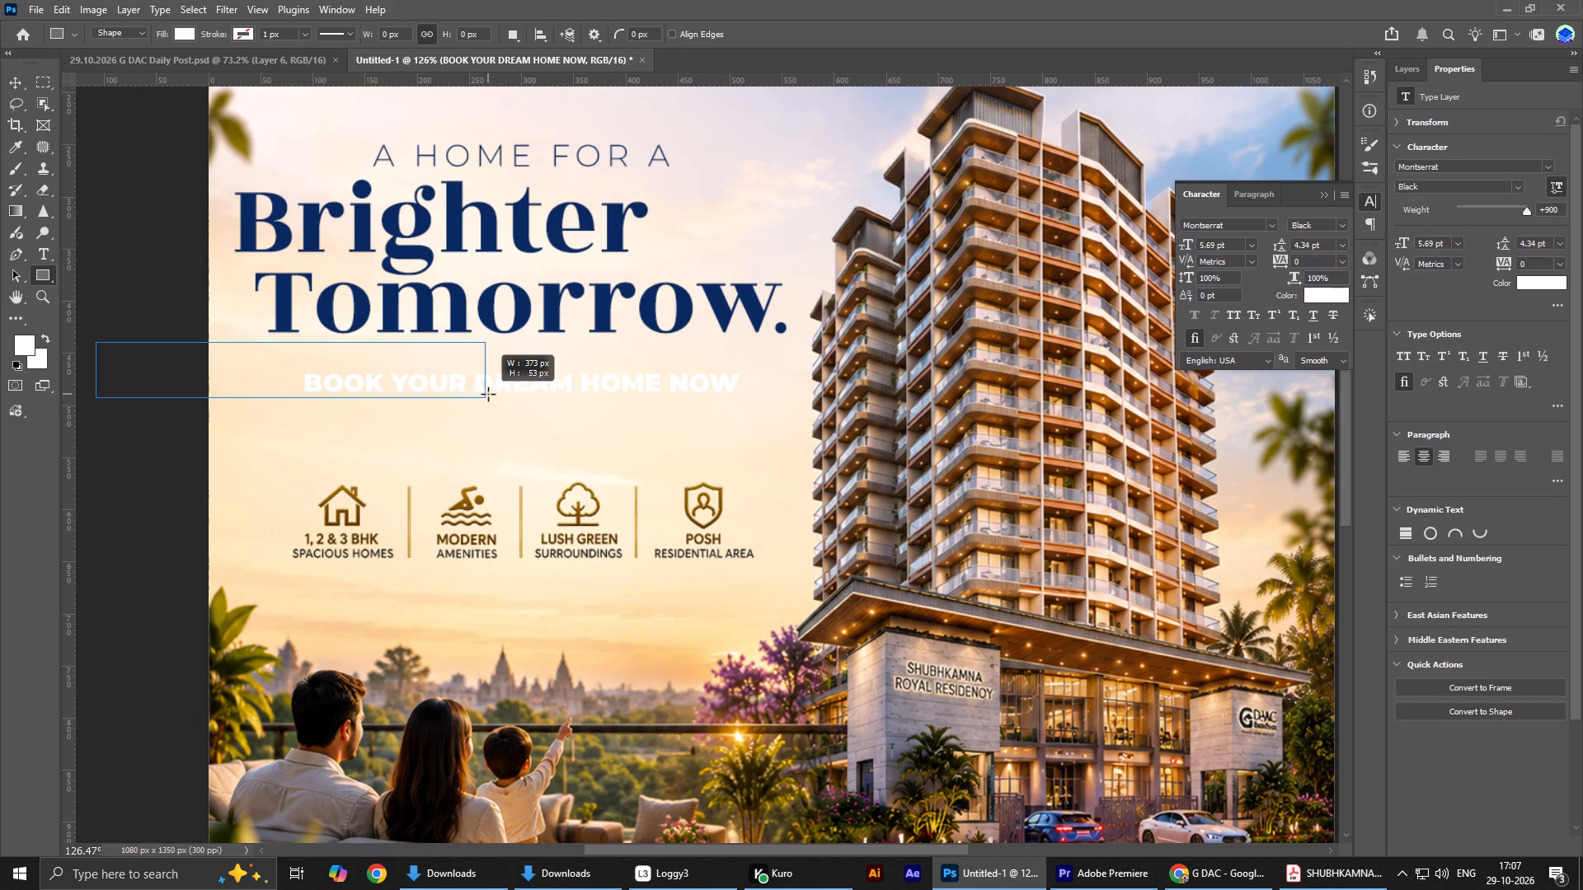
drag(488, 394, 504, 398)
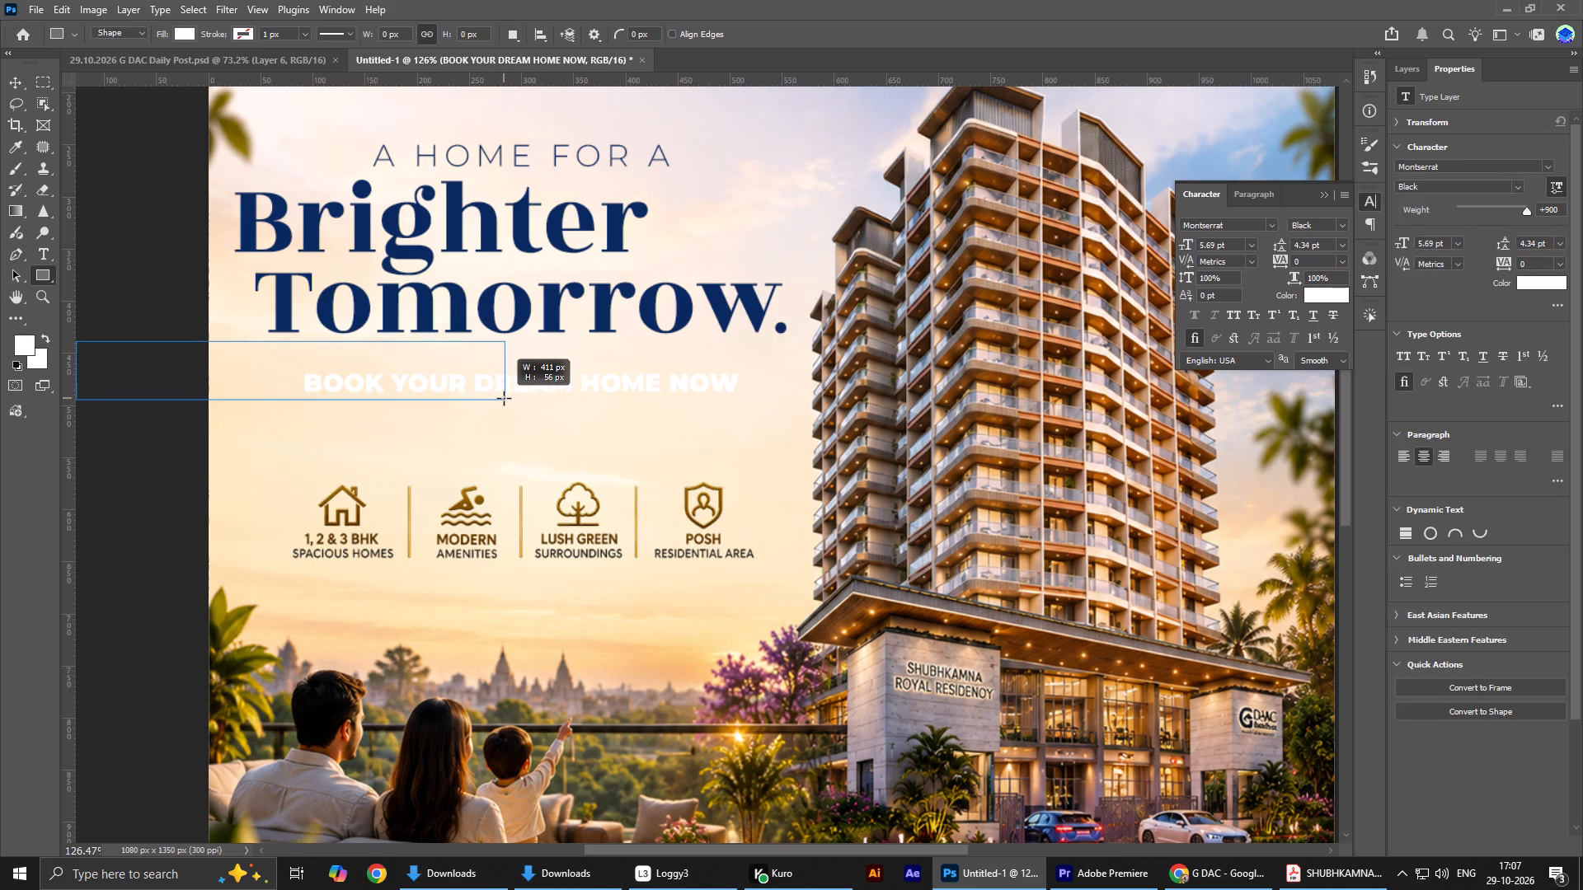
drag(504, 398, 545, 394)
key(v)
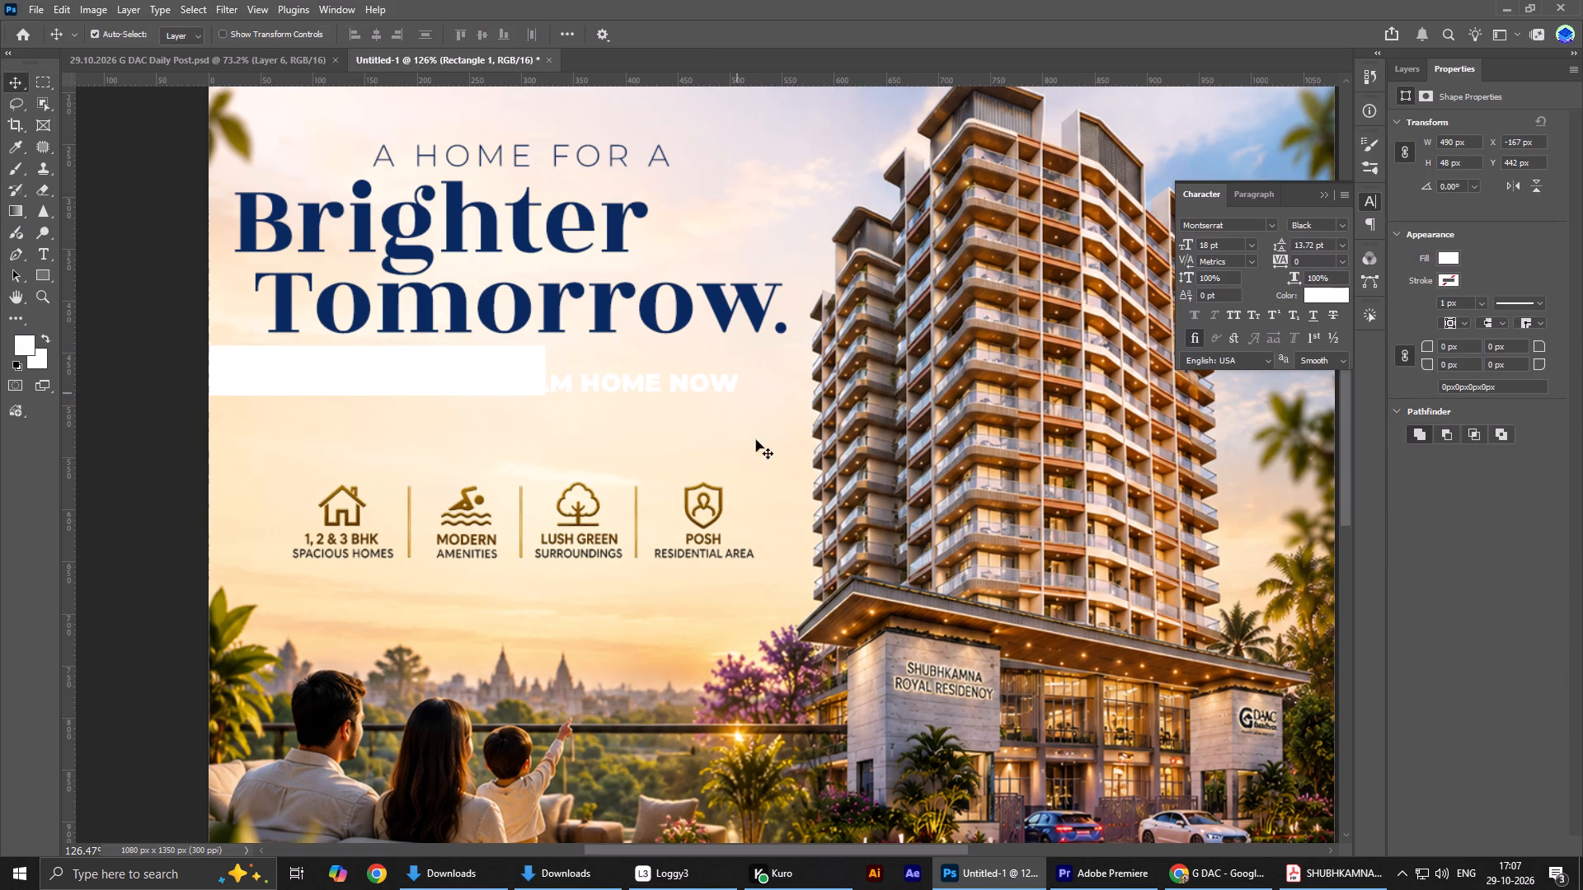
drag(410, 370, 642, 387)
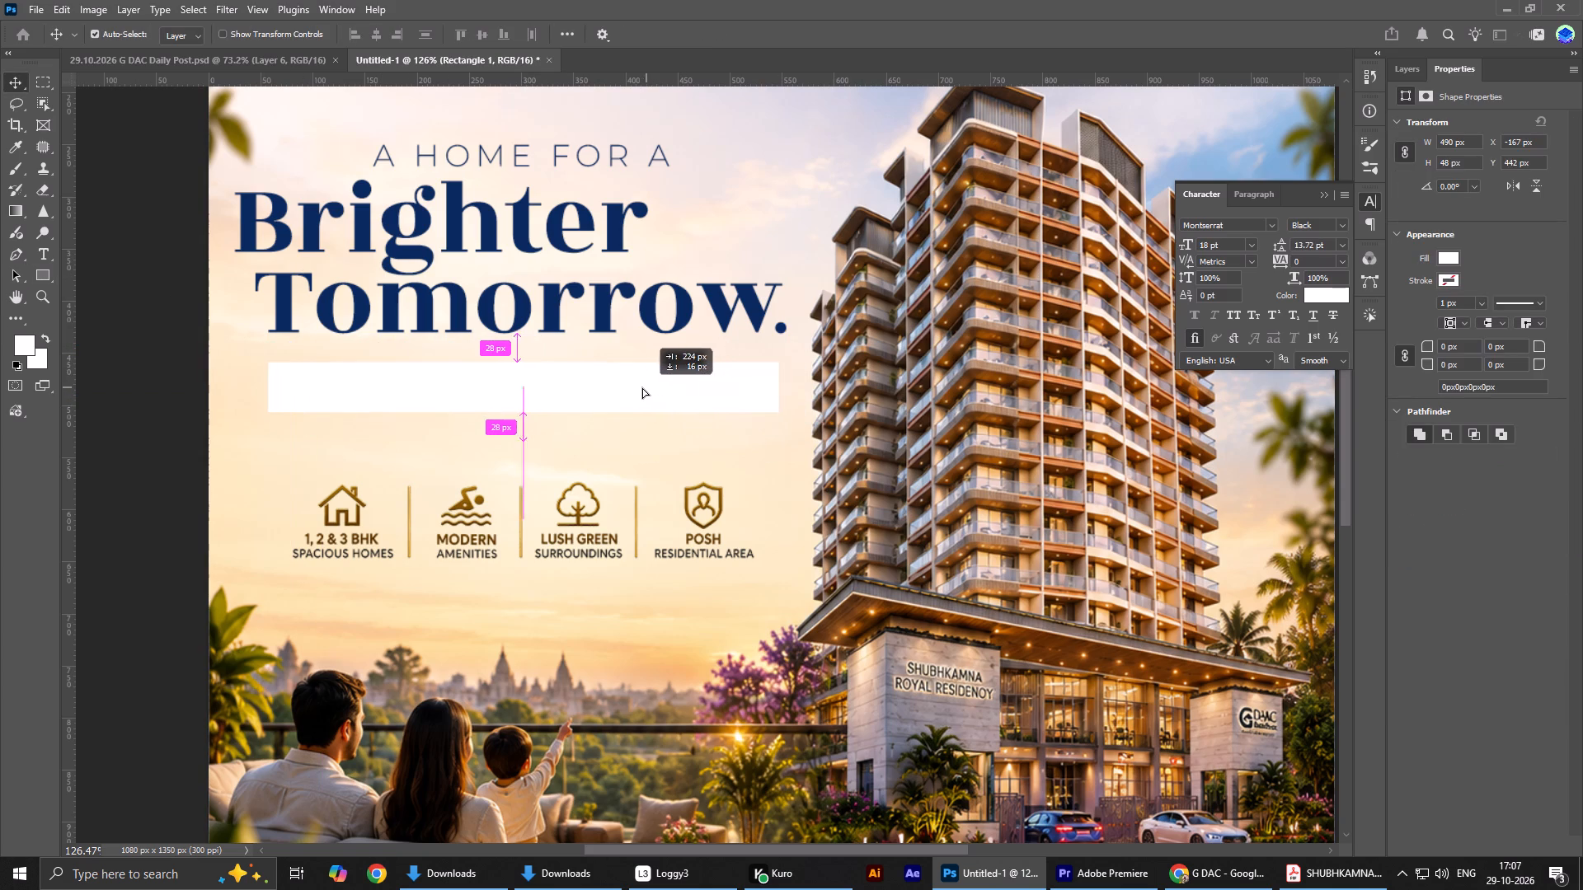
drag(642, 387, 631, 388)
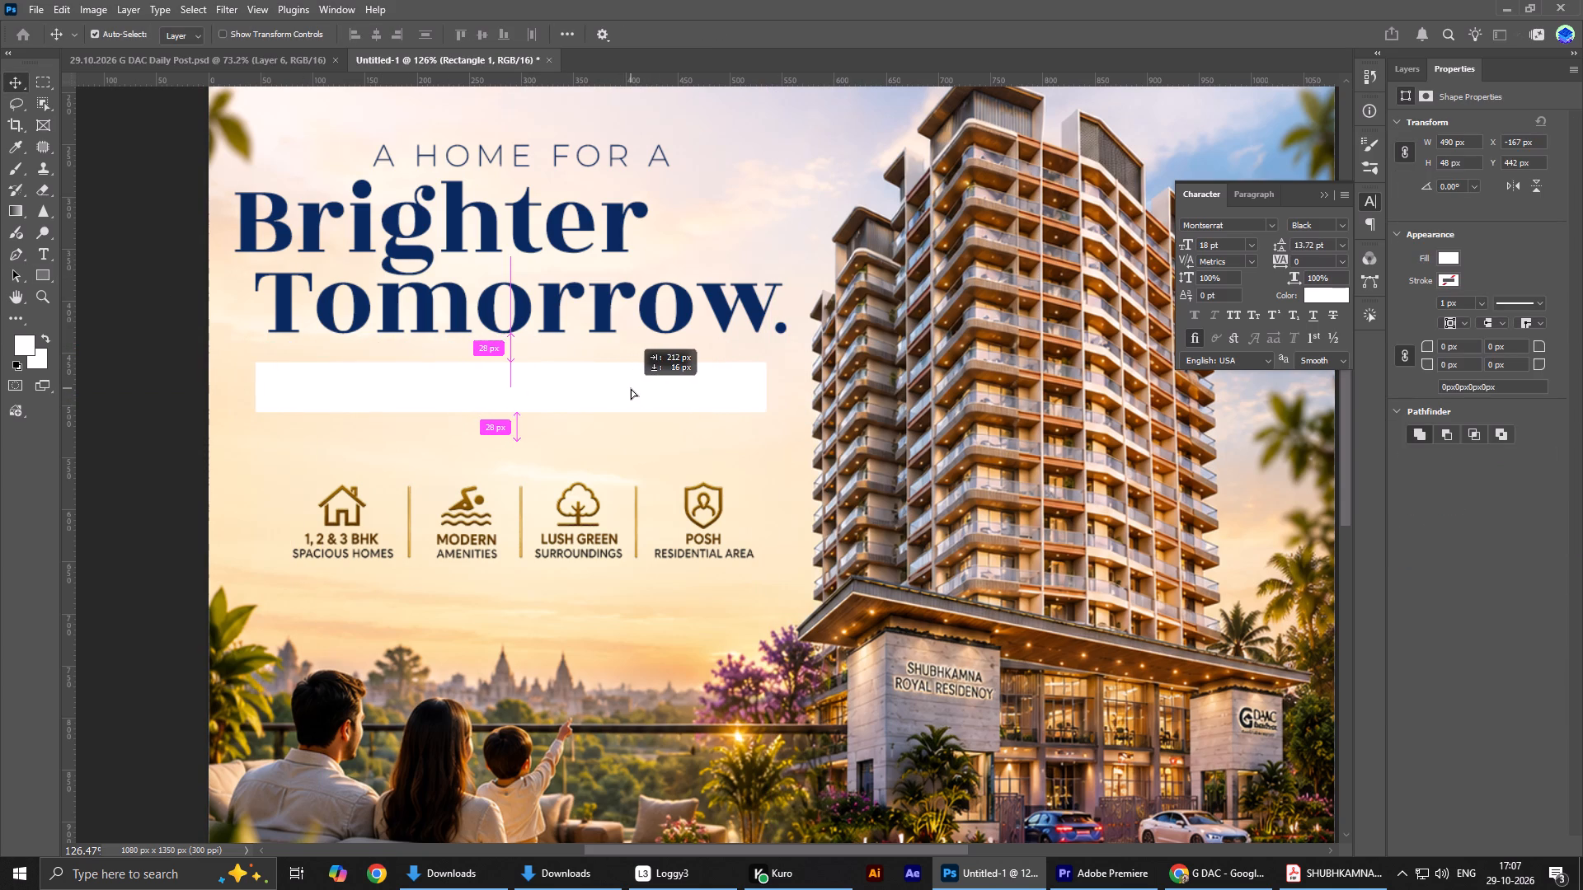
drag(631, 388, 635, 388)
Fill the rectangle with the headline's navy blue and move its layer beneath the "BOOK YOUR DREAM HOME NOW" text layer.
click(1449, 268)
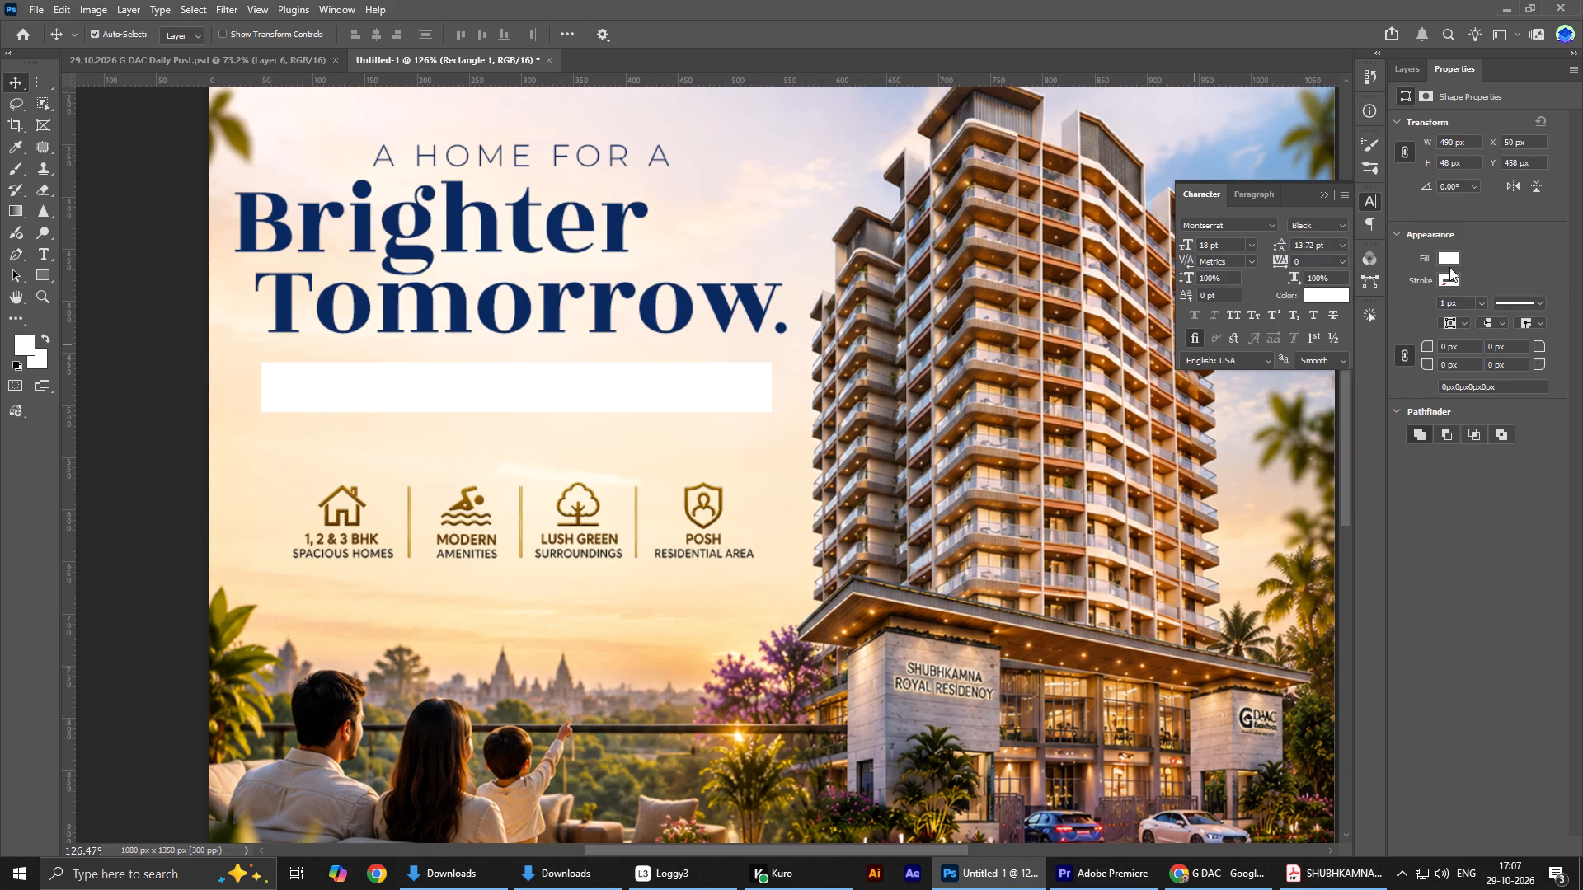
click(1454, 256)
click(1369, 344)
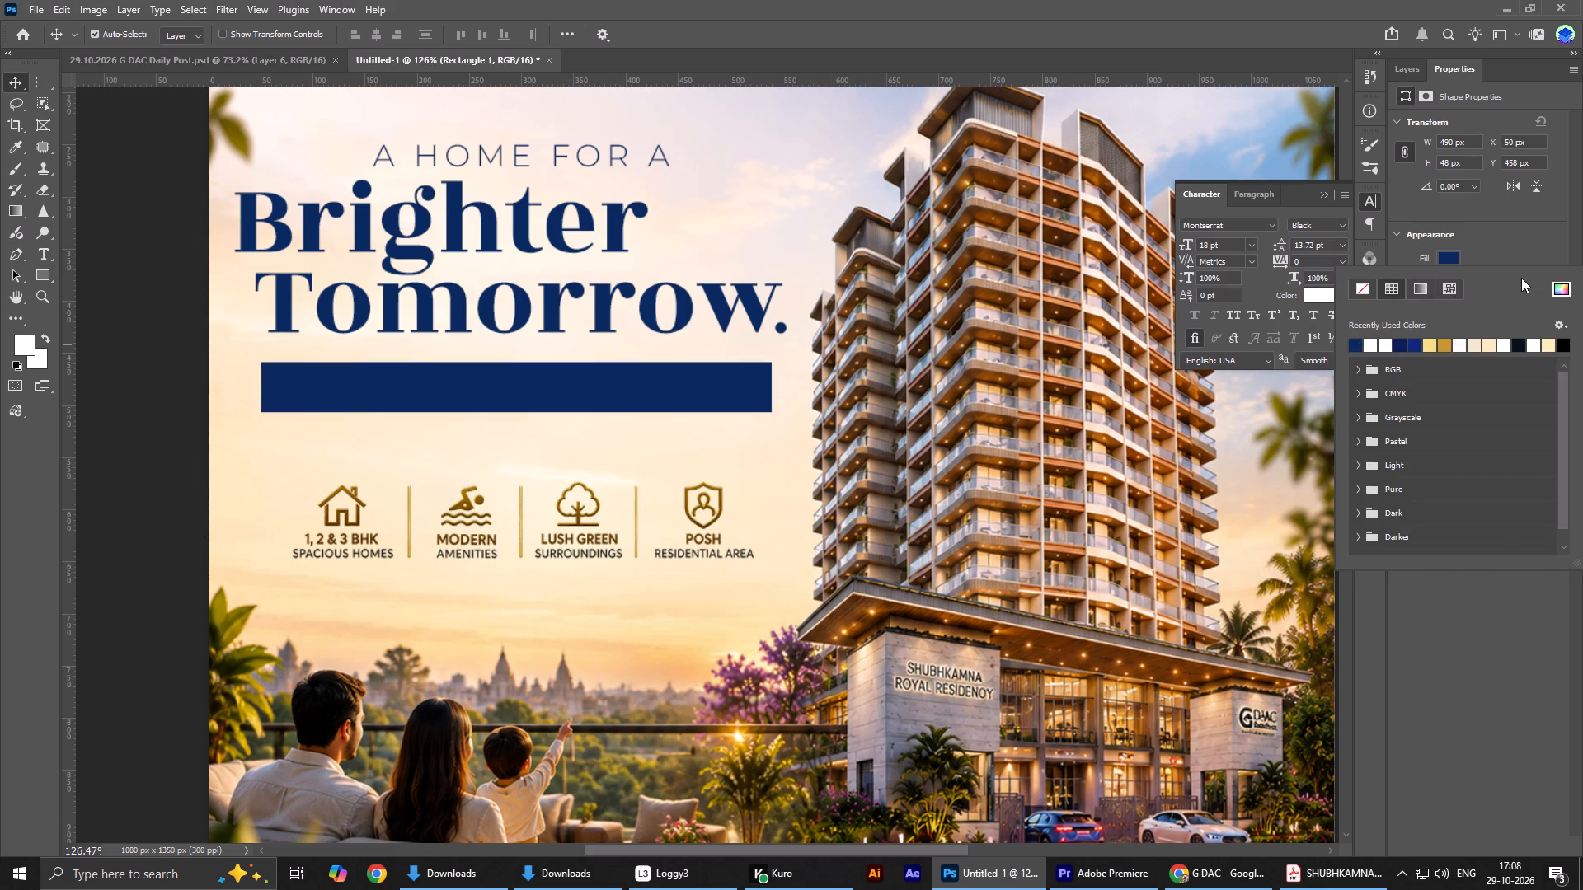
drag(1501, 237, 1501, 229)
click(1418, 77)
drag(1509, 390, 1514, 419)
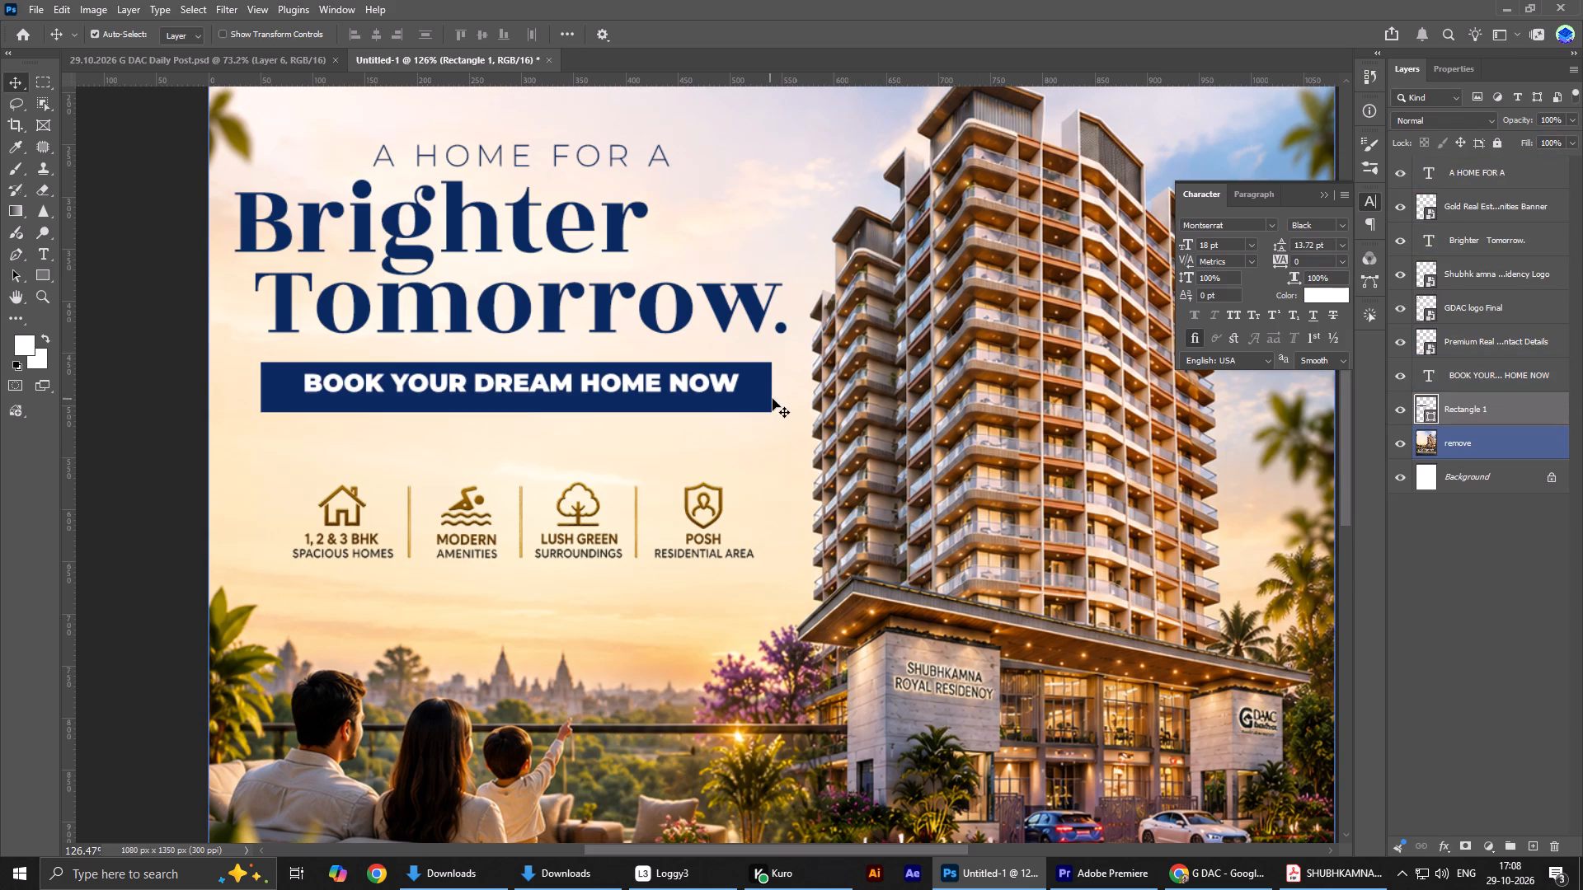
Centre the "BOOK YOUR DREAM HOME NOW" text horizontally and vertically on the navy rectangle.
shift+click(1477, 383)
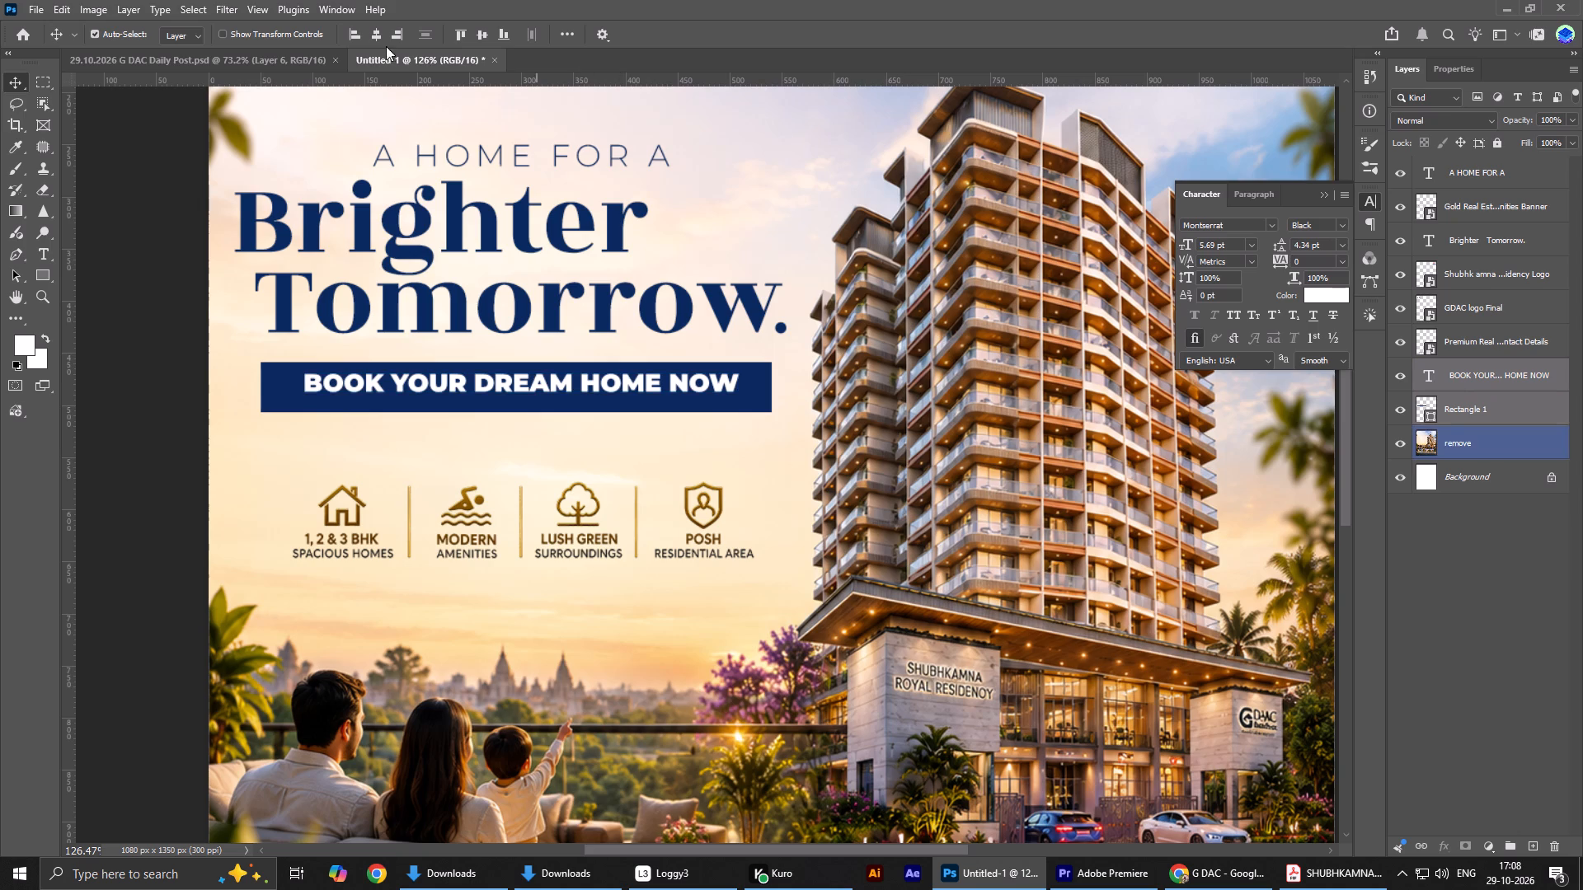
click(354, 34)
click(388, 34)
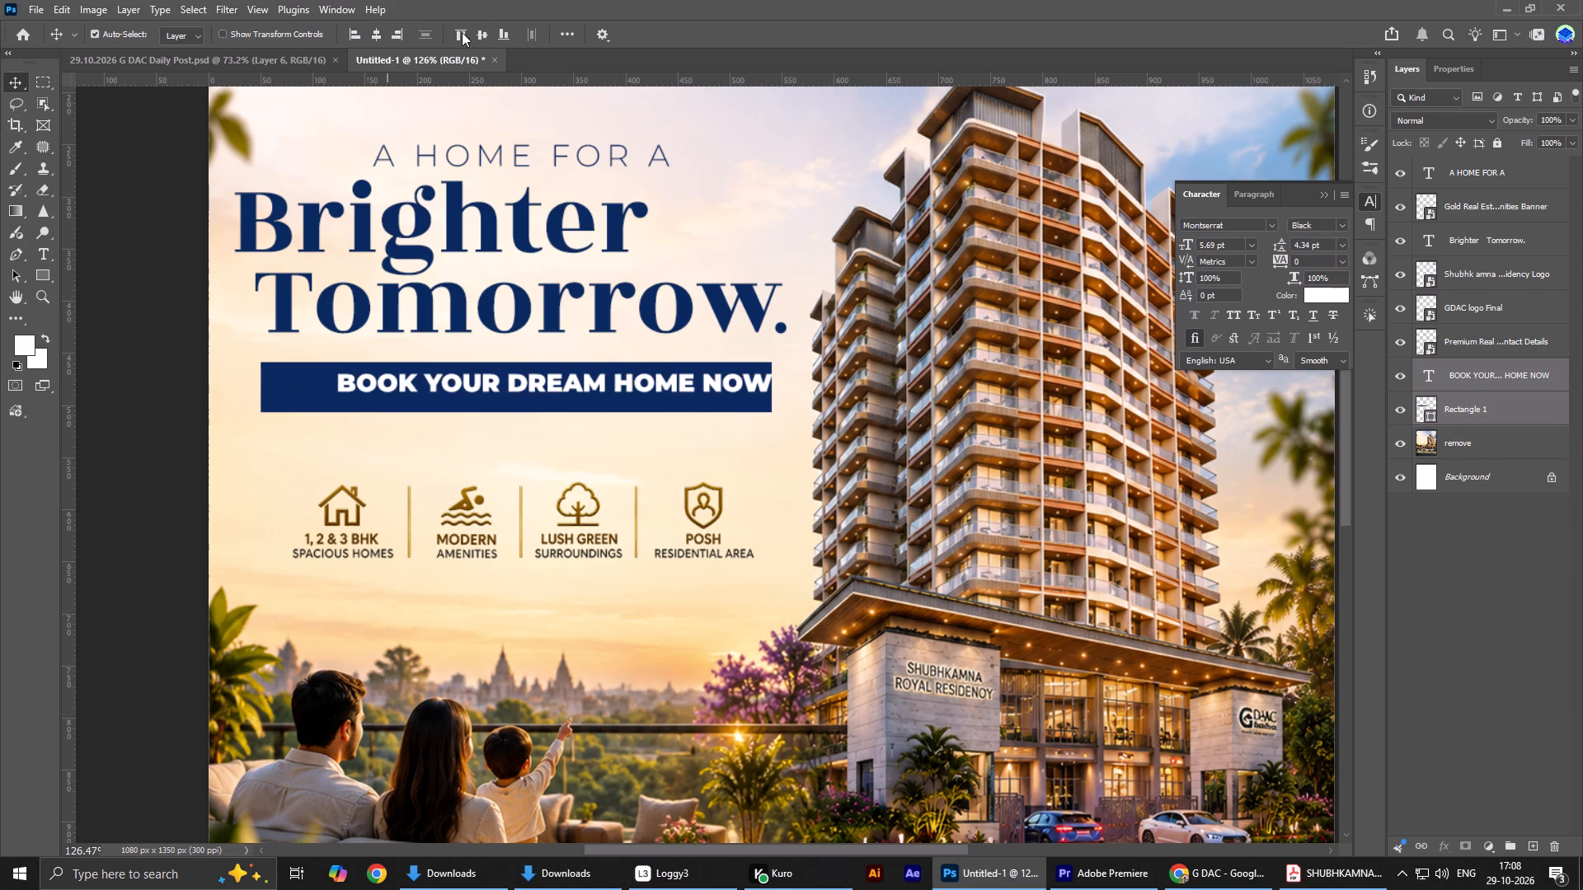
click(487, 34)
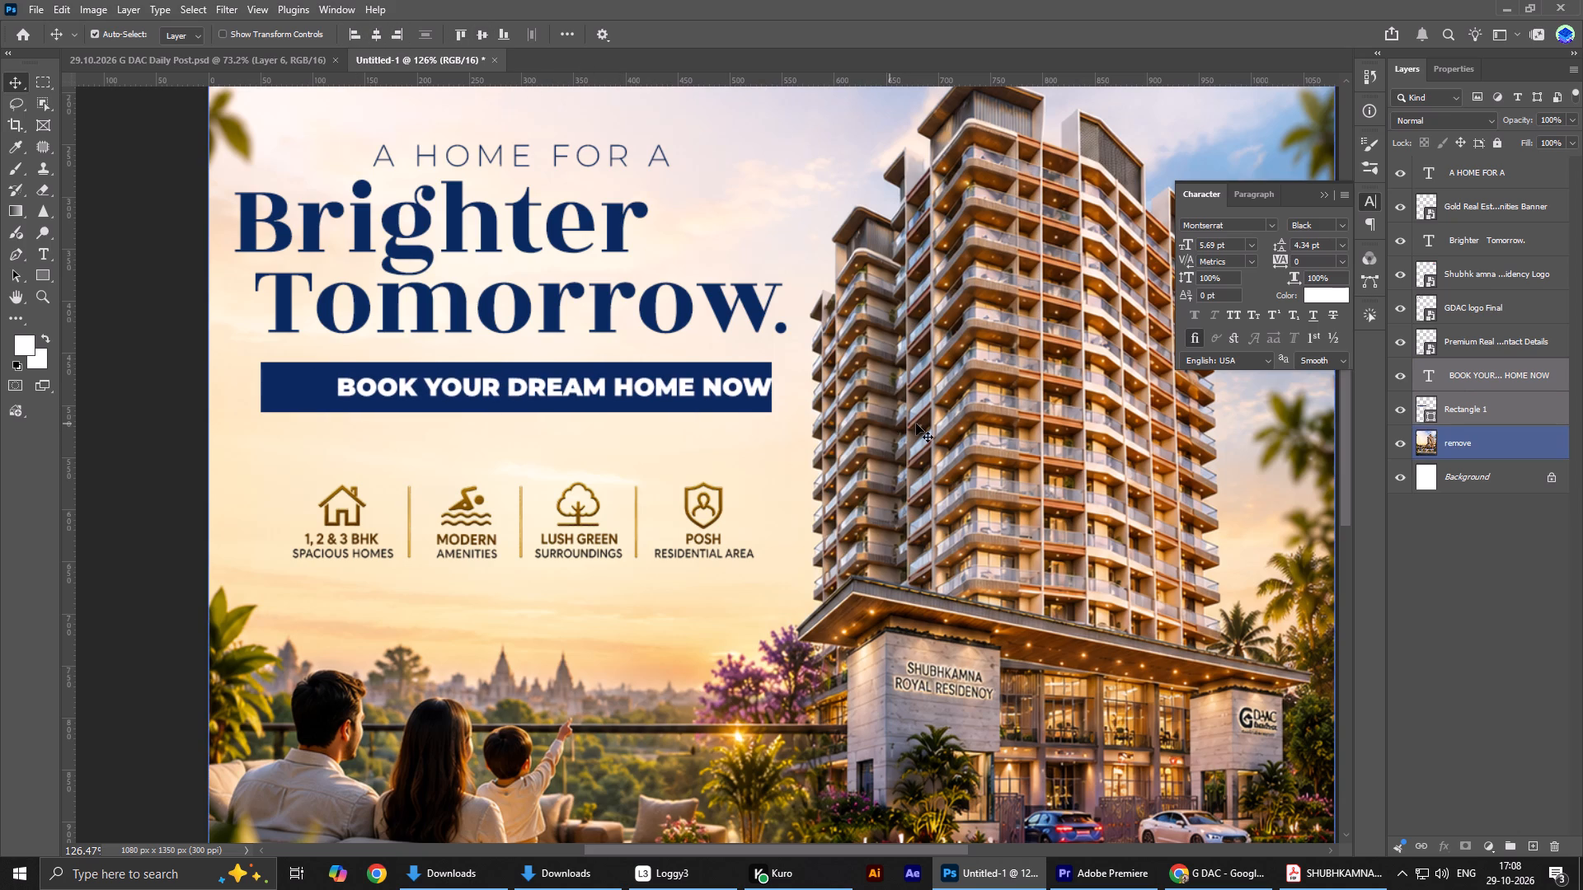
click(875, 419)
drag(660, 387, 614, 386)
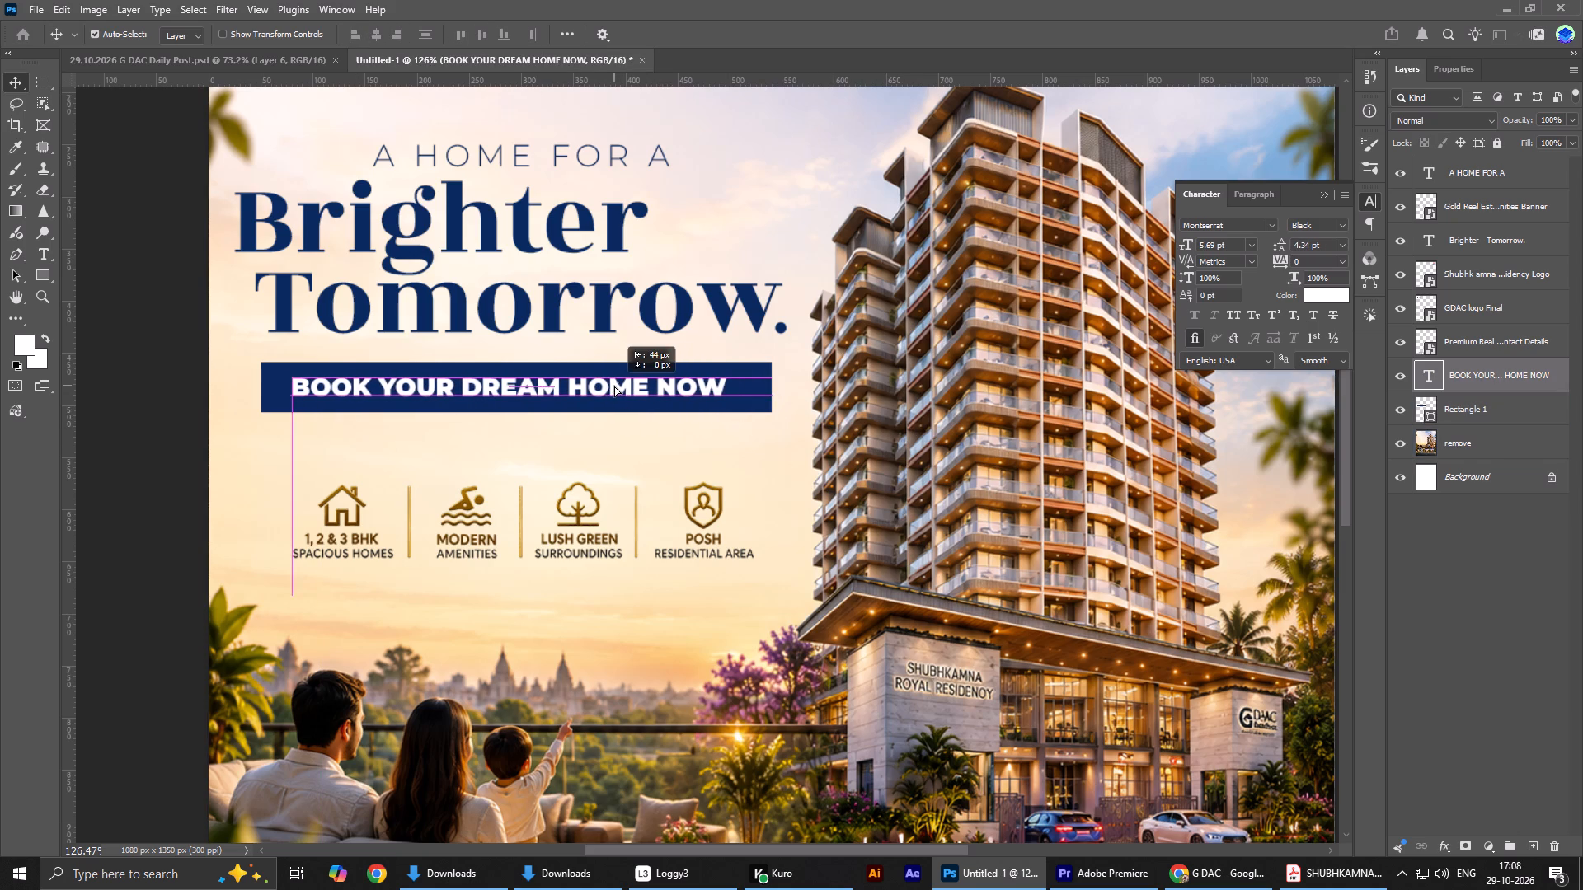
drag(614, 386, 618, 386)
shift+click(1501, 405)
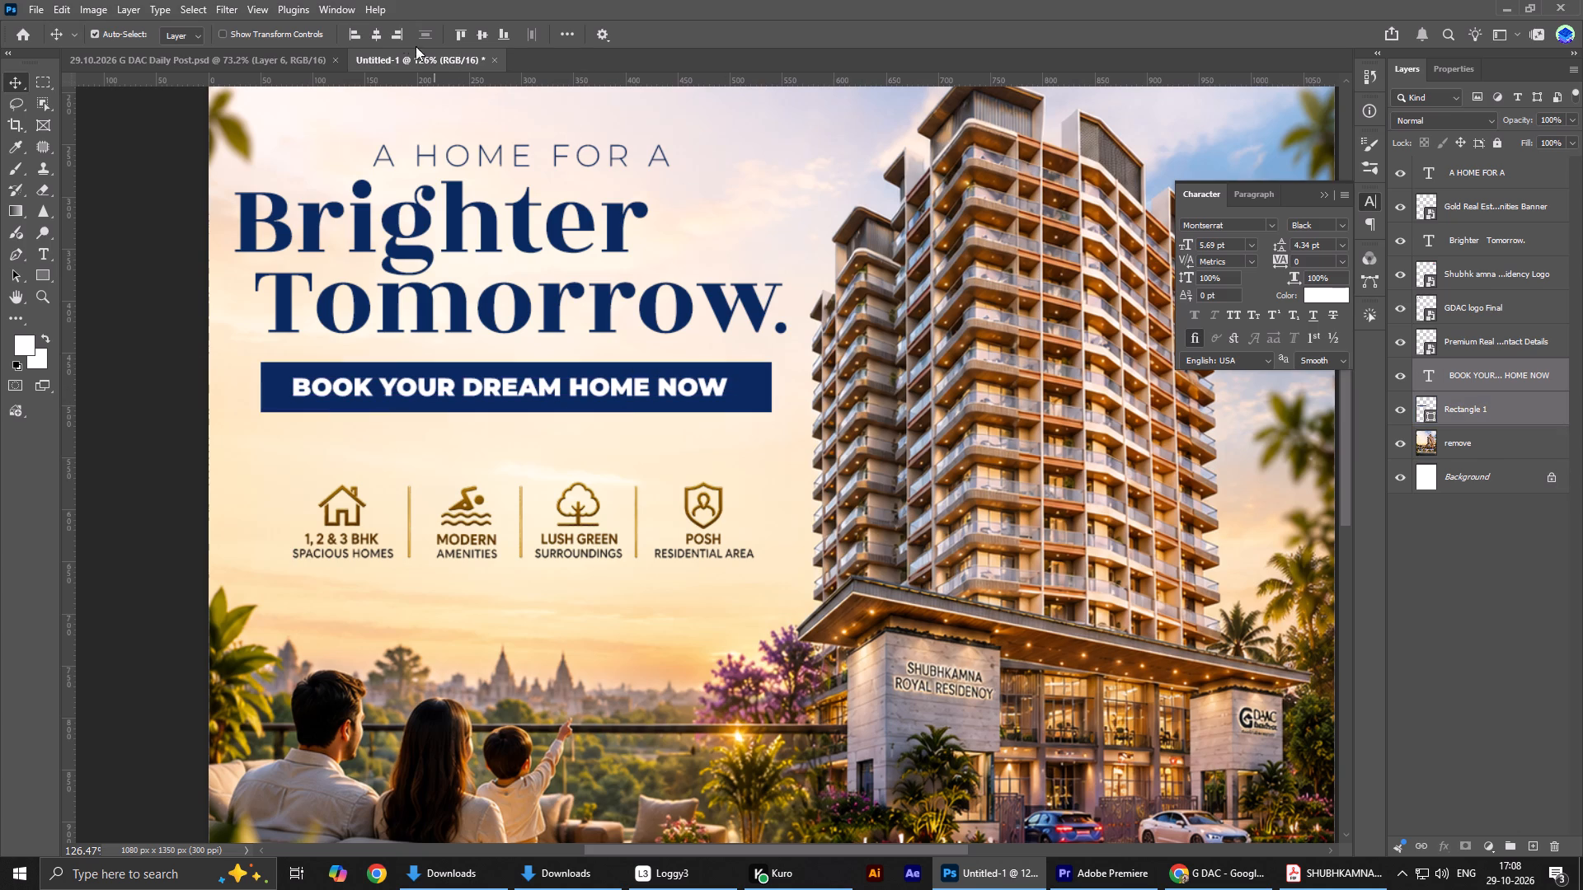
click(375, 28)
click(810, 415)
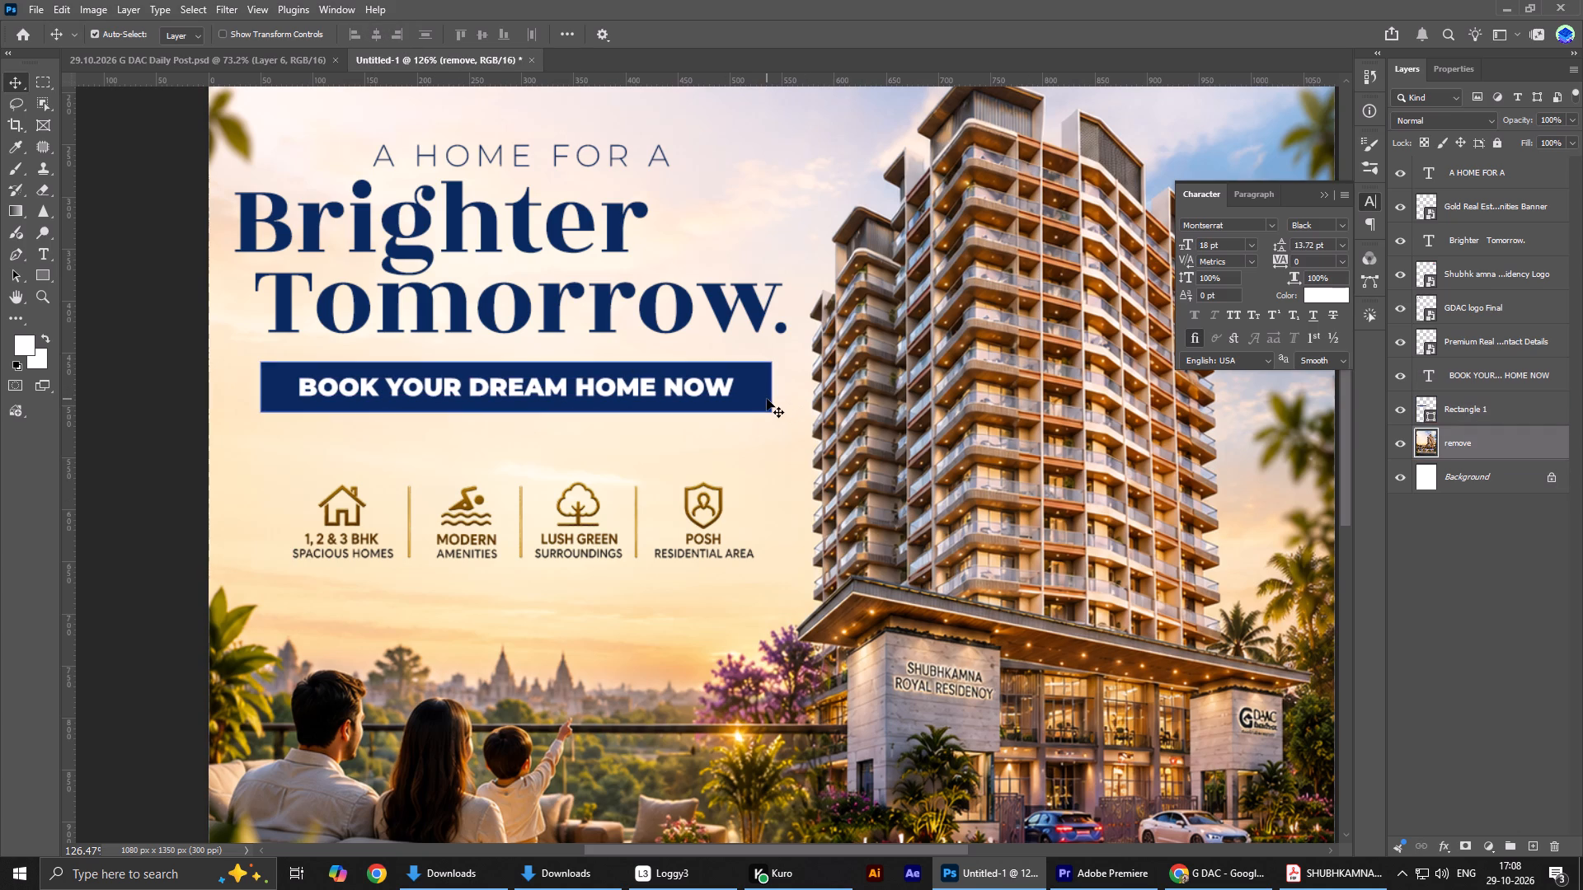
Narrow the navy rectangle at both ends to about 431 px wide so it fits closely around the text.
click(763, 396)
key(ctrl+t)
click(737, 395)
alt+scroll(737, 395, up, 10)
alt+scroll(737, 395, down, 1)
alt+scroll(737, 395, up, 2)
click(808, 391)
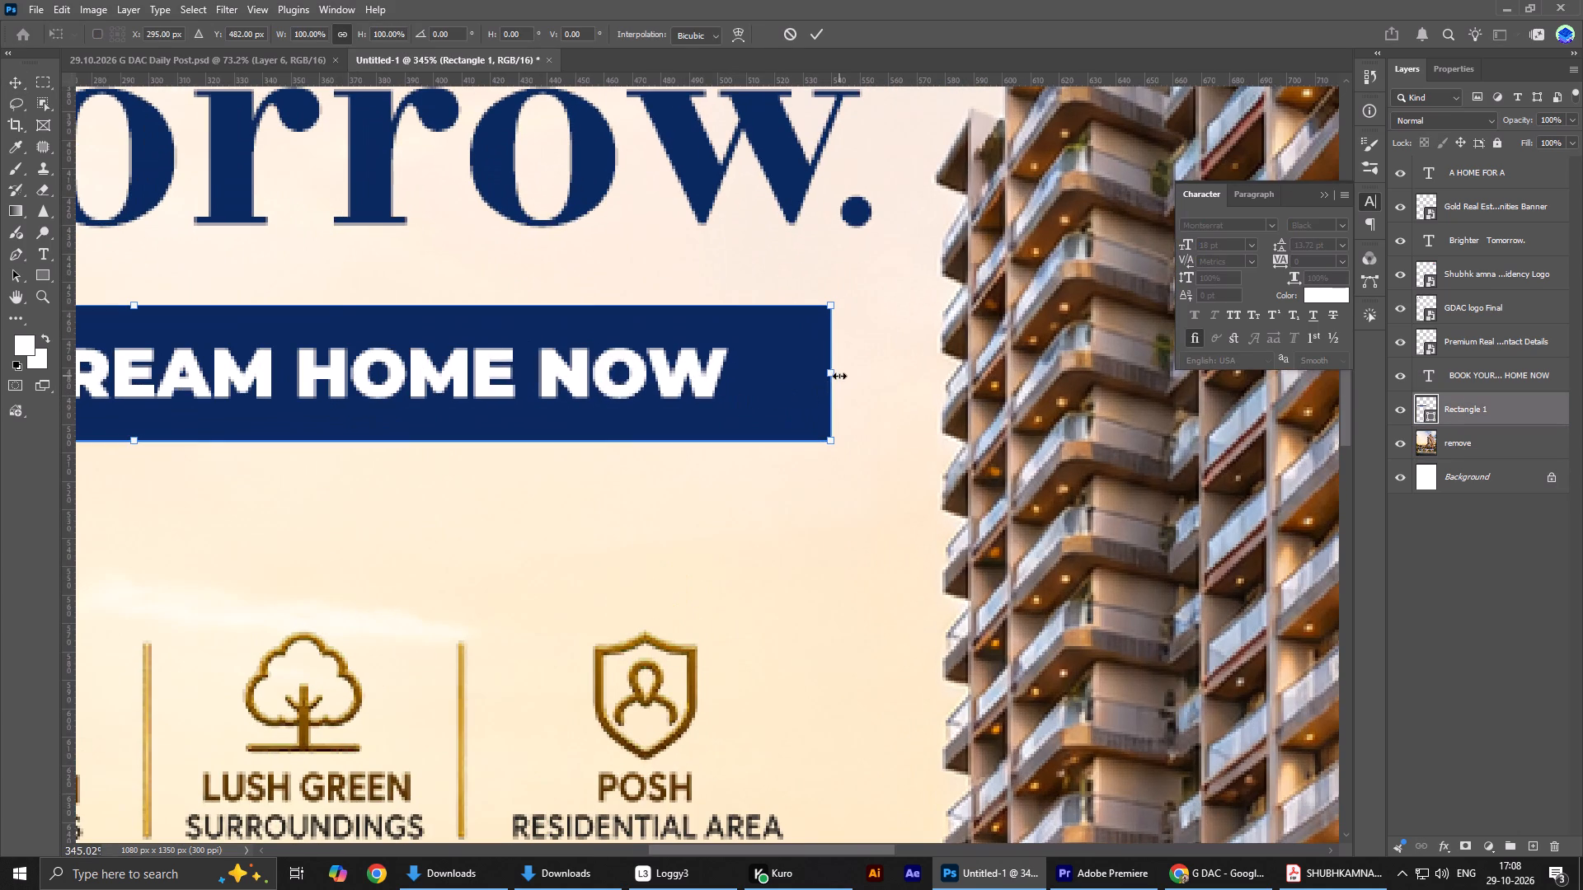
drag(839, 376, 758, 384)
alt+scroll(693, 396, down, 3)
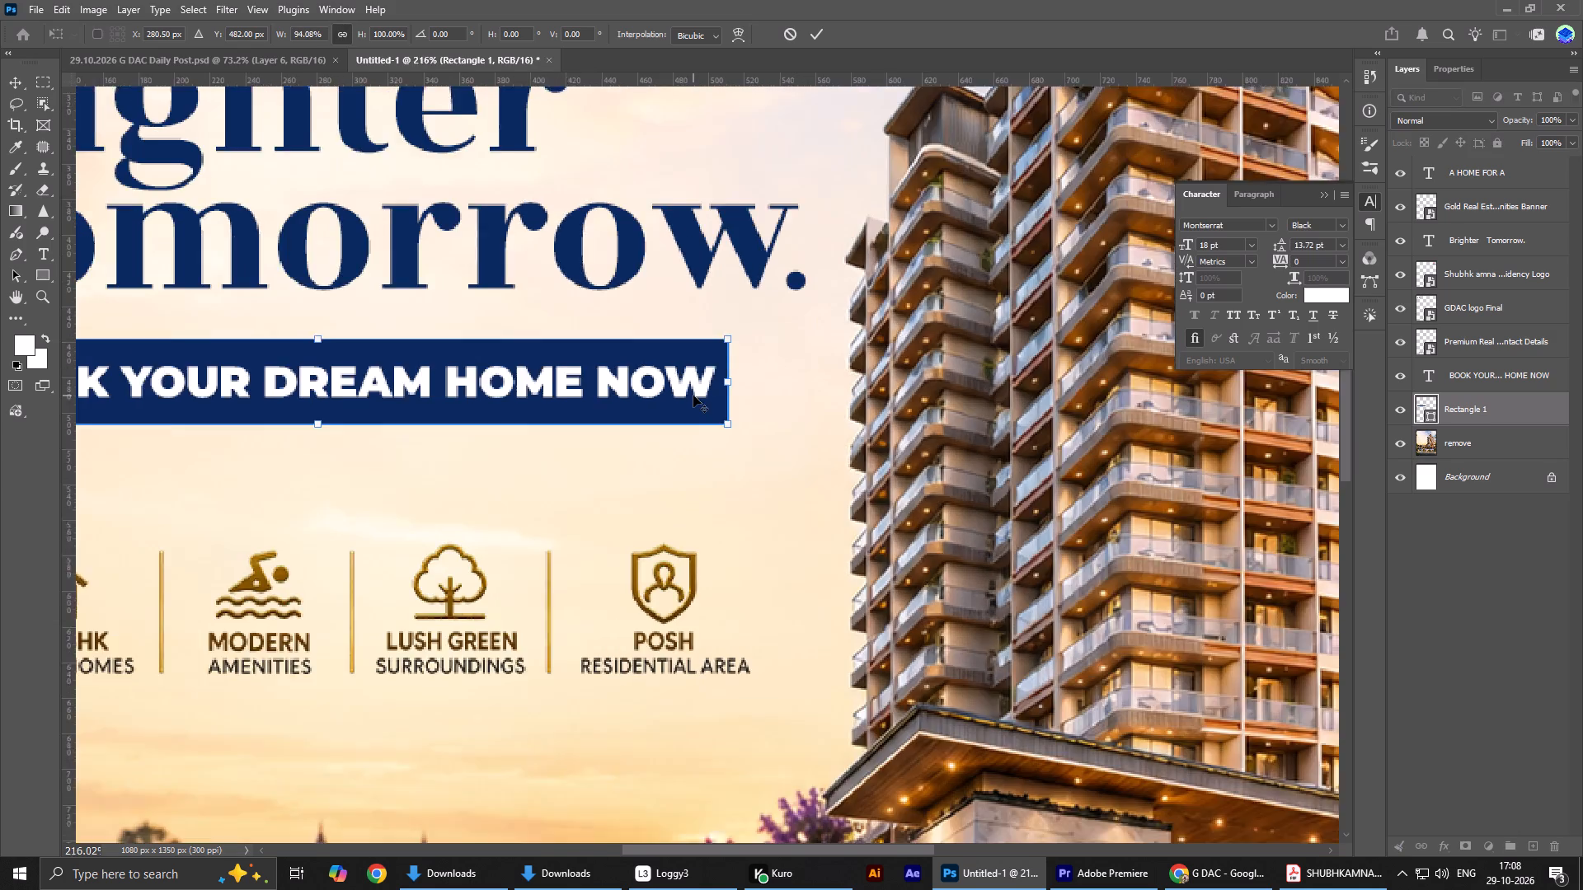
alt+scroll(693, 396, down, 6)
click(245, 384)
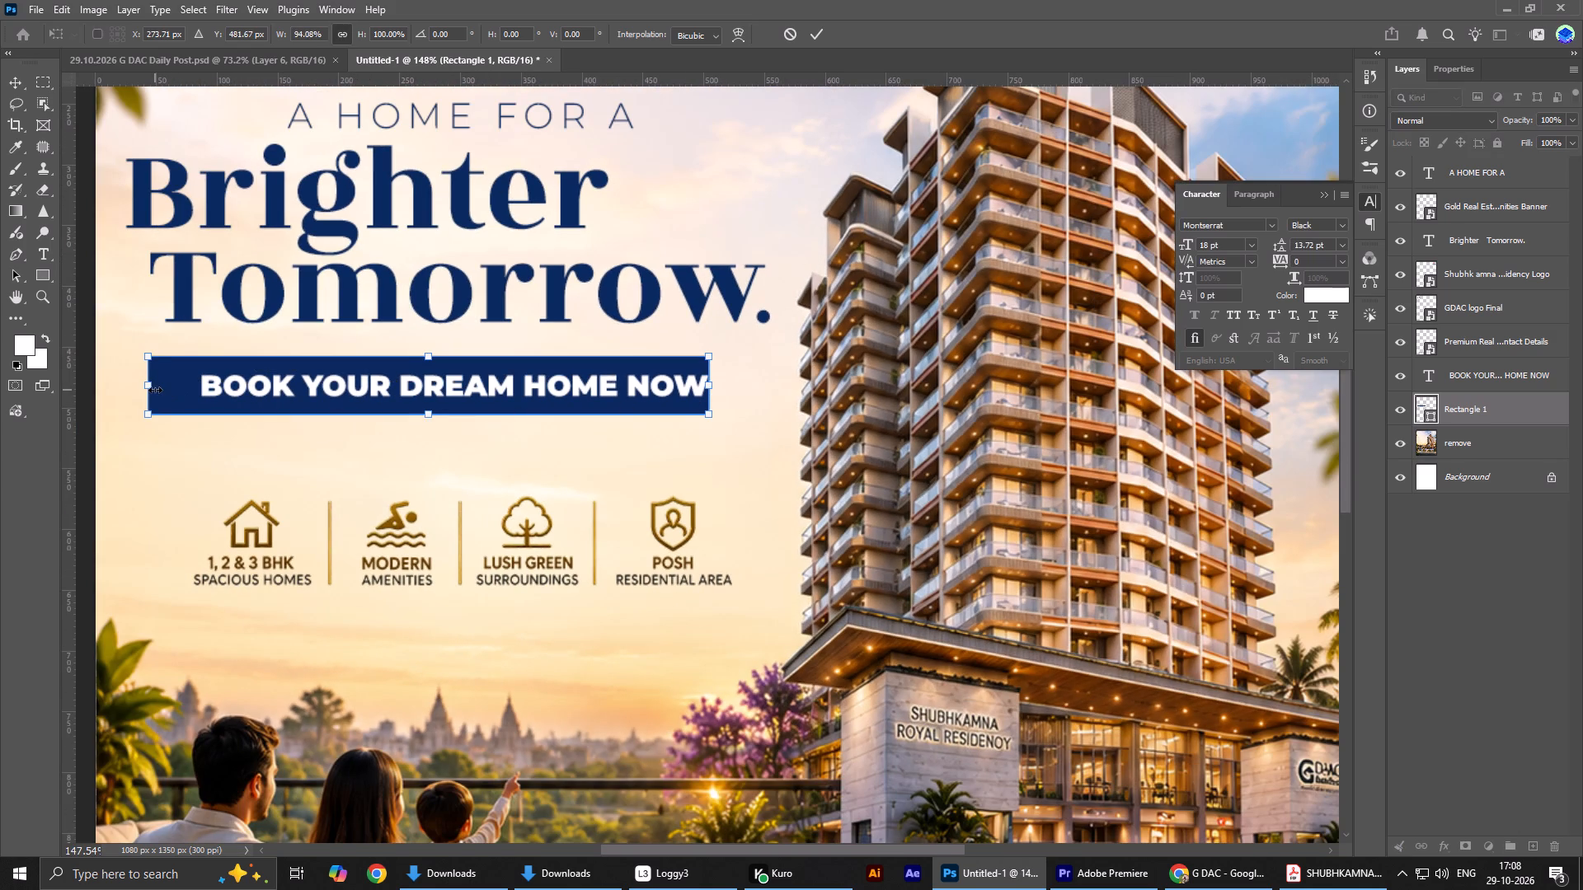
key(ctrl+z)
drag(155, 388, 181, 381)
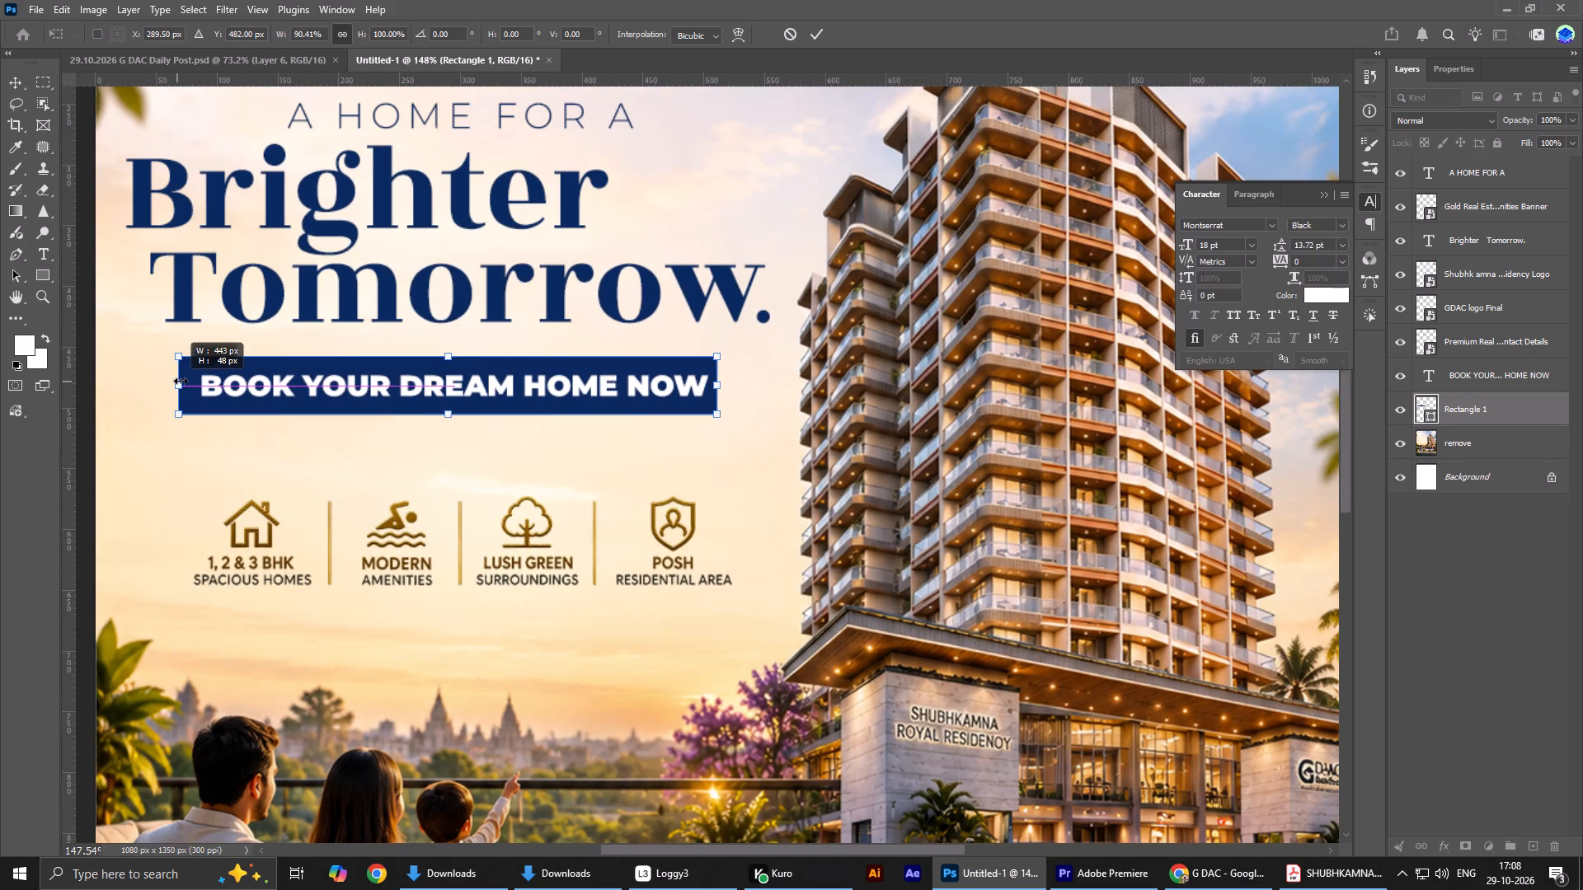
drag(181, 381, 188, 381)
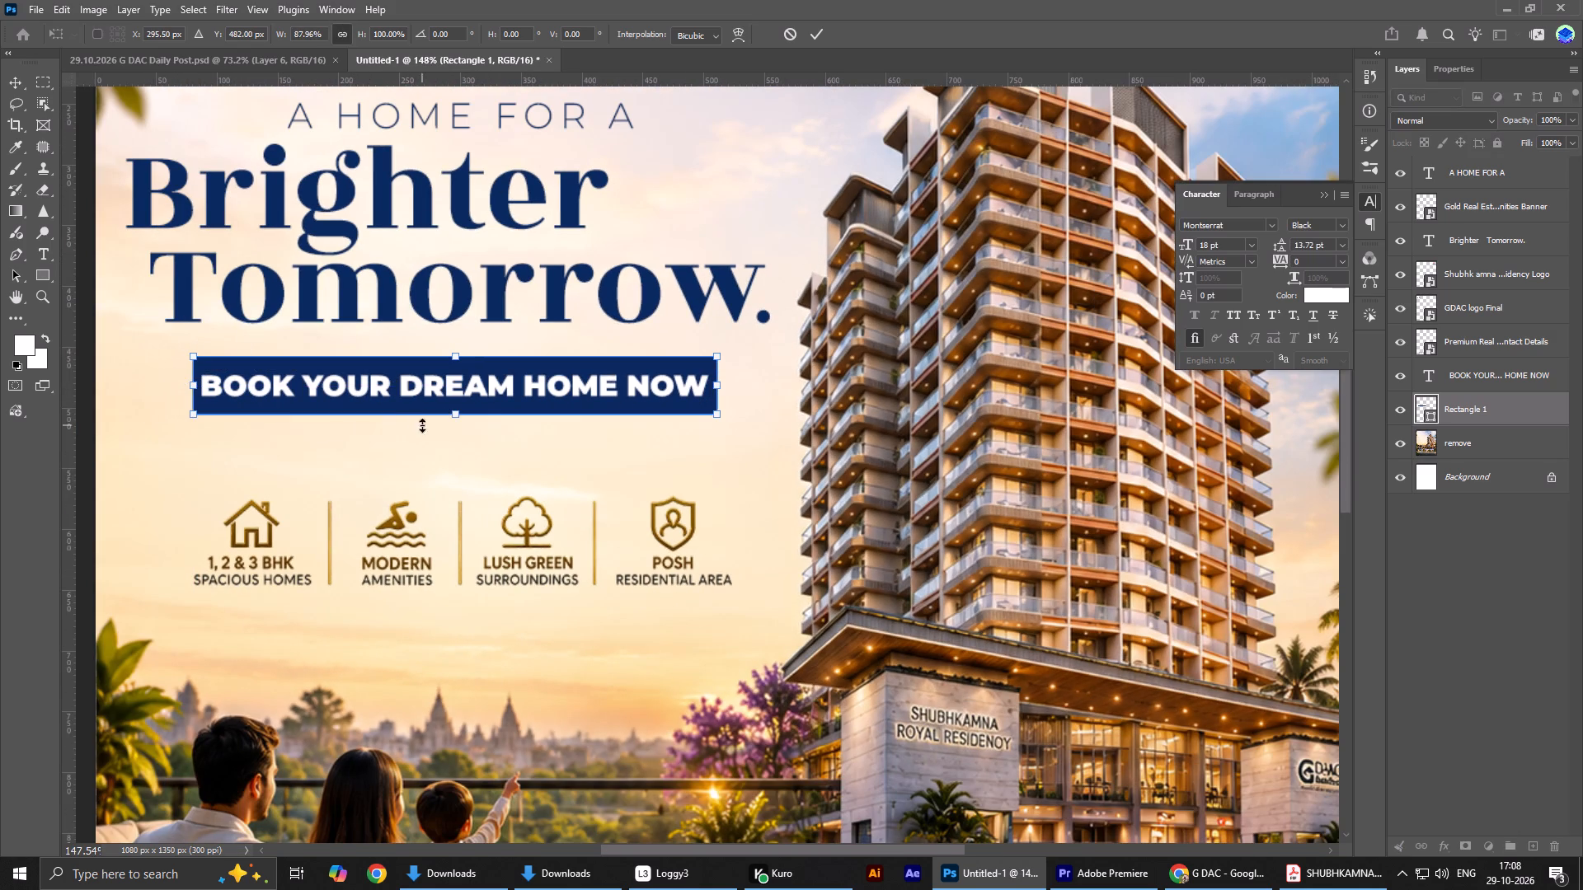
Reduce the navy rectangle's height to about 32 px and nudge it down 9 px behind the text.
alt+scroll(430, 426, up, 8)
click(491, 410)
drag(473, 410, 475, 390)
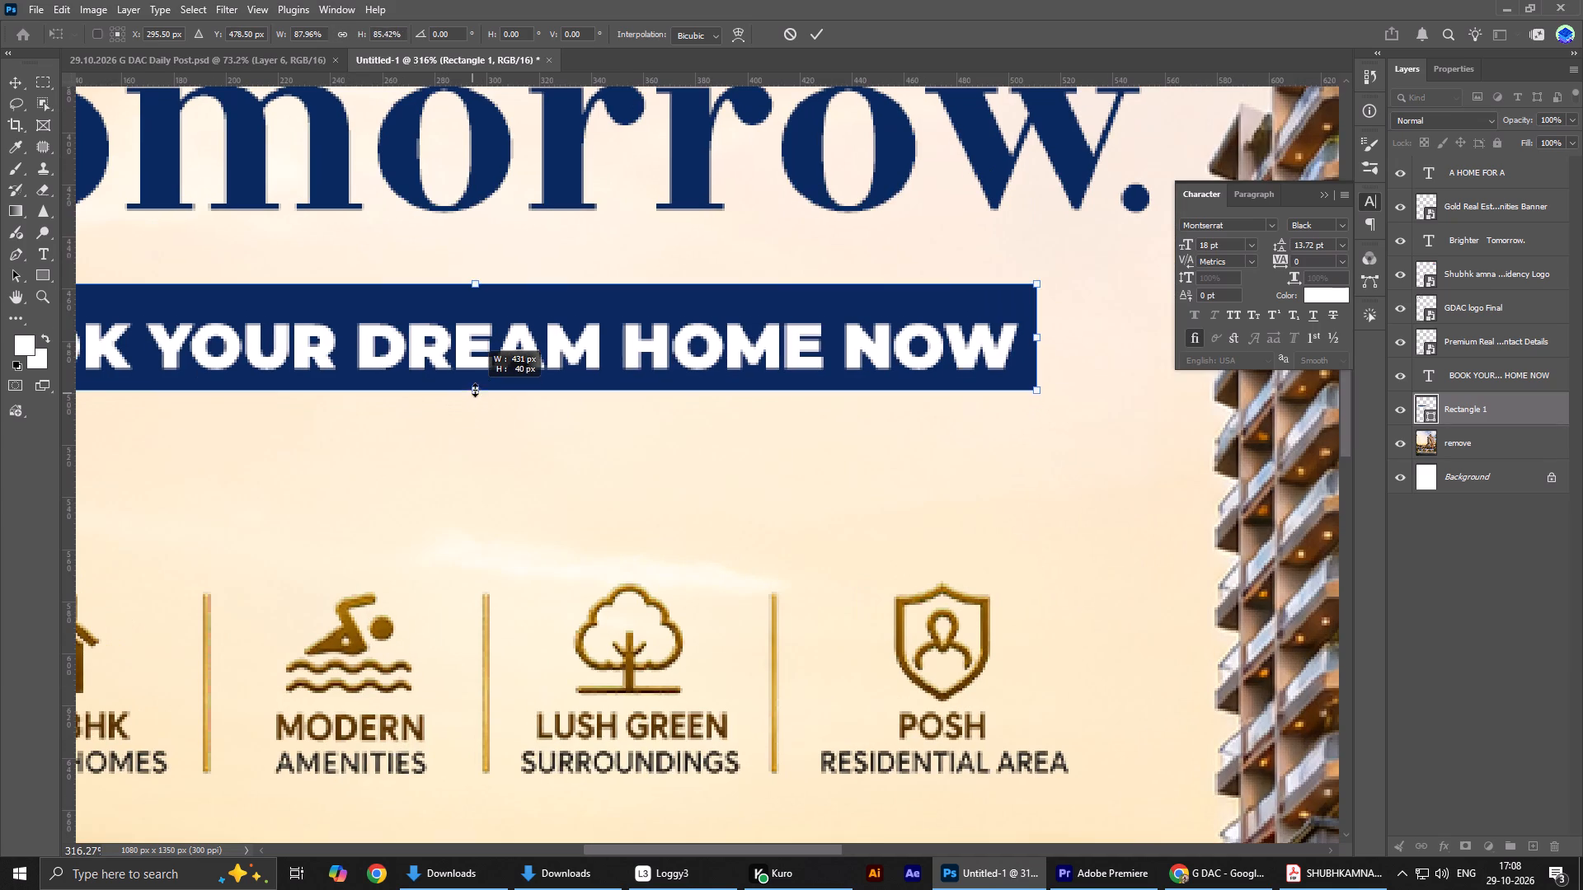
drag(475, 390, 477, 371)
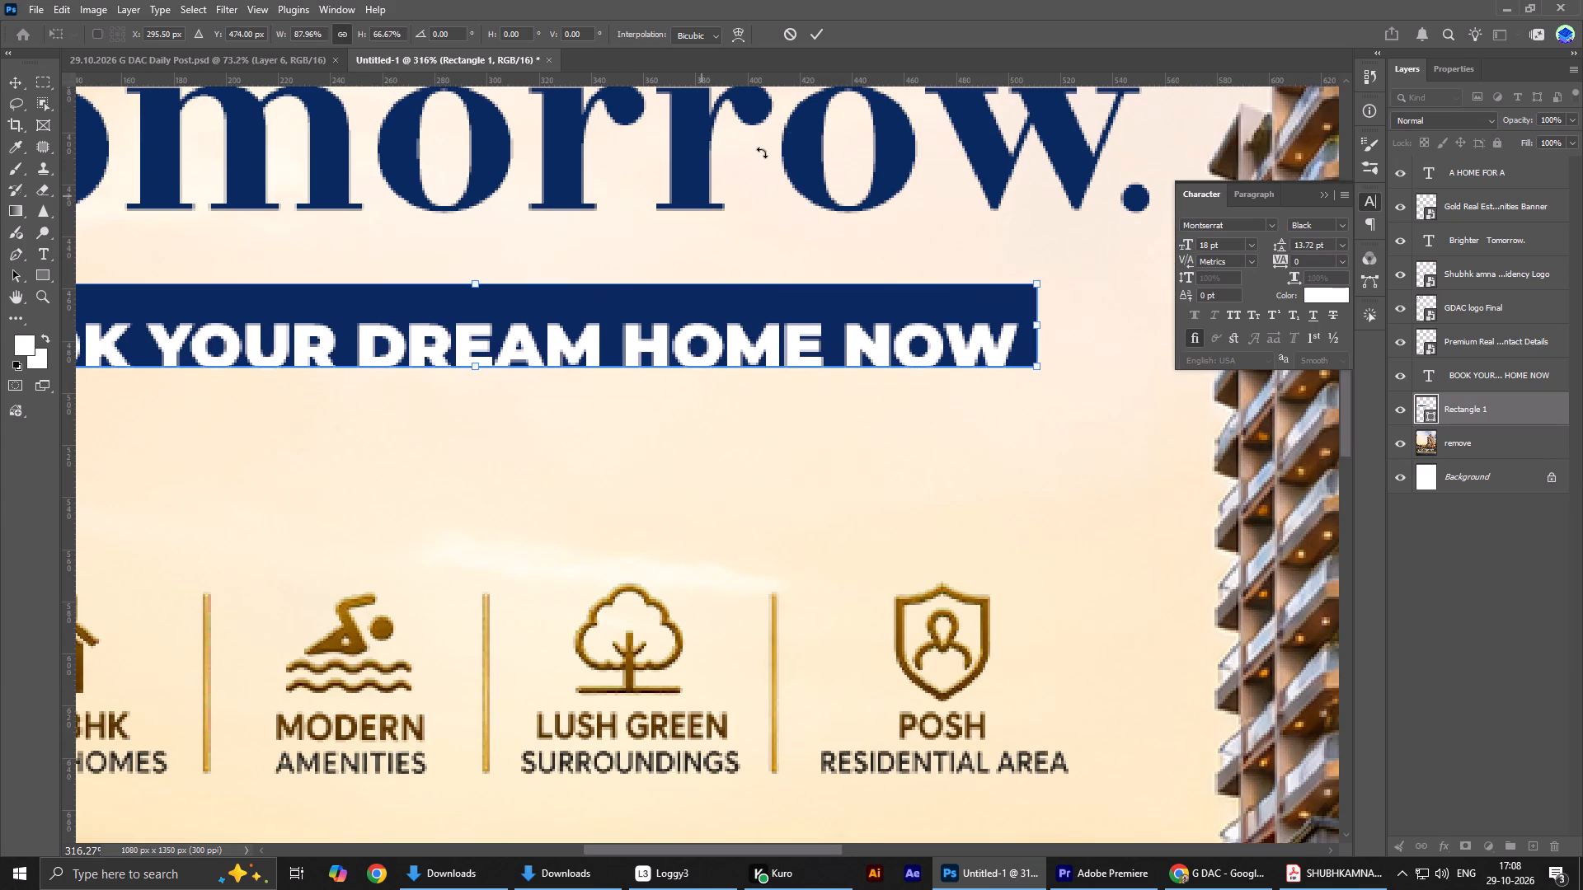
click(820, 31)
key(shift+Down)
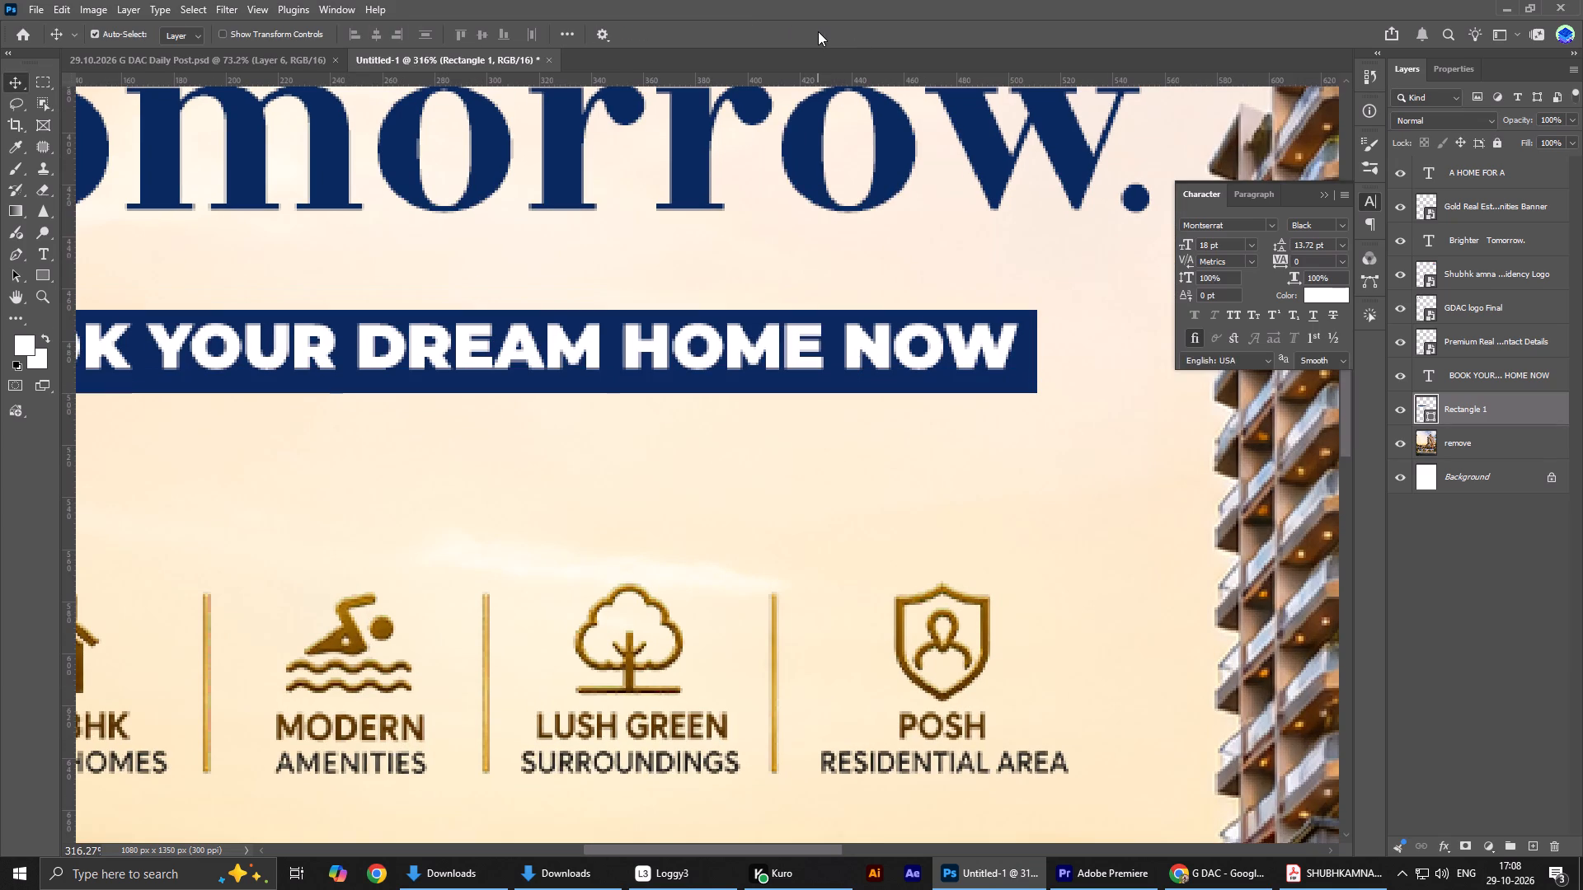
key(Up)
Enlarge the navy rectangle evenly about its centre to about 448 × 33 px behind the "BOOK YOUR DREAM HOME NOW" text.
key(ctrl+0)
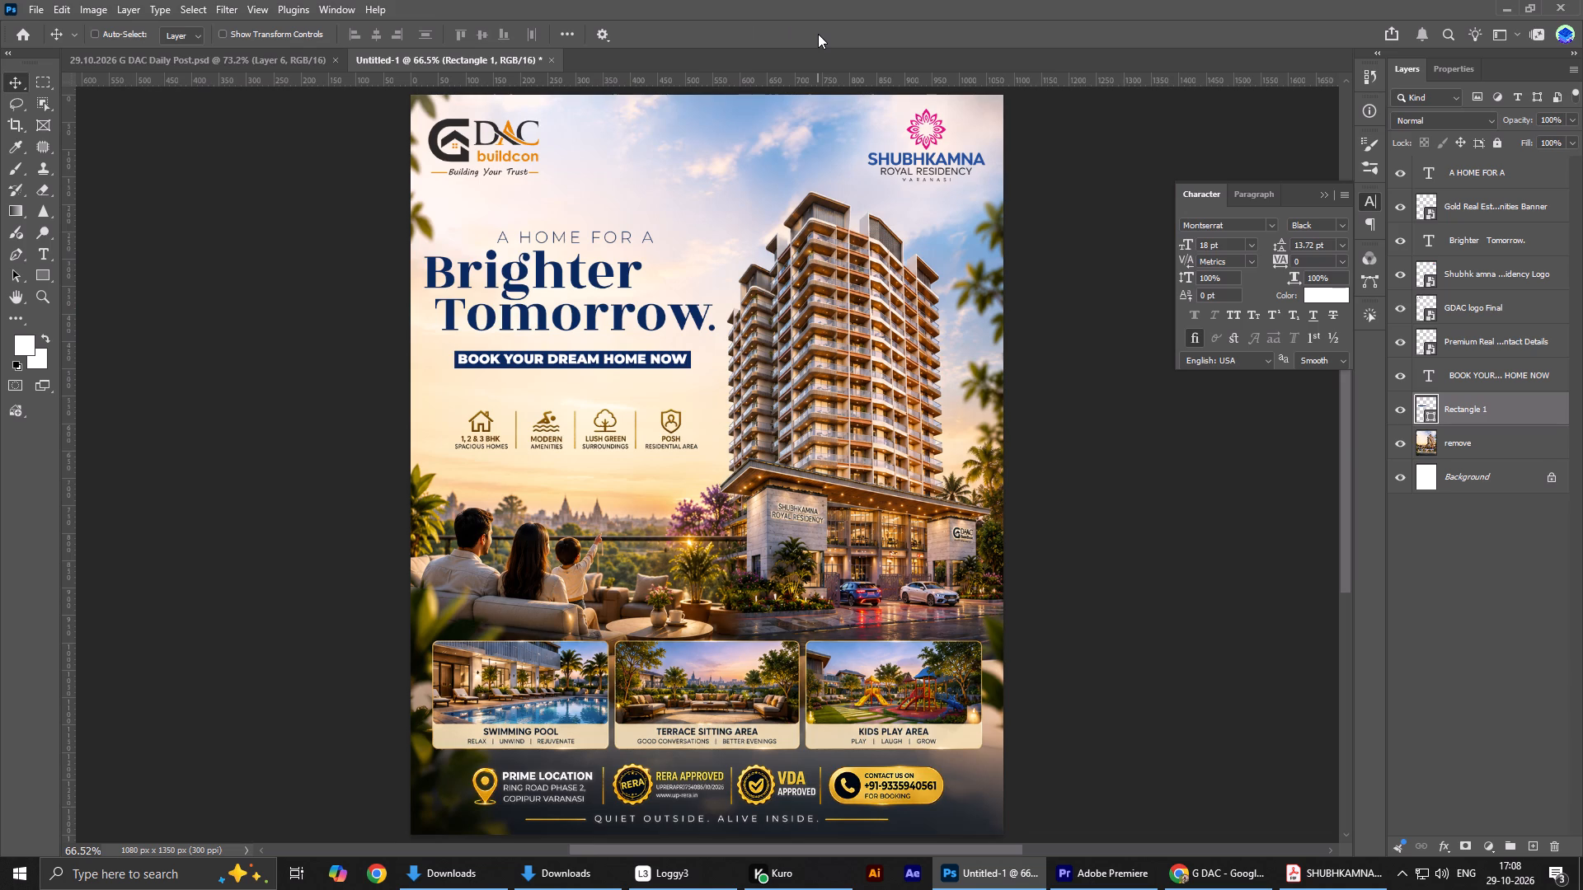
alt+scroll(591, 360, up, 2)
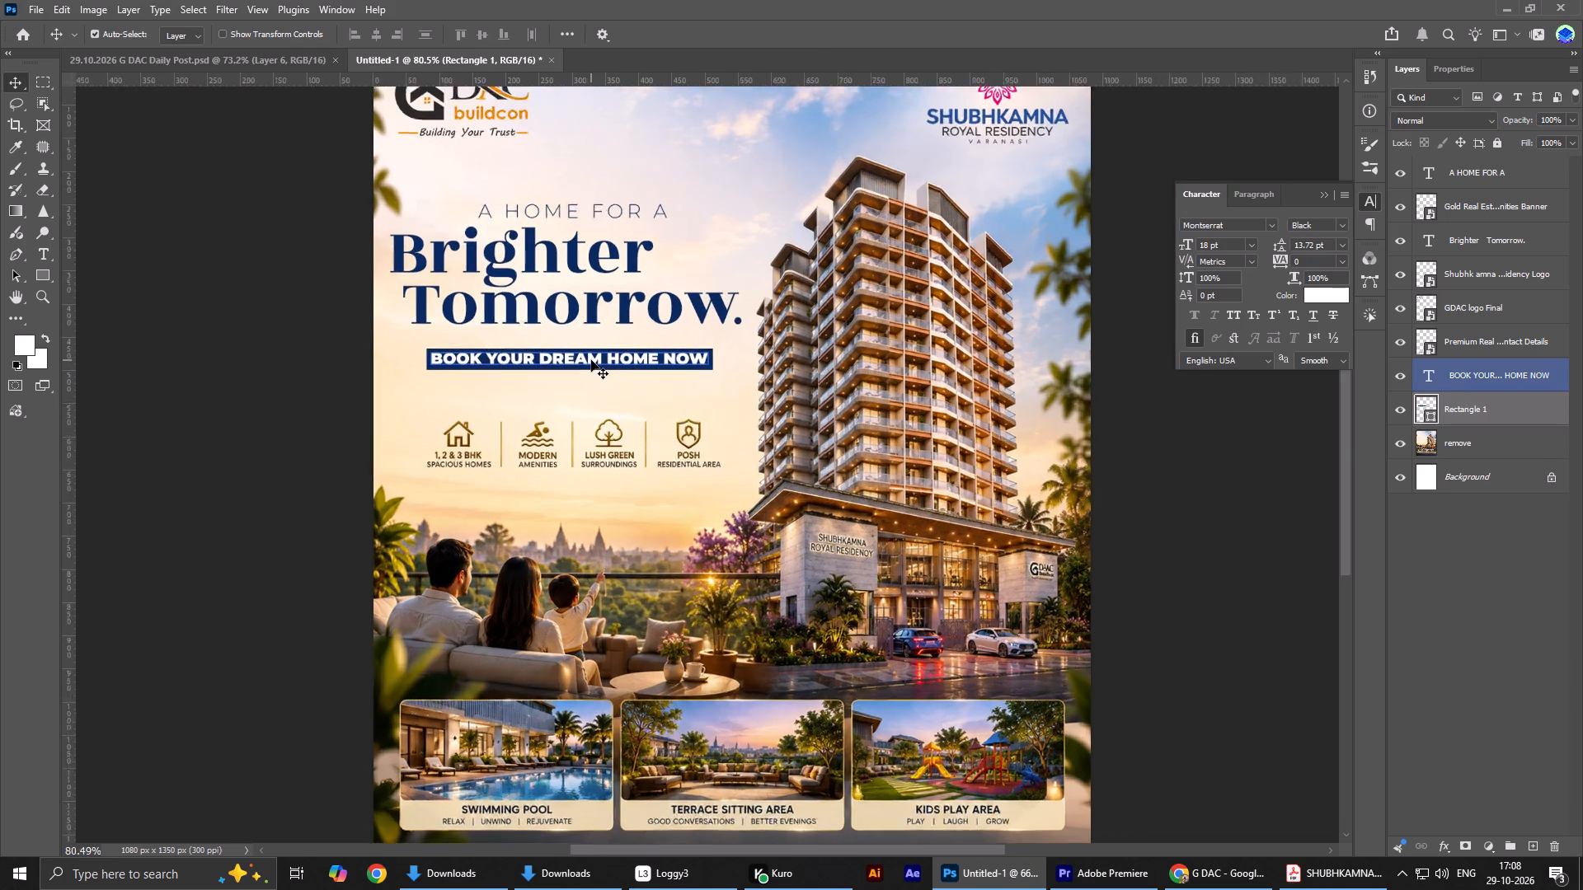
alt+scroll(591, 360, up, 9)
key(ctrl+t)
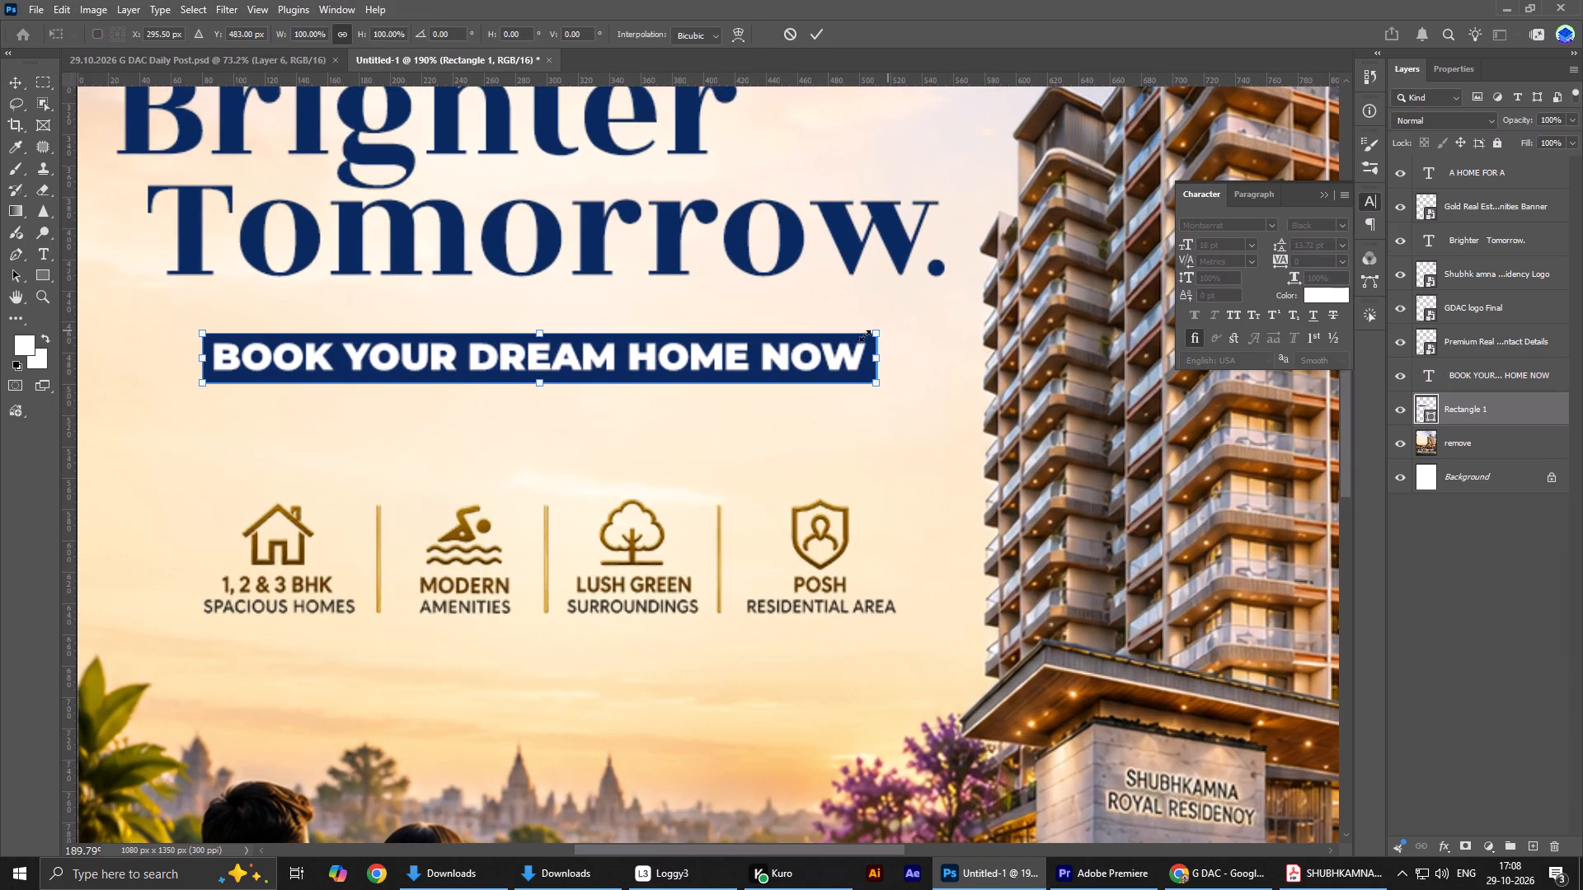
shift+drag(878, 334, 894, 330)
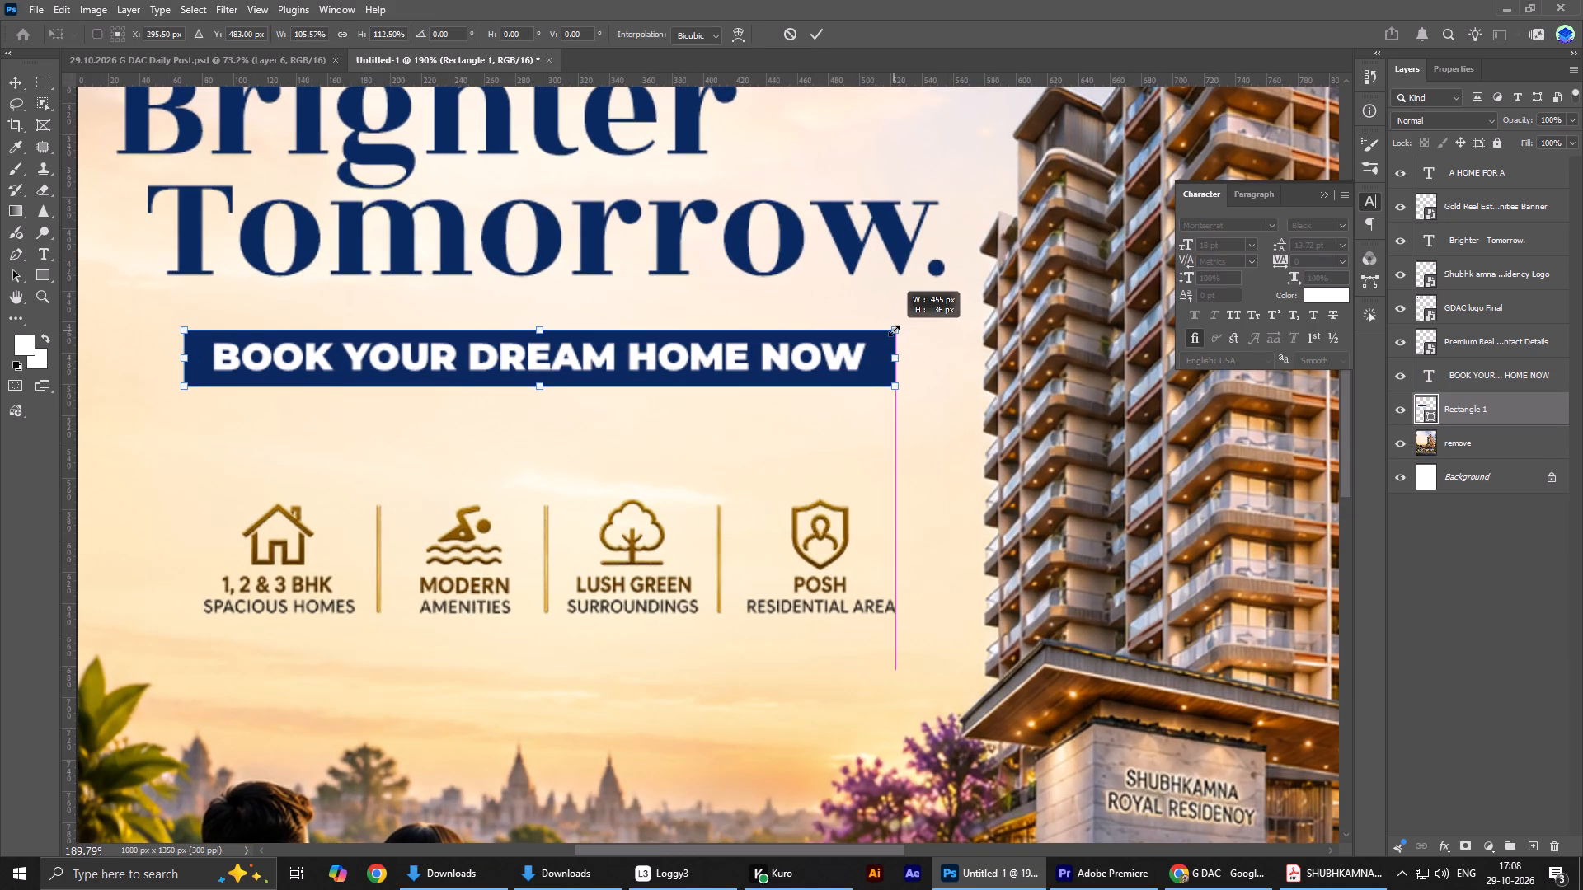
shift+drag(894, 330, 893, 330)
key(ctrl+x)
key(ctrl+z)
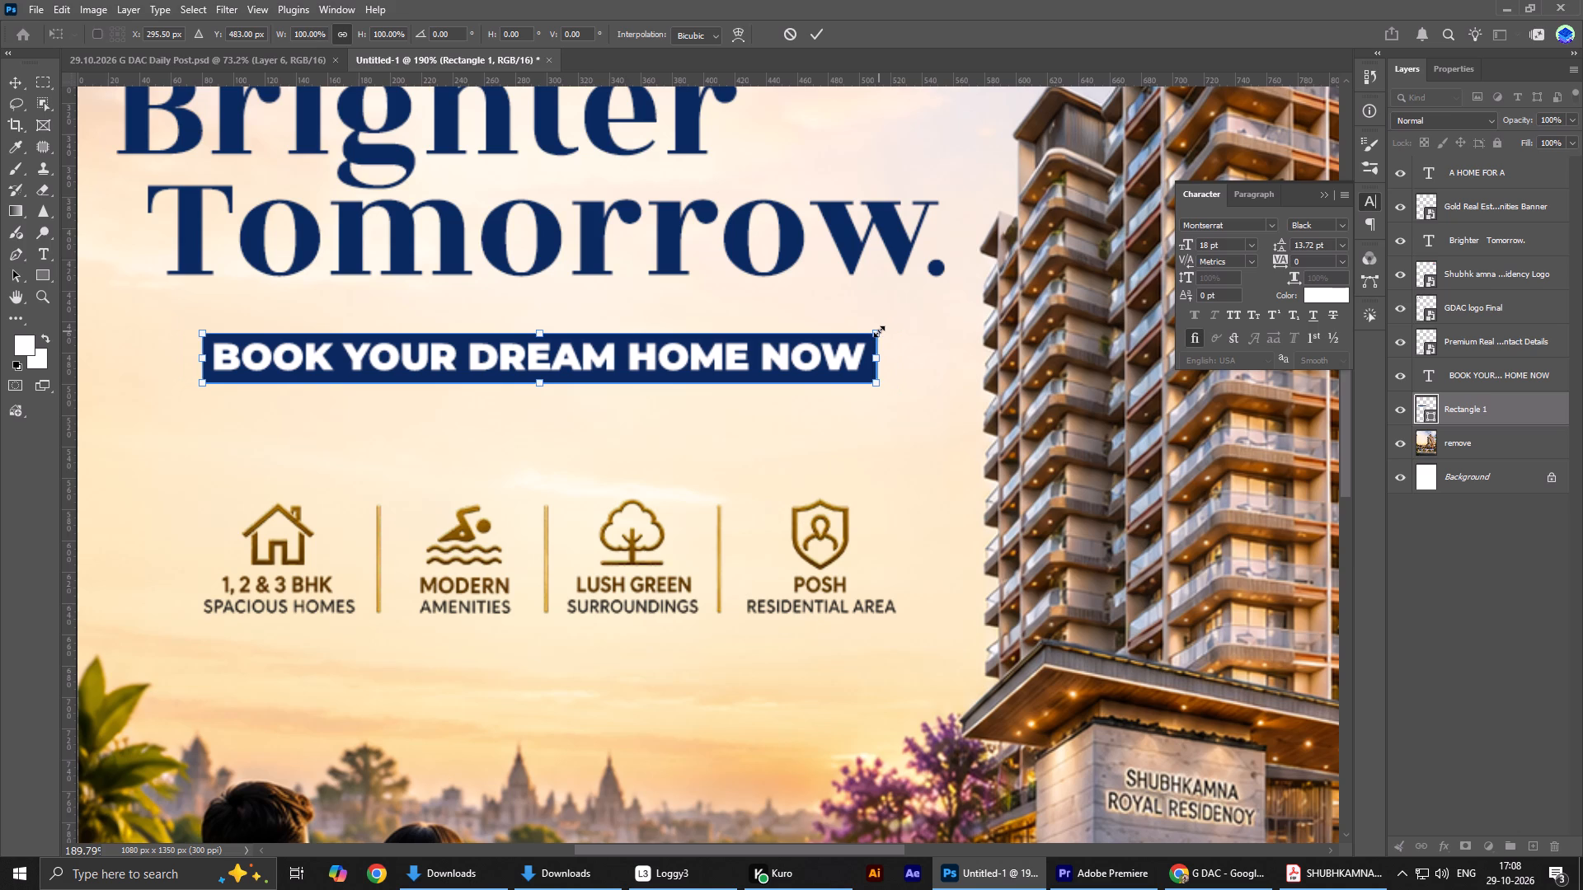
alt+drag(879, 331, 926, 324)
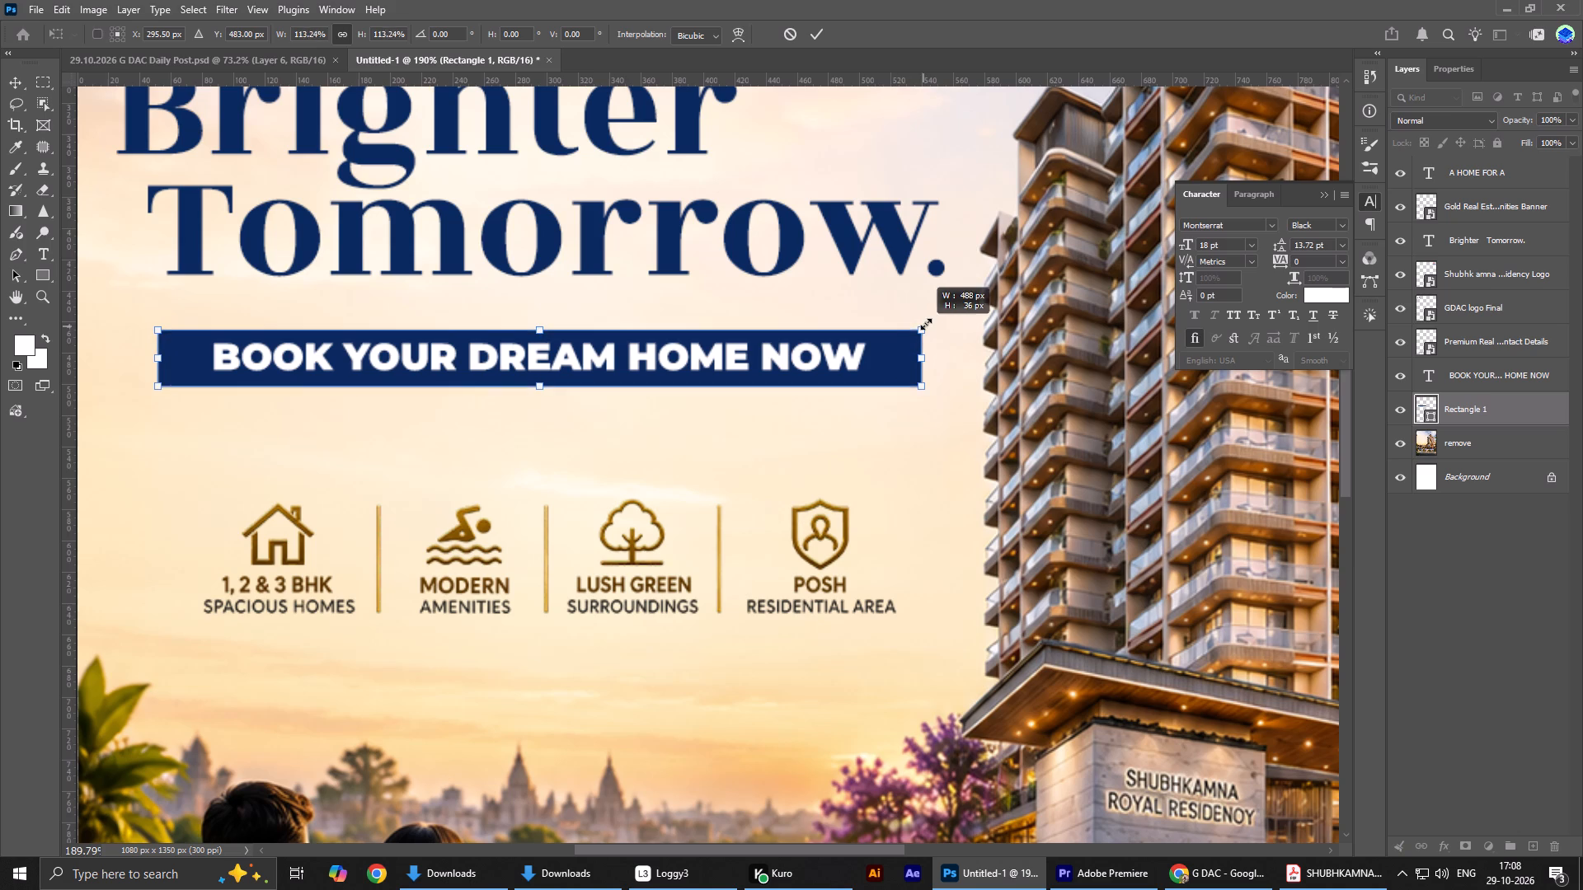
alt+drag(926, 324, 892, 323)
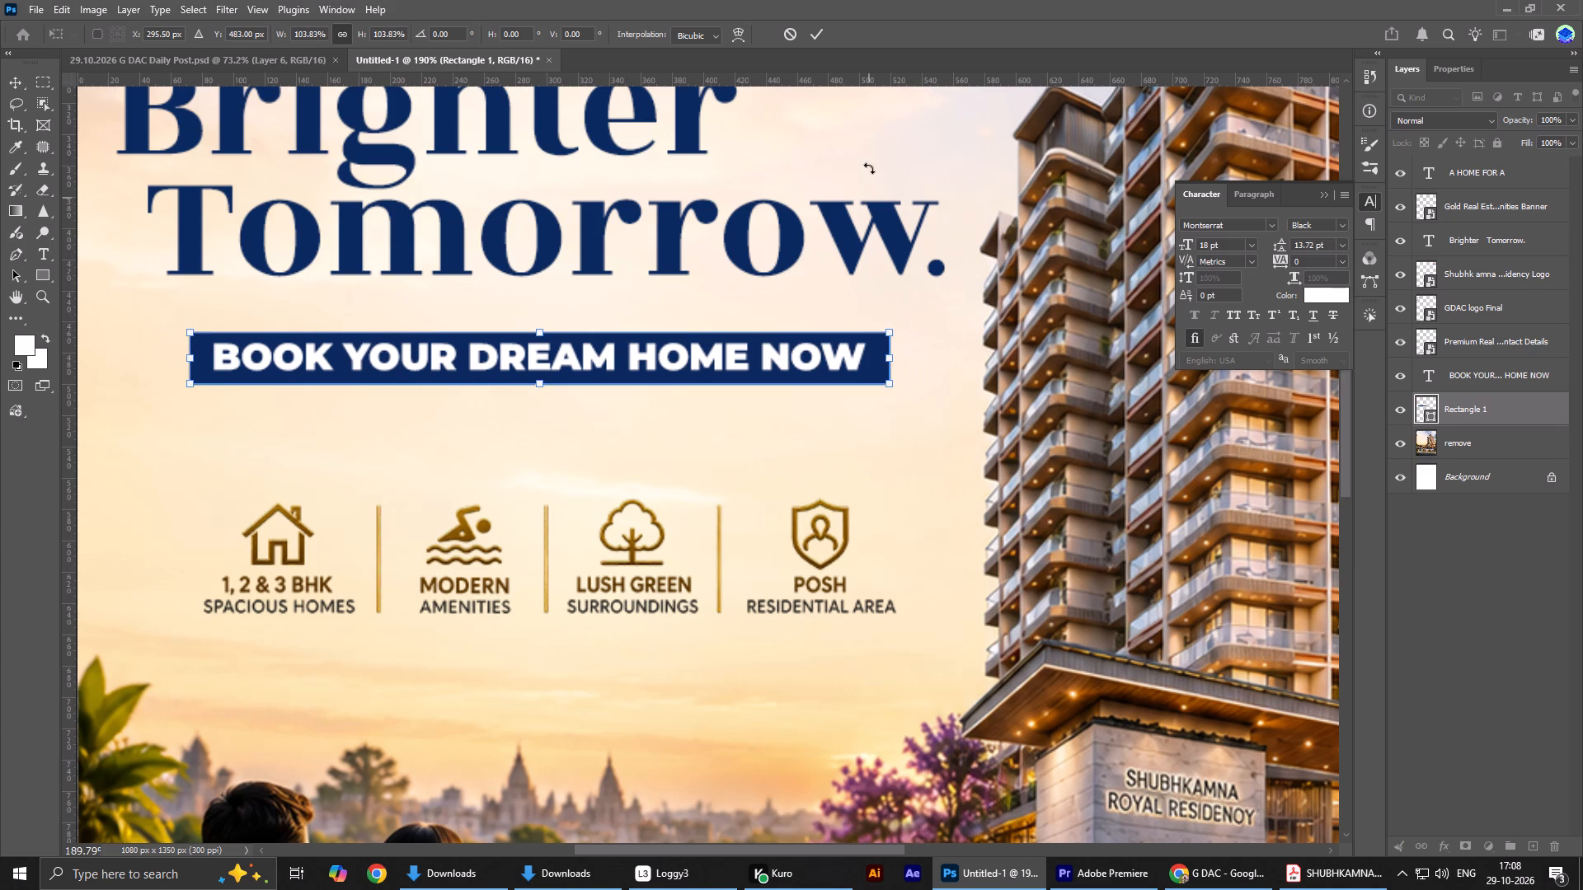
click(812, 32)
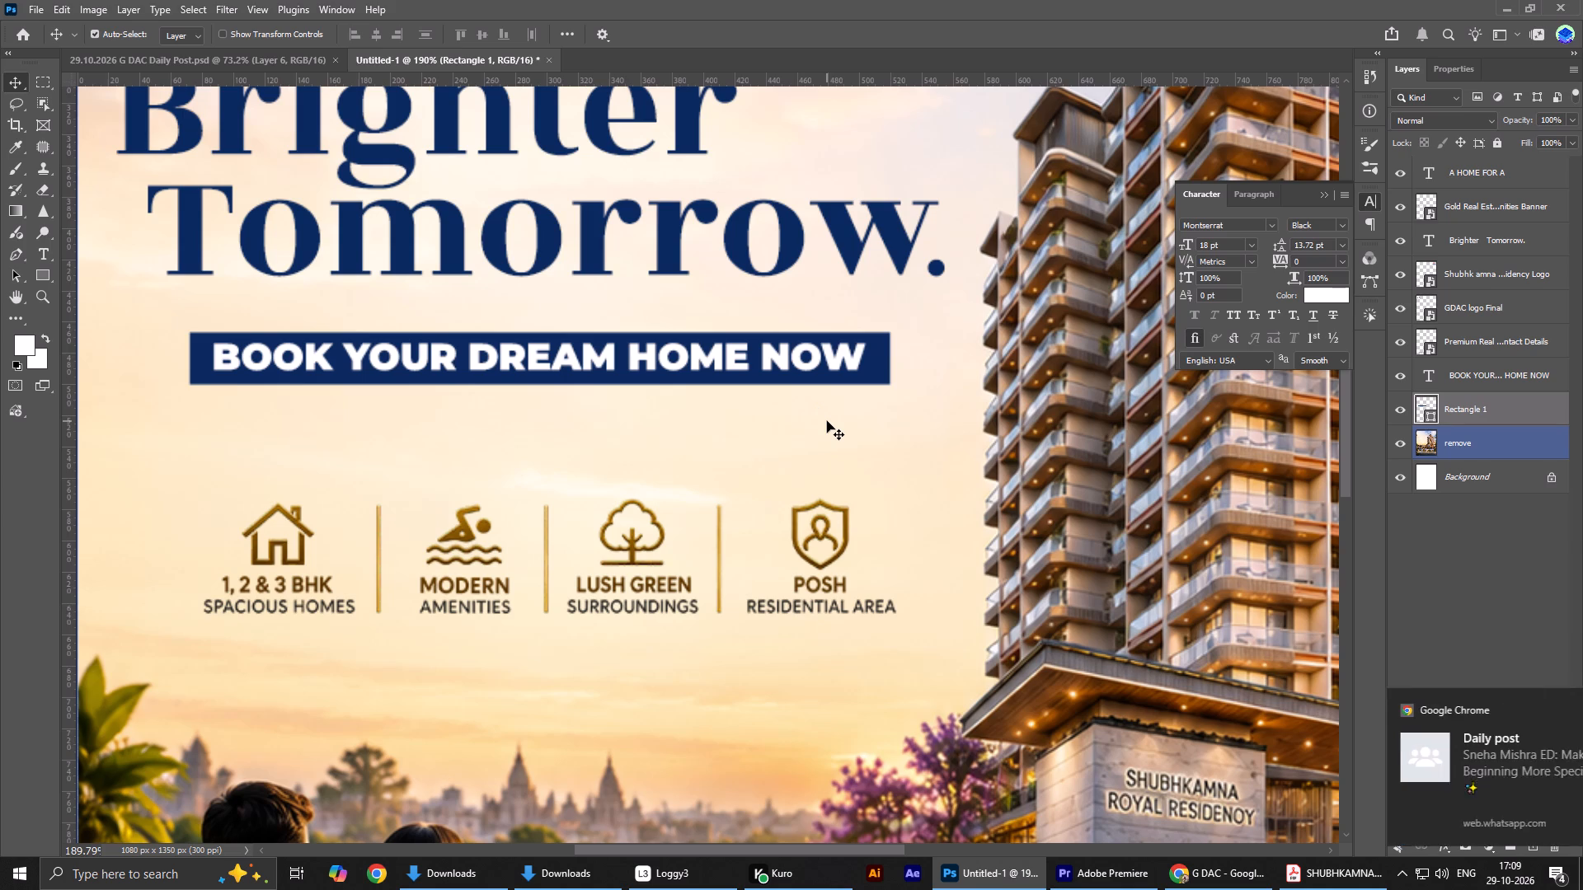
Recolour the rectangle behind "BOOK YOUR DREAM HOME NOW" to gold-brown #8e580c, sampled from the shield icon.
key(ctrl+0)
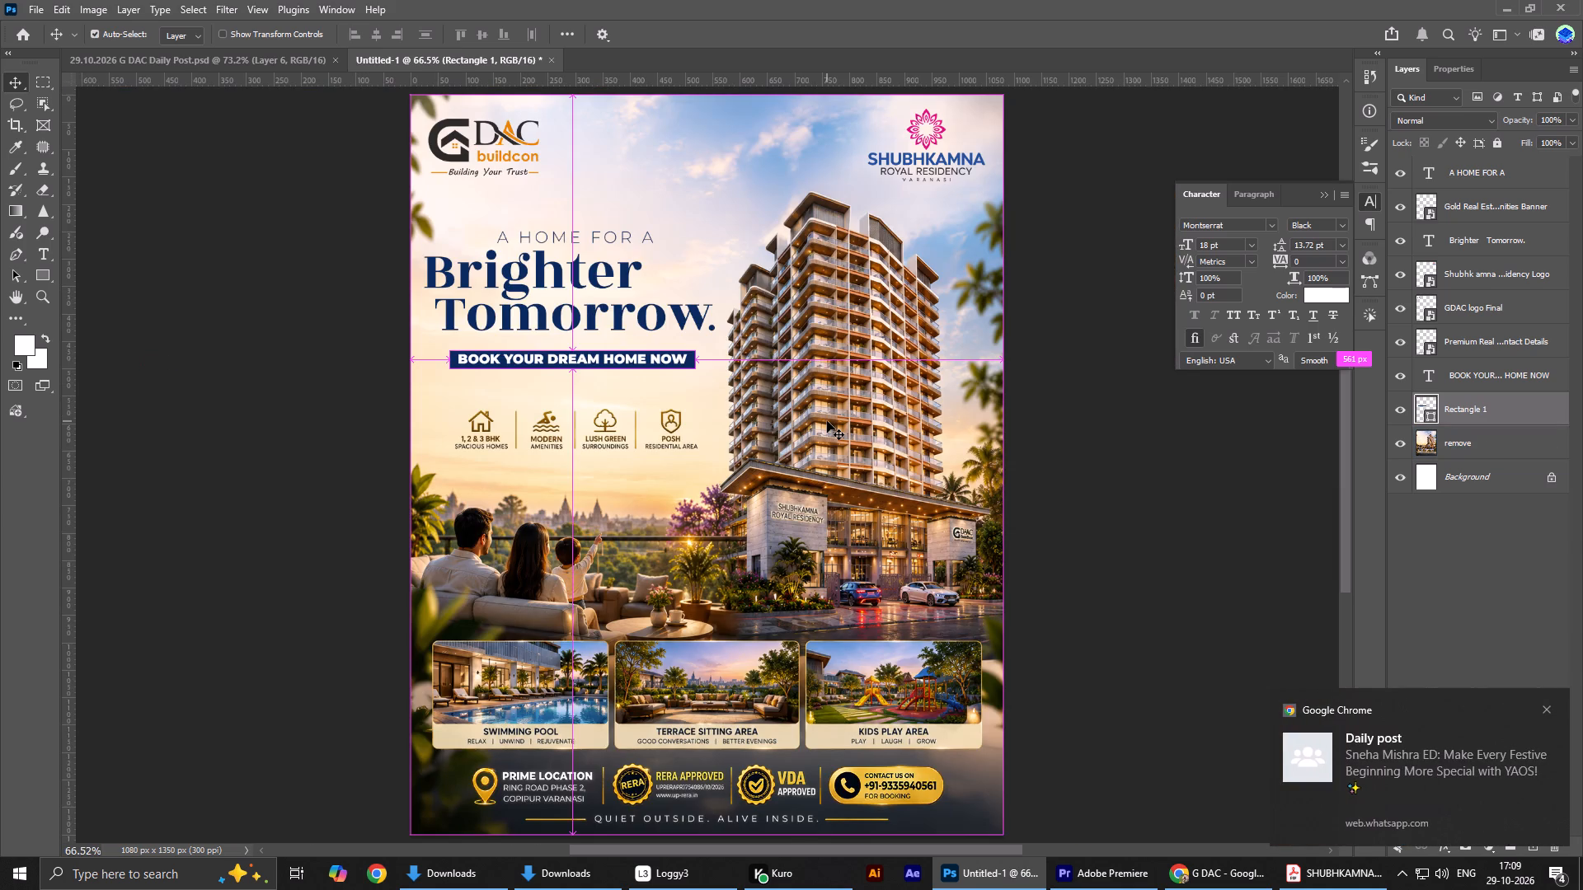
alt+scroll(574, 387, up, 15)
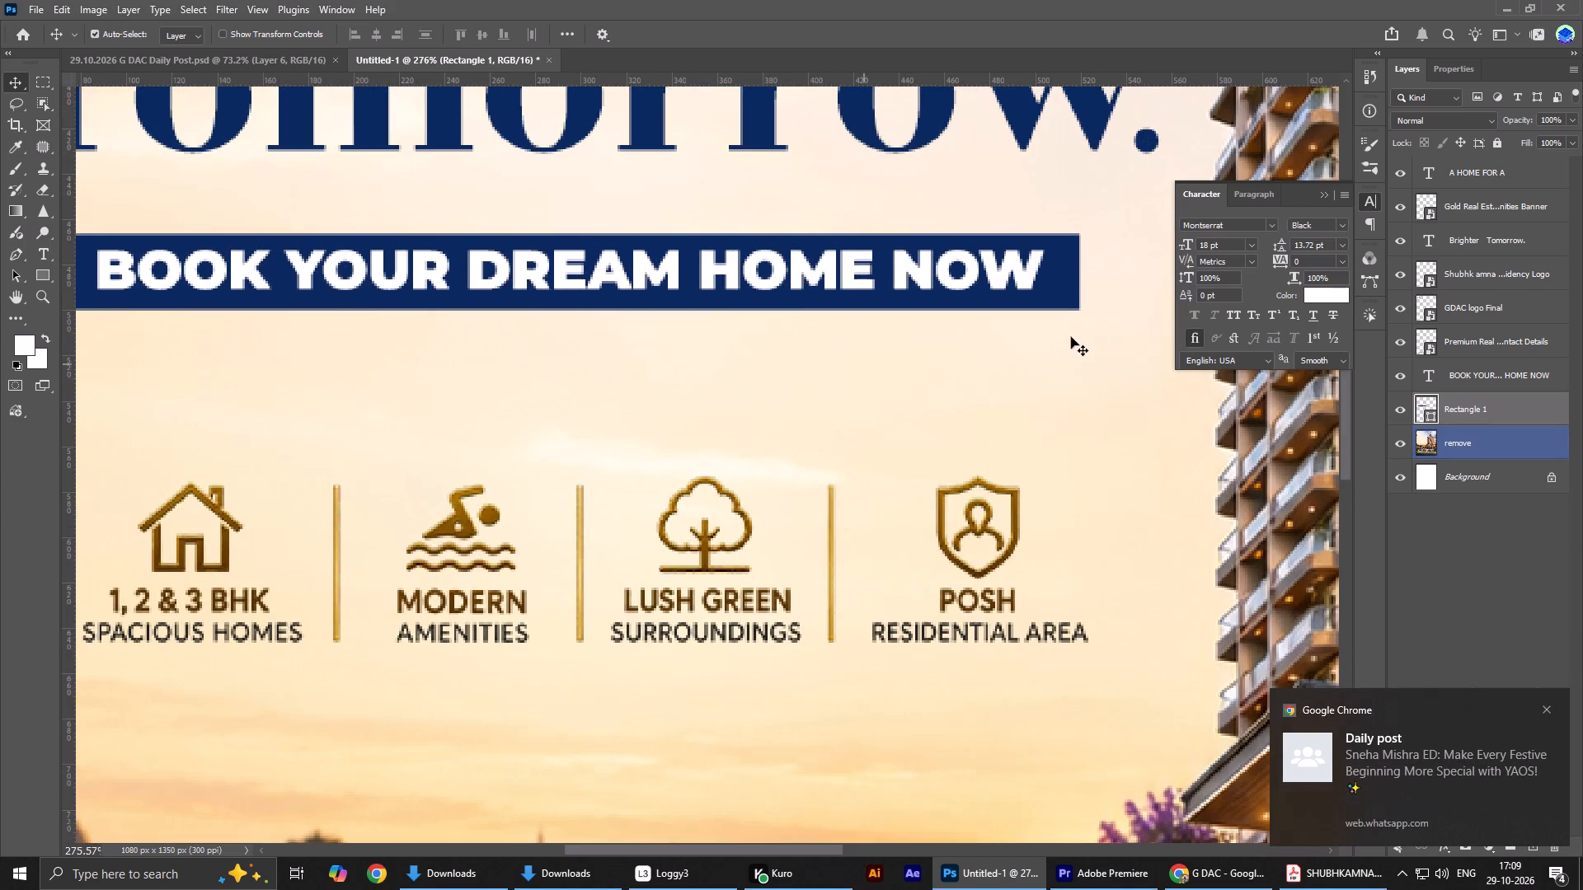
click(1451, 74)
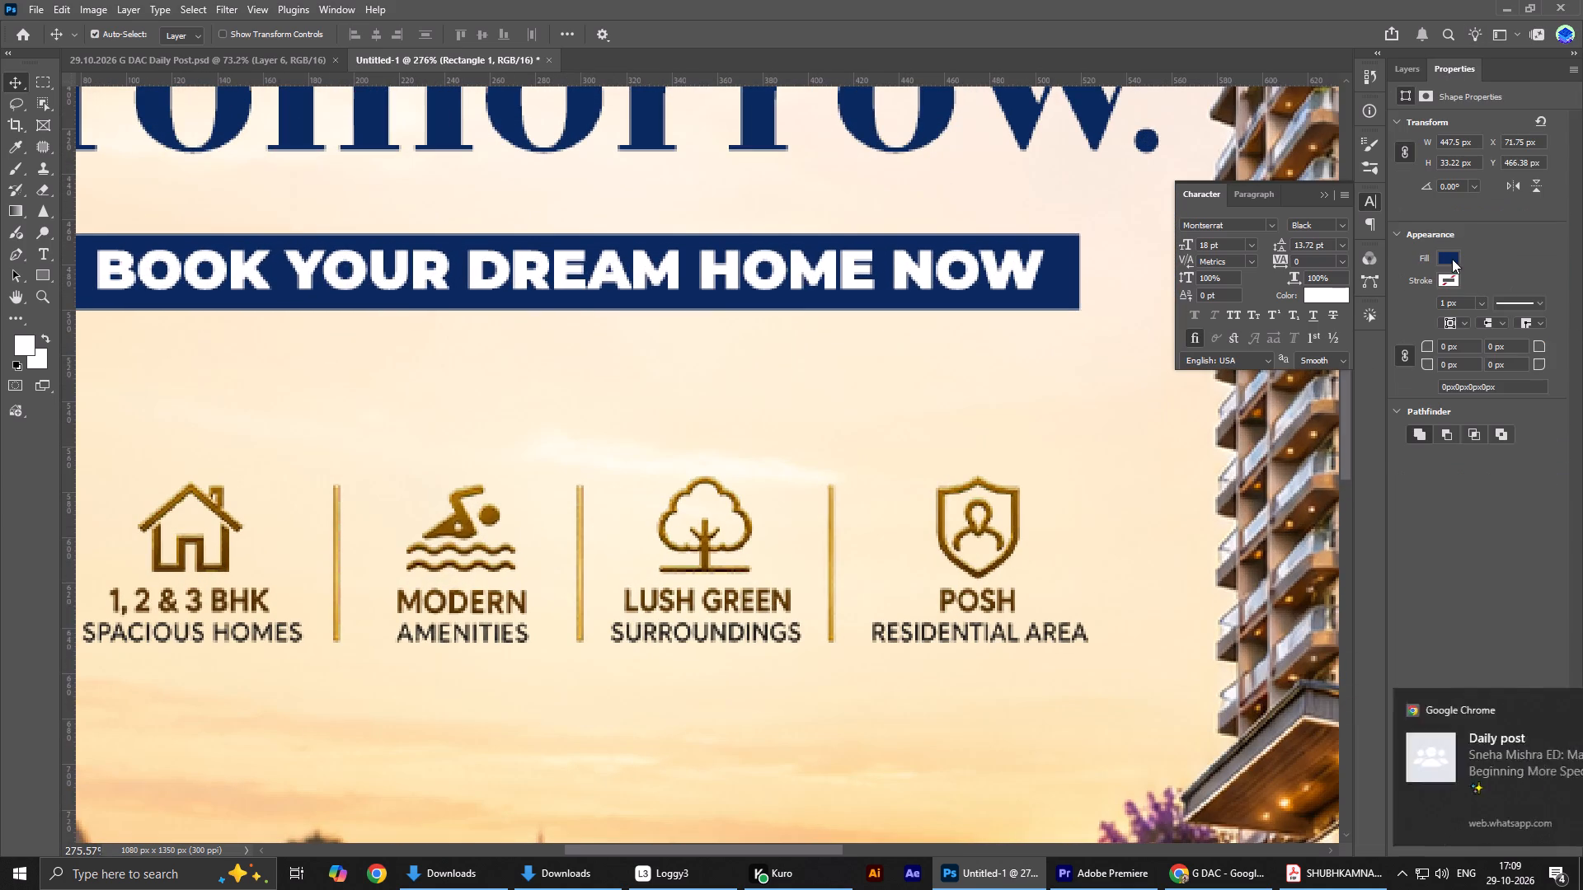
click(1452, 259)
click(1563, 285)
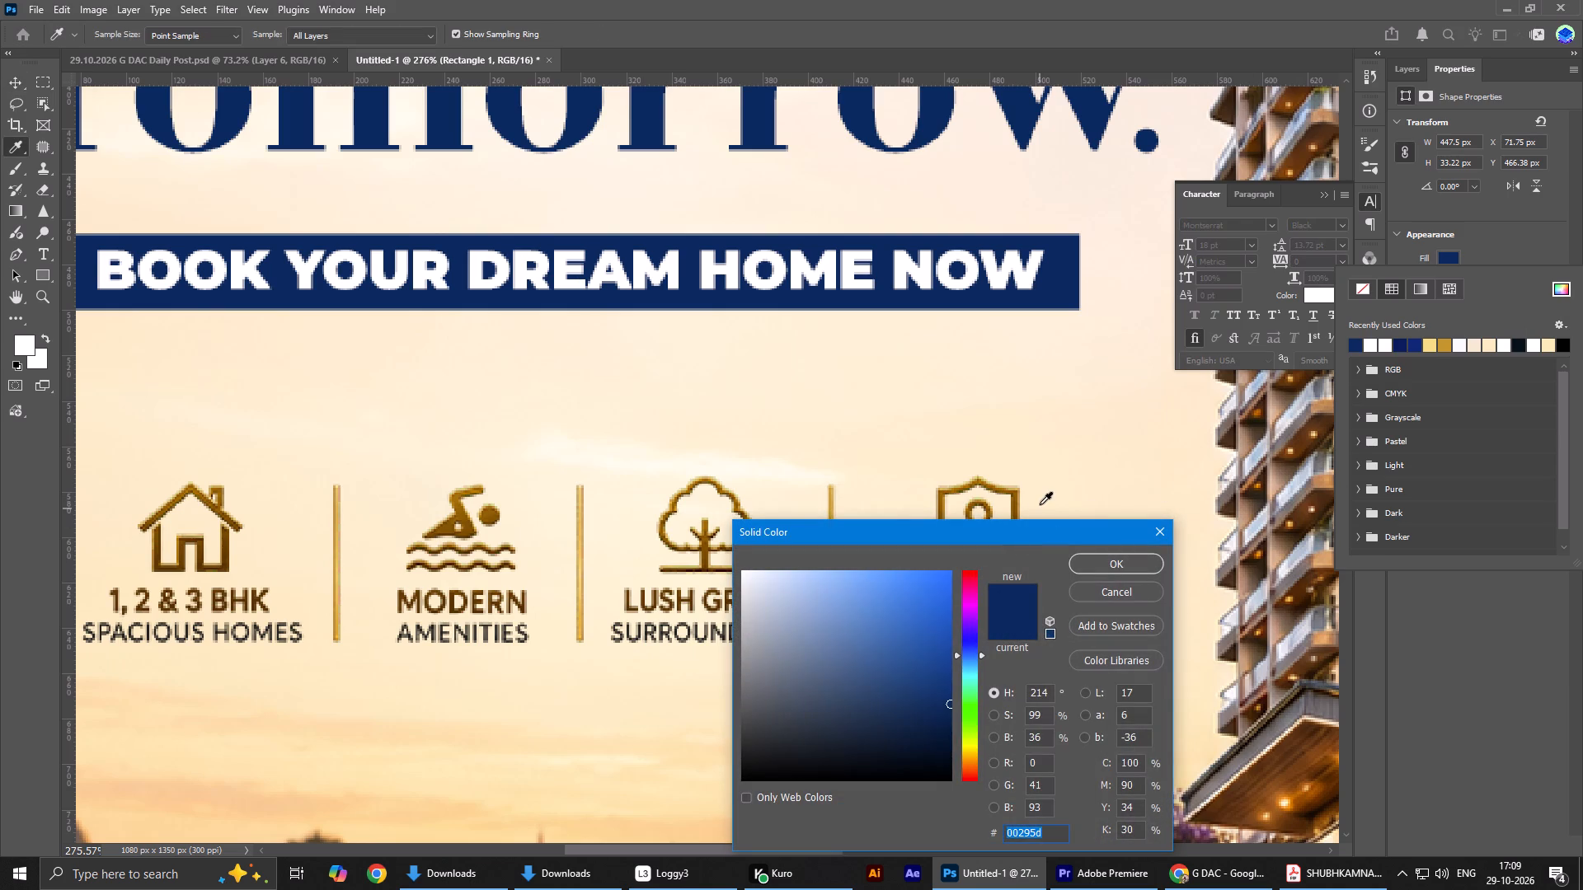
click(1016, 503)
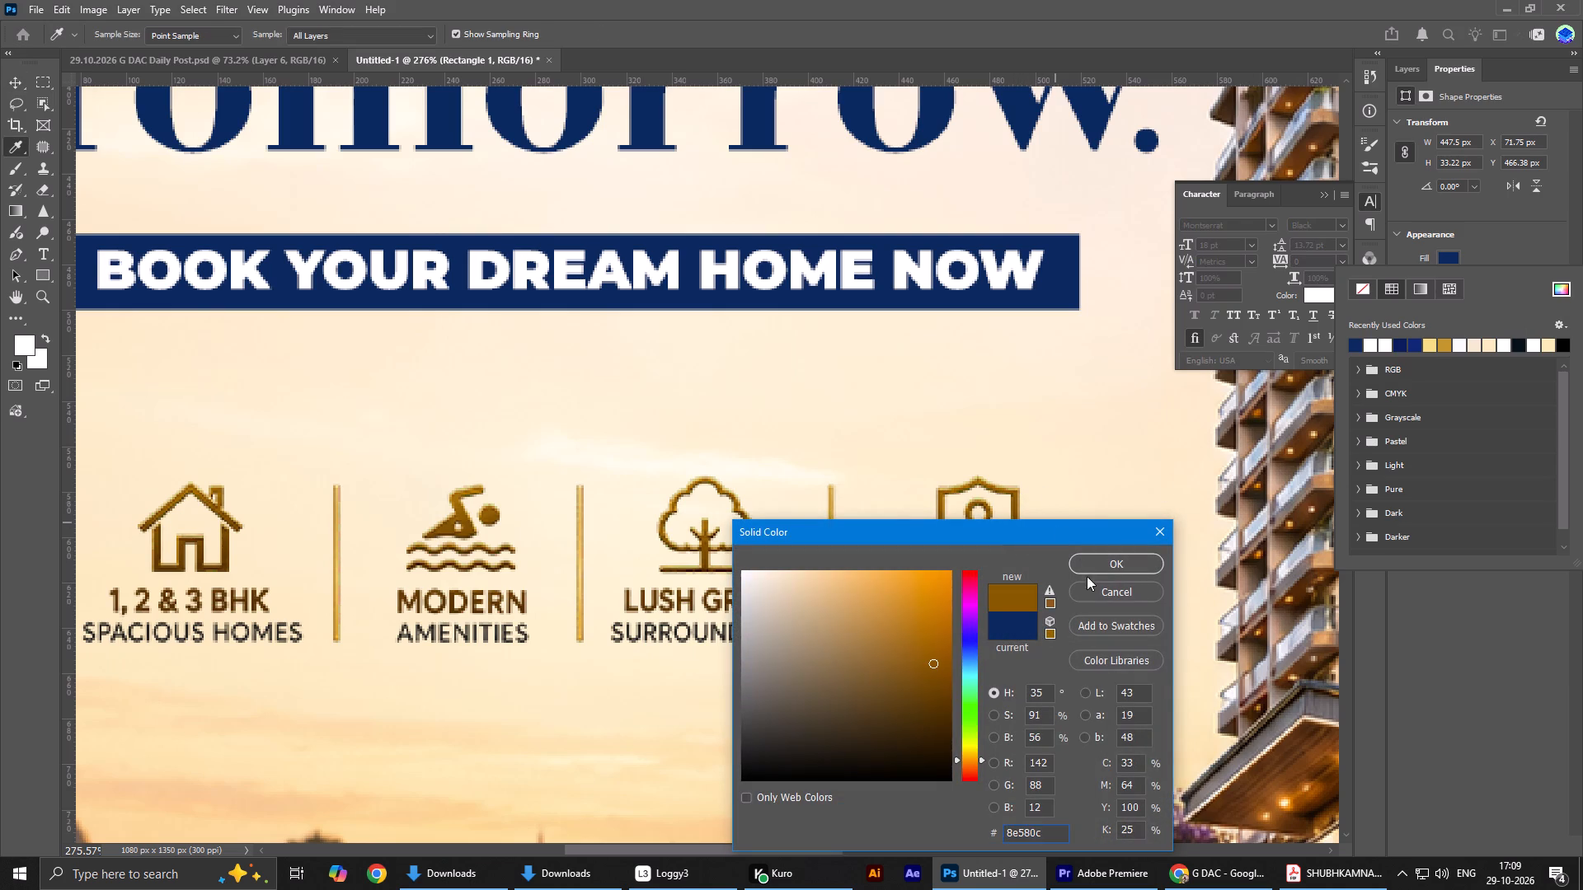
click(1112, 555)
alt+scroll(989, 510, up, 1)
alt+scroll(989, 510, down, 7)
key(ctrl+0)
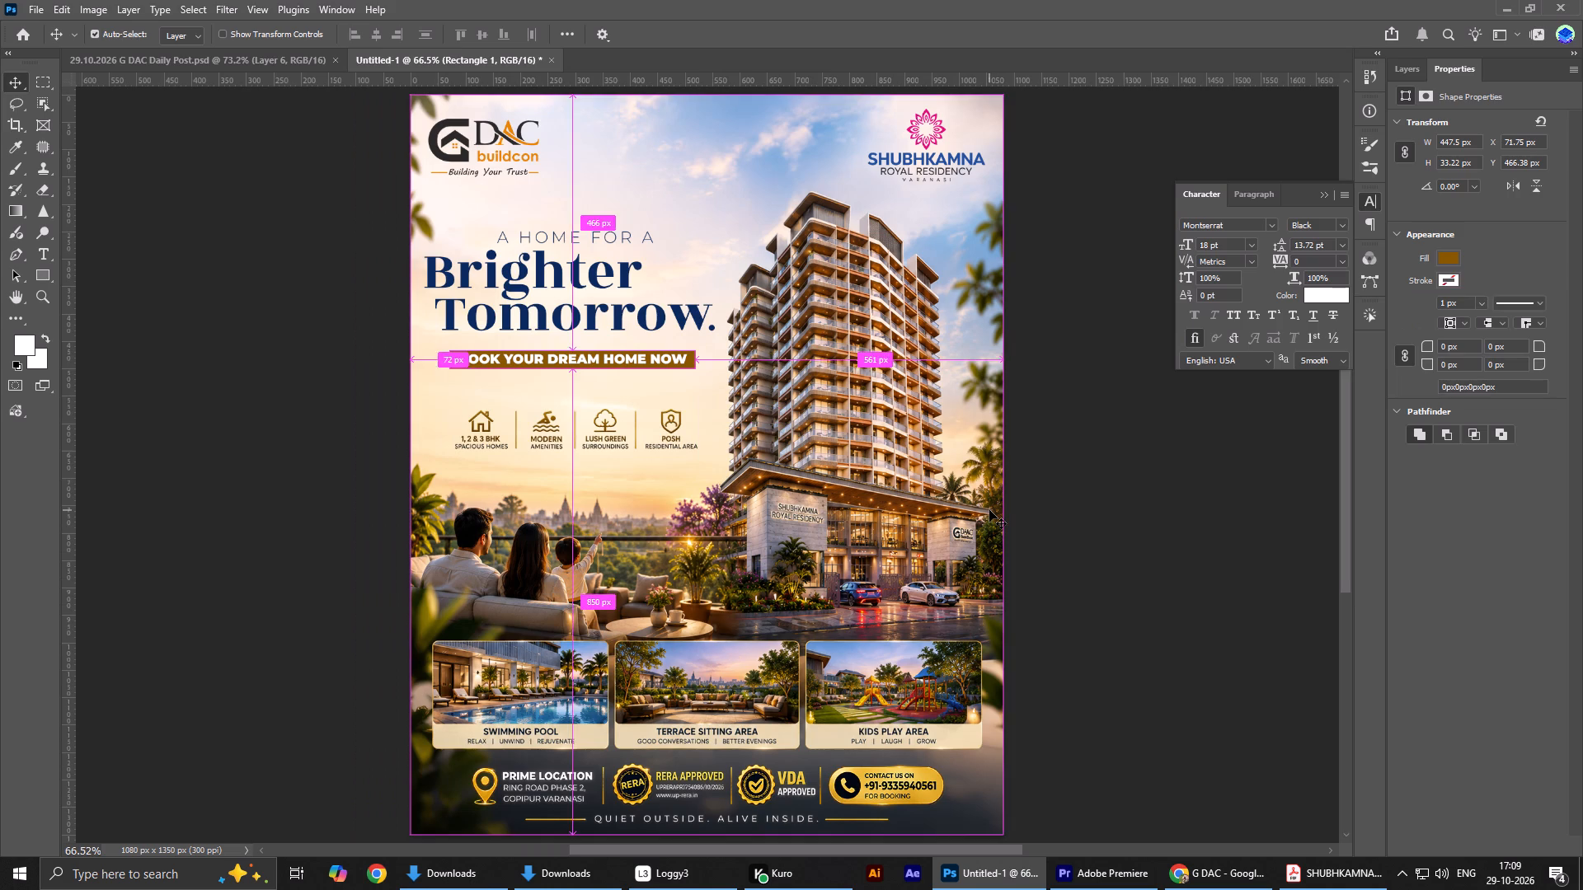
Group the "BOOK YOUR DREAM HOME NOW" text layer with its backing rectangle.
click(1396, 76)
shift+click(1510, 390)
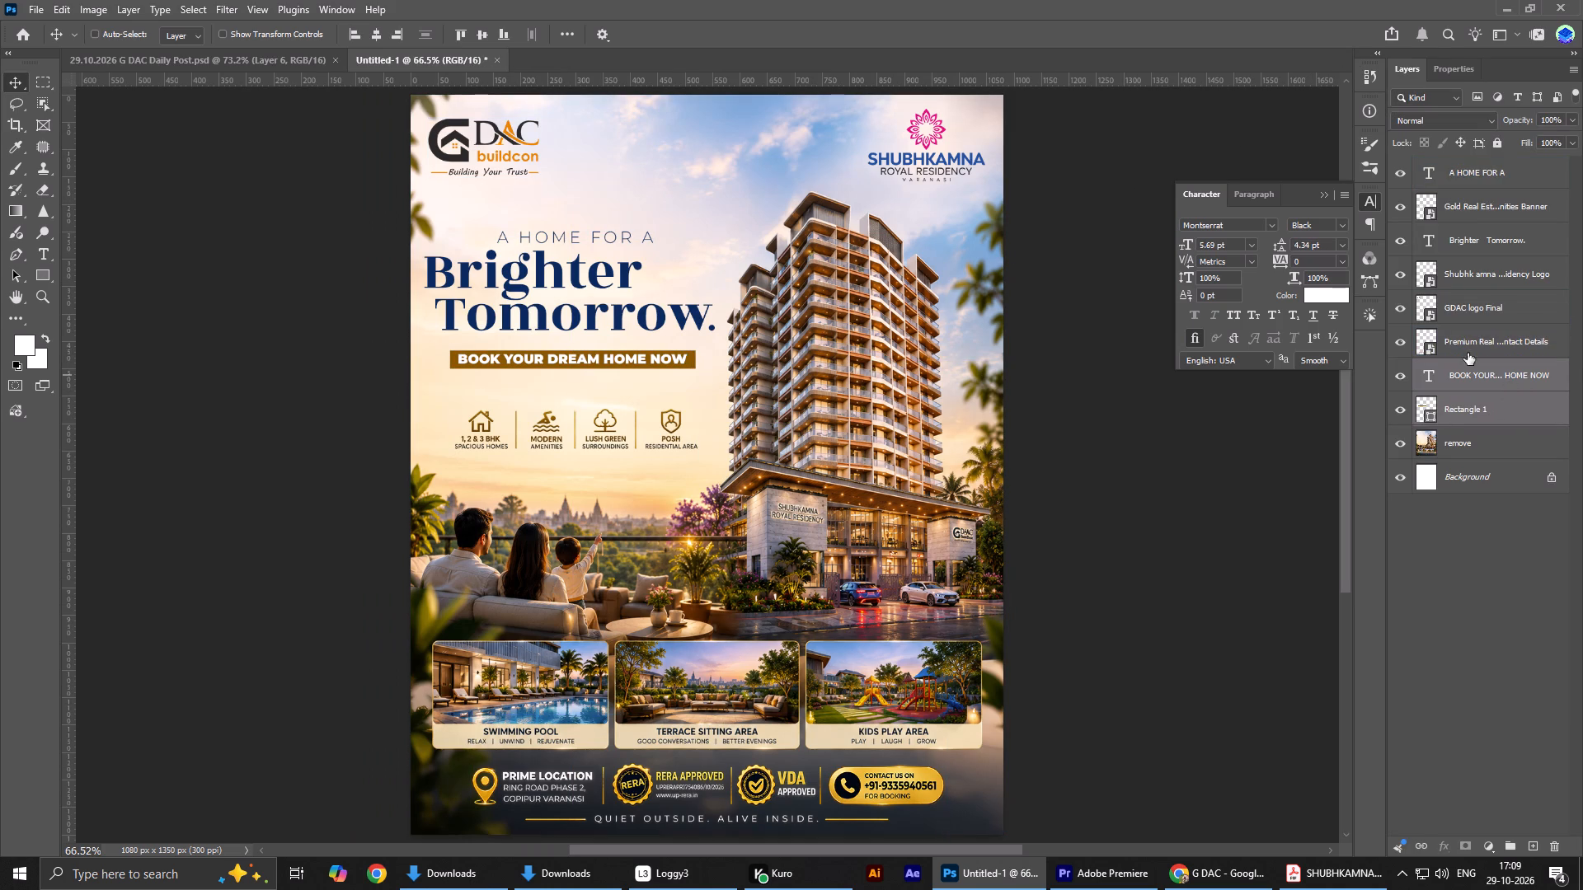
key(ctrl+g)
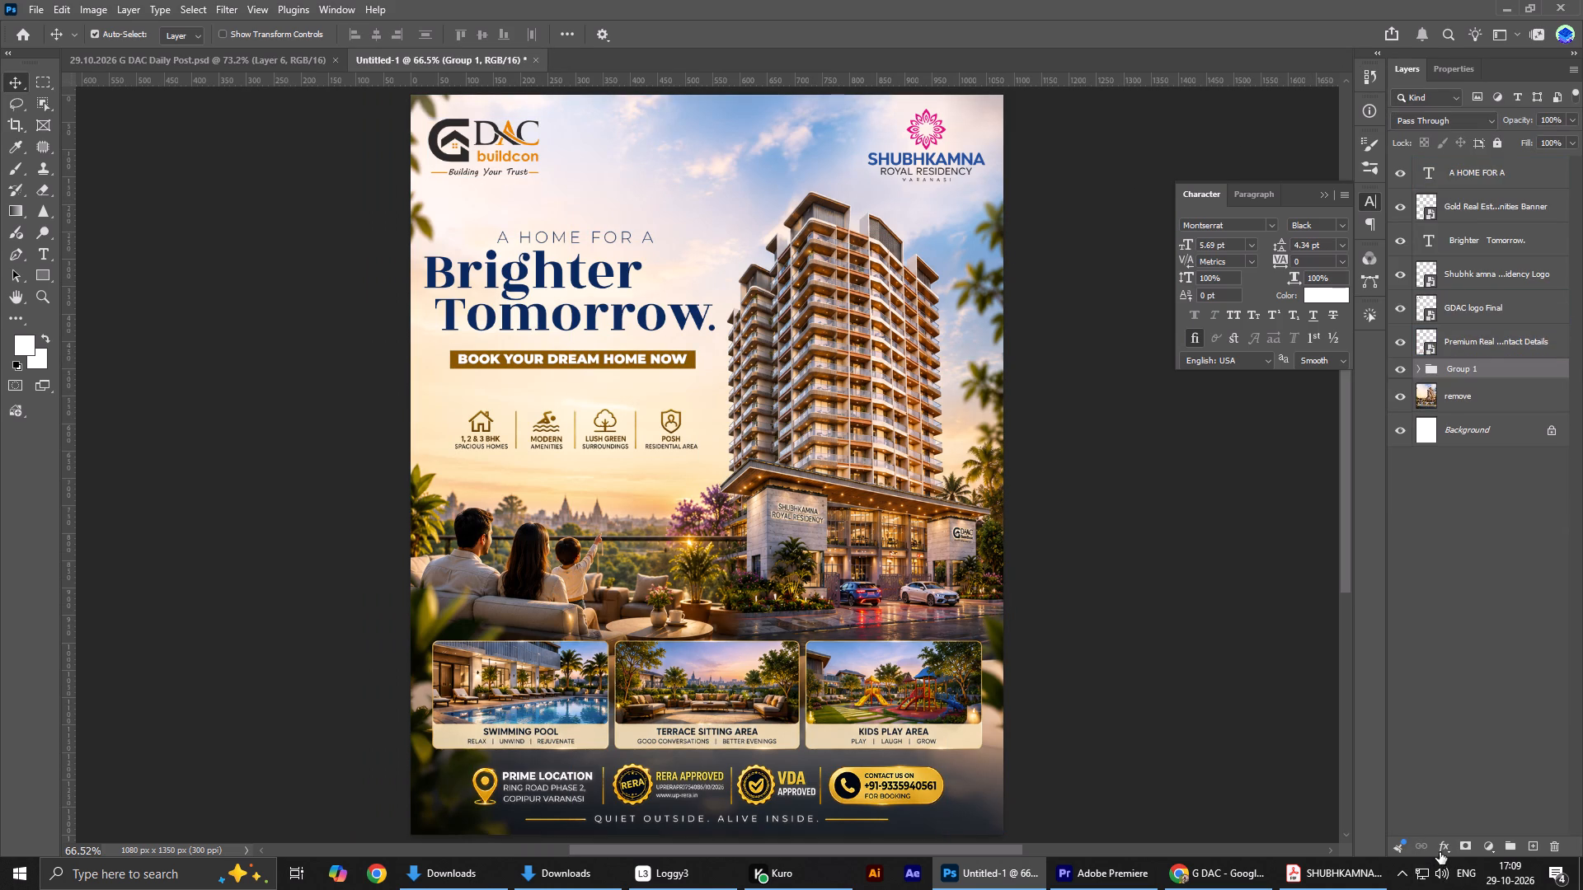
Add a black drop shadow to the banner group with 41% opacity and 8 px size.
click(1443, 850)
click(1478, 837)
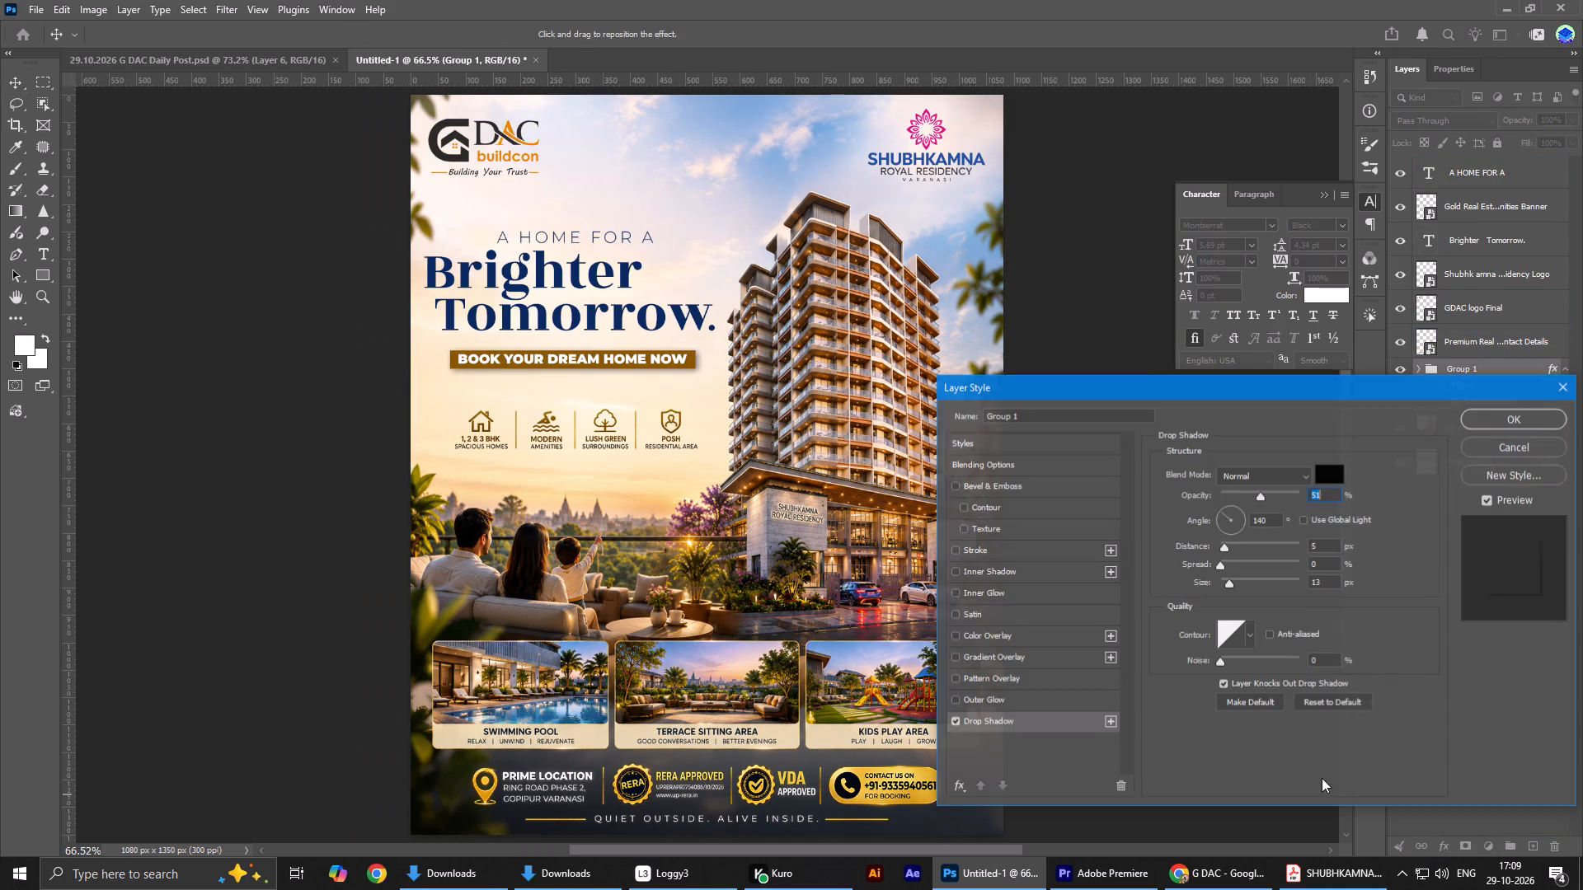
drag(1259, 501, 1241, 500)
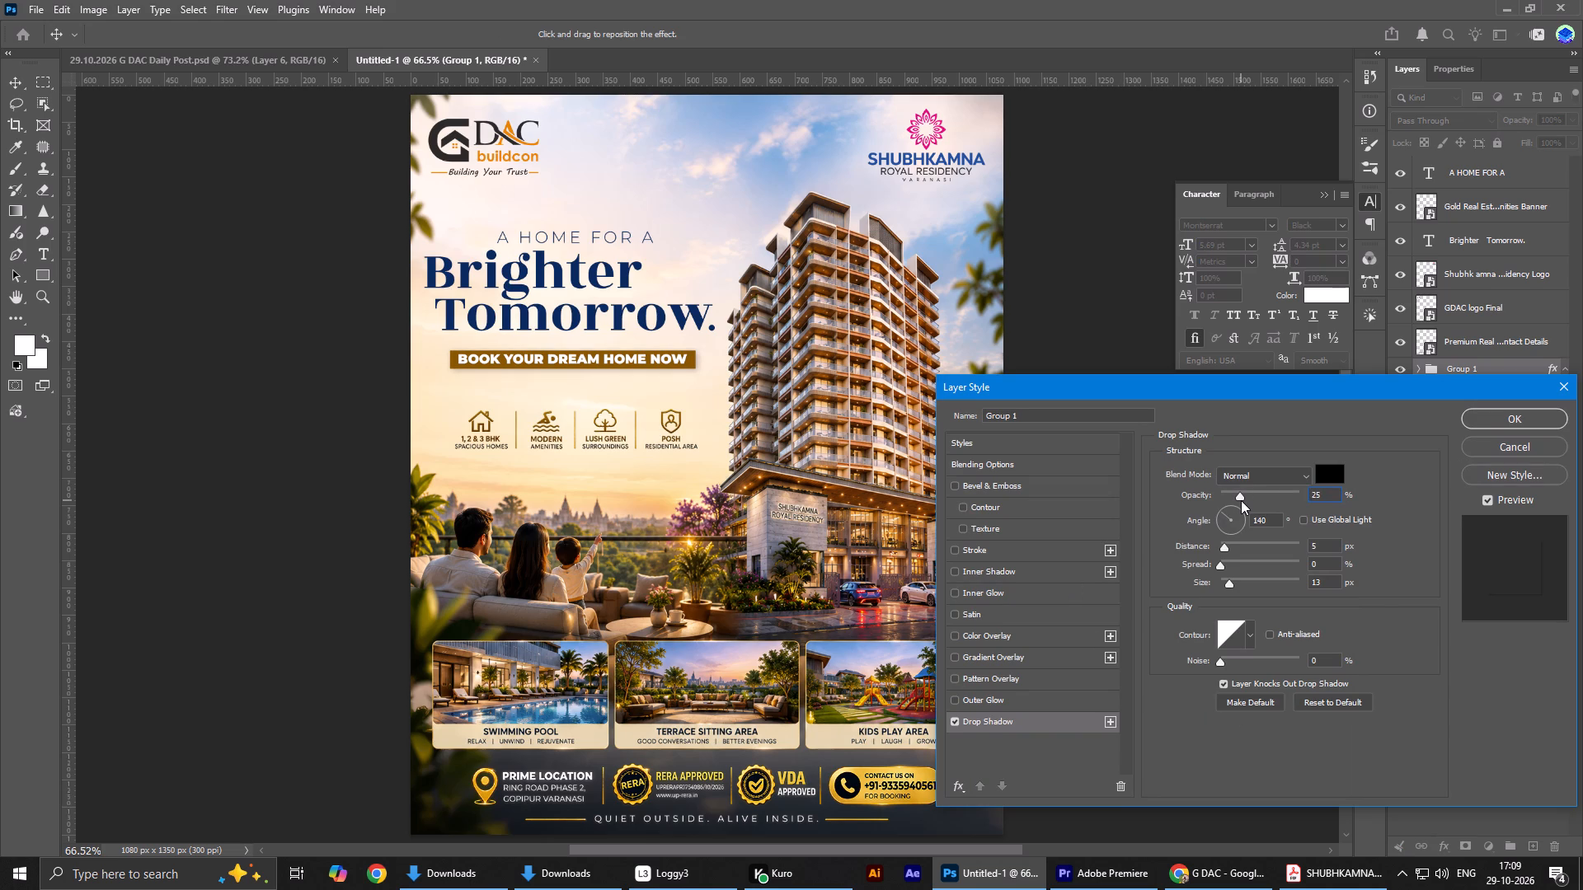
drag(1241, 500, 1308, 496)
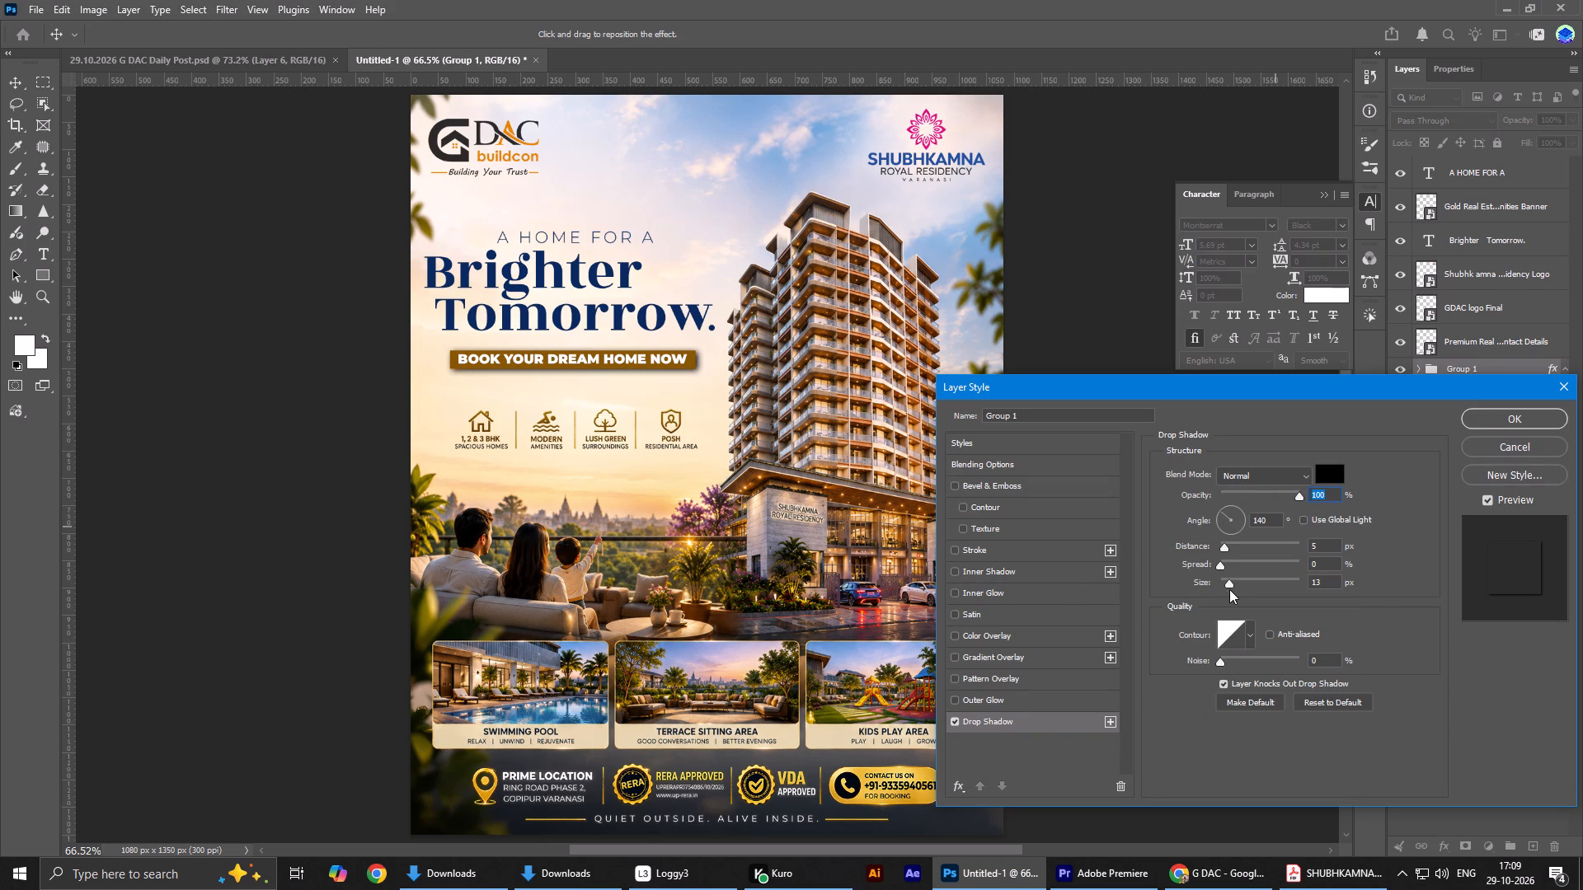
click(1233, 589)
drag(1225, 583, 1229, 579)
drag(1229, 579, 1225, 575)
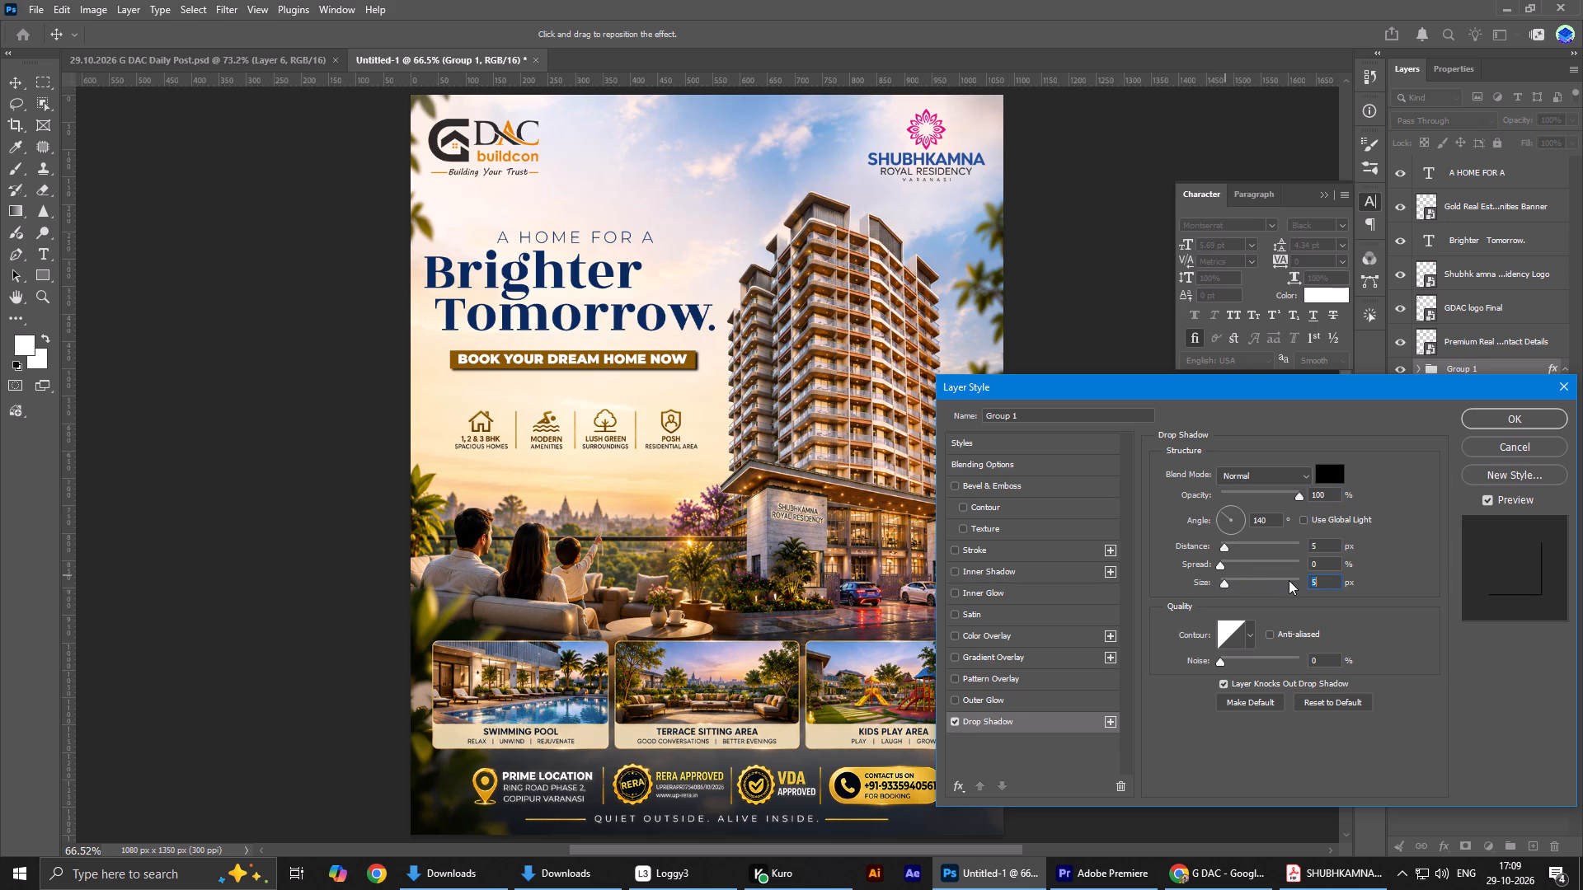
drag(1322, 580, 1285, 583)
key(8)
drag(1293, 499, 1279, 493)
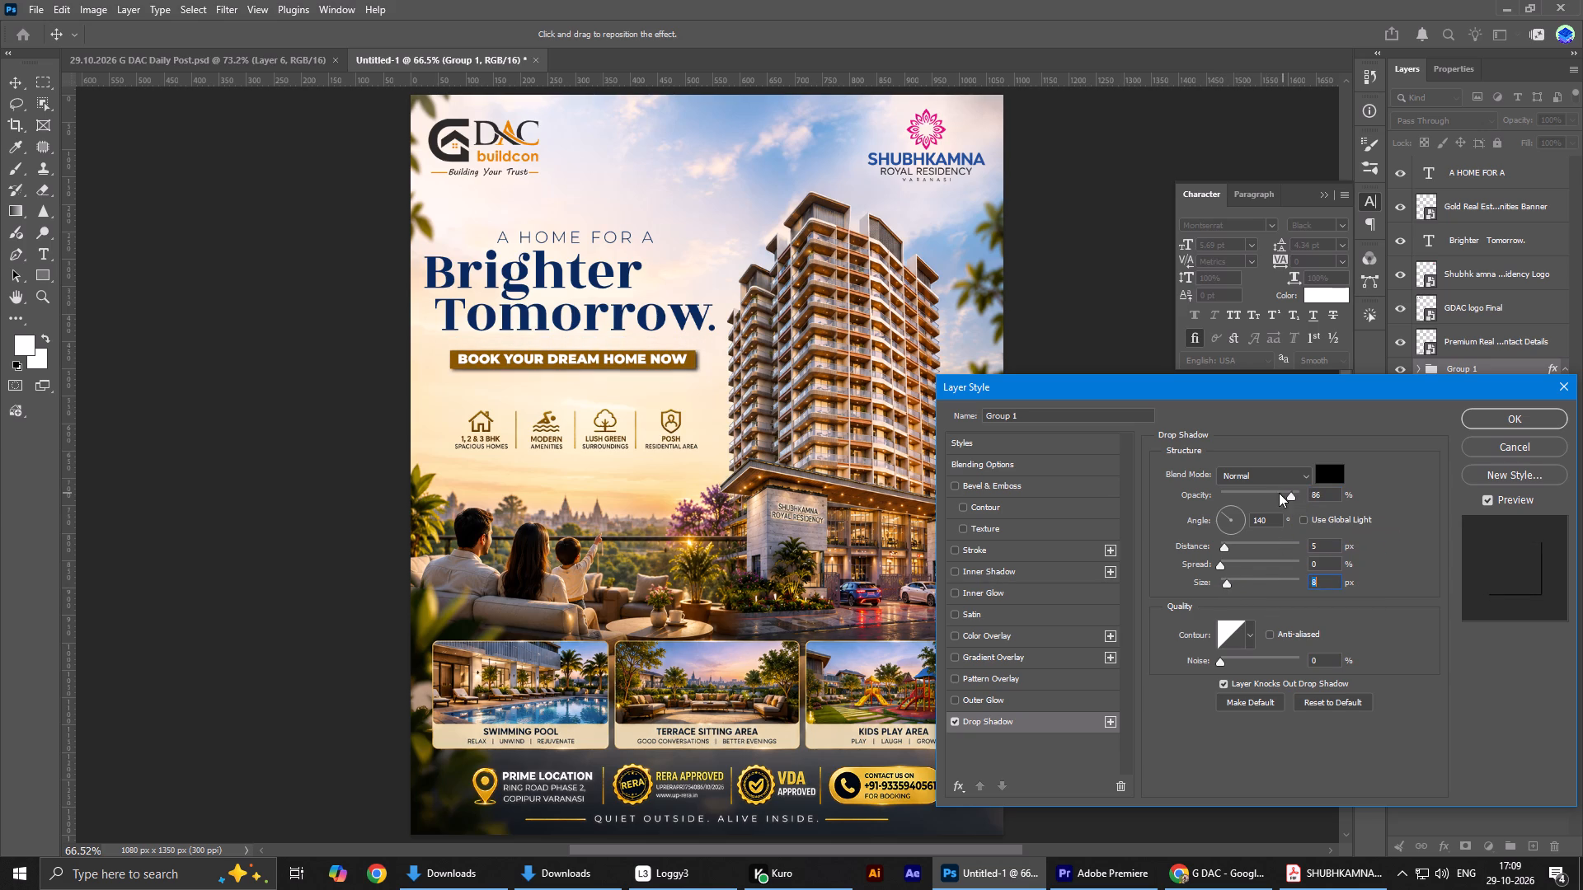
drag(1279, 493, 1253, 493)
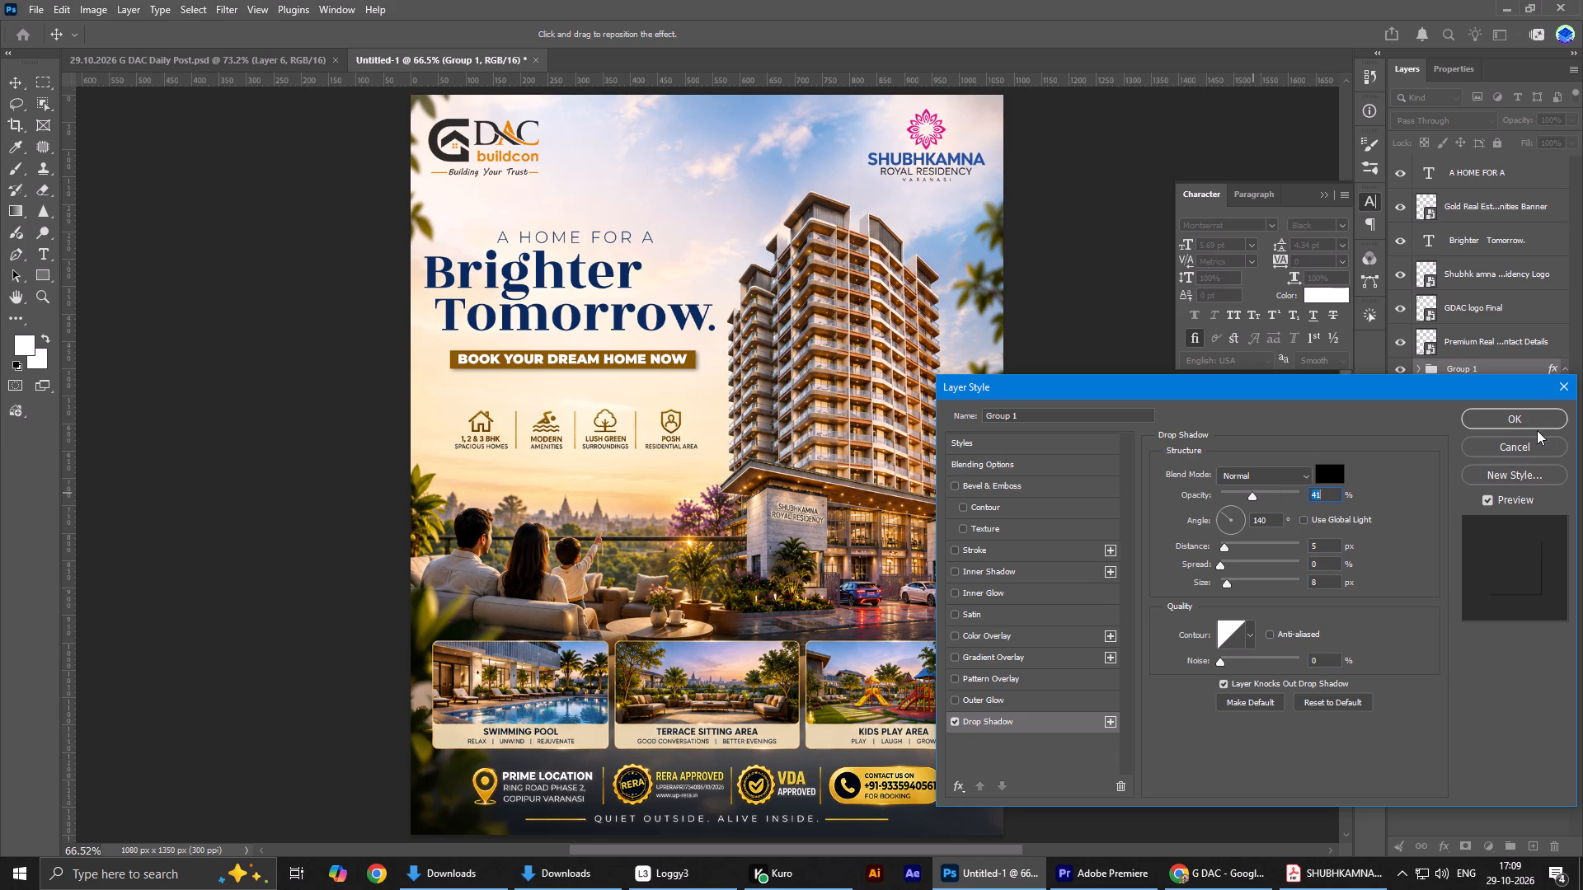
click(1530, 421)
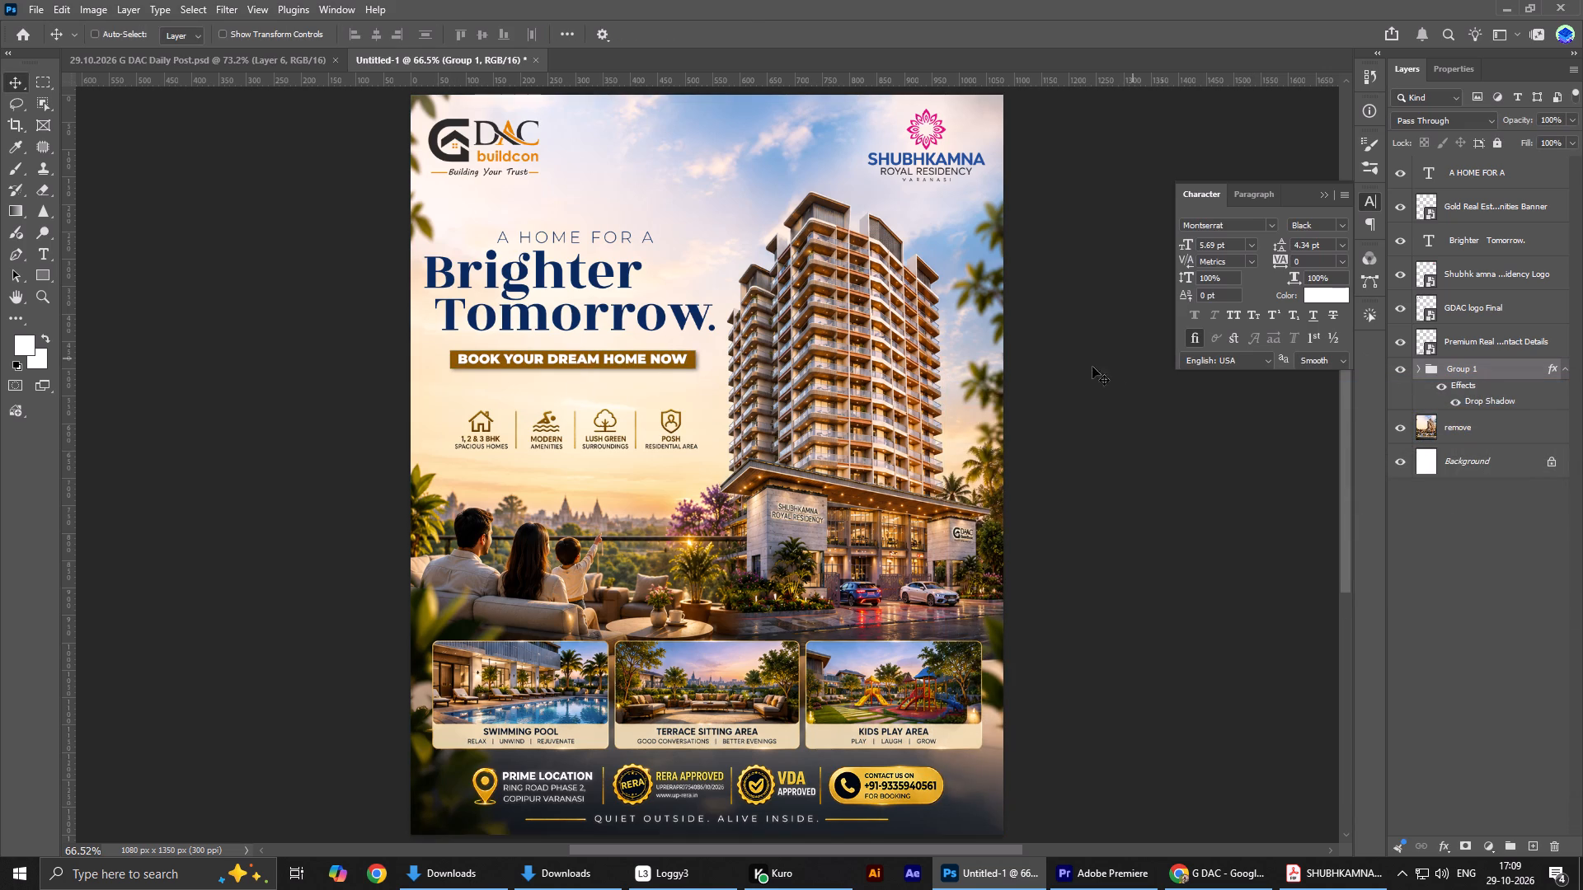
Scale the banner group down slightly about its centre until its text is about 5.35 pt.
key(ctrl+t)
drag(698, 350, 709, 350)
drag(709, 350, 698, 349)
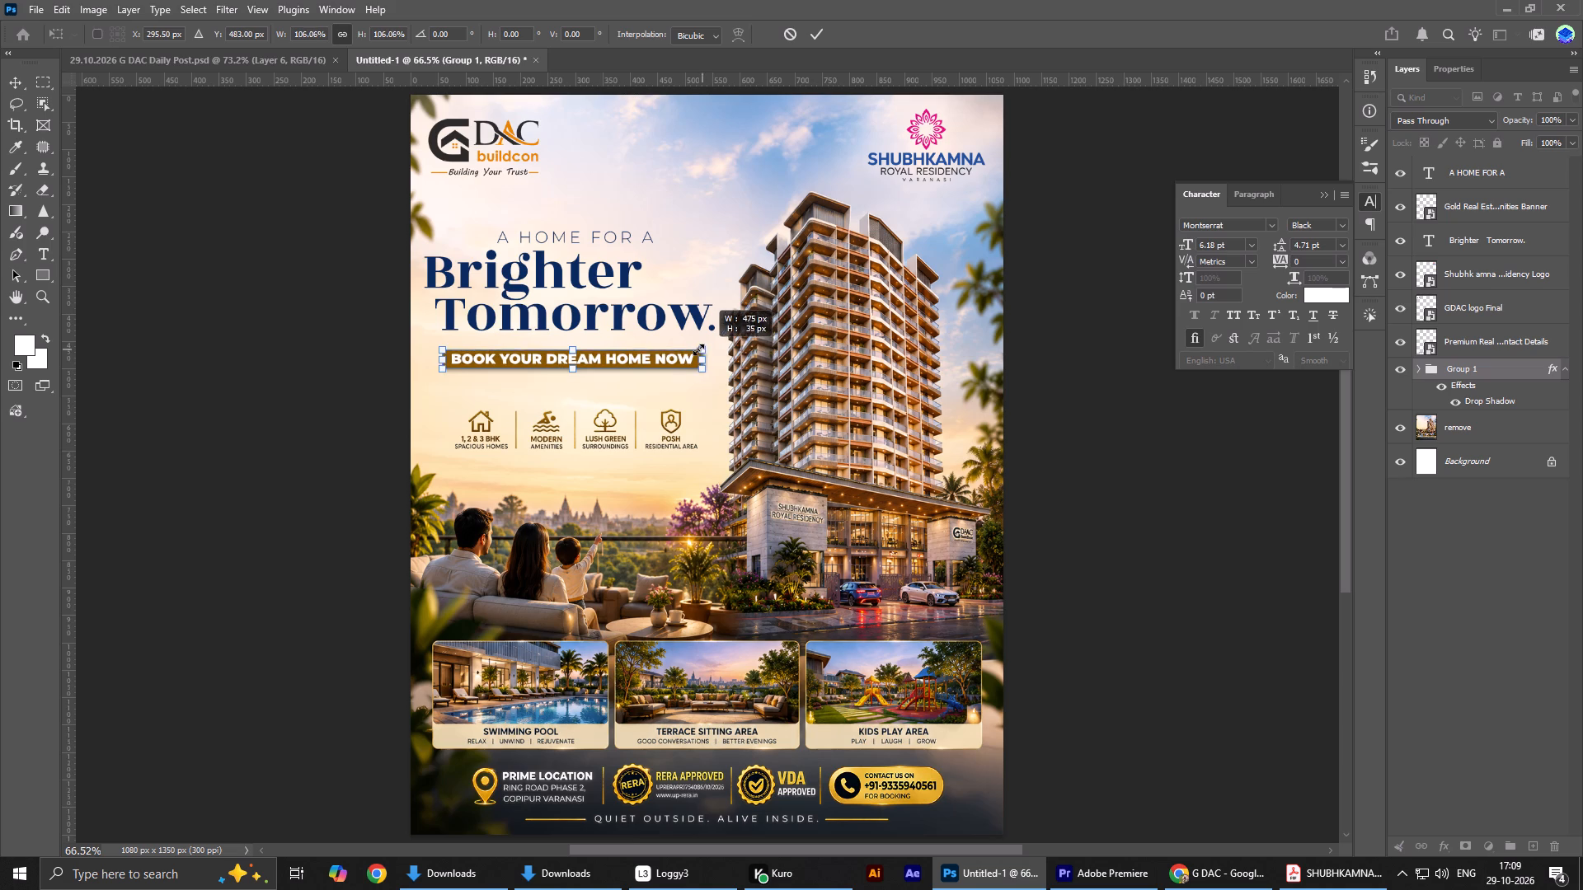
drag(698, 349, 680, 349)
alt+right_drag(691, 349, 683, 349)
click(694, 346)
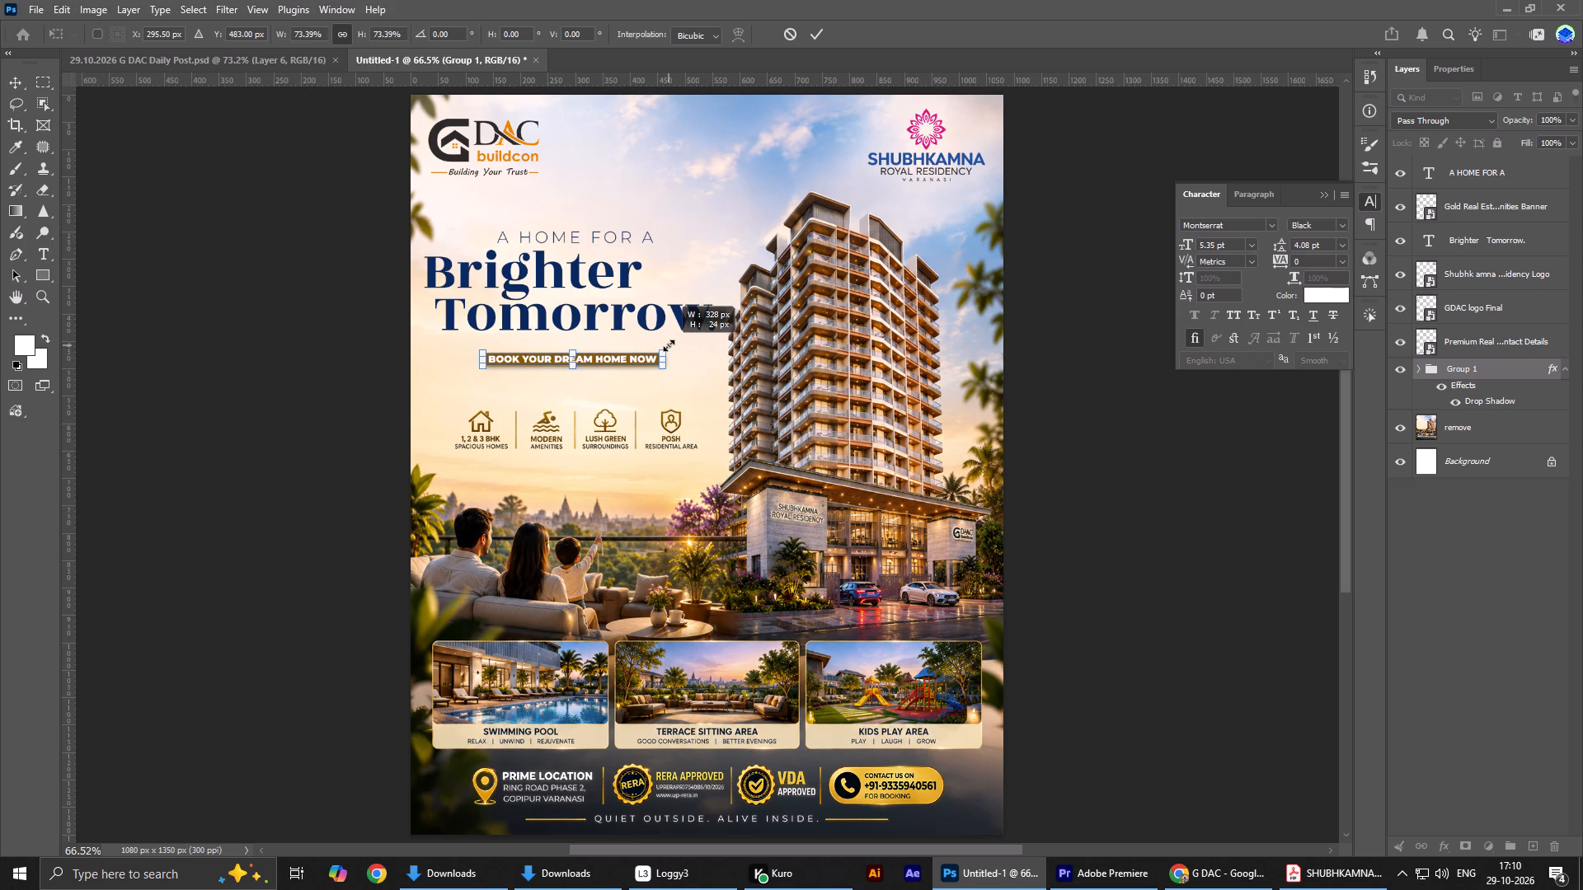
key(Return)
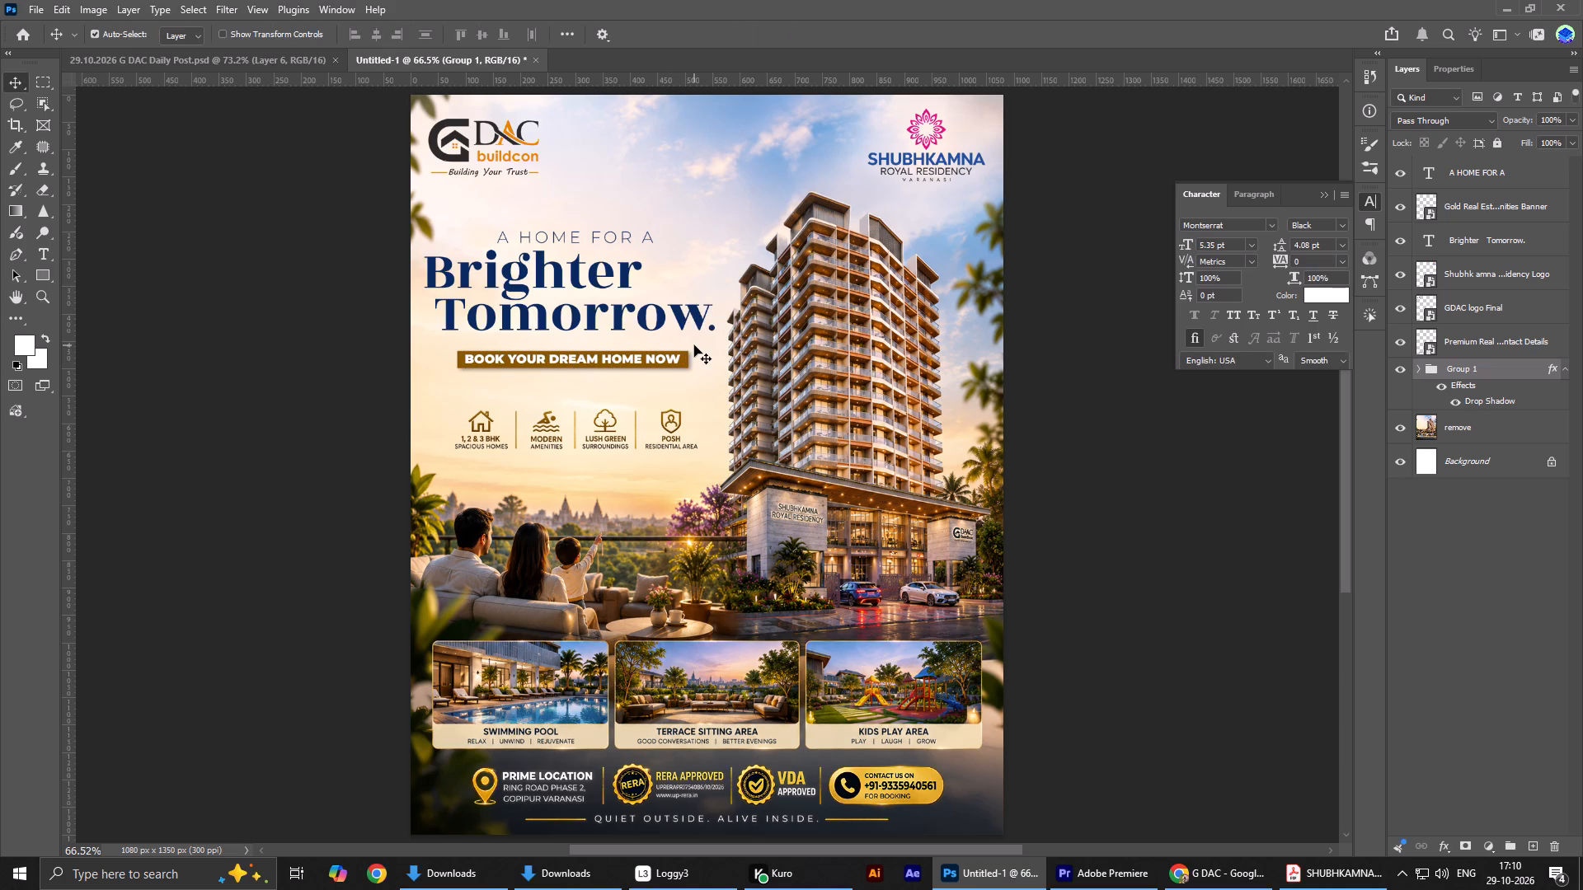
Nudge the banner group up slightly, closer to the "Brighter Tomorrow." headline.
key(shift+Up)
key(Down)
key(Down)
key(Down)
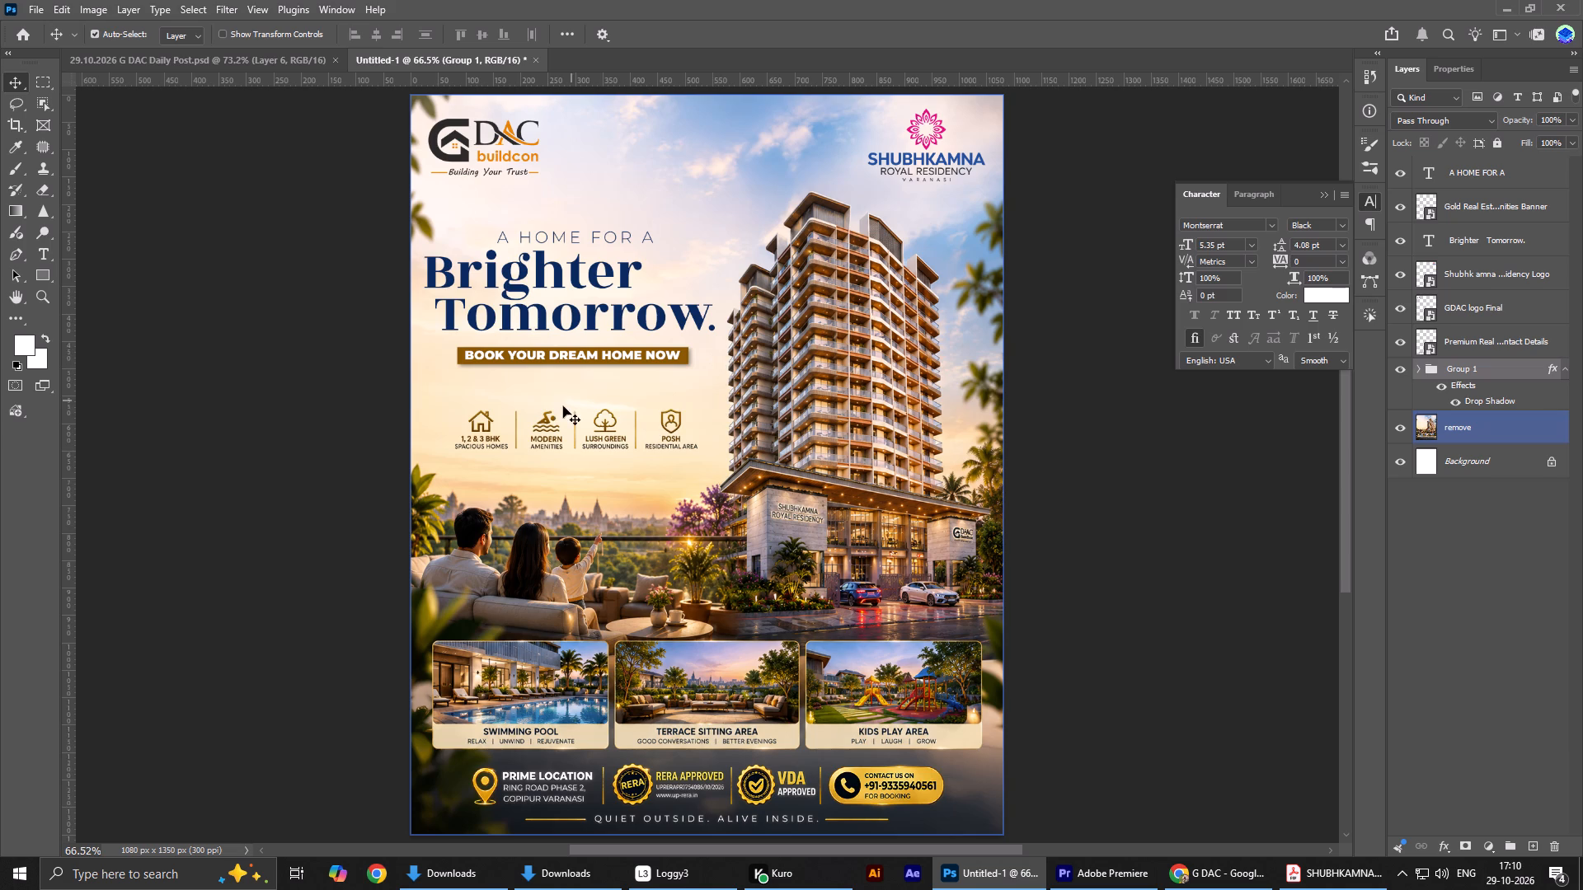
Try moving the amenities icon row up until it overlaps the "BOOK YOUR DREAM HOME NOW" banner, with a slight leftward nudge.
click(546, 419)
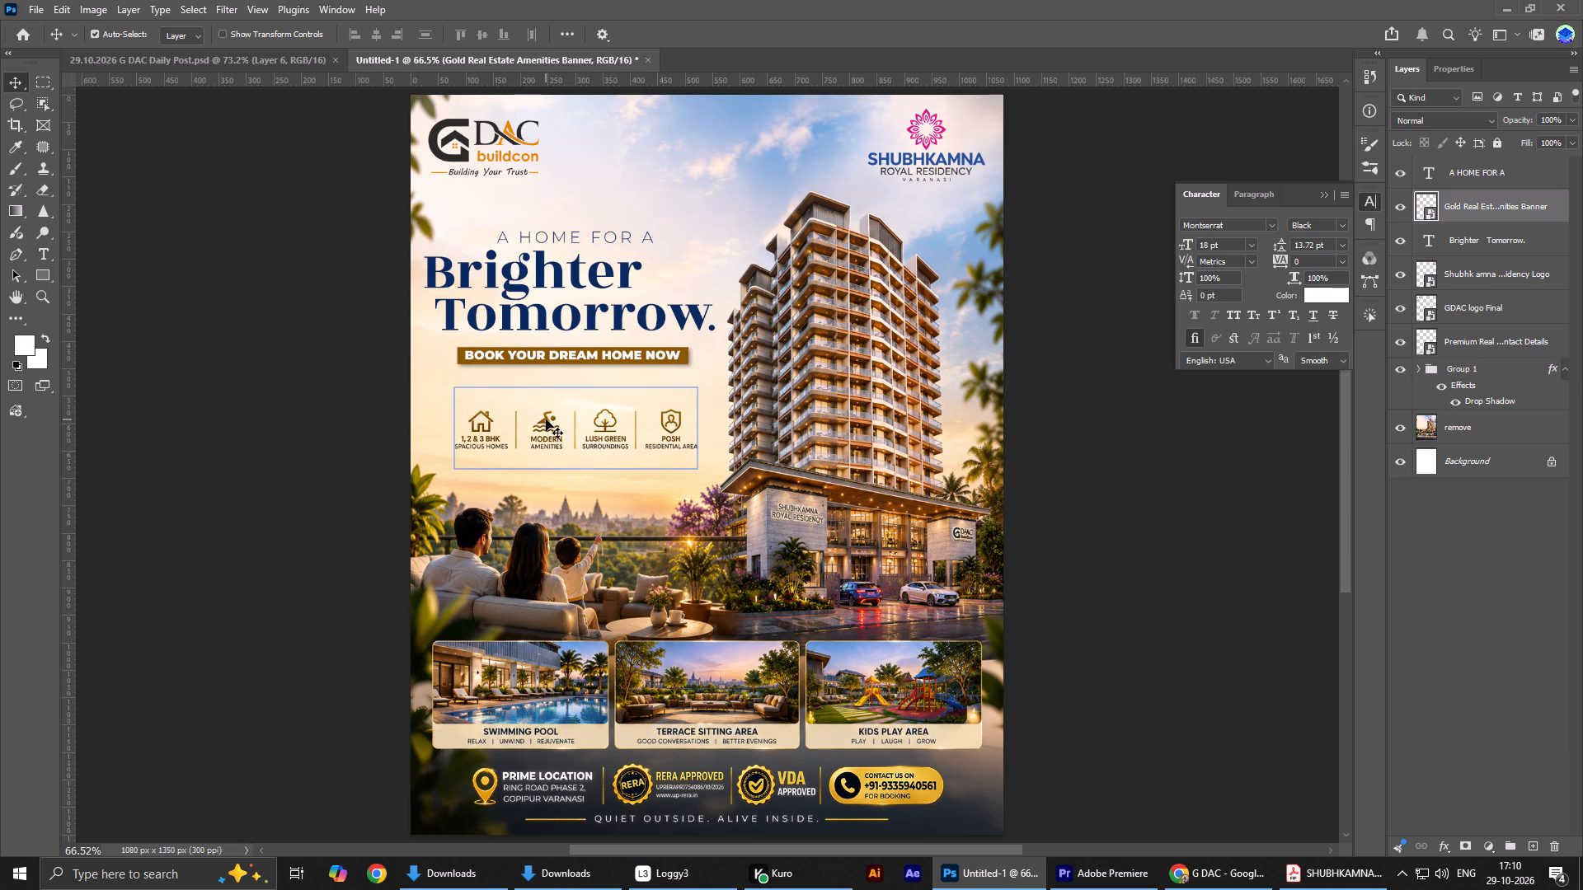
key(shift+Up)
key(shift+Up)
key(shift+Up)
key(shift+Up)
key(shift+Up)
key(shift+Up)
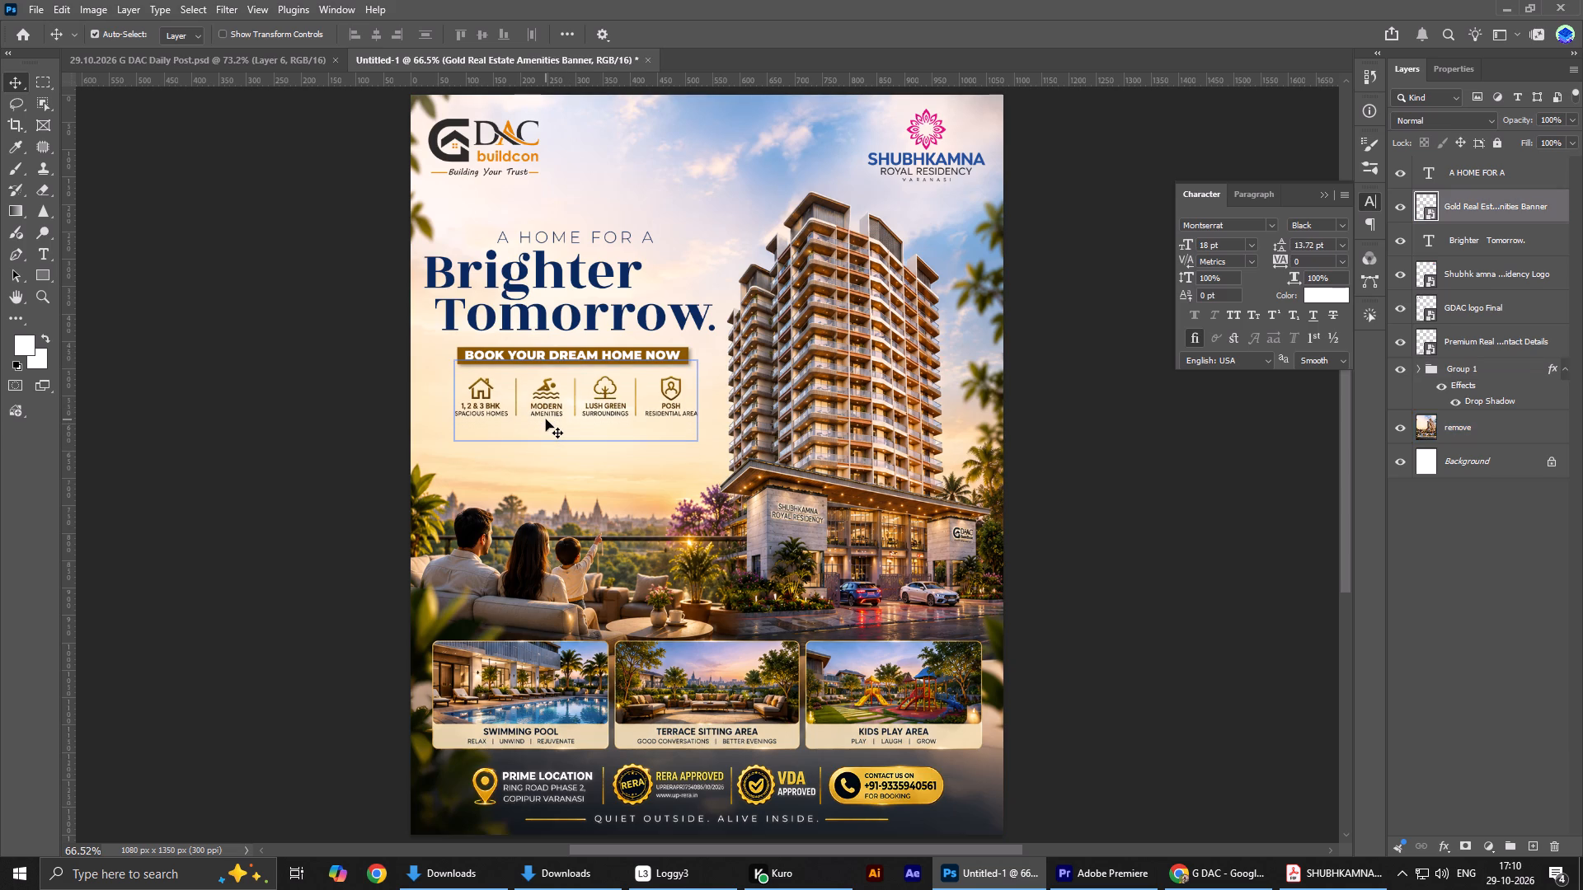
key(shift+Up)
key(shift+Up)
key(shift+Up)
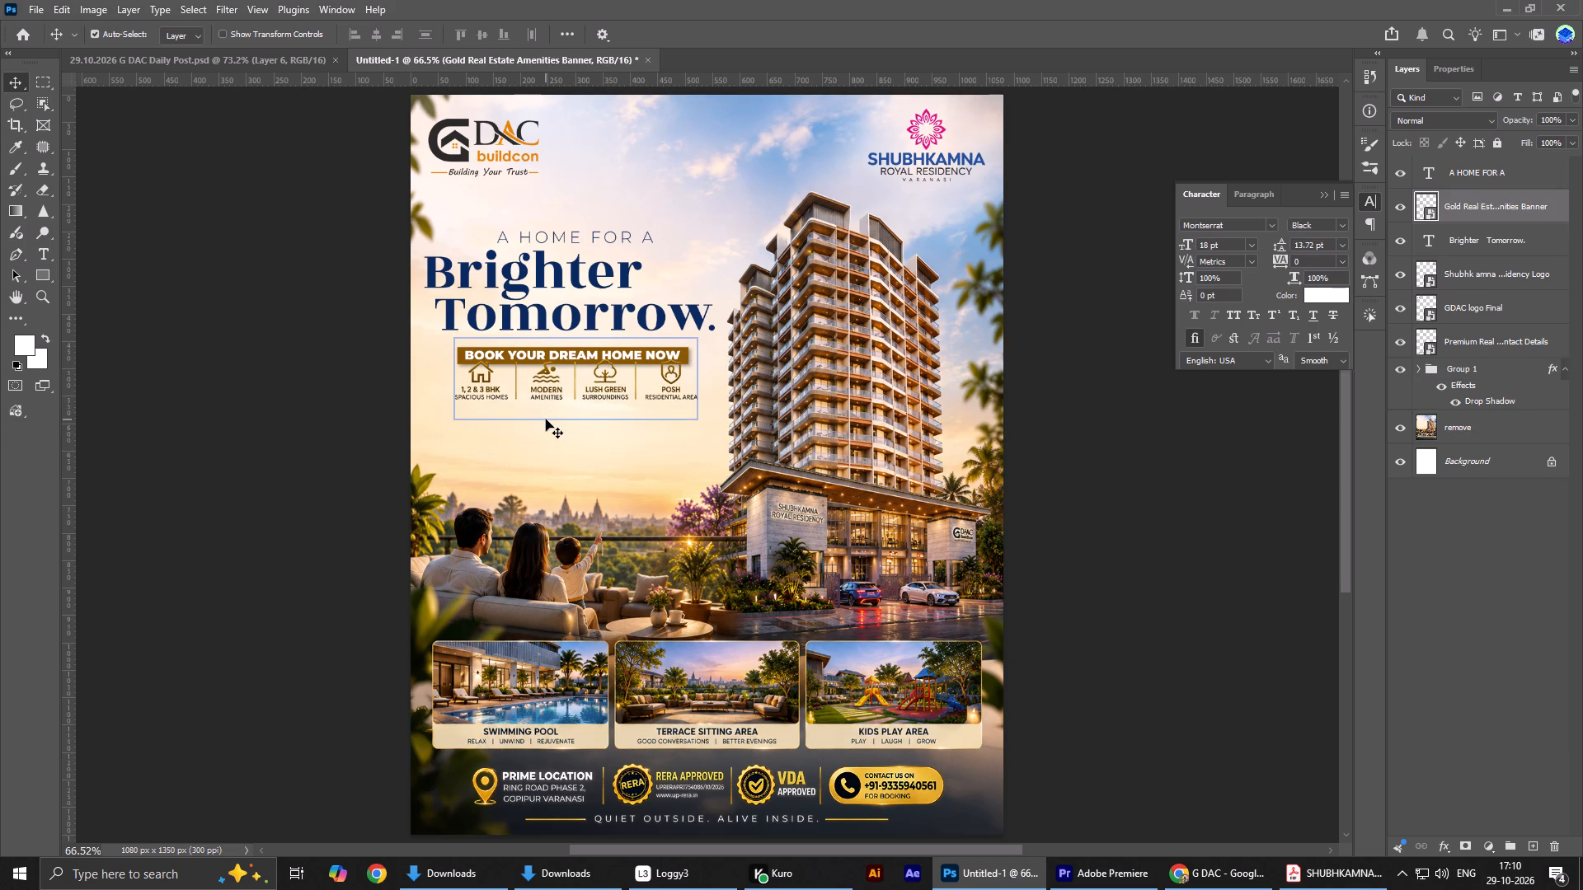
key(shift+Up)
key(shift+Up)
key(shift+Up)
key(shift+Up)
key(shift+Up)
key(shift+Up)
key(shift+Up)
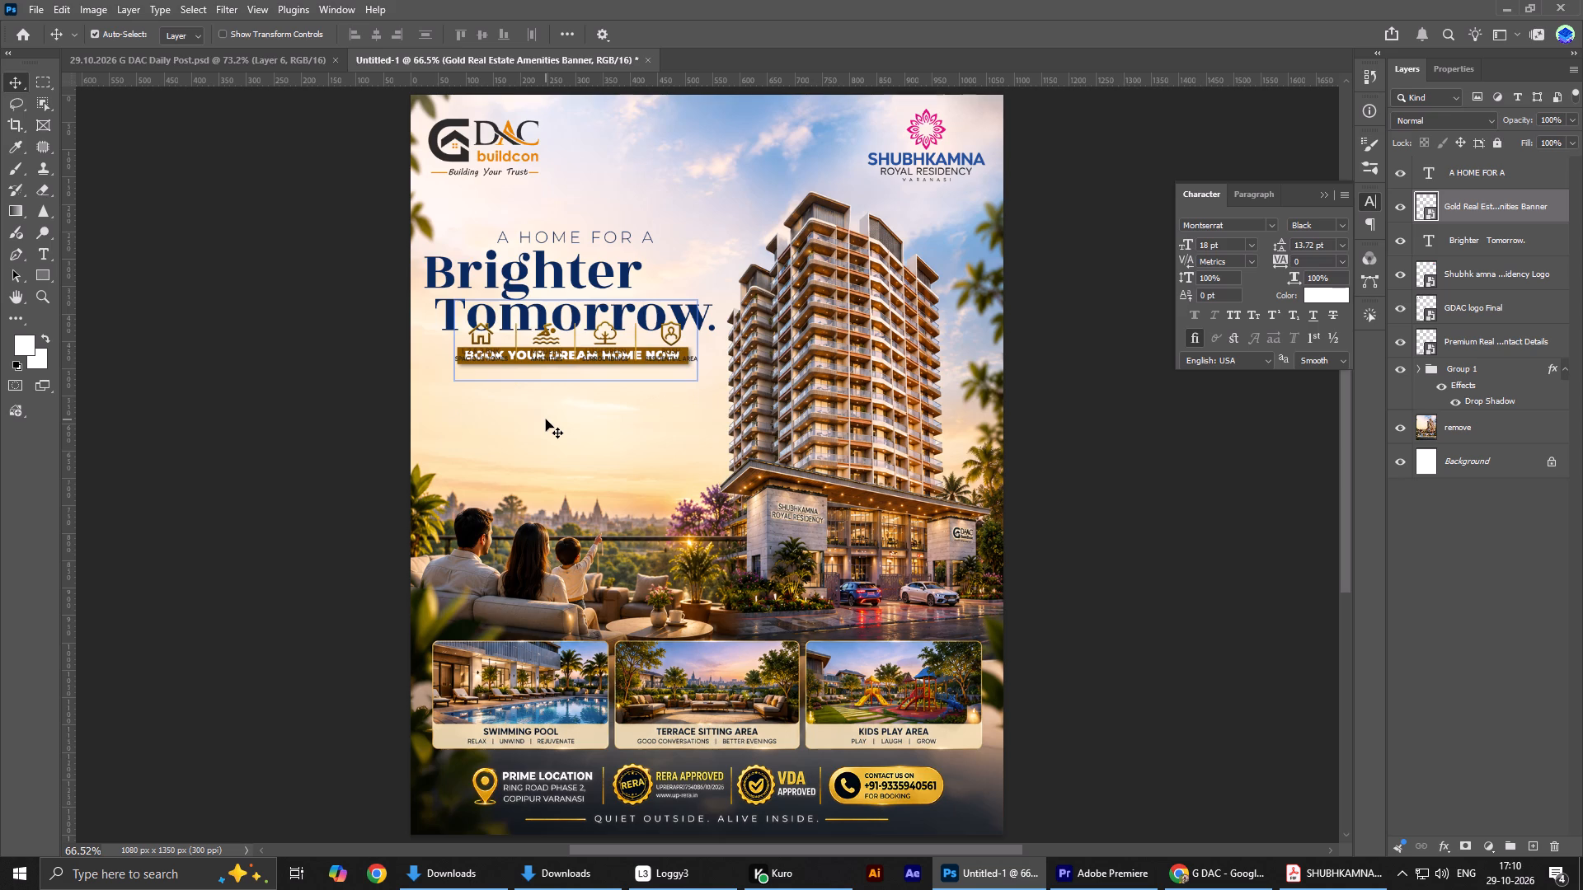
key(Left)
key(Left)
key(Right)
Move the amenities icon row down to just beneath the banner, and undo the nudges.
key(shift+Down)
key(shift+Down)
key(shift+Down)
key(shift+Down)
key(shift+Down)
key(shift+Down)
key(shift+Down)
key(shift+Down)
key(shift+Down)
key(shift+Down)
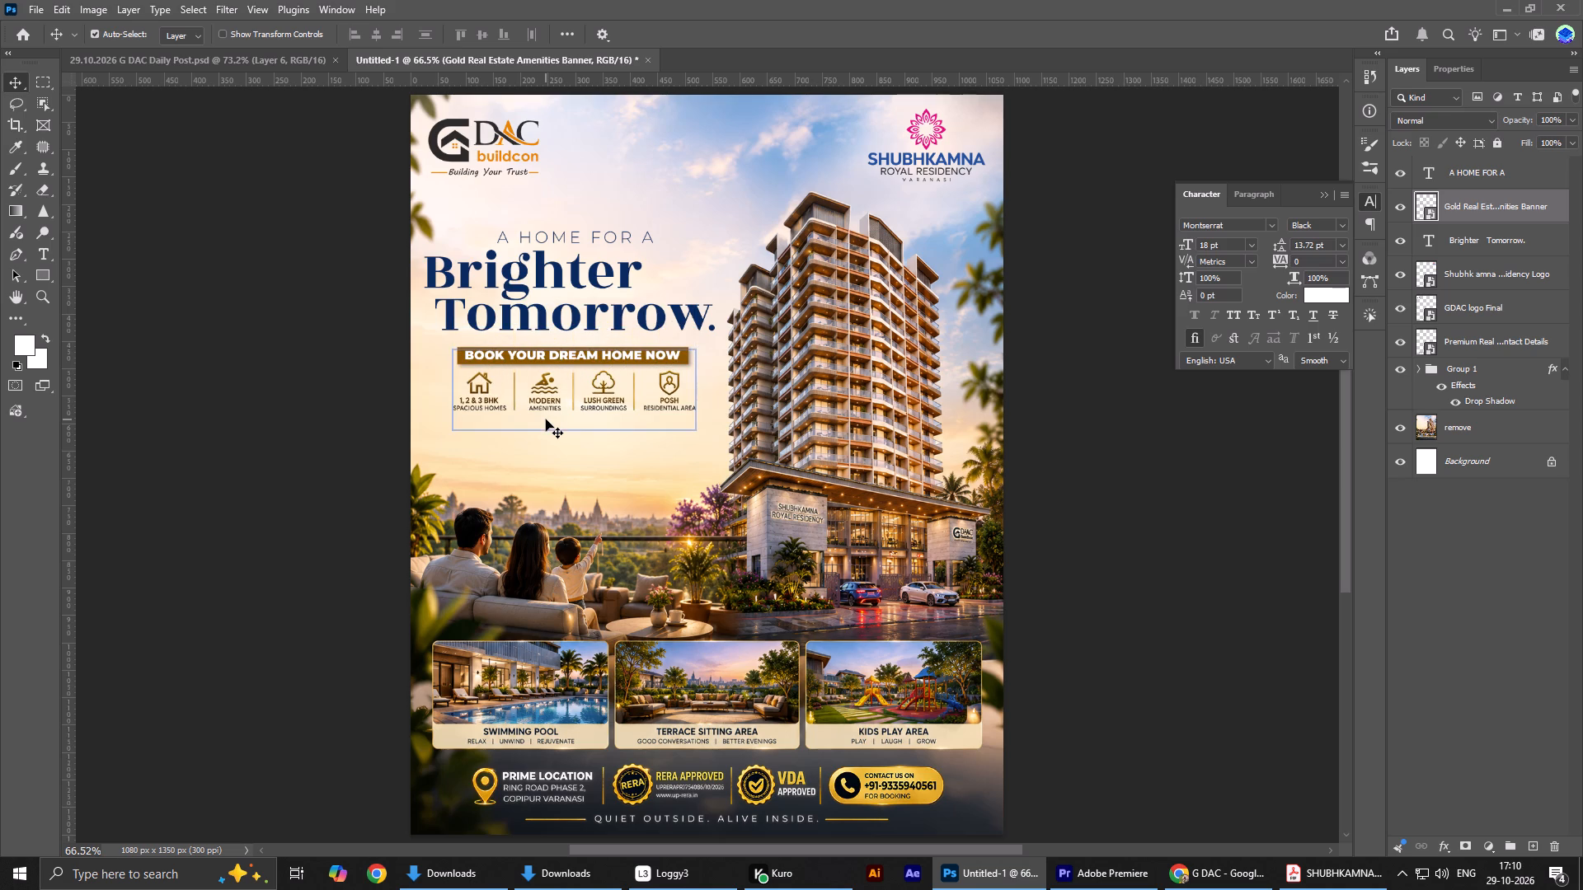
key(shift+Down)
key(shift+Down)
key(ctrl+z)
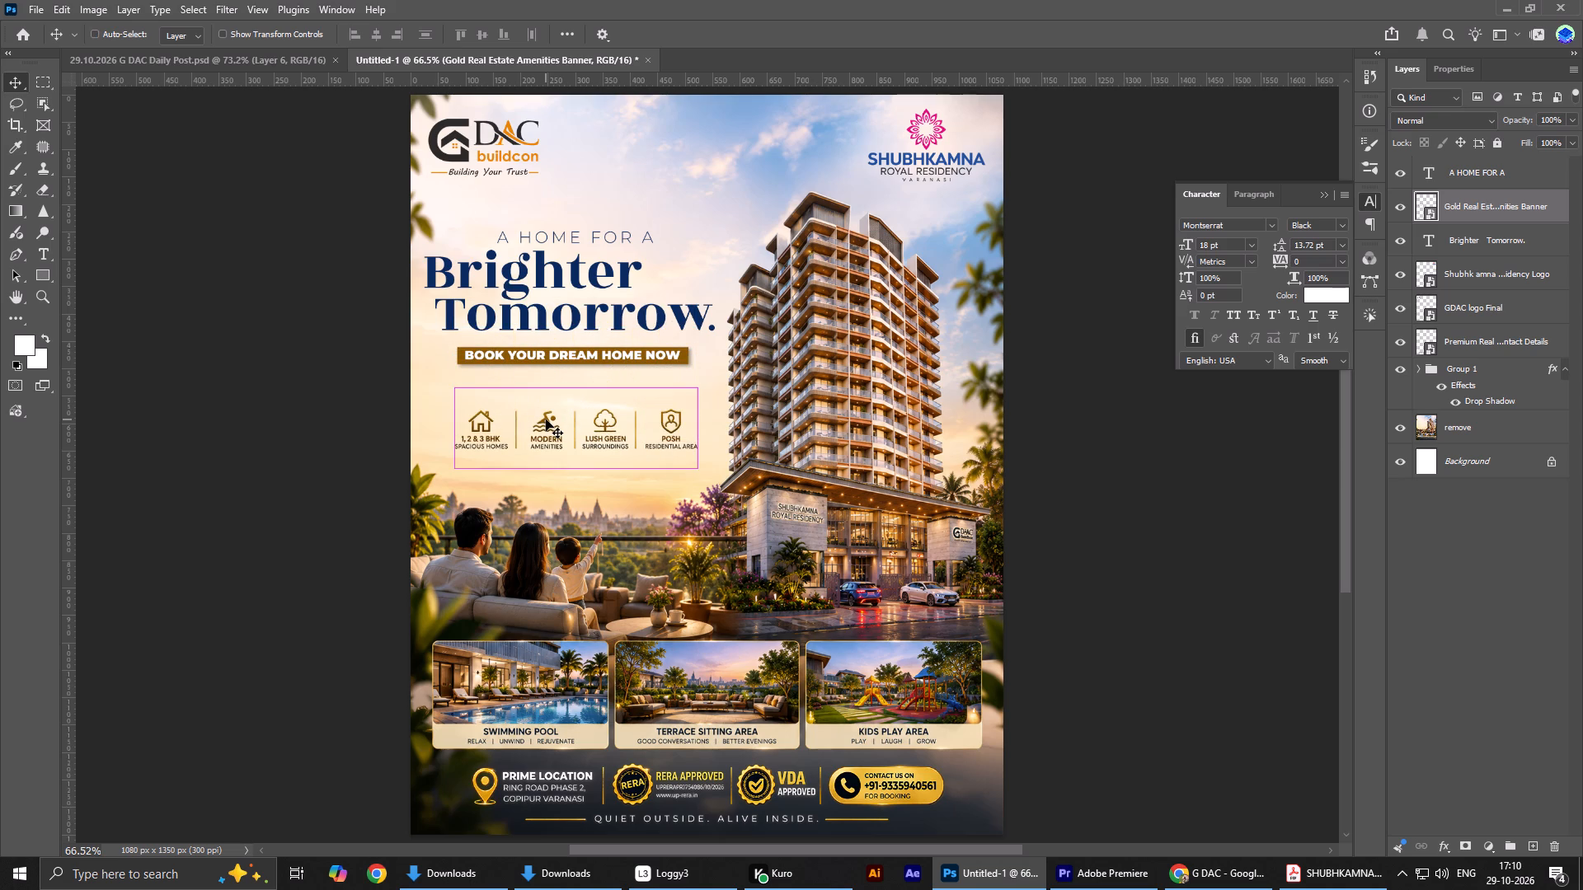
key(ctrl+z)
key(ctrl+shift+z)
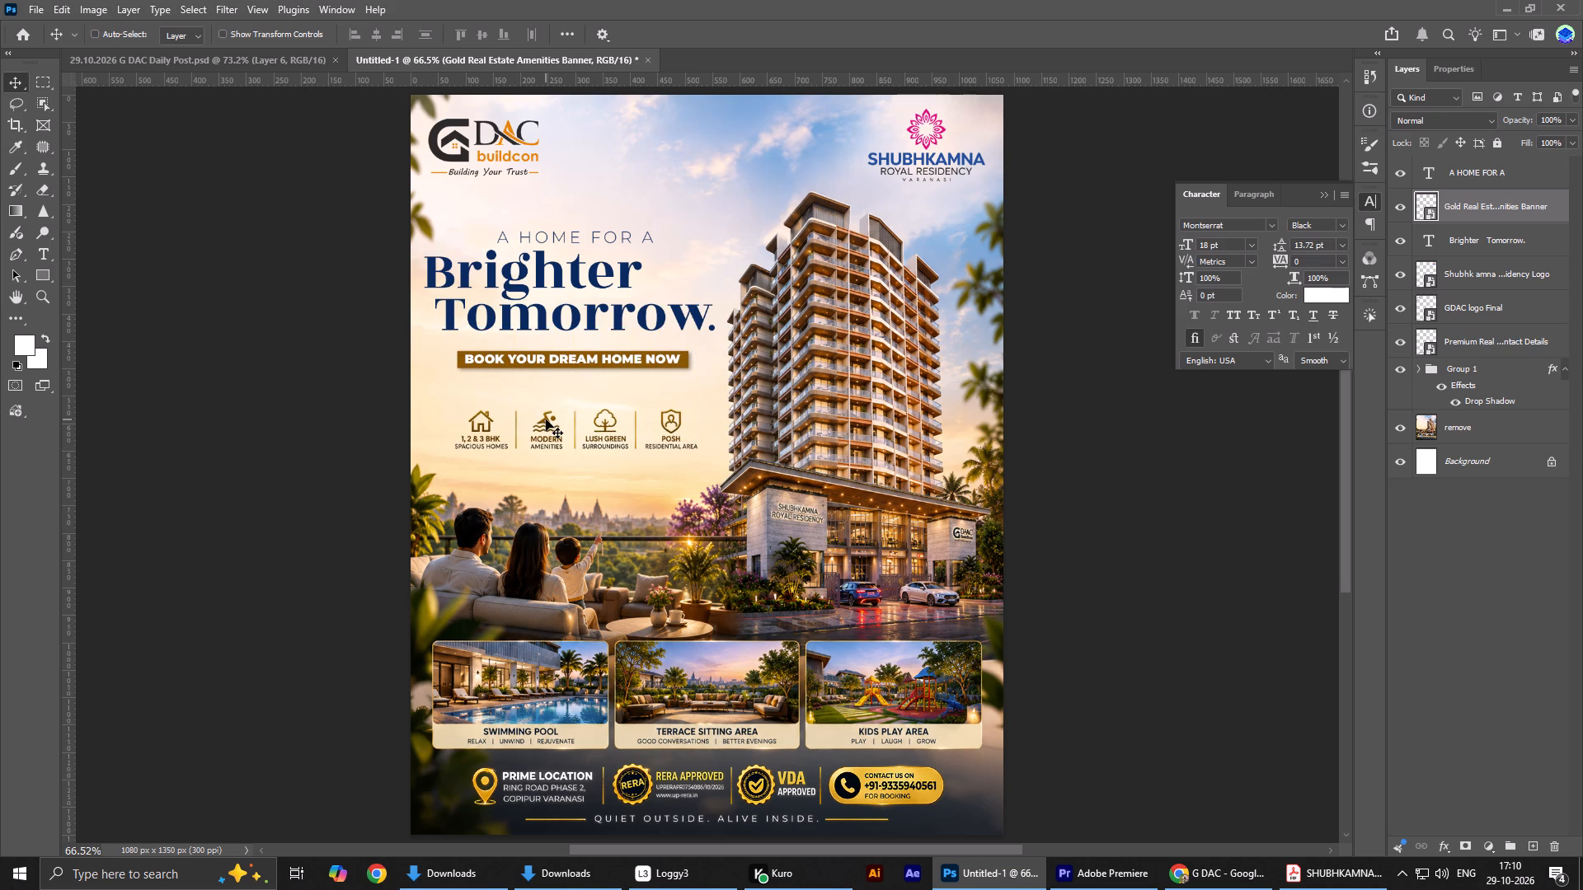
Align the "BOOK YOUR DREAM HOME NOW" banner group to the horizontal centre of the "Brighter Tomorrow." headline.
click(1535, 382)
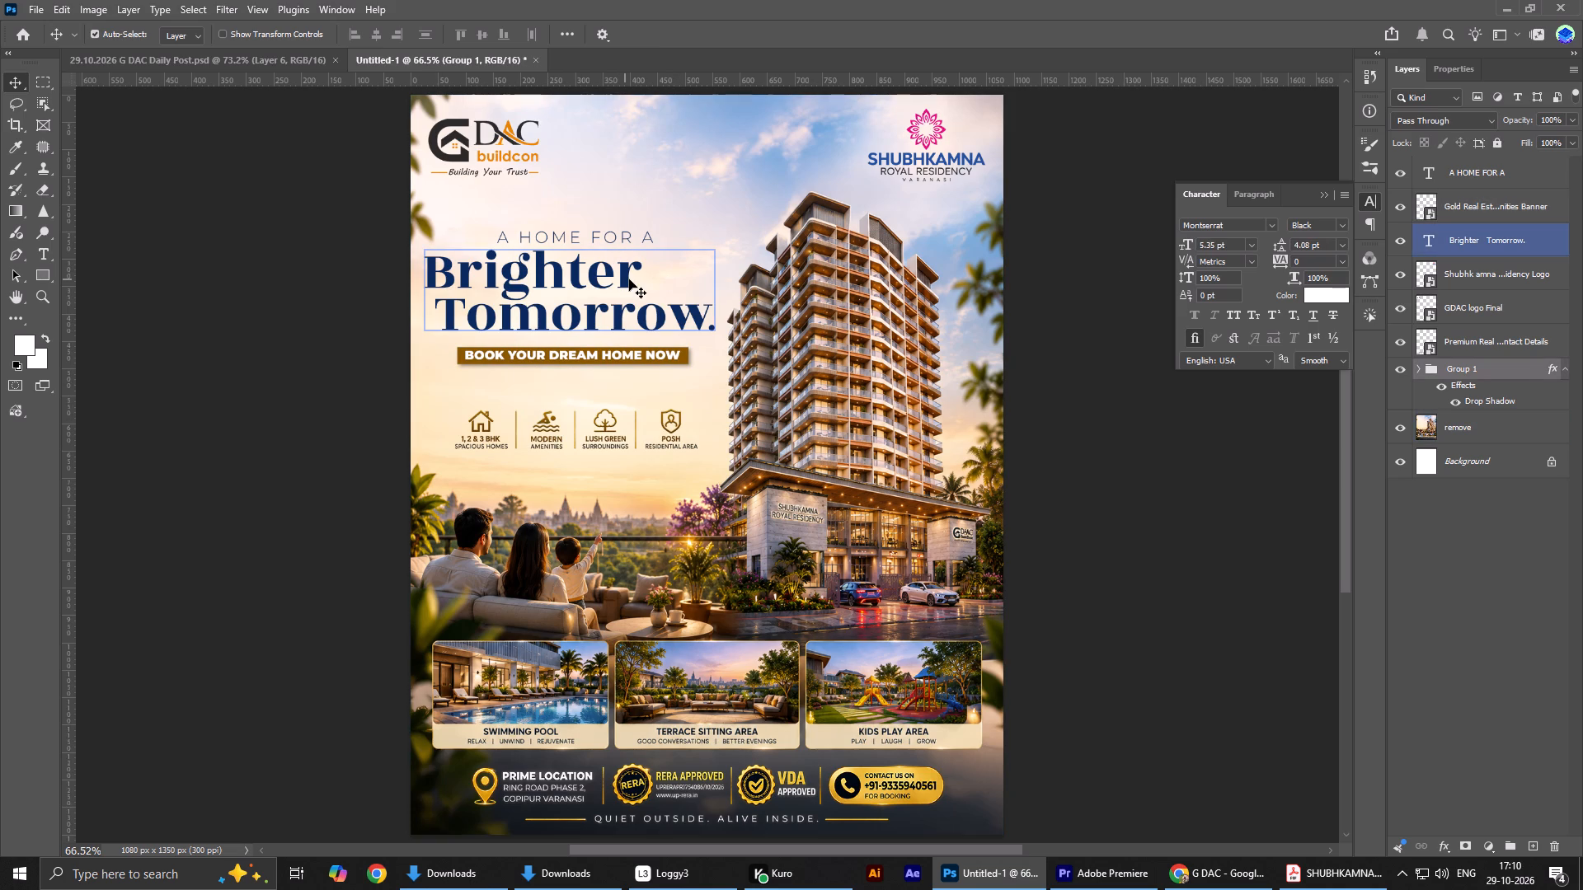
shift+click(628, 279)
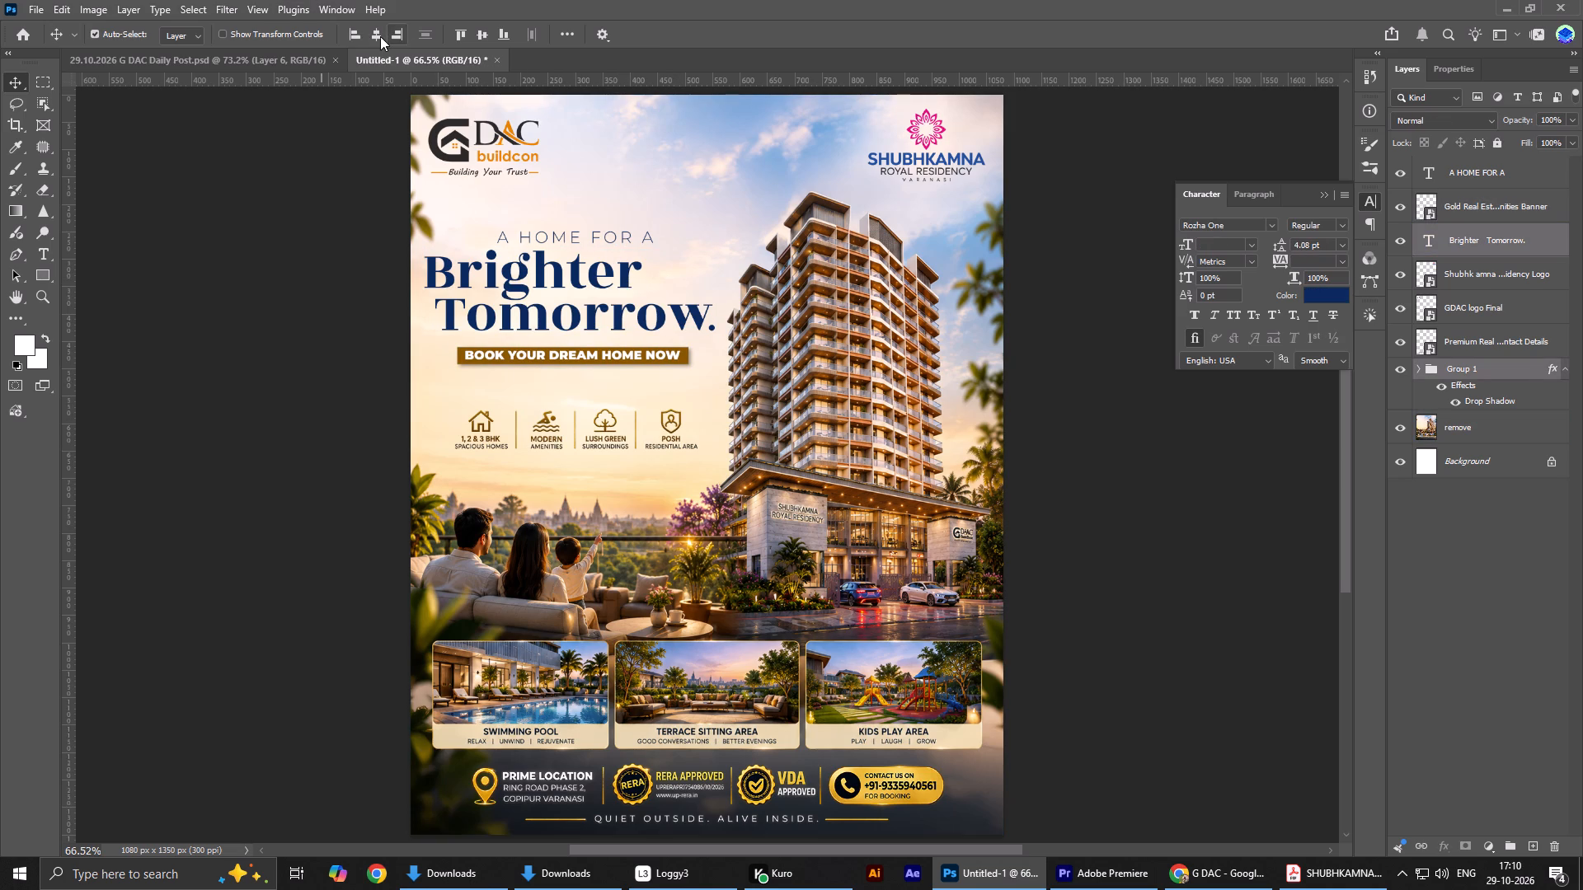
click(380, 36)
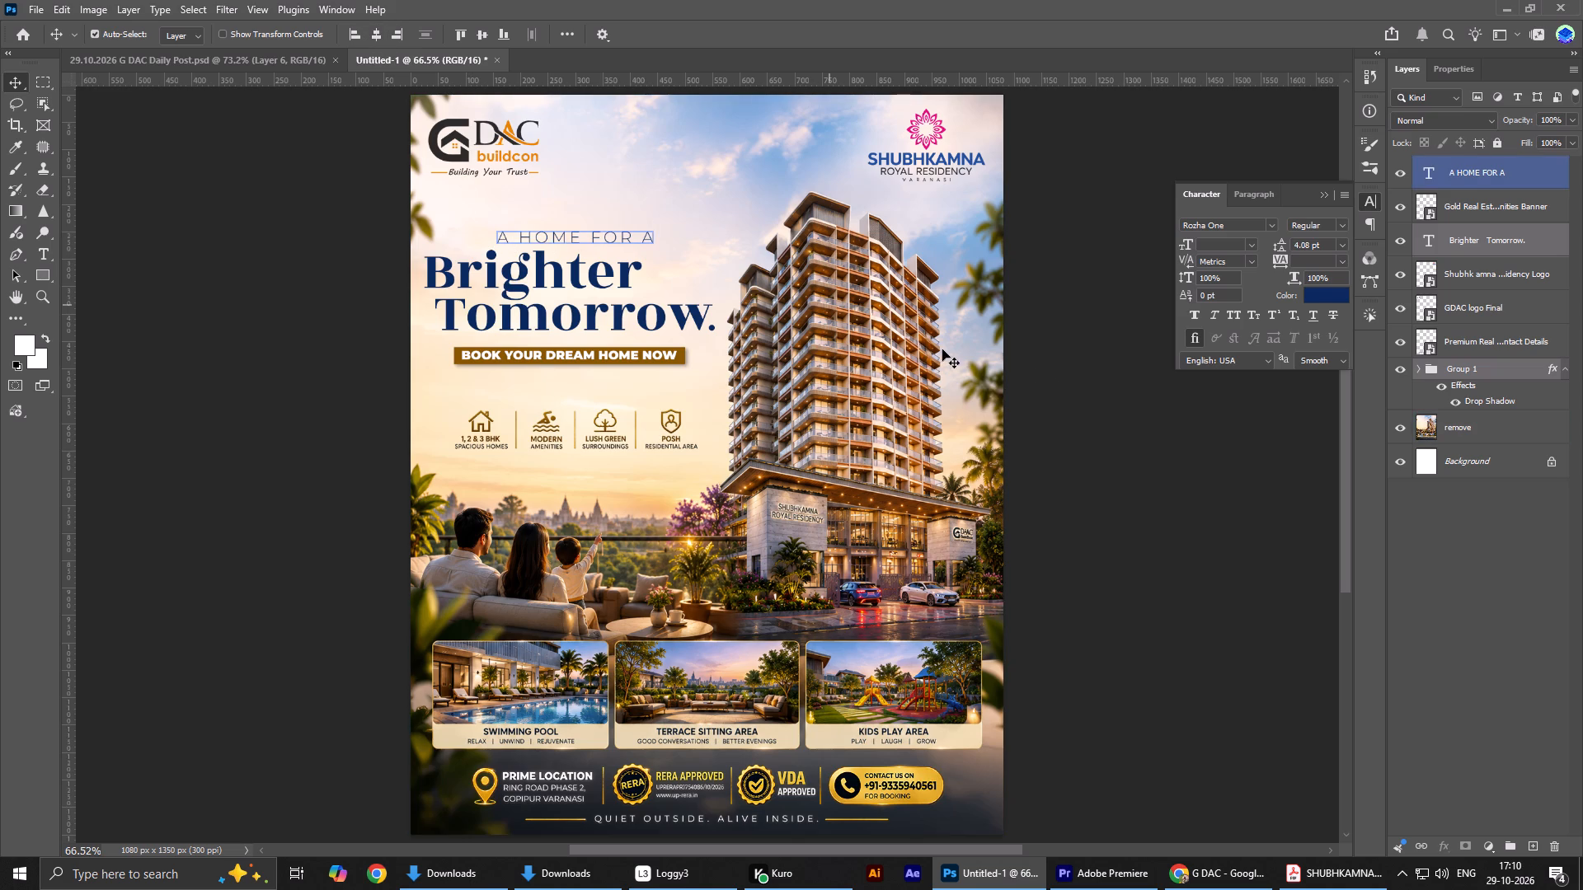
click(1054, 370)
Align the "A HOME FOR A" line to the horizontal centre of the "Brighter Tomorrow." headline.
click(662, 311)
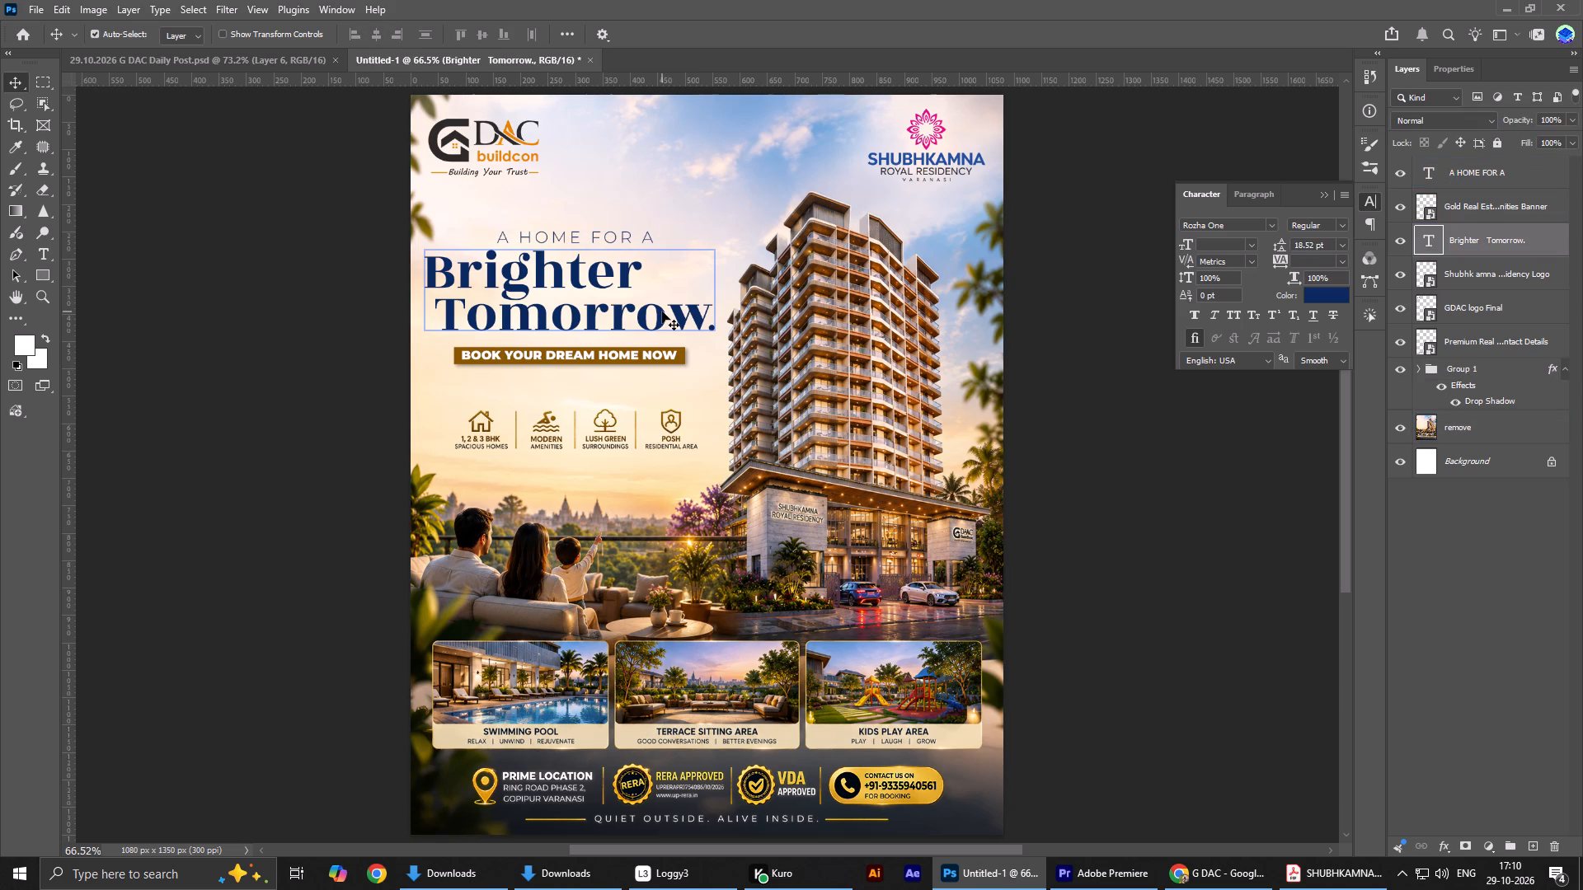
shift+click(631, 238)
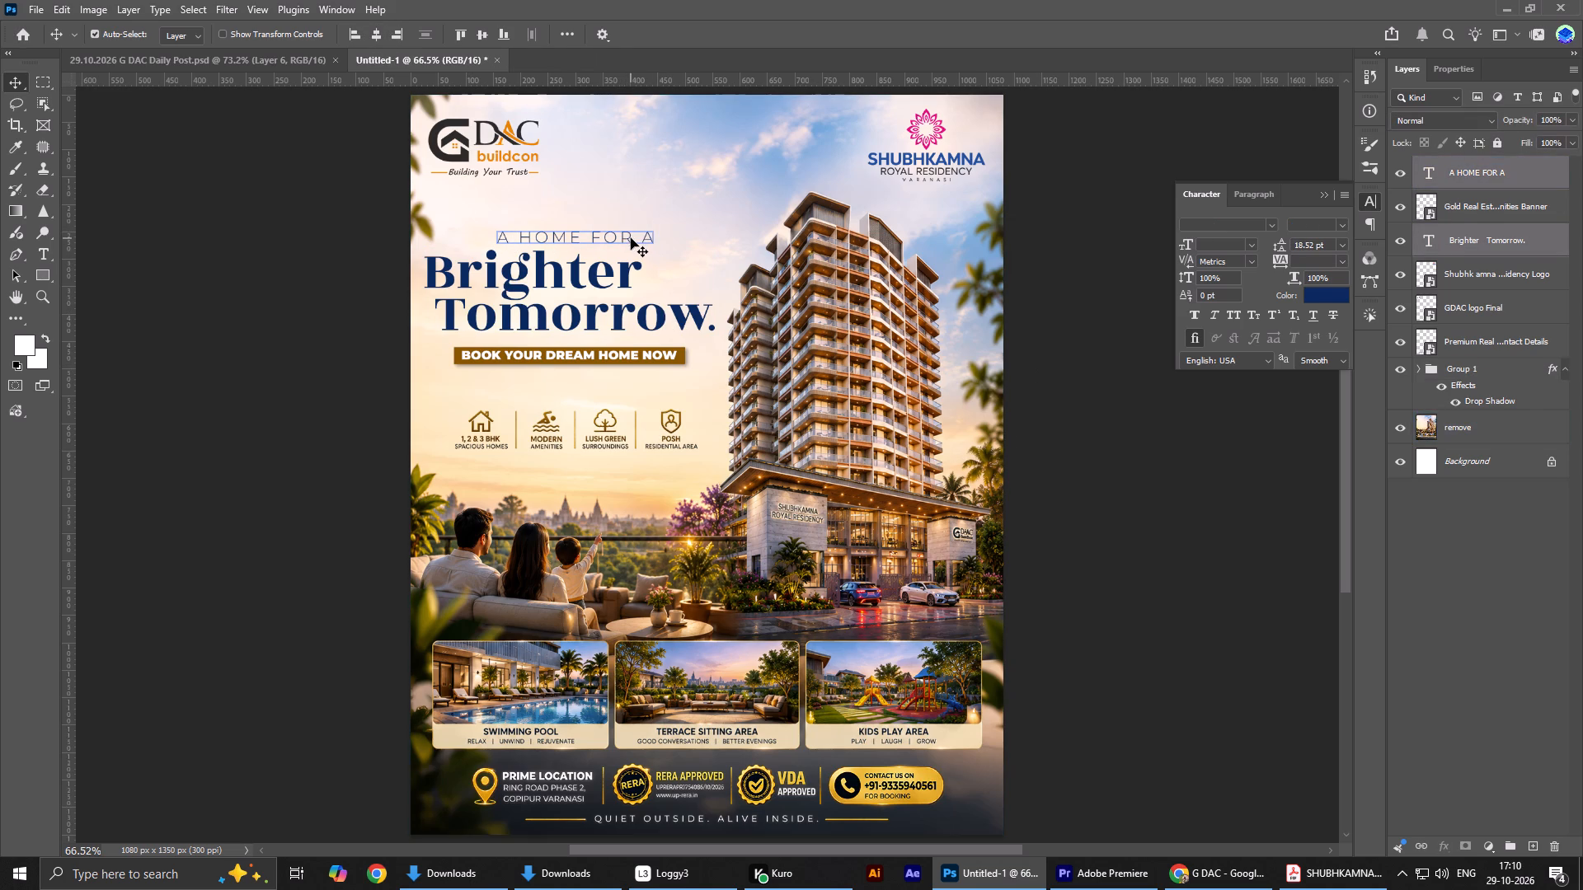
click(376, 35)
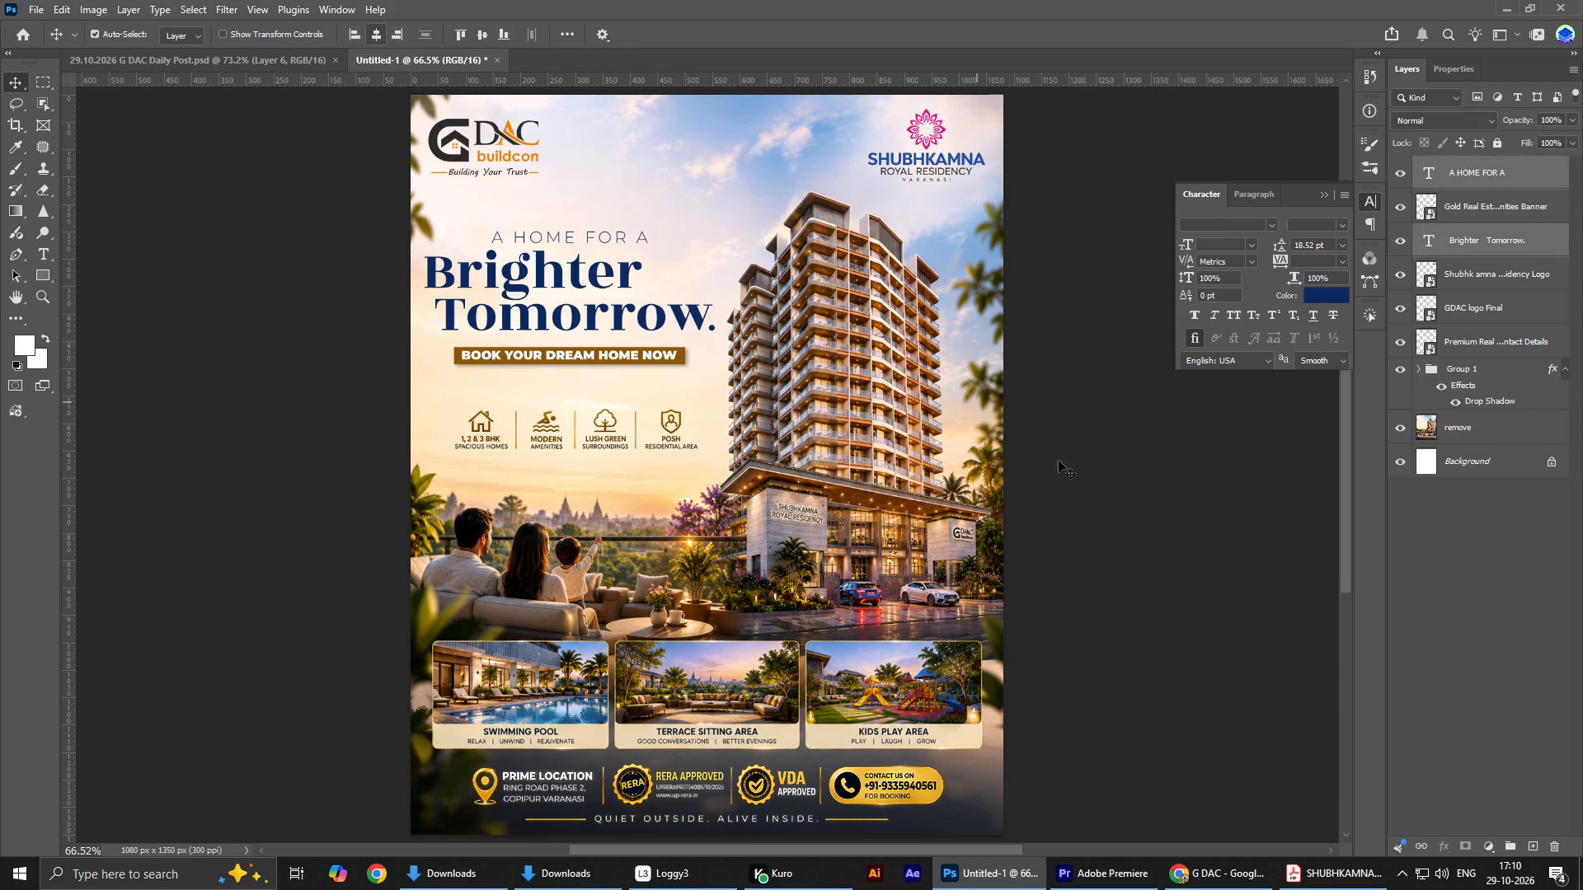
click(1118, 413)
alt+scroll(735, 341, down, 5)
key(ctrl+0)
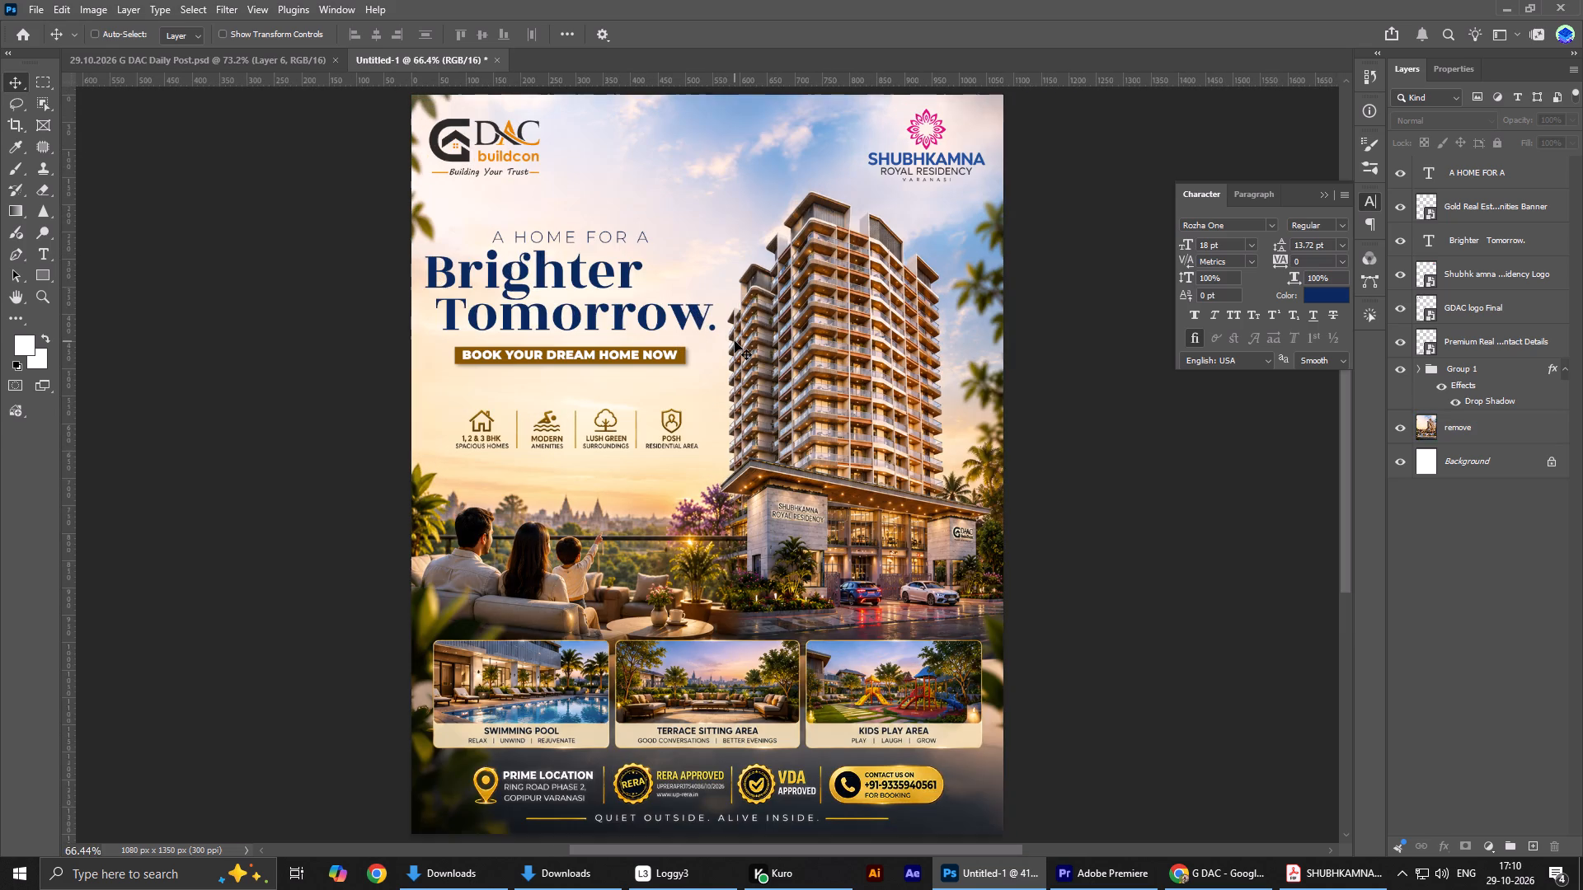
Scale the banner group, headline and "A HOME FOR A" line together to about 104.3% and nudge them slightly left.
click(1471, 363)
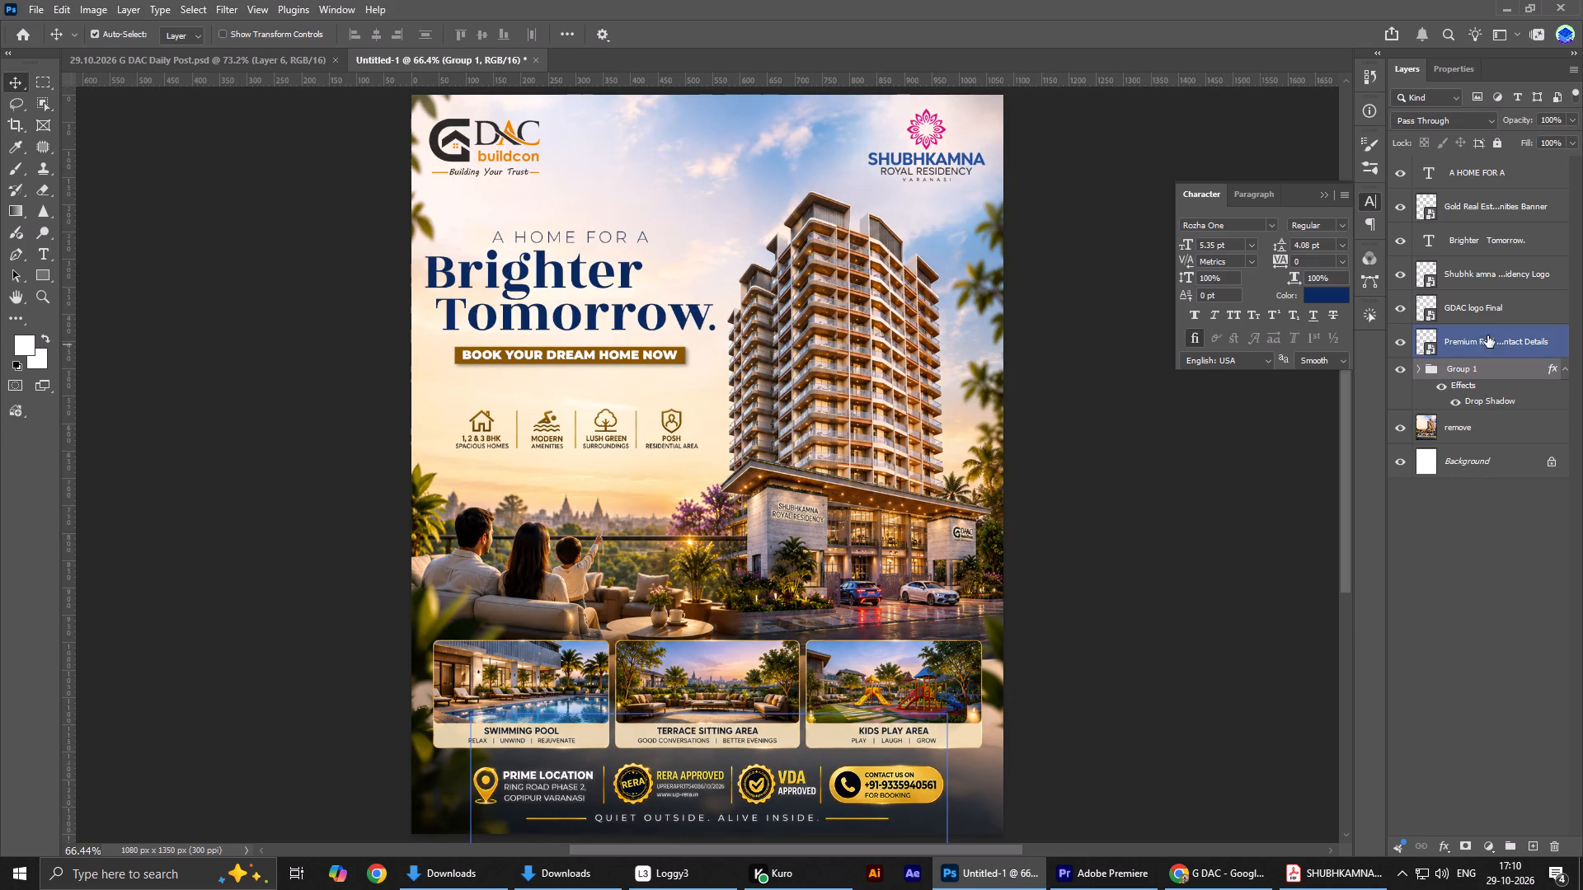
ctrl+click(1498, 242)
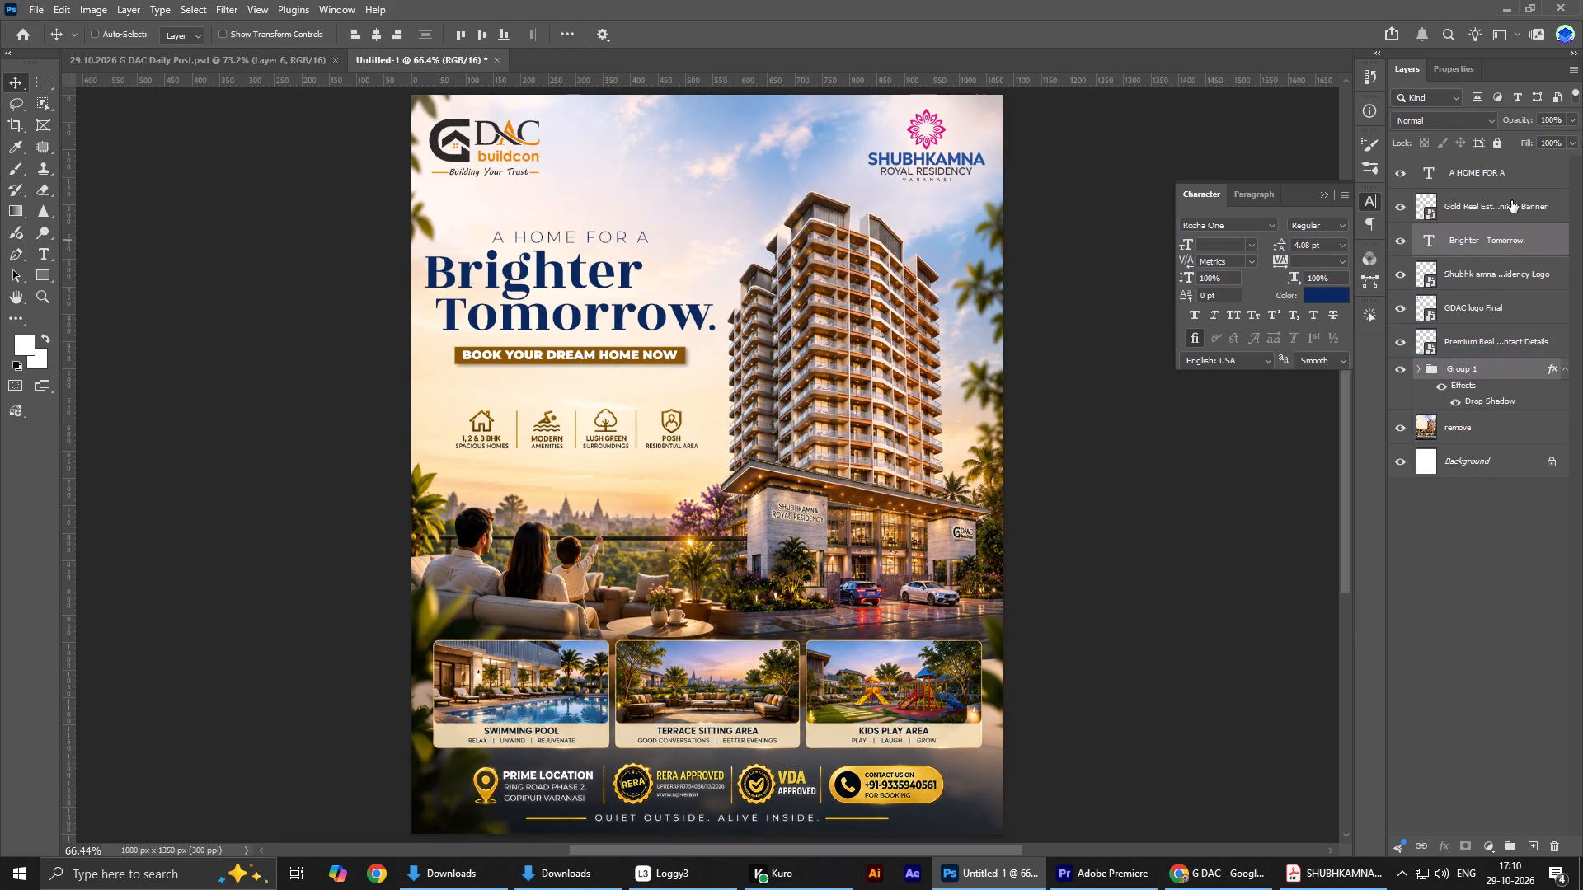
ctrl+click(1542, 174)
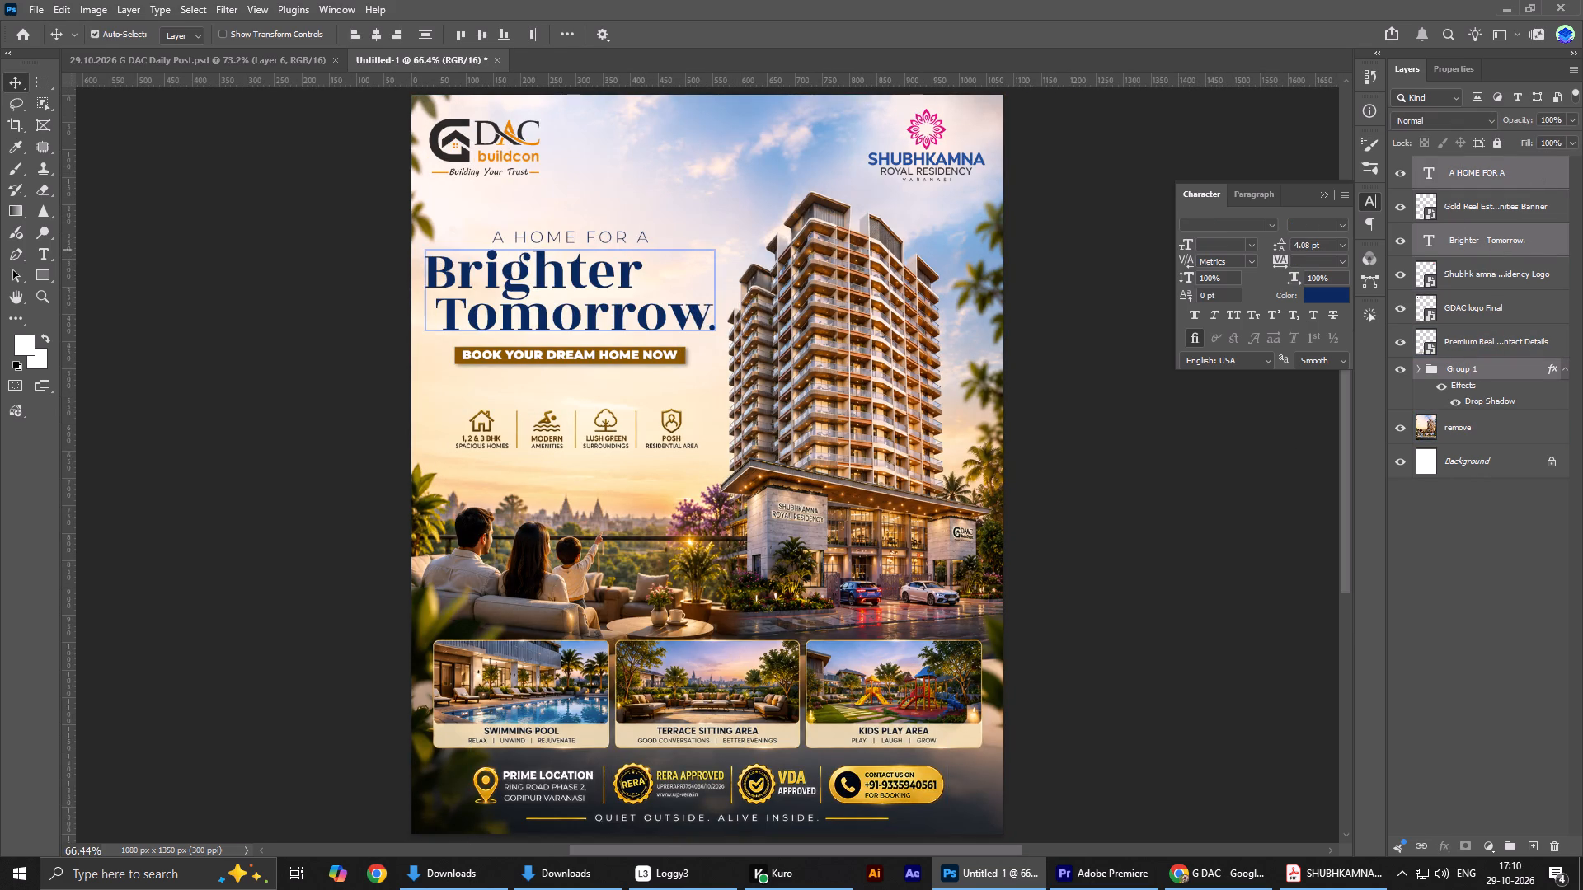
key(ctrl+t)
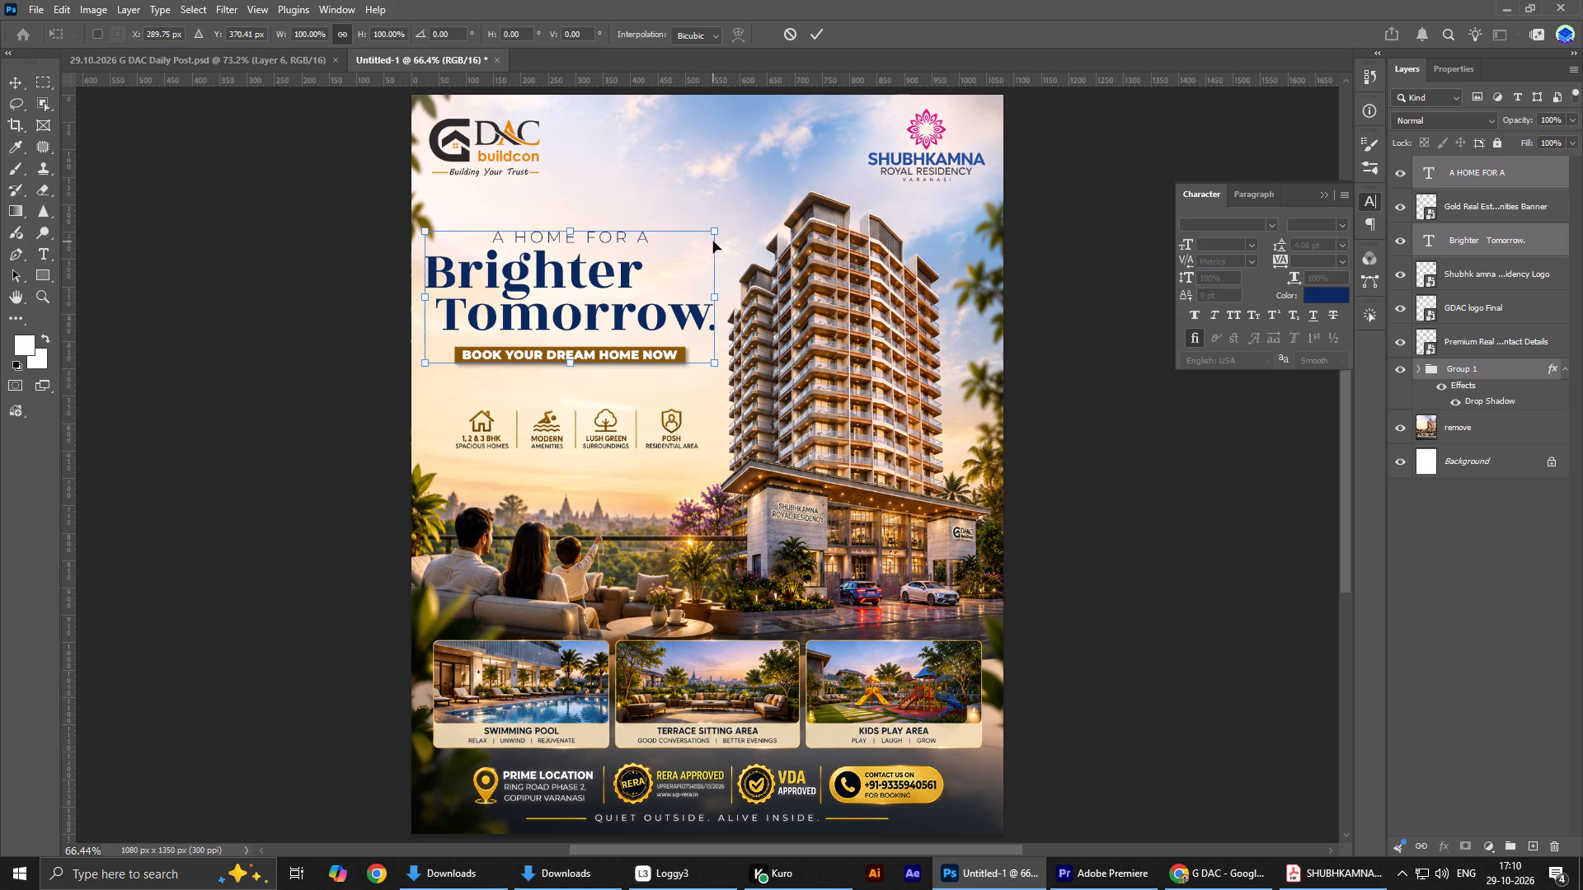
drag(713, 227, 729, 222)
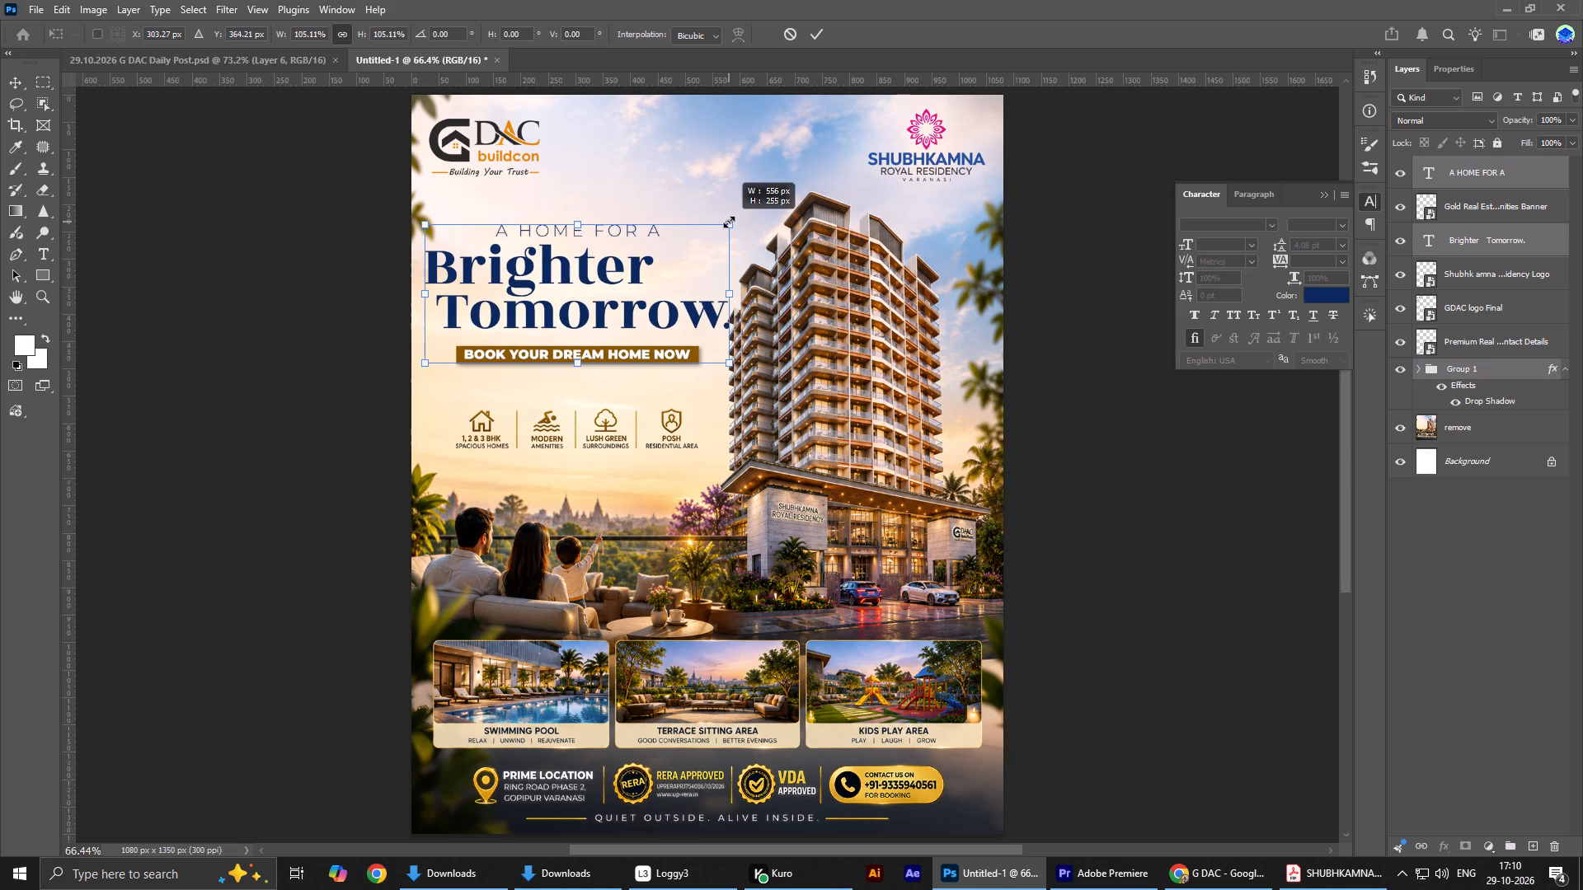
drag(729, 222, 726, 221)
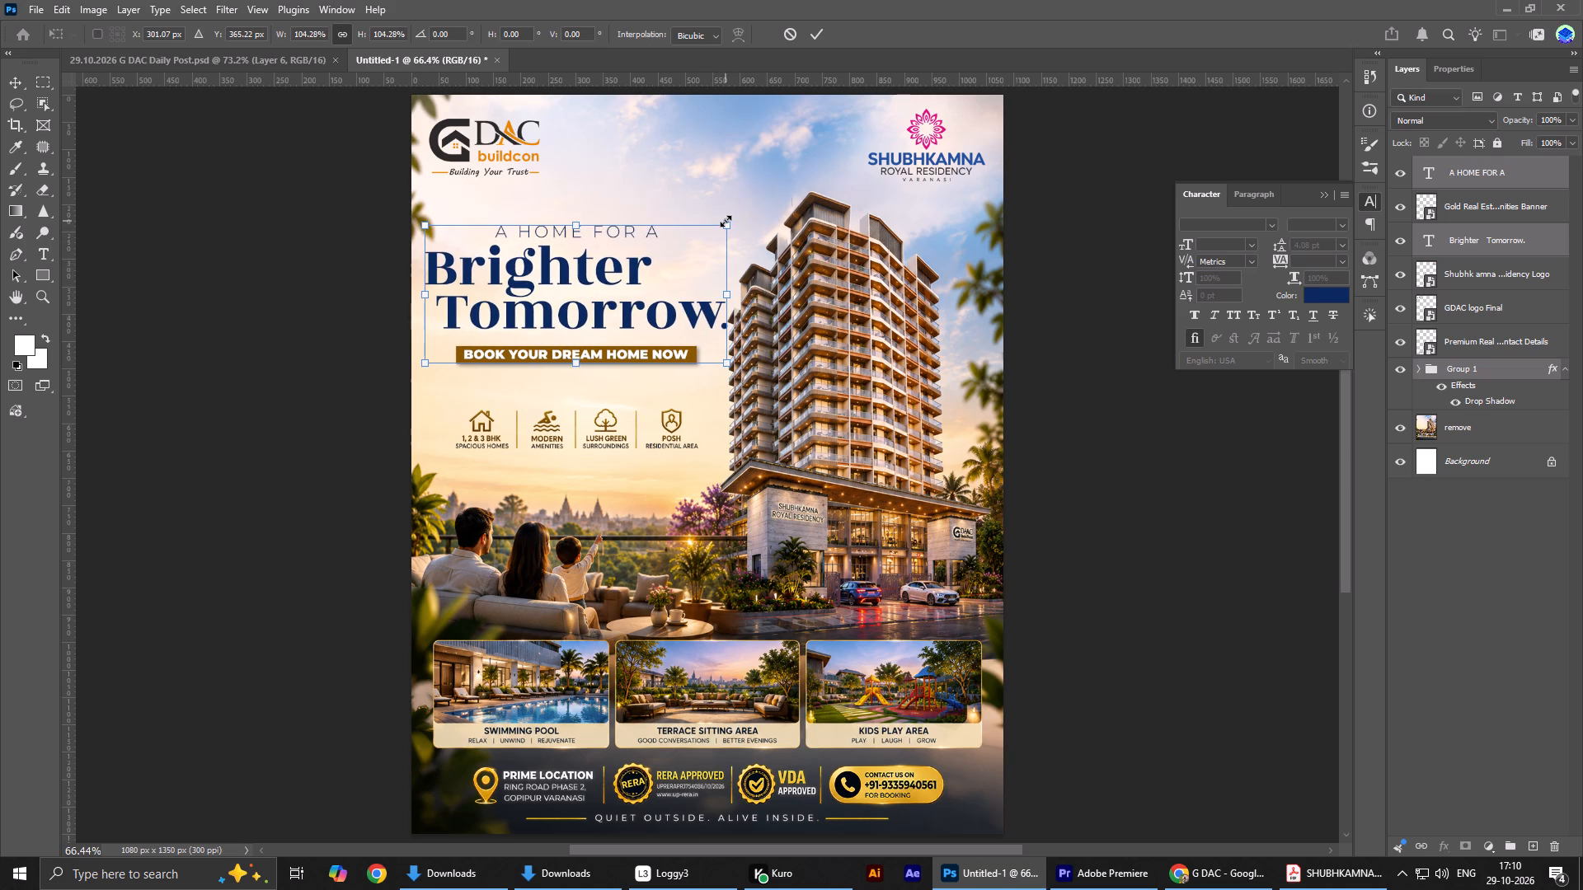
key(Return)
key(Left)
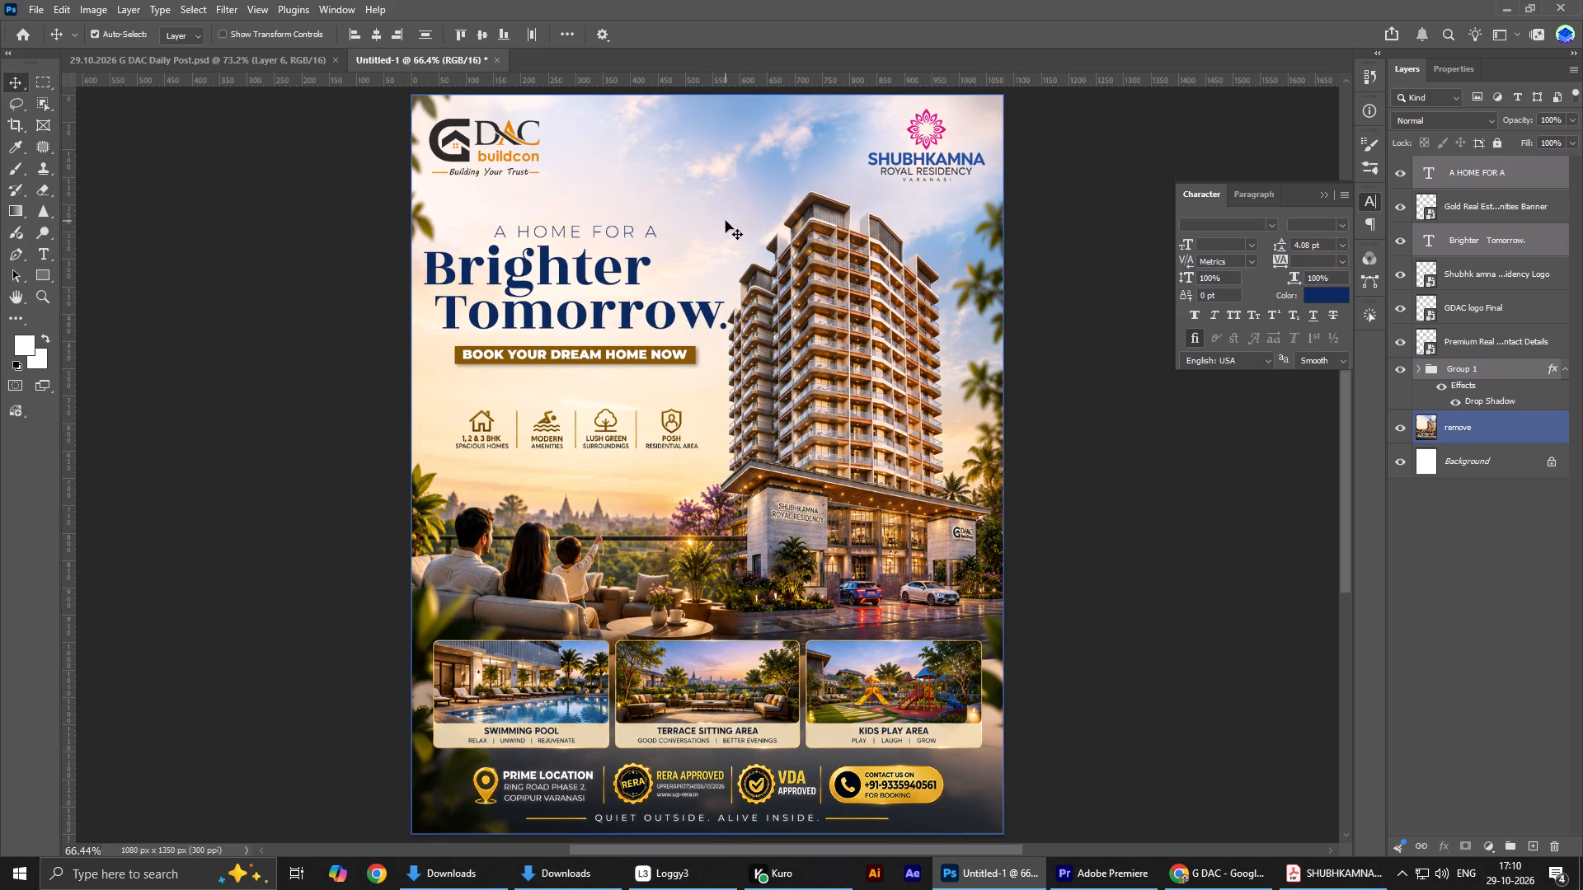
key(Right)
key(Left)
drag(774, 347, 842, 382)
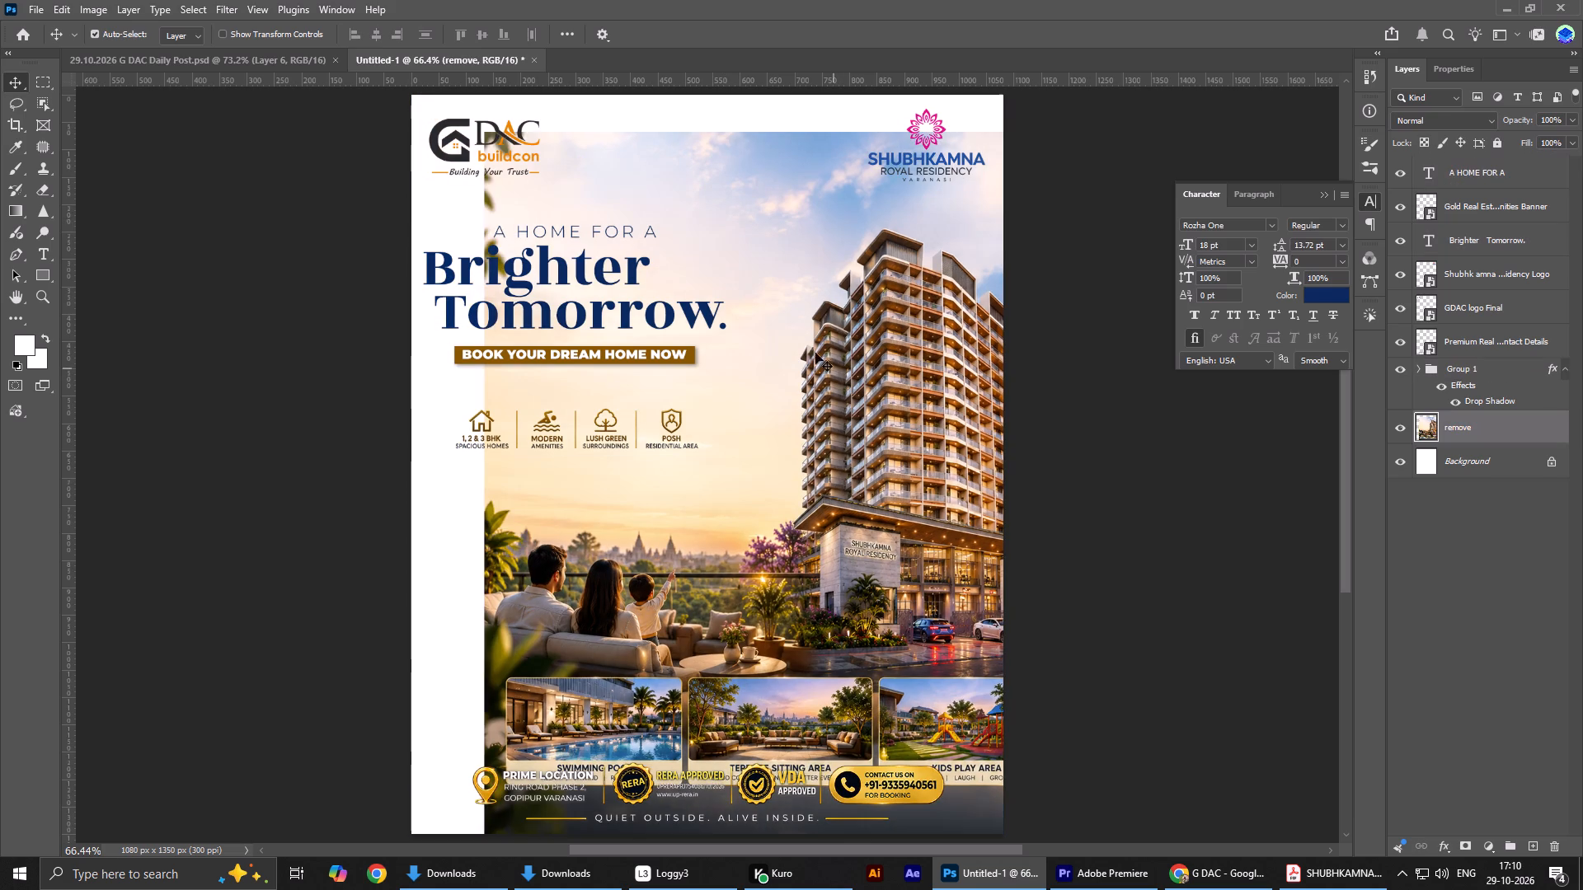
key(ctrl+z)
click(1113, 326)
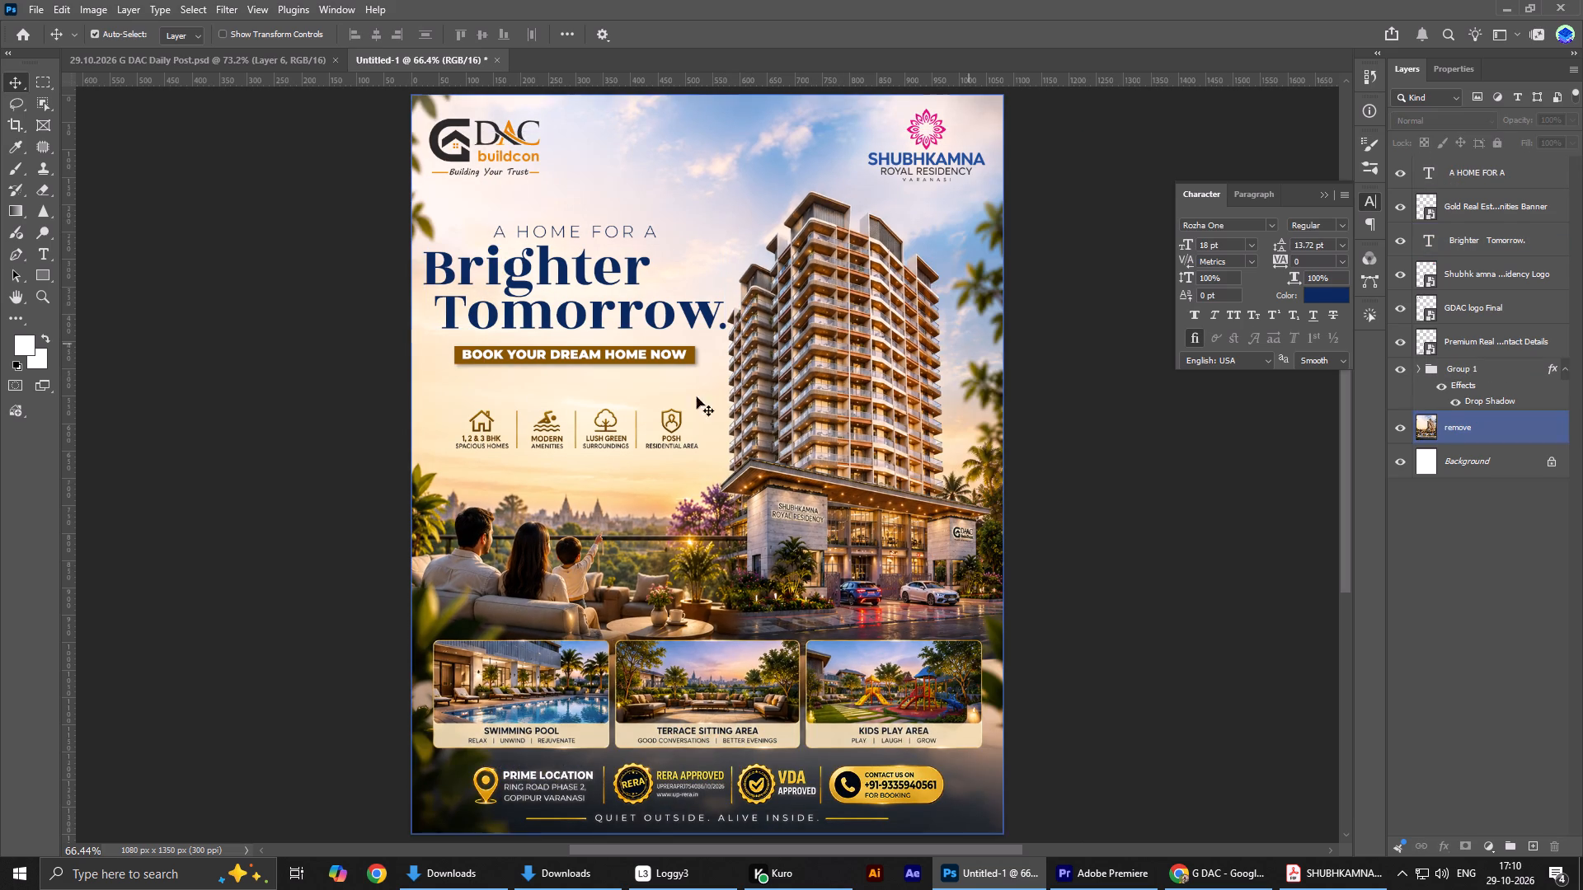
Delete the full stop at the end of the "Brighter Tomorrow." headline.
double_click(679, 297)
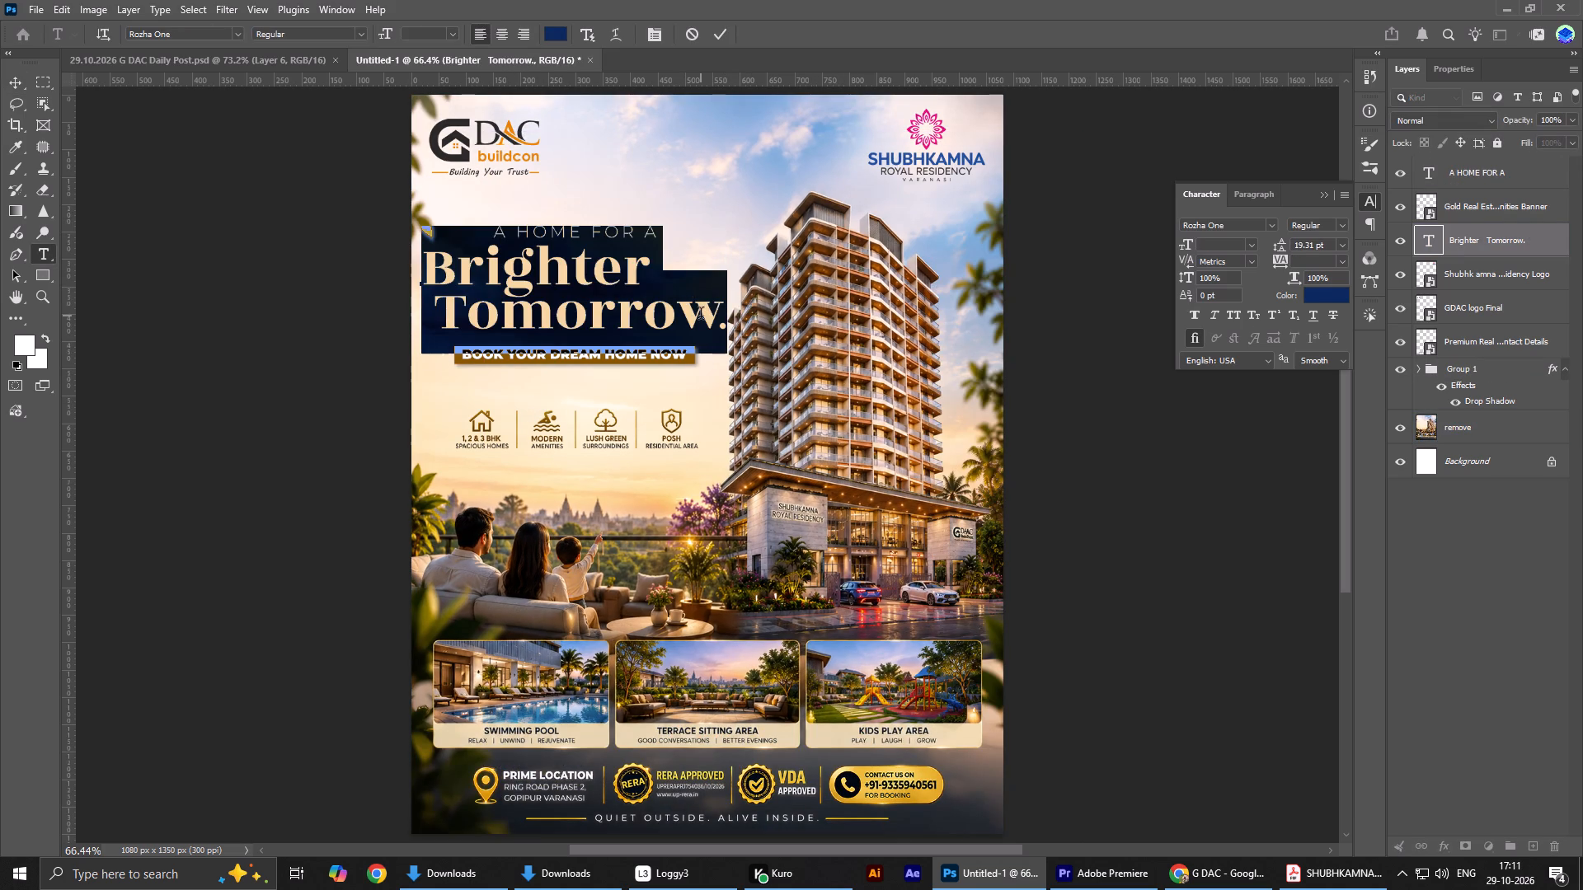
key(Right)
key(BackSpace)
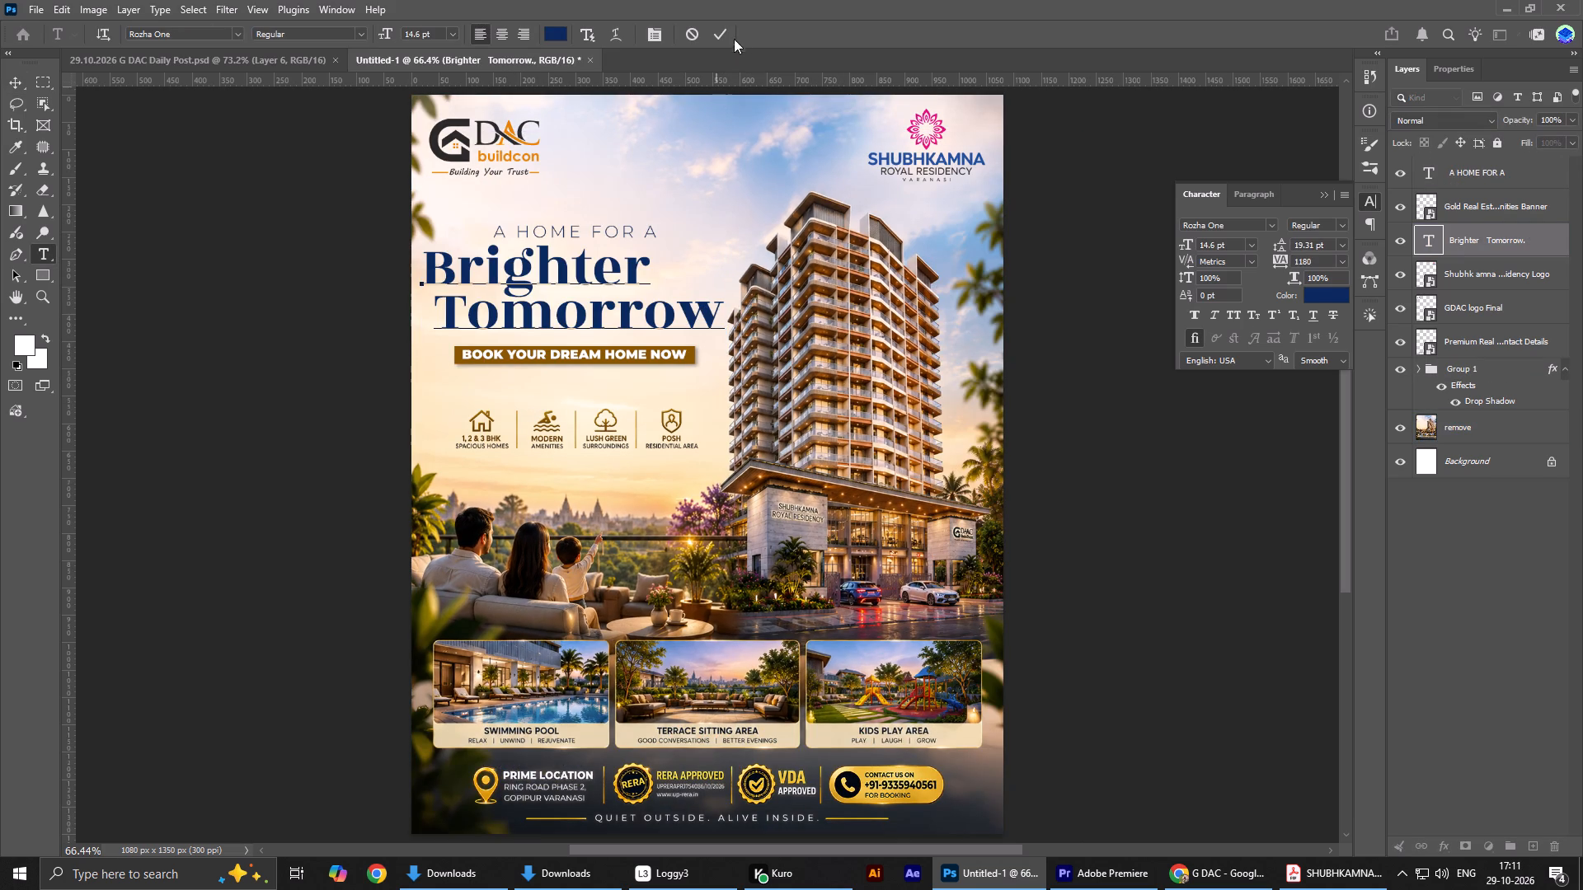
click(721, 25)
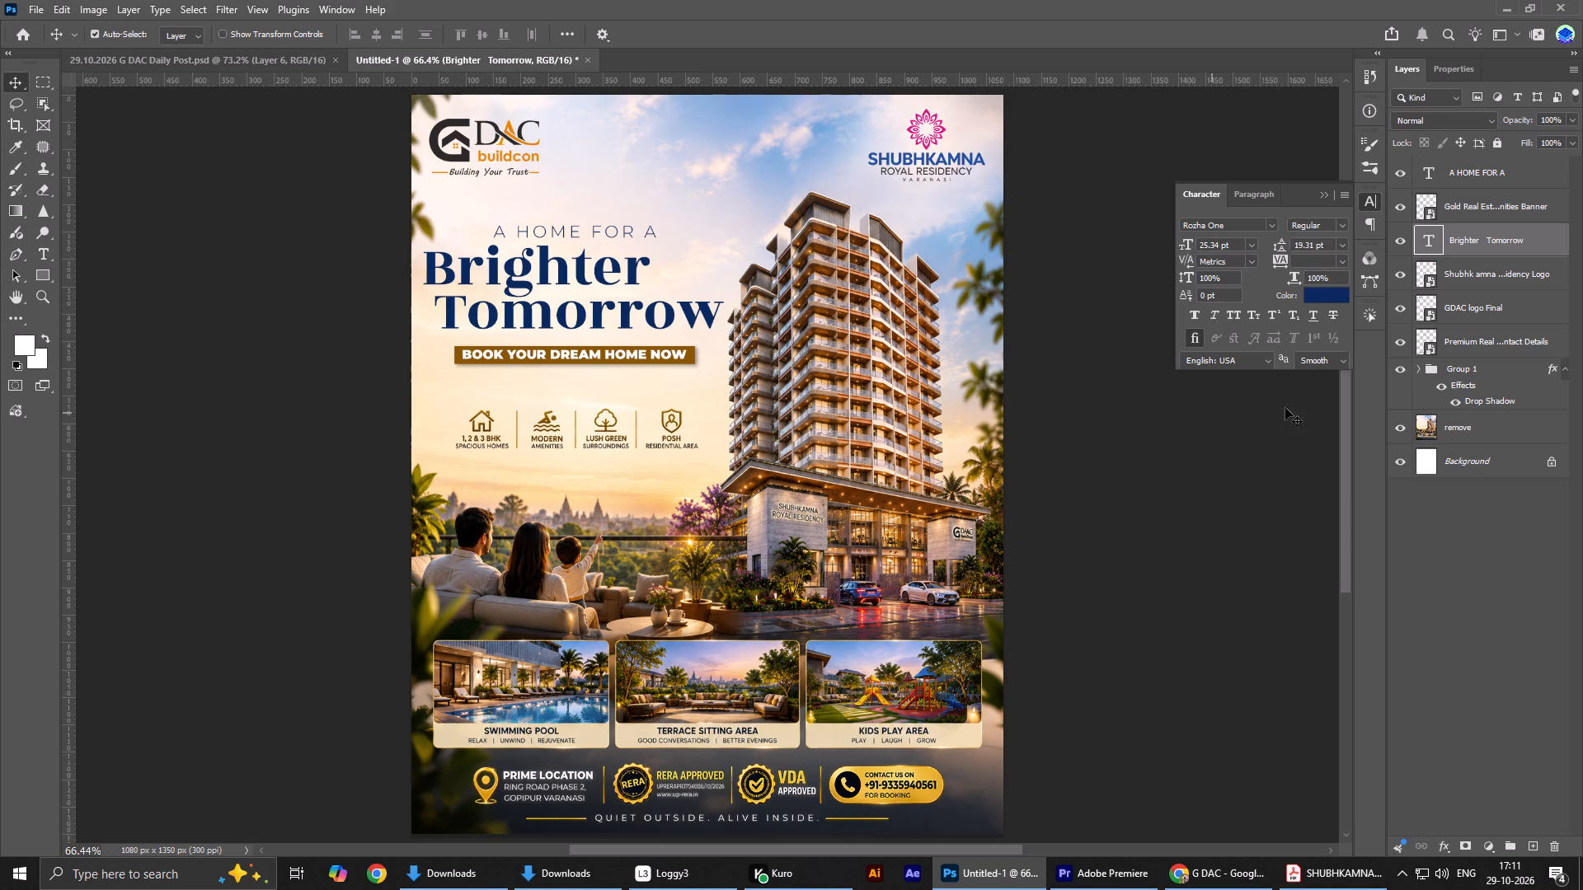
alt+scroll(456, 466, down, 5)
key(ctrl+0)
Draw a white rectangle of about 220 × 147 px near the Terrace Sitting Area card, above the background image layer.
scroll(618, 684, down, 2)
scroll(655, 751, up, 1)
scroll(655, 751, down, 7)
alt+scroll(762, 630, up, 10)
alt+scroll(636, 541, up, 2)
alt+scroll(636, 541, down, 1)
alt+scroll(636, 541, up, 1)
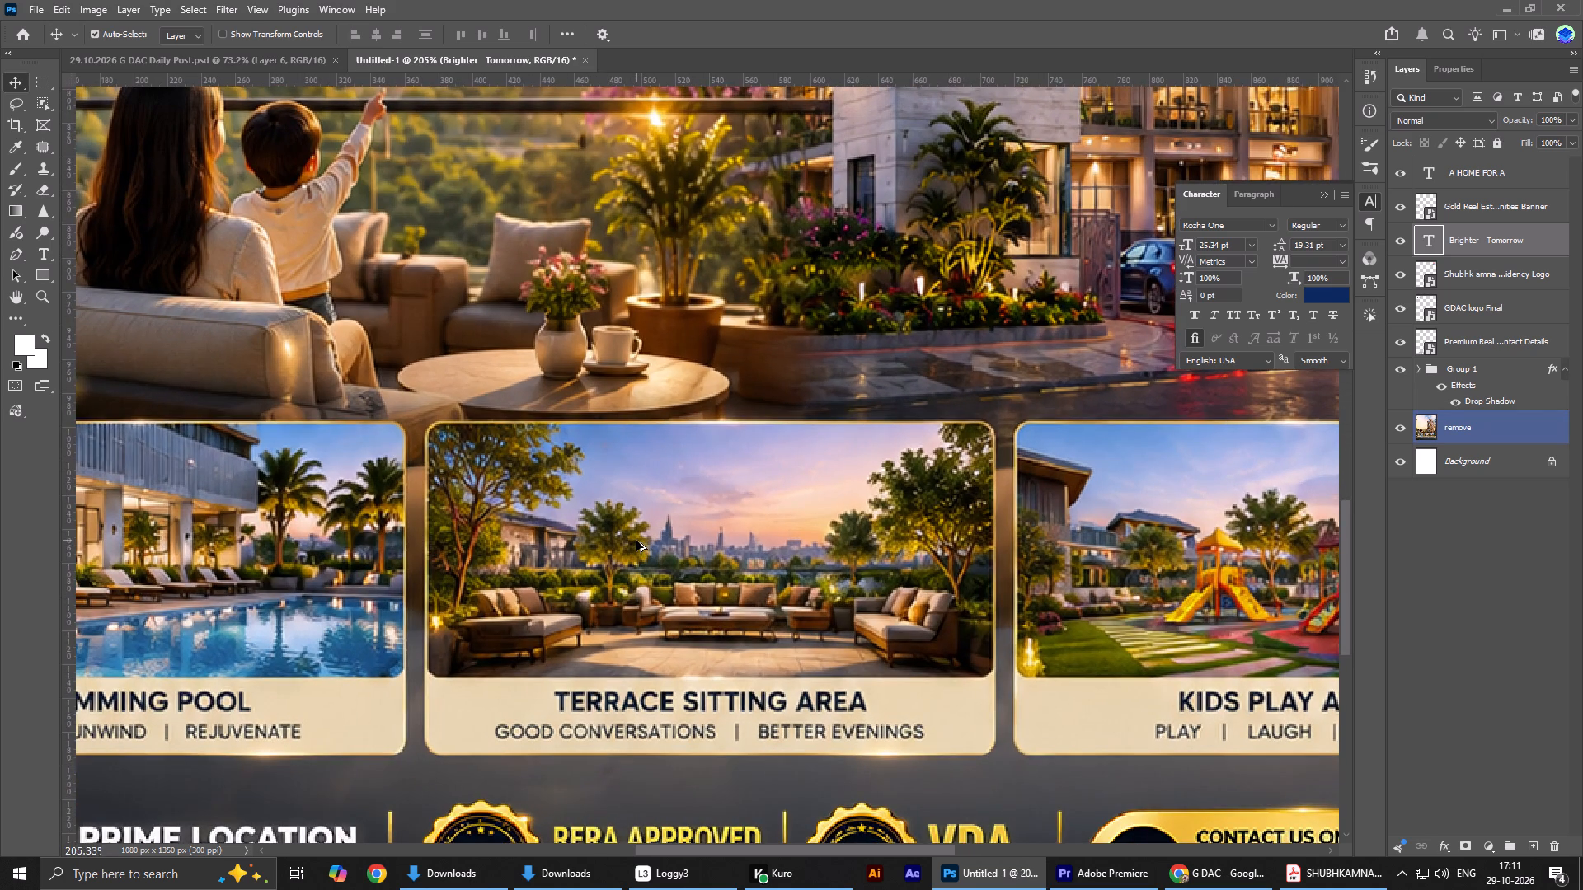
ctrl+scroll(636, 541, down, 1)
ctrl+scroll(636, 541, up, 1)
ctrl+scroll(636, 541, down, 12)
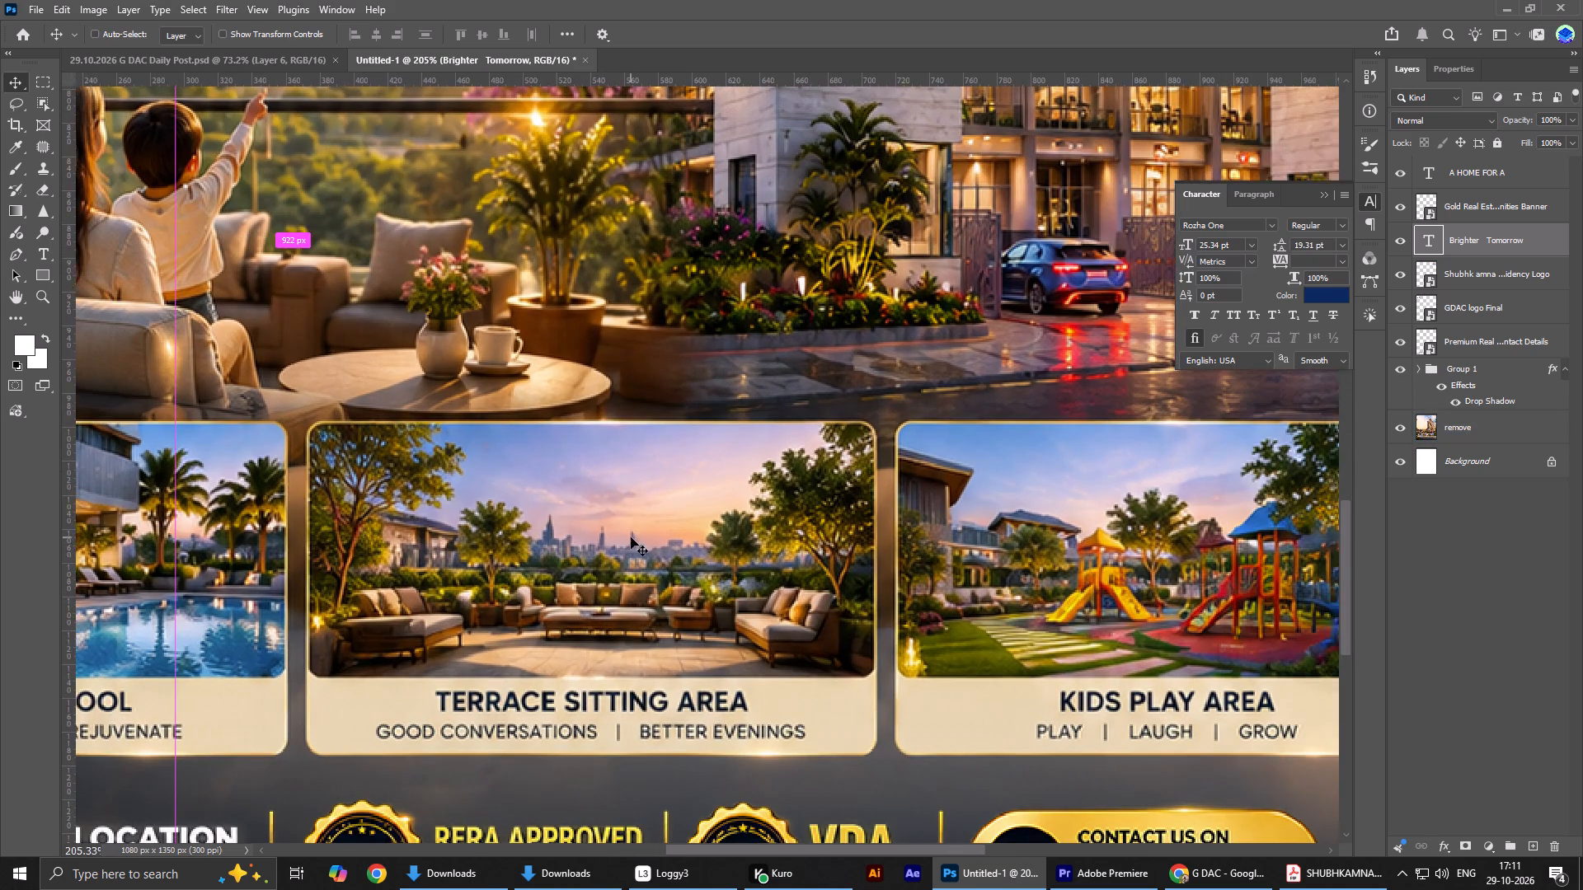
ctrl+scroll(631, 537, down, 6)
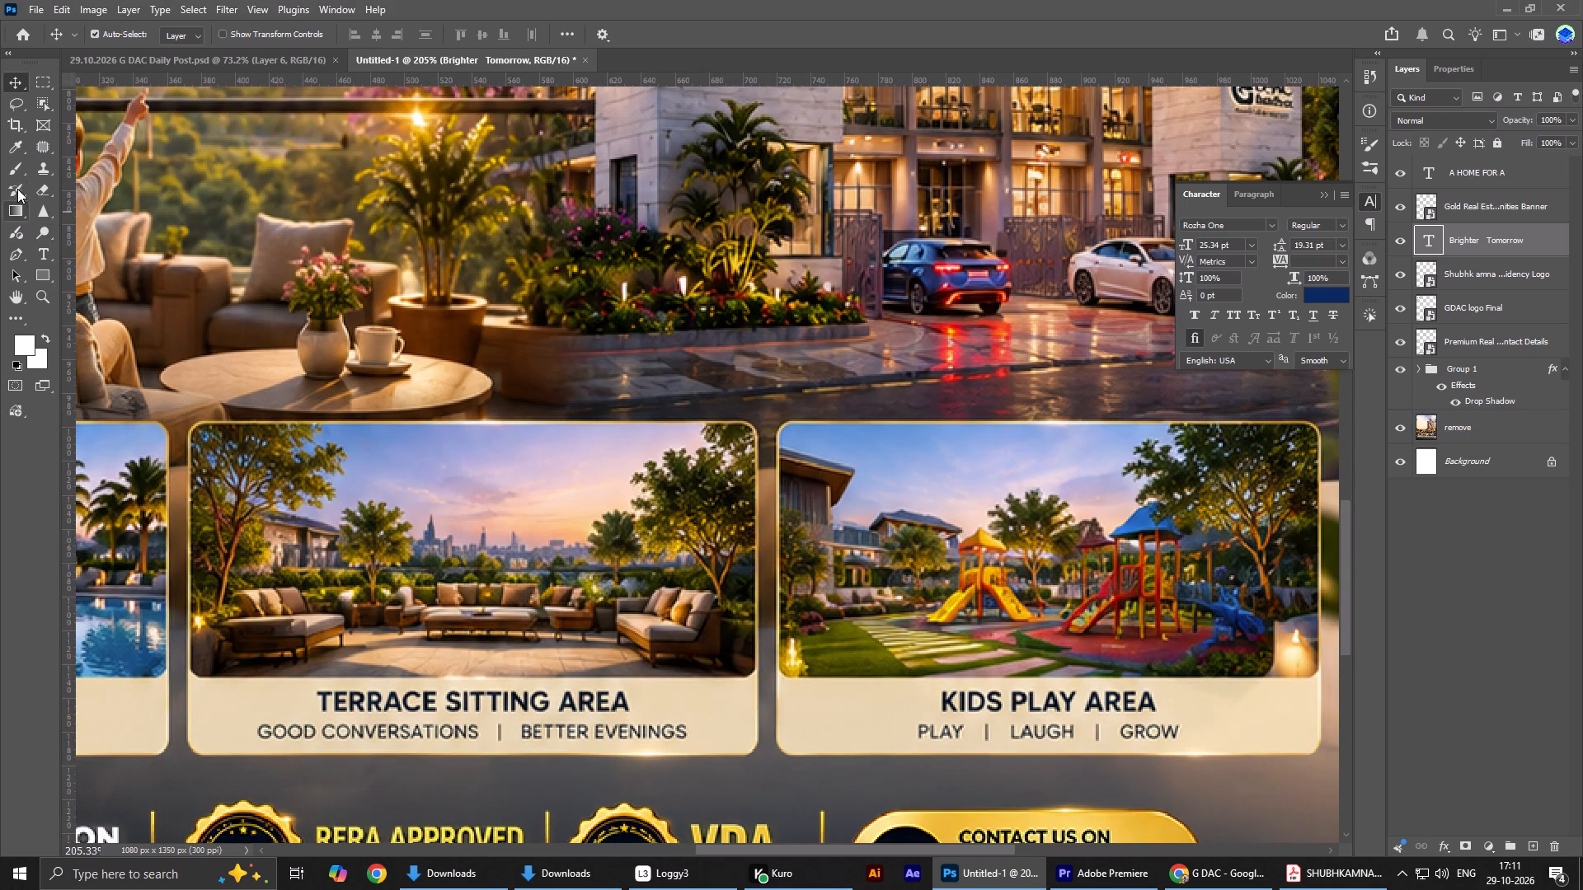
click(552, 734)
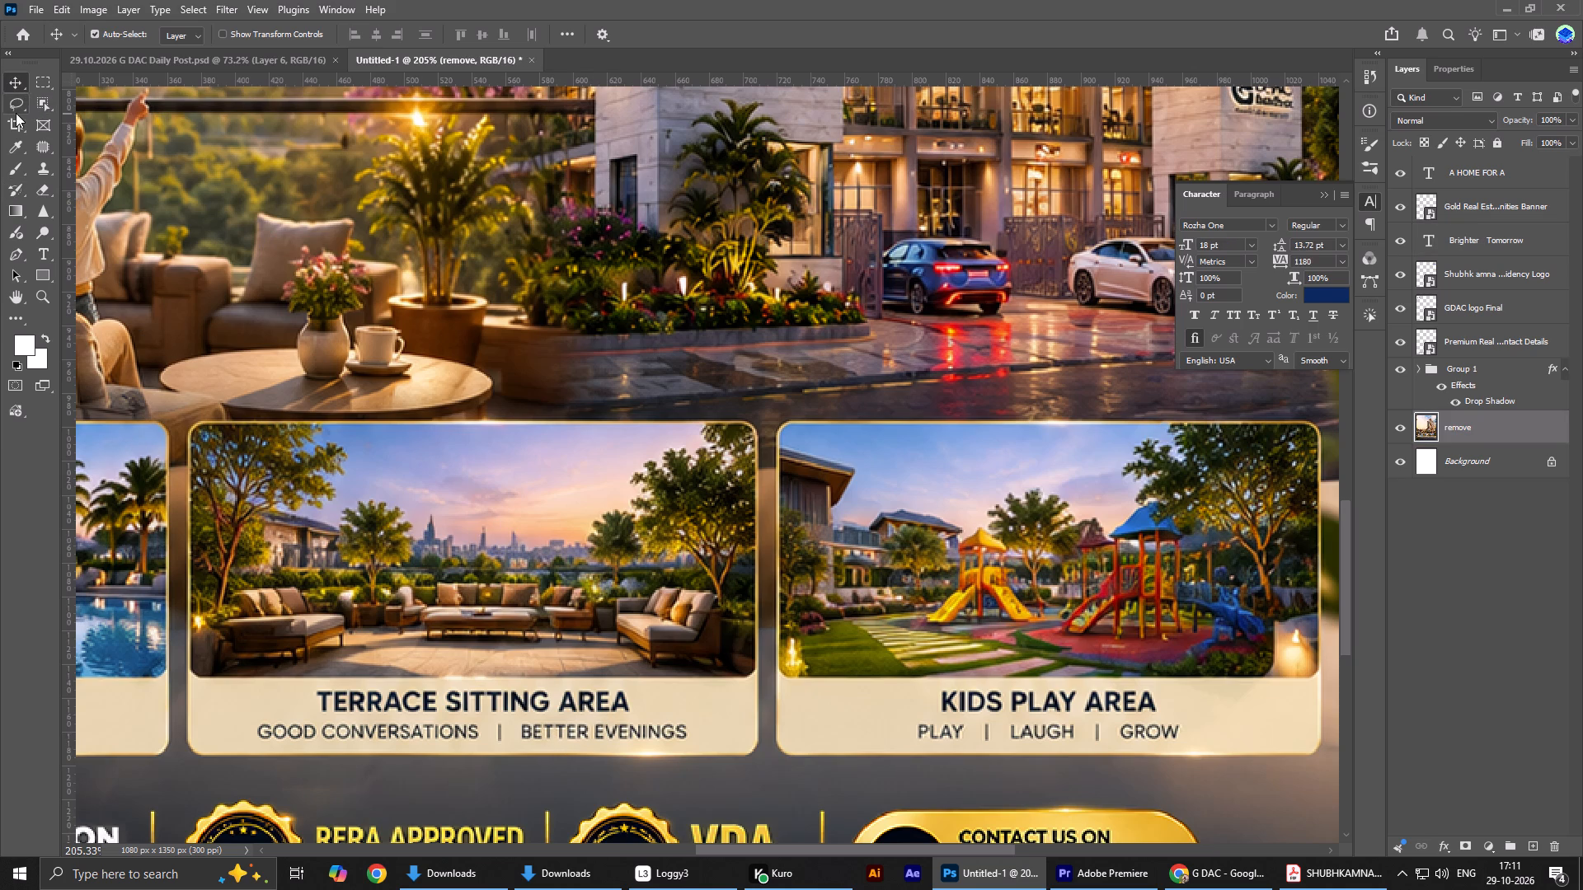
click(38, 274)
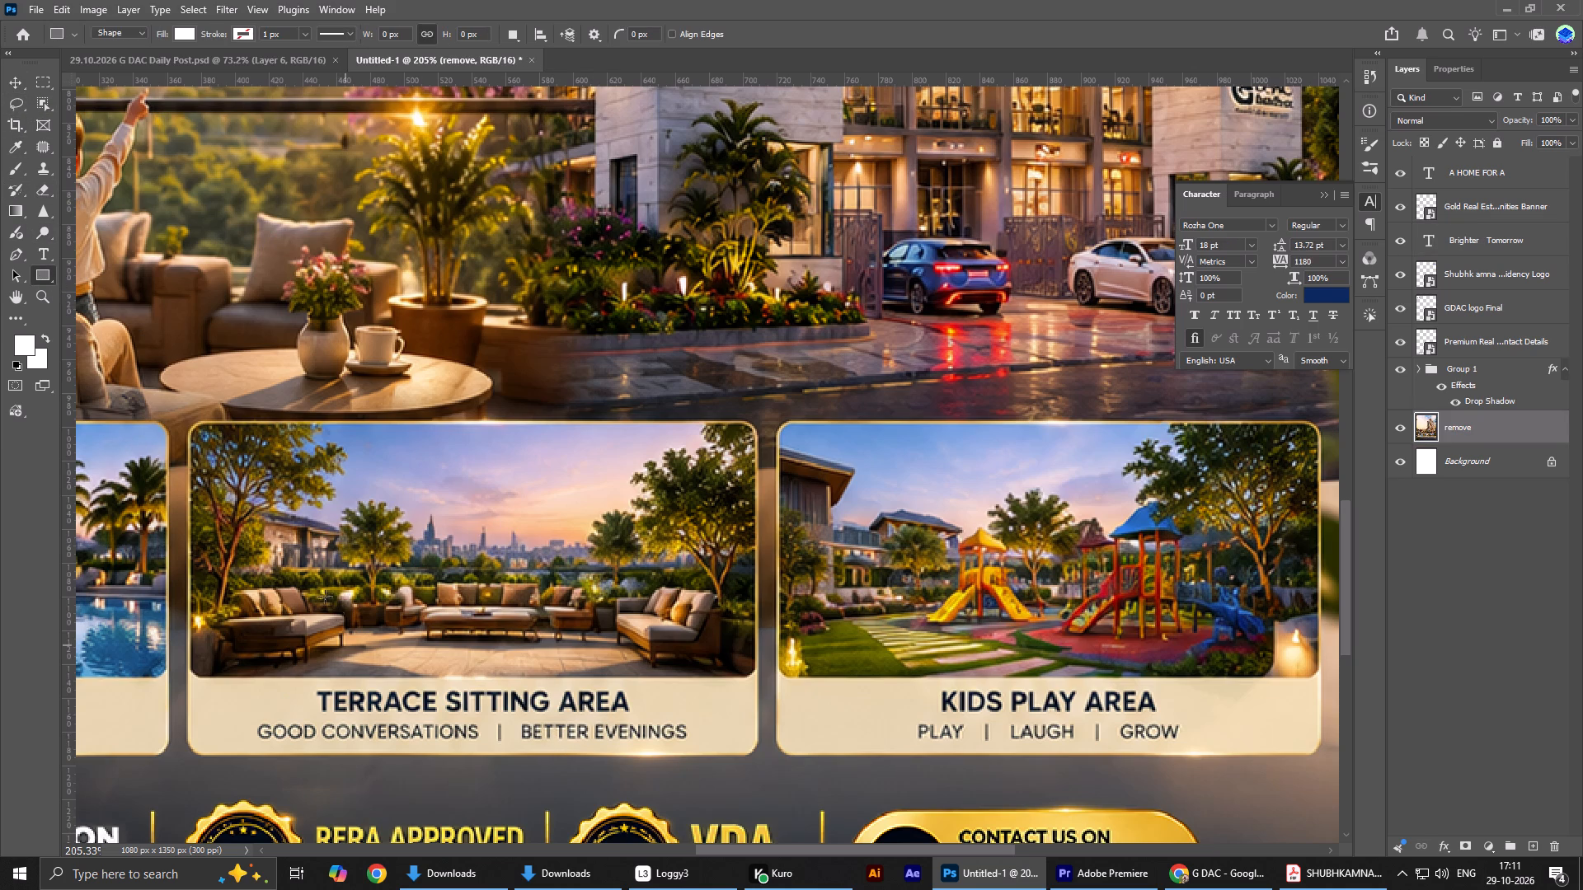
shift+drag(195, 429, 251, 461)
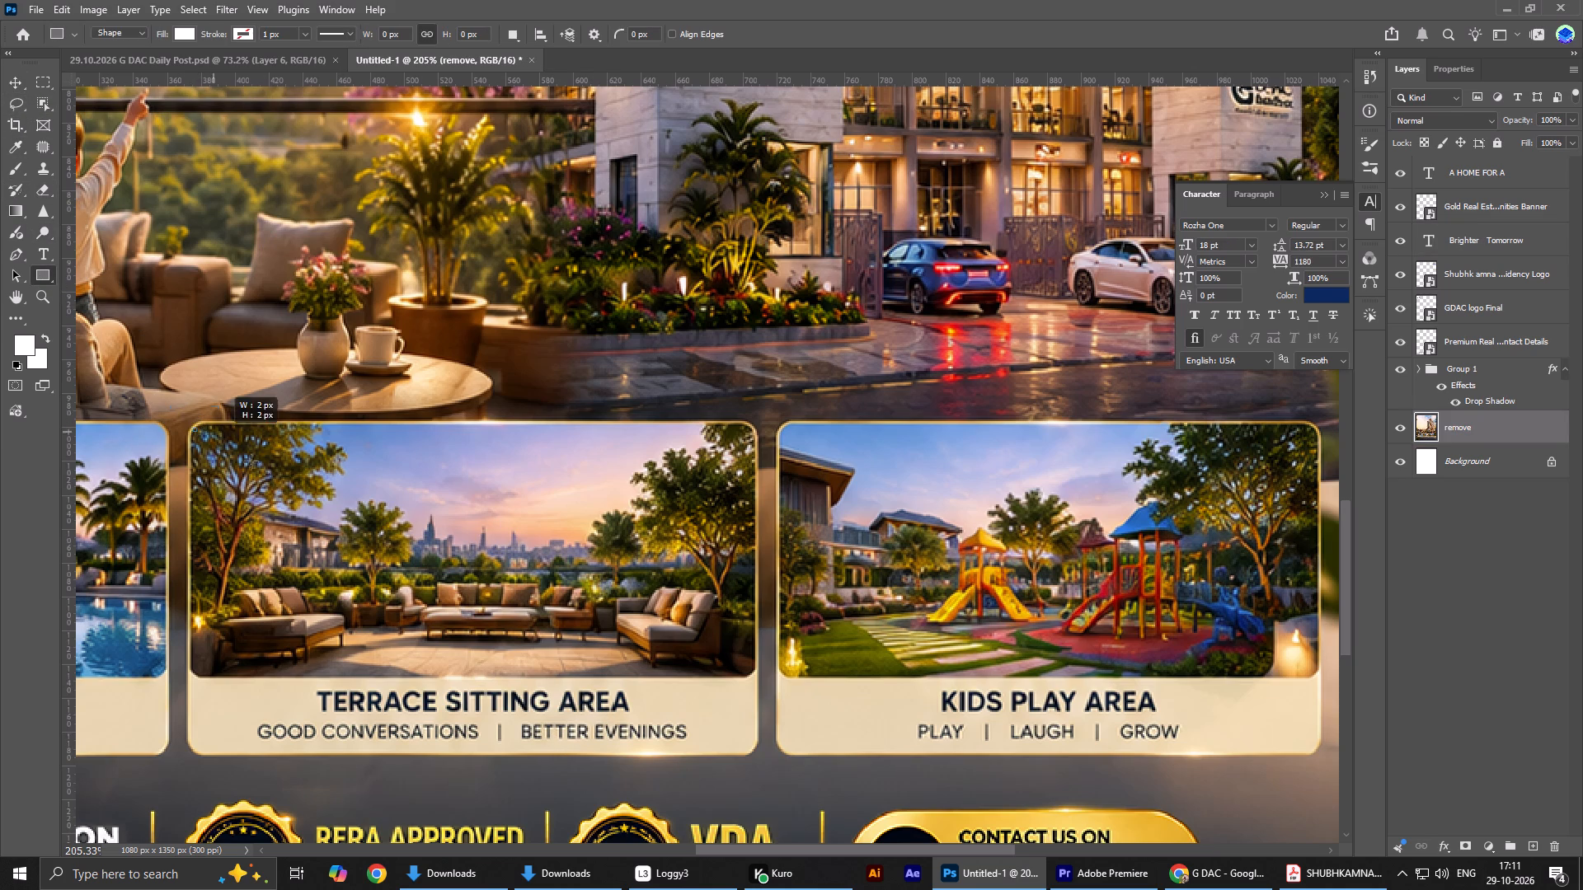
shift+drag(251, 461, 392, 537)
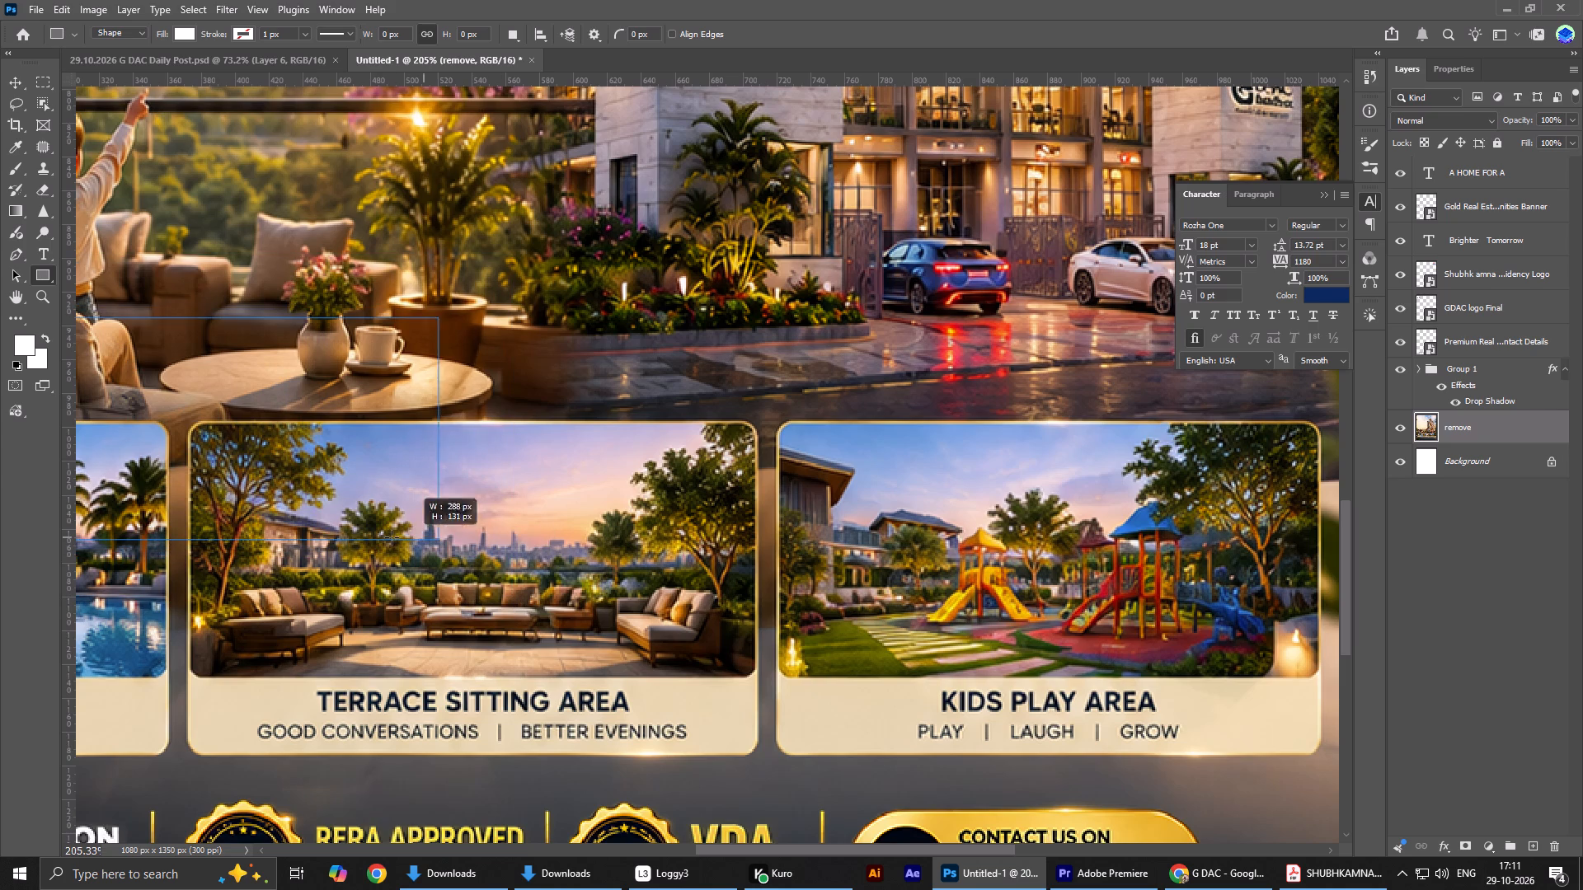
shift+drag(392, 537, 380, 551)
Move the white rectangle over the Terrace Sitting Area photo, centred, with its bottom edge on the caption strip, at X 430 px, Y 1001 px.
key(v)
drag(331, 460, 593, 584)
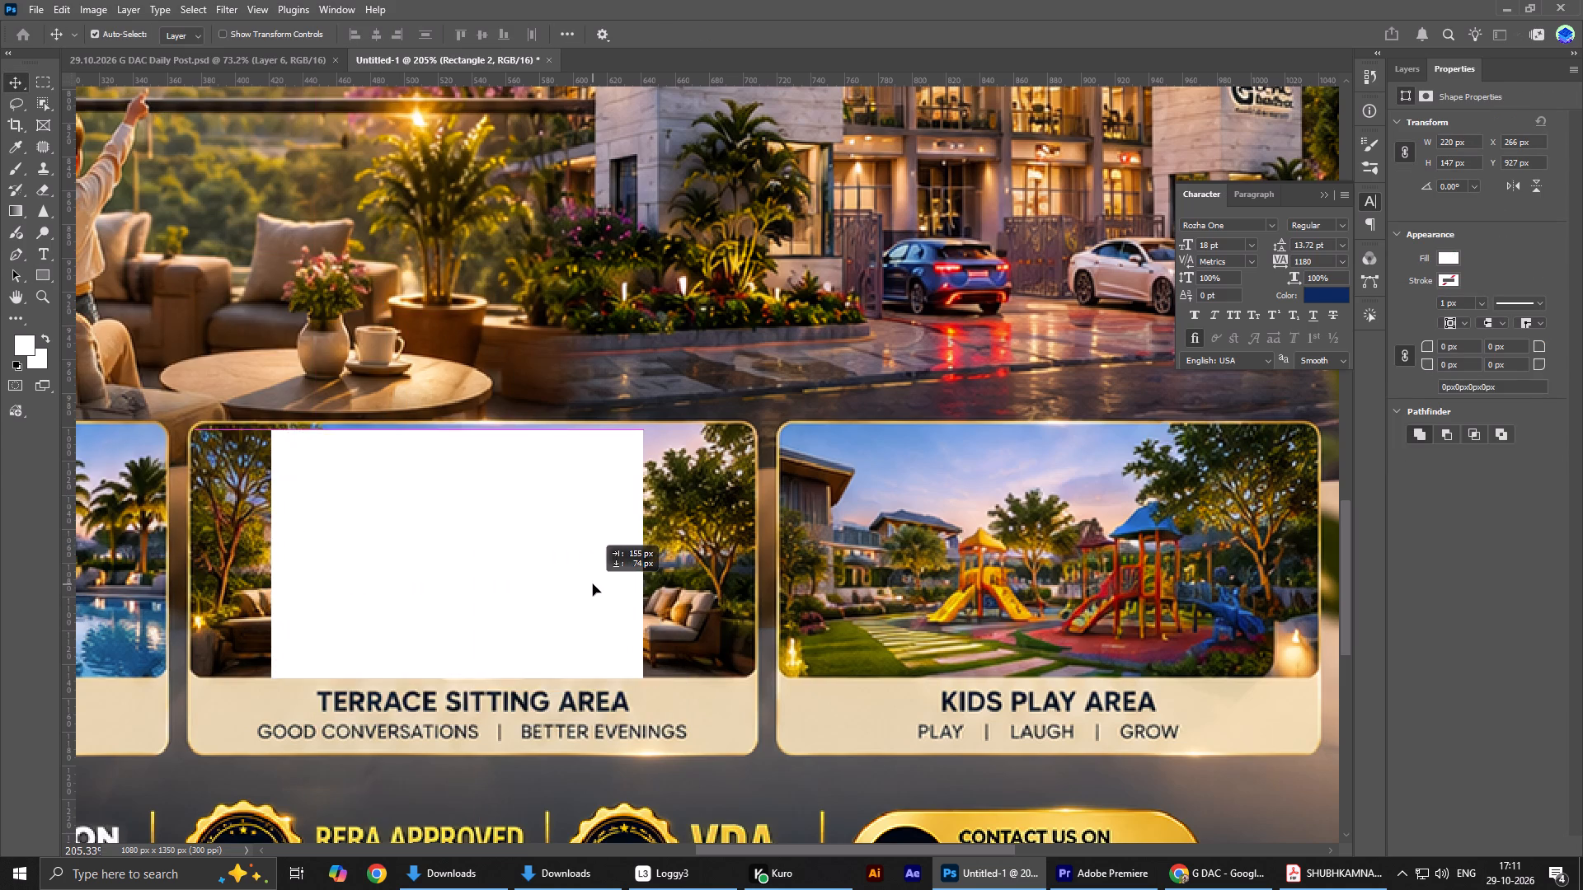
drag(593, 584, 588, 577)
drag(479, 606, 491, 604)
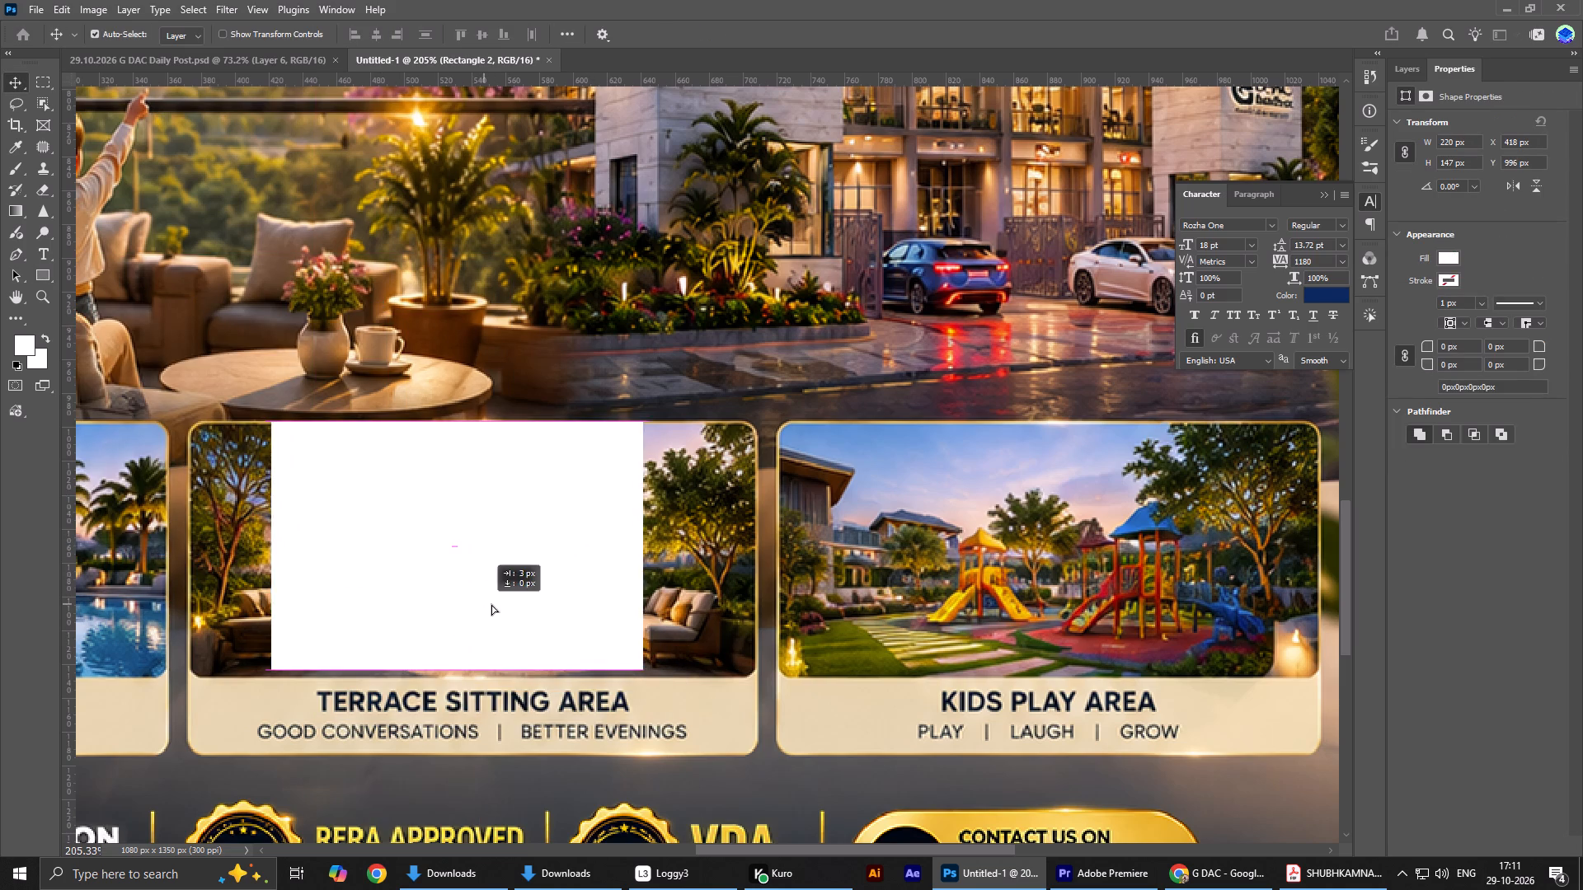
drag(491, 604, 498, 611)
alt+scroll(458, 656, up, 5)
alt+scroll(458, 656, down, 1)
alt+scroll(458, 656, up, 6)
alt+scroll(458, 656, down, 1)
alt+scroll(458, 656, up, 3)
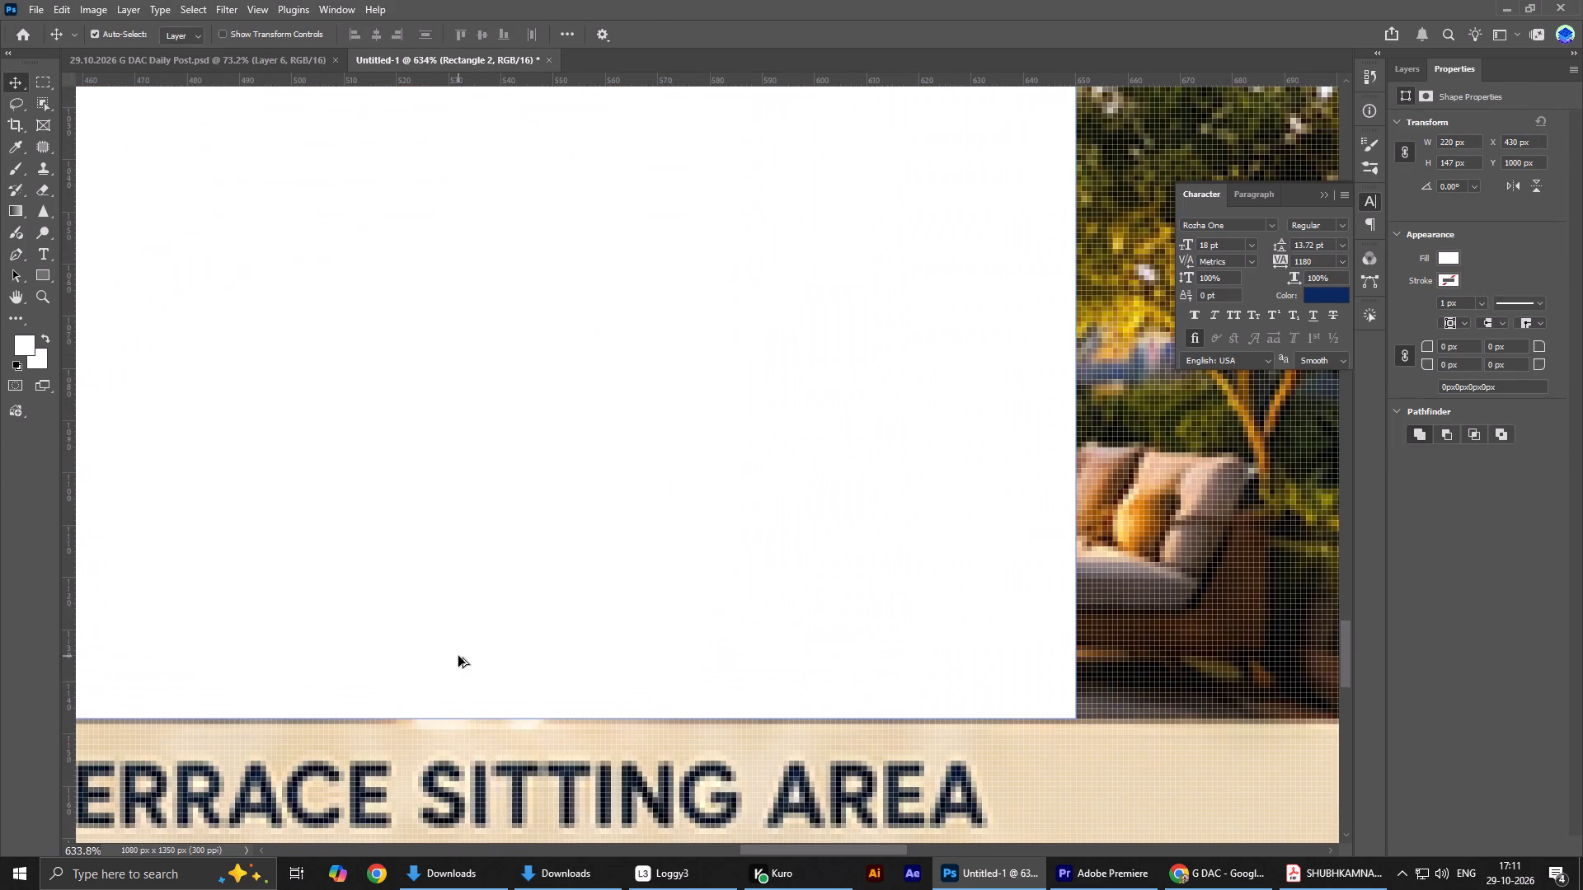
click(458, 612)
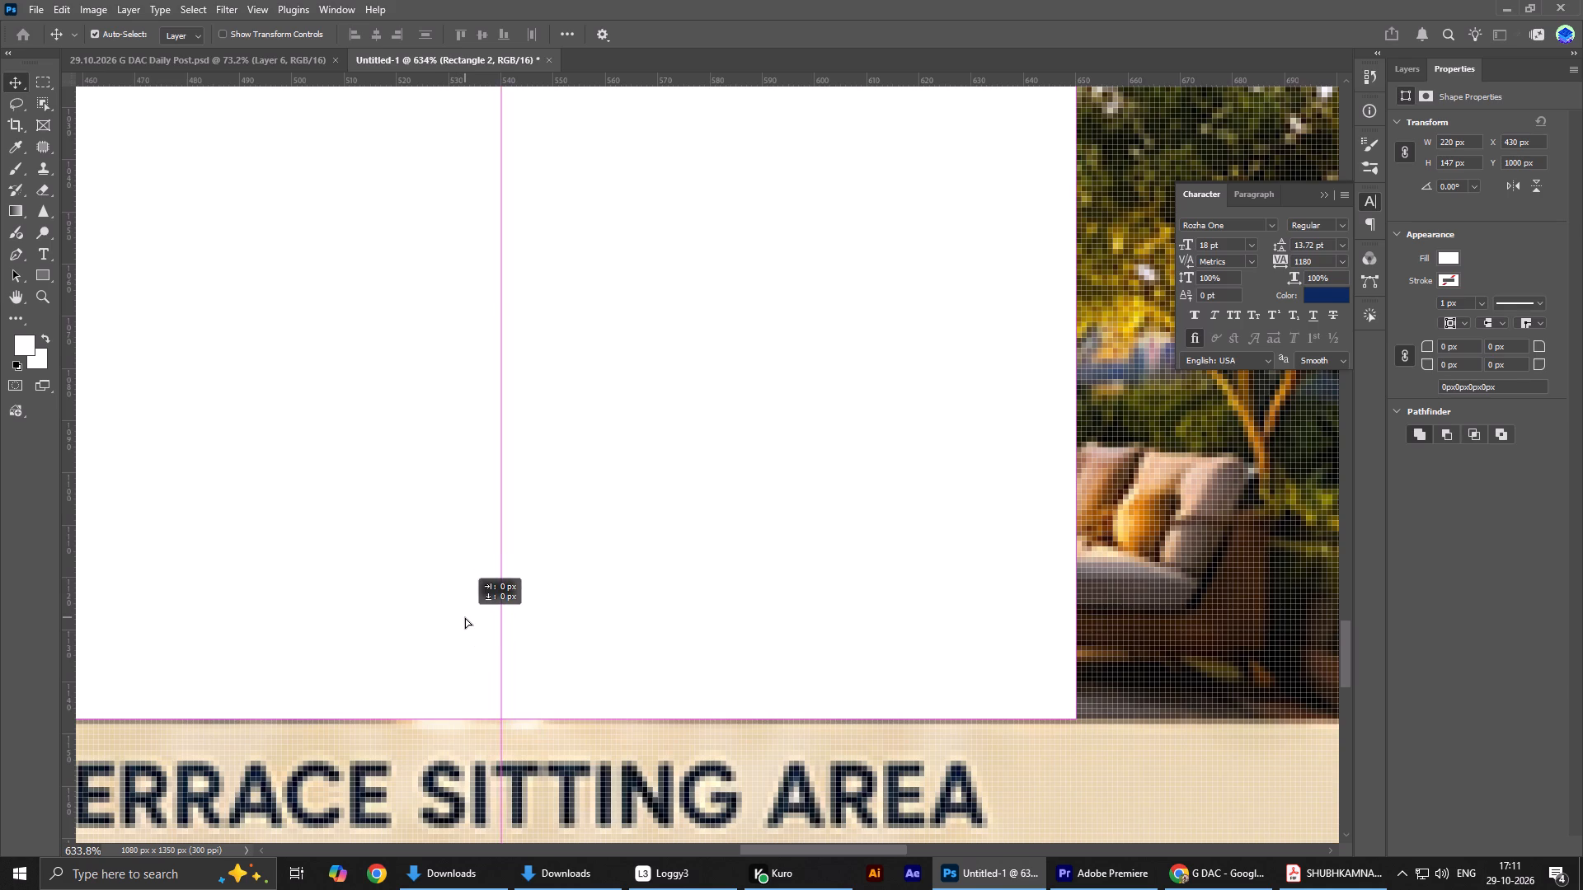
key(Up)
key(Down)
key(Down)
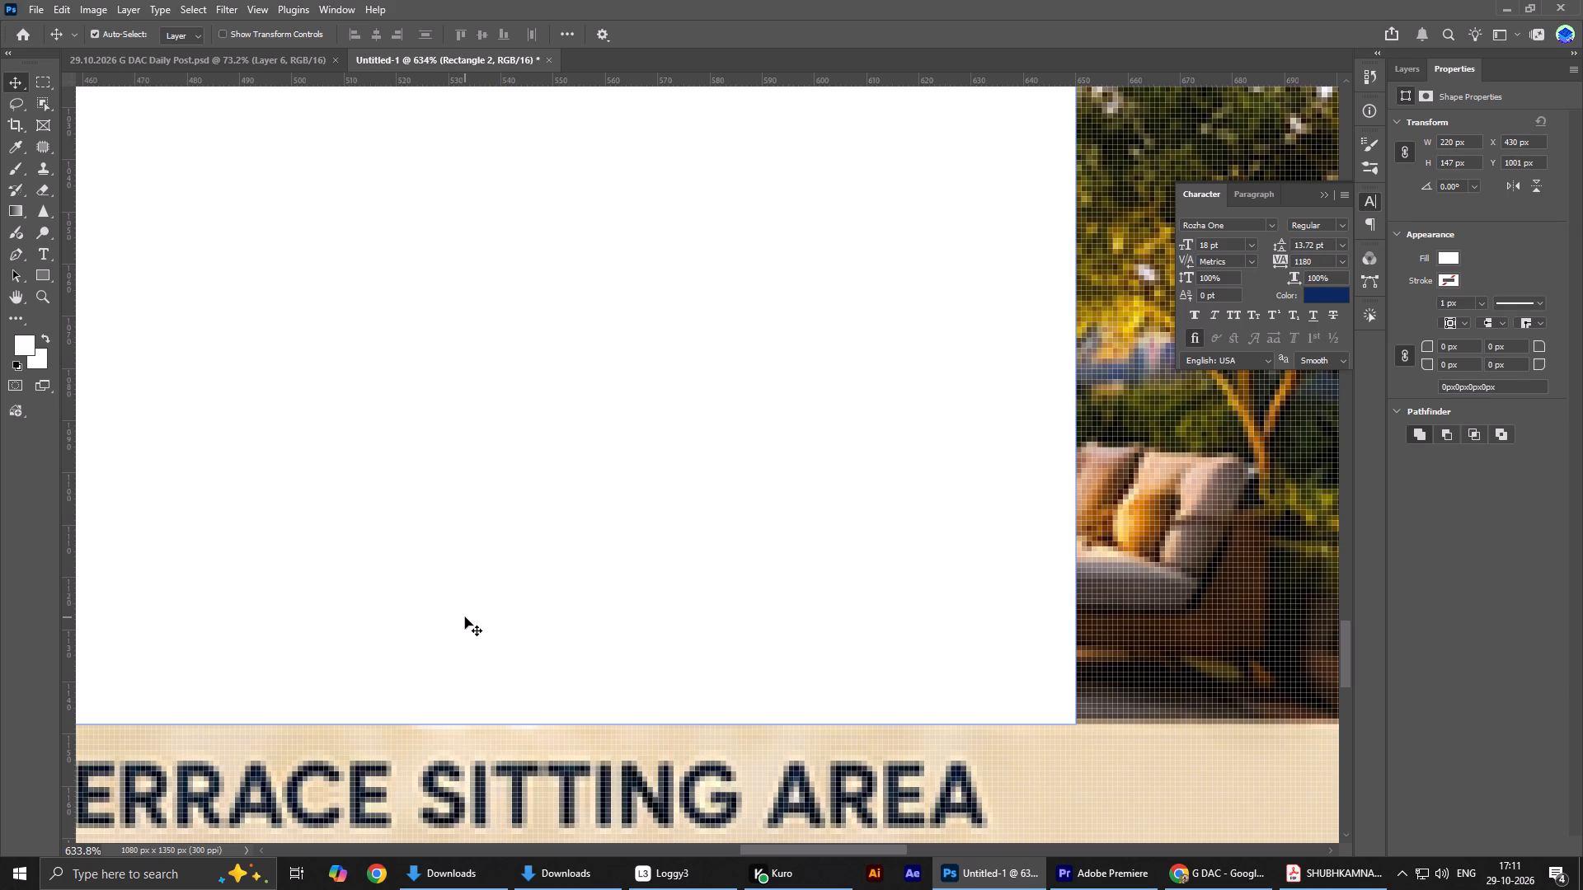
Stretch the white rectangle to 335 × 153 px at X 373 px, Y 995 px, covering the whole Terrace Sitting Area photo.
alt+scroll(464, 621, down, 1)
alt+scroll(449, 653, up, 1)
alt+scroll(432, 685, down, 9)
click(755, 670)
click(641, 595)
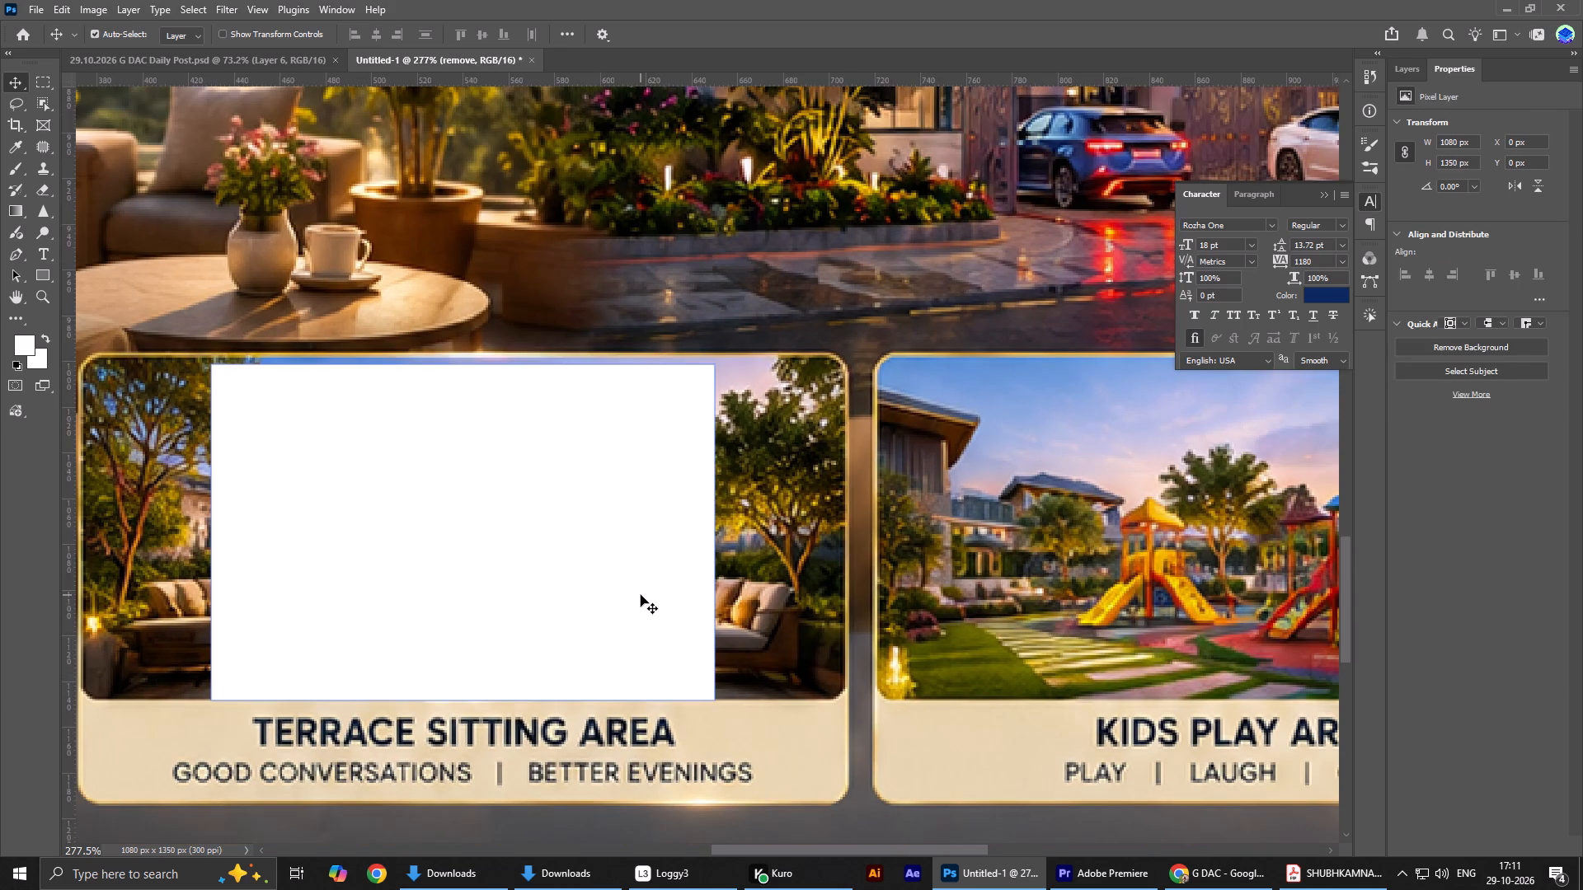
key(ctrl+t)
shift+drag(716, 540, 732, 532)
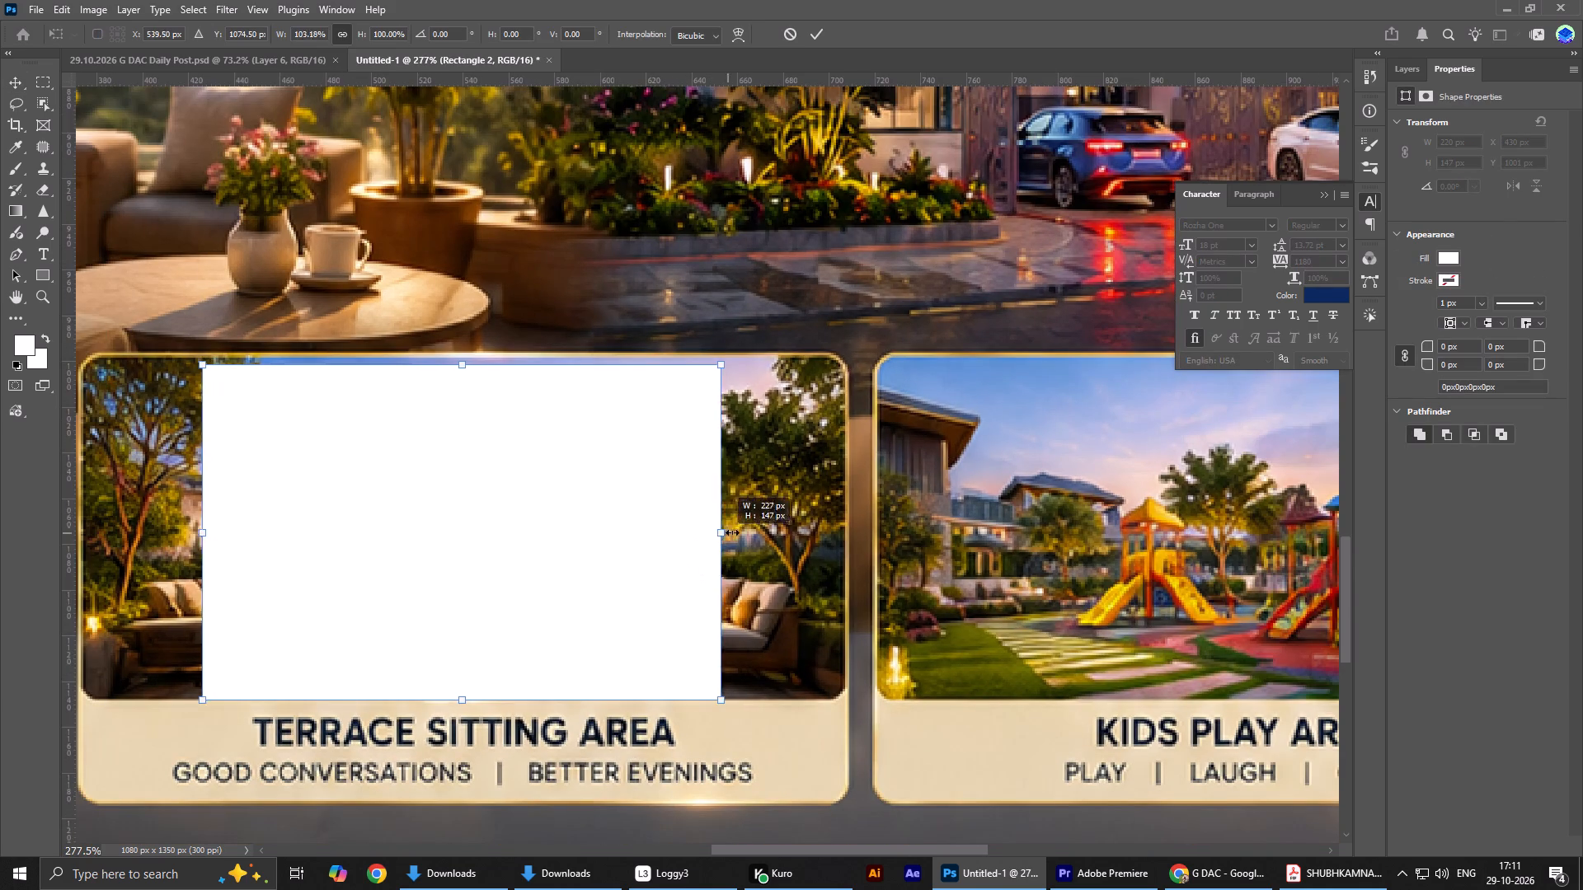
shift+drag(732, 532, 847, 548)
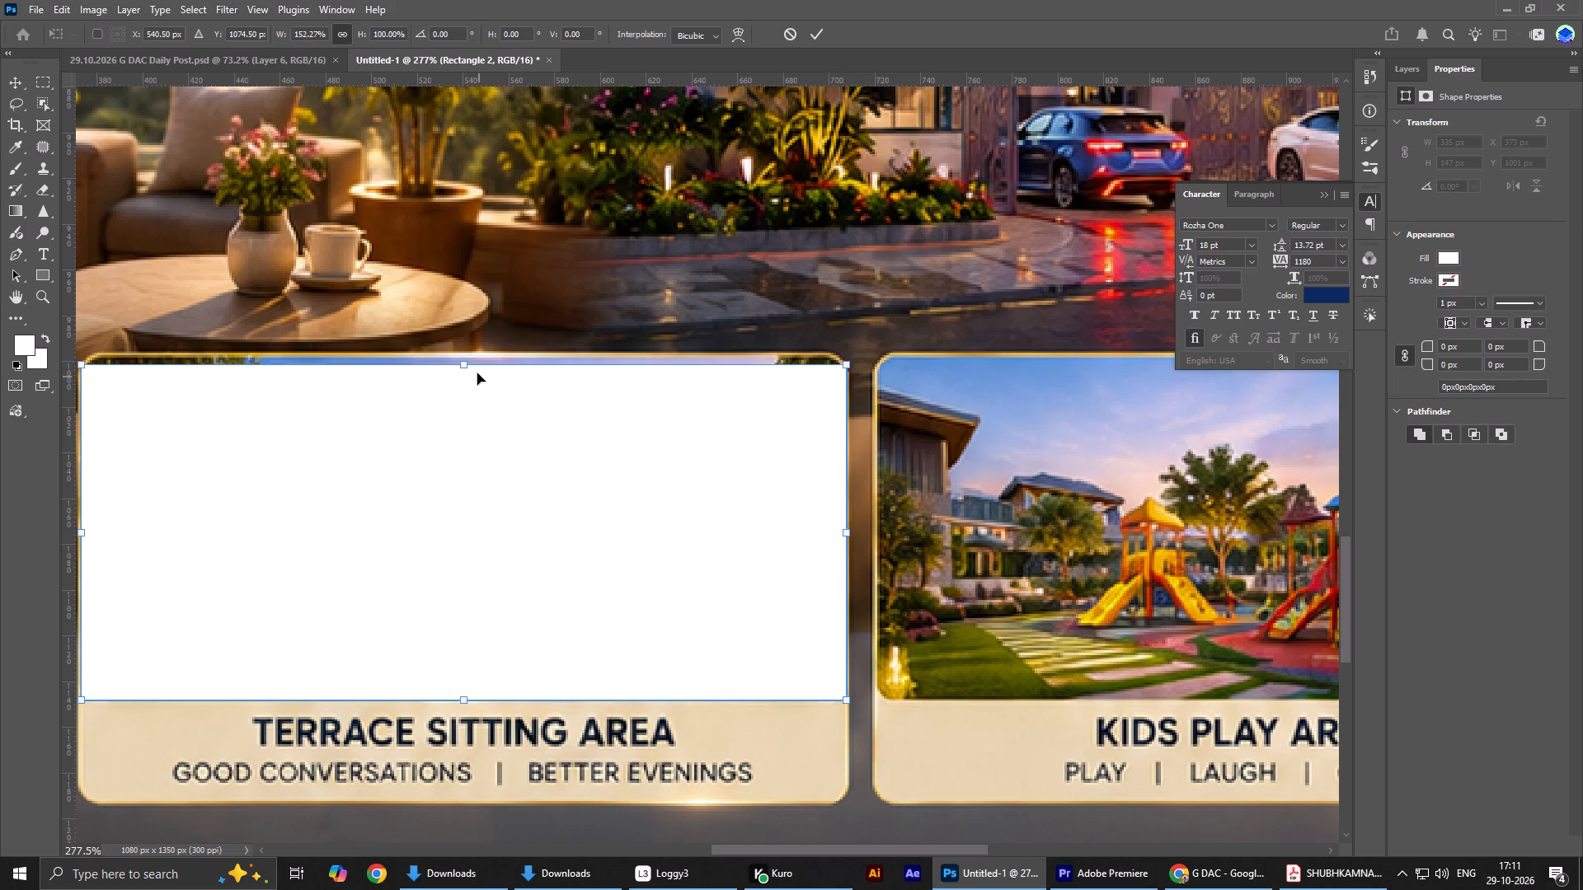
shift+drag(457, 363, 460, 349)
click(812, 28)
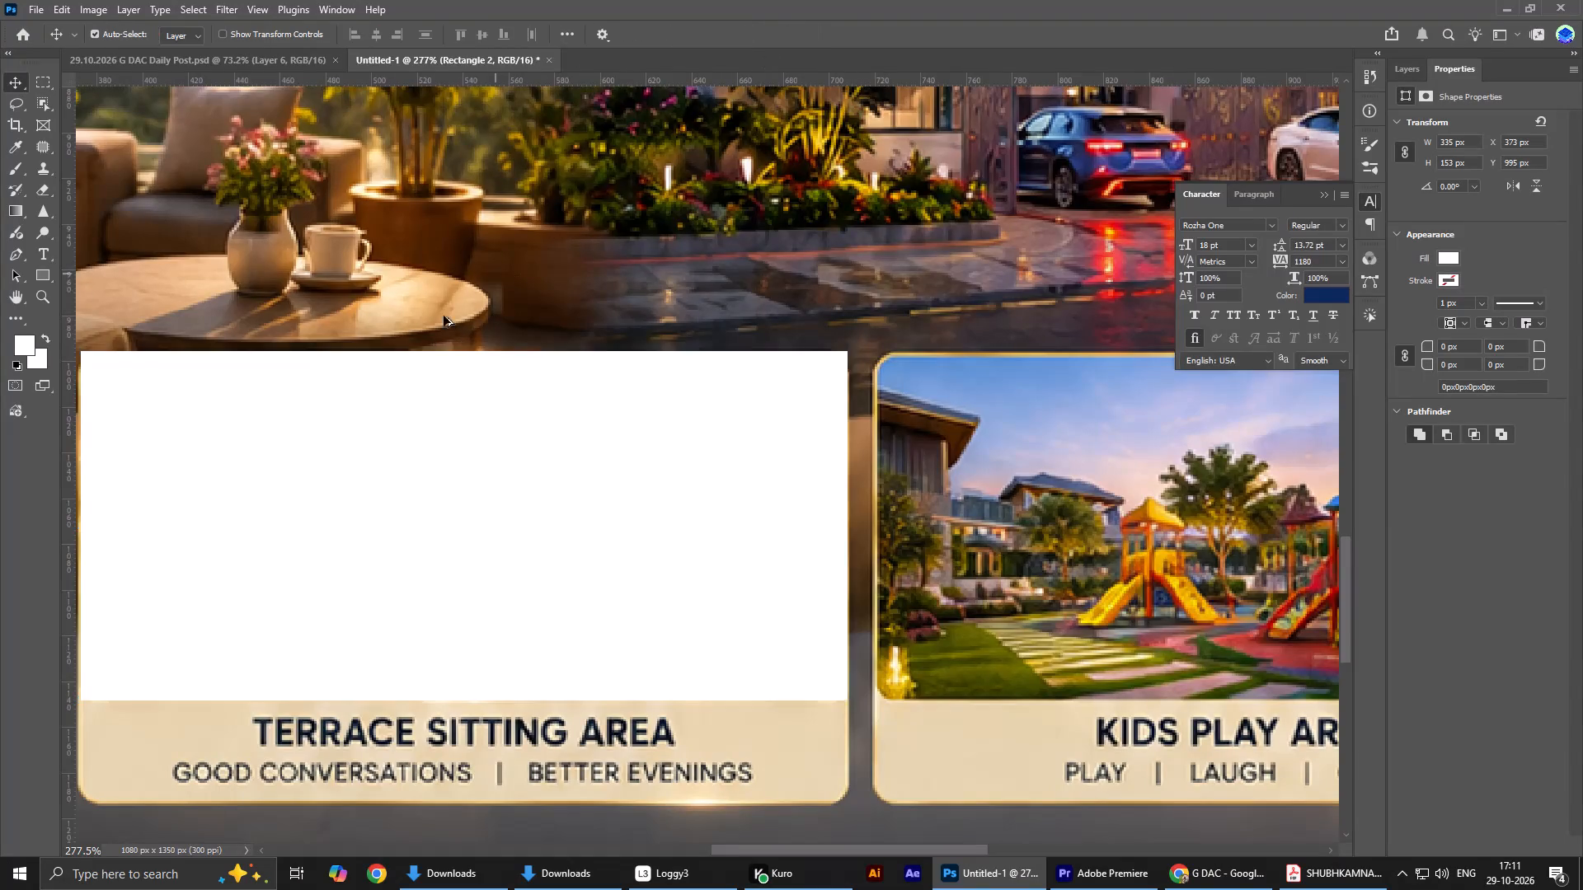
Lower the white rectangle's top edge to just below the card's gold border, at Y 997 px with a height of 151 px.
alt+scroll(435, 336, up, 16)
alt+scroll(437, 398, down, 1)
click(508, 476)
key(ctrl+t)
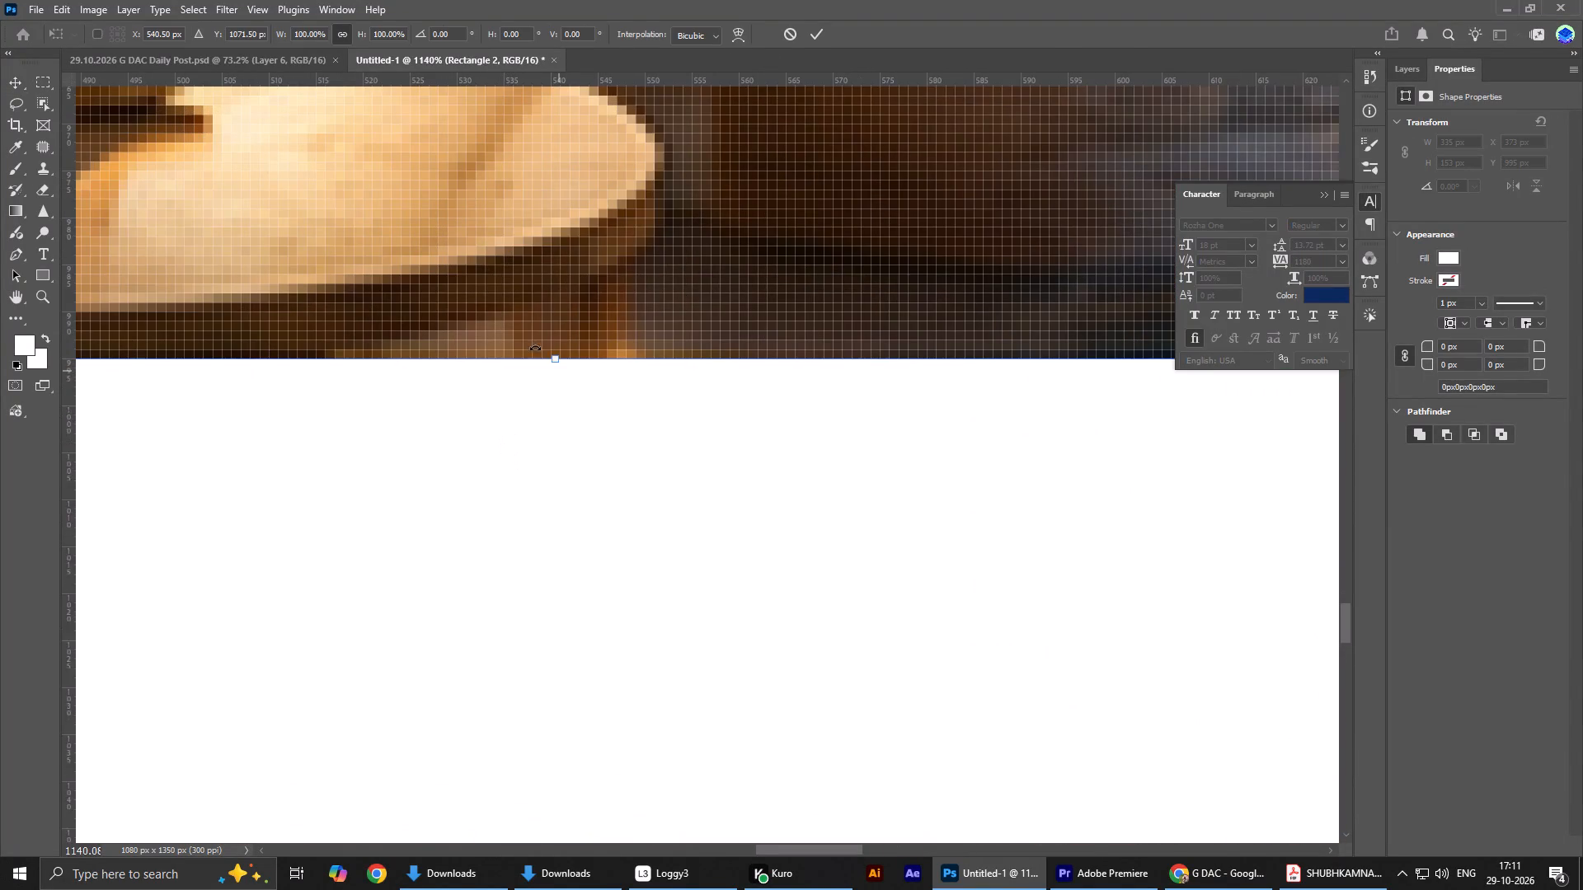
click(557, 377)
shift+drag(557, 365, 573, 427)
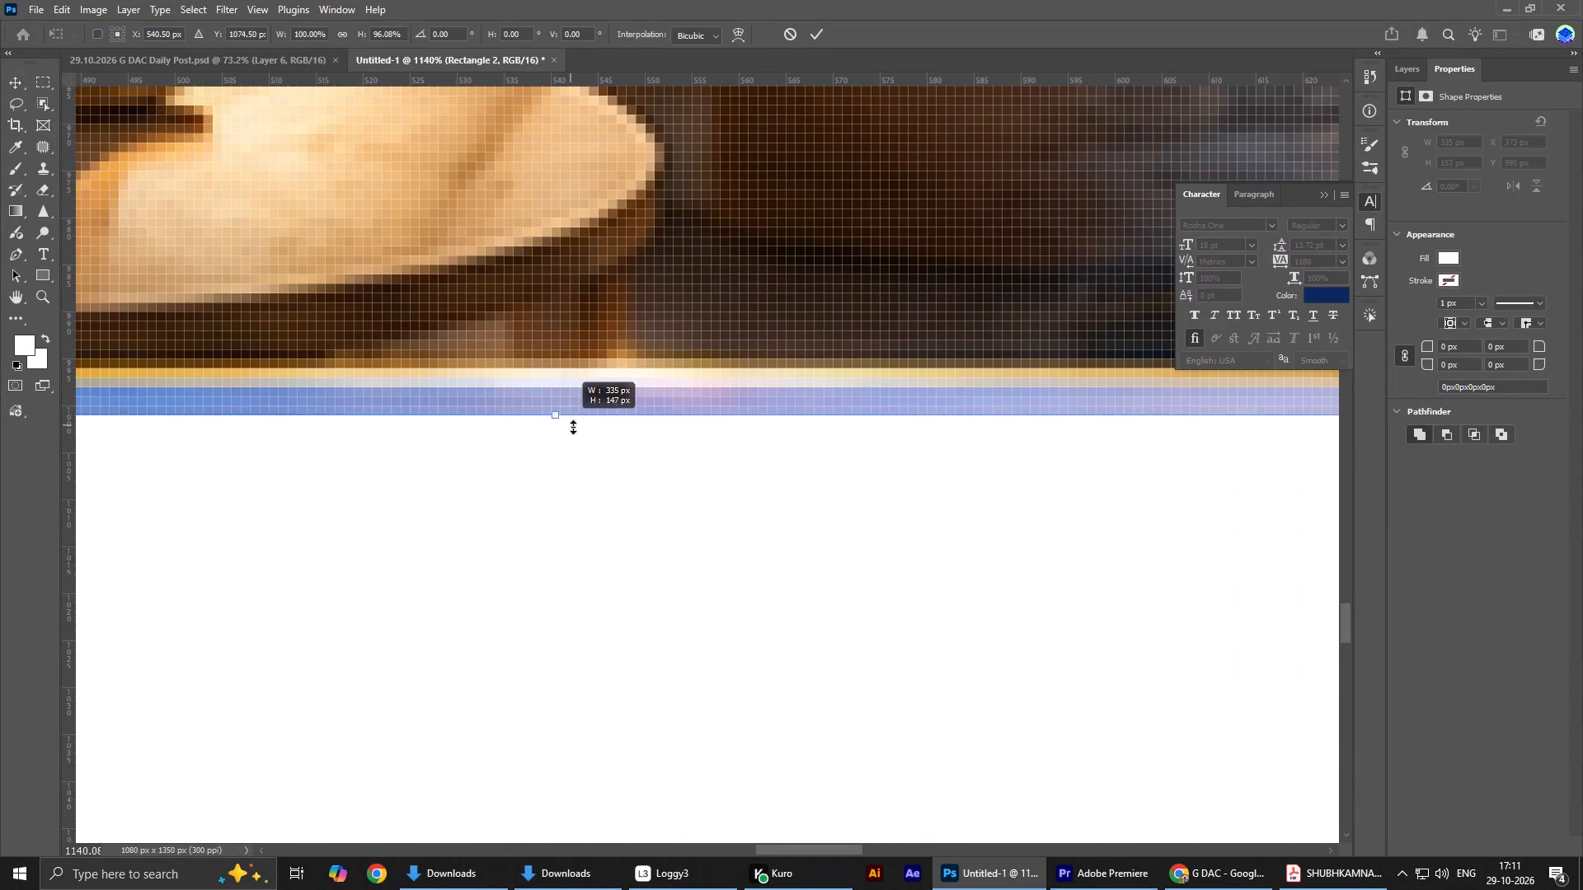
shift+drag(573, 427, 571, 381)
shift+right_click(571, 381)
click(600, 459)
alt+scroll(551, 480, down, 3)
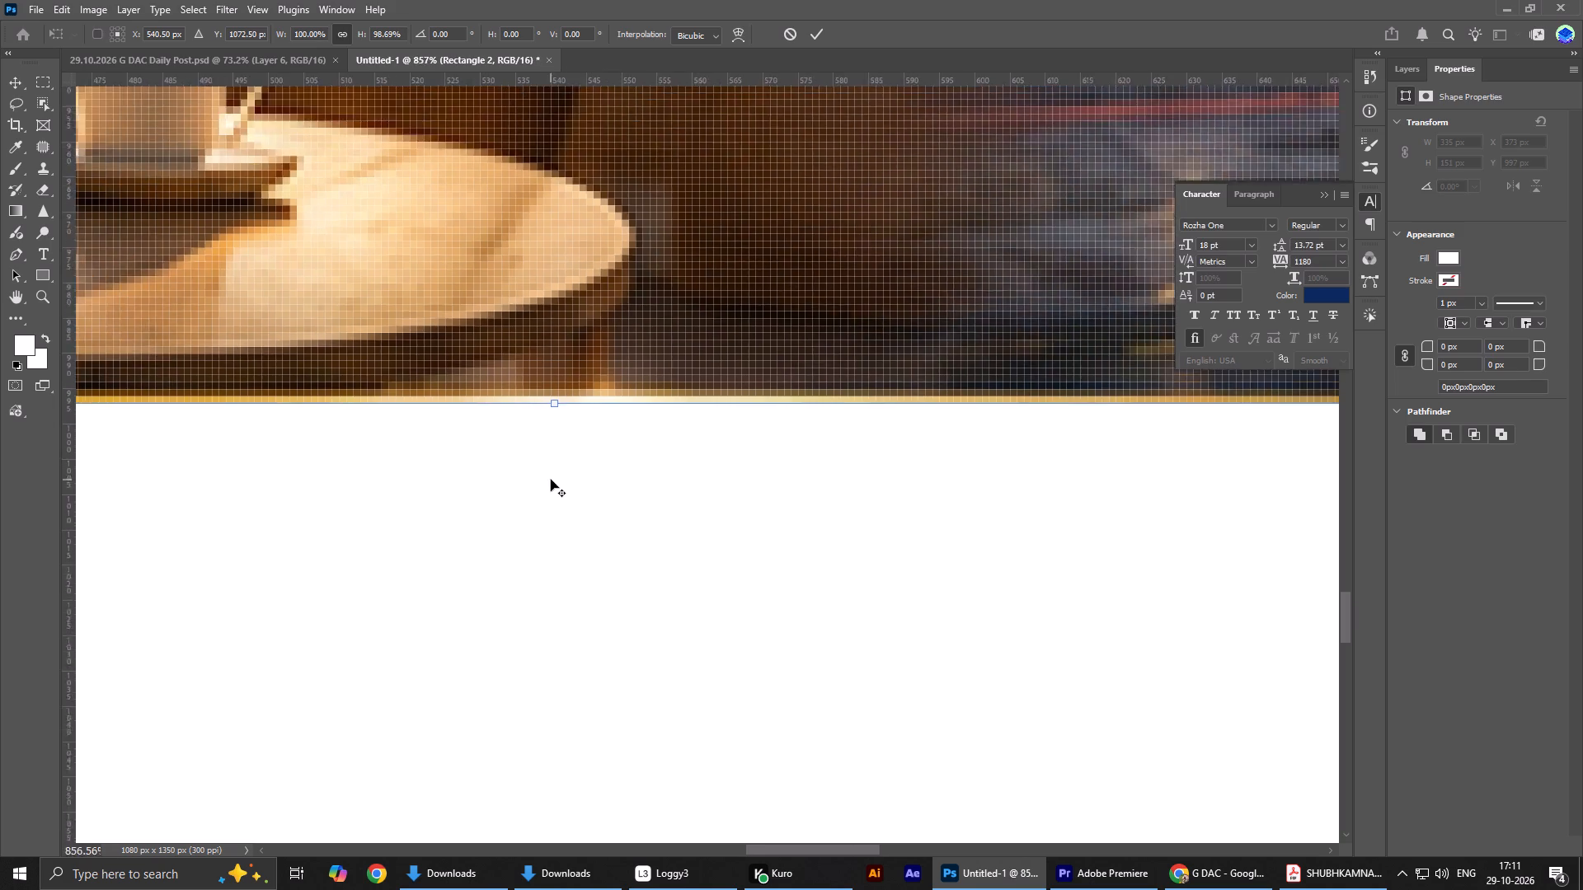
Pull the white rectangle's right edge in off the card's gold border, making it 334 px wide.
alt+scroll(551, 480, down, 6)
alt+scroll(543, 493, up, 1)
alt+scroll(543, 493, down, 11)
click(782, 600)
alt+scroll(794, 598, up, 4)
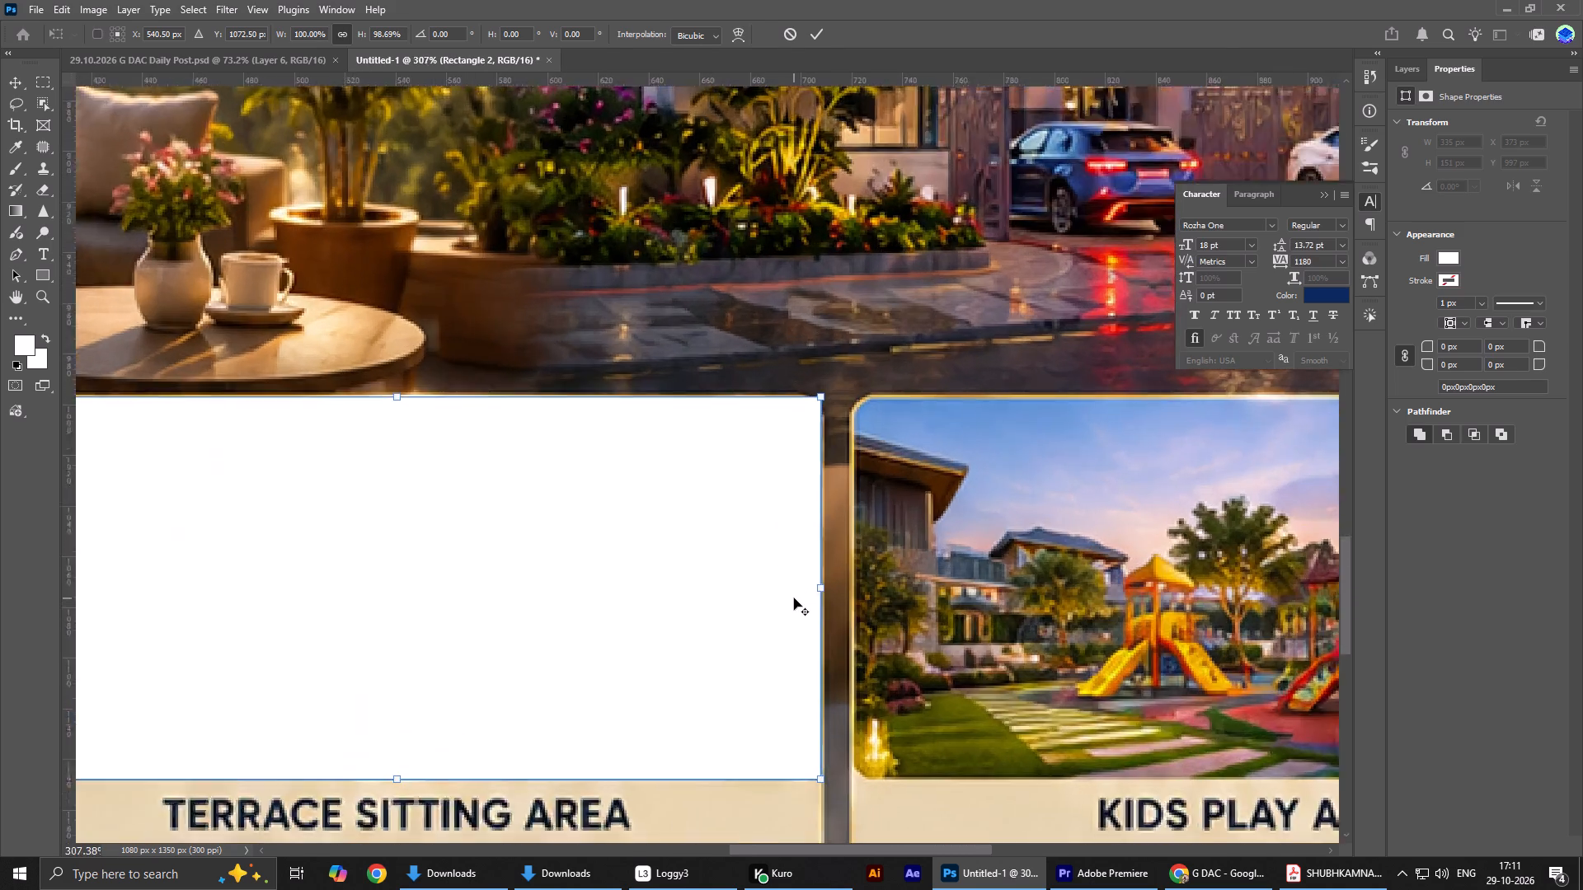
alt+scroll(794, 598, up, 20)
alt+scroll(794, 598, up, 1)
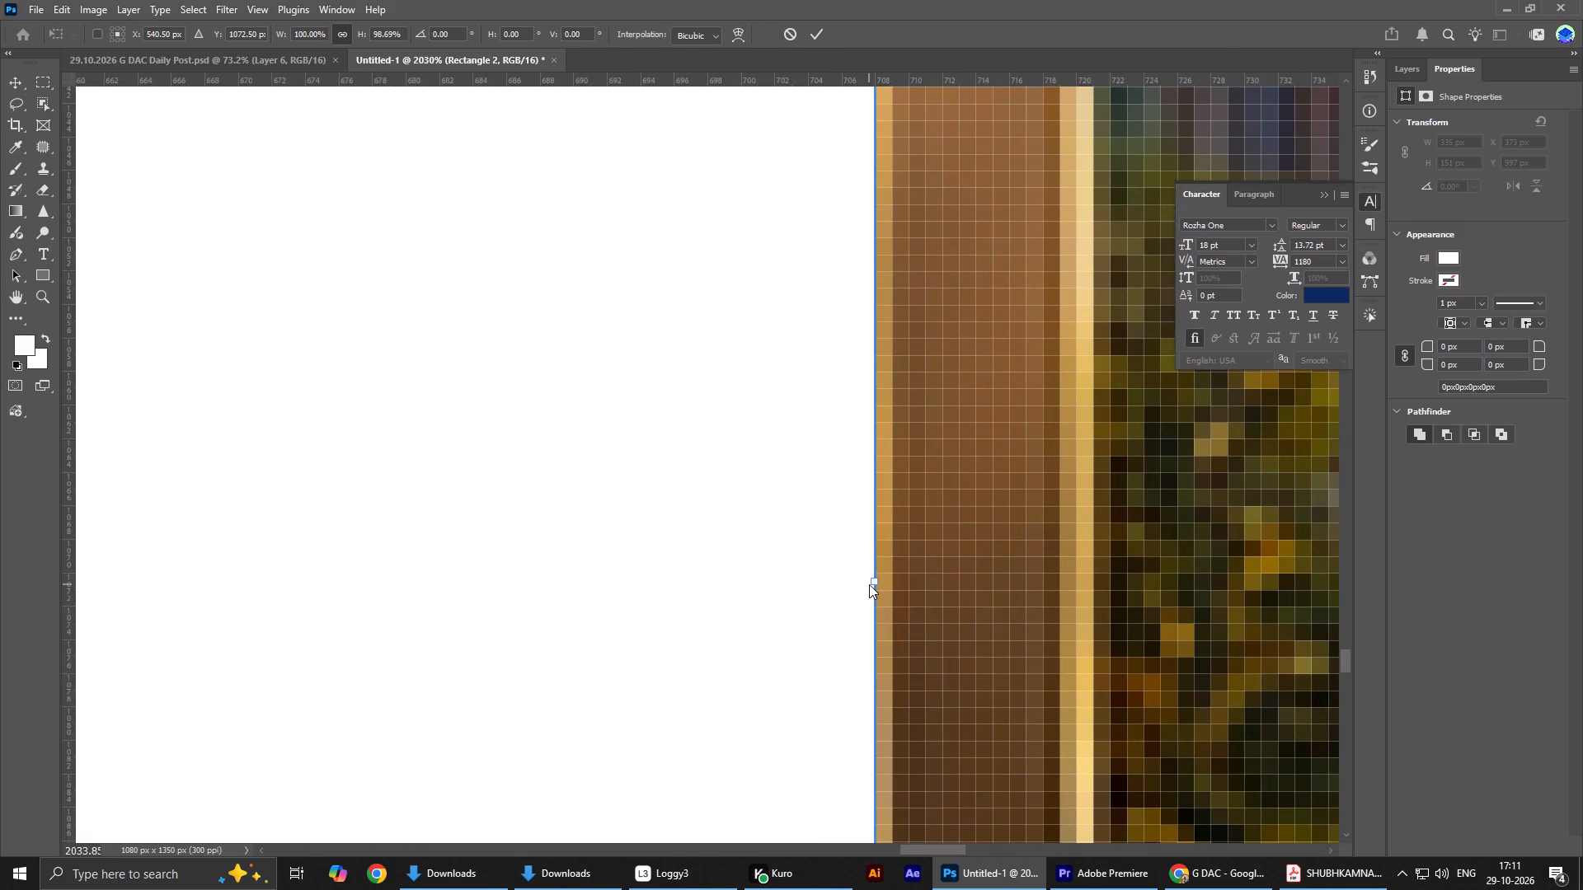
click(874, 586)
drag(874, 586, 870, 595)
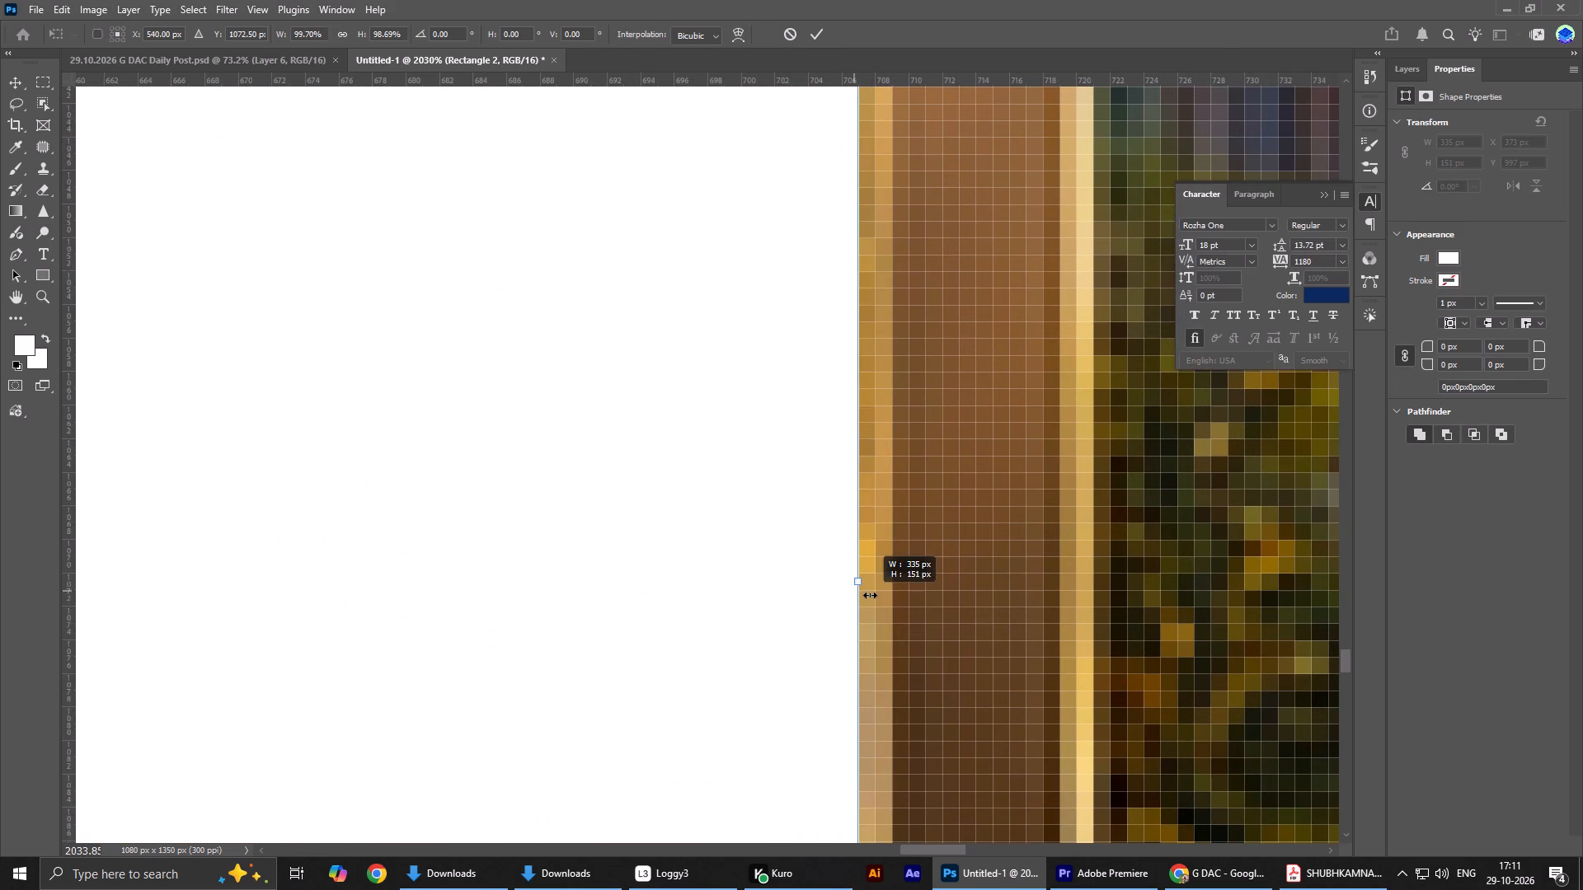
drag(870, 595, 853, 599)
Fit the white rectangle's left edge to the card's inner gold border at X 373 px and apply the 334 × 151 px resize.
alt+scroll(853, 599, down, 14)
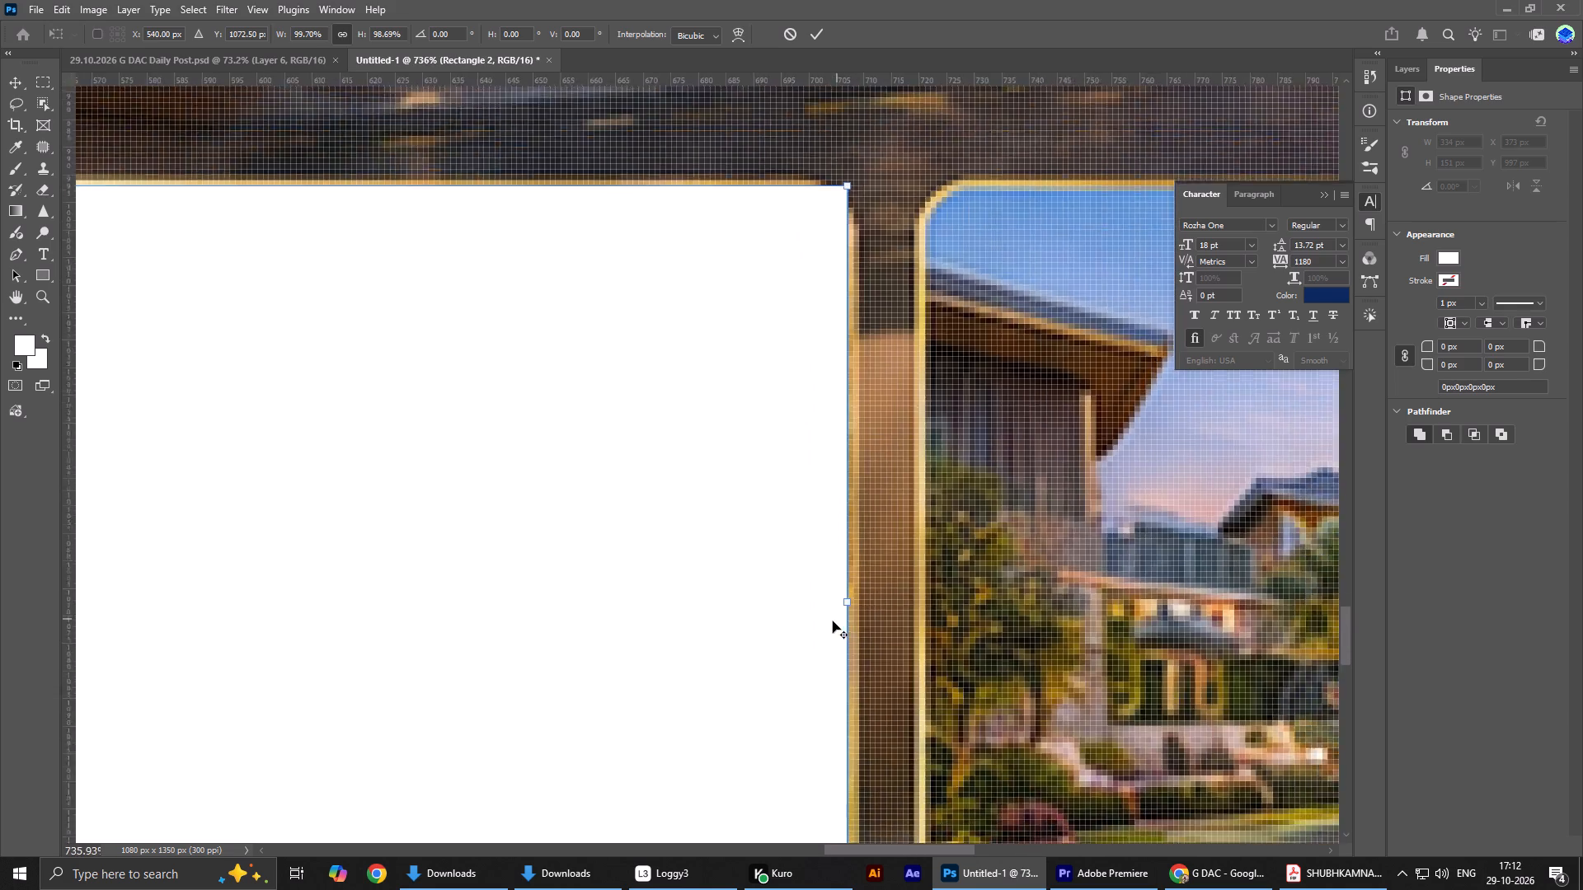
alt+scroll(833, 621, down, 8)
alt+scroll(818, 629, up, 1)
alt+scroll(818, 629, down, 4)
alt+scroll(265, 666, up, 10)
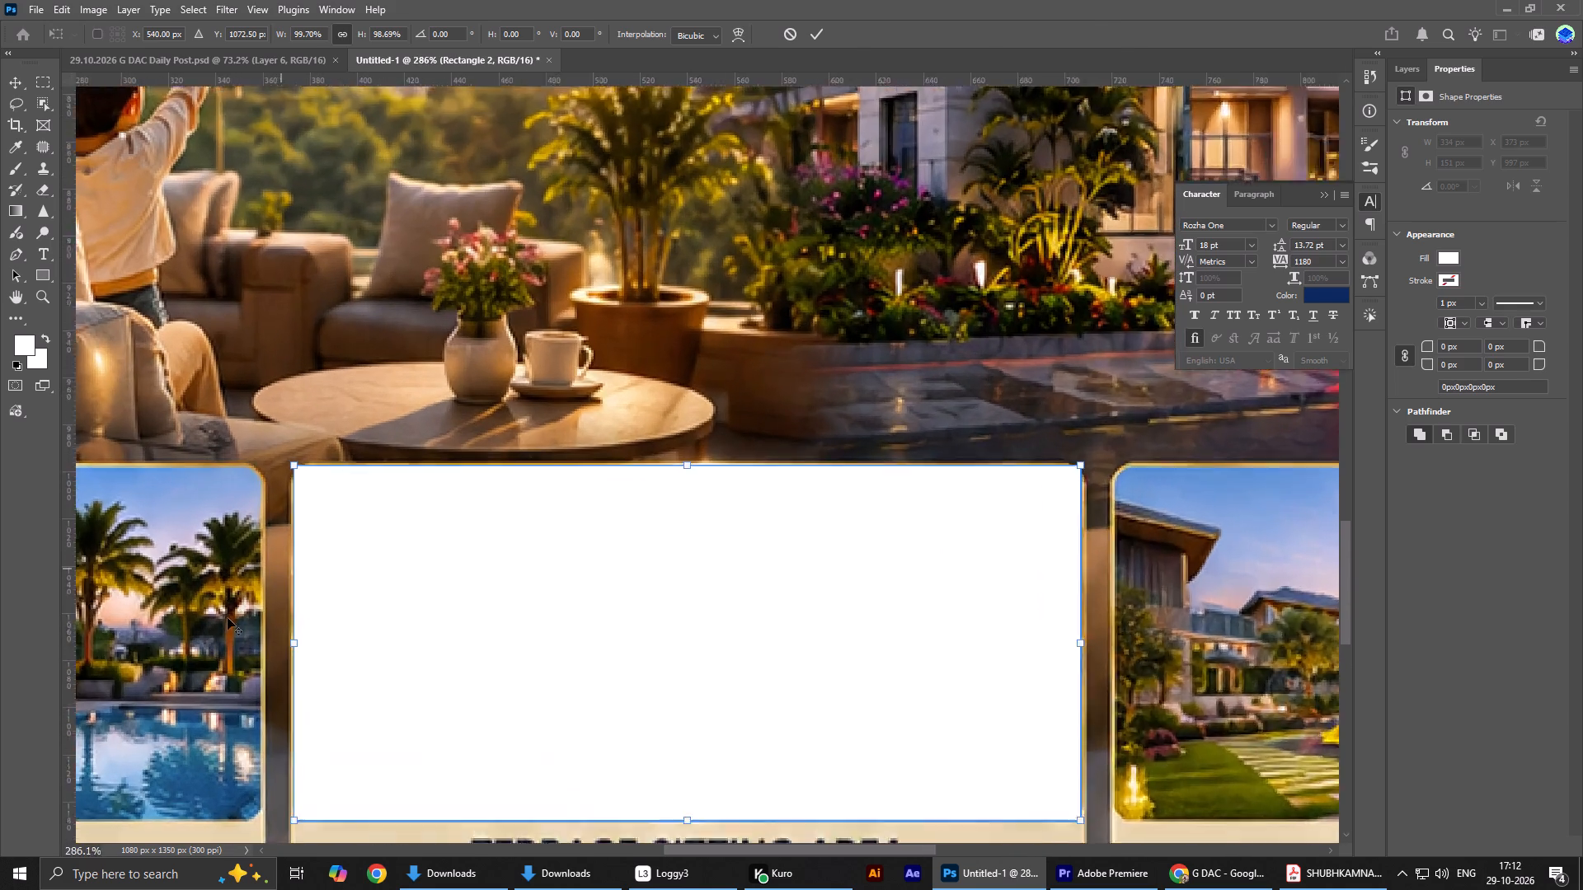
alt+scroll(237, 653, up, 13)
alt+scroll(344, 647, down, 1)
alt+scroll(351, 648, up, 9)
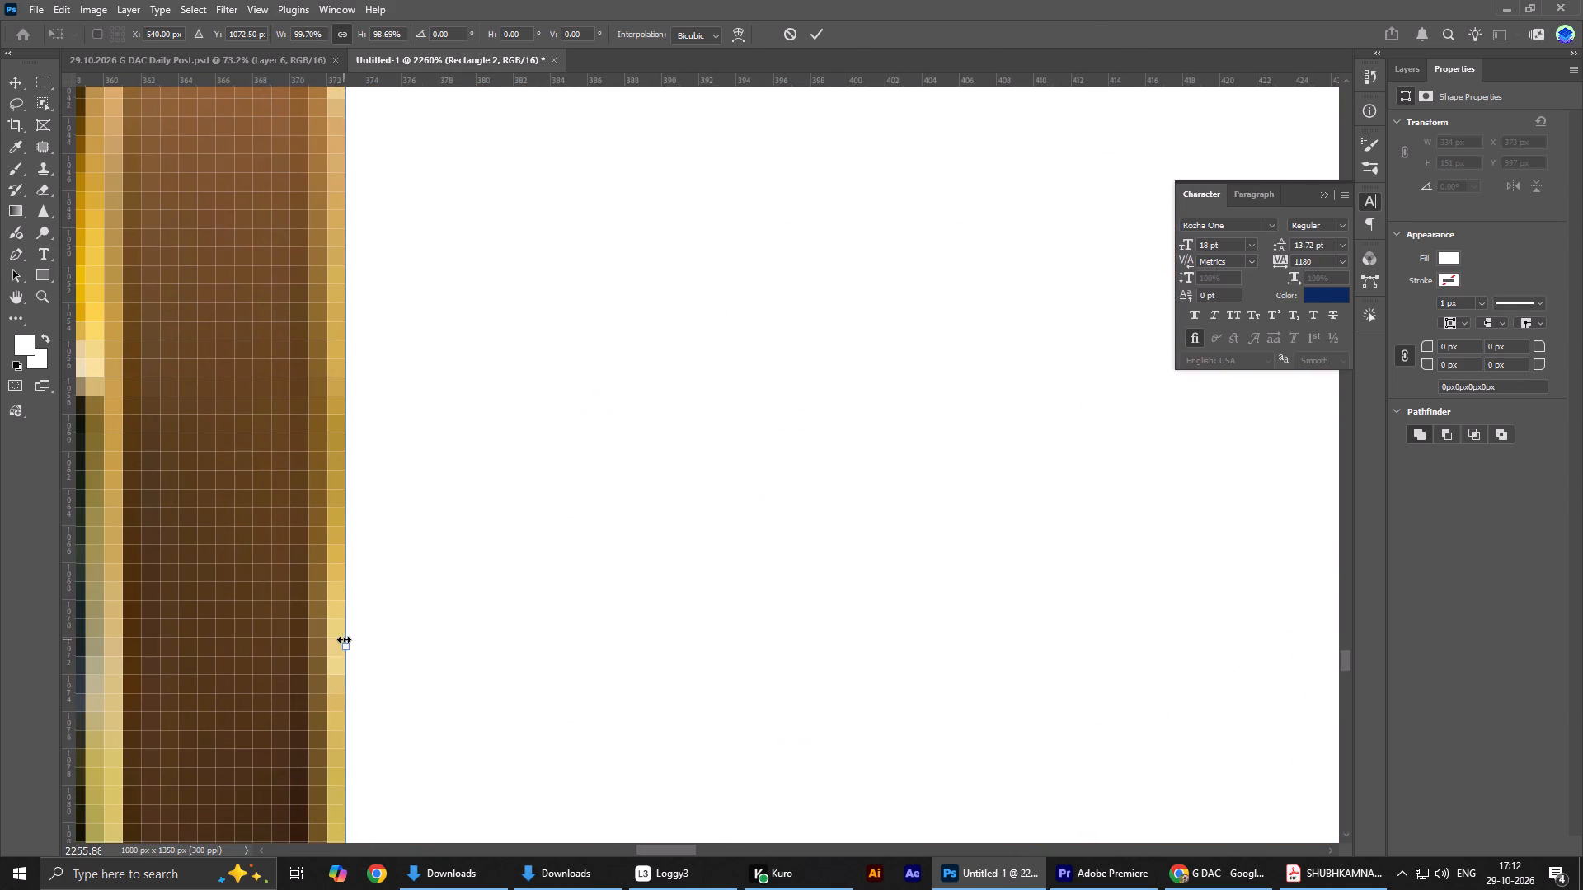
shift+drag(343, 642, 352, 650)
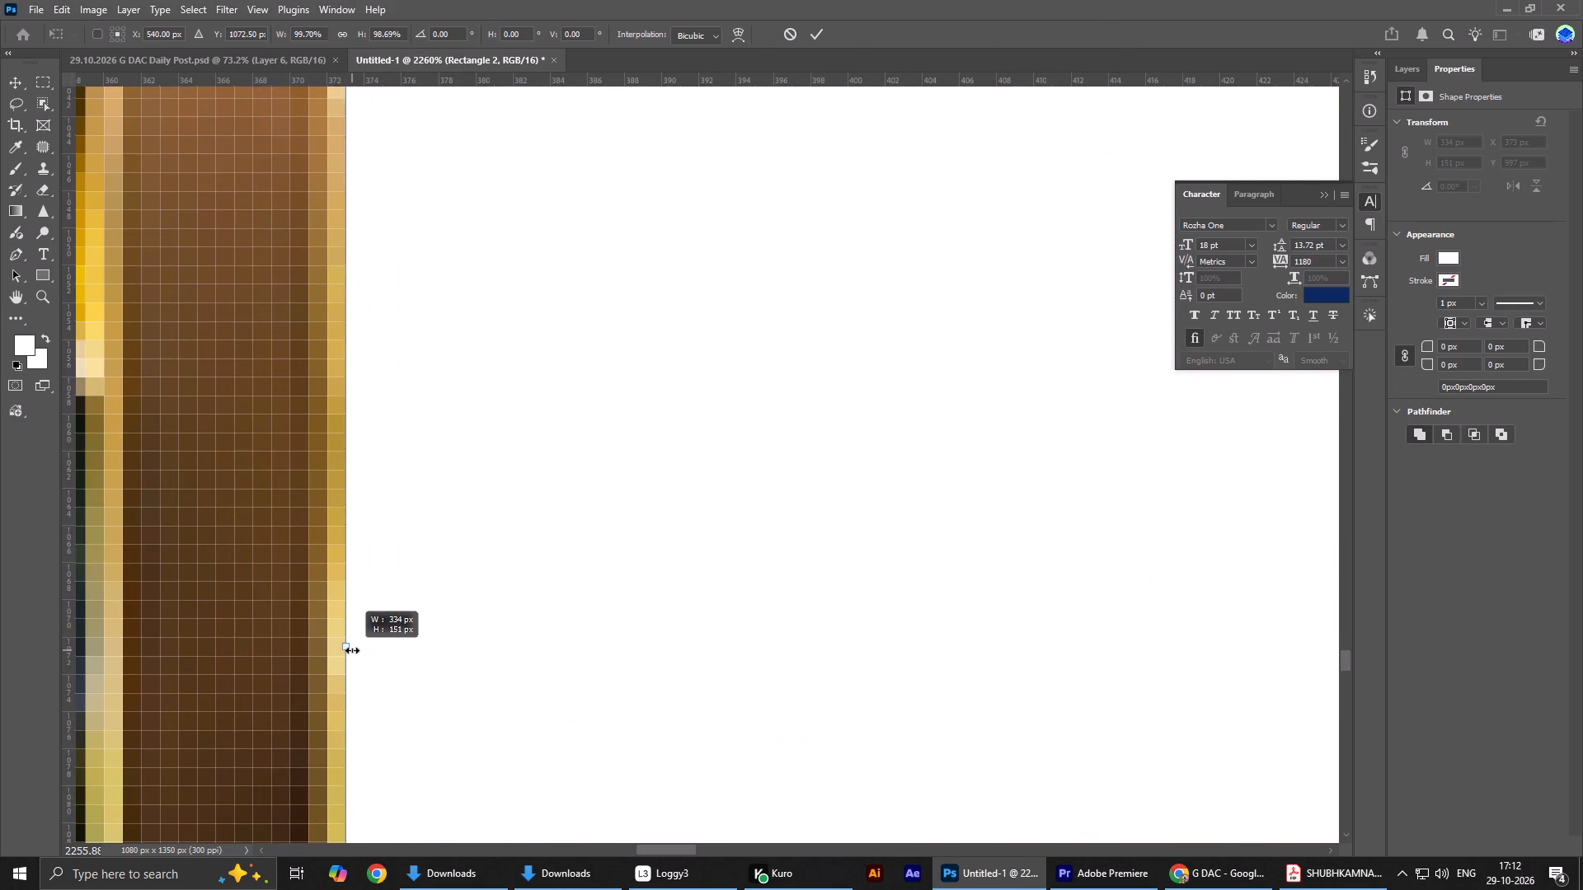
shift+drag(352, 650, 359, 651)
alt+scroll(359, 651, down, 13)
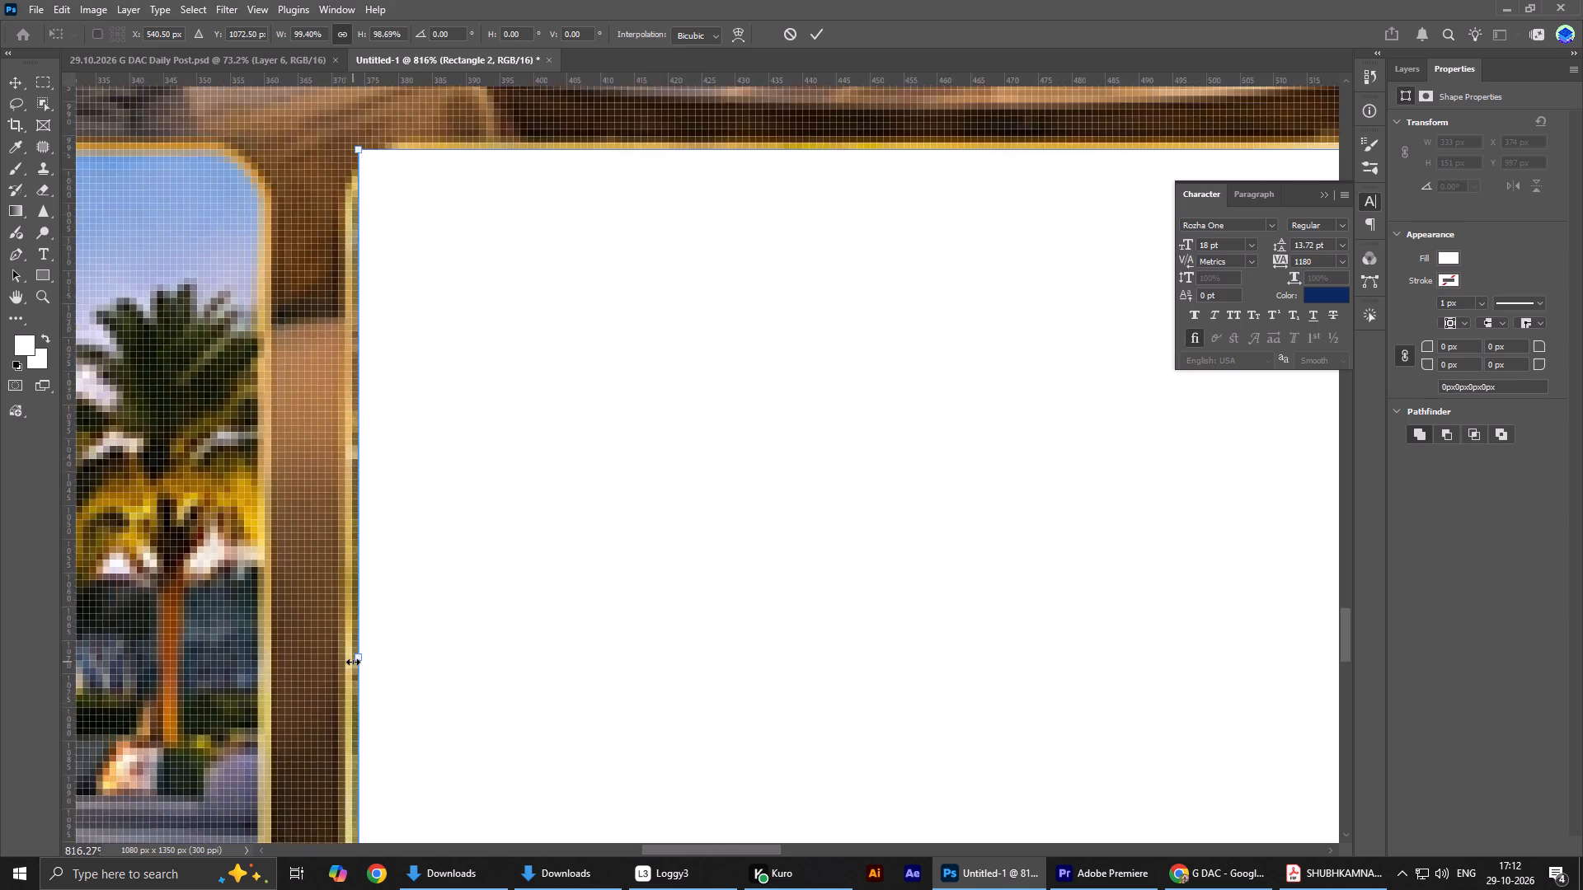
alt+scroll(353, 662, down, 3)
alt+scroll(350, 665, up, 4)
alt+scroll(350, 665, down, 1)
alt+scroll(350, 665, up, 11)
alt+scroll(350, 668, down, 1)
alt+scroll(350, 668, up, 2)
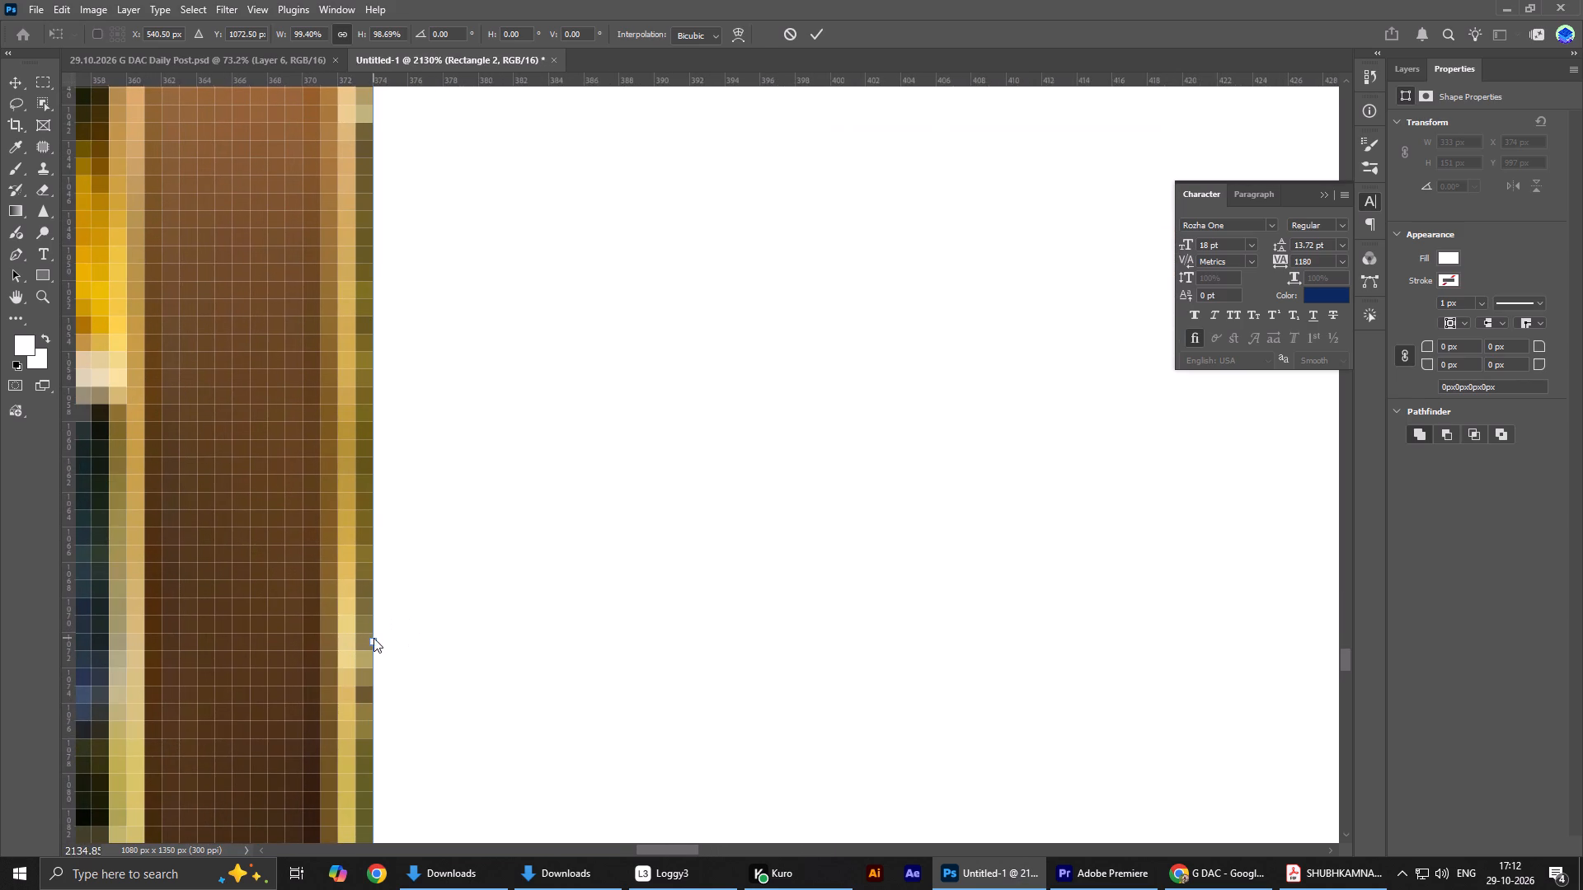
click(373, 638)
shift+drag(369, 649, 360, 653)
shift+drag(369, 643, 339, 644)
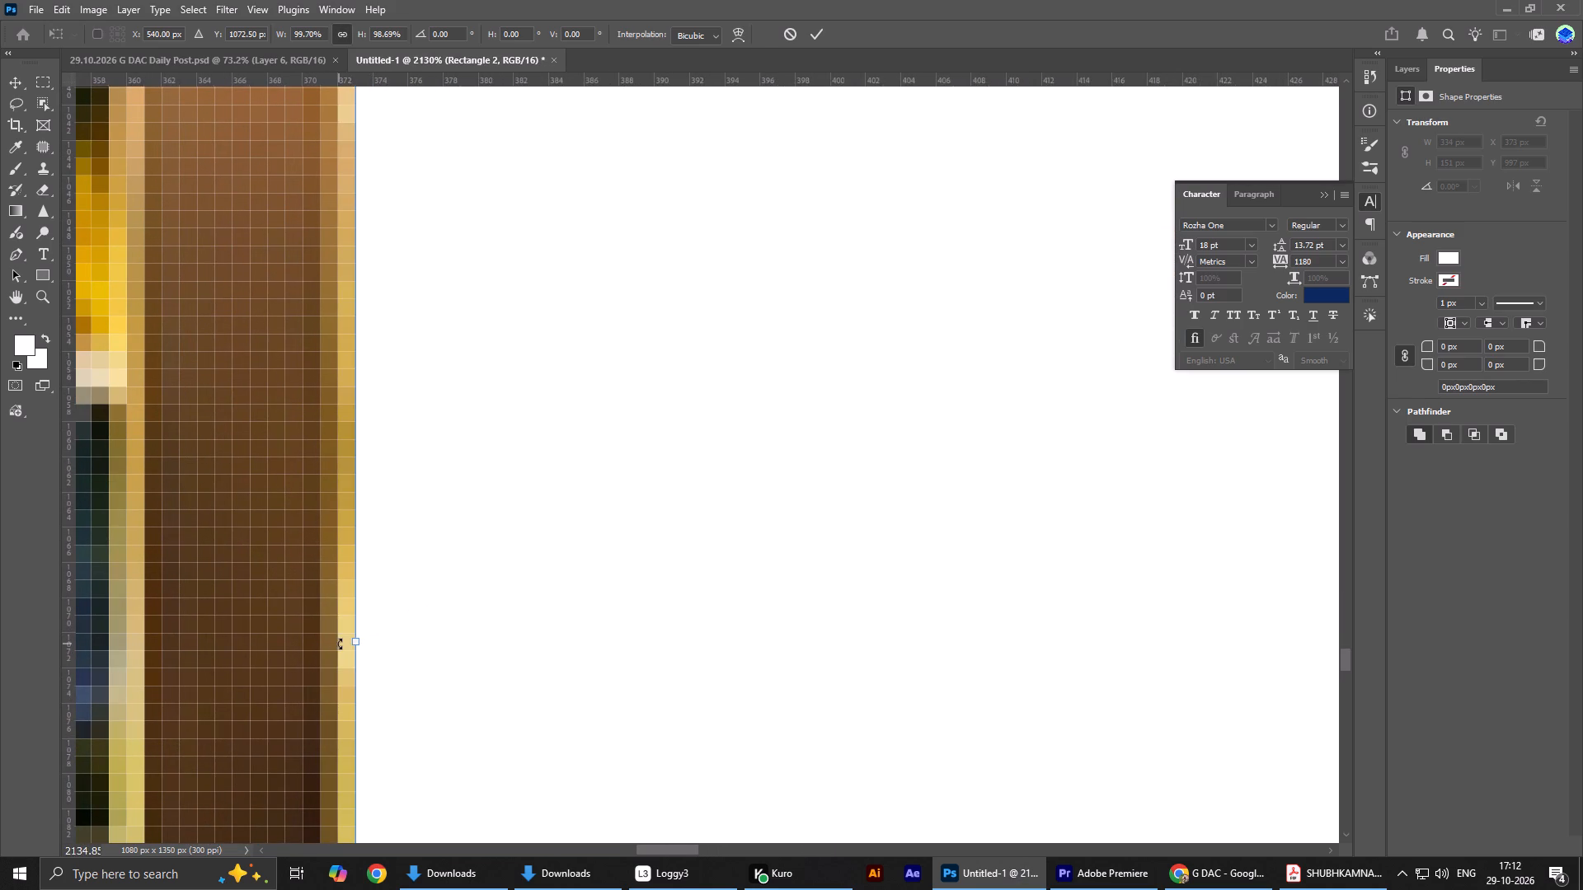
scroll(332, 644, up, 1)
alt+scroll(332, 644, down, 11)
alt+scroll(317, 656, up, 1)
alt+scroll(317, 656, down, 5)
alt+scroll(313, 656, up, 1)
alt+scroll(313, 656, down, 7)
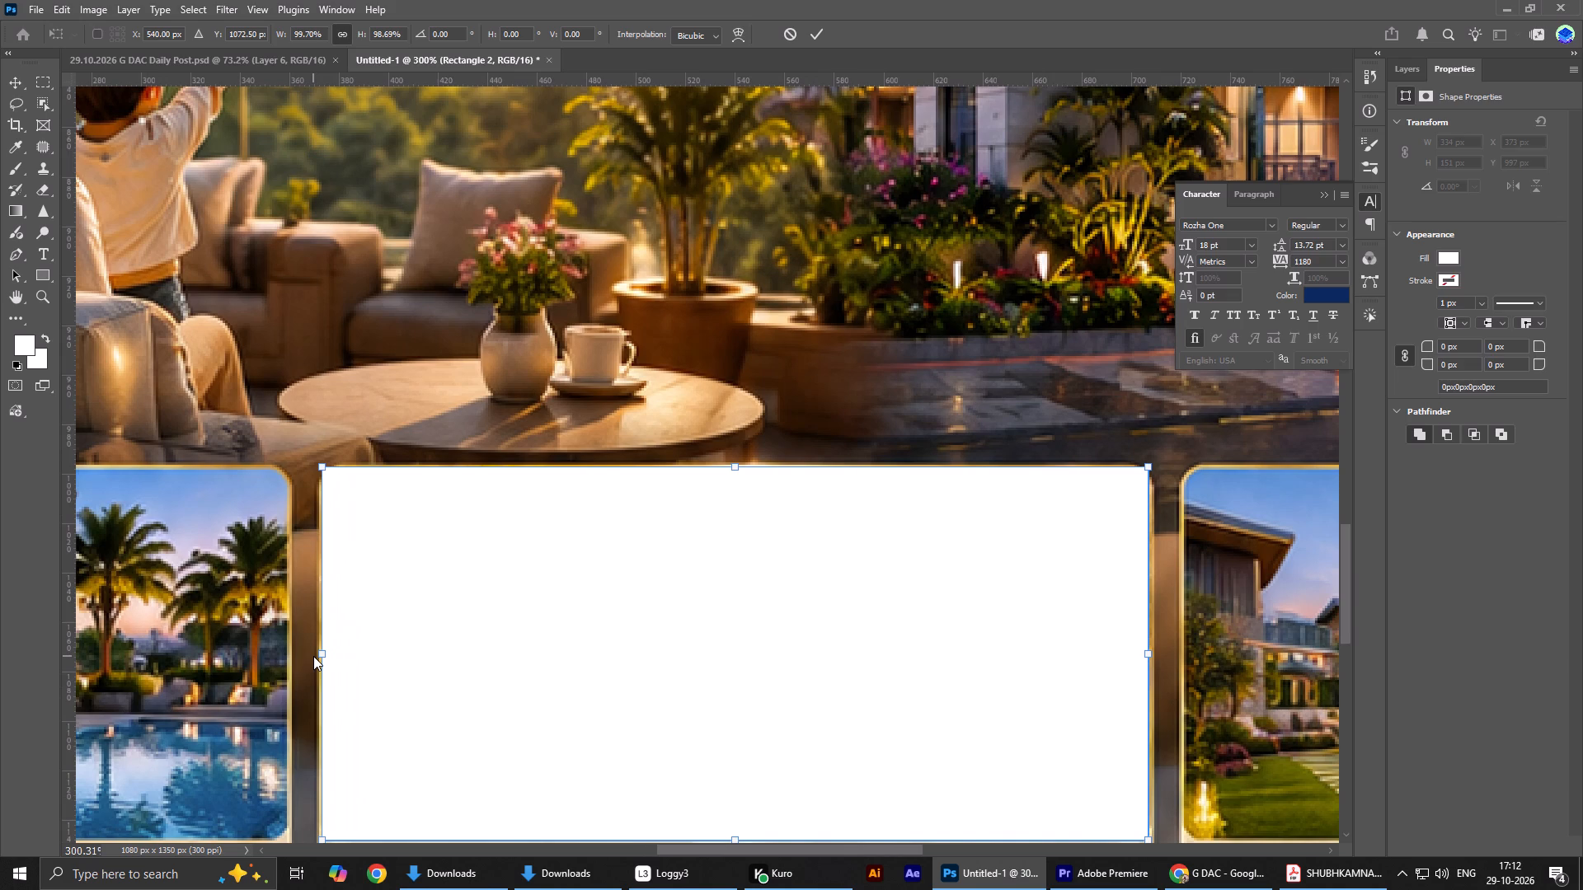
key(ctrl+0)
click(818, 30)
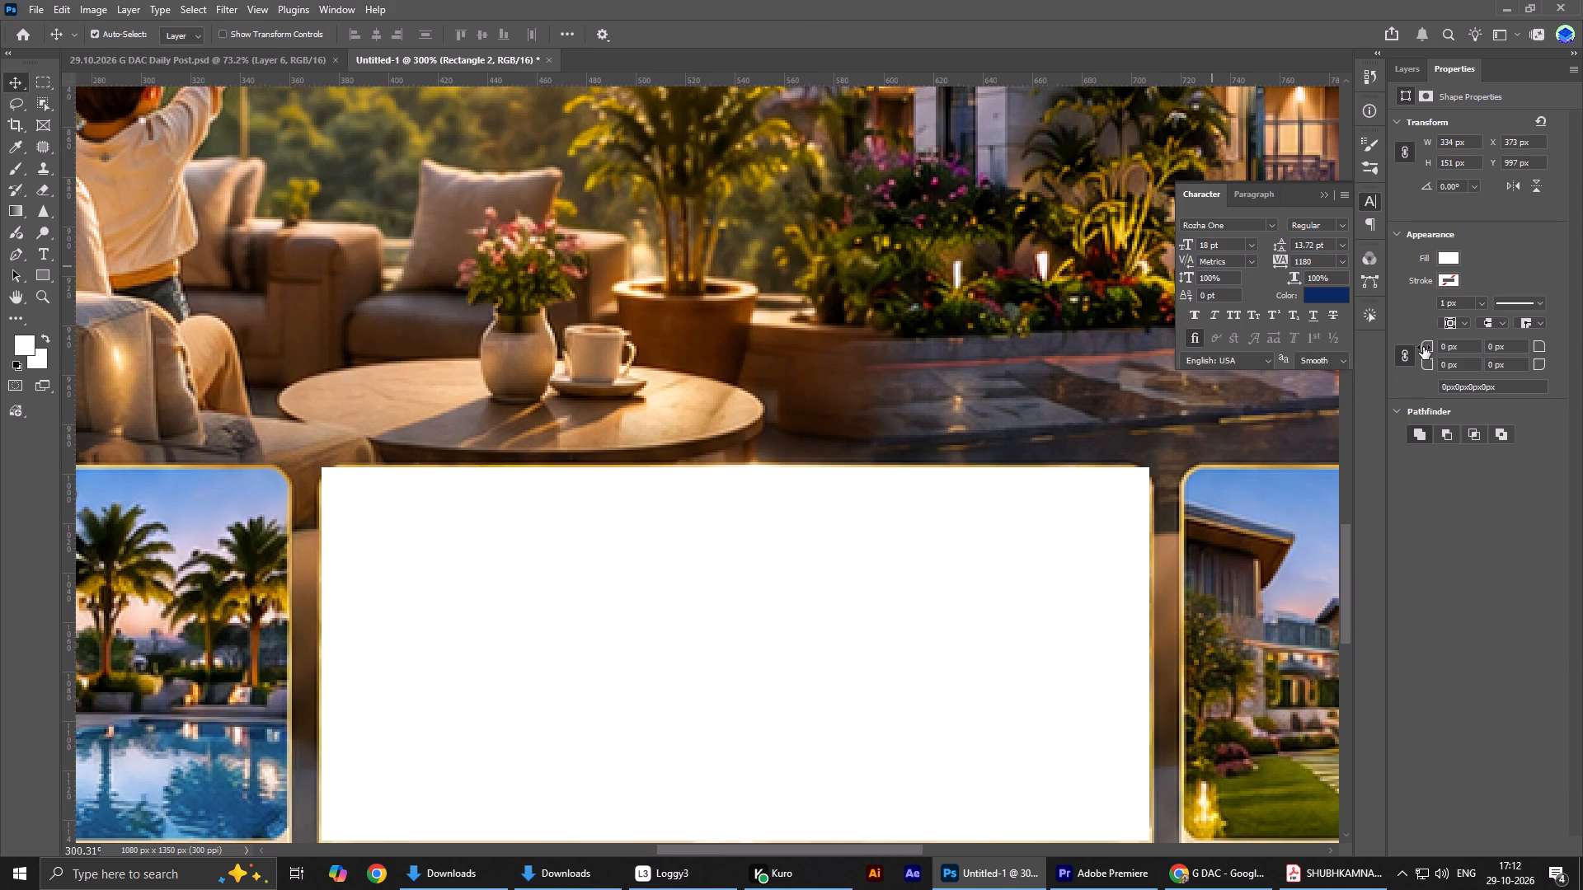
Round all four corners of the white rectangle with a 10 px radius.
drag(1423, 347, 1433, 345)
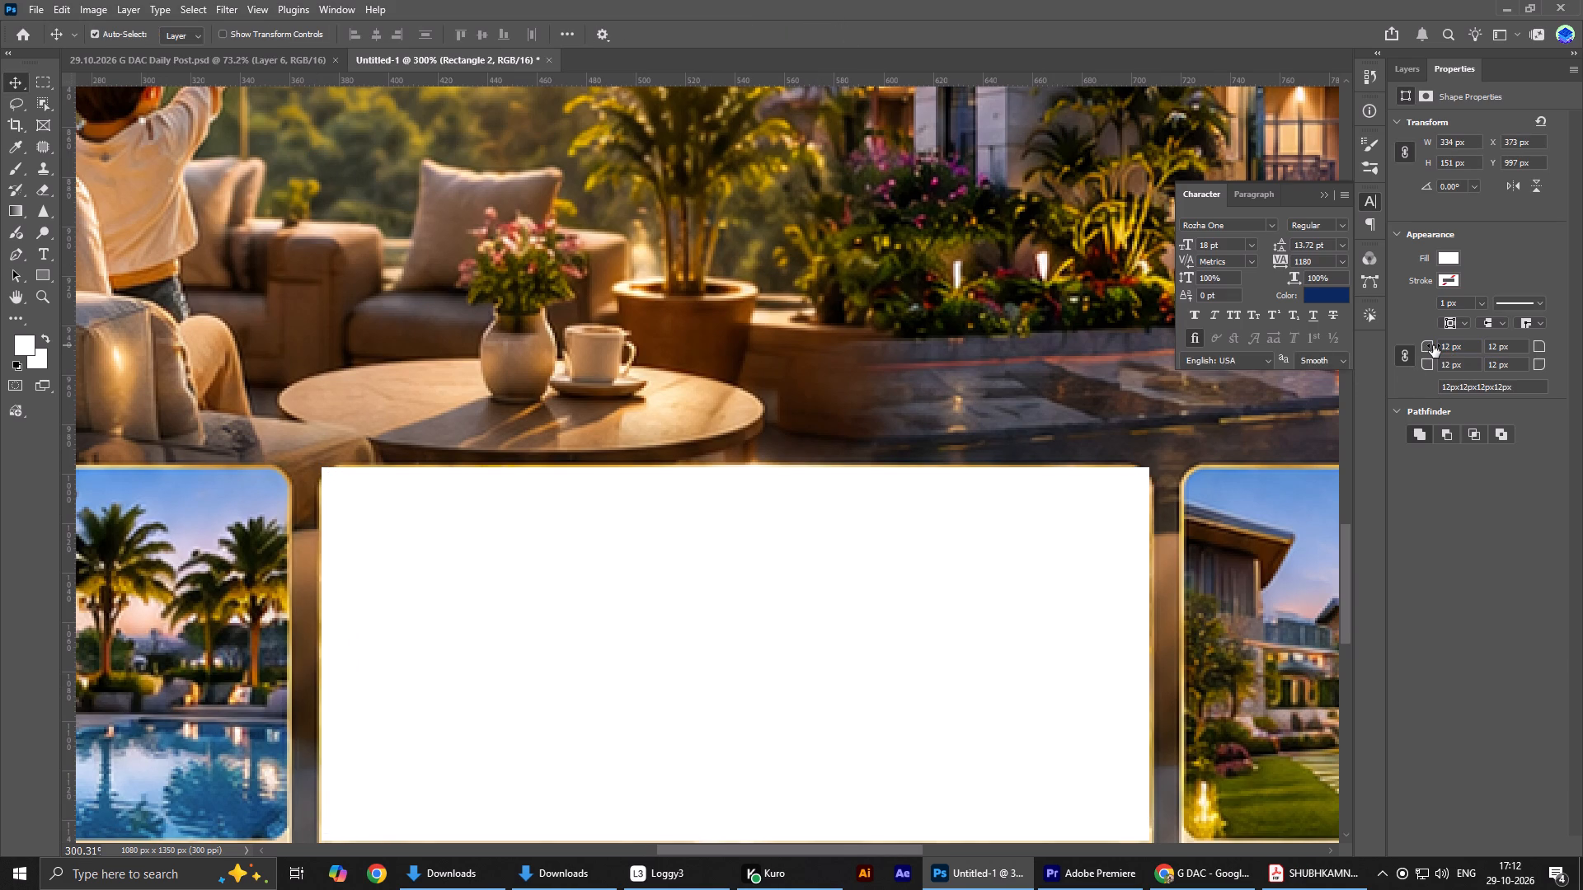
drag(1452, 349, 1426, 349)
text(10)
key(Return)
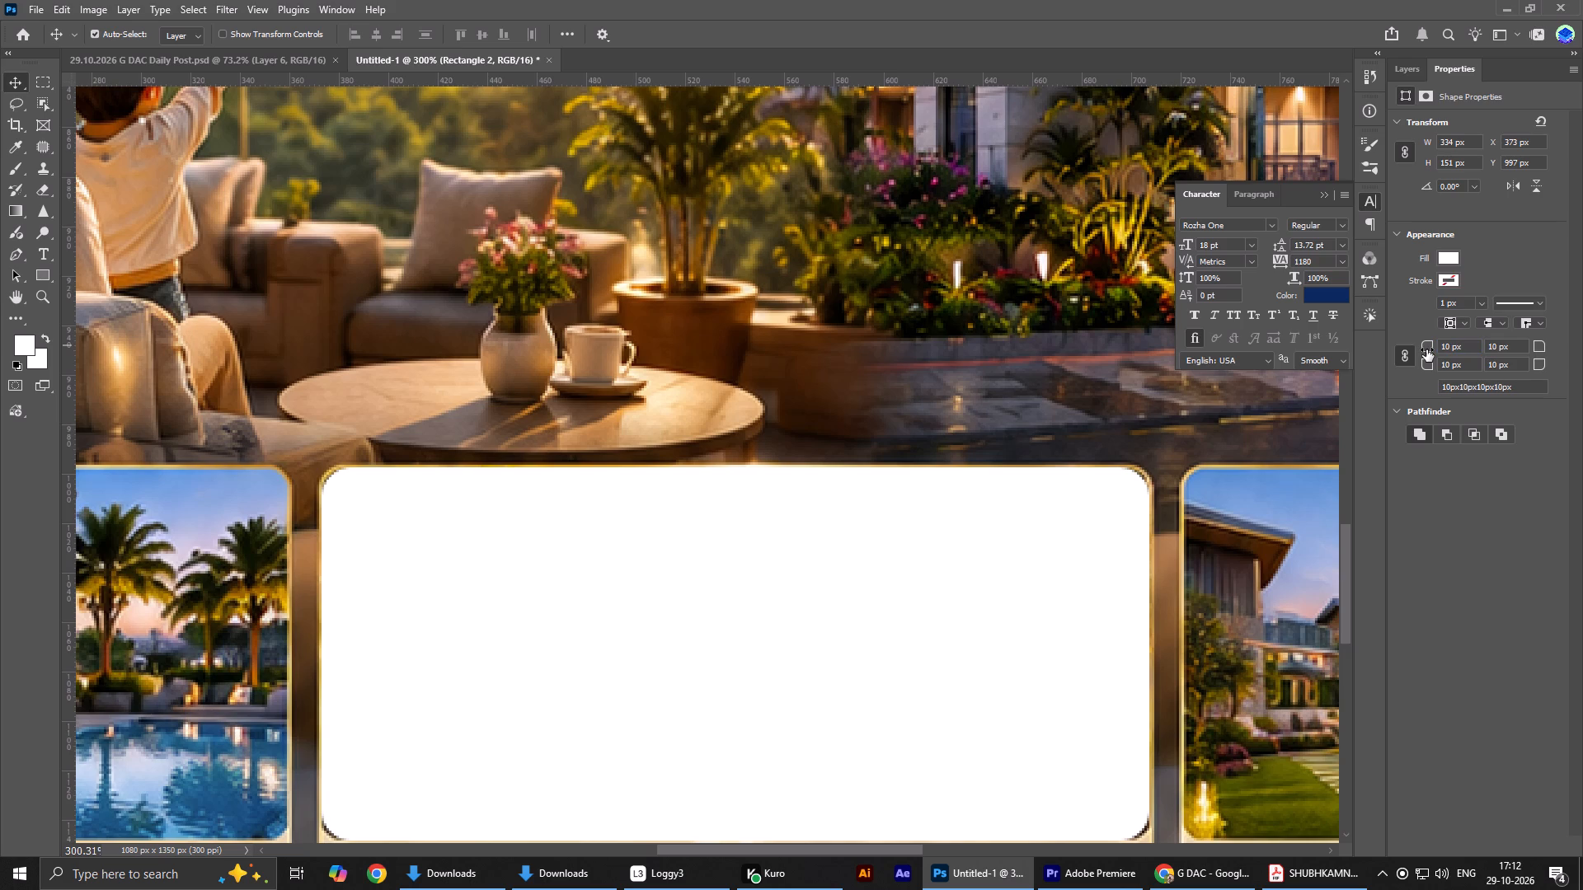
Unlink the white rectangle's corner radii and set its bottom-left corner radius to 7 px.
alt+scroll(514, 482, down, 5)
alt+scroll(514, 482, up, 1)
alt+scroll(514, 482, down, 3)
alt+scroll(514, 482, up, 1)
alt+scroll(514, 482, down, 5)
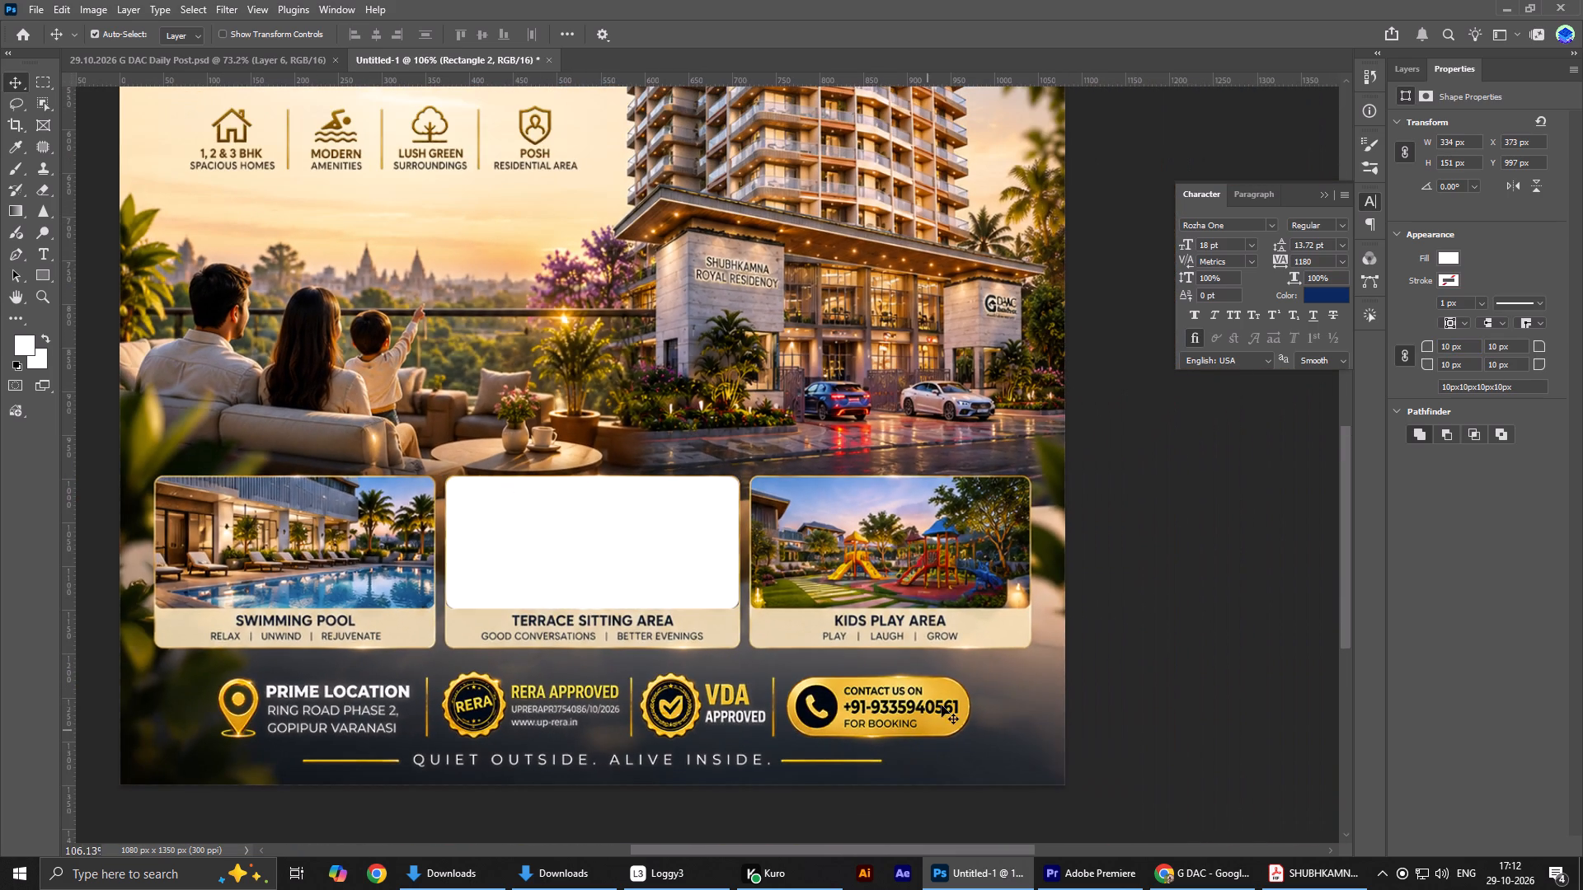
alt+scroll(514, 565, up, 13)
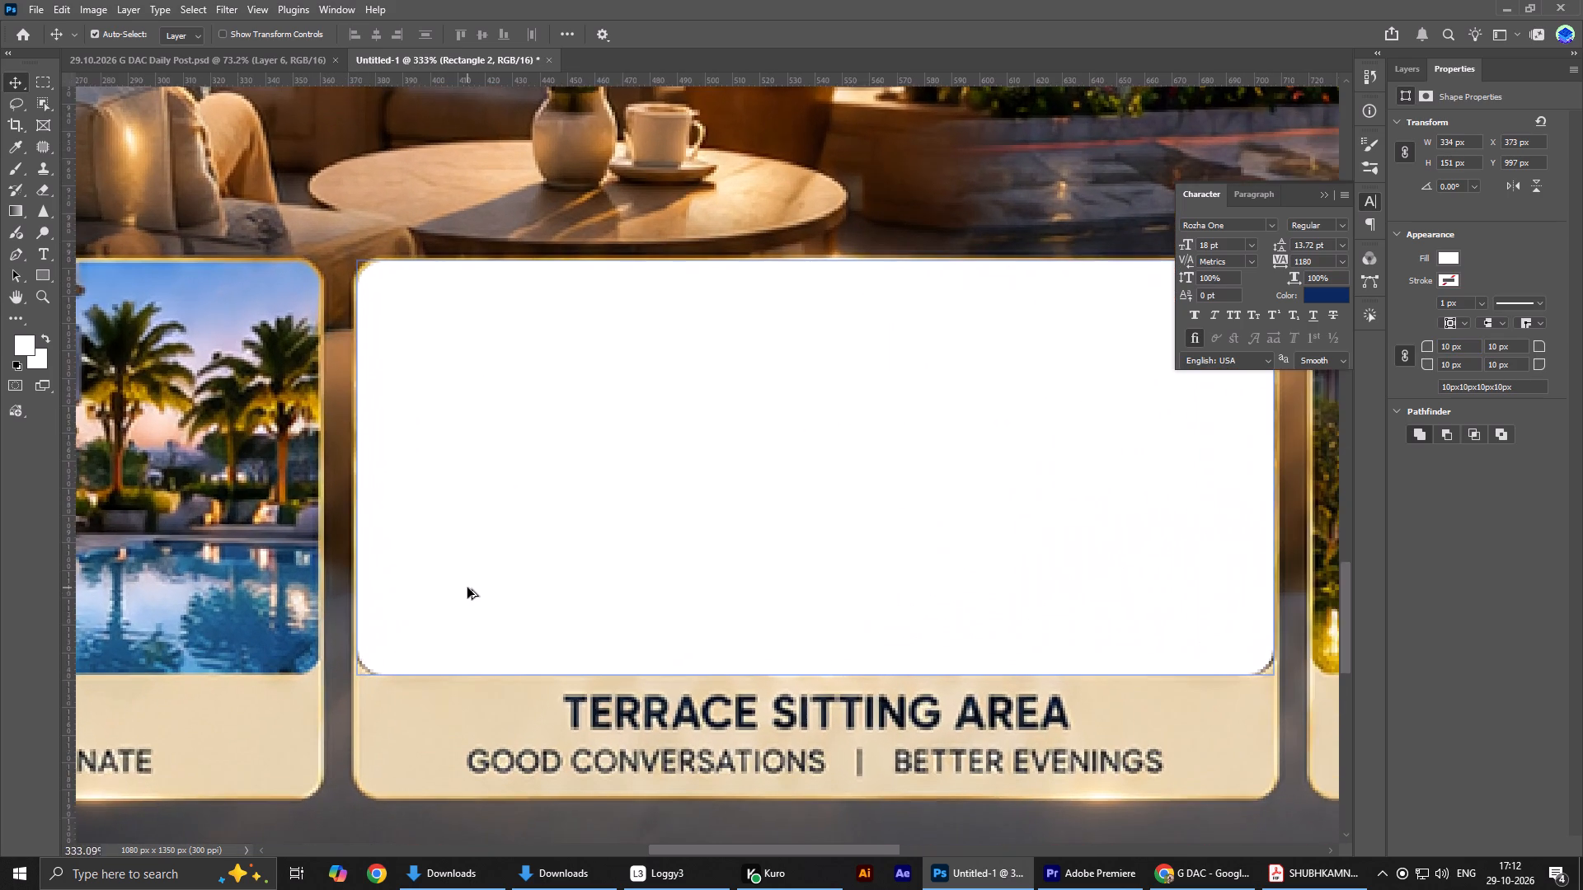
alt+scroll(467, 588, up, 1)
click(1401, 353)
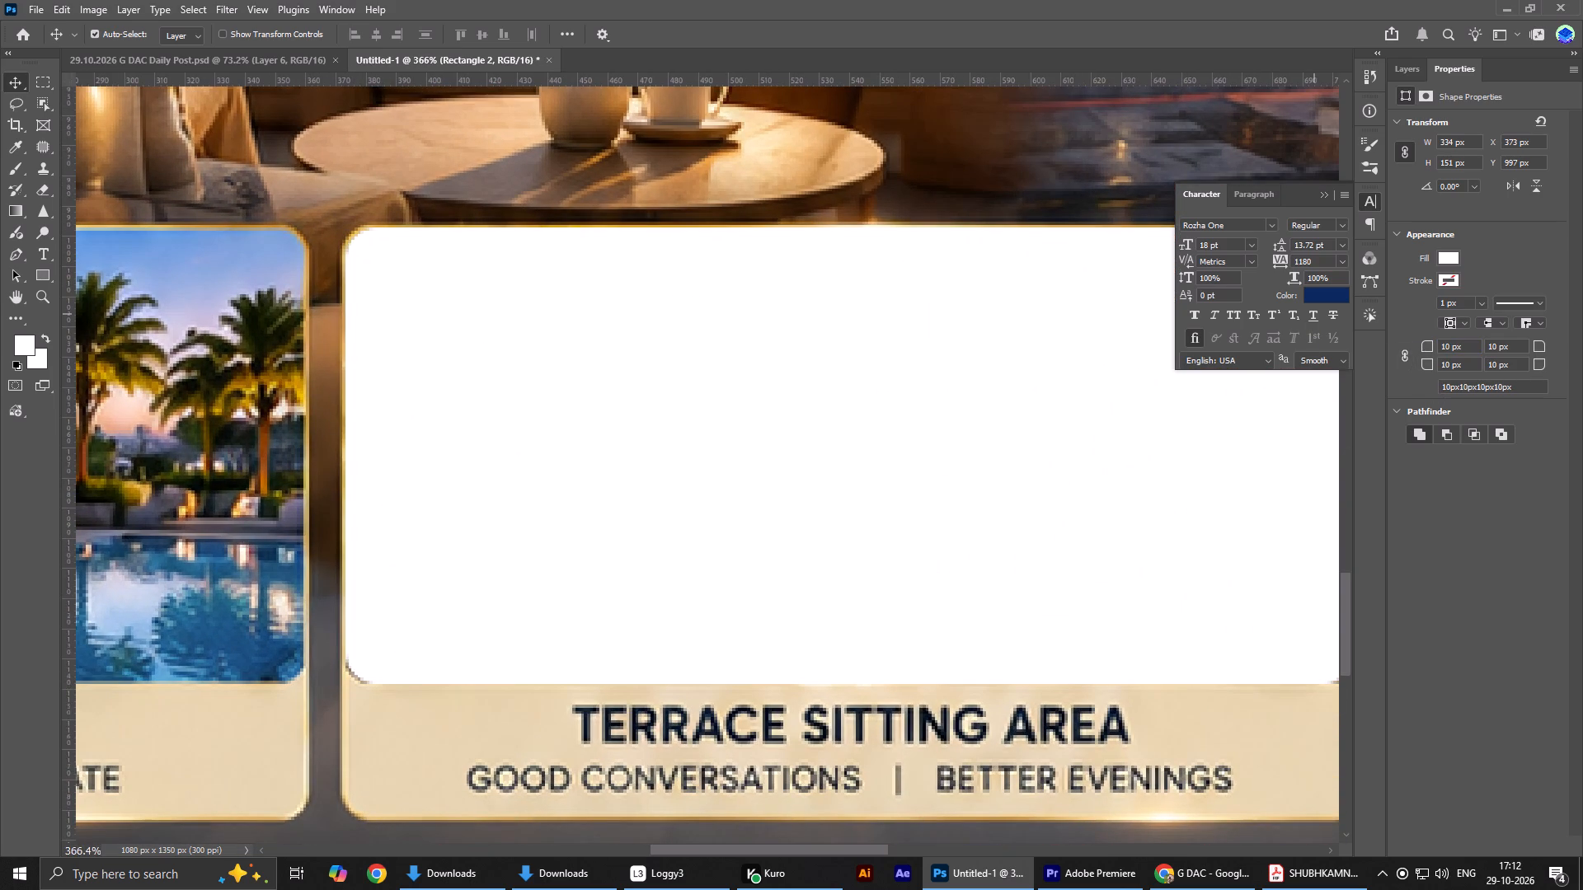
drag(1450, 366, 1419, 364)
key(8)
key(Return)
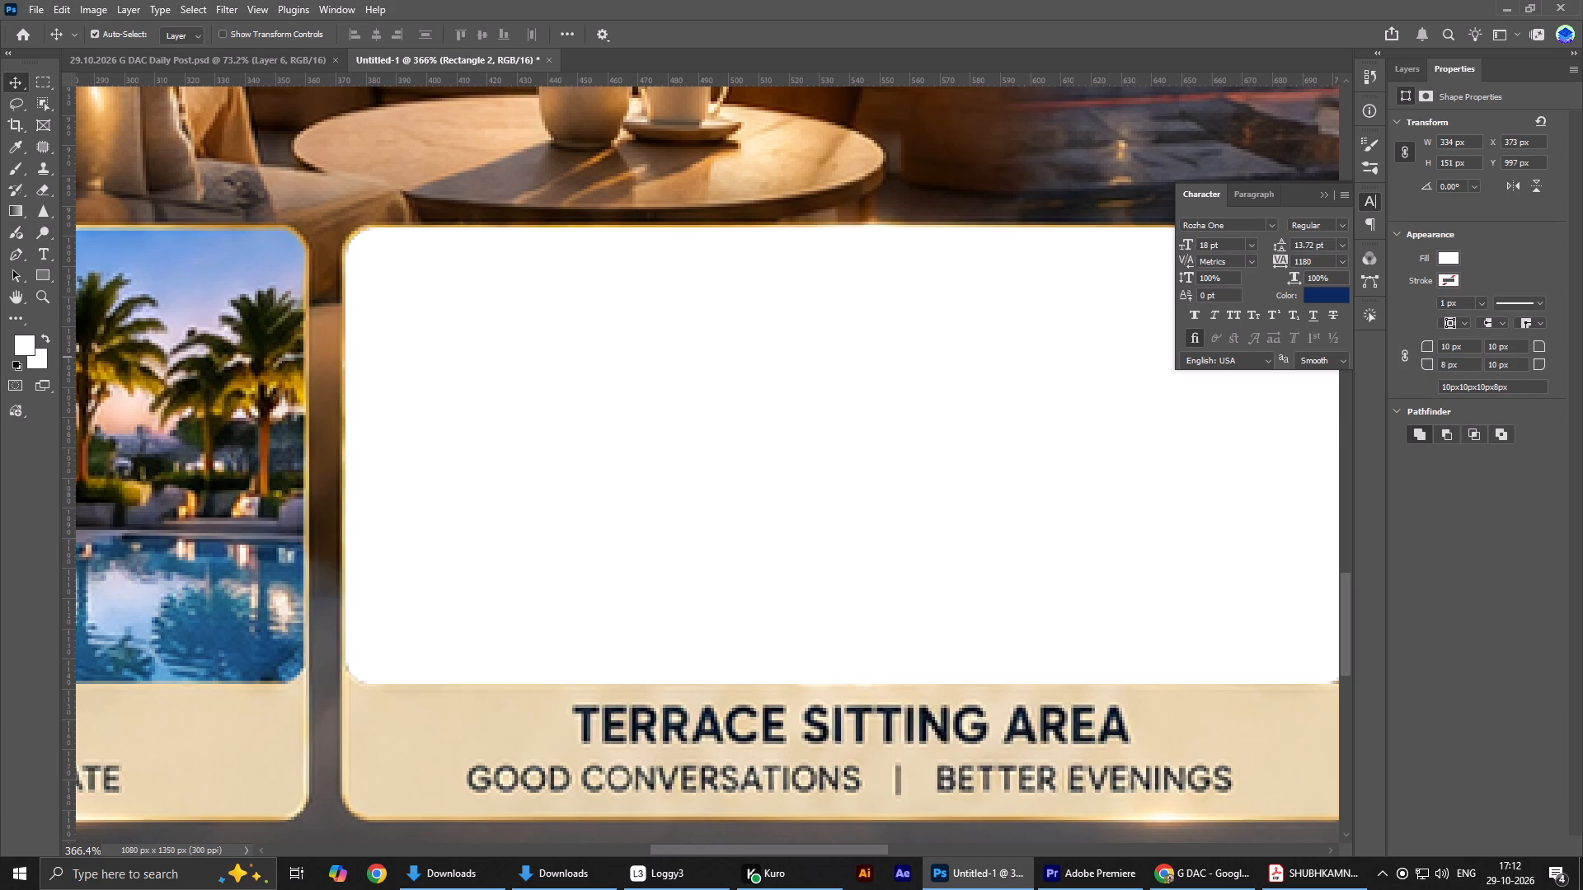
click(1443, 365)
right_click(1443, 365)
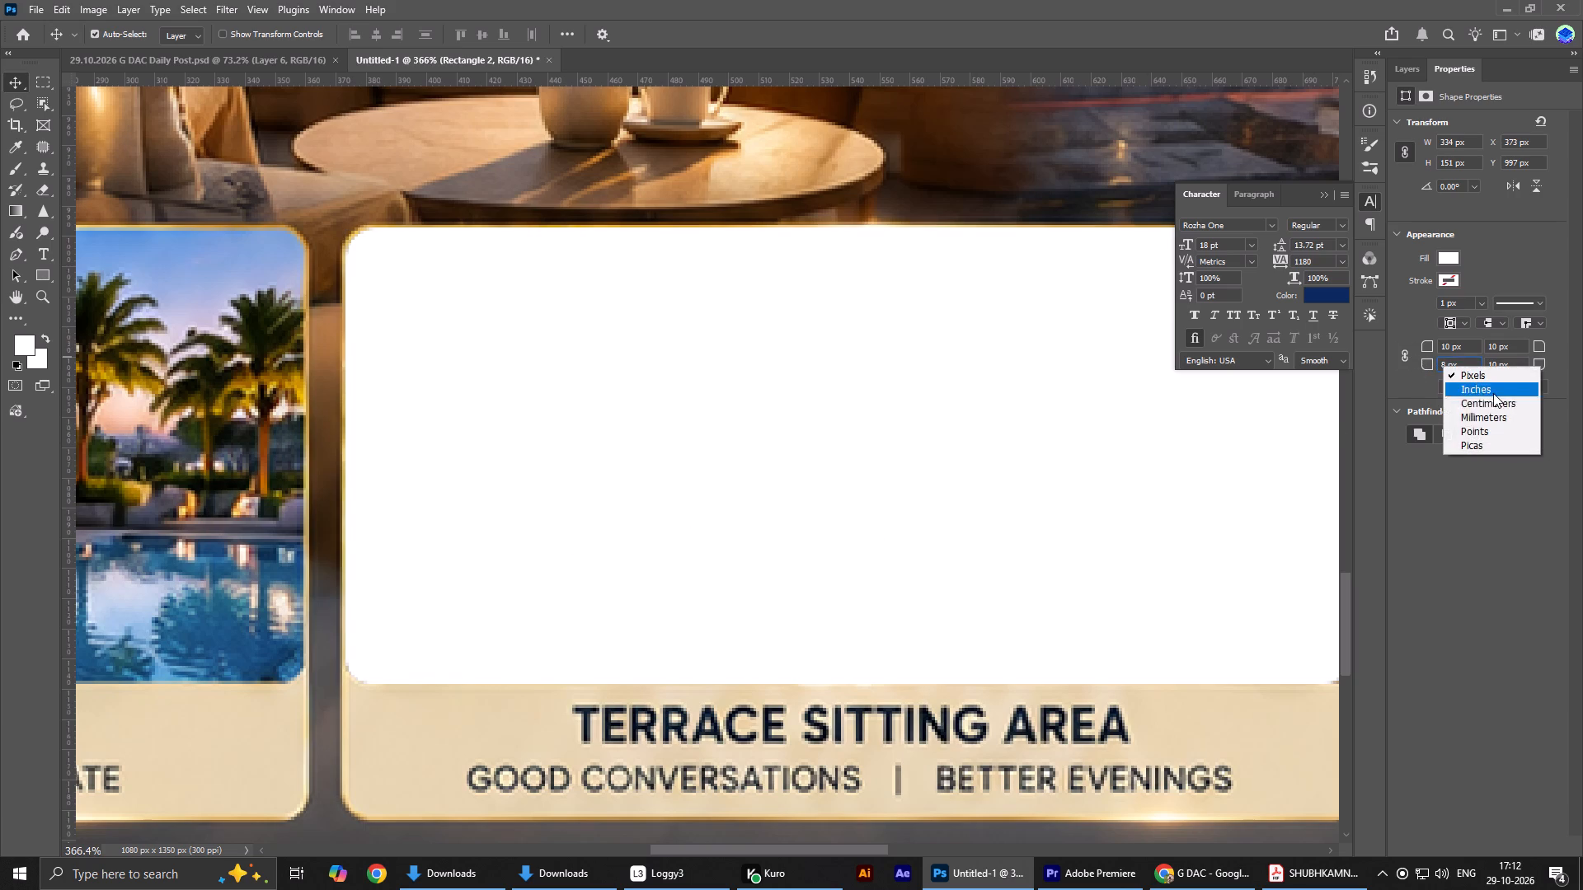
click(1471, 351)
click(1445, 361)
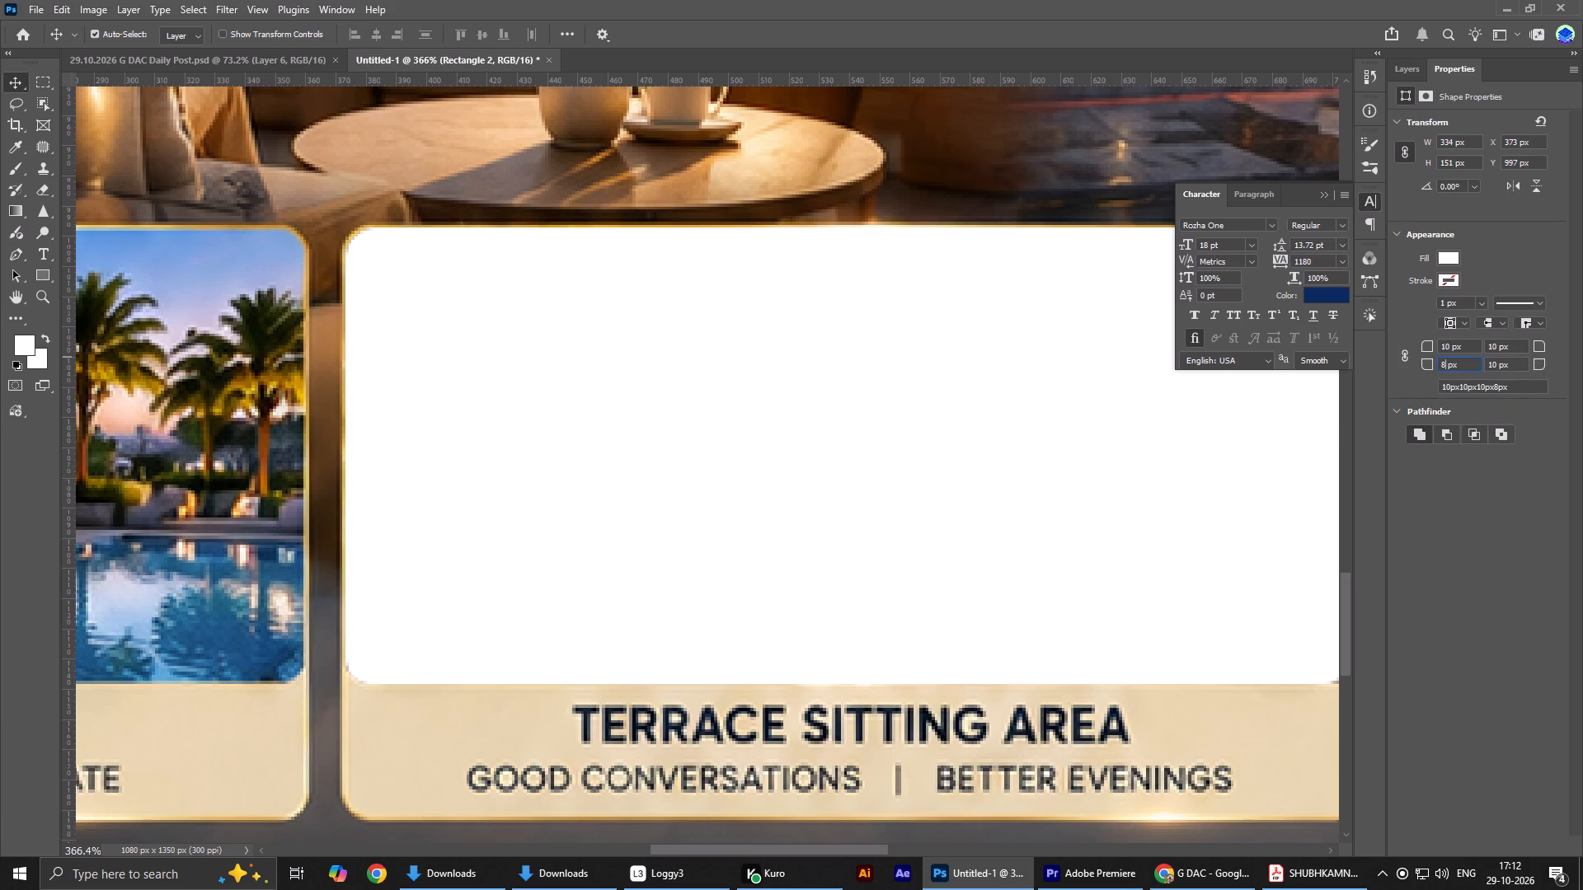
key(shift+Left)
key(7)
key(Return)
Set the white rectangle's bottom-right corner radius to 7 px.
alt+scroll(339, 648, down, 9)
click(730, 611)
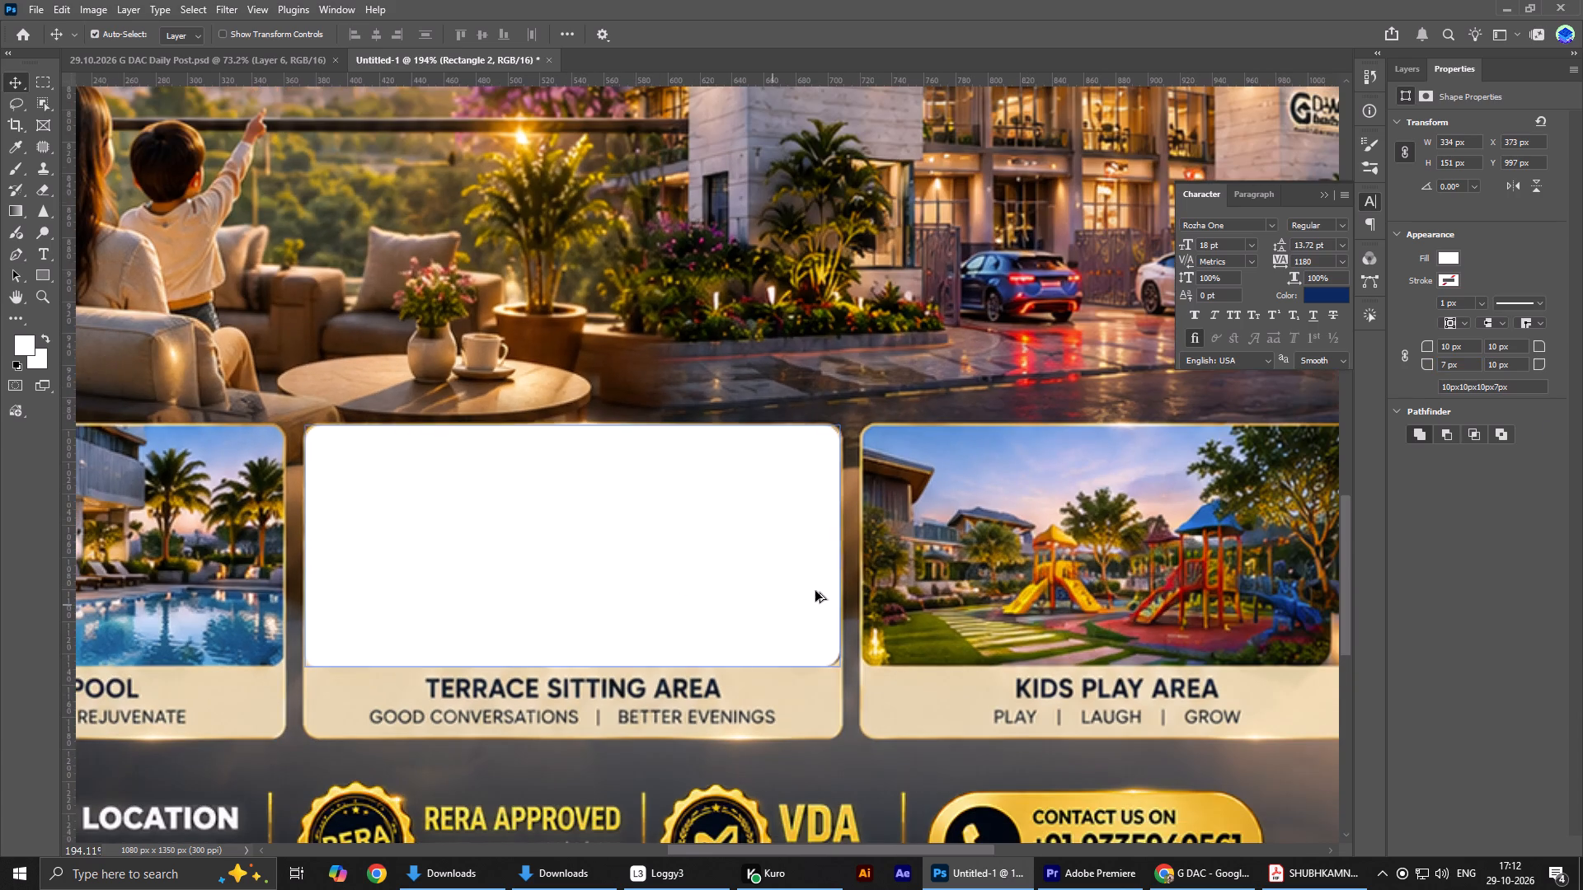
alt+scroll(815, 591, up, 3)
alt+scroll(815, 591, down, 1)
alt+scroll(815, 591, up, 9)
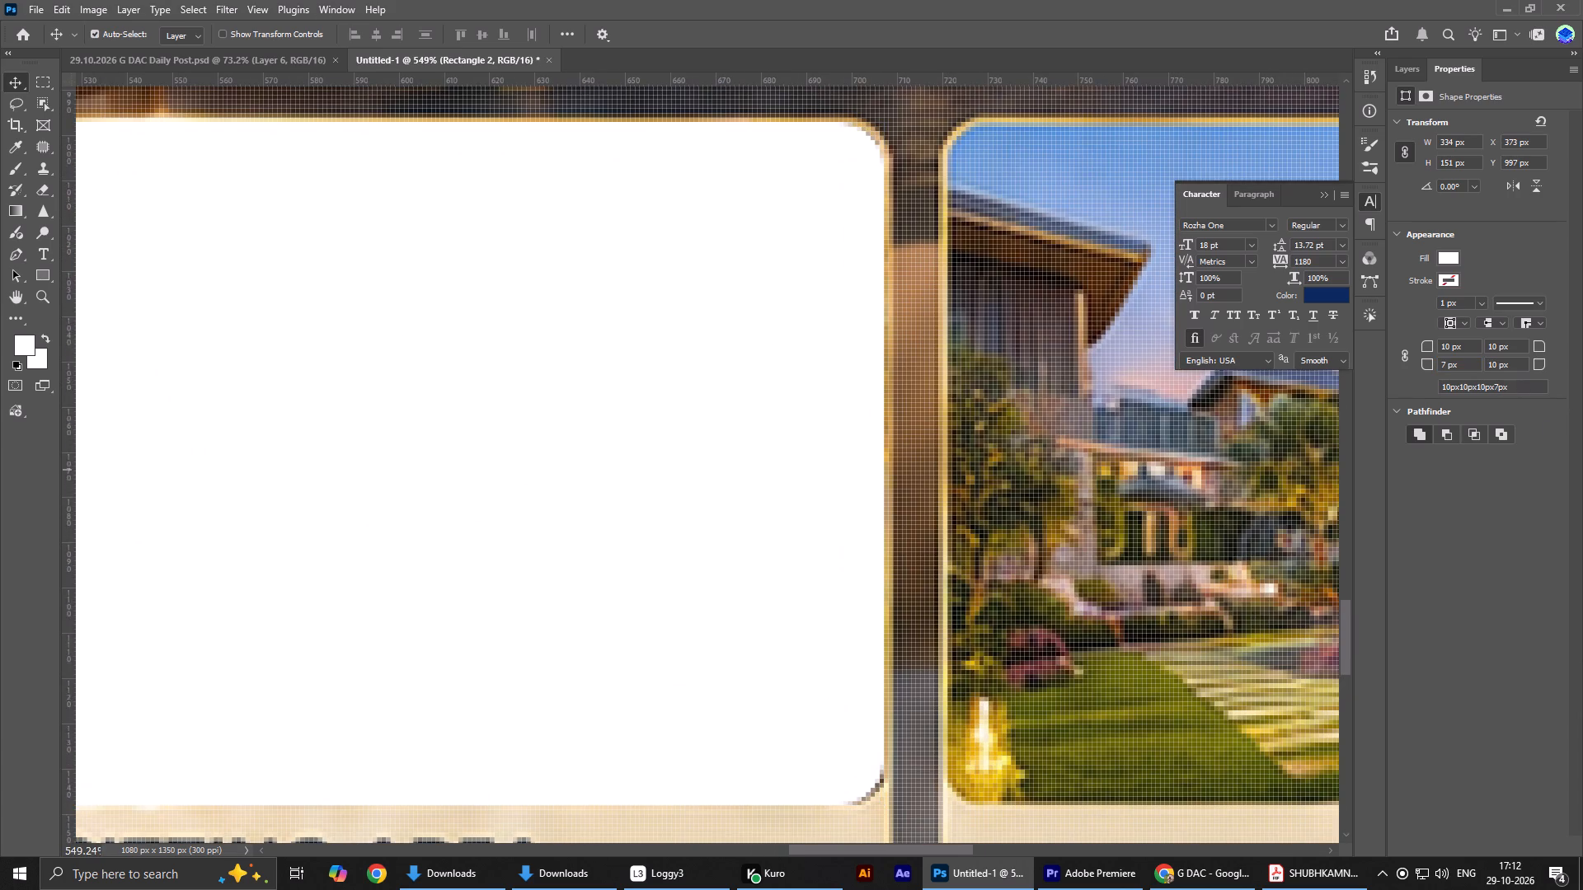
drag(1497, 367, 1465, 367)
key(7)
key(Return)
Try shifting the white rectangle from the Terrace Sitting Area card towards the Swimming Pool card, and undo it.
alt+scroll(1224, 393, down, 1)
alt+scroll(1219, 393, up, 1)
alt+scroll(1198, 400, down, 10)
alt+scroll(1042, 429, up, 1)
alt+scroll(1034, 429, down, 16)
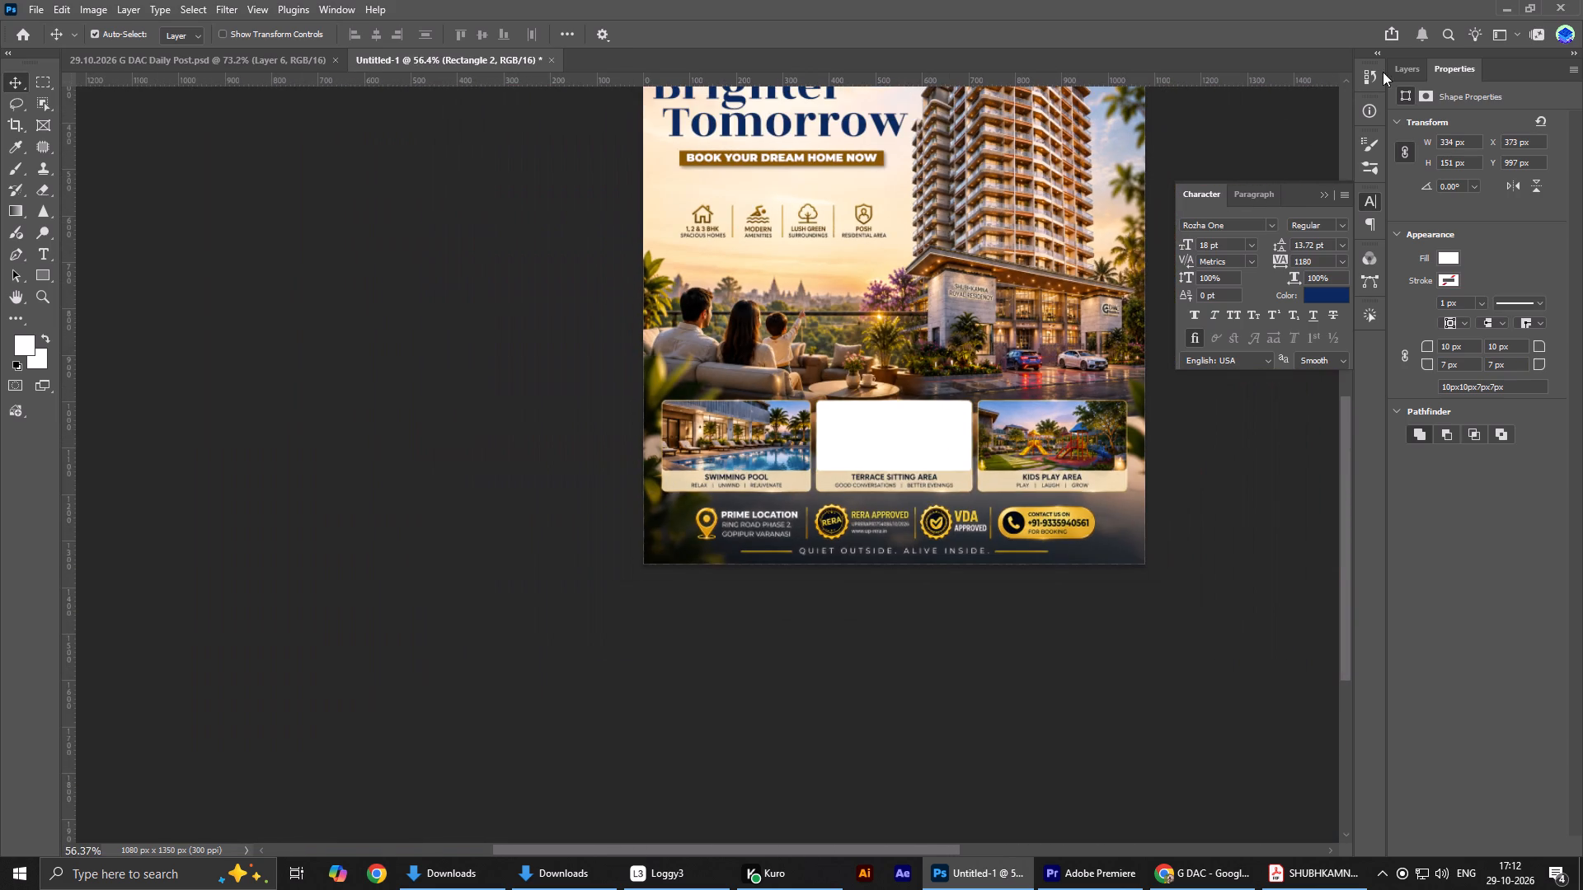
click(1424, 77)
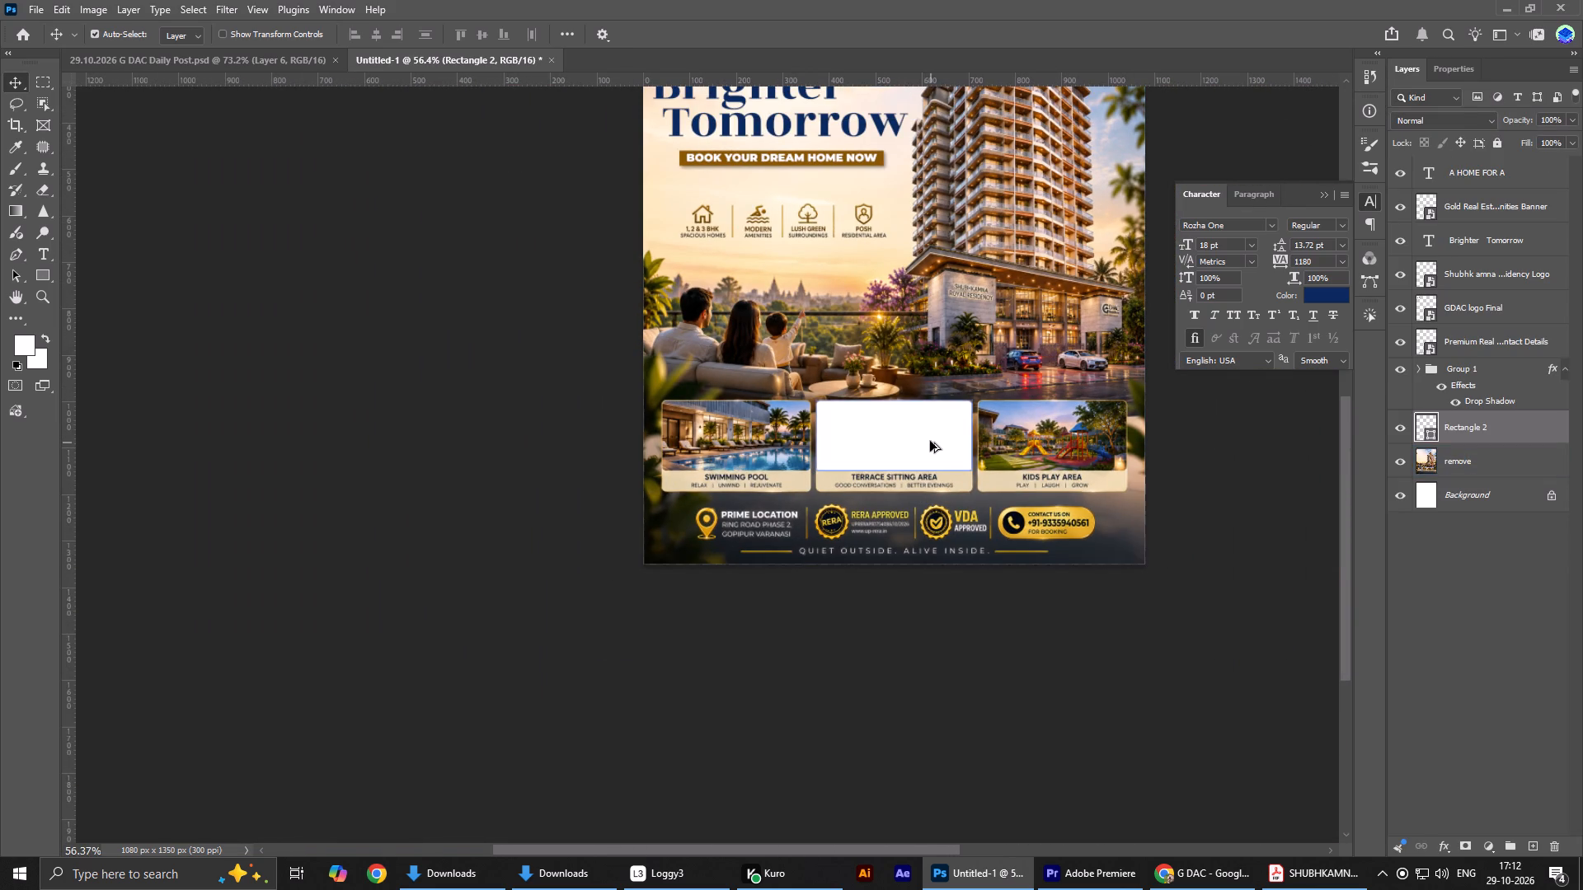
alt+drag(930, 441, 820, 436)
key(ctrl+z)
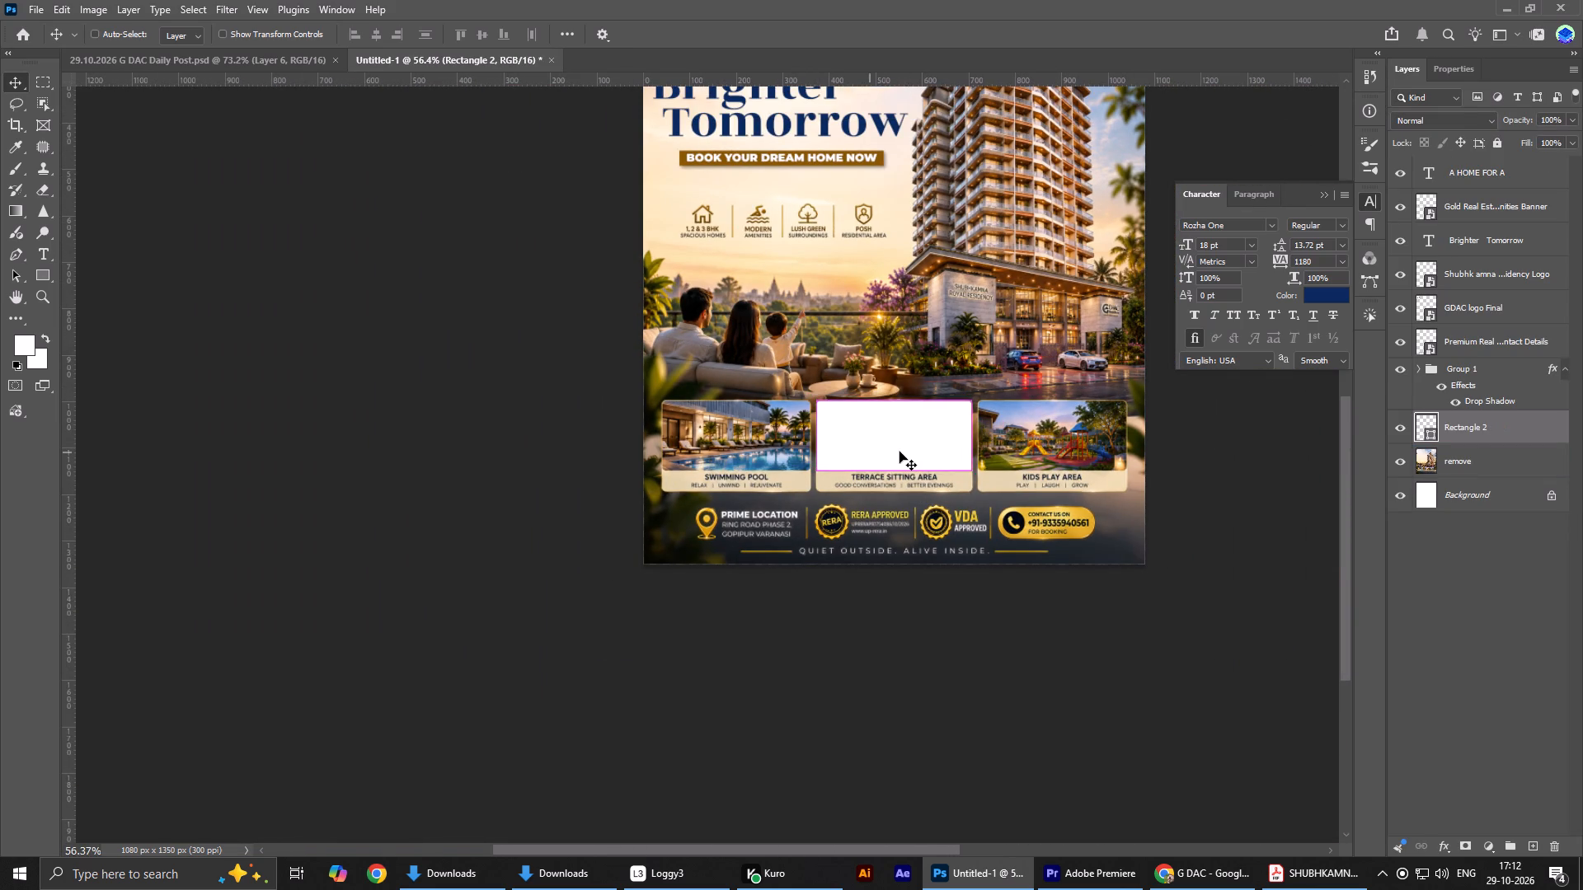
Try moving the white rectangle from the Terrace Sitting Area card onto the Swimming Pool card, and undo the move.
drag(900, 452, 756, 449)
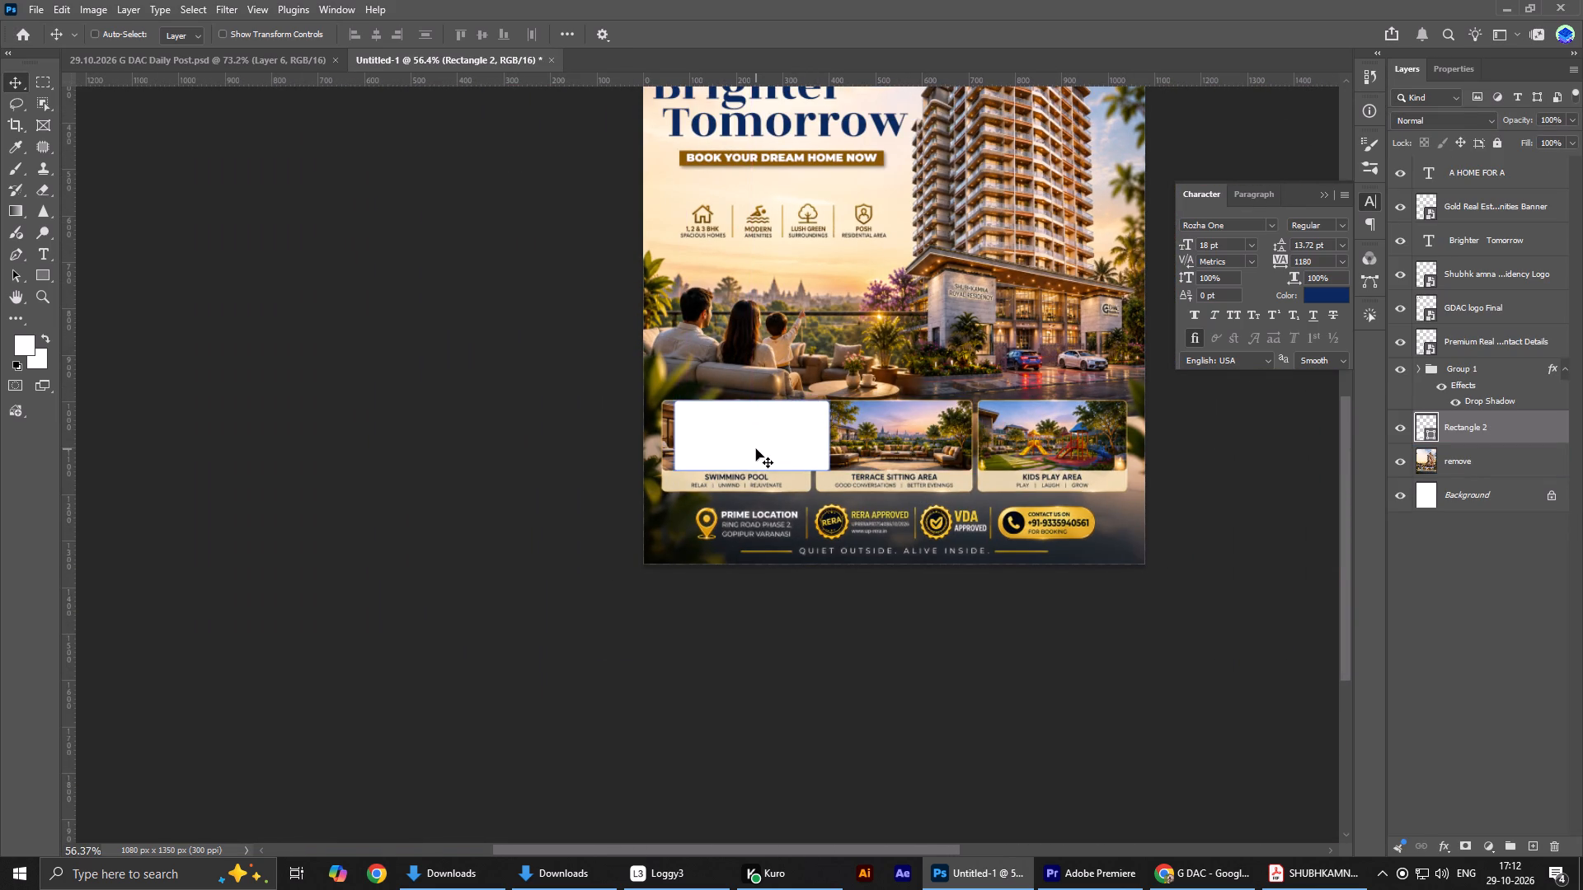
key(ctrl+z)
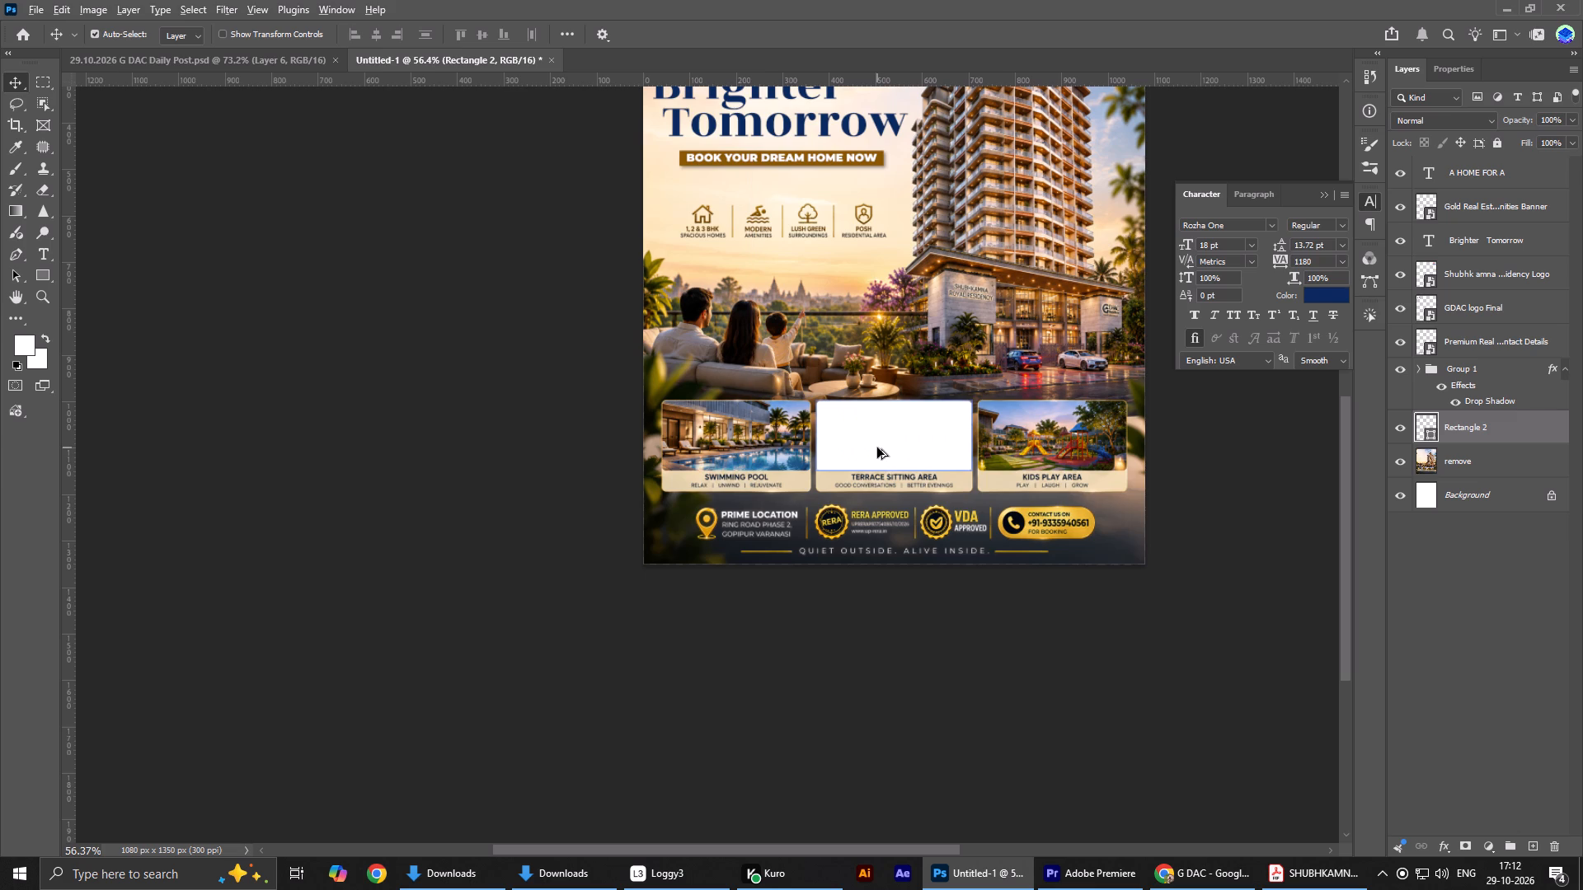
Duplicate the Terrace Sitting Area white rectangle onto the Swimming Pool photo, aligned with the photo's outer edge.
alt+drag(877, 447, 715, 436)
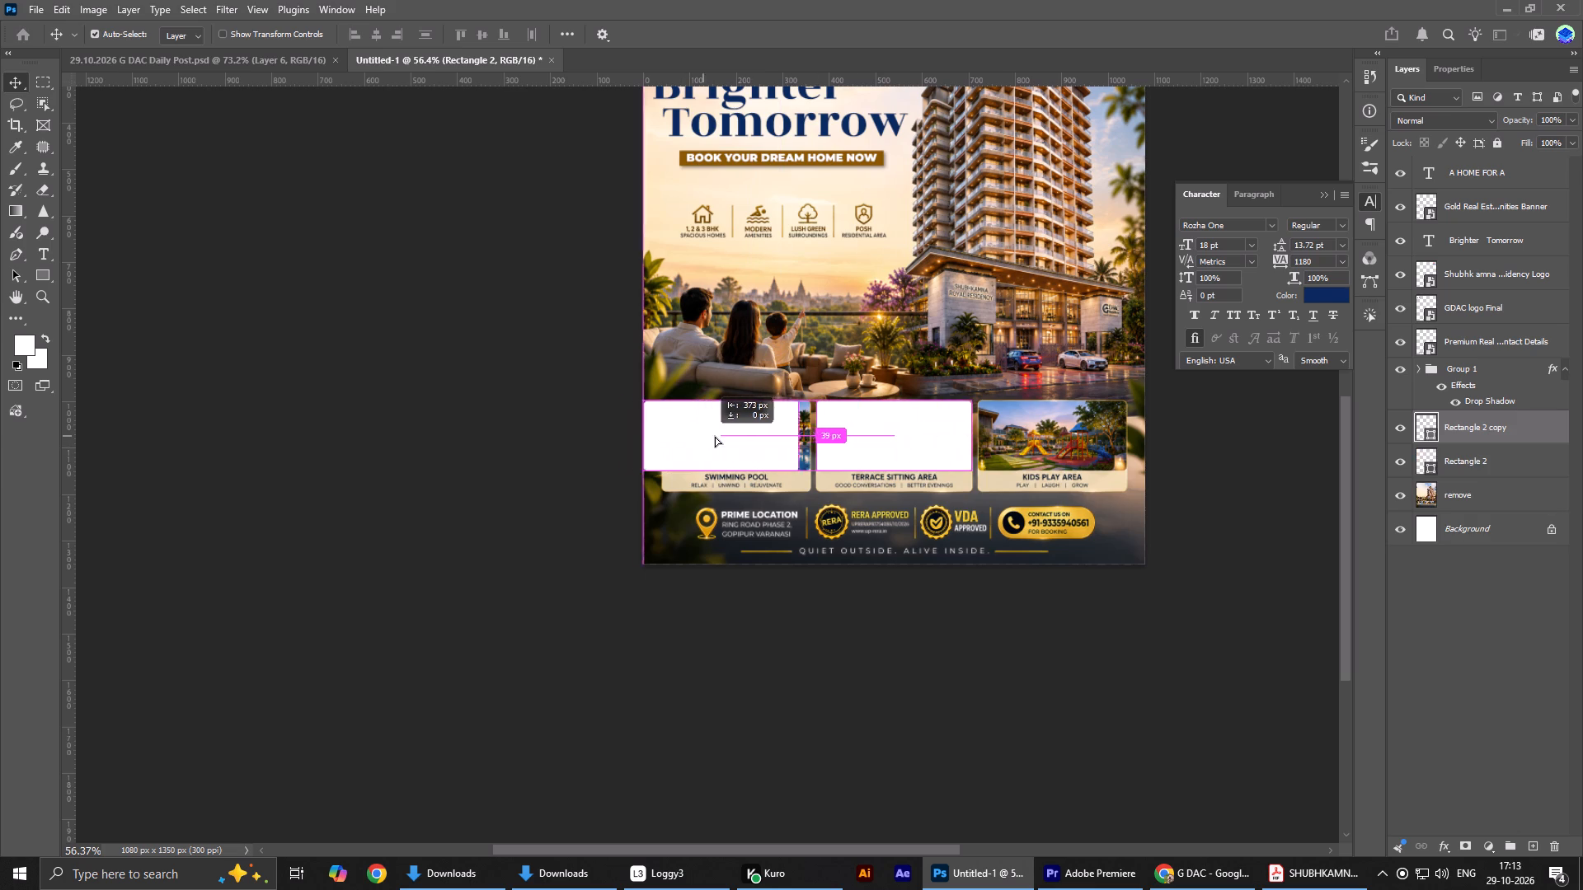
alt+drag(715, 436, 726, 436)
Narrow the Swimming Pool rectangle copy to 95.51% width from its inner edge so it fits inside the card's gold border.
alt+scroll(726, 436, up, 4)
alt+scroll(726, 436, down, 2)
alt+scroll(726, 436, up, 12)
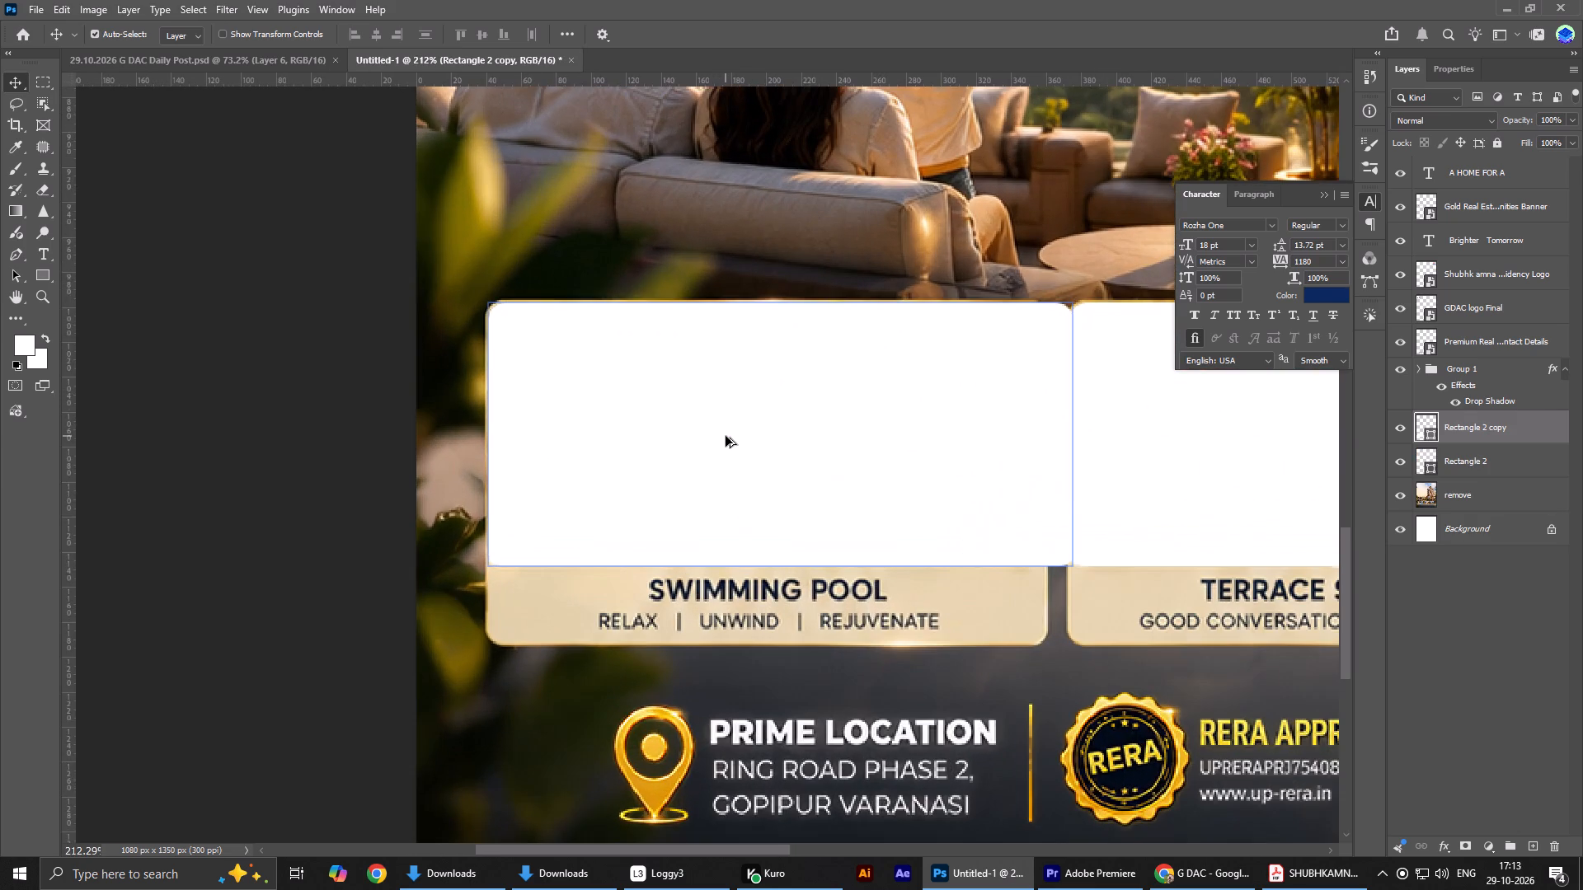
alt+scroll(721, 445, up, 4)
click(740, 461)
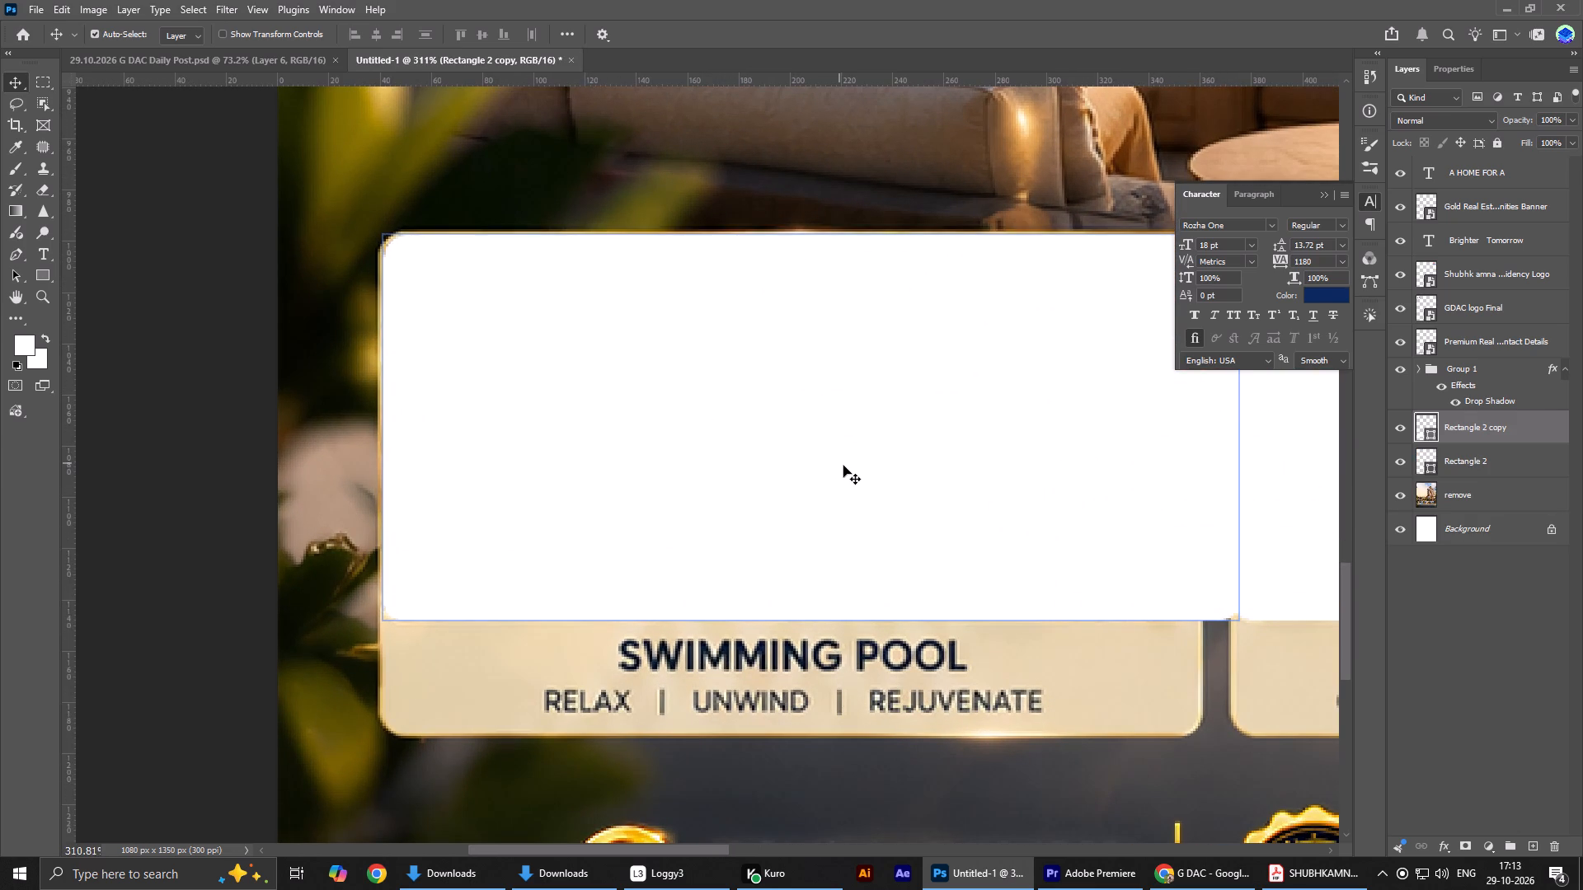
key(ctrl+t)
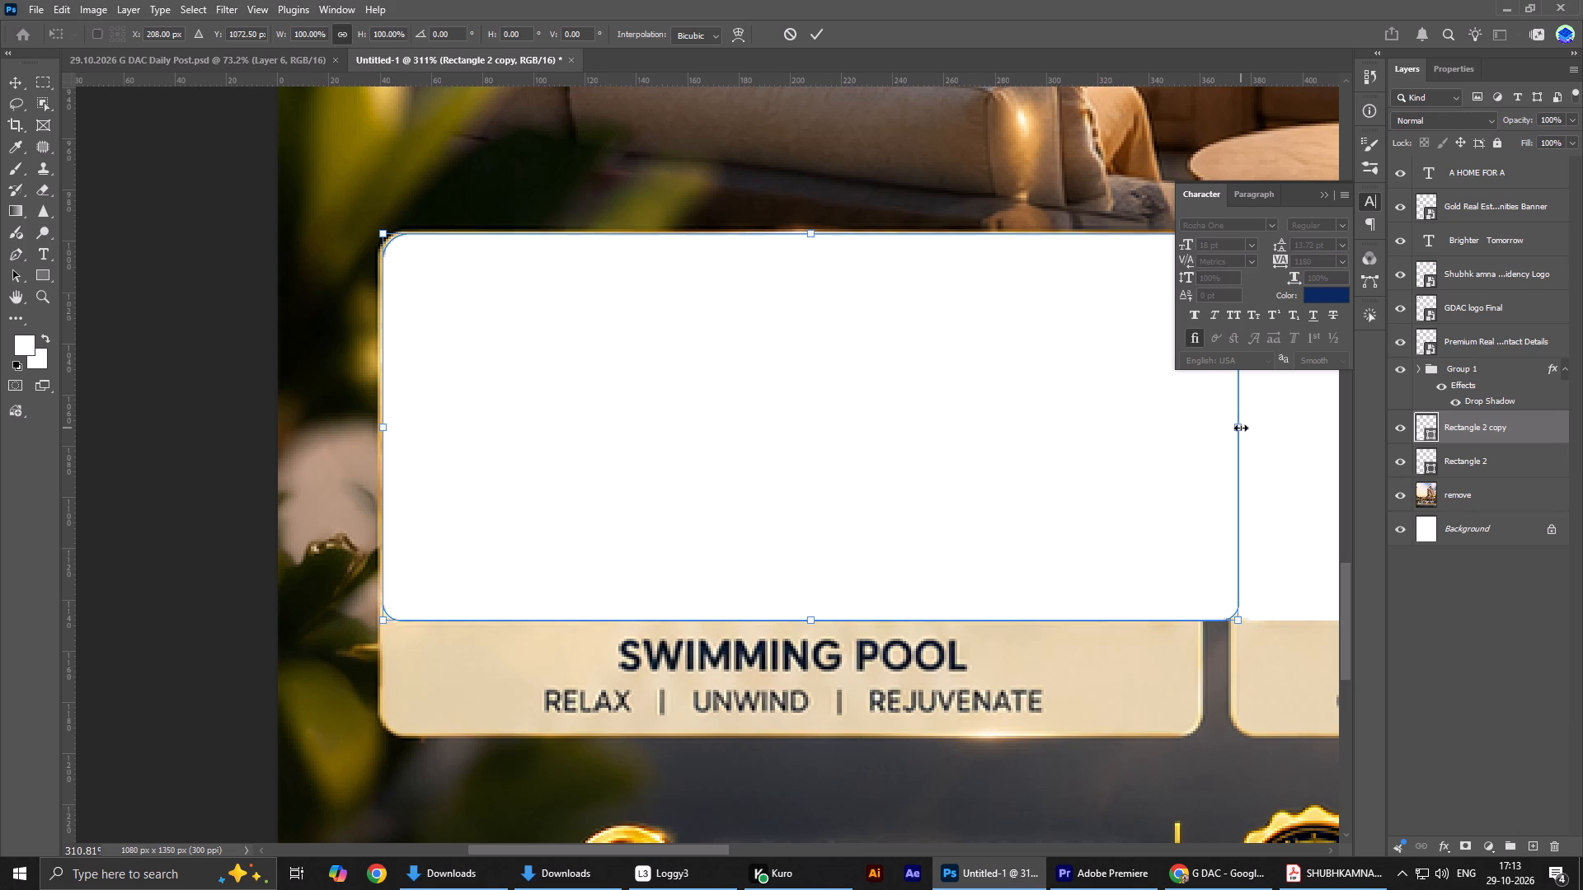
drag(1241, 428, 1197, 433)
shift+right_click(1197, 433)
ctrl+scroll(1045, 487, up, 1)
ctrl+scroll(1043, 491, down, 4)
ctrl+click(1026, 499)
ctrl+scroll(1026, 499, down, 3)
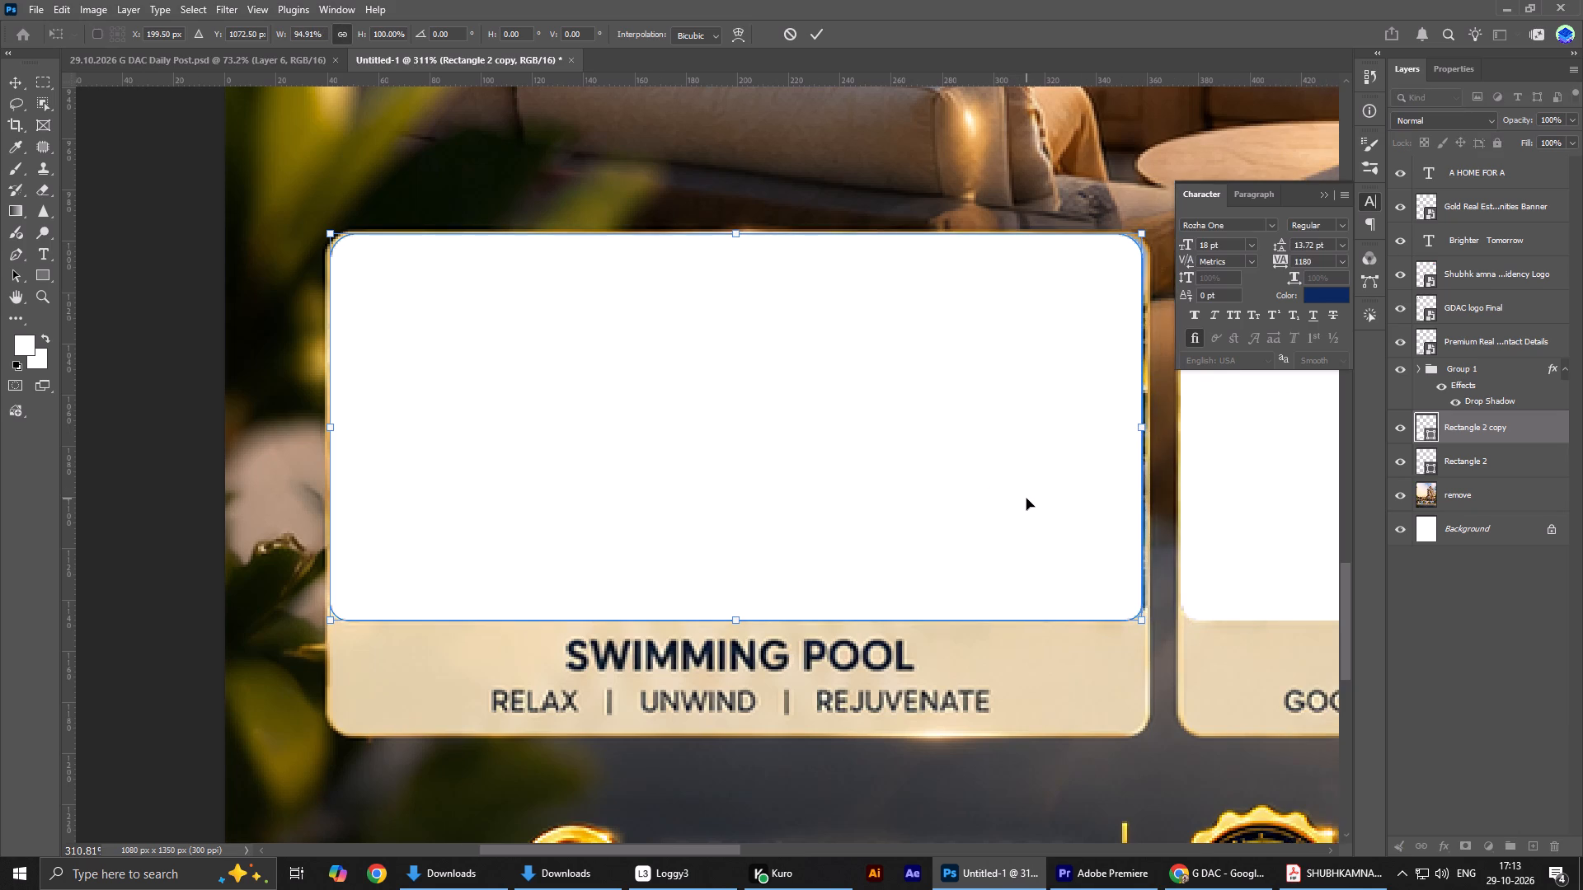
ctrl+scroll(1026, 499, down, 9)
alt+scroll(917, 461, up, 9)
click(1078, 395)
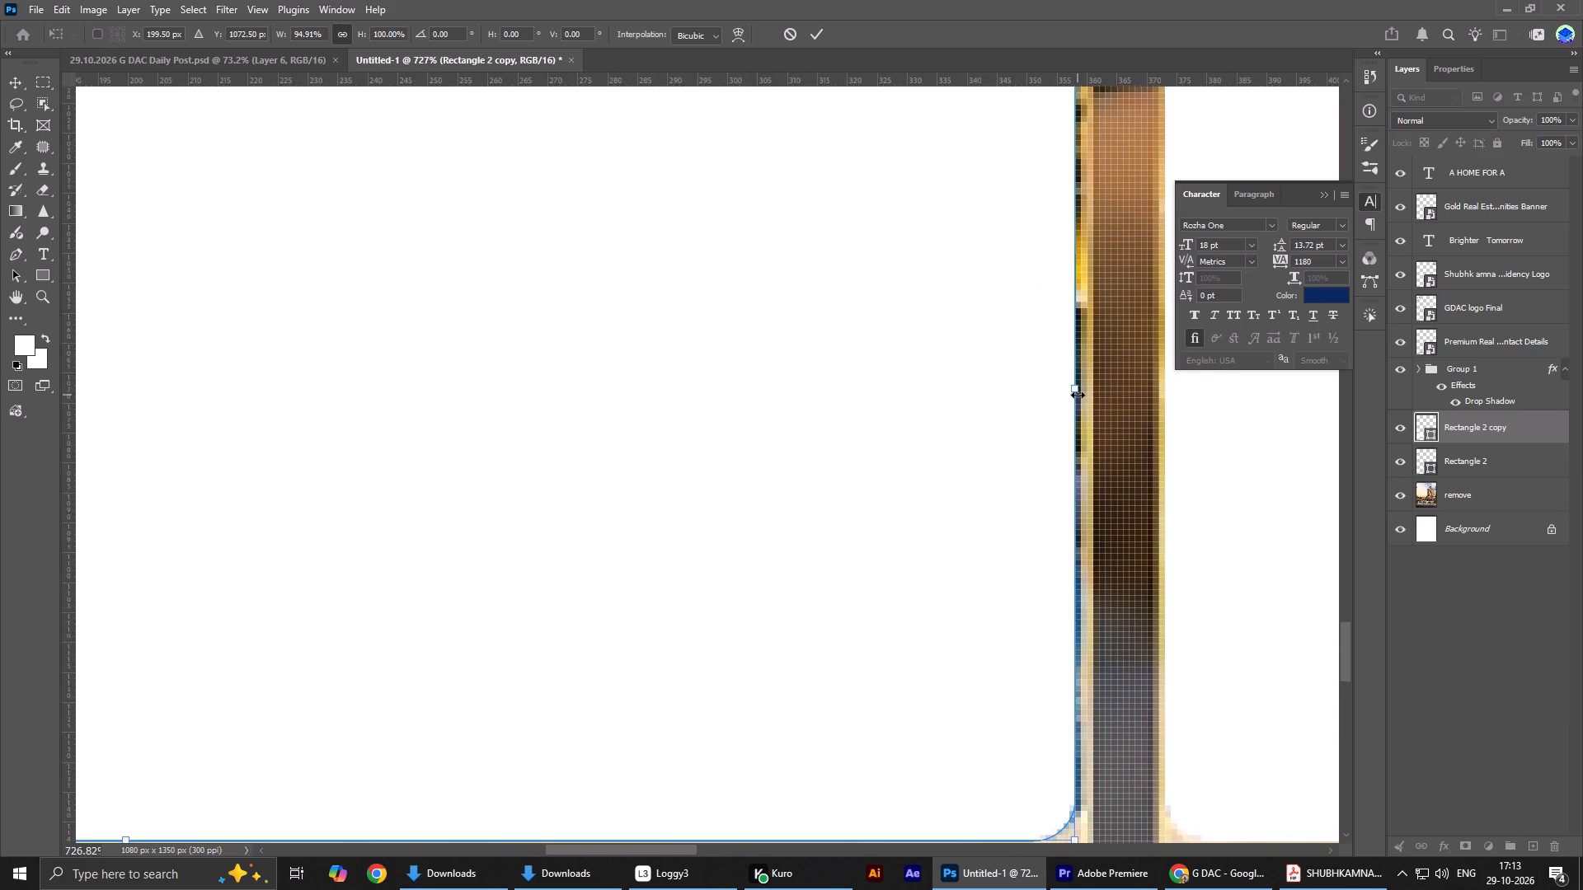
drag(1078, 391, 1091, 390)
alt+scroll(929, 437, down, 3)
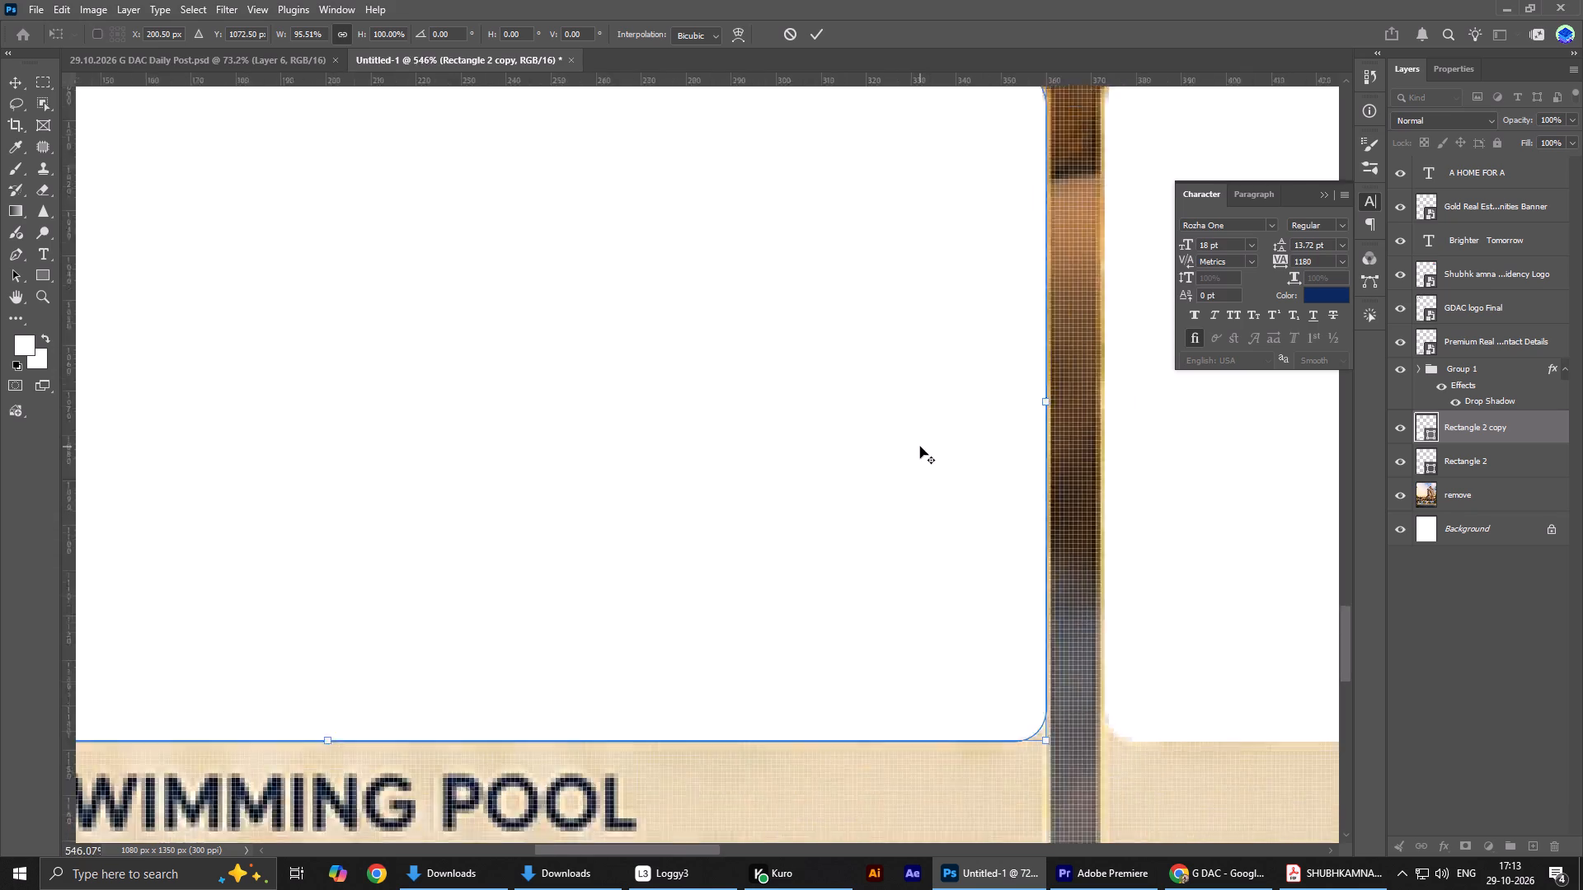
alt+scroll(920, 447, down, 7)
alt+scroll(916, 449, up, 1)
alt+scroll(916, 449, down, 1)
click(820, 34)
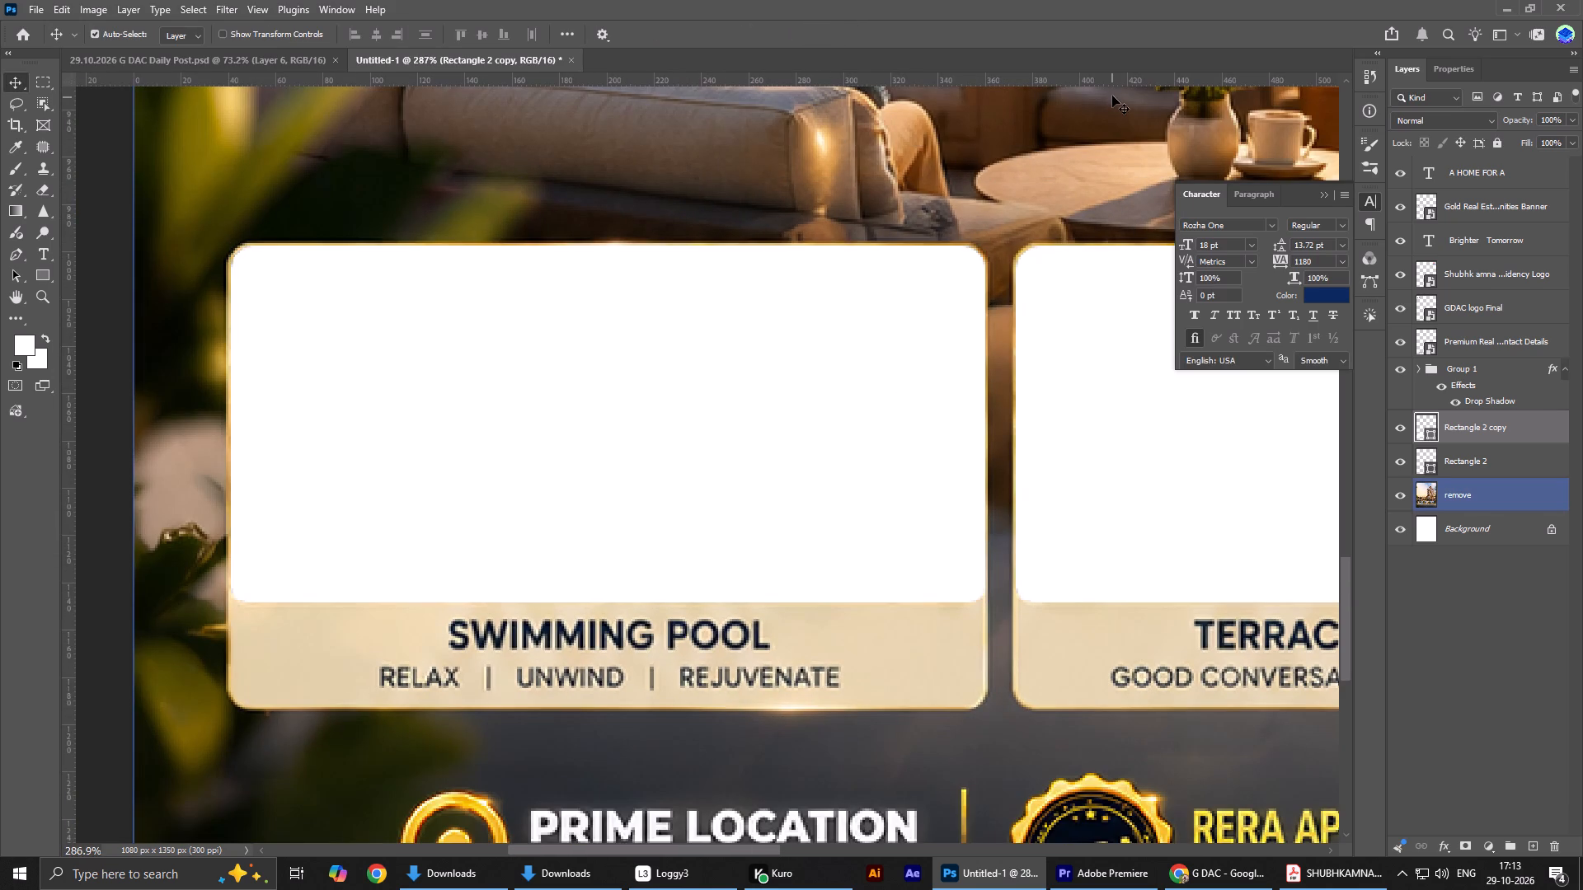
Duplicate the Terrace Sitting Area white rectangle onto the Kids Play Area photo, level with the original.
alt+scroll(486, 149, down, 11)
alt+scroll(442, 212, up, 1)
alt+scroll(483, 262, down, 3)
ctrl+scroll(755, 266, down, 4)
ctrl+scroll(760, 288, up, 1)
ctrl+scroll(760, 288, down, 9)
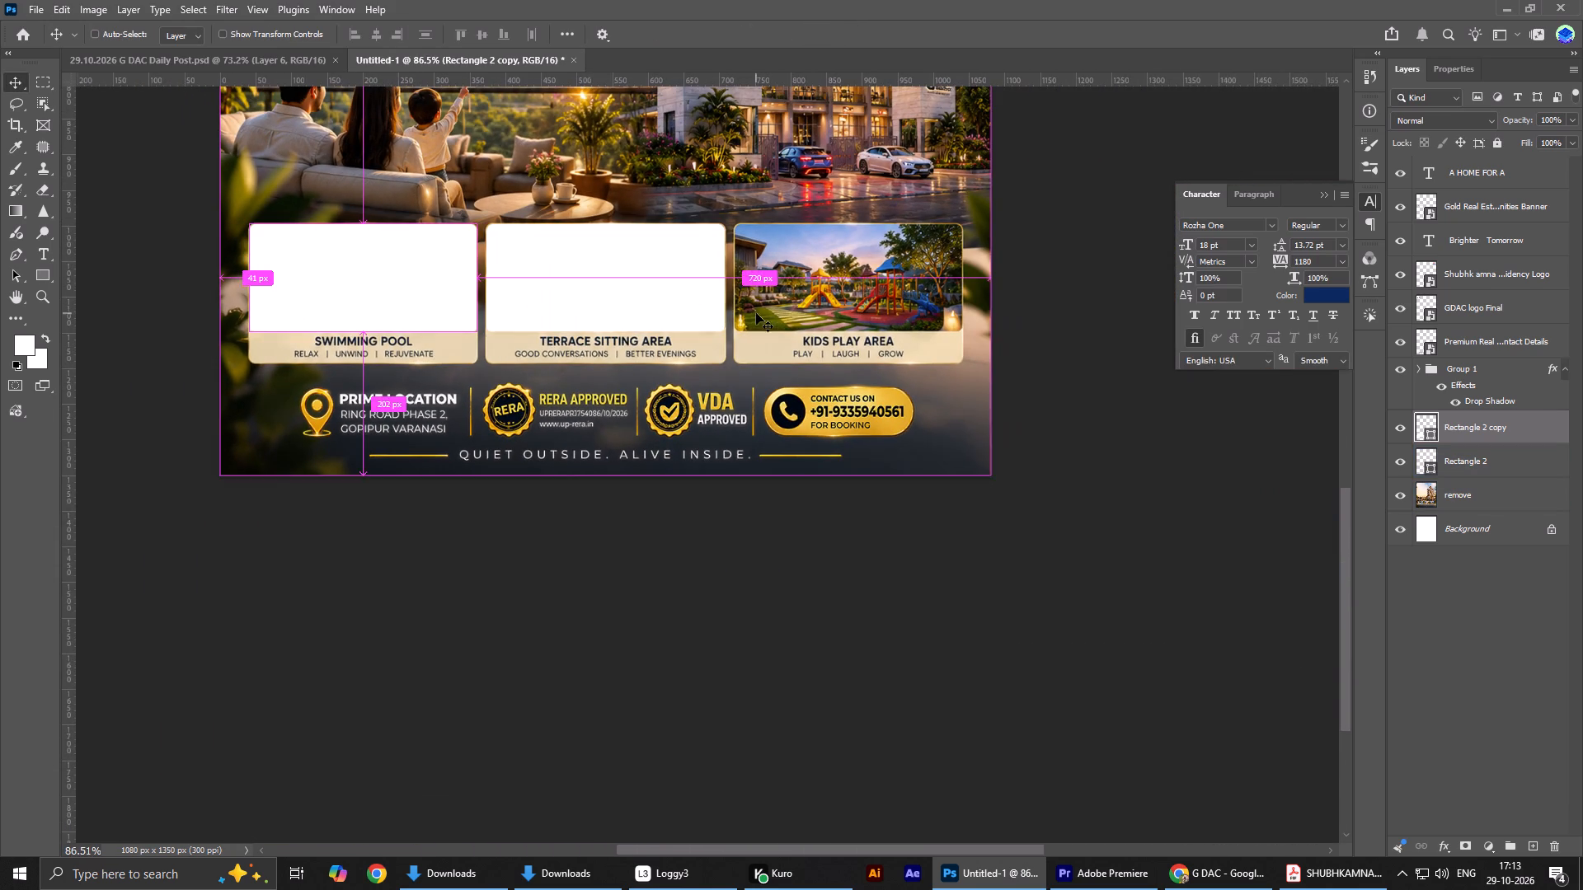
ctrl+scroll(756, 313, down, 11)
ctrl+scroll(696, 355, up, 1)
ctrl+scroll(696, 355, down, 1)
alt+scroll(675, 262, up, 7)
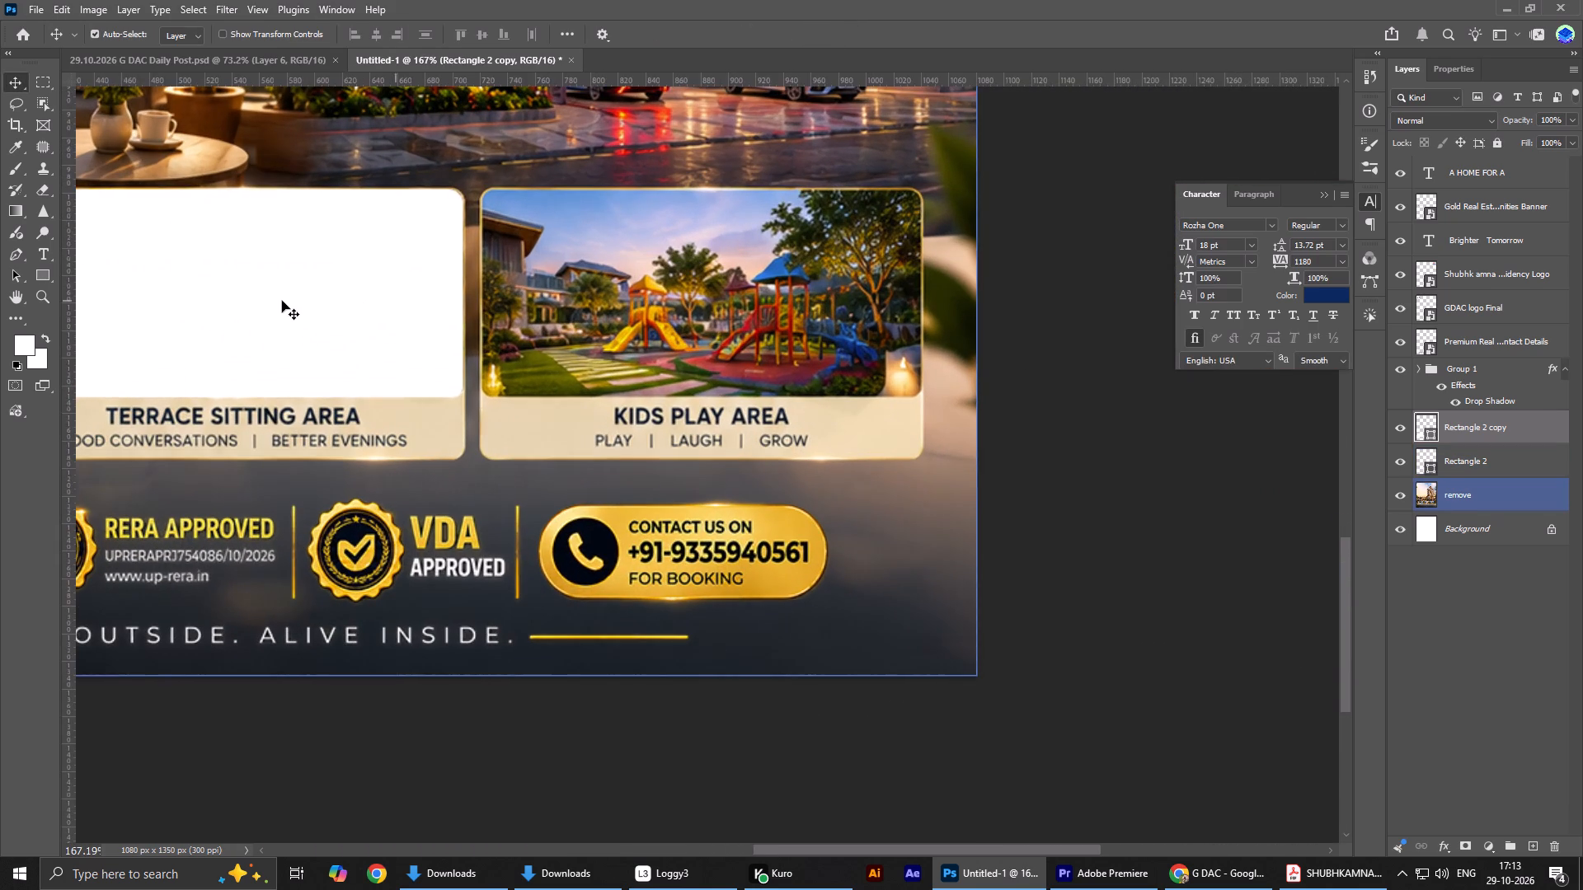
click(268, 294)
alt+drag(310, 294, 947, 288)
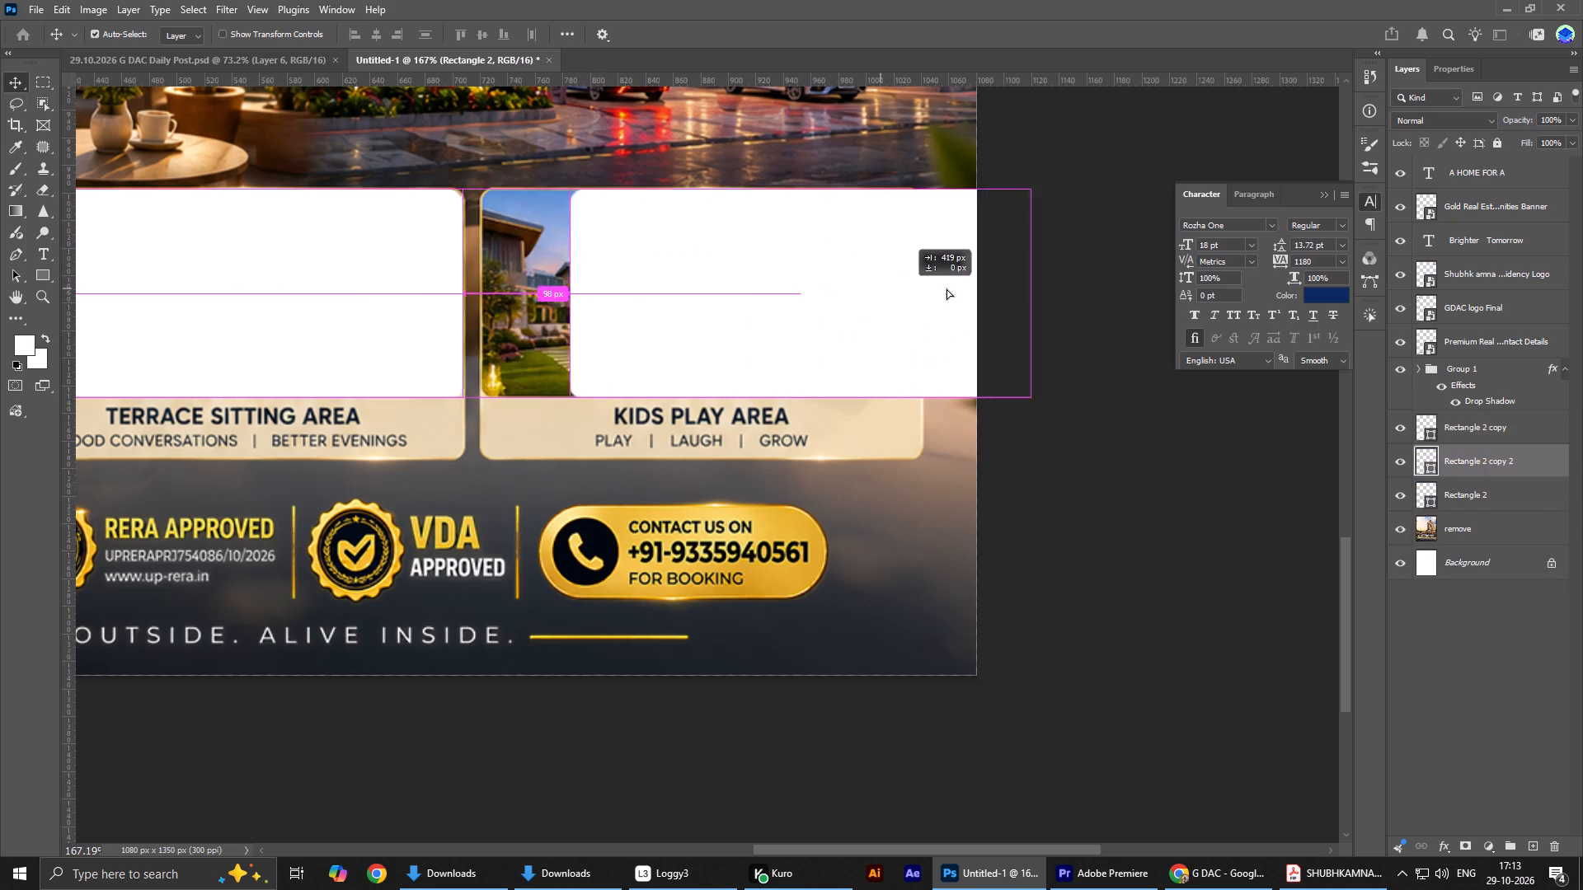
alt+drag(947, 288, 789, 301)
Free Transform the Kids Play Area rectangle, pulling its right edge in to the gold border for a width of 95.81%.
alt+scroll(787, 294, up, 4)
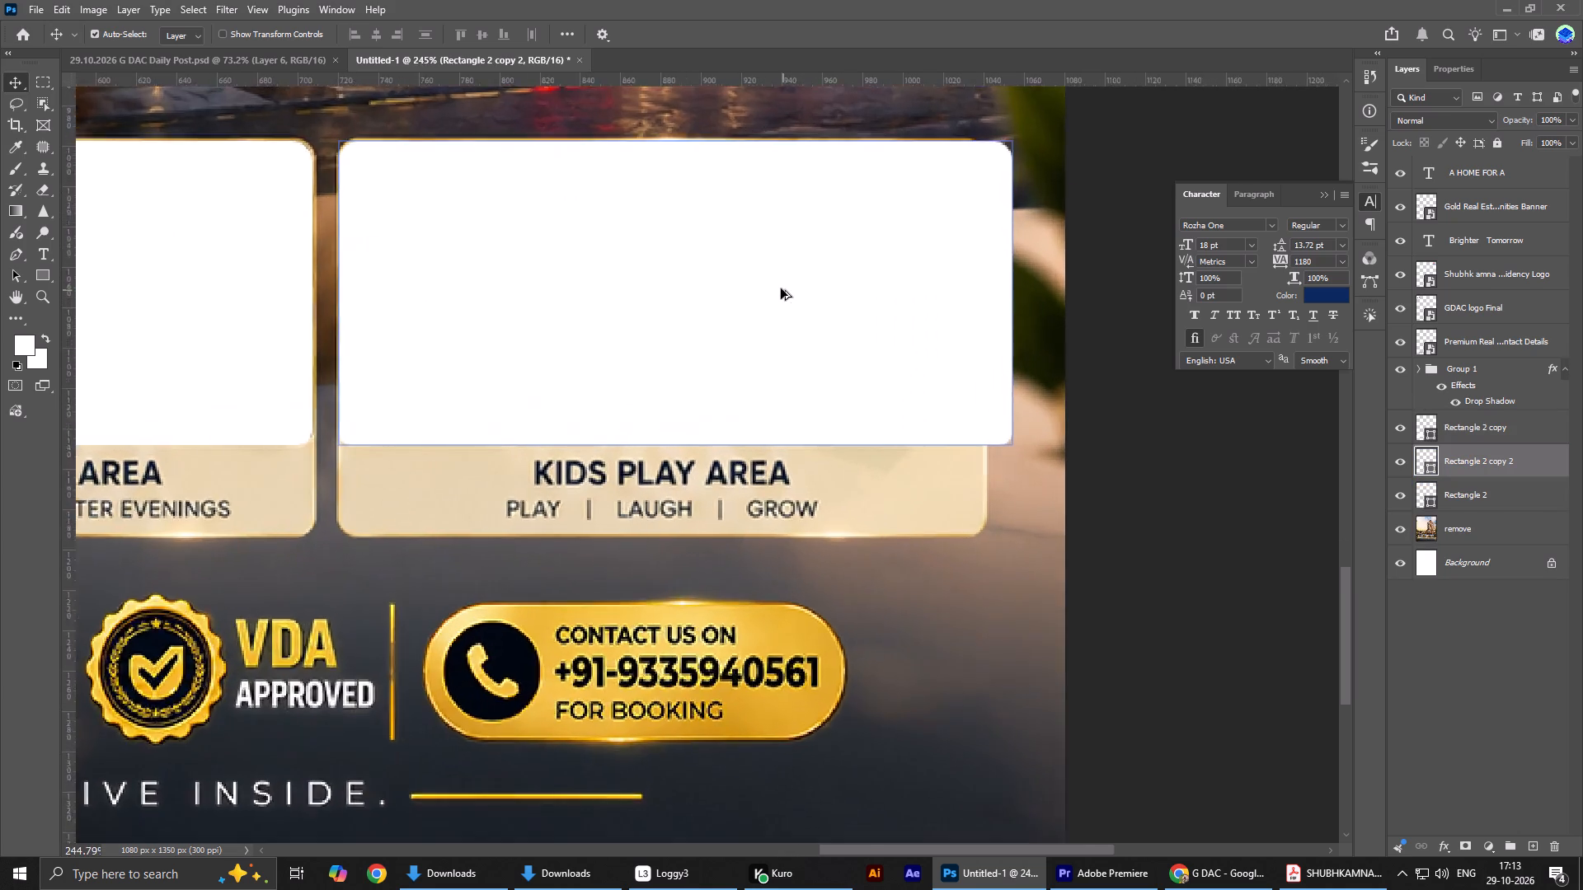
alt+scroll(781, 288, up, 3)
alt+click(820, 284)
key(ctrl+t)
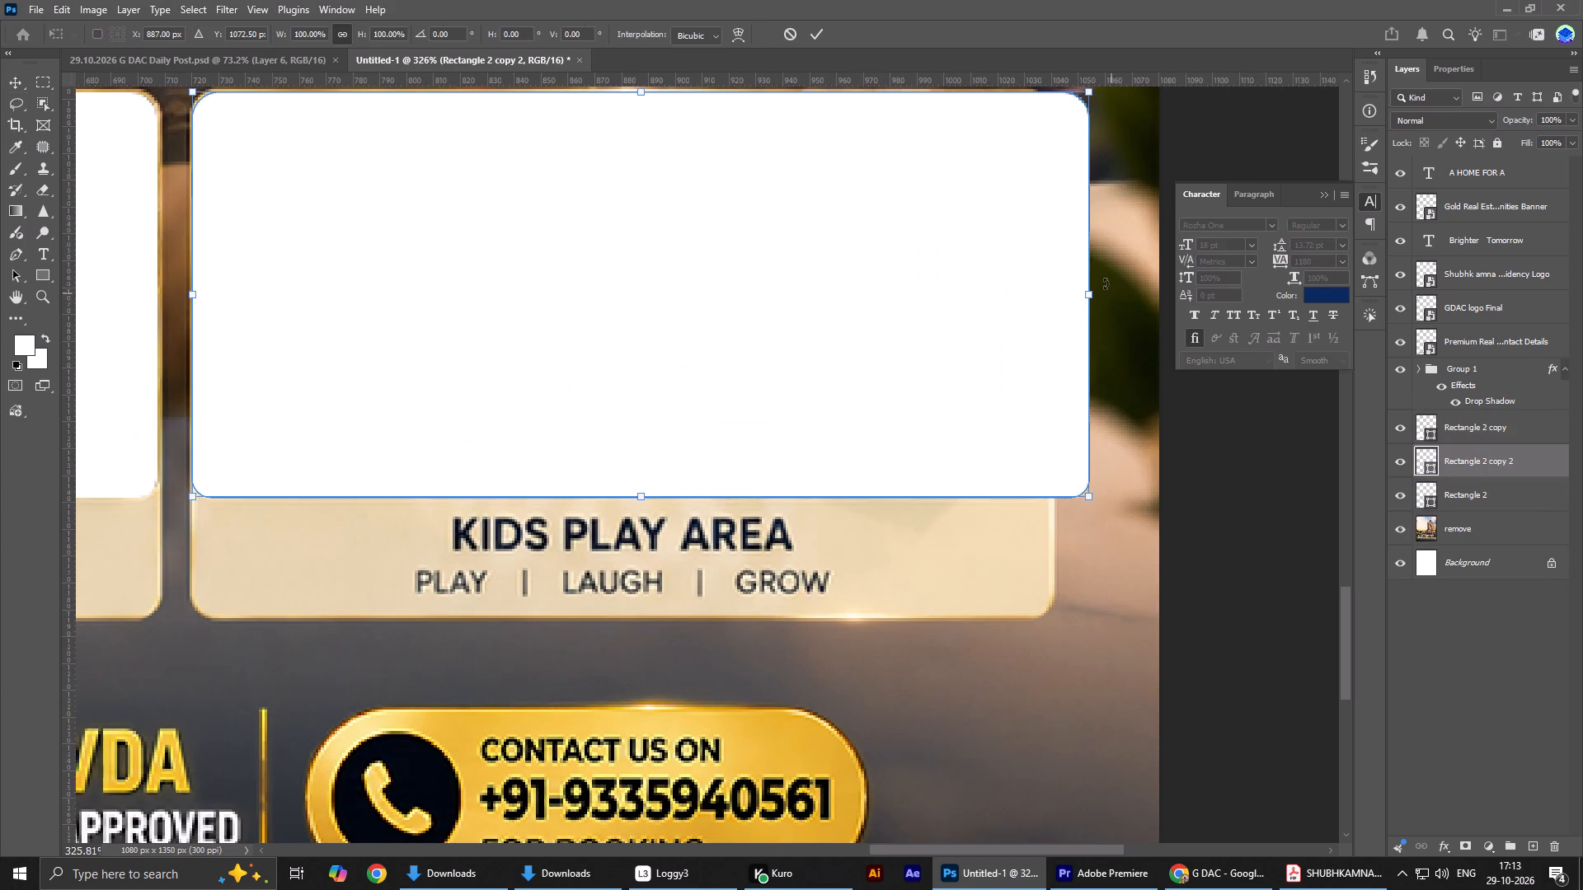
click(1090, 280)
drag(1097, 293, 1058, 307)
alt+scroll(1050, 307, up, 9)
alt+scroll(1050, 307, down, 1)
alt+scroll(1050, 307, up, 5)
click(1053, 274)
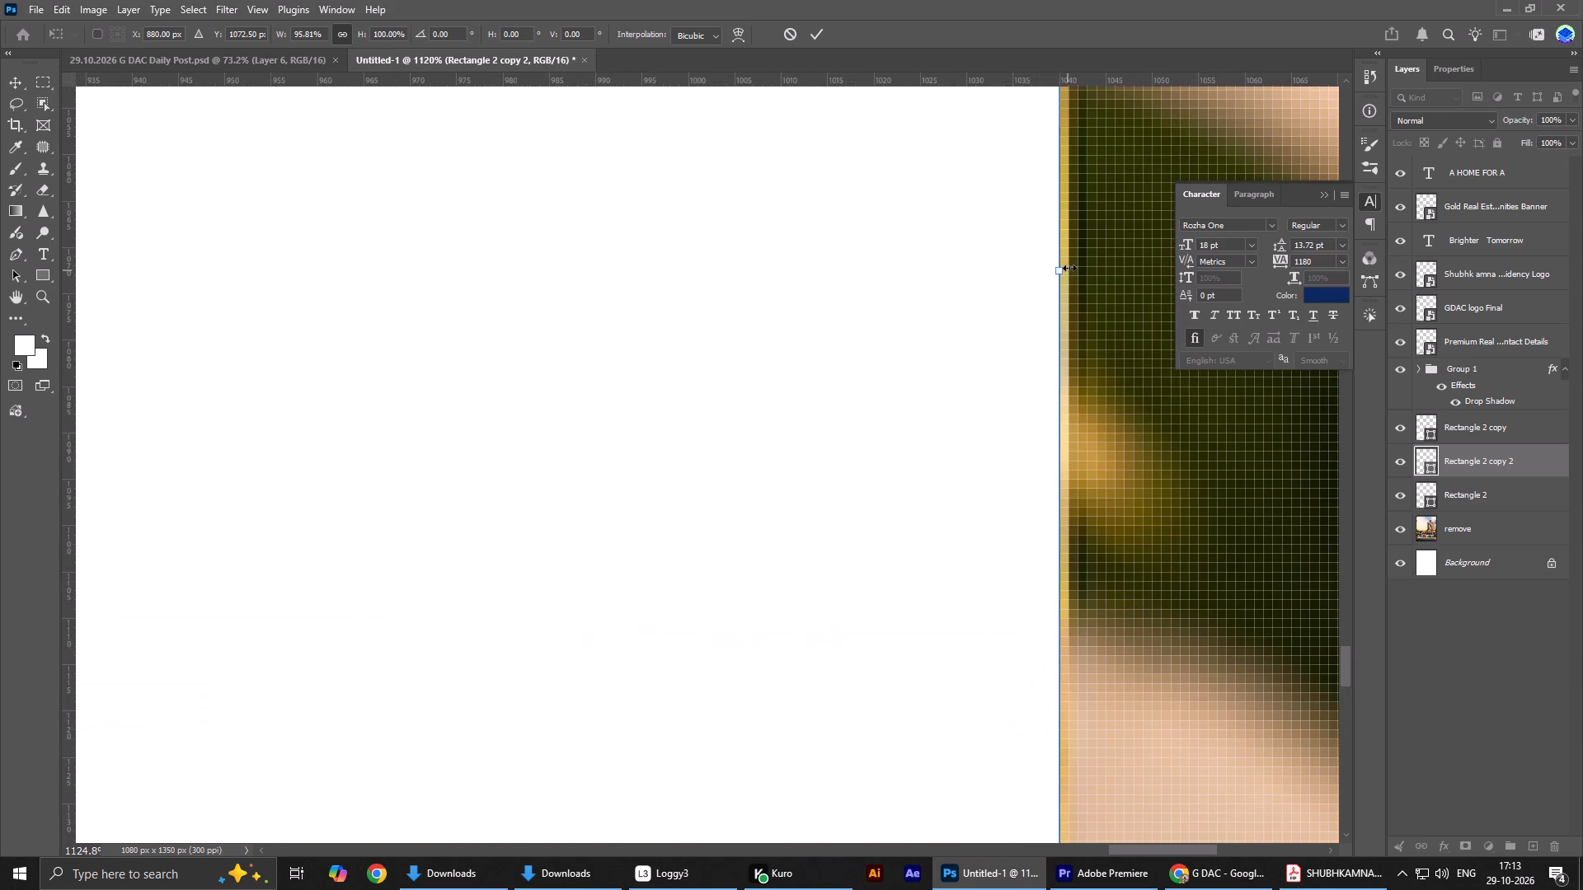
click(1069, 268)
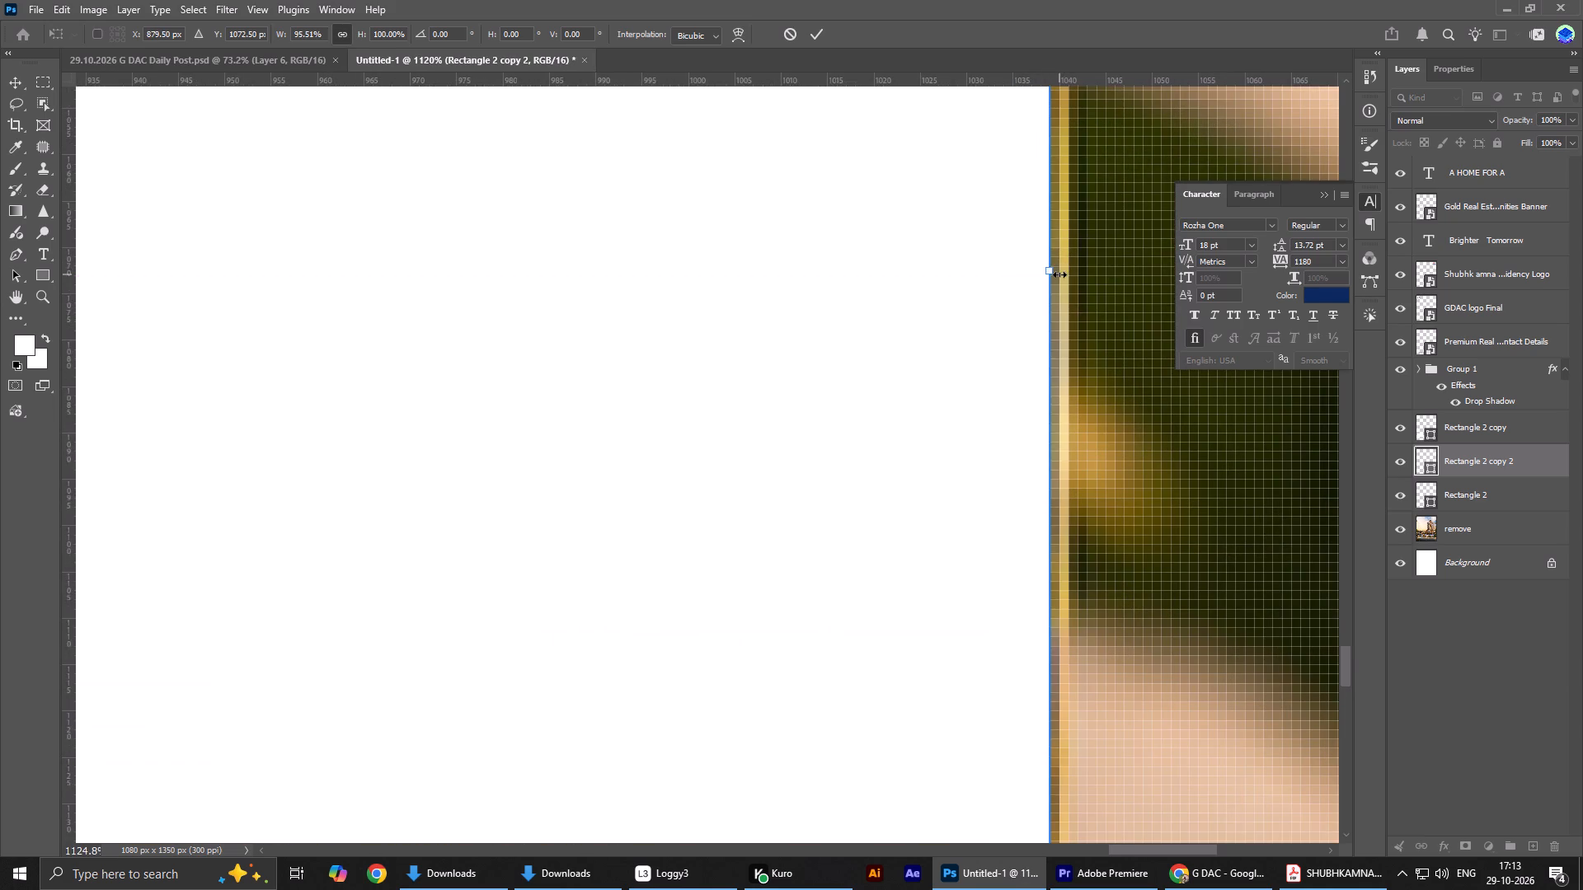
alt+scroll(1049, 291, down, 3)
alt+scroll(1007, 346, down, 17)
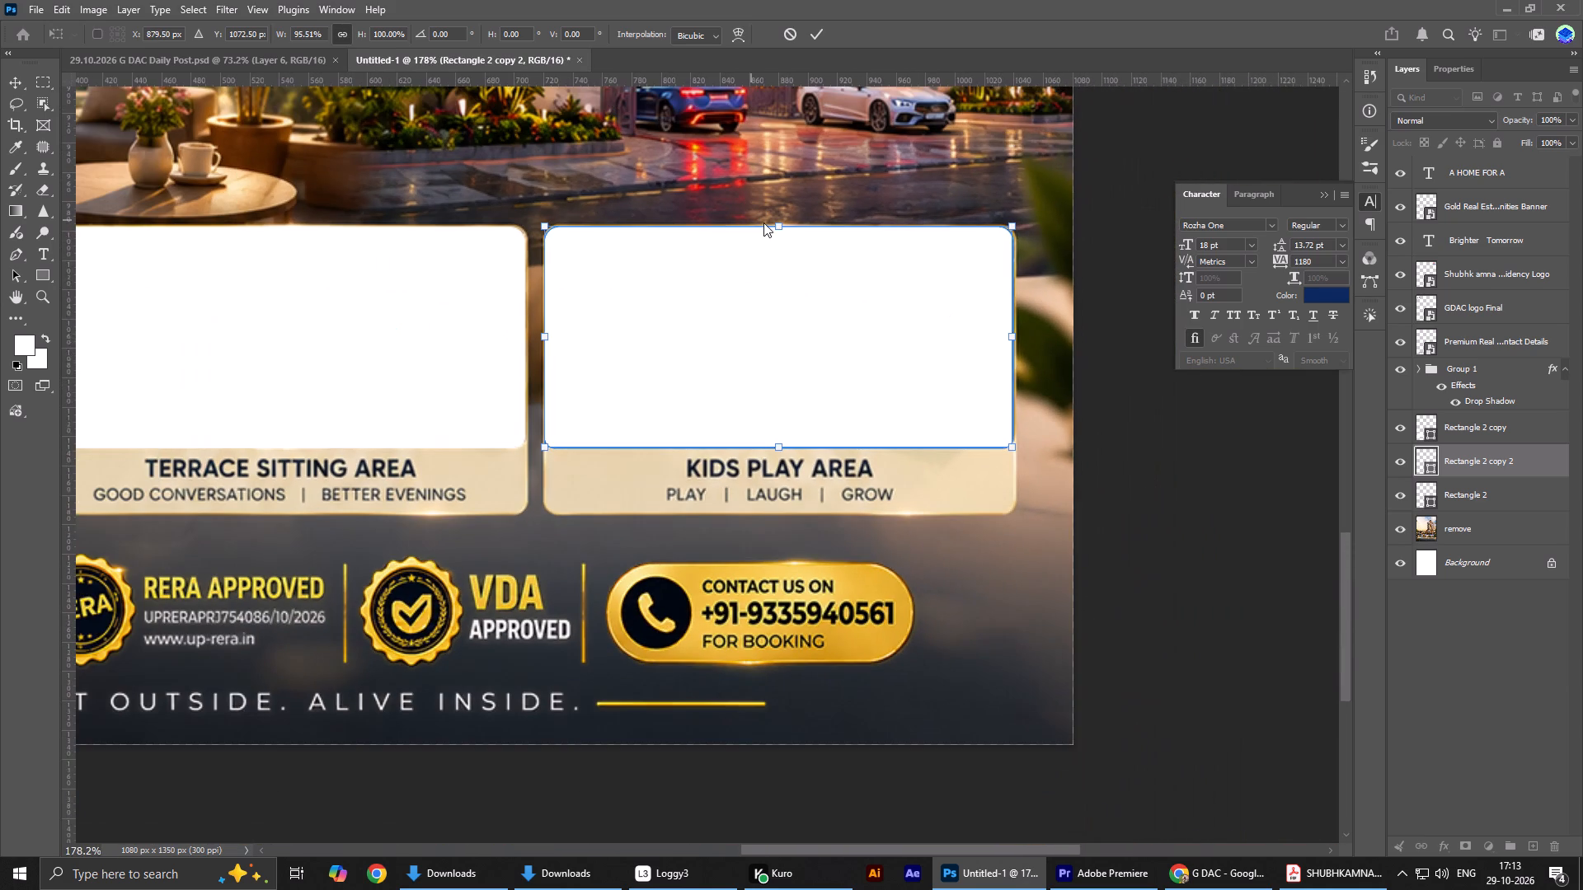
alt+scroll(763, 222, down, 1)
alt+scroll(763, 222, up, 20)
alt+scroll(763, 222, up, 4)
alt+scroll(1105, 324, down, 1)
alt+scroll(1105, 324, up, 6)
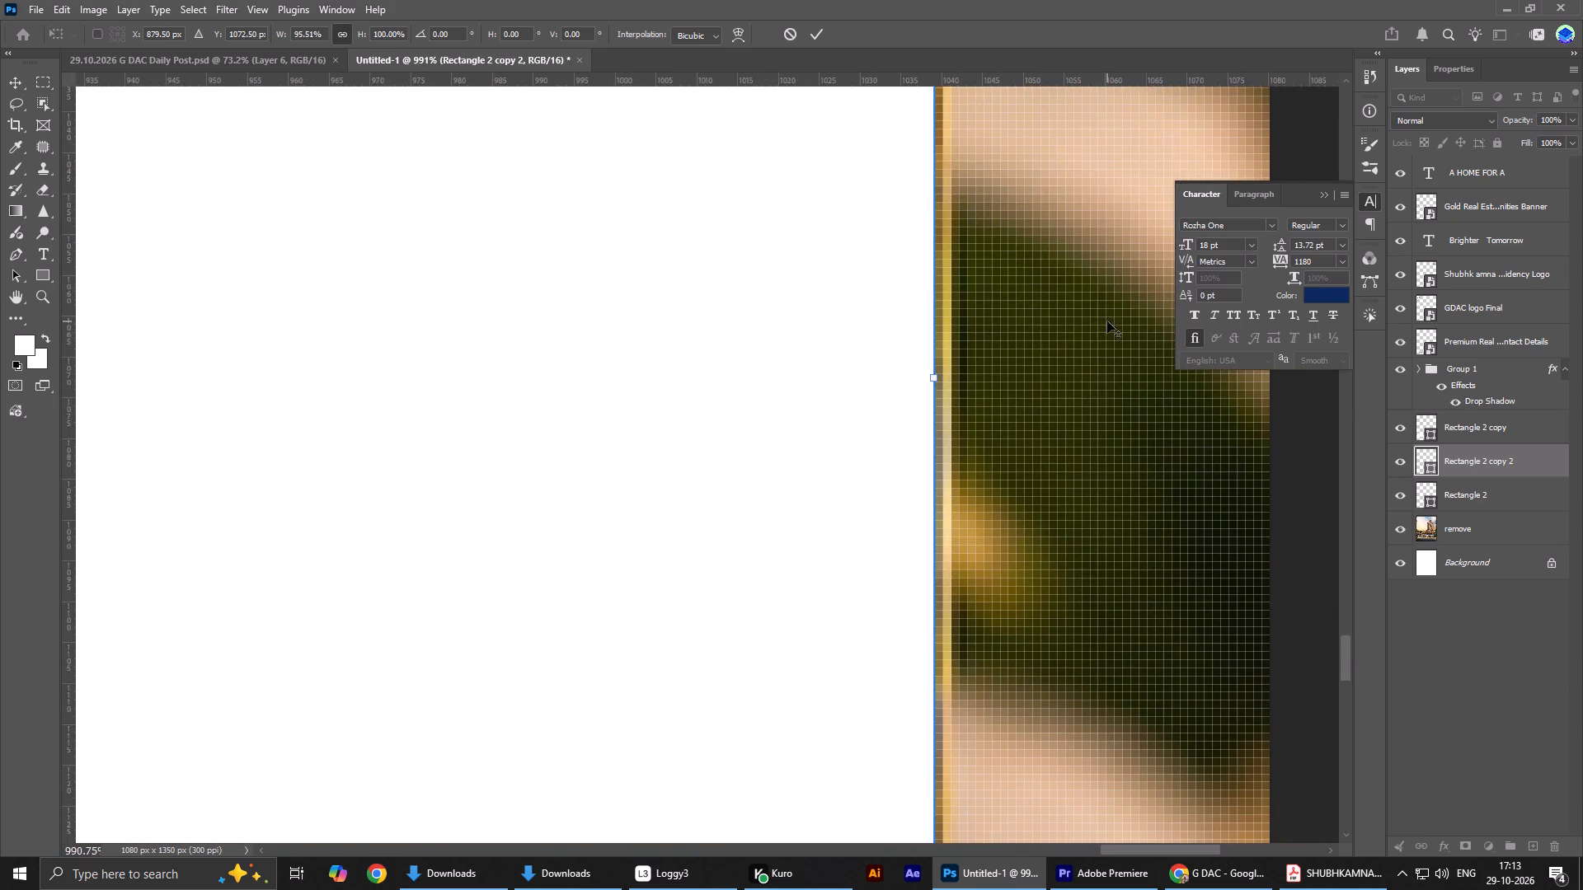
click(937, 377)
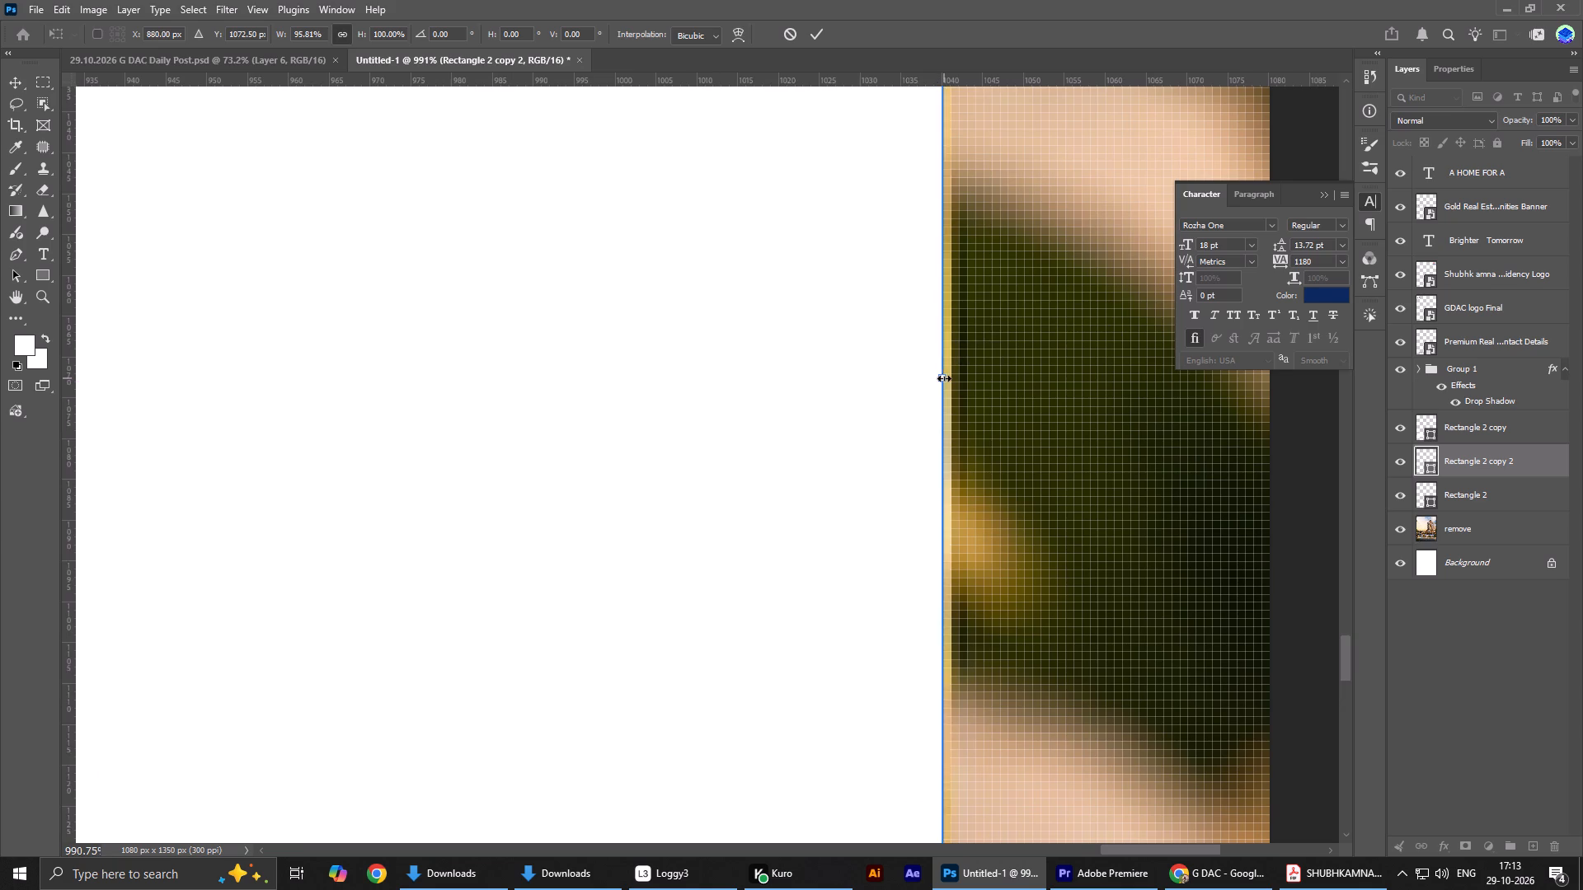
Pull in the Kids Play Area rectangle's left edge to 95.51% width, about 319 px, align its top edge with the border, and apply the transform.
alt+scroll(943, 381, down, 18)
ctrl+scroll(345, 400, down, 1)
ctrl+scroll(345, 400, up, 1)
ctrl+scroll(345, 400, down, 1)
ctrl+scroll(345, 400, up, 8)
ctrl+scroll(425, 358, down, 1)
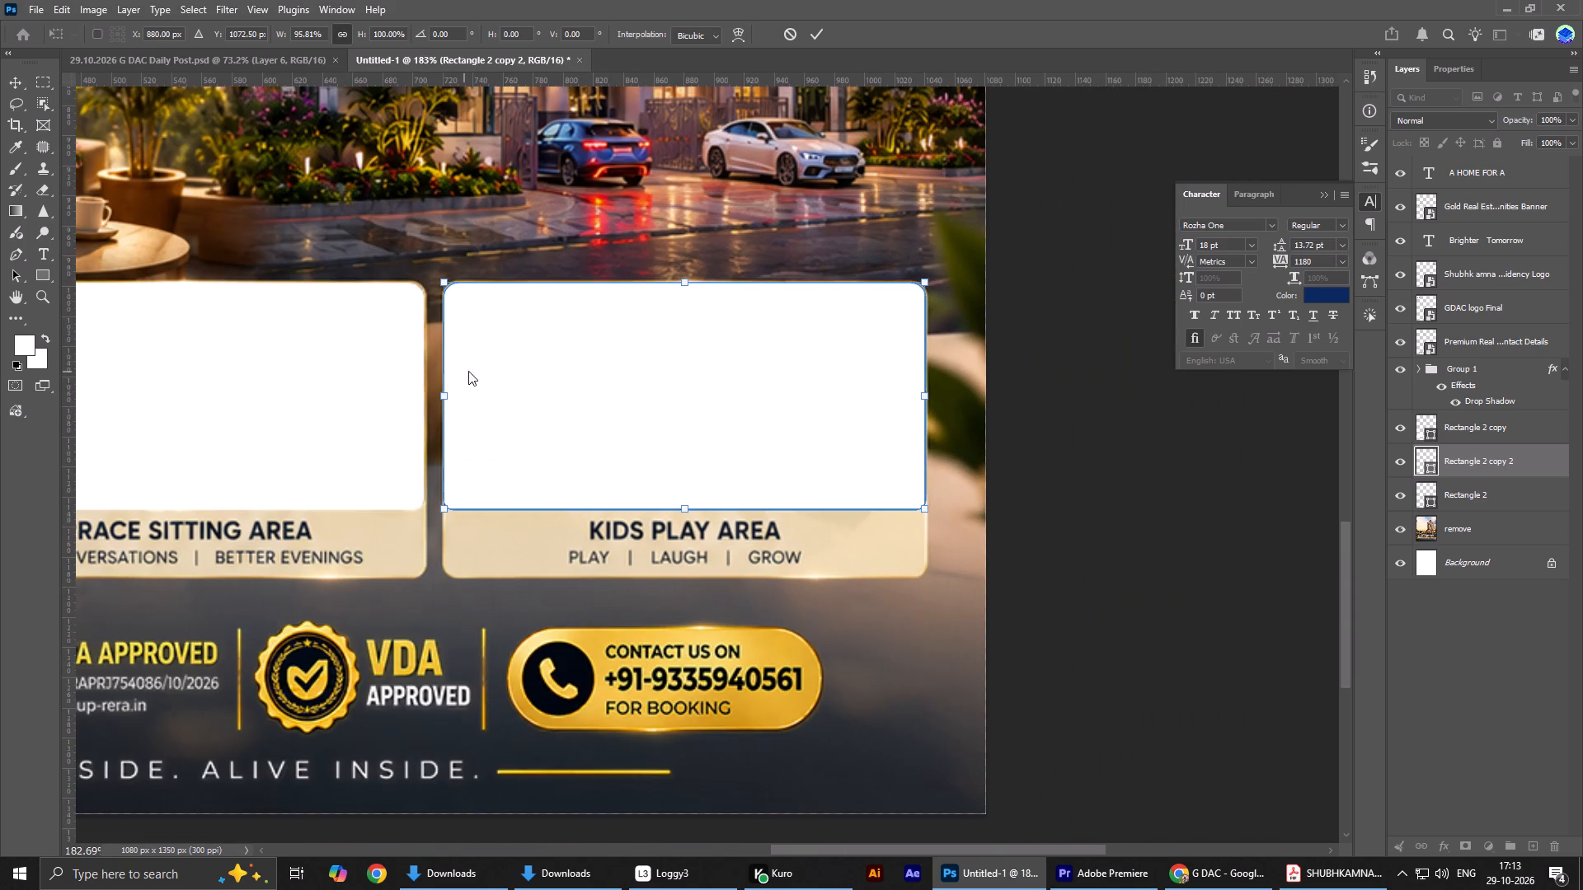
click(472, 371)
ctrl+scroll(466, 363, up, 15)
alt+scroll(566, 389, up, 4)
alt+scroll(566, 389, down, 1)
alt+scroll(566, 389, up, 10)
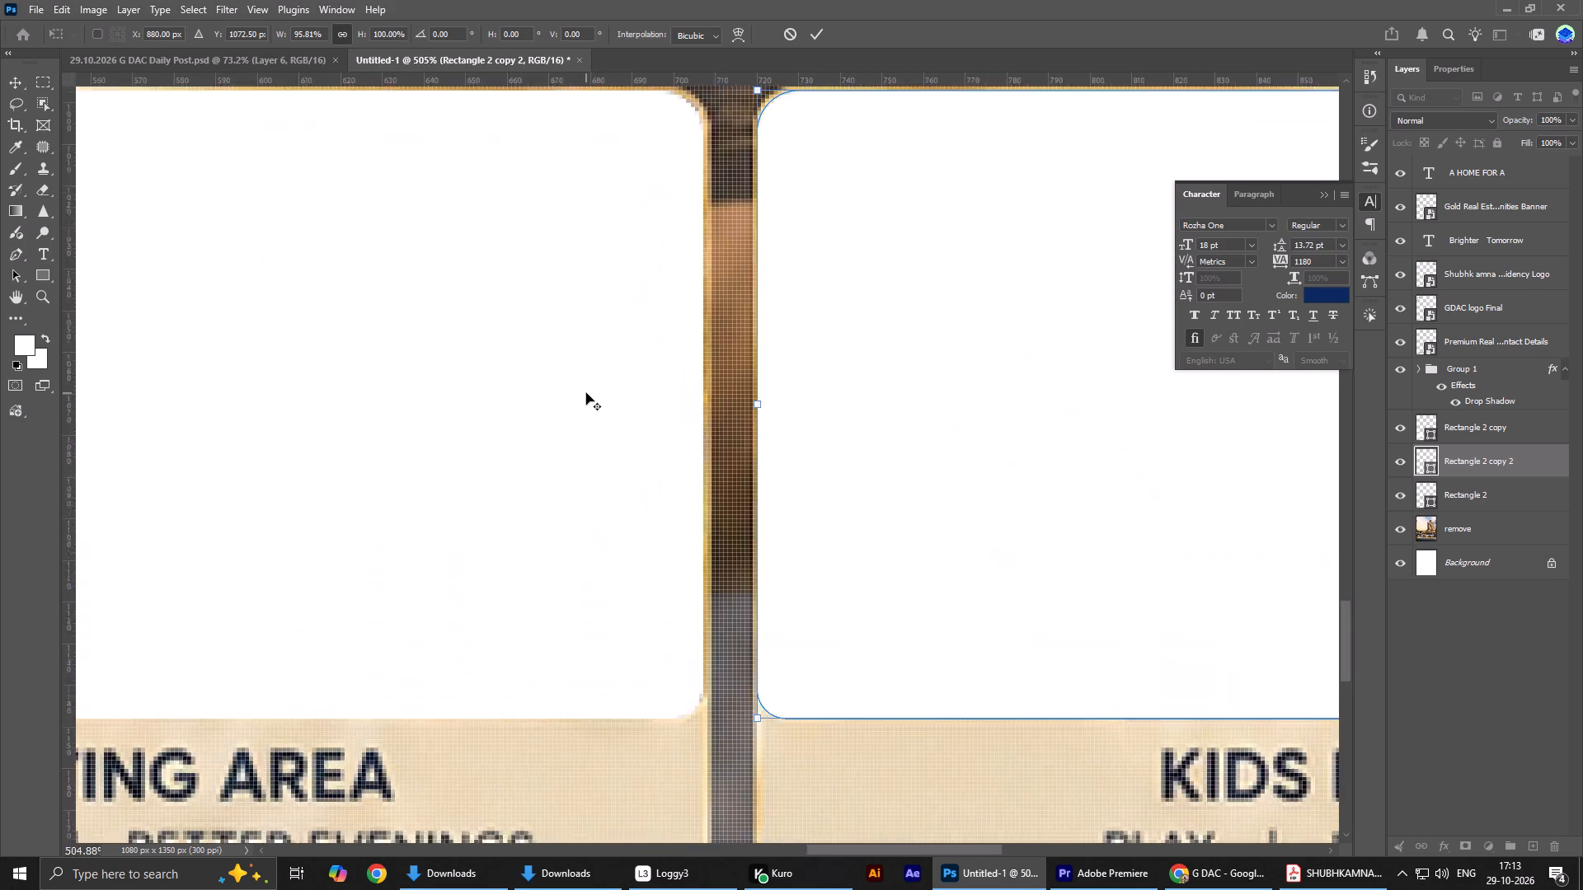
alt+scroll(586, 393, up, 8)
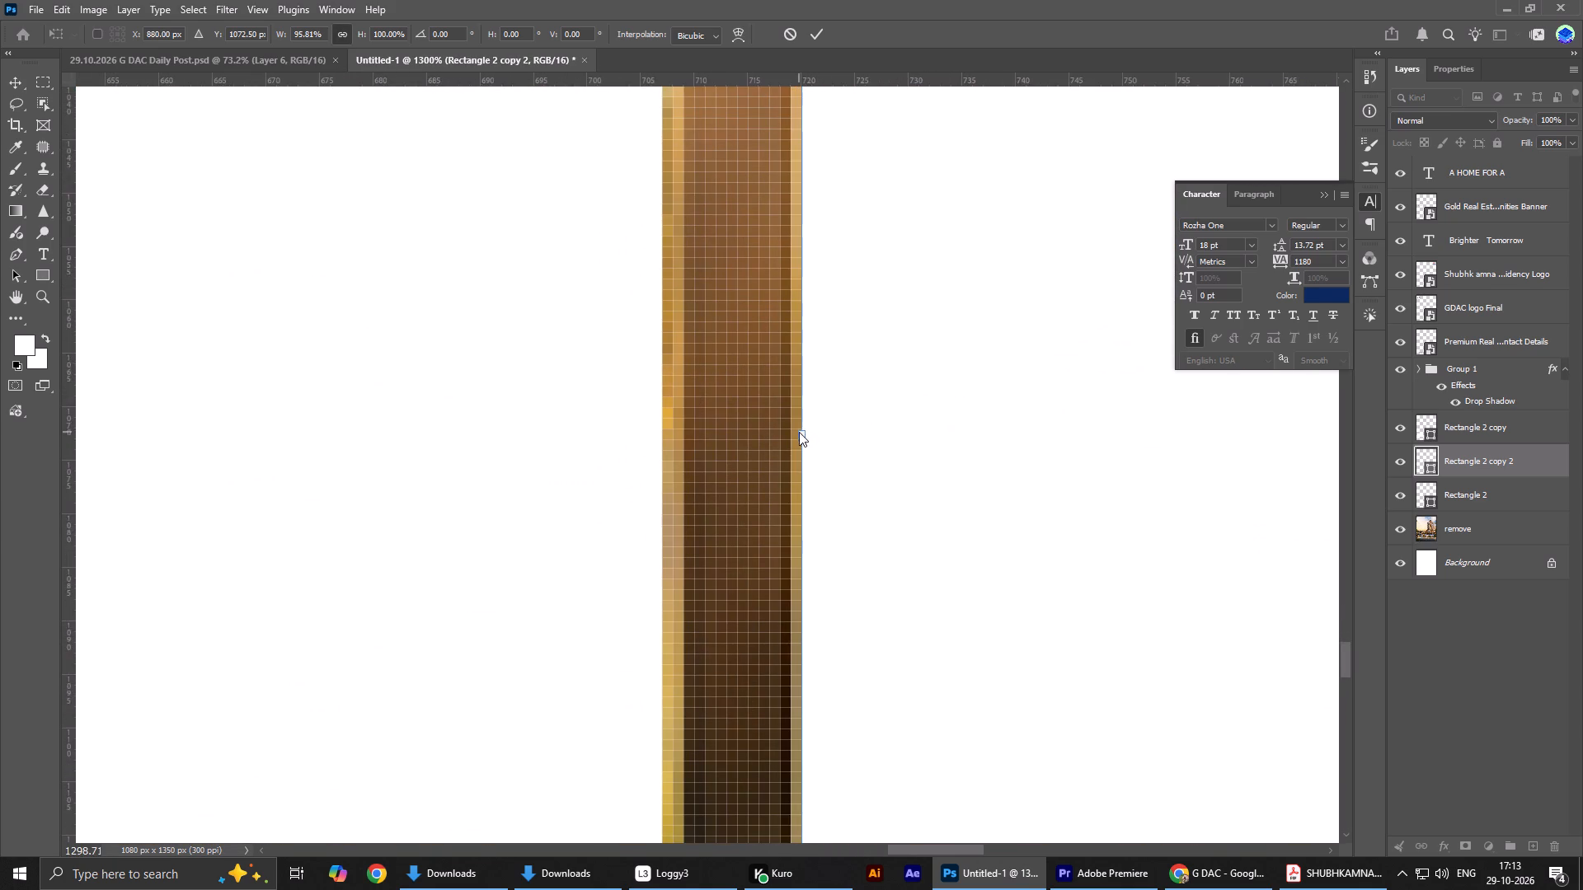
click(799, 432)
click(801, 436)
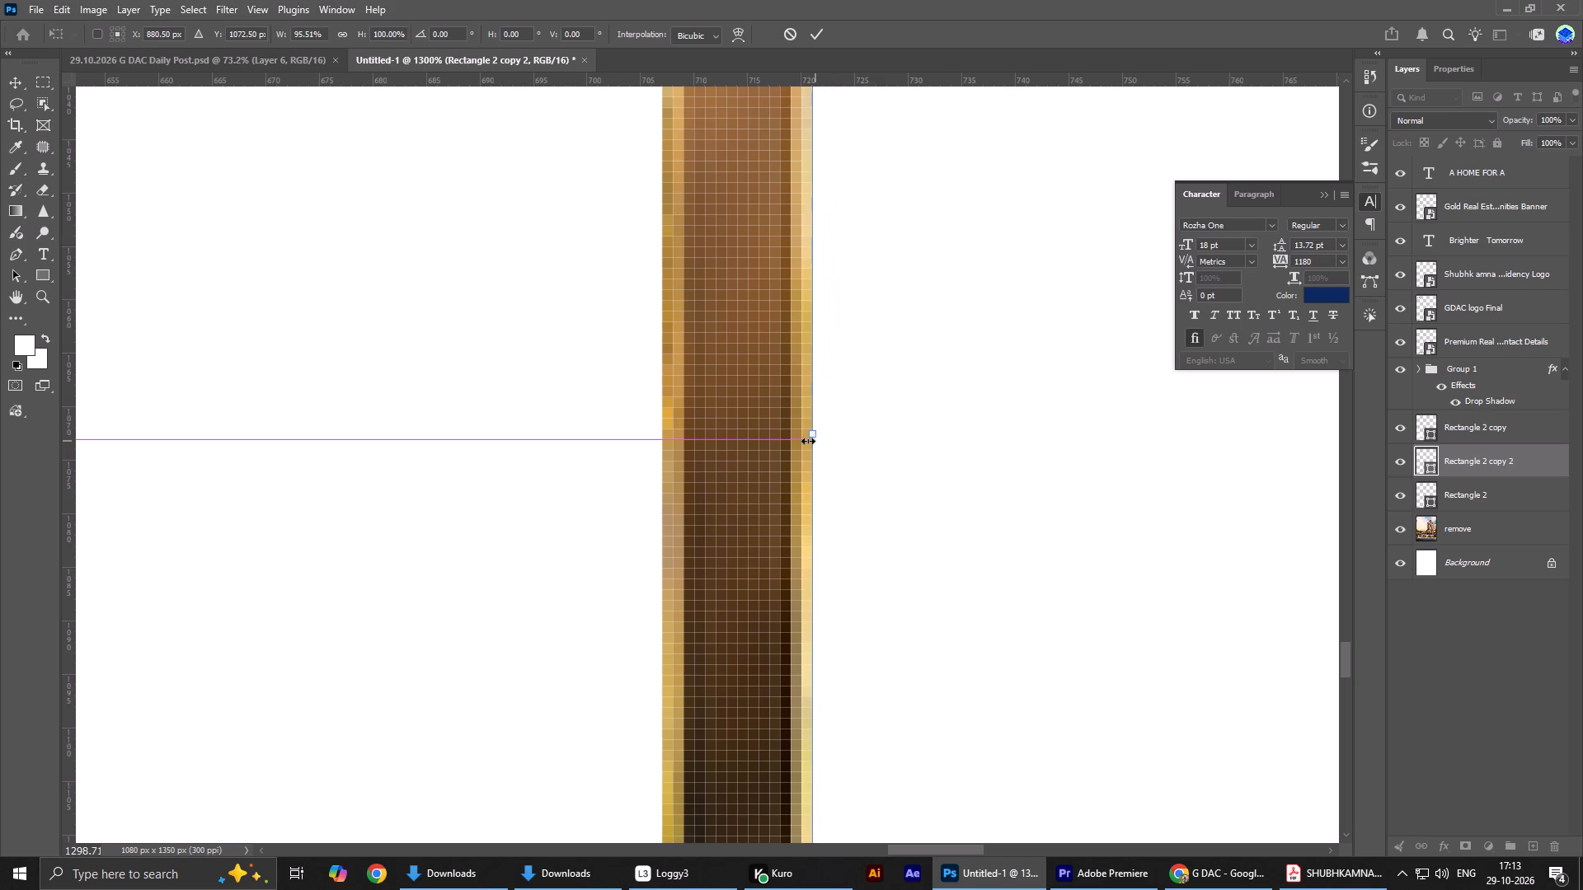
alt+scroll(795, 451, down, 3)
alt+scroll(787, 458, up, 1)
alt+scroll(787, 458, down, 14)
ctrl+scroll(1068, 313, down, 1)
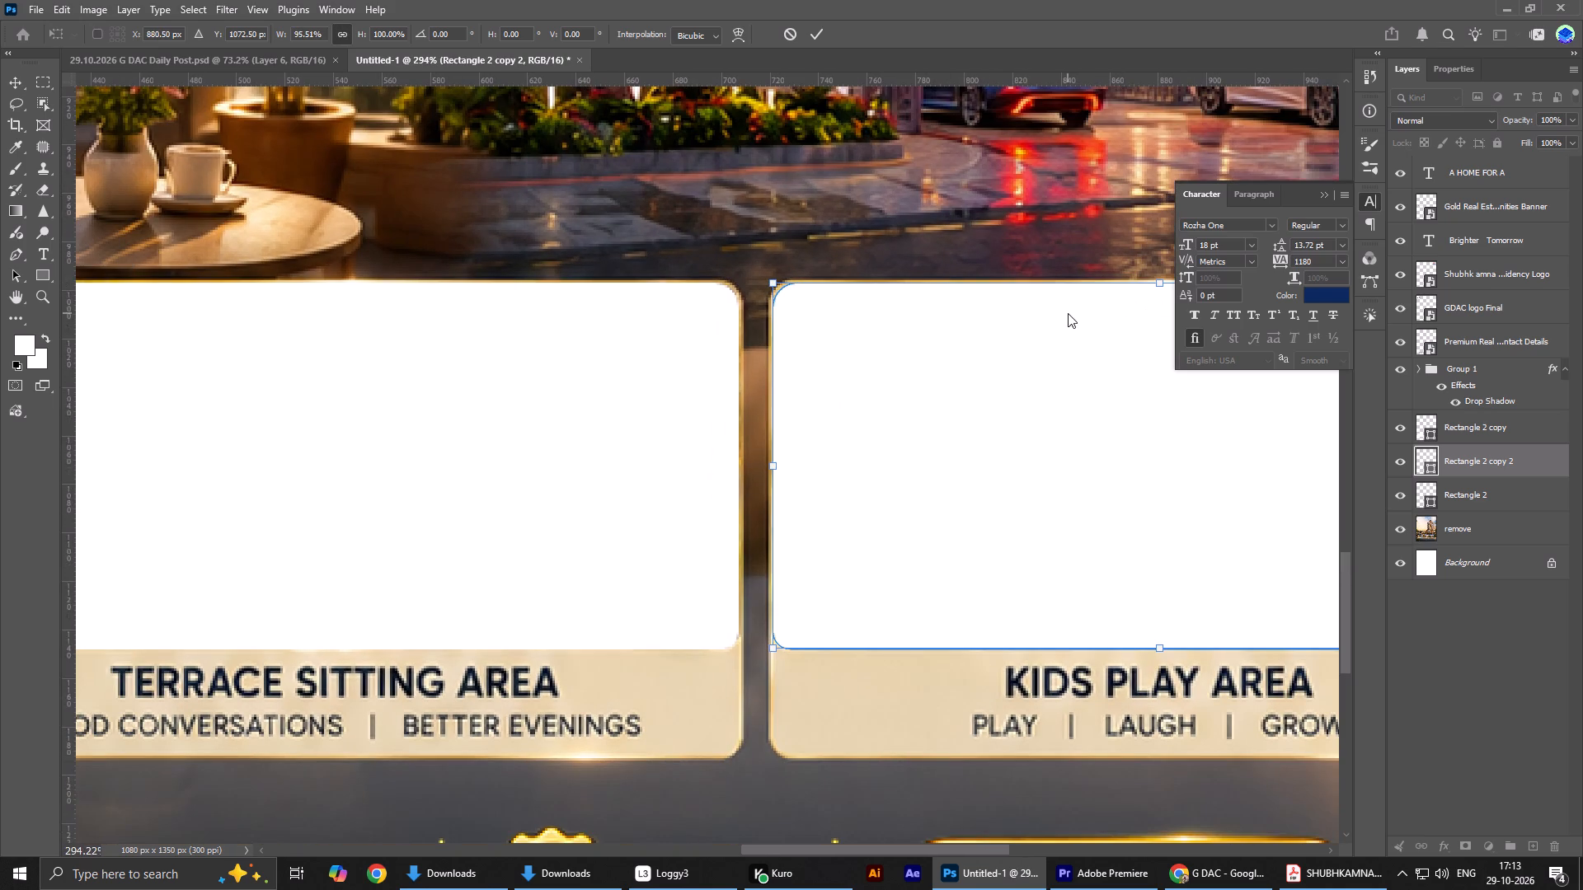
ctrl+click(1059, 317)
ctrl+scroll(1000, 333, down, 18)
alt+scroll(956, 314, up, 6)
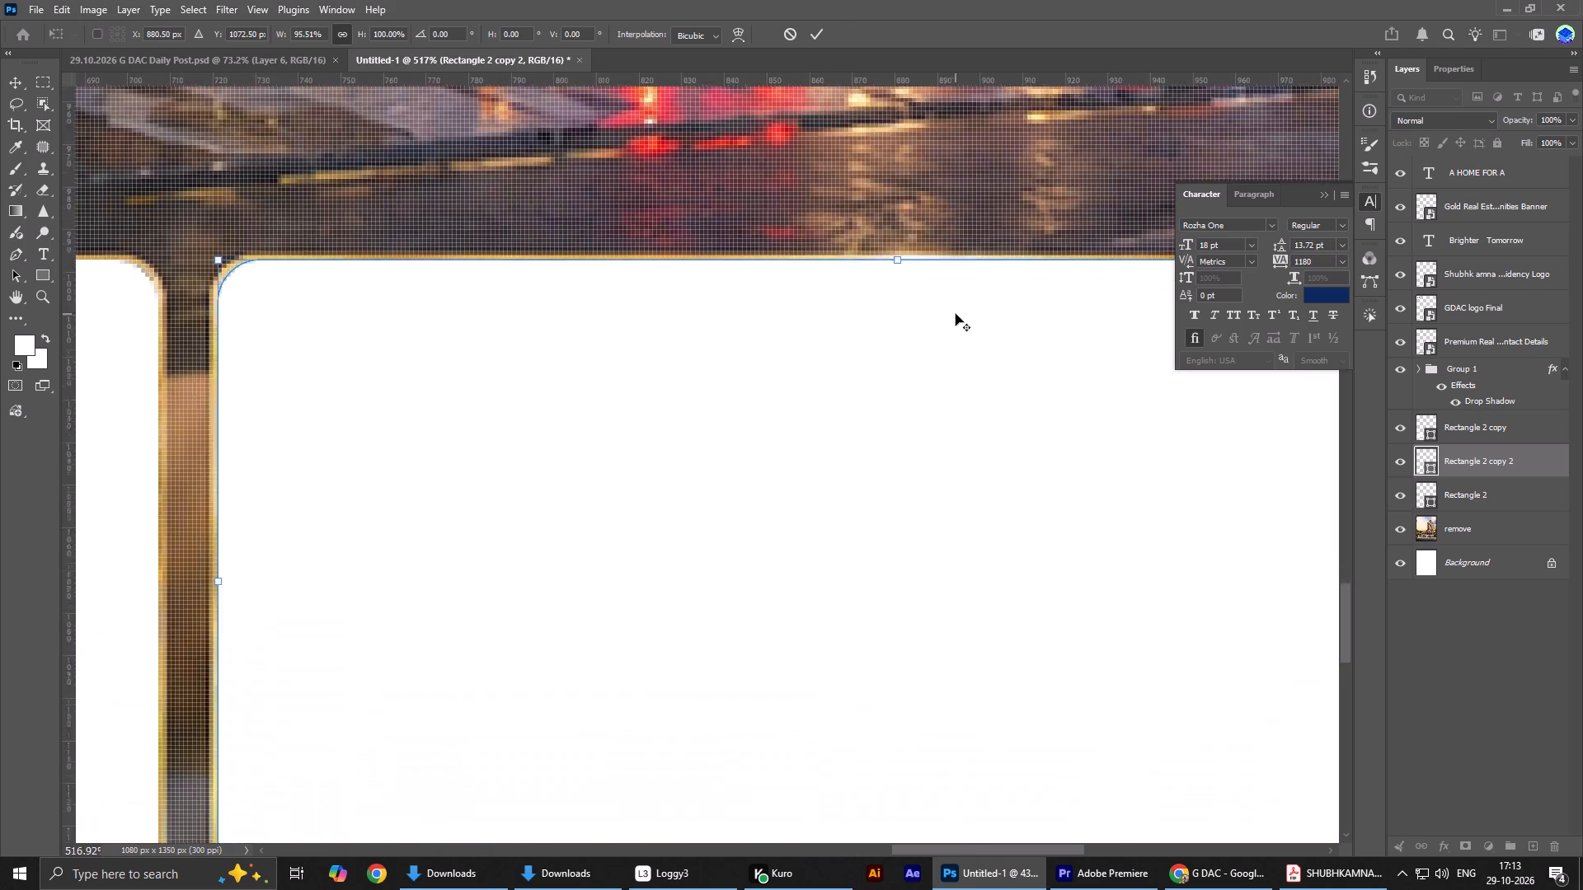
alt+scroll(956, 314, up, 6)
double_click(845, 237)
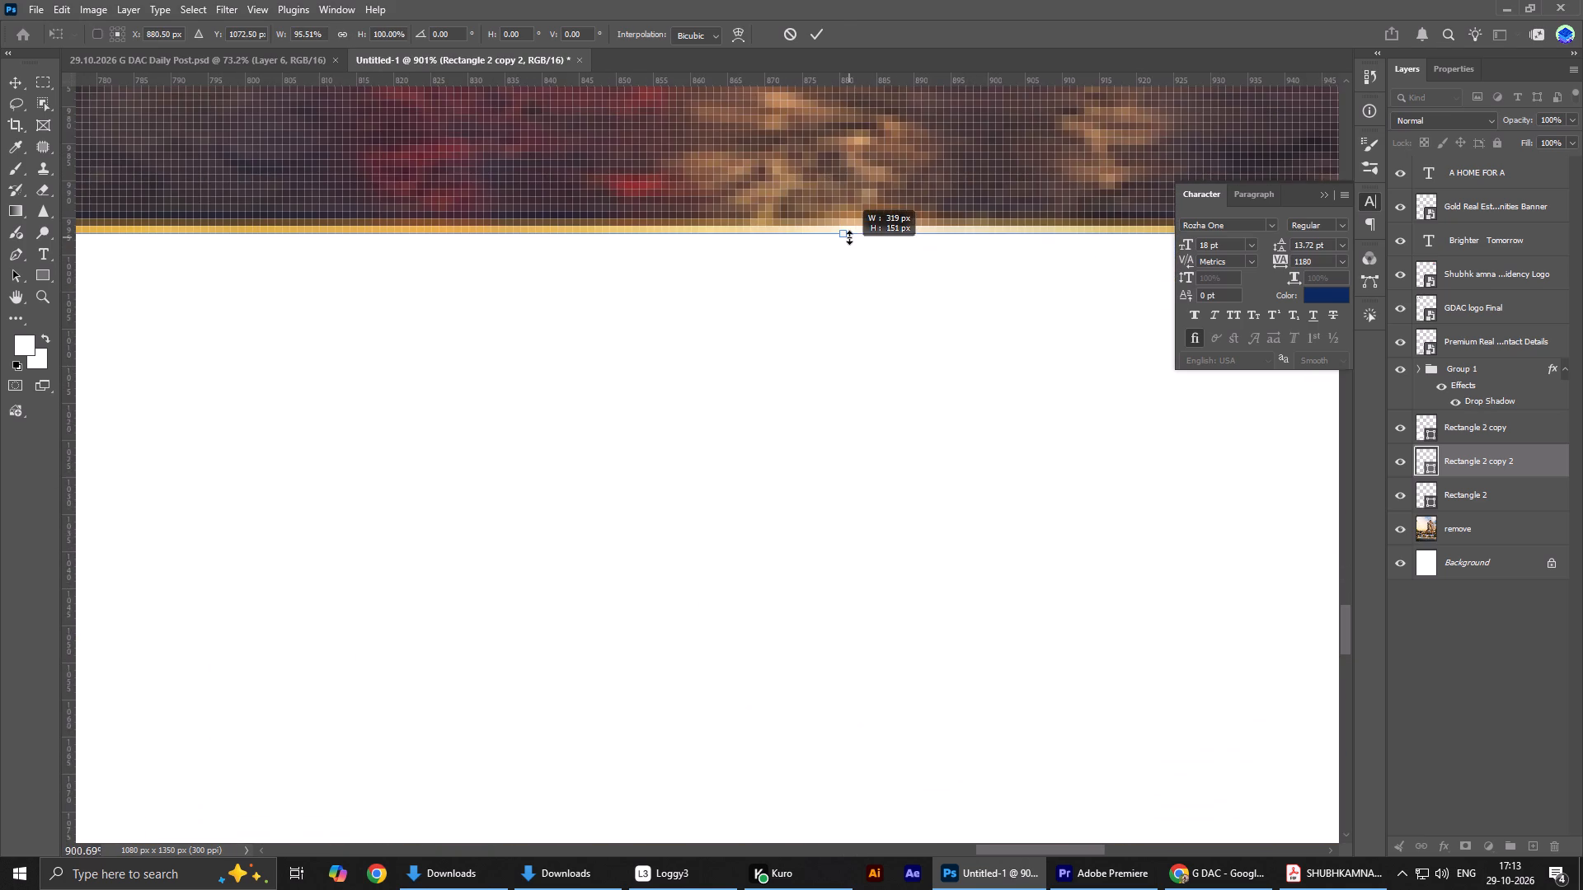
alt+scroll(824, 261, down, 5)
click(824, 26)
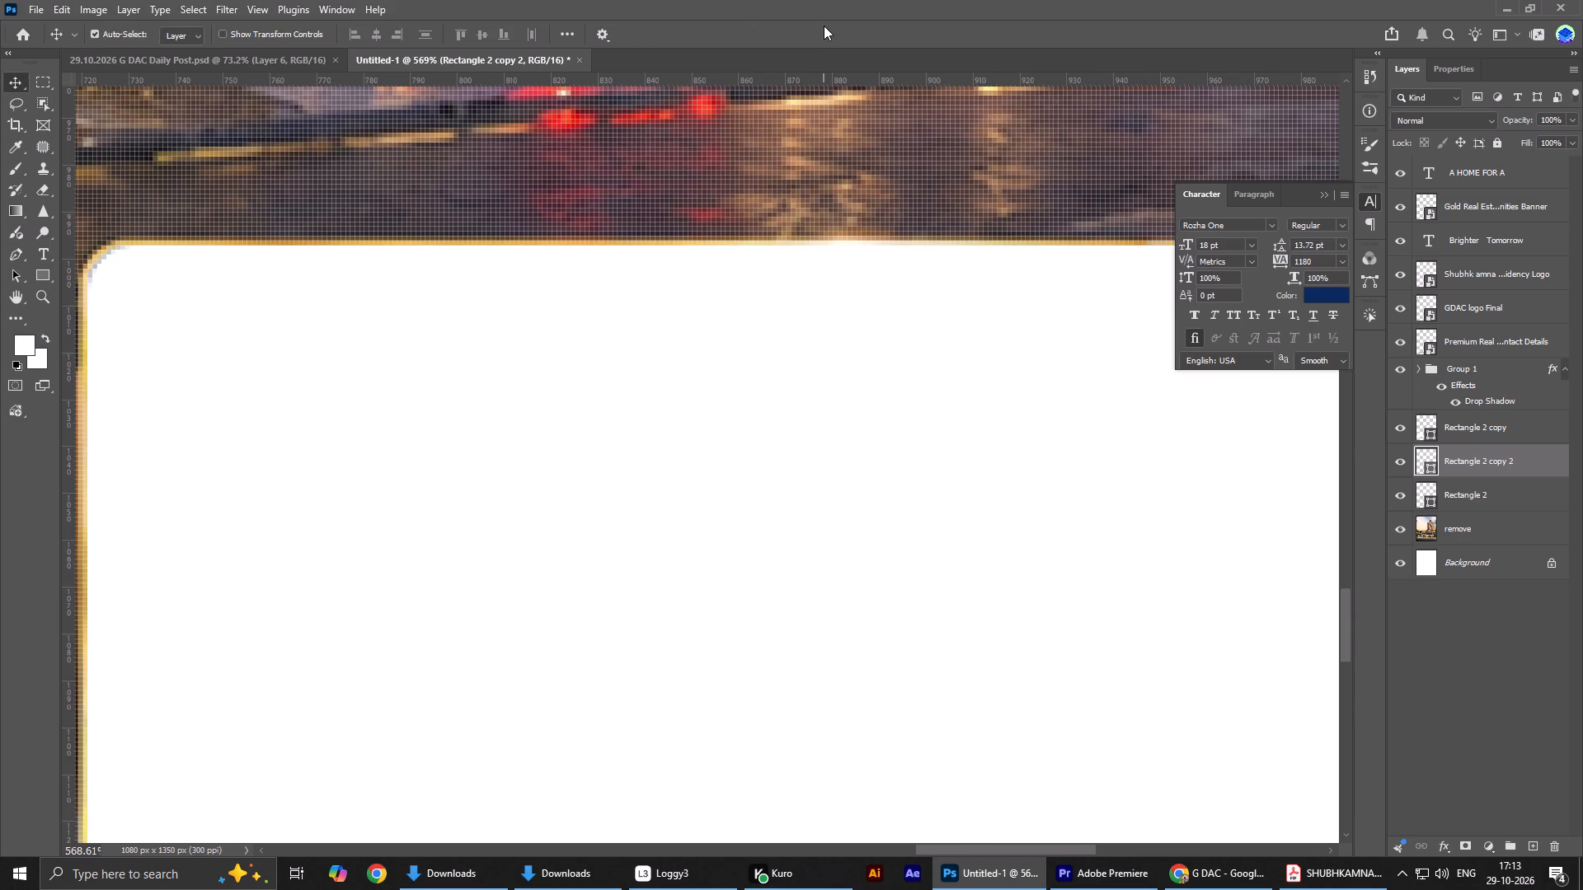
On the remove layer, draw a rectangular marquee of about 218 × 35 px around the Swimming Pool card's two caption lines.
key(ctrl+0)
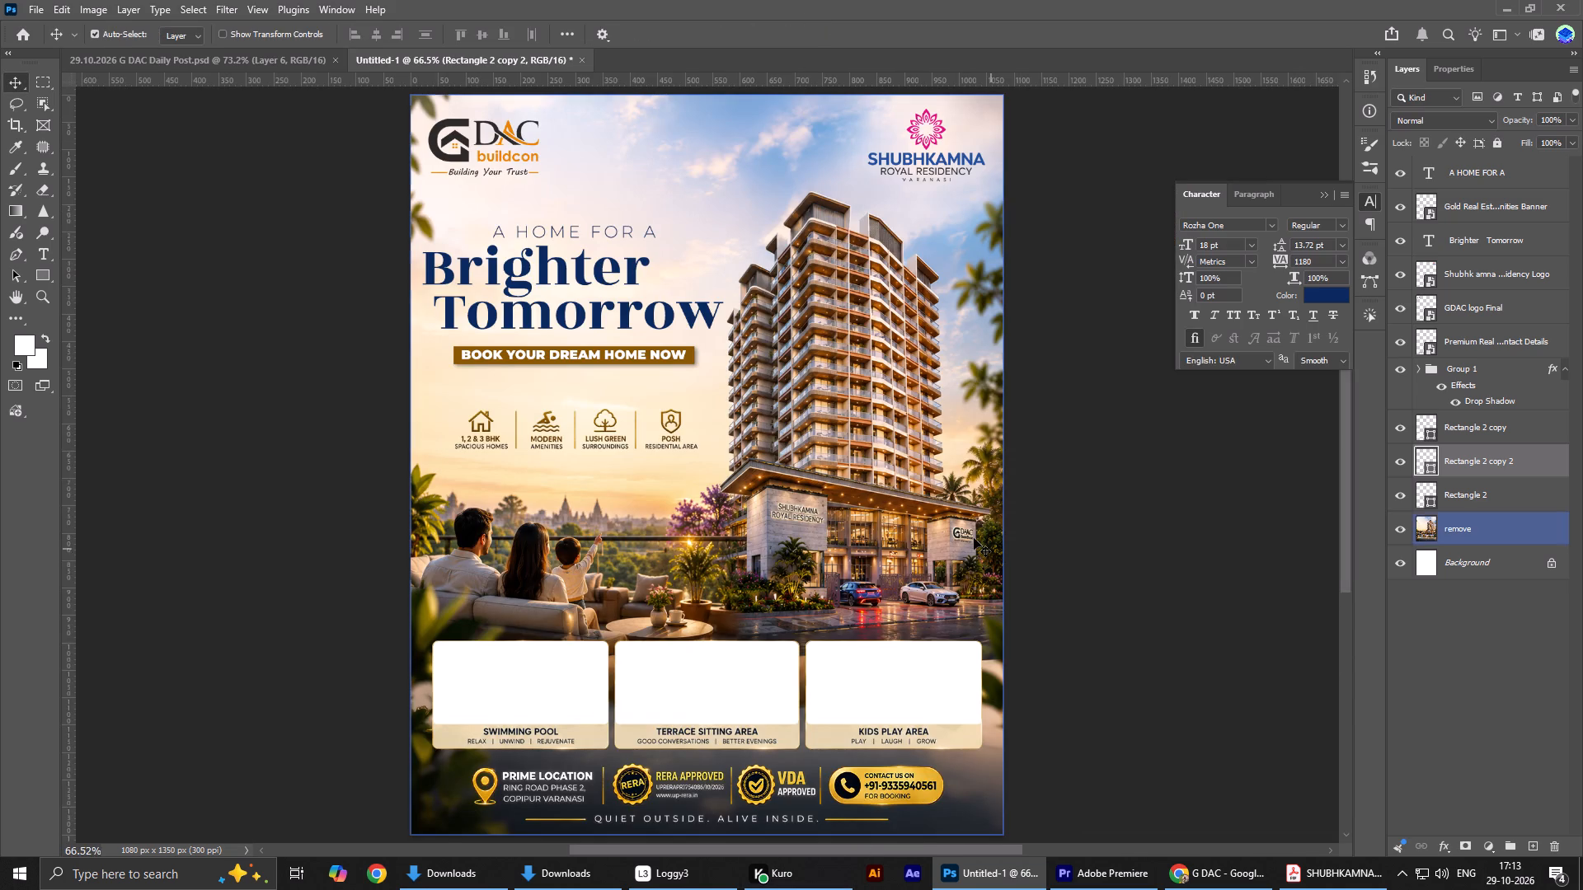
click(974, 538)
scroll(519, 617, down, 6)
alt+scroll(440, 617, up, 15)
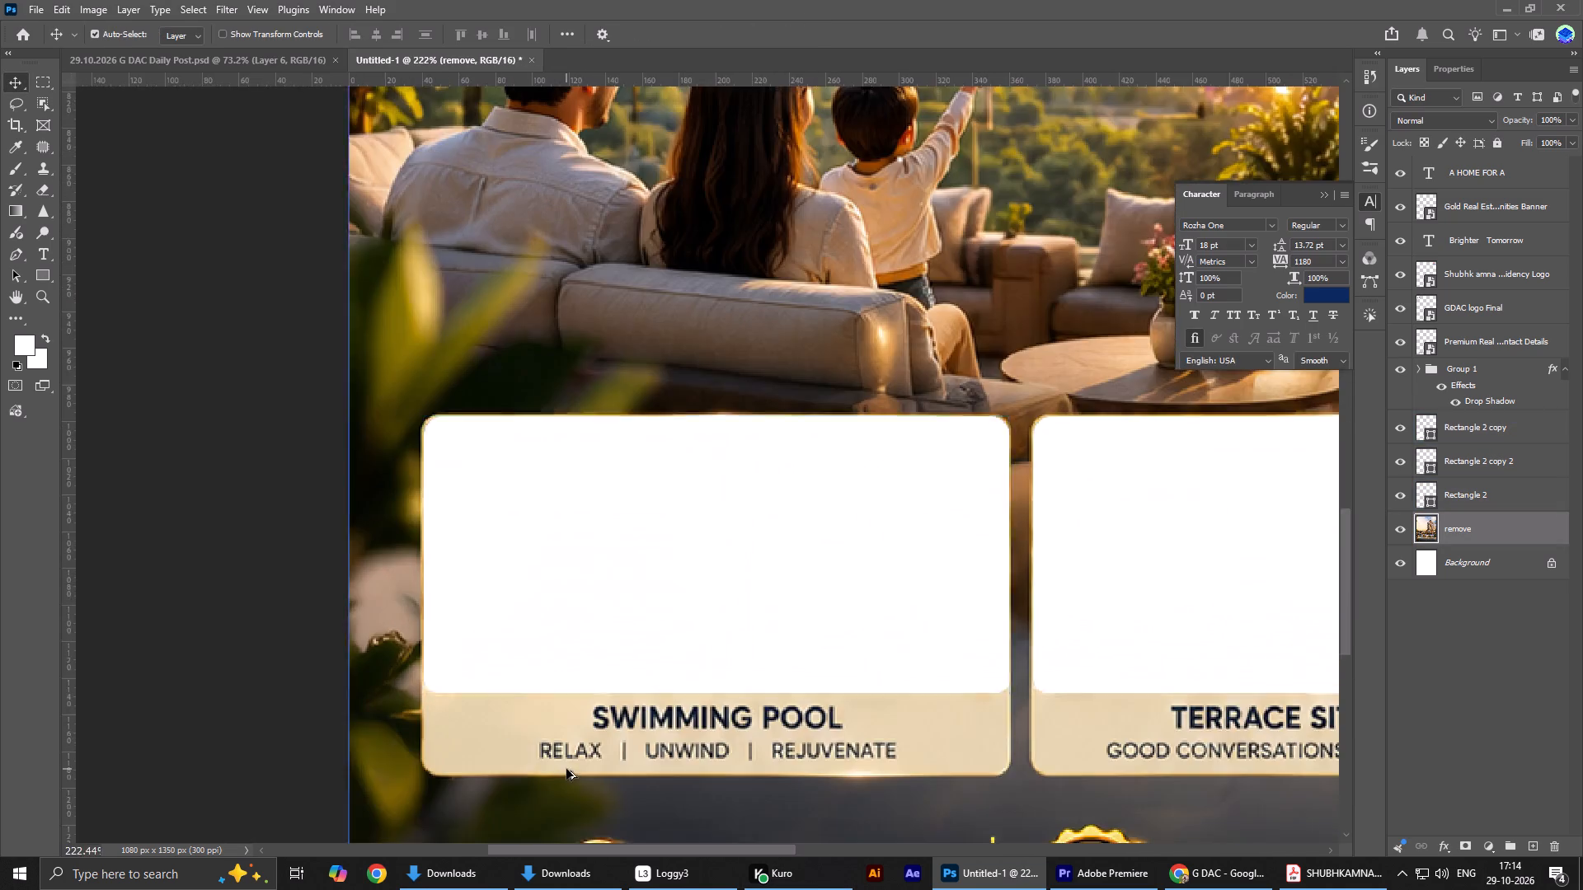
alt+scroll(566, 769, up, 2)
scroll(571, 759, down, 14)
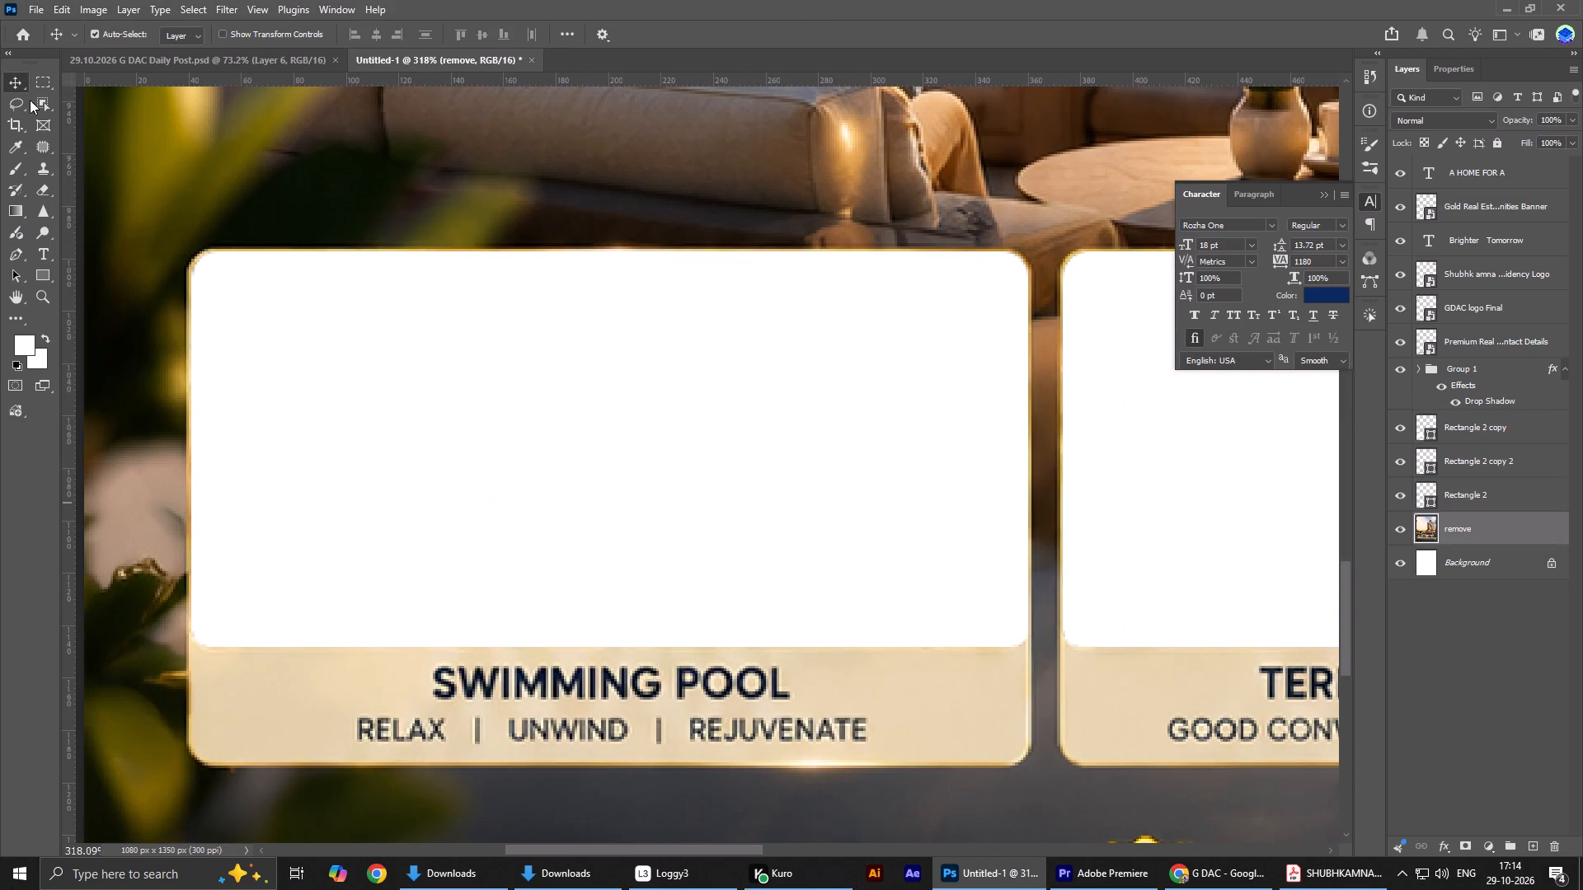
click(40, 84)
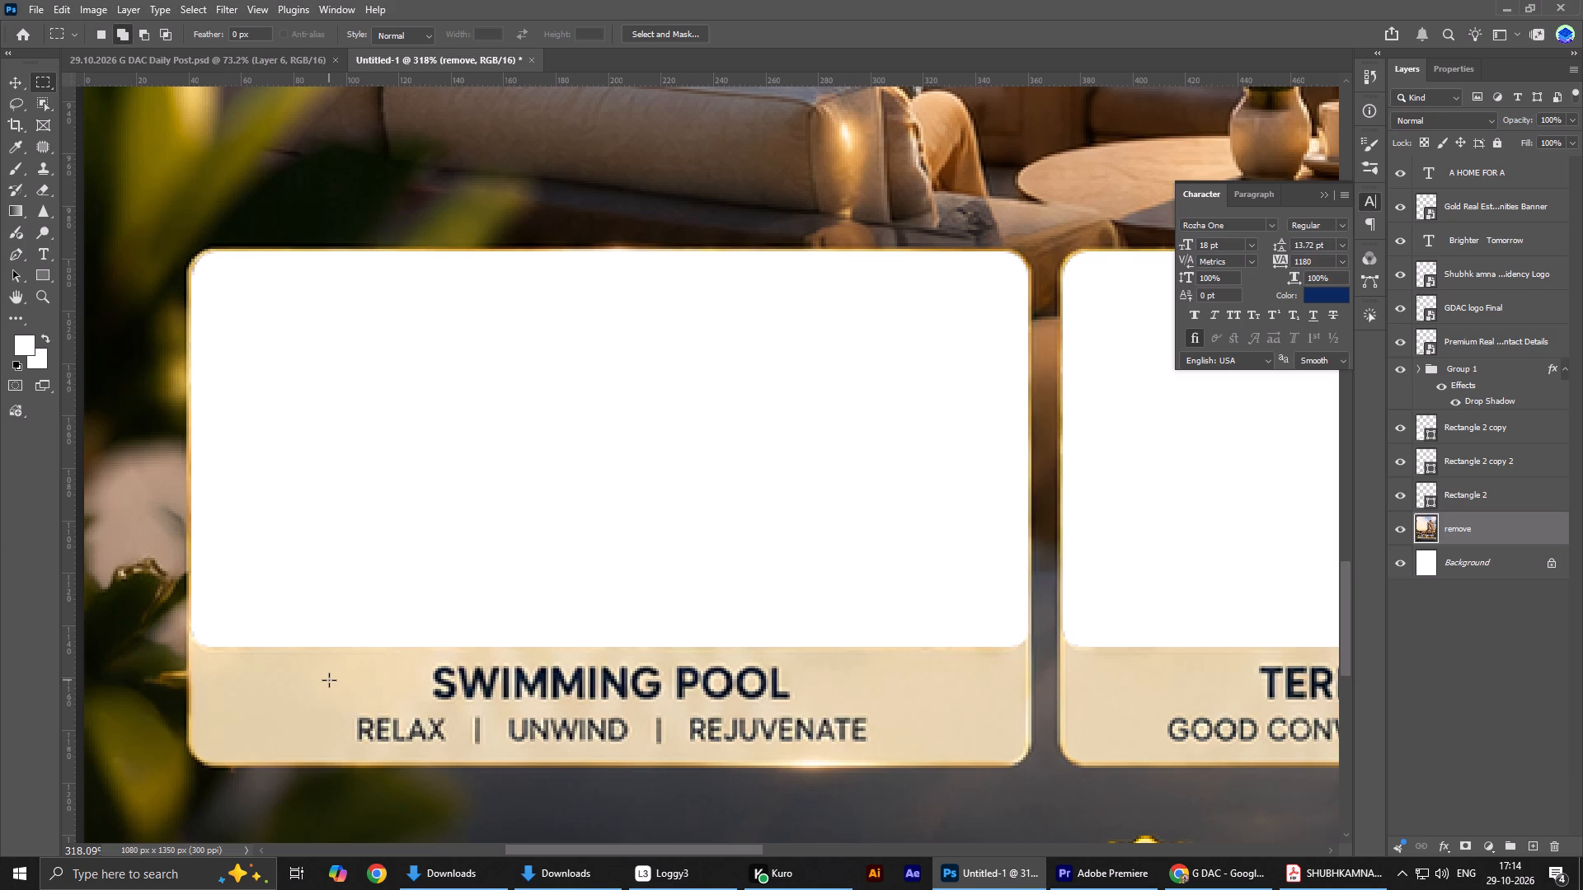
drag(322, 662, 890, 749)
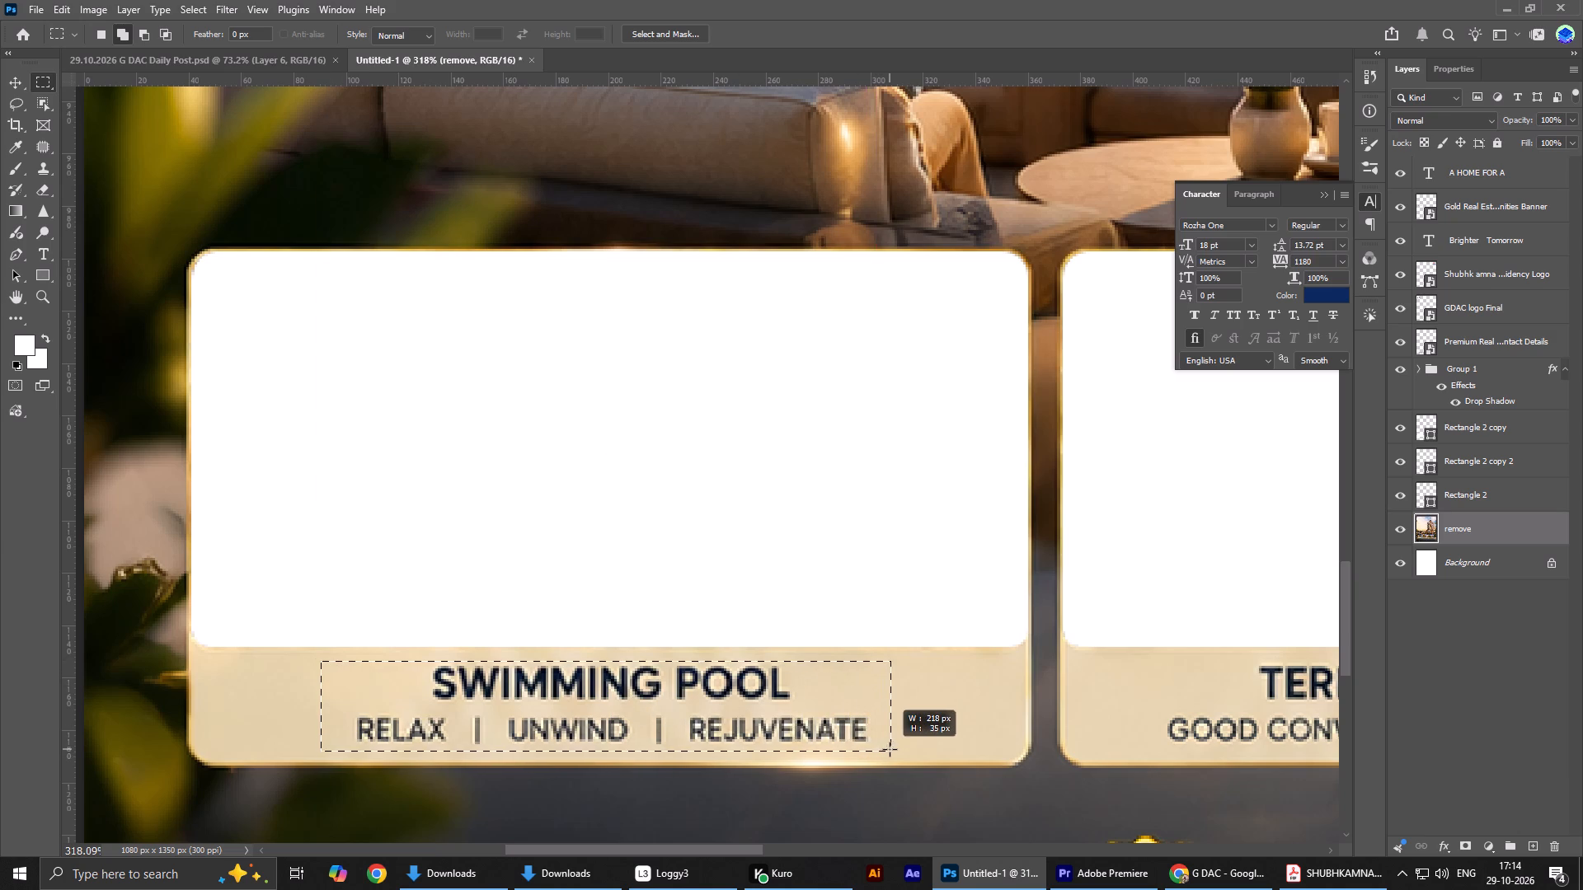
drag(890, 749, 892, 747)
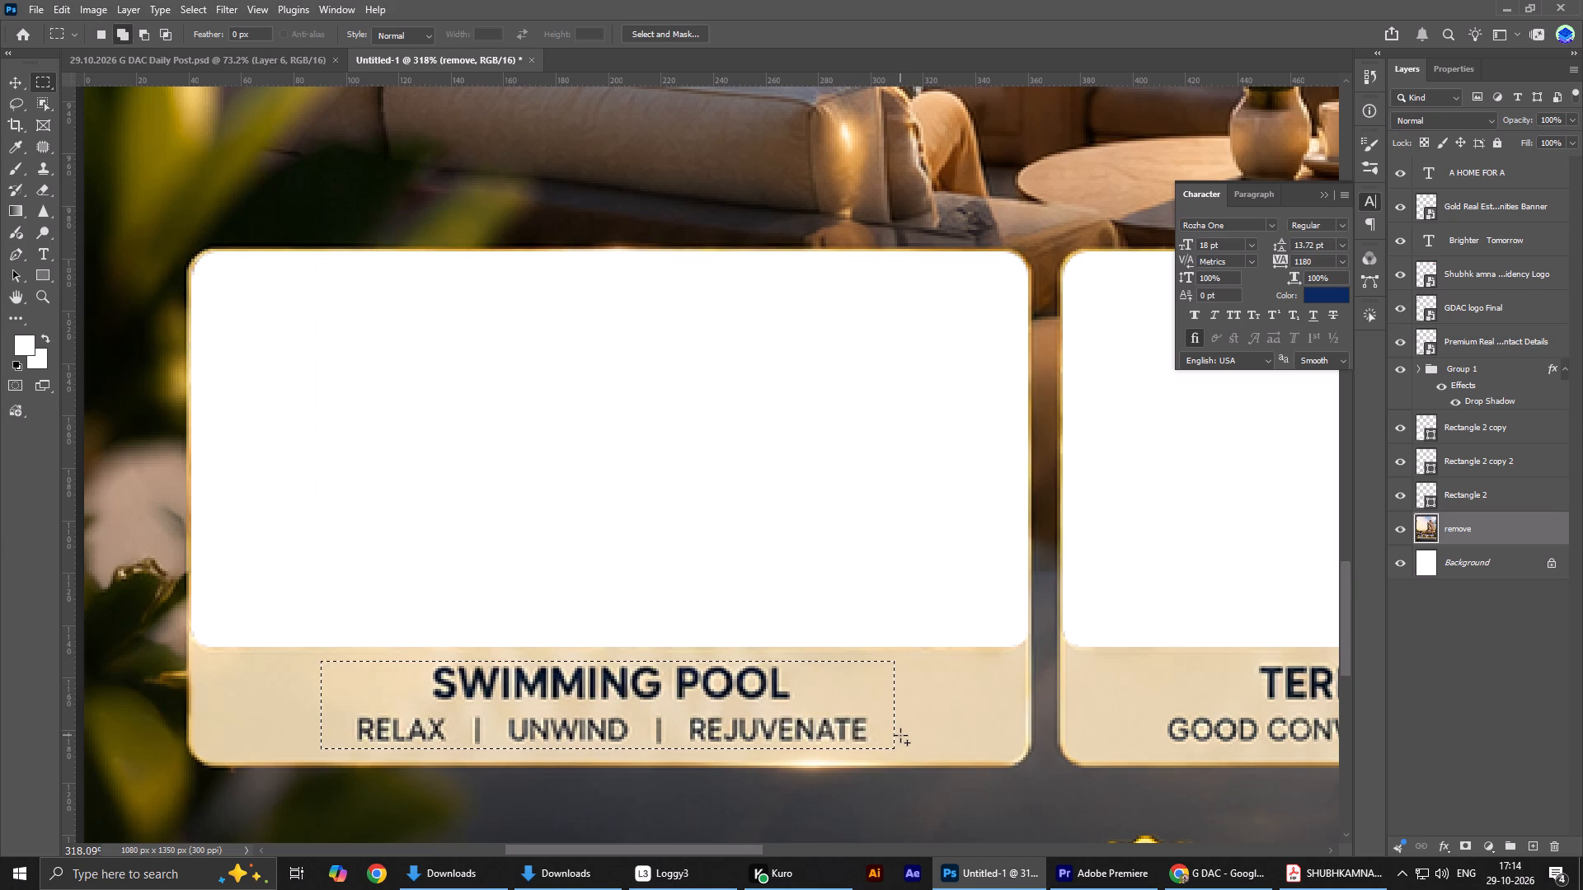
alt+scroll(900, 735, down, 3)
alt+scroll(876, 733, up, 1)
alt+scroll(834, 738, down, 5)
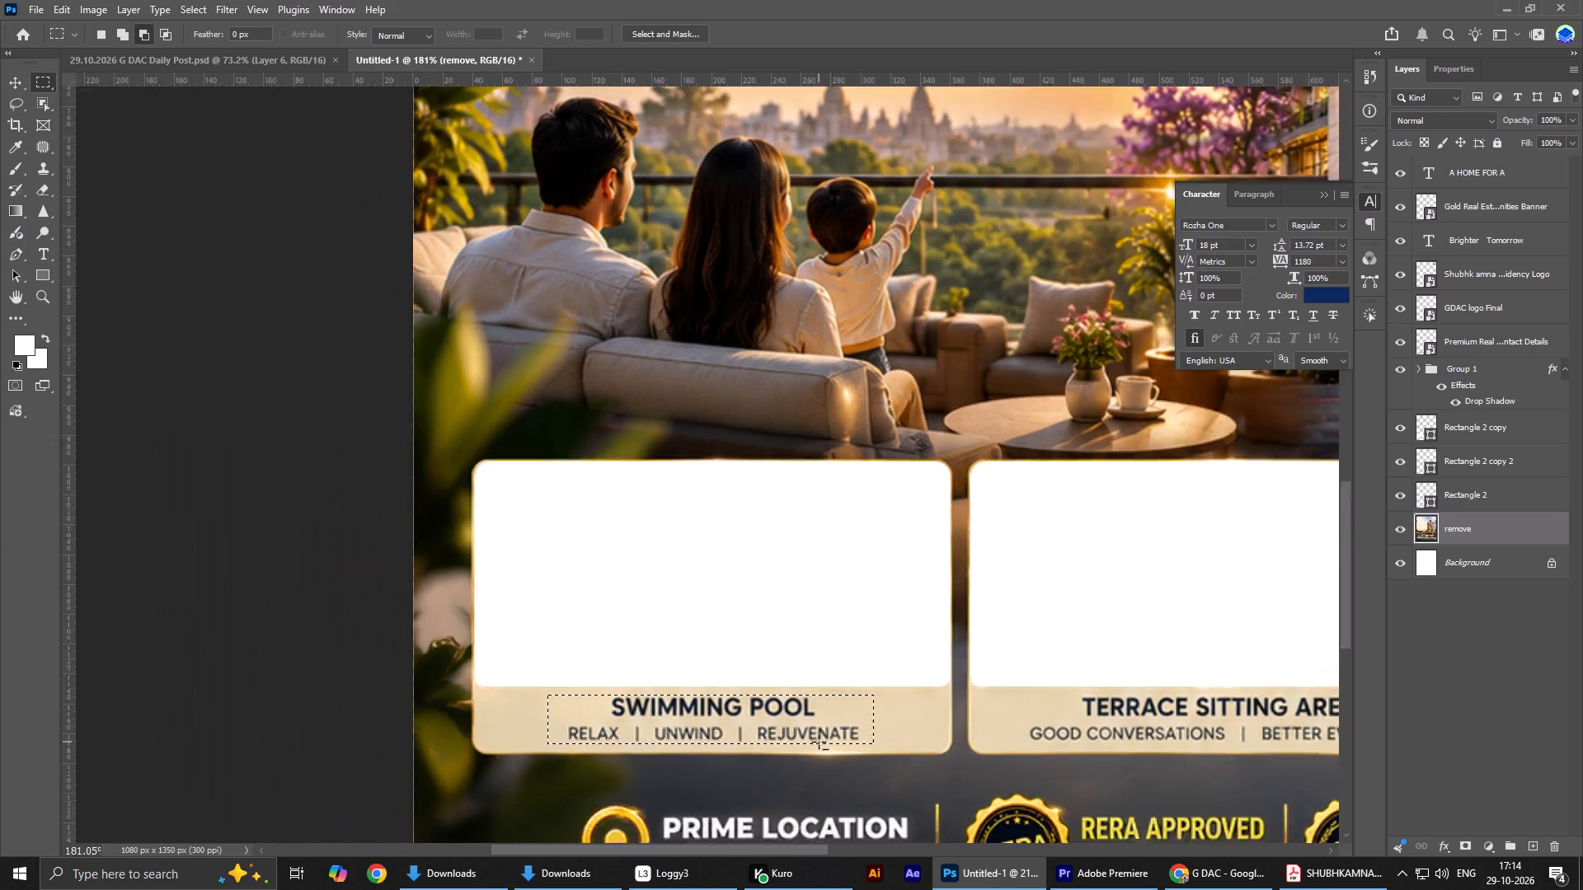
Add a rectangular marquee of about 271 × 39 px around the Terrace Sitting Area card's two caption lines to the existing selection.
alt+scroll(819, 742, down, 1)
ctrl+scroll(863, 749, down, 13)
ctrl+scroll(883, 754, up, 3)
ctrl+scroll(876, 762, down, 17)
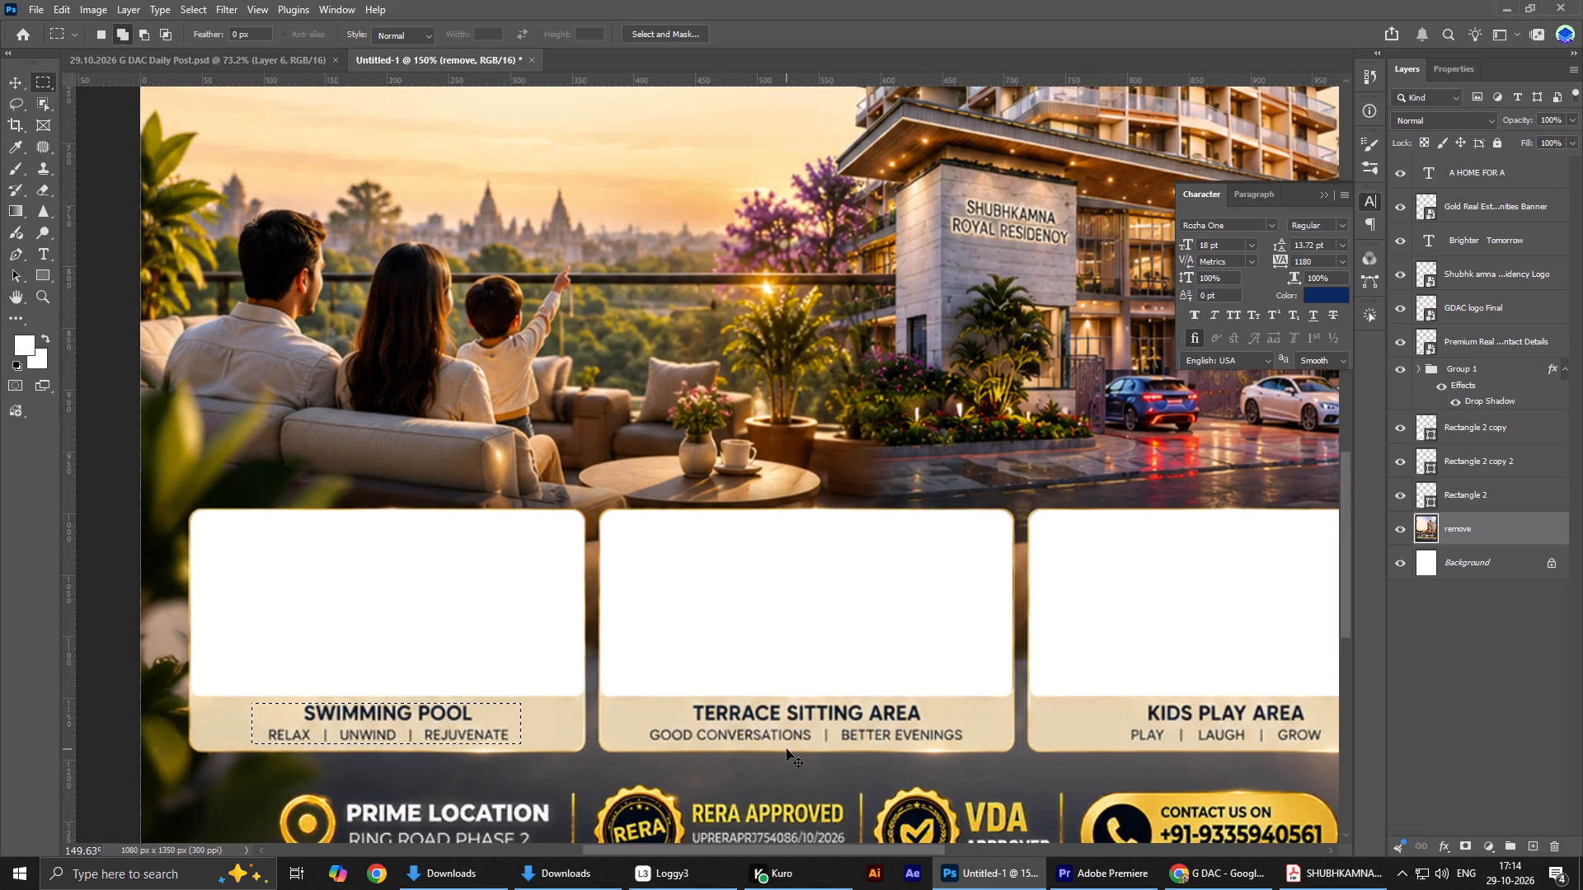
ctrl+scroll(787, 749, down, 7)
alt+scroll(557, 721, up, 4)
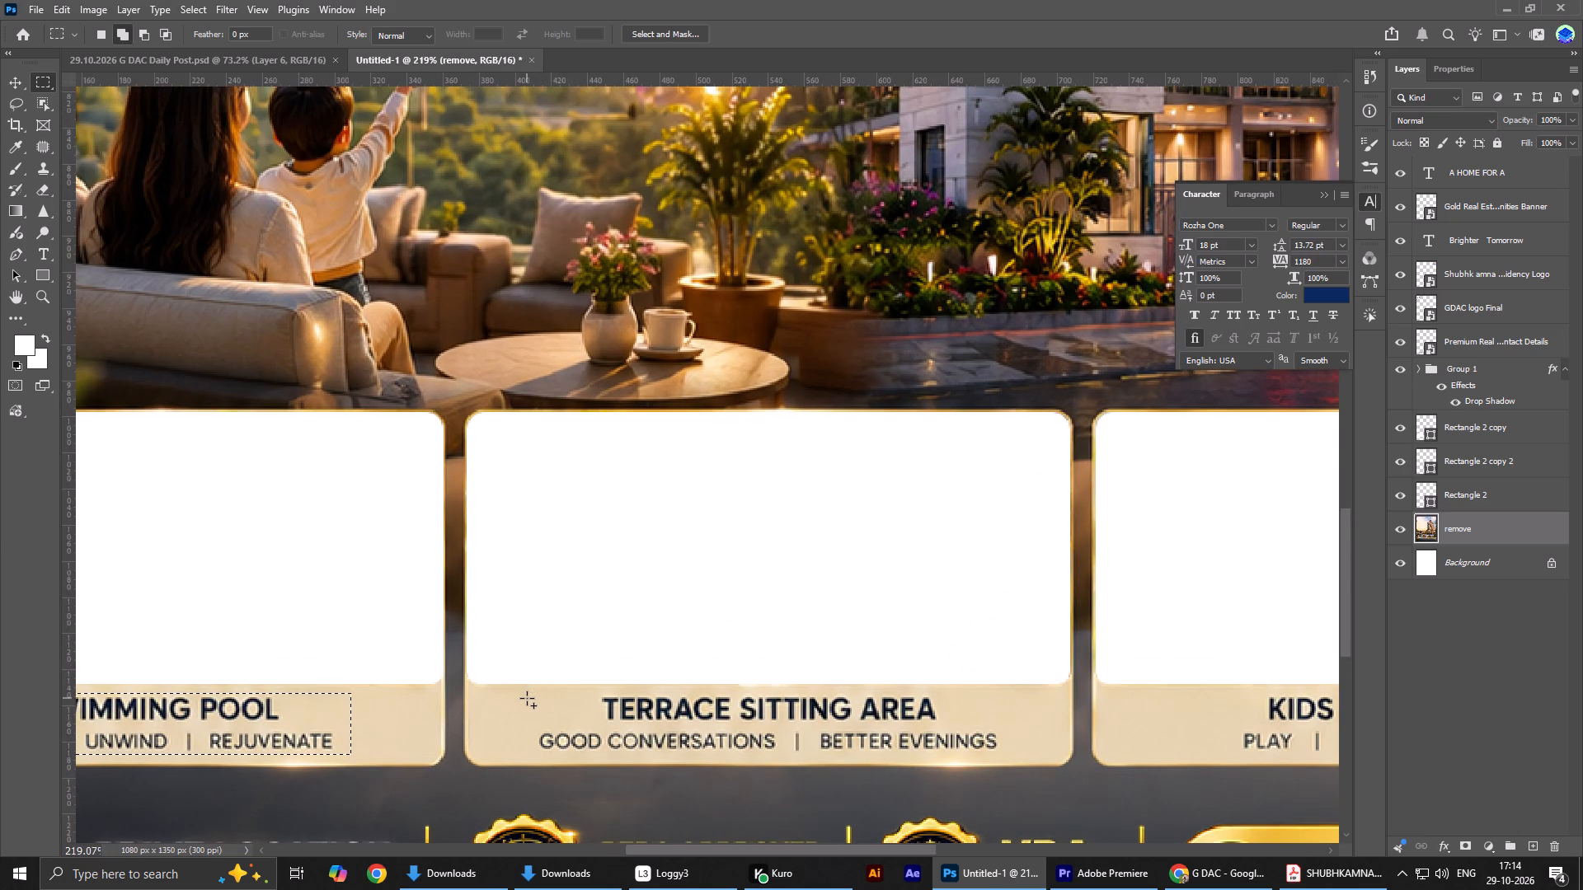
drag(527, 698, 923, 783)
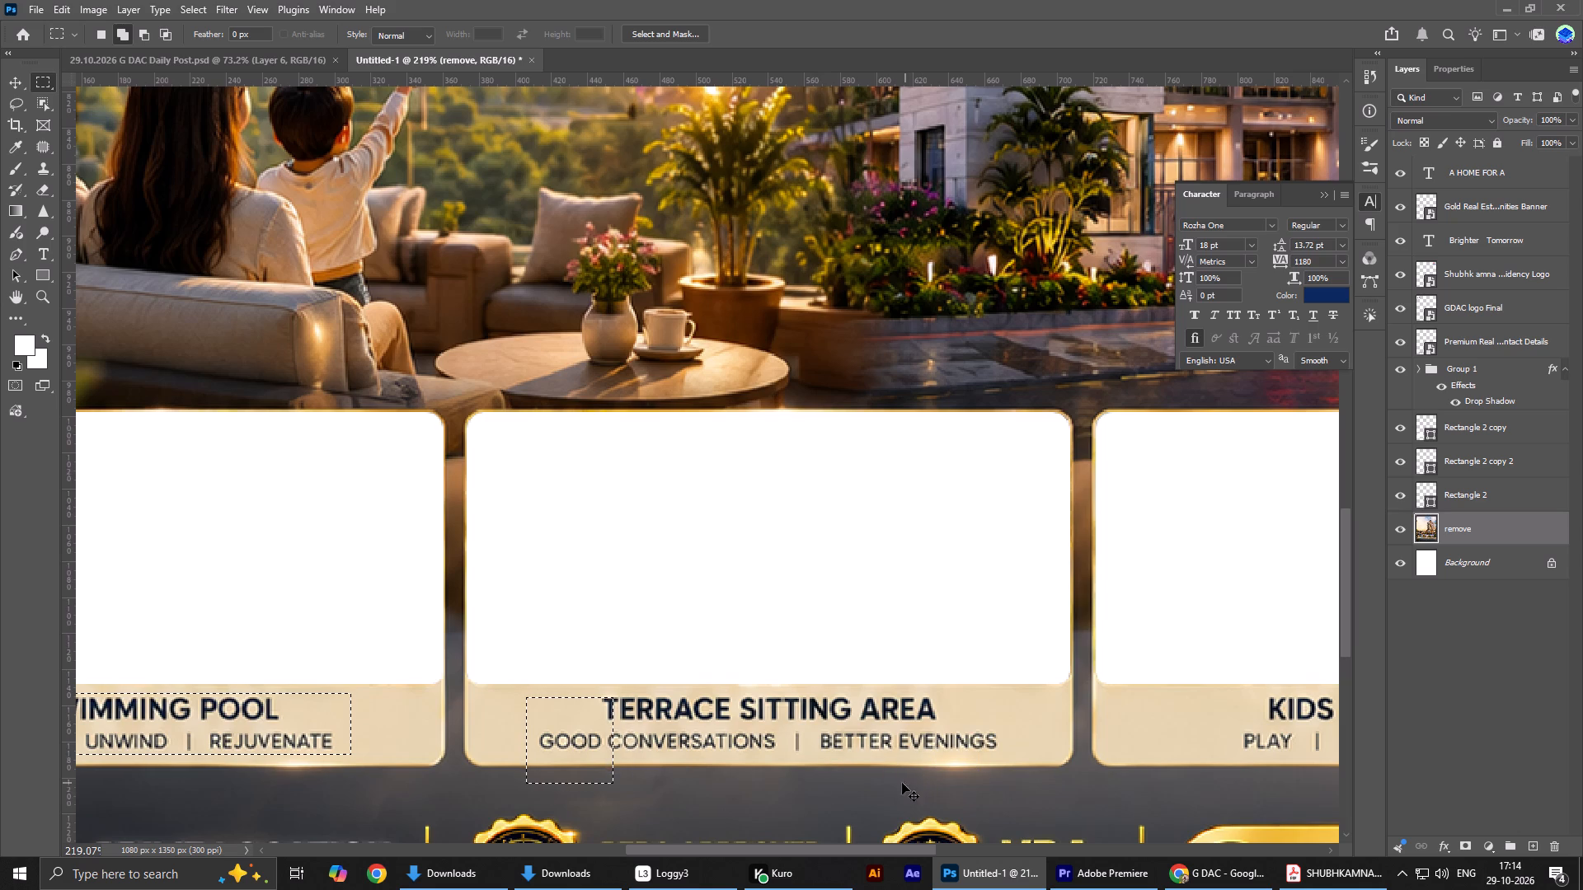
key(ctrl+z)
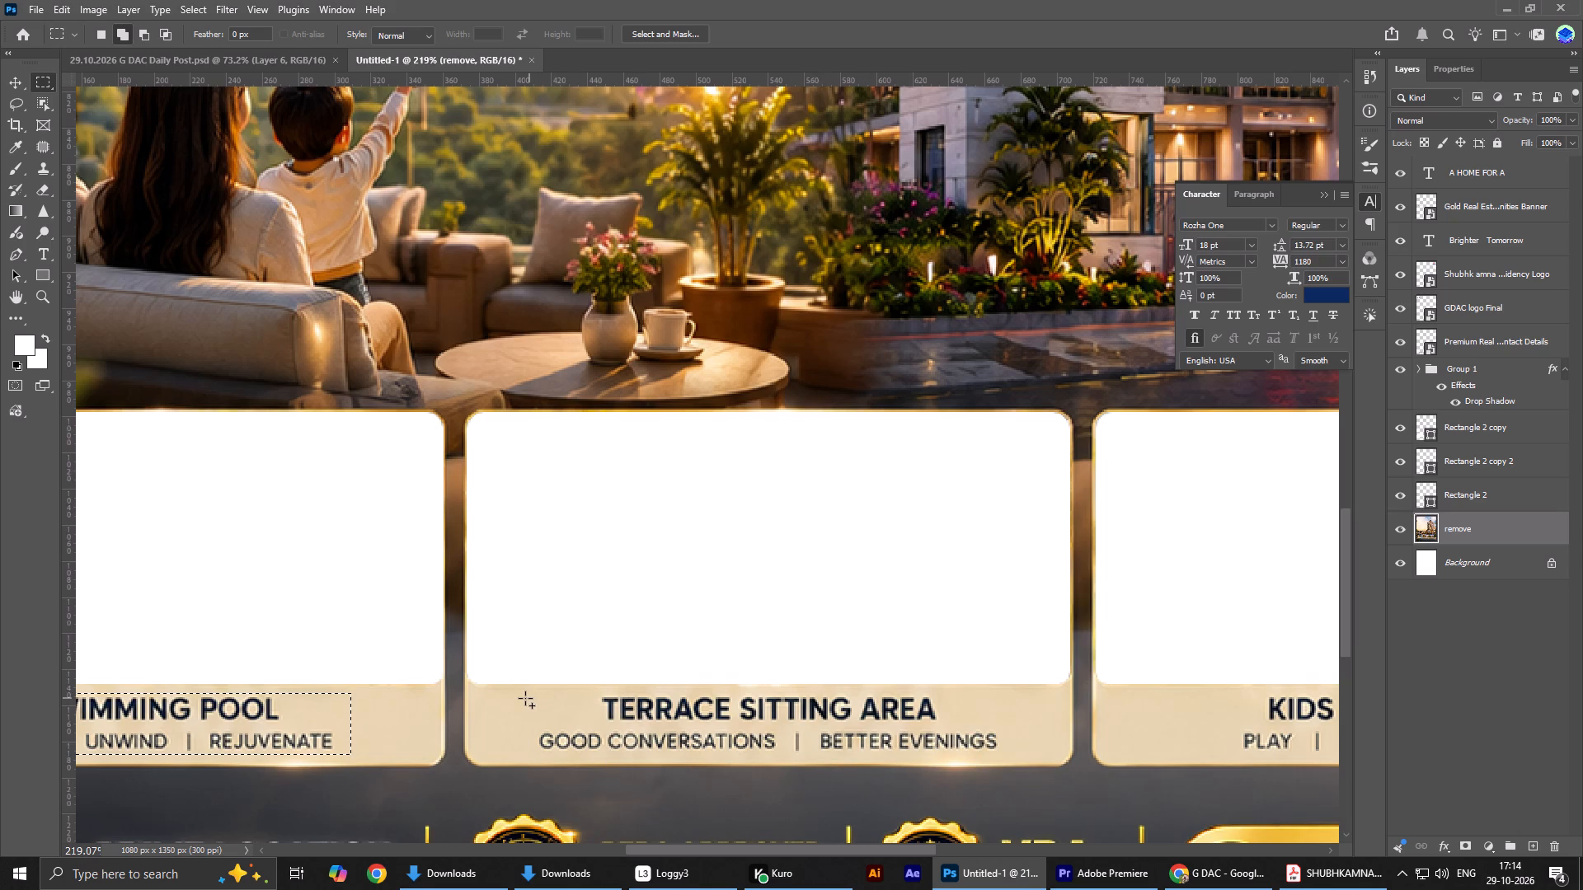
drag(519, 689, 1007, 756)
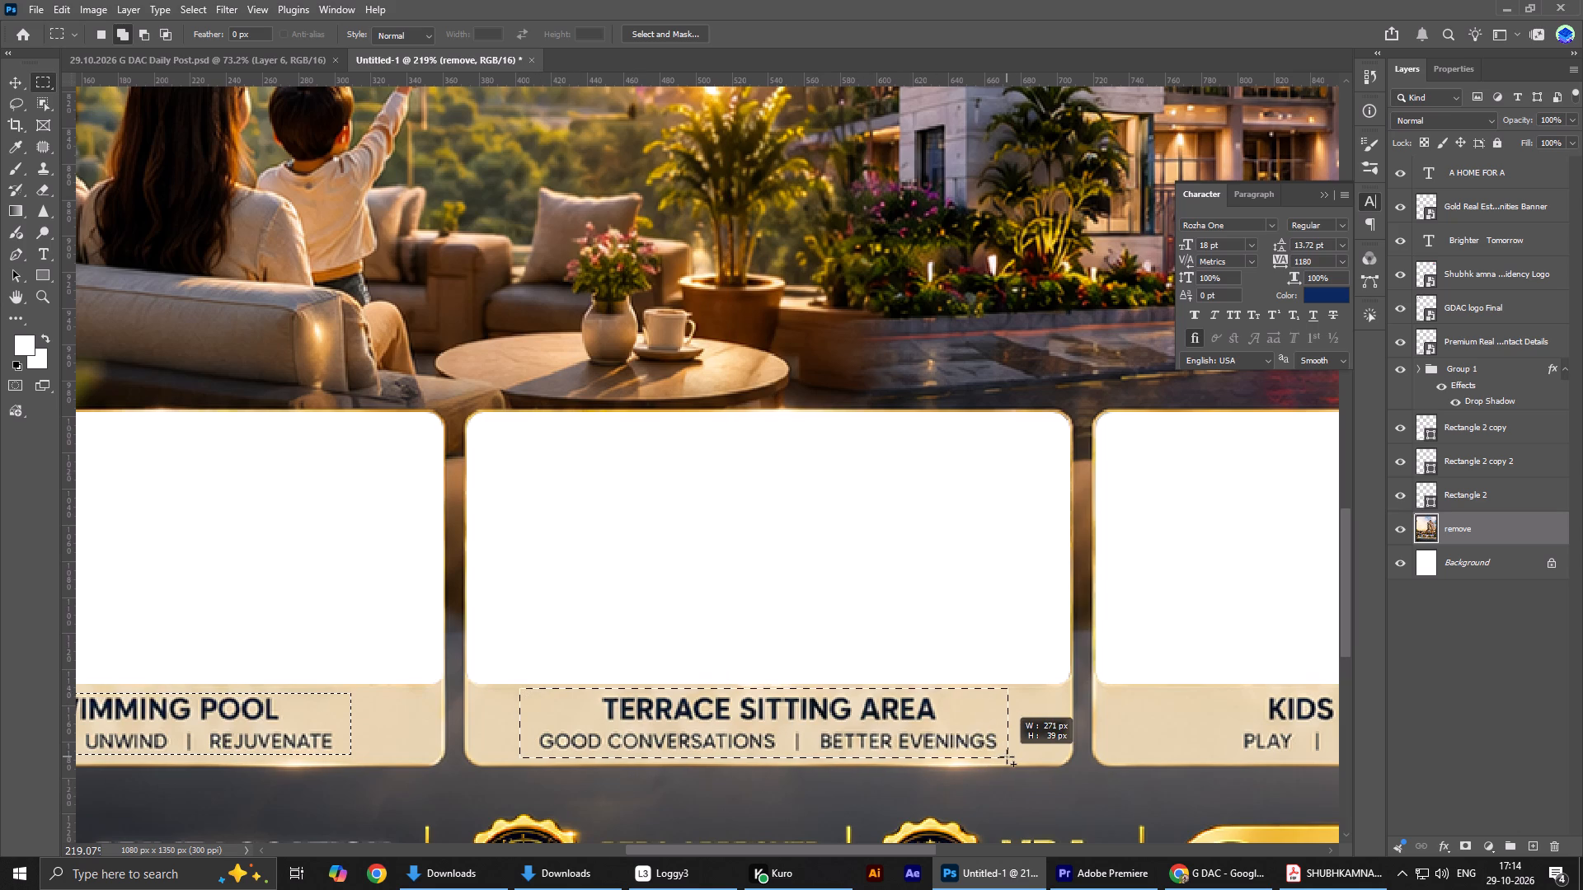
drag(1007, 756, 1010, 756)
Add a rectangular marquee around the Kids Play Area card's two caption lines to the selection.
ctrl+scroll(869, 761, up, 1)
ctrl+scroll(862, 760, down, 20)
ctrl+scroll(862, 760, down, 2)
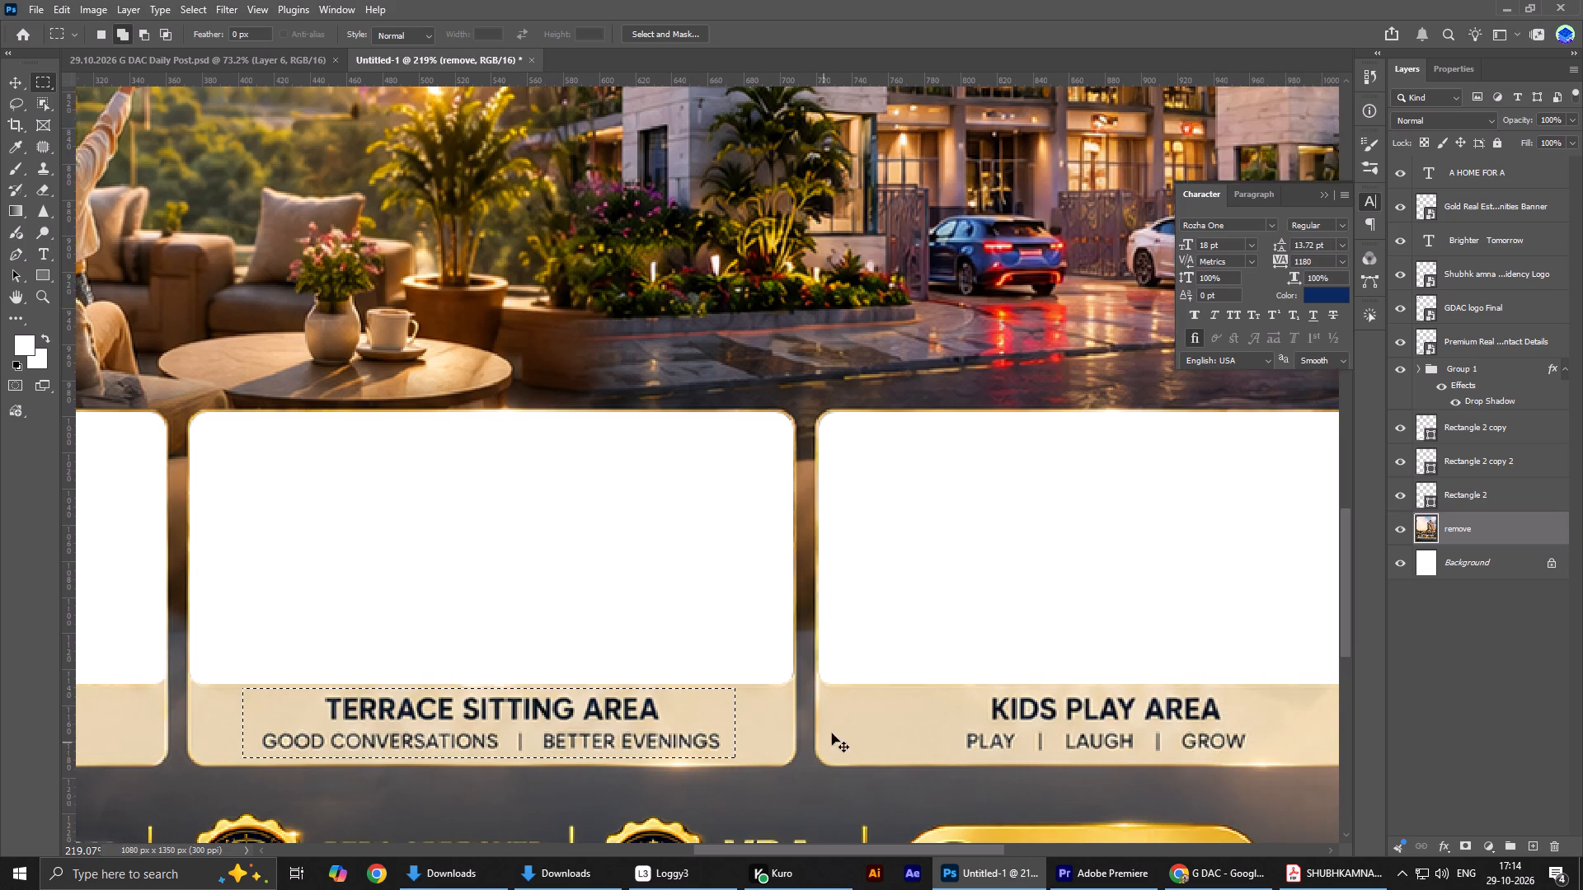
ctrl+scroll(832, 733, down, 9)
ctrl+scroll(874, 703, up, 1)
ctrl+scroll(874, 703, down, 1)
drag(822, 691, 1134, 766)
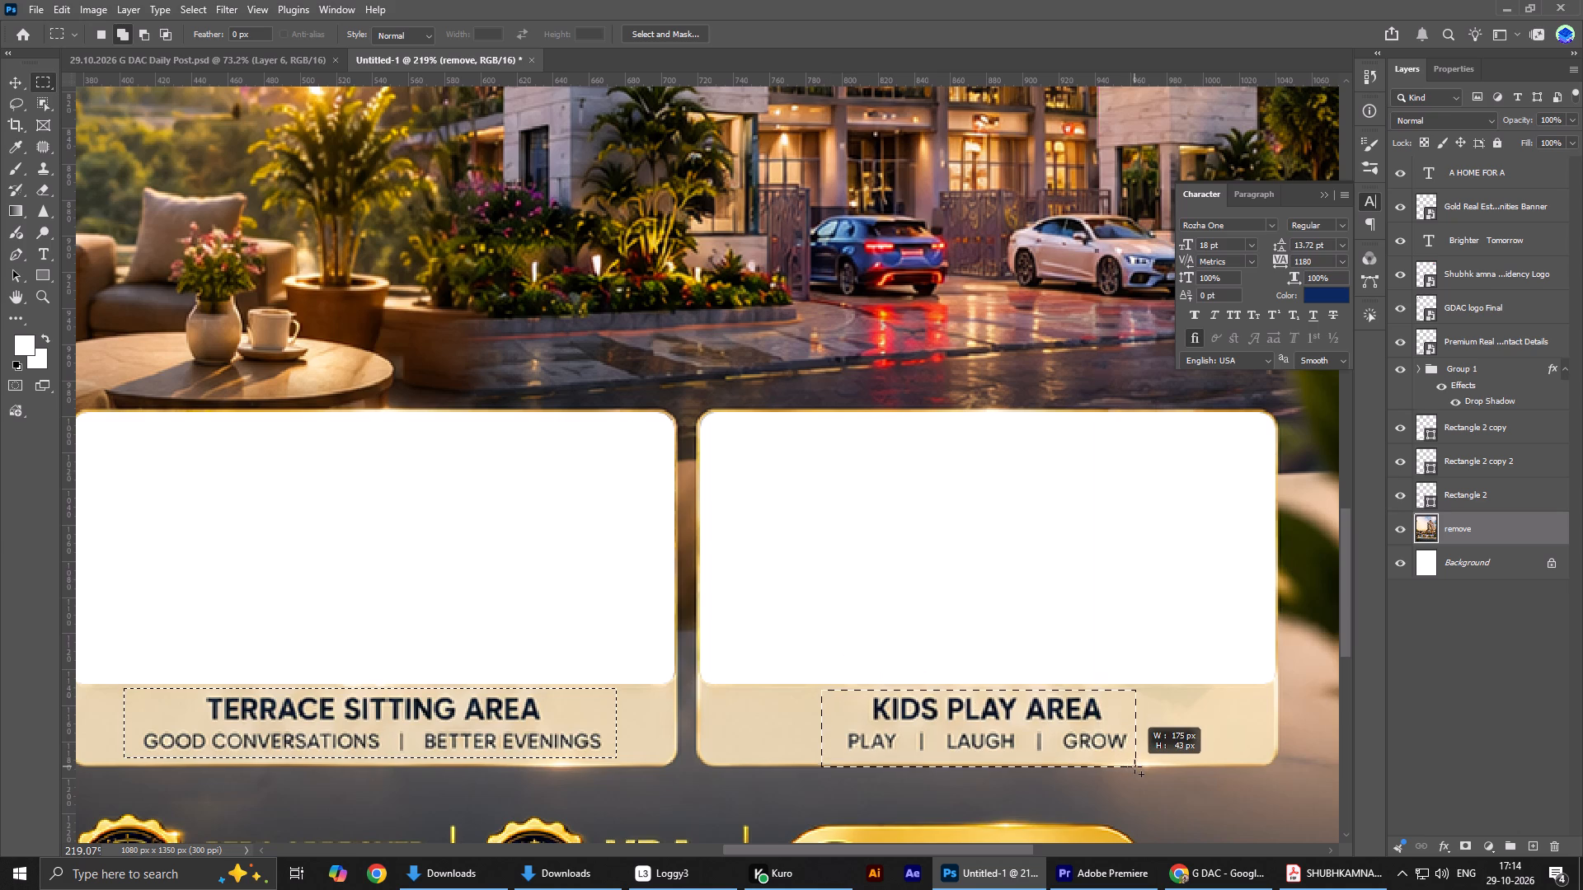
drag(1134, 766, 1147, 758)
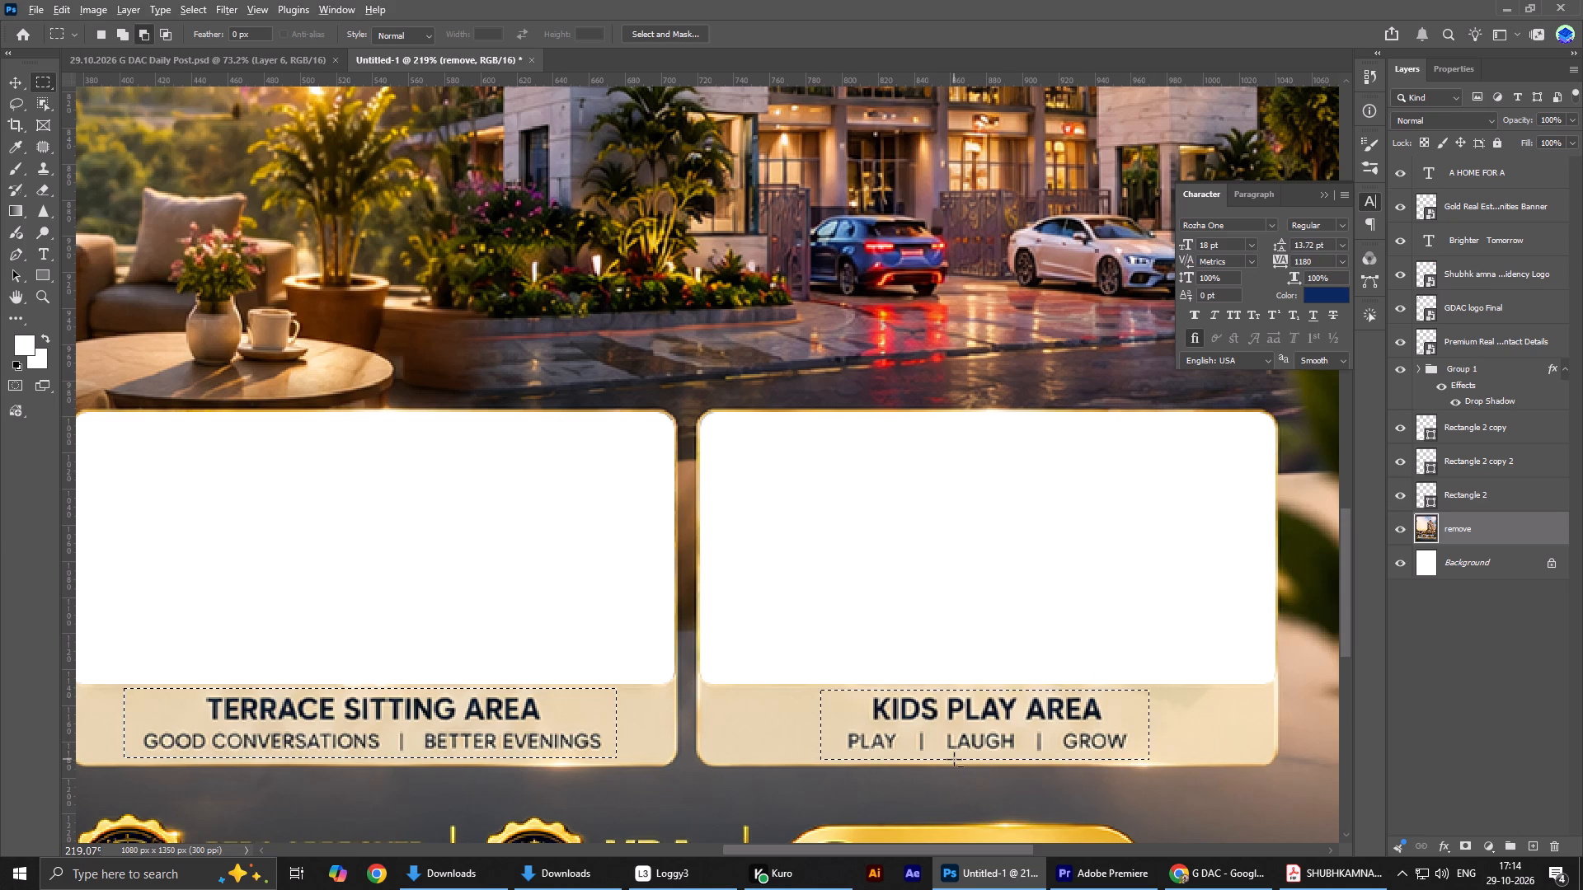
Run Generative Fill on the three selected card captions with the prompt REMOVE.
alt+scroll(954, 759, down, 14)
right_click(939, 744)
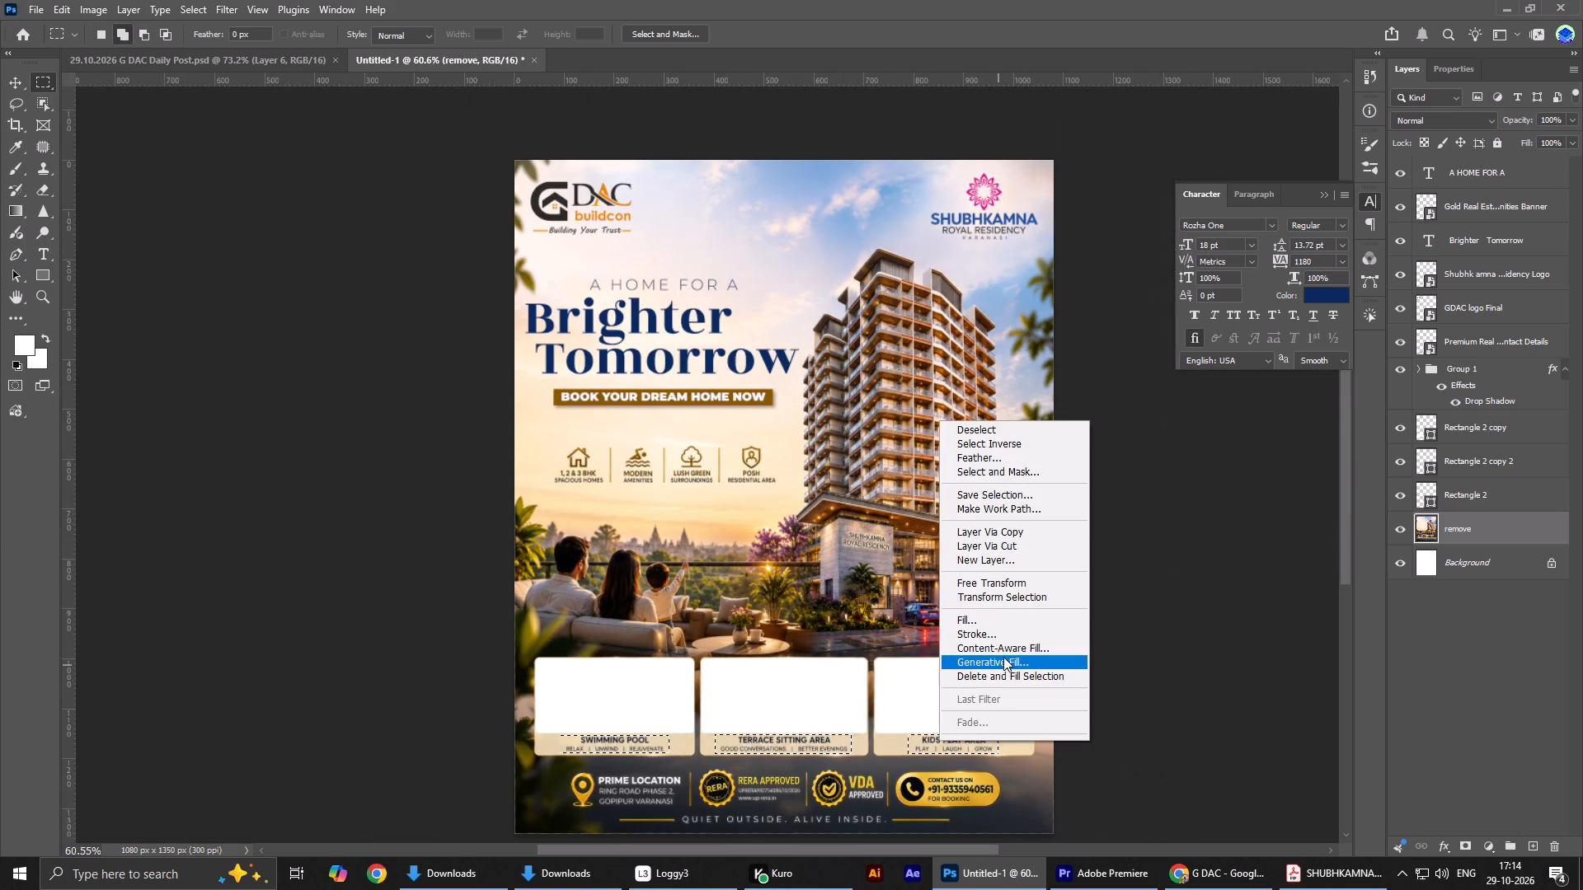
click(1003, 657)
text(REMOVE)
key(shift+Return)
key(Return)
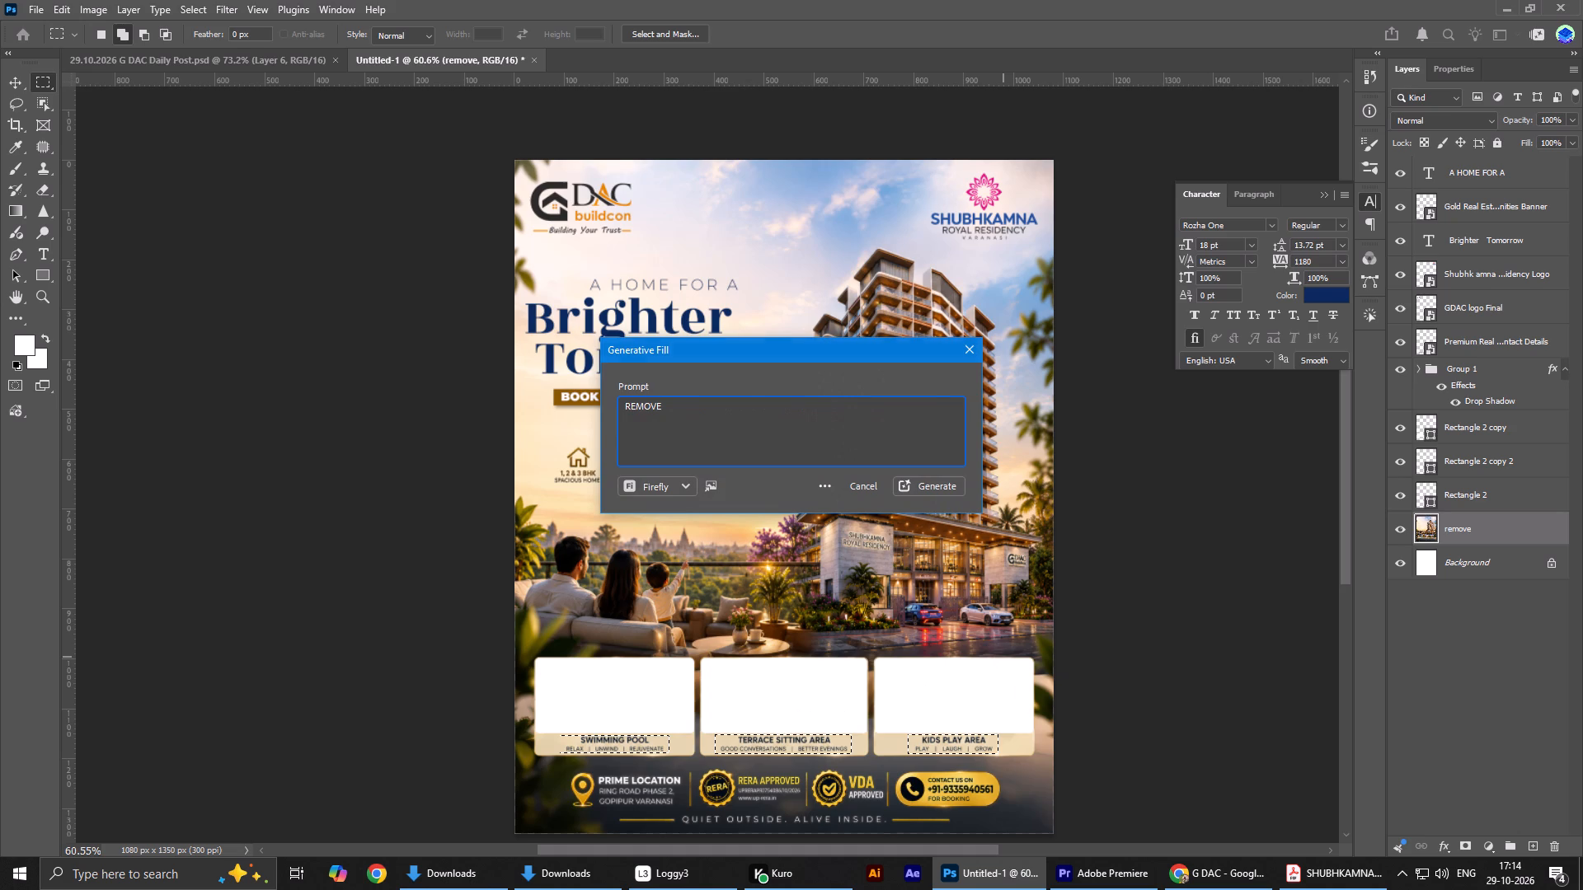
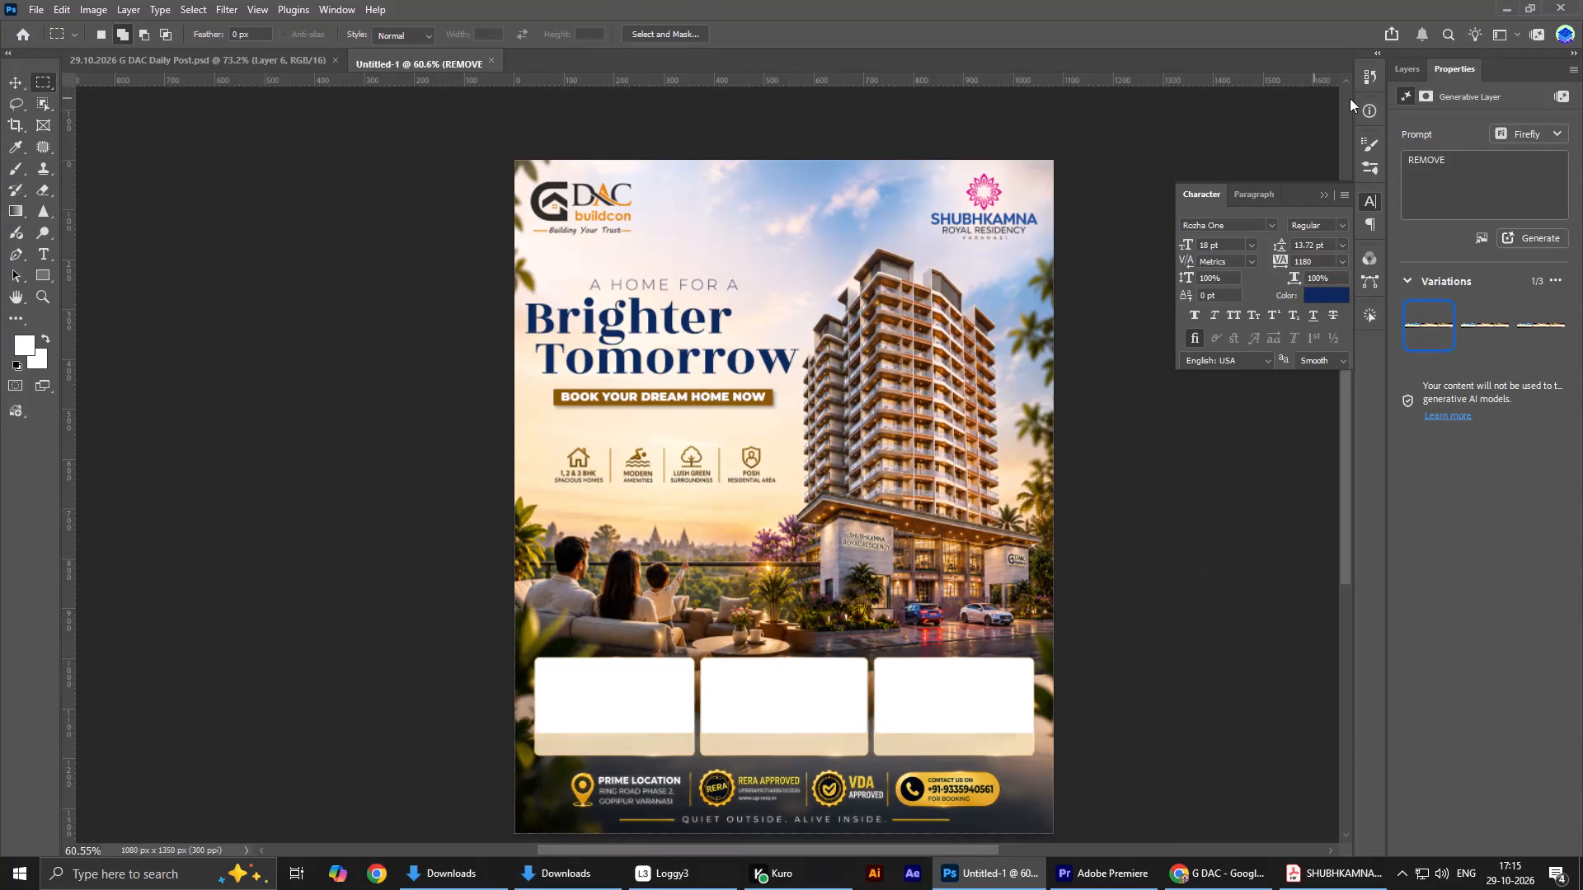
Merge the REMOVE generative layer with the remove photo layer directly beneath it.
click(1412, 74)
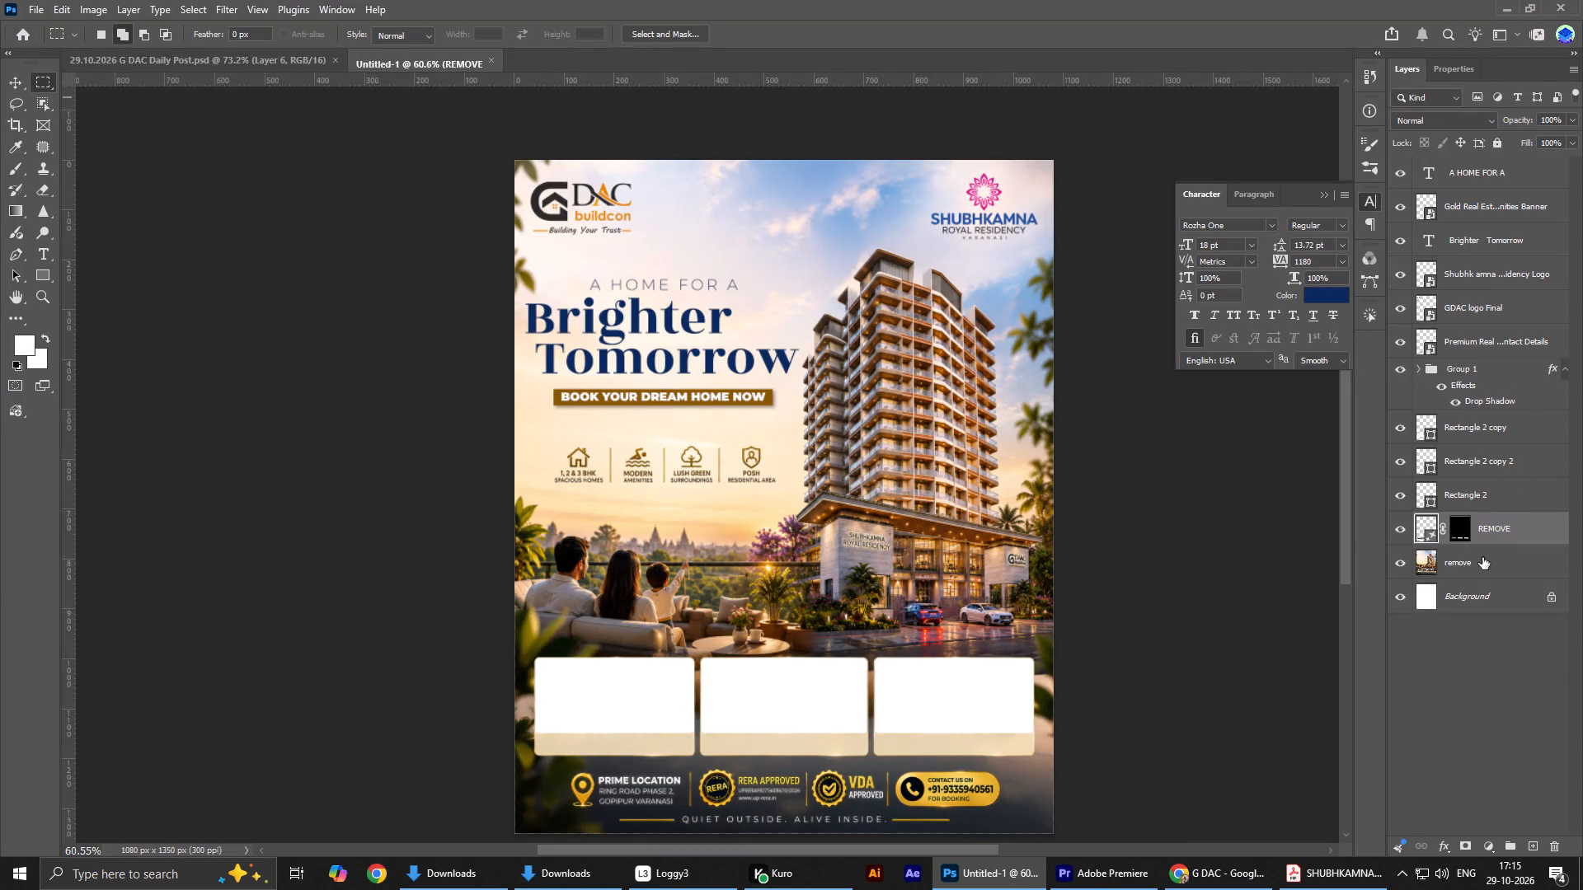
shift+click(1482, 557)
key(ctrl+e)
Place pool_update_1.jpg (1).jpeg from the ELEMENTS folder above Rectangle 2 copy, the first white card, and clip it to that rectangle.
scroll(665, 499, down, 7)
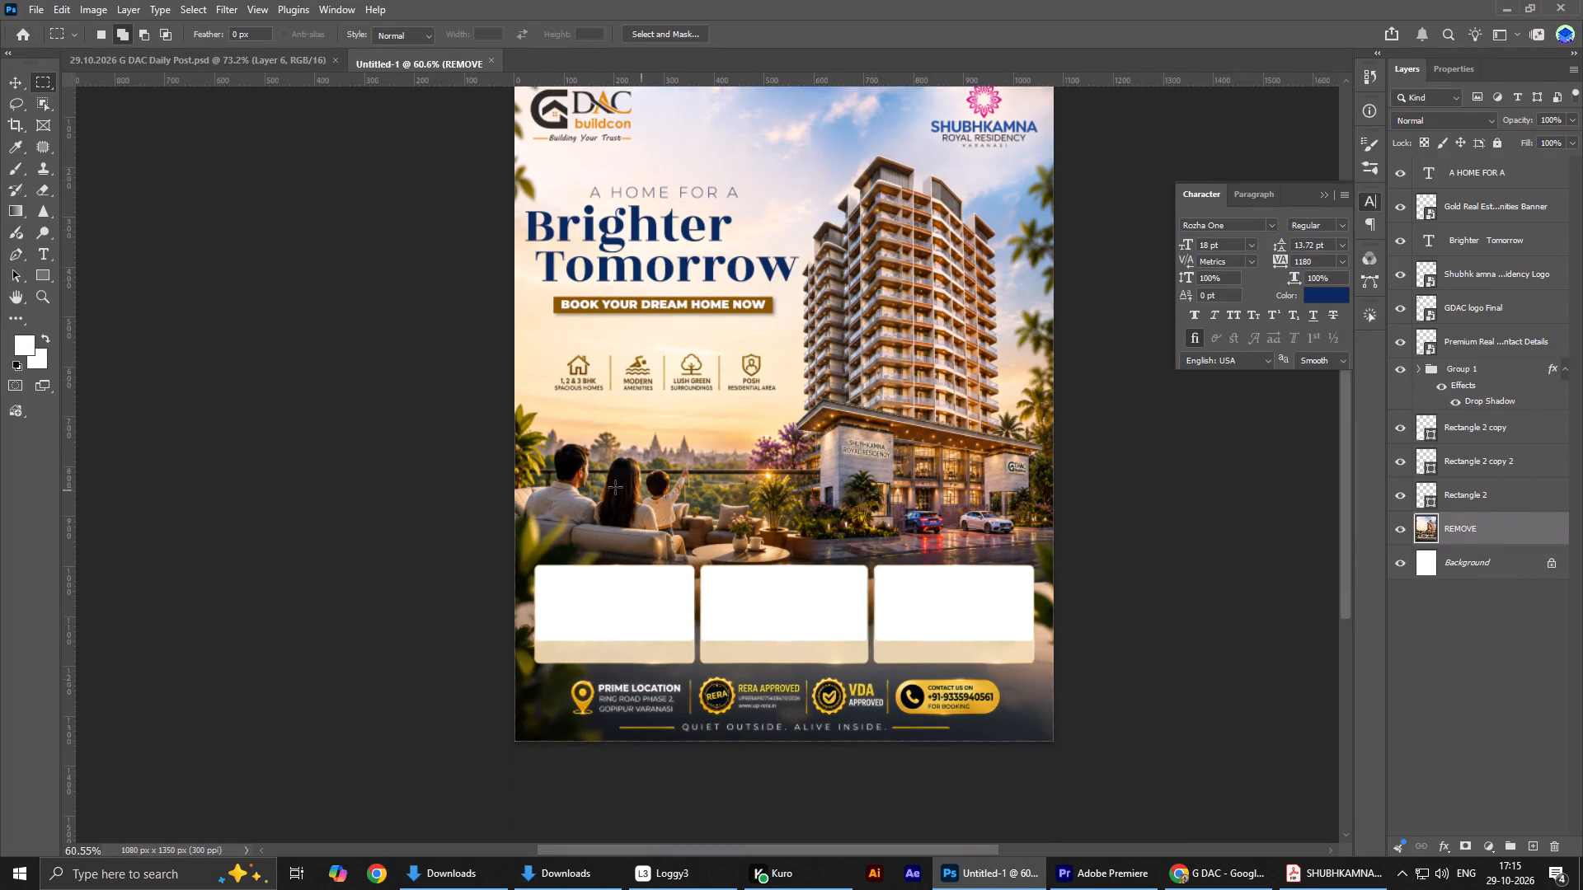
alt+scroll(724, 607, up, 11)
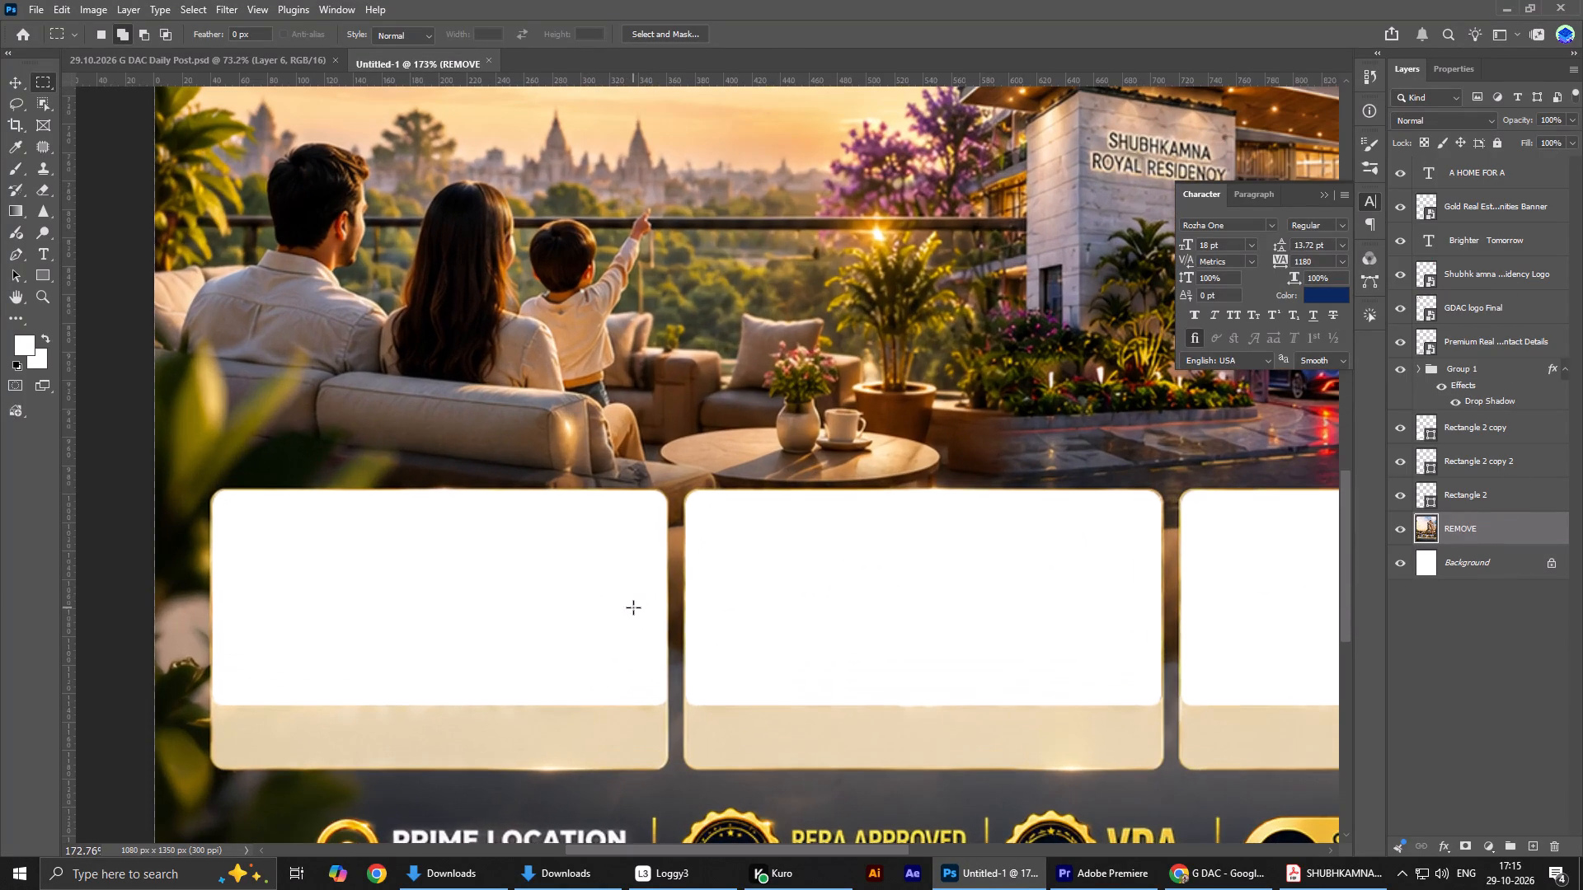
key(alt+Tab)
key(alt+Tab)
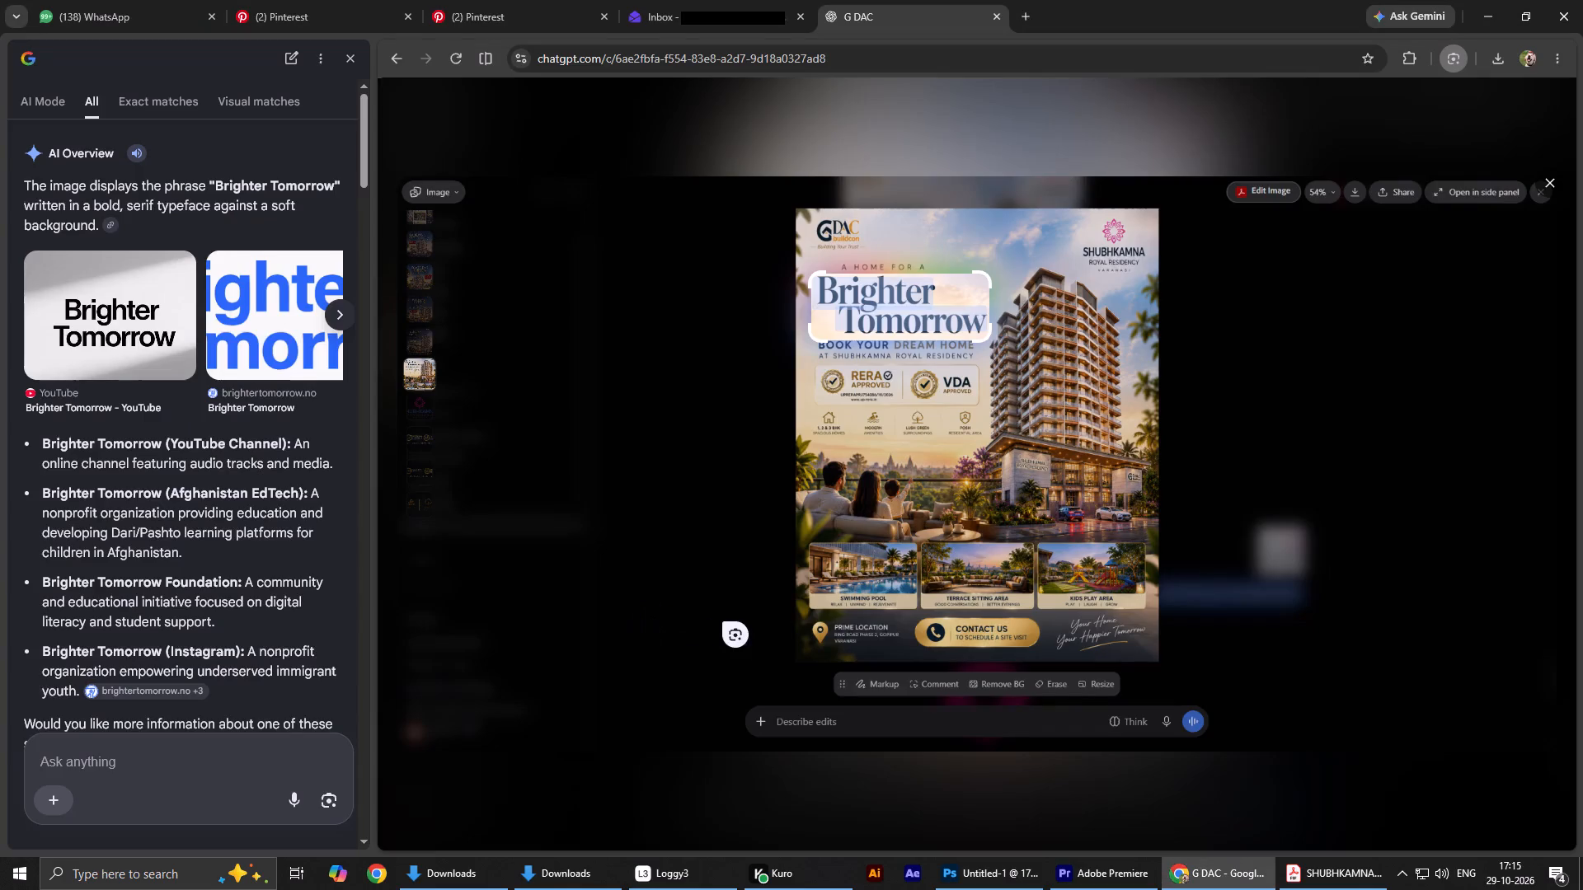
key(alt+Tab)
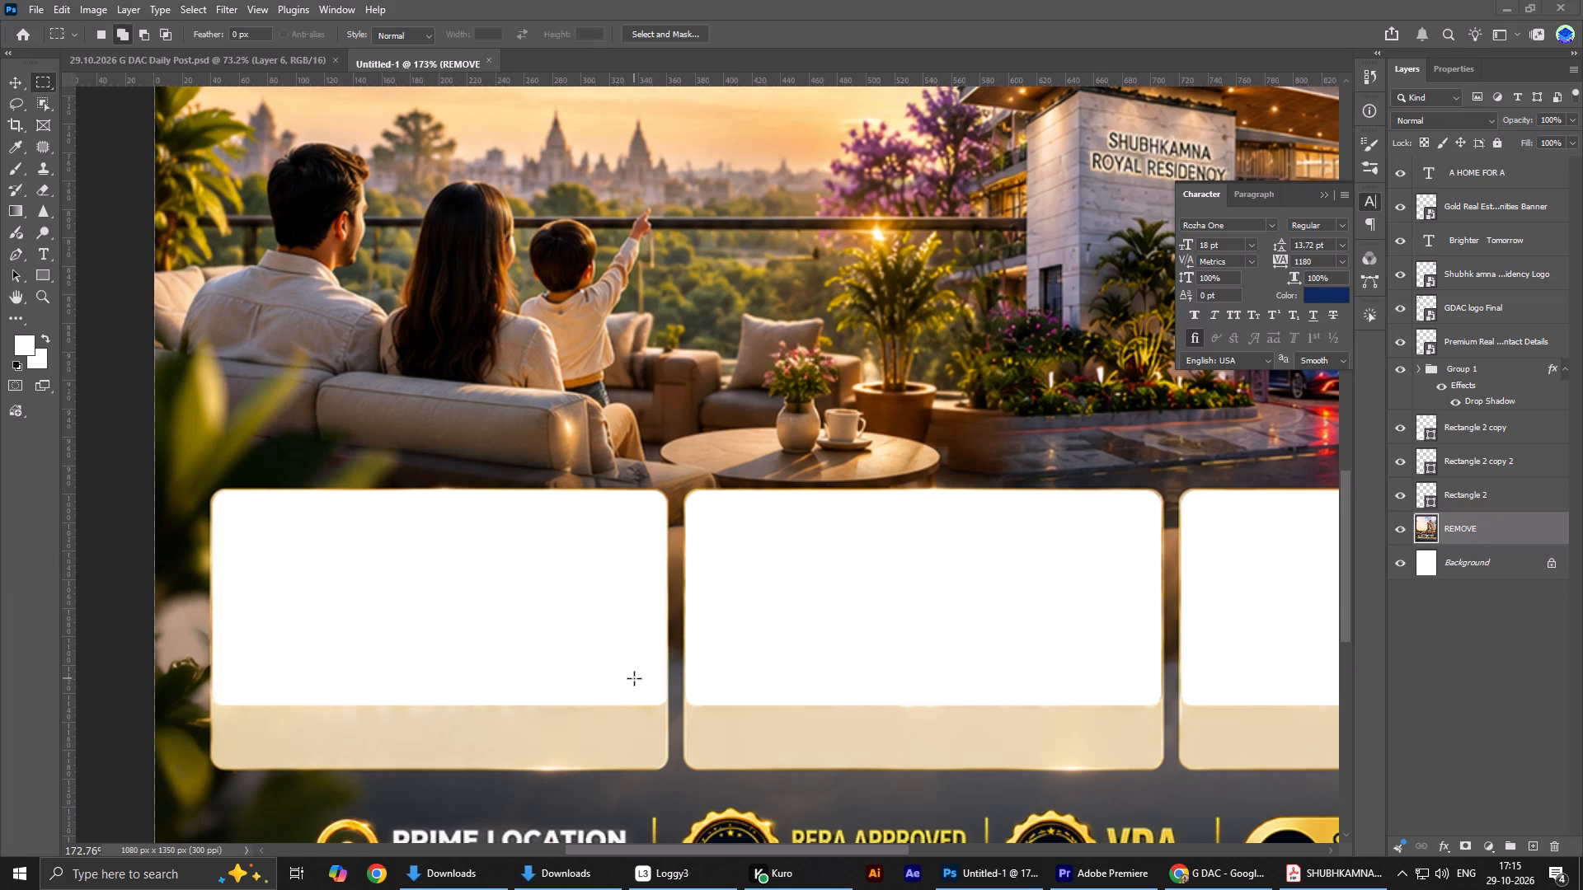
key(v)
click(493, 634)
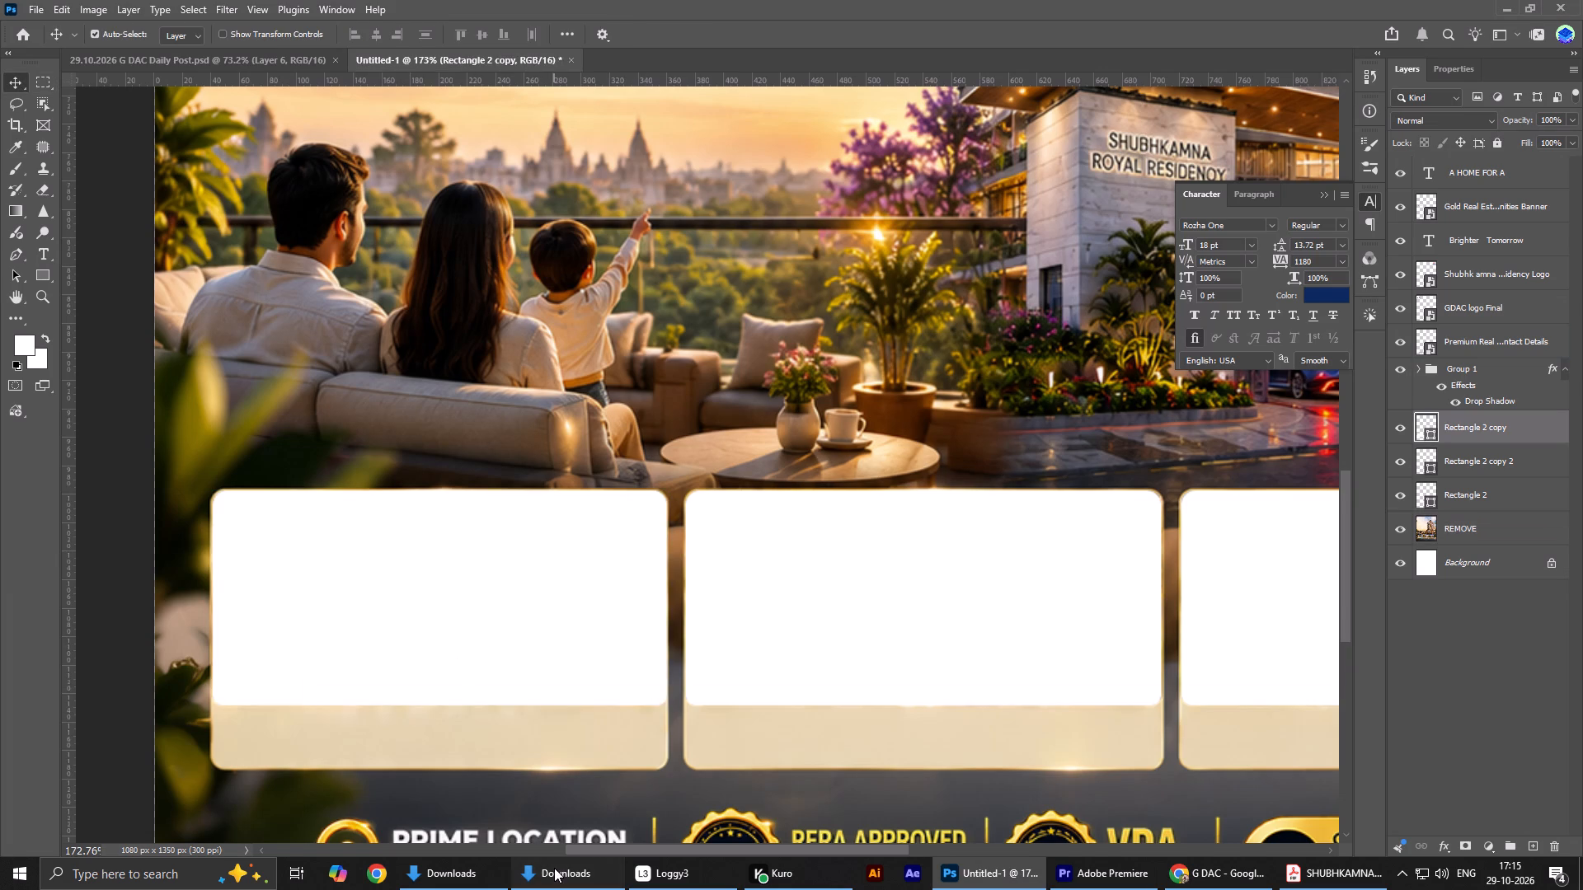
click(554, 868)
click(113, 316)
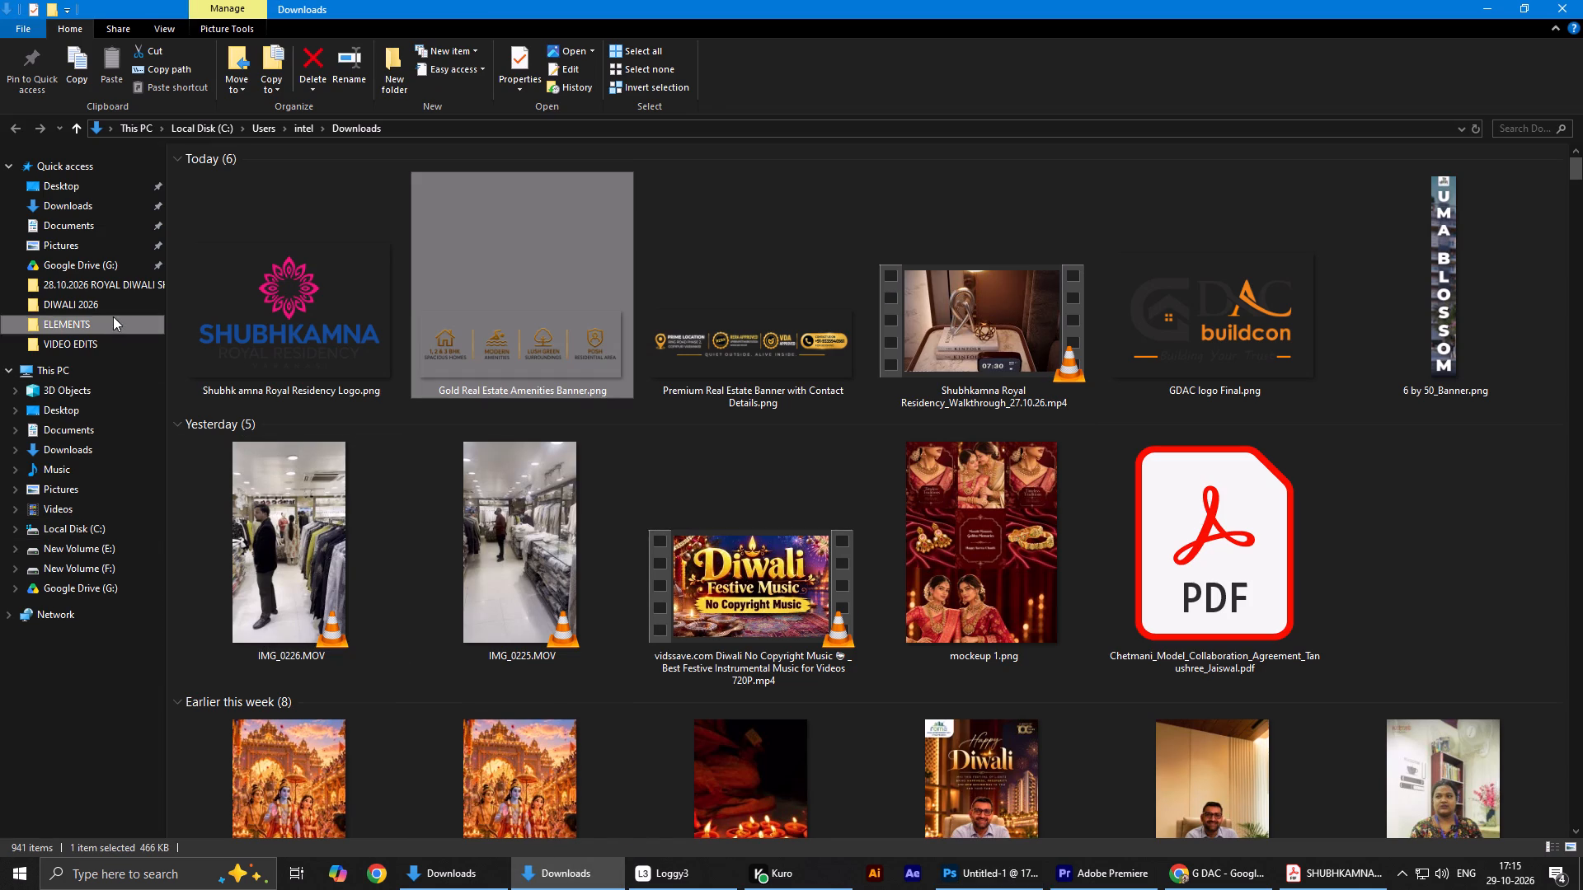
scroll(1200, 509, down, 3)
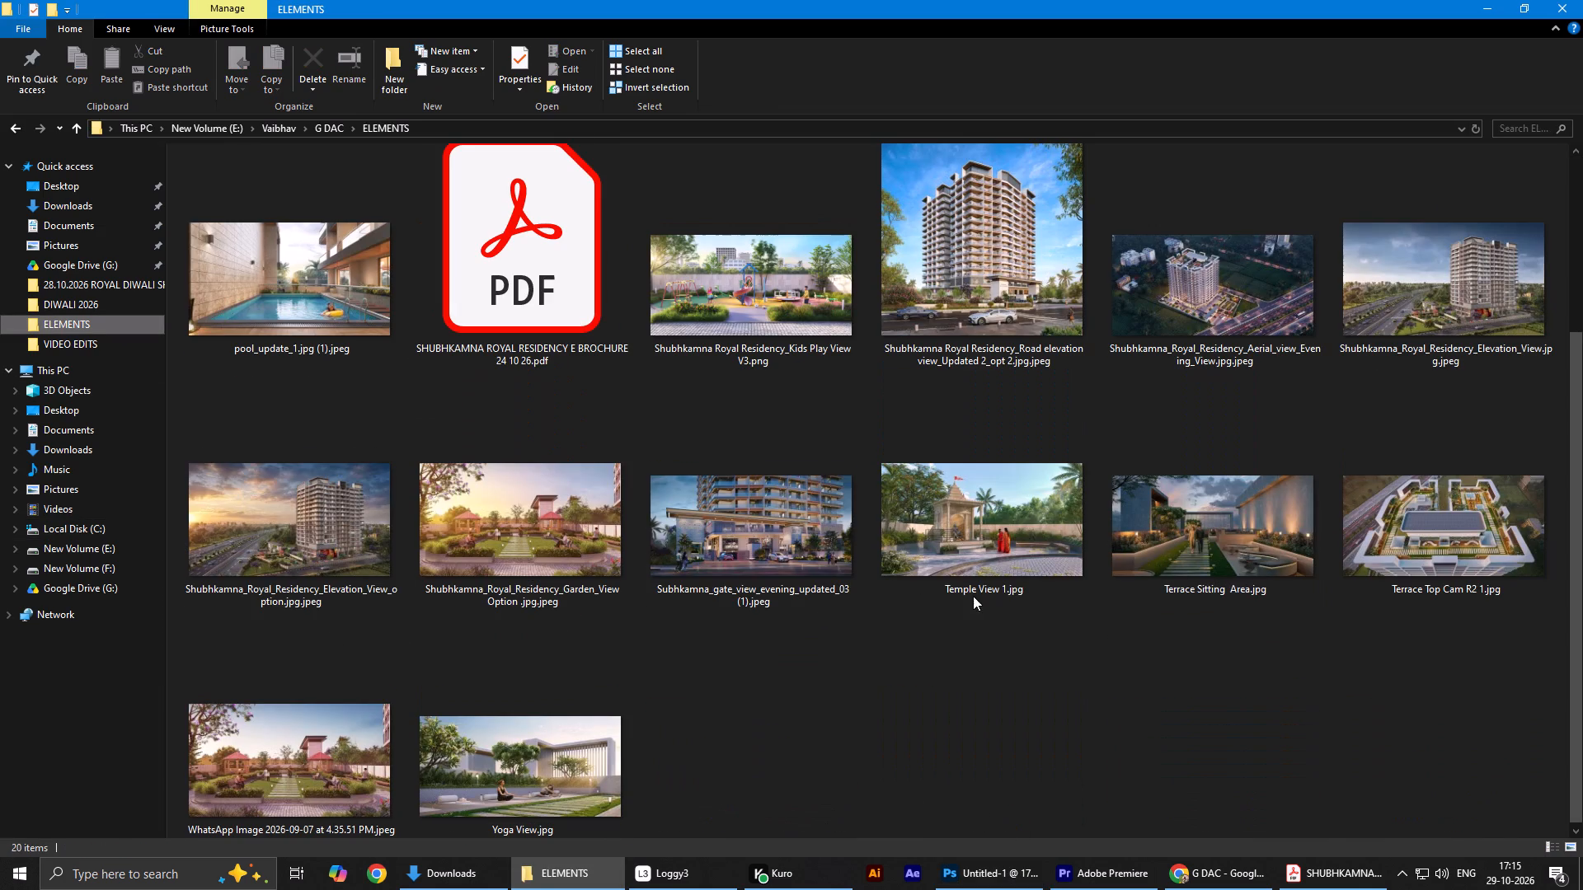
scroll(295, 505, up, 1)
click(307, 333)
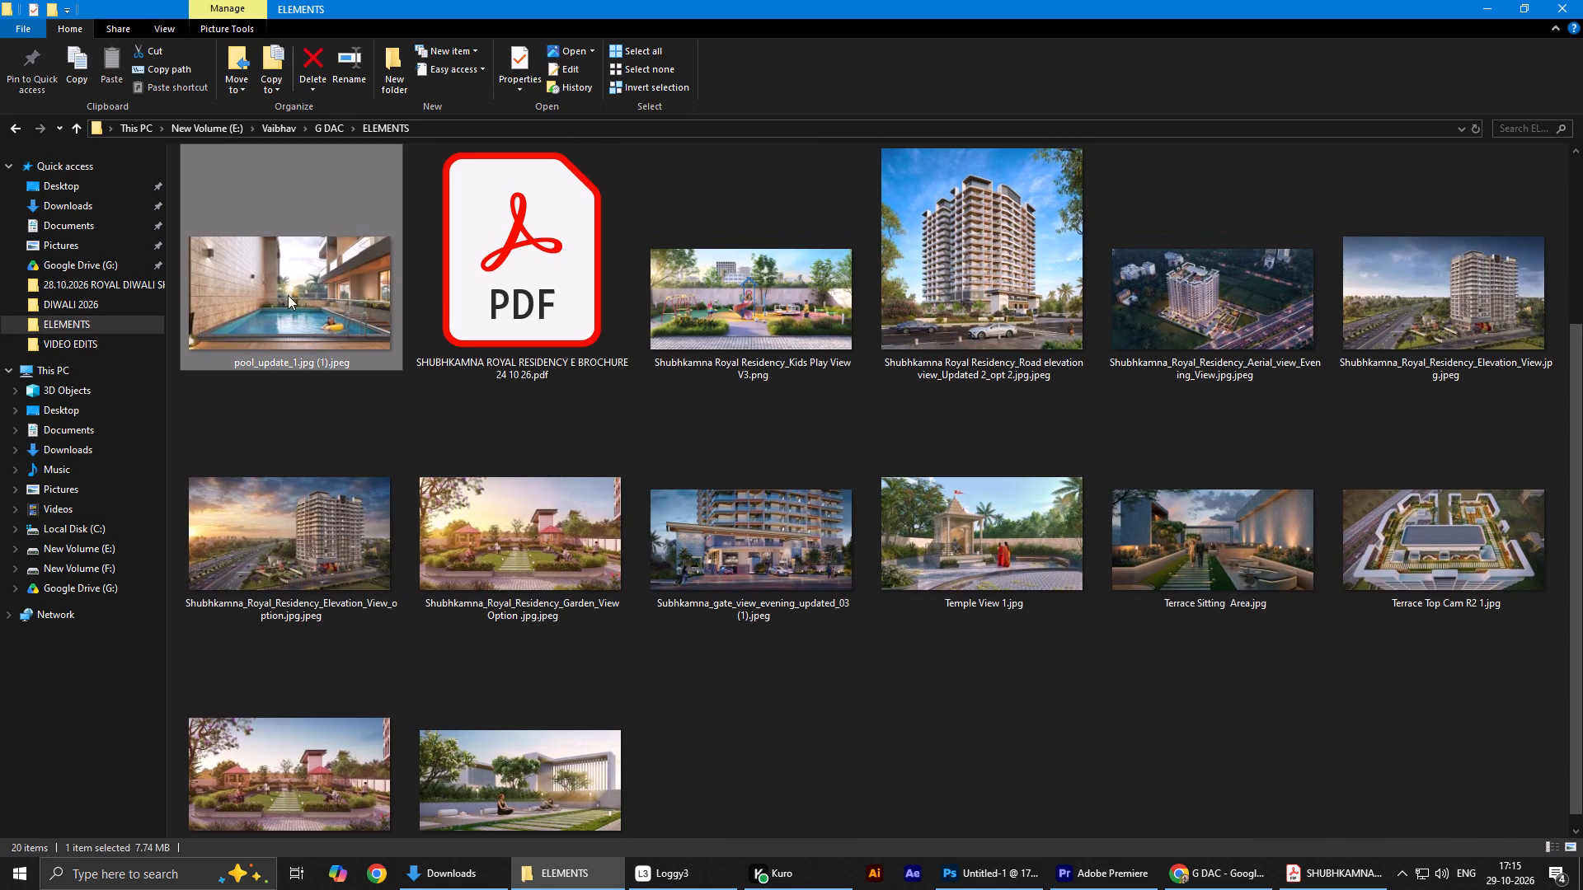
drag(288, 295, 507, 581)
key(alt+Tab)
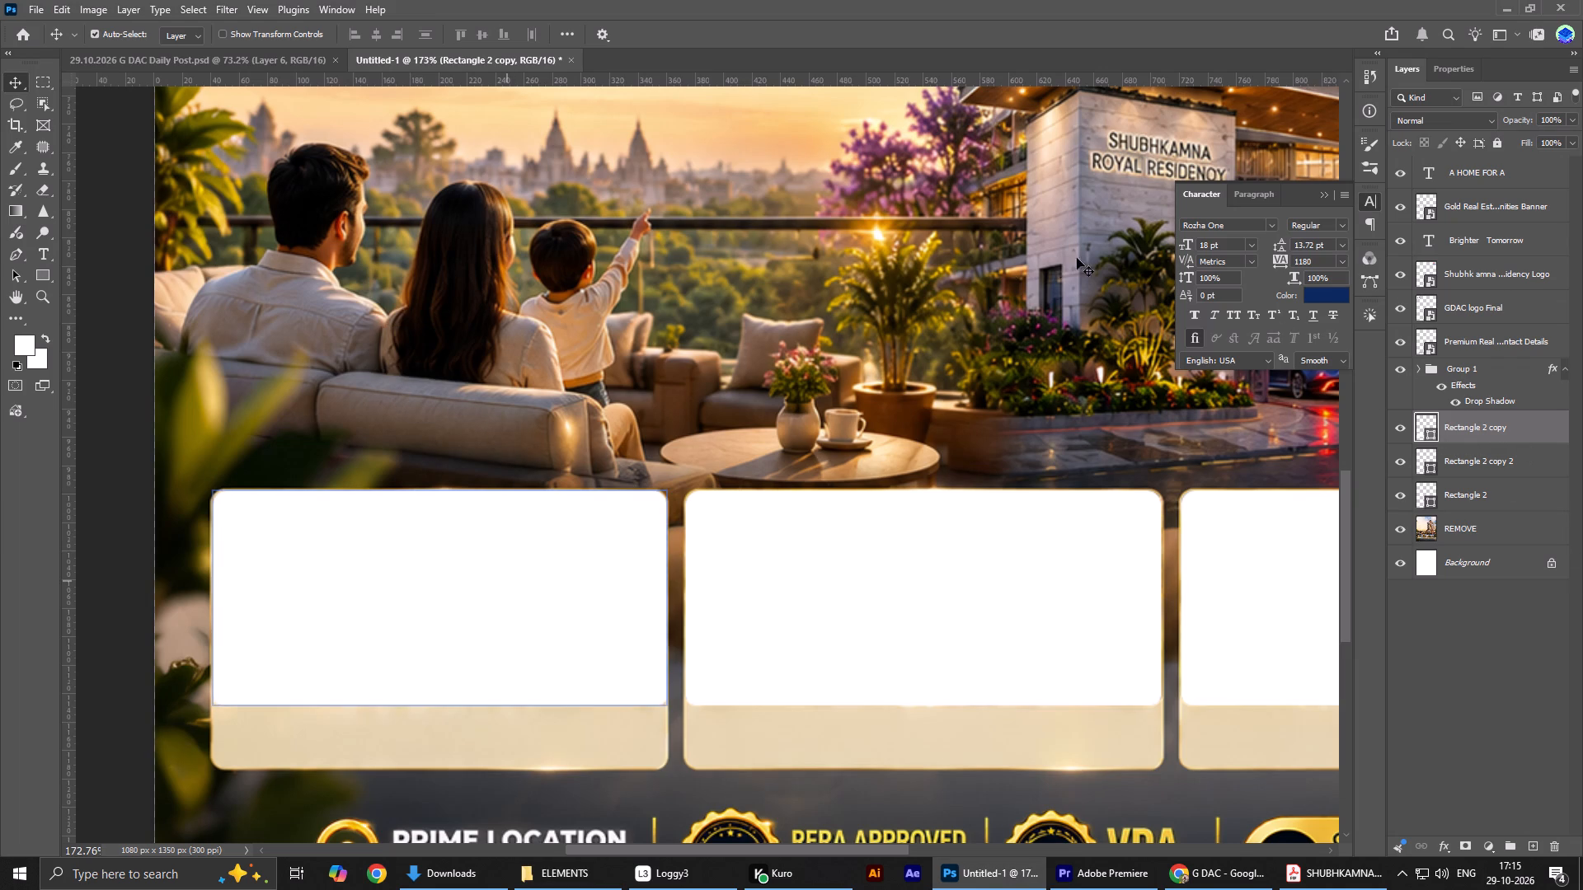
alt+scroll(805, 331, down, 7)
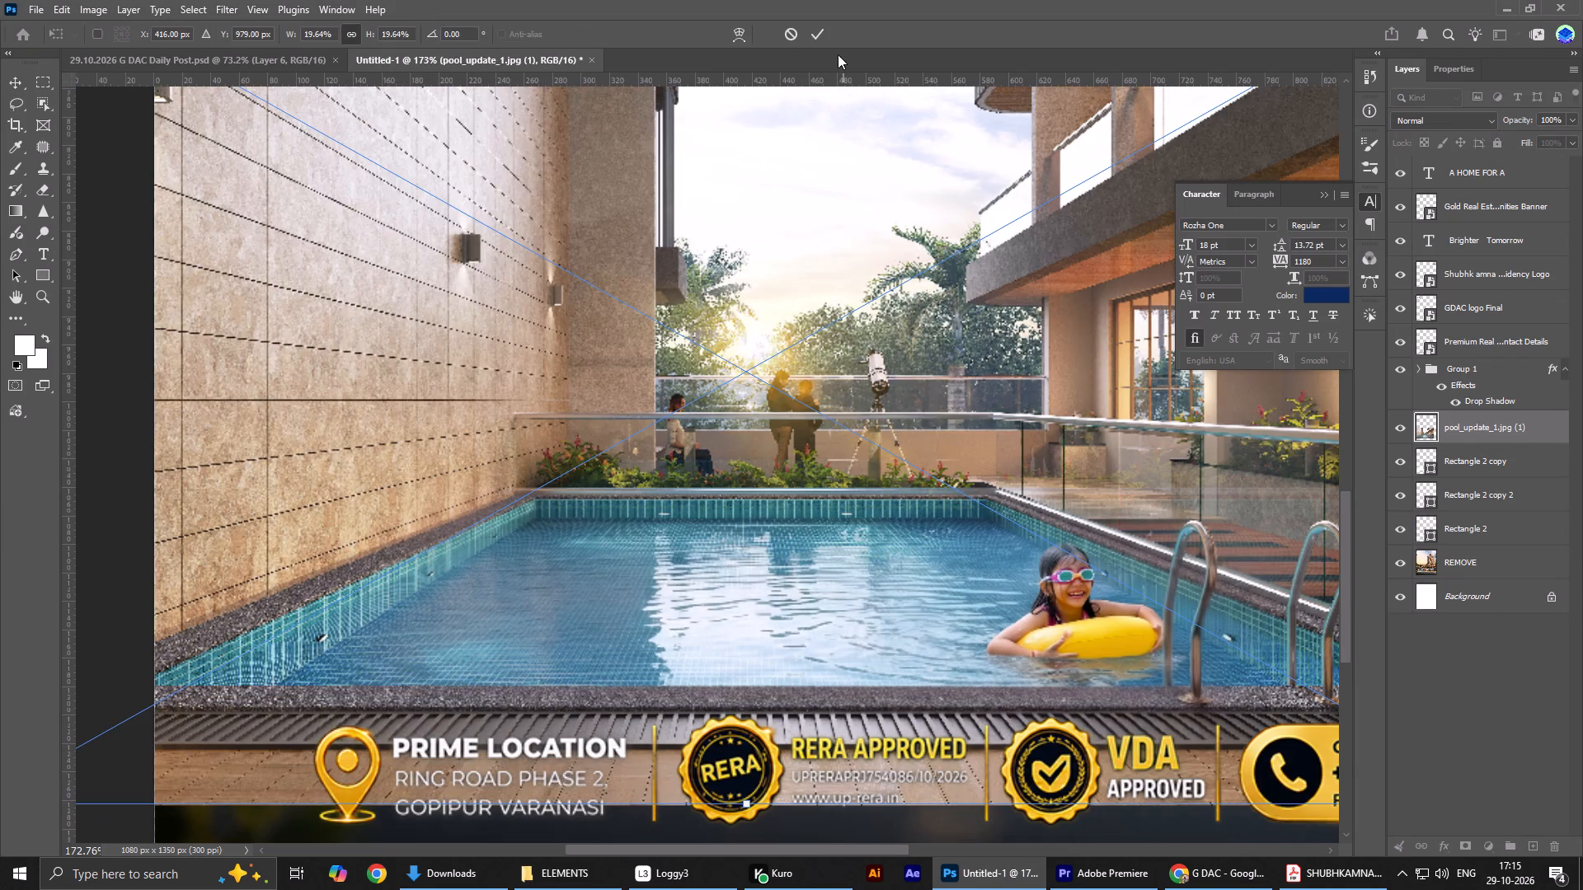
click(807, 31)
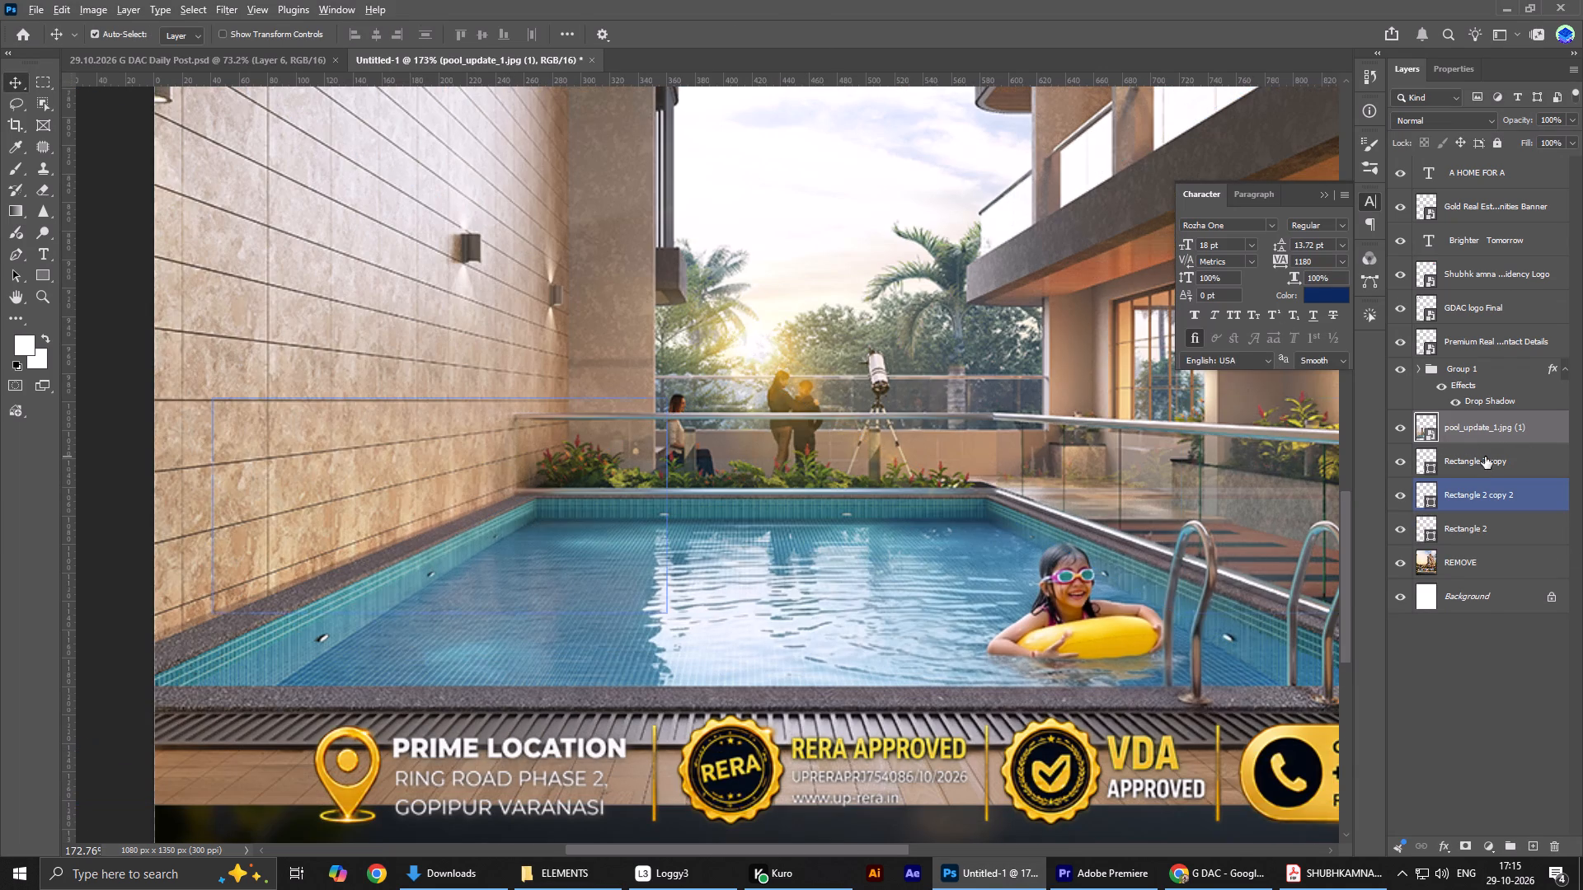
alt+click(1464, 447)
Scale the clipped pool image to about 5.89% and position it to fill the first card.
key(ctrl+t)
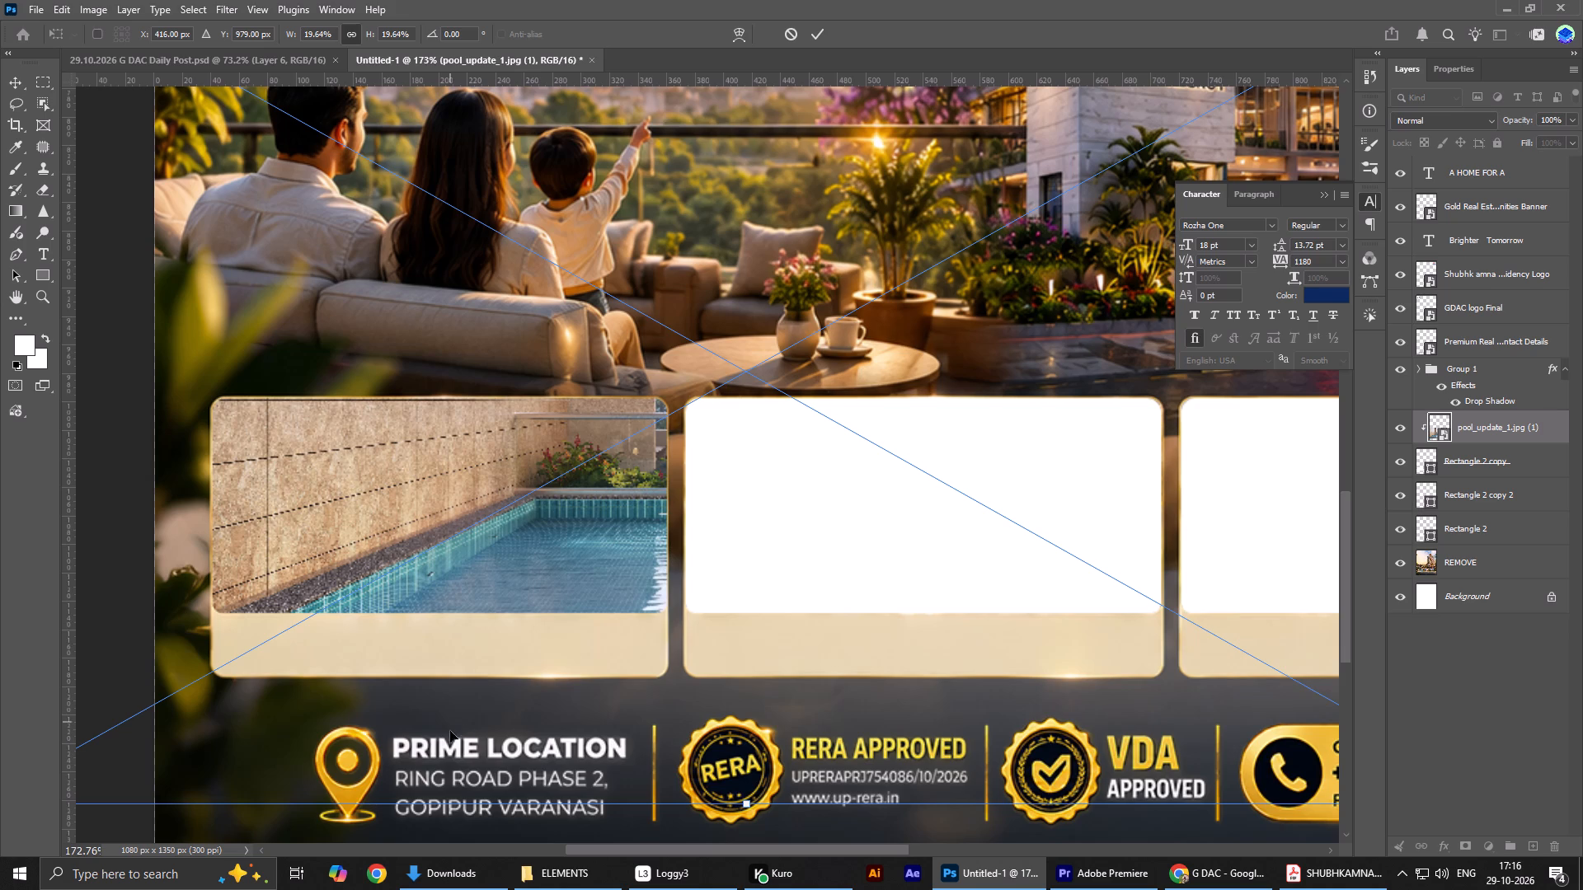
scroll(485, 371, down, 4)
alt+scroll(485, 371, down, 4)
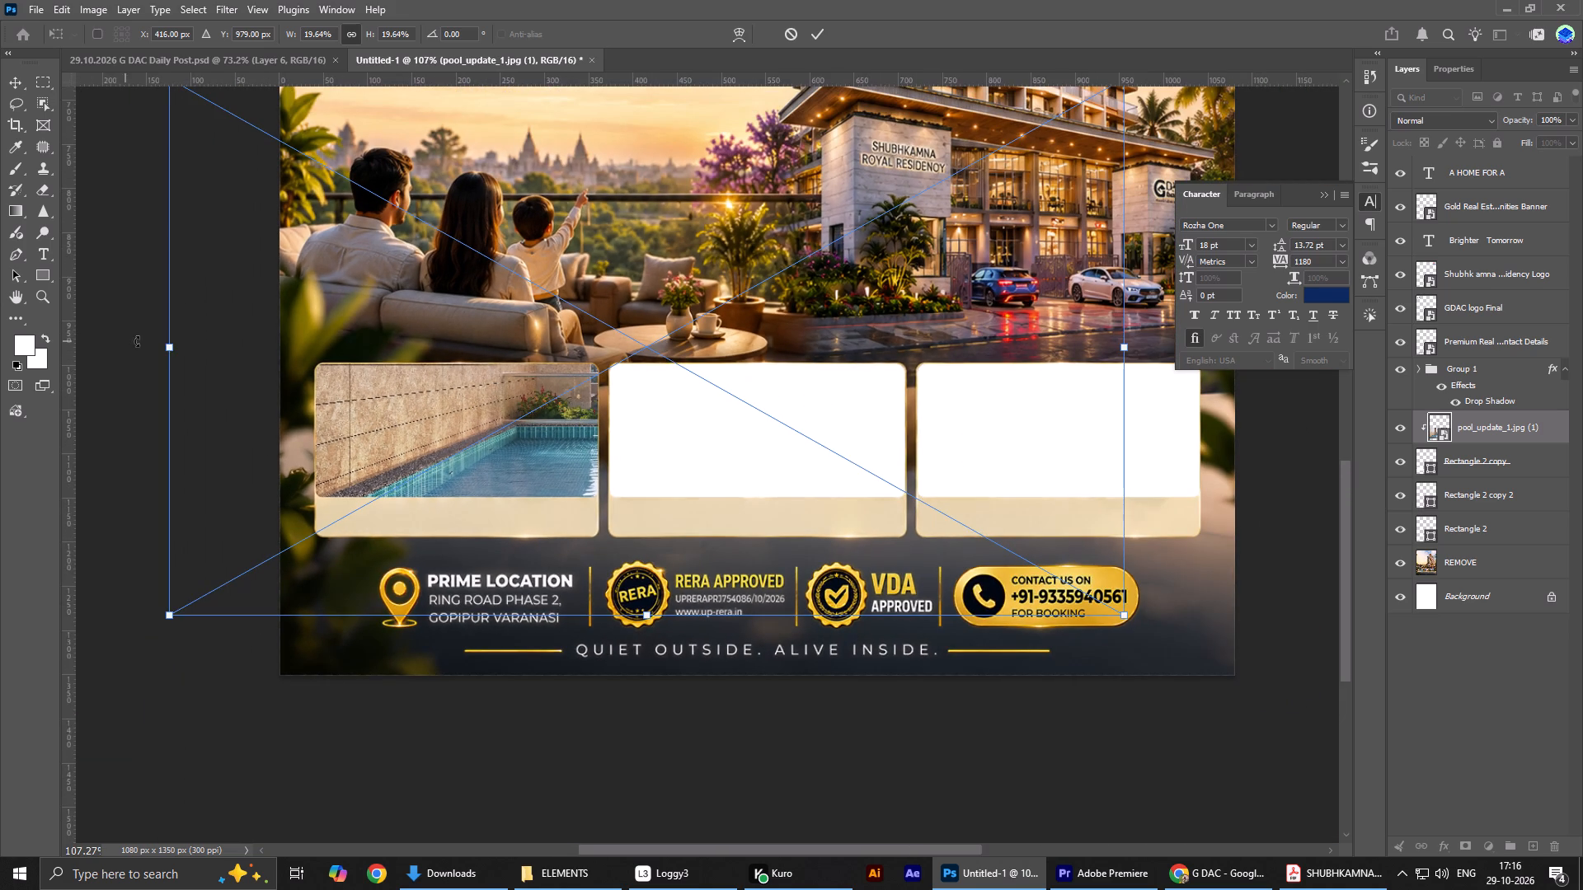
click(136, 341)
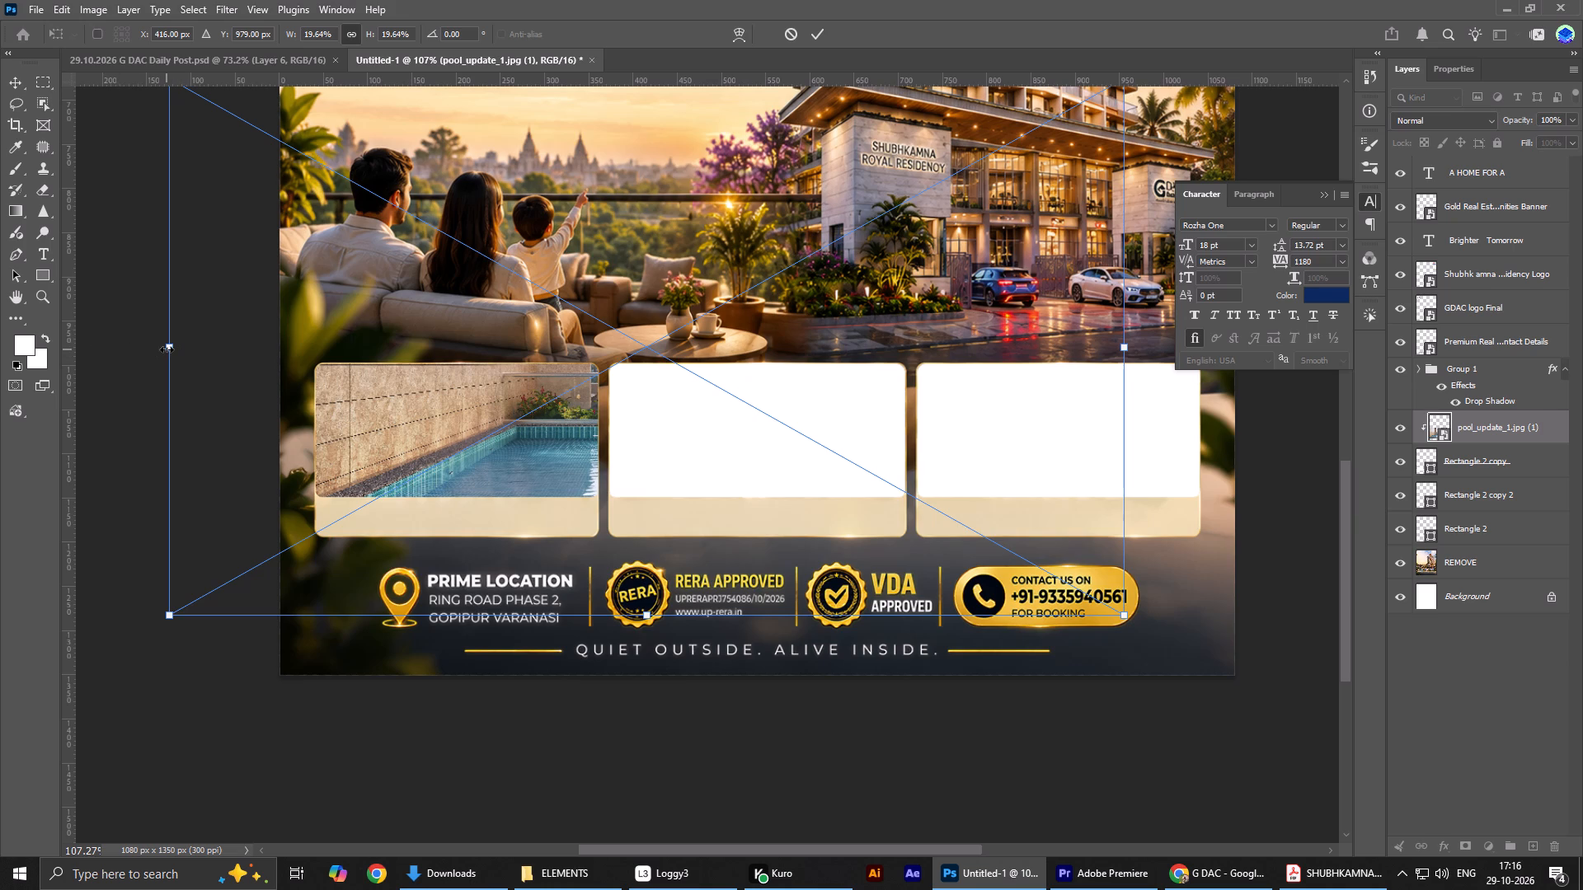
click(167, 349)
drag(182, 349, 284, 356)
drag(269, 357, 272, 357)
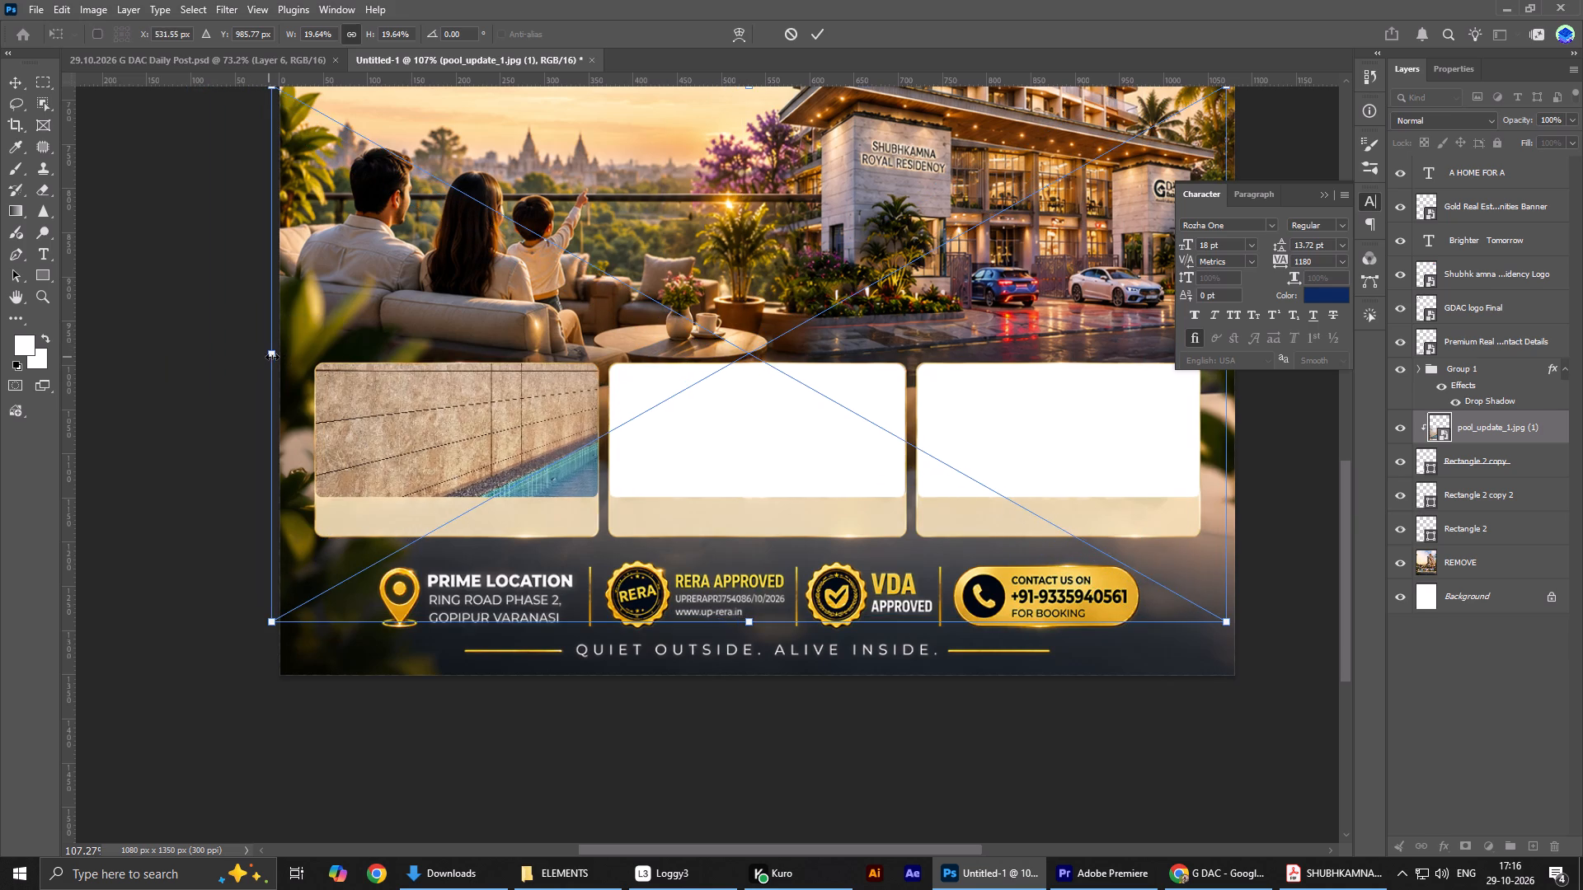
drag(272, 357, 313, 360)
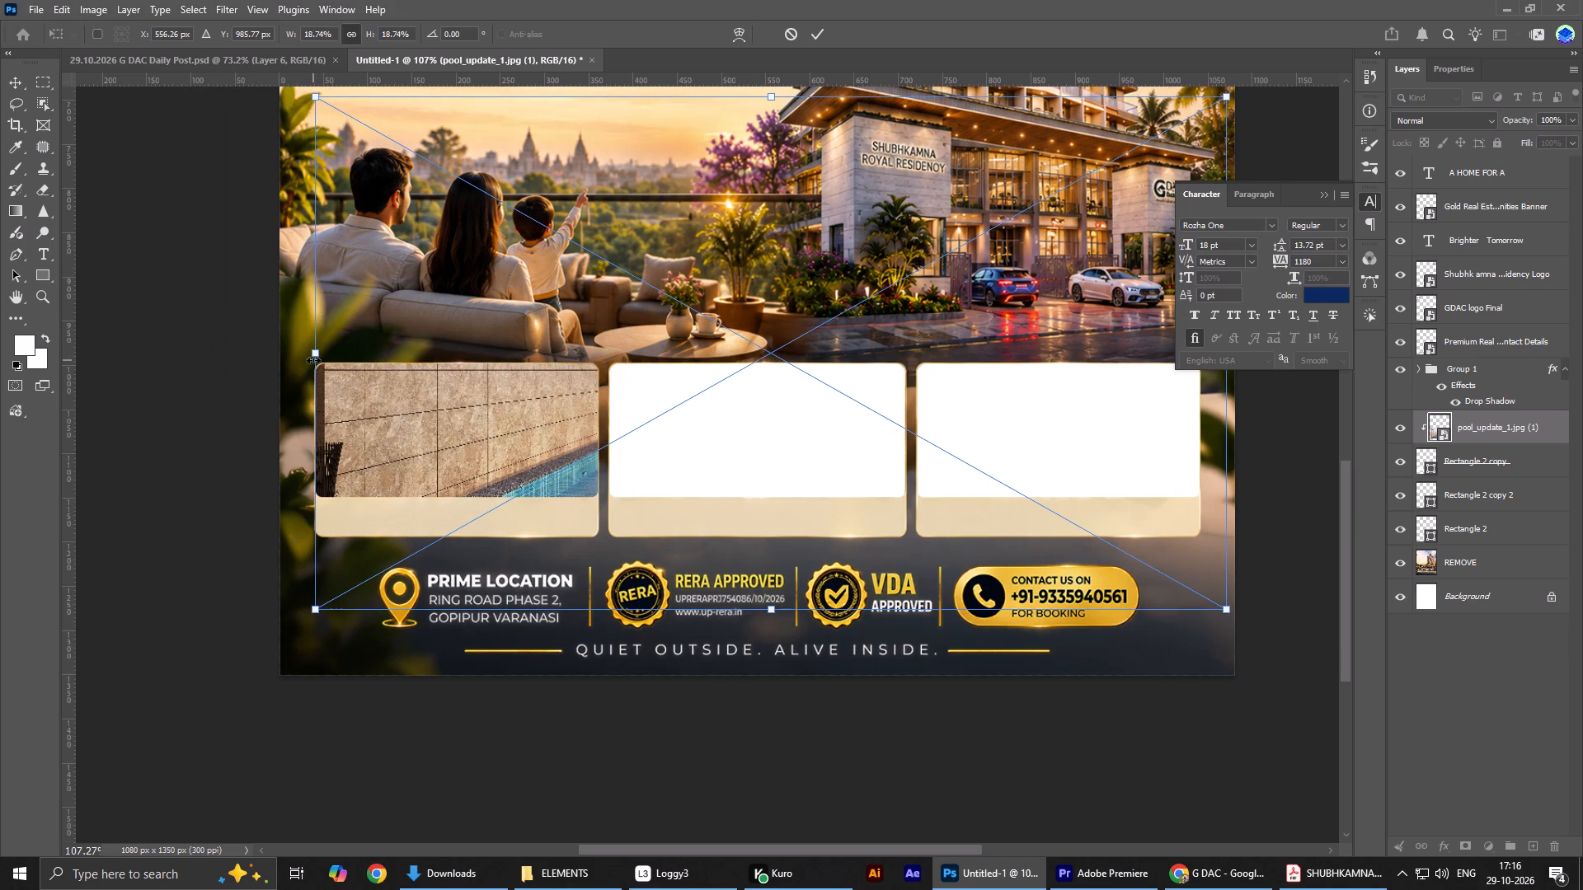
ctrl+scroll(391, 425, down, 18)
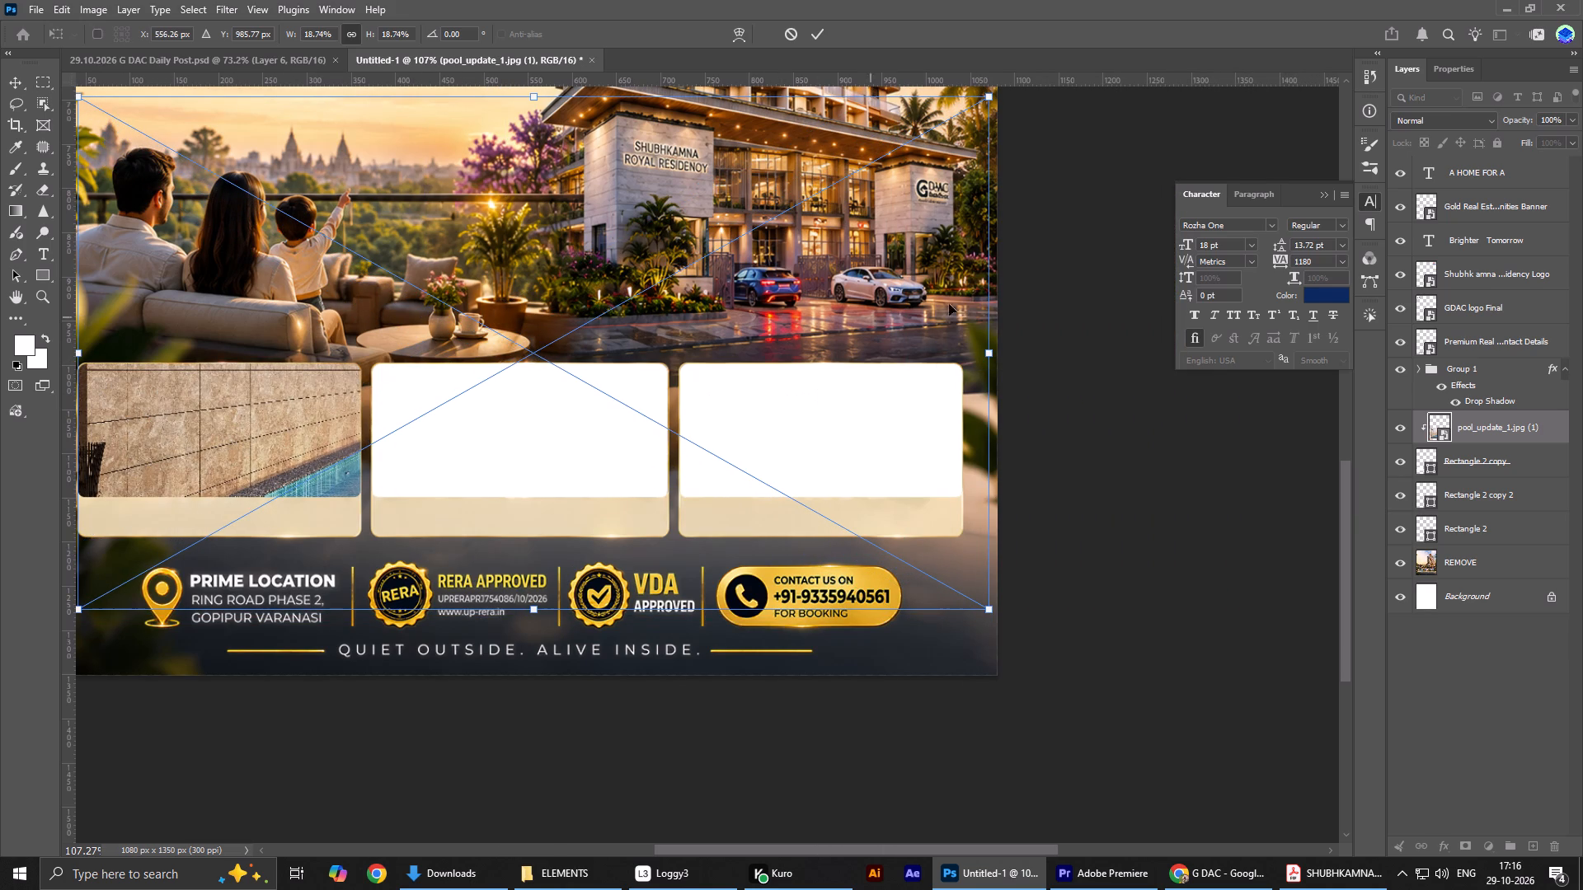
drag(995, 350, 378, 370)
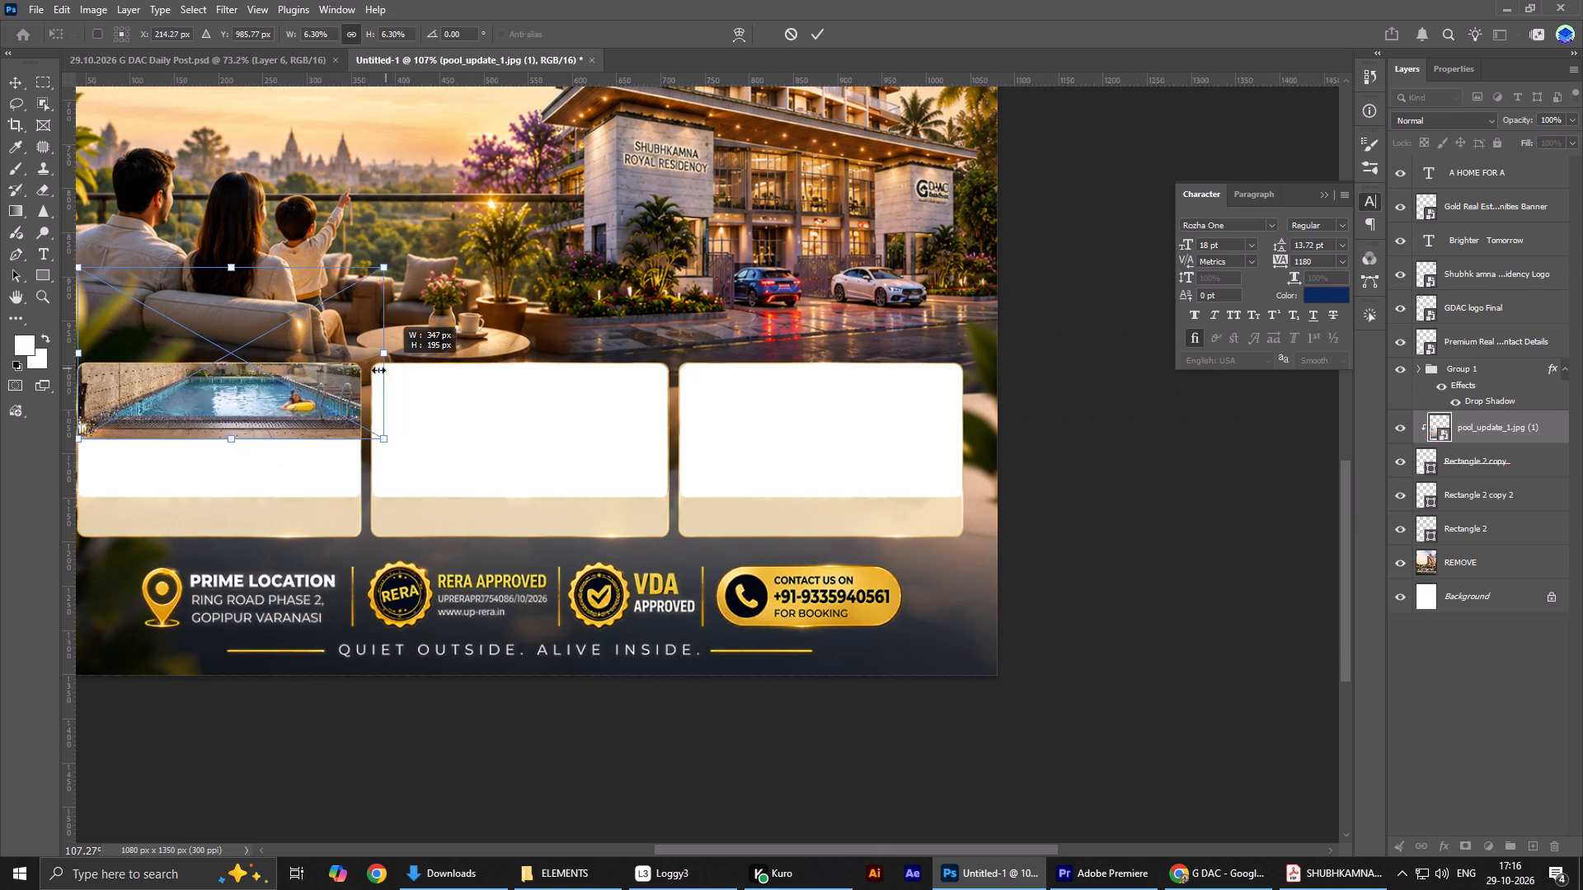
drag(378, 370, 368, 370)
ctrl+scroll(339, 391, up, 6)
ctrl+scroll(339, 391, down, 1)
ctrl+scroll(339, 391, up, 5)
scroll(338, 410, up, 9)
click(373, 439)
drag(393, 425, 413, 576)
alt+click(633, 347)
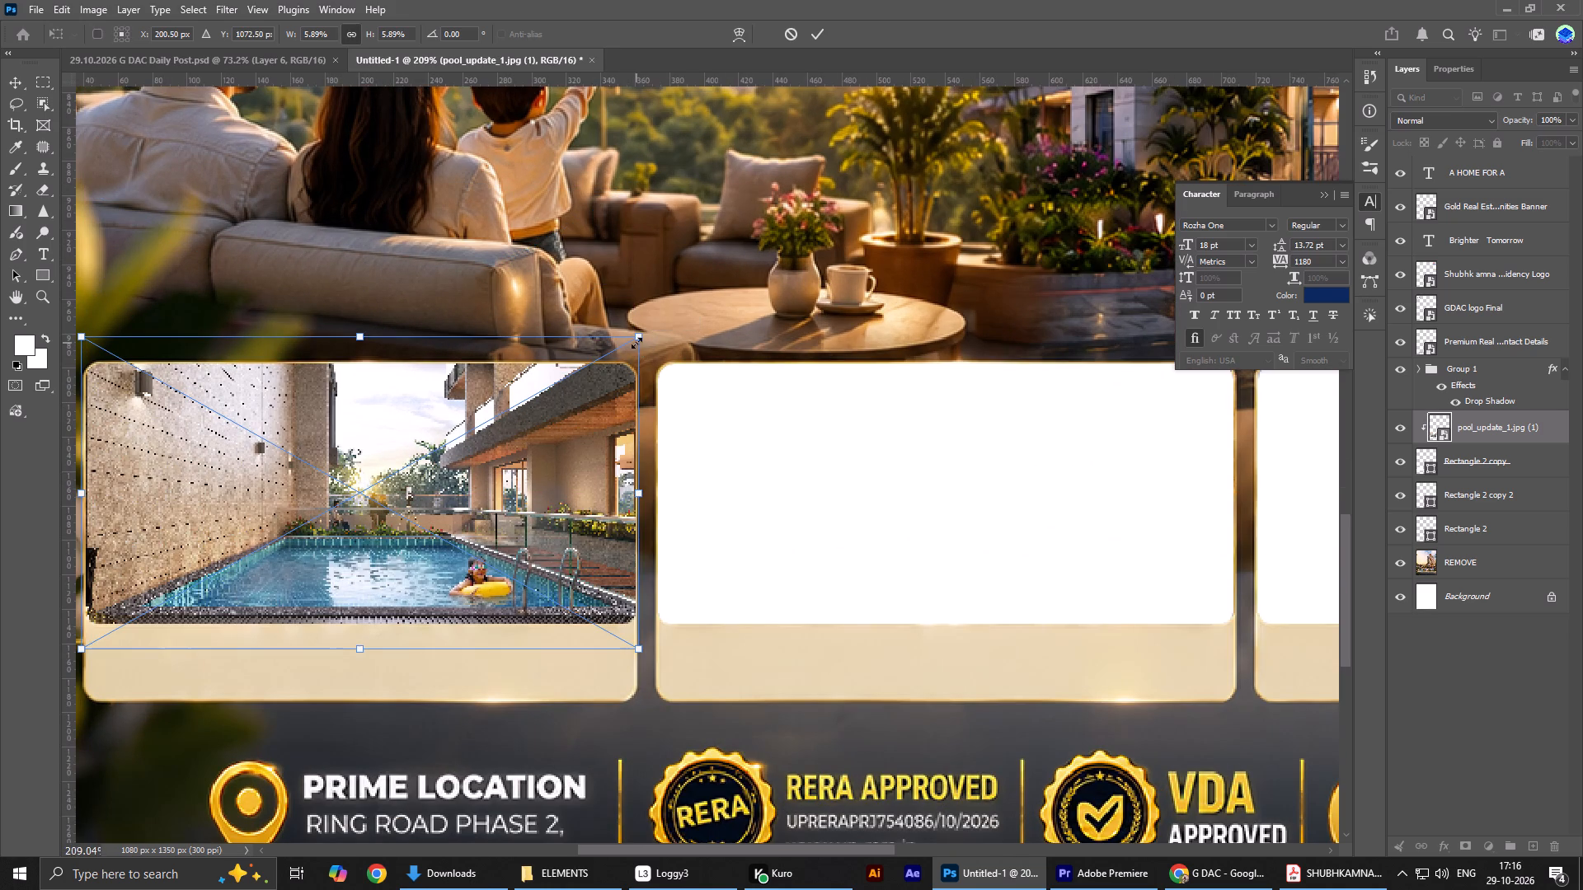
click(820, 44)
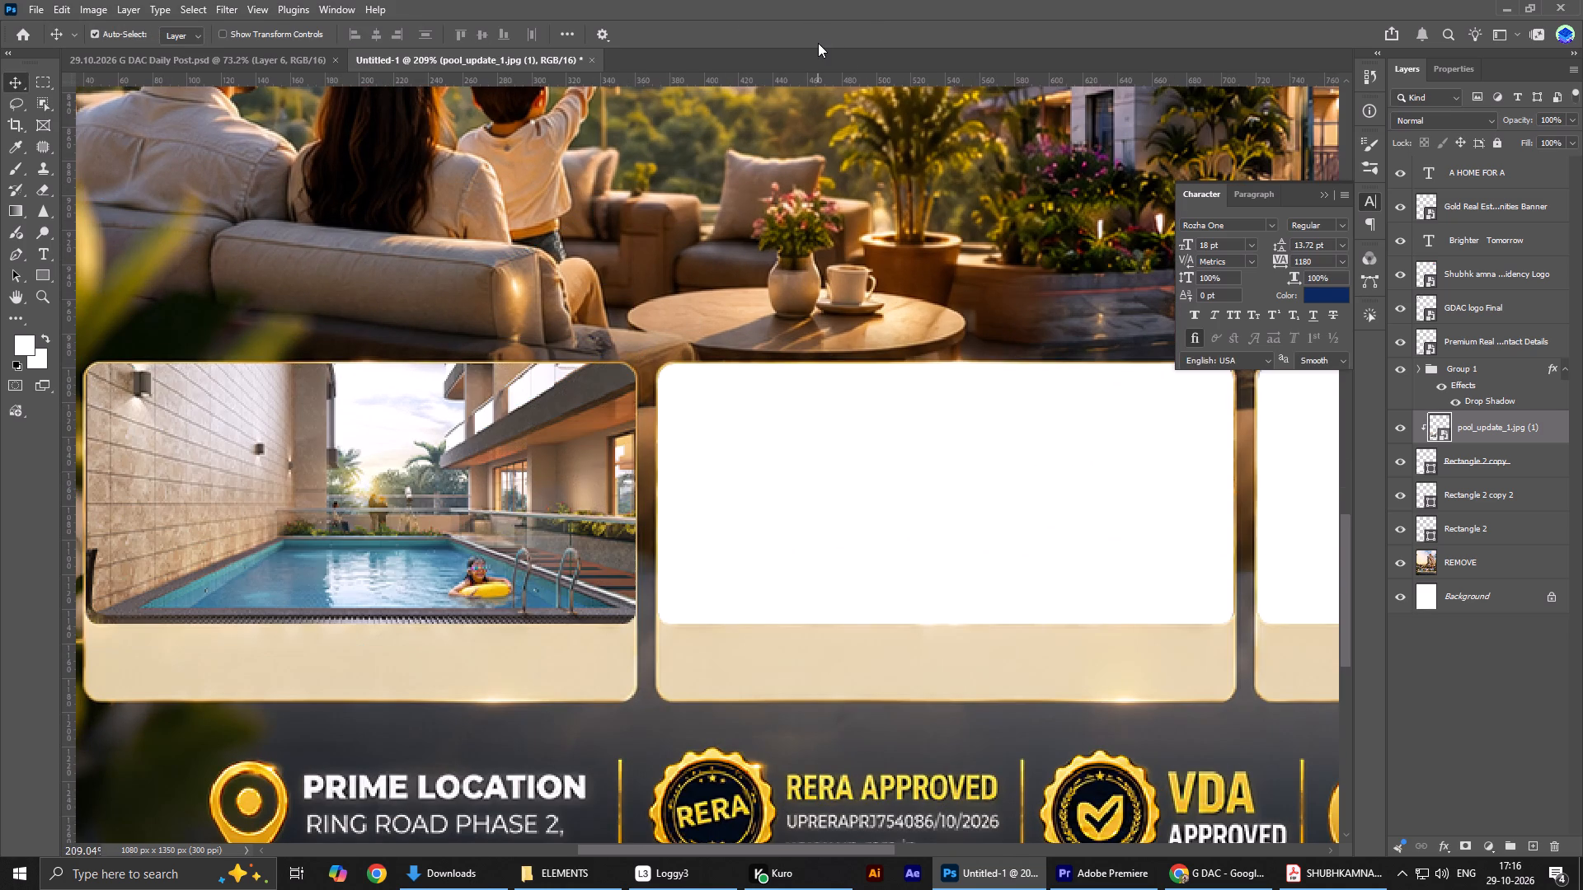
Place Terrace Top Cam R2 1.jpg from the ELEMENTS folder into the poster.
key(ctrl+0)
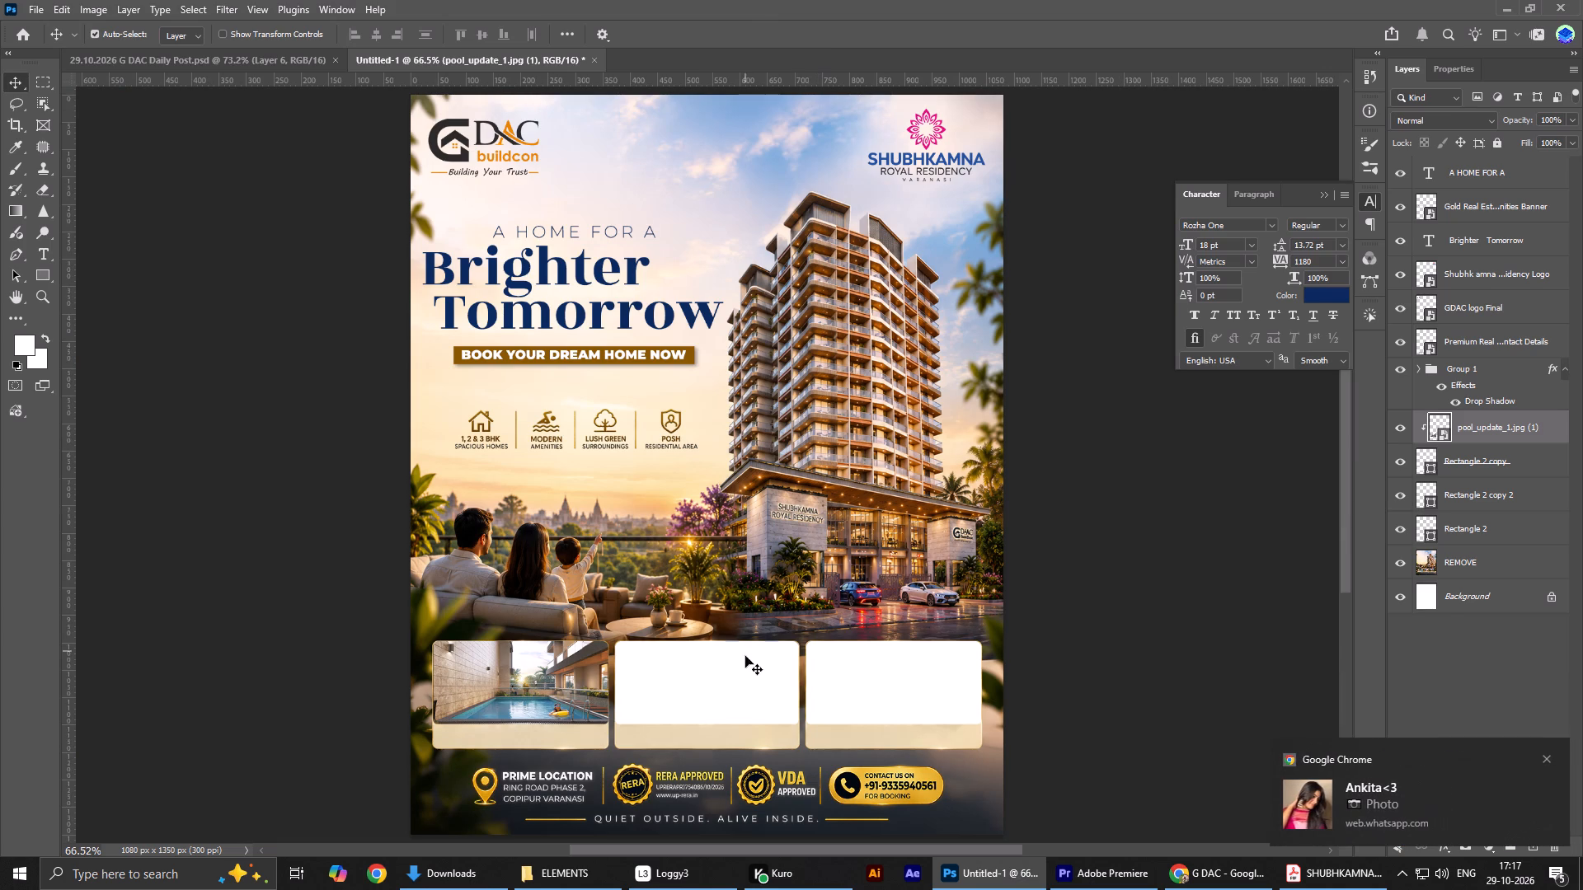
click(566, 885)
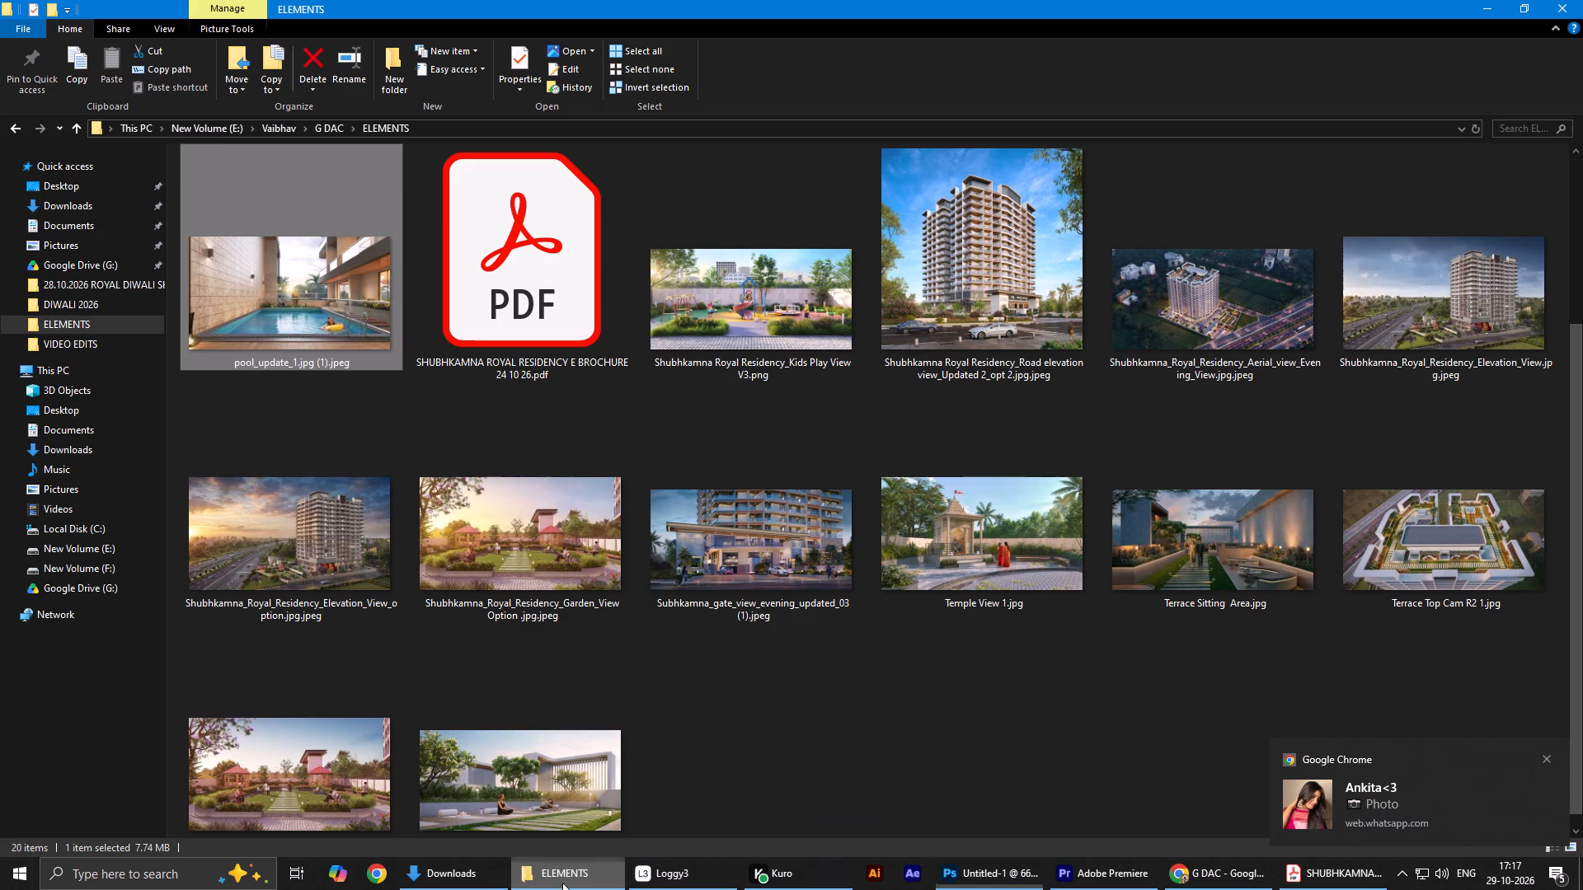
key(alt+Tab)
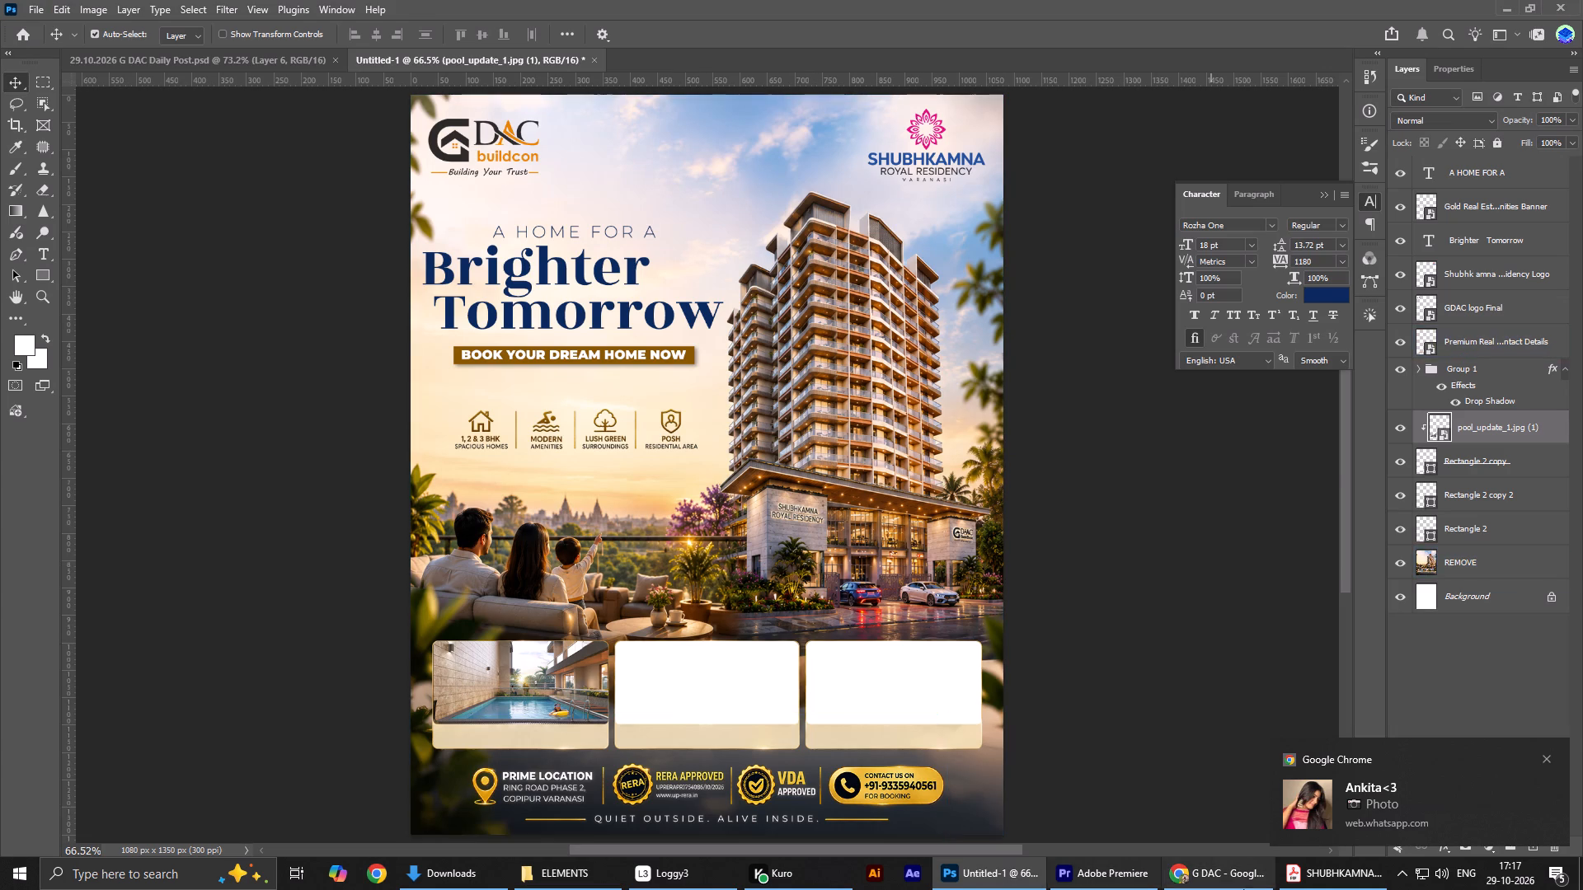
click(1252, 888)
key(alt+Tab)
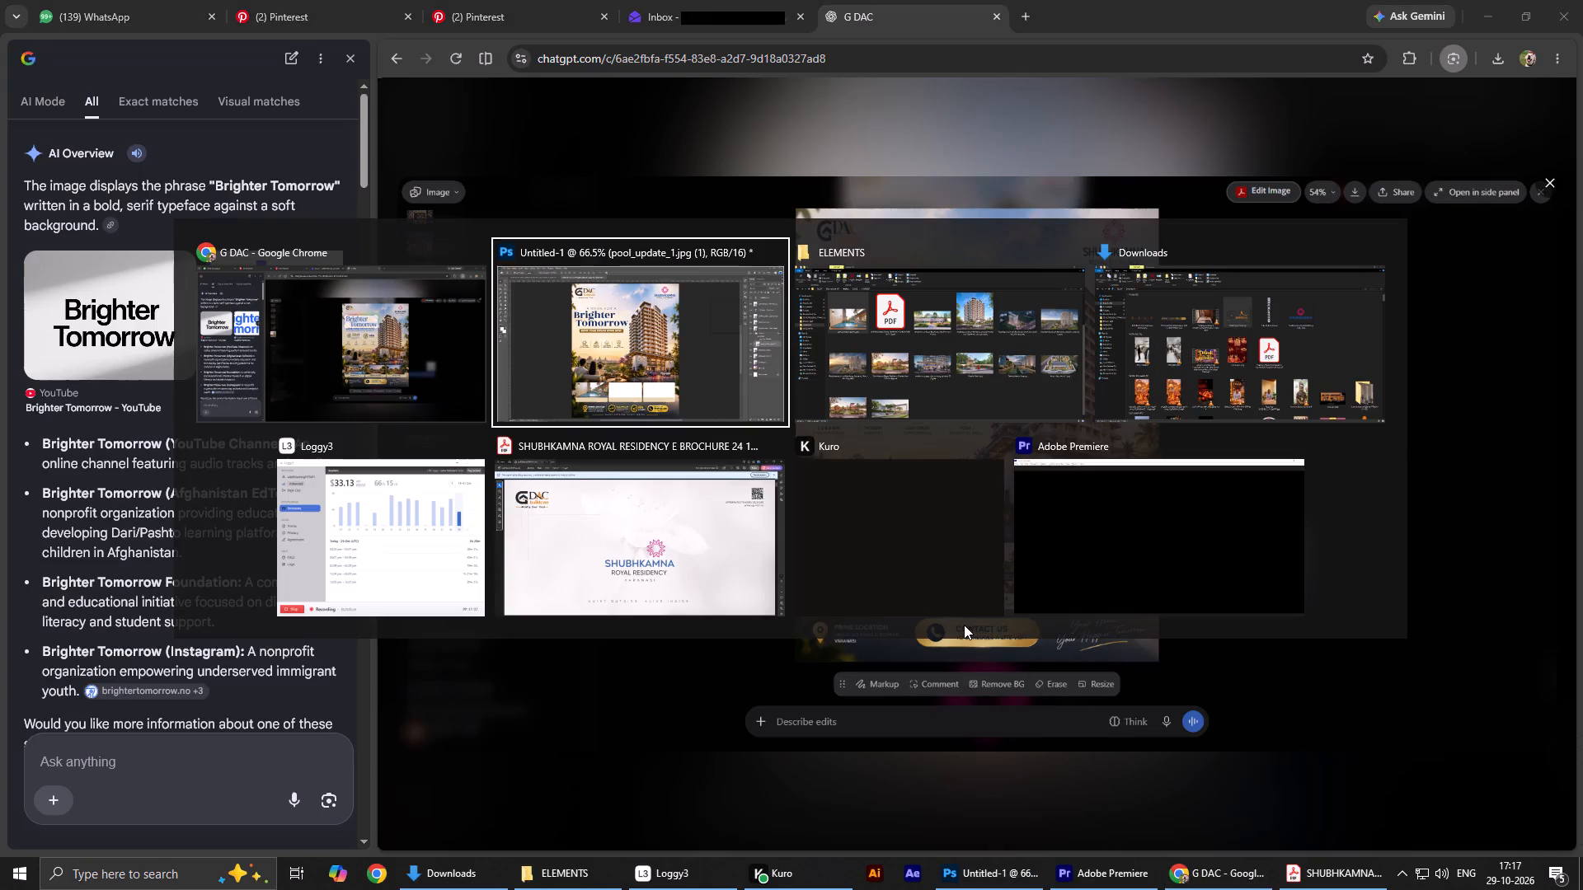
key(alt+Tab)
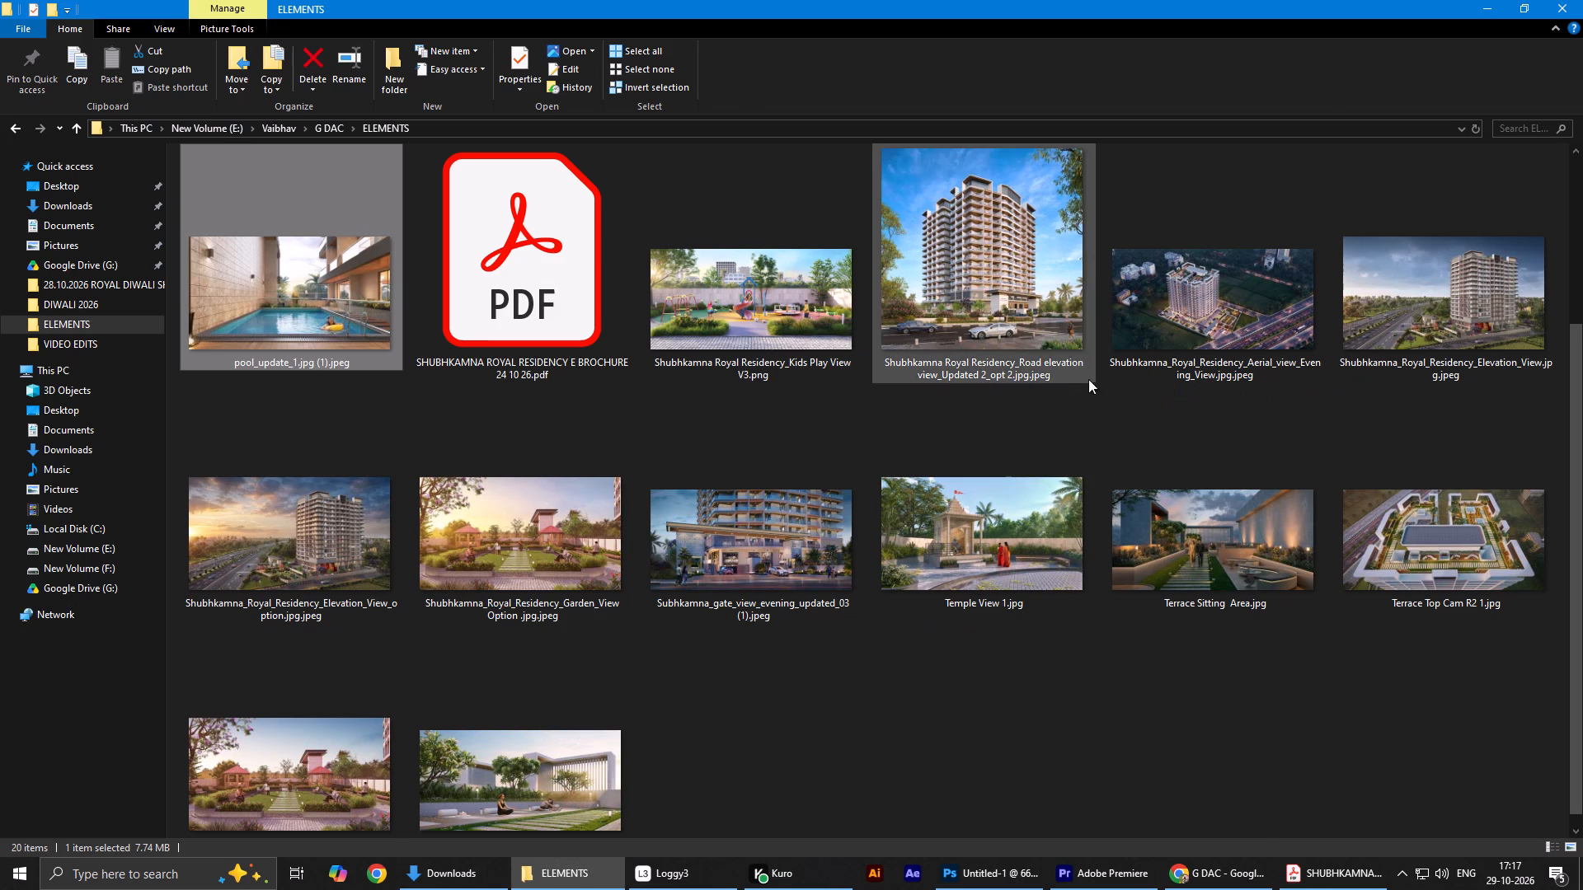
scroll(1149, 370, up, 3)
scroll(1279, 552, down, 1)
scroll(1158, 586, down, 1)
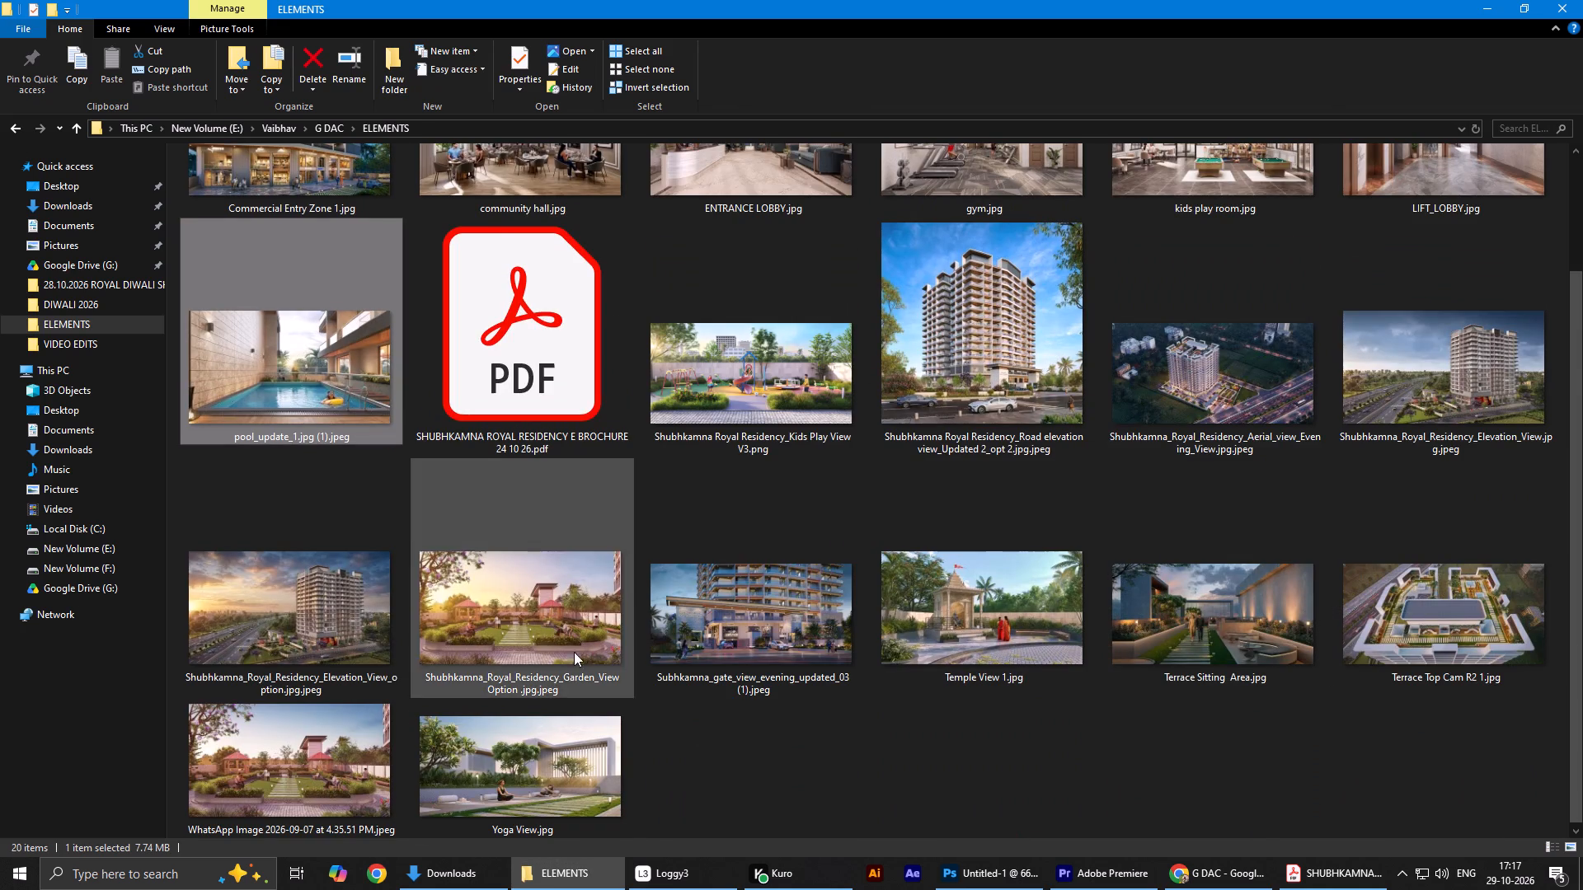
scroll(390, 712, up, 1)
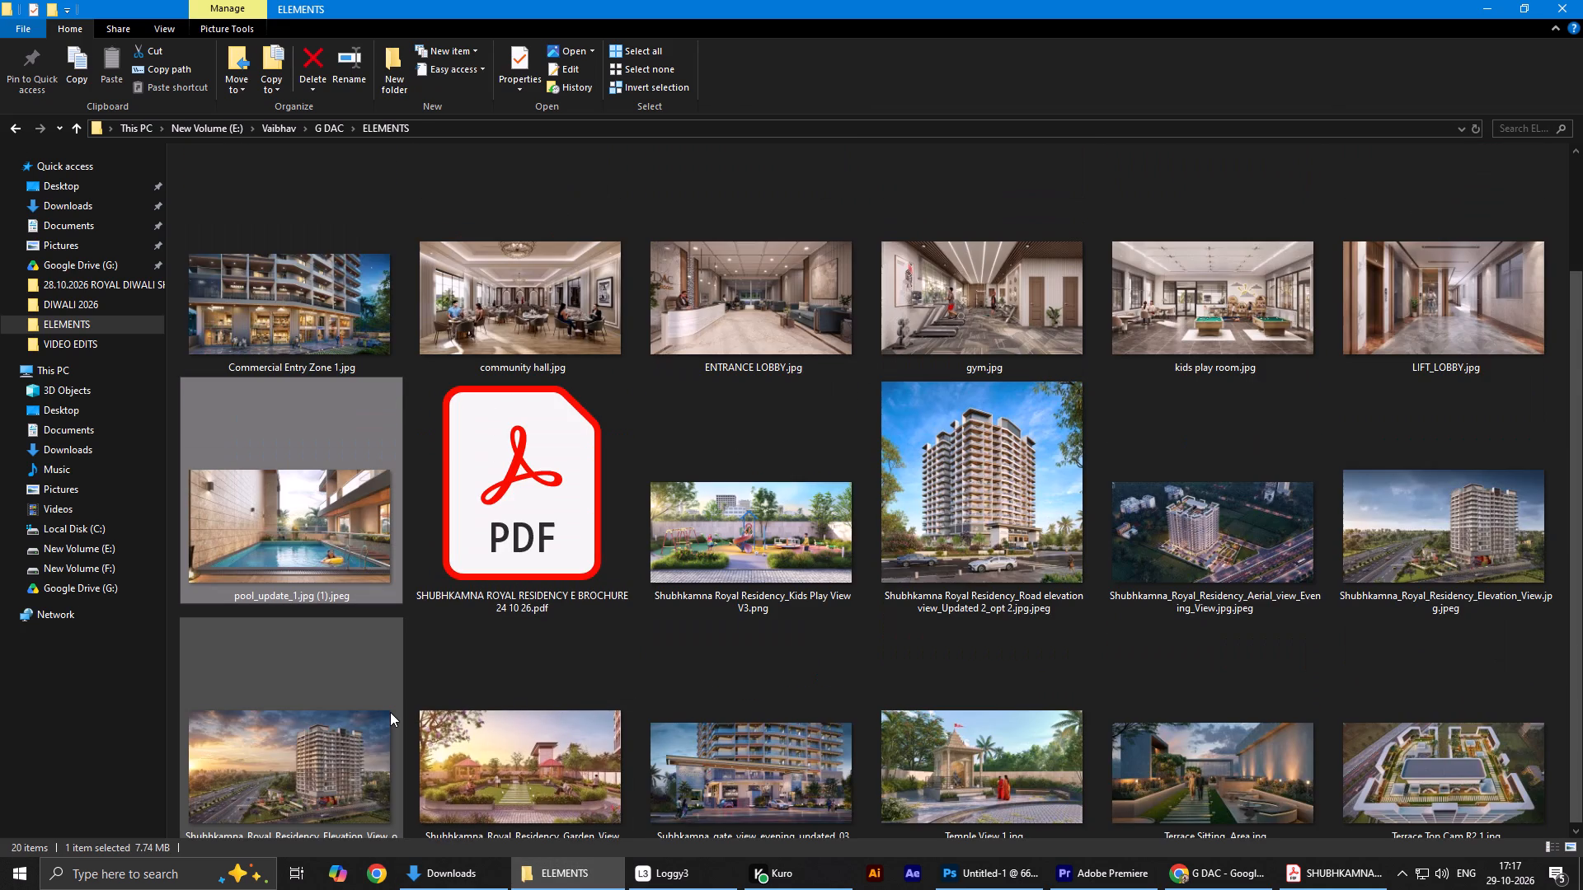
scroll(390, 712, up, 1)
scroll(1002, 686, down, 1)
click(1403, 639)
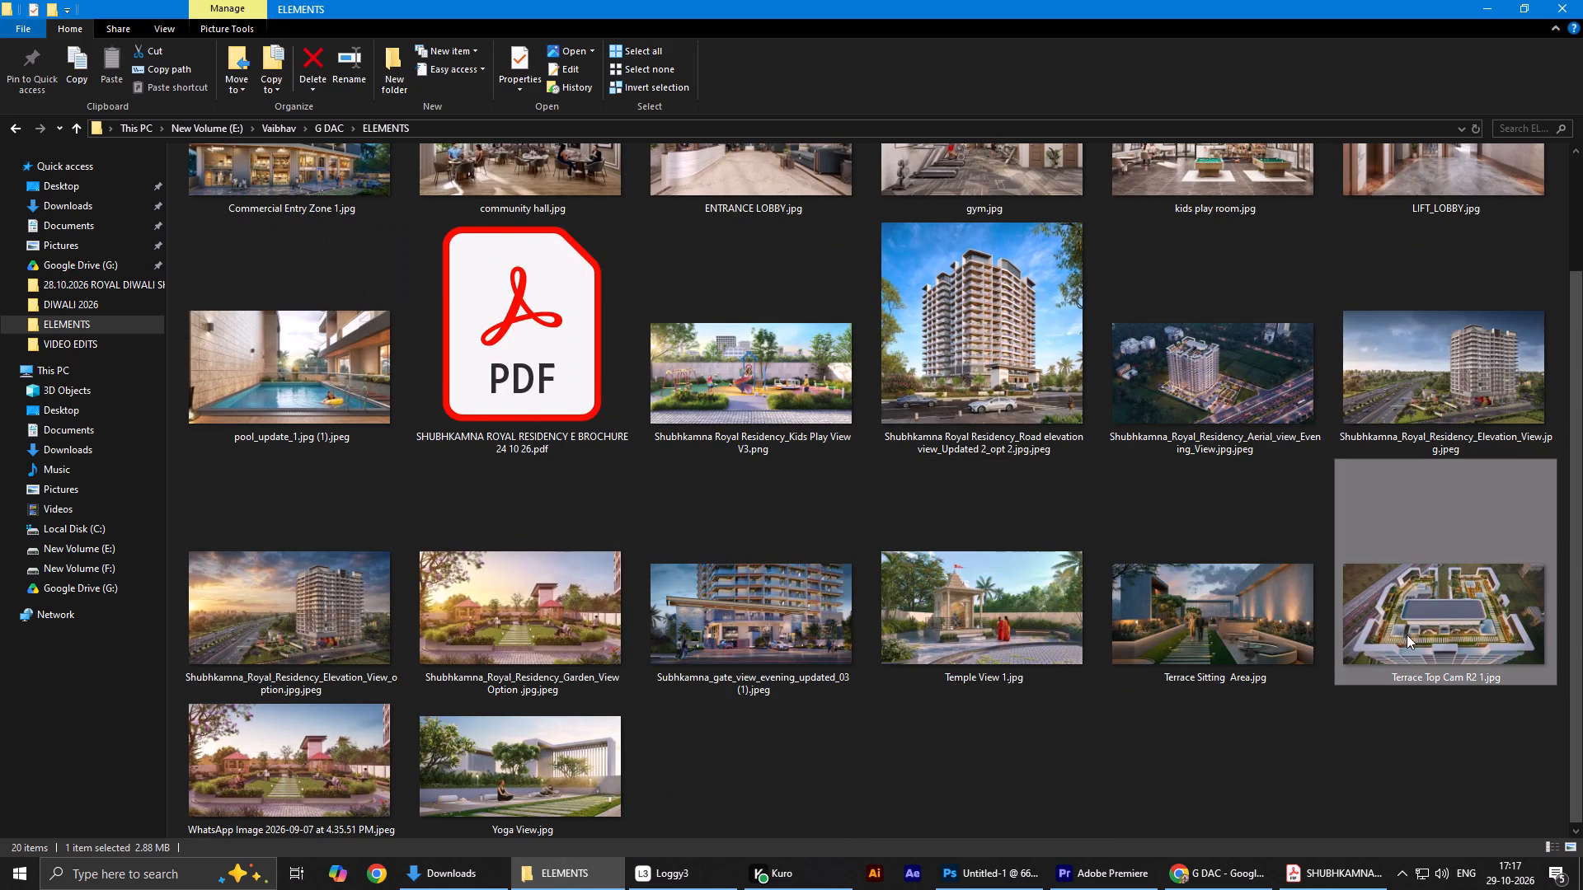
drag(1443, 597, 1287, 679)
key(alt+Tab)
key(alt+Tab)
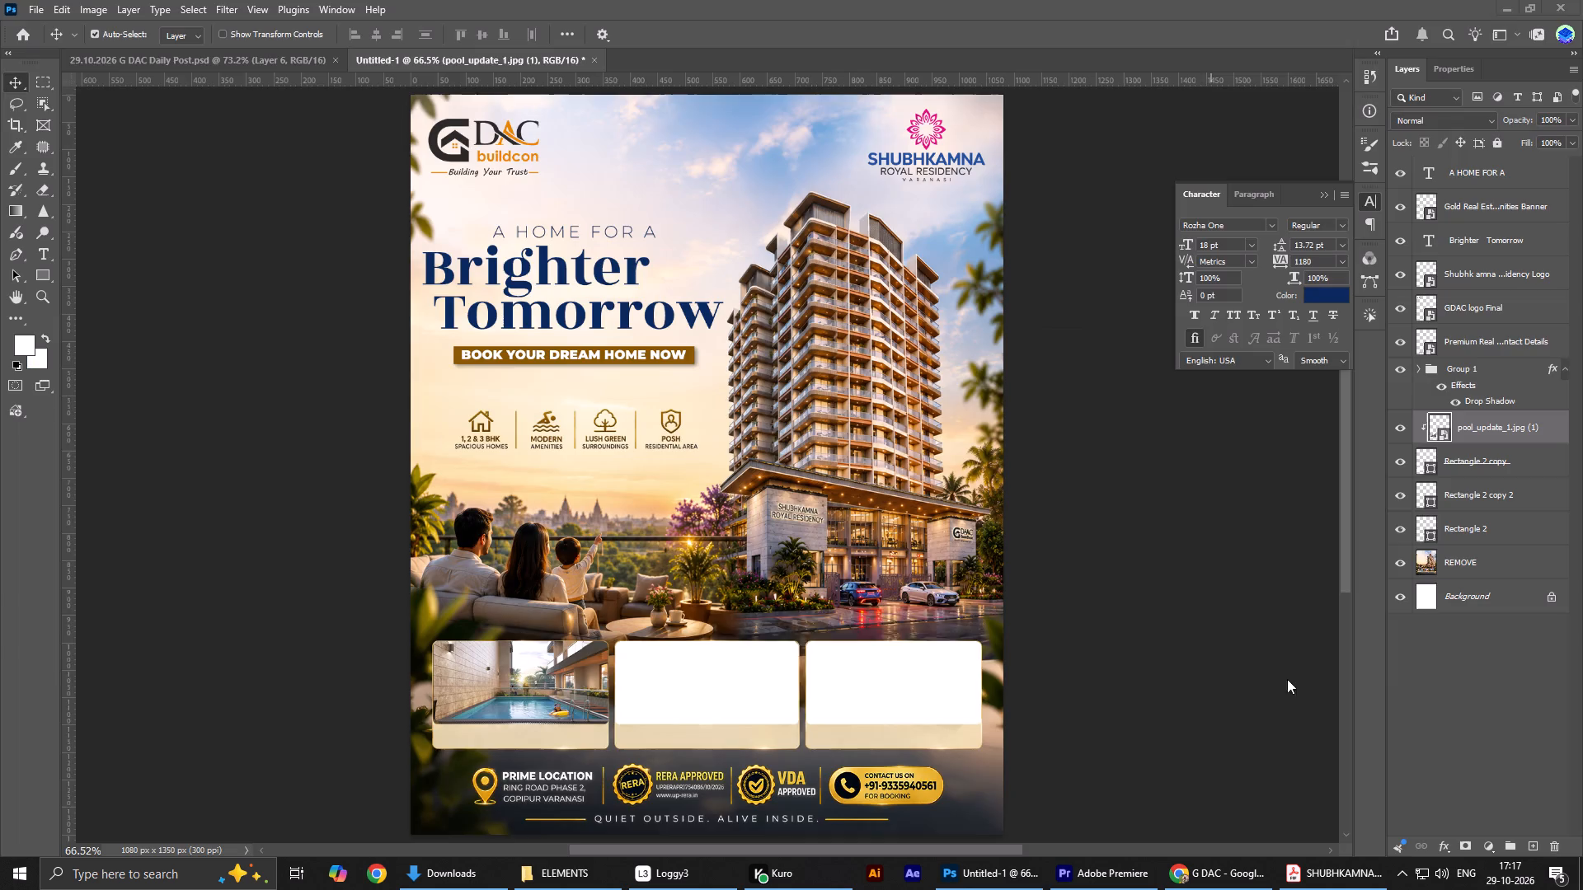
drag(1287, 679, 794, 684)
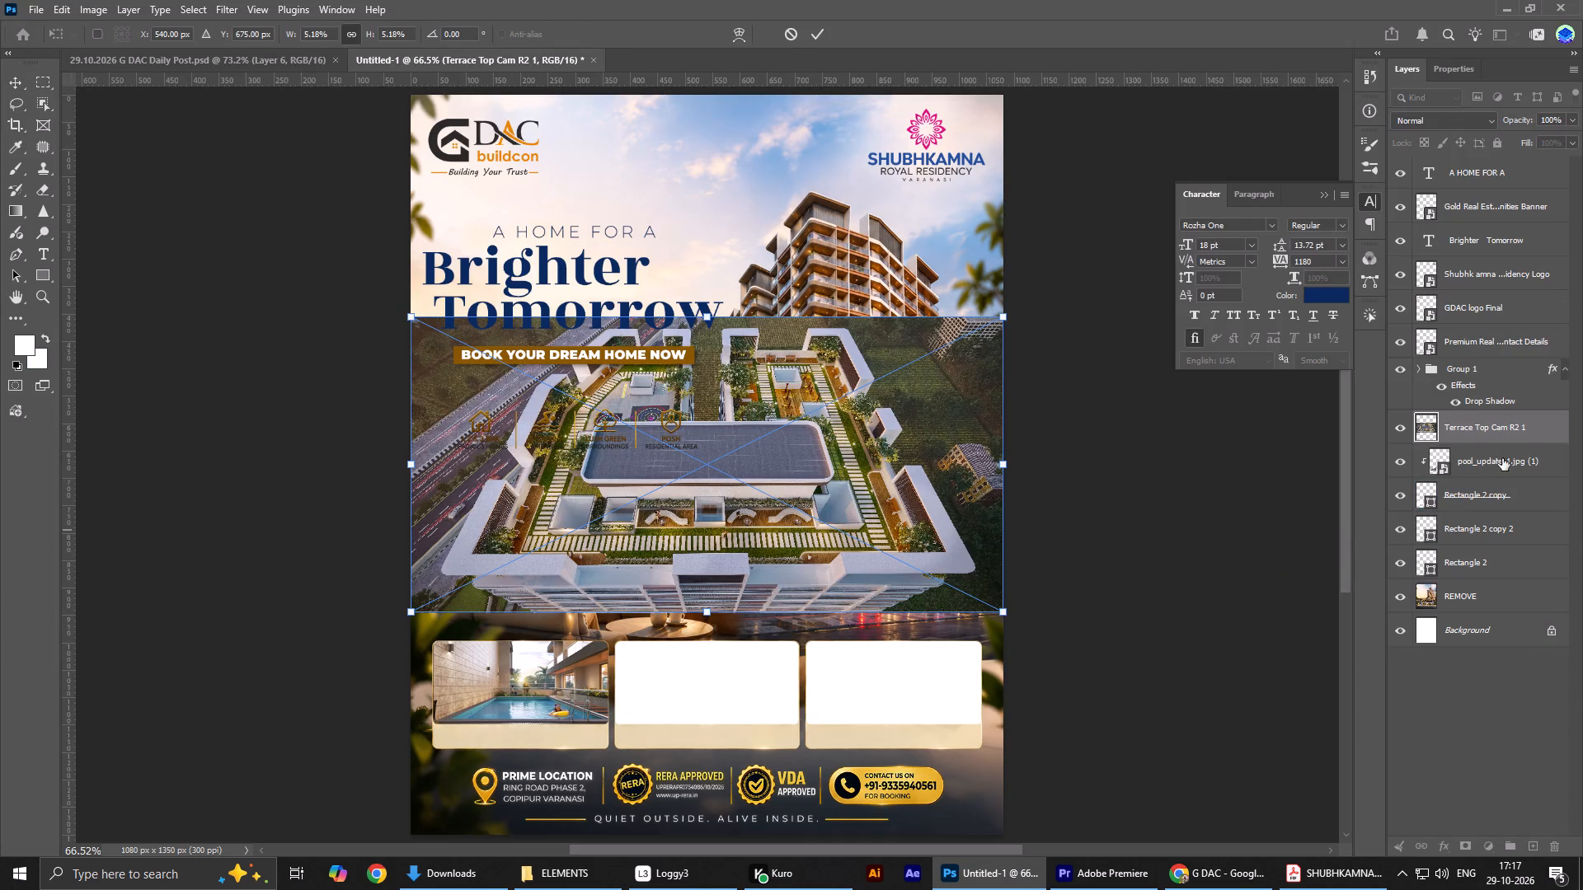
Move the Terrace Top Cam R2 1 layer directly above Rectangle 2 and clip it to that rectangle.
drag(1542, 431, 1521, 555)
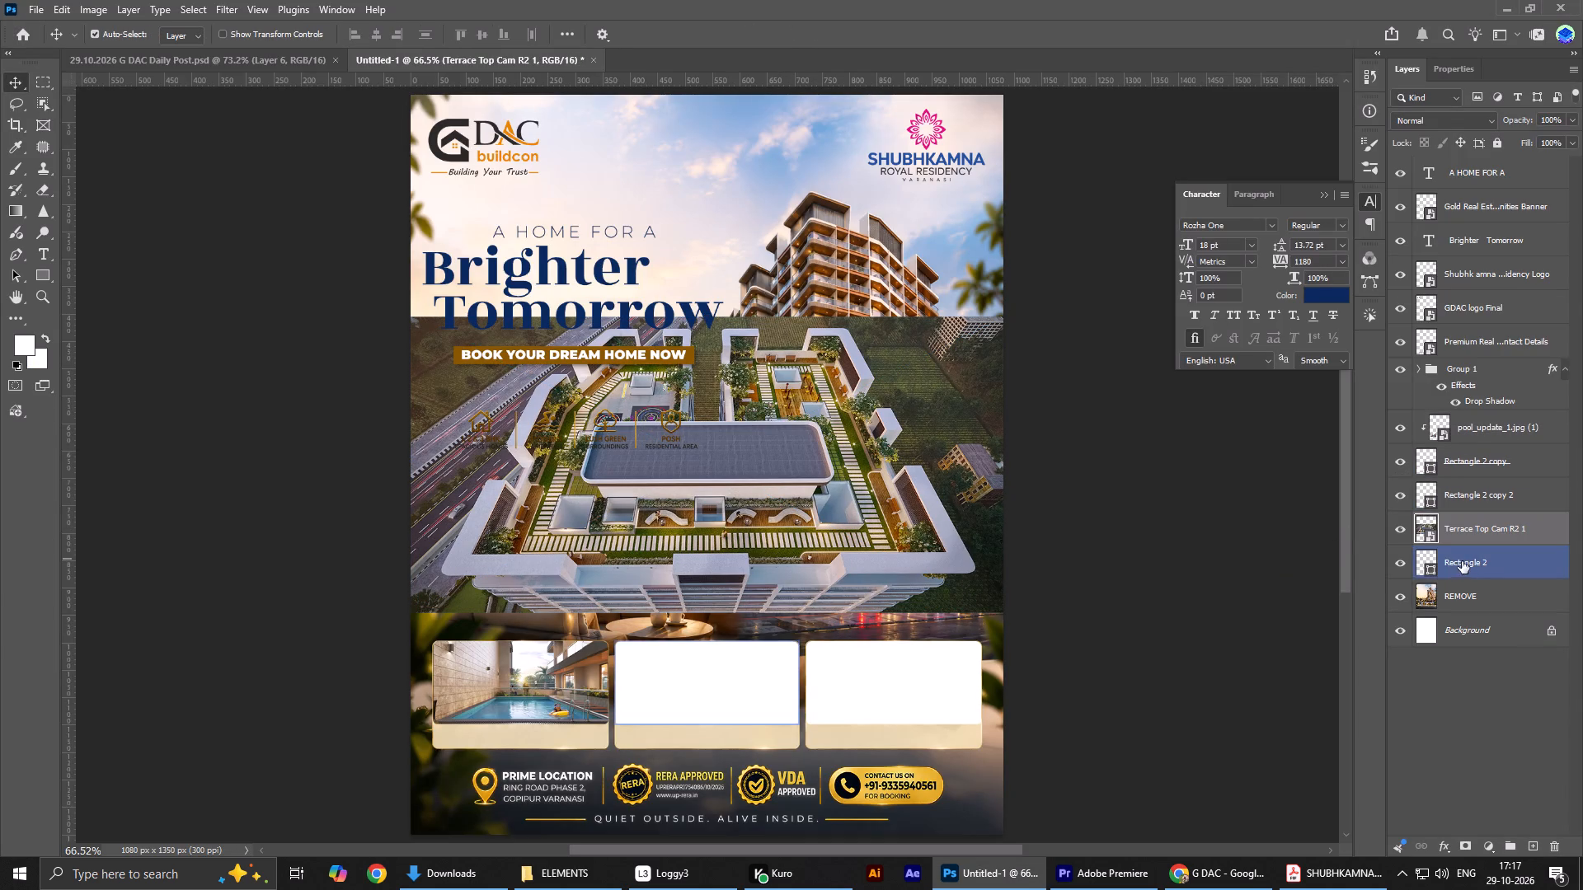
alt+click(1458, 545)
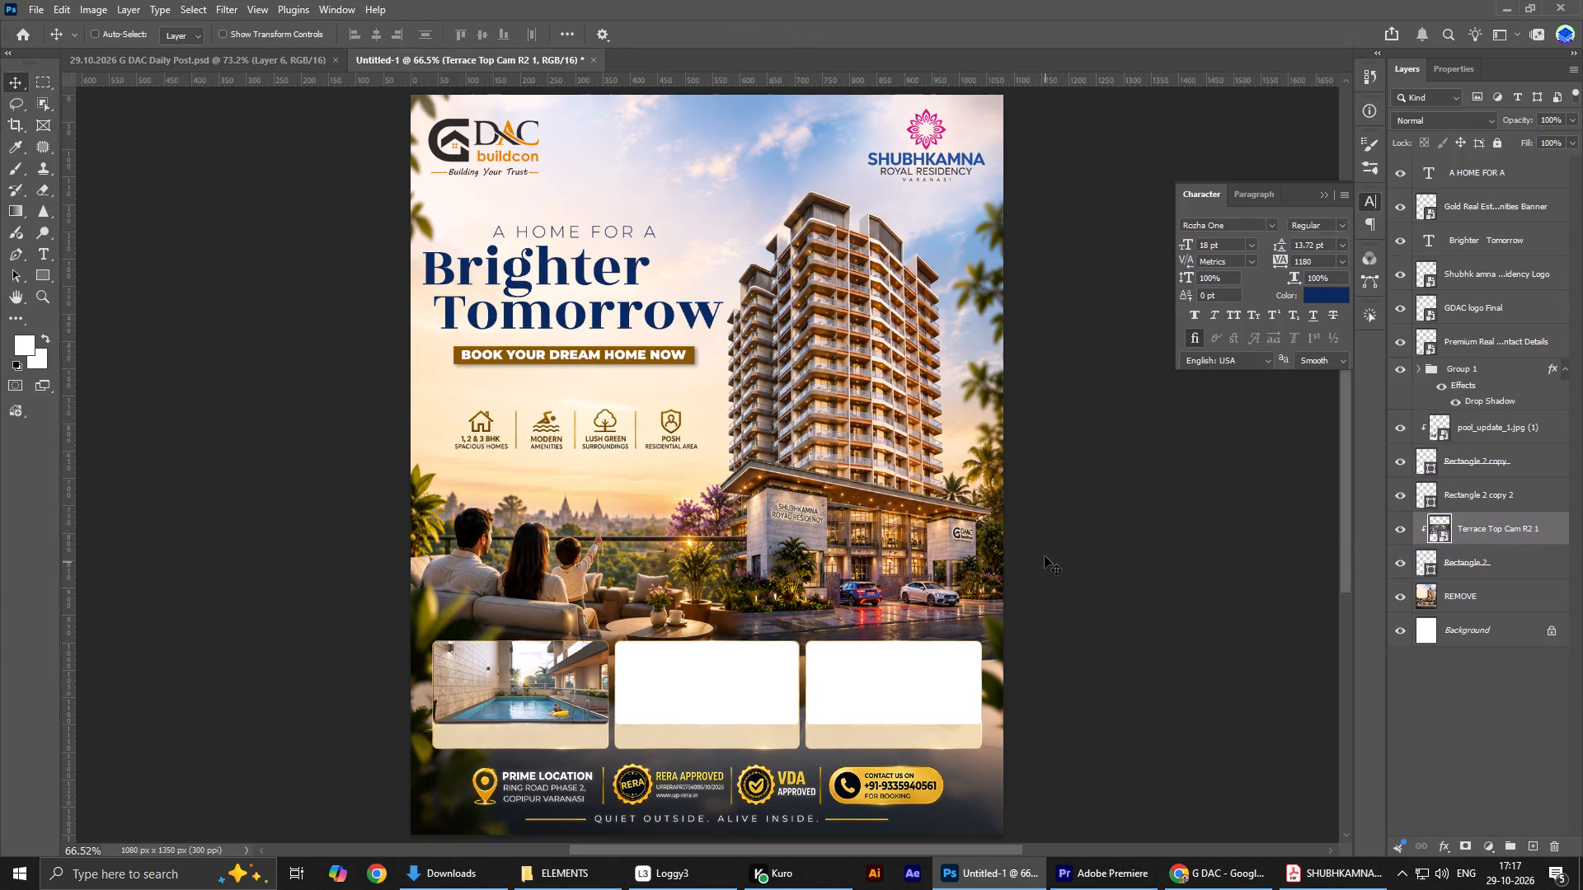
Scale the clipped Terrace Top Cam R2 1 image to about 1.67% and position it over the second card.
key(ctrl+t)
drag(783, 456, 801, 610)
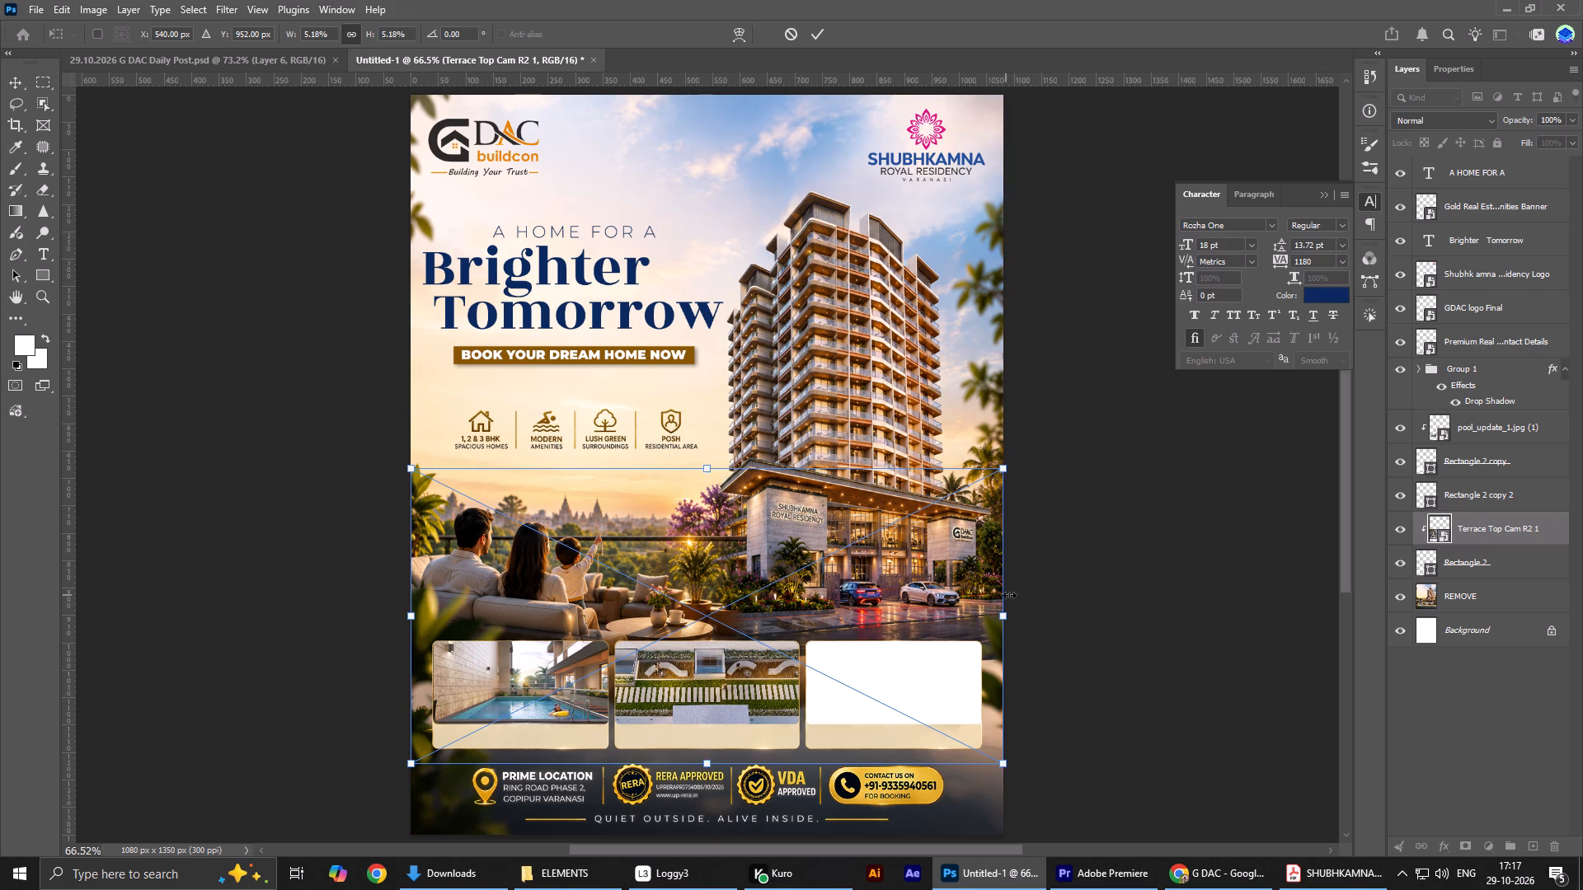
drag(1011, 608, 806, 627)
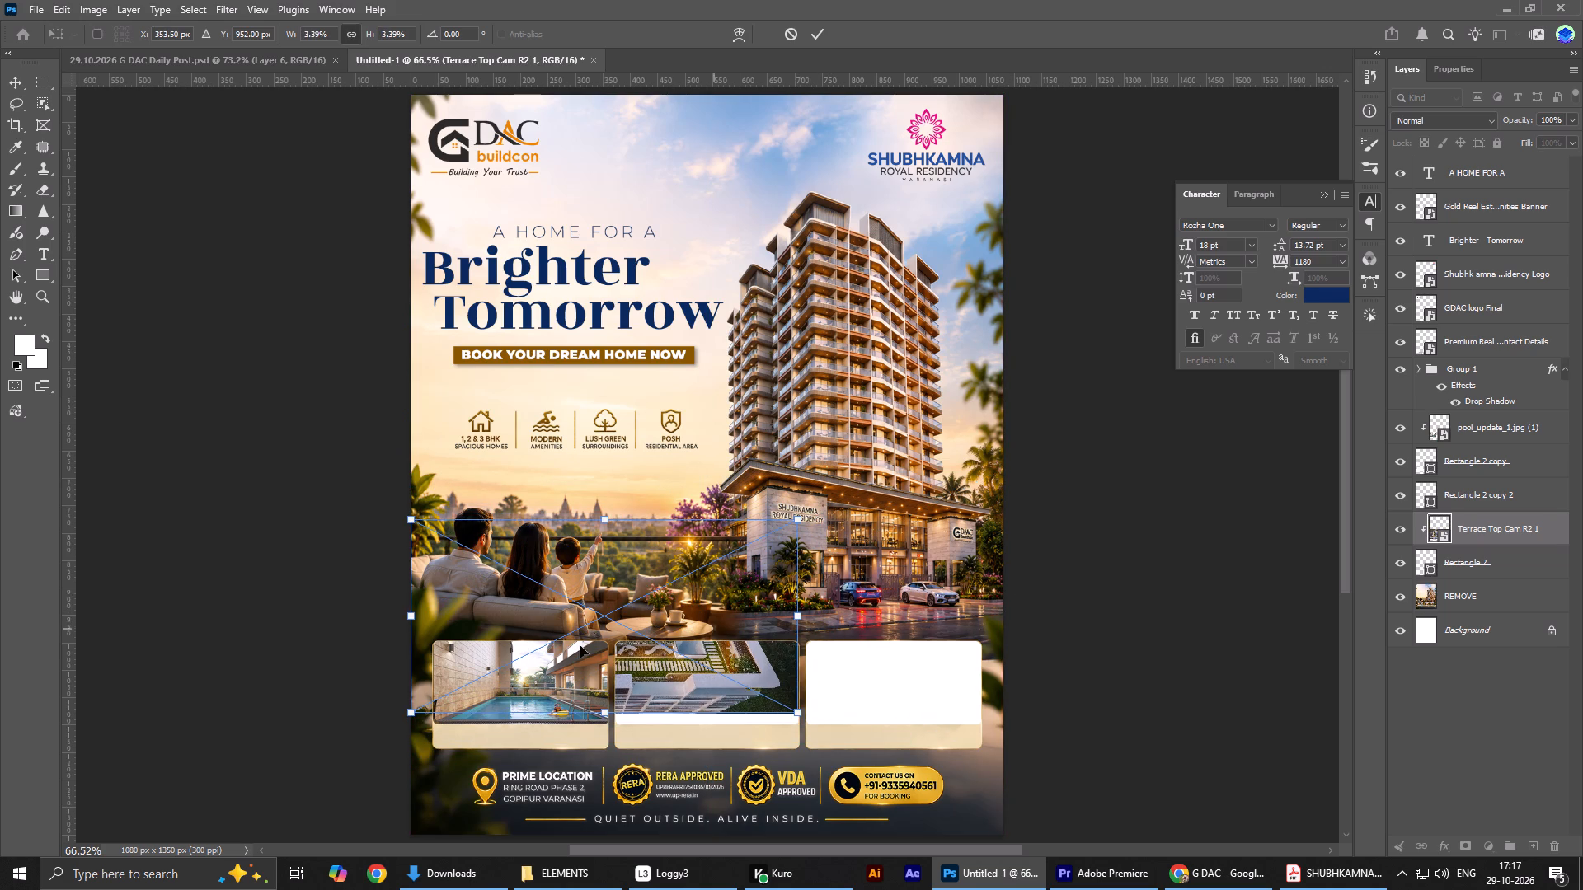
drag(405, 619, 607, 640)
alt+scroll(660, 651, up, 9)
click(797, 633)
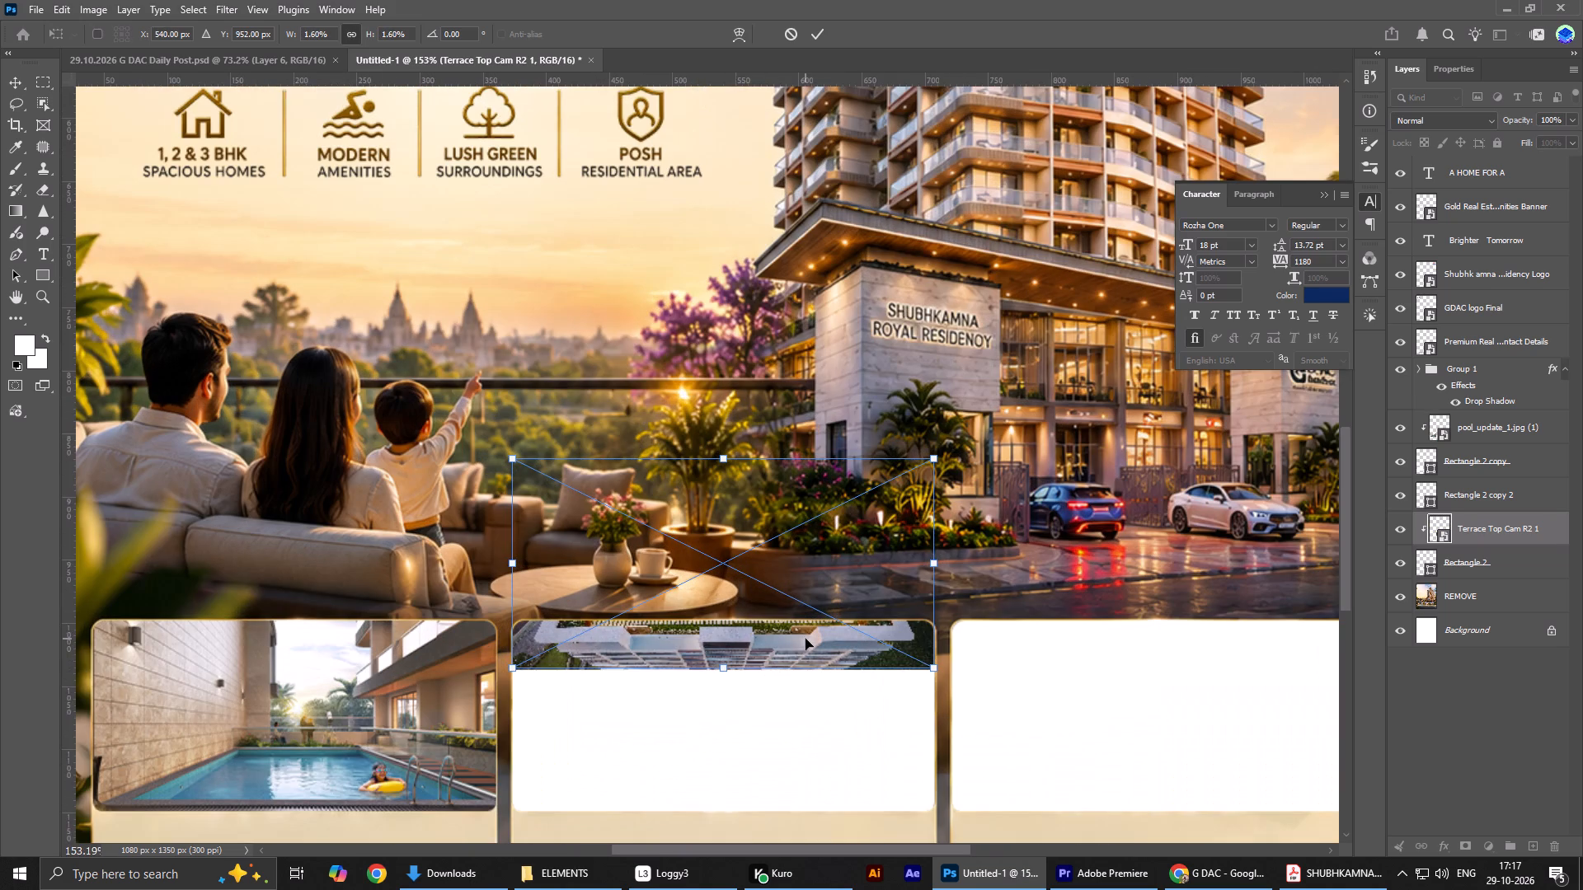
drag(808, 636, 827, 789)
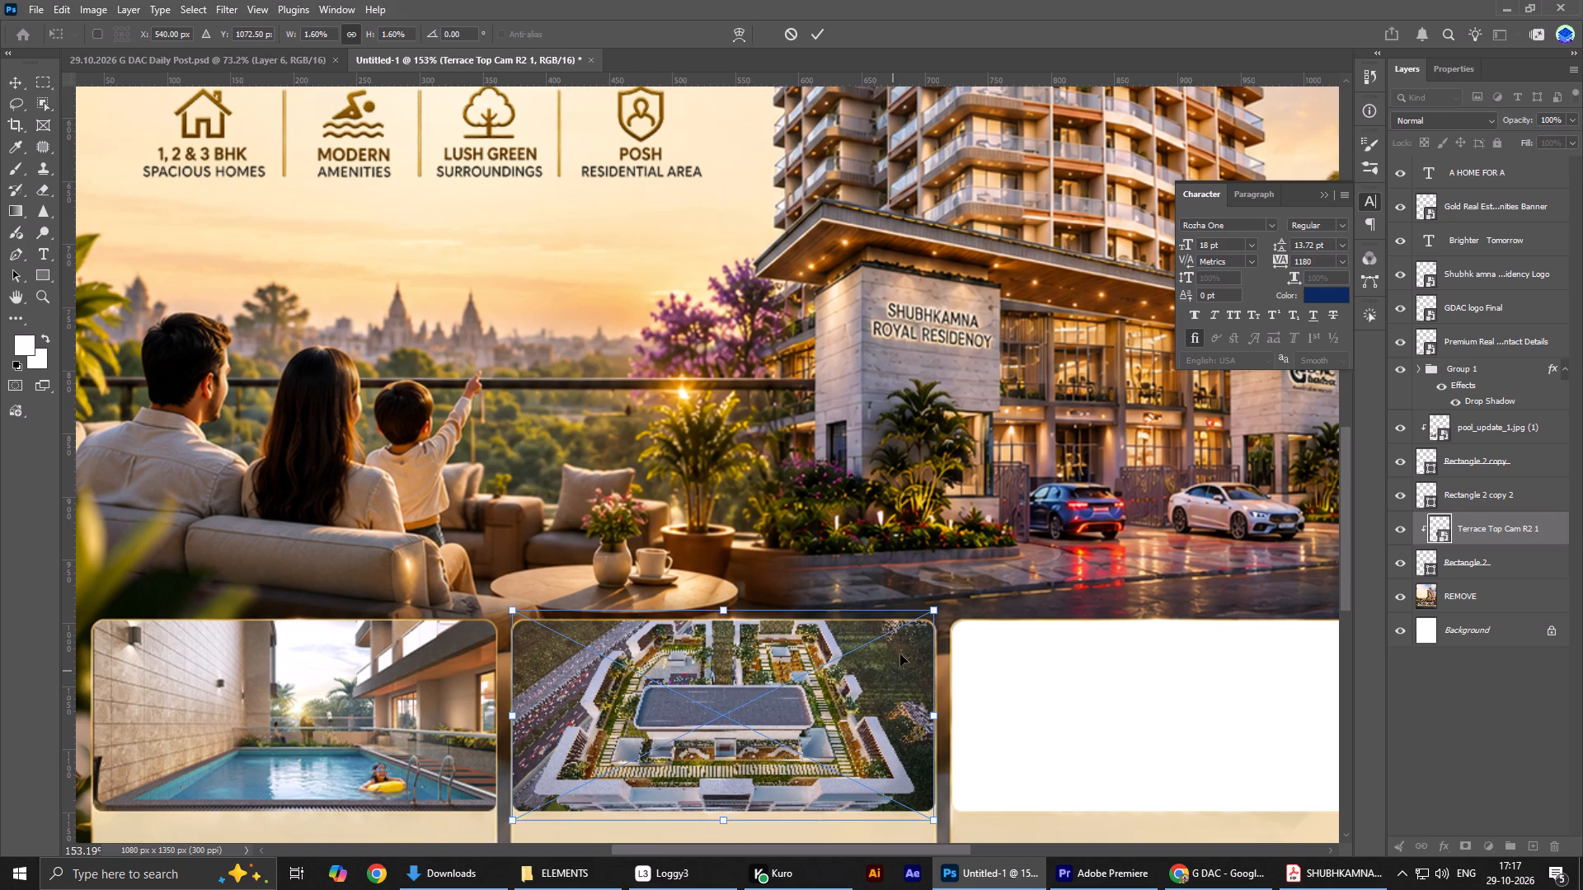
alt+drag(933, 615, 942, 610)
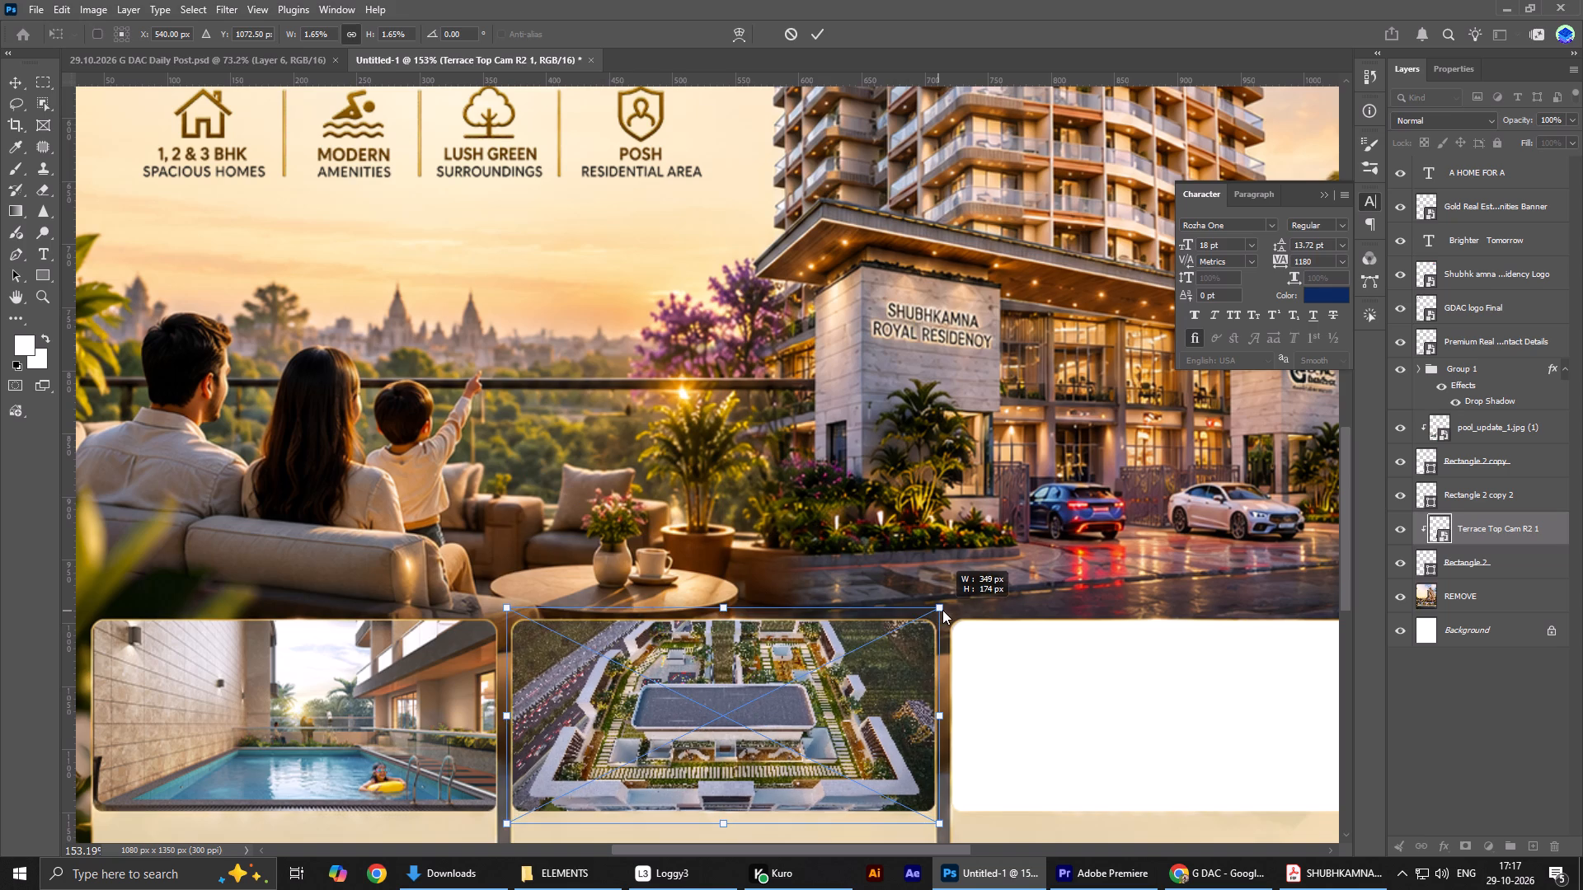
alt+drag(942, 610, 942, 610)
key(Return)
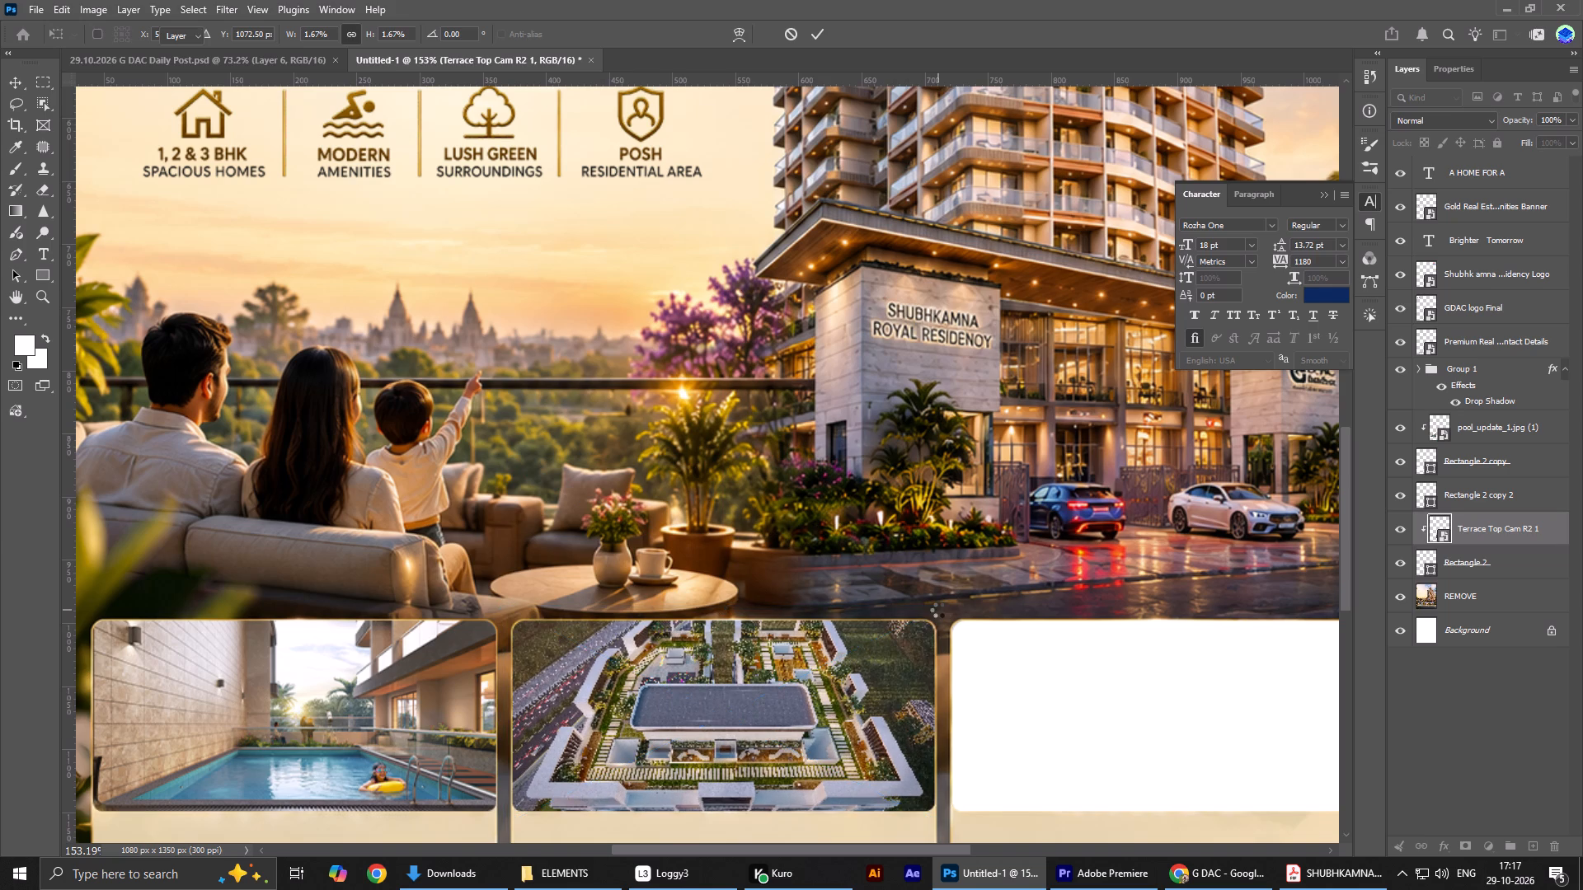
Nudge the terrace image about 11 px lower within the second card, keeping the card's top edge covered.
key(shift+Down)
key(shift+Down)
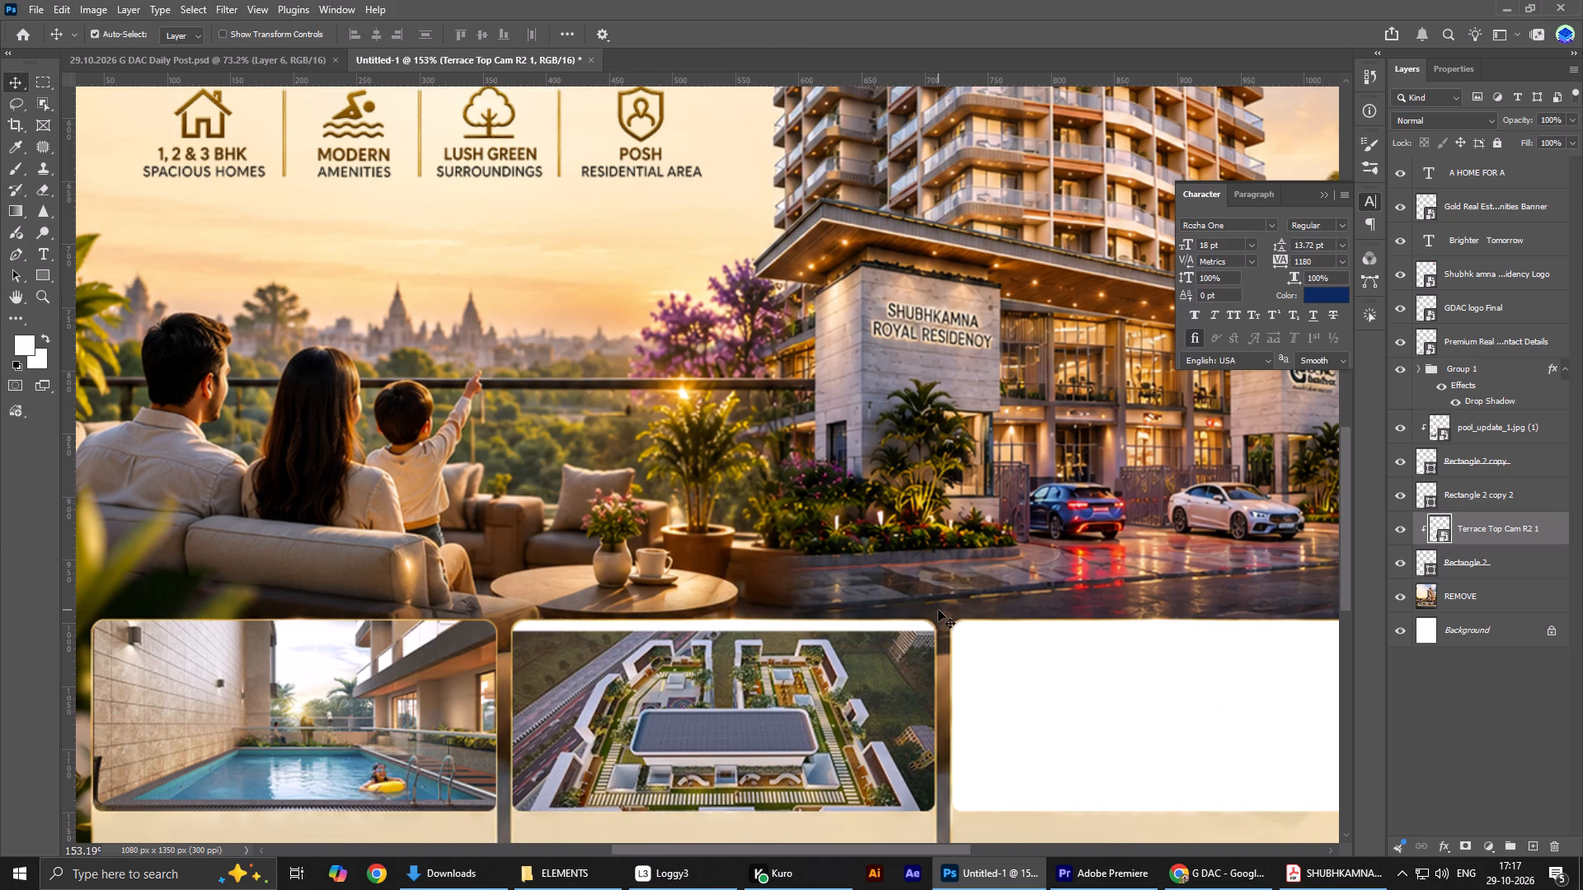
key(Up)
key(Up)
key(Up)
key(Up)
key(Up)
key(Up)
key(Up)
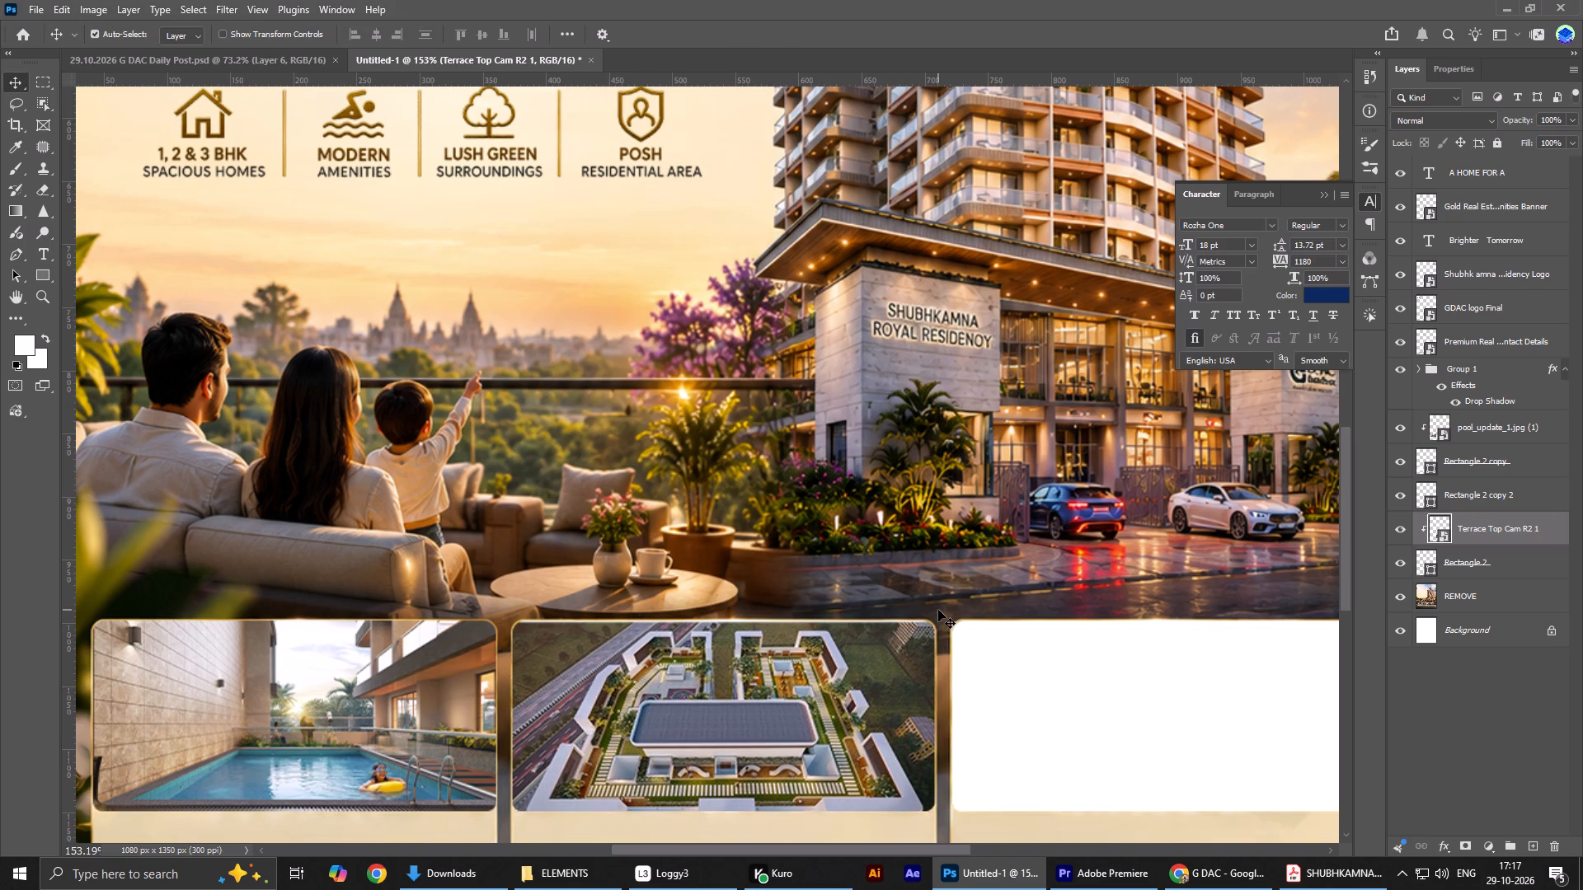
key(Up)
key(Up)
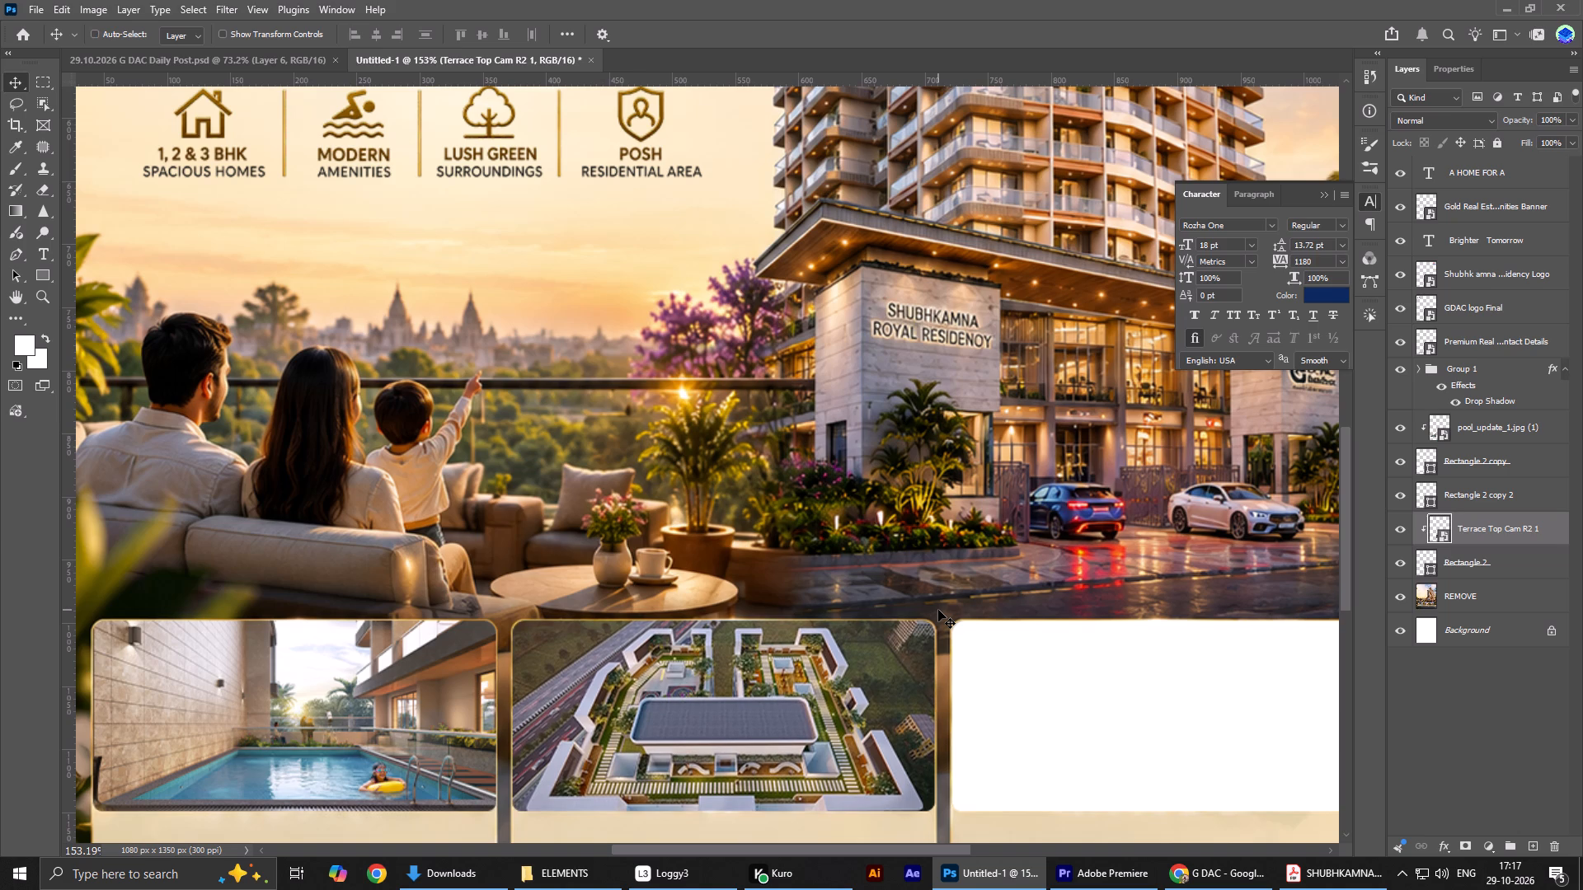
key(ctrl+0)
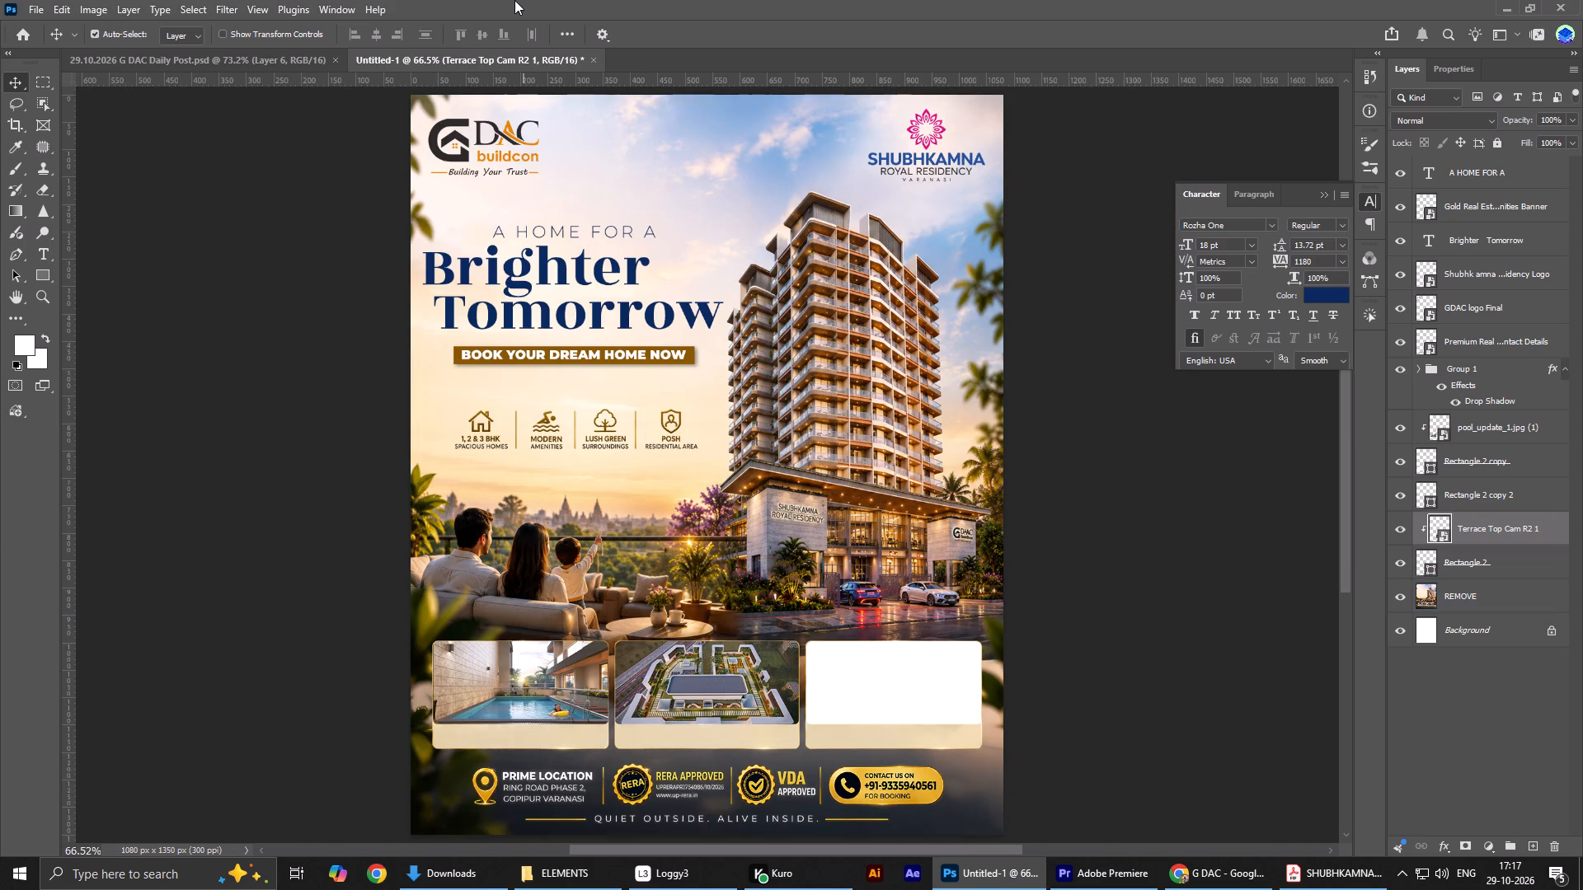
Place Shubhkamna Royal Residency_Kids Play View V3.png from the ELEMENTS folder above Rectangle 2 copy 2, the third card, and clip it to that rectangle.
click(852, 661)
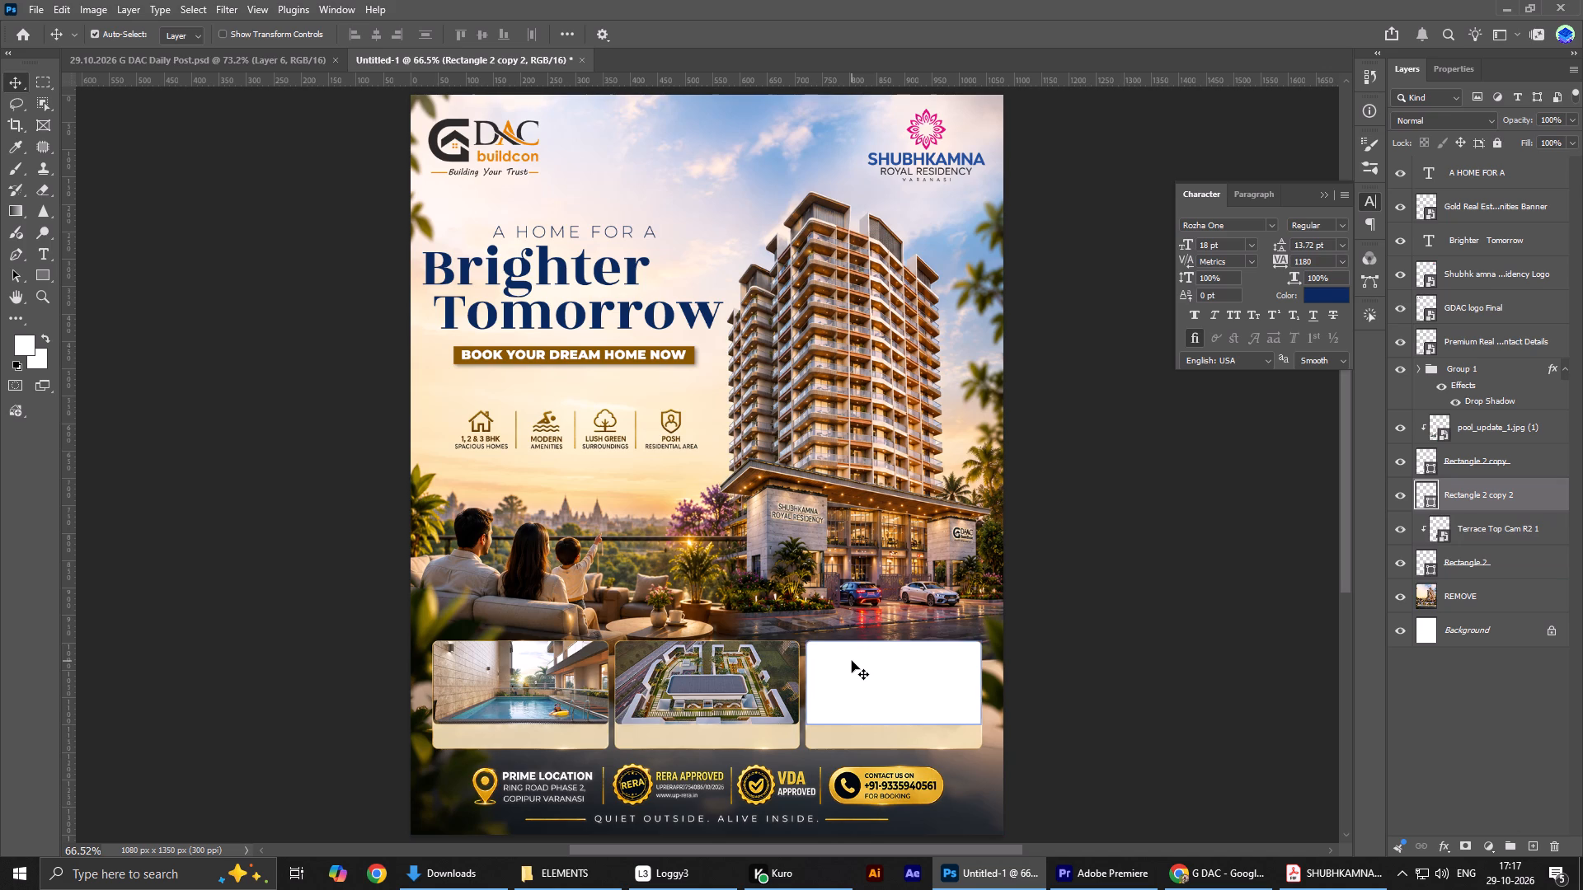
scroll(852, 661, up, 1)
click(852, 661)
key(alt+Tab)
key(alt+Tab)
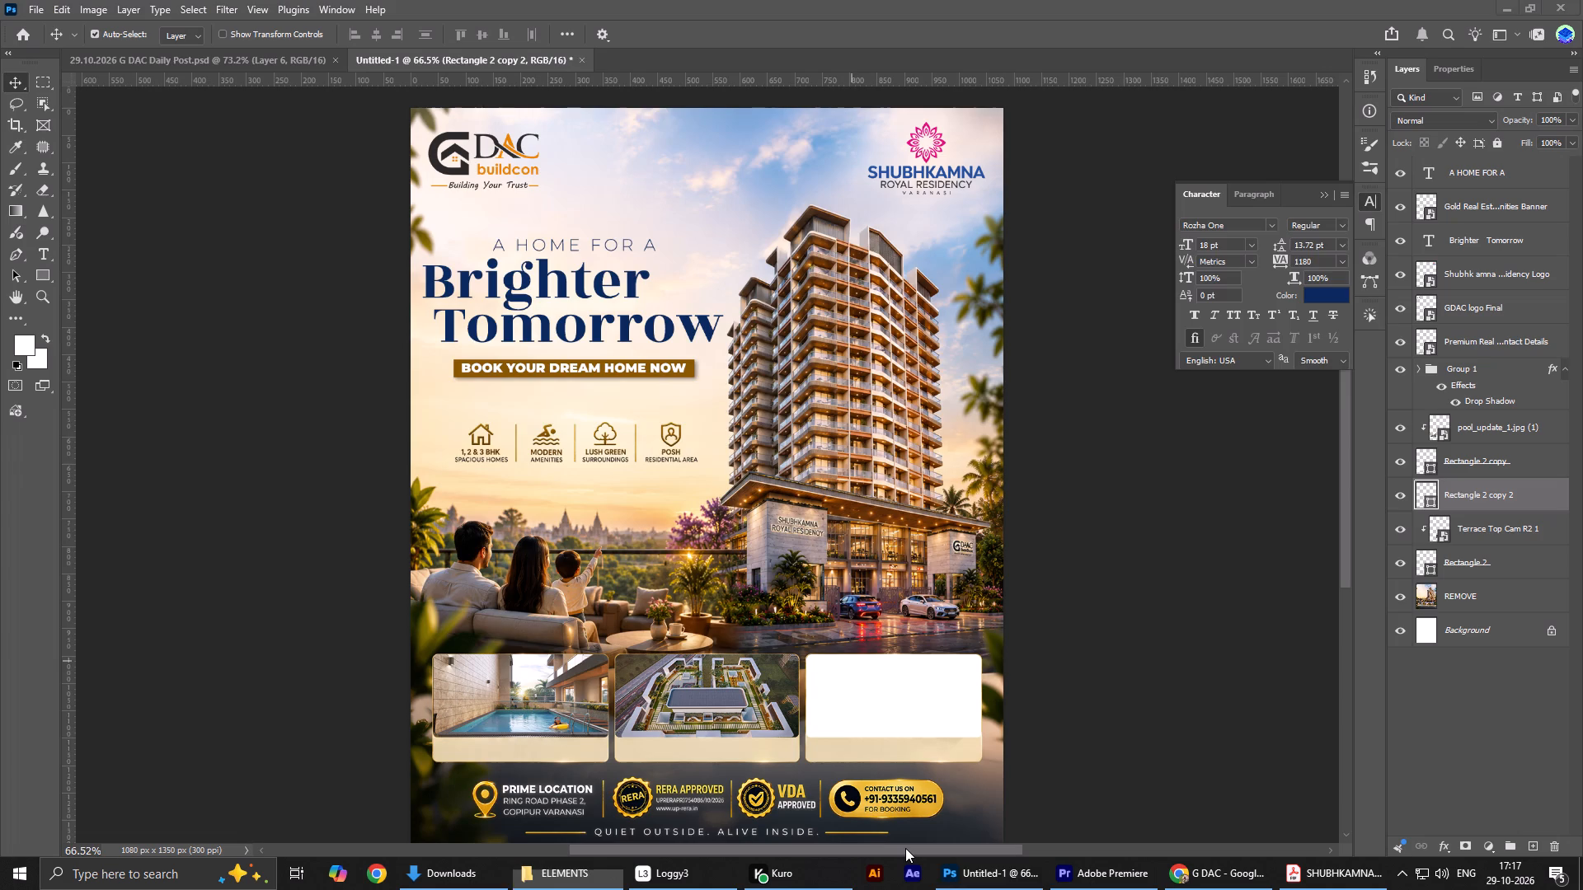
key(alt+Tab)
key(alt+Tab)
key(alt+Tab)
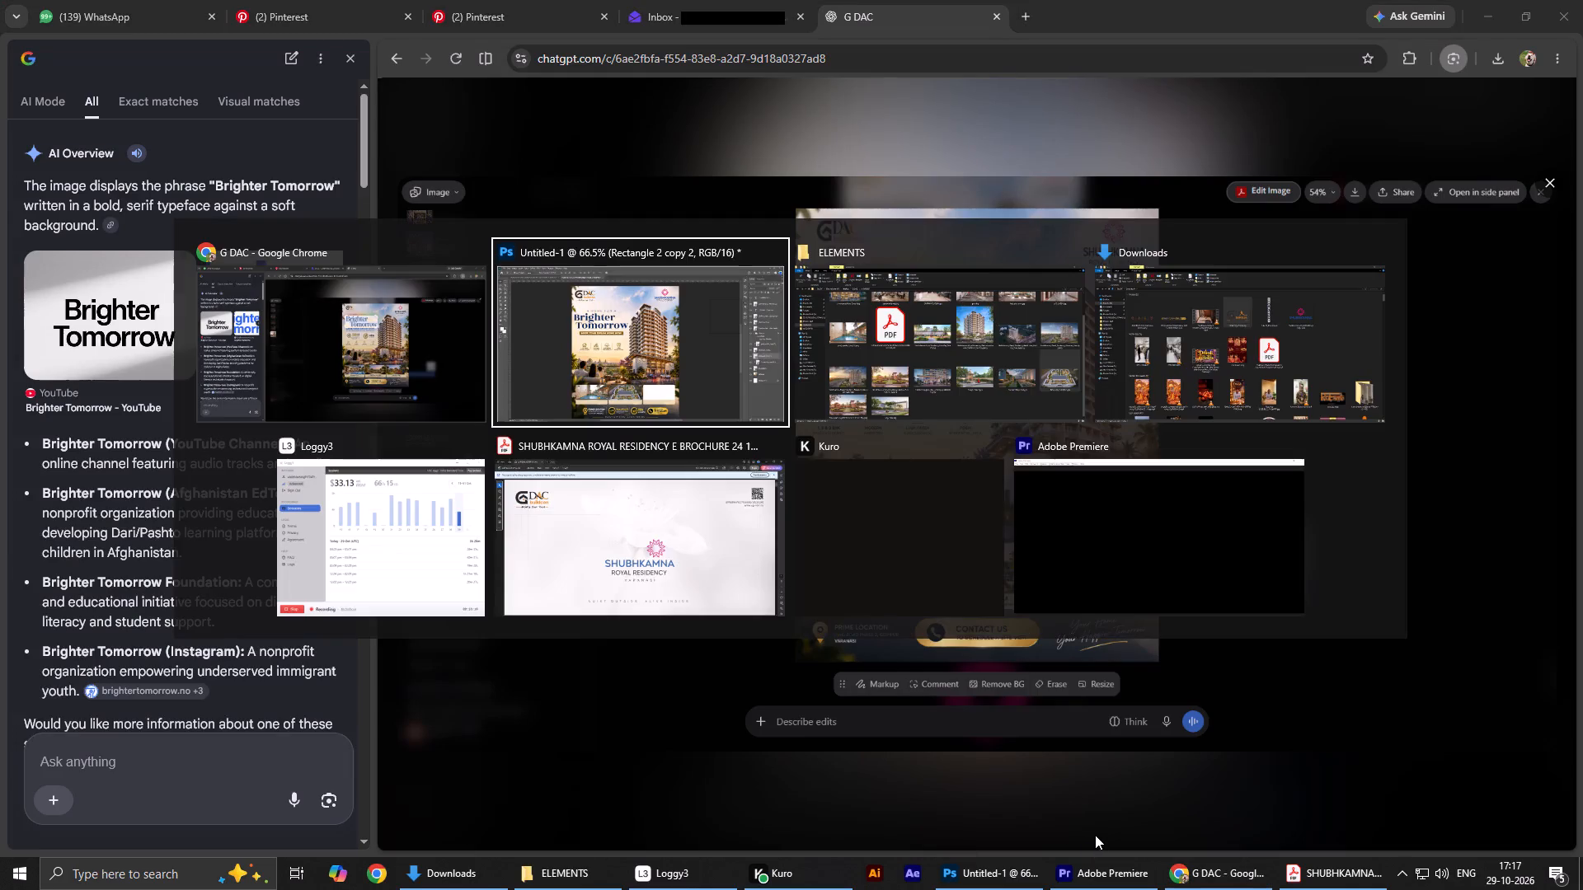
key(alt+Tab)
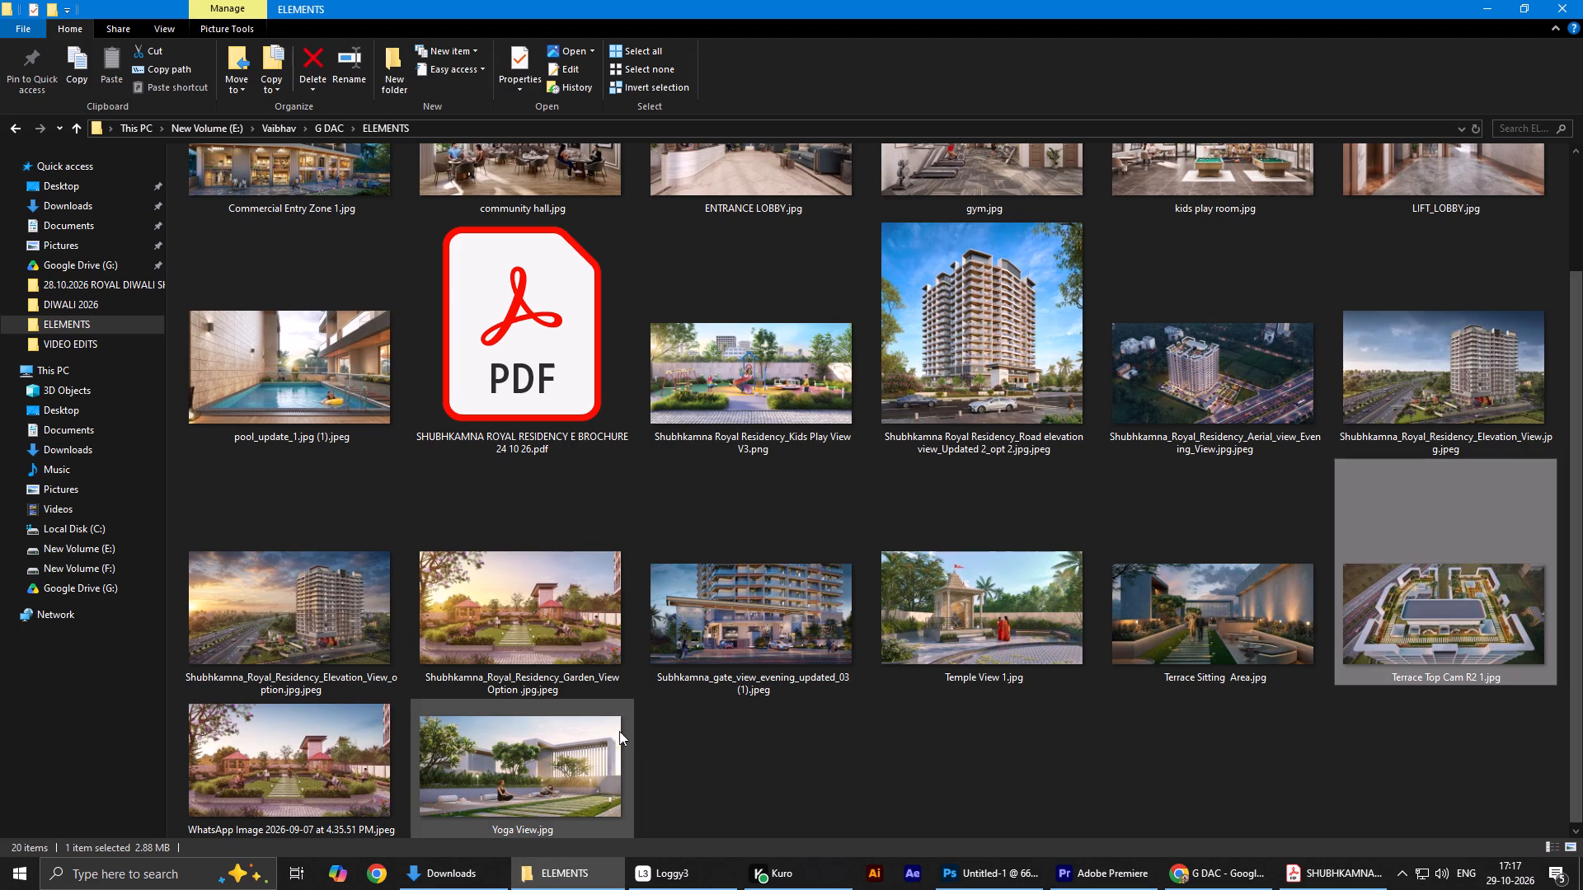
scroll(534, 738, down, 1)
scroll(421, 744, up, 1)
click(747, 539)
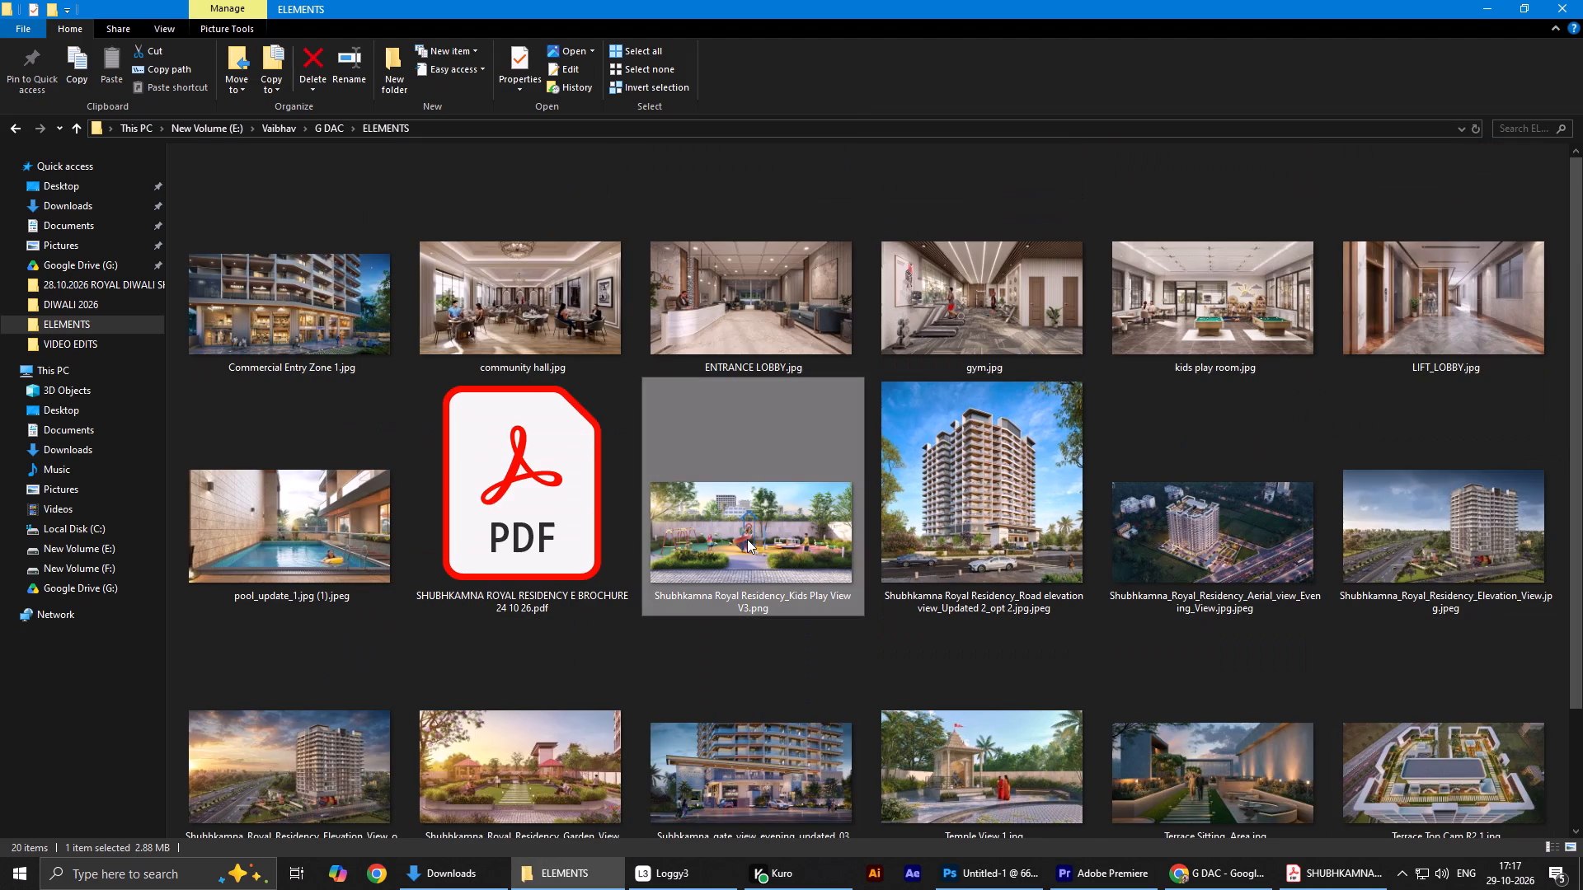
drag(736, 485, 829, 578)
key(alt+Tab)
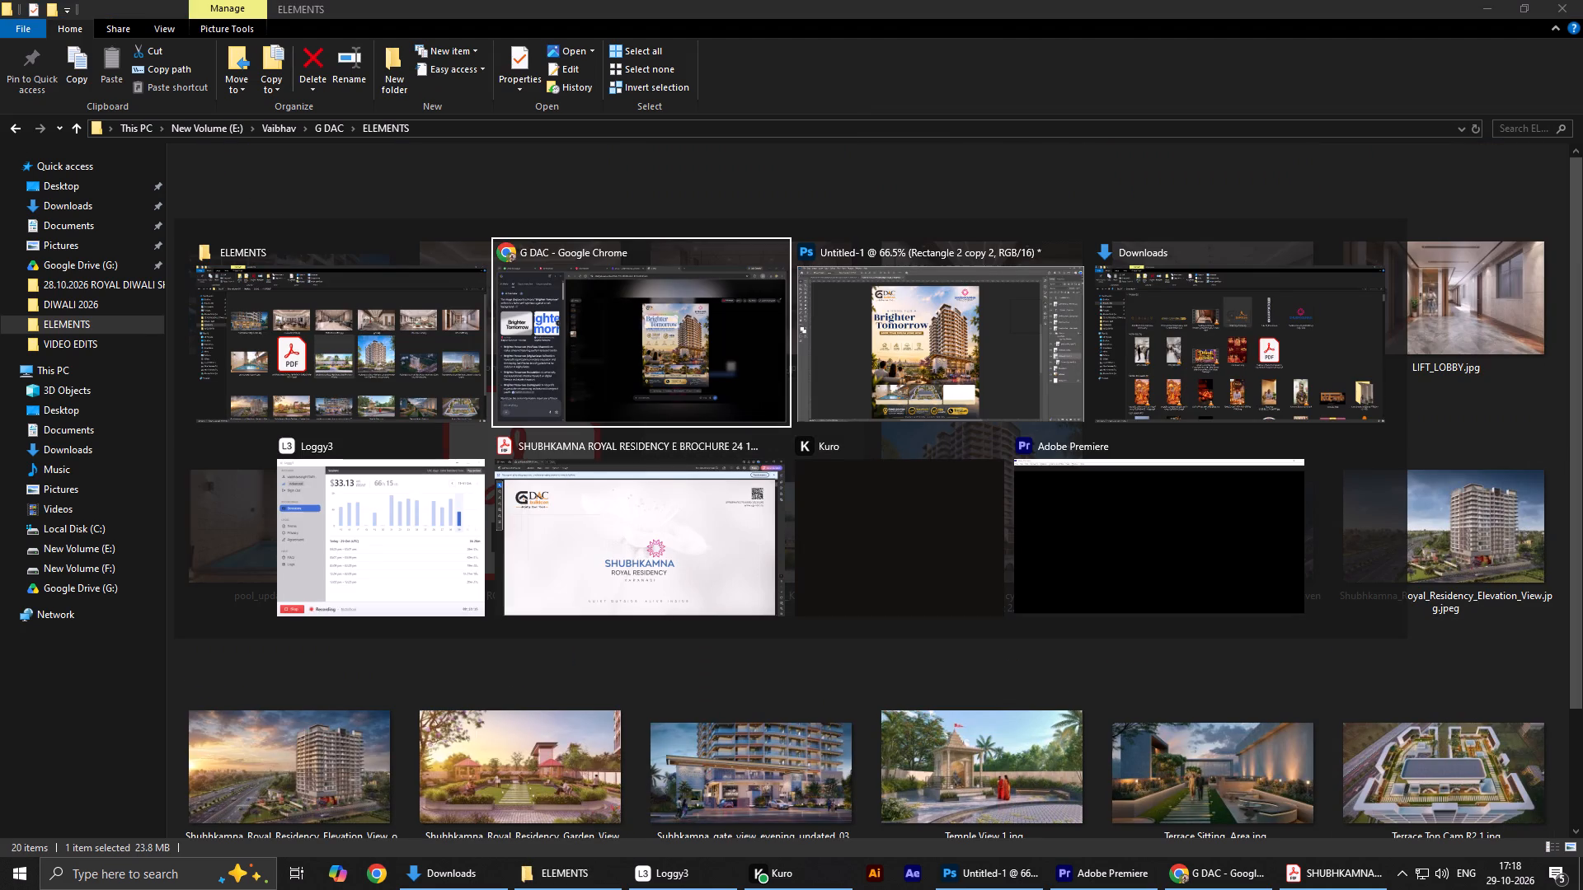
drag(829, 578, 785, 639)
key(alt+Tab)
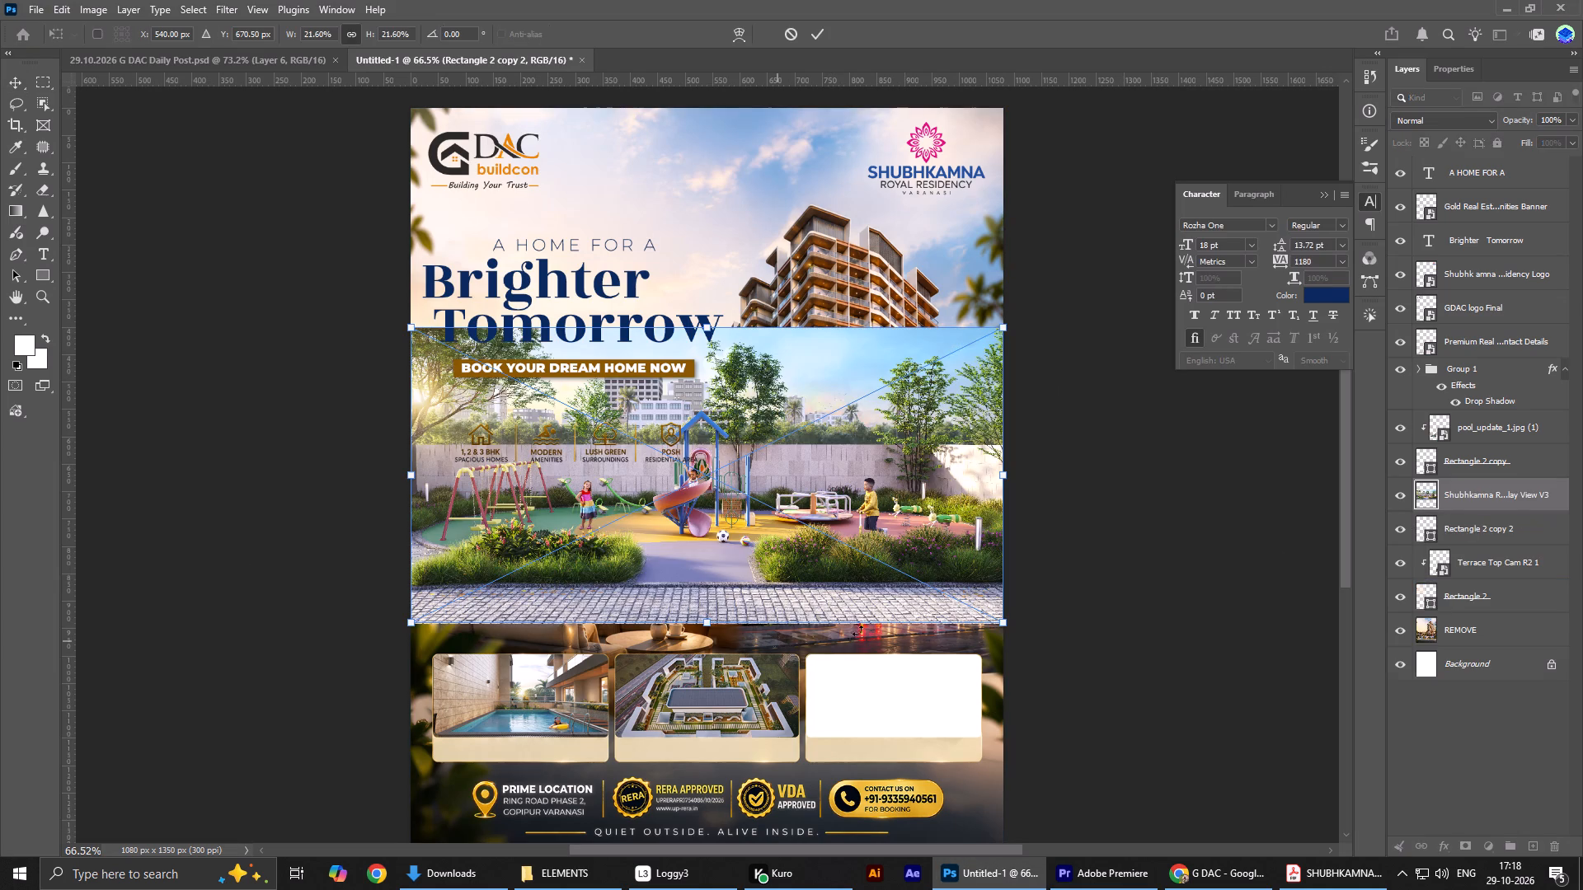
alt+click(1463, 513)
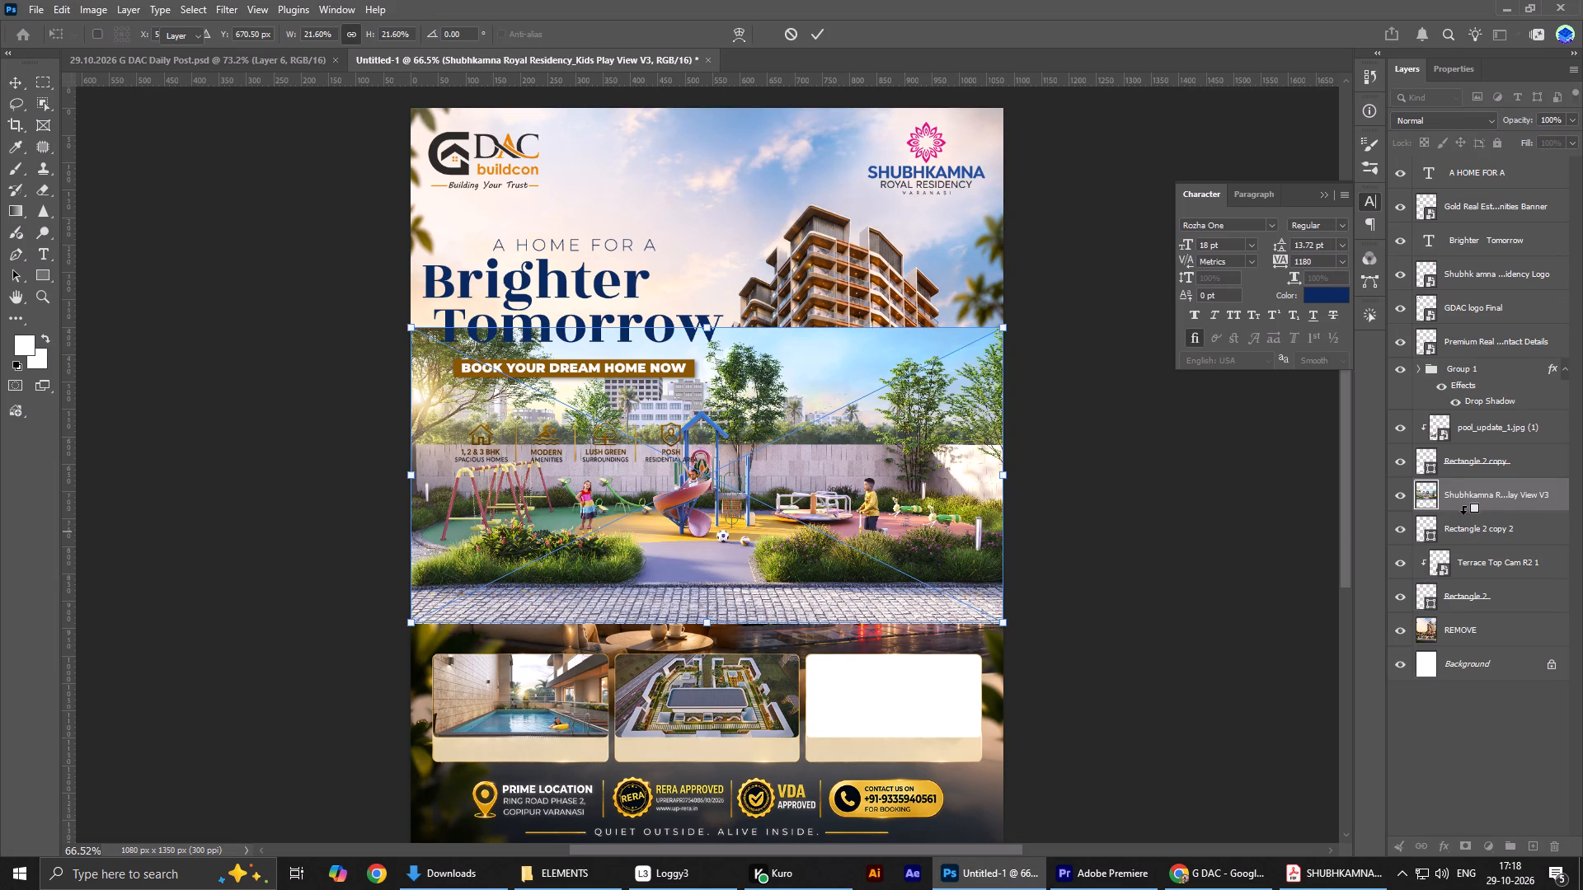
Scale the clipped kids play image to about 7.18%, position it to fill the third card, and deselect the layer.
key(ctrl+t)
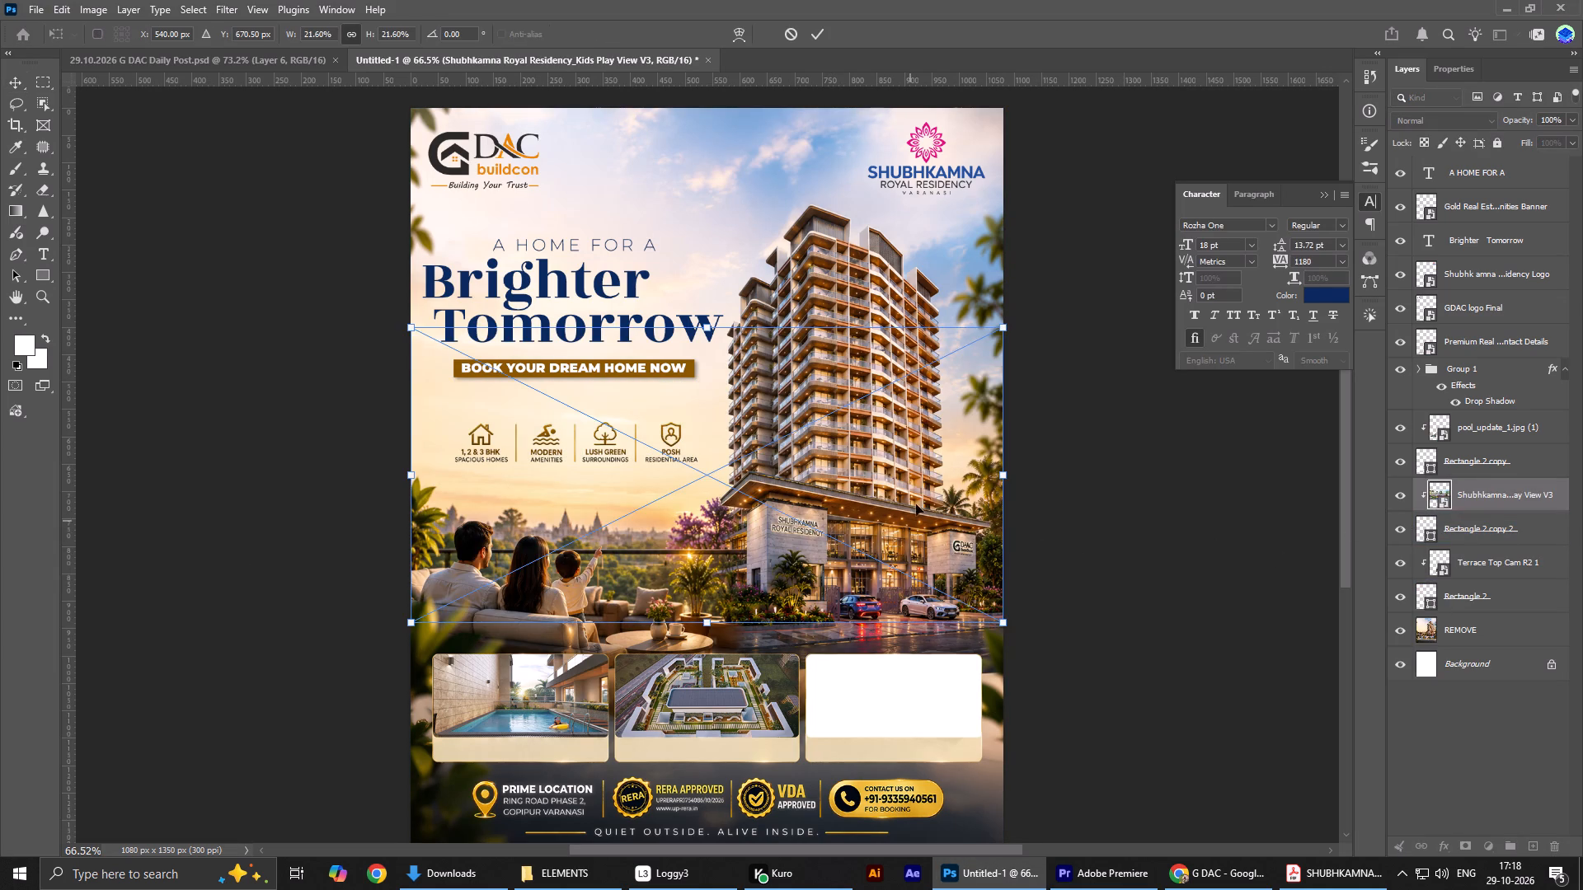
drag(915, 494, 937, 637)
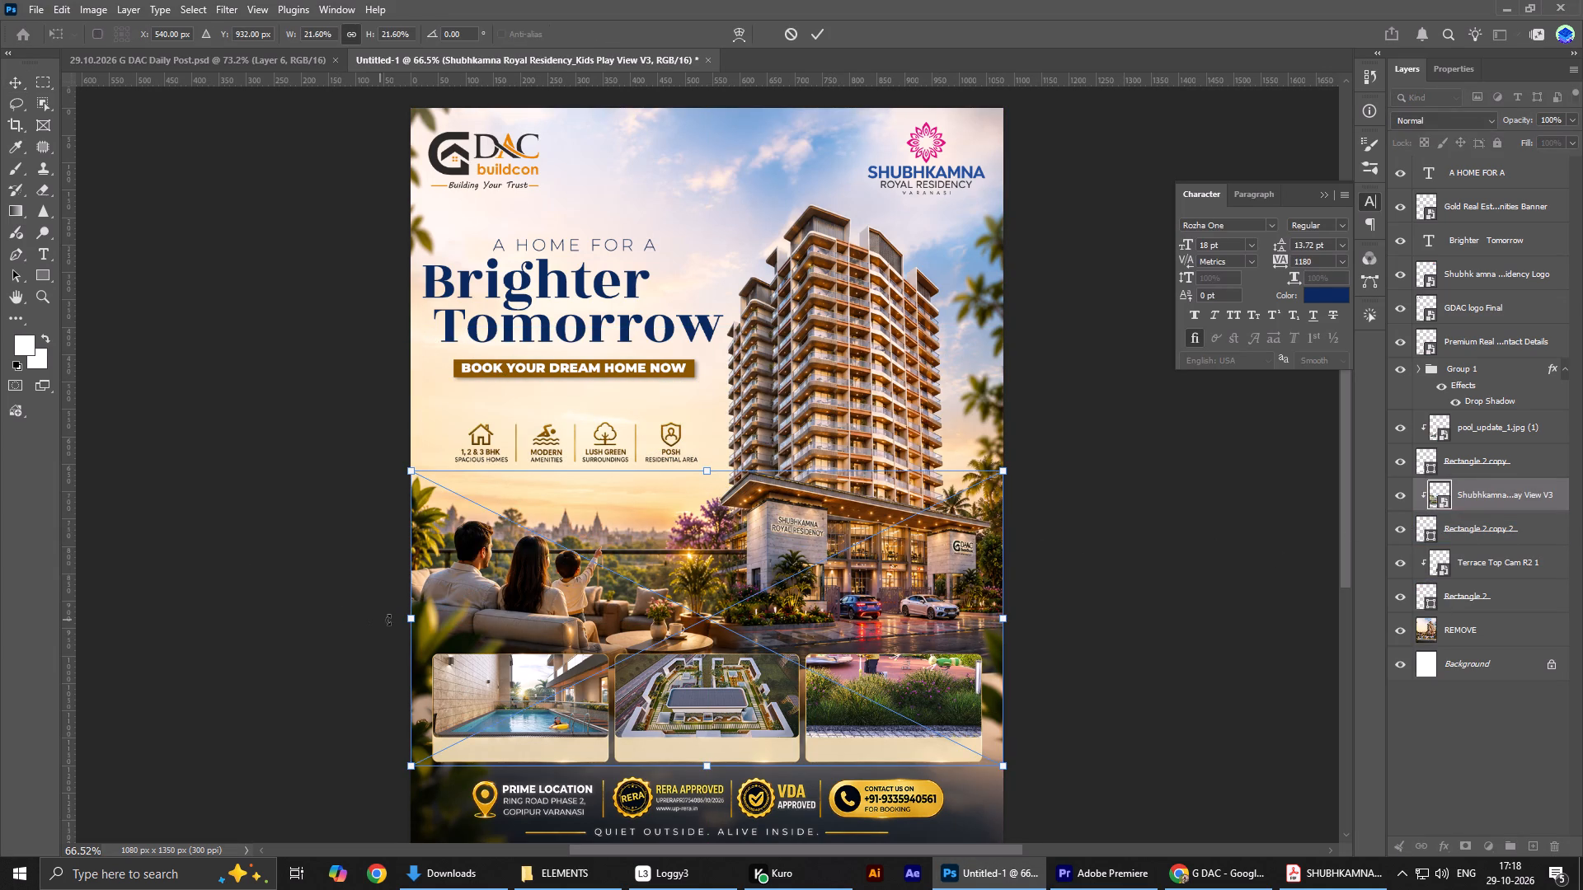
drag(417, 620, 818, 639)
alt+scroll(884, 656, up, 4)
alt+scroll(891, 656, down, 1)
alt+scroll(891, 656, up, 4)
shift+drag(998, 629, 1003, 748)
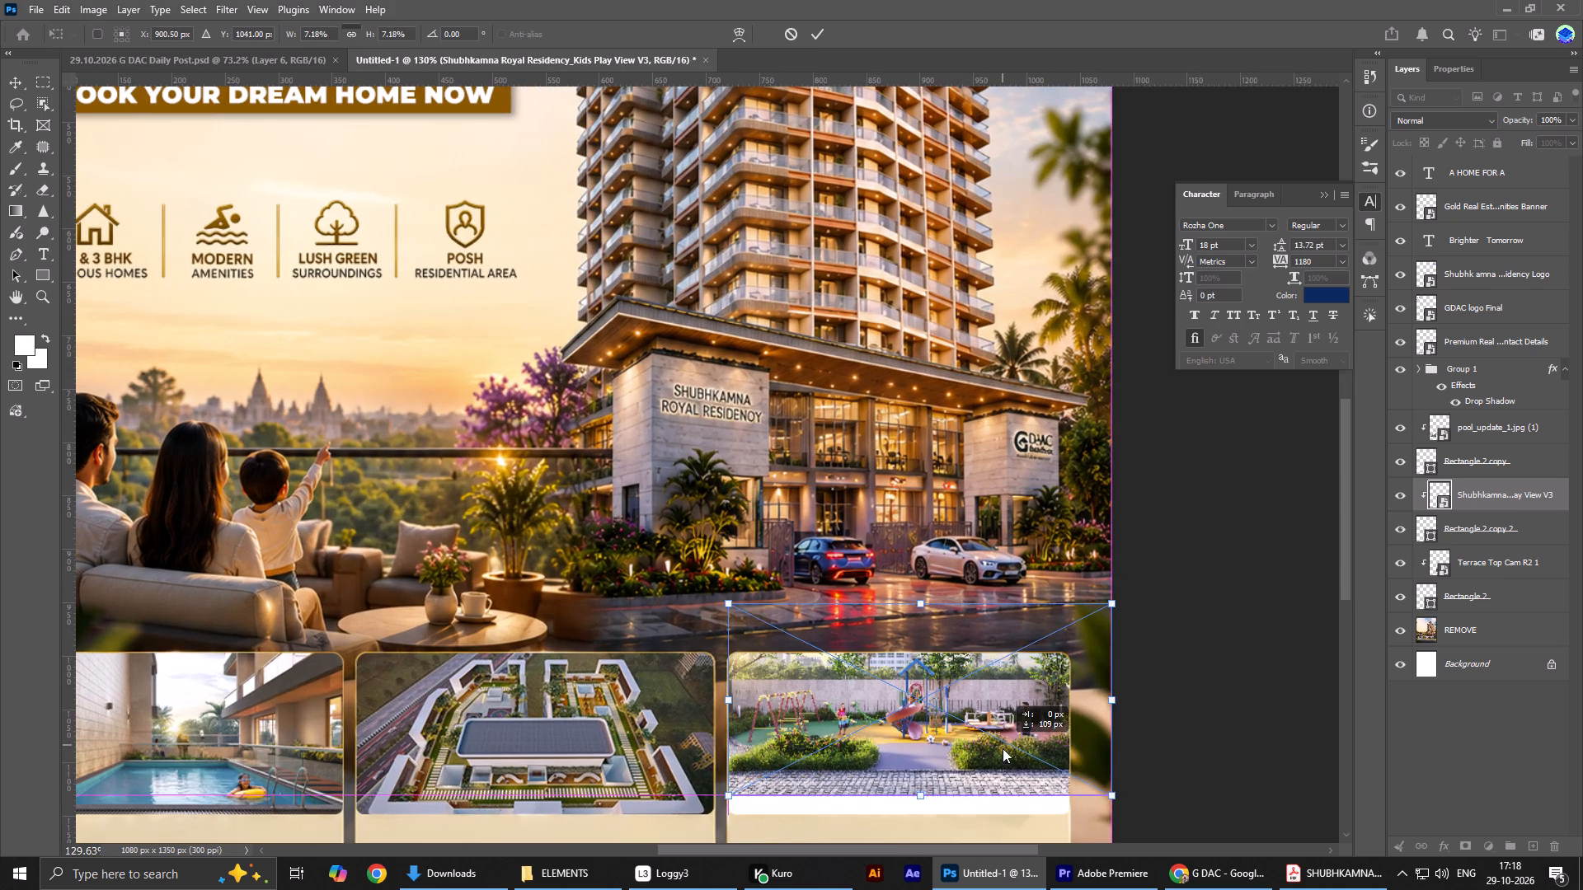
shift+drag(1003, 748, 1031, 787)
shift+drag(1028, 780, 1011, 773)
drag(1011, 773, 992, 773)
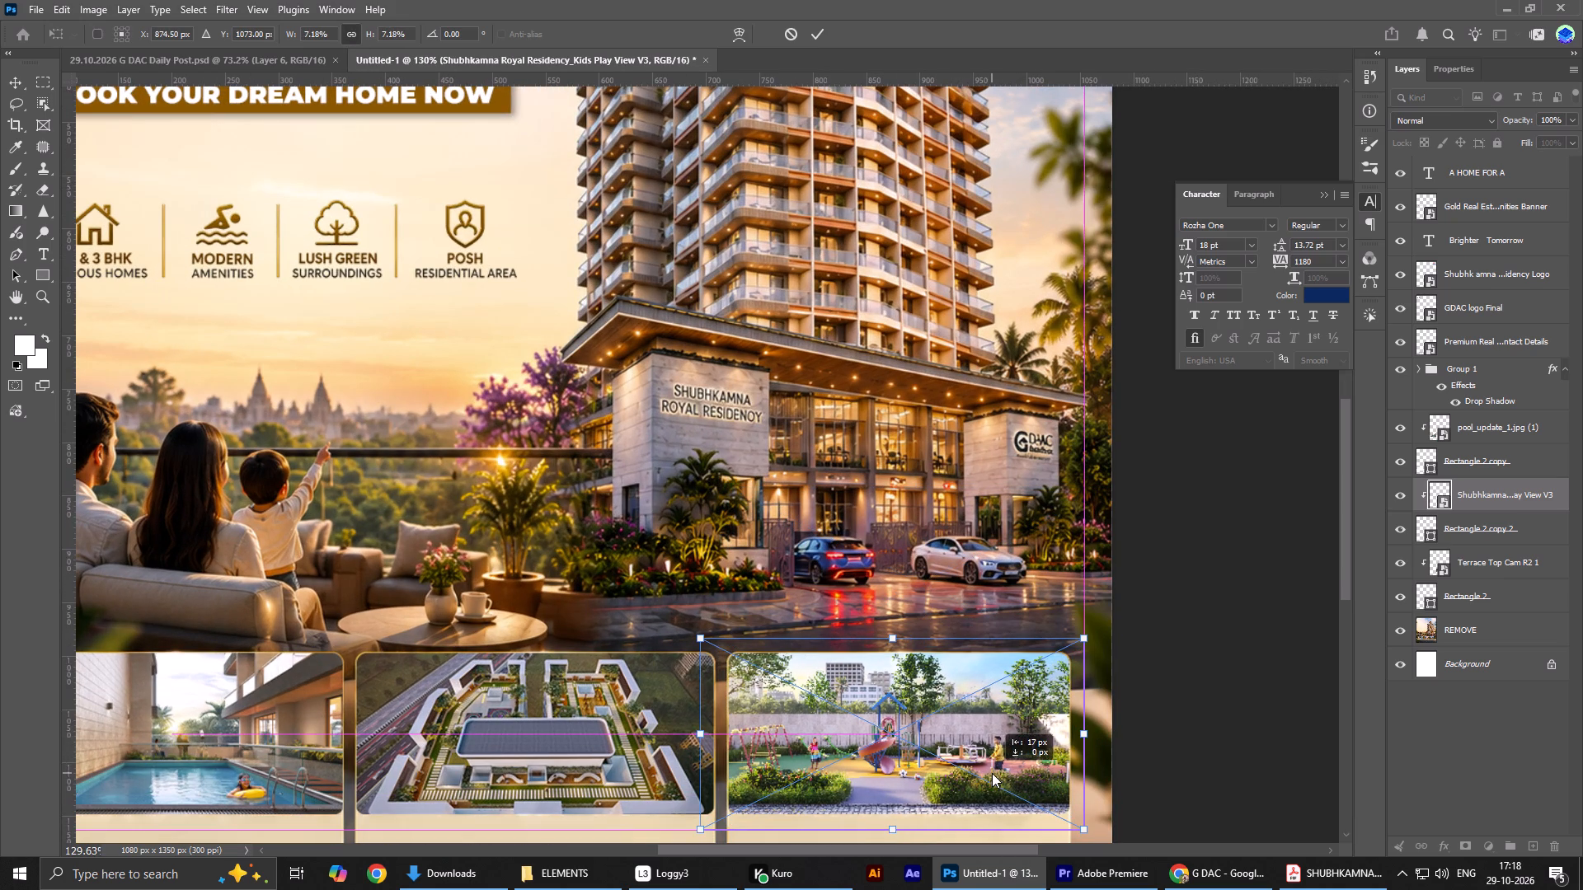
drag(992, 773, 988, 774)
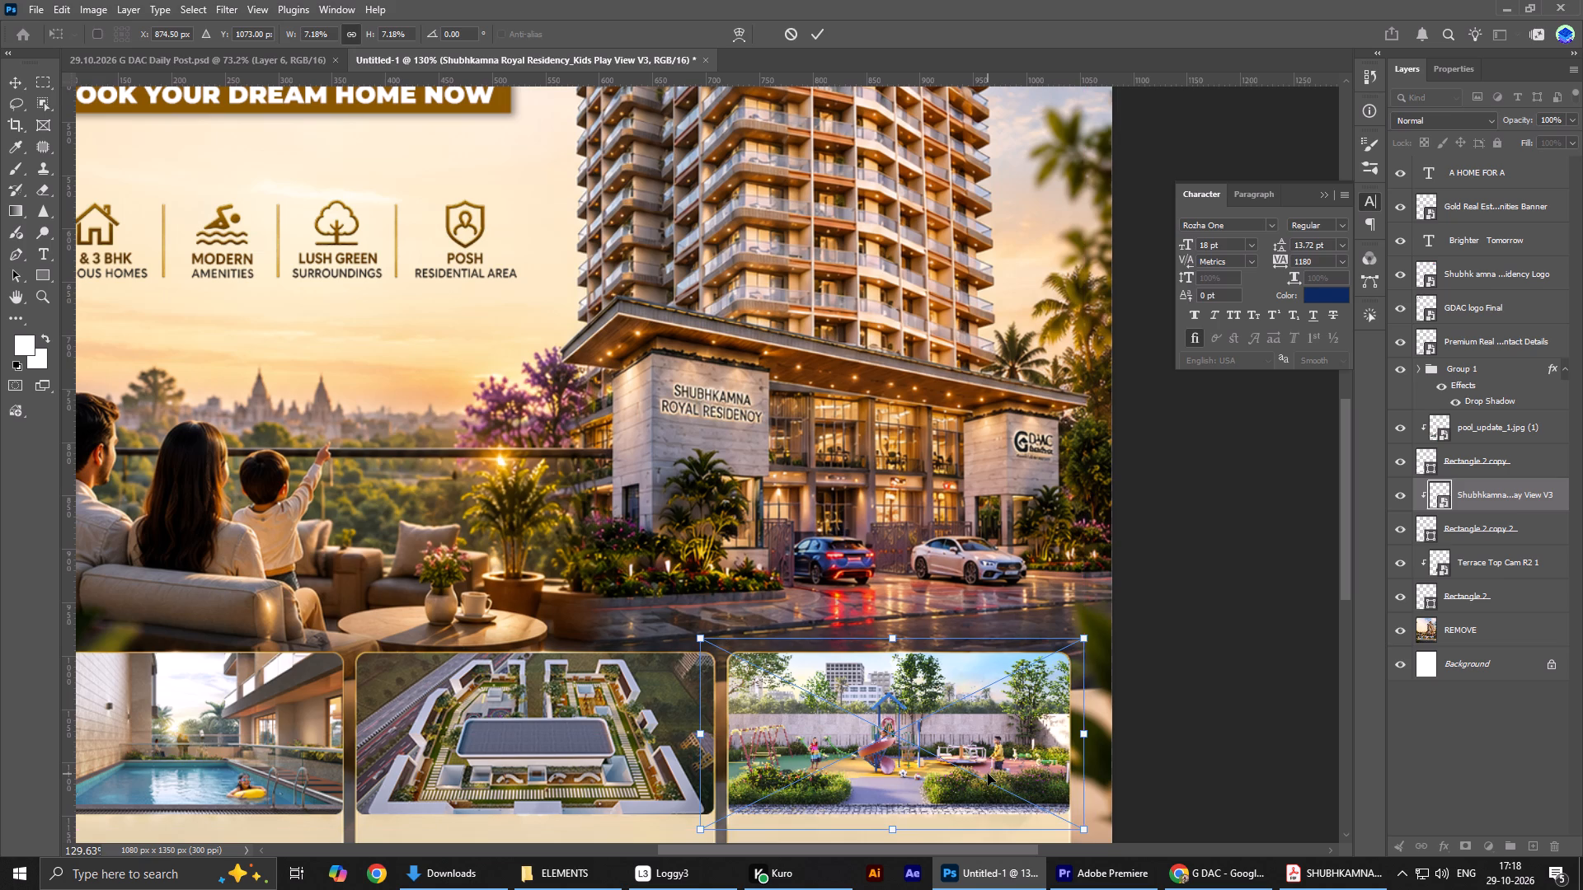
key(Return)
key(ctrl+0)
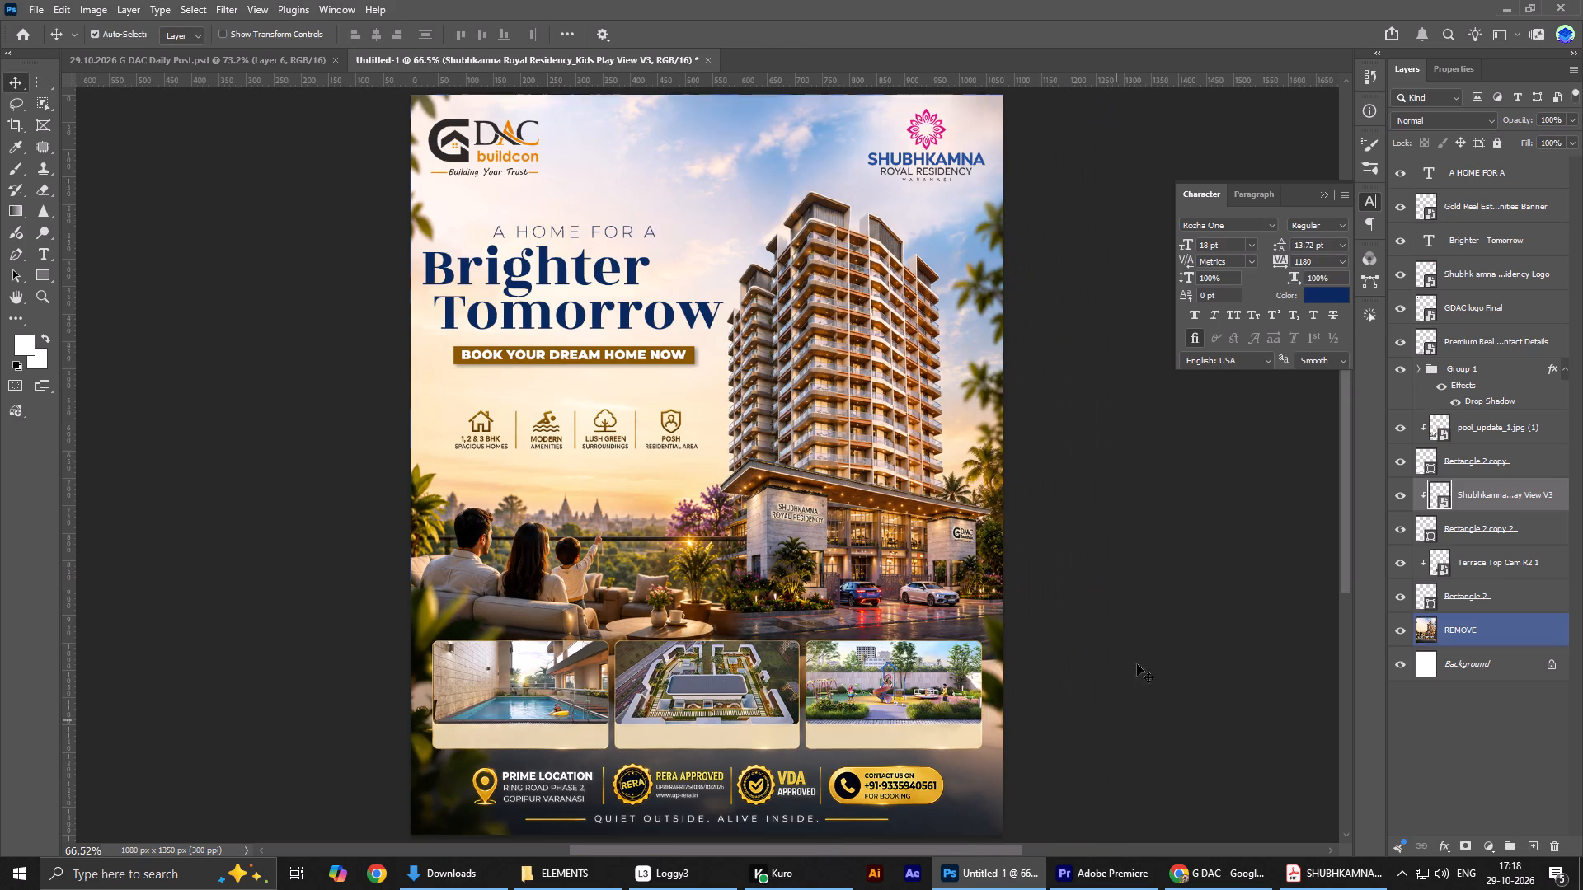
click(1151, 631)
Copy the swimming pool caption from the reference poster in Chrome and paste it as a new Photoshop text layer at the first card's caption strip.
key(alt+Tab)
key(alt+Tab)
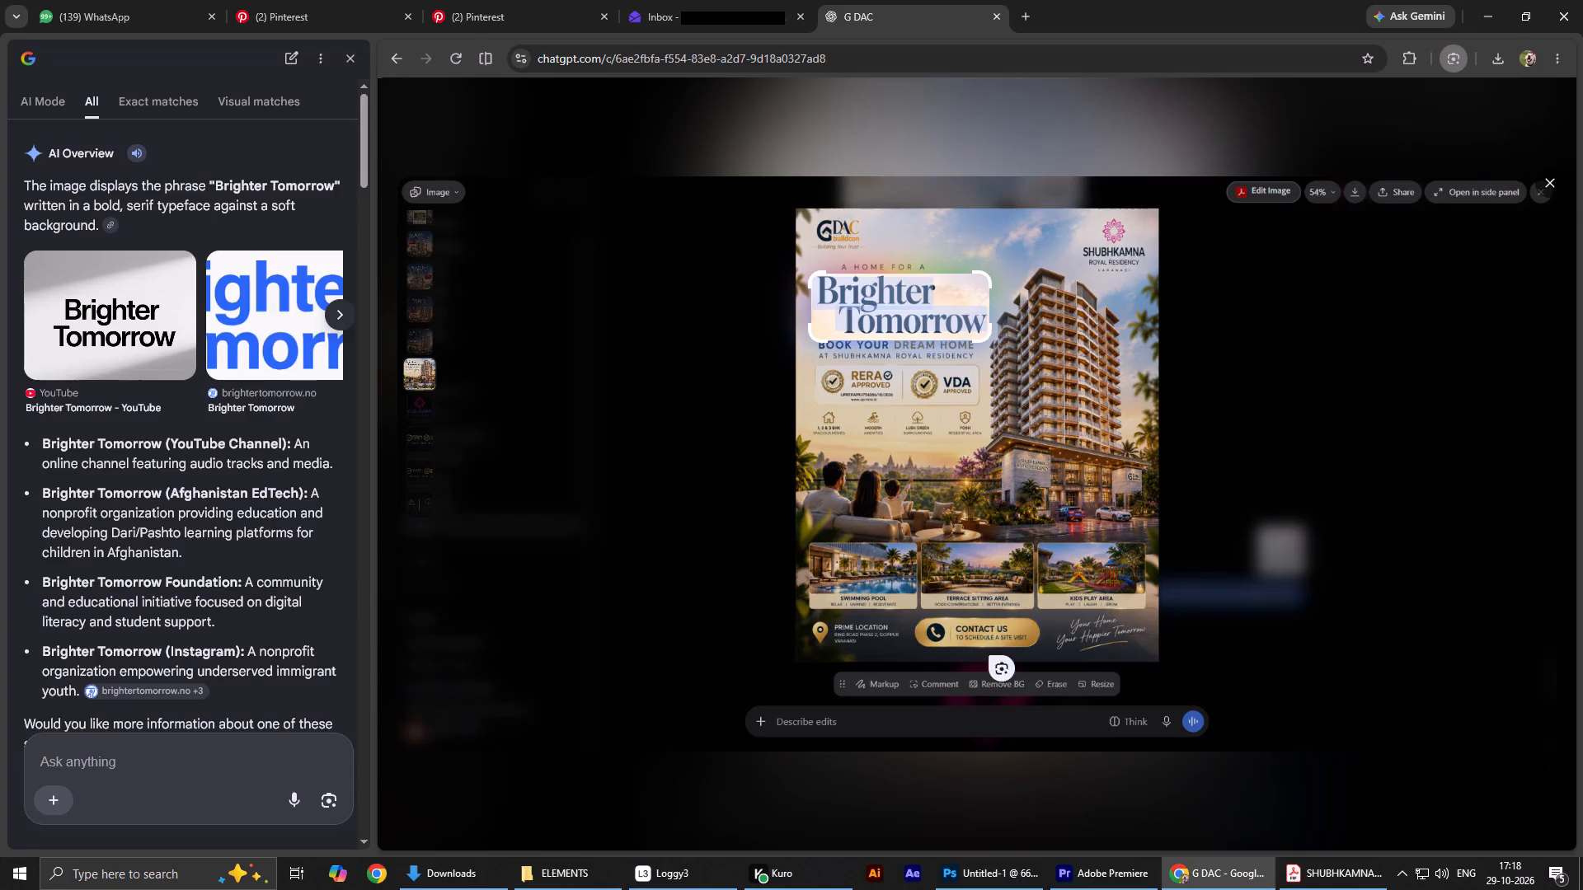
drag(824, 593, 909, 614)
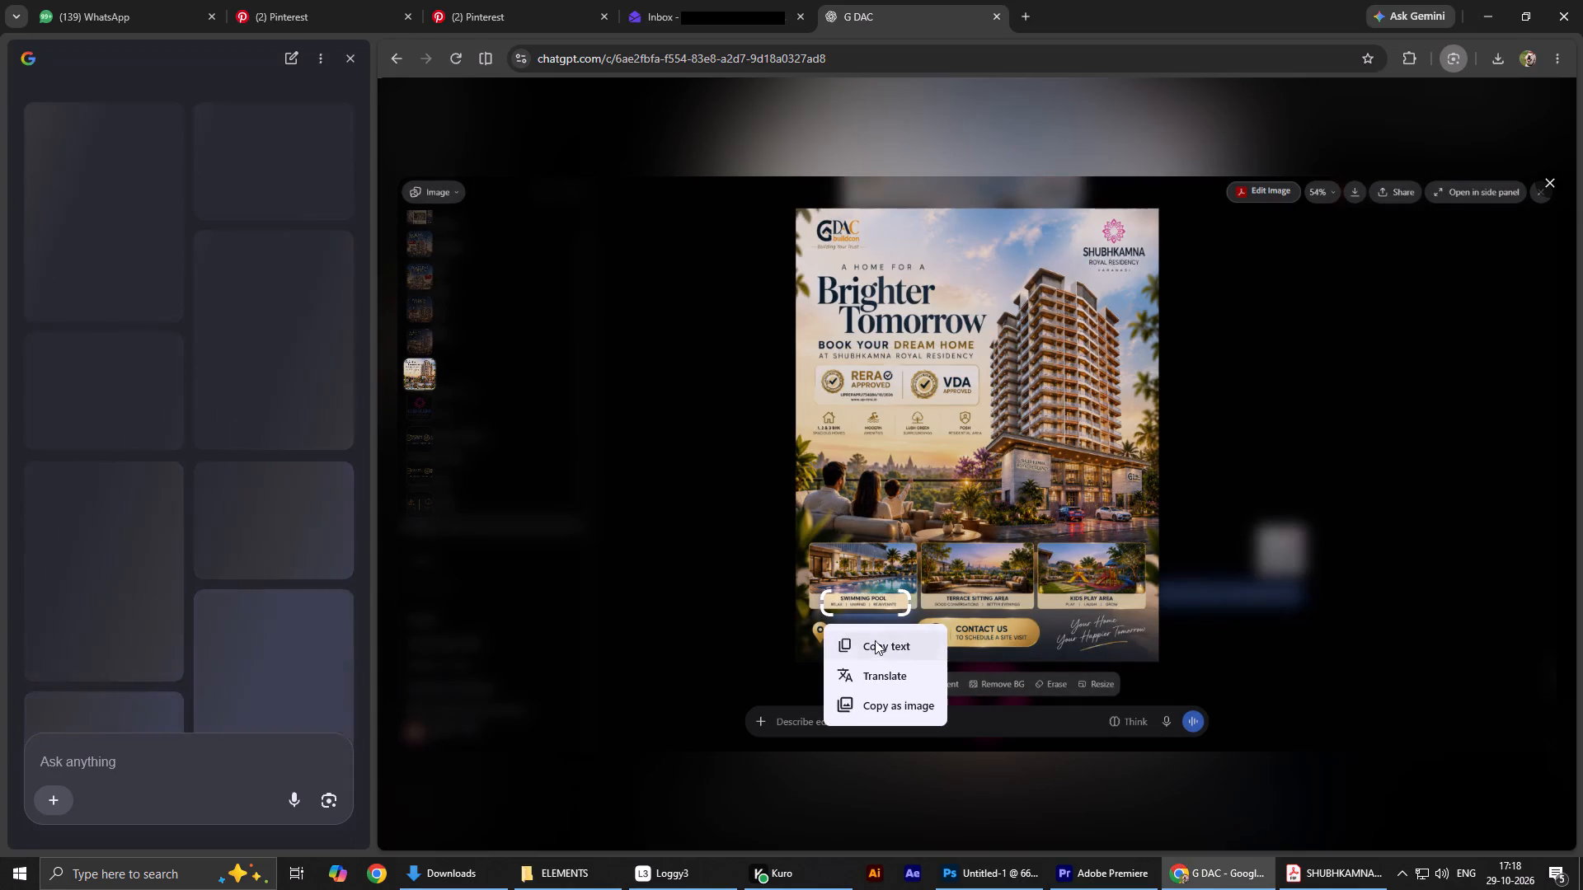
click(874, 645)
key(alt+Tab)
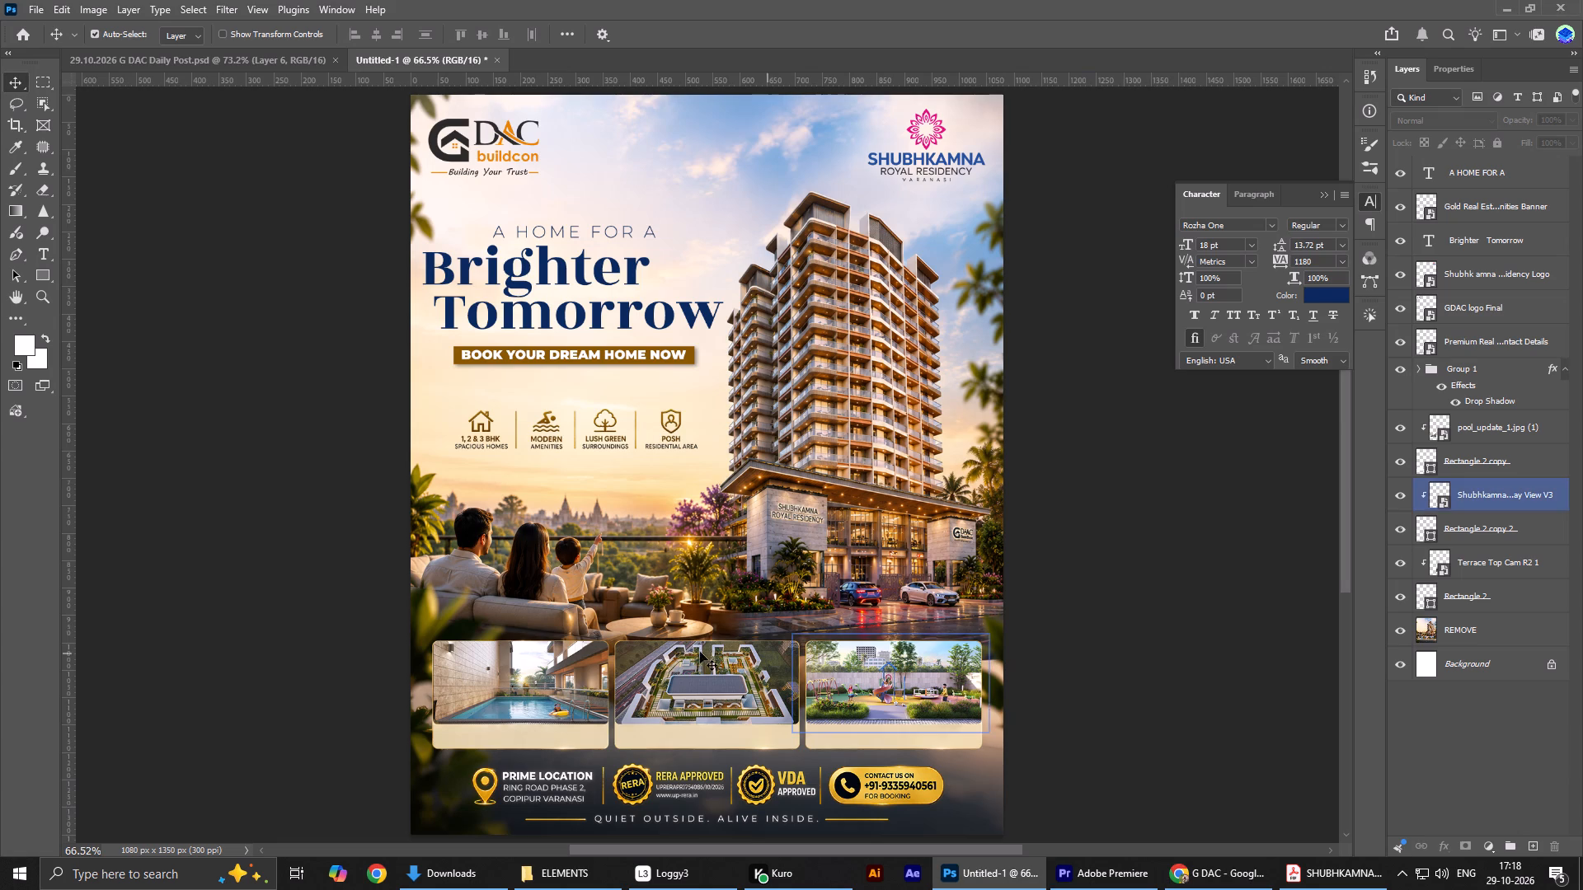
key(t)
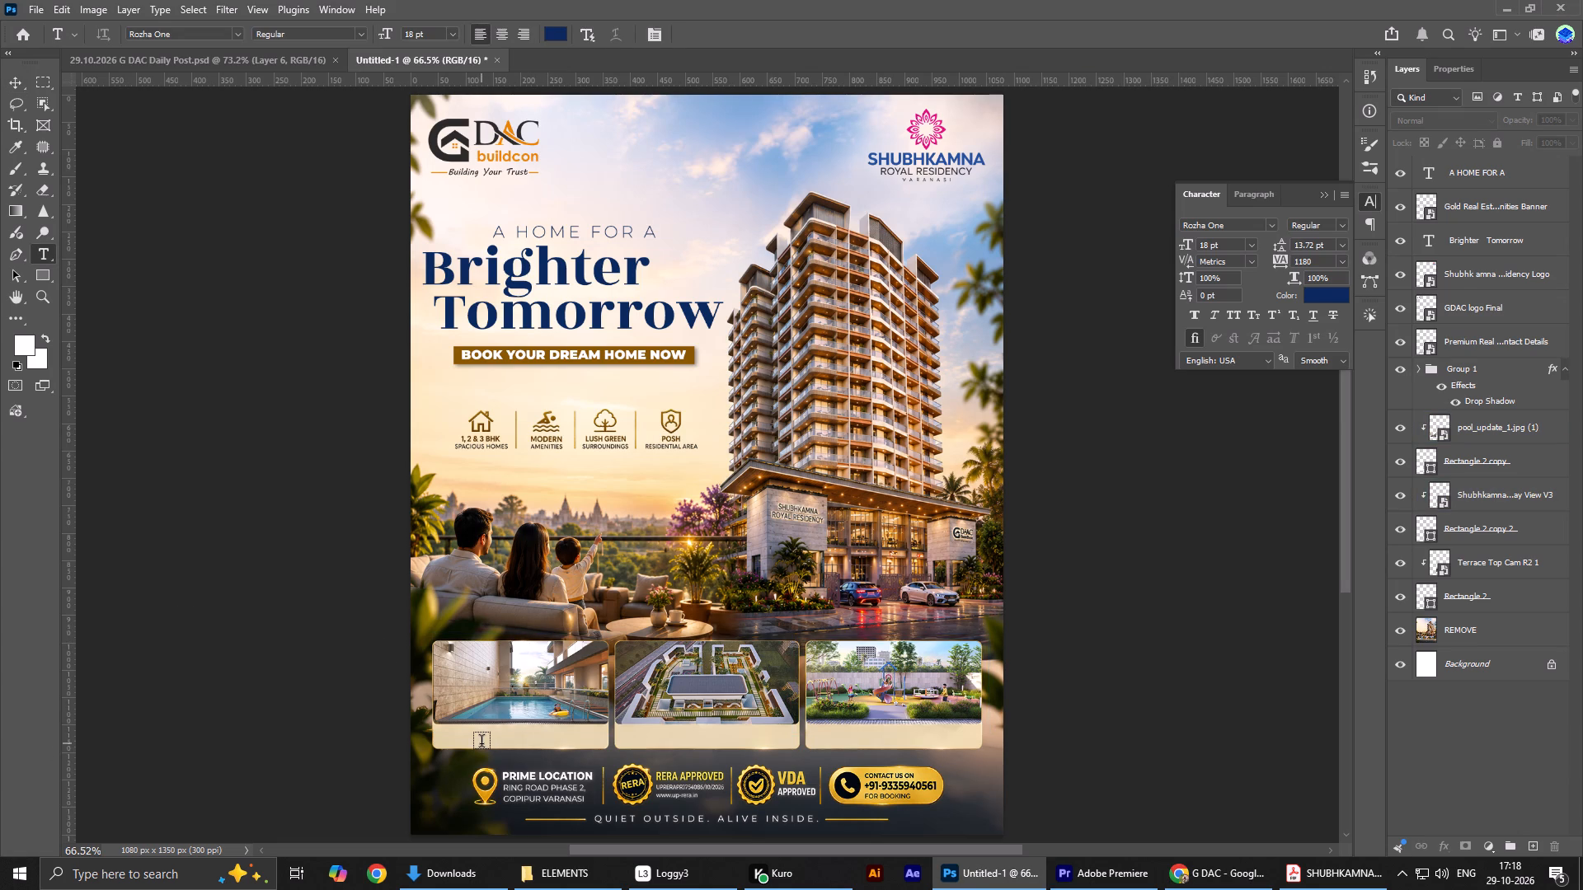
click(481, 743)
key(ctrl+v)
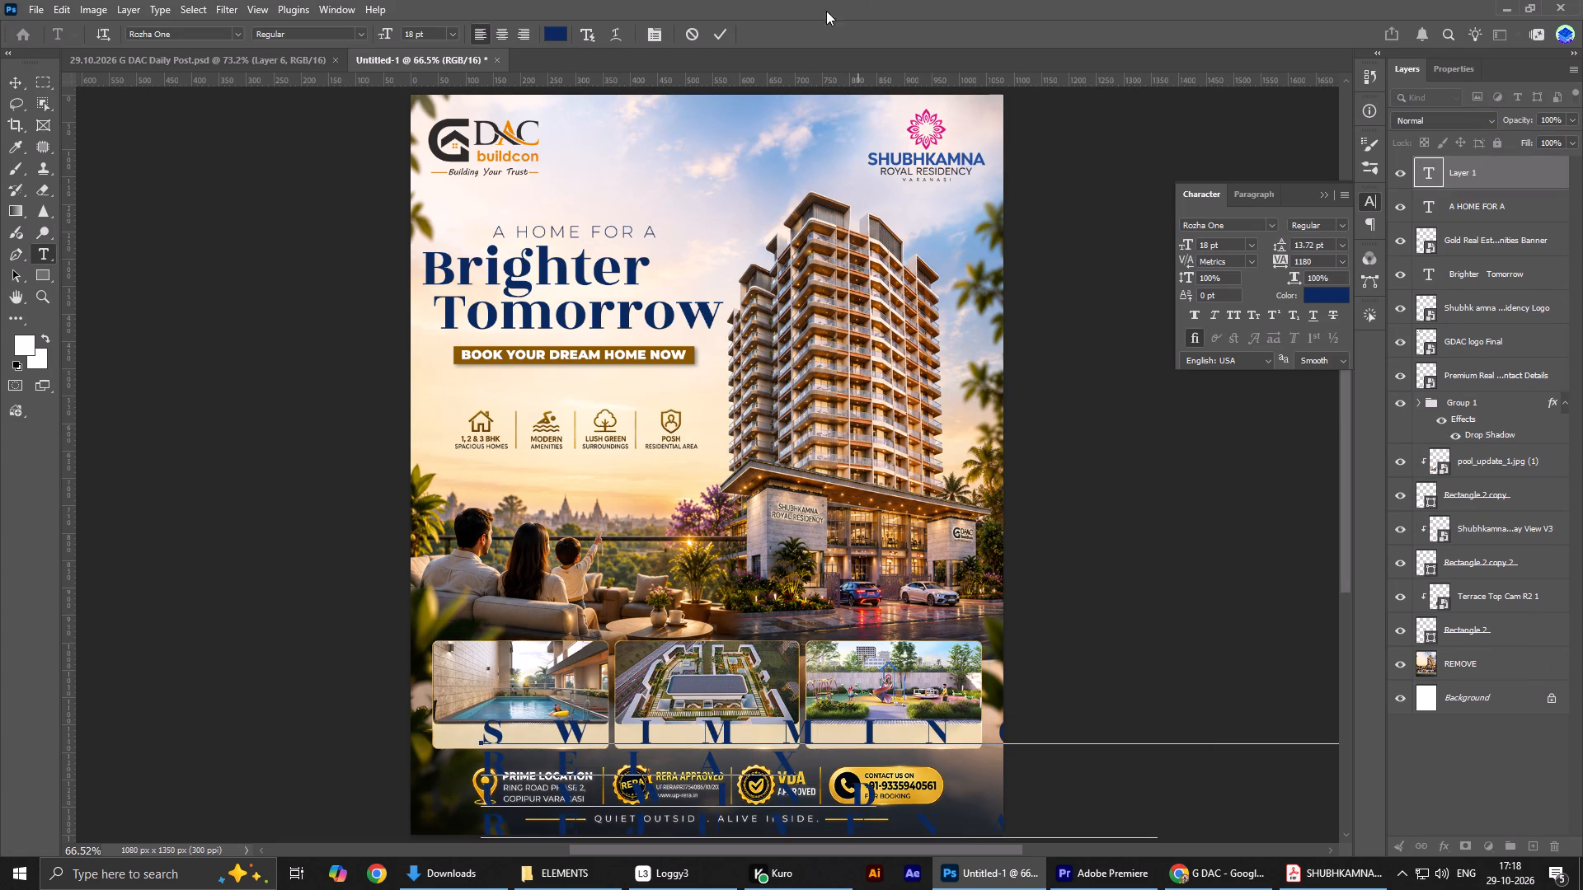
click(718, 34)
Set the swimming pool caption's font to Montserrat ExtraBold.
click(1239, 227)
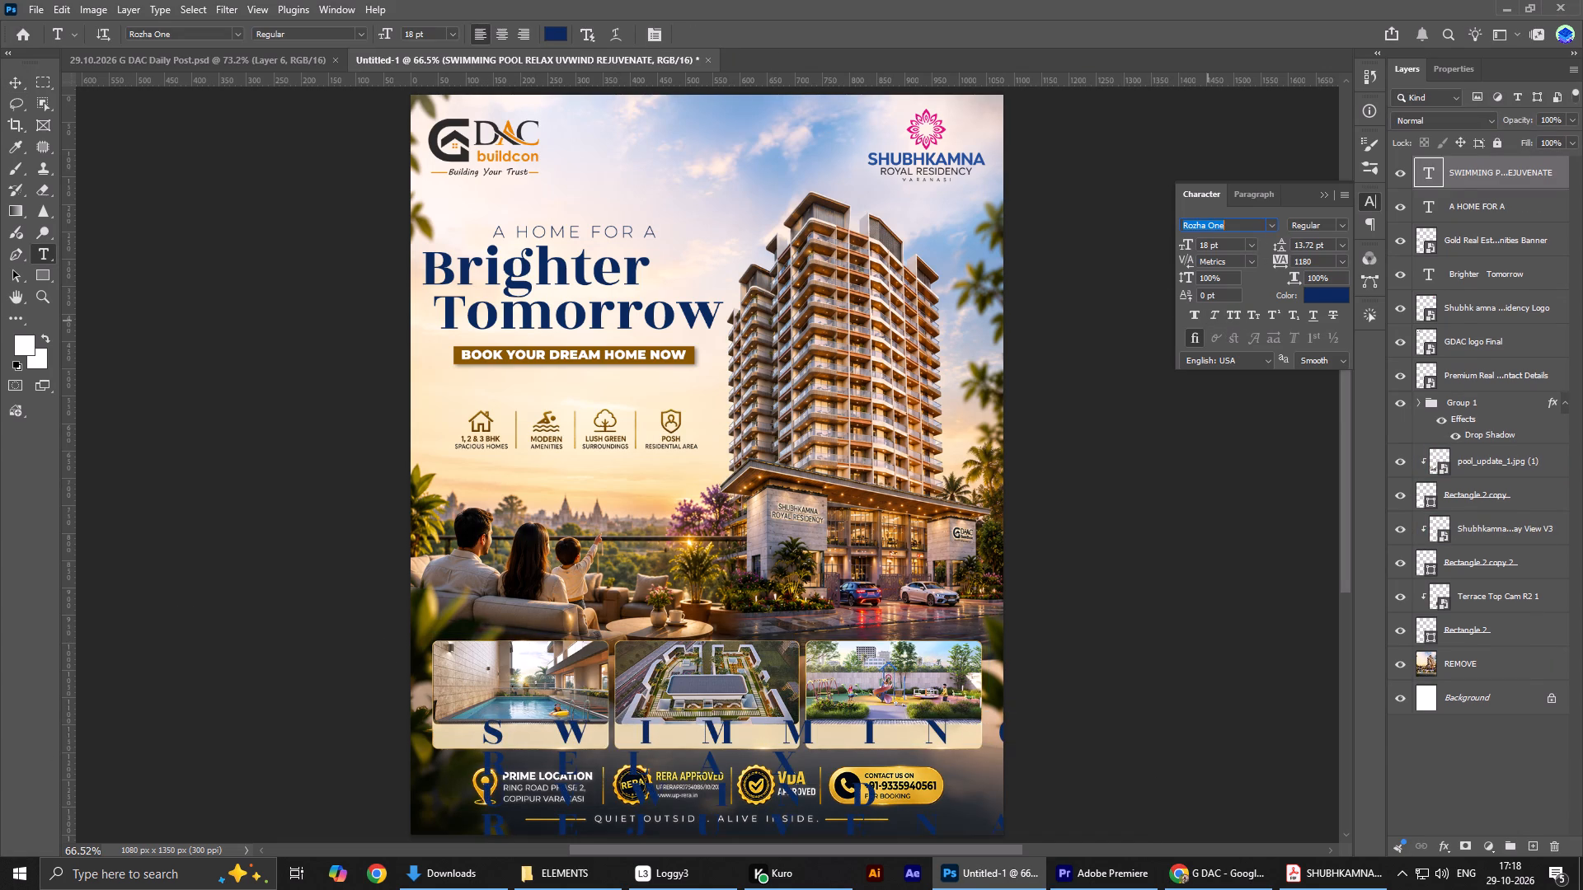
text(mont)
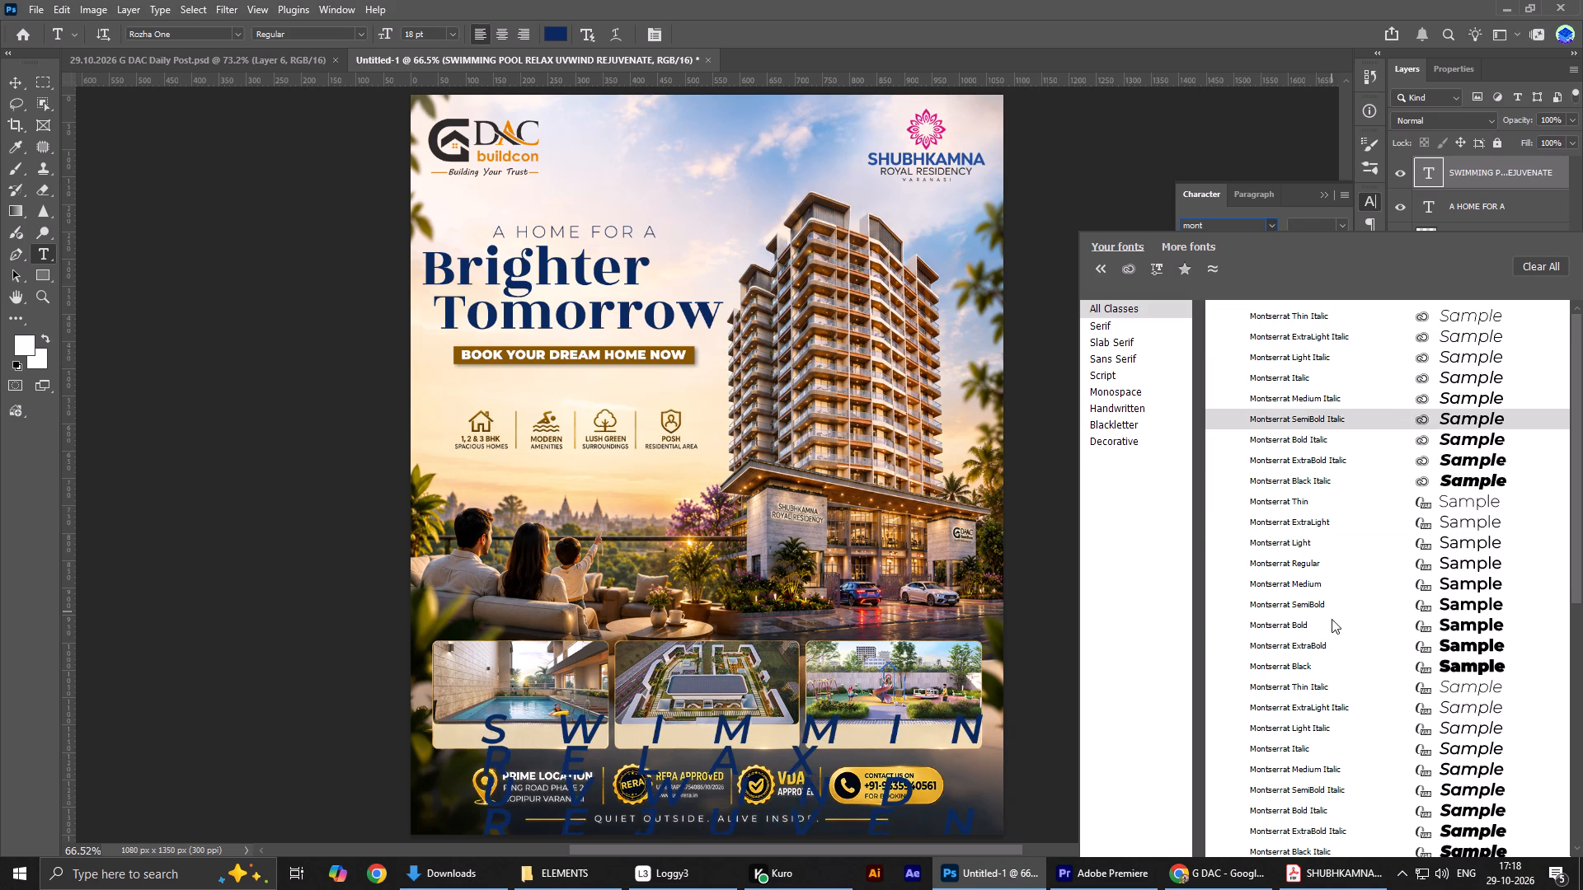
click(1319, 649)
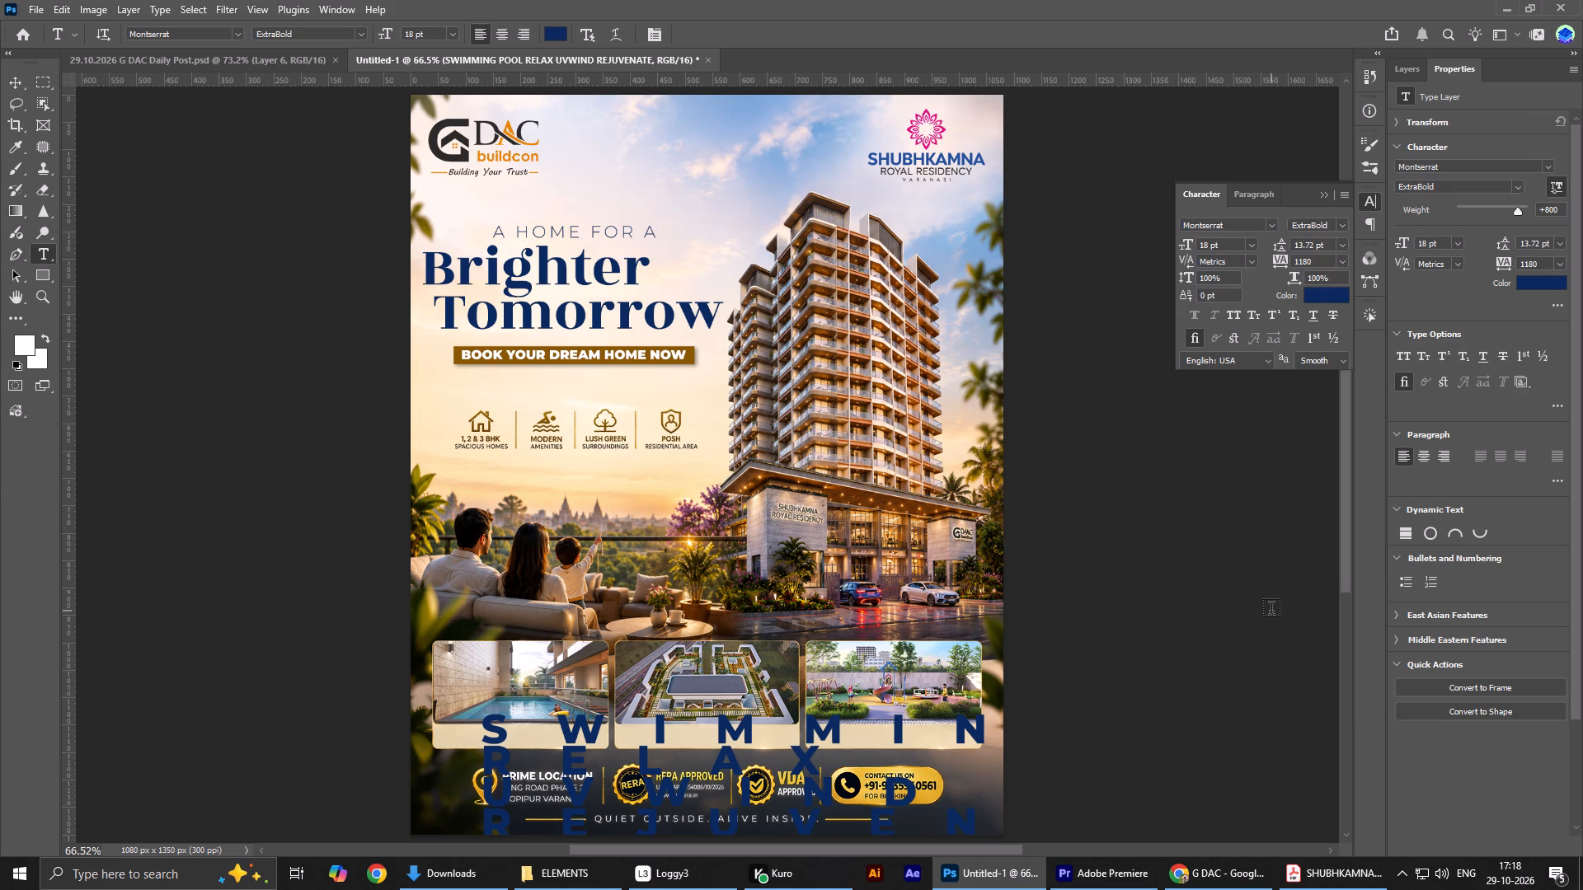
Save the poster as 29.10.2026 G DAC Daily Post 1.psd in the G DAC folder.
key(ctrl+s)
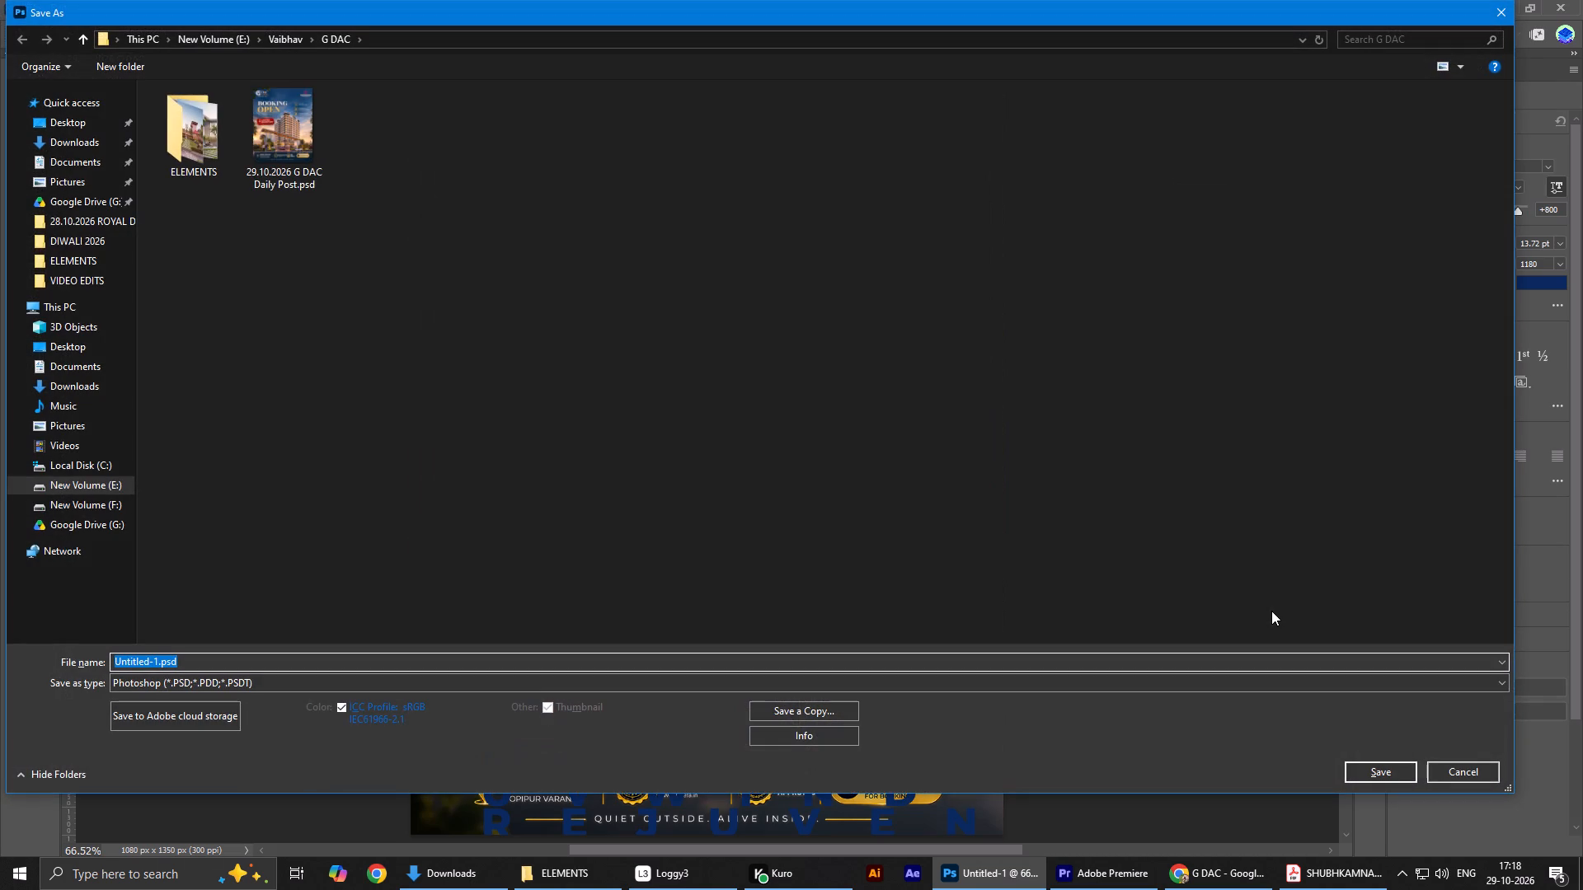
text(29)
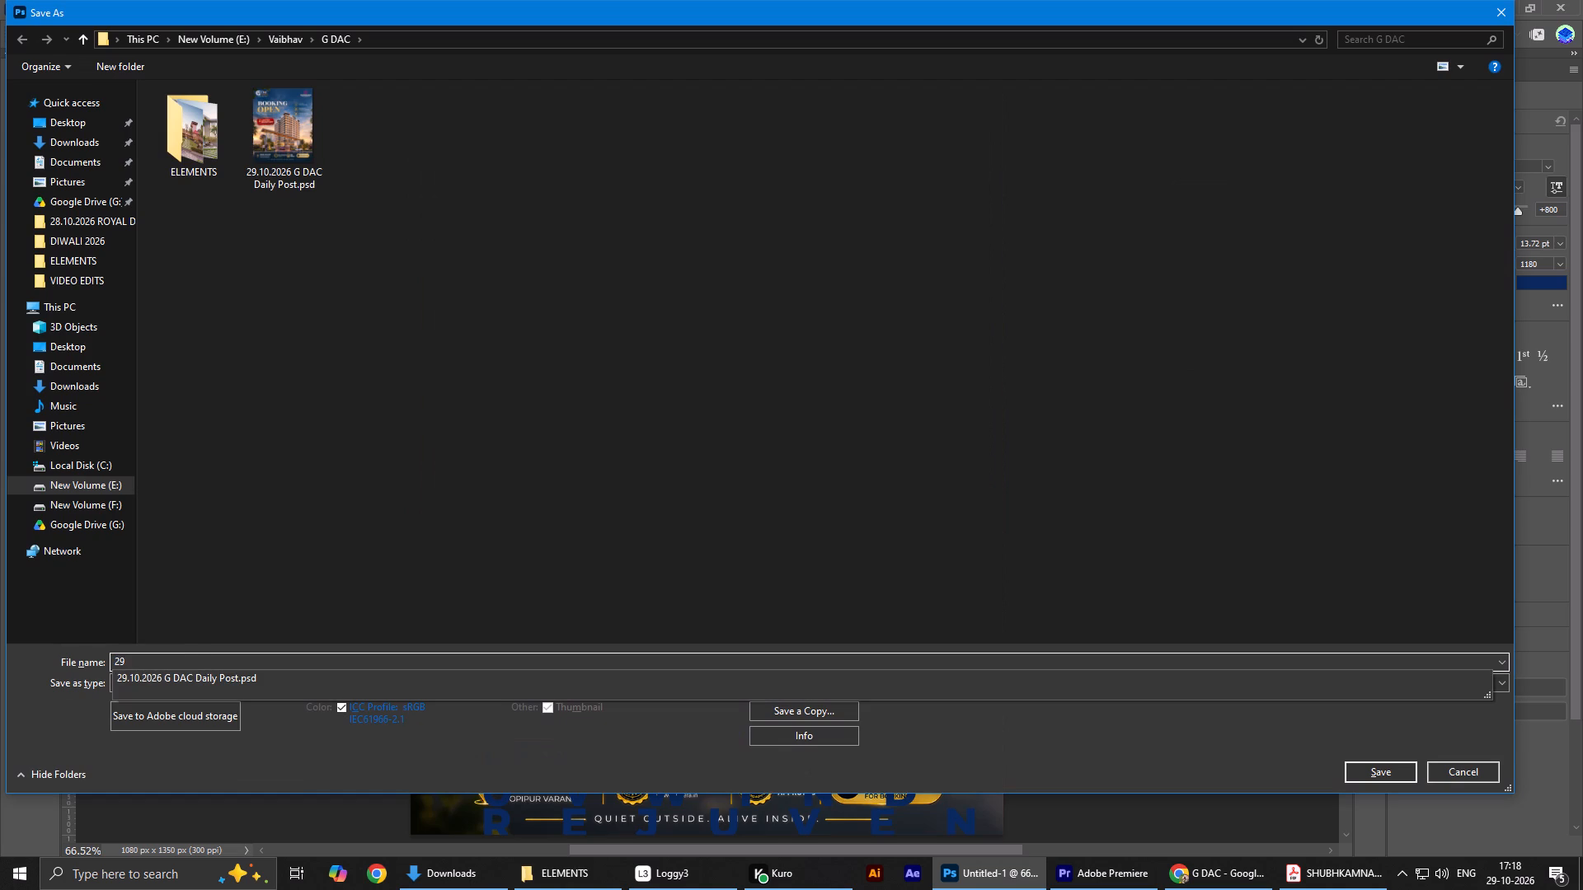
key(Down)
key(Left)
key(Left)
key(Left)
key(Left)
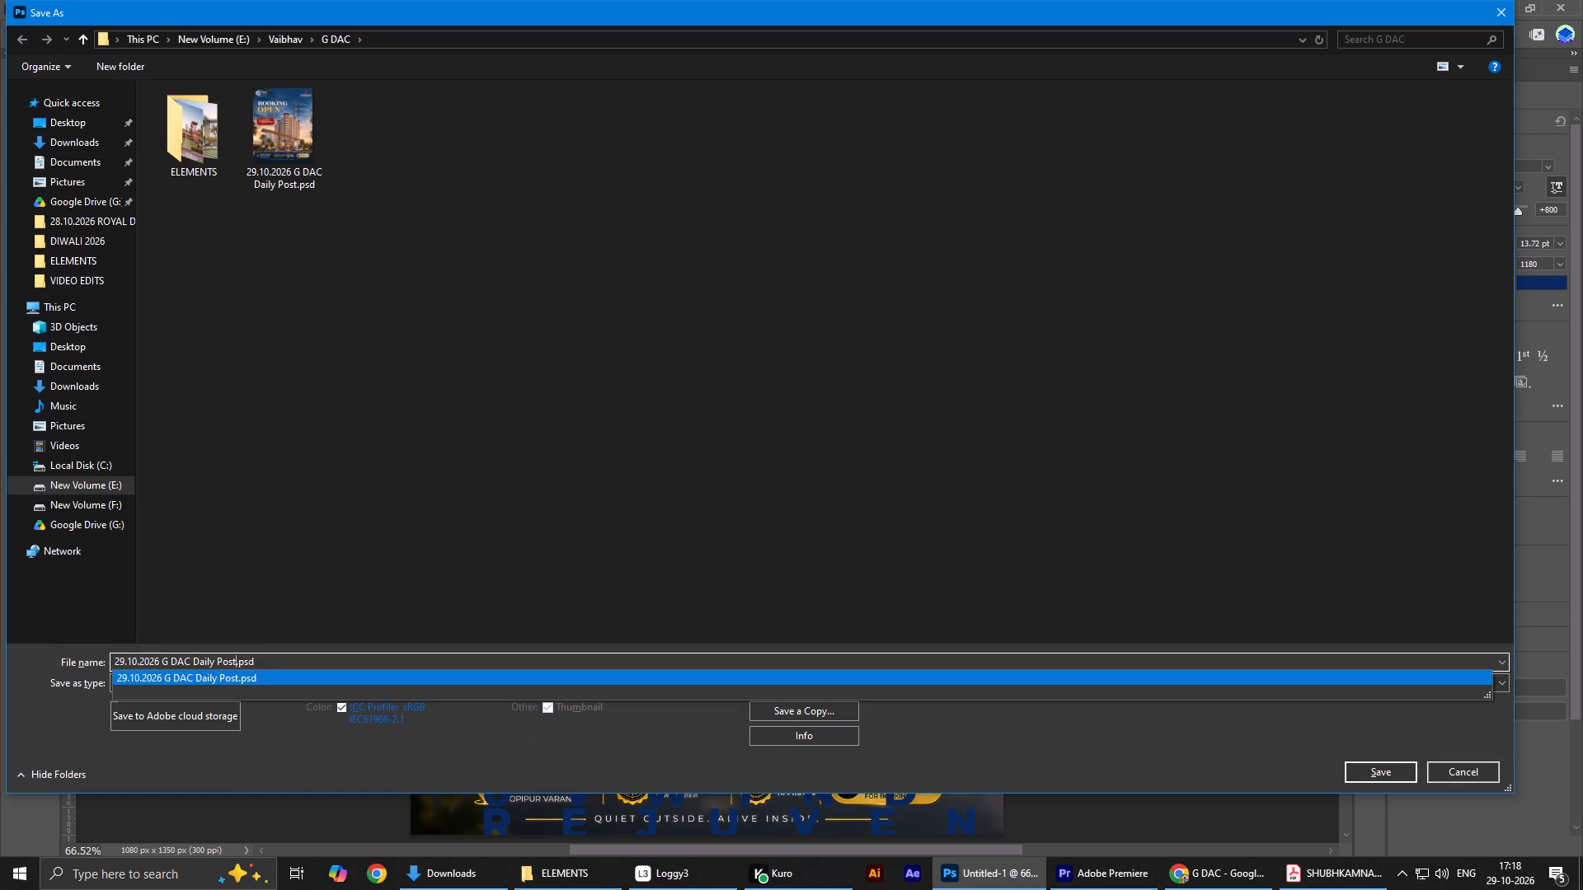
key(space)
text(1)
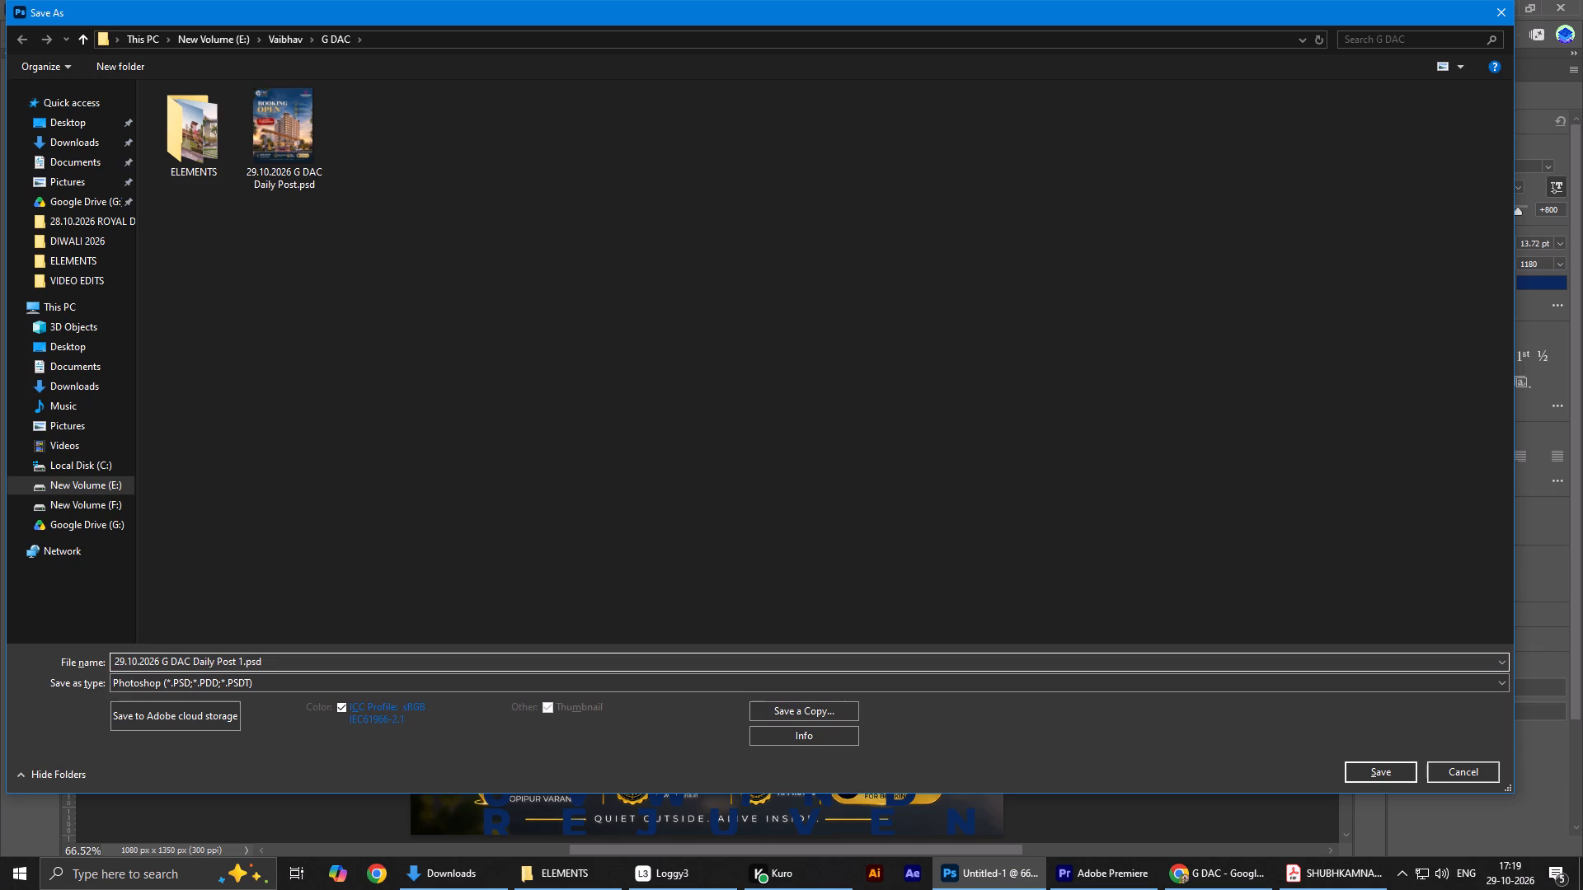
key(Return)
key(Return)
Center-align the swimming pool caption, set its tracking to 0, and move it fully onto the poster.
scroll(1271, 611, up, 1)
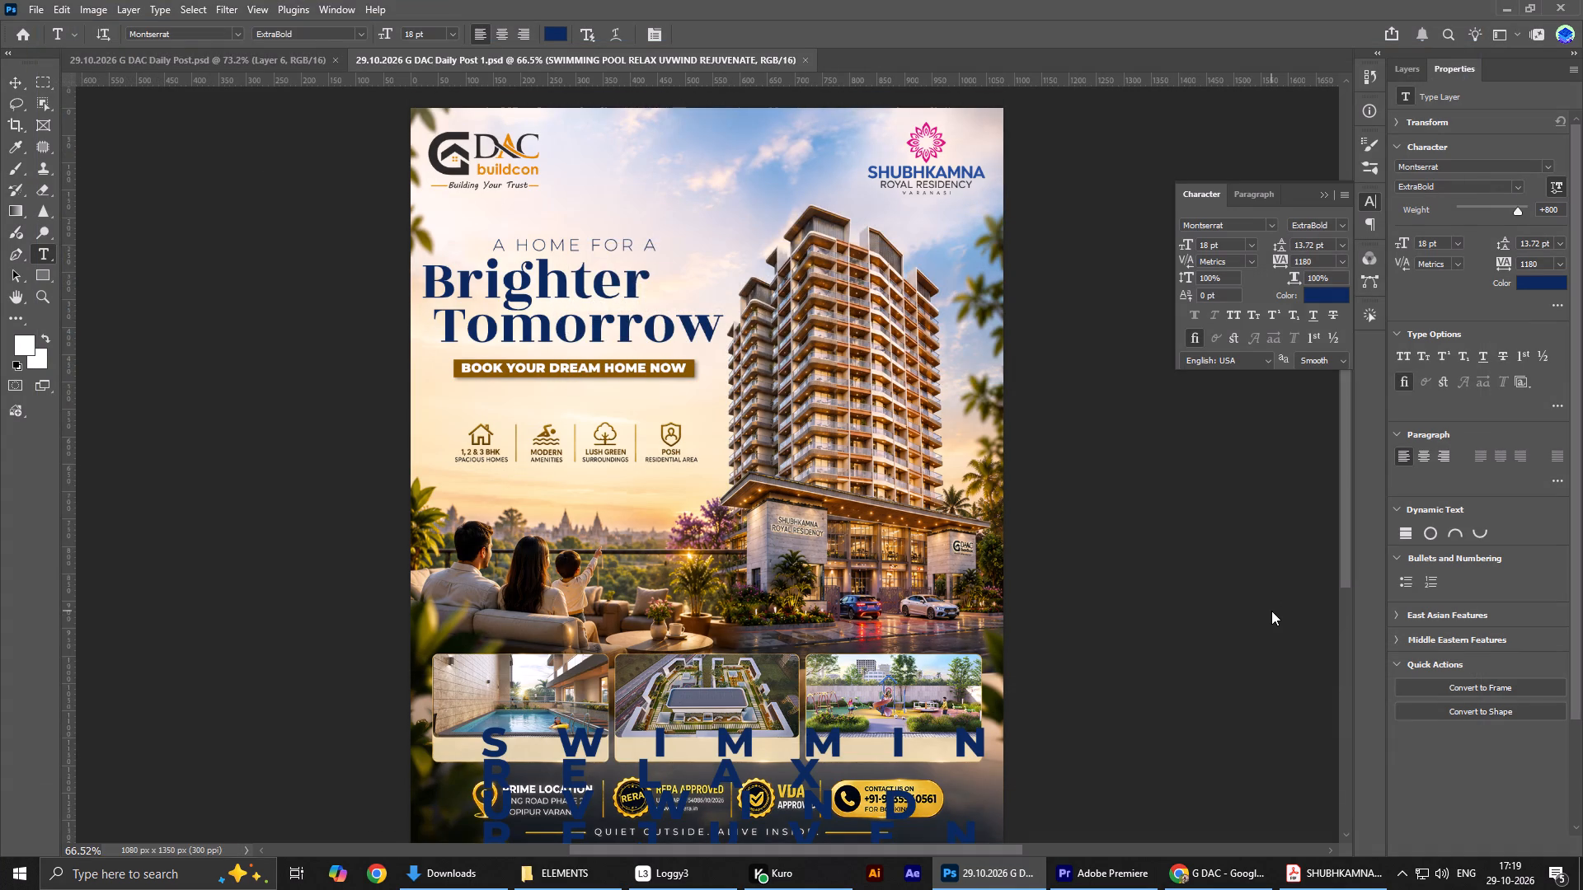
scroll(924, 733, down, 5)
key(v)
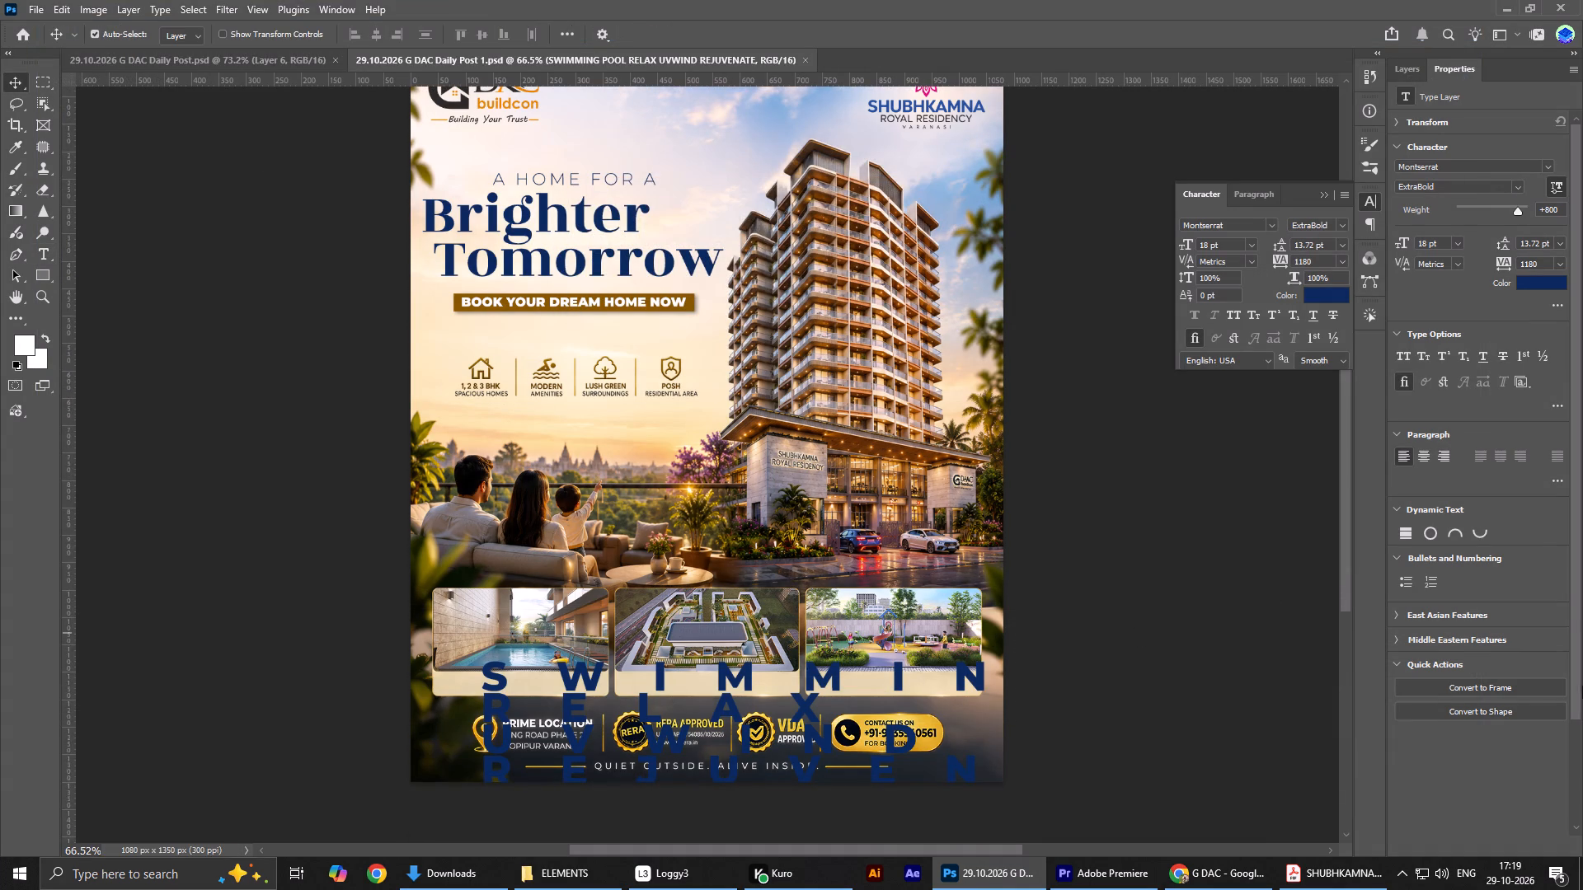
click(1421, 453)
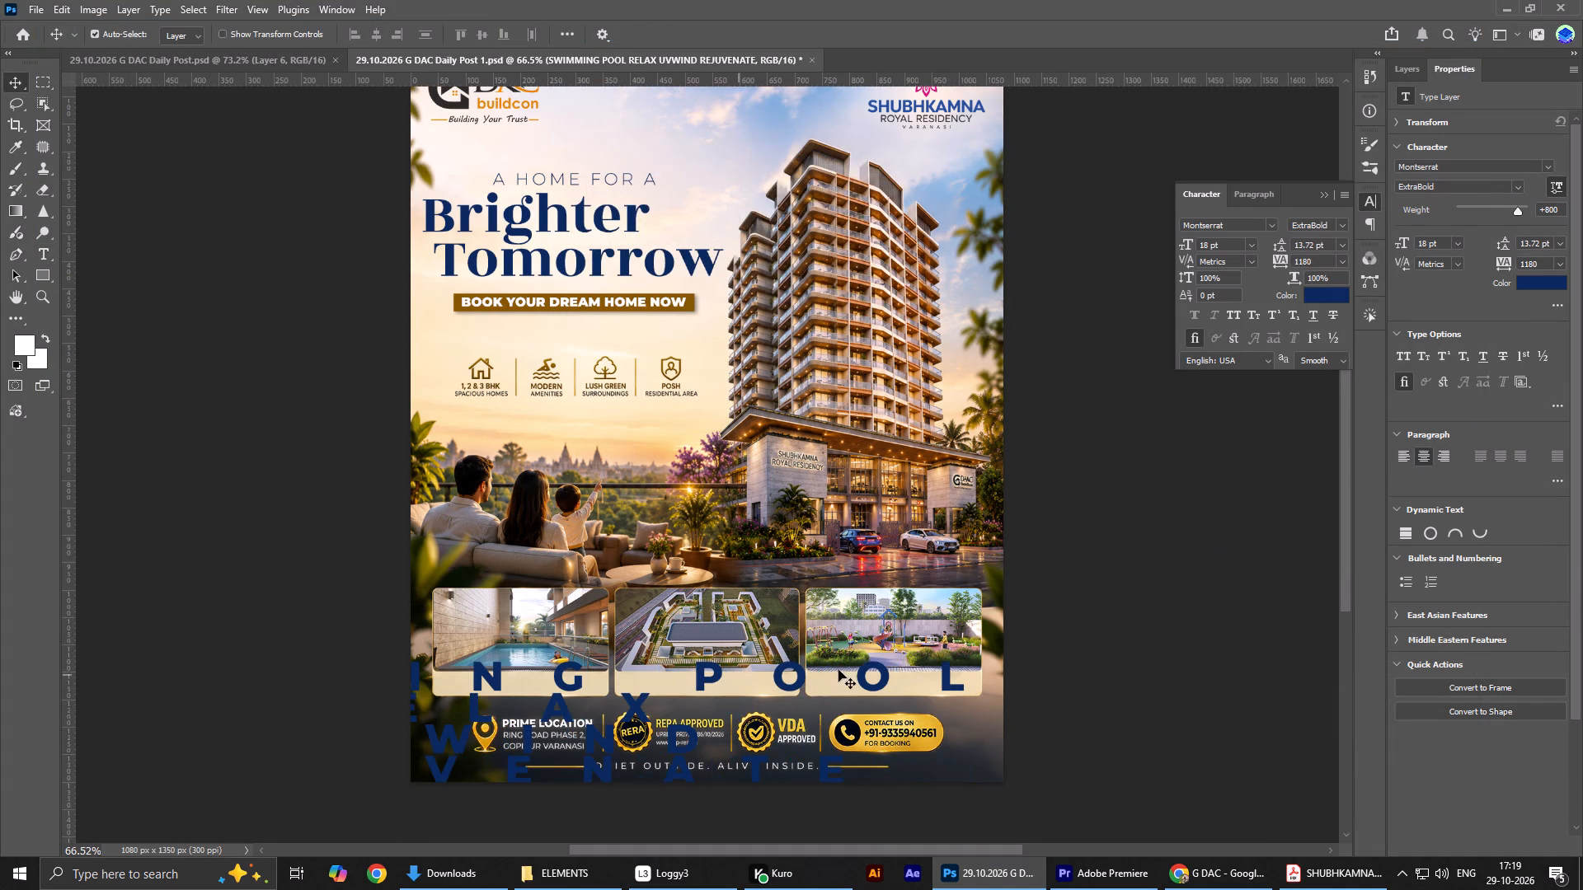
click(1342, 263)
click(1329, 377)
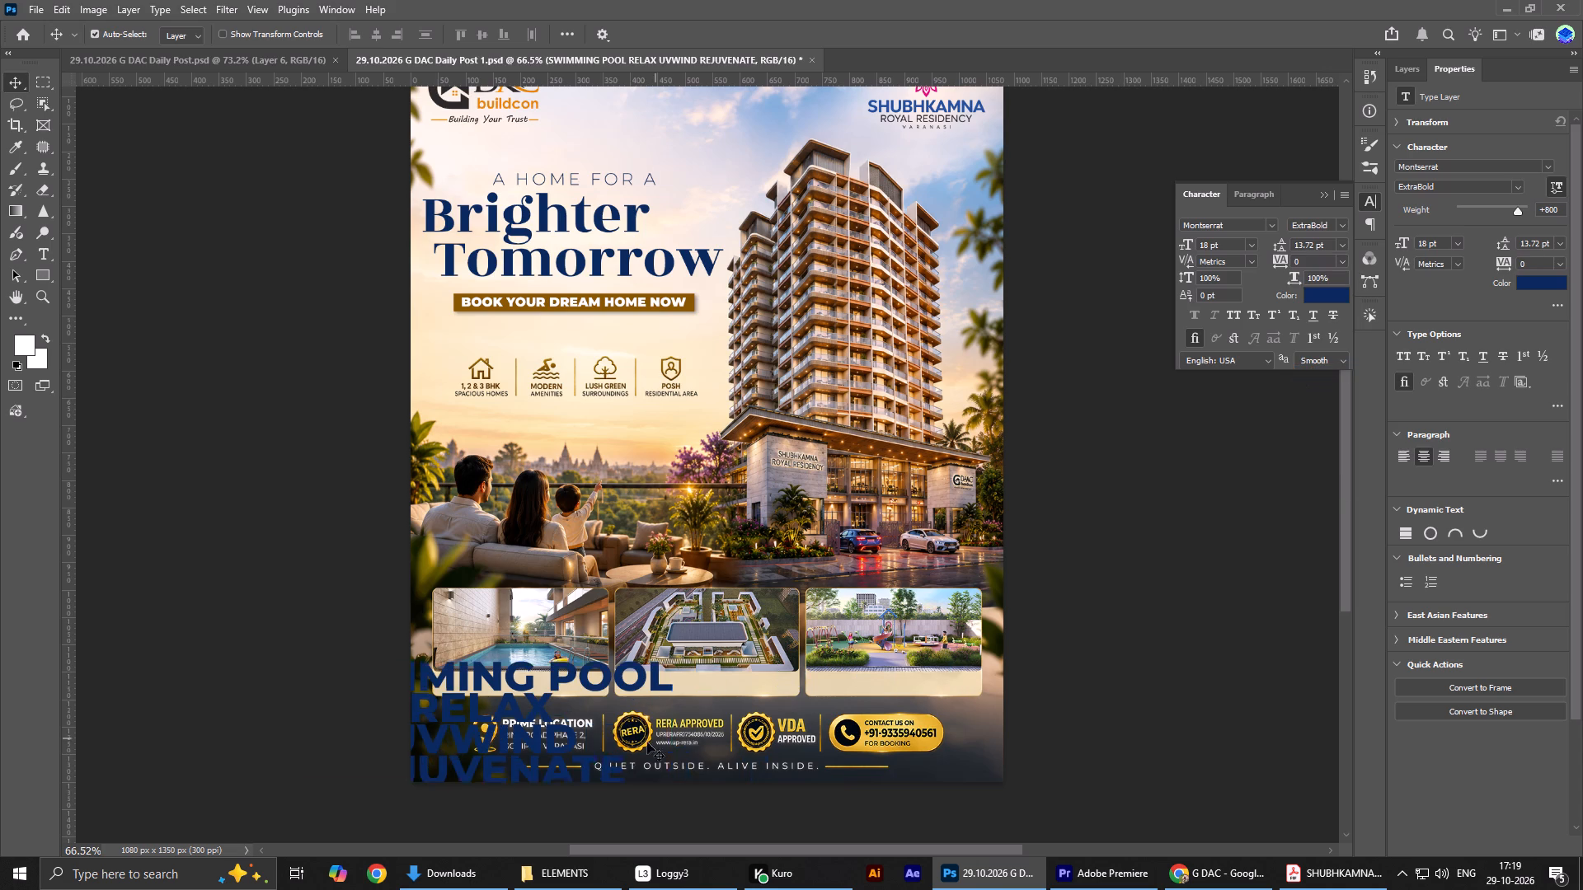
drag(538, 739, 729, 721)
Join the caption's second and third lines with a spaced "|" separator and correct UVWIND to read "RELAX | UNWIND".
double_click(661, 721)
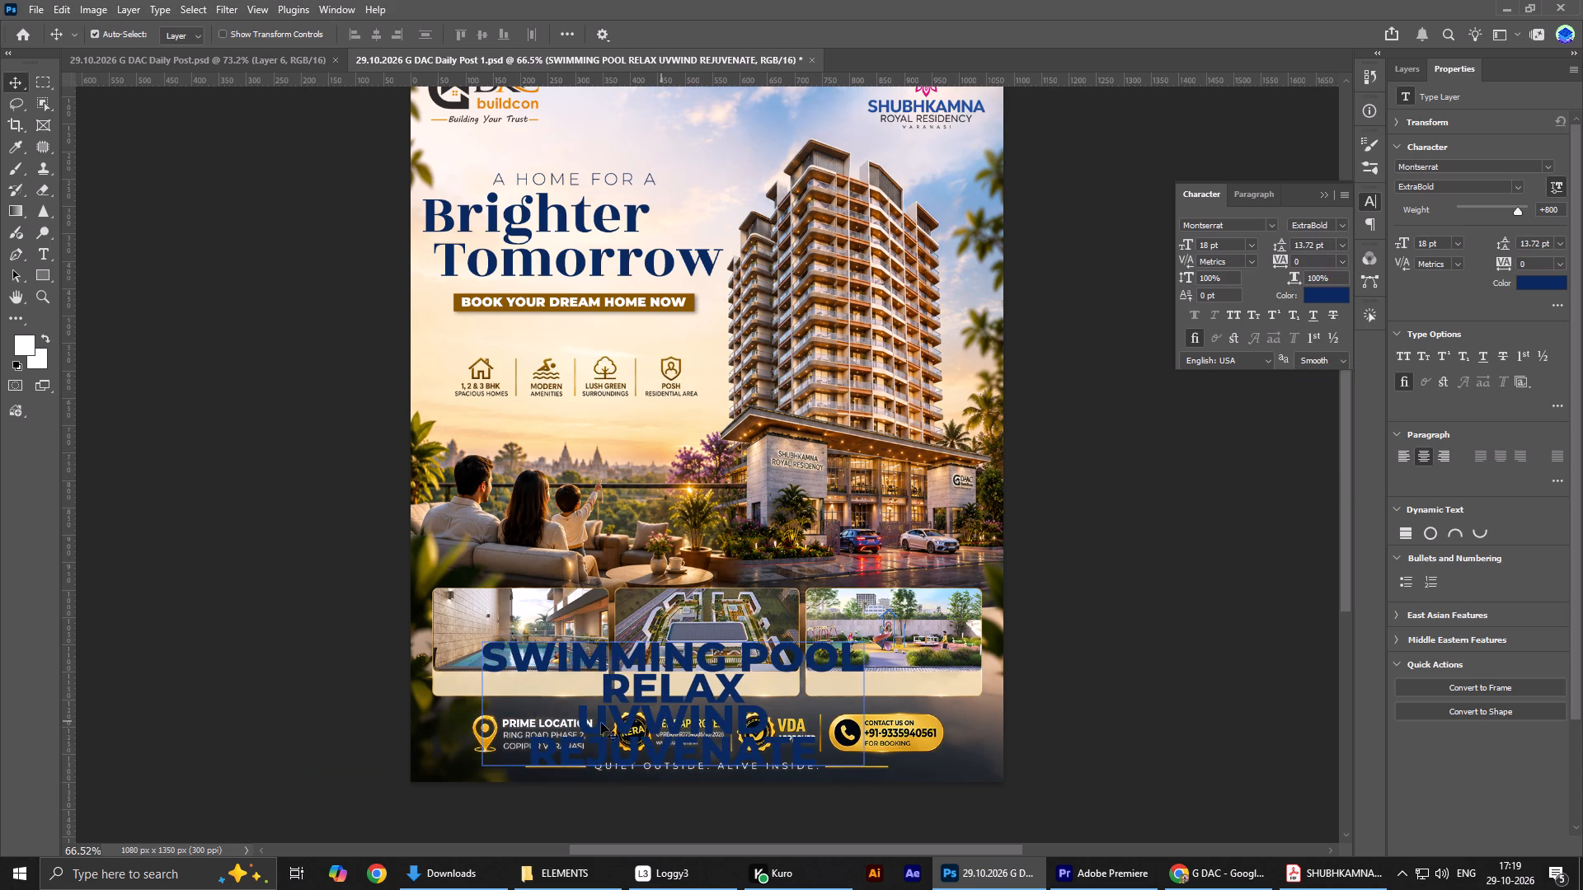
click(580, 723)
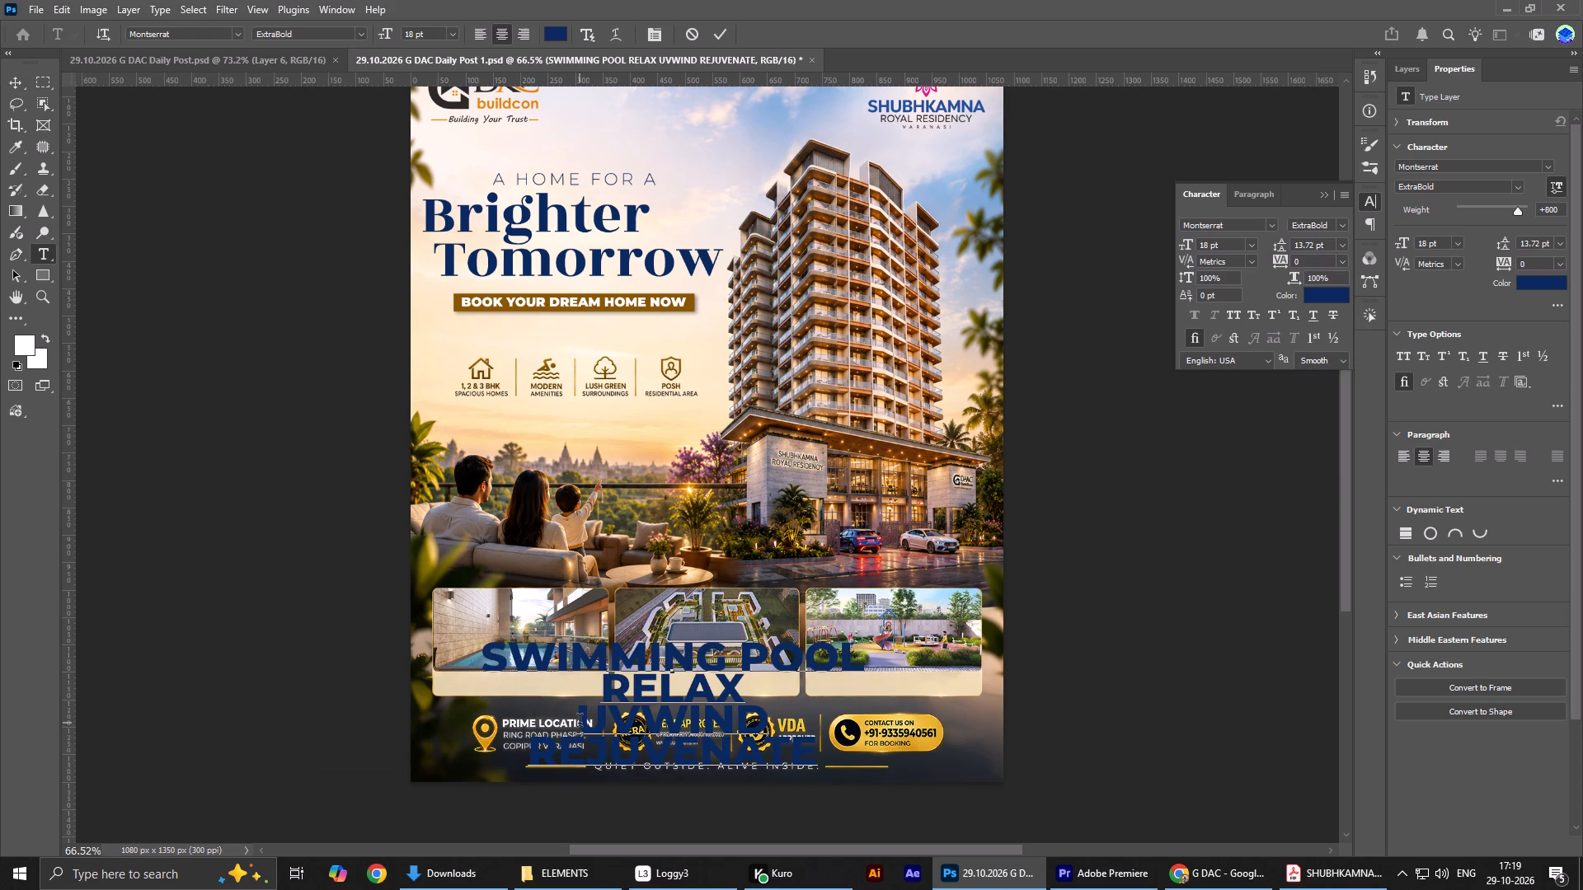
key(BackSpace)
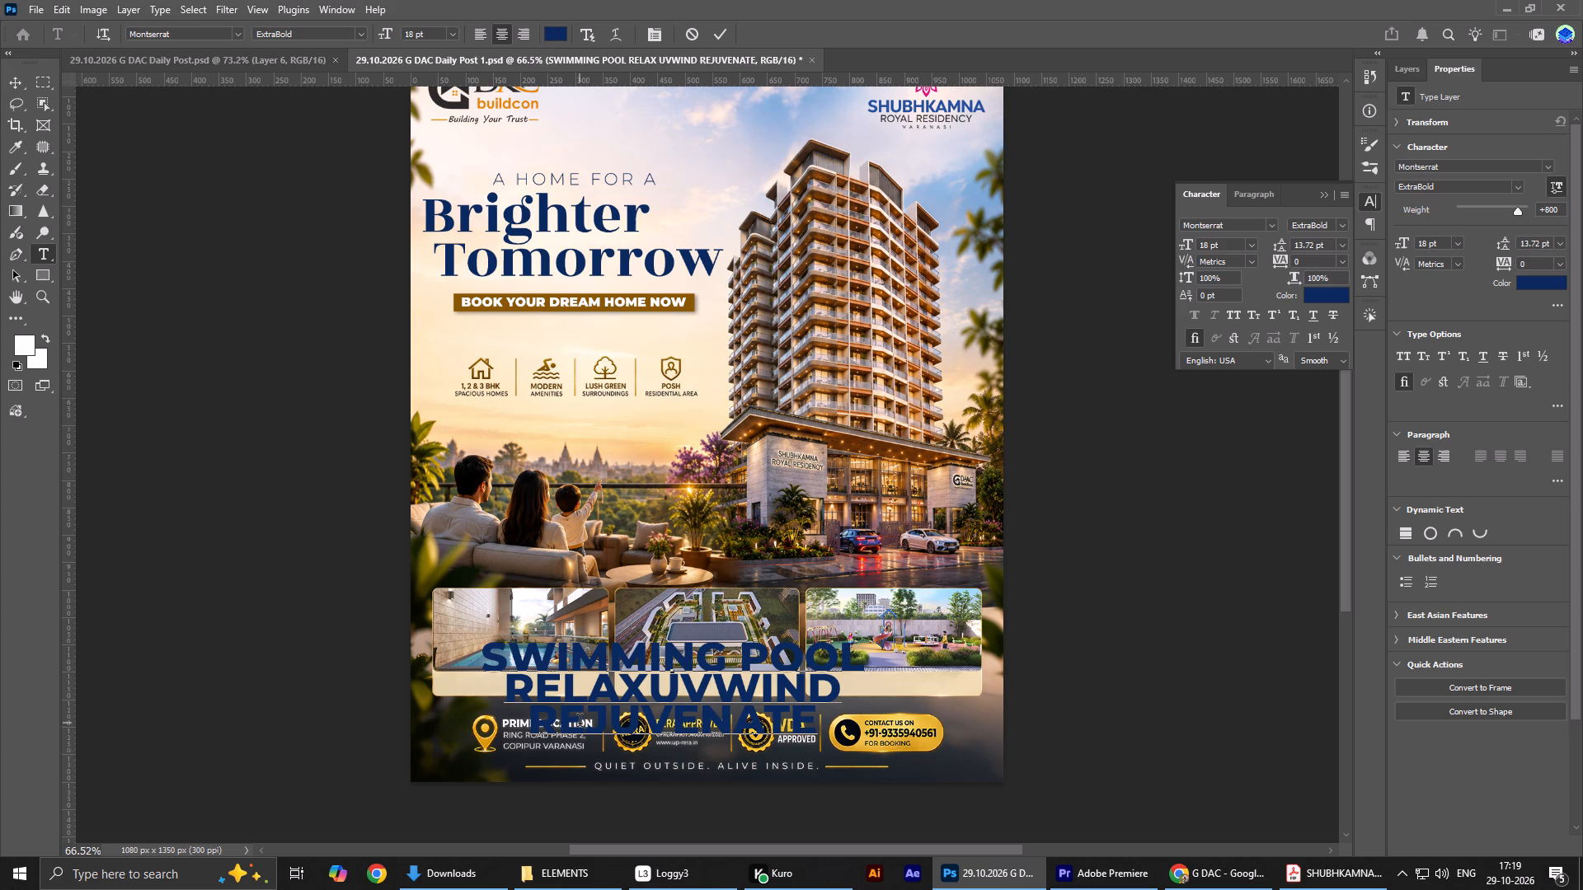
key(space)
key(space)
text(|)
key(space)
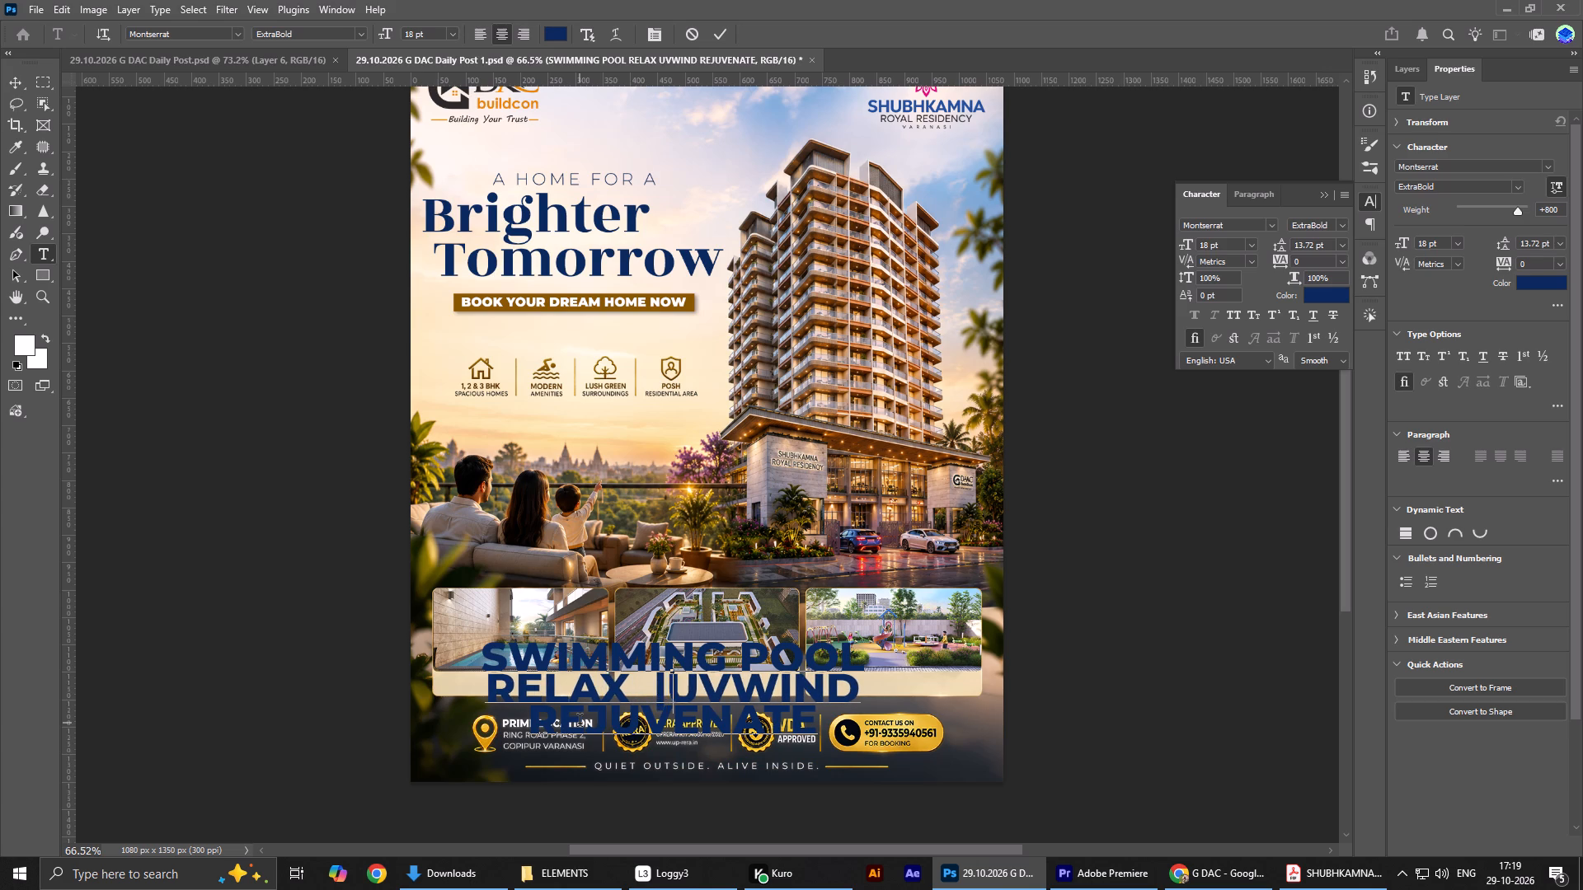
key(space)
key(Right)
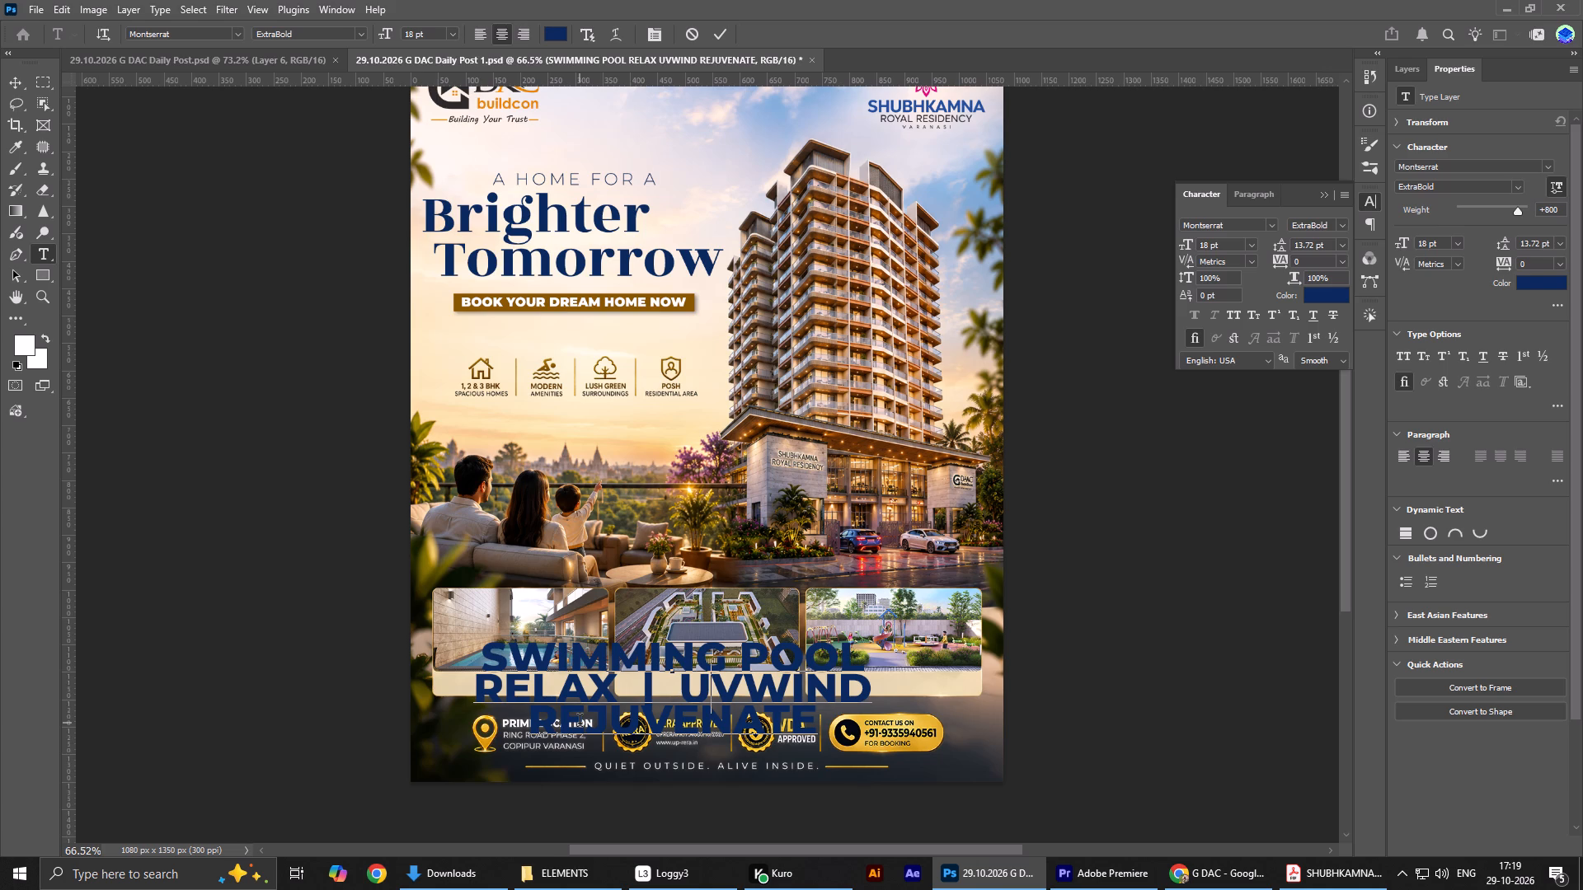
key(shift+Right)
key(shift+n)
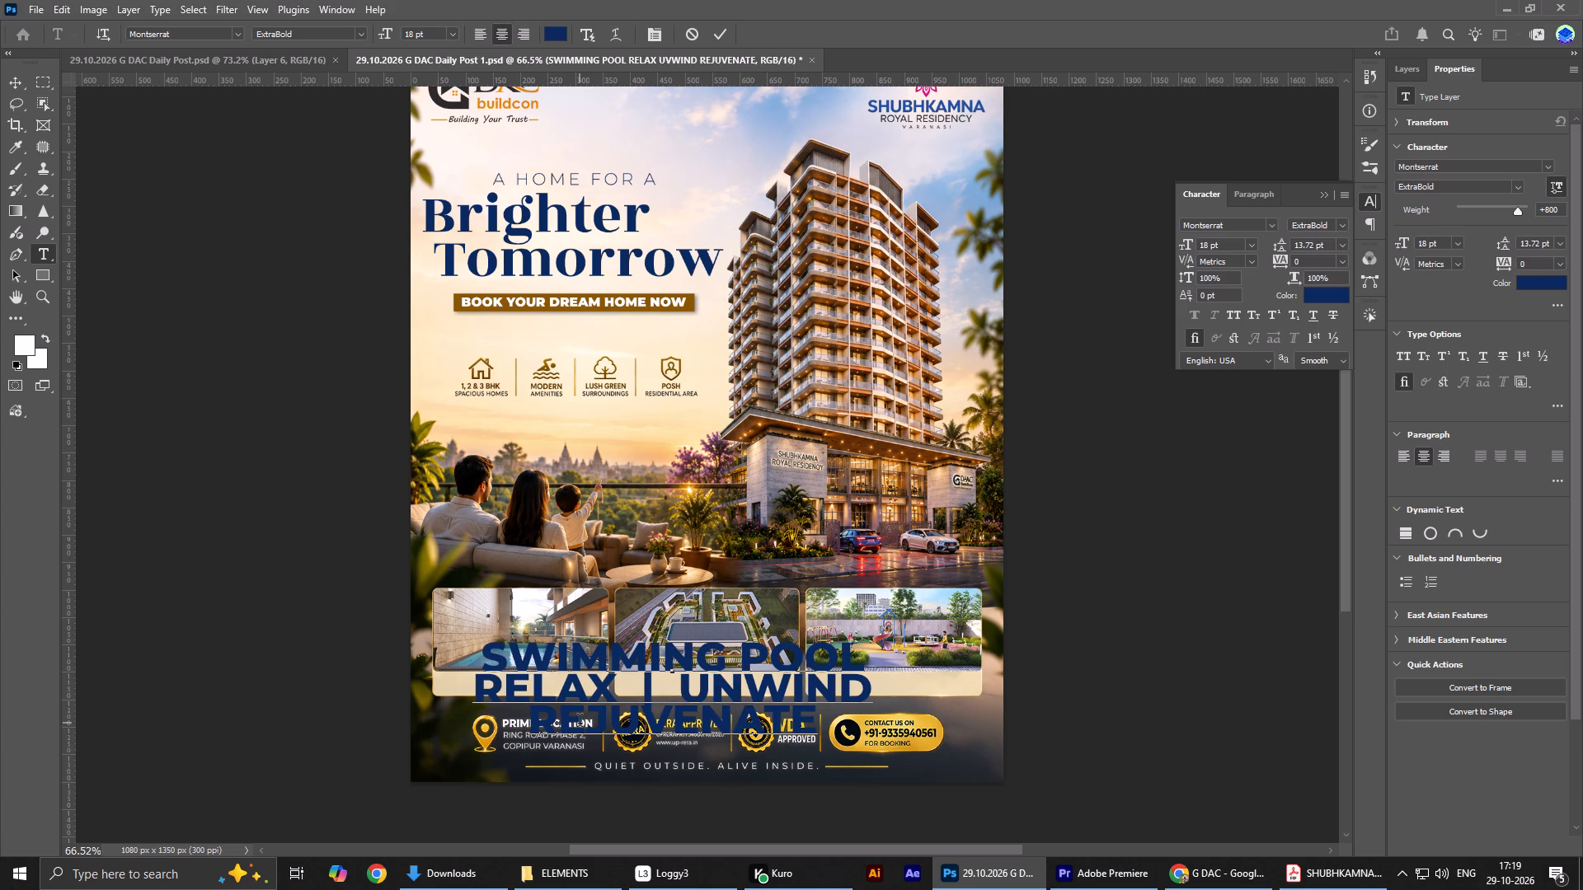
Join REJUVENATE to the caption's second line with another spaced "|" separator, making "RELAX | UNWIND | REJUVENATE", and commit the text.
right_click(543, 731)
click(543, 731)
click(526, 736)
key(BackSpace)
key(space)
key(space)
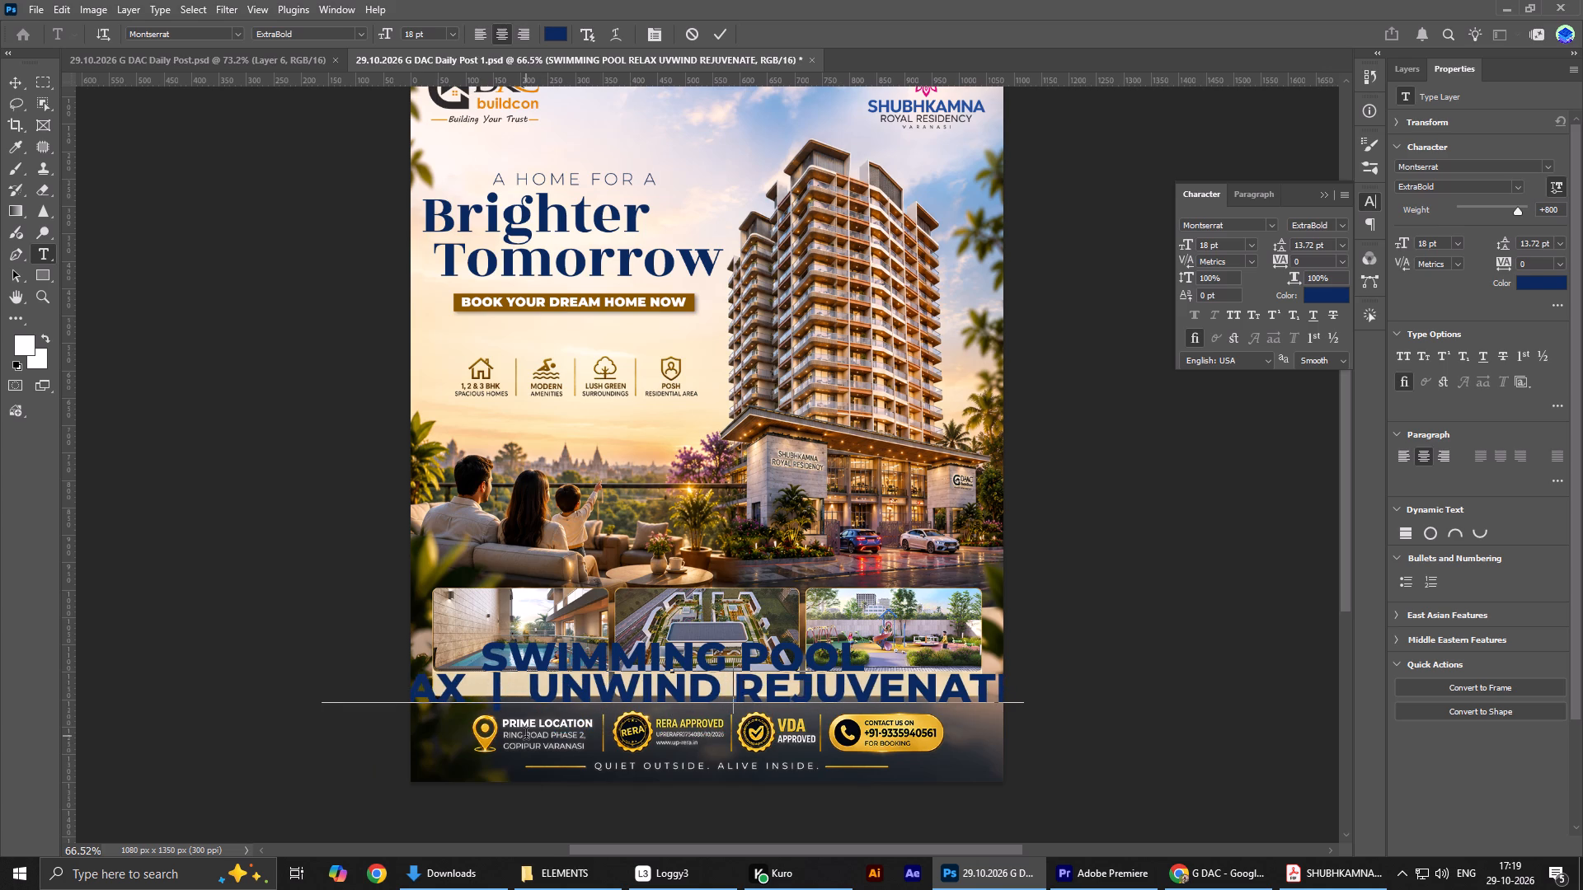
text(|)
key(space)
key(space)
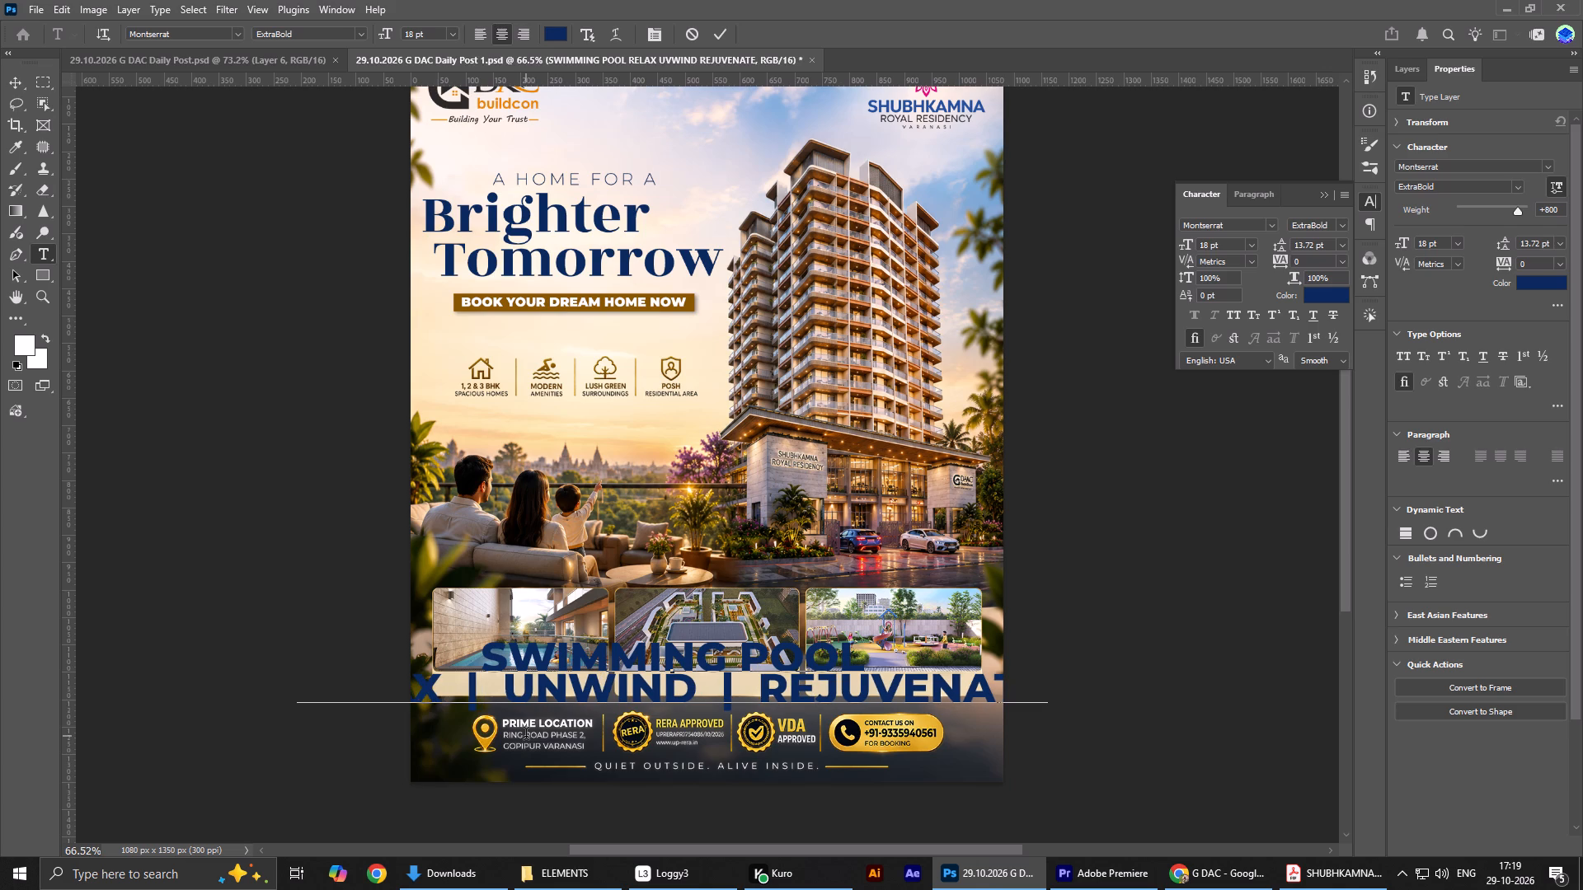
click(726, 28)
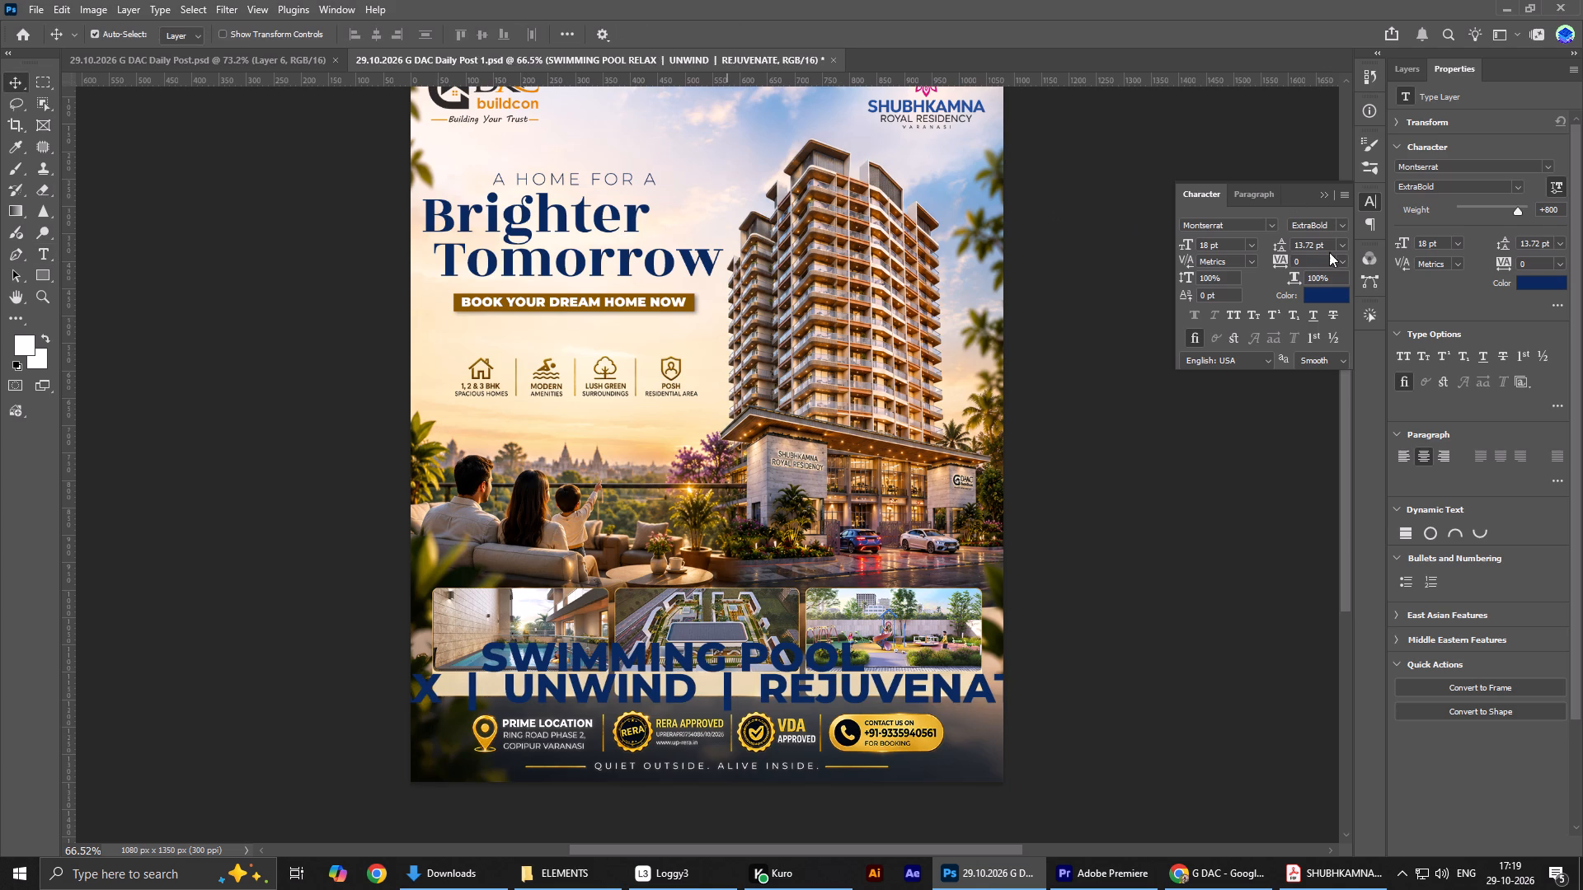
Set the swimming pool caption's leading to Auto.
click(1341, 247)
click(1331, 263)
Scale the swimming pool caption to about 24.31% and position it on the first card's caption strip, nudging it slightly upward.
key(ctrl+t)
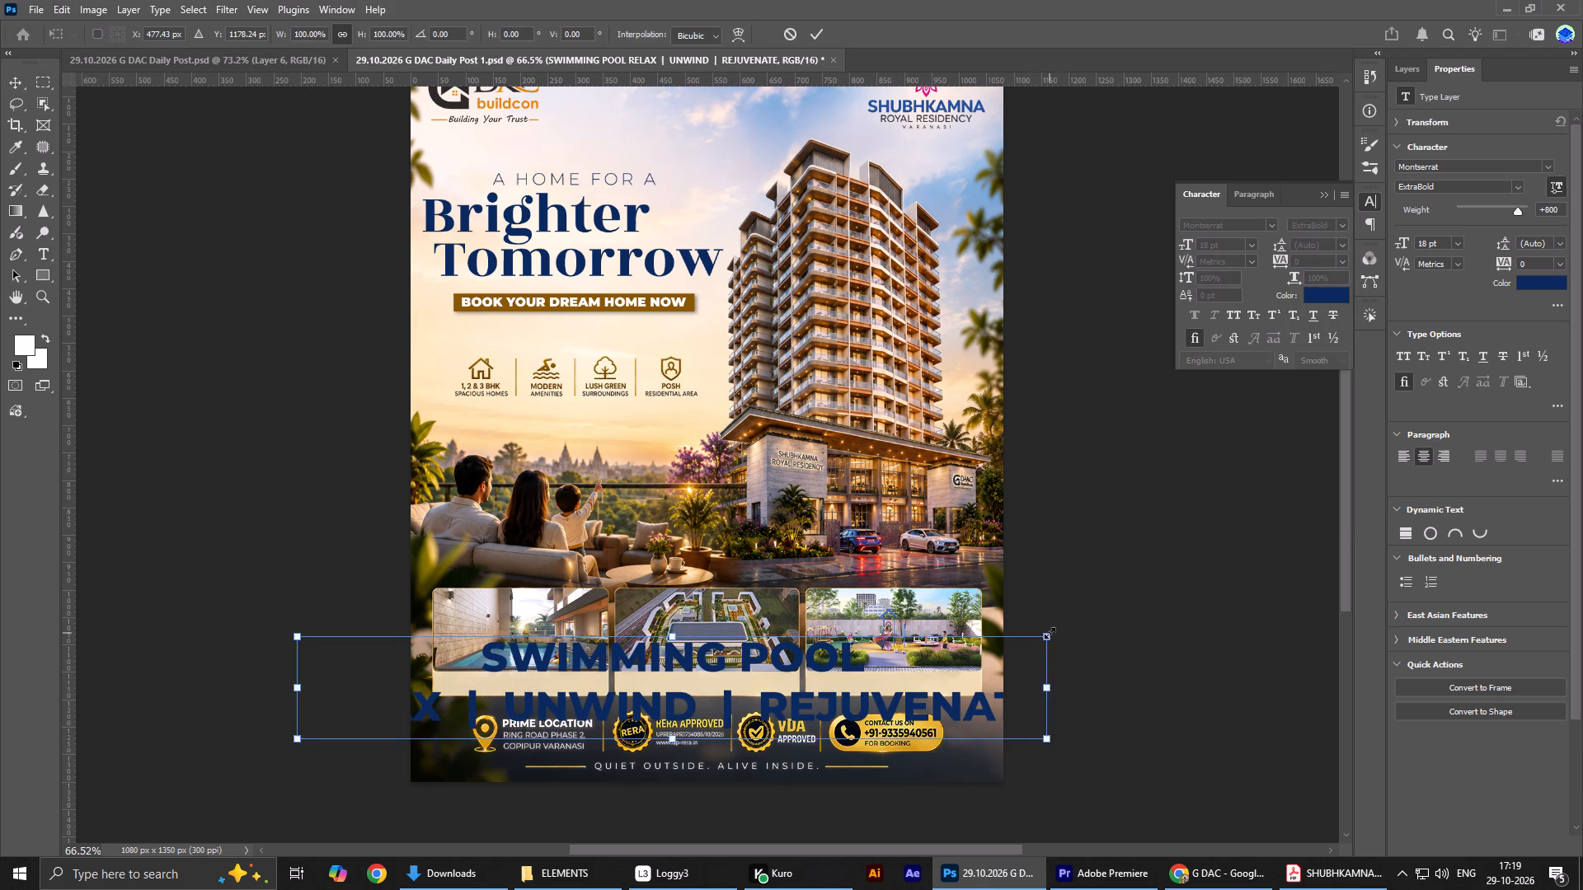
drag(1050, 633, 798, 672)
alt+scroll(606, 698, up, 5)
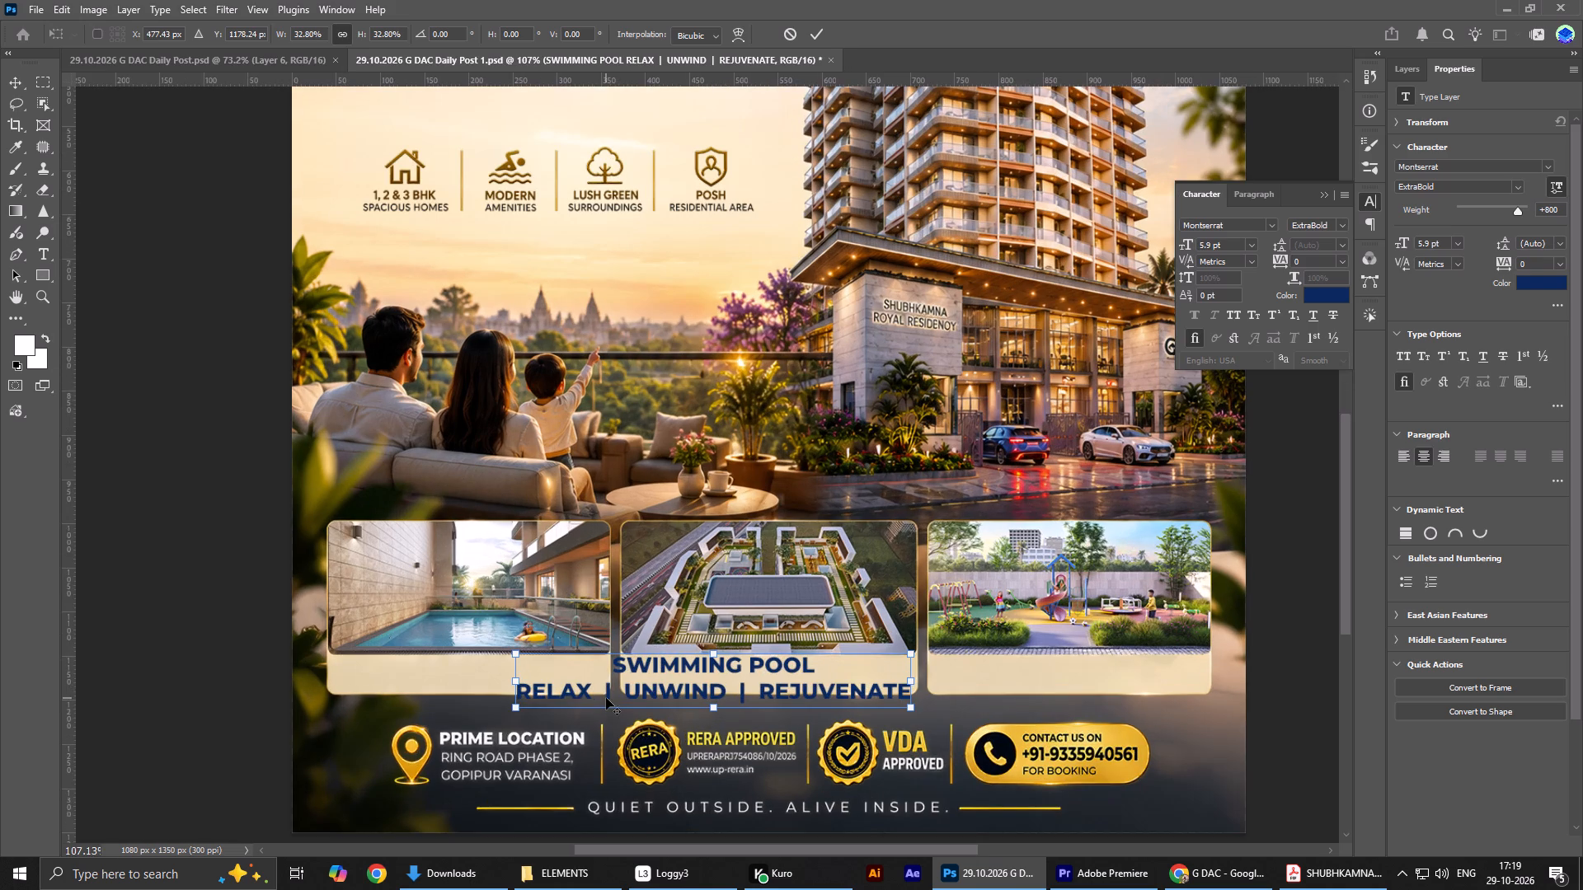
drag(749, 671, 525, 678)
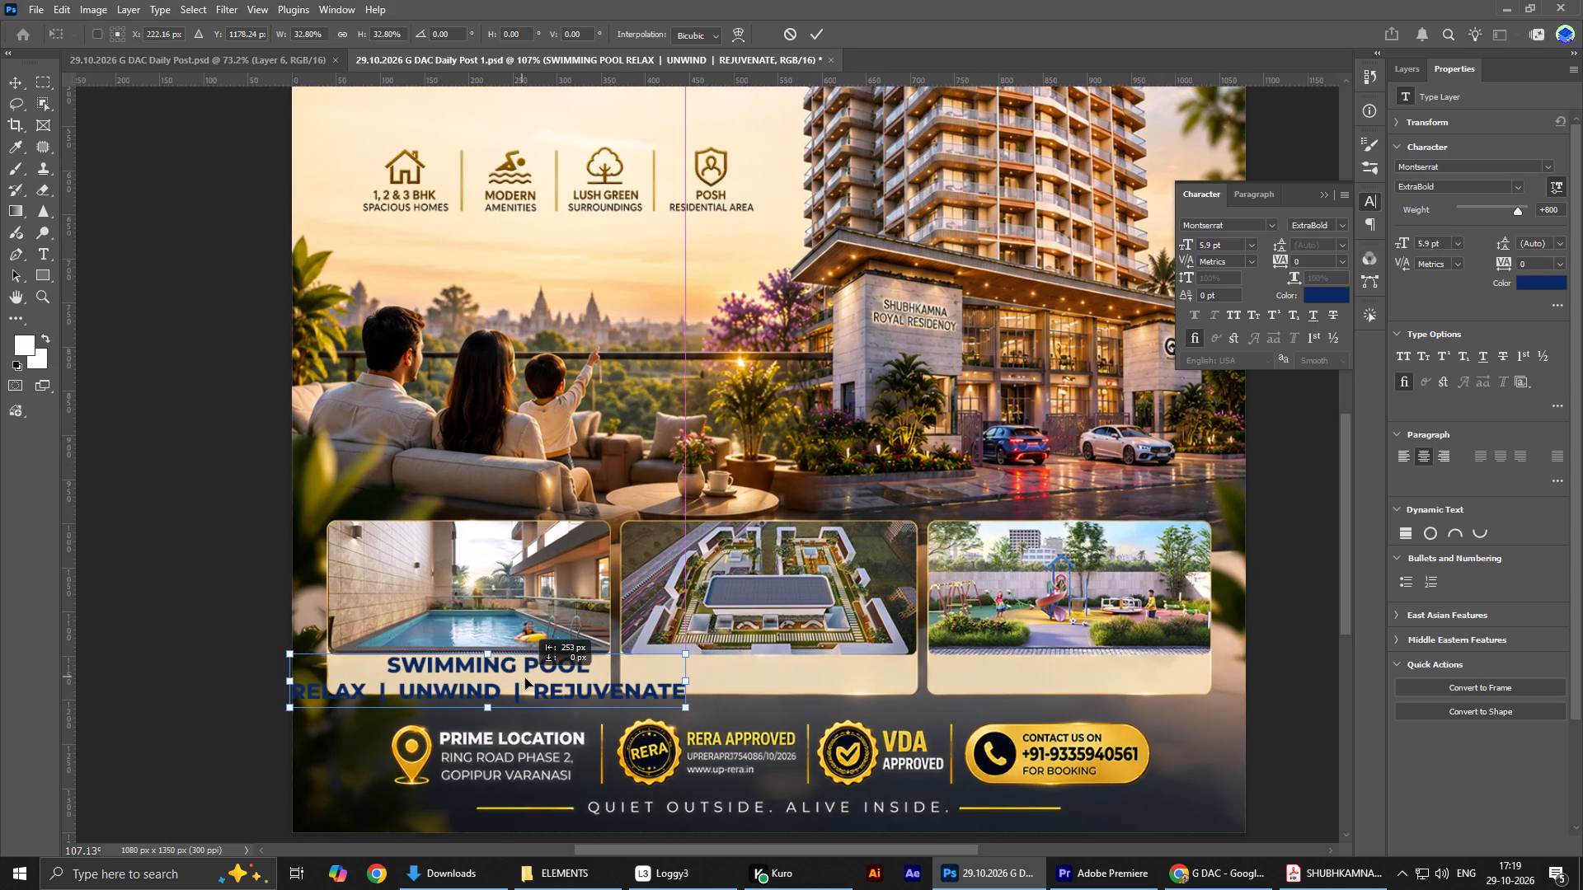
drag(525, 678, 517, 683)
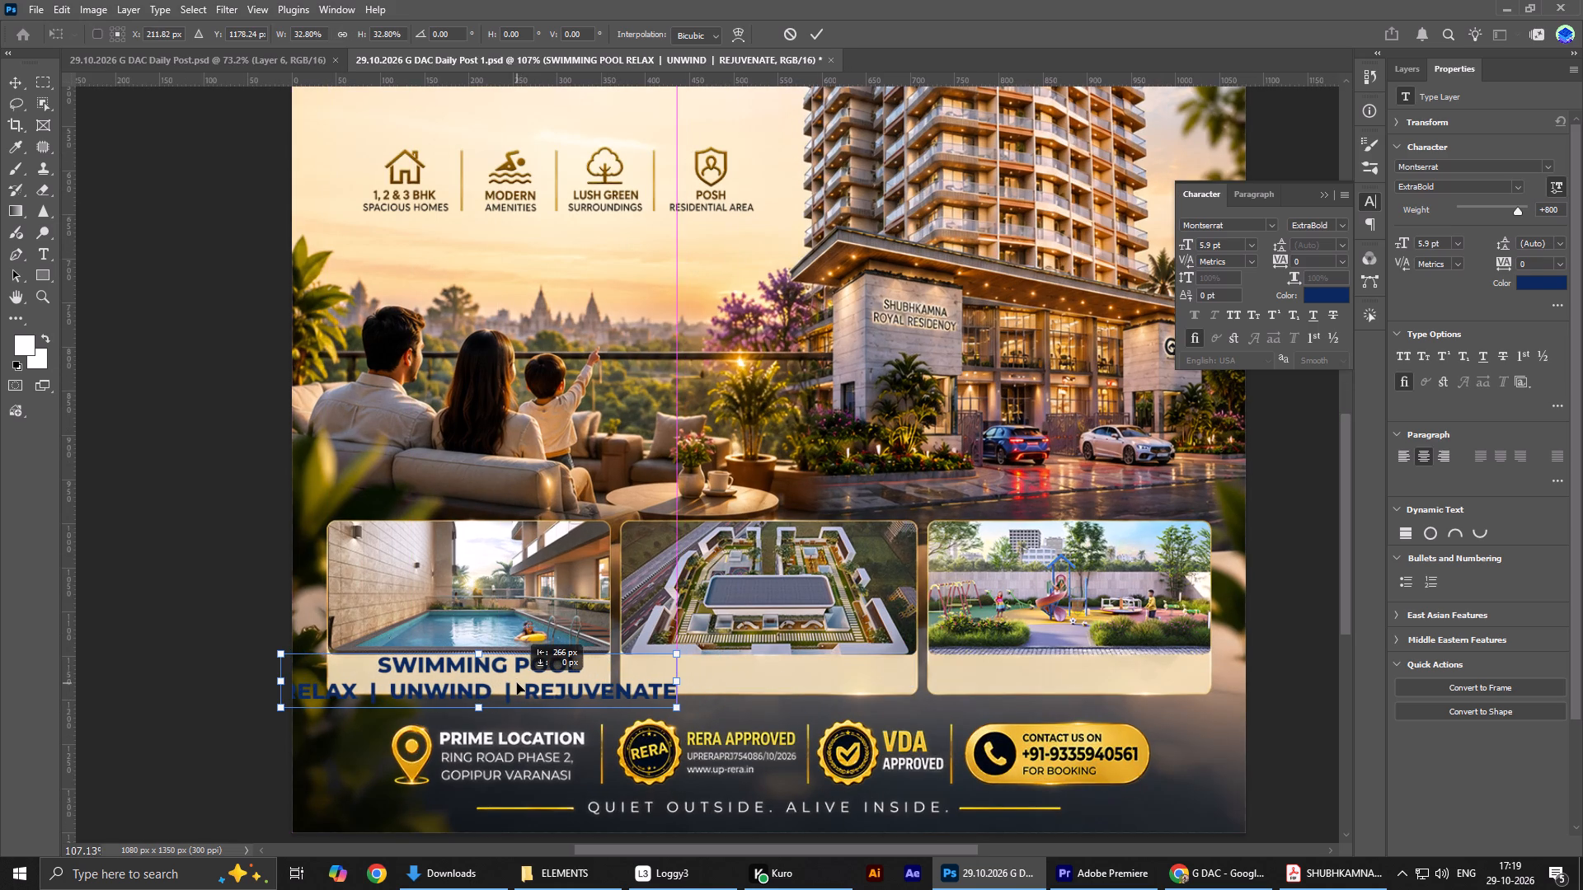
drag(517, 683, 502, 684)
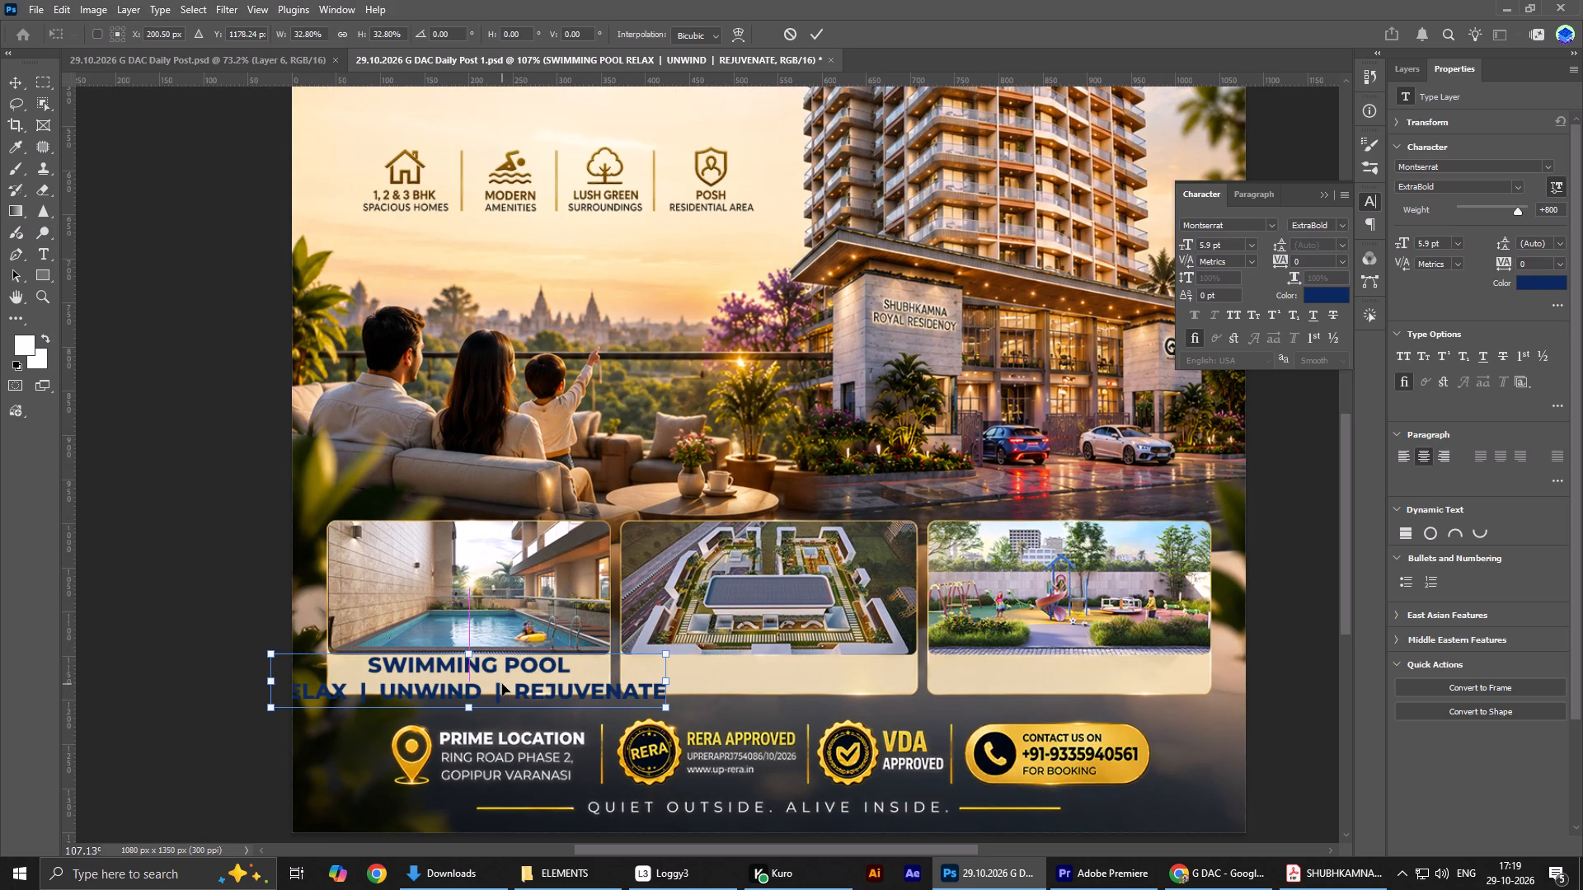
drag(658, 653, 634, 653)
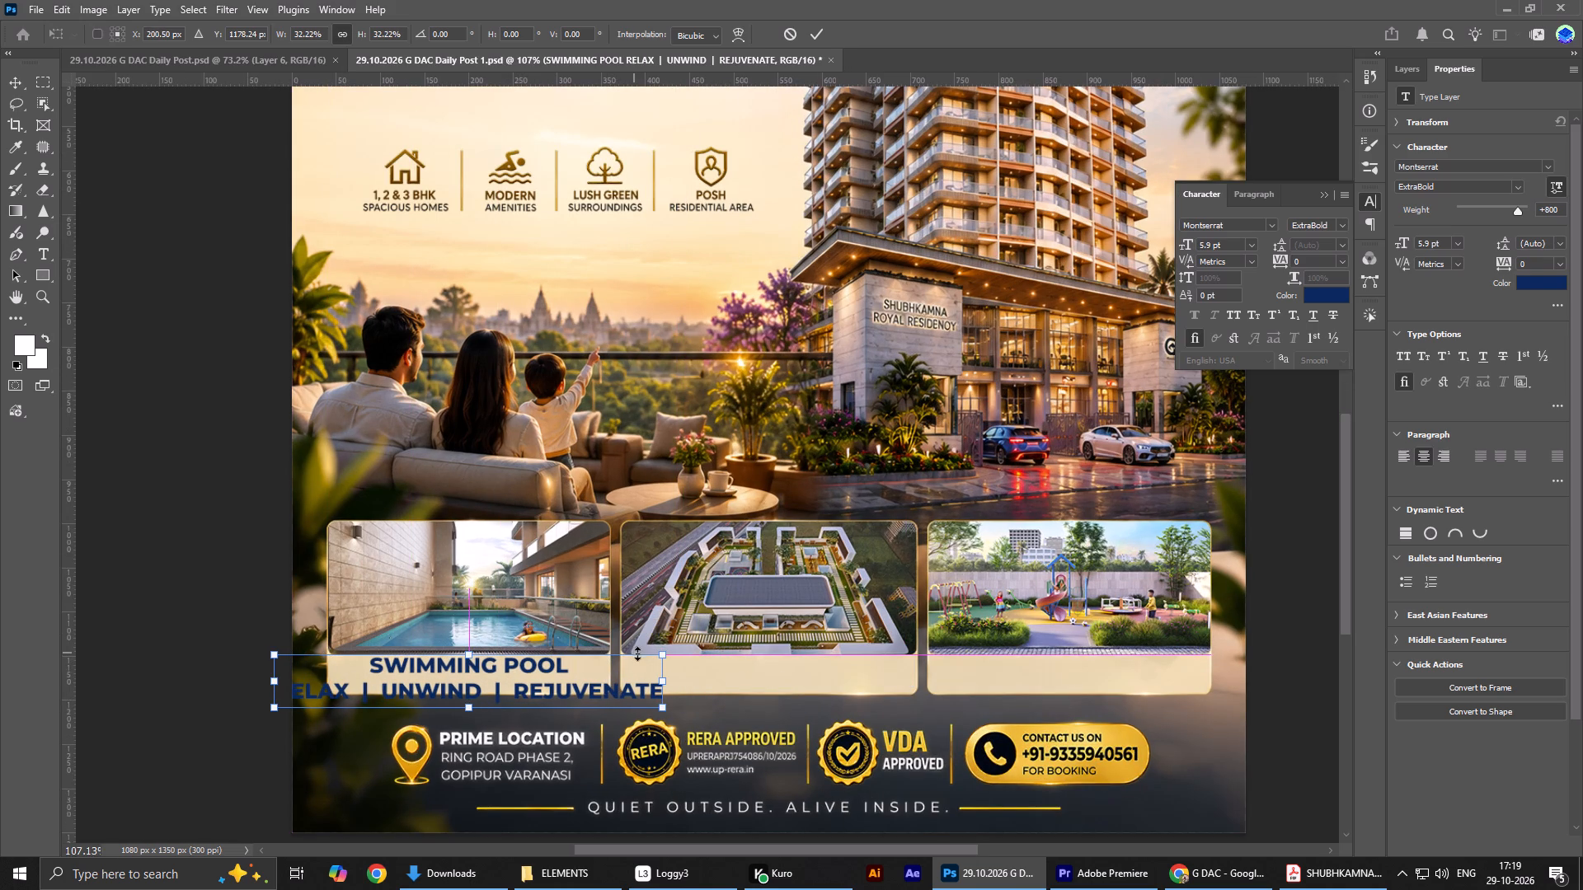
drag(664, 653, 627, 653)
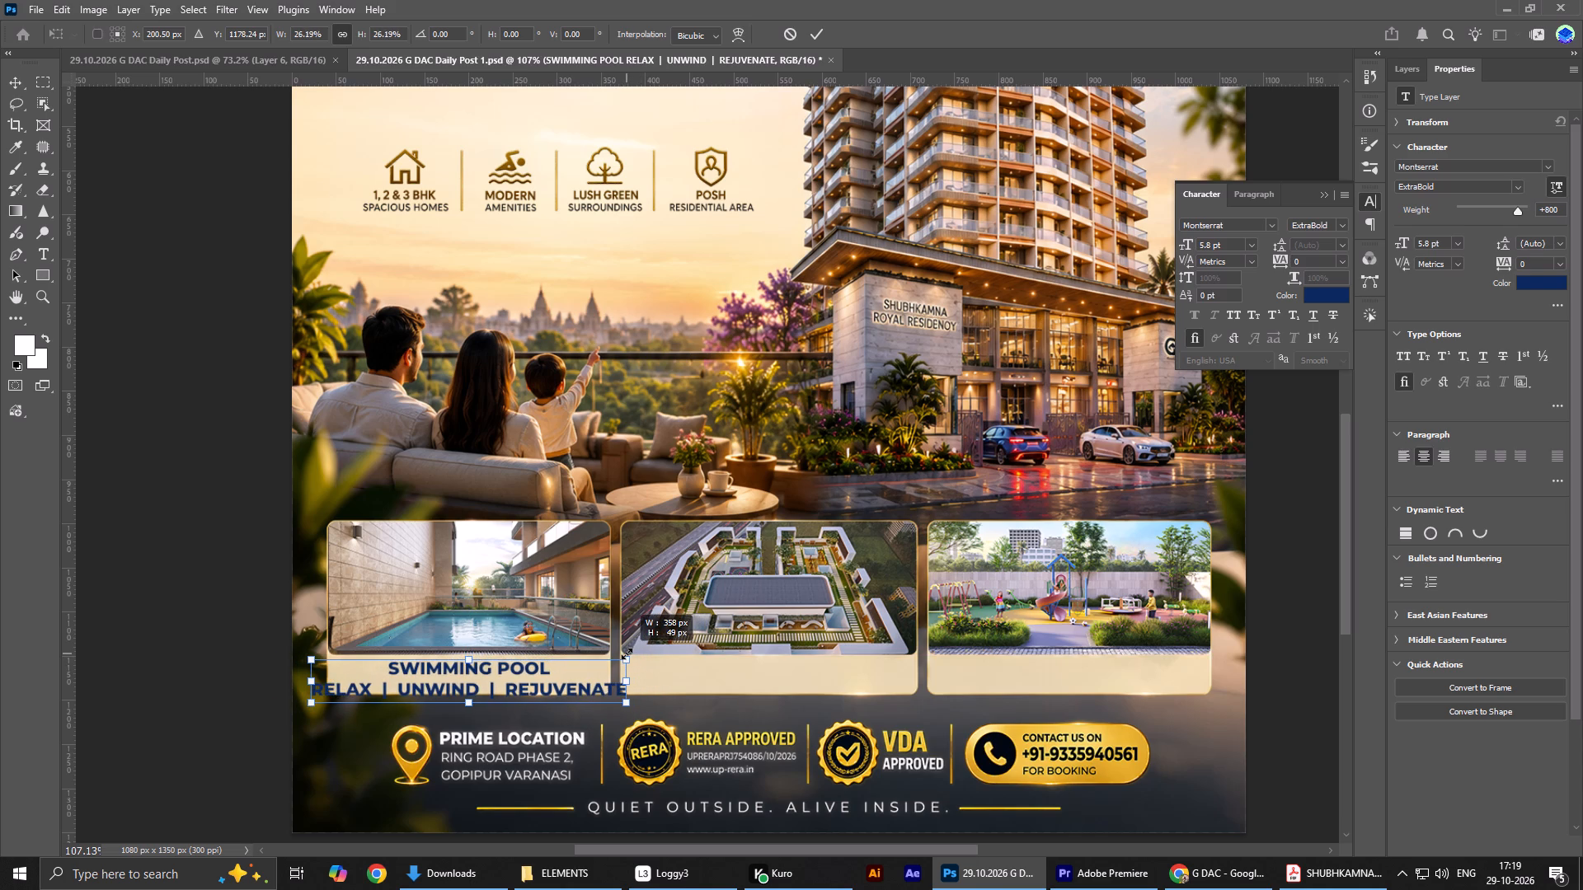
drag(627, 653, 615, 653)
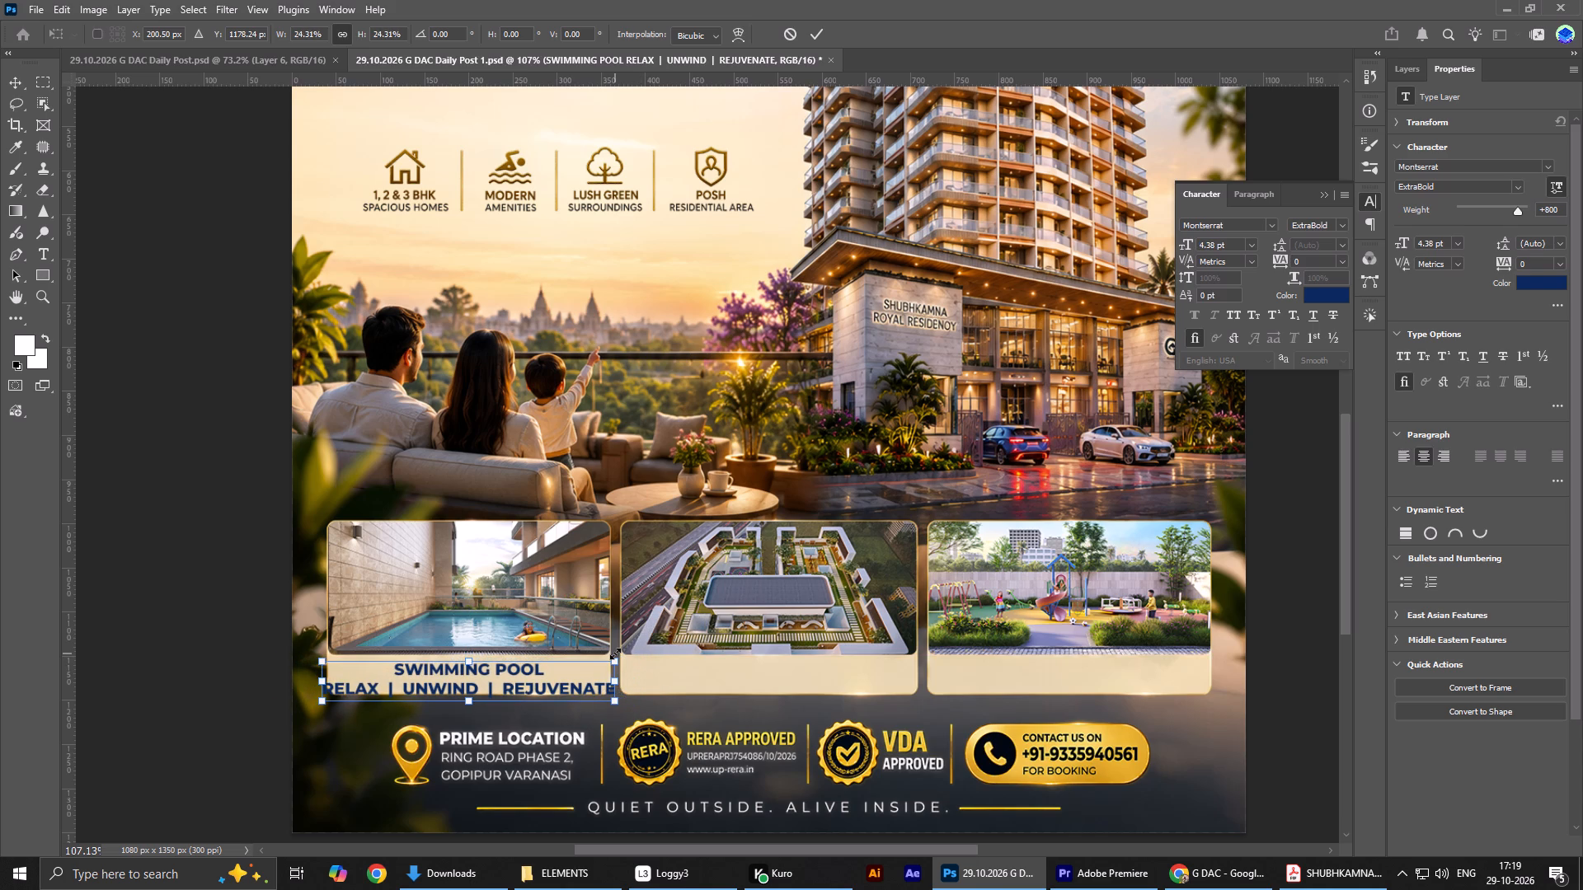
key(Return)
key(Up)
key(Up)
key(Up)
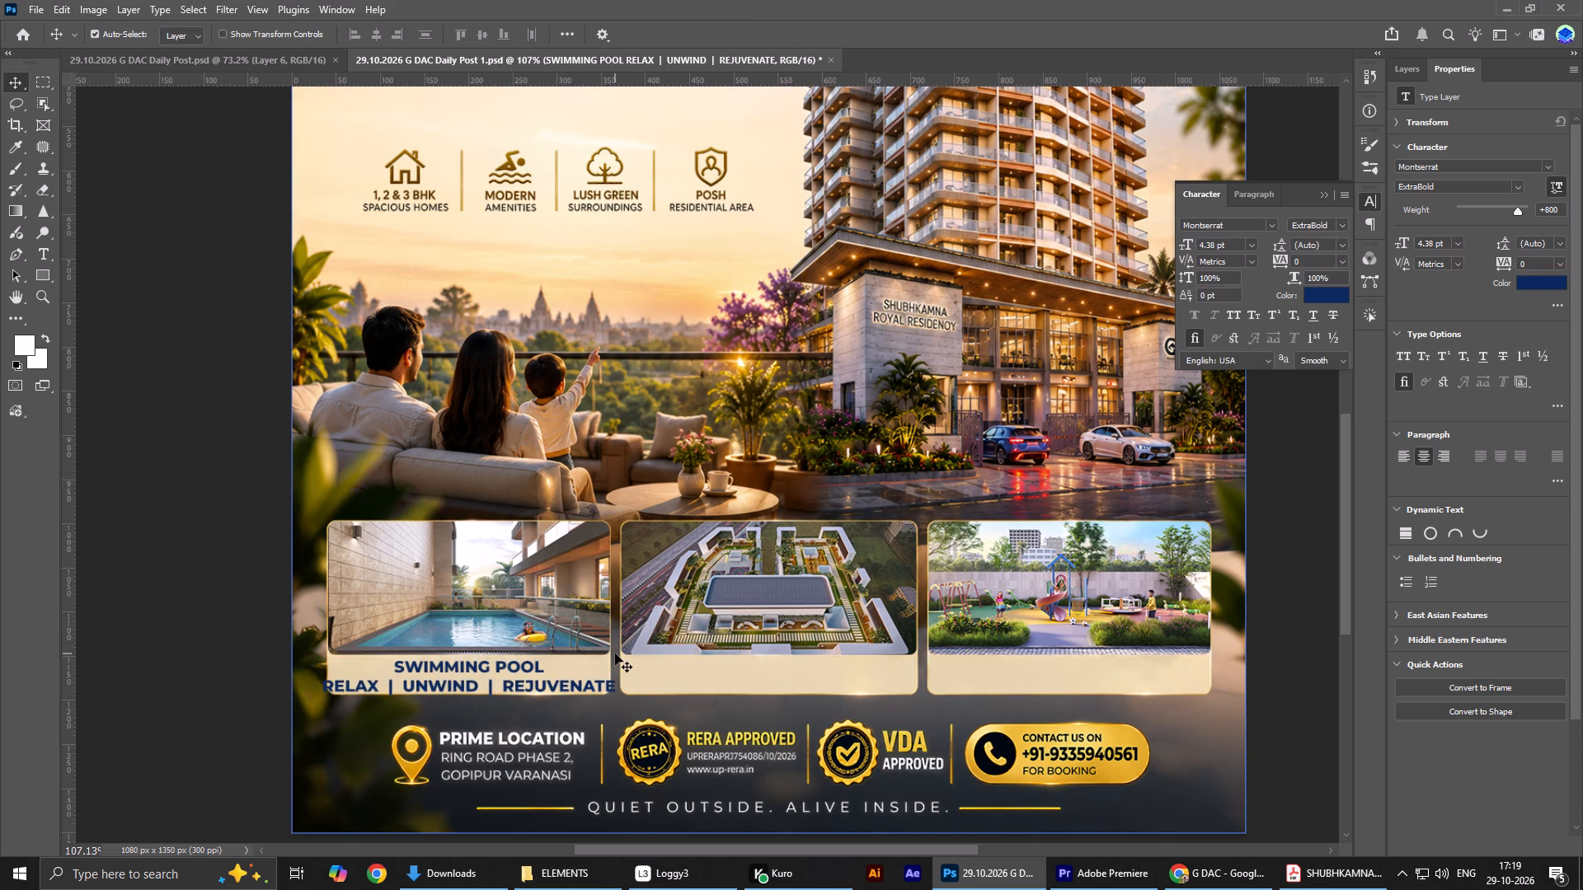
Set the caption's second line, "RELAX | UNWIND | REJUVENATE", to Montserrat Regular.
double_click(535, 674)
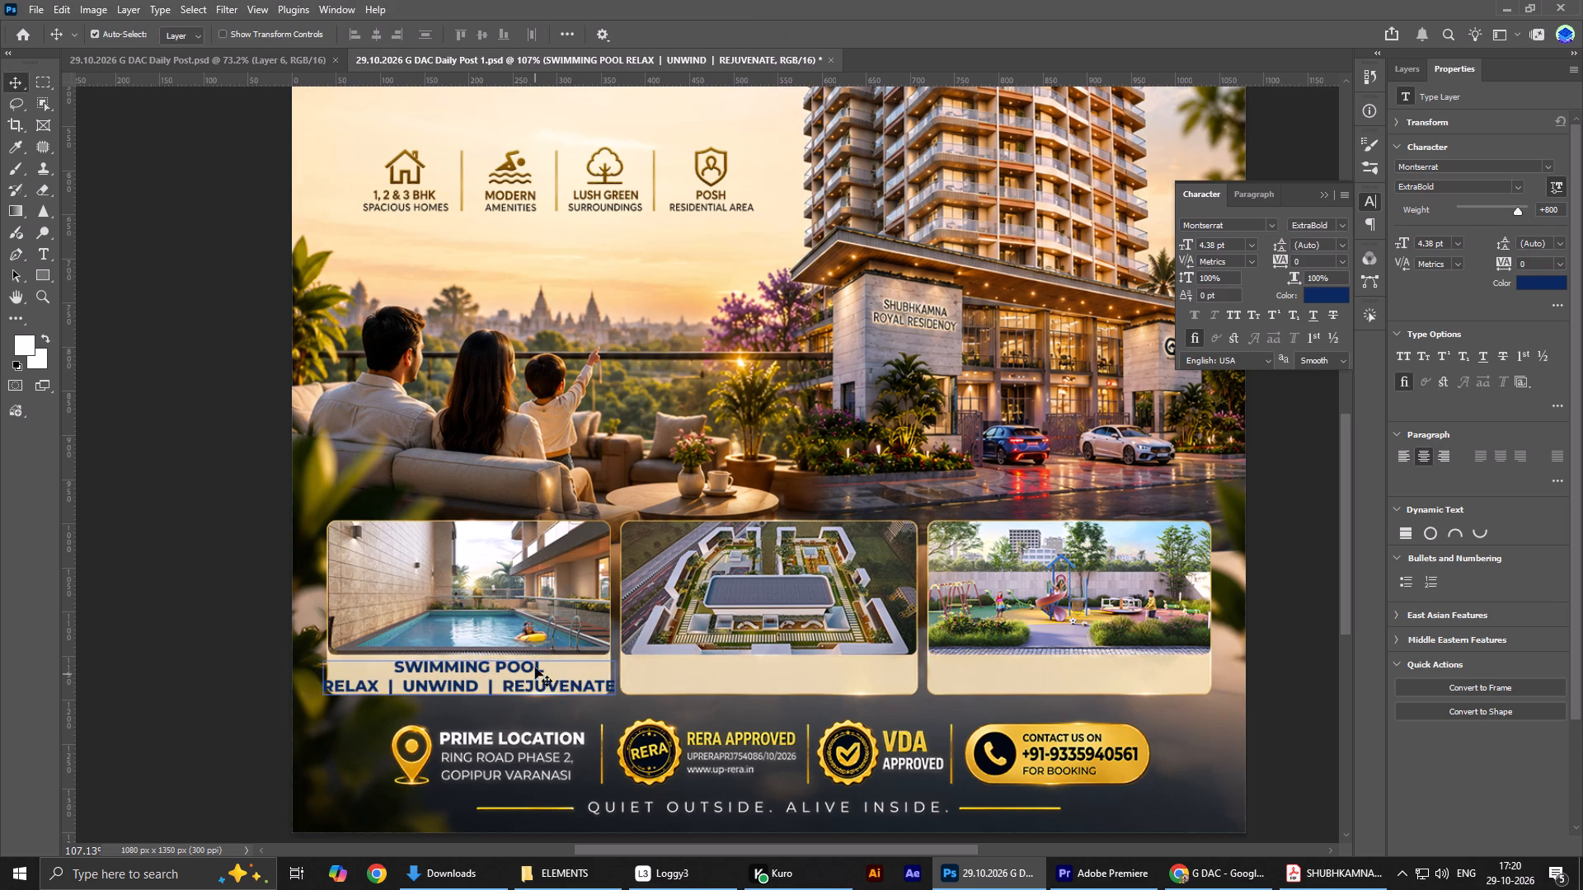
drag(541, 666, 621, 719)
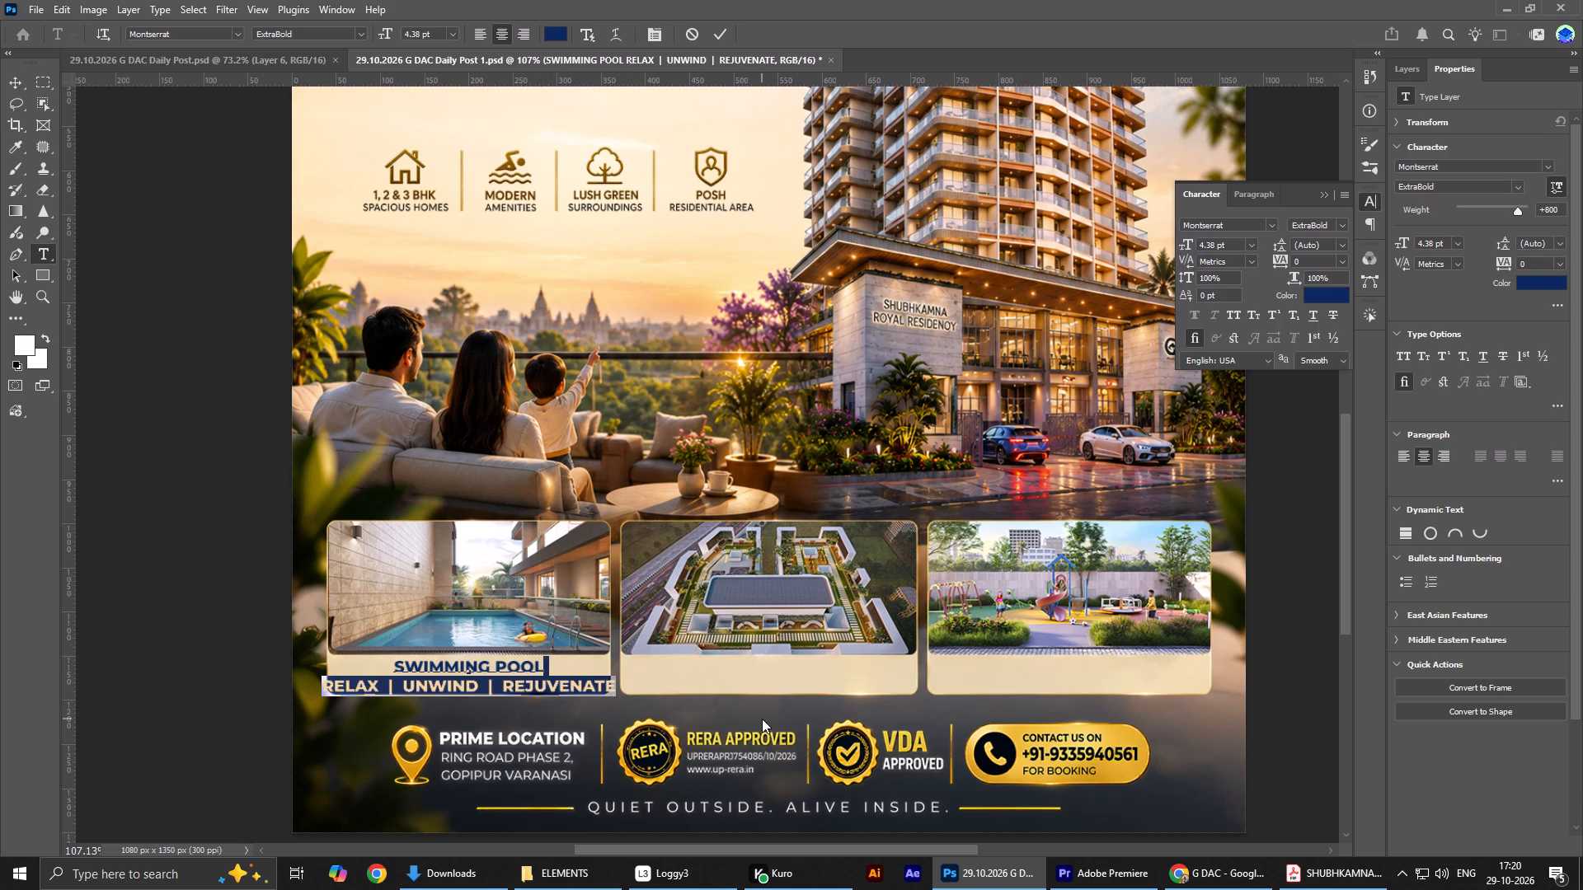
click(1346, 227)
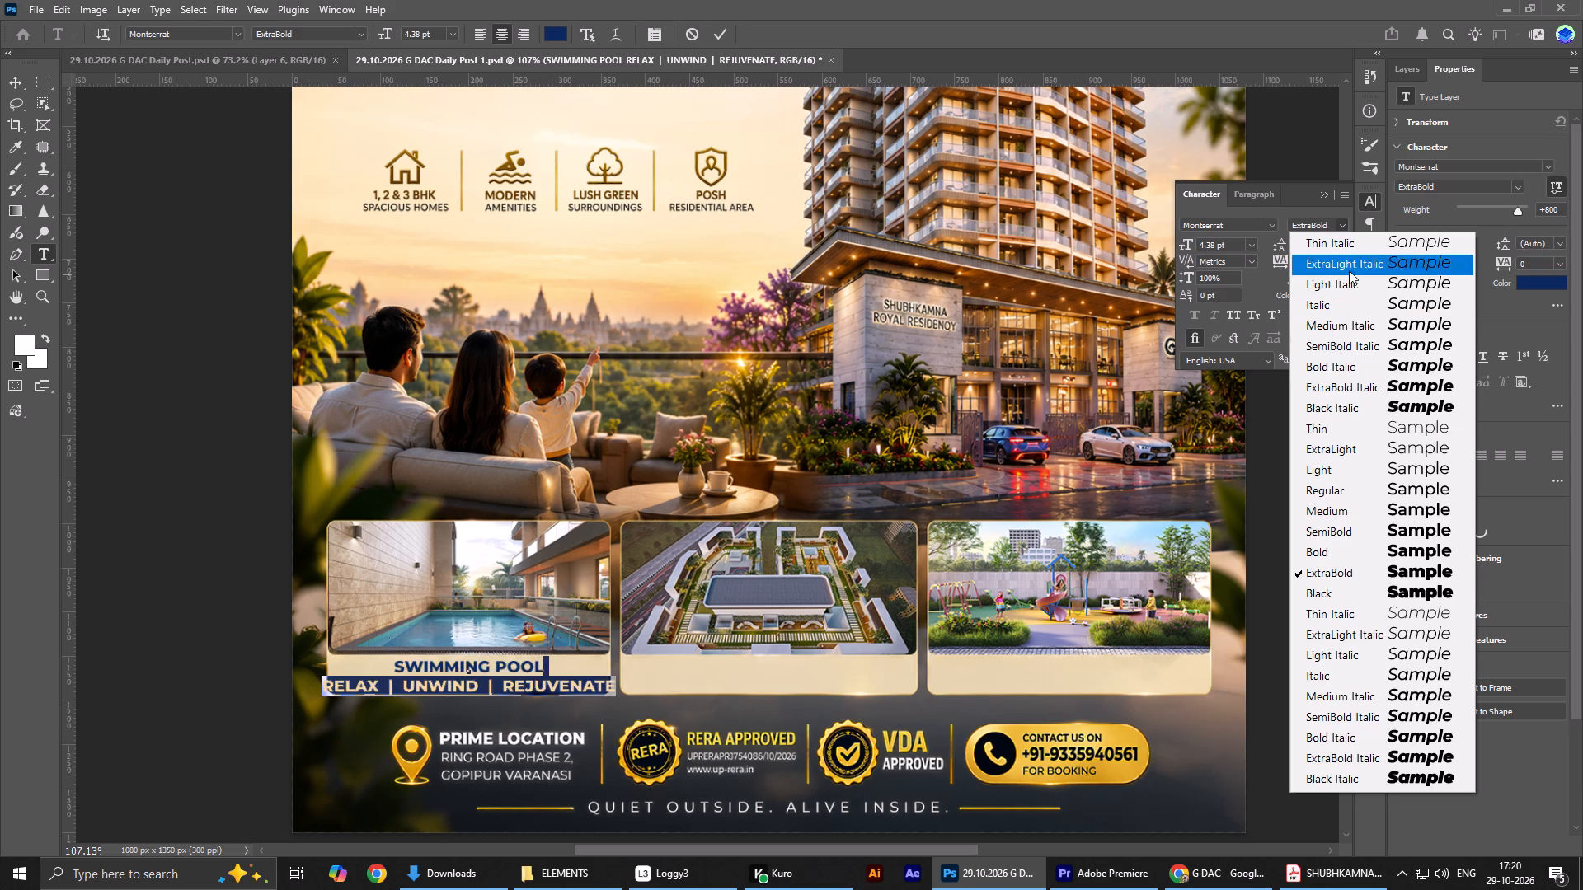
click(1343, 489)
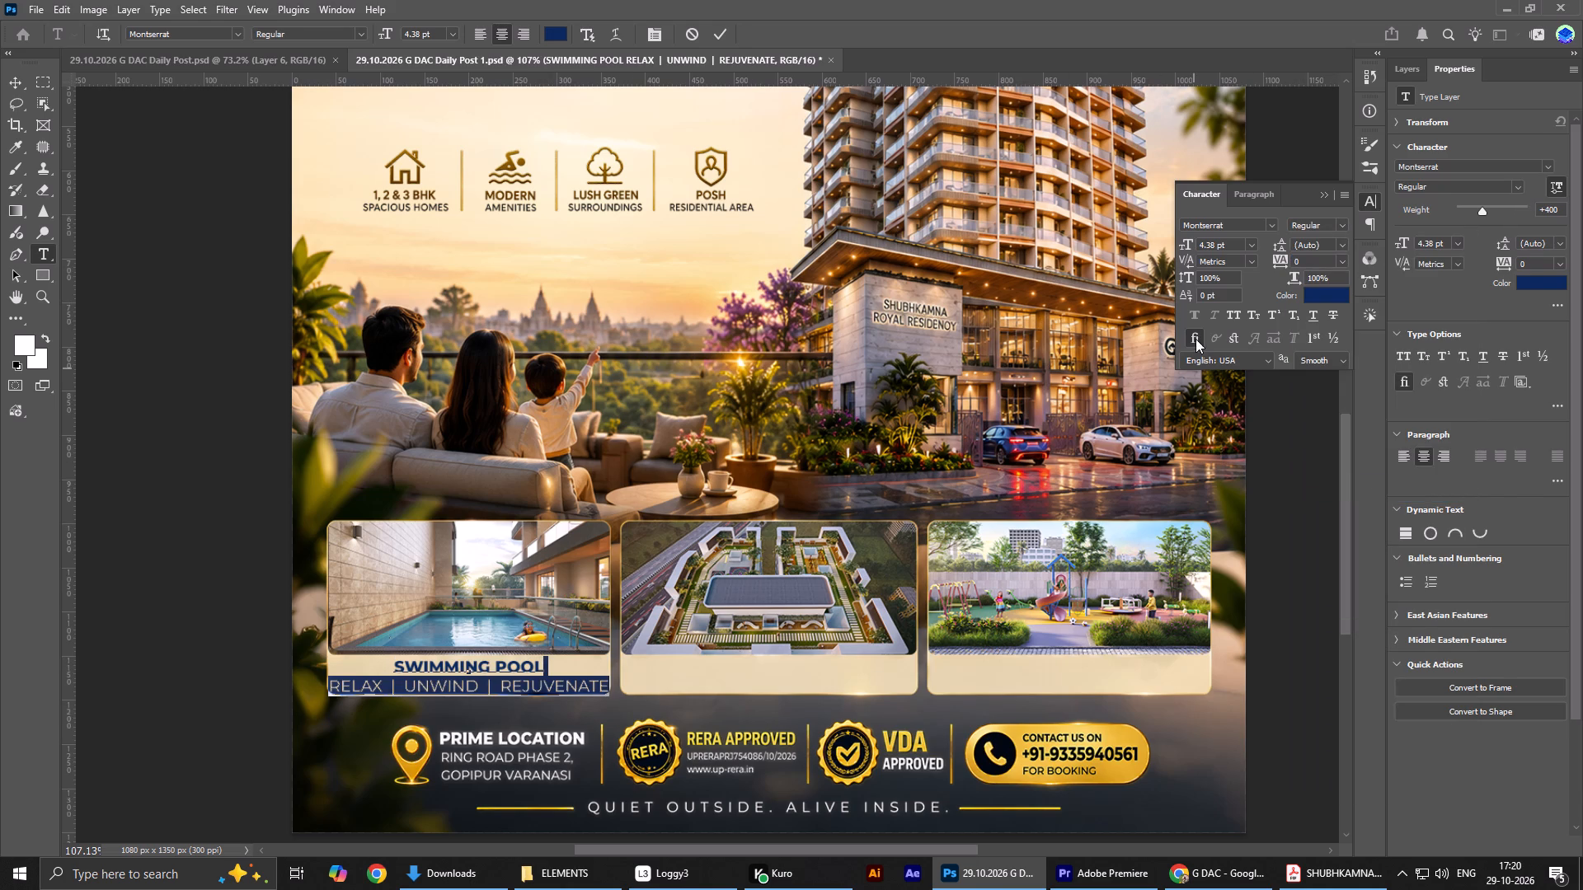
Set the size of the caption's second line, "RELAX | UNWIND | REJUVENATE", to 3 pt and commit the text.
drag(1219, 247, 1167, 244)
key(3)
key(Return)
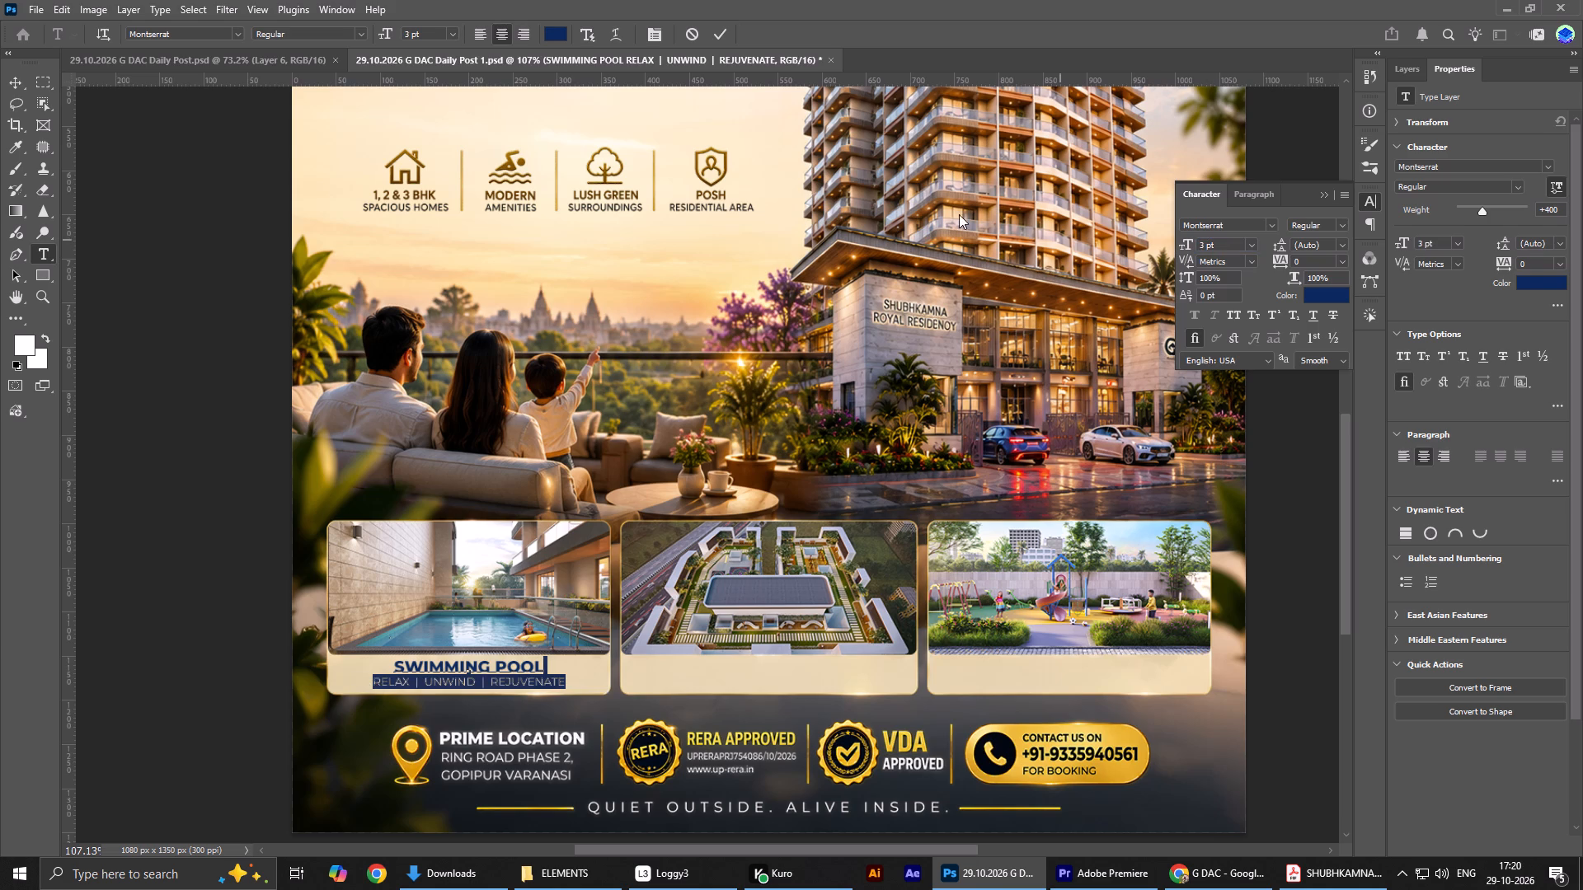
click(719, 35)
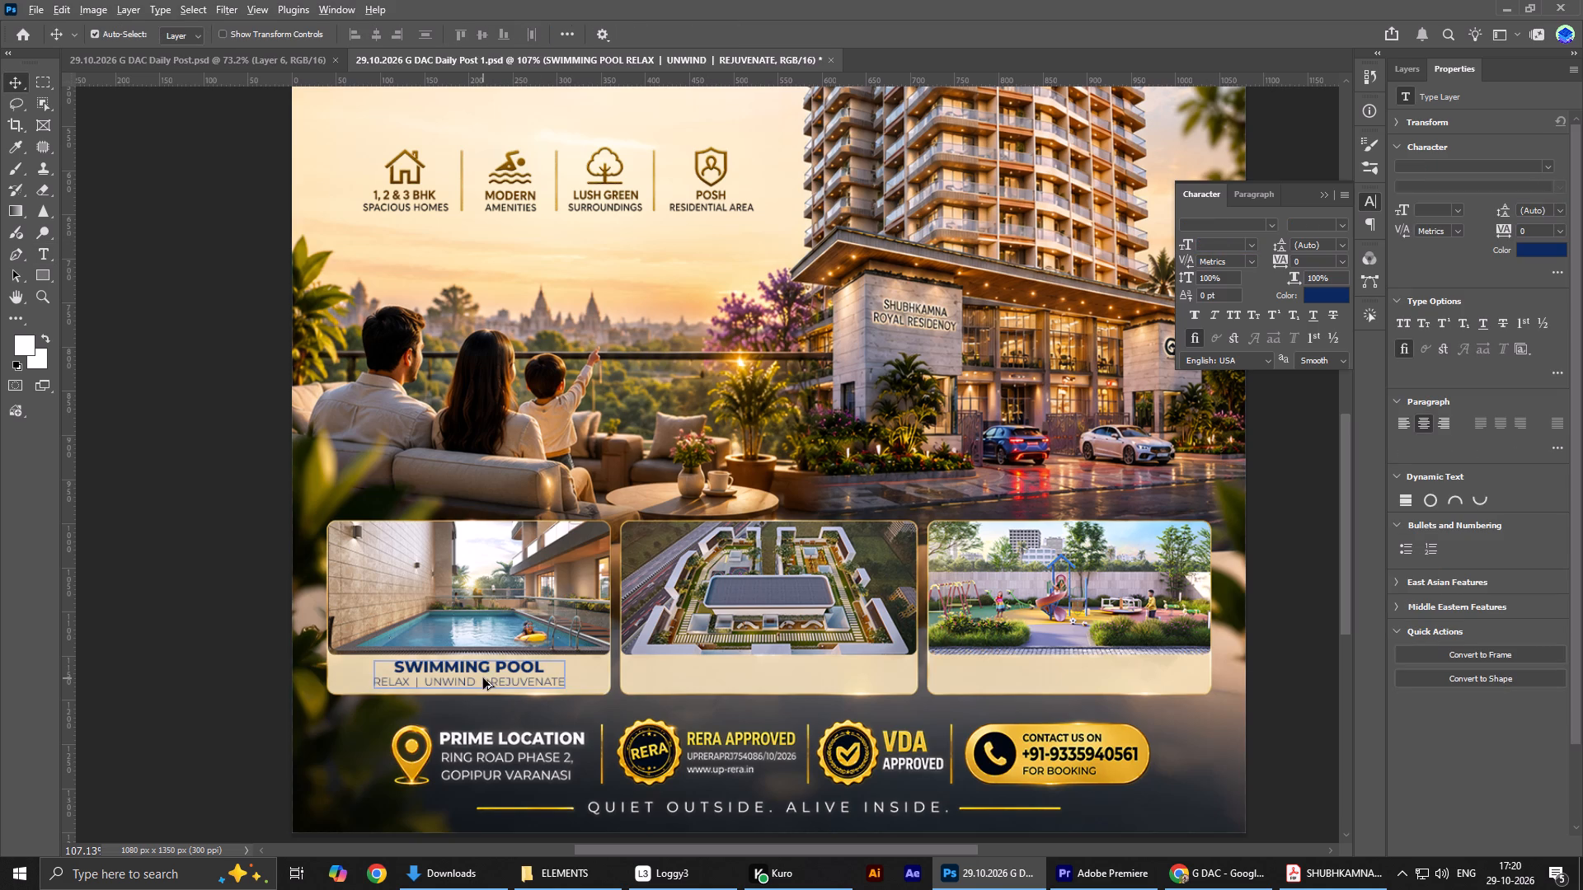
Duplicate the swimming pool caption onto the second card's caption strip, centred and level with the original.
alt+drag(483, 678, 760, 667)
alt+shift+right_drag(483, 678, 517, 674)
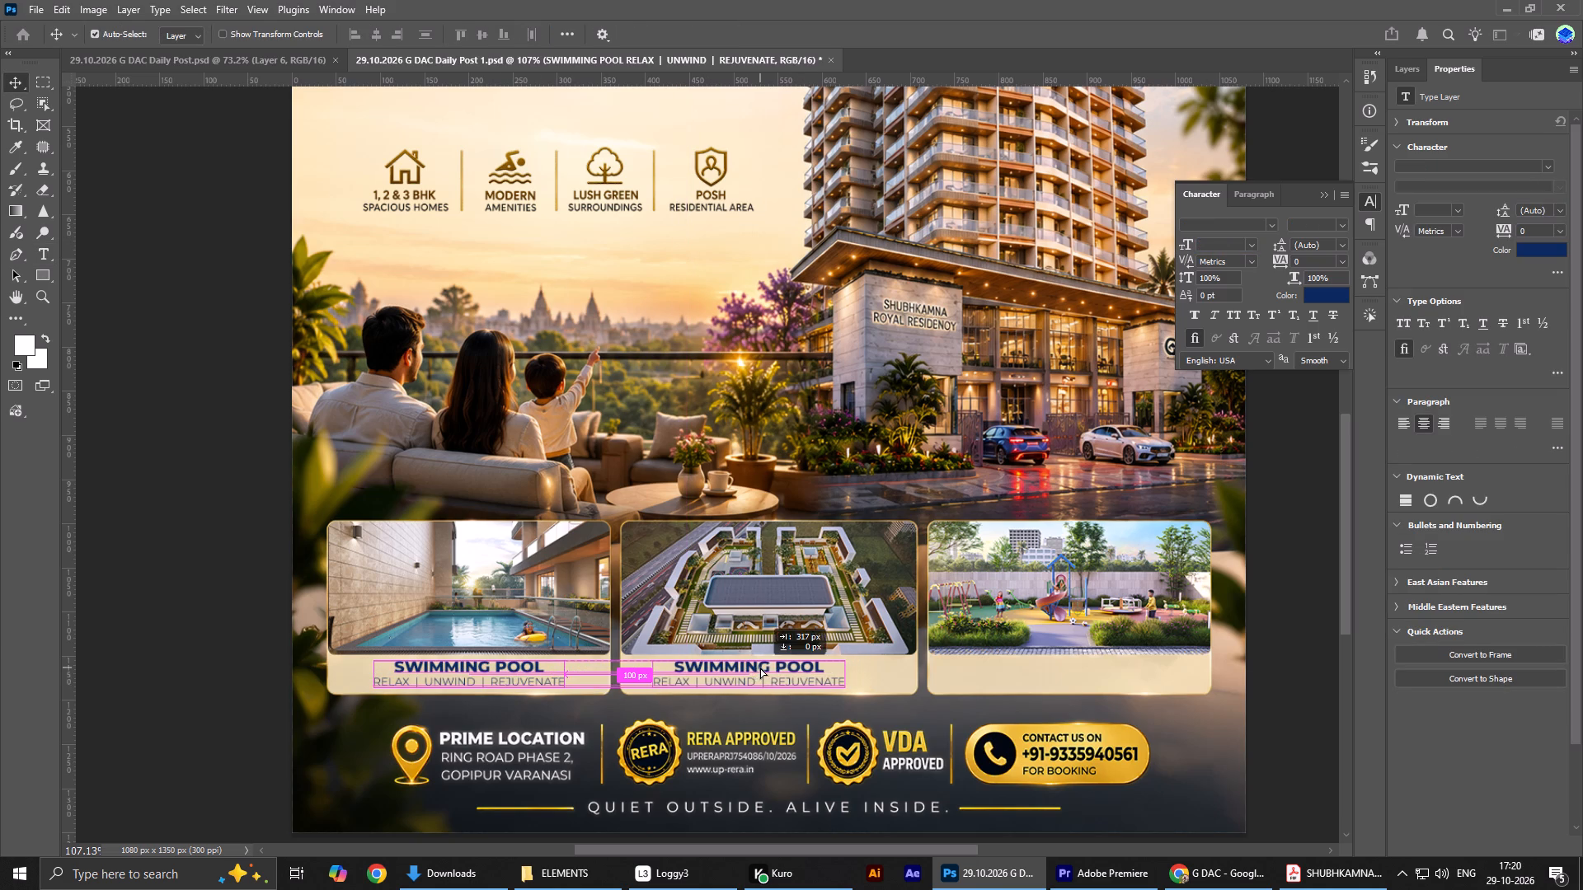
alt+drag(760, 667, 781, 662)
In Chrome, extract and copy the heading text "TERRACE SITTING AREA" from the reference poster's middle amenity card.
key(alt+Tab)
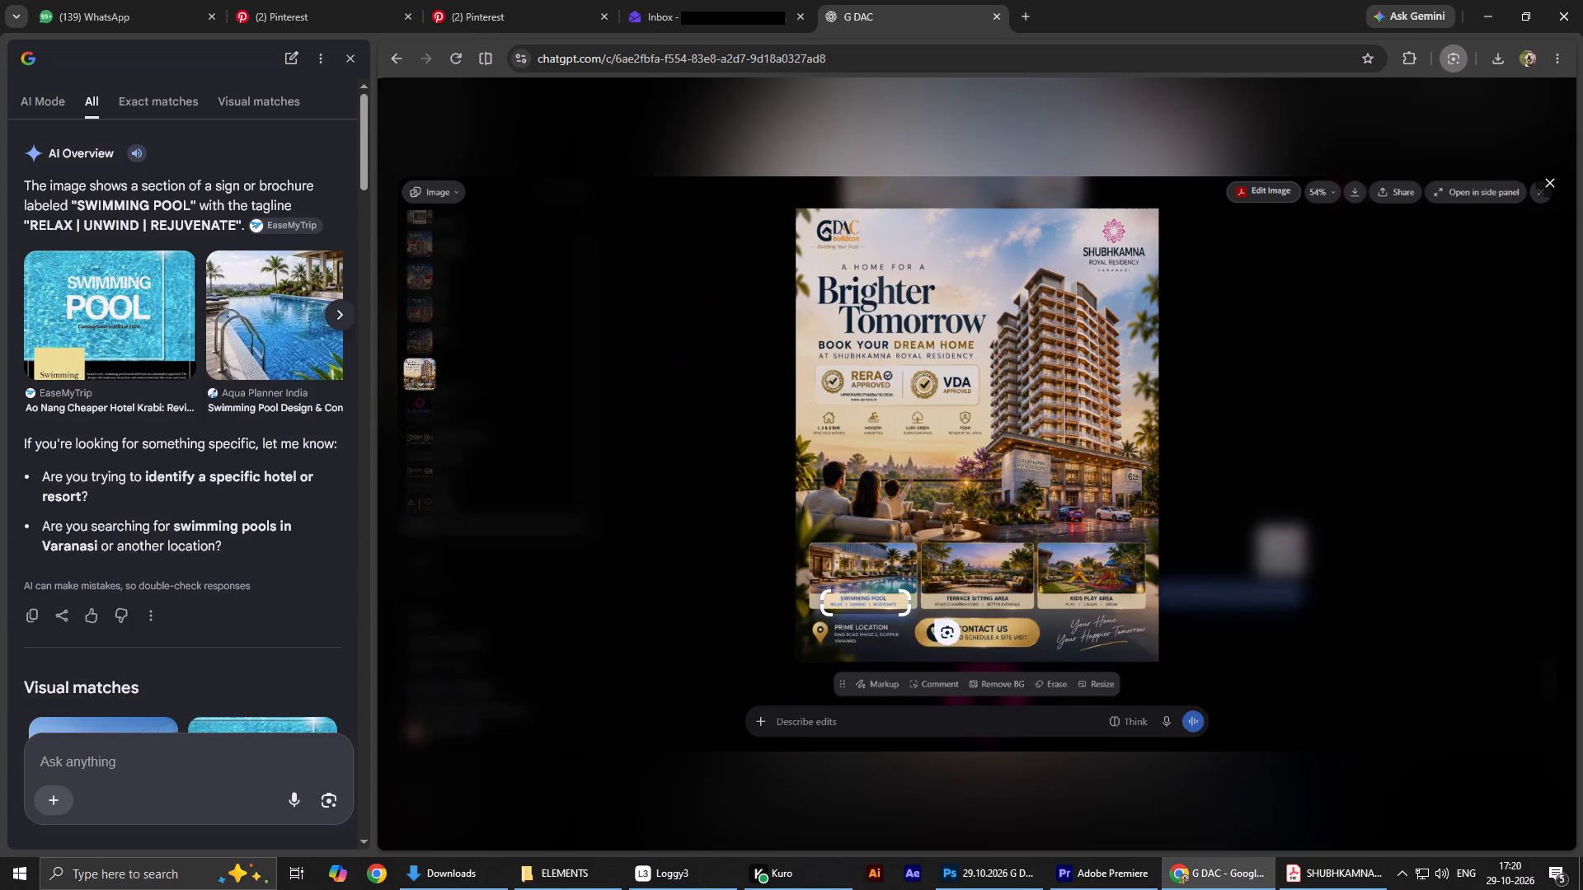
ctrl+scroll(942, 607, up, 2)
ctrl+scroll(942, 607, down, 1)
ctrl+scroll(942, 607, up, 2)
key(Escape)
drag(1543, 189, 1552, 185)
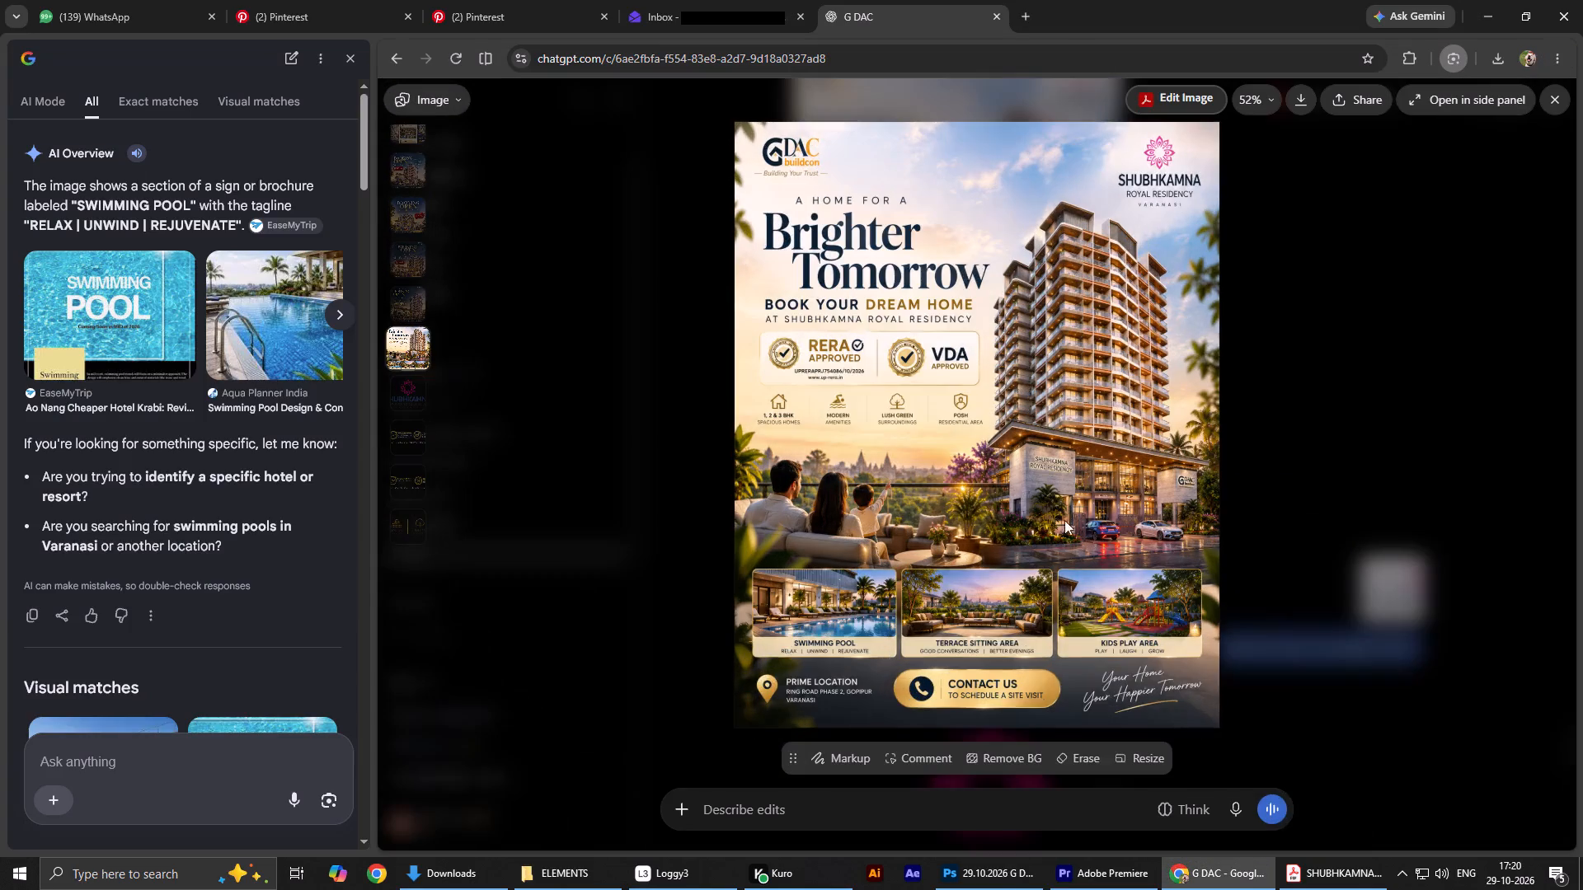
ctrl+scroll(917, 665, up, 5)
drag(1125, 584, 849, 604)
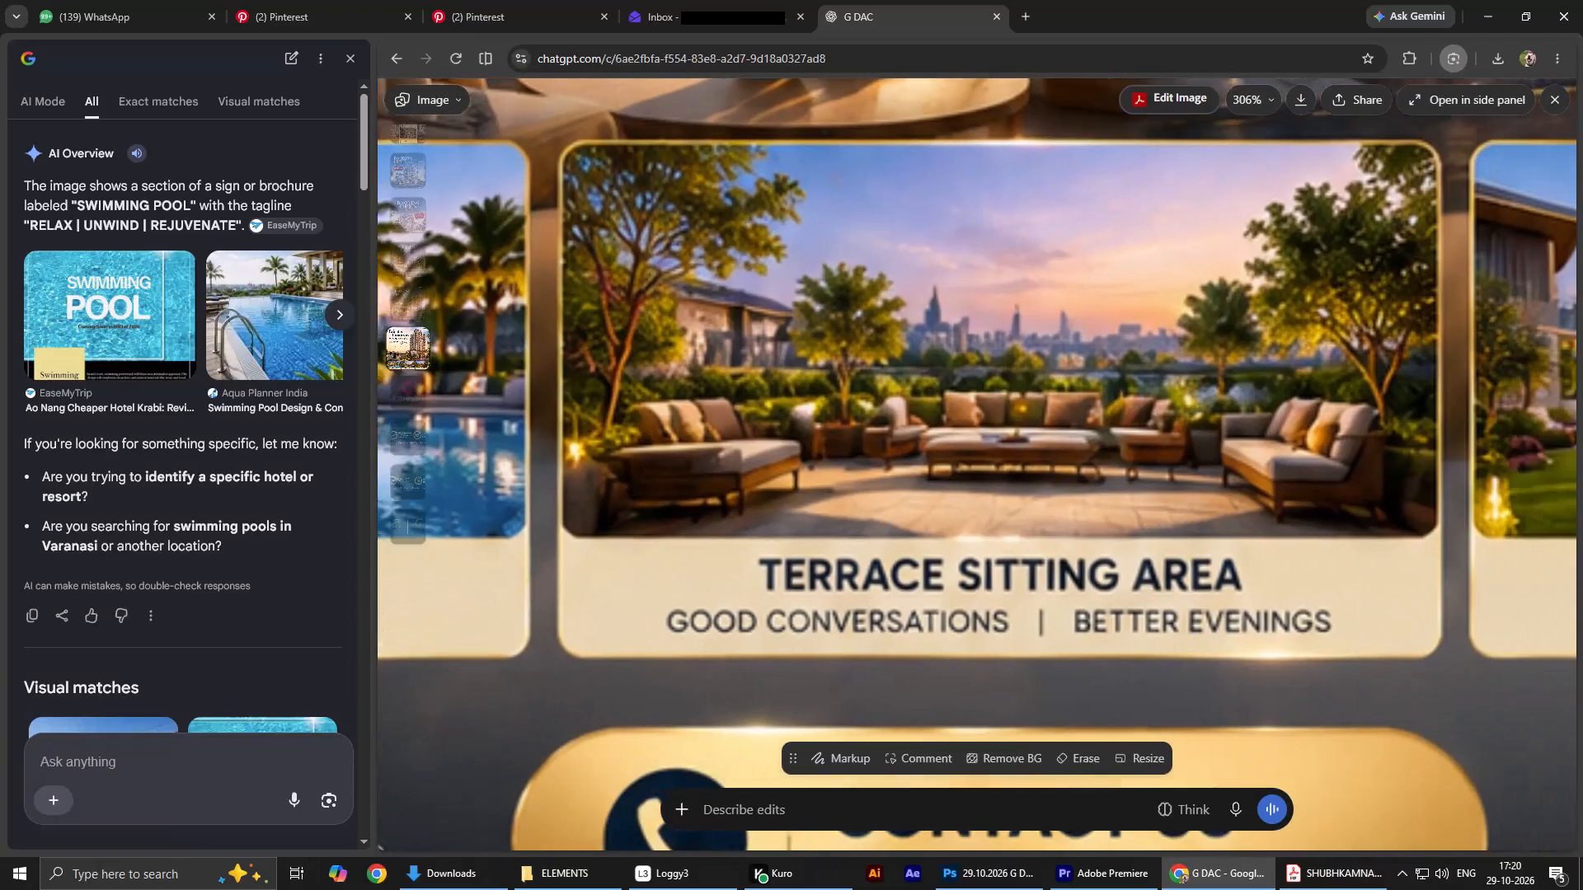
drag(849, 604, 846, 603)
right_click(846, 603)
click(928, 719)
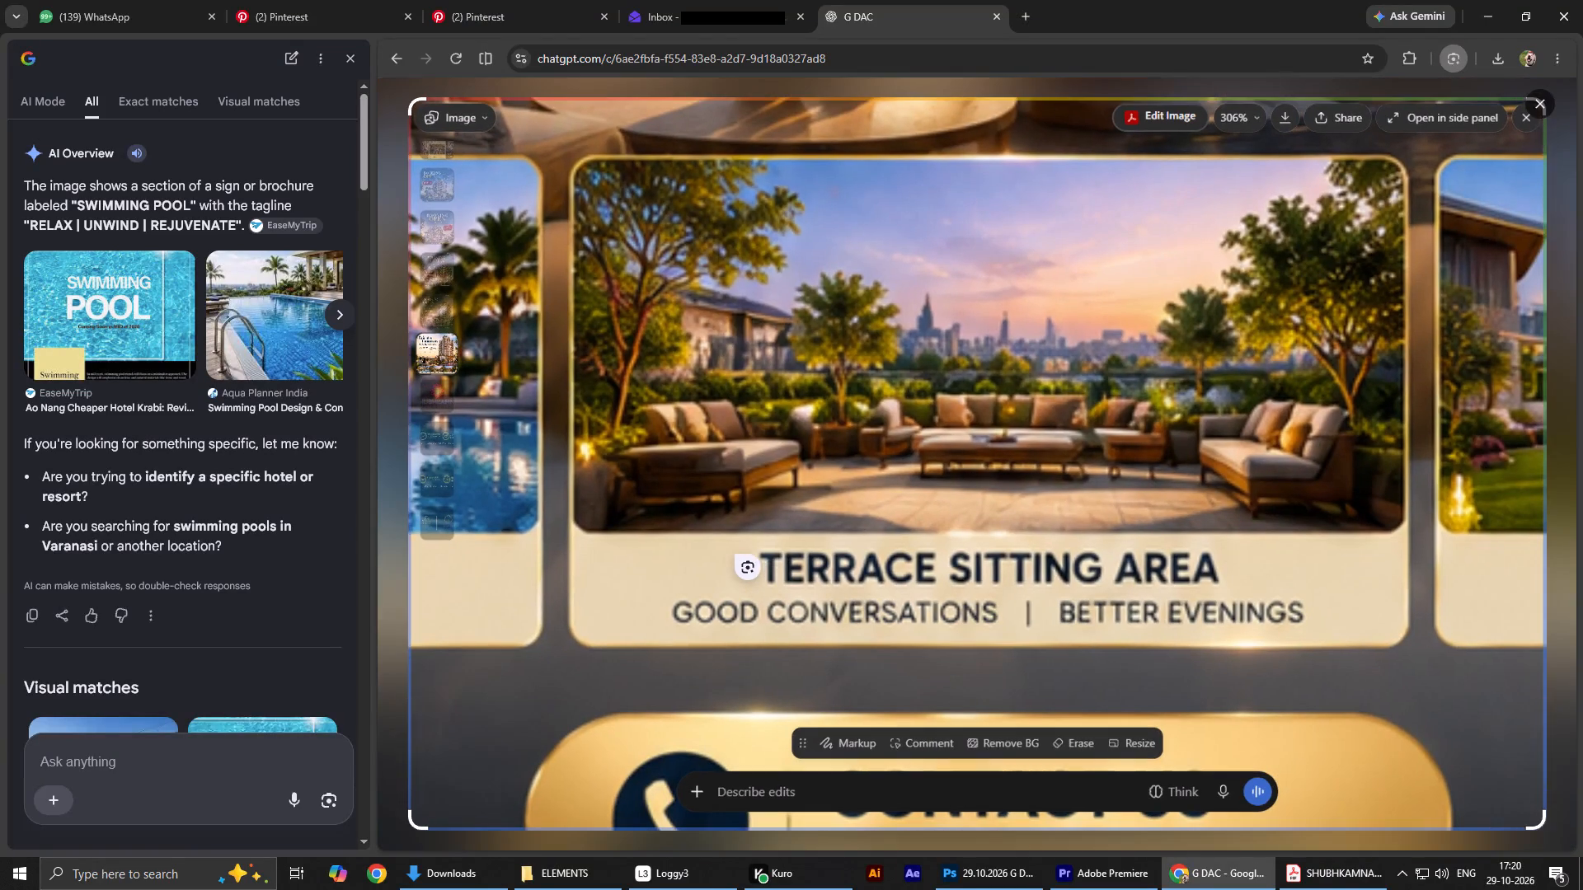
drag(733, 536, 1241, 589)
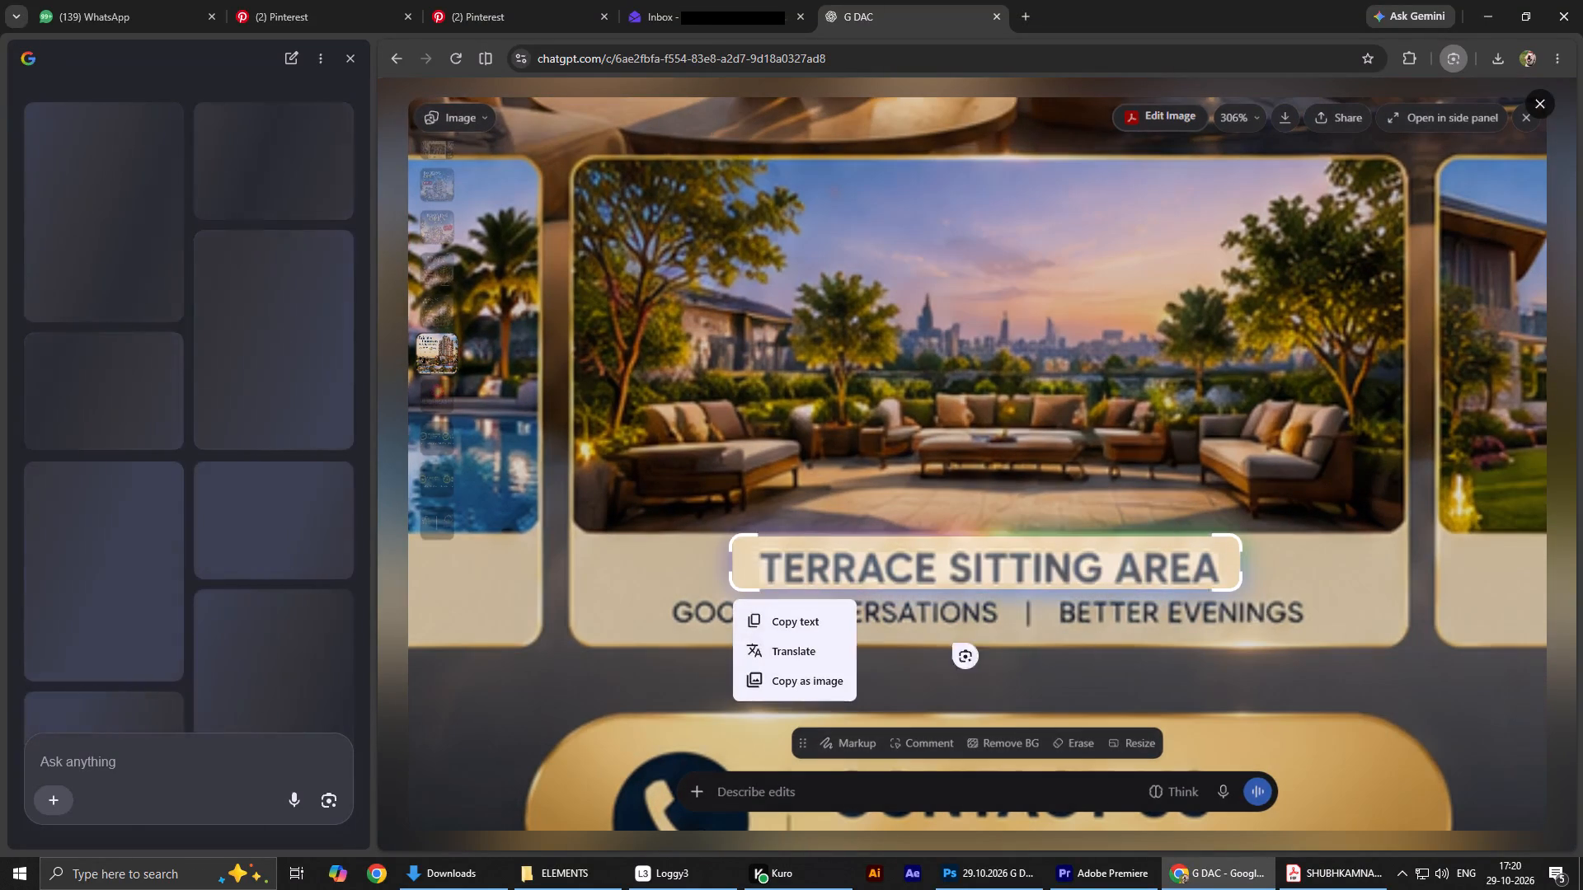
click(798, 611)
Back in Photoshop, replace the second card caption's heading with "TERRACE SITTING AREA".
key(alt+Tab)
double_click(746, 672)
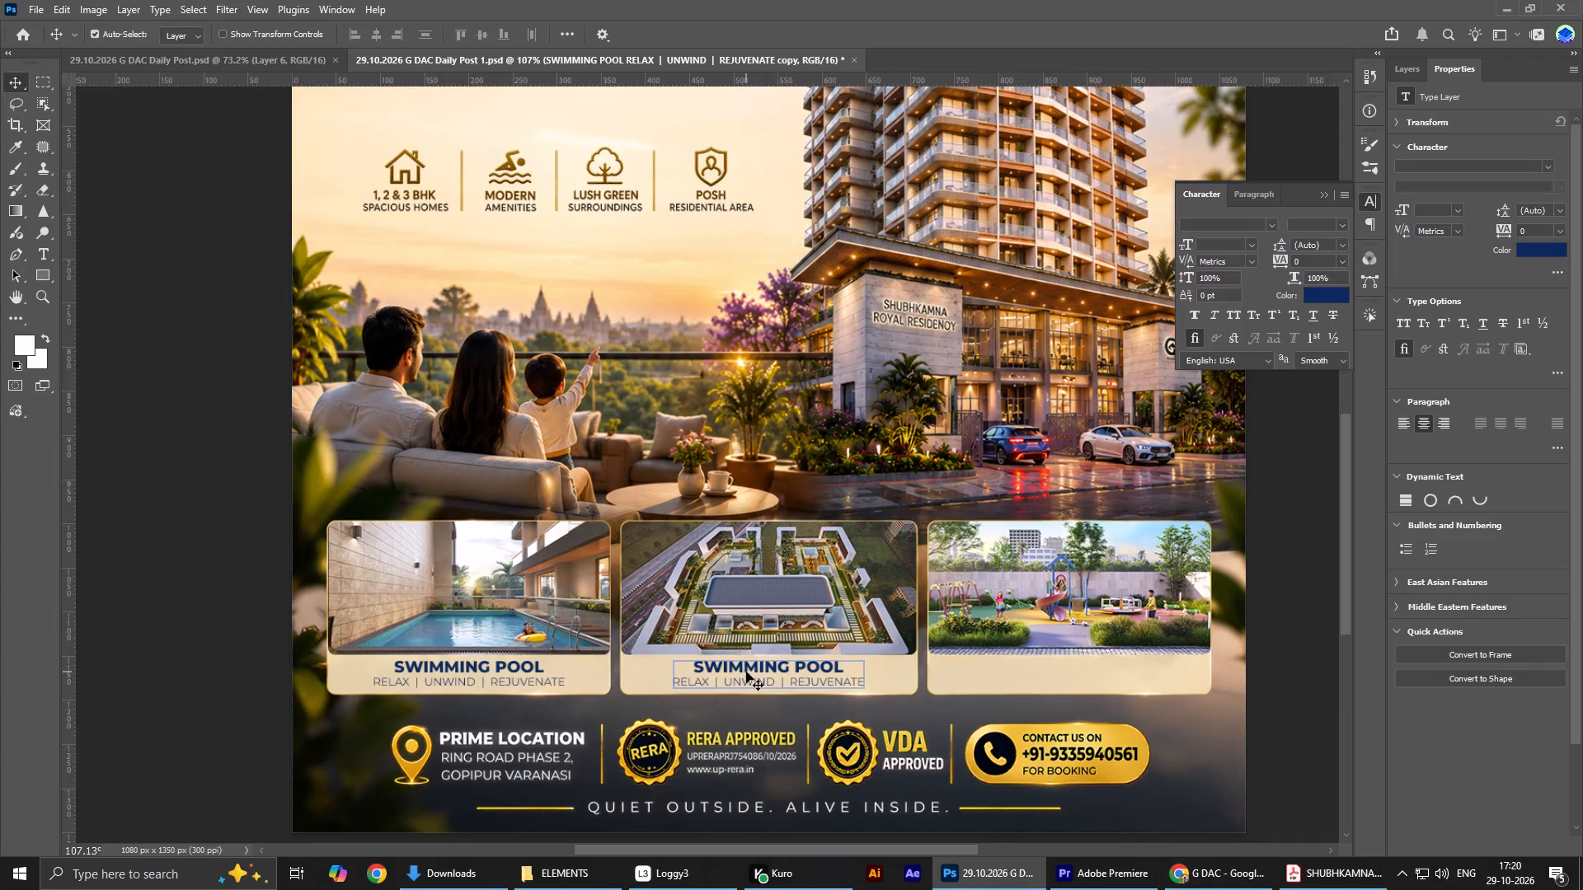
drag(691, 667, 878, 666)
key(ctrl+v)
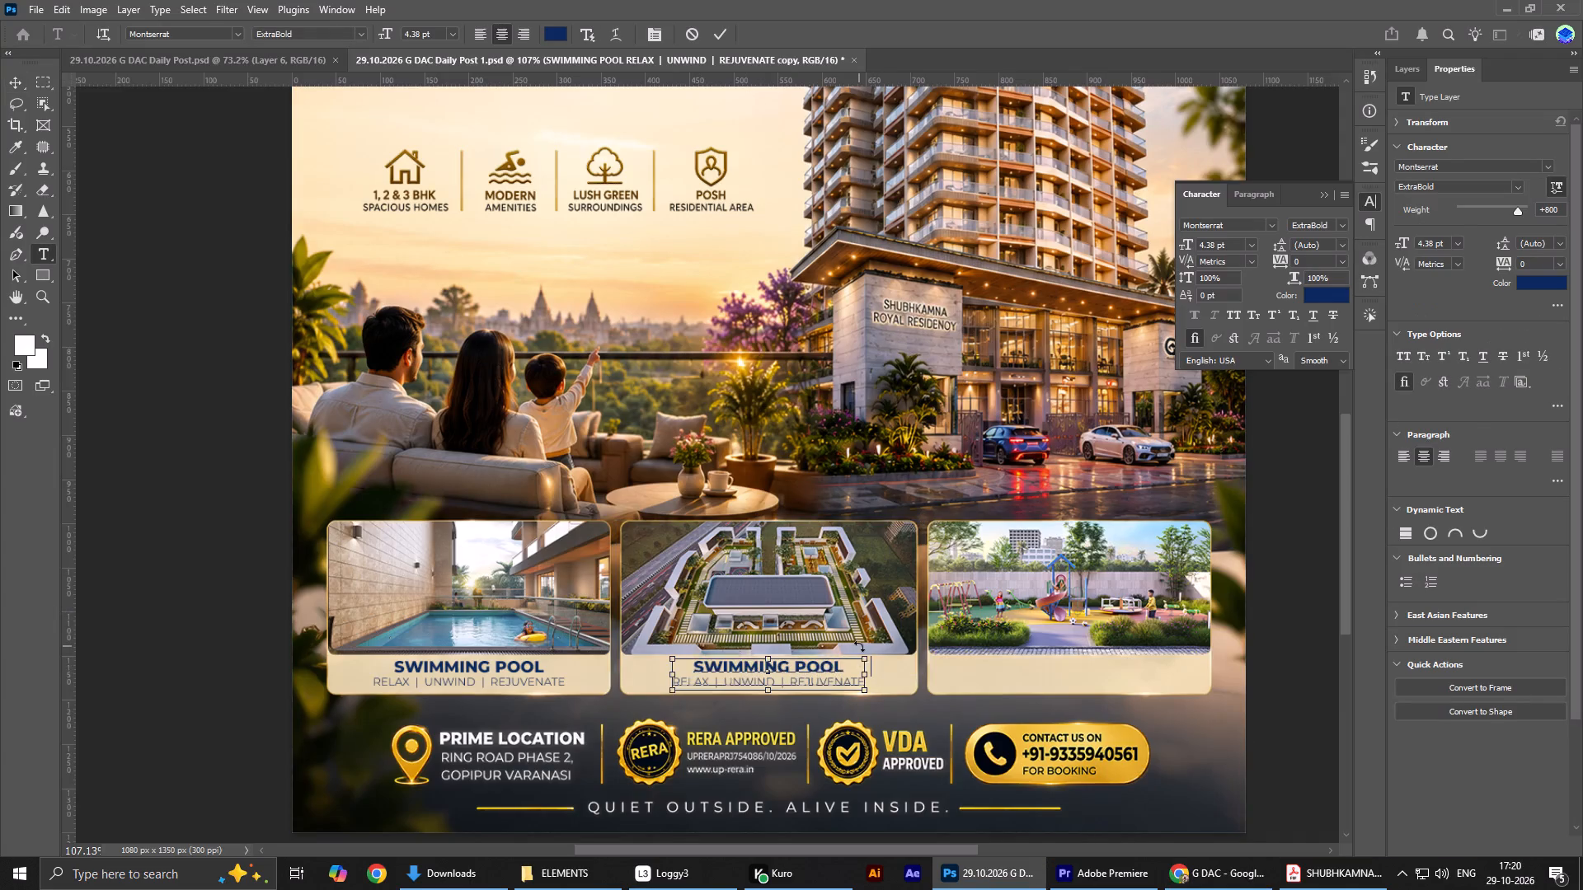
Copy "GOOD CONVERSATIONS | BETTER EVENINGS" from the Chrome reference poster and replace the Photoshop second card caption's tagline with it.
key(alt+Tab)
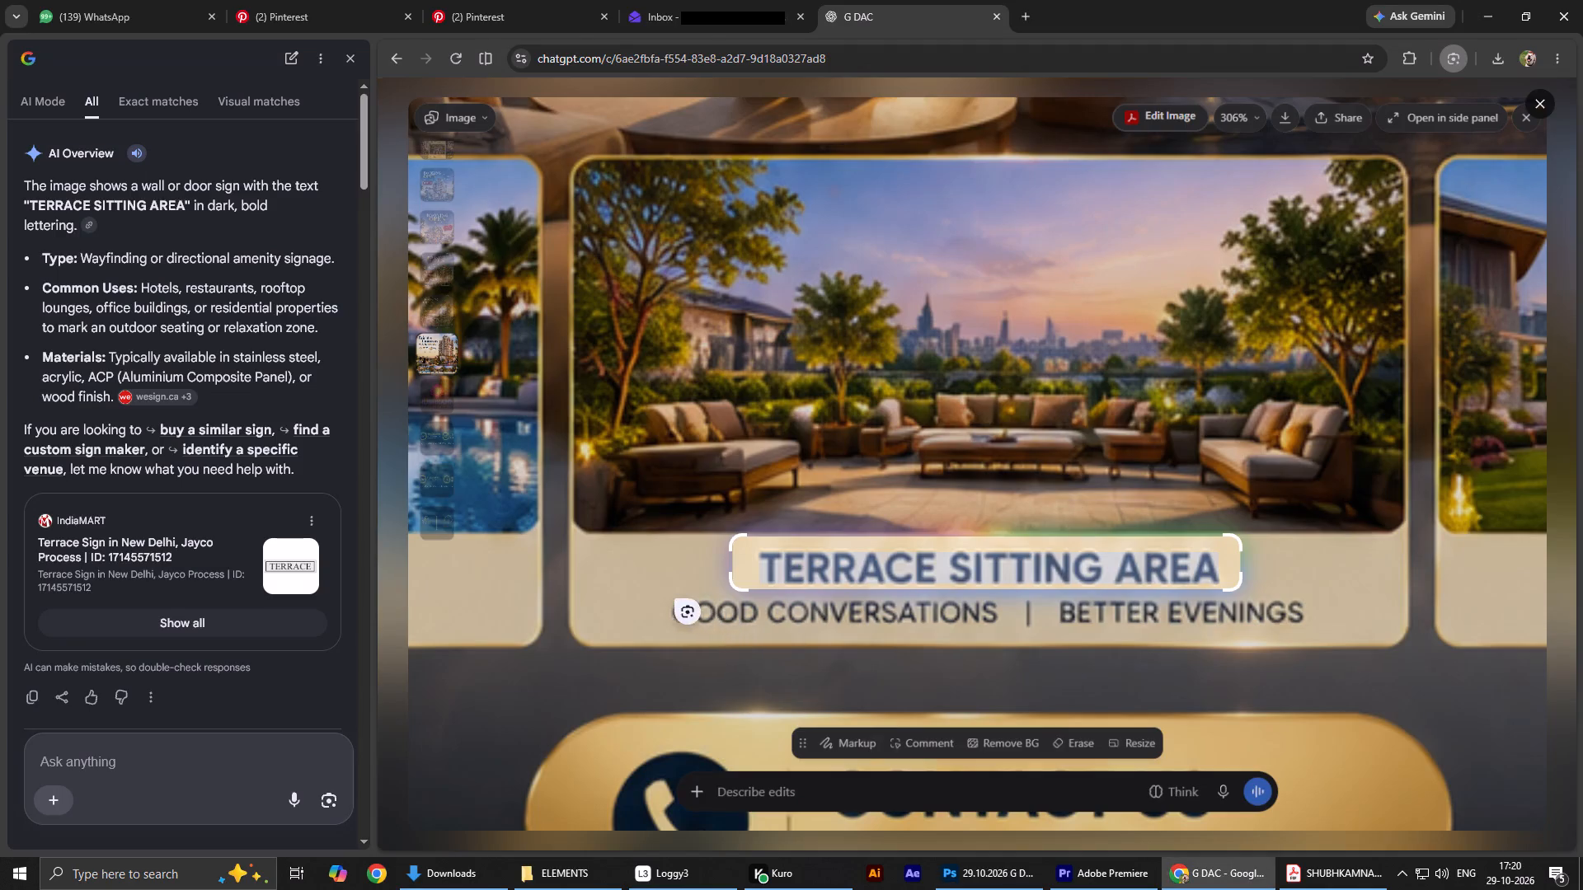
drag(663, 596, 1332, 633)
key(alt+Tab)
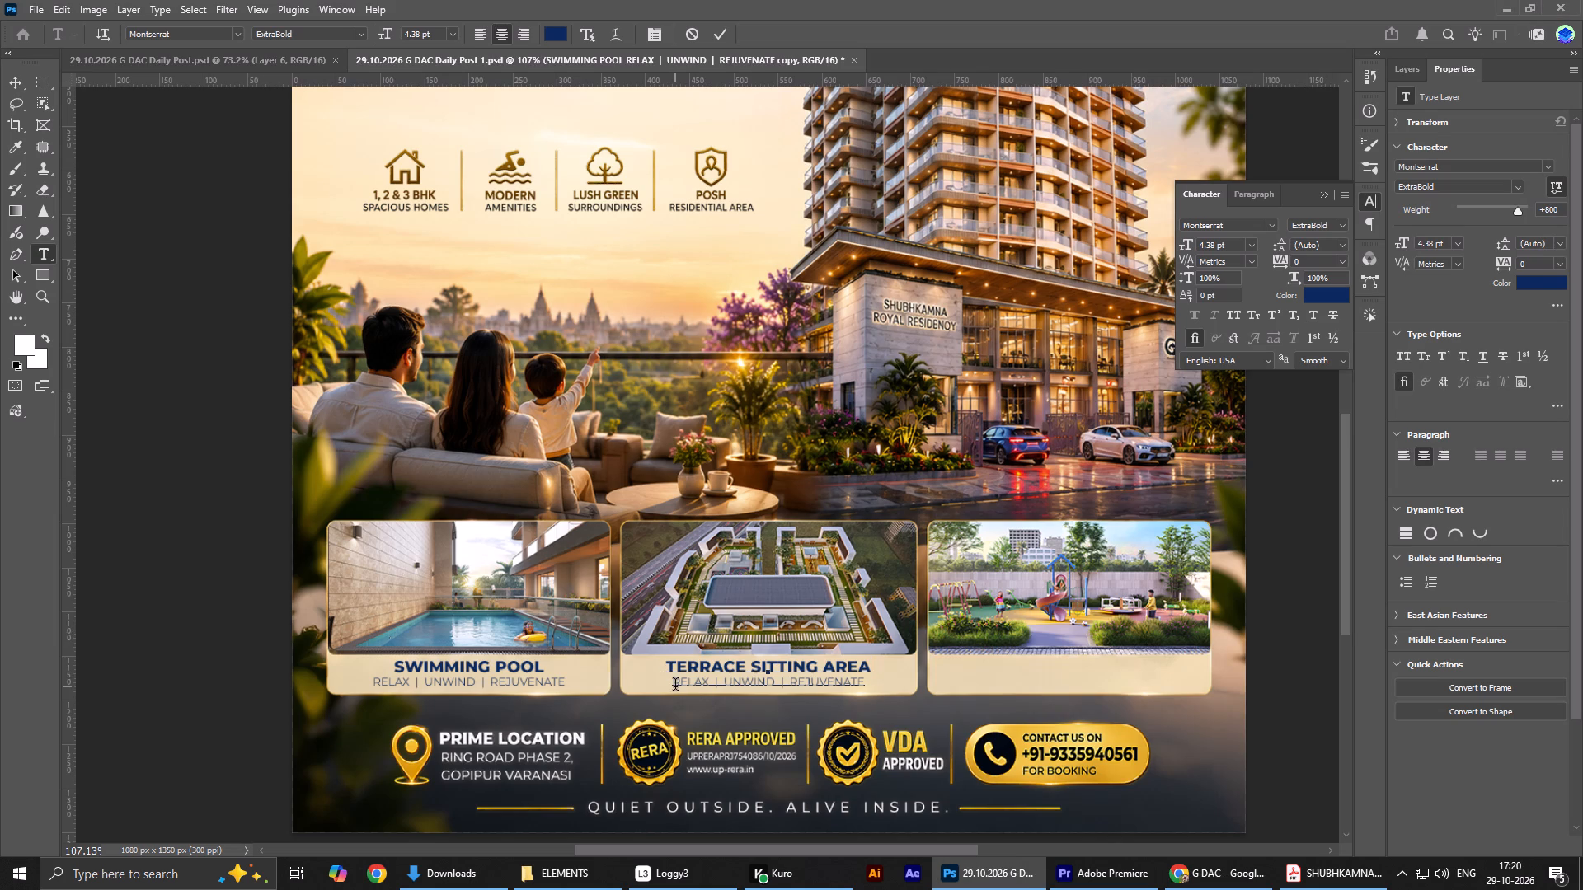
drag(675, 686, 914, 698)
key(ctrl+v)
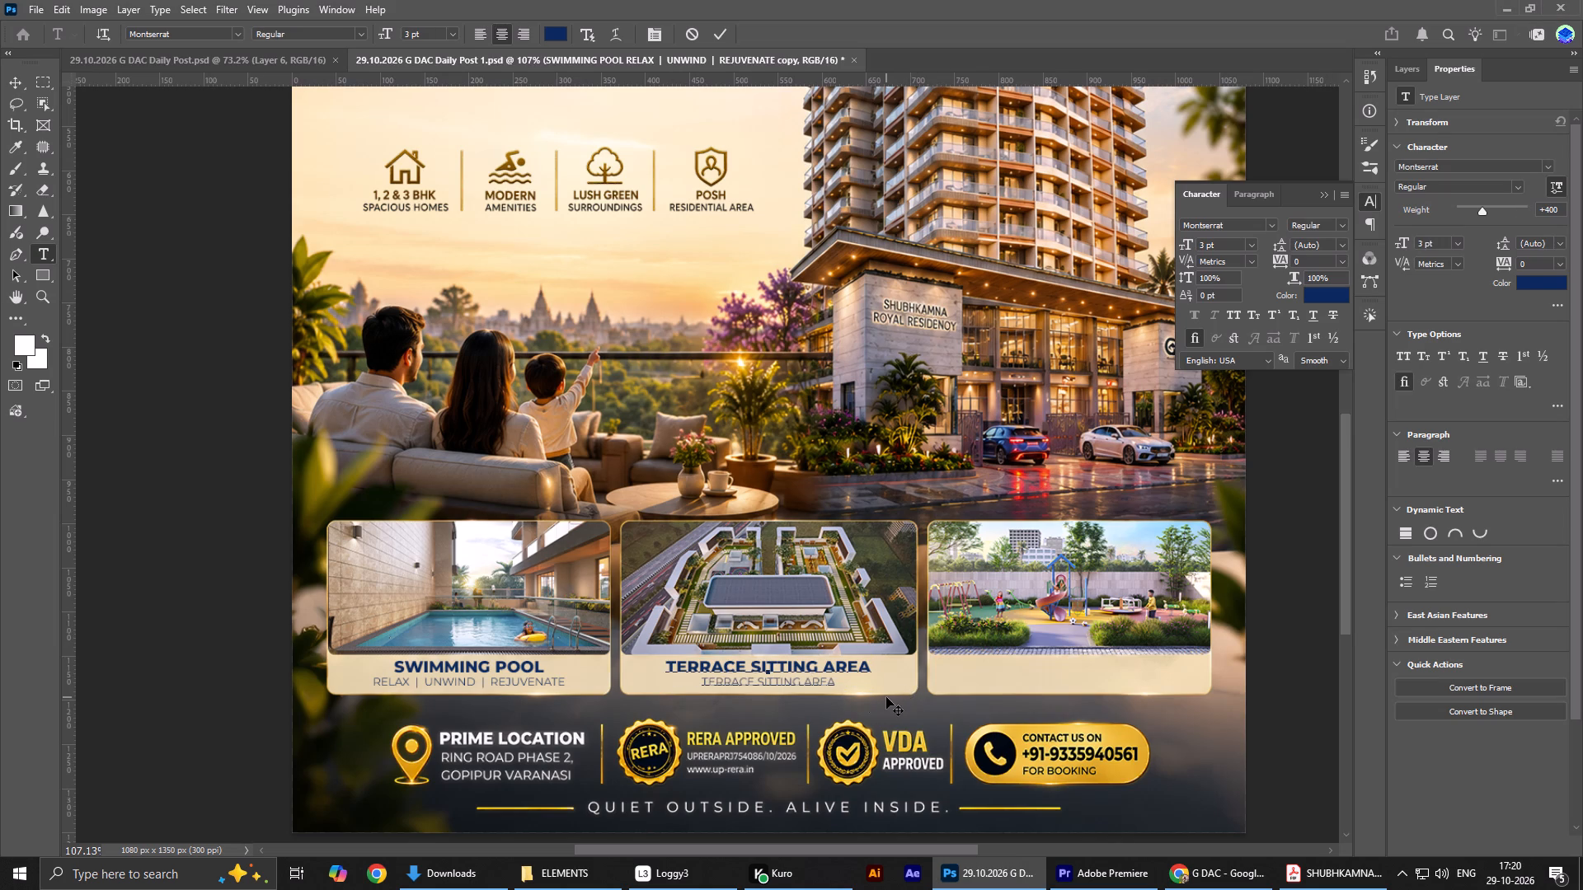
key(alt+Tab)
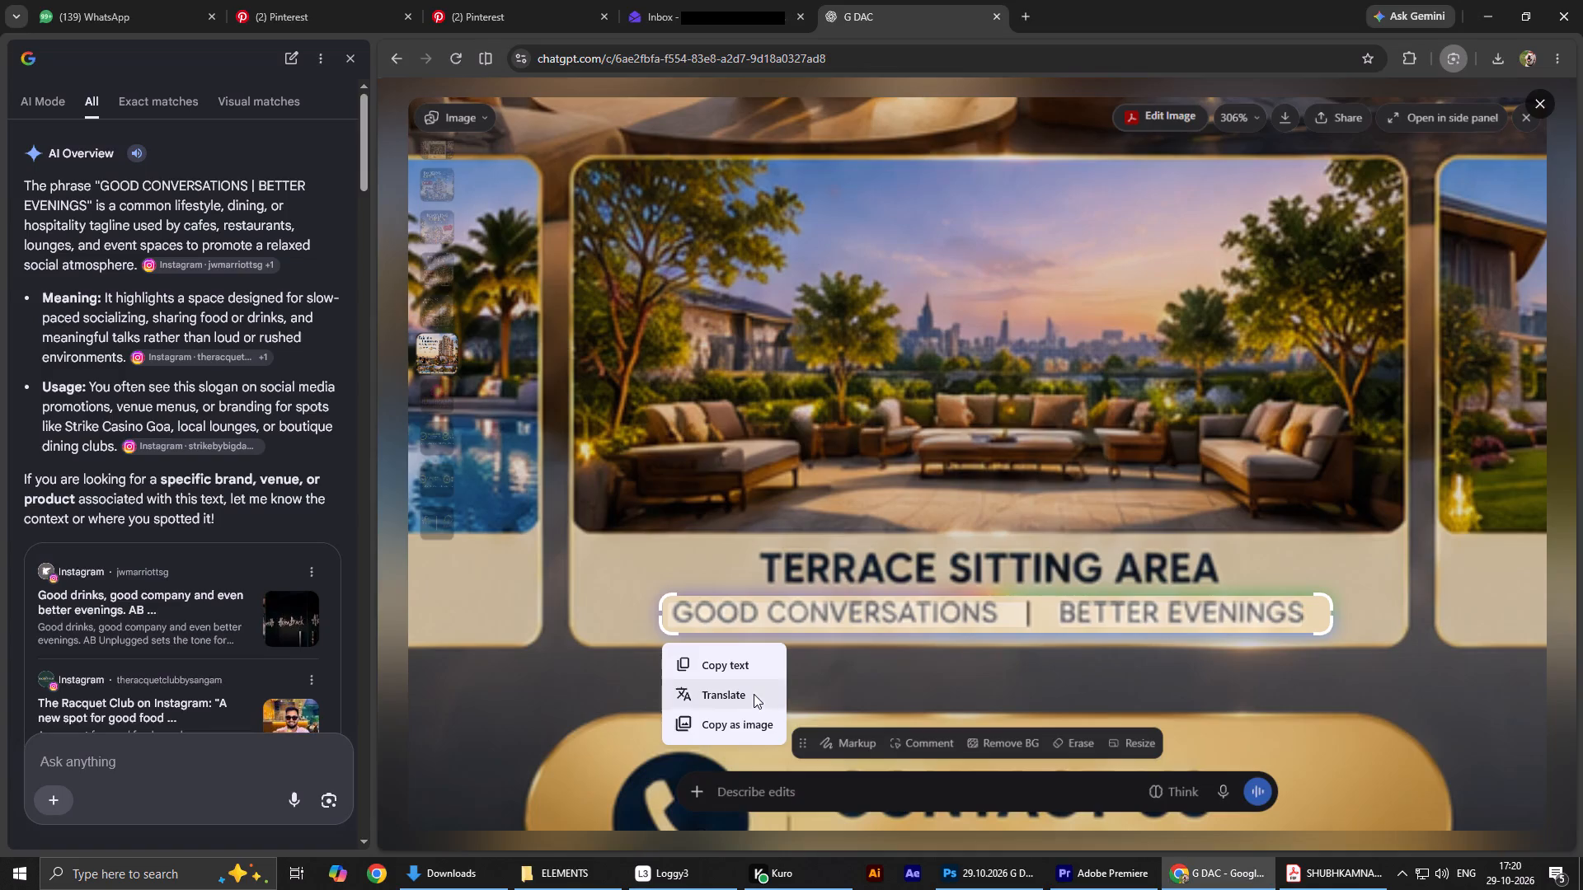
click(702, 668)
key(alt+Tab)
click(712, 685)
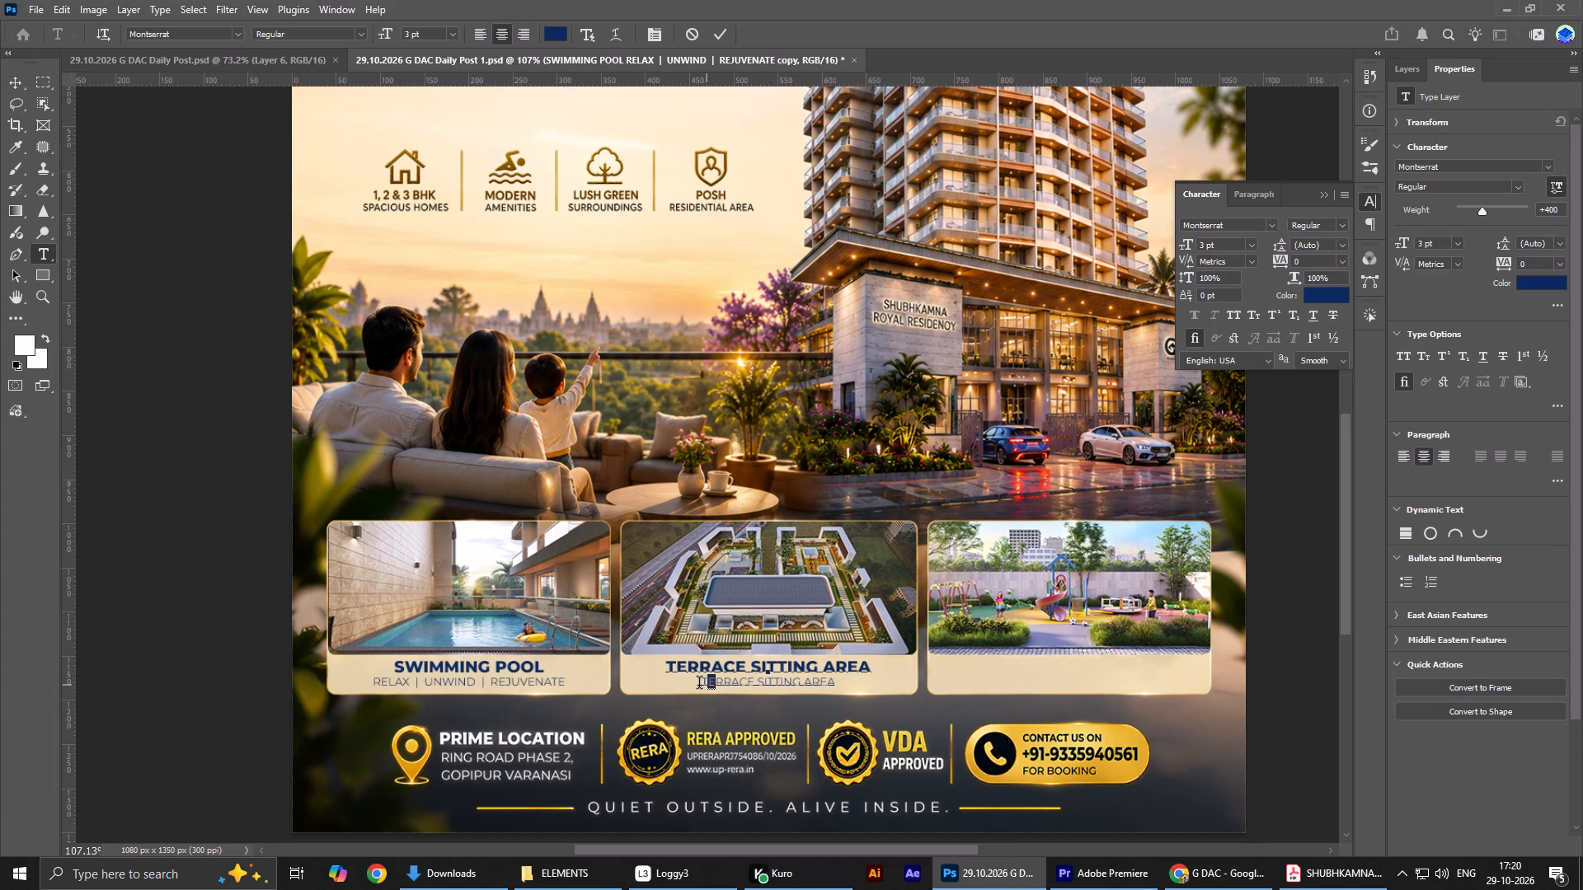
drag(699, 685, 881, 680)
key(ctrl+v)
Join BETTER EVENINGS to the tagline's line, add extra spacing around the "|" separator, and commit the text.
click(718, 699)
key(BackSpace)
key(space)
key(space)
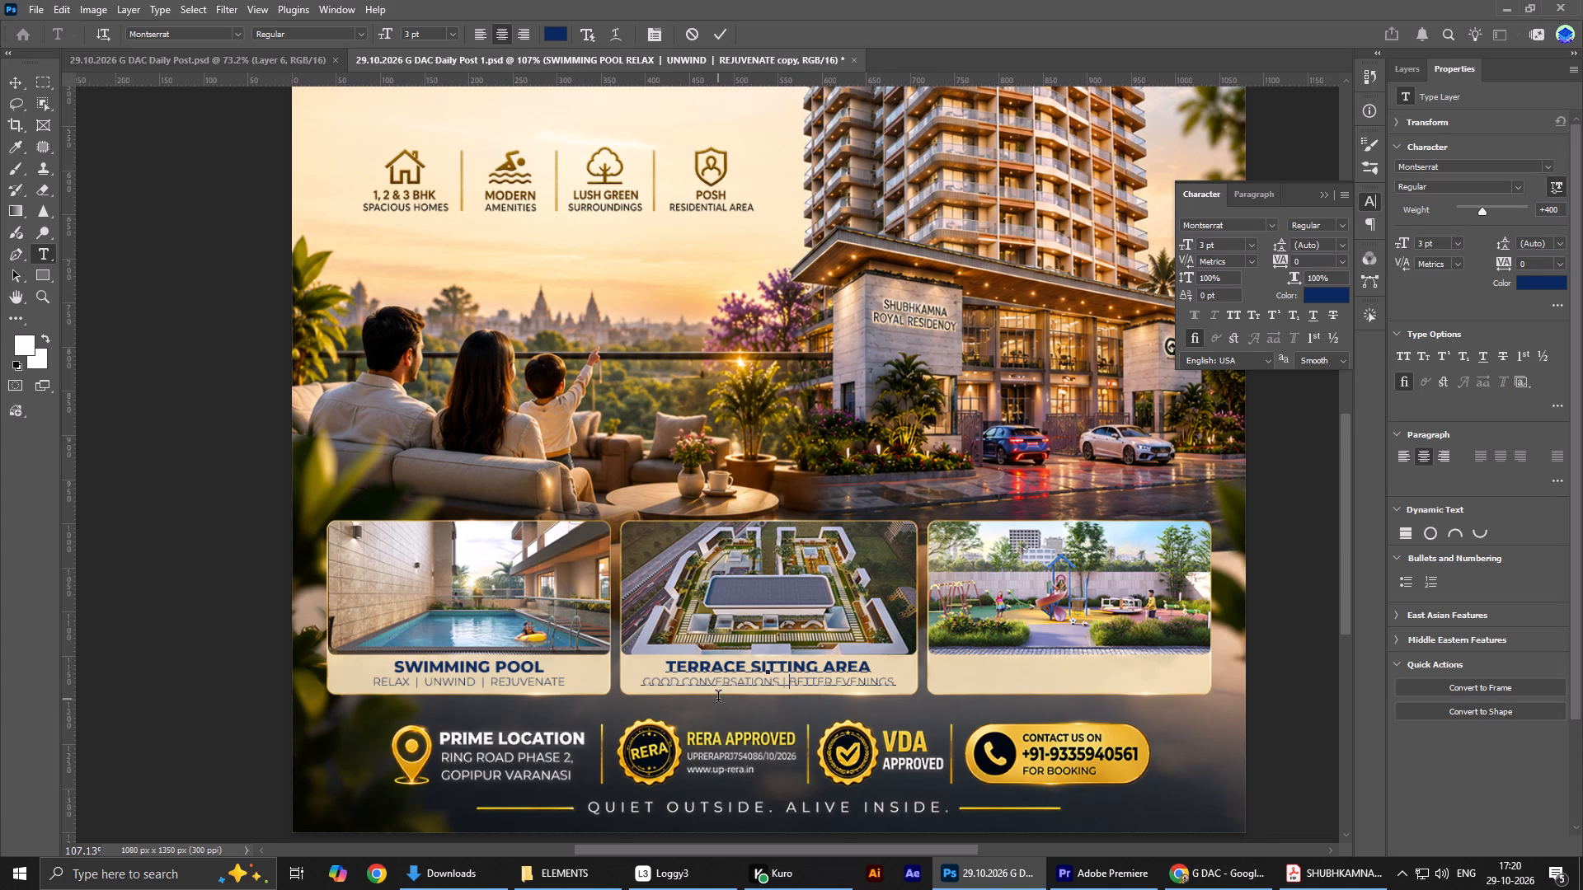
key(Left)
key(Left)
key(Left)
key(space)
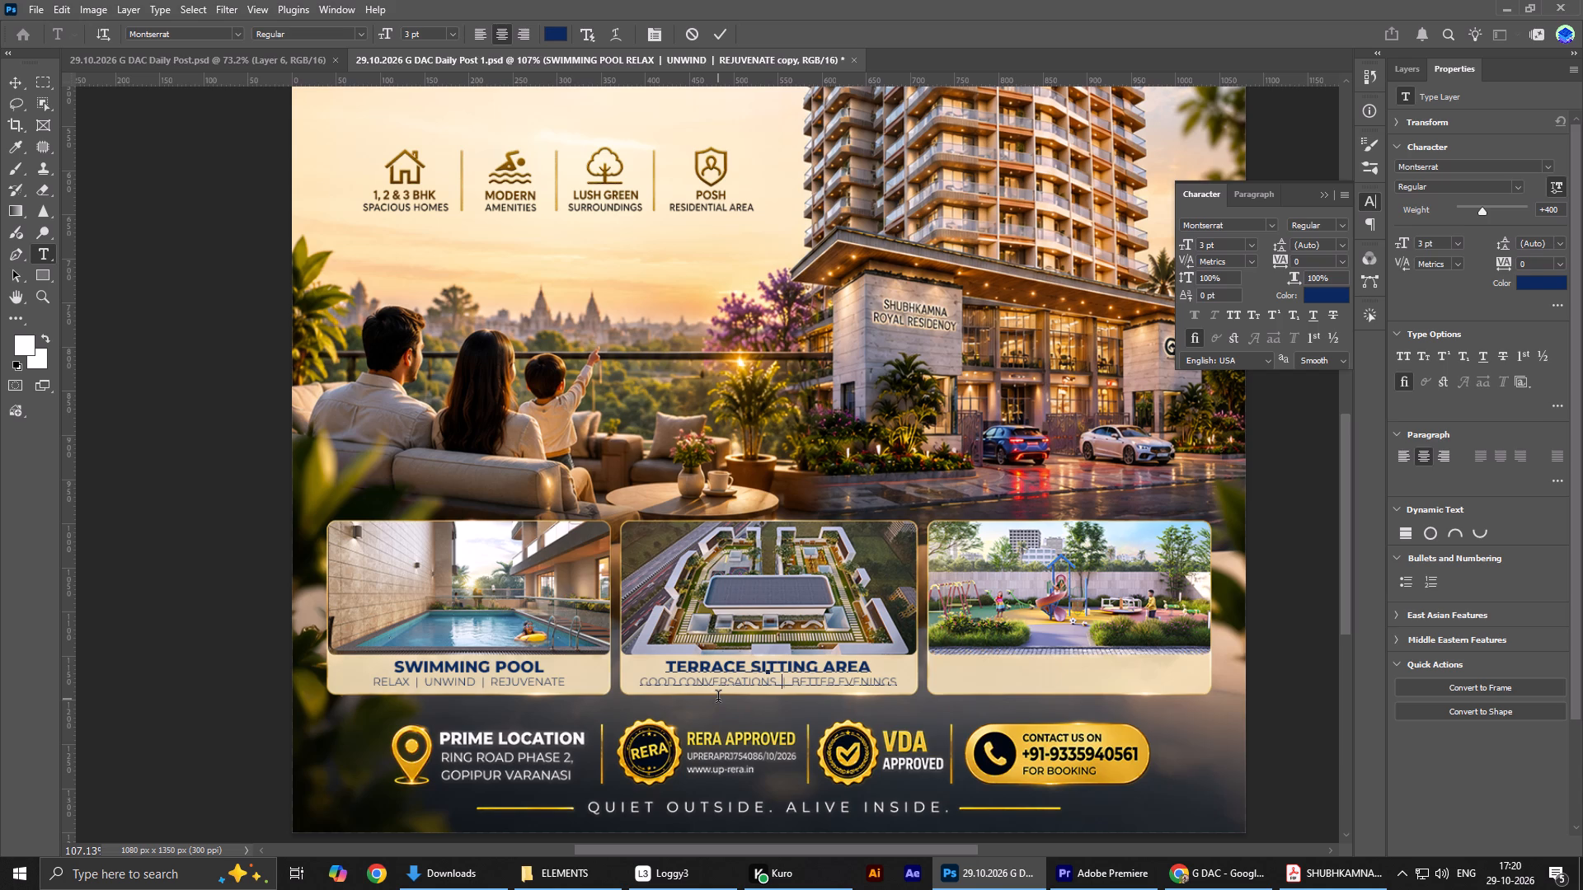
click(721, 41)
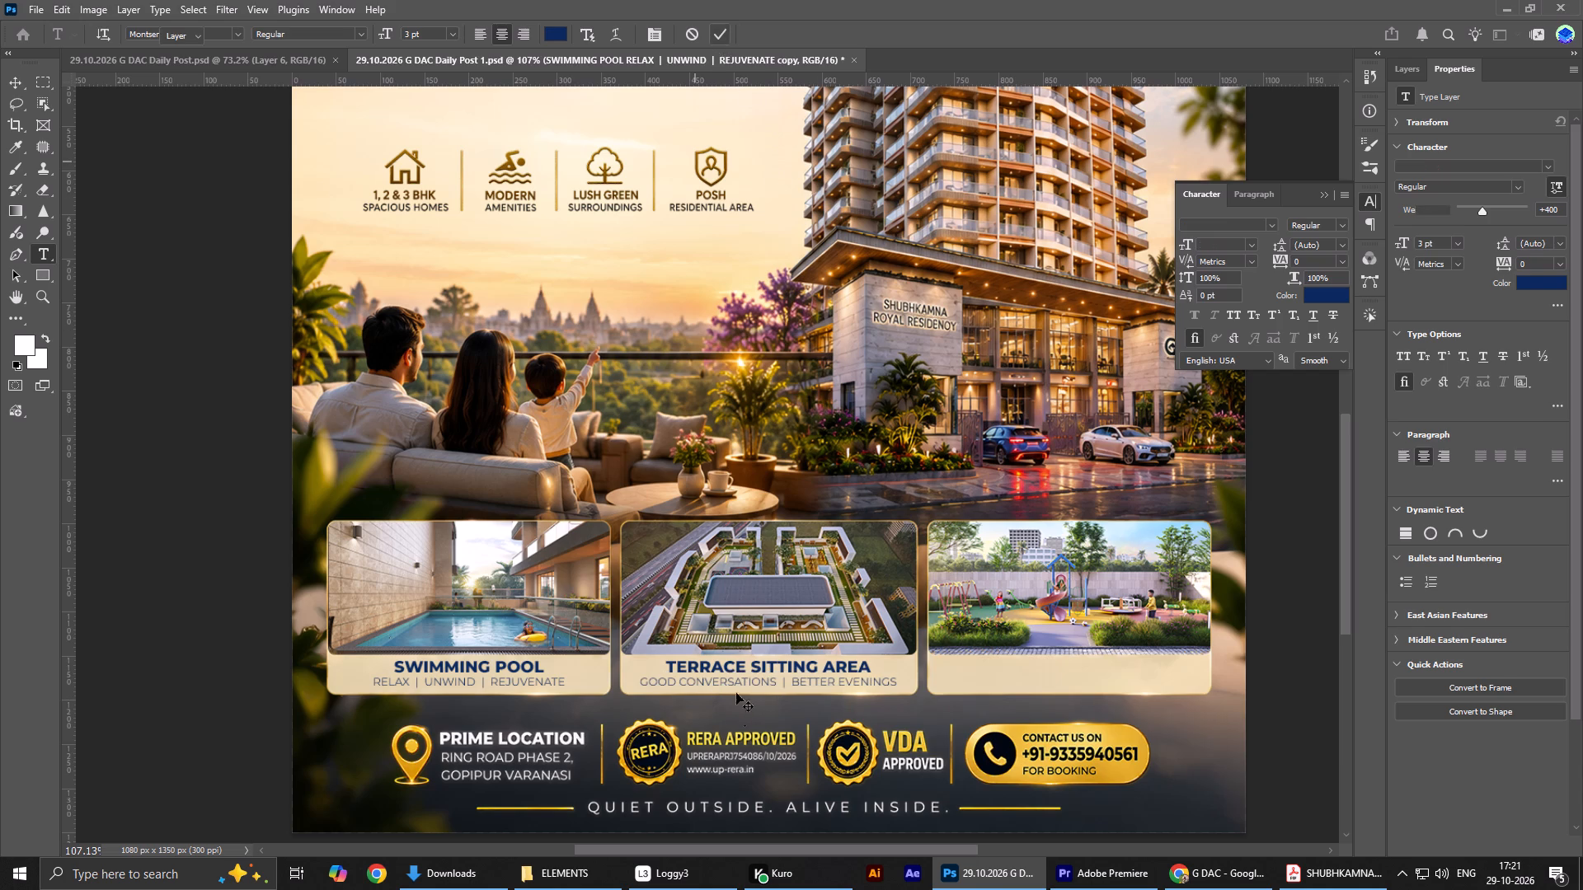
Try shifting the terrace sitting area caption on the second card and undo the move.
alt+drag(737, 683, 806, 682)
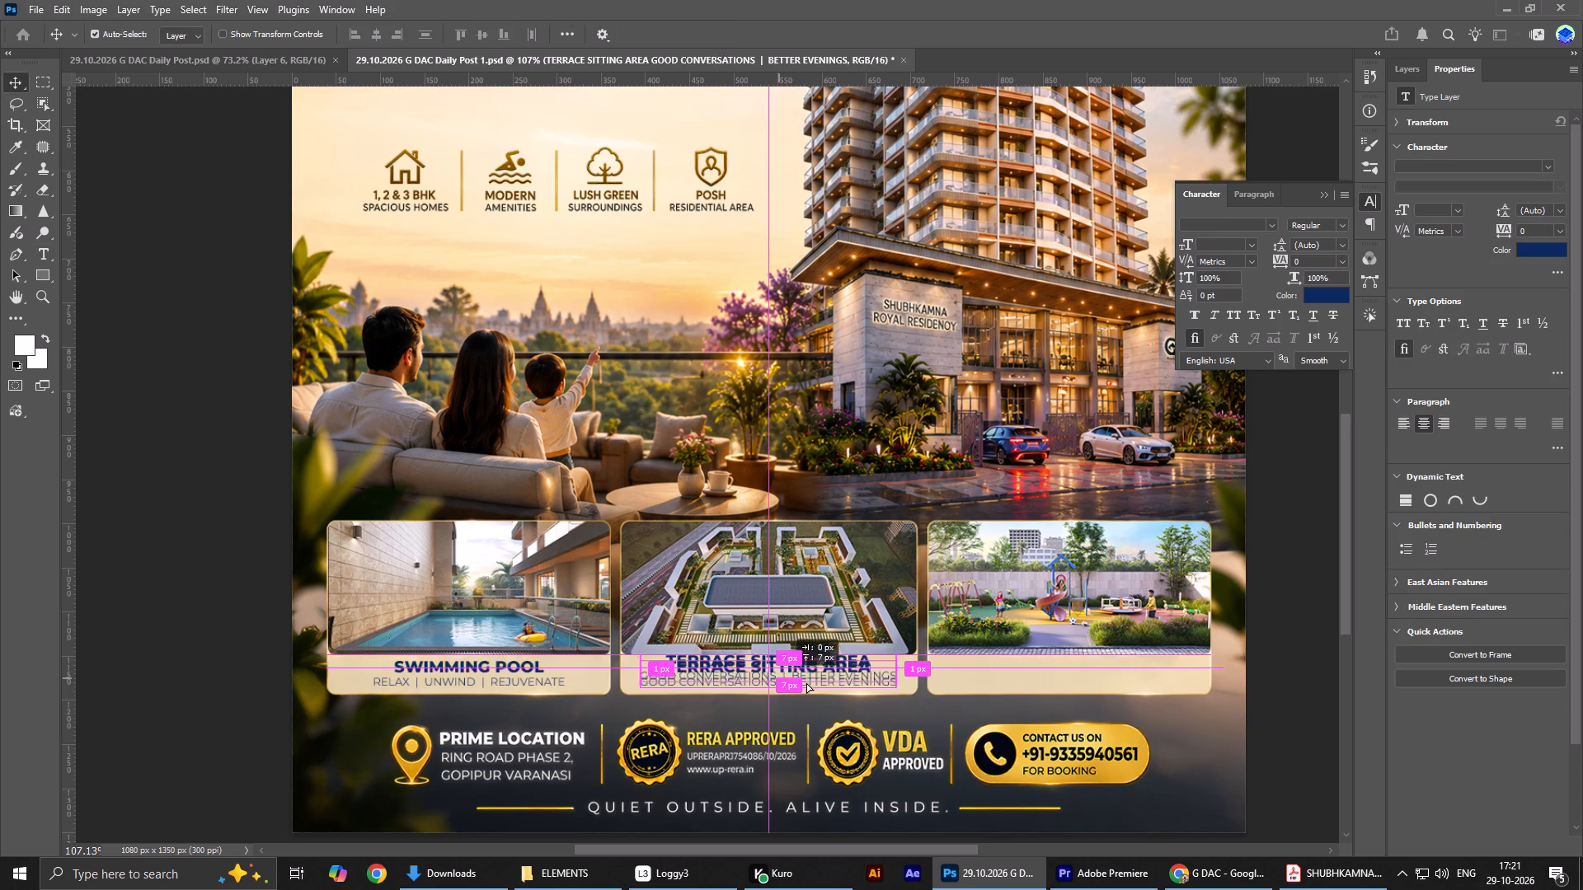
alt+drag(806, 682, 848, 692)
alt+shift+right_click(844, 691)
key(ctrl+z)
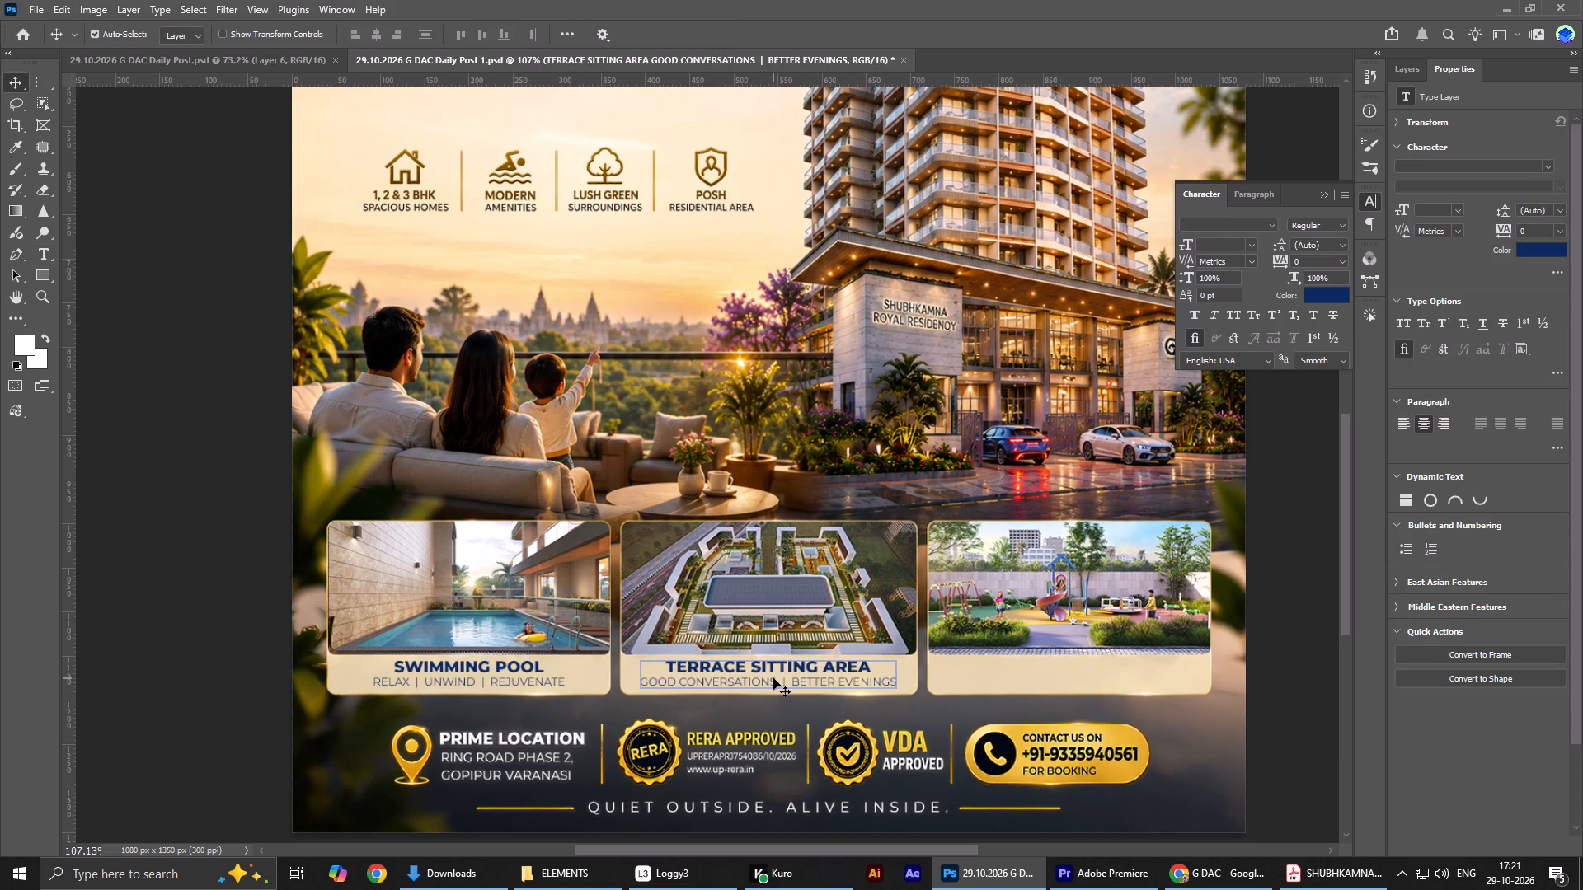
Duplicate the terrace sitting area caption onto the third card's caption strip, nudging it slightly left to centre it.
alt+drag(773, 678, 1090, 677)
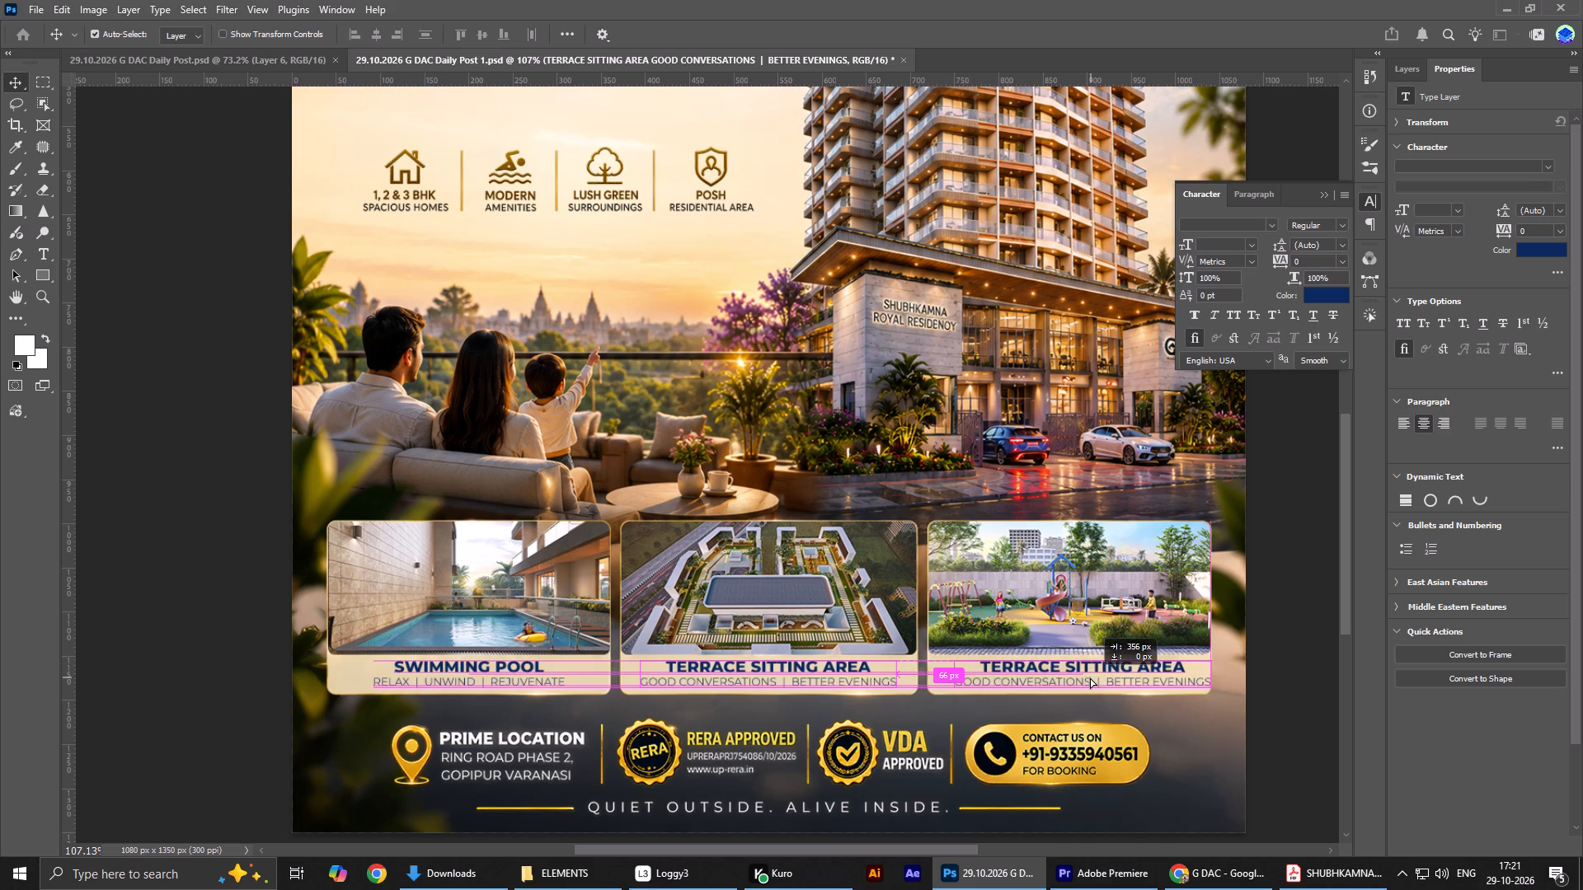
alt+drag(1090, 677, 1078, 680)
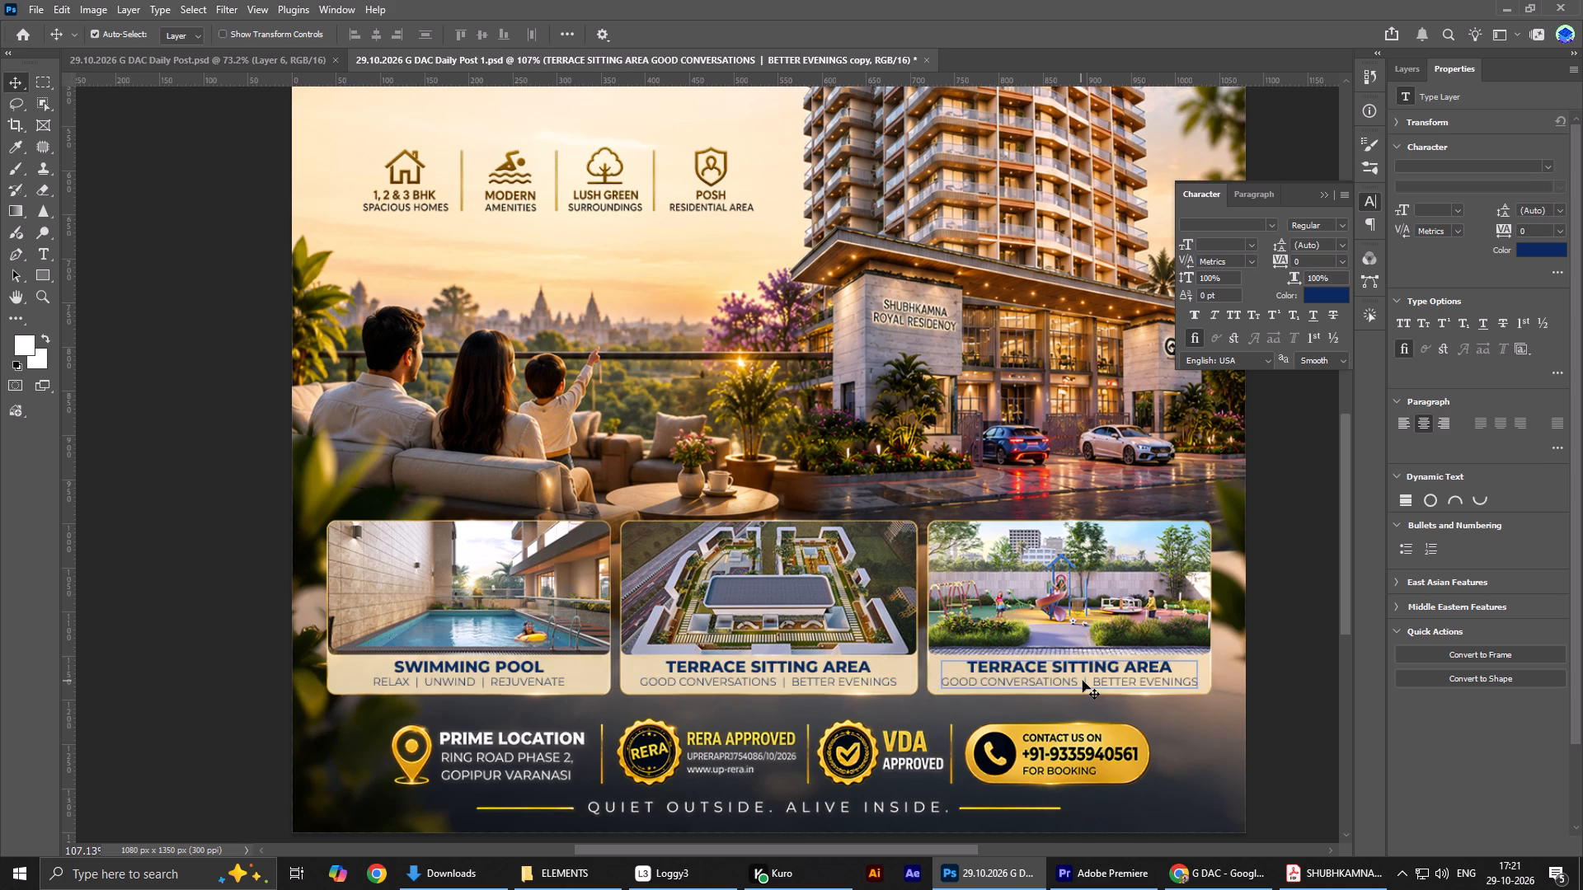
key(Left)
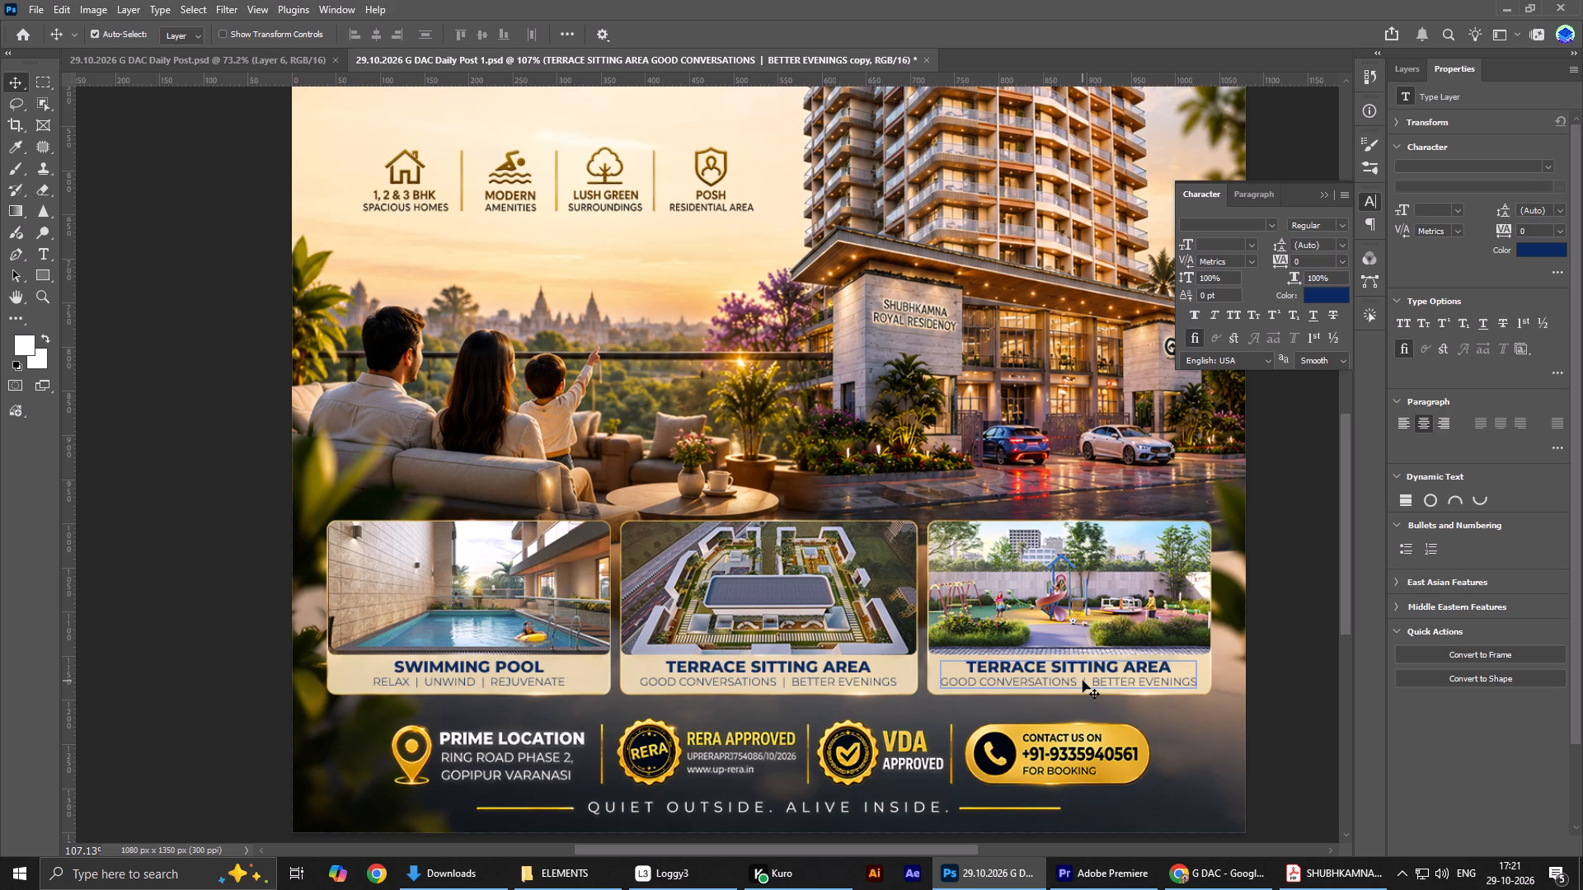
In Chrome, extract and copy the heading text "KIDS PLAY AREA" from the reference poster's third amenity card.
key(alt+Tab)
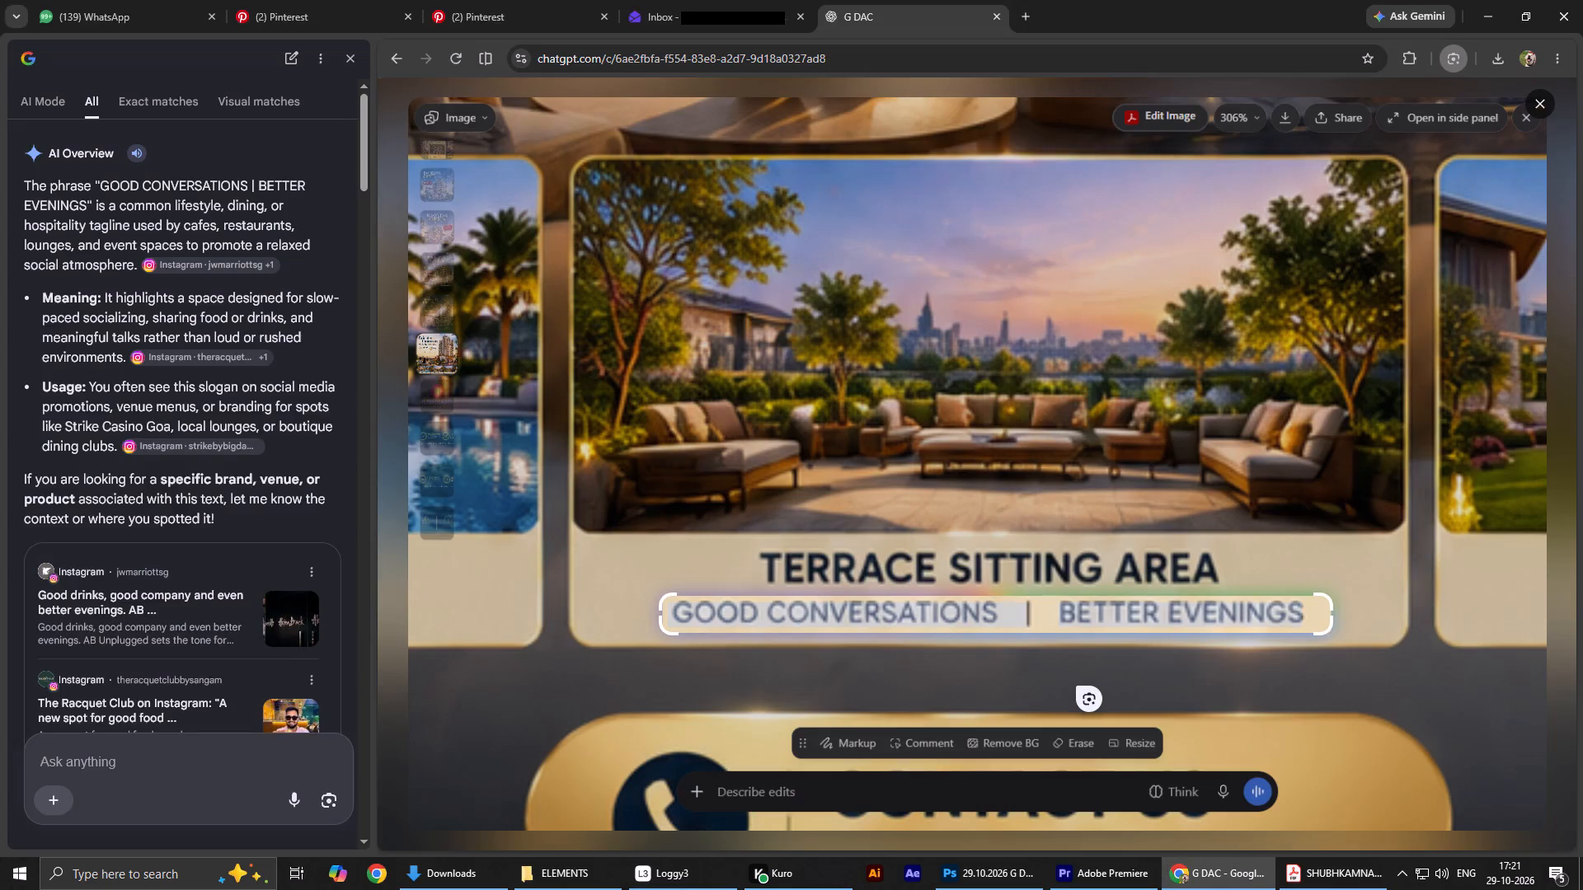
click(1538, 105)
ctrl+scroll(1030, 608, down, 5)
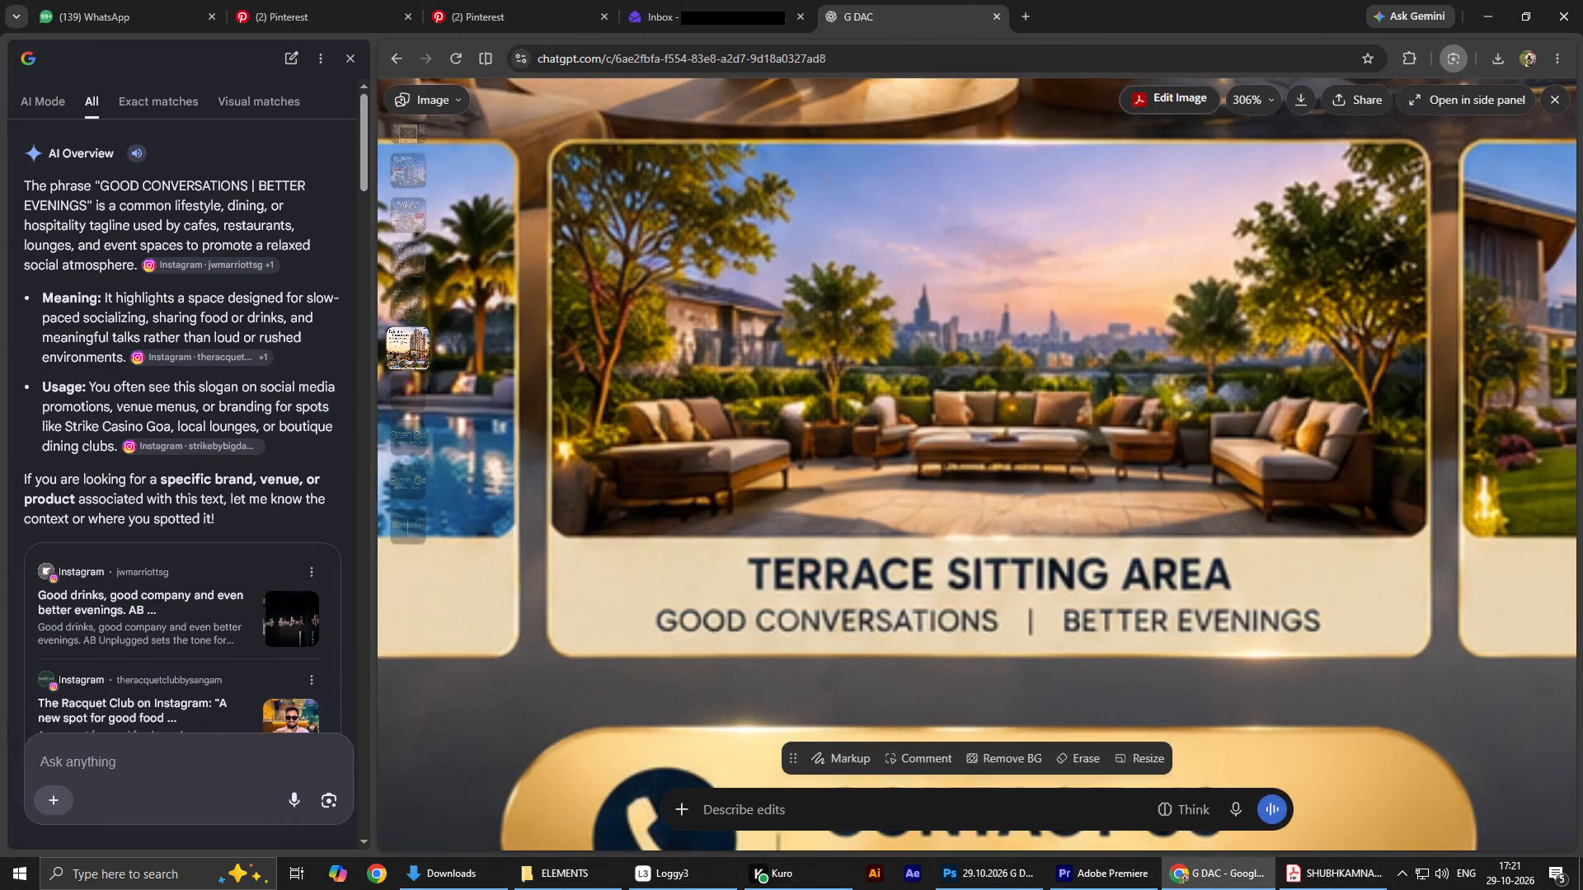
ctrl+scroll(1067, 470, up, 4)
ctrl+drag(1233, 596, 473, 164)
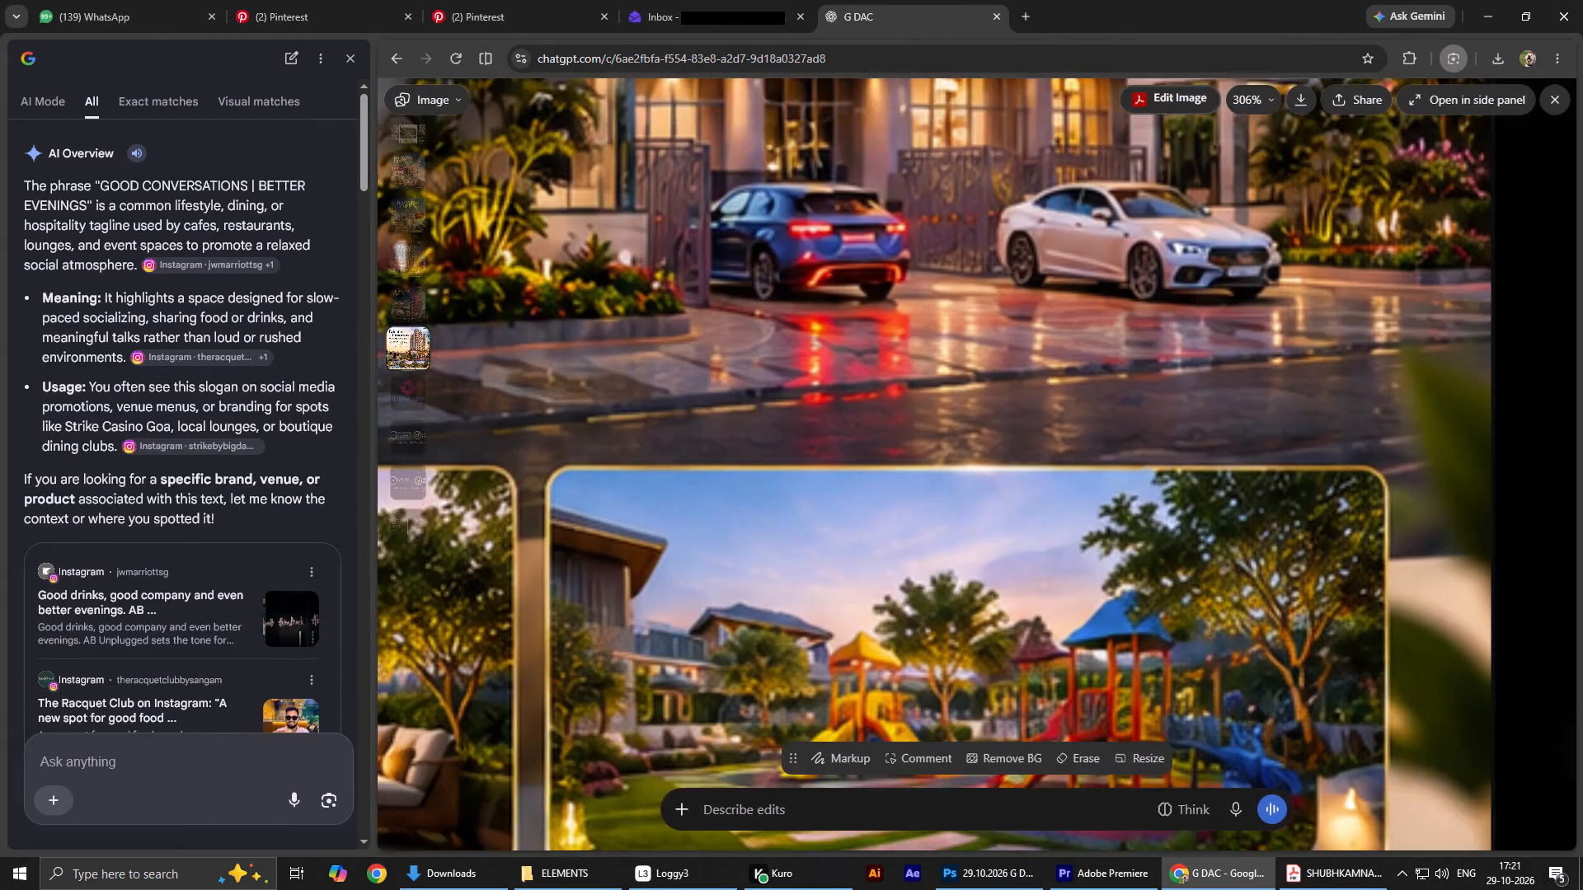
drag(990, 404, 961, 36)
drag(932, 609, 877, 592)
right_click(877, 592)
click(995, 713)
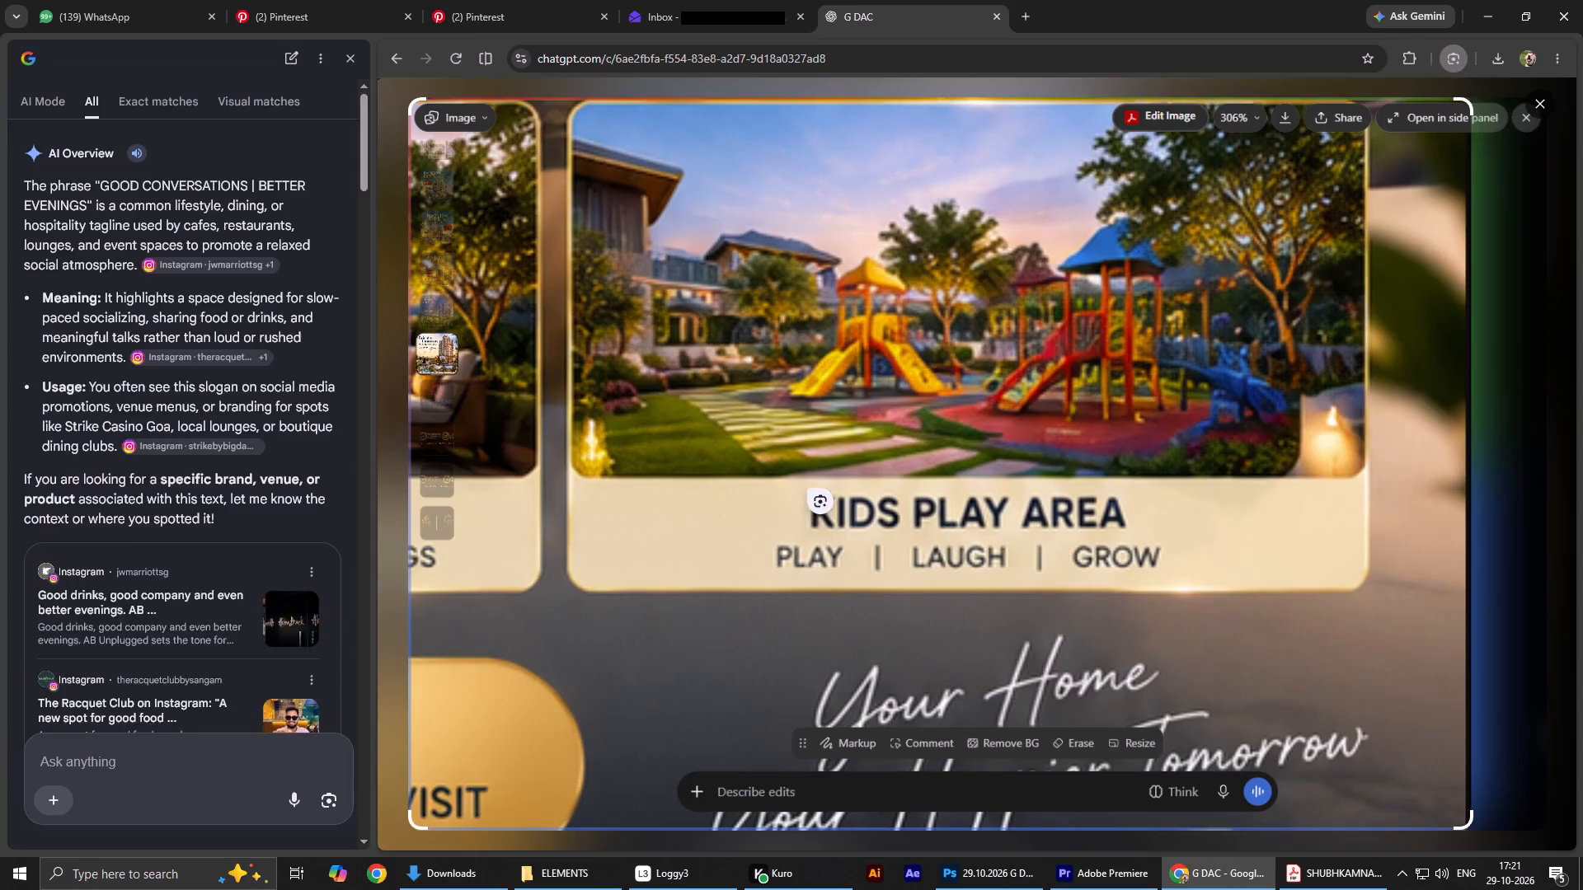
drag(802, 479, 1164, 537)
click(868, 571)
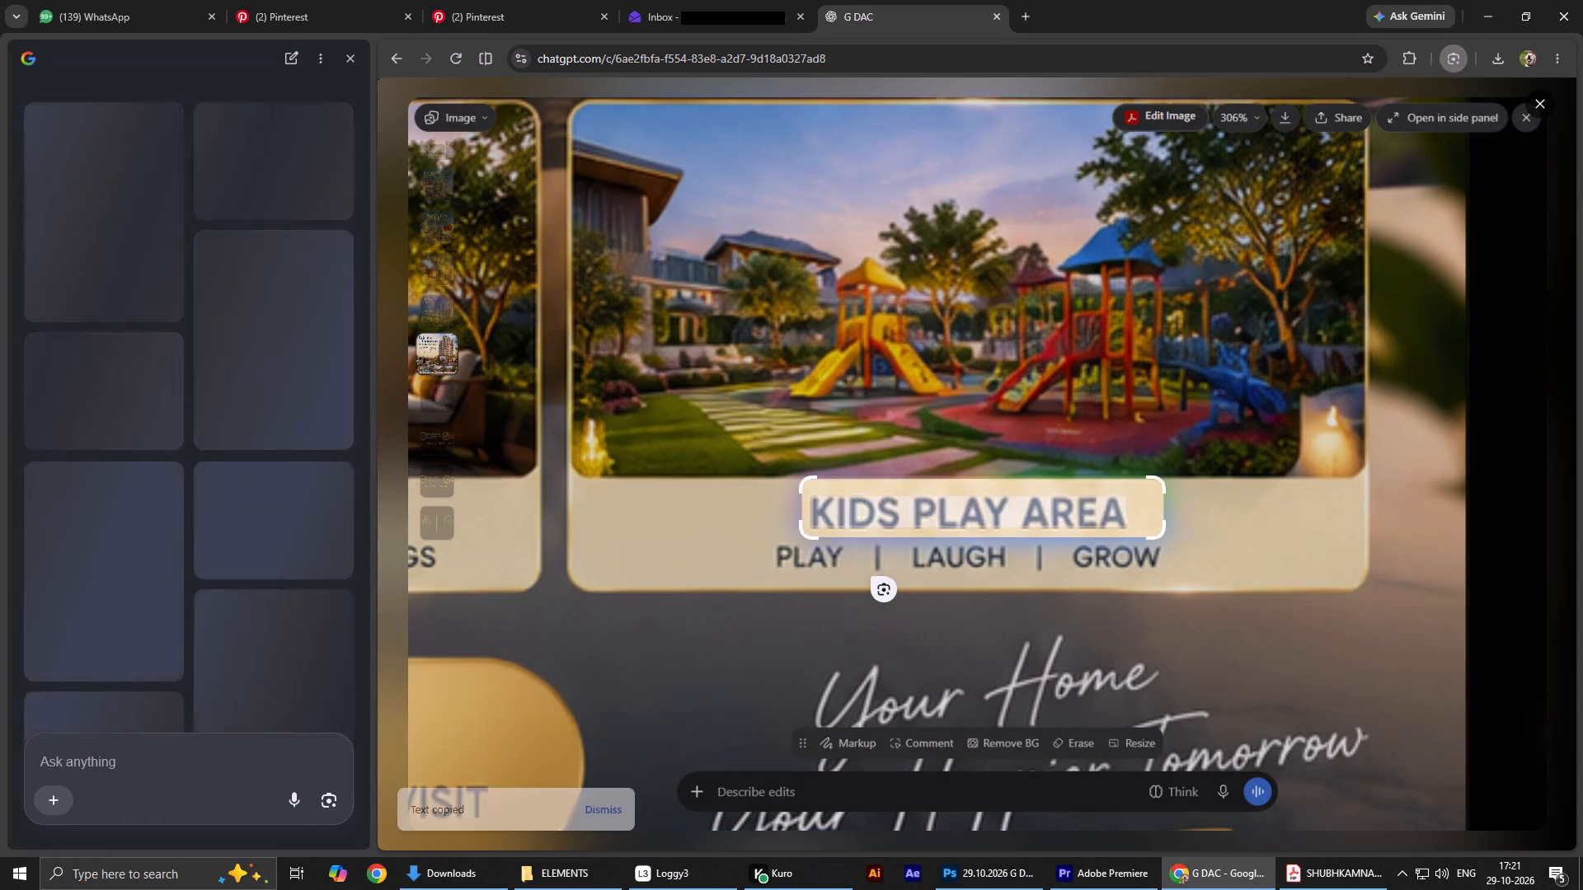
Back in Photoshop, replace the third card caption's heading with "KIDS PLAY AREA".
key(alt+Tab)
double_click(1015, 669)
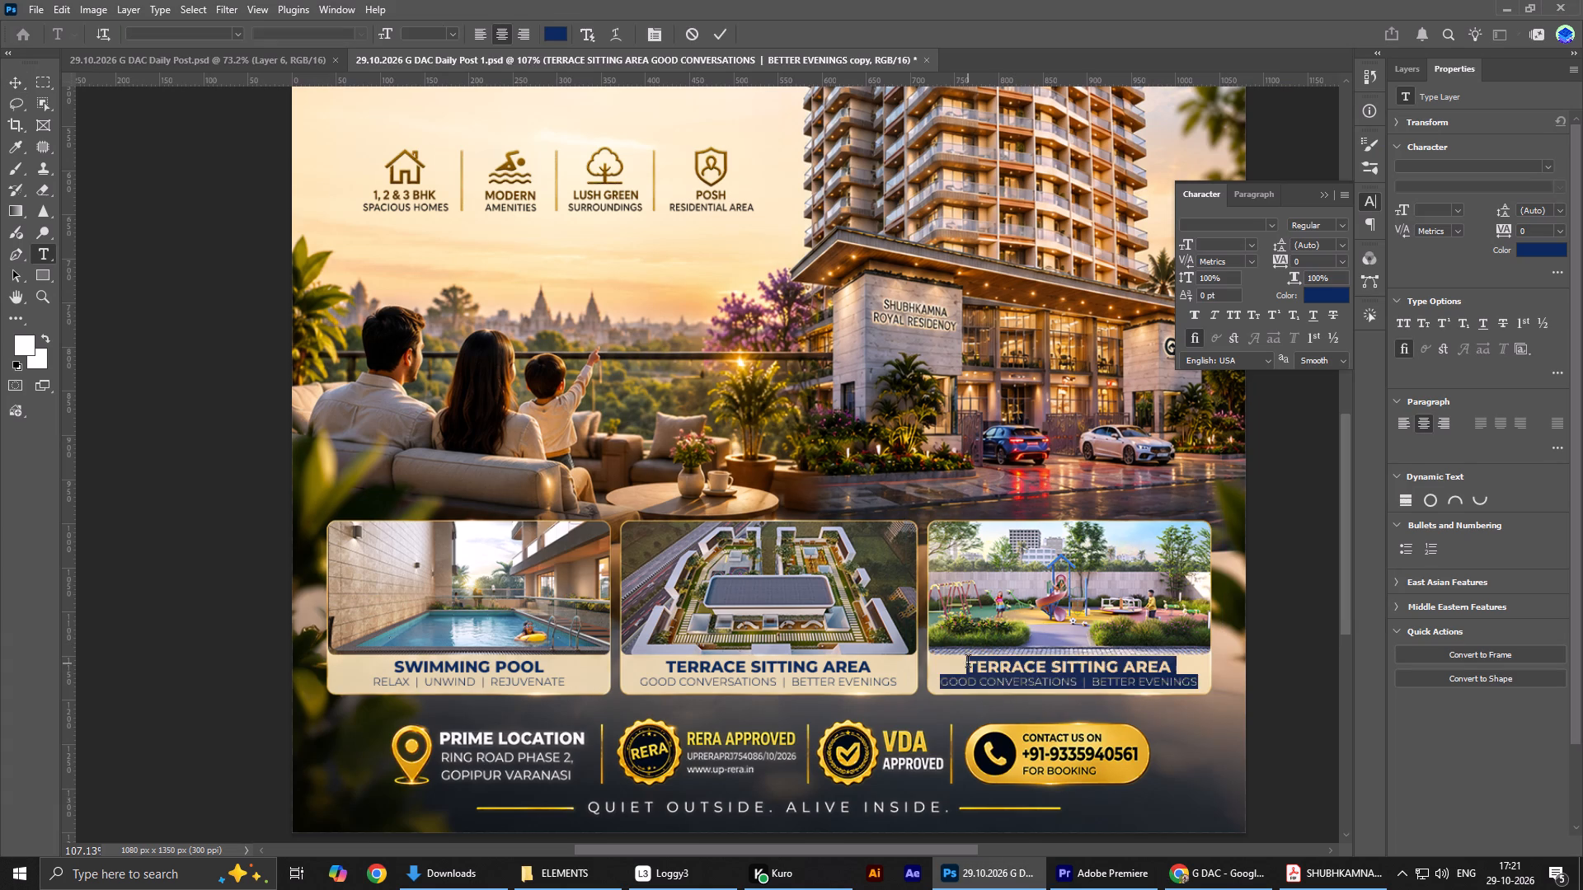
drag(968, 663, 1210, 660)
key(ctrl+v)
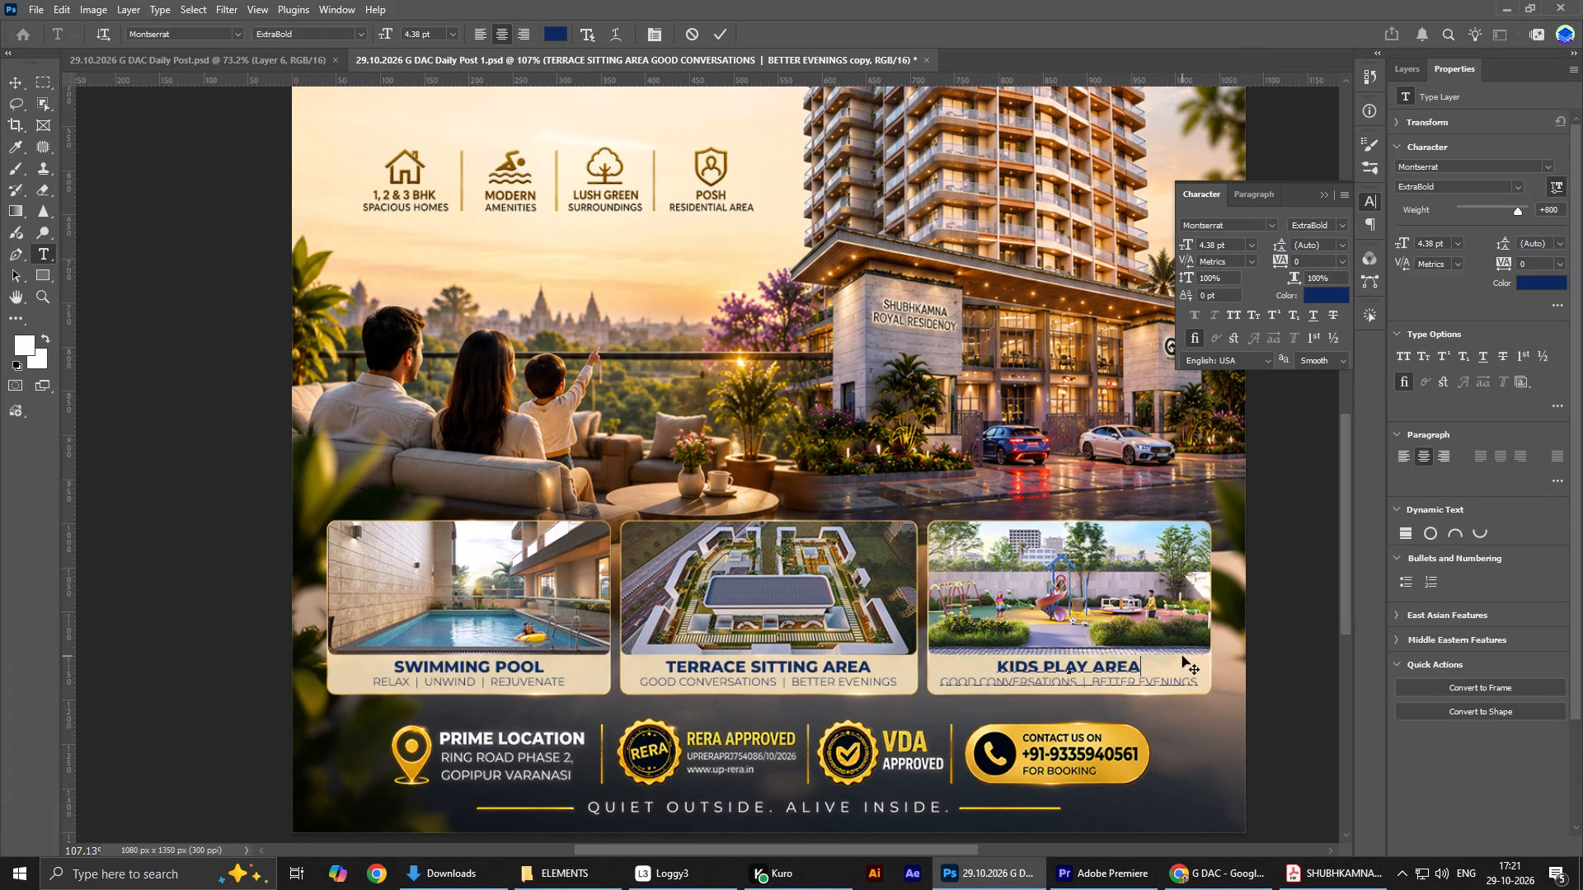
In Chrome, extract and copy the tagline "PLAY | LAUGH | GROW" from the reference poster's kids play area card.
key(alt+Tab)
drag(771, 534, 1182, 593)
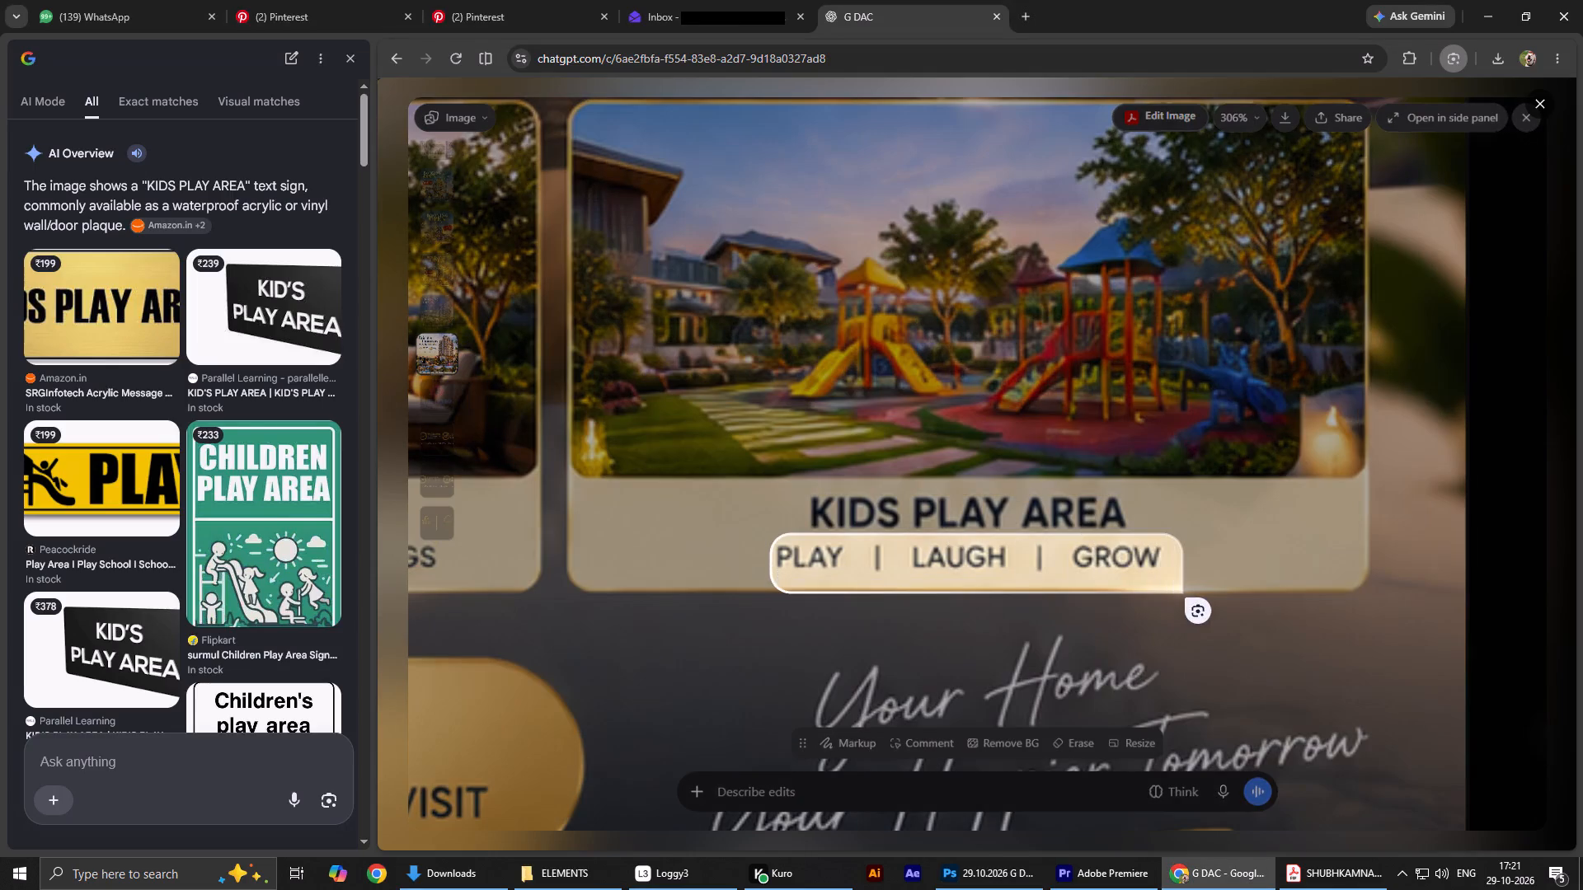
drag(1182, 593, 1190, 578)
click(849, 612)
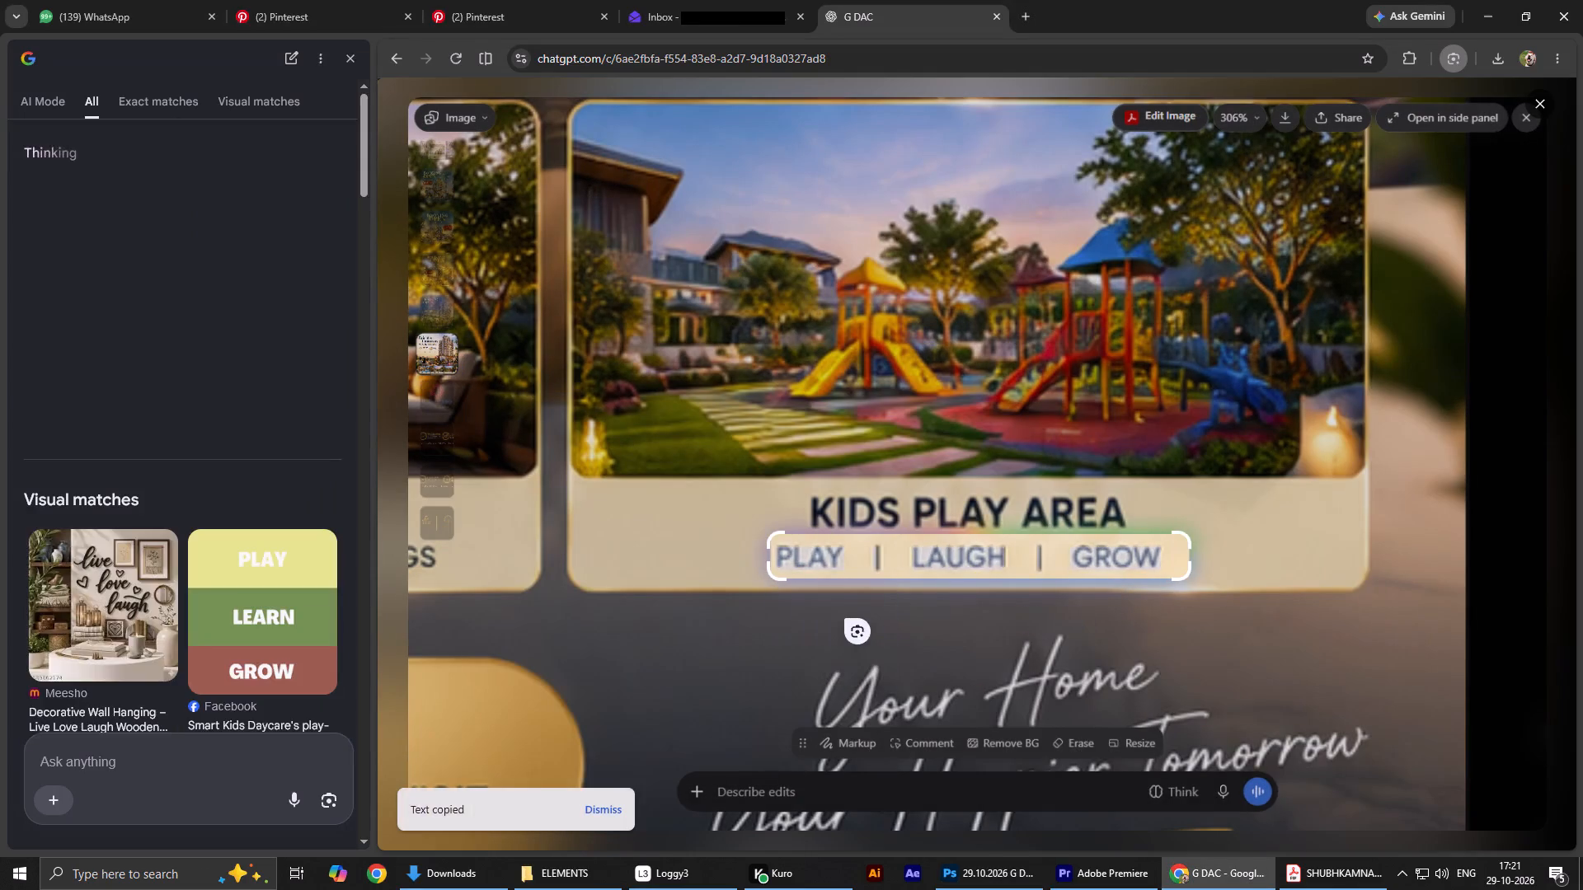
Back in Photoshop, replace the third card caption's "GOOD CONVERSATIONS | BETTER EVENINGS" line with the copied "PLAY | LAUGH | GROW" text.
key(alt+Tab)
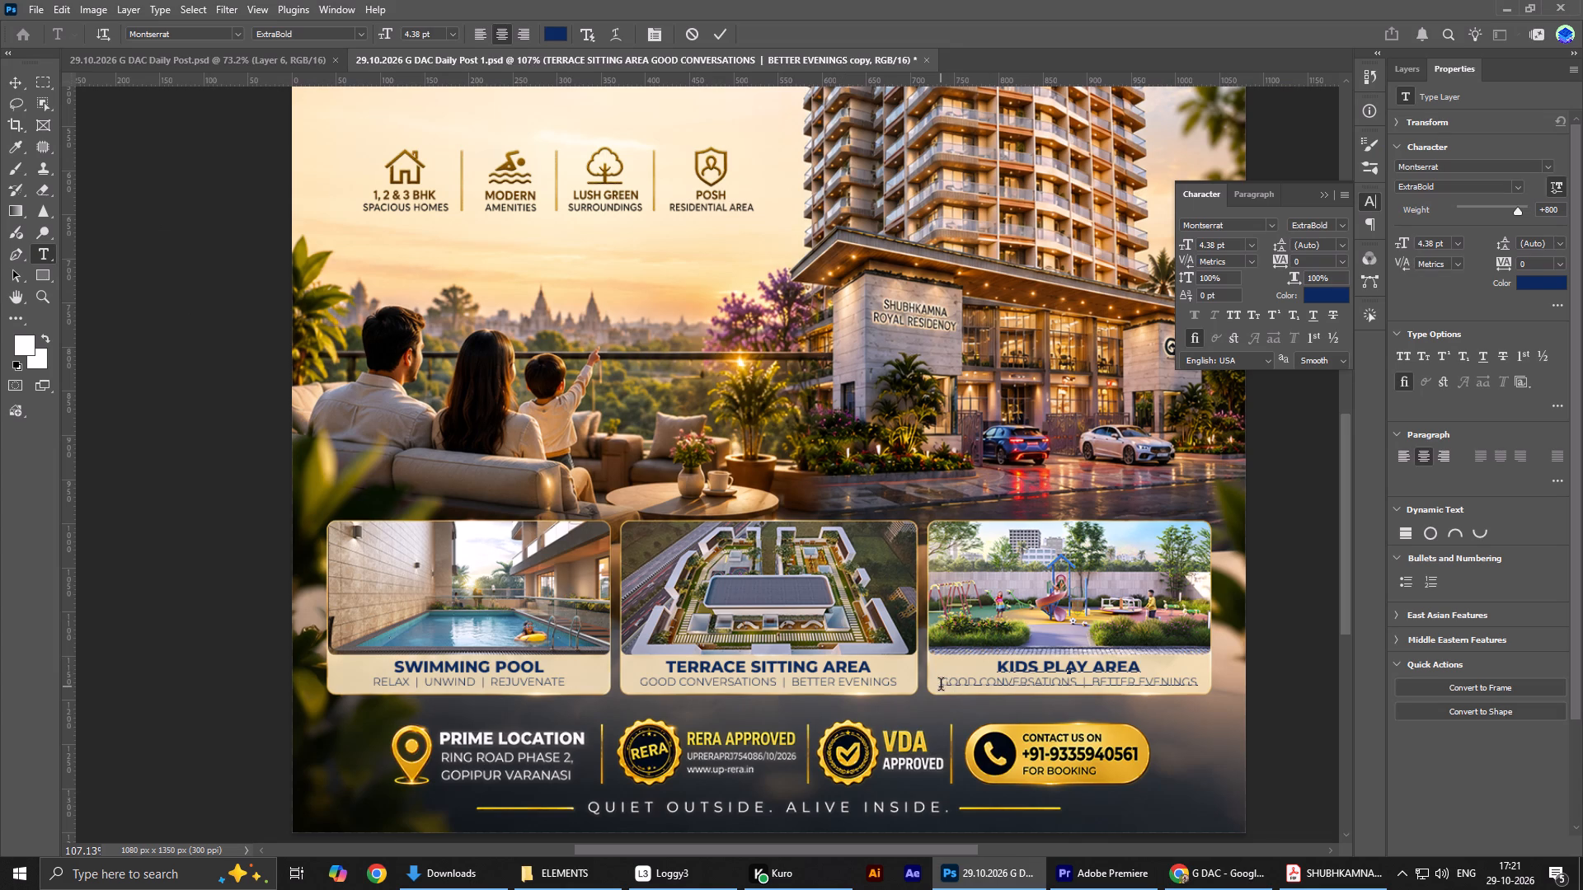
drag(941, 686, 1212, 686)
key(ctrl+v)
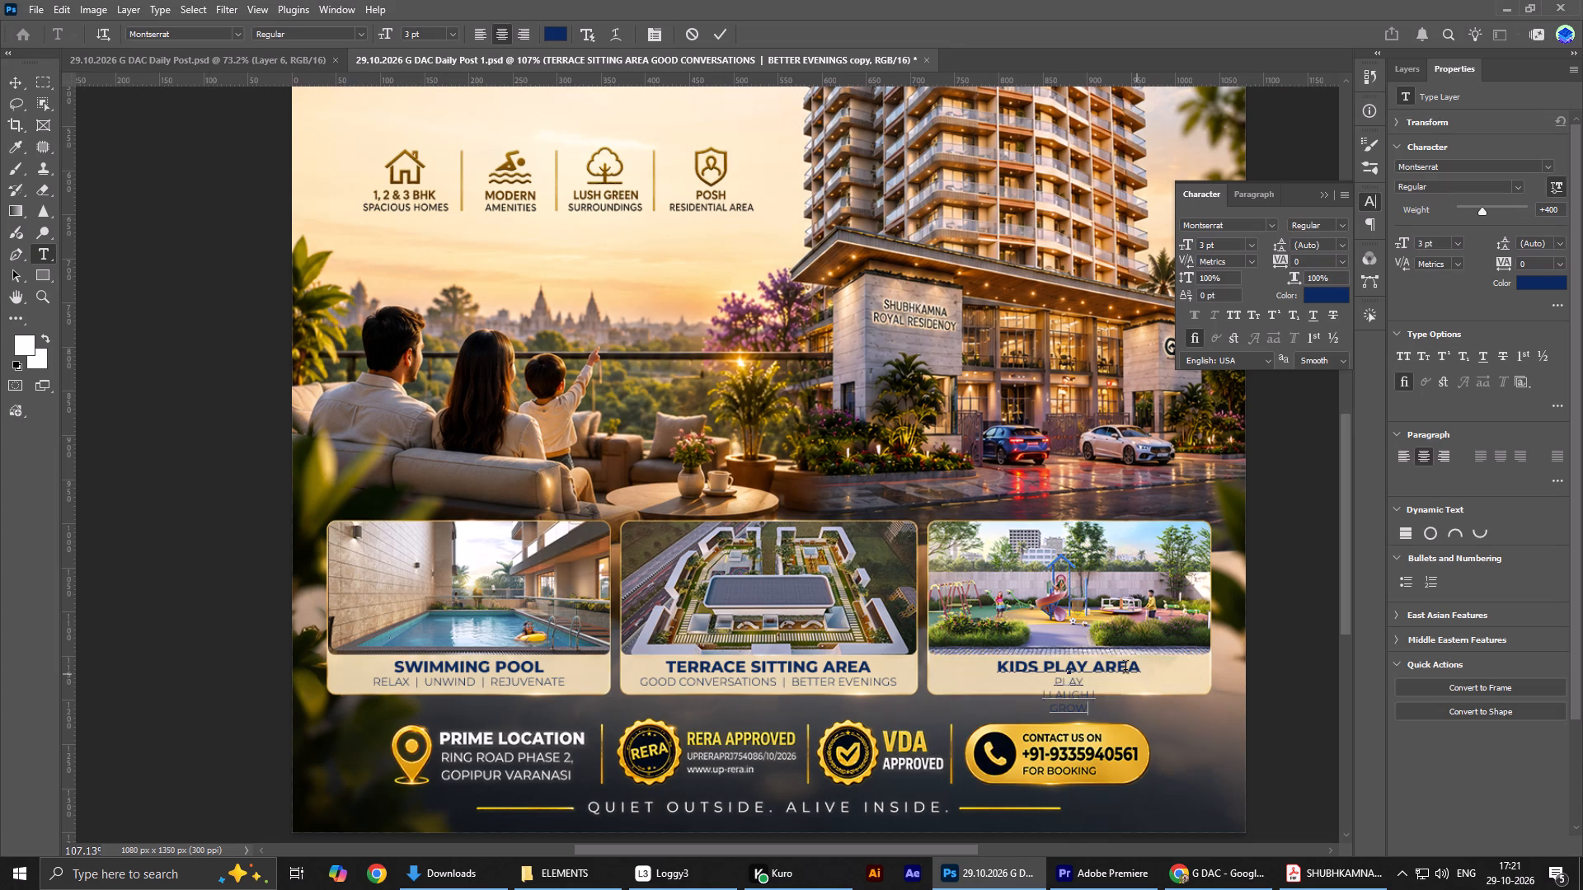
Join LAUGH onto the same line as PLAY in the third card's tagline, spacing the words around the divider.
click(1042, 699)
key(BackSpace)
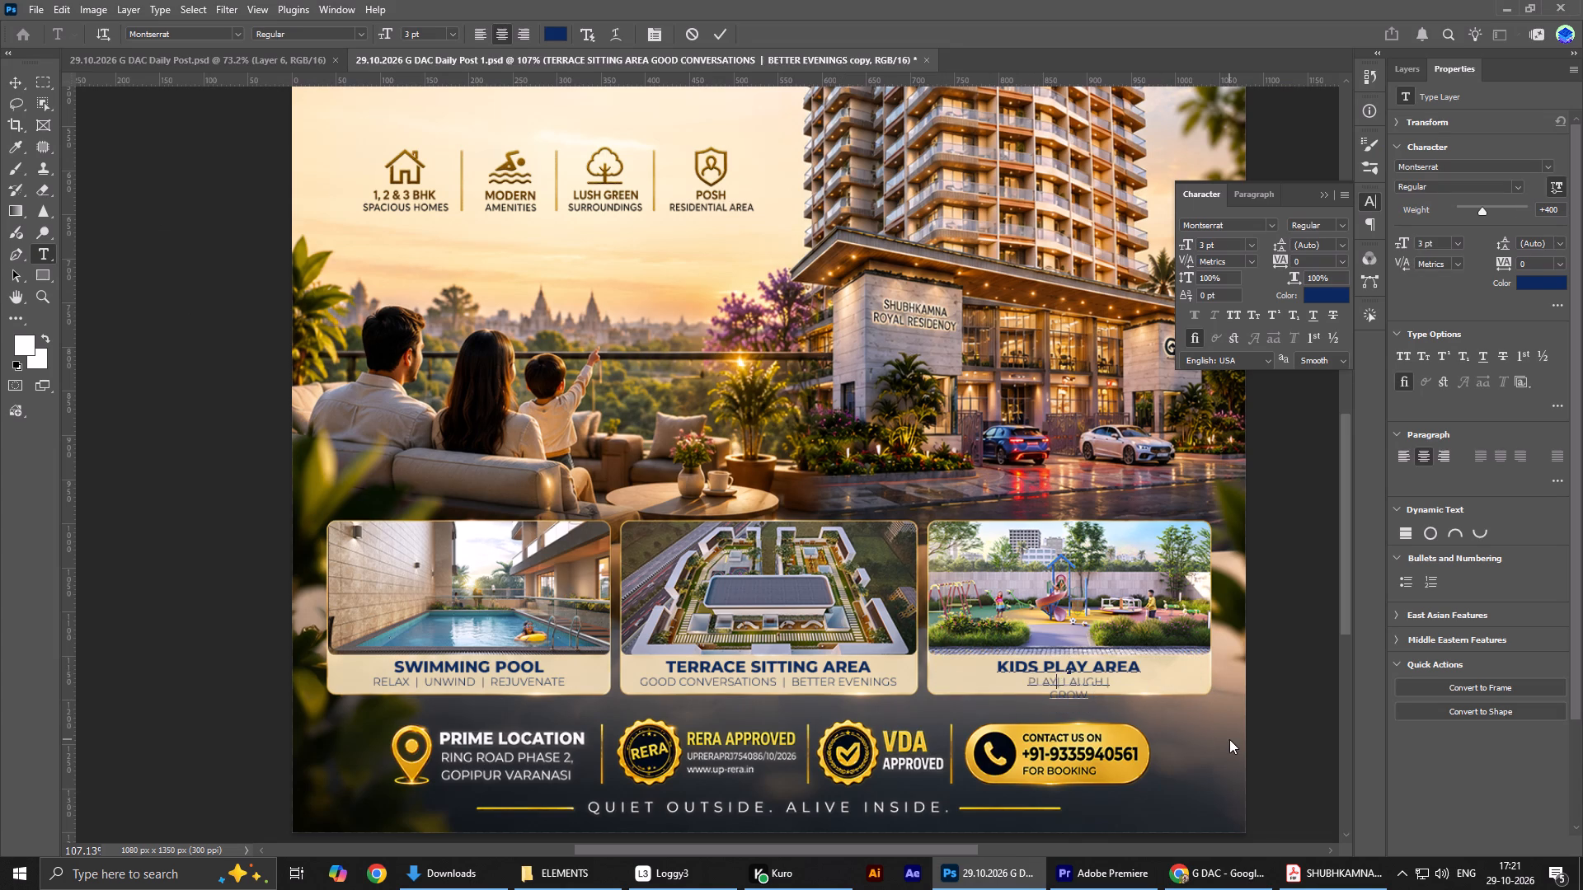
key(space)
key(space)
key(Right)
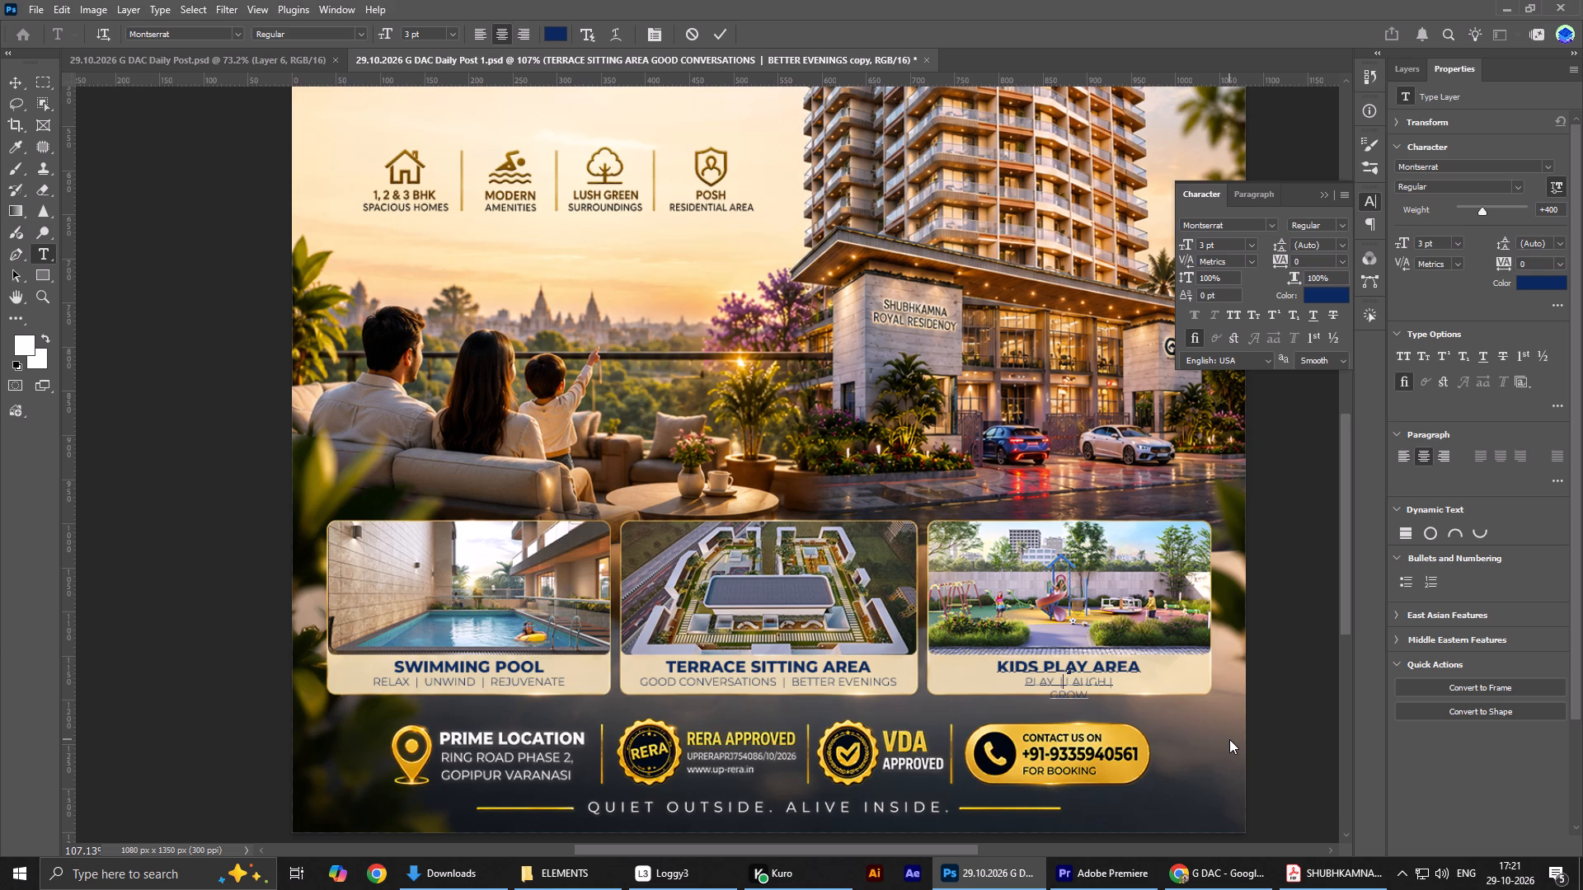
key(Right)
key(Left)
key(Right)
key(space)
Bring GROW up onto the tagline's line, space it evenly around the second divider, and commit the caption "PLAY | LAUGH | GROW".
key(Down)
key(Left)
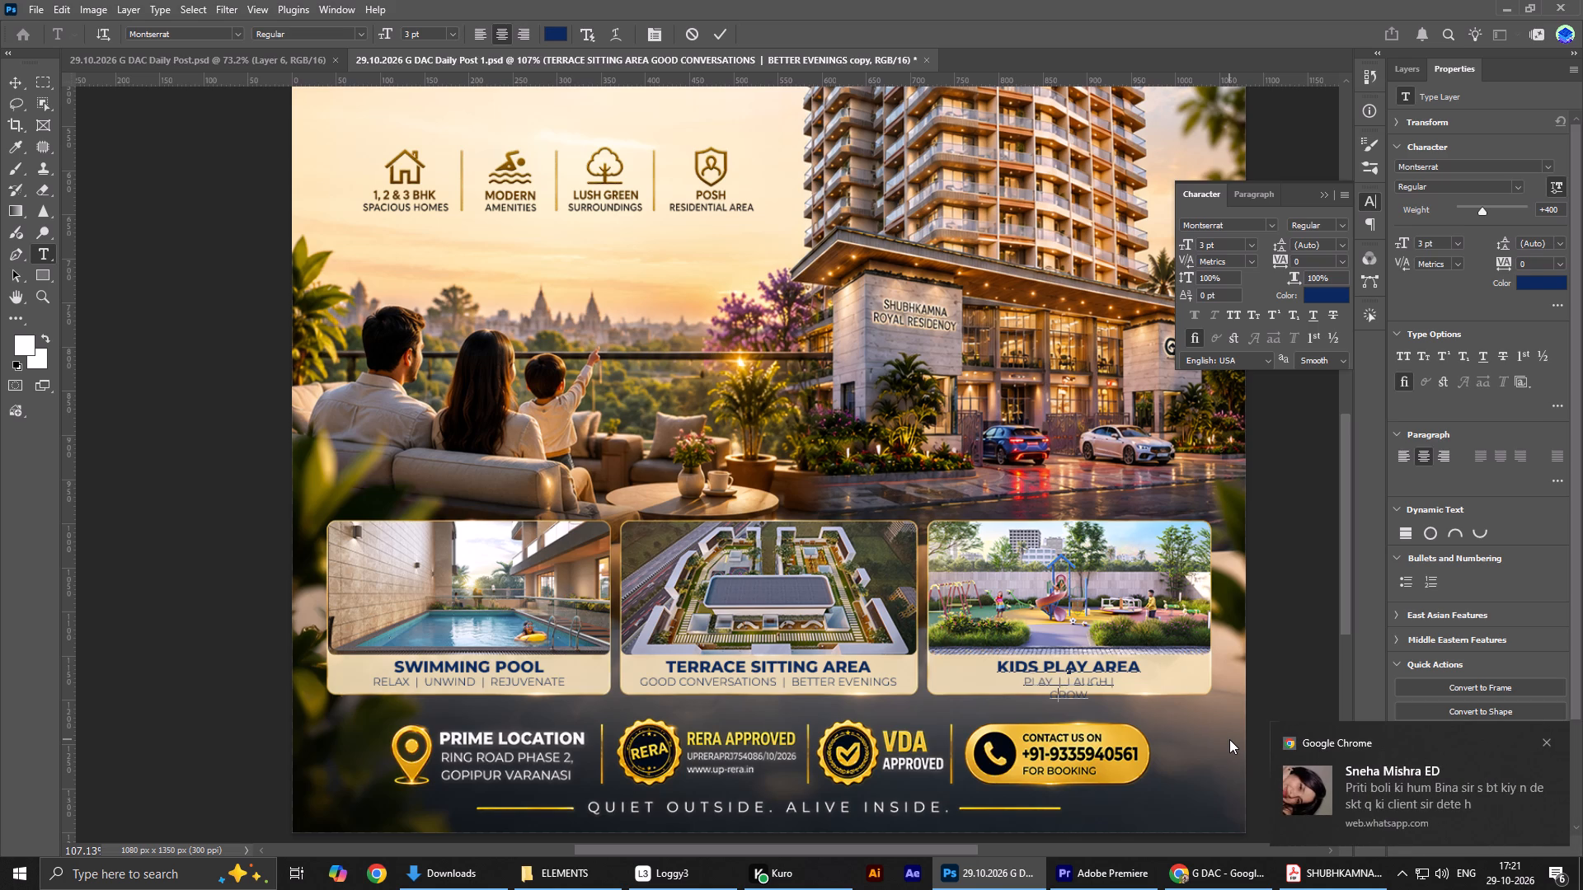
key(Left)
key(BackSpace)
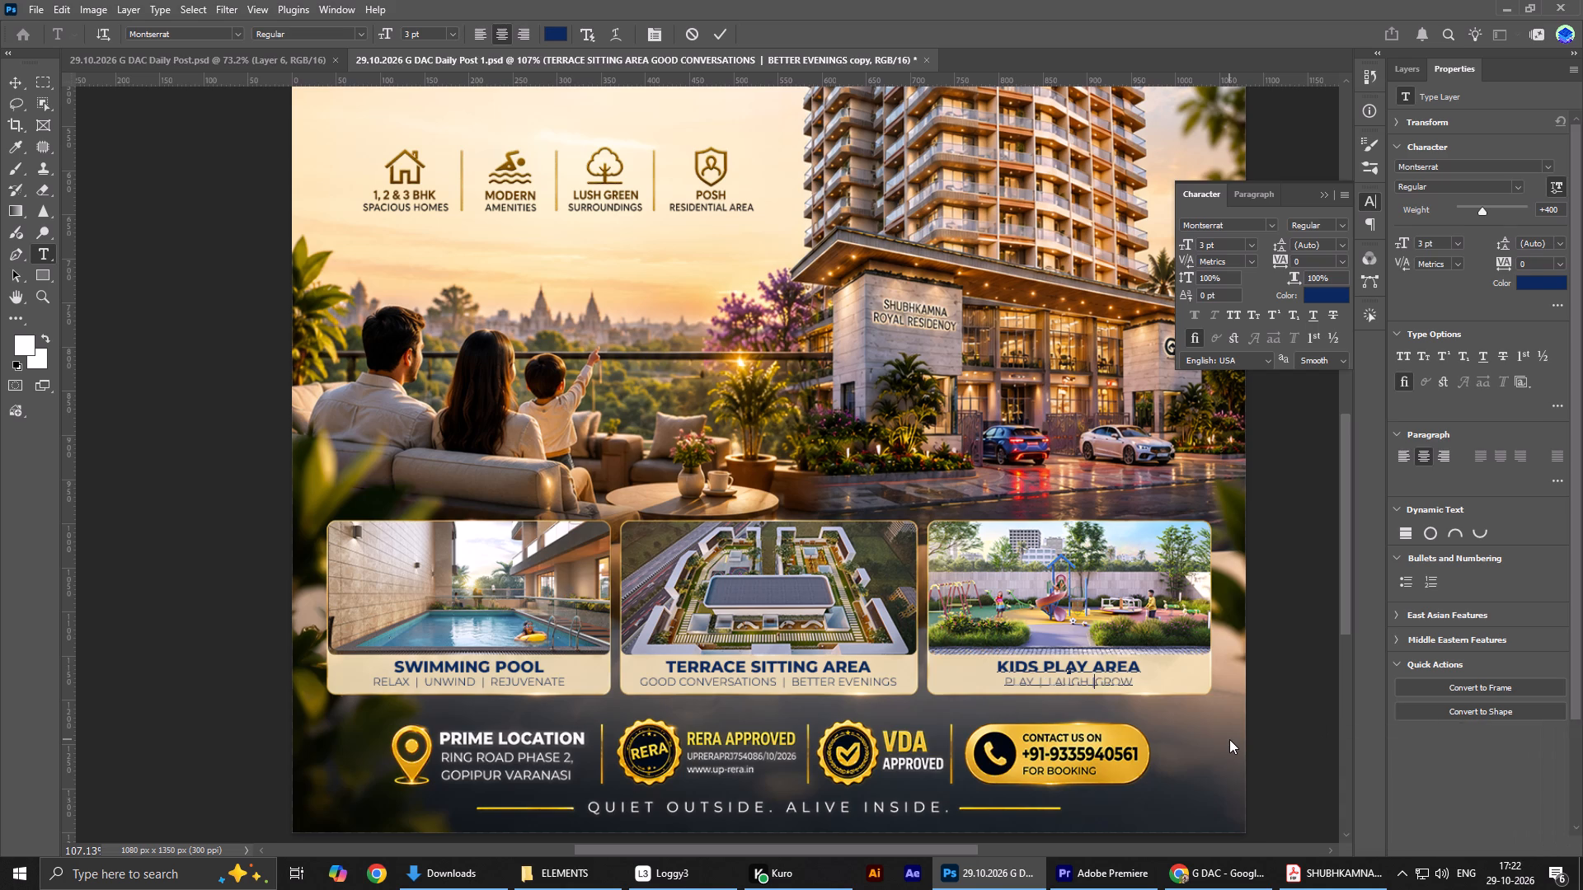
key(space)
key(space)
key(Left)
key(Left)
key(Left)
key(Left)
key(Right)
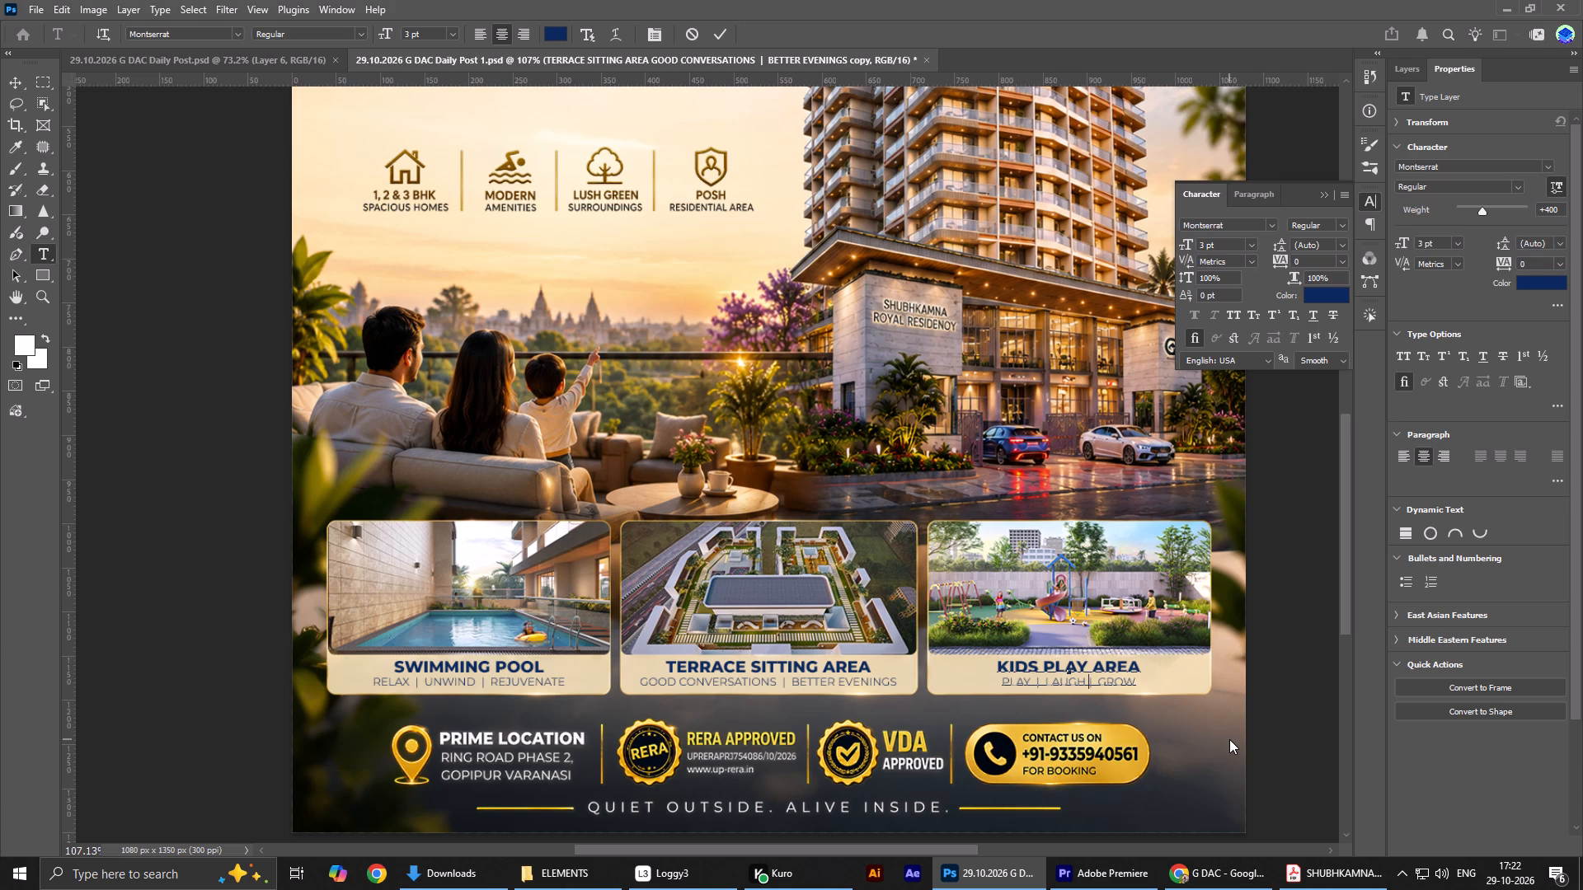
key(space)
click(718, 32)
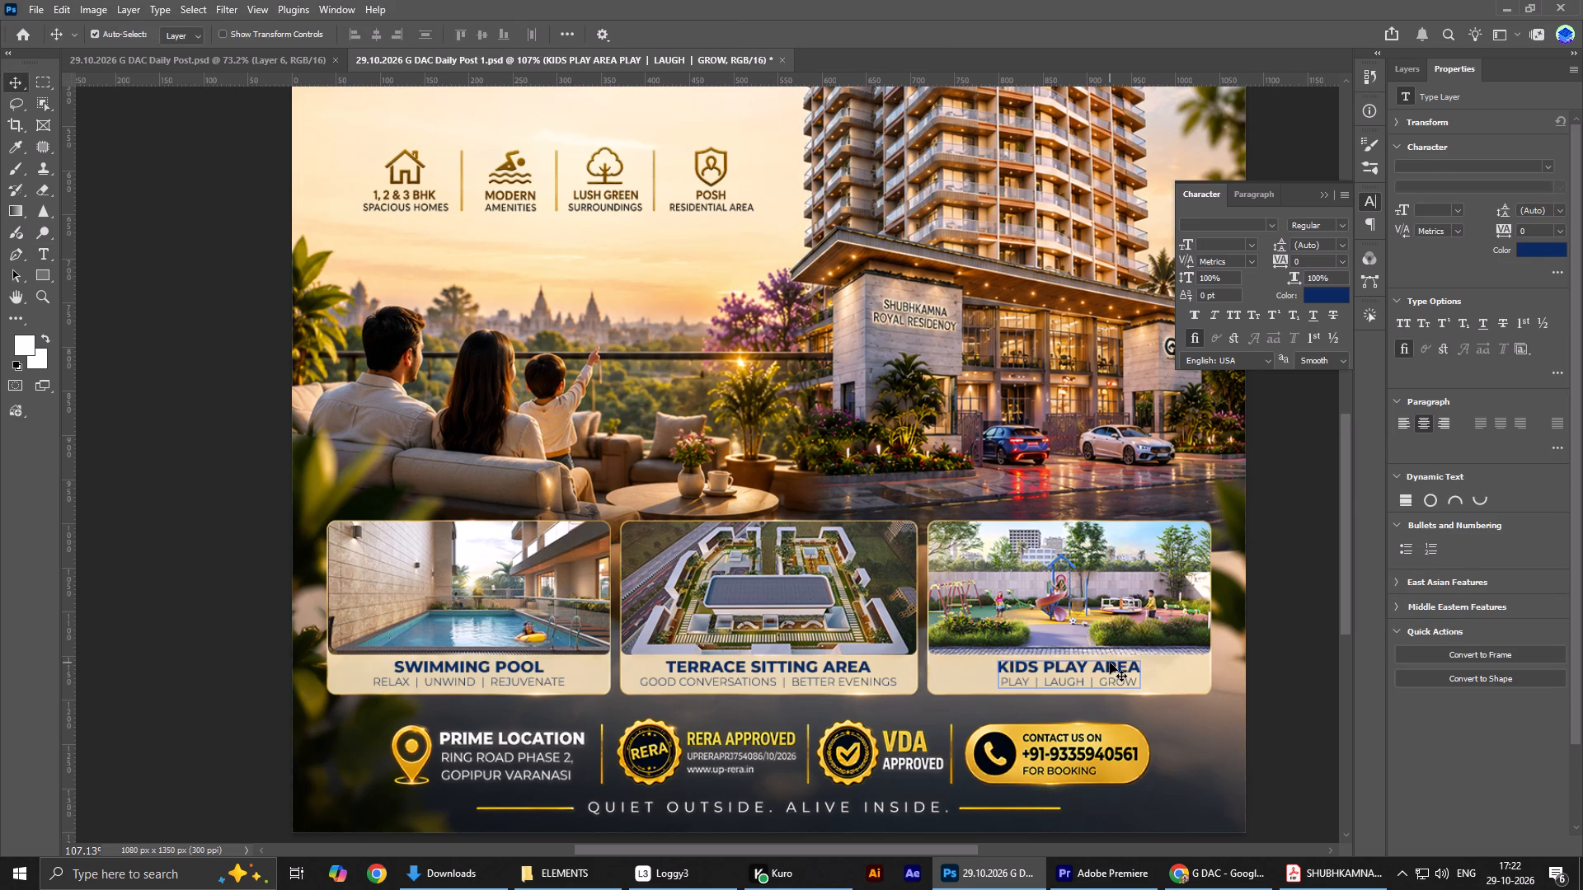
Save the finished "Brighter Tomorrow" poster and close its document.
key(ctrl+0)
key(ctrl+s)
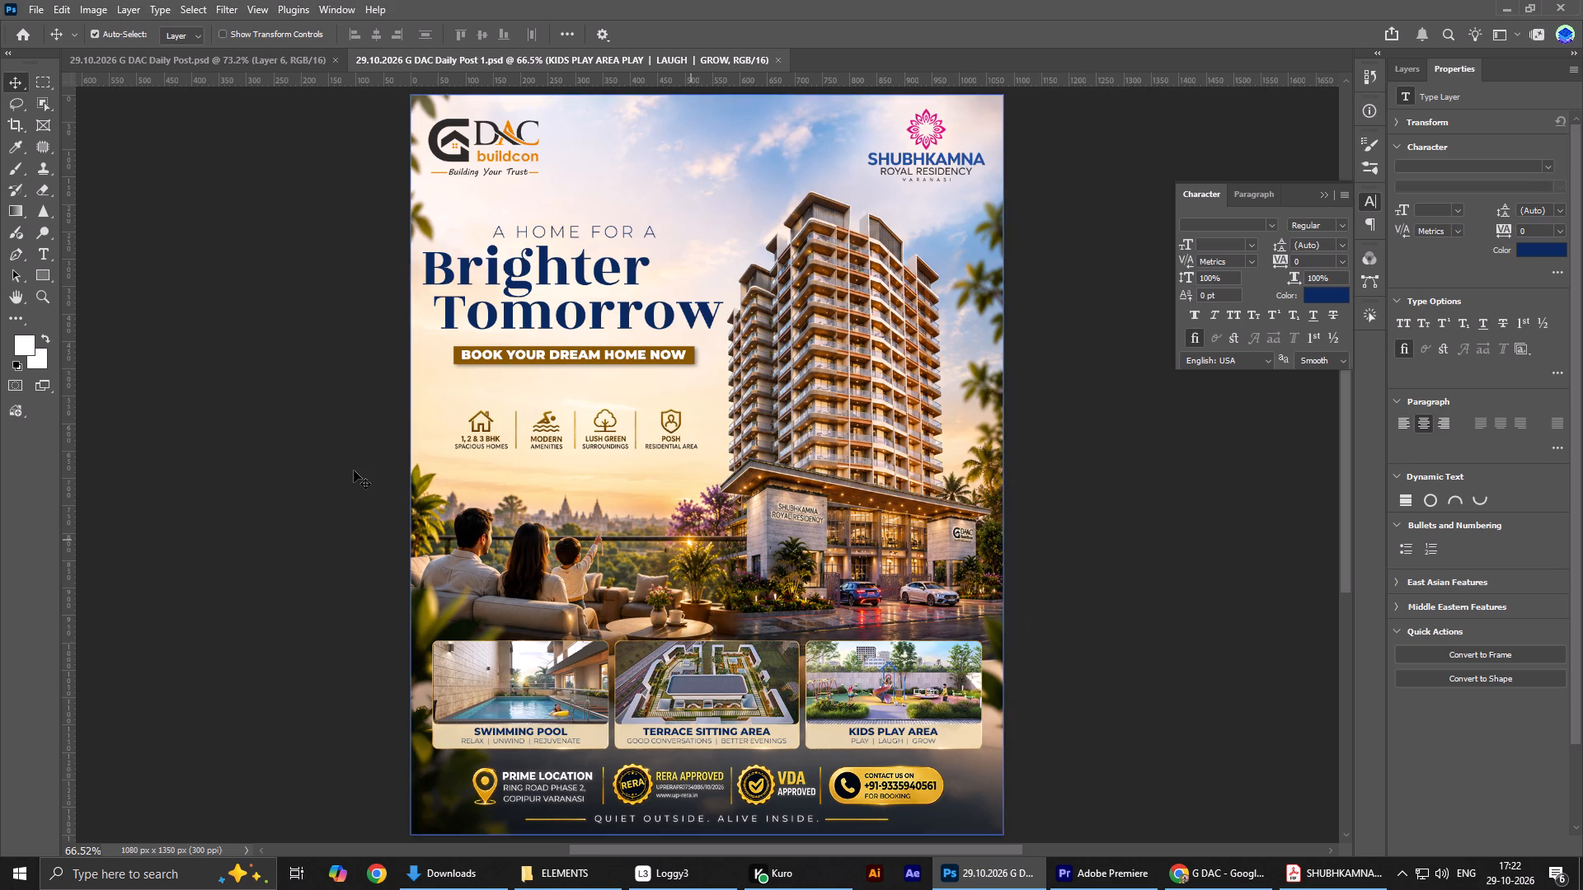
key(ctrl+w)
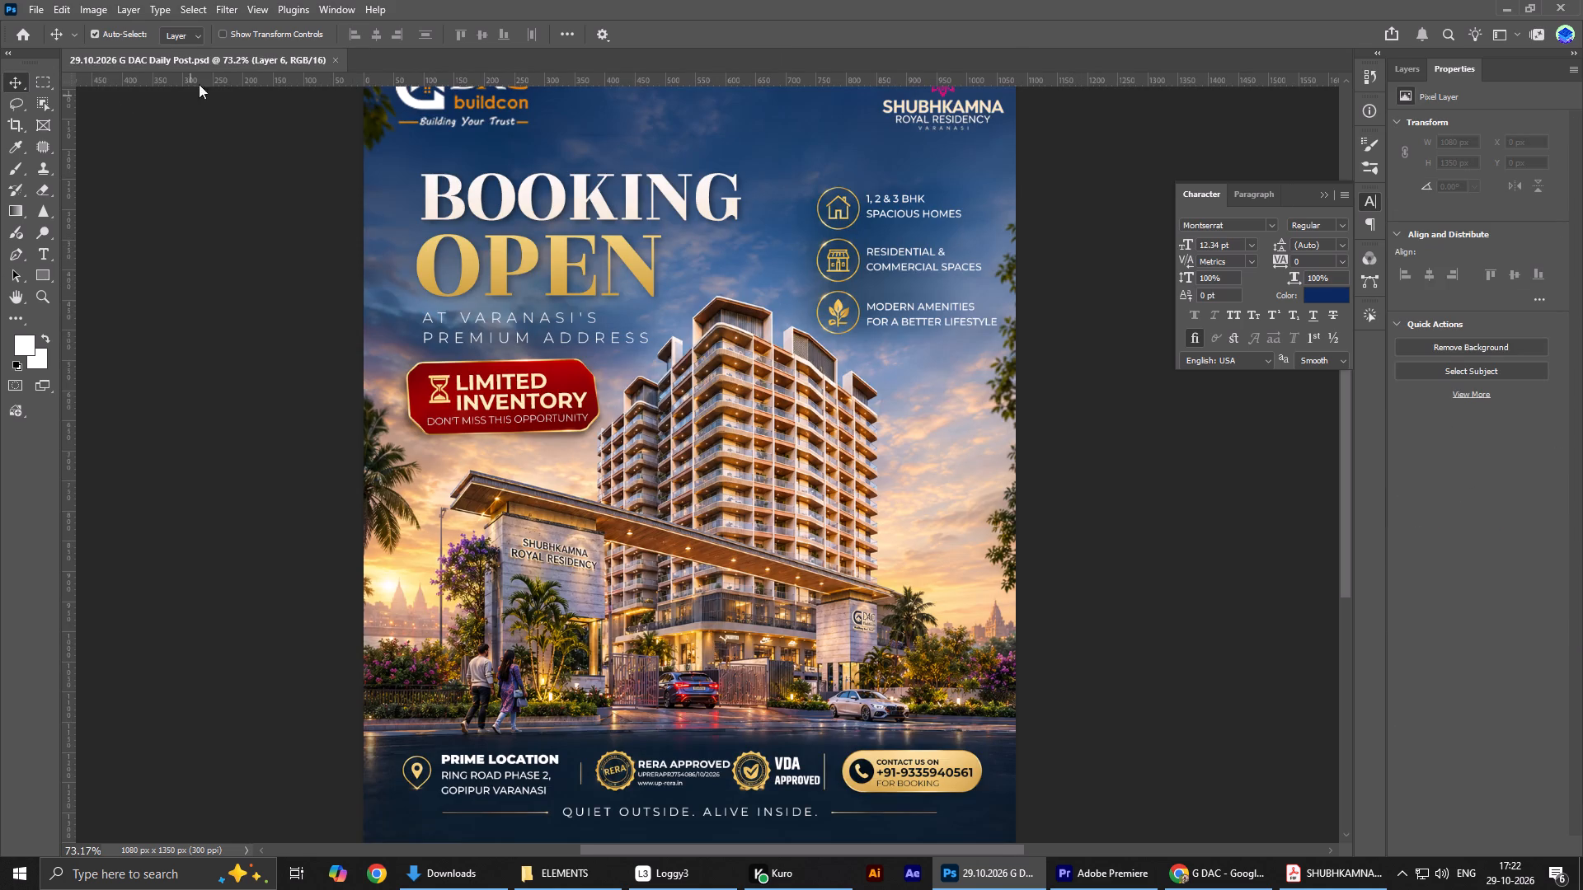
Reopen the recent file "29.10.2026 G DAC Daily Post 1" from the home screen.
click(21, 34)
click(377, 754)
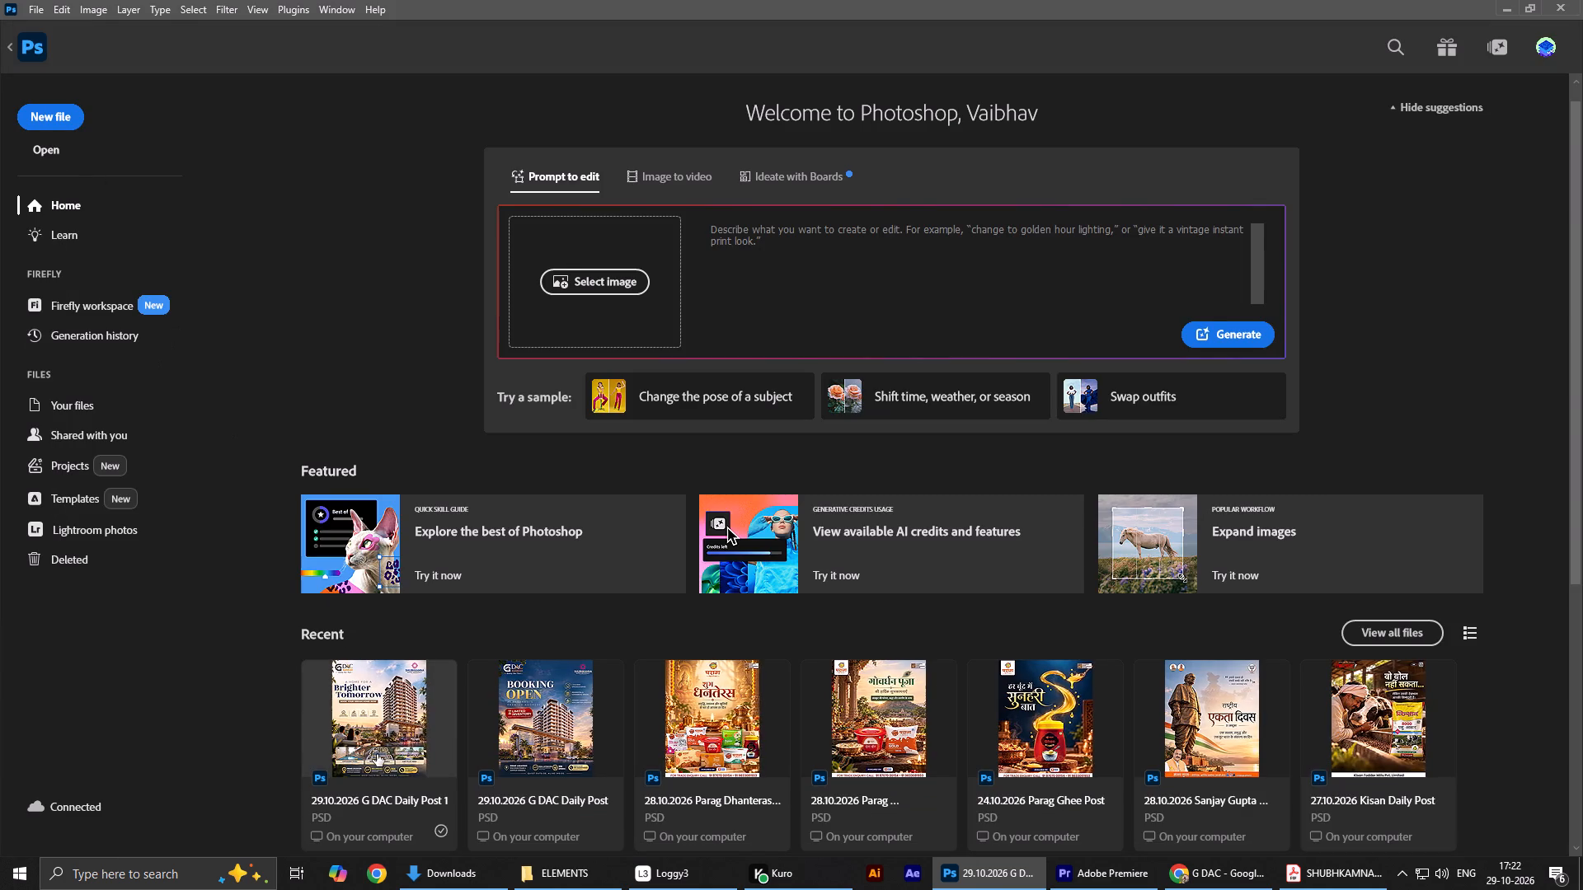
In Chrome, close the enlarged reference poster and attach the earlier three-poster concept image to a new ChatGPT message.
click(1199, 879)
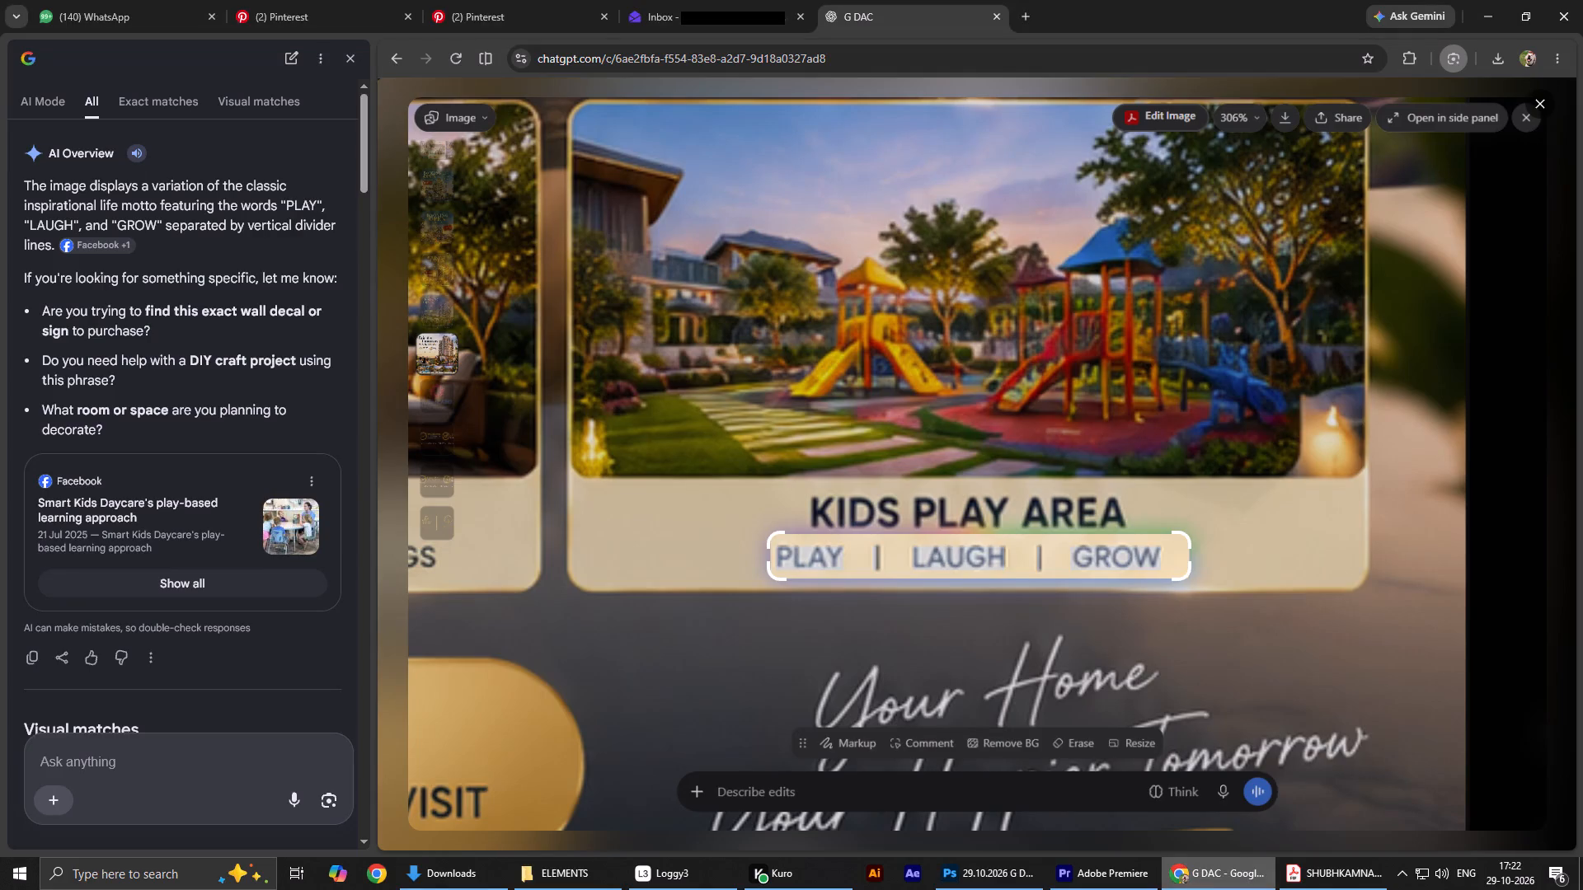
click(1540, 108)
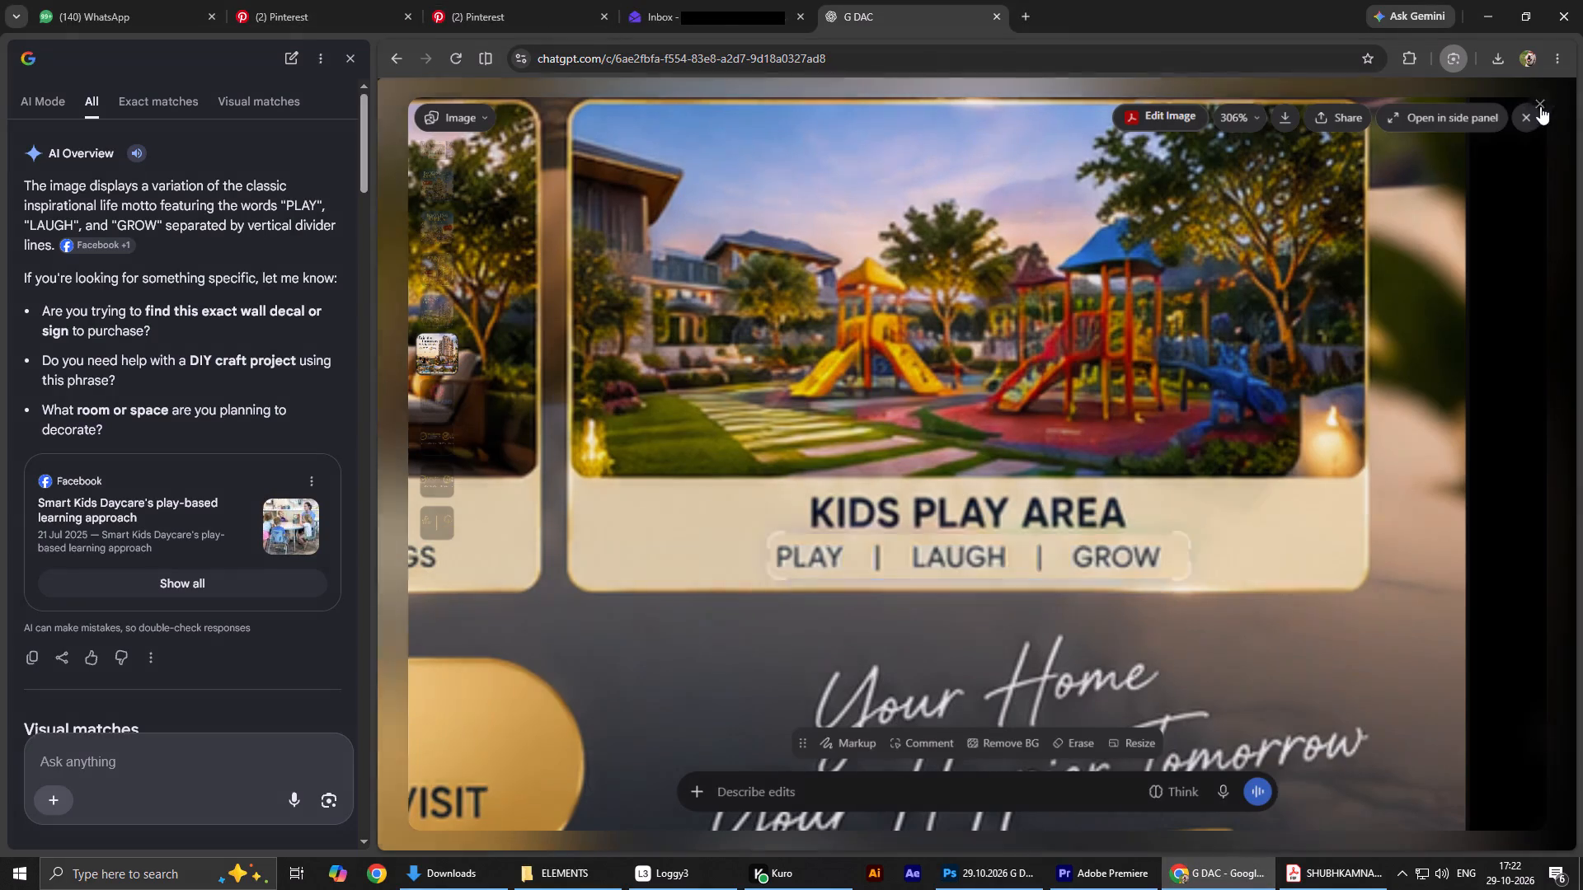
click(1563, 105)
scroll(1028, 421, up, 4)
scroll(1026, 433, down, 1)
scroll(1026, 433, up, 6)
scroll(1026, 433, down, 1)
scroll(1026, 433, up, 13)
scroll(1026, 433, down, 1)
scroll(1026, 433, up, 1)
scroll(1026, 433, down, 1)
scroll(1026, 433, up, 4)
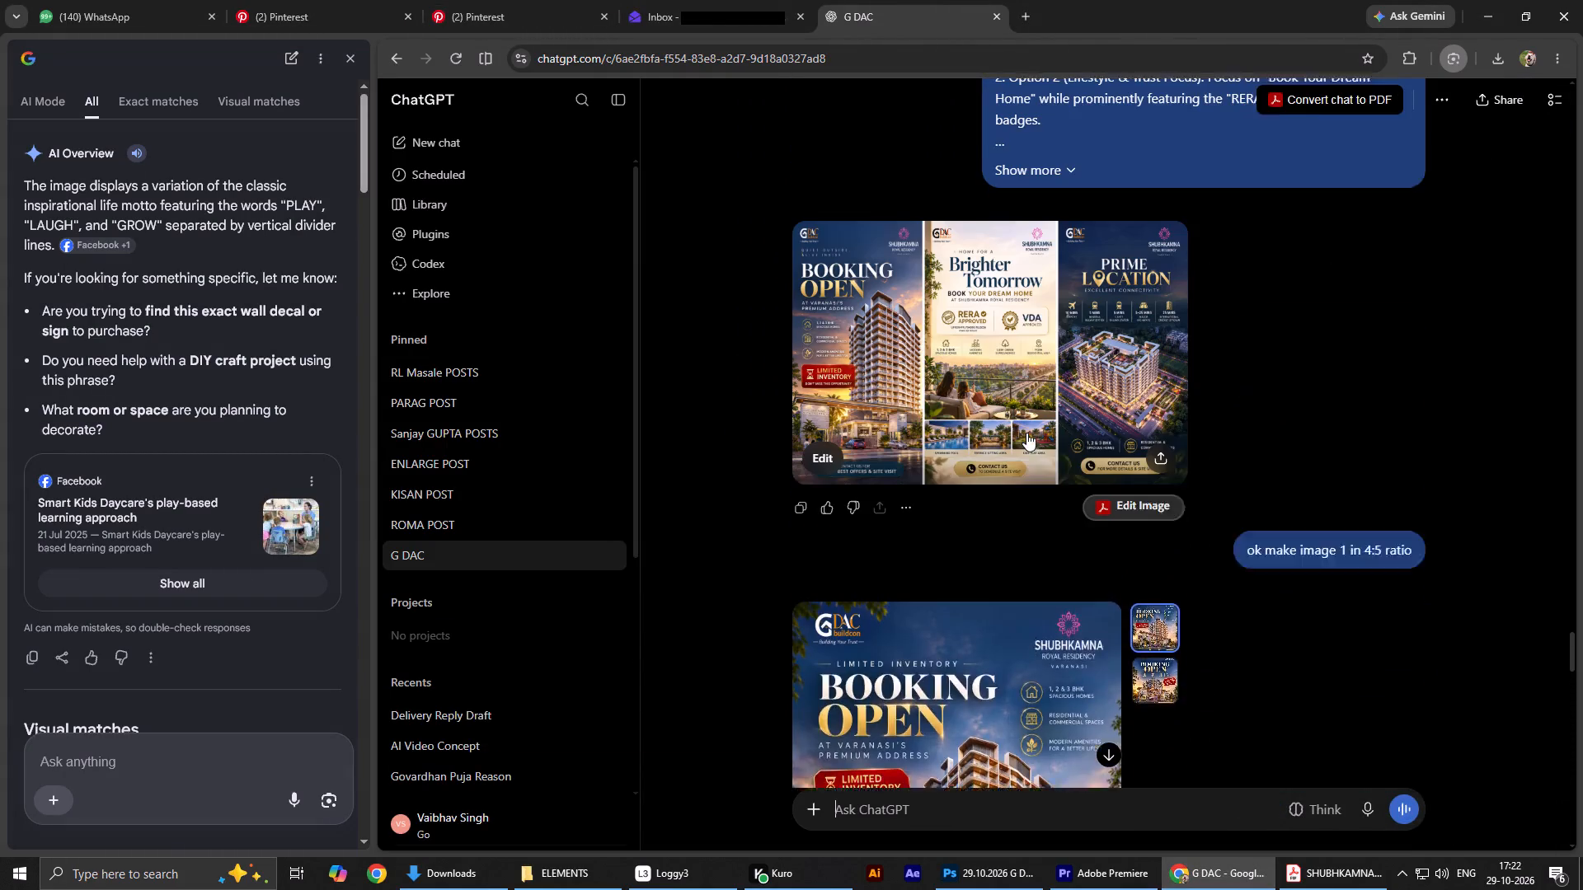
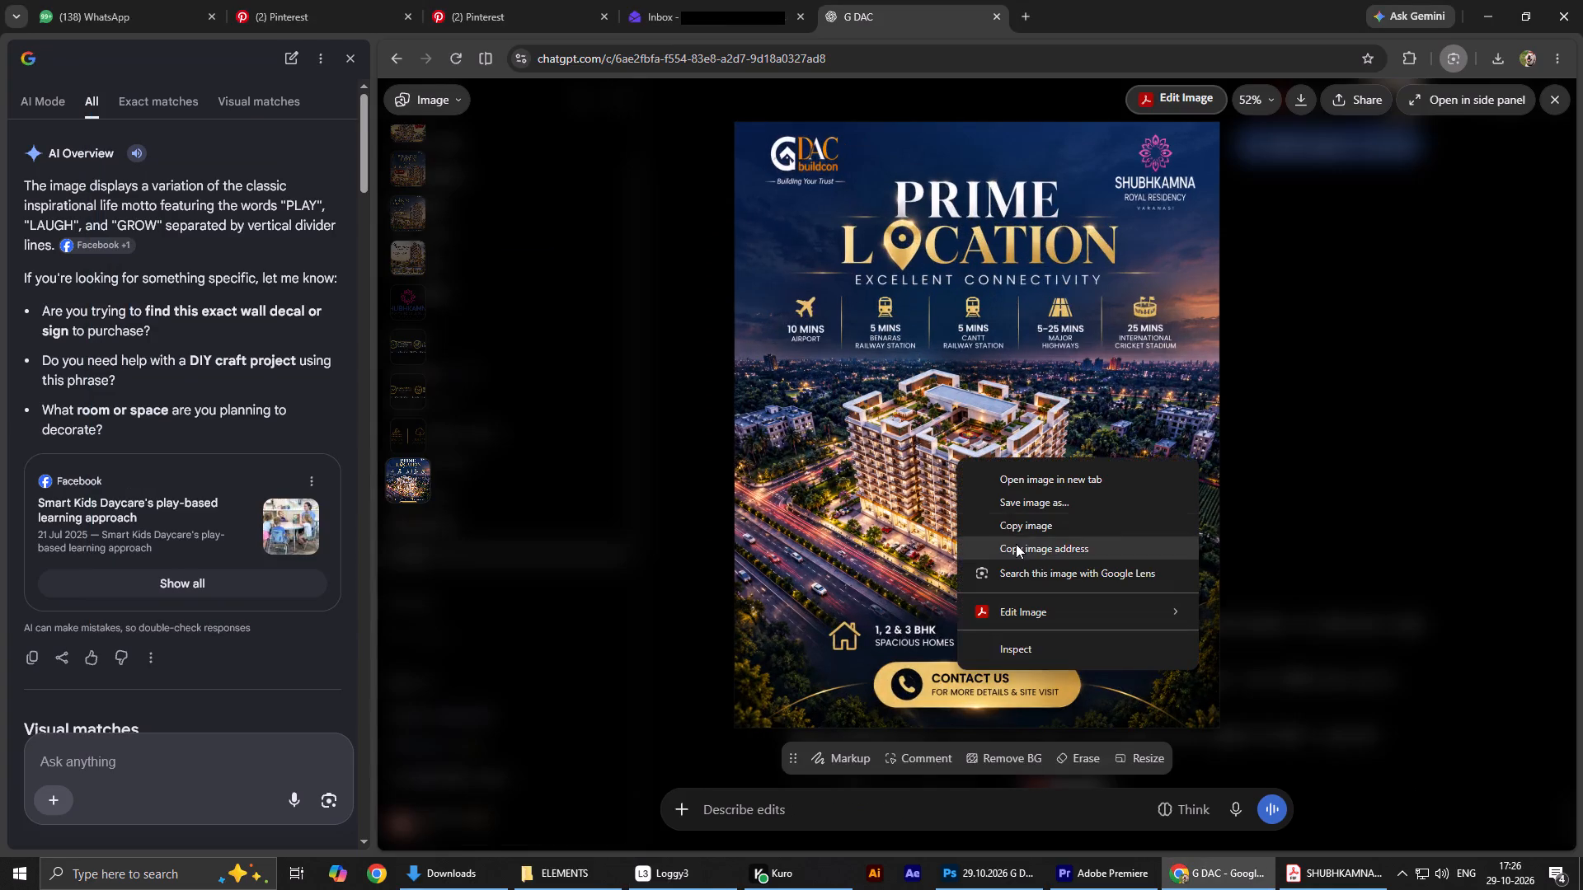
click(1032, 525)
Switch to Photoshop and create a new 1080 x 1350 px document at 300 ppi from the recent presets.
key(alt+Tab)
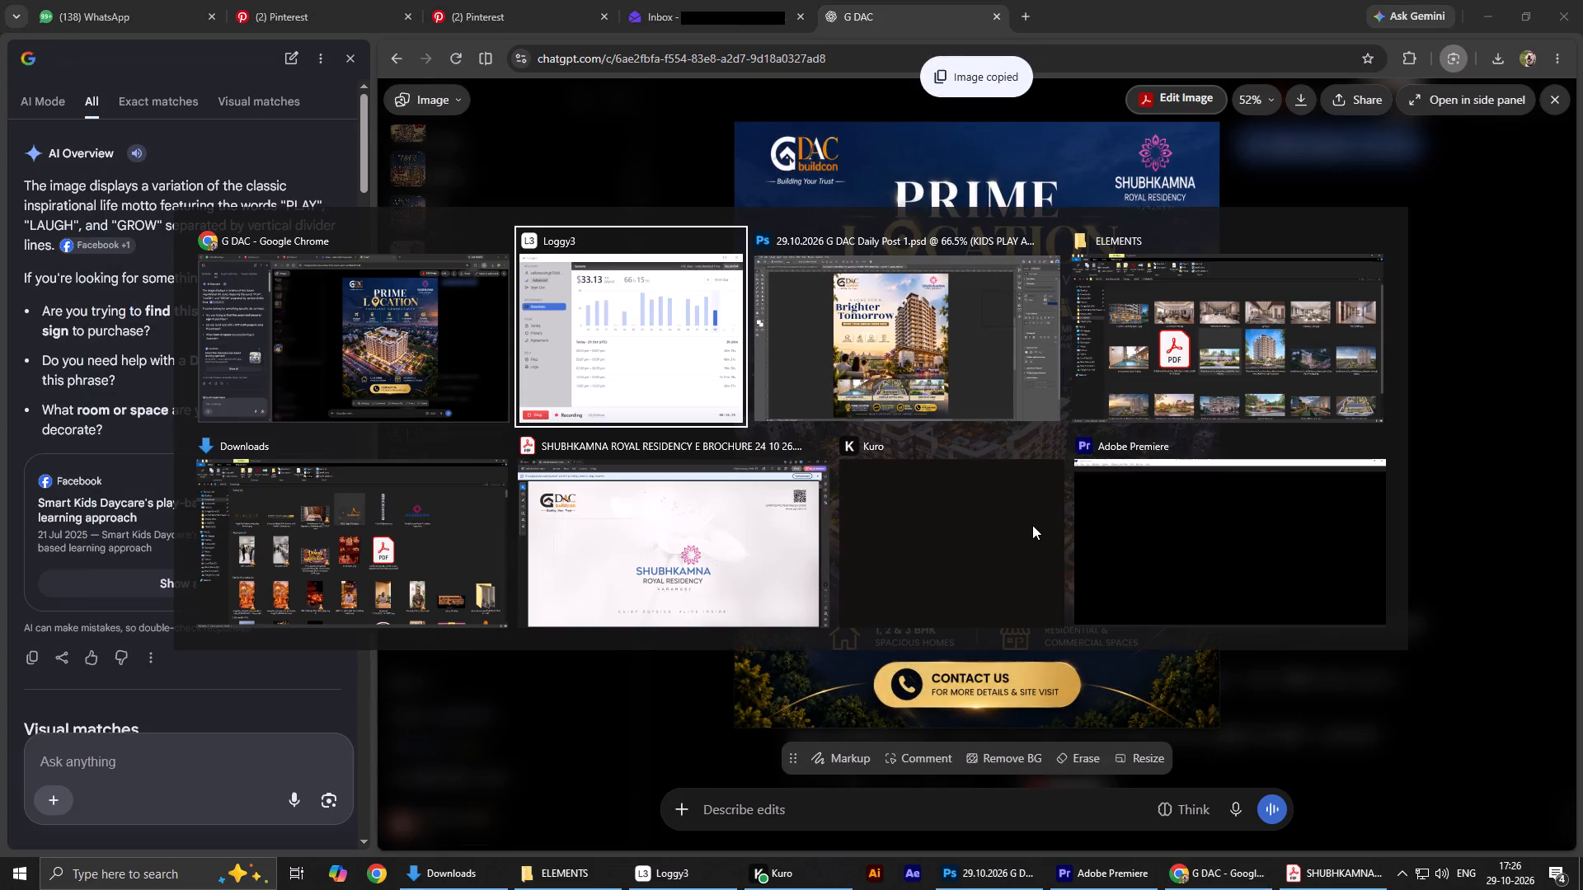
key(alt+Tab)
key(ctrl+n)
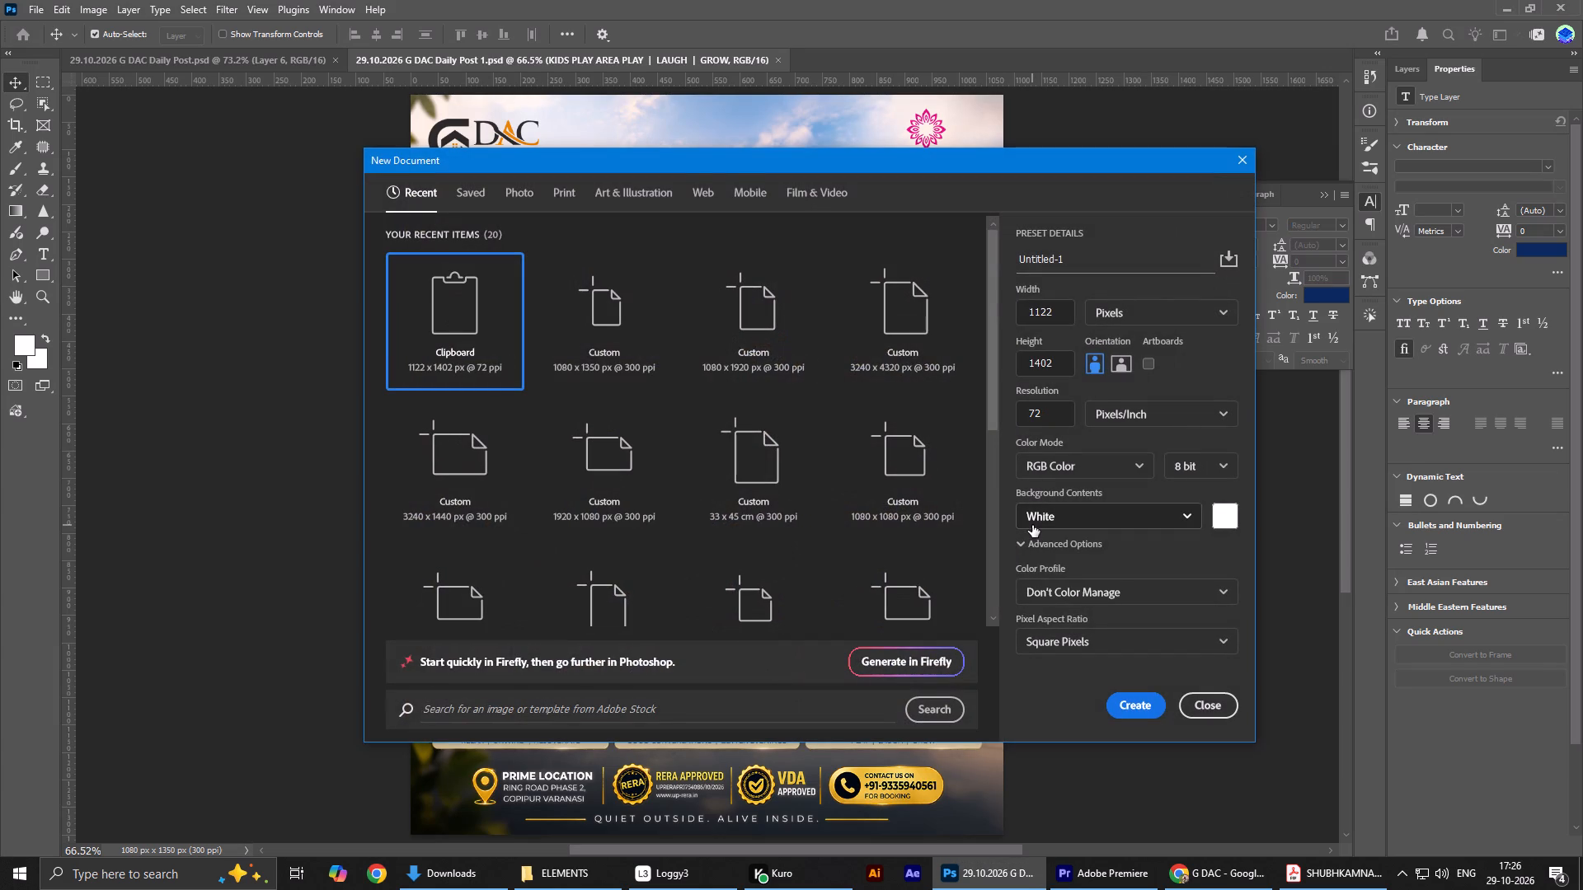
key(Right)
key(Return)
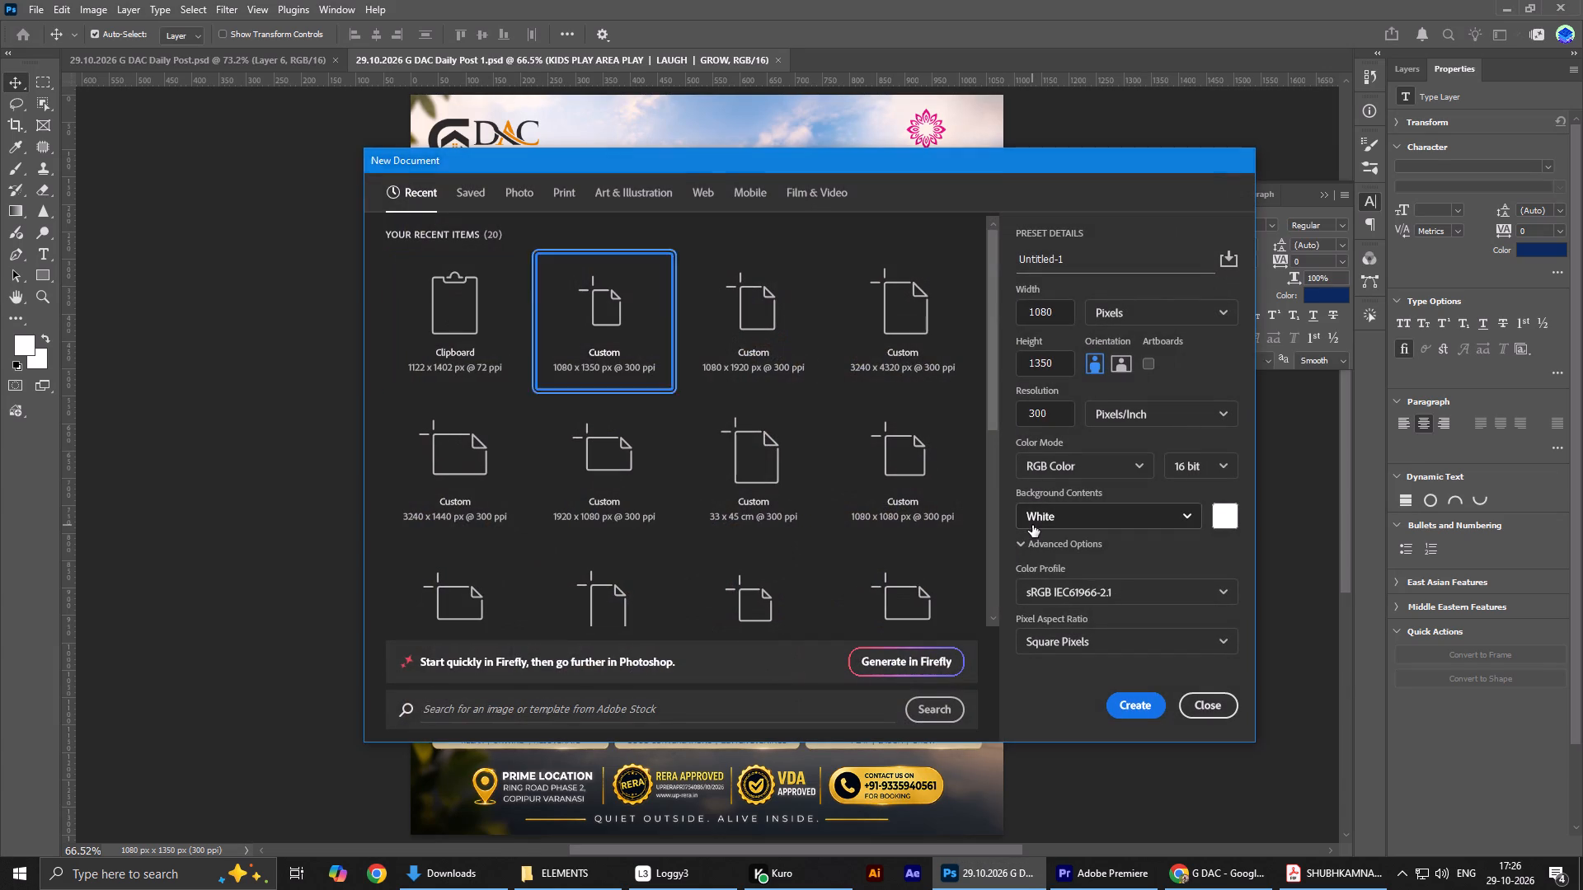
Paste the copied poster, scale it to about 96.26%, and align it to fill the 1080 x 1350 px canvas.
key(ctrl+v)
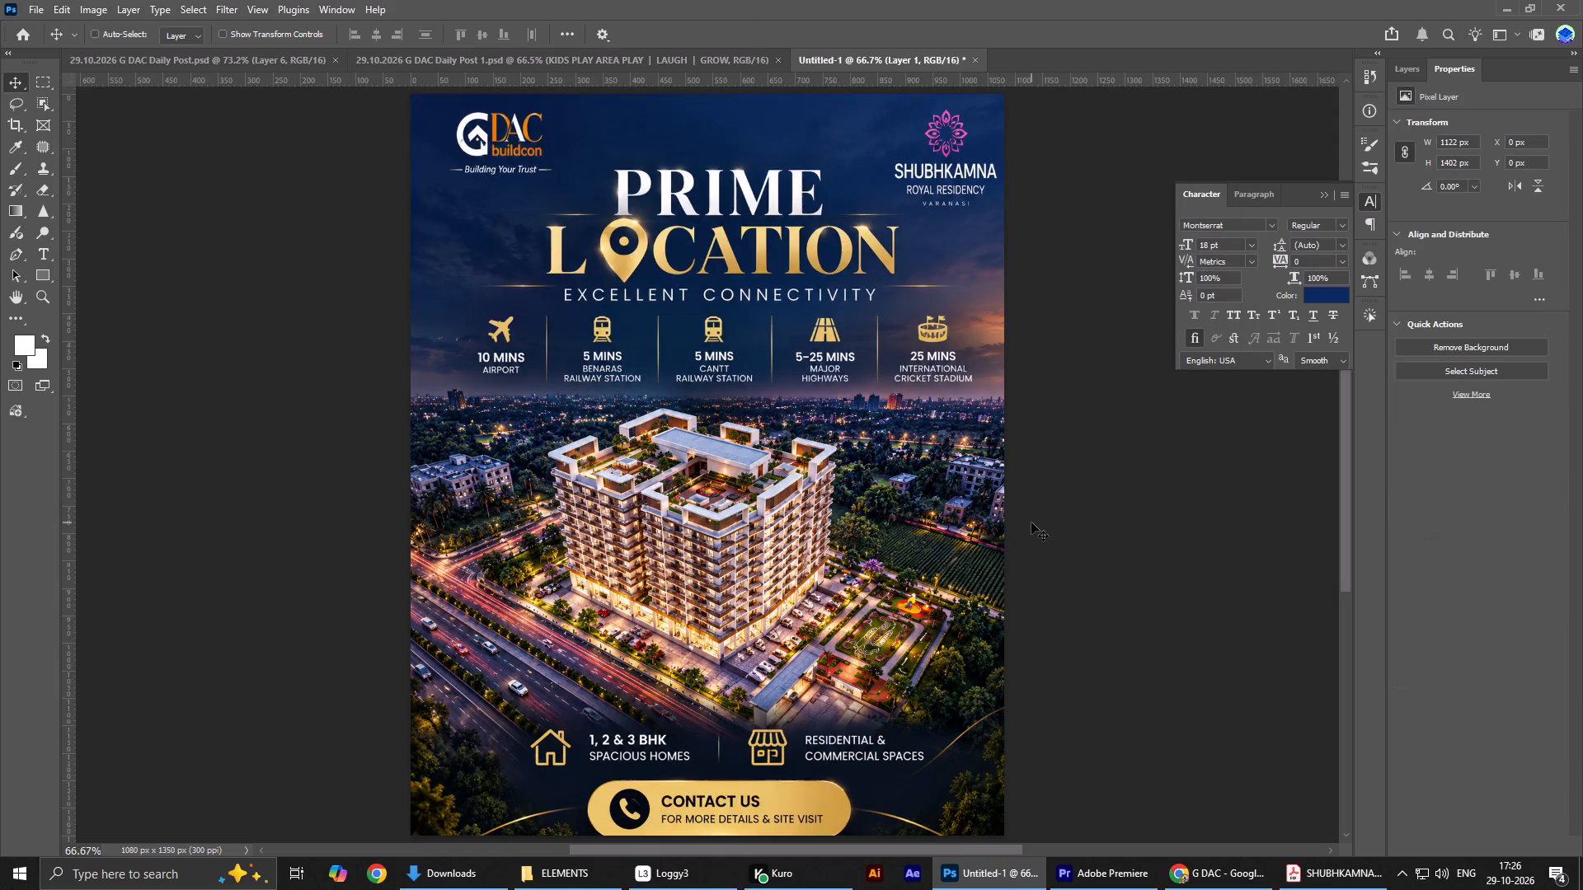
key(ctrl+t)
drag(1021, 476, 997, 475)
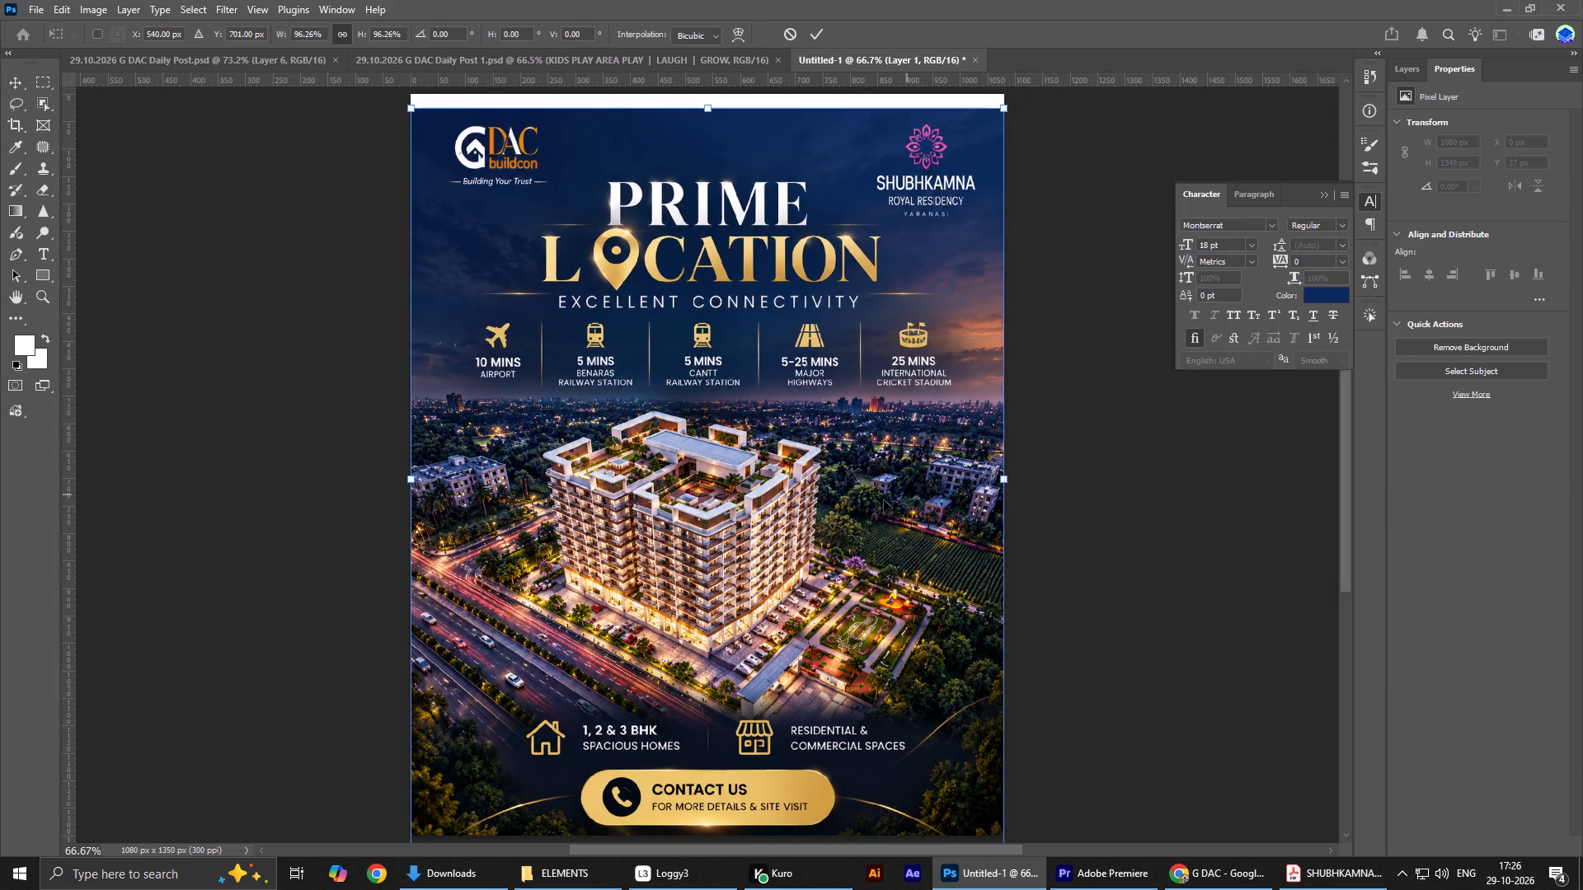
shift+drag(884, 500, 881, 484)
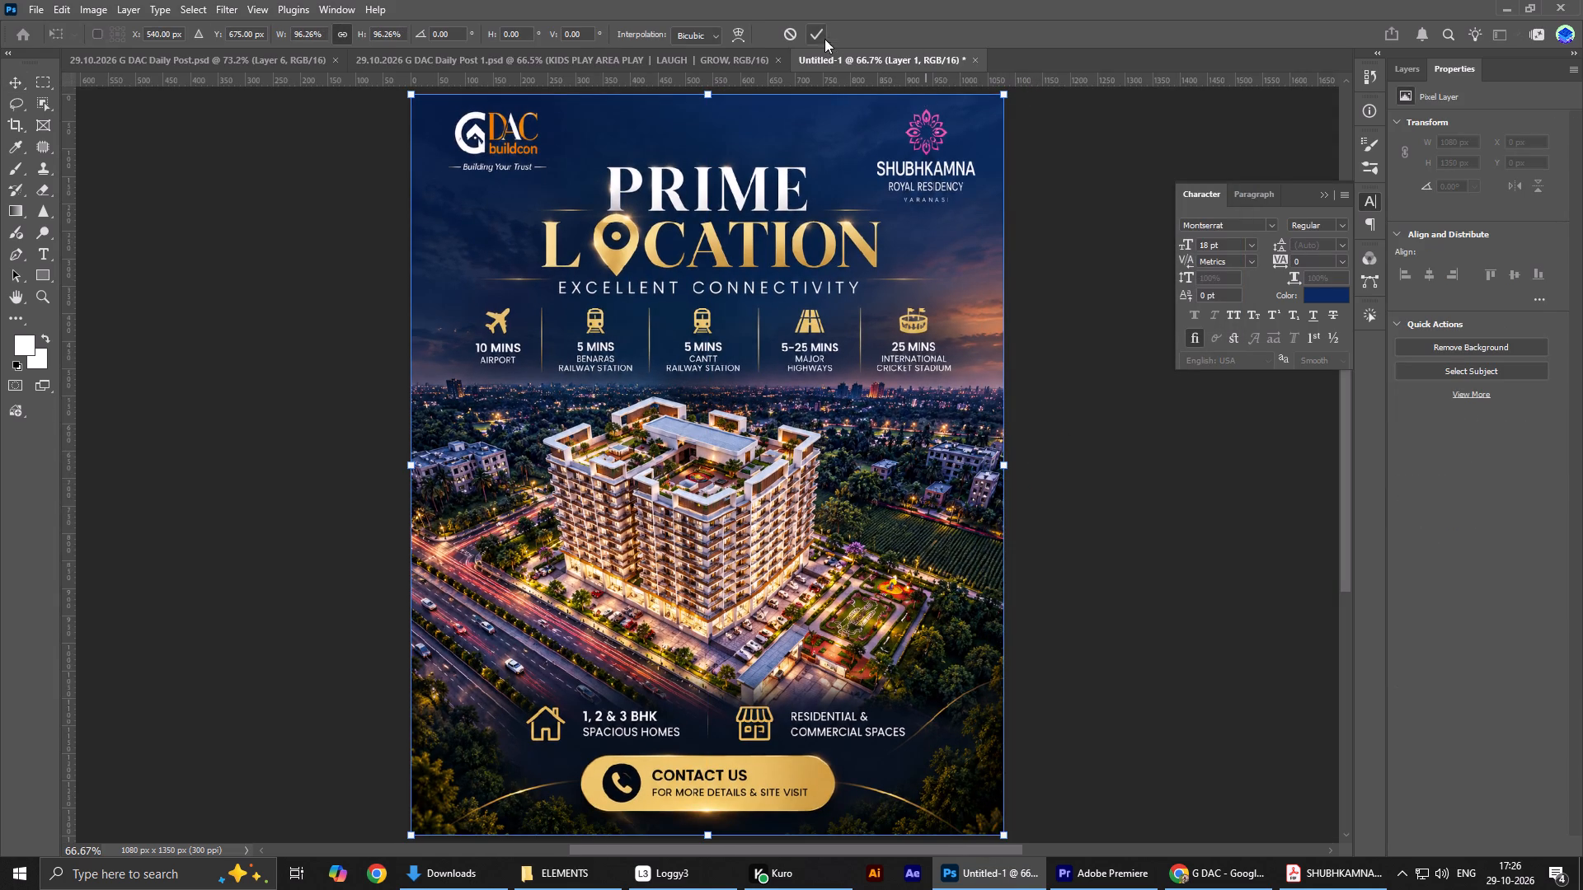
click(810, 32)
Make rectangular marquee selections around the G DAC buildcon logo and the Shubhkamna Royal Residency logo.
click(46, 87)
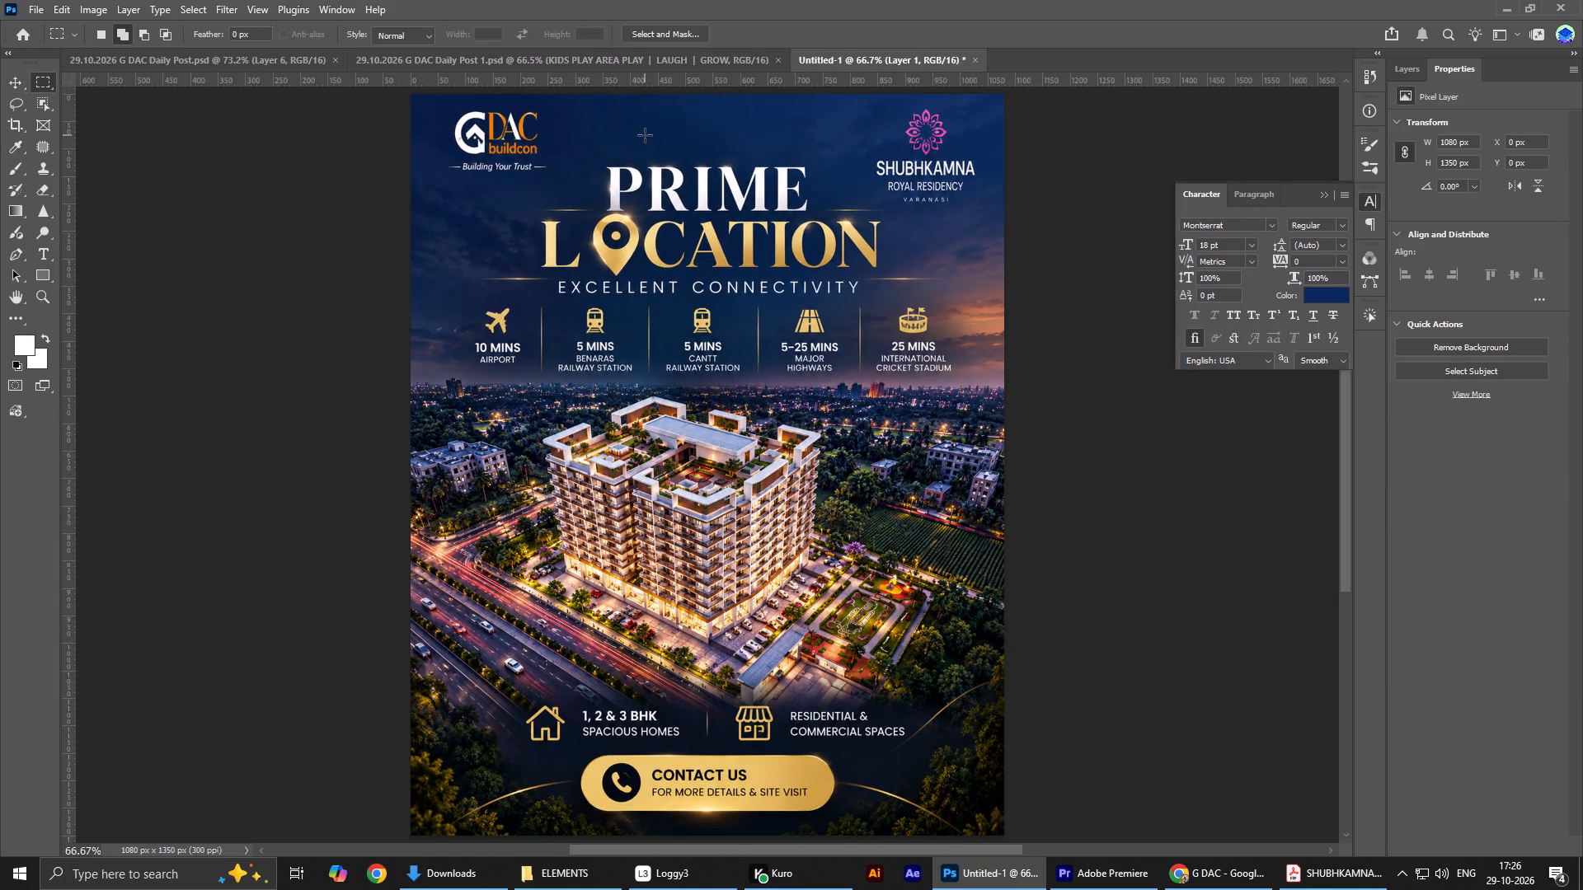
alt+scroll(468, 103, up, 7)
scroll(463, 124, down, 1)
scroll(463, 124, up, 5)
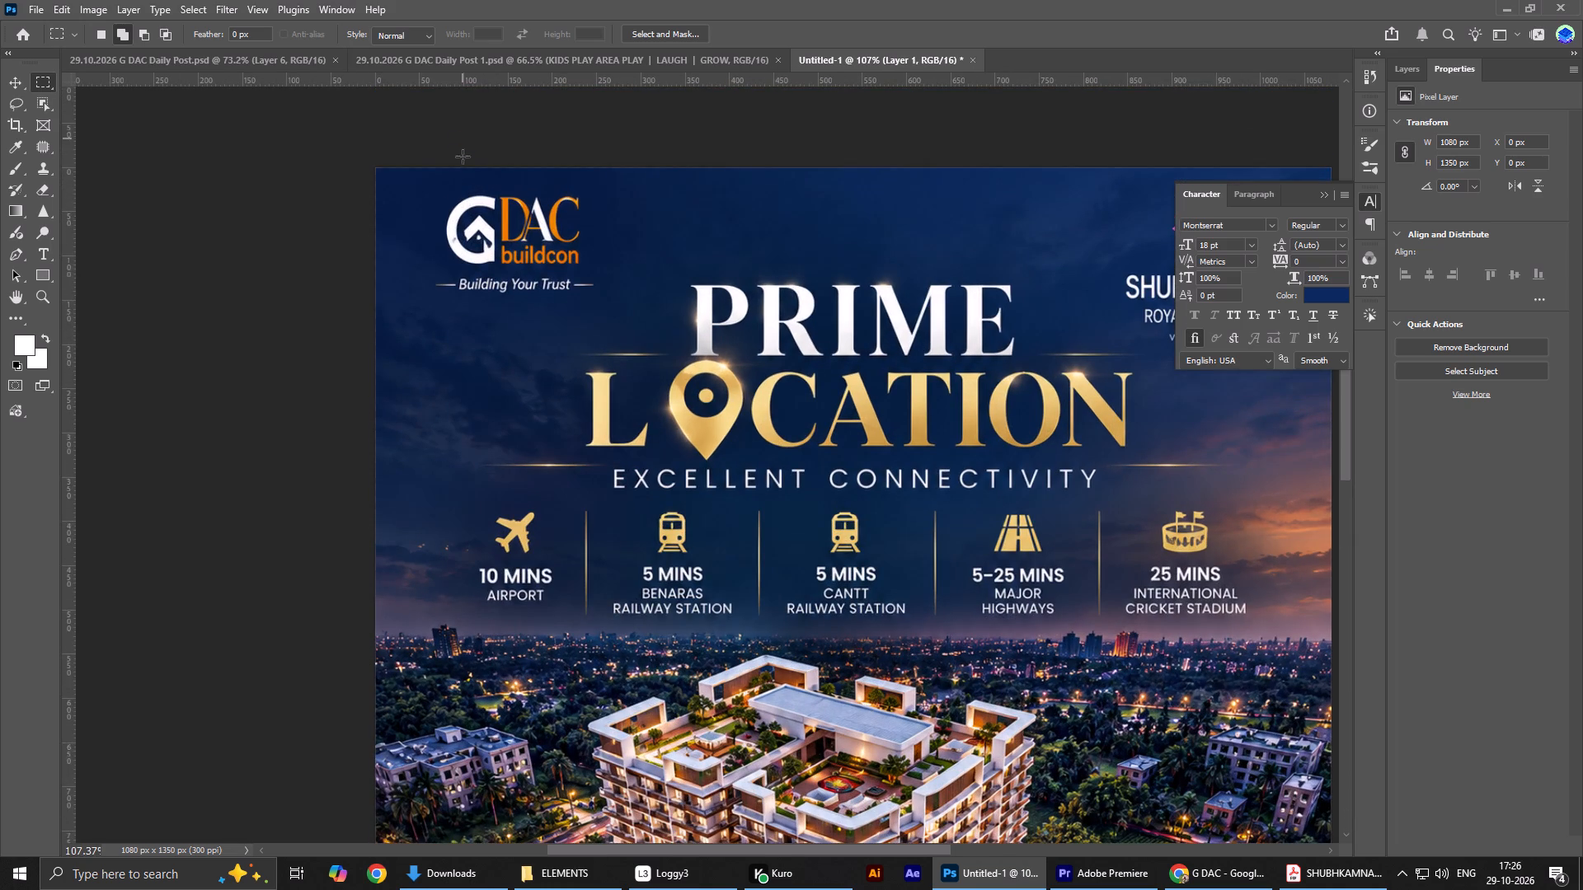
drag(429, 185, 602, 307)
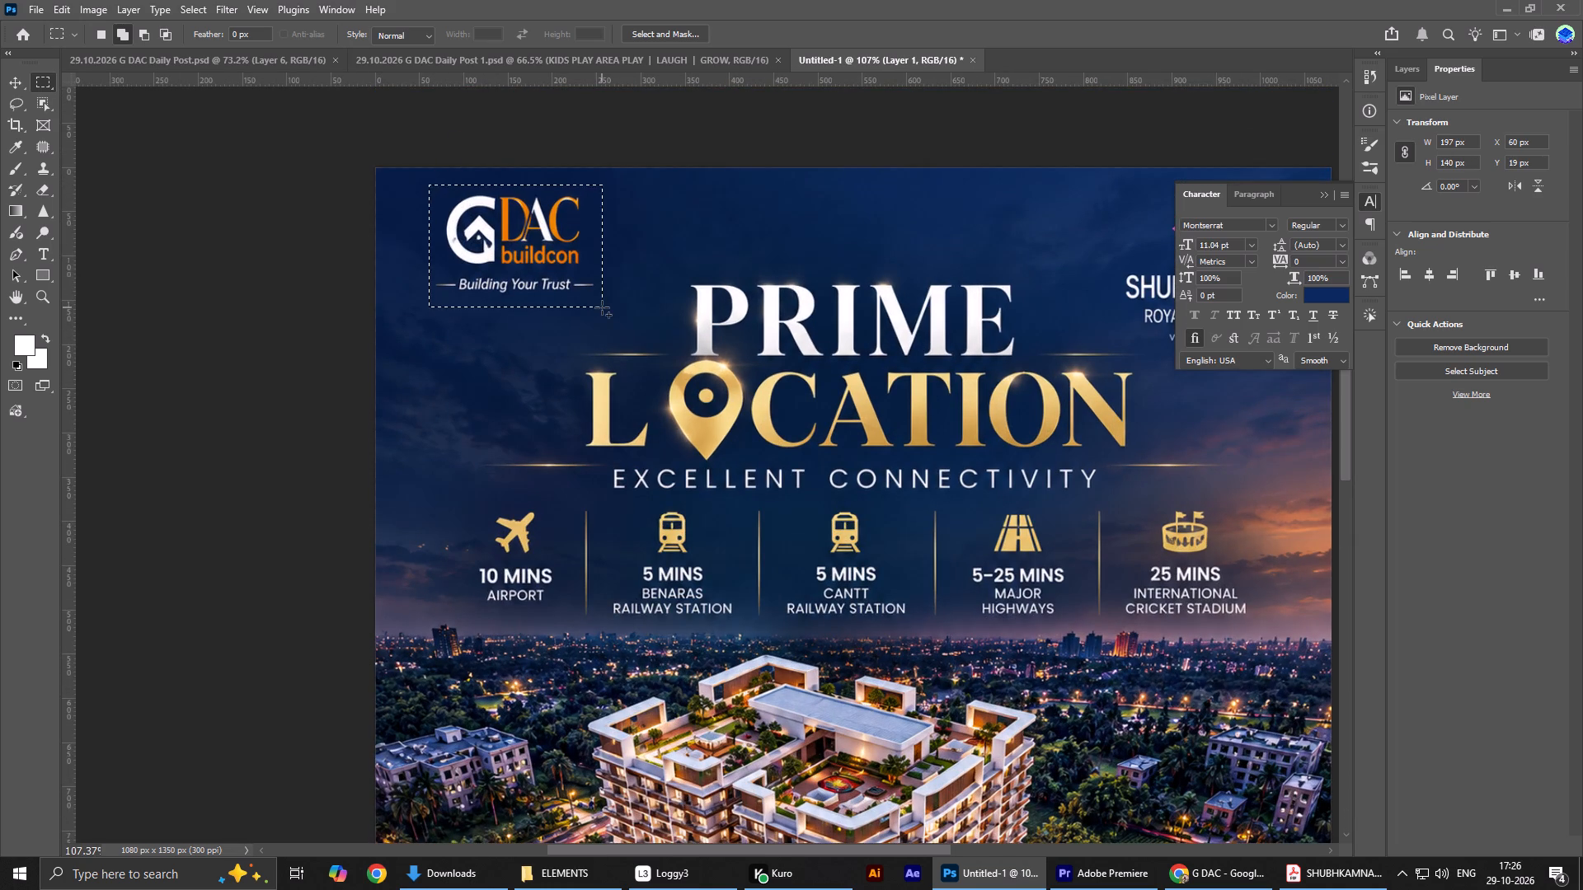
alt+scroll(602, 307, down, 14)
alt+scroll(811, 258, up, 10)
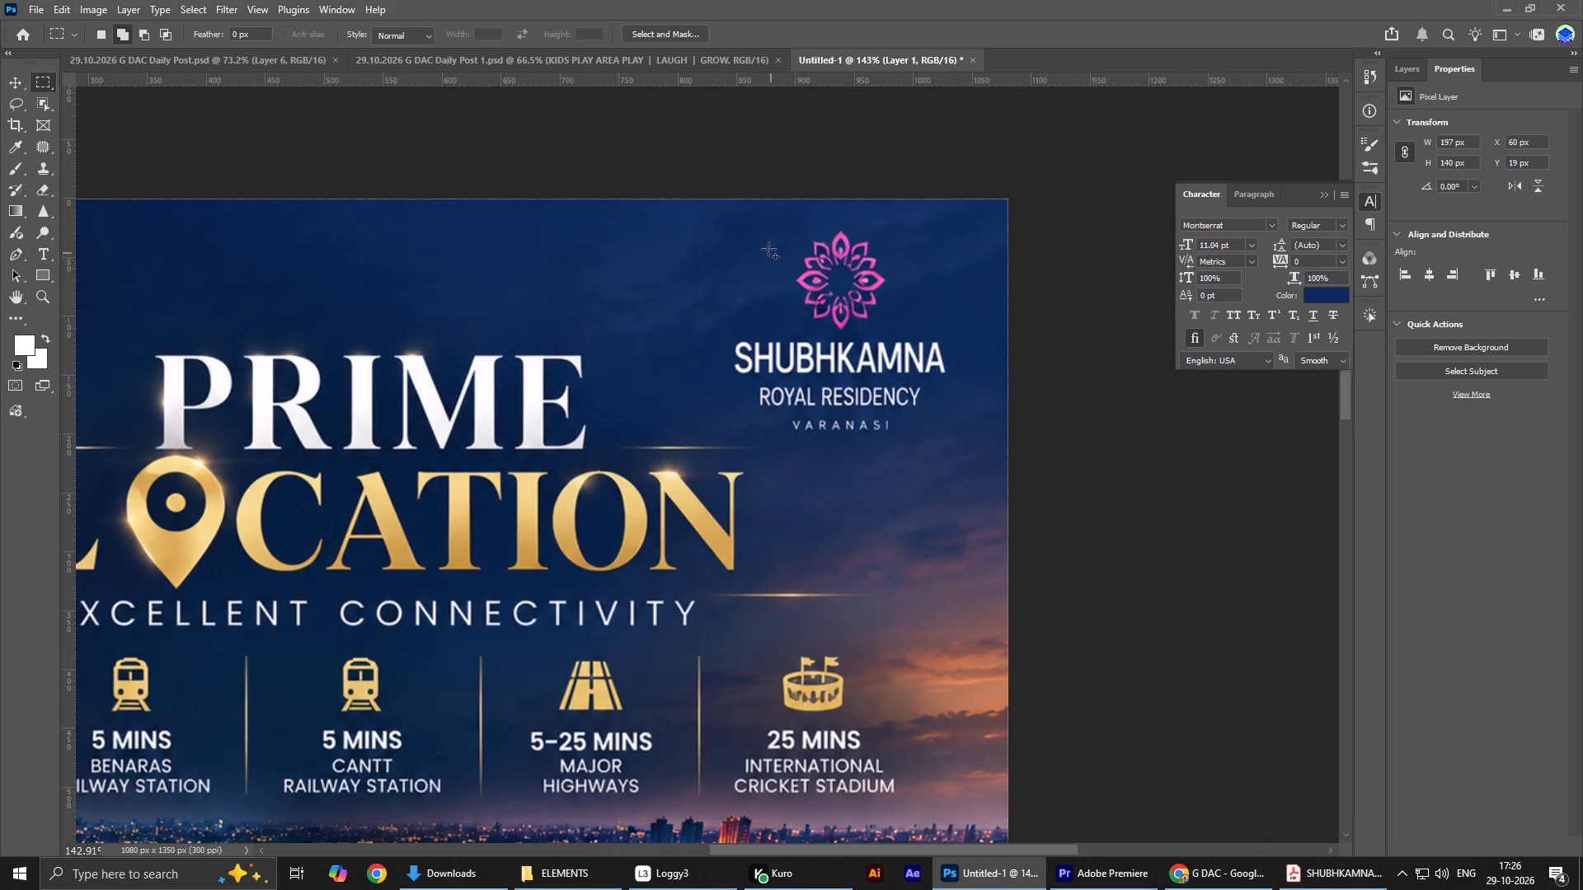
drag(728, 226, 951, 437)
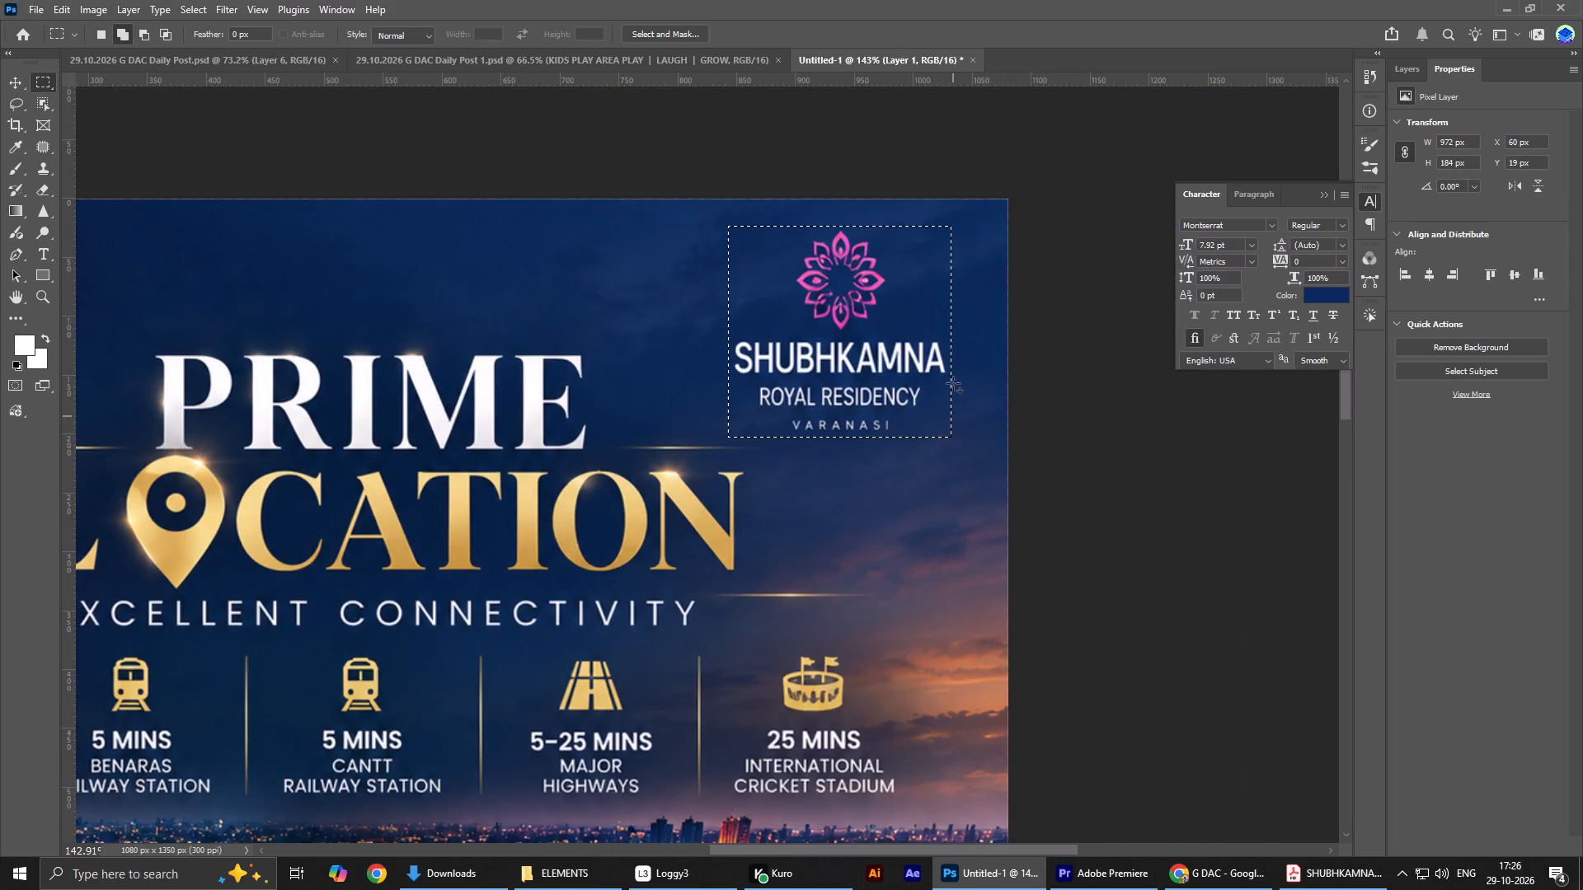
Add the Contact Us button and the bottom strip with its gold curves to the selection using rectangular marquees.
alt+scroll(890, 390, down, 1)
alt+scroll(890, 390, up, 1)
alt+scroll(890, 390, down, 8)
scroll(750, 496, up, 1)
scroll(740, 506, down, 1)
scroll(740, 506, up, 1)
scroll(740, 506, down, 1)
scroll(740, 506, up, 1)
scroll(740, 506, down, 10)
scroll(568, 462, down, 5)
scroll(568, 462, up, 1)
scroll(568, 462, down, 3)
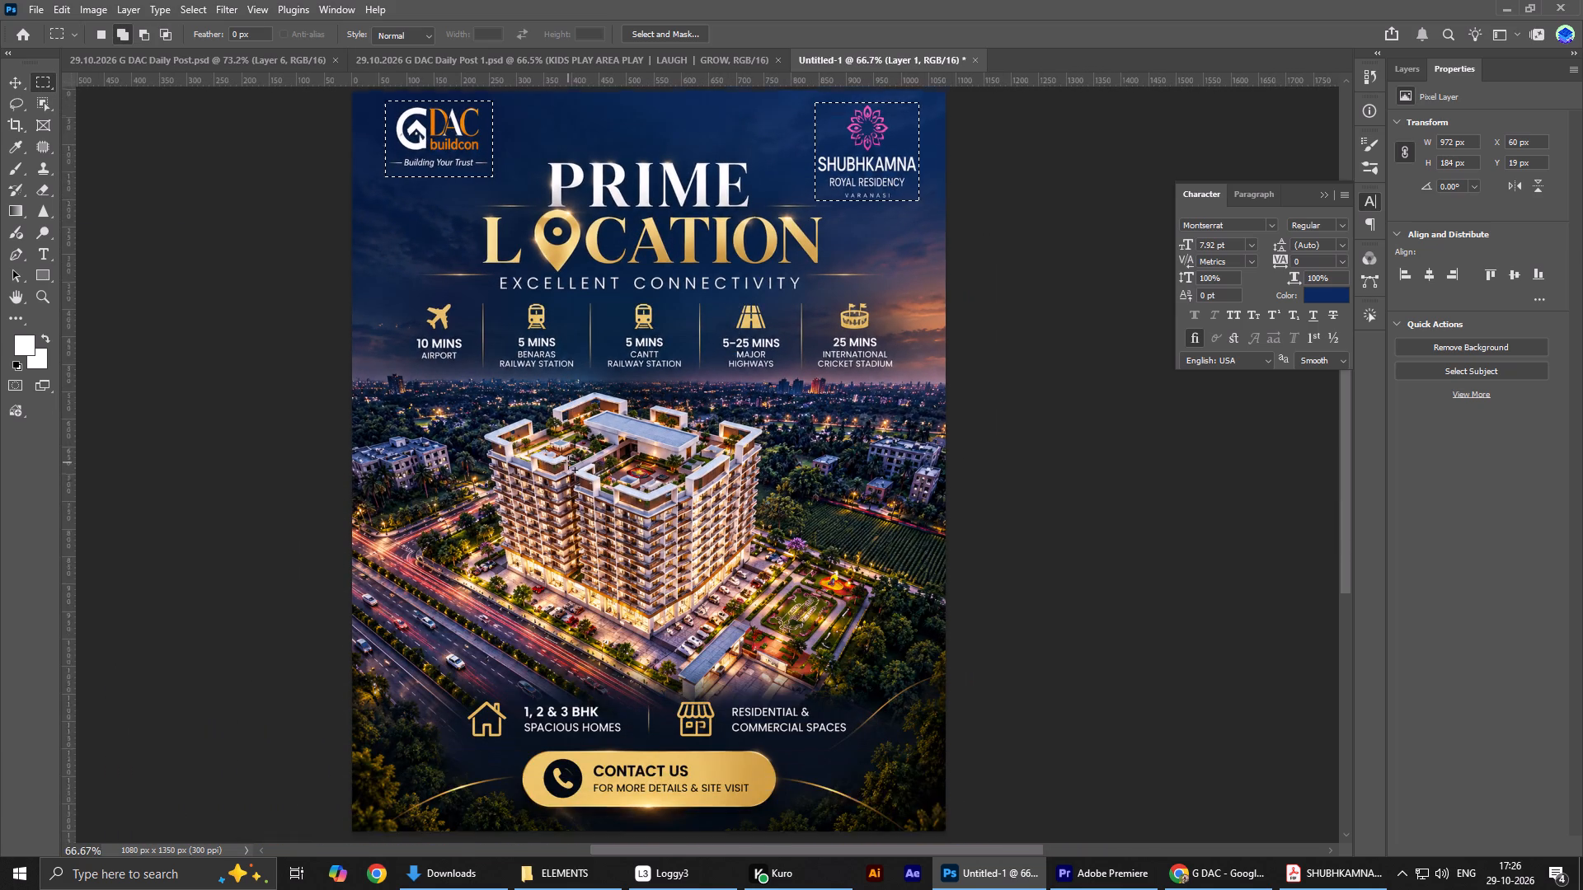
scroll(568, 462, down, 14)
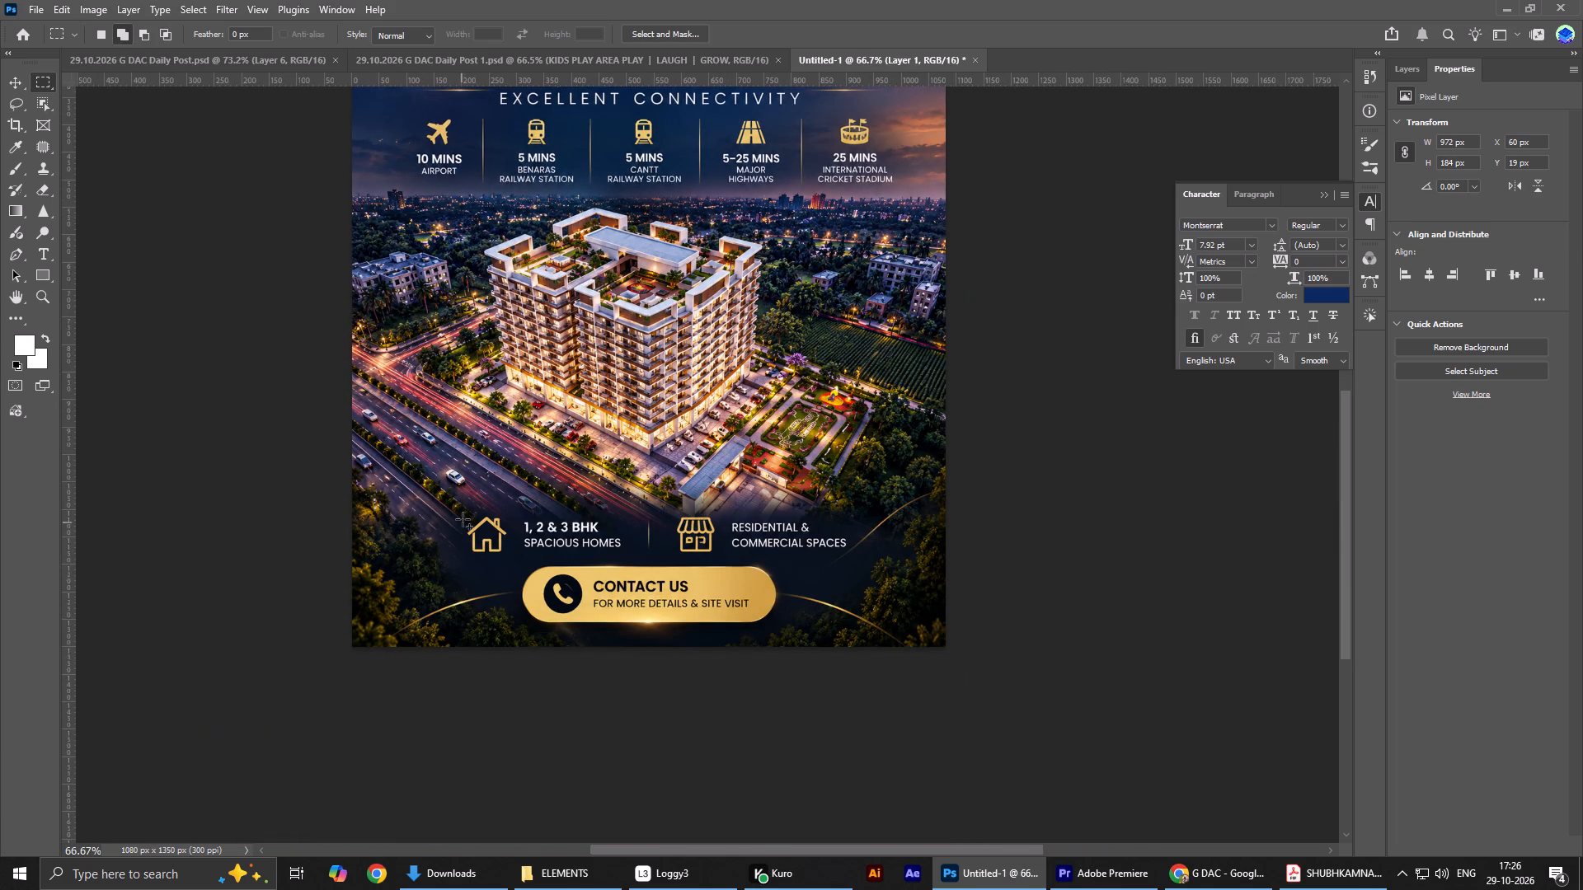
drag(505, 567, 537, 574)
drag(537, 574, 914, 683)
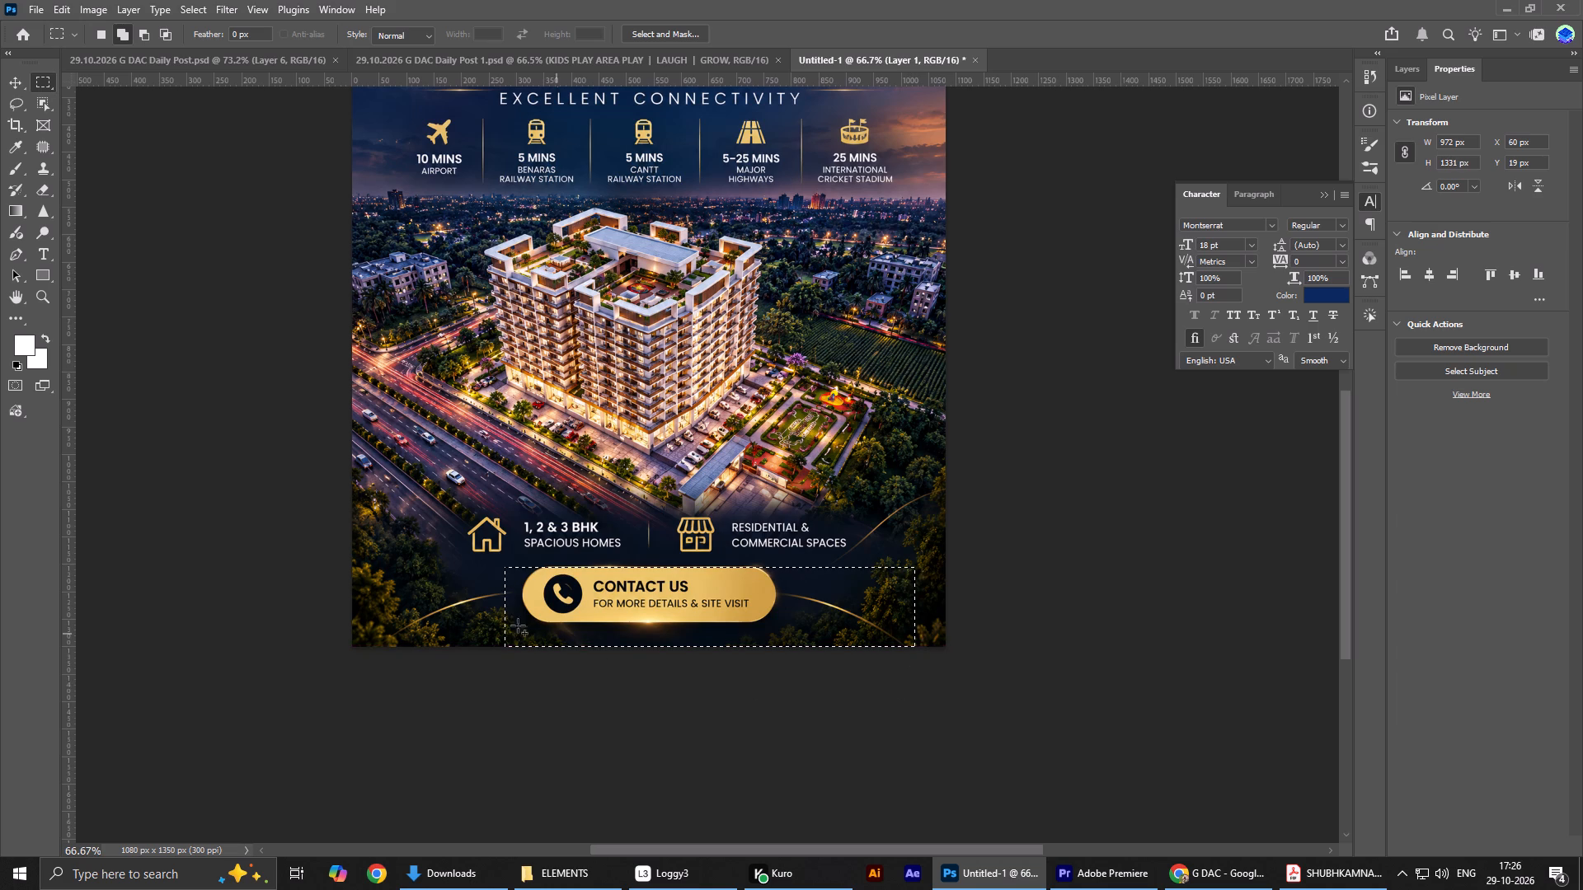
drag(368, 594, 528, 656)
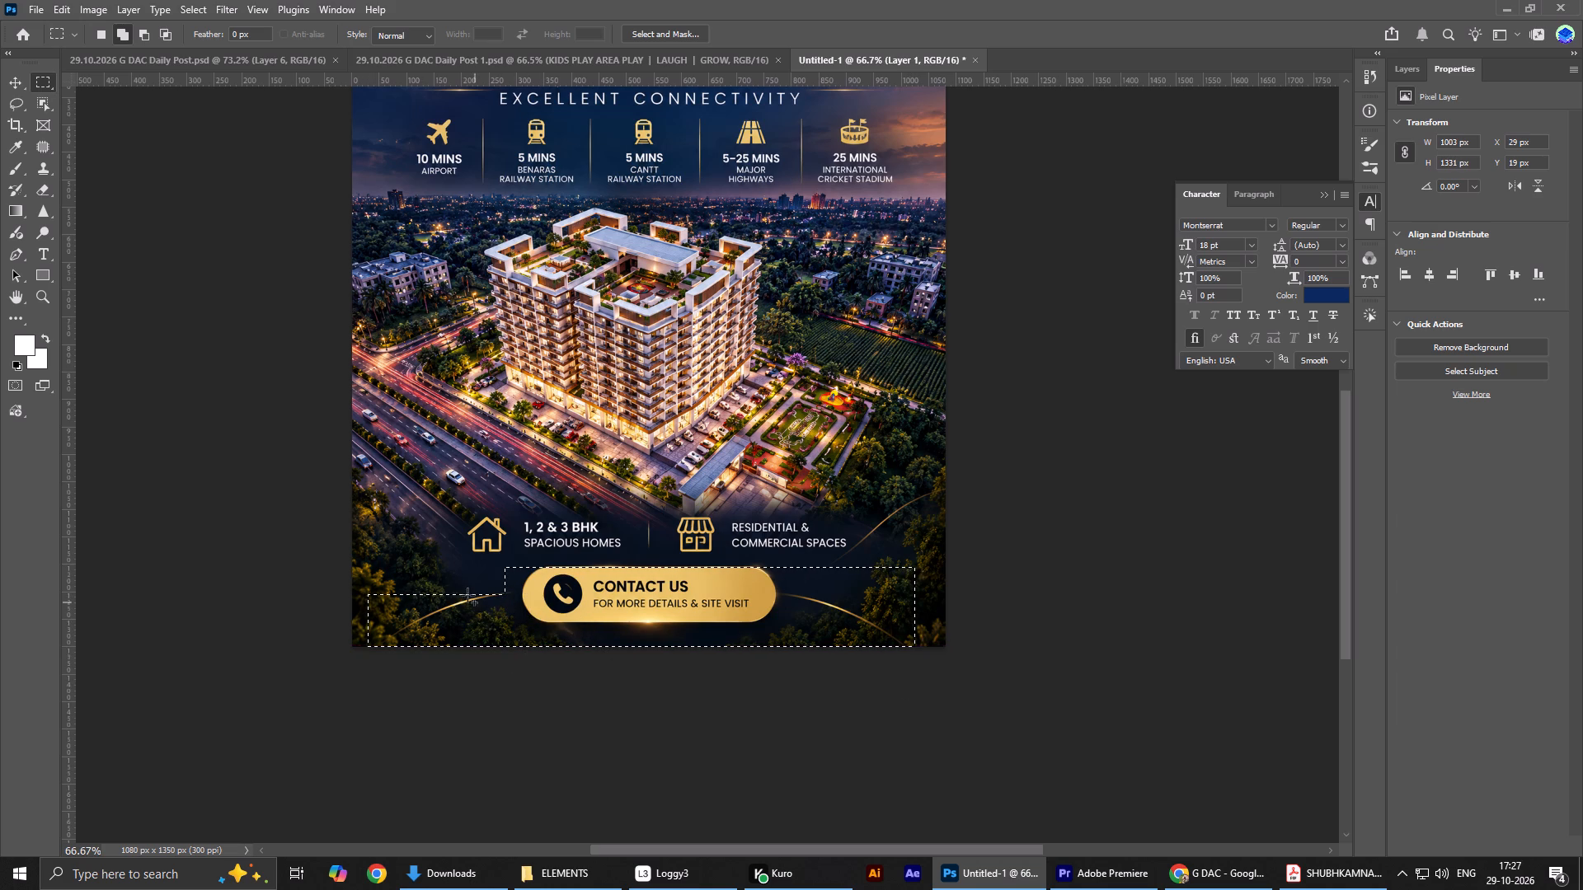
drag(463, 589, 564, 607)
drag(486, 587, 538, 607)
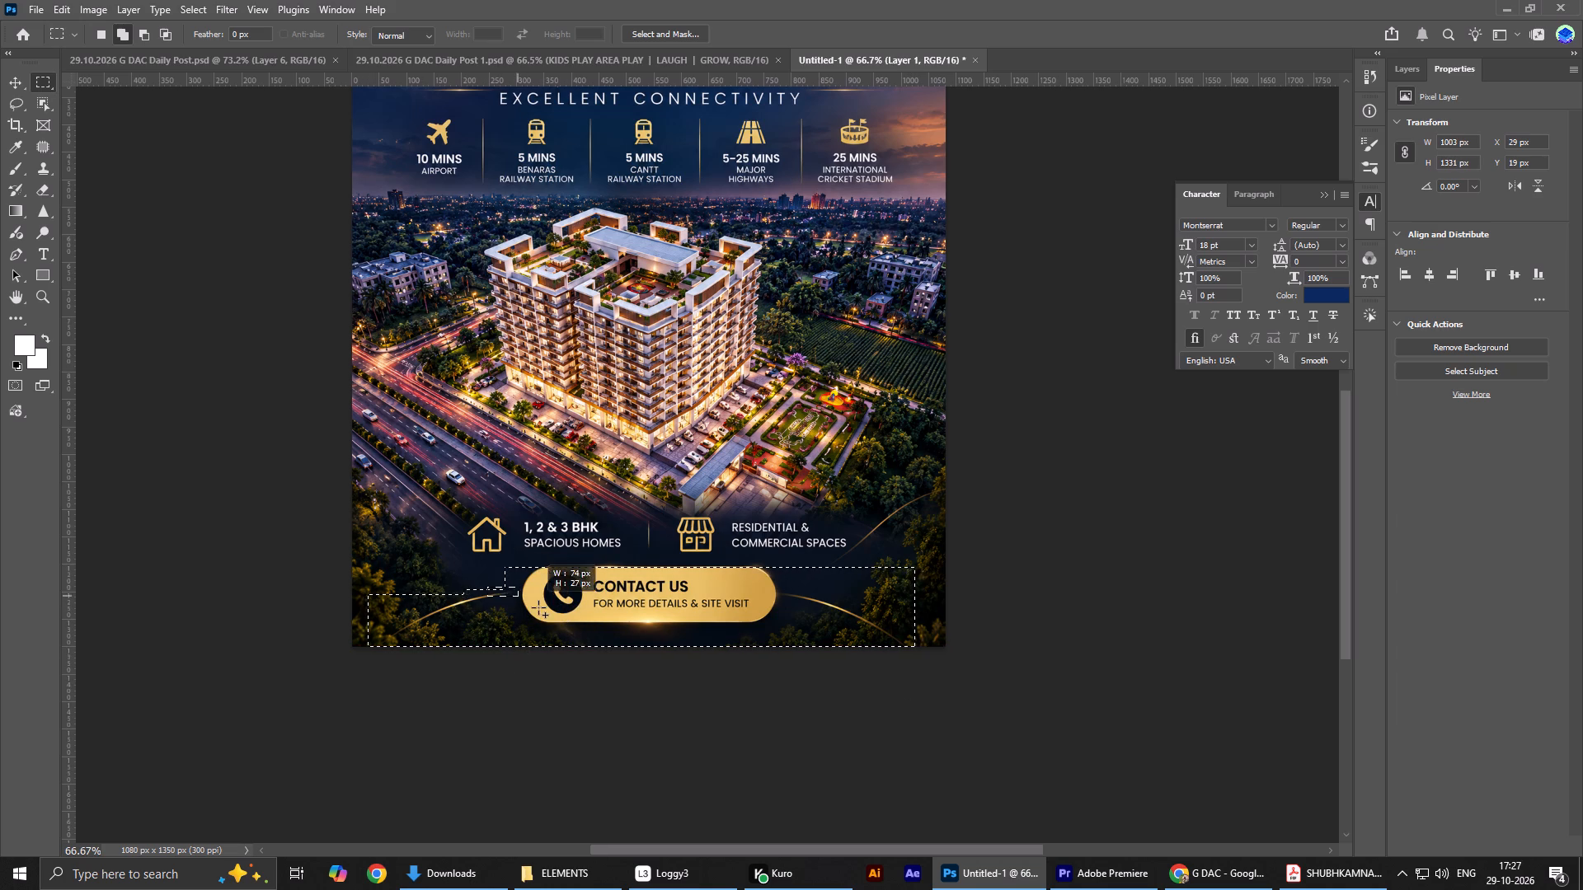
drag(538, 607, 540, 610)
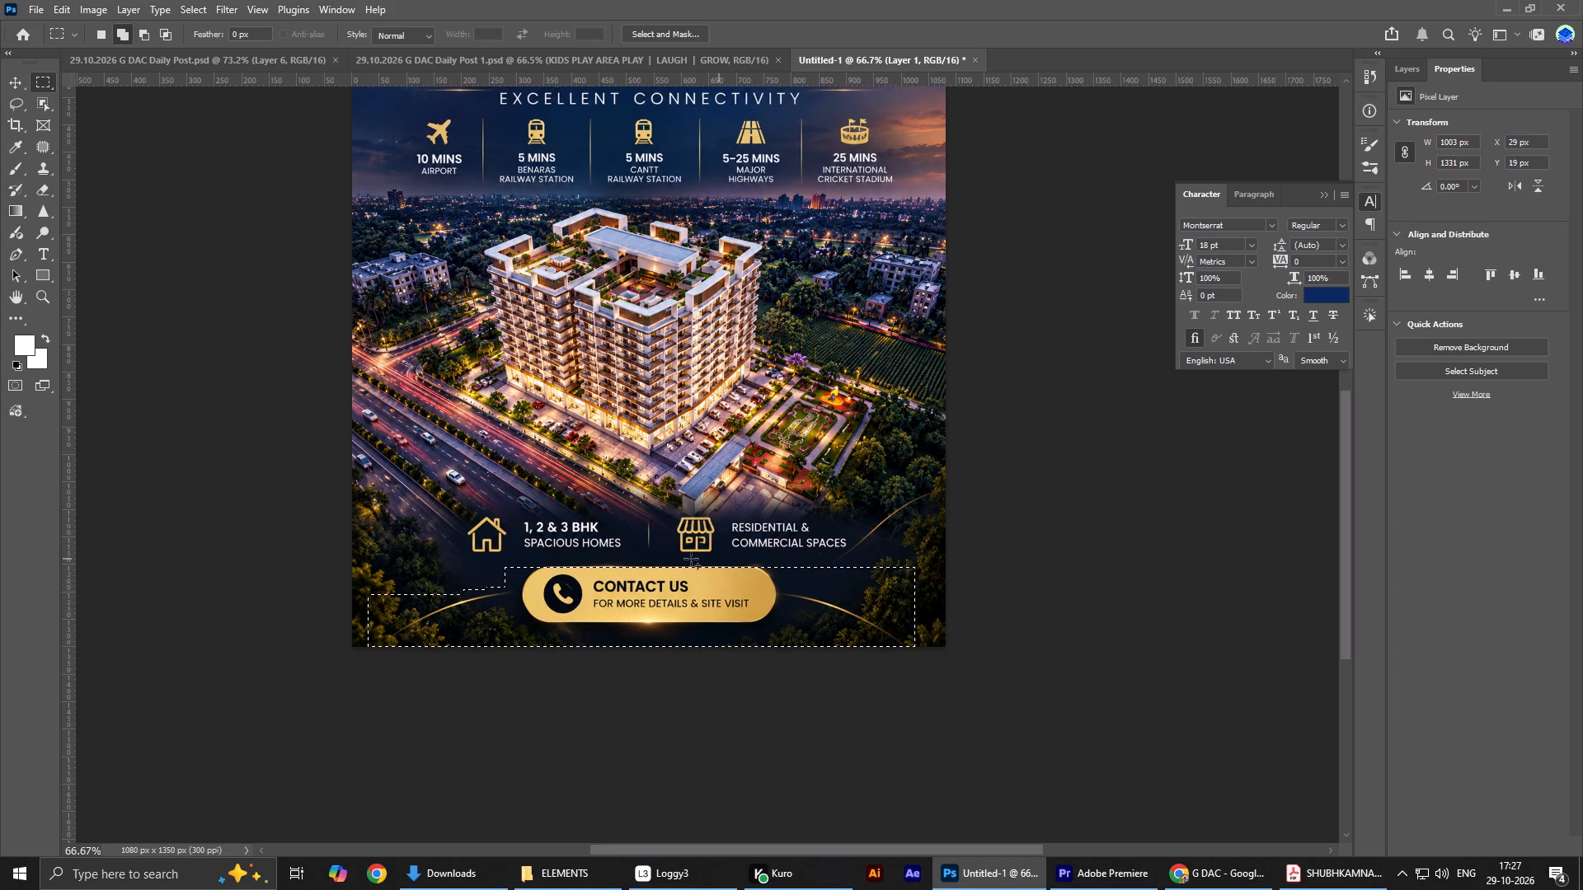
Extend the rectangular selection to include the top edge of the gold Contact Us button.
alt+scroll(637, 560, up, 5)
alt+scroll(622, 560, down, 1)
alt+scroll(622, 560, up, 3)
drag(439, 568, 826, 614)
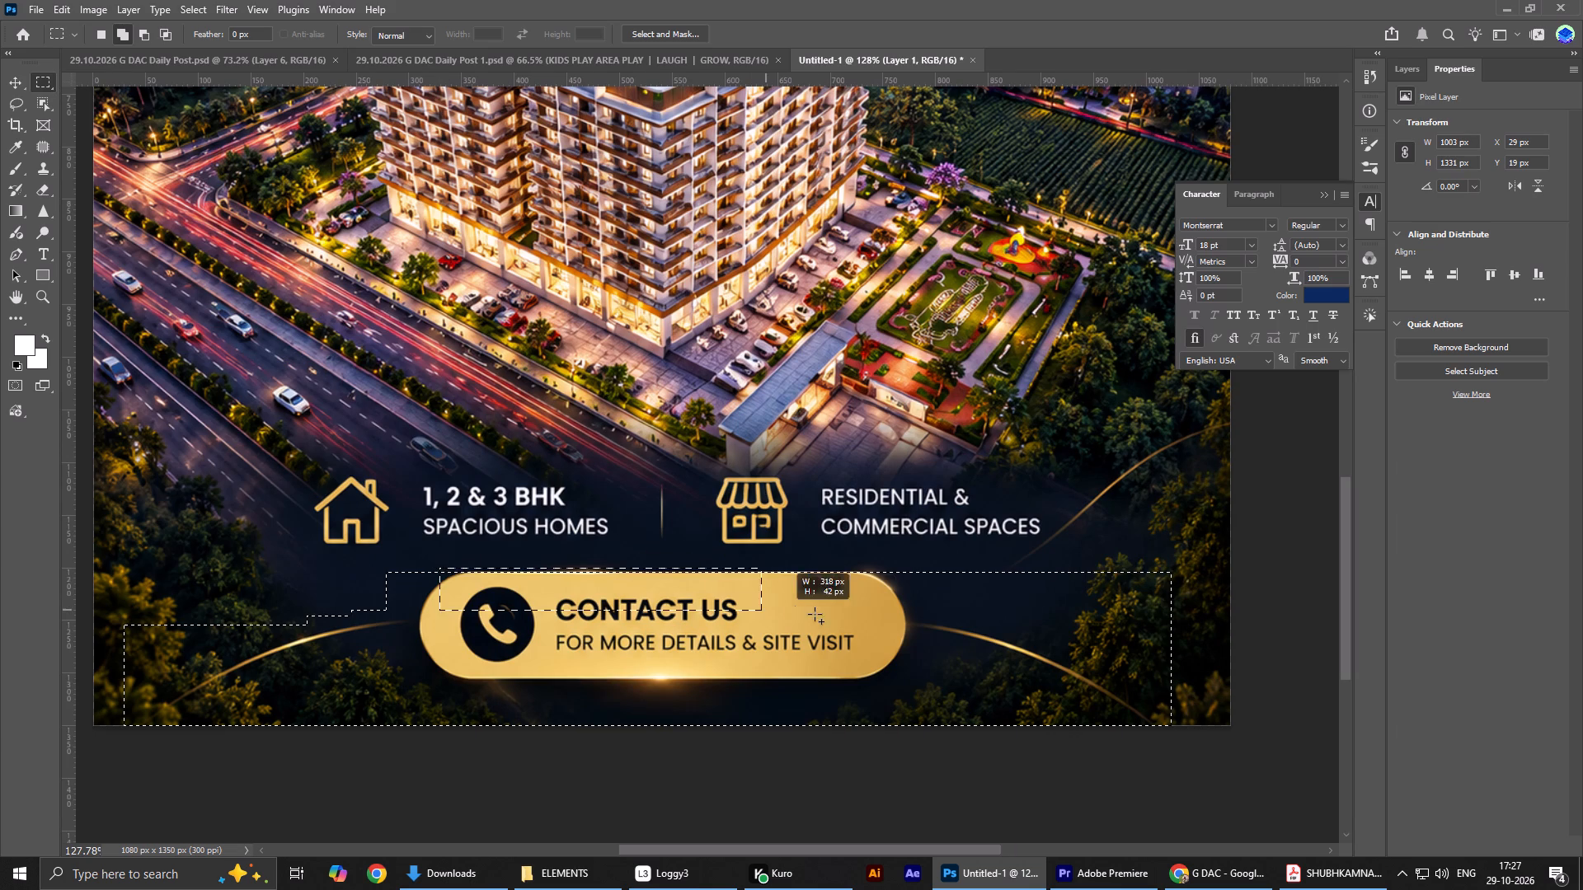
drag(826, 614, 911, 614)
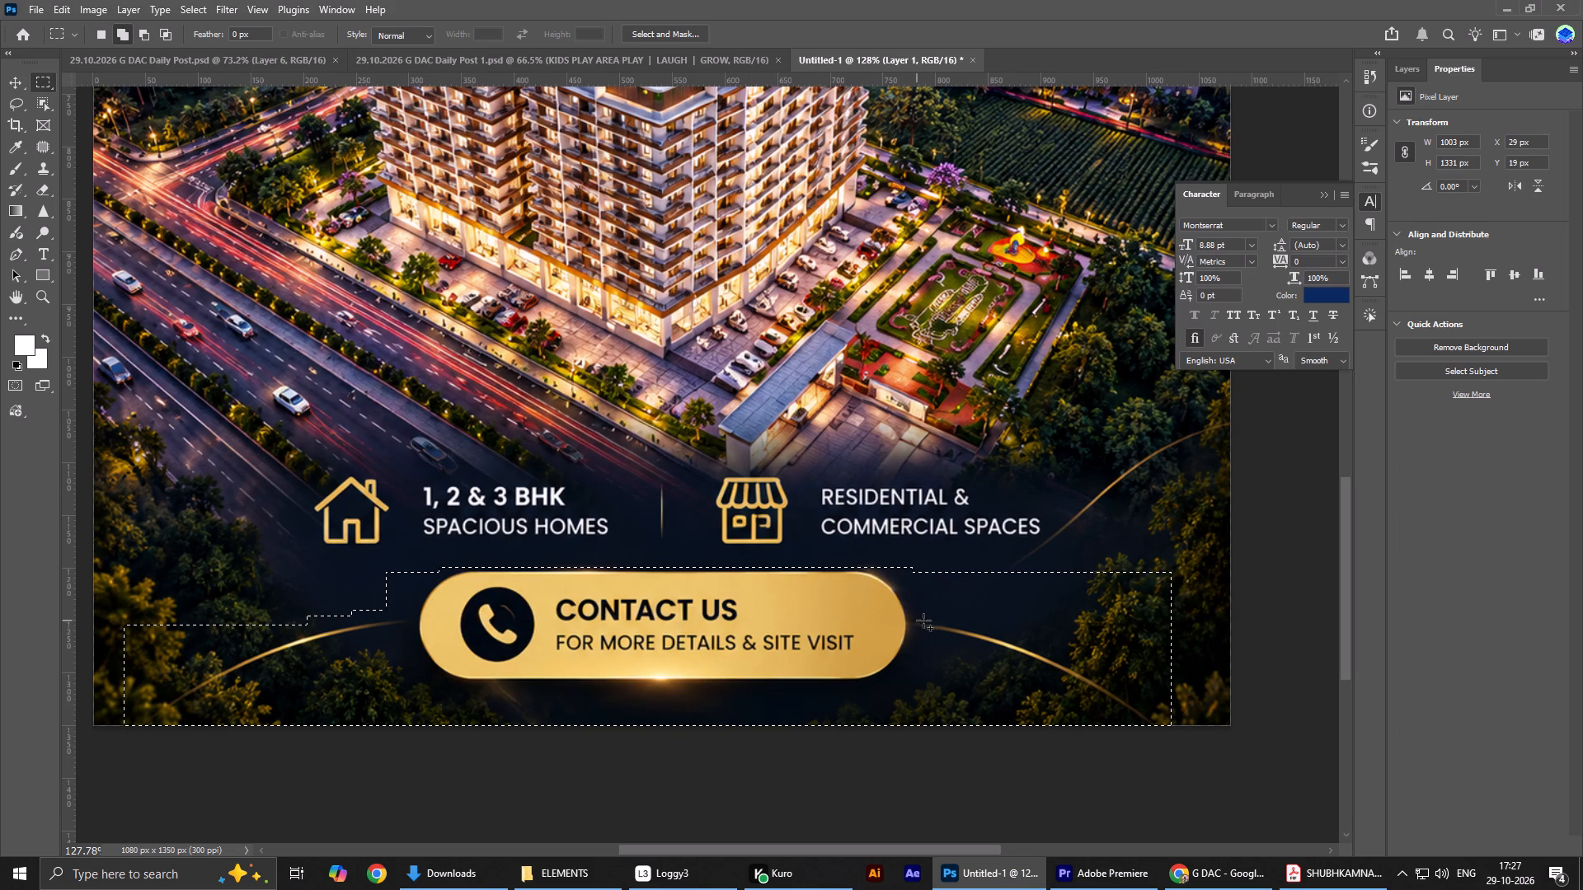
Add the gold curve beside "Residential & Commercial Spaces" to the selection with the Lasso tool, out to the poster's edge.
ctrl+scroll(411, 413, down, 3)
ctrl+scroll(407, 413, up, 1)
ctrl+scroll(407, 413, down, 10)
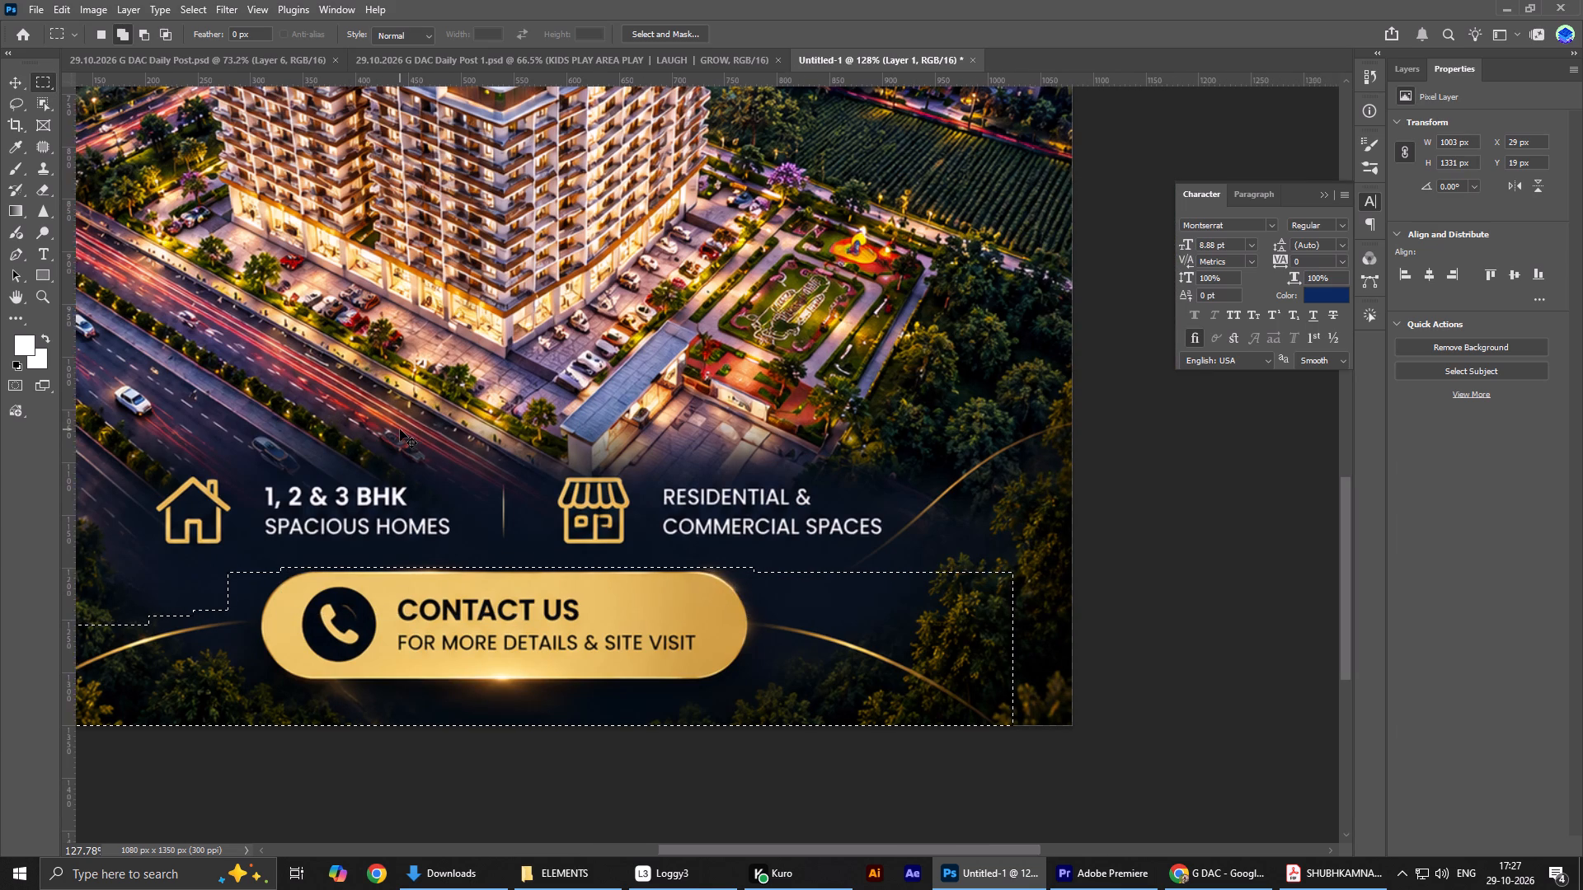
ctrl+scroll(400, 429, down, 5)
click(9, 95)
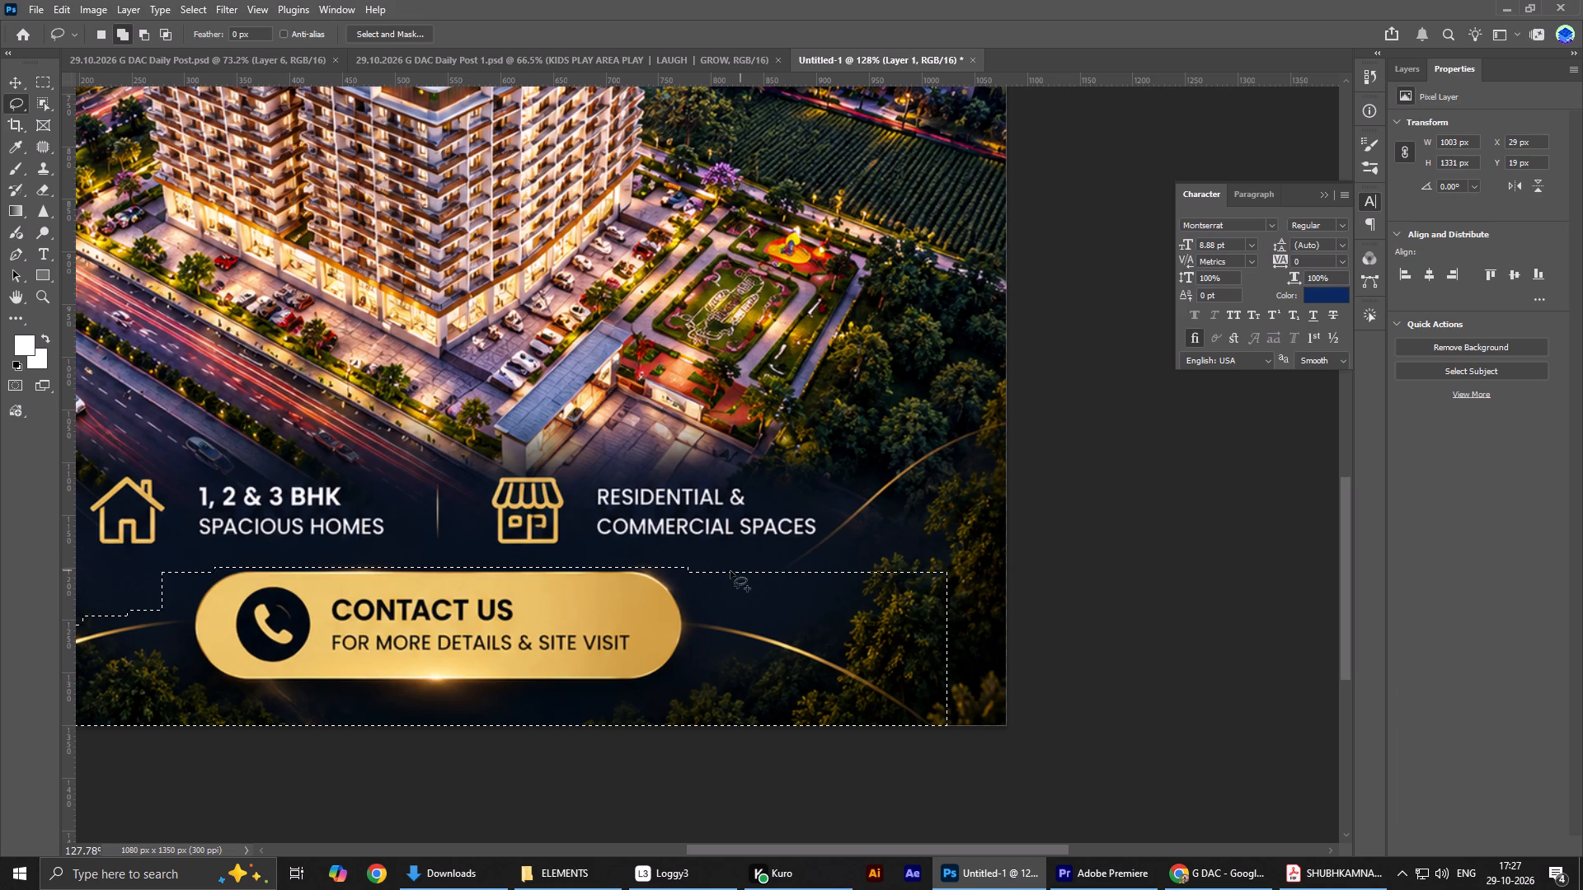
drag(752, 575, 798, 548)
drag(798, 548, 999, 436)
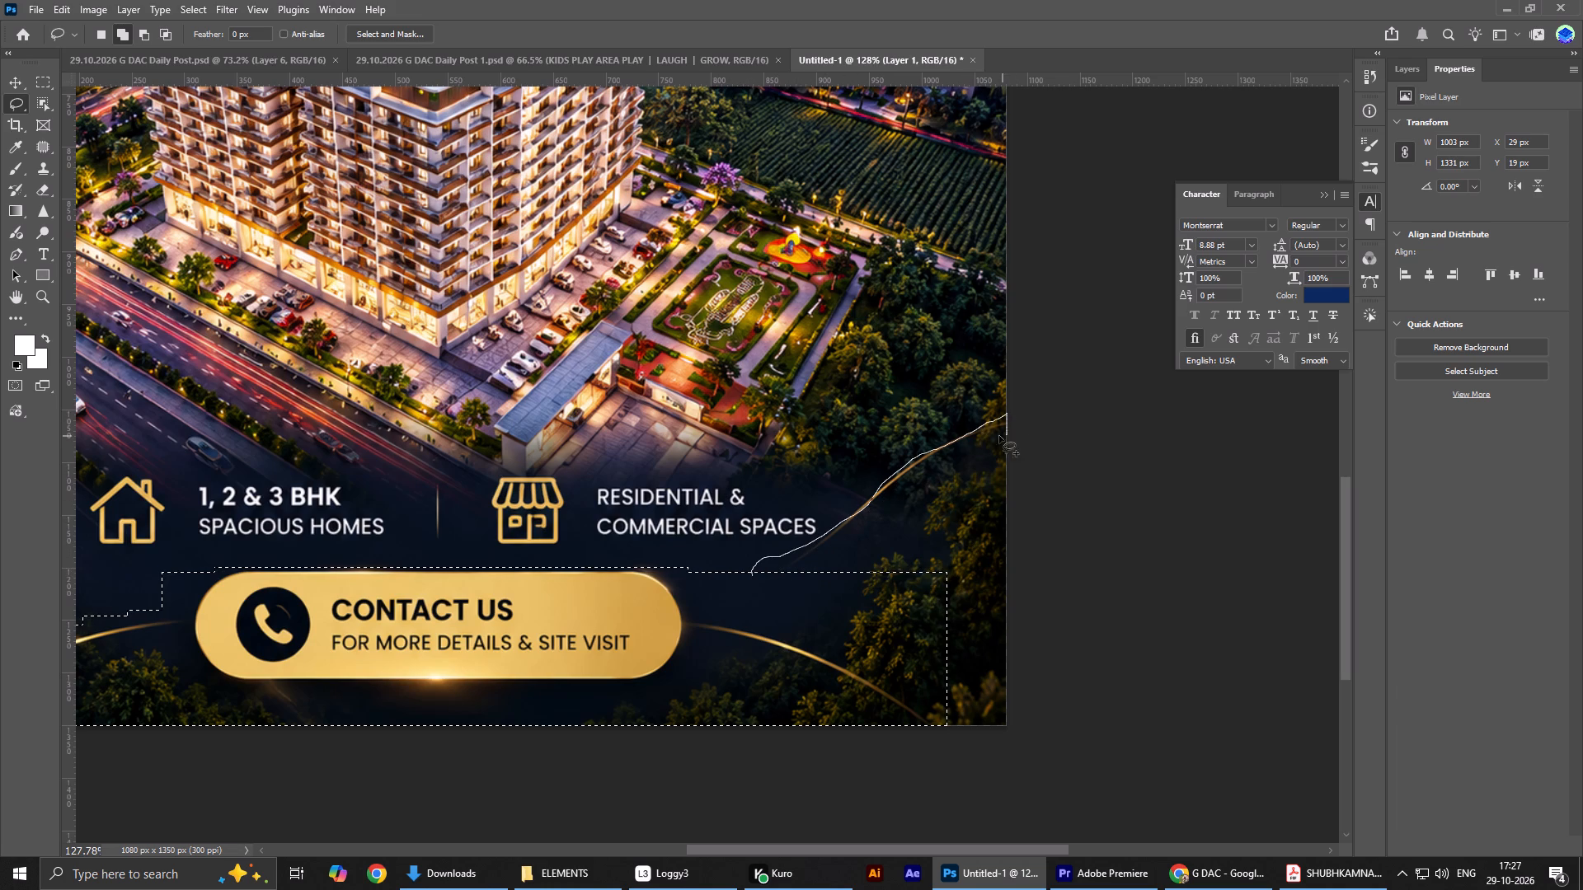
drag(999, 436, 810, 574)
Widen the lasso selection above the gold curve and fill the small unselected gap near the word "Spaces".
alt+scroll(837, 532, up, 5)
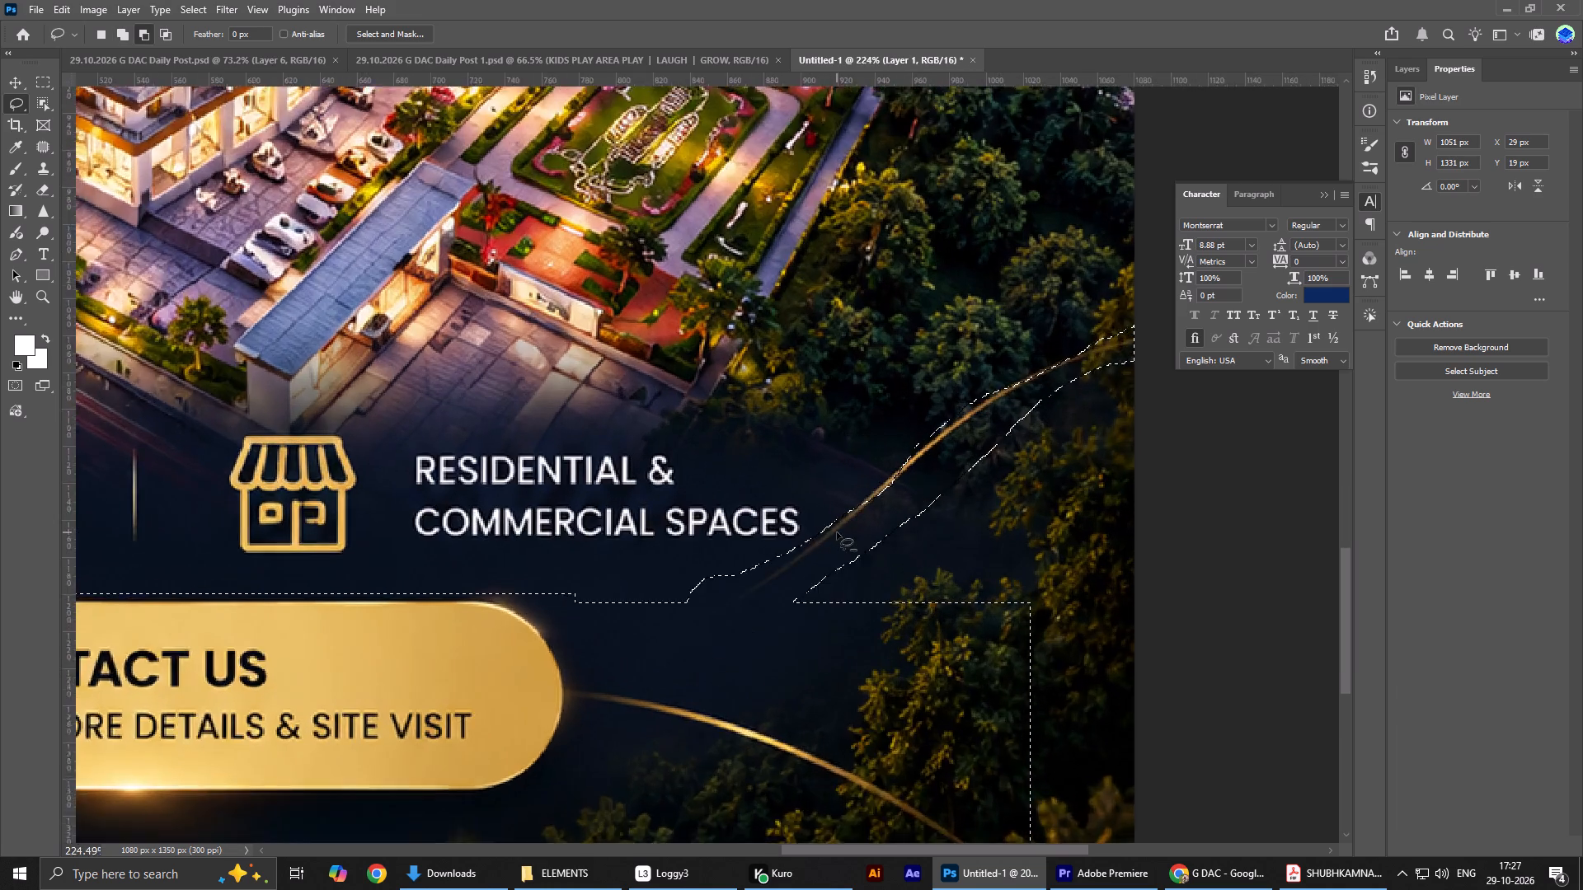
alt+scroll(837, 532, up, 2)
alt+scroll(837, 532, down, 1)
alt+scroll(837, 532, up, 3)
drag(806, 538, 951, 401)
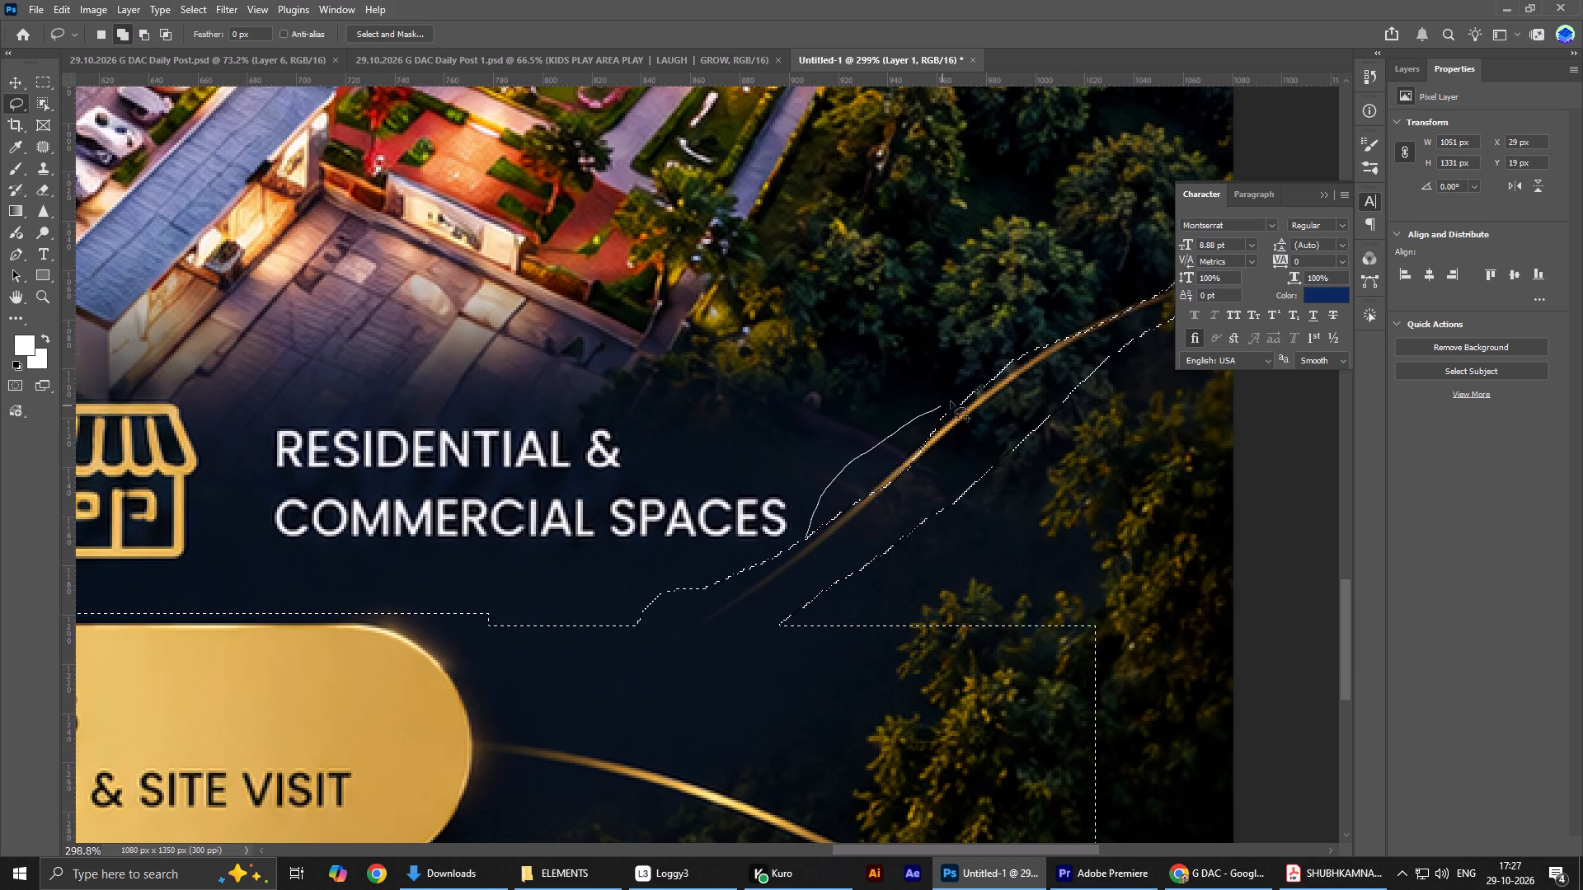
drag(951, 401, 991, 383)
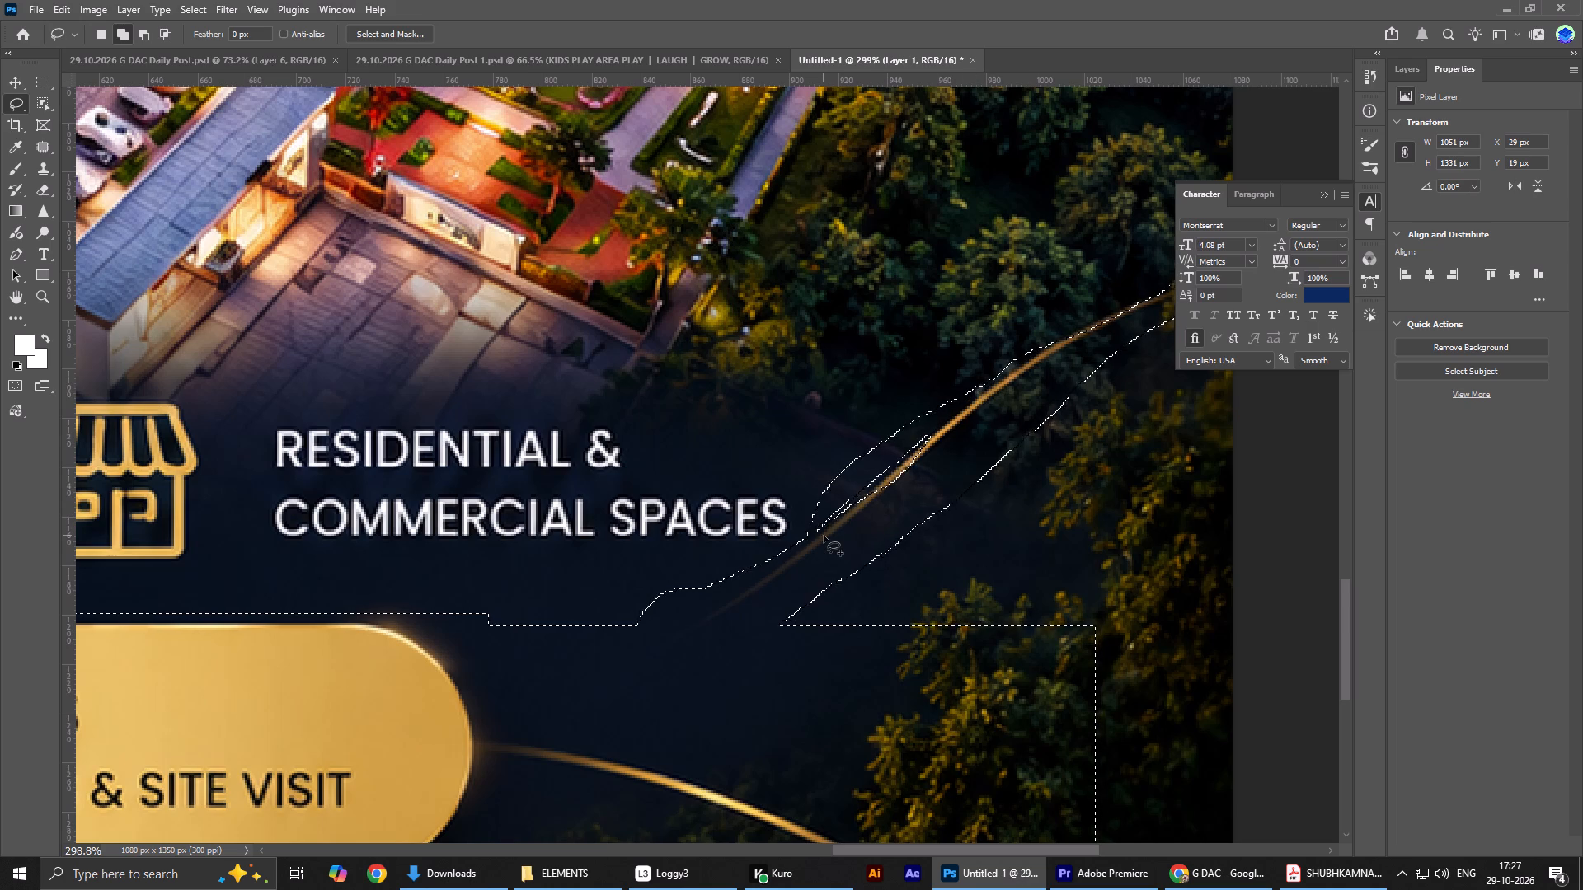
click(810, 537)
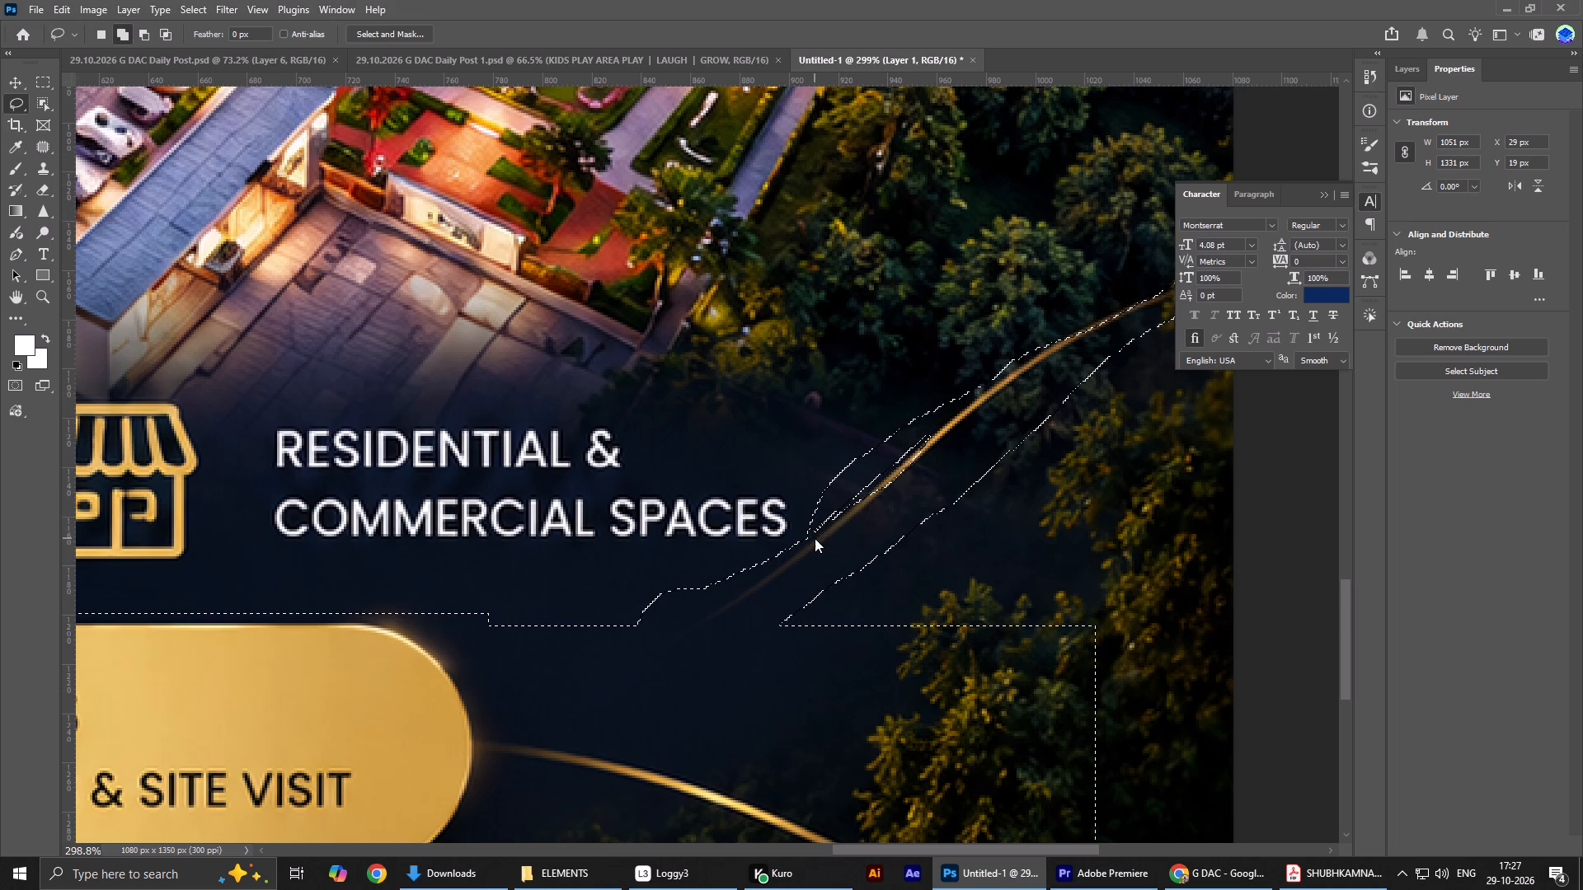
alt+scroll(815, 538, up, 14)
alt+scroll(810, 538, down, 1)
drag(809, 537, 782, 527)
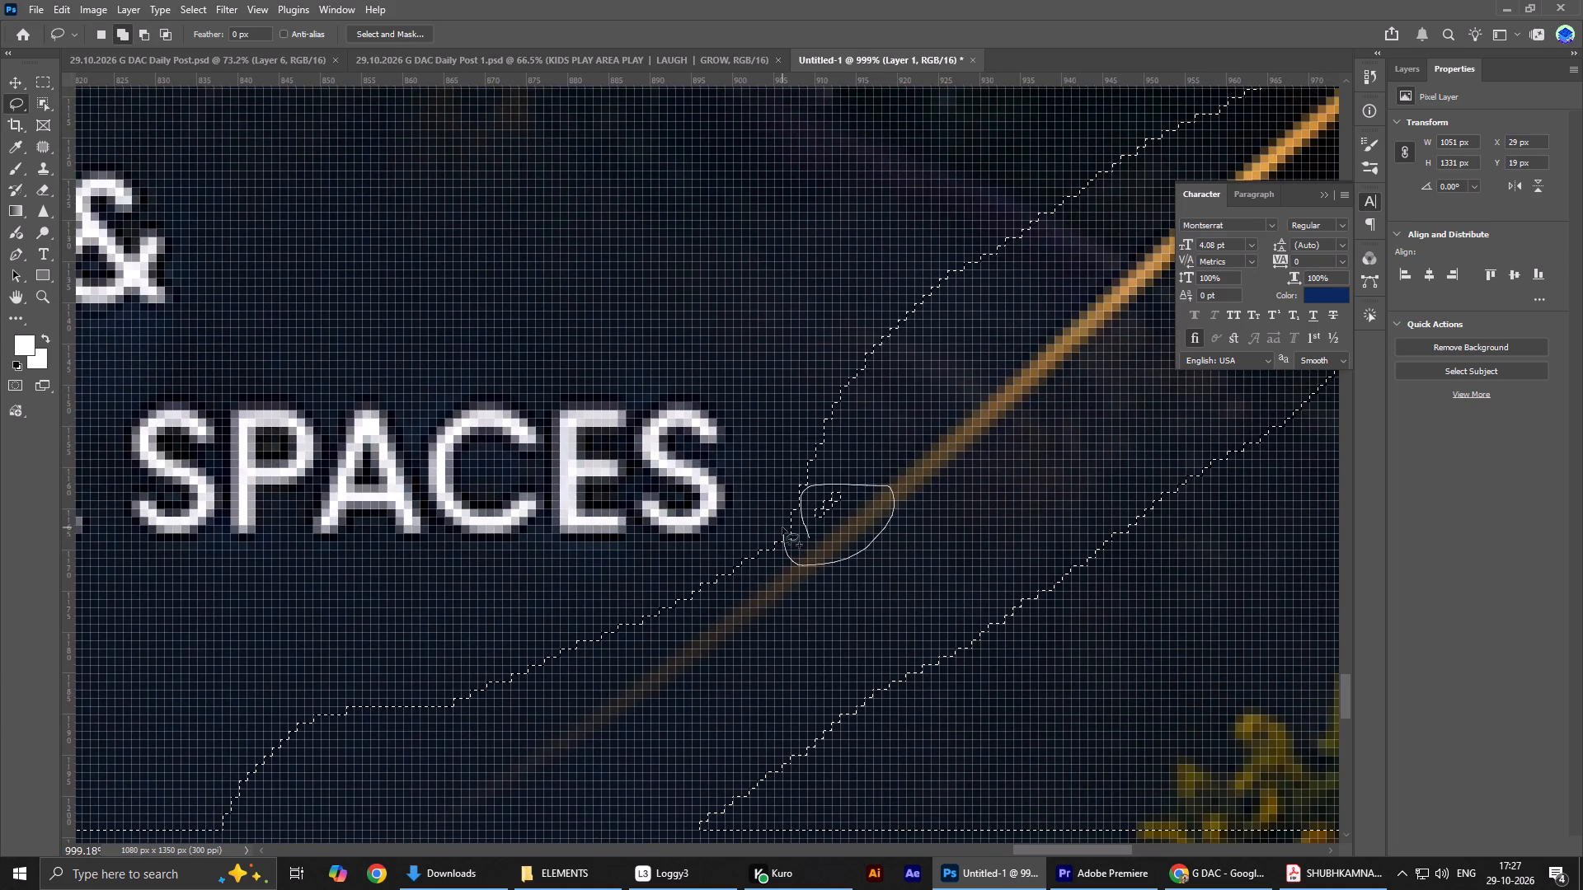
drag(782, 527, 783, 535)
Widen the lasso selection around the upper end of the gold curve where it reaches the poster's edge.
alt+scroll(785, 562, down, 16)
alt+scroll(768, 564, up, 1)
alt+scroll(768, 564, down, 4)
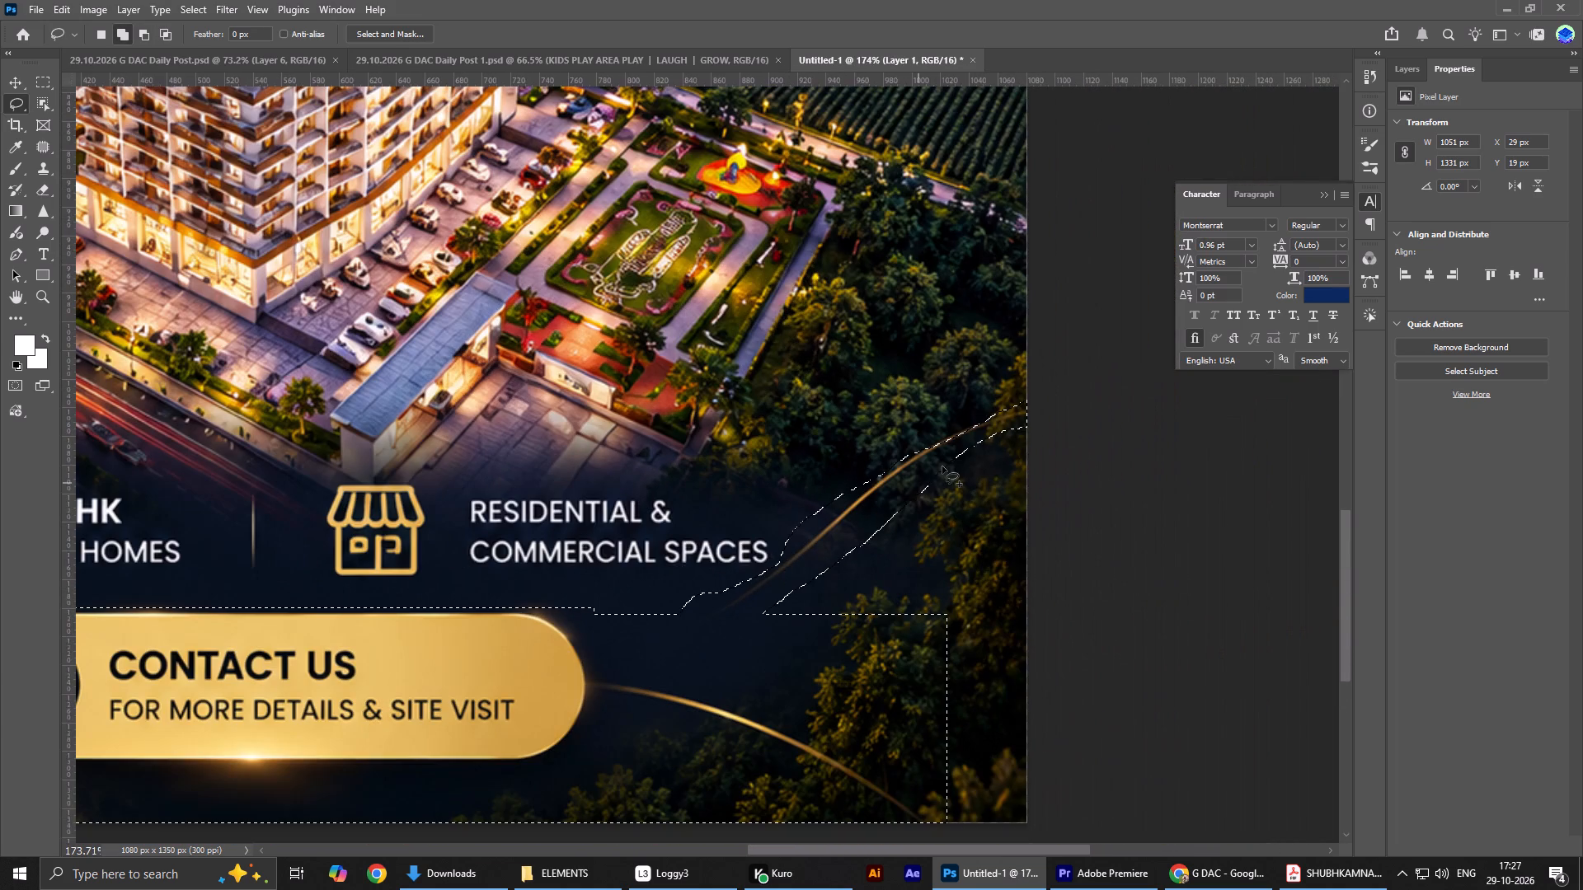
alt+scroll(1049, 447, up, 6)
alt+scroll(956, 452, down, 2)
alt+scroll(956, 452, up, 6)
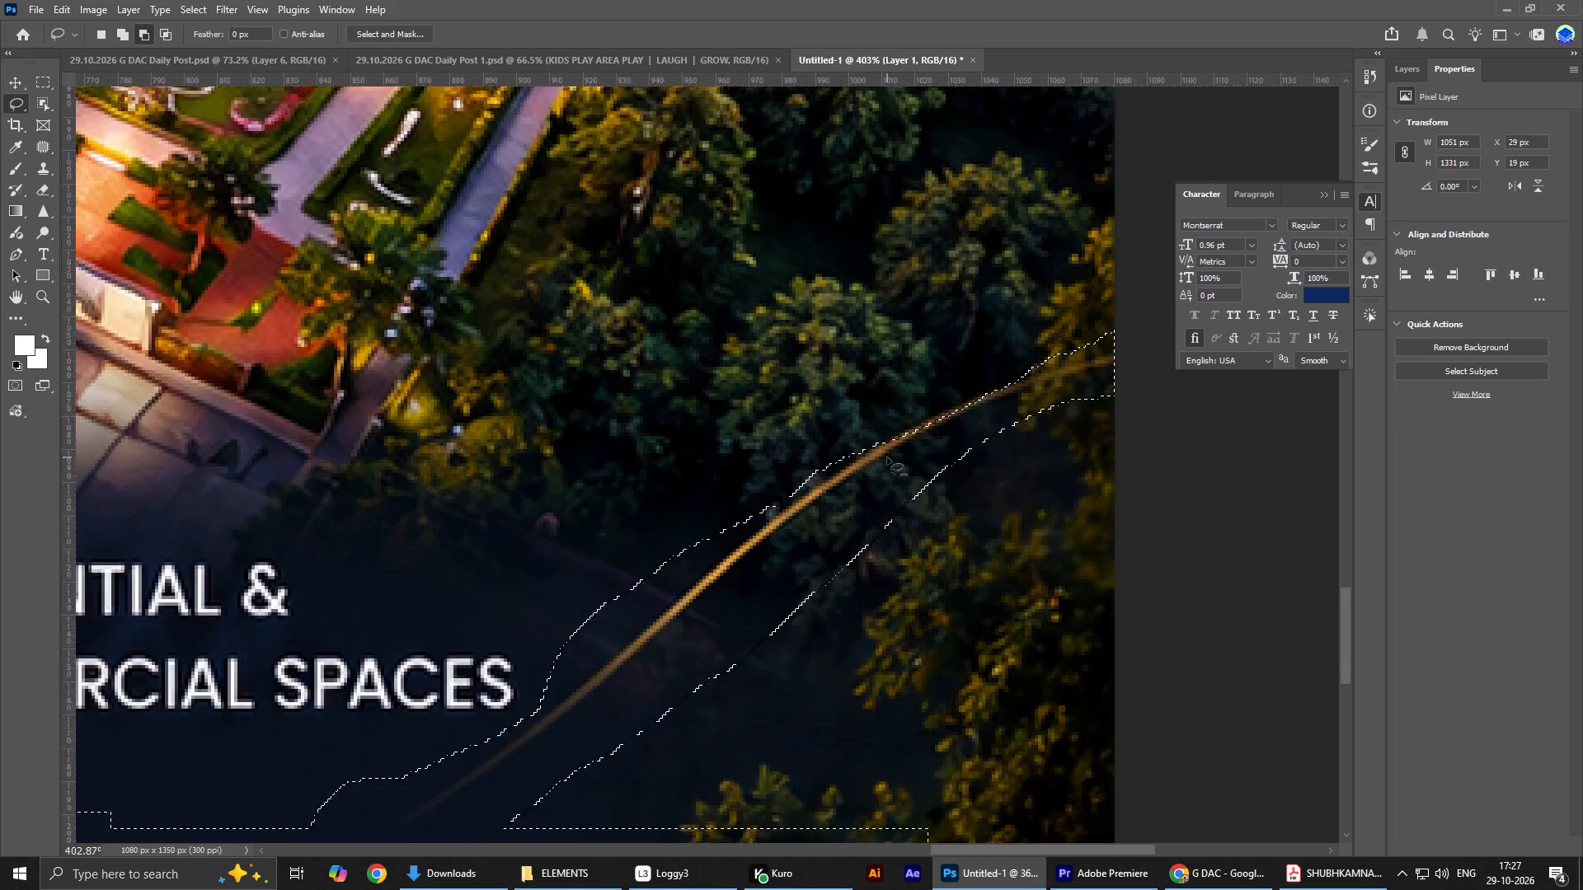
alt+scroll(887, 457, up, 1)
drag(824, 475, 1188, 289)
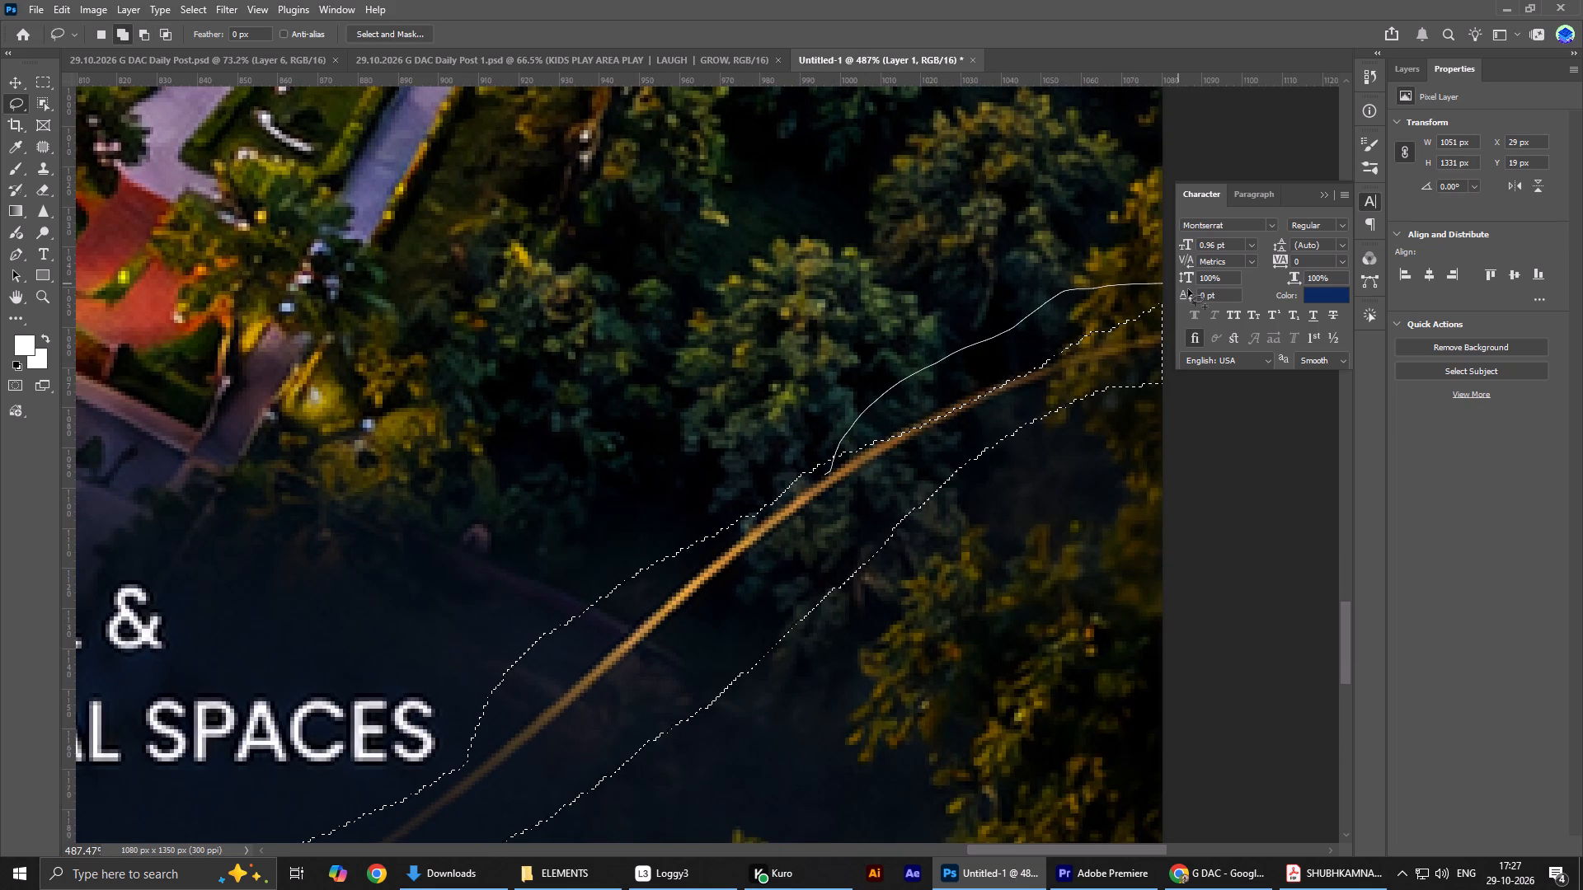
drag(1188, 289, 1136, 428)
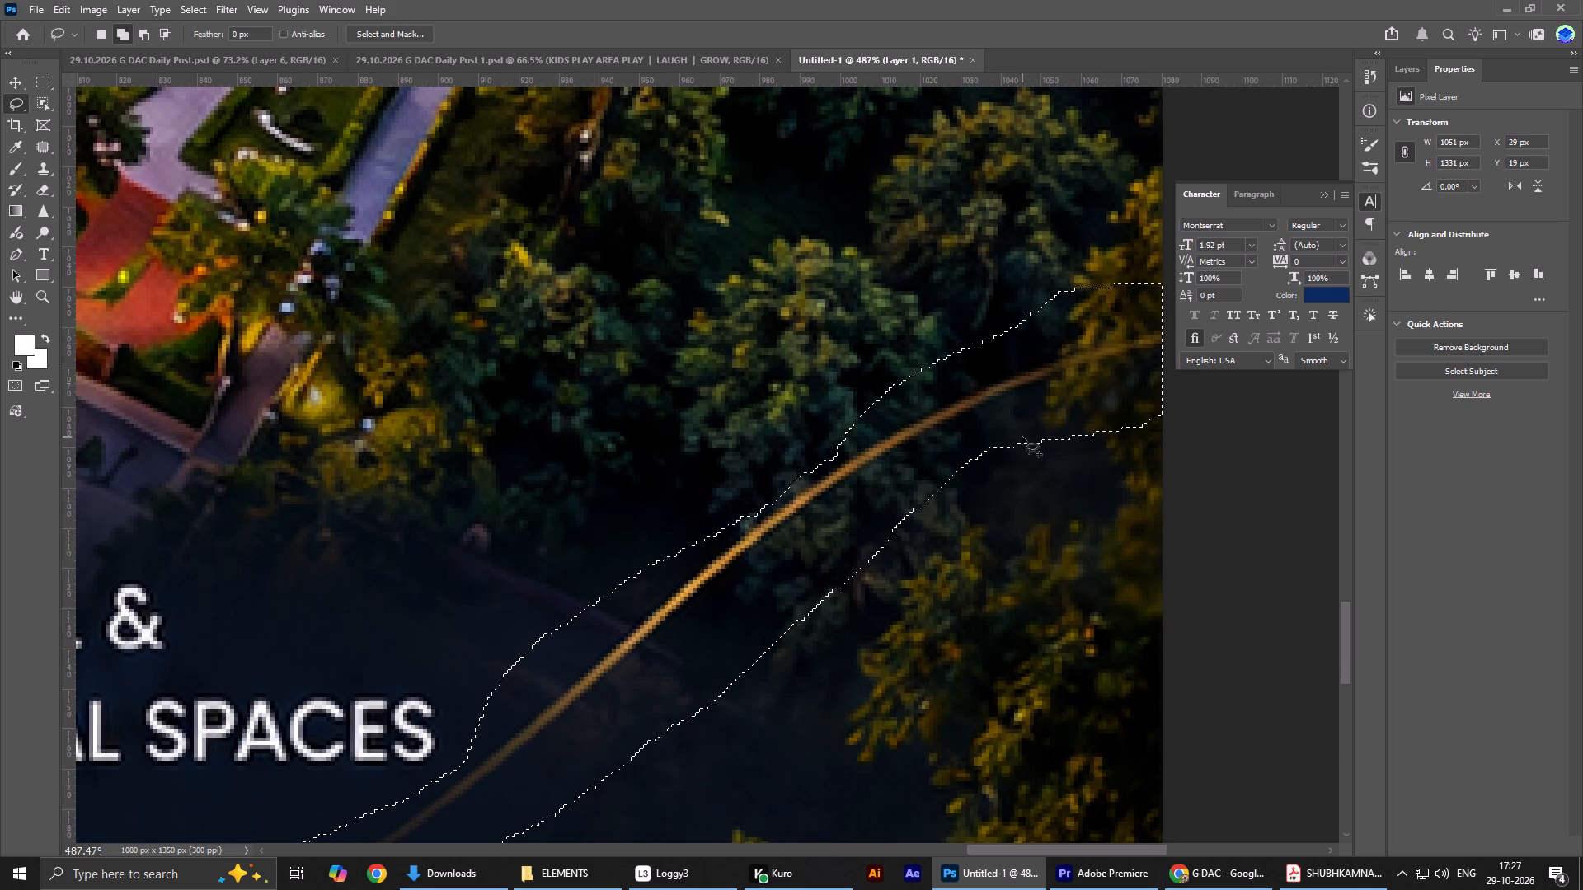
Subtract the excess area beneath the upper end of the gold curve from the selection with the Lasso tool.
alt+drag(1022, 437, 1198, 470)
alt+drag(979, 447, 1094, 428)
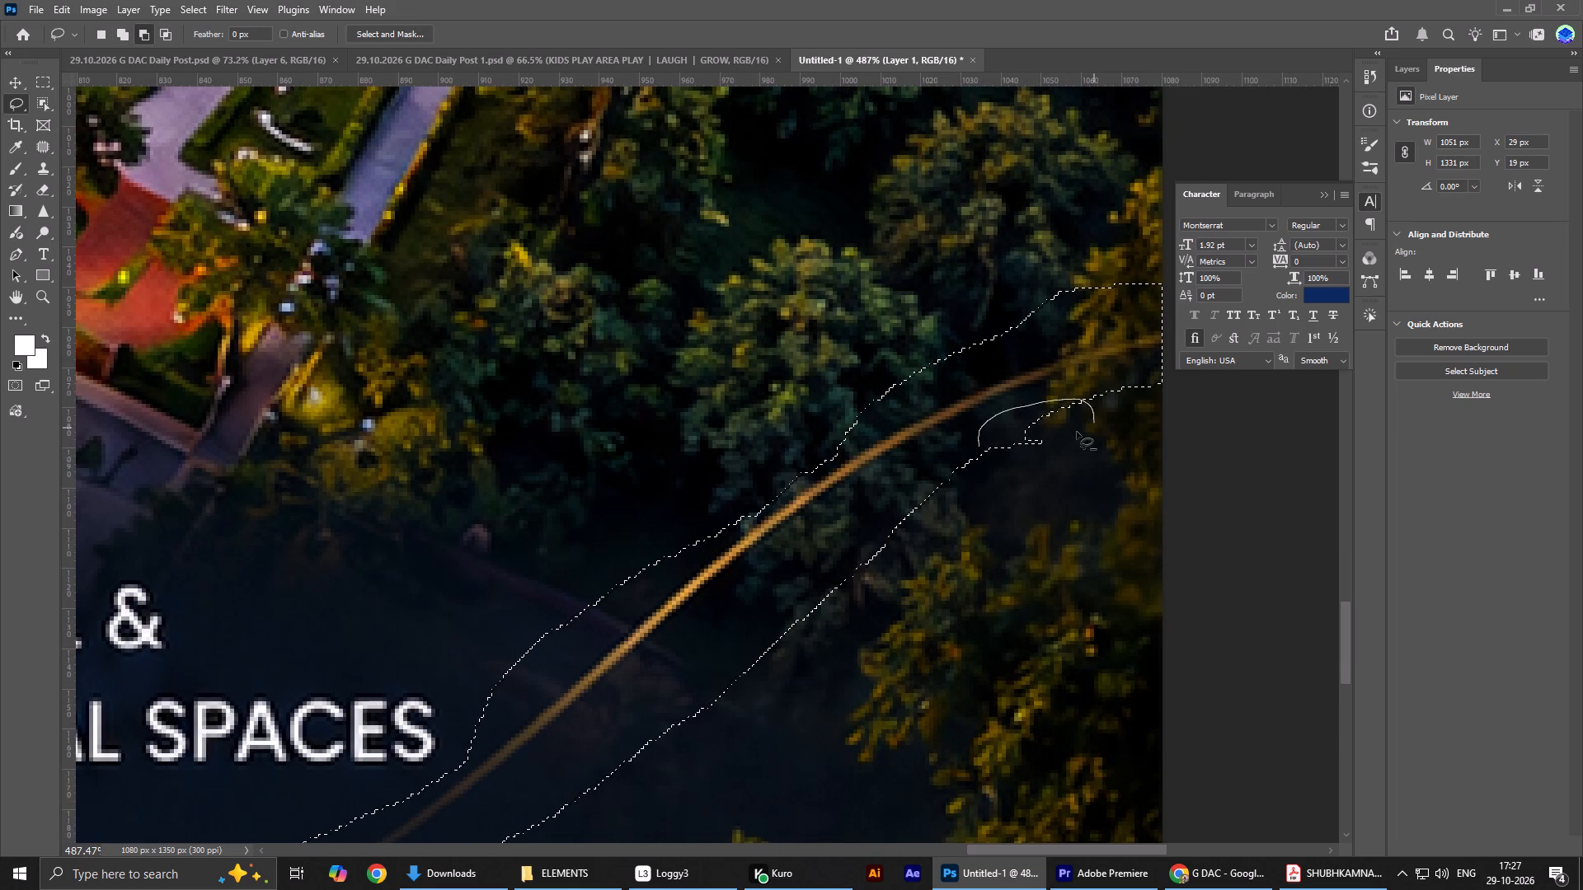
alt+drag(970, 457, 1069, 482)
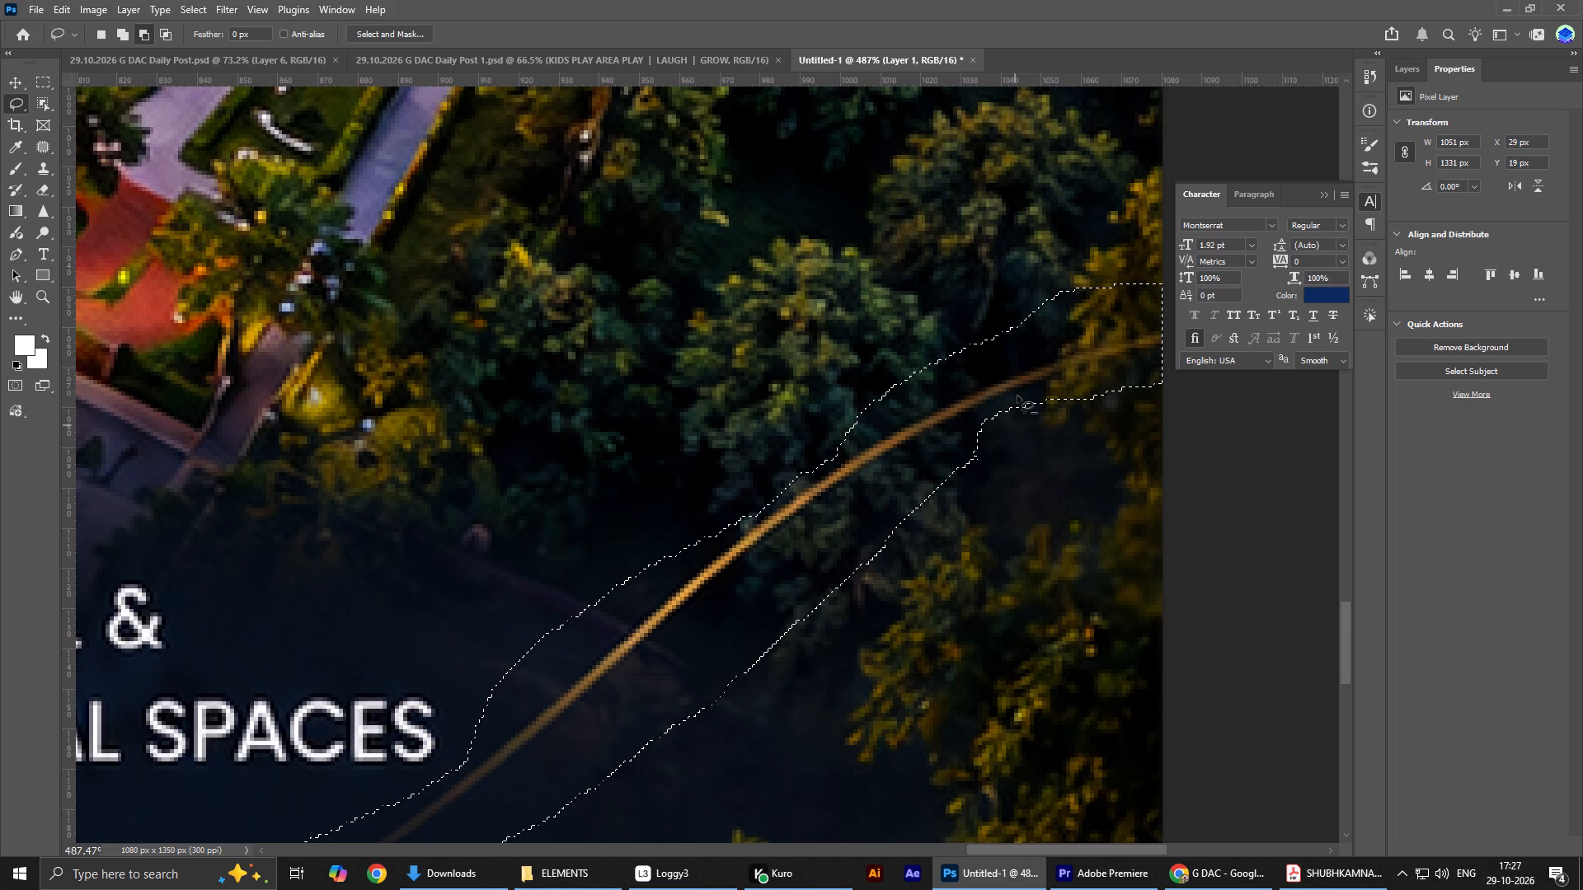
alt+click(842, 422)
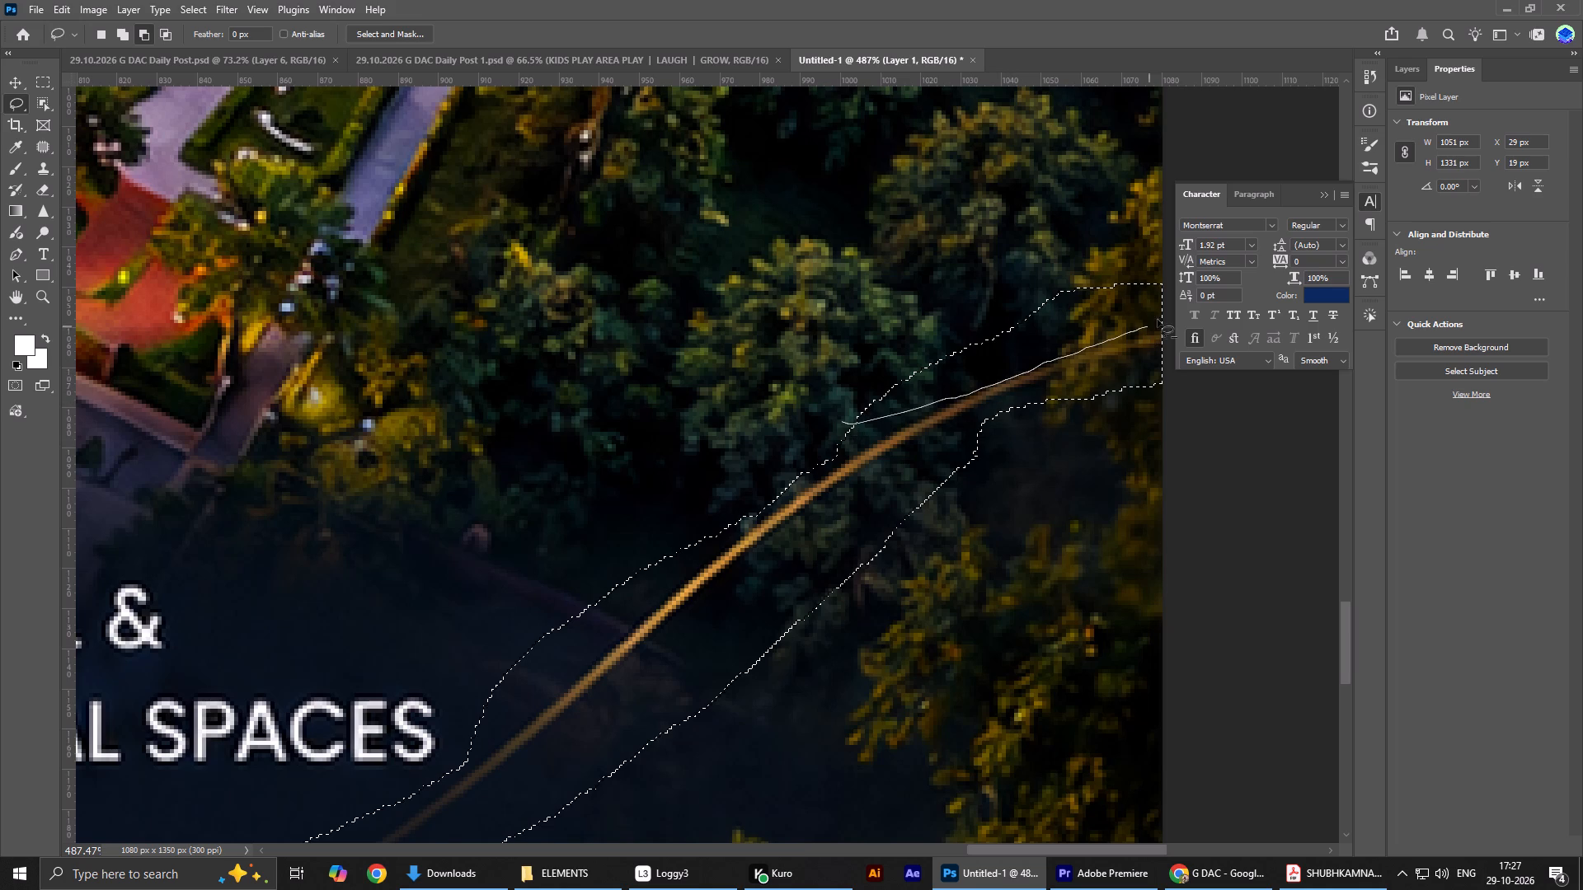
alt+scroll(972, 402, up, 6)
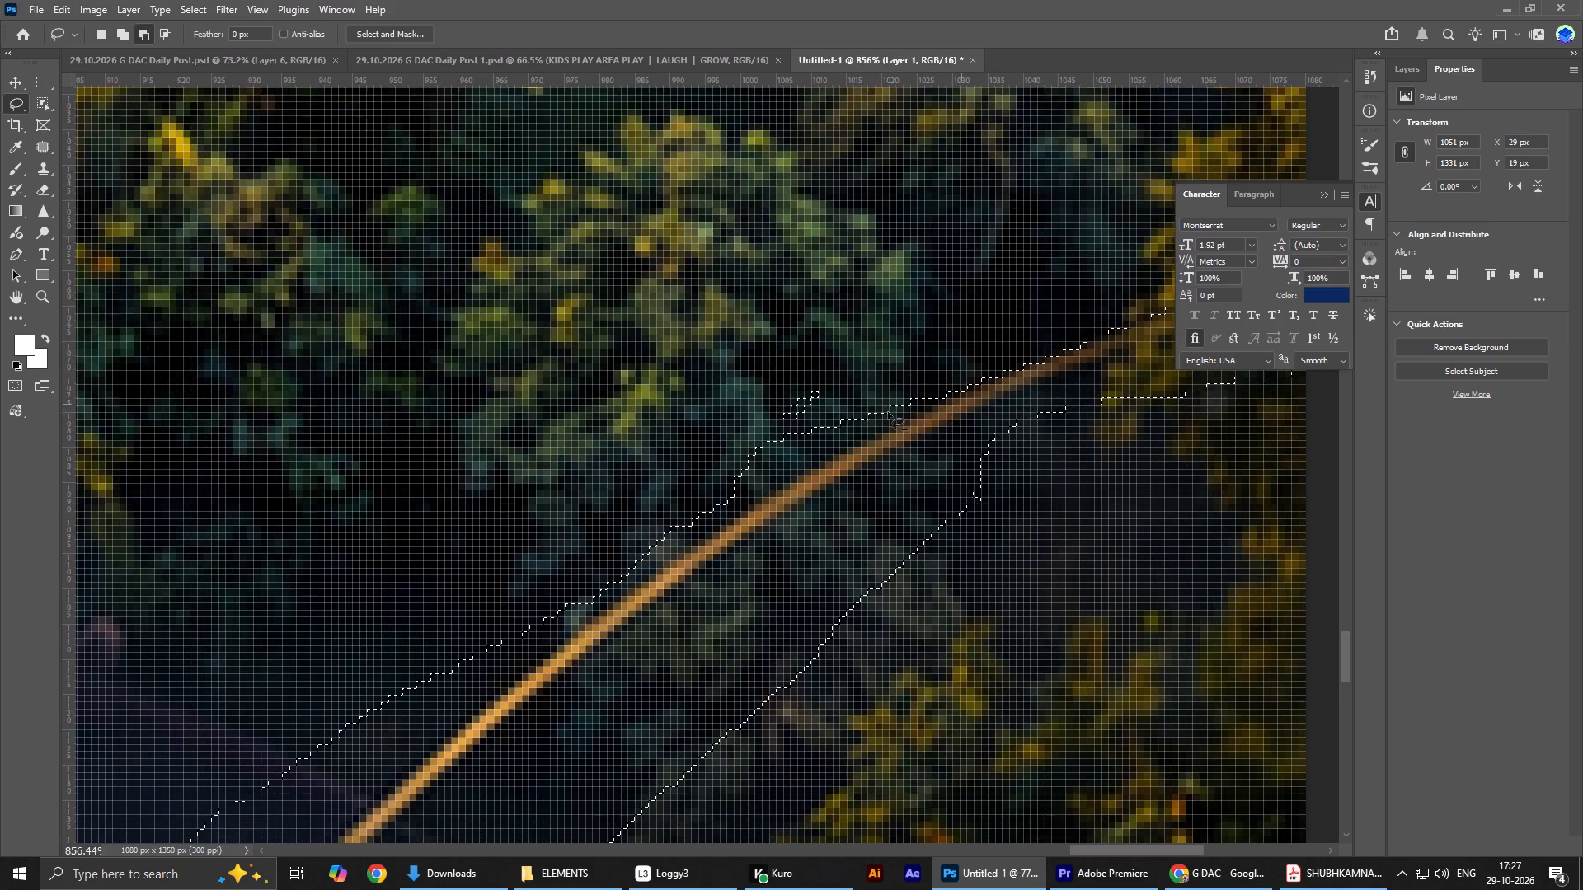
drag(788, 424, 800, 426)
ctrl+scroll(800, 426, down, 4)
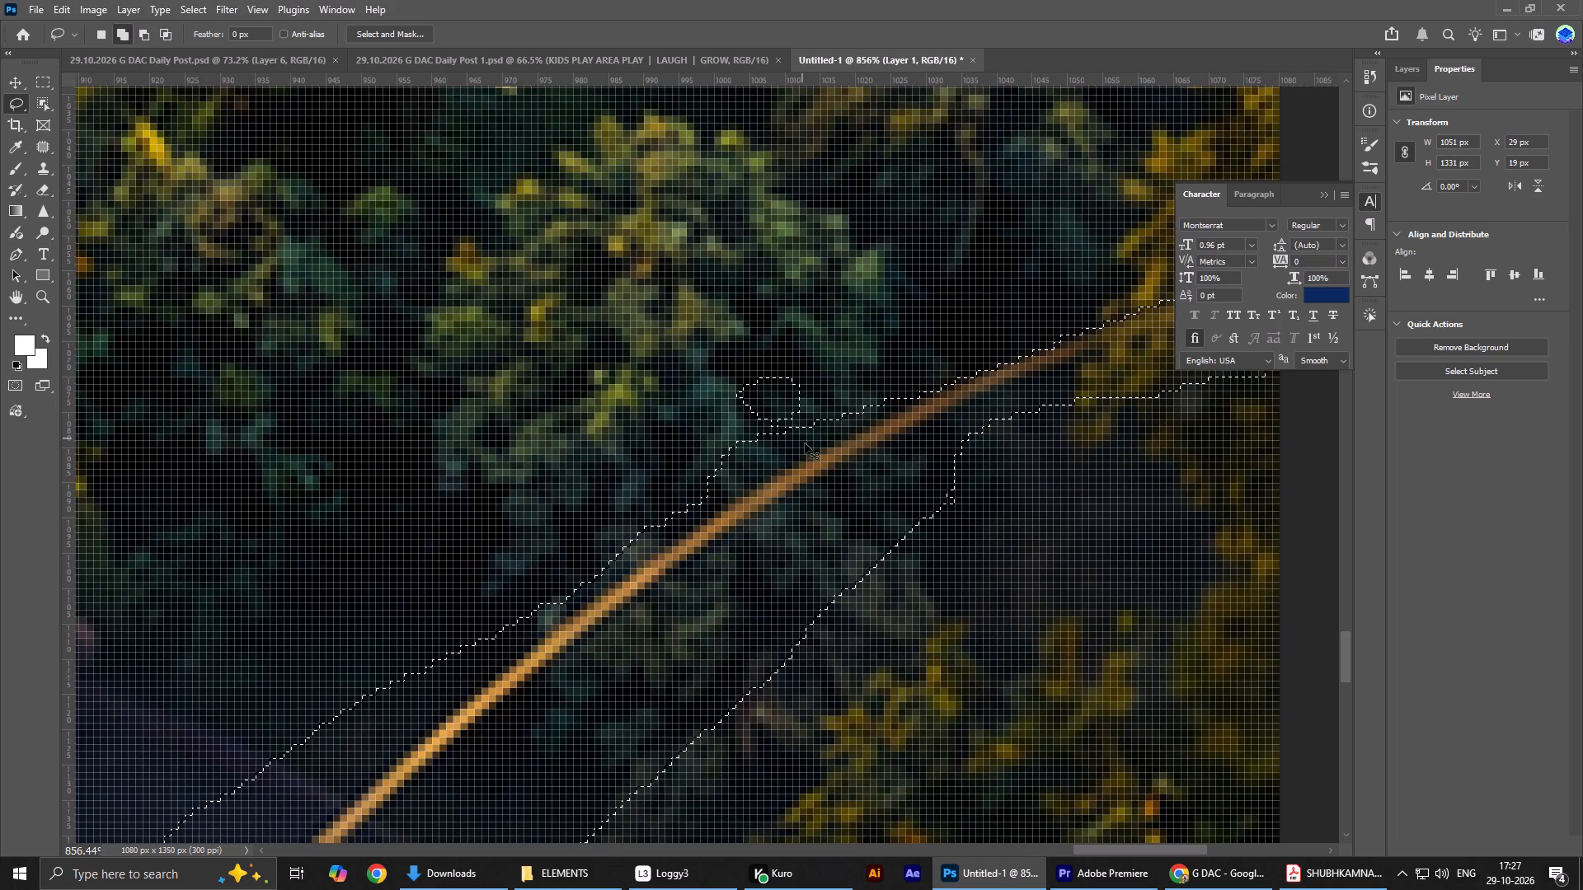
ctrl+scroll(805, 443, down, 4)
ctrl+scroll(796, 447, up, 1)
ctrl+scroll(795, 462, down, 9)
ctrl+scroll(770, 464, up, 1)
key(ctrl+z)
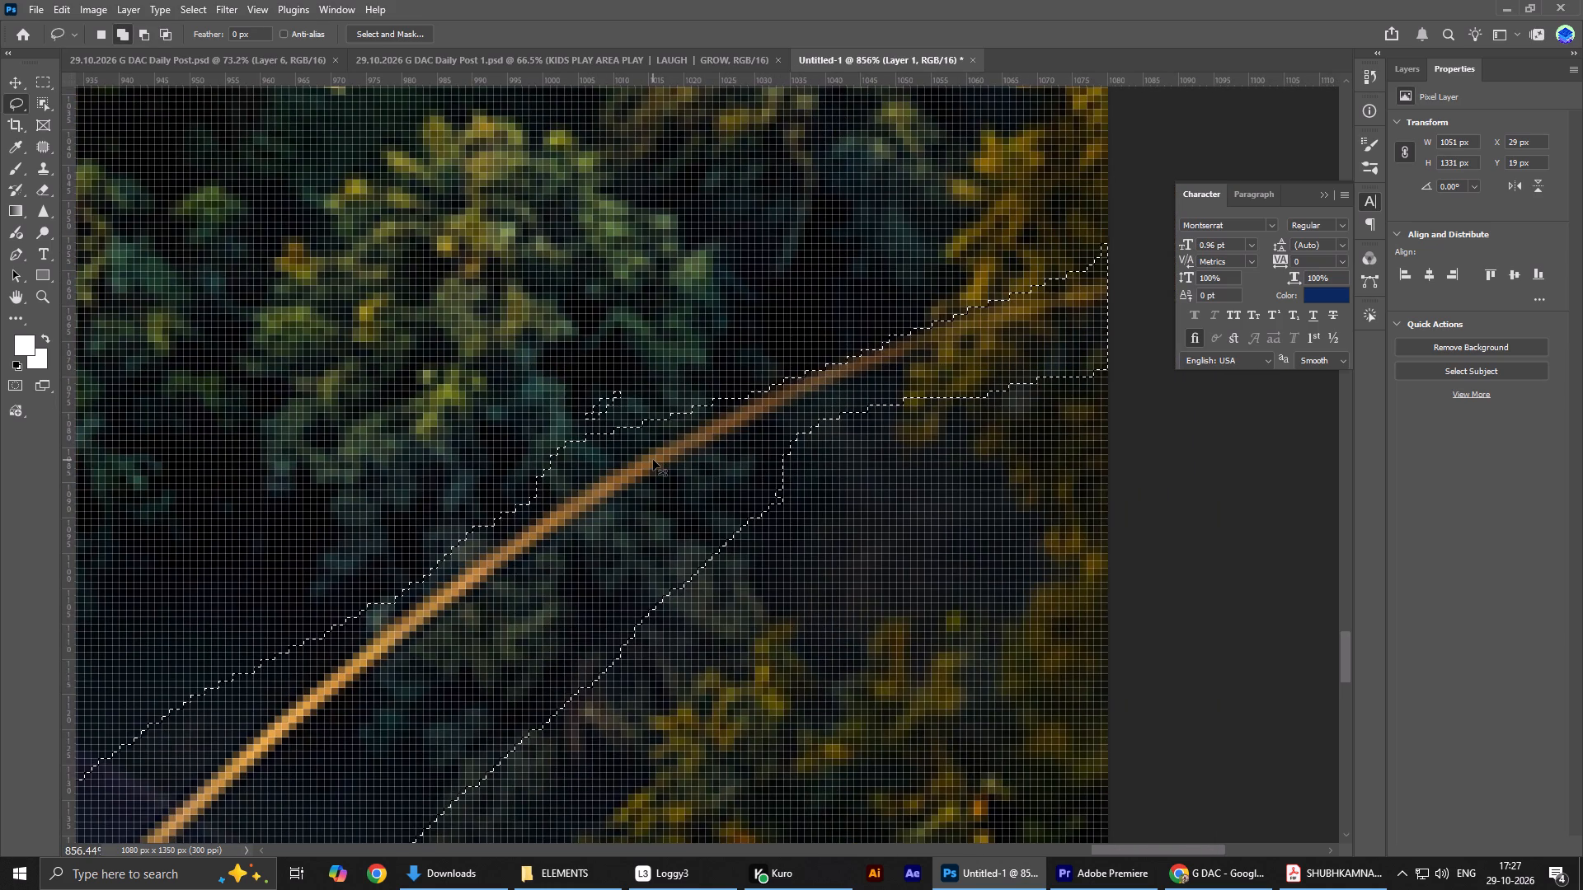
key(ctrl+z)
Trim the excess selection above the upper end of the gold curve, following the curve closely with the Lasso tool.
alt+drag(520, 459, 946, 283)
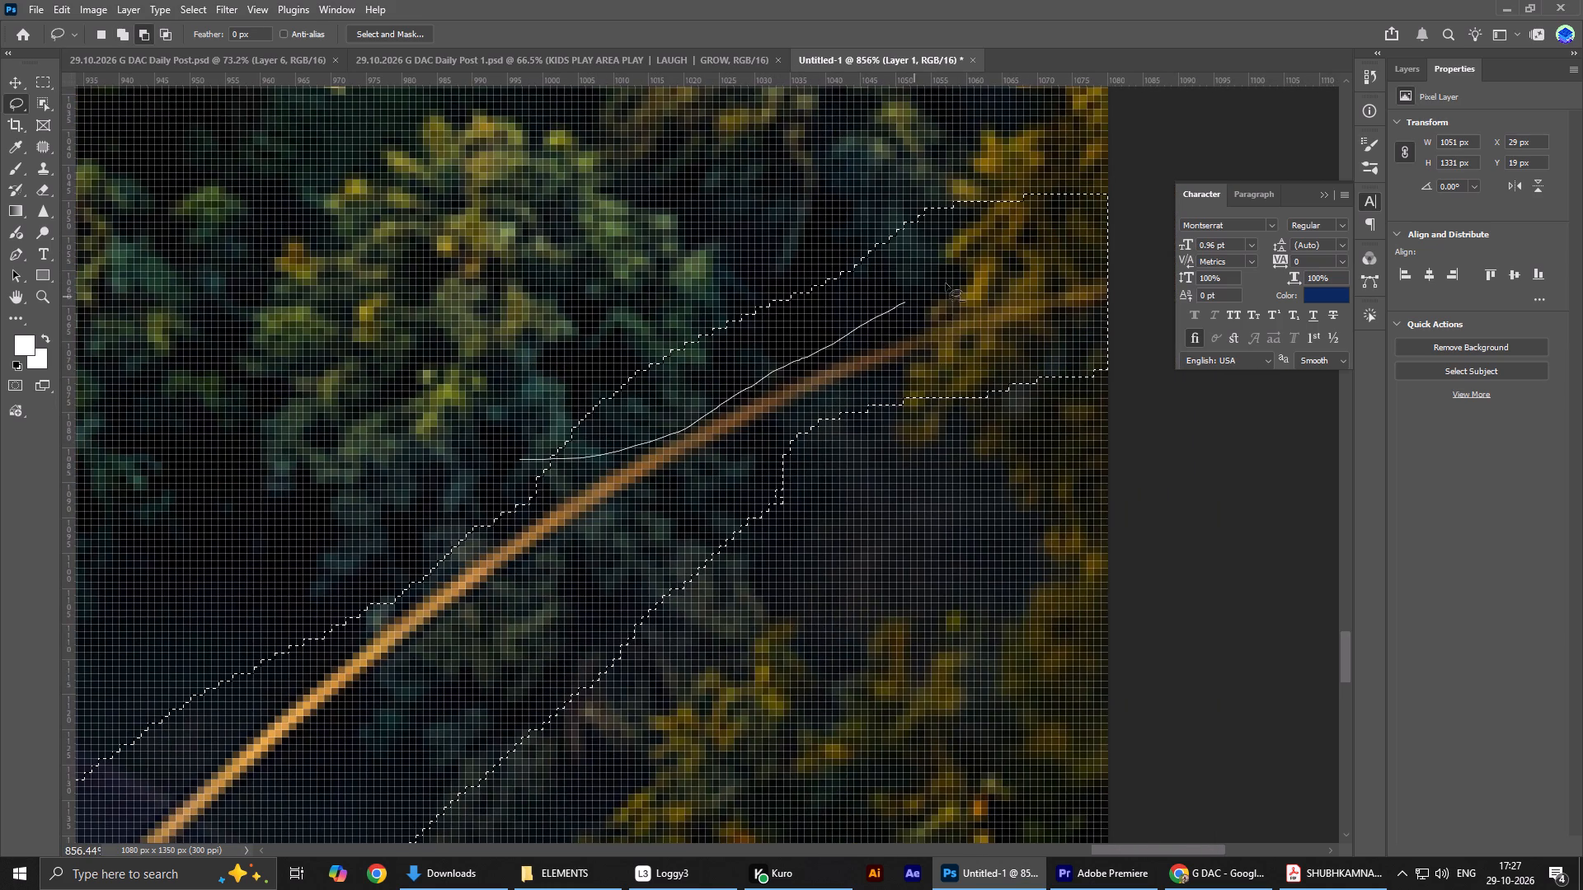
alt+drag(946, 283, 608, 440)
alt+scroll(604, 441, down, 9)
alt+scroll(603, 446, up, 1)
alt+scroll(603, 446, down, 18)
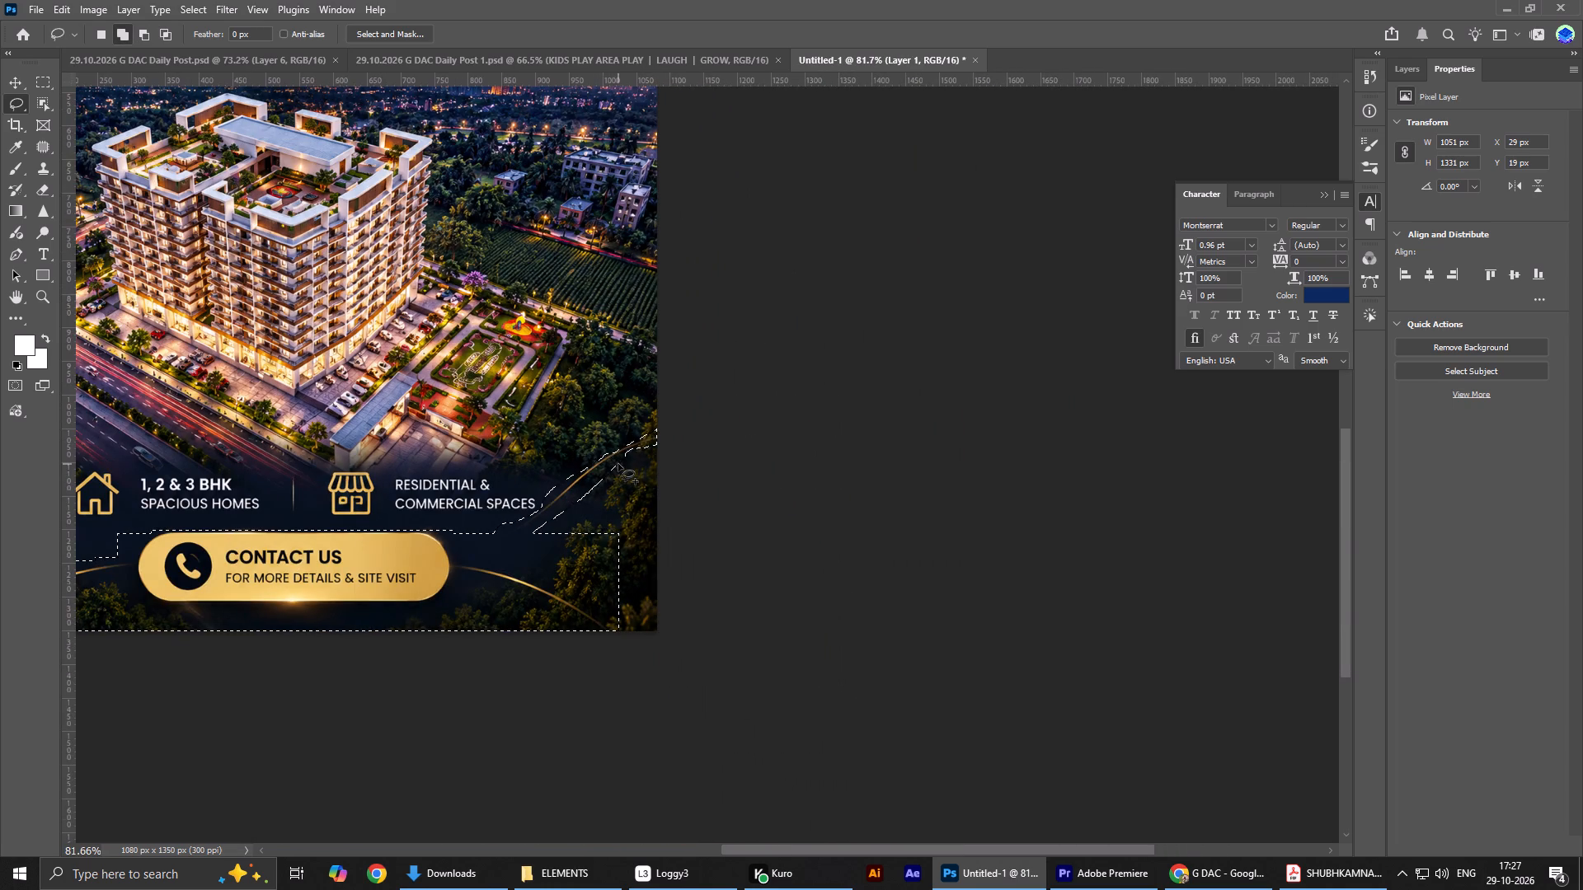
Subtract the dark tree area between the upper and lower gold curves beside the Contact Us button from the selection.
alt+scroll(658, 519, up, 9)
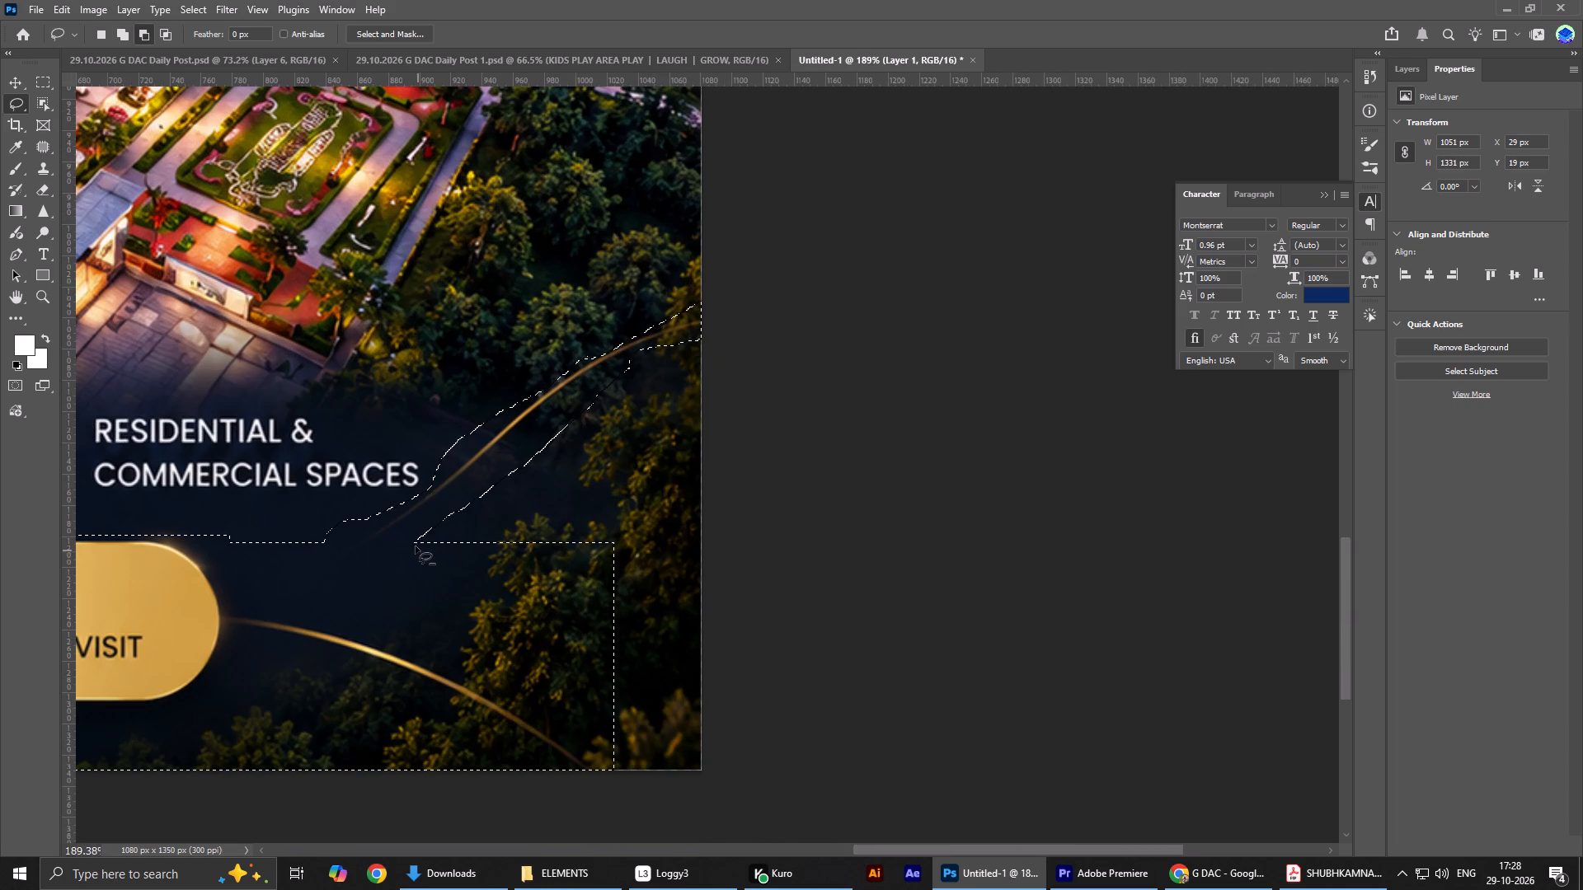
alt+drag(419, 539, 598, 500)
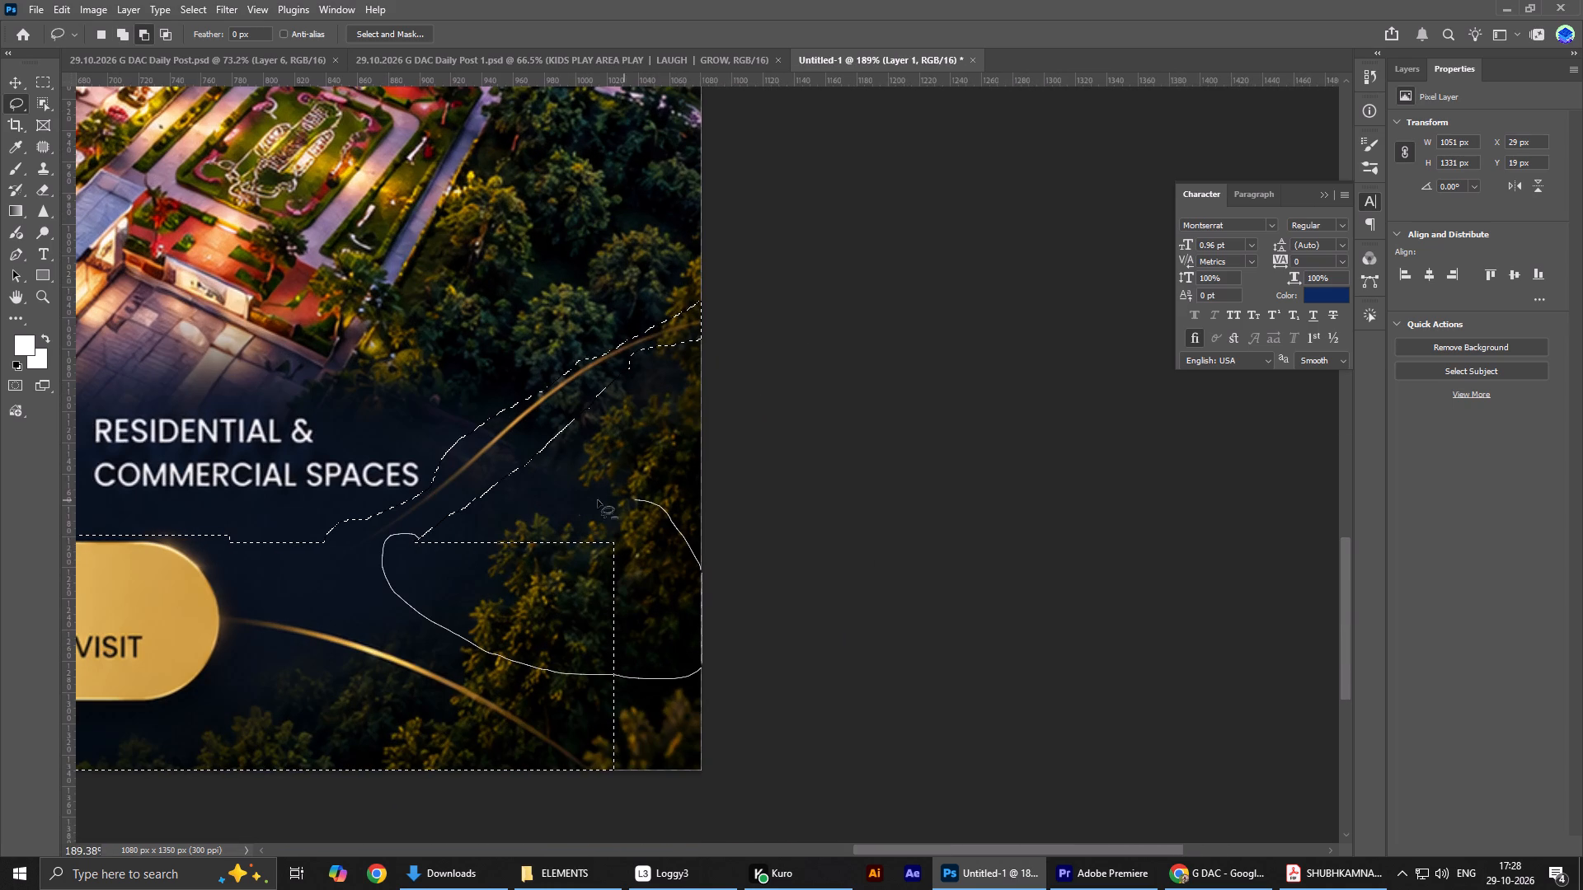
alt+drag(598, 500, 411, 539)
Add the gold line before "Excellent Connectivity" to the selection with a rectangular marquee.
alt+scroll(464, 559, down, 5)
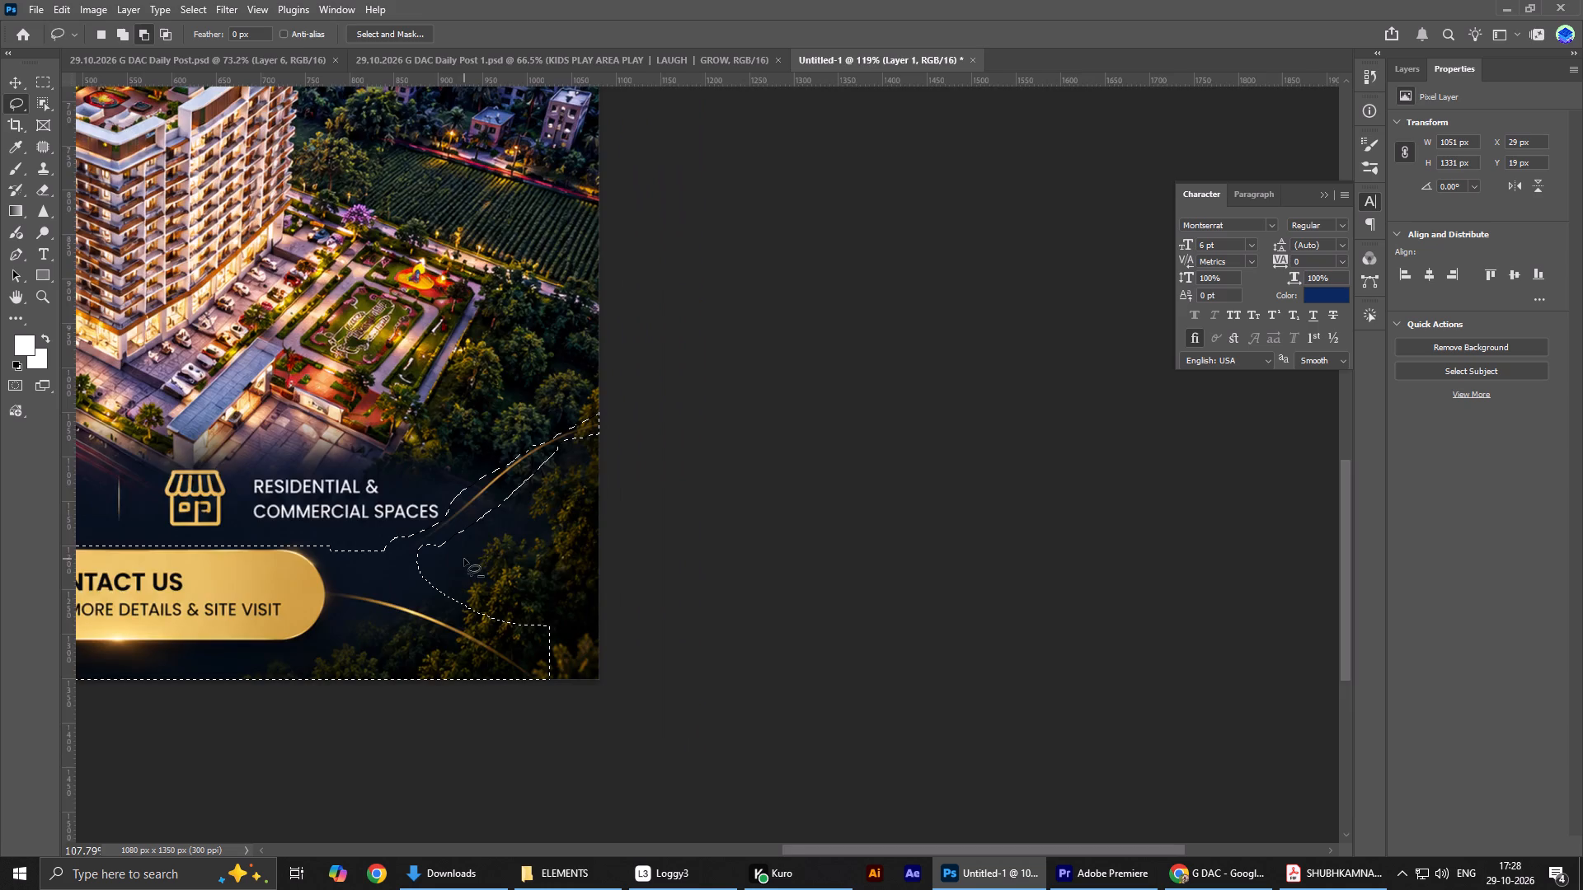
alt+scroll(464, 559, down, 8)
scroll(421, 578, up, 8)
ctrl+scroll(421, 578, down, 1)
ctrl+scroll(423, 578, up, 1)
ctrl+scroll(423, 578, down, 1)
ctrl+scroll(423, 578, up, 8)
ctrl+scroll(400, 580, down, 1)
ctrl+scroll(400, 580, up, 5)
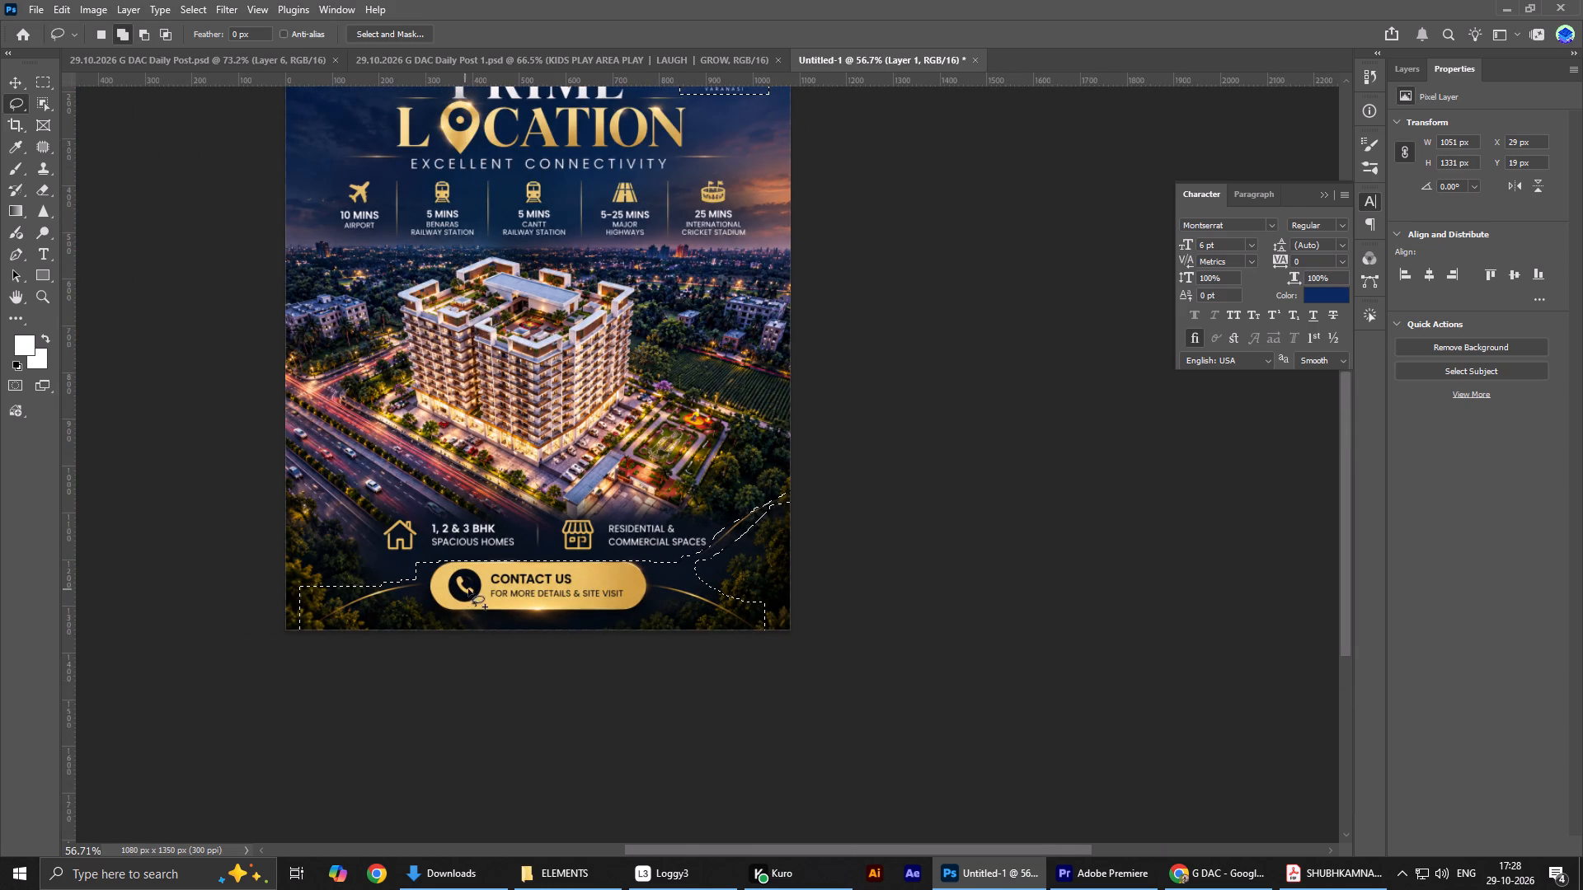
scroll(482, 585, up, 5)
scroll(979, 421, up, 8)
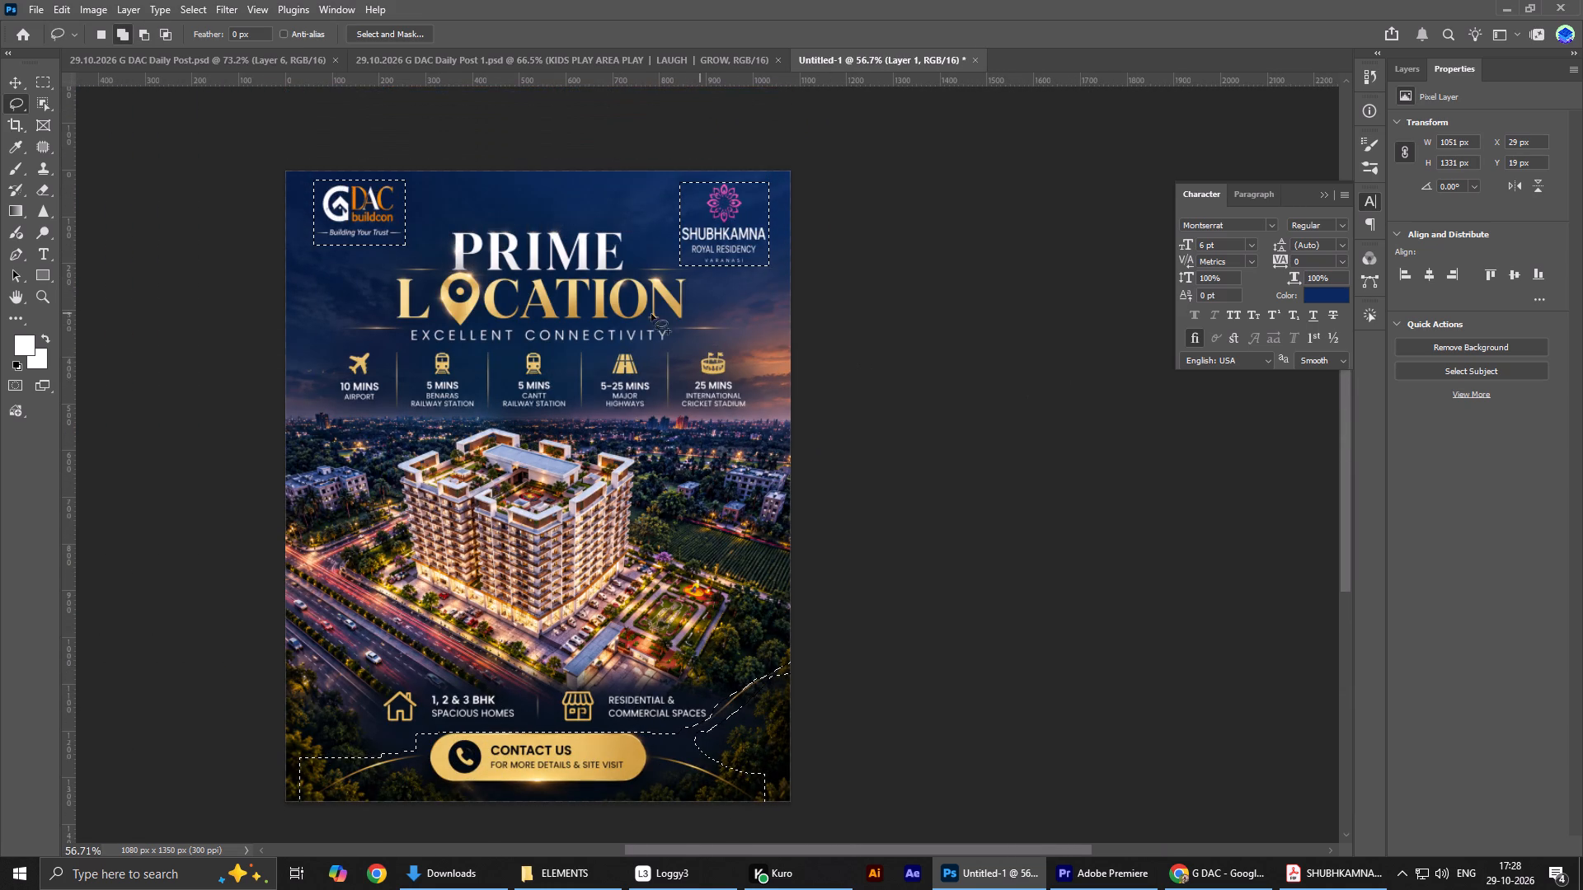
click(38, 80)
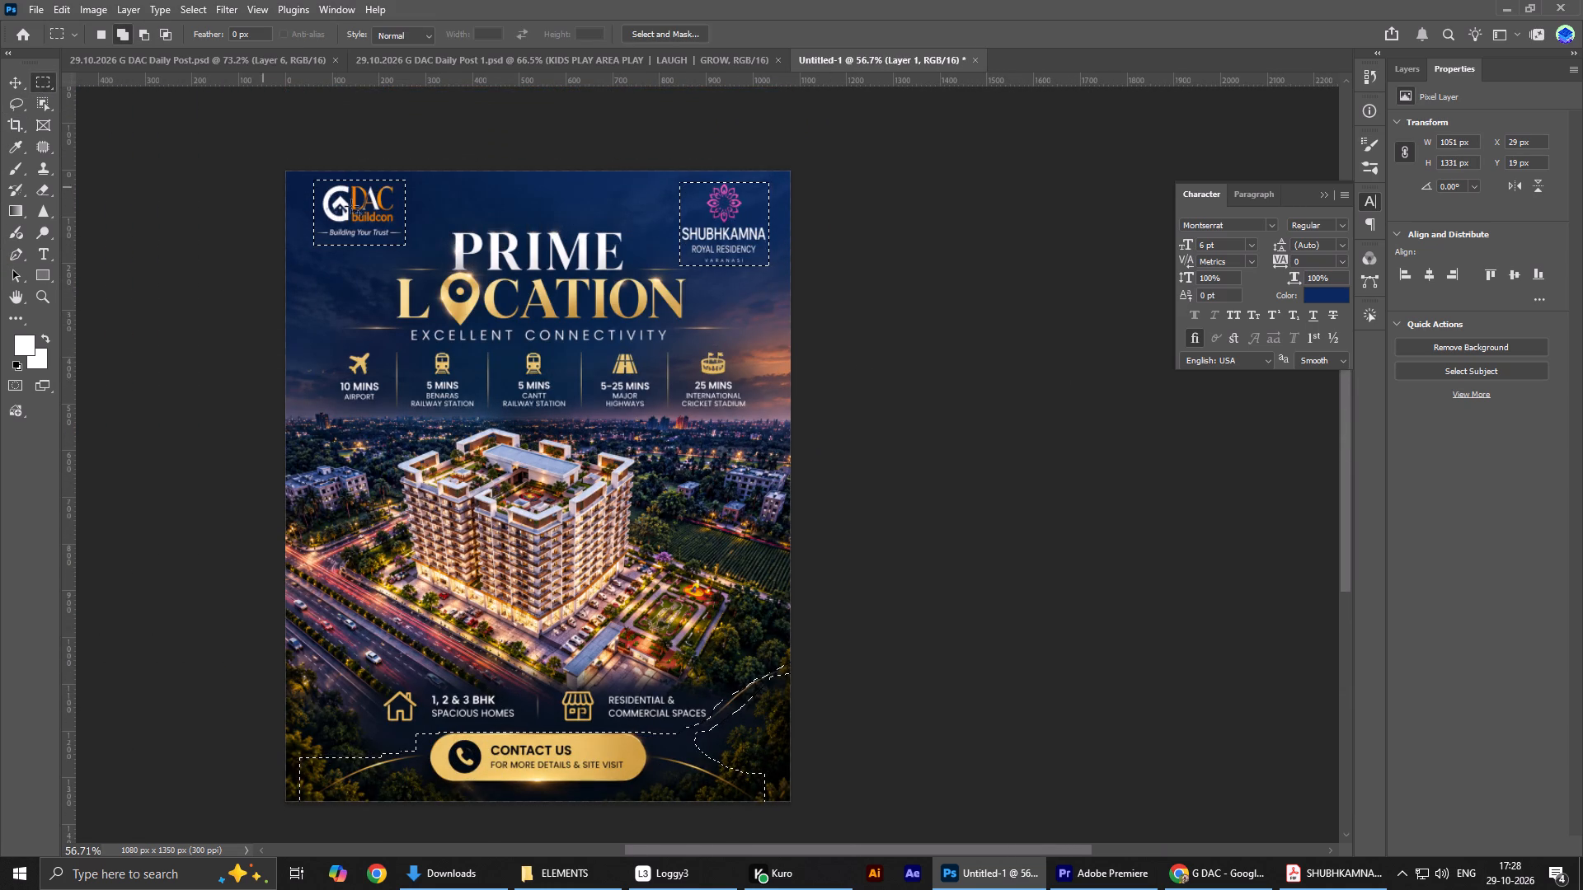
alt+scroll(292, 255, up, 3)
alt+scroll(436, 331, down, 1)
alt+scroll(436, 331, up, 15)
drag(138, 343, 453, 379)
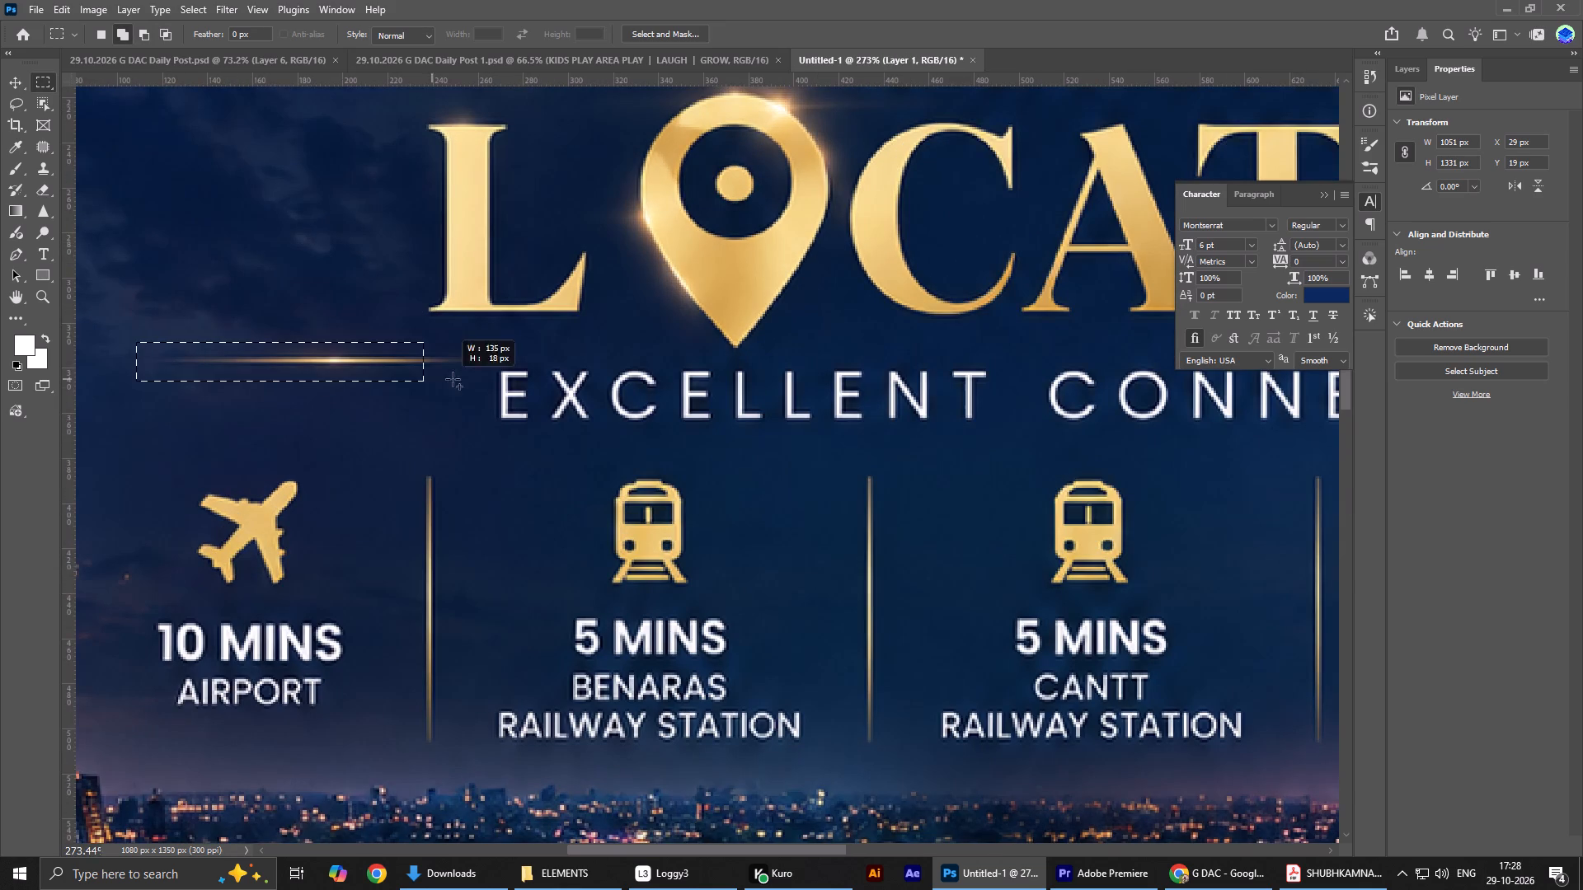
drag(453, 379, 478, 379)
Add the "Excellent Connectivity" tagline and the gold line after it to the selection with rectangular marquees.
alt+scroll(495, 394, down, 6)
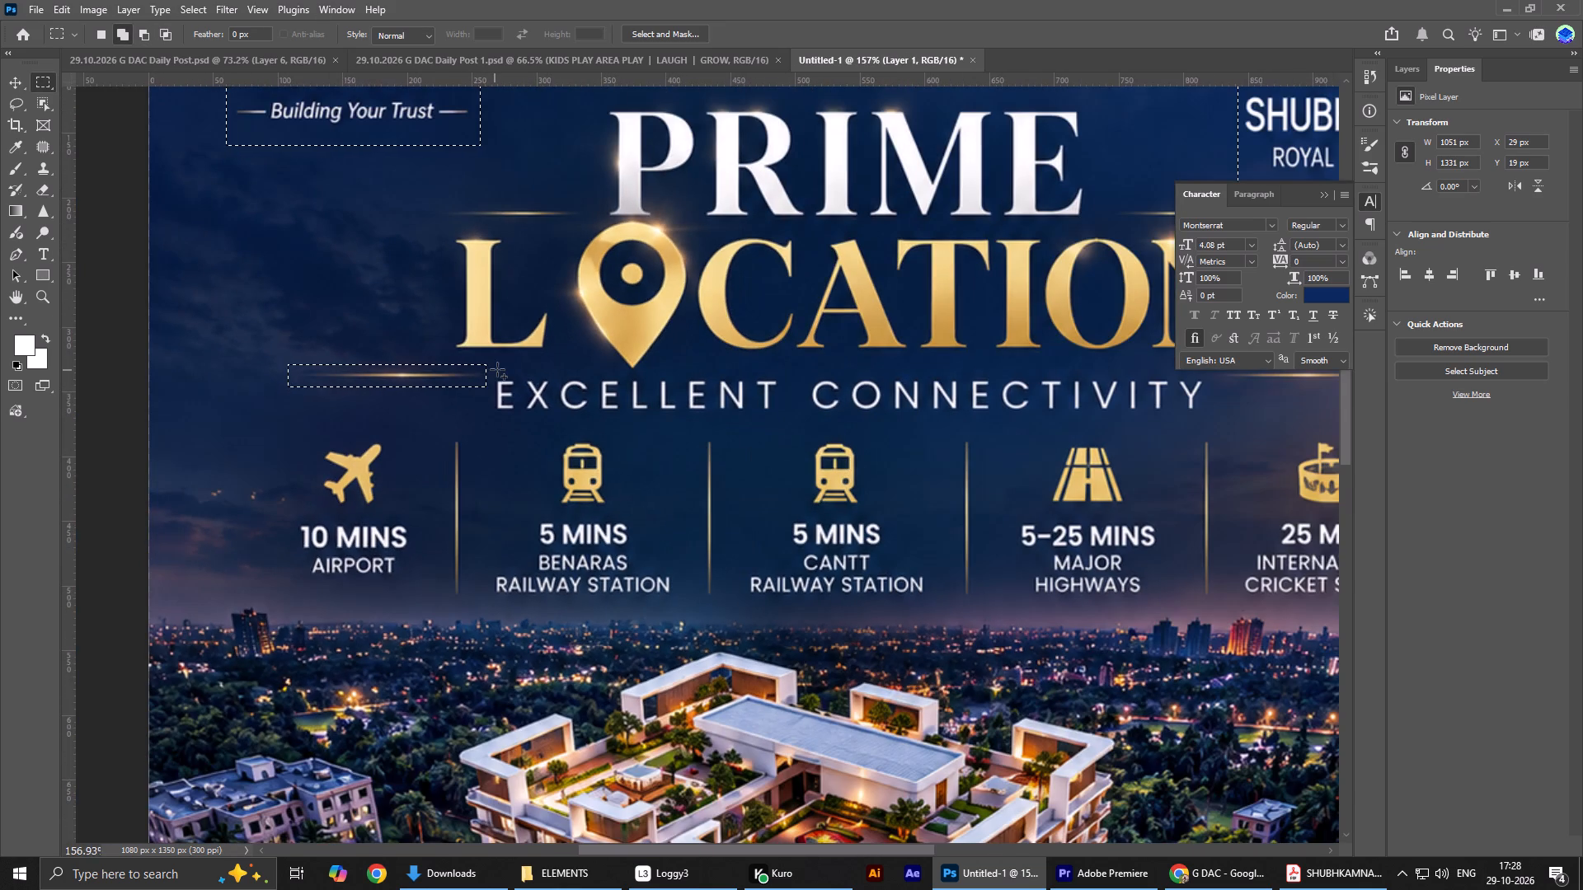
drag(487, 375, 1205, 405)
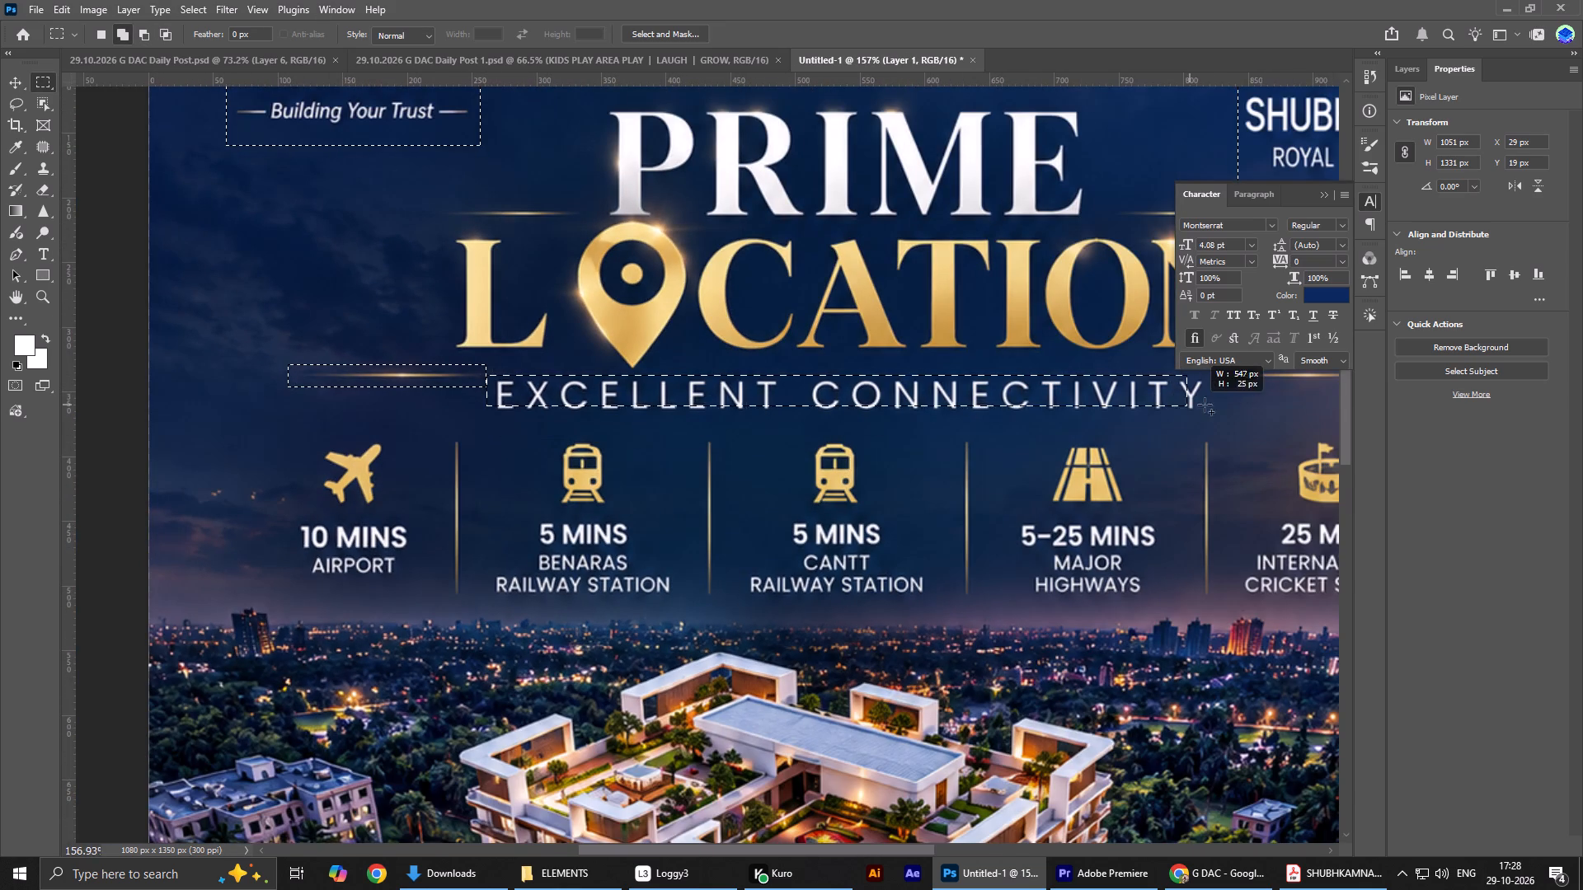
drag(1205, 405, 1215, 418)
ctrl+scroll(1053, 446, down, 5)
ctrl+scroll(995, 503, up, 1)
ctrl+scroll(995, 503, down, 4)
ctrl+scroll(961, 515, up, 1)
ctrl+scroll(957, 521, down, 1)
ctrl+scroll(957, 521, up, 2)
ctrl+scroll(955, 521, down, 2)
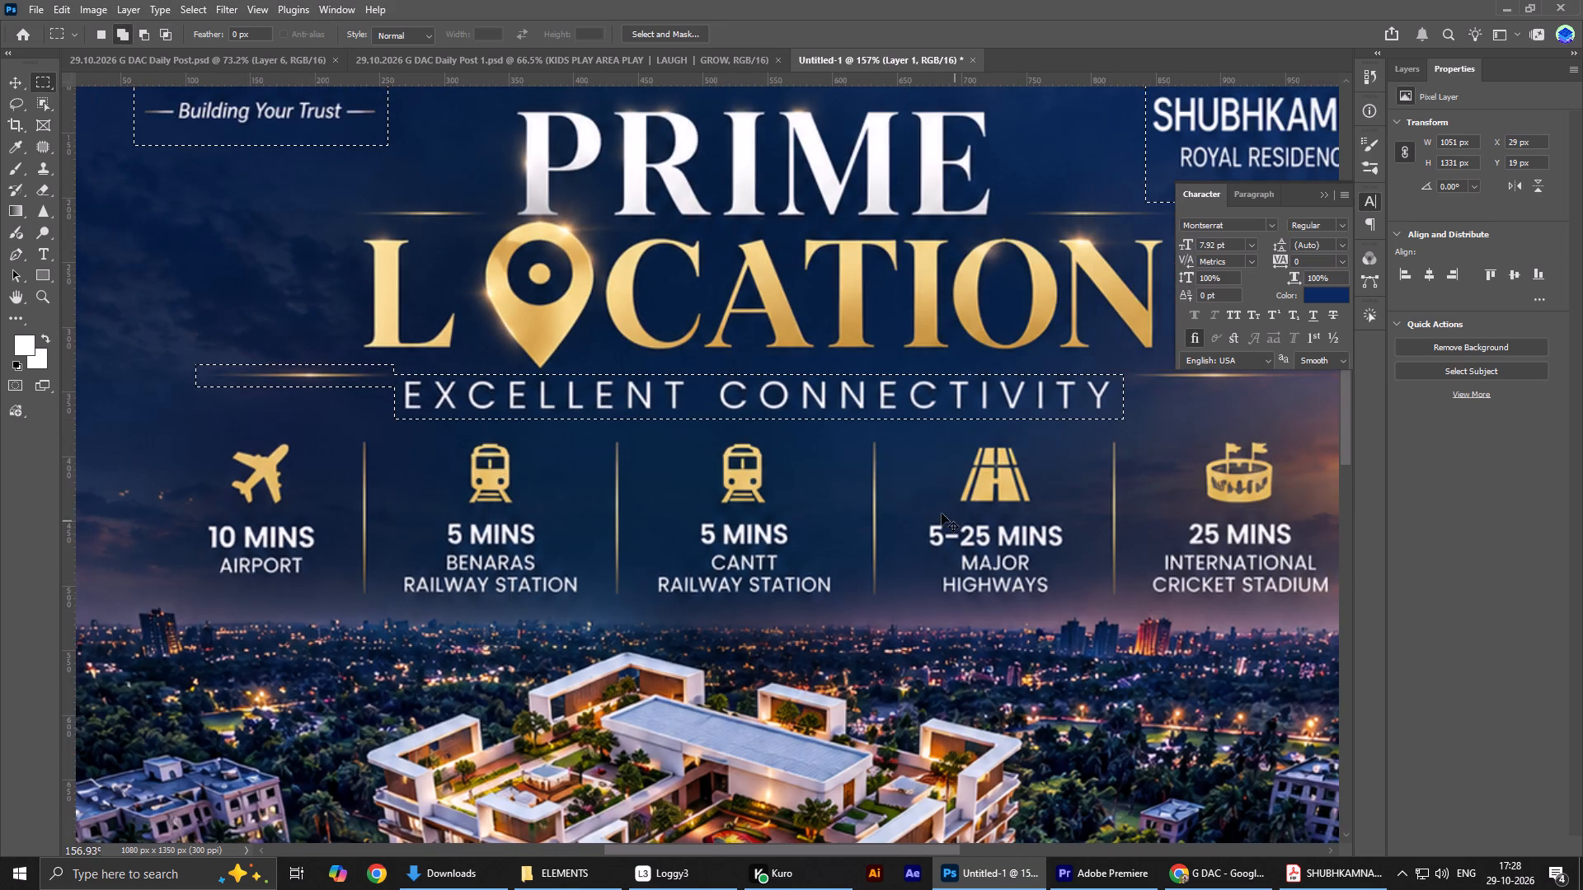
ctrl+scroll(942, 513, down, 15)
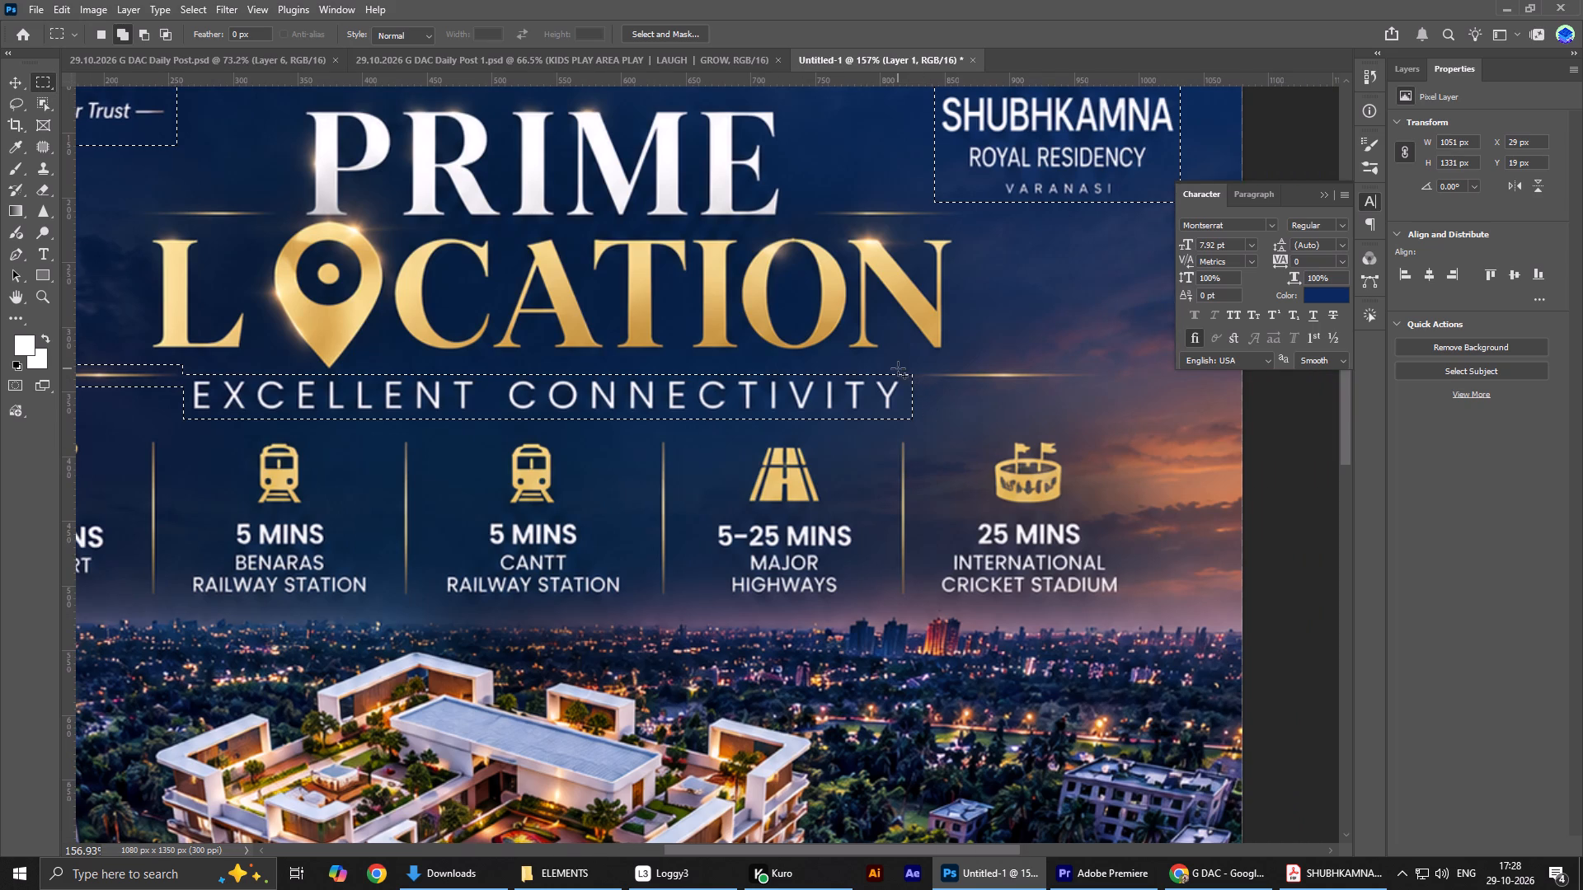
drag(899, 365, 1113, 395)
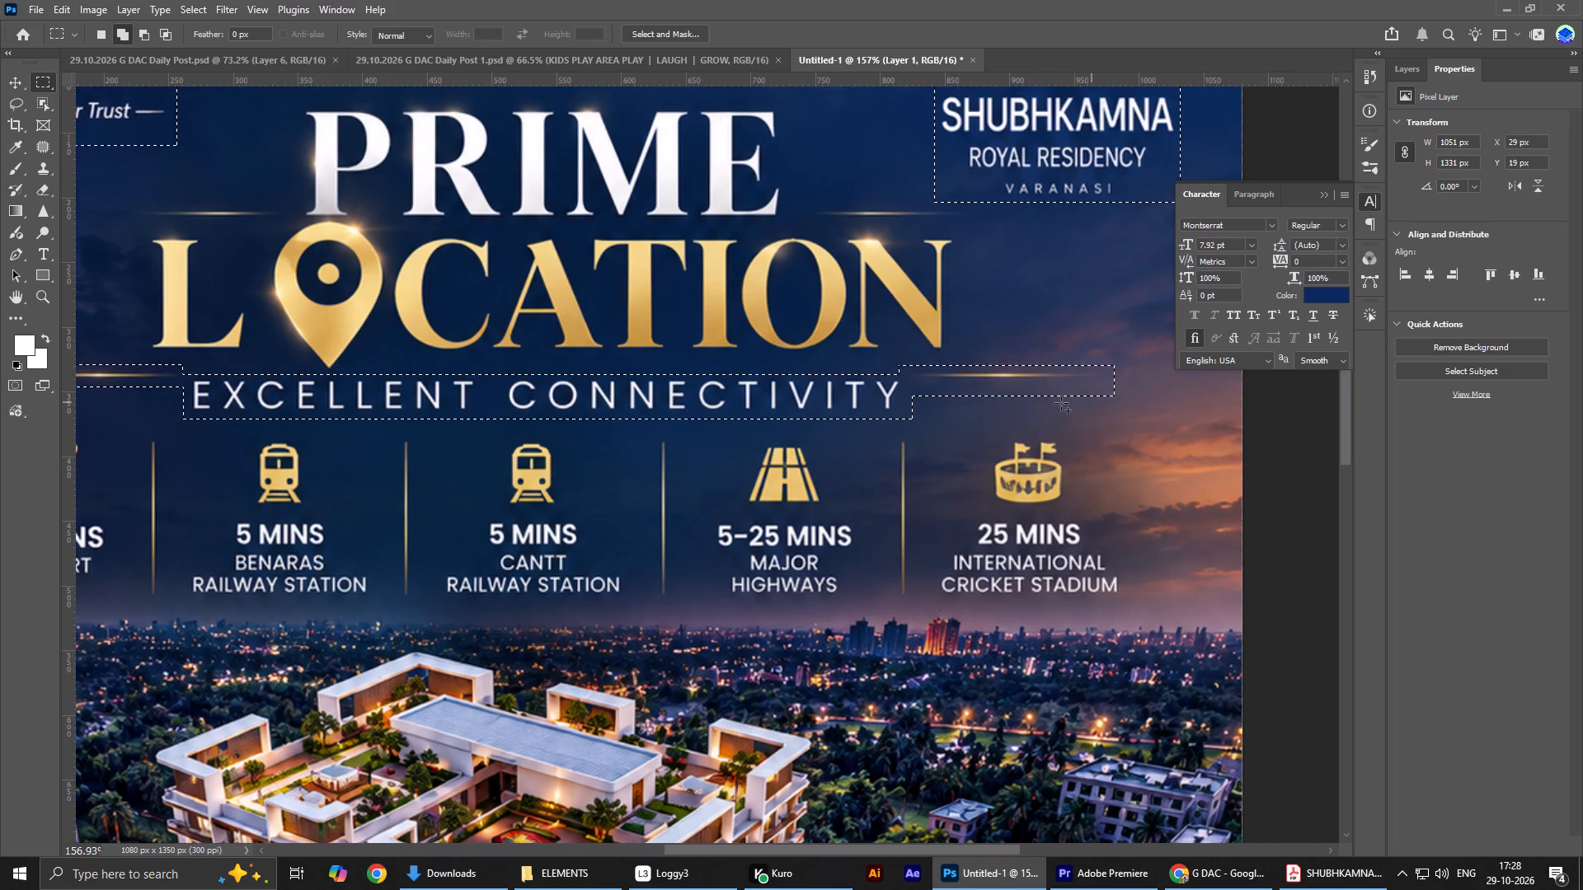
Add the two short gold lines on either side of "Prime" to the selection with rectangular marquees.
alt+scroll(1024, 403, down, 6)
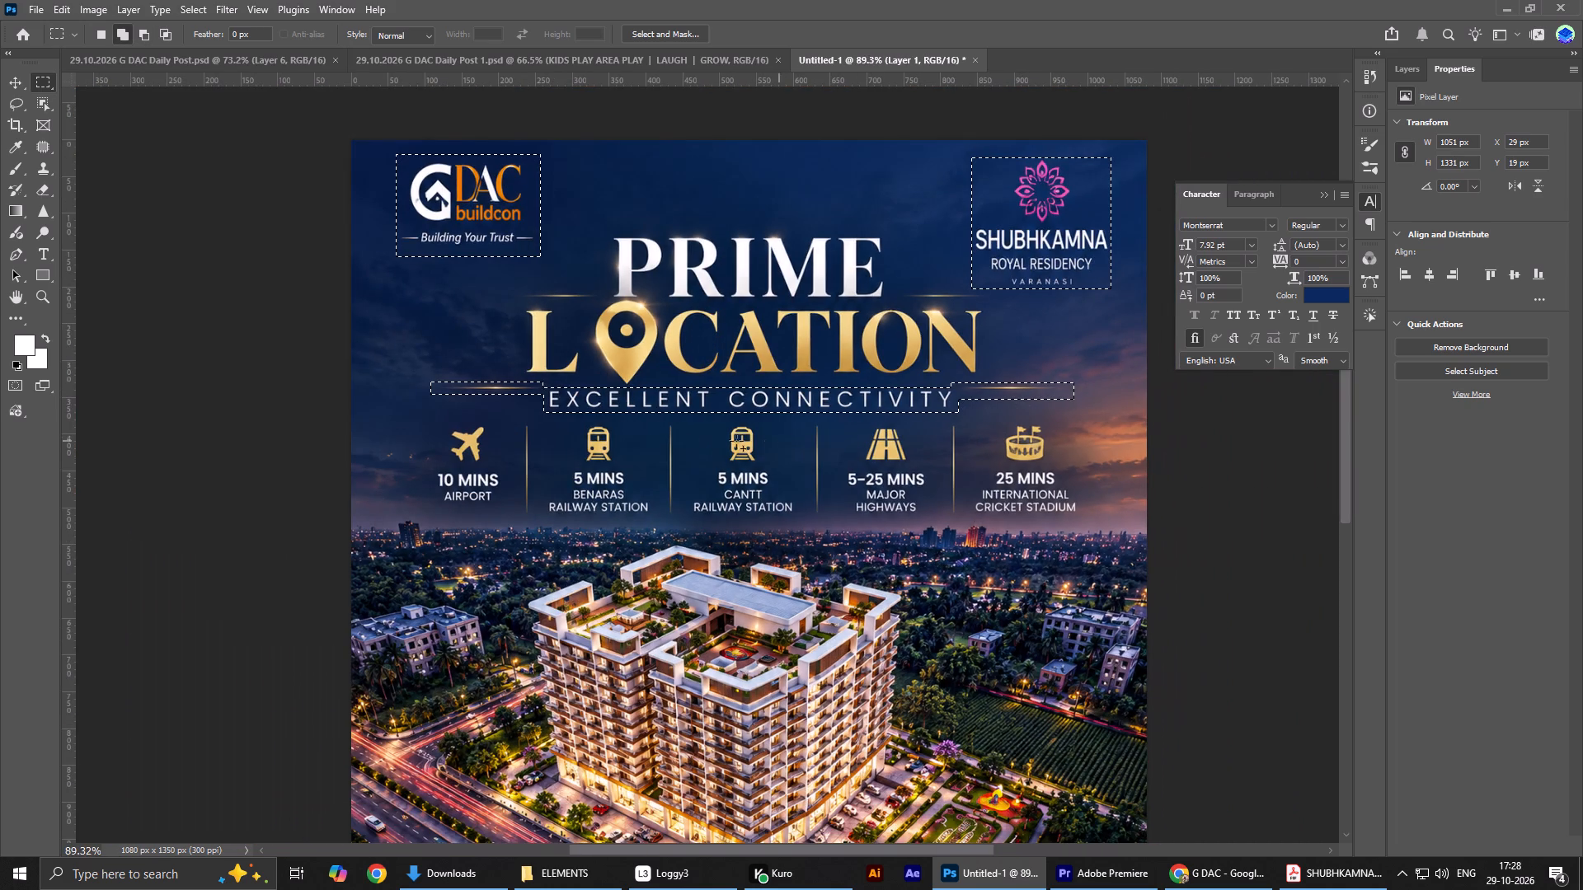
alt+scroll(975, 289, up, 9)
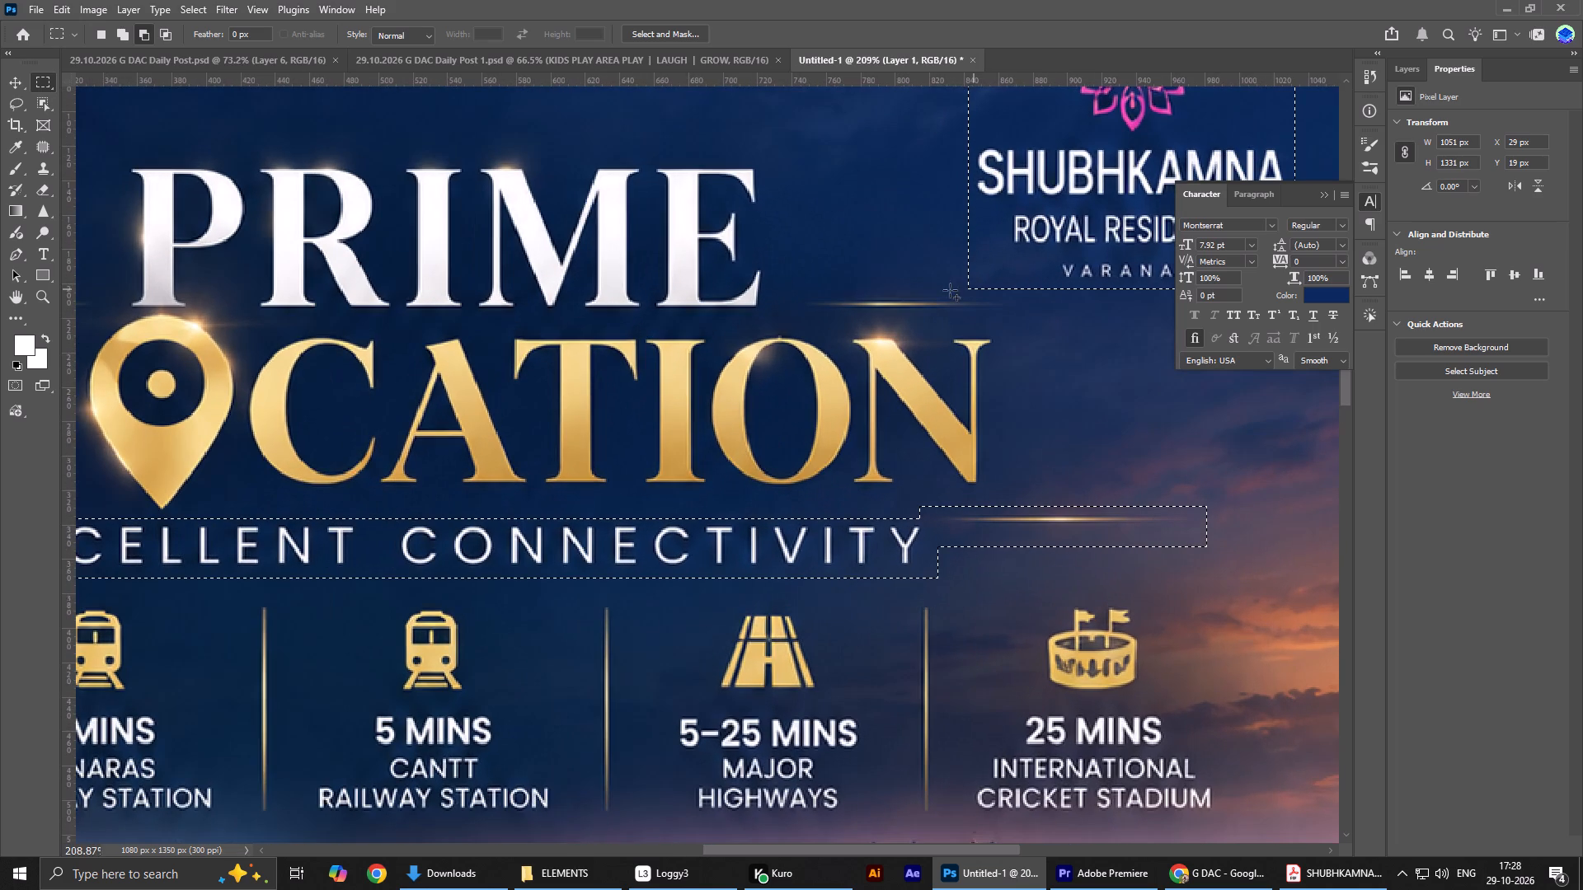
drag(804, 293, 1028, 312)
alt+scroll(999, 348, down, 6)
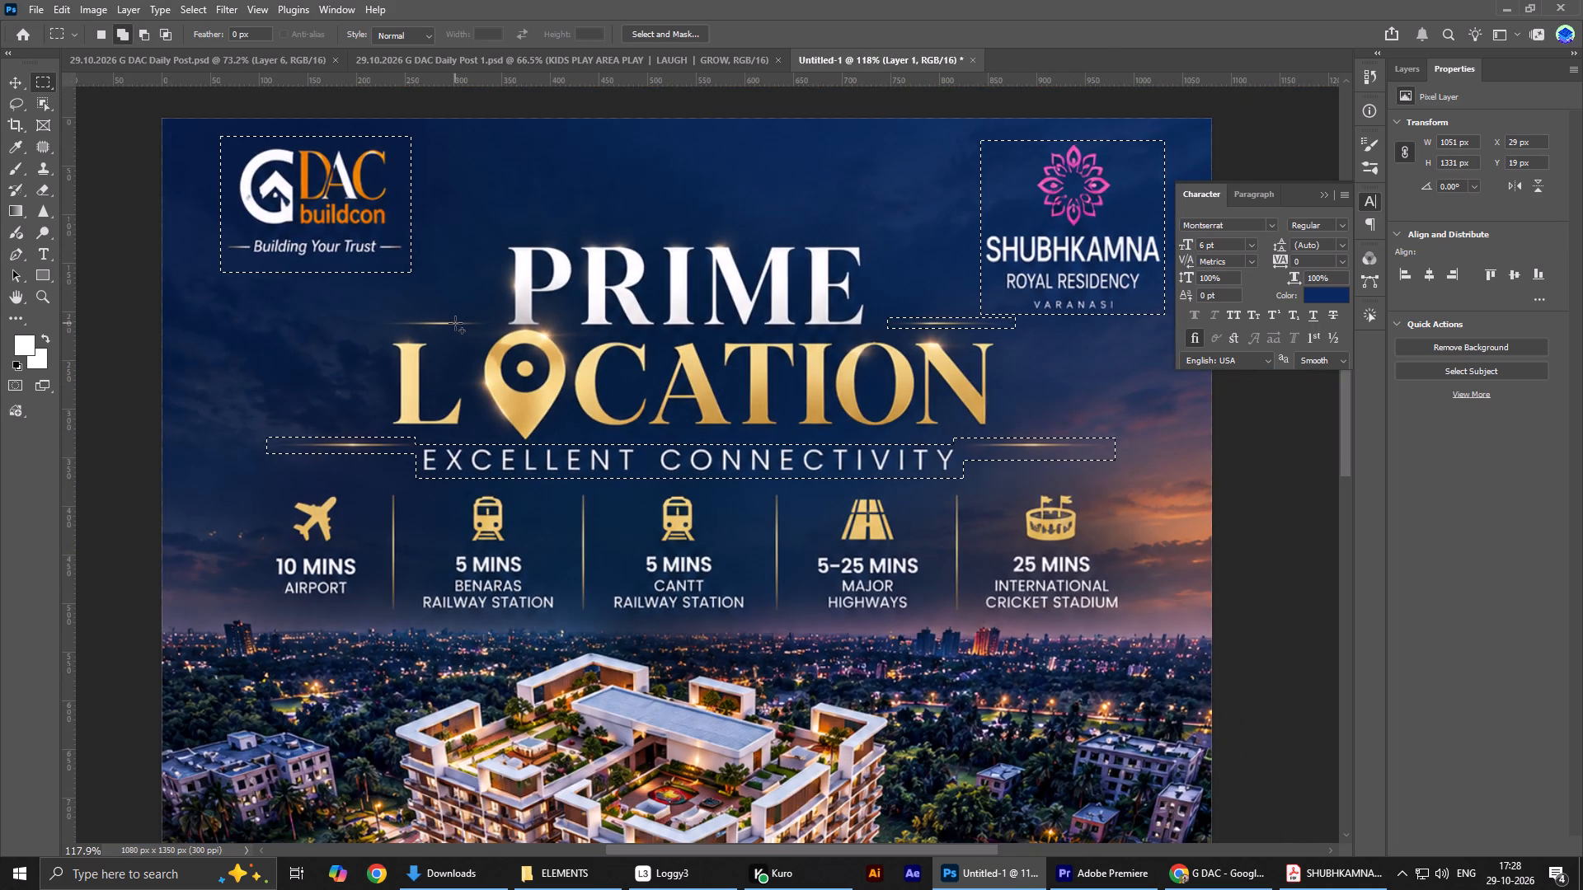
alt+scroll(437, 323, up, 2)
drag(368, 307, 506, 332)
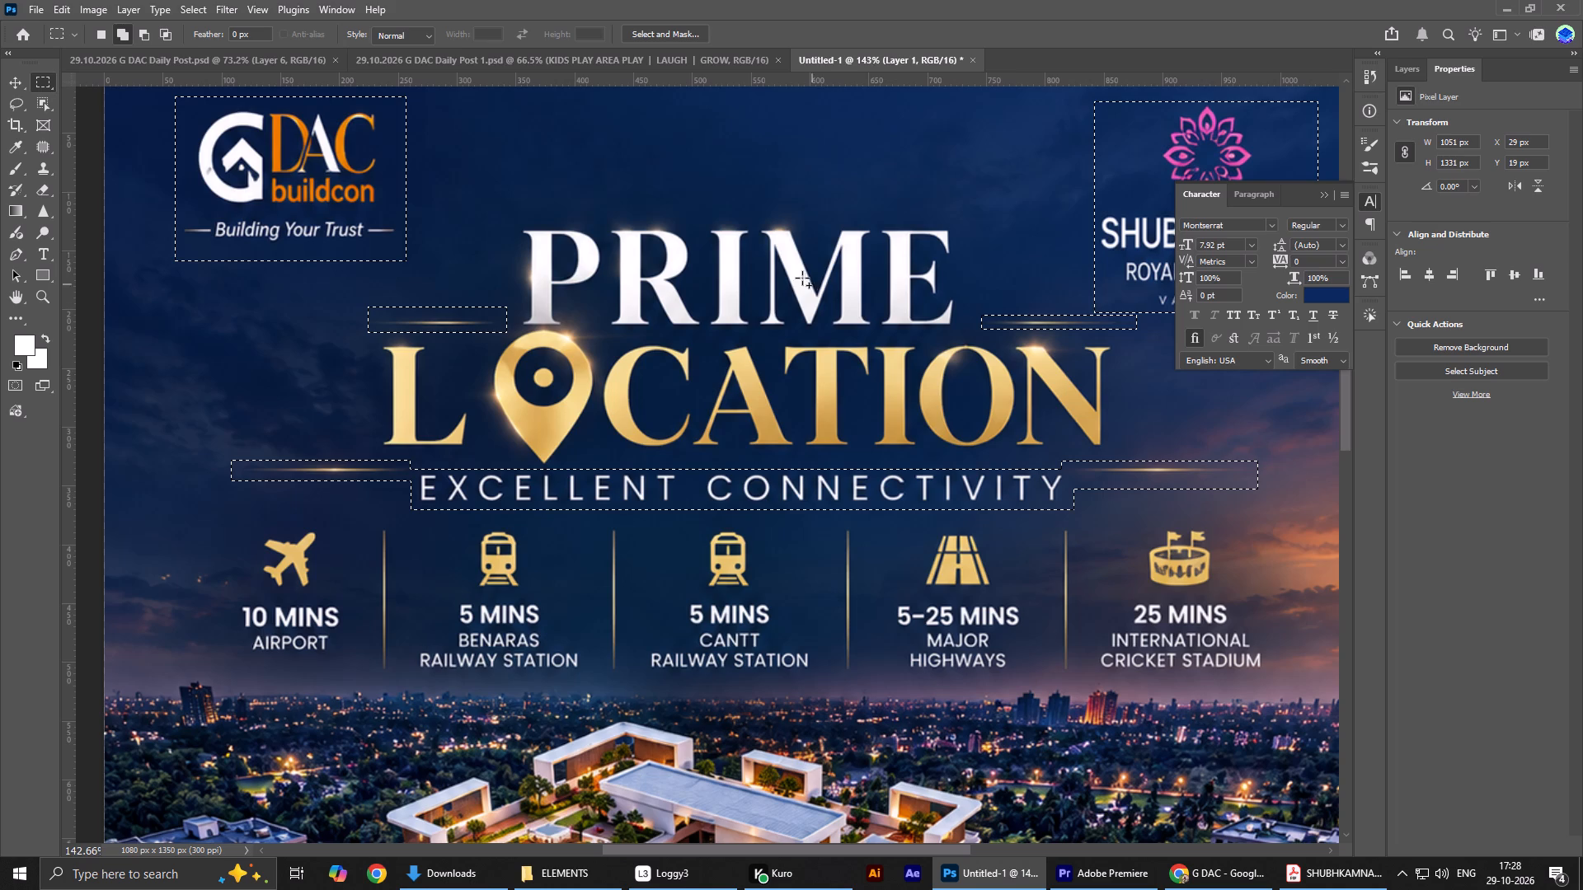
Add the "Prime Location" headline, including the gold pin, to the selection with two rectangular marquees.
drag(519, 221, 632, 263)
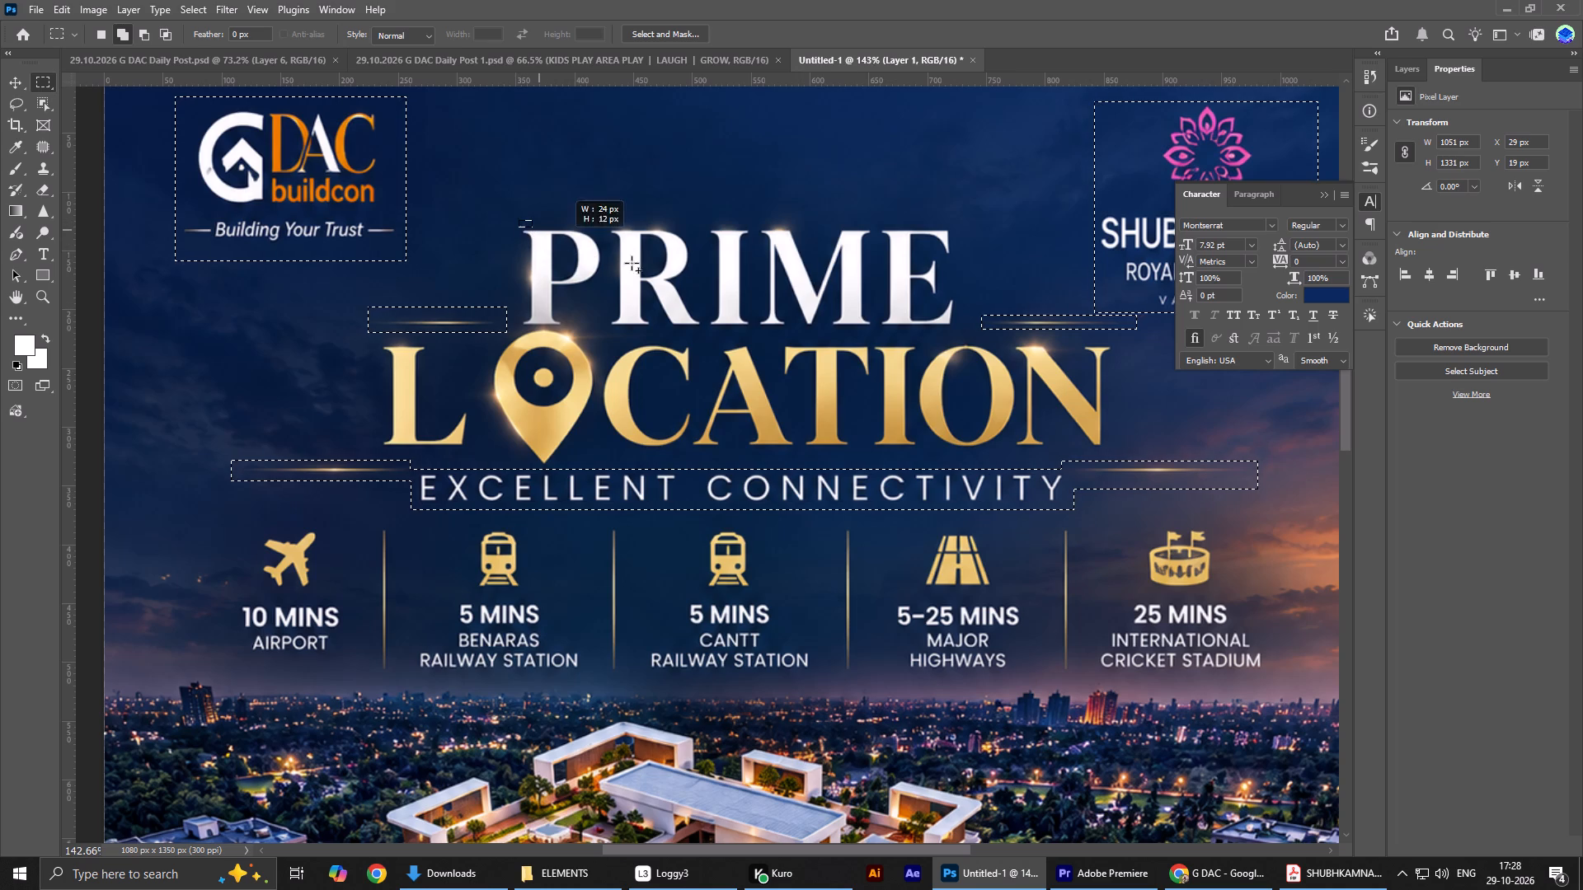
drag(632, 263, 980, 334)
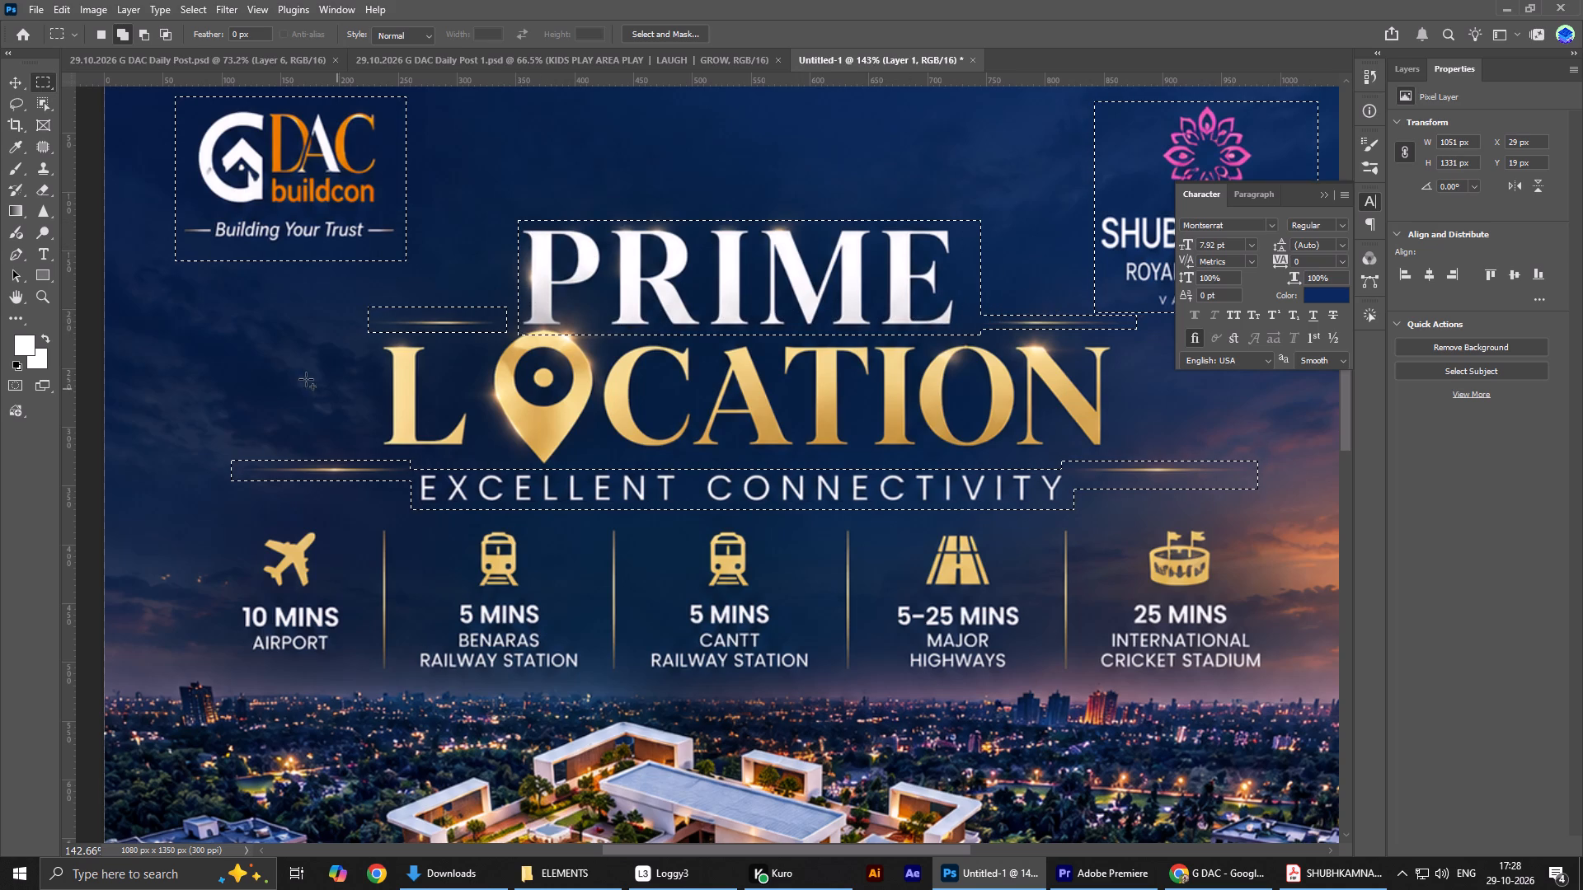
drag(331, 302, 1148, 503)
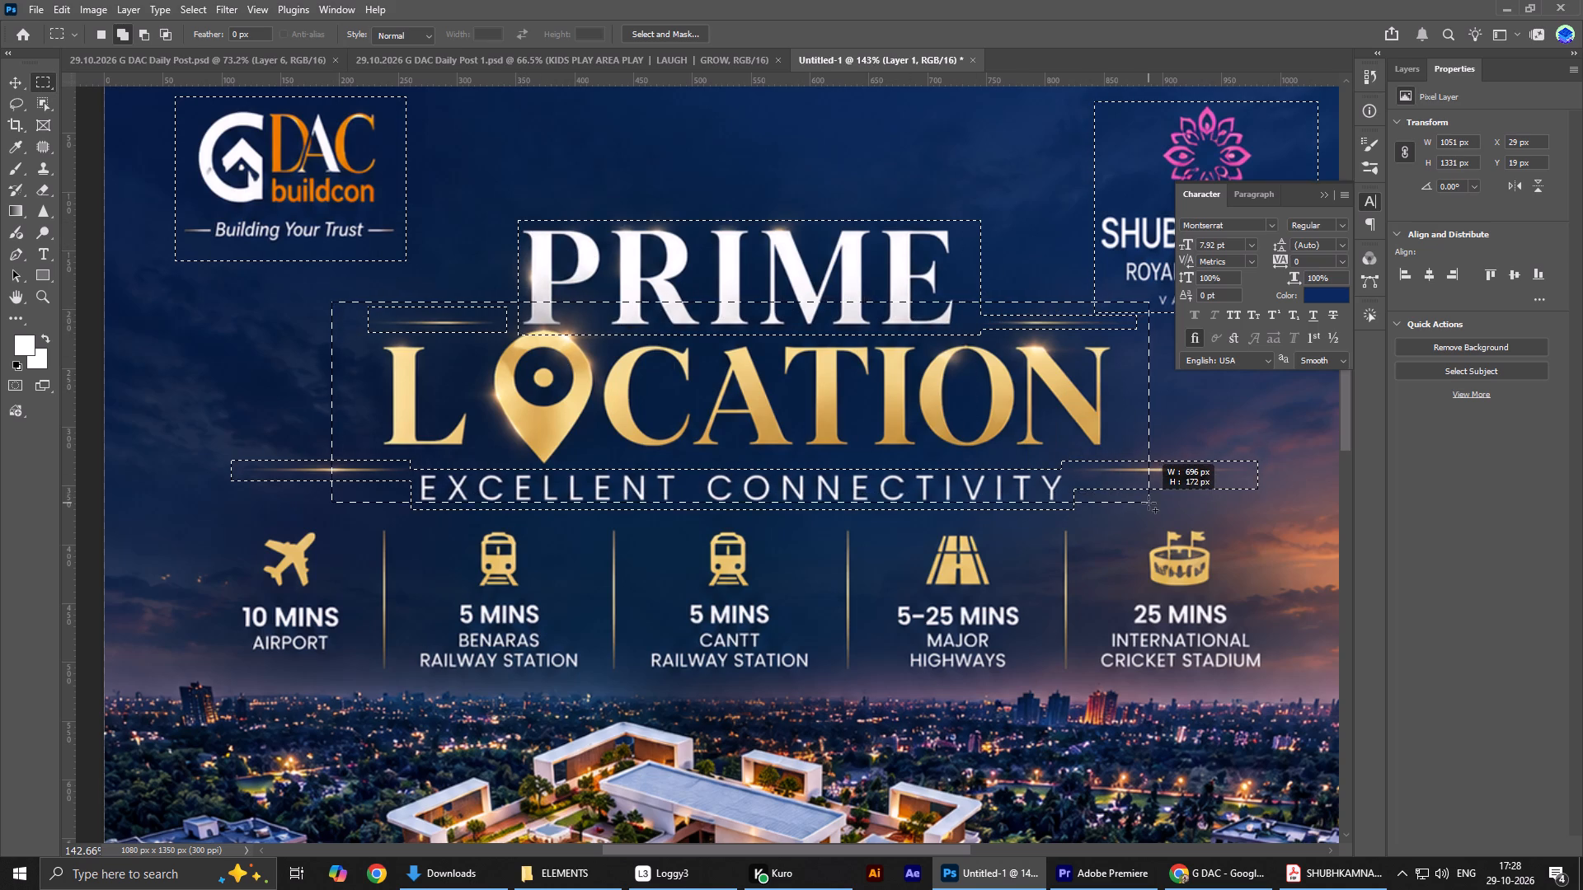
drag(1148, 503, 1140, 501)
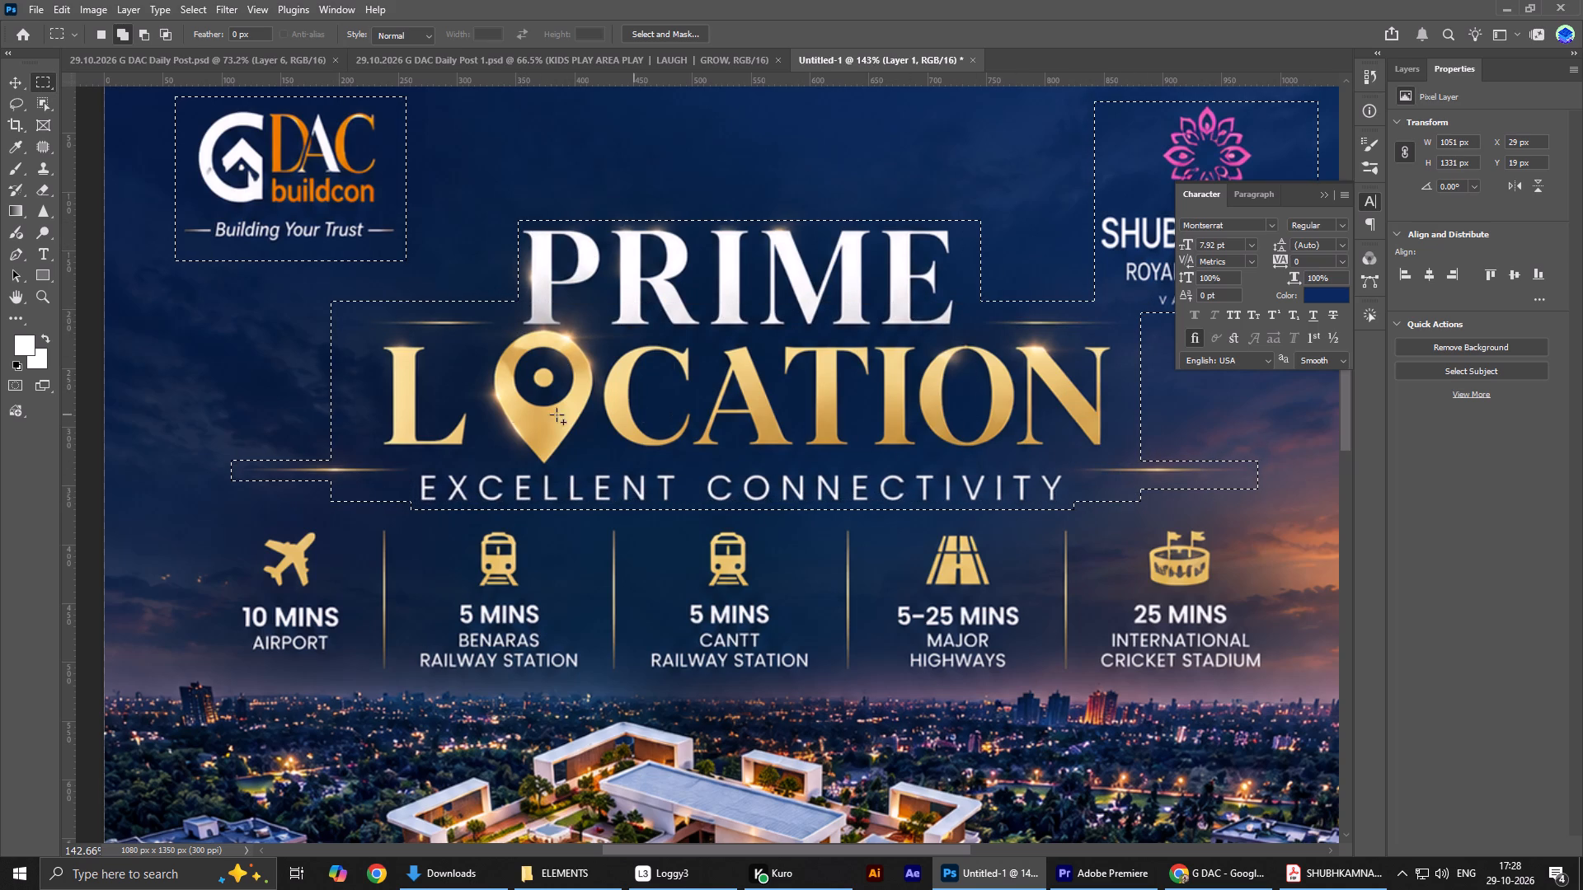
Add the "5 MINS Benaras Railway Station" text to the selection with rectangular marquees, trimming the selection clear of the train icon.
alt+scroll(275, 451, down, 4)
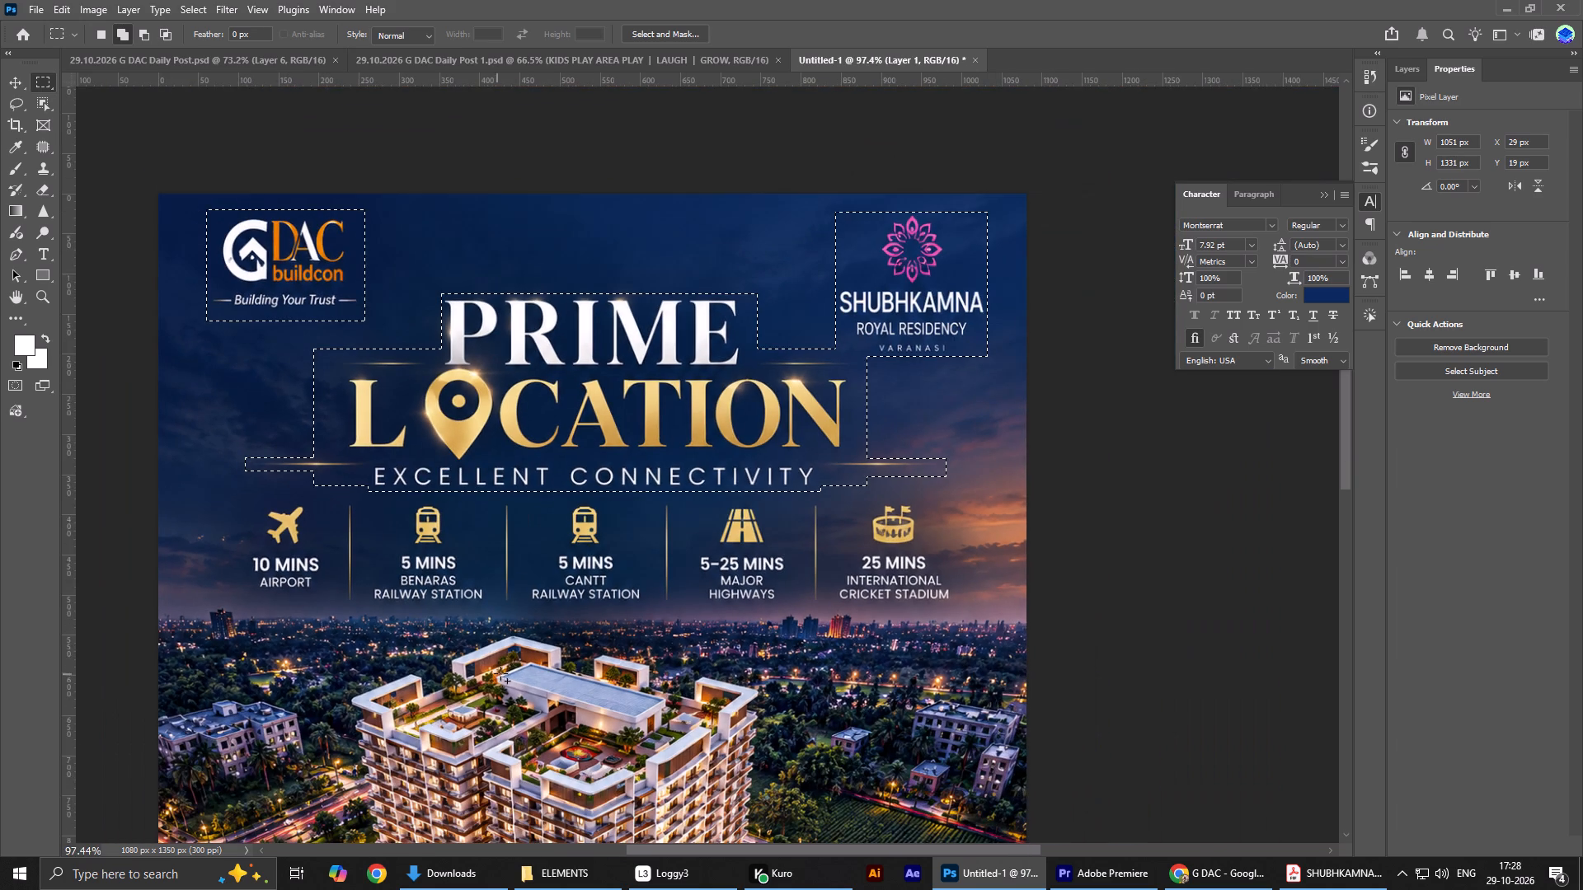
alt+scroll(558, 621, up, 2)
alt+scroll(558, 621, down, 1)
alt+scroll(558, 621, up, 2)
alt+scroll(347, 589, up, 1)
alt+scroll(347, 589, down, 1)
alt+scroll(347, 589, up, 1)
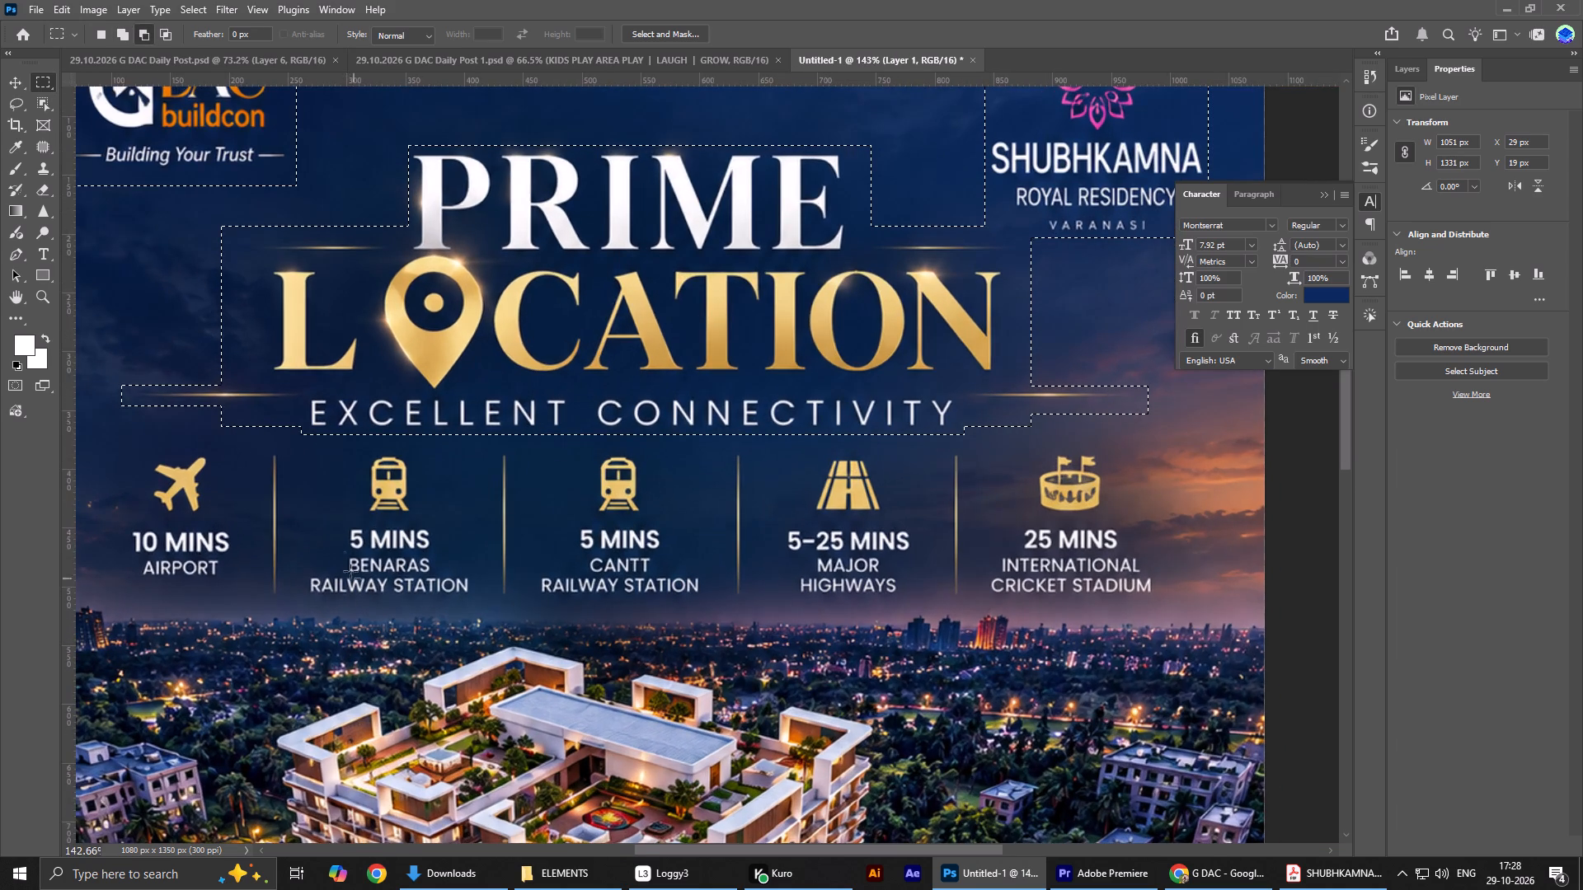
drag(310, 529, 389, 574)
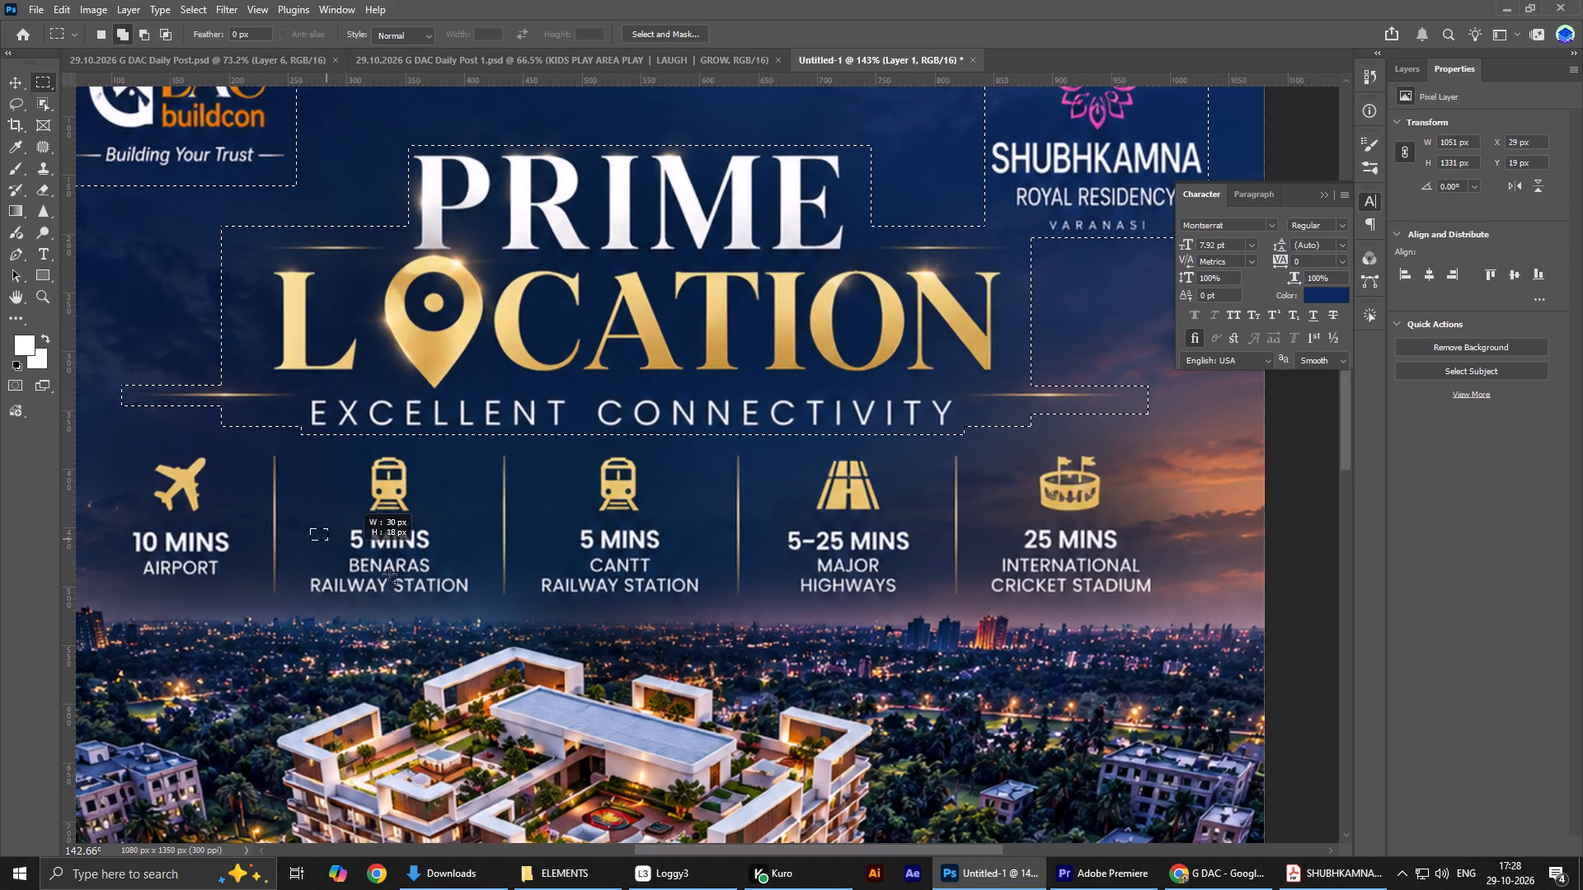
drag(389, 574, 479, 597)
drag(299, 564, 353, 603)
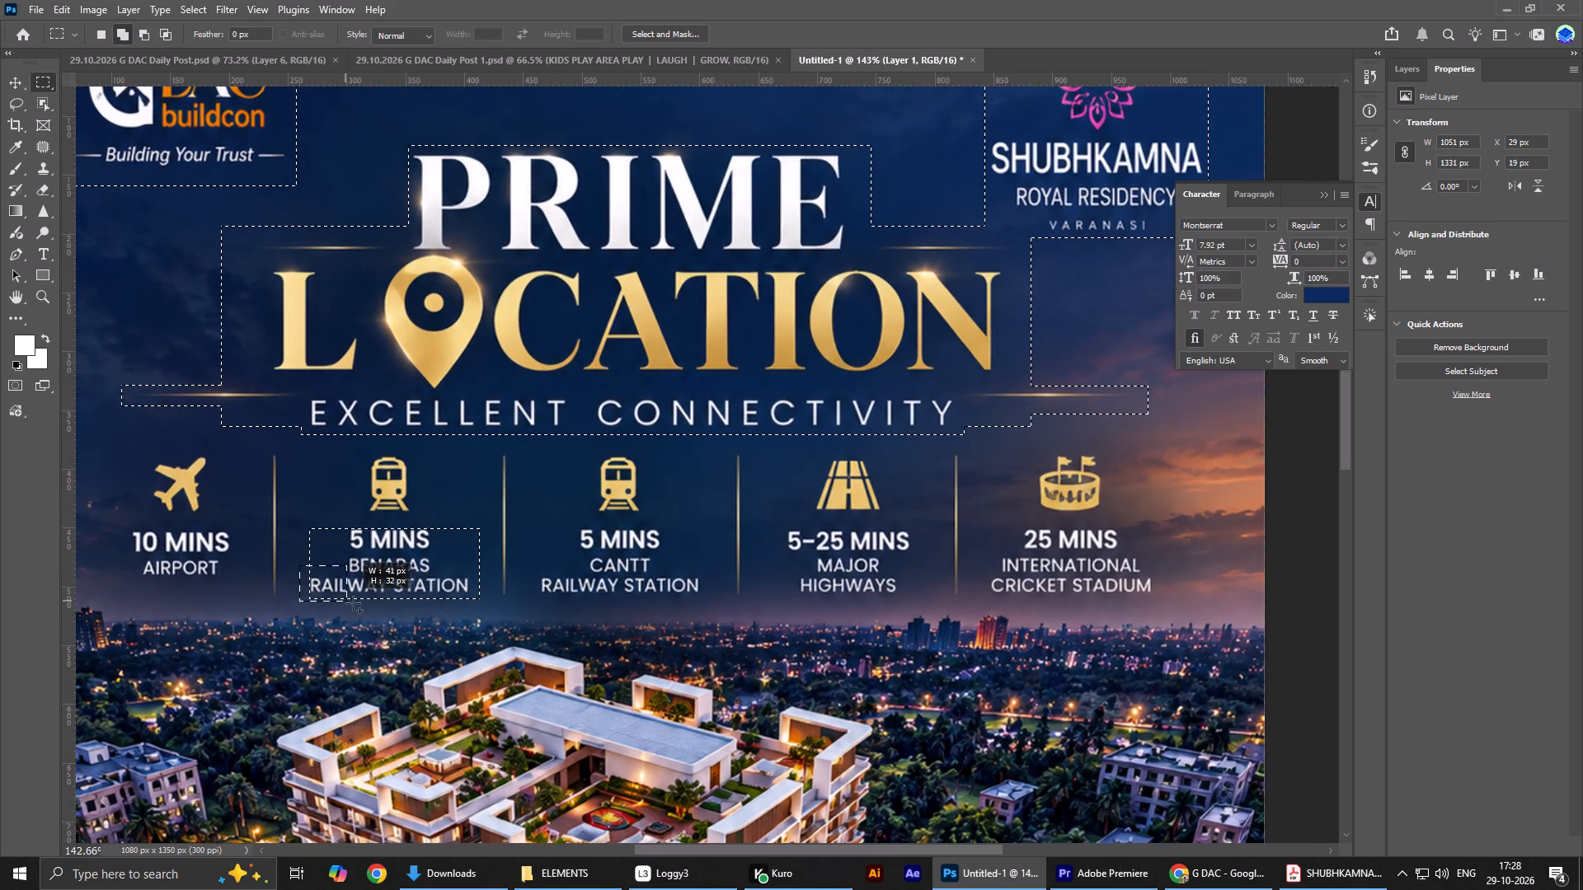
drag(353, 603, 368, 603)
drag(331, 515, 449, 570)
alt+scroll(438, 522, up, 9)
alt+drag(179, 474, 431, 509)
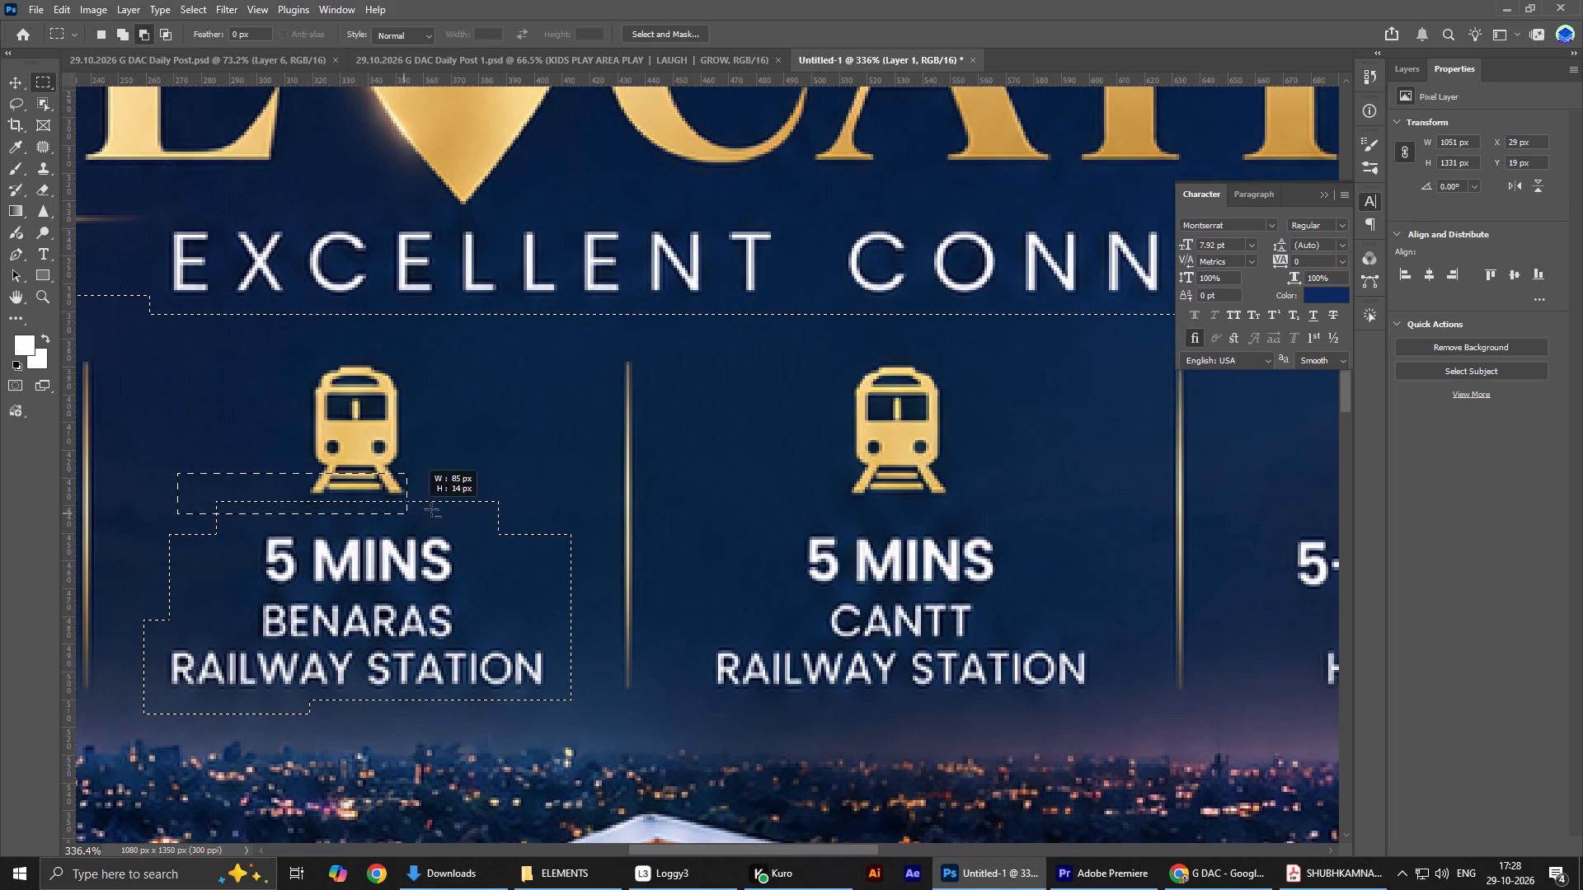
alt+drag(431, 509, 534, 504)
Add the "5 MINS Cantt Railway Station" text to the selection with a rectangular marquee below its train icon.
alt+scroll(516, 504, down, 8)
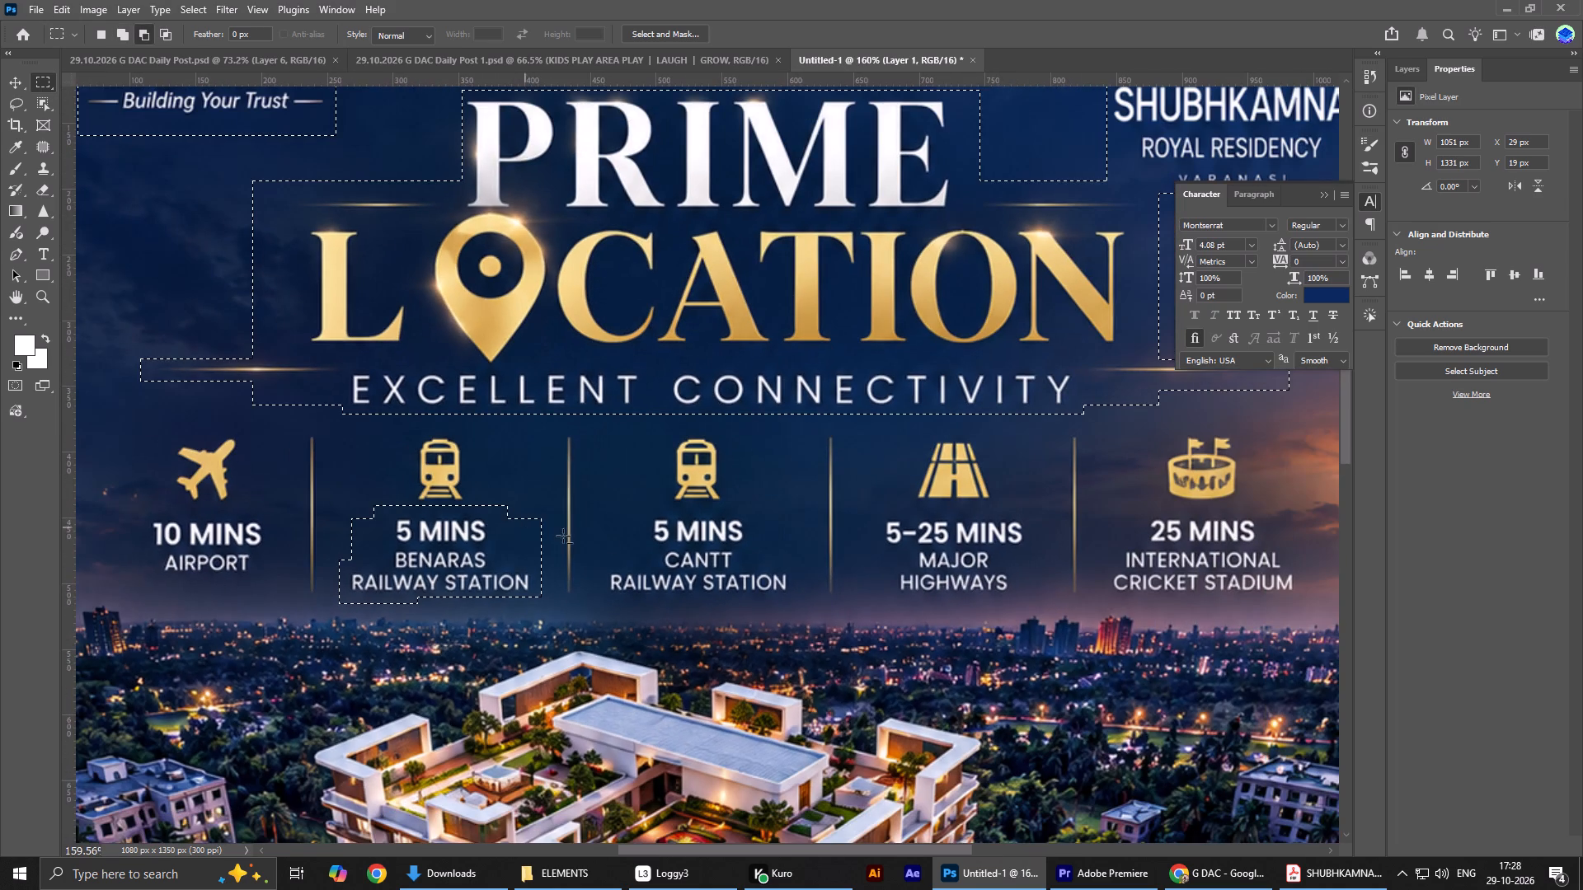
ctrl+scroll(716, 550, down, 4)
ctrl+scroll(716, 550, up, 1)
alt+scroll(593, 529, up, 10)
drag(500, 480, 632, 607)
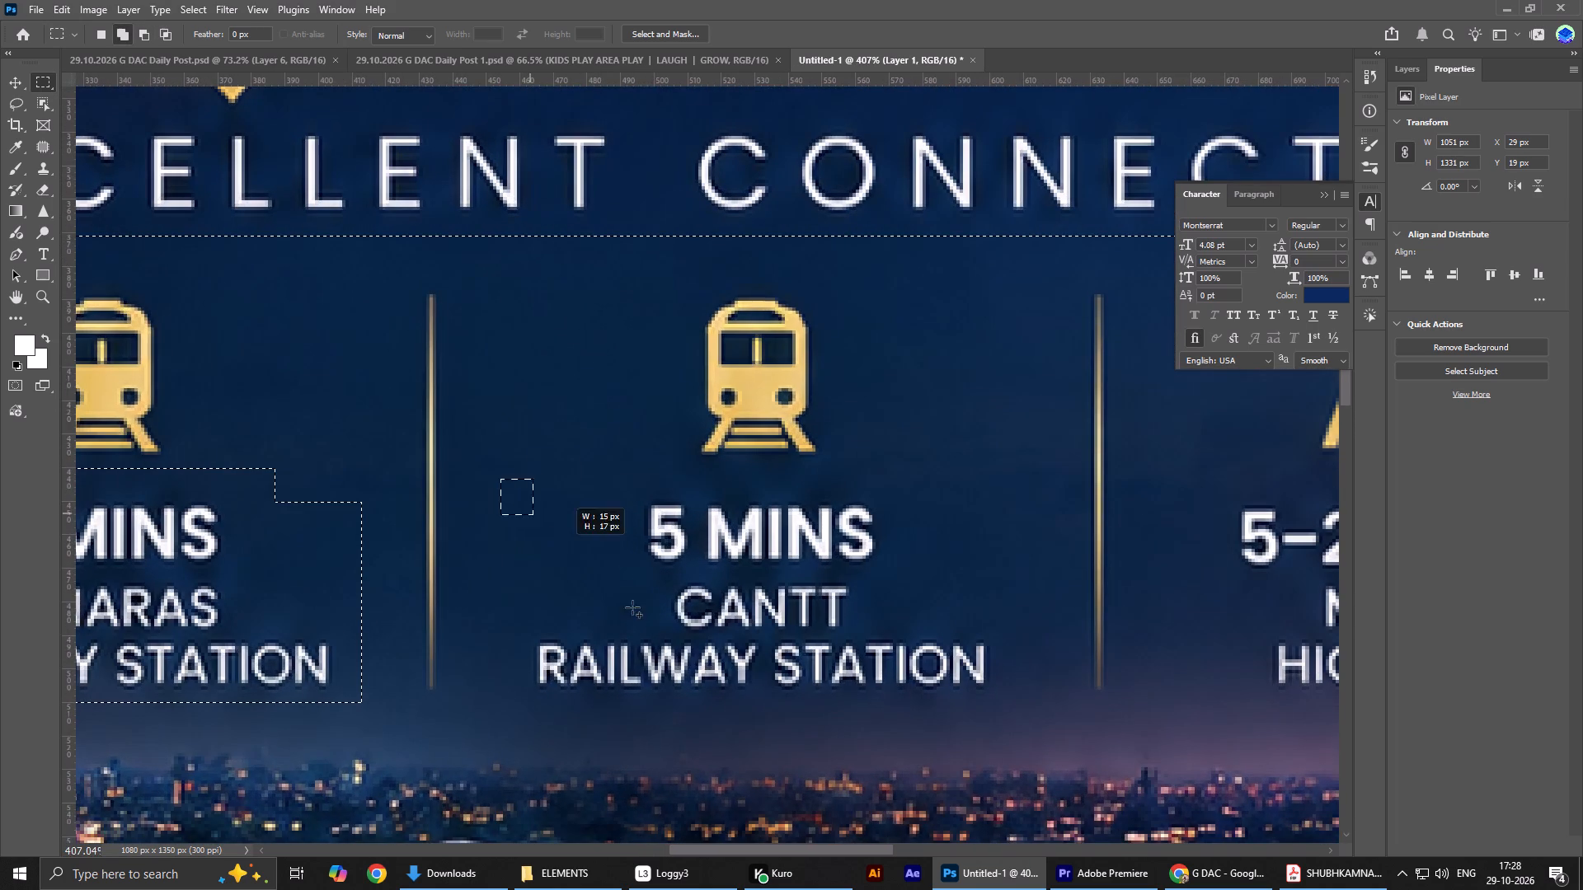
drag(632, 607, 1020, 720)
Add the "5–25 MINS Major Highways" text to the selection with a rectangular marquee about 144 x 78 px.
alt+scroll(726, 671, down, 10)
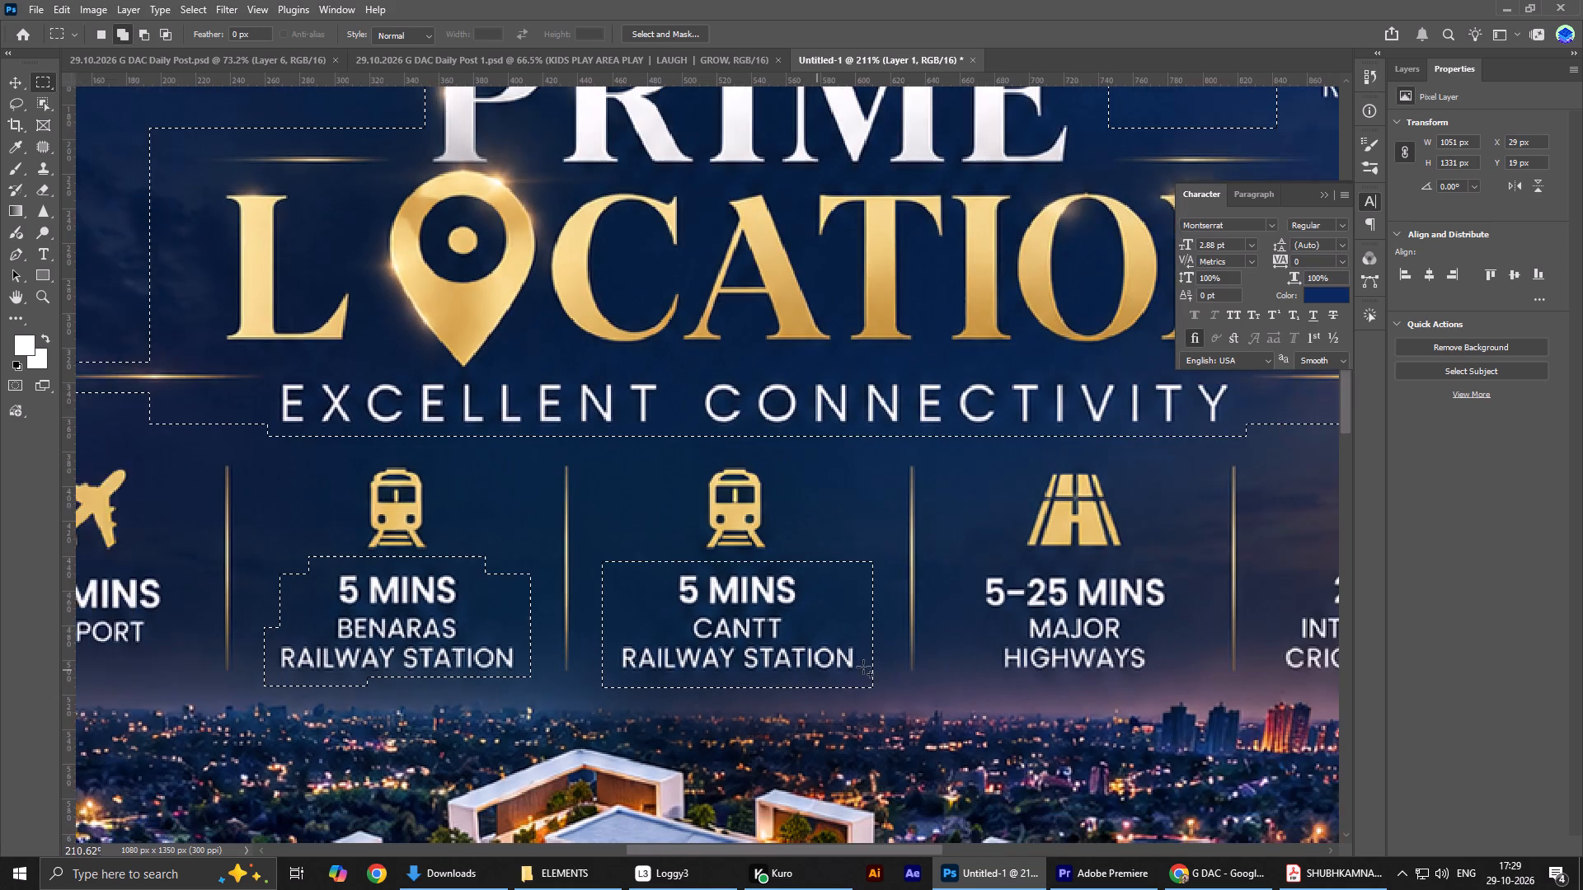
alt+scroll(863, 667, down, 4)
ctrl+scroll(874, 649, up, 1)
ctrl+scroll(878, 656, down, 6)
ctrl+scroll(856, 661, up, 1)
ctrl+scroll(856, 661, down, 1)
ctrl+scroll(856, 661, up, 1)
ctrl+scroll(853, 663, down, 3)
ctrl+scroll(849, 696, up, 1)
ctrl+scroll(849, 696, down, 6)
alt+scroll(786, 630, up, 5)
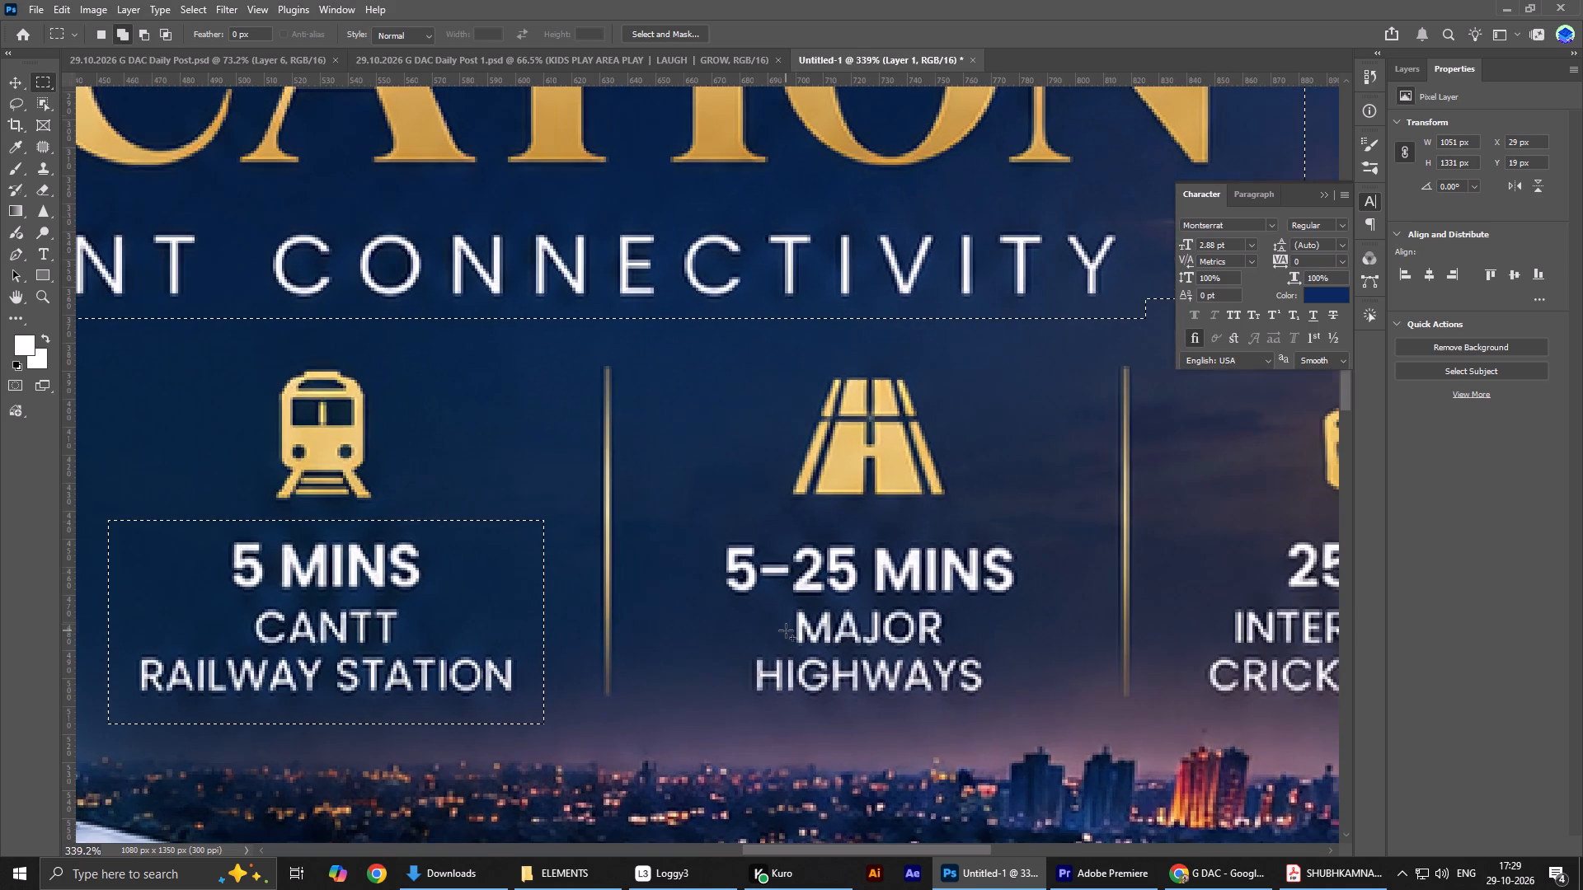
drag(691, 511, 1091, 724)
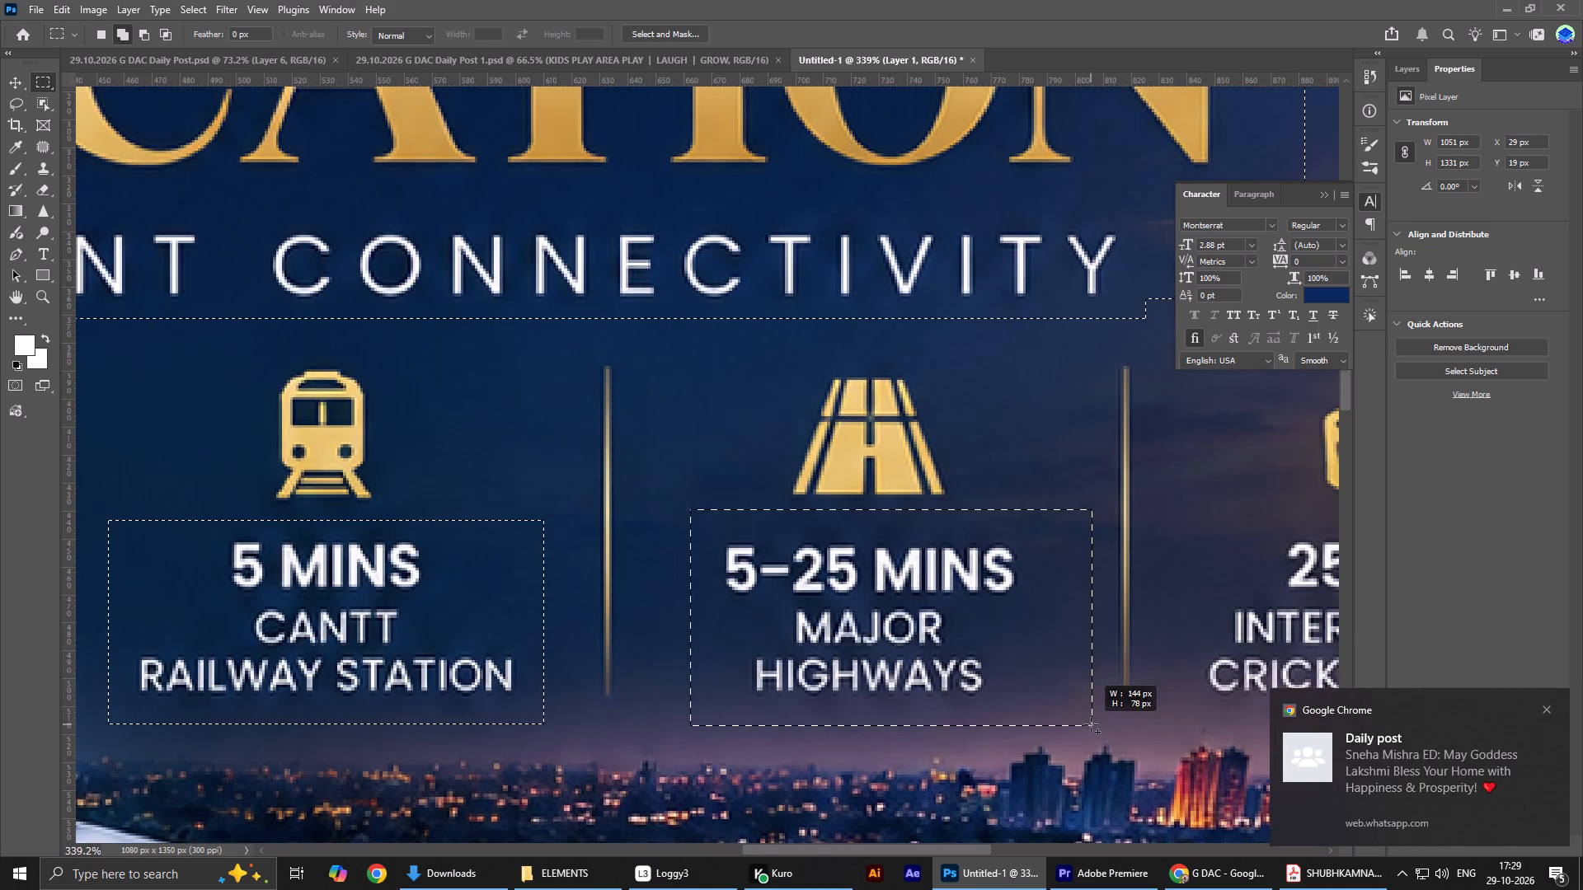
drag(1091, 724, 1091, 727)
Add the "25 MINS International Cricket Stadium" text to the selection with a rectangular marquee, trimming its top edge below the stadium icon.
alt+scroll(897, 691, down, 2)
alt+scroll(897, 691, up, 1)
alt+scroll(897, 691, down, 2)
ctrl+scroll(897, 691, down, 20)
ctrl+scroll(897, 691, down, 3)
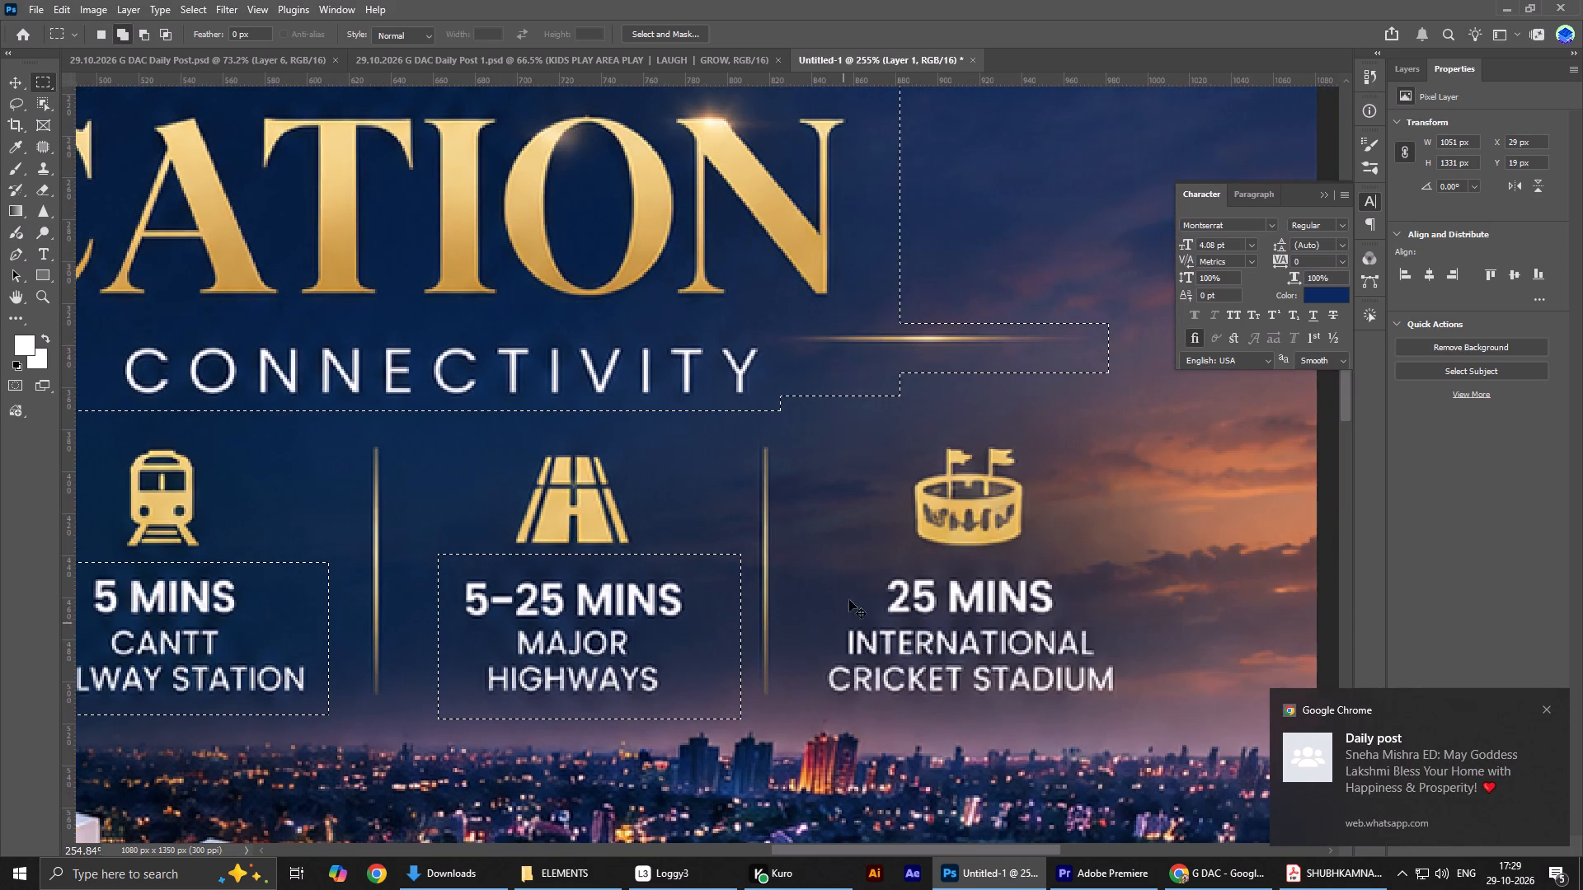
drag(802, 553, 1133, 719)
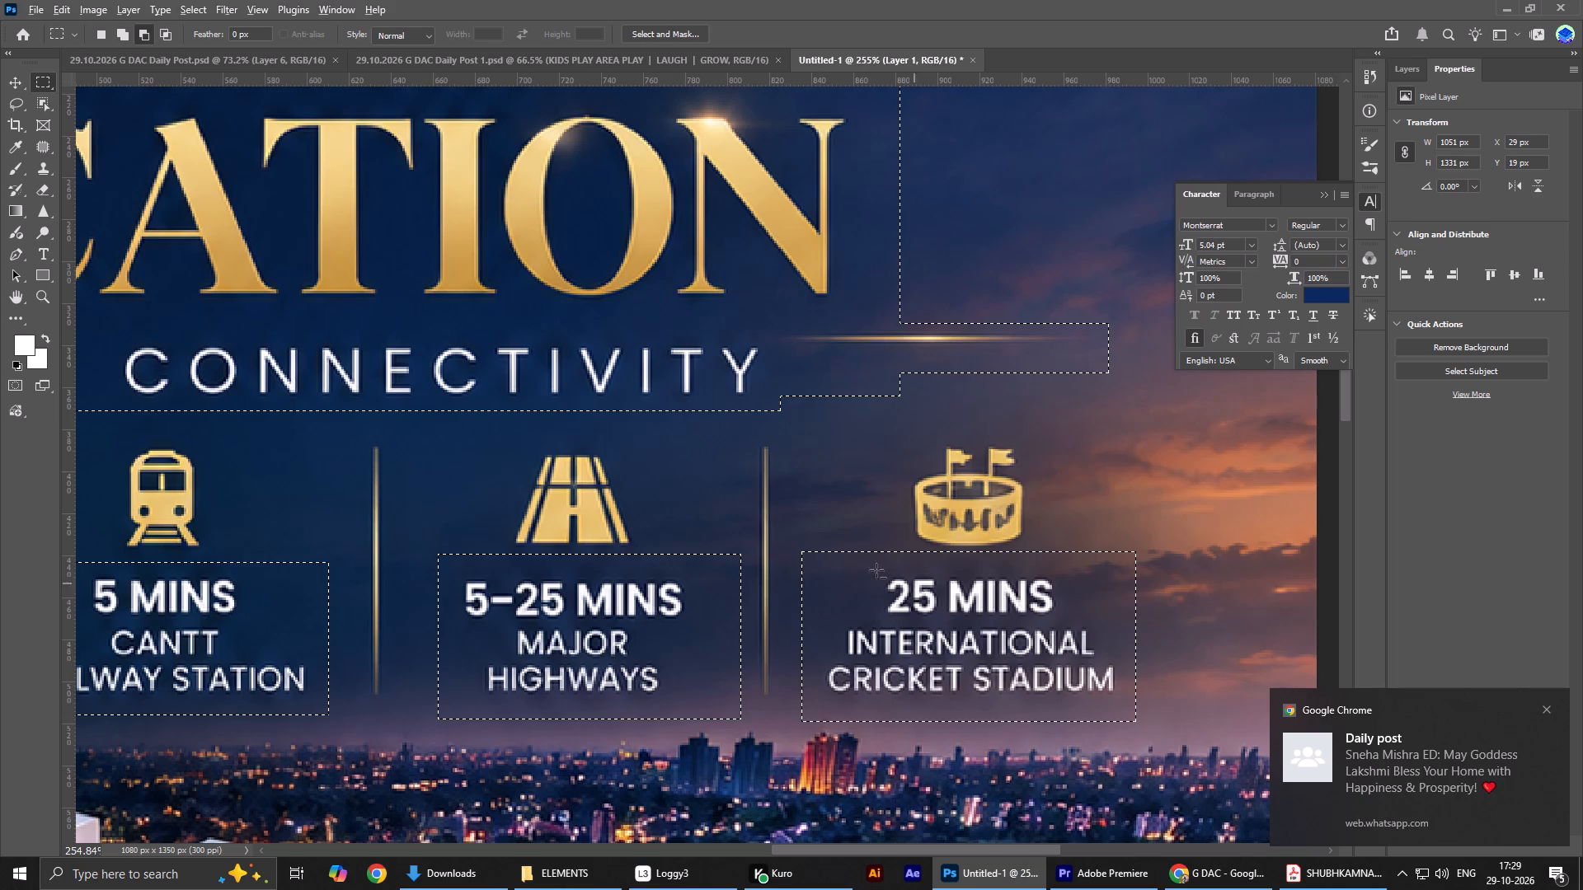
alt+drag(782, 544, 1191, 559)
Add the "10 MINS Airport" text to the selection with a rectangular marquee below the airplane icon.
alt+scroll(1174, 562, down, 15)
alt+scroll(815, 587, up, 9)
alt+scroll(701, 604, down, 1)
alt+scroll(701, 604, up, 5)
alt+scroll(690, 579, down, 1)
alt+scroll(690, 579, up, 3)
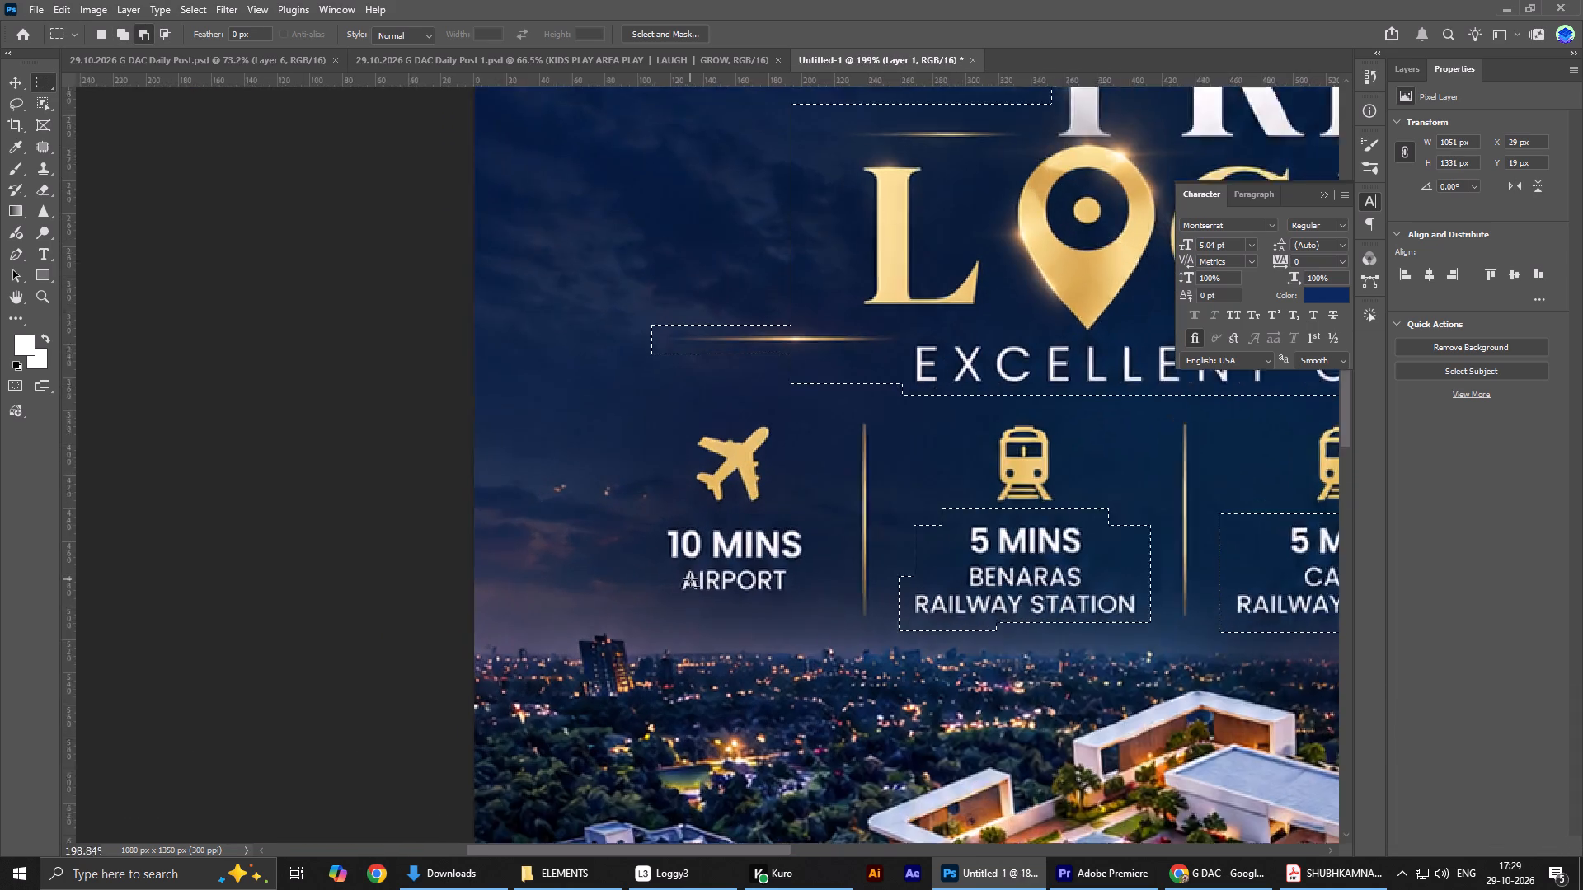
drag(640, 507, 872, 615)
Run Generative Fill on all the selected logos, texts and gold accents with the prompt "REMOVE".
alt+scroll(761, 617, down, 15)
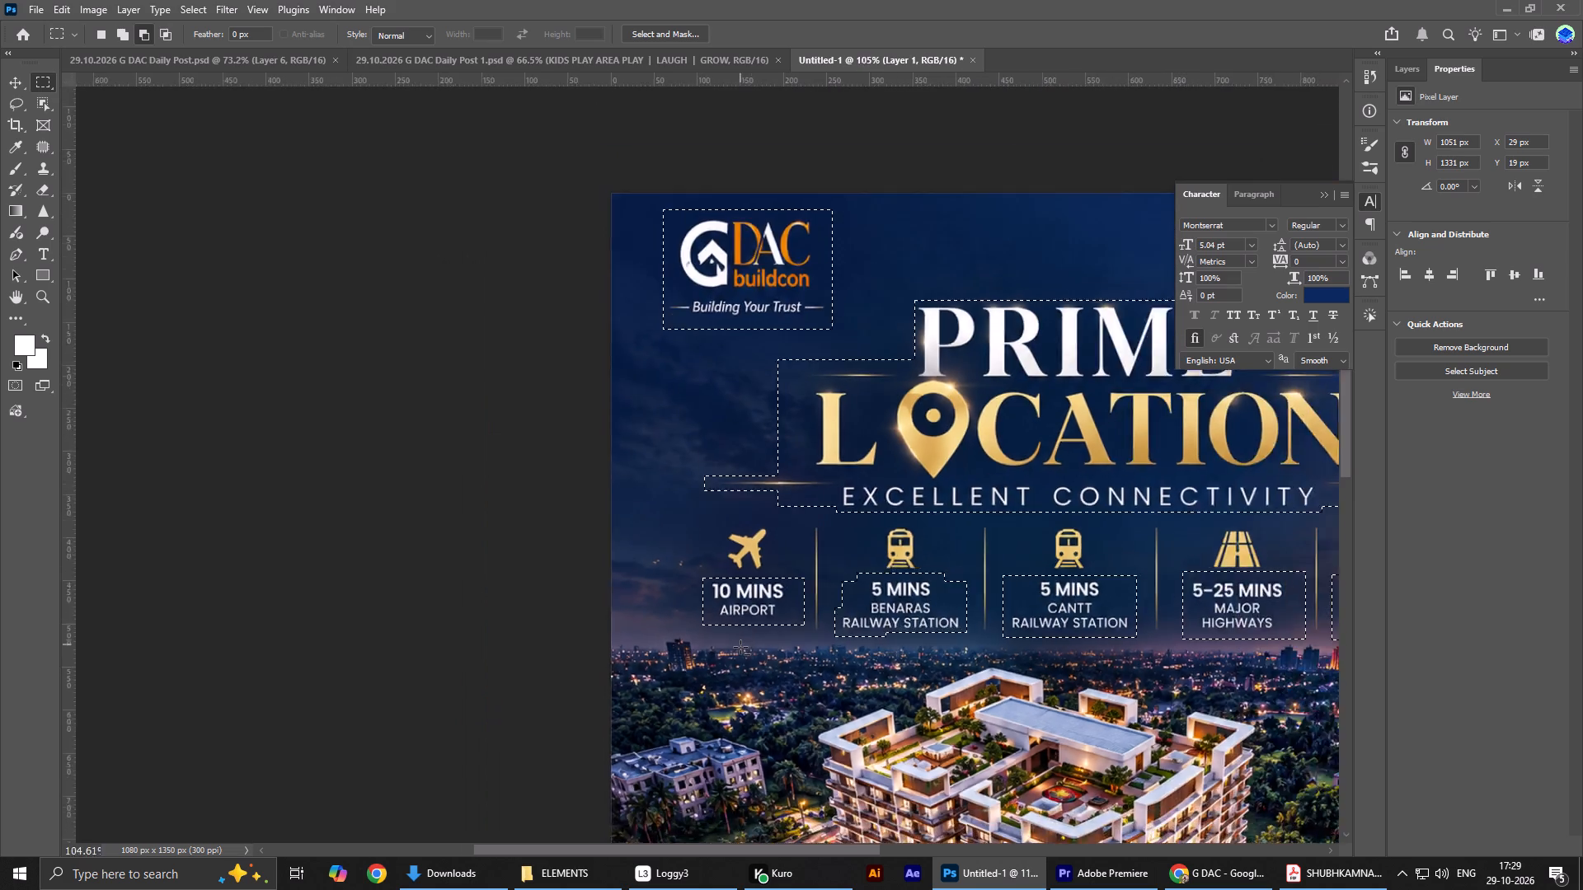
alt+scroll(740, 647, down, 3)
key(ctrl+0)
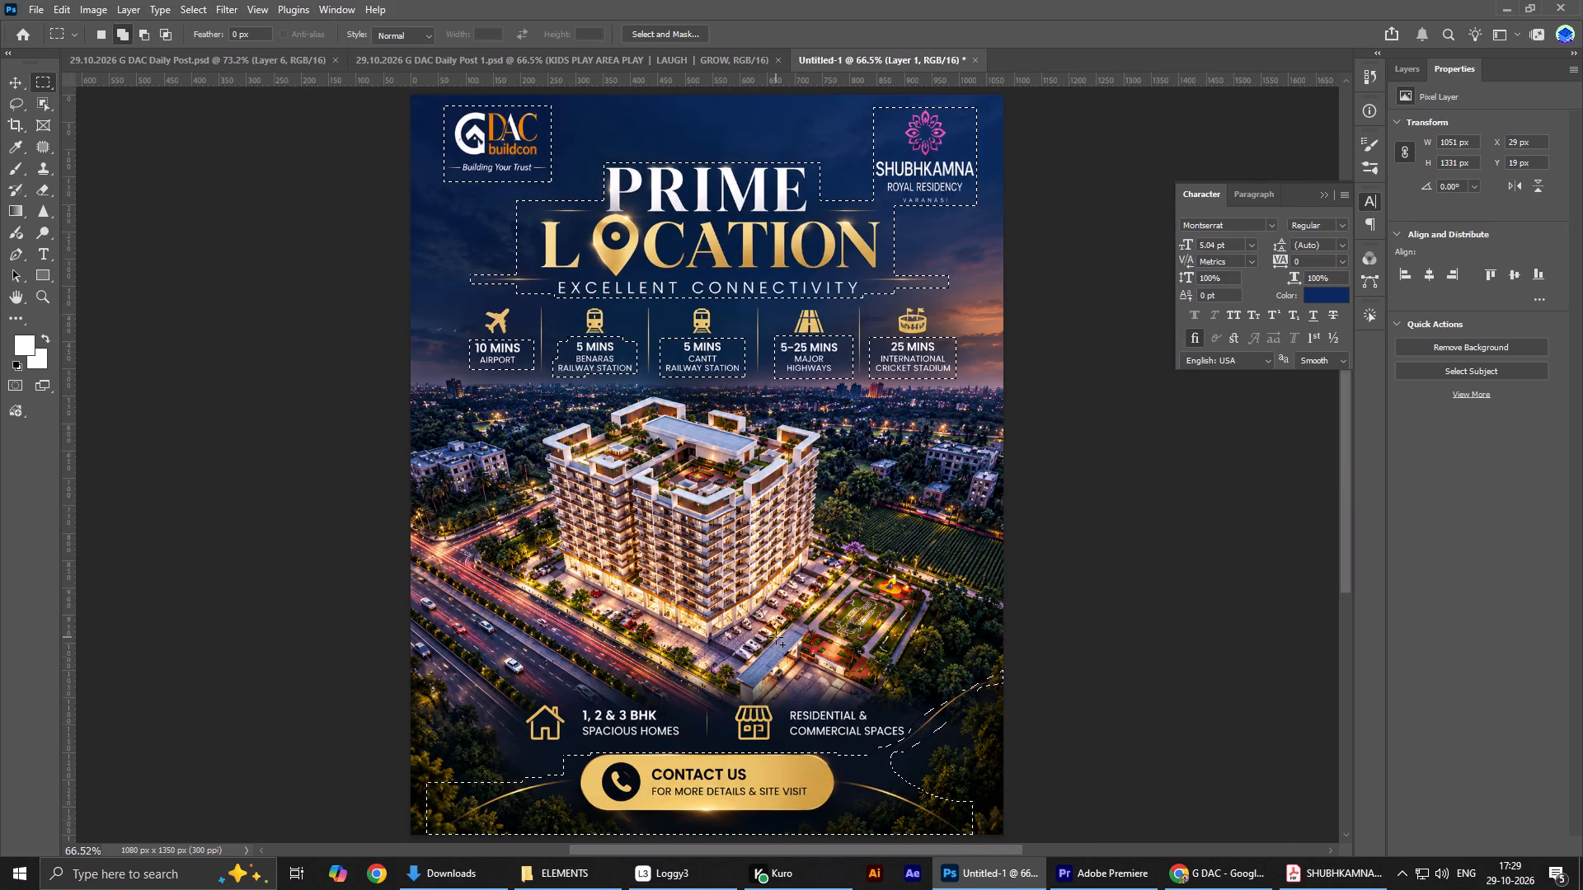
scroll(776, 637, up, 2)
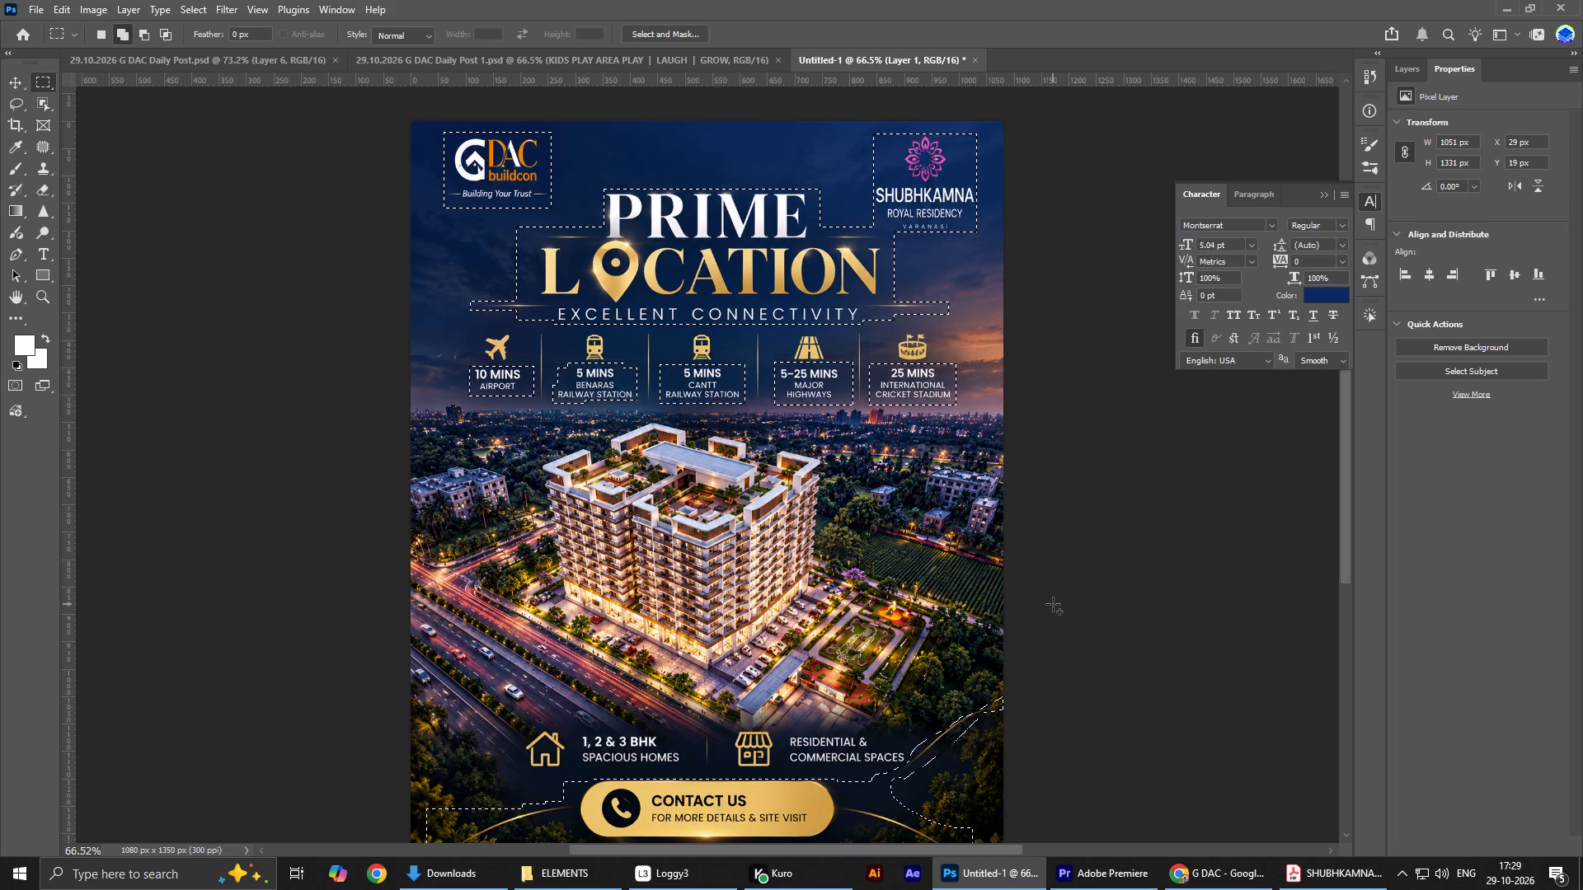
right_click(866, 537)
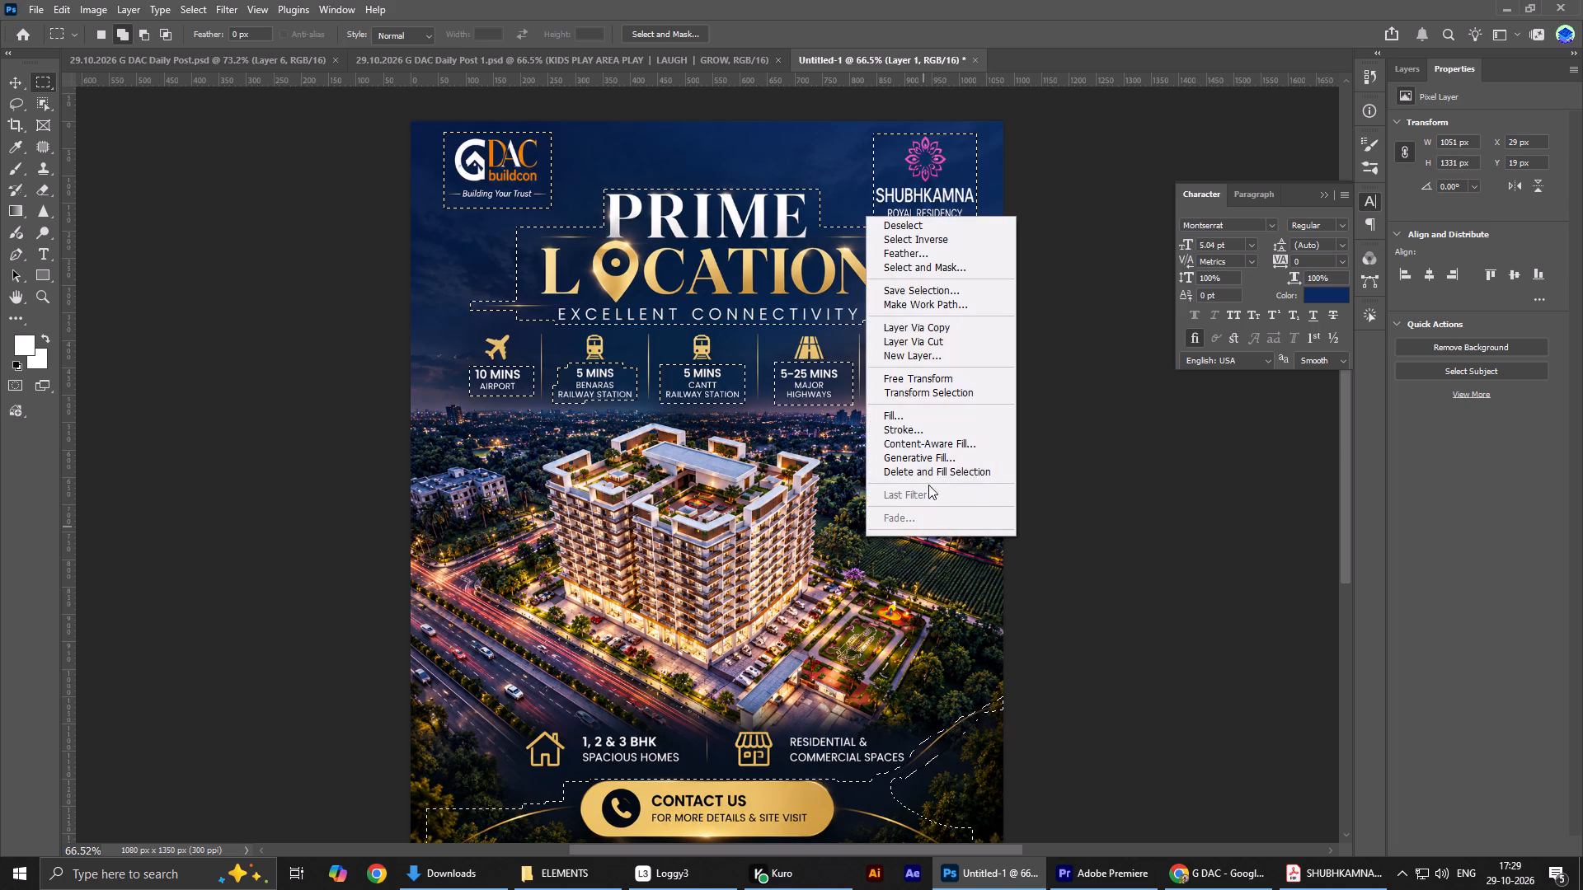
click(924, 457)
text(RE)
text(MOVE)
key(shift+Return)
key(Return)
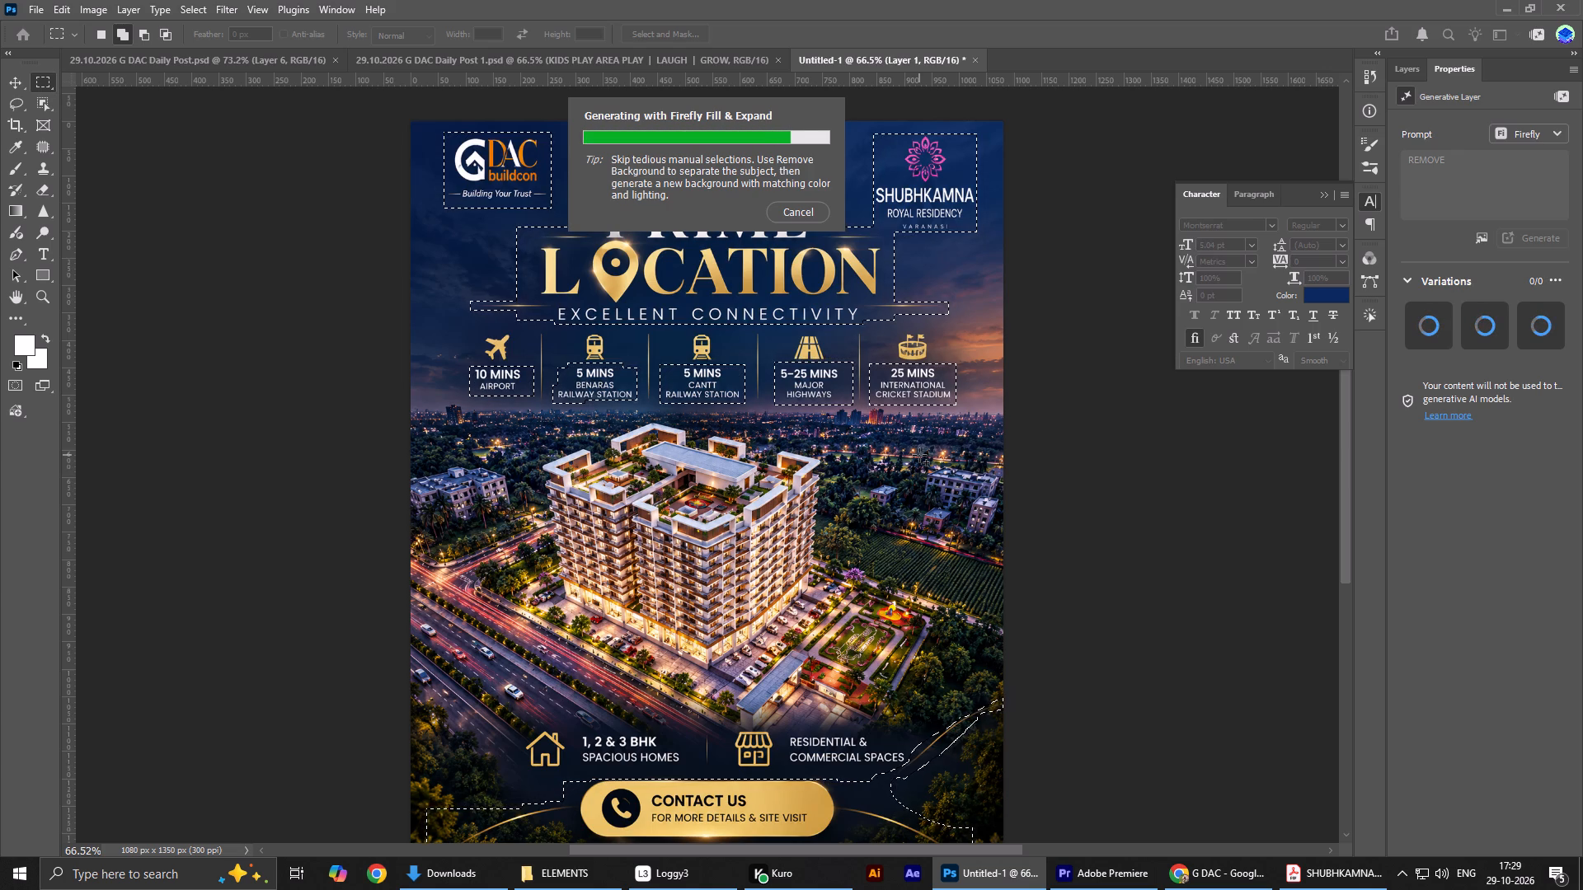
scroll(1019, 536, down, 2)
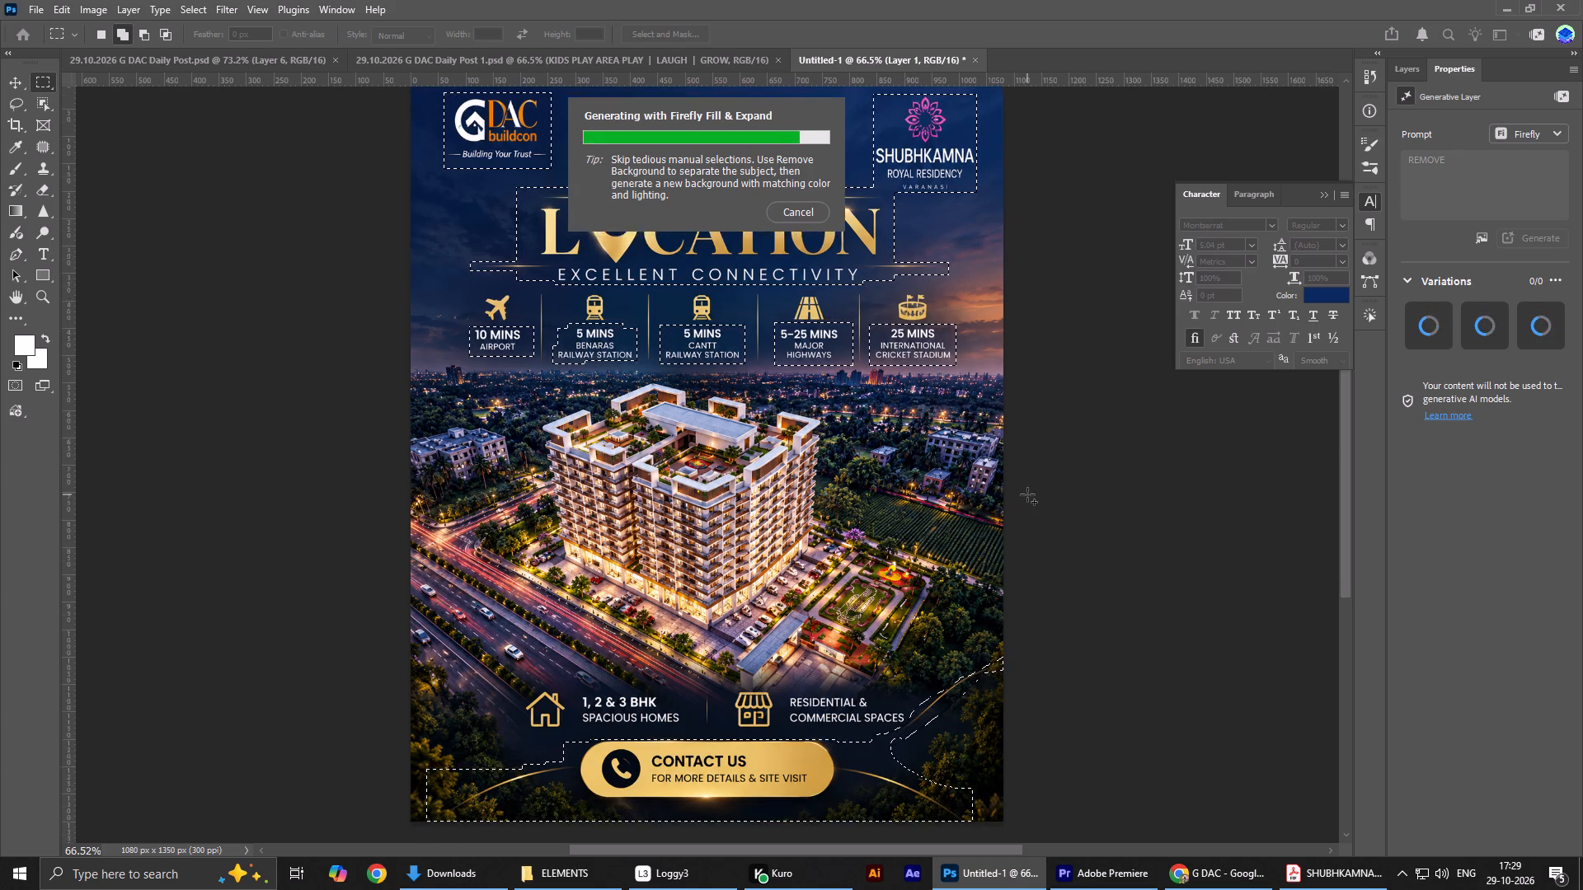
scroll(1027, 494, down, 2)
scroll(1027, 490, up, 1)
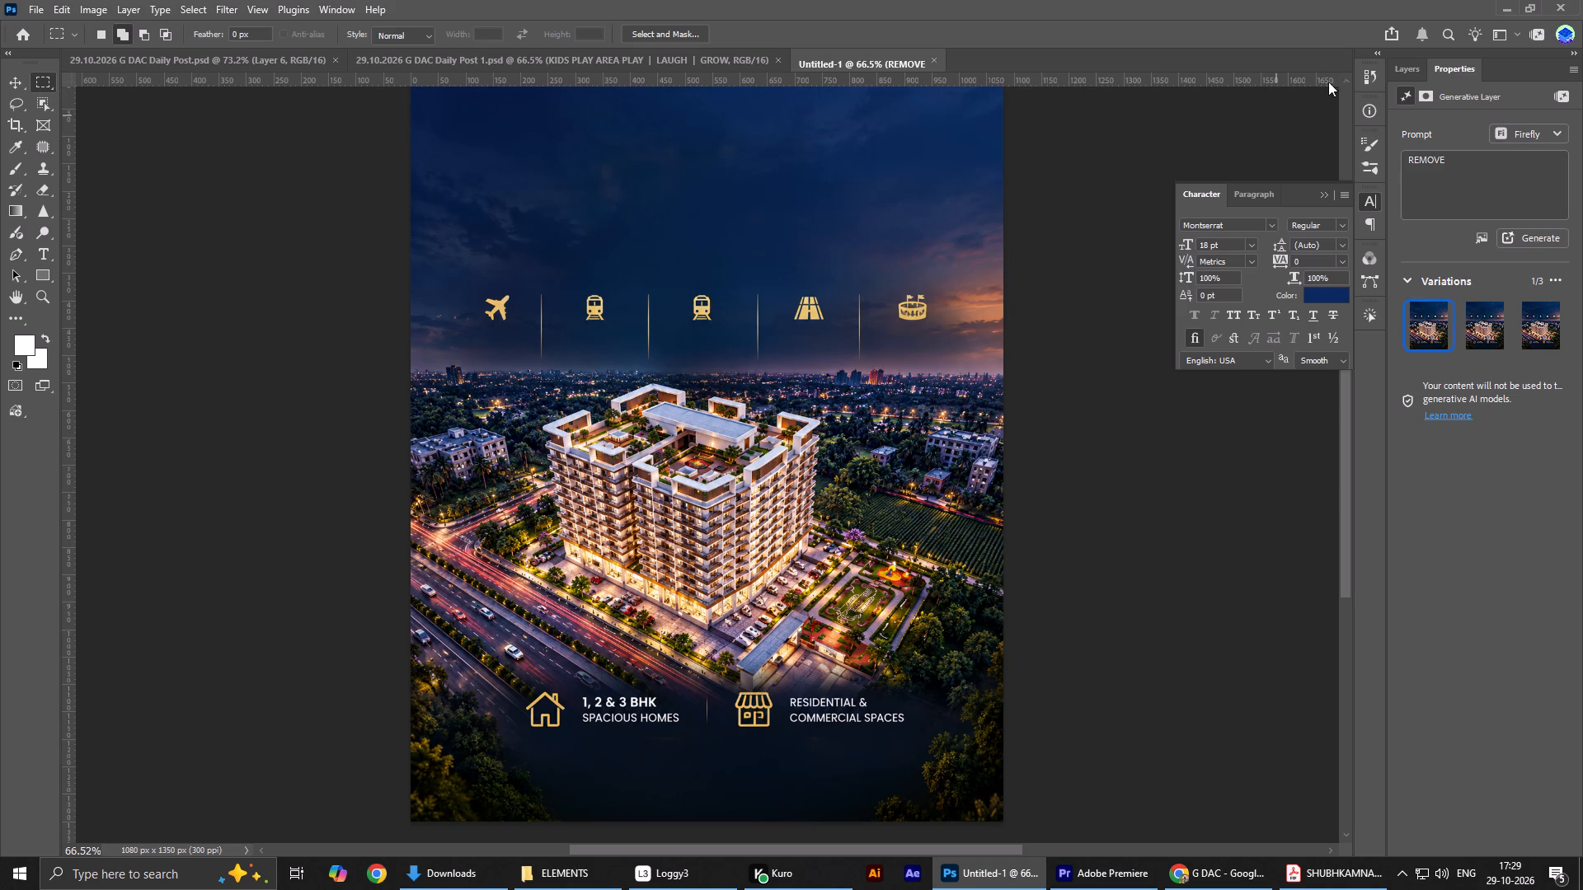
Merge the generated REMOVE layer with Layer 1 into a single background image layer.
click(1425, 67)
shift+click(1505, 191)
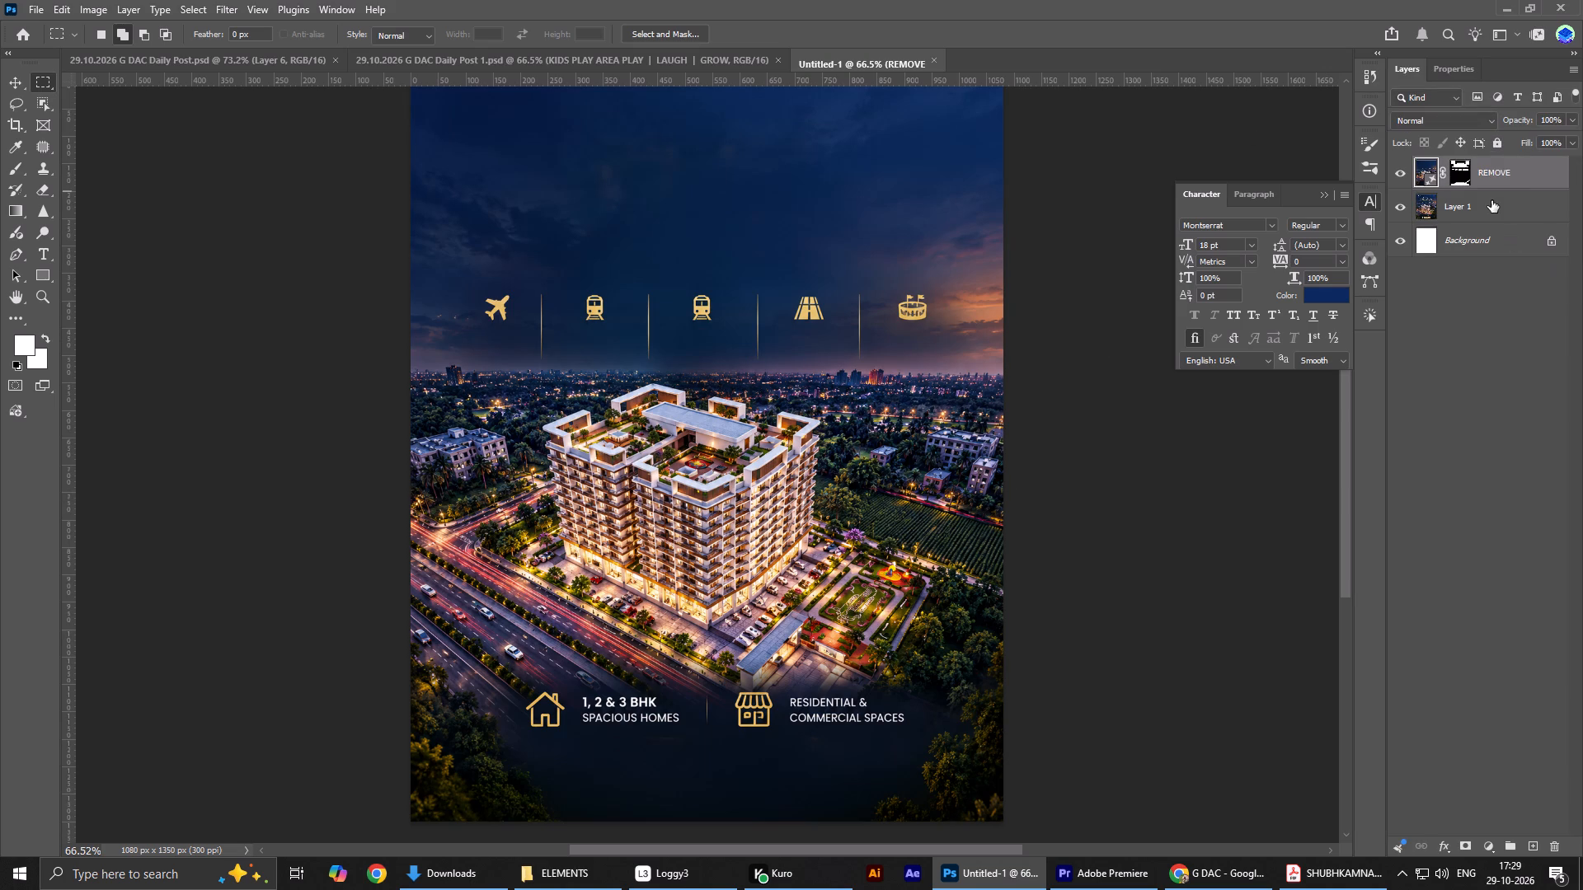
shift+click(1491, 200)
key(ctrl+e)
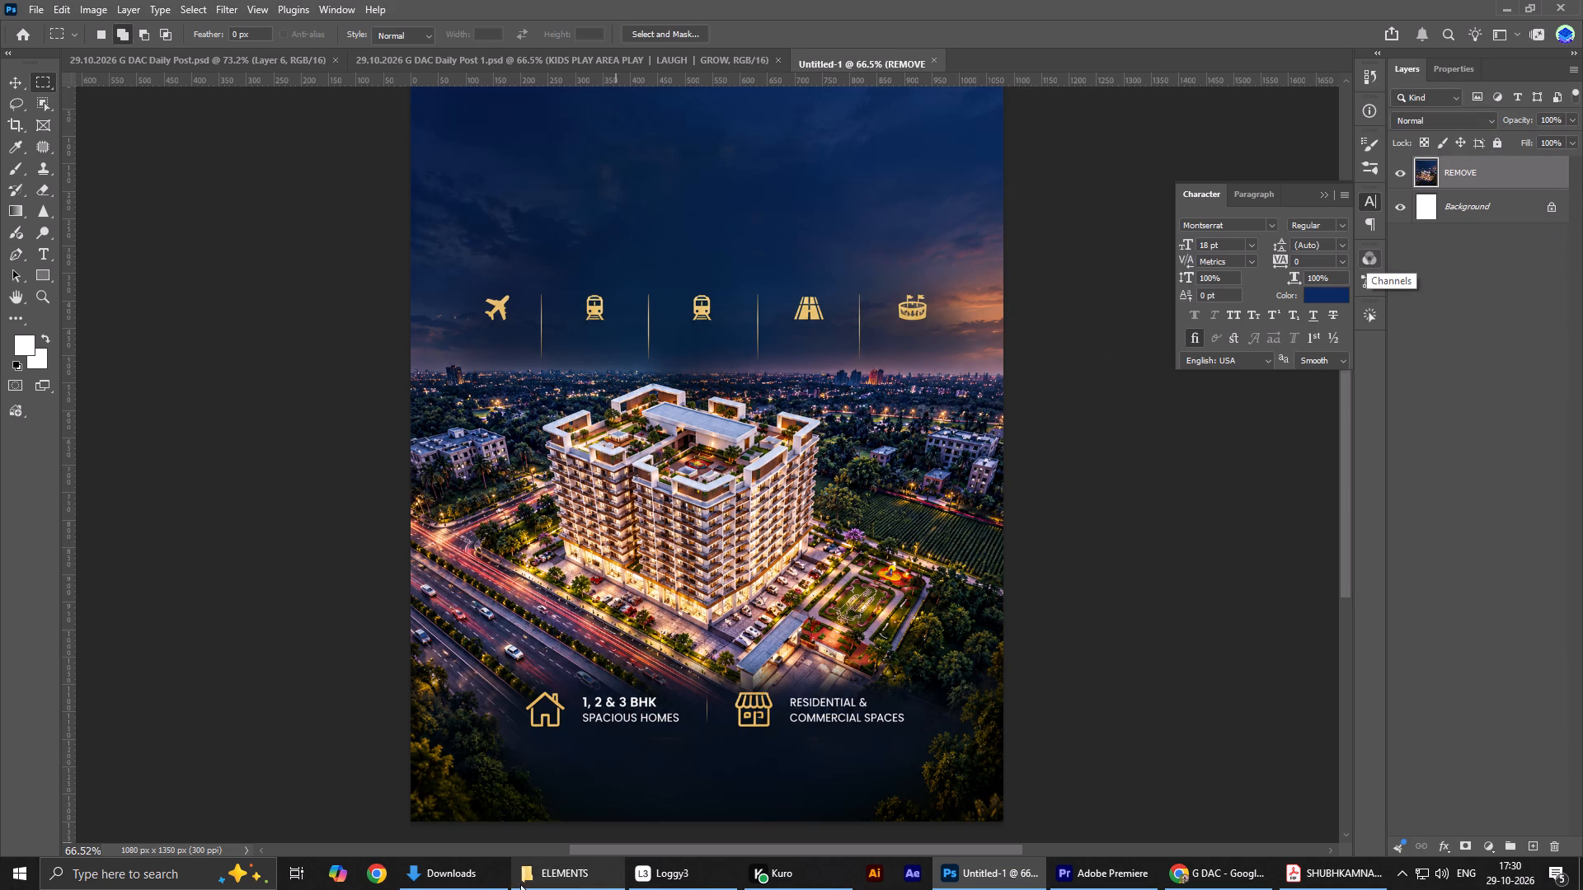
Place "Premium Real Estate Banner with Contact Details.png" from the Downloads folder into the Untitled-1 poster document.
click(514, 878)
drag(494, 877, 479, 881)
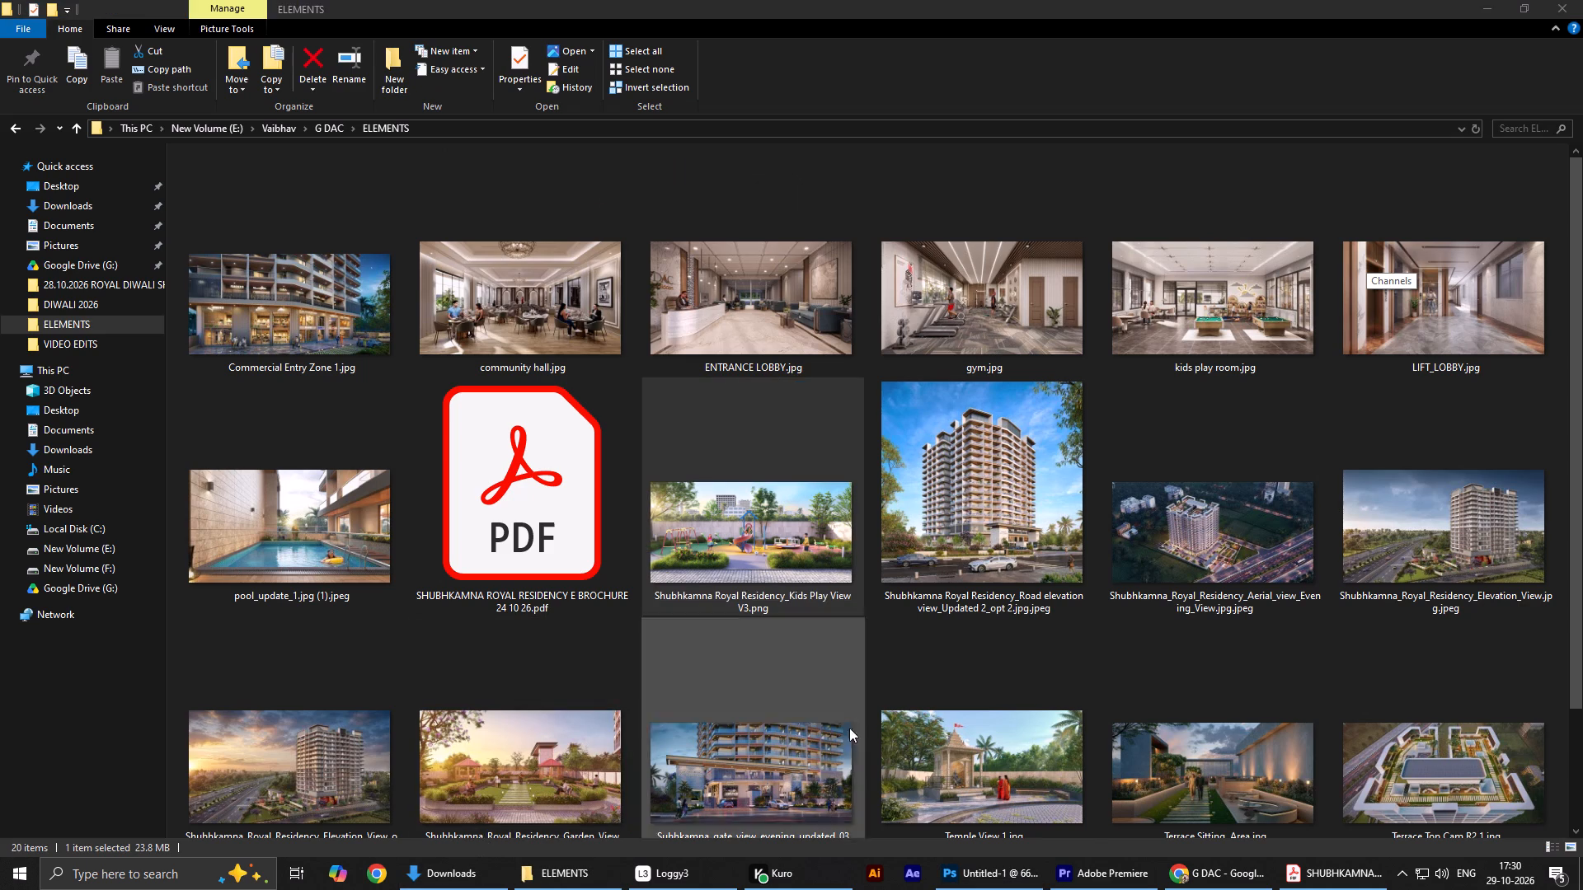
scroll(1354, 616, down, 1)
scroll(824, 680, up, 2)
click(435, 879)
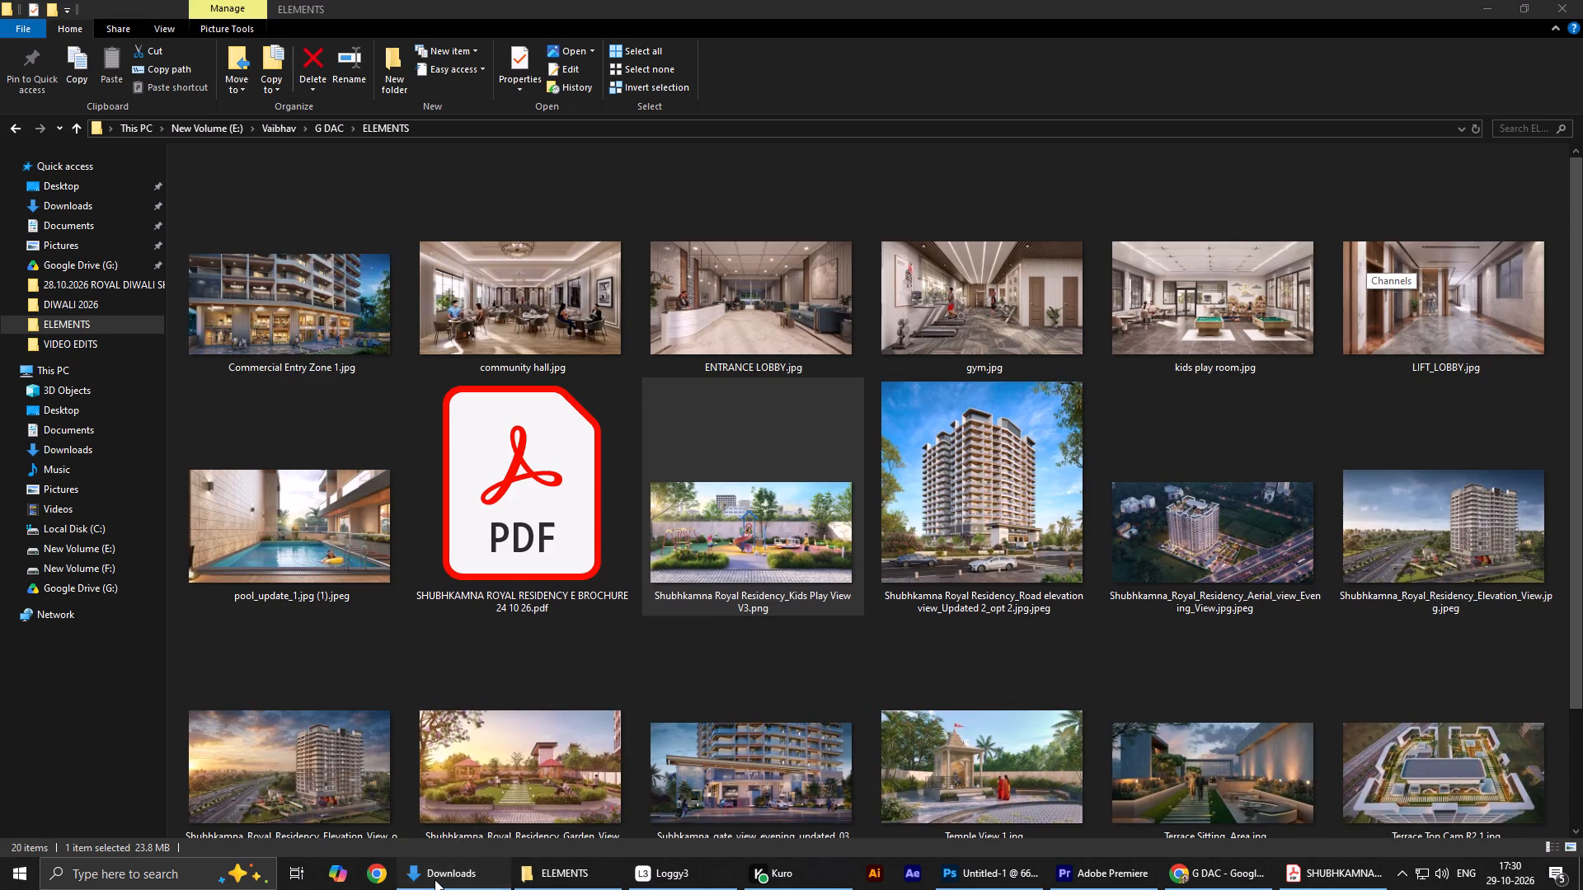
click(406, 312)
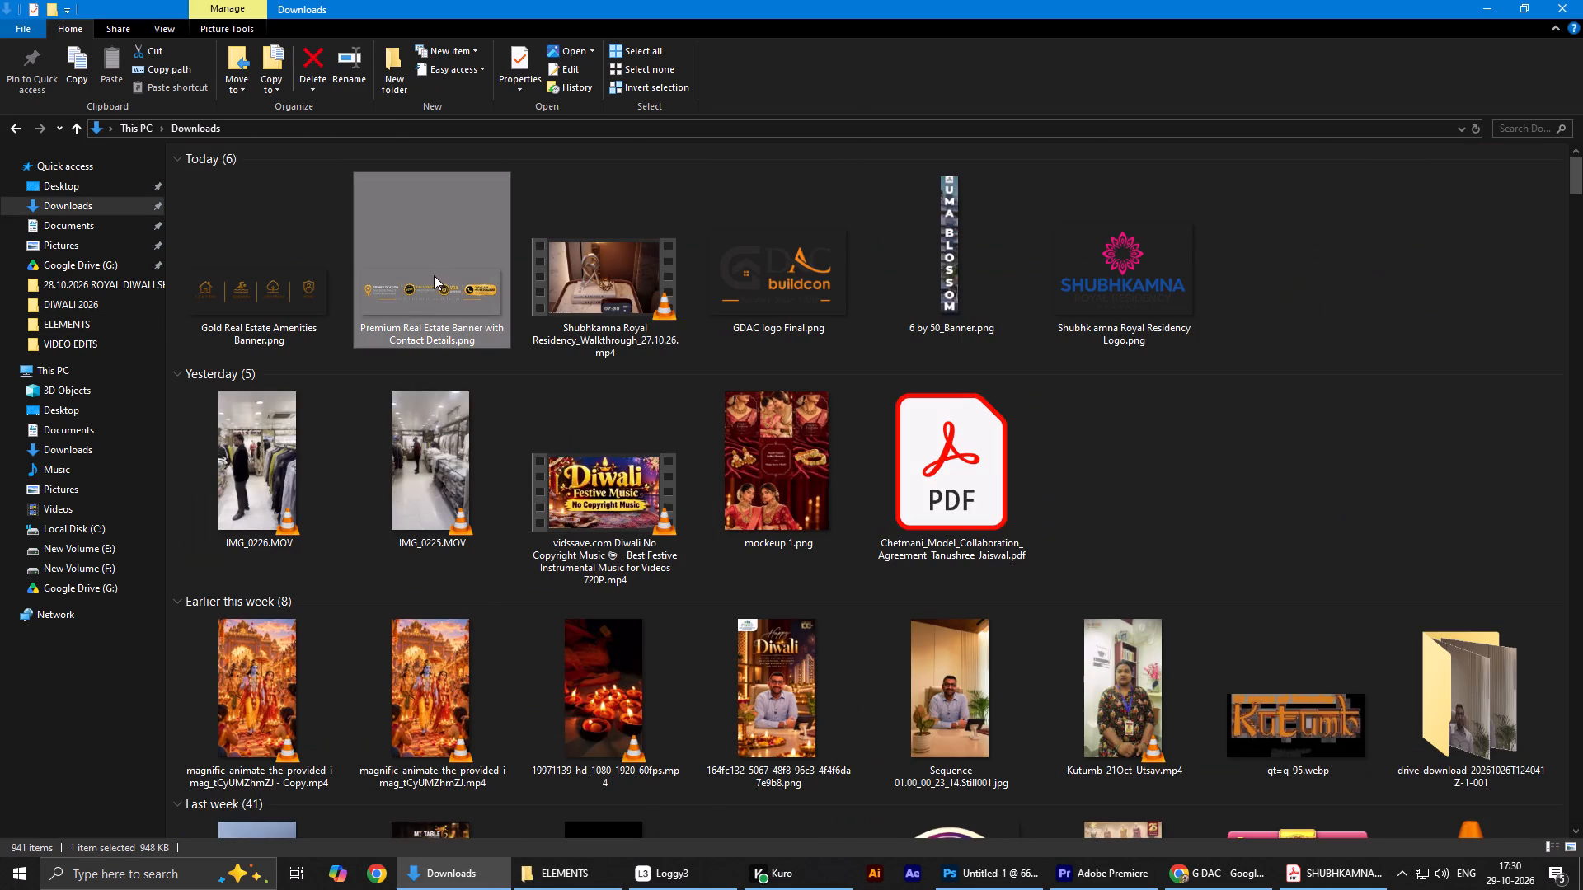
drag(434, 275, 618, 534)
key(alt+Tab)
key(alt+Tab)
key(alt+Tab)
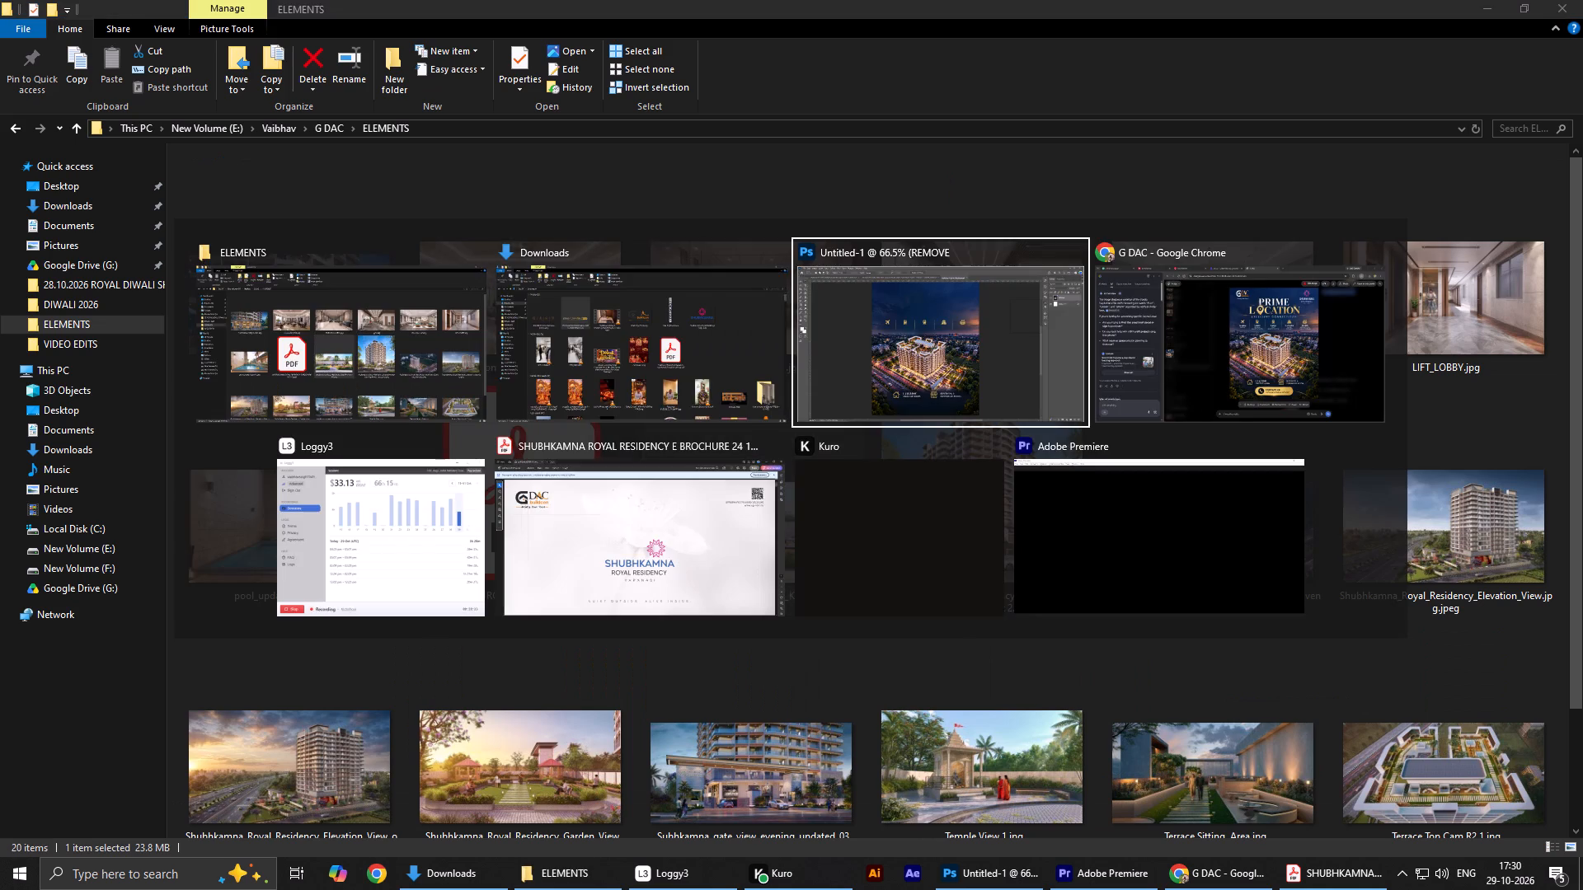
drag(618, 534, 659, 696)
Scale the contact details banner down proportionally and position it centred at the poster's bottom, beneath the "1, 2 & 3 BHK" row.
drag(842, 433, 858, 708)
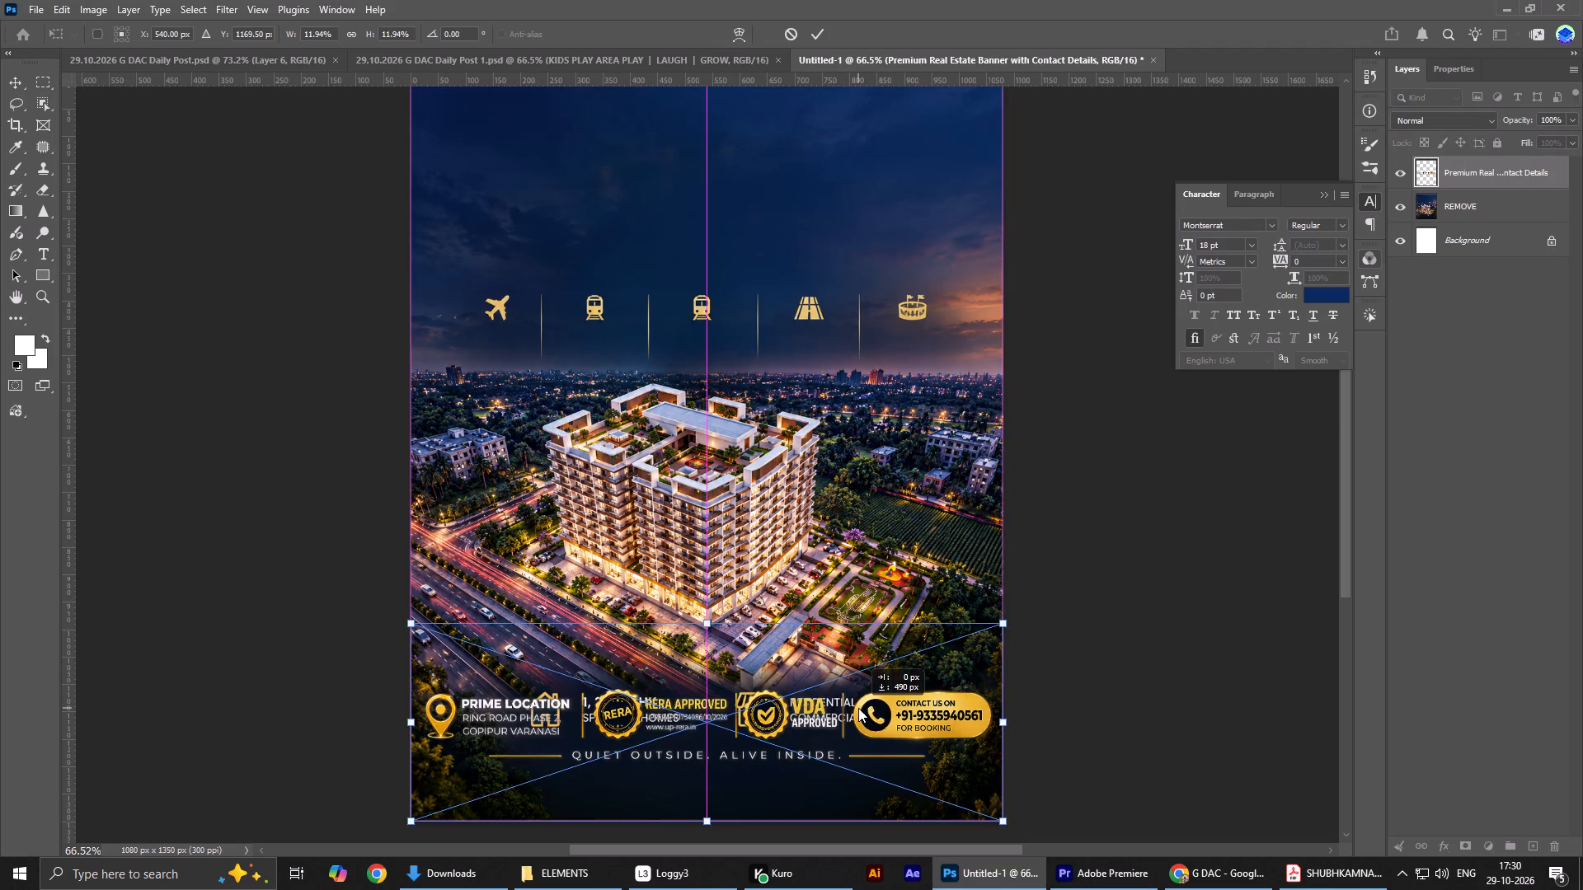
drag(858, 708, 881, 746)
drag(1002, 666, 944, 682)
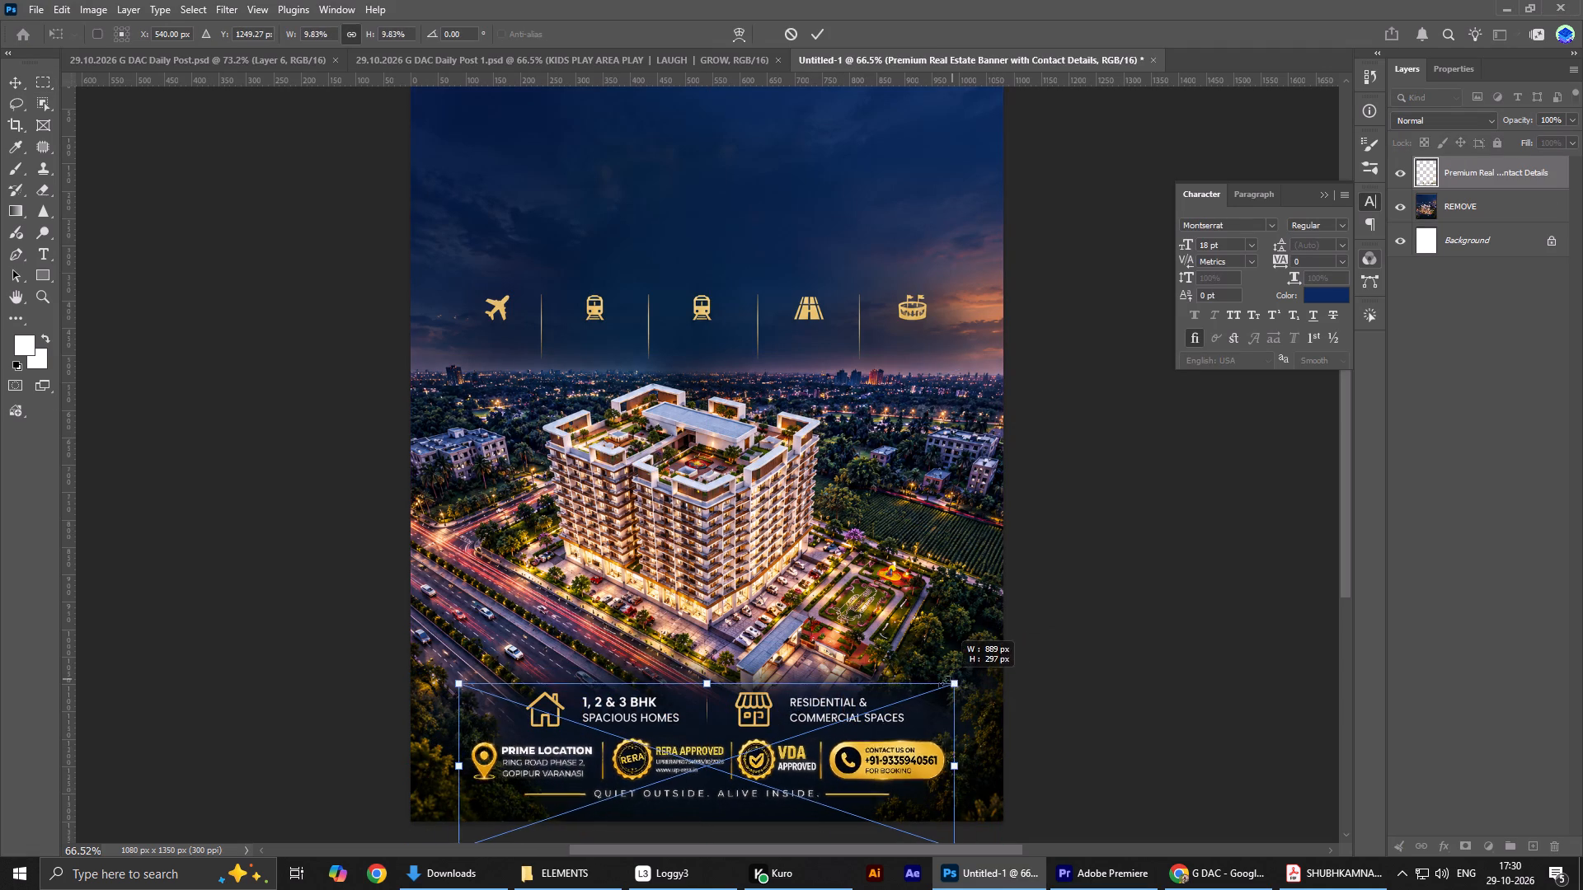
drag(944, 682, 940, 682)
key(Return)
key(shift+Down)
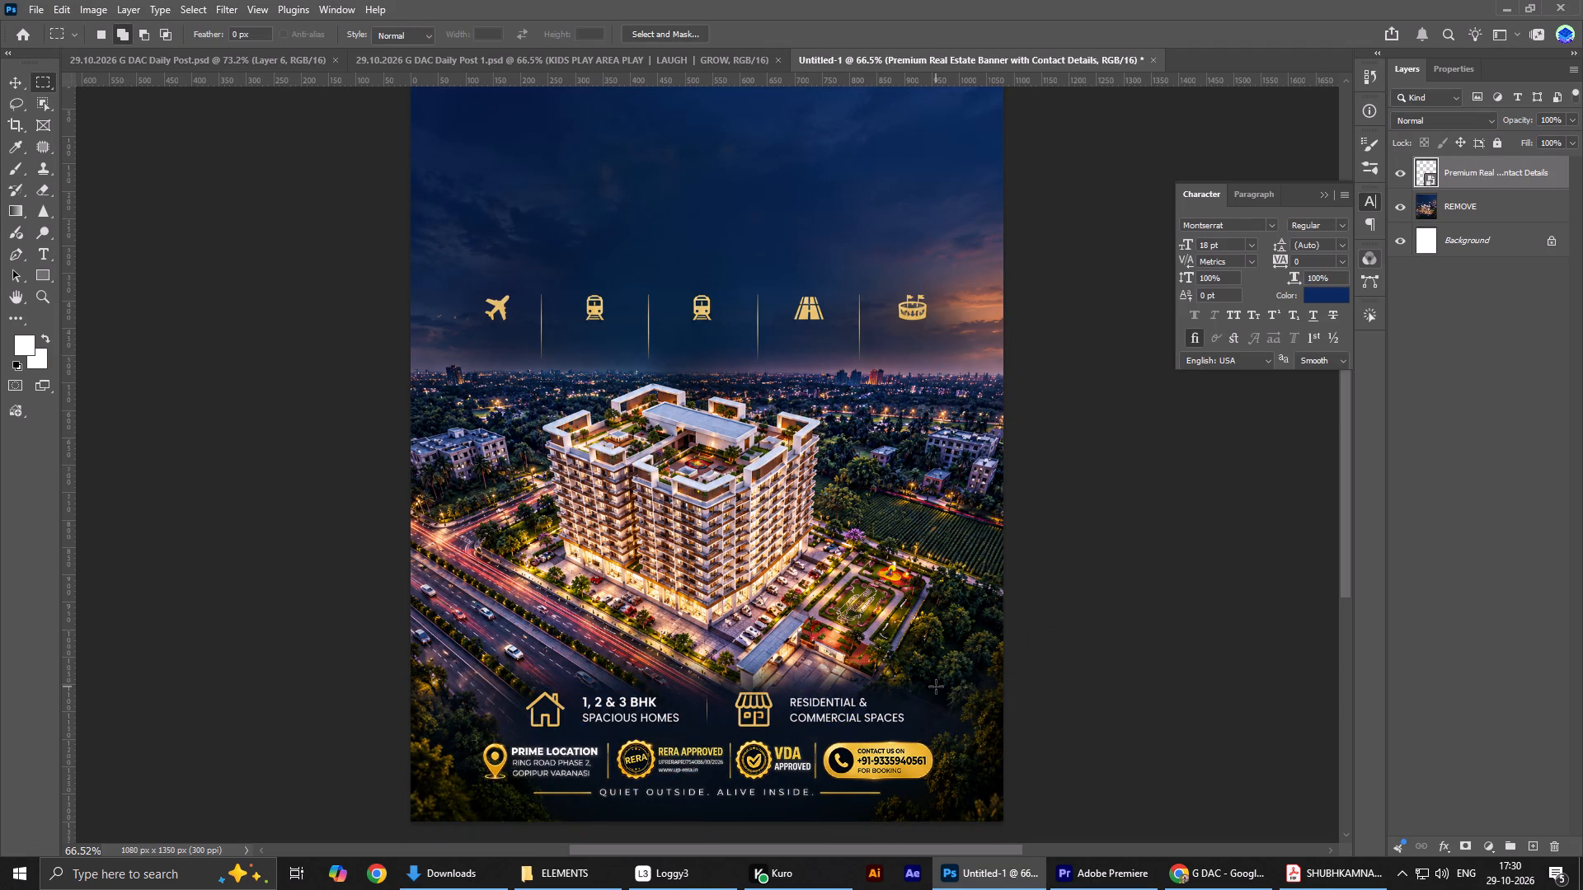
key(v)
key(shift+Down)
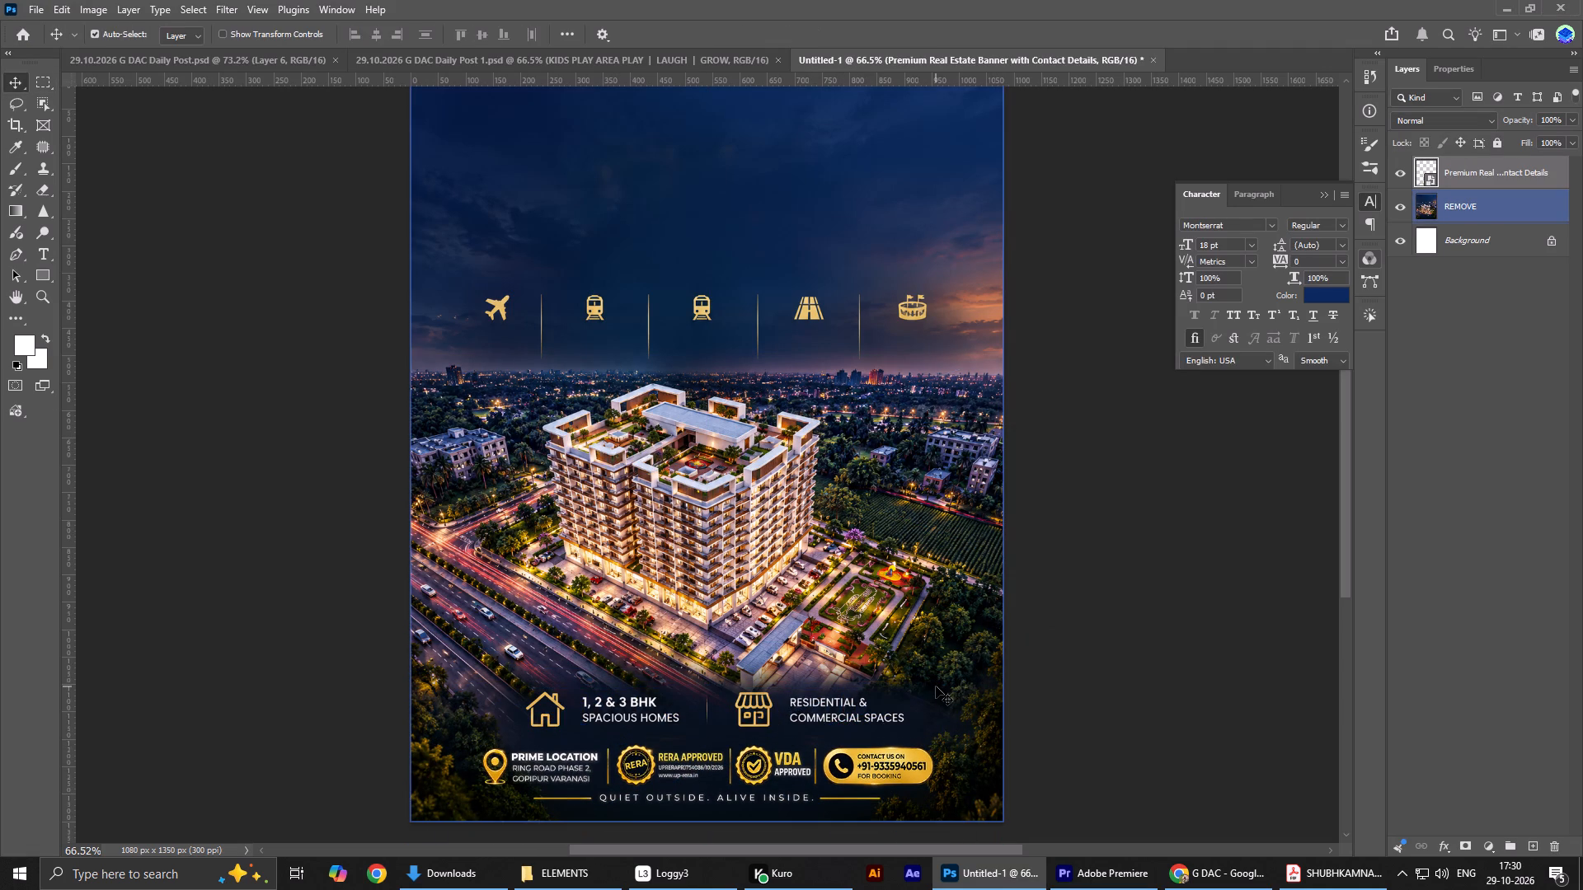
key(Down)
key(Down)
key(Down)
key(Up)
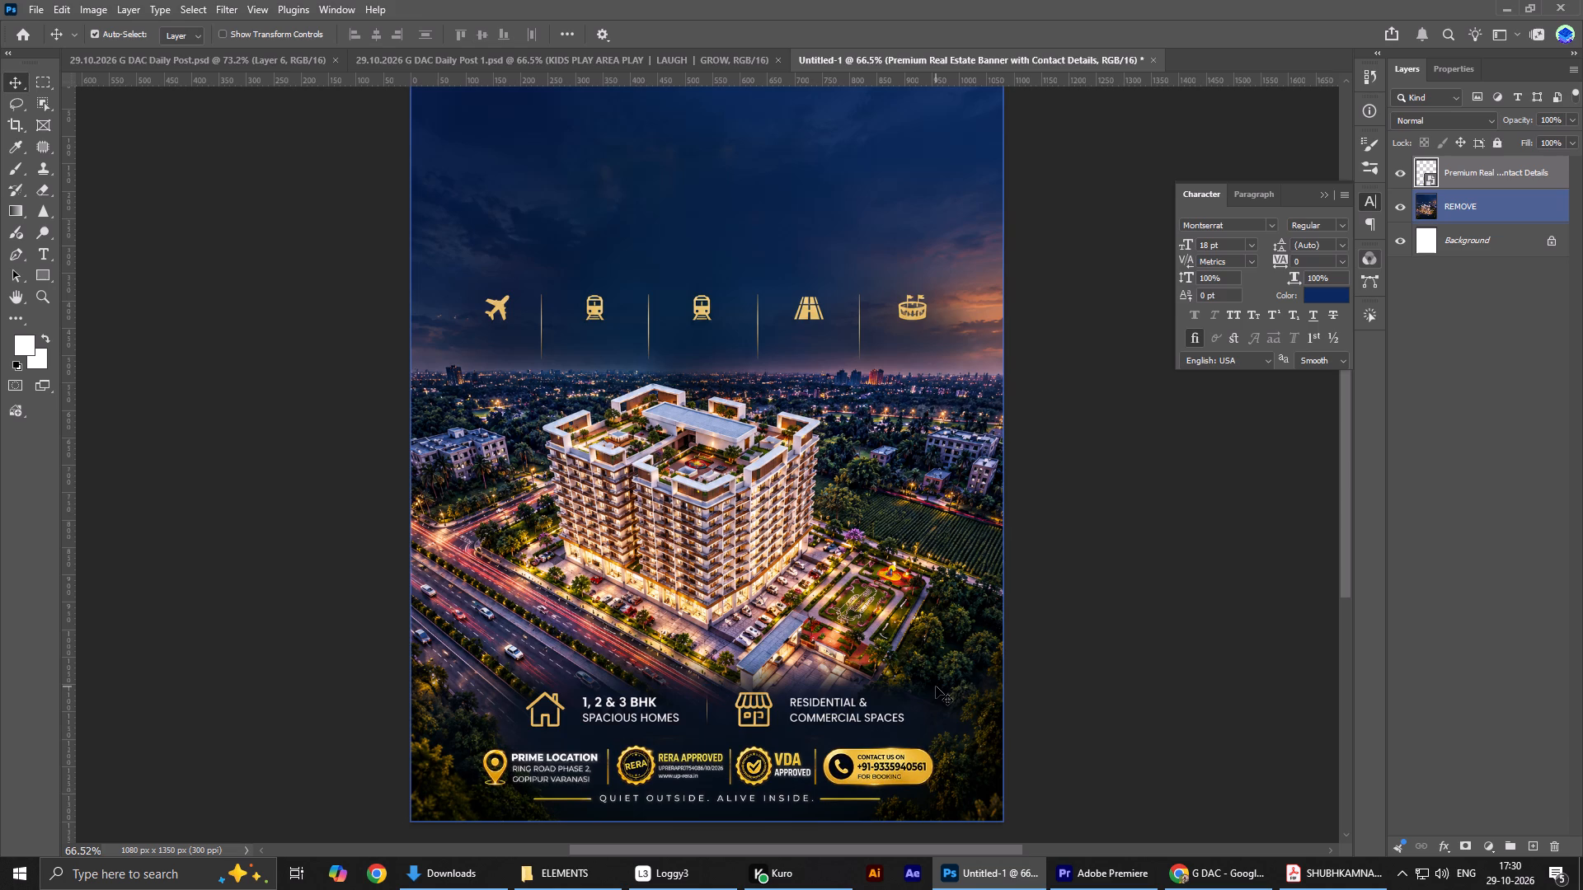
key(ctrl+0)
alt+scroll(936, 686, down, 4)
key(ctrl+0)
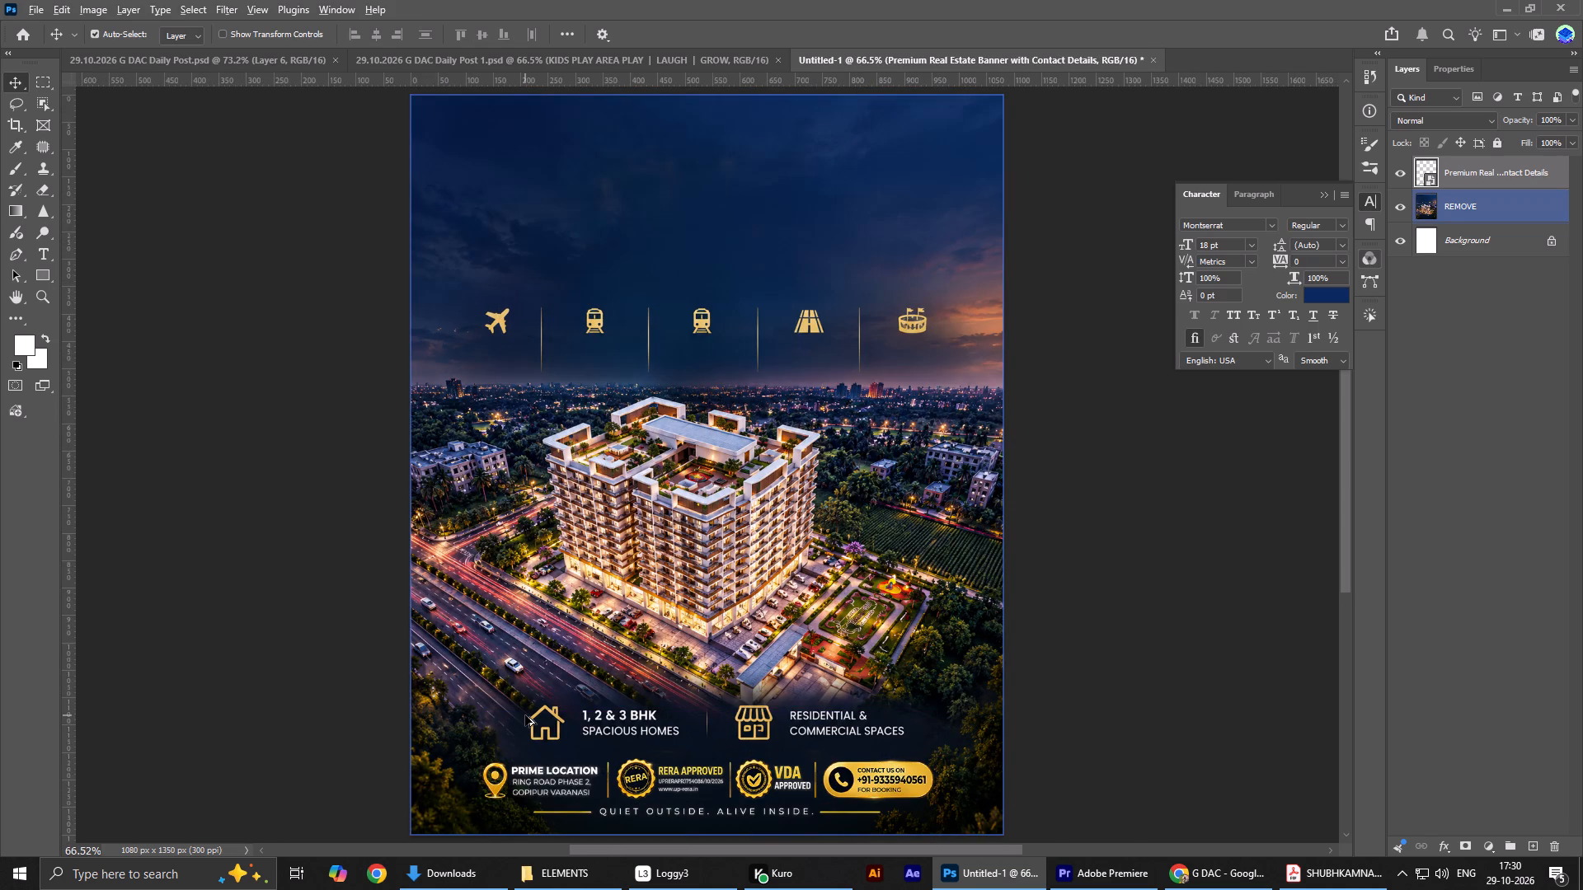
Copy the G DAC LOGO layer and Shubhkamna LOGO group from 29.10.2026 G DAC Daily Post.psd into the Untitled-1 poster.
click(187, 53)
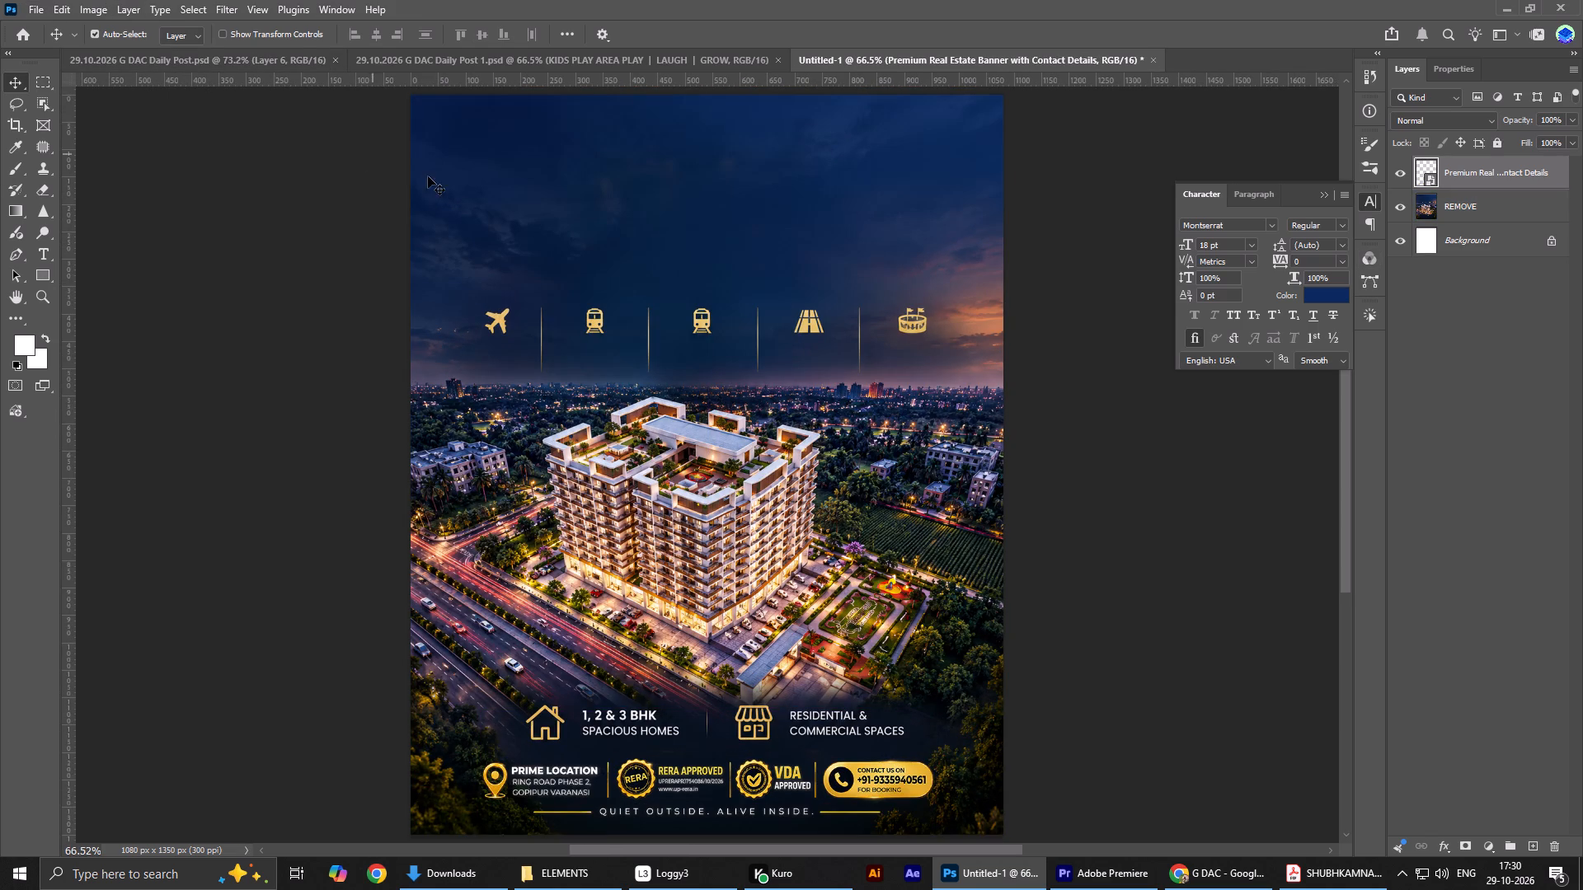
click(312, 66)
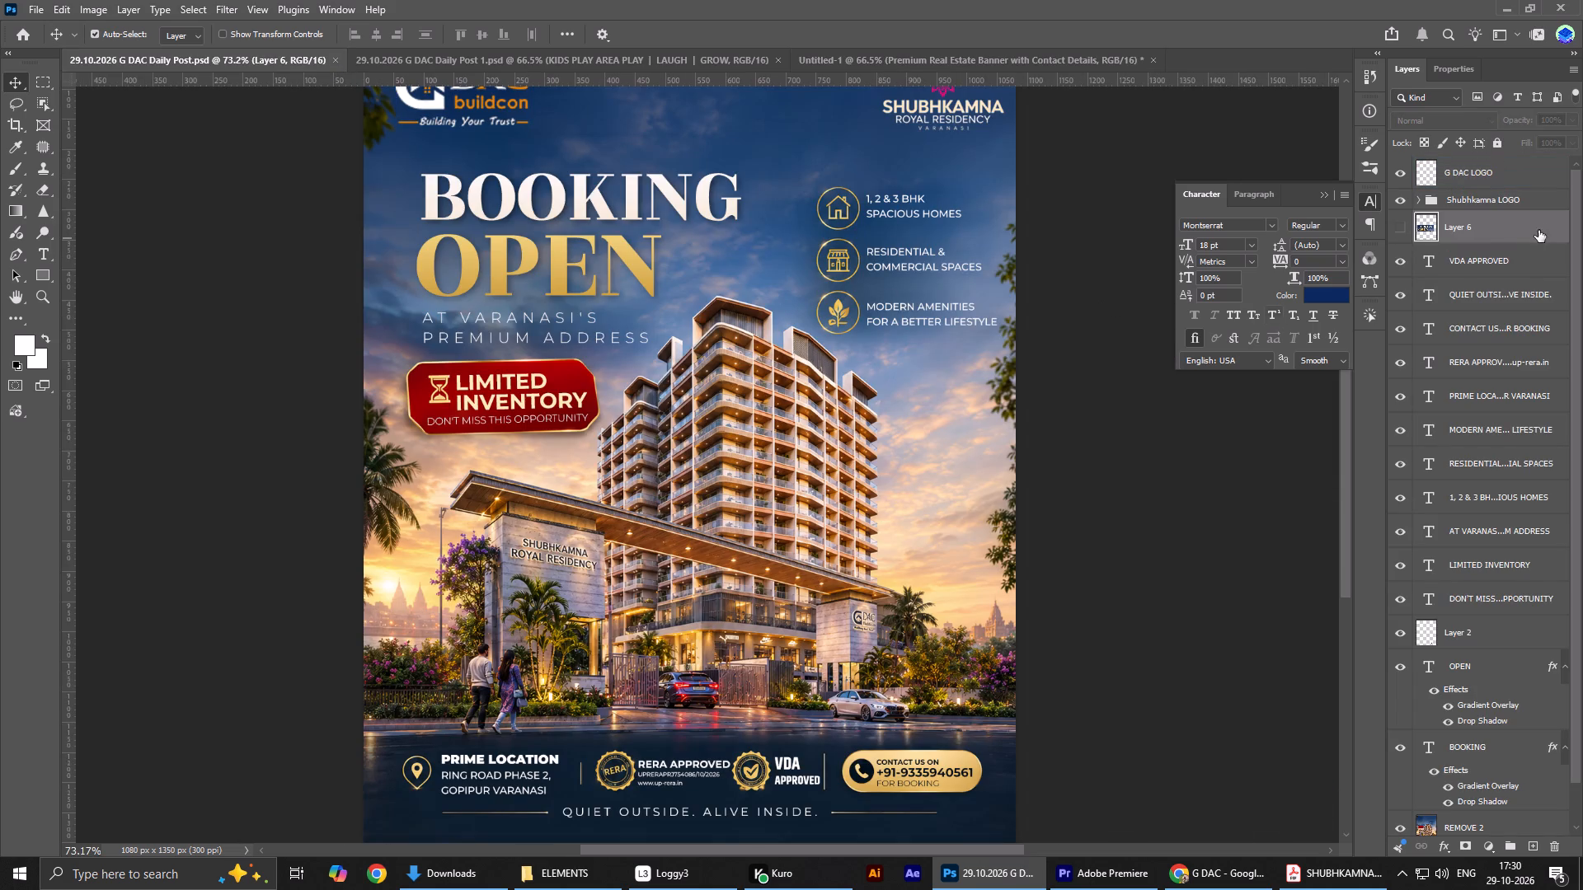
click(1487, 190)
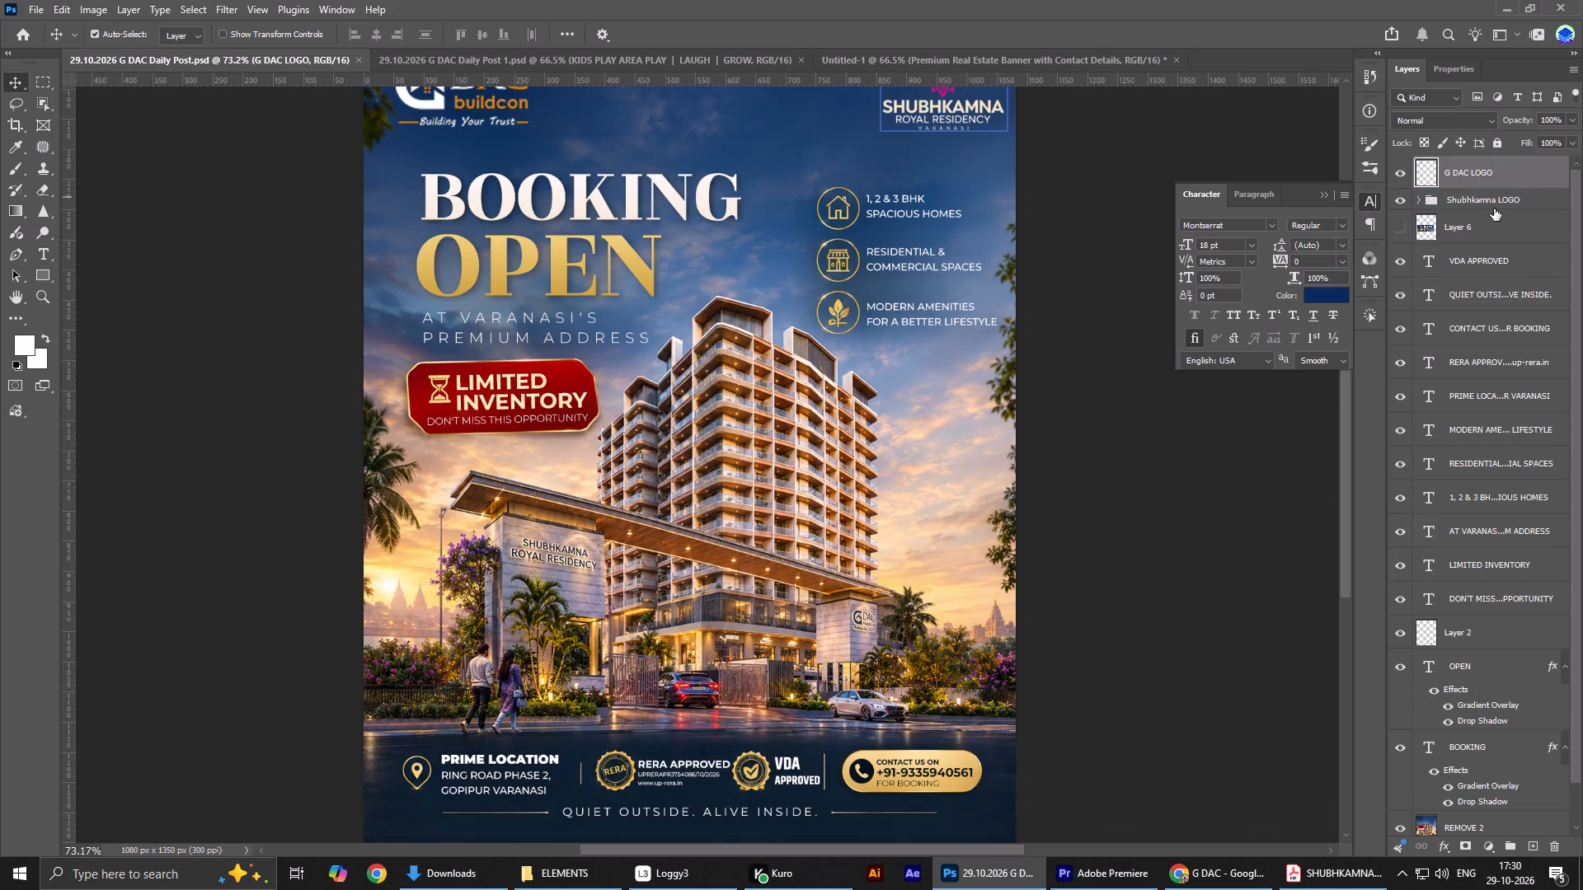
shift+click(1491, 210)
scroll(1491, 210, up, 6)
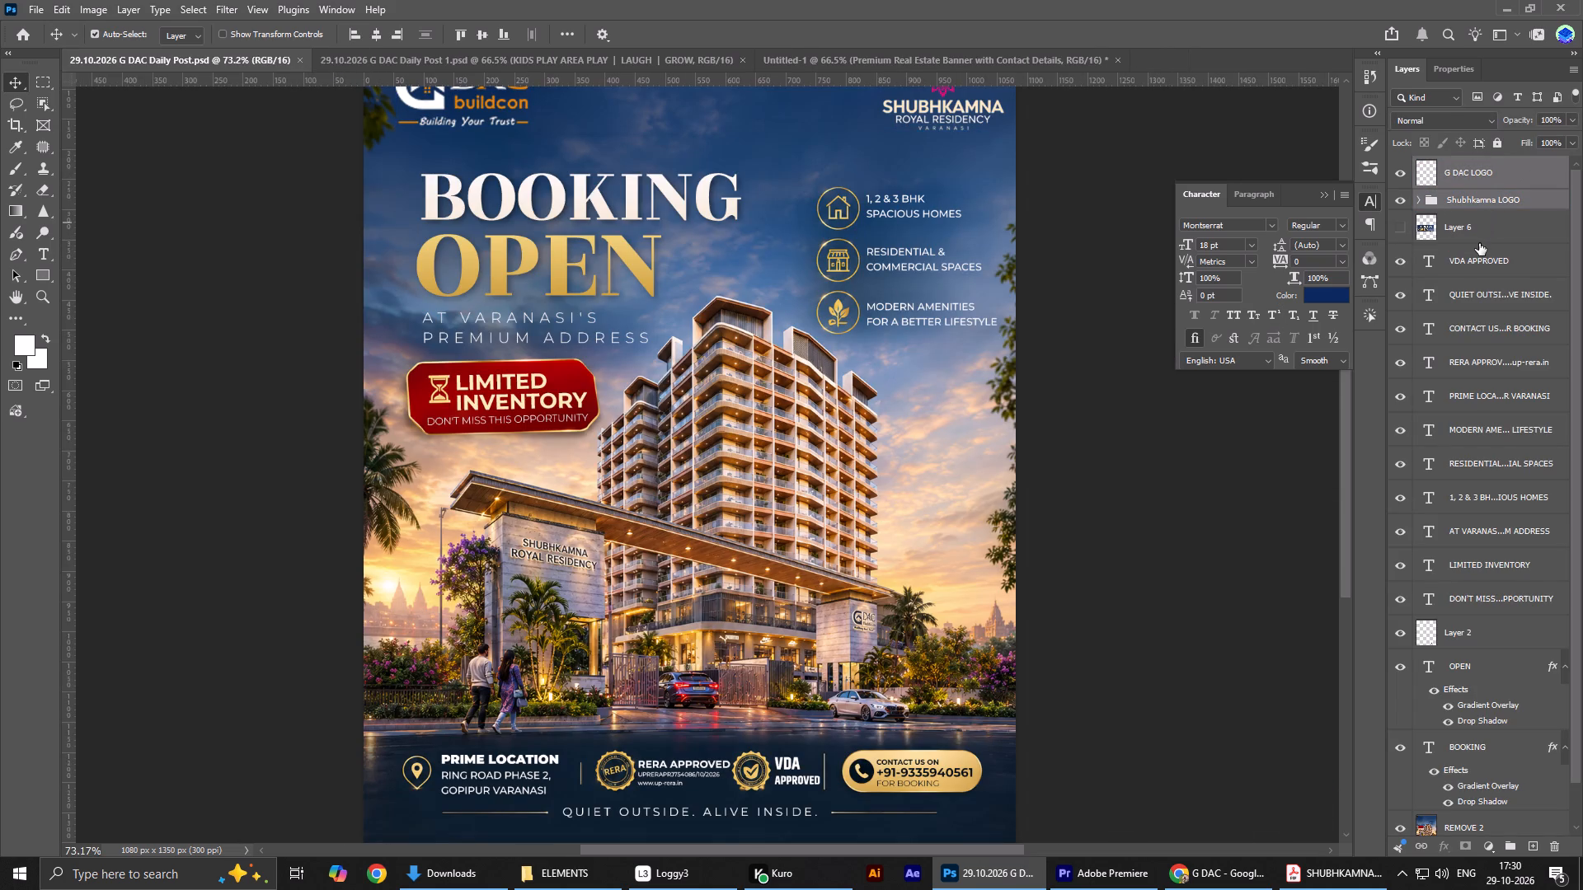
key(v)
scroll(1479, 243, up, 2)
scroll(1479, 243, down, 1)
scroll(1479, 243, up, 3)
scroll(712, 372, up, 2)
scroll(712, 372, down, 1)
scroll(712, 372, up, 2)
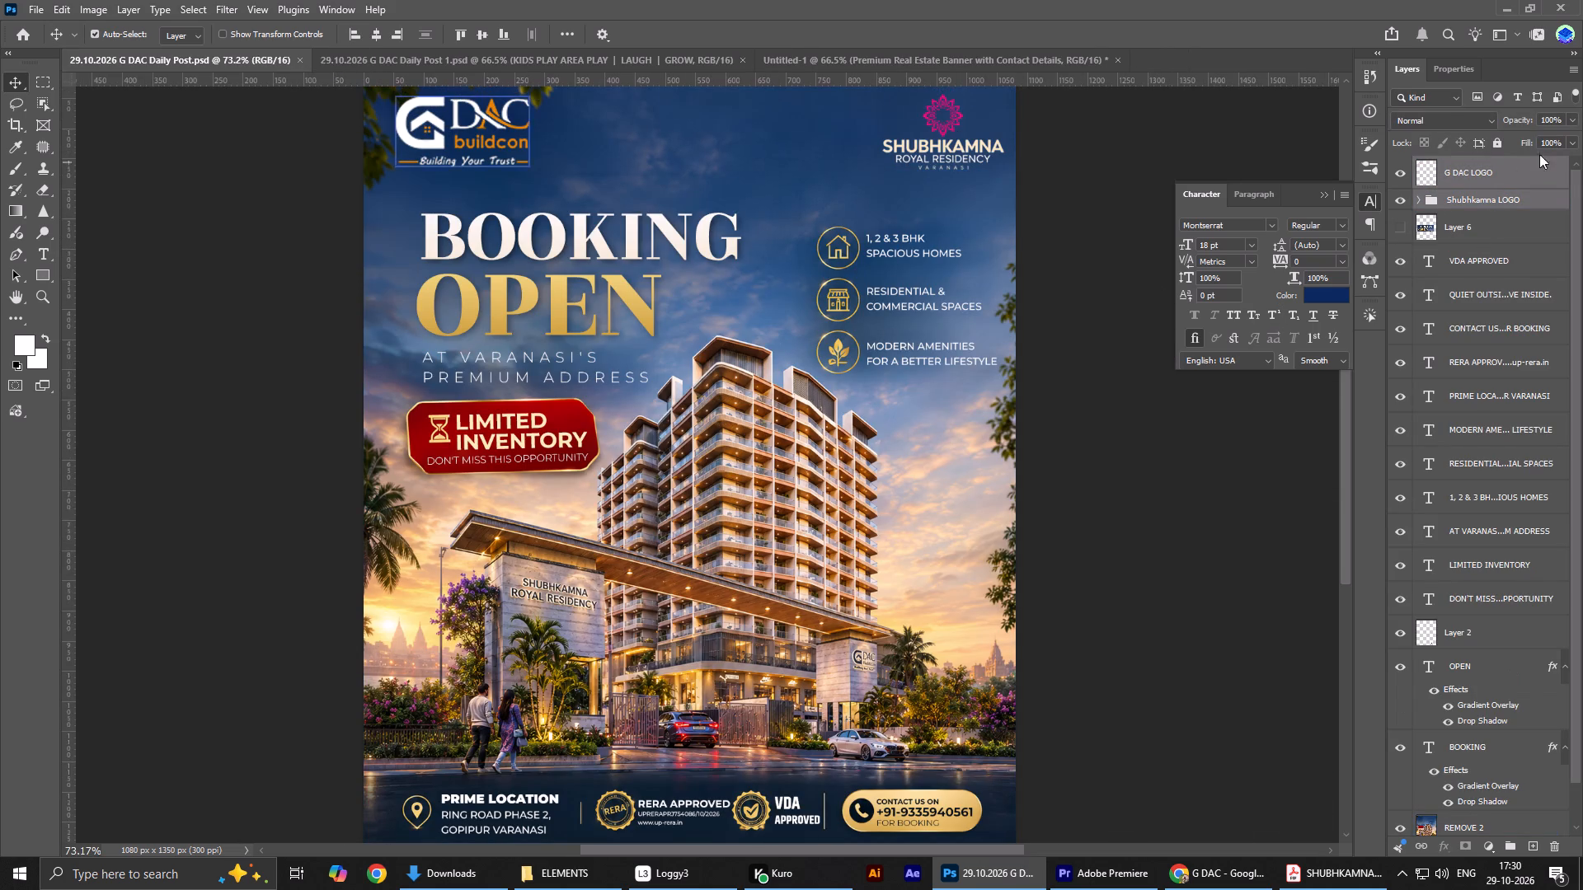
drag(1543, 171, 897, 59)
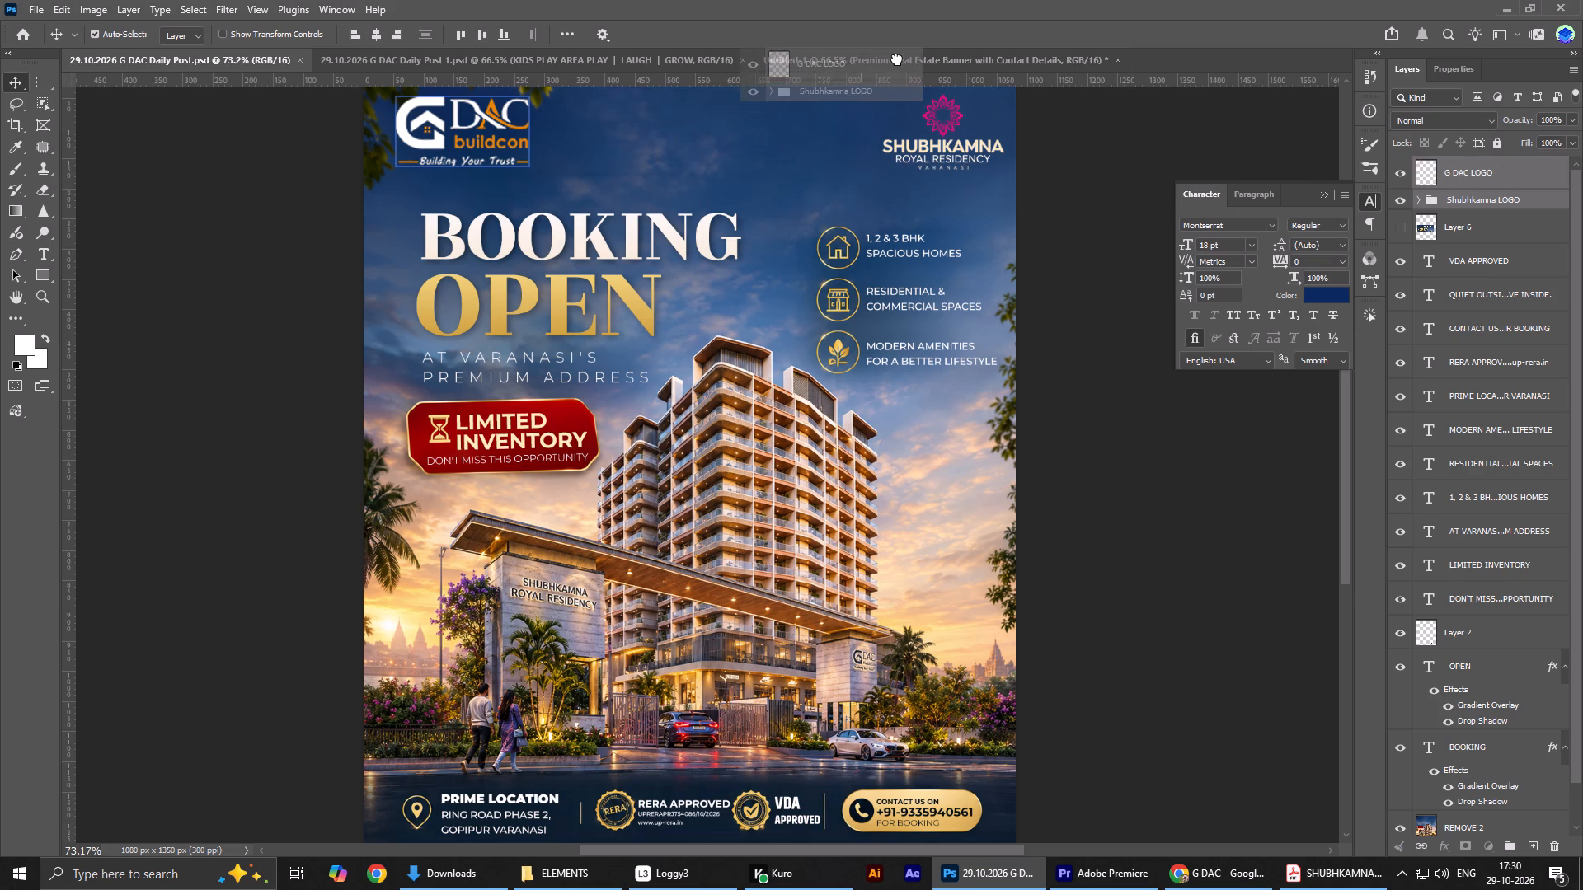
drag(897, 59, 824, 179)
Move both logos together to the poster's top edge, G DAC at the upper left and Shubhkamna at the upper right.
key(ctrl+t)
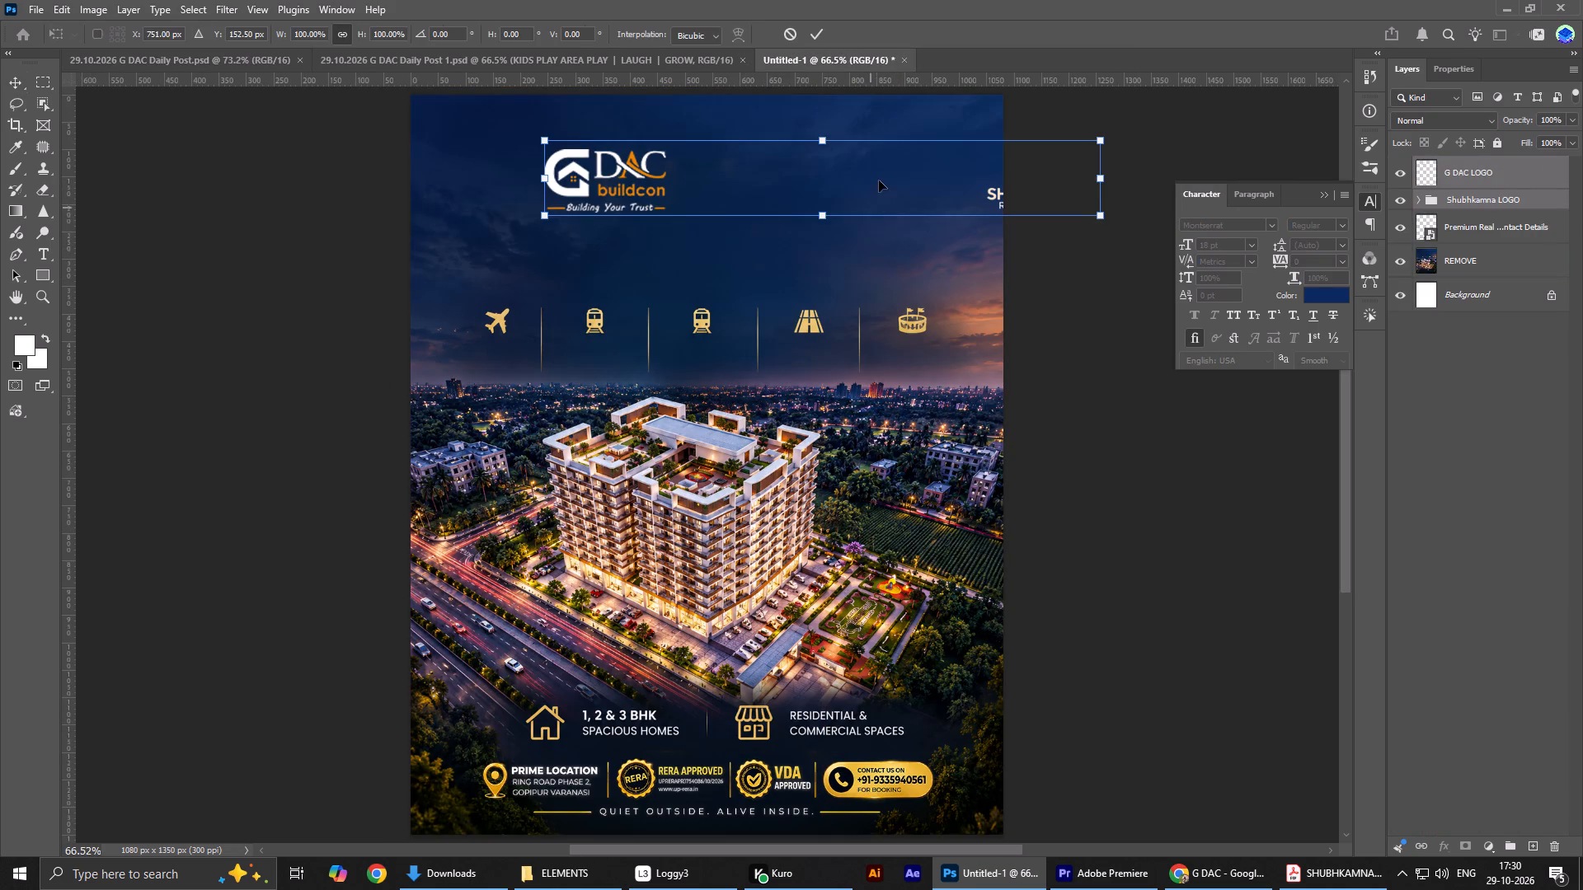
drag(879, 179, 768, 176)
shift+drag(898, 180, 892, 157)
shift+click(846, 170)
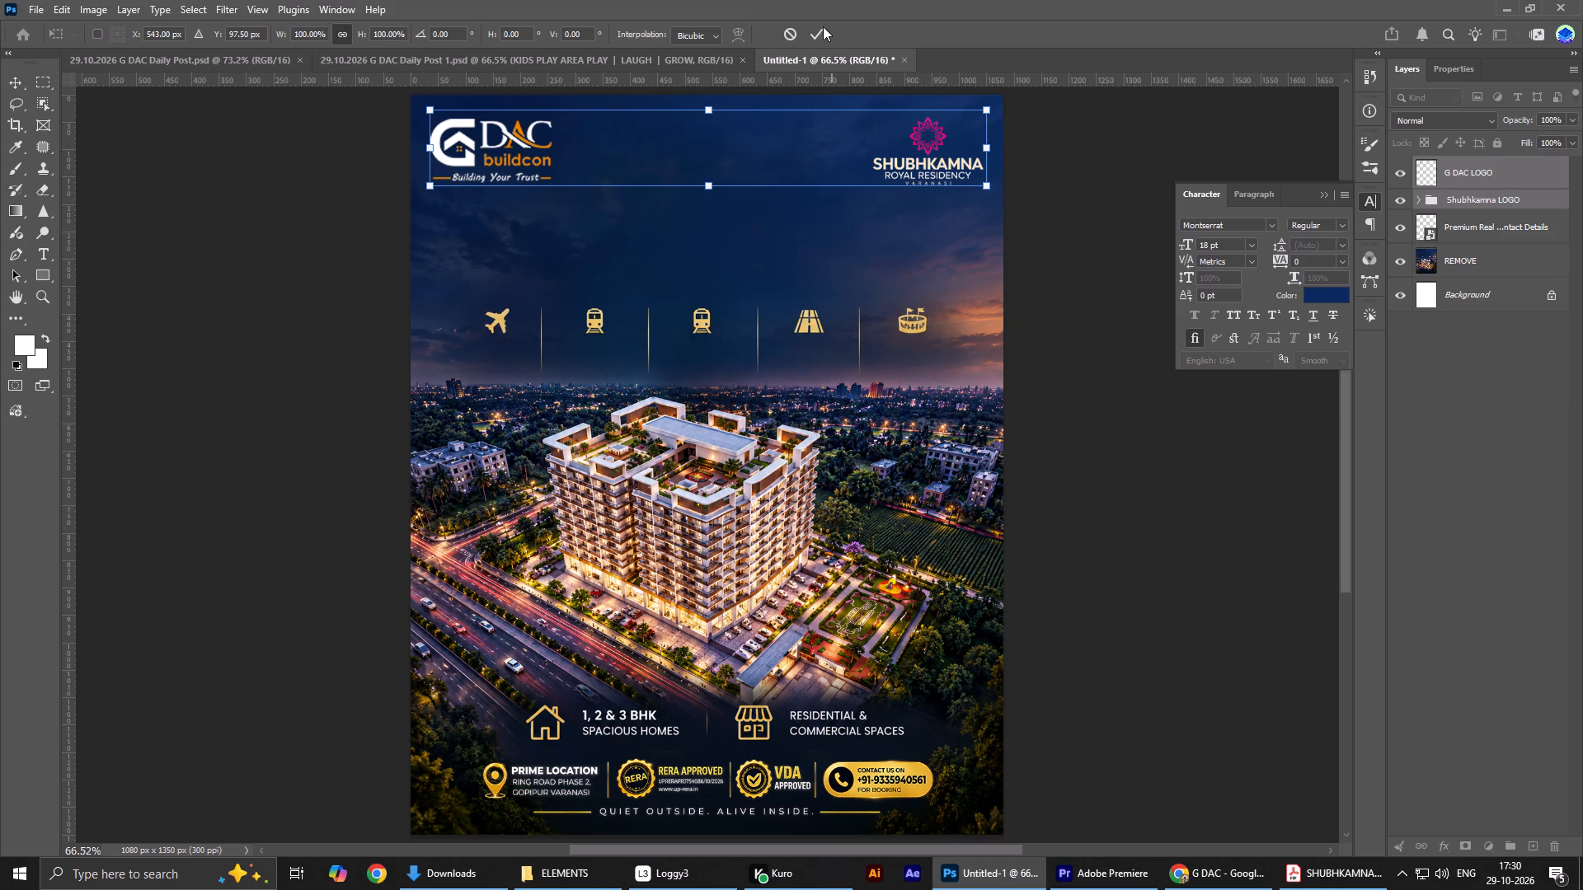
click(820, 32)
click(1092, 172)
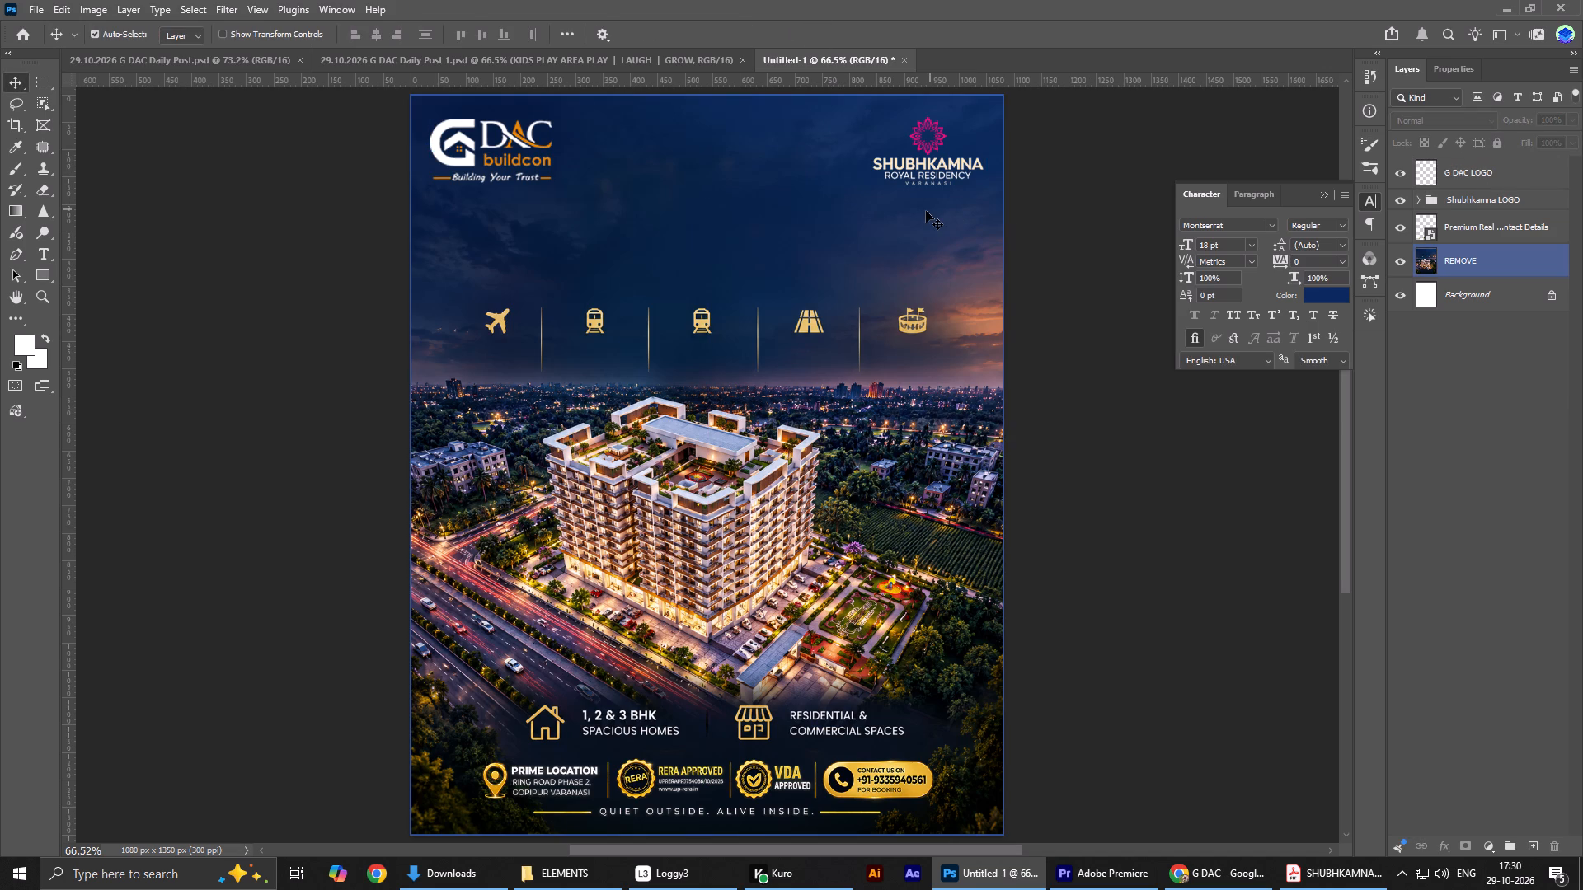
Copy the BOOKING and OPEN text layers from 29.10.2026 G DAC Daily Post.psd into Untitled-1, between the logos and the icon row.
key(alt+Tab)
key(alt+Tab)
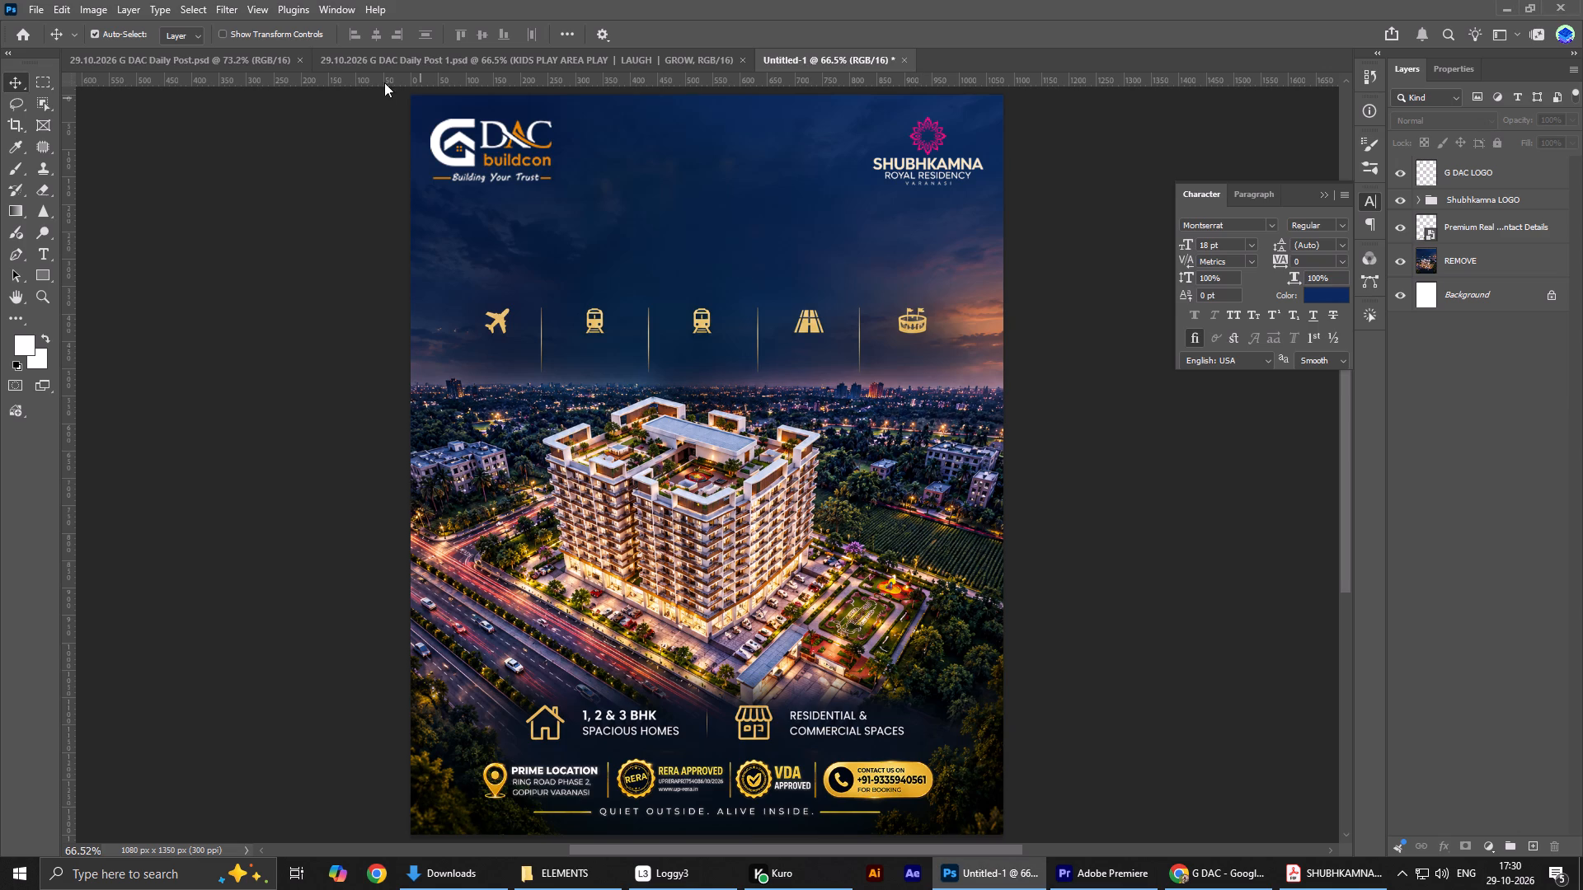
click(225, 61)
click(604, 245)
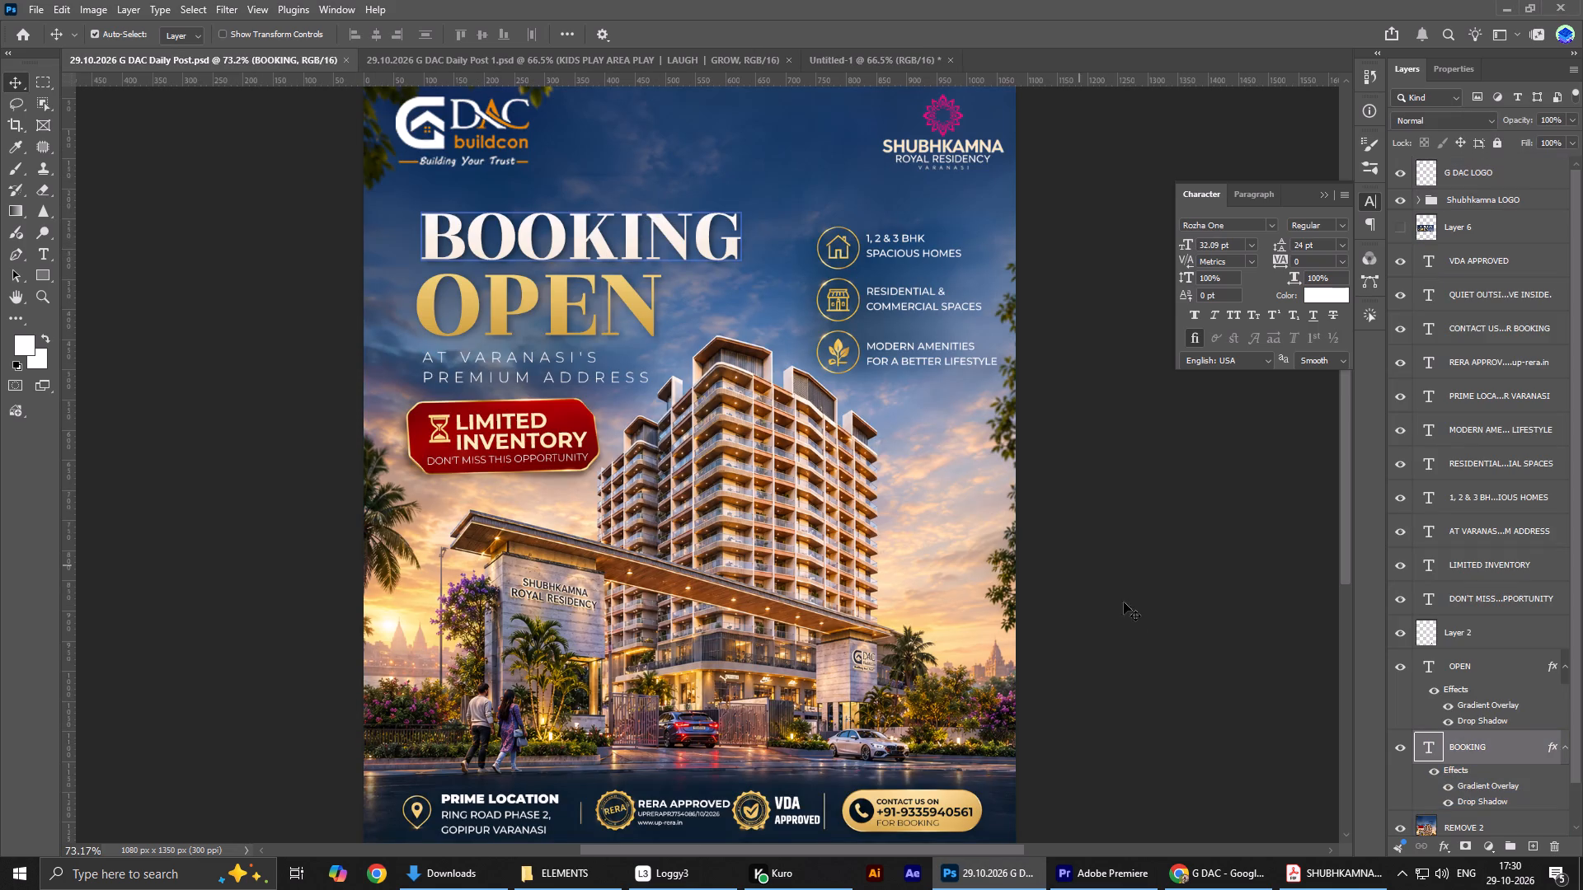
shift+click(1487, 663)
drag(1508, 663, 843, 65)
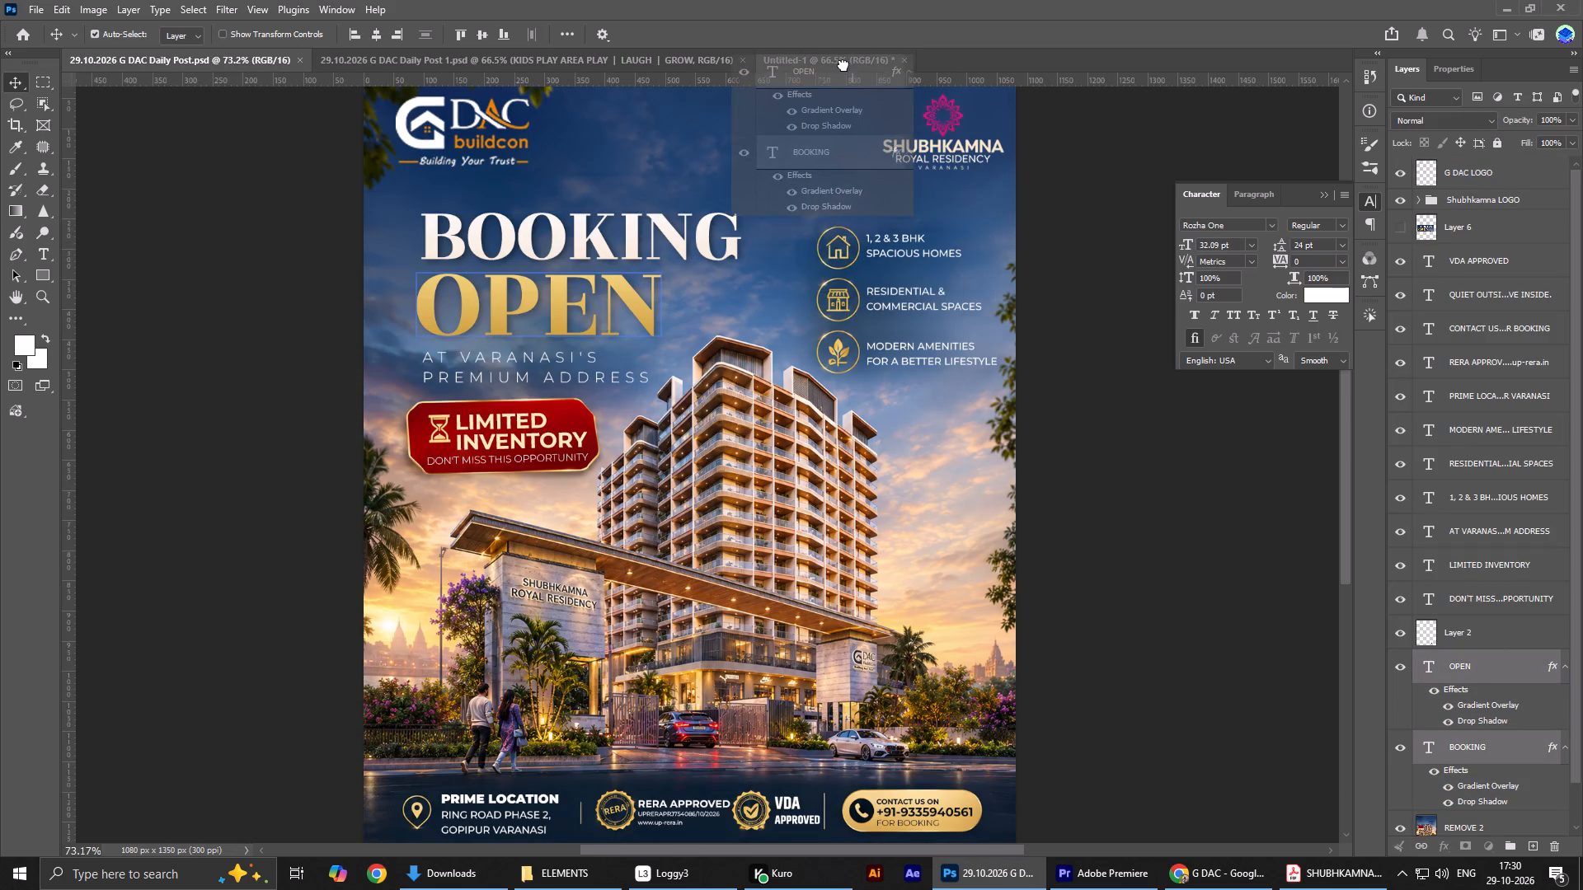
drag(843, 65, 704, 232)
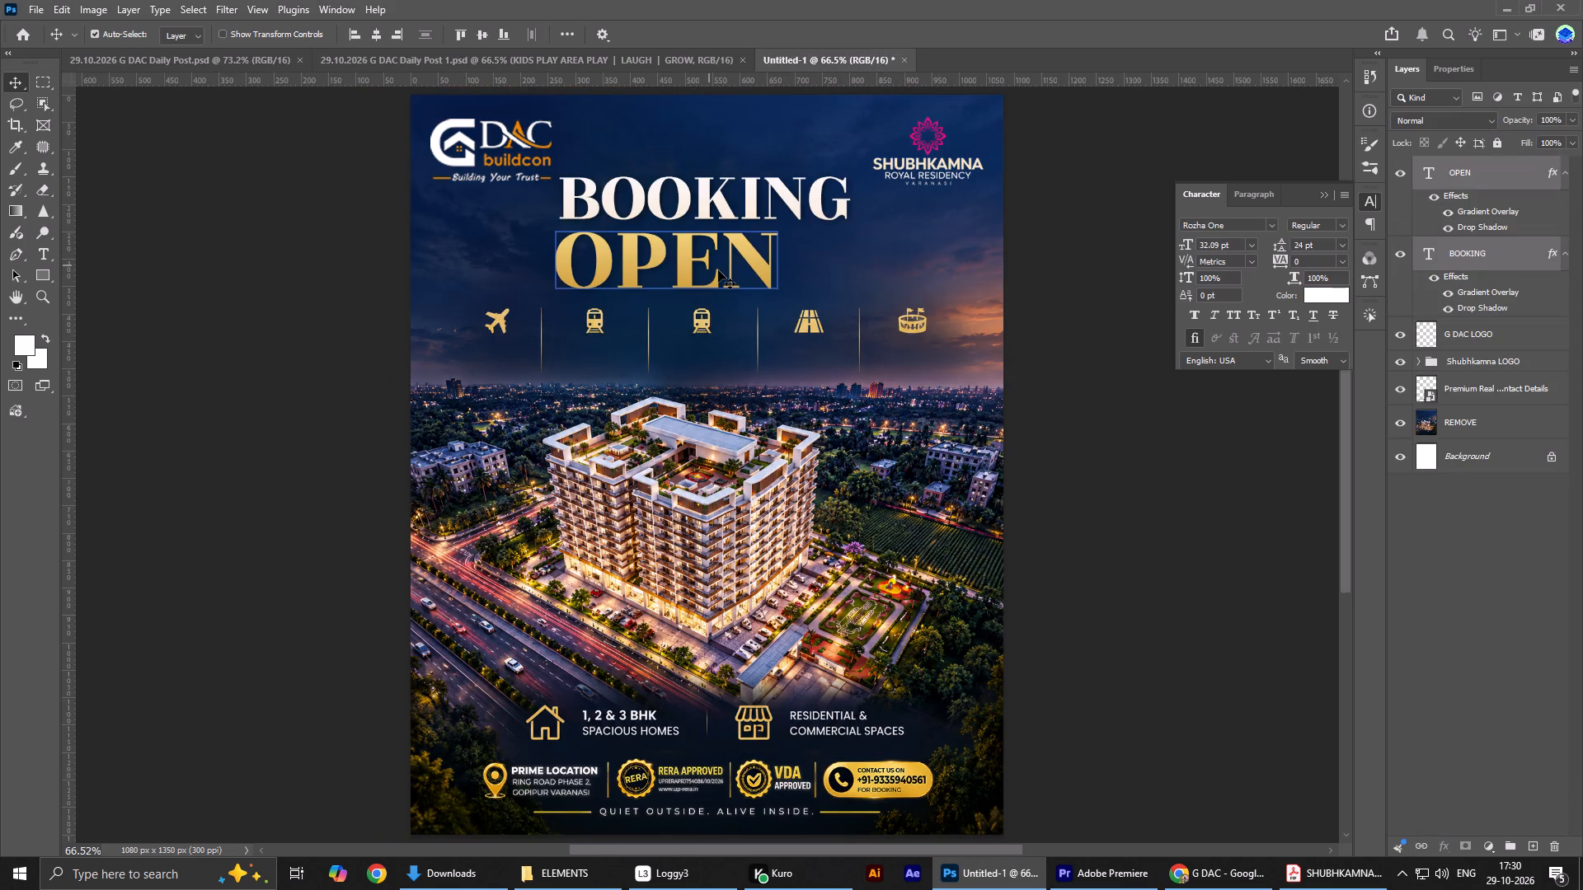
Consult the reference poster in Chrome and replace the BOOKING text with "PRIME".
key(alt+Tab)
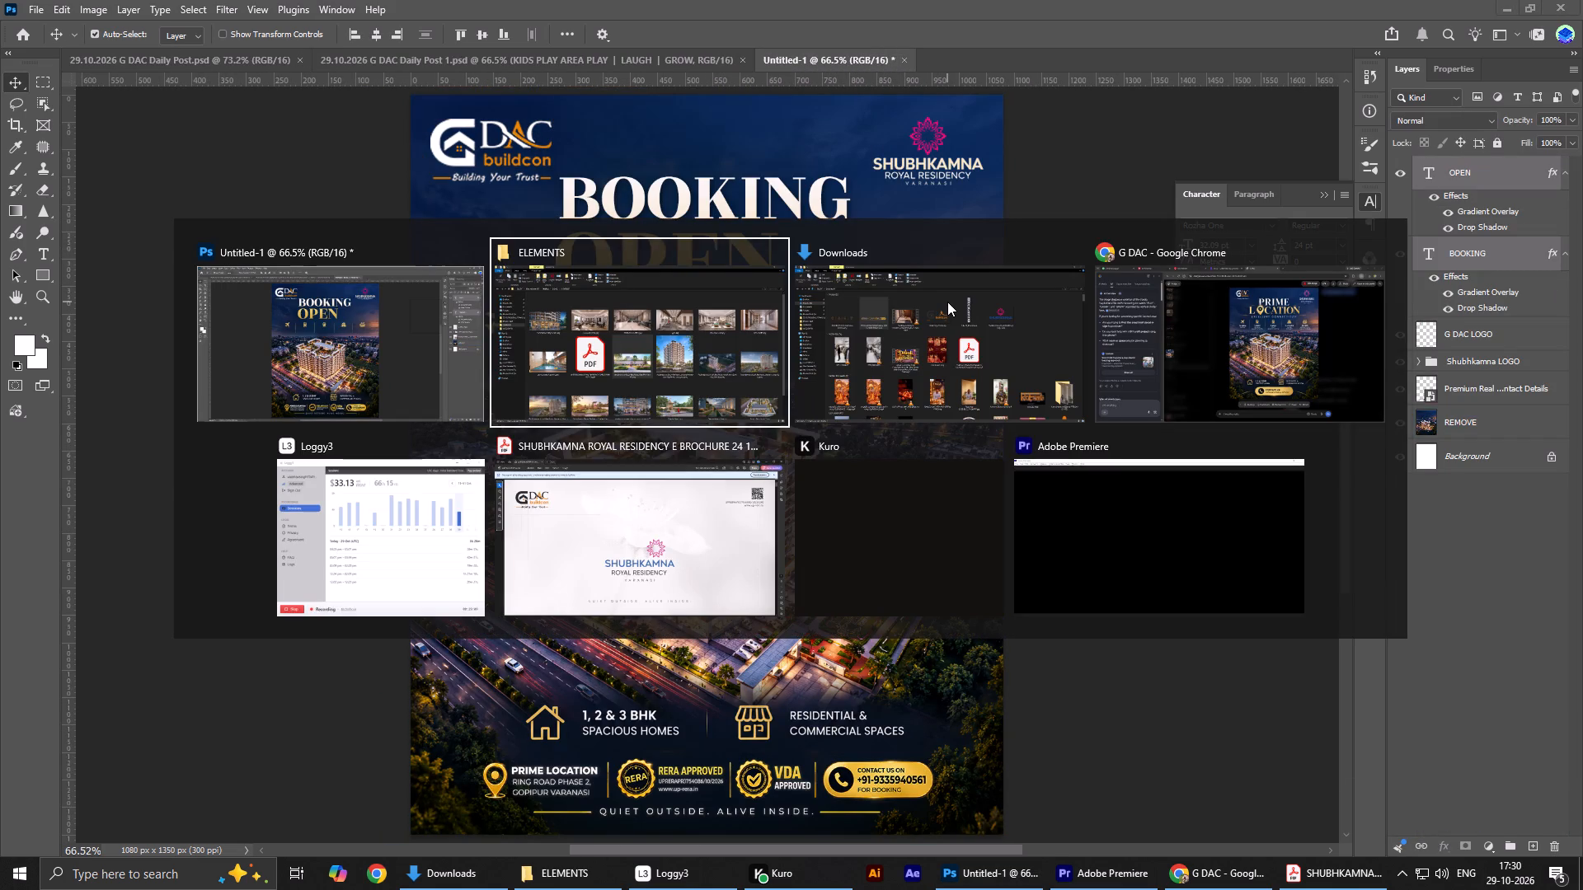
key(alt+Tab)
key(alt+Tab)
key(alt+Tab)
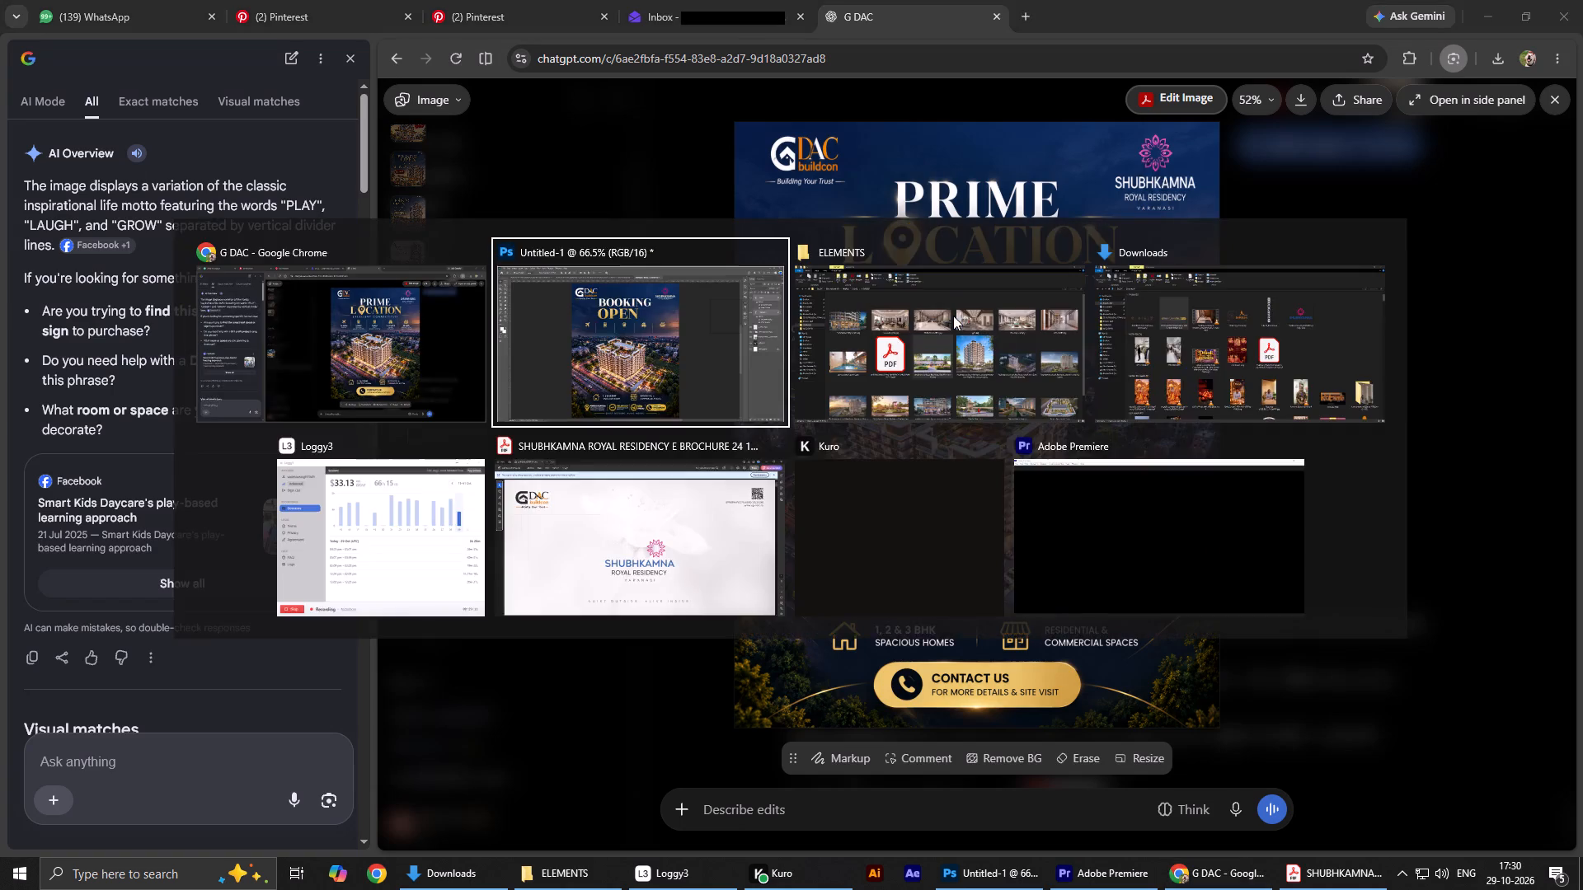
click(1078, 240)
double_click(743, 185)
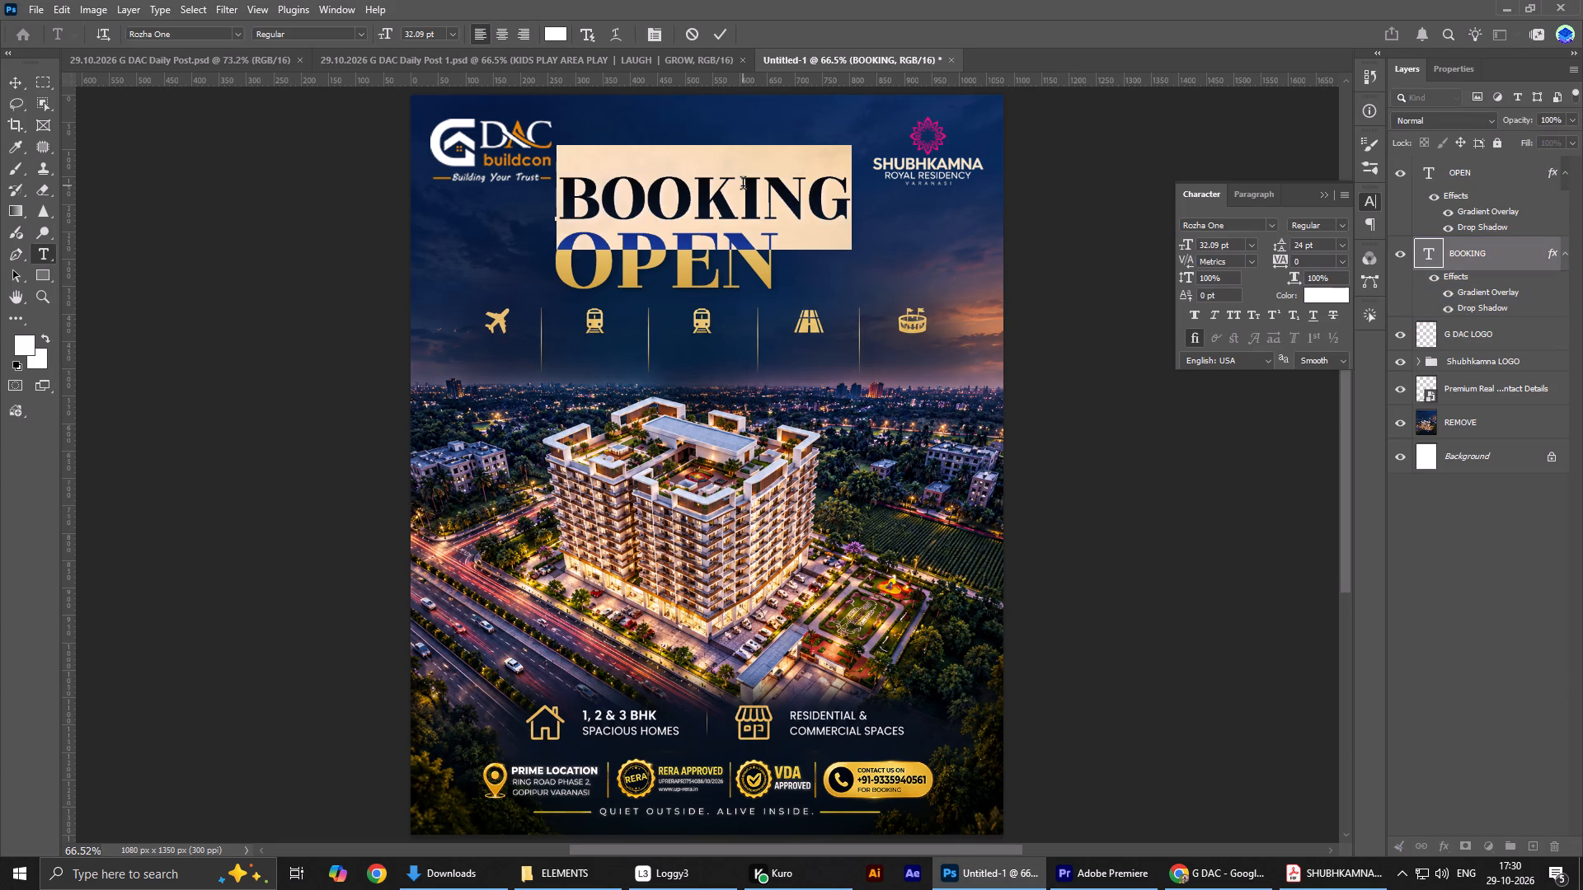
key(alt+Tab)
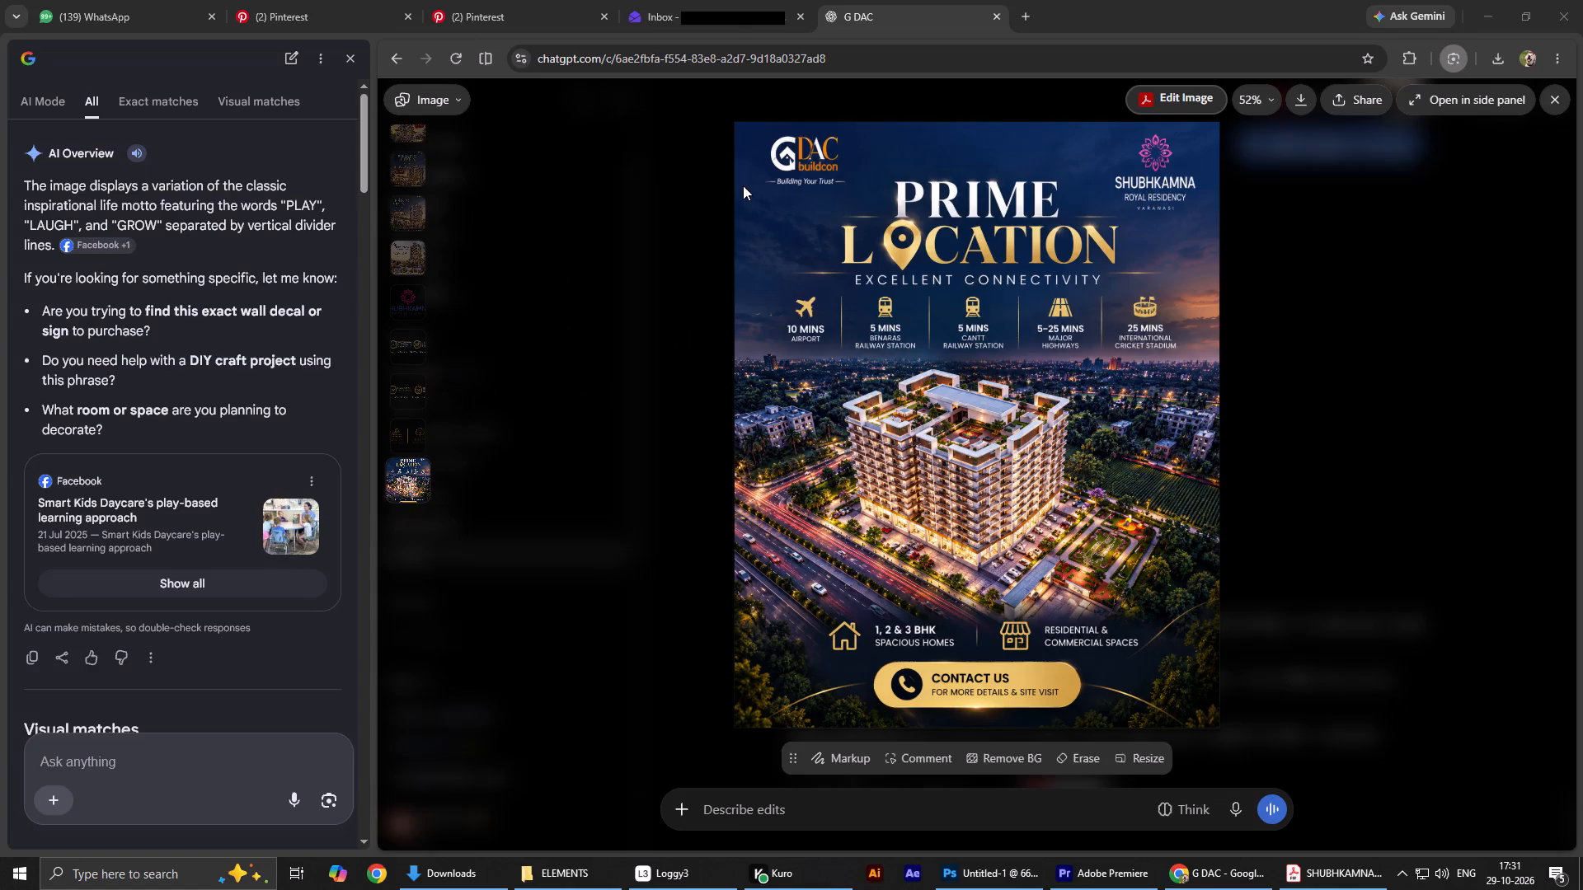
key(alt+Tab)
text(PRIME)
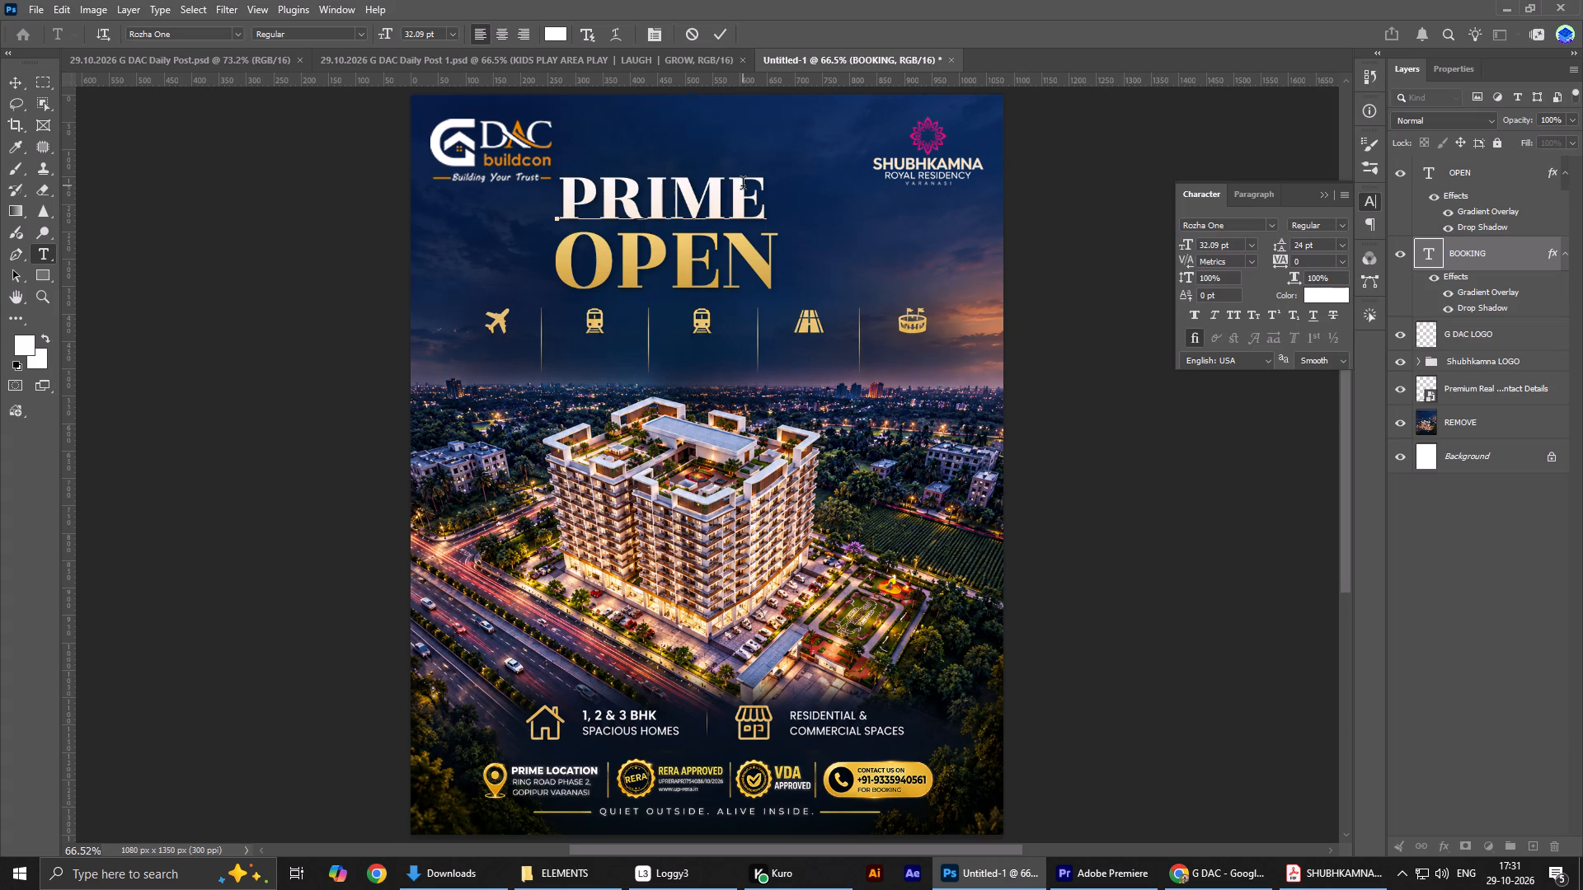
click(716, 30)
Replace the OPEN text with "LOCATION".
double_click(679, 277)
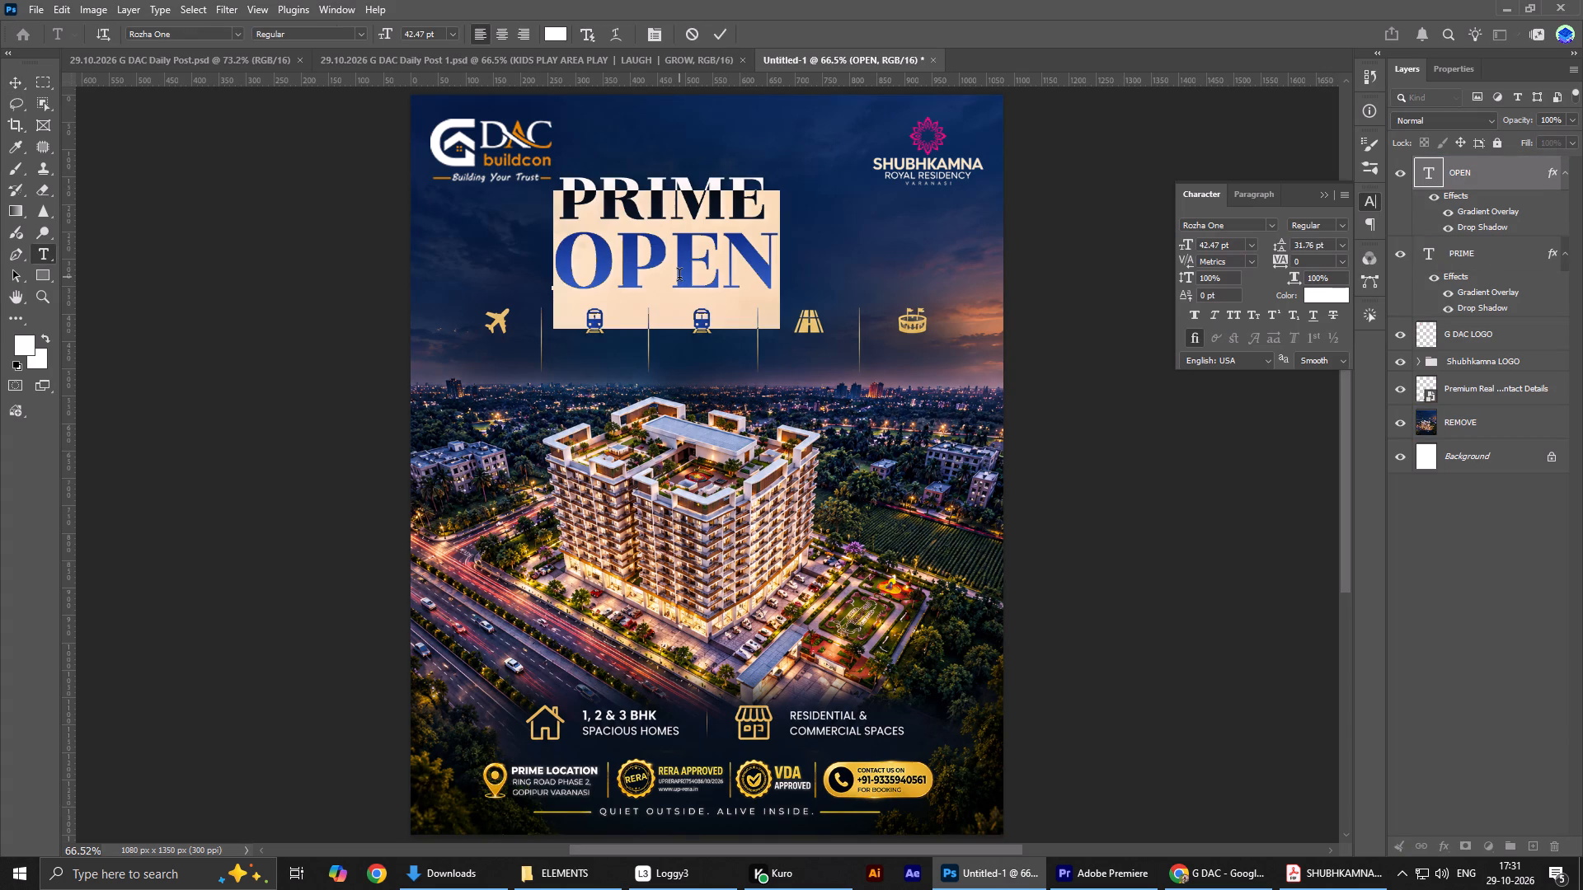
text(LOCATION)
click(712, 27)
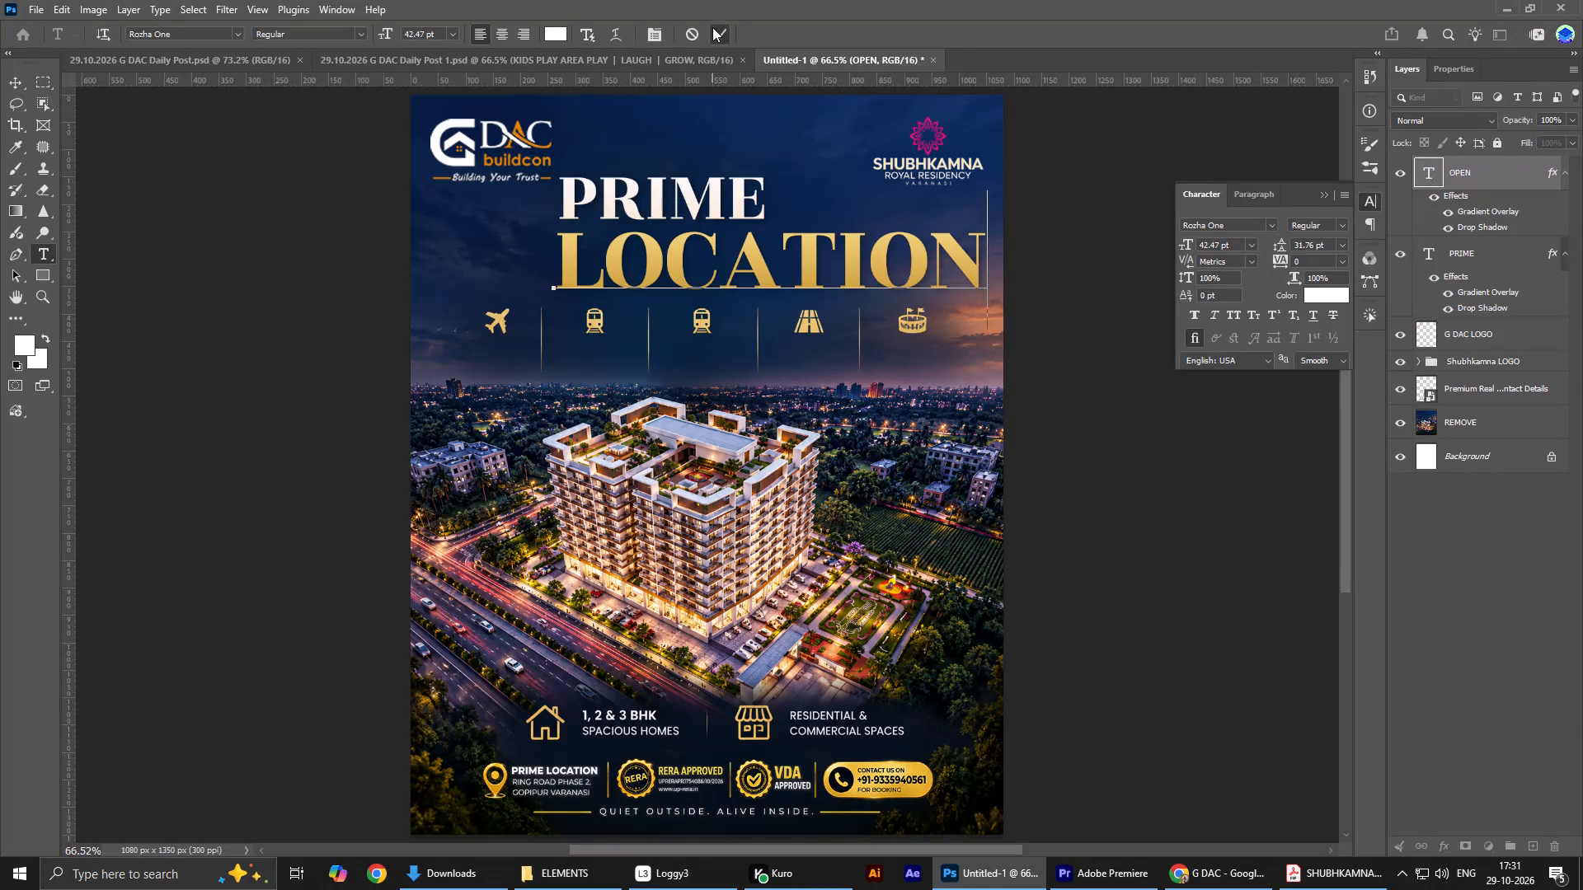
Align the PRIME and LOCATION text layers to each other on their horizontal centres.
shift+click(718, 201)
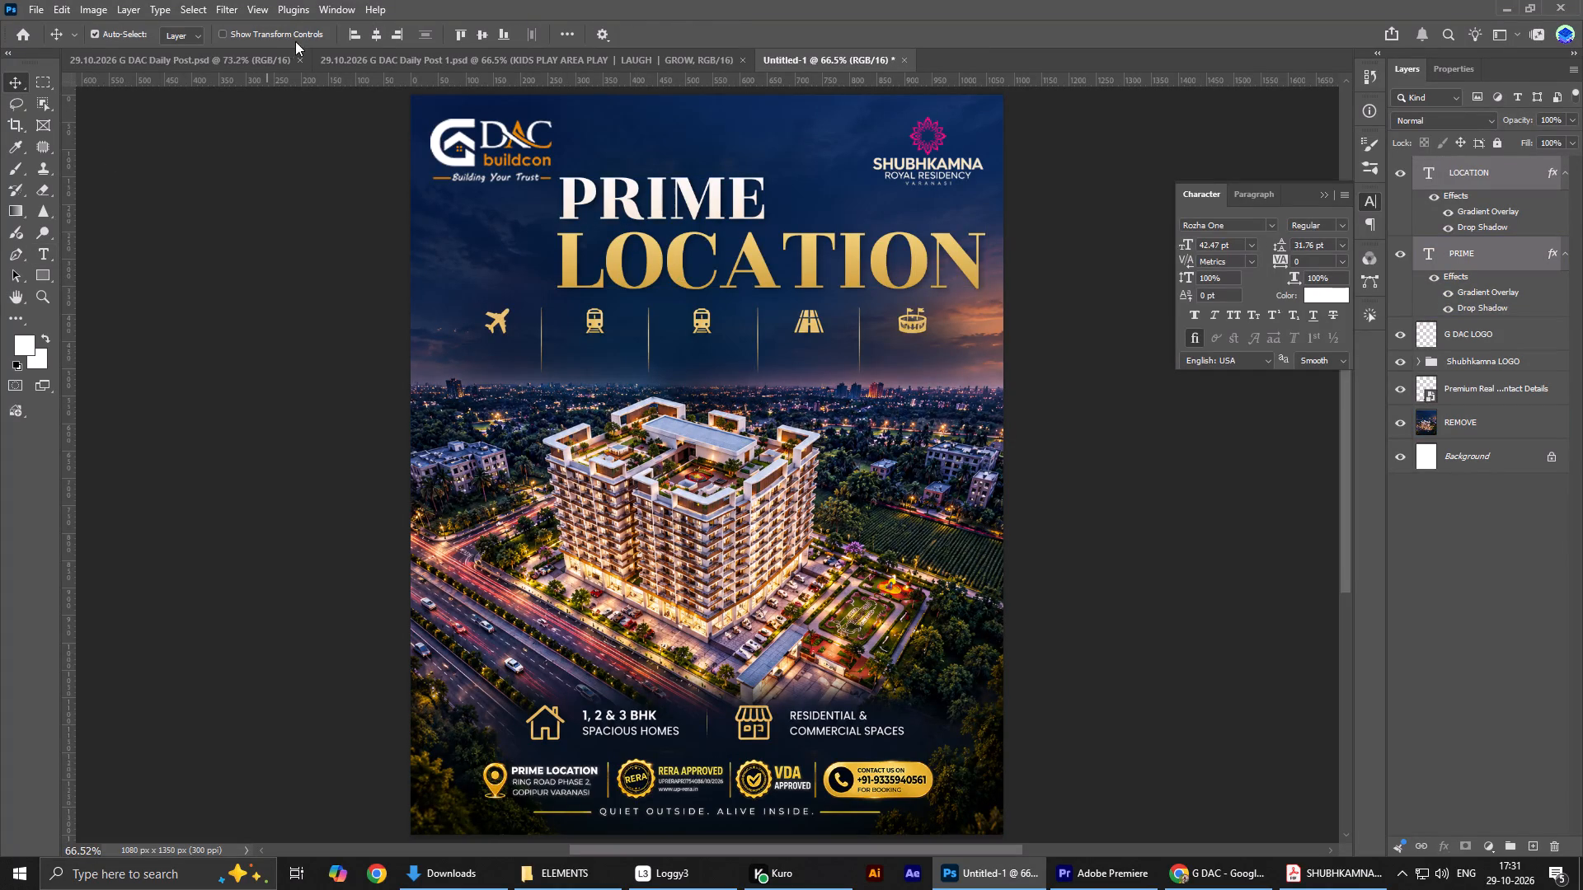
click(381, 31)
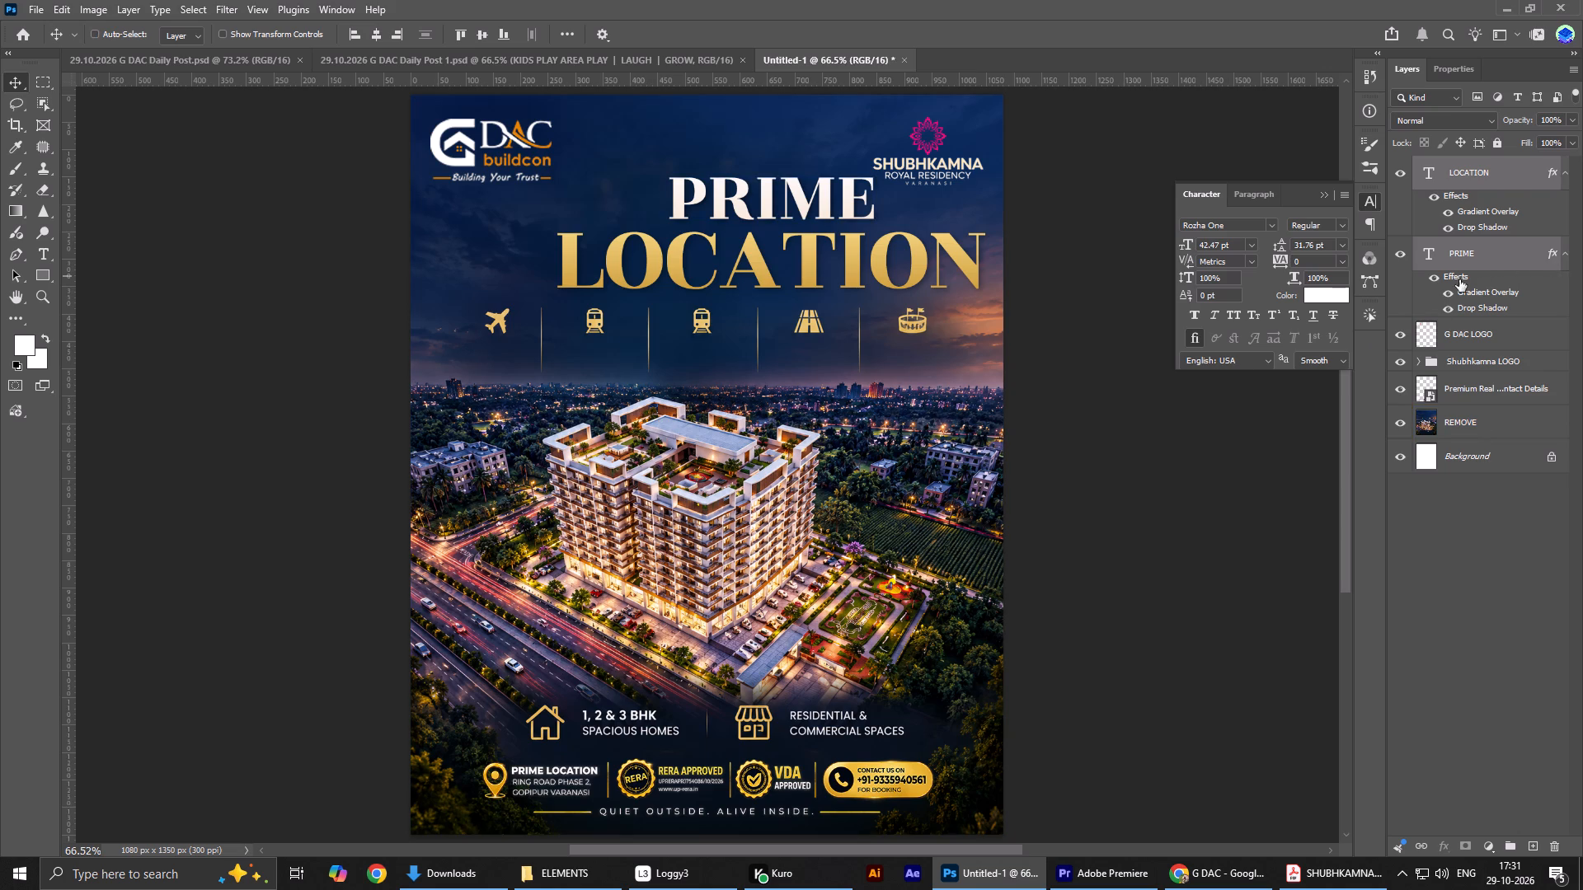
Group the PRIME and LOCATION layers and centre the group horizontally on the canvas.
key(ctrl+g)
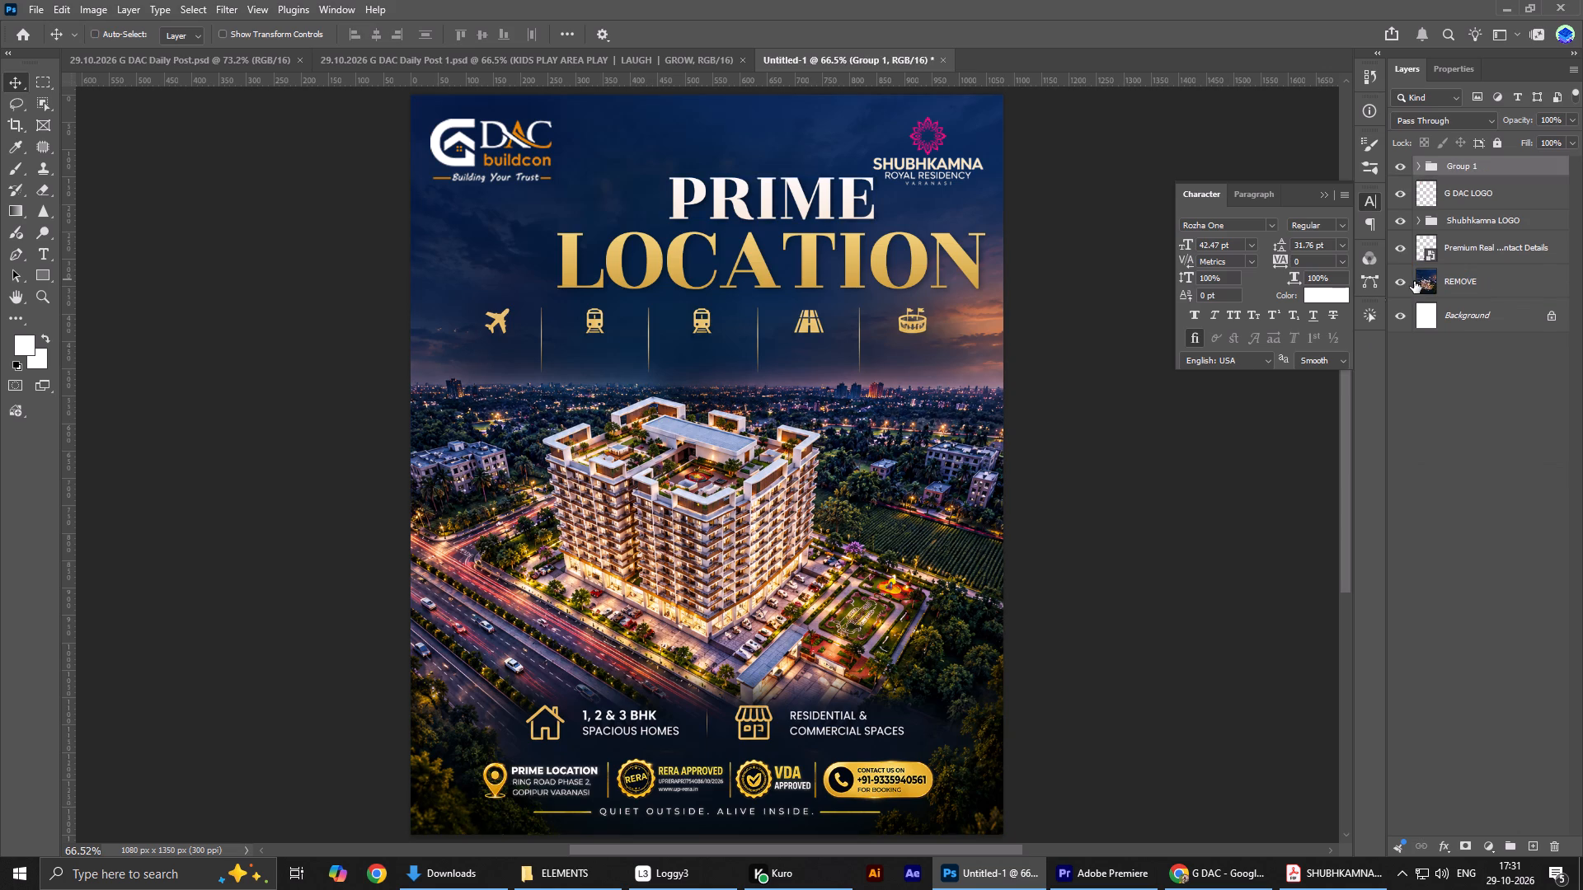
key(ctrl+a)
click(376, 34)
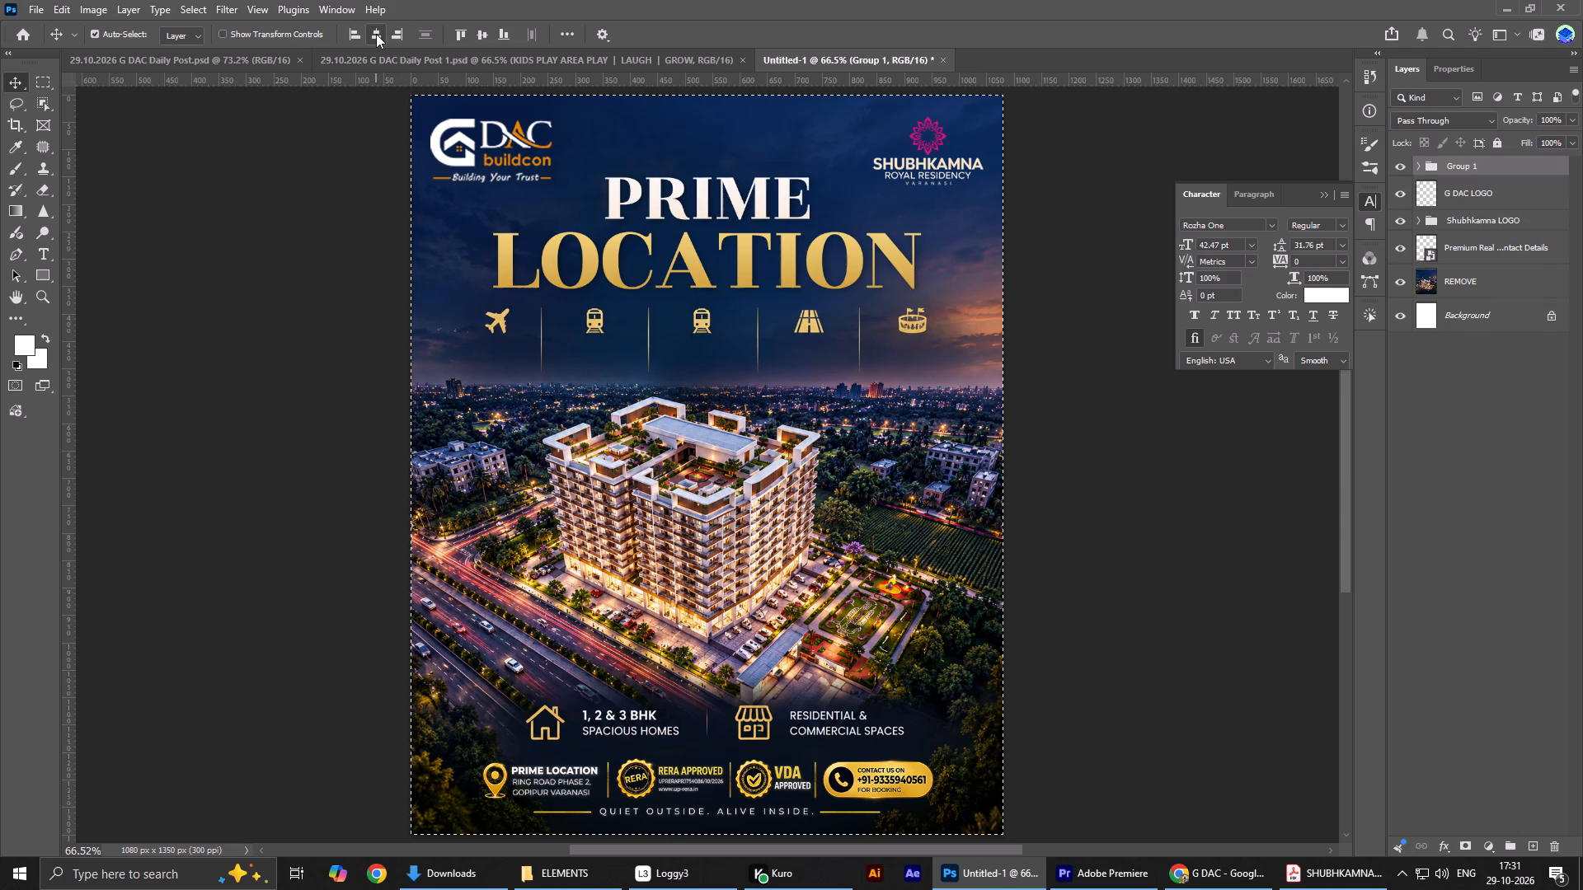
key(ctrl+d)
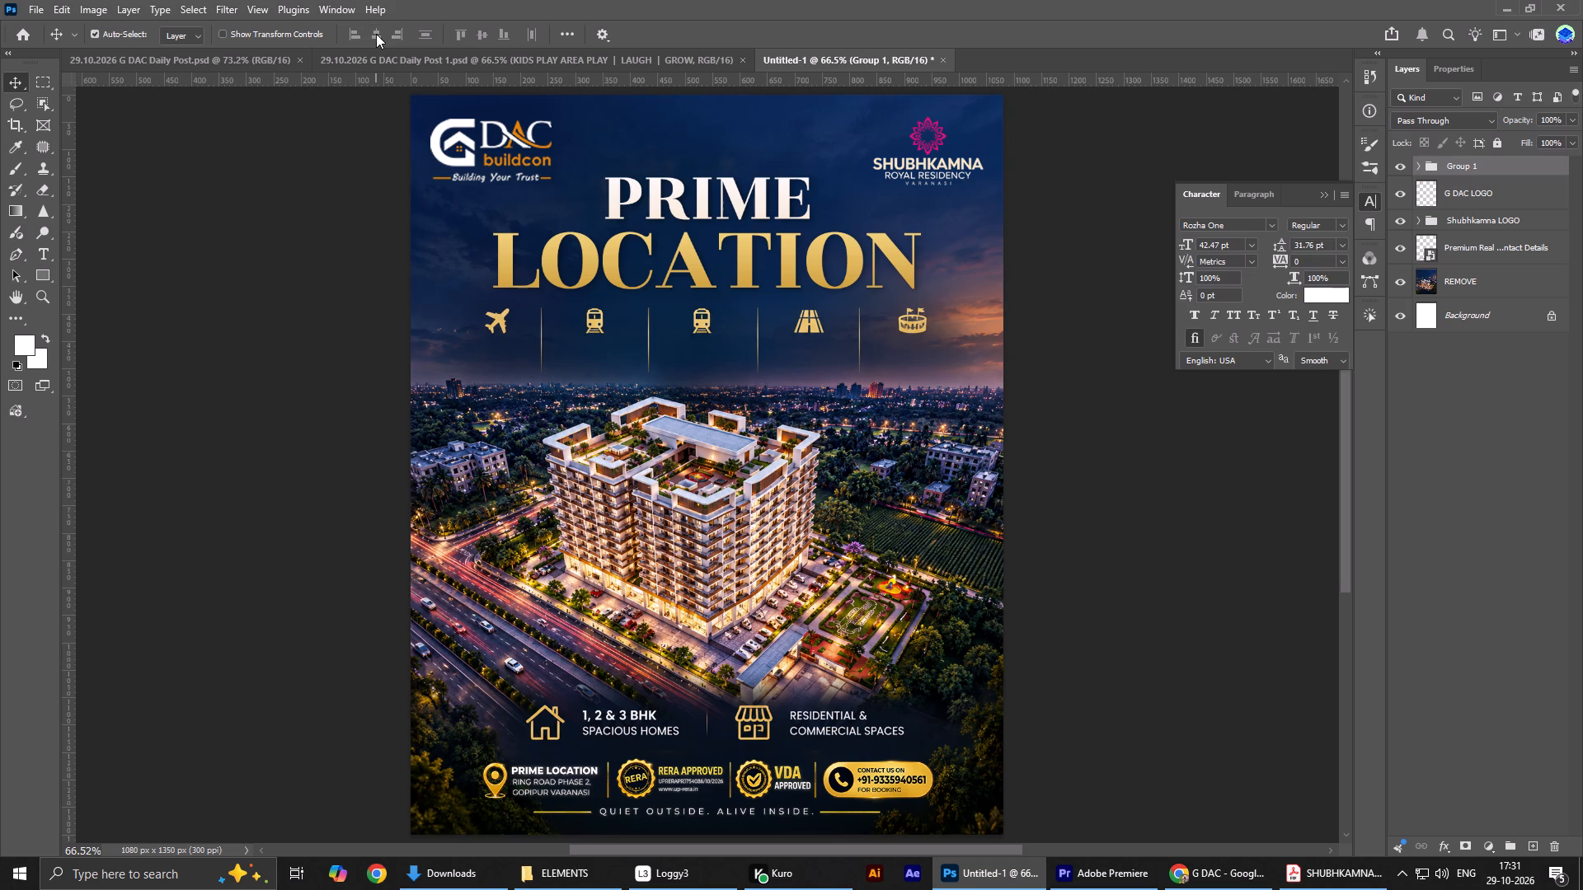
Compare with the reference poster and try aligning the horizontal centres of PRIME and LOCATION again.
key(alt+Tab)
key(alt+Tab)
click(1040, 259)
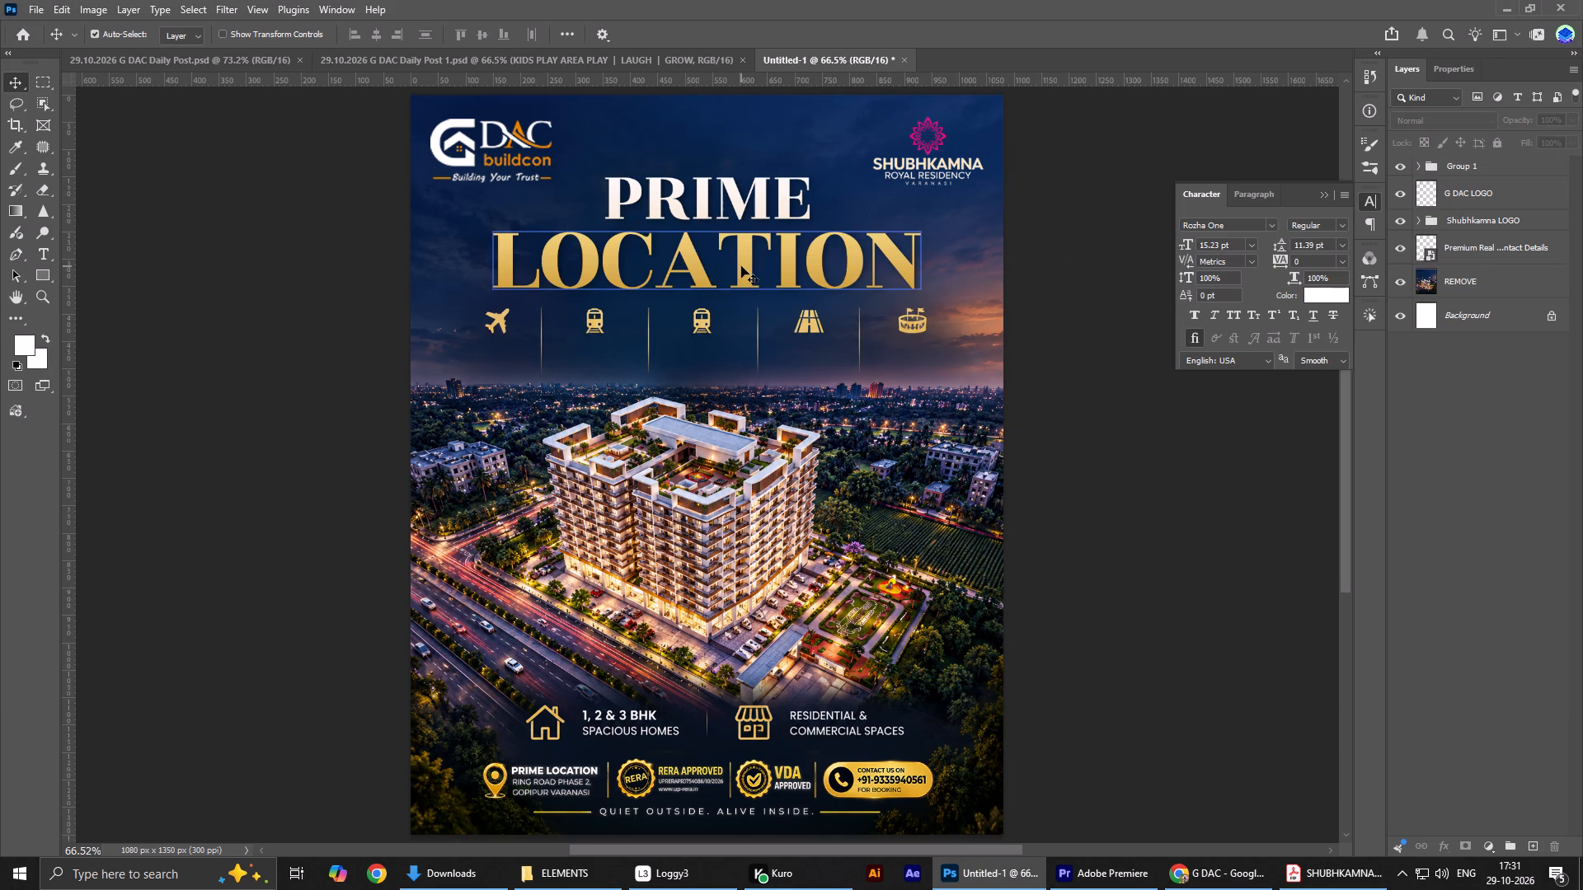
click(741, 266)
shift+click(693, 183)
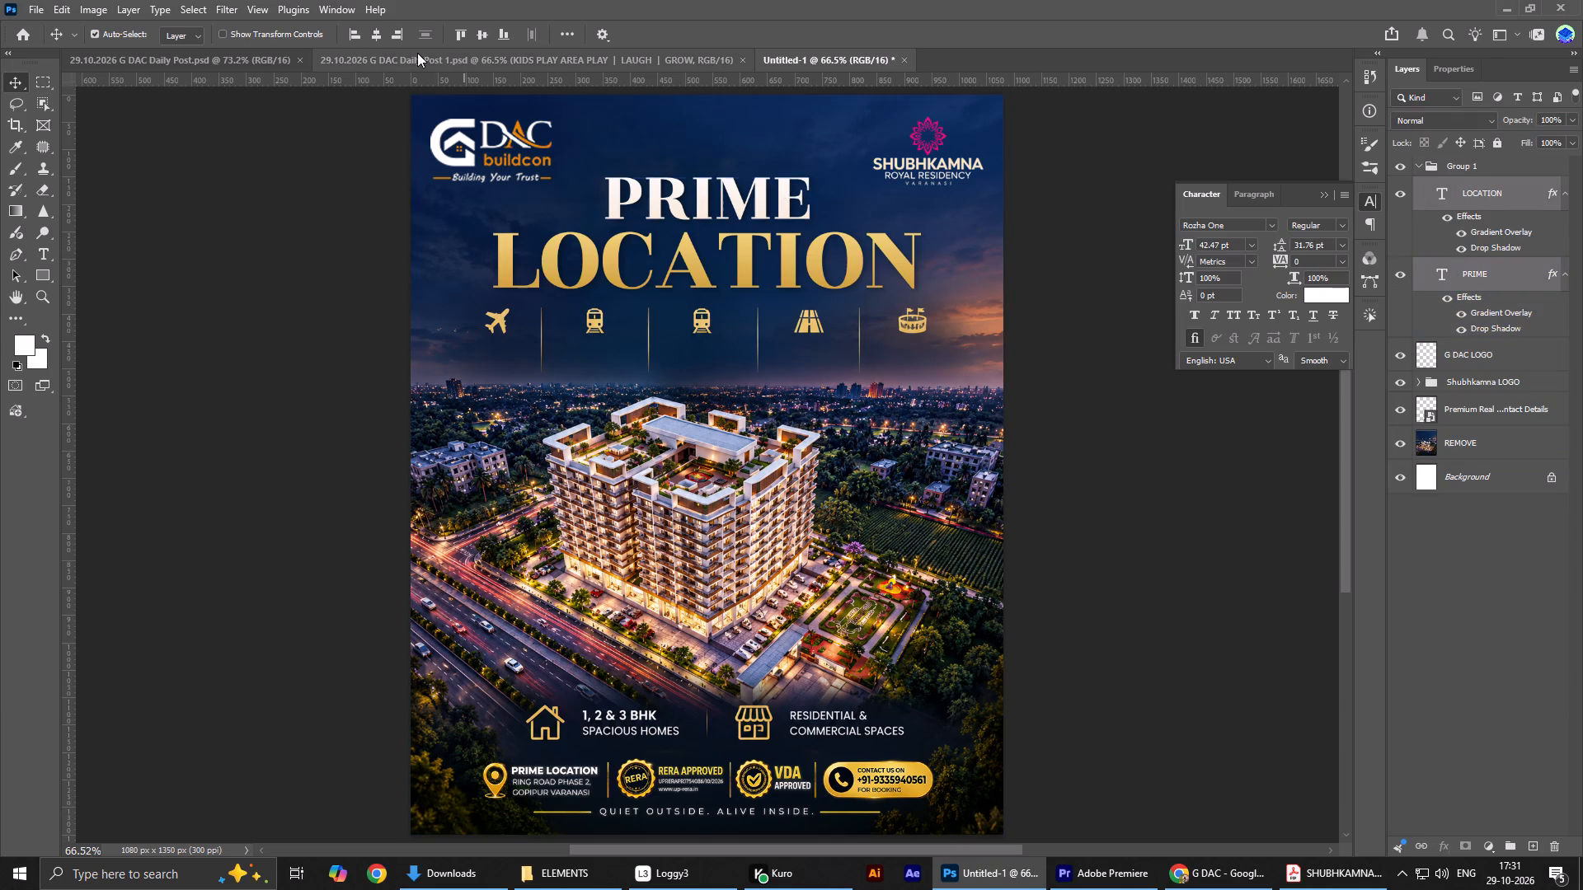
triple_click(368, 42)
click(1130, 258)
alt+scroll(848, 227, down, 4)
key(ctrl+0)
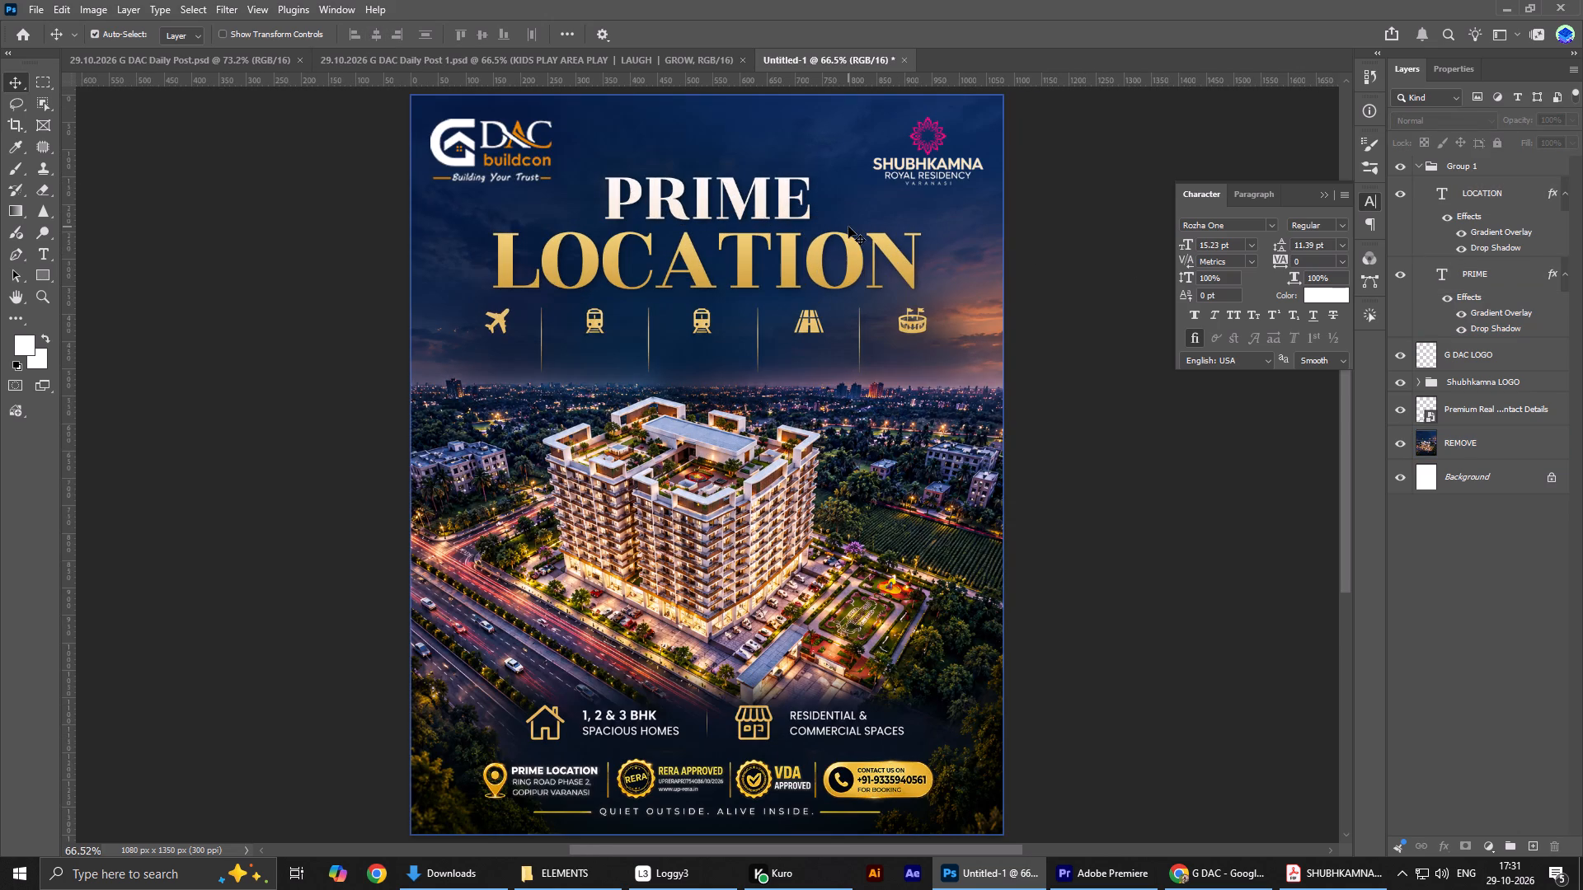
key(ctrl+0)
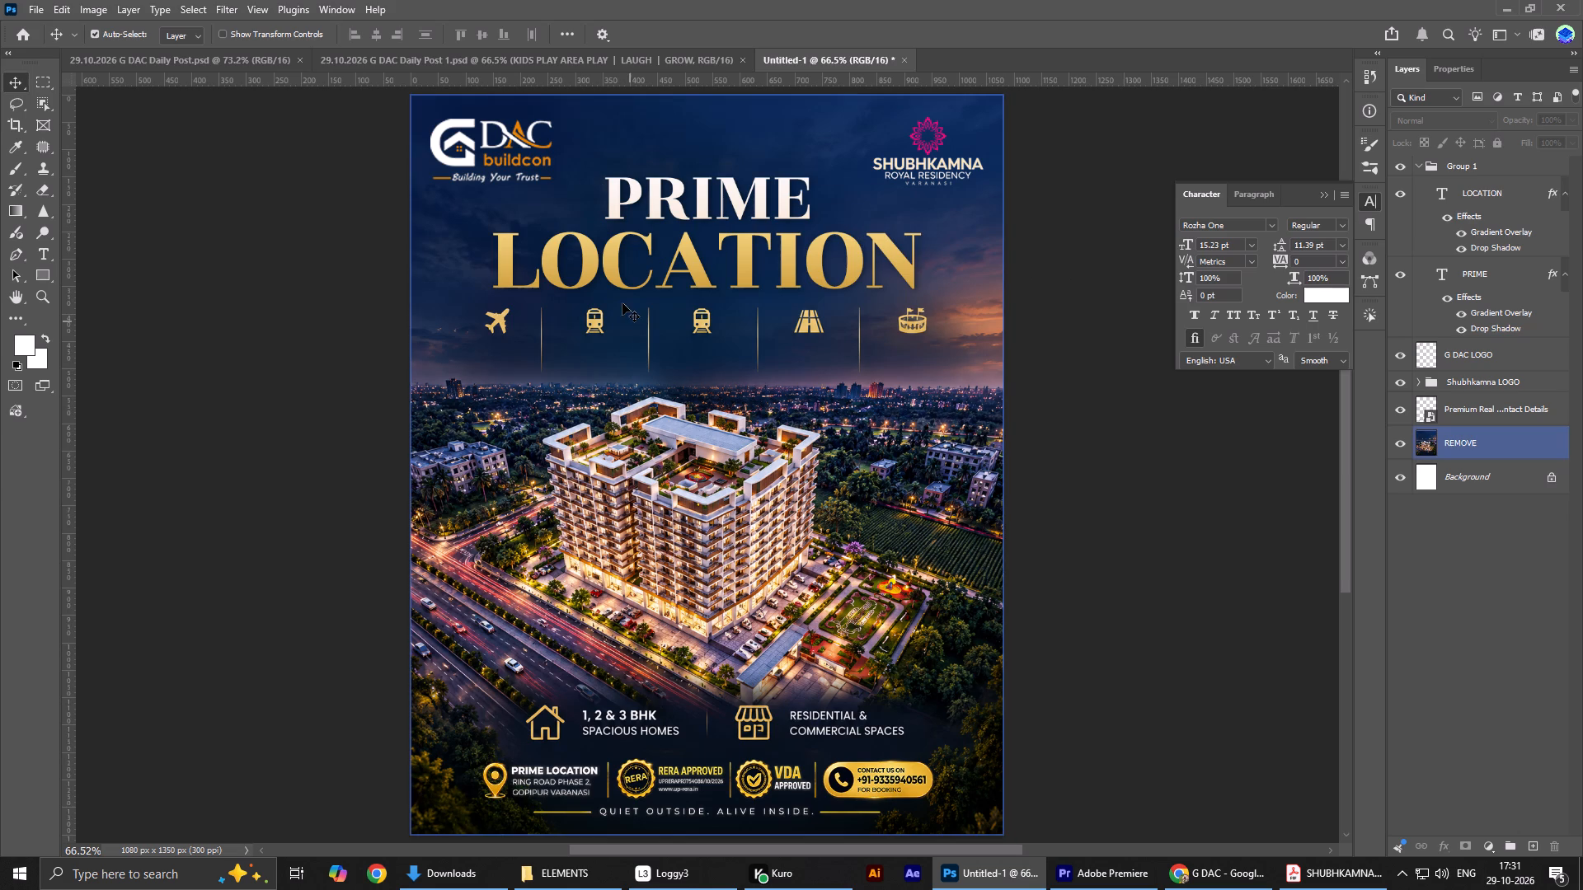
Scale the PRIME LOCATION title group down proportionally about its centre, keeping it between the logos and the icon row.
click(1413, 174)
click(1412, 168)
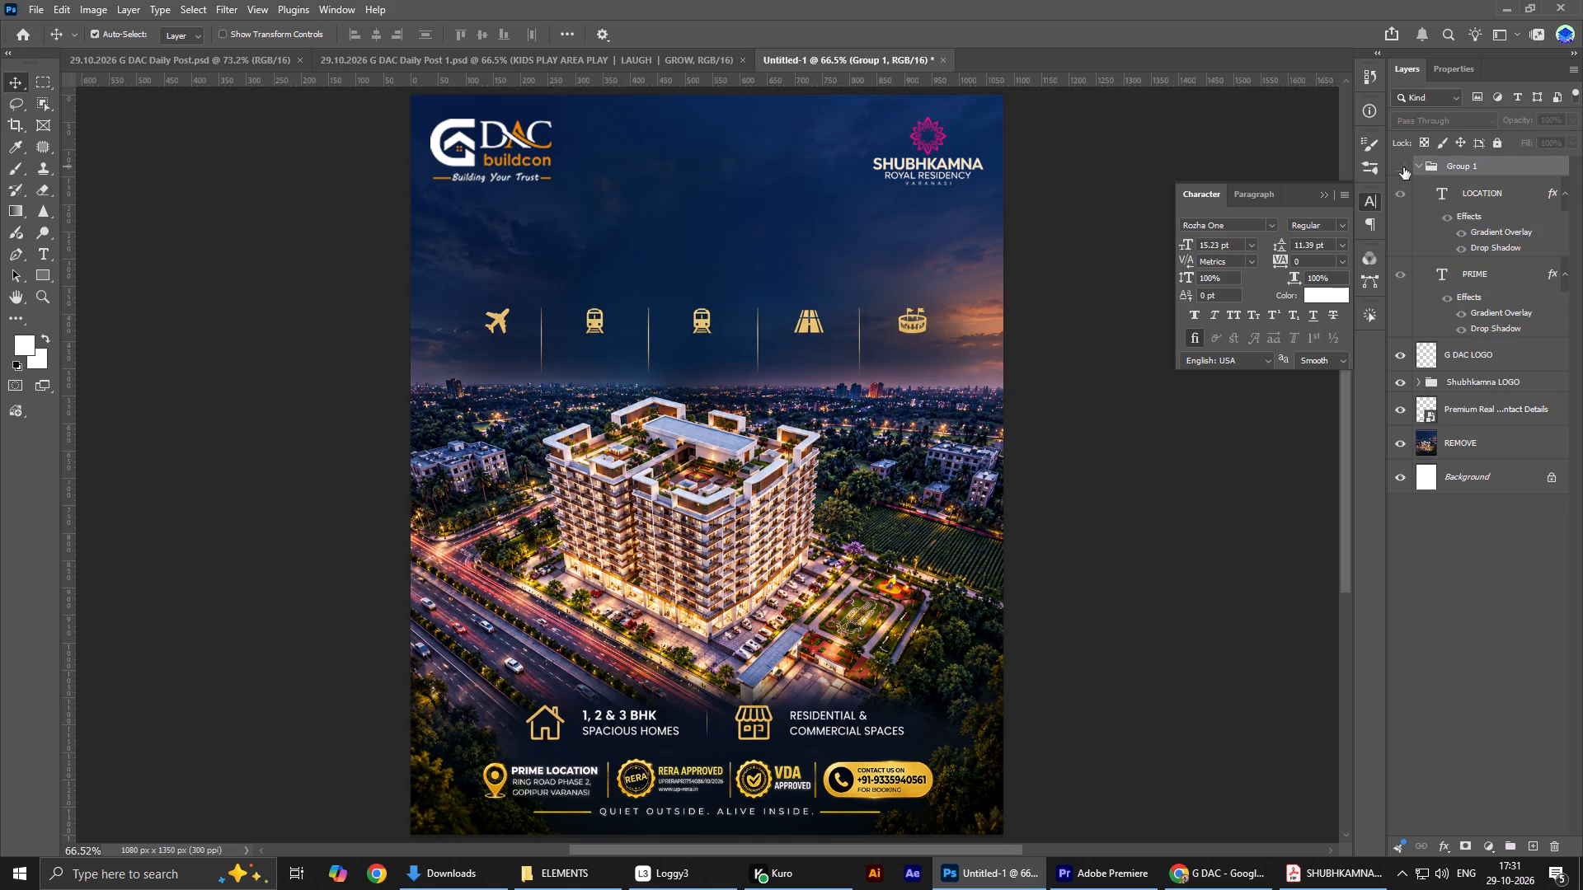
click(1403, 167)
click(1421, 167)
click(1447, 170)
key(ctrl+t)
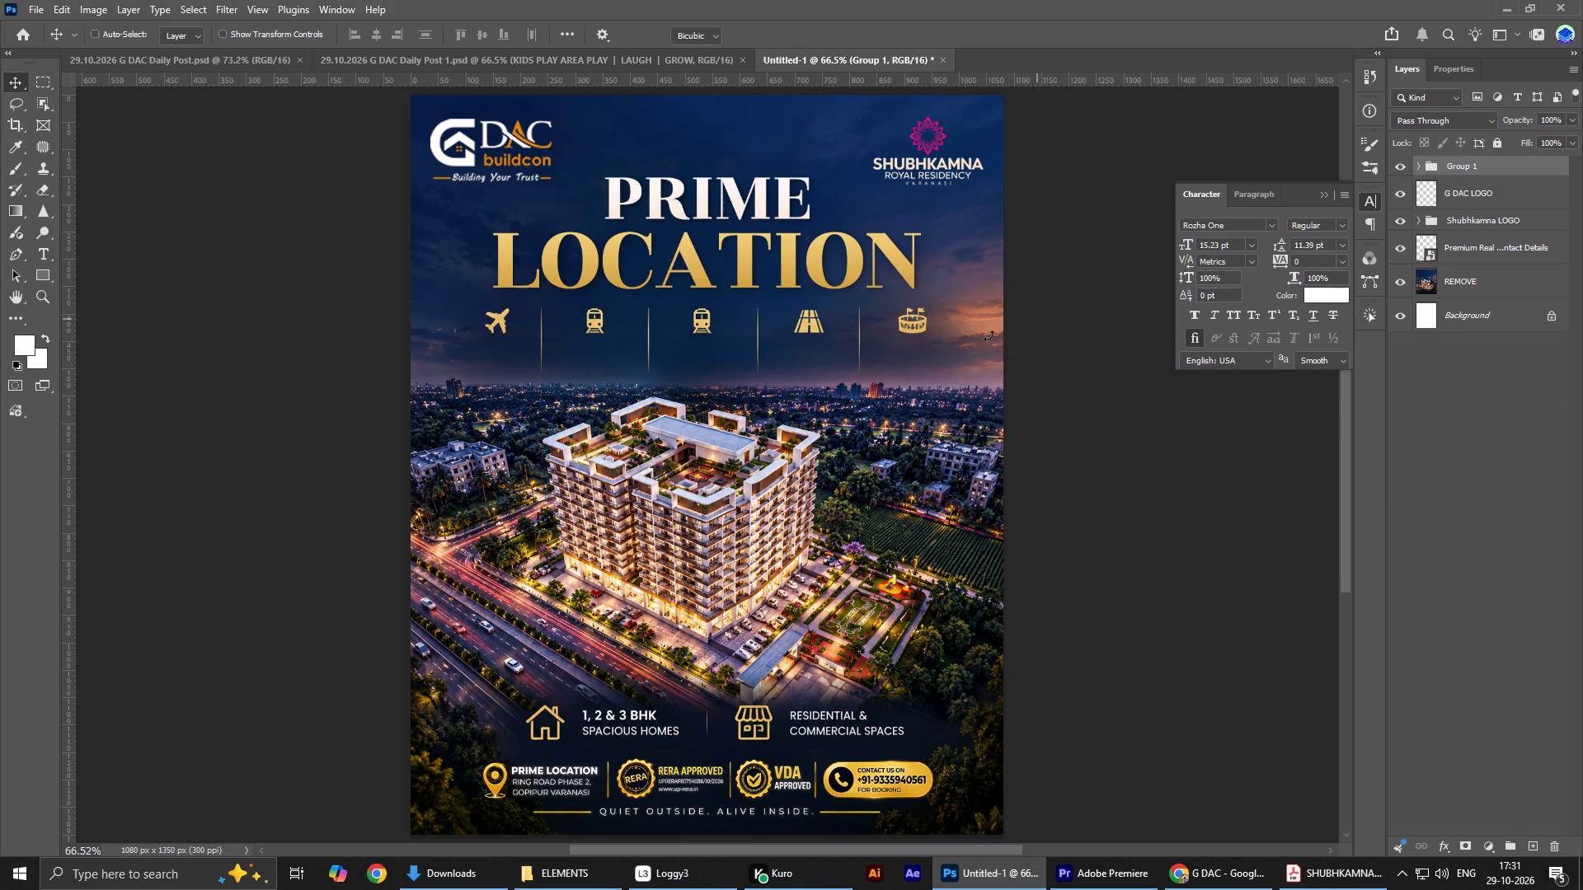
drag(913, 173, 862, 174)
drag(919, 180, 883, 179)
key(Return)
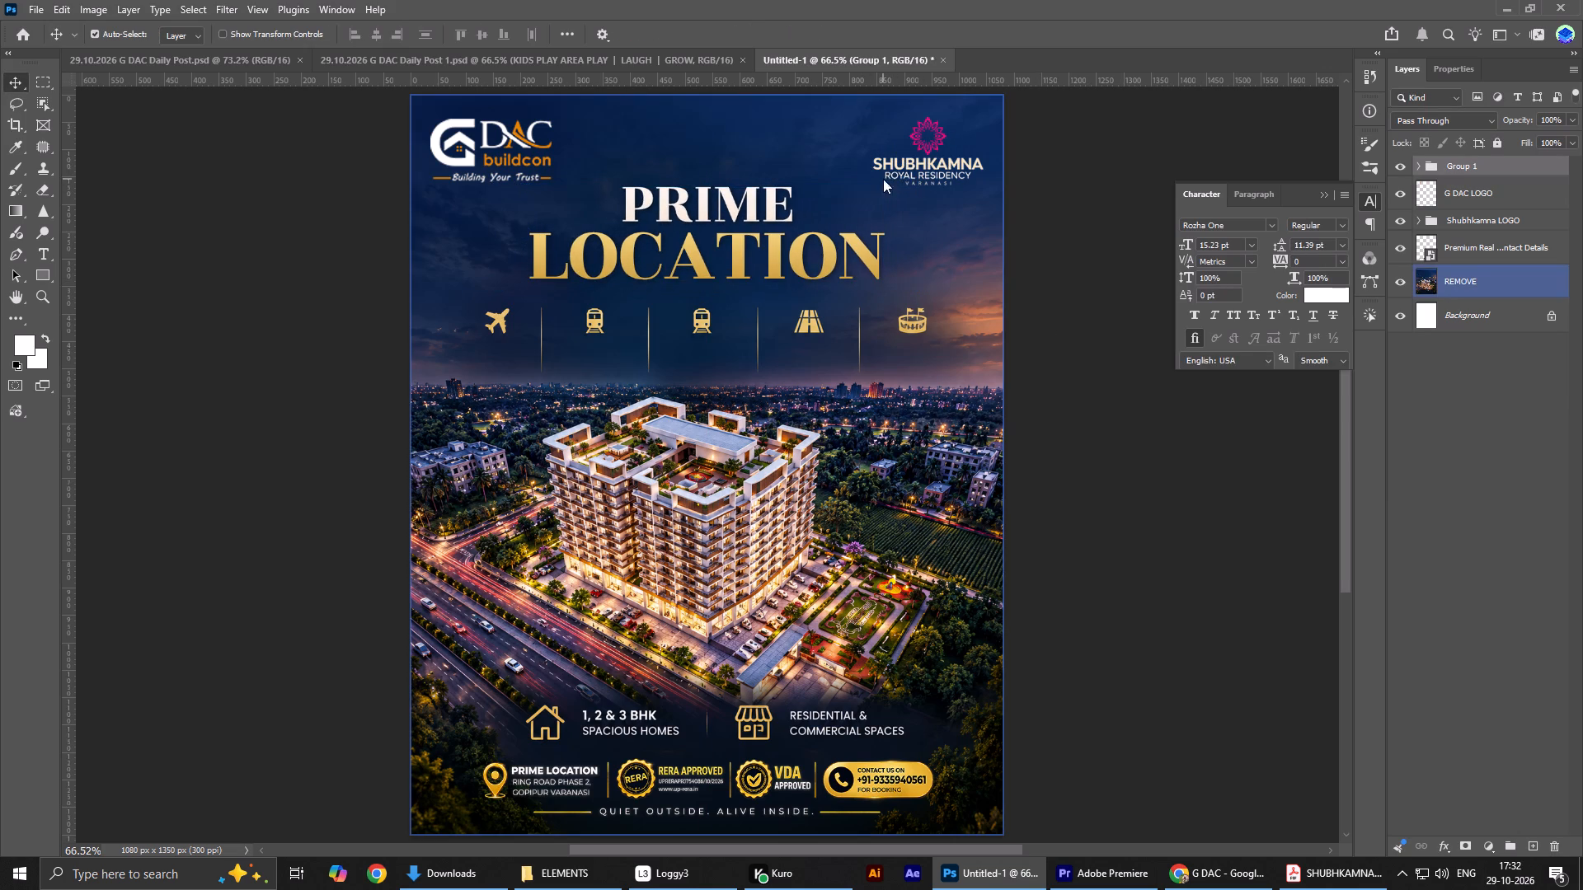
Nudge the PRIME LOCATION title group slightly upward, leaving more space above the icon row.
key(shift+Up)
key(Down)
key(Return)
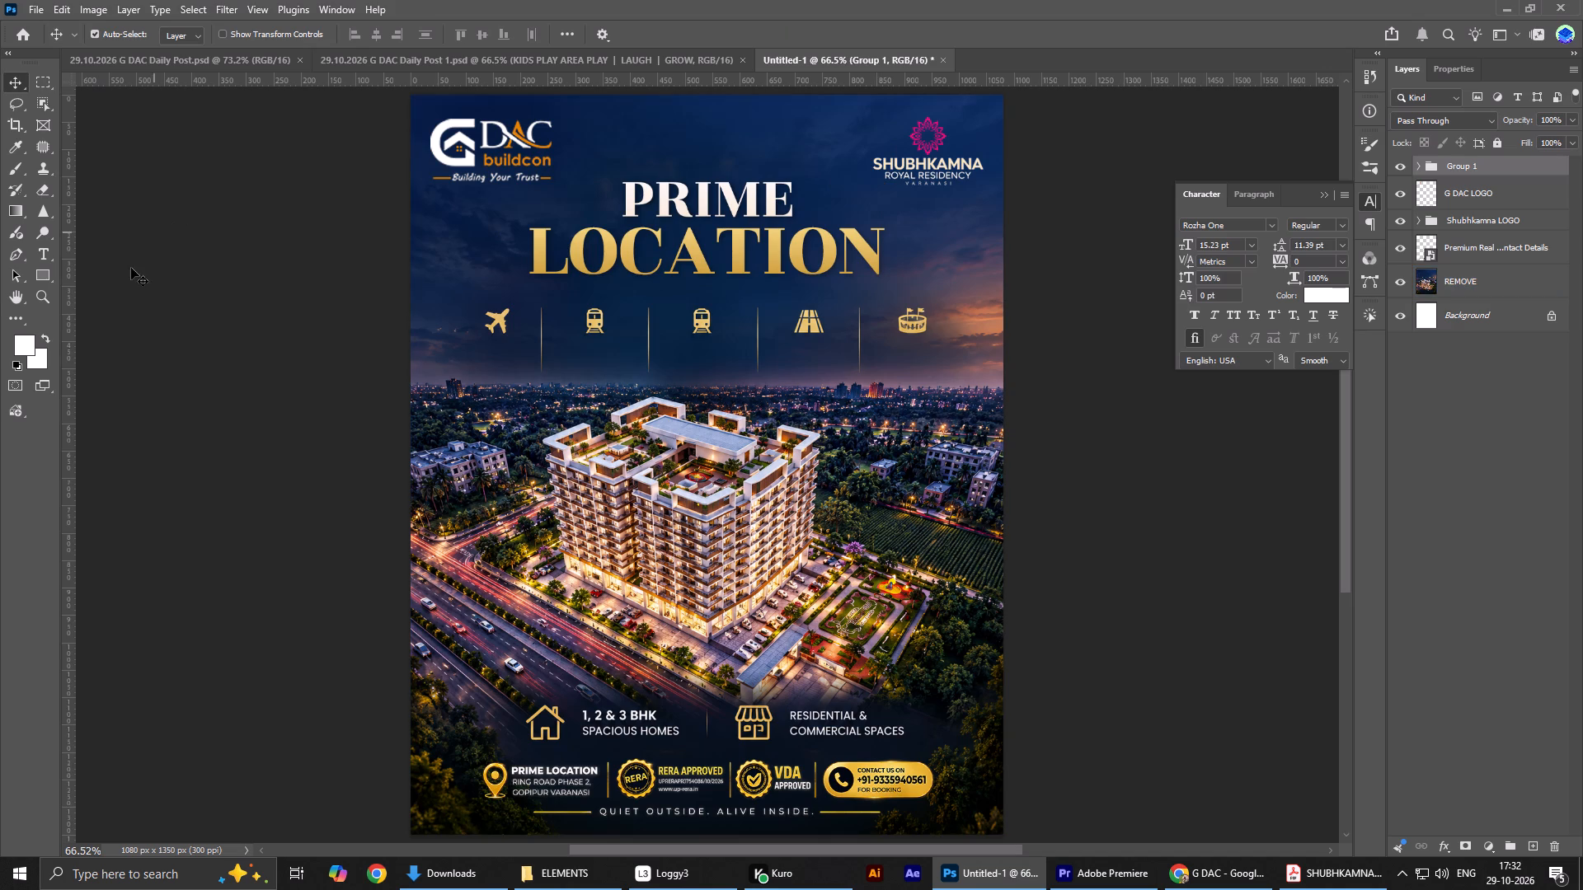
click(730, 470)
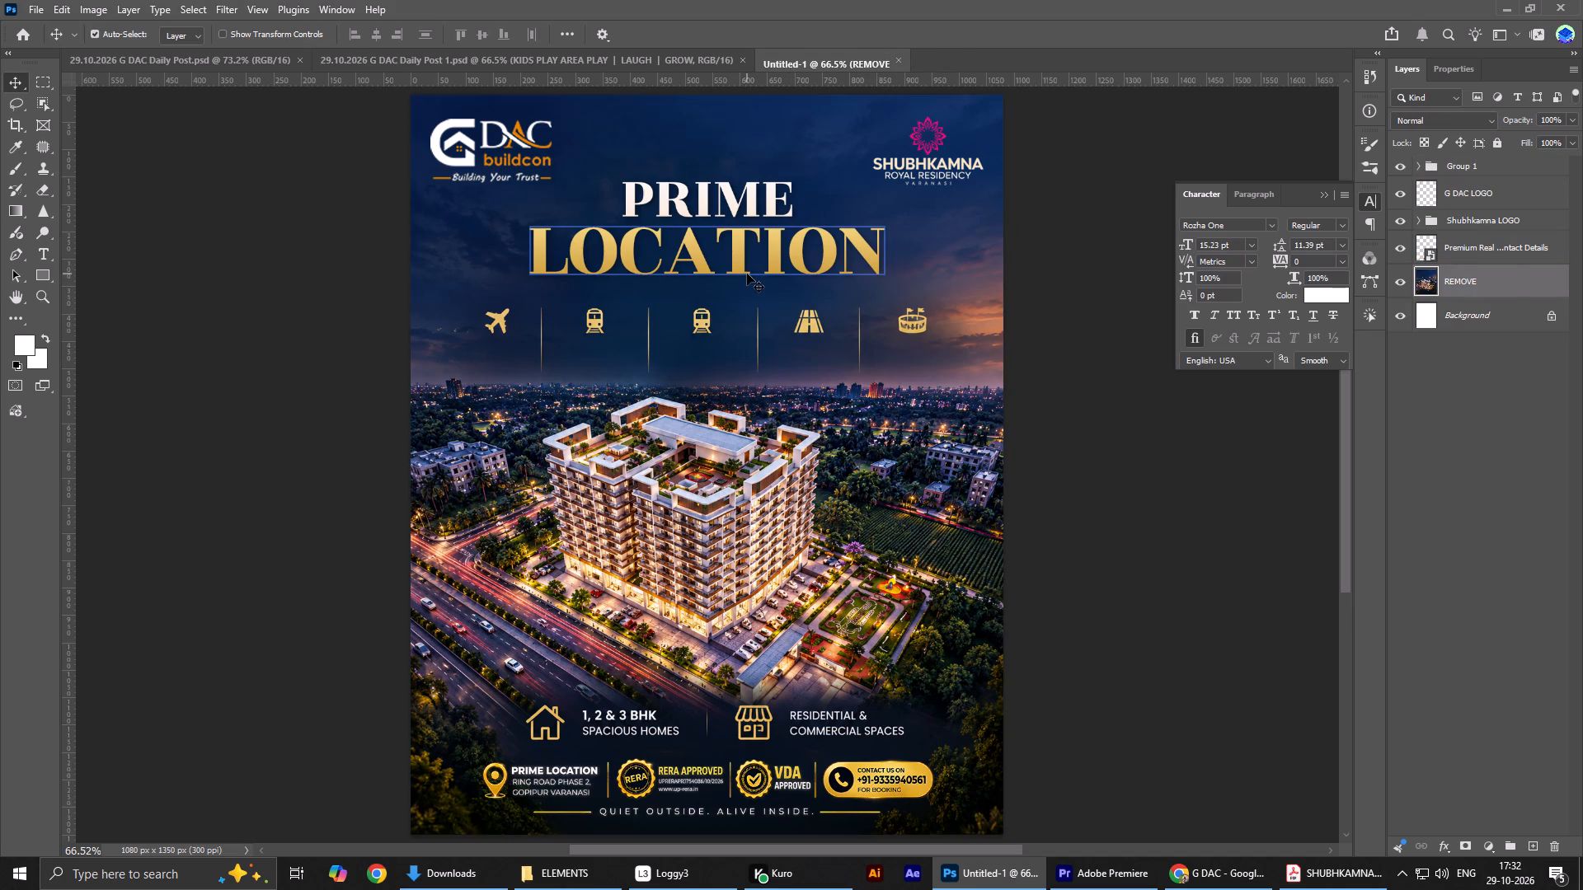
click(1520, 170)
key(shift+Up)
key(Down)
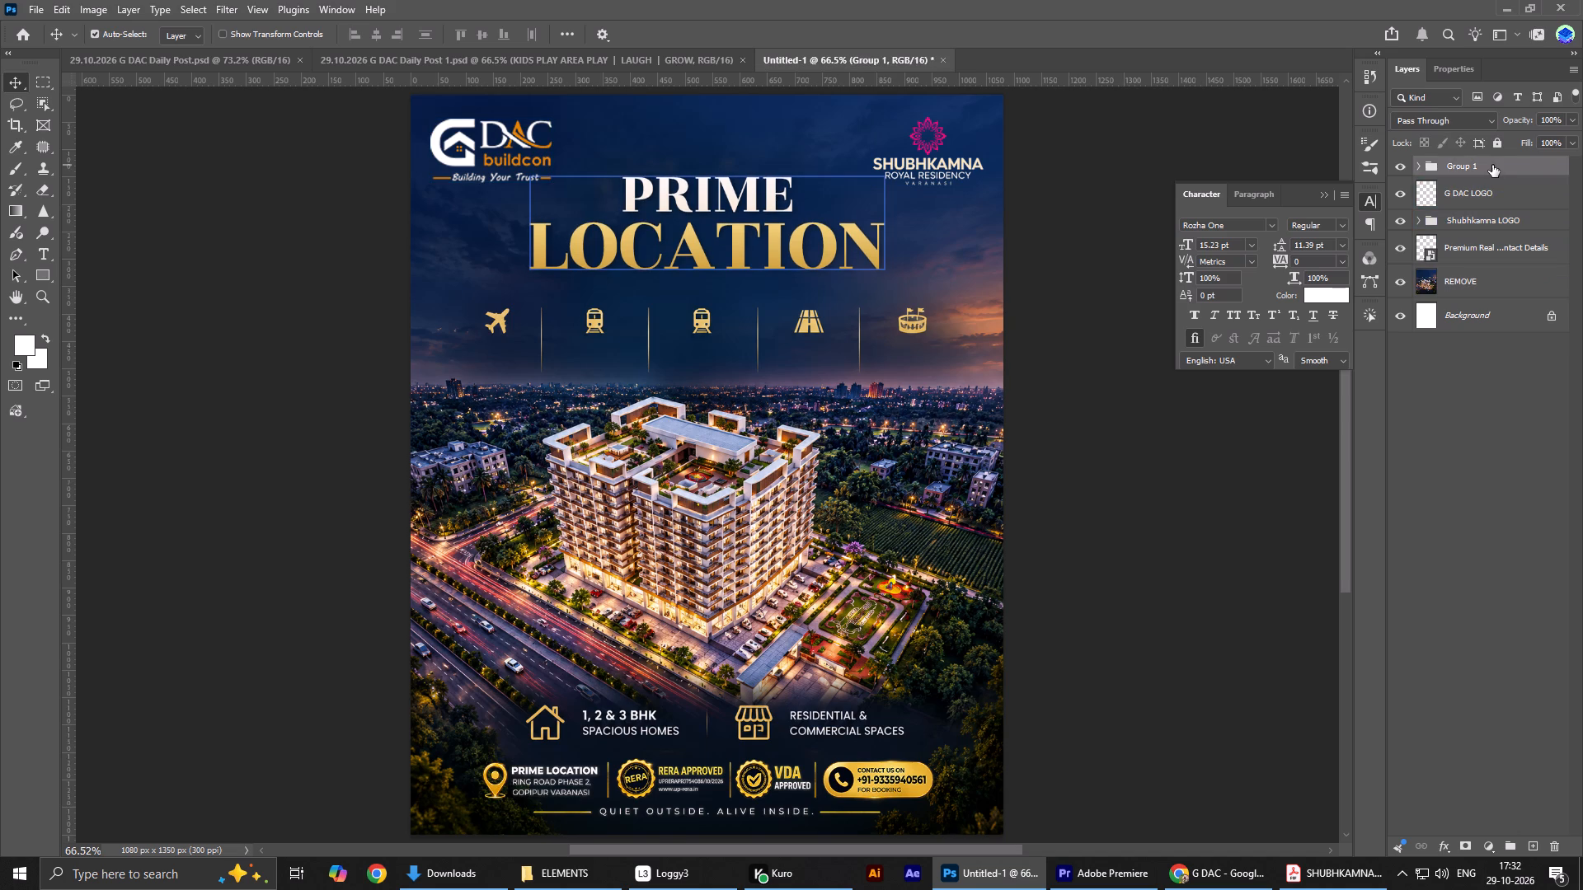
key(Down)
Scale the G DAC buildcon logo down proportionally and nudge it into place near the poster's upper-left corner.
click(1501, 192)
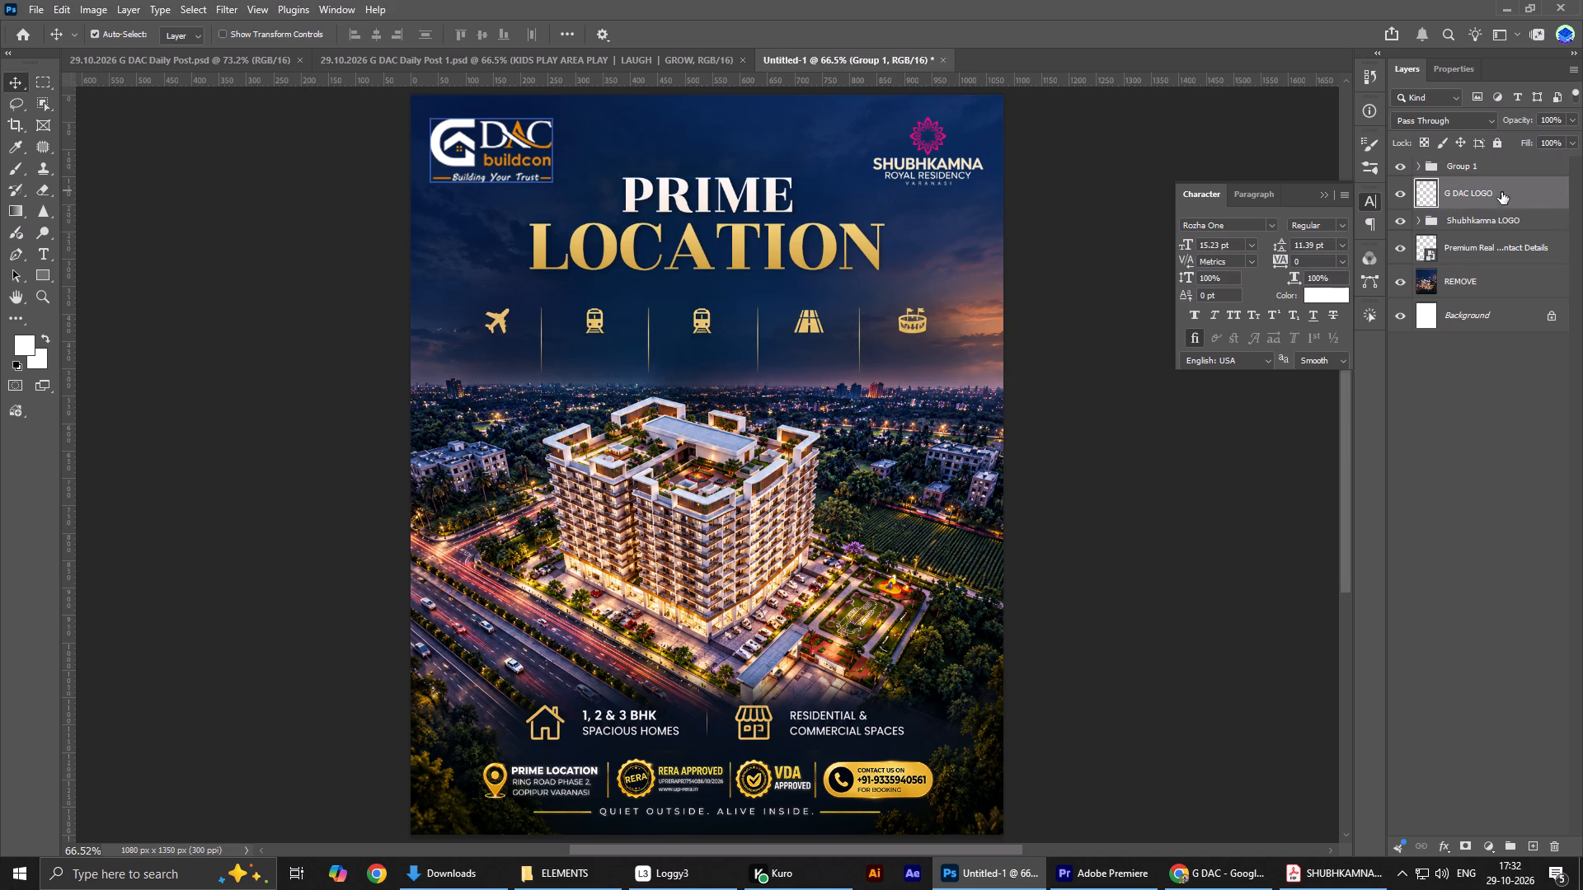
key(ctrl+t)
alt+drag(553, 115, 538, 115)
key(Return)
key(shift+Left)
key(shift+Left)
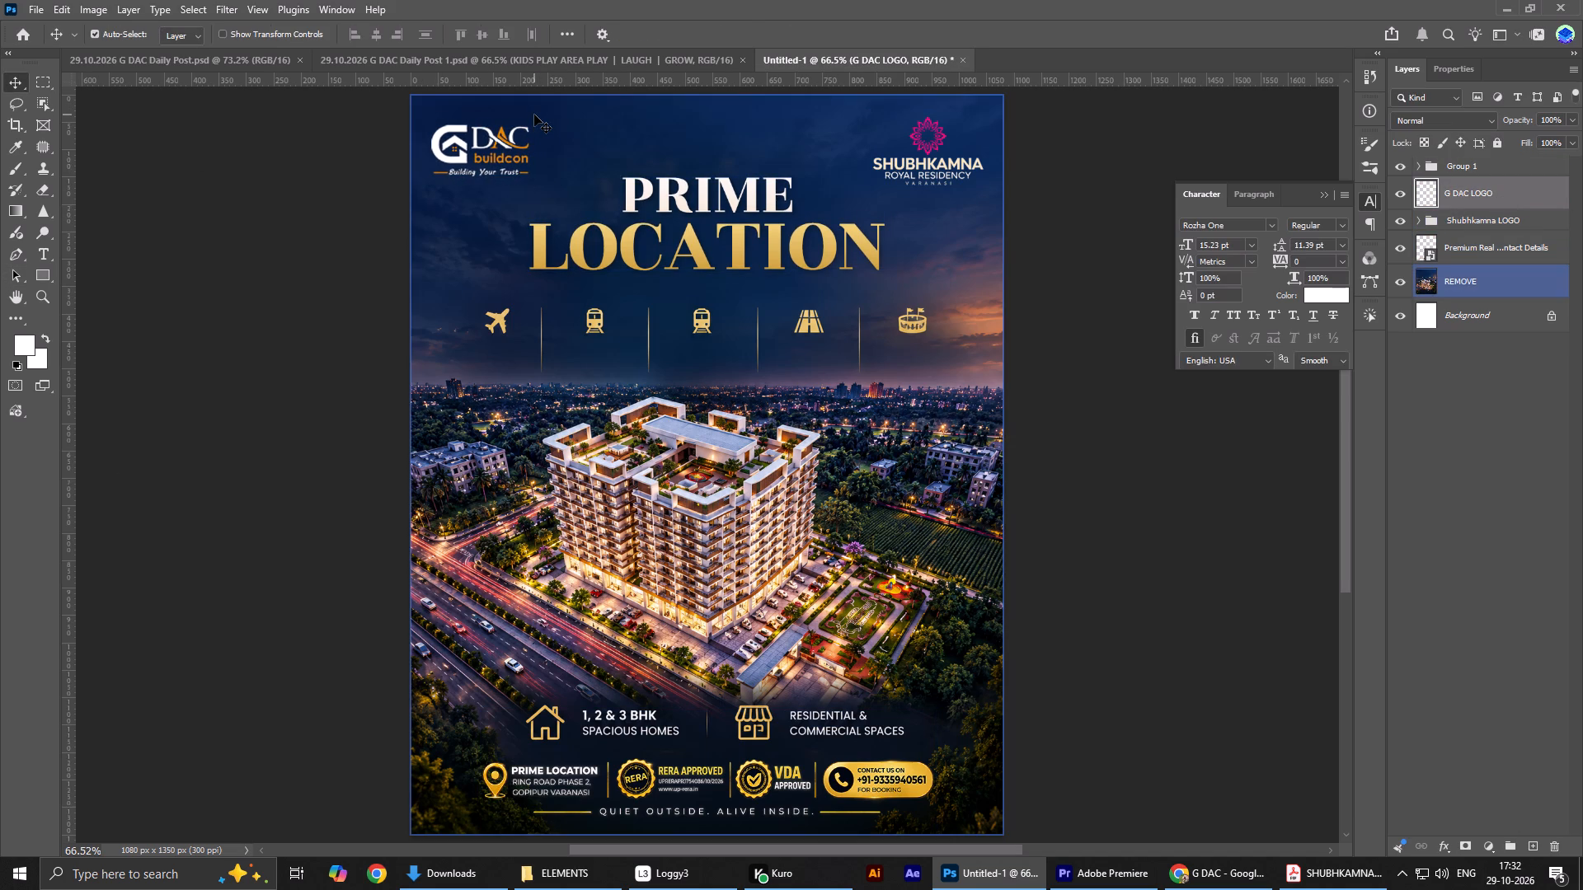
key(shift+Right)
key(Left)
key(Left)
key(Up)
key(Up)
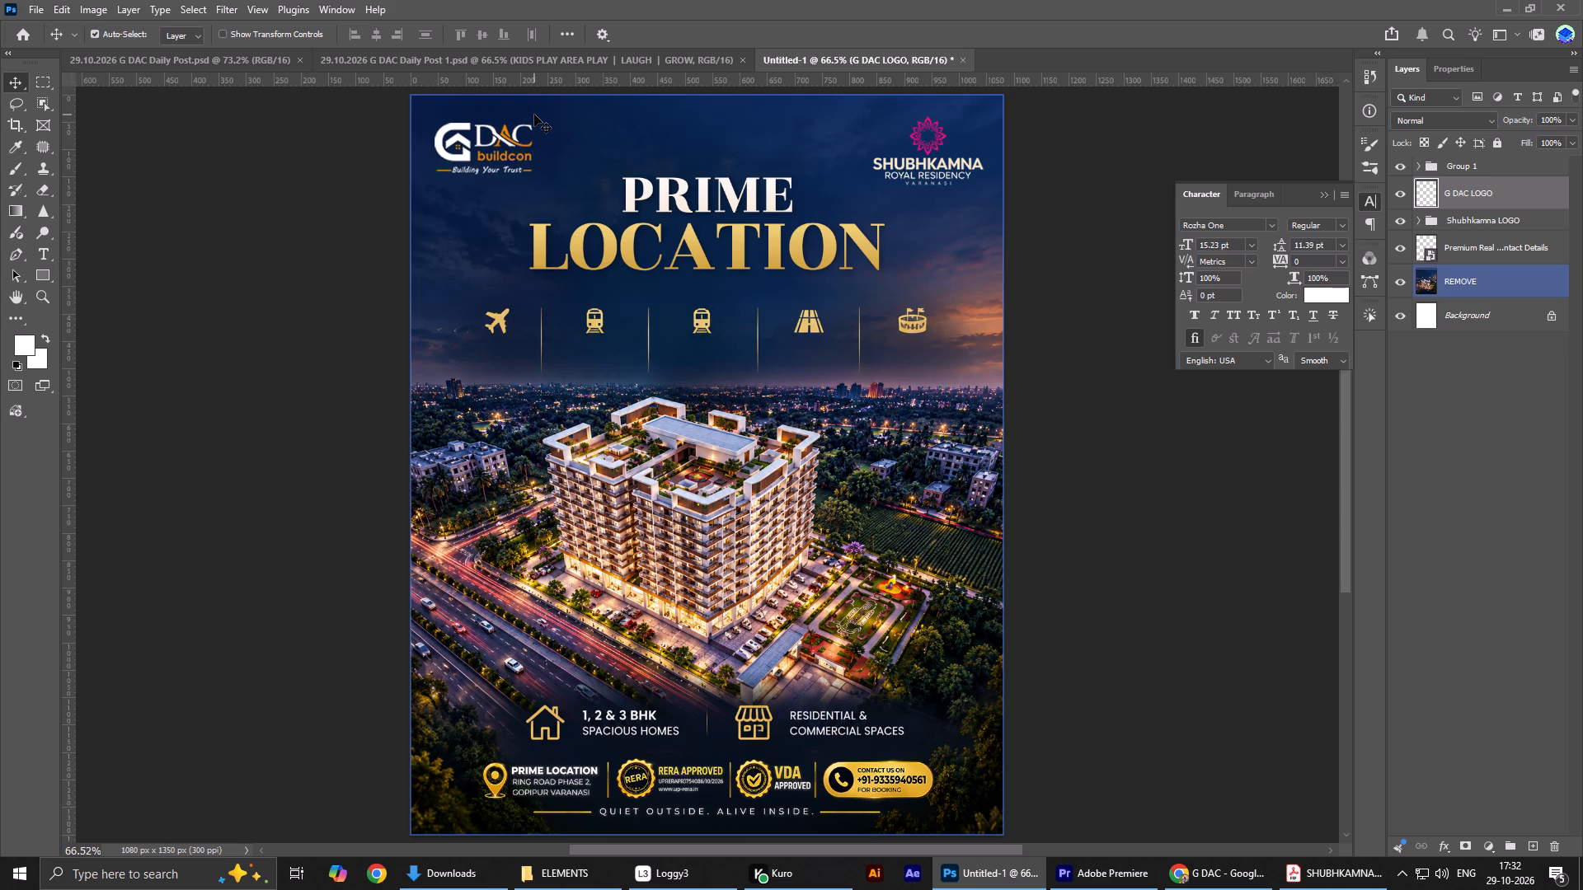
key(Up)
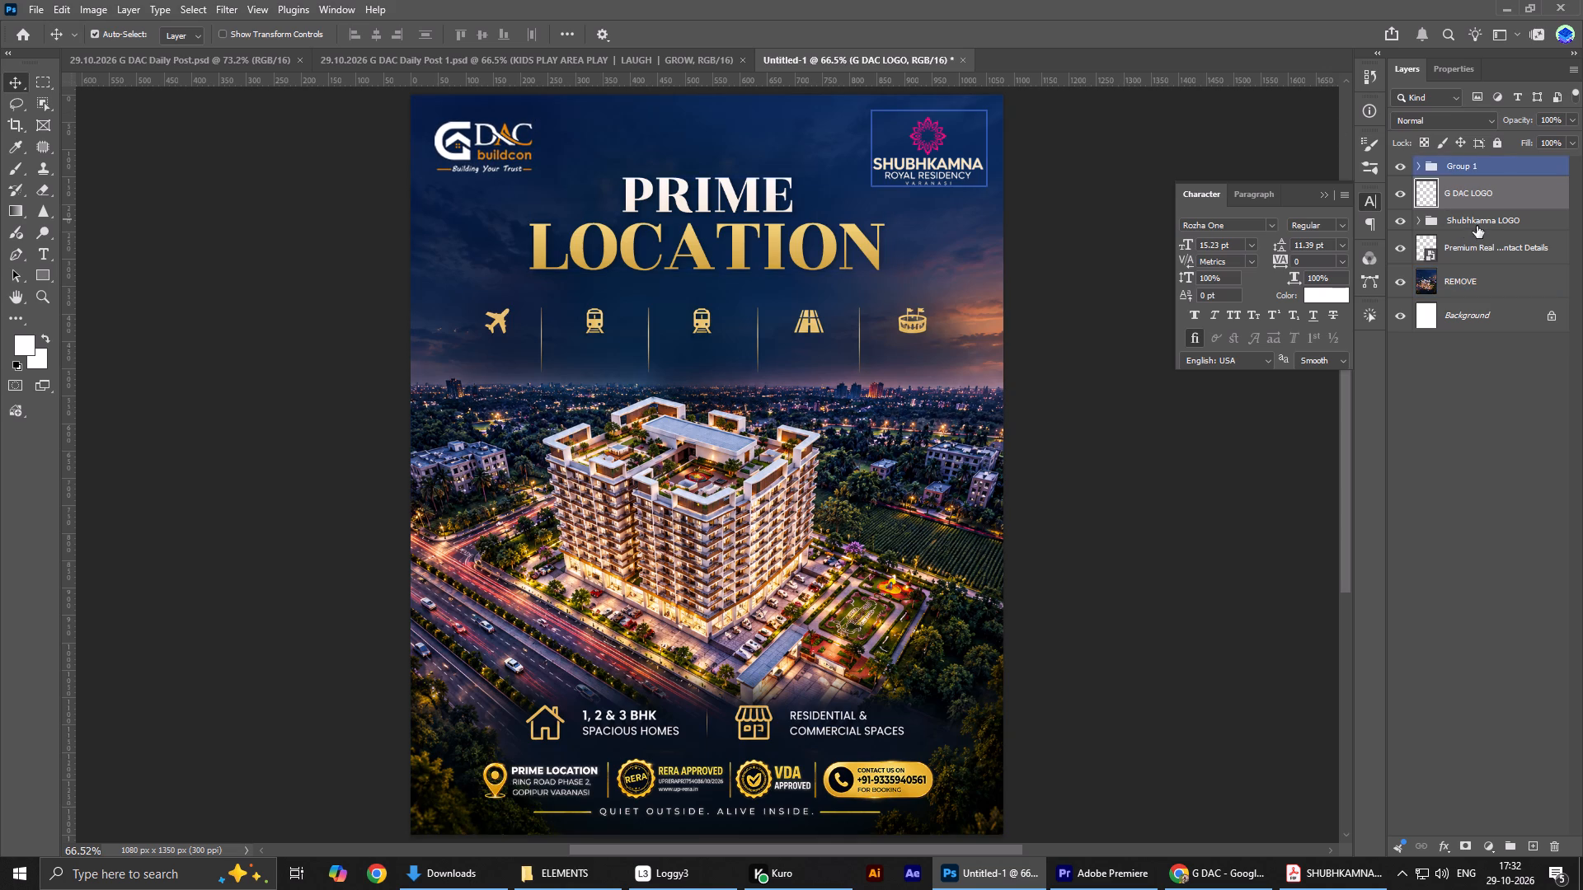
Nudge the Shubhkamna logo group up and to the right, closer to the poster's upper-right corner.
click(1485, 222)
key(shift+Up)
key(shift+Up)
key(shift+Down)
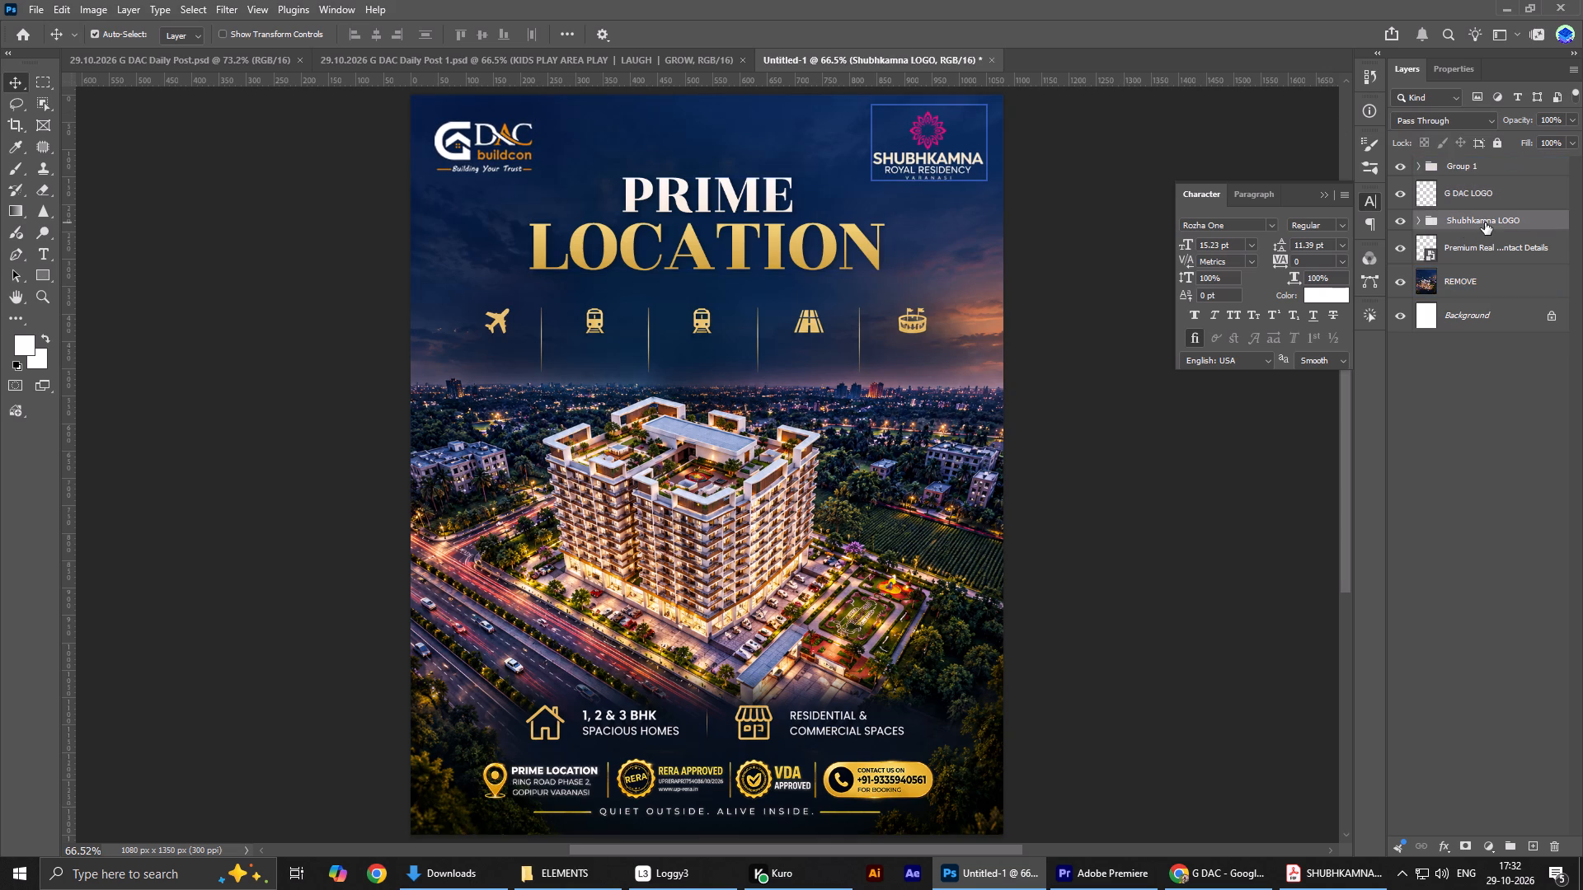
key(shift+Right)
key(ctrl+0)
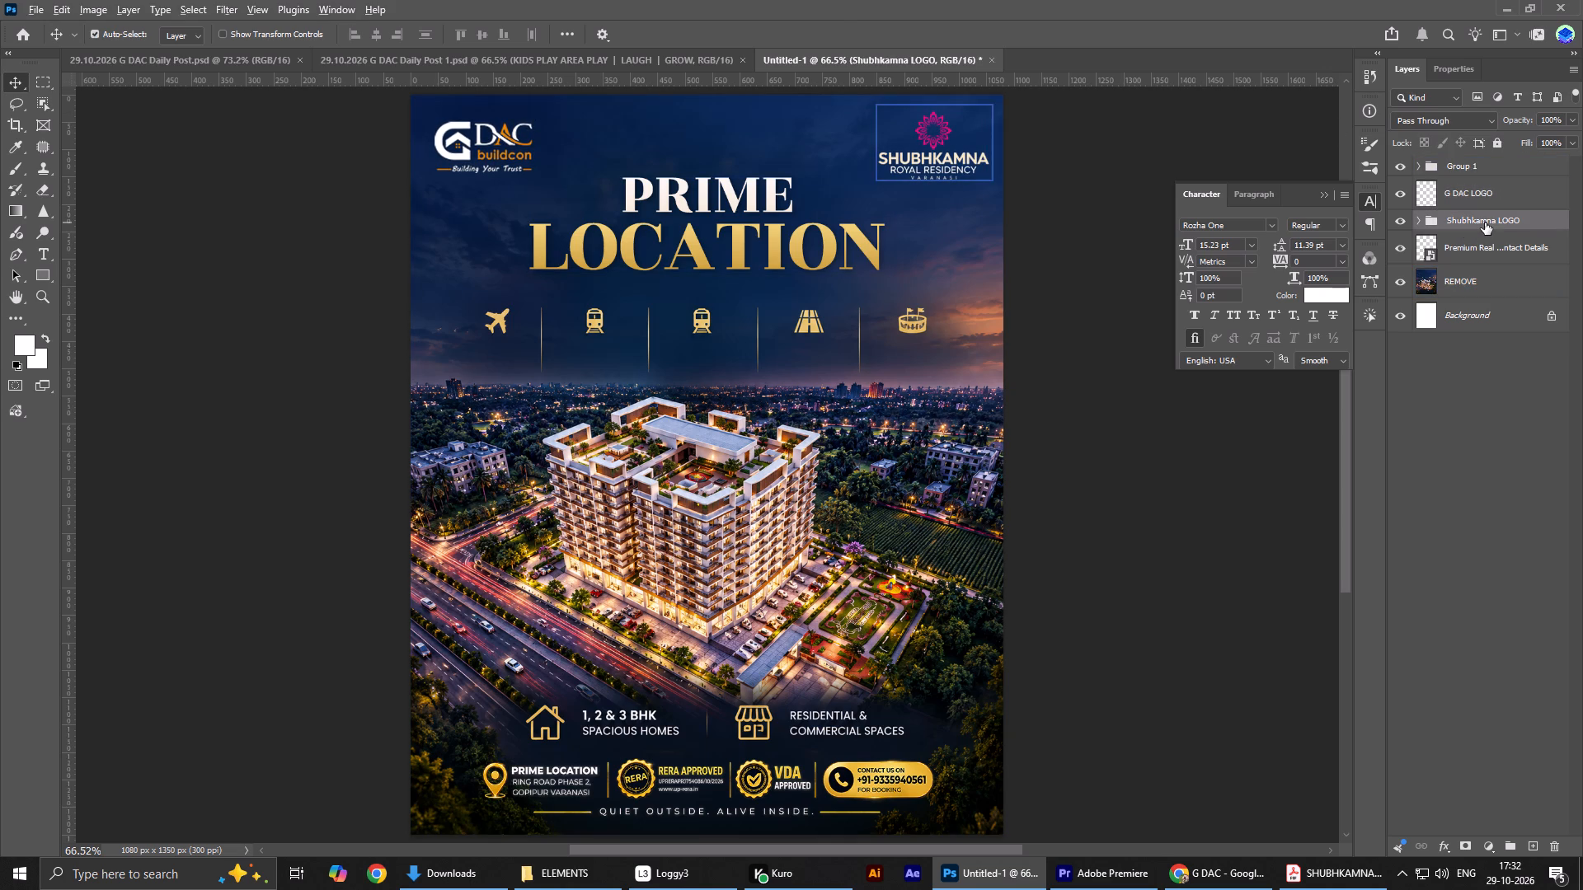
Copy the EXCELLENT CONNECTIVITY text from the reference poster in Chrome and paste it as a new text layer in Photoshop.
key(alt+Tab)
click(843, 260)
right_click(849, 269)
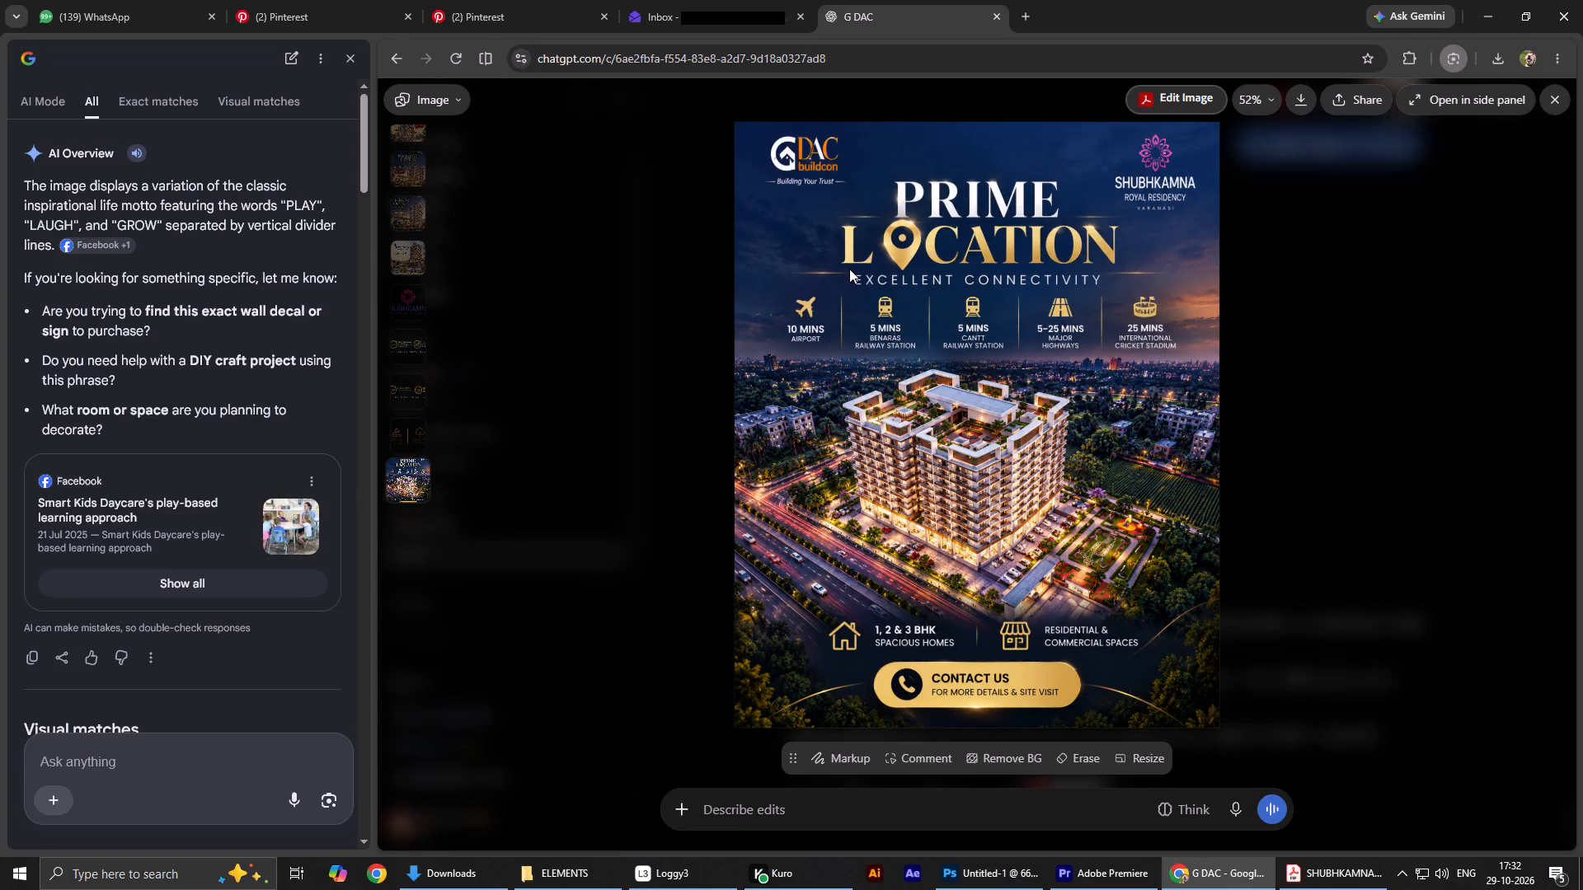
click(895, 382)
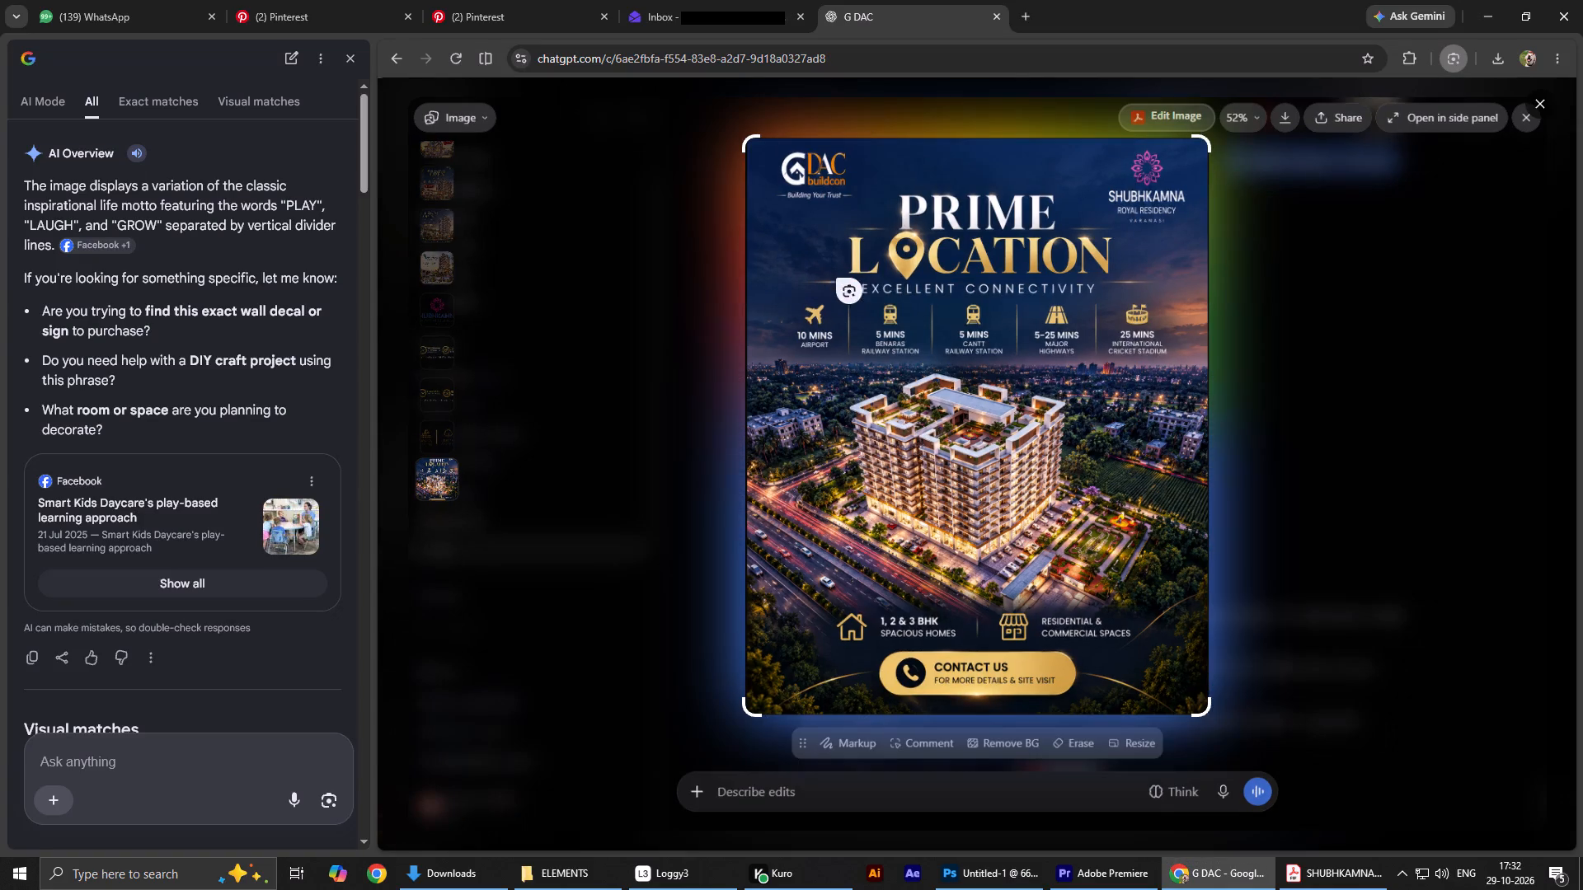
drag(851, 279, 1103, 296)
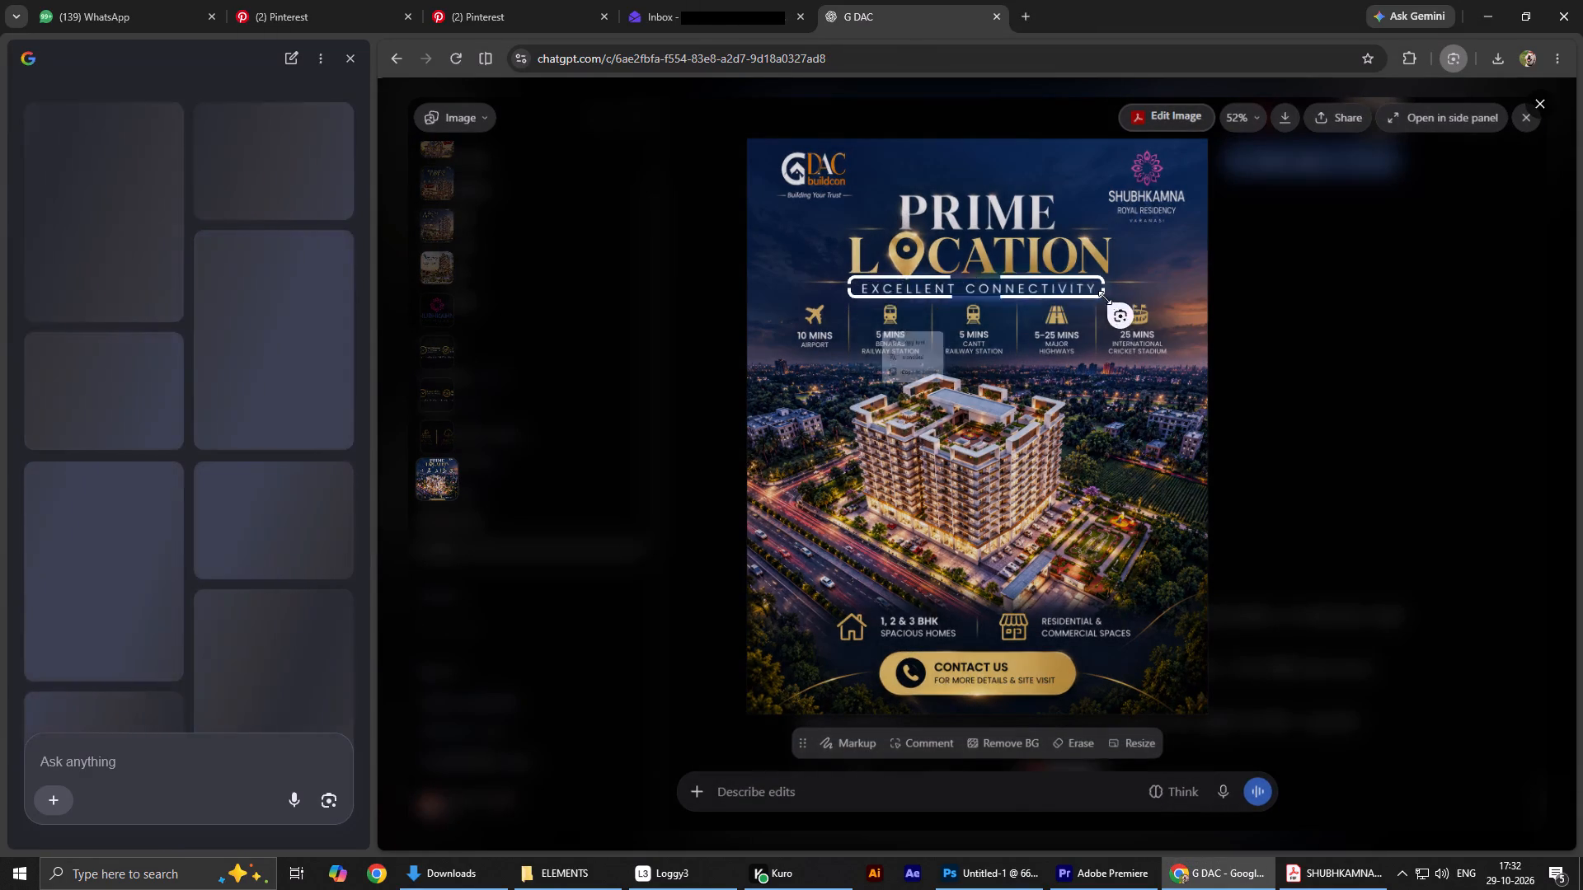
click(913, 330)
key(alt+Tab)
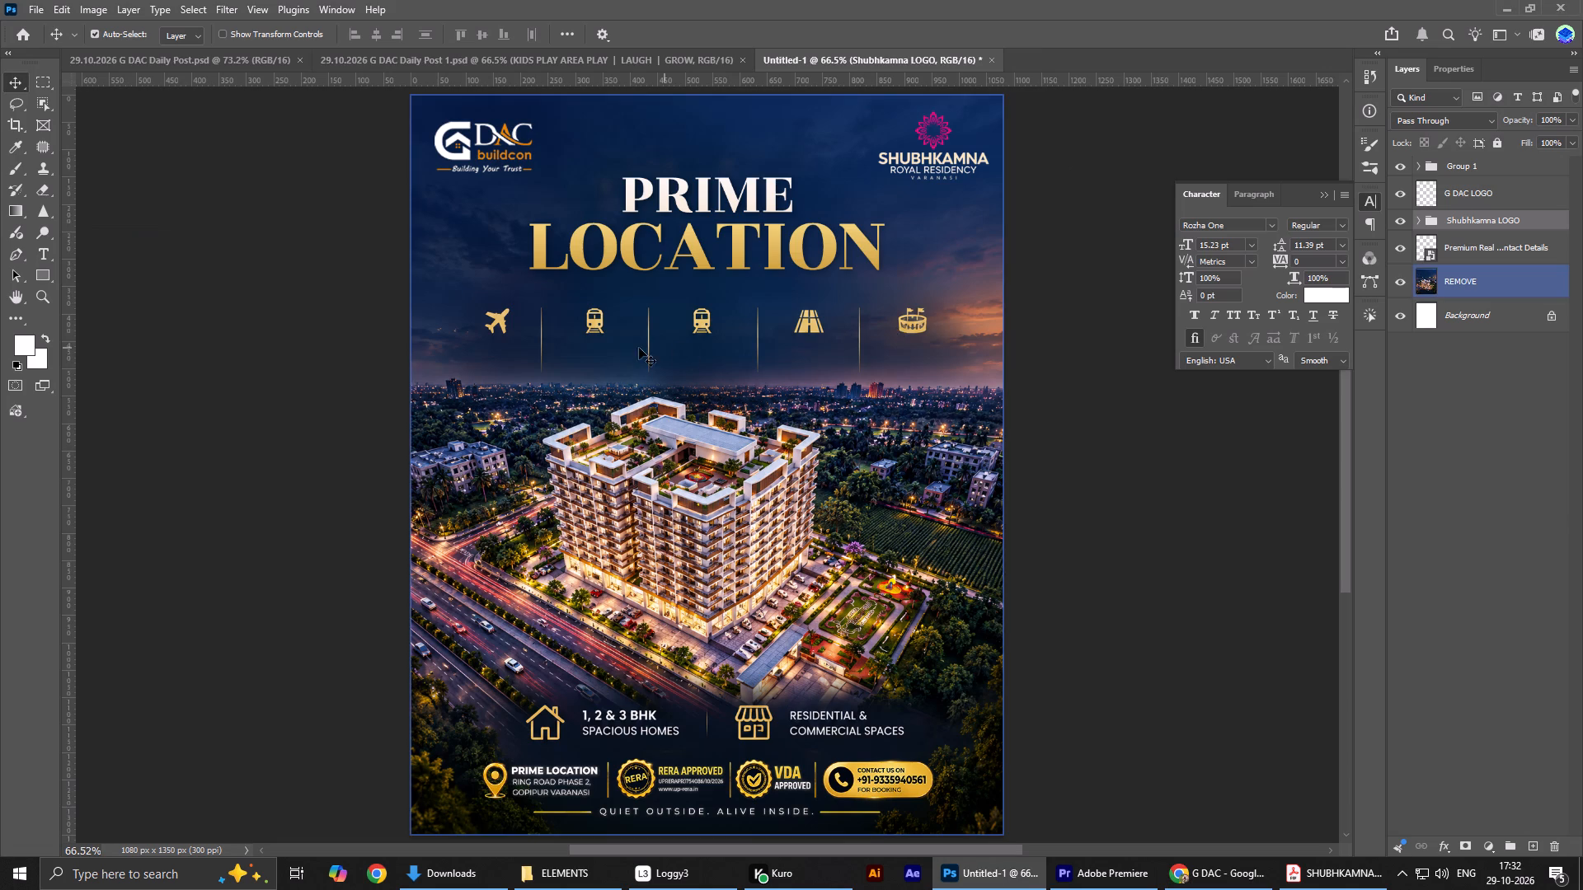
key(t)
click(682, 451)
key(ctrl+v)
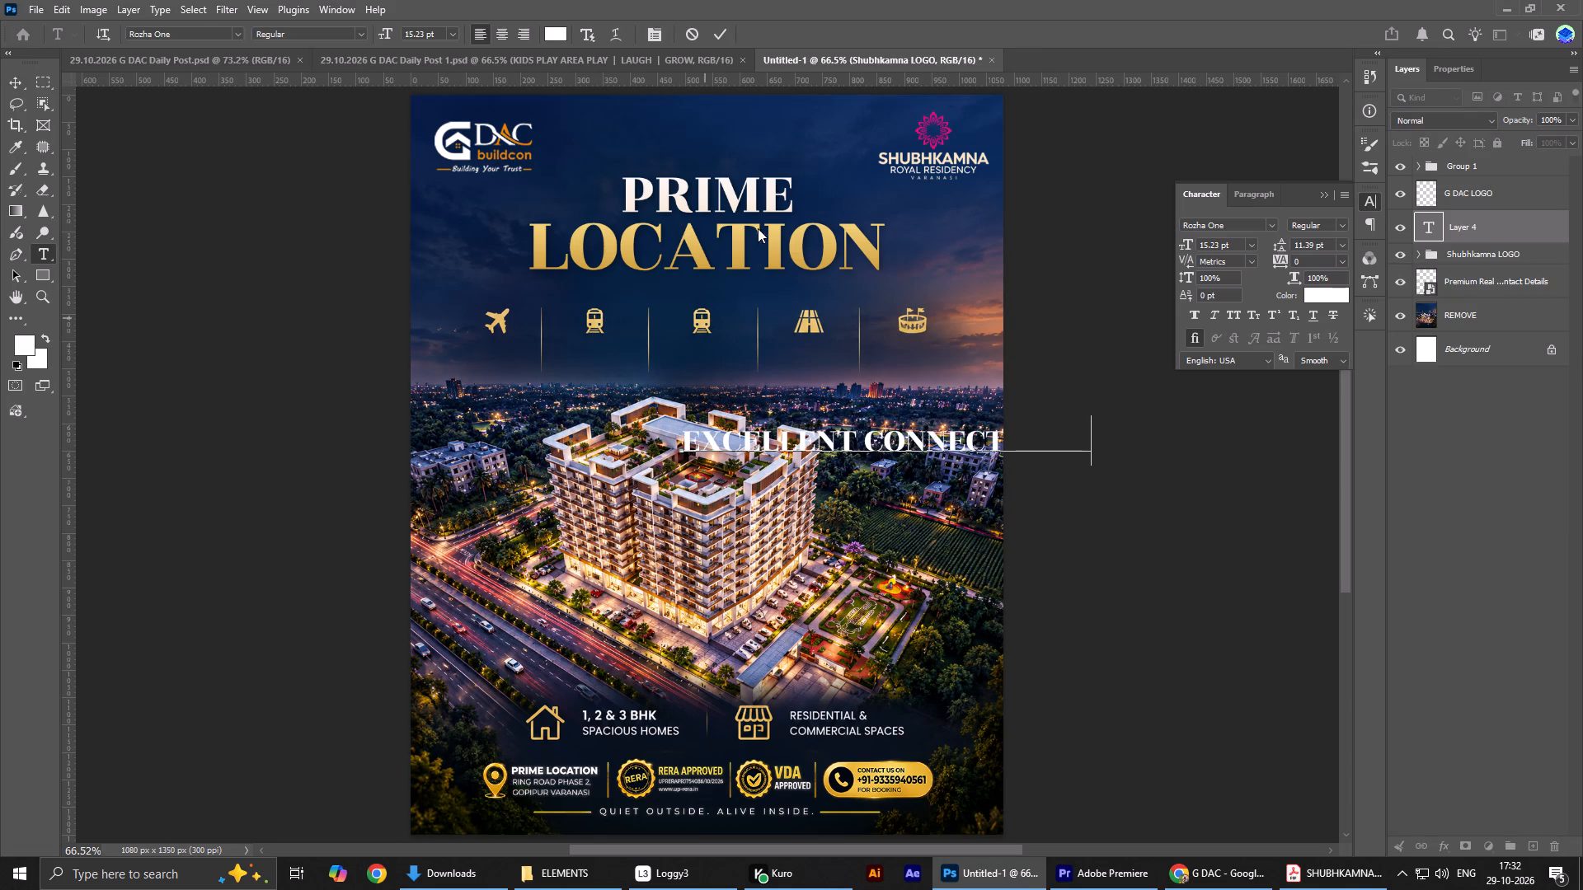
click(727, 23)
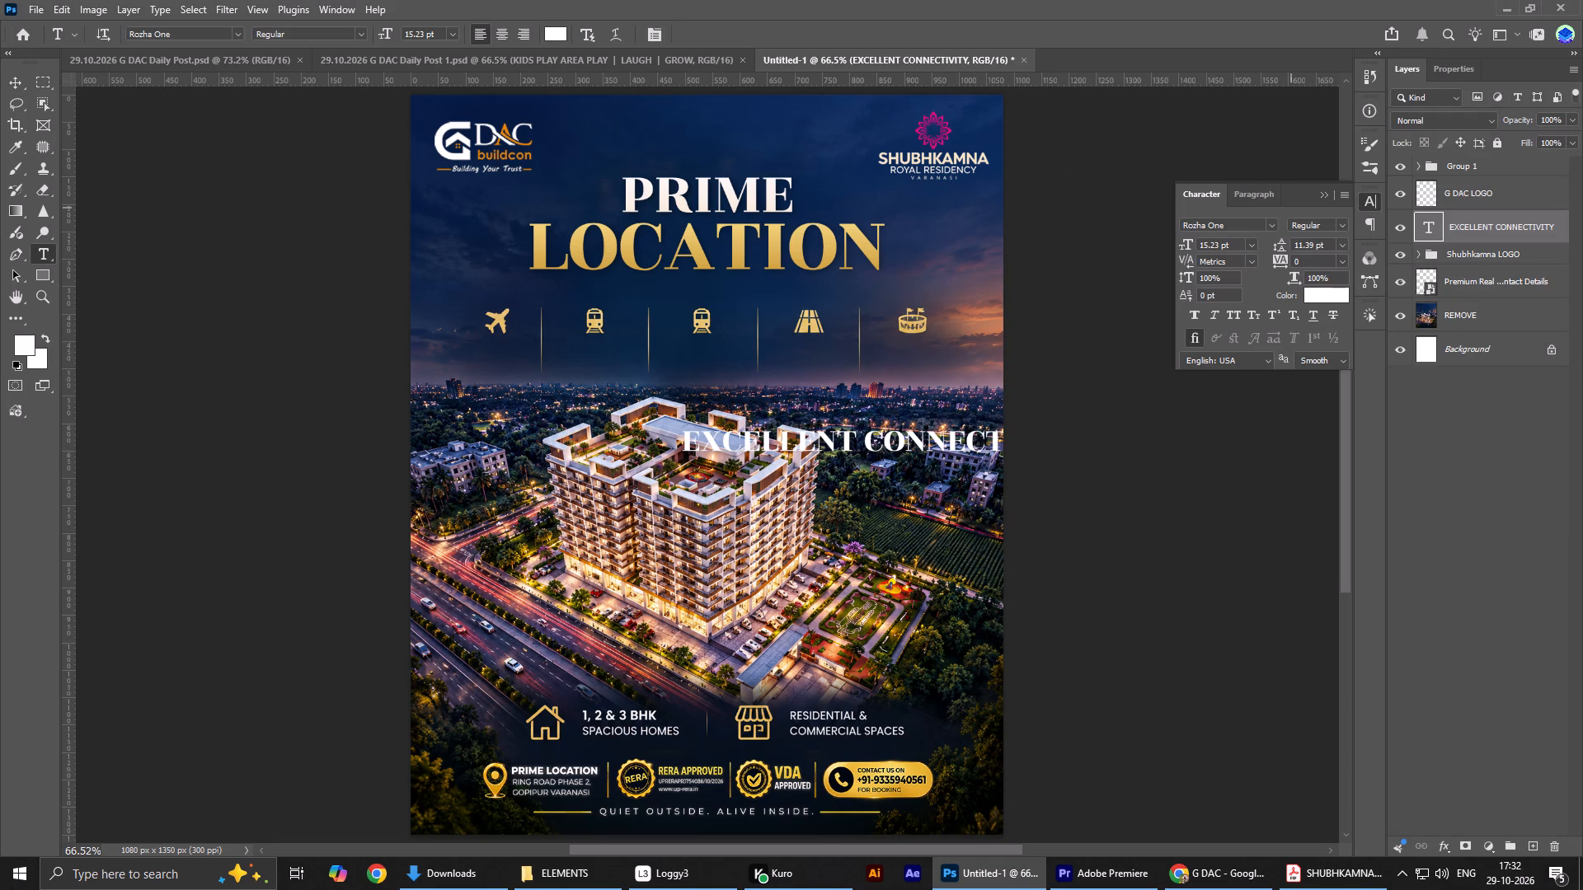
Set the EXCELLENT CONNECTIVITY text to Montserrat Regular with a tracking of 75.
click(1239, 229)
text(mont)
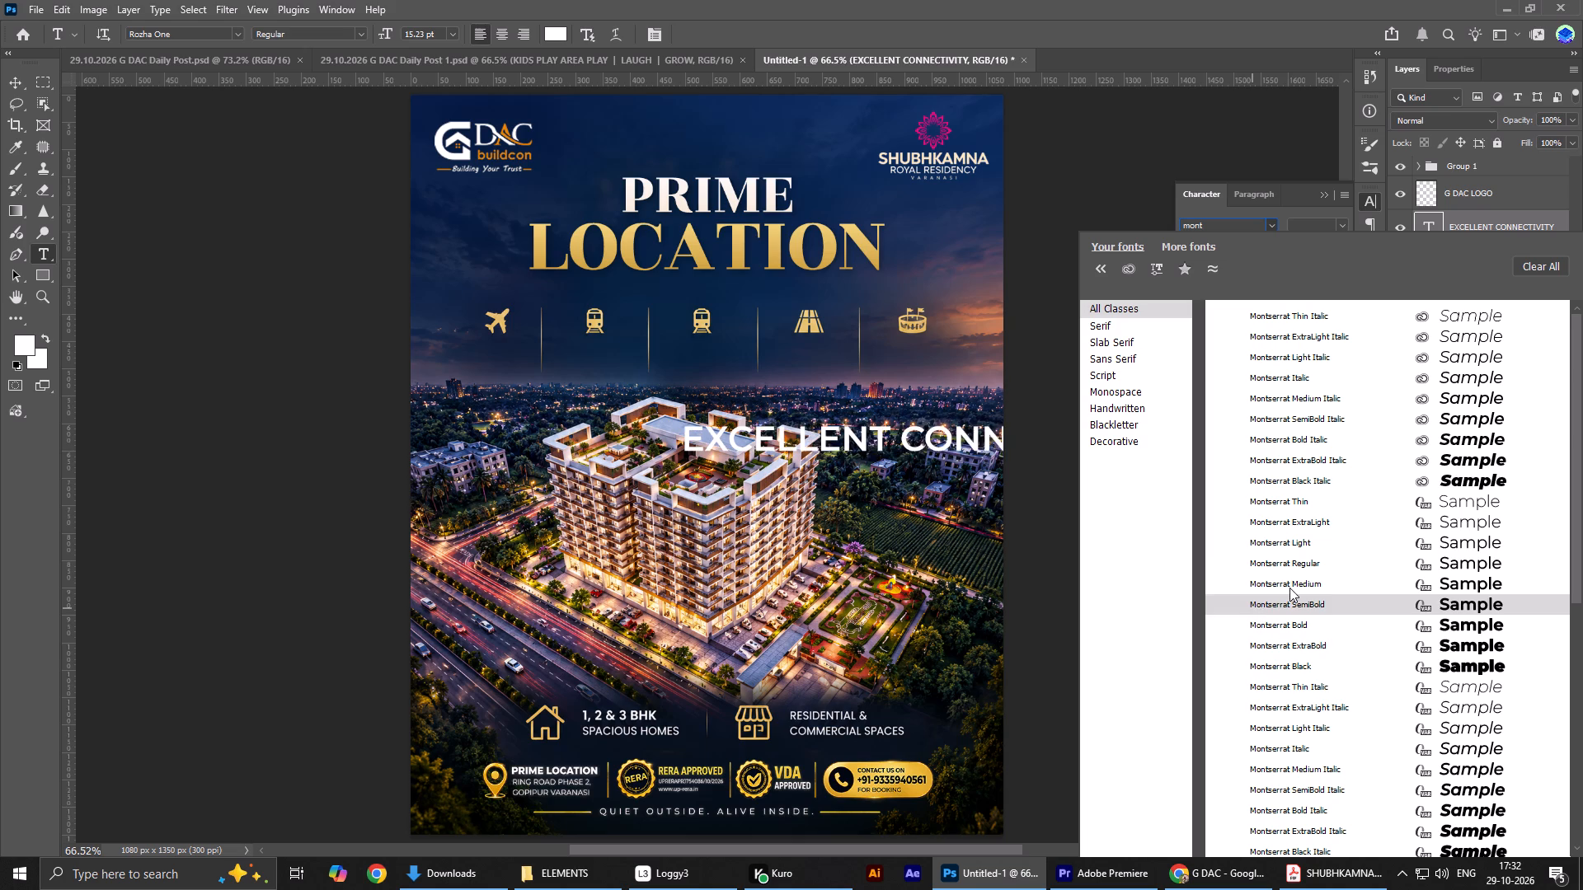
click(1293, 561)
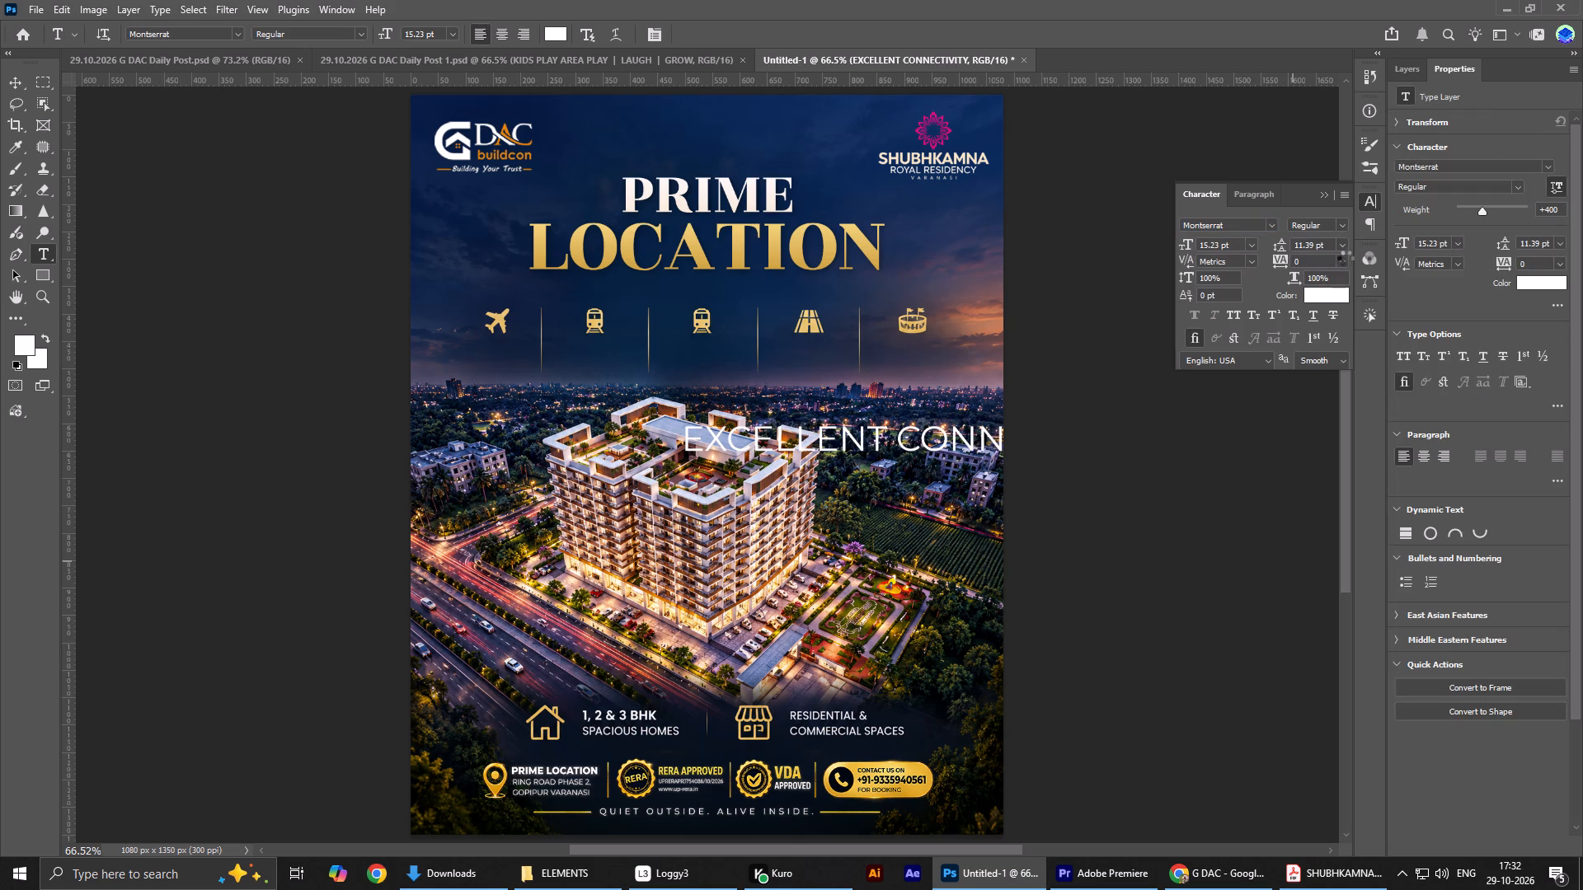
click(1348, 259)
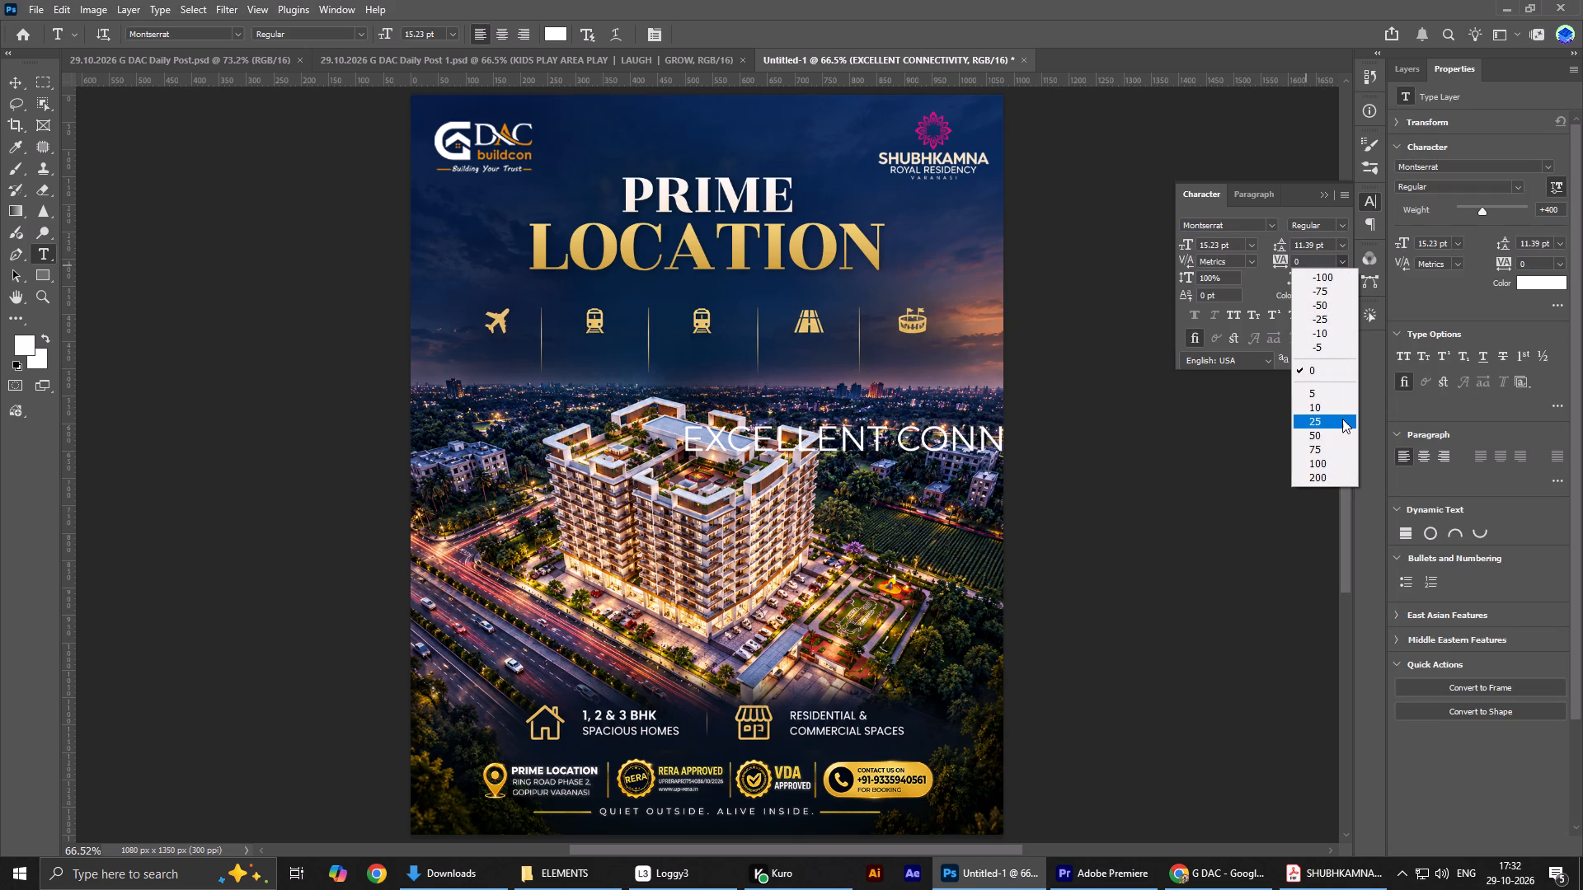
click(1327, 454)
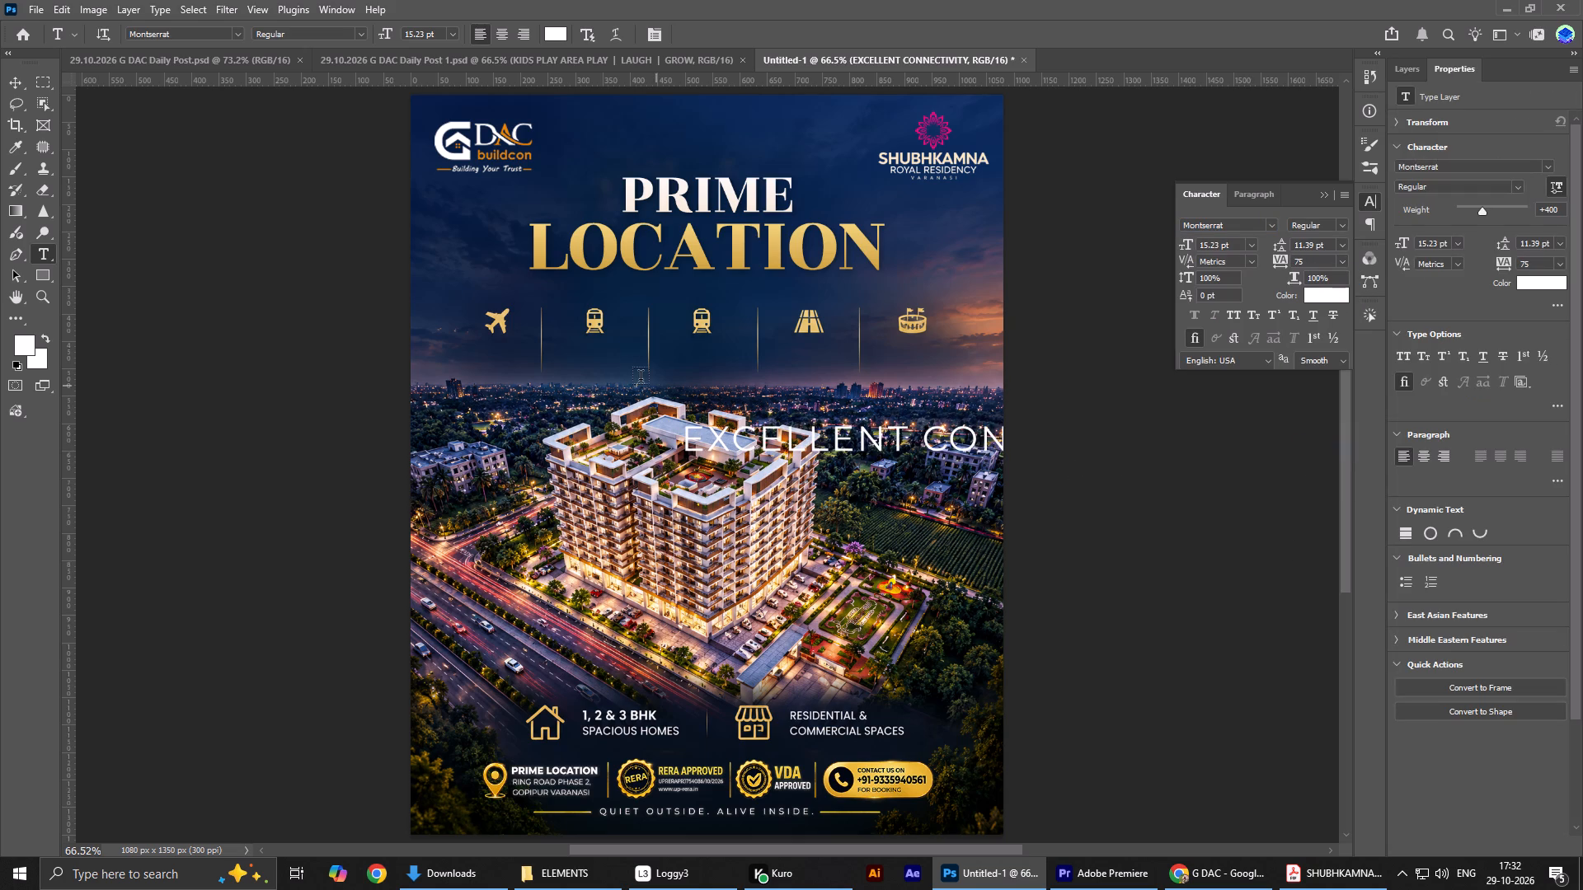
Centre the EXCELLENT CONNECTIVITY text layer horizontally on the canvas.
key(v)
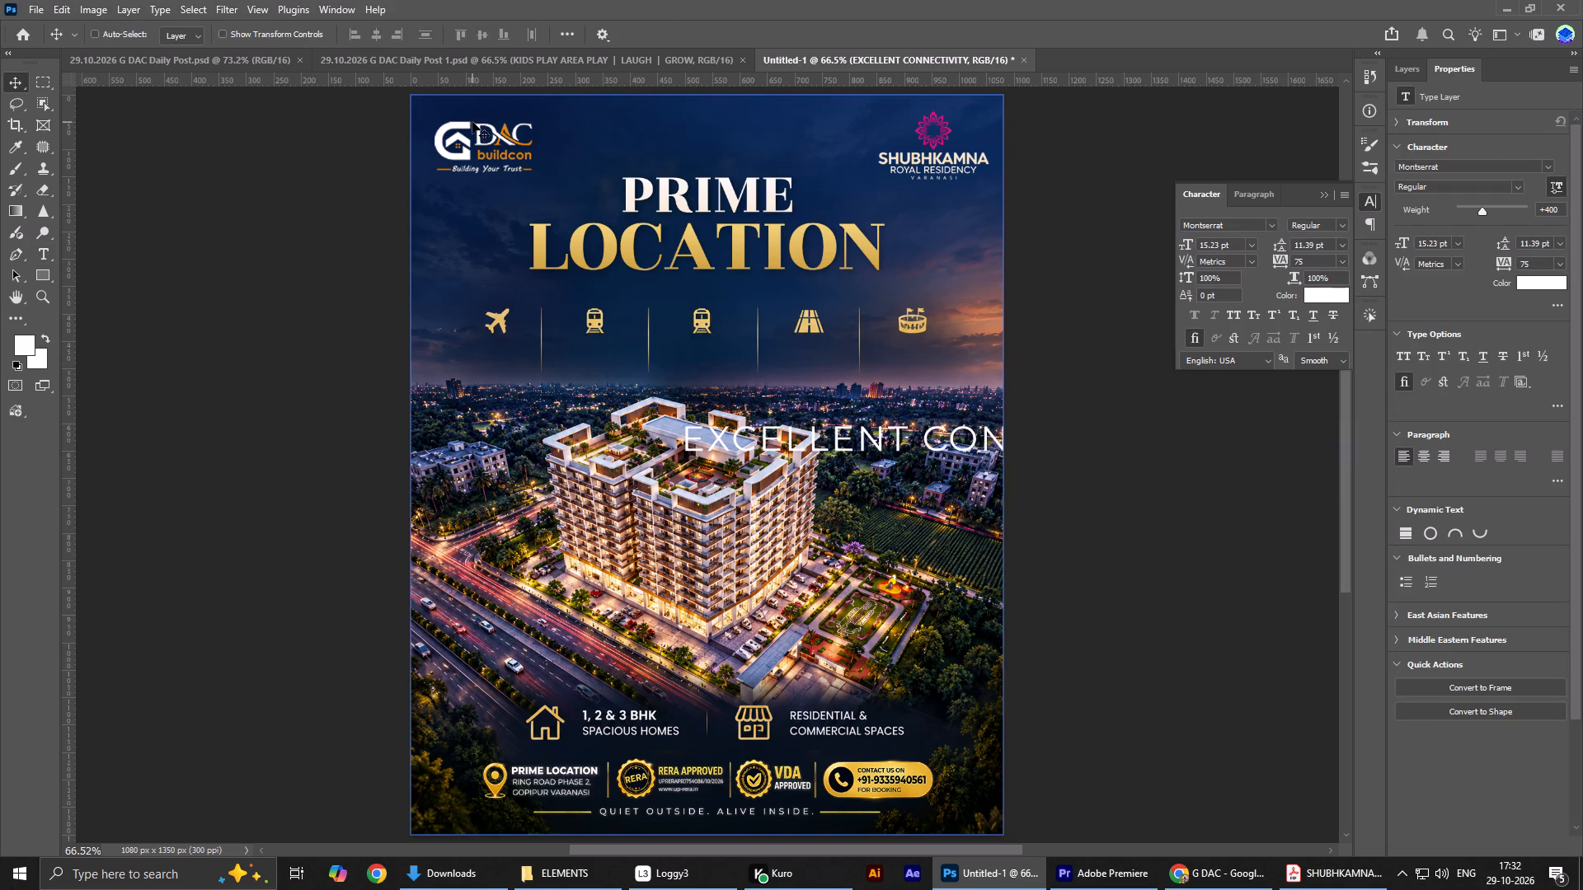
key(ctrl+a)
double_click(378, 34)
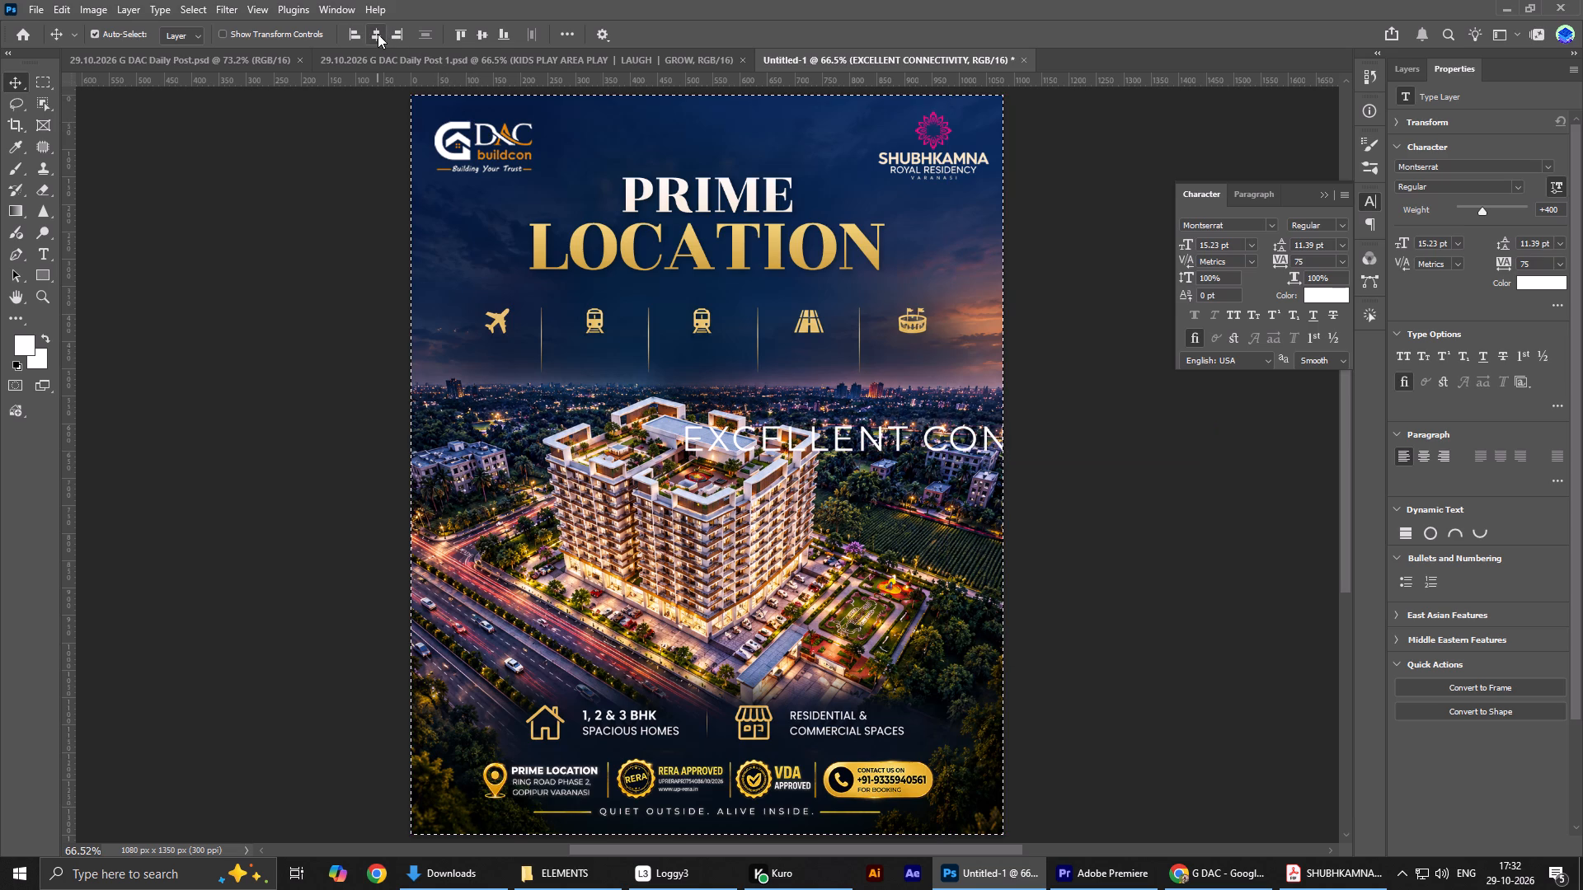
key(ctrl+d)
Scale the EXCELLENT CONNECTIVITY text down to about 48% and place it just beneath LOCATION.
key(ctrl+t)
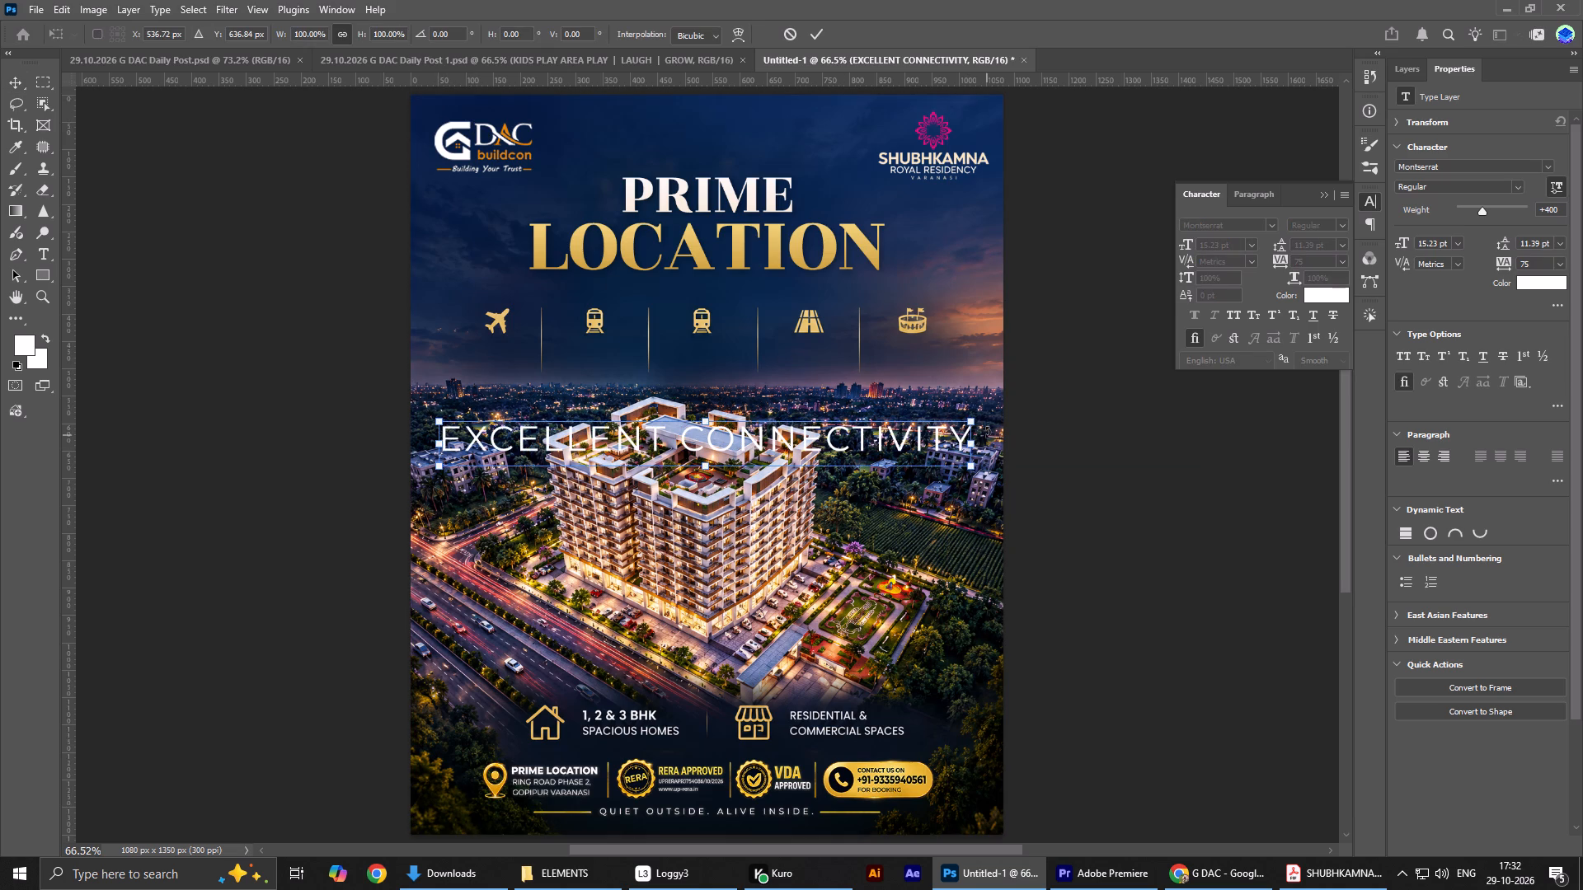
drag(975, 413, 866, 431)
drag(791, 444, 801, 326)
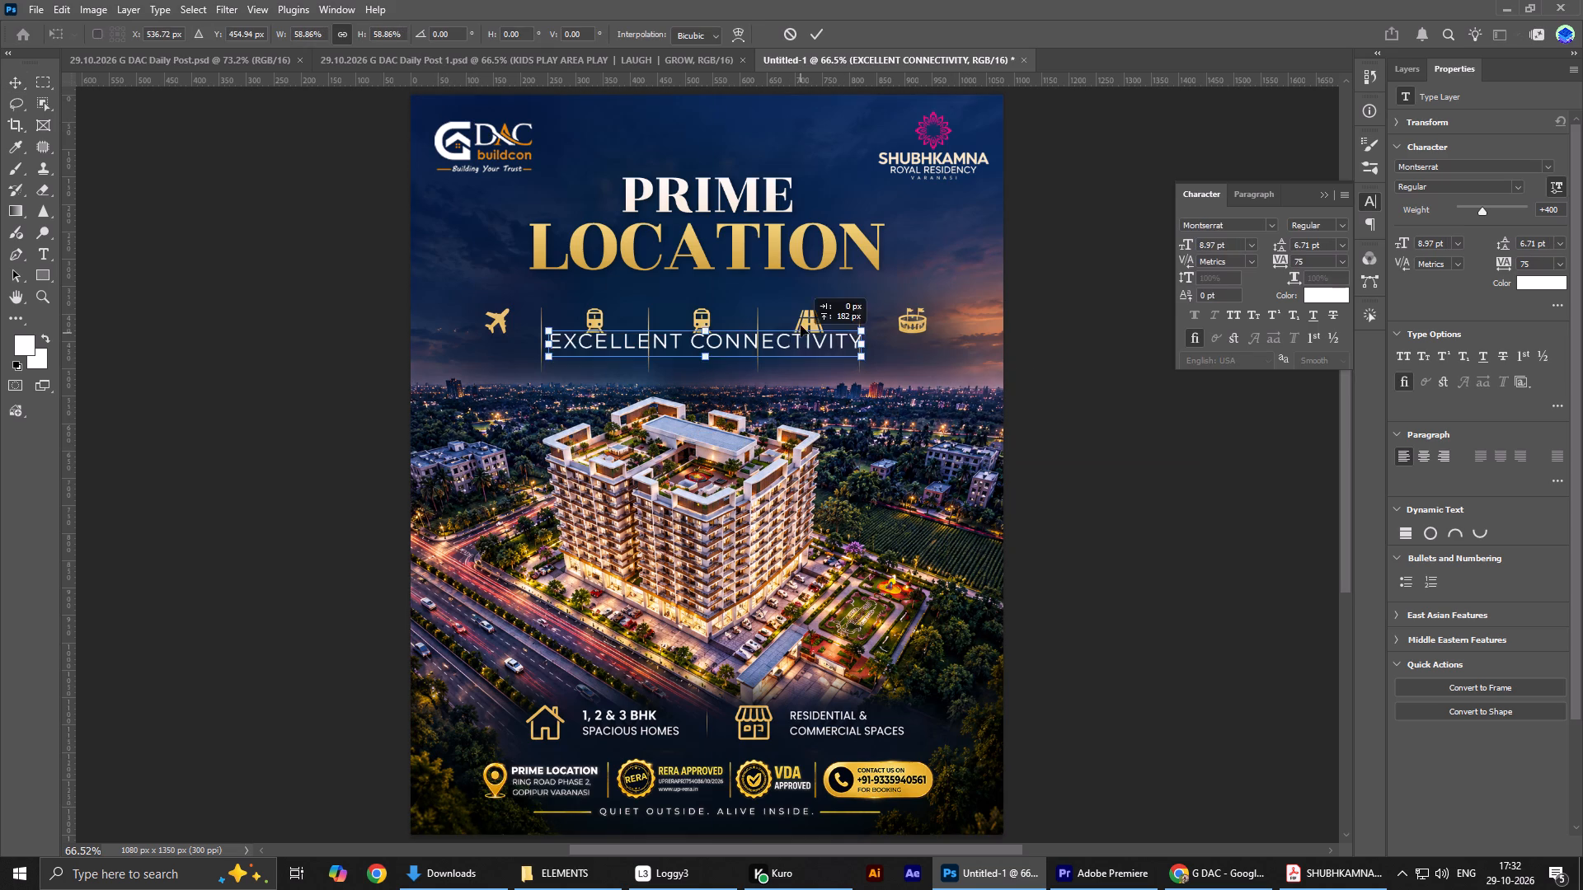
drag(801, 326, 796, 285)
drag(861, 269, 833, 273)
key(Return)
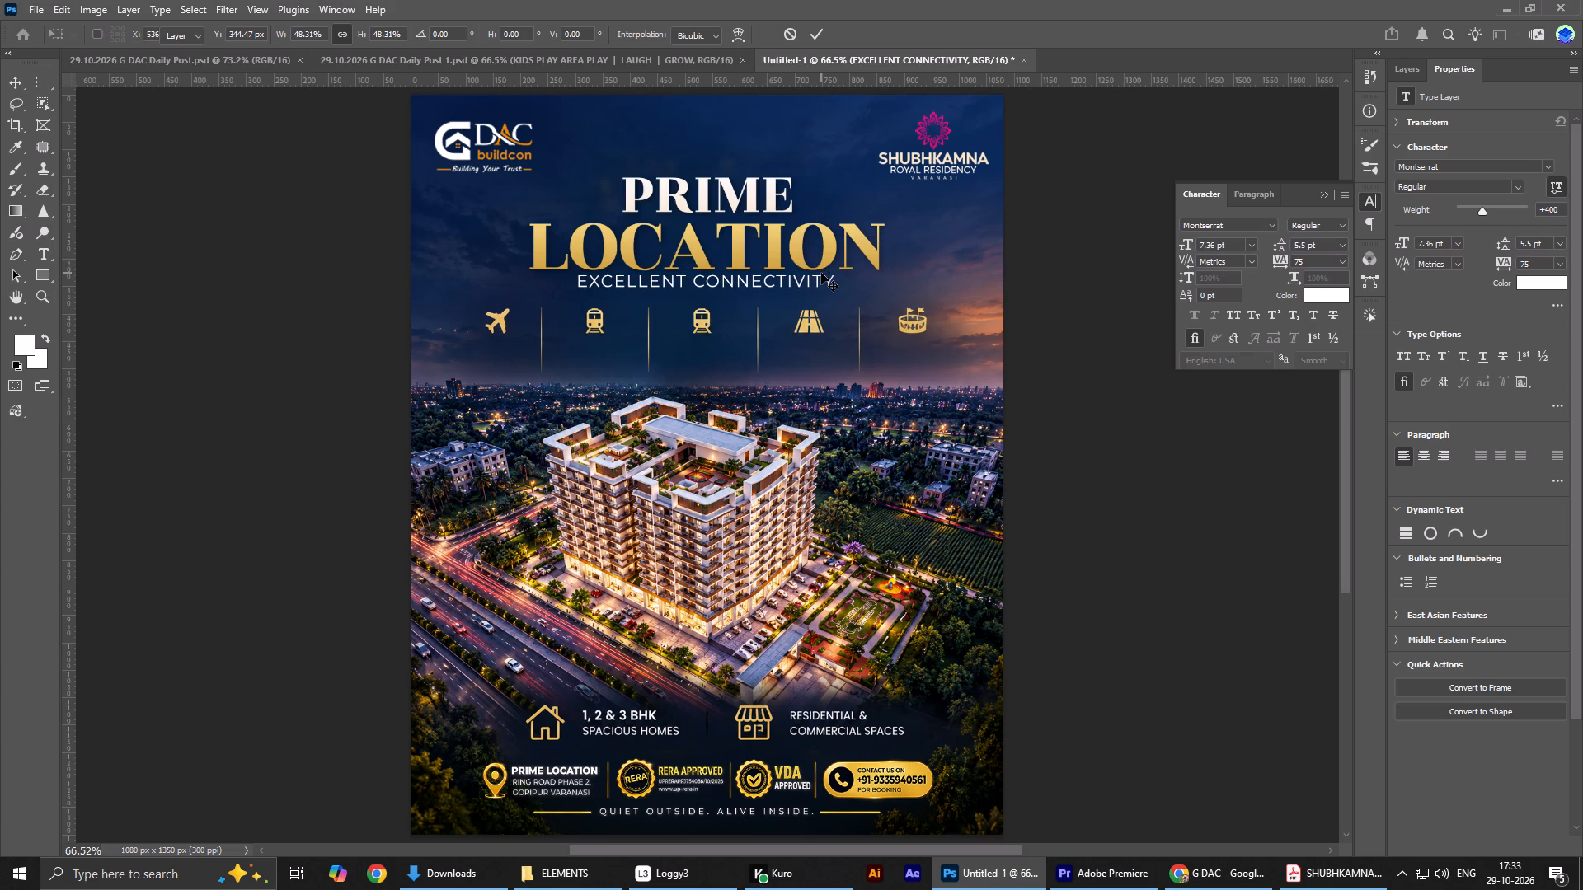
key(shift+Down)
key(Down)
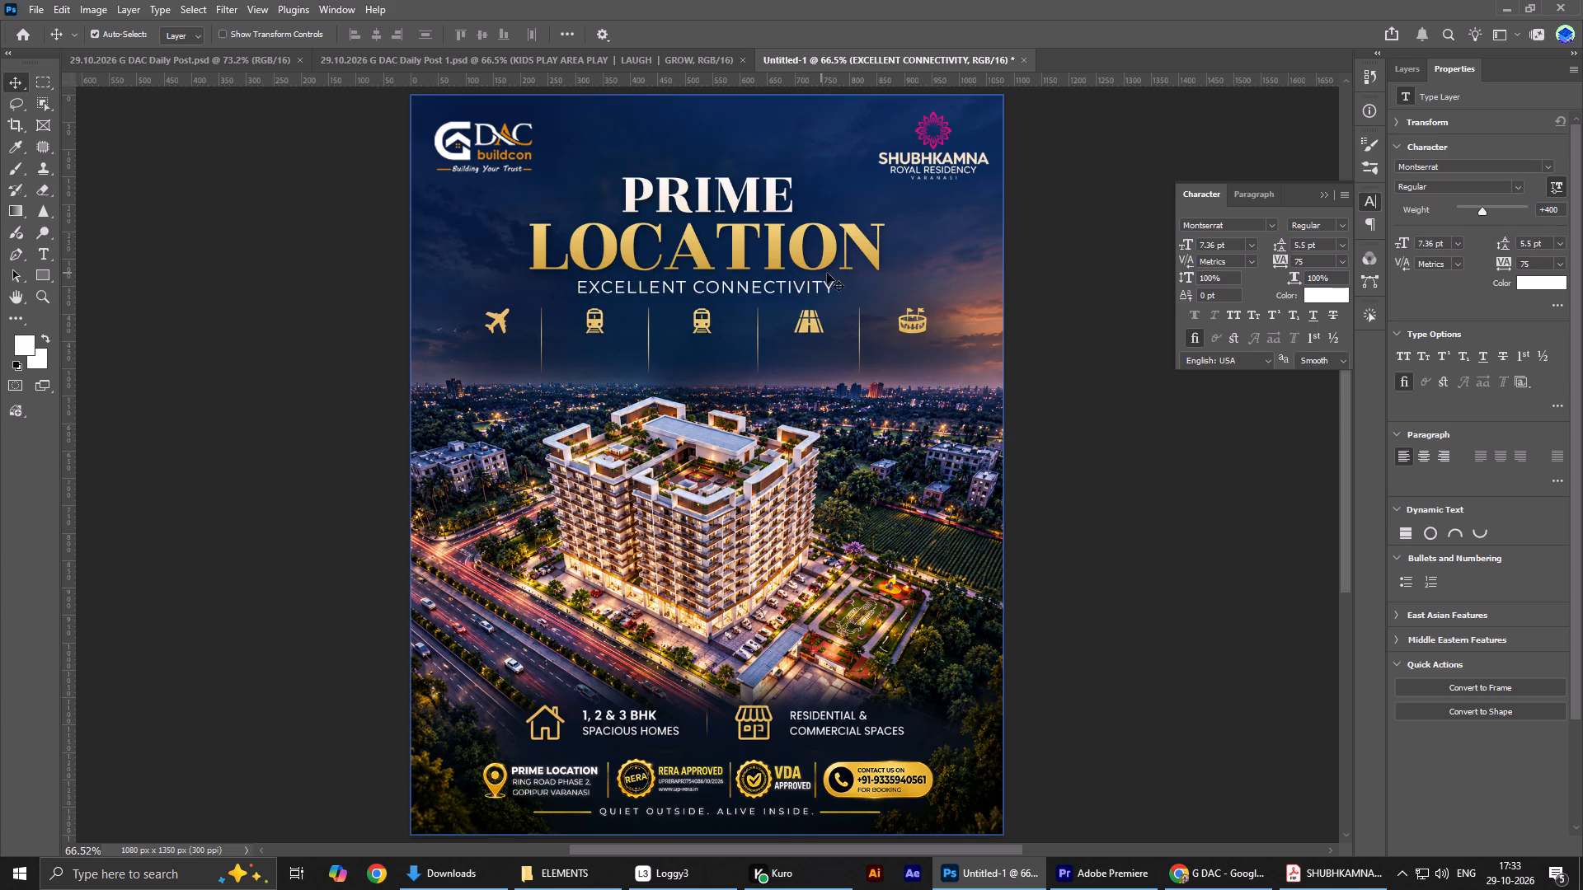
Widen the tracking of the EXCELLENT CONNECTIVITY text to 335.
drag(1279, 259, 1285, 259)
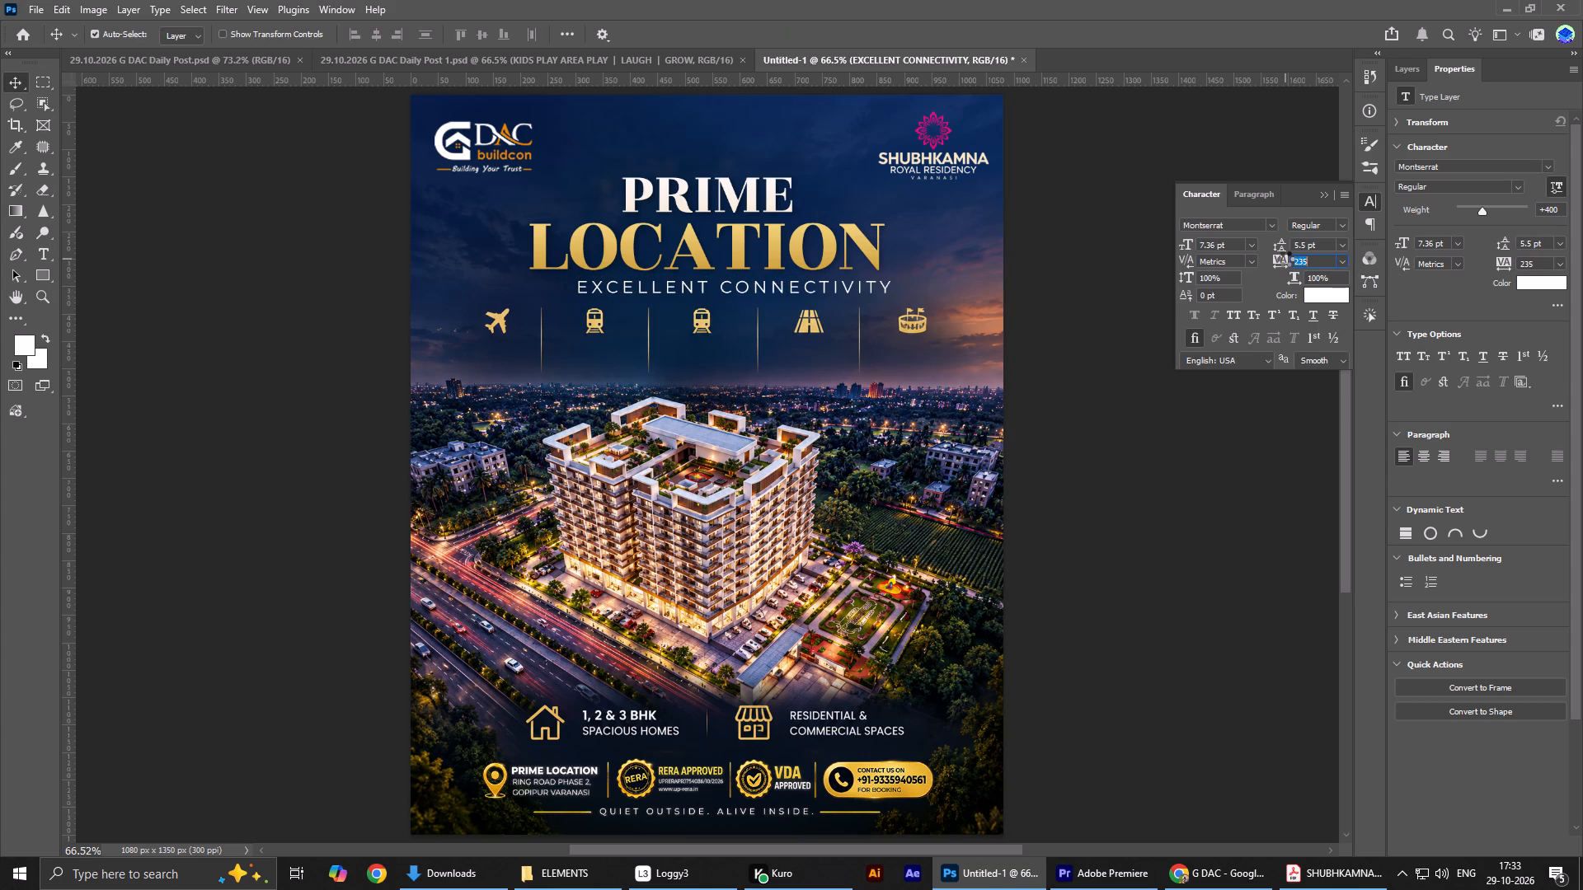
drag(1285, 259, 1289, 255)
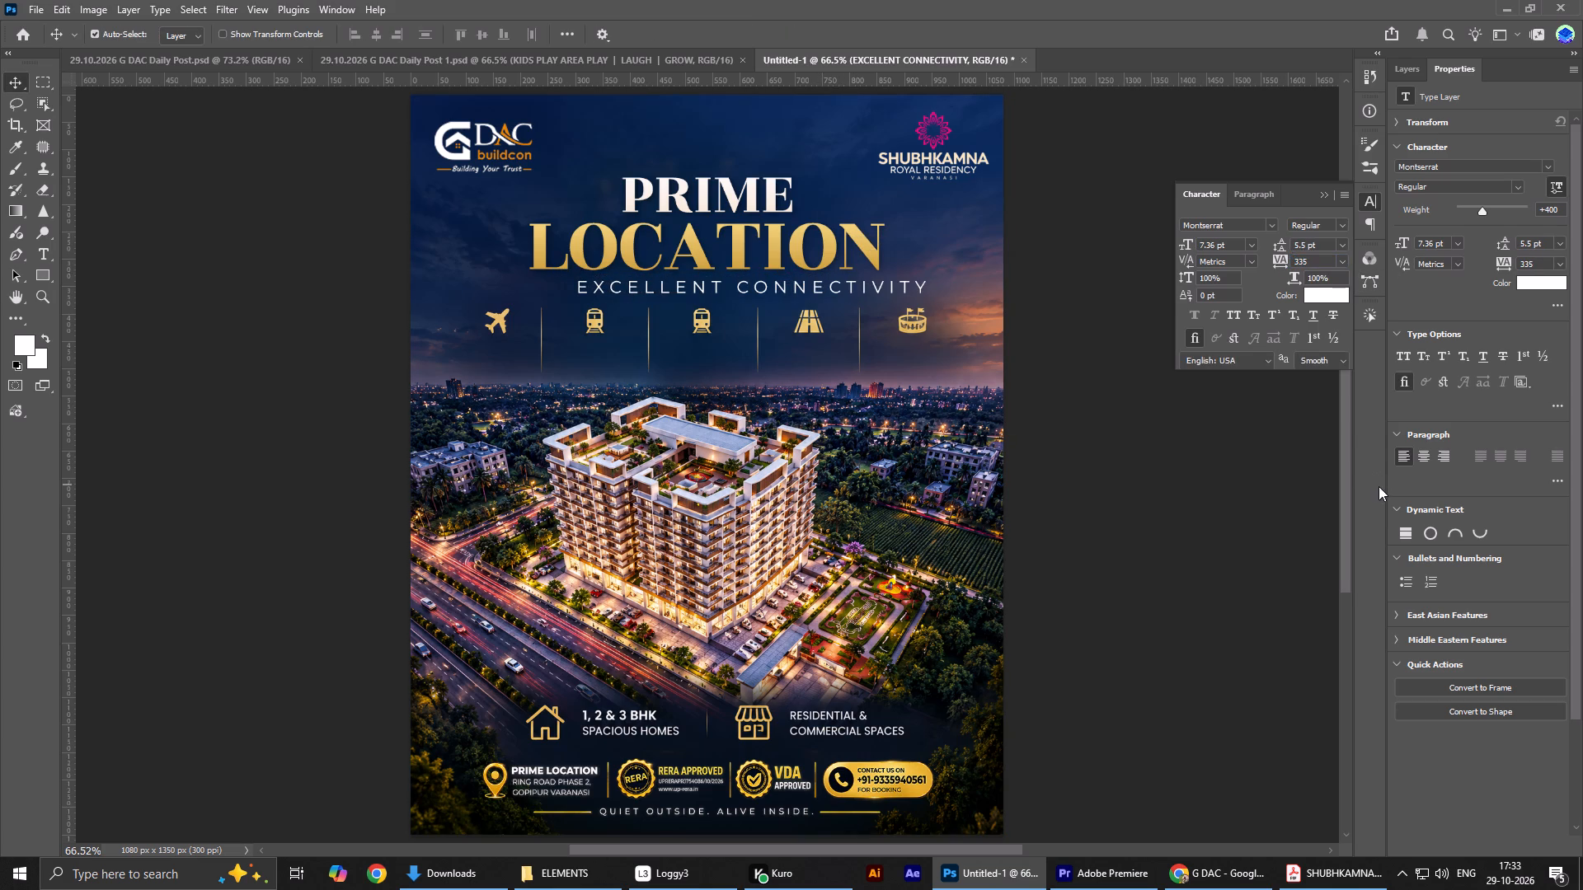
Set the EXCELLENT CONNECTIVITY paragraph to centre alignment and centre the layer horizontally on the canvas again.
click(1425, 447)
click(1421, 461)
key(ctrl+a)
double_click(377, 30)
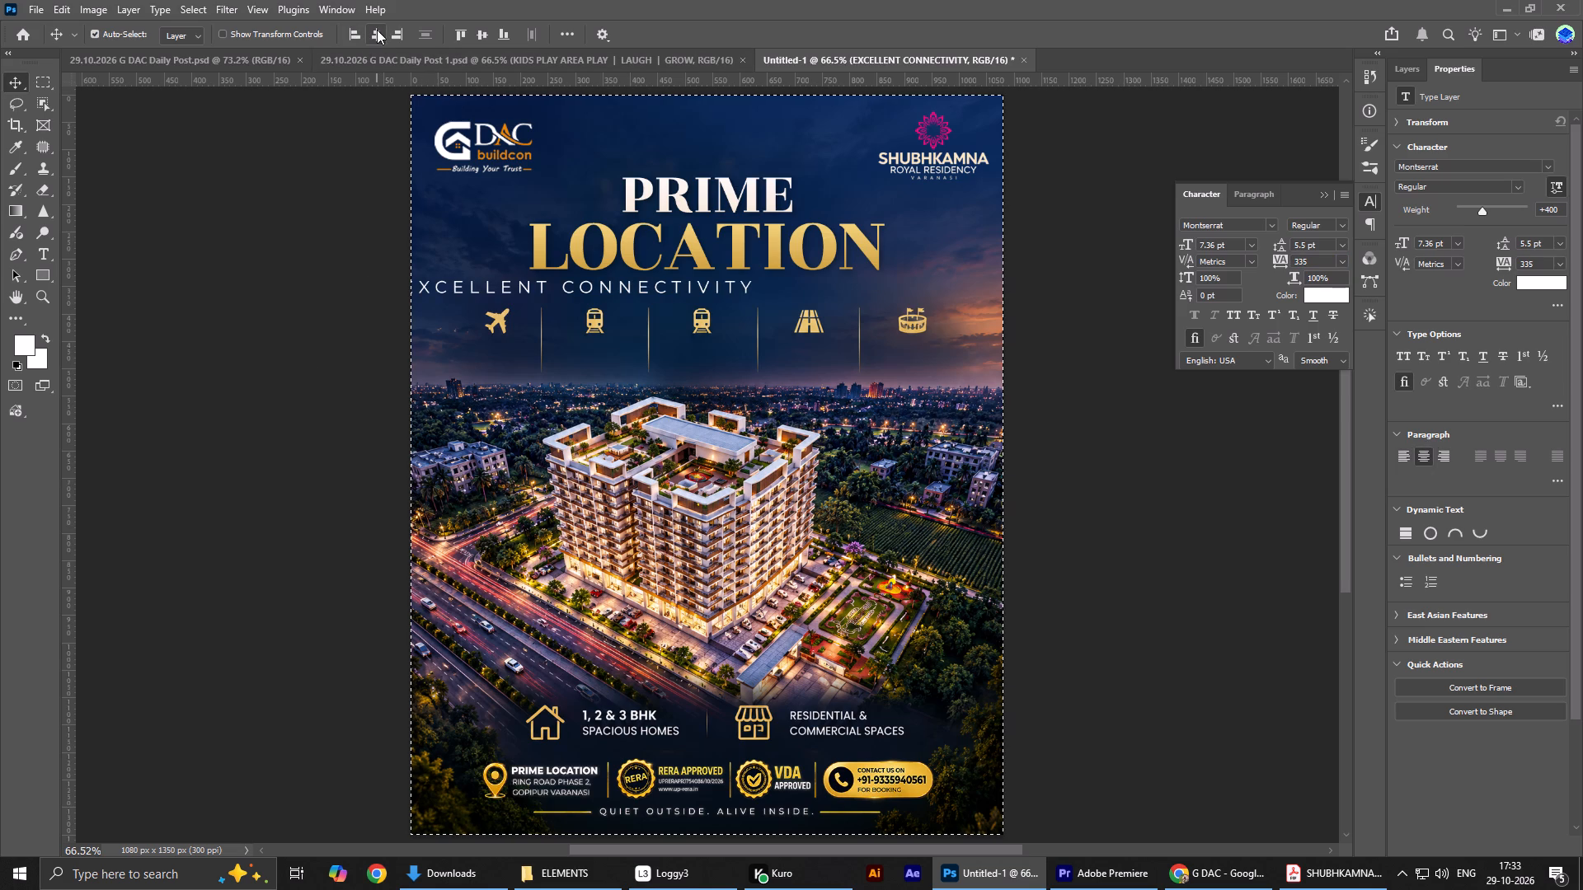
key(ctrl+d)
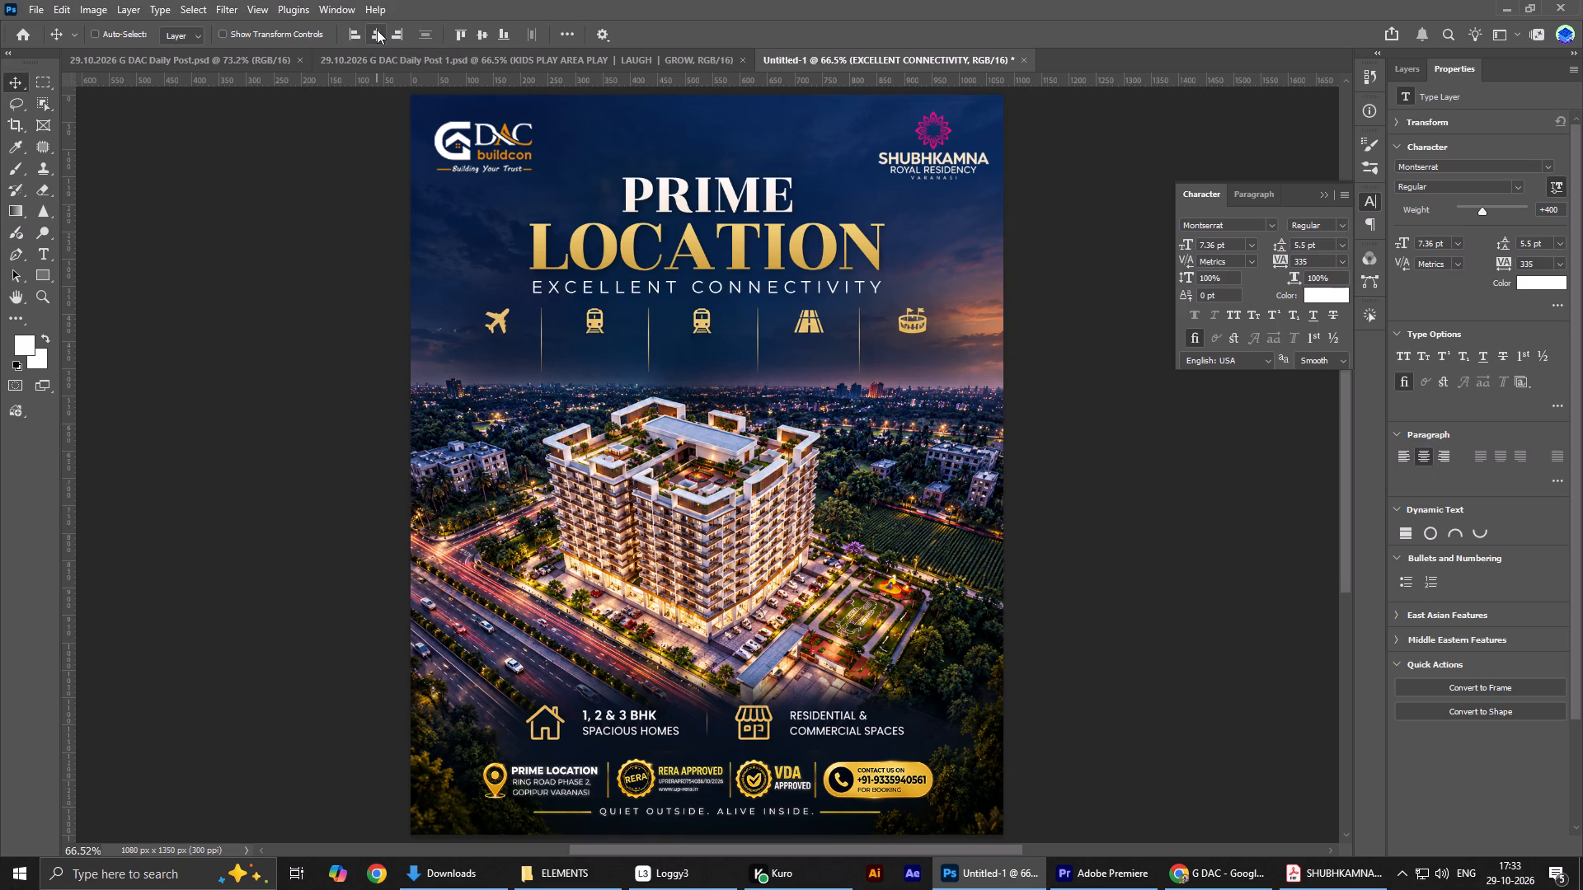
Scale the EXCELLENT CONNECTIVITY line down to about 80% so it is narrower than LOCATION.
key(ctrl+t)
drag(882, 284, 847, 289)
key(0)
key(Return)
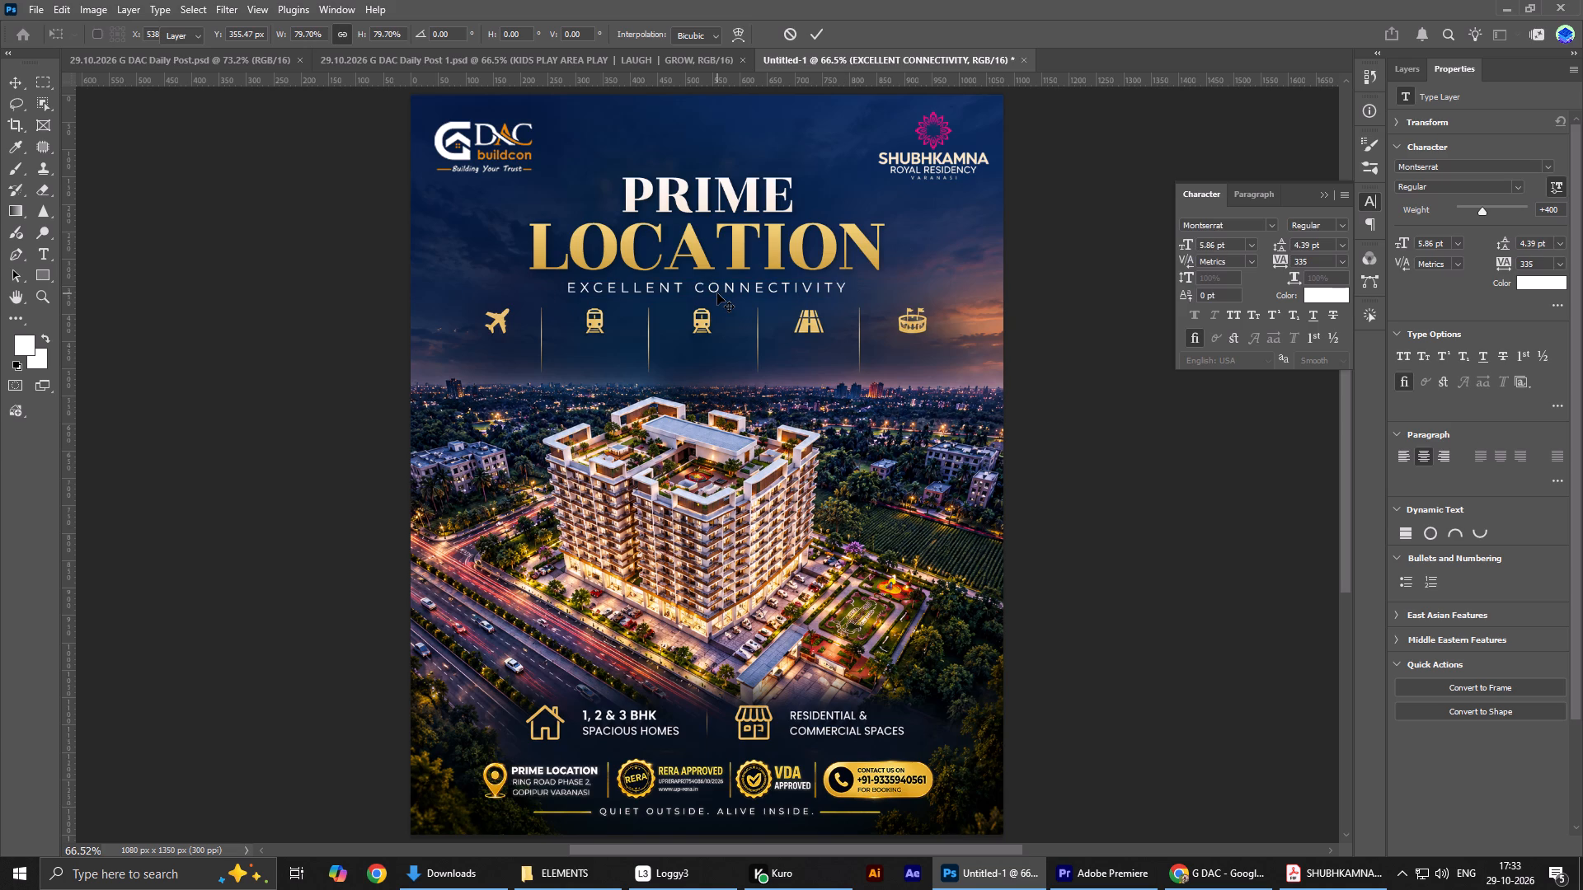
key(Up)
key(Down)
Switch to the reference poster in Chrome and copy the 10 MINS AIRPORT caption text from the image.
key(alt+Tab)
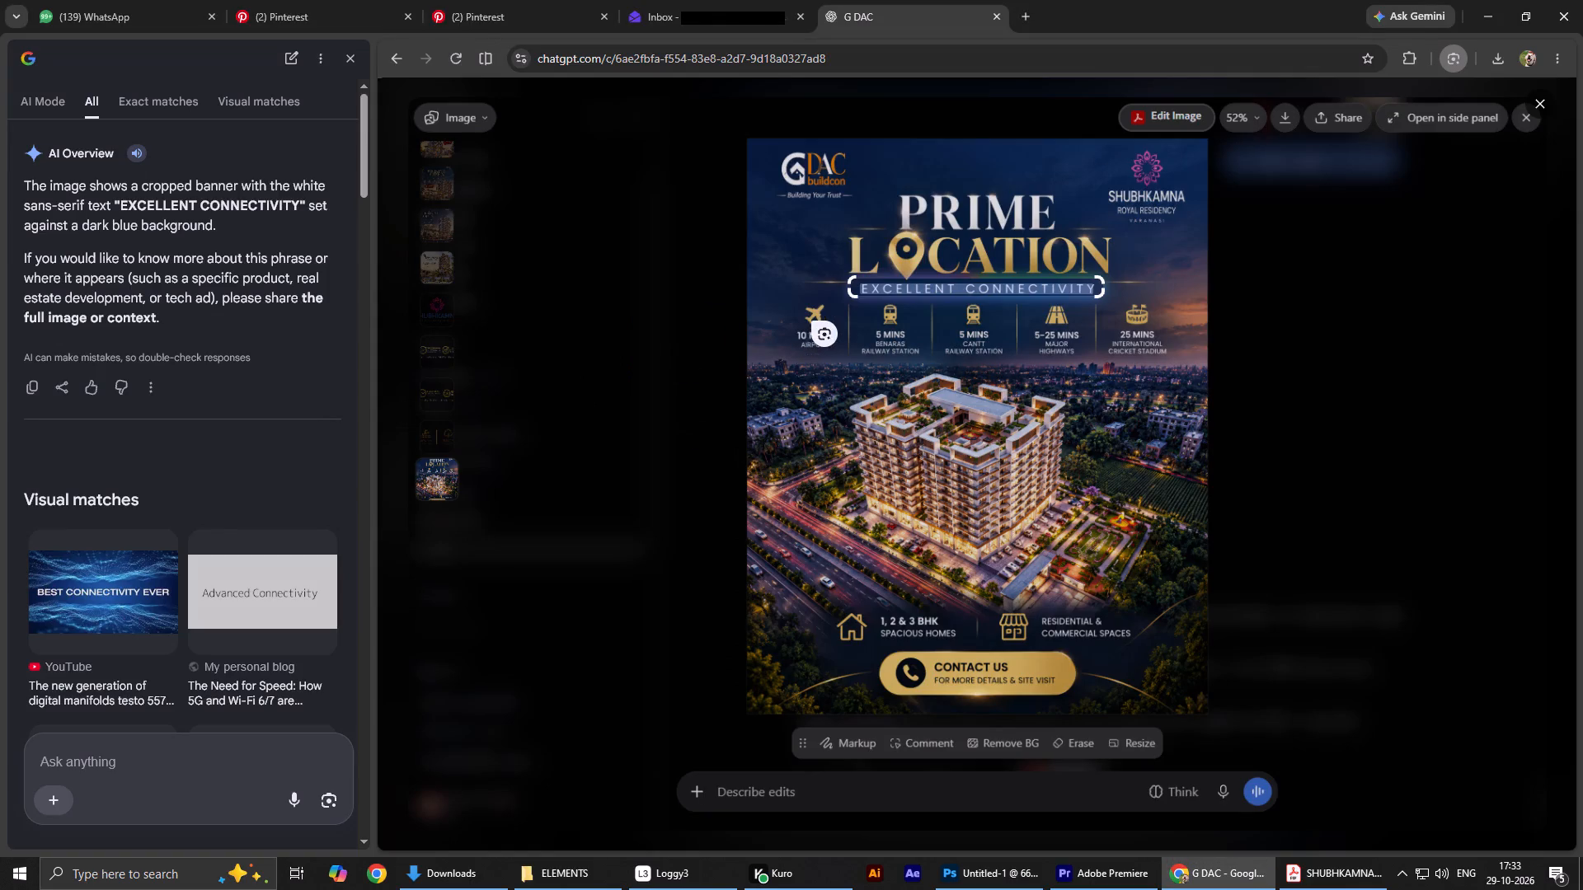
drag(787, 323, 843, 349)
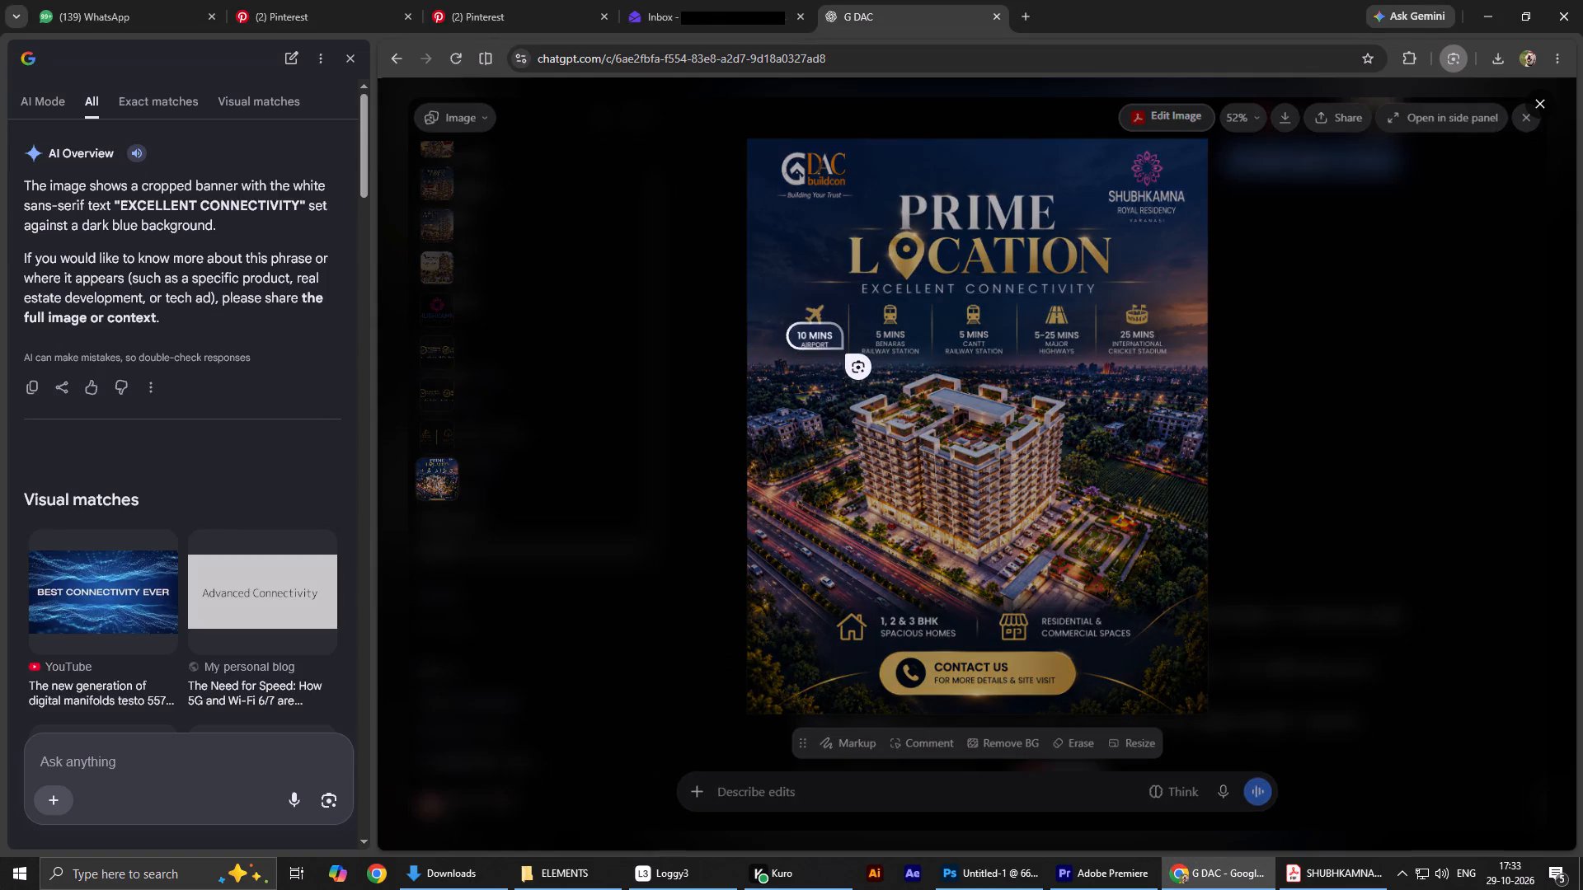
drag(843, 349, 844, 356)
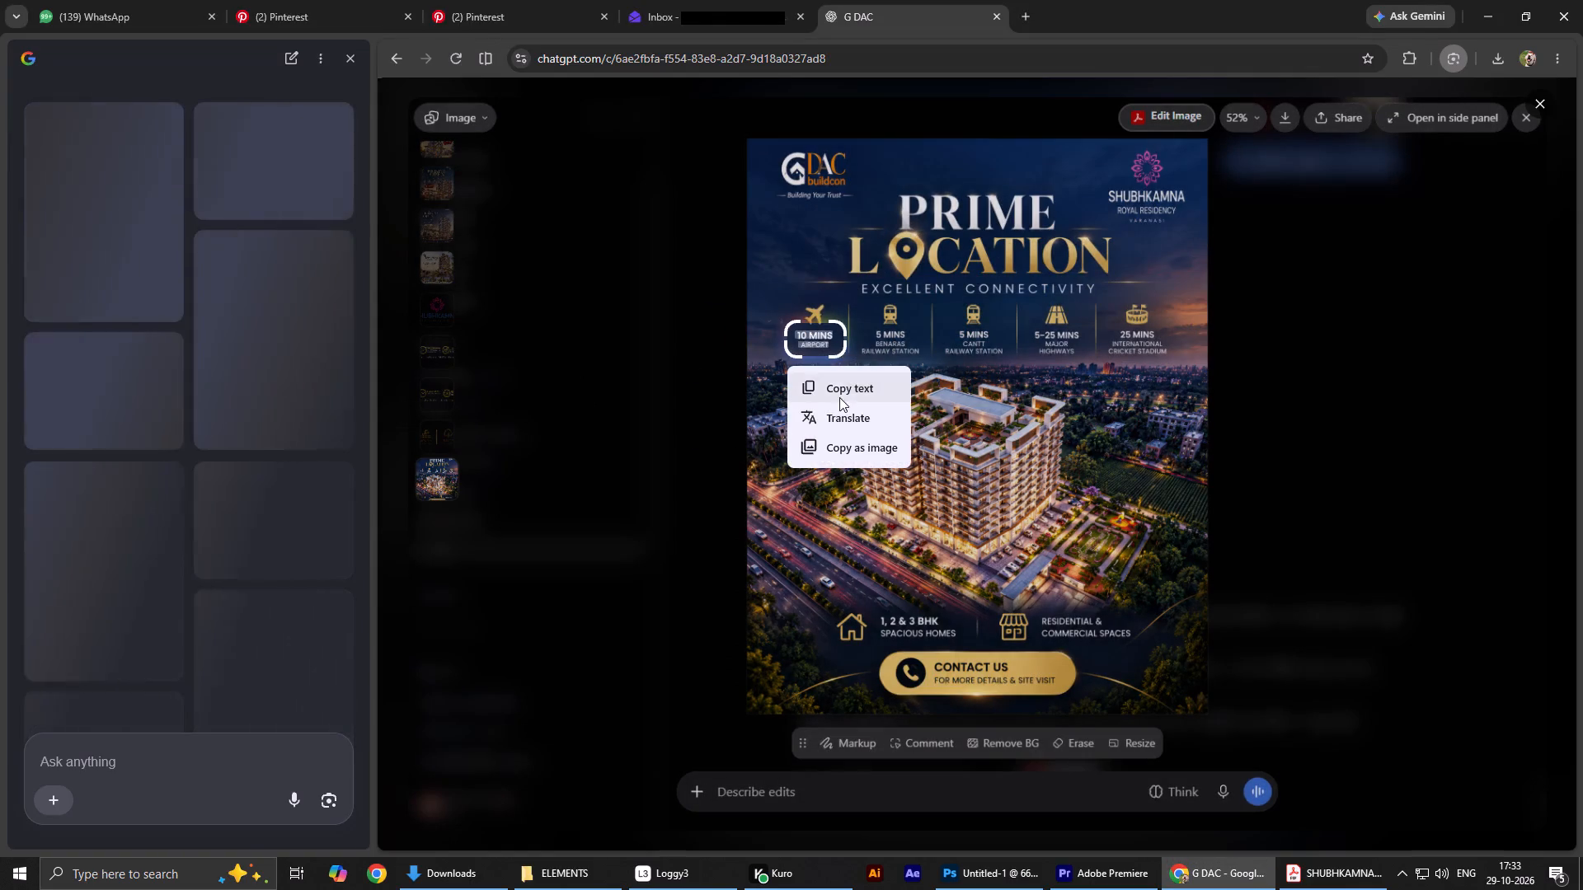
drag(843, 397, 850, 397)
Back in Photoshop, create a new text layer below the airplane icon with the copied 10 MINS AIRPORT caption.
key(alt+Tab)
alt+scroll(519, 373, up, 6)
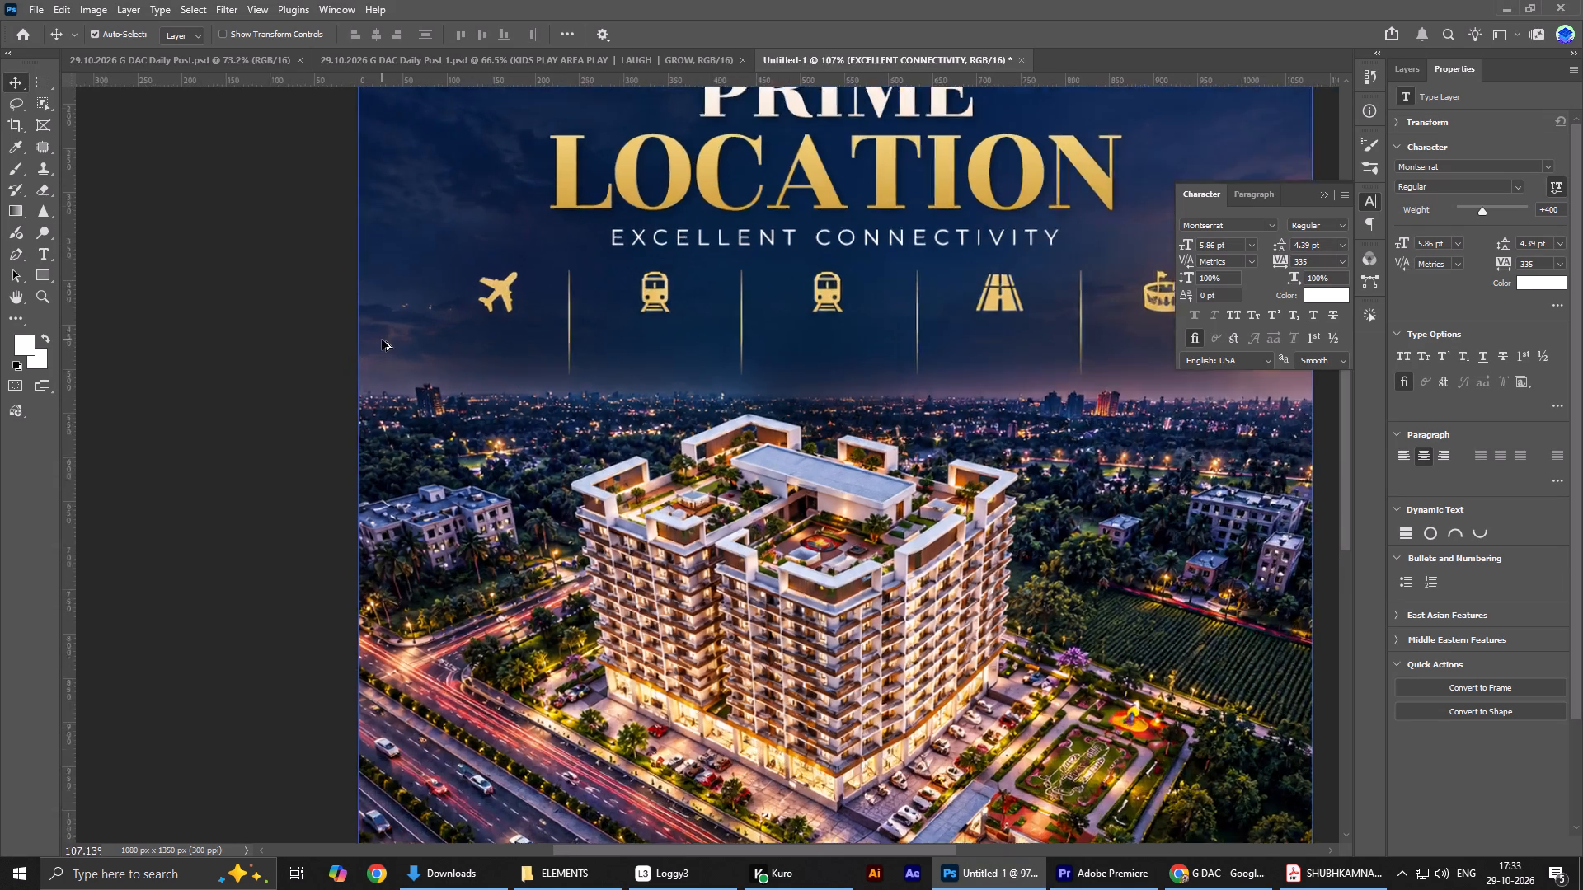
alt+scroll(382, 340, up, 1)
key(t)
click(499, 353)
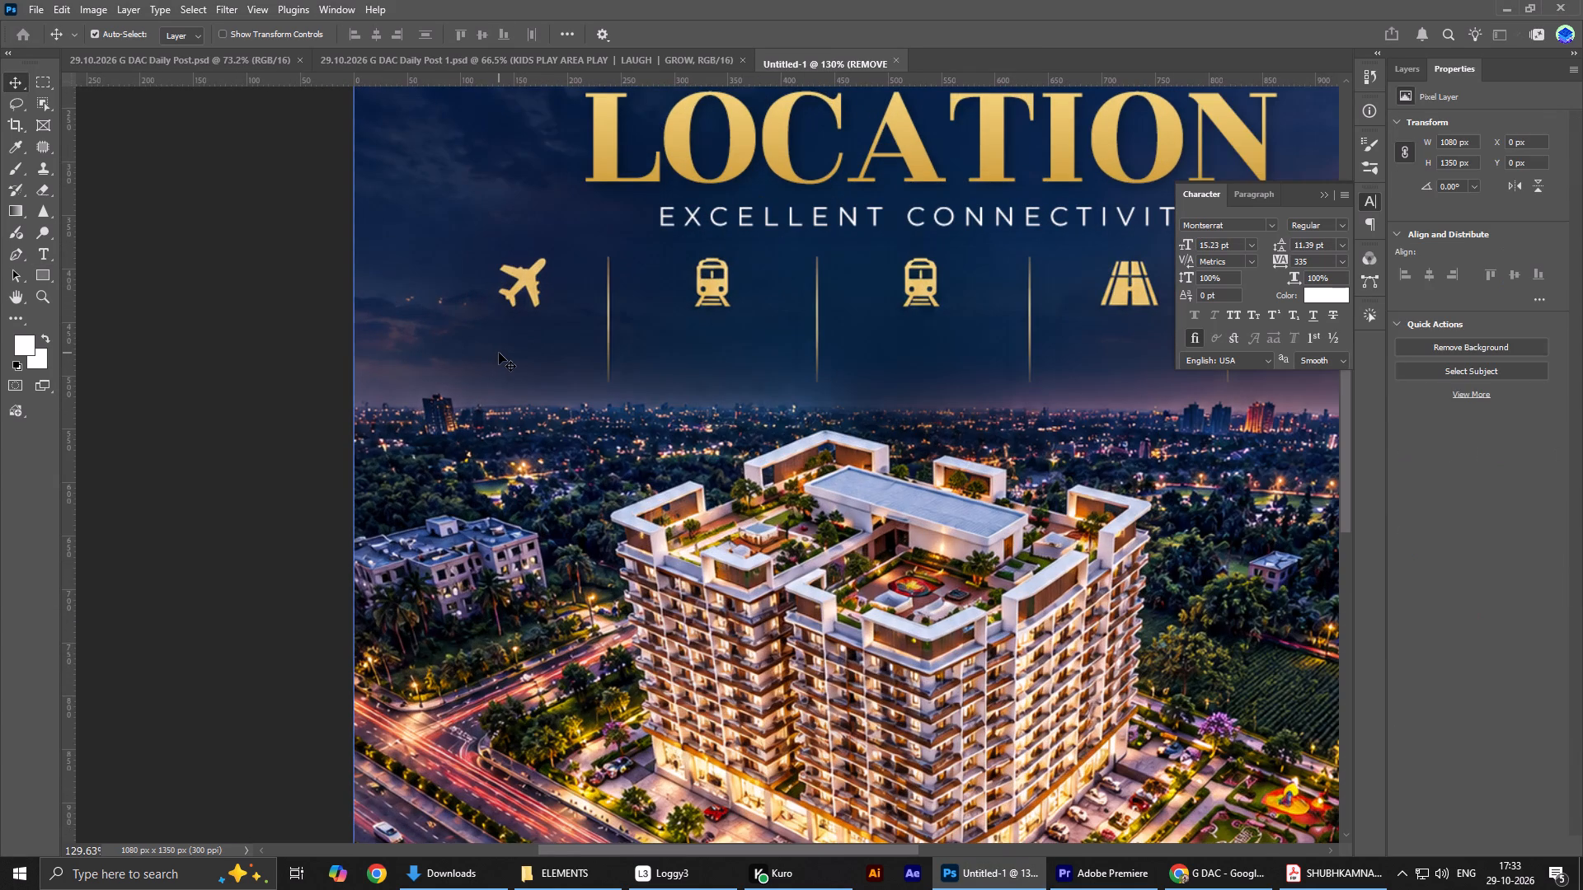
key(t)
click(499, 353)
key(ctrl+v)
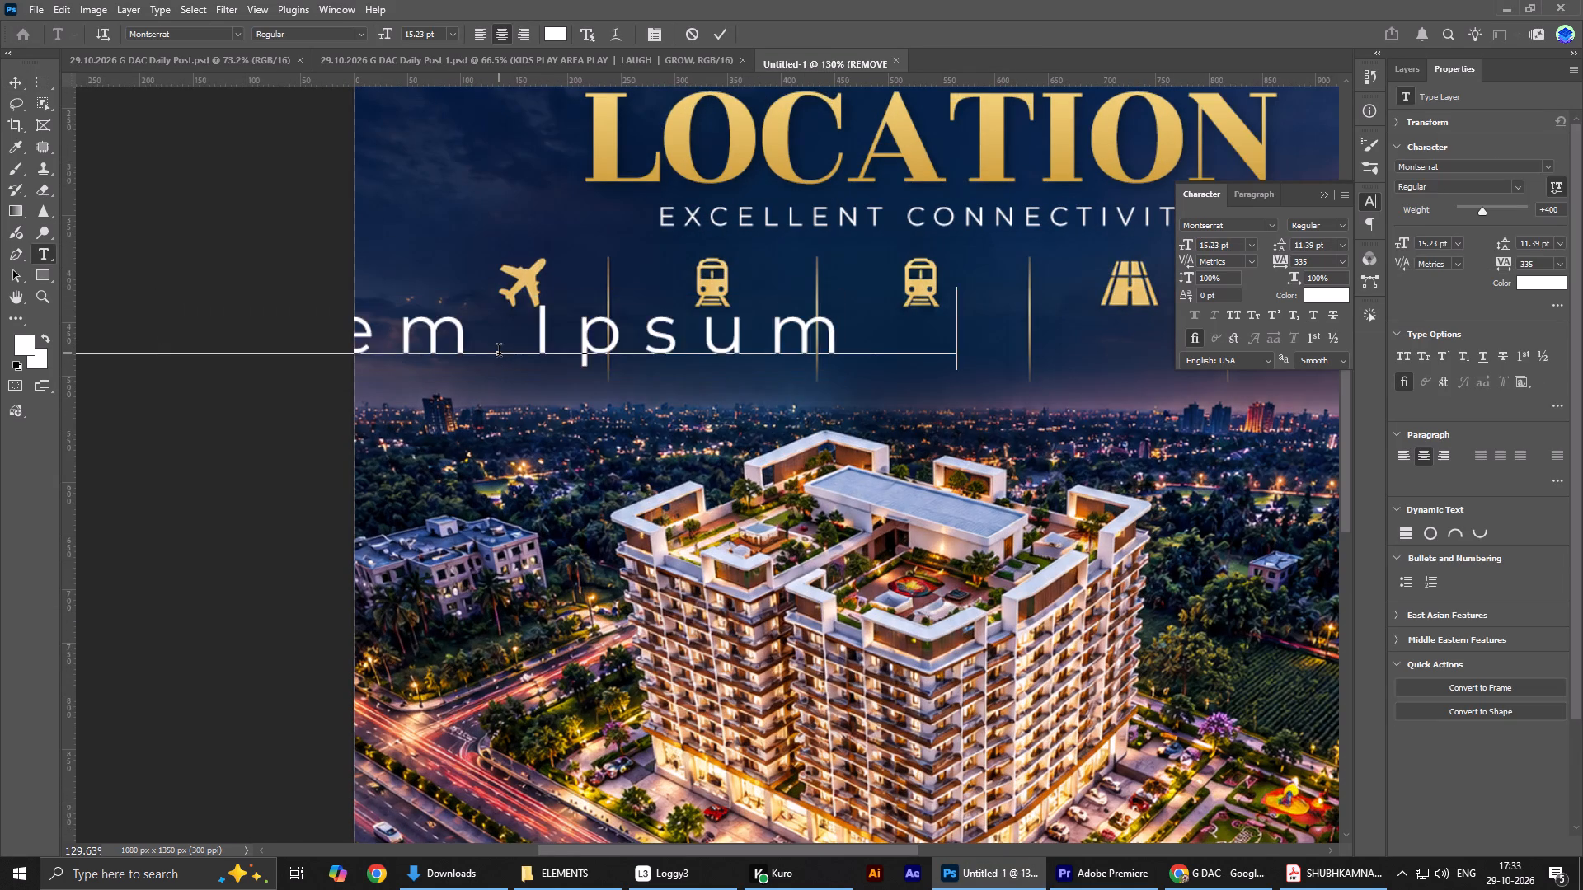
click(355, 344)
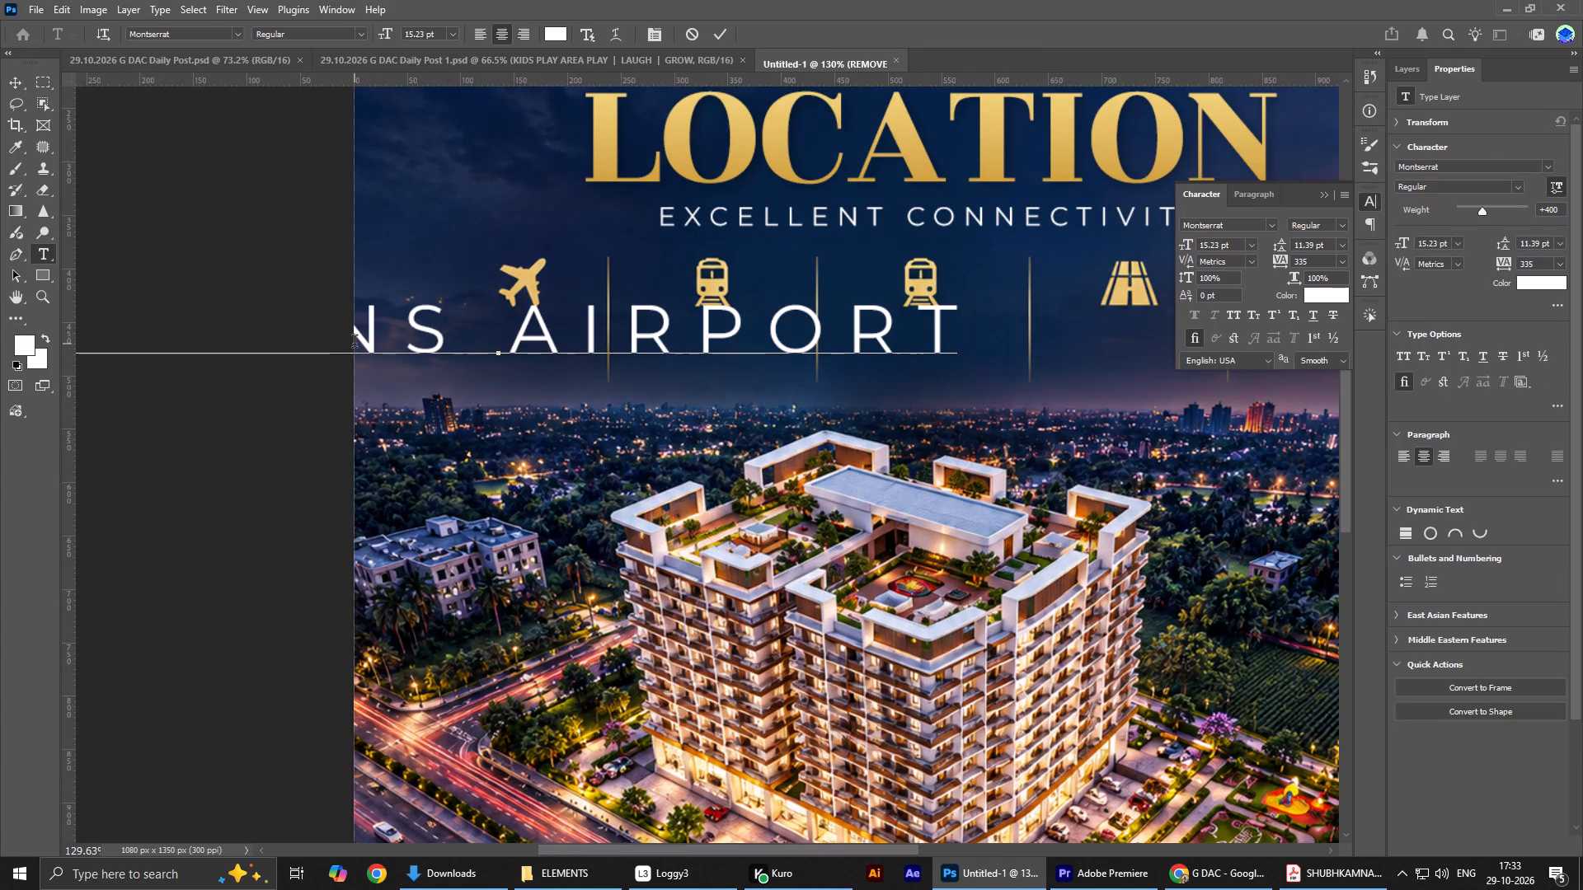
click(730, 33)
Move the caption fully onto the canvas and break it into two lines, 10 MINS above AIRPORT.
key(v)
drag(583, 347, 671, 352)
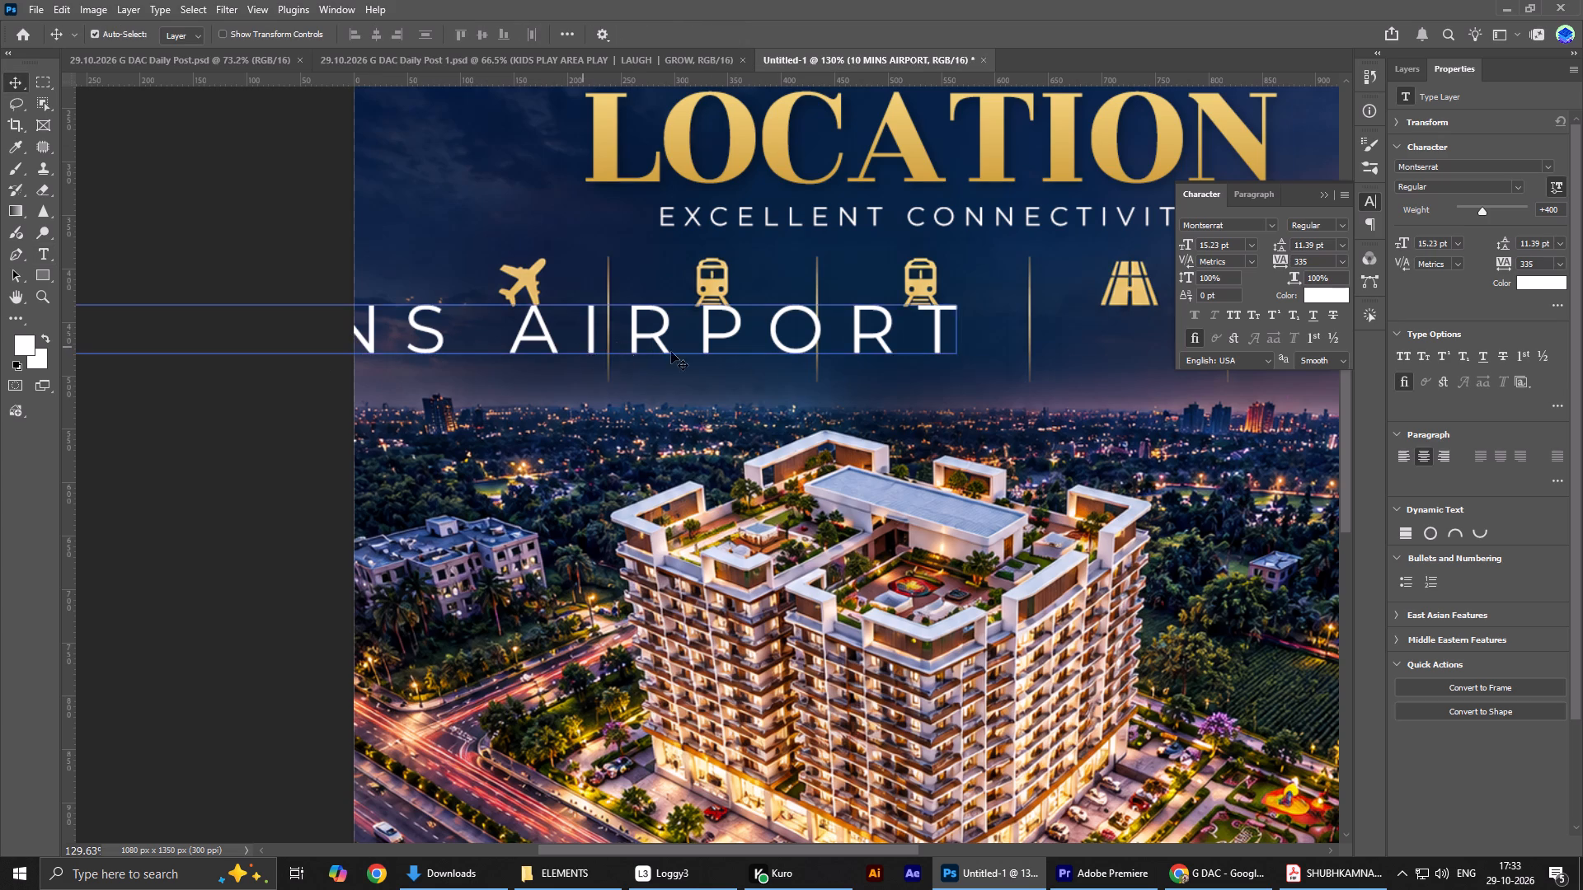
drag(671, 352, 1126, 404)
double_click(788, 394)
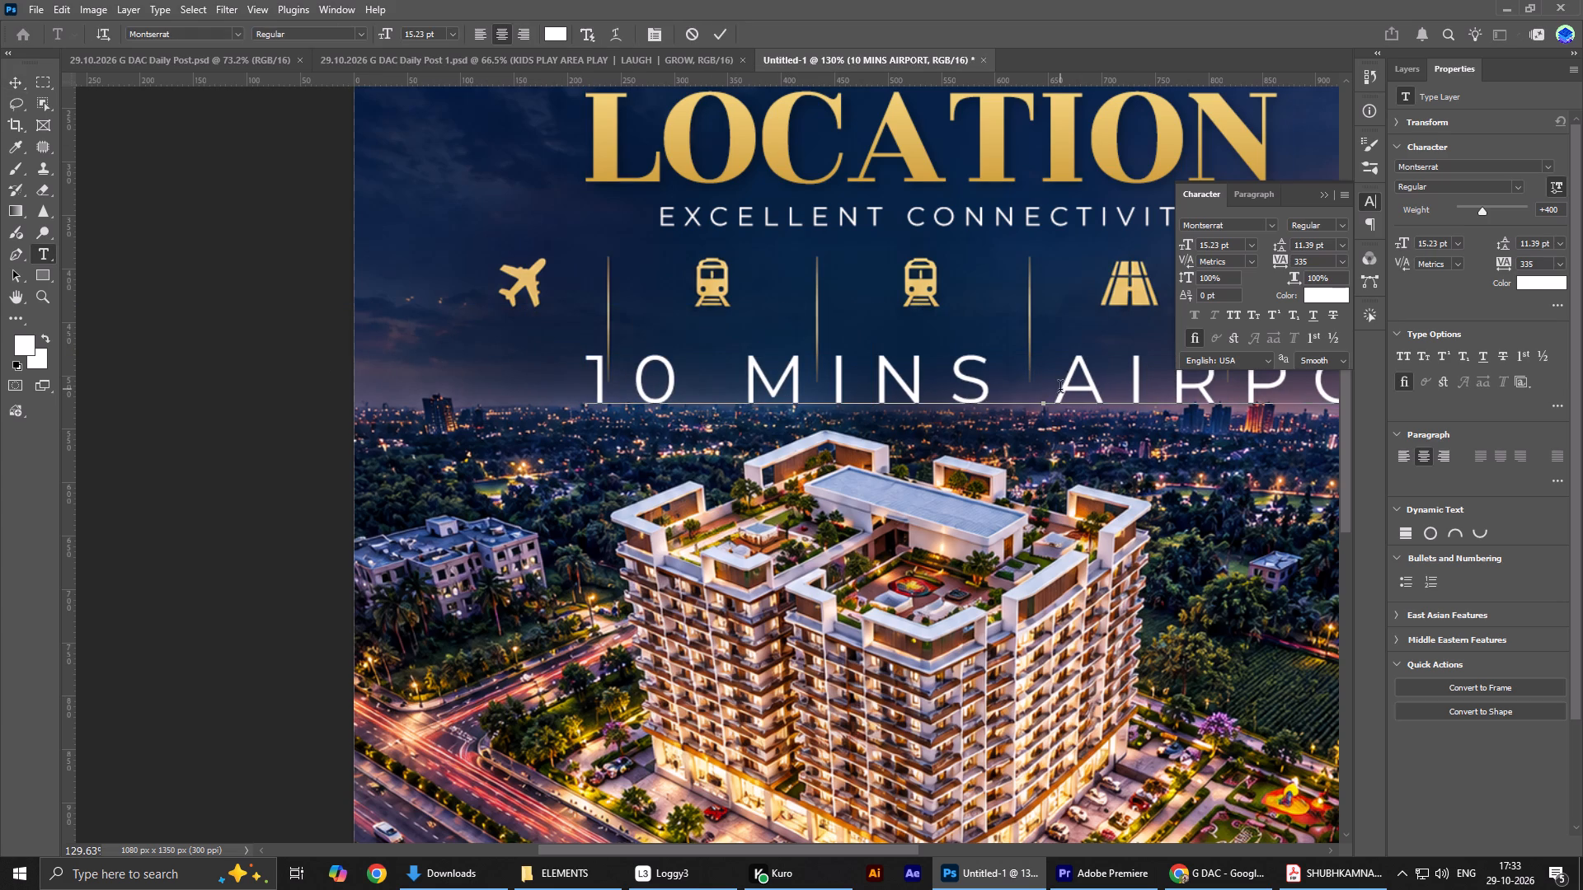
click(1060, 389)
key(BackSpace)
key(Return)
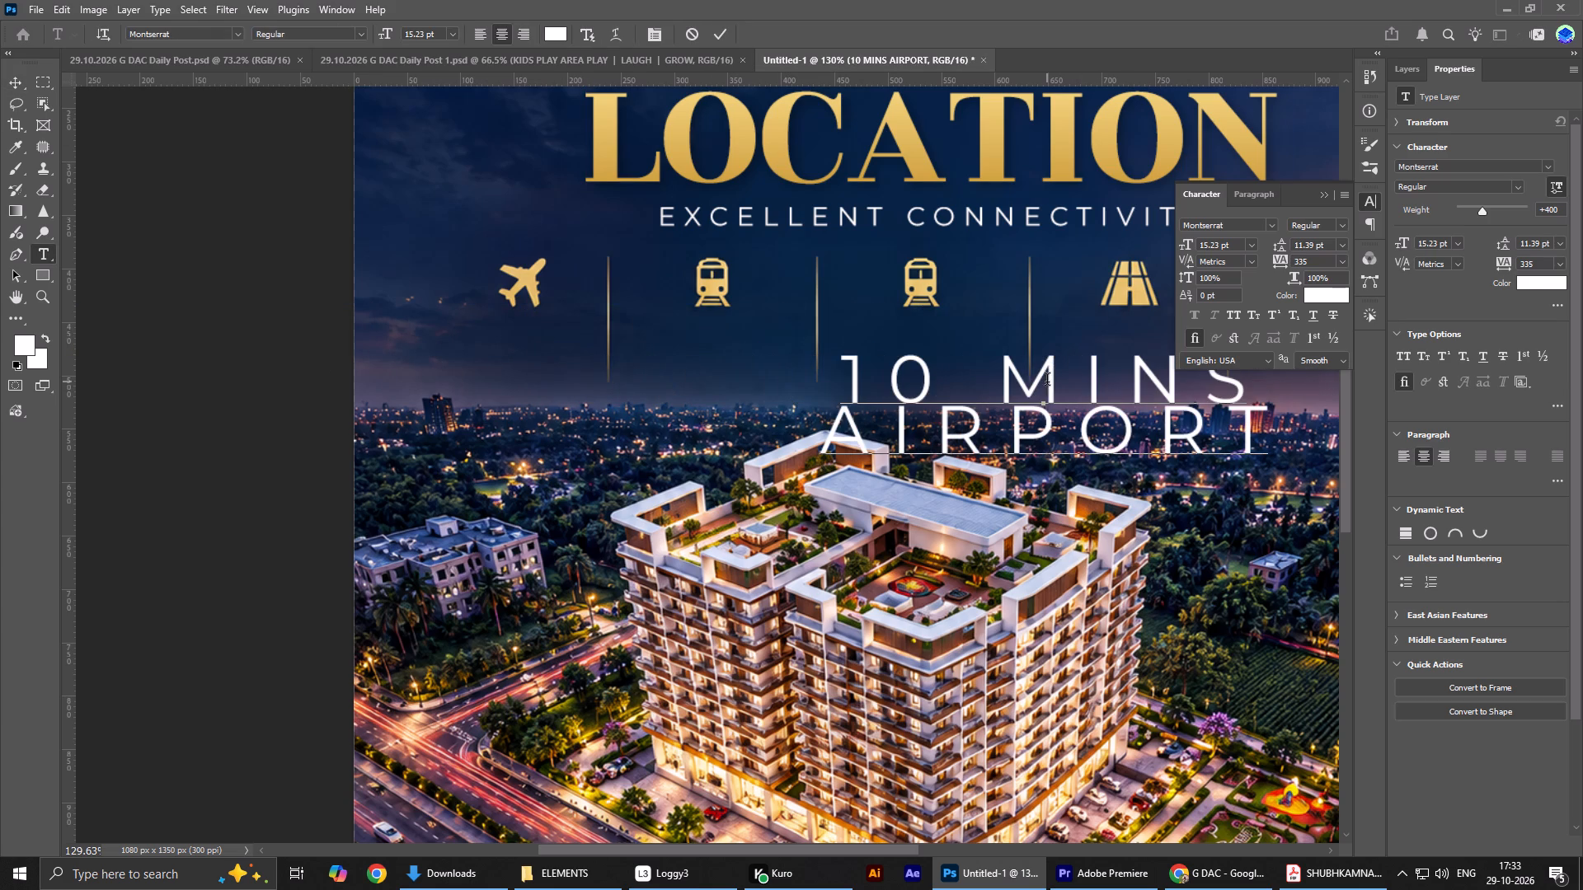
click(724, 35)
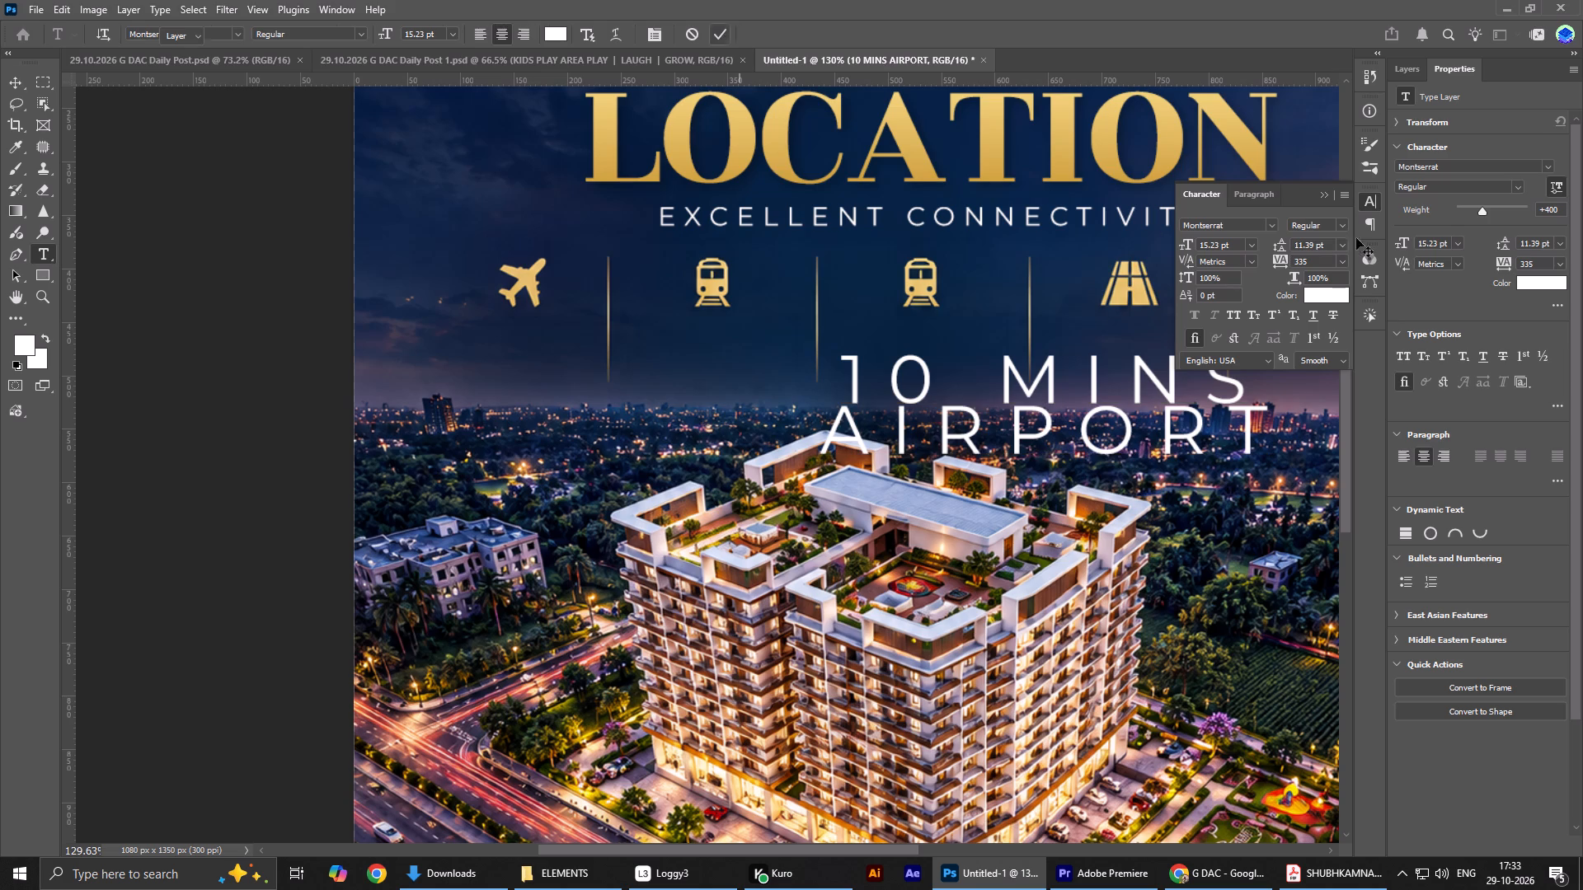
Format the 10 MINS AIRPORT caption with Auto leading, ExtraBold weight and a tracking of 0.
click(1346, 245)
click(1316, 256)
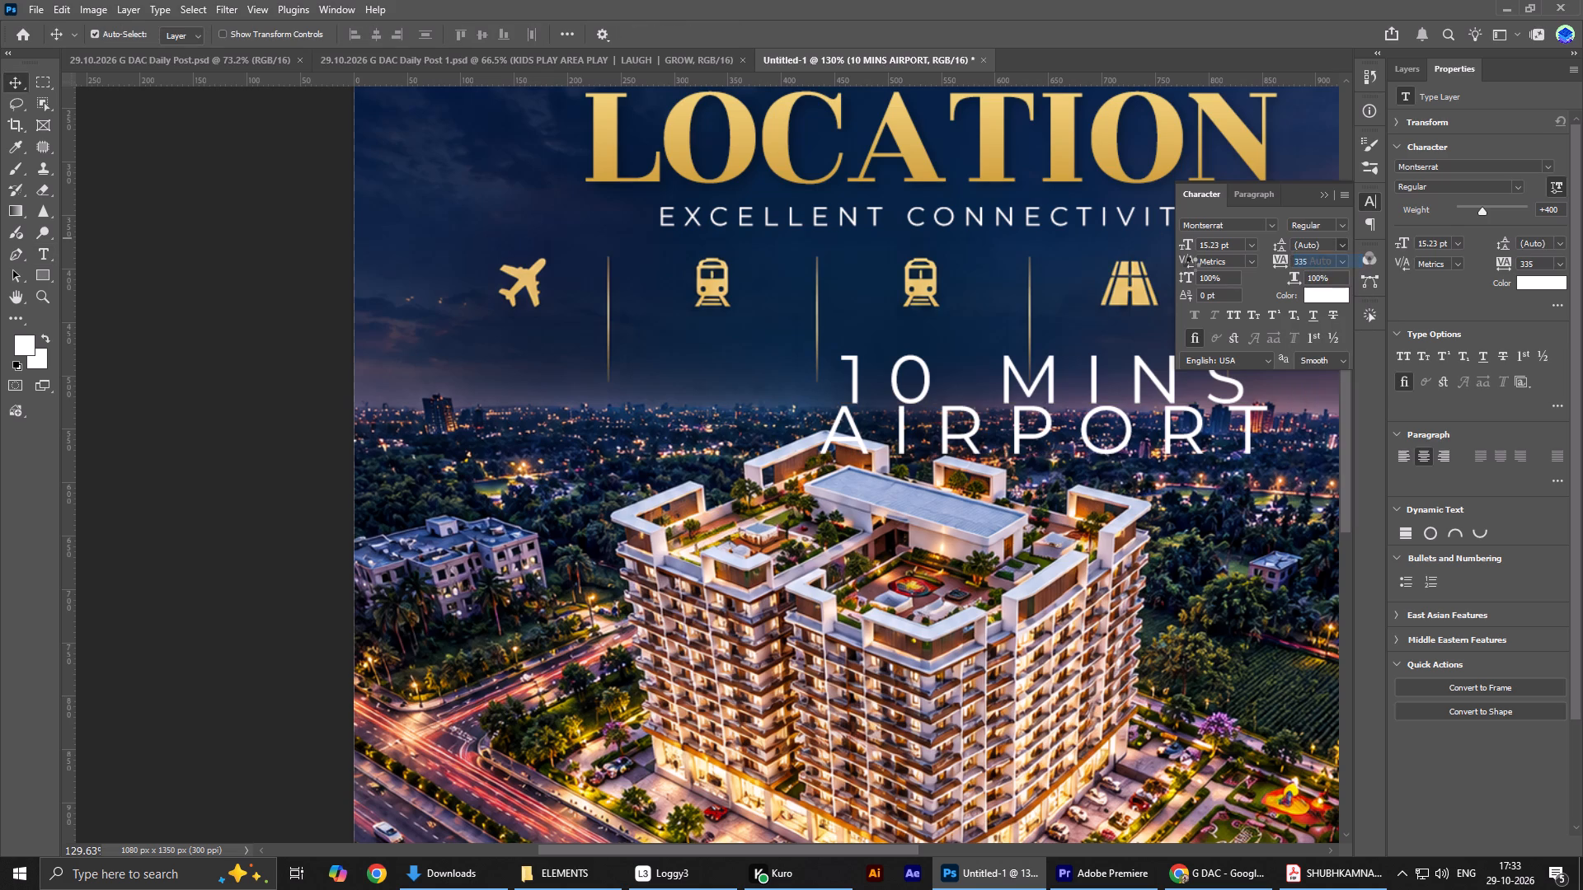
click(1342, 224)
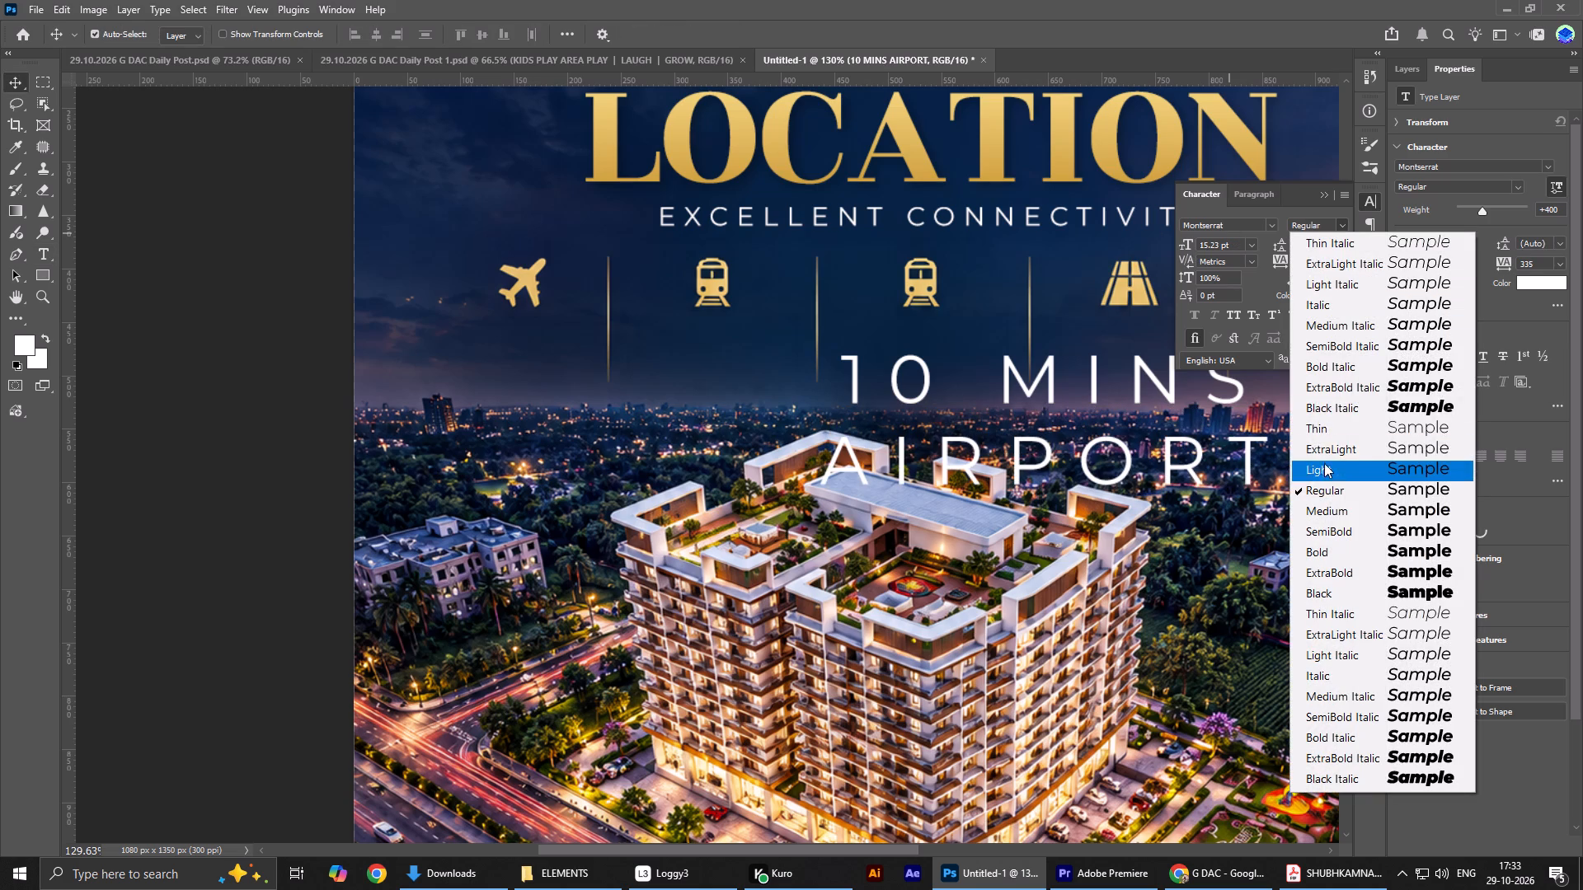
click(1330, 576)
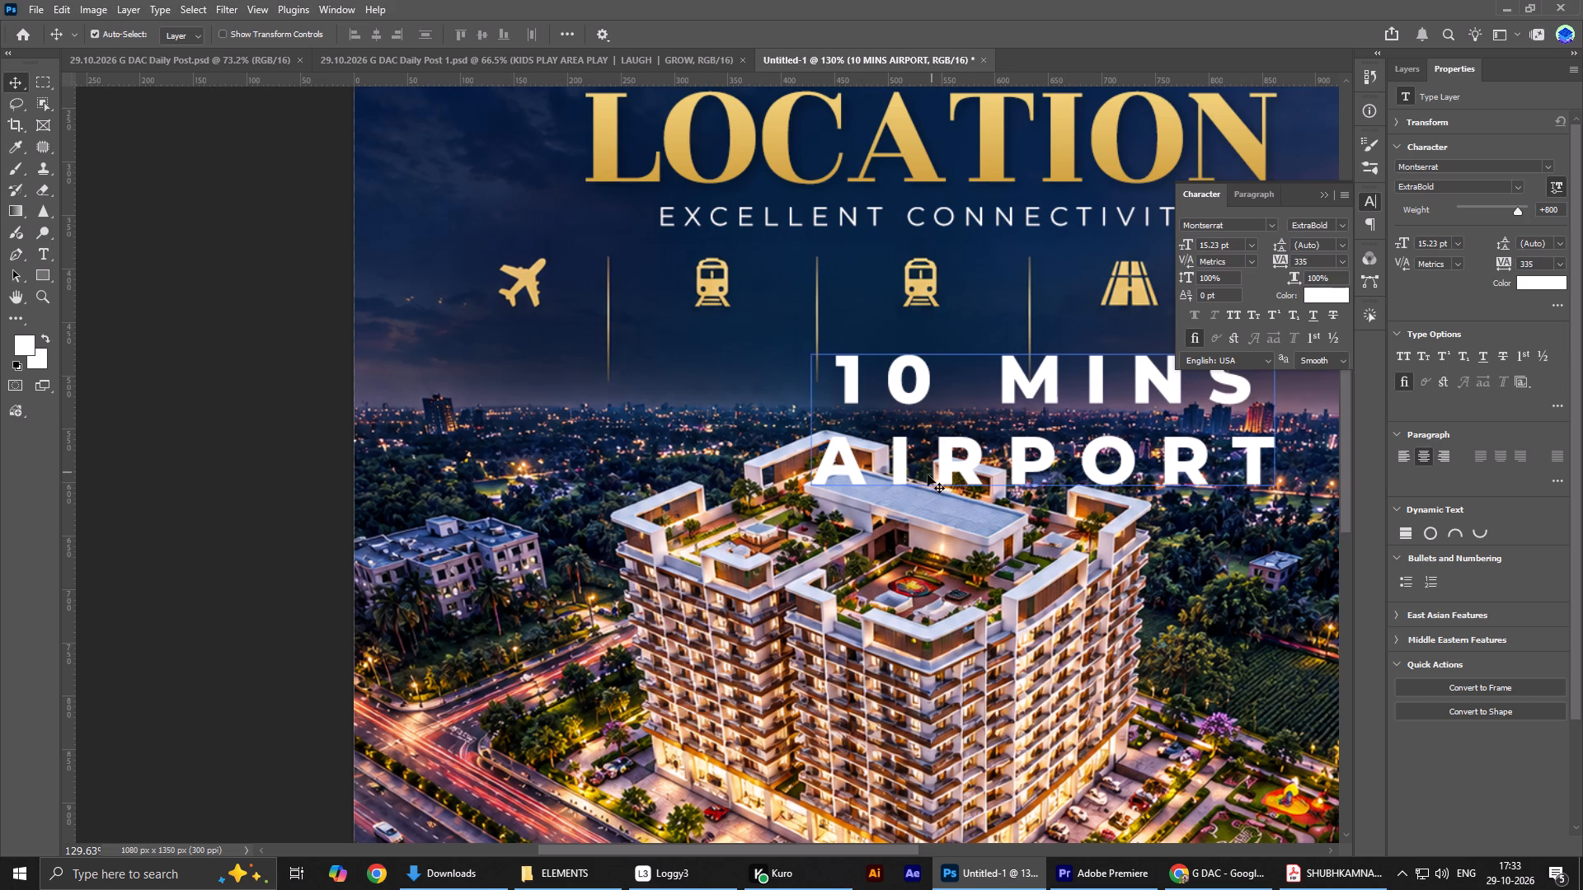
click(928, 475)
drag(928, 475, 920, 476)
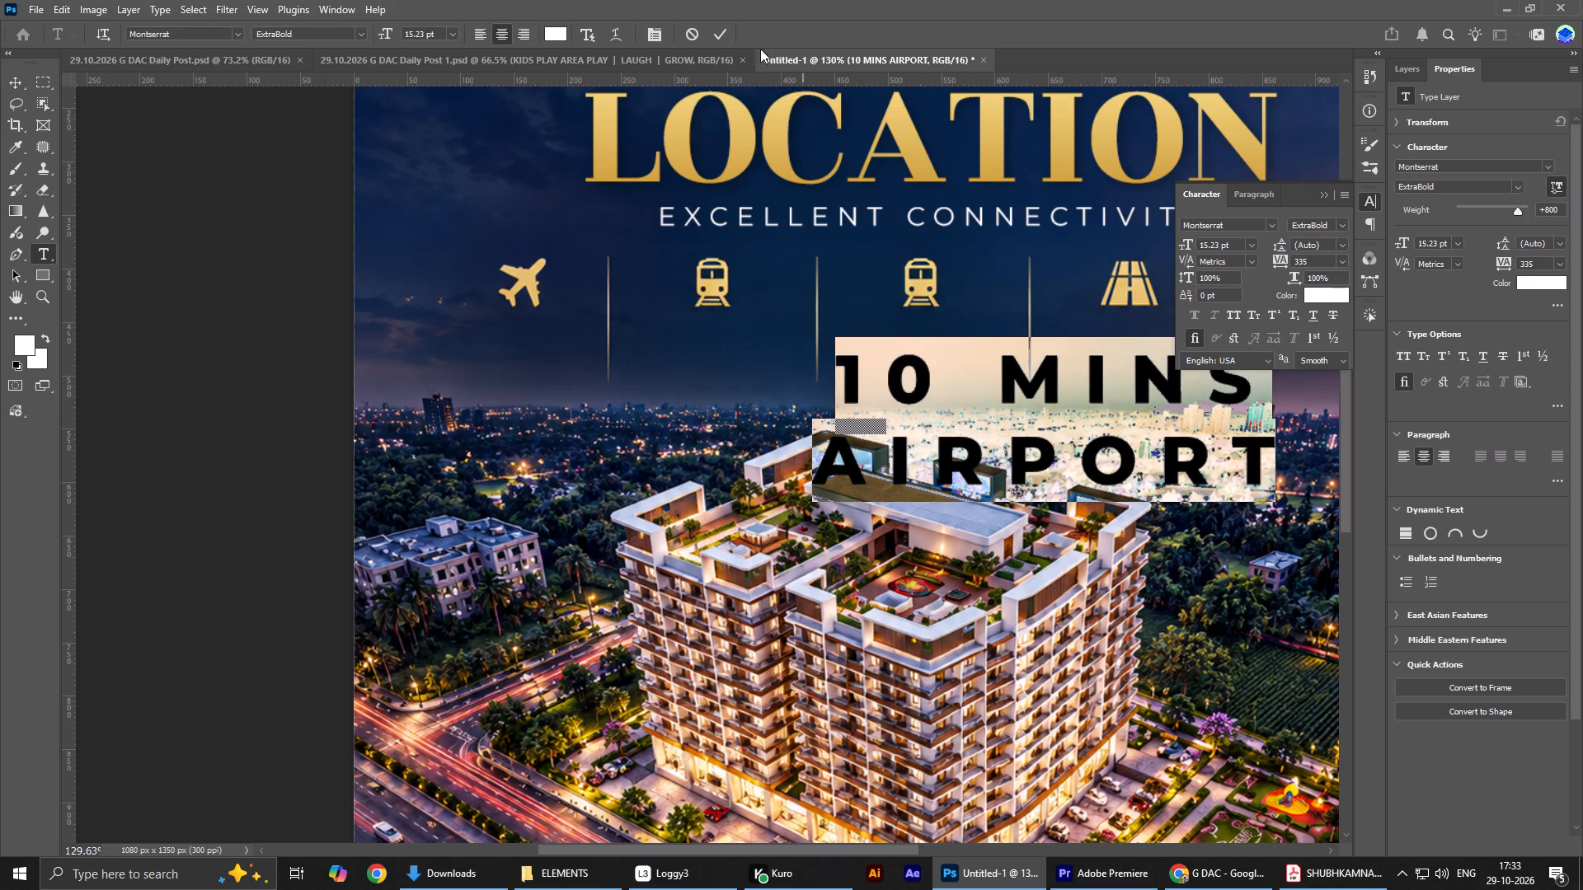
click(720, 44)
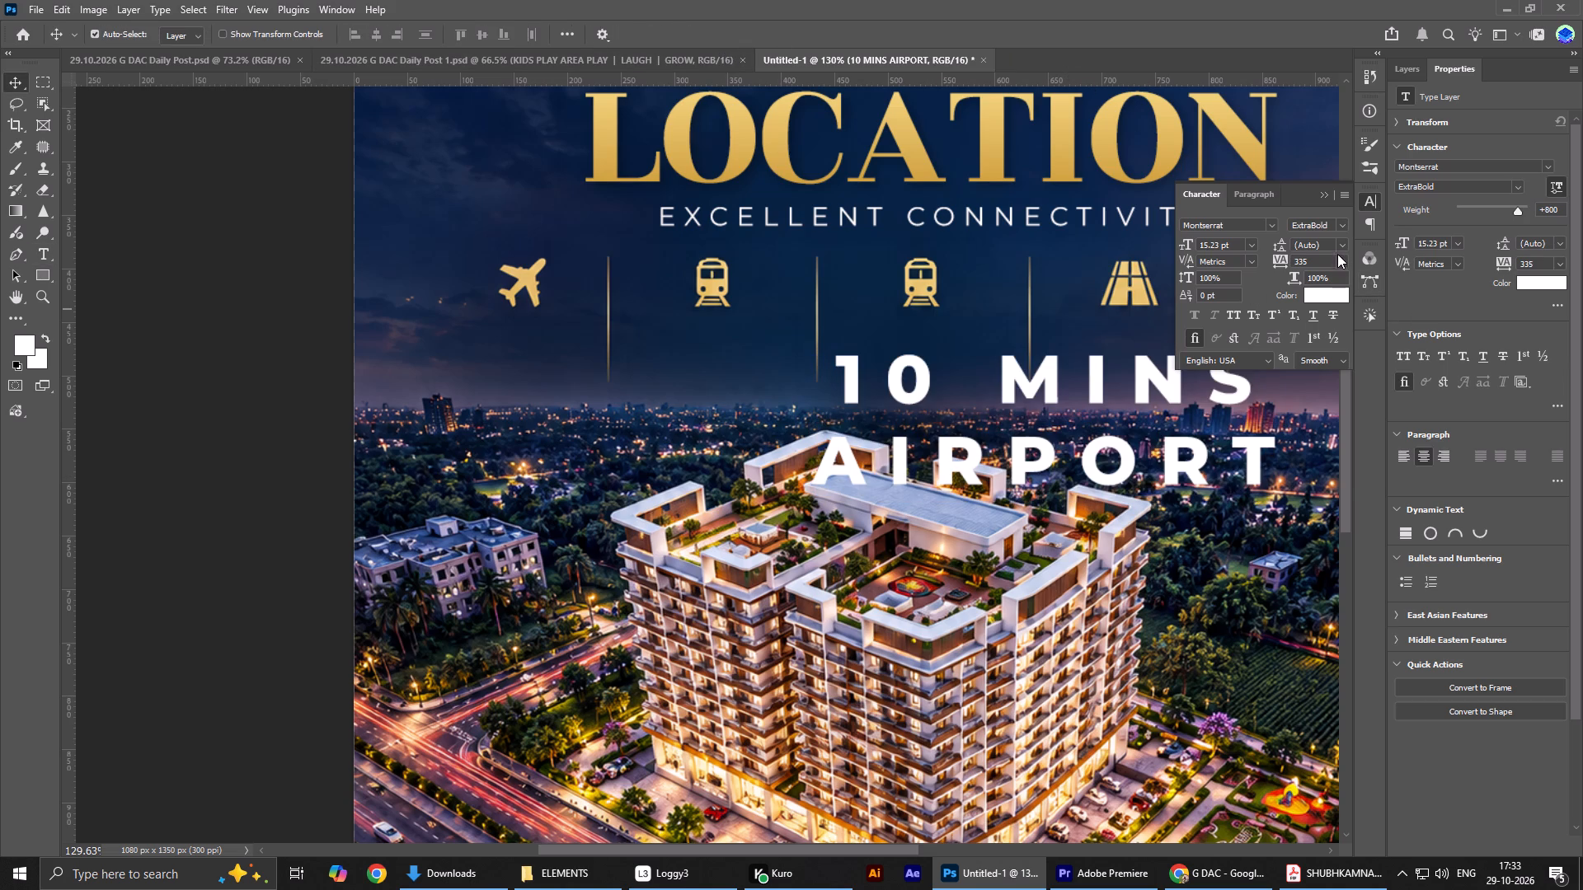
click(1340, 257)
click(1328, 372)
Scale the 10 MINS AIRPORT caption down to about 31% and centre it beneath the airplane icon.
drag(965, 456, 495, 405)
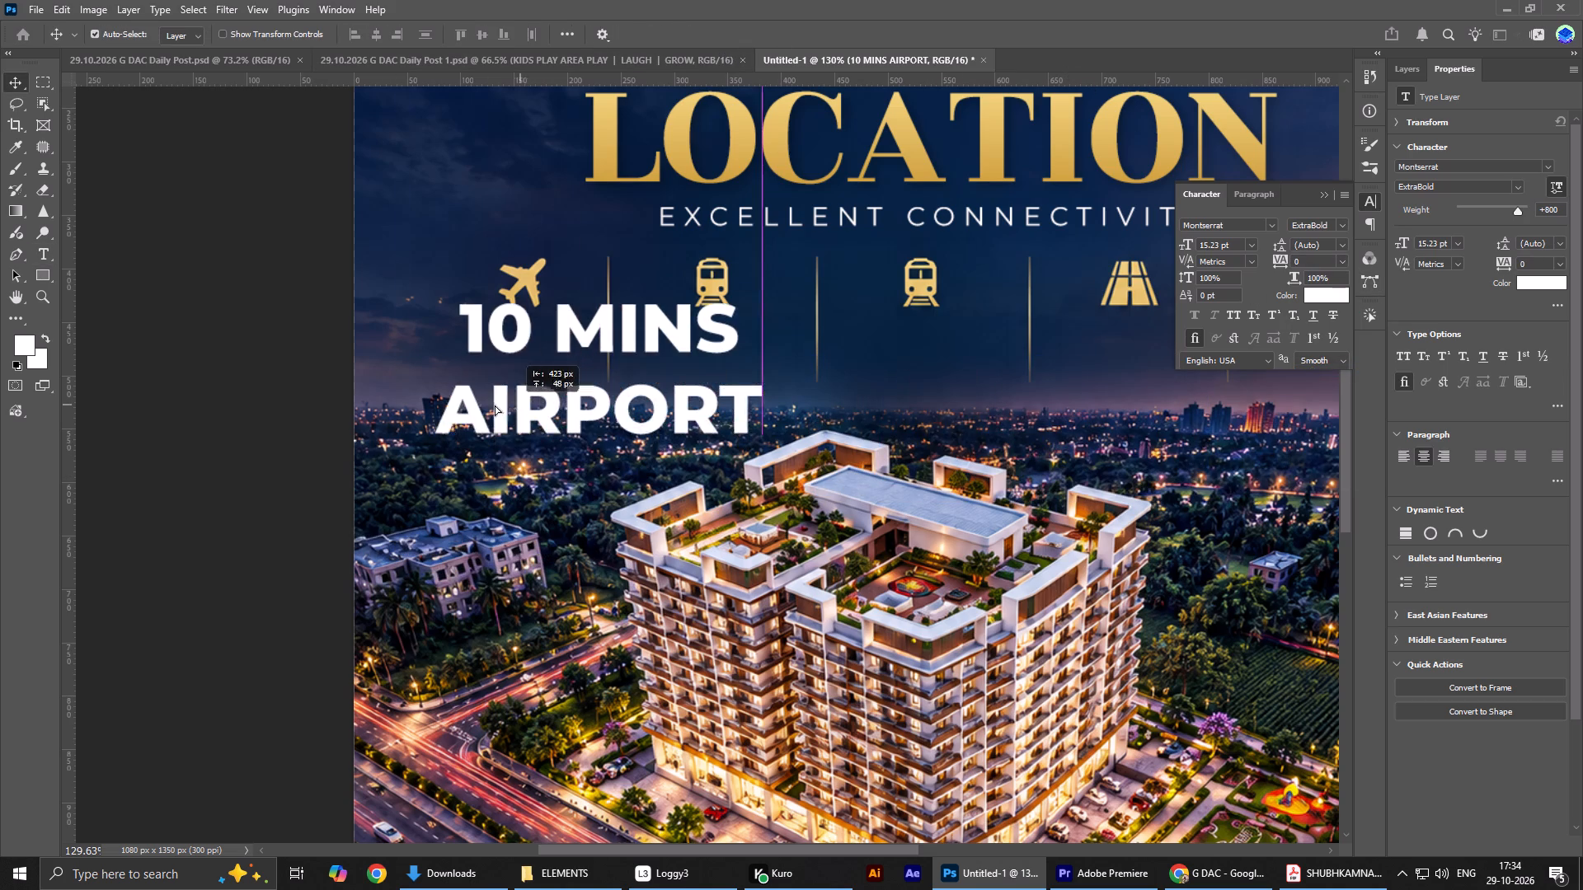
drag(495, 405, 463, 410)
key(ctrl+t)
drag(708, 294, 594, 308)
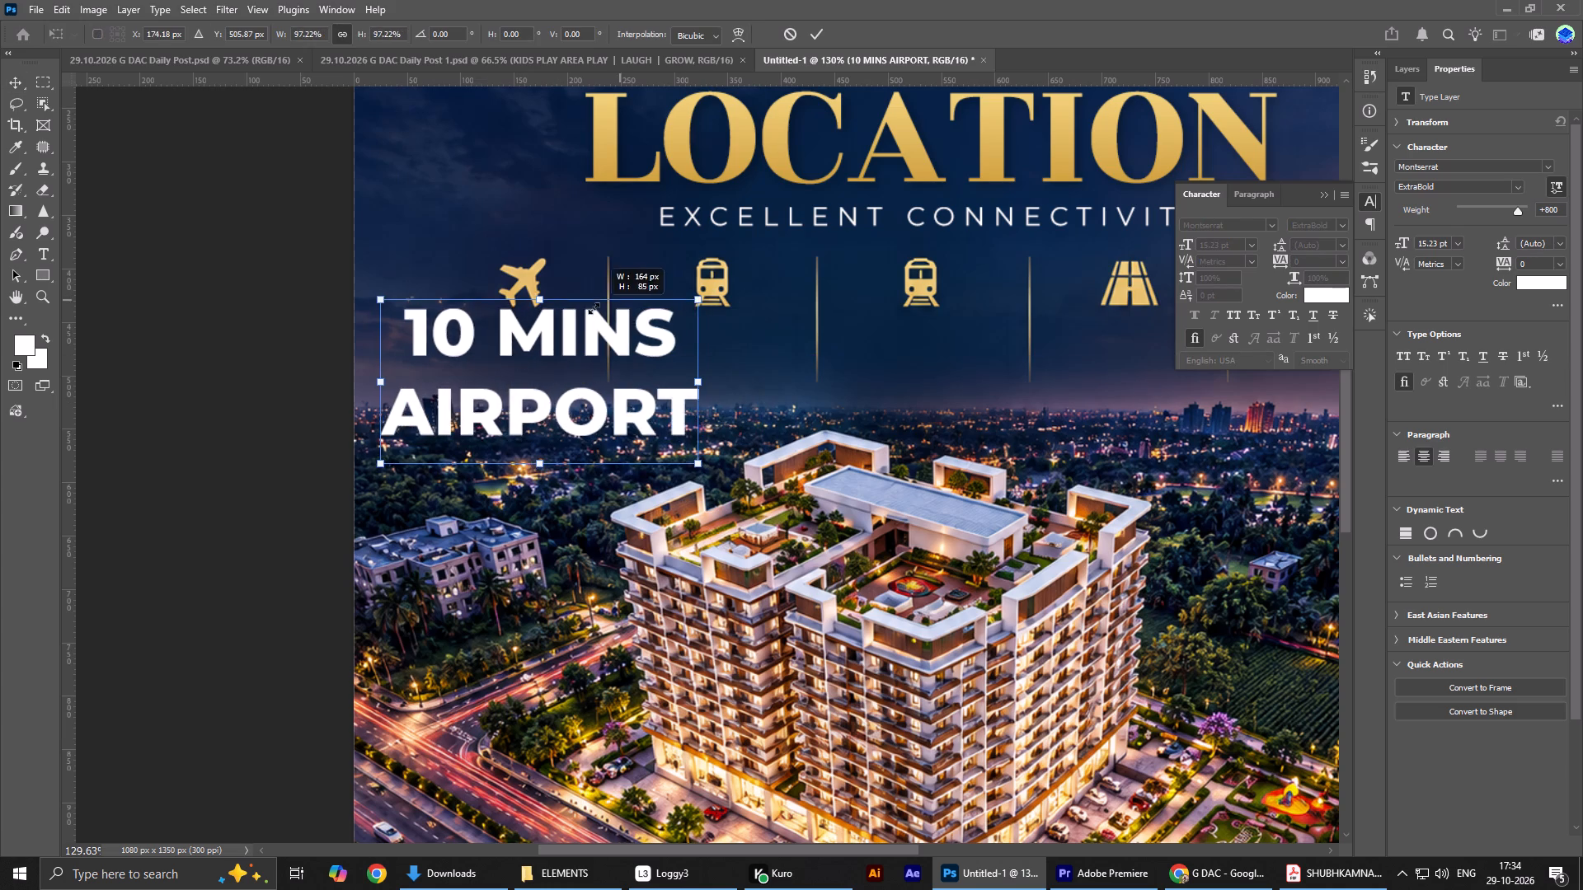
drag(594, 308, 575, 316)
drag(529, 397, 510, 371)
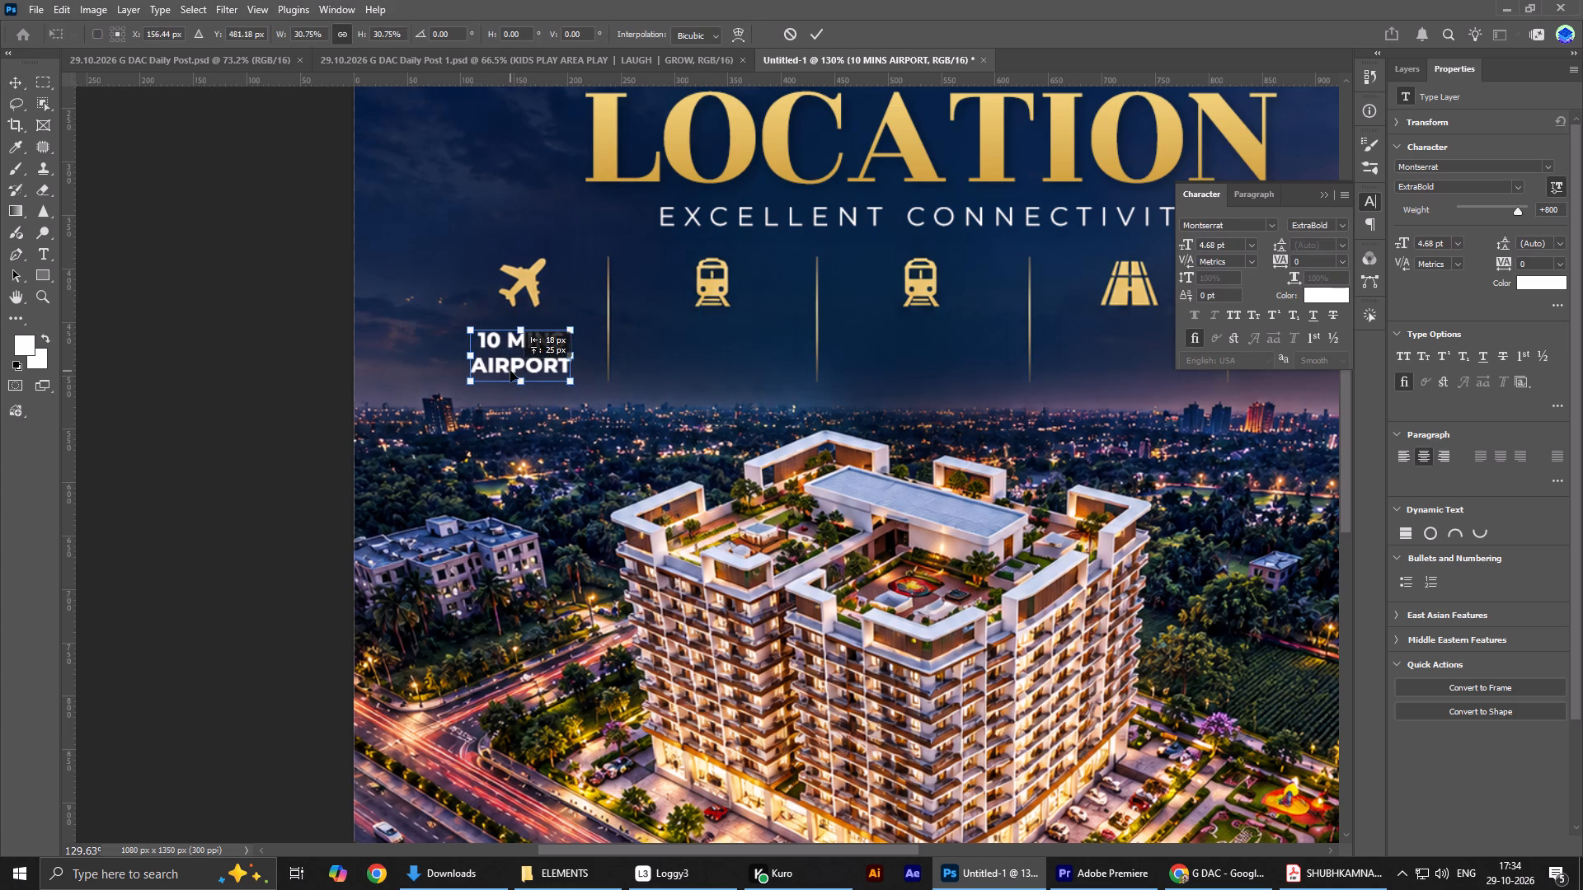
drag(510, 371, 518, 363)
key(Return)
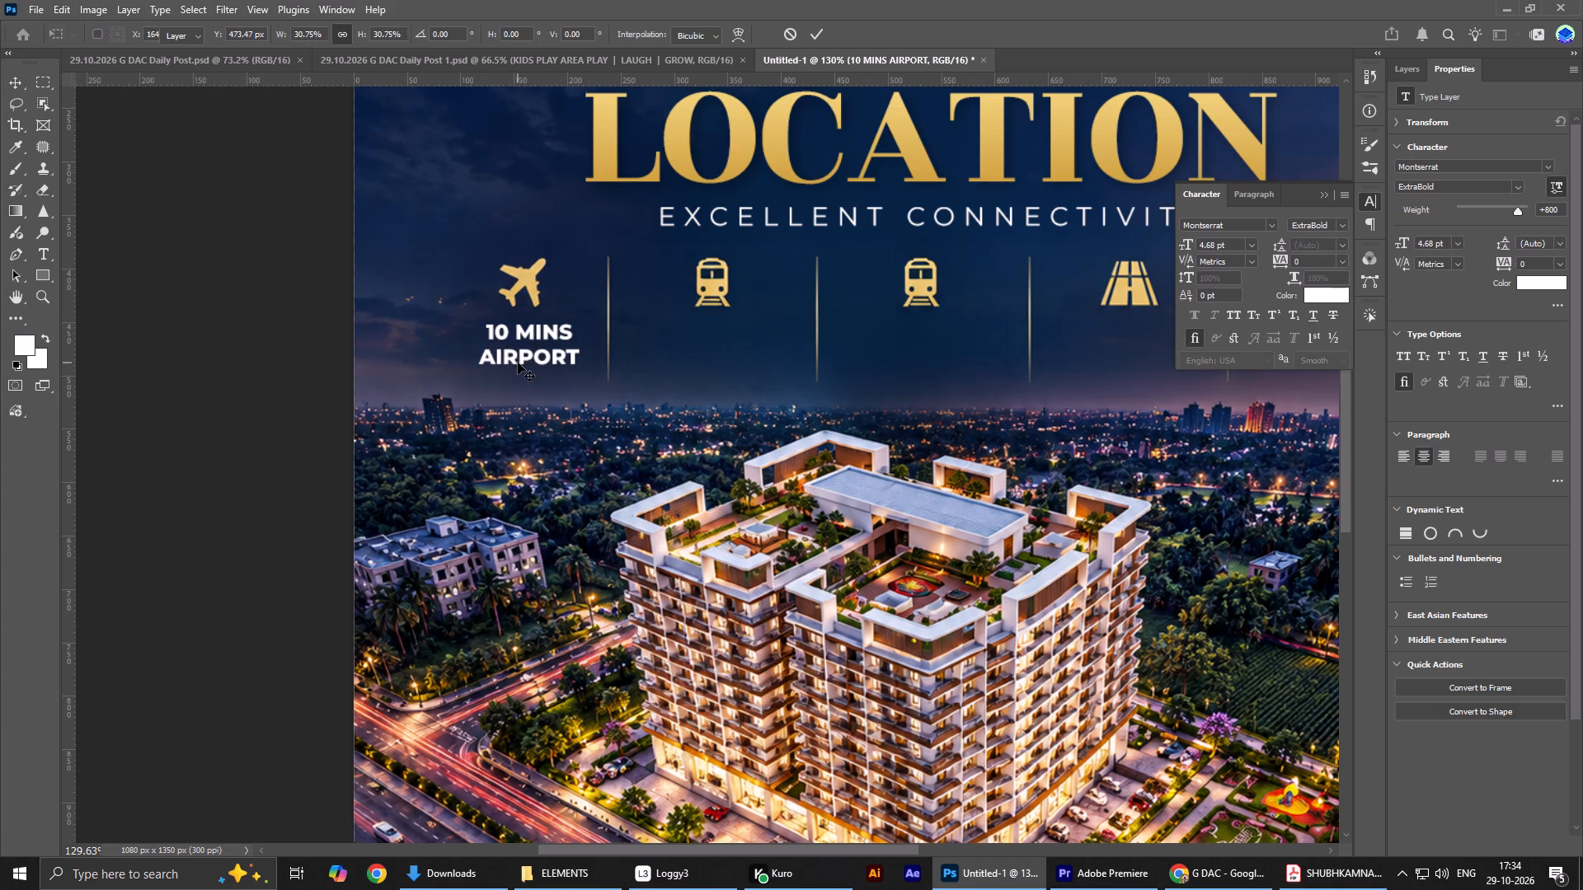
key(Left)
key(Left)
key(Left)
key(Left)
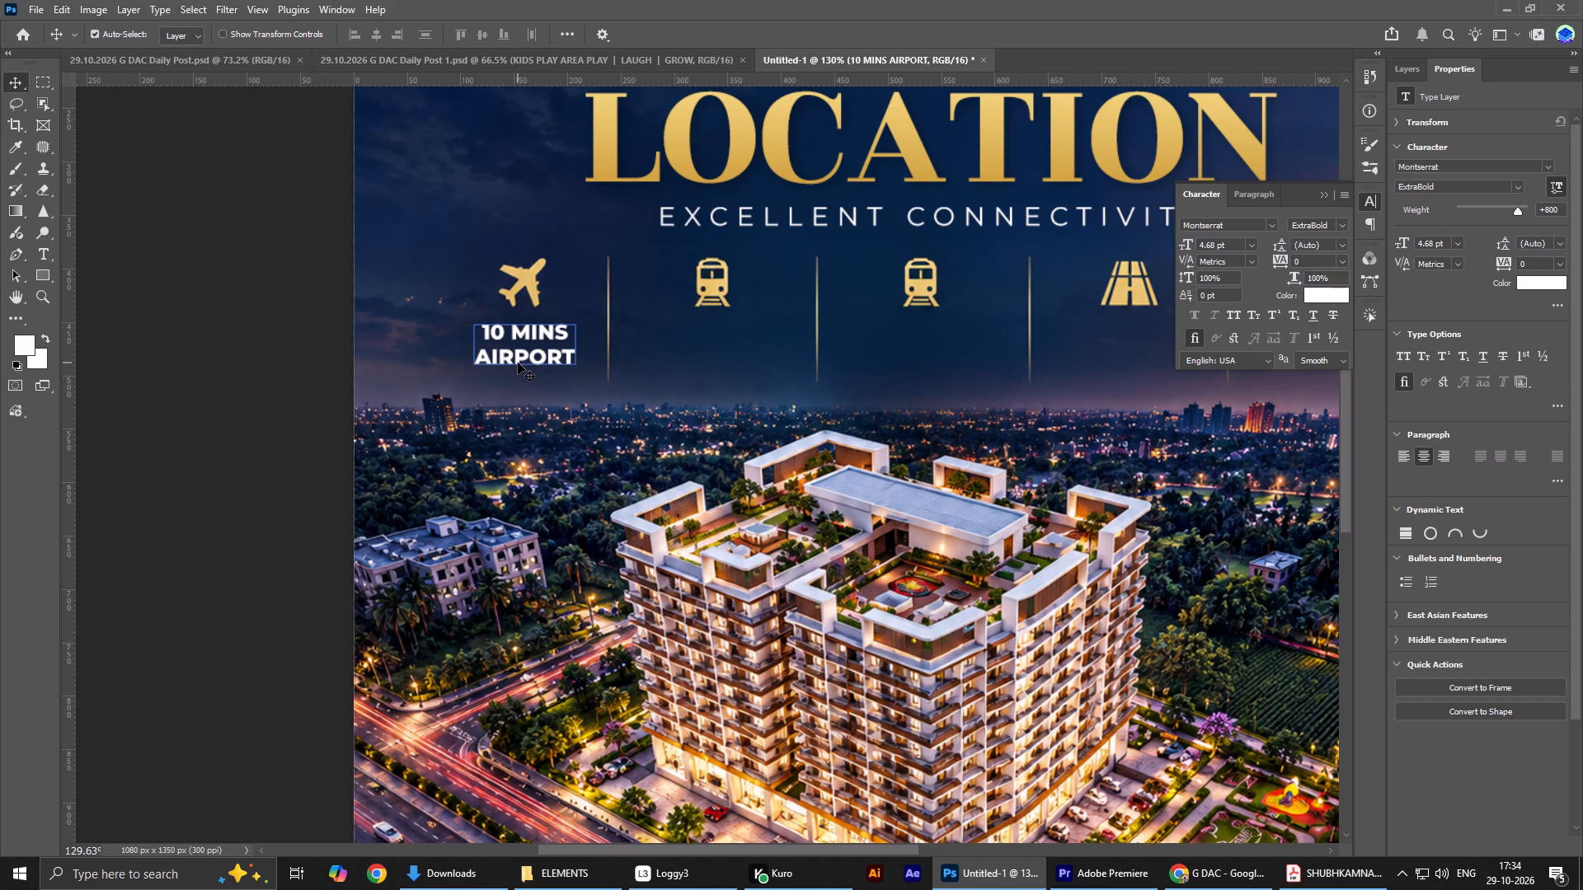
Change only the word AIRPORT in the caption to the Regular weight.
double_click(518, 363)
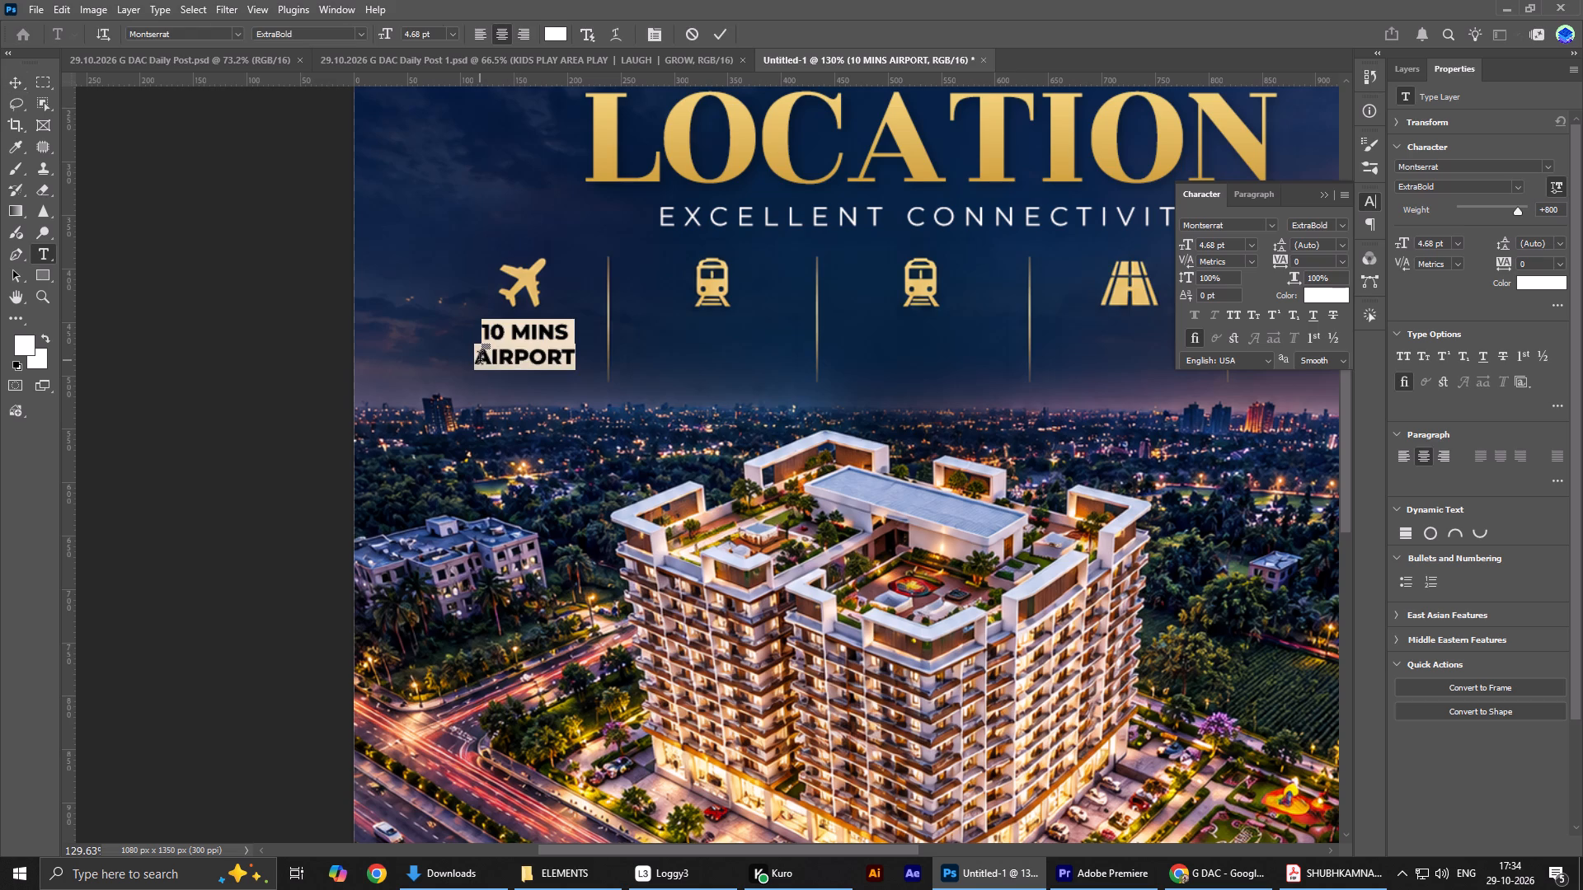
drag(477, 360, 585, 372)
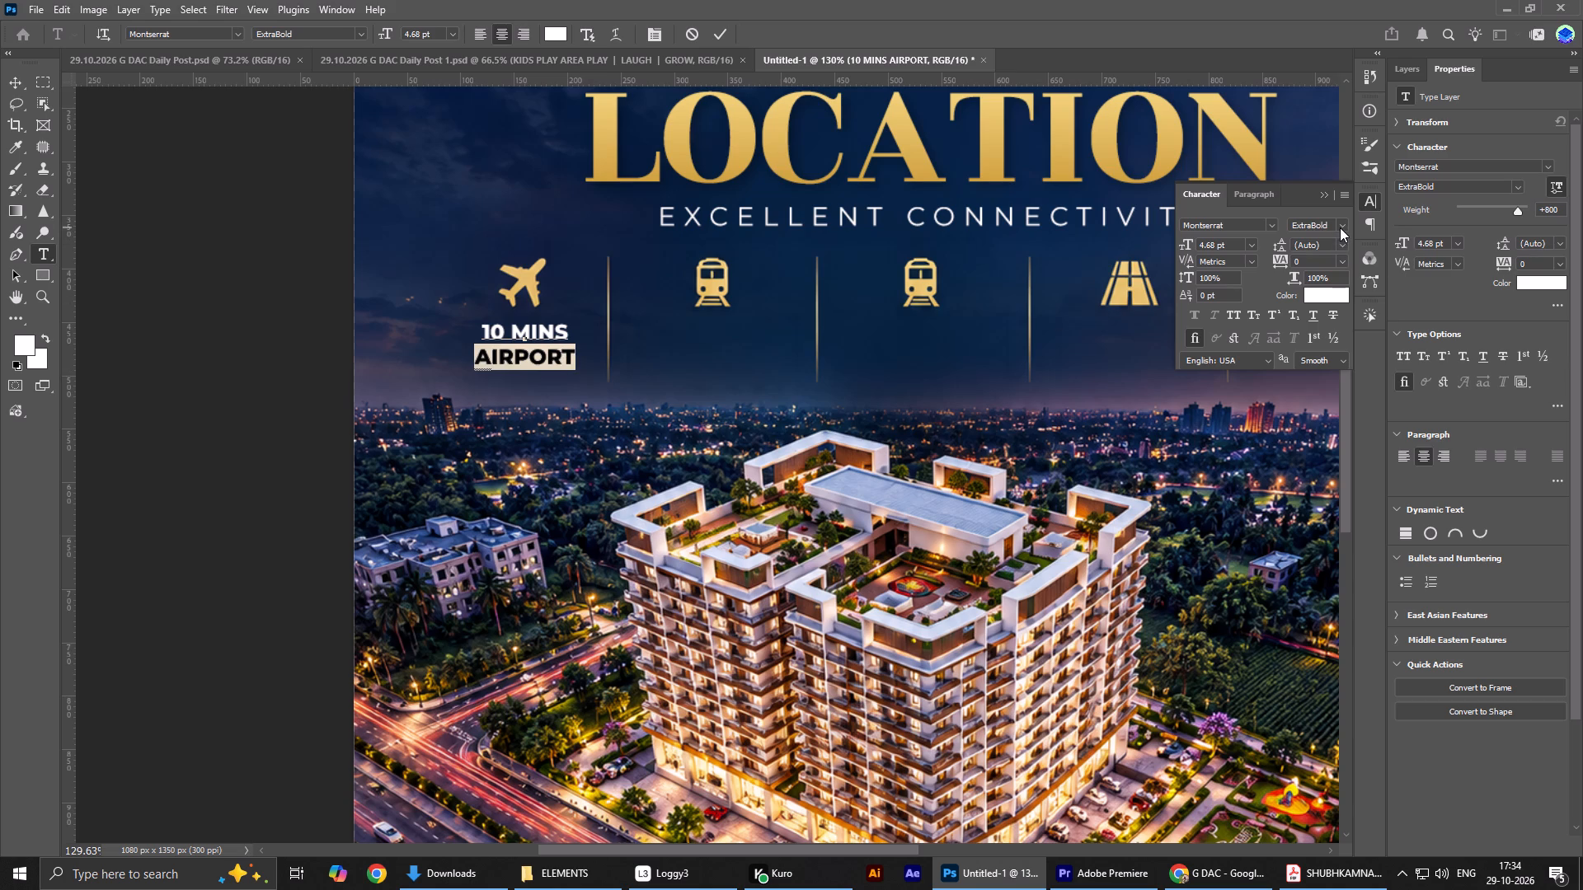
click(1340, 227)
click(1360, 482)
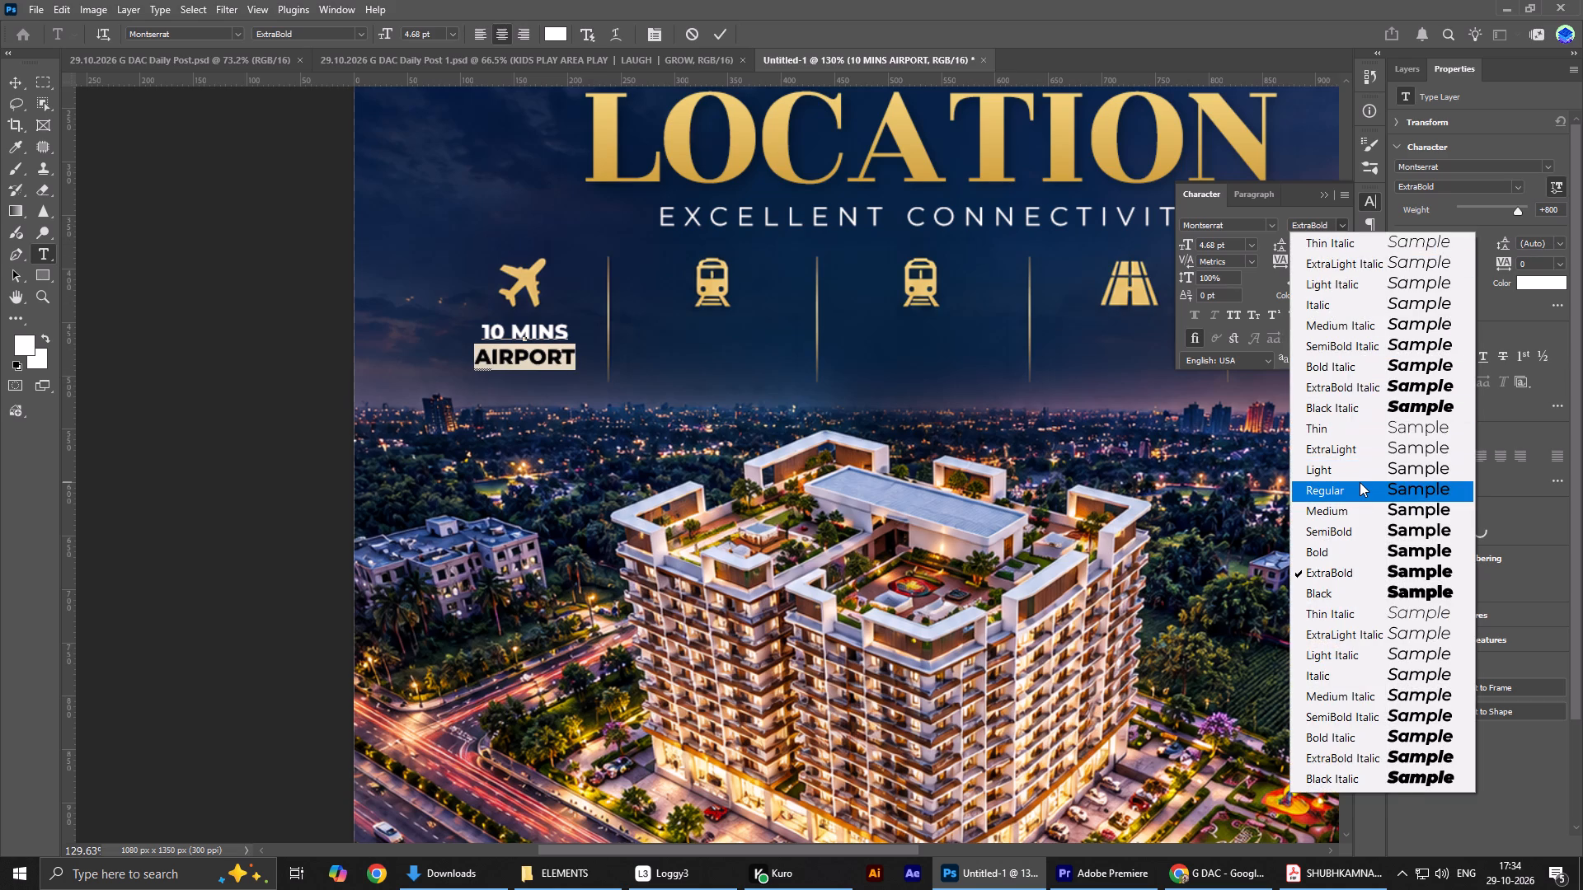
click(719, 25)
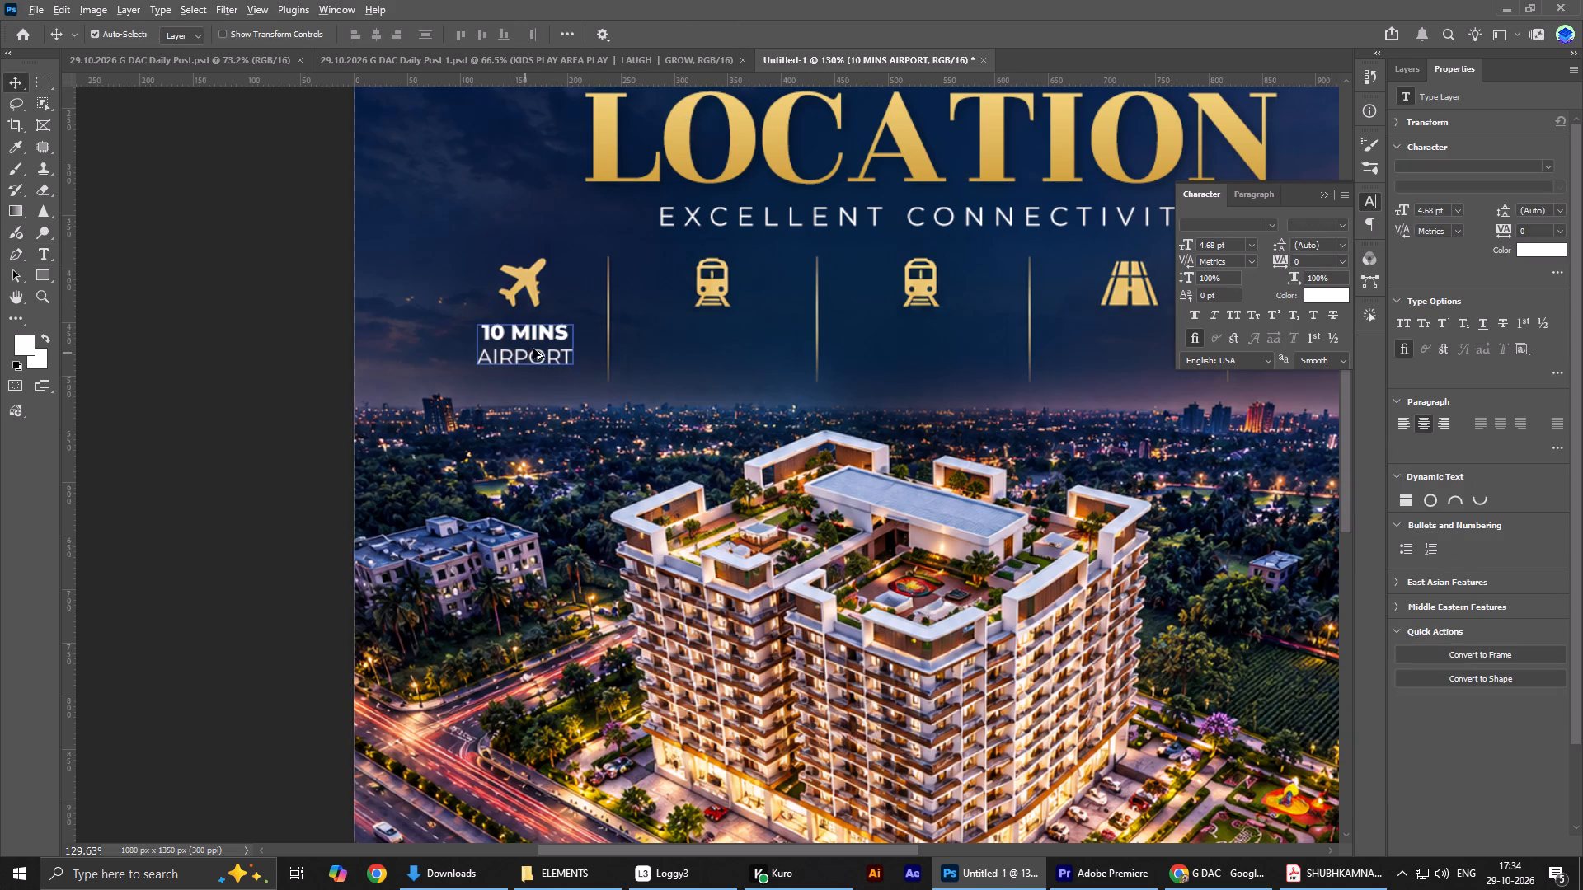
Duplicate the 10 MINS AIRPORT caption and centre the copy beneath the first train icon.
alt+drag(533, 349, 719, 320)
key(Right)
key(Right)
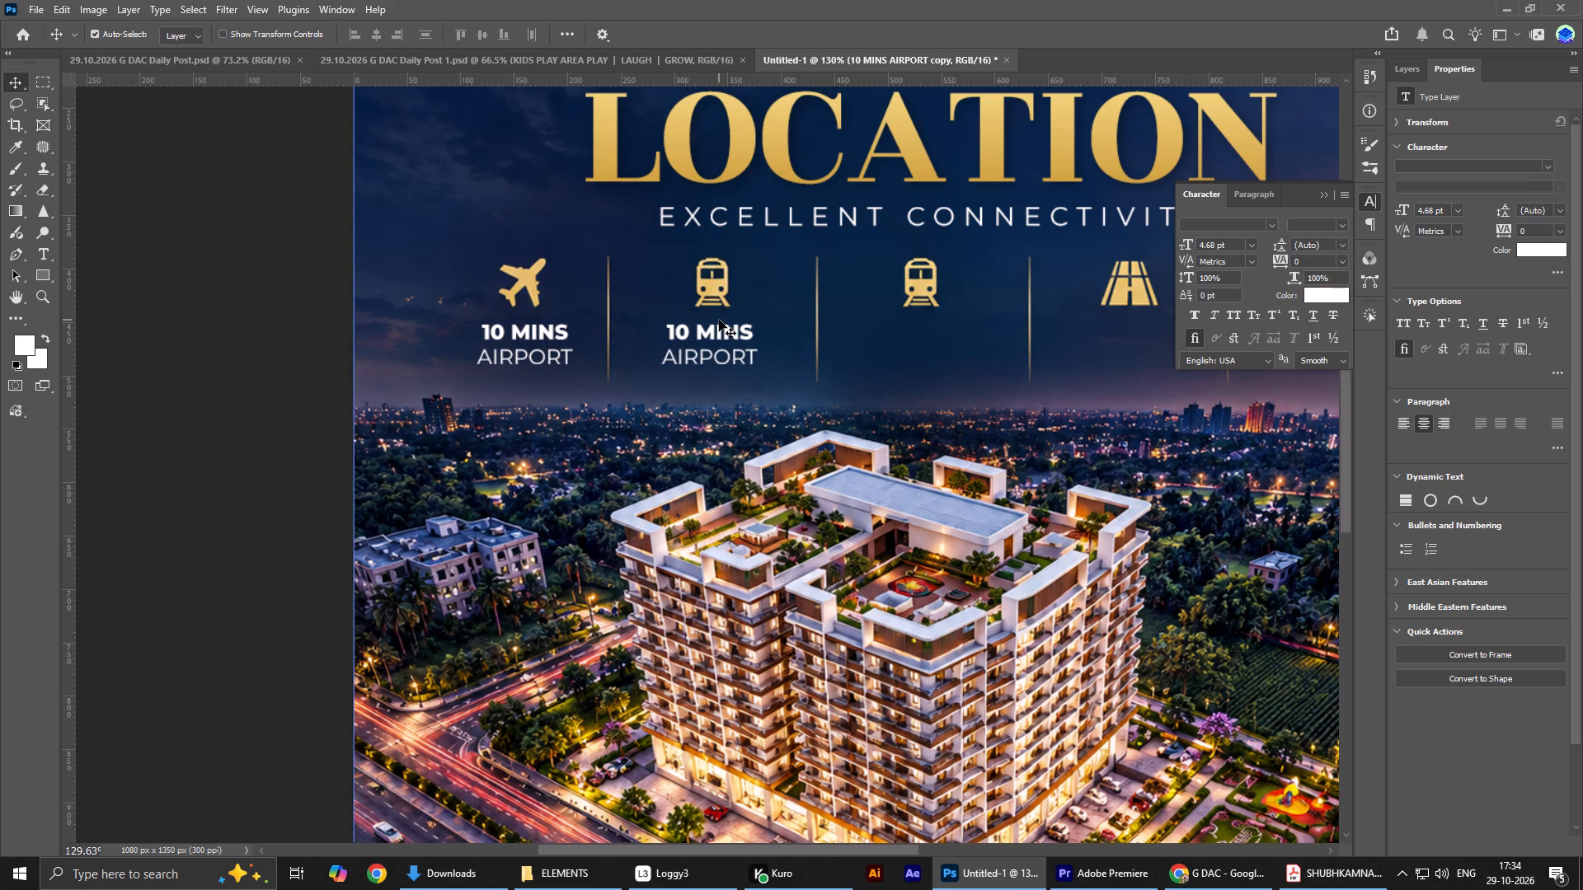
Following the reference, change the copied caption to 5 MINS, BENARAS and RAILWAY STATION on three lines.
key(alt+Tab)
key(alt+Tab)
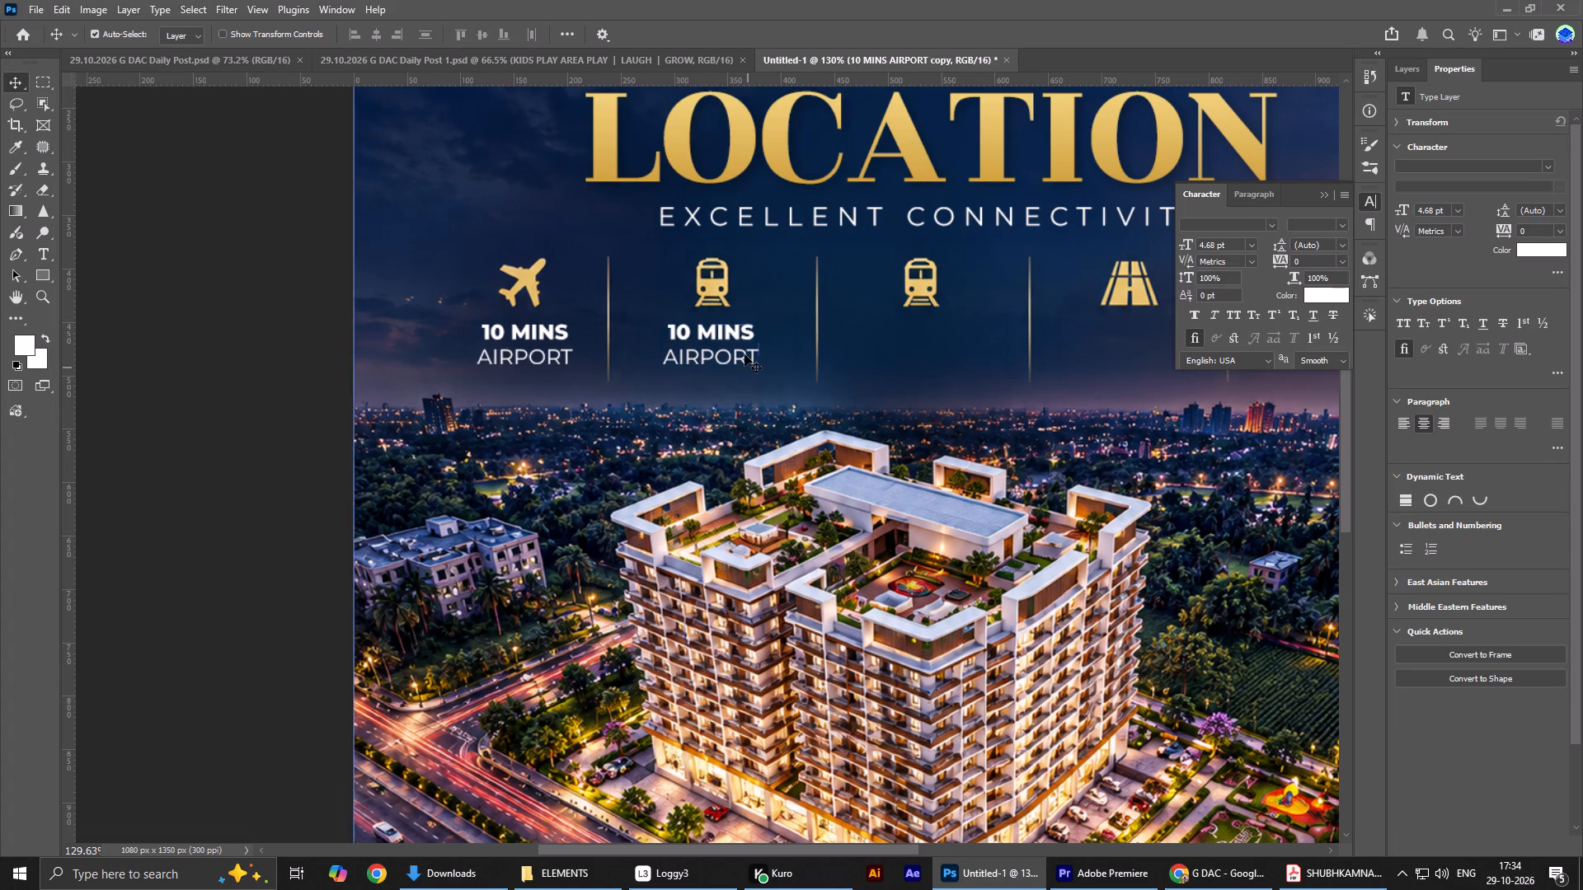
double_click(712, 326)
drag(691, 326, 660, 333)
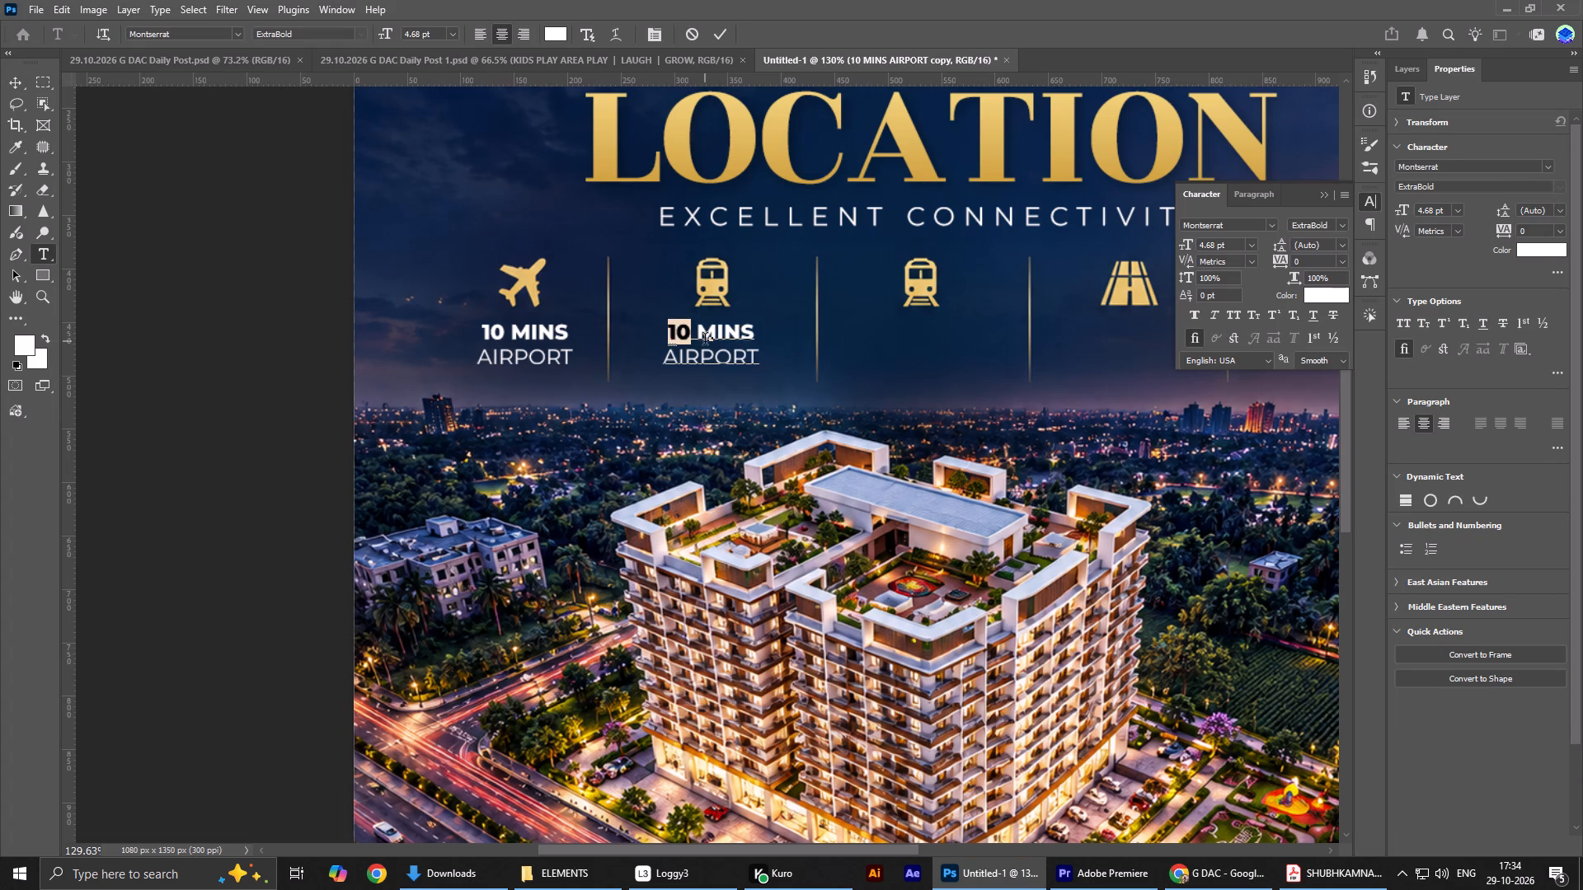
key(5)
key(Down)
key(Left)
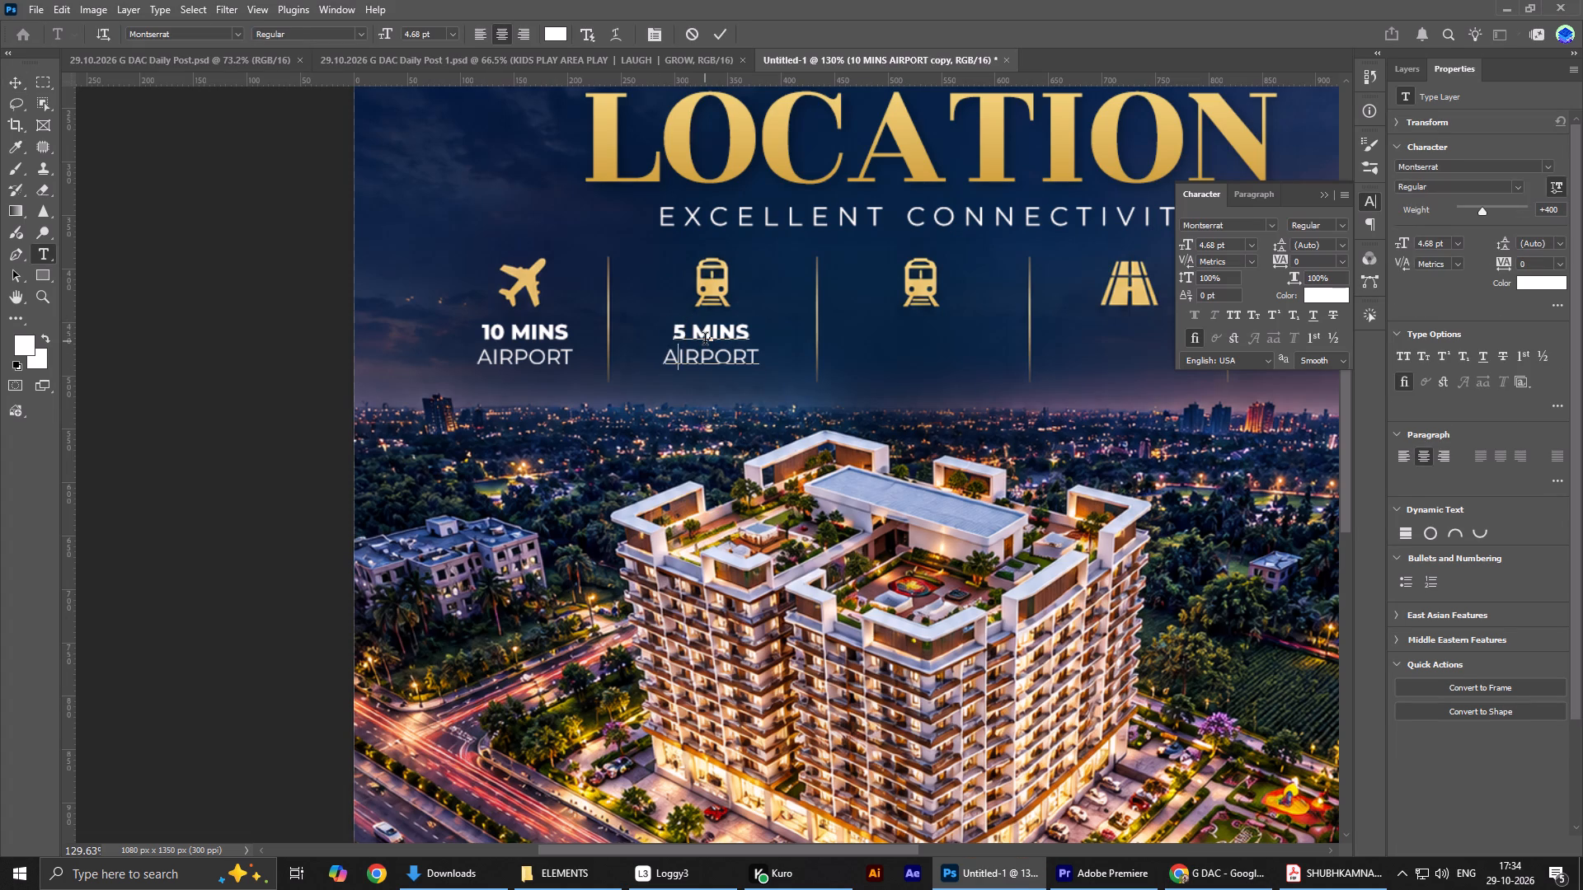
key(Left)
key(shift+Down)
key(alt+Tab)
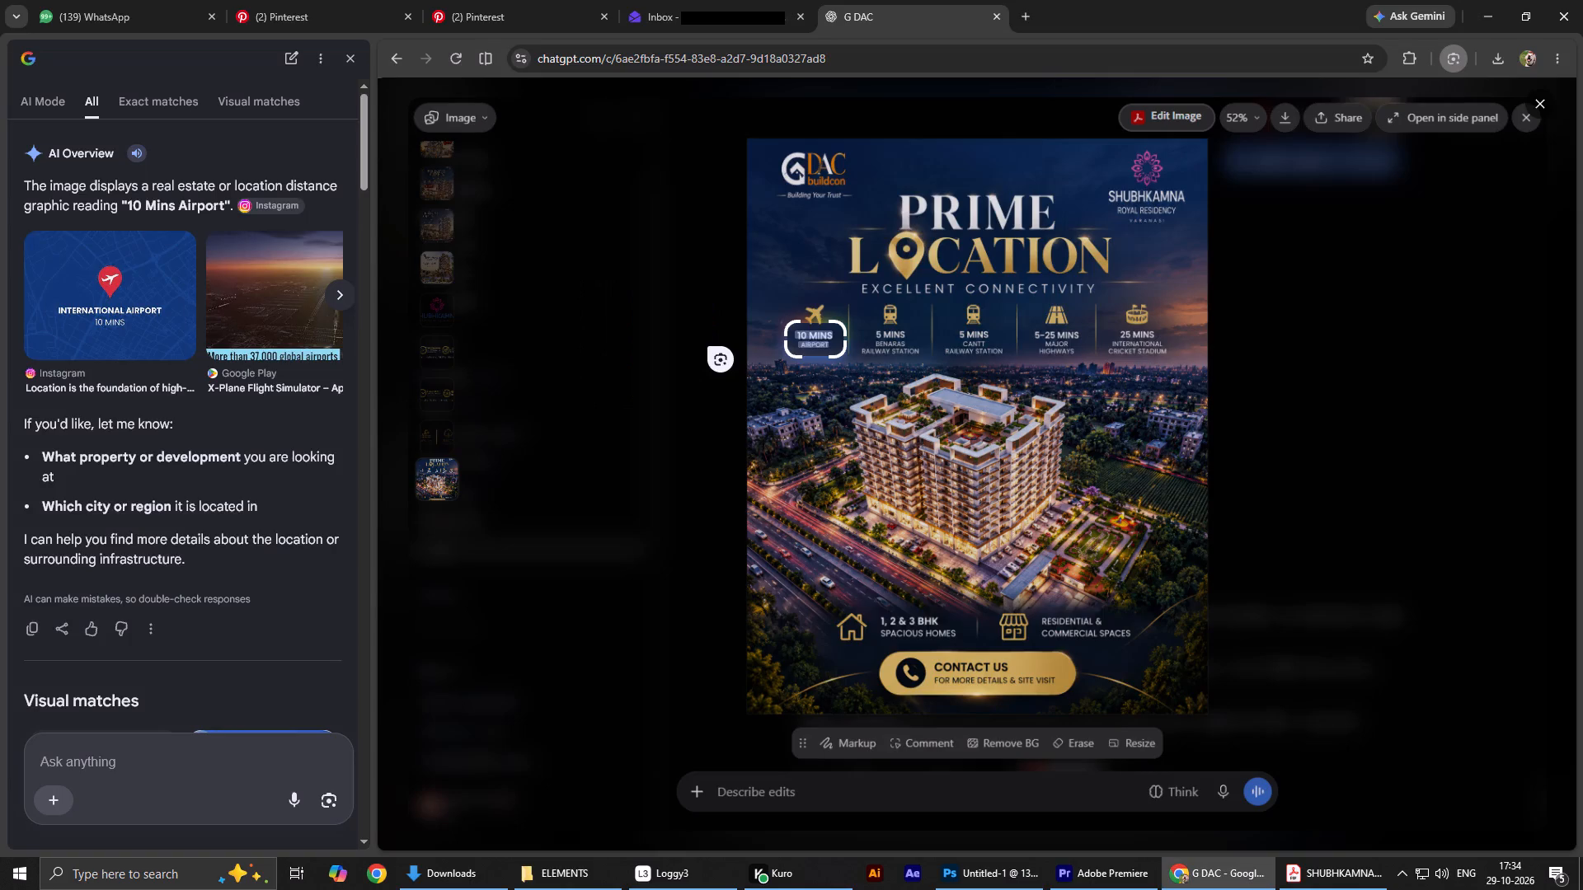
key(alt+Tab)
text(BENARAS)
key(shift+Return)
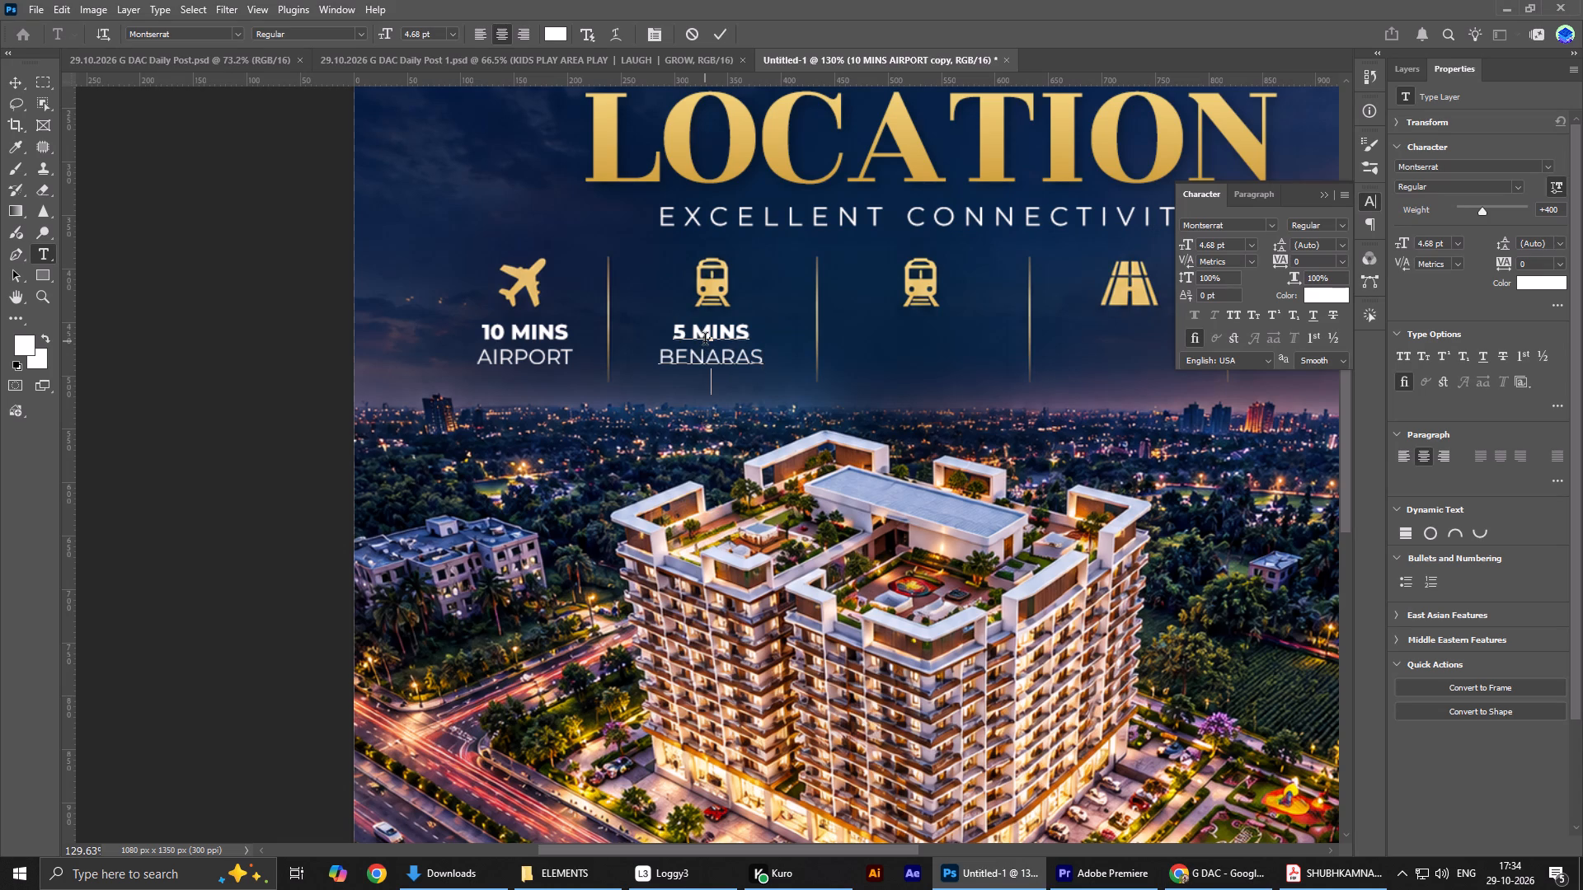
text(RAILWAY STATION)
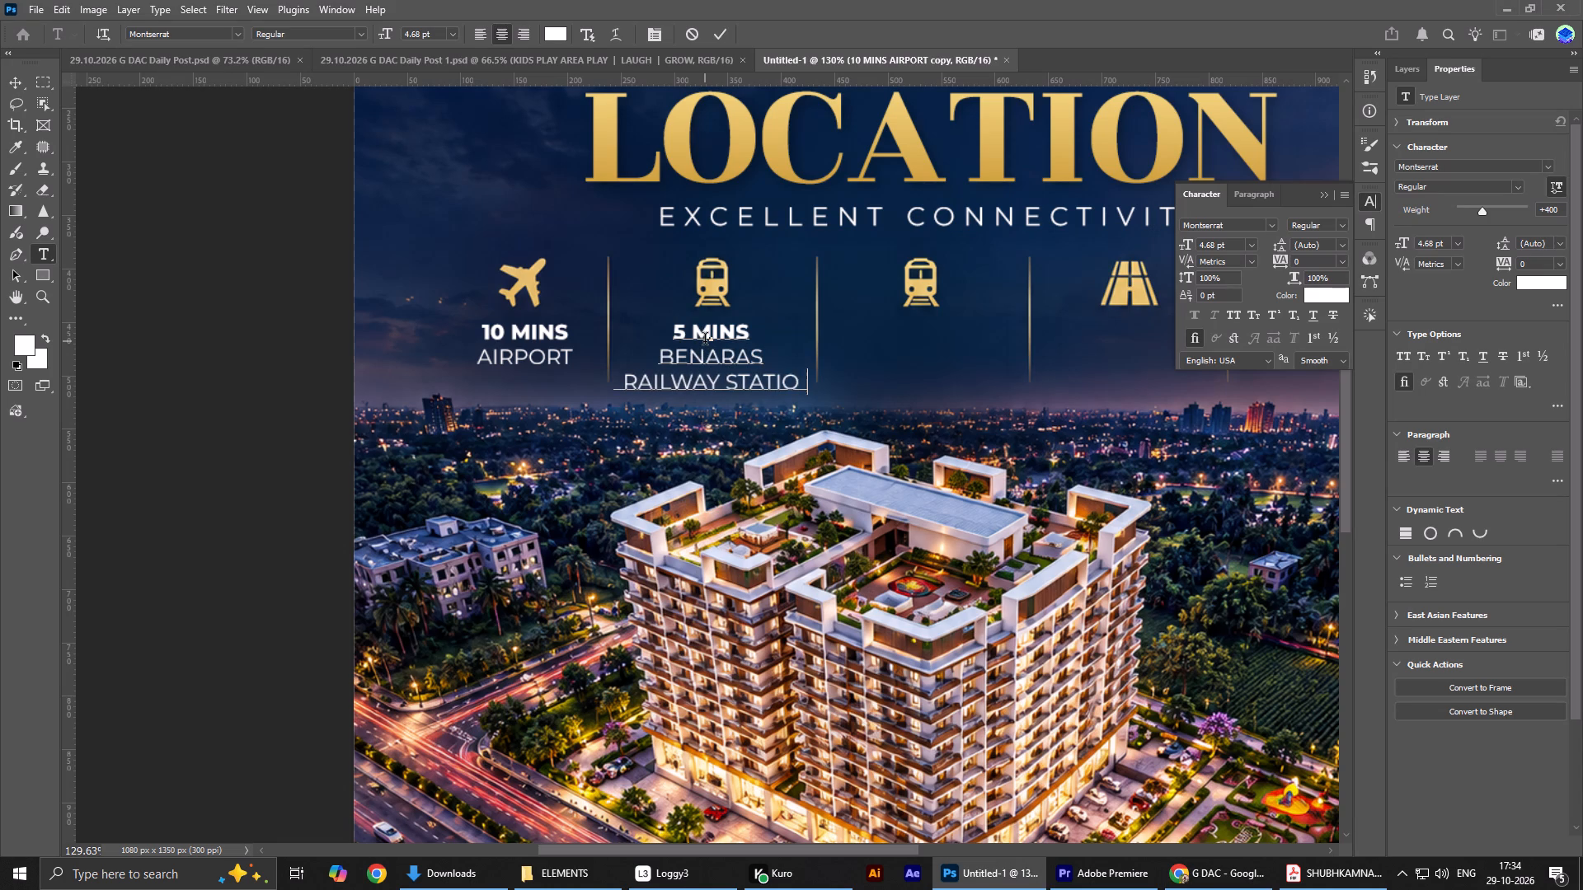
click(721, 38)
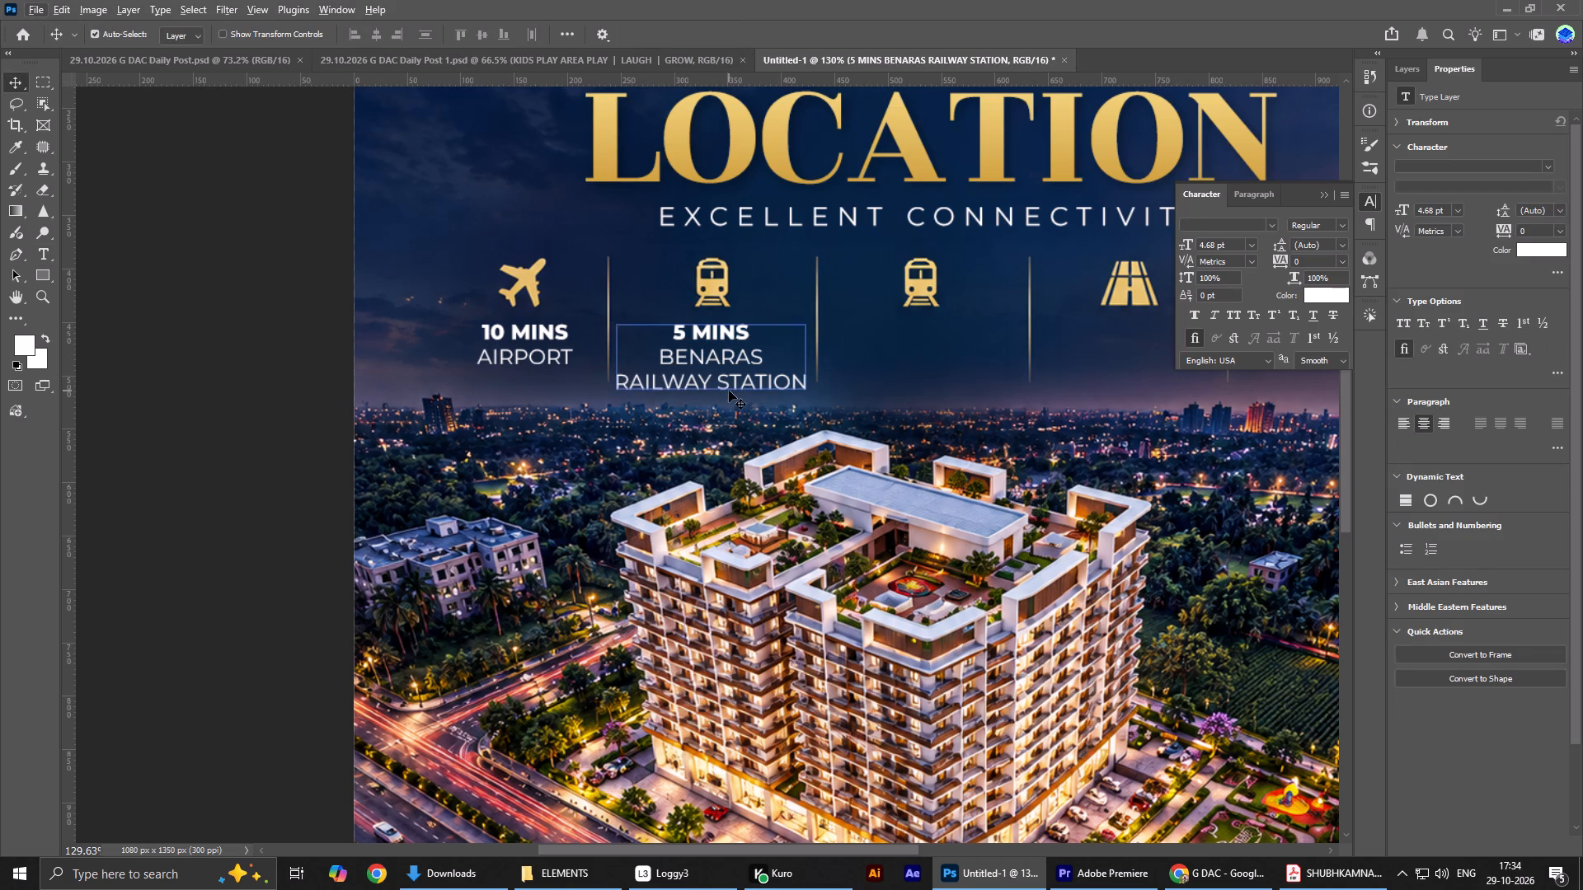
Duplicate the 5 MINS BENARAS RAILWAY STATION caption and centre the copy beneath the second train icon.
alt+drag(720, 376, 928, 354)
key(Right)
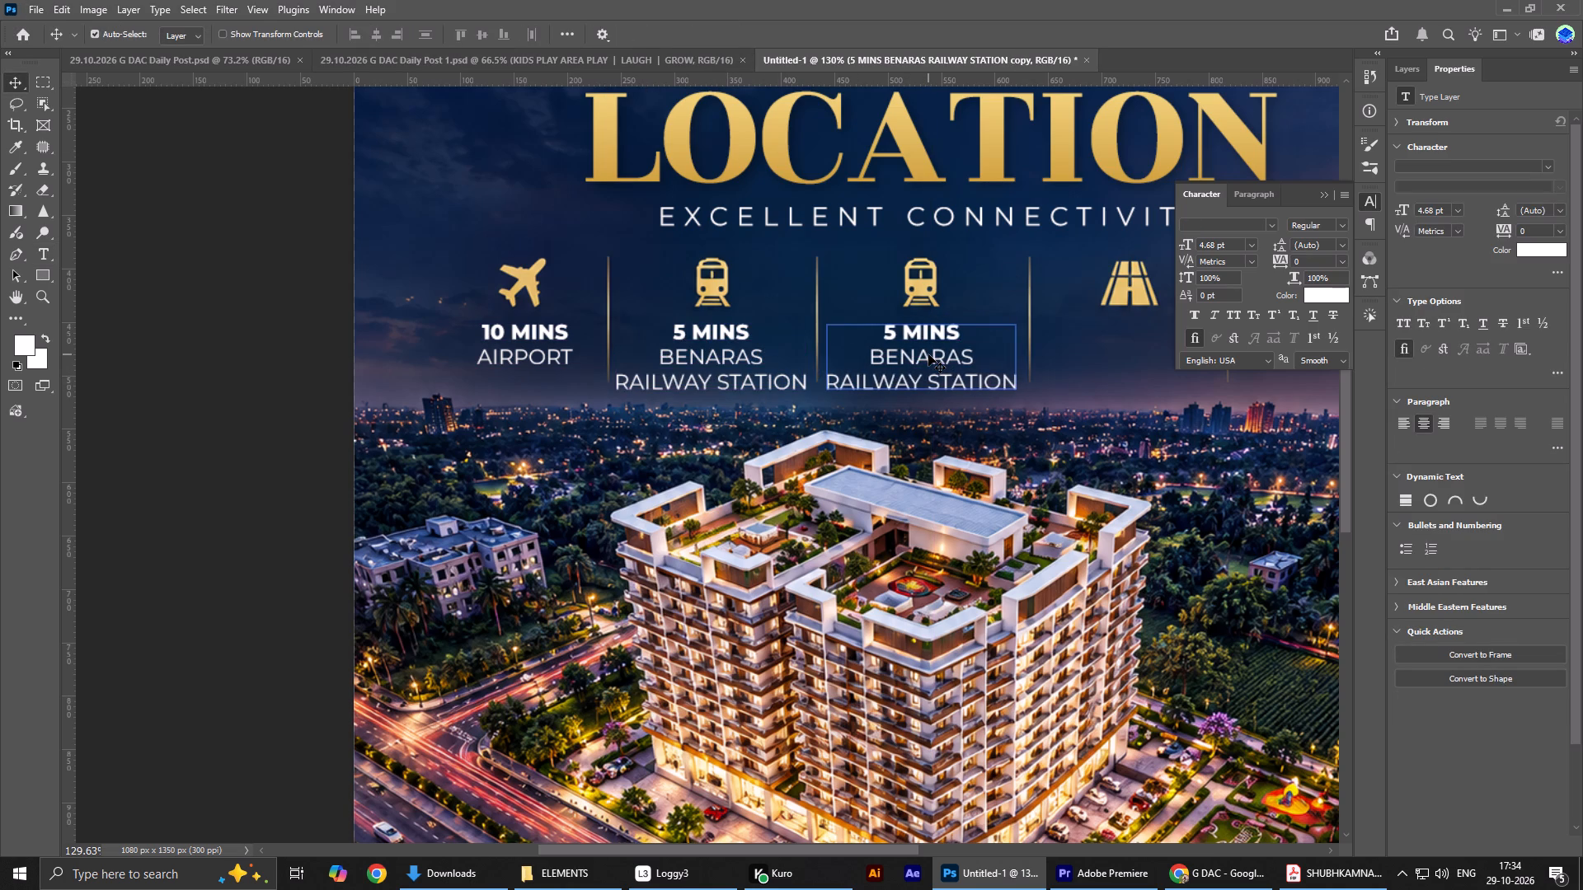
Fine-tune the horizontal position of the copied caption beneath the second train icon with small nudges.
key(Left)
key(Left)
key(Right)
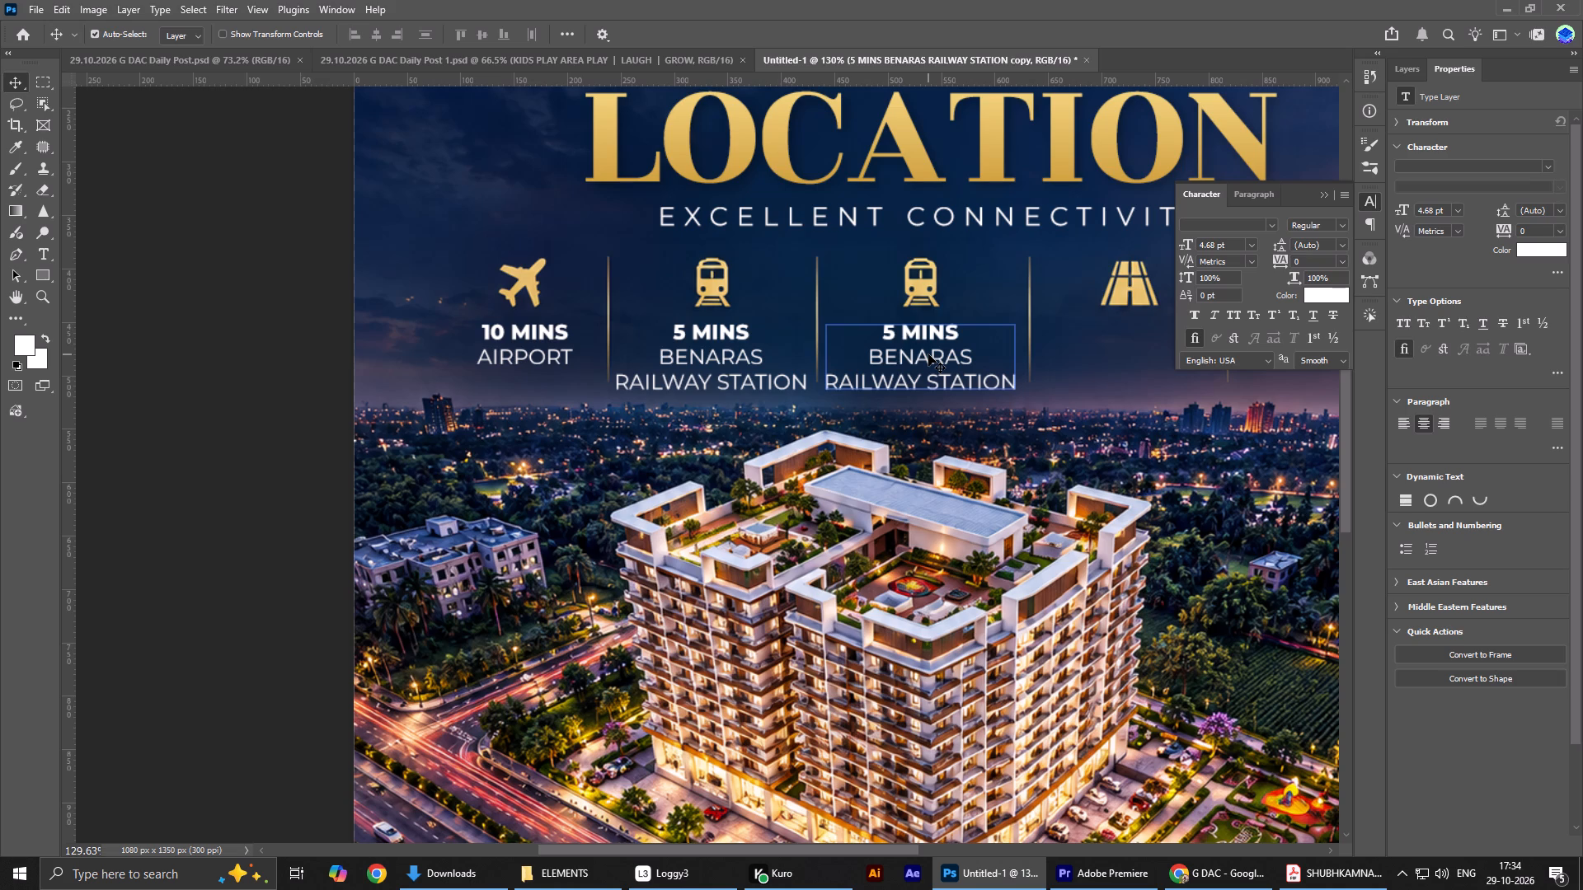
Replace BENARAS with CANTT in the caption beneath the second train icon.
double_click(928, 354)
drag(875, 367, 878, 367)
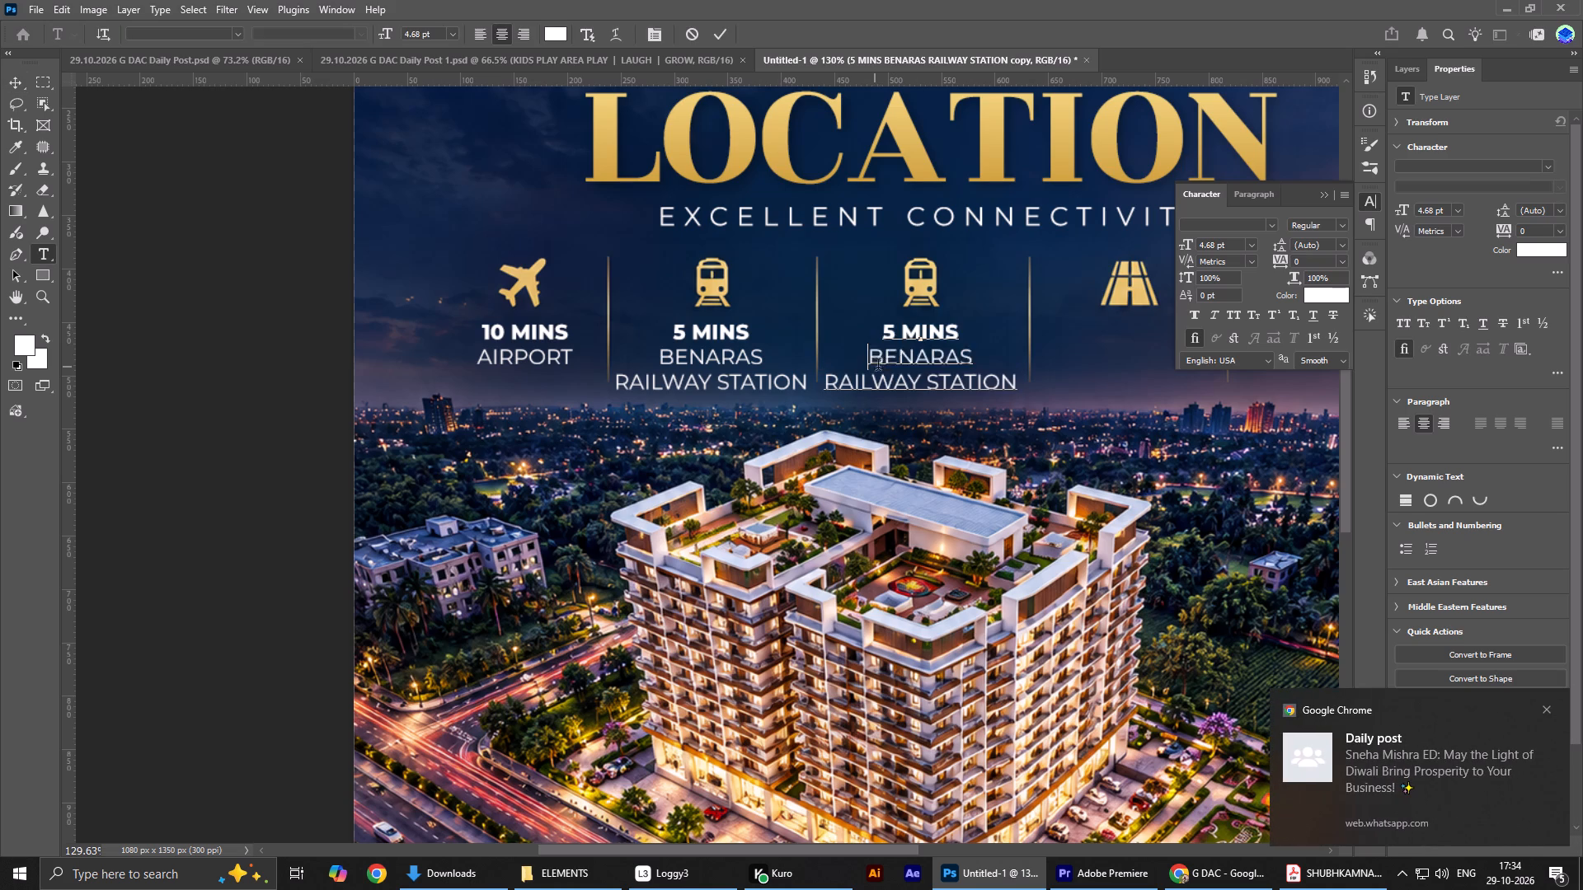
drag(878, 367, 981, 362)
text(CANTT)
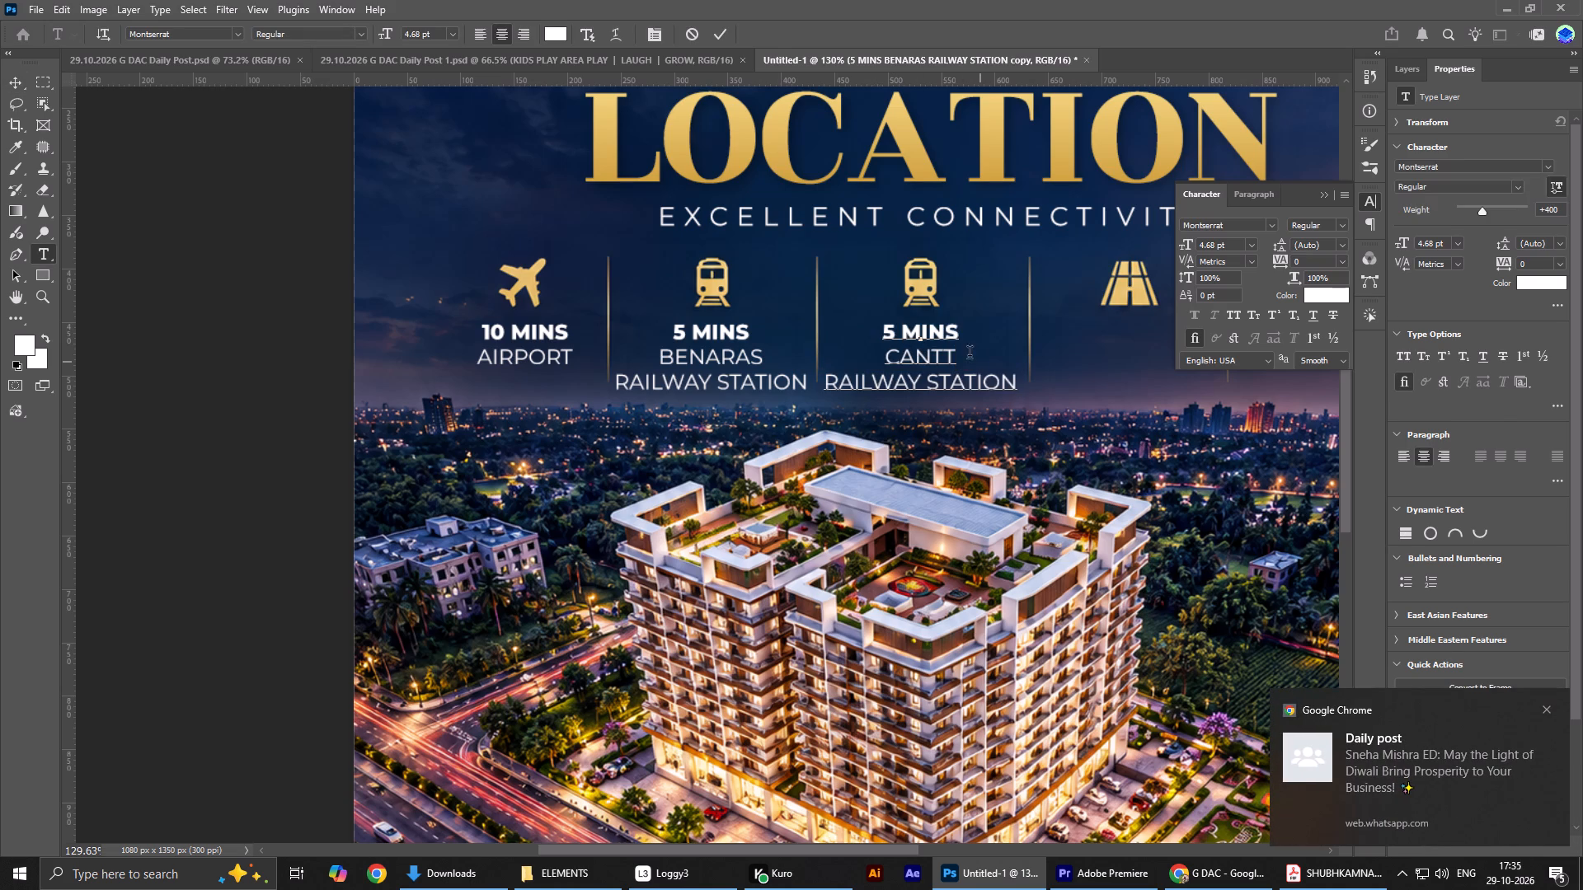
click(716, 38)
Check the reference, duplicate the 5 MINS CANTT RAILWAY STATION caption and place the copy beneath the highway icon.
ctrl+scroll(932, 603, down, 12)
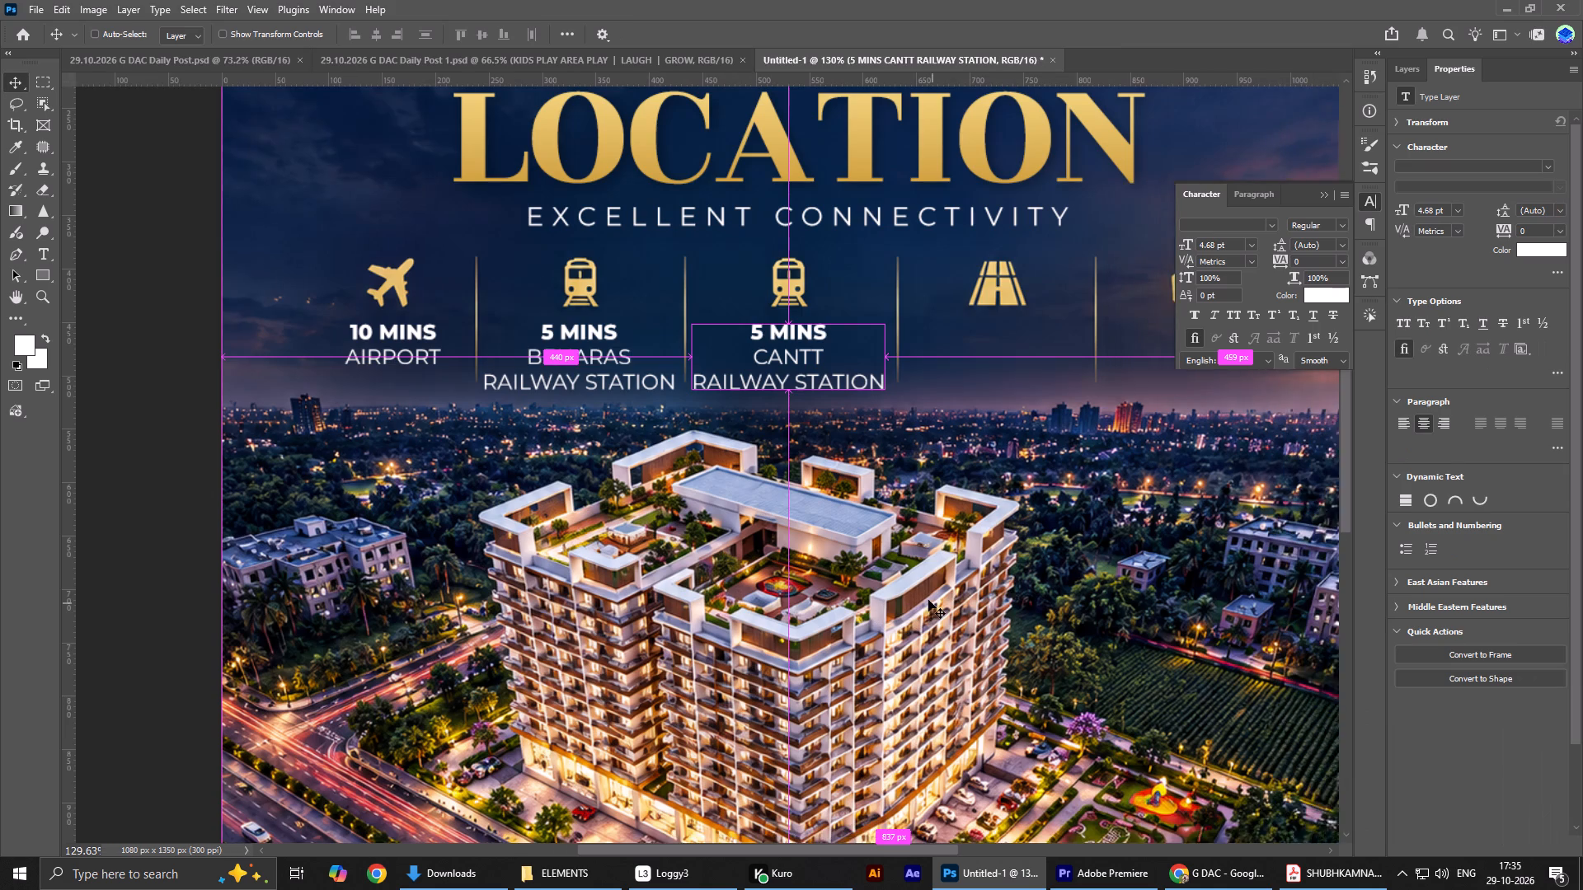
ctrl+scroll(928, 600, down, 9)
ctrl+scroll(901, 583, up, 1)
key(alt+Tab)
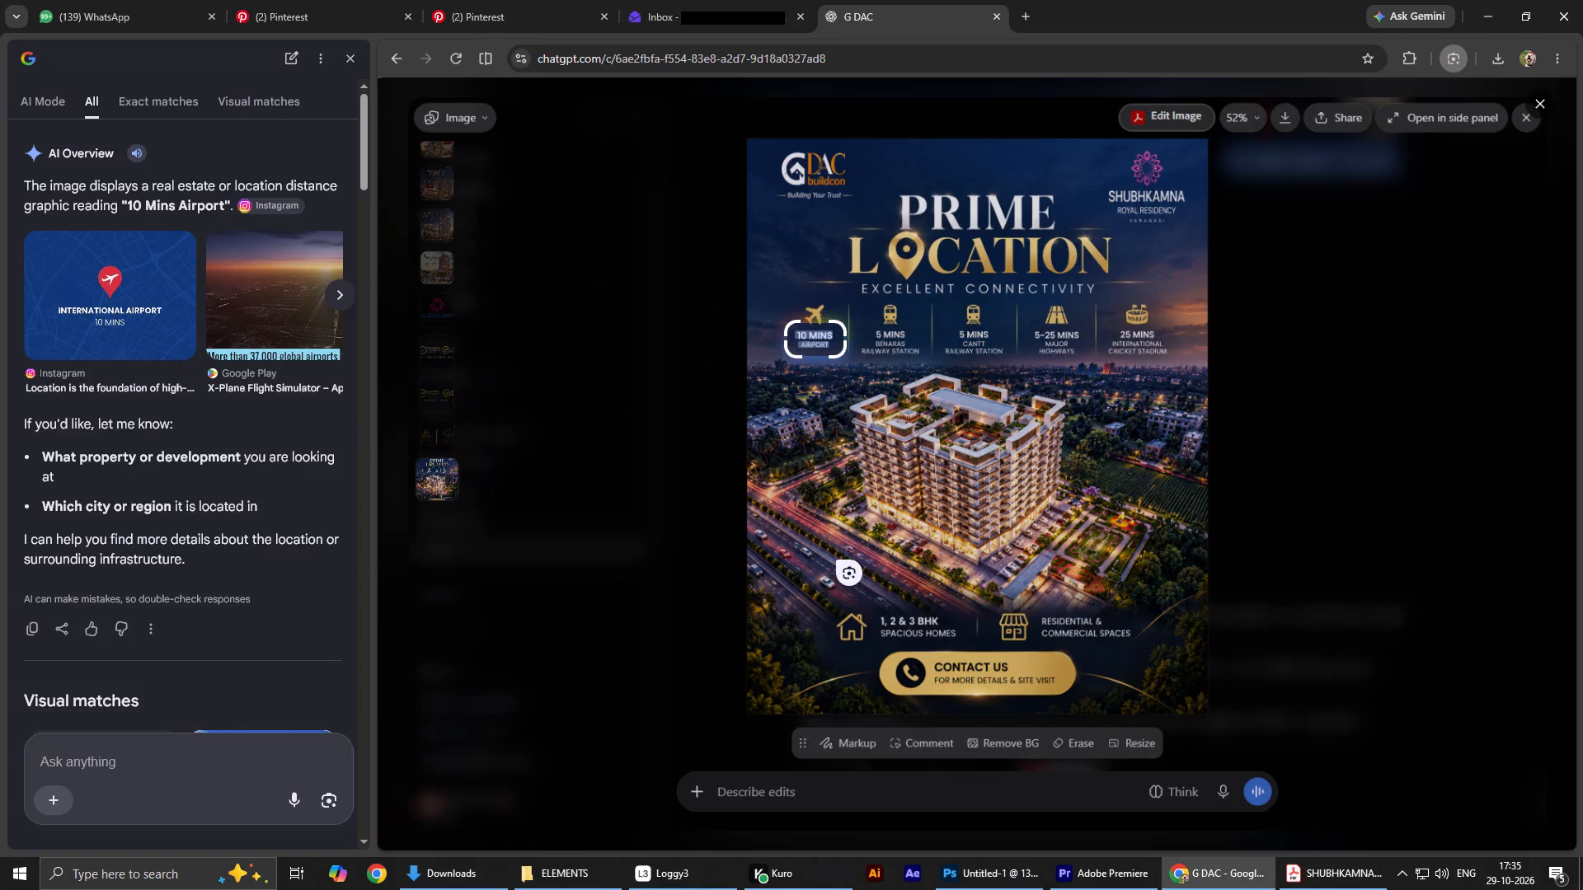
key(alt+Tab)
alt+drag(659, 384, 796, 381)
alt+drag(657, 378, 690, 378)
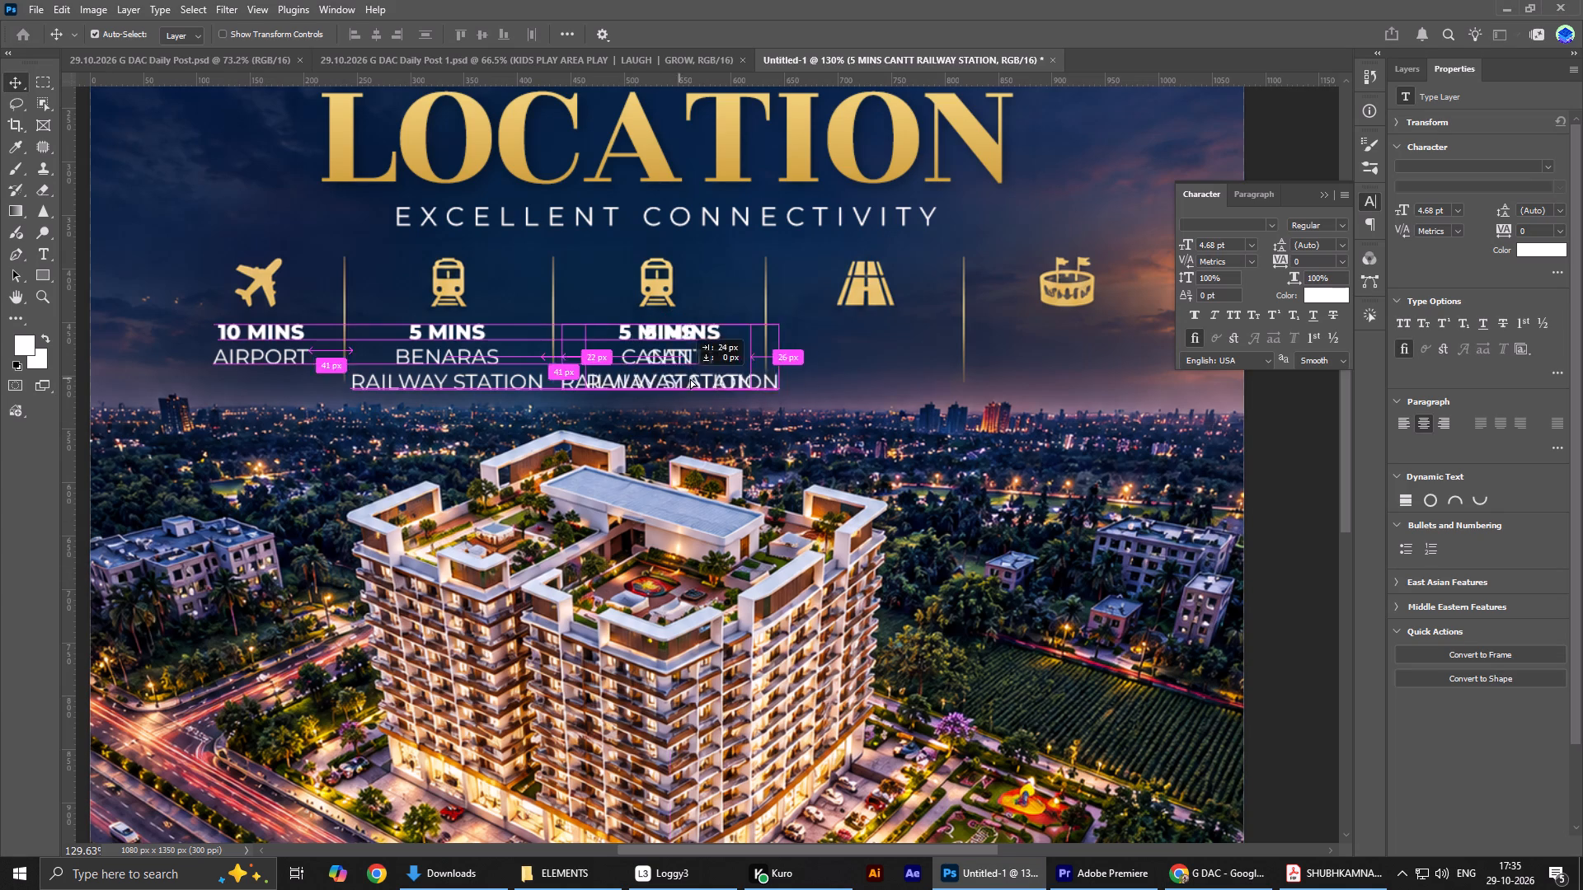
alt+drag(690, 378, 862, 378)
Change the bold first line of the highway caption to 5 - 25 MINS.
double_click(871, 349)
click(833, 329)
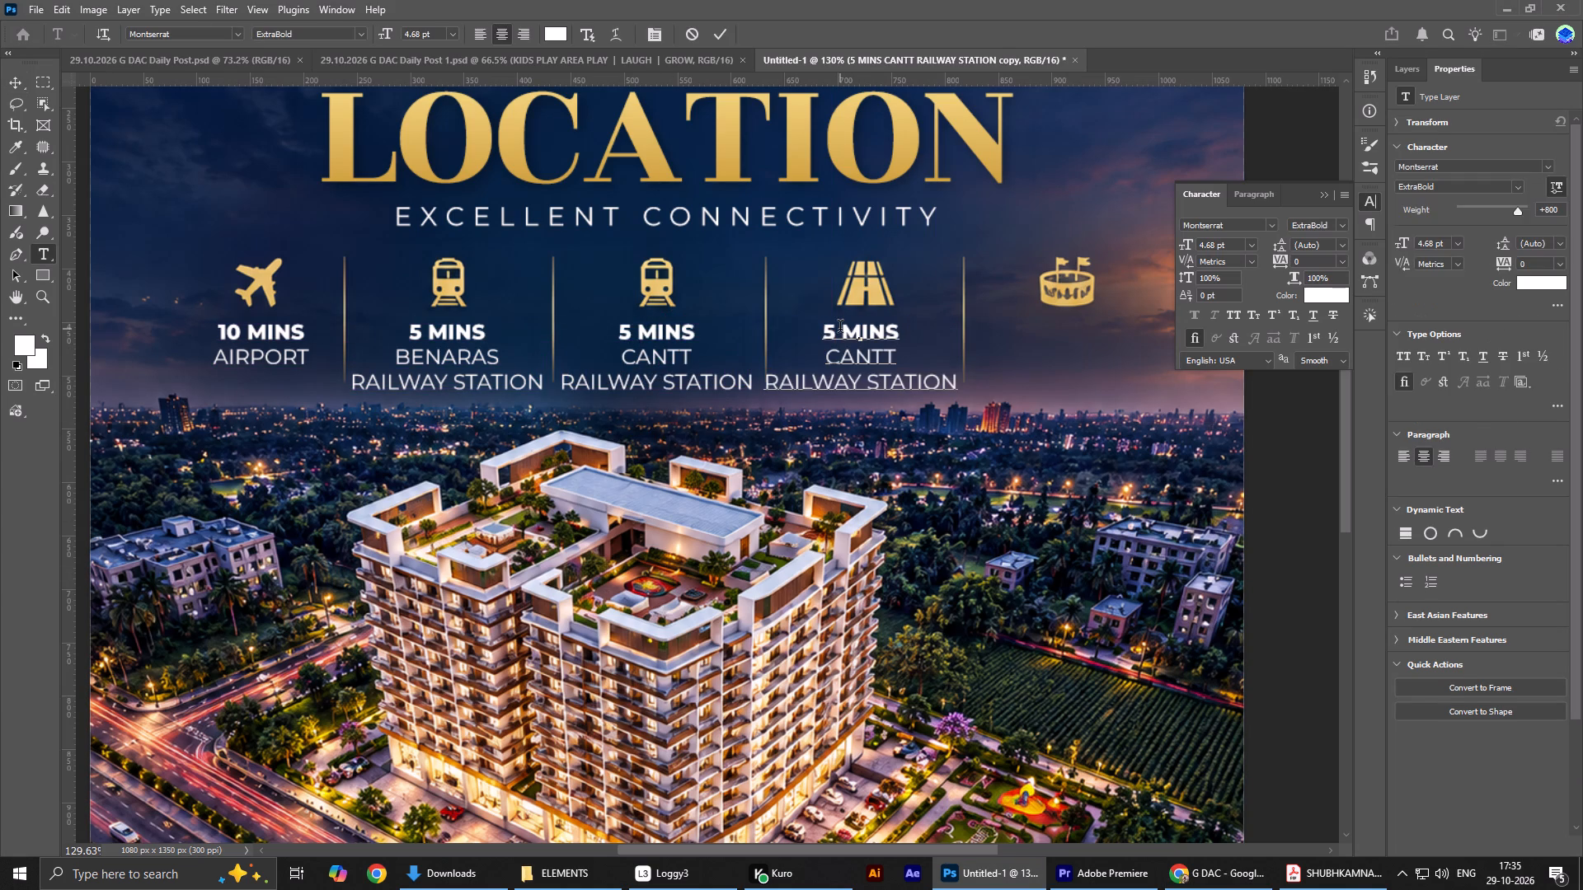
key(Right)
text(-)
key(space)
text(25)
key(space)
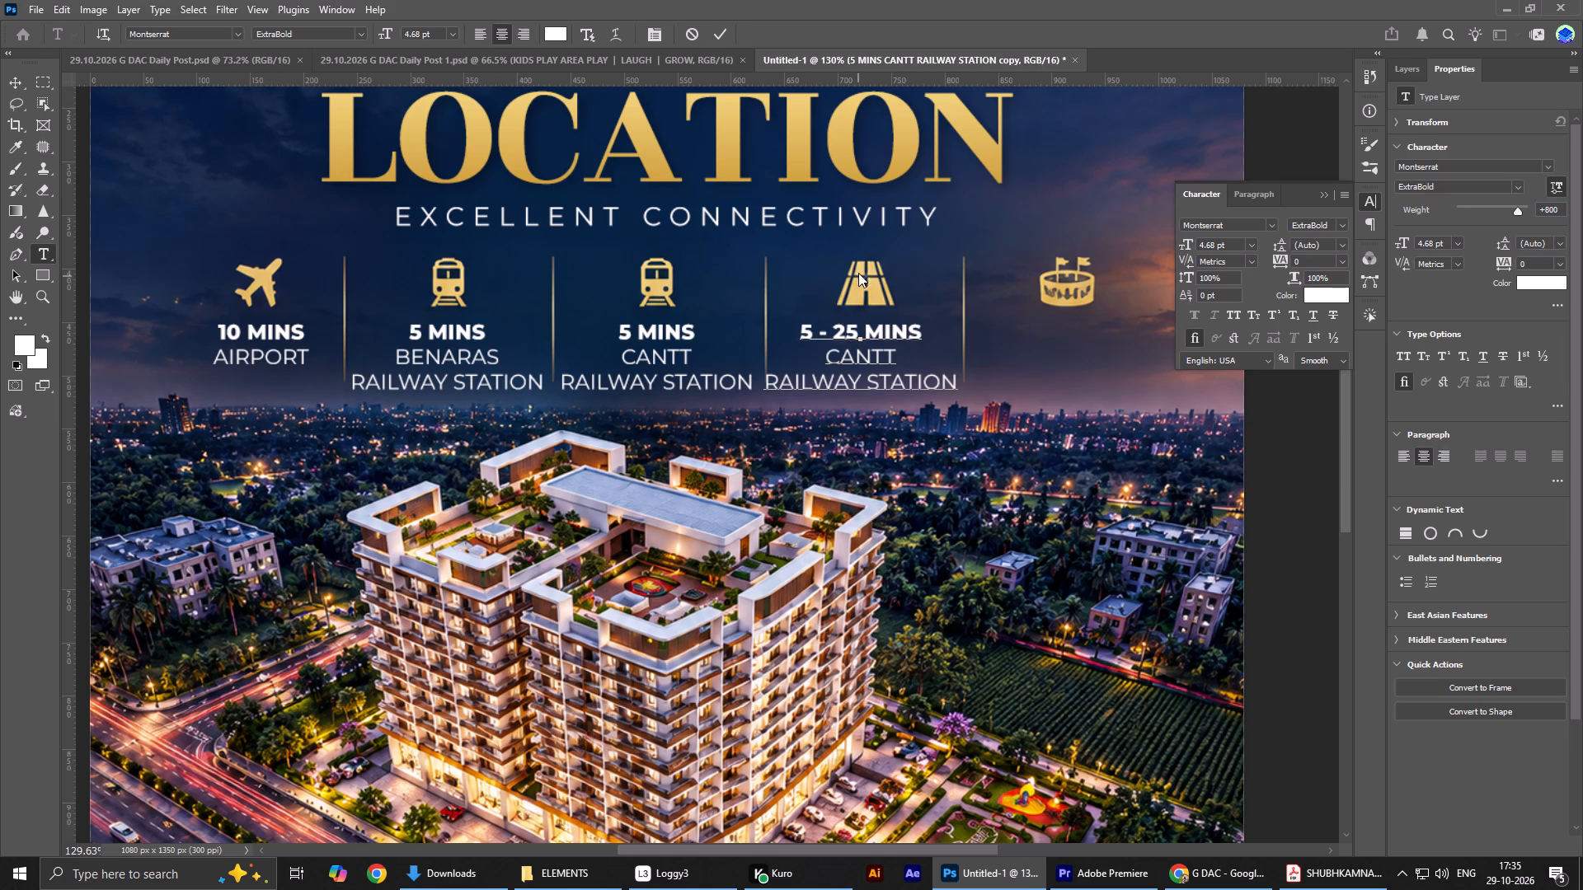
Replace CANTT RAILWAY STATION in the highway caption with MAJOR and HIGHWAYS on two separate lines.
drag(834, 363, 936, 400)
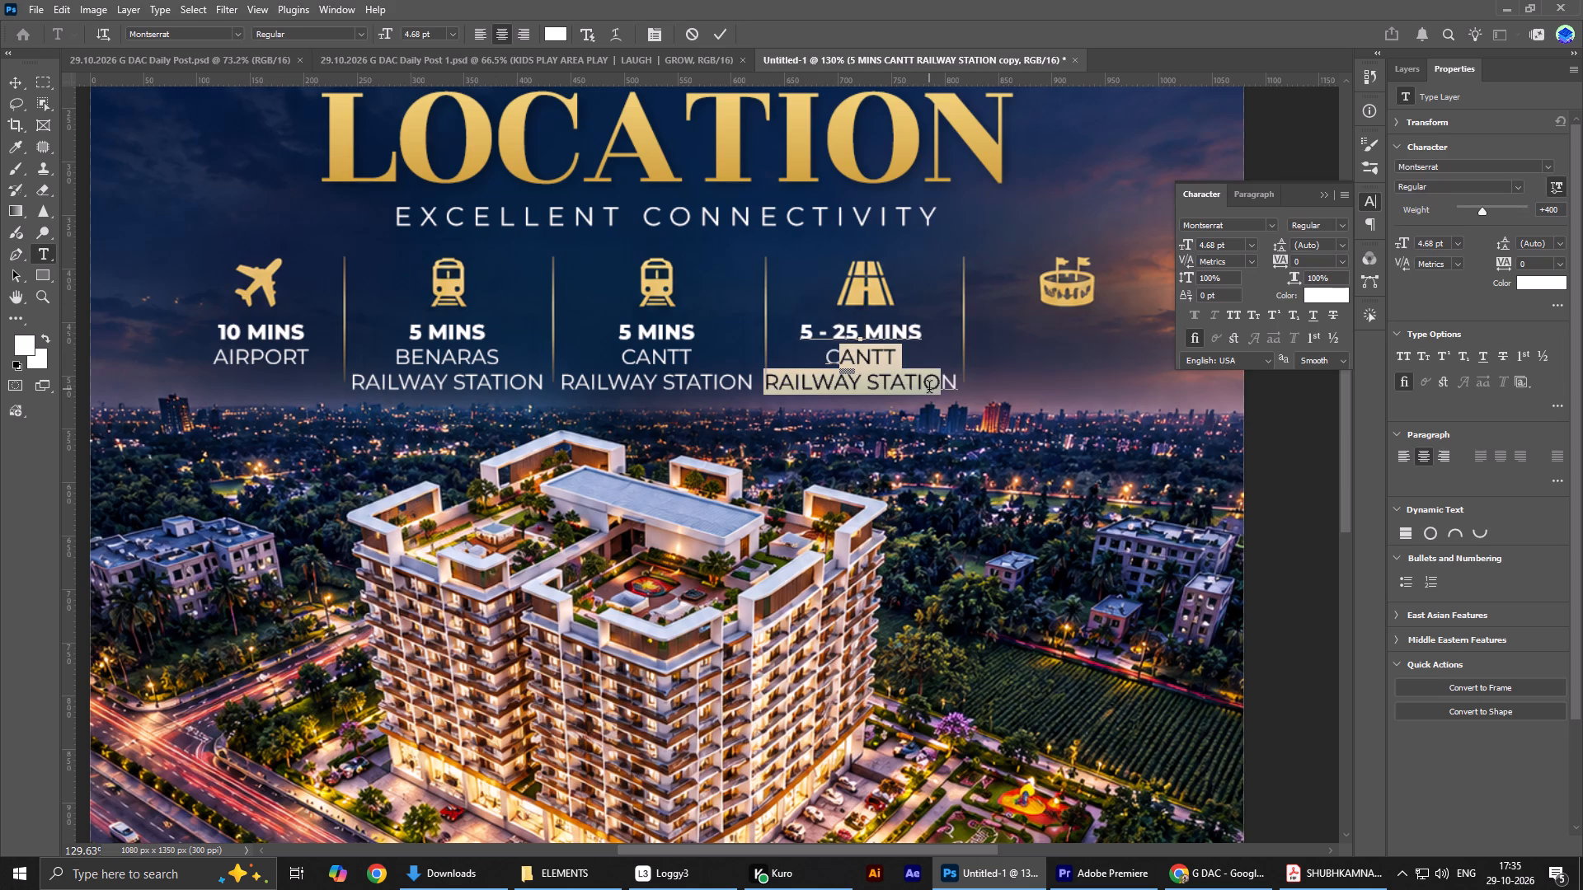
key(BackSpace)
key(BackSpace)
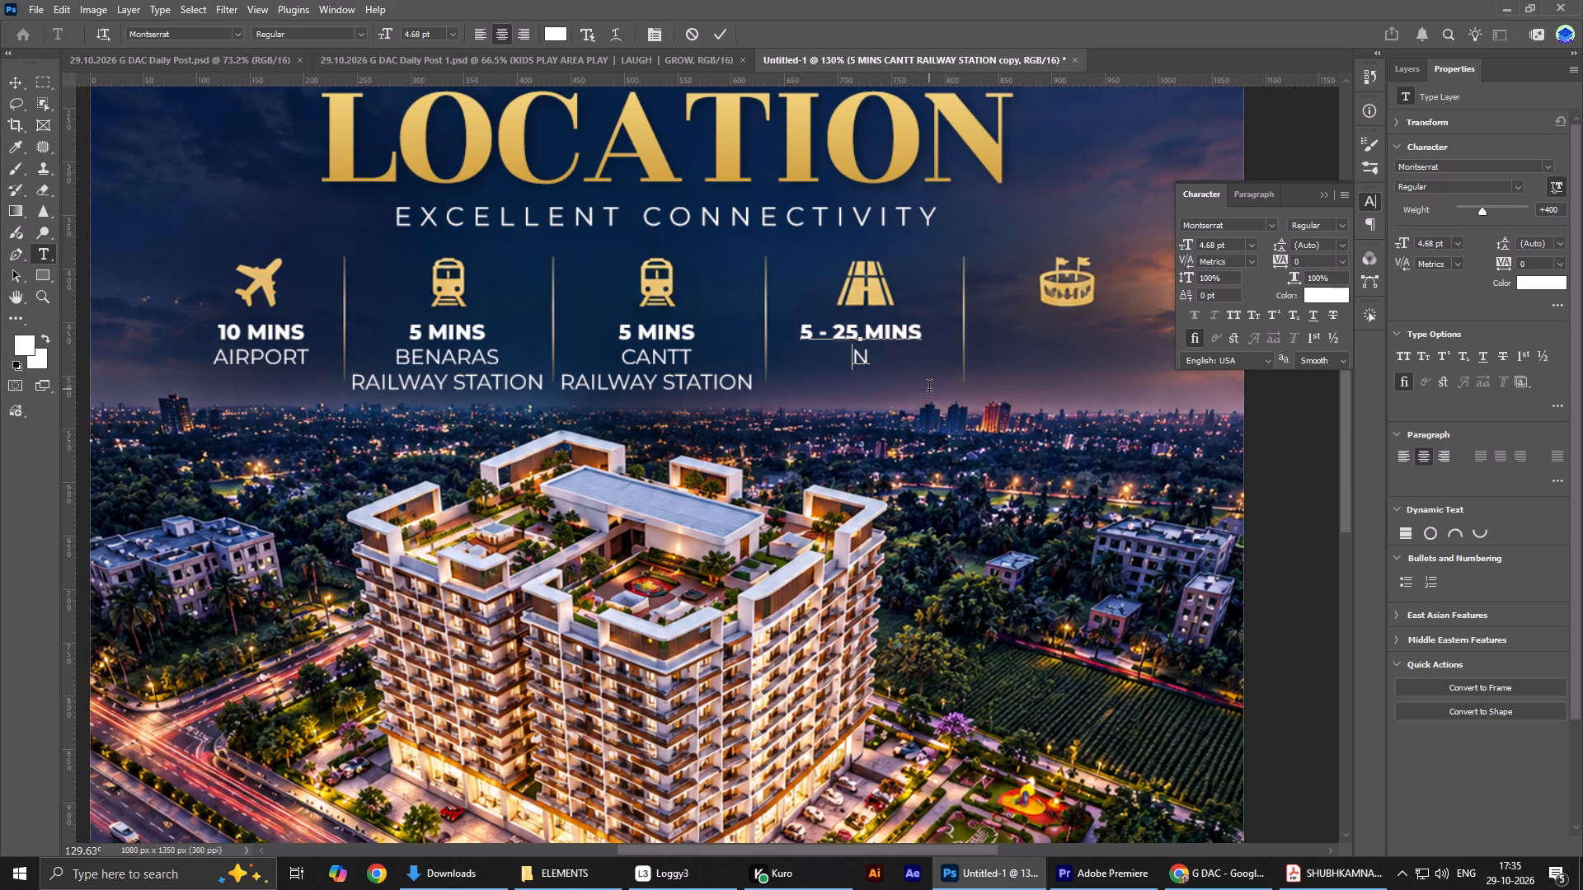
key(Right)
key(F12)
key(BackSpace)
text(MAJOR HIGHWAYS)
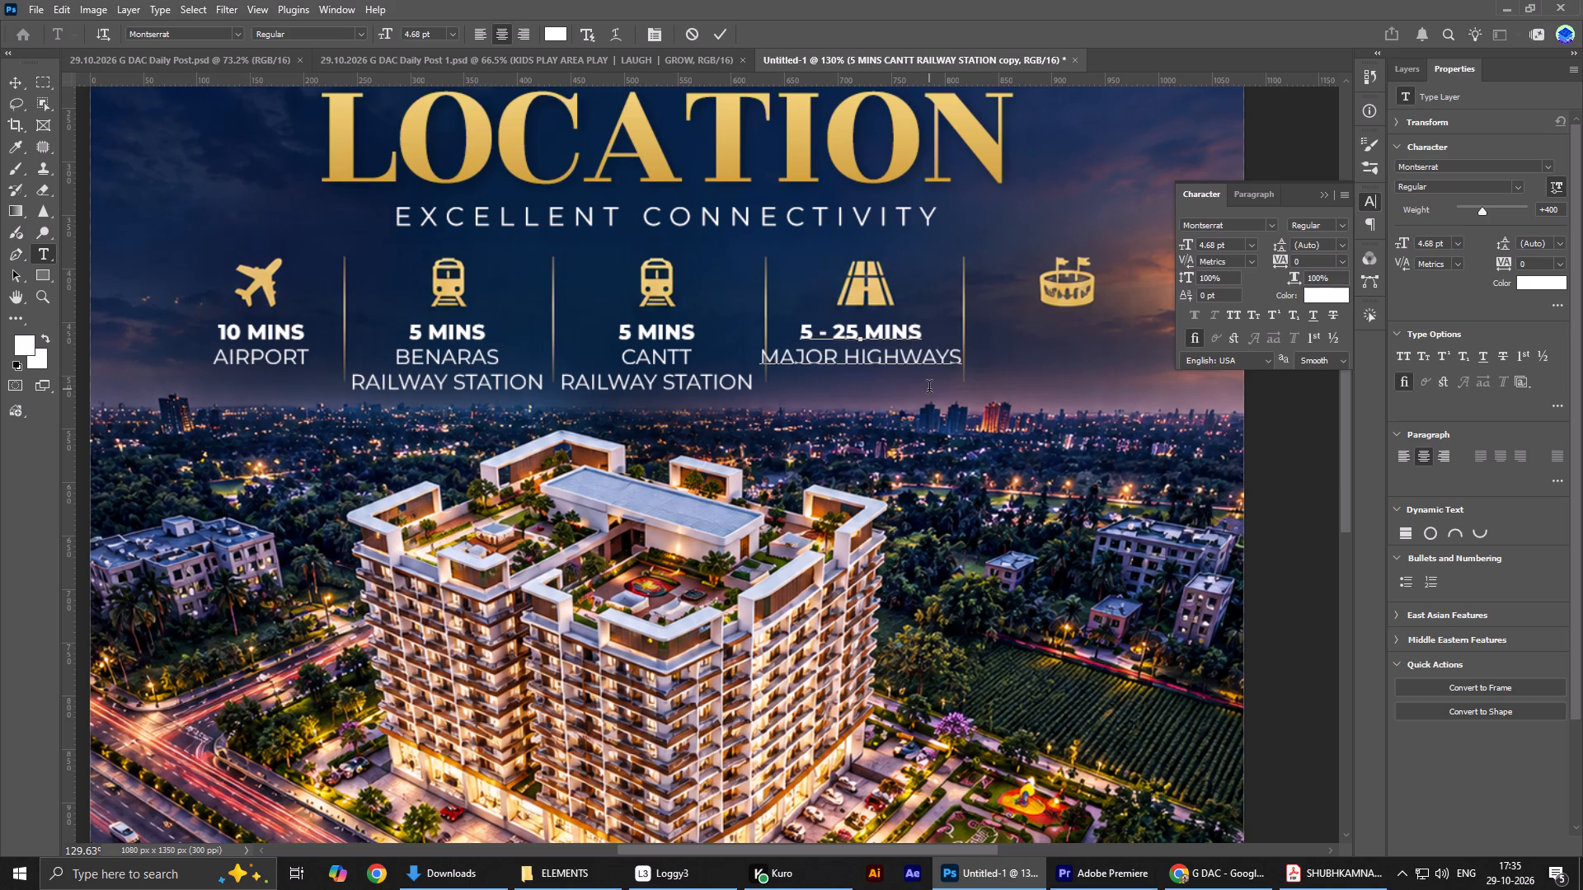
key(Left)
key(Left)
key(Left)
key(Left)
key(Left)
key(Left)
key(Left)
key(Left)
key(Left)
key(Left)
key(Left)
key(Left)
key(Left)
key(Left)
key(Left)
key(BackSpace)
key(Return)
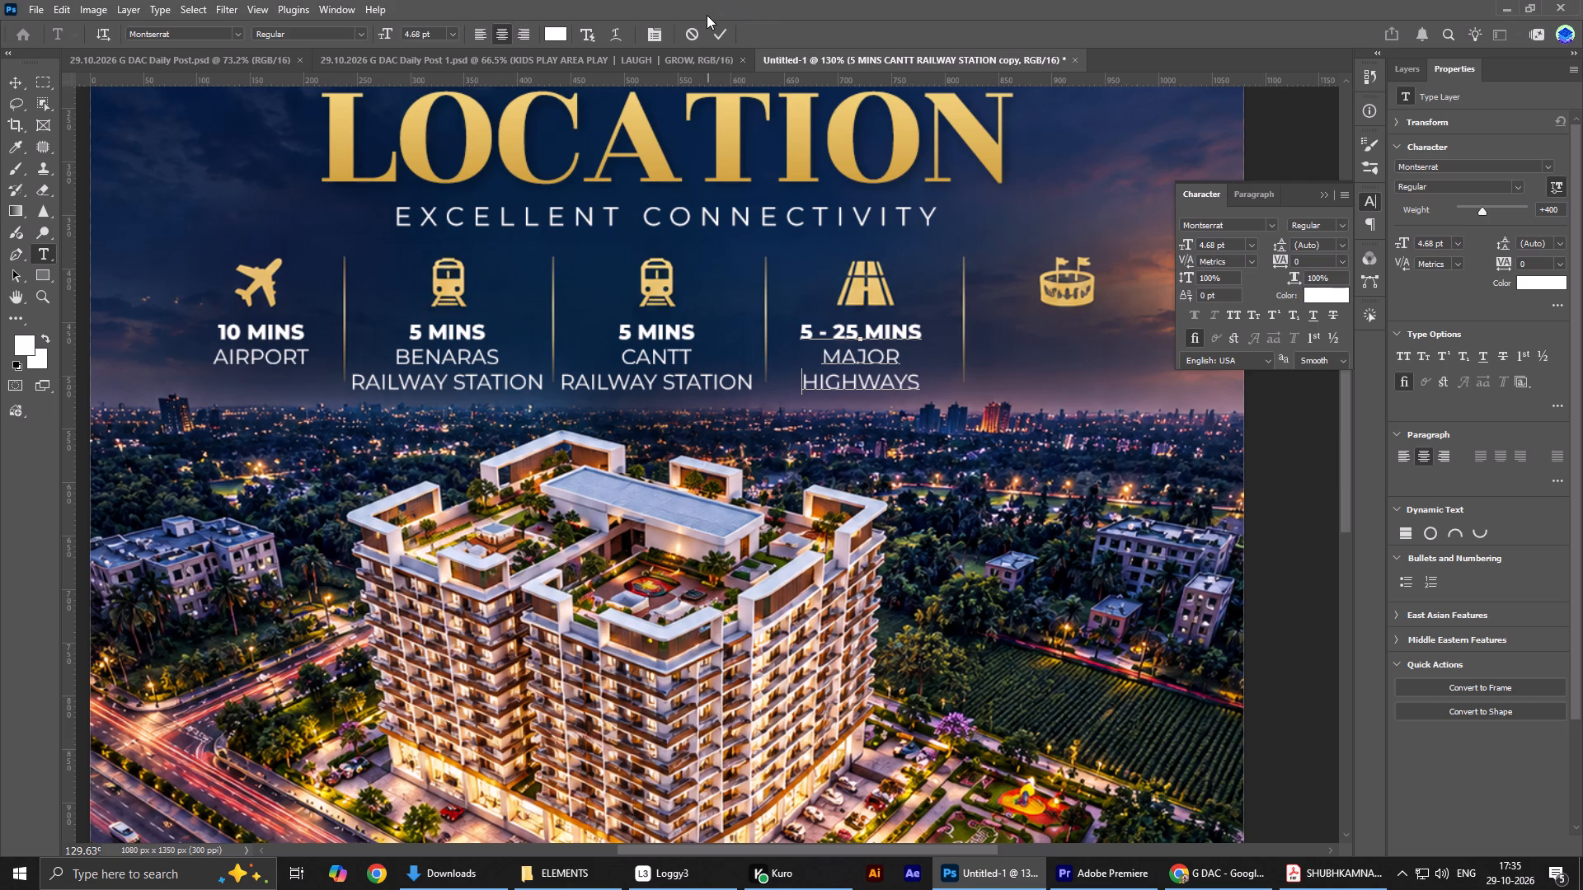
click(729, 45)
click(726, 30)
Duplicate the 5 - 25 MINS MAJOR HIGHWAYS caption and place the copy beneath the stadium icon.
alt+drag(881, 356, 931, 354)
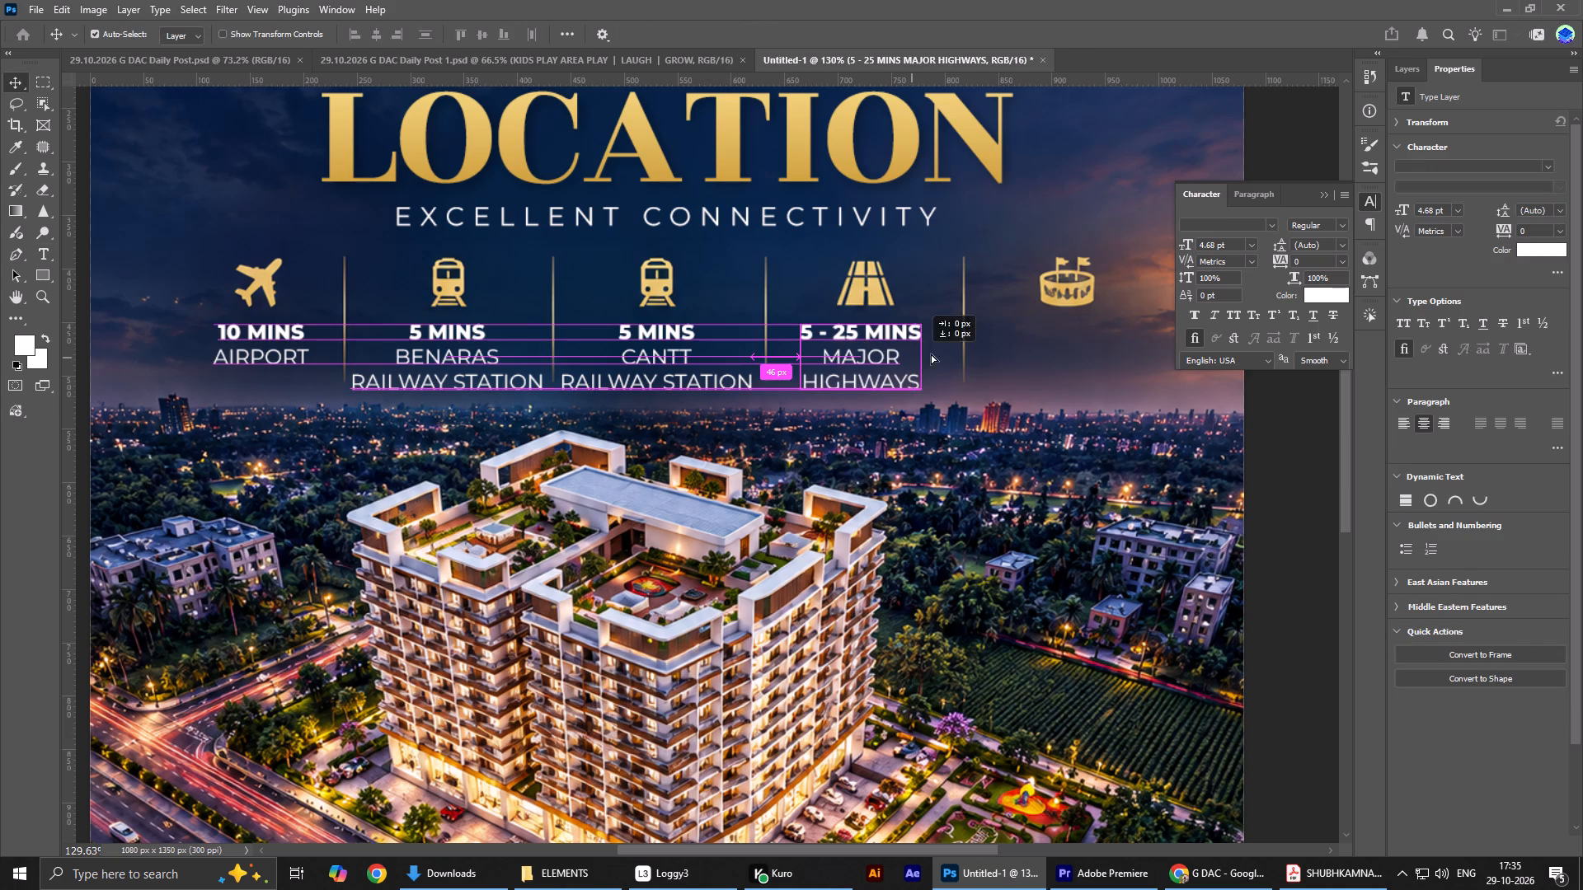
alt+drag(931, 354, 1014, 354)
alt+drag(867, 354, 1078, 362)
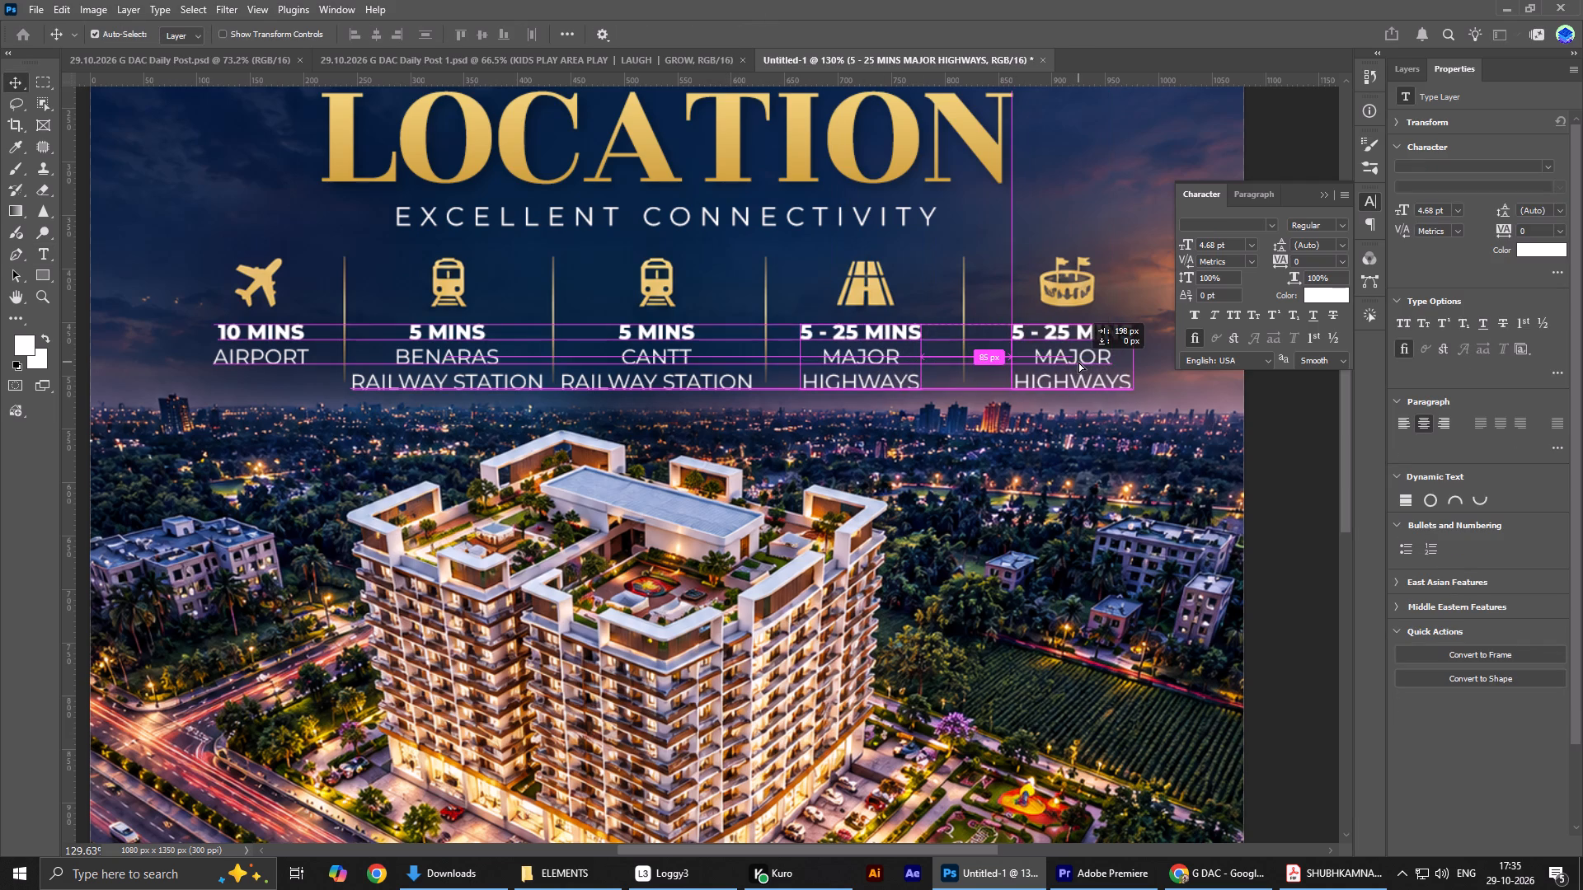
Following the reference, change the stadium caption to 25 MINS, INTERNATIONAL and CRICKET STADIUM on three lines.
key(alt+Tab)
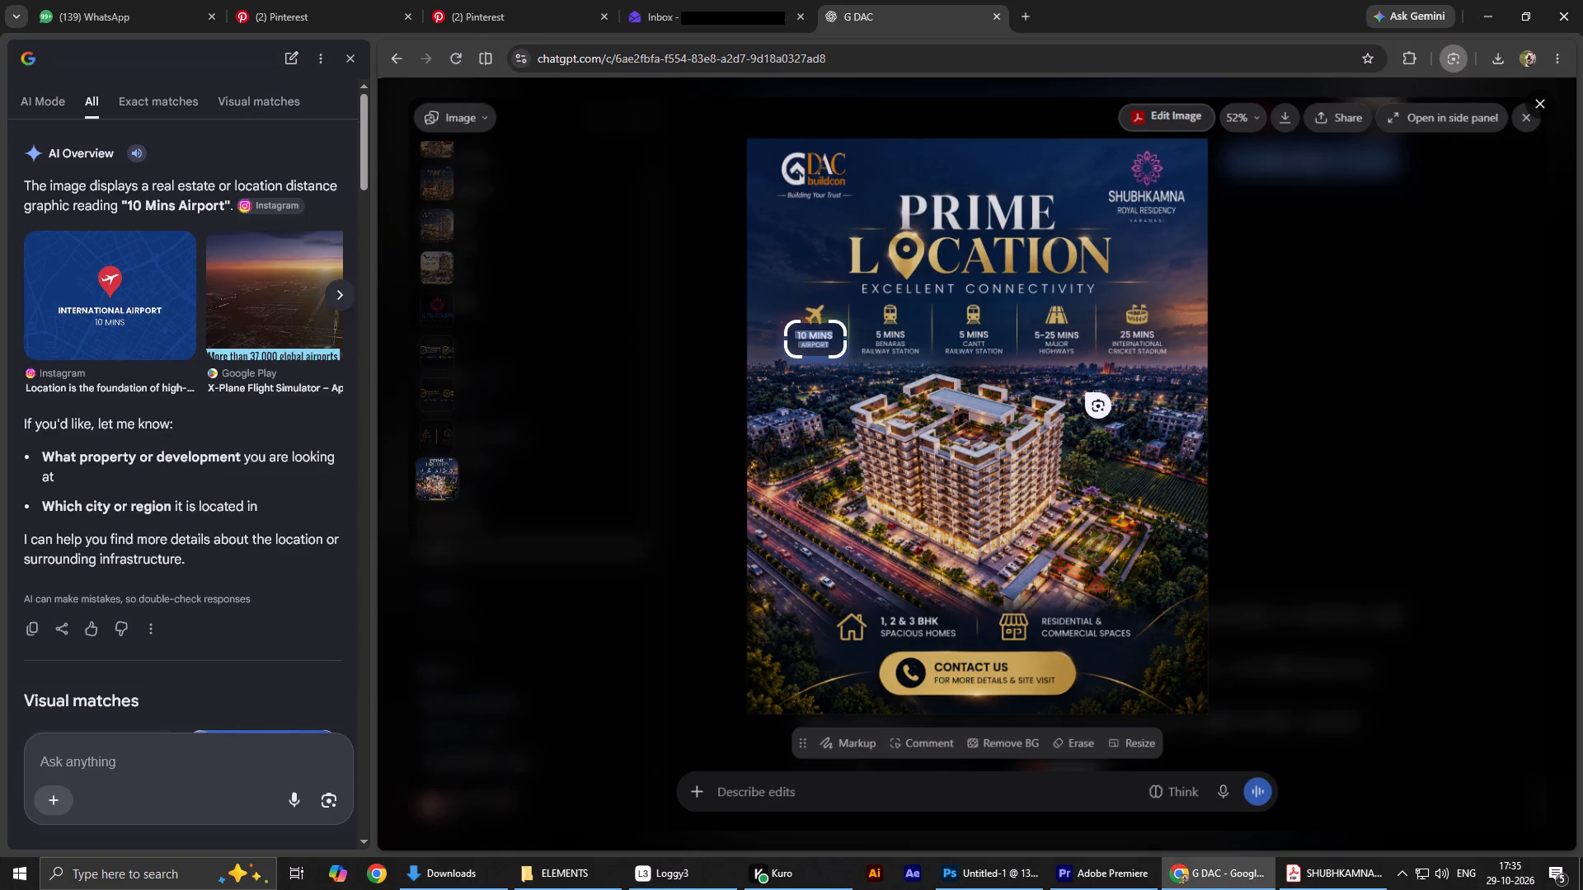
key(alt+Tab)
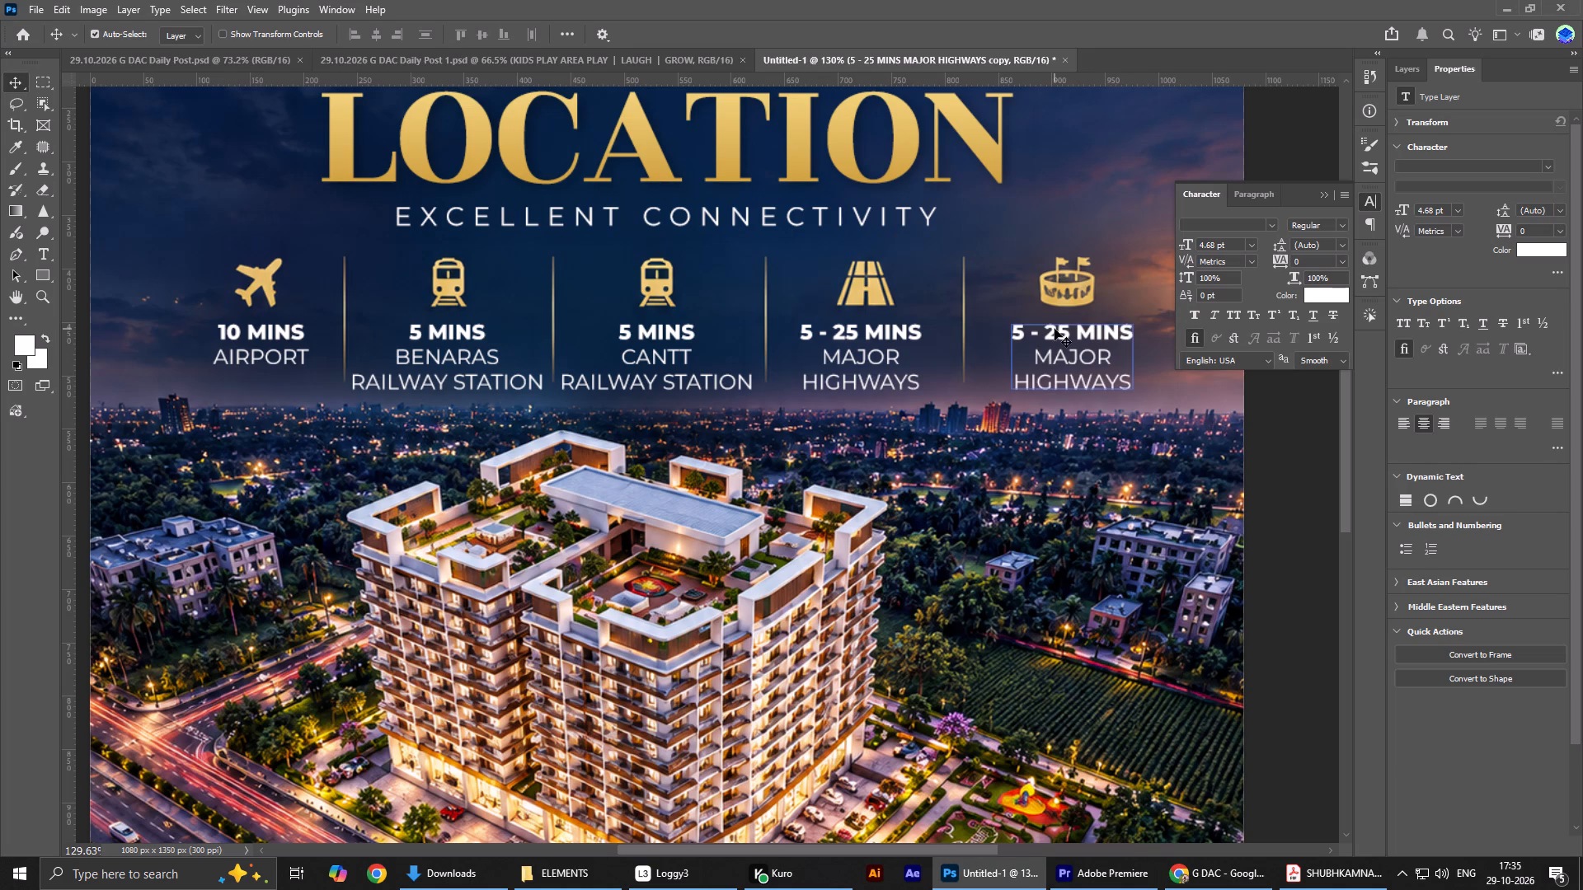
double_click(1055, 329)
drag(1043, 339, 957, 340)
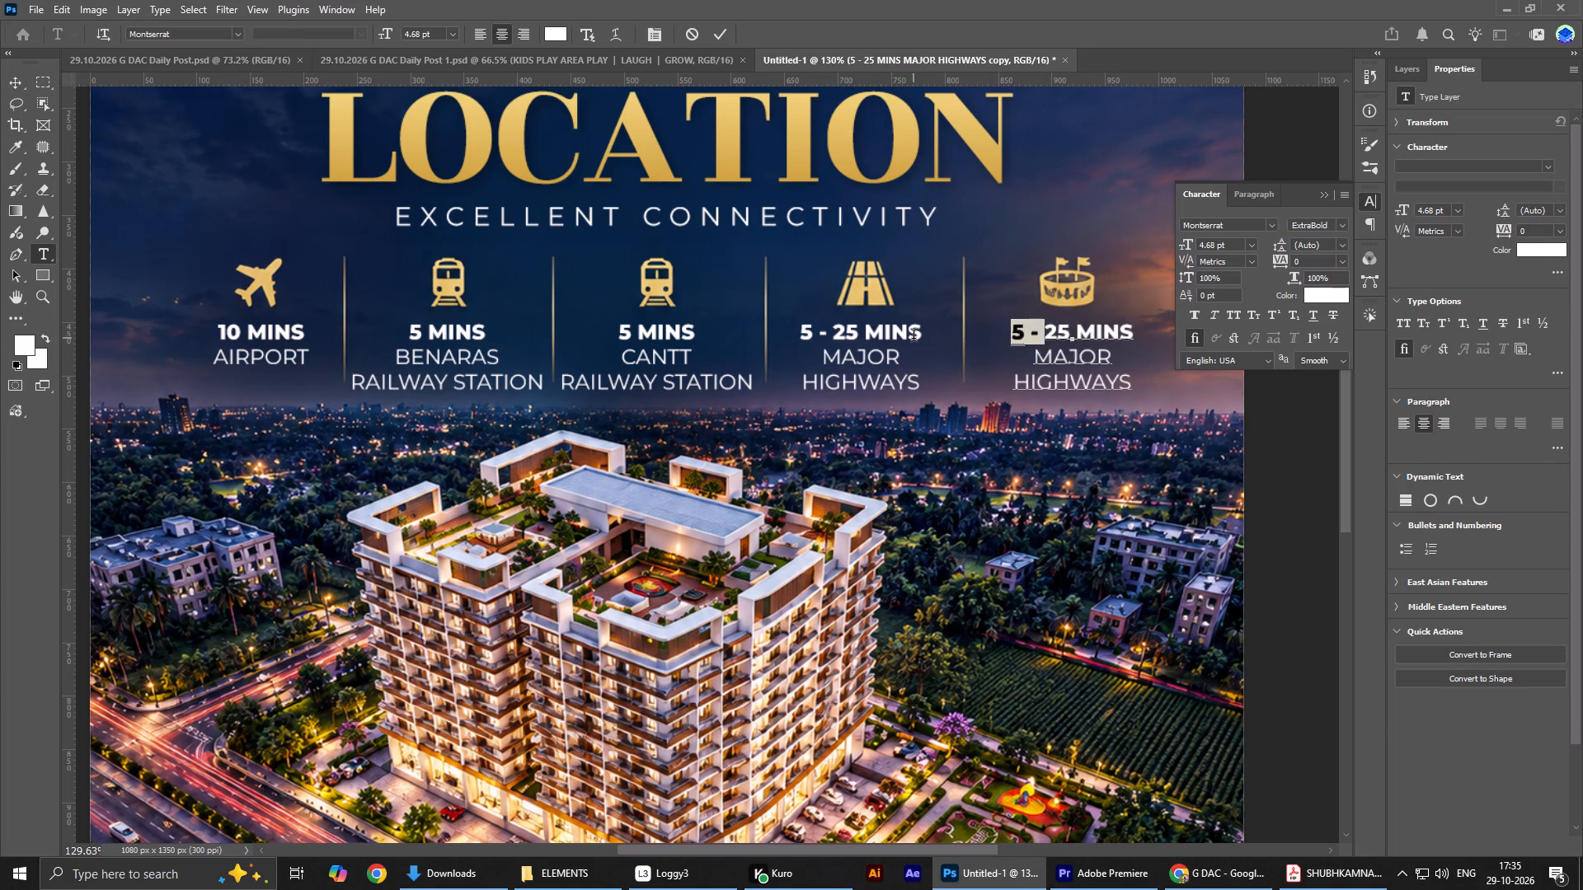
key(BackSpace)
key(Down)
key(shift+Down)
key(shift+Down)
key(shift+Down)
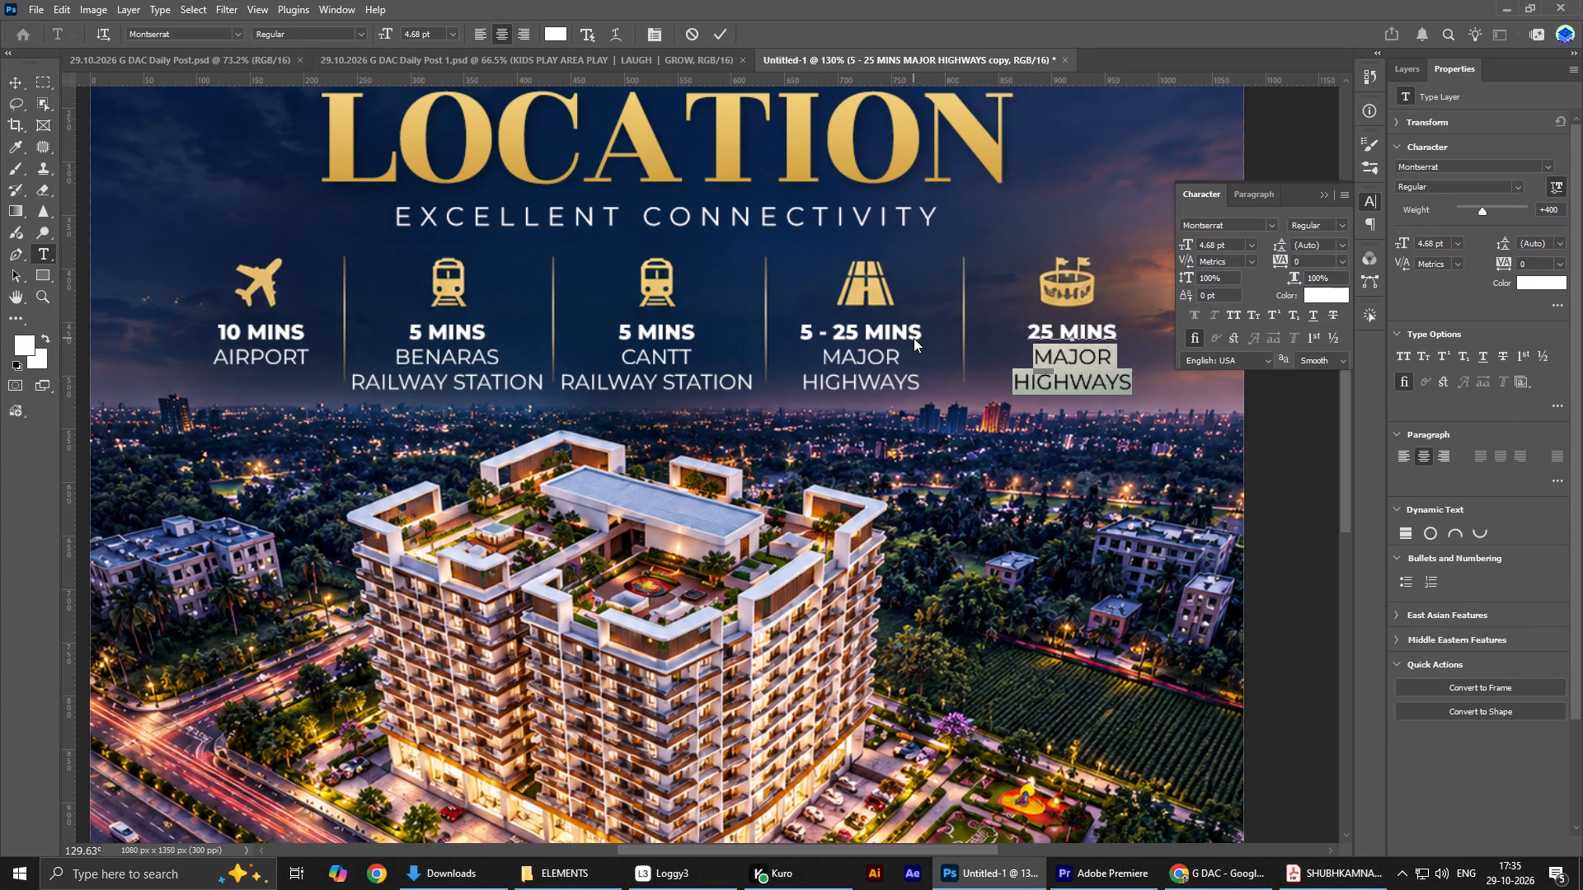
text(INTERNATIONAL)
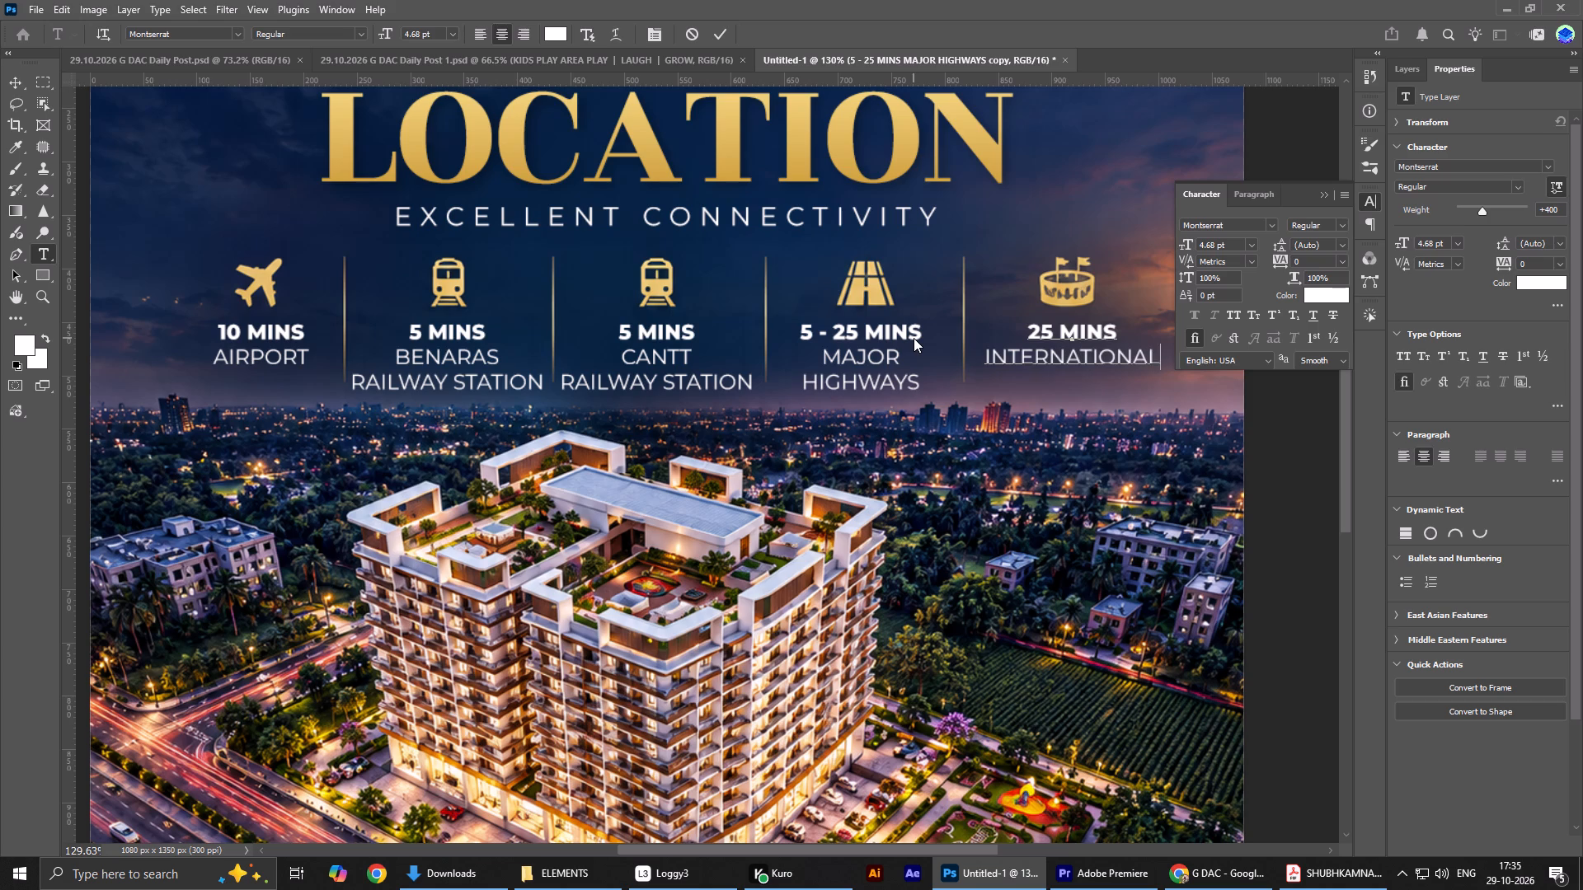
key(shift+Return)
text(CRICKET)
key(space)
text(STAD)
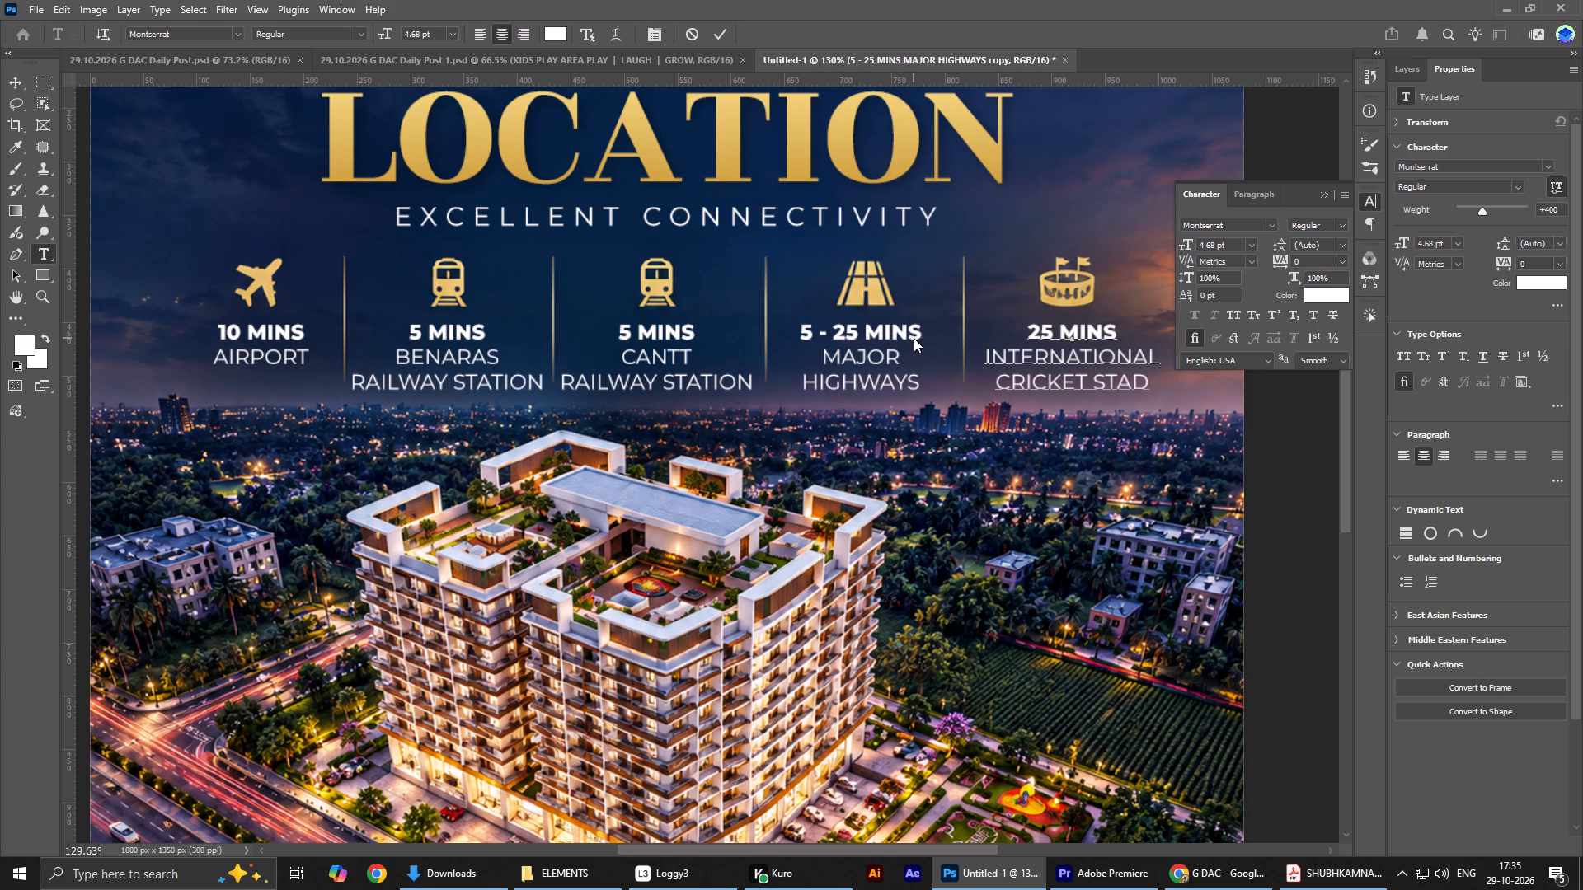
key(shift+BackSpace)
text(DIUM)
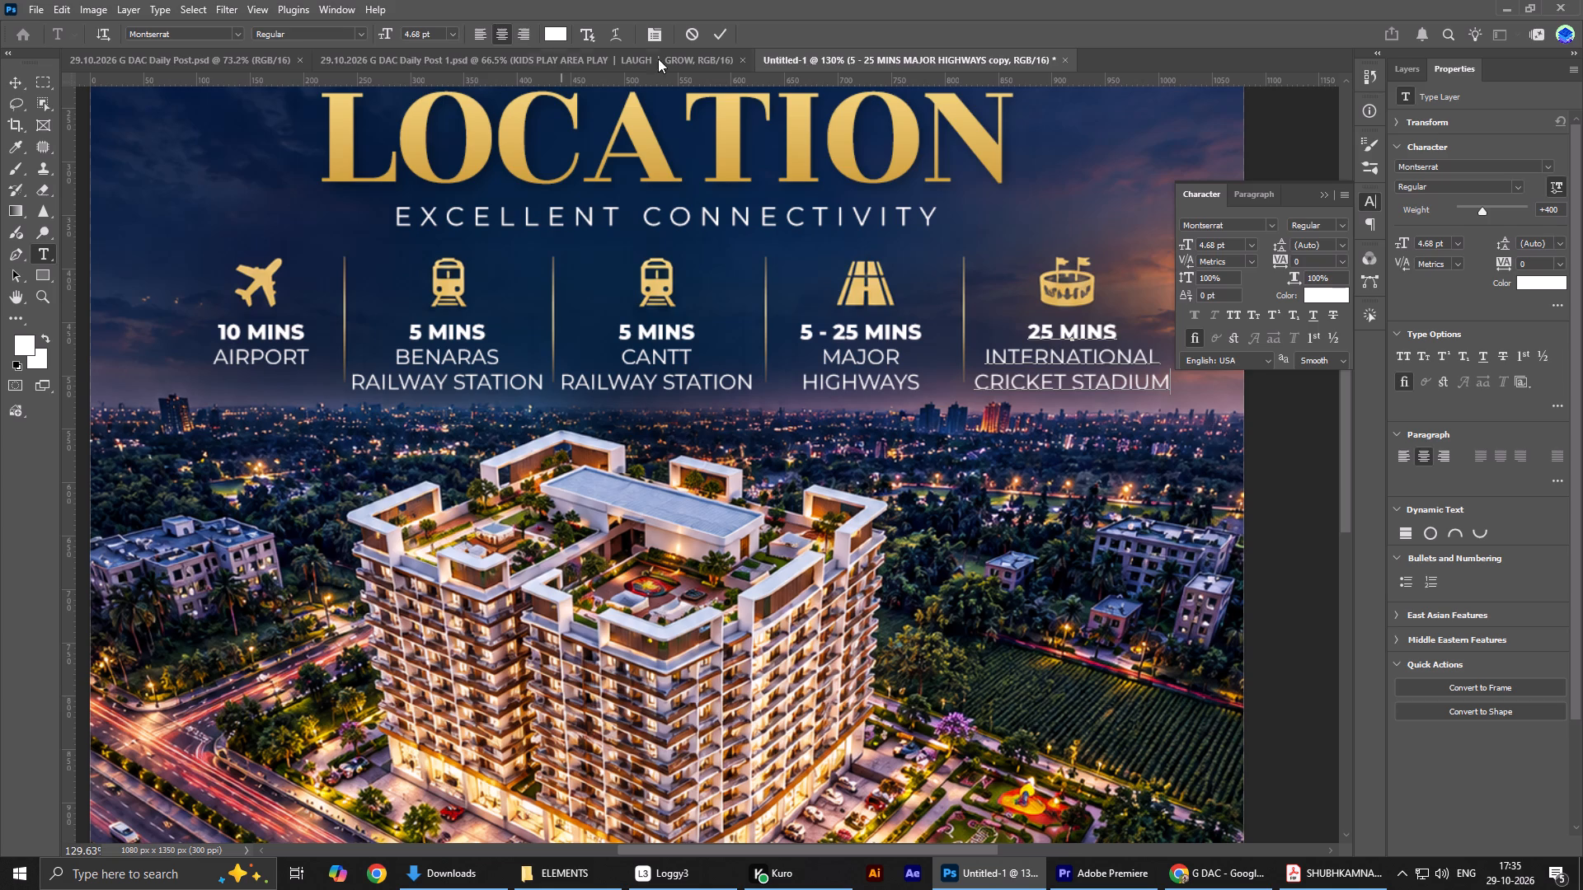
click(711, 43)
Select all five travel-time captions together and set their font size to 4 pt.
shift+click(893, 382)
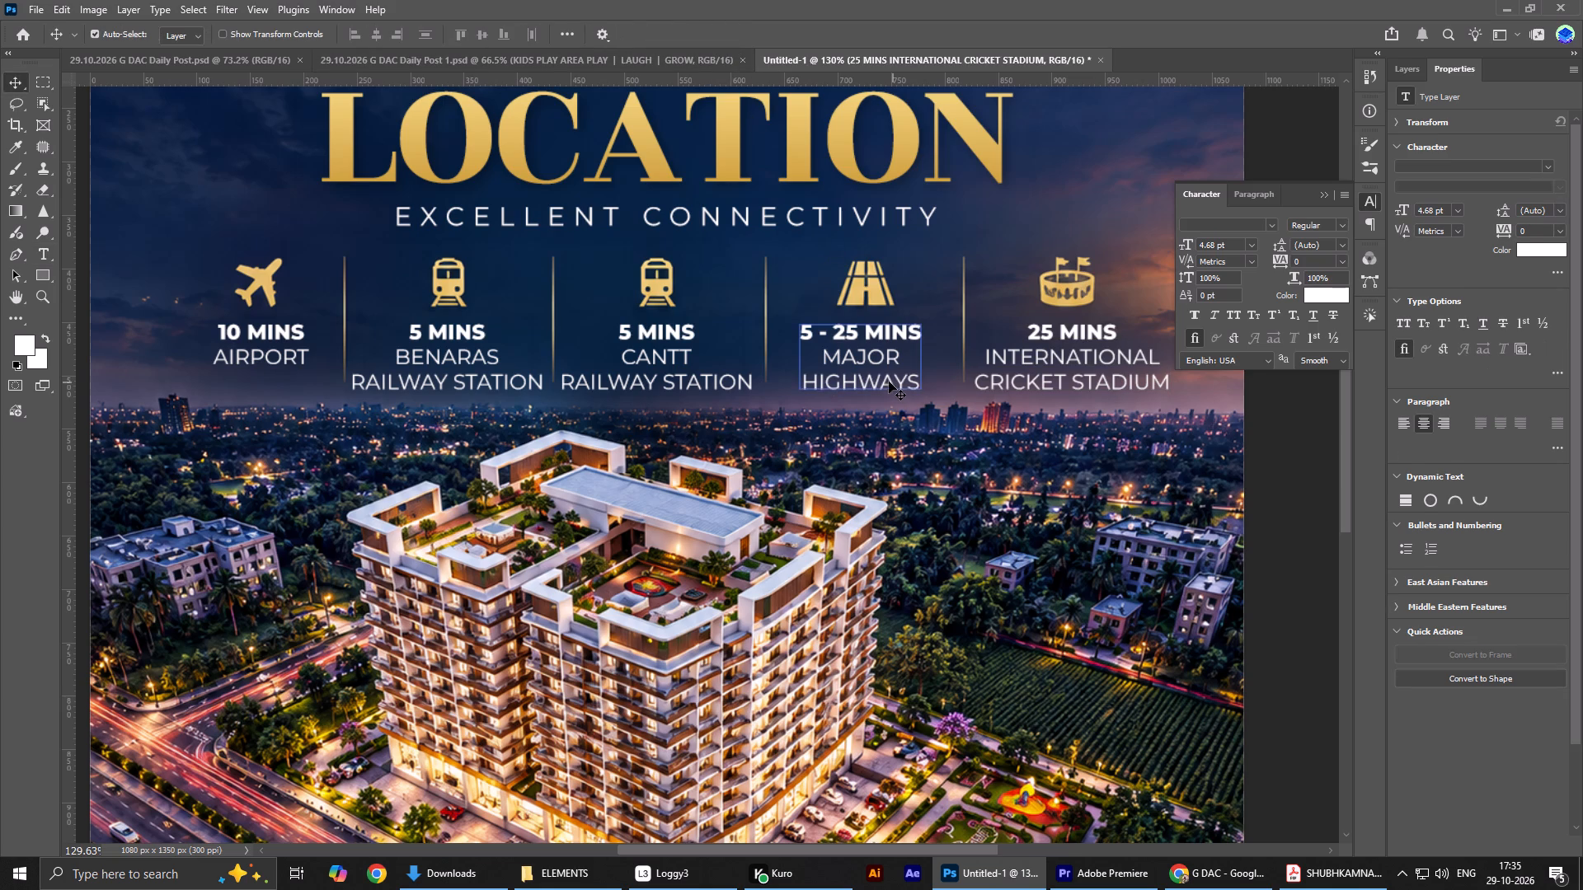
shift+click(696, 377)
shift+click(509, 377)
shift+click(279, 357)
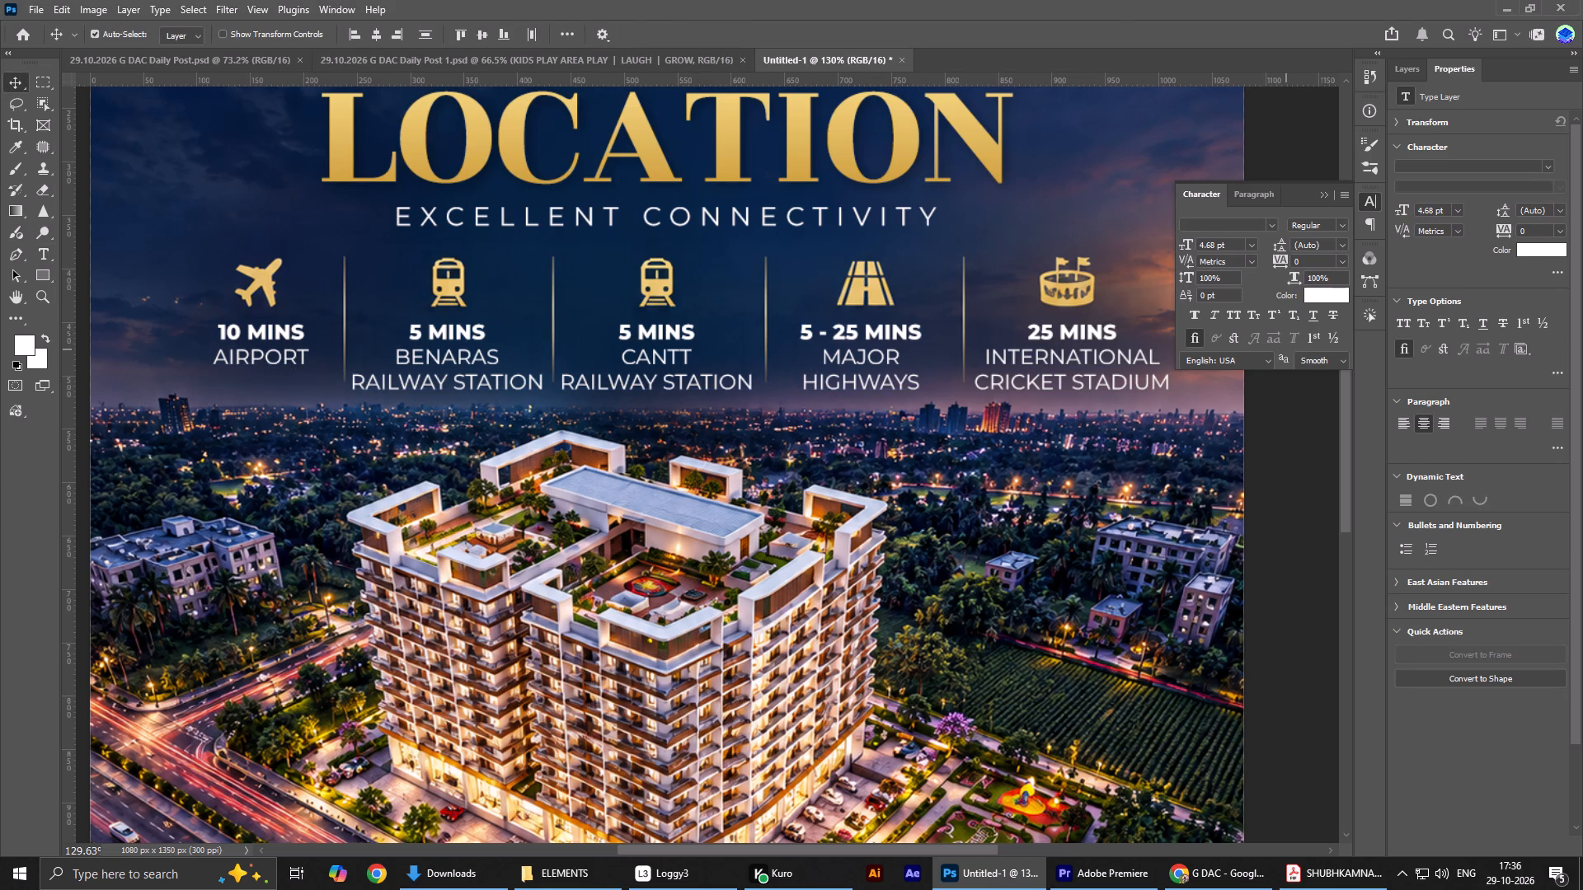
drag(1213, 240, 1184, 240)
key(4)
key(Return)
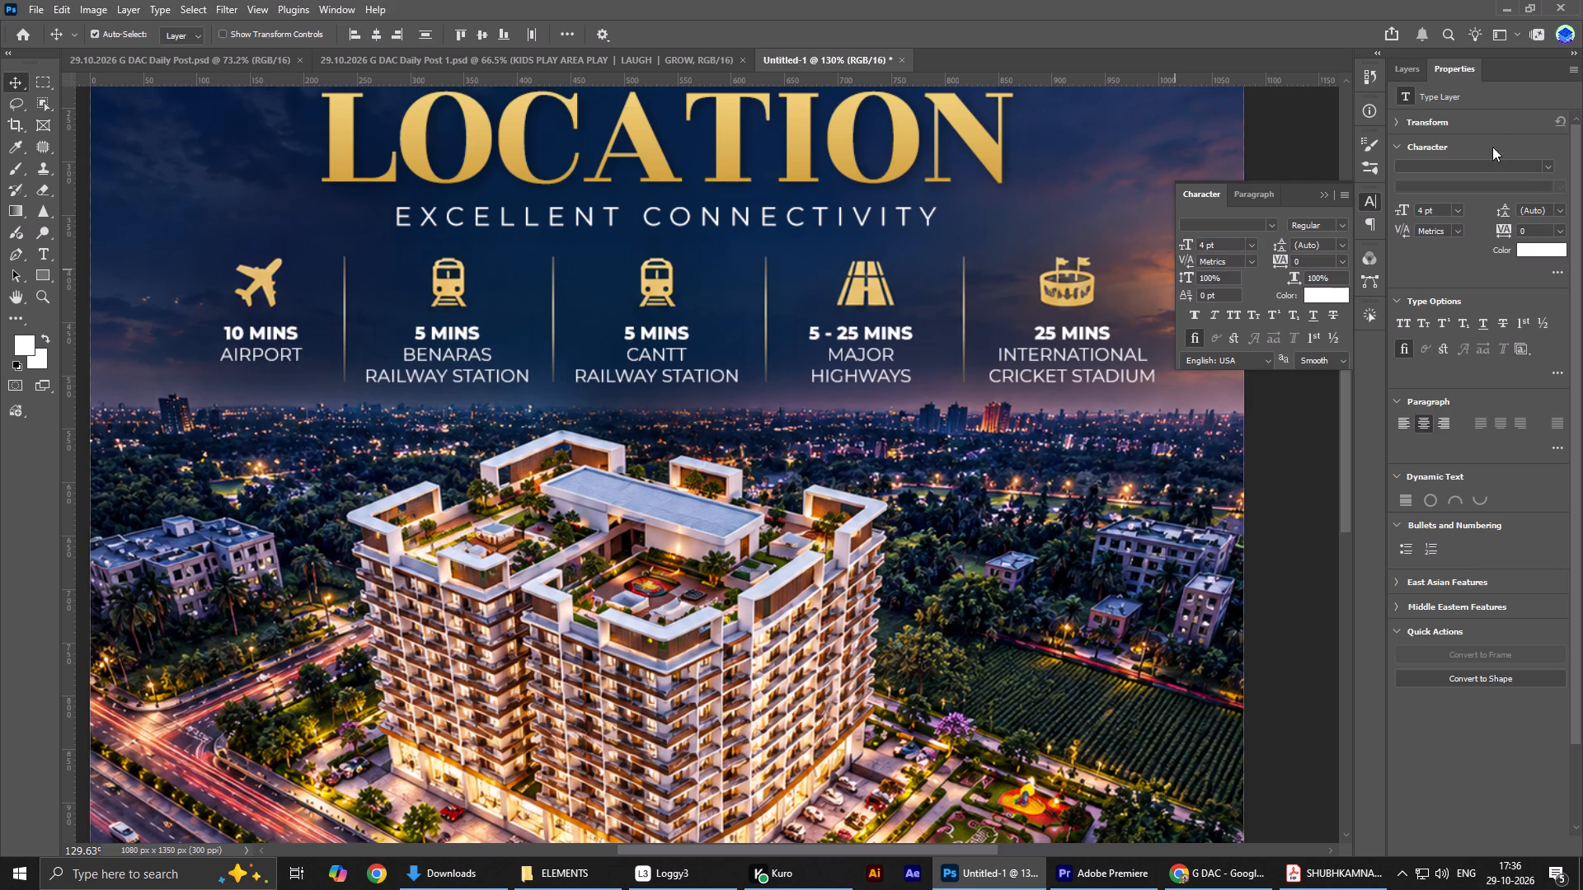
Enlarge the G DAC LOGO layer proportionally around its centre with Free Transform.
click(1413, 77)
alt+scroll(472, 525, up, 1)
alt+scroll(472, 525, down, 6)
key(ctrl+0)
key(ctrl+0)
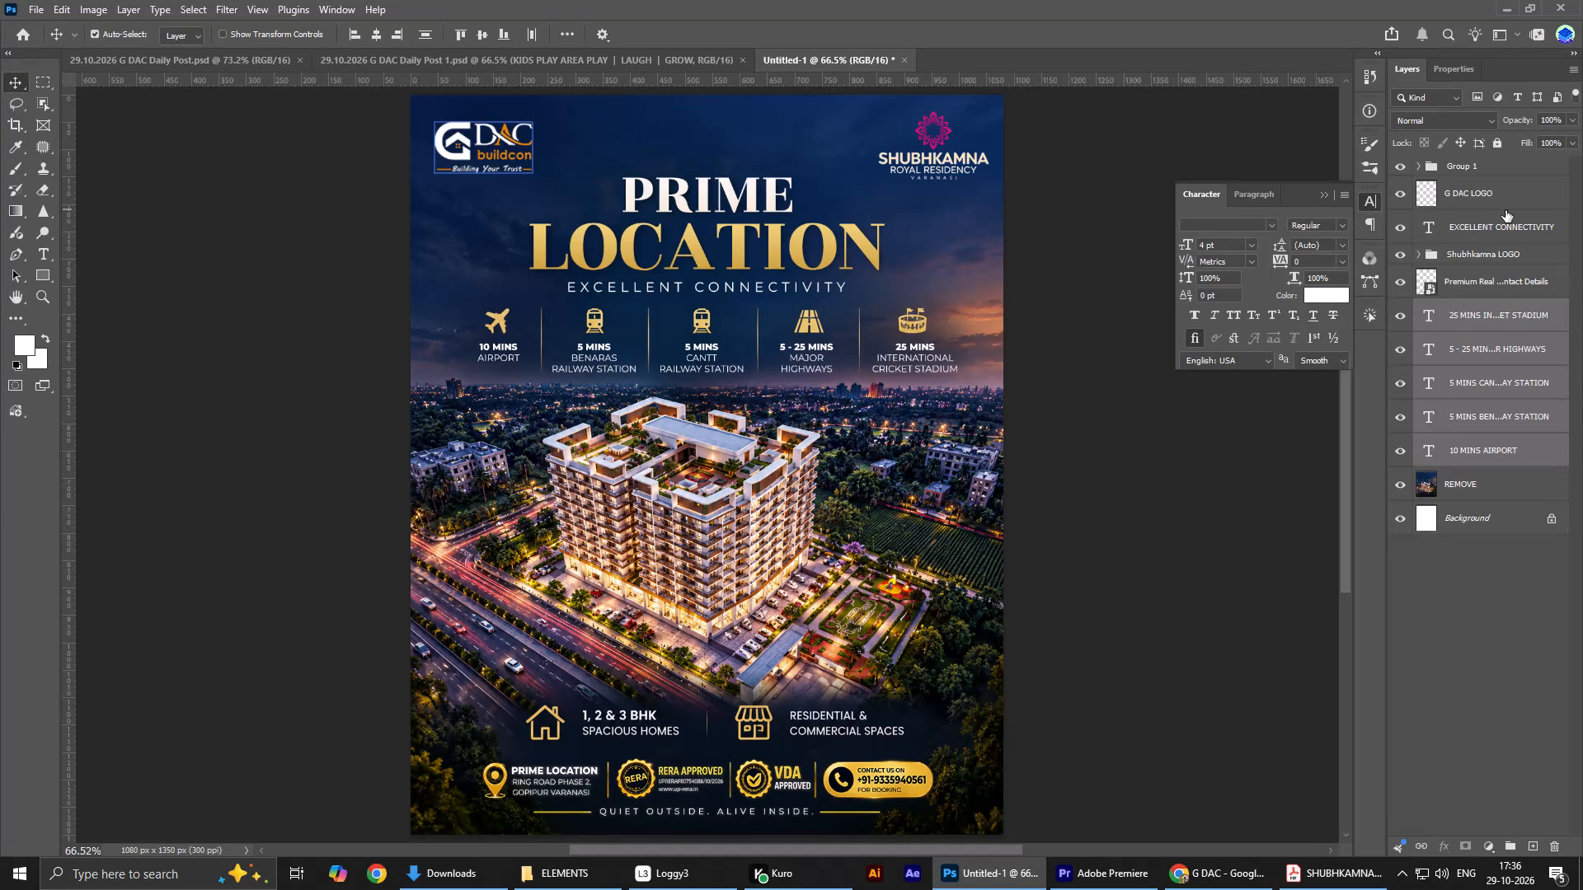
click(1548, 204)
key(ctrl+t)
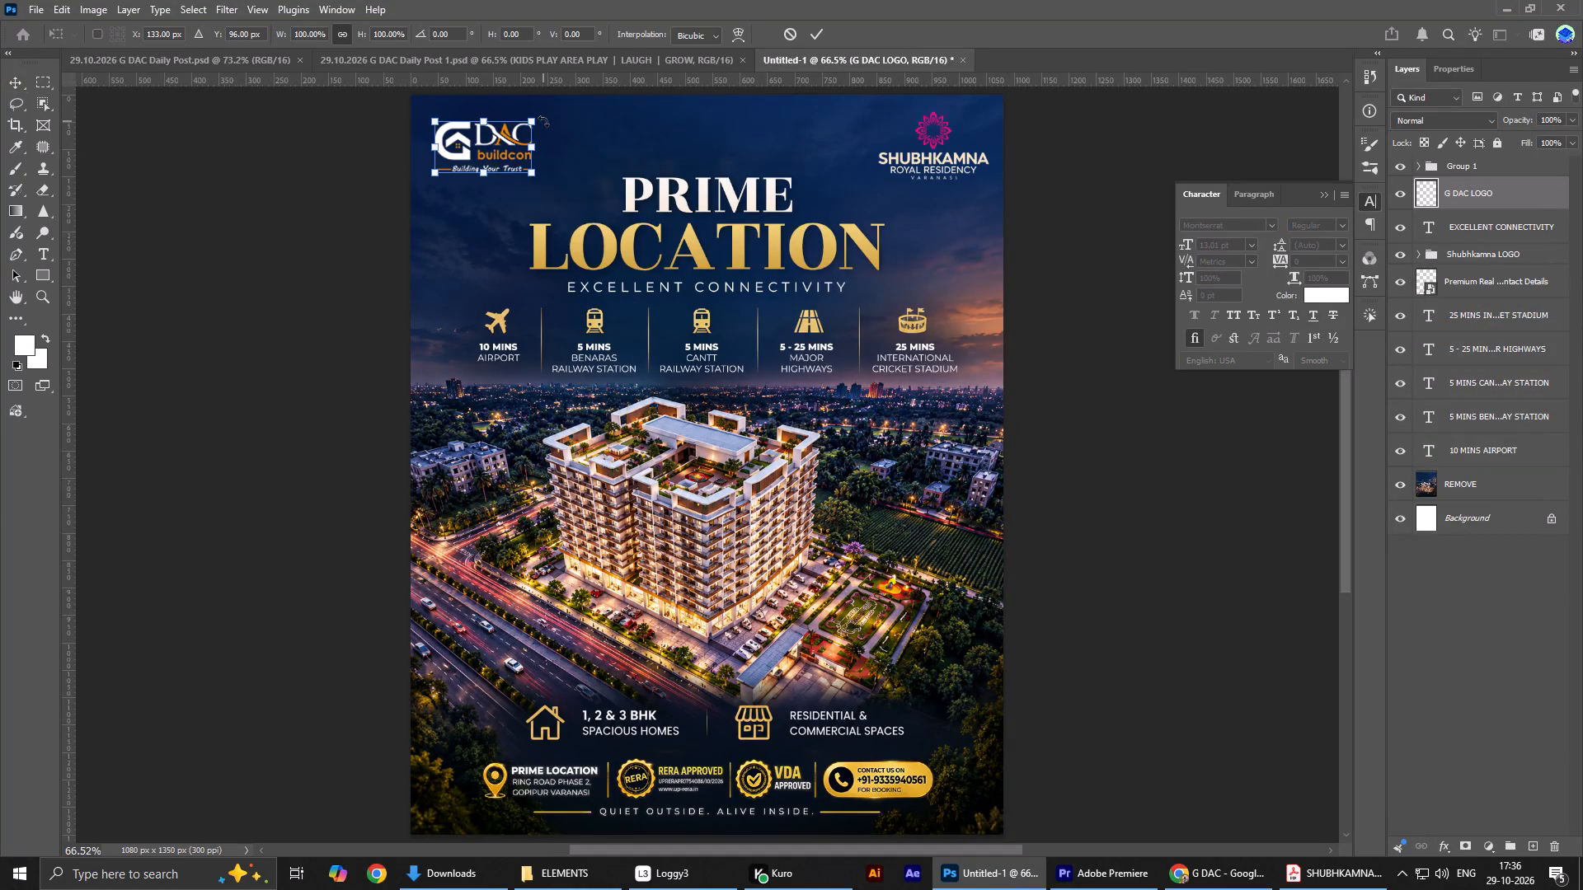
drag(538, 121, 556, 122)
key(Return)
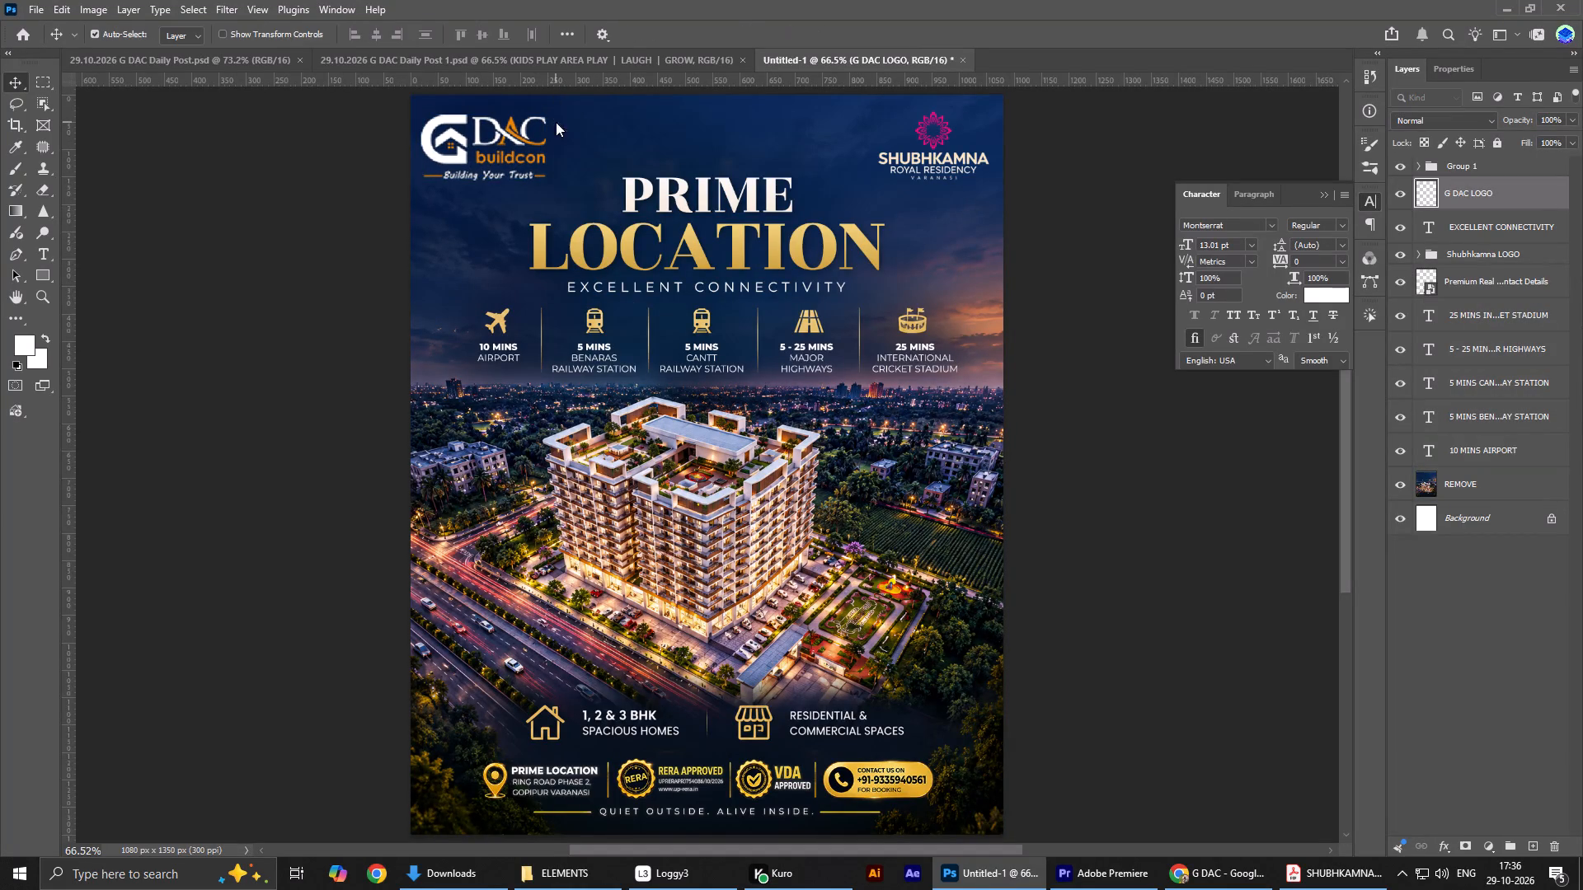
Nudge the G DAC logo inward so it sits about 49 px from the poster's left edge and 54 px from the top.
key(shift+Right)
key(shift+Right)
key(shift+Down)
key(shift+Down)
key(shift+Right)
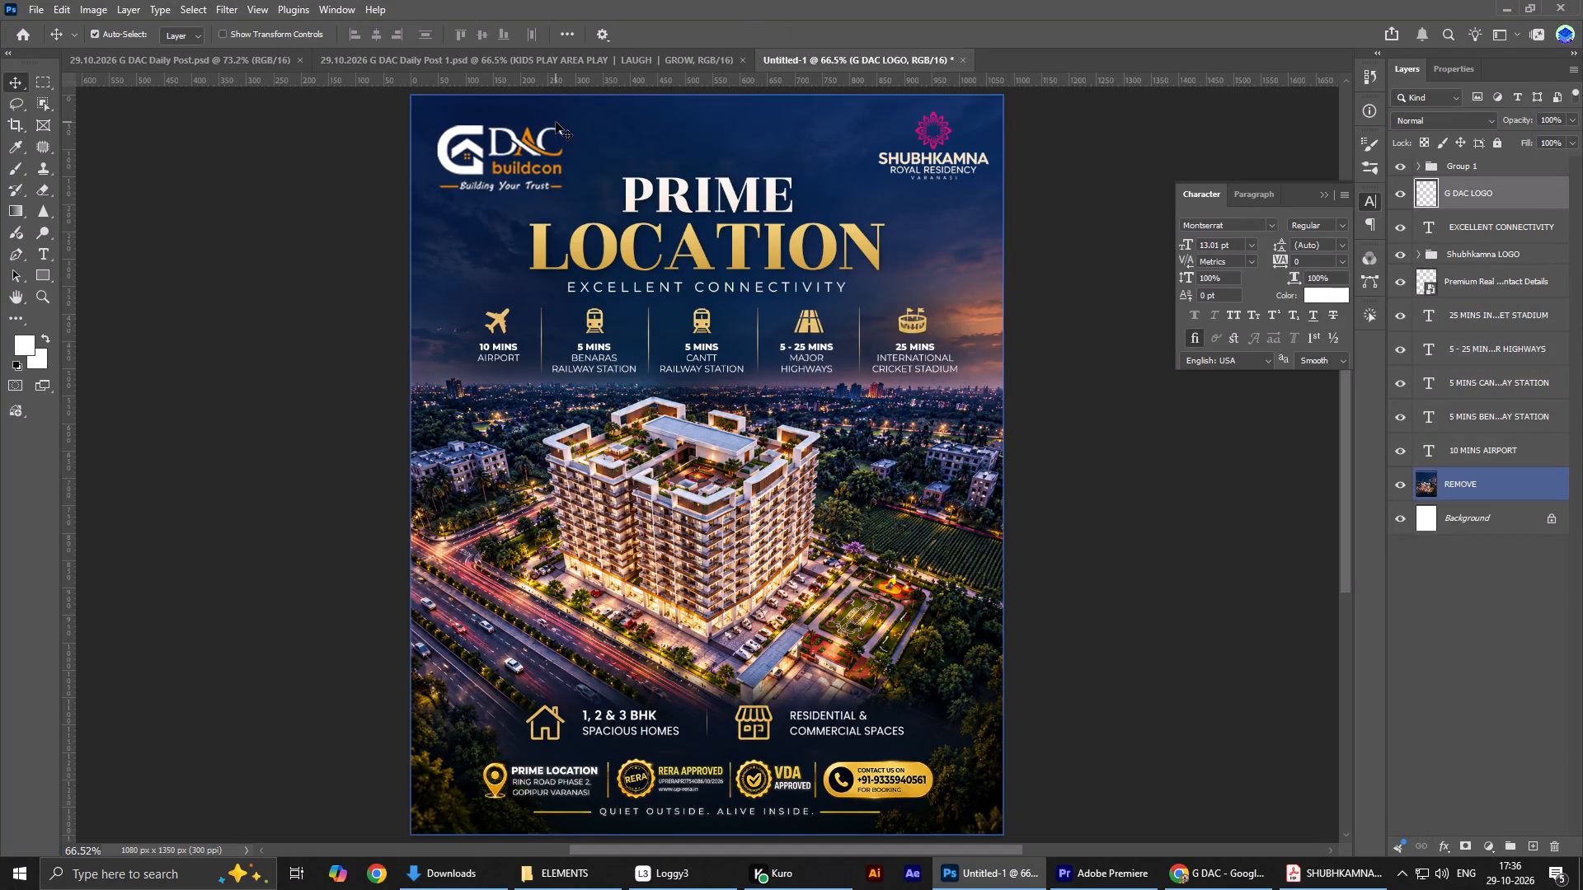
key(Up)
key(ctrl+0)
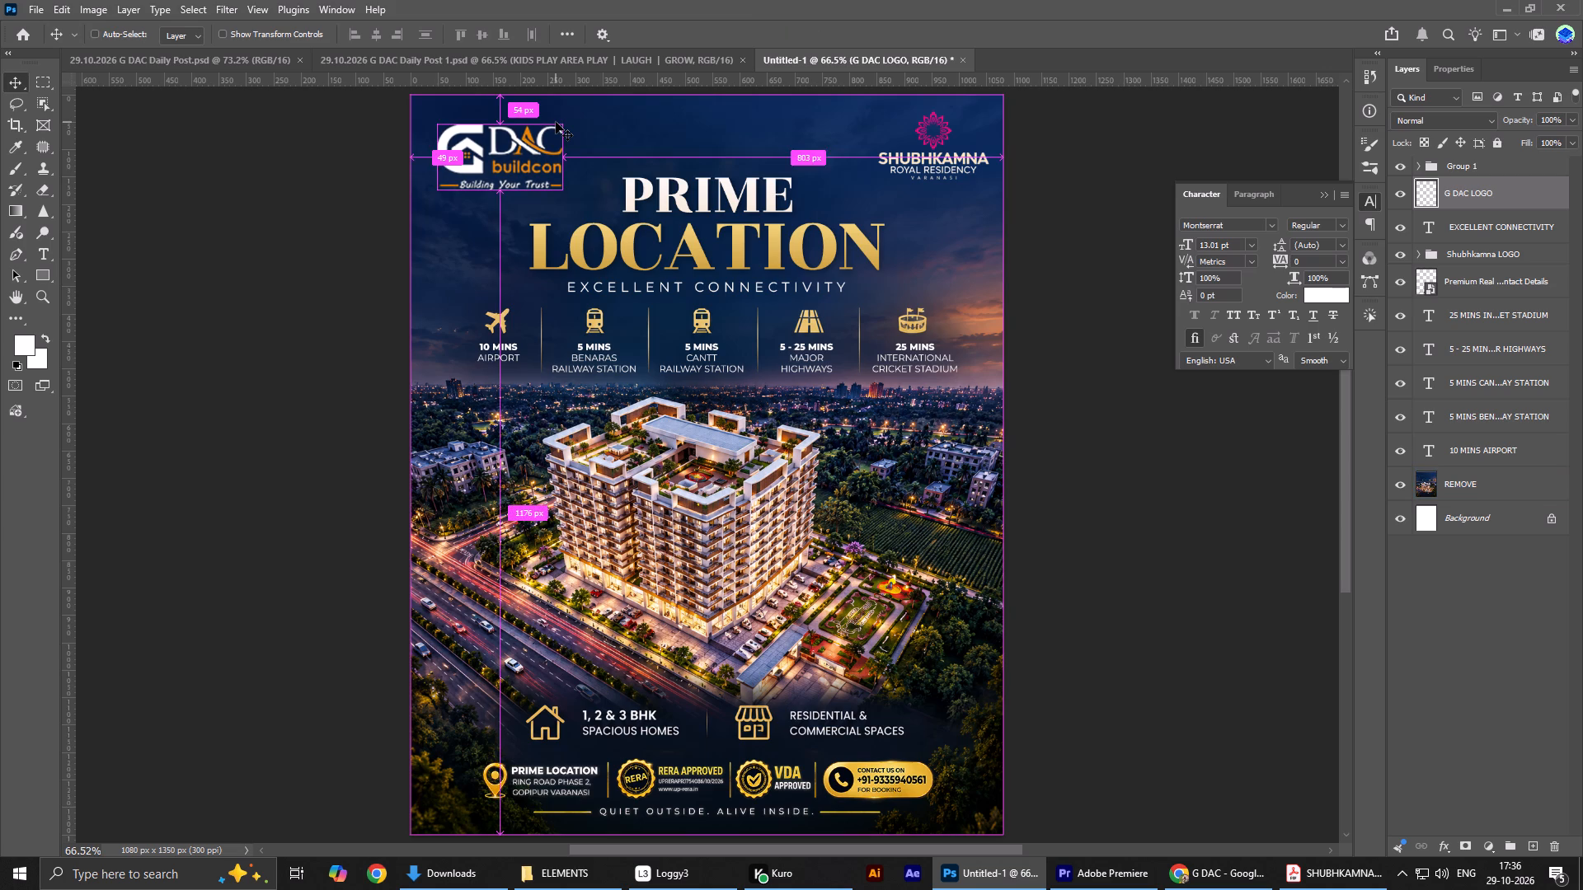
Marquee a region about 718 px wide around the BHK and commercial-spaces row on the background image and run Generative Fill with the prompt REMOVE.
click(714, 499)
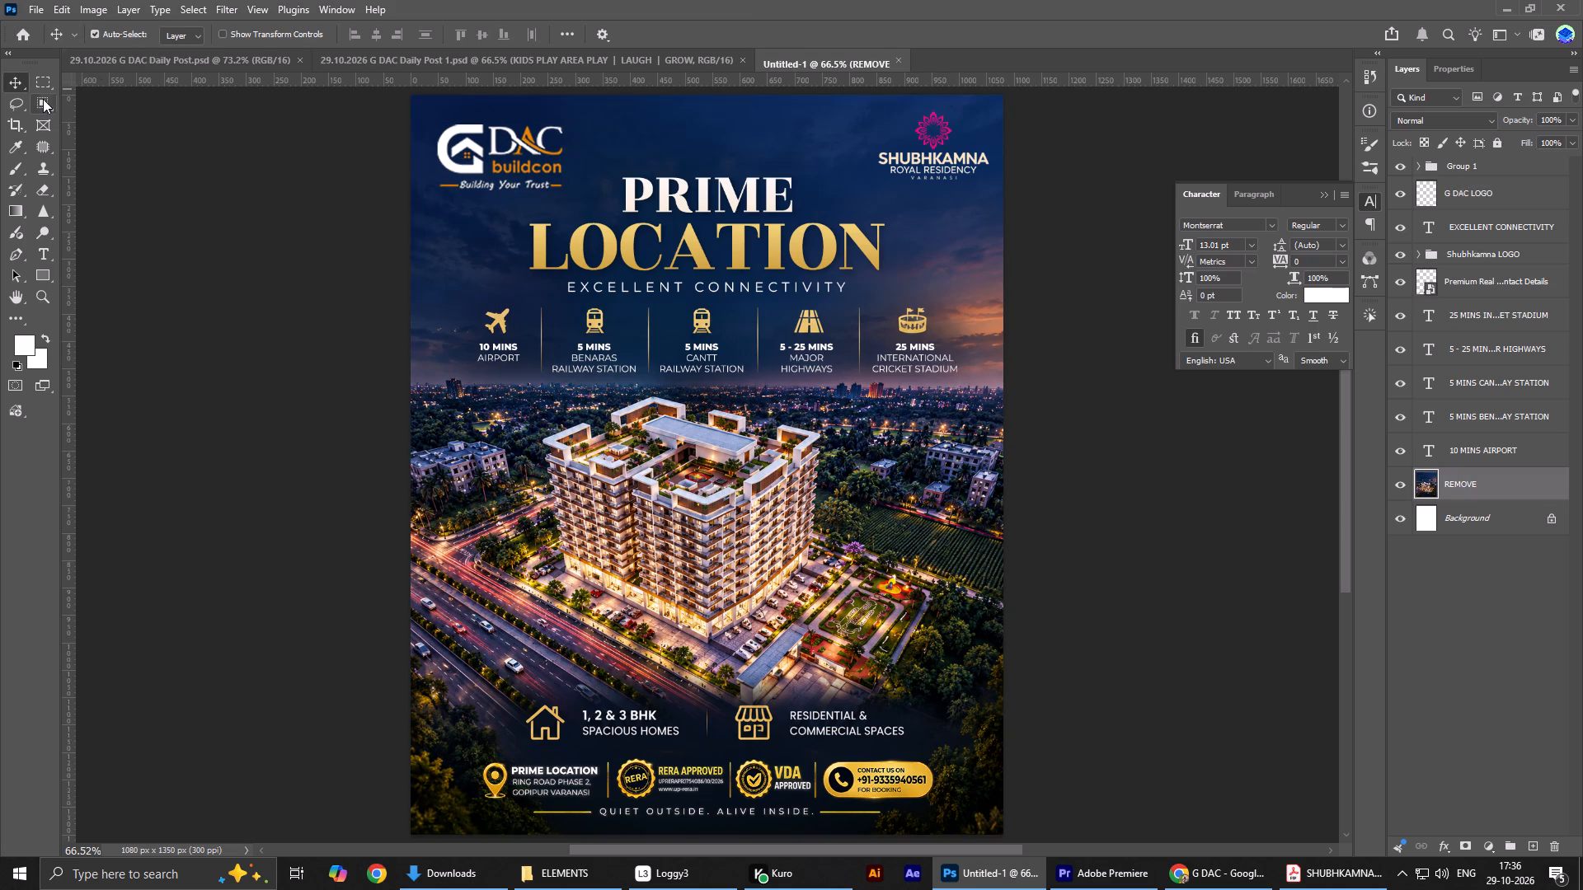
click(41, 90)
drag(519, 695, 519, 696)
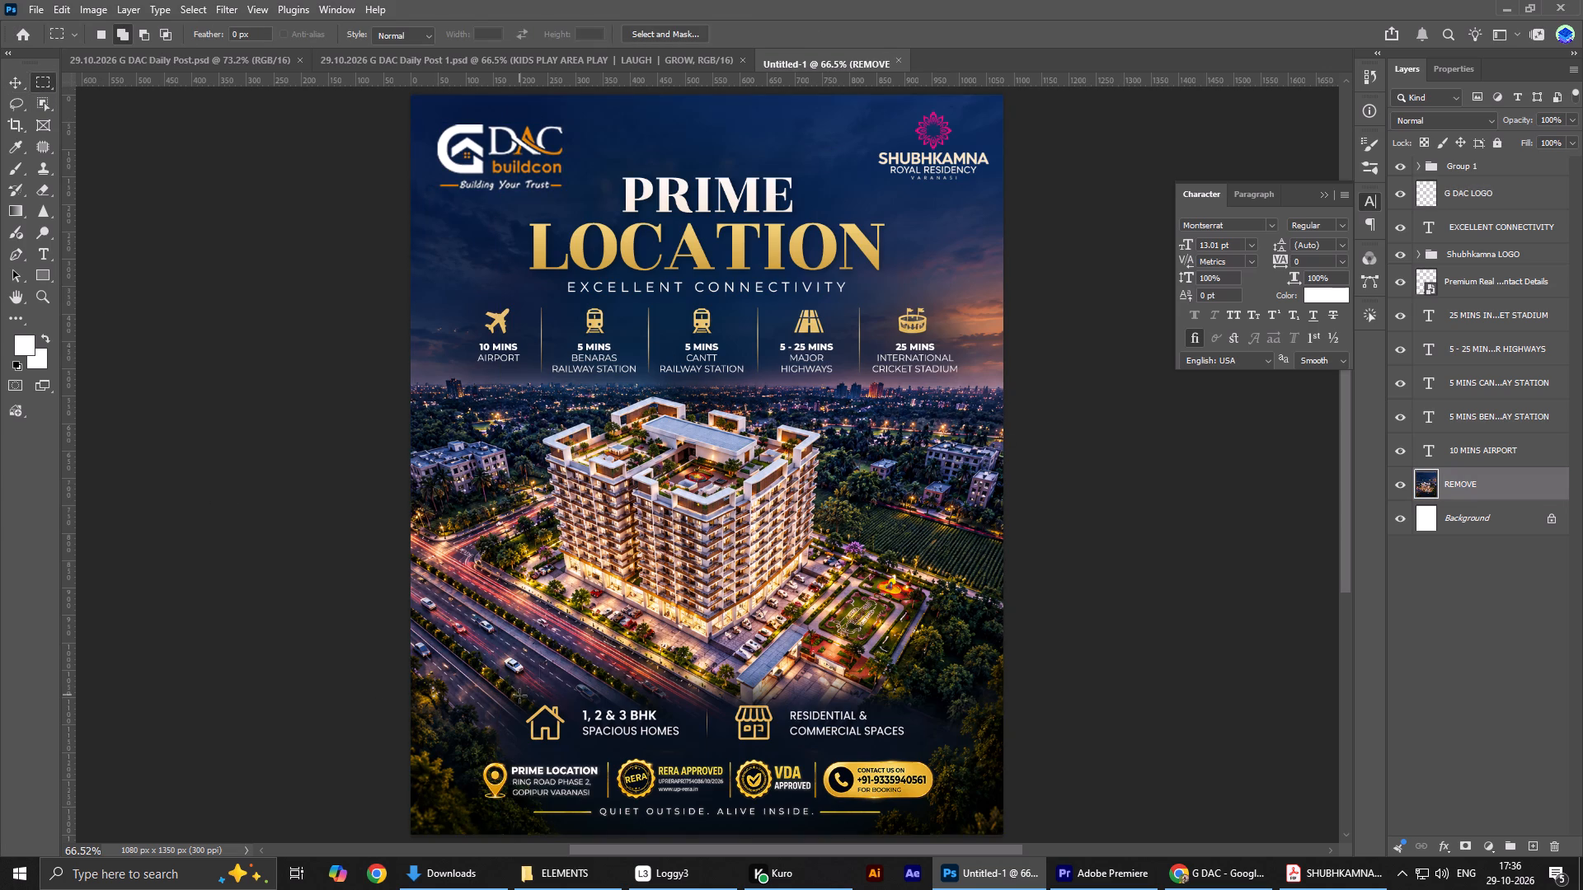
drag(519, 696, 912, 753)
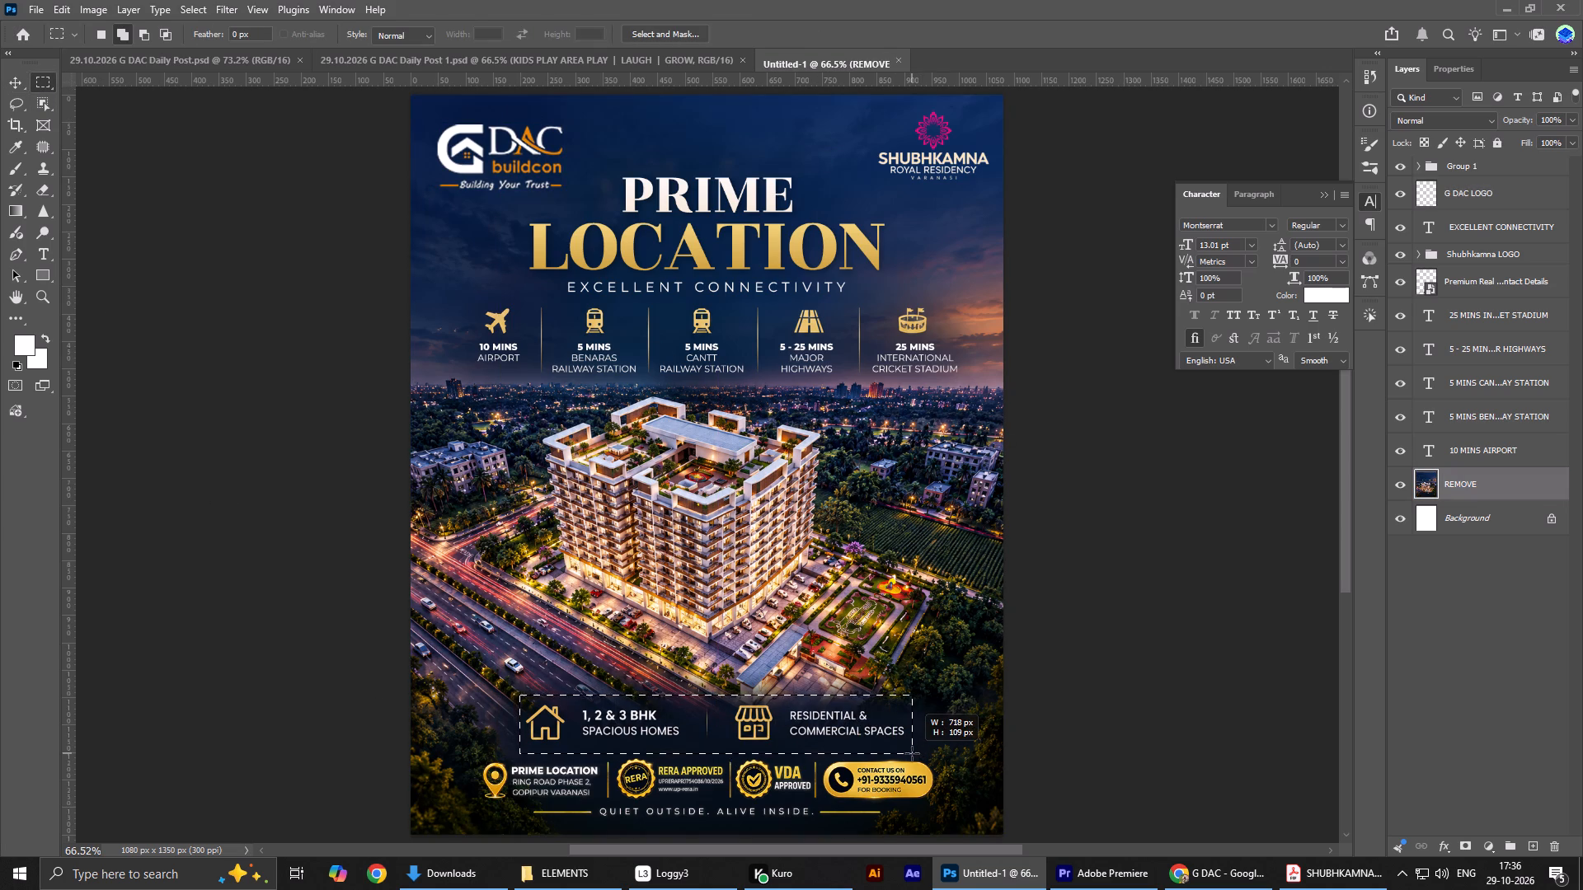
drag(912, 753, 913, 750)
right_click(772, 714)
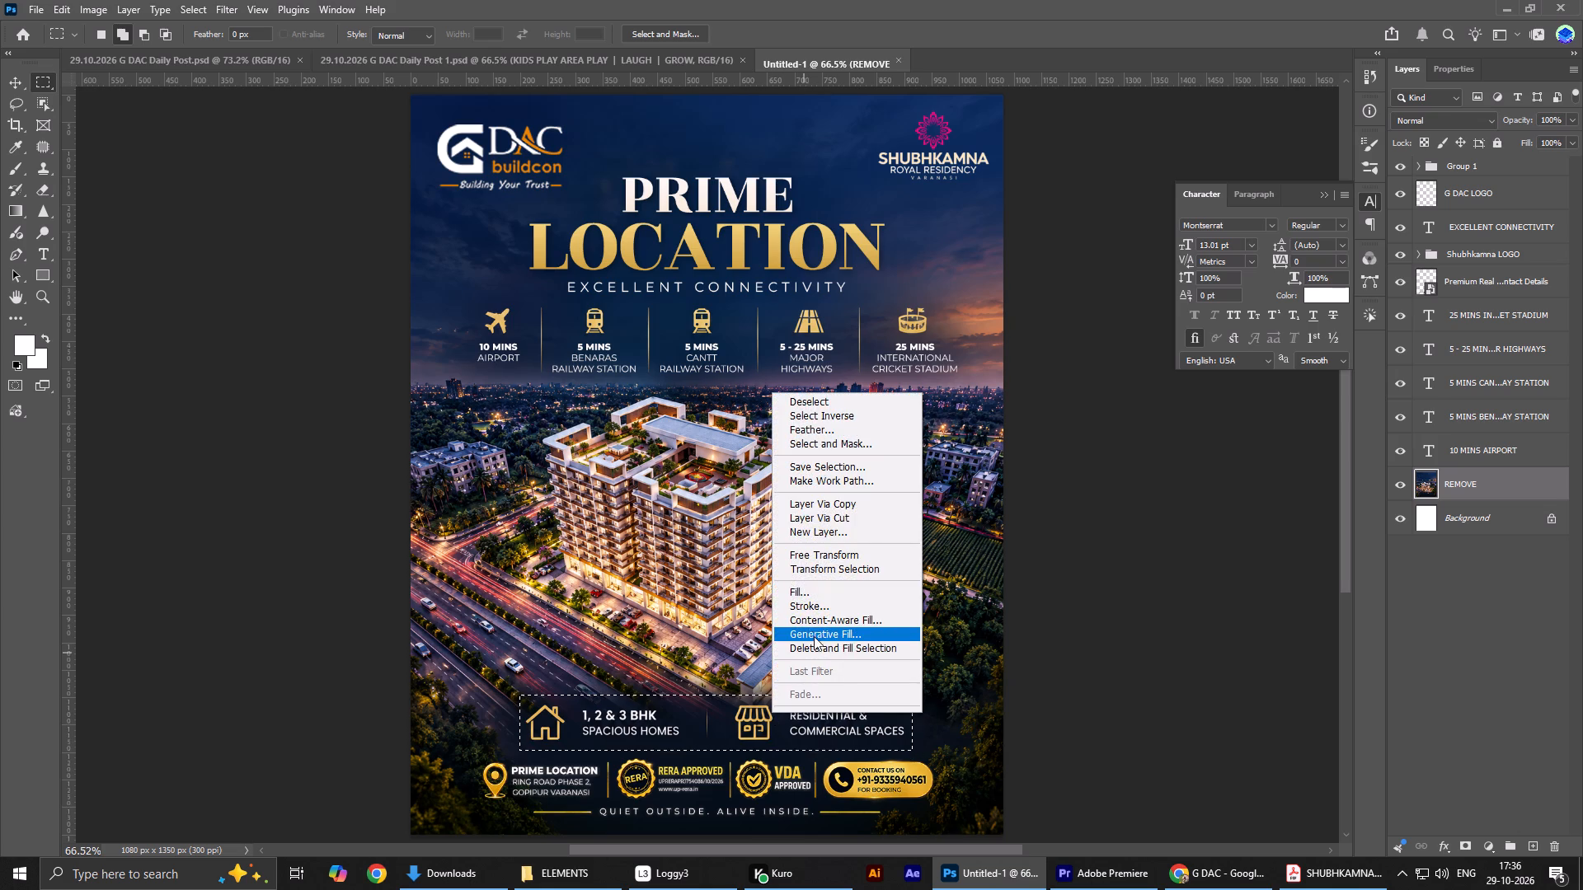
click(815, 632)
text(REMOVE)
key(Return)
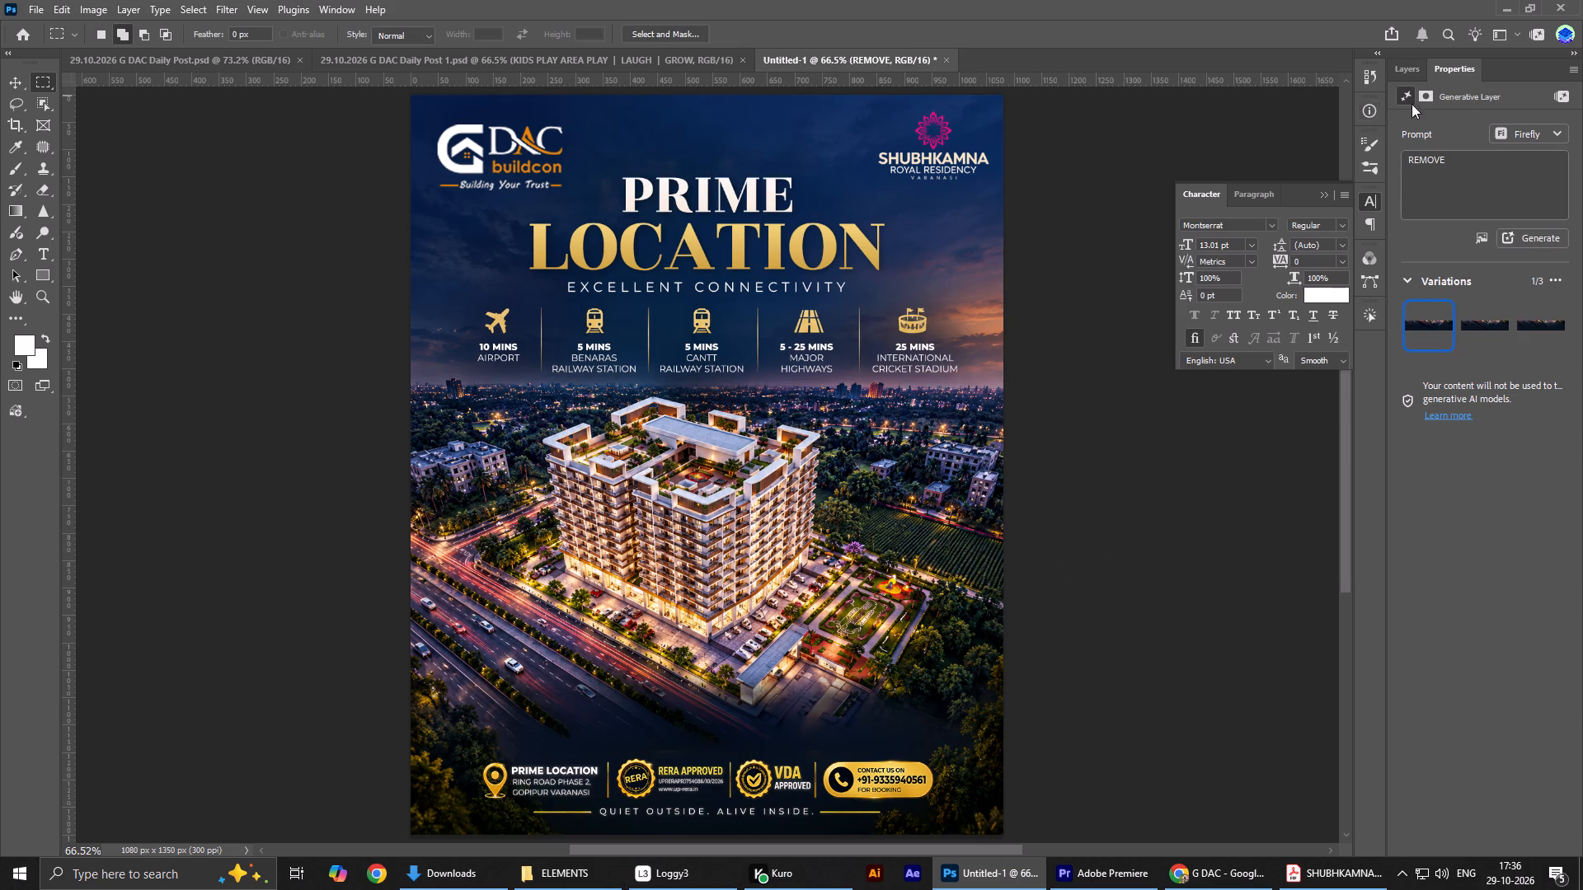
Merge the generated REMOVE layer with the building background layer beneath it.
click(1404, 57)
click(1403, 73)
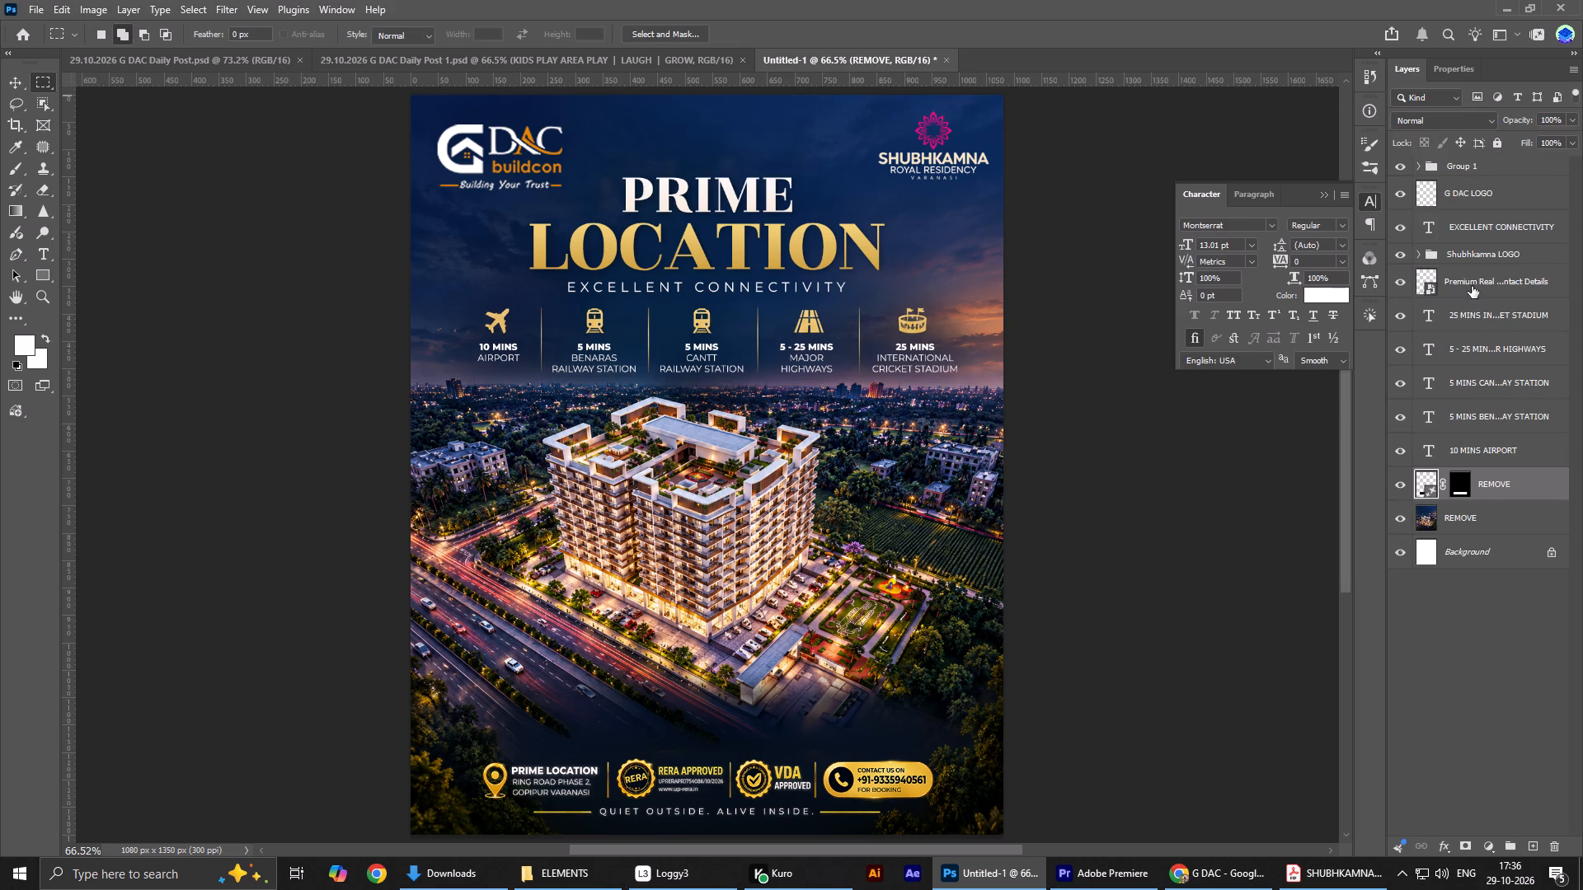
shift+click(1473, 528)
key(ctrl+e)
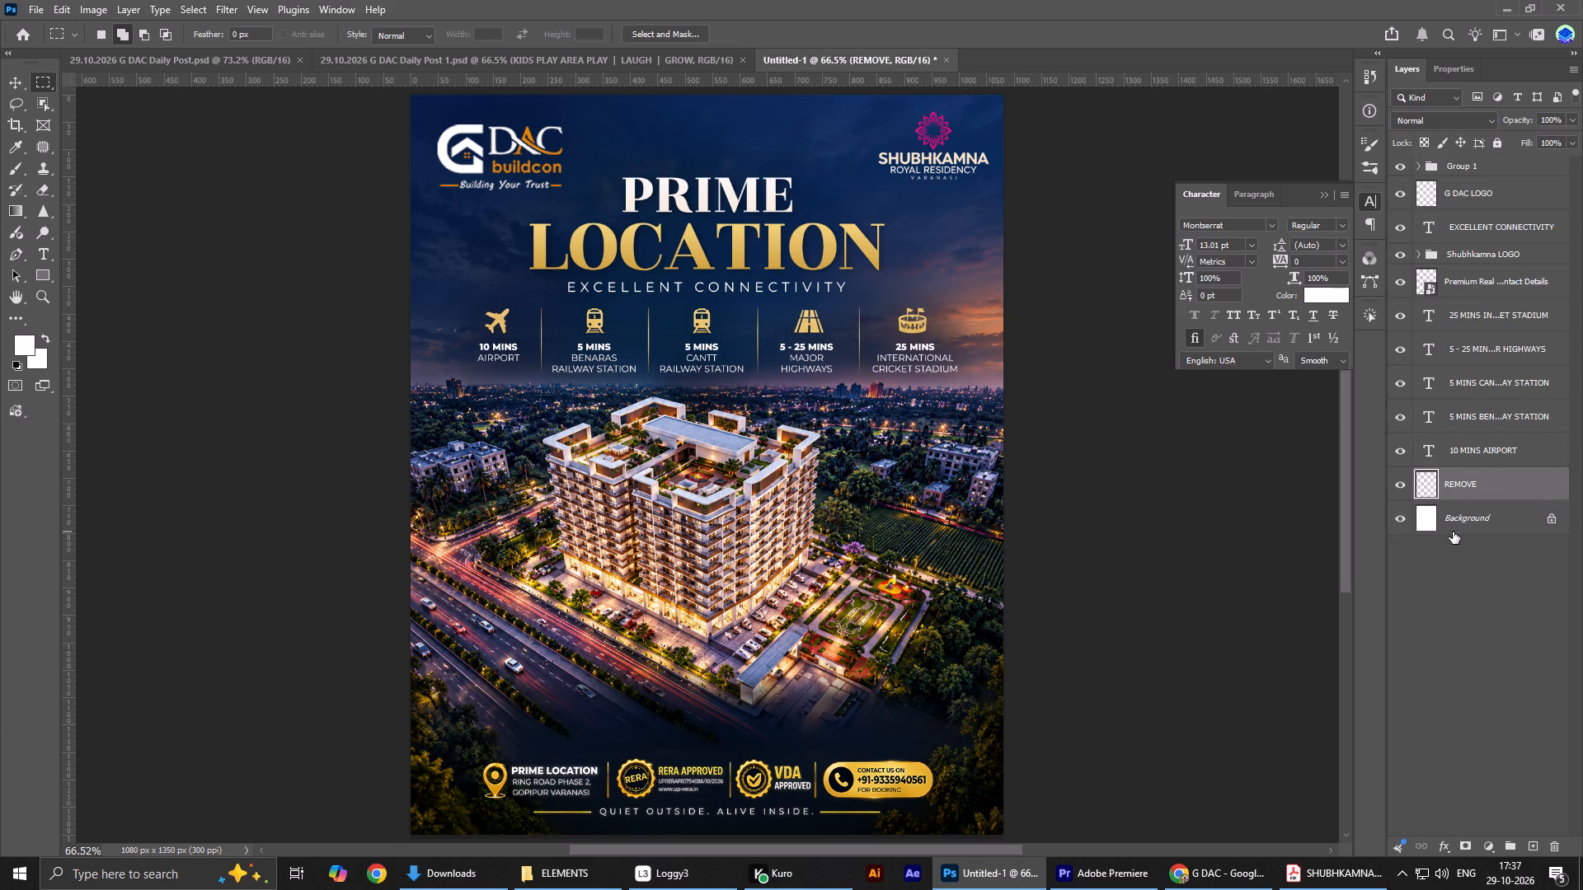
Enlarge the contact details banner proportionally around its centre to nearly the poster's width and nudge it slightly upward.
key(ctrl+0)
key(v)
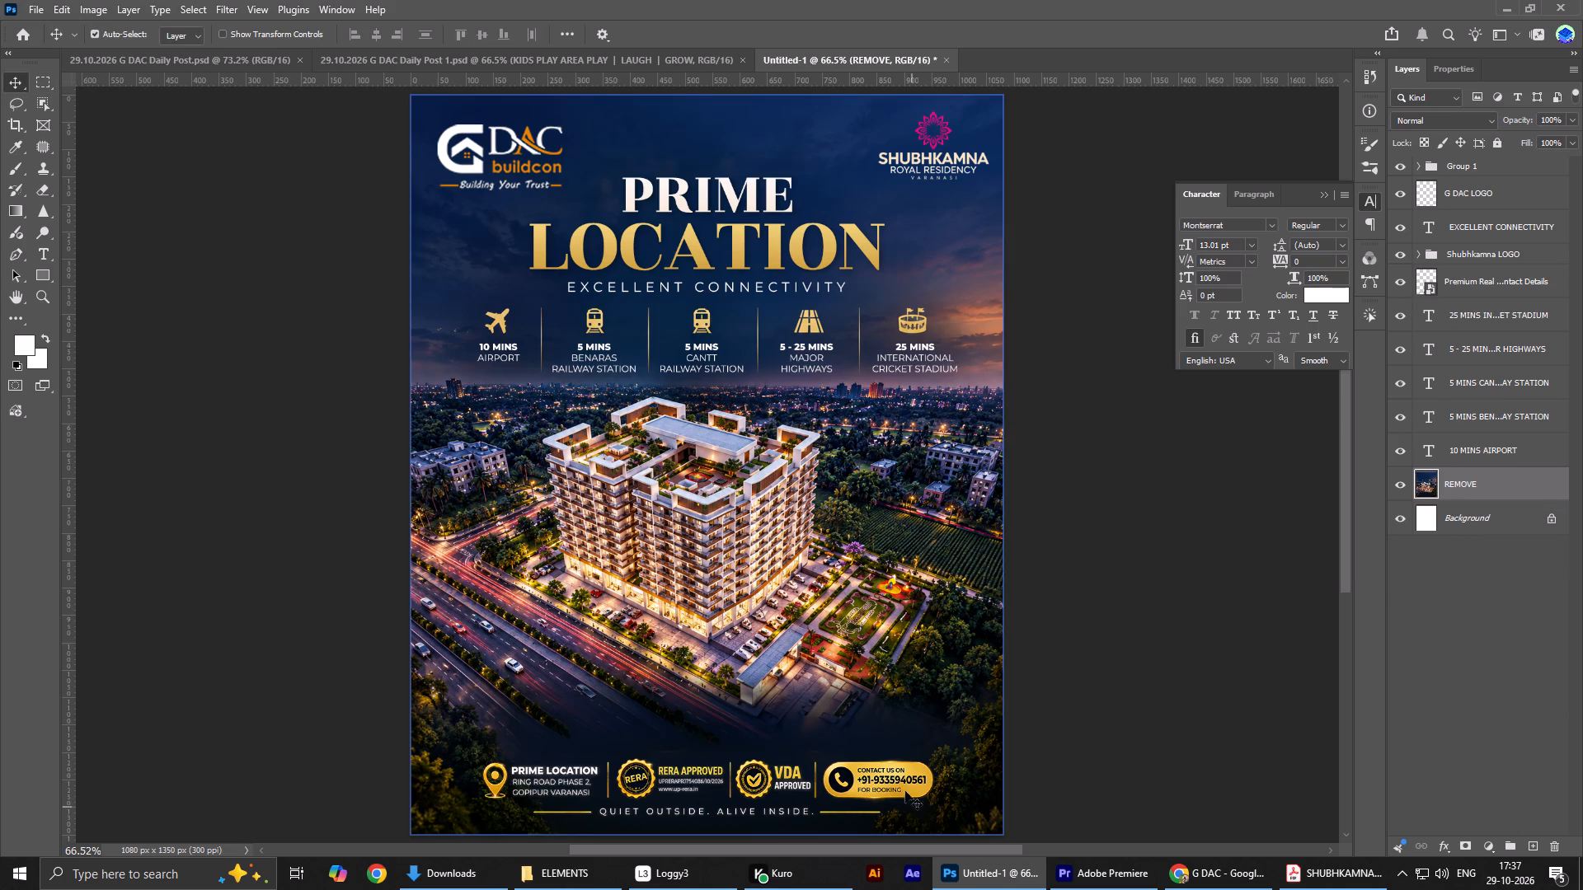
click(881, 781)
key(ctrl+0)
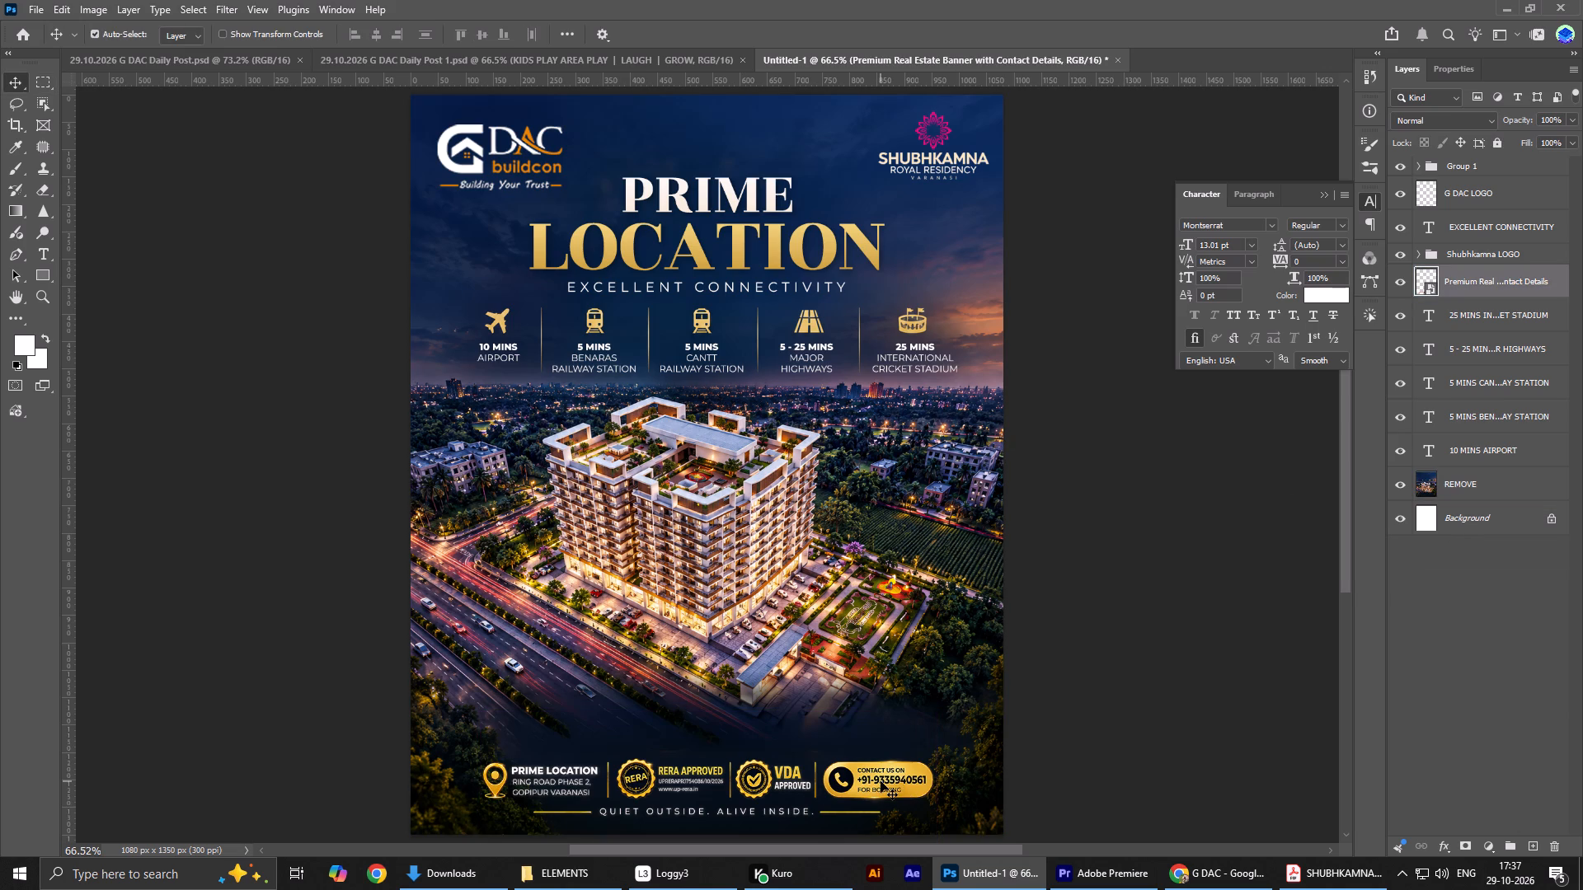
click(872, 772)
key(ctrl+t)
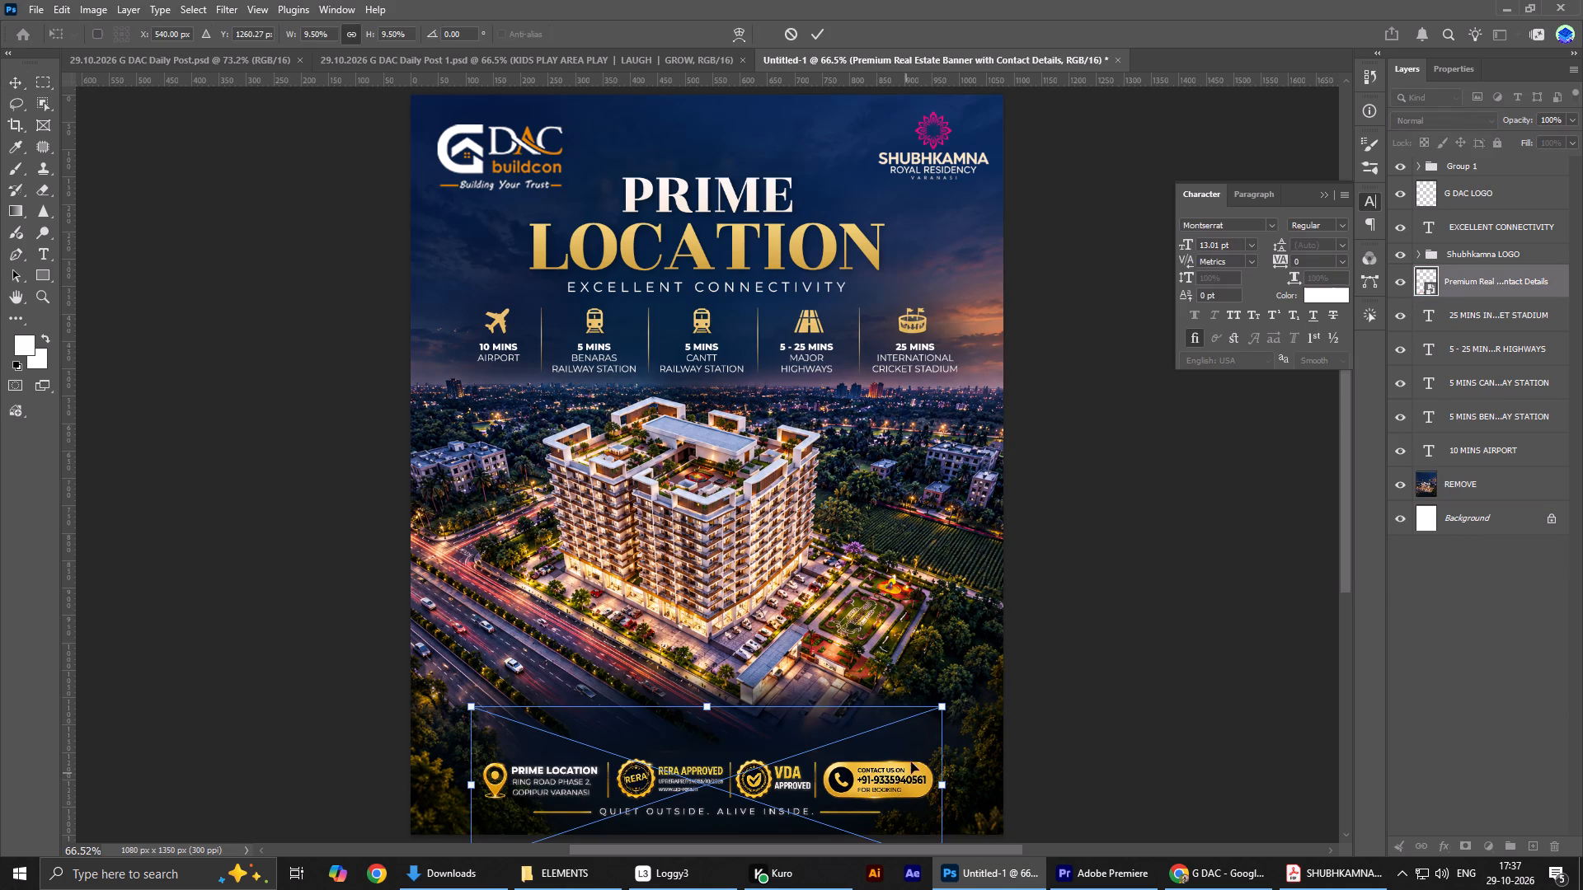
drag(942, 701, 990, 702)
key(Return)
key(Up)
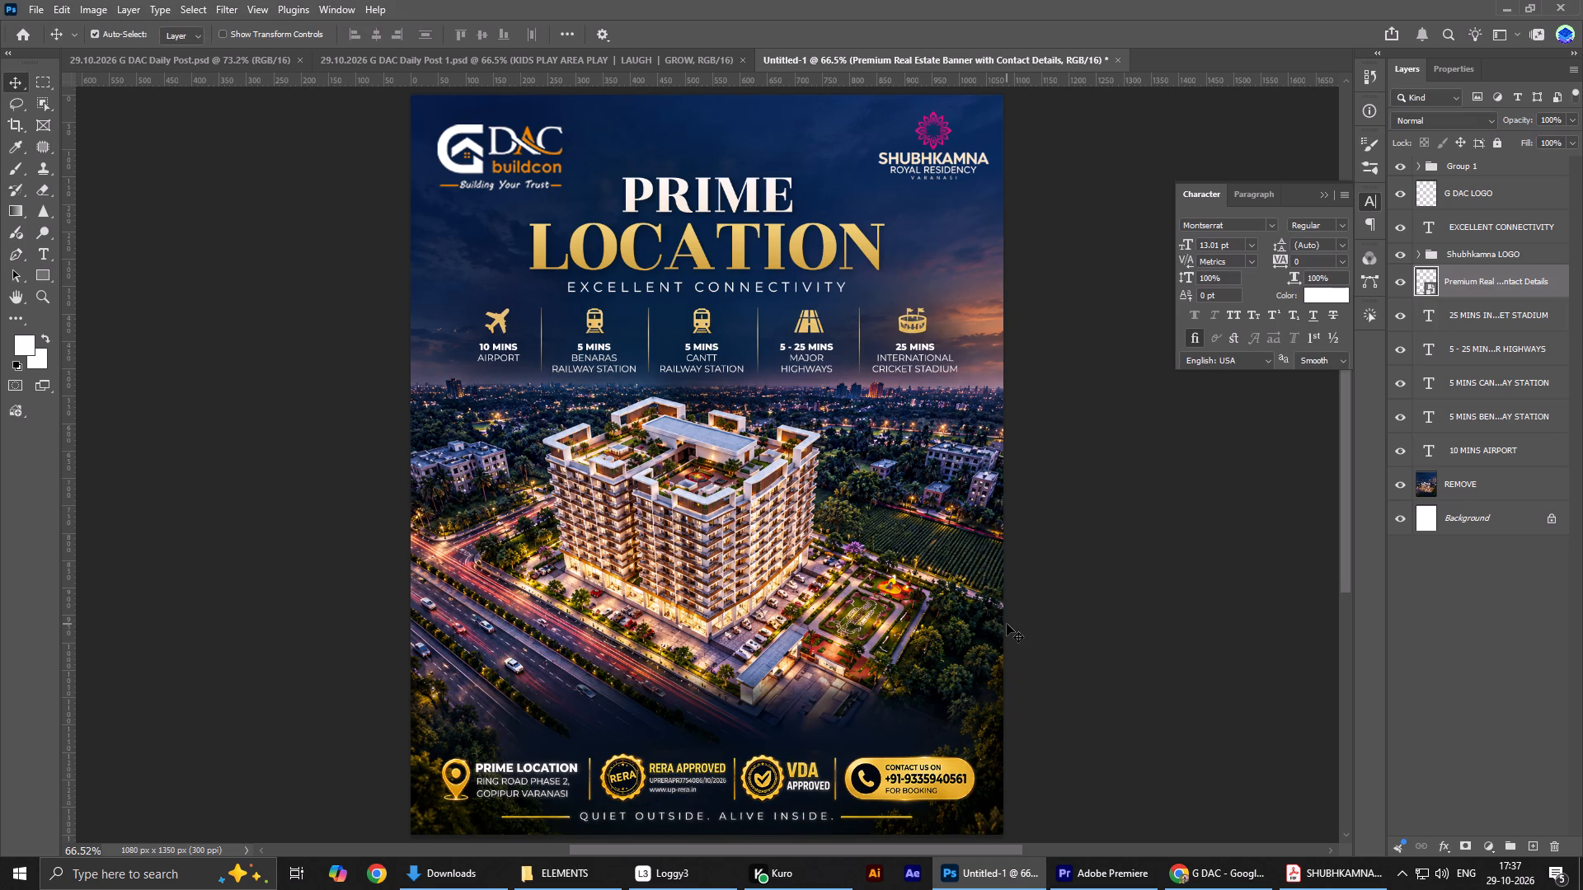
key(ctrl+0)
alt+scroll(930, 588, down, 6)
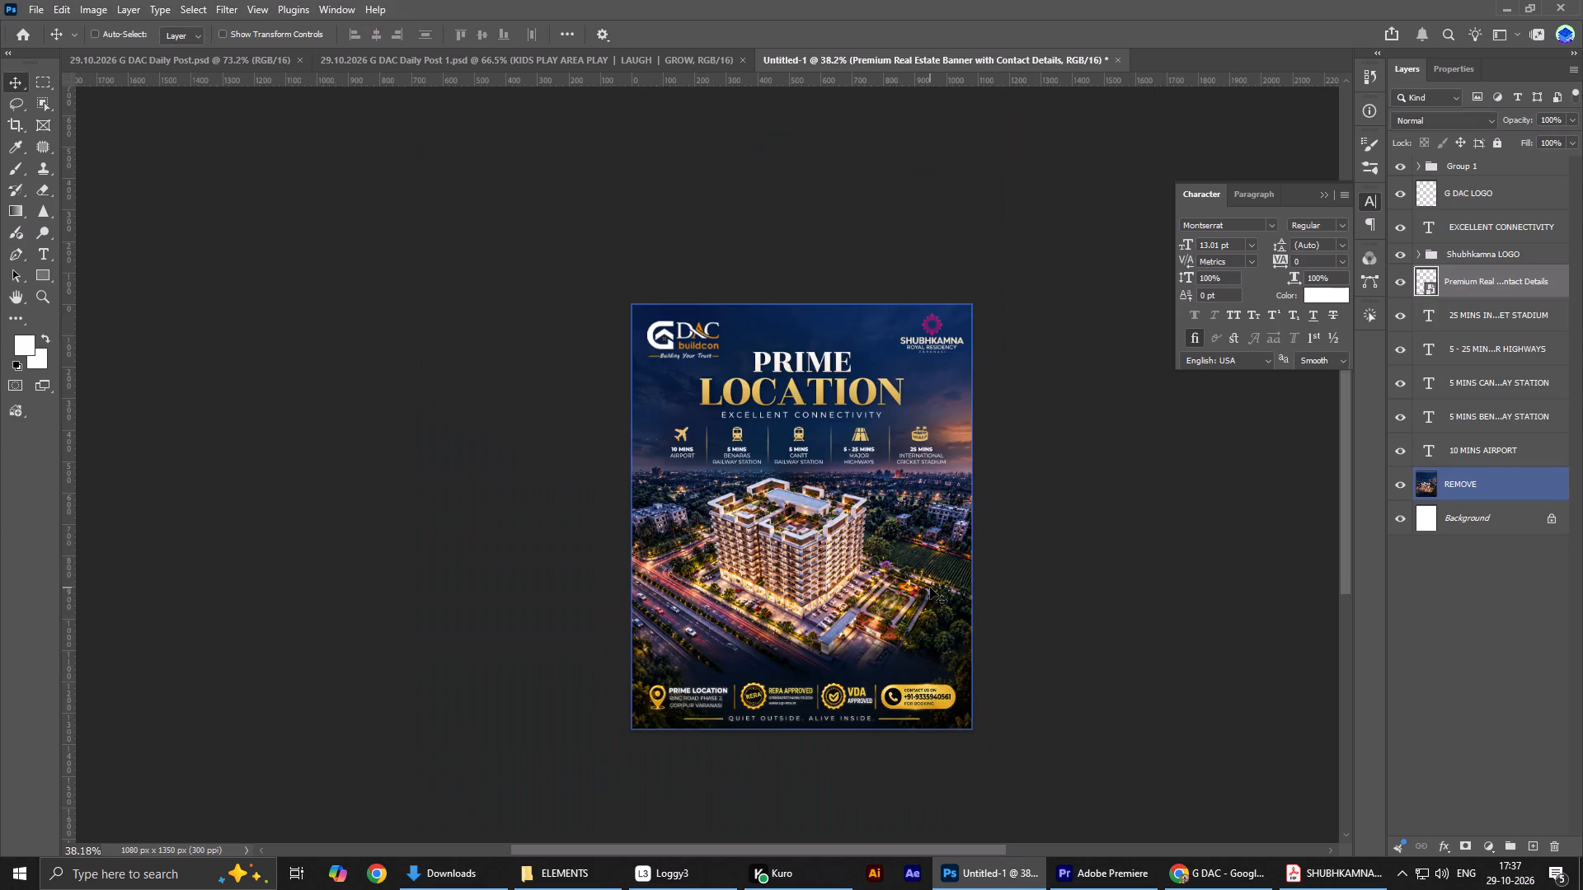
key(ctrl+0)
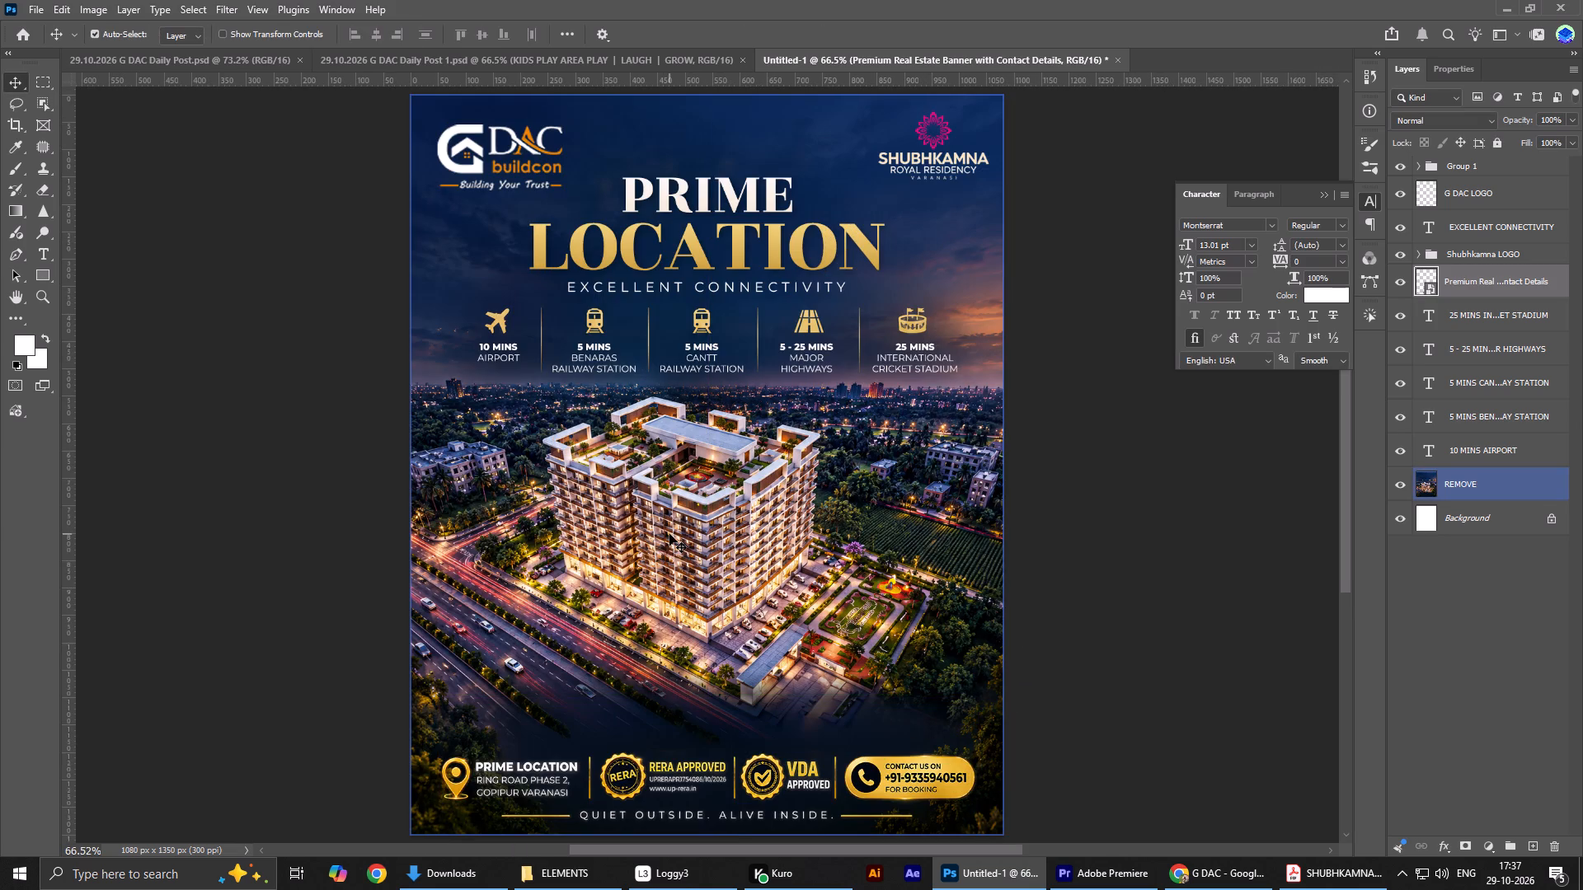
Copy the BOOK YOUR DREAM HOME NOW group from 29.10.2026 G DAC Daily Post 1.psd into the Prime Location poster.
key(t)
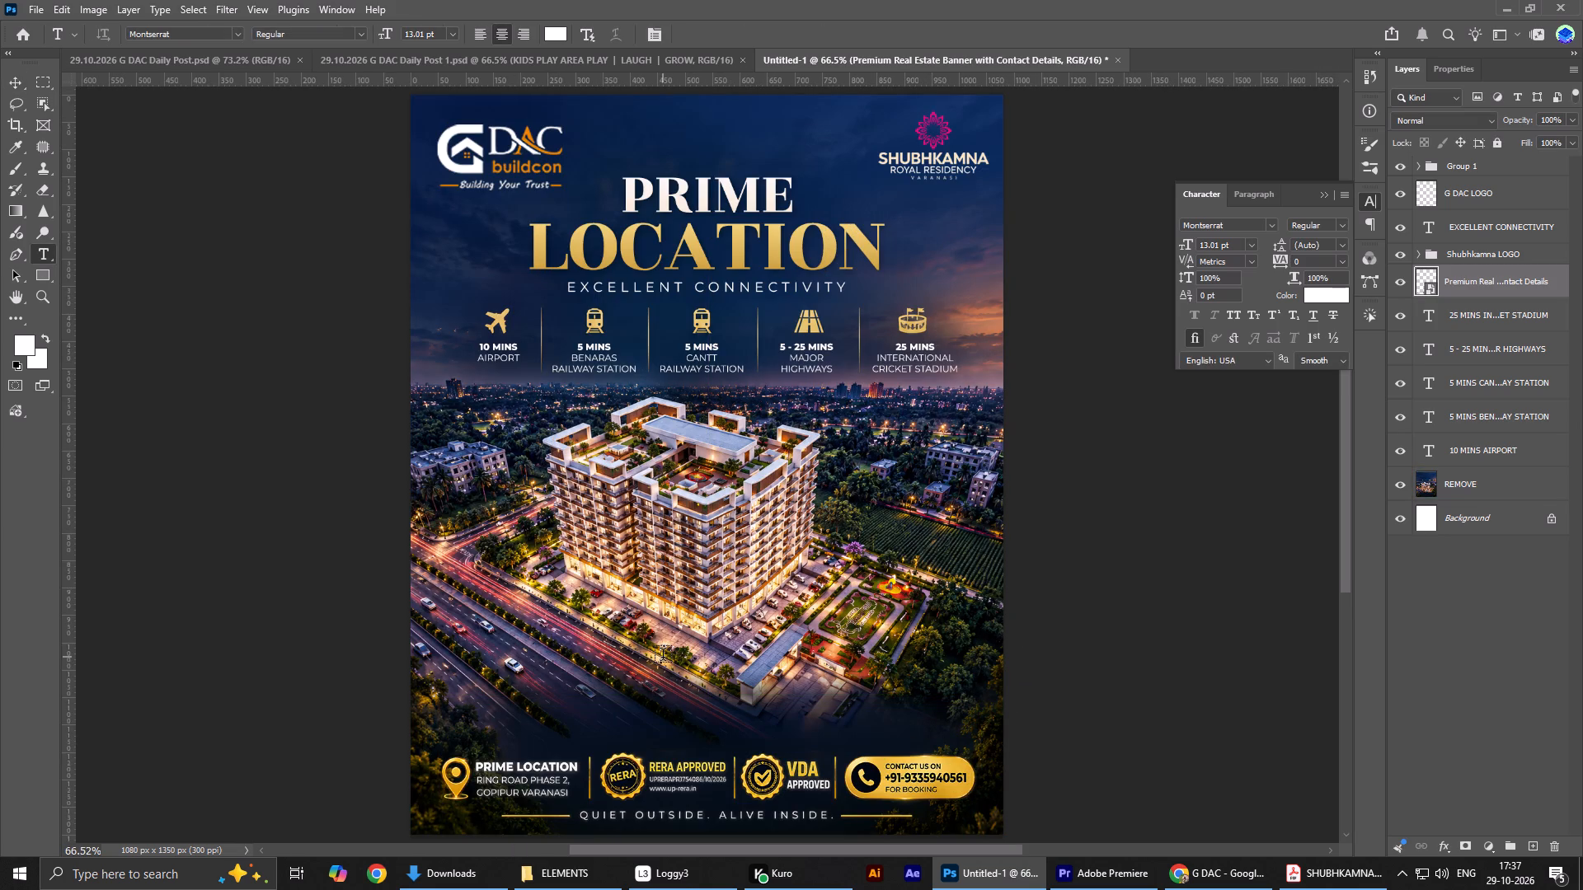
click(4, 82)
click(500, 52)
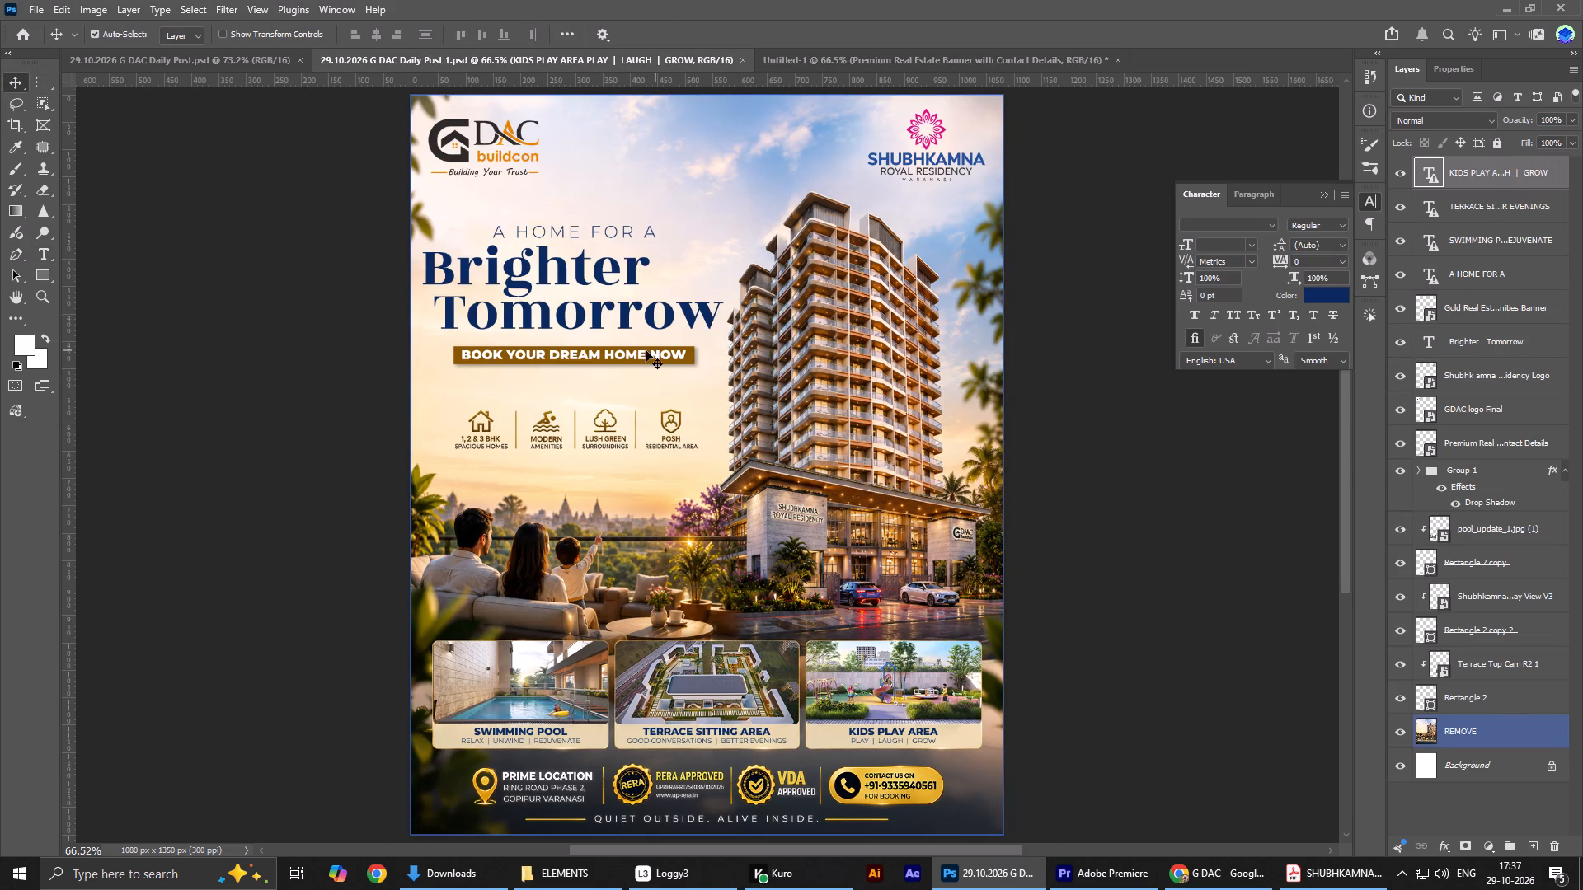
click(582, 358)
shift+click(689, 352)
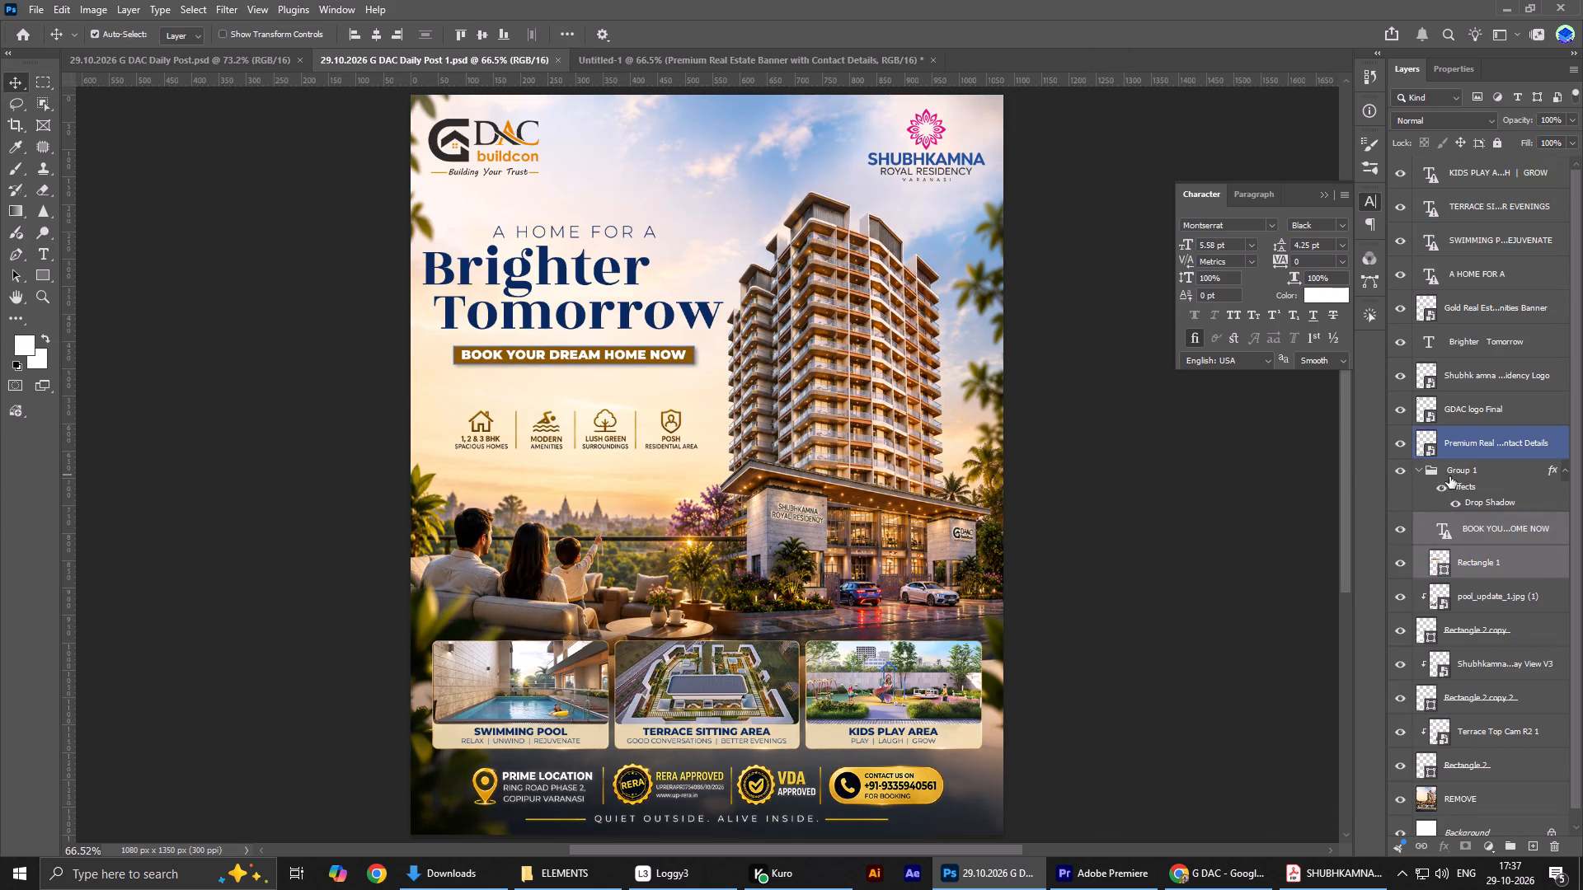
click(1419, 467)
drag(1497, 474, 859, 49)
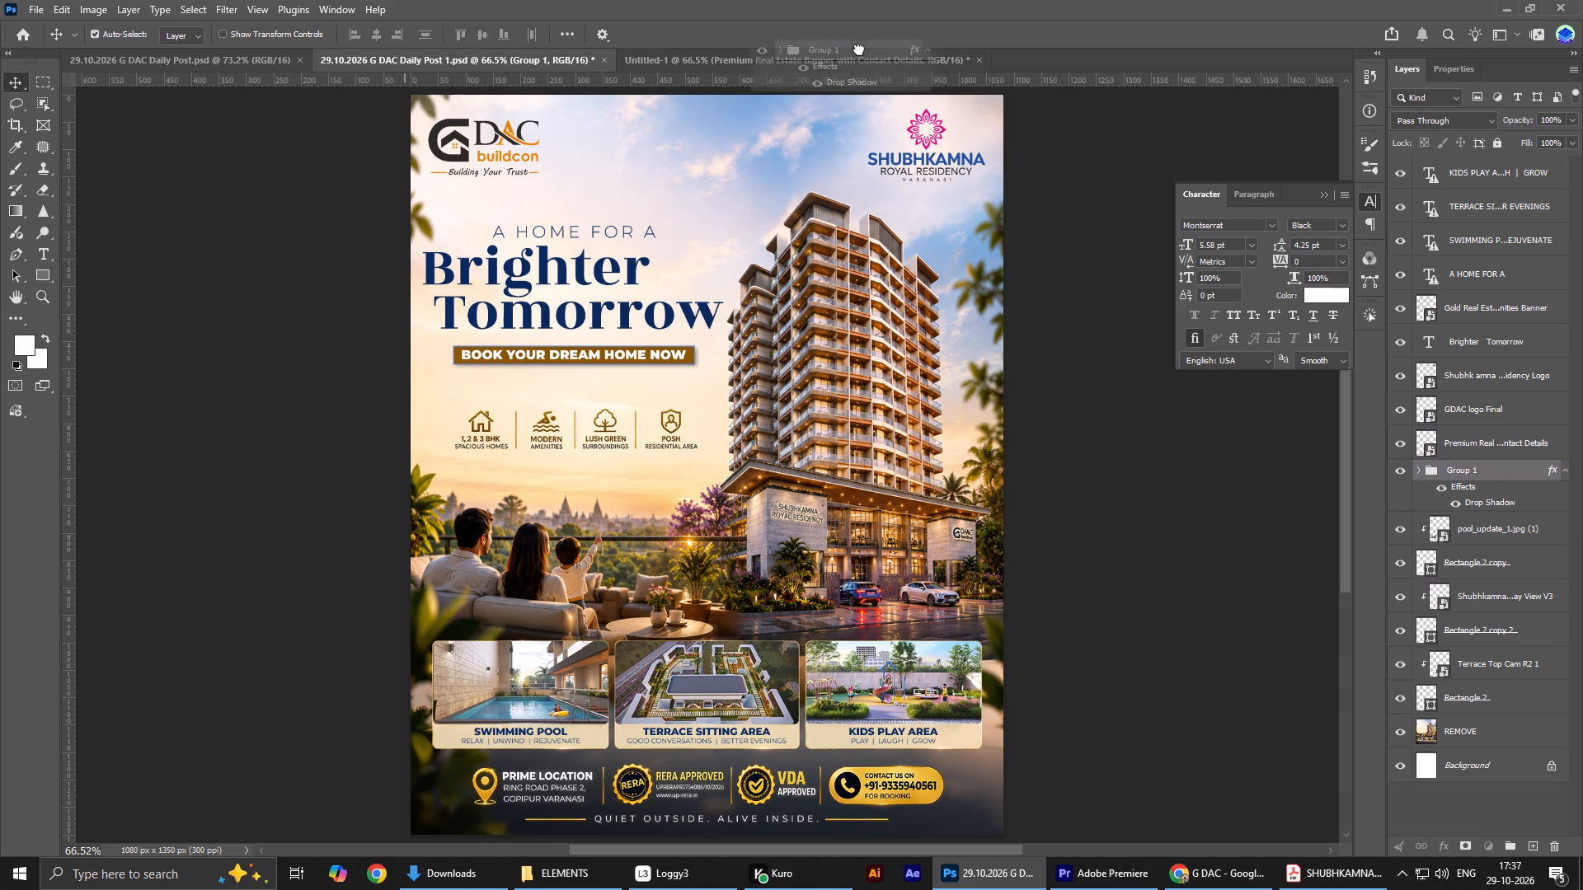
drag(859, 49, 692, 438)
Move the BOOK YOUR DREAM HOME NOW group below the building, just above the contact details banner, at about Y 1135 px.
key(ctrl+t)
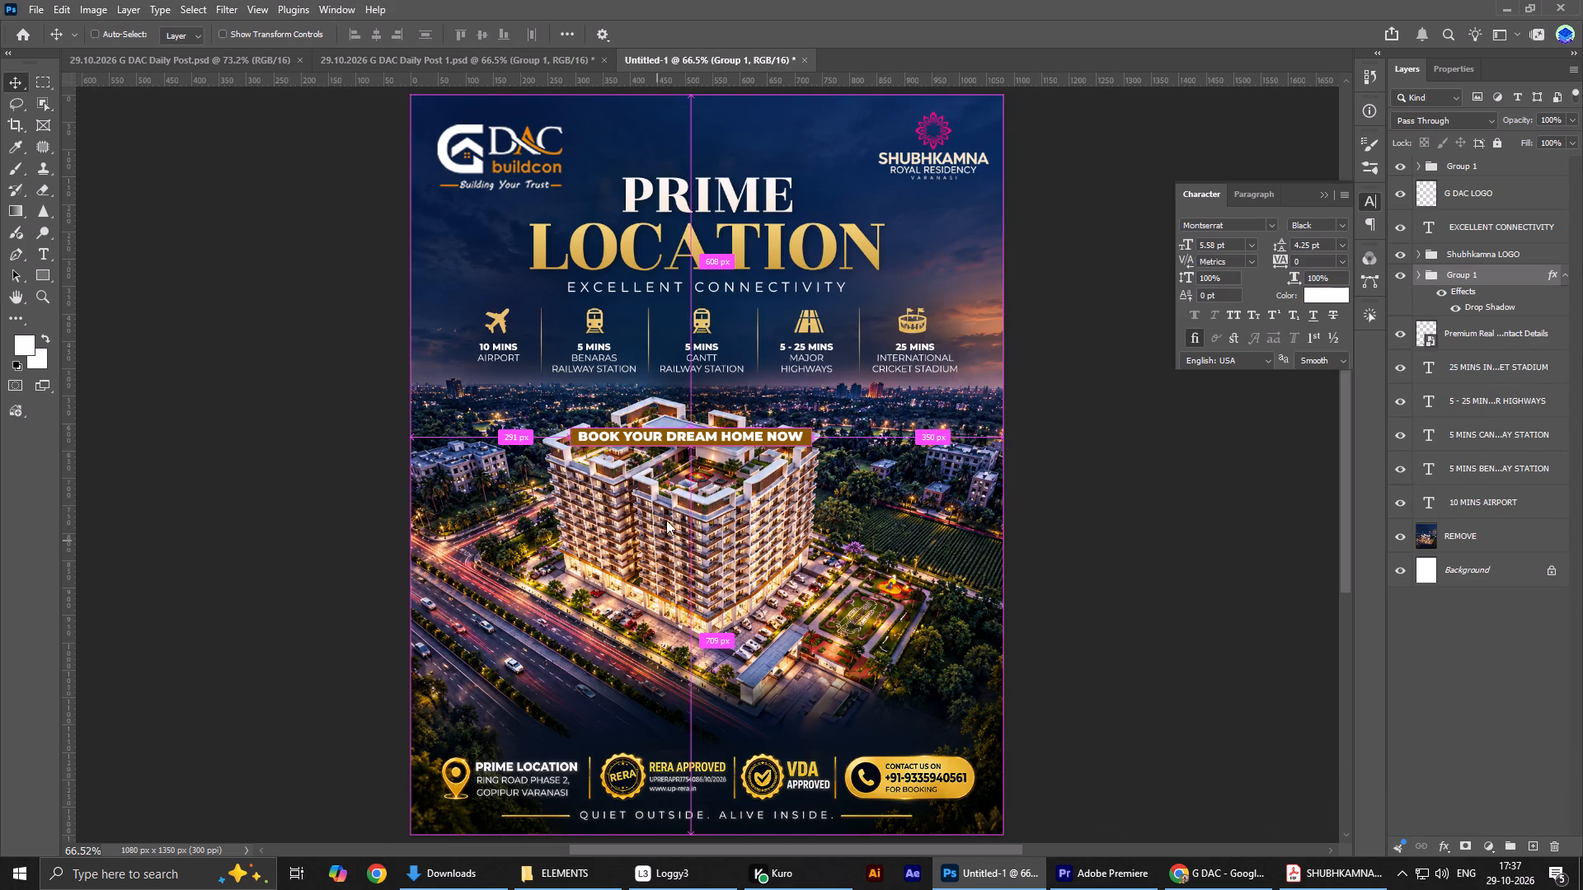
click(886, 342)
drag(728, 440, 725, 463)
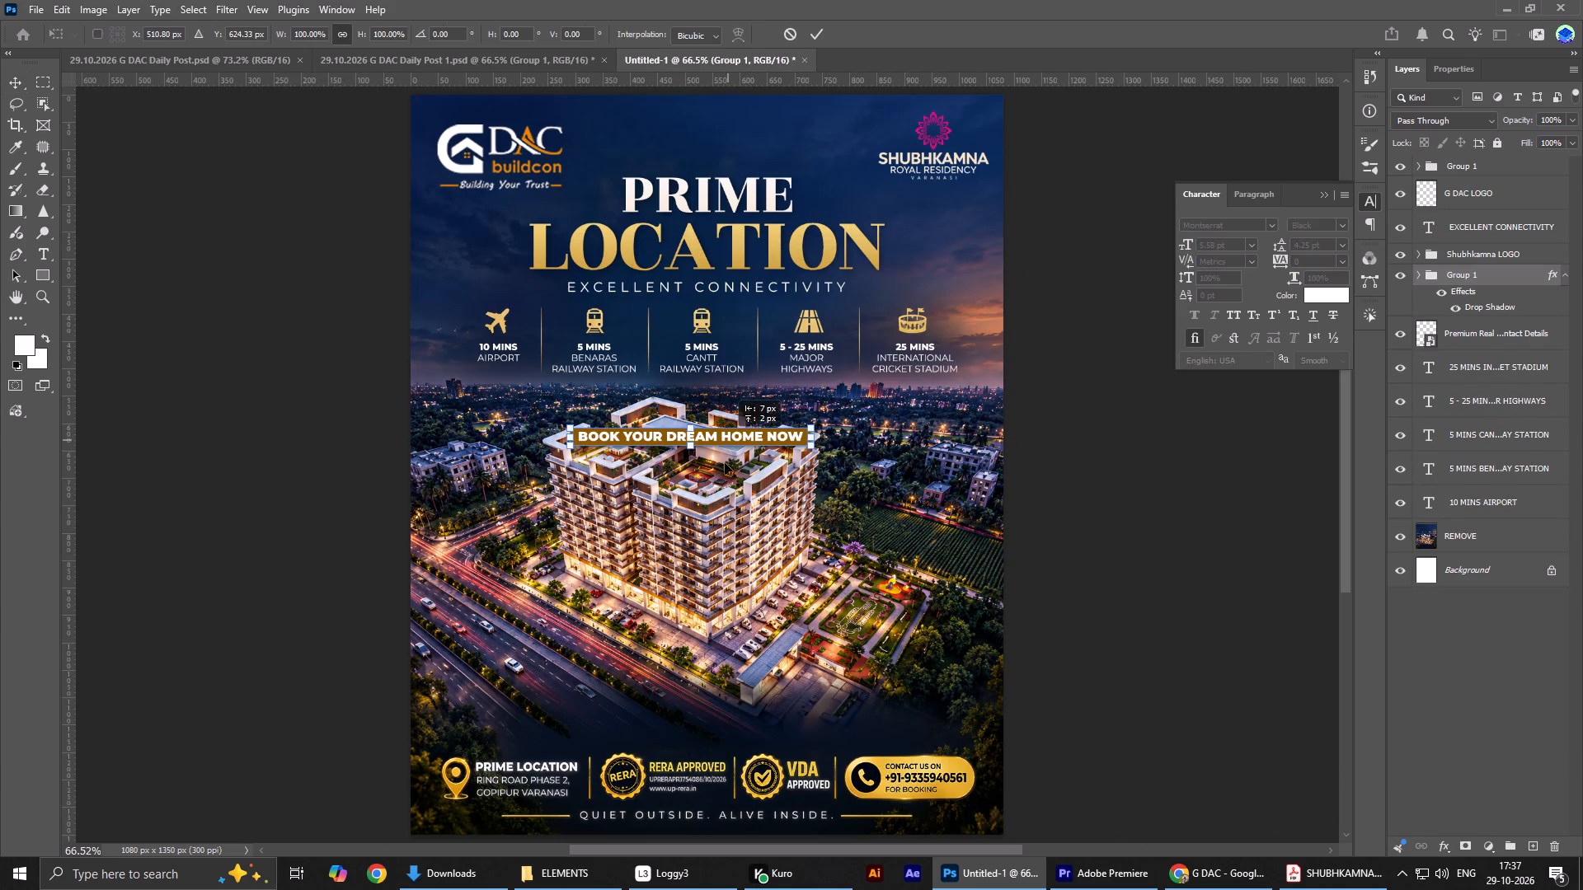
drag(725, 463, 730, 713)
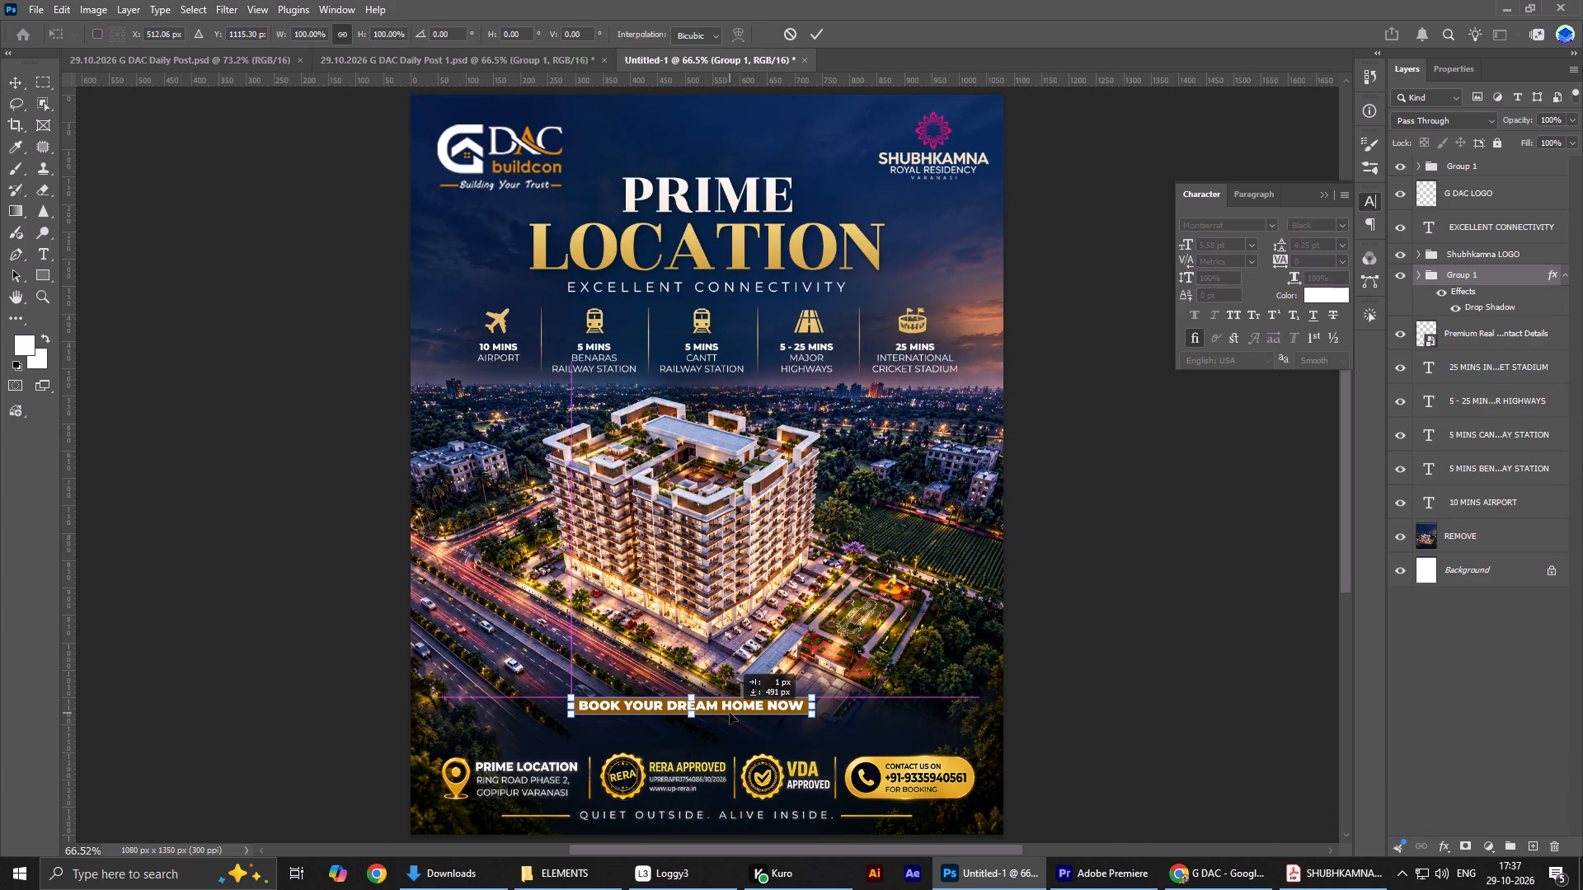
drag(730, 713, 700, 720)
click(824, 30)
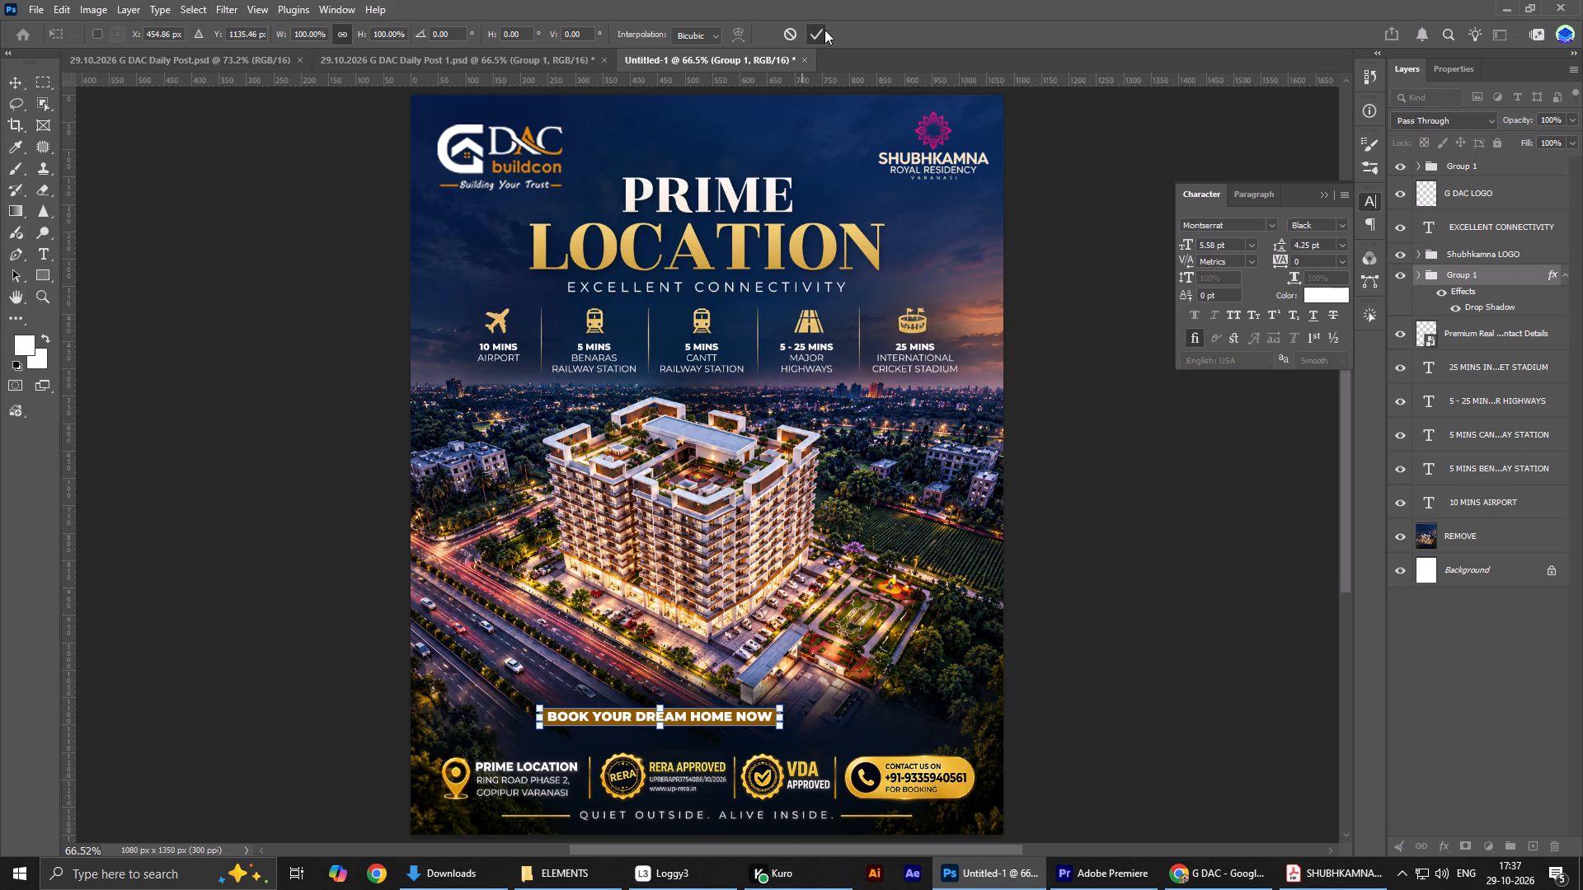
Centre the BOOK YOUR DREAM HOME NOW group horizontally on the canvas.
key(ctrl+a)
triple_click(372, 38)
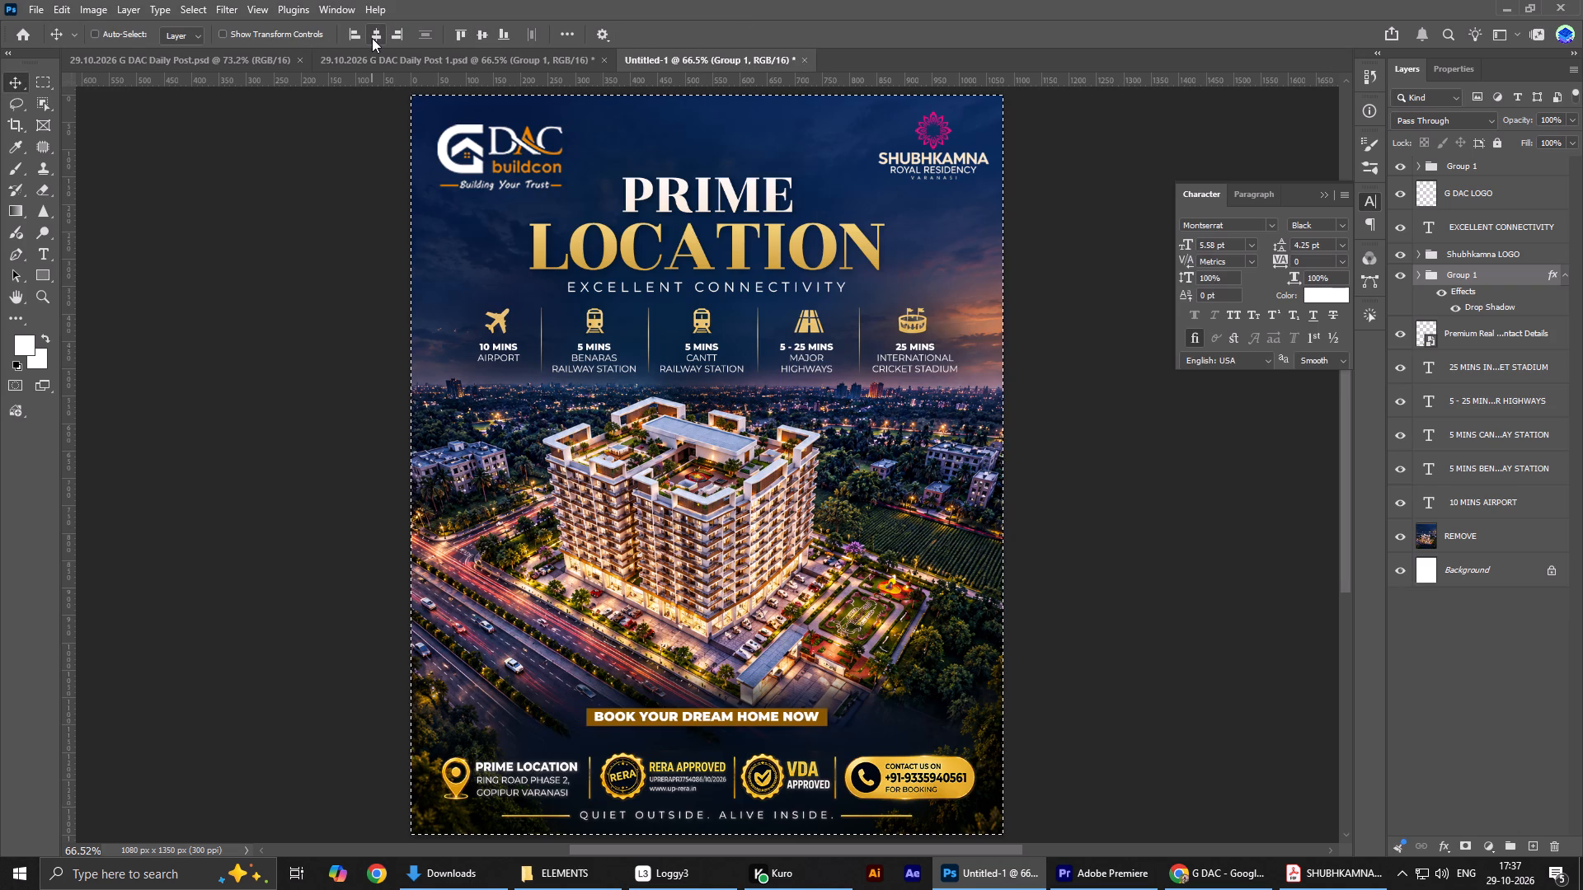
key(ctrl+d)
Enlarge the BOOK YOUR DREAM HOME NOW group proportionally around its centre to about 134%.
key(ctrl+t)
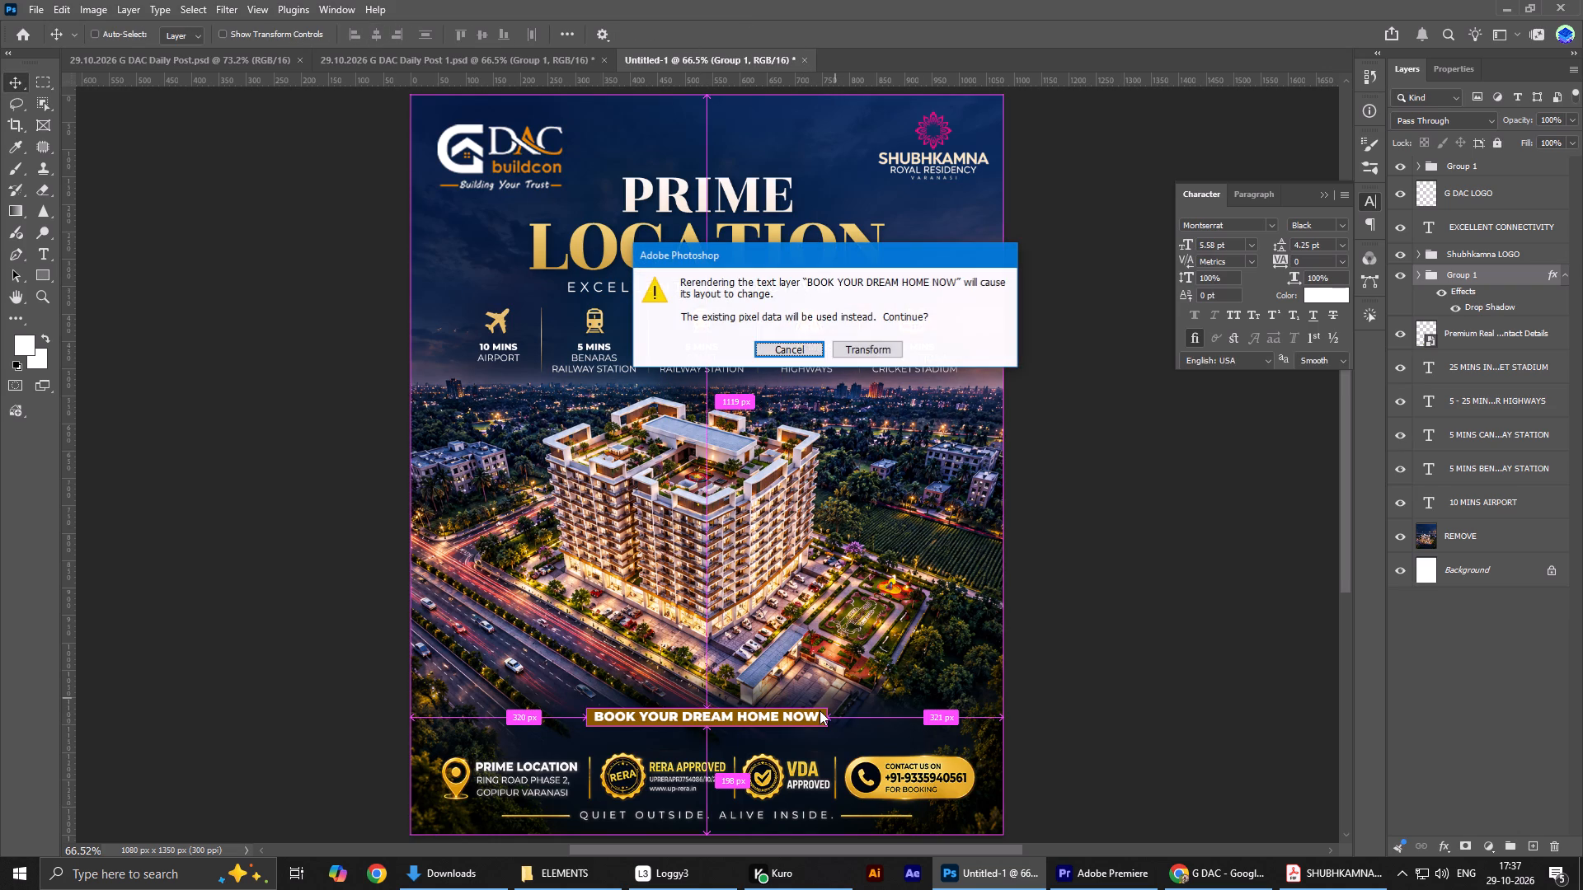
click(876, 352)
drag(826, 705, 838, 700)
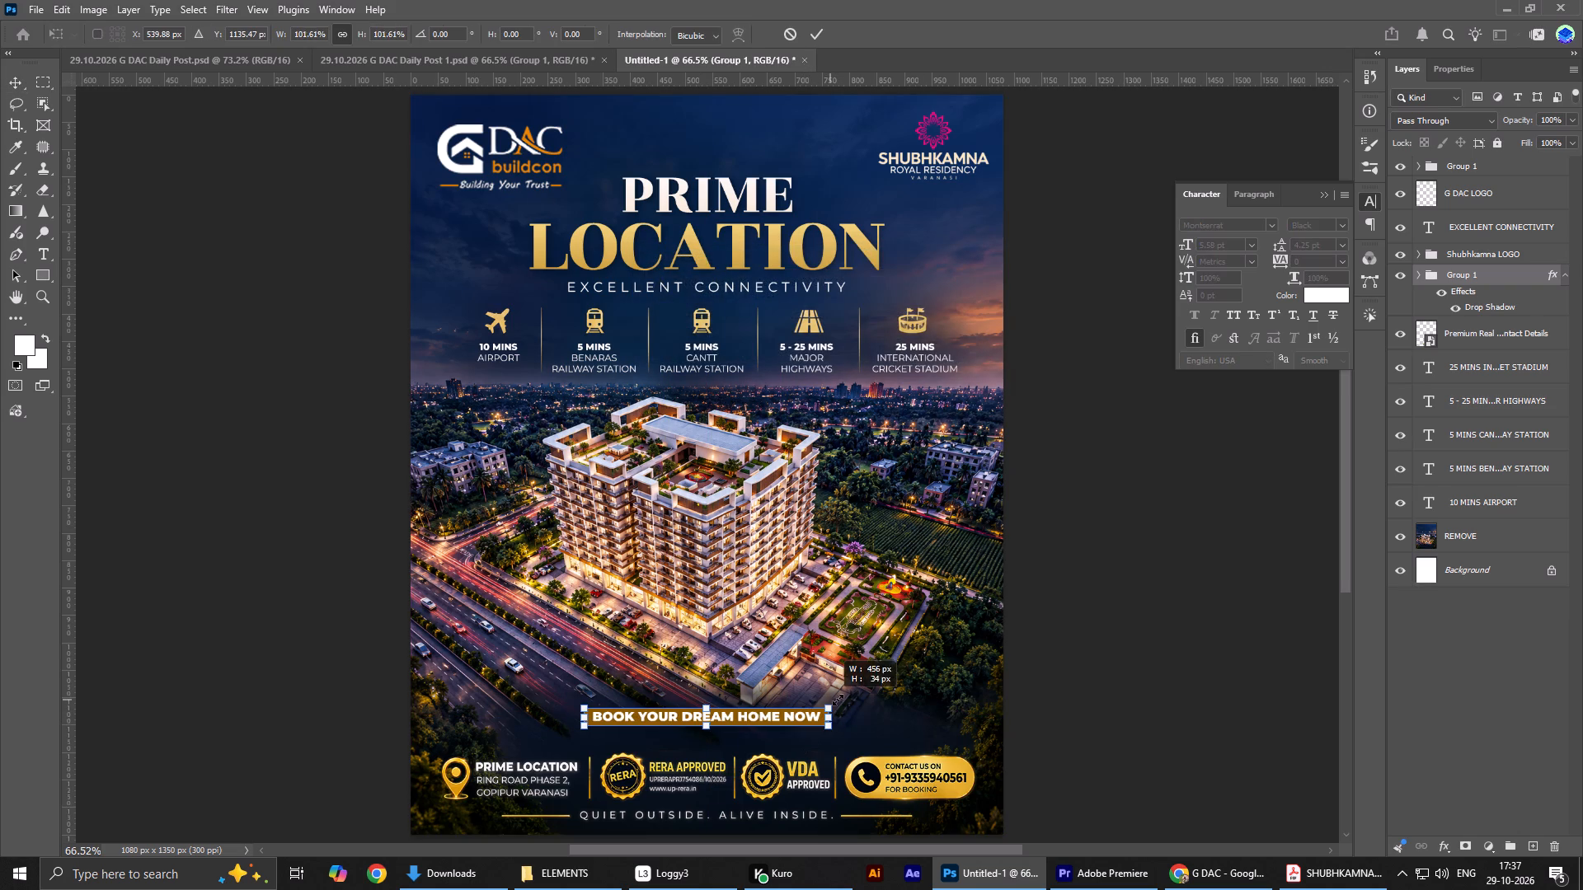
drag(838, 700, 867, 700)
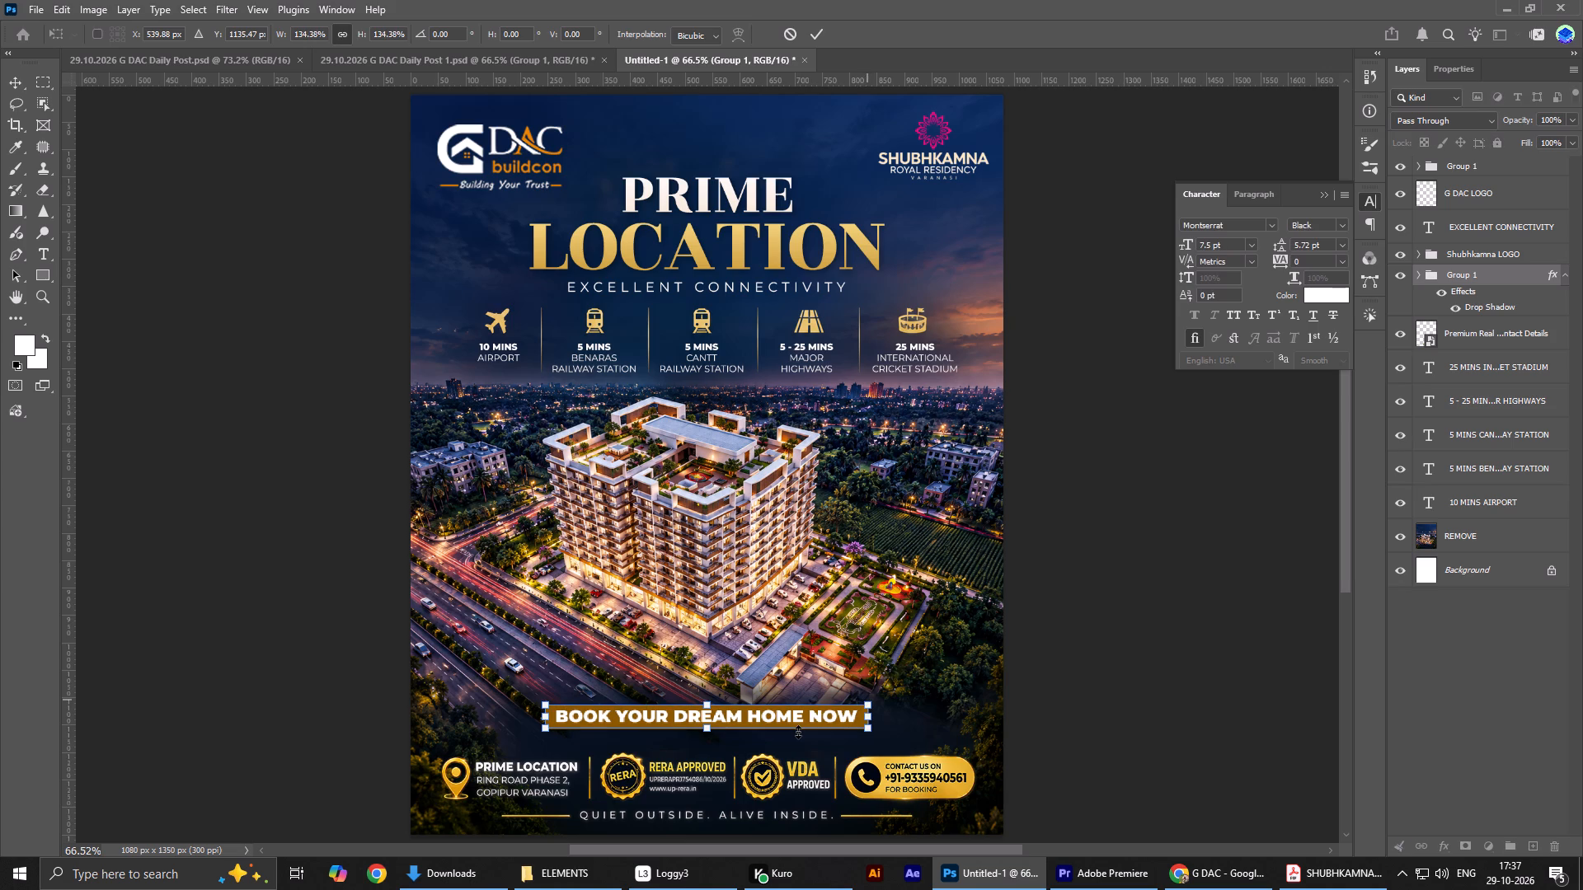
key(Return)
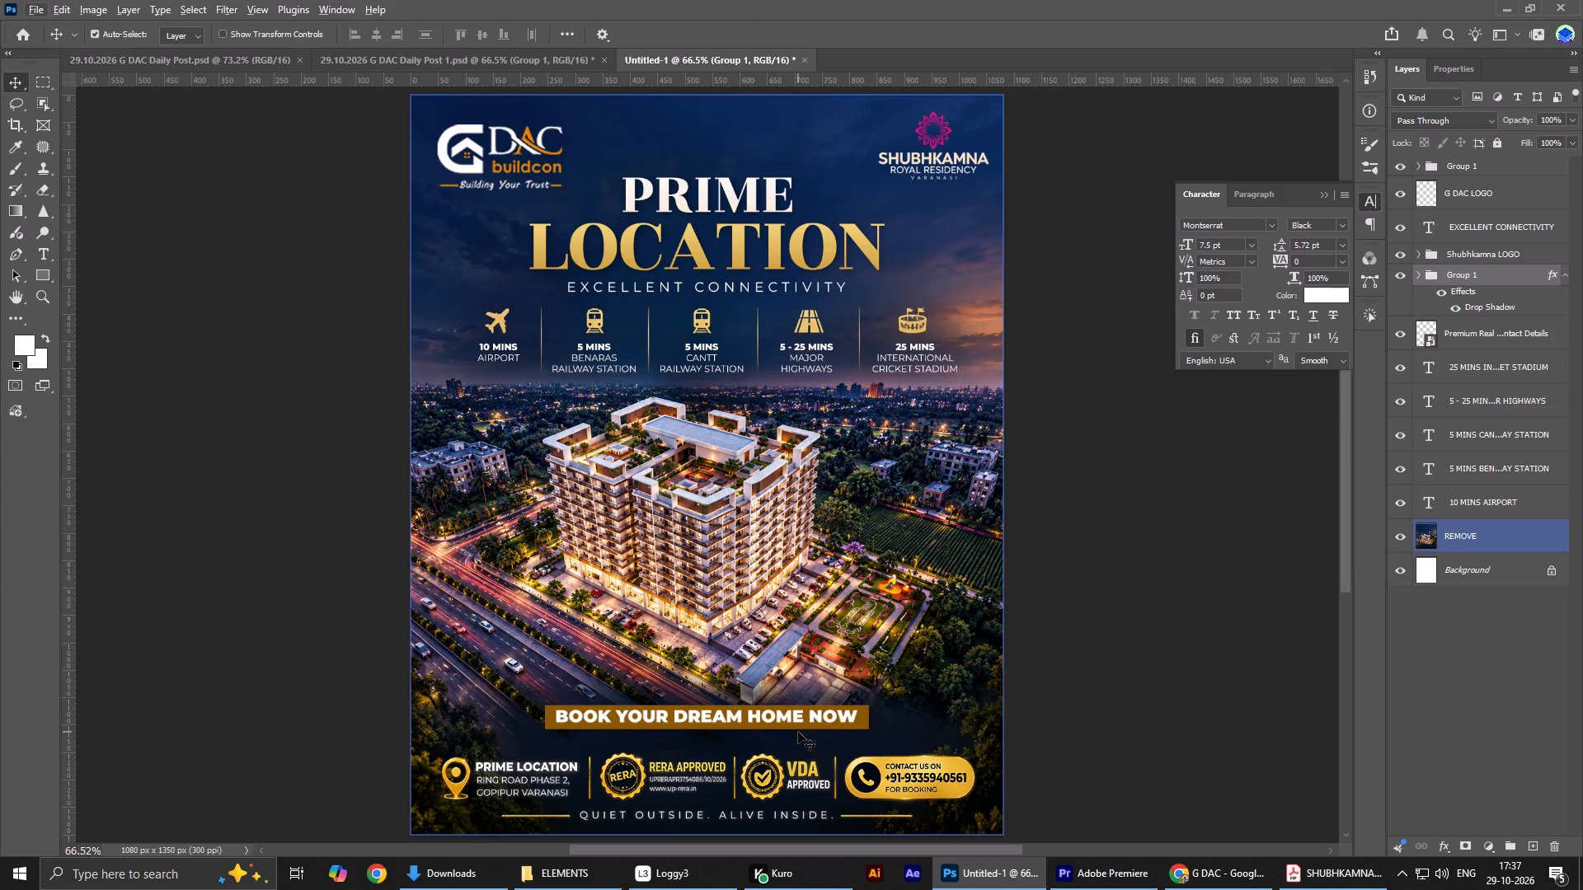
Move the BOOK YOUR DREAM HOME NOW group straight up to about Y 555 px, between the connectivity captions and the building.
key(shift+Up)
key(shift+Up)
key(shift+Up)
key(shift+Up)
key(shift+Up)
key(shift+Up)
key(shift+Up)
key(shift+Up)
key(shift+Up)
key(shift+Up)
key(shift+Up)
key(shift+Up)
key(shift+Up)
key(shift+Up)
key(shift+Up)
key(shift+Up)
key(shift+Up)
key(shift+Up)
key(shift+Up)
key(shift+Up)
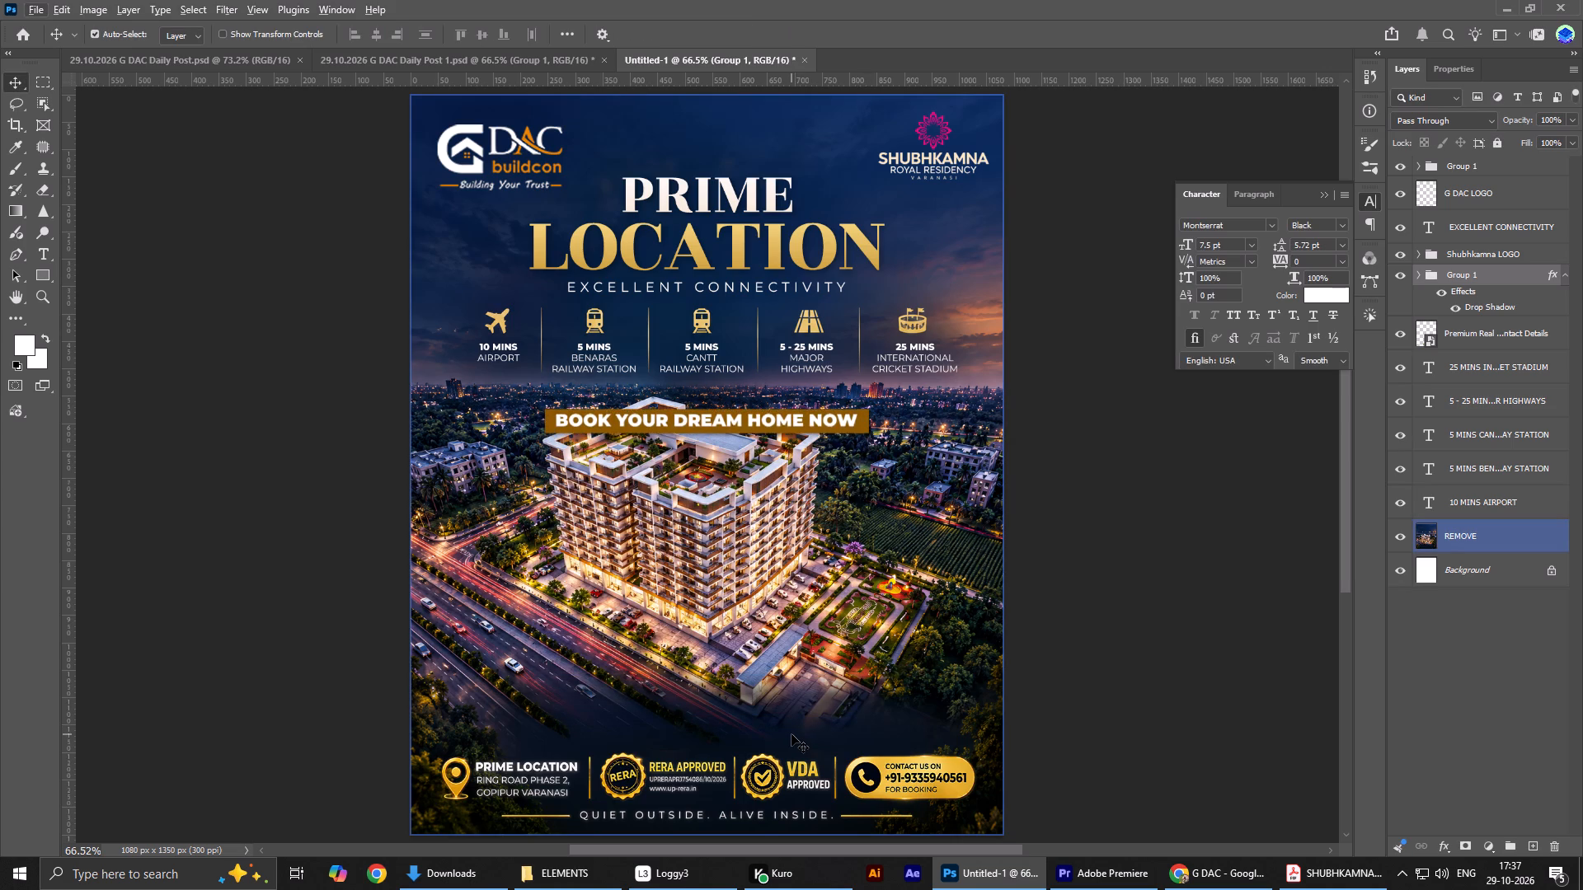
key(shift+Up)
key(shift+Up)
key(shift+Up)
key(shift+Up)
key(shift+Down)
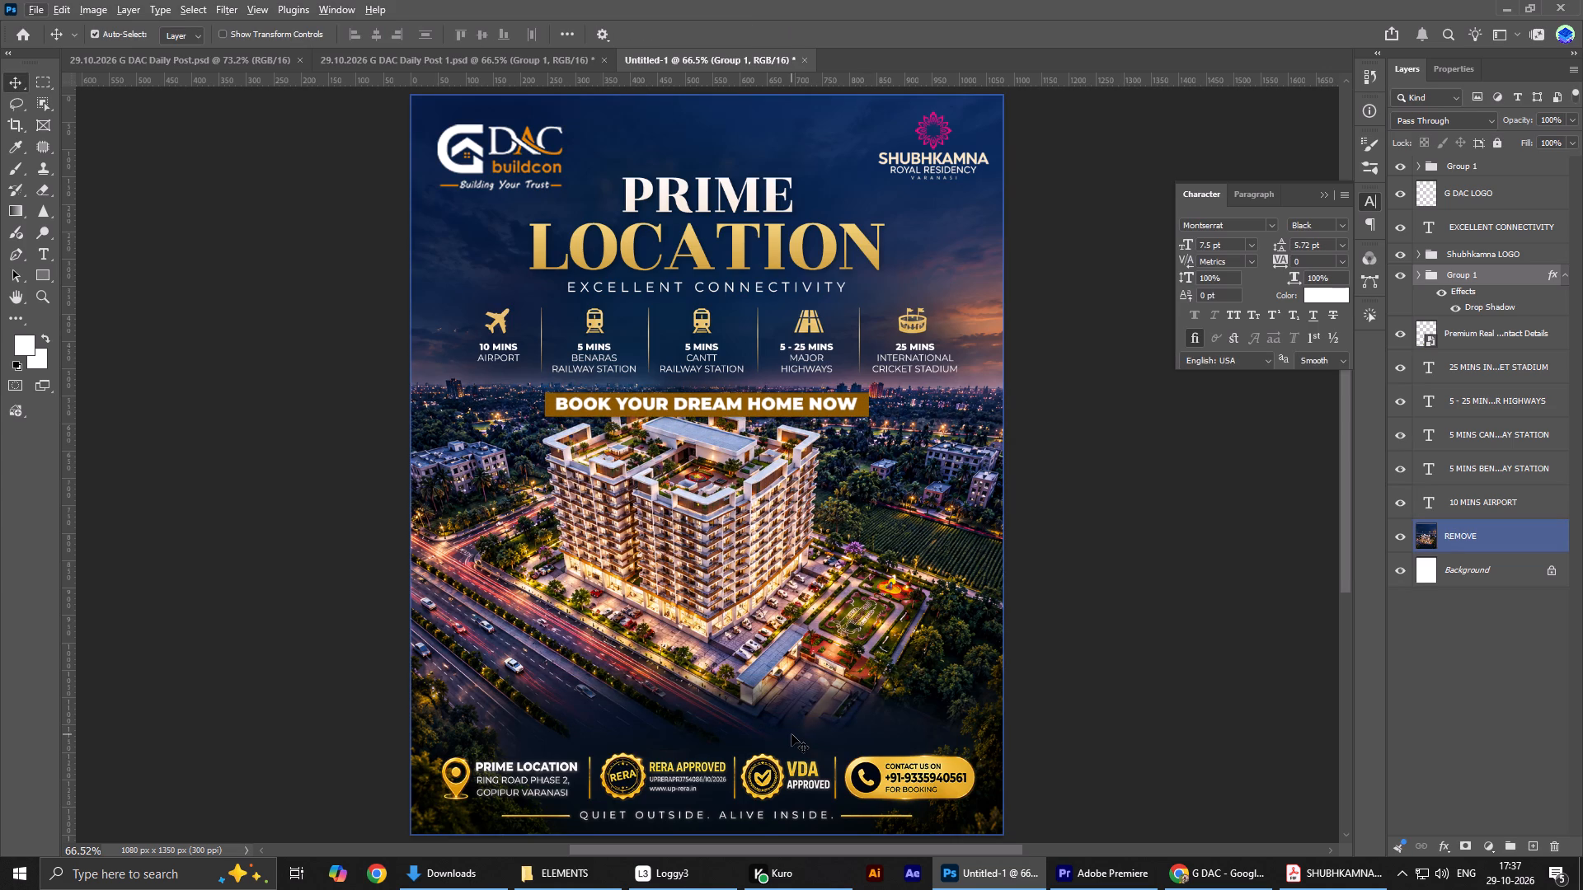
key(shift+Up)
Shrink the BOOK YOUR DREAM HOME NOW group around its centre to about 65% and nudge it up close beneath the connectivity captions.
key(ctrl+t)
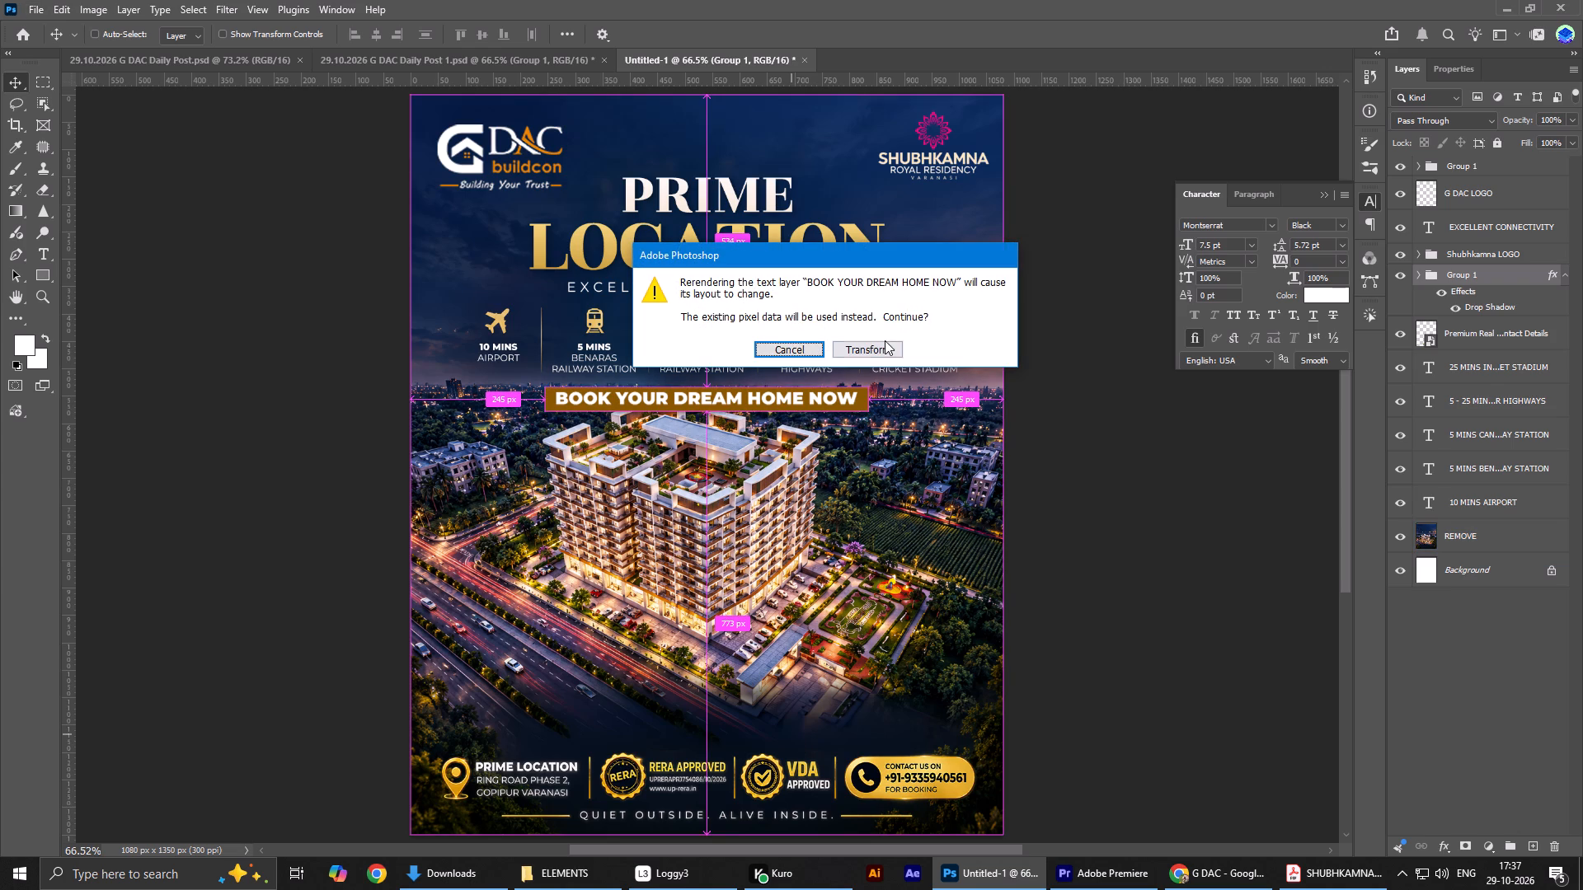
click(885, 340)
click(873, 344)
click(876, 389)
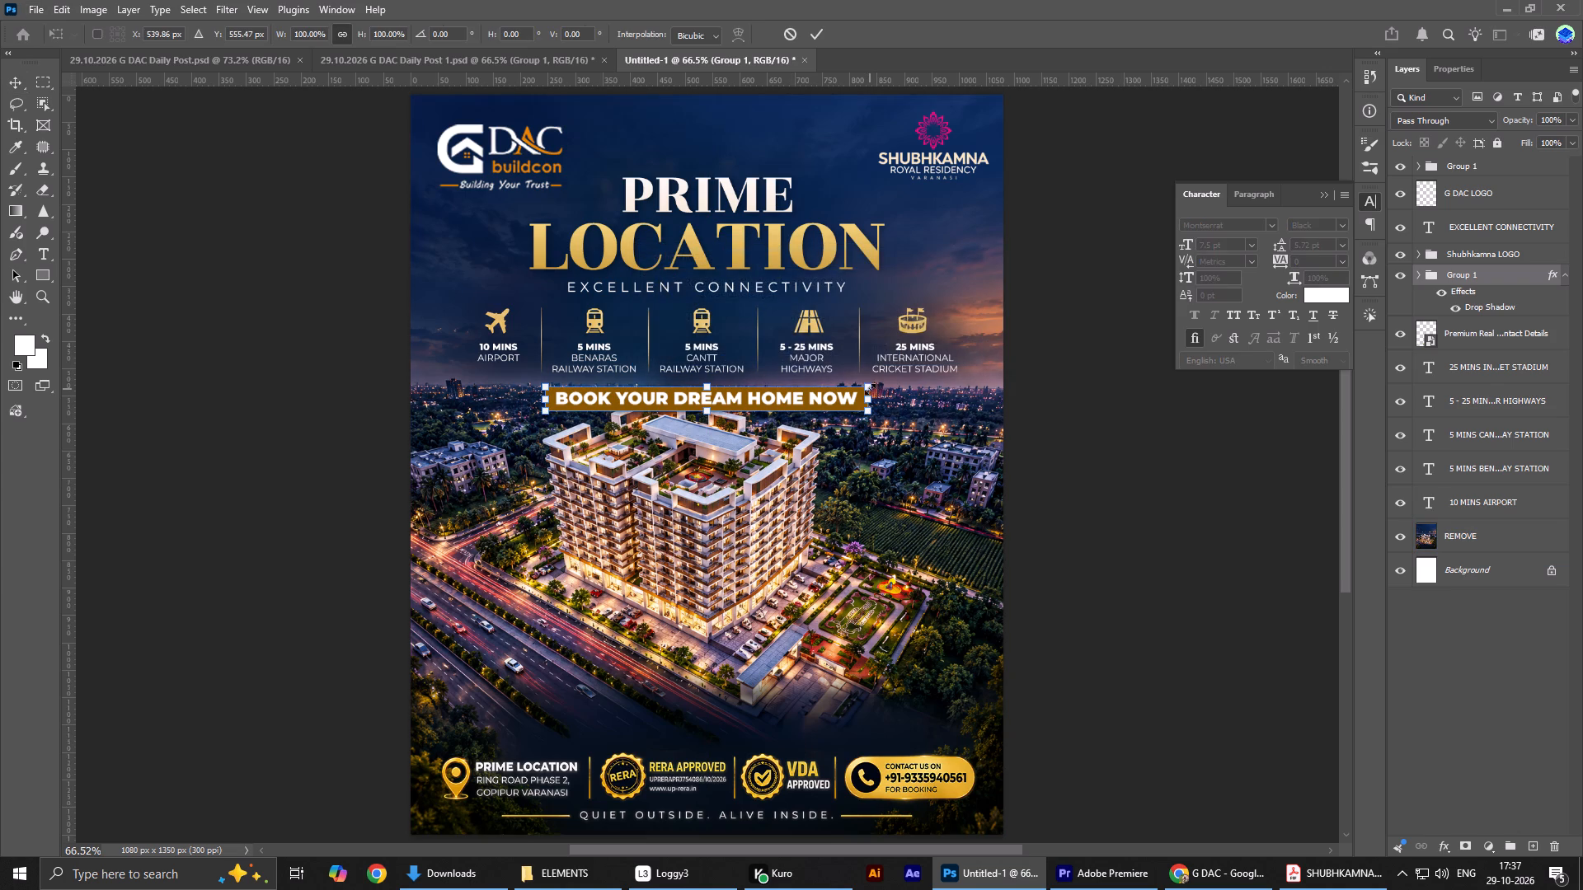
drag(867, 389, 810, 394)
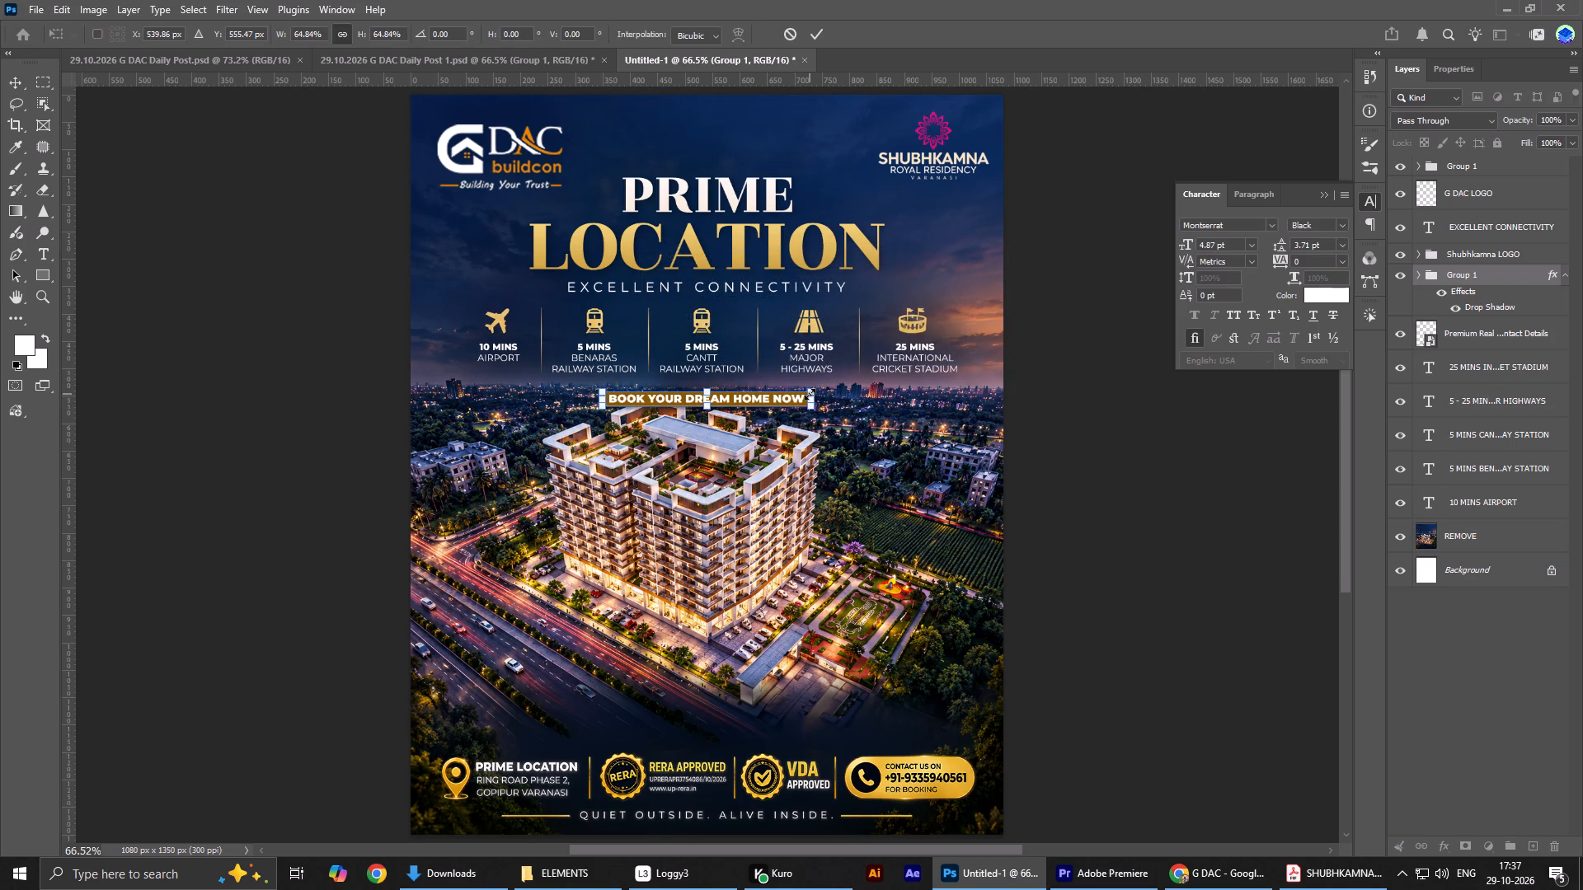
key(Return)
key(shift+Up)
key(shift+Up)
key(Down)
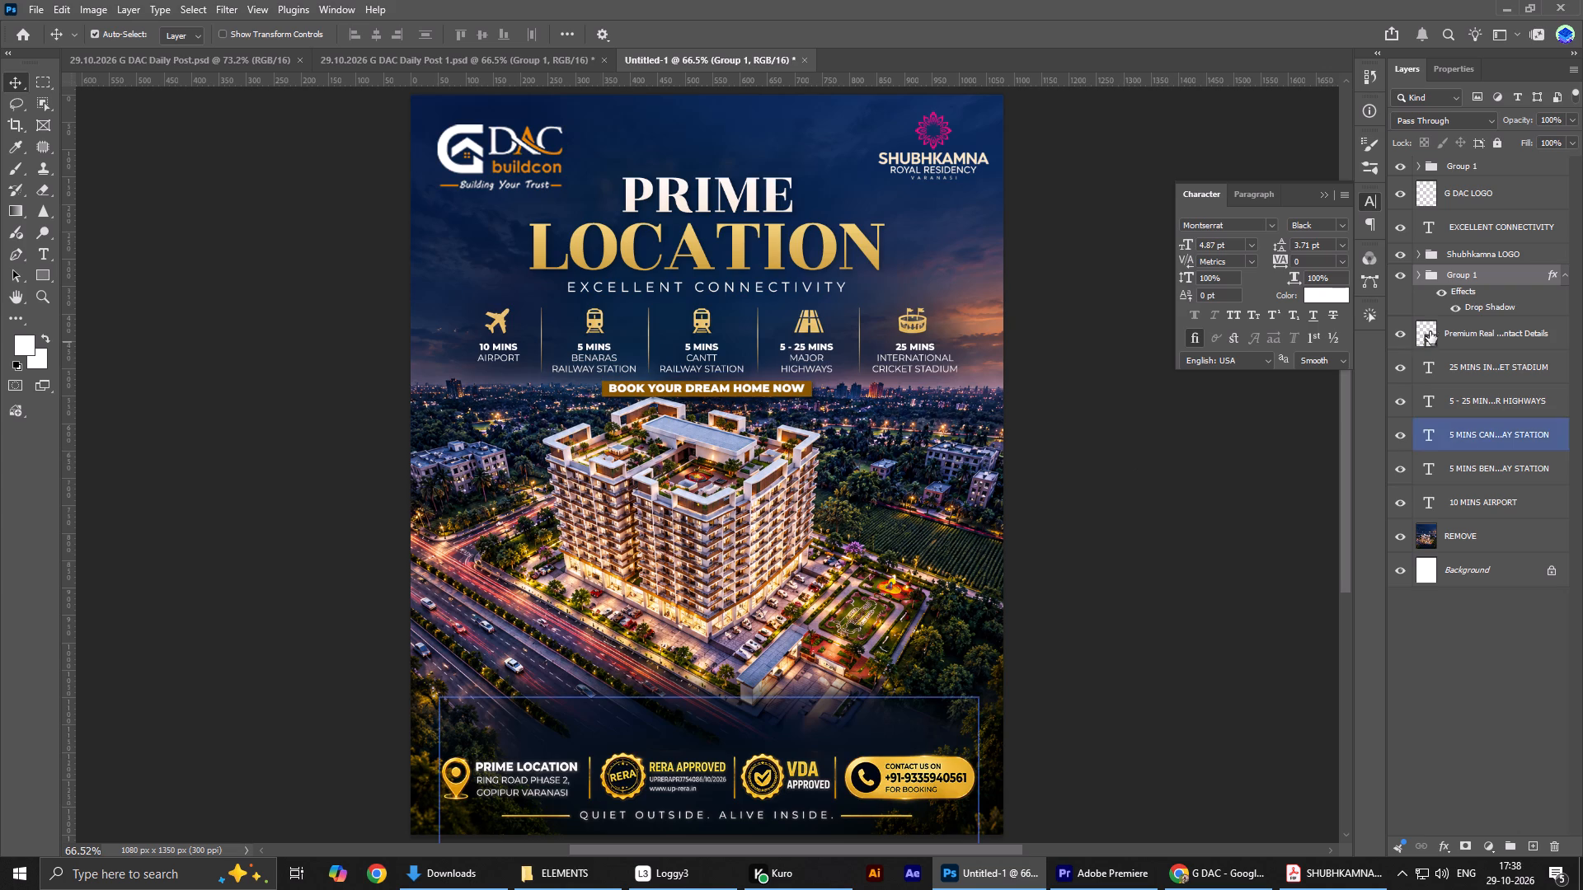
Hide the BOOK YOUR DREAM HOME NOW group.
click(1398, 278)
Save the poster in the G DAC folder as 29.10.2026 G DAC Daily Post 2.psd.
key(ctrl+s)
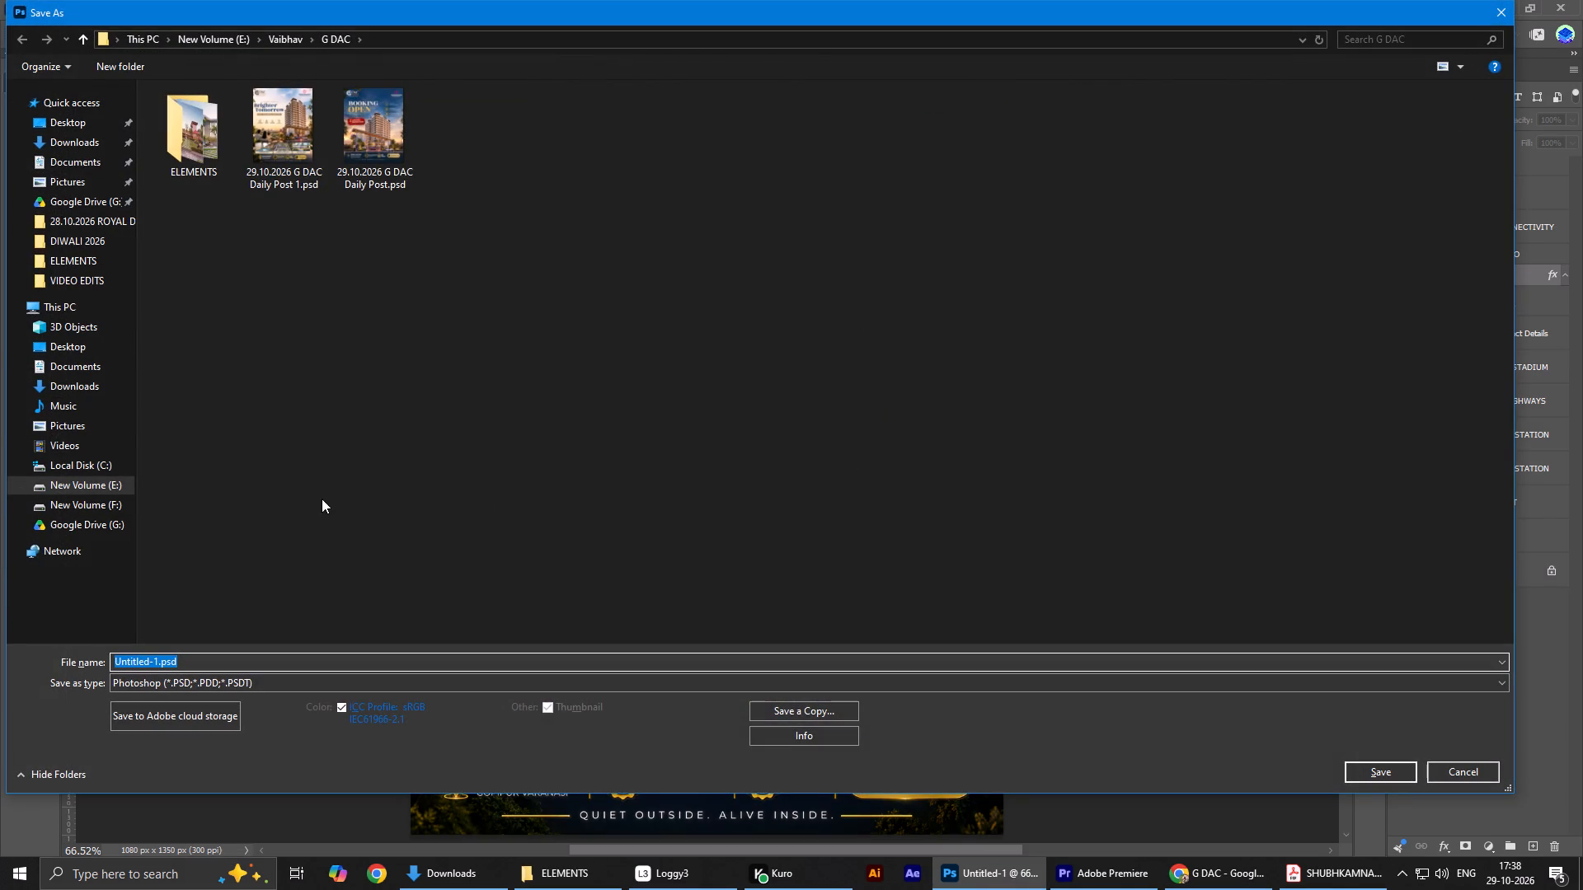
click(290, 119)
click(246, 662)
click(242, 659)
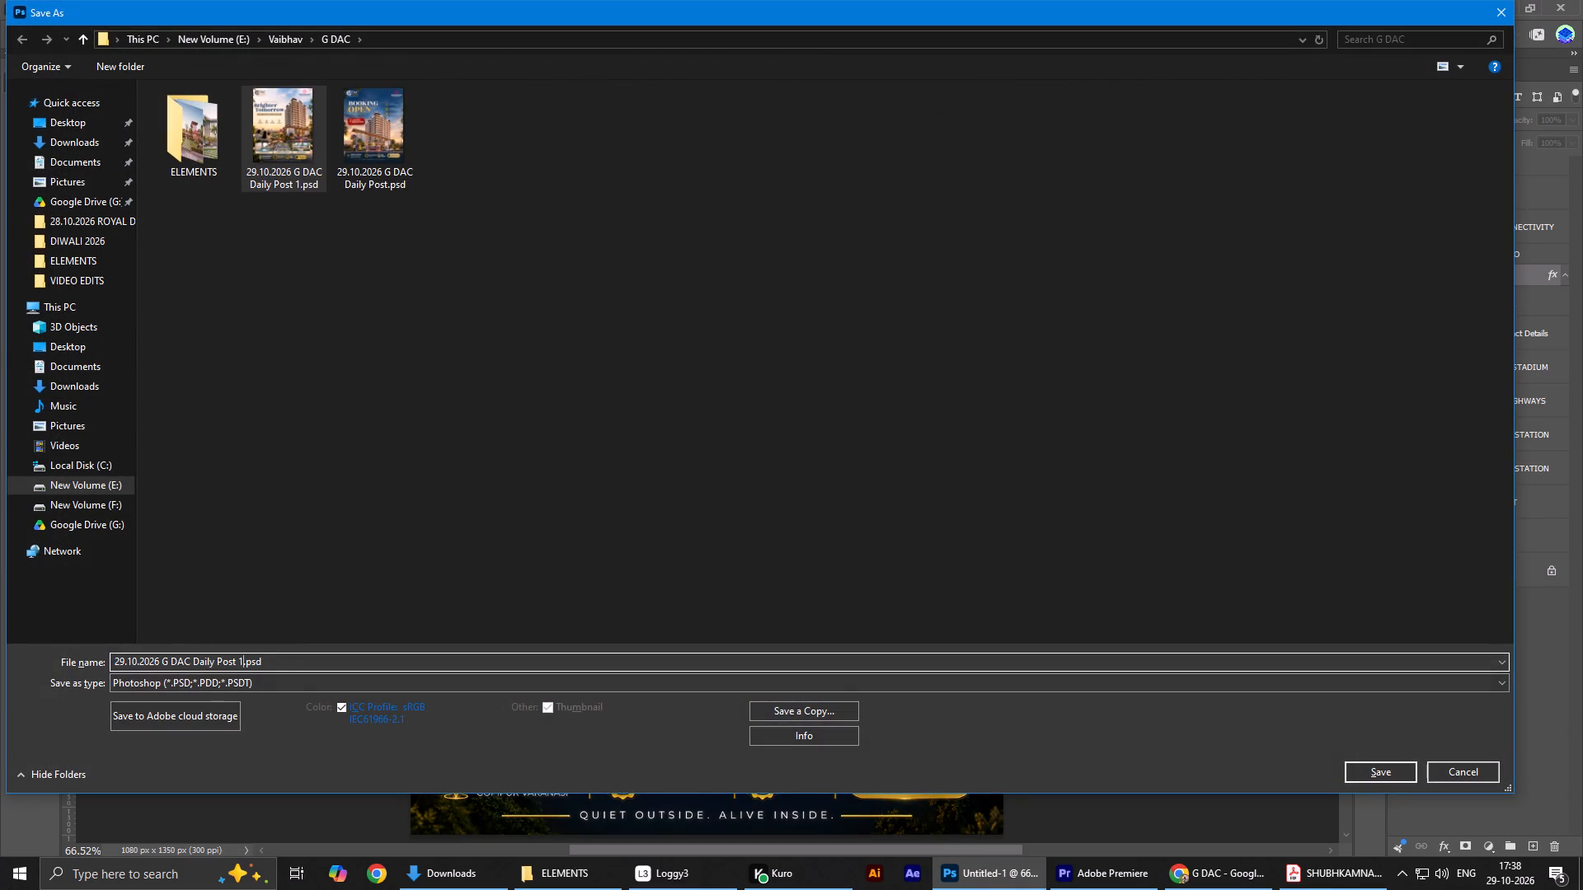
key(shift+Left)
key(2)
key(Return)
key(Return)
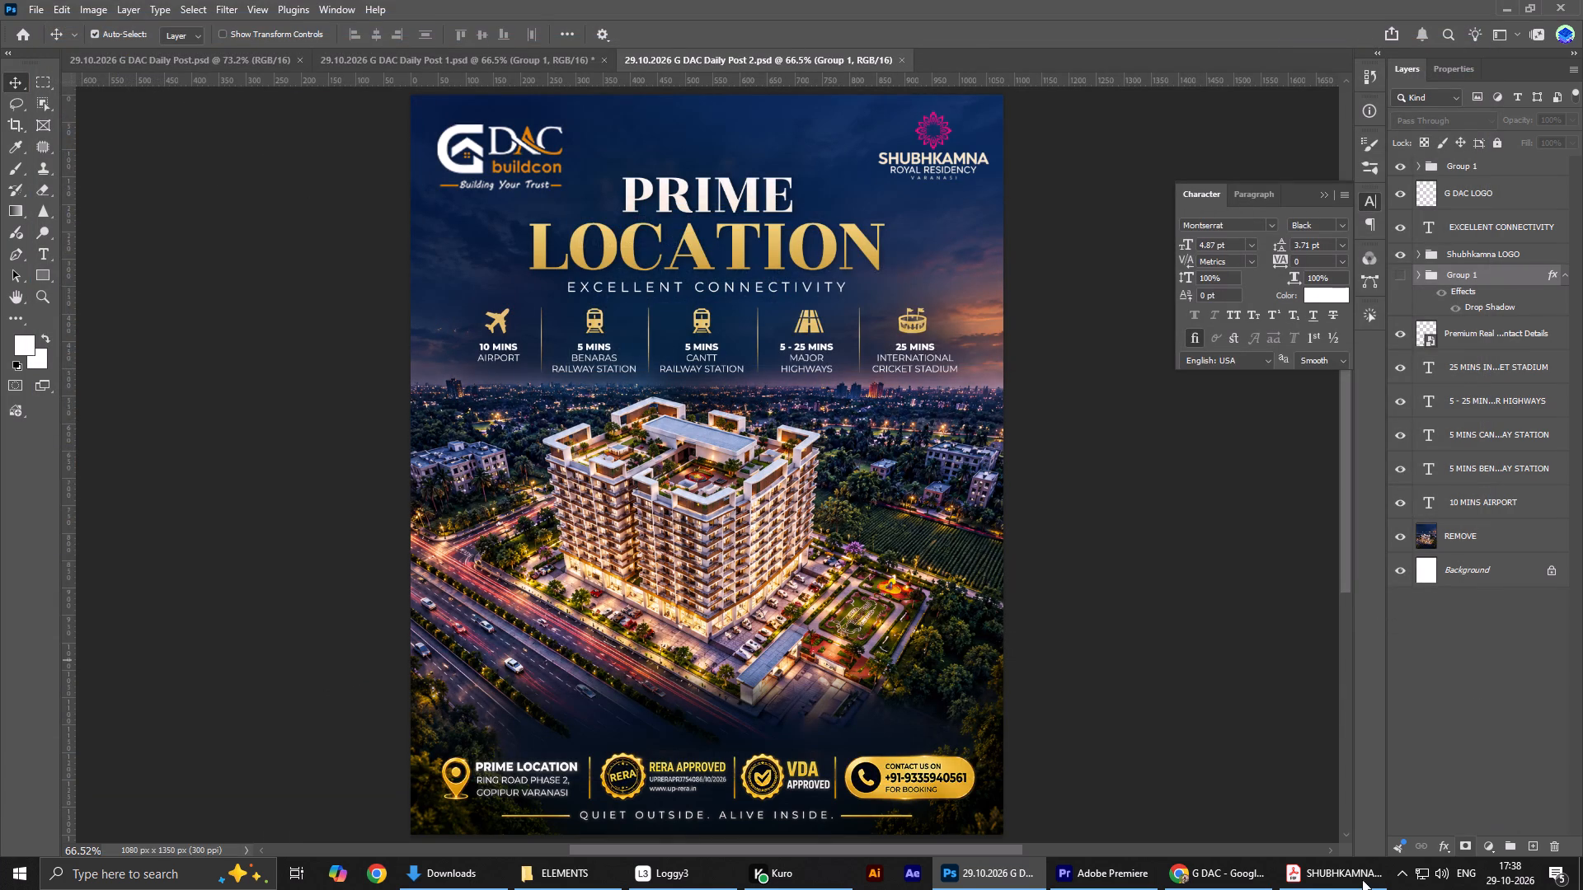
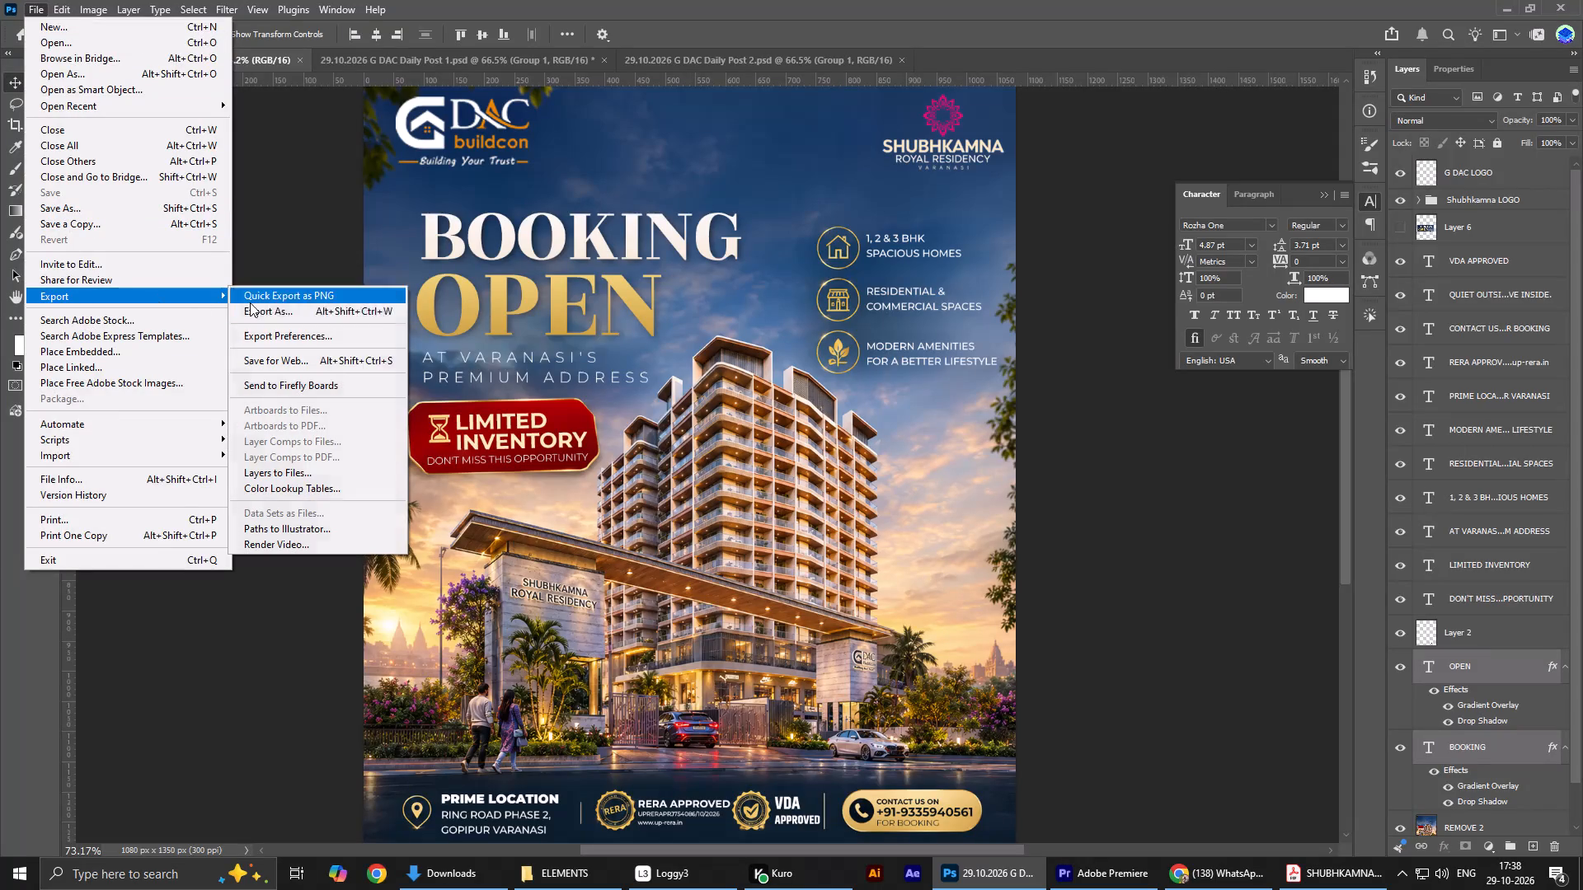
Export the BOOKING OPEN poster to the Desktop as 29.10.2026 G DAC Daily Post.png.
click(297, 296)
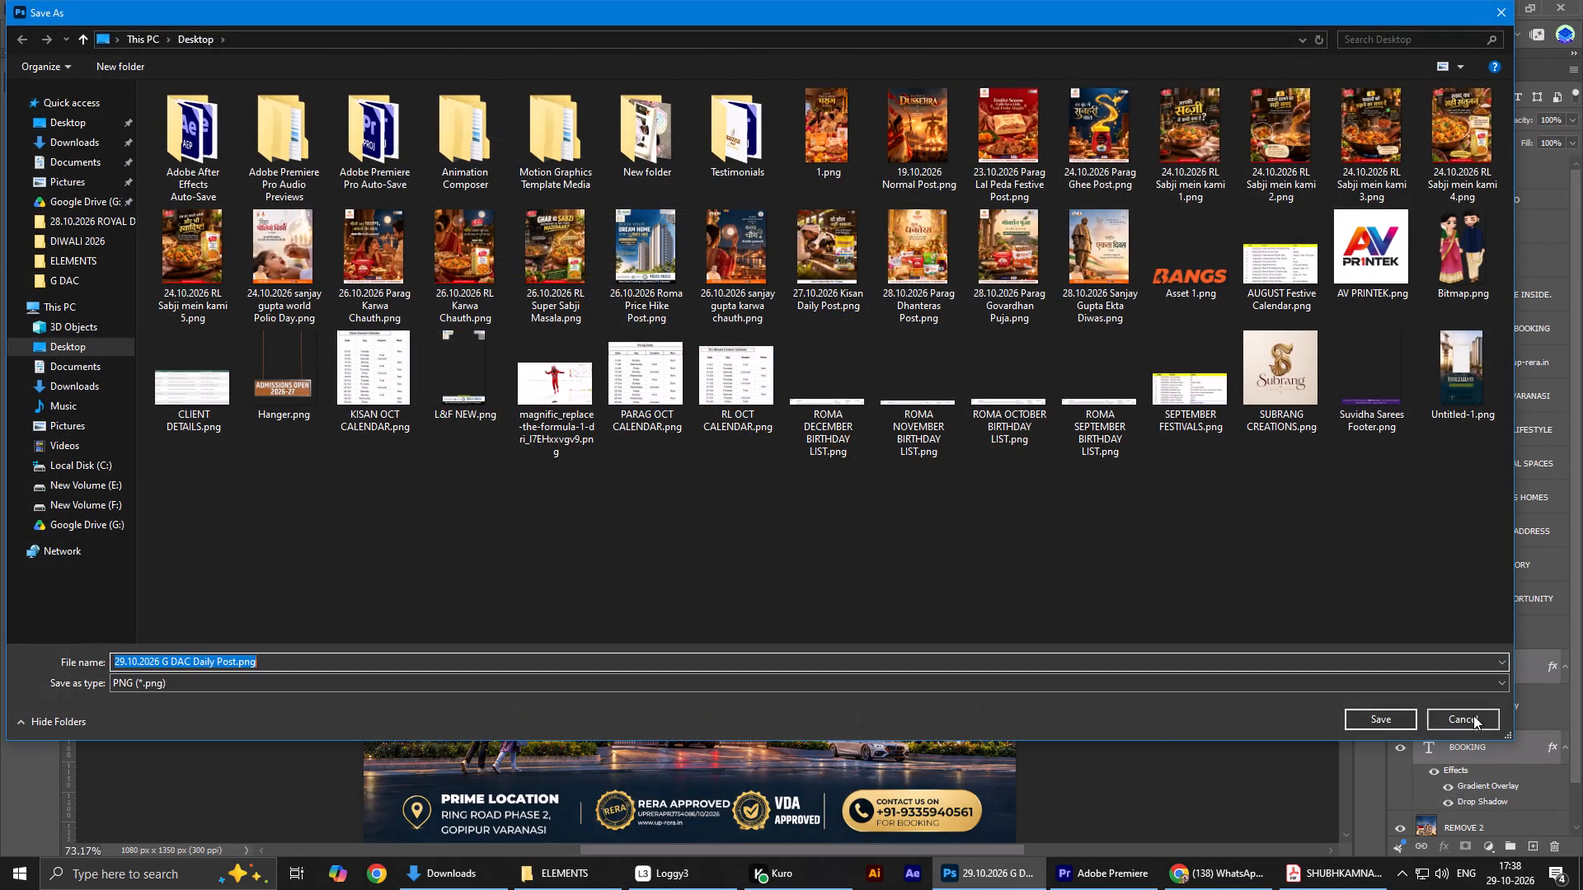
click(1377, 714)
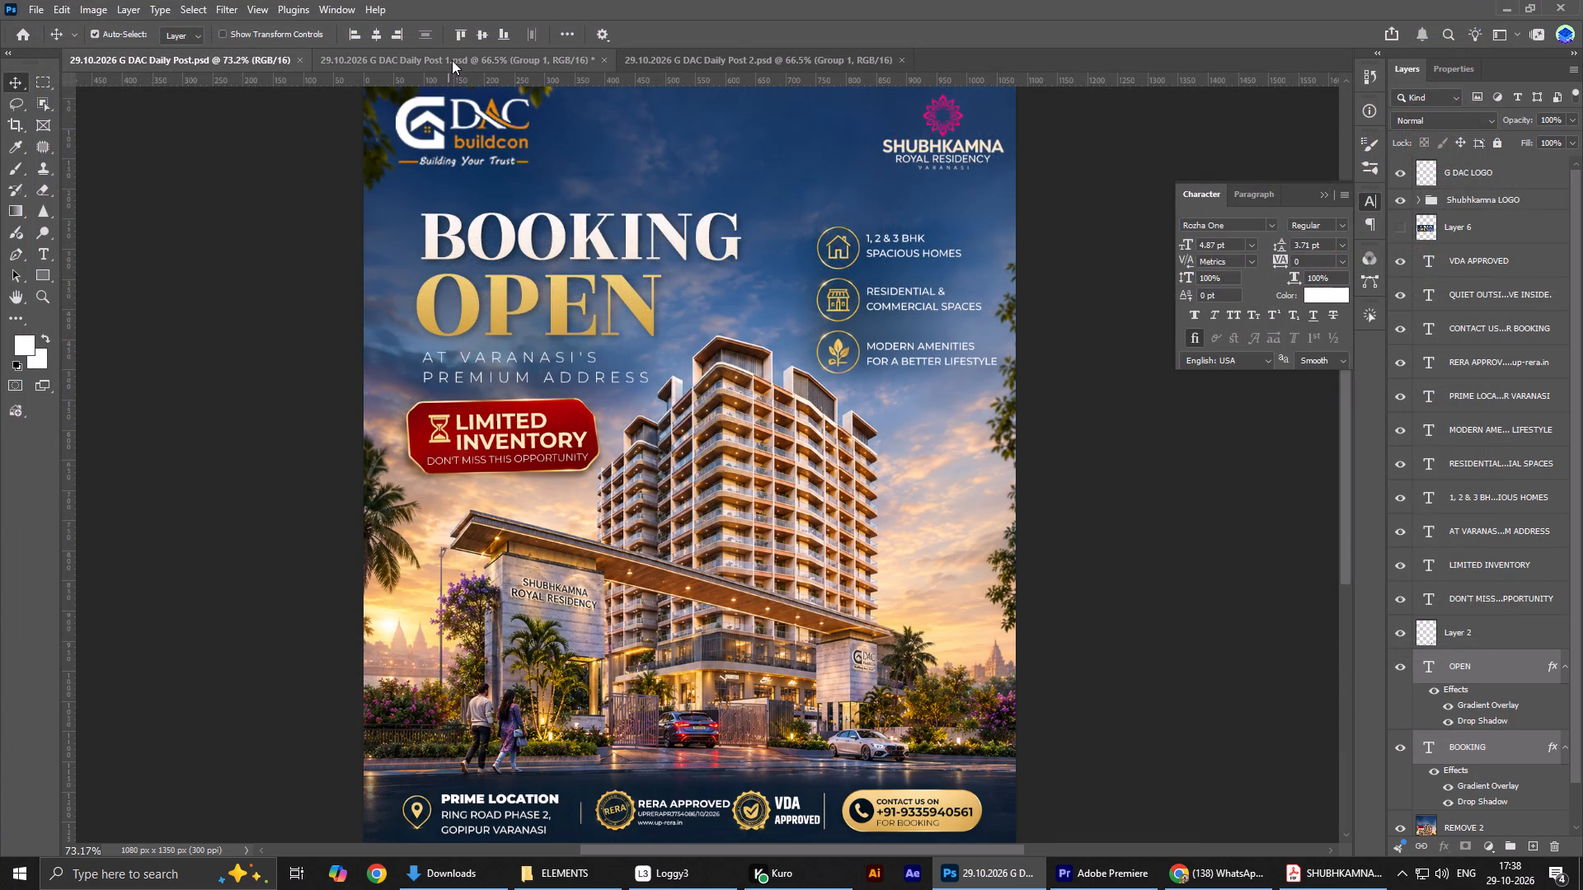
Export the Brighter Tomorrow poster, G DAC Daily Post 1, as a PNG to the Desktop.
click(452, 60)
click(34, 10)
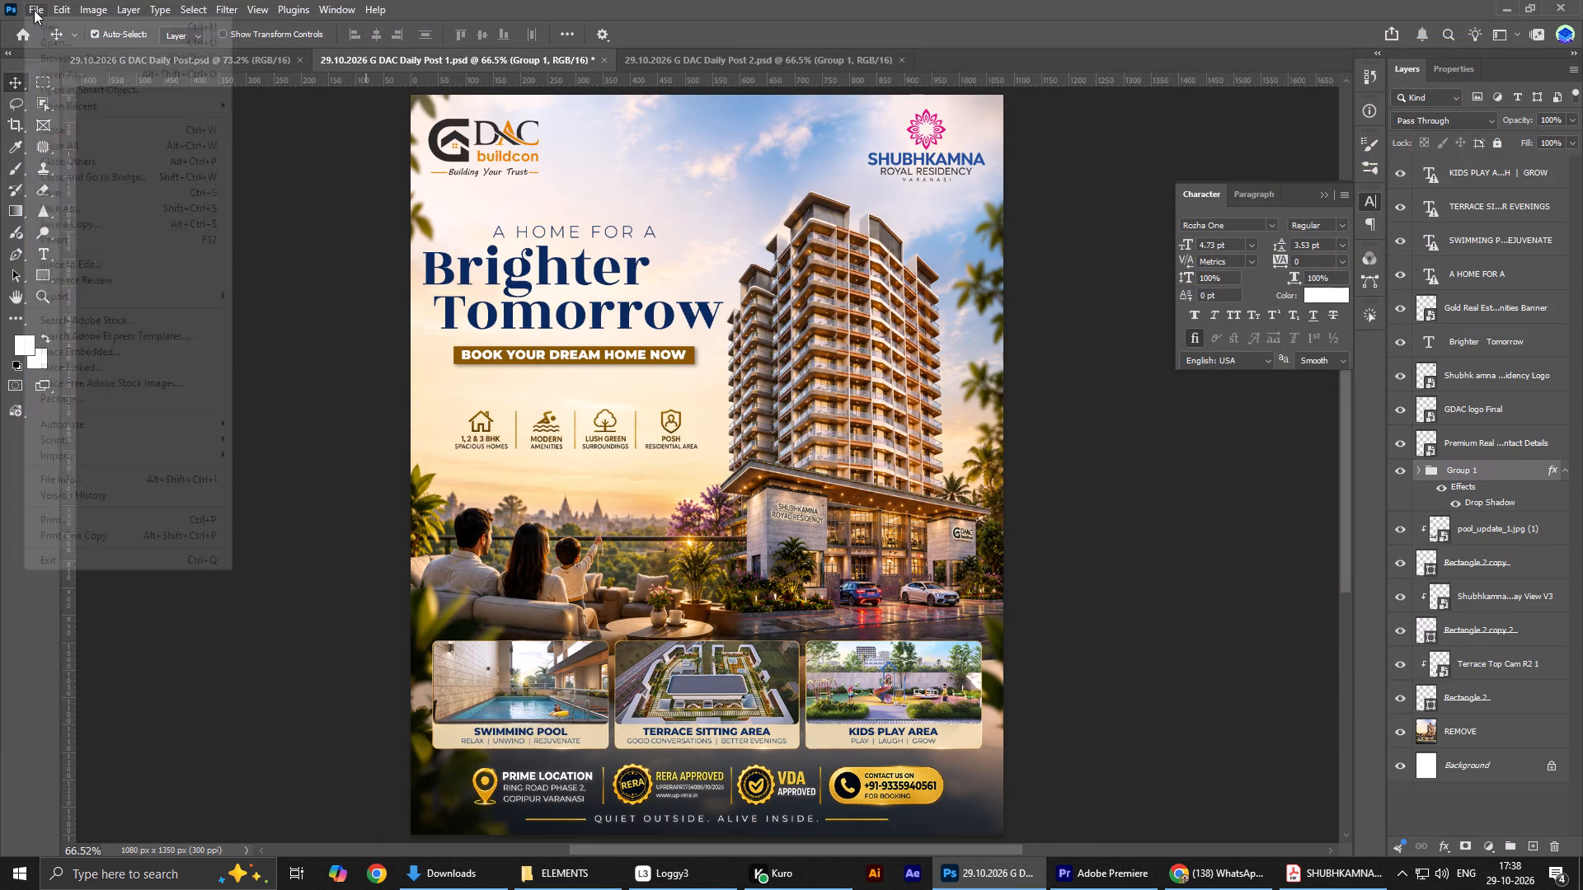
click(75, 297)
click(274, 302)
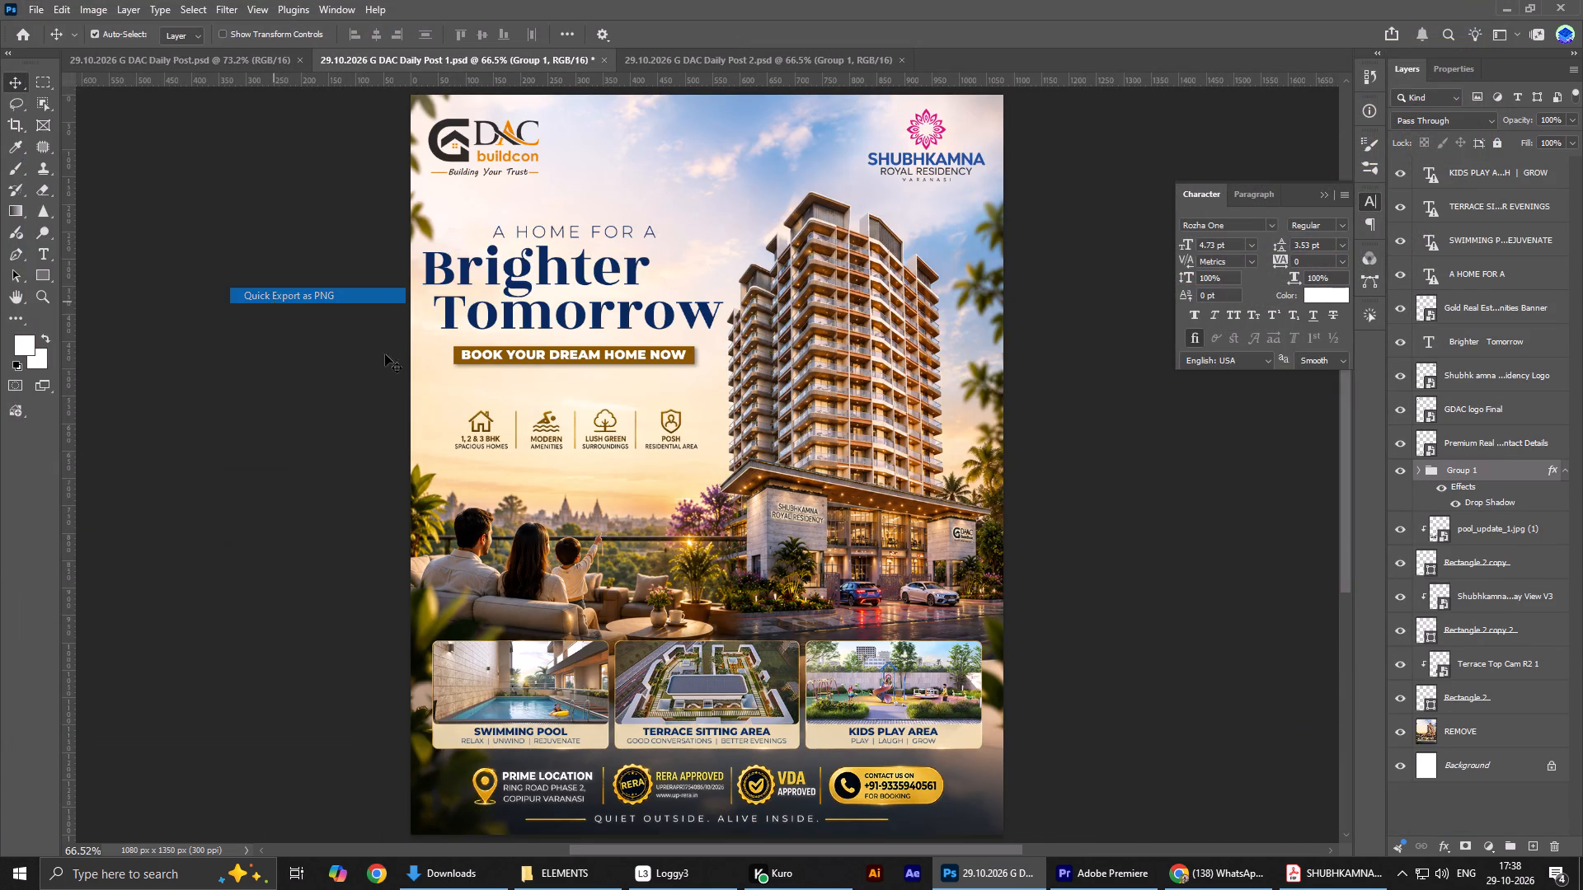
click(1360, 717)
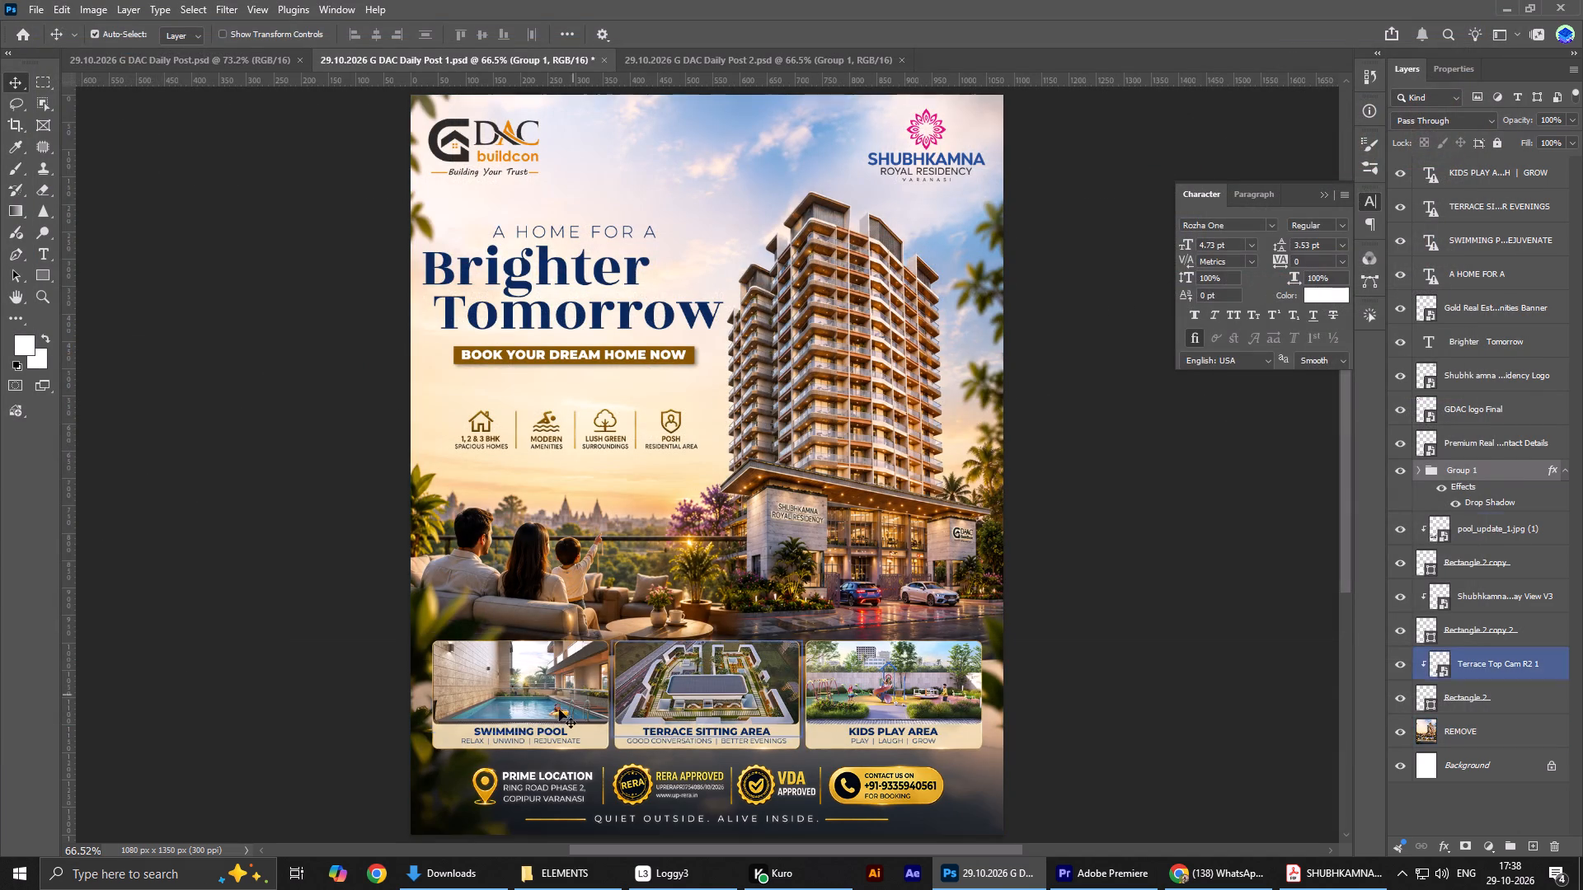
Export the PRIME LOCATION poster to the Desktop as 29.10.2026 G DAC Daily Post 2.png.
click(708, 54)
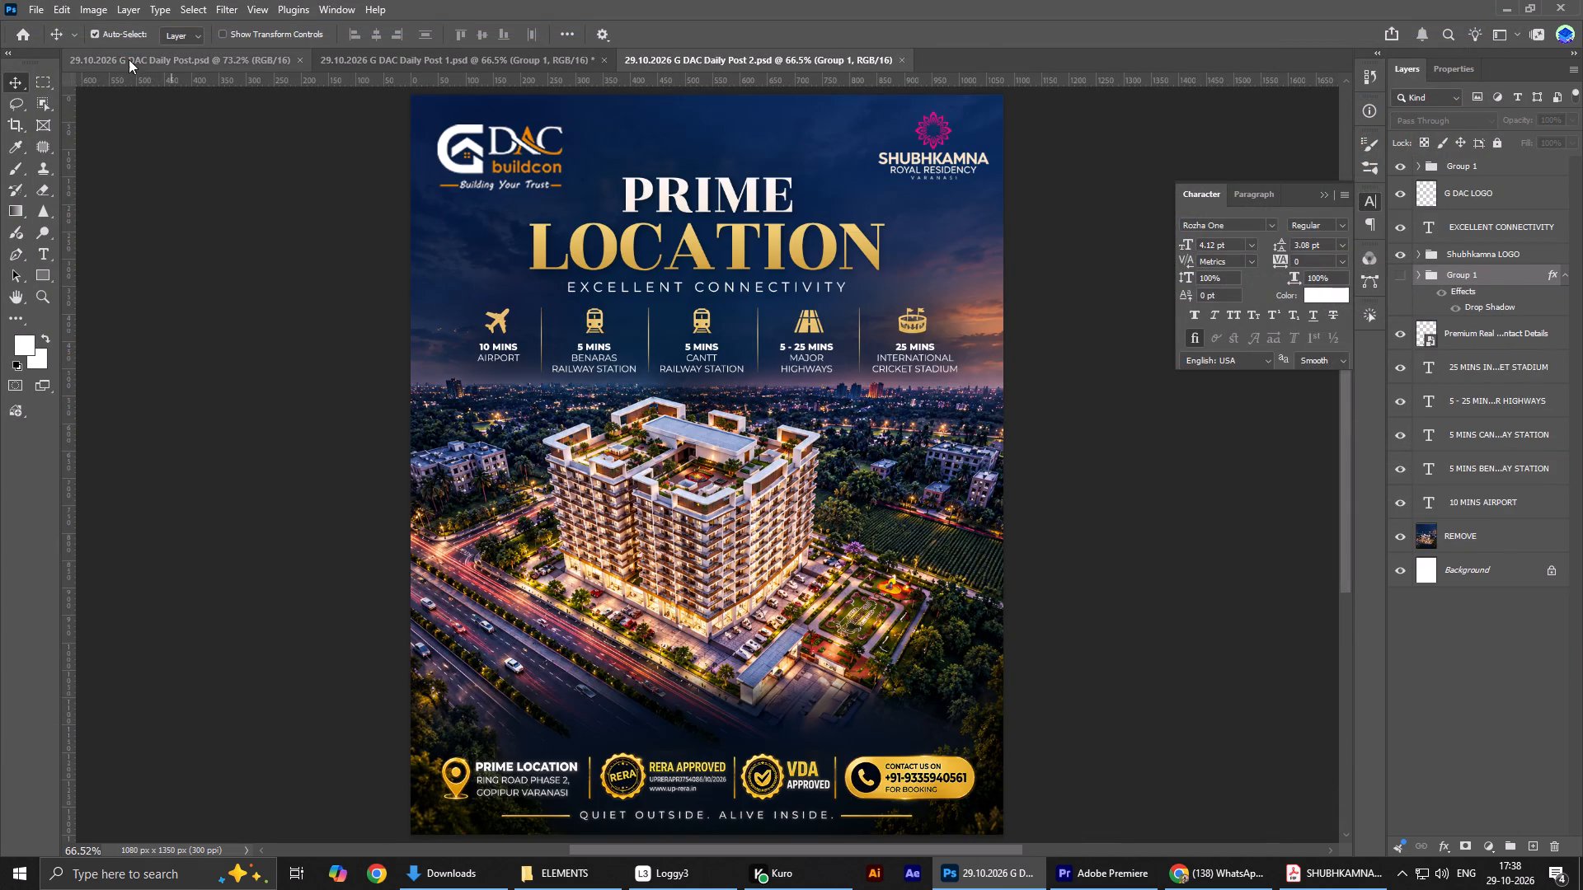
click(37, 14)
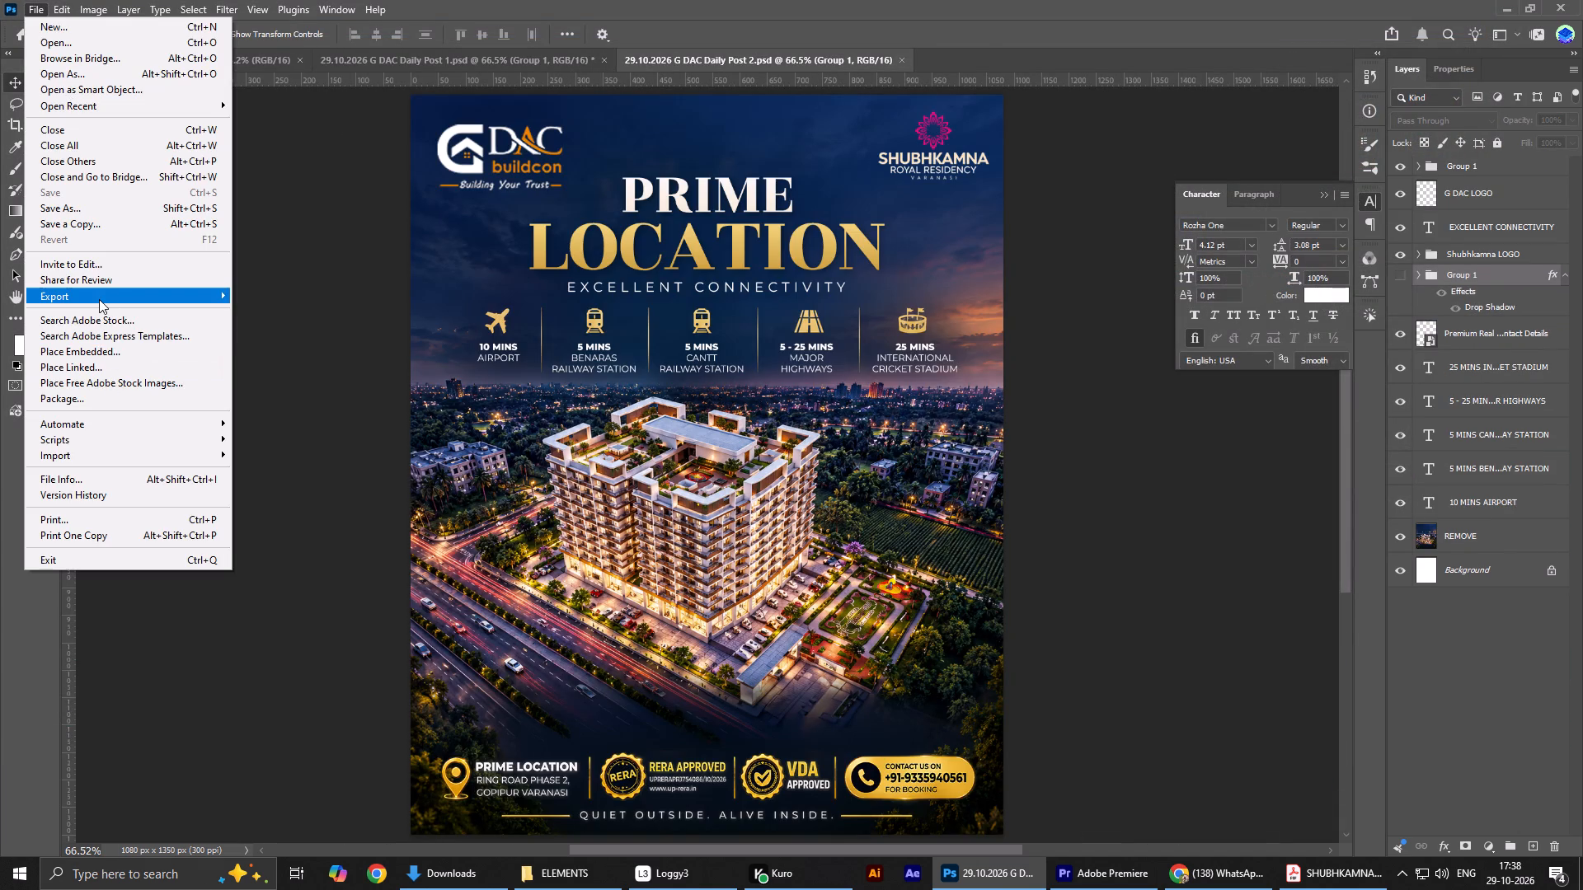
click(99, 299)
click(299, 289)
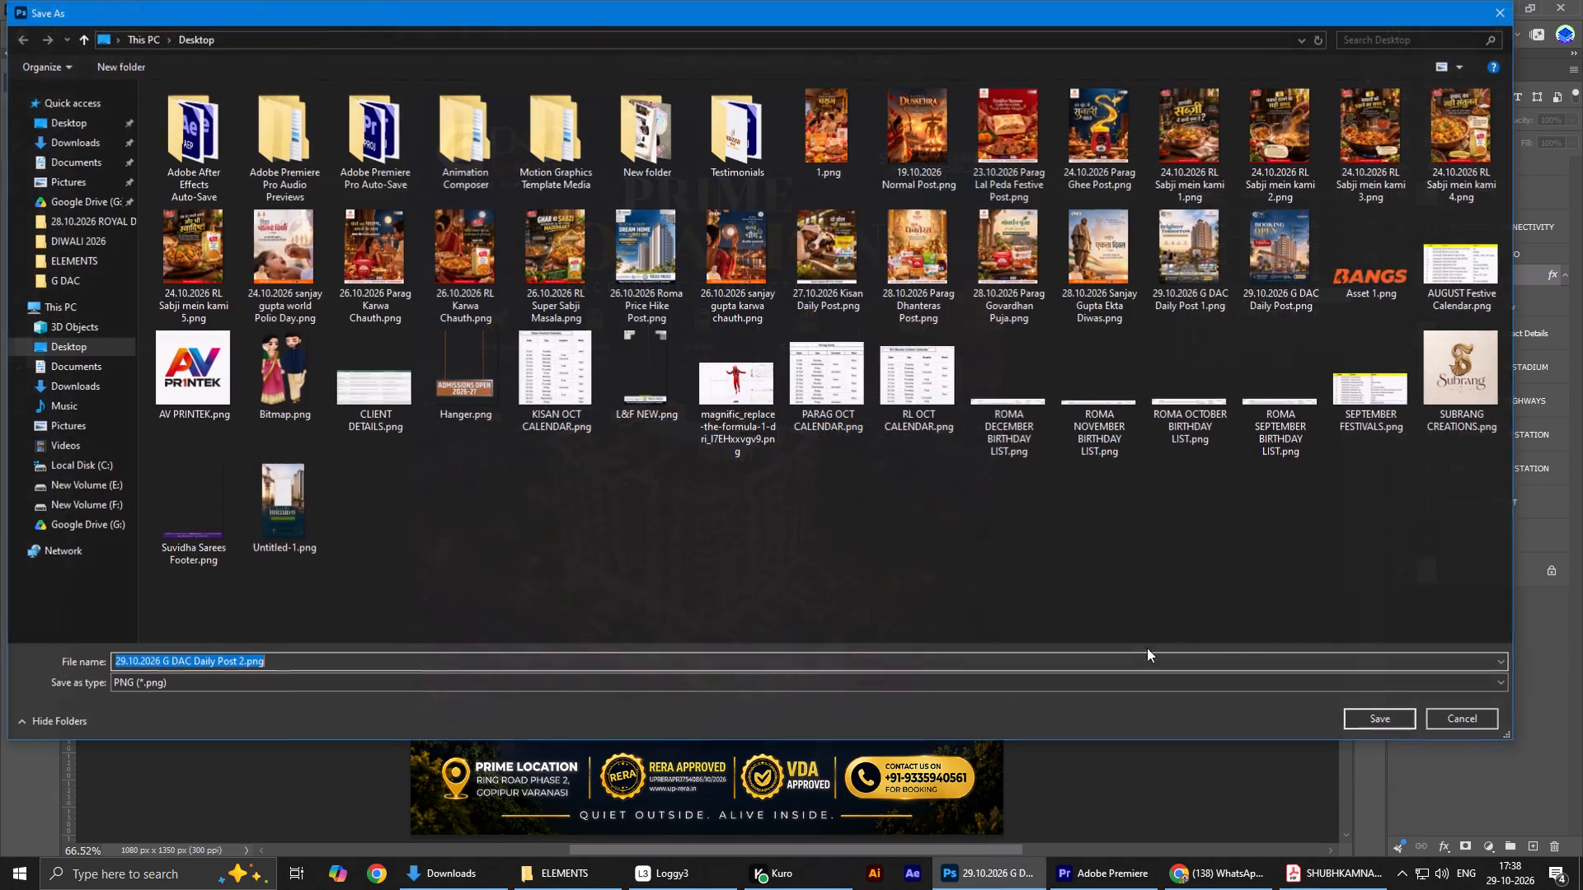
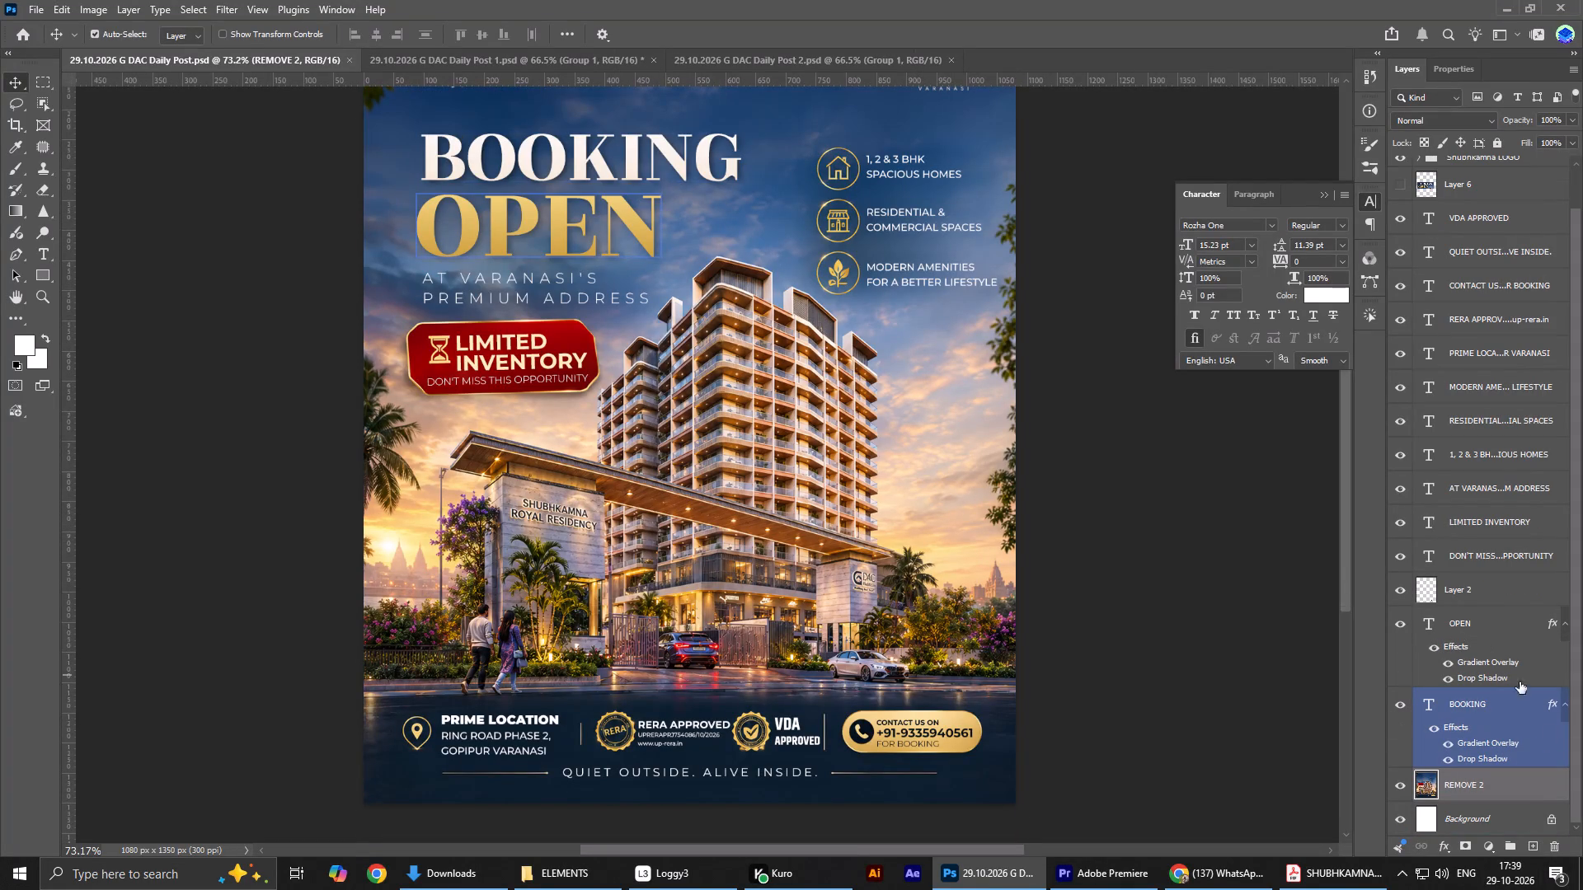
Group the five footer text layers, from PRIME LOCATION to the QUIET OUTSIDE tagline, and hide the group.
click(528, 728)
shift+click(667, 735)
shift+click(780, 732)
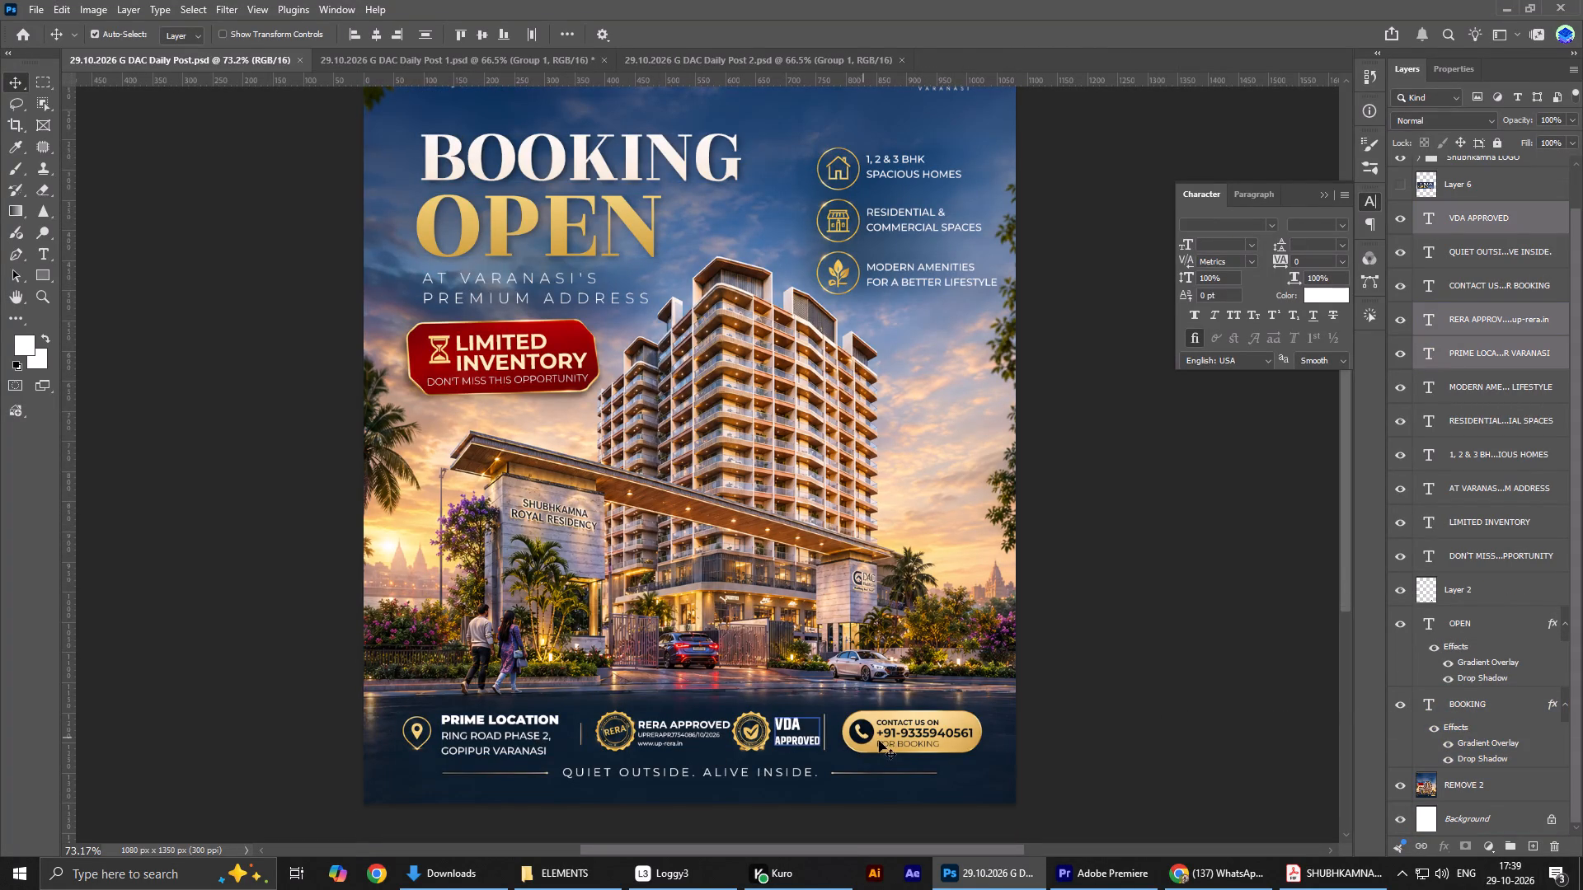
shift+click(904, 740)
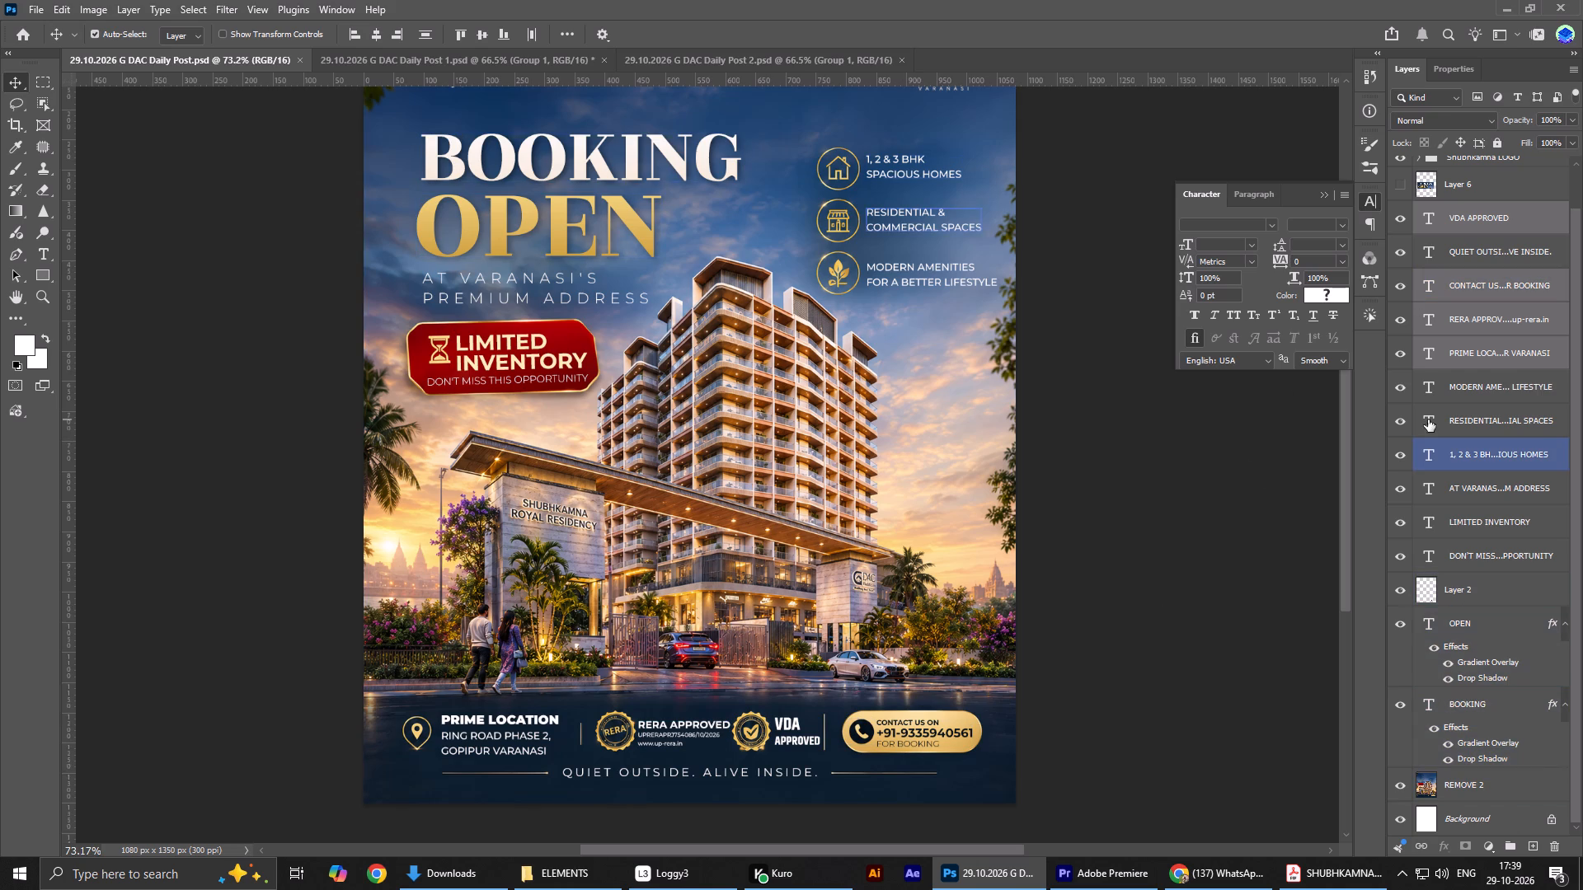
shift+click(705, 777)
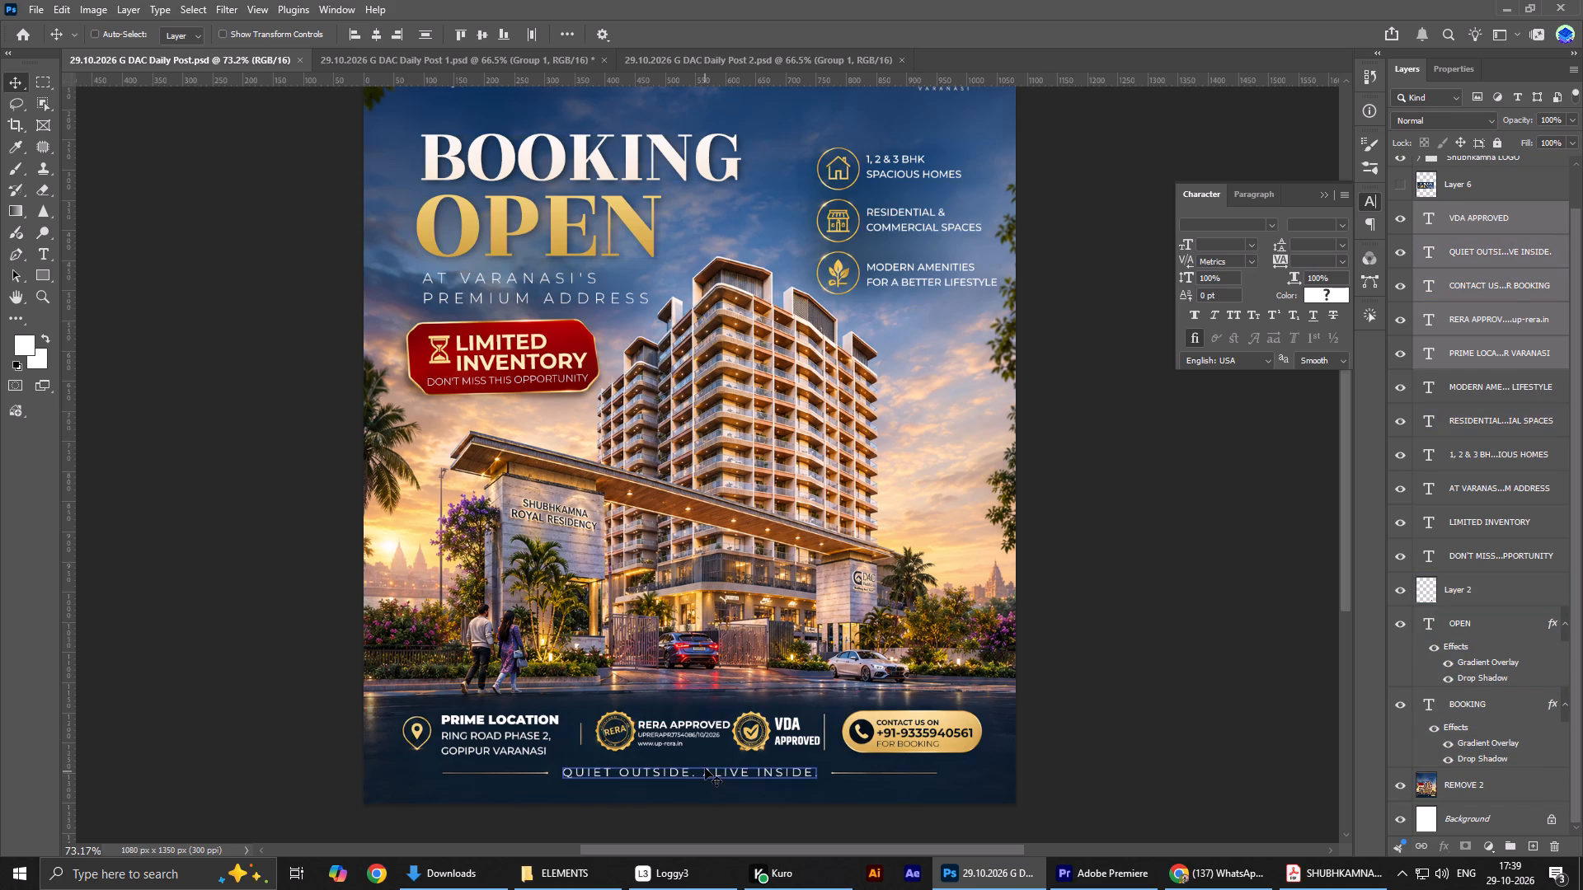
key(ctrl+g)
click(1407, 255)
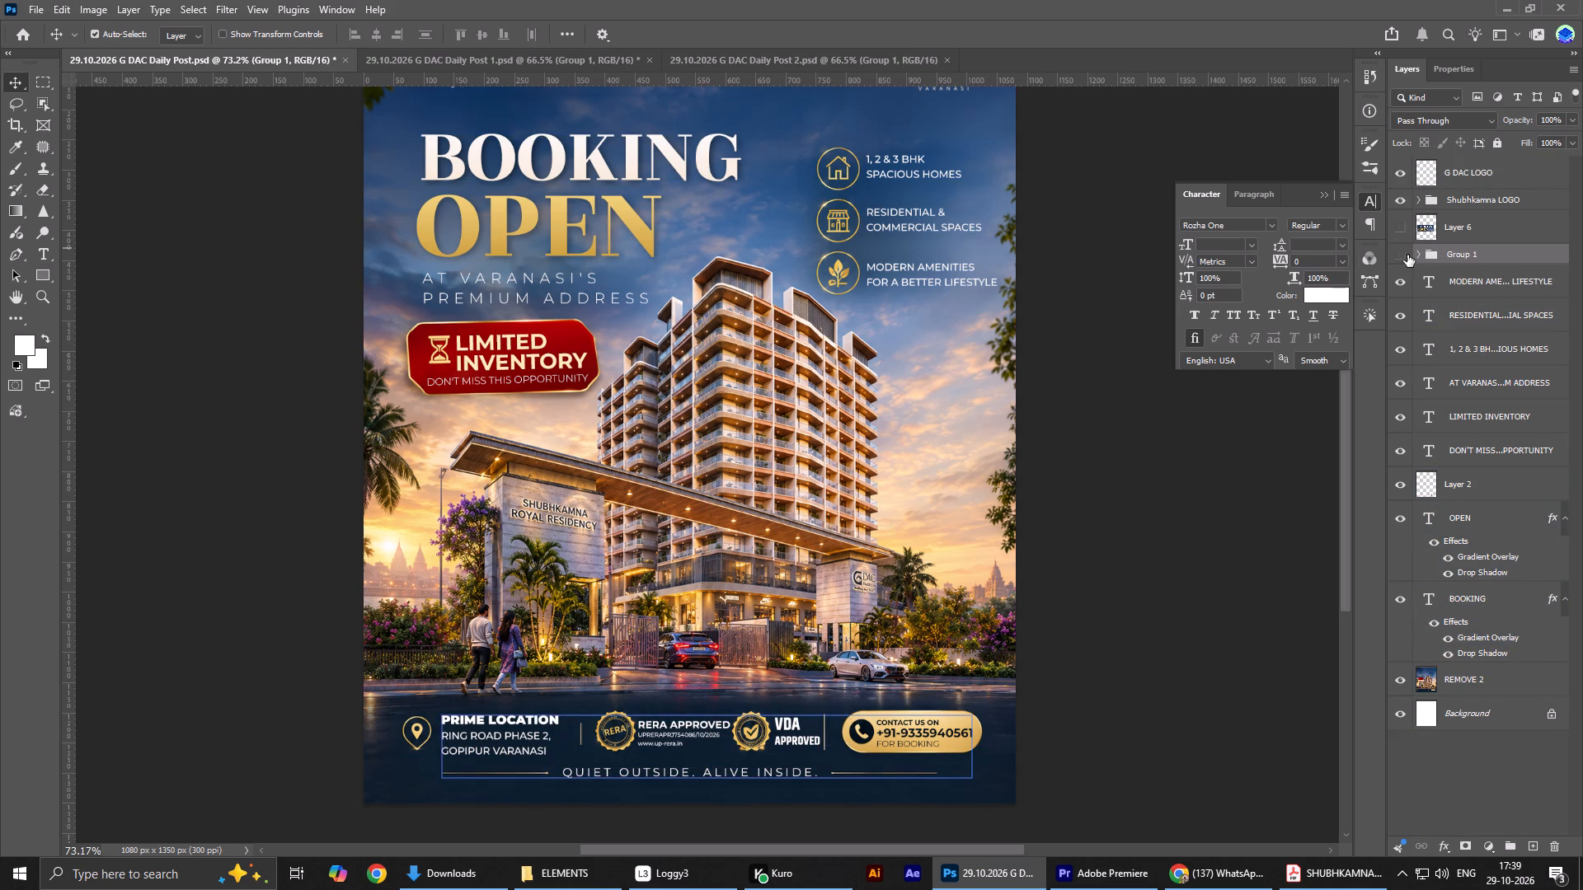
Select the footer strip's icons, badges and lines on the REMOVE 2 layer and run Generative Fill with the prompt REMOVE.
click(1497, 679)
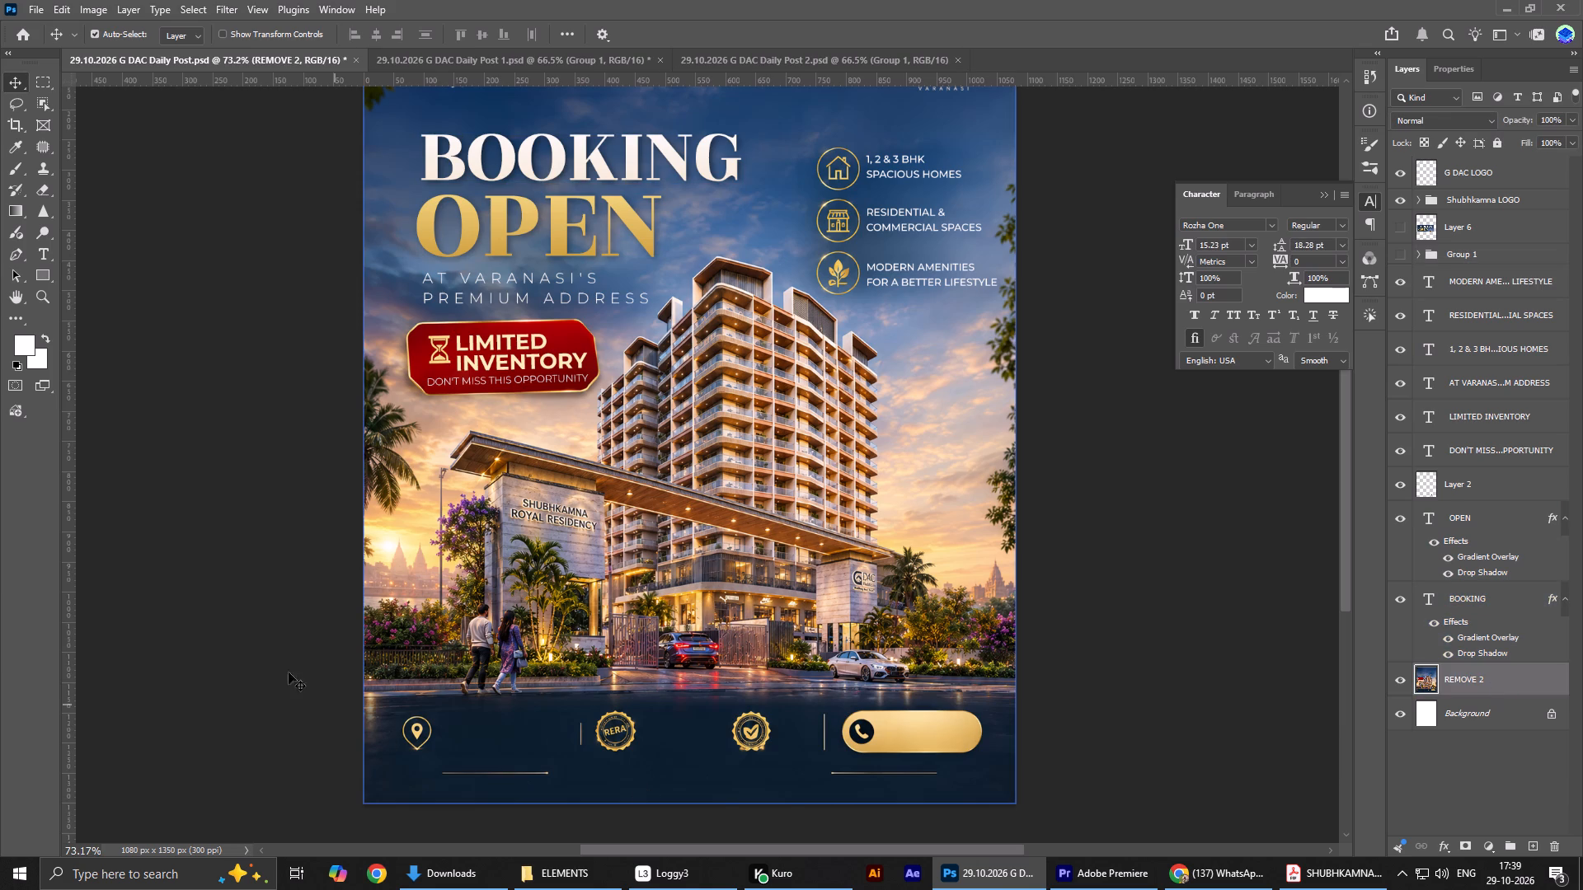
click(36, 86)
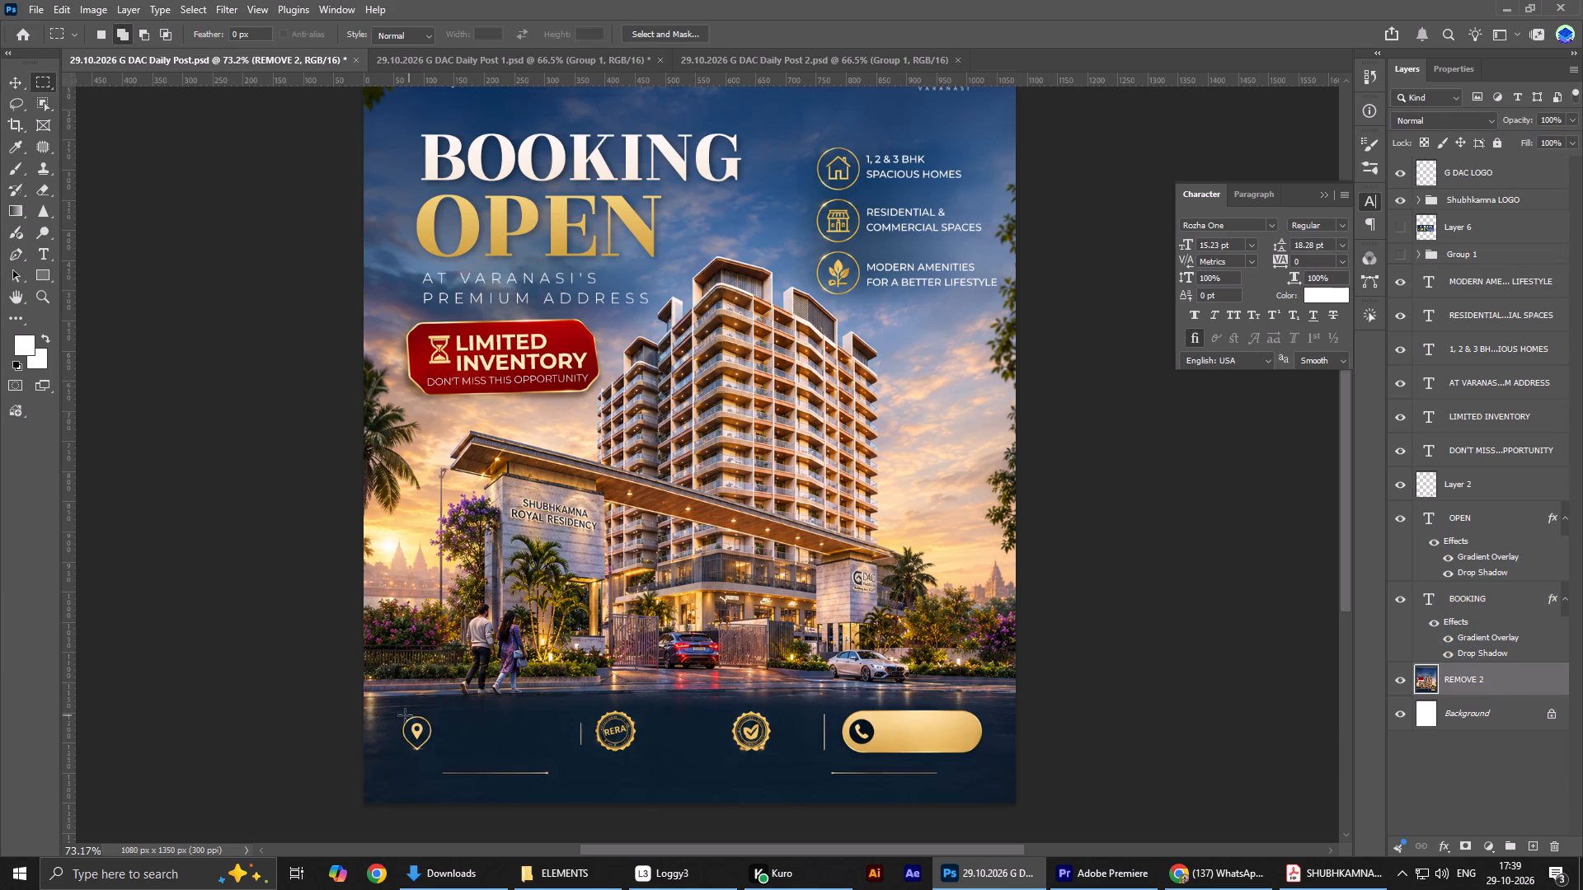
drag(397, 712, 997, 784)
drag(584, 707, 898, 730)
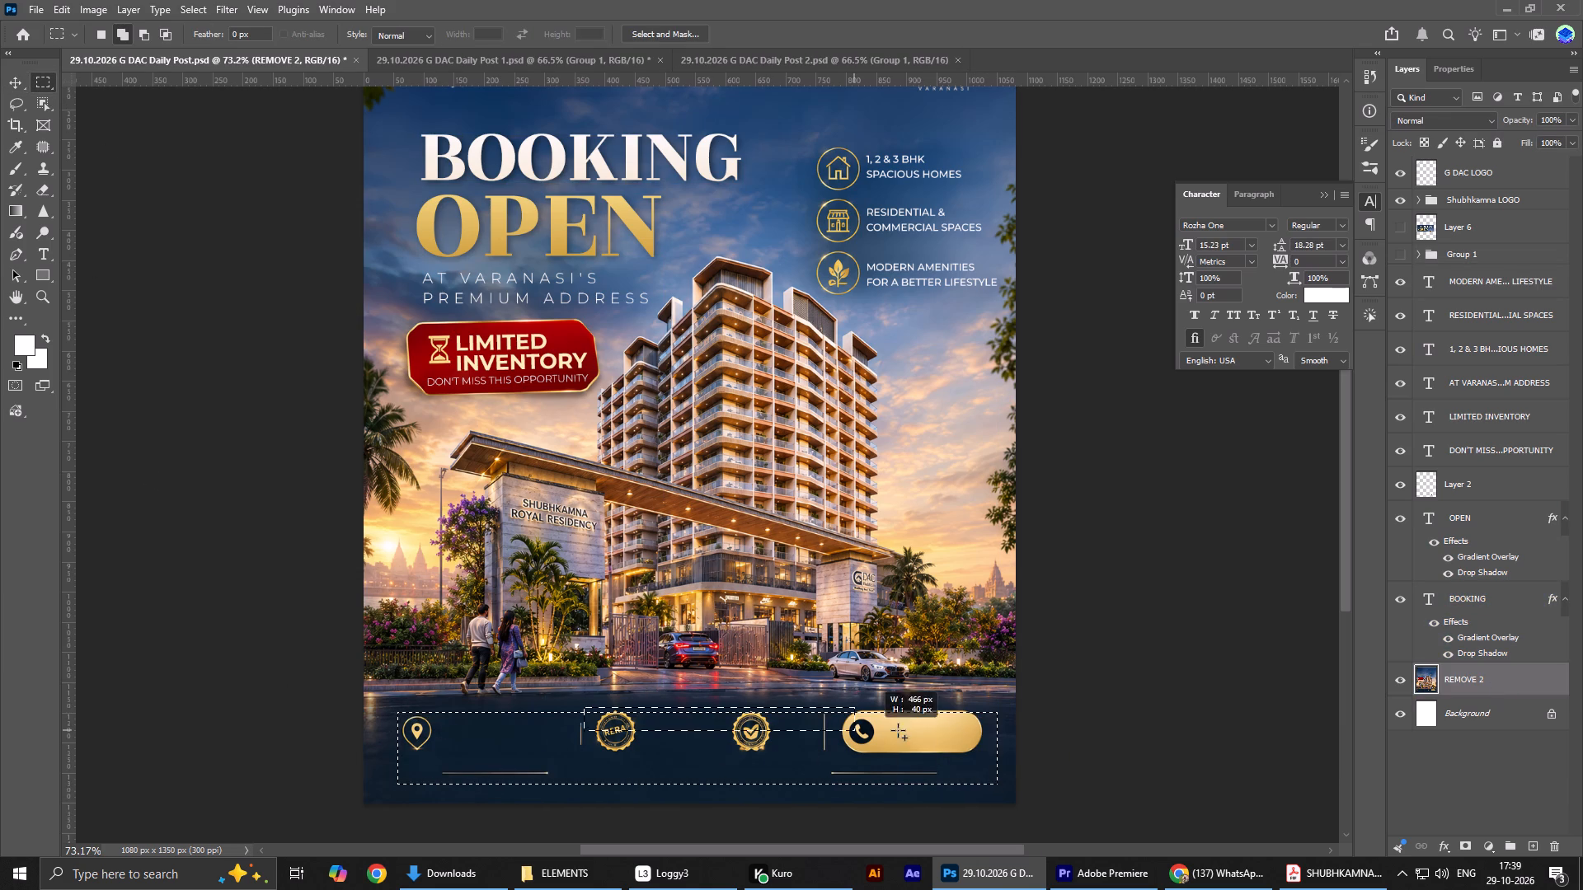
drag(898, 730, 983, 730)
right_click(890, 766)
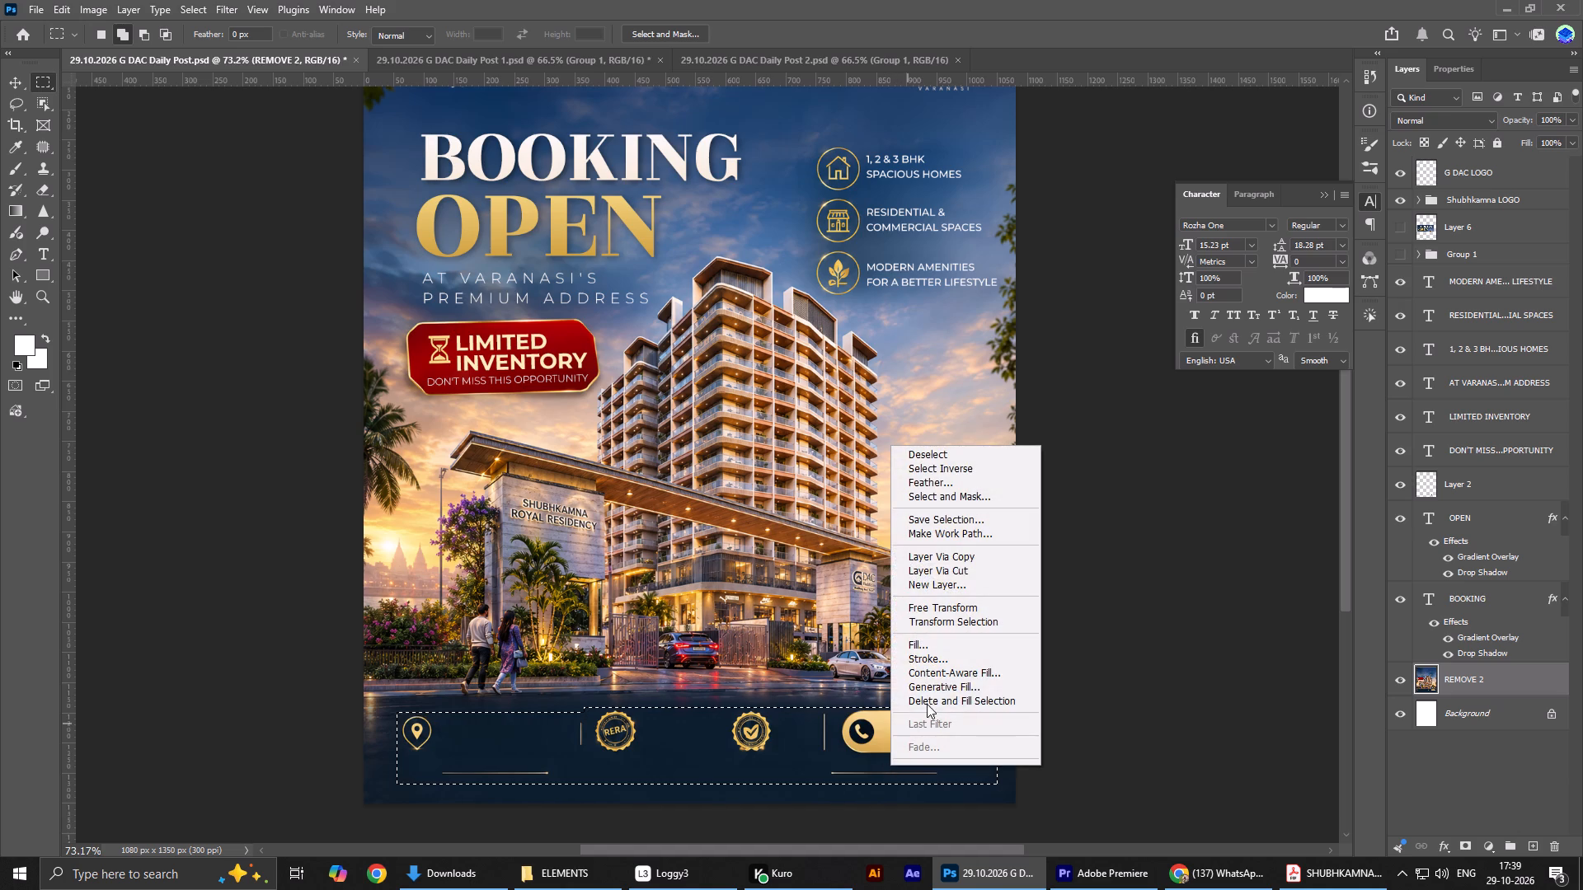
click(949, 684)
text(REMKOVE)
key(BackSpace)
key(BackSpace)
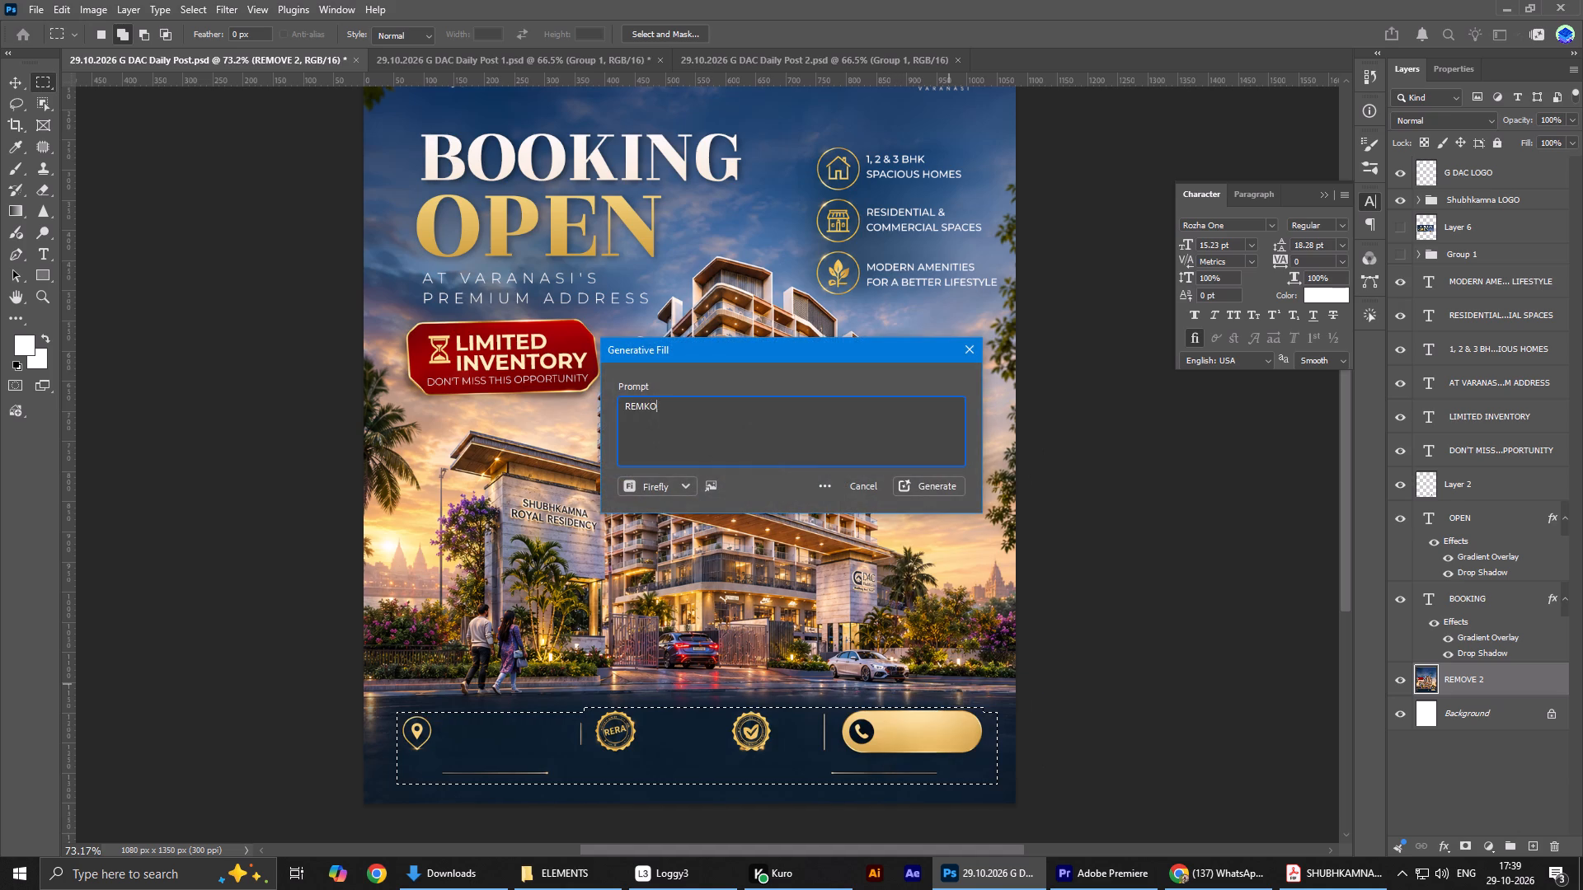
key(BackSpace)
key(BackSpace)
text(OVE)
key(Return)
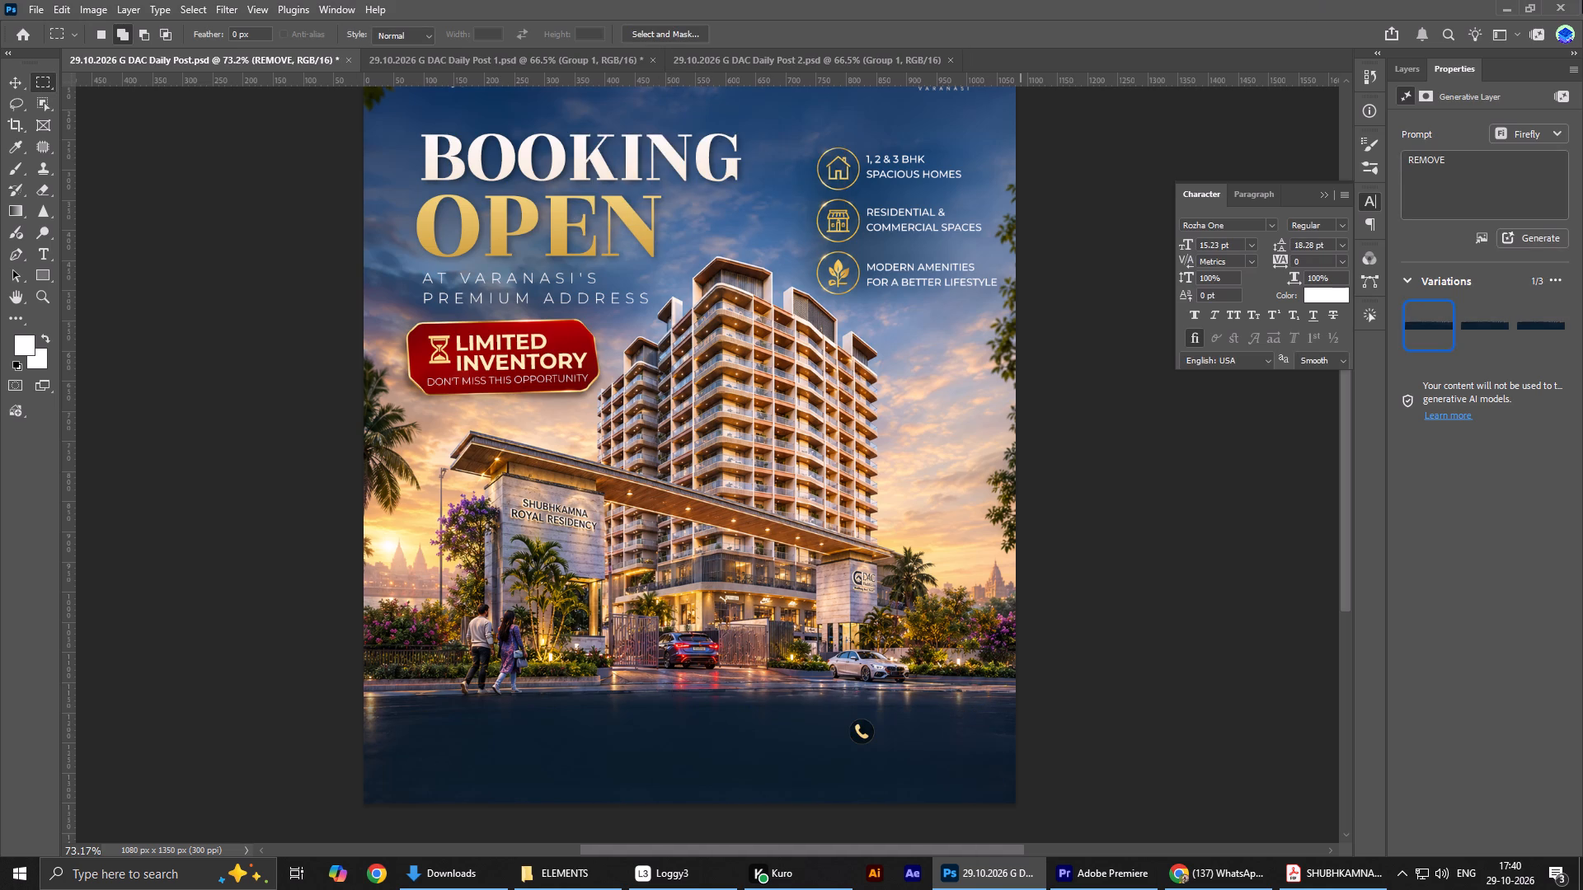
Merge the generated fill layer with REMOVE 2 and hide Layer 2, which holds the leftover phone icon.
click(1399, 80)
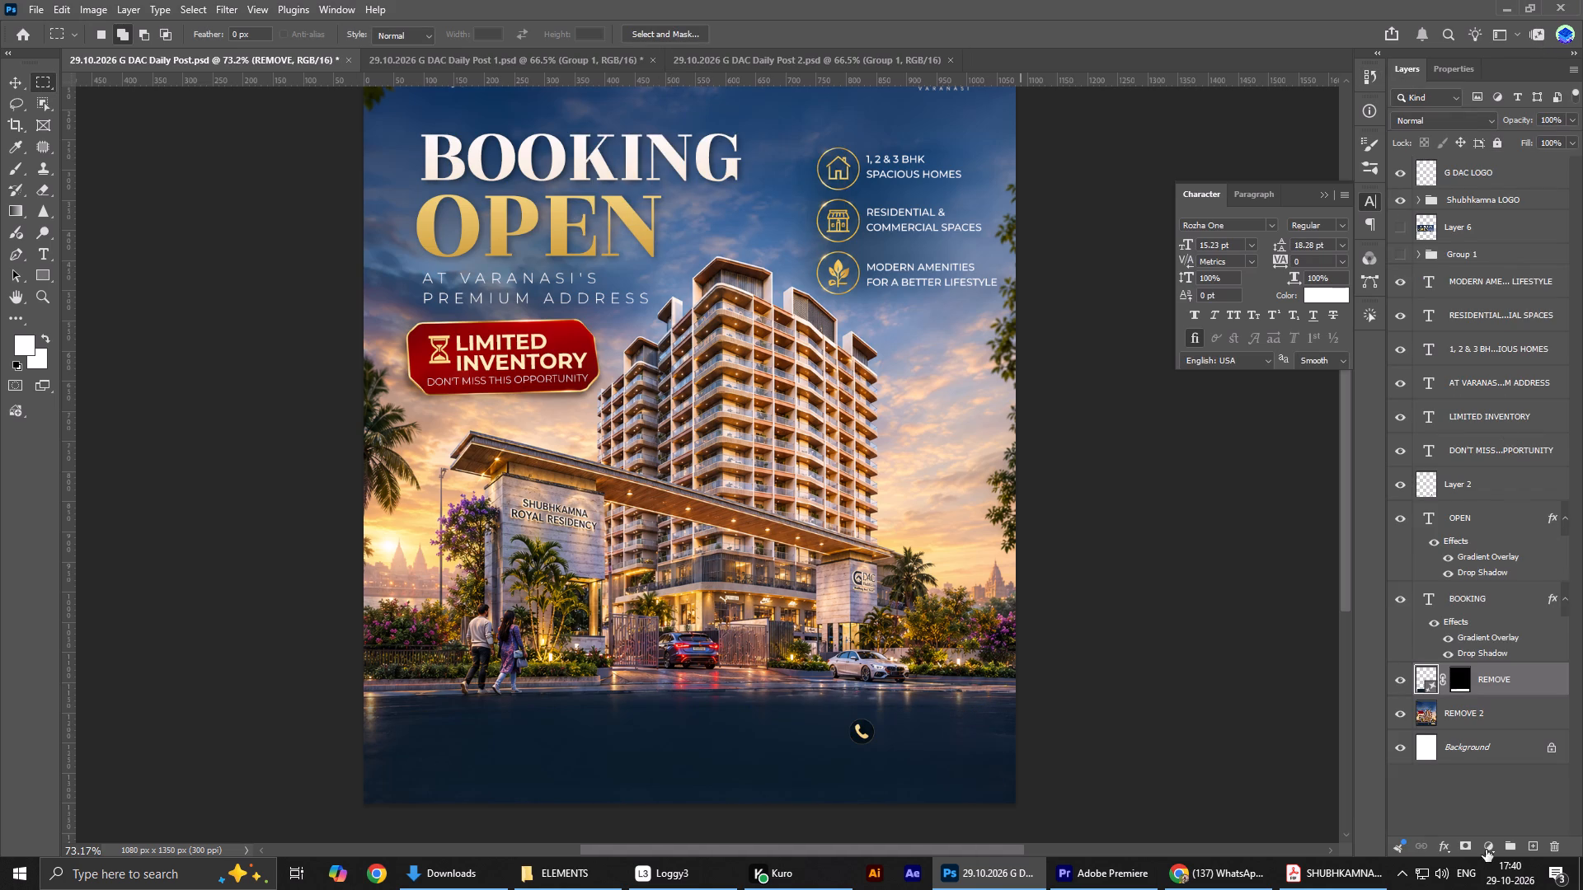
shift+click(1530, 710)
key(ctrl+e)
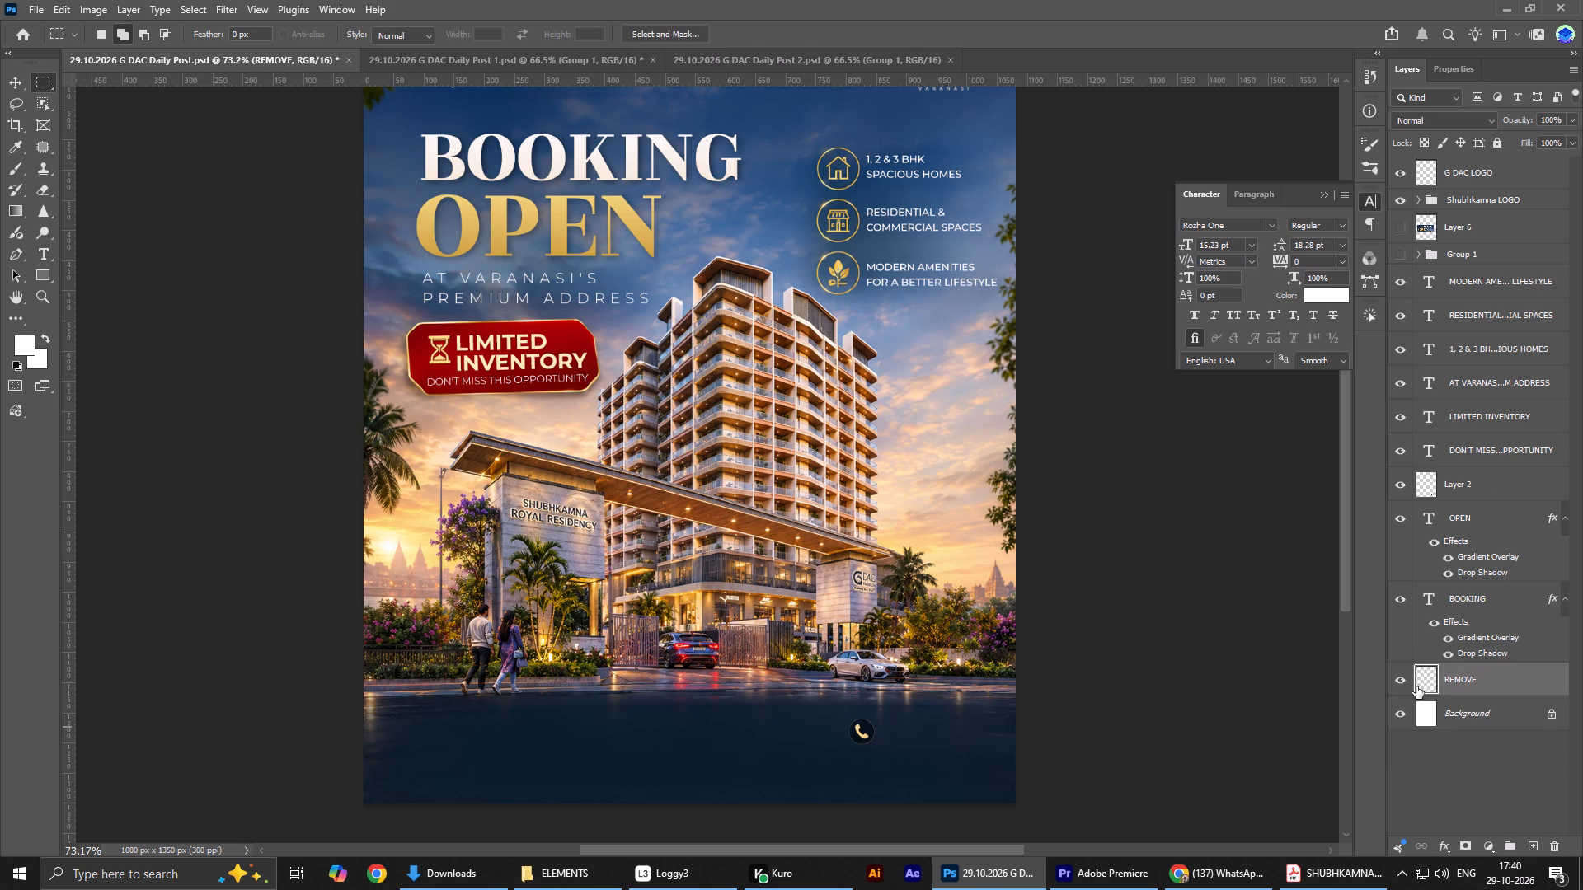
click(1398, 478)
Place the Premium Real Estate Banner with Contact Details image from Downloads, scaled down and positioned in the poster's empty footer strip.
click(488, 874)
drag(424, 282, 695, 724)
key(alt+Tab)
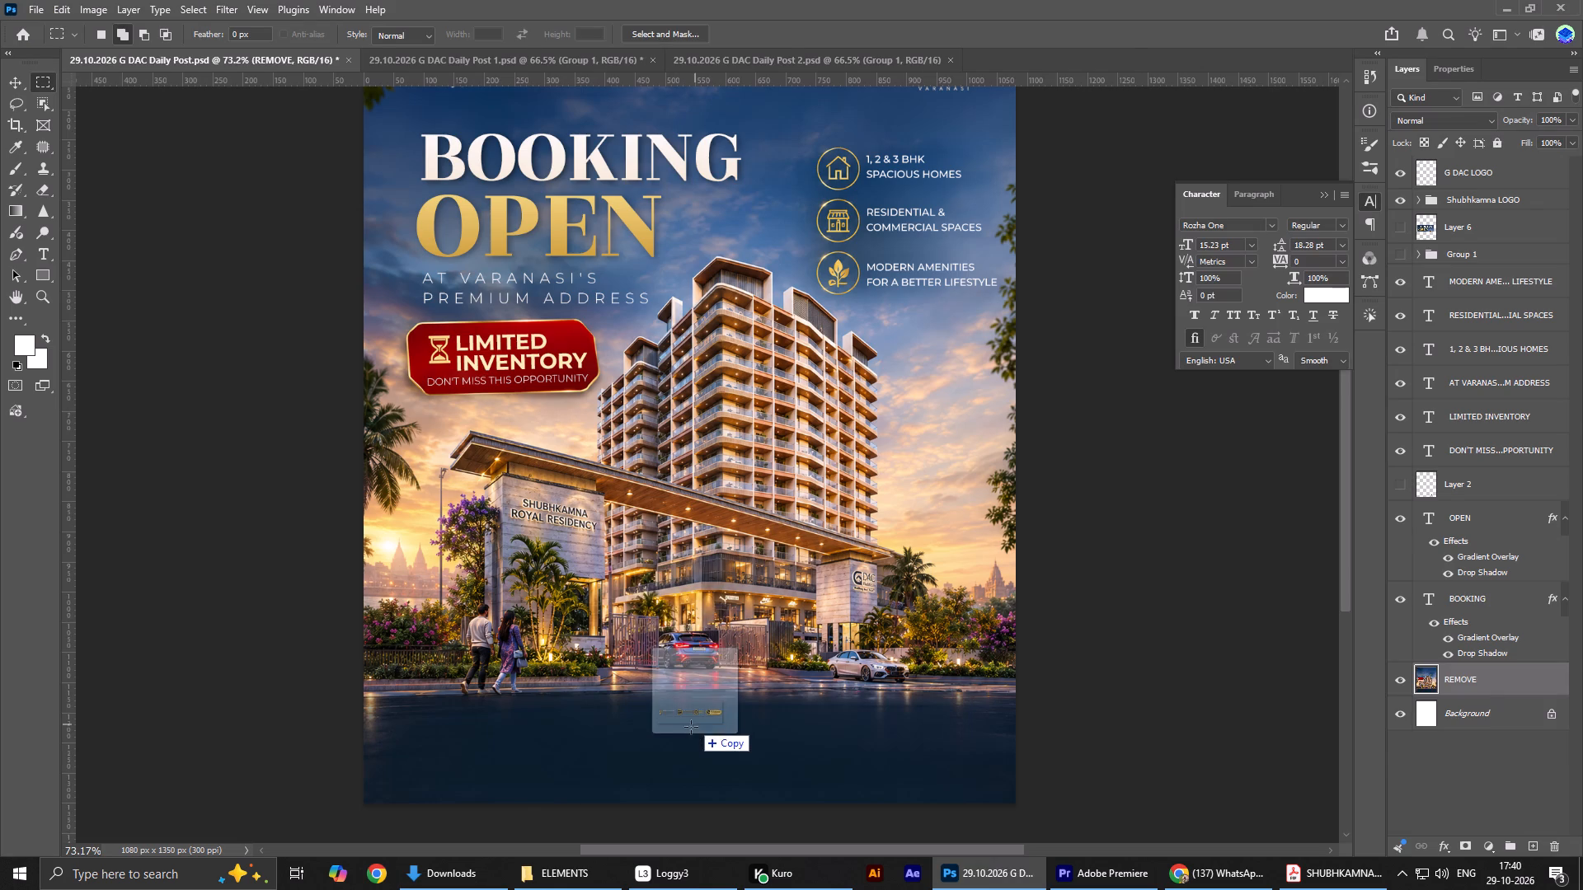
drag(843, 440, 820, 731)
drag(1012, 629, 957, 641)
key(Return)
key(shift+Down)
key(shift+Down)
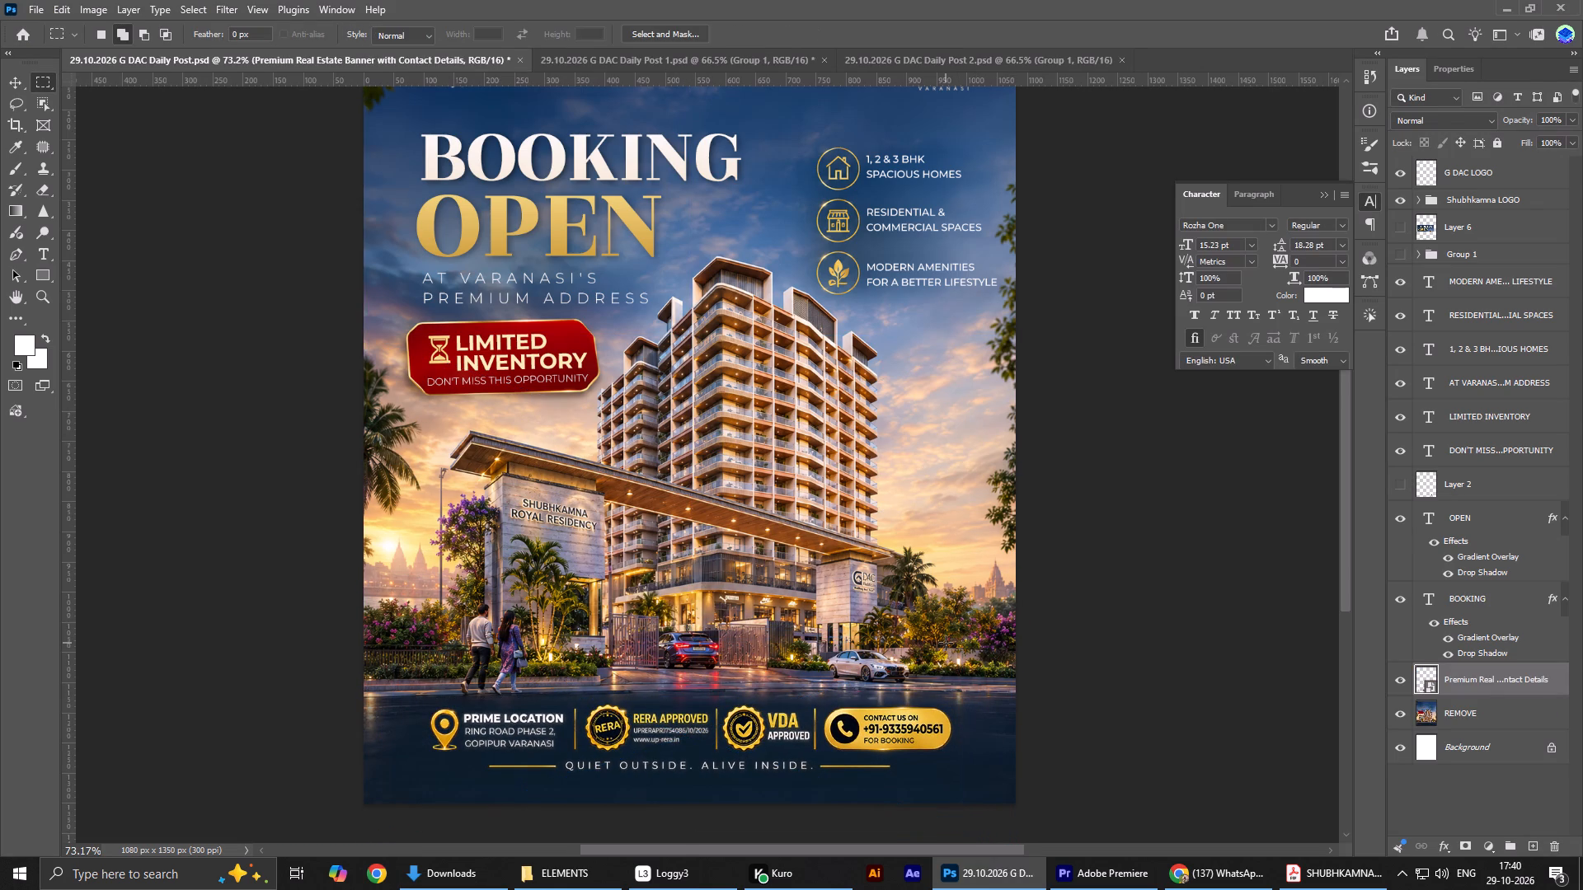
key(v)
key(shift+Down)
key(shift+Down)
key(Up)
Save the updated BOOKING OPEN poster document.
key(ctrl+0)
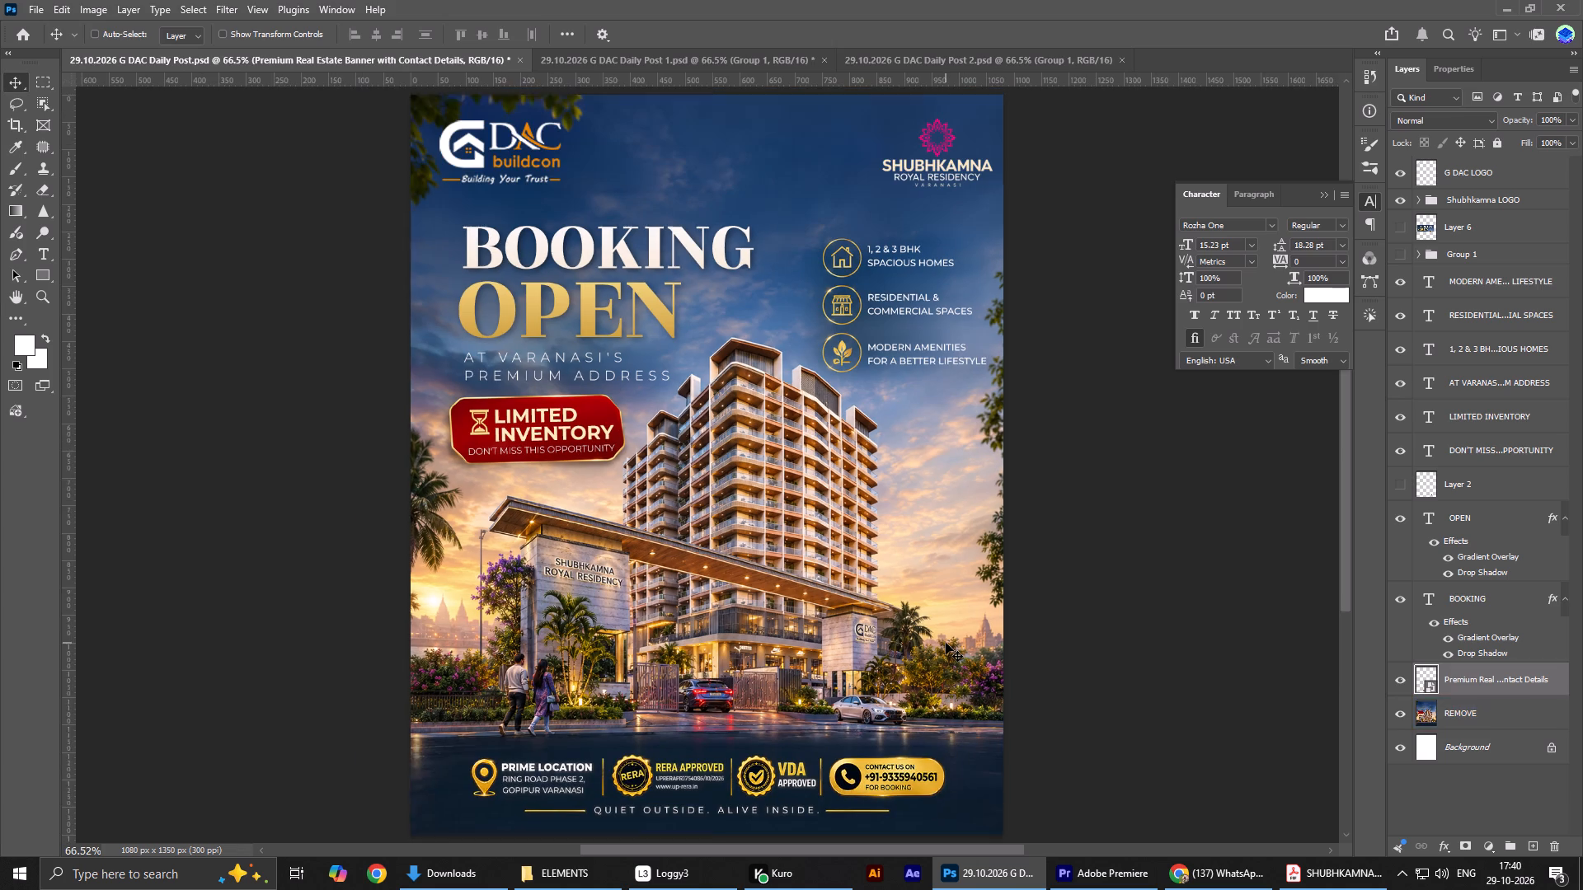
key(ctrl+s)
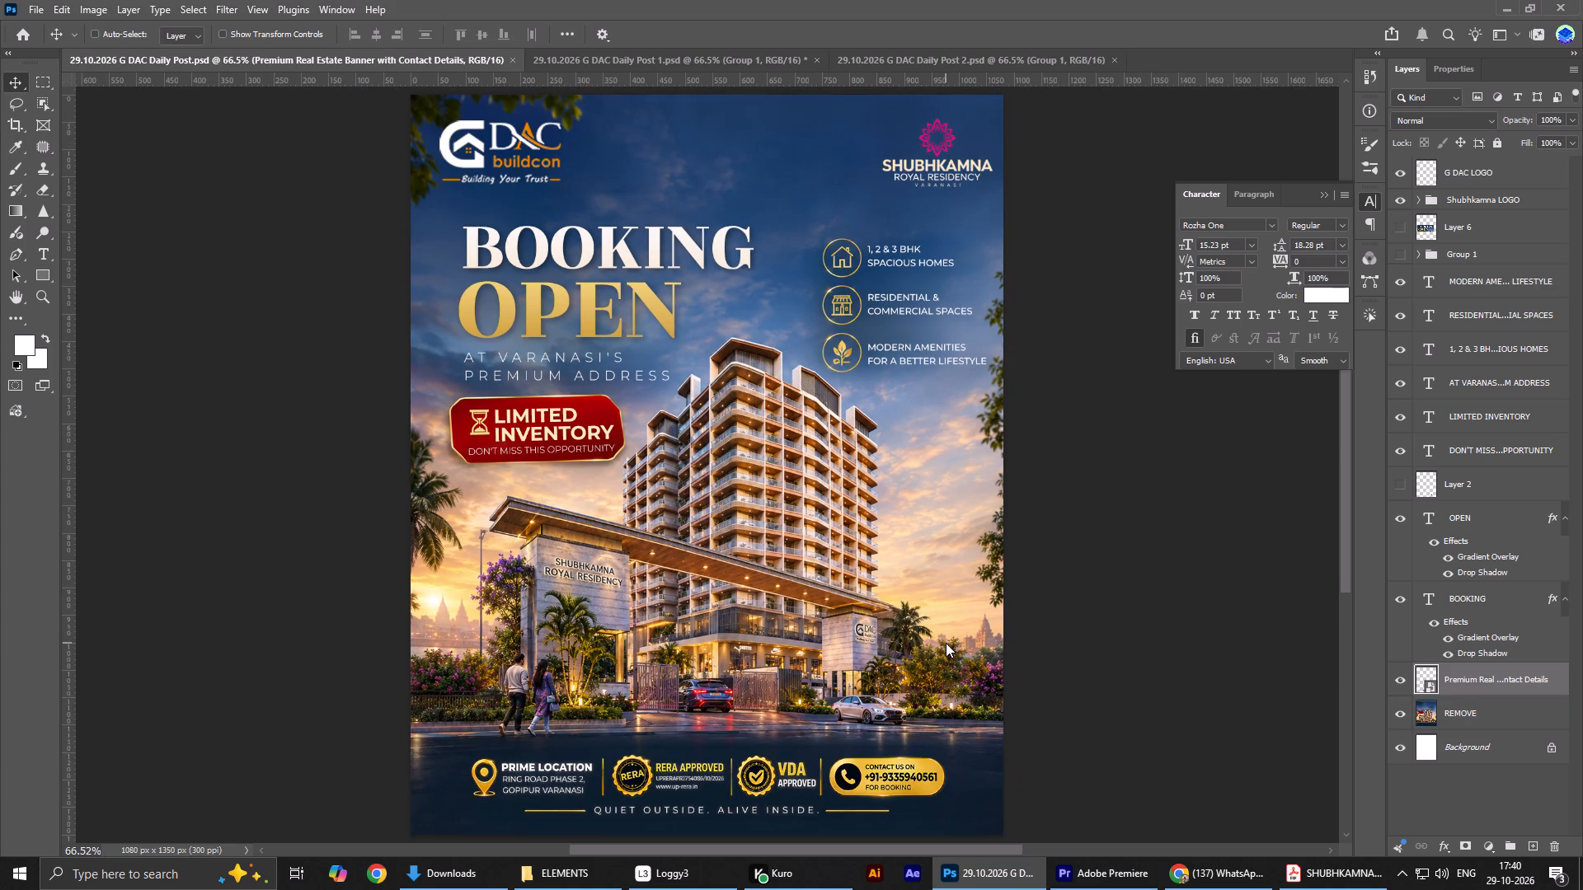
Export the BOOKING OPEN poster as a PNG over the existing 29.10.2026 G DAC Daily Post.png on the Desktop.
click(32, 0)
click(138, 288)
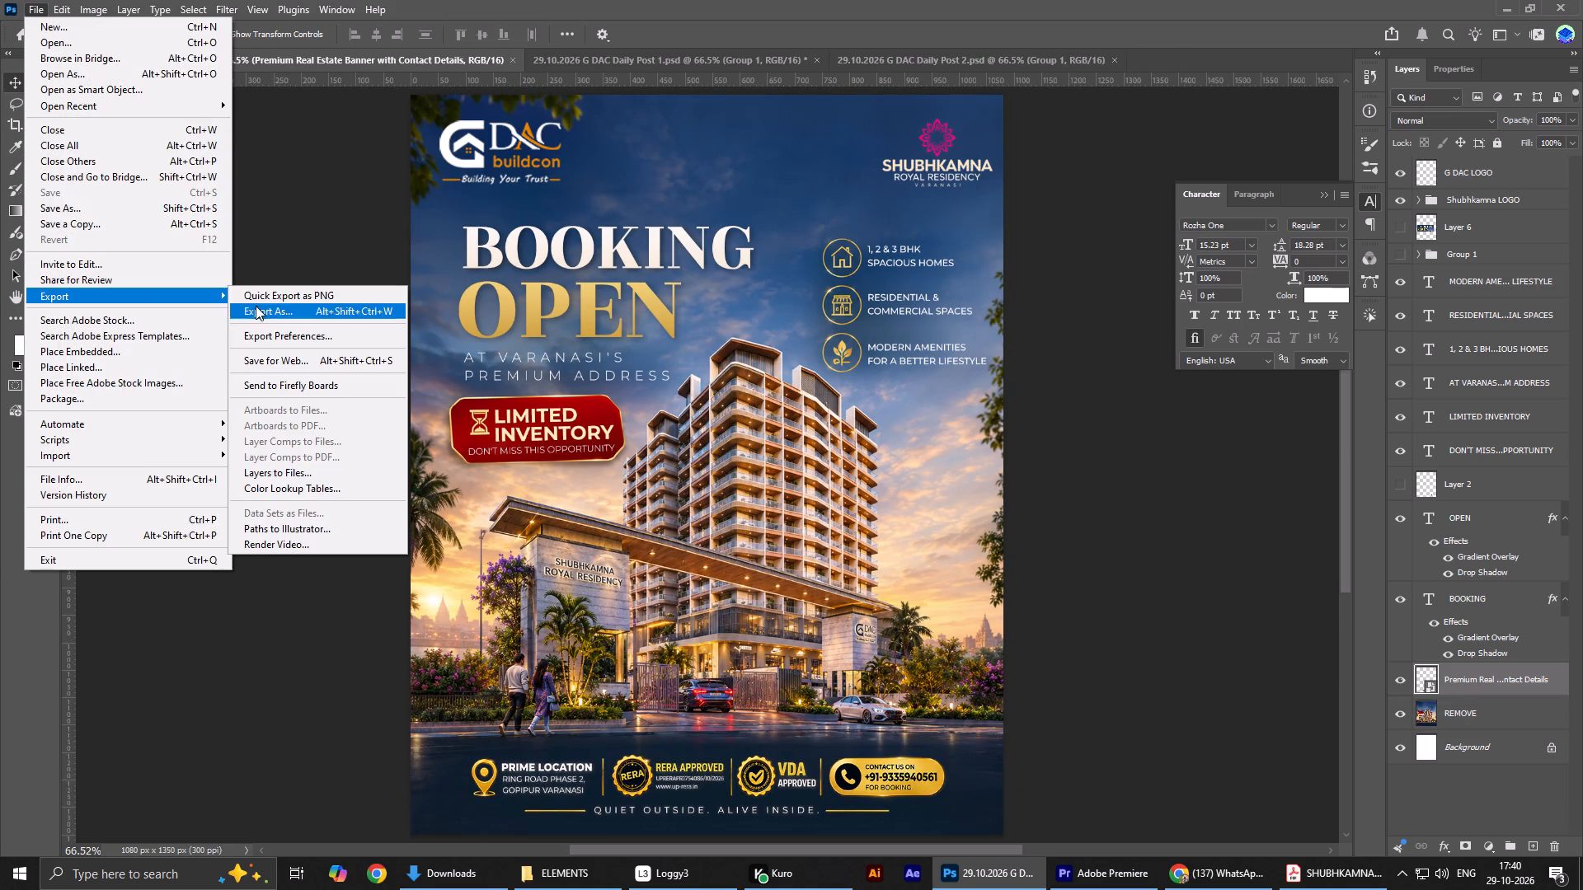
click(258, 302)
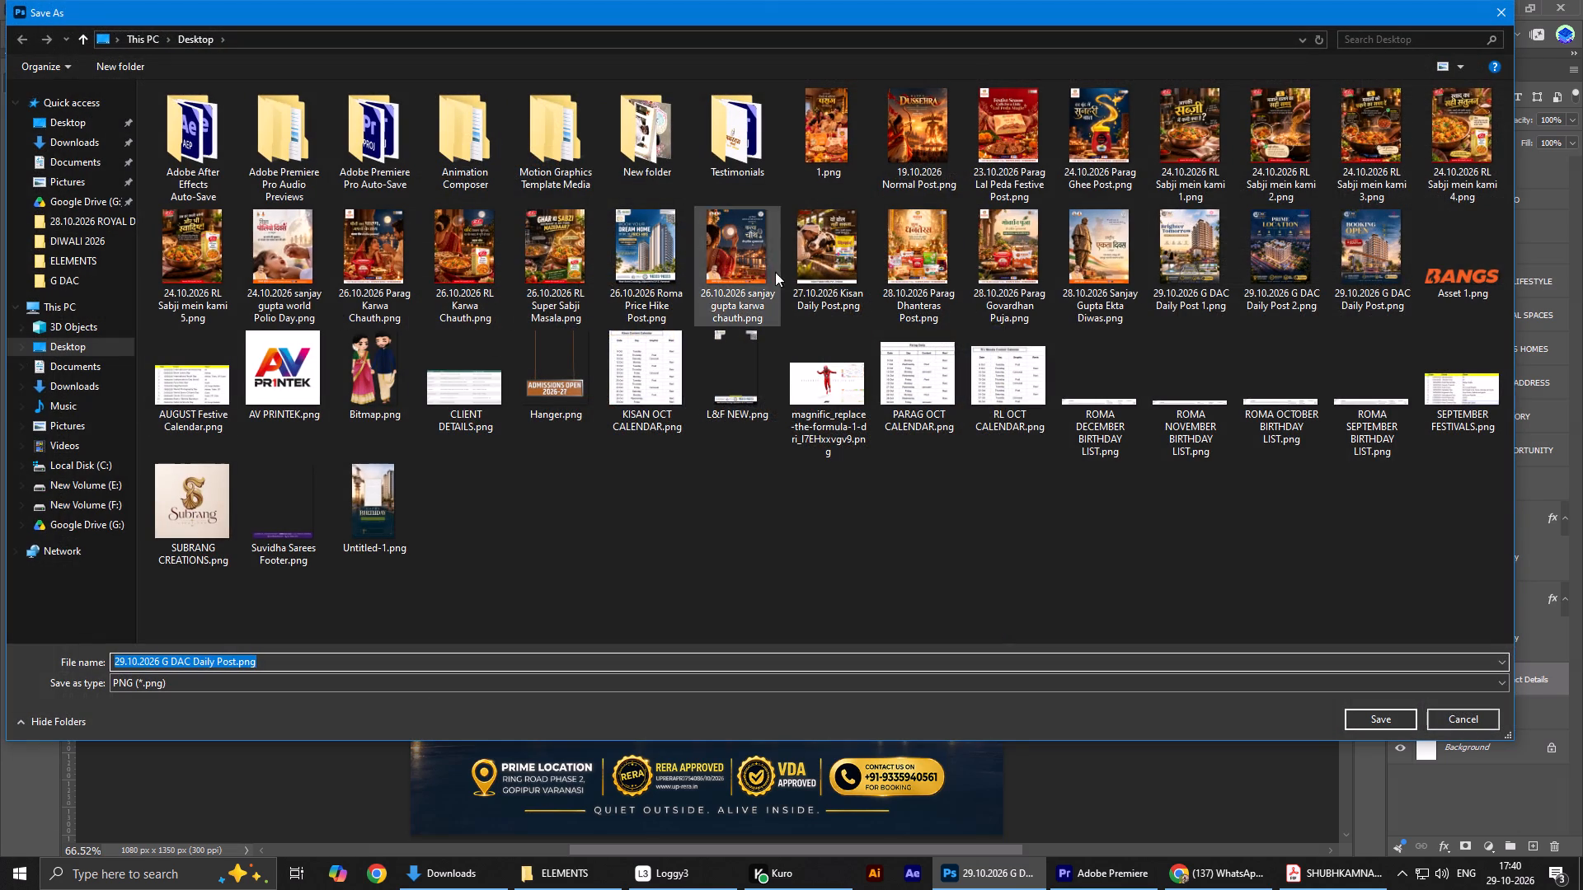
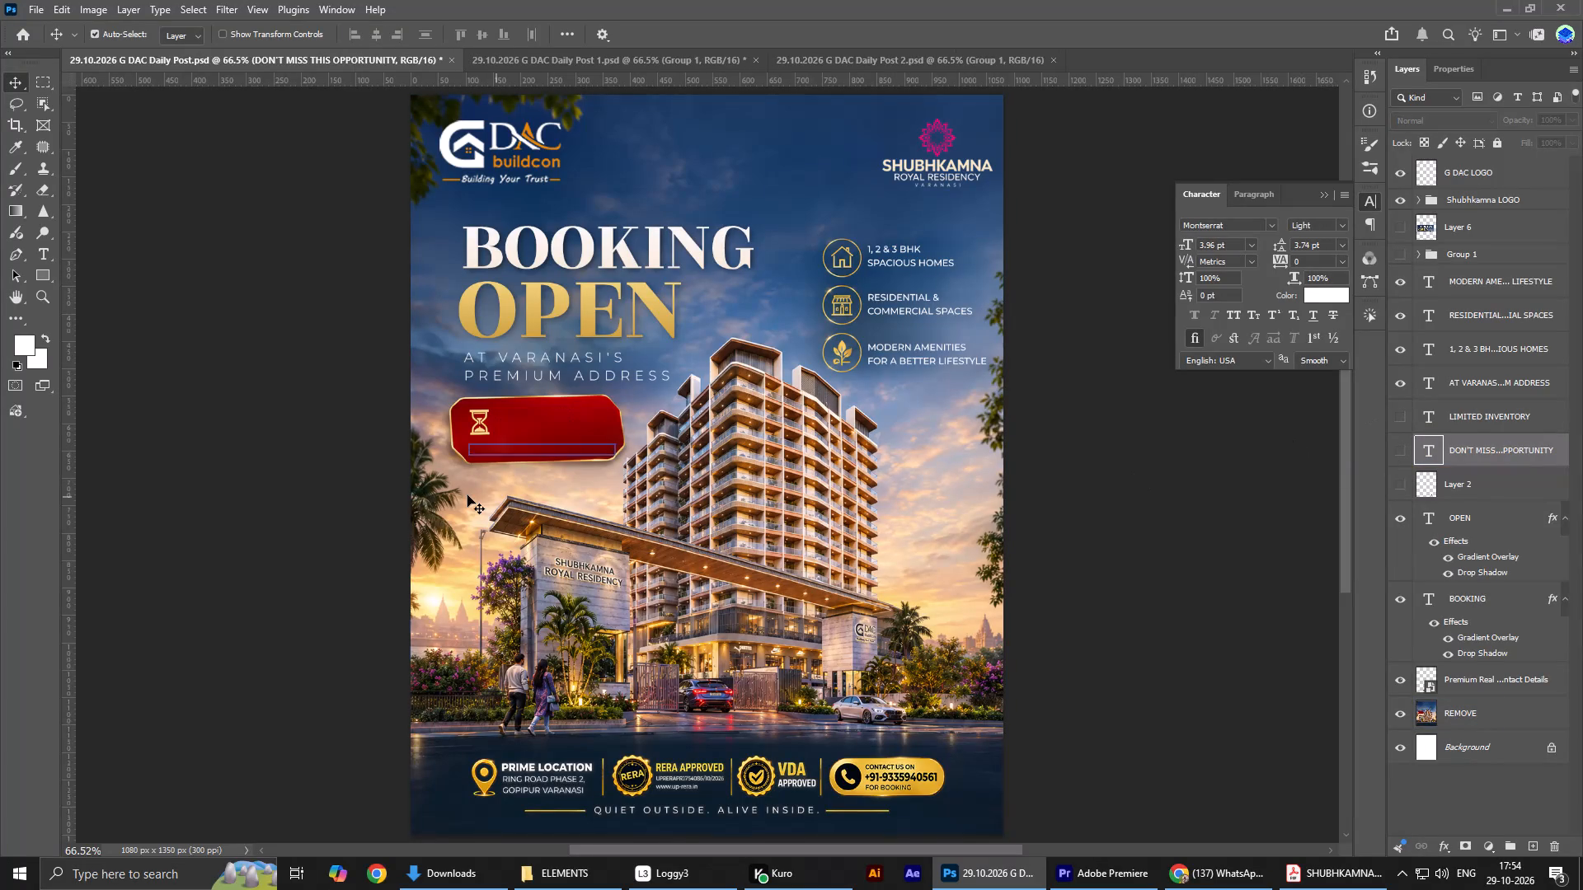
On the REMOVE layer, marquee the red hourglass badge, subtract the corner overlapping the tower, and enter REMOVE as the Generative Fill prompt.
click(463, 495)
click(44, 86)
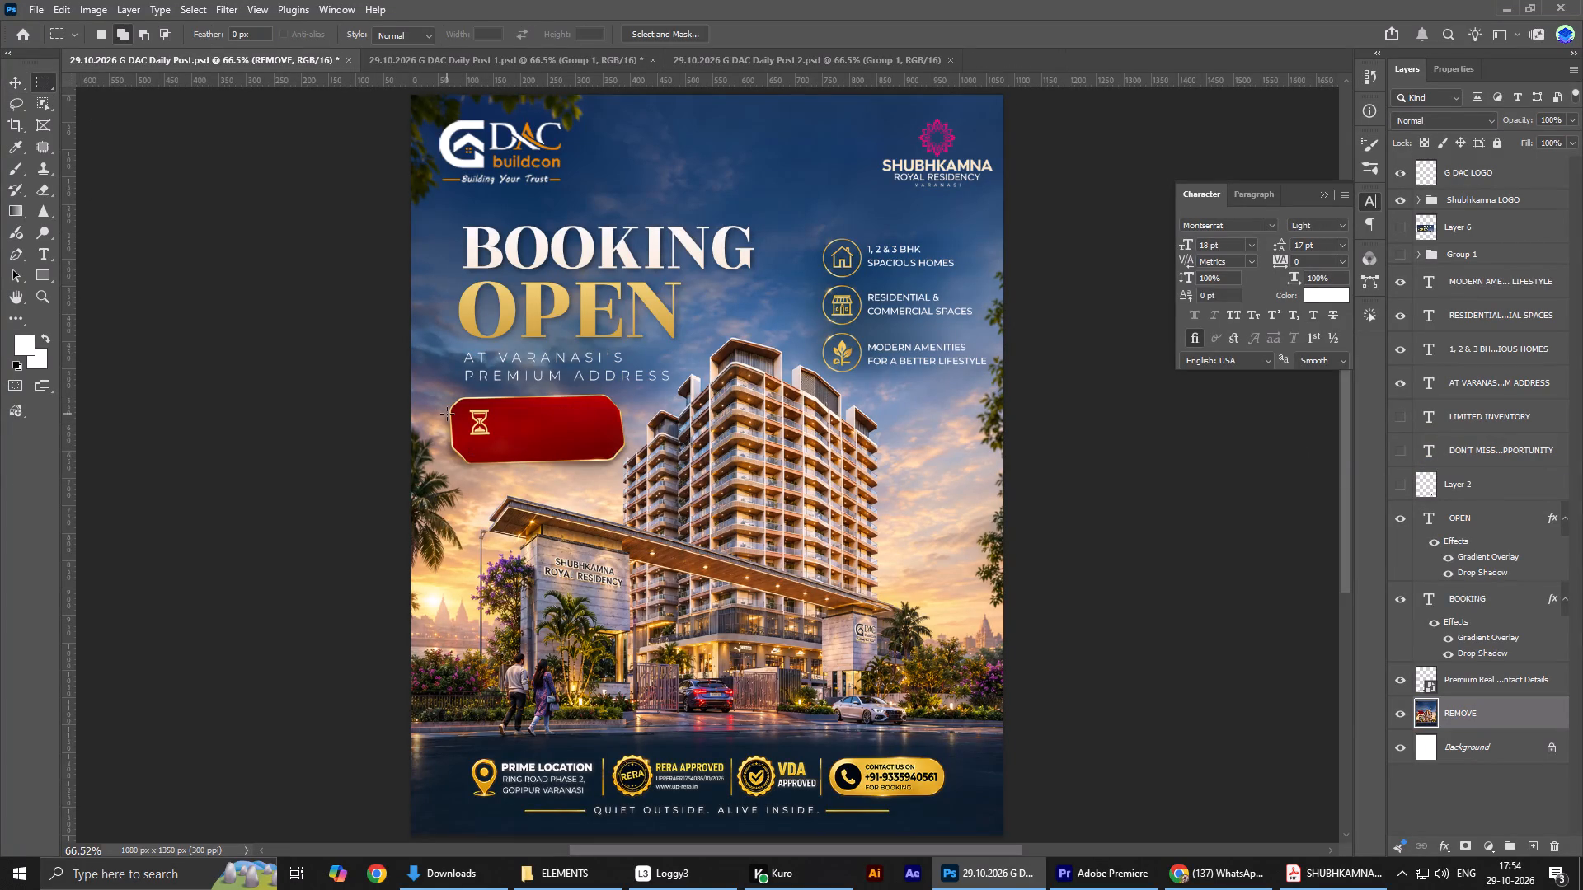
drag(439, 388, 634, 479)
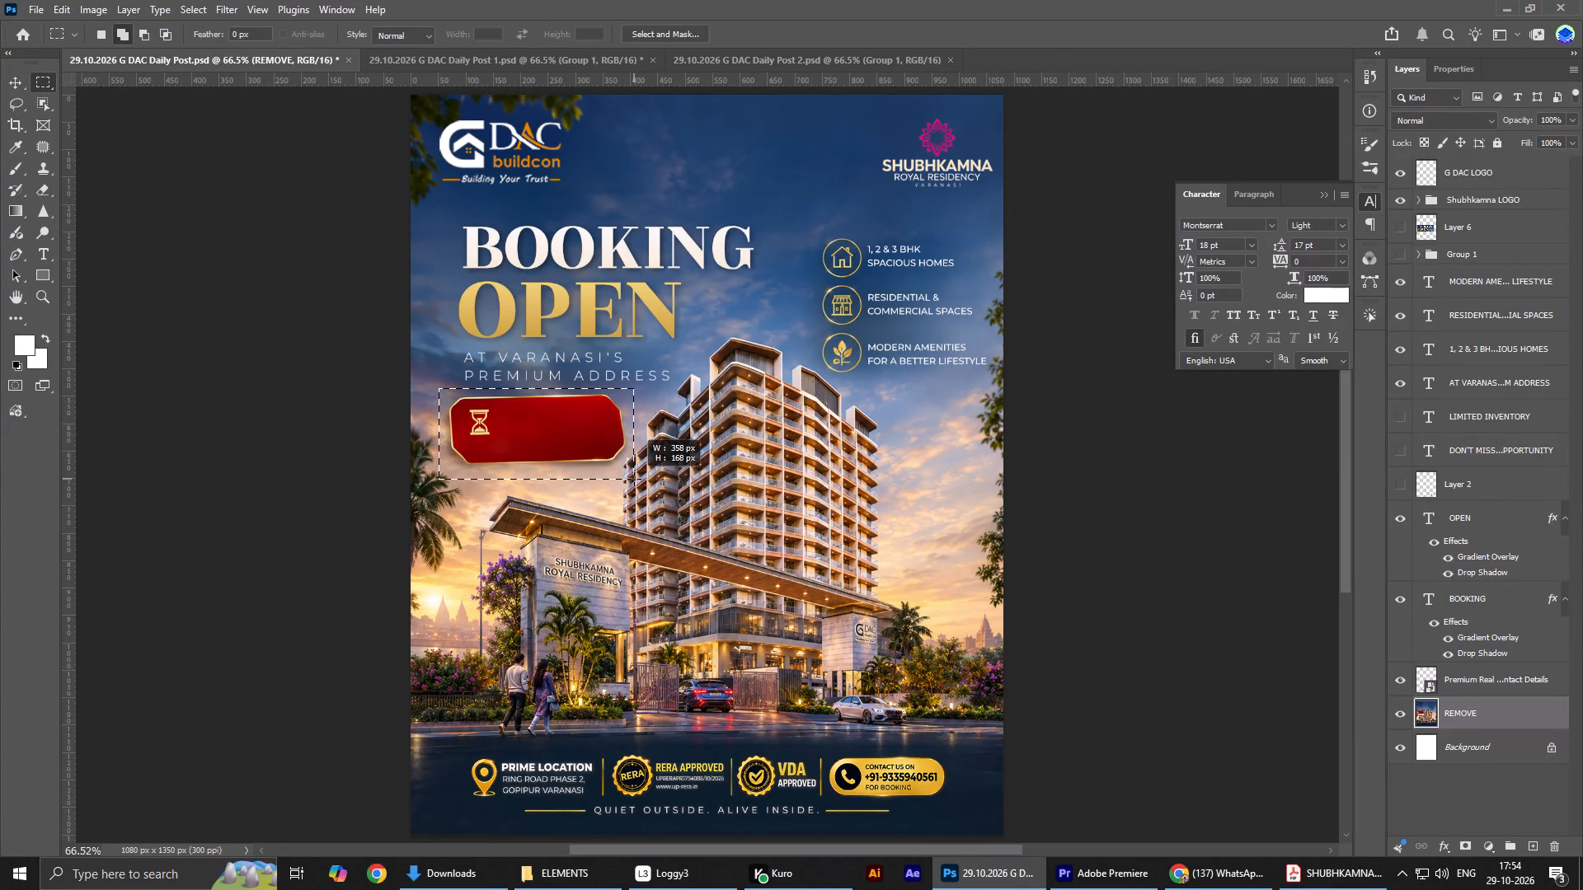
drag(634, 479, 631, 469)
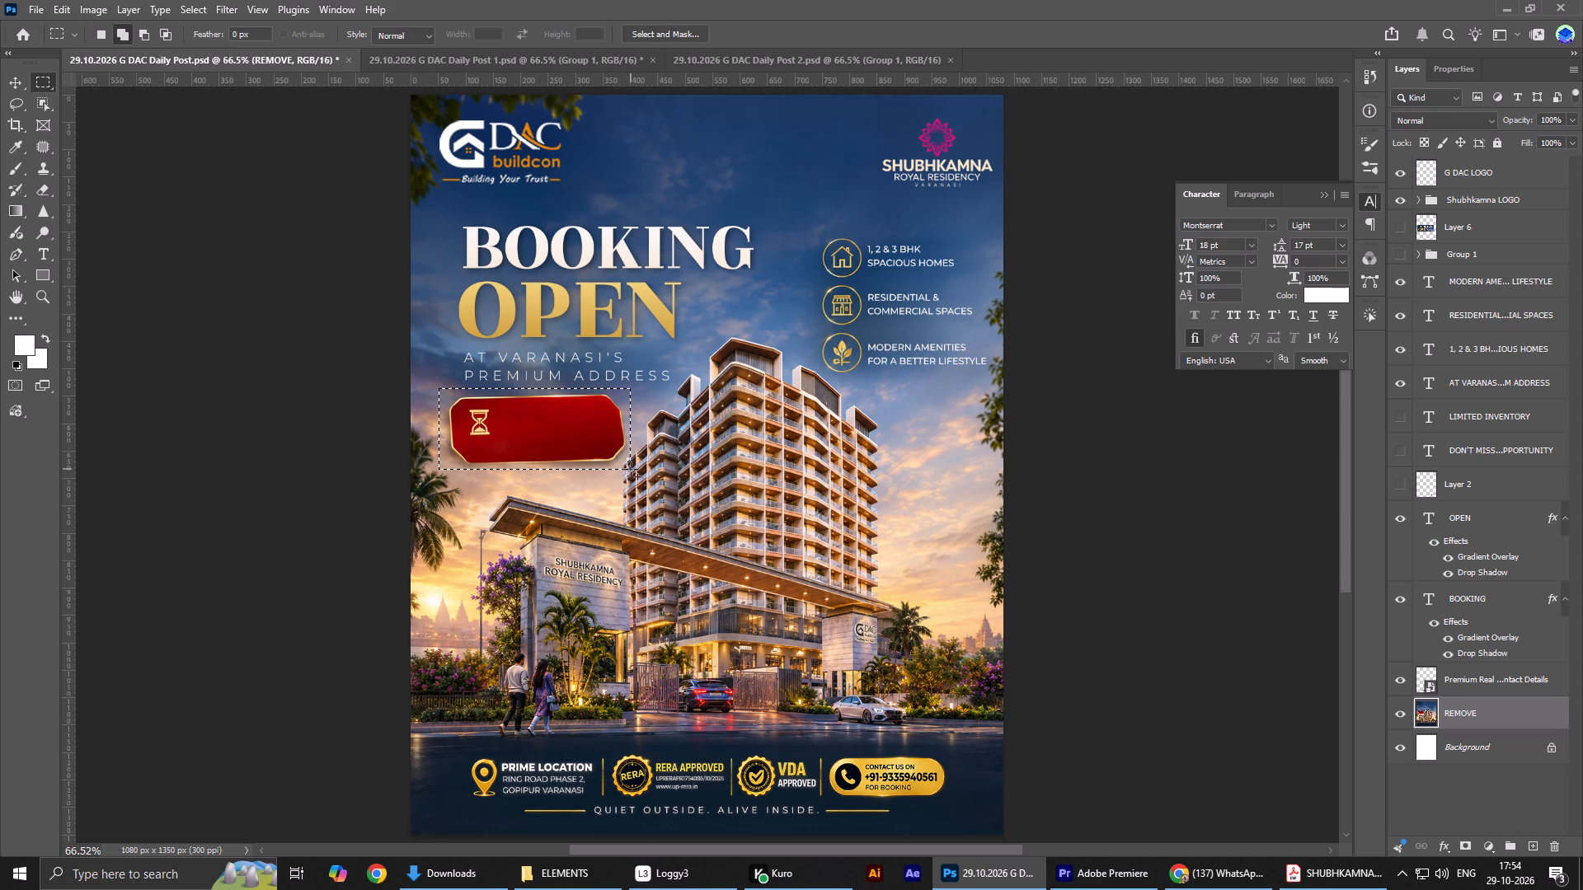
scroll(603, 442, up, 5)
alt+scroll(603, 442, down, 1)
alt+scroll(603, 442, up, 2)
alt+scroll(607, 444, down, 2)
alt+scroll(630, 461, up, 4)
alt+scroll(630, 461, down, 1)
alt+scroll(630, 461, up, 3)
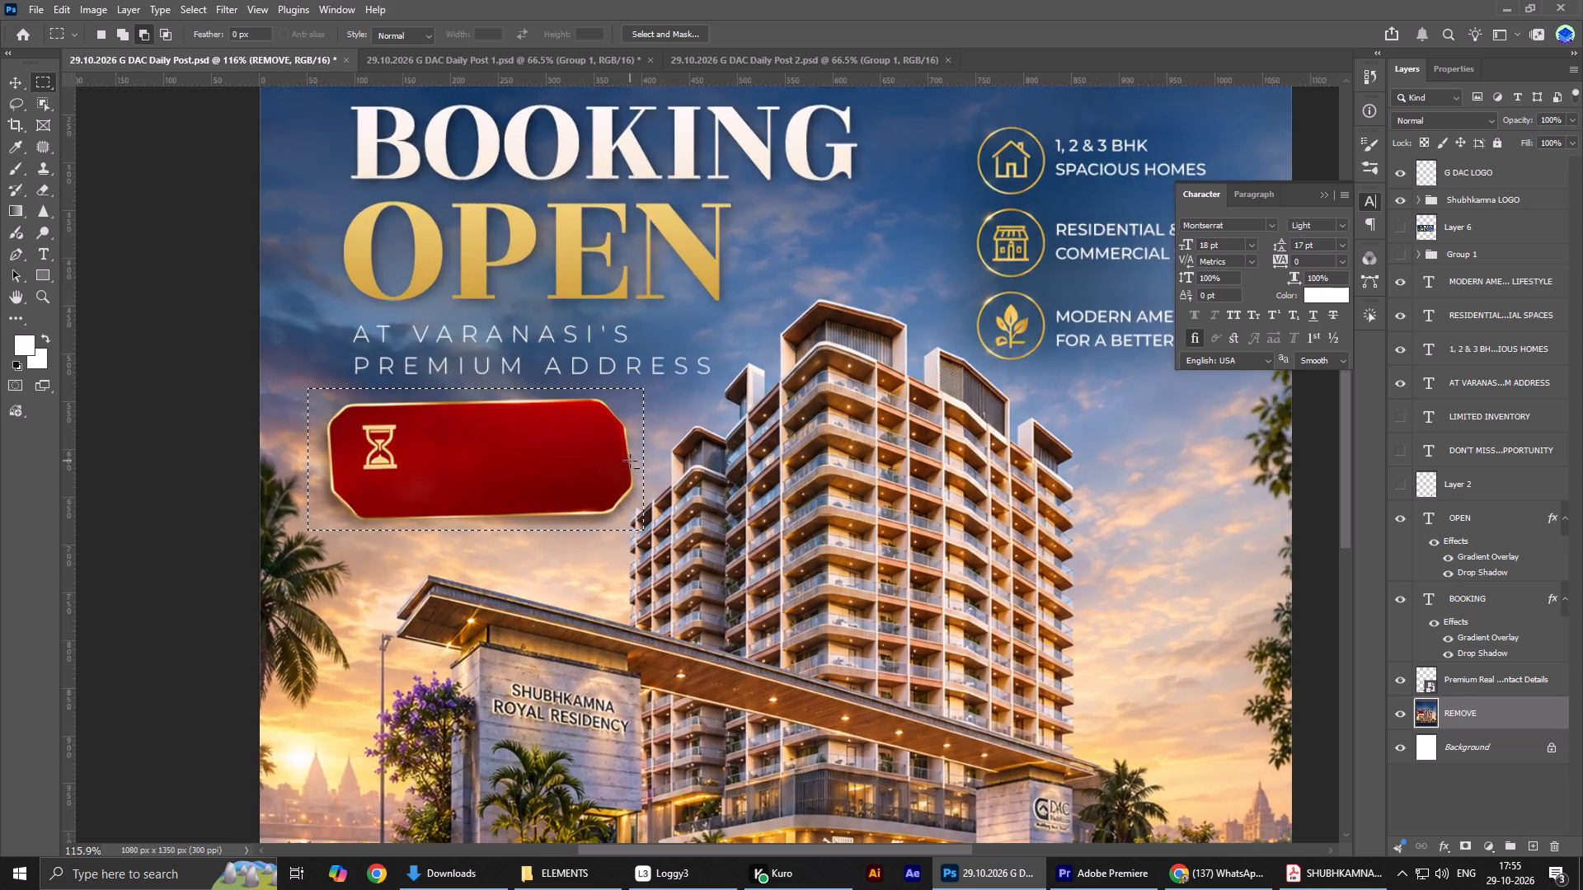
alt+scroll(630, 461, up, 2)
alt+drag(613, 536, 730, 628)
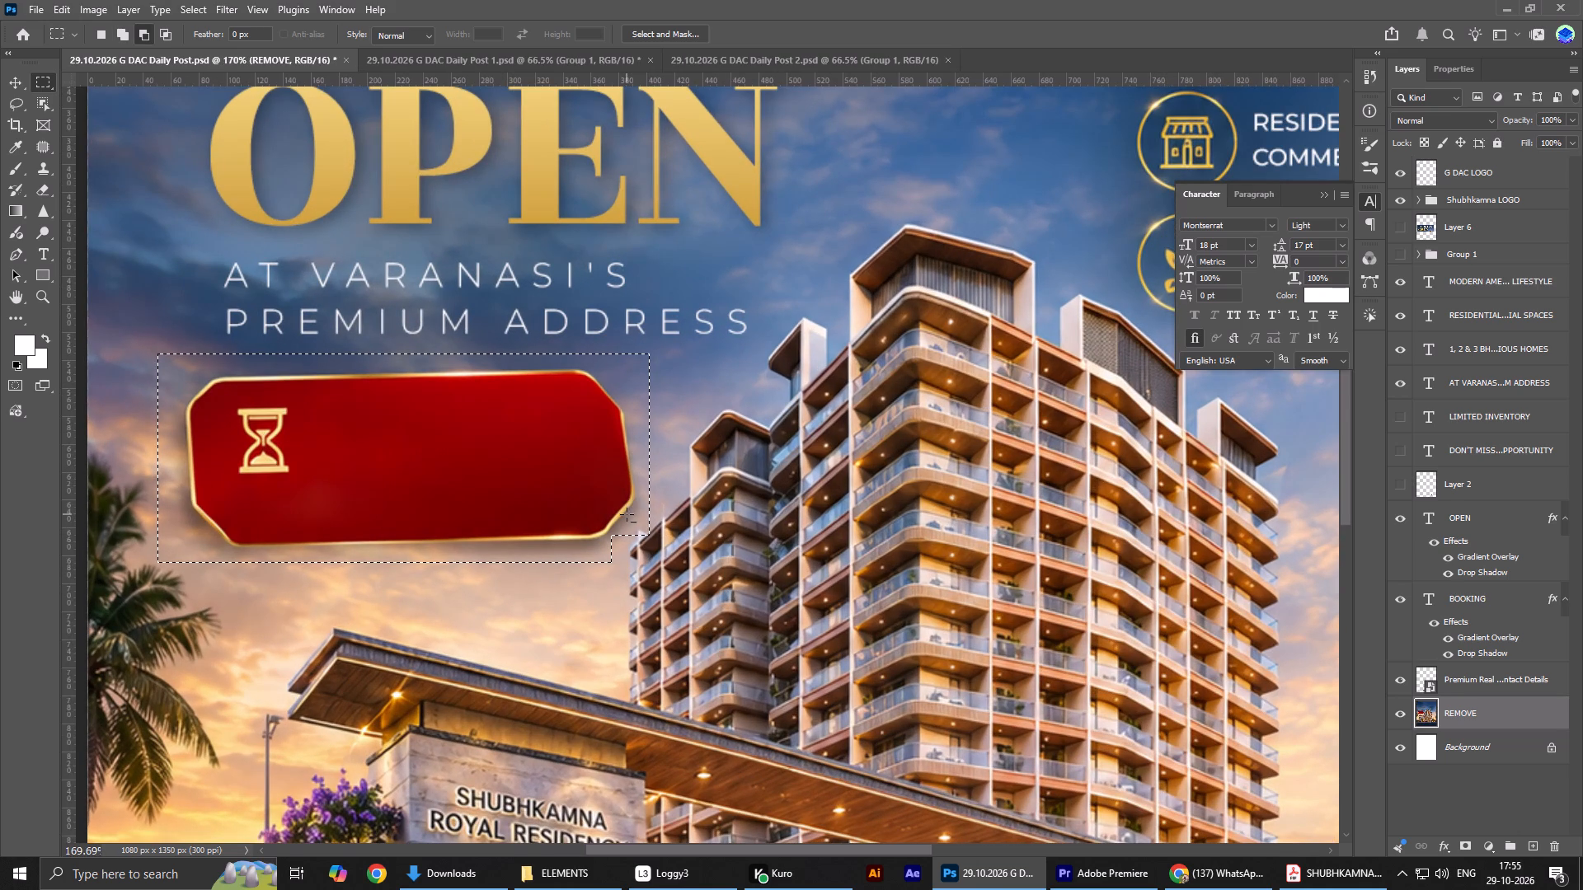
alt+drag(627, 514, 691, 566)
alt+scroll(697, 552, down, 5)
alt+right_click(508, 489)
right_click(599, 490)
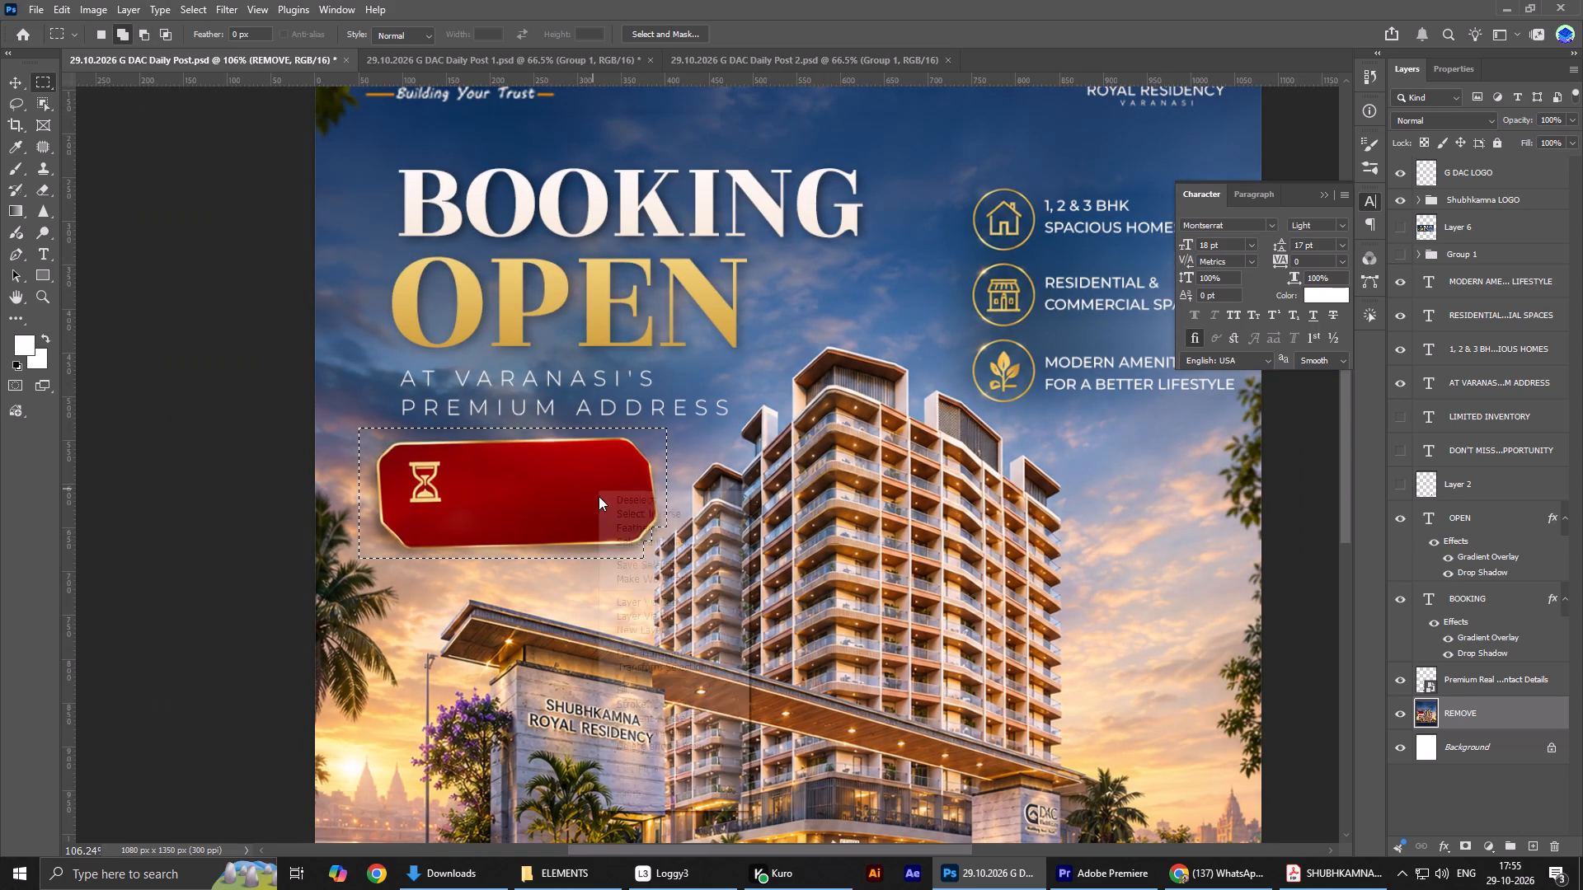
click(708, 730)
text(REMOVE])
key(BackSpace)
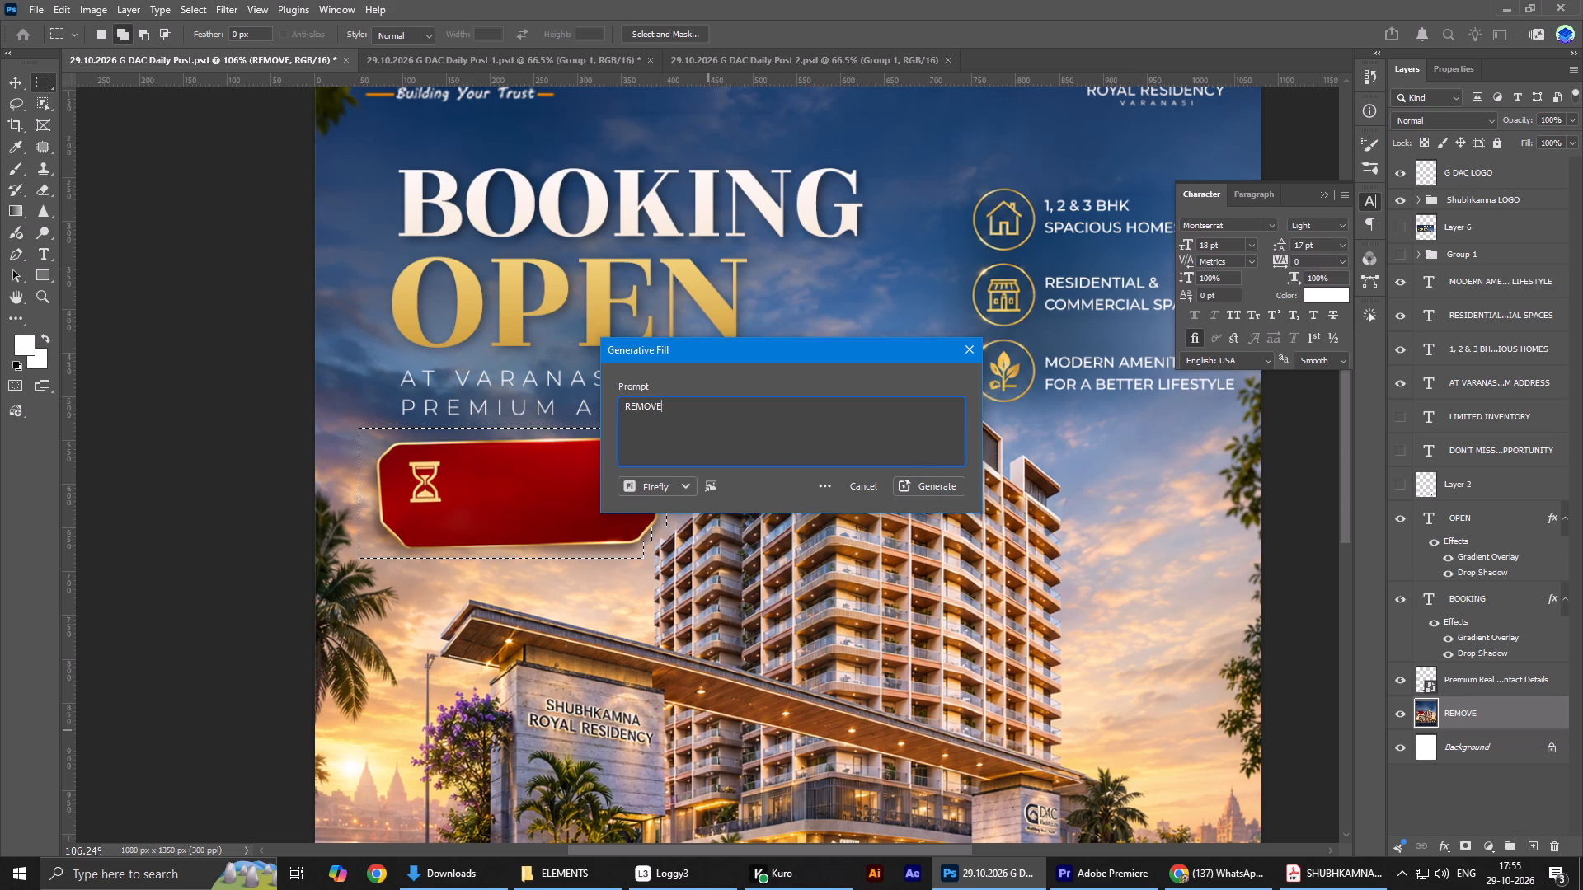
Run Generative Fill with the prompt REMOVE on the selected red hourglass badge below the PREMIUM ADDRESS text.
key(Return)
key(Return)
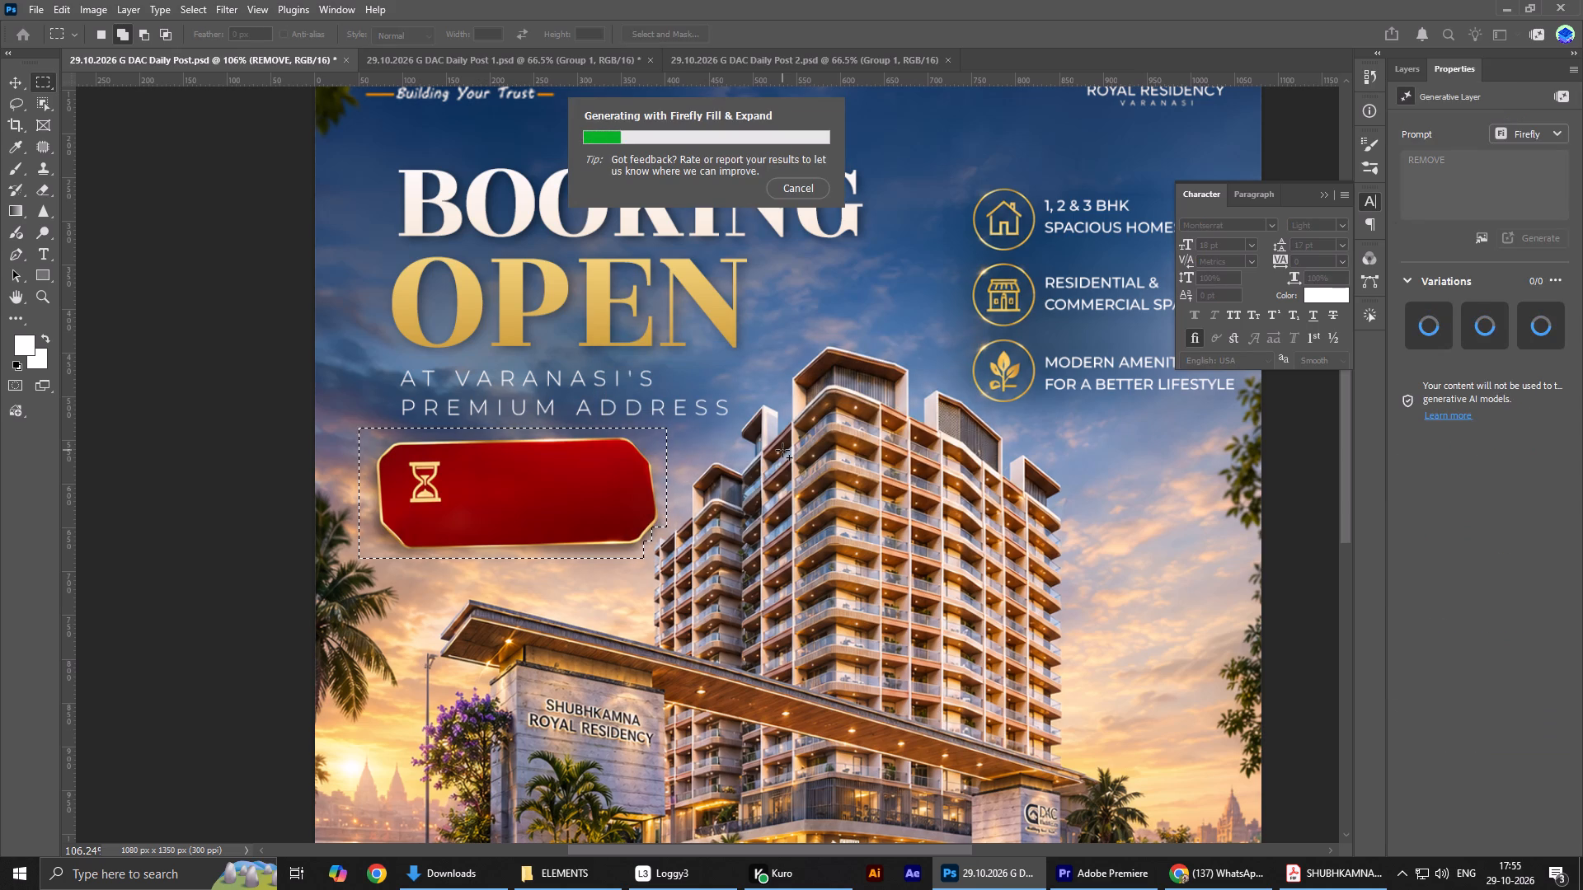
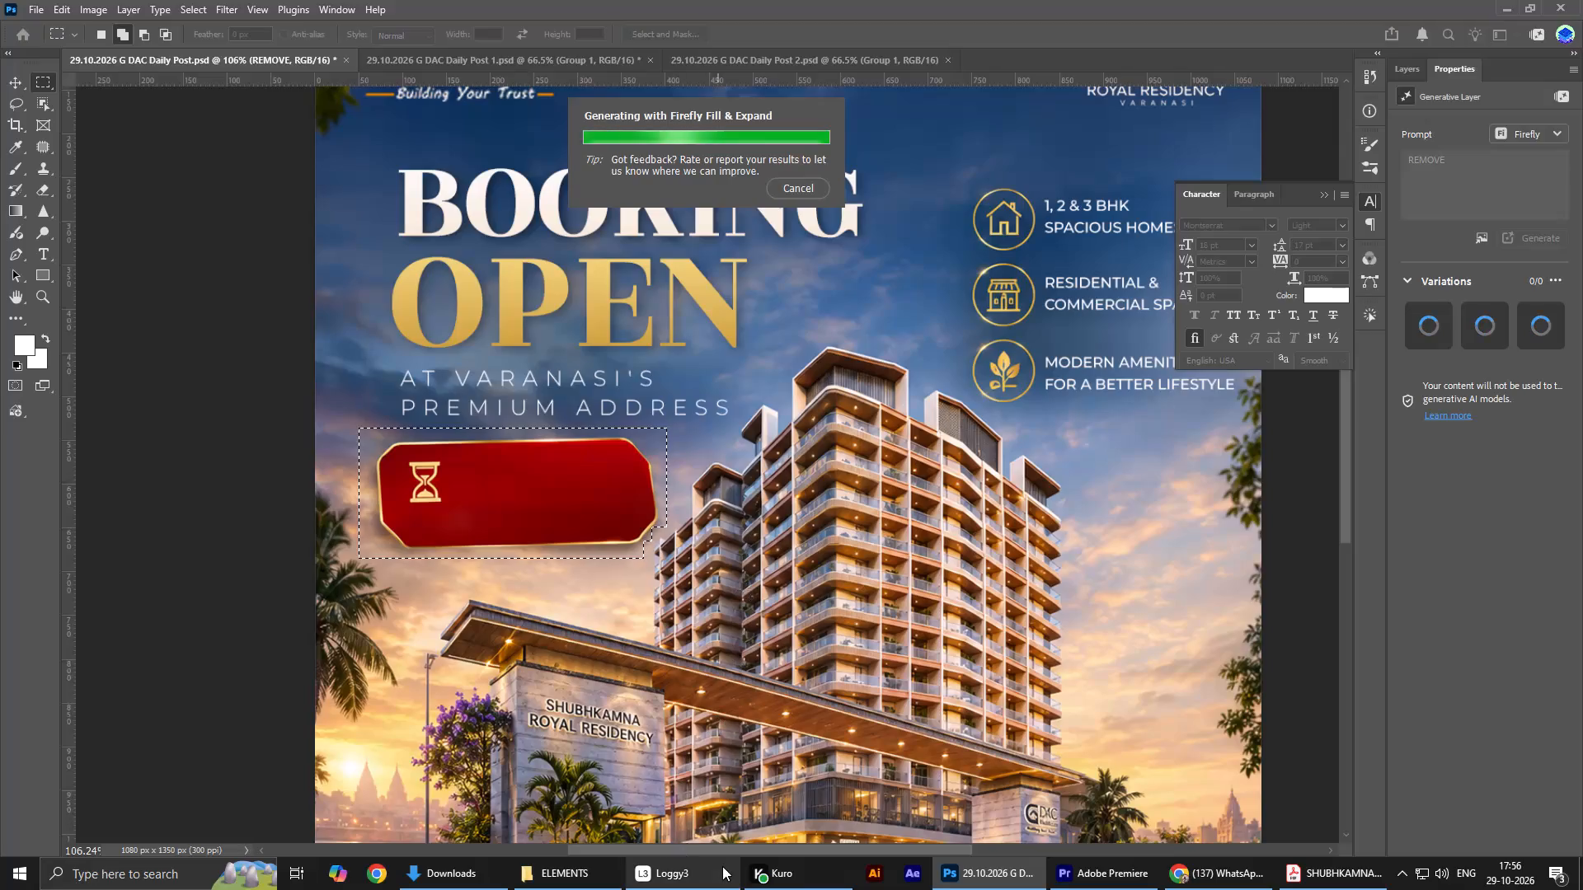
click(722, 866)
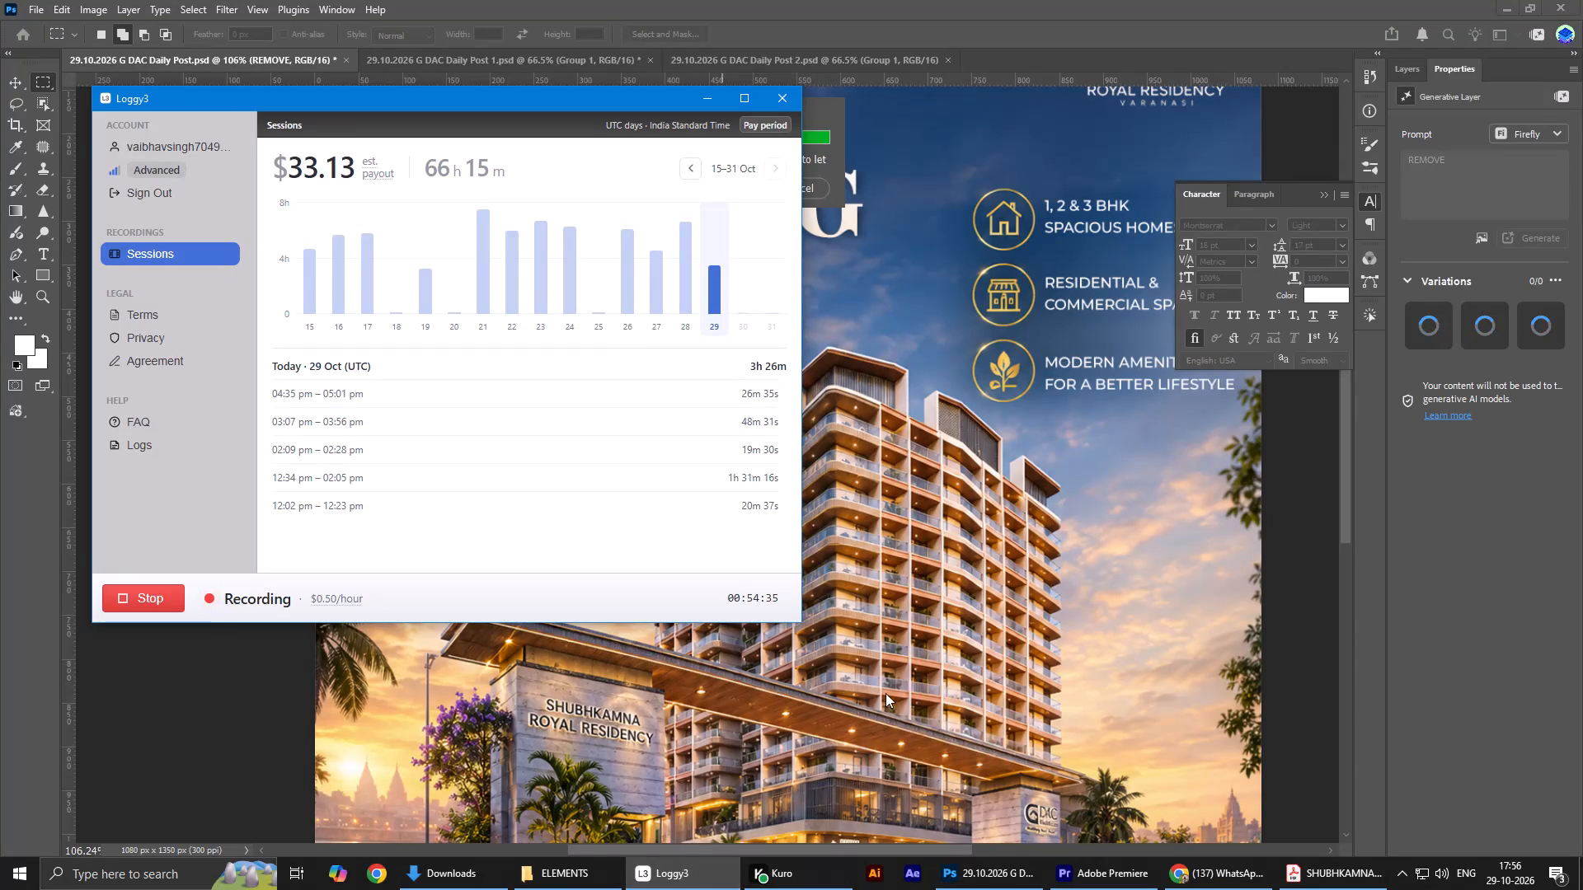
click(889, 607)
Merge the generated REMOVE 2 layer with the REMOVE background image layer into a single layer.
click(1407, 81)
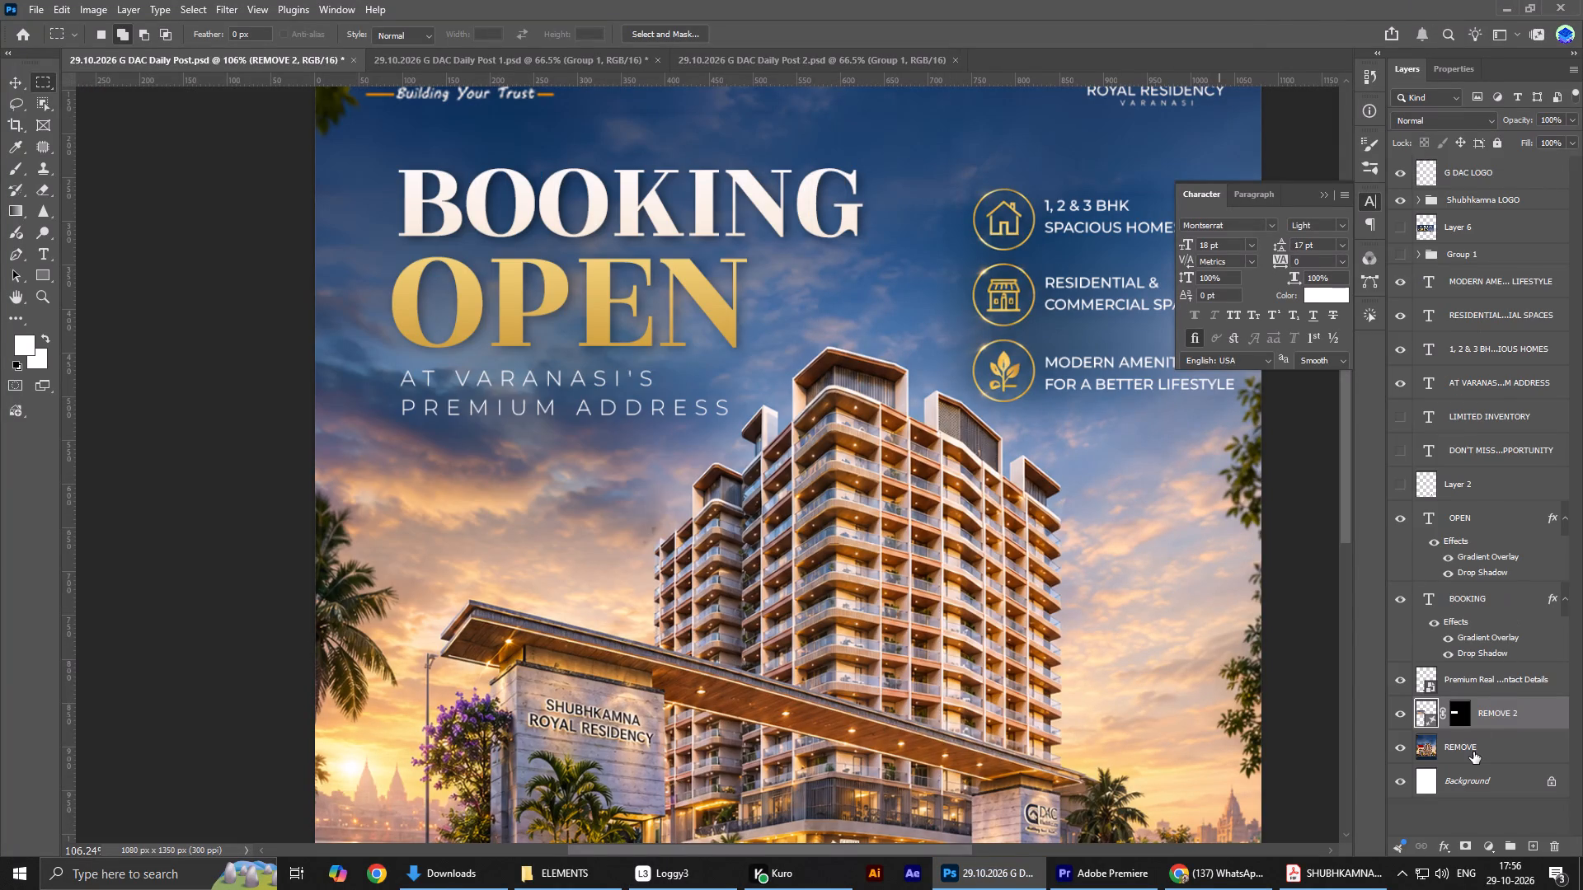
shift+click(1473, 752)
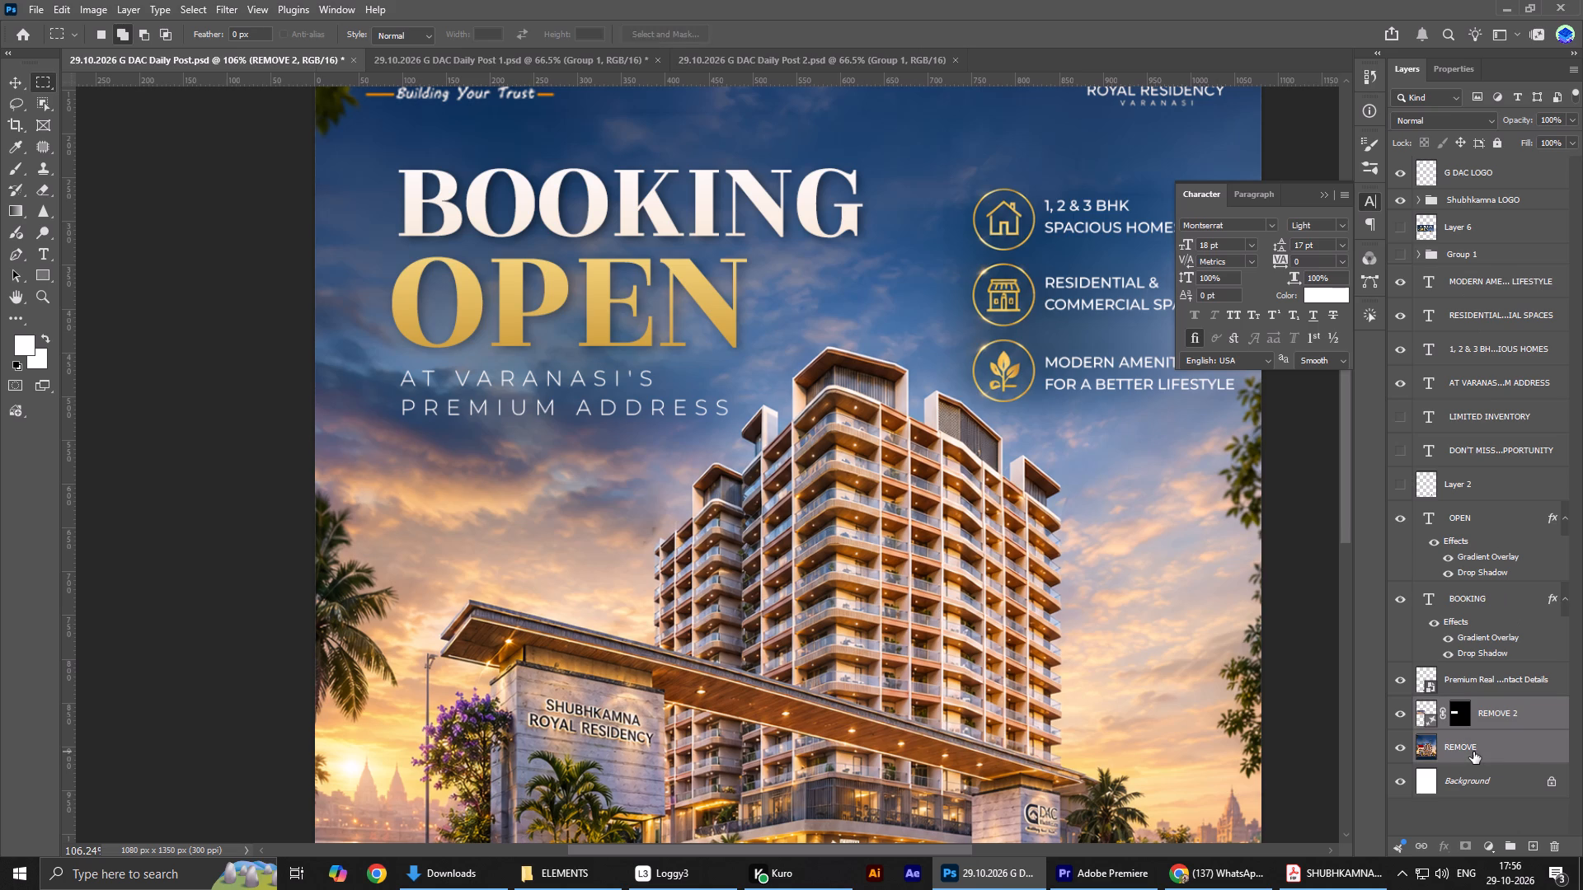
key(ctrl+e)
key(ctrl+0)
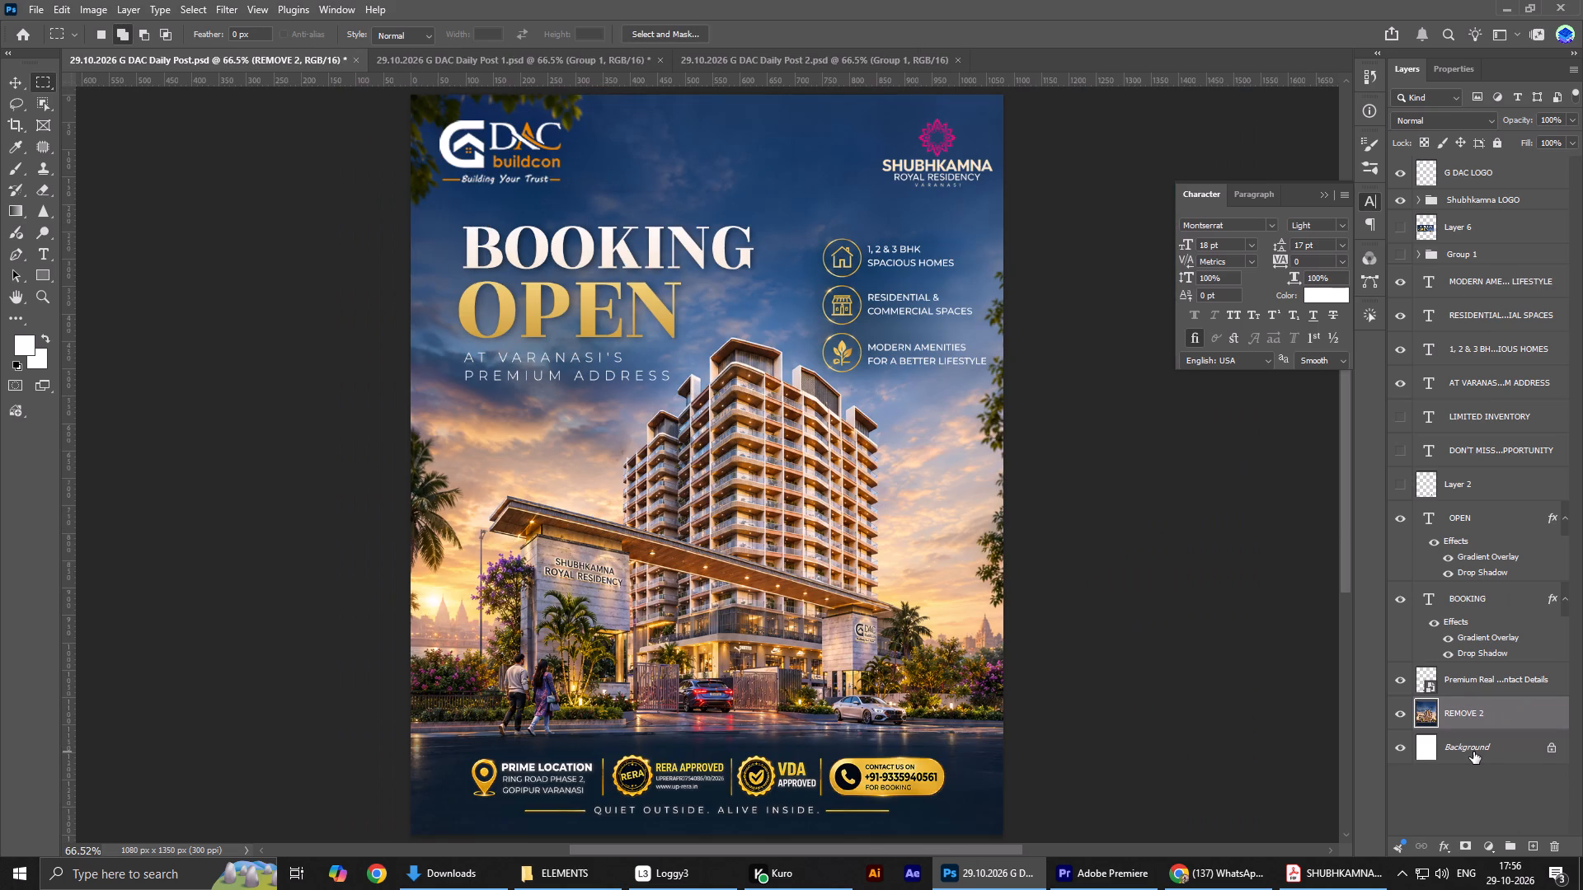
Save the BOOKING OPEN poster document with the whole poster fitted in view.
key(v)
alt+scroll(777, 415, down, 5)
key(ctrl+0)
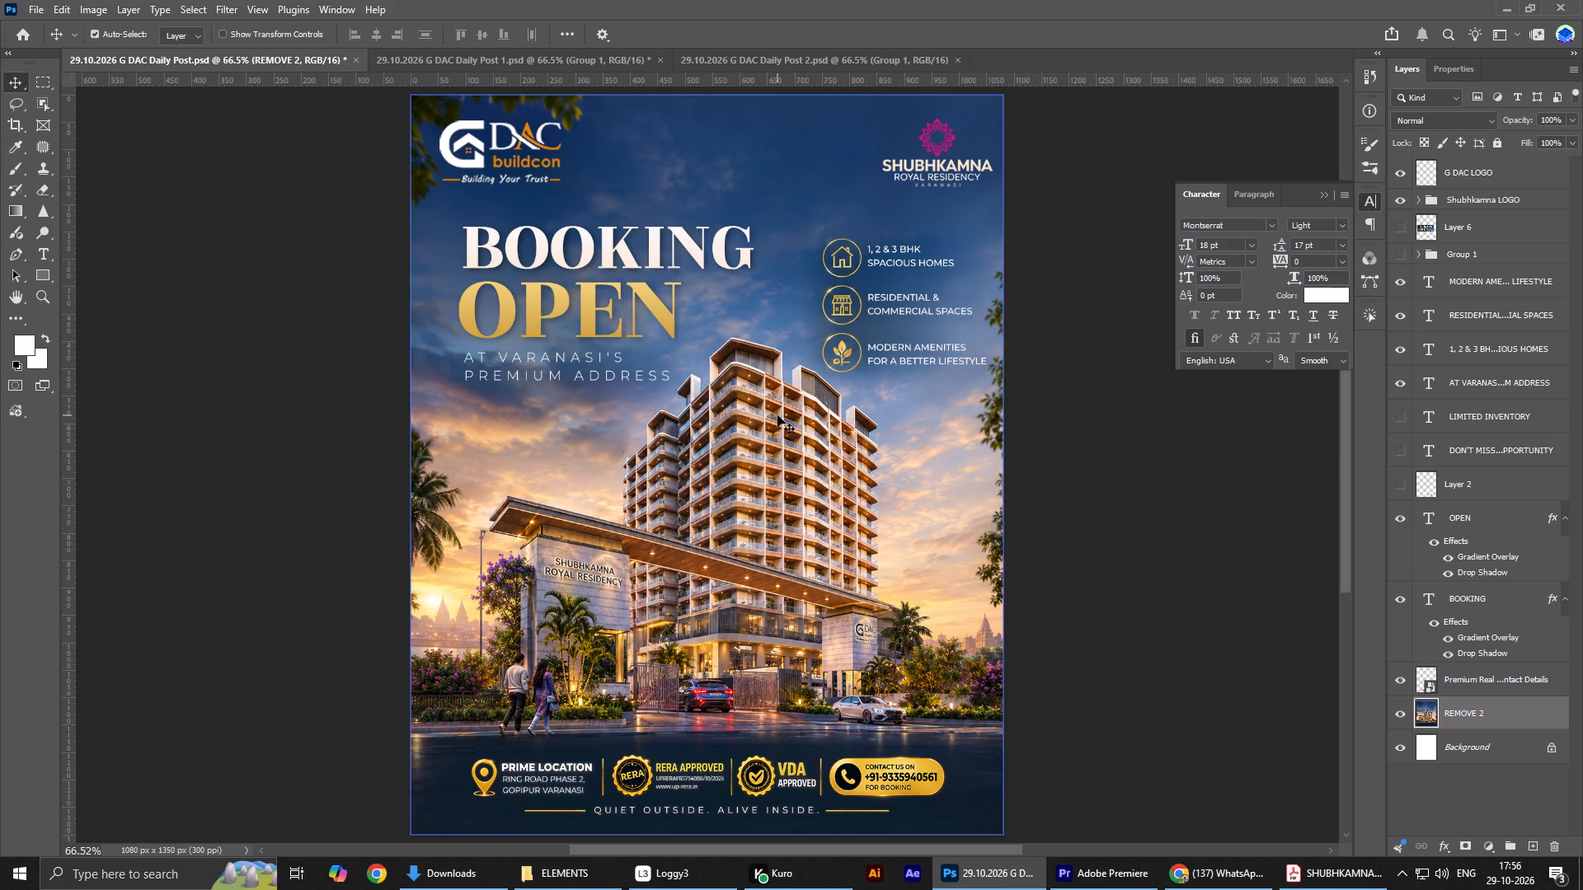
key(ctrl+s)
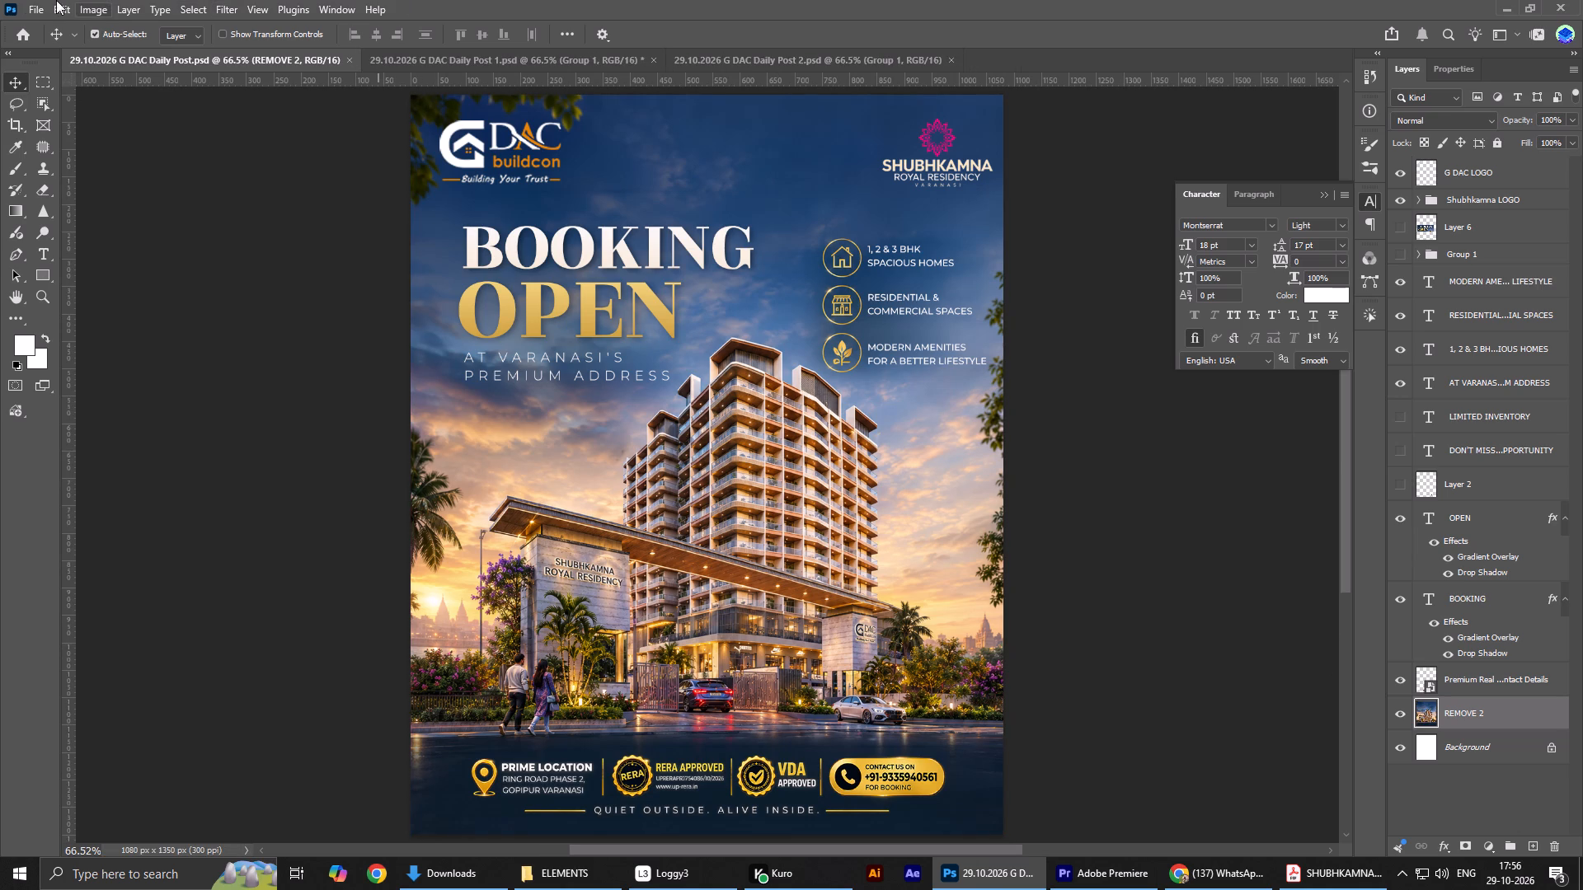
Quick-export the BOOKING OPEN poster as a PNG to the Desktop, over the existing 29.10.2026 G DAC Daily Post.png.
click(38, 5)
click(136, 294)
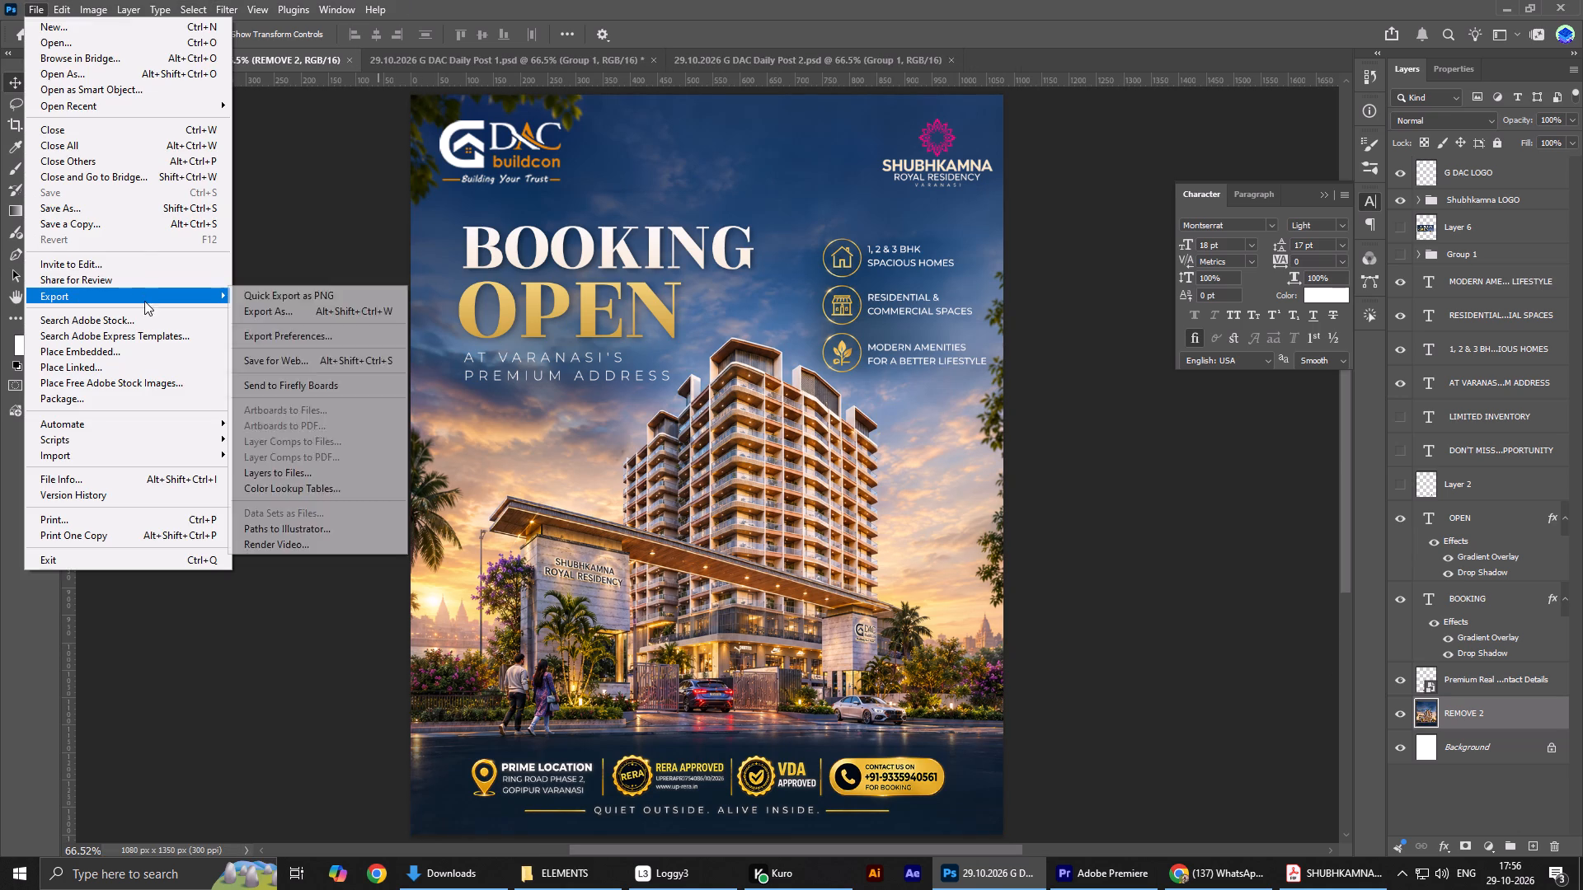
click(355, 295)
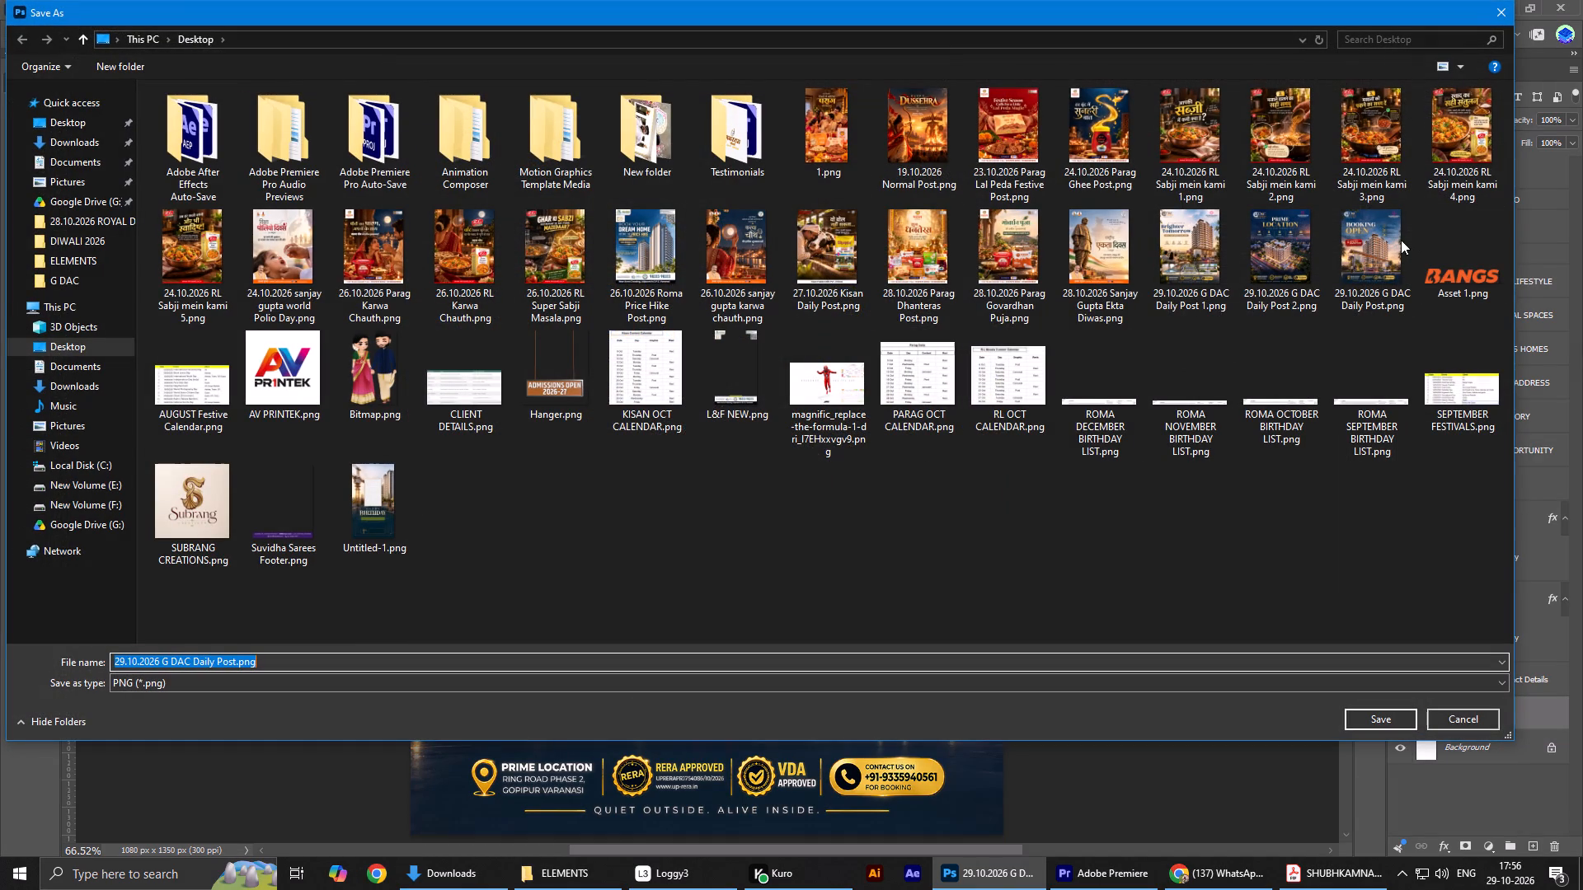
click(1379, 243)
click(1376, 715)
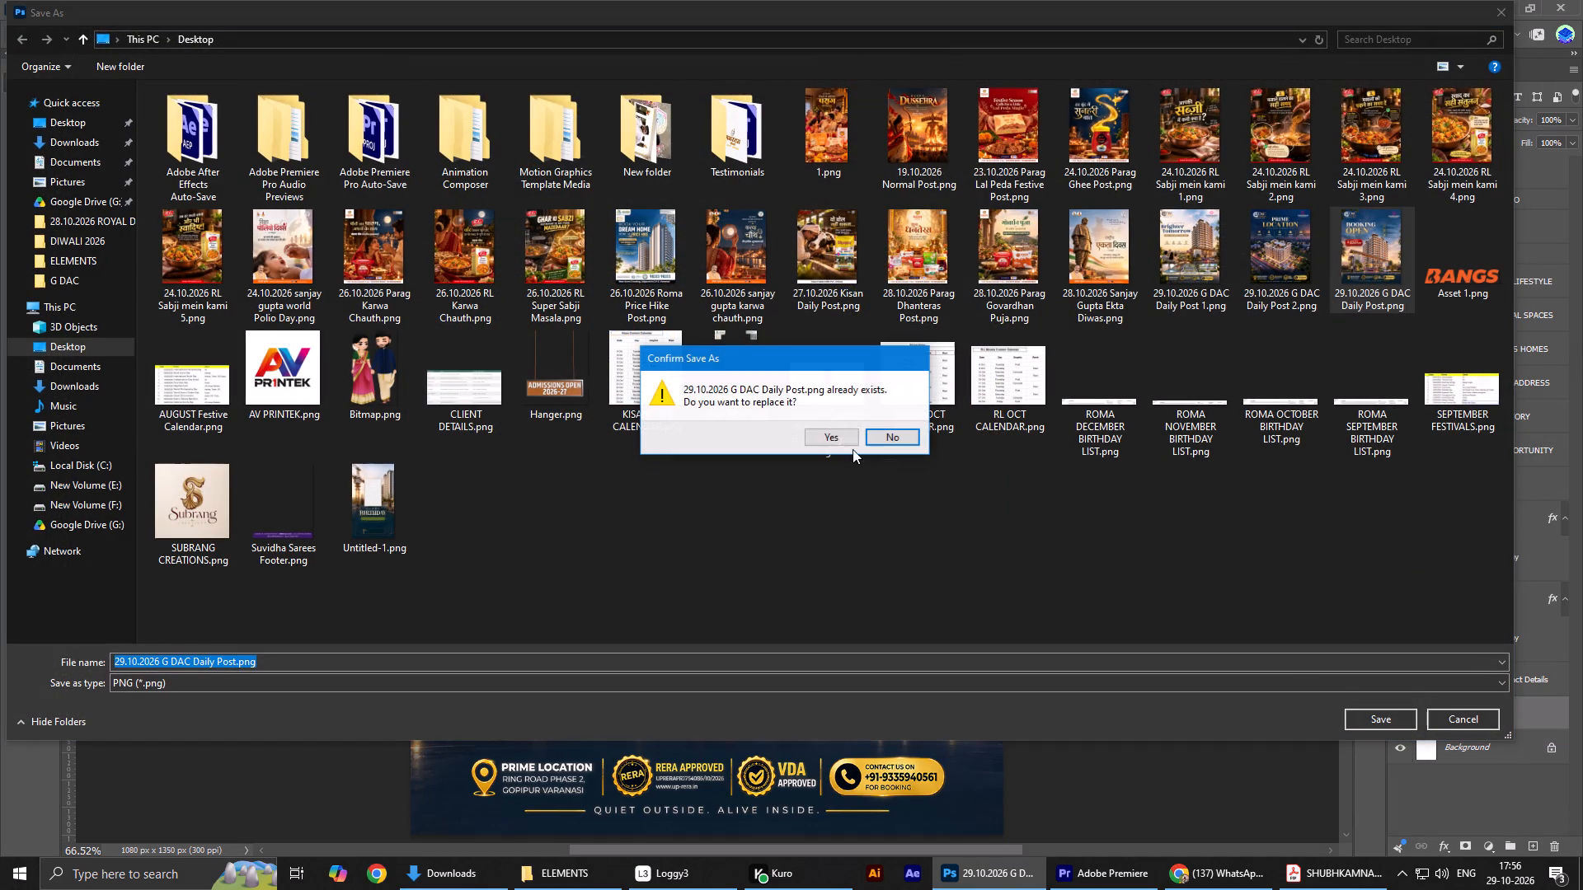
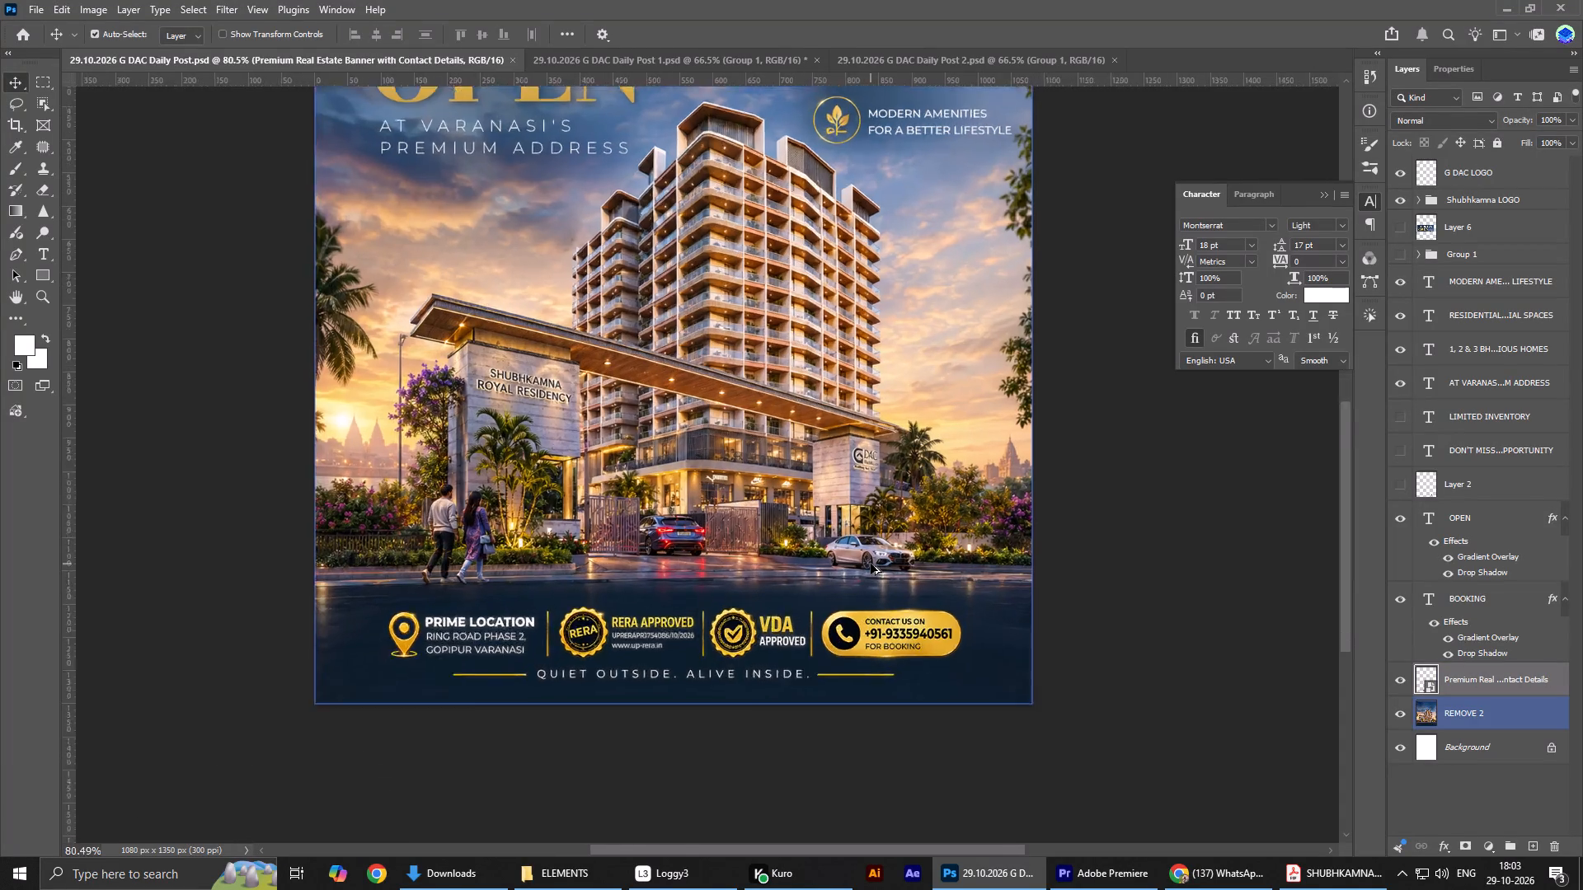
Rasterize the Premium Real Estate Banner with Contact Details footer layer.
alt+scroll(871, 564, up, 6)
alt+scroll(881, 613, down, 6)
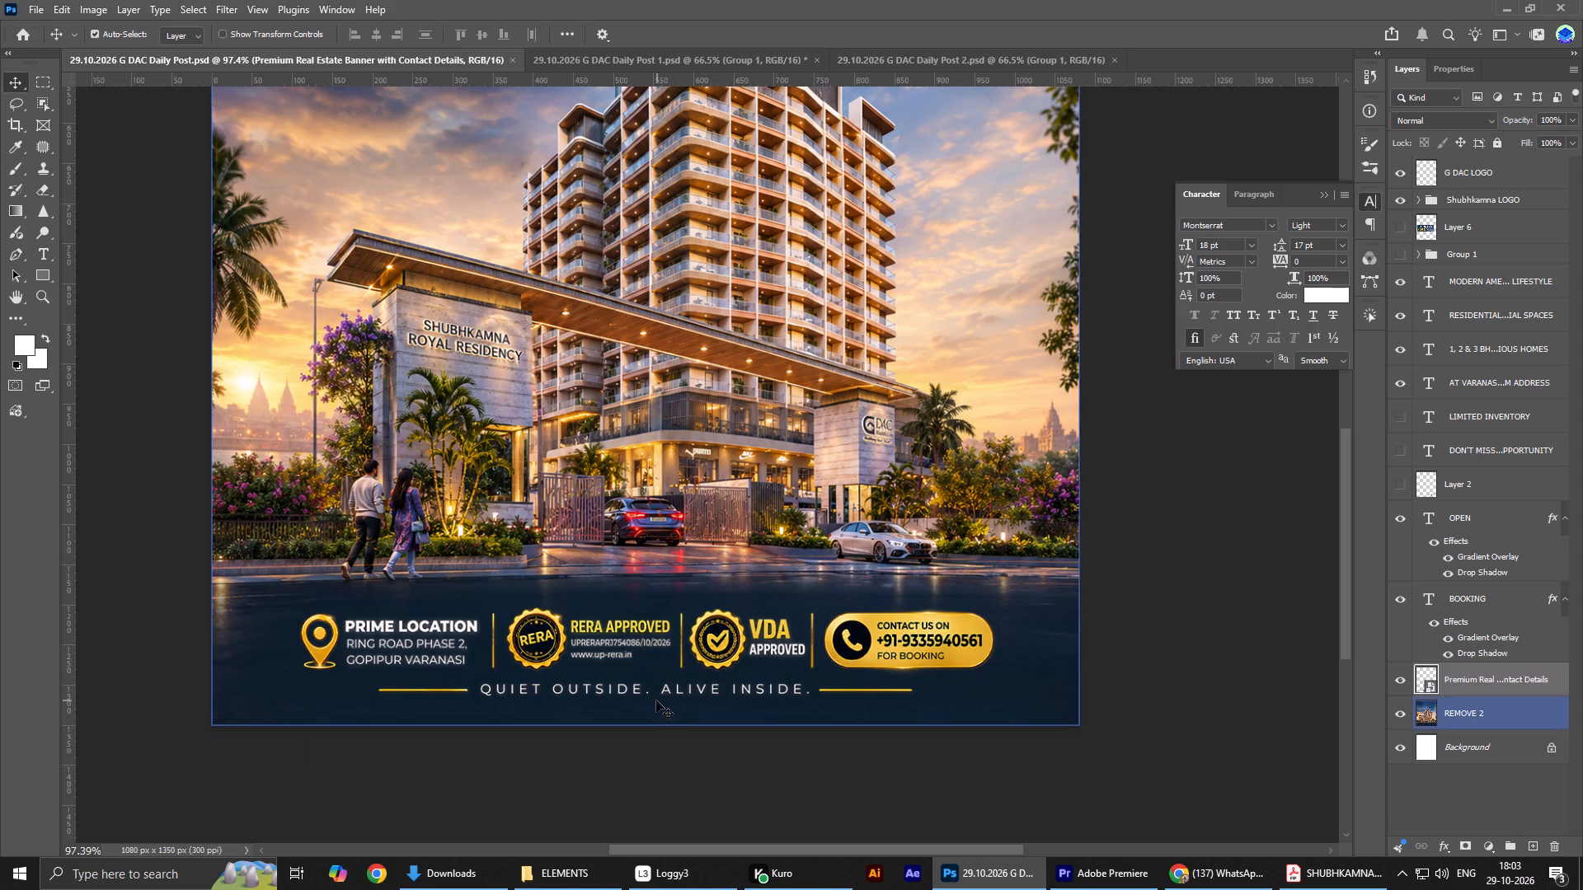
click(682, 688)
click(724, 631)
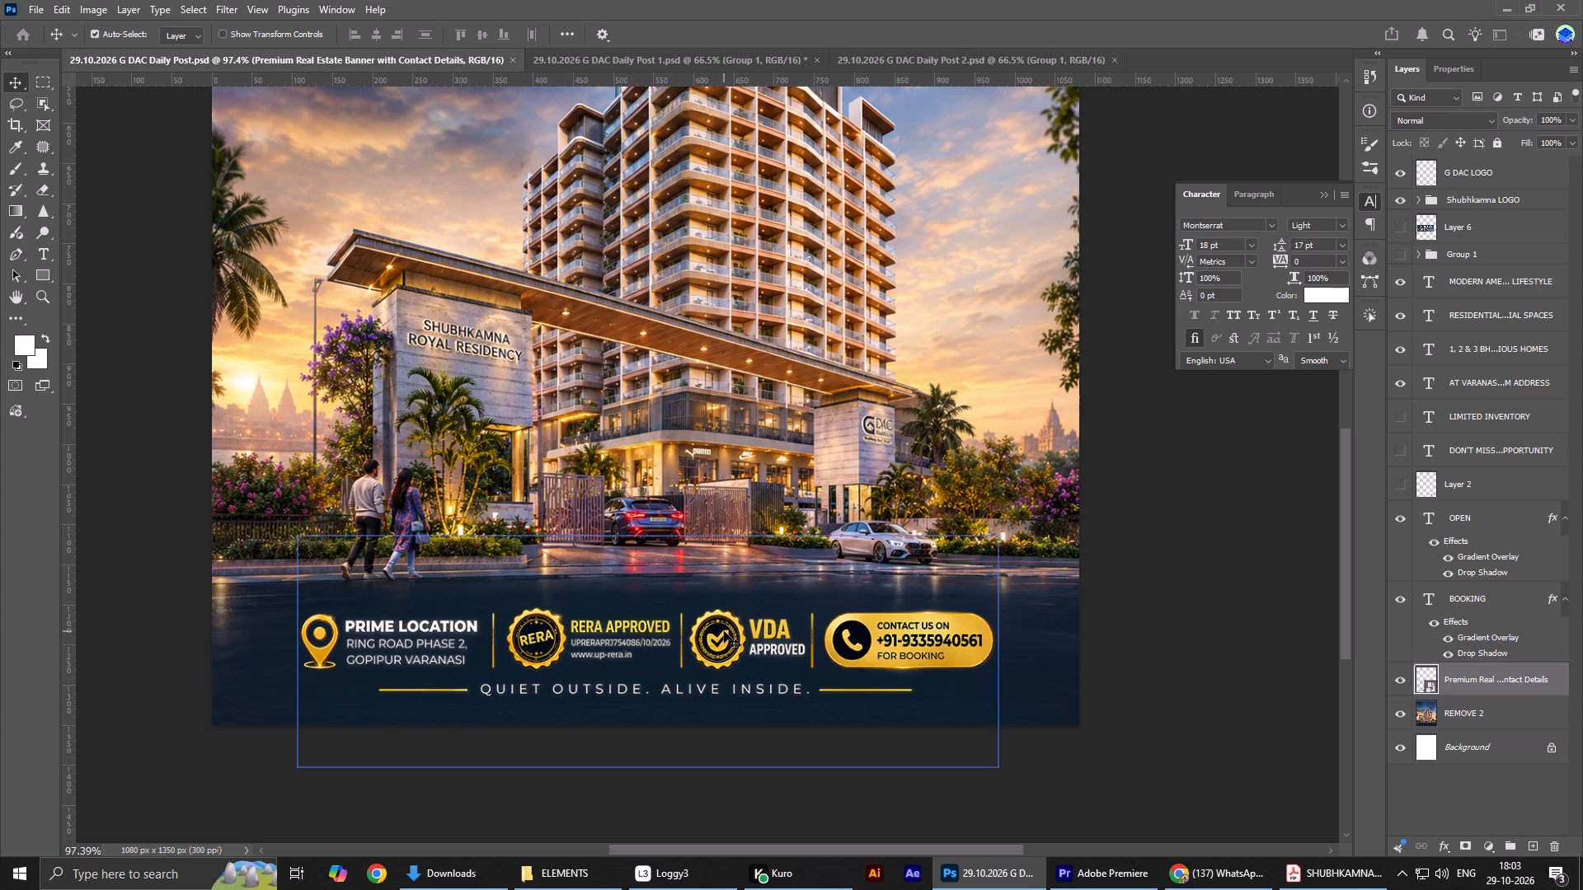
right_click(1504, 685)
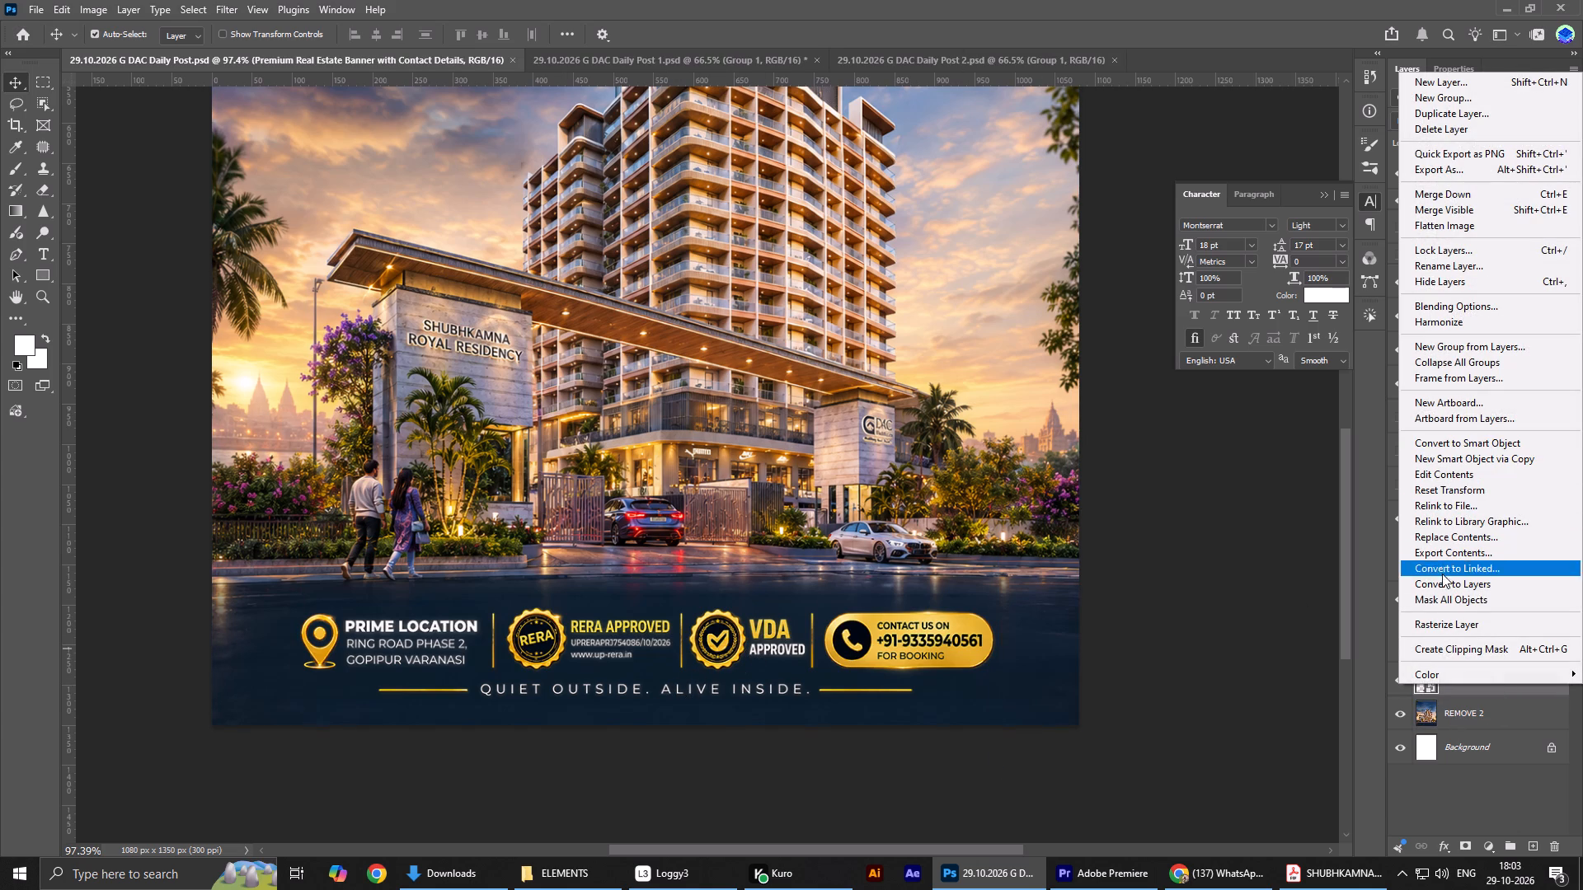
click(1442, 625)
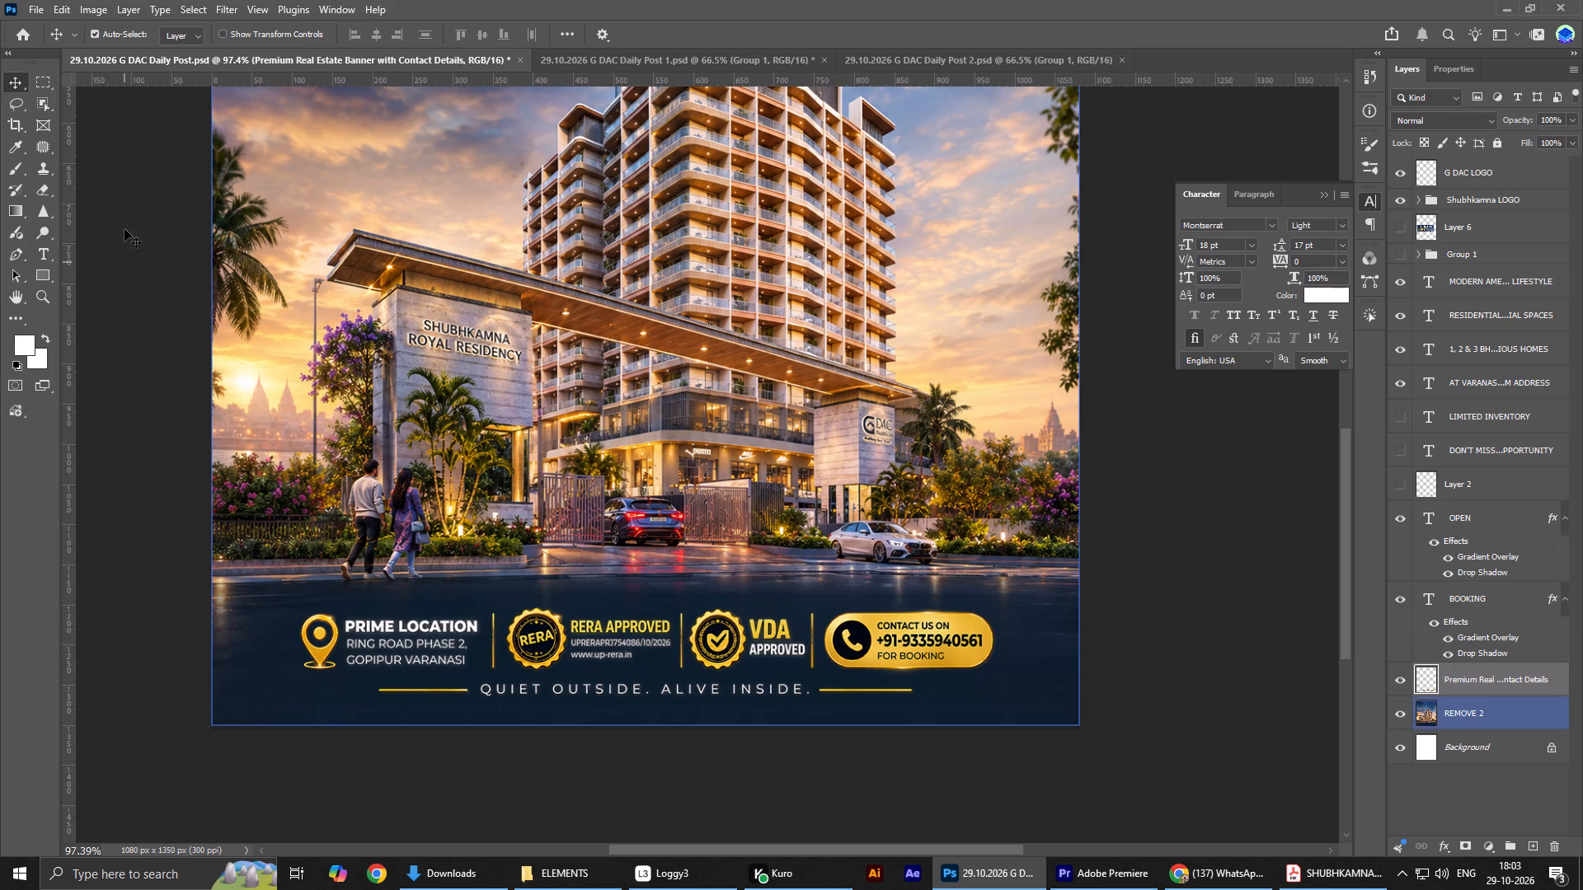
Marquee-select and delete the gold contact badge with its adjoining divider and the QUIET OUTSIDE. ALIVE INSIDE. tagline from the footer layer.
click(45, 80)
alt+scroll(942, 712, up, 3)
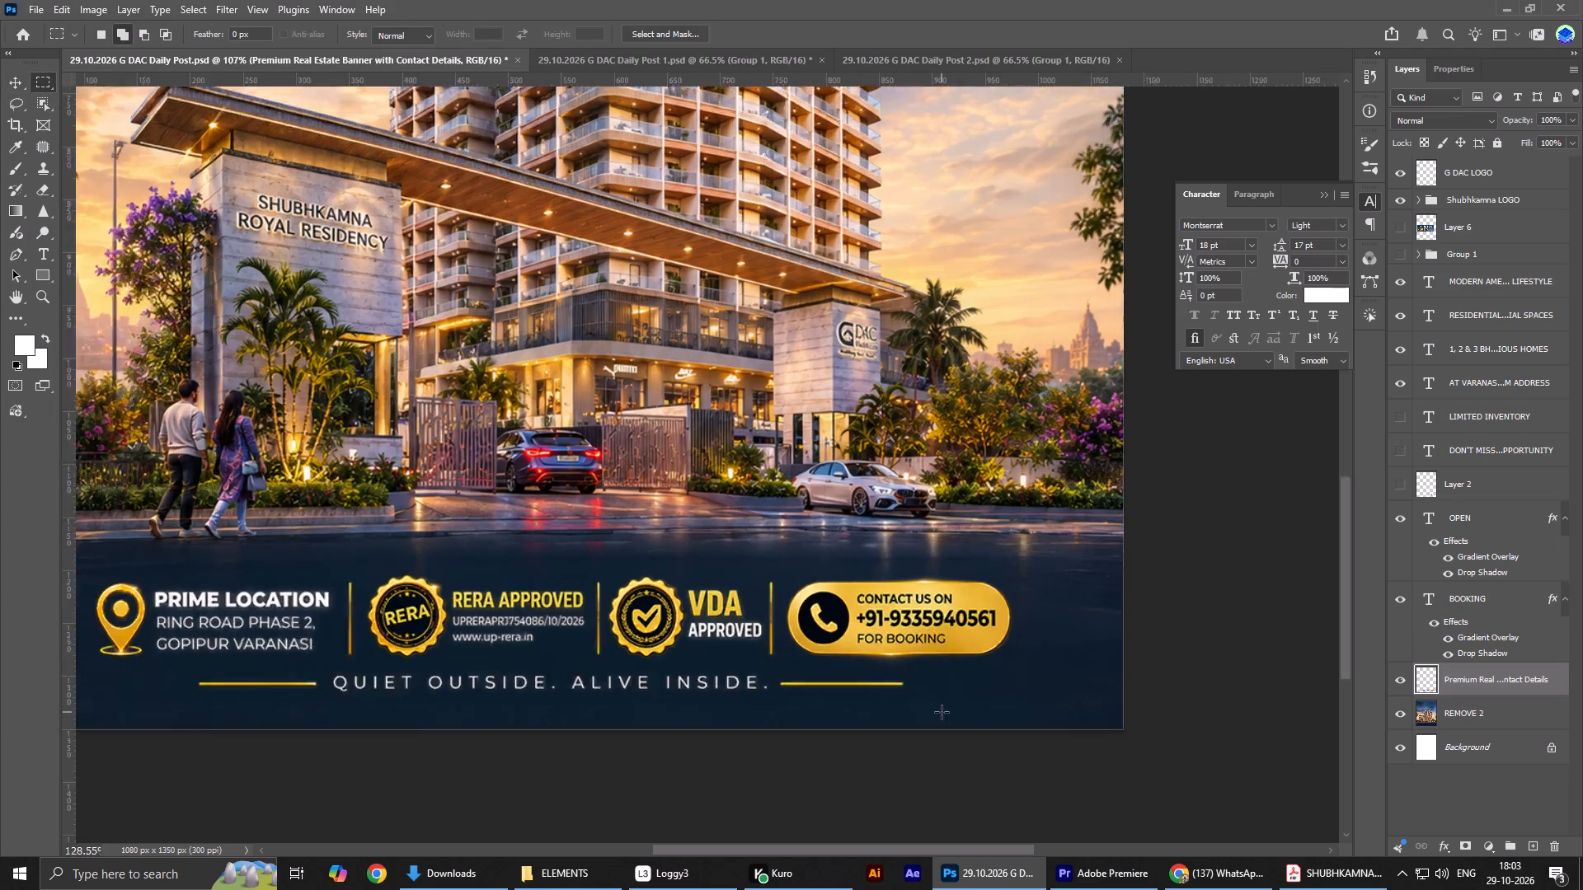
alt+scroll(942, 712, up, 7)
drag(603, 452, 783, 543)
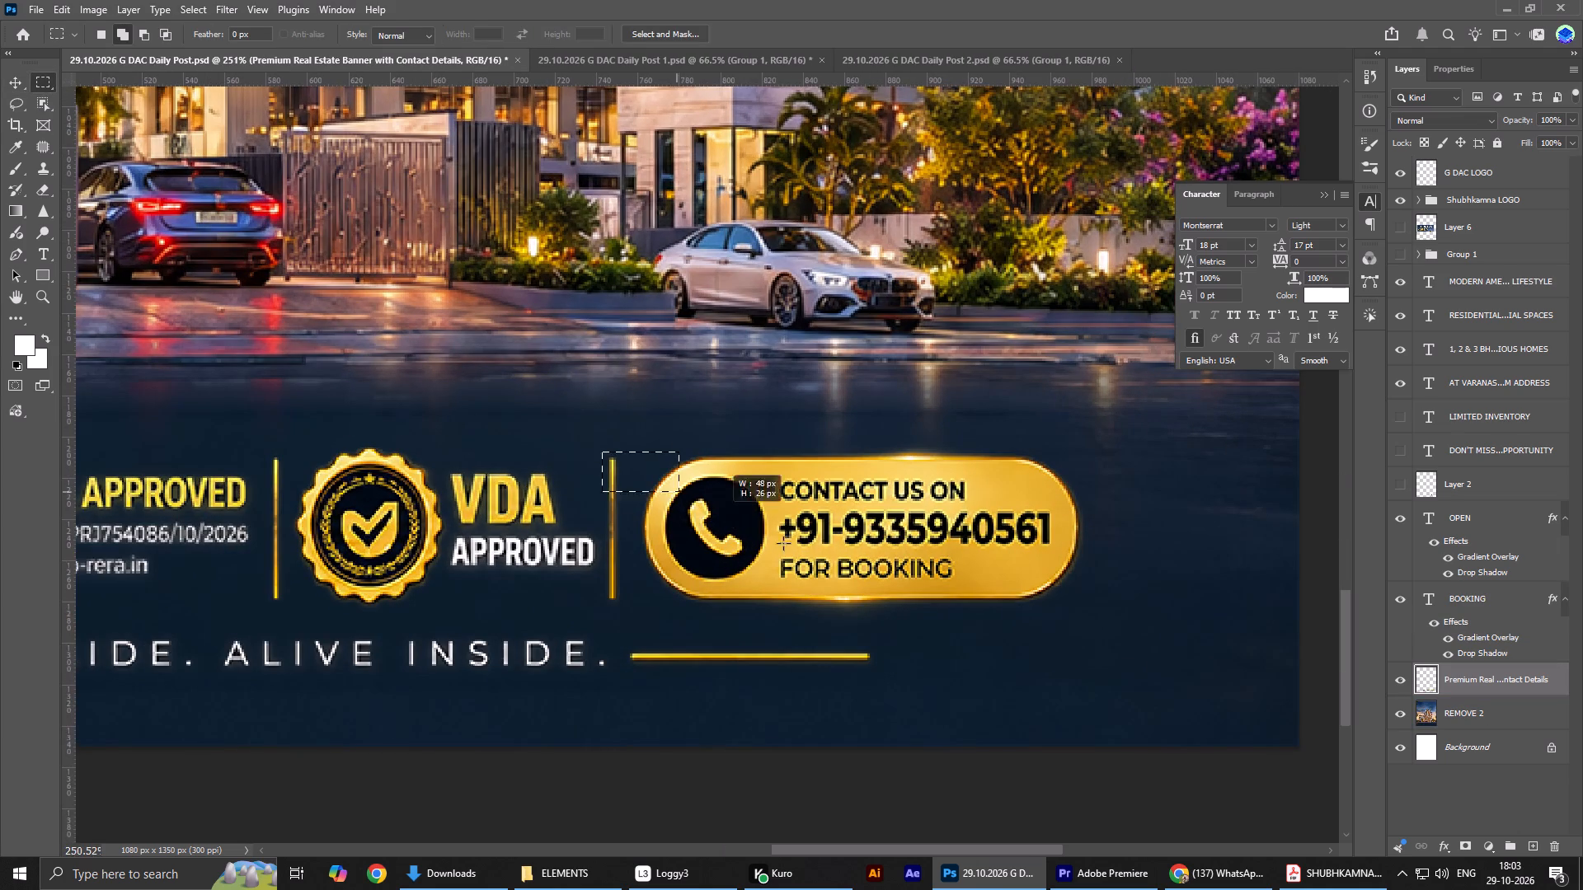
drag(783, 543, 1106, 621)
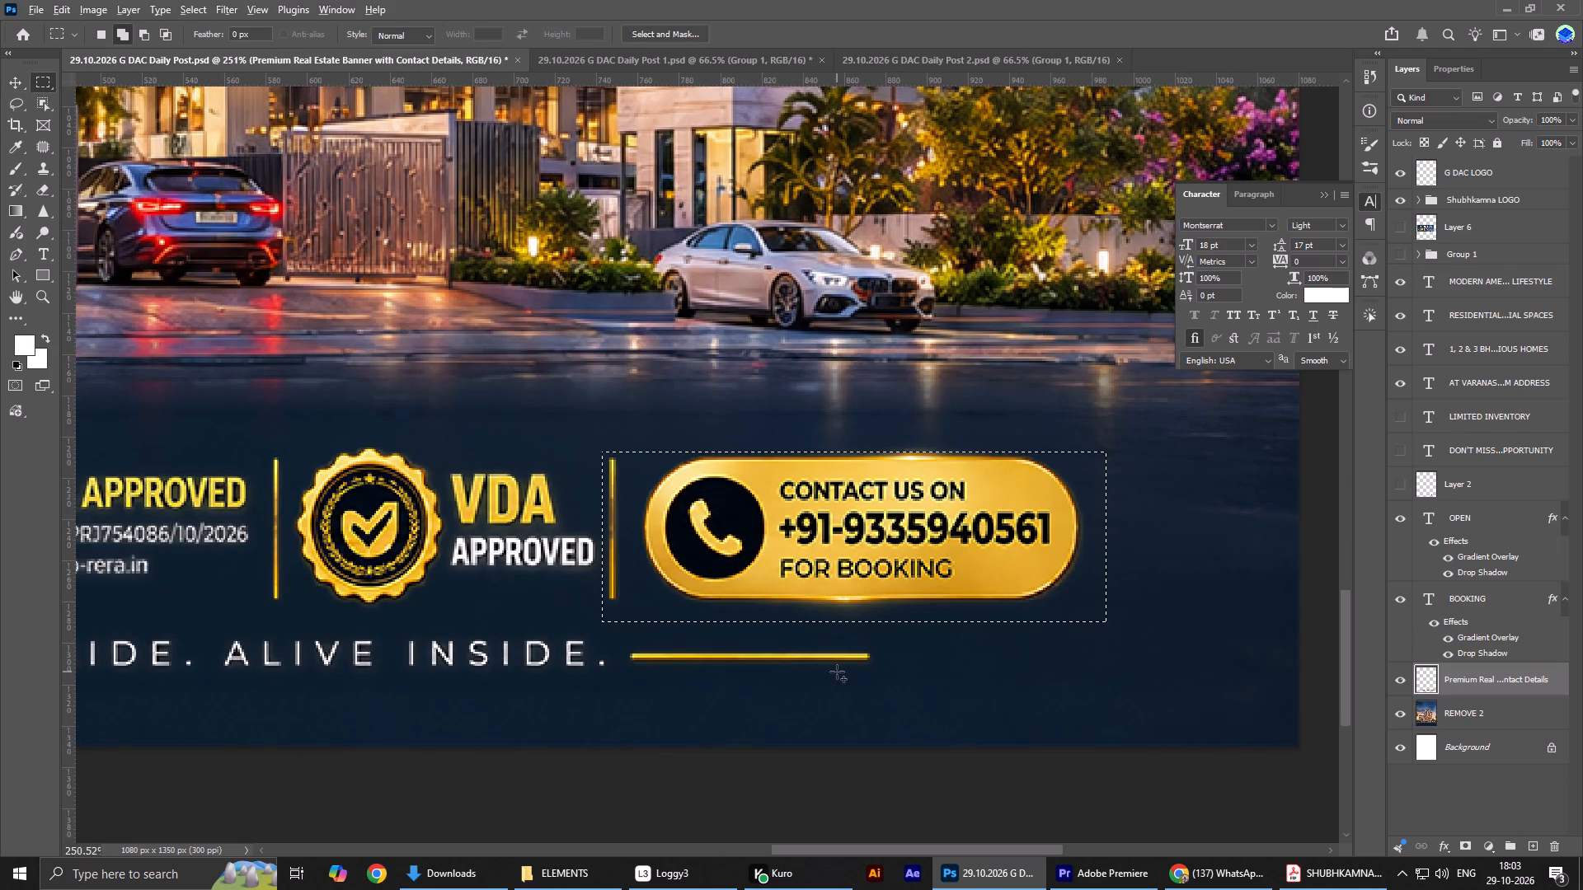
alt+scroll(837, 672, down, 10)
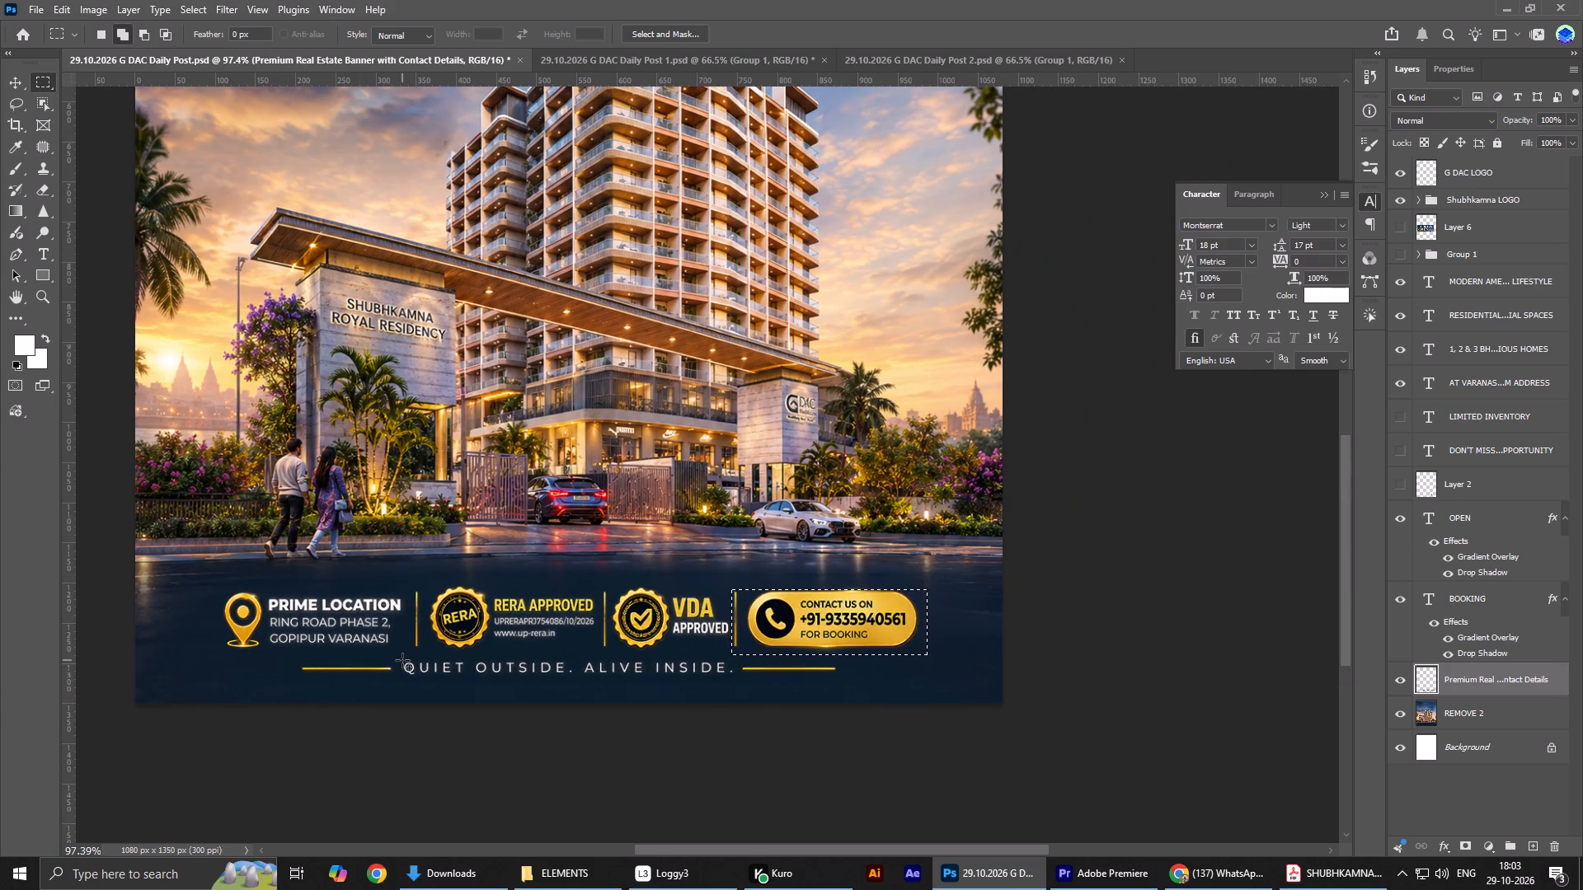
drag(402, 660, 736, 684)
alt+scroll(702, 668, up, 5)
key(Delete)
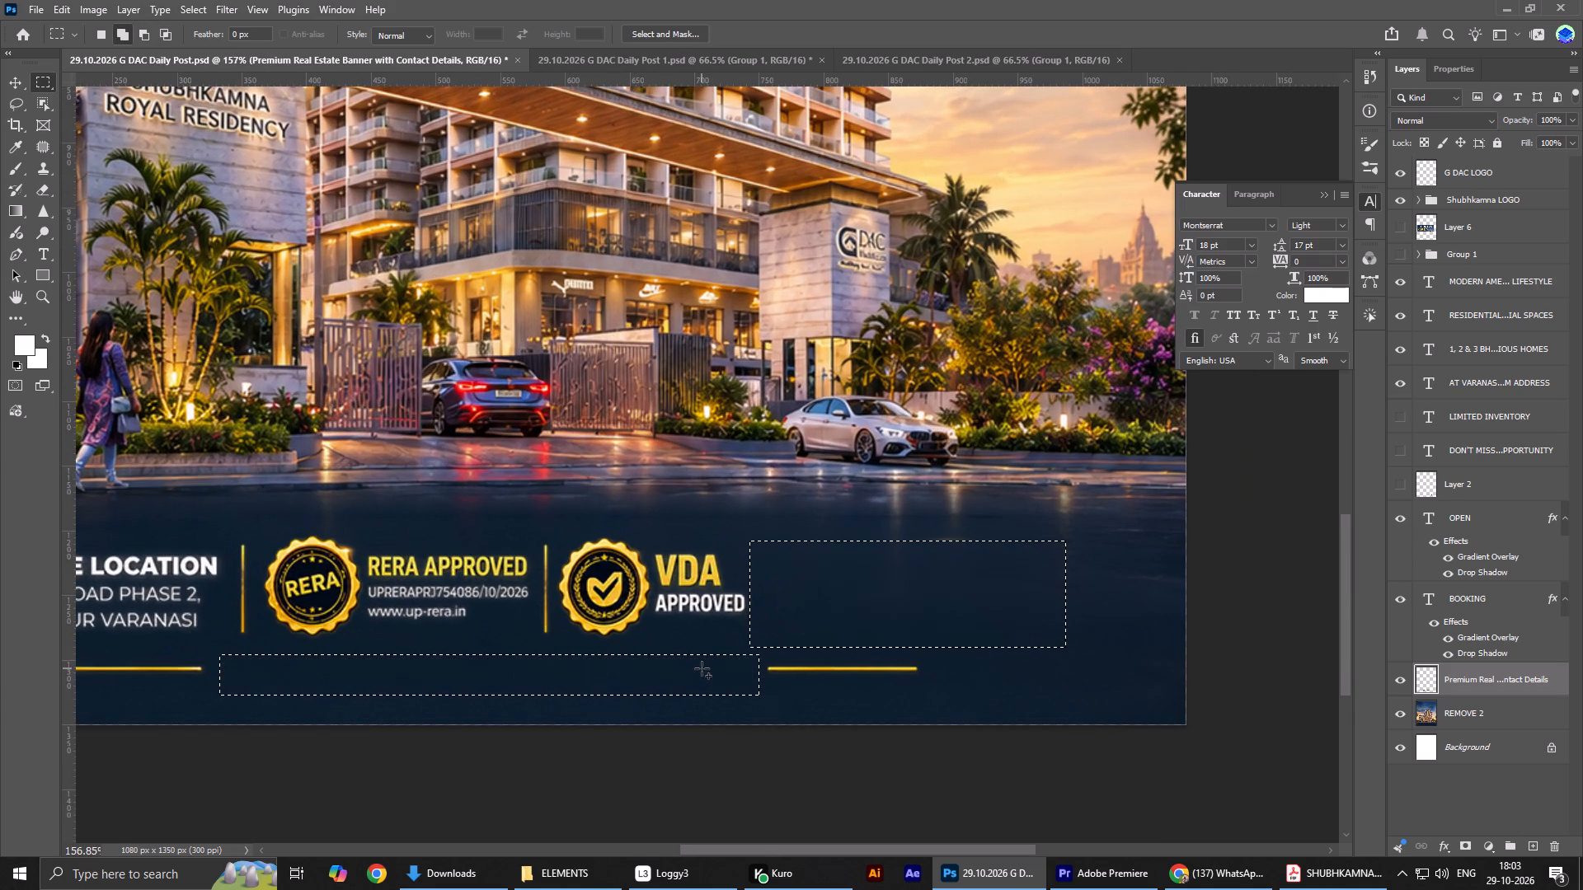
key(ctrl+d)
Cut the two short gold lines out of the footer layer and paste them in place on a new layer.
alt+scroll(689, 666, down, 4)
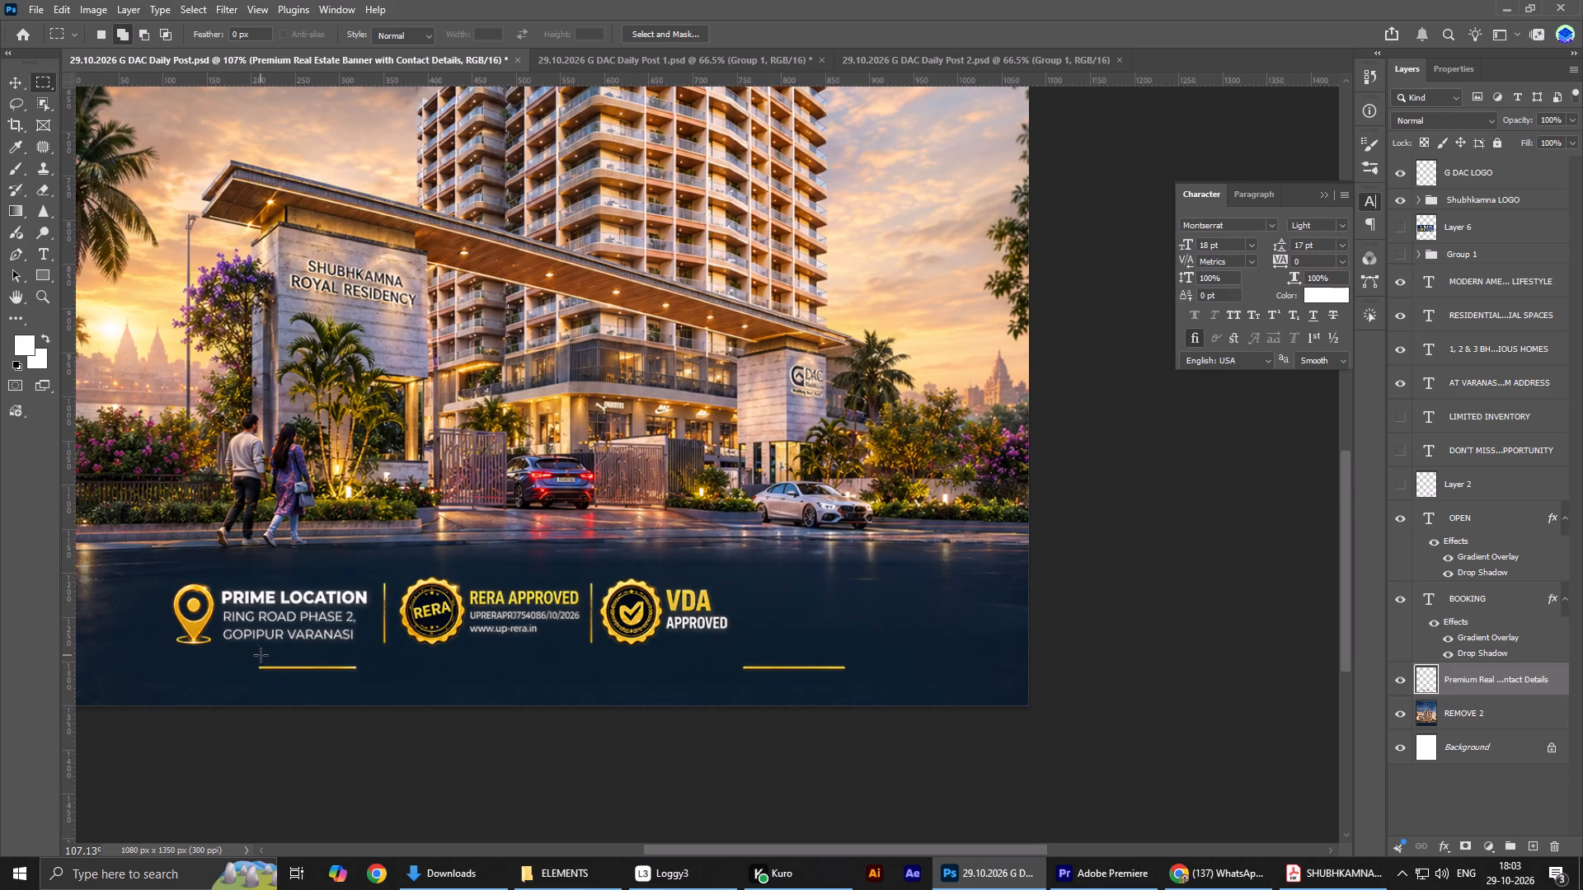
drag(252, 659, 857, 685)
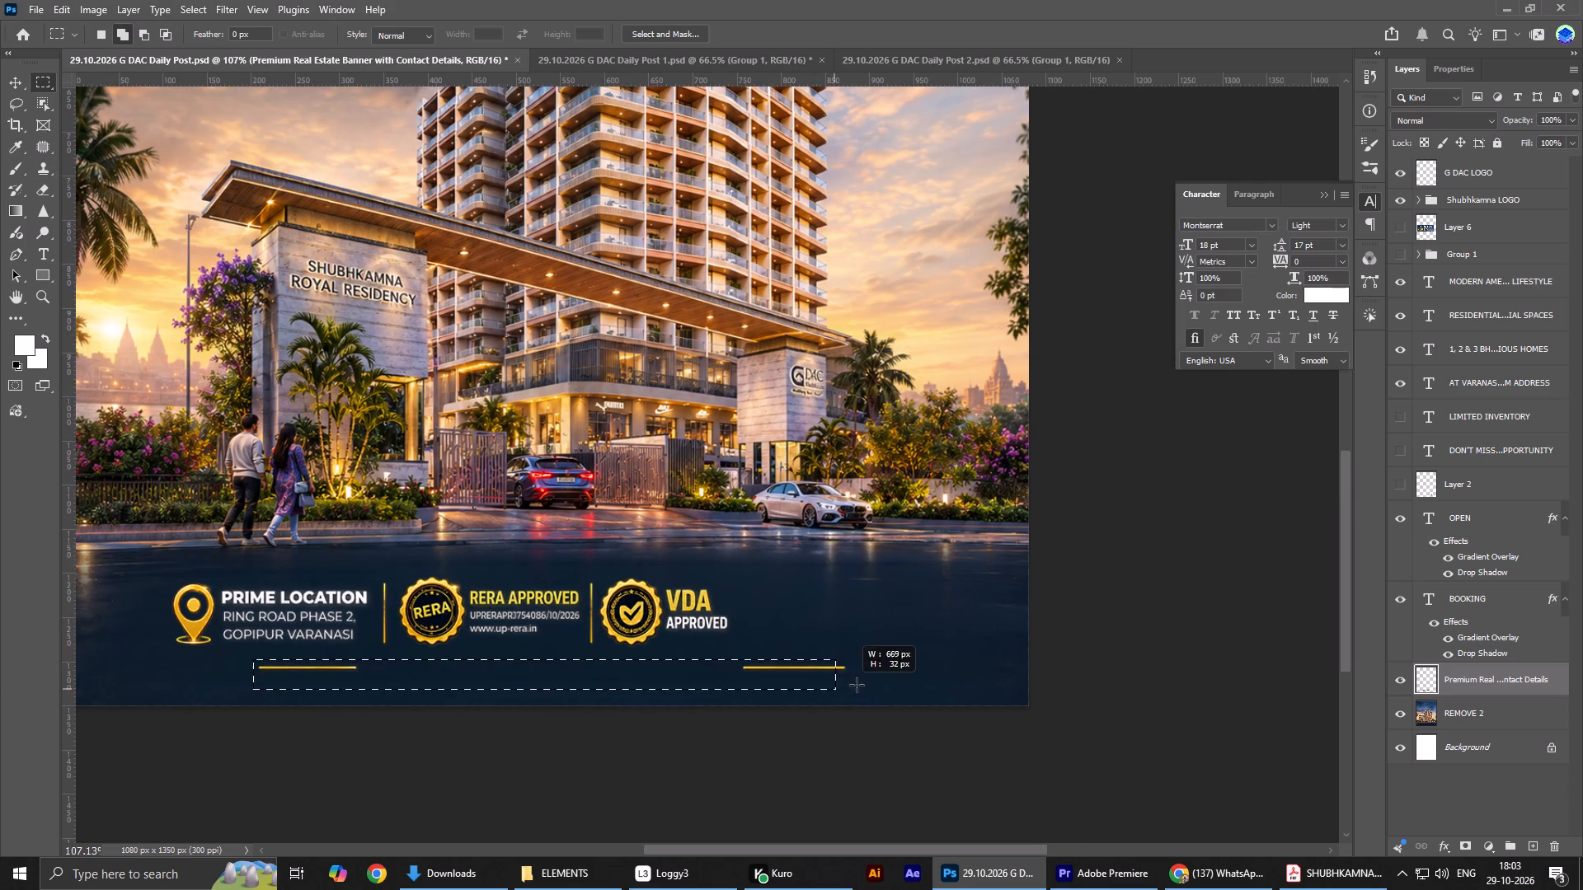
drag(857, 685, 850, 678)
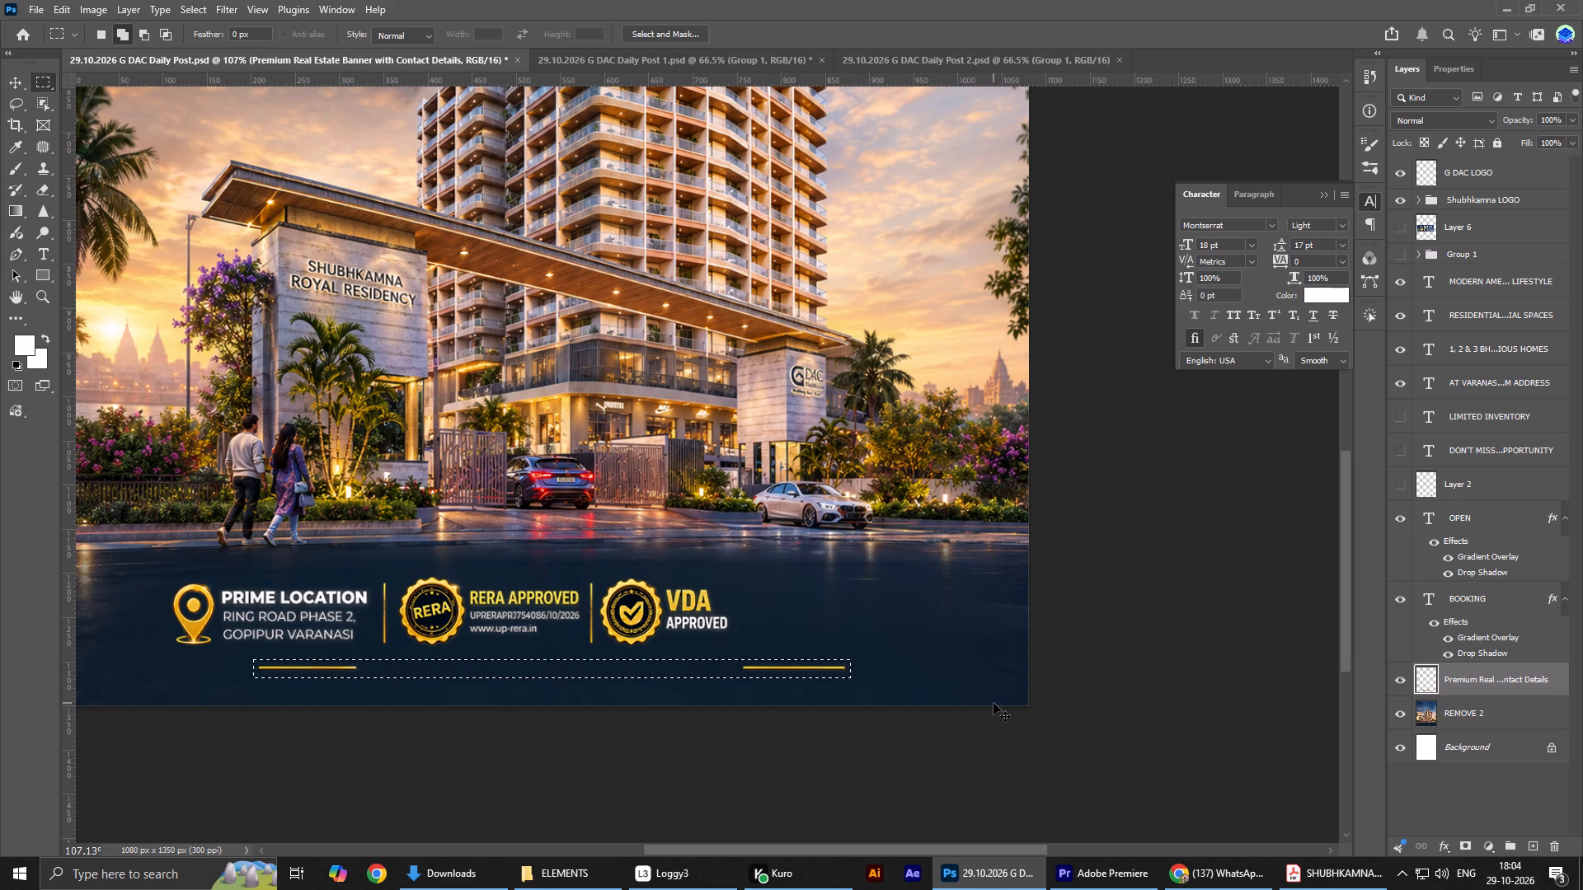
key(ctrl+x)
key(ctrl+shift+v)
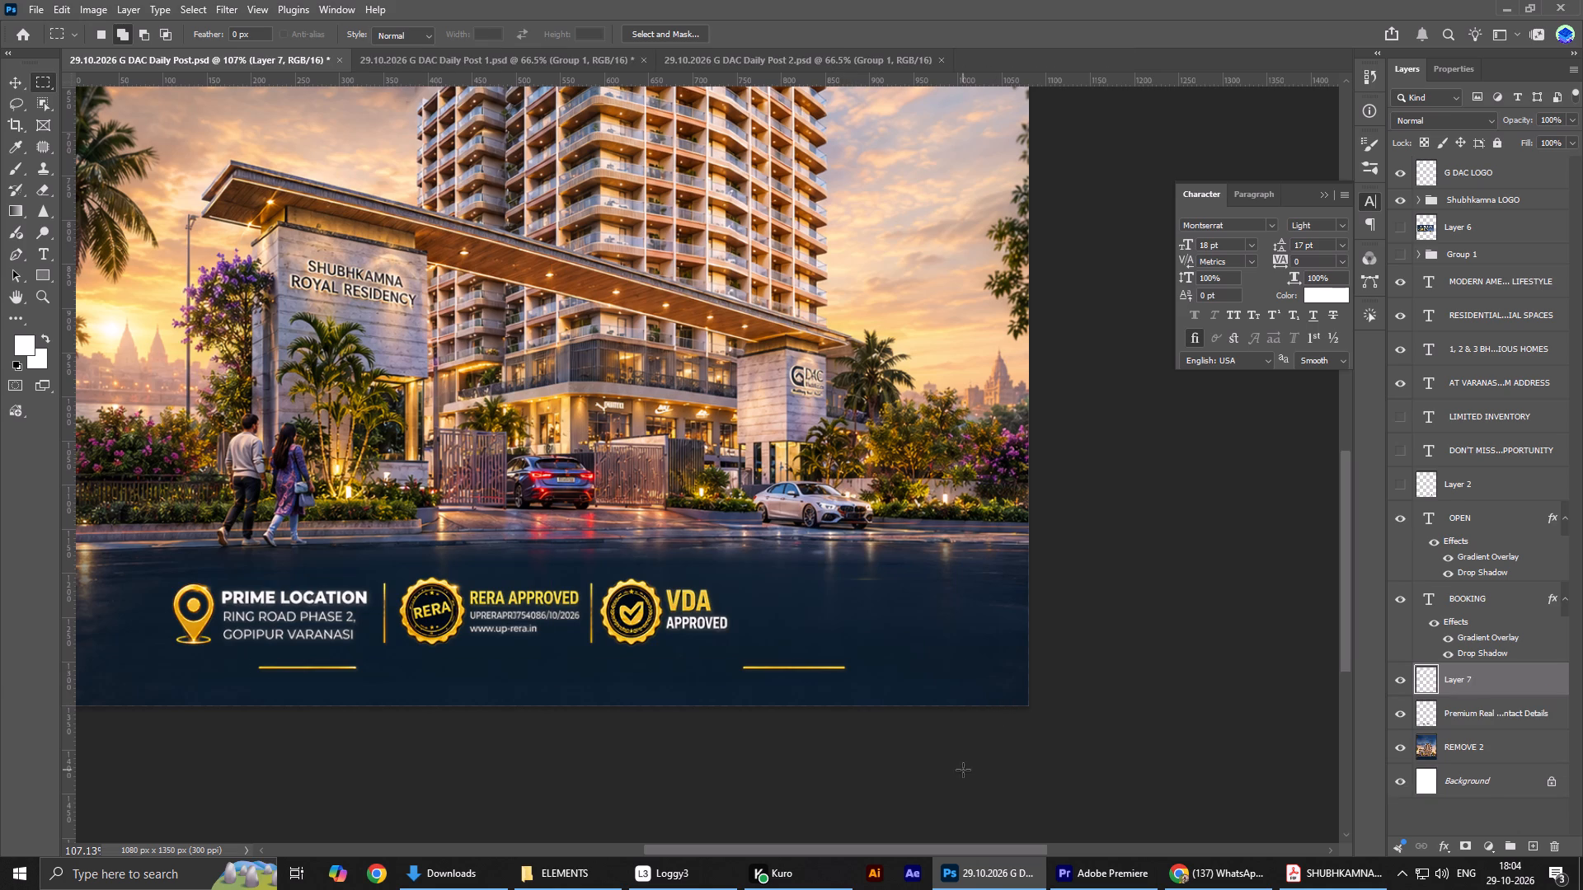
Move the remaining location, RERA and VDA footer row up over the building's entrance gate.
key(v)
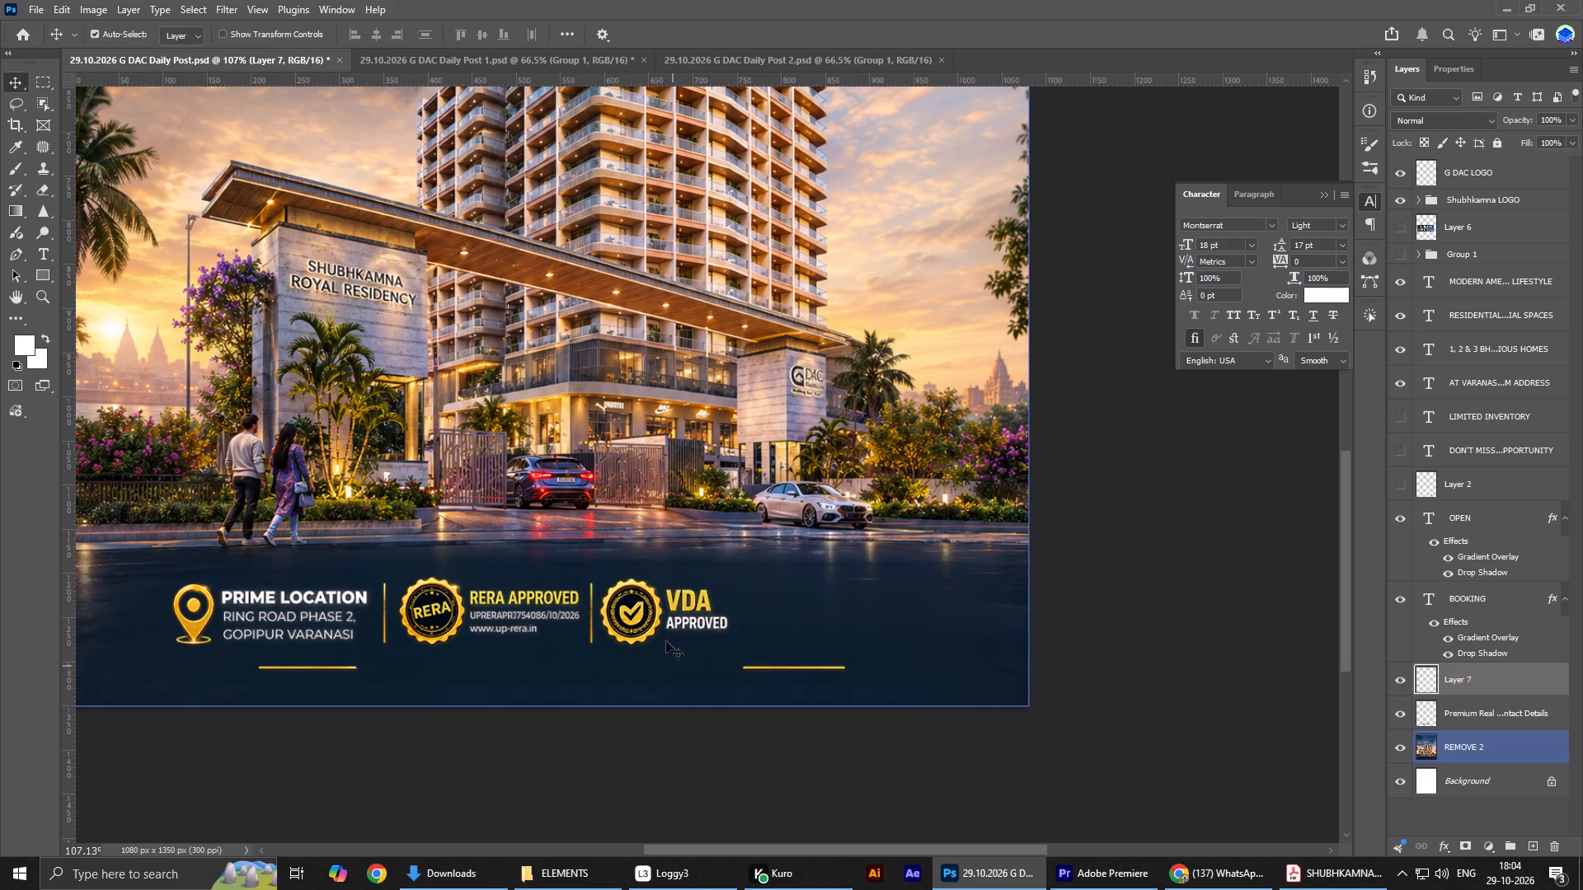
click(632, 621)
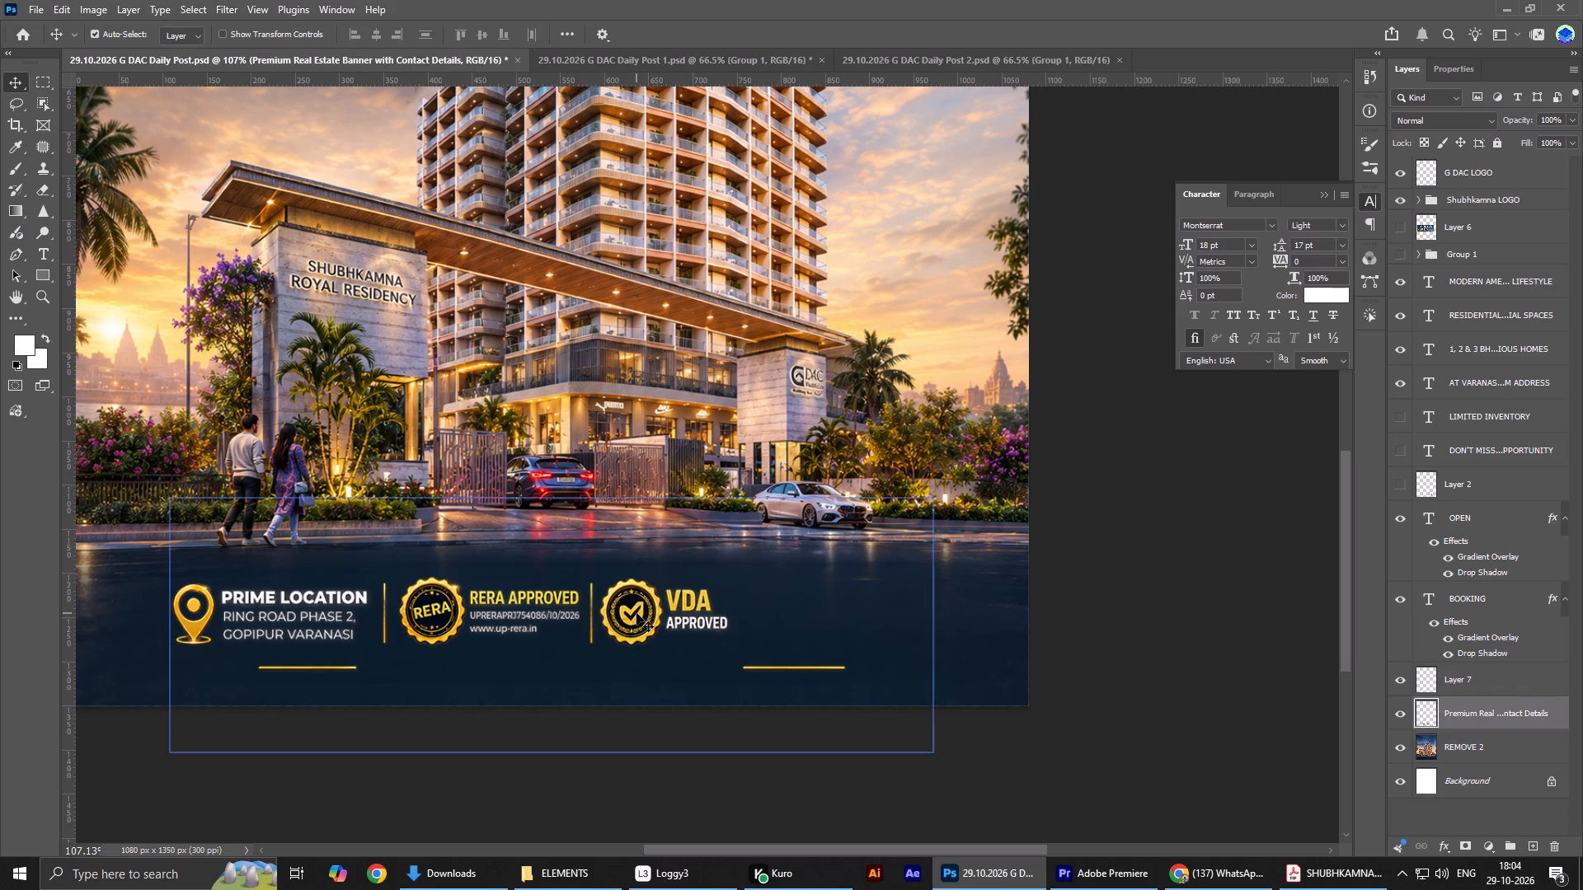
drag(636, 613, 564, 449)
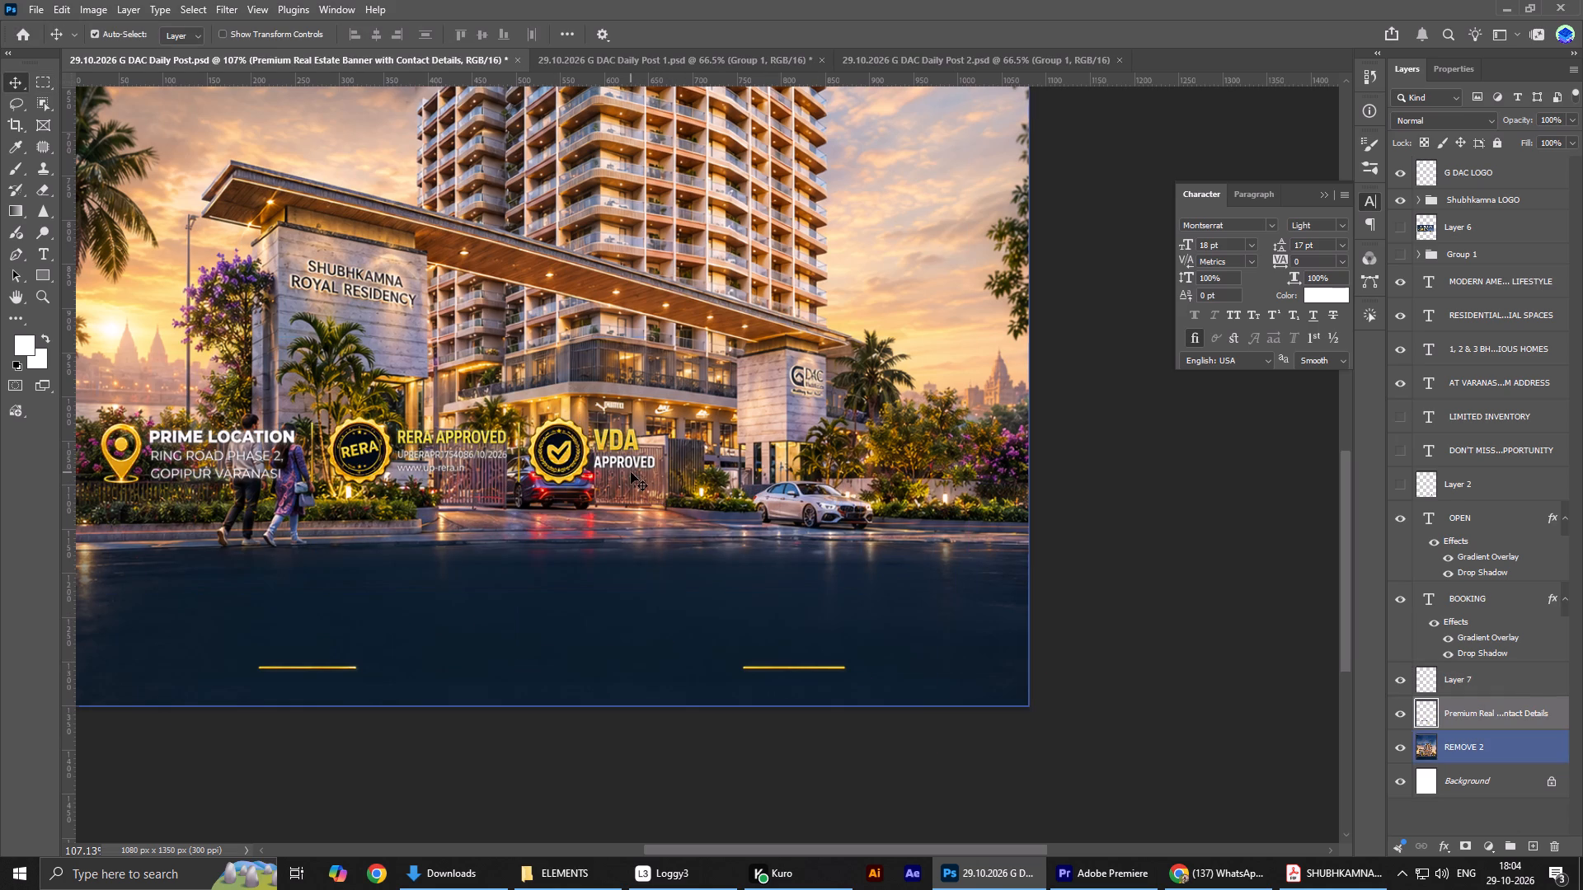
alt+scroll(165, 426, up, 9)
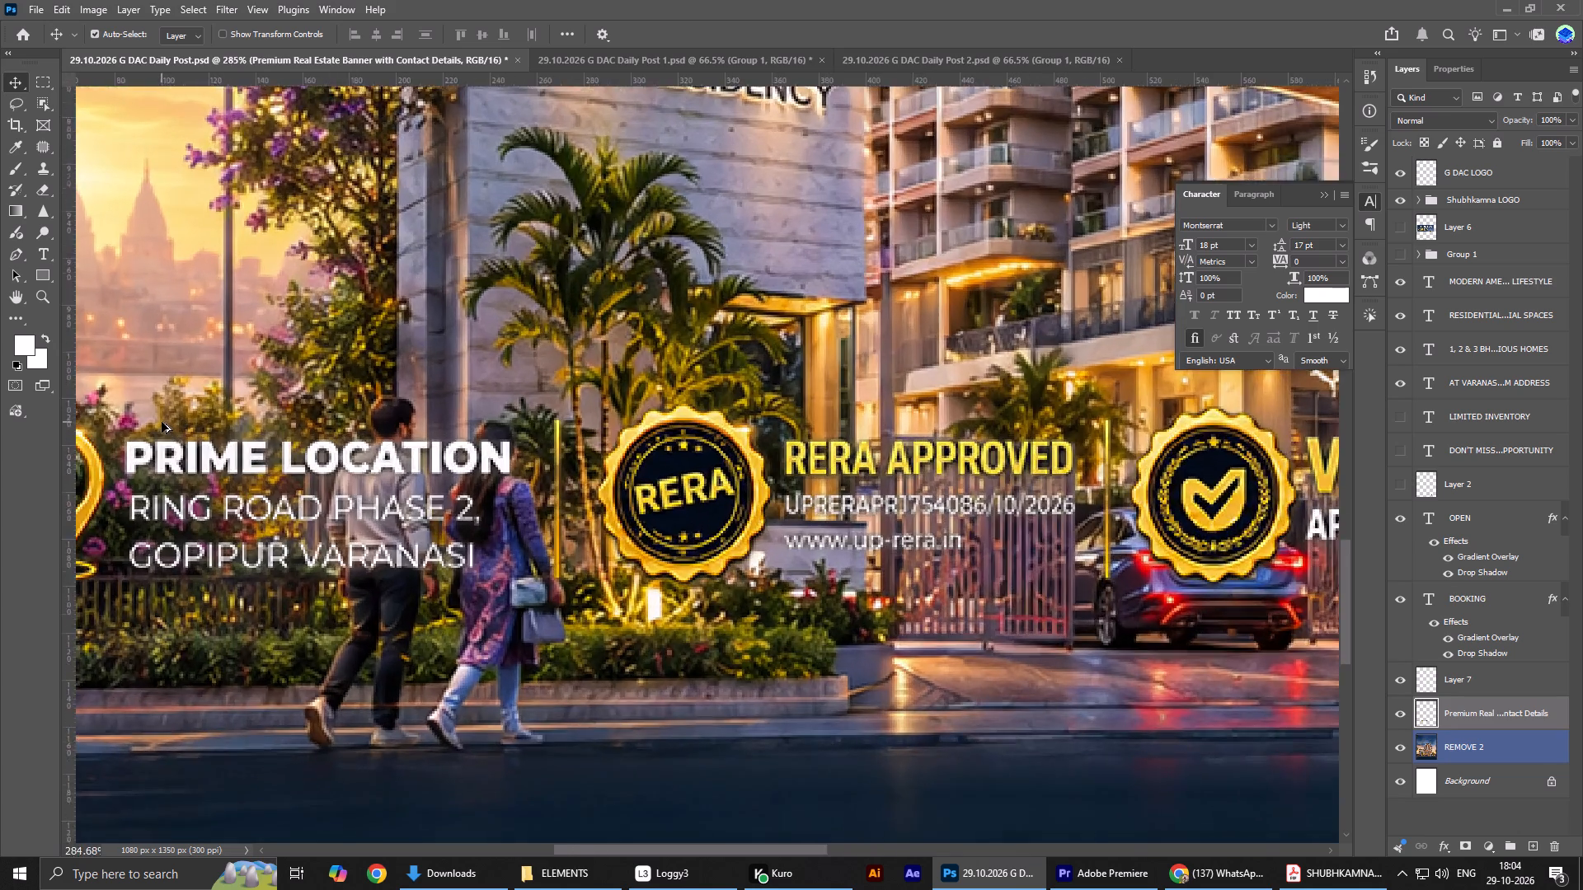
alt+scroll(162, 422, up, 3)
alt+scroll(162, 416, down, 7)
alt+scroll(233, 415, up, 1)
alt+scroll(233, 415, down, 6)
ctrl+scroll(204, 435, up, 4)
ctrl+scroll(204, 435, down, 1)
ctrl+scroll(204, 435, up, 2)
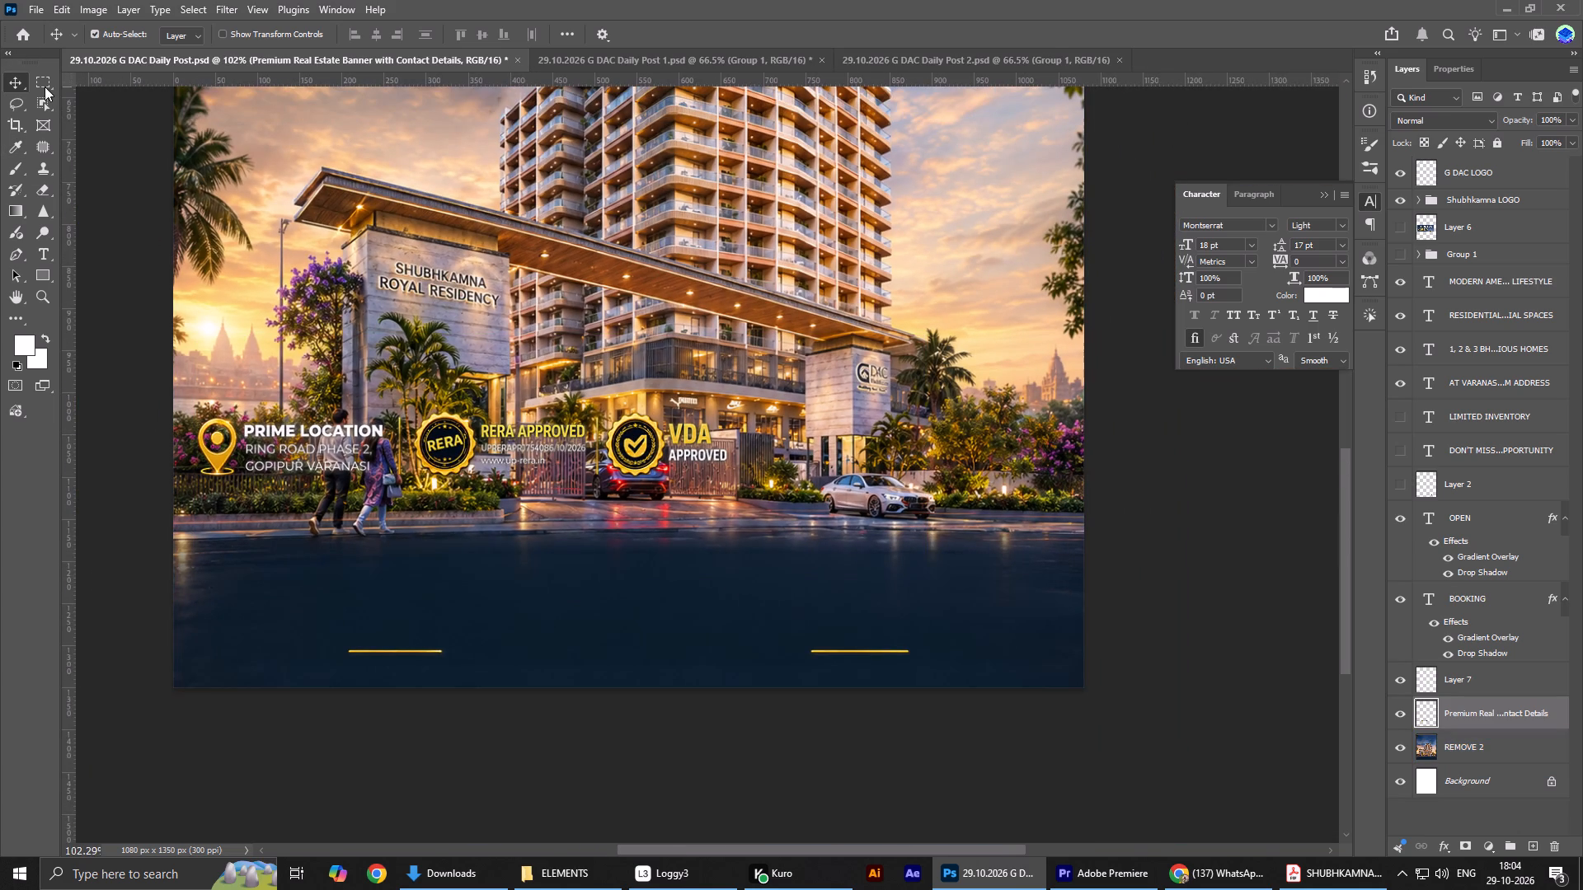
Cut the PRIME LOCATION, RERA APPROVED and VDA APPROVED row with a marquee and paste it in place on a new layer.
click(31, 85)
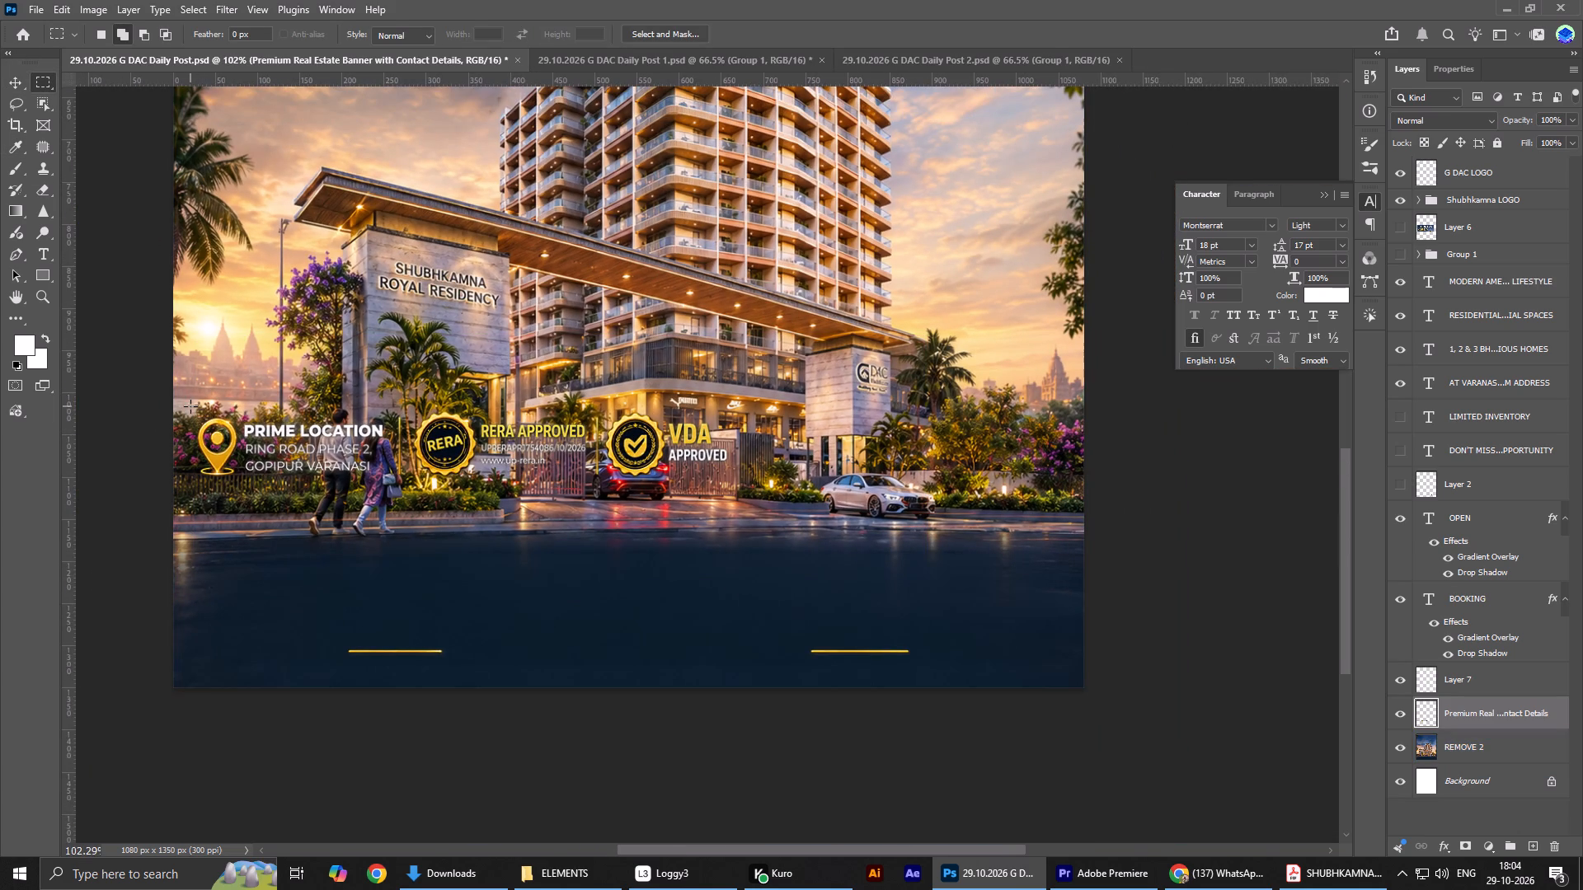
drag(190, 406, 741, 485)
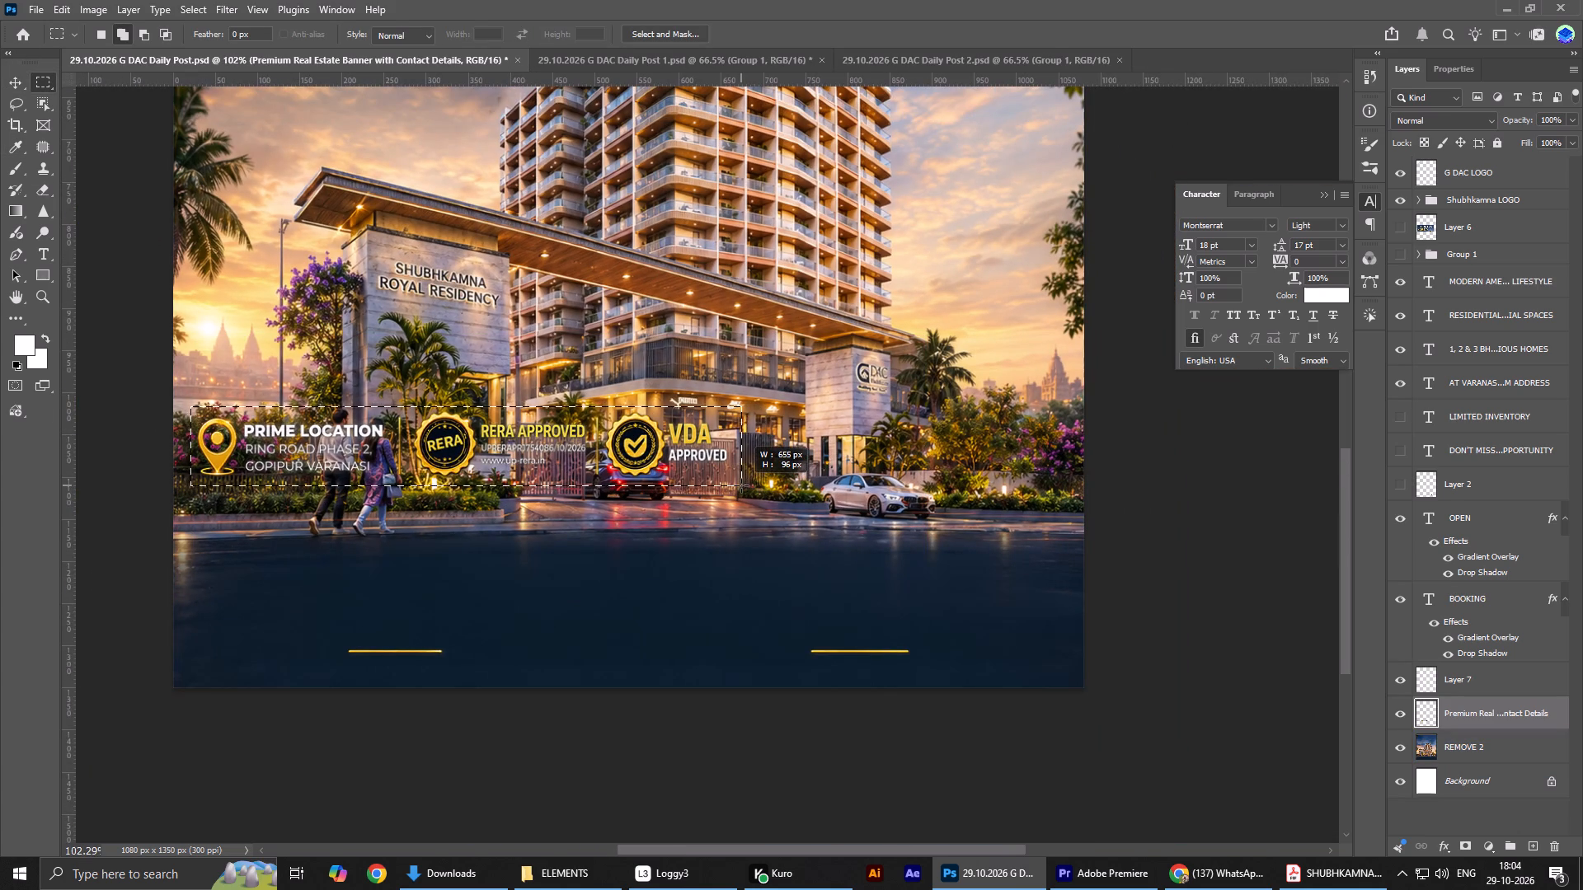
drag(741, 485, 733, 480)
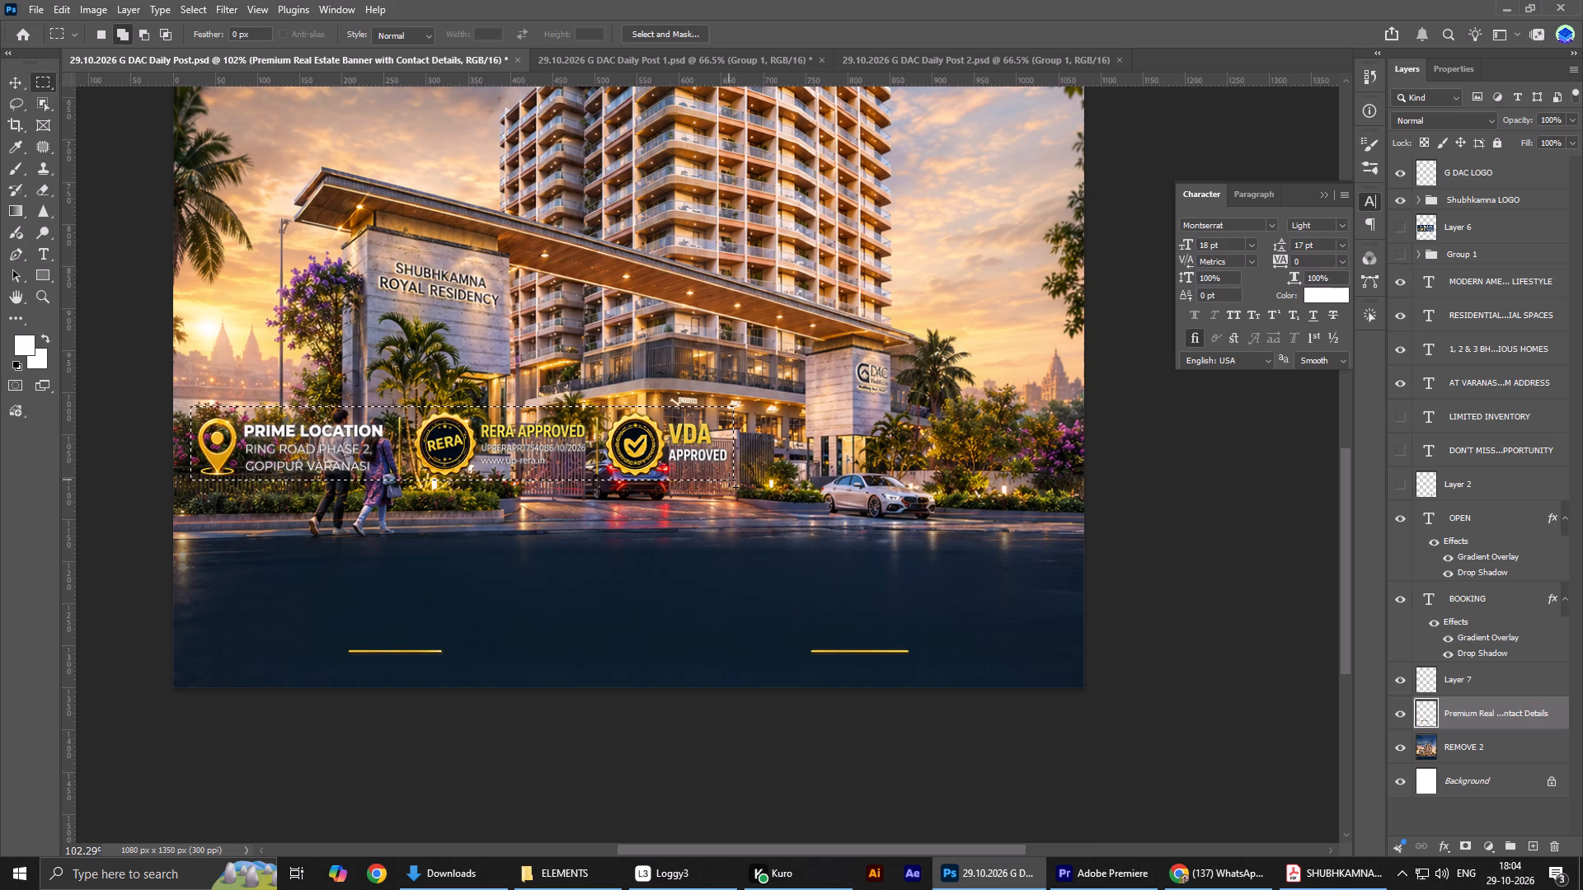
click(1406, 686)
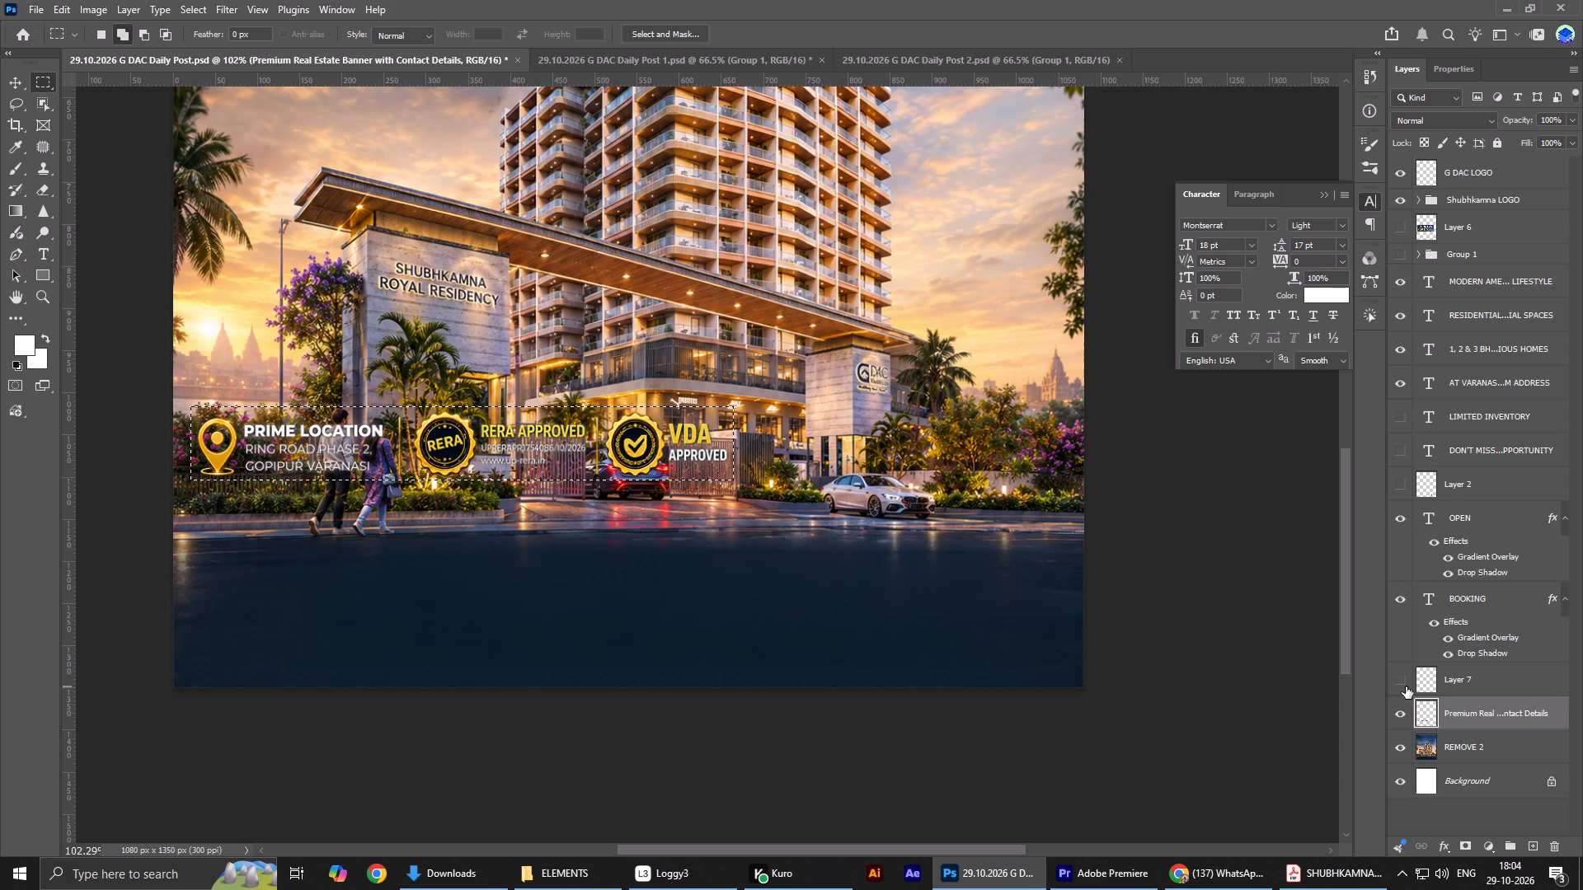
click(1406, 686)
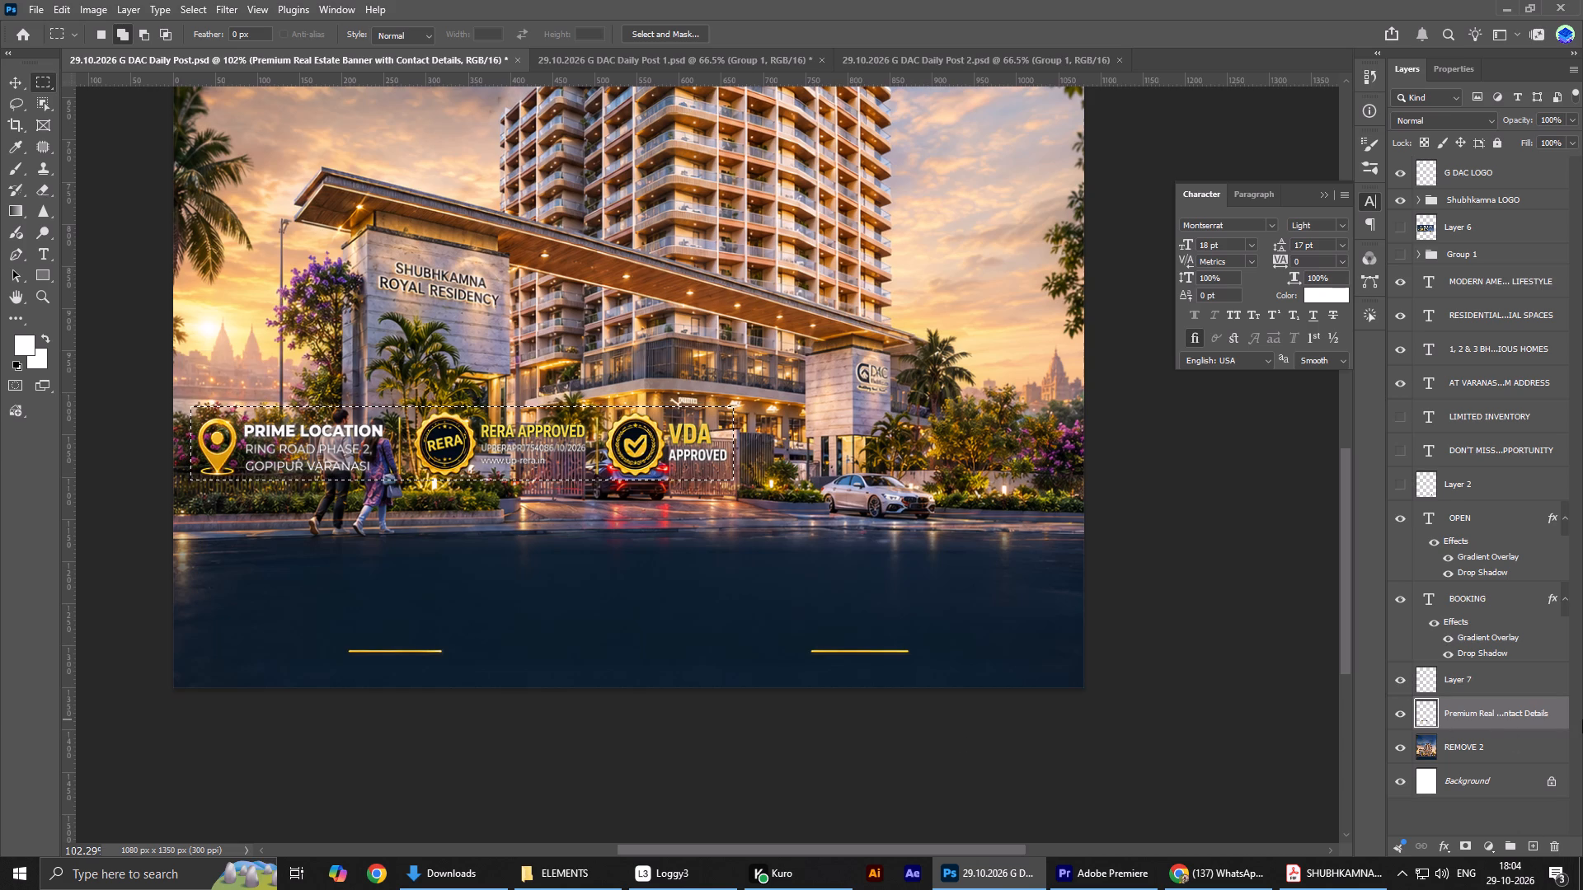
key(ctrl+x)
key(ctrl+shift+v)
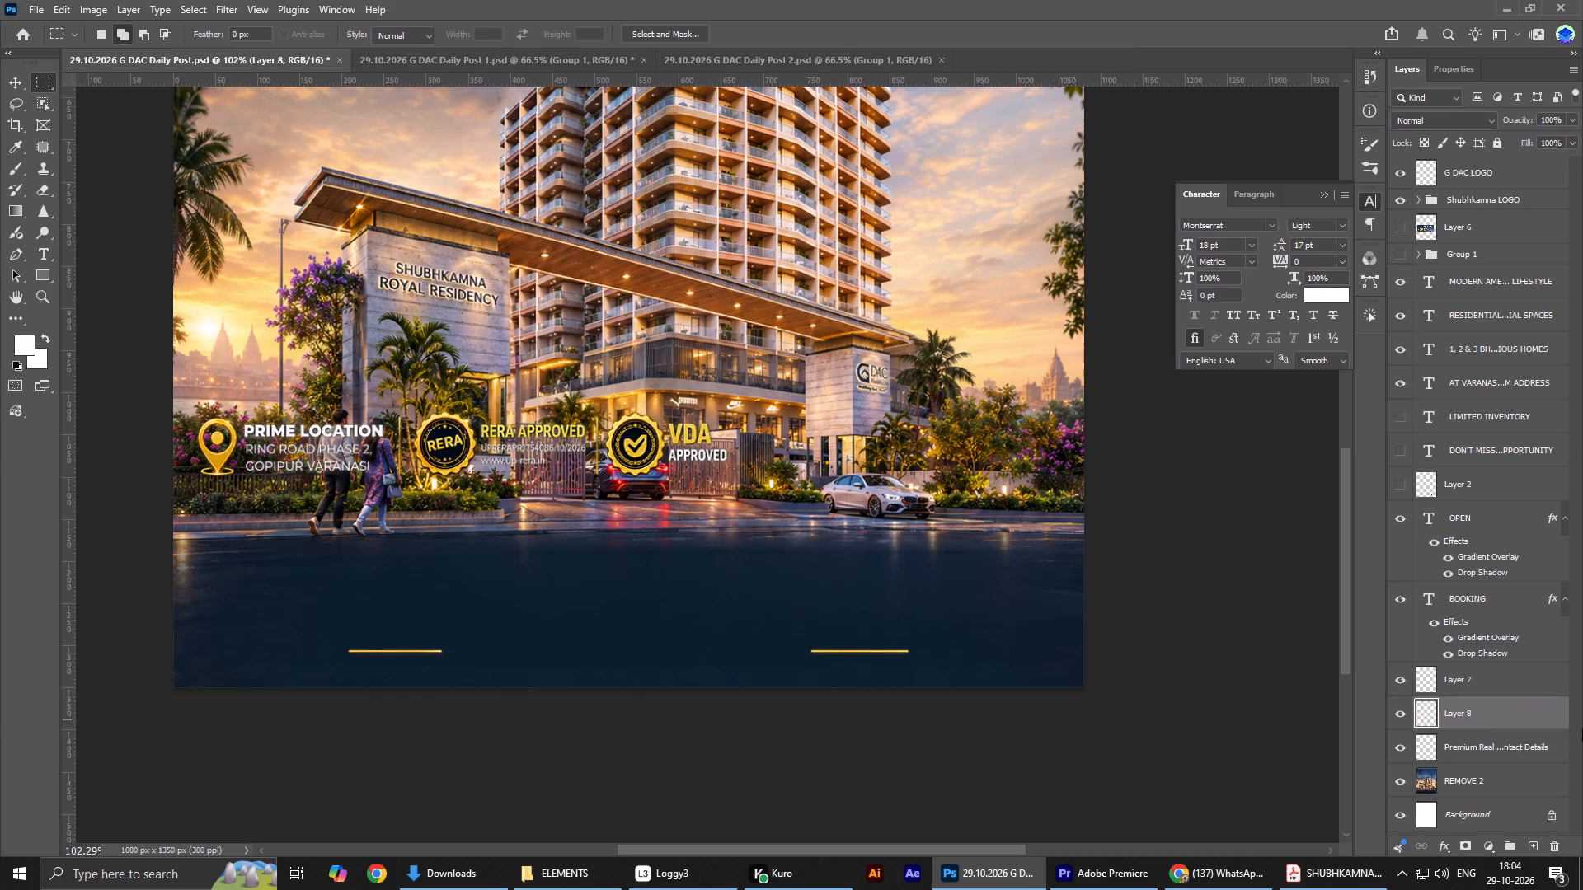
Delete the leftover Premium Real Estate Banner with Contact Details layer.
click(1475, 757)
key(Delete)
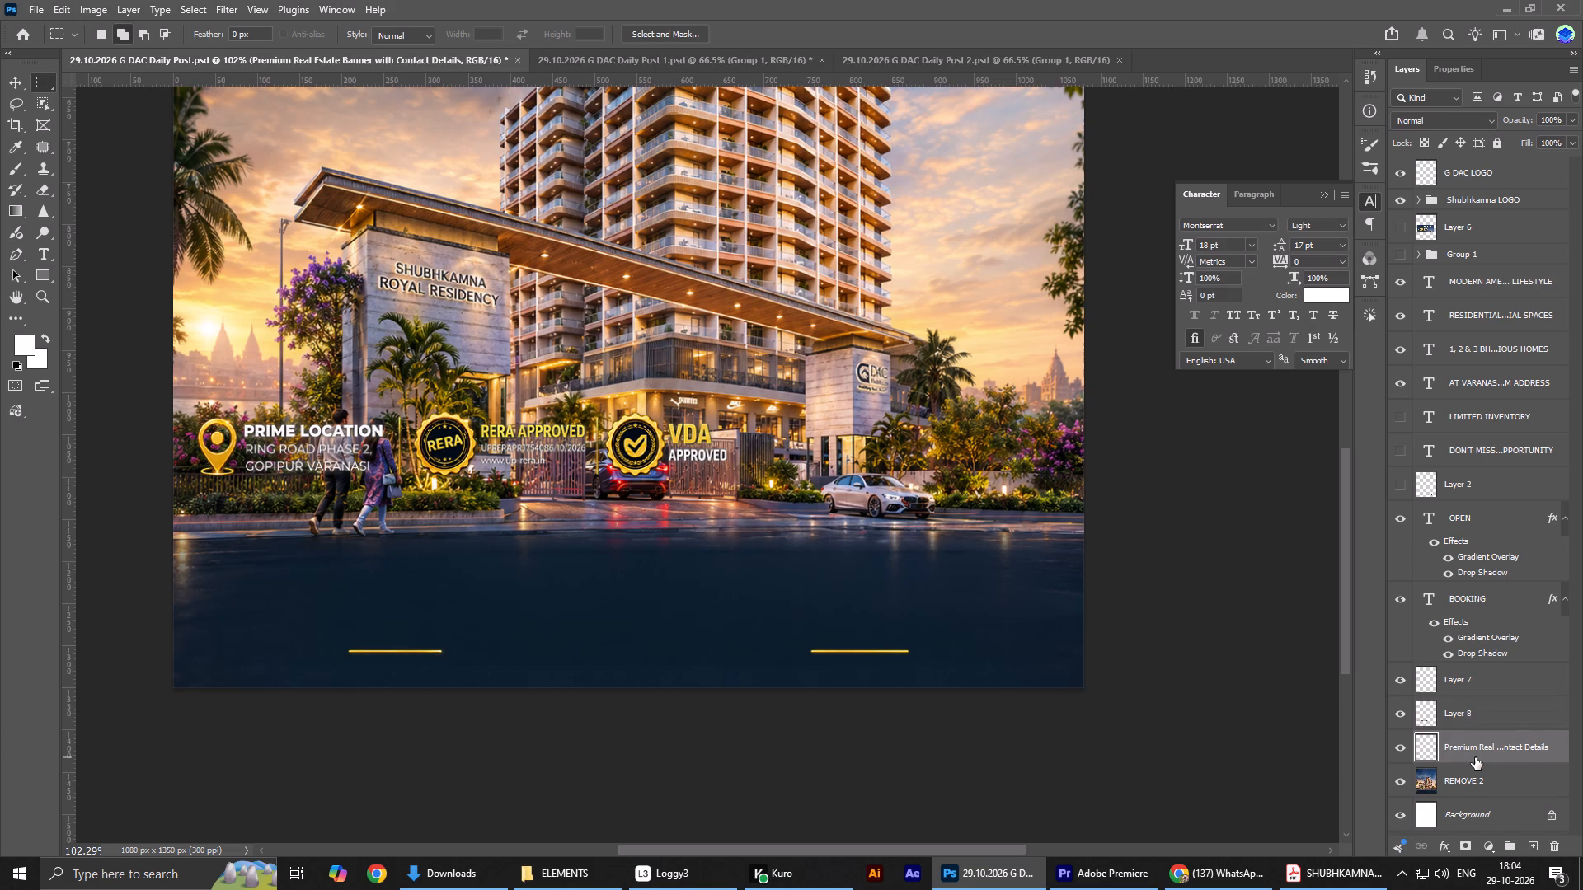
Centre the location, RERA and VDA row horizontally on the full canvas, and clear the selection.
key(ctrl+0)
key(v)
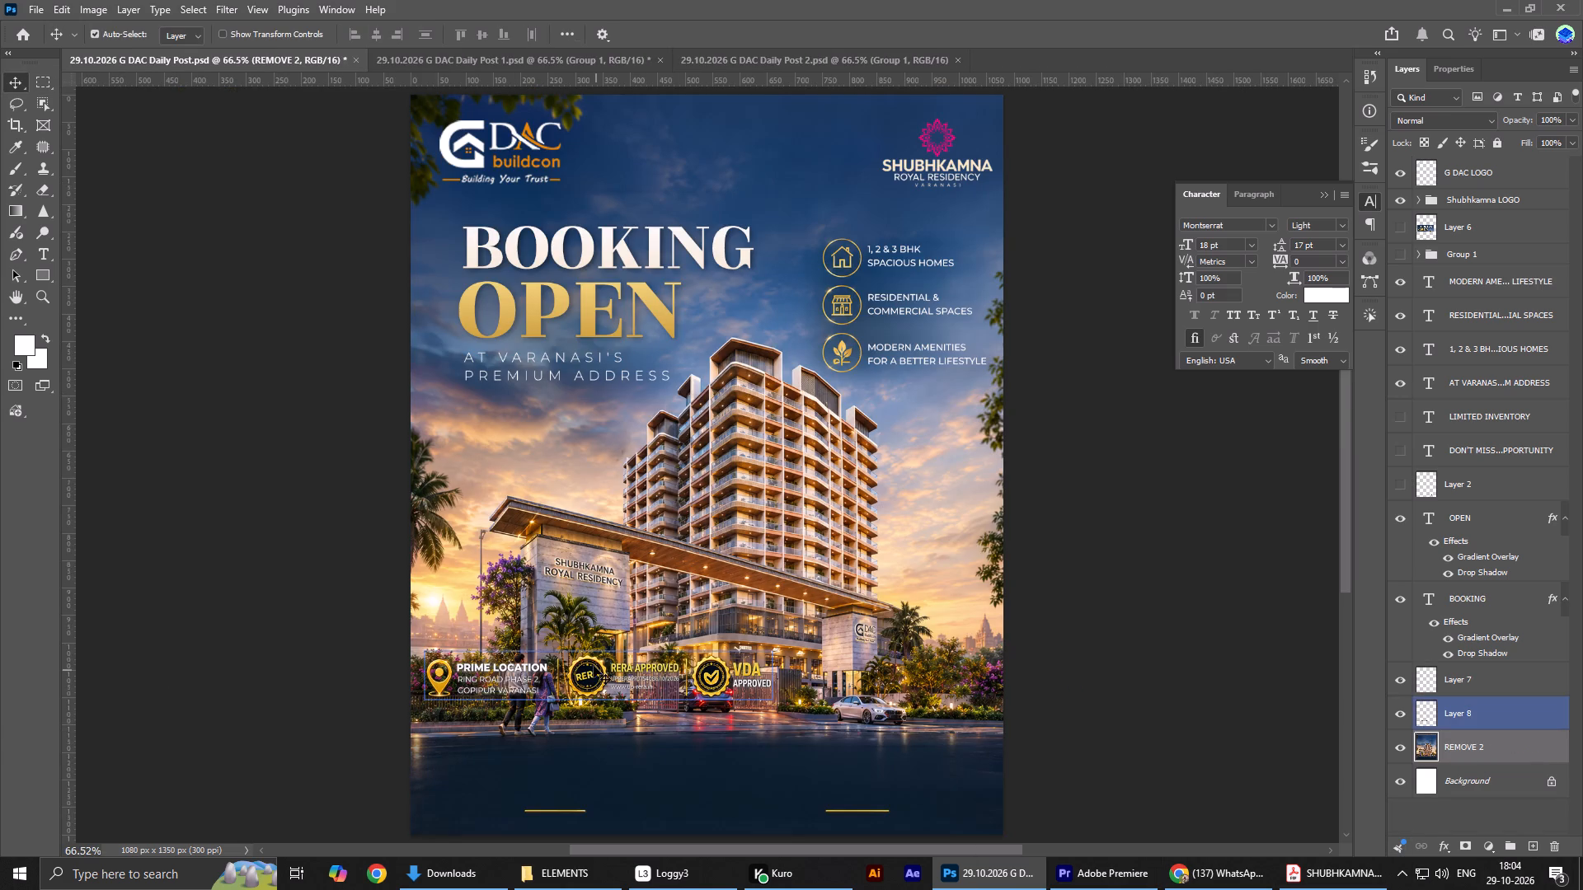
click(586, 669)
key(ctrl+a)
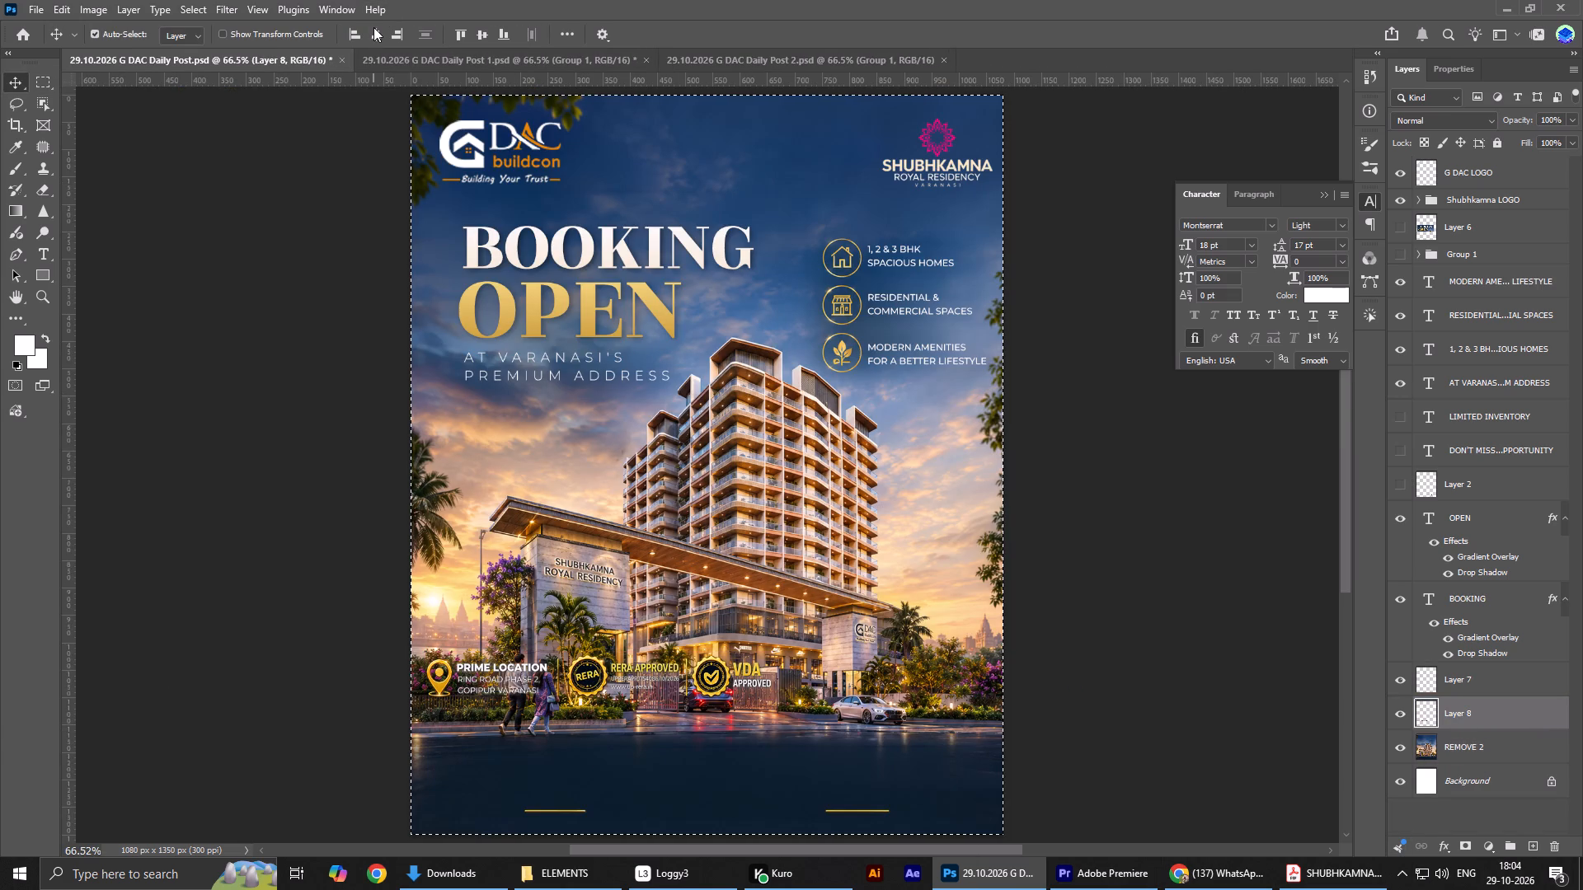
double_click(373, 27)
key(ctrl+f)
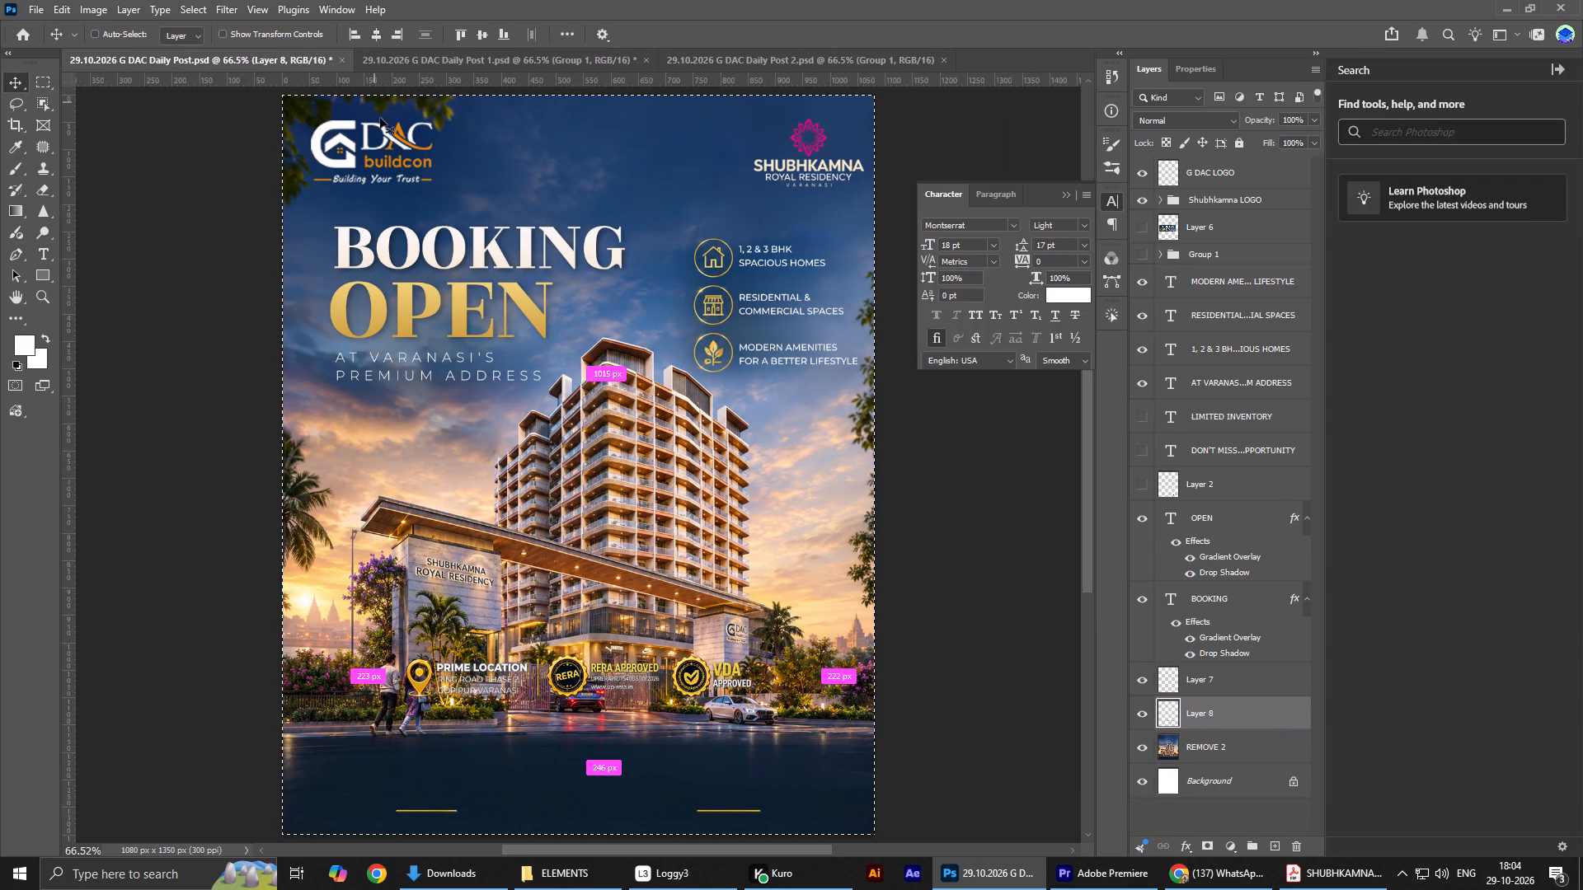
click(1571, 67)
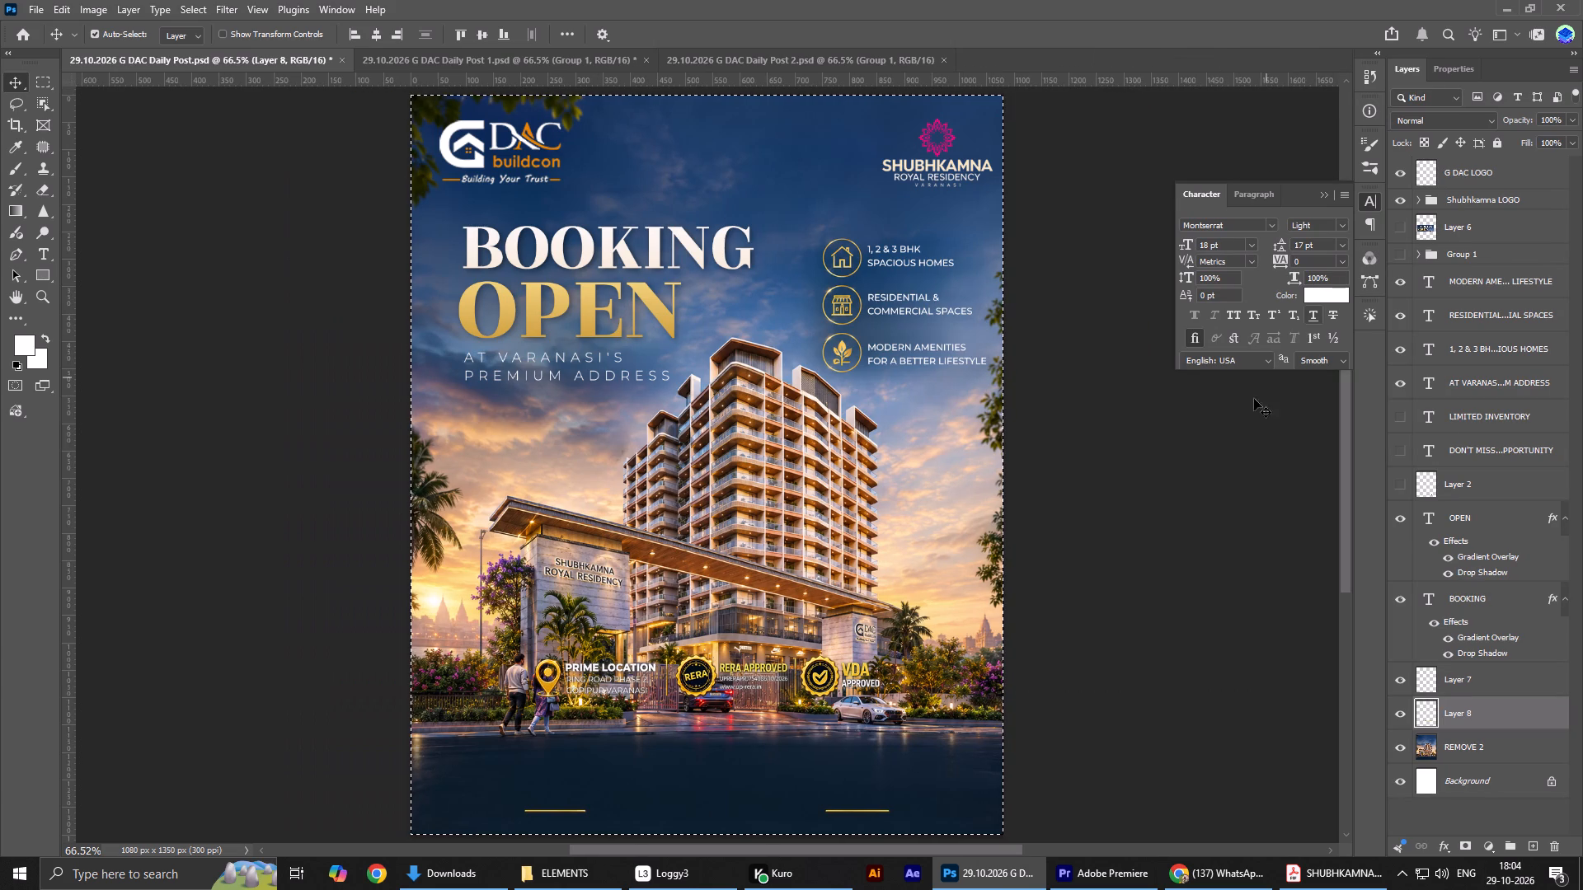
key(ctrl+d)
Move the location, RERA and VDA row straight down onto the dark footer strip, to about Y 1221.5 px.
key(ctrl+t)
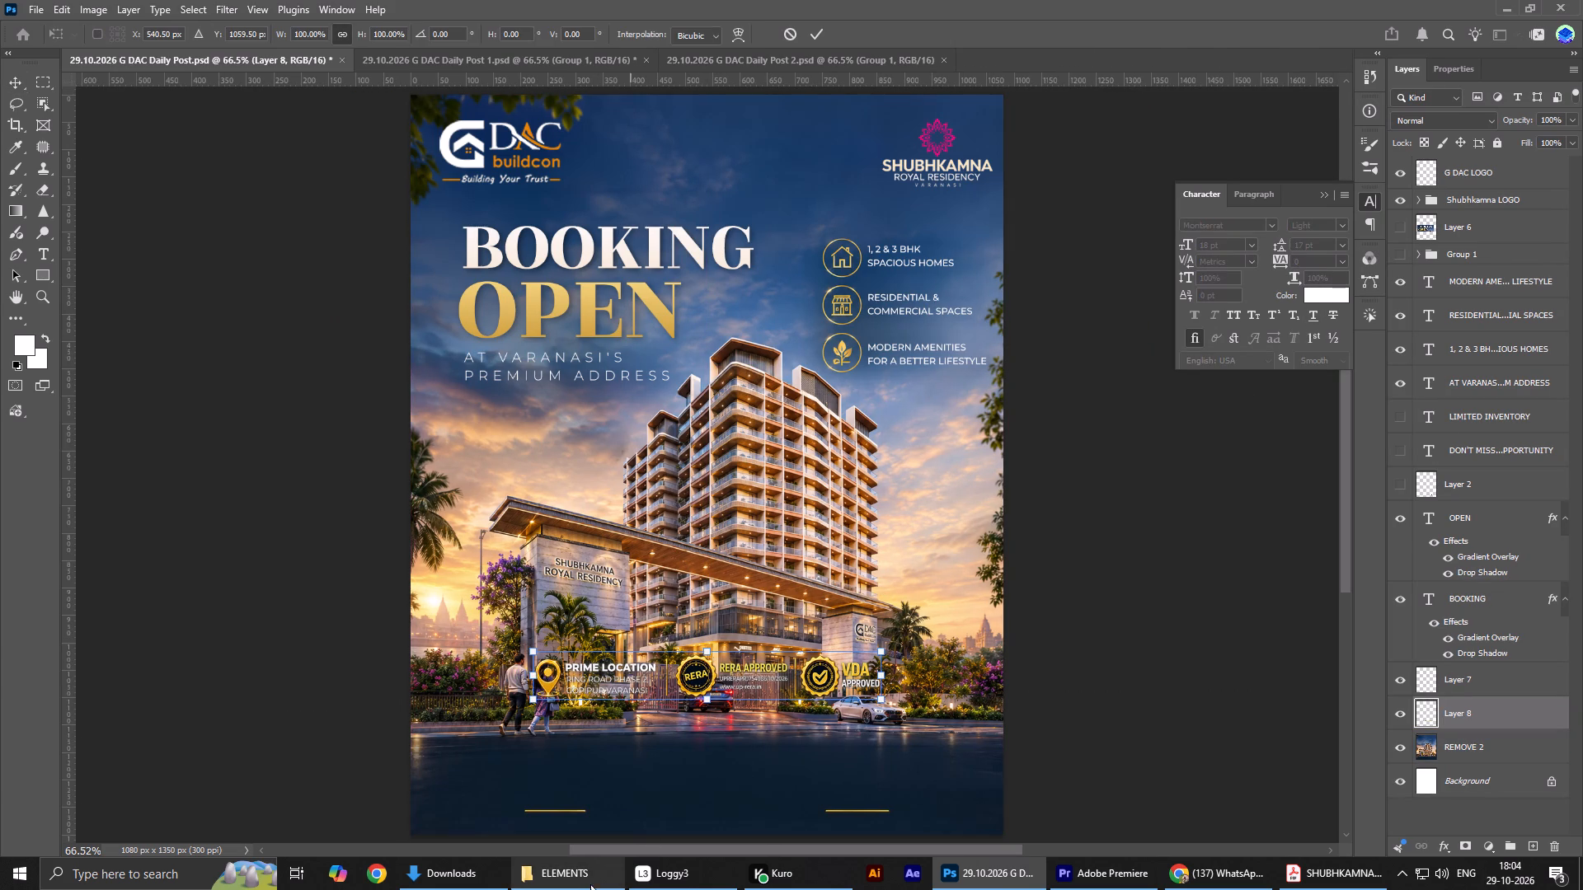
drag(748, 670, 754, 749)
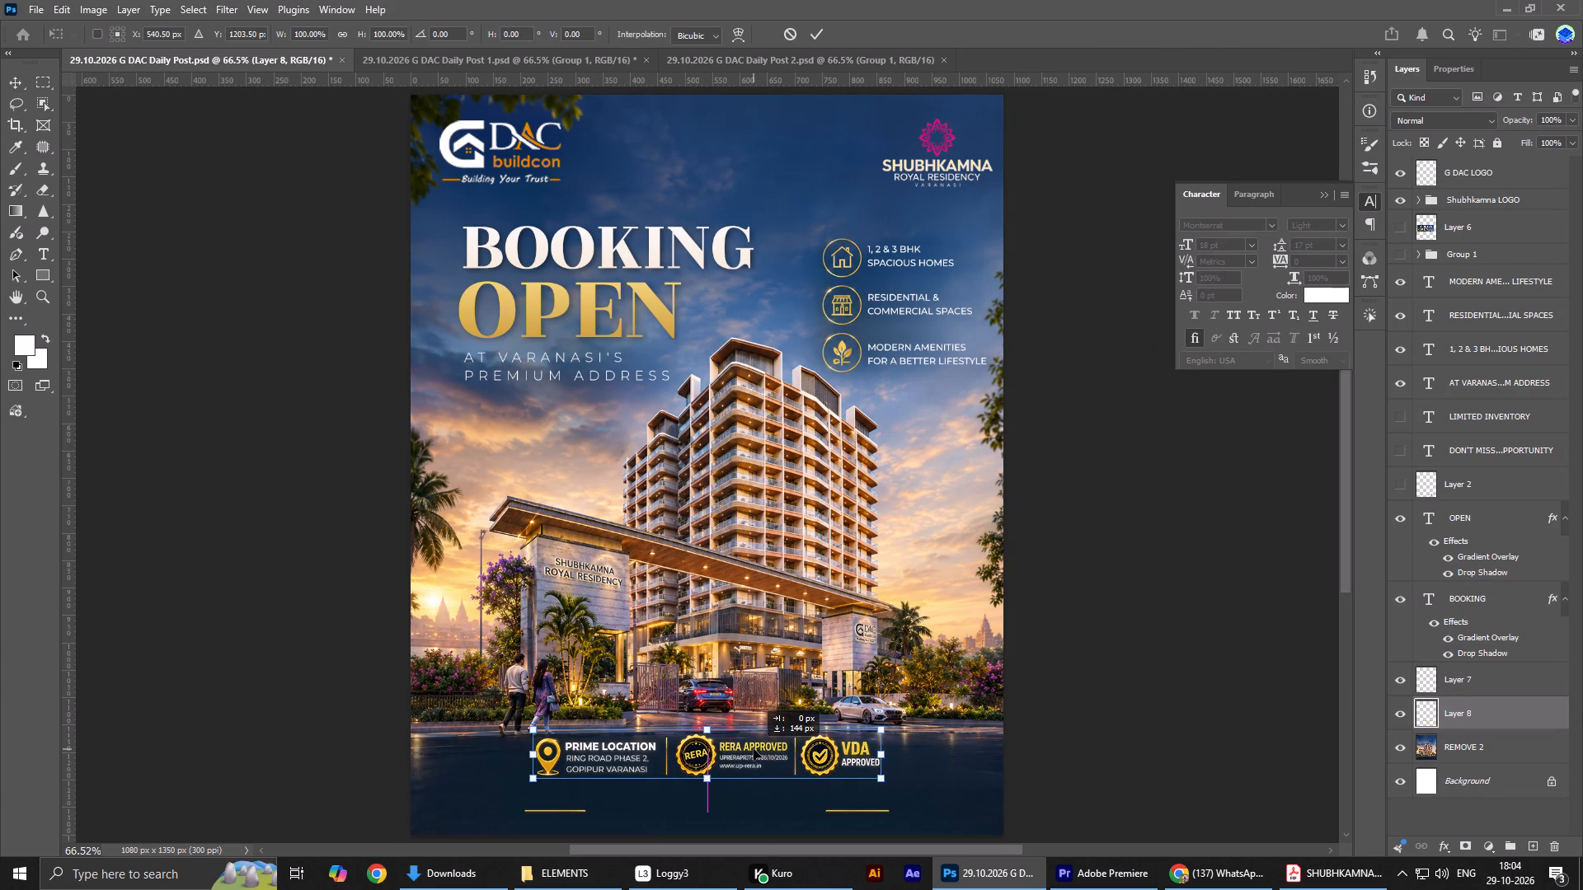
drag(754, 749, 760, 759)
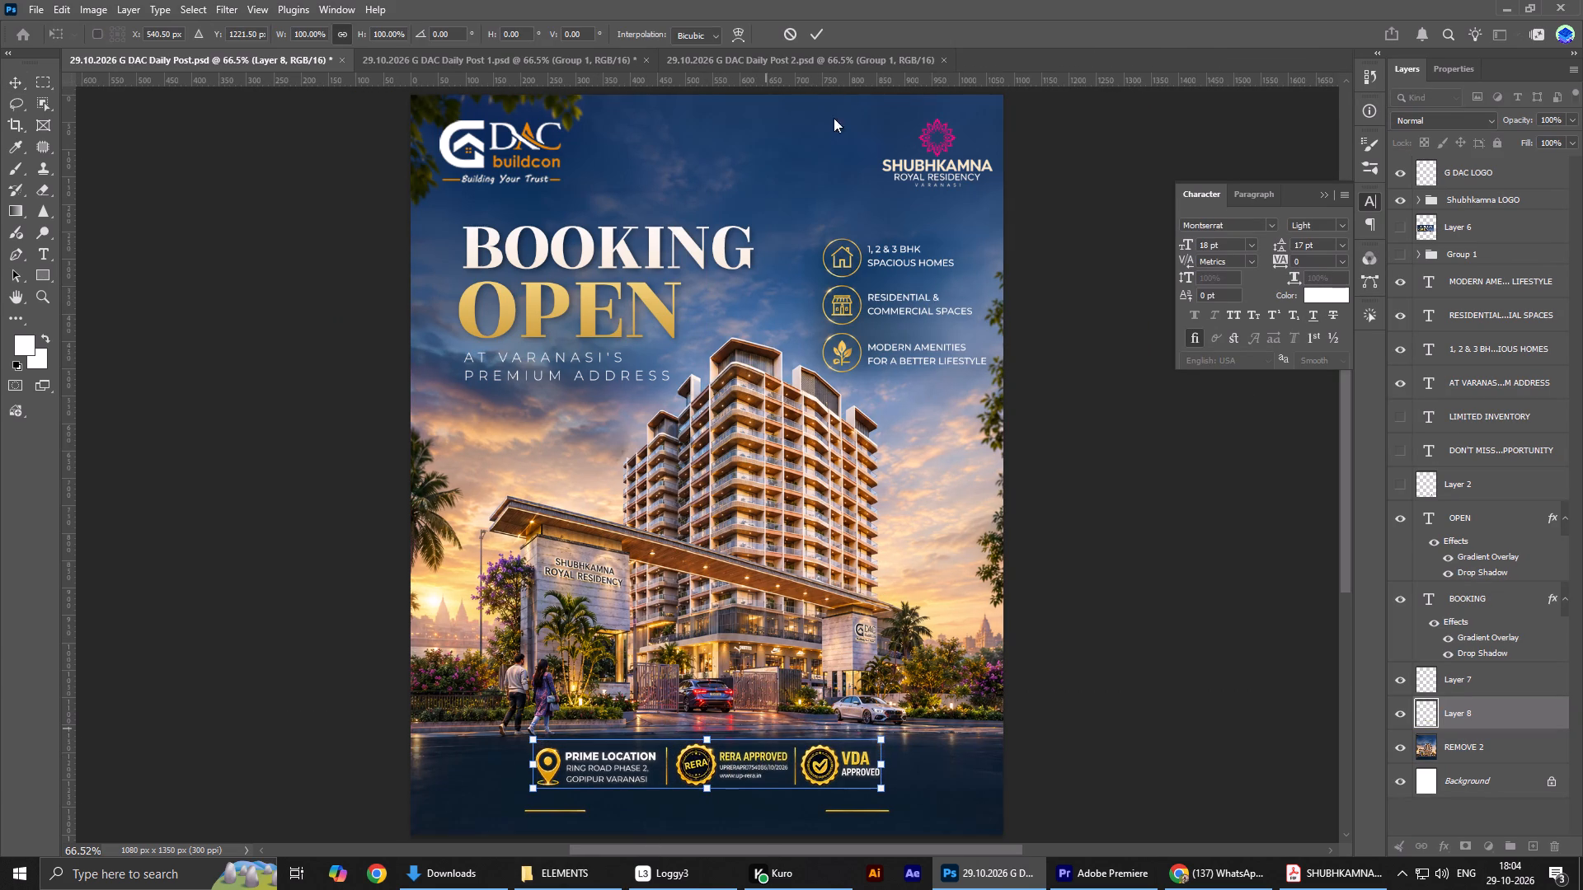
click(803, 45)
click(825, 35)
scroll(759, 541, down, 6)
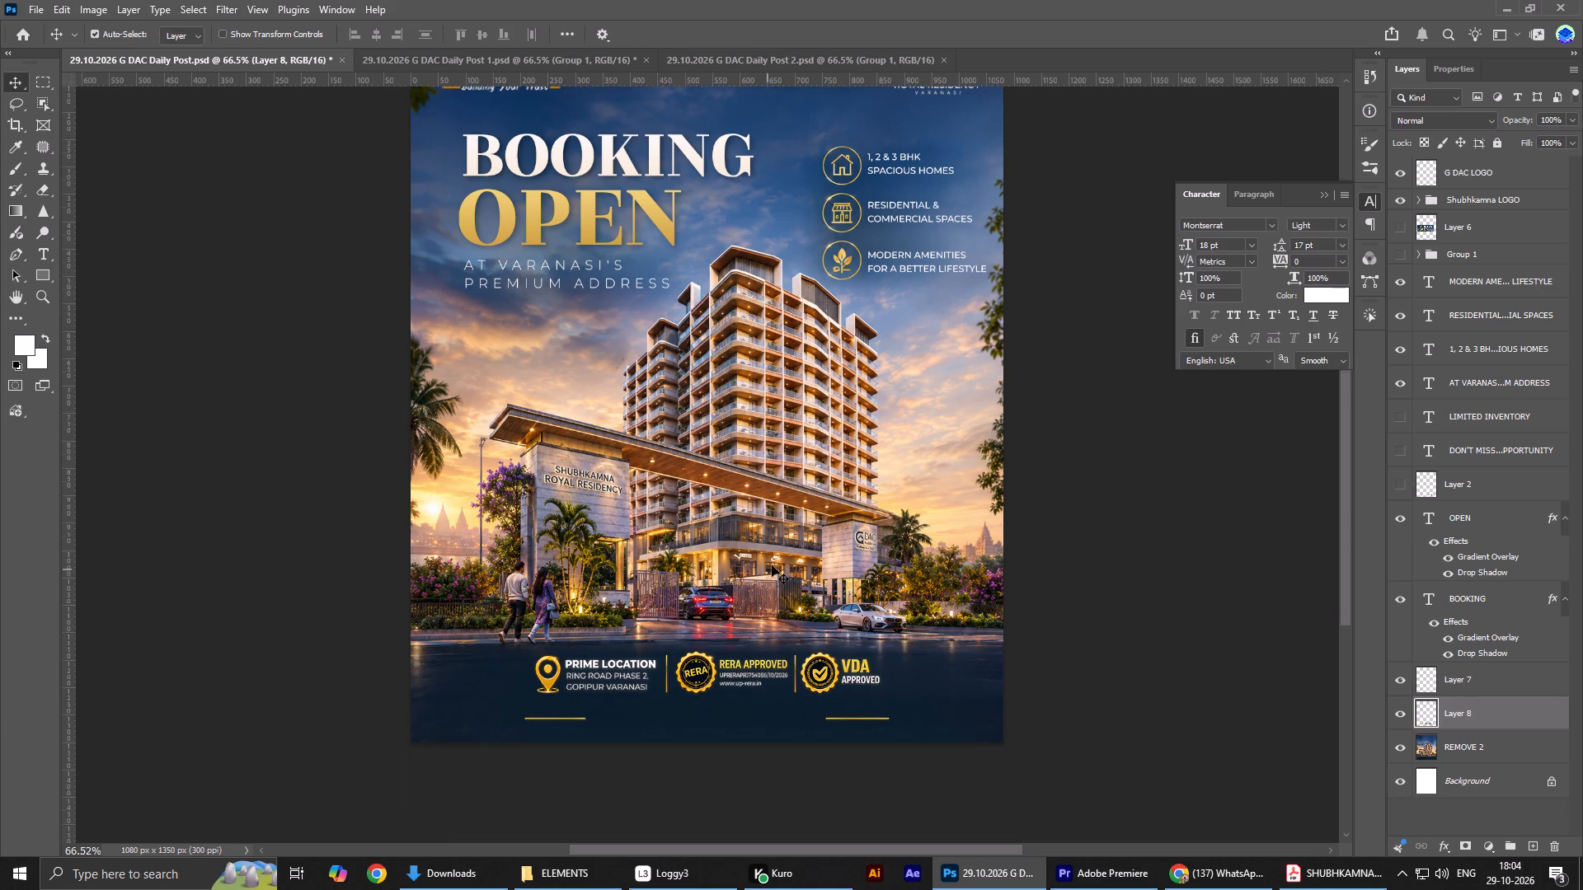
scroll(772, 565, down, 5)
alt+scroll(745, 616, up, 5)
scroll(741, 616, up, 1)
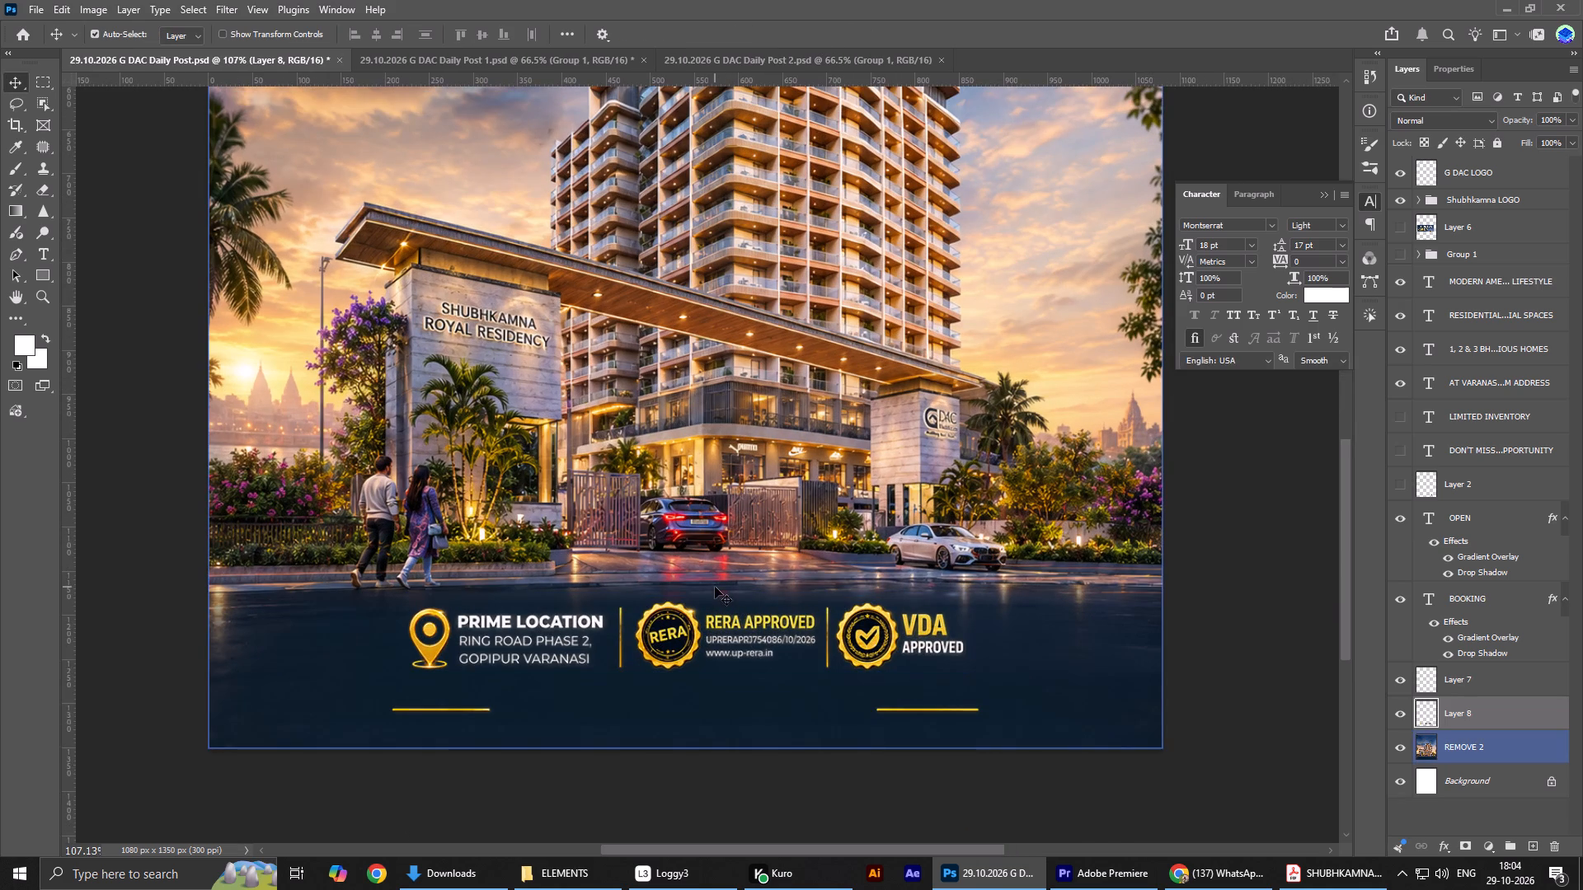
Enlarge the location, RERA and VDA row proportionally by about a third, and nudge it up about 30 px.
click(856, 640)
key(ctrl+t)
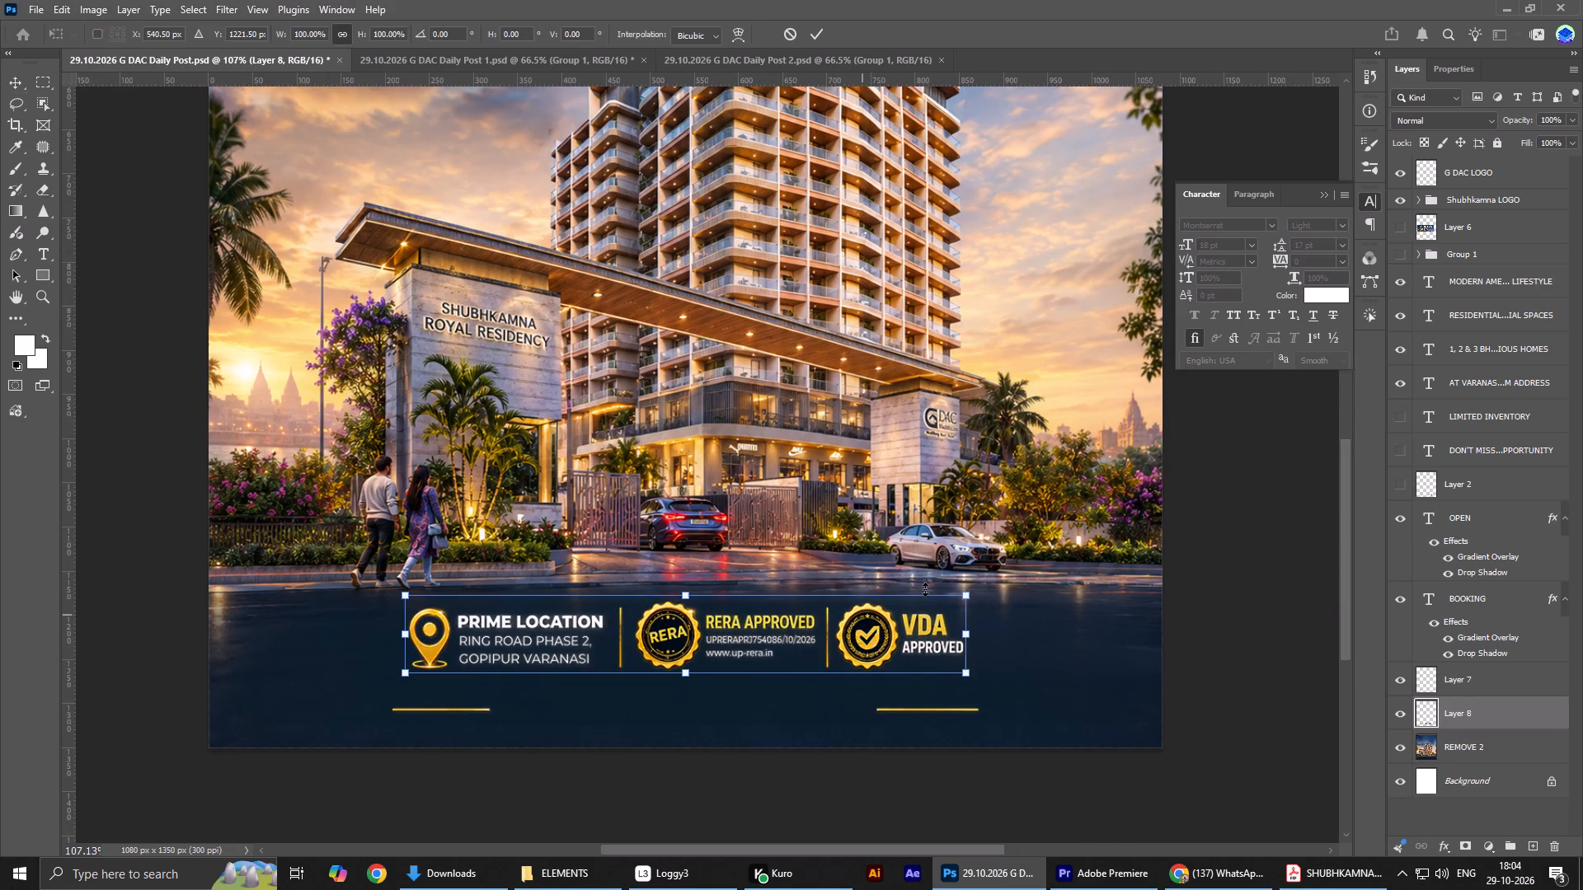
drag(963, 593, 1058, 580)
key(Return)
key(backslash)
key(shift+Up)
key(shift+Up)
key(shift+Up)
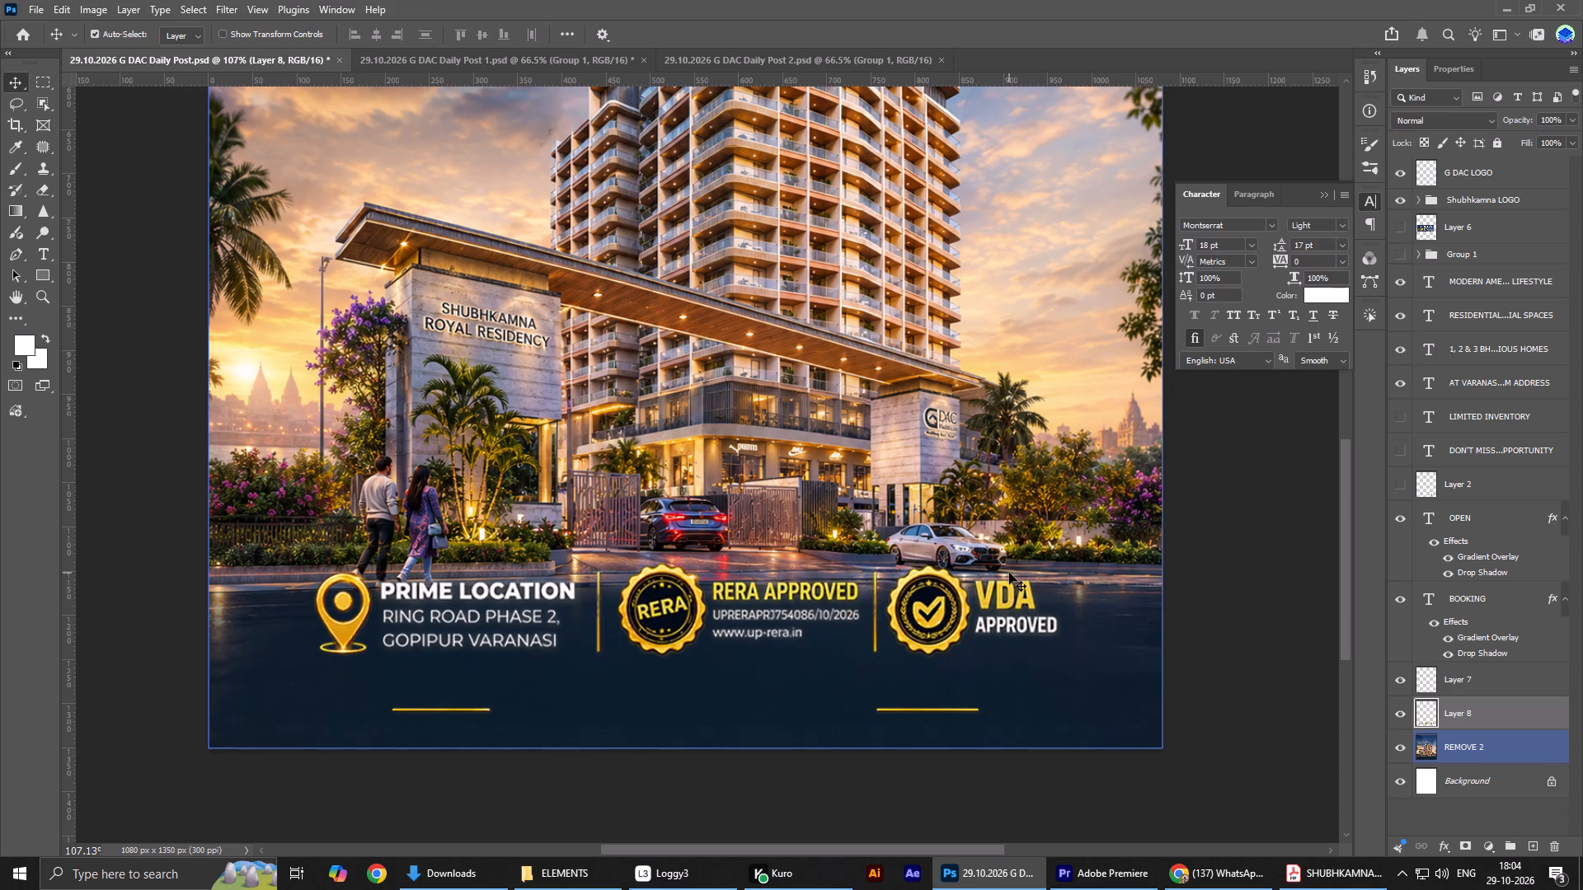
Centre the enlarged location, RERA and VDA row horizontally on the full canvas, and clear the selection.
key(ctrl+a)
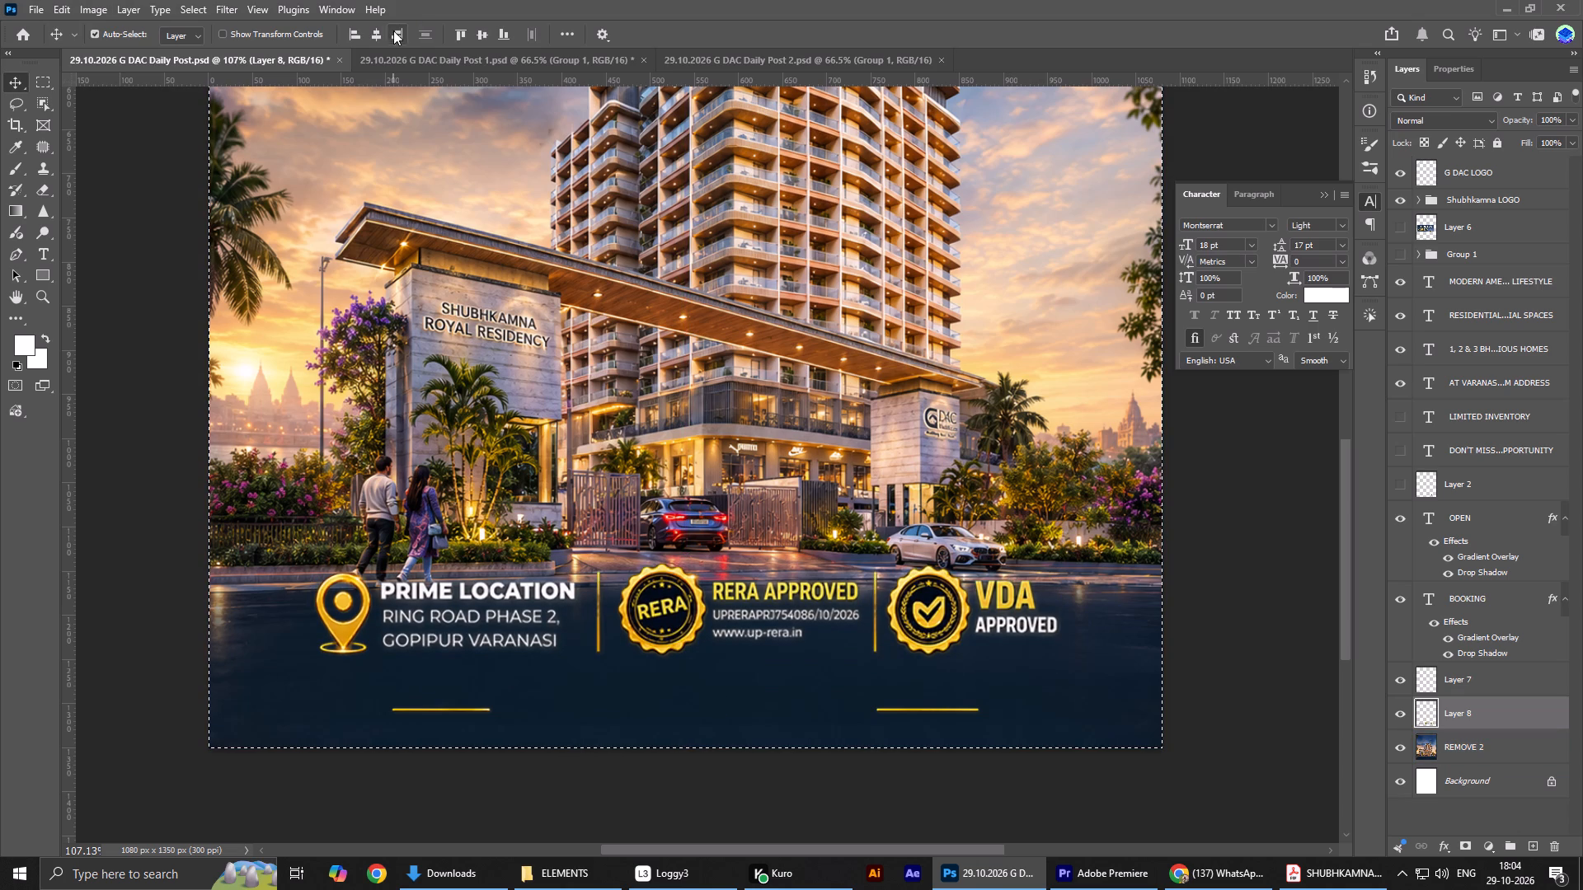
triple_click(378, 34)
key(ctrl+d)
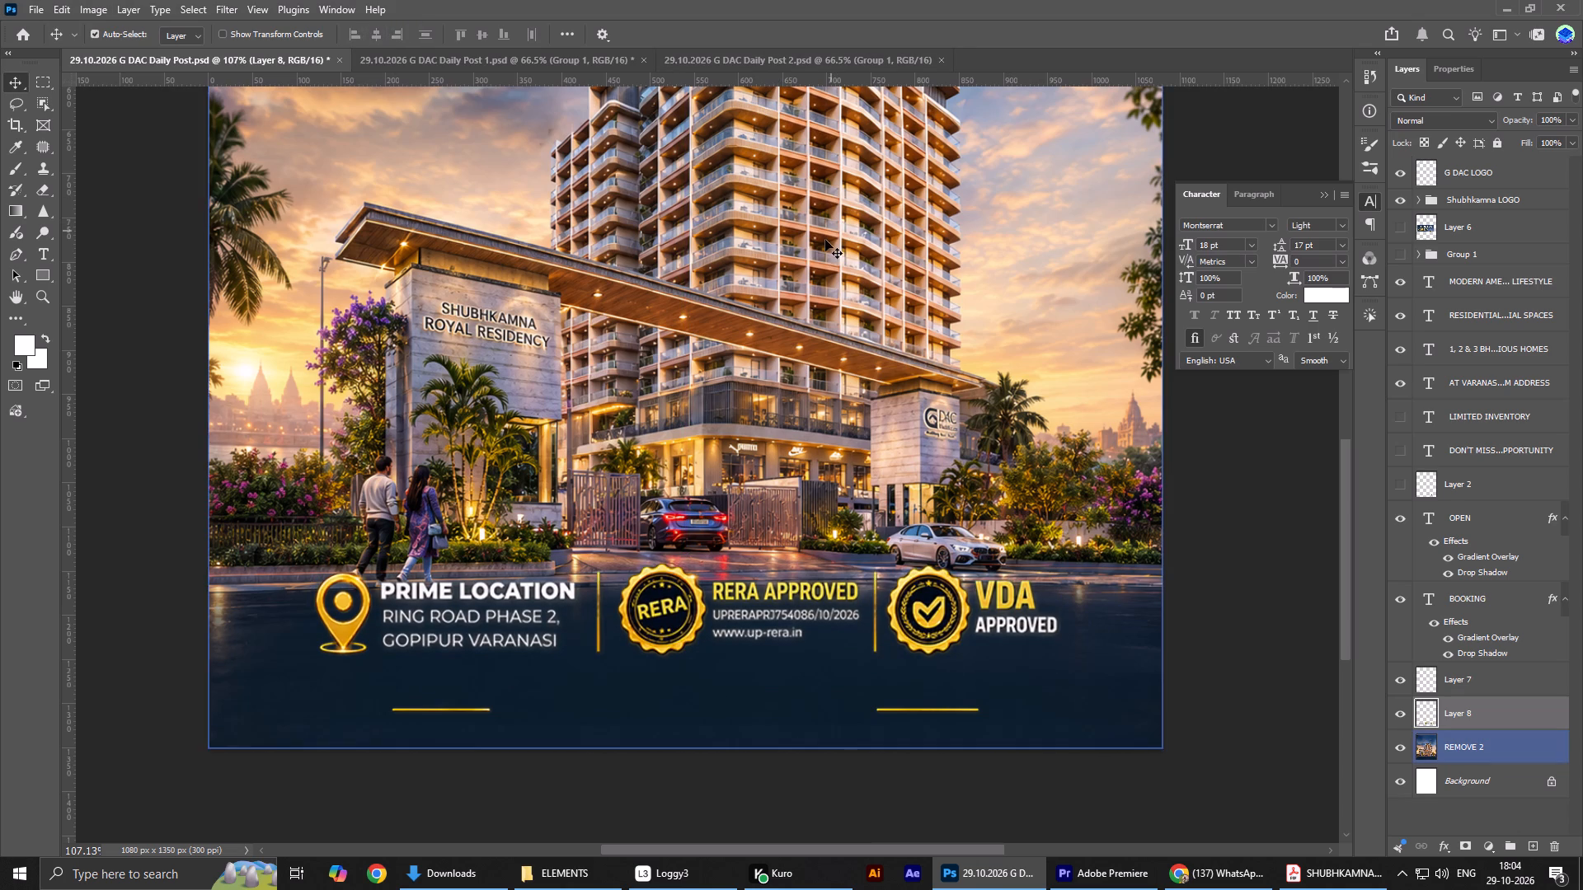
Add a white 18 pt Montserrat Light text line below the row, reading "CONTACT US ON -" followed by the contact phone number.
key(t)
click(588, 701)
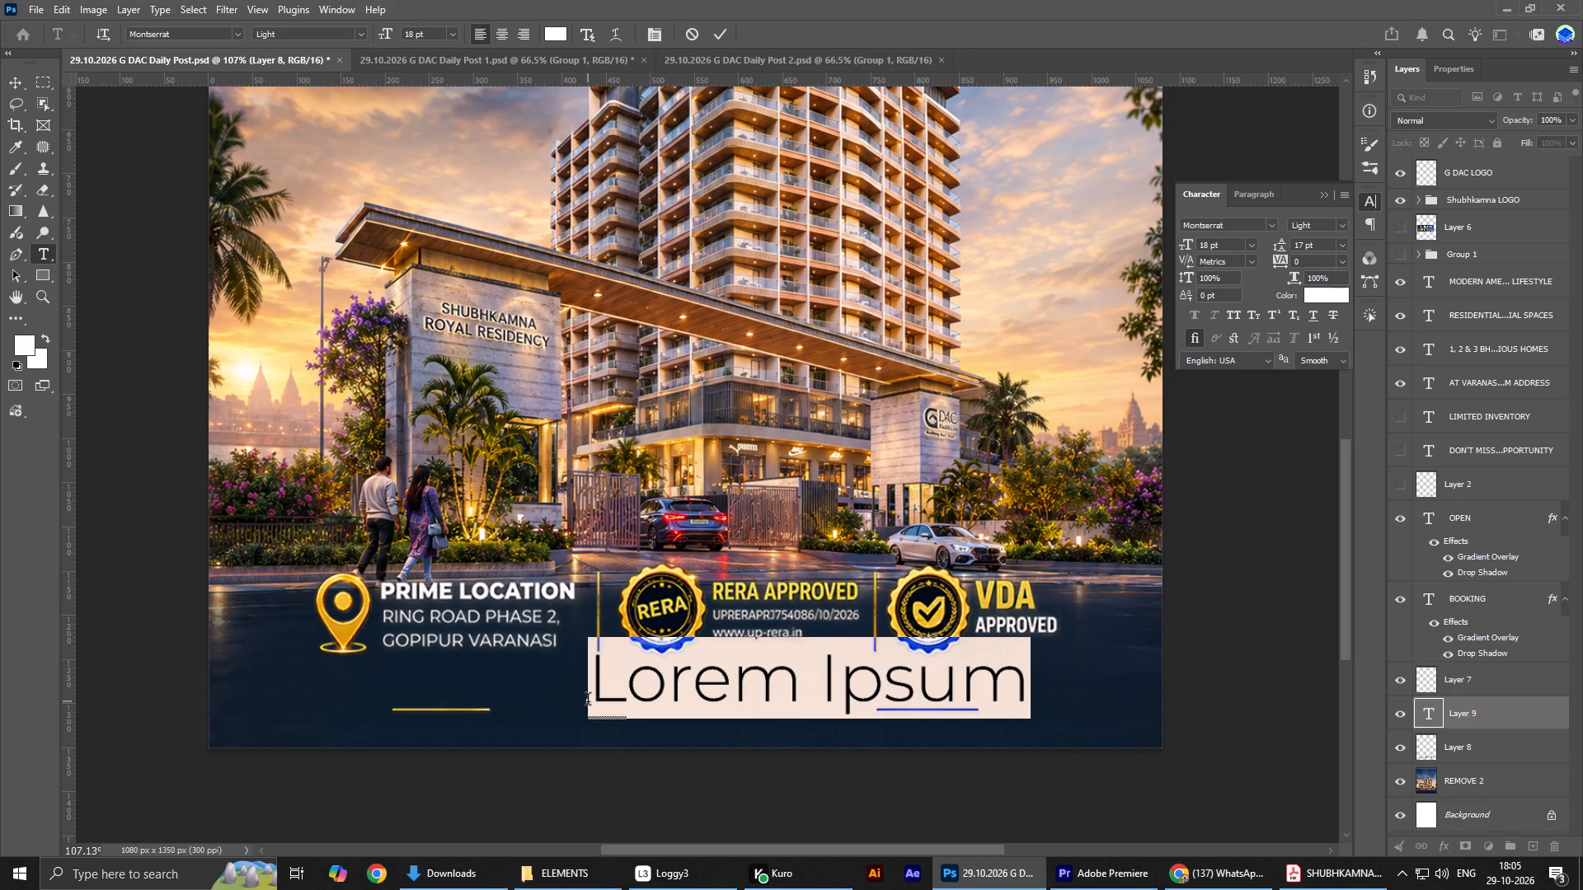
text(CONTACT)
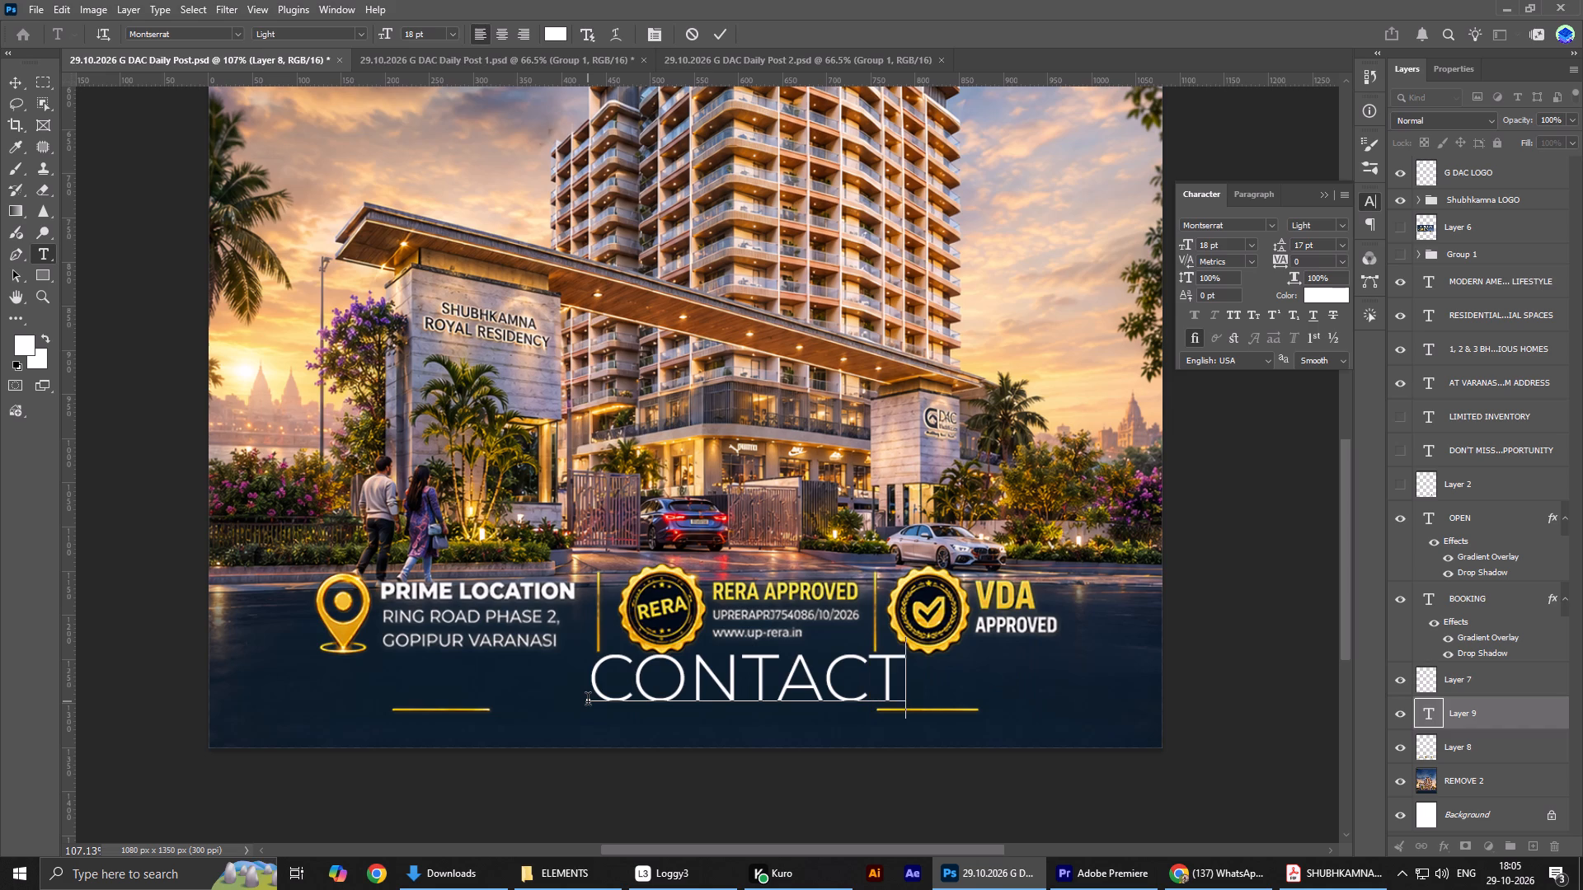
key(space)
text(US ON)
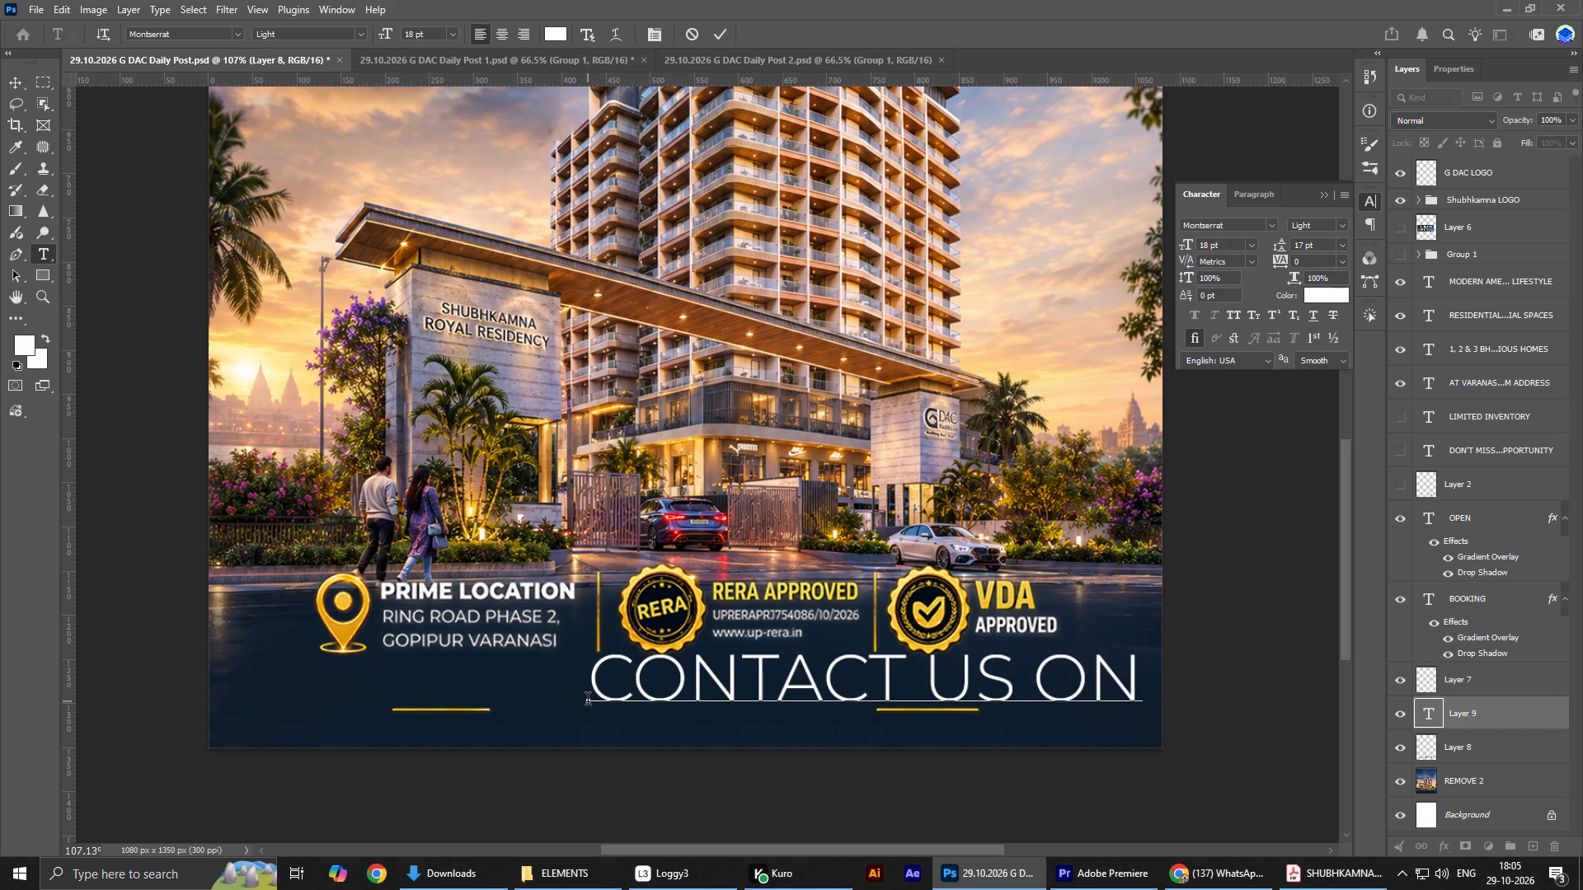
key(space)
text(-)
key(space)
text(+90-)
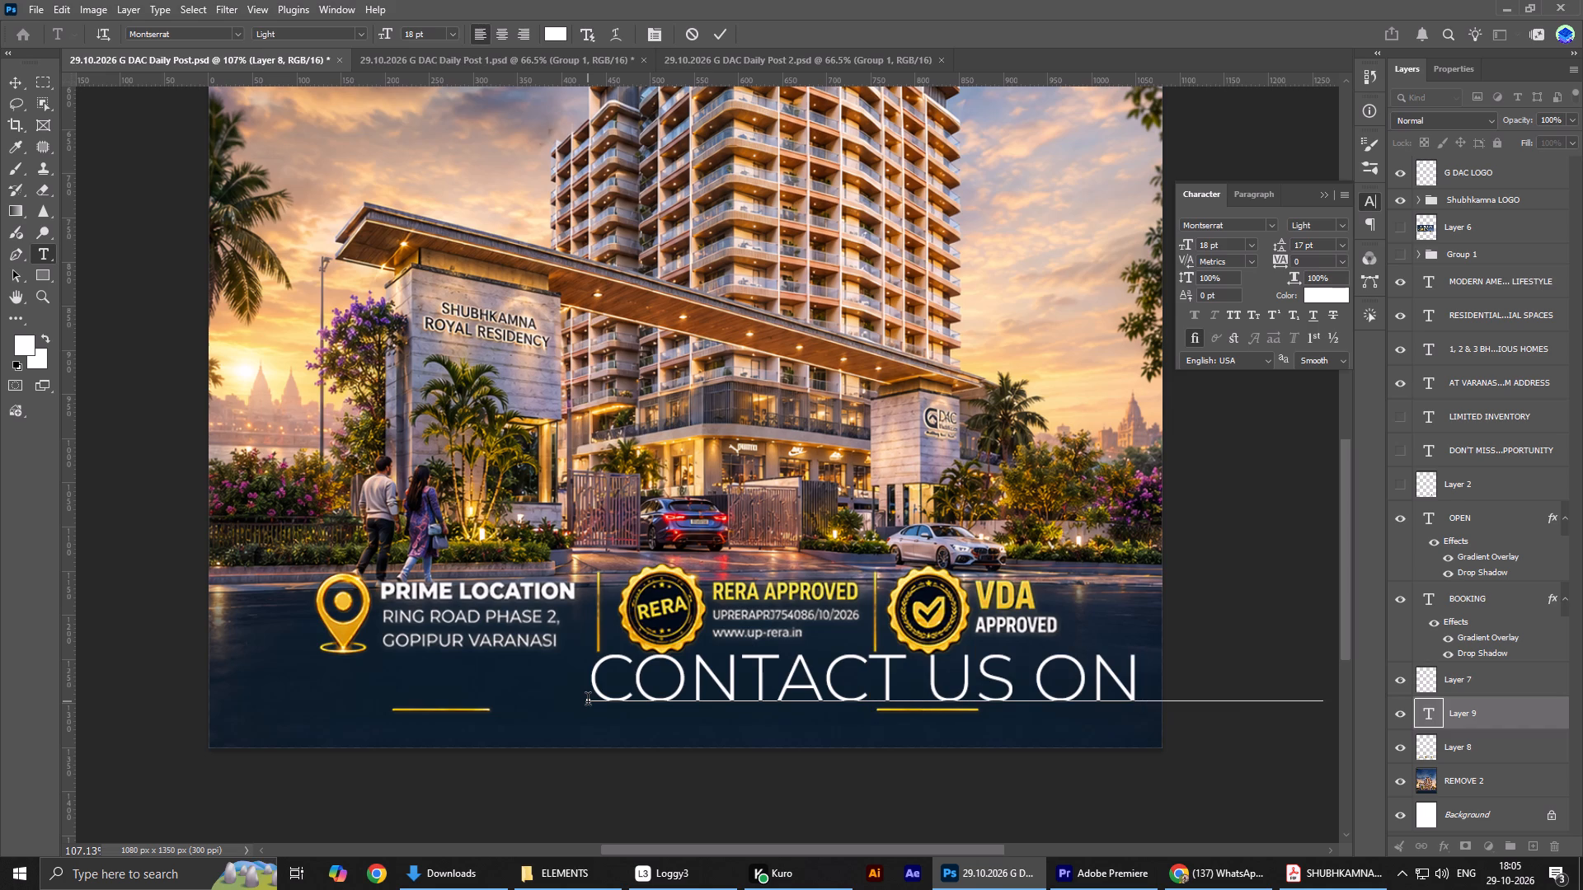
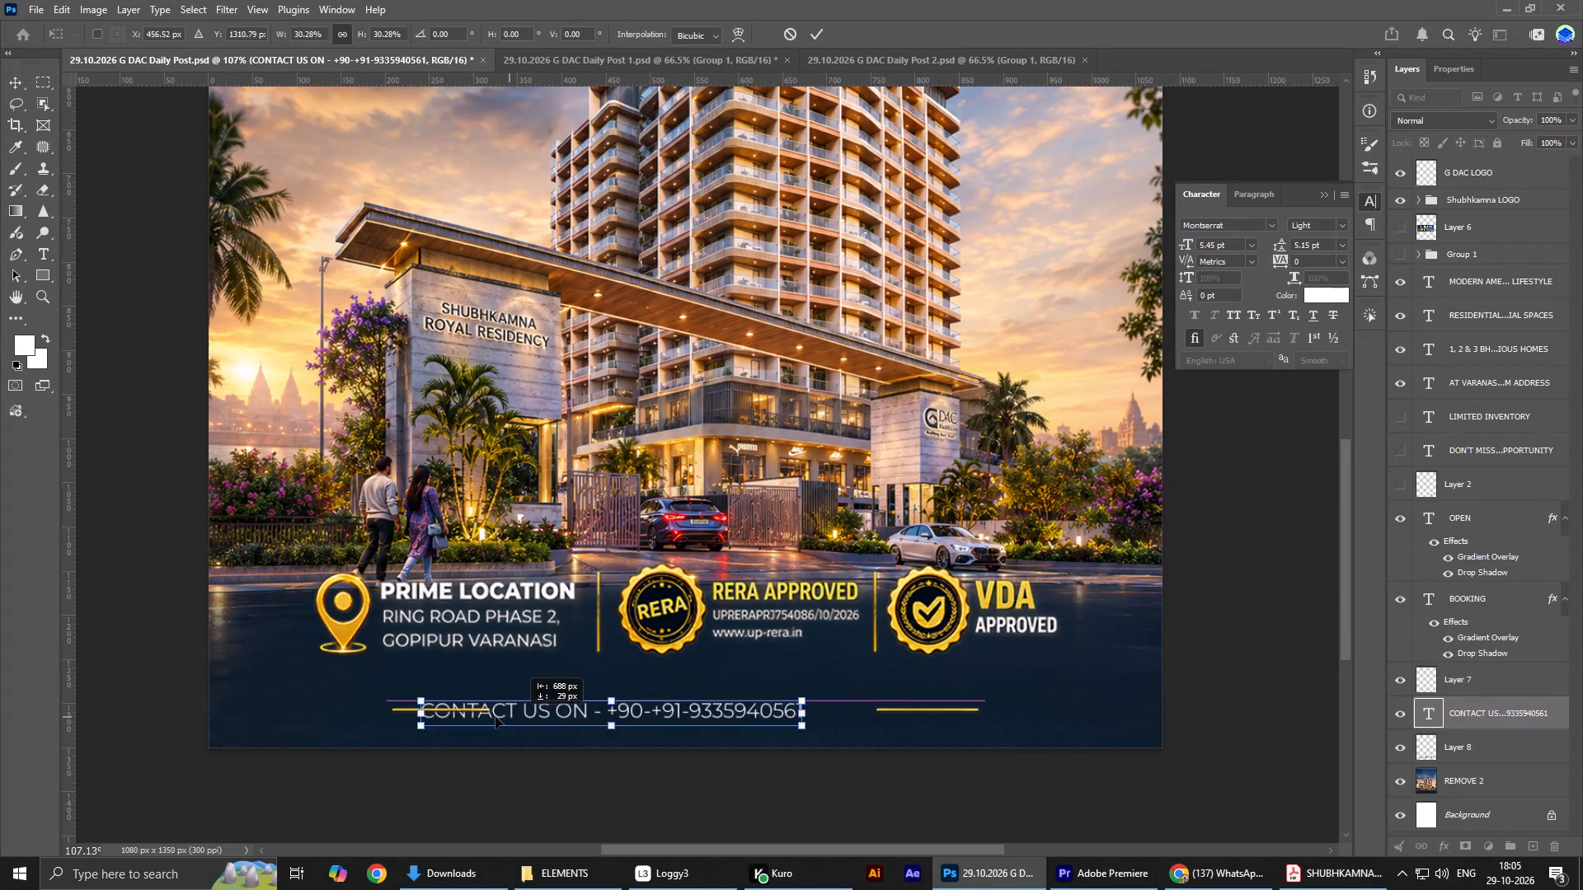
Move the contact line between the two gold lines in the footer, to about X 577, Y 1304 px.
drag(496, 717, 633, 708)
Remove the extra +90- prefix and the dash before the phone number in the contact line, leaving one space.
double_click(757, 715)
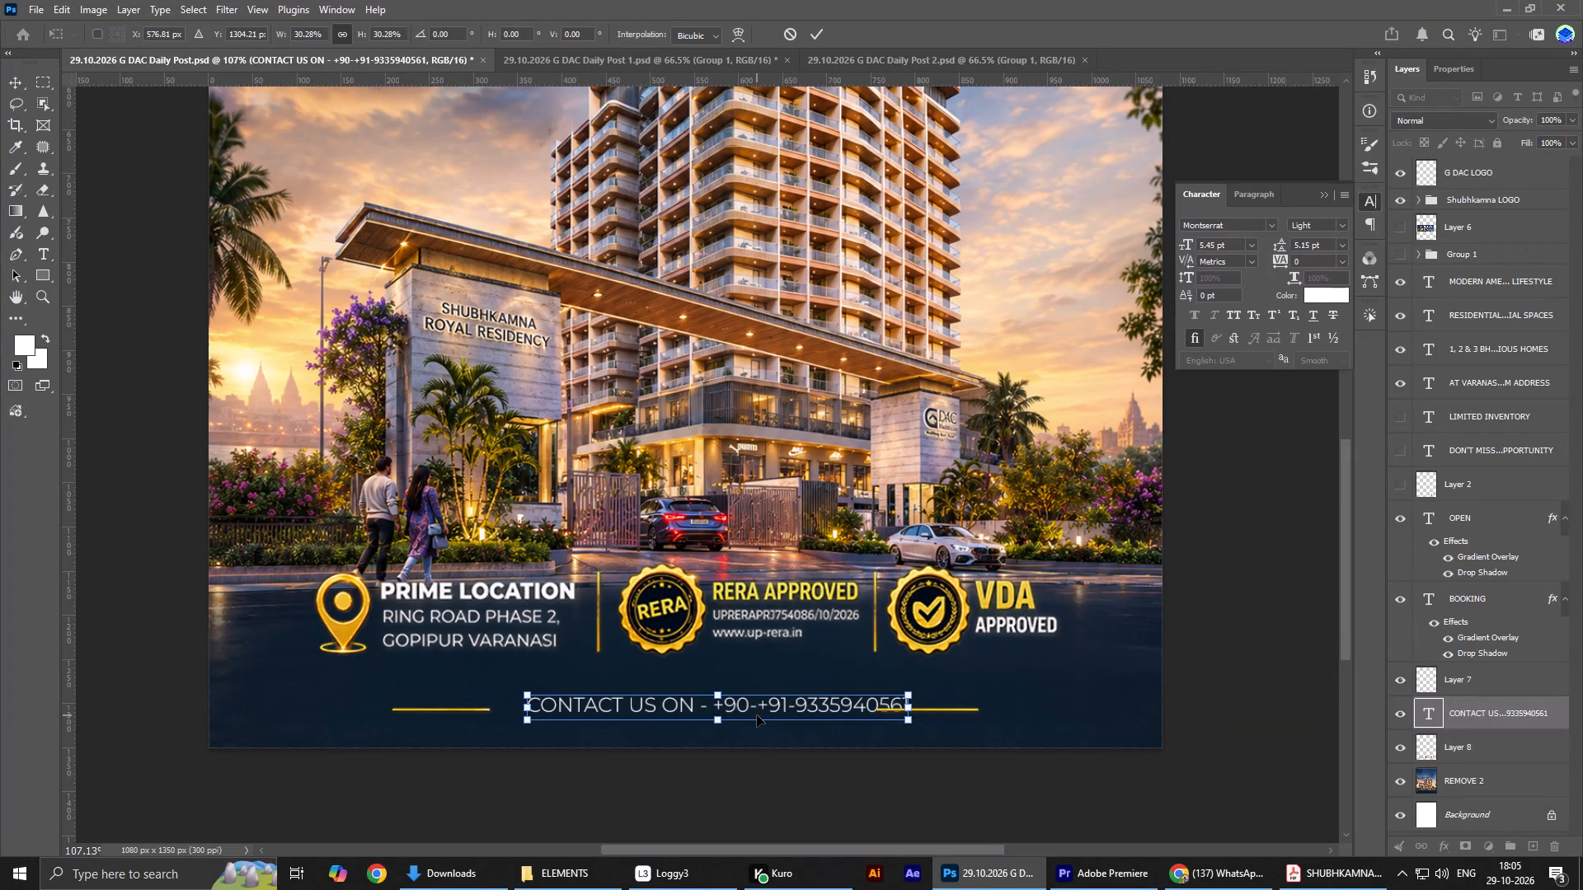
drag(754, 716, 717, 716)
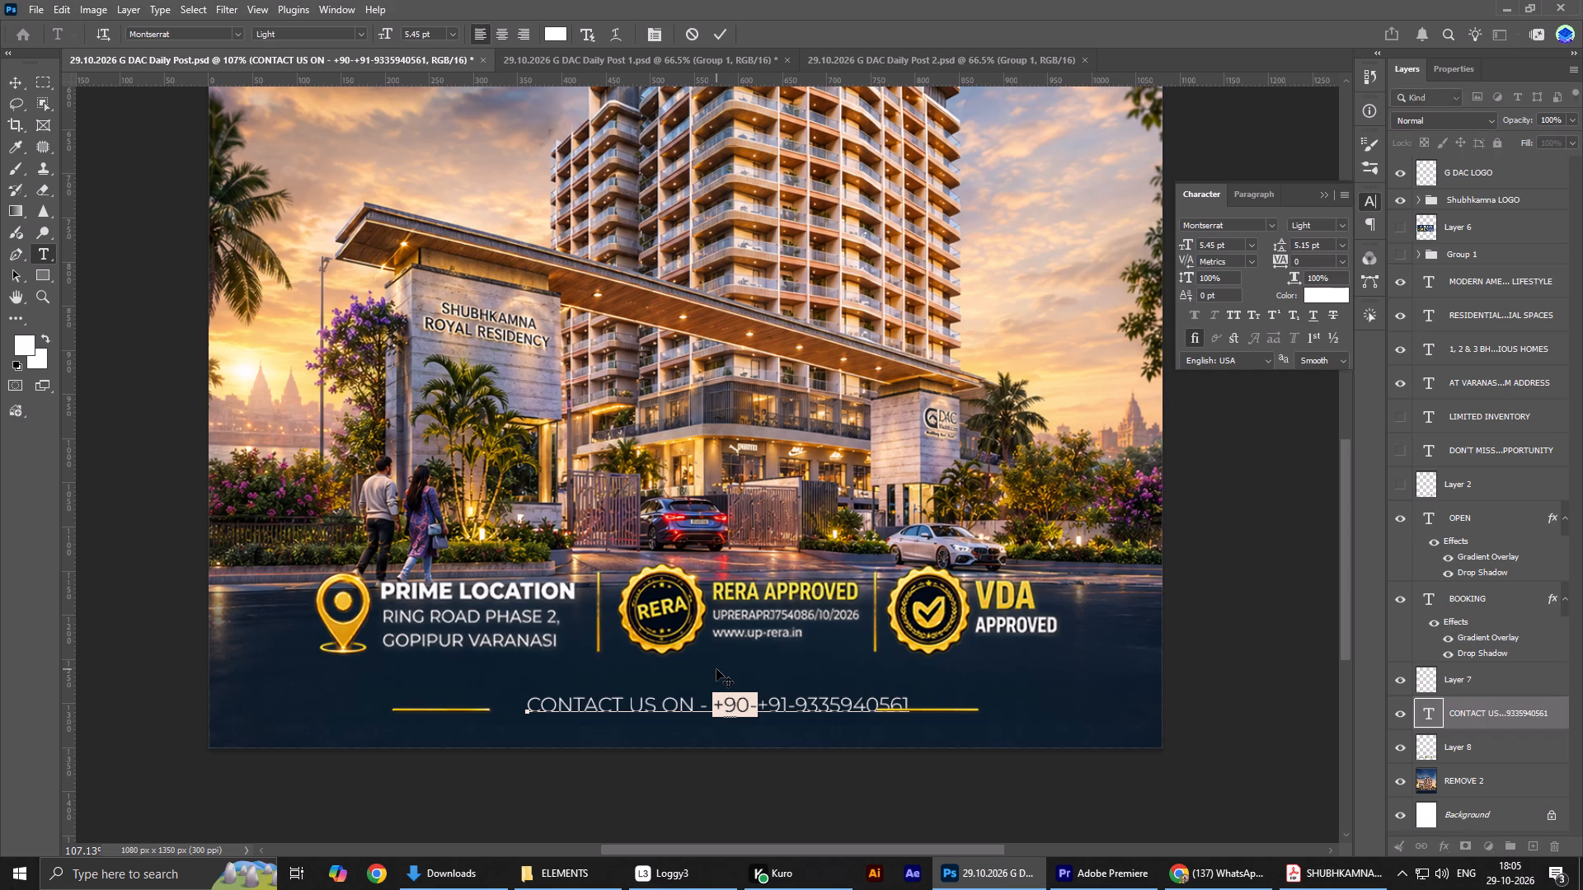
key(BackSpace)
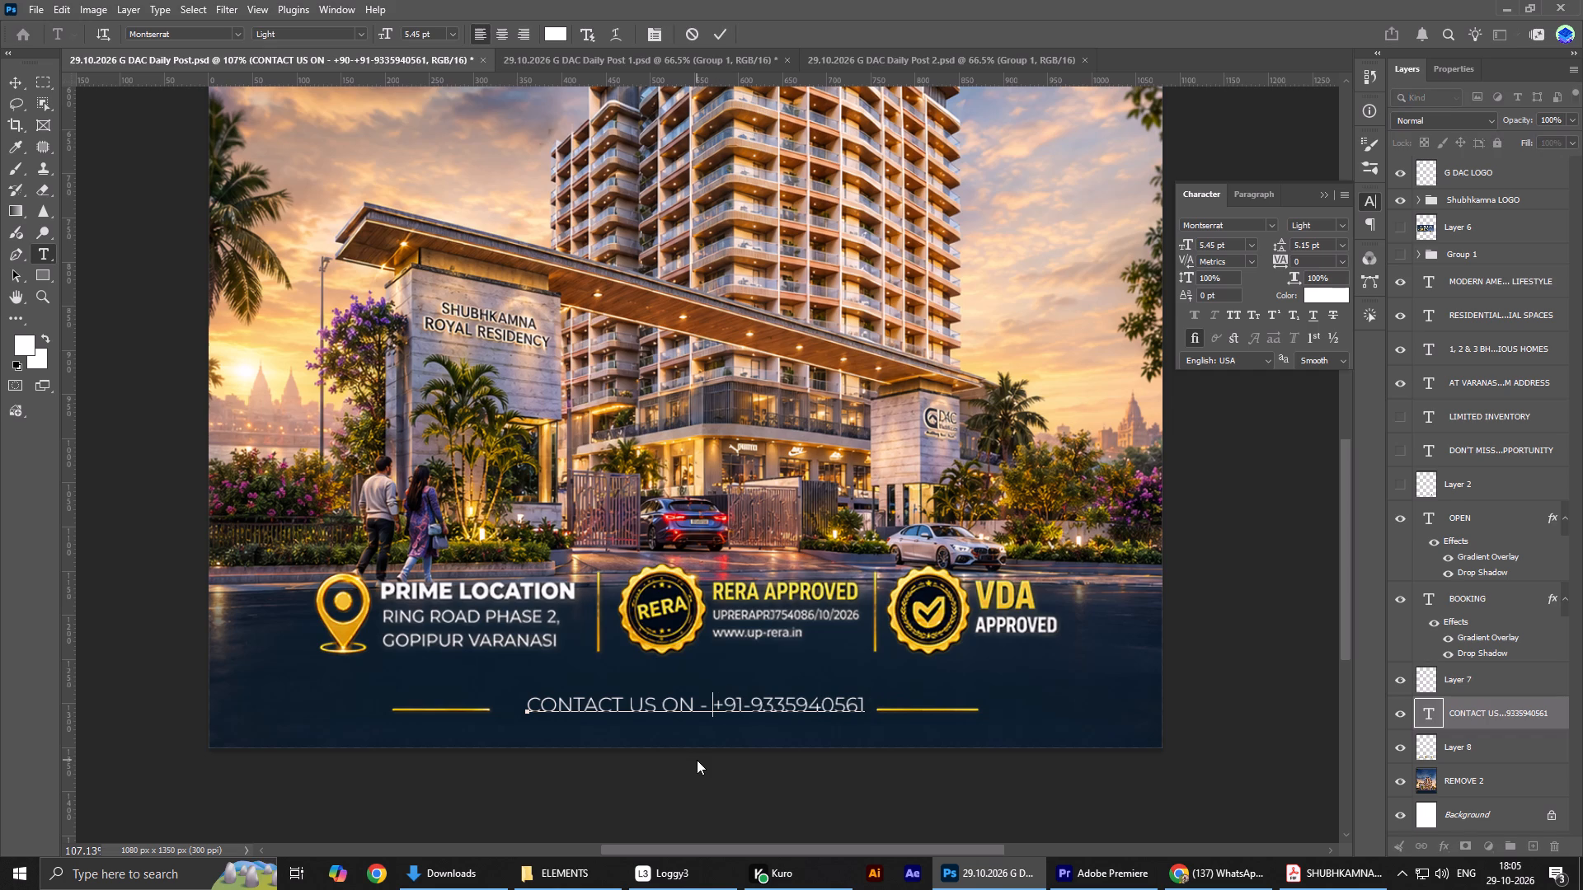
key(BackSpace)
key(BackSpace)
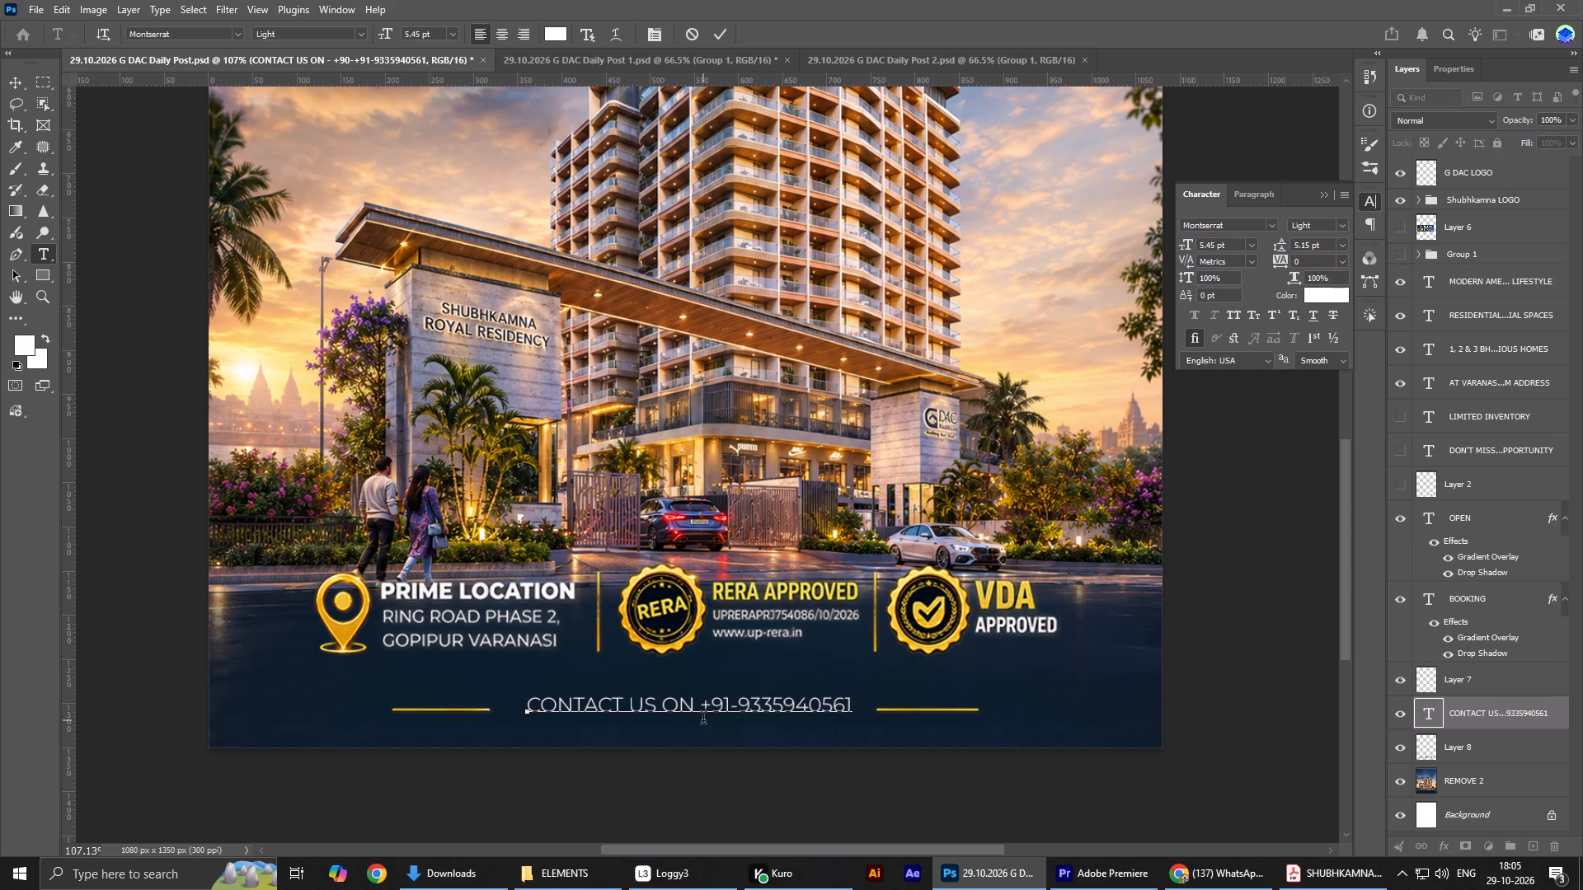
Set the phone number in the contact line to Montserrat Black at 6 pt and commit the text.
key(shift+Down)
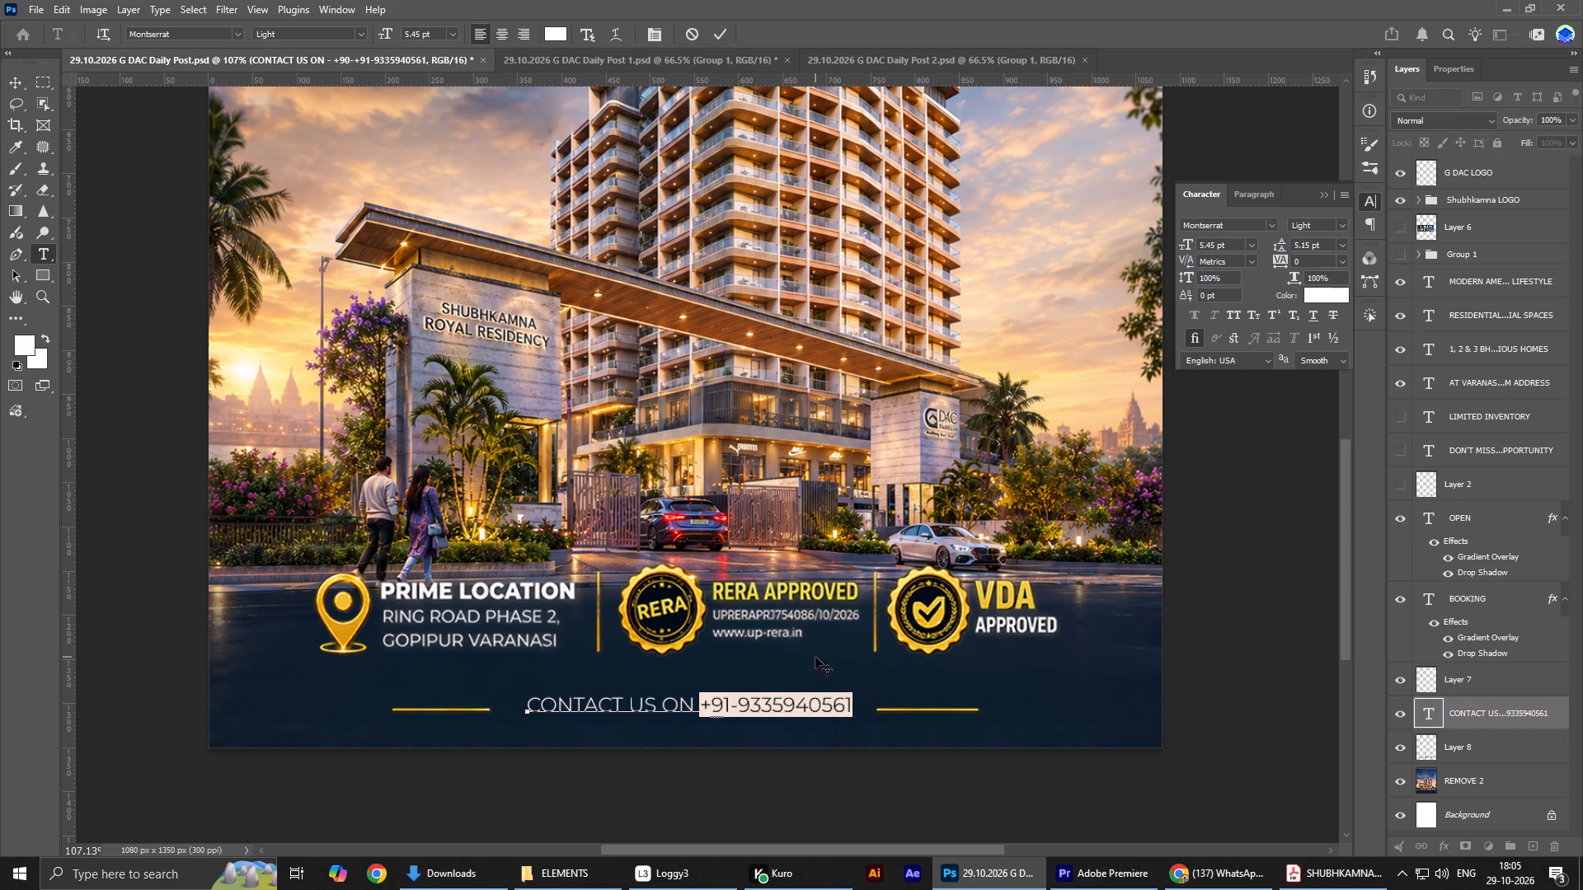
click(1344, 227)
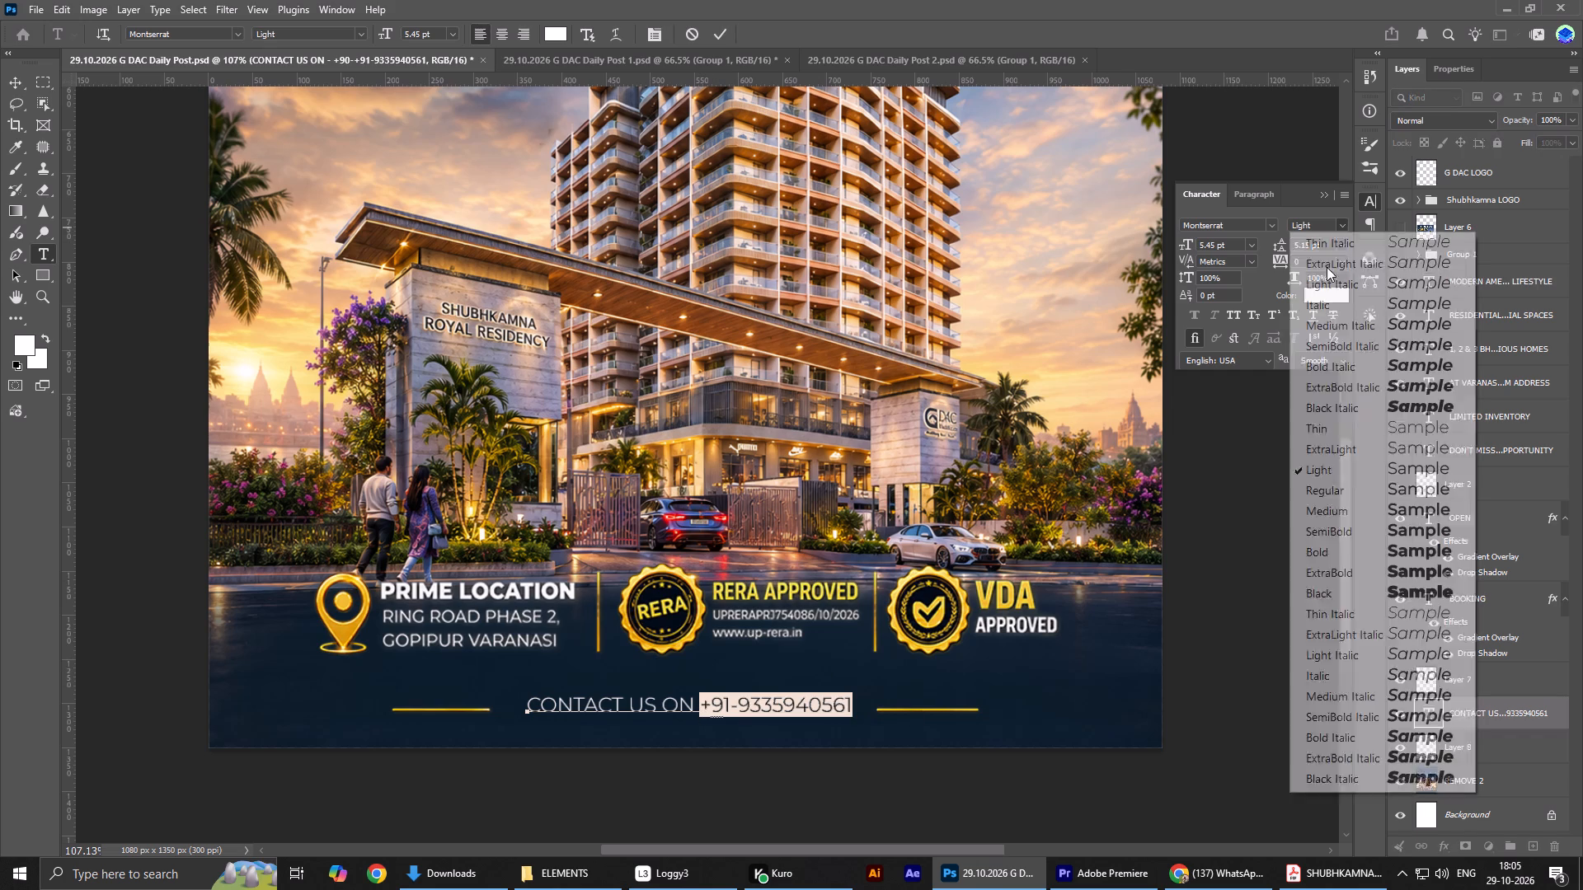
click(1331, 600)
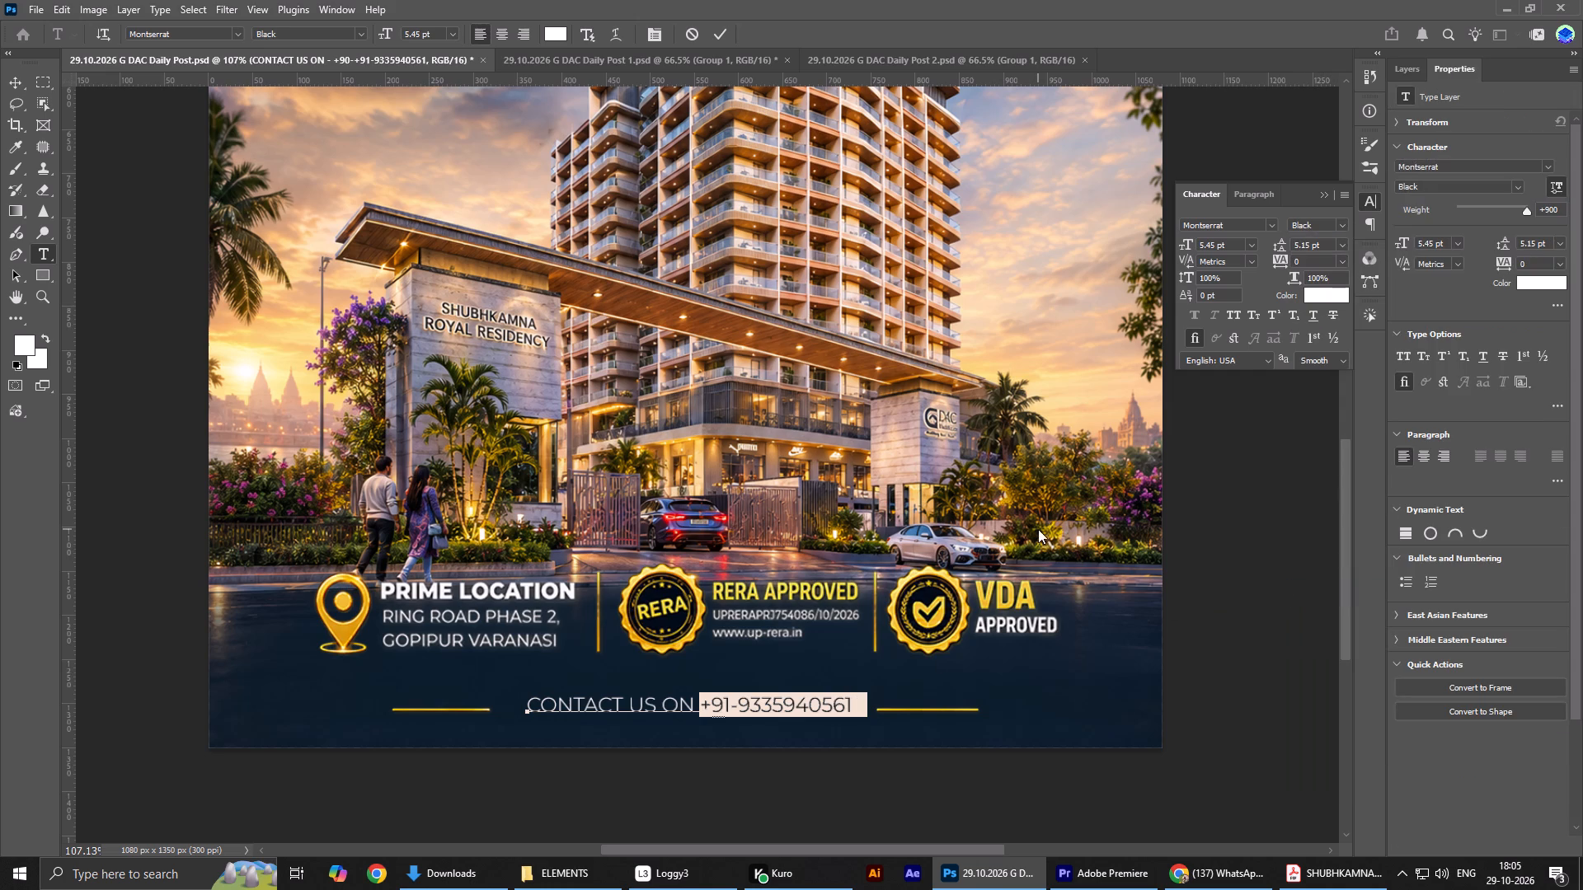
drag(1213, 243, 1123, 244)
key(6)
key(Return)
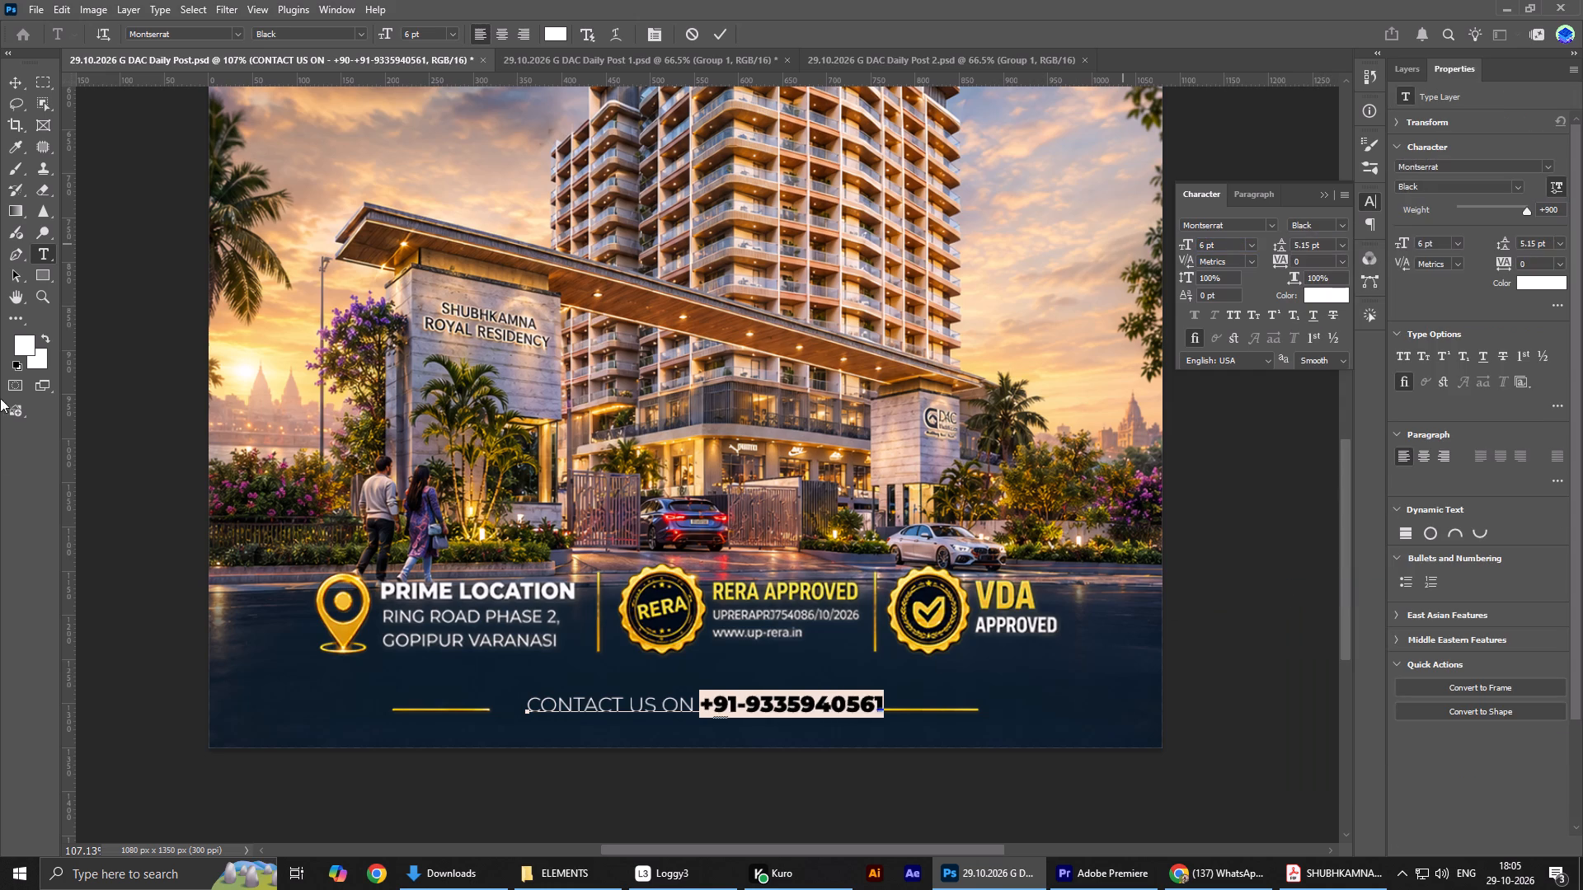
click(718, 40)
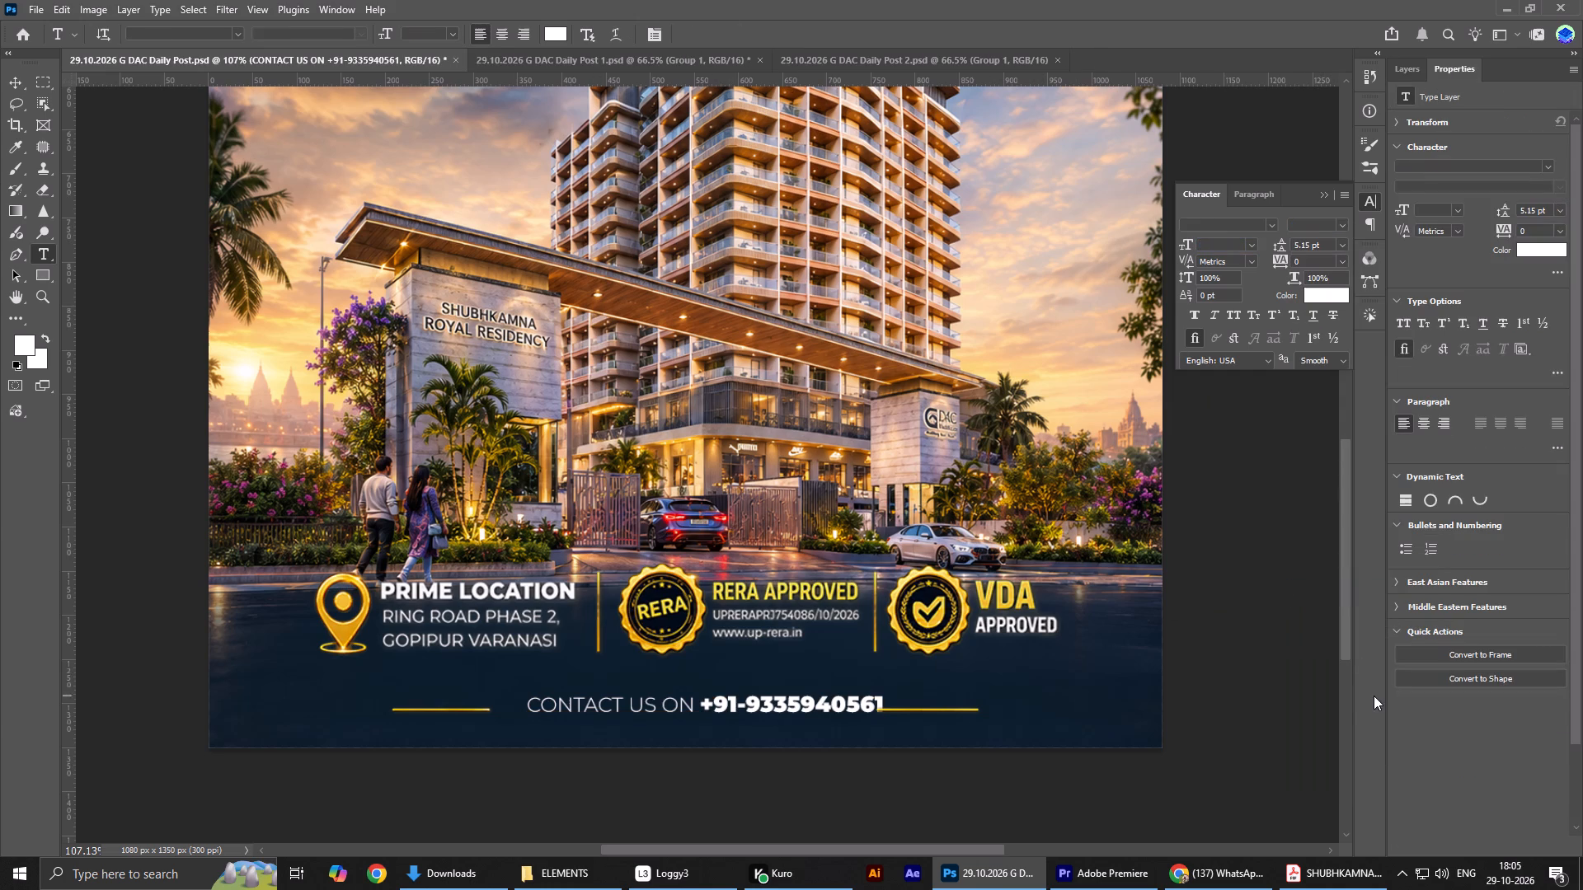
Centre the contact line horizontally on the full canvas.
key(ctrl+a)
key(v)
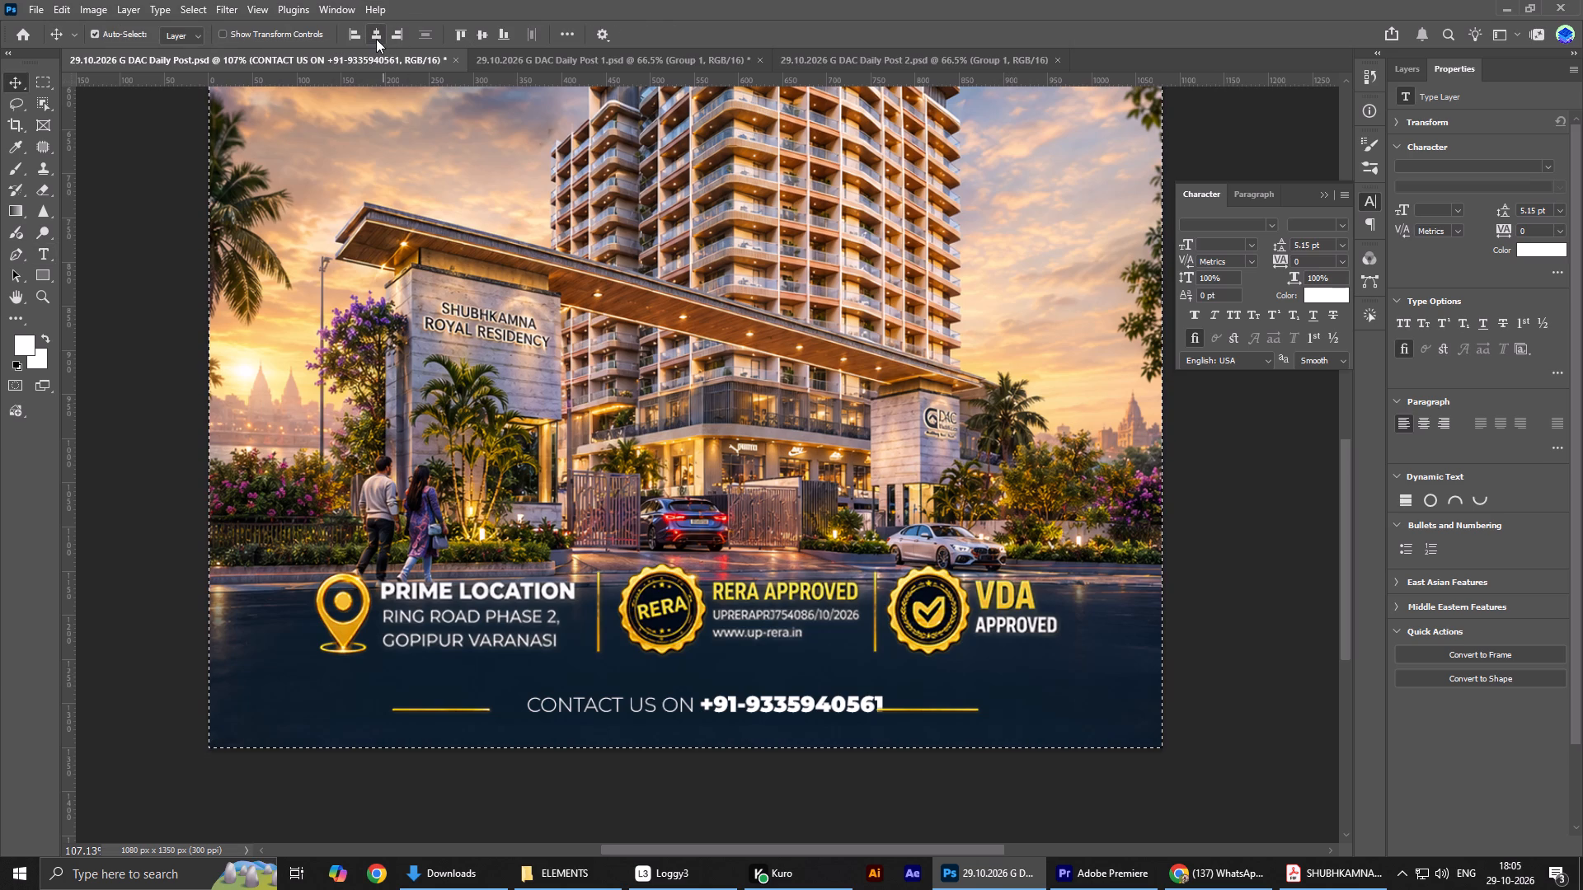
double_click(370, 35)
Reduce the words CONTACT US ON in the contact line to 4 pt.
double_click(653, 713)
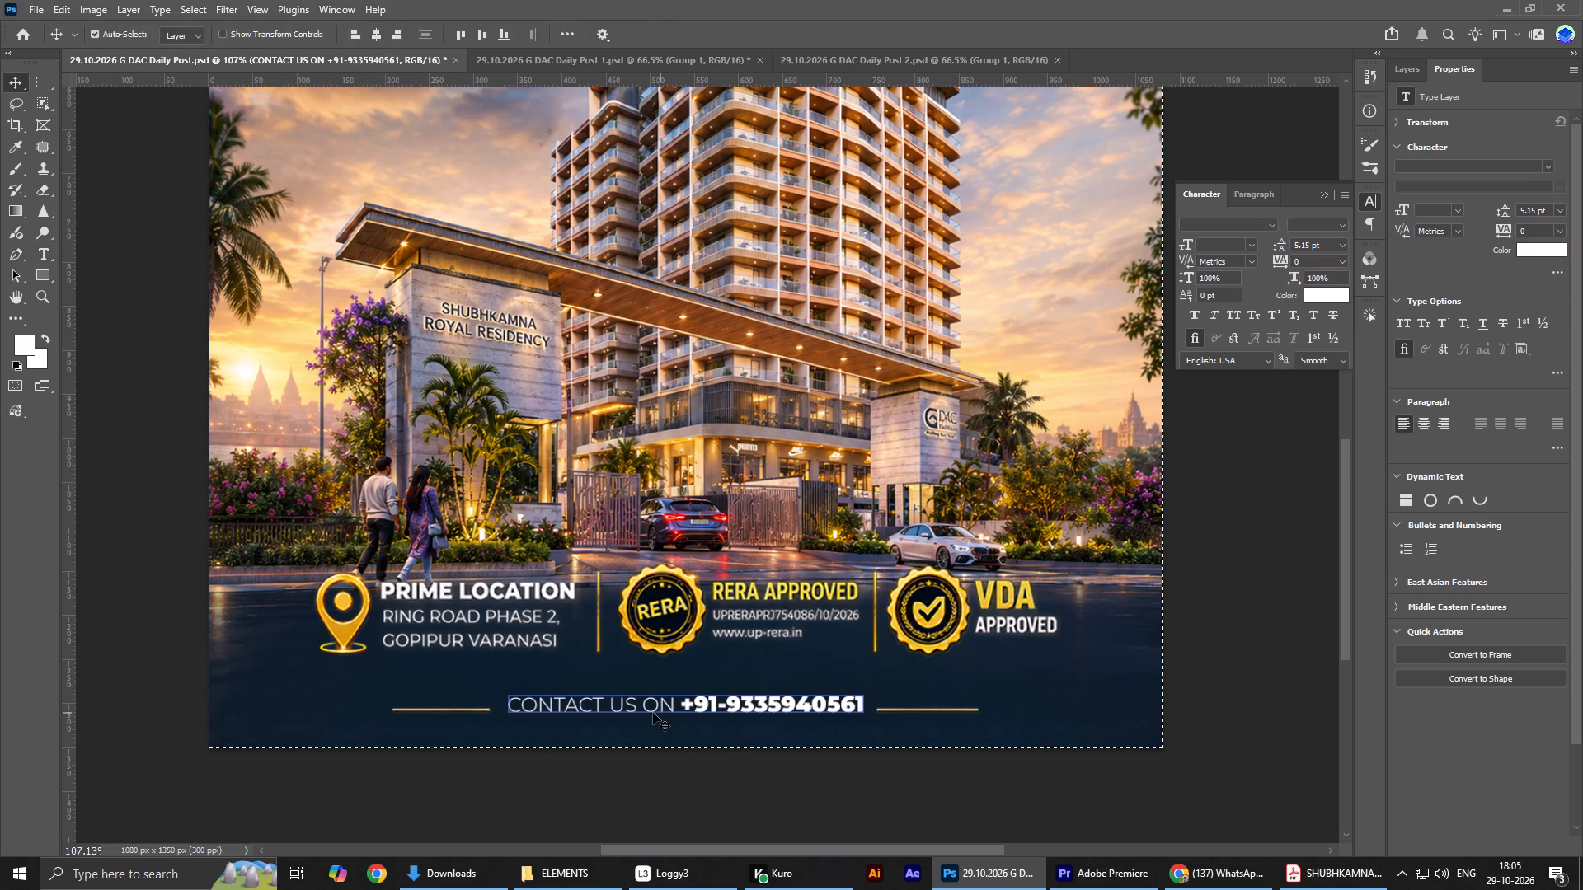
drag(672, 702, 458, 686)
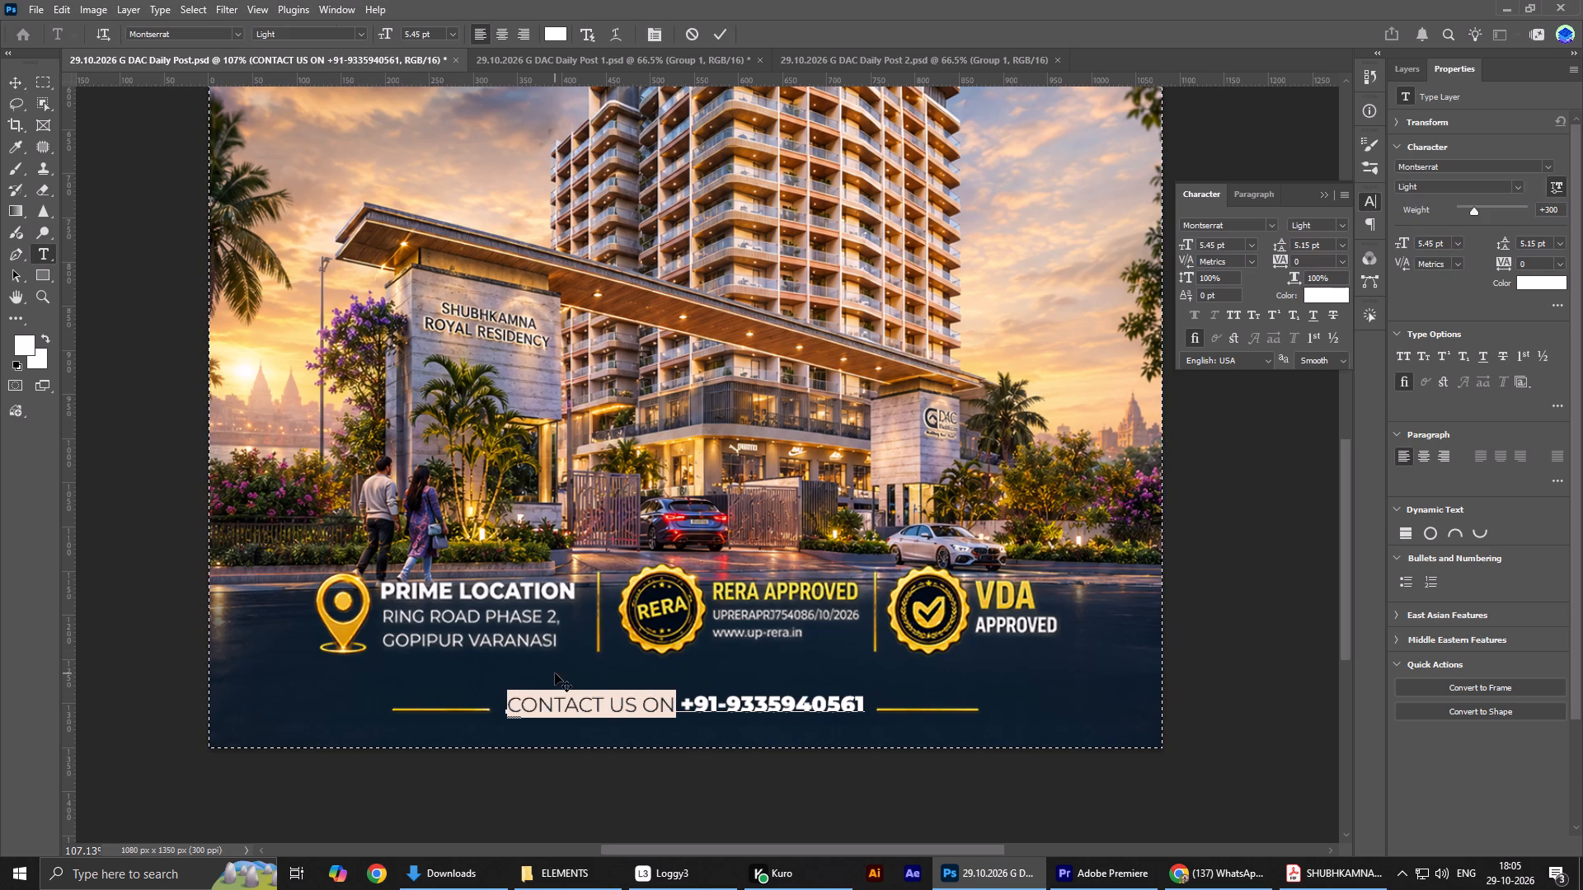
drag(1213, 240, 1201, 240)
drag(1201, 240, 1173, 218)
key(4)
key(Return)
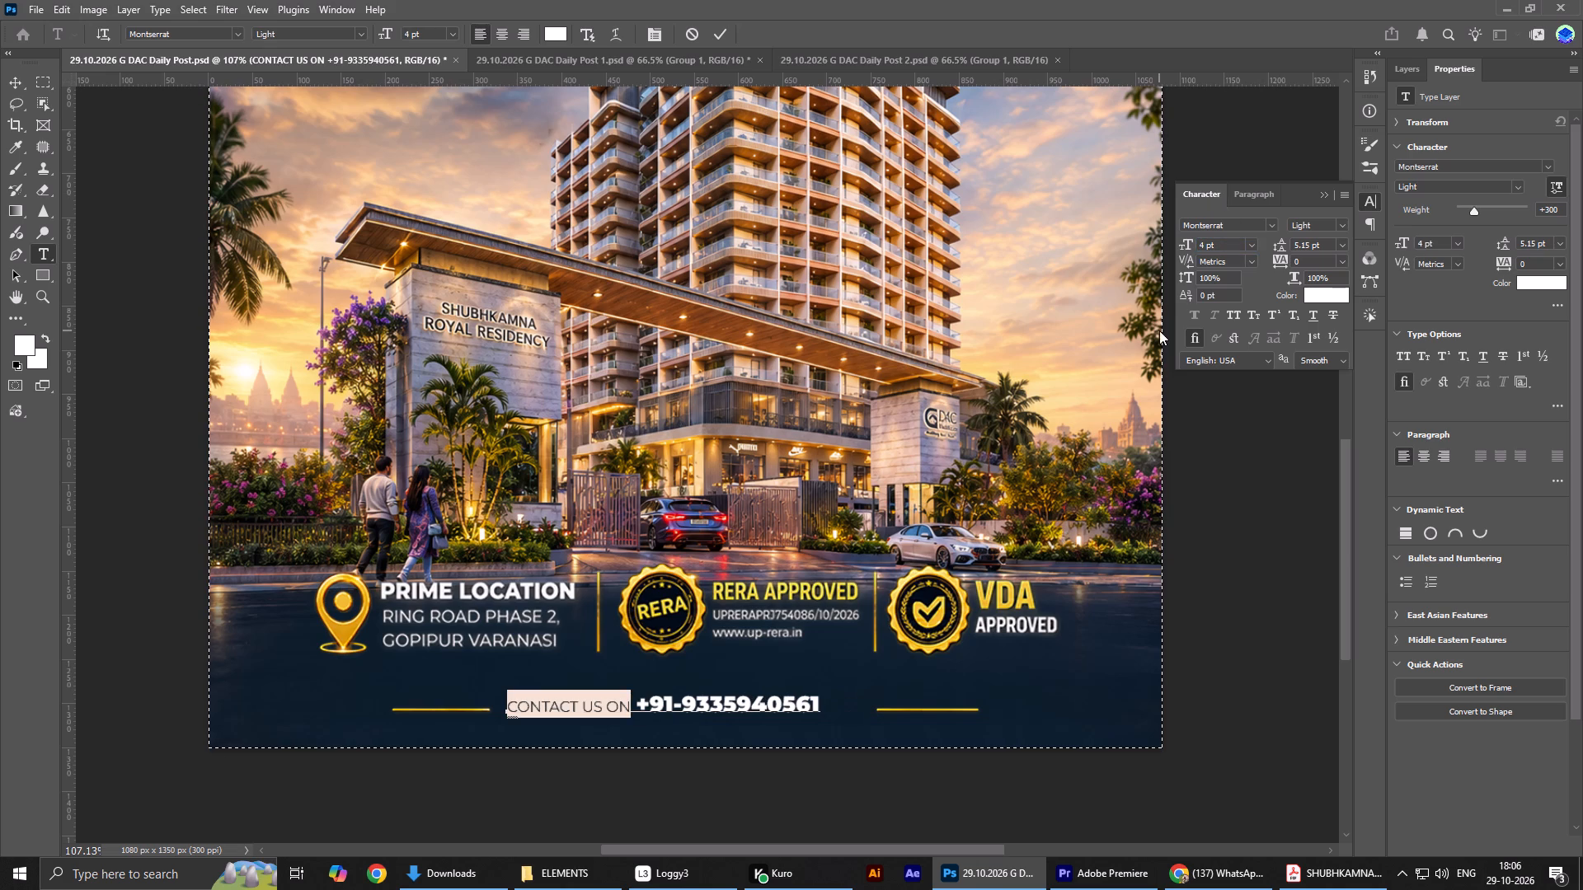
Enlarge the phone number in the contact line to 7 pt.
drag(639, 709, 853, 719)
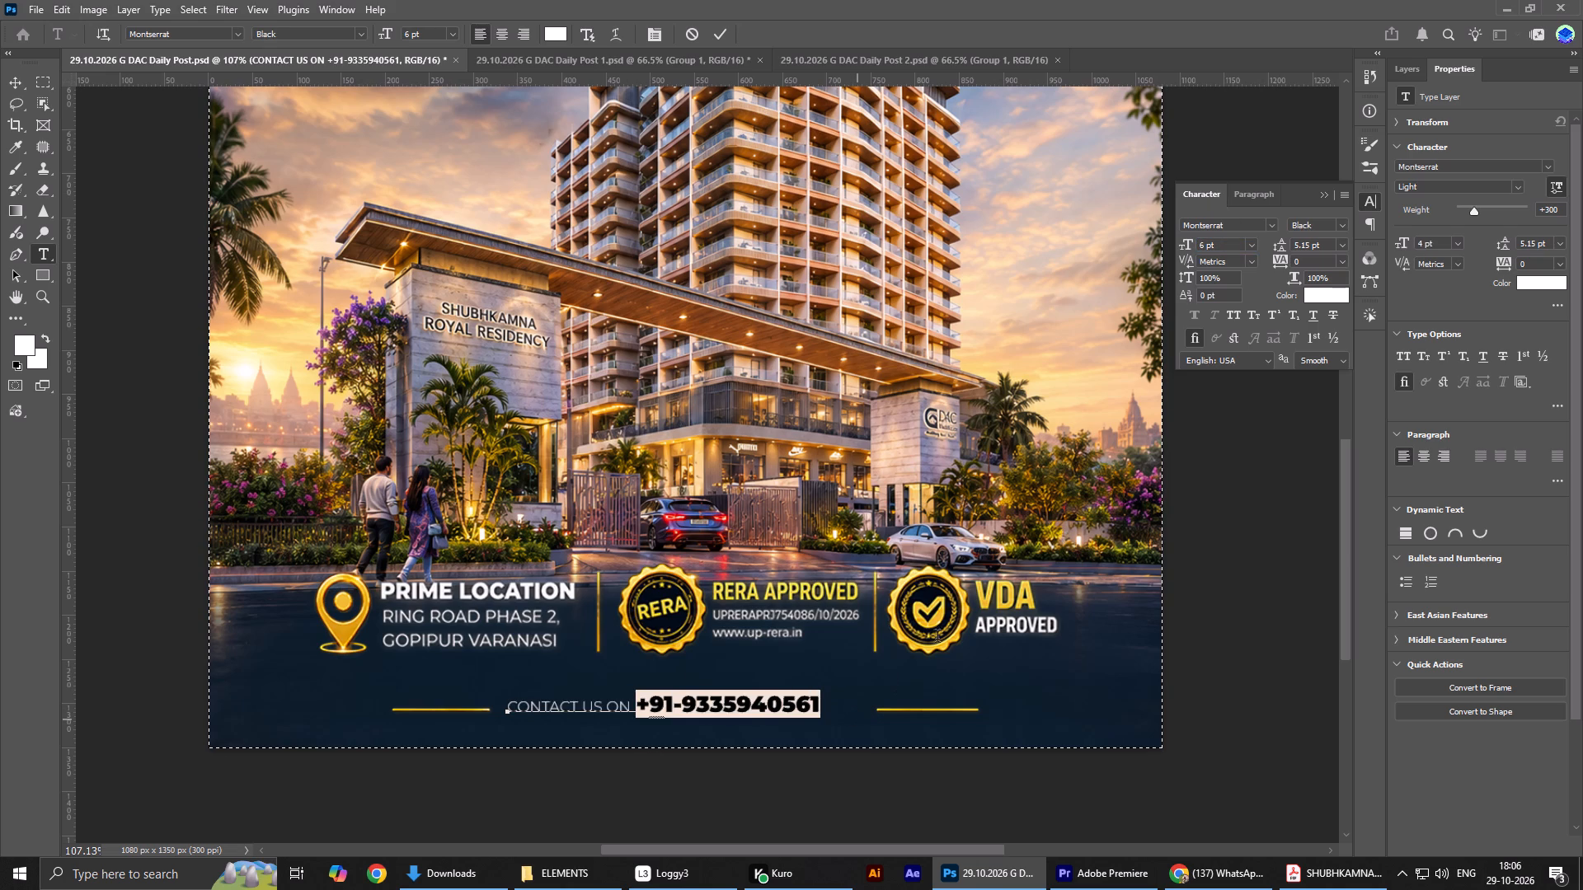
drag(1204, 244, 1163, 246)
Set the phone number in the footer contact line to 7 pt and clear the canvas selection.
key(7)
key(Return)
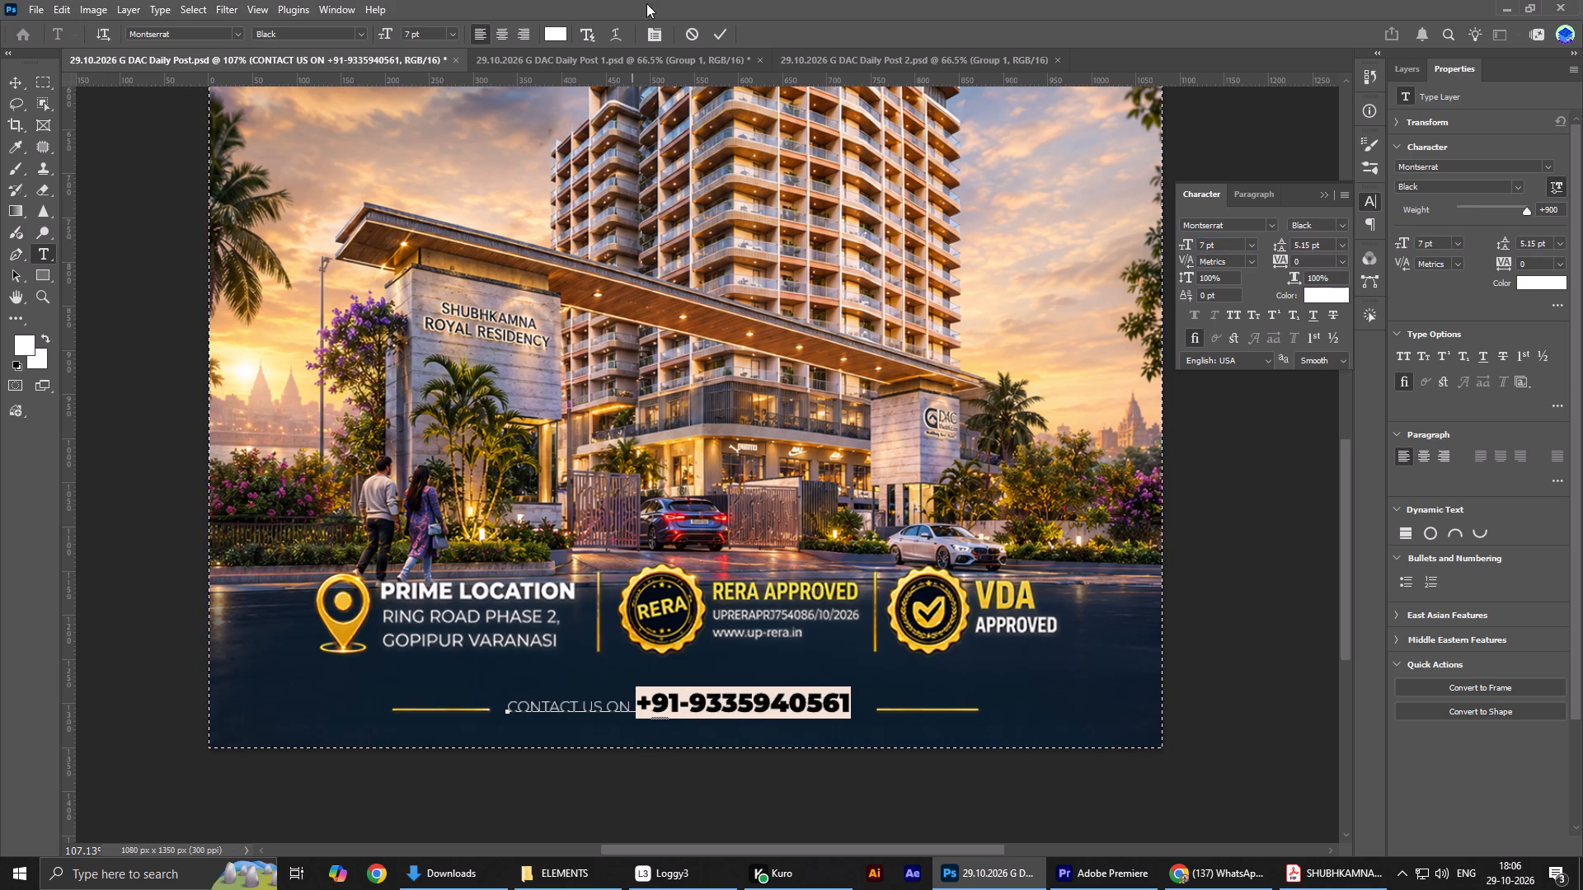
click(725, 40)
key(ctrl+0)
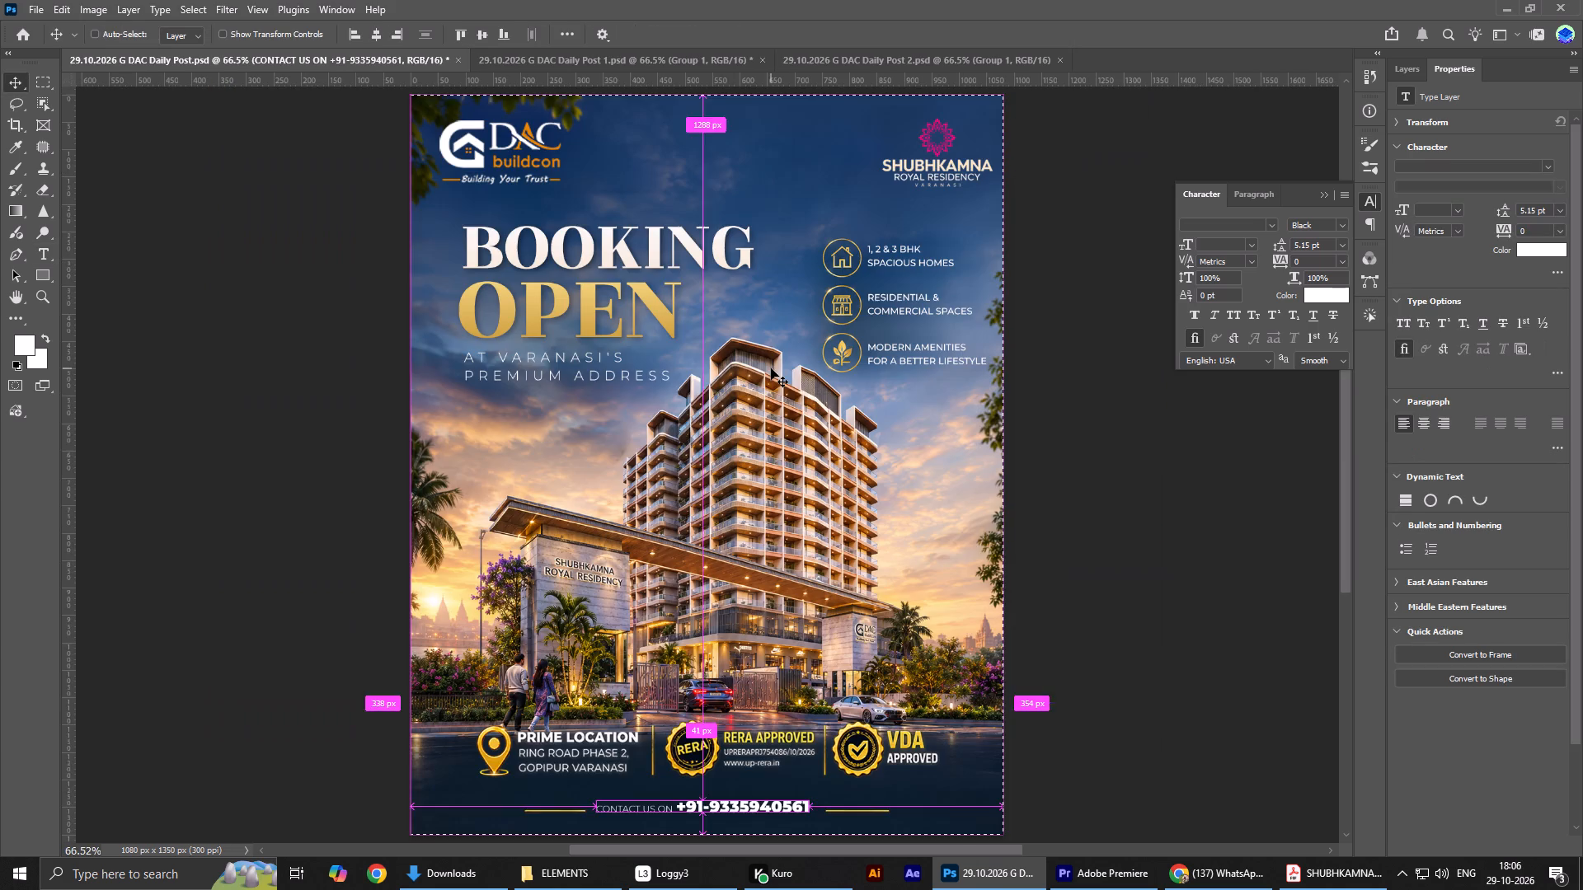
scroll(786, 456, down, 5)
key(ctrl+d)
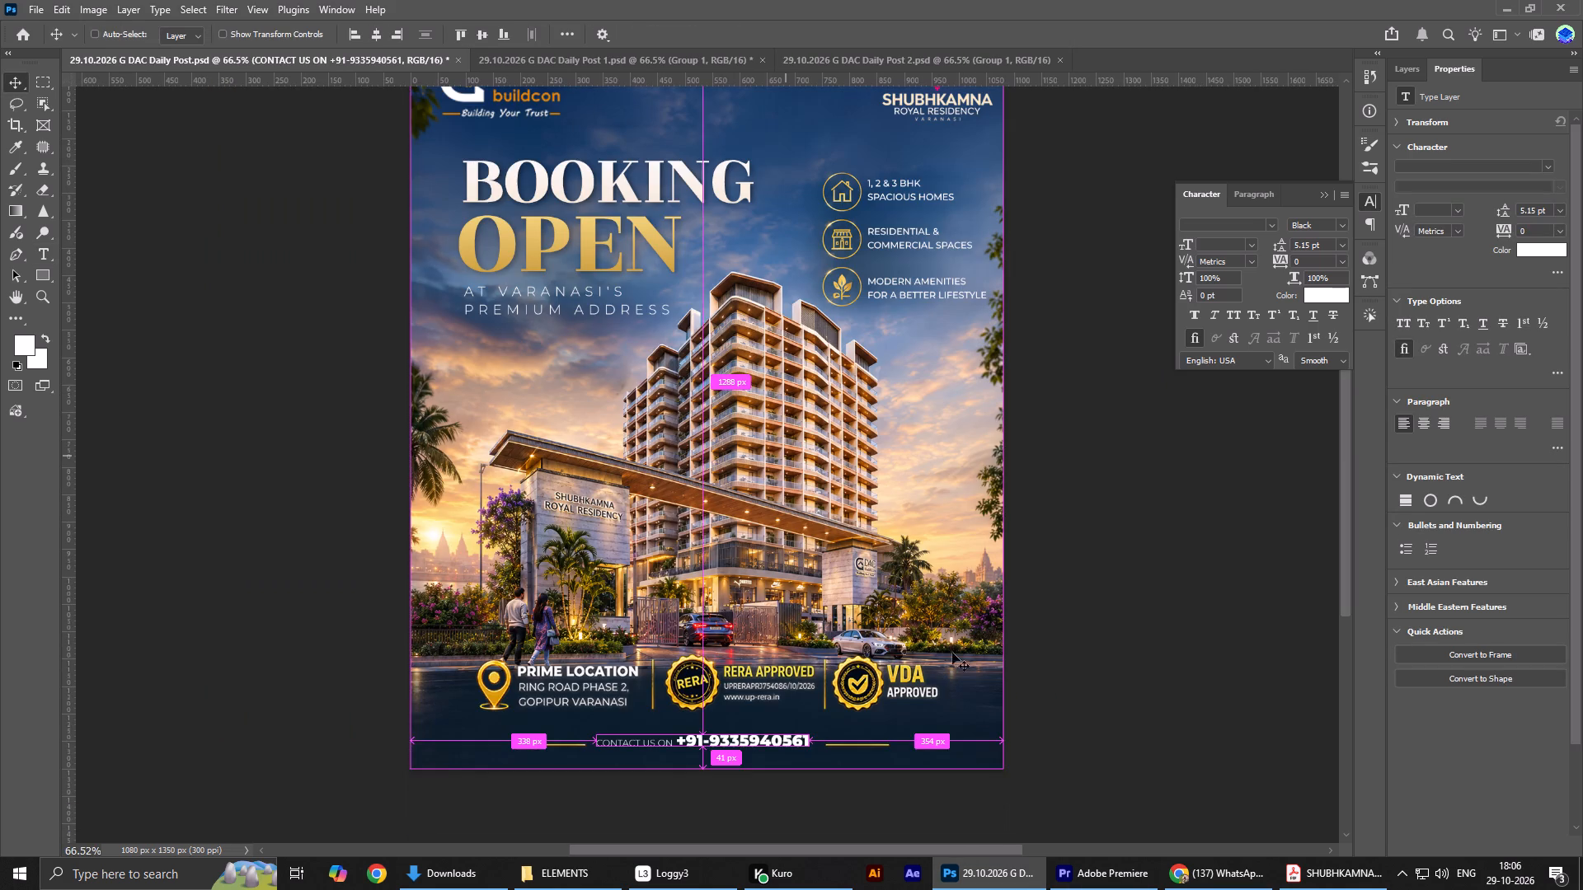
Break the contact text into two lines, with the phone number below CONTACT US ON.
key(ctrl+t)
alt+scroll(665, 757, down, 1)
alt+scroll(665, 757, up, 3)
alt+scroll(665, 757, down, 1)
alt+scroll(665, 757, up, 1)
alt+scroll(665, 757, down, 1)
alt+scroll(665, 757, up, 1)
double_click(670, 728)
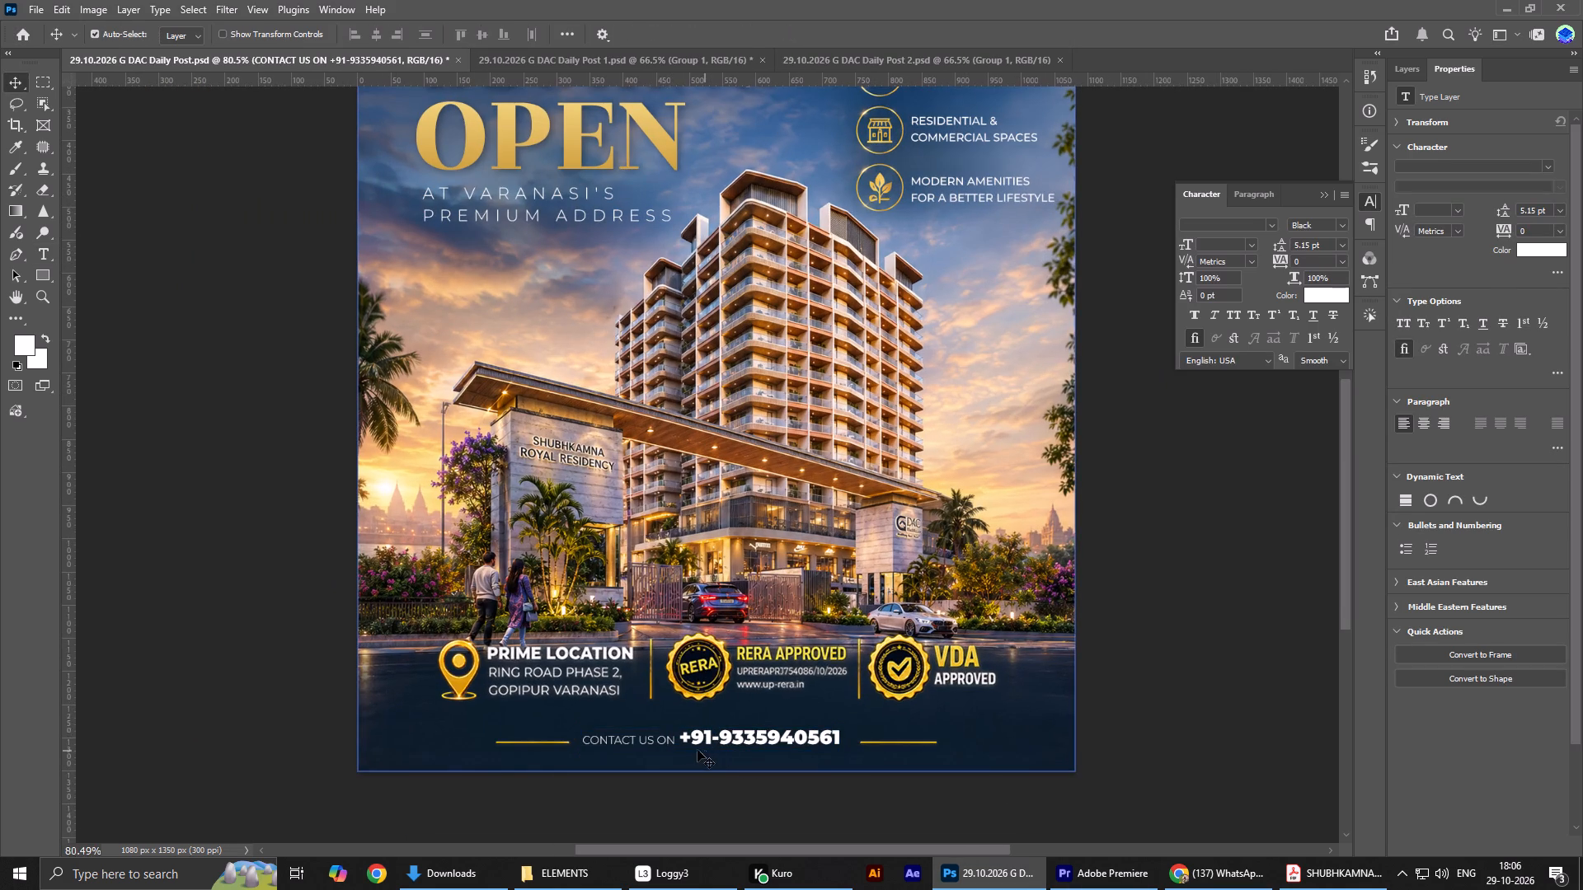
double_click(682, 746)
double_click(681, 741)
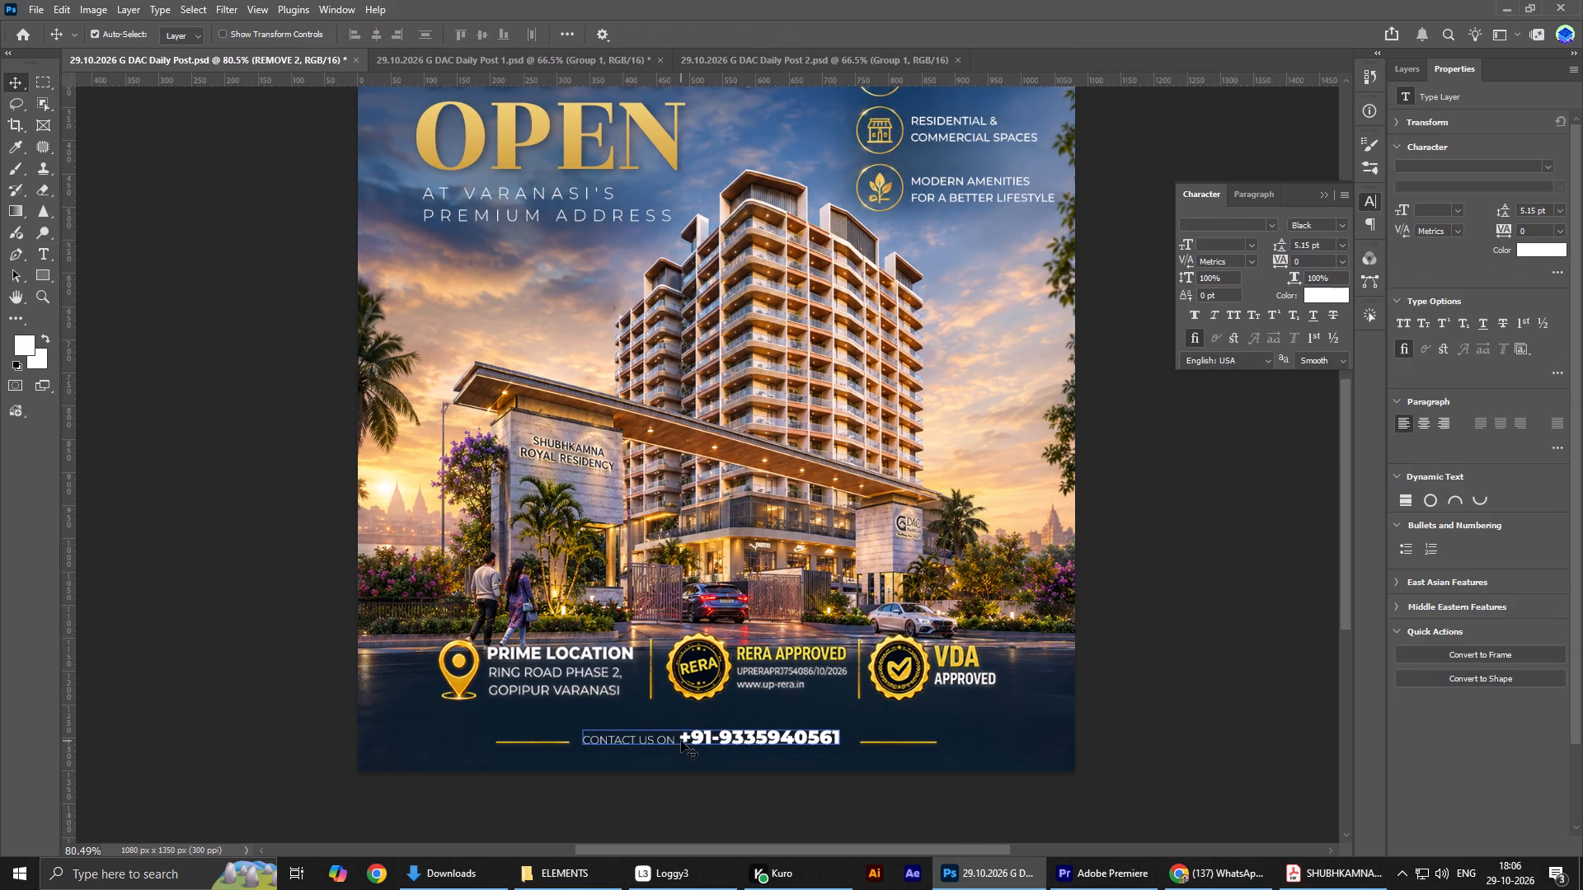
click(681, 741)
click(681, 741)
key(BackSpace)
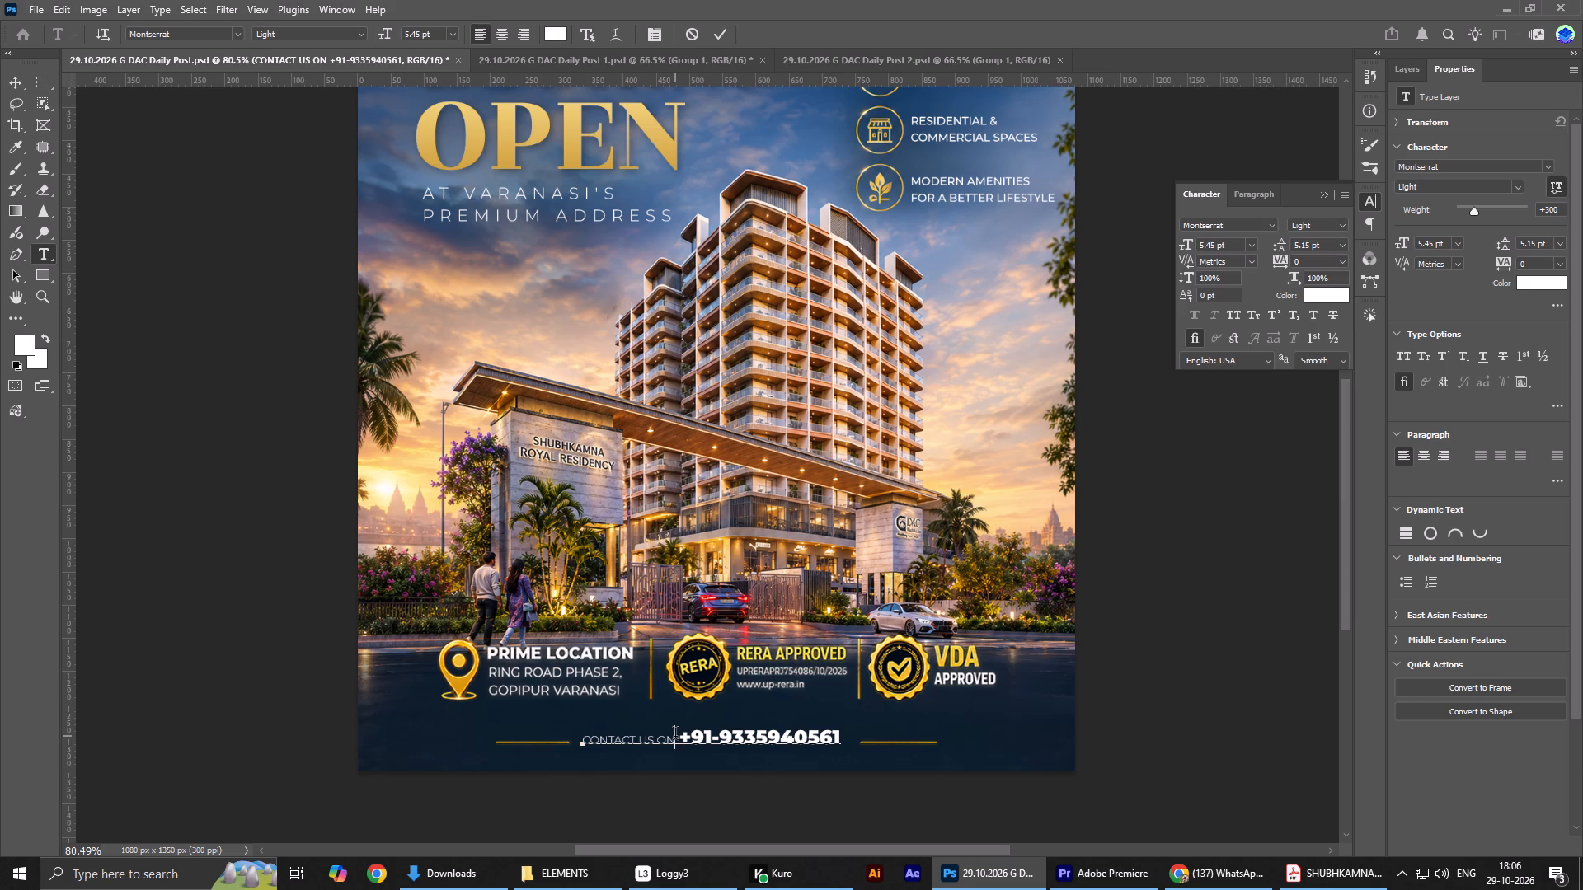
key(Return)
click(716, 32)
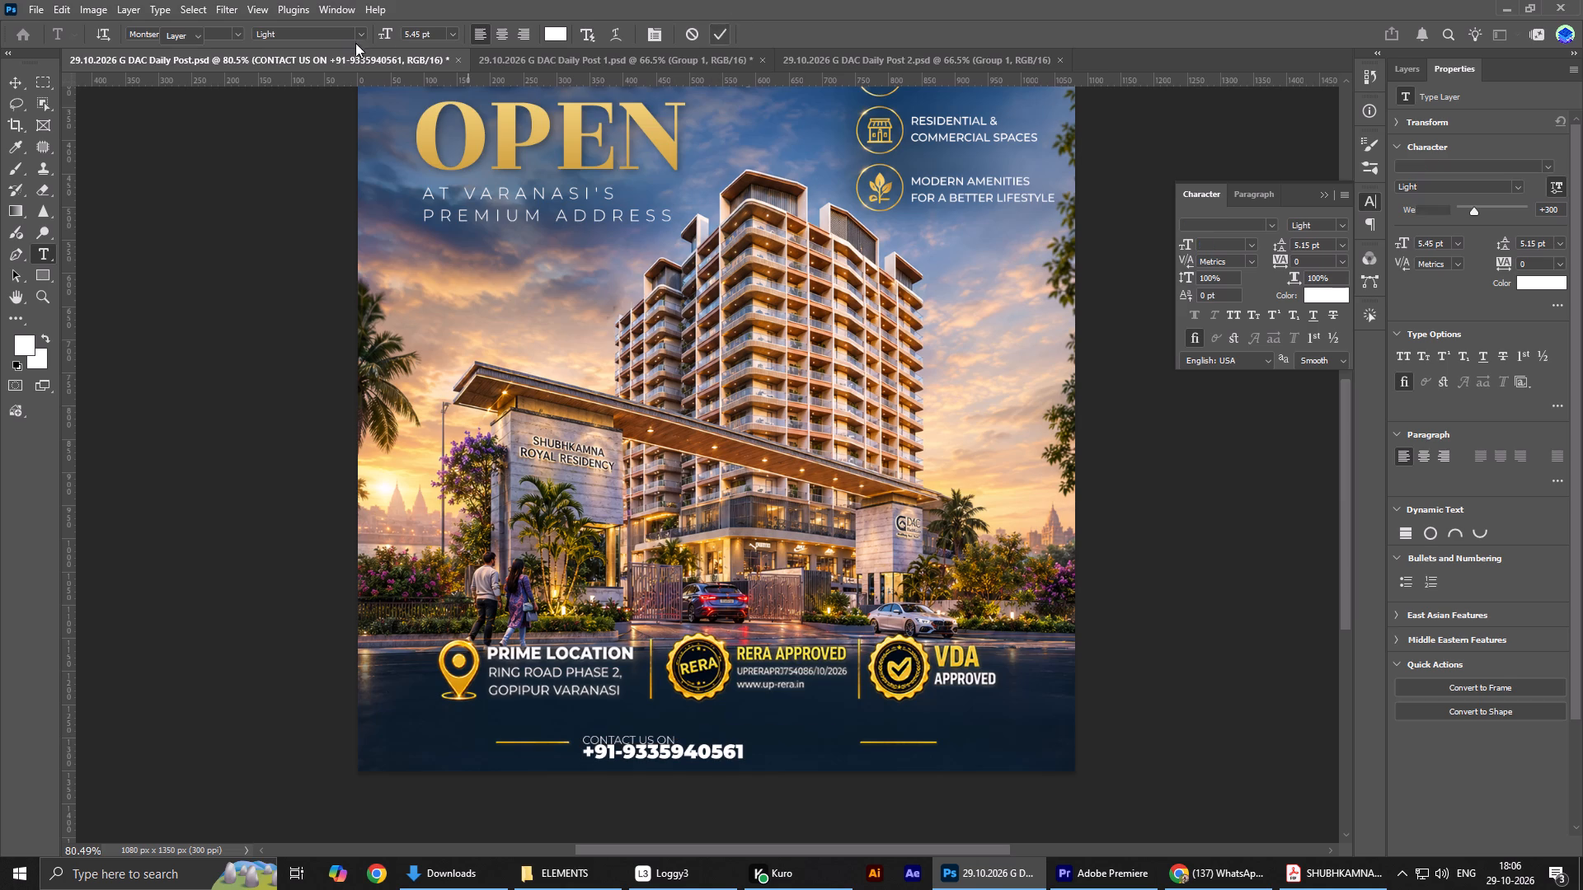
Centre-align the two-line contact text, centre it horizontally on the full canvas, and clear the selection.
click(1429, 425)
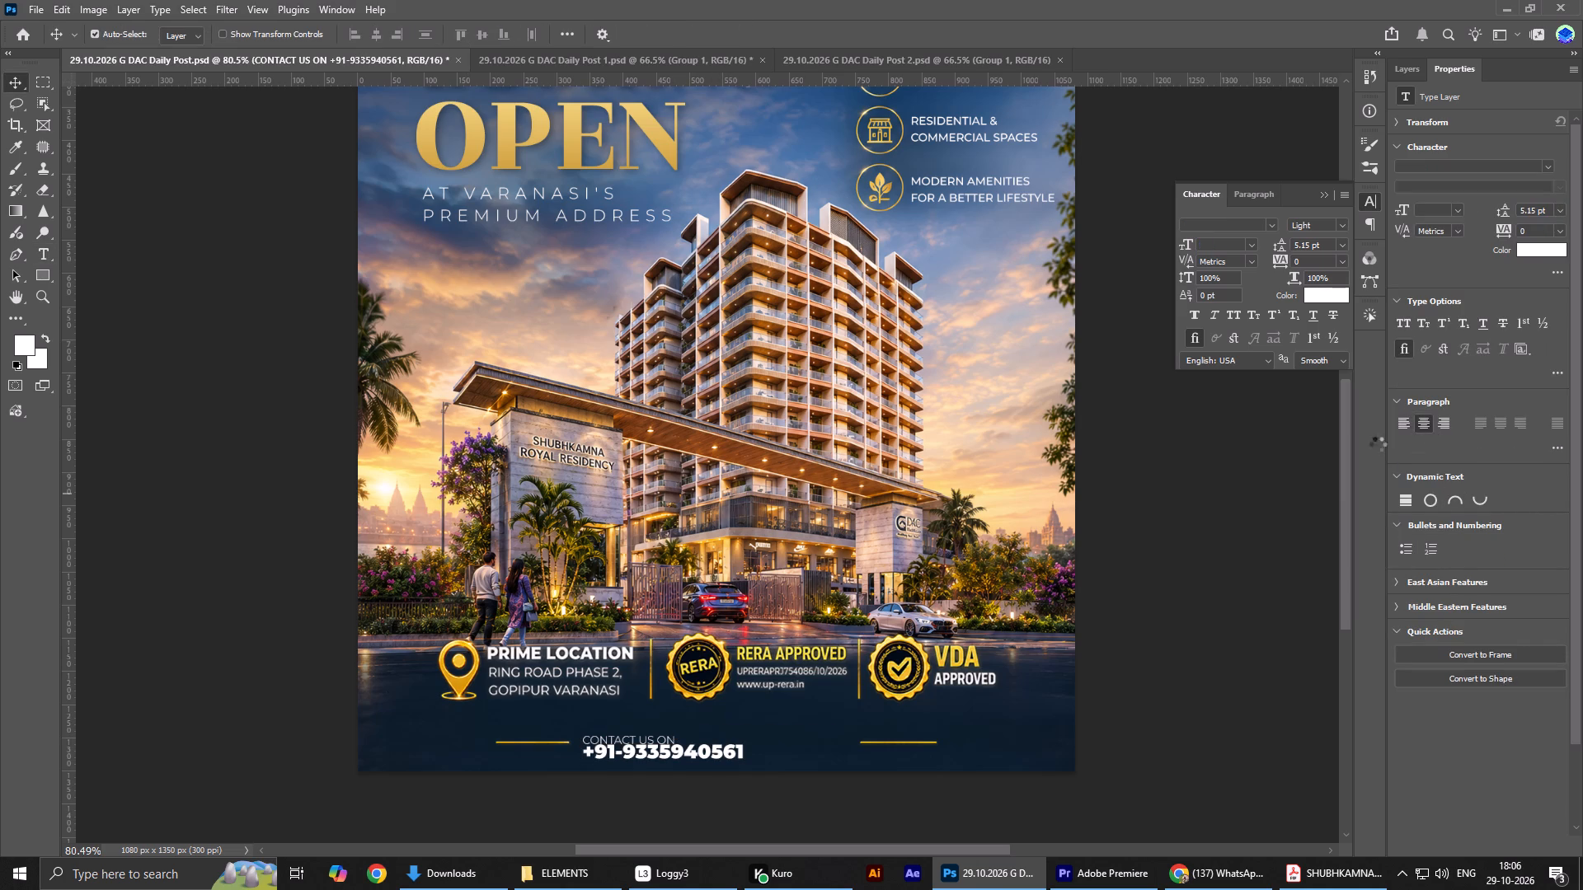
drag(605, 752, 719, 742)
key(ctrl+a)
triple_click(374, 29)
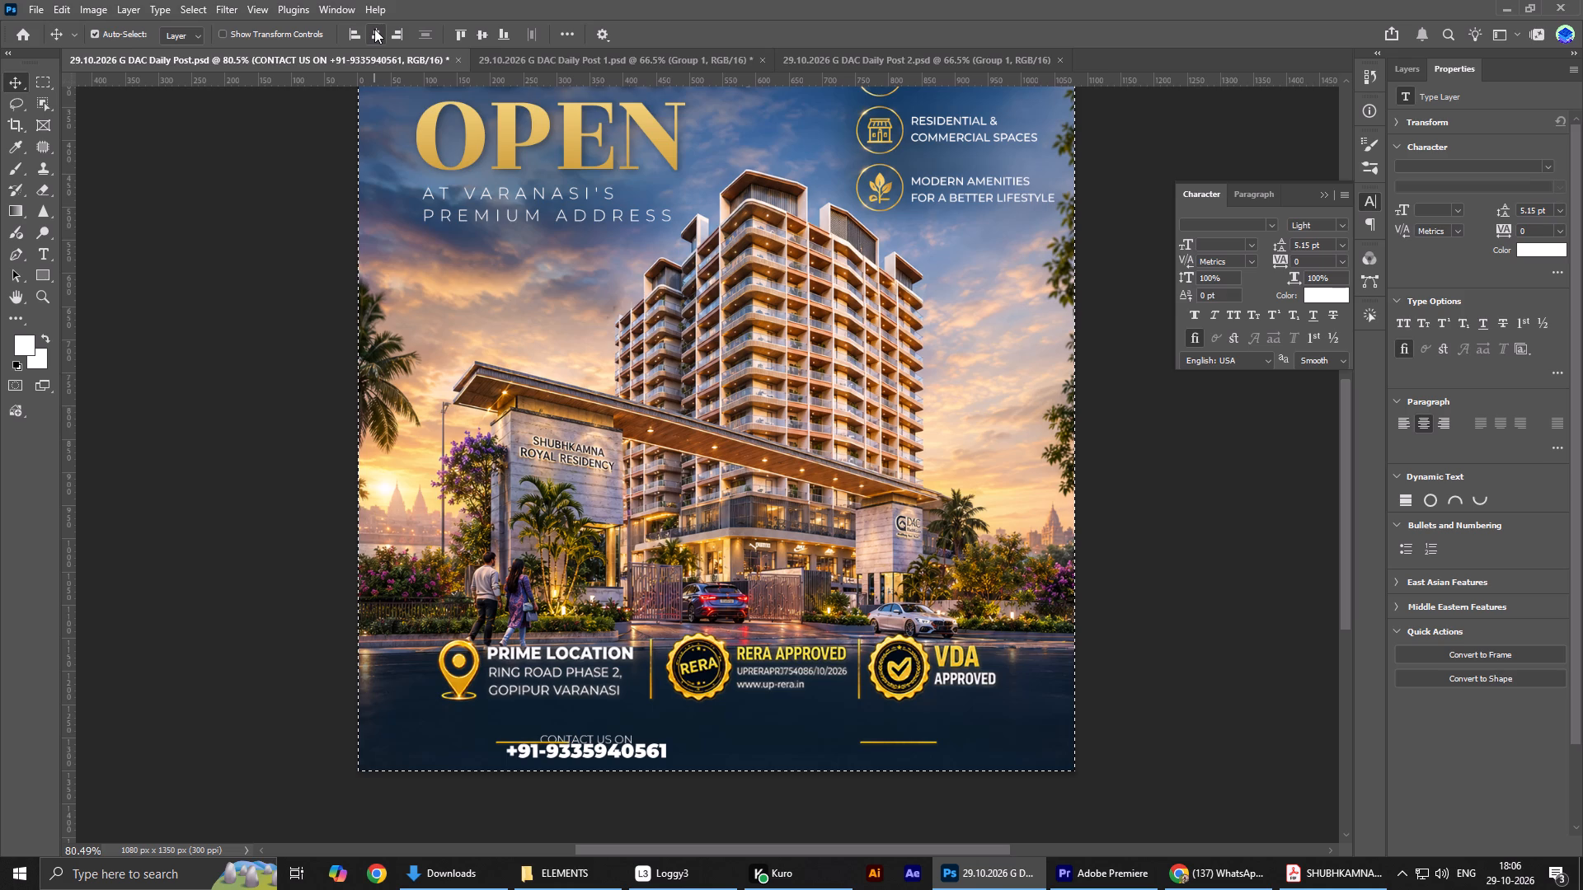
key(ctrl+d)
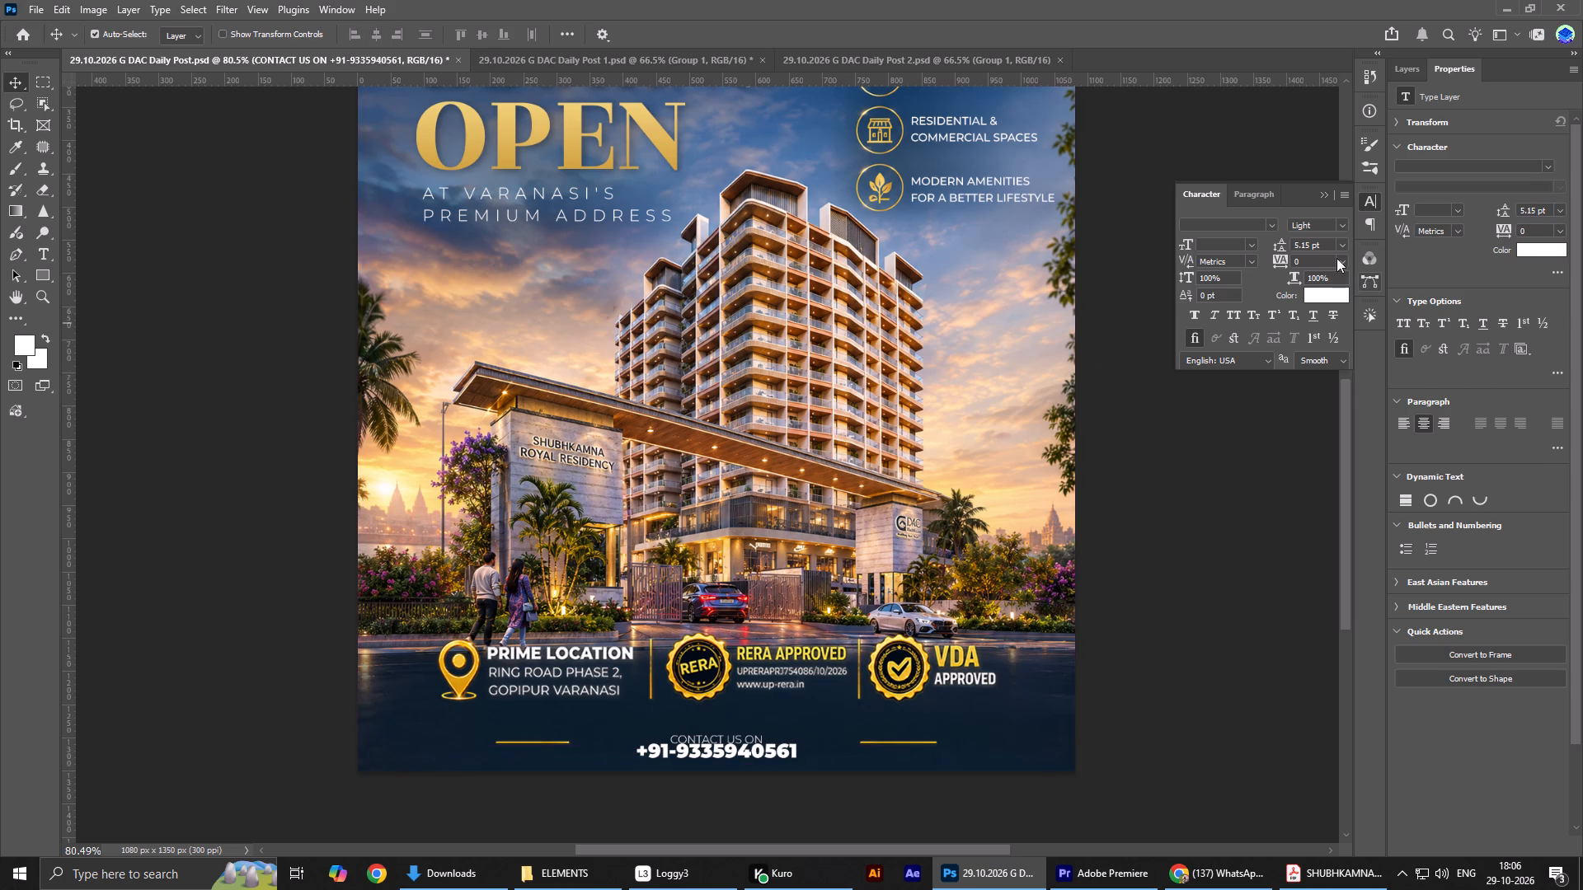
Set the contact text's leading to Auto.
click(1341, 250)
click(1334, 267)
Scale up the two-line contact text around its centre and nudge it upward within the footer strip.
key(ctrl+t)
drag(794, 738, 817, 732)
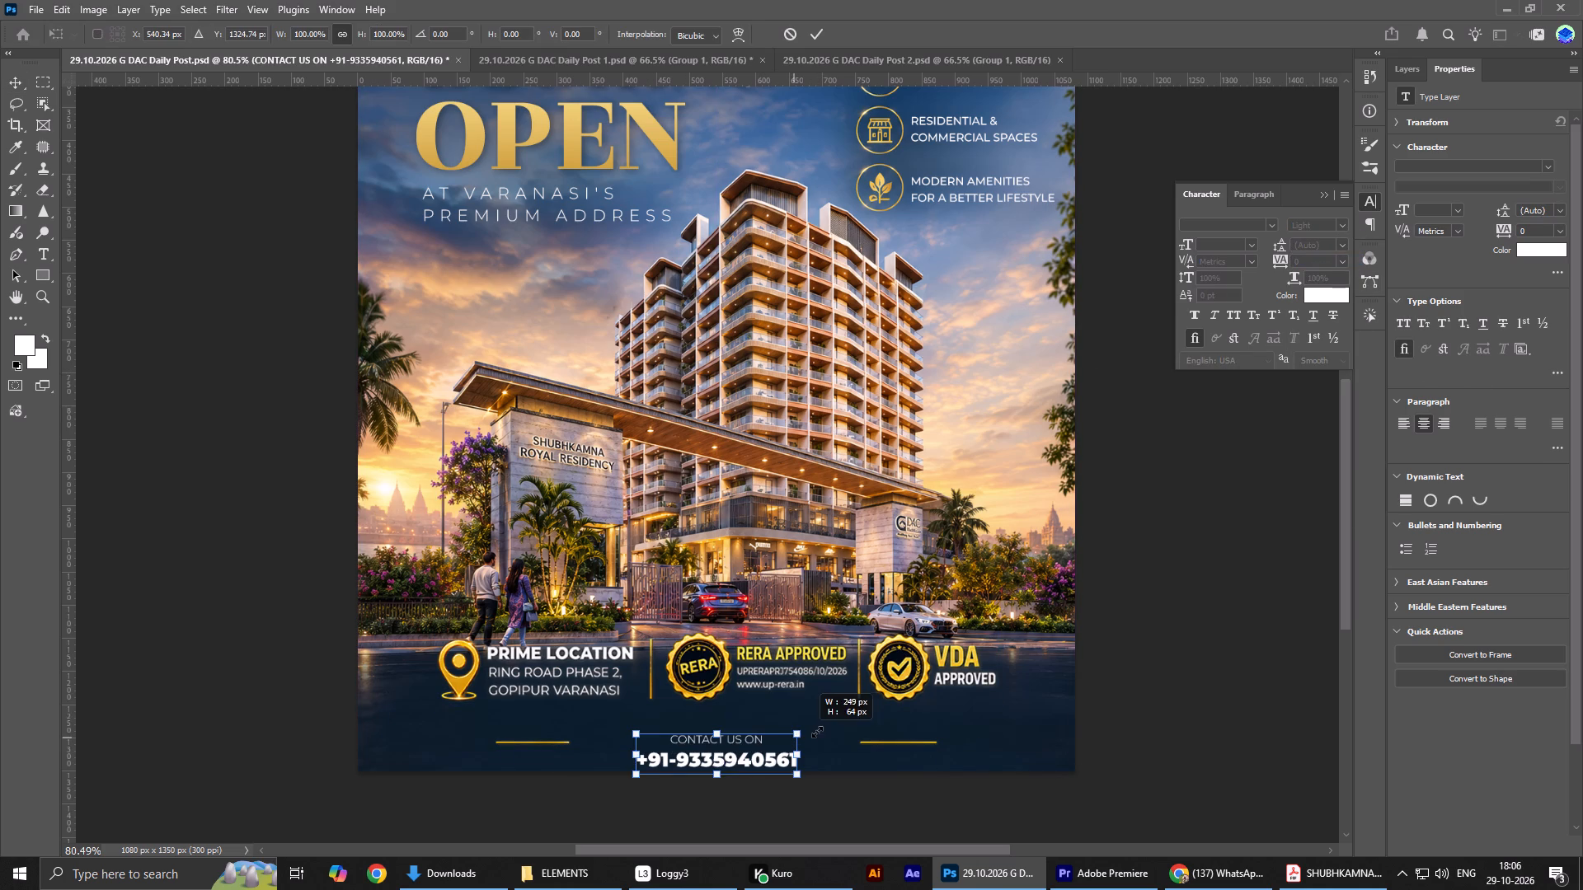
drag(817, 732, 821, 732)
key(Return)
key(shift+Up)
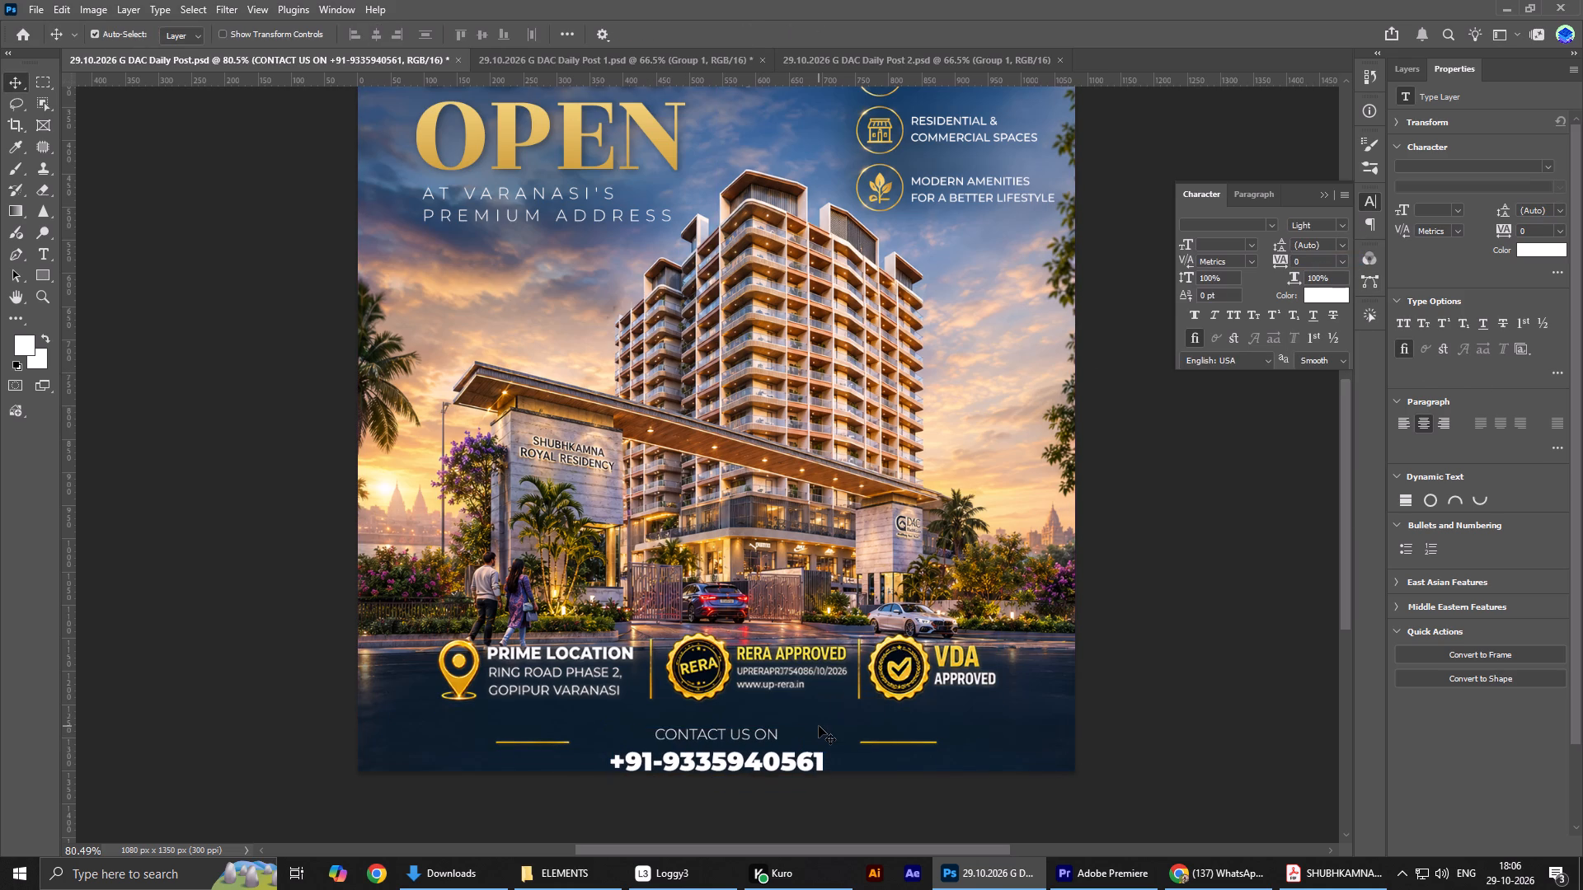
key(Up)
key(Up)
Centre the enlarged contact text horizontally on the full canvas, clear the selection, and nudge the text slightly up.
key(ctrl+a)
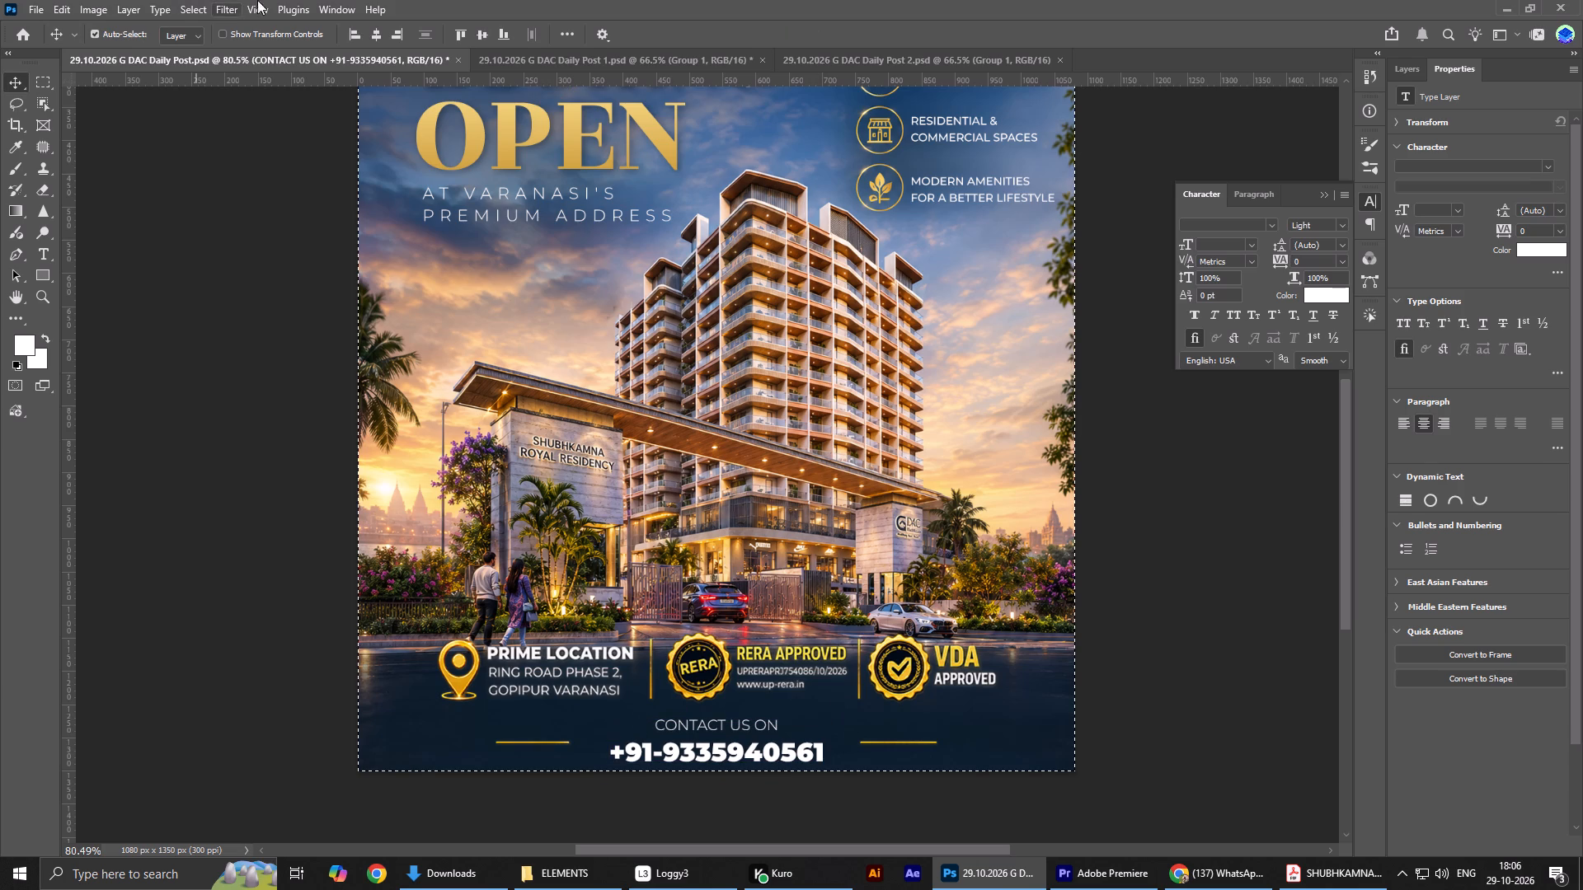
triple_click(380, 28)
double_click(380, 28)
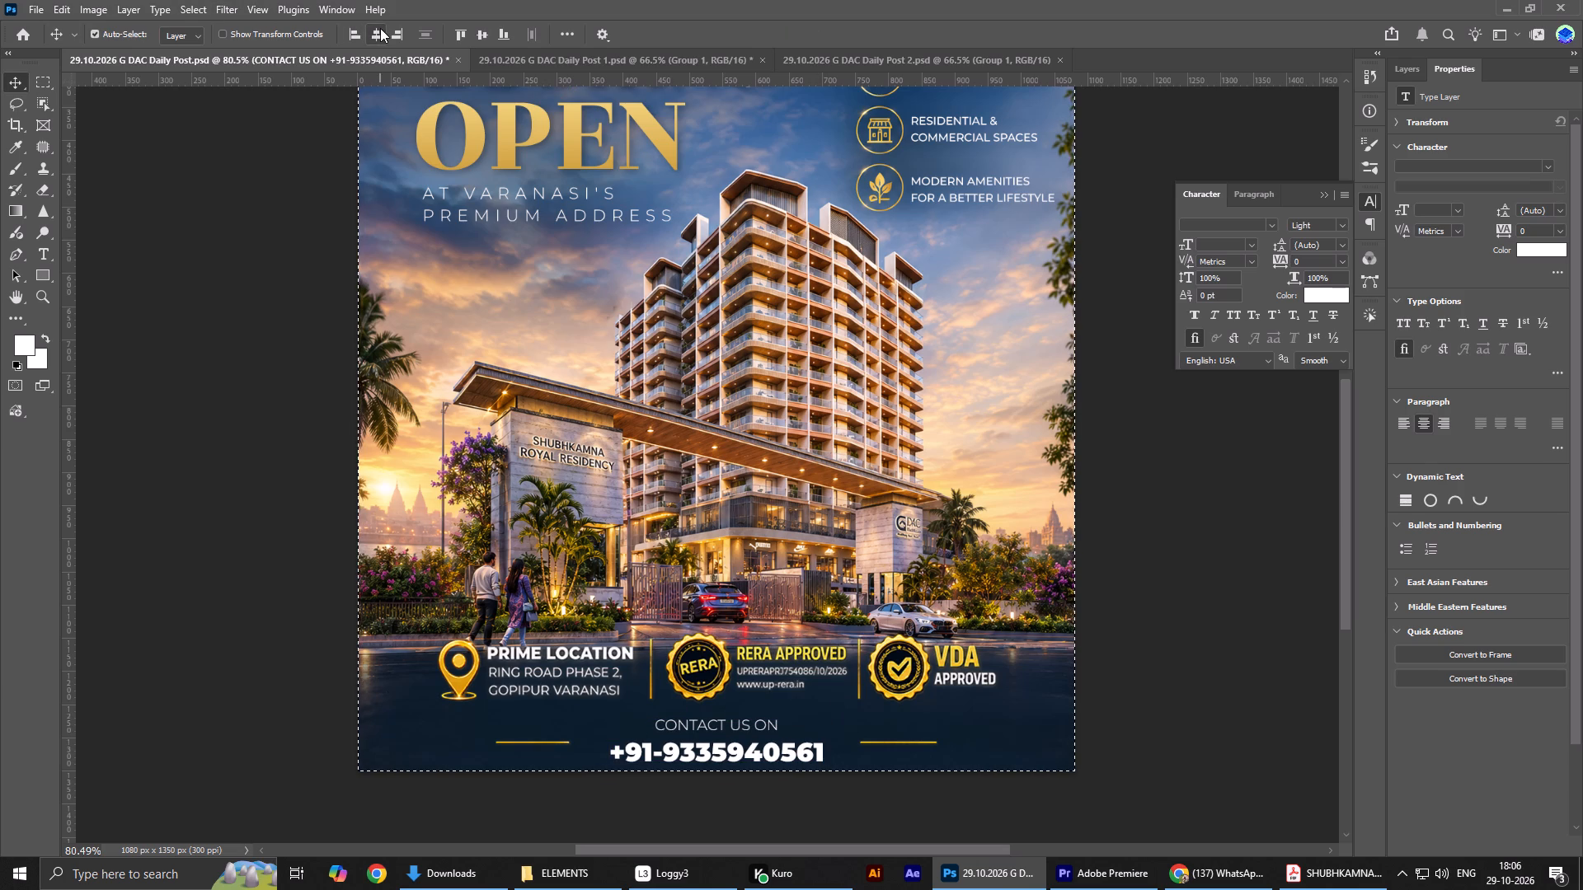
key(ctrl+d)
key(Up)
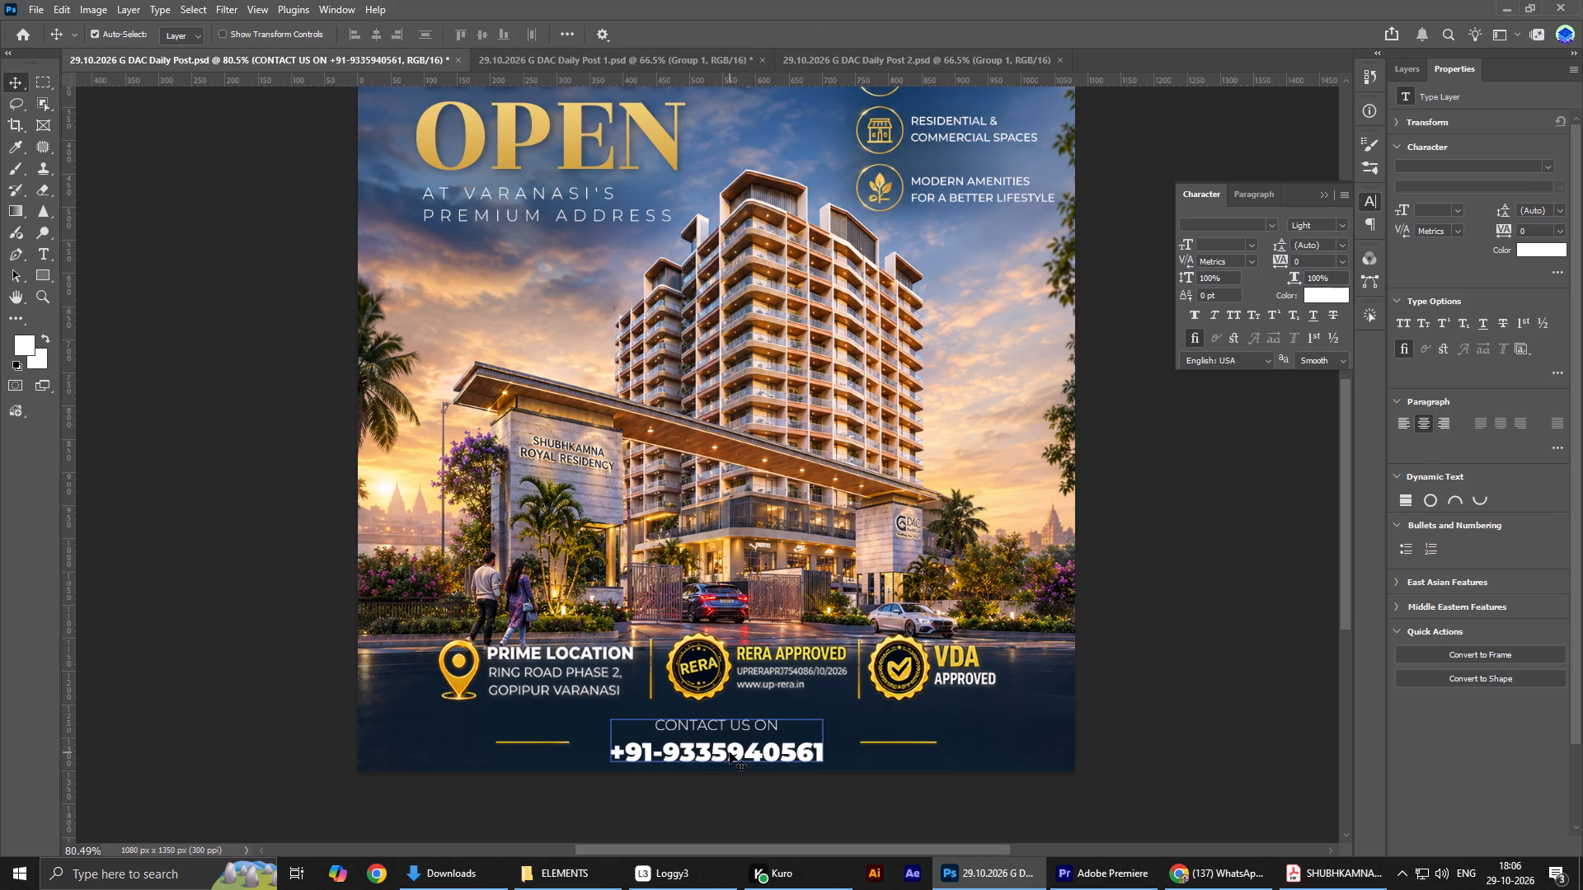
key(Up)
Cut the gold line to the right of the phone number out of Layer 7 with a rectangular marquee.
right_click(730, 752)
click(955, 714)
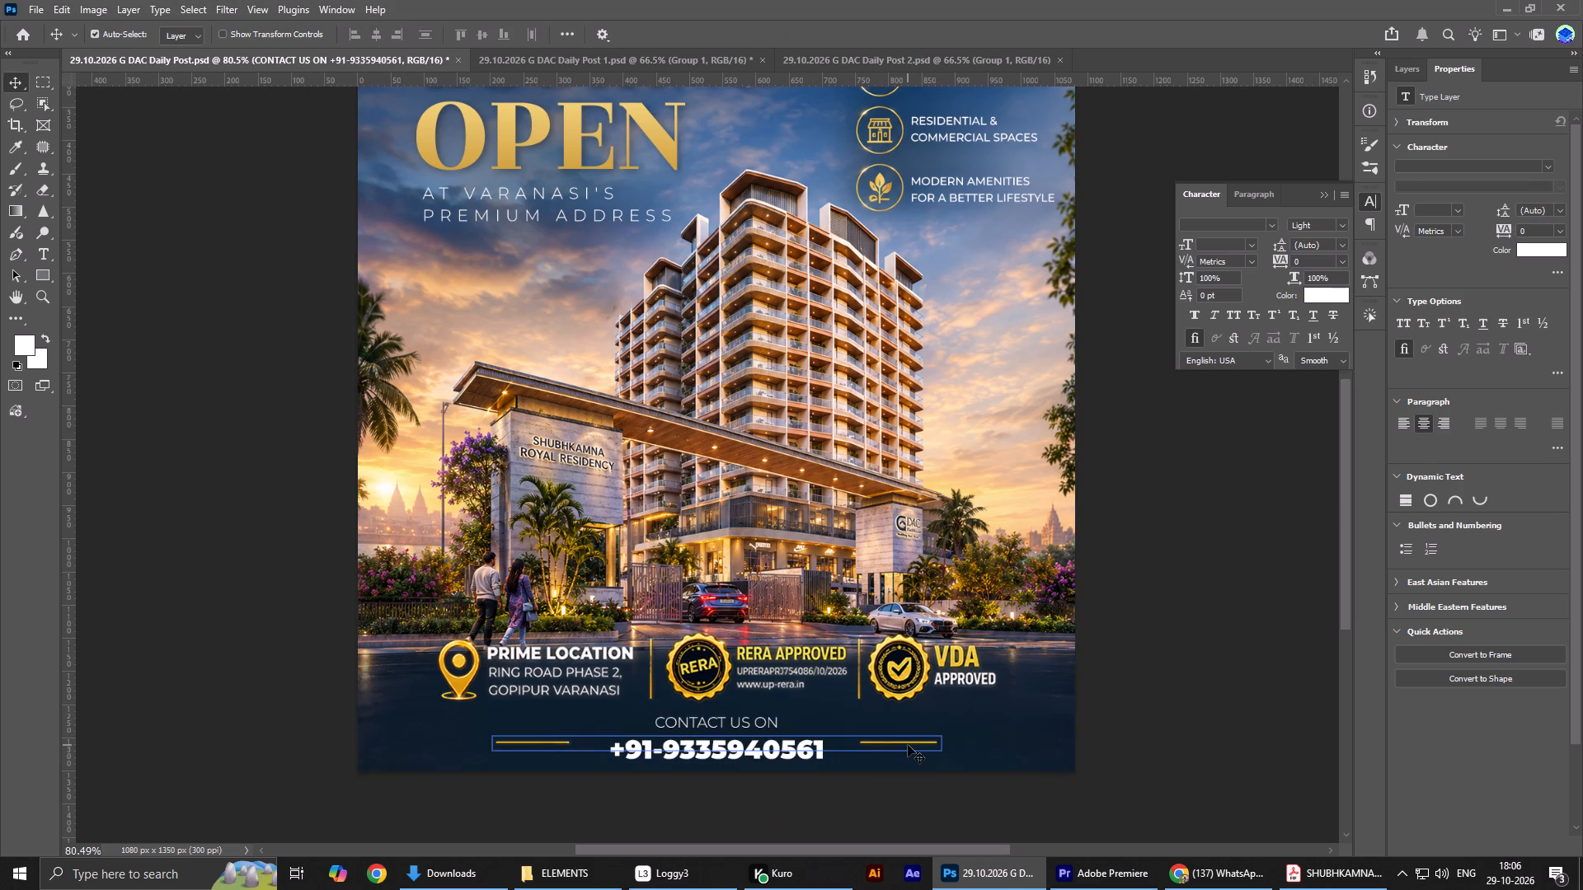
click(908, 745)
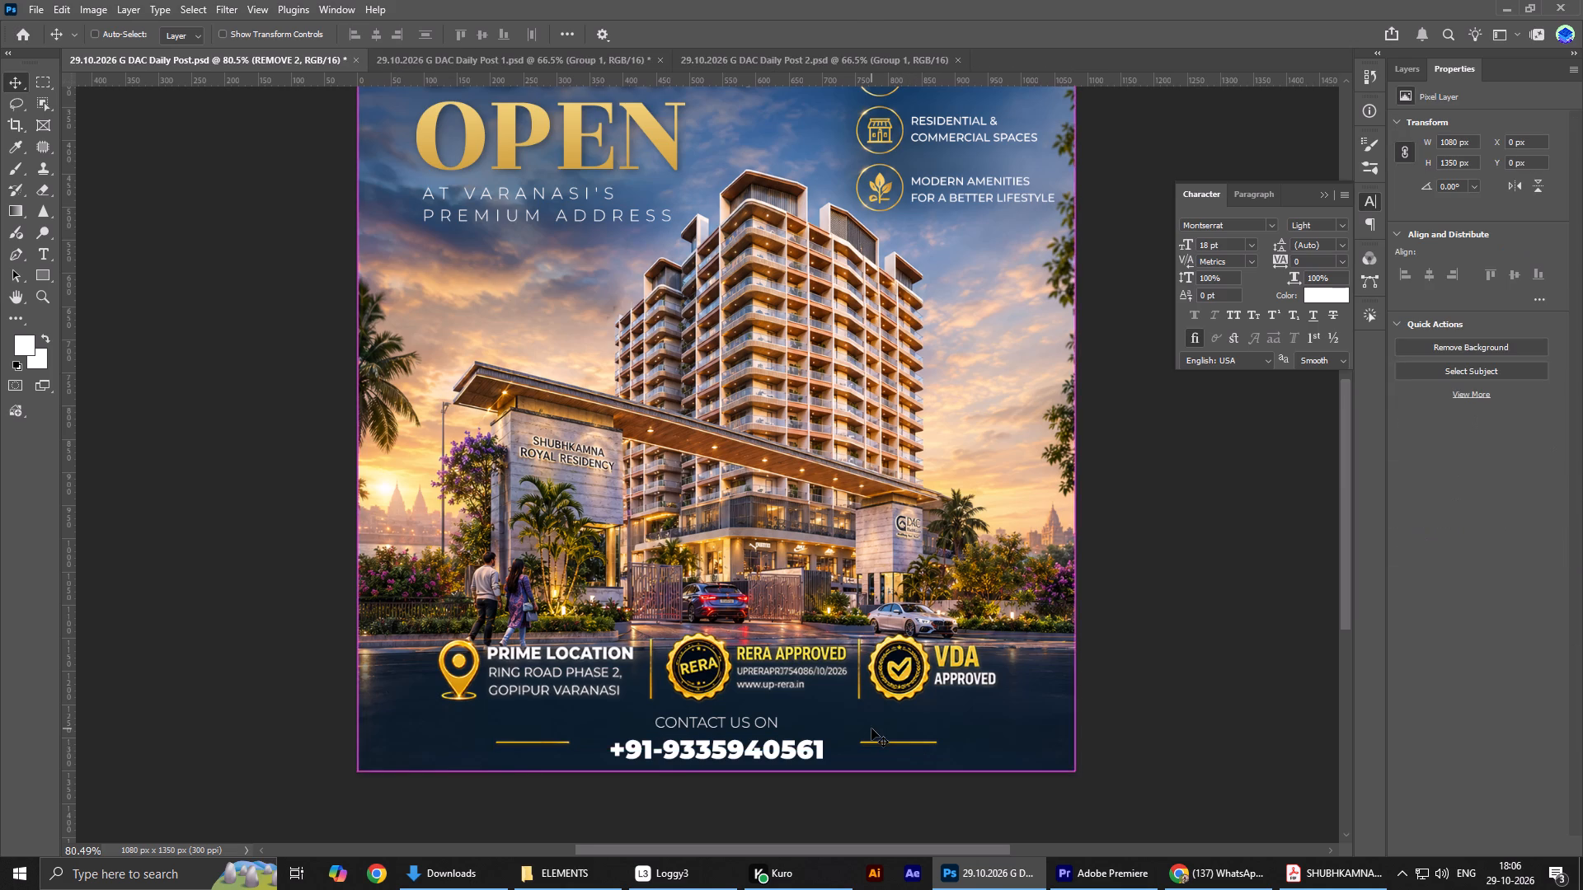
key(ctrl+0)
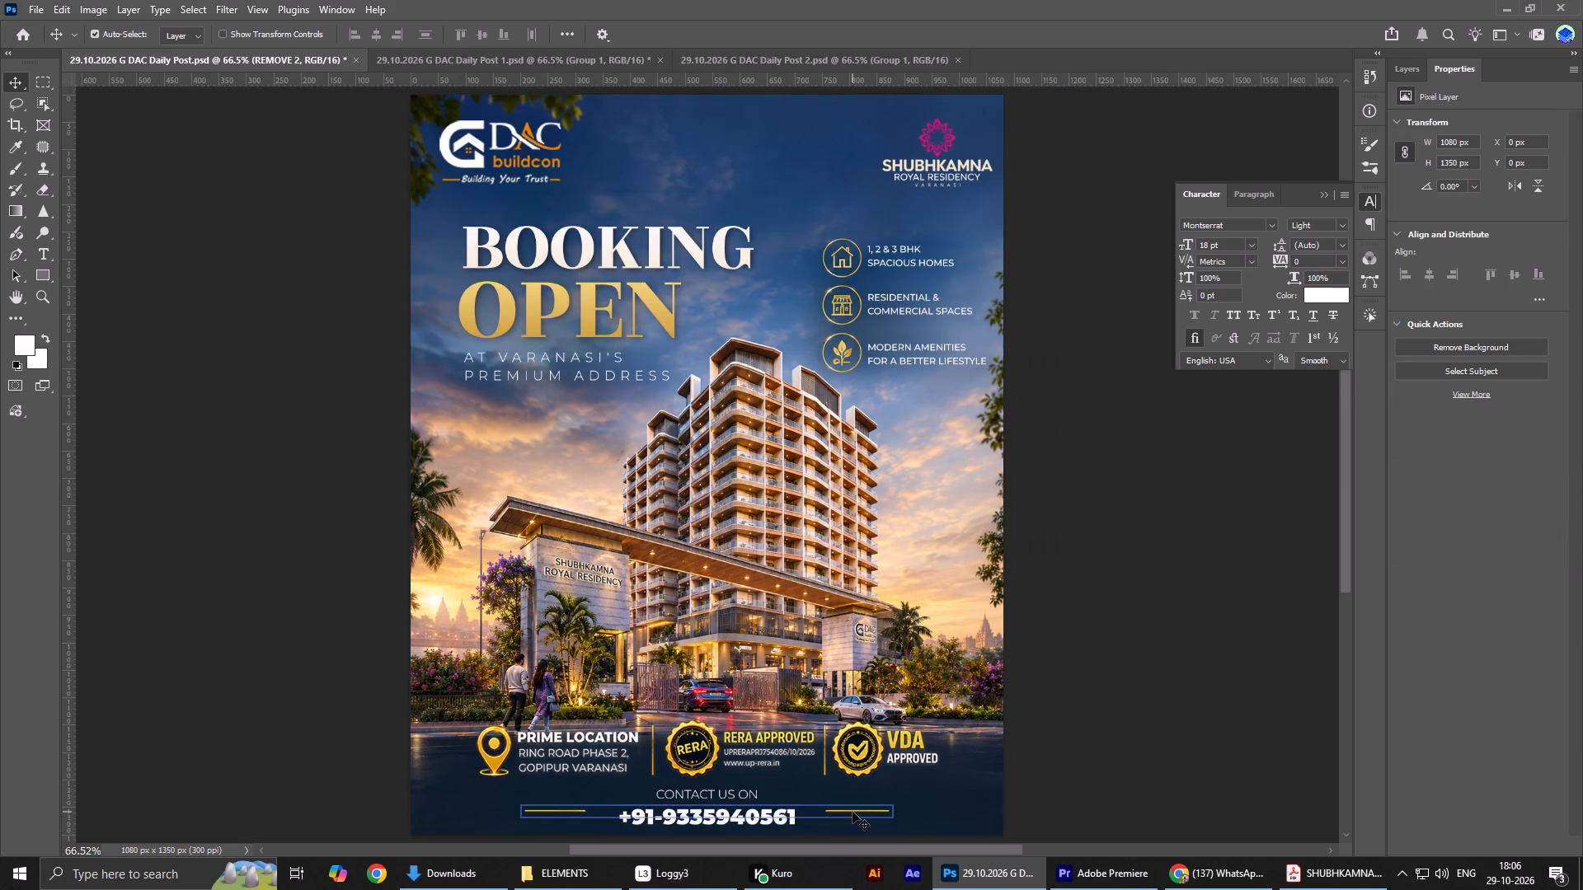
click(853, 812)
click(1402, 78)
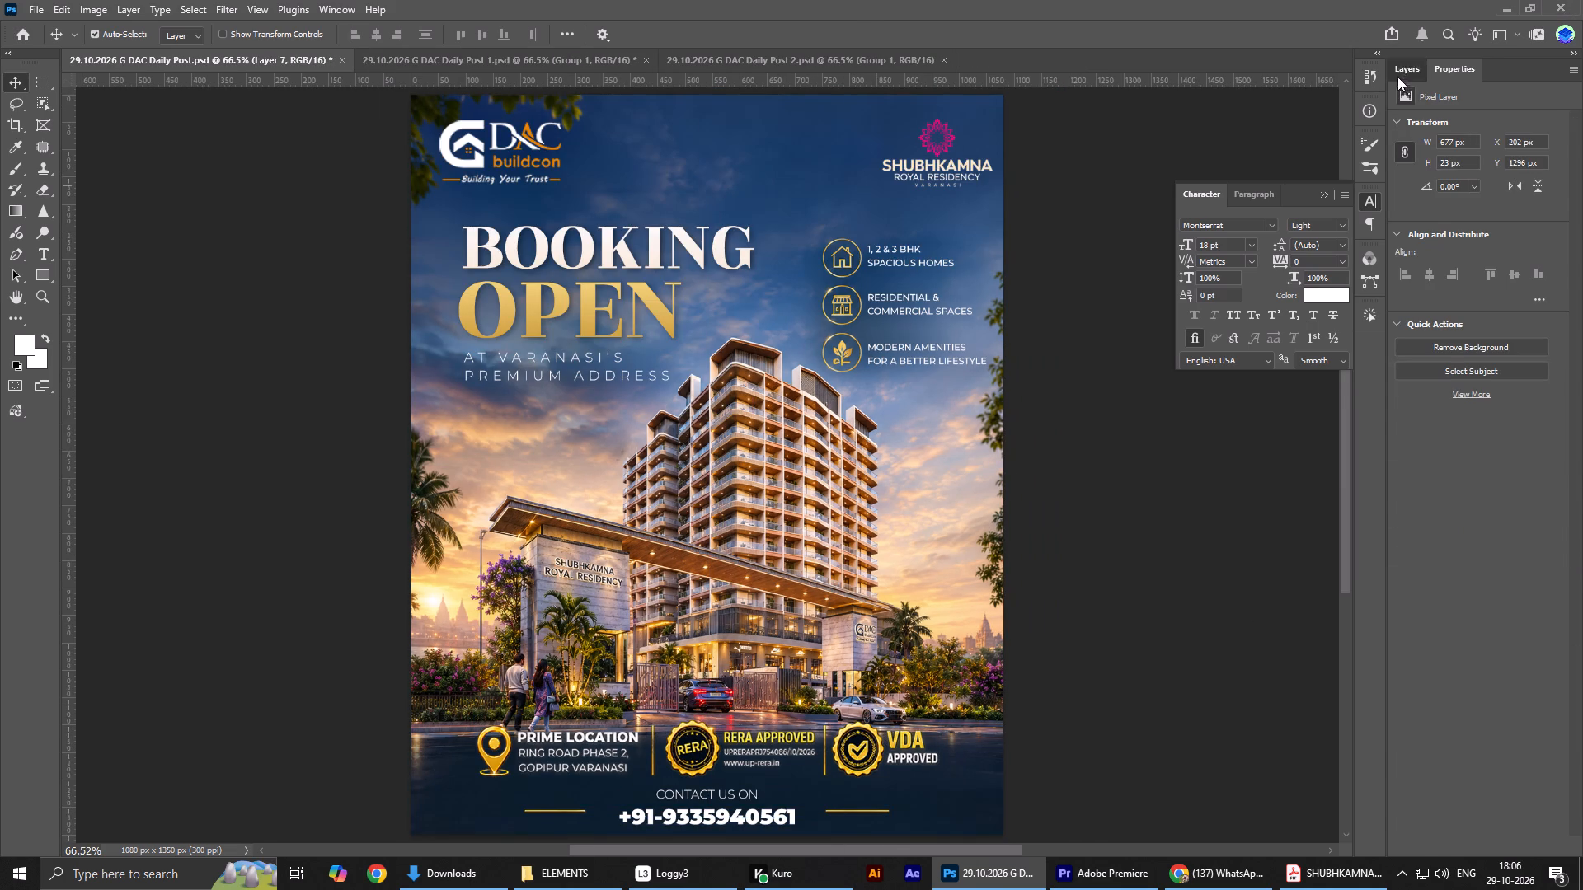
scroll(903, 408, down, 11)
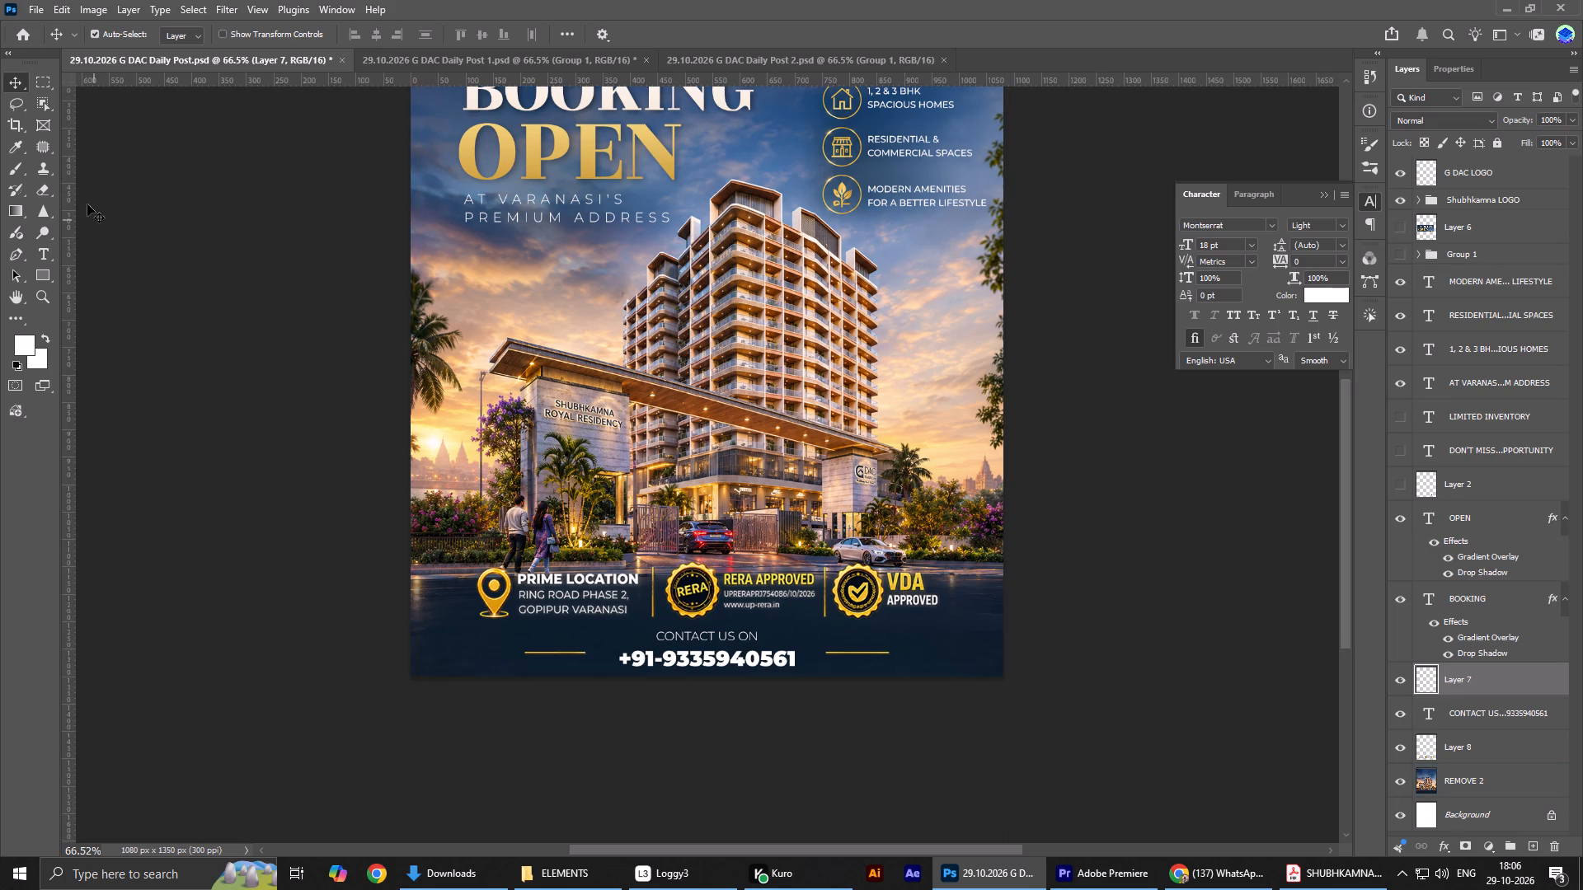
click(35, 74)
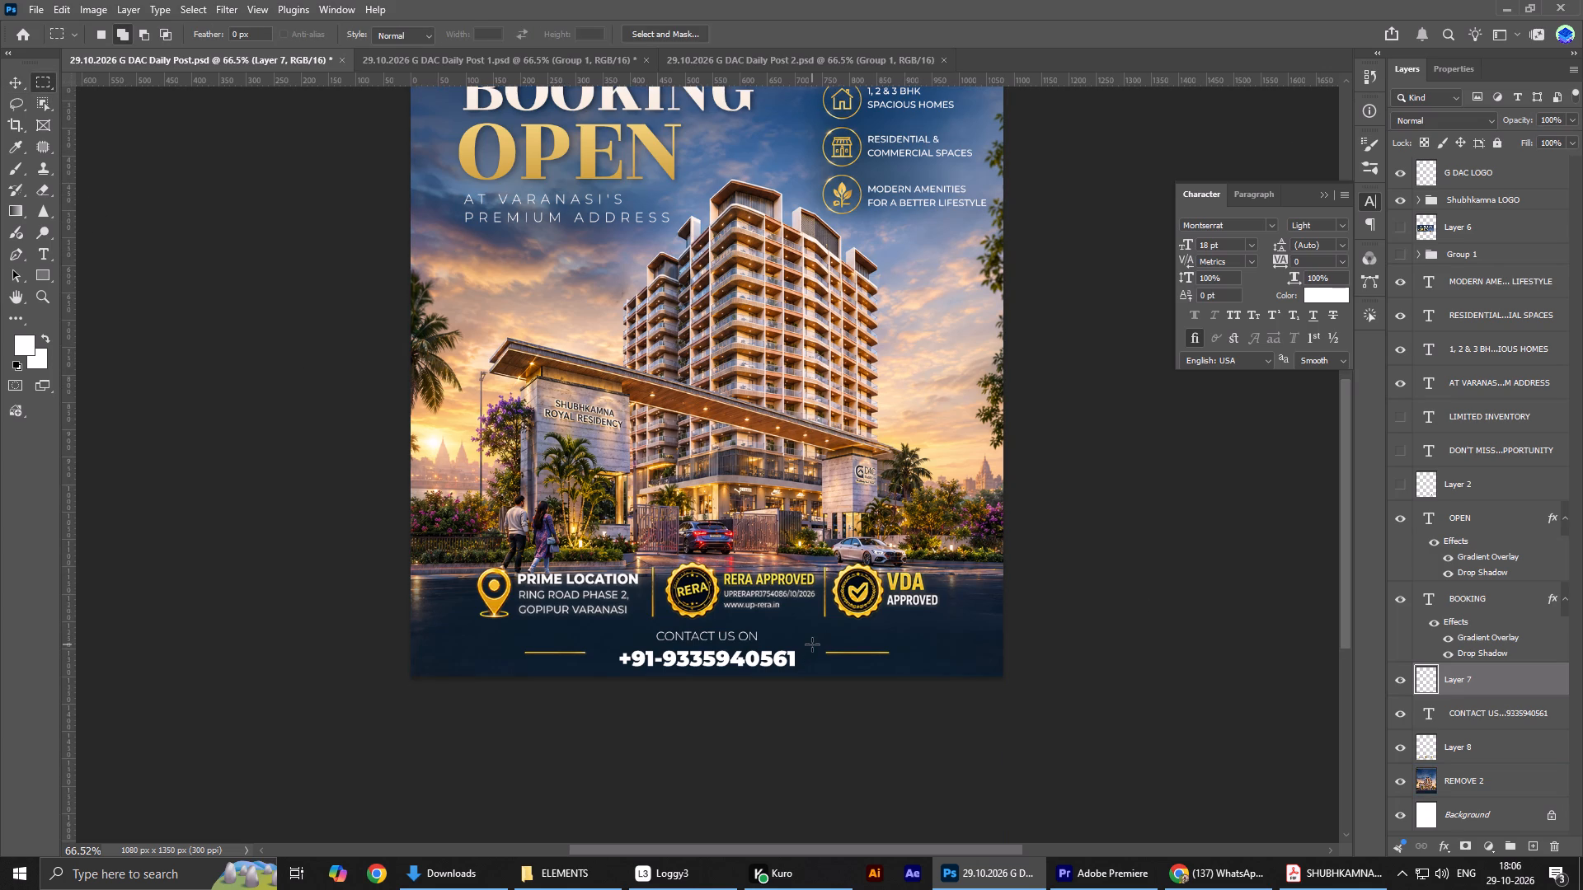
drag(812, 644, 901, 663)
key(ctrl+x)
Paste the cut gold line in place on its own layer and nudge it left, closer to the phone number.
key(ctrl+shift+v)
key(shift+Left)
key(shift+Left)
key(shift+Left)
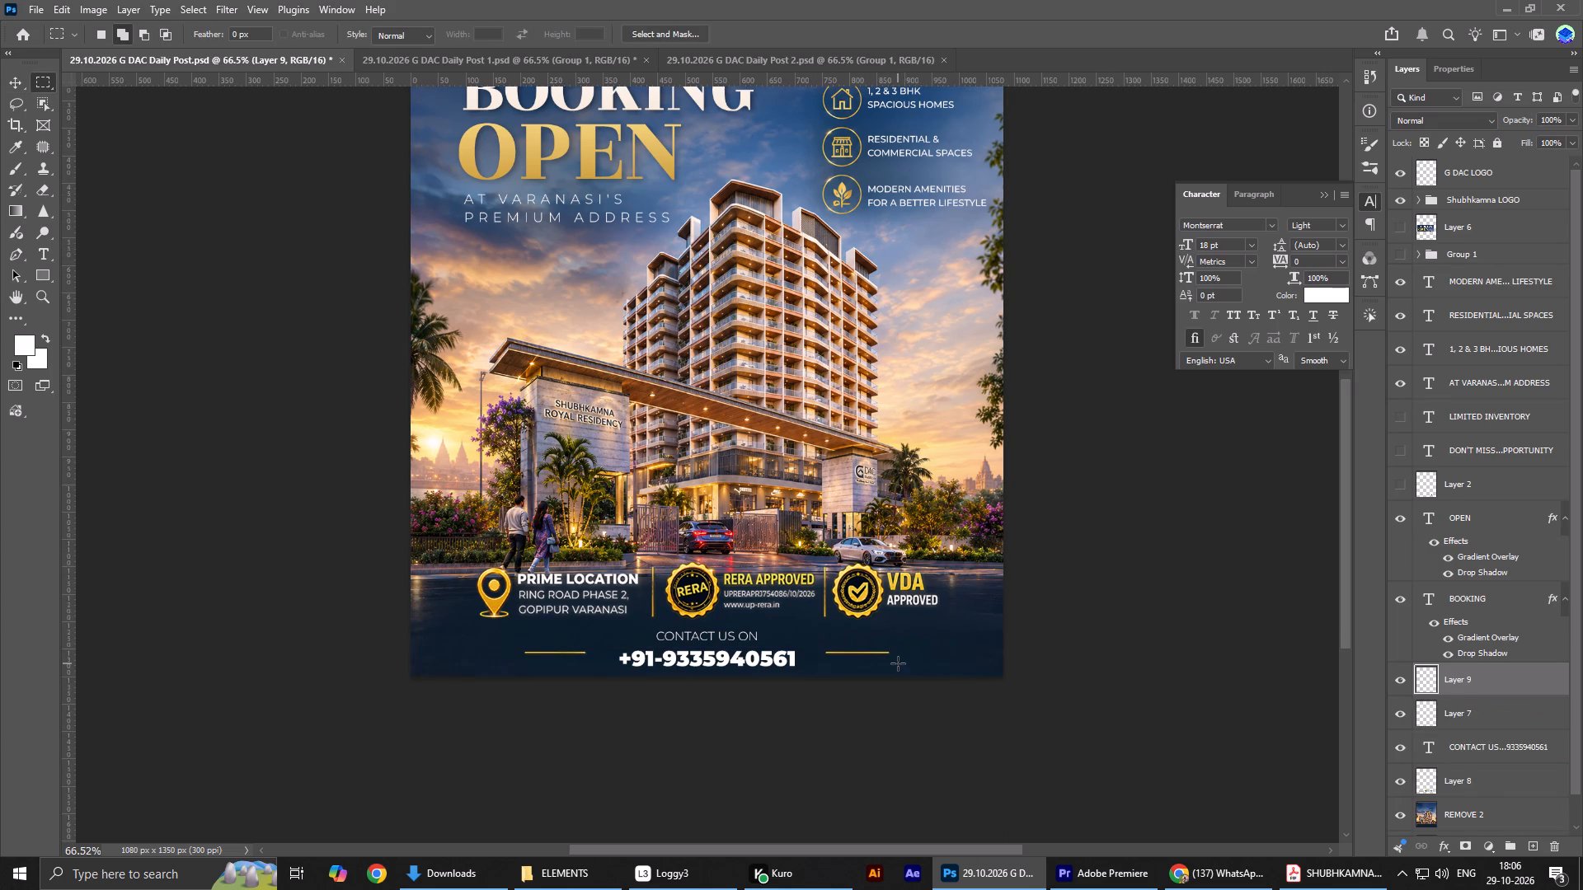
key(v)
key(ctrl+shift+Left)
key(ctrl+shift+Left)
key(shift+Left)
key(shift+Left)
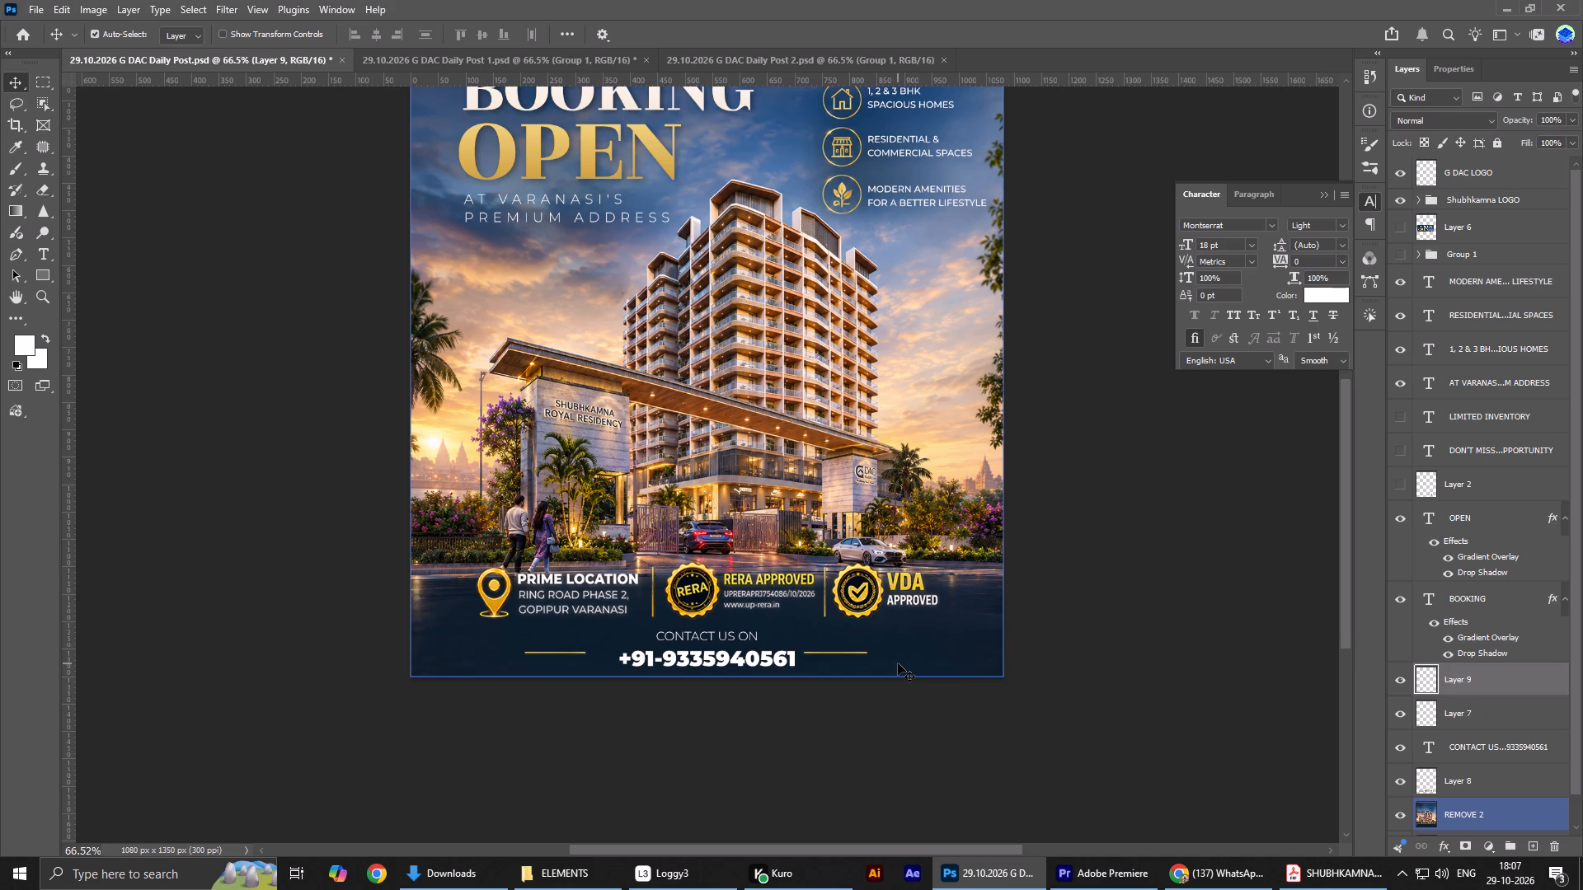
key(Right)
key(Right)
key(Right)
Nudge the remaining gold line on Layer 7 right, closer to the phone number, and clear the layer selection.
click(1488, 726)
key(shift+Right)
key(shift+Right)
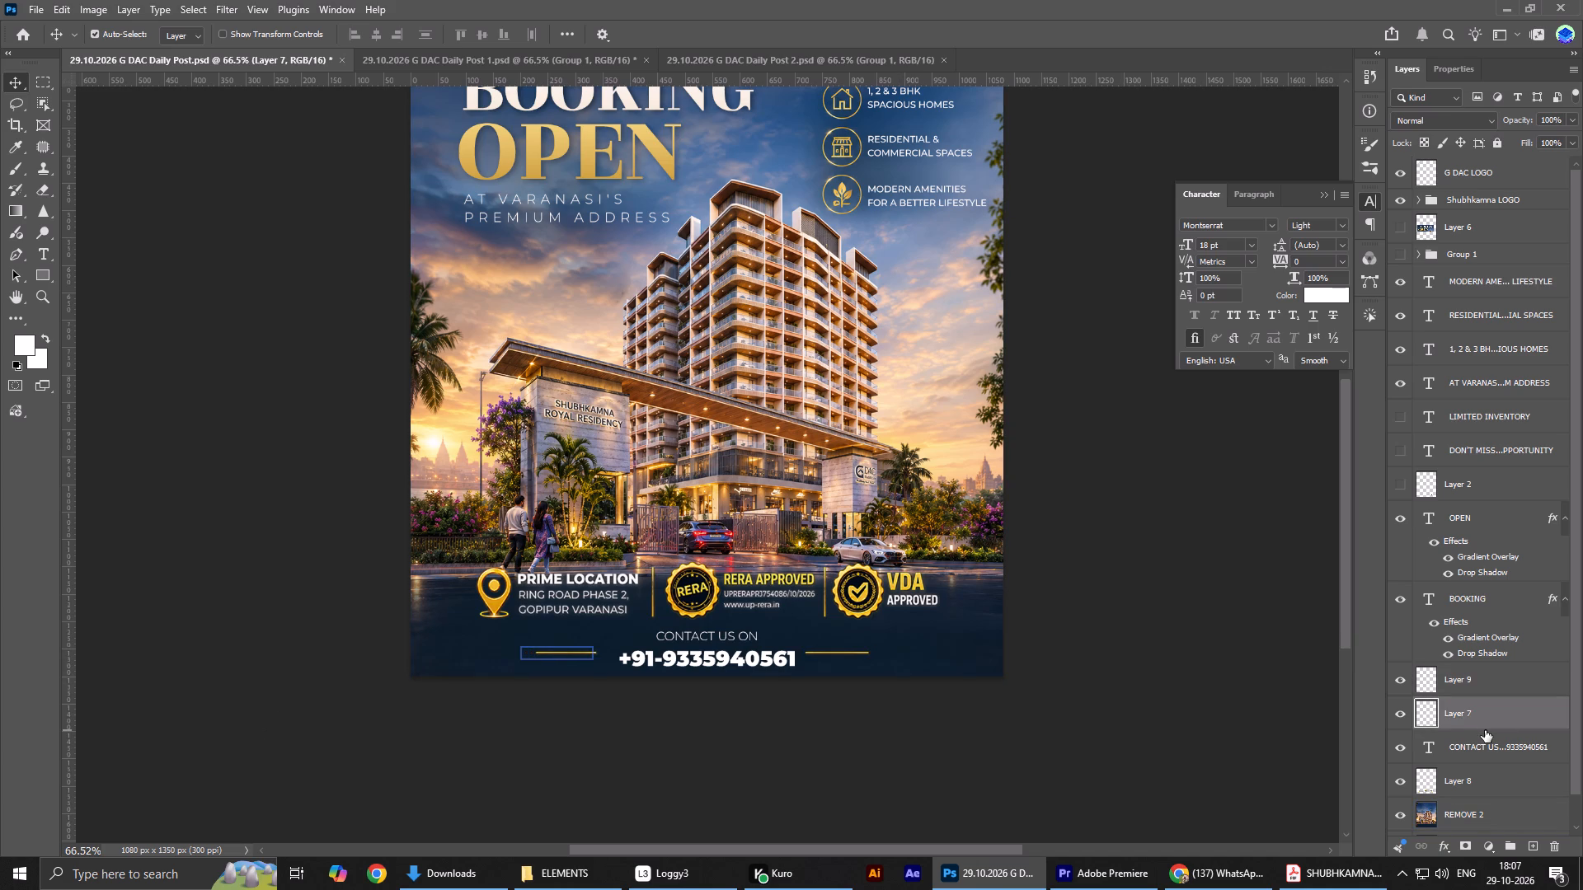
key(shift+Right)
key(shift+Right)
key(Right)
key(Right)
key(ctrl+0)
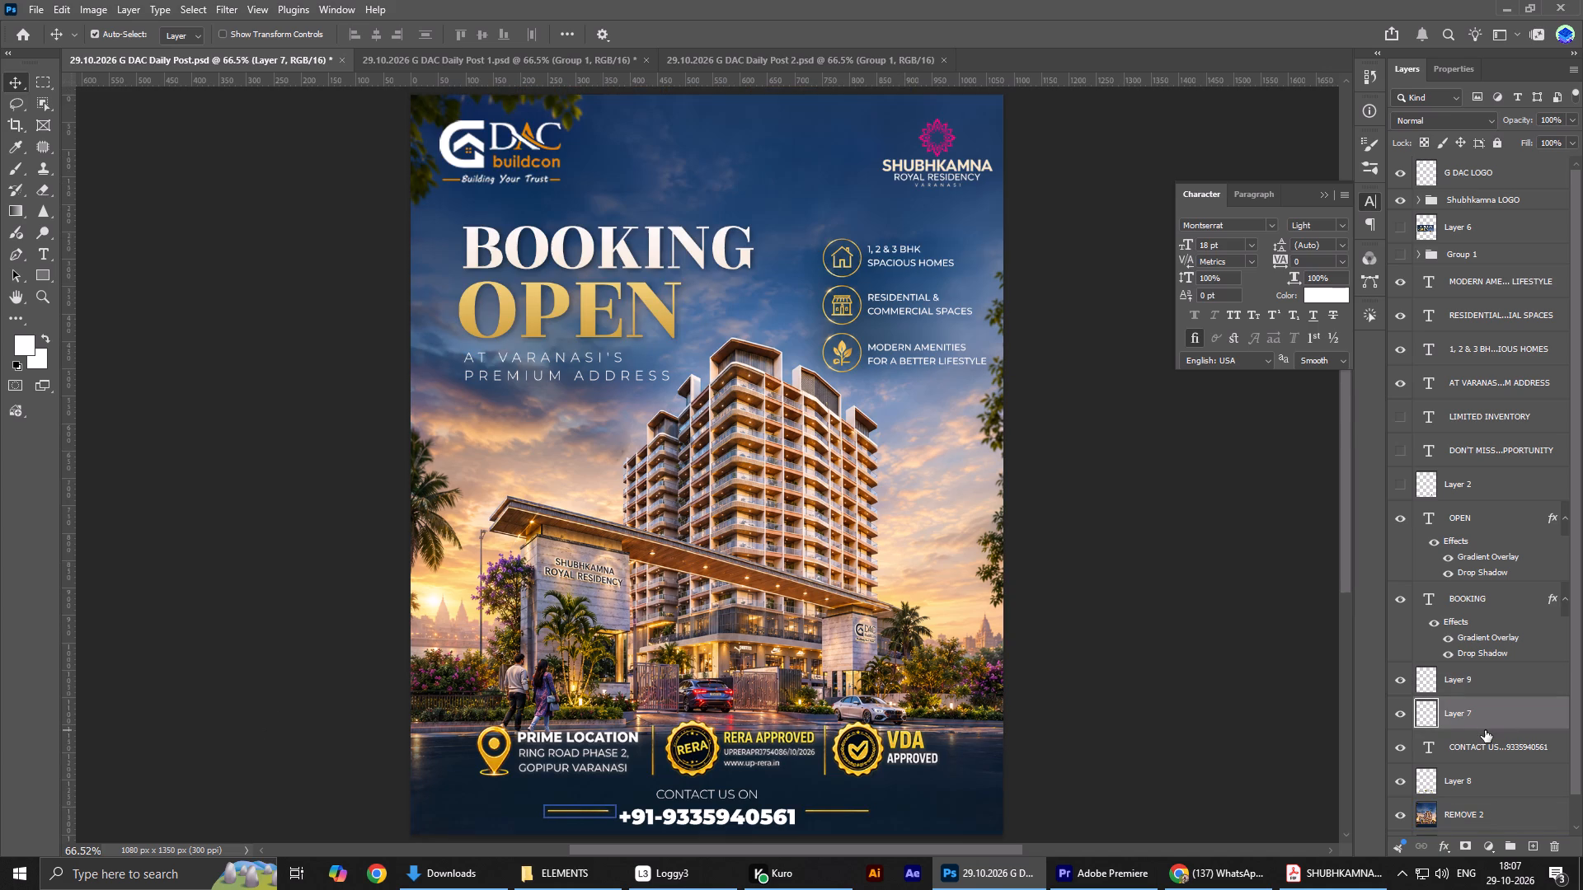
click(1096, 495)
key(alt+0)
Add a space and a hyphen after "CONTACT US ON" in the footer contact text.
scroll(1135, 491, up, 1)
double_click(730, 802)
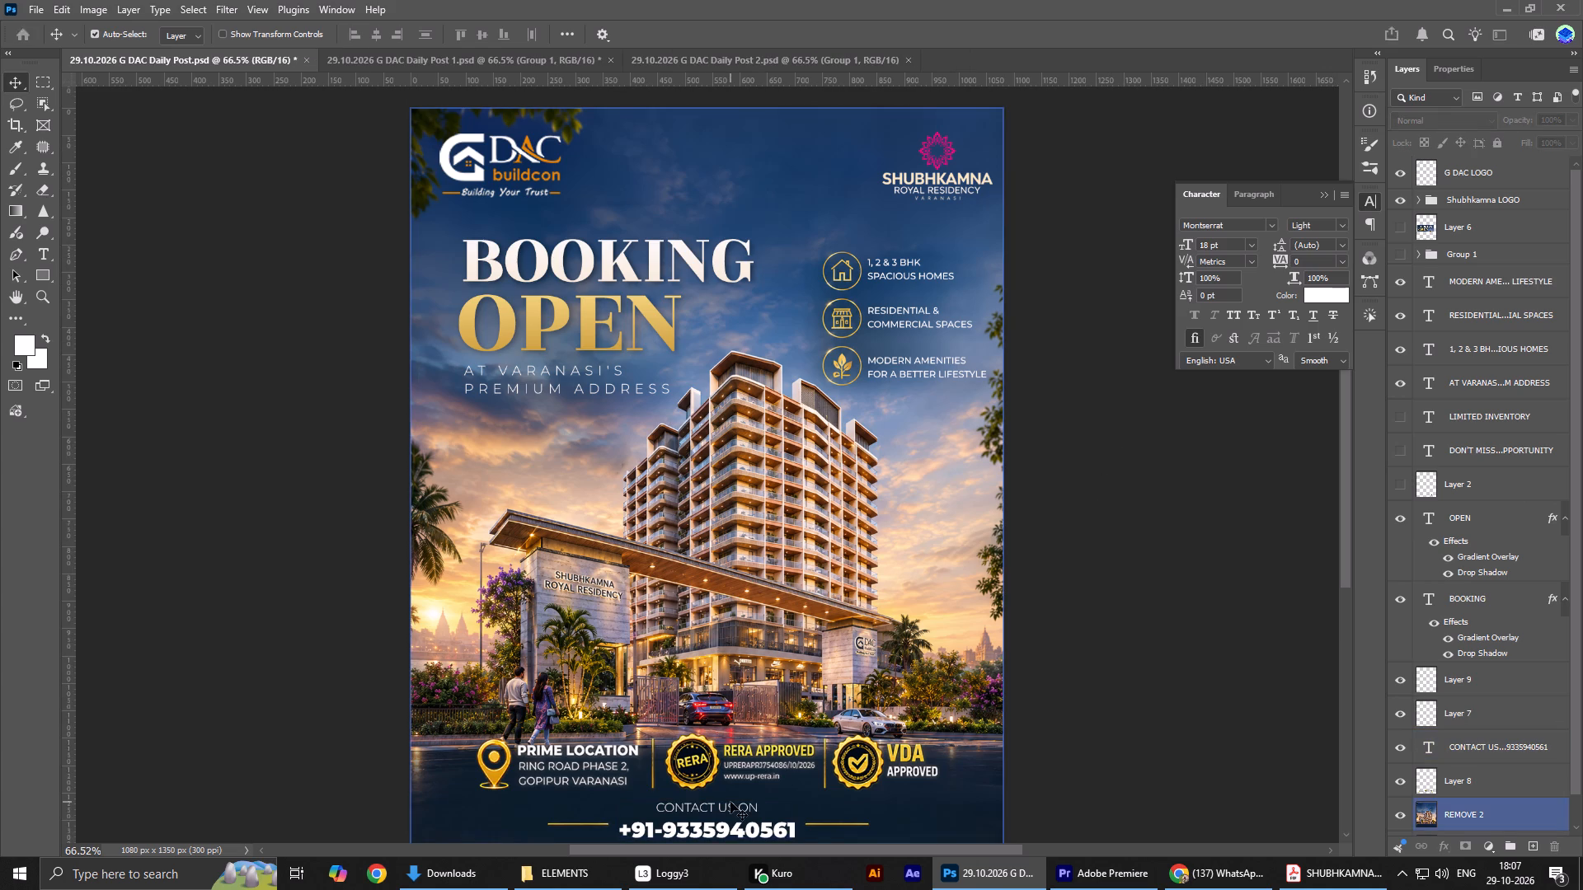
double_click(757, 812)
click(757, 812)
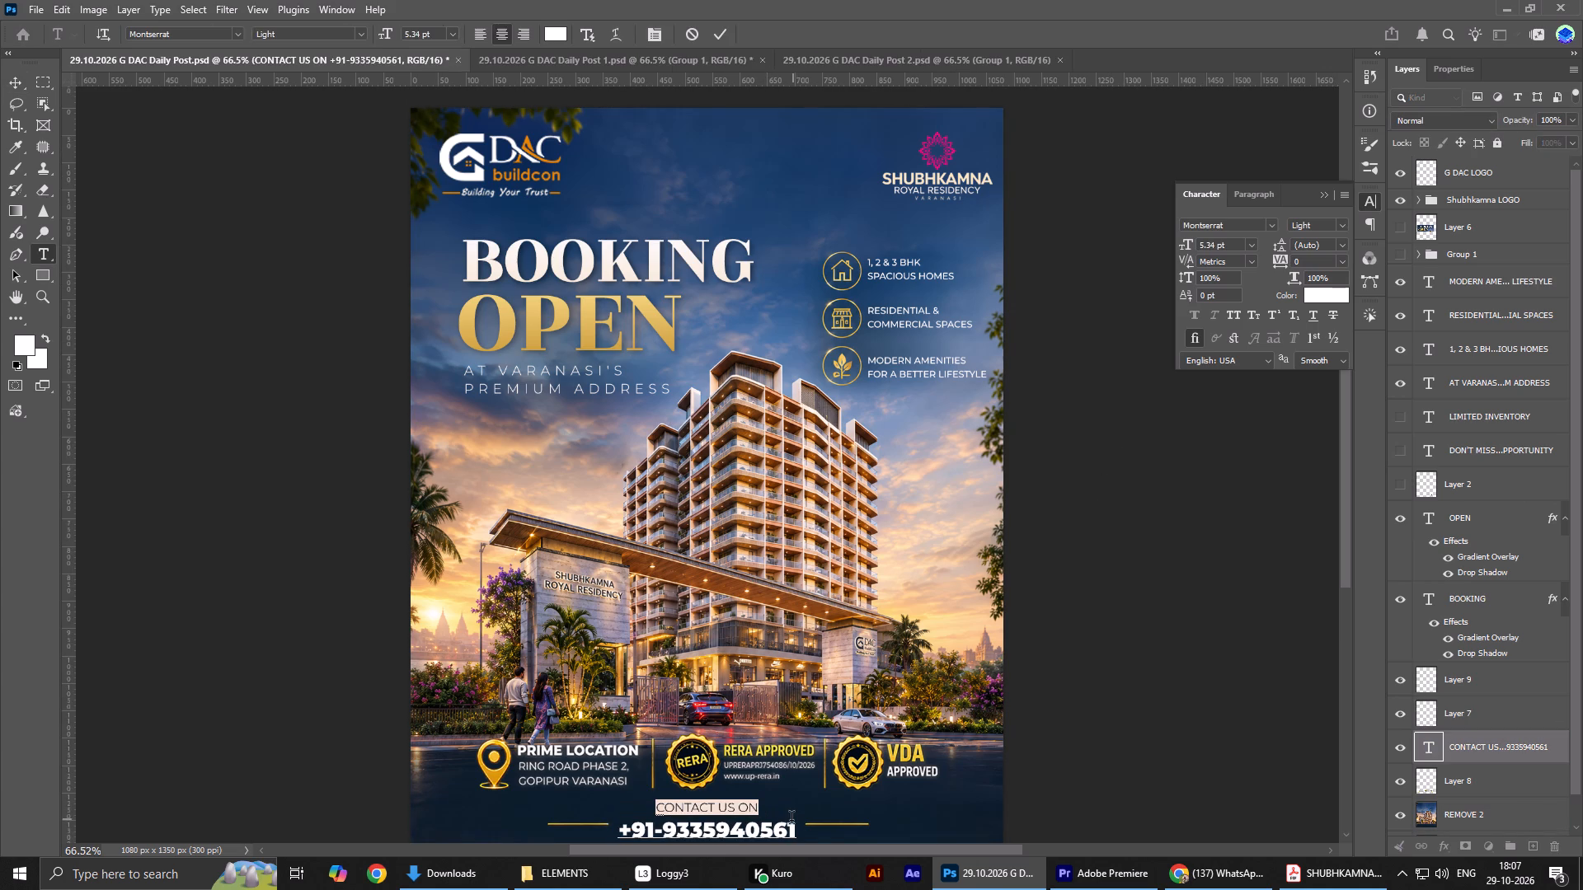
key(Right)
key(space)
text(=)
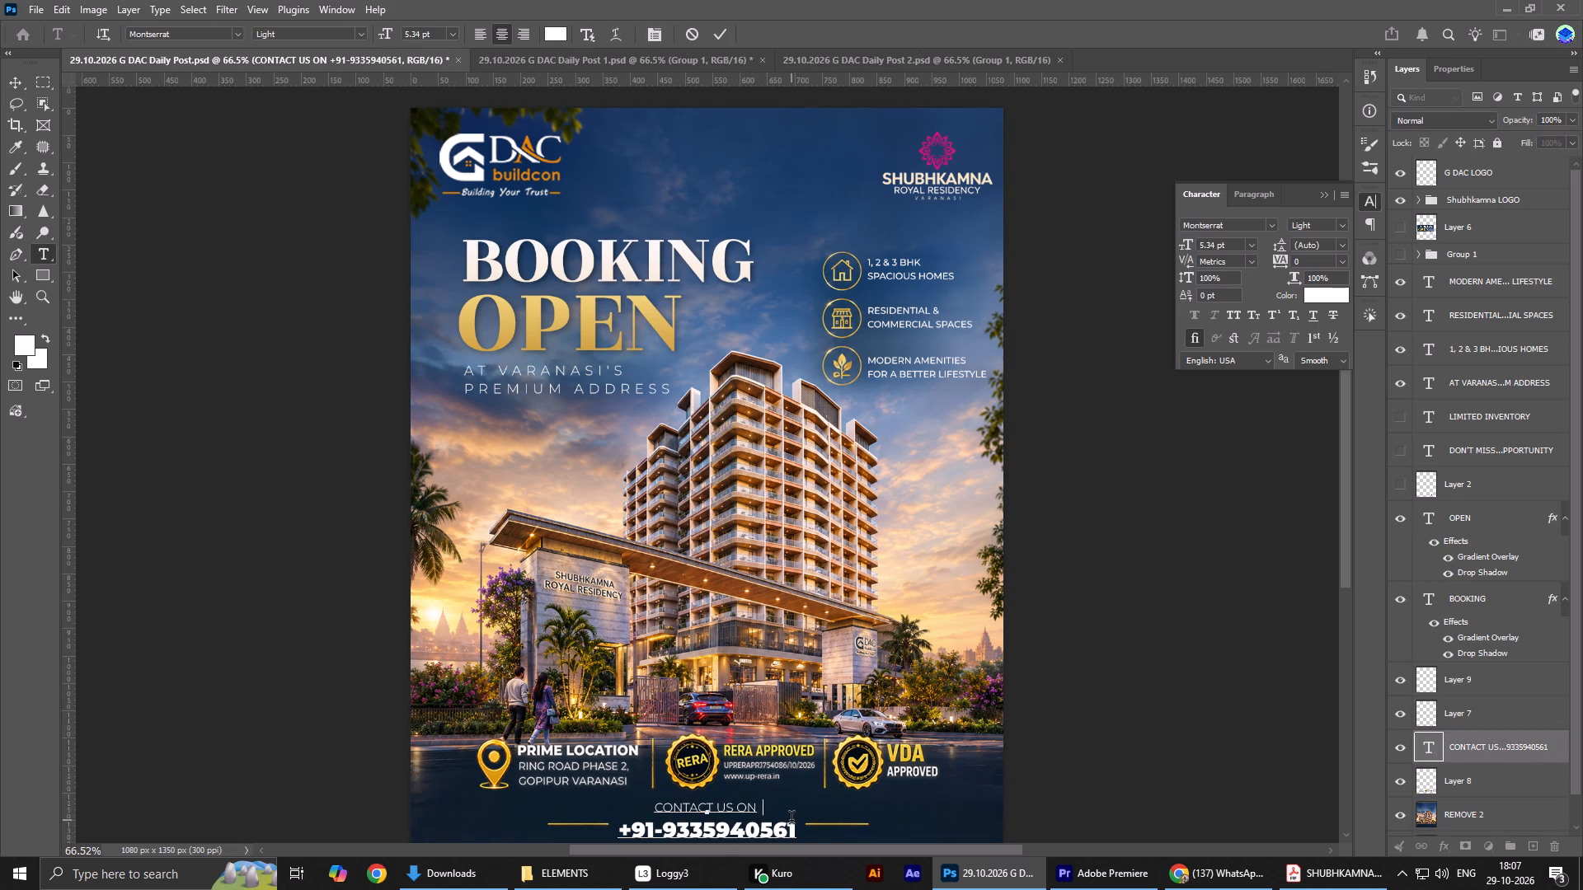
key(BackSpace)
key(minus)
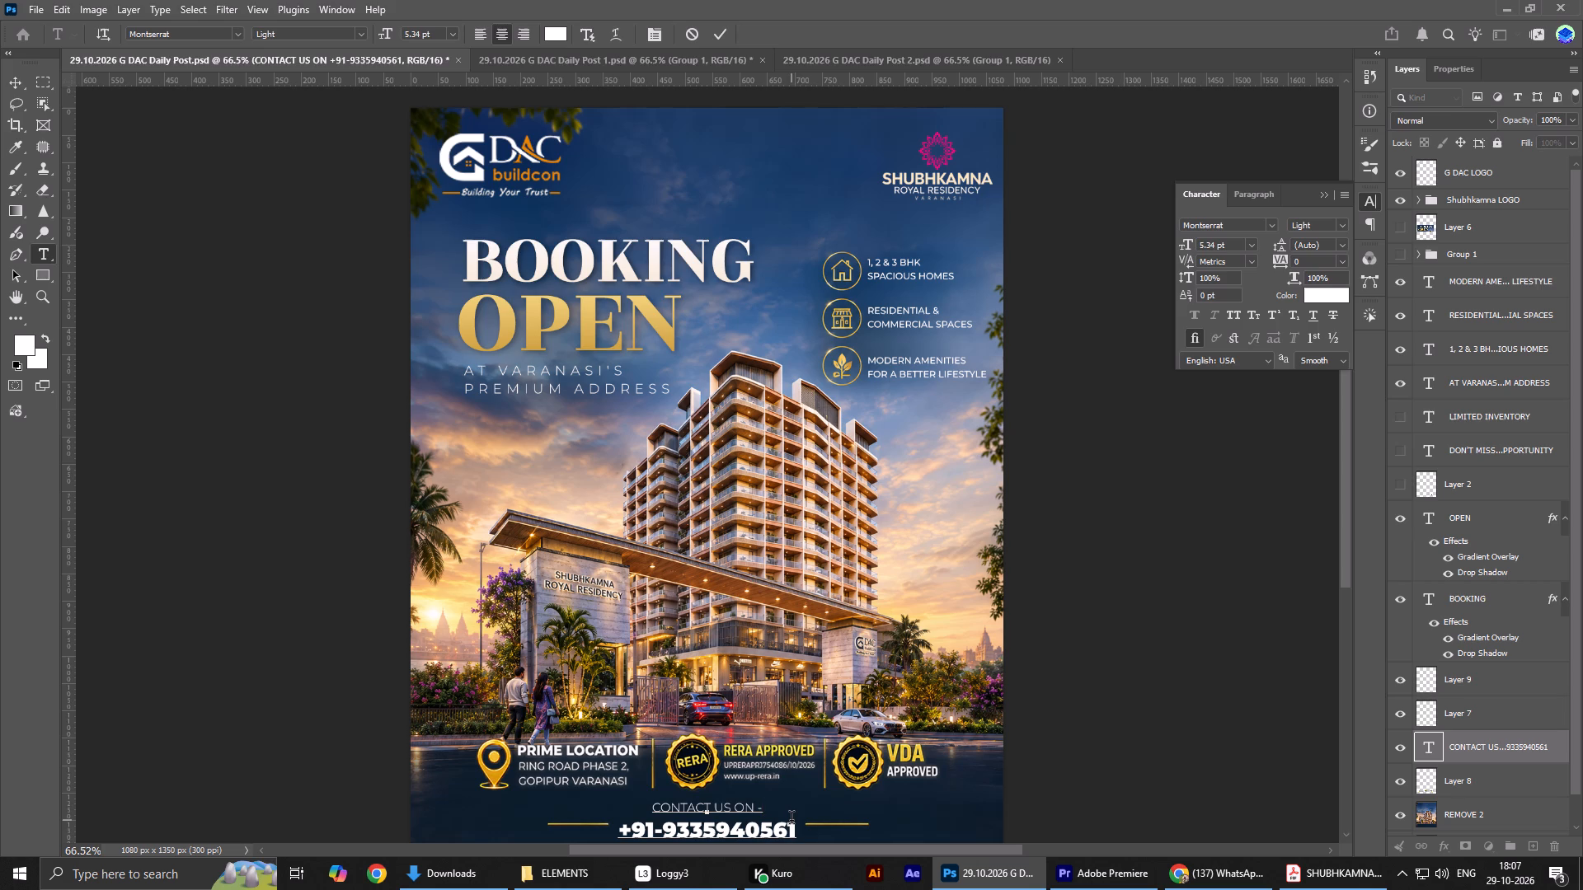
click(725, 38)
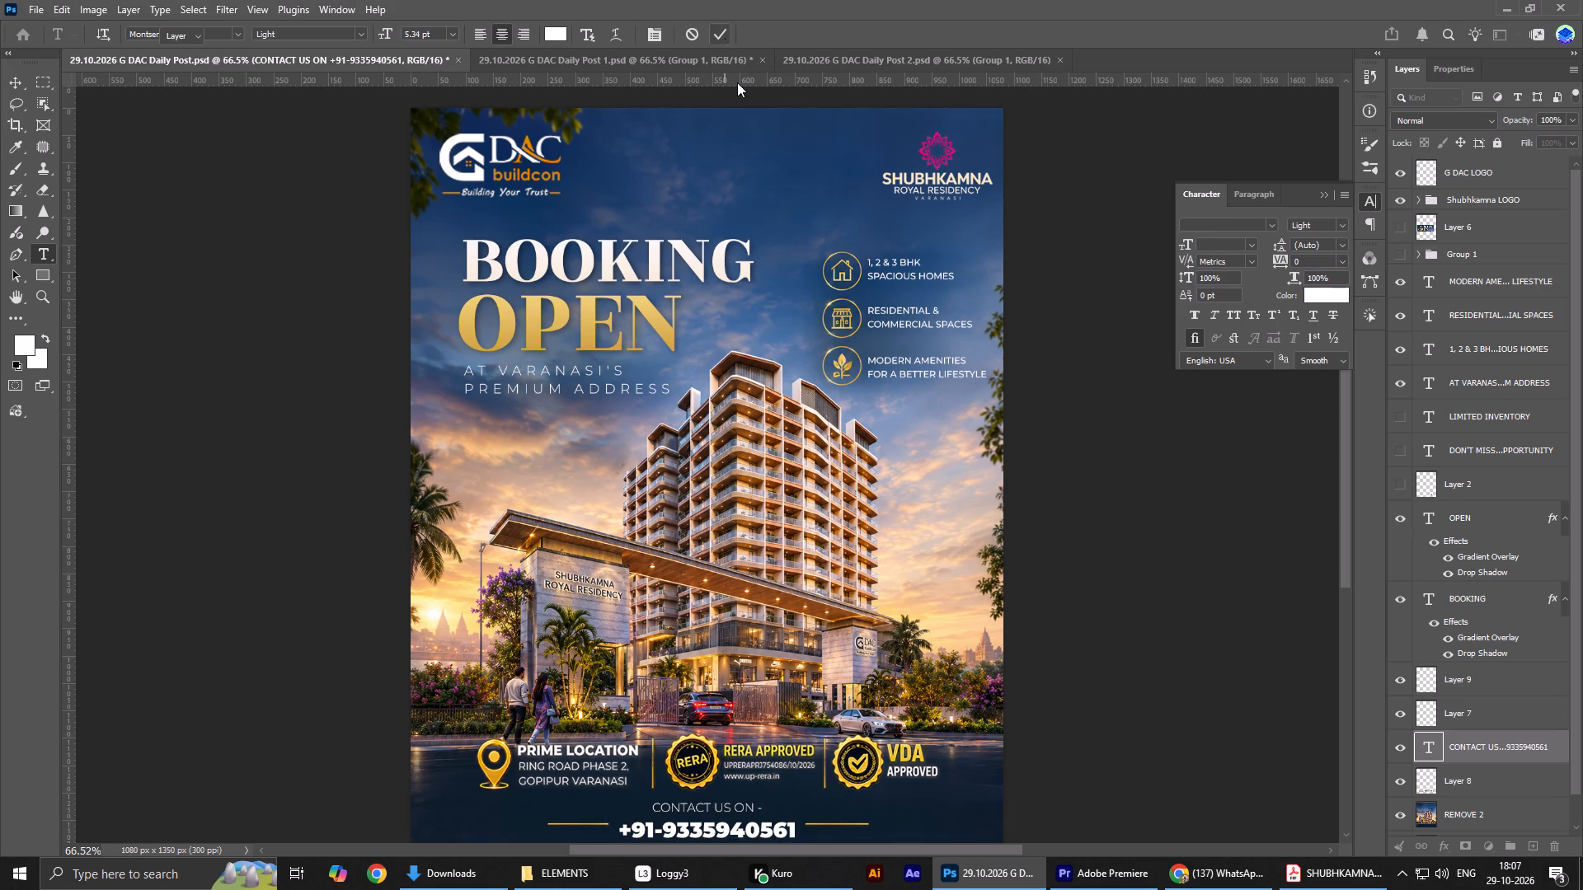
key(ctrl+0)
key(ctrl+0)
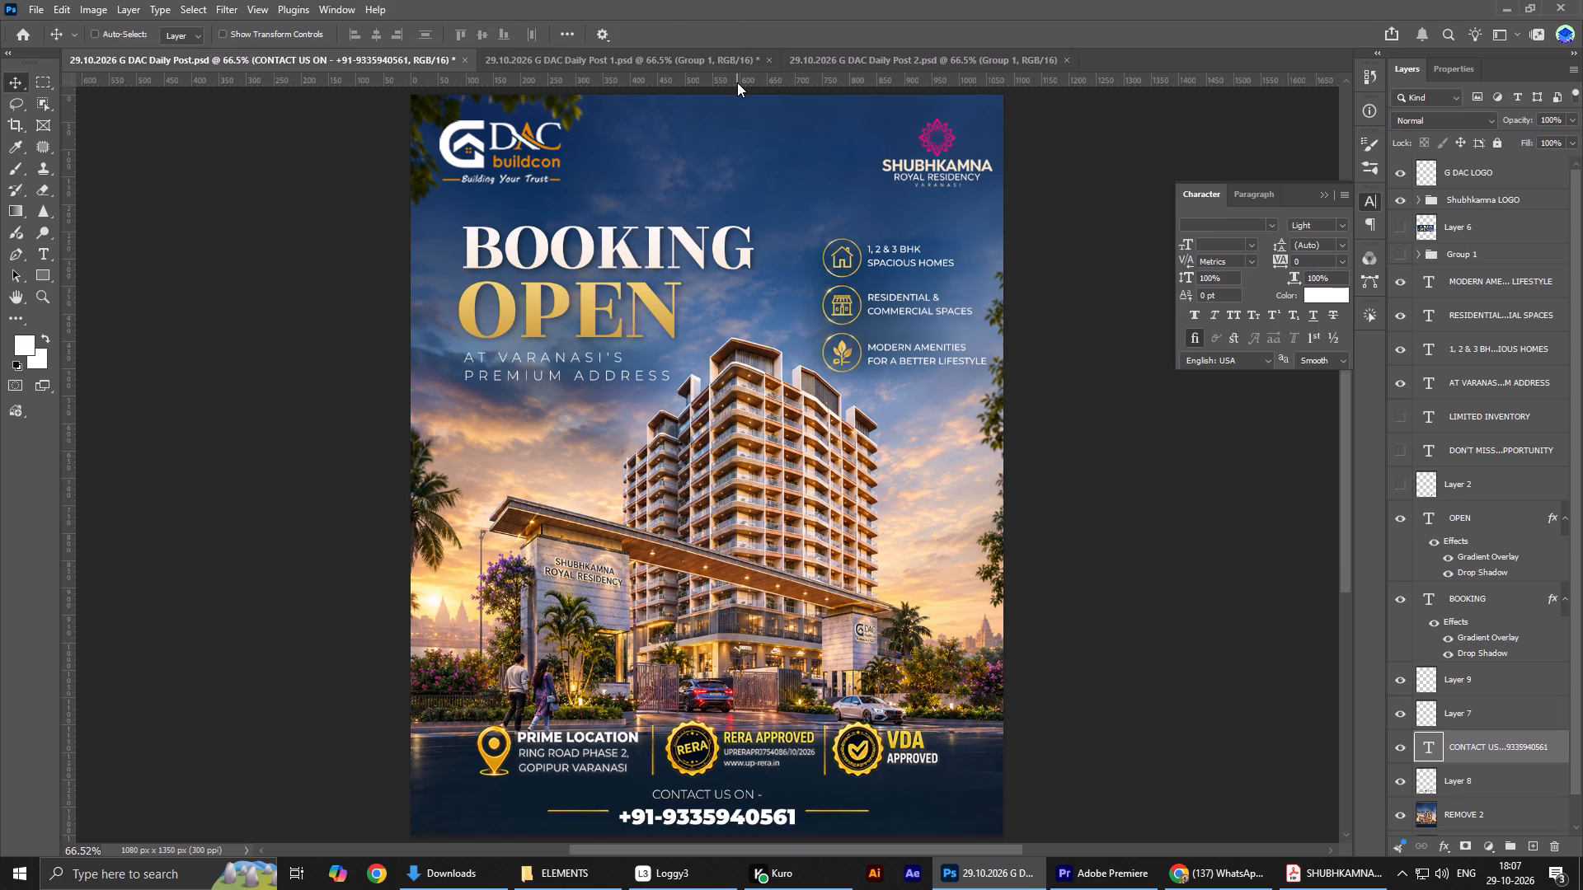
Save the daily post document.
key(ctrl+s)
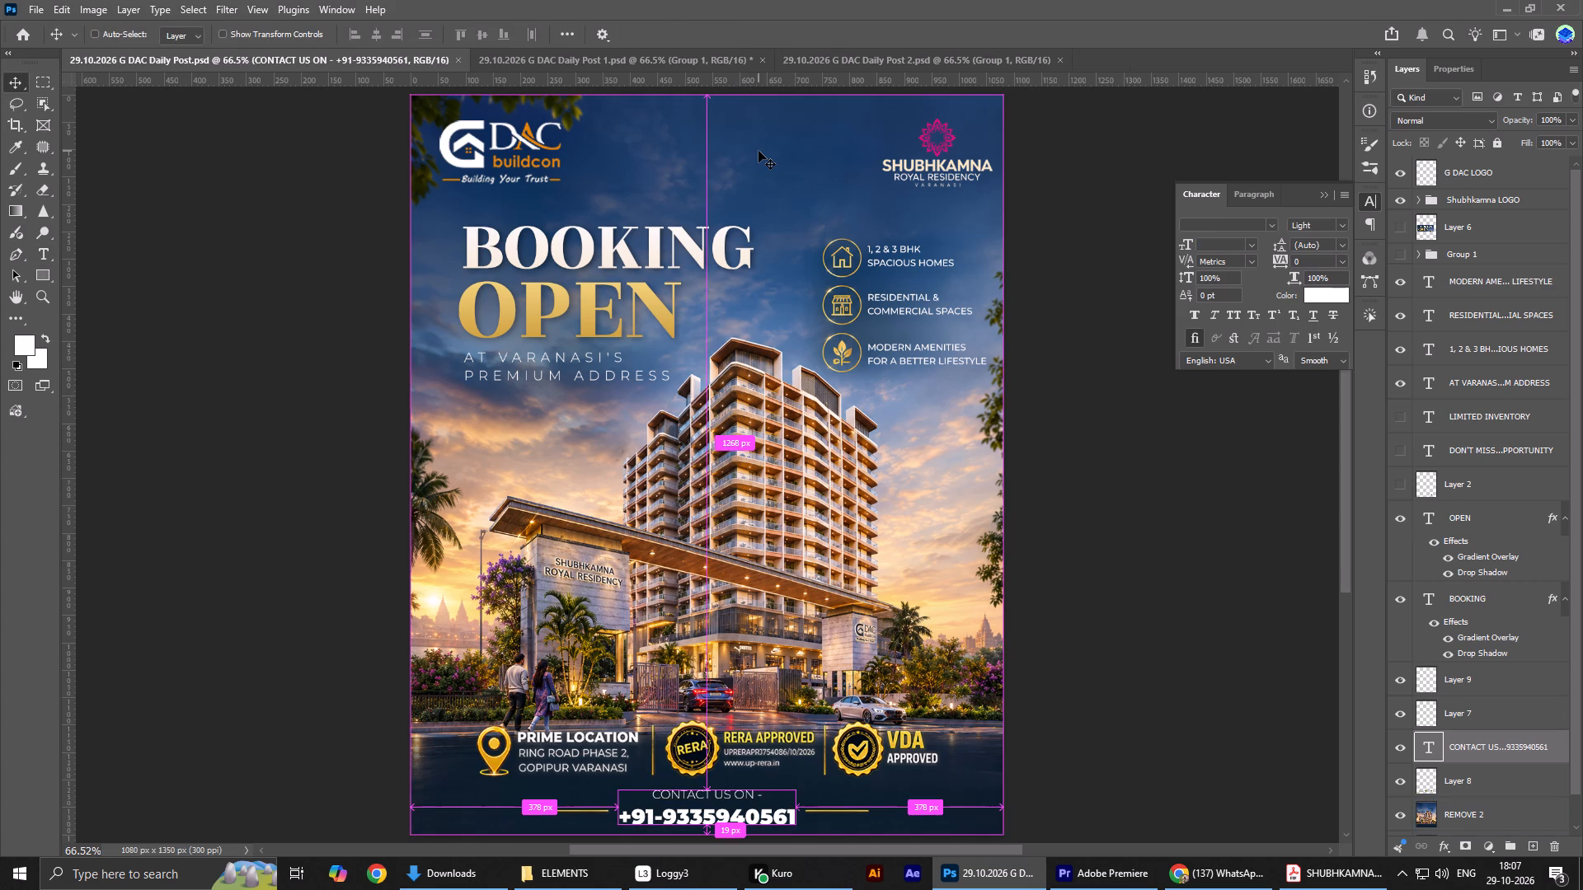
key(ctrl+0)
Group the contact text layer with the two gold line layers, Layer 7 and Layer 9.
shift+click(1516, 677)
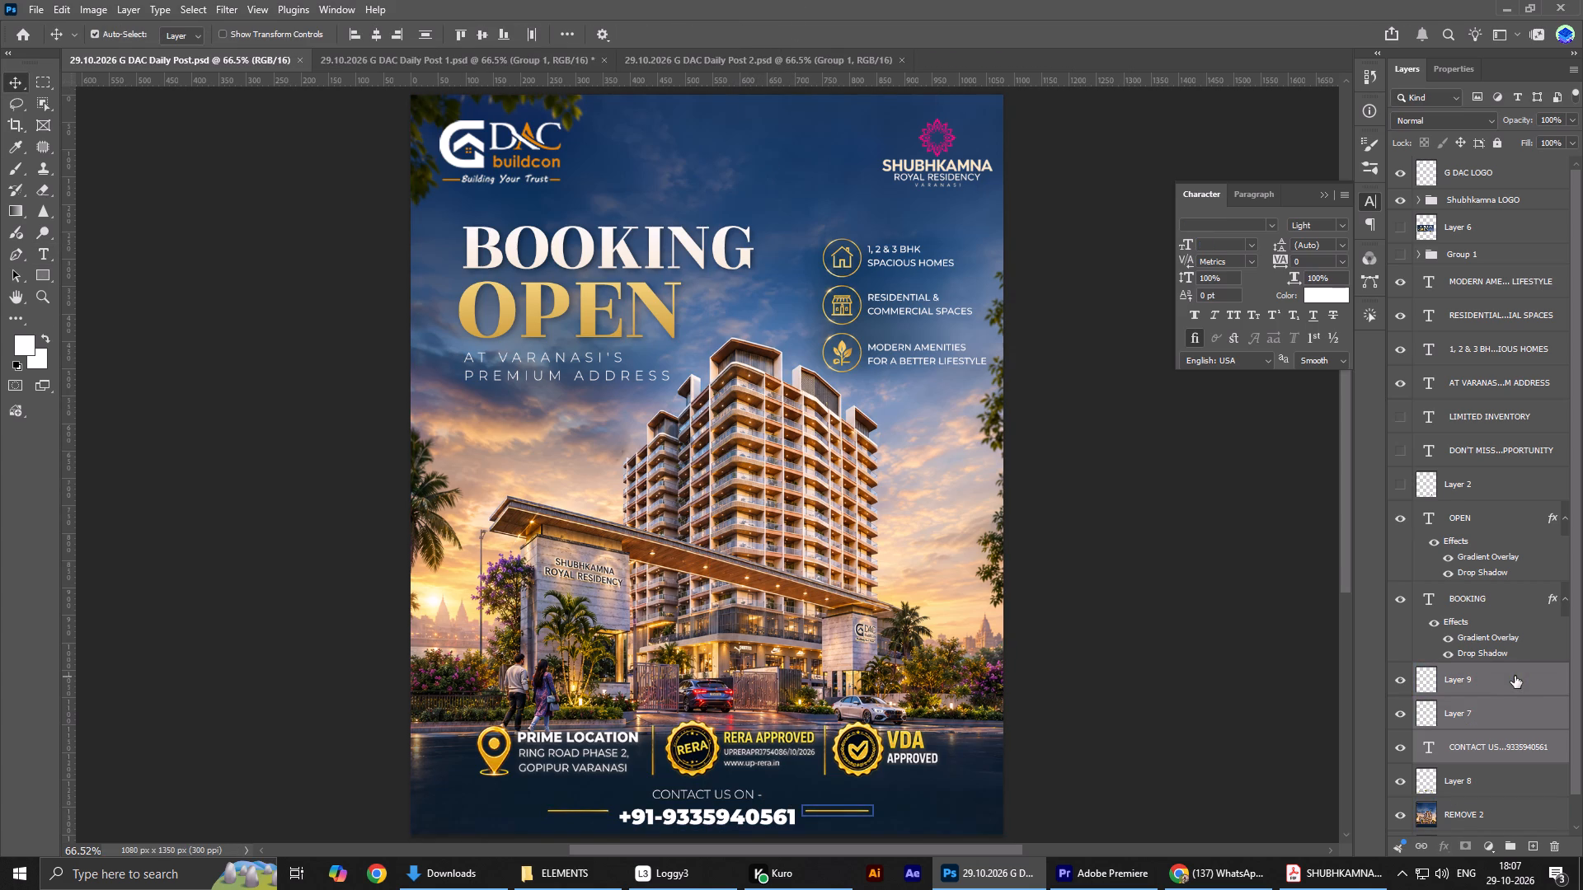
key(ctrl+g)
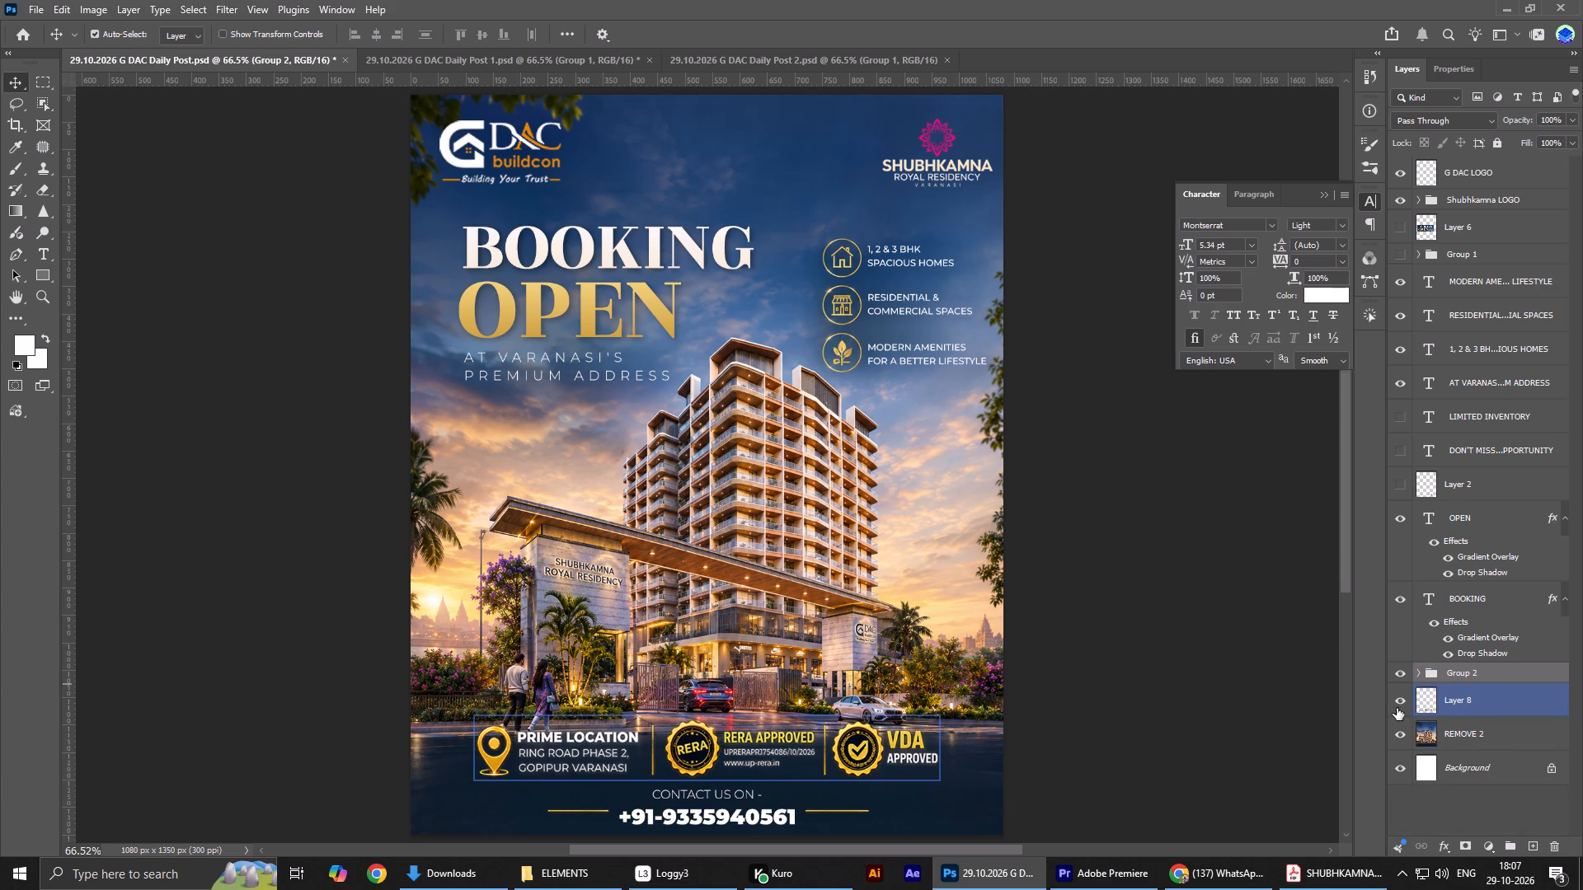
Group the contact group together with Layer 8 and rename the combined group FOOTER.
shift+click(1566, 688)
key(ctrl+g)
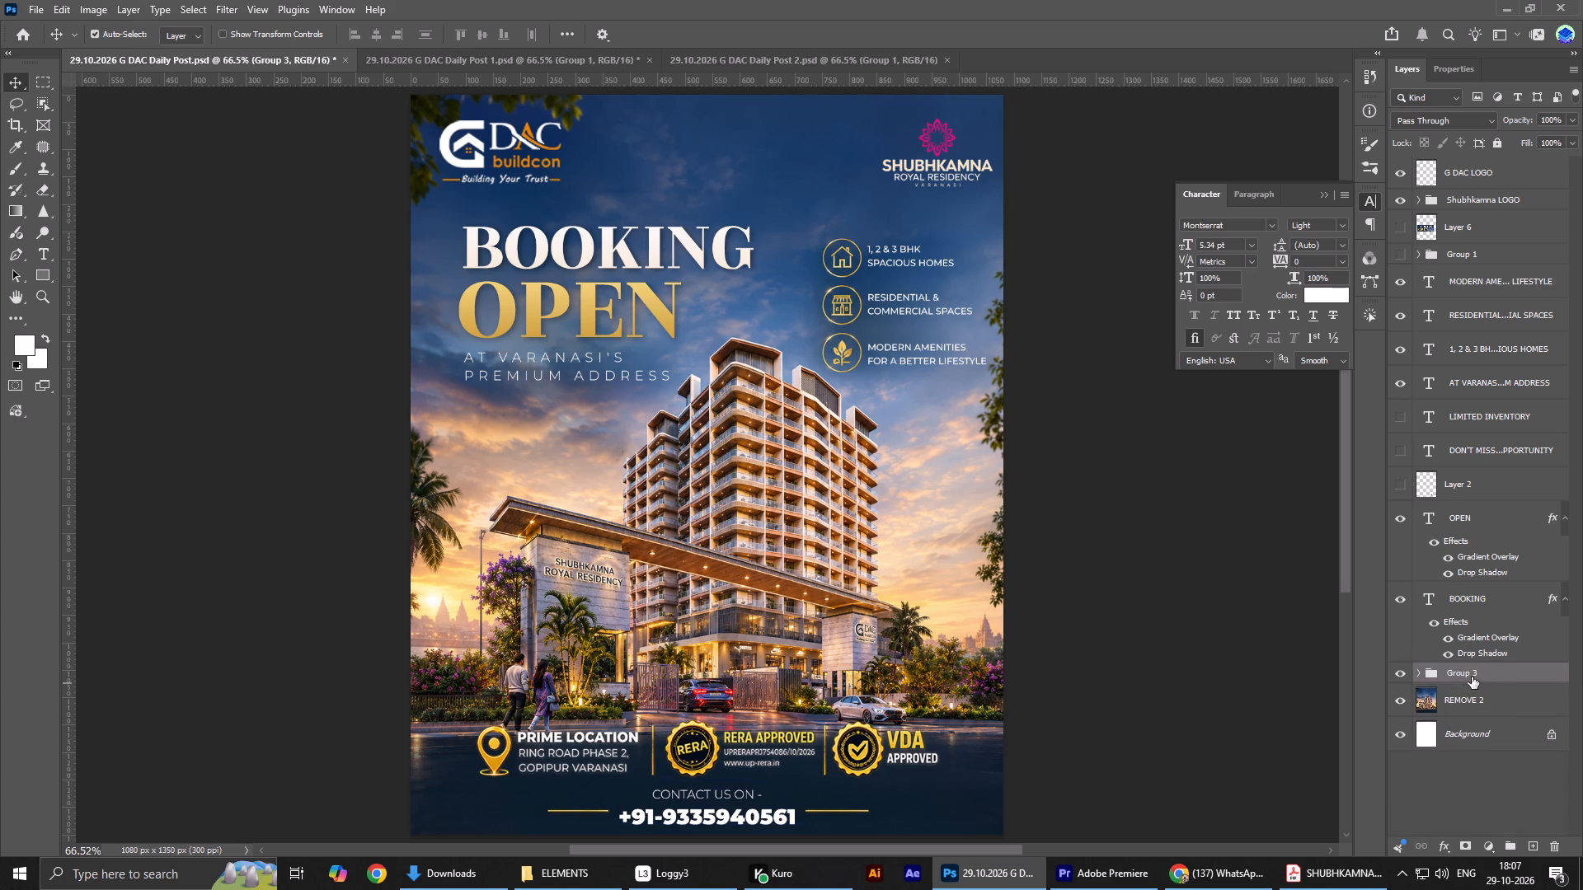
double_click(1459, 670)
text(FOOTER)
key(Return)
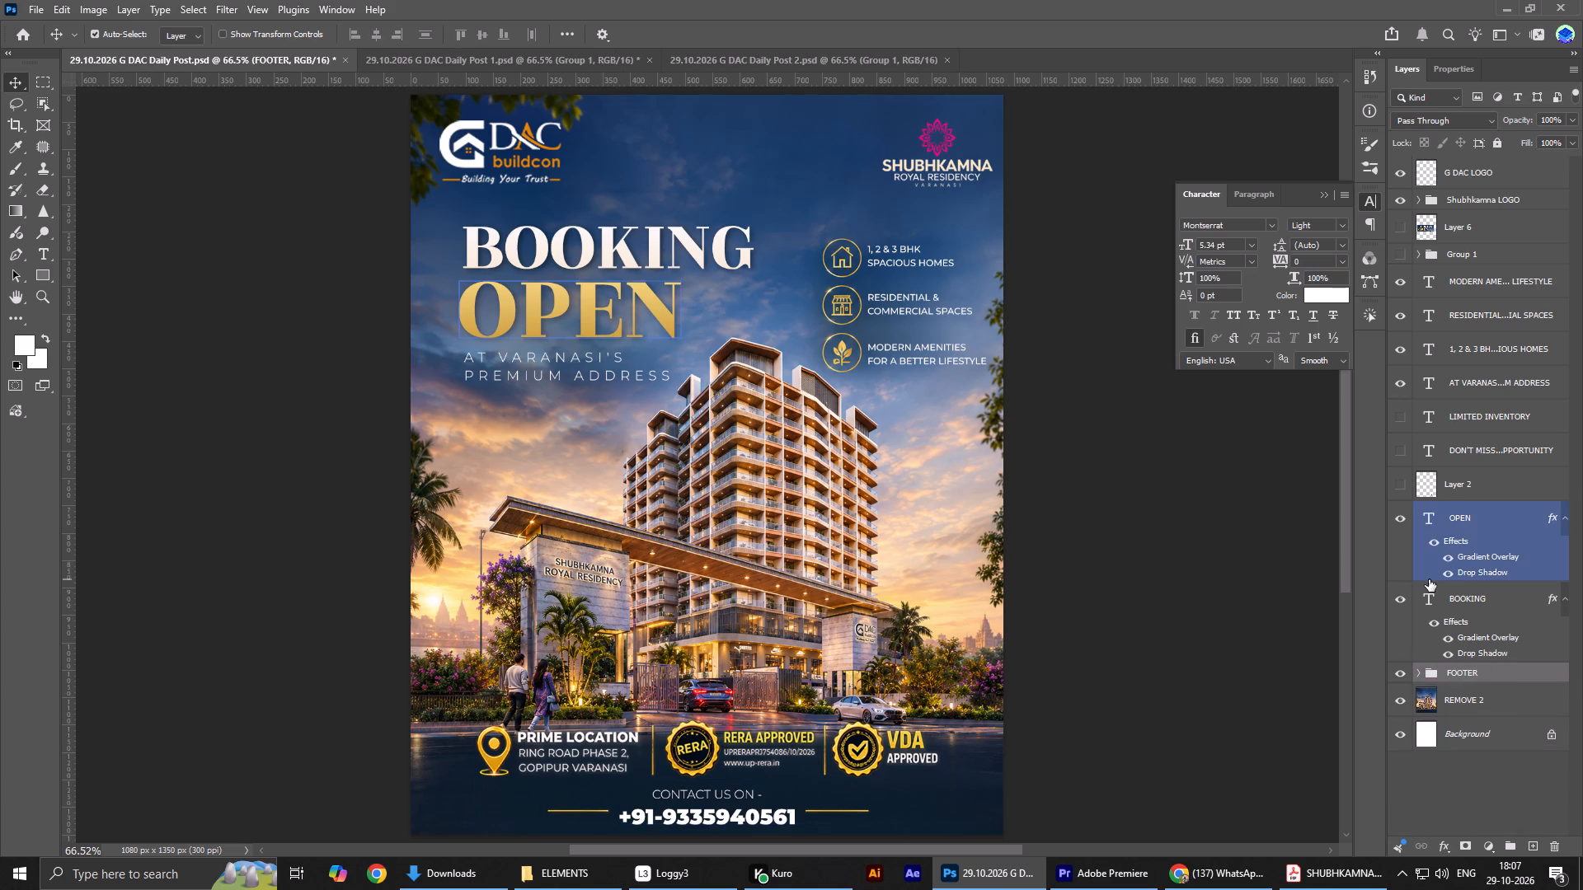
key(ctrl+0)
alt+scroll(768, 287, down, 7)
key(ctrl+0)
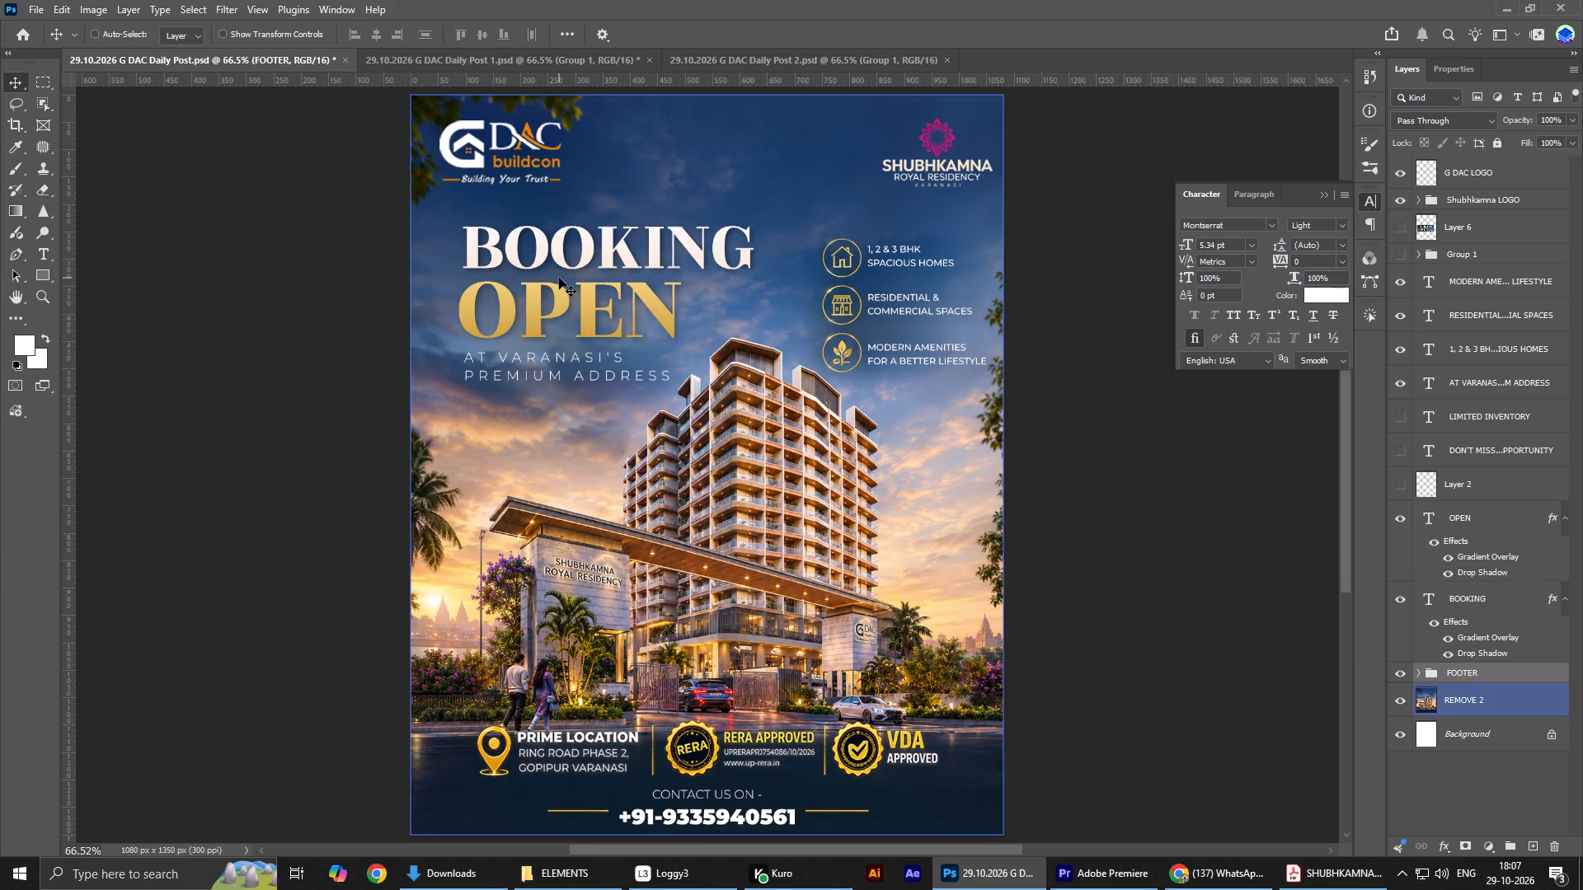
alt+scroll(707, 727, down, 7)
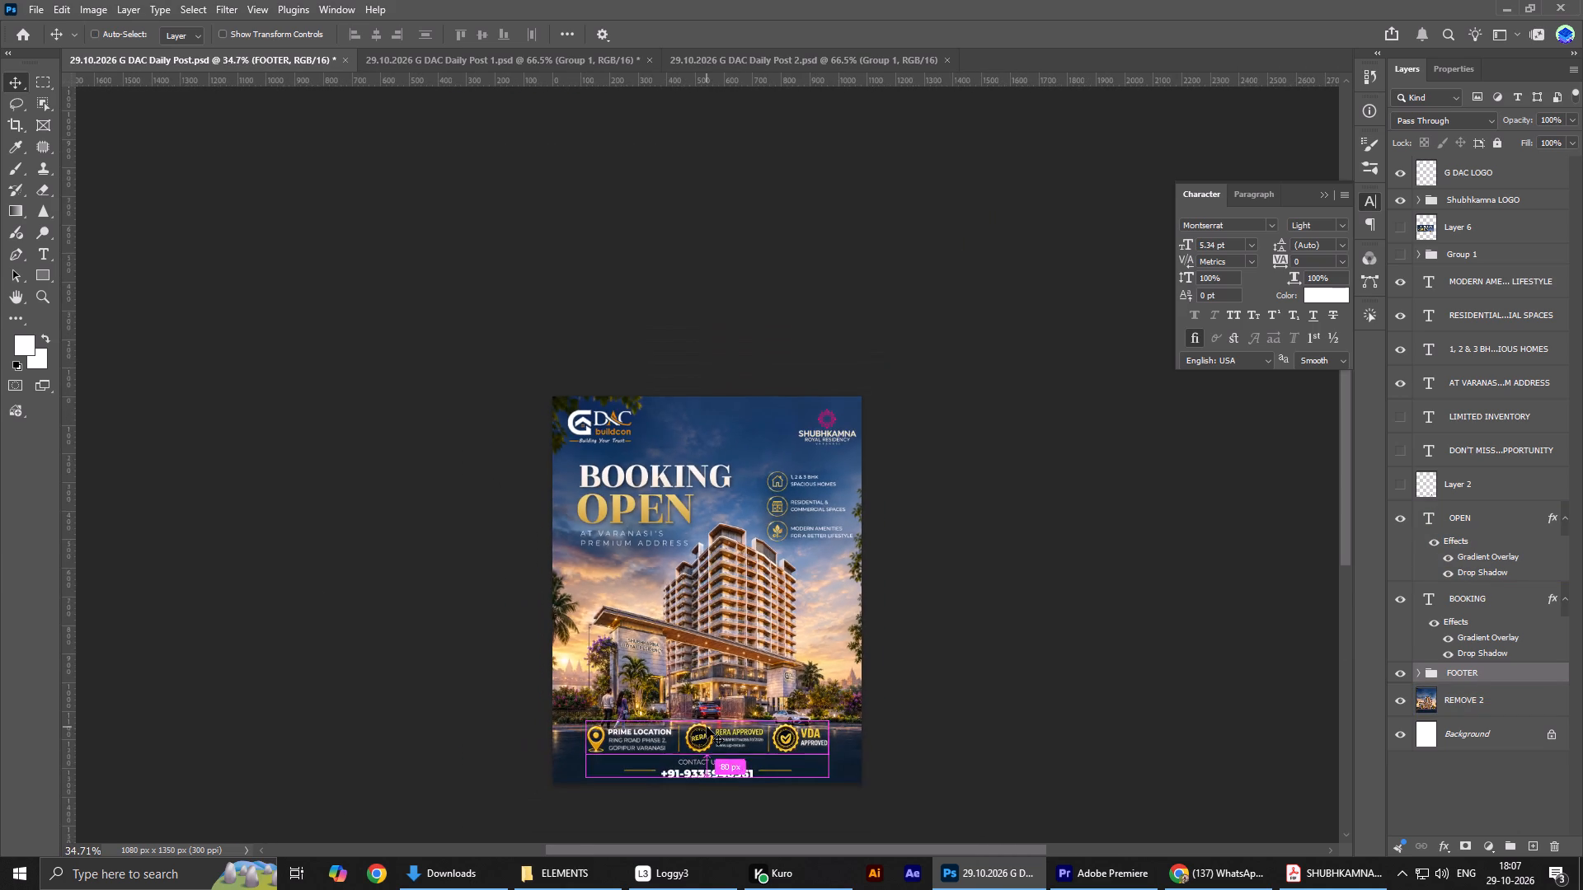
Move the G DAC logo horizontally across to the poster's upper-right corner, over the Shubhkamna logo.
key(ctrl+0)
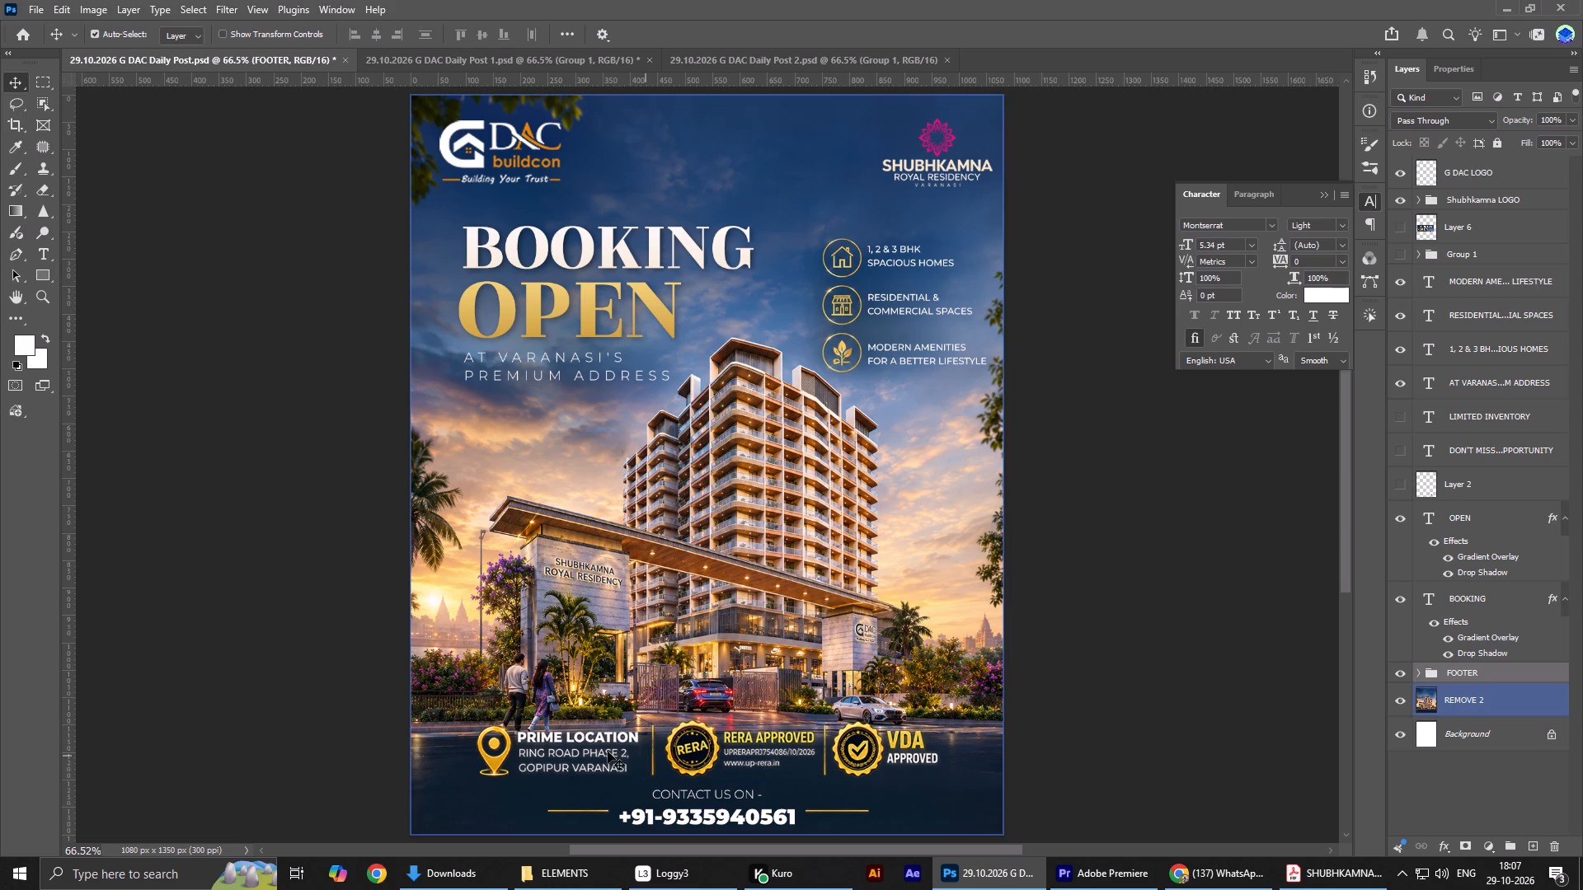
click(707, 761)
key(ctrl+0)
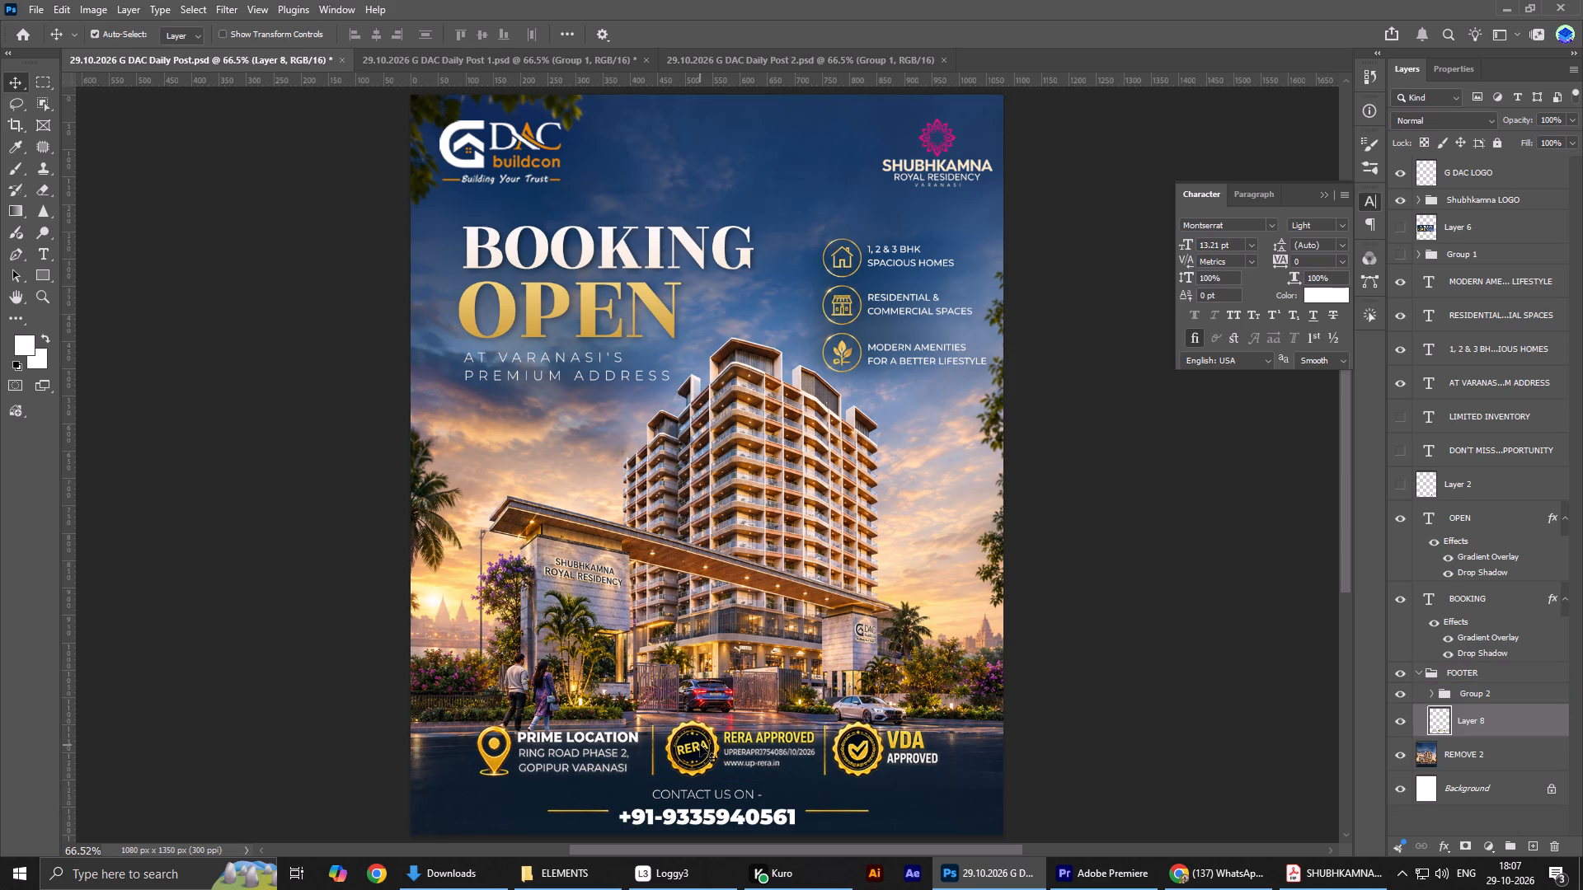
click(464, 136)
drag(465, 136, 494, 137)
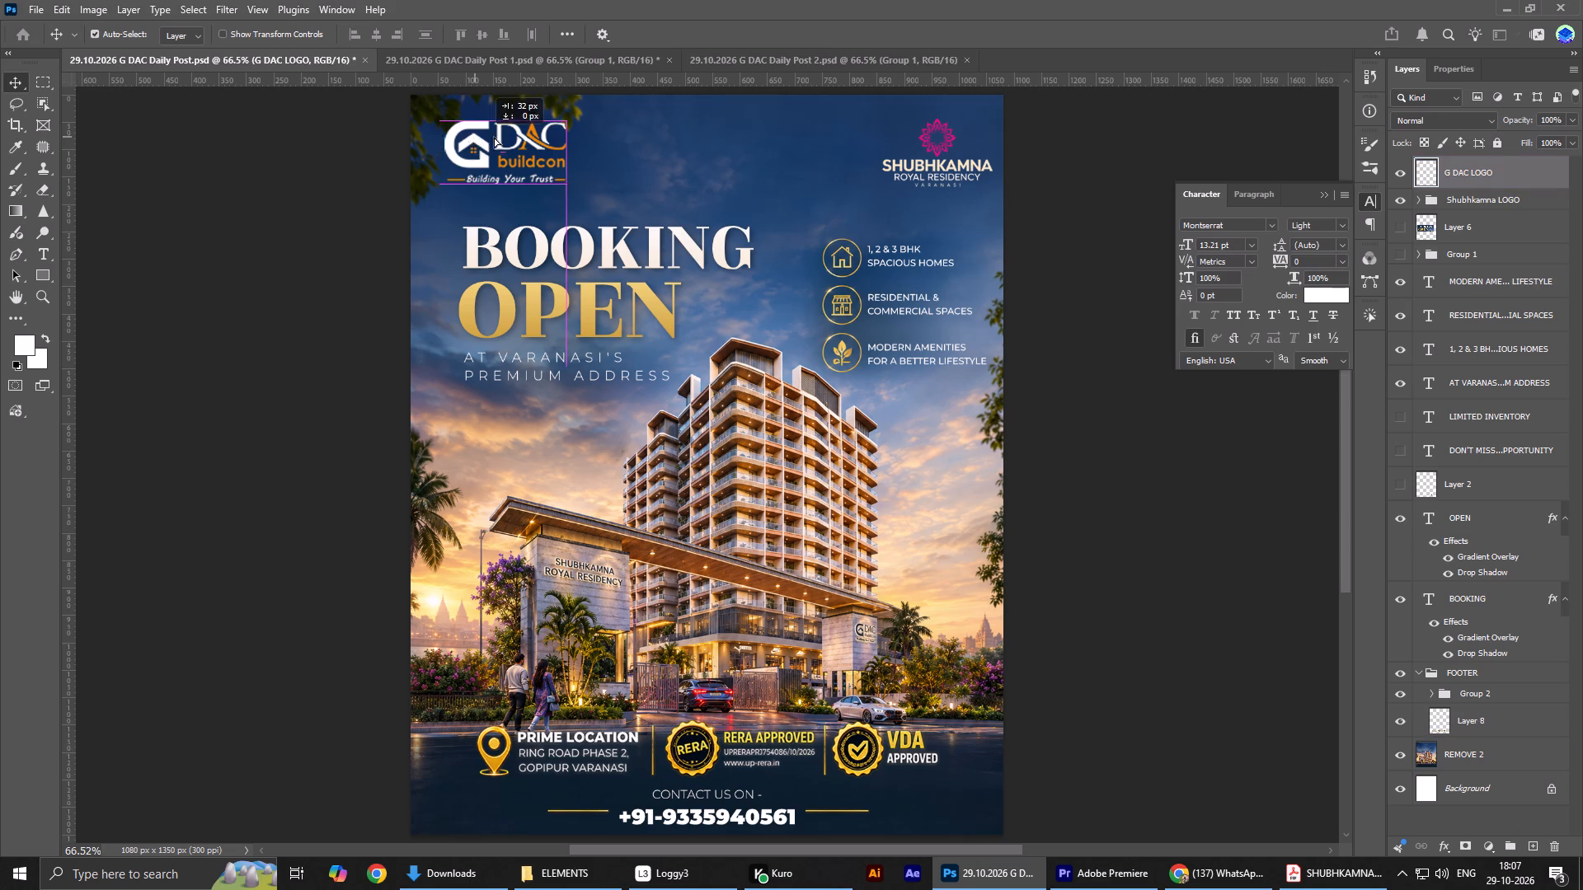
drag(494, 137, 897, 130)
shift+right_click(897, 130)
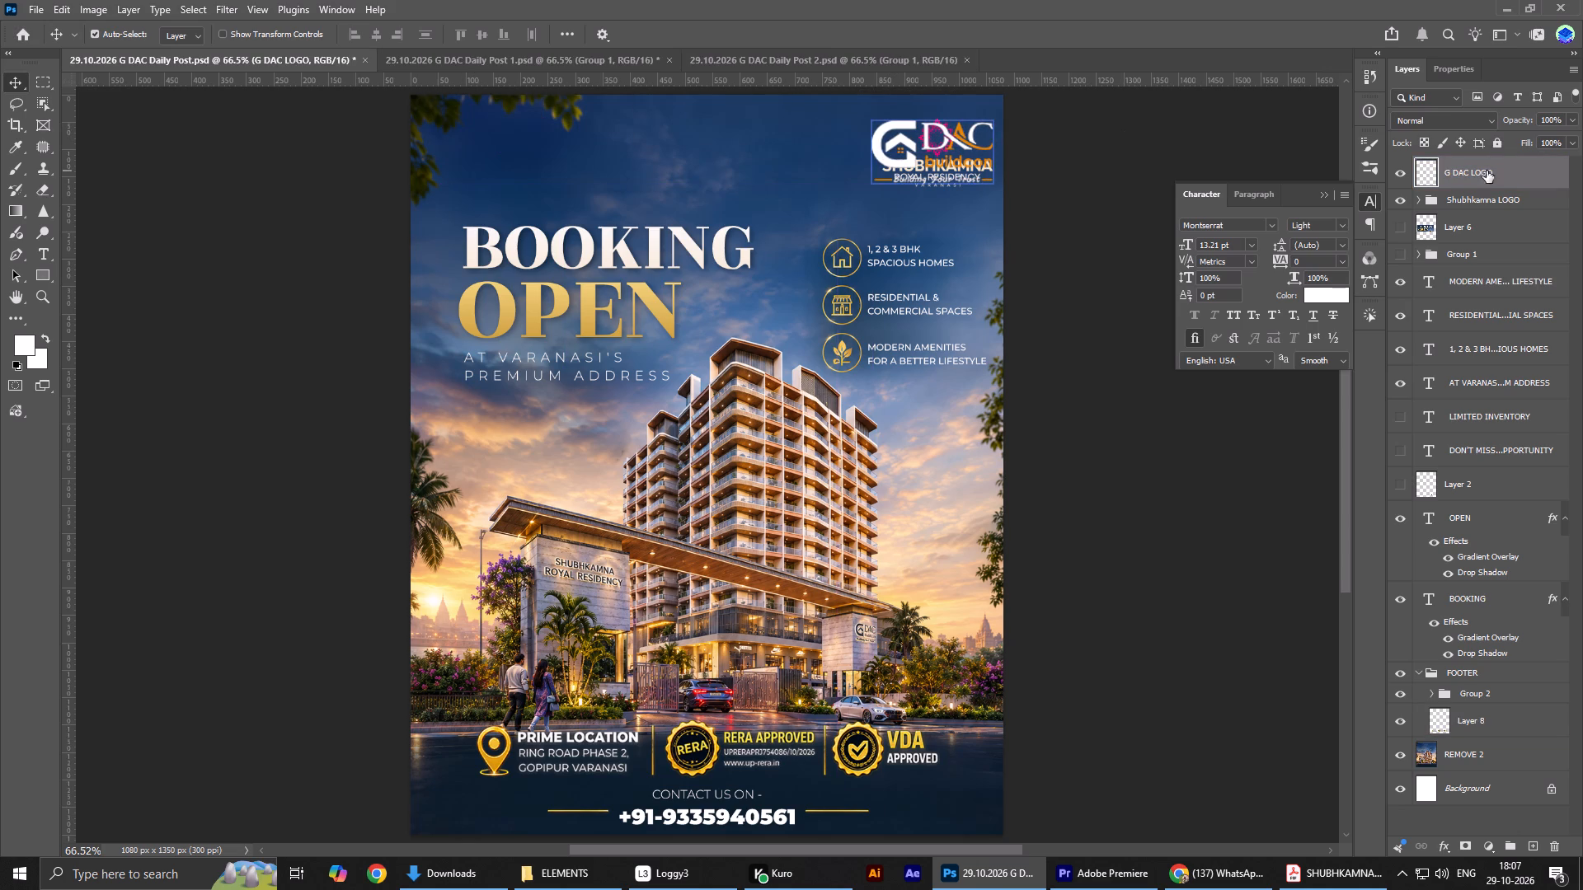
Move the Shubhkamna LOGO group to the poster's upper-left corner and enlarge it proportionally.
click(1451, 198)
key(ctrl+t)
drag(937, 138, 503, 132)
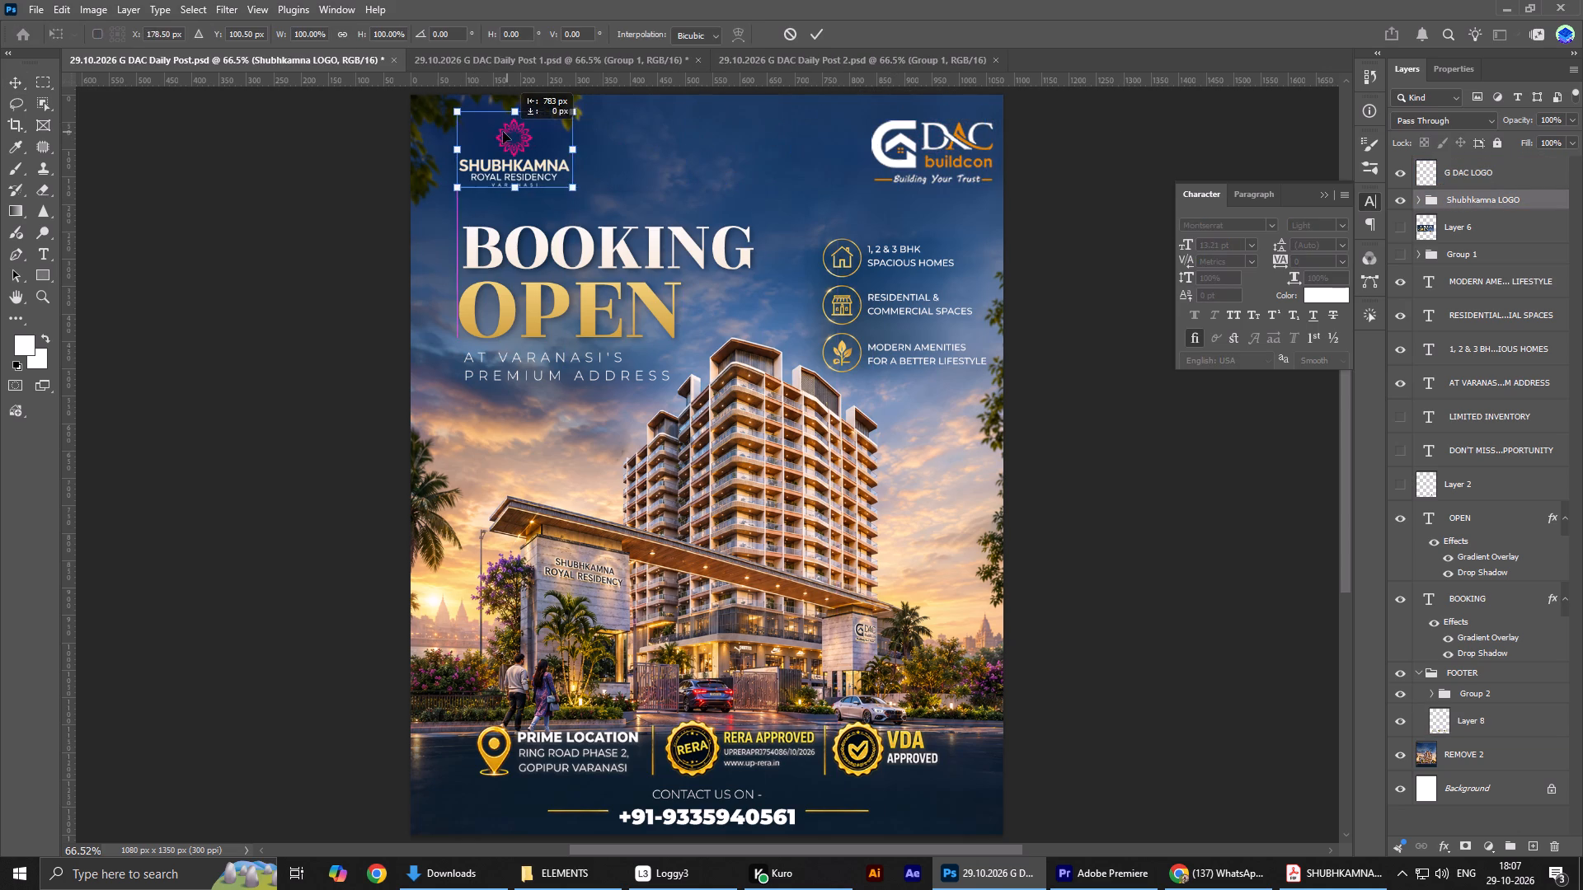
drag(503, 132, 500, 132)
drag(557, 119, 574, 111)
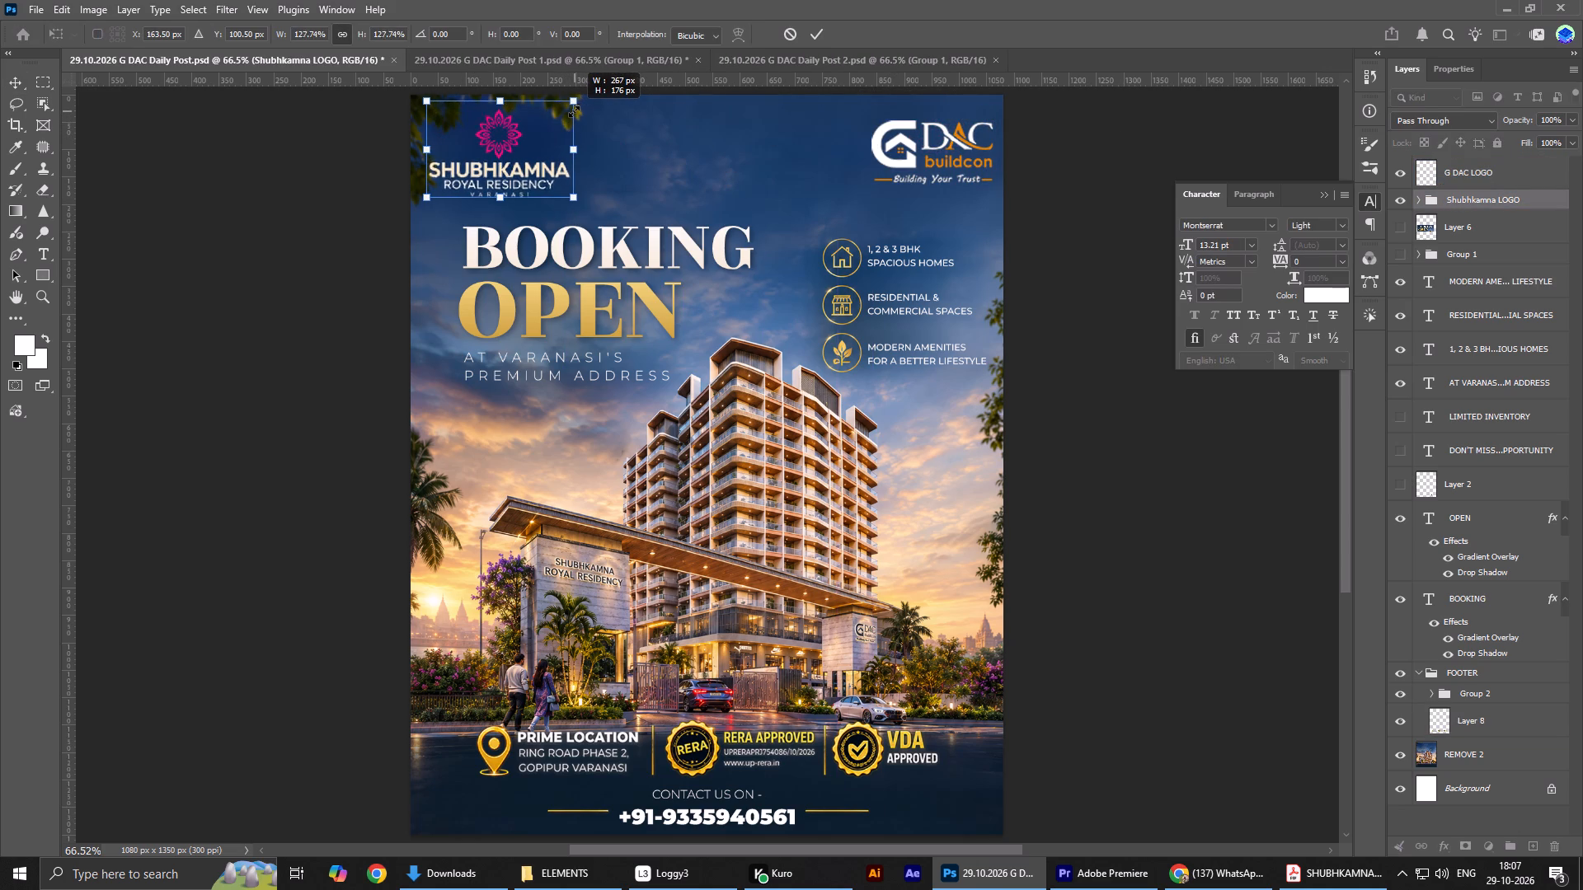
drag(574, 111, 568, 111)
key(Return)
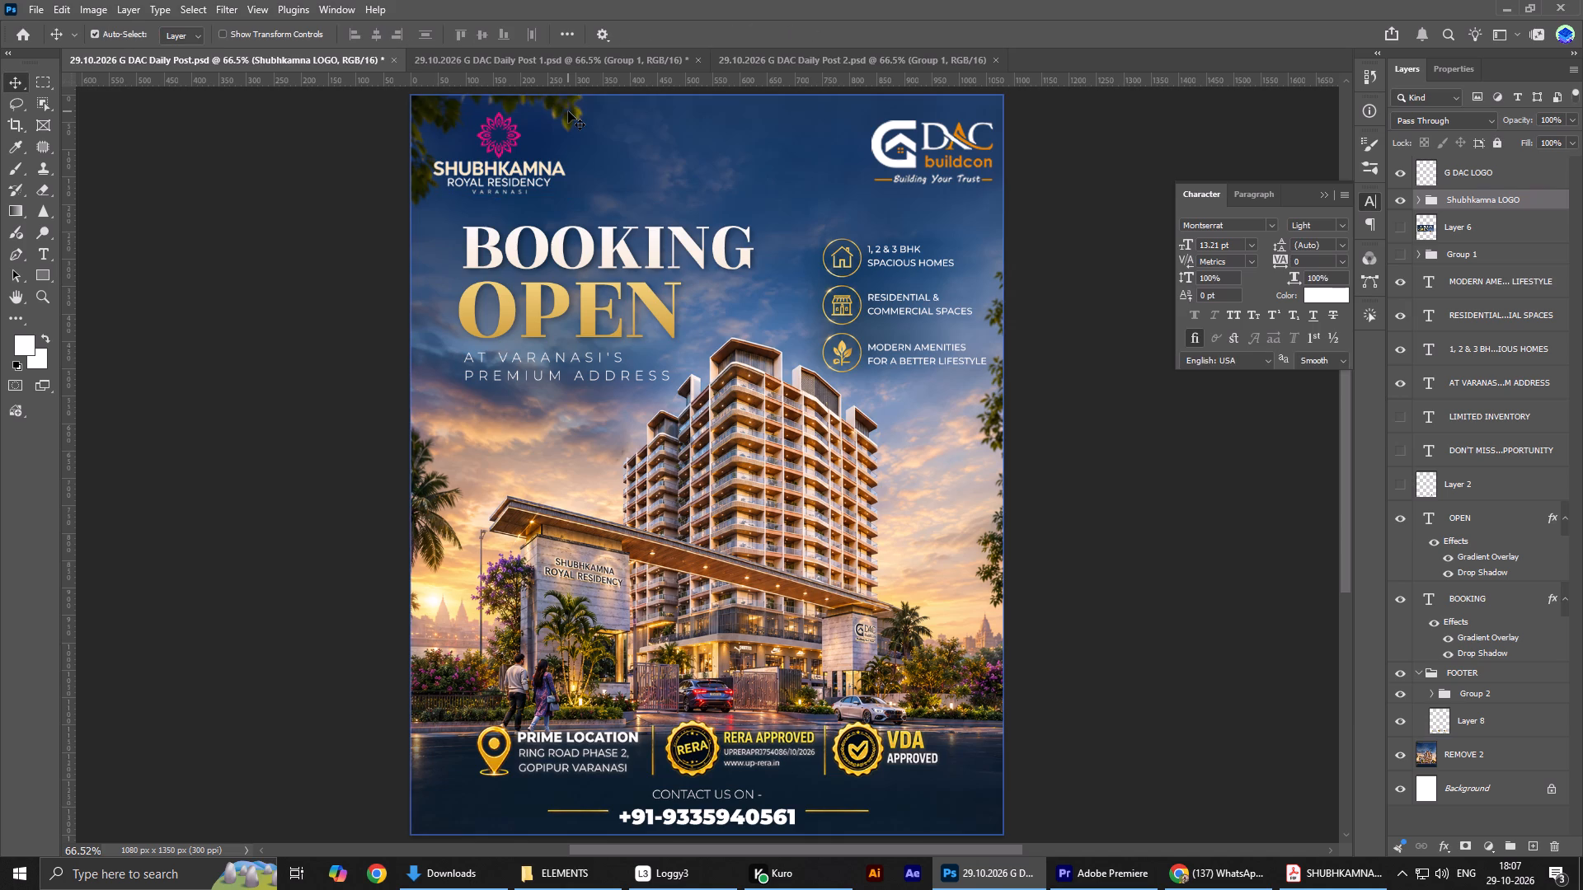
Nudge the Shubhkamna logo slightly left and up in the poster's upper-left corner.
key(Left)
key(Left)
key(Left)
key(Up)
key(Up)
key(Right)
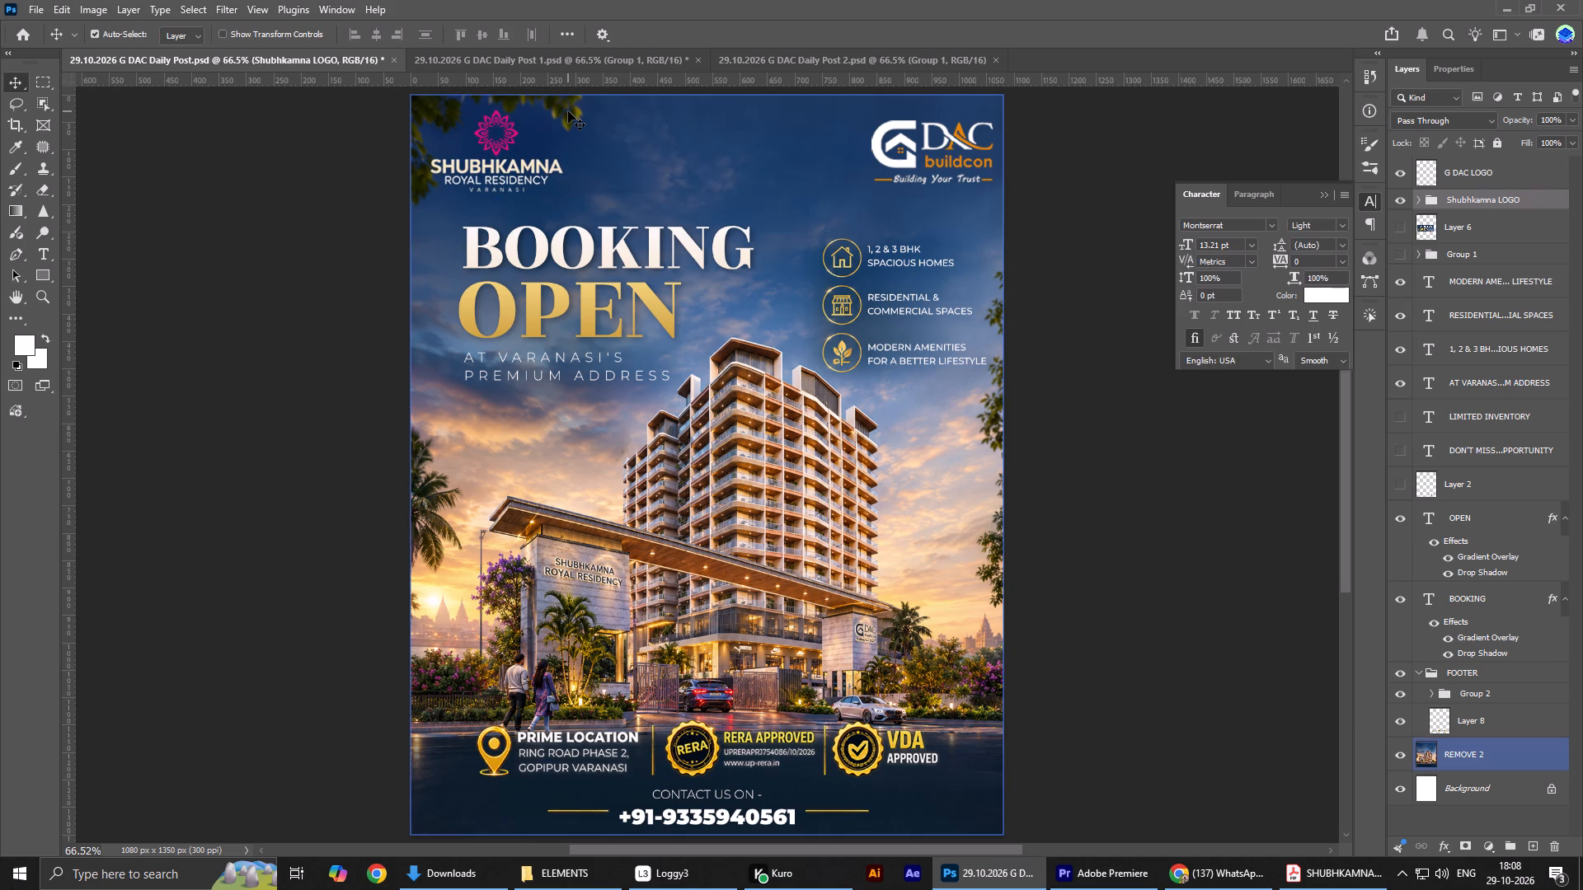
key(Right)
key(Up)
key(Up)
key(Up)
key(Up)
key(Down)
key(Down)
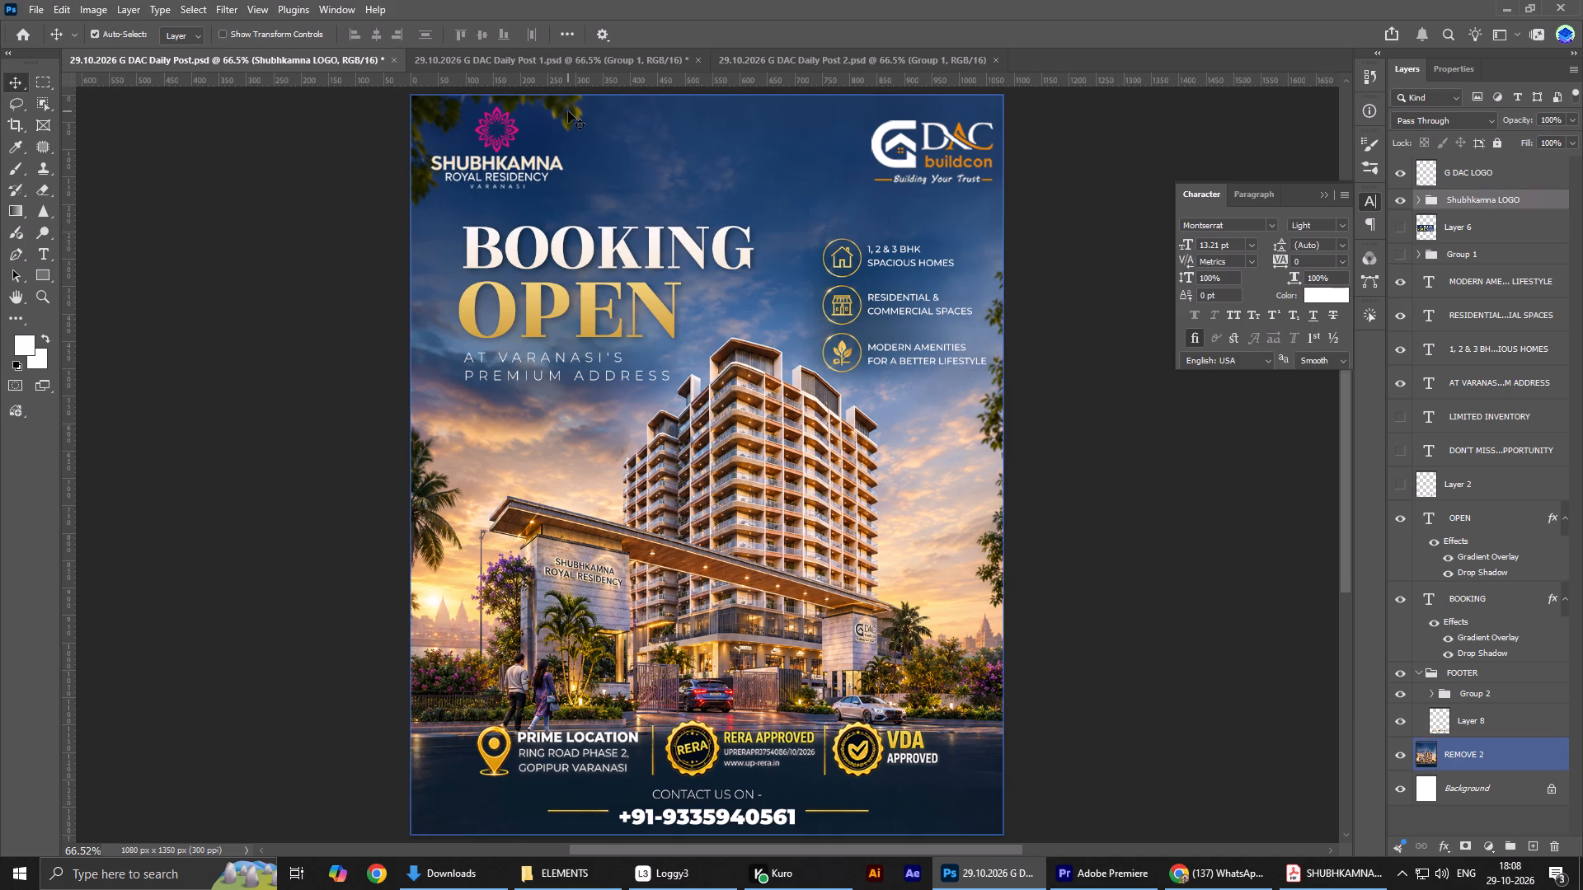
Scale the G DAC logo down to about 82% and nudge it slightly right and up in its corner.
click(1505, 178)
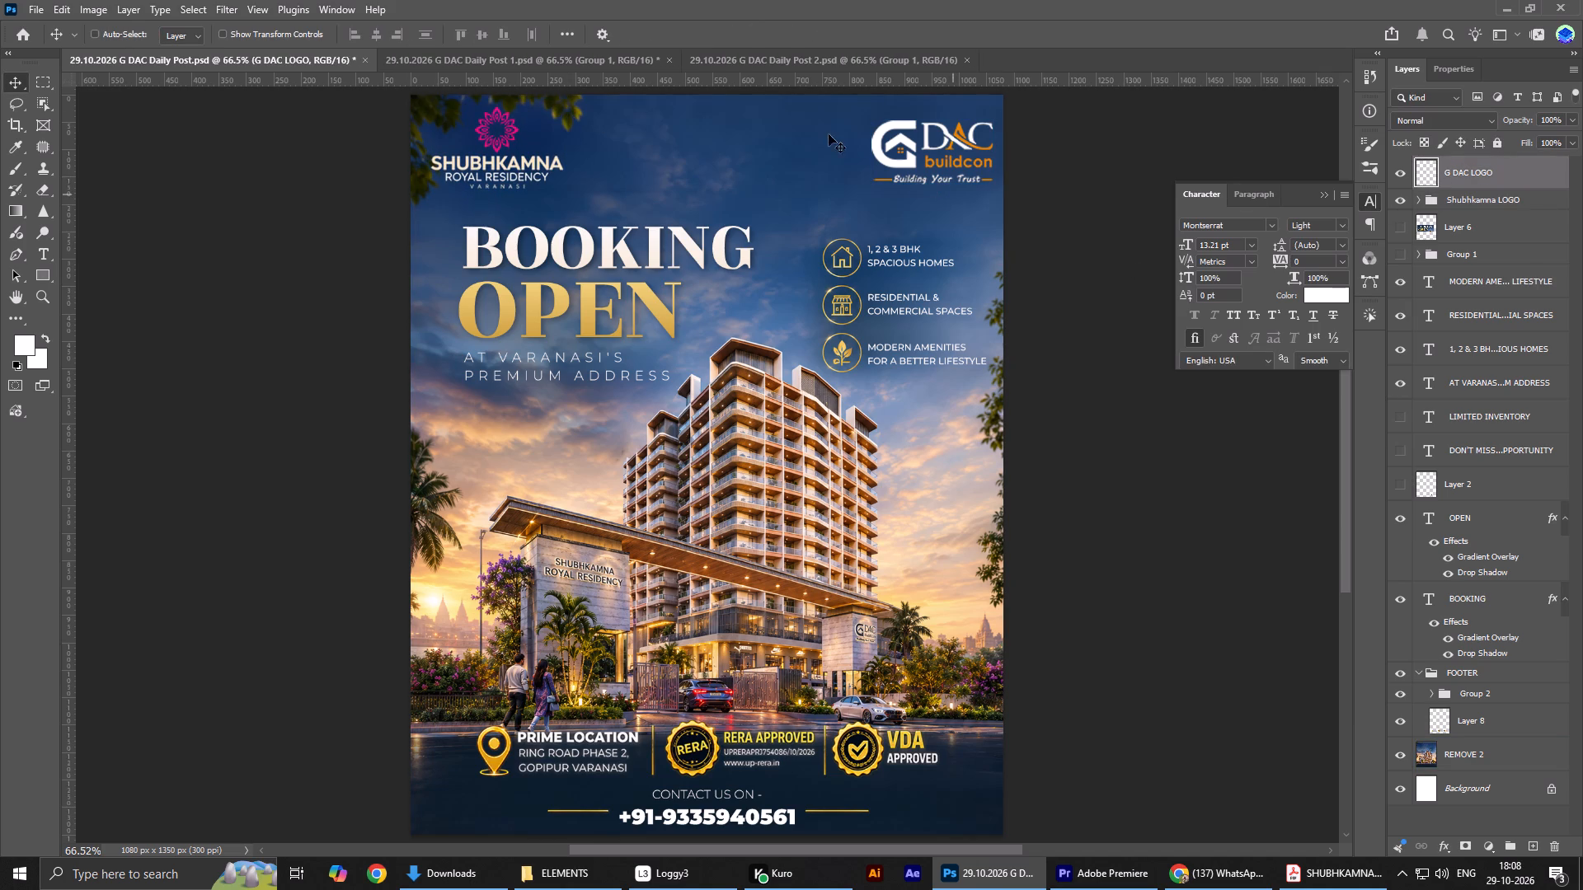
key(ctrl+t)
drag(993, 119, 979, 119)
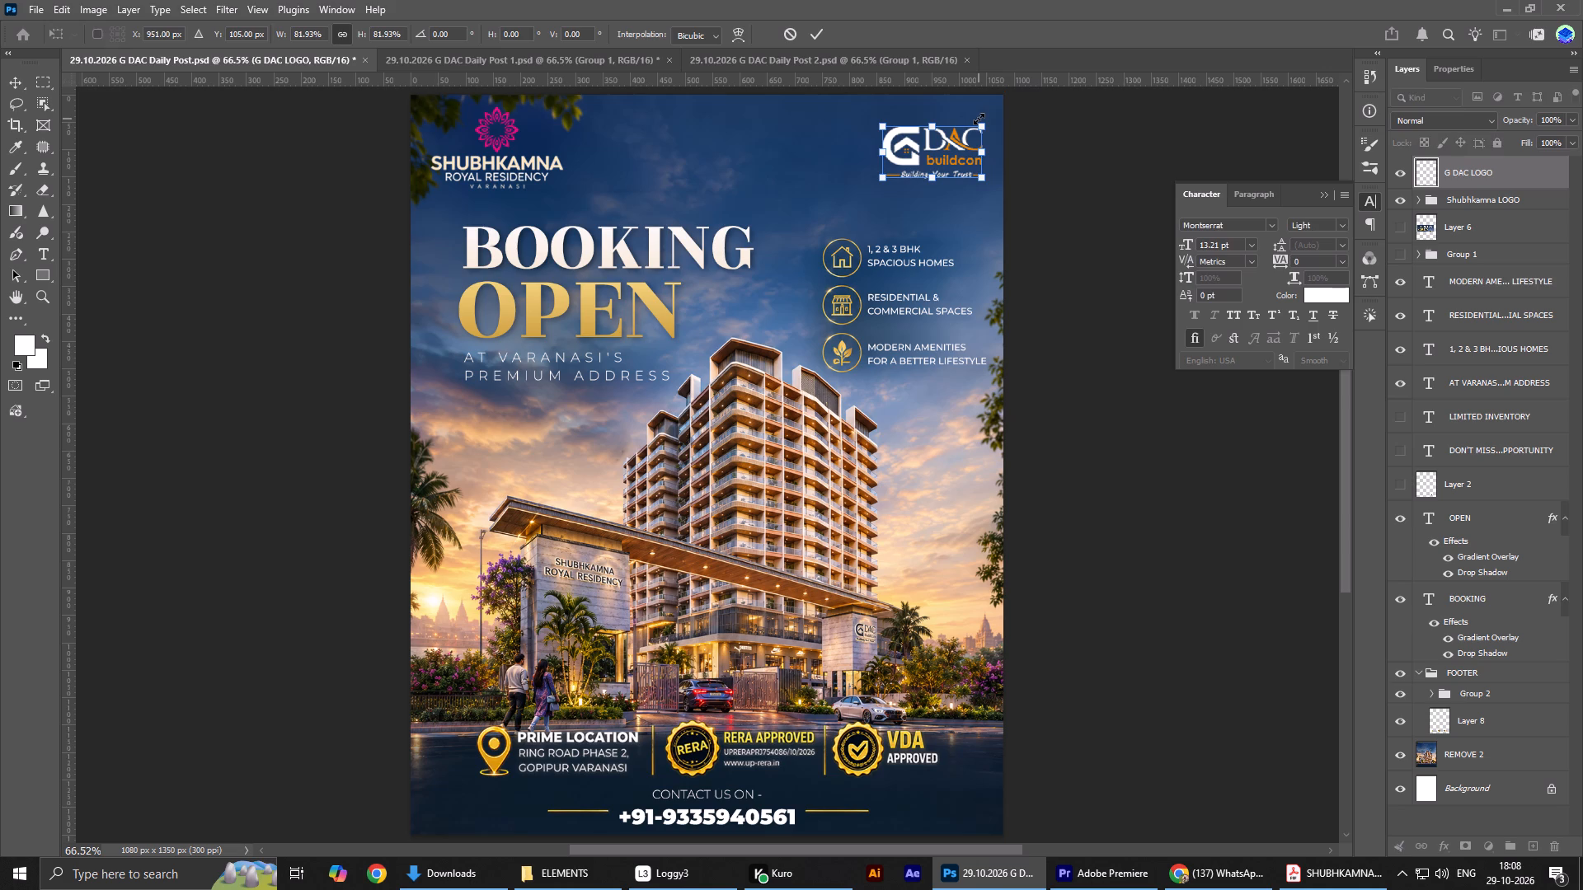
key(Return)
key(Right)
key(Right)
key(Right)
key(Up)
key(Up)
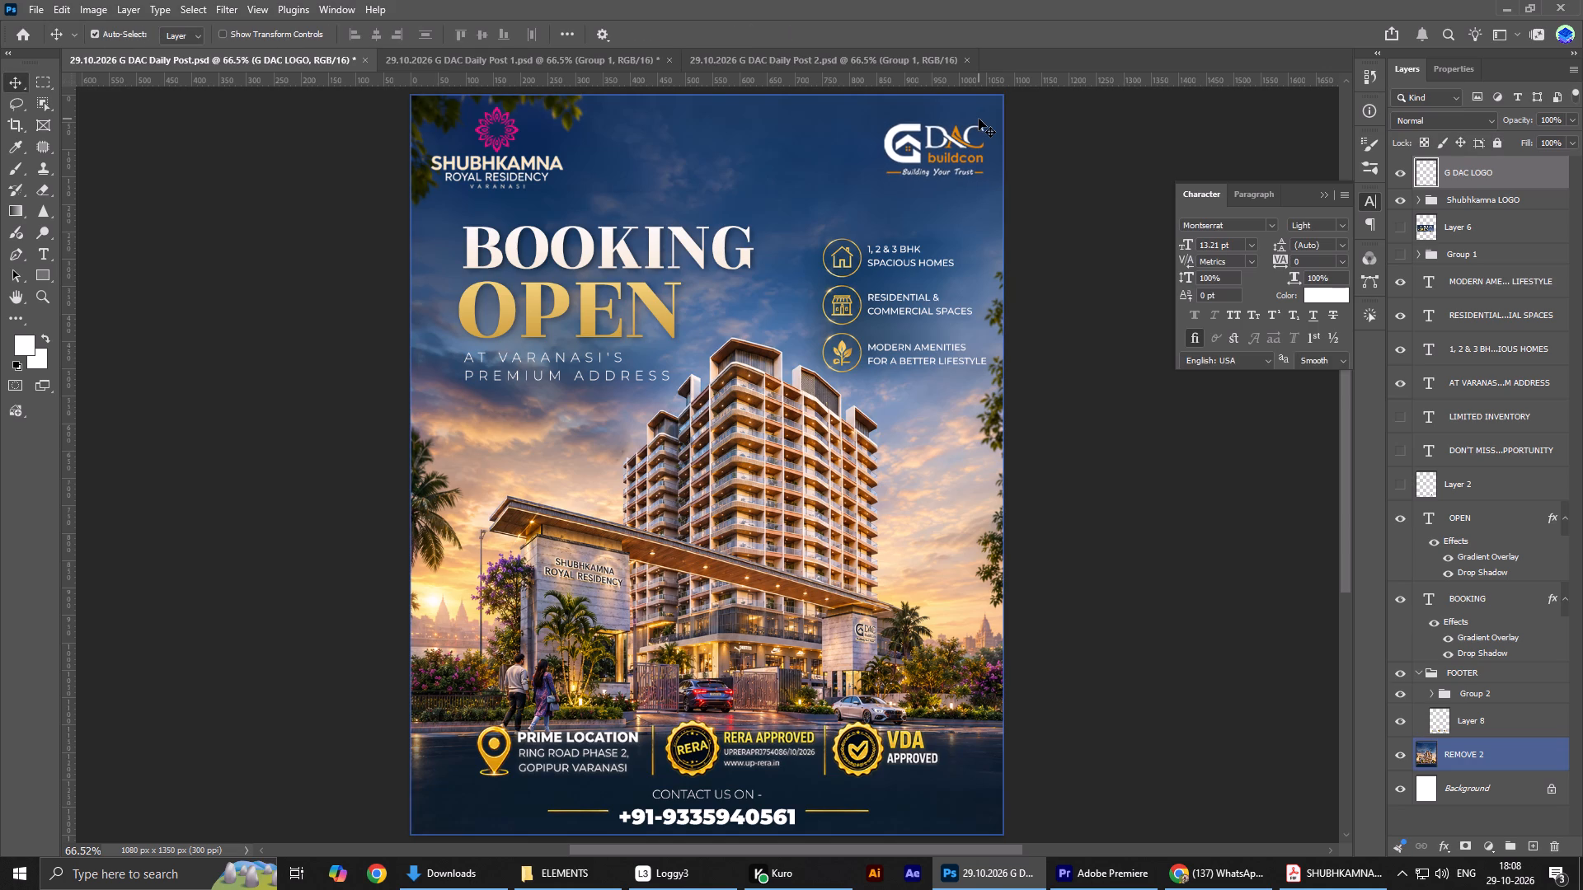
Nudge the G DAC logo slightly right and down in the poster's upper-right corner and save the document.
key(Right)
key(Down)
key(Down)
key(ctrl+0)
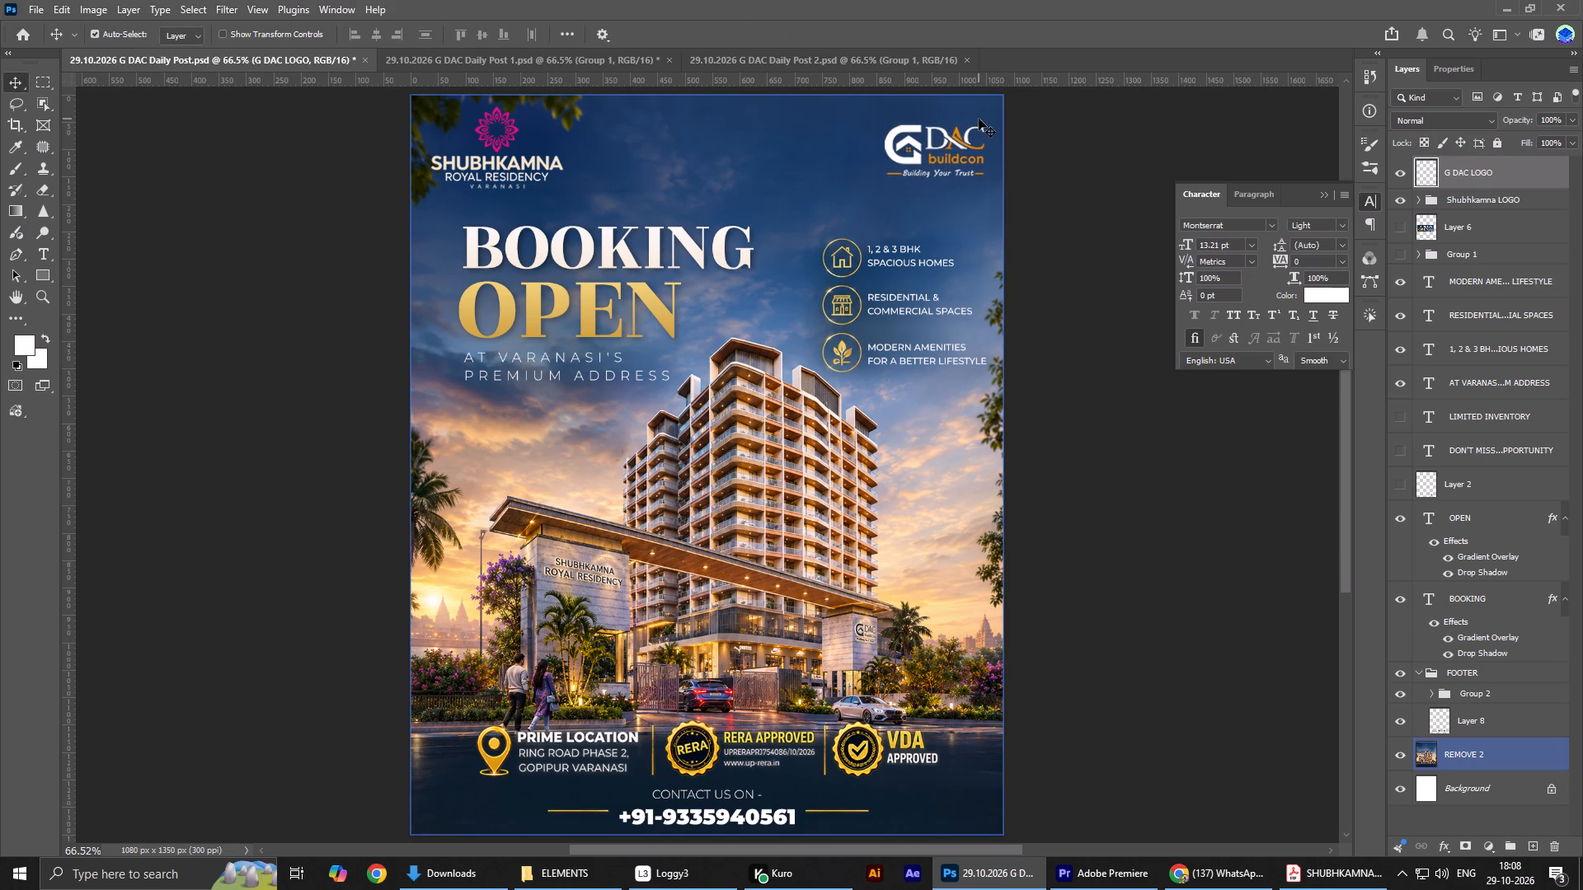
key(ctrl+s)
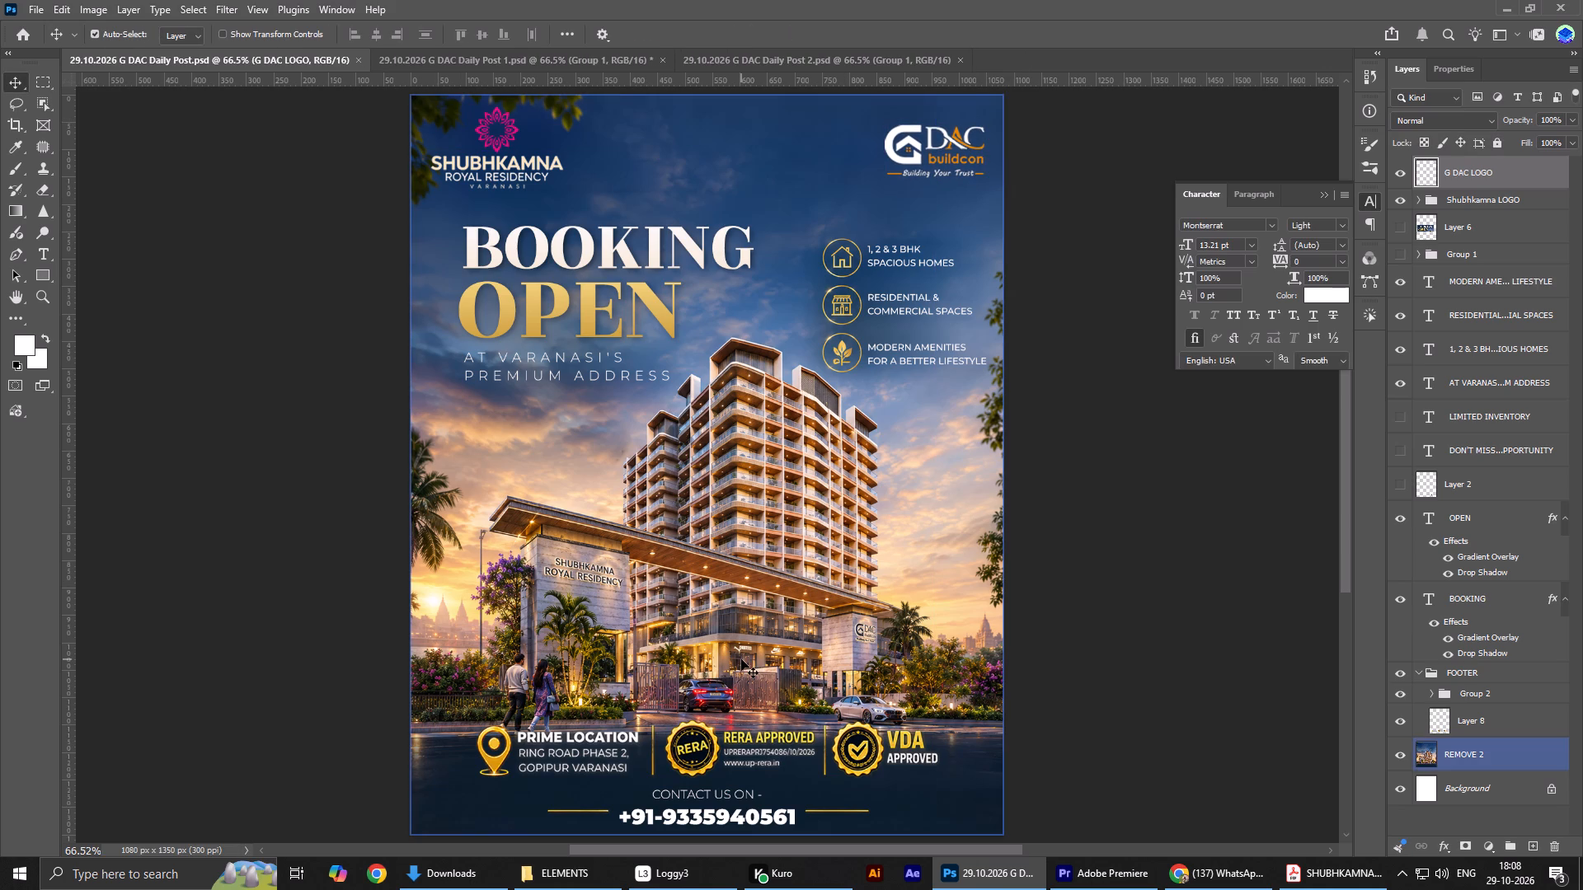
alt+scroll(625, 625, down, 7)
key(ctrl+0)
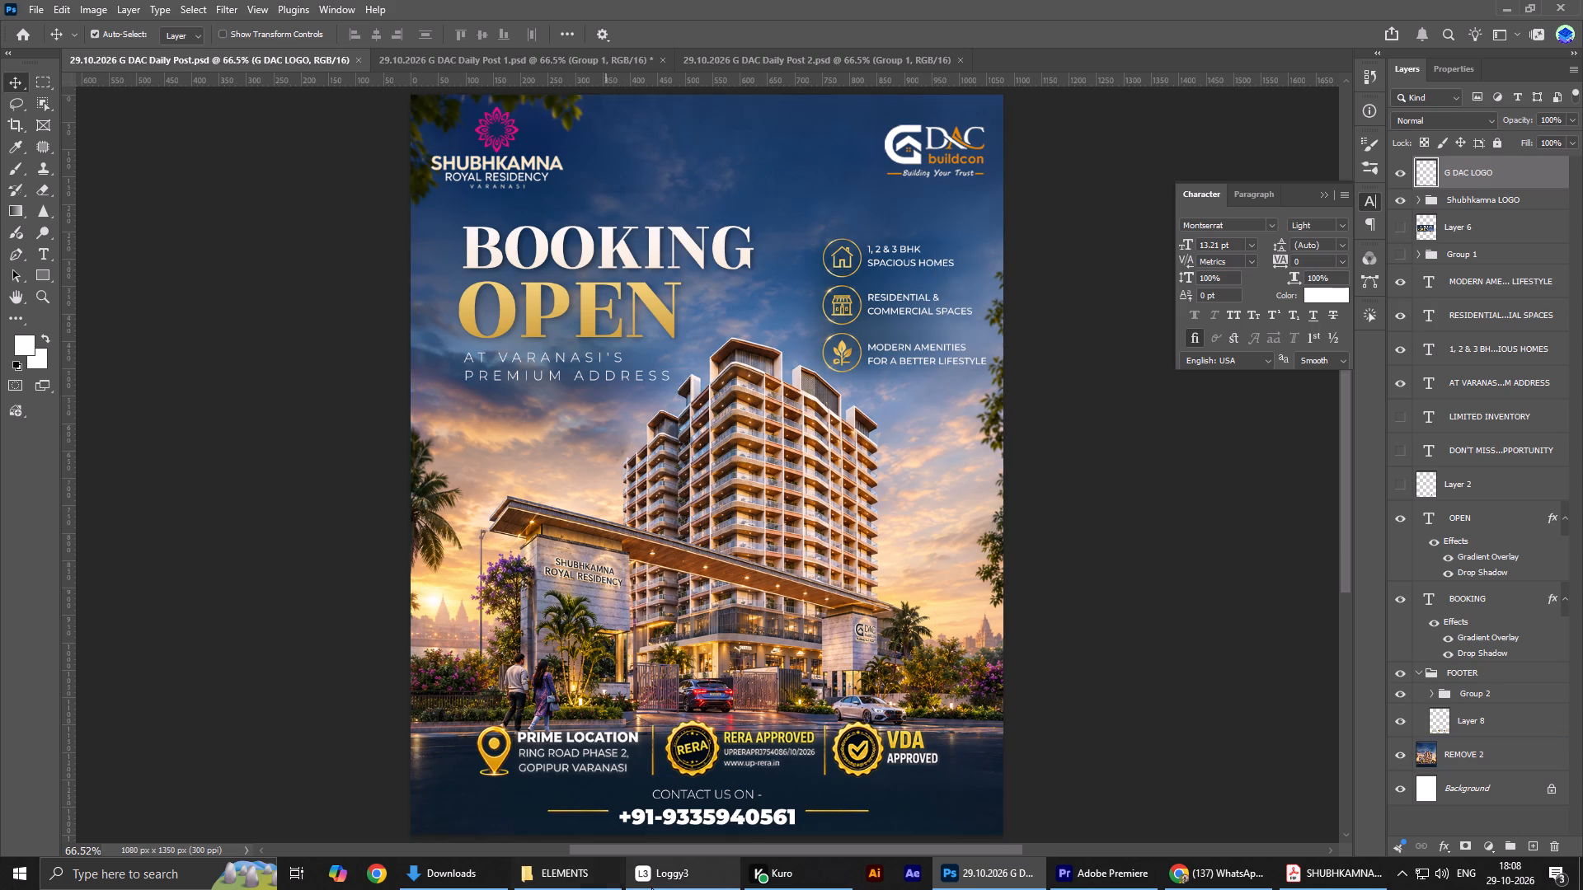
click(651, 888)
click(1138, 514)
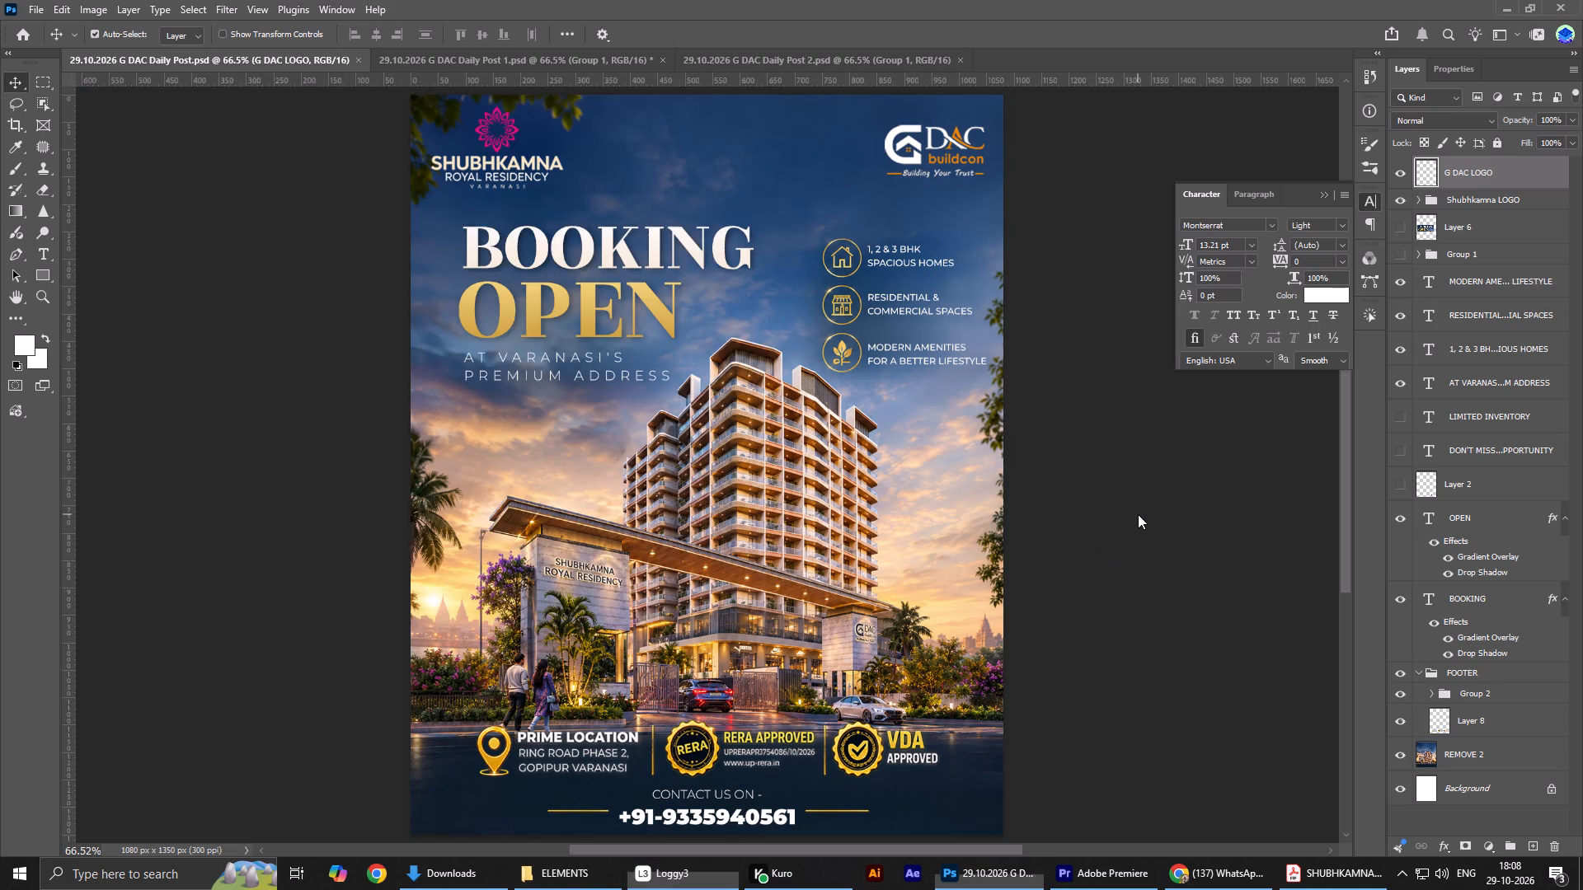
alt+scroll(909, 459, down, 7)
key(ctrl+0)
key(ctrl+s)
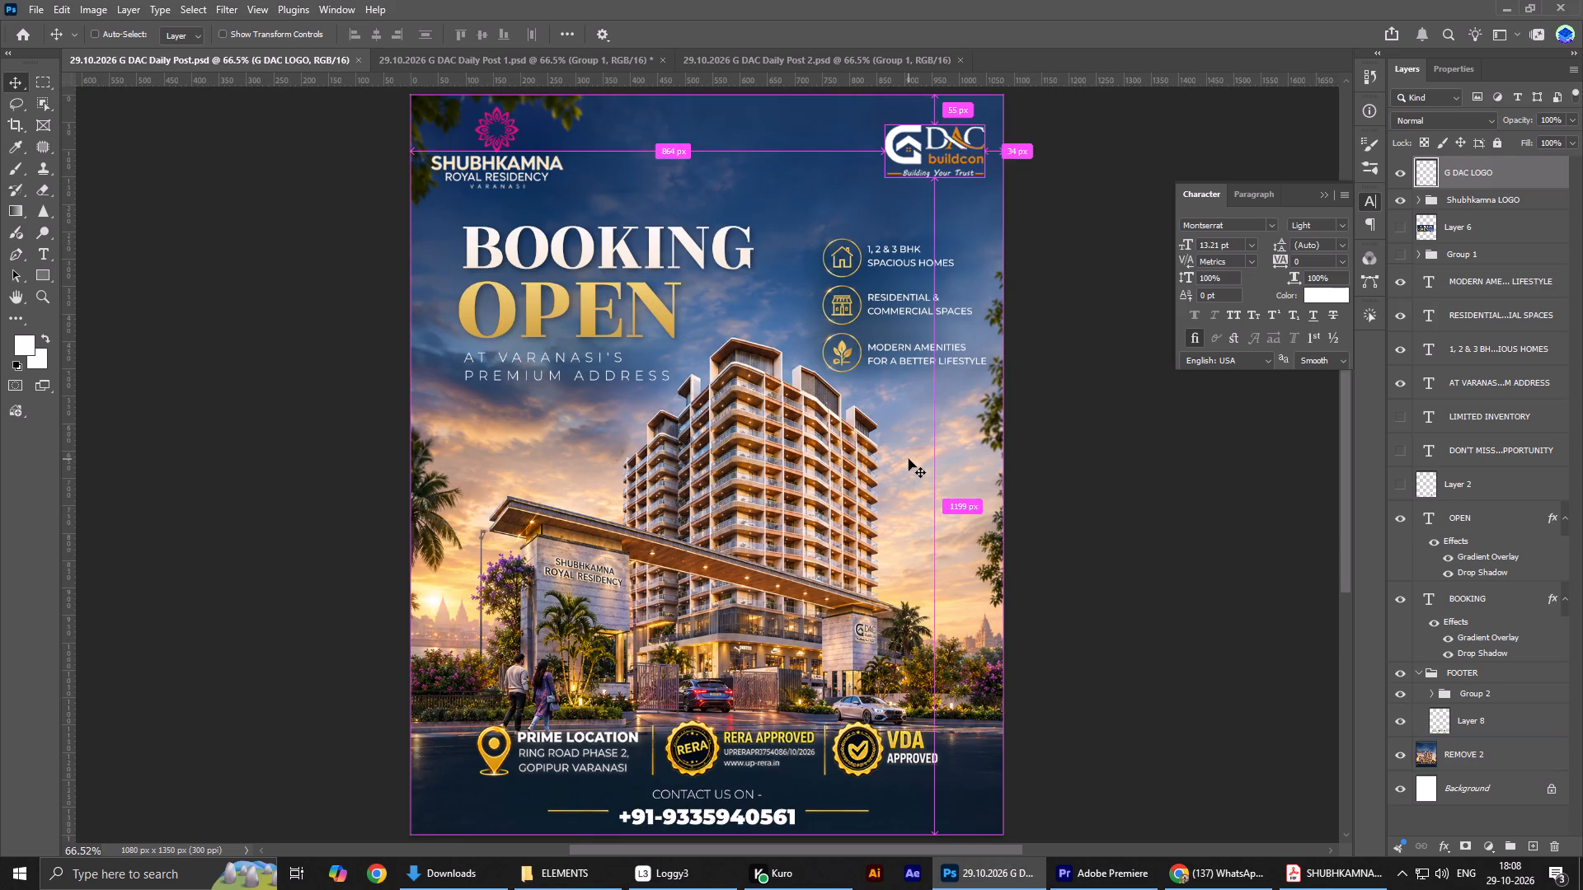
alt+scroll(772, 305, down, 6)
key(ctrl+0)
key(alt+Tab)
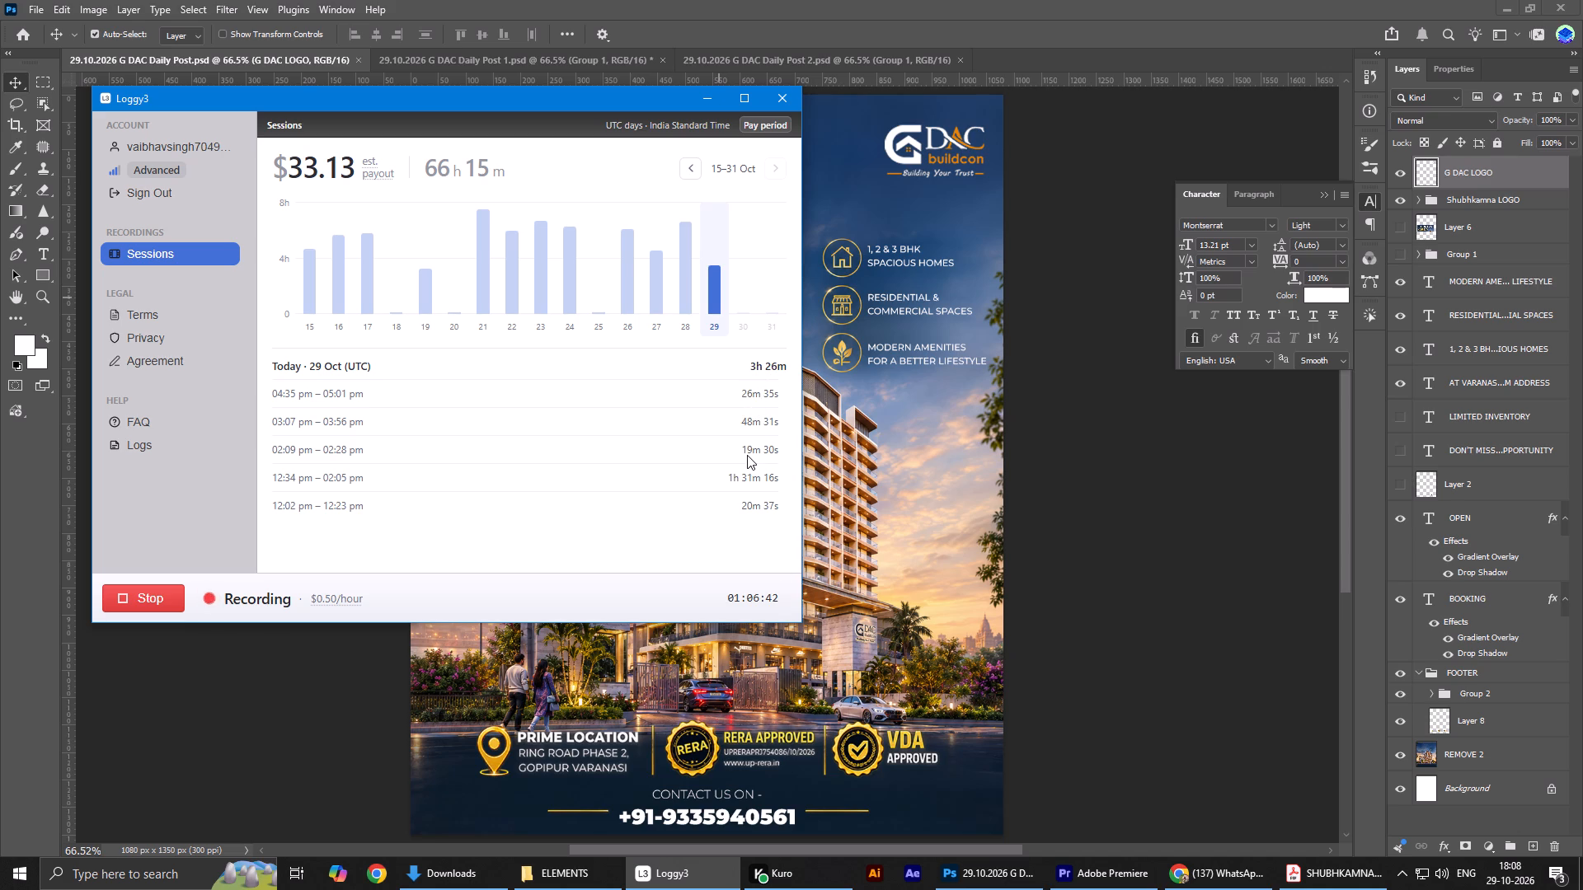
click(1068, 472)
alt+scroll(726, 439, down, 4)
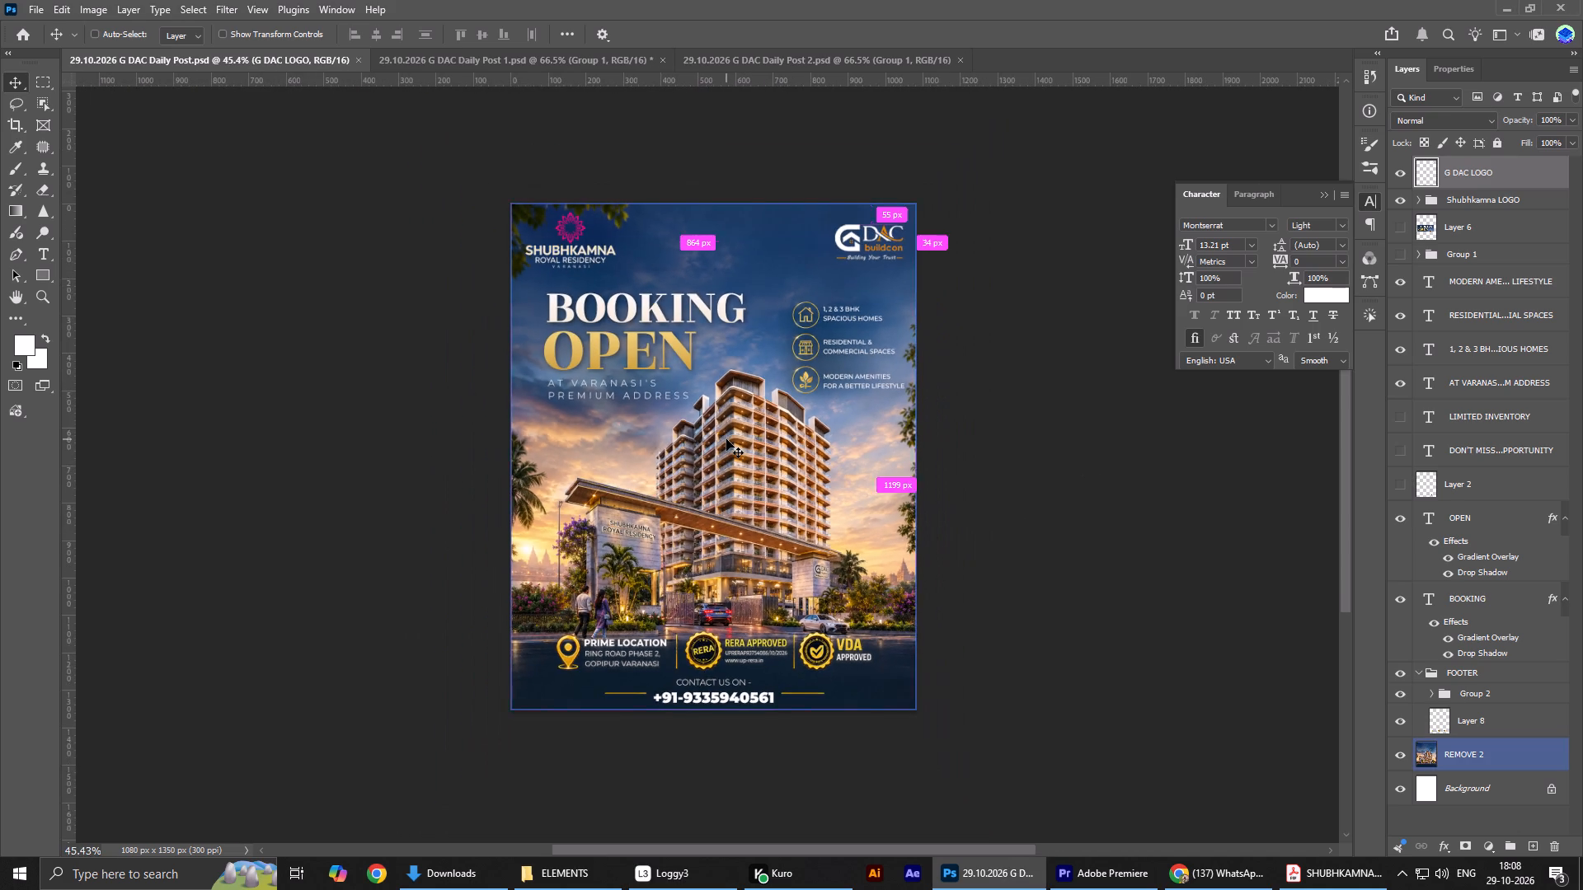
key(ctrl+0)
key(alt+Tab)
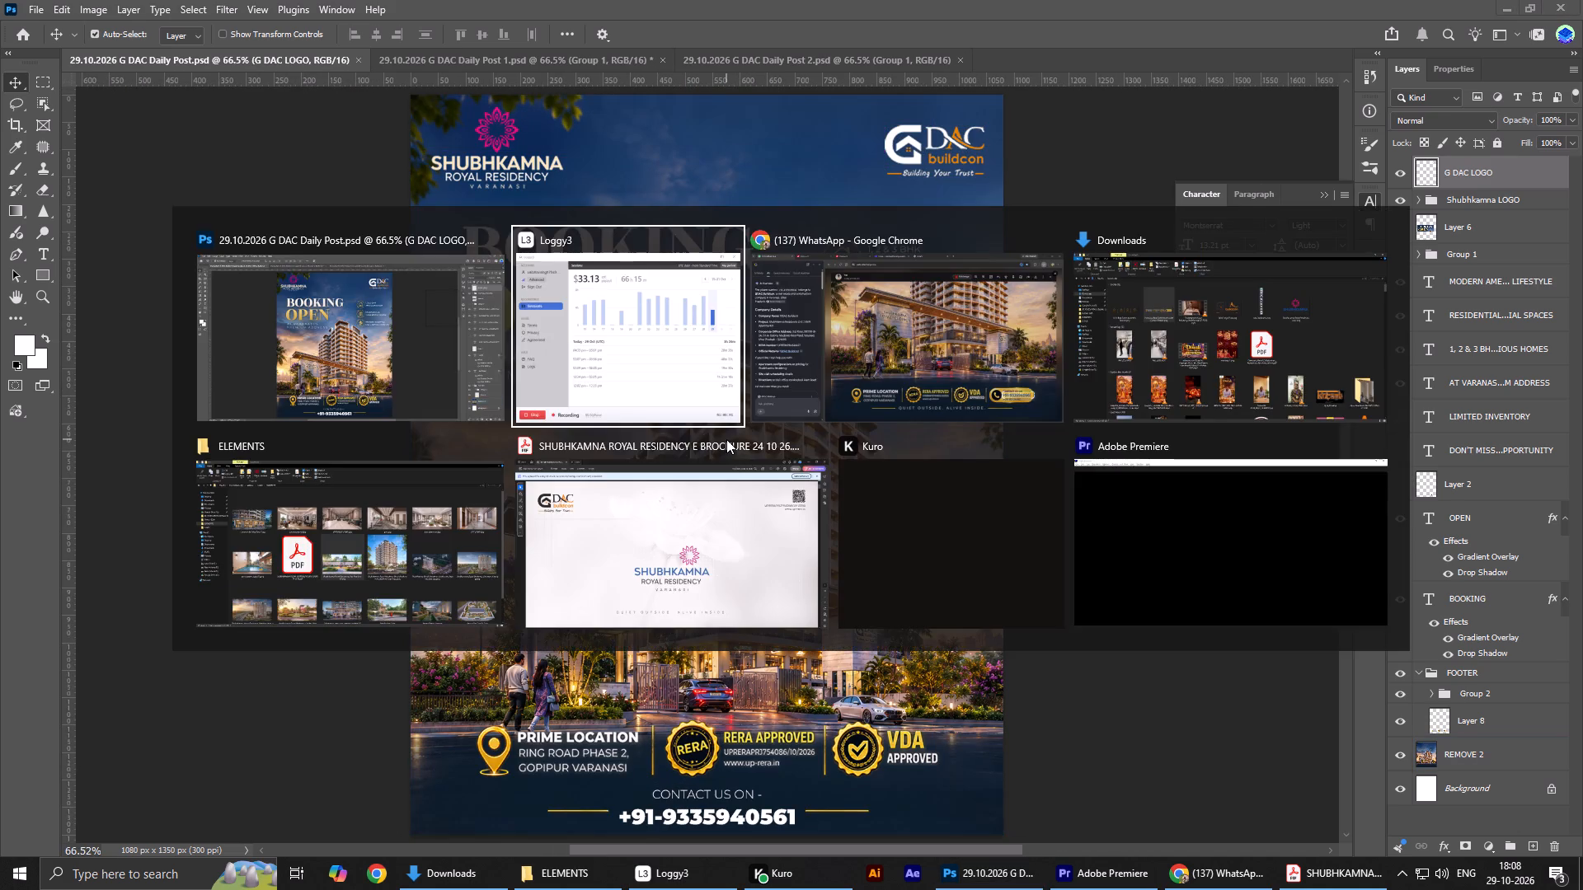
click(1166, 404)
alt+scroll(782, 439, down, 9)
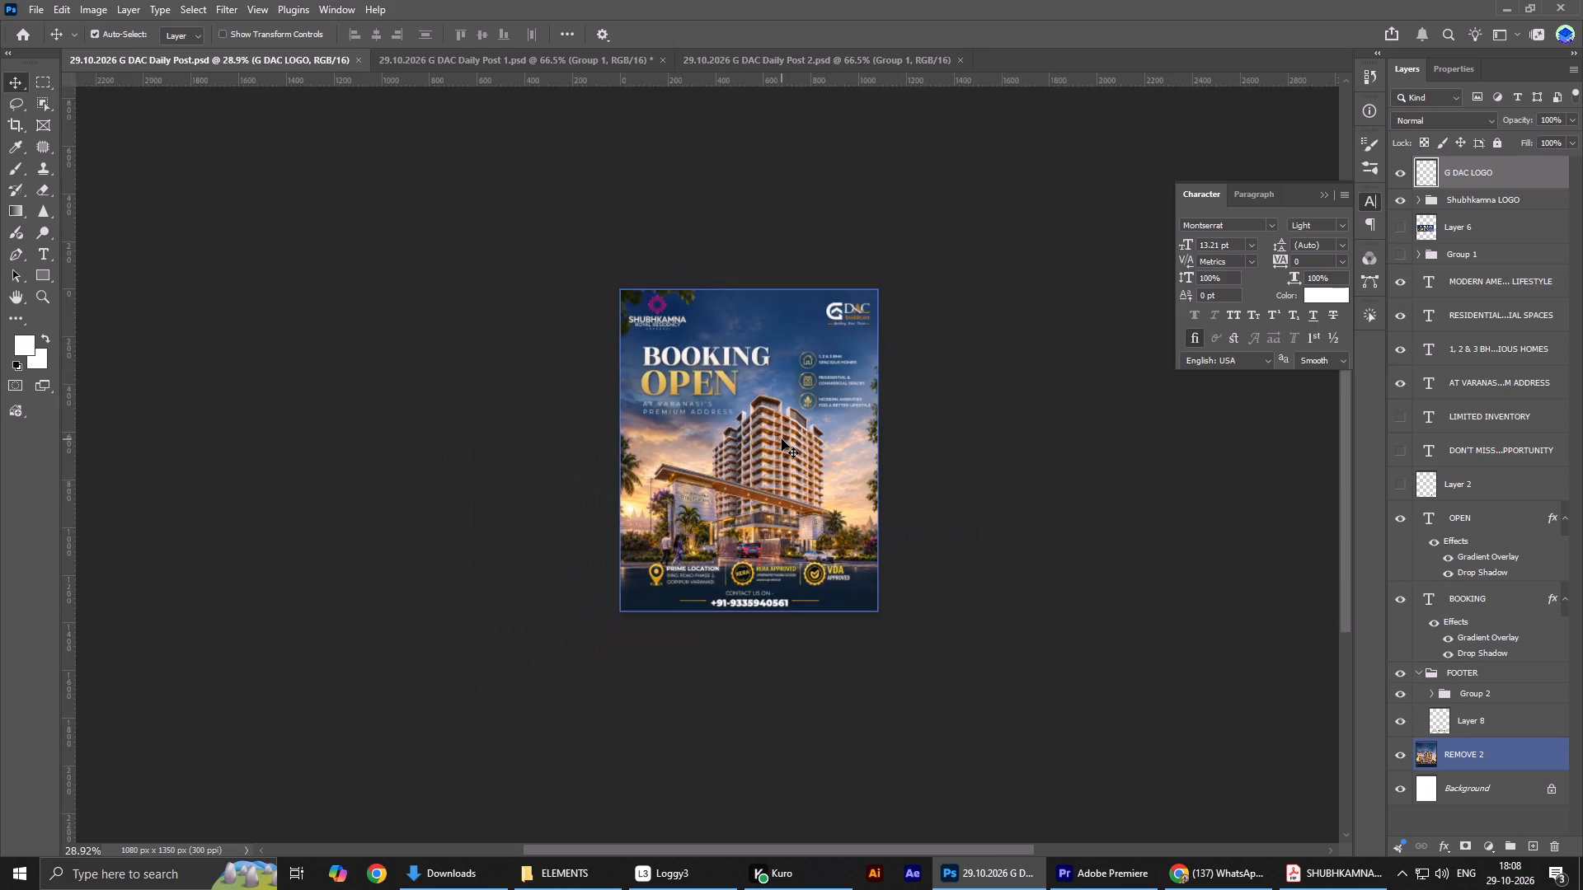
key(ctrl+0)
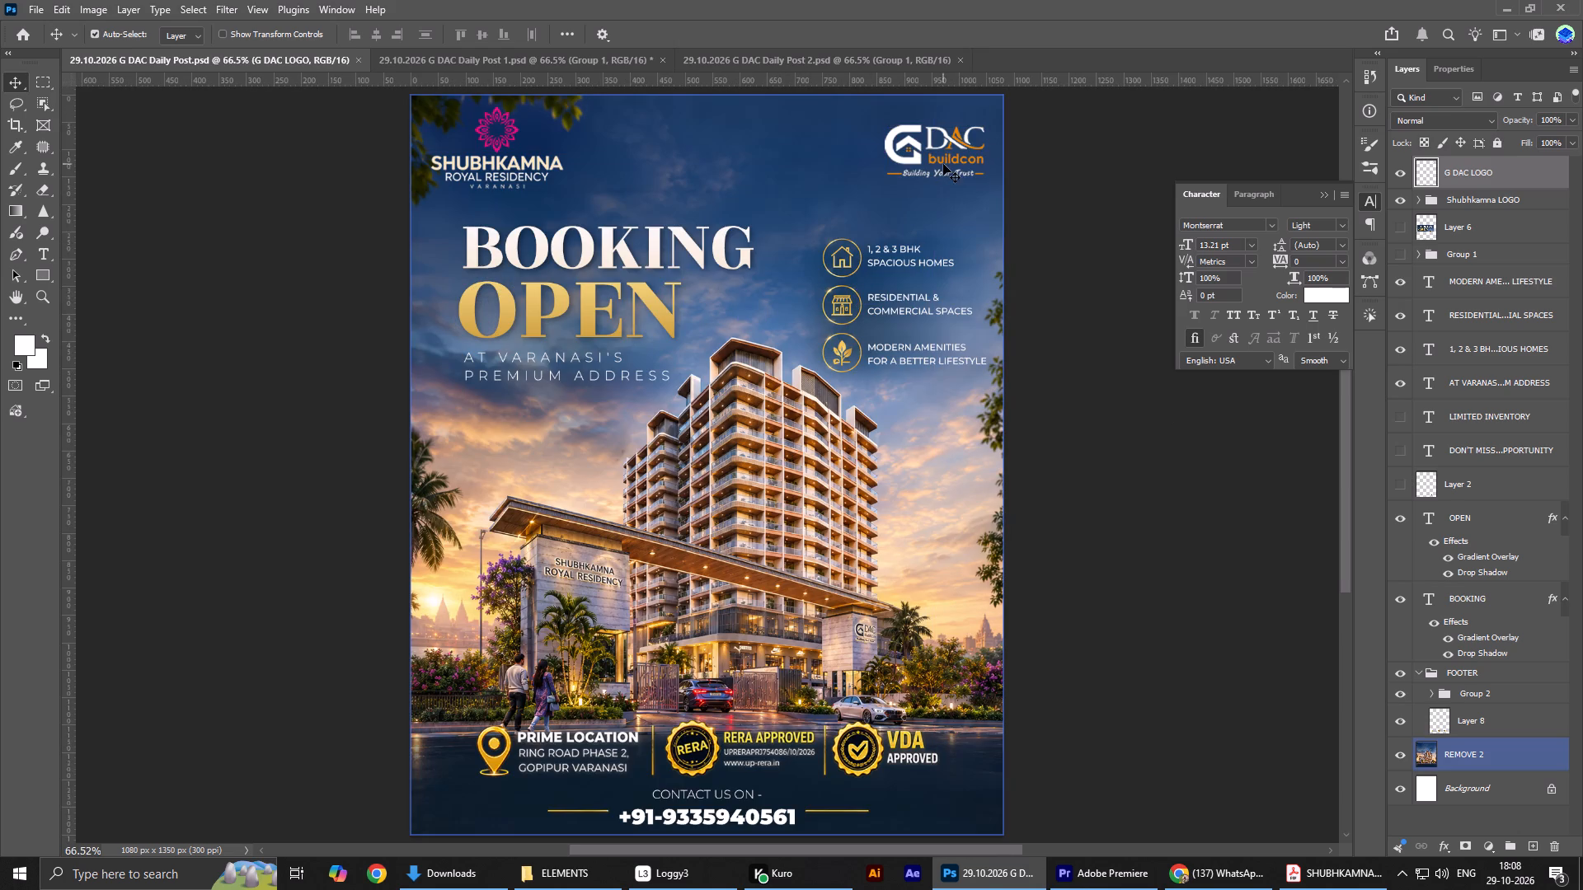
Nudge the G DAC logo slightly further down in its corner and save the document.
click(914, 152)
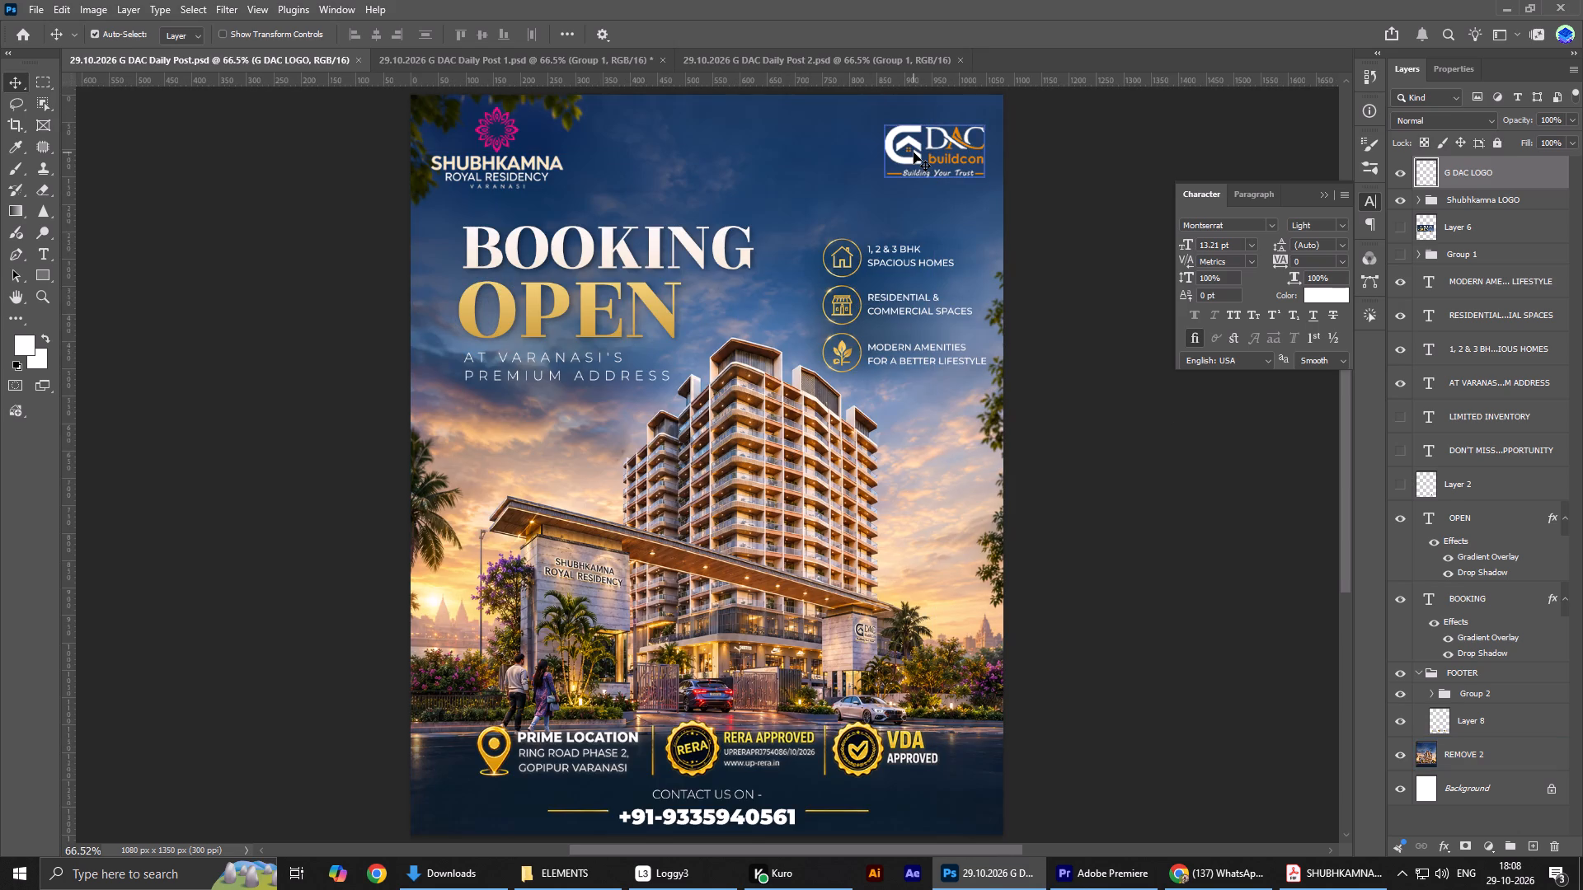
key(Down)
key(Down)
key(Down)
key(ctrl+0)
key(ctrl+s)
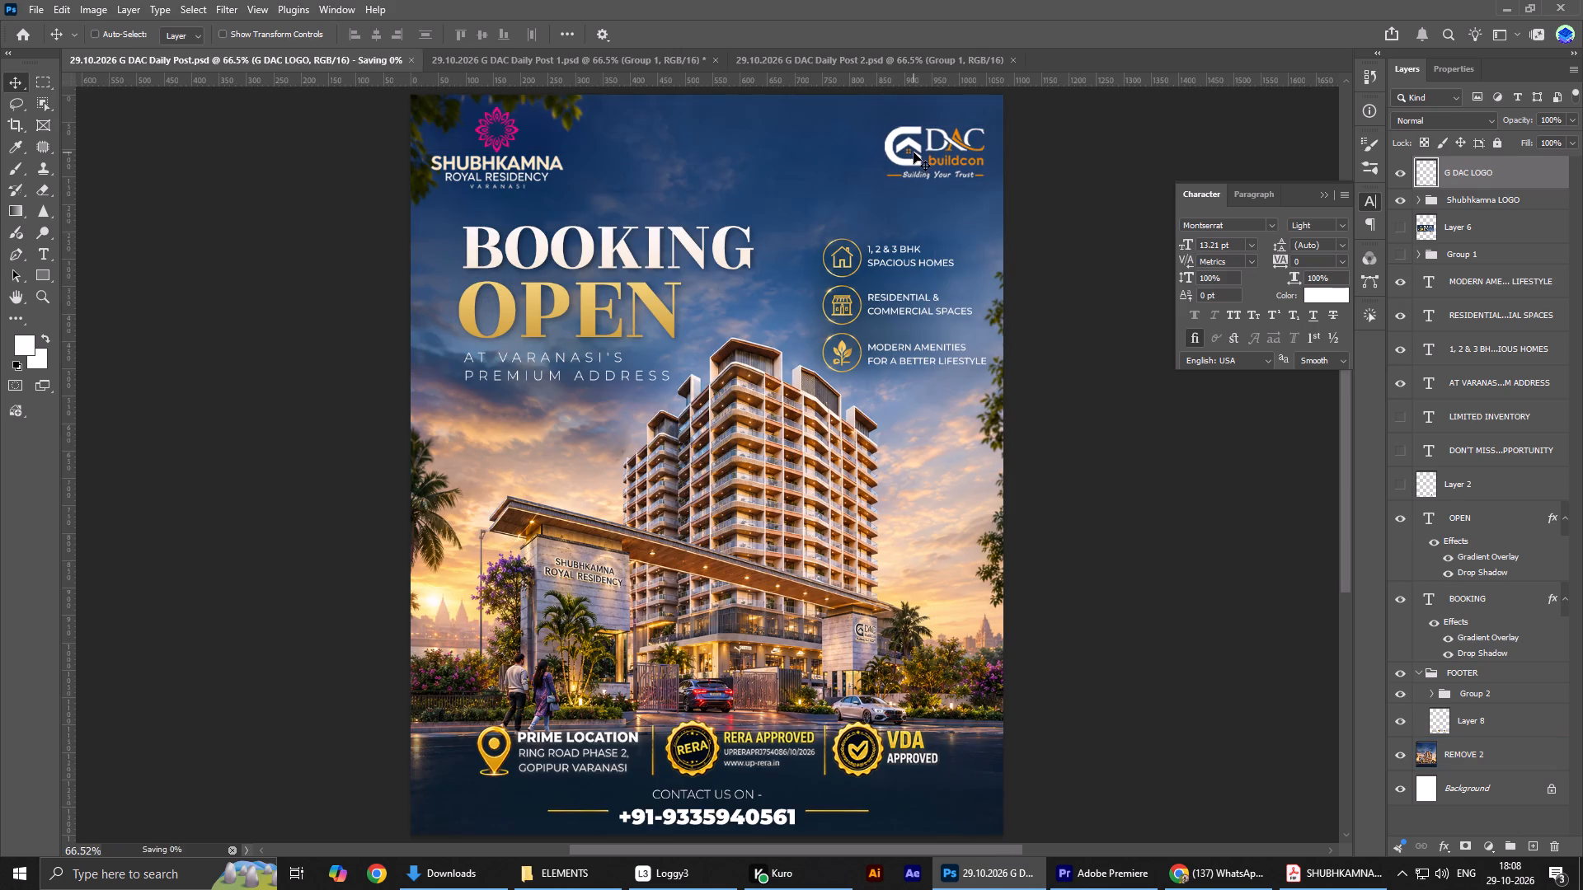
alt+scroll(556, 616, down, 8)
key(ctrl+0)
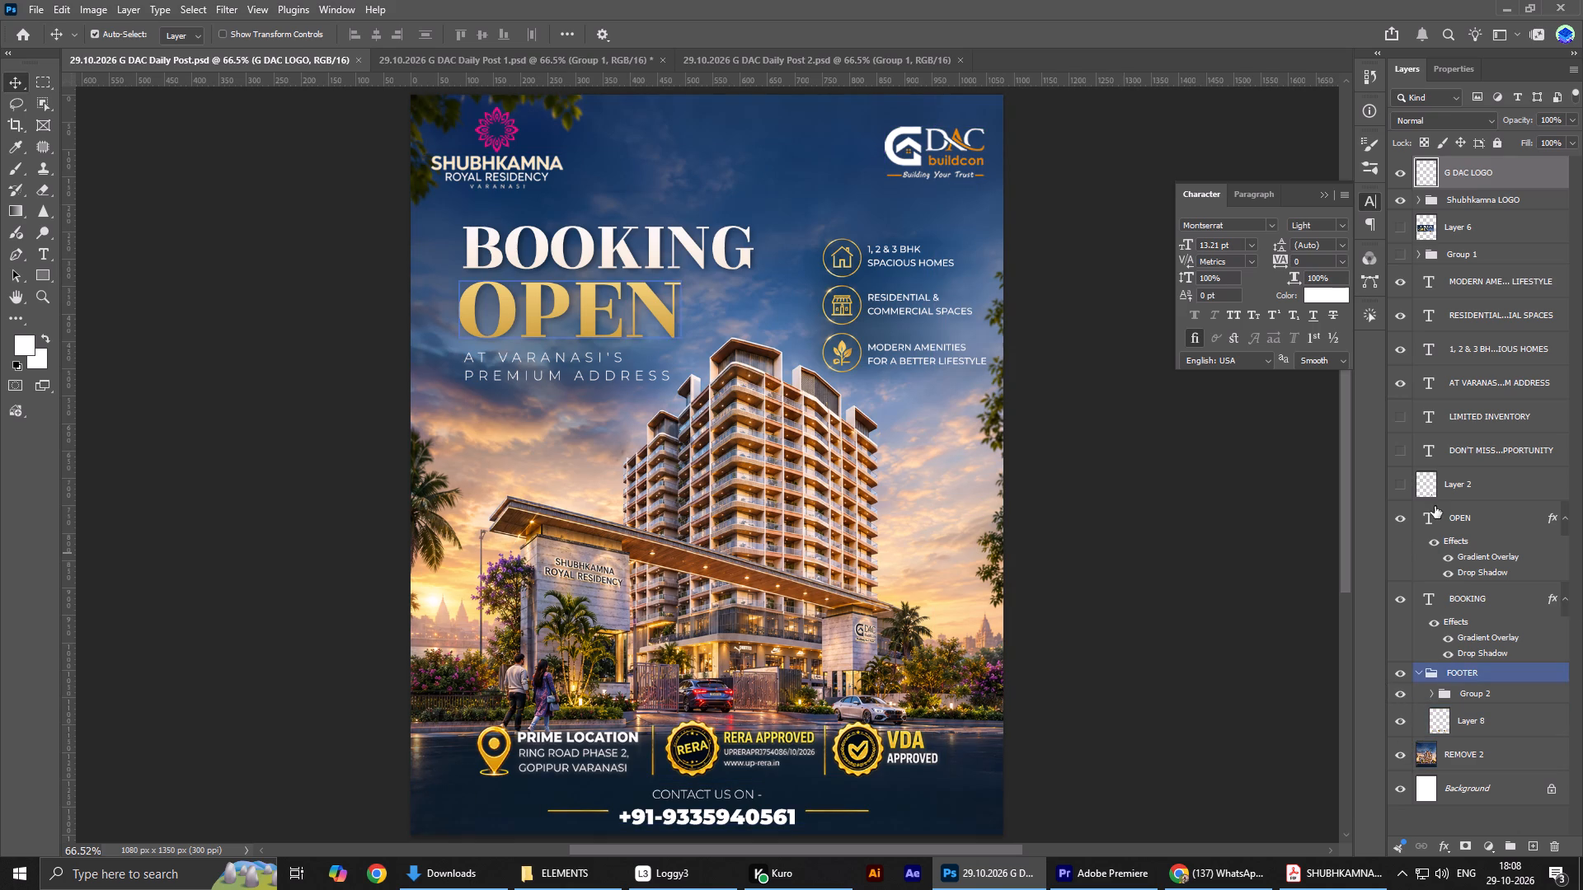
Hide the two gold line layers on either side of the footer phone number and collapse the FOOTER group.
alt+scroll(712, 667, up, 1)
alt+scroll(712, 667, down, 4)
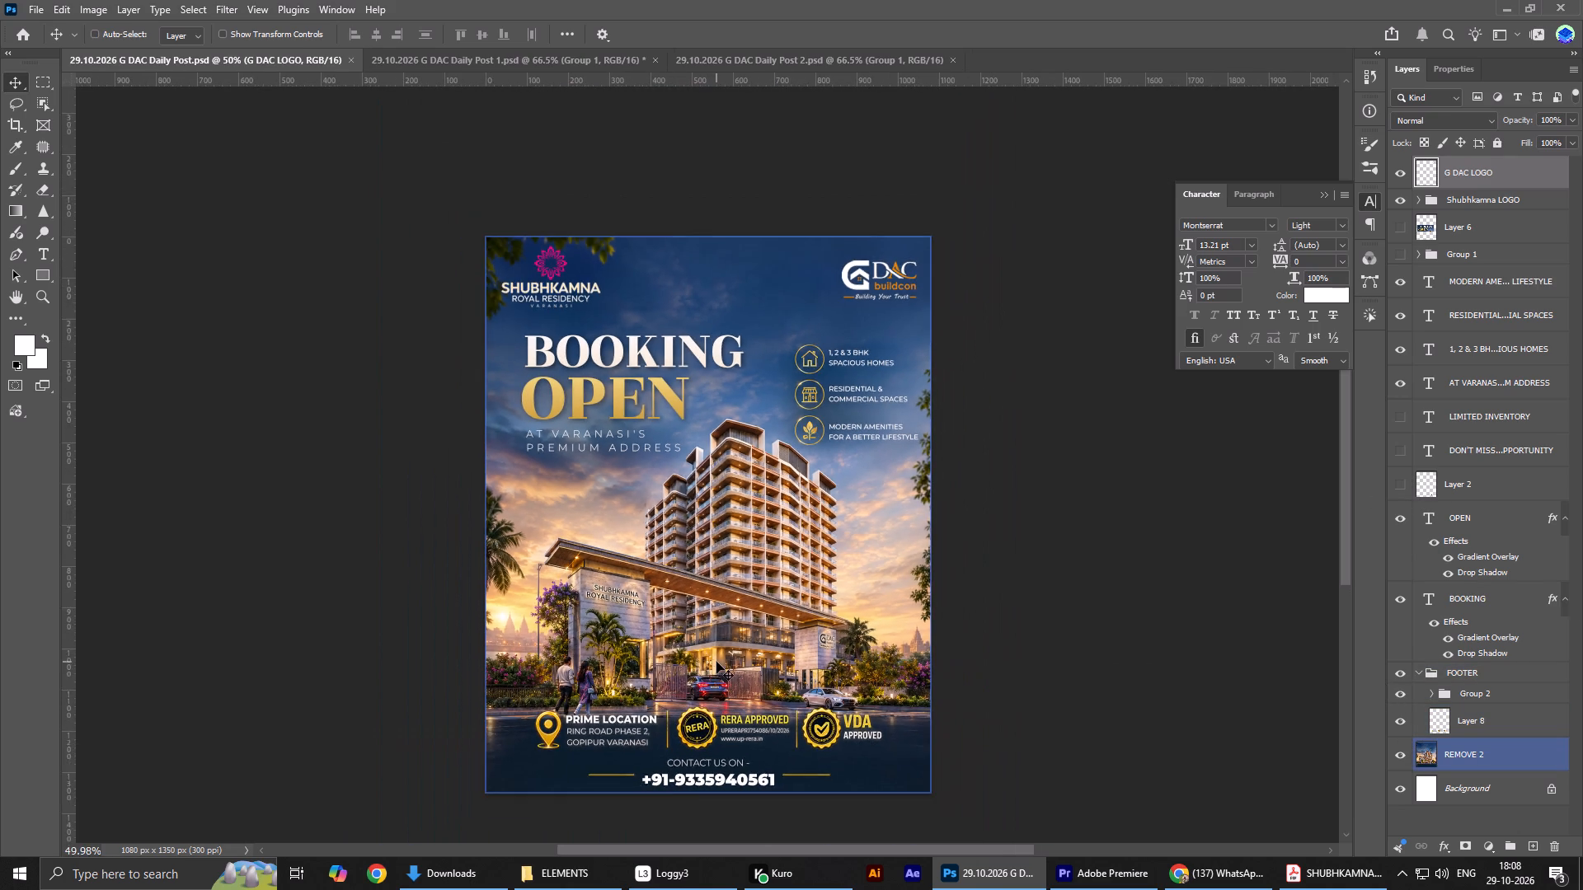
key(ctrl+0)
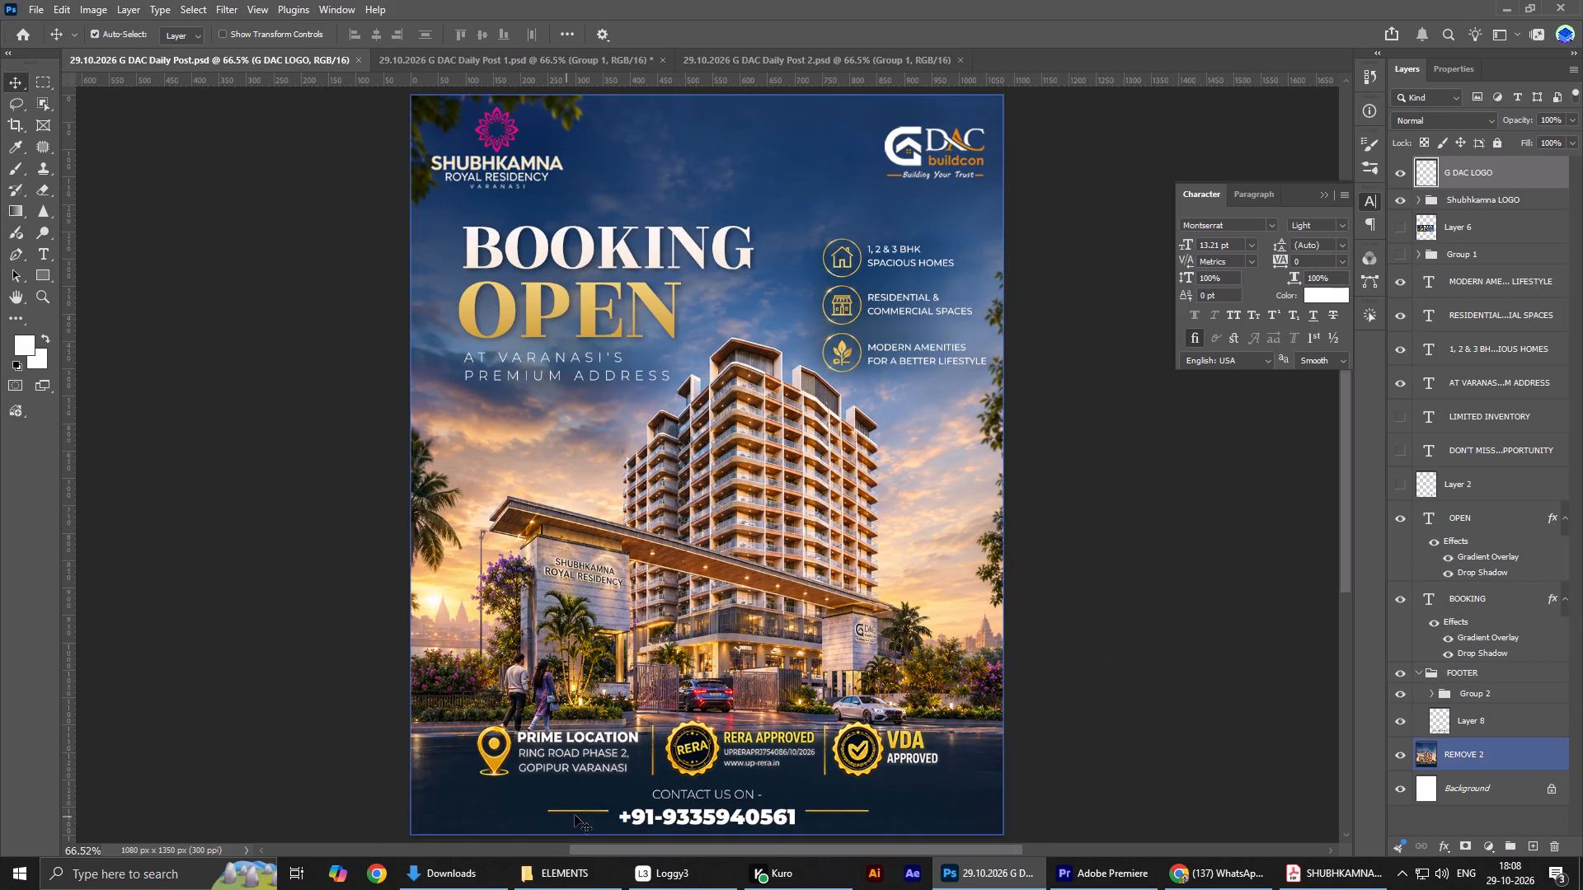
click(582, 812)
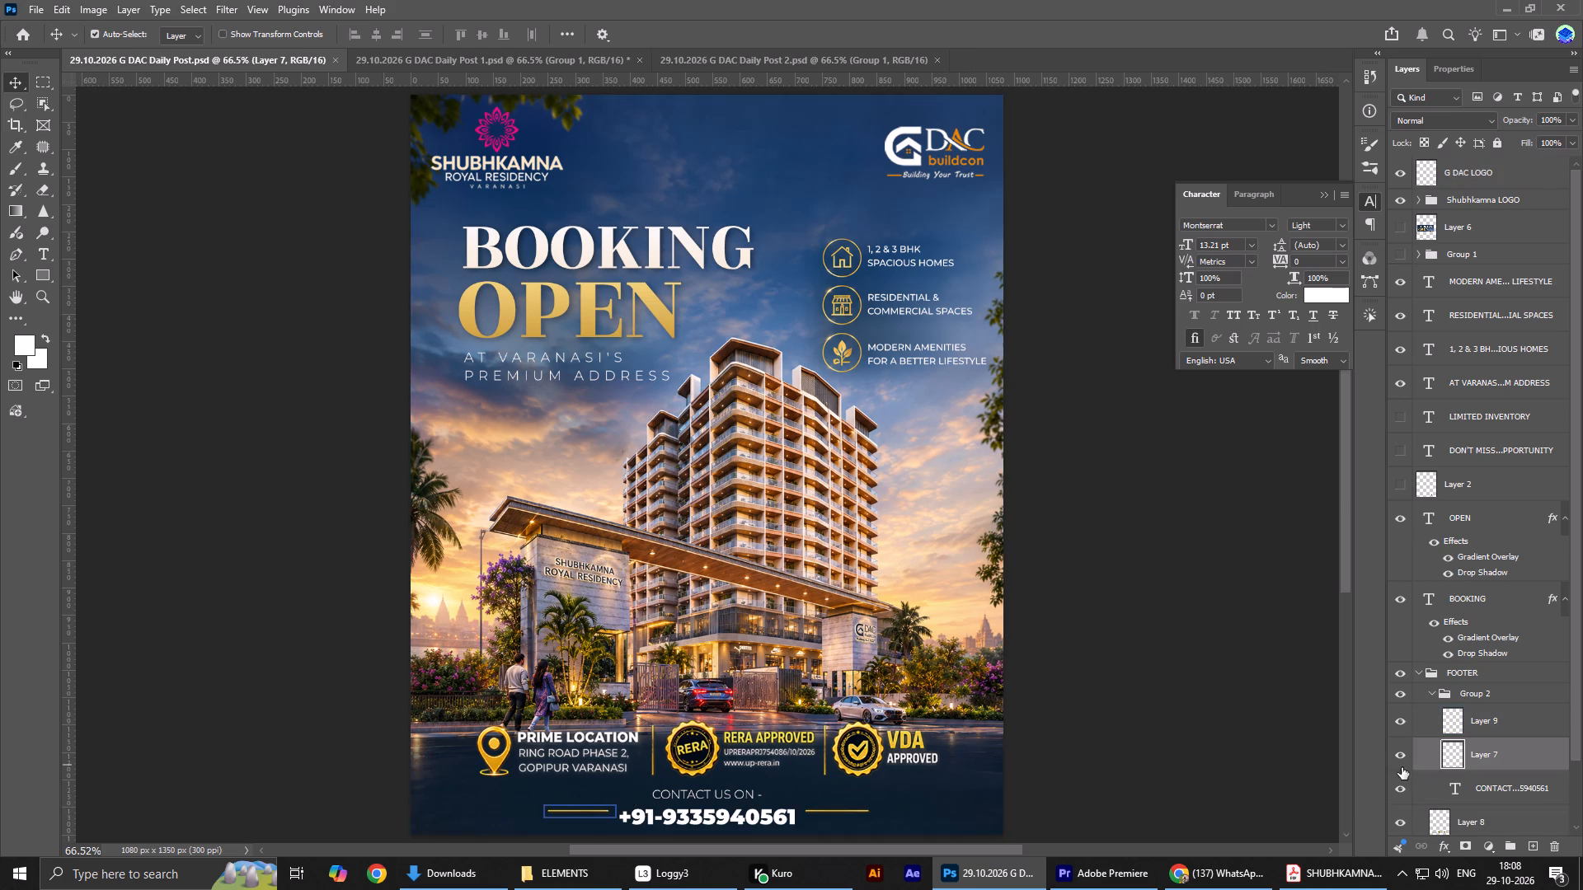
drag(1403, 764, 1395, 730)
click(1419, 667)
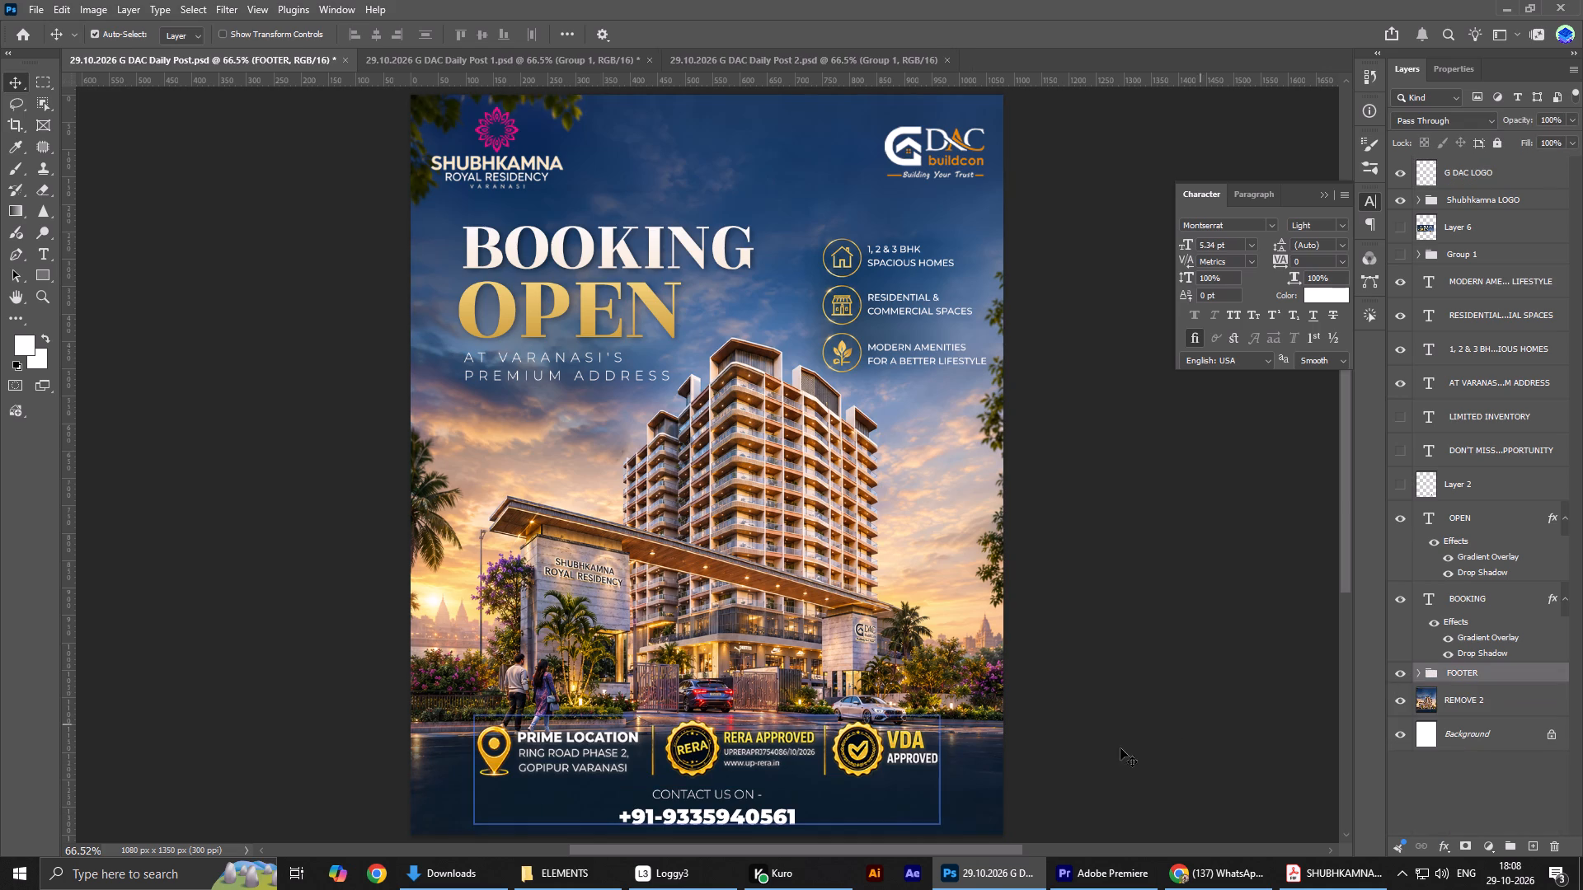
click(1120, 711)
Join the phone number onto the same line as "CONTACT US ON" in the footer text and remove the dash between them.
scroll(833, 599, down, 8)
double_click(717, 712)
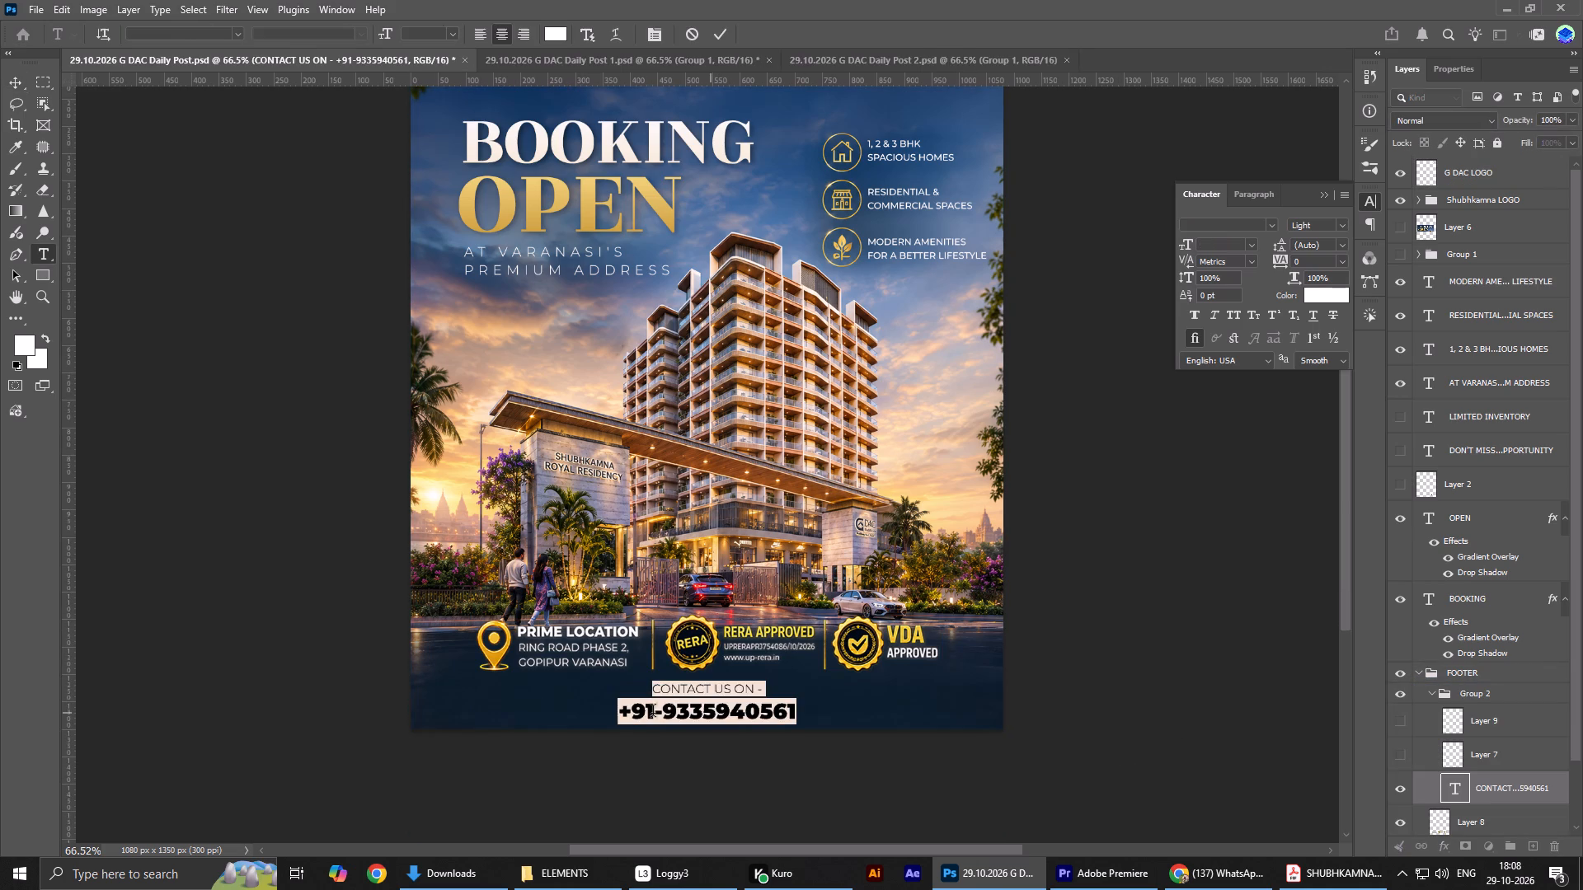
click(617, 713)
key(BackSpace)
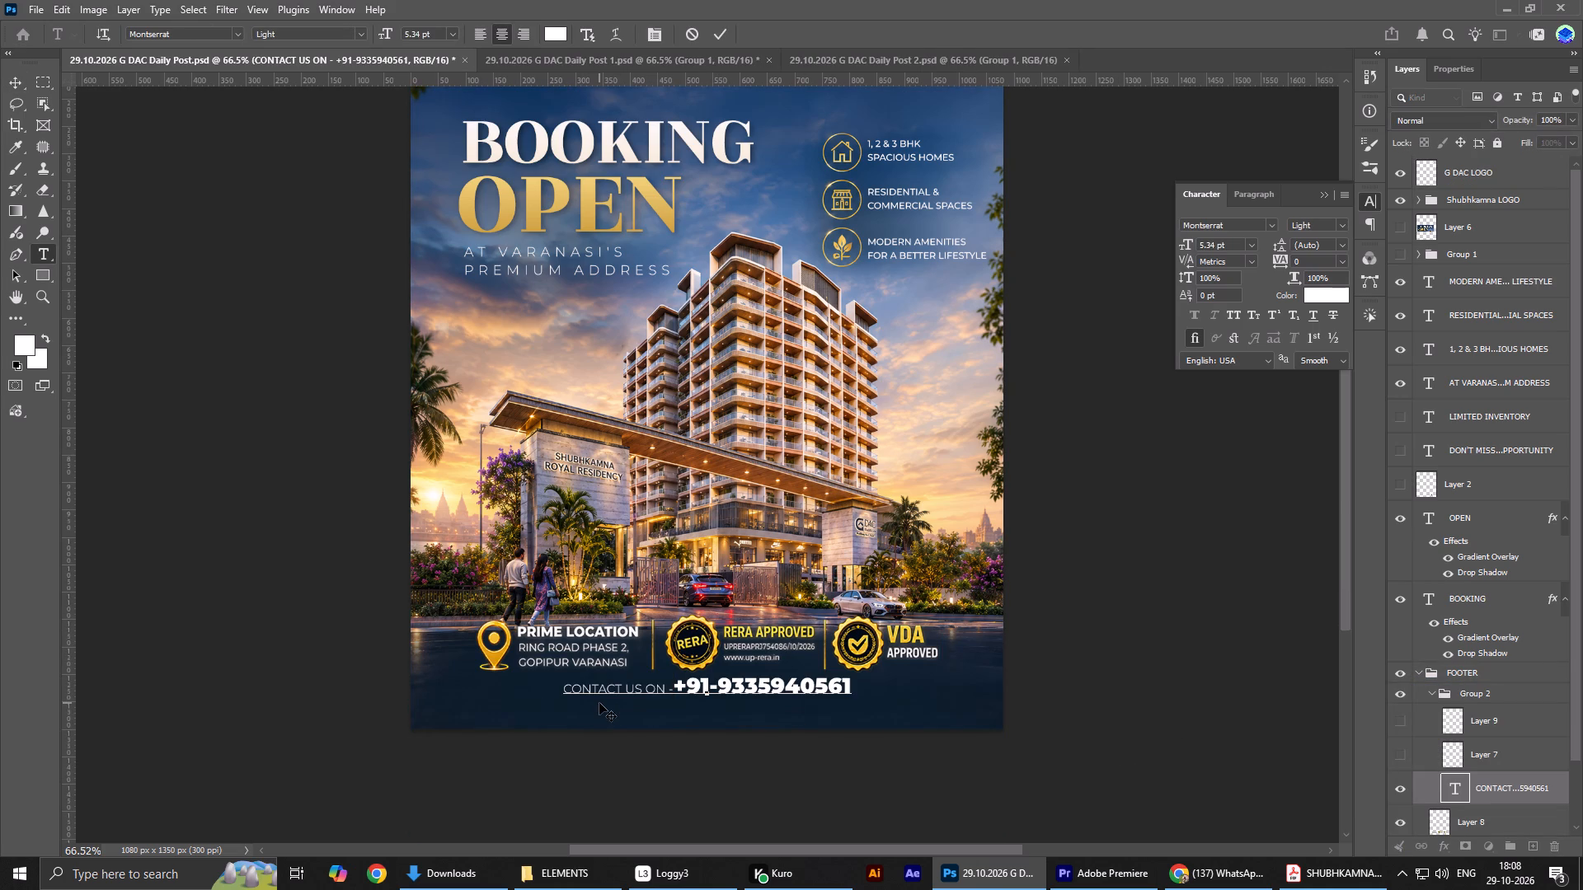
key(BackSpace)
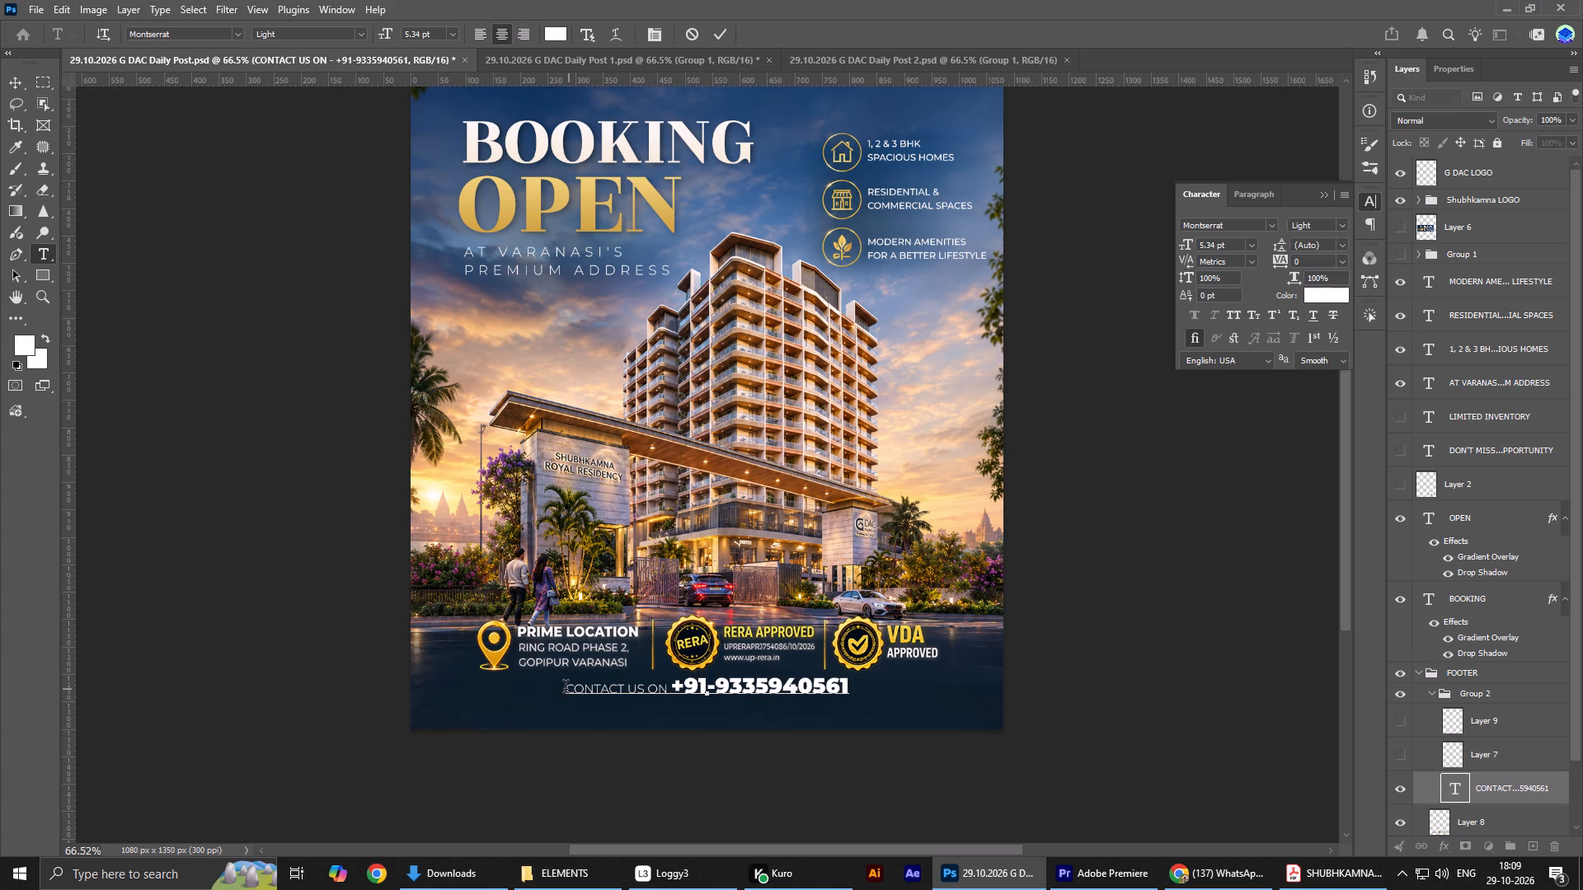
Set the baseline shift of the words "CONTACT US ON" in the footer contact line to 2 pt.
drag(566, 689, 665, 696)
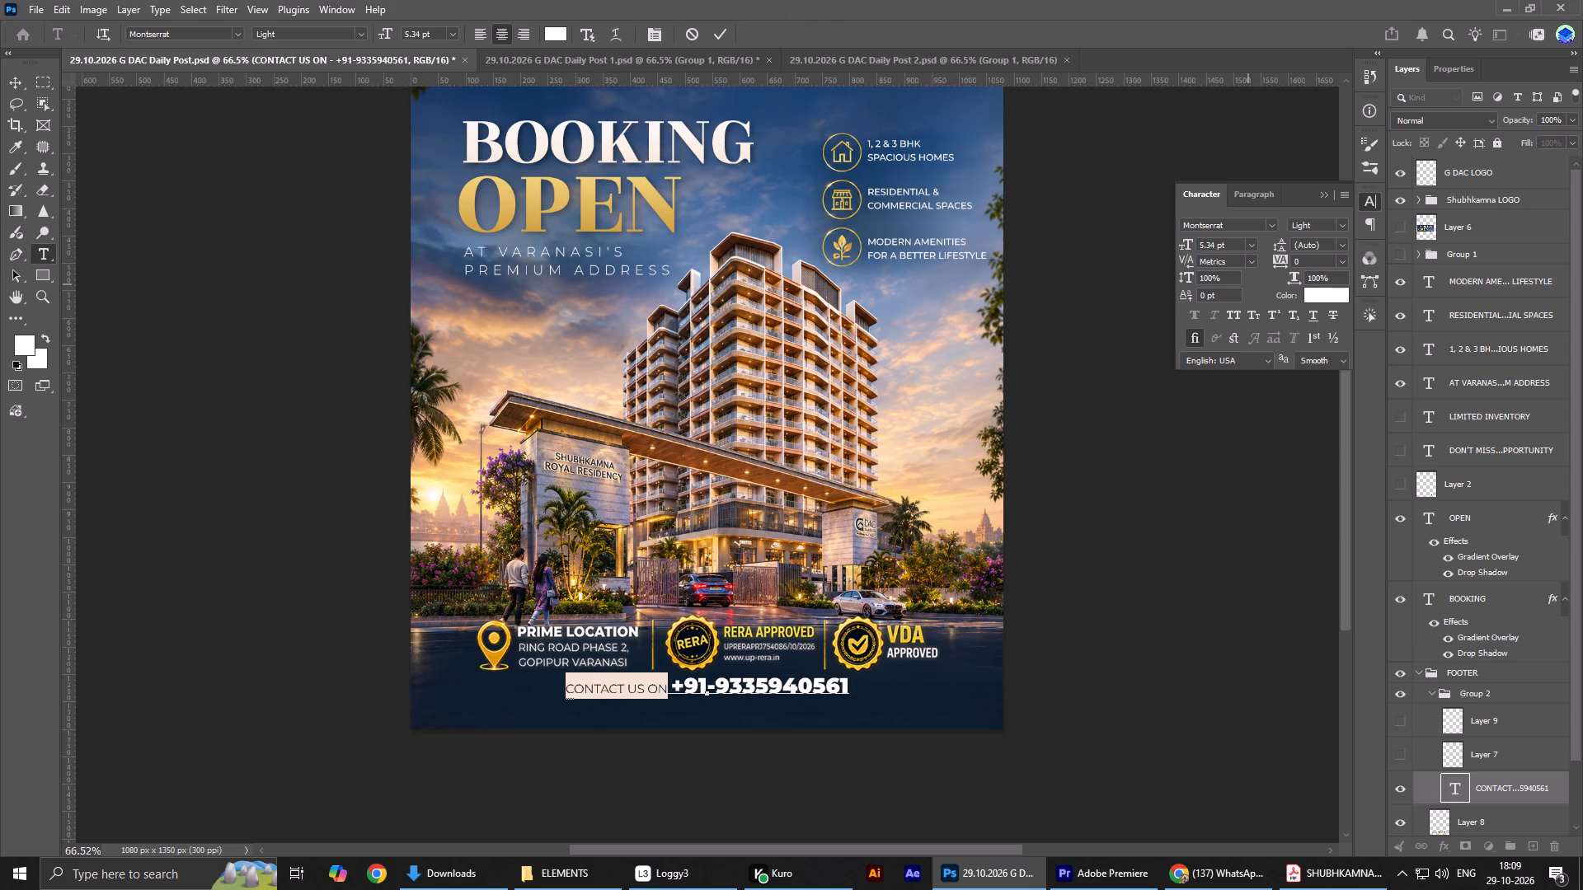
click(1183, 293)
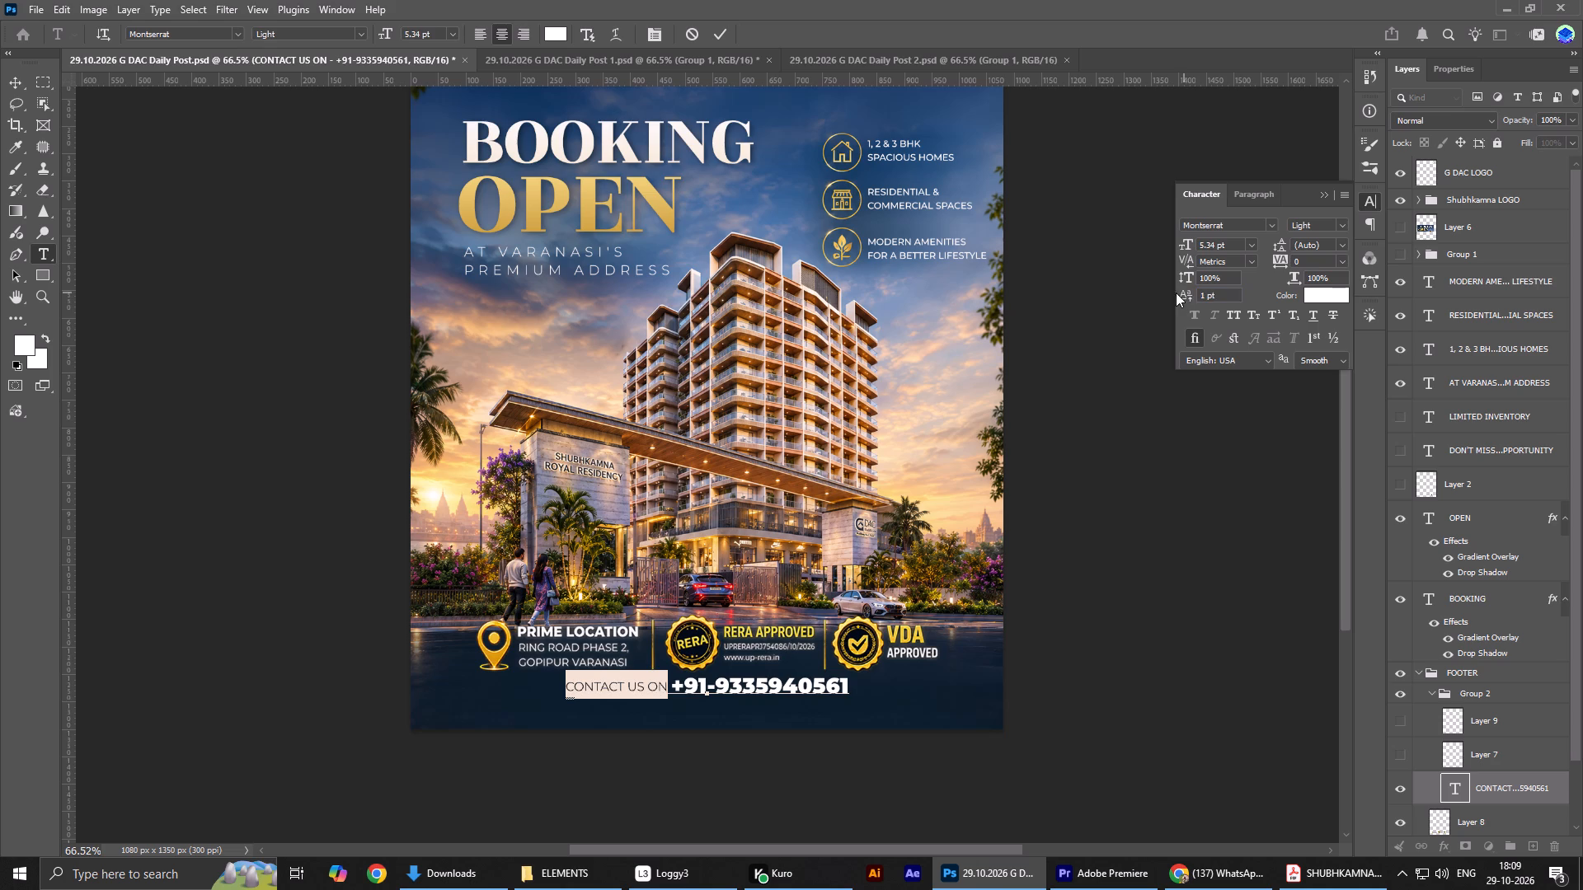
click(1187, 296)
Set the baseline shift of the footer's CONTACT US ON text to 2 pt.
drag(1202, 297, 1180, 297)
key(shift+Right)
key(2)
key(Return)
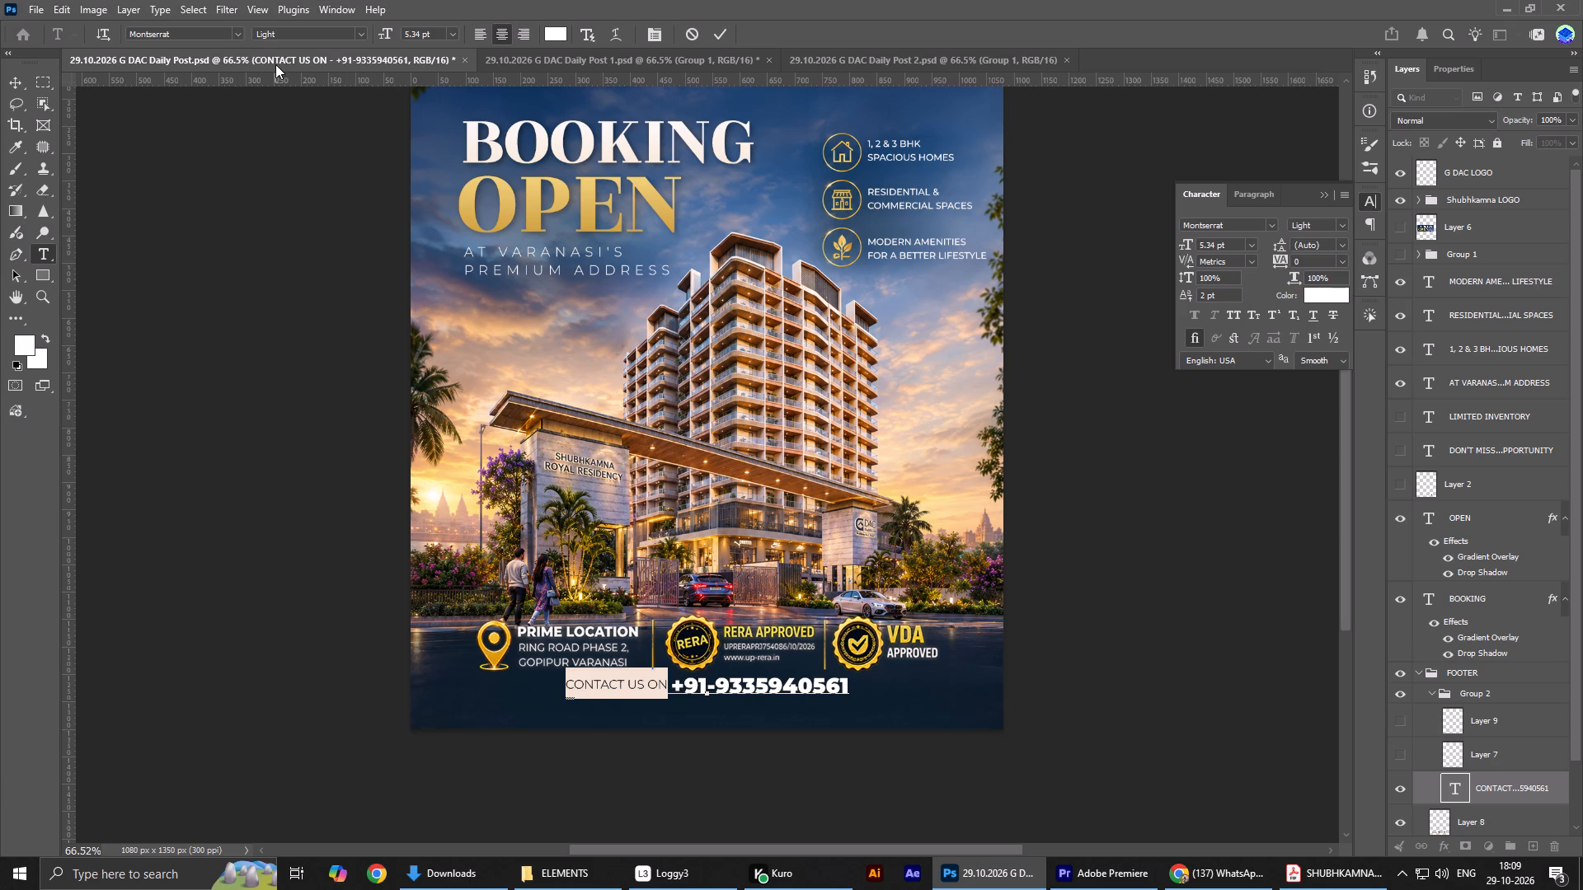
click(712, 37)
Nudge the one-line contact text down, away from the location and approvals row above it.
key(shift+Up)
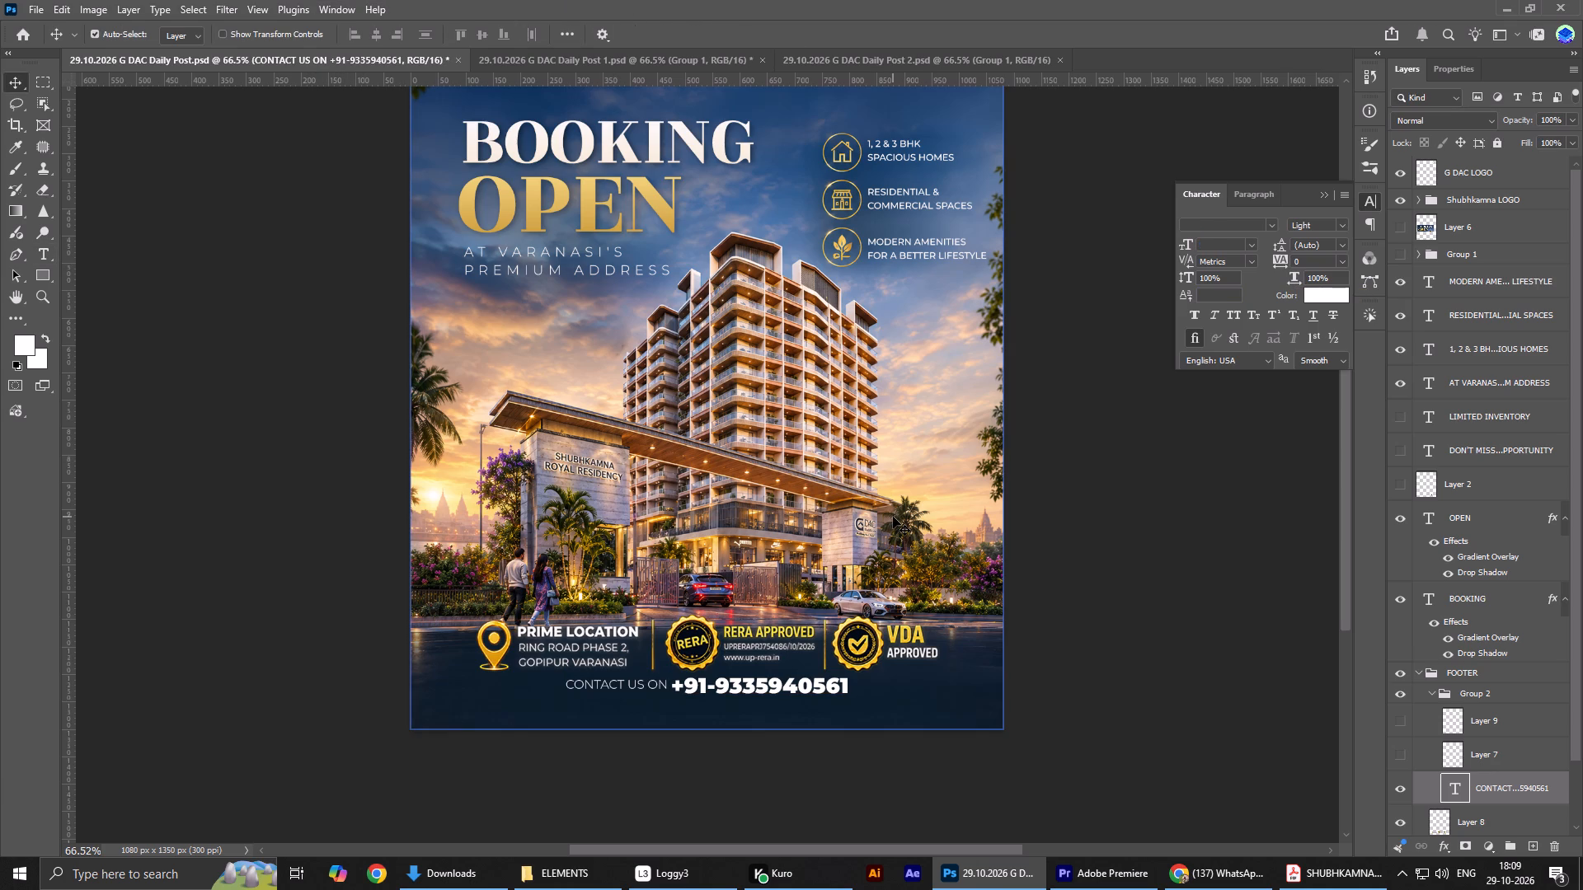
key(shift+Down)
key(shift+Down)
Fine-tune the baseline shift of only the words CONTACT US ON, trying 1.5 pt and settling on 1.3 pt.
alt+scroll(624, 673, up, 6)
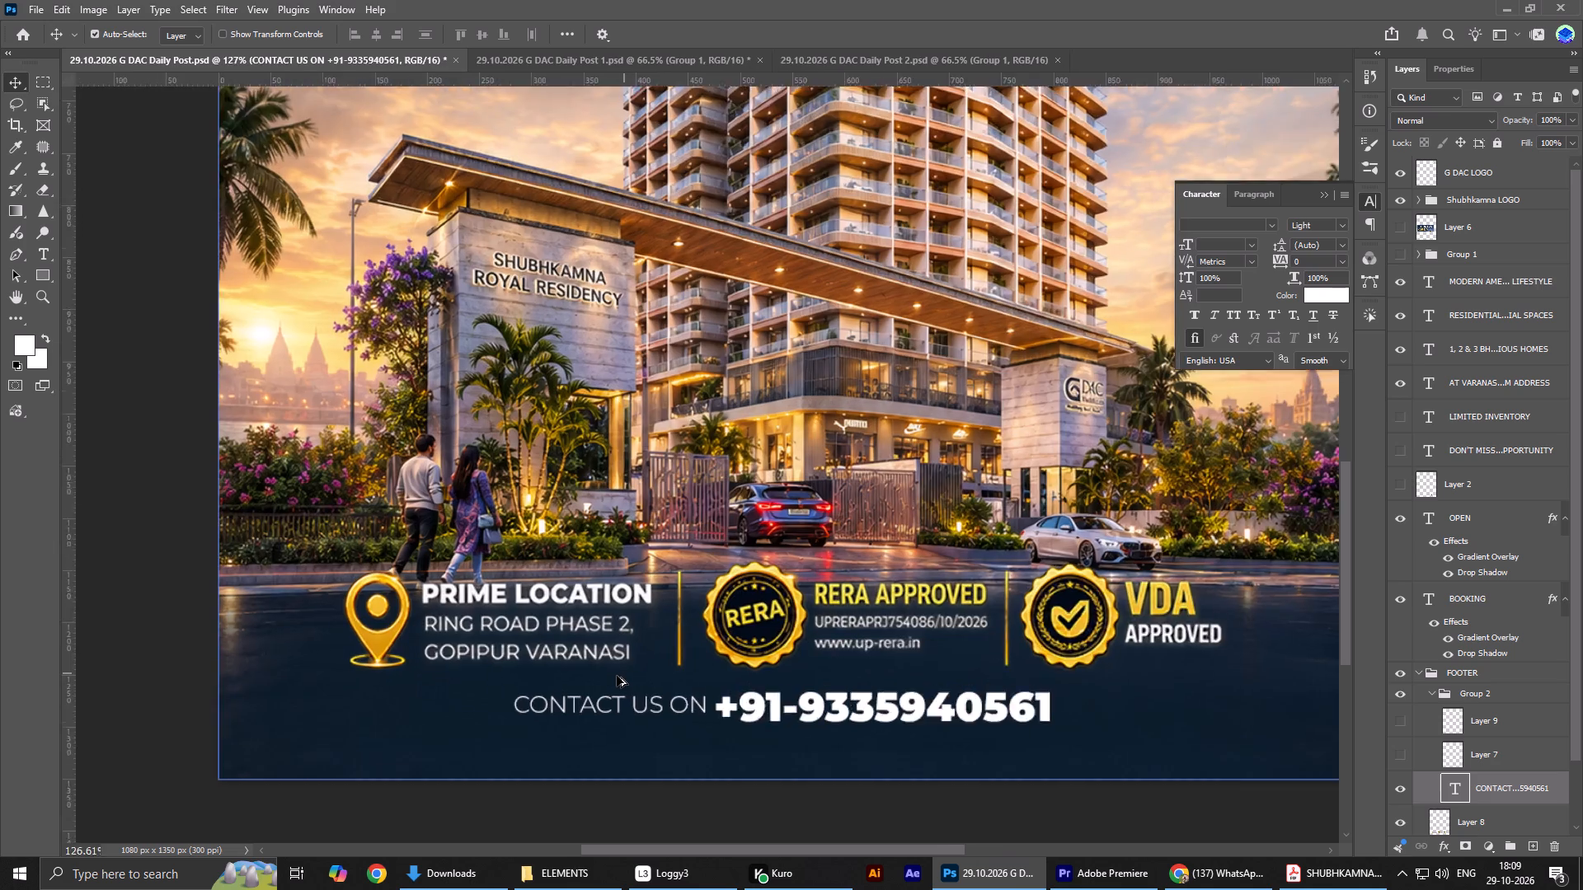
alt+scroll(617, 676, up, 6)
double_click(721, 742)
drag(767, 724, 0, 725)
click(1207, 300)
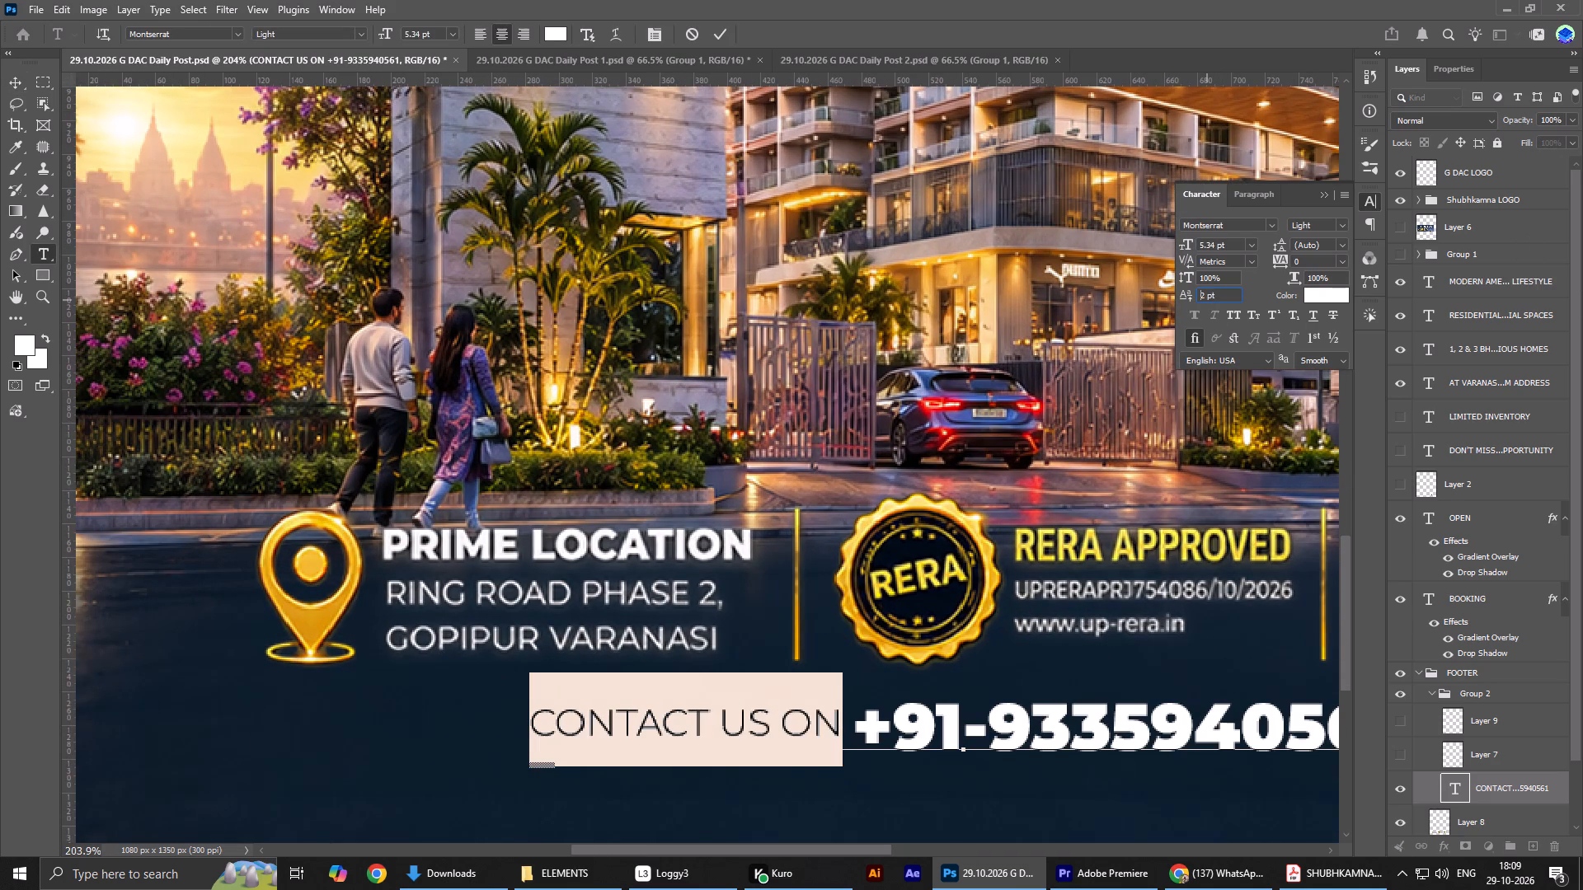
key(shift+Right)
text(1.5)
key(Return)
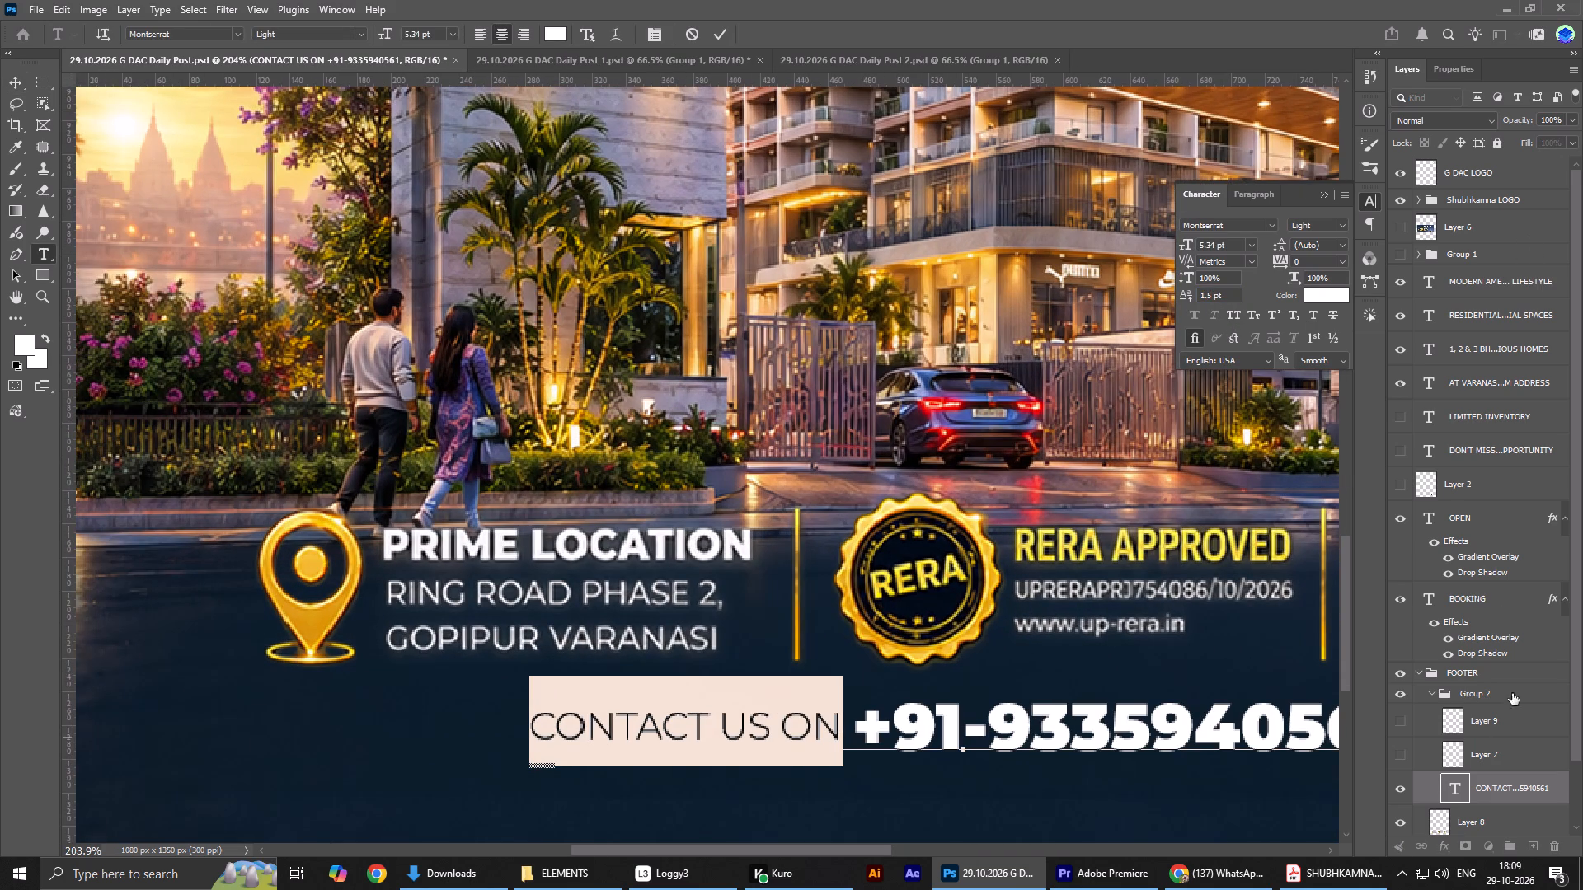
click(1209, 291)
key(shift+Right)
key(3)
key(Return)
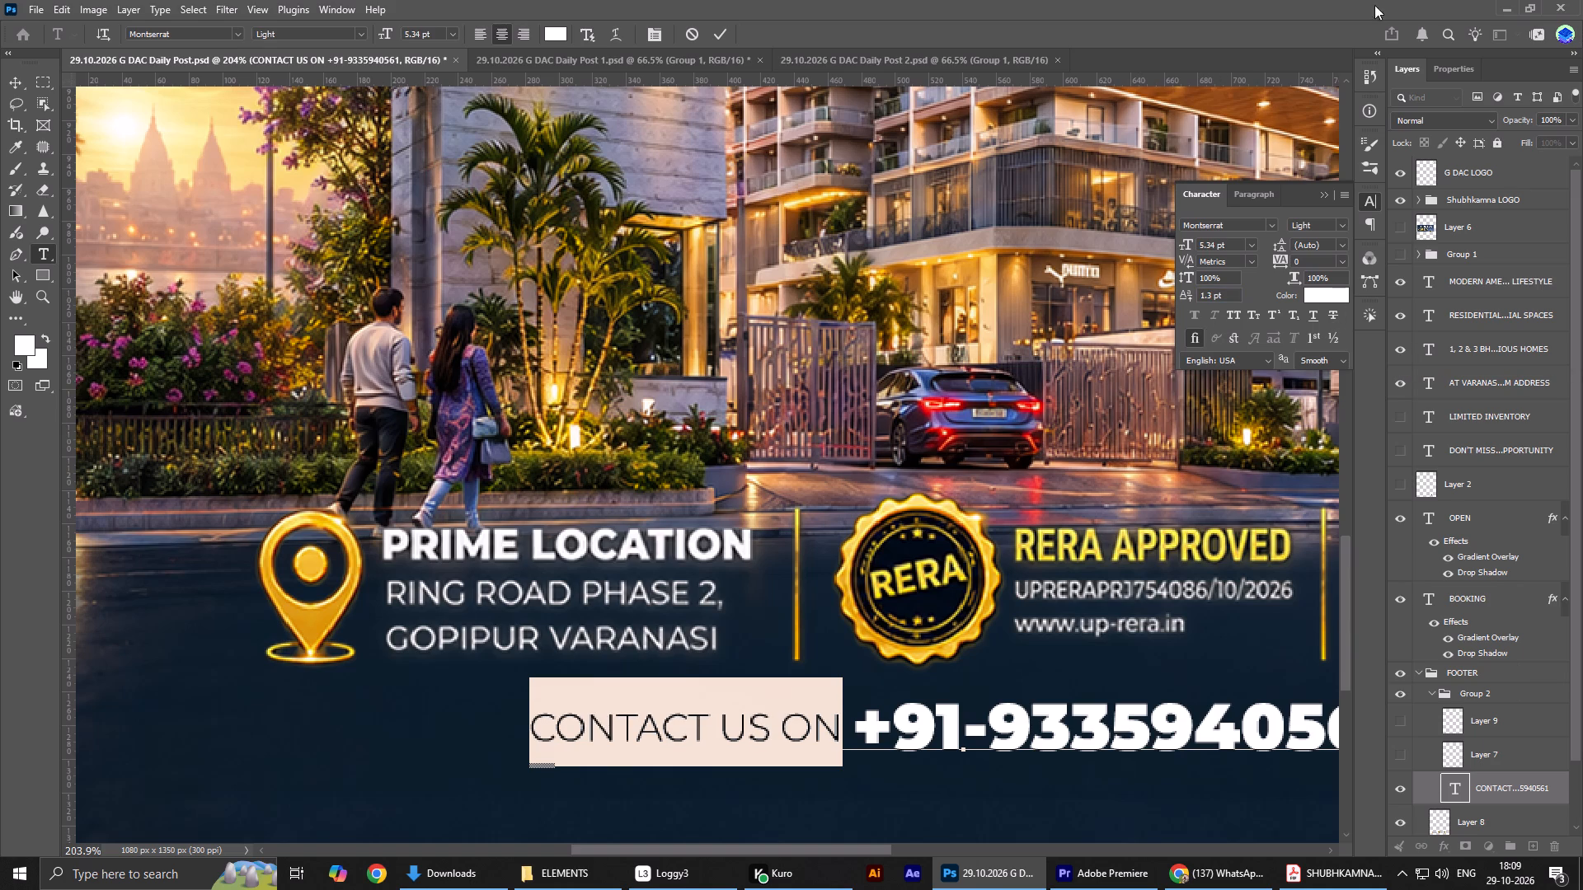
click(722, 31)
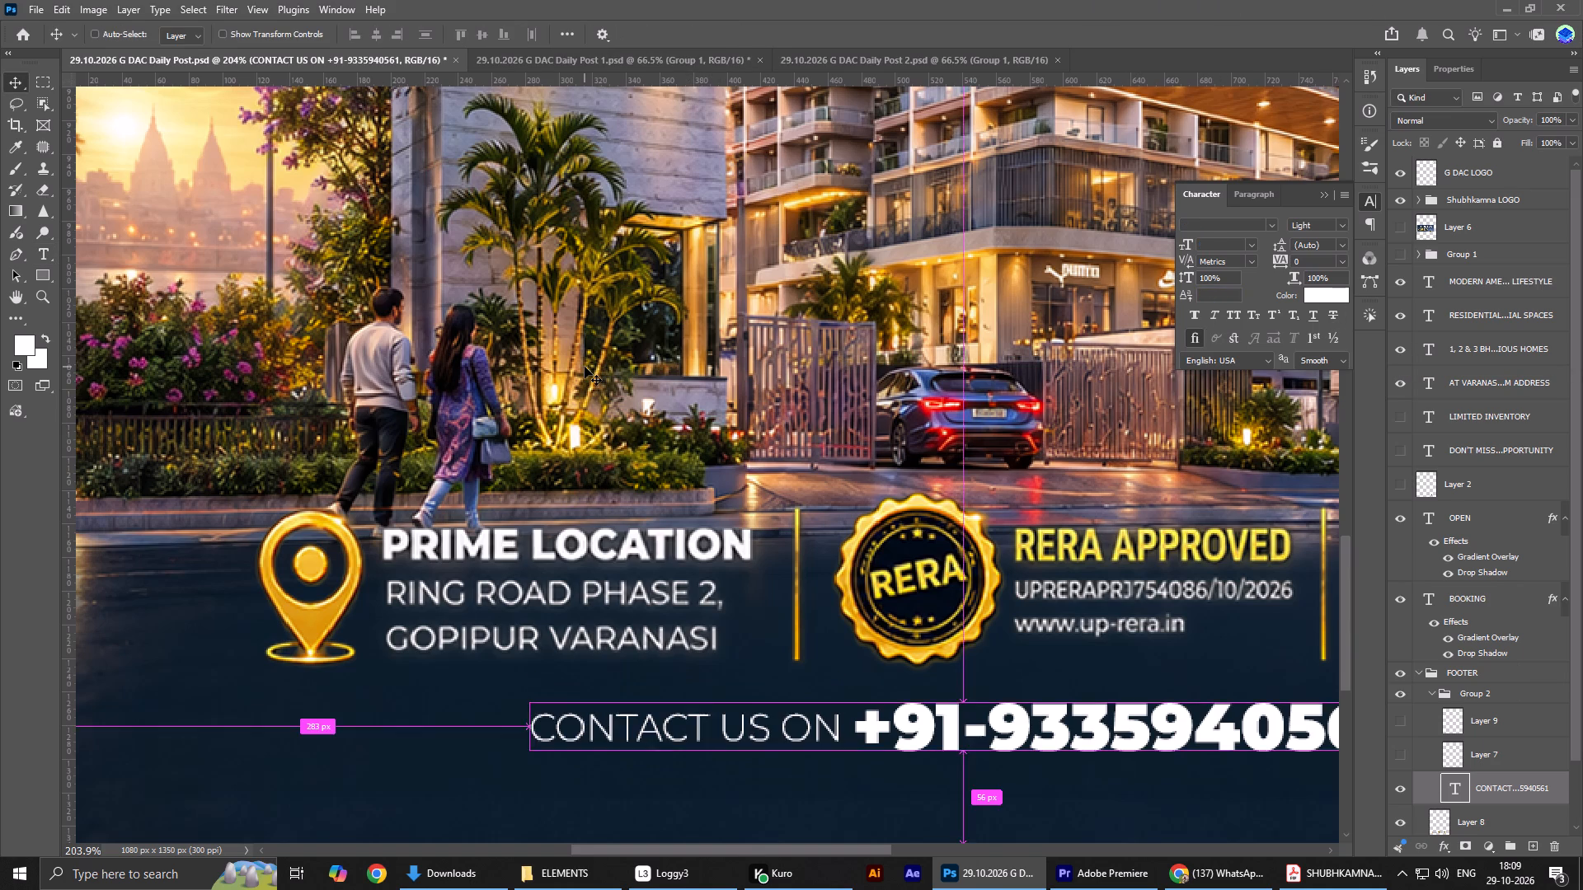
Center the footer's contact line horizontally on the whole canvas and clear the selection.
key(ctrl+0)
key(ctrl+0)
click(748, 798)
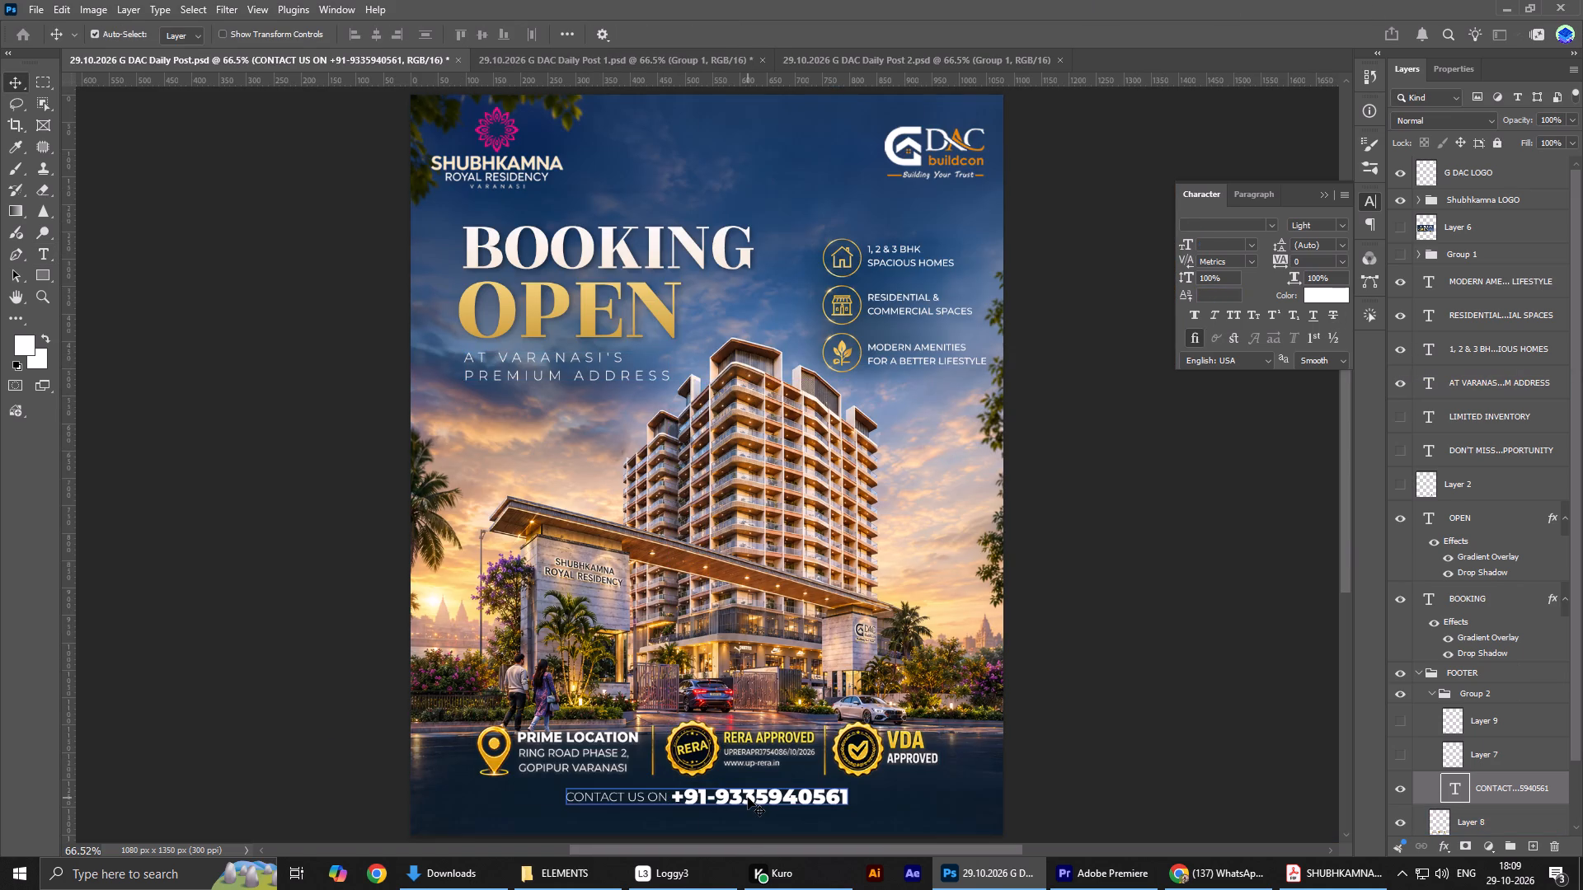
key(ctrl+a)
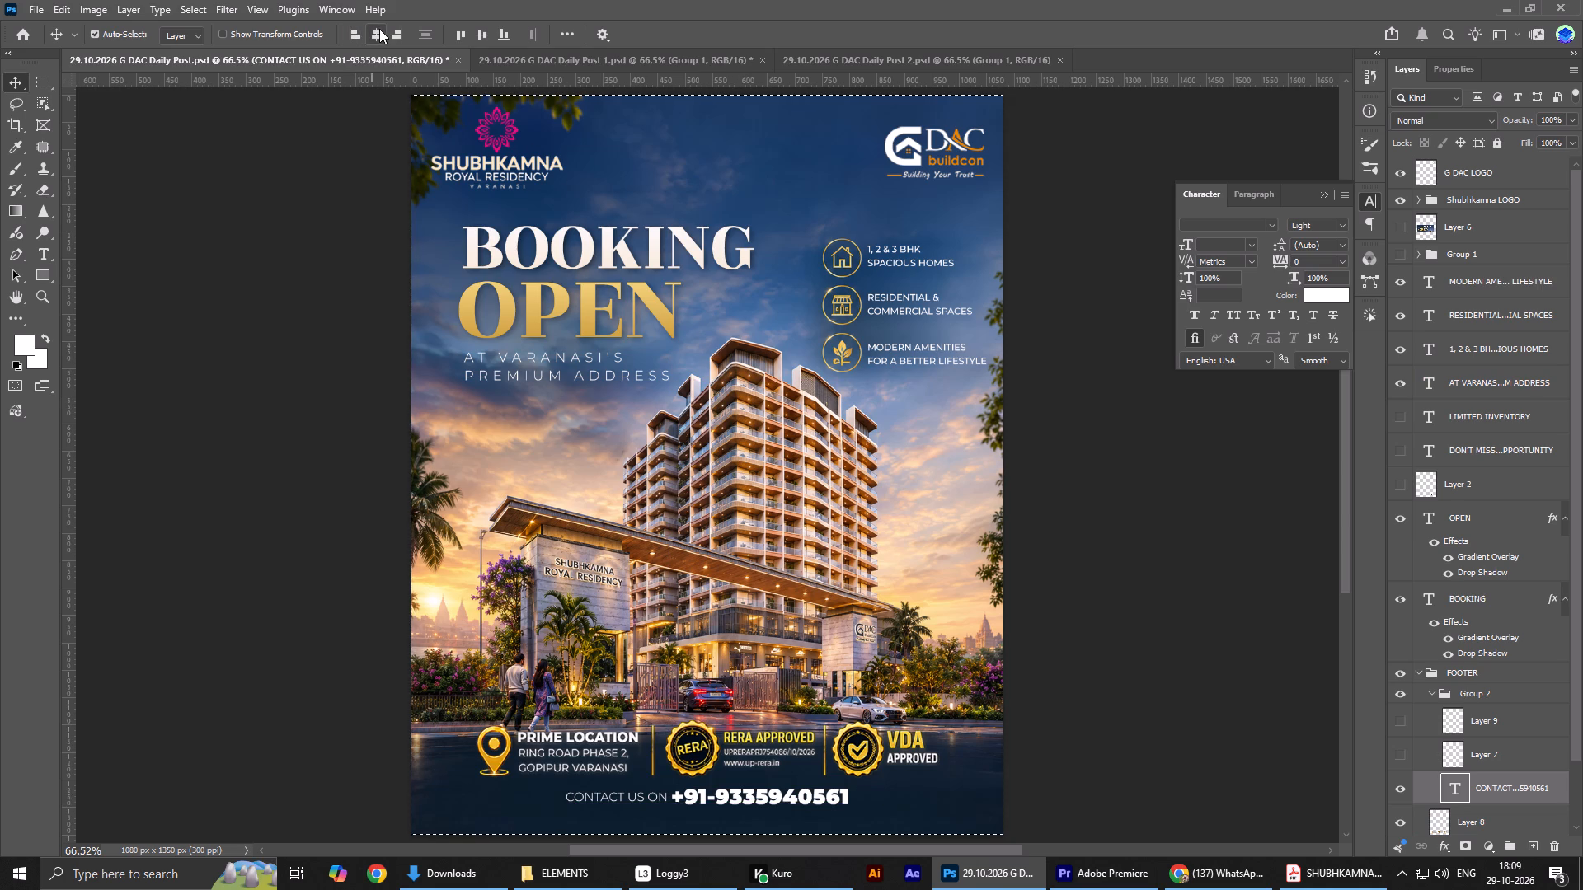
triple_click(379, 29)
click(379, 29)
key(ctrl+d)
Scale the contact line proportionally to 99.61% and nudge it slightly down in the footer.
key(ctrl+t)
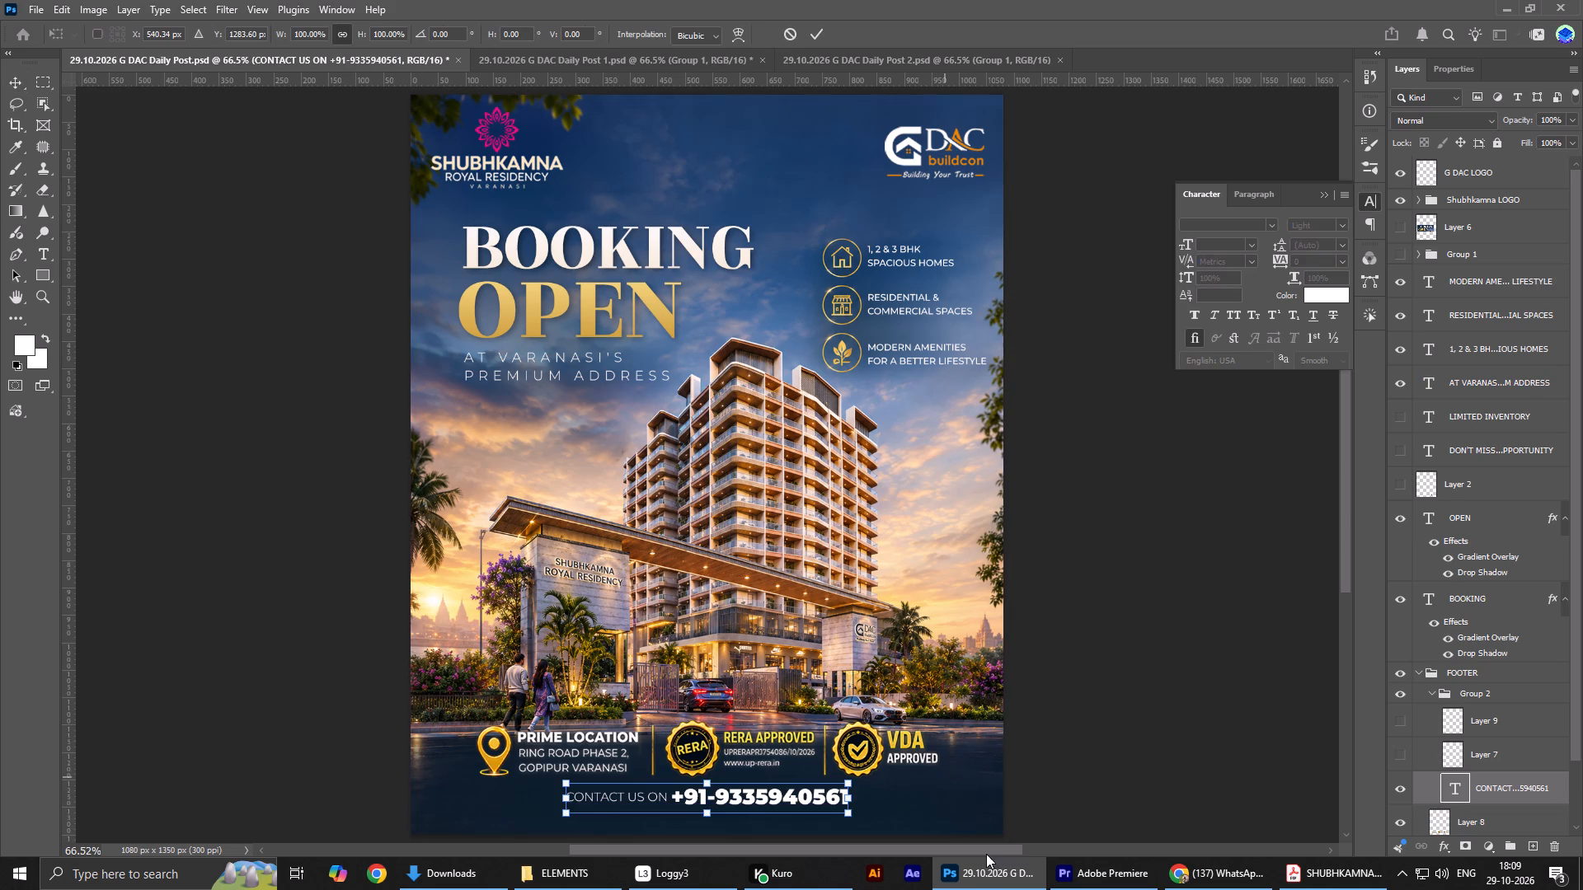
click(848, 780)
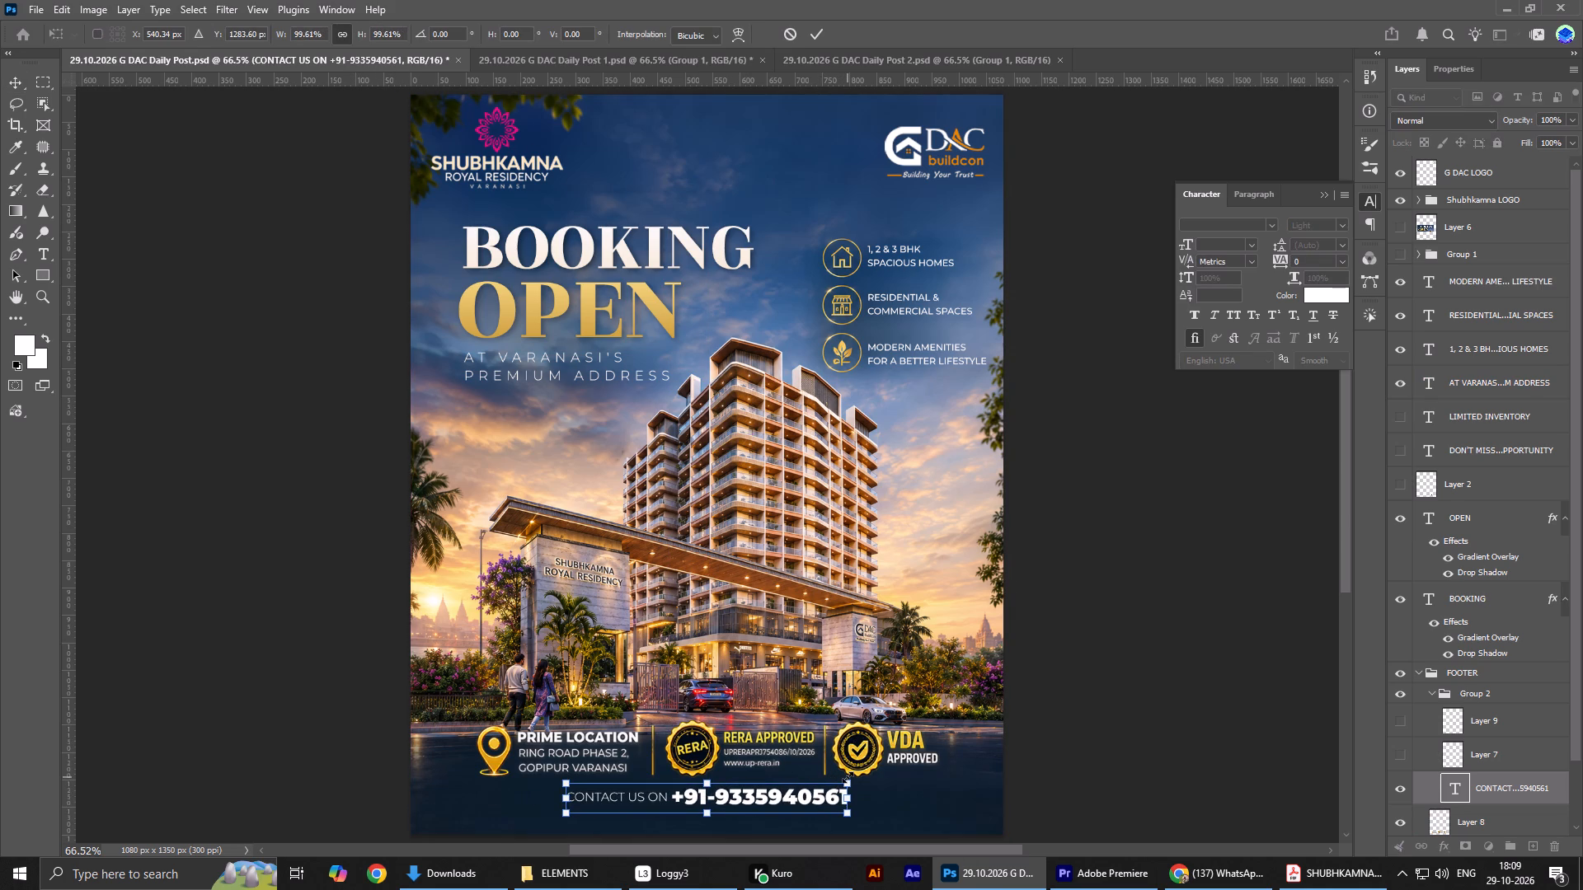
key(Return)
key(shift+Down)
key(Up)
key(Up)
key(Up)
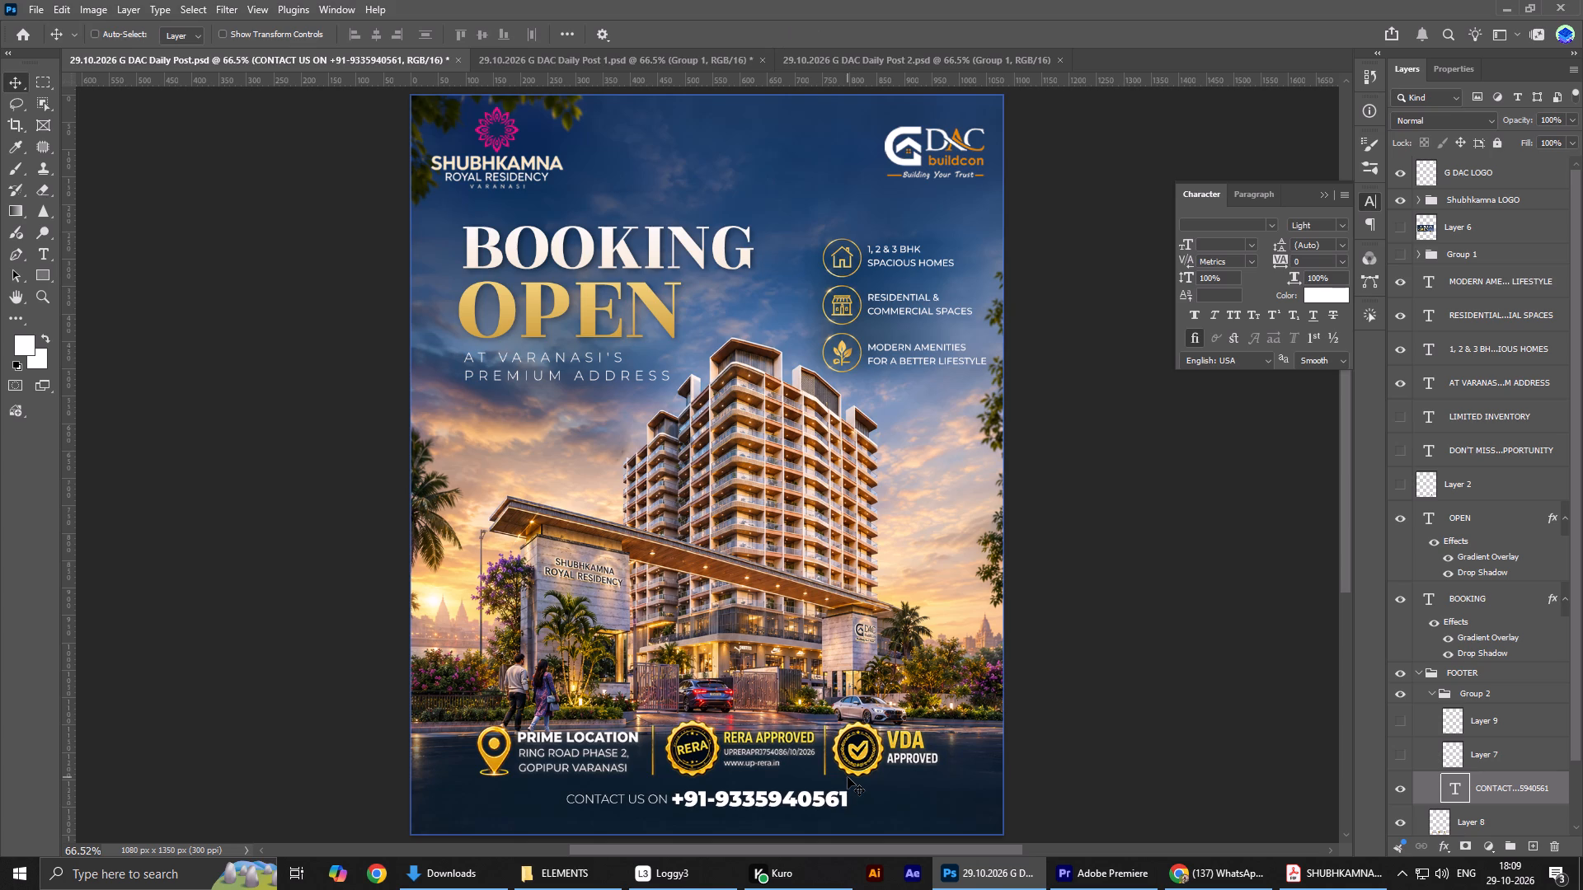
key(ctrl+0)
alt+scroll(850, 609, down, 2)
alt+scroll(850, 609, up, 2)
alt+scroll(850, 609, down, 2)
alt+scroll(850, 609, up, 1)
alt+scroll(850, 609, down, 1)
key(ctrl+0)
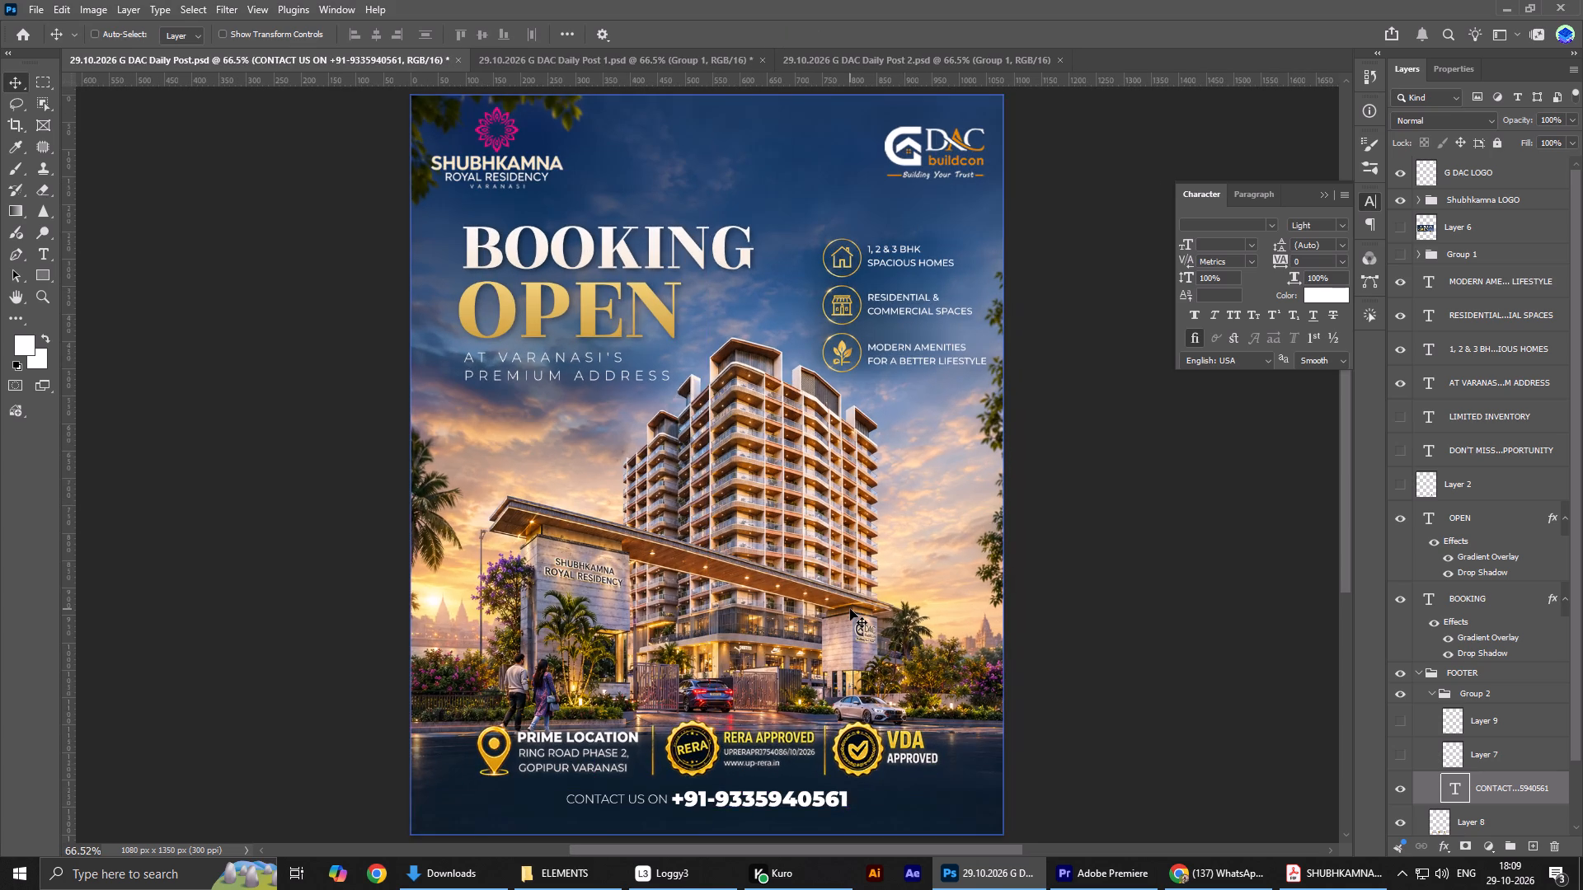
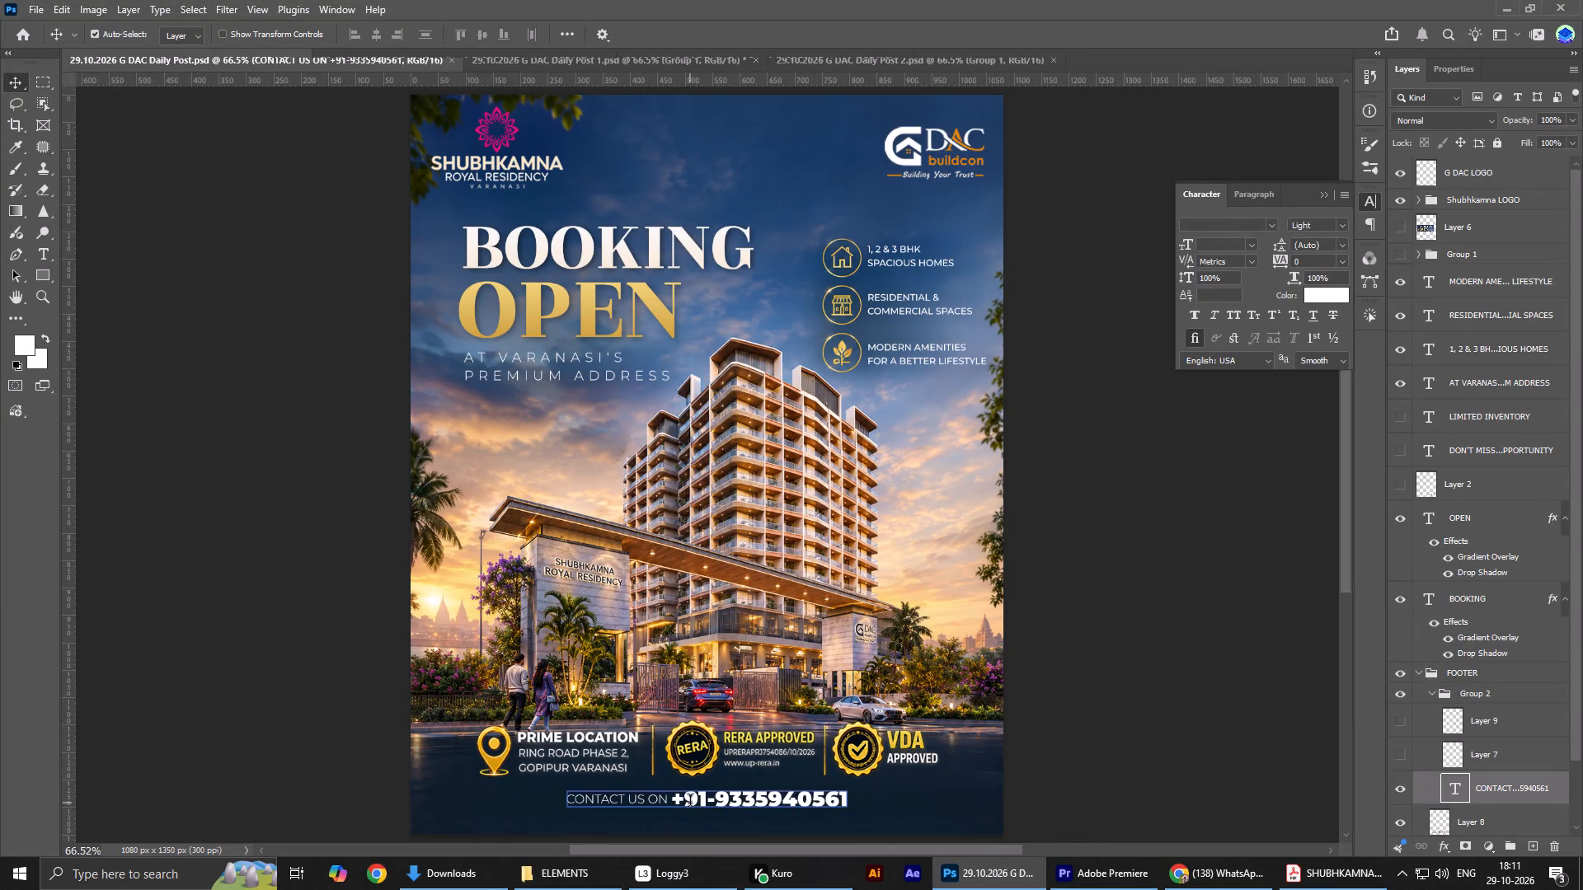
Recolor only the phone number in the footer's contact line to pale gold ffe6b2 and save the poster.
drag(672, 803, 858, 832)
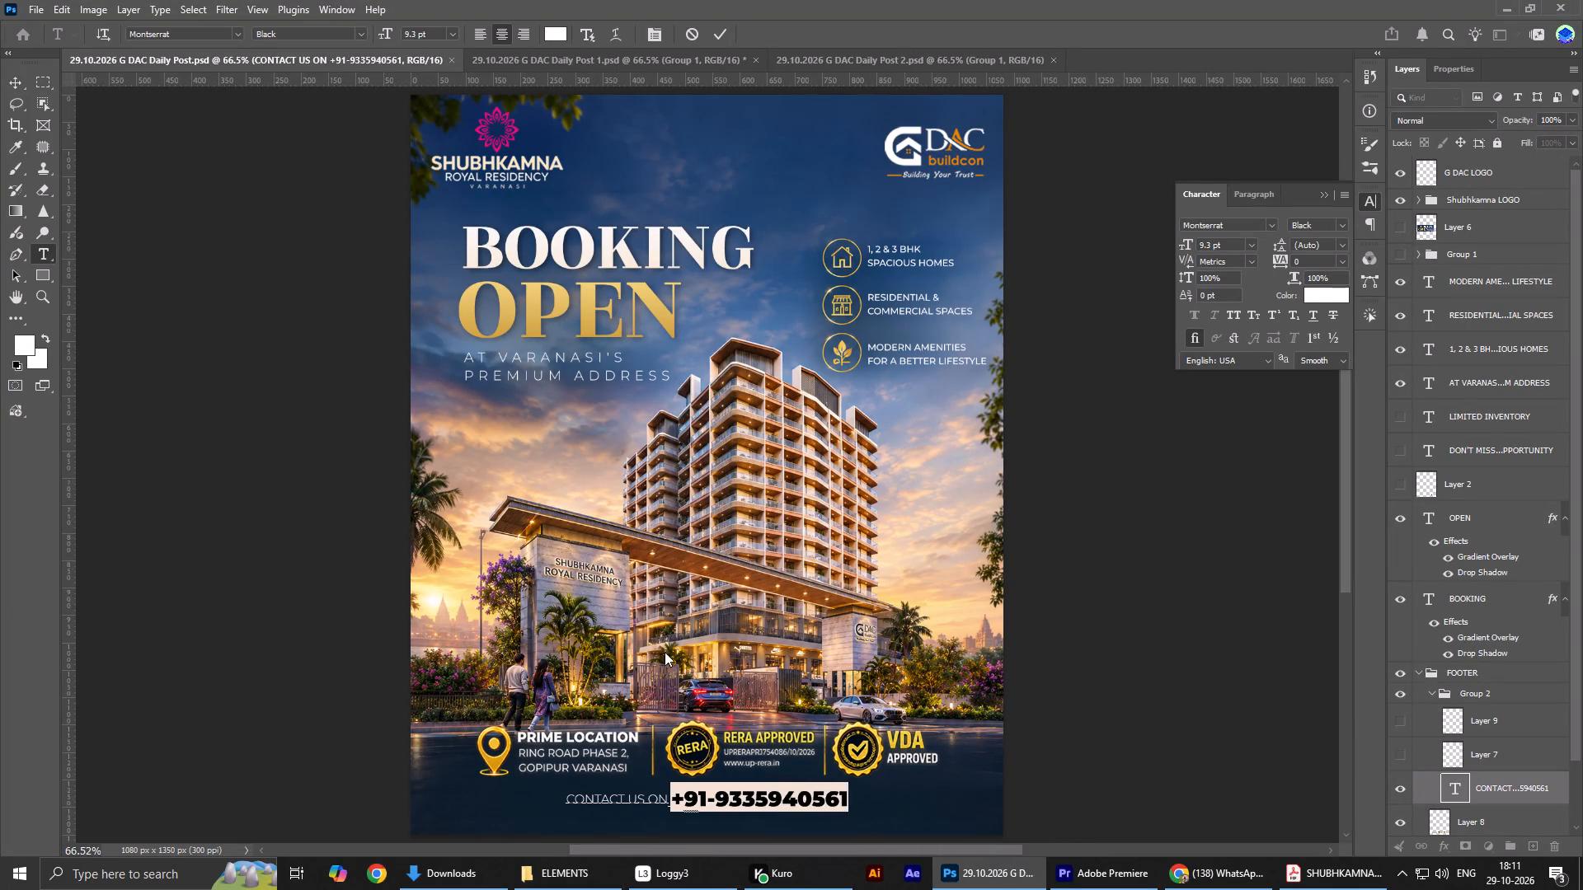
click(1333, 300)
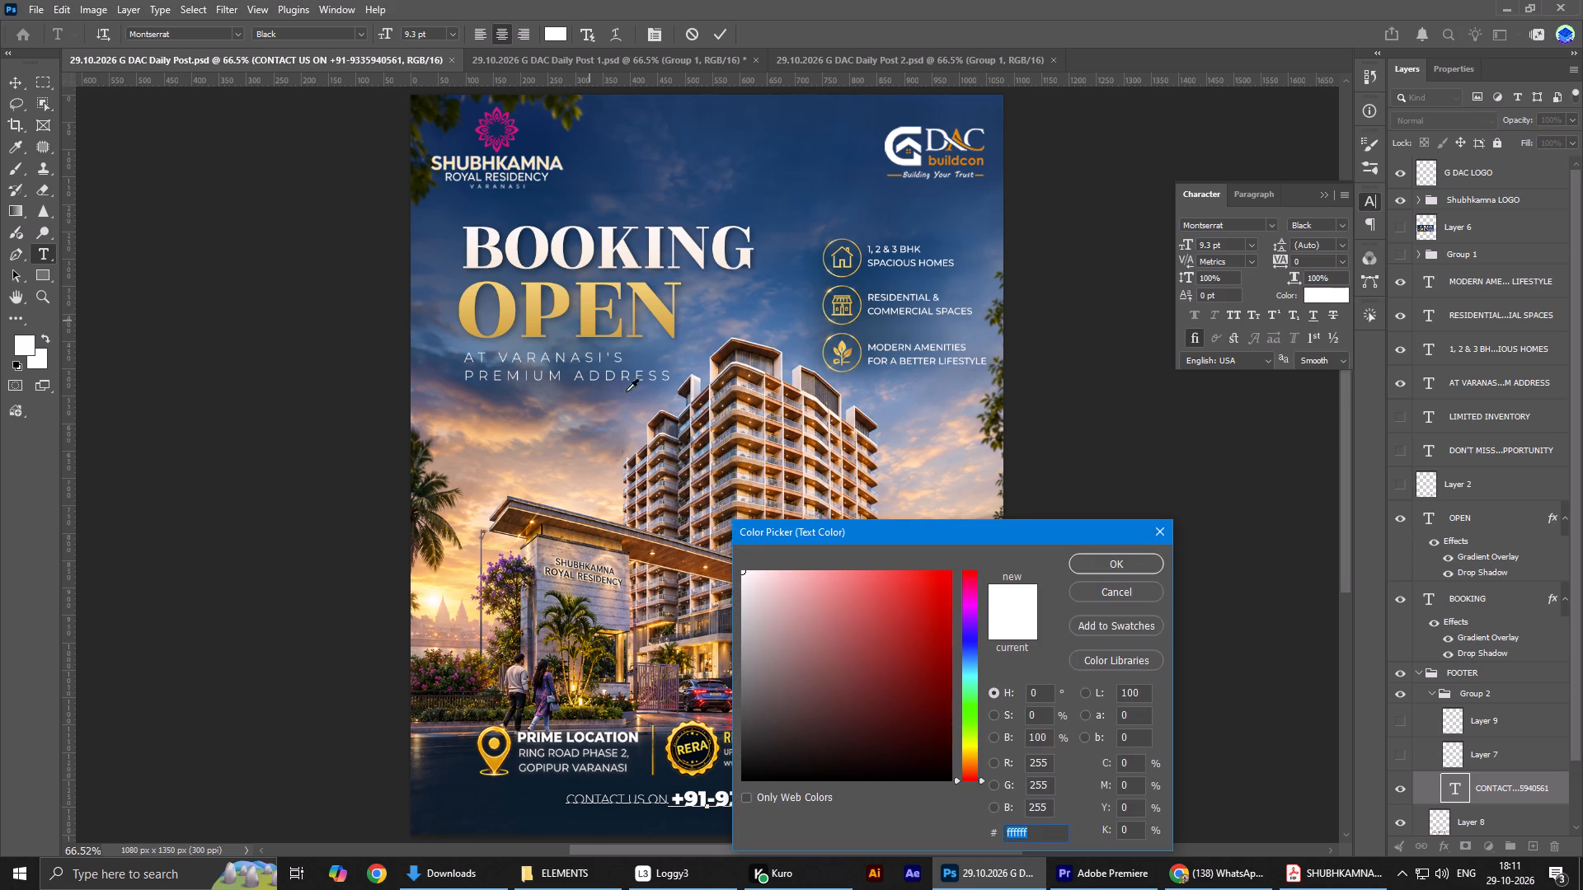
click(496, 766)
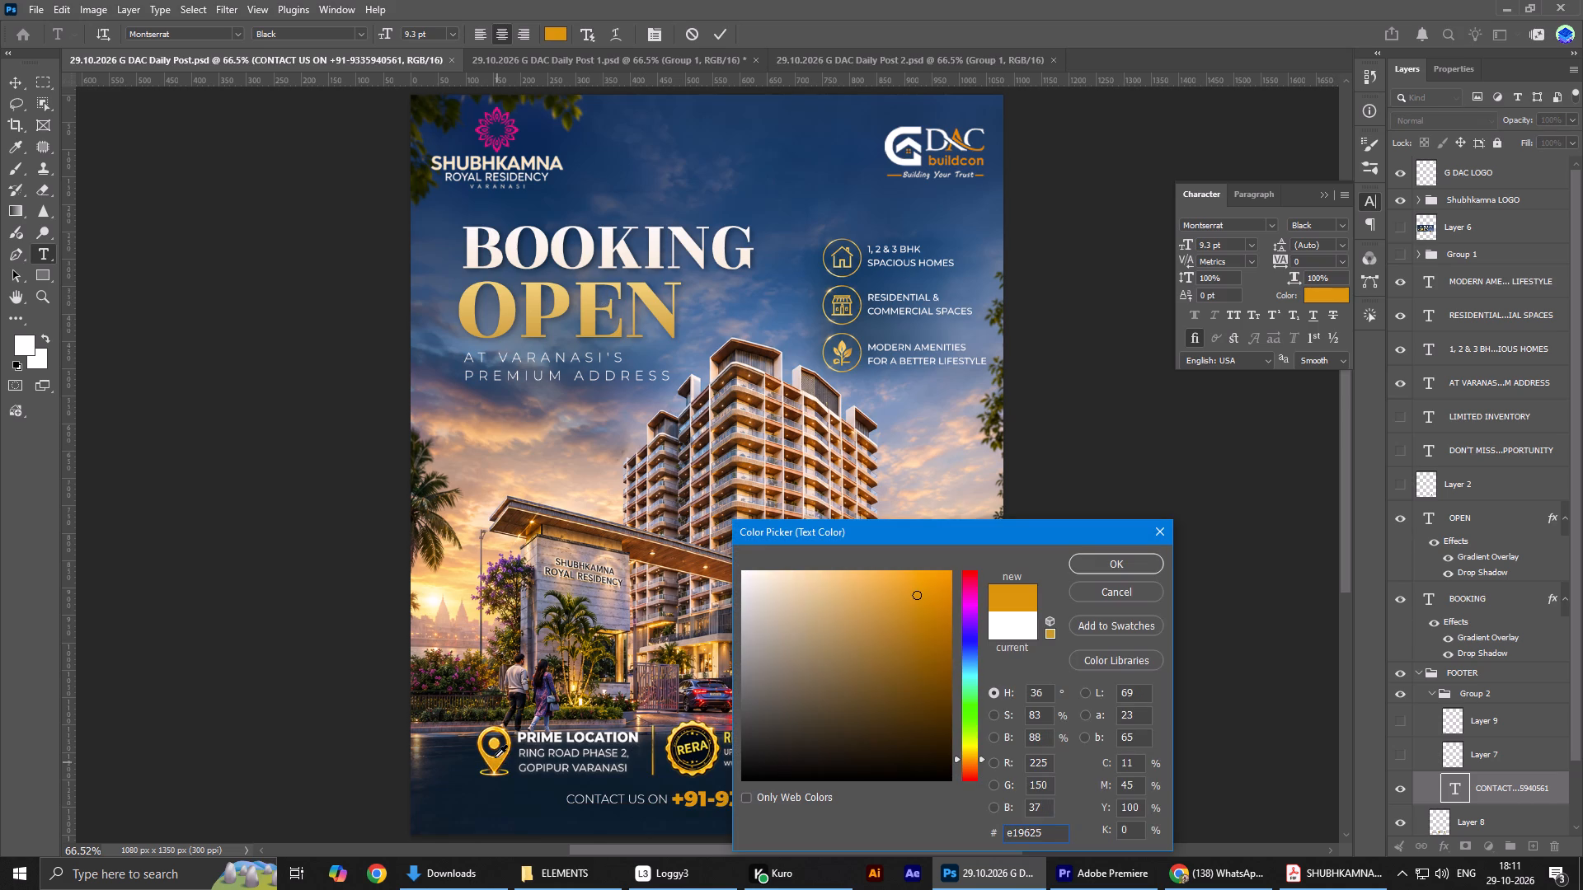
click(534, 311)
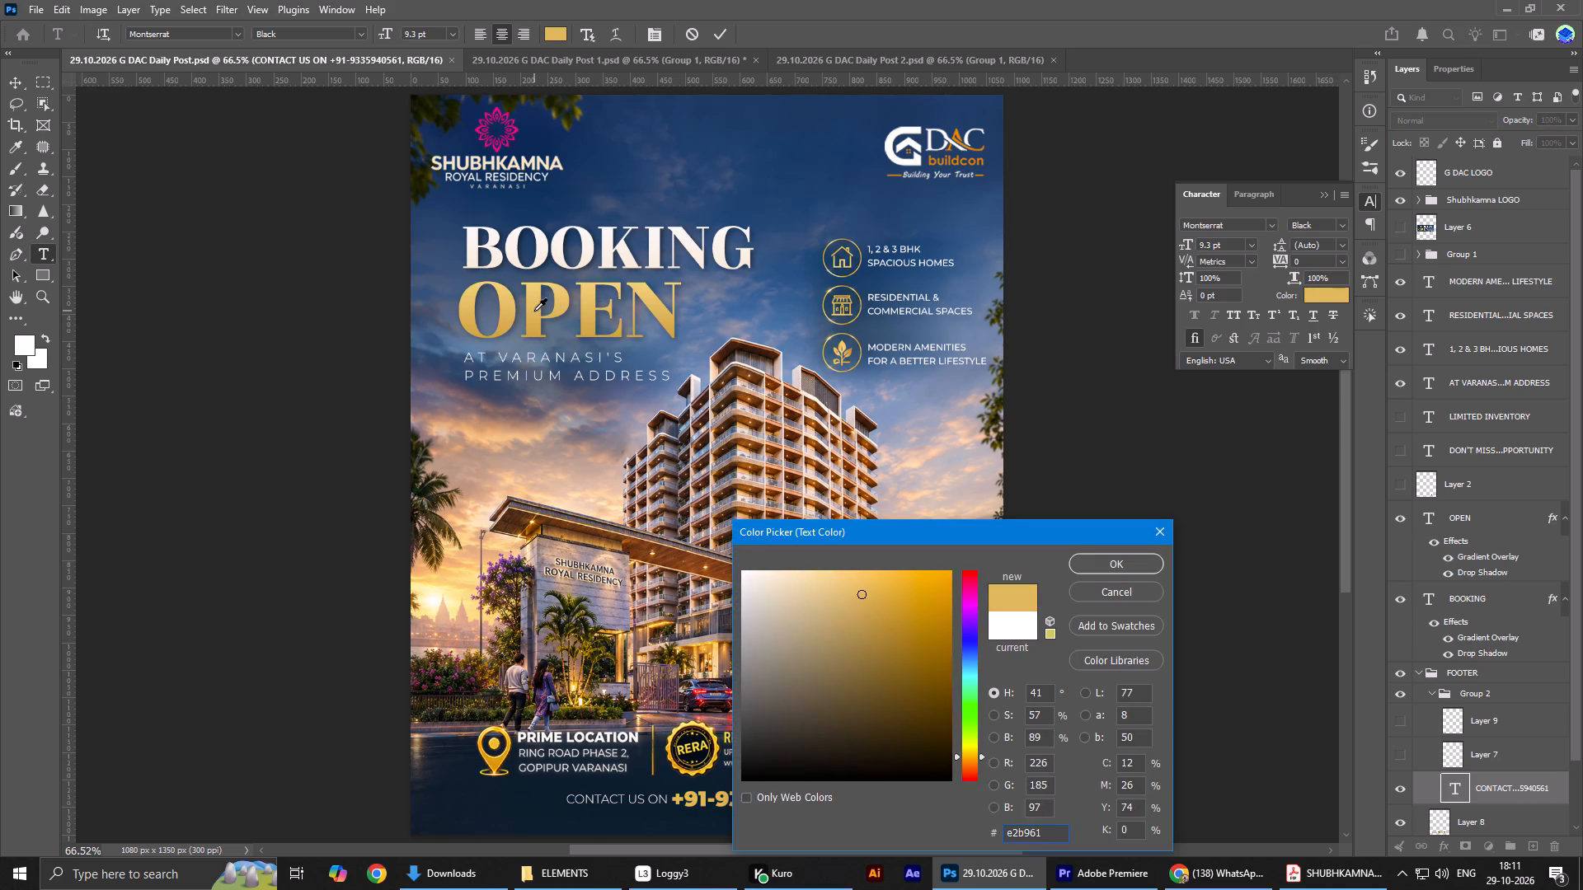
click(533, 320)
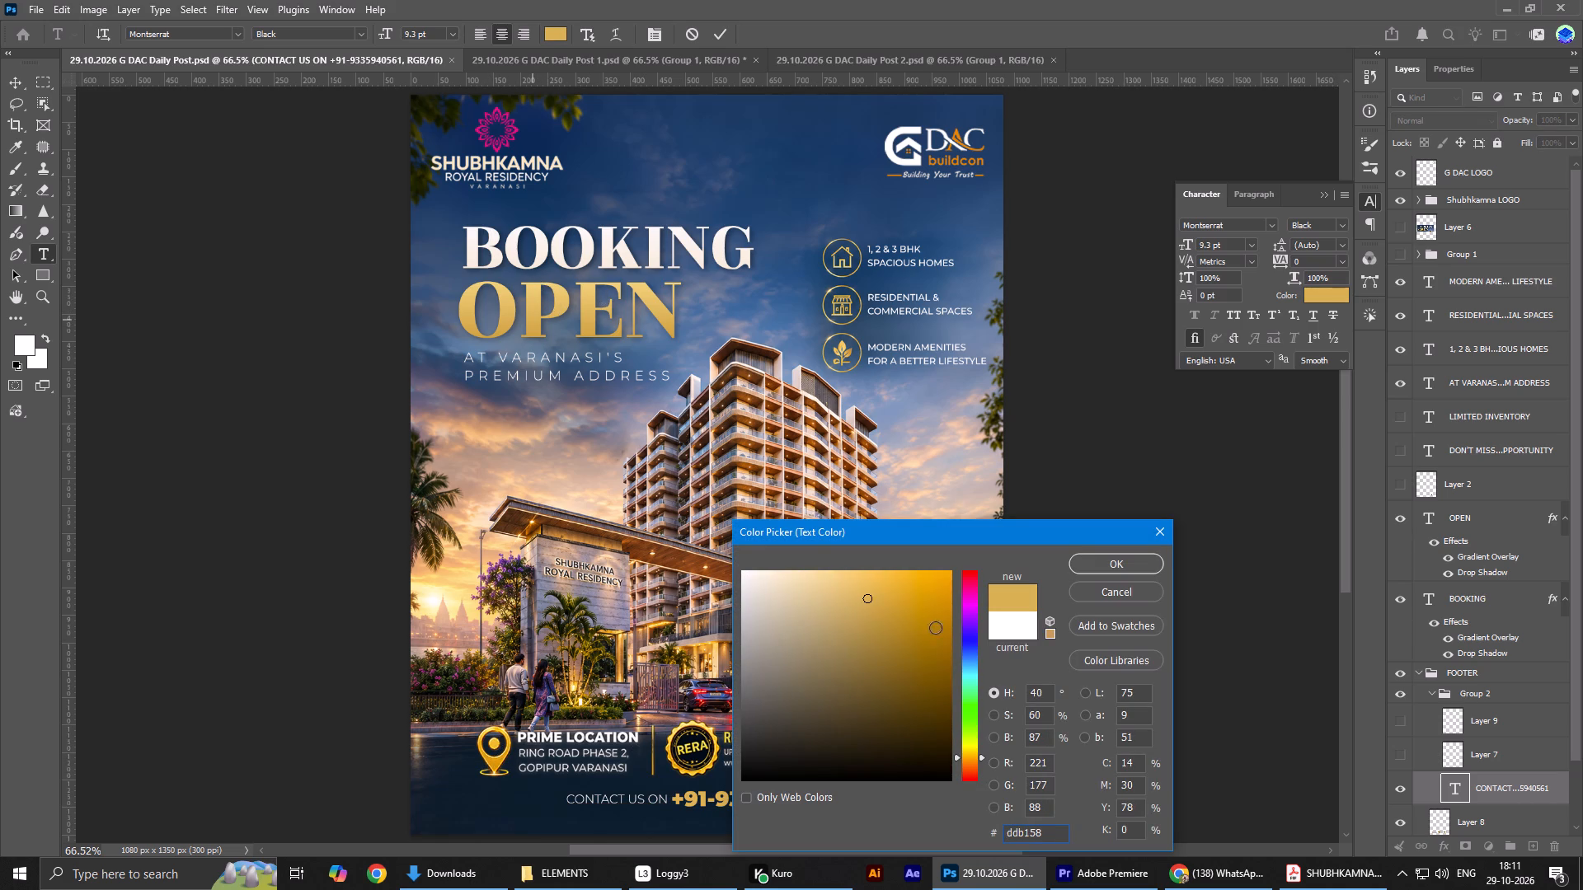
drag(860, 602, 805, 503)
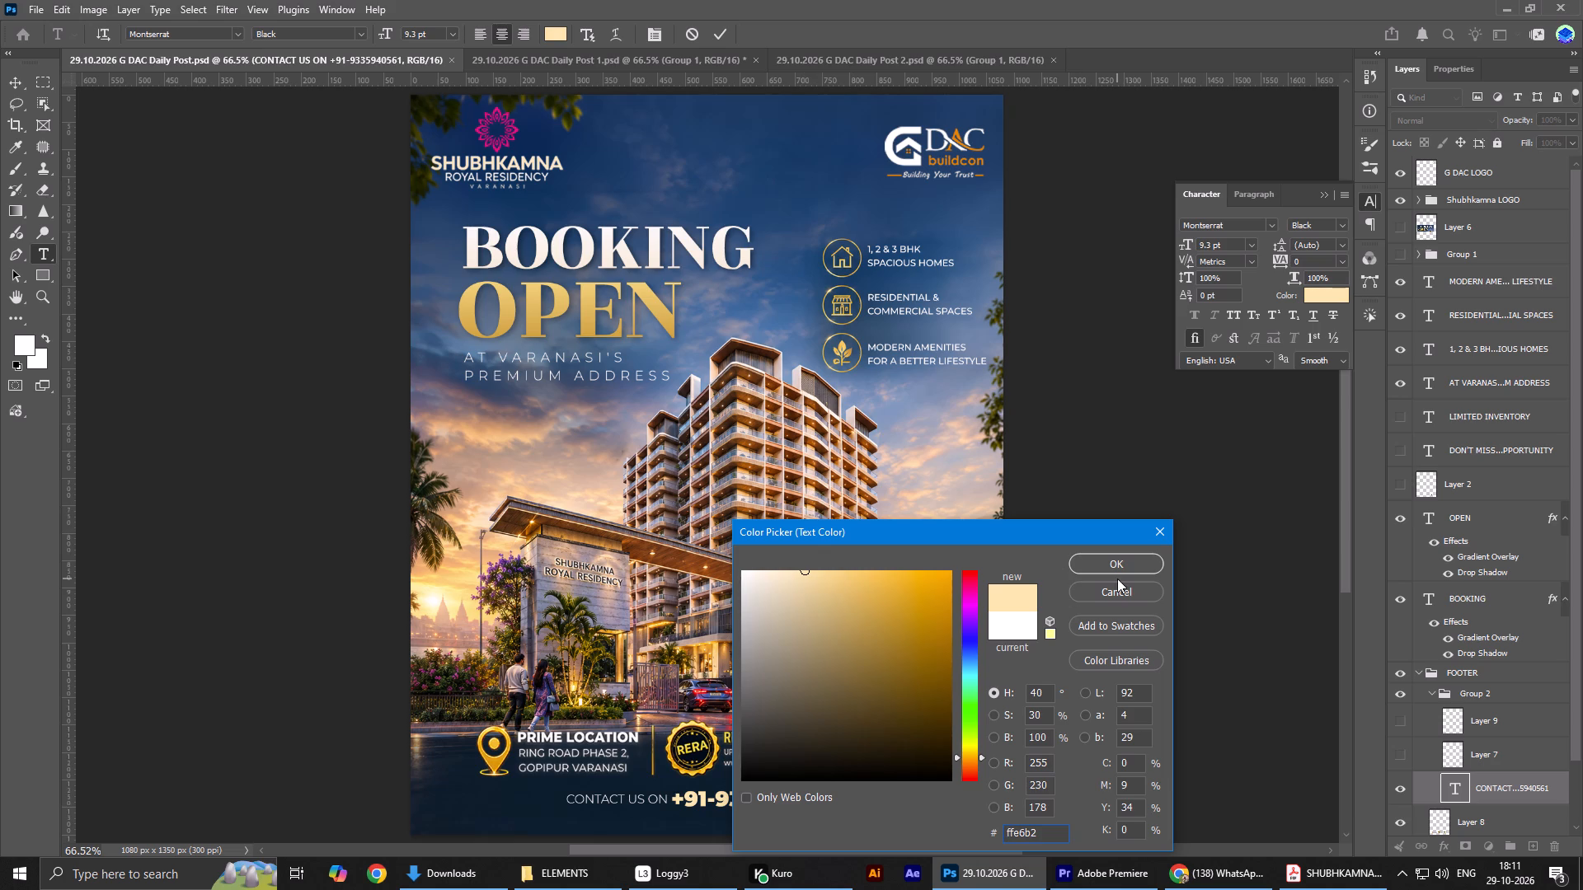
click(1117, 578)
click(1122, 562)
click(711, 40)
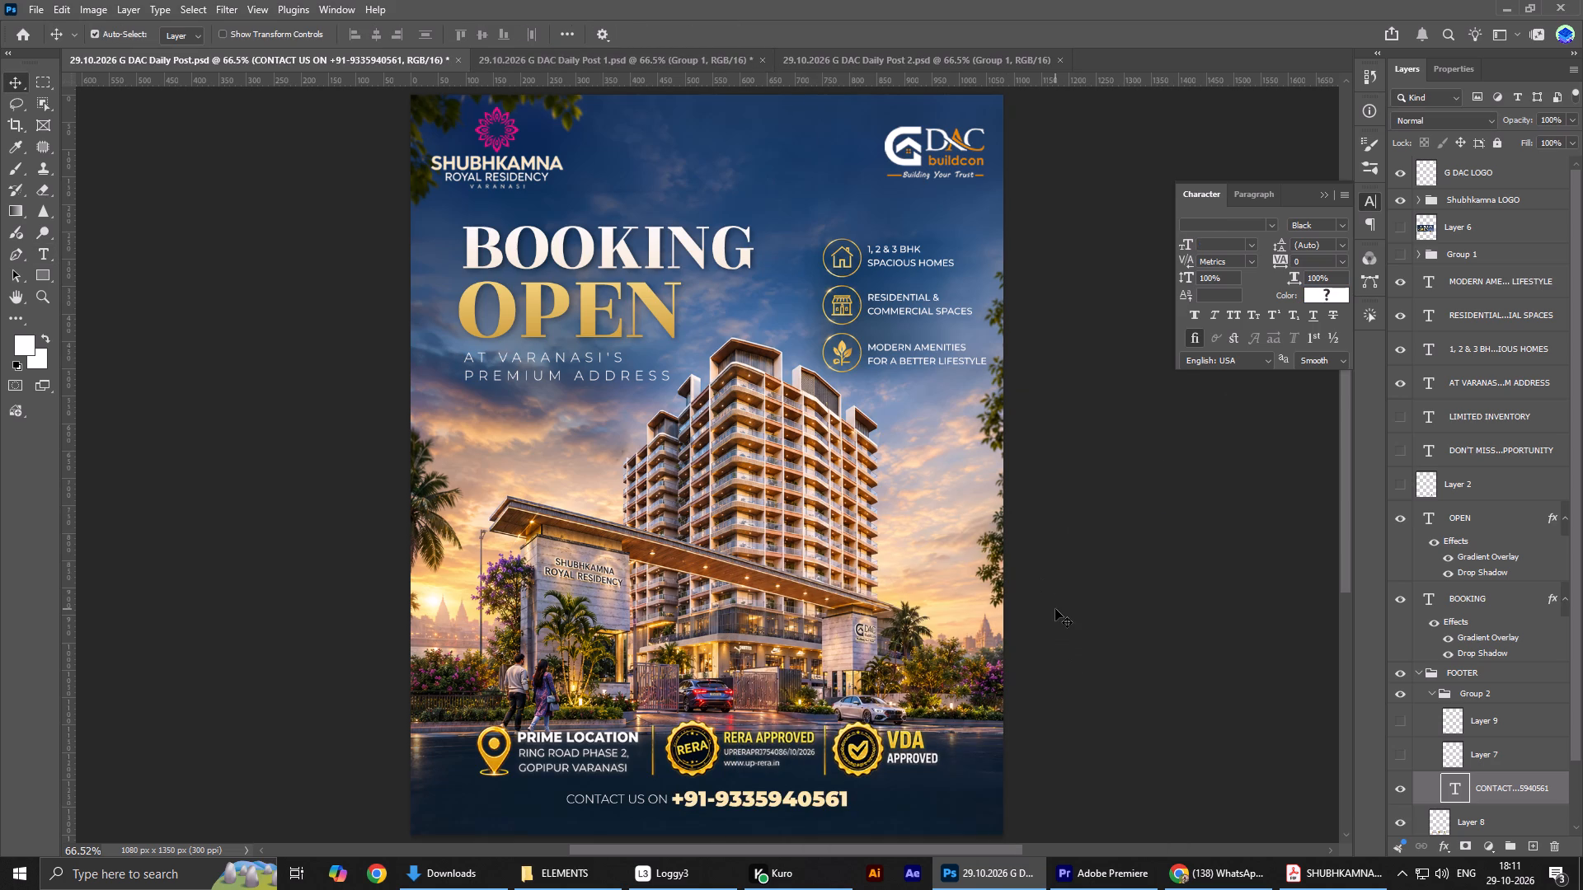
key(ctrl+s)
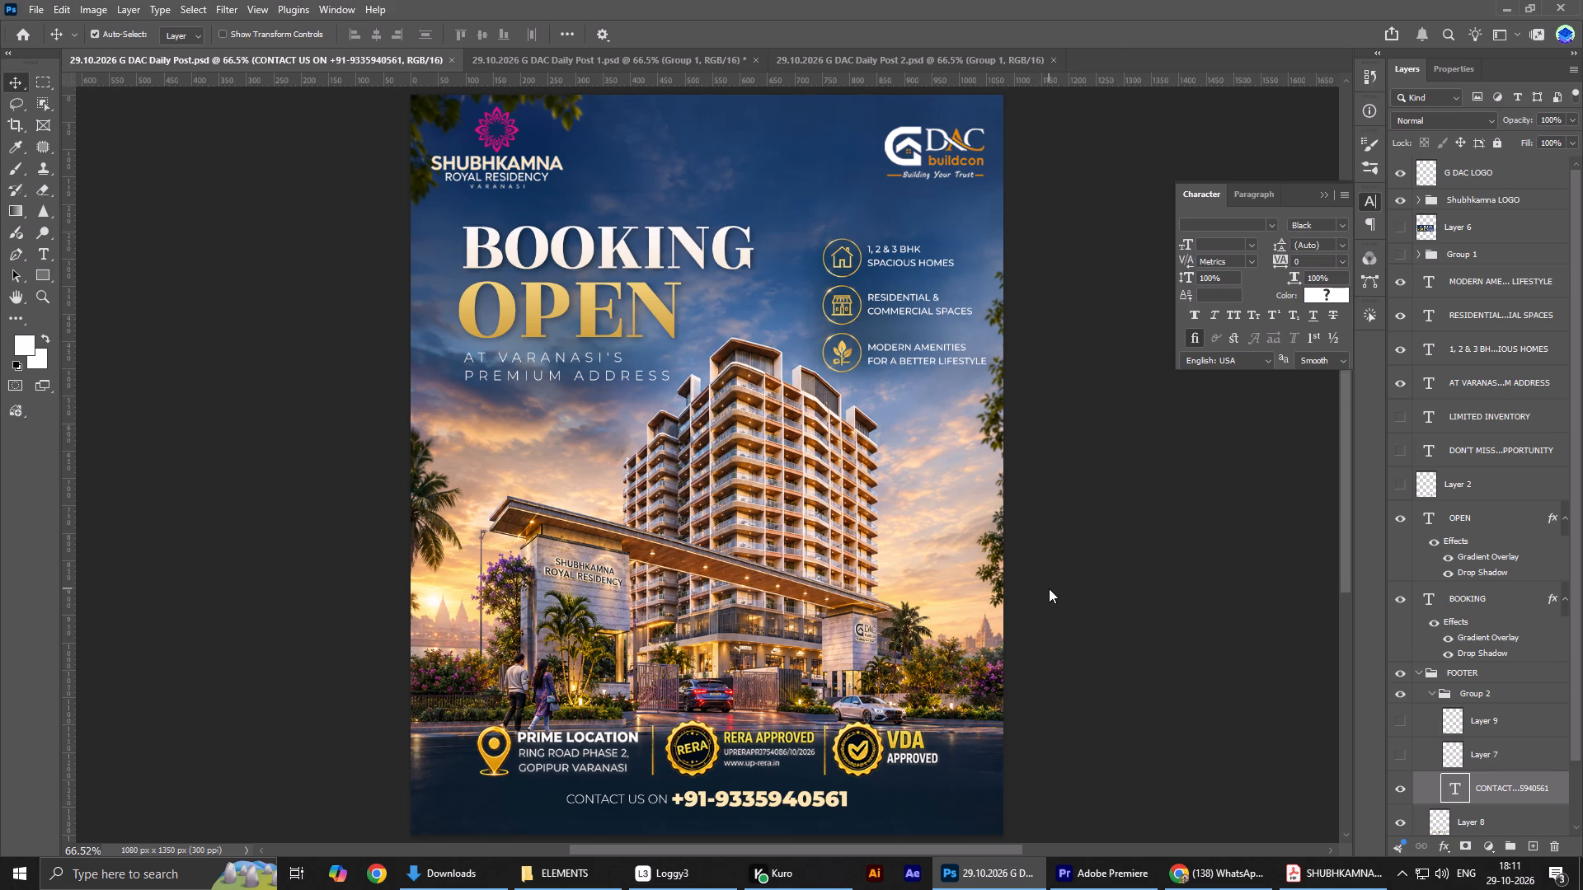
Nudge the footer's contact line slightly down by three small increments.
key(Down)
key(Down)
key(Down)
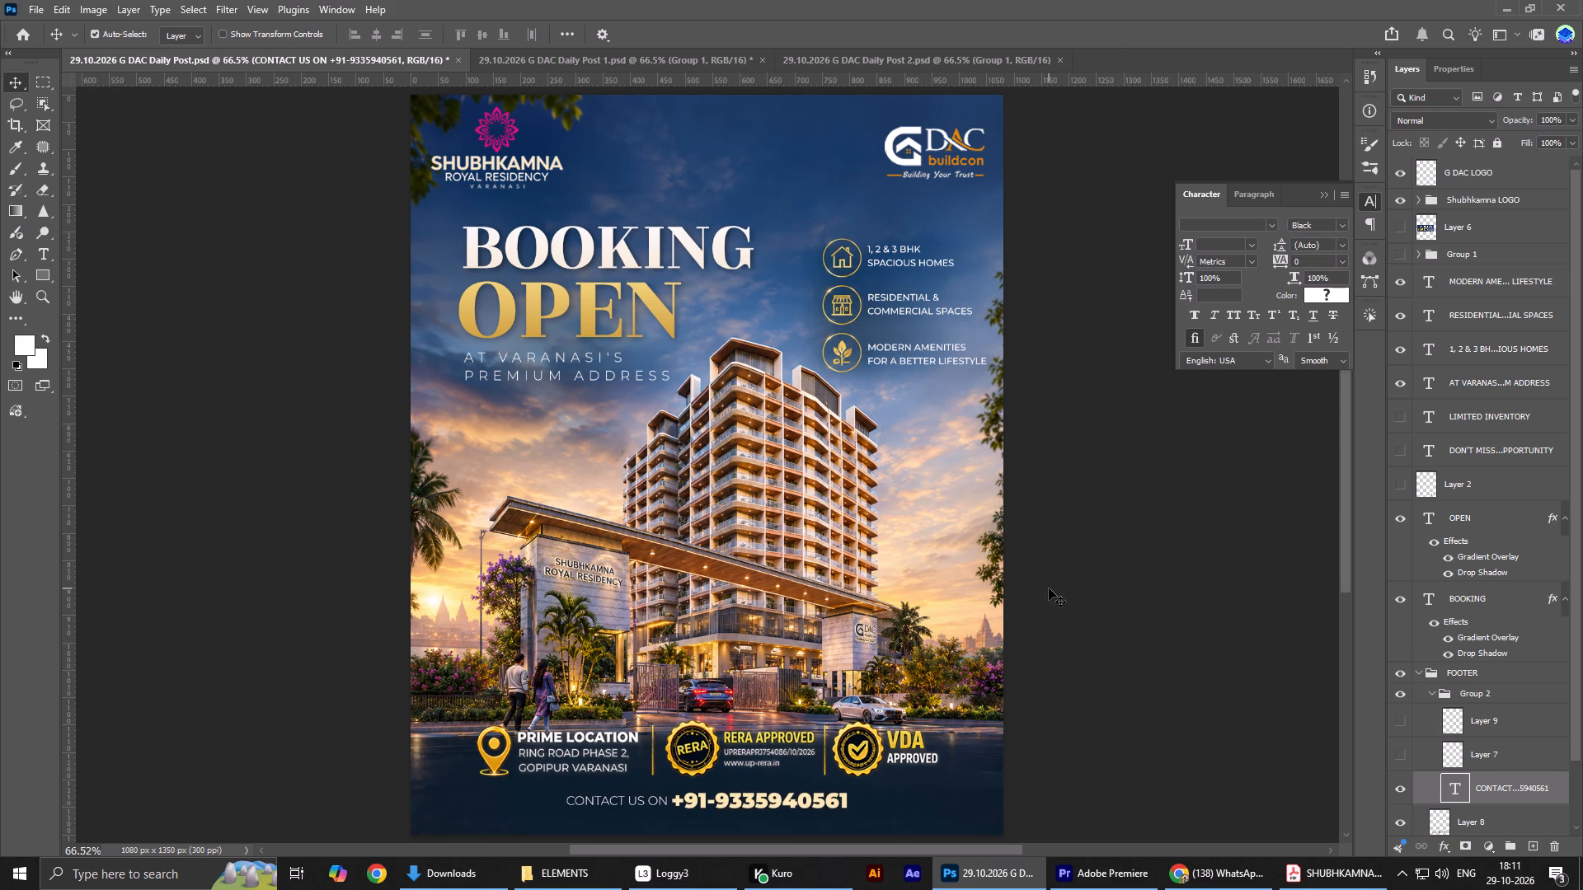
key(ctrl+0)
scroll(1448, 555, up, 1)
scroll(1582, 504, down, 1)
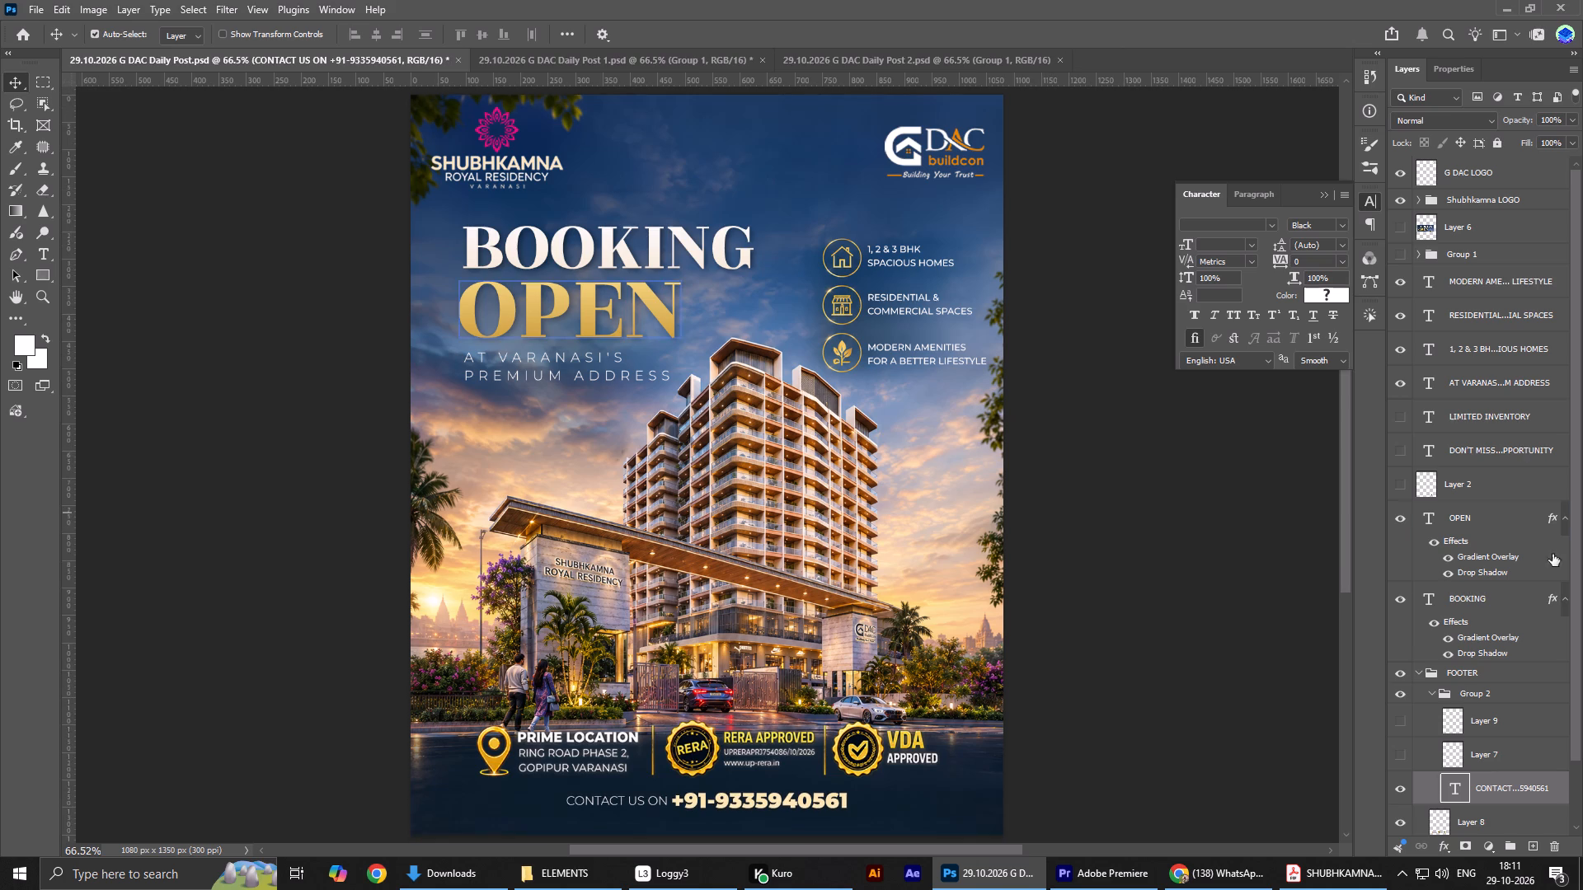
Show the two gold dash lines, Layer 9 and Layer 7, and move both up level with the contact text.
click(1402, 750)
click(1397, 719)
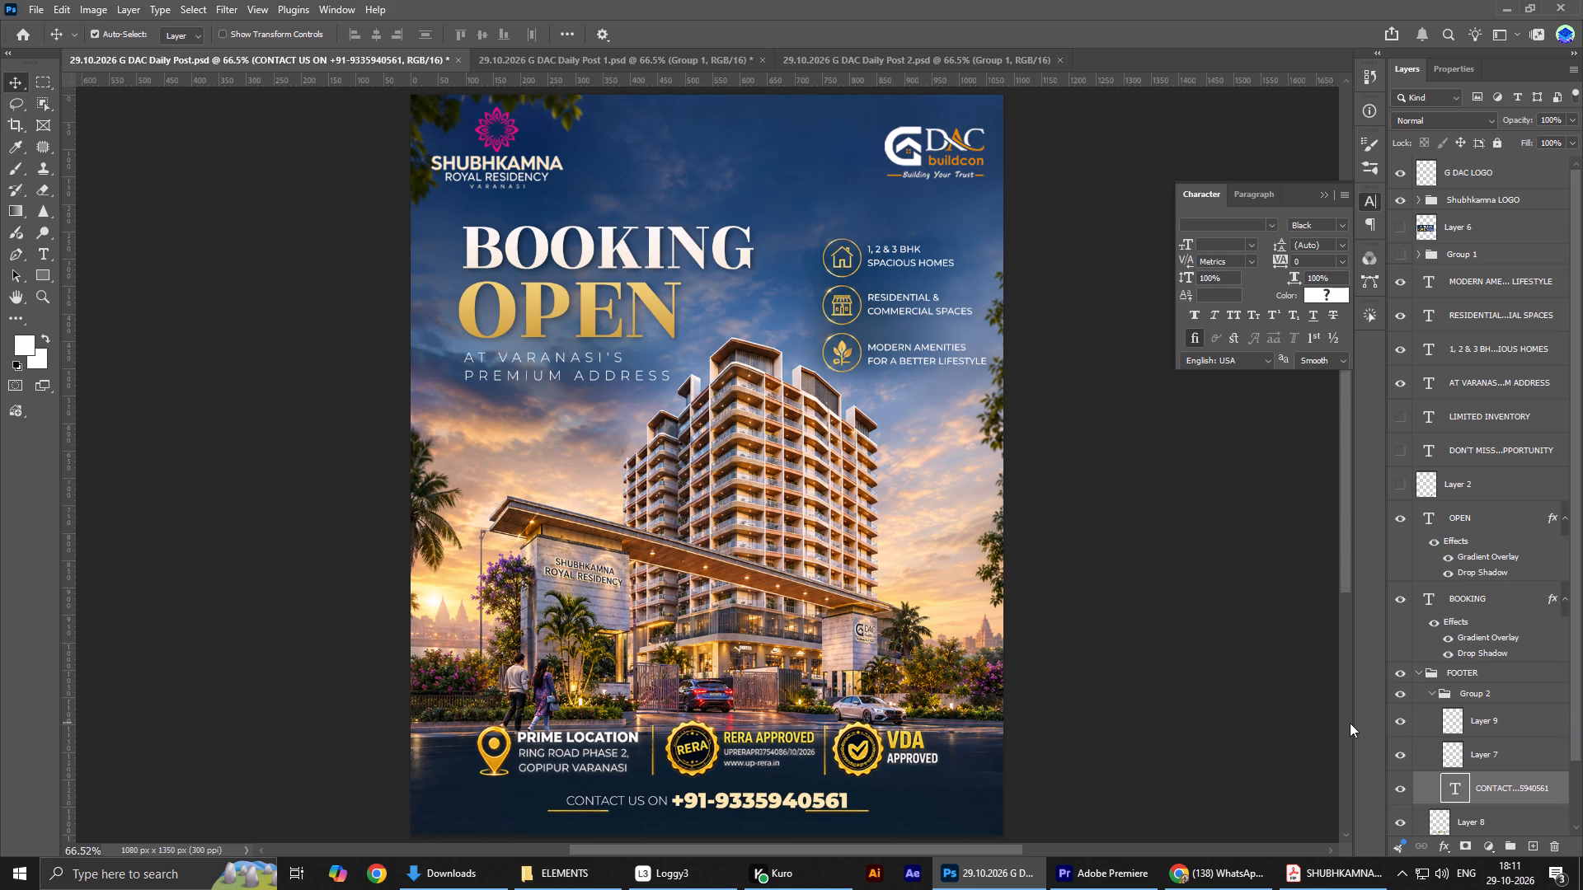
click(1492, 752)
shift+click(1487, 735)
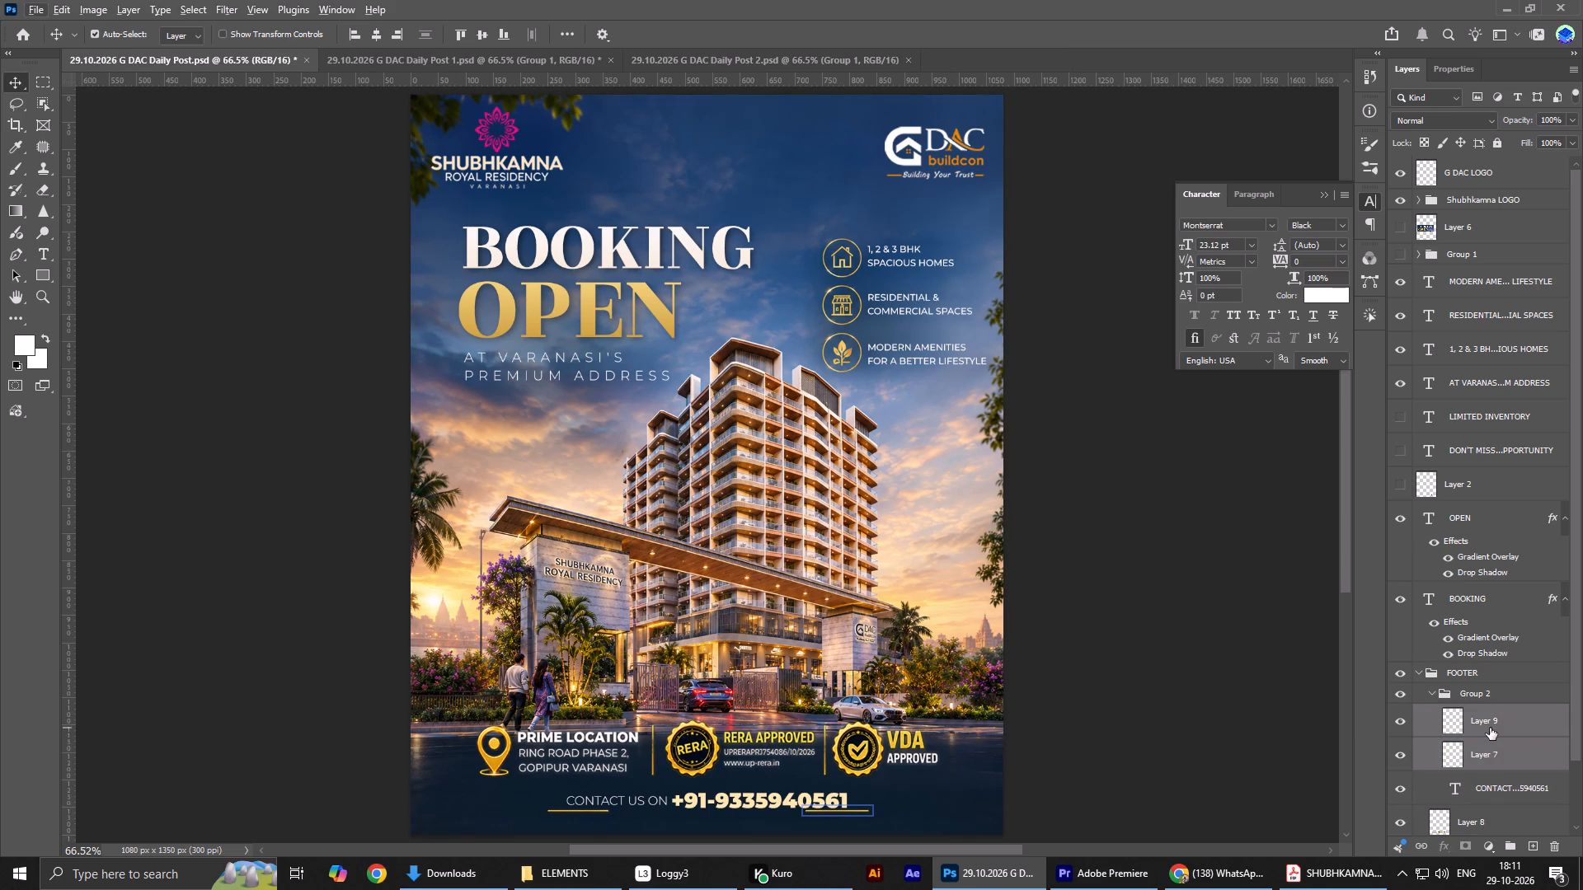
key(shift+Up)
key(shift+Up)
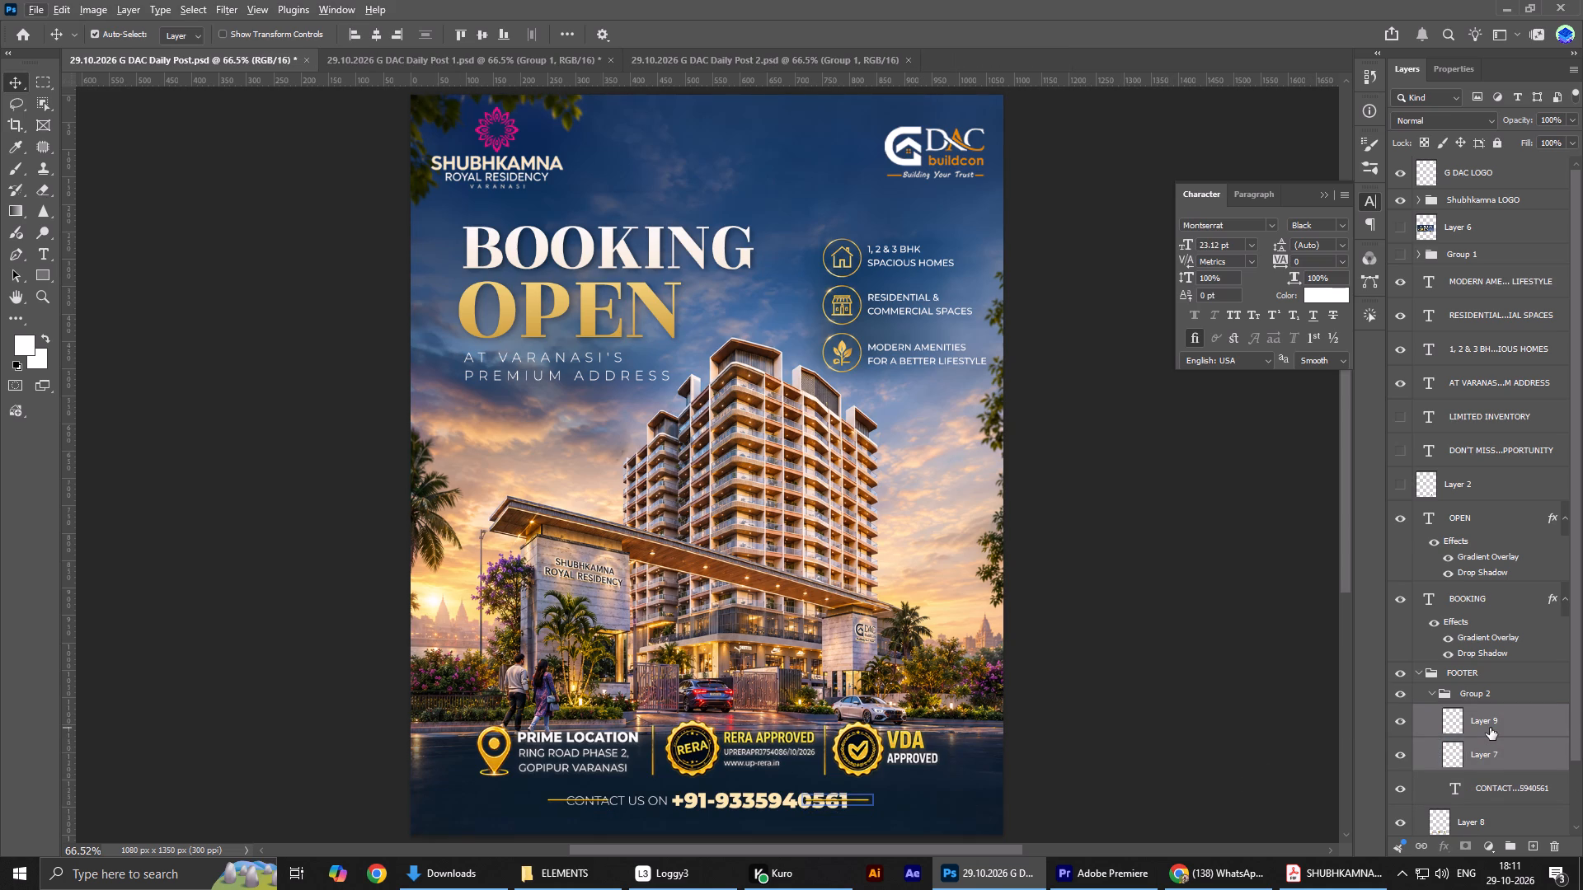
Move the gold line on Layer 9 right until it sits clear of the end of the phone number.
click(1490, 728)
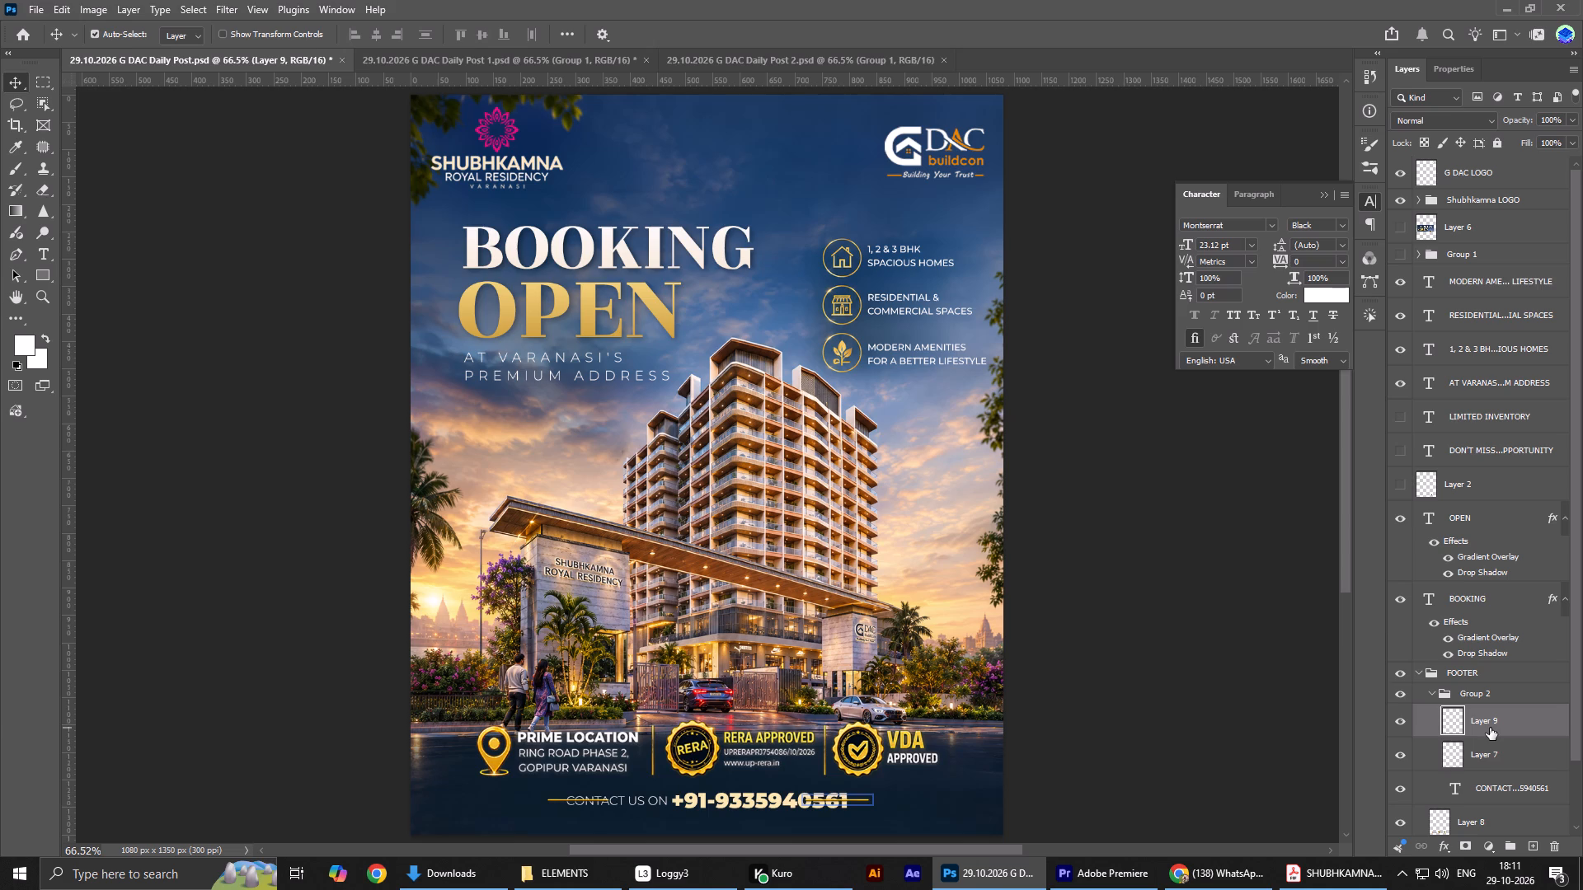
key(shift+Right)
key(shift+Right)
key(shift+Right)
key(shift+Right)
key(shift+Right)
key(shift+Right)
key(shift+Right)
key(shift+Right)
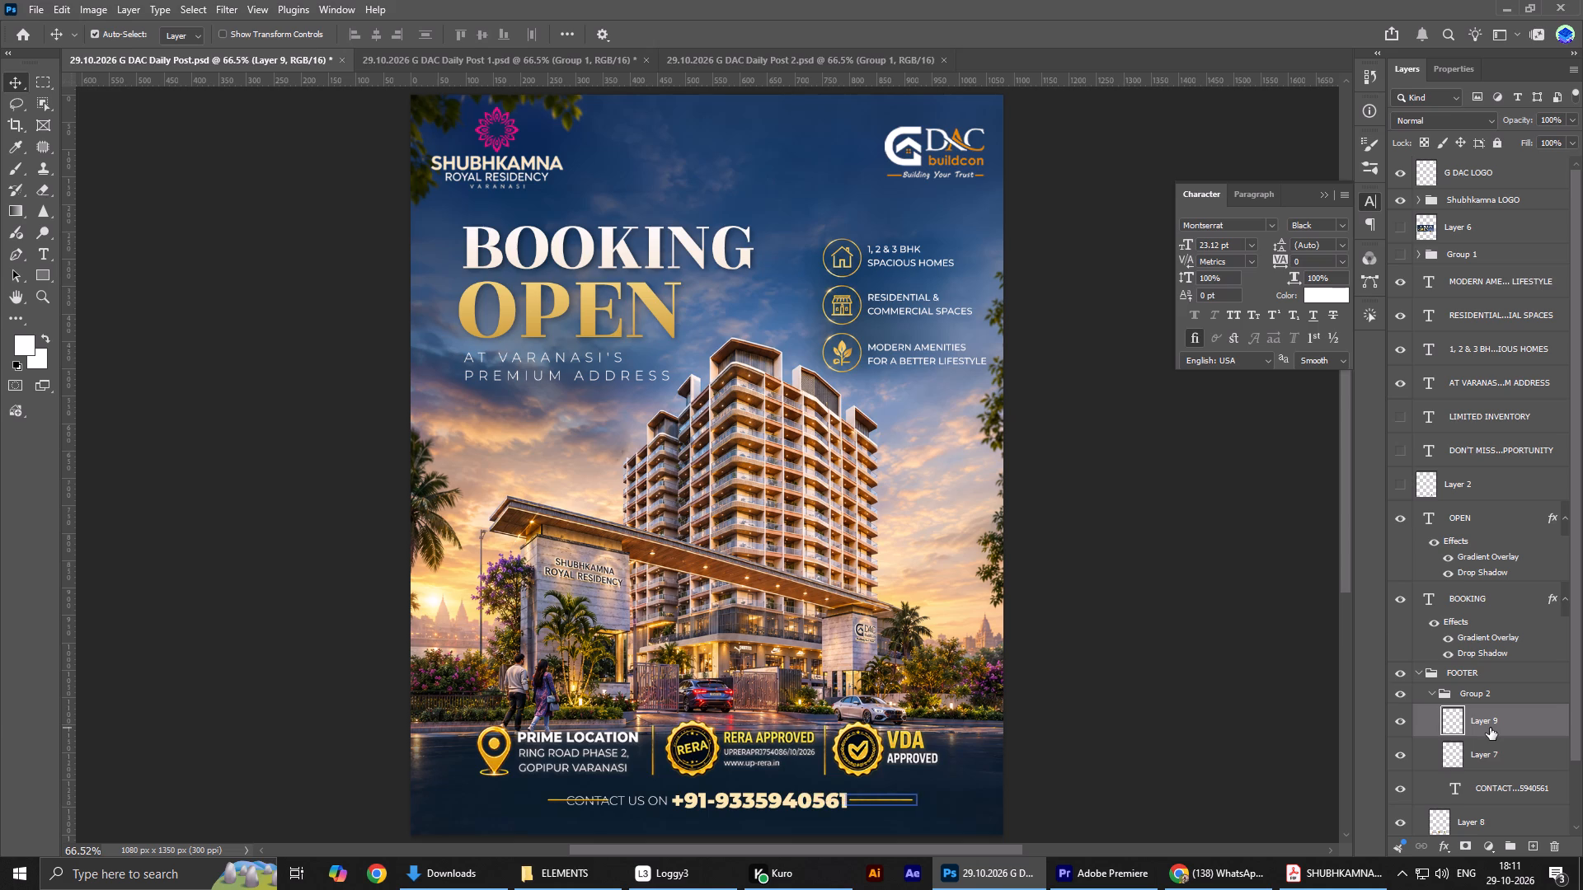
key(shift+Right)
Move the gold line on Layer 7 left until it sits clear before the words CONTACT US ON.
click(1521, 752)
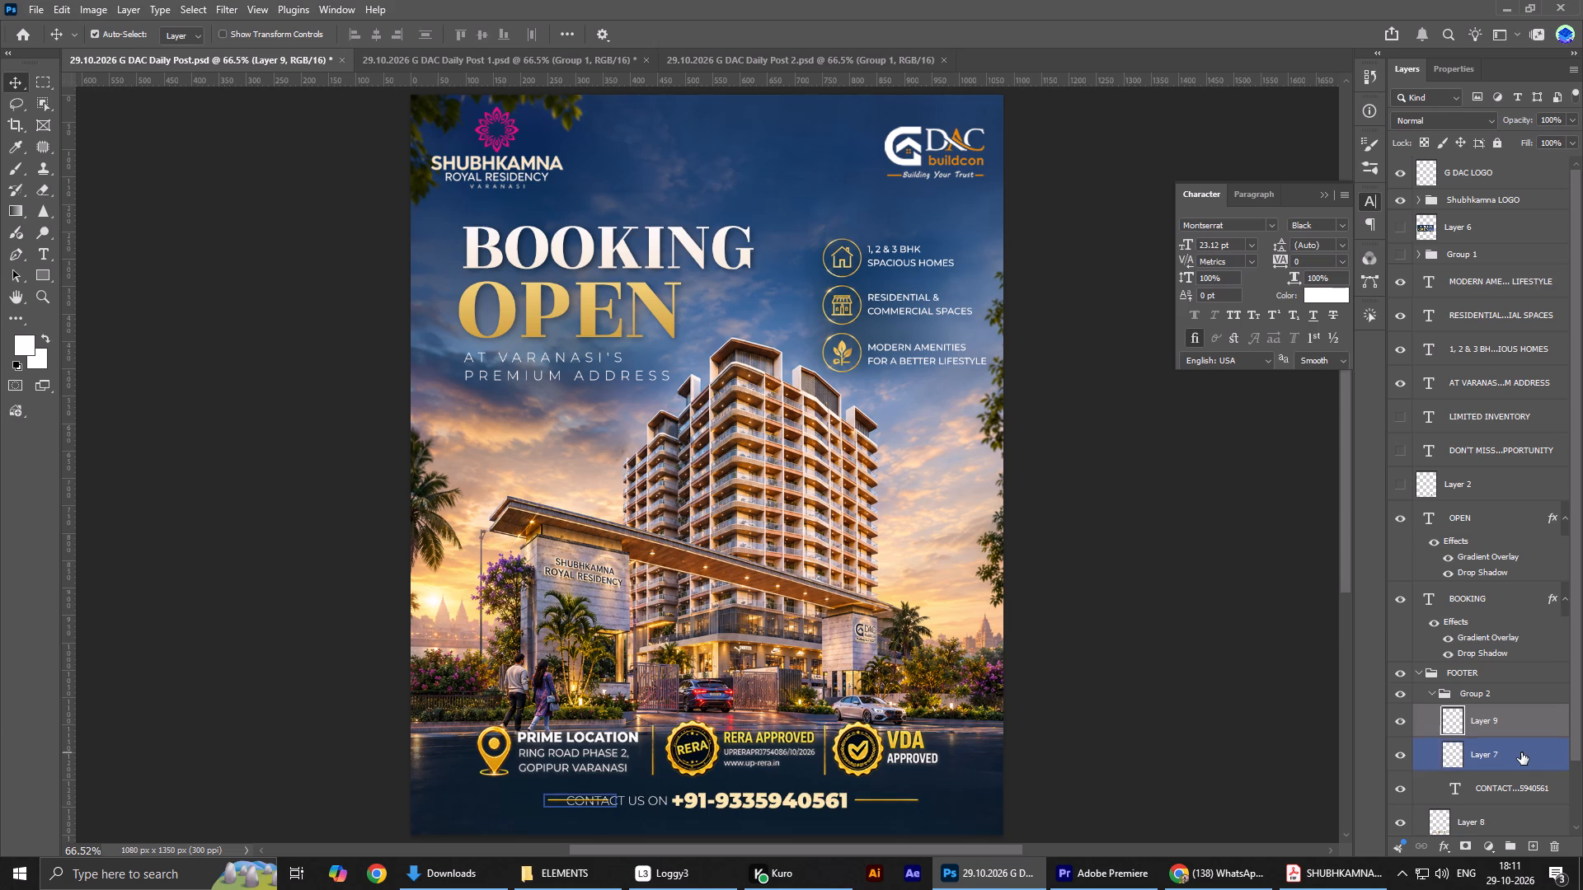
key(shift+Left)
key(shift+Left)
key(shift+Left)
key(shift+Left)
key(shift+Left)
key(shift+Left)
key(shift+Left)
key(shift+Left)
key(shift+Left)
key(shift+Left)
key(shift+Left)
key(shift+Left)
key(shift+Left)
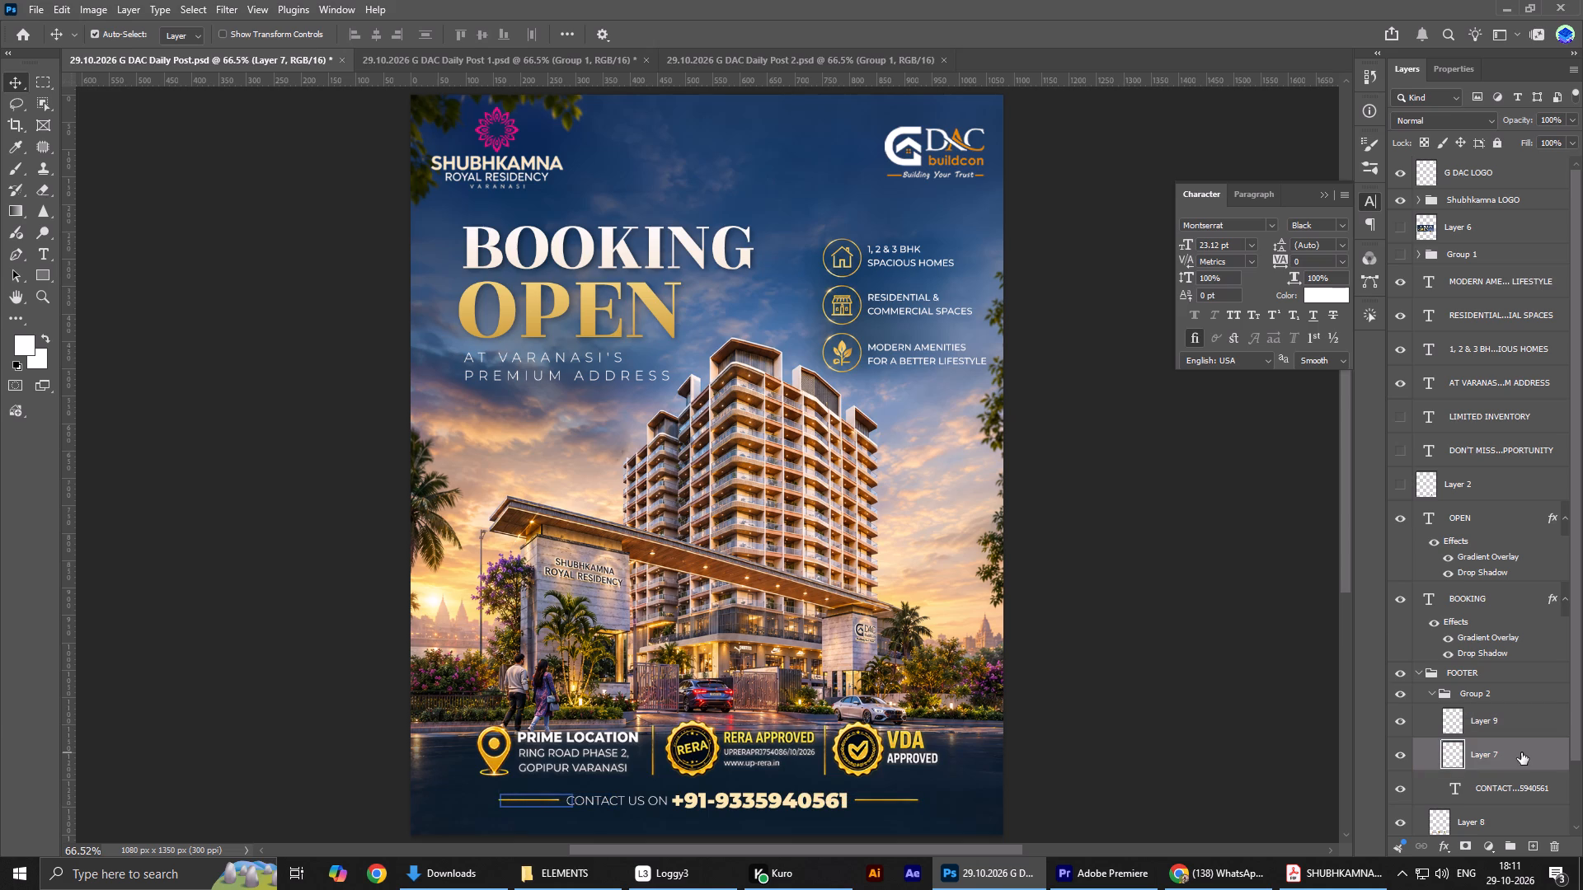
key(Right)
Shorten the Layer 7 gold line from its outer end to a small dash and nudge it slightly left.
scroll(1521, 752, down, 7)
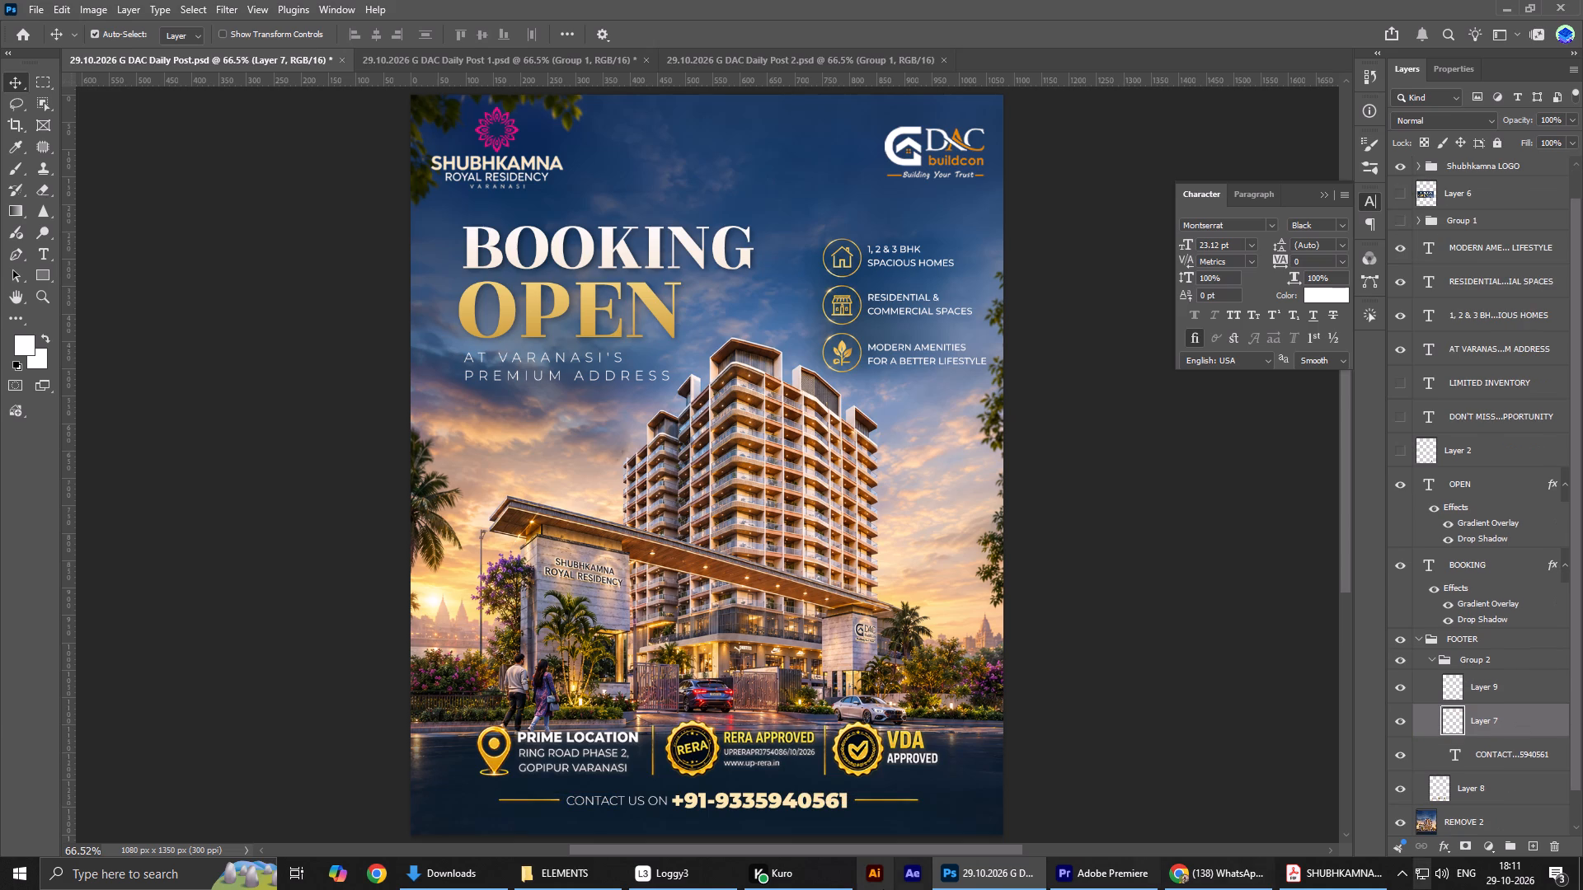
scroll(876, 811, down, 9)
alt+scroll(848, 731, up, 12)
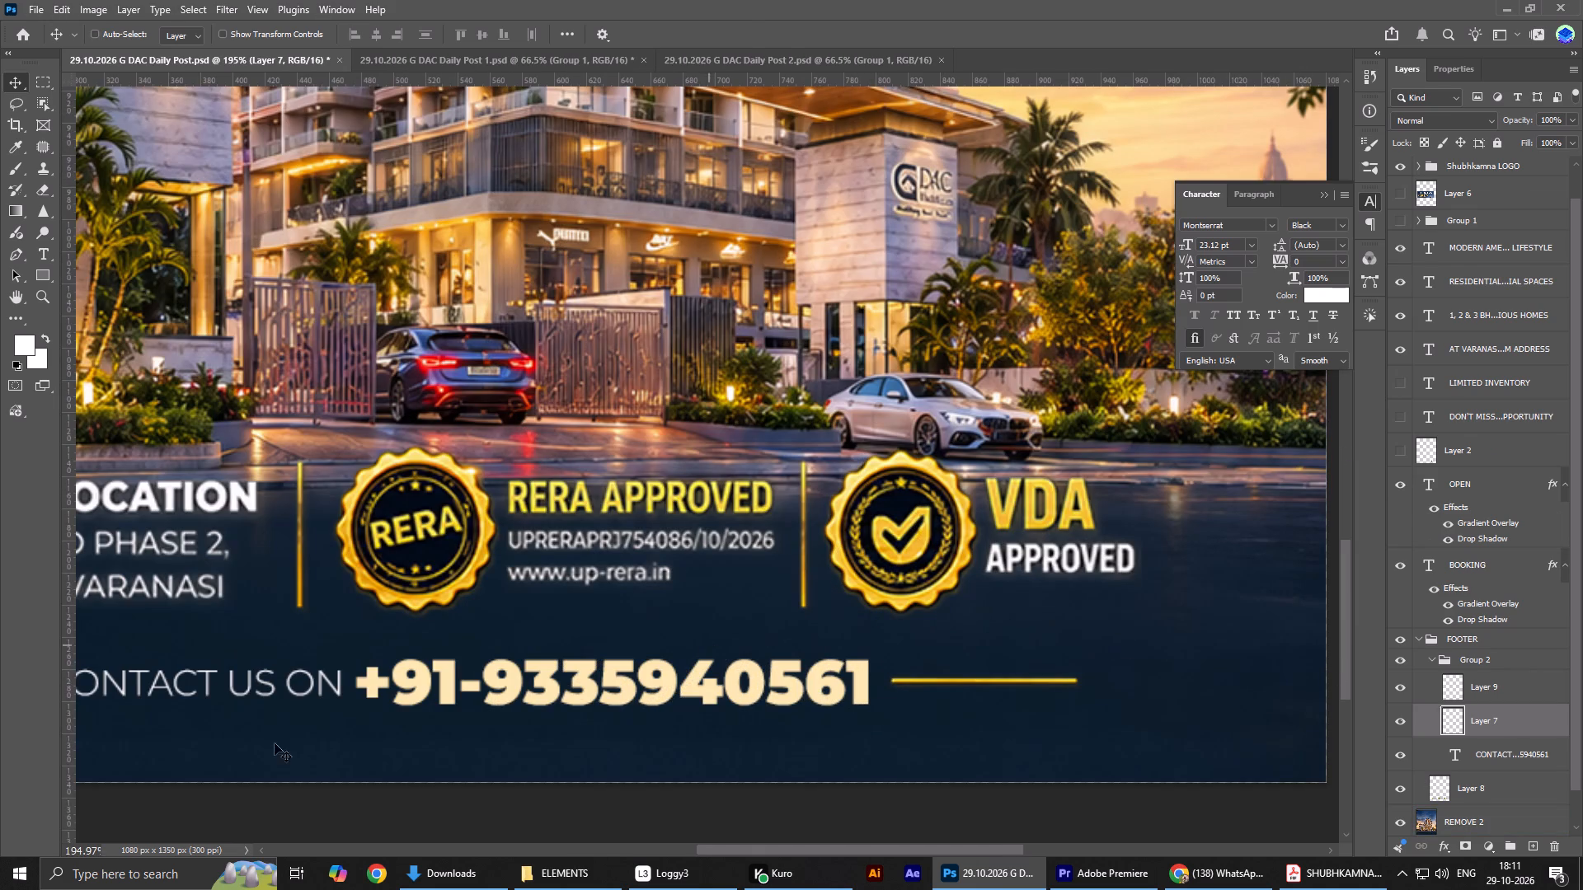
key(ctrl+t)
ctrl+scroll(1162, 565, up, 8)
ctrl+scroll(779, 750, down, 1)
ctrl+scroll(779, 750, up, 13)
ctrl+scroll(236, 686, down, 2)
ctrl+scroll(236, 686, up, 10)
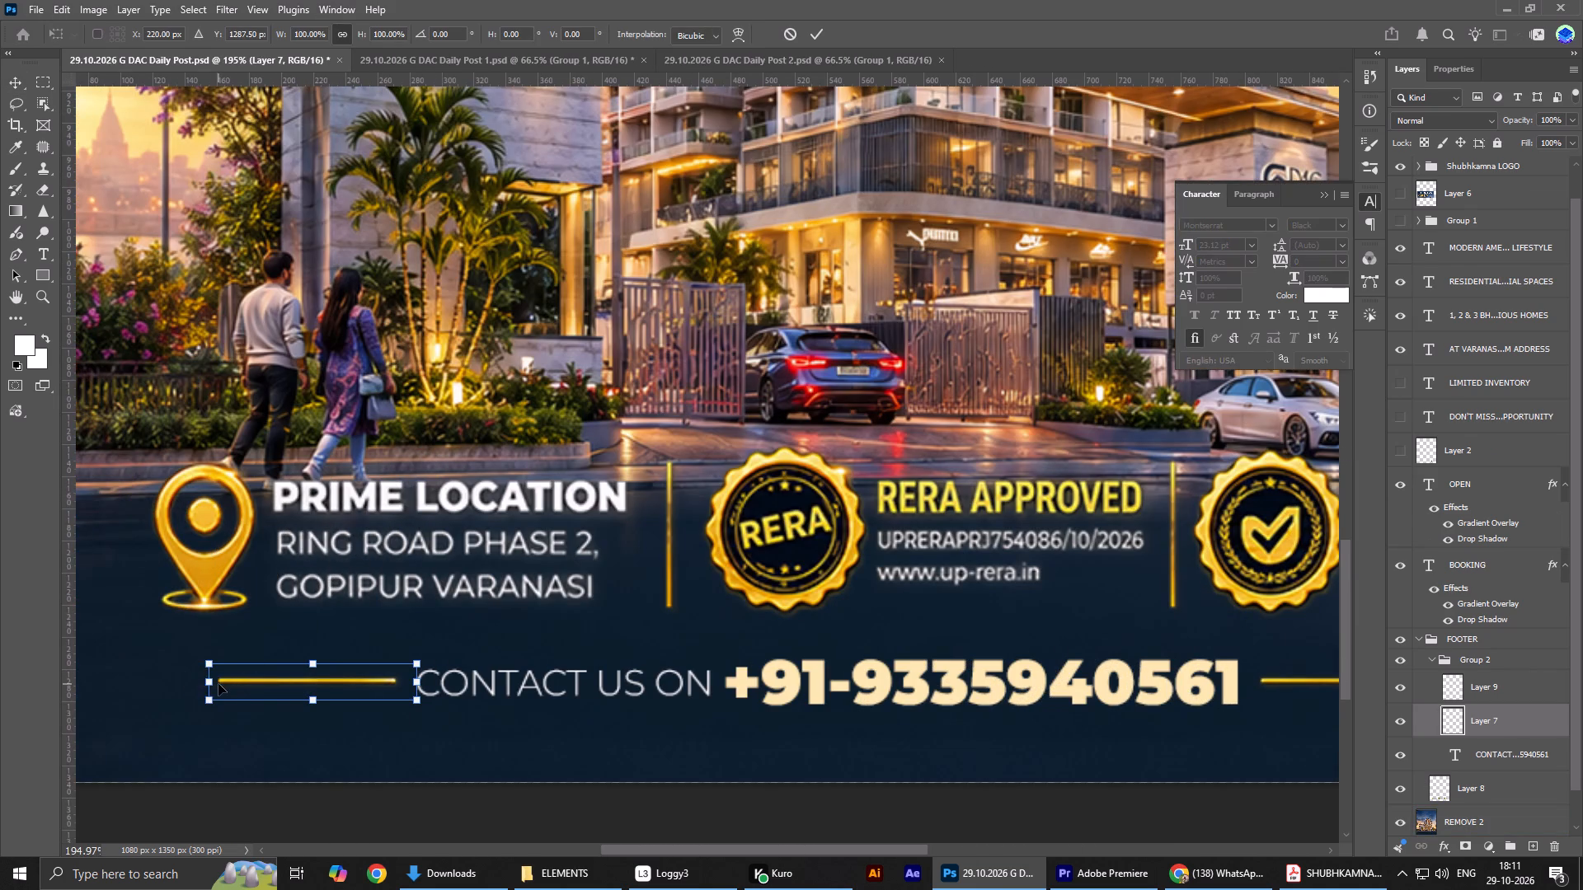
click(203, 689)
shift+drag(203, 689, 335, 689)
key(Return)
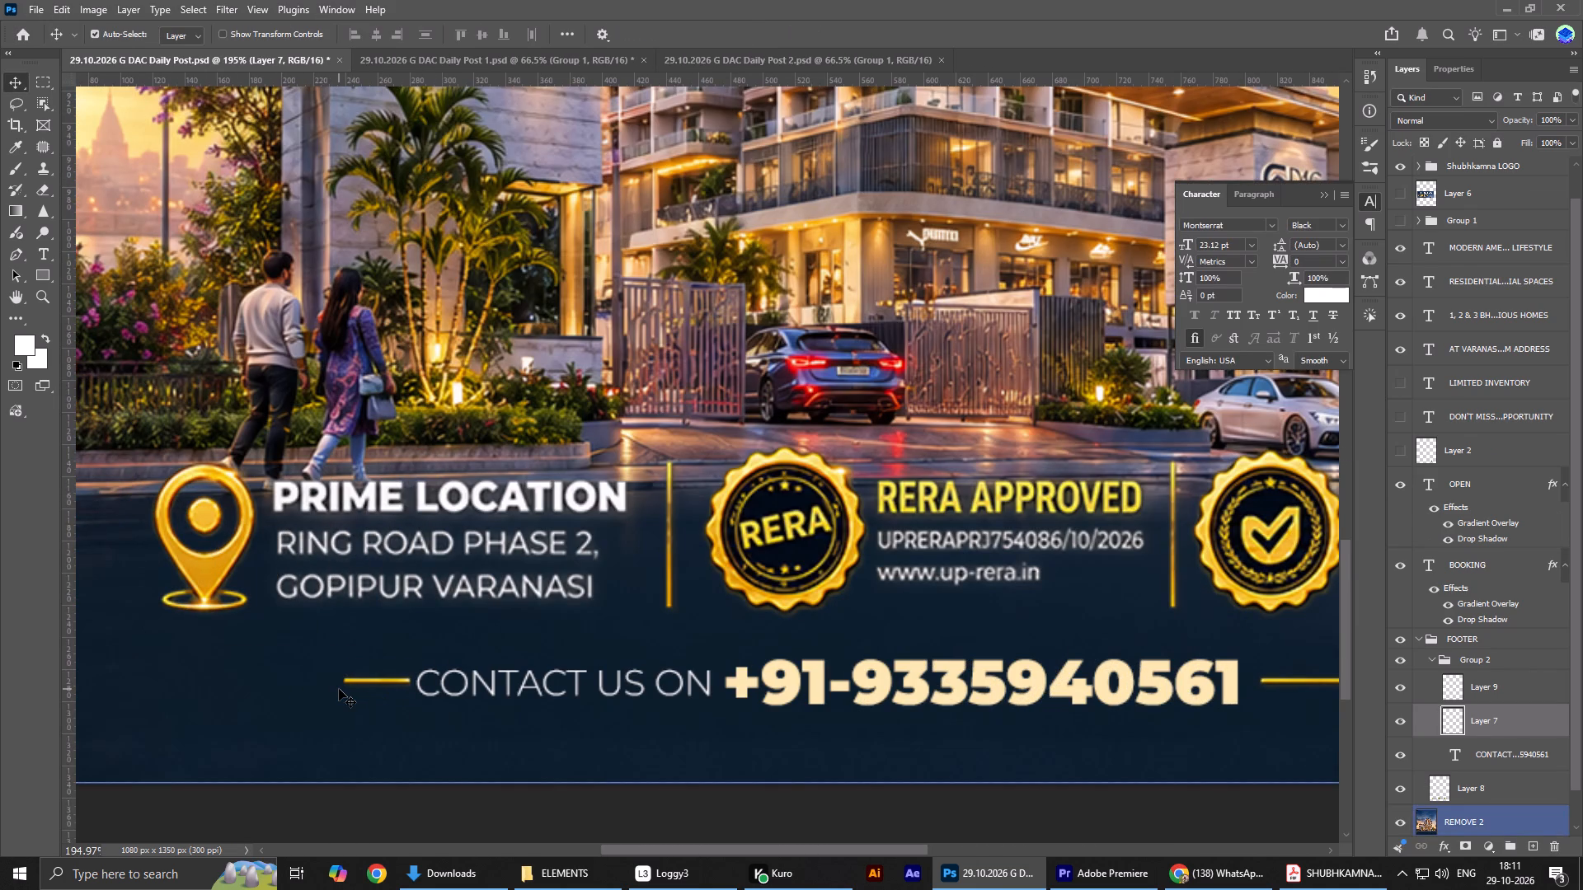
key(Left)
key(Left)
key(ctrl+0)
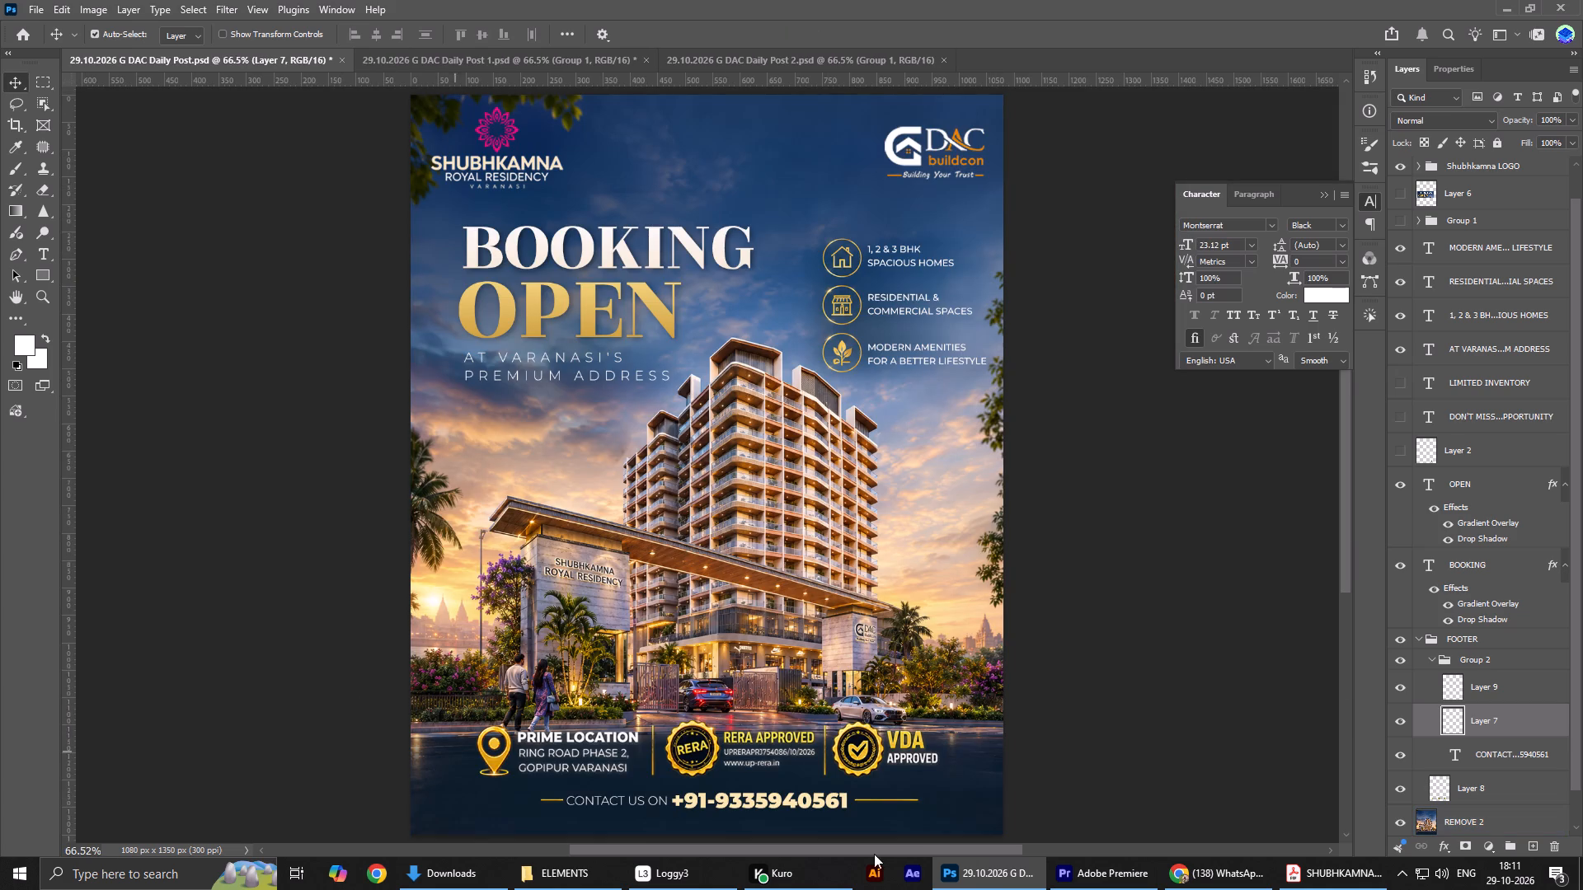
Shorten the Layer 9 gold line from its outer end to a small dash resembling the one before CONTACT US ON.
click(1497, 702)
key(ctrl+t)
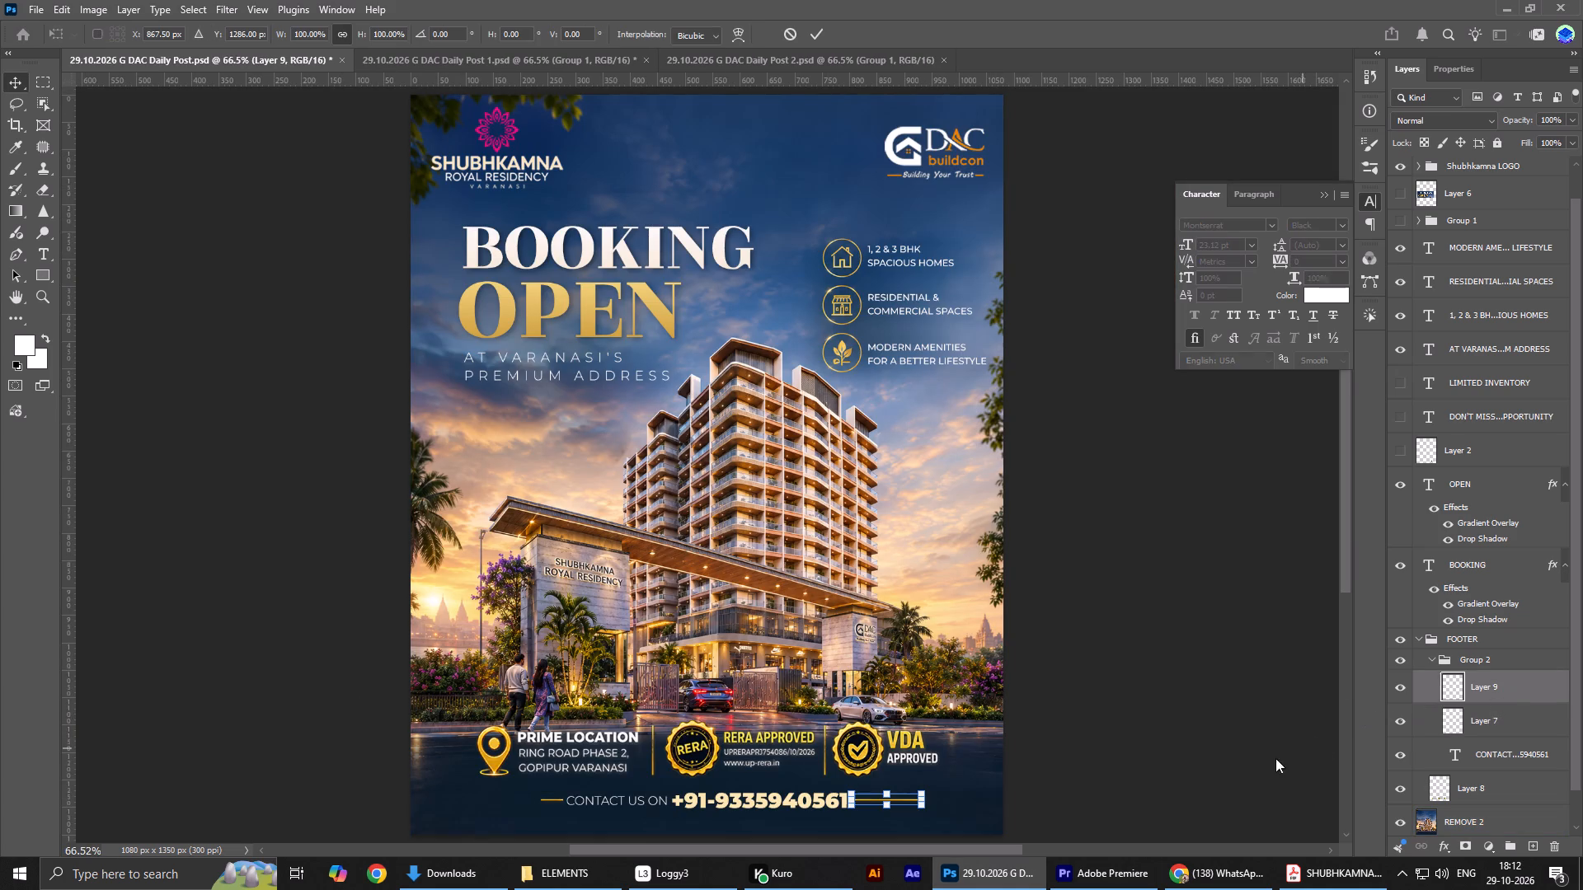
alt+scroll(904, 831, up, 11)
alt+scroll(921, 815, down, 1)
alt+scroll(921, 815, up, 3)
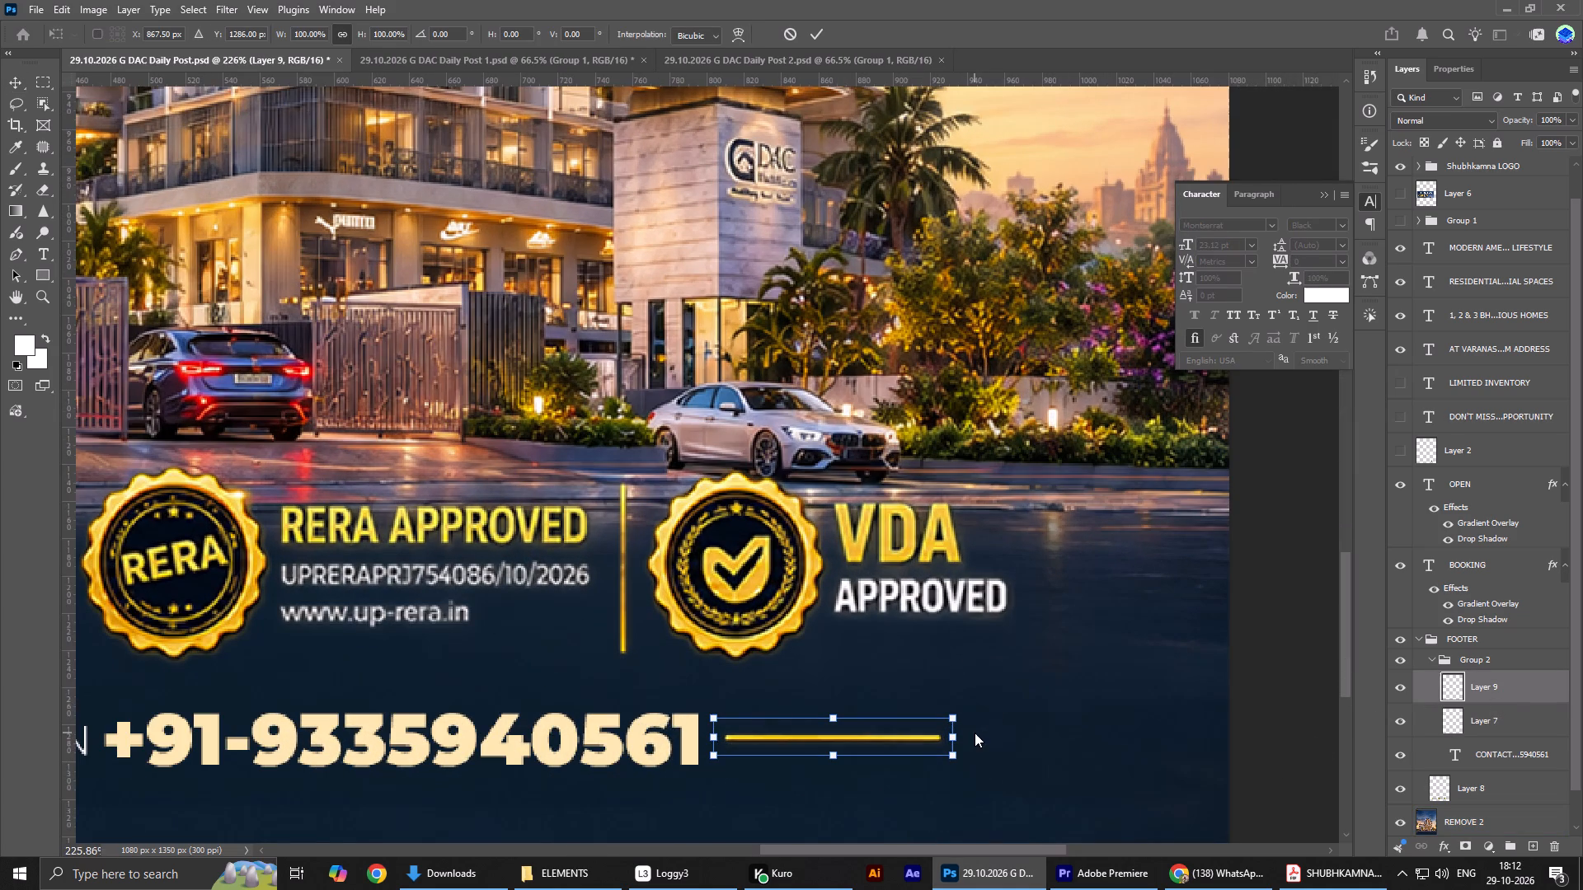
click(972, 734)
drag(954, 739, 787, 739)
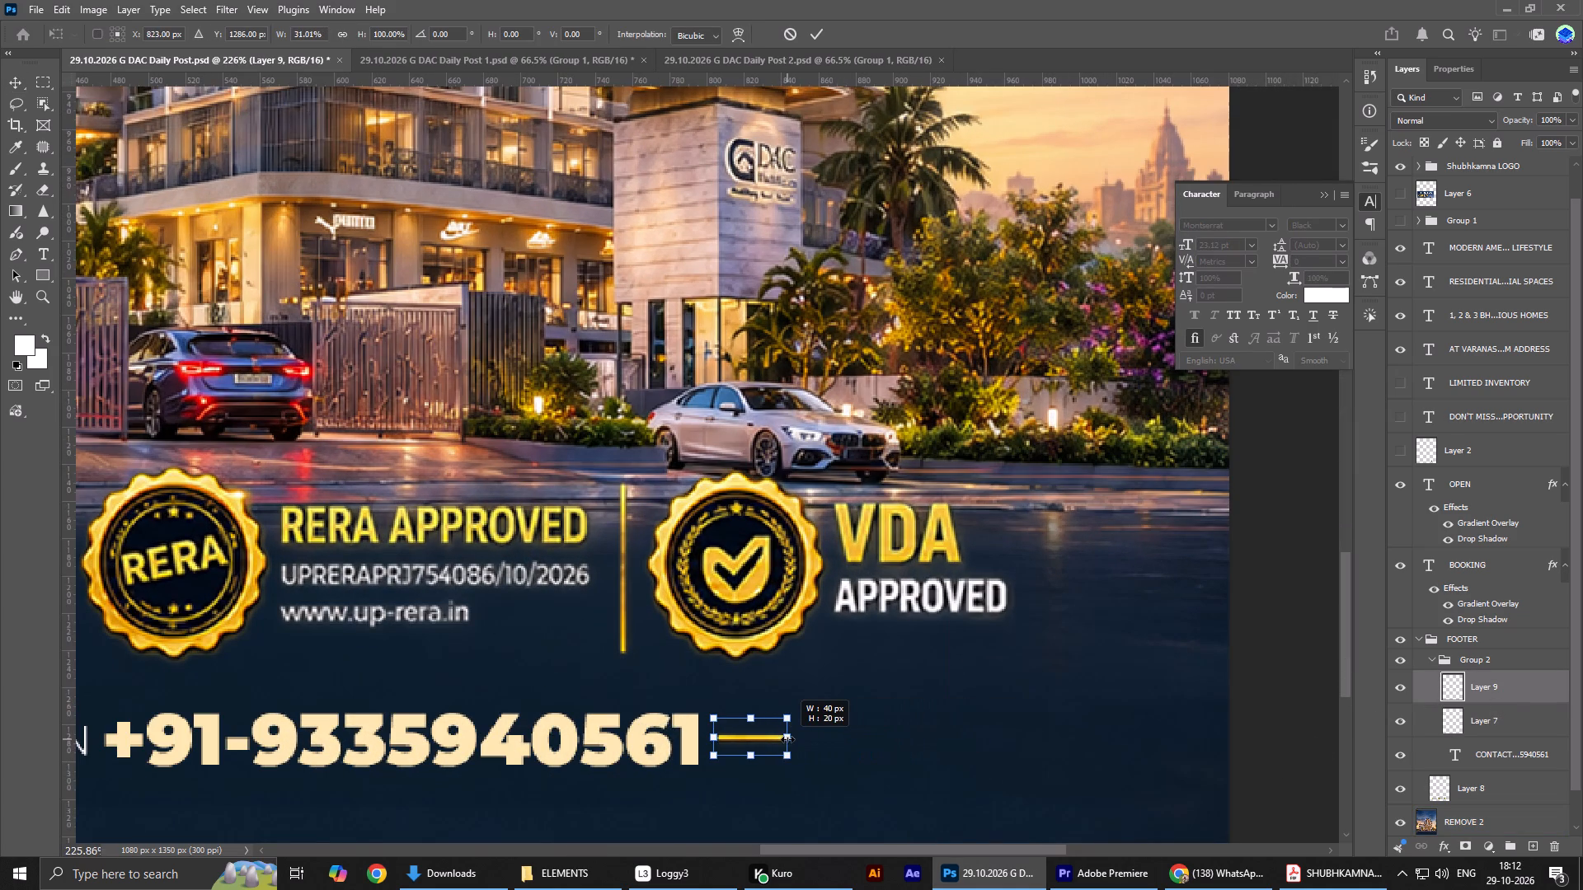
drag(787, 739, 777, 739)
alt+scroll(777, 739, down, 7)
alt+scroll(775, 741, up, 1)
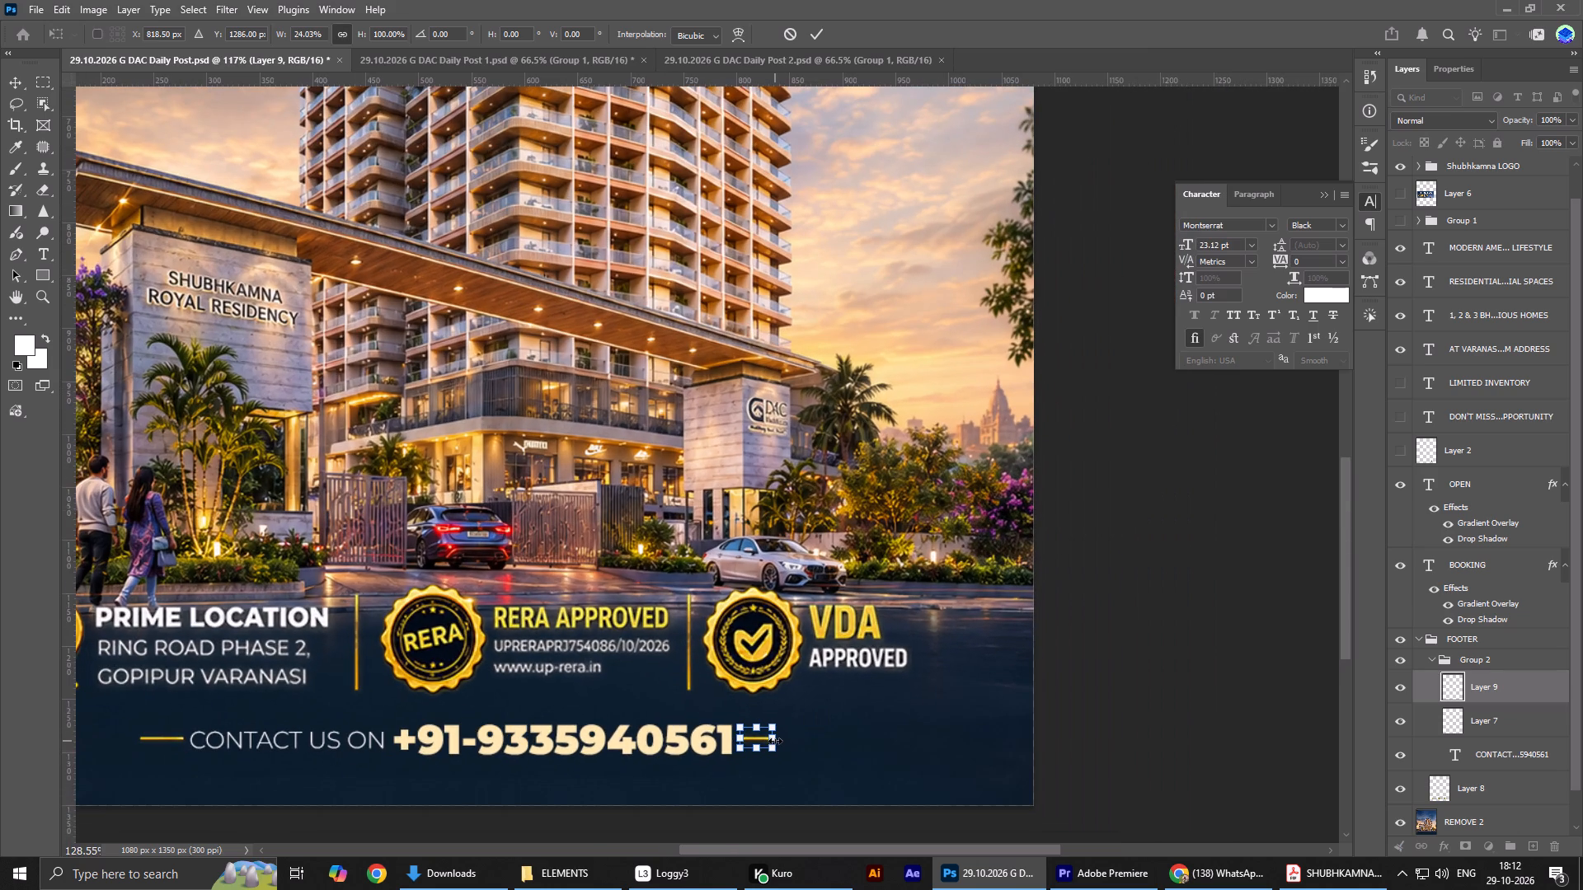
click(775, 741)
drag(775, 741, 806, 747)
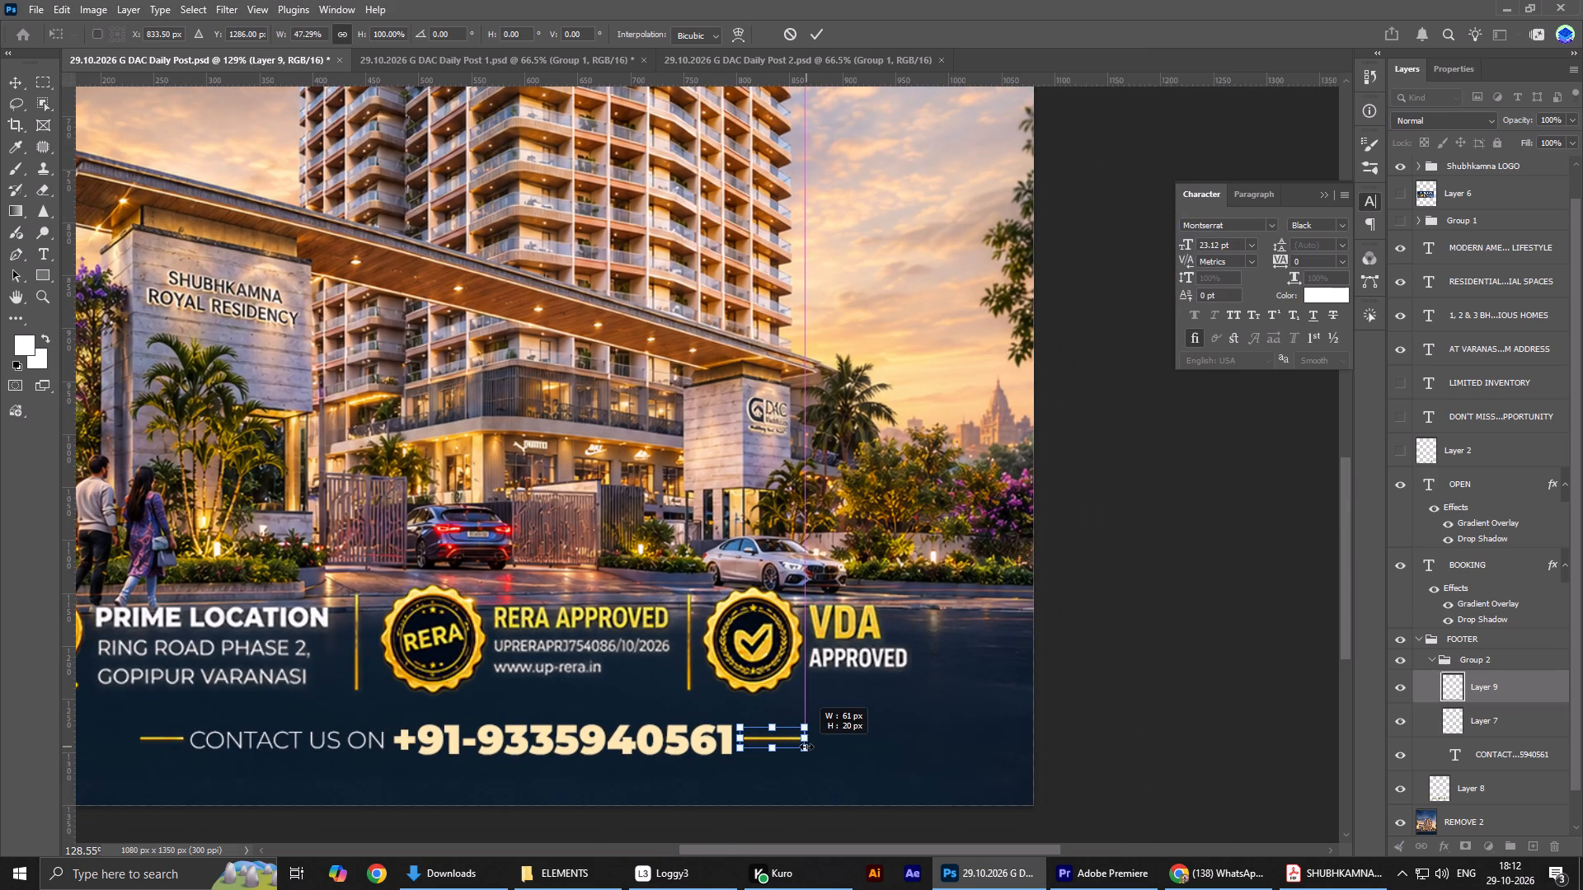
drag(806, 747, 795, 747)
key(shift+Return)
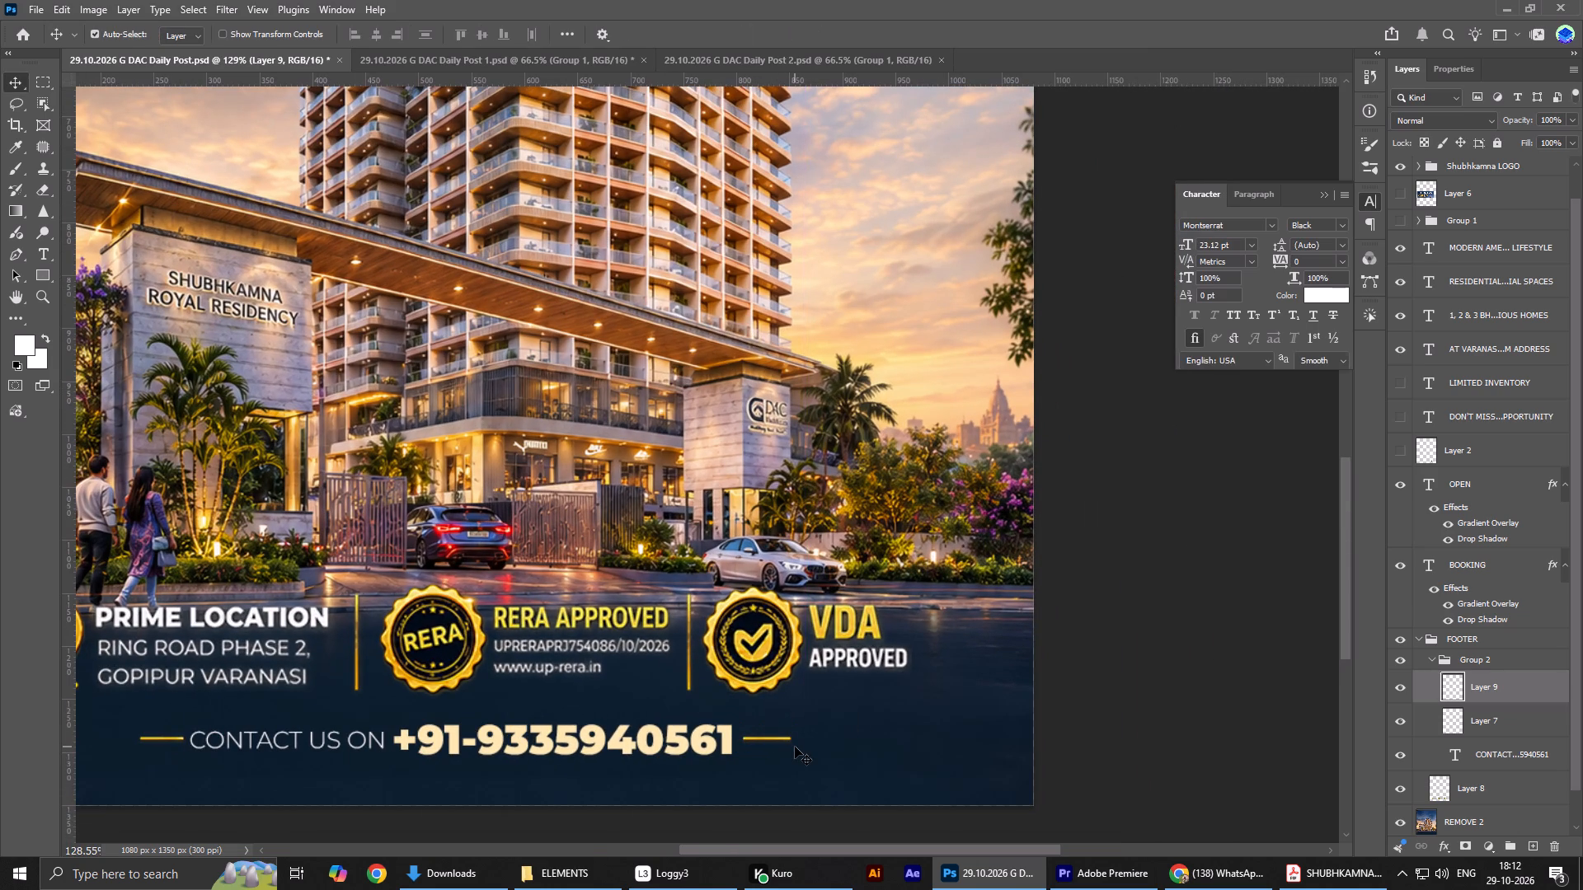
key(ctrl+0)
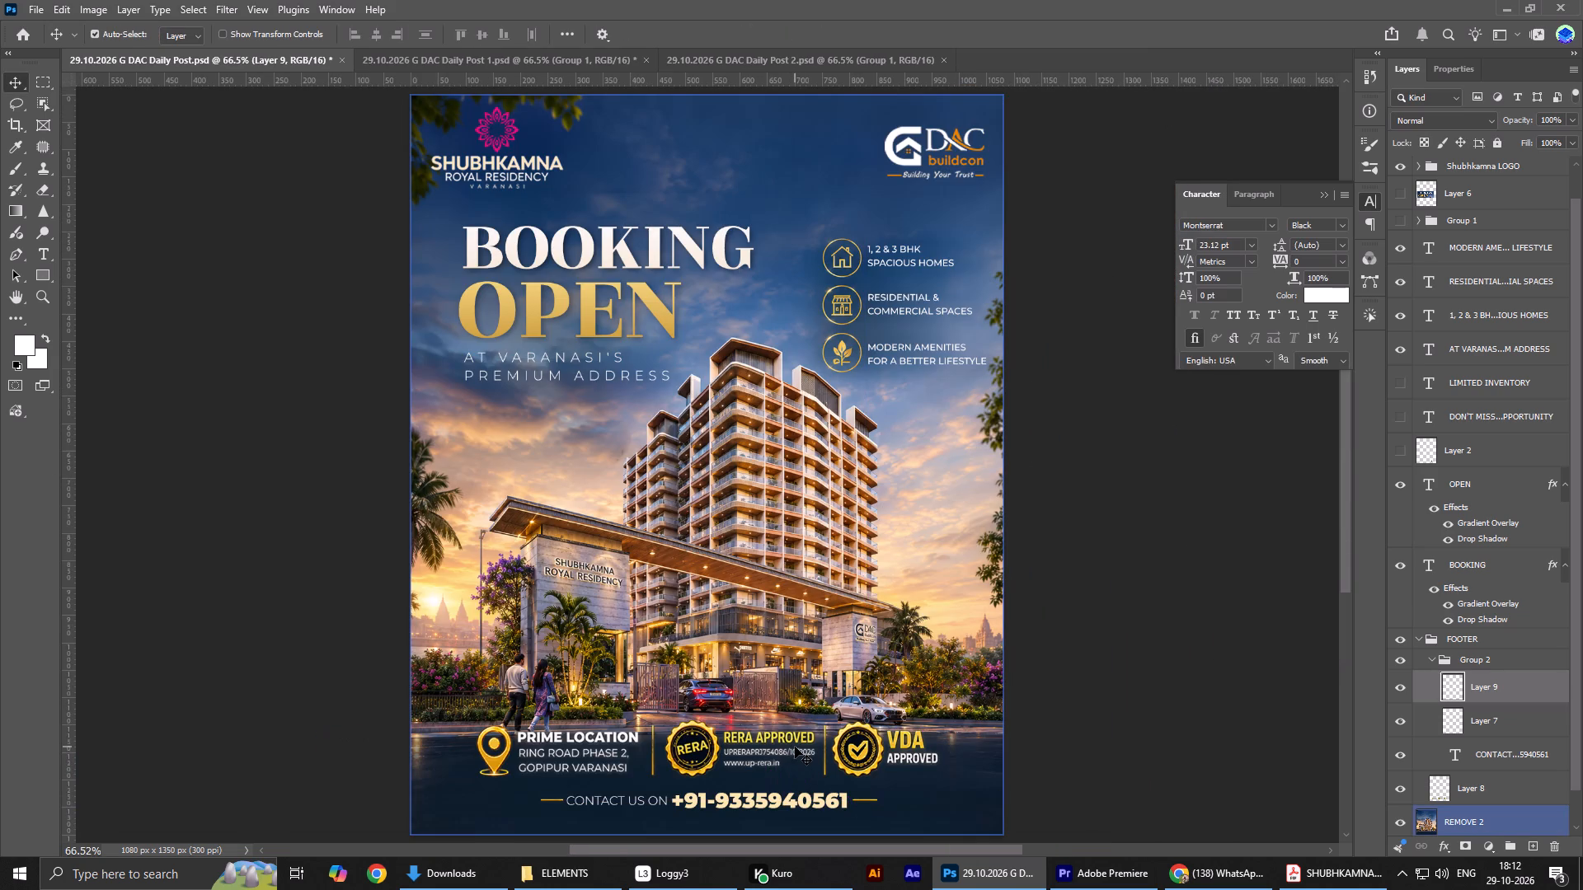
Collapse Group 2 inside the FOOTER group and save the poster document.
click(1404, 649)
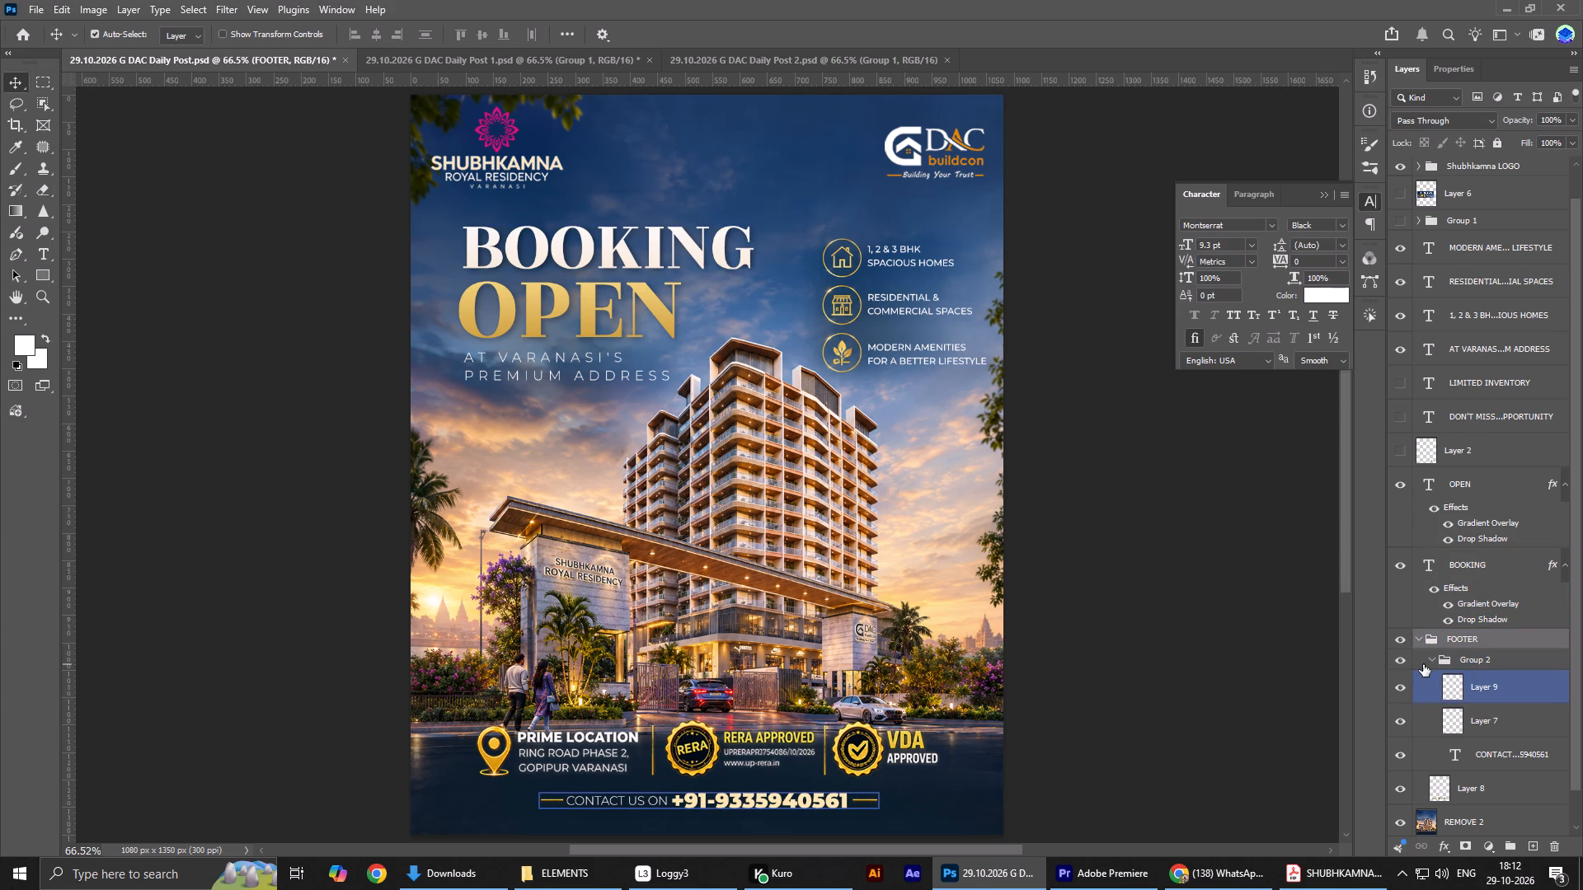
click(1428, 663)
click(1432, 659)
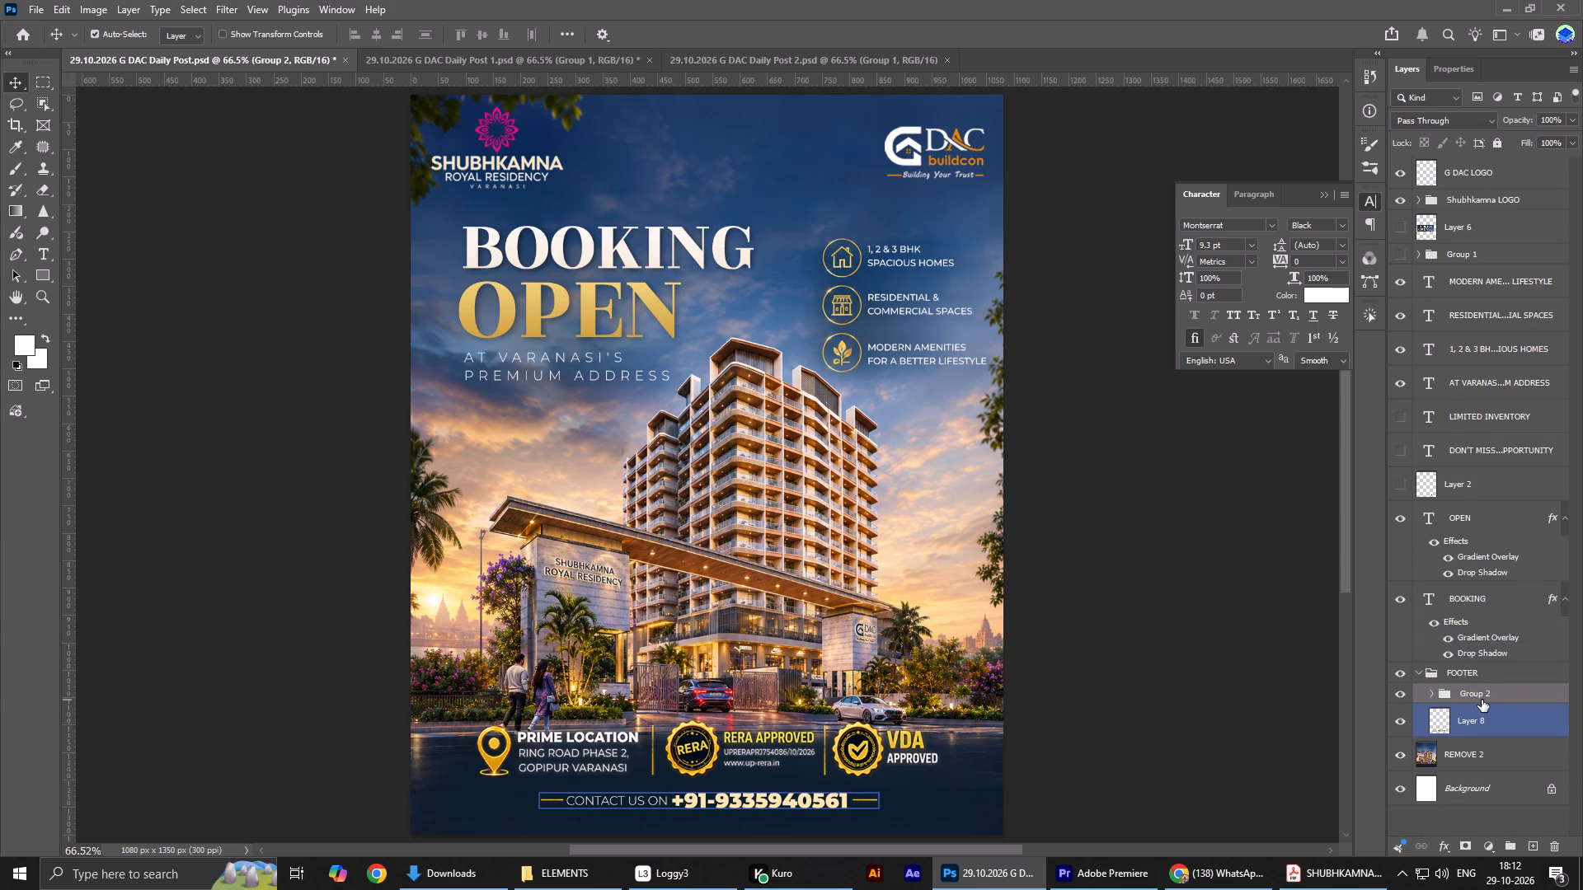
scroll(1078, 662, down, 5)
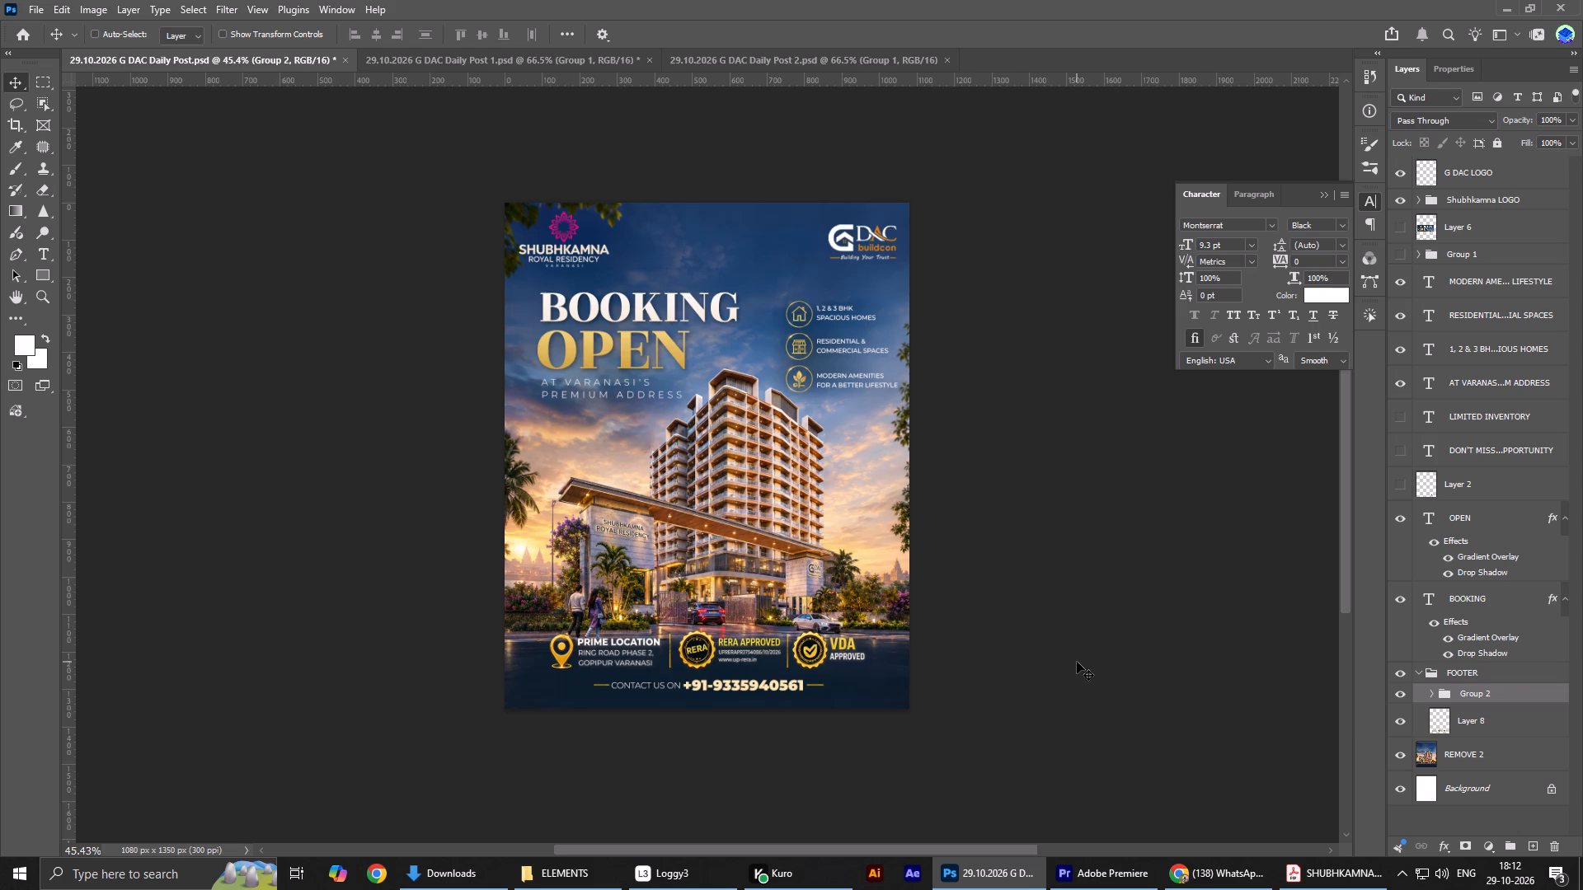
key(ctrl+0)
key(ctrl+s)
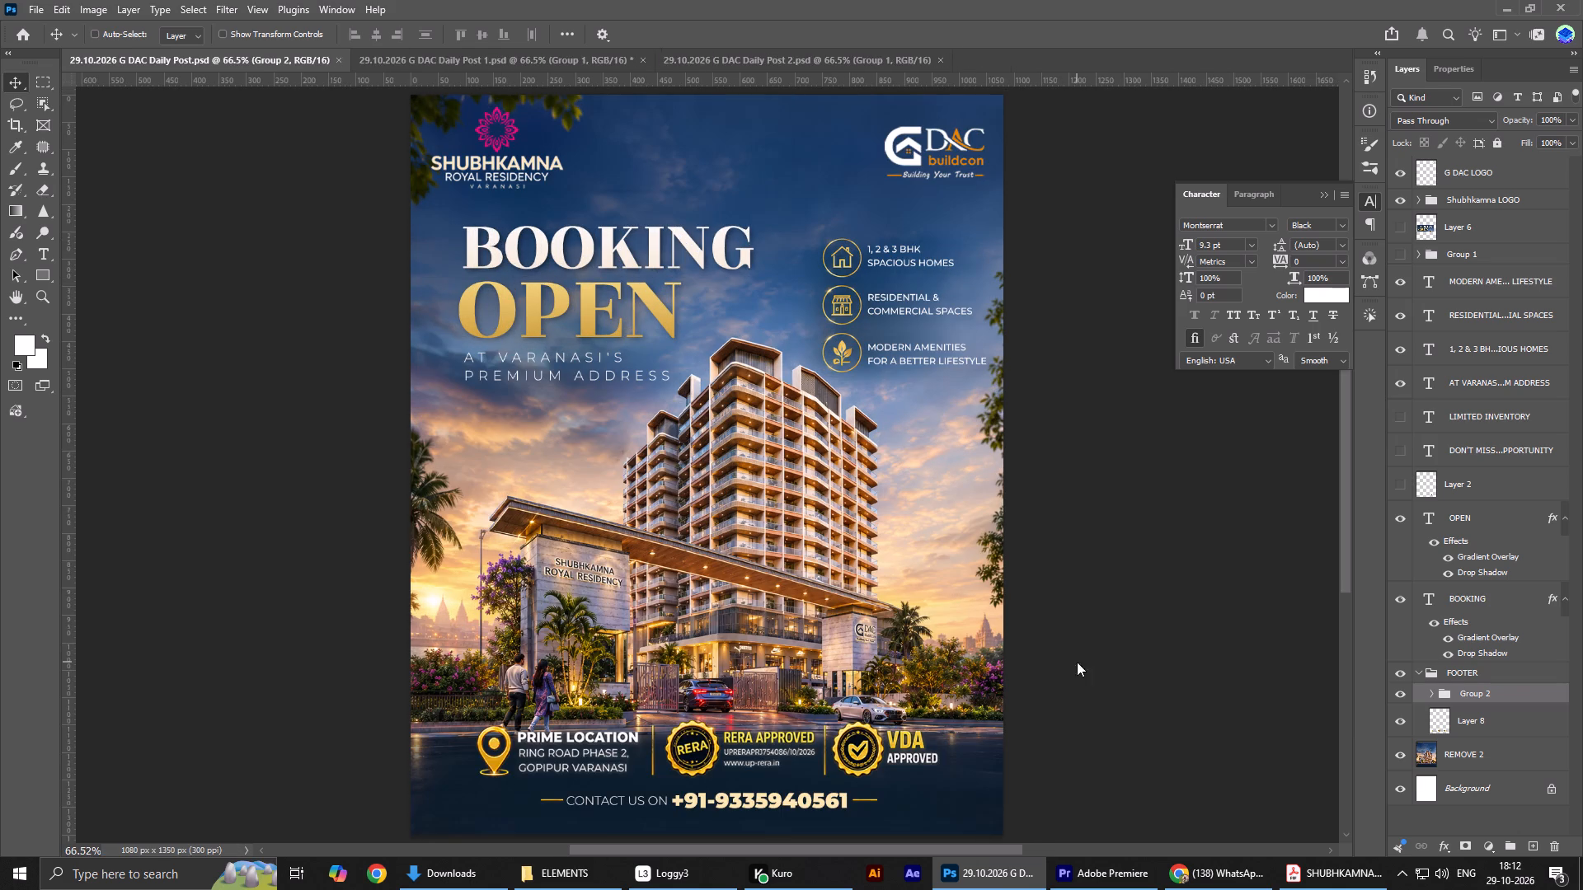
Quick-export the poster to the Desktop as 29.10.2026 G DAC Daily Post.png, replacing the existing file.
click(31, 8)
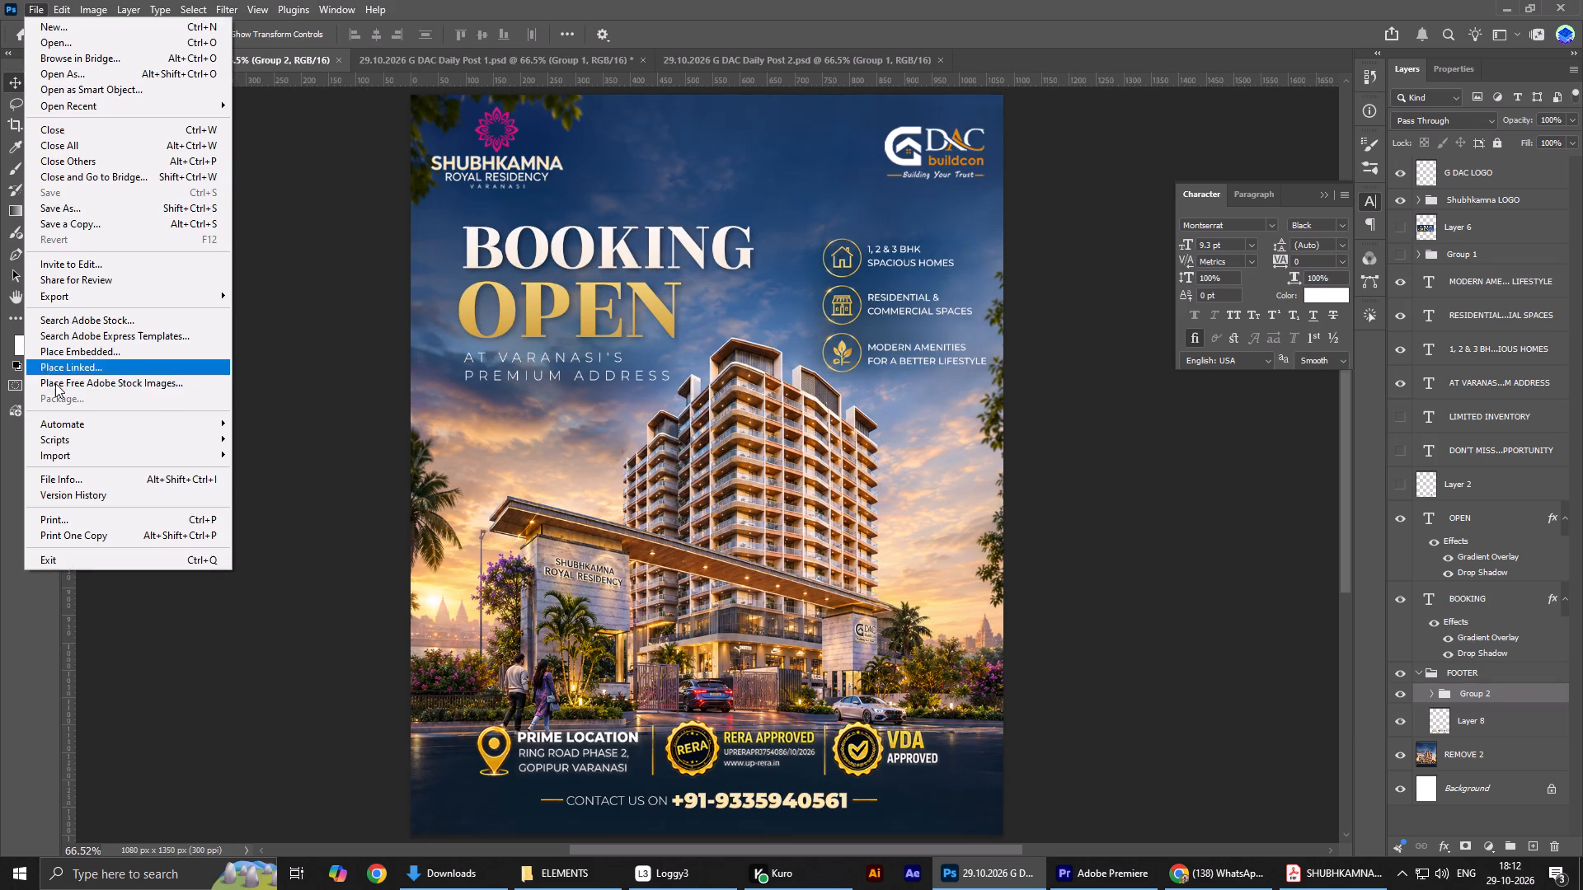
click(118, 293)
click(259, 301)
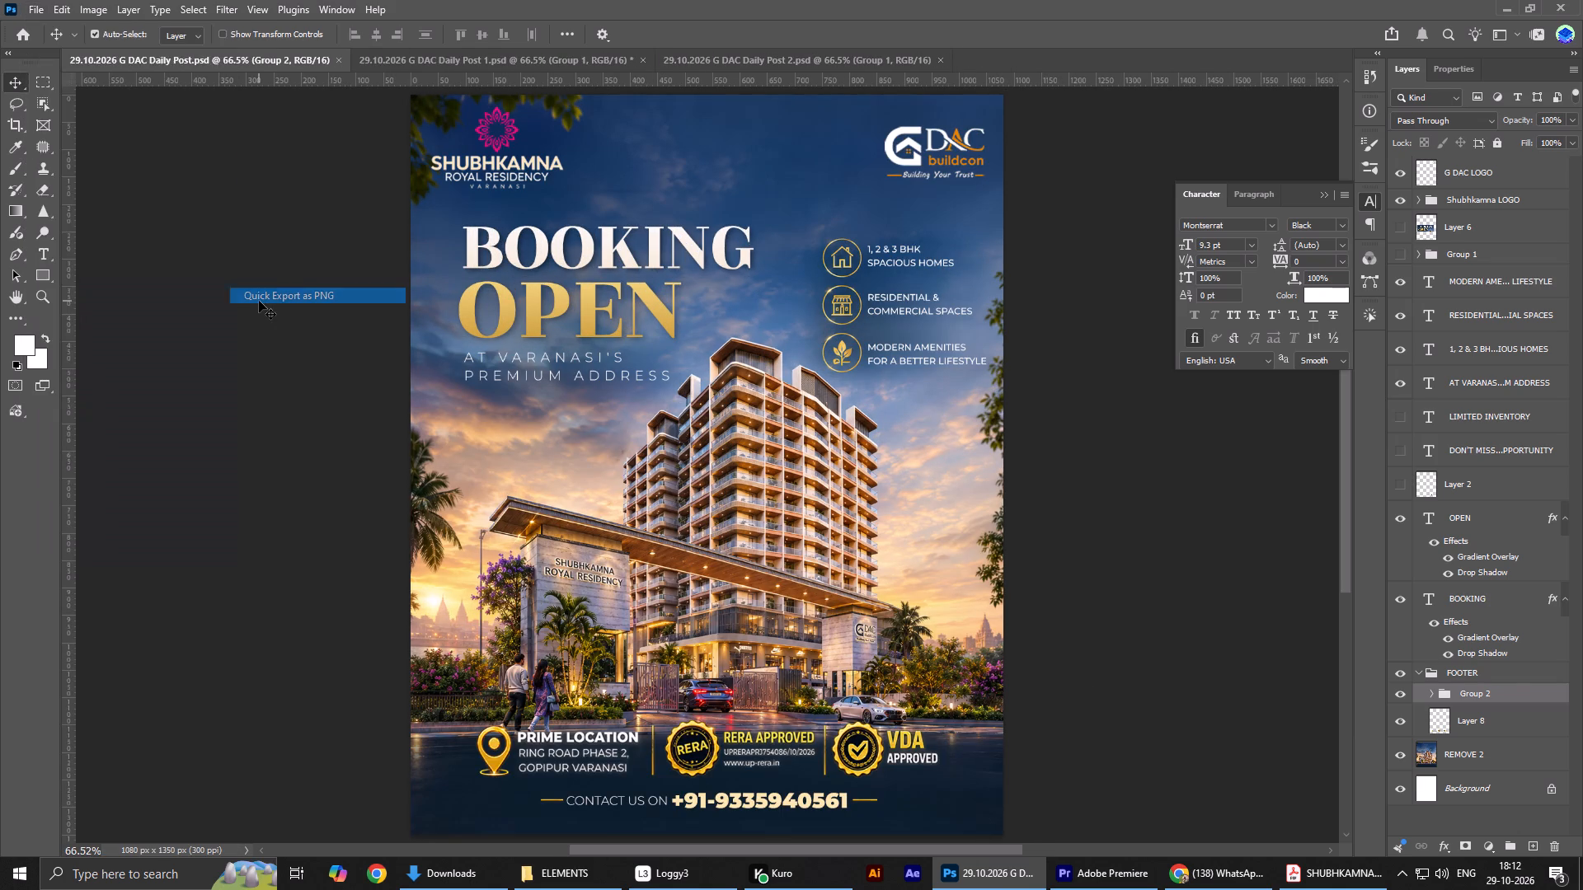
key(Return)
key(Left)
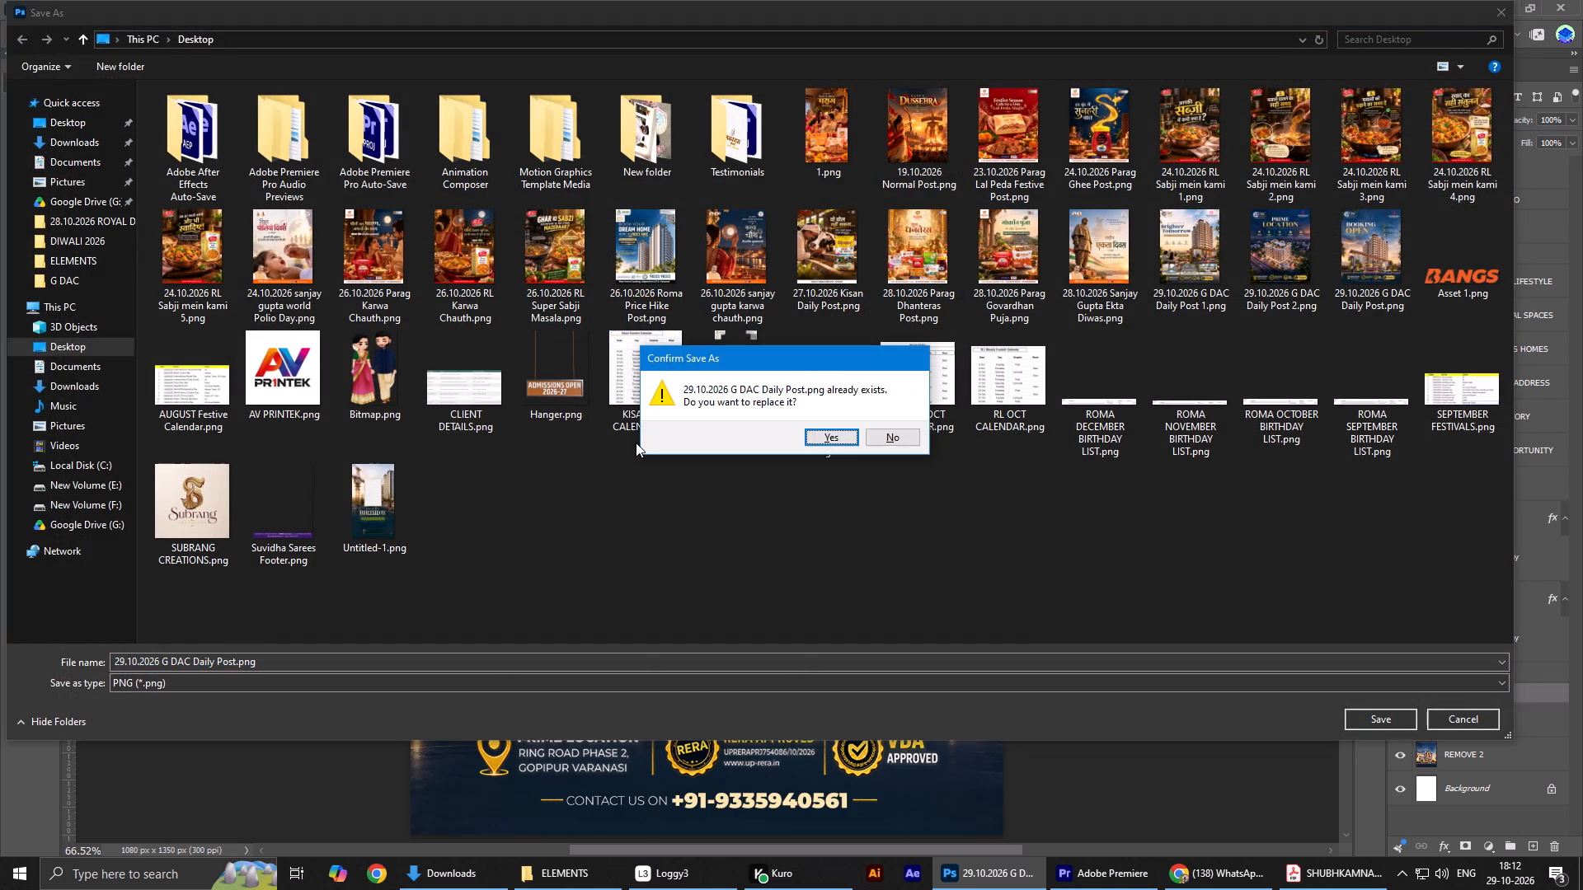
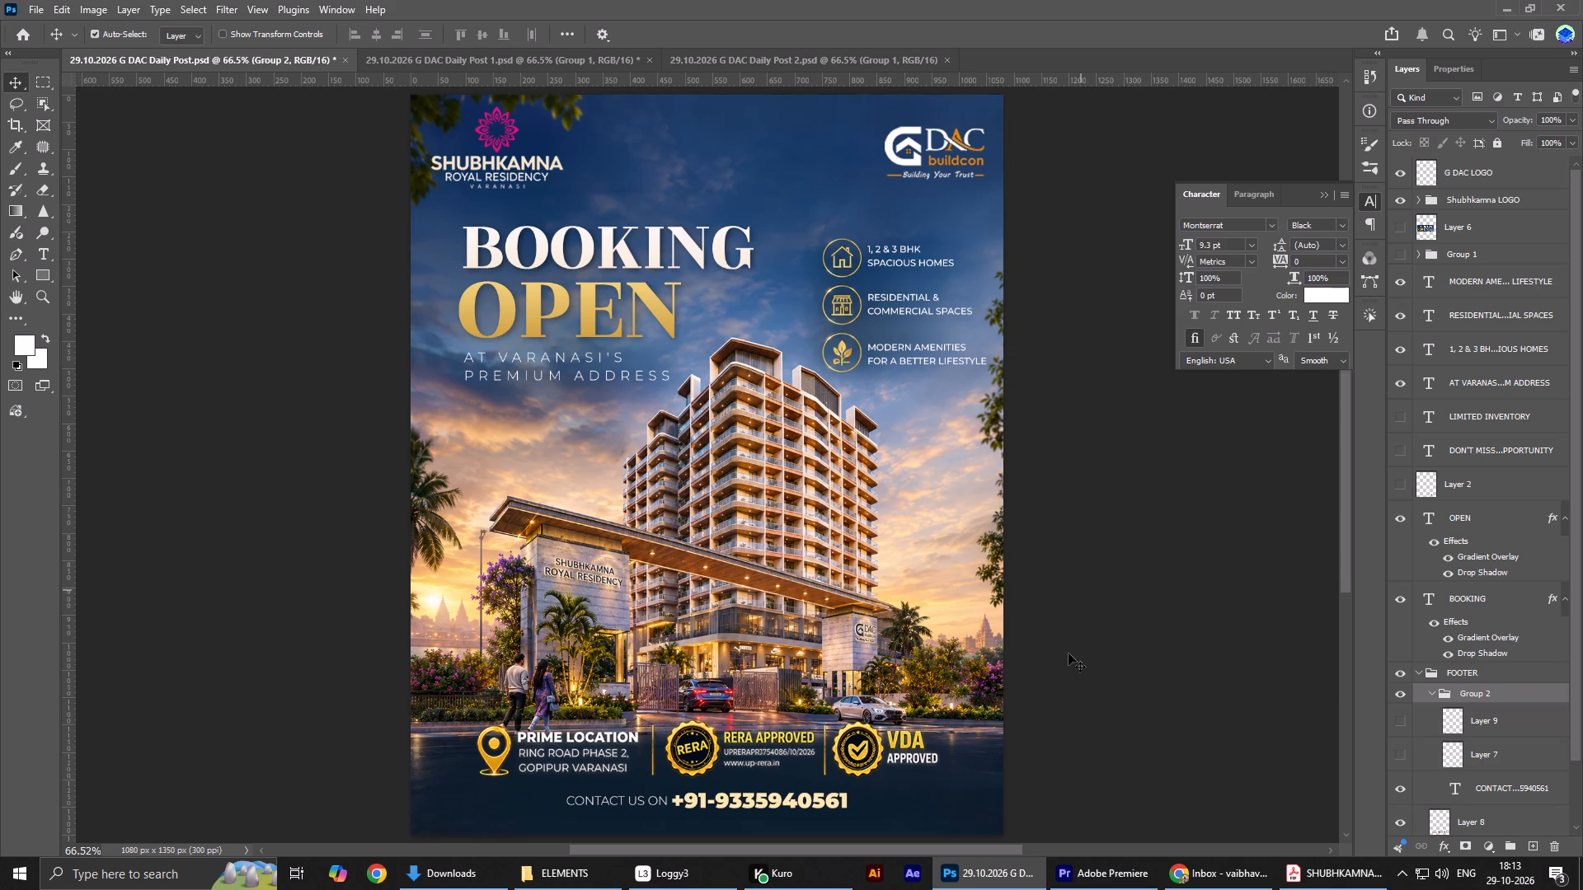
Save the BOOKING OPEN poster document with the two gold dash layers hidden in the footer.
key(ctrl+0)
key(ctrl+0)
scroll(918, 660, down, 7)
key(ctrl+0)
key(ctrl+s)
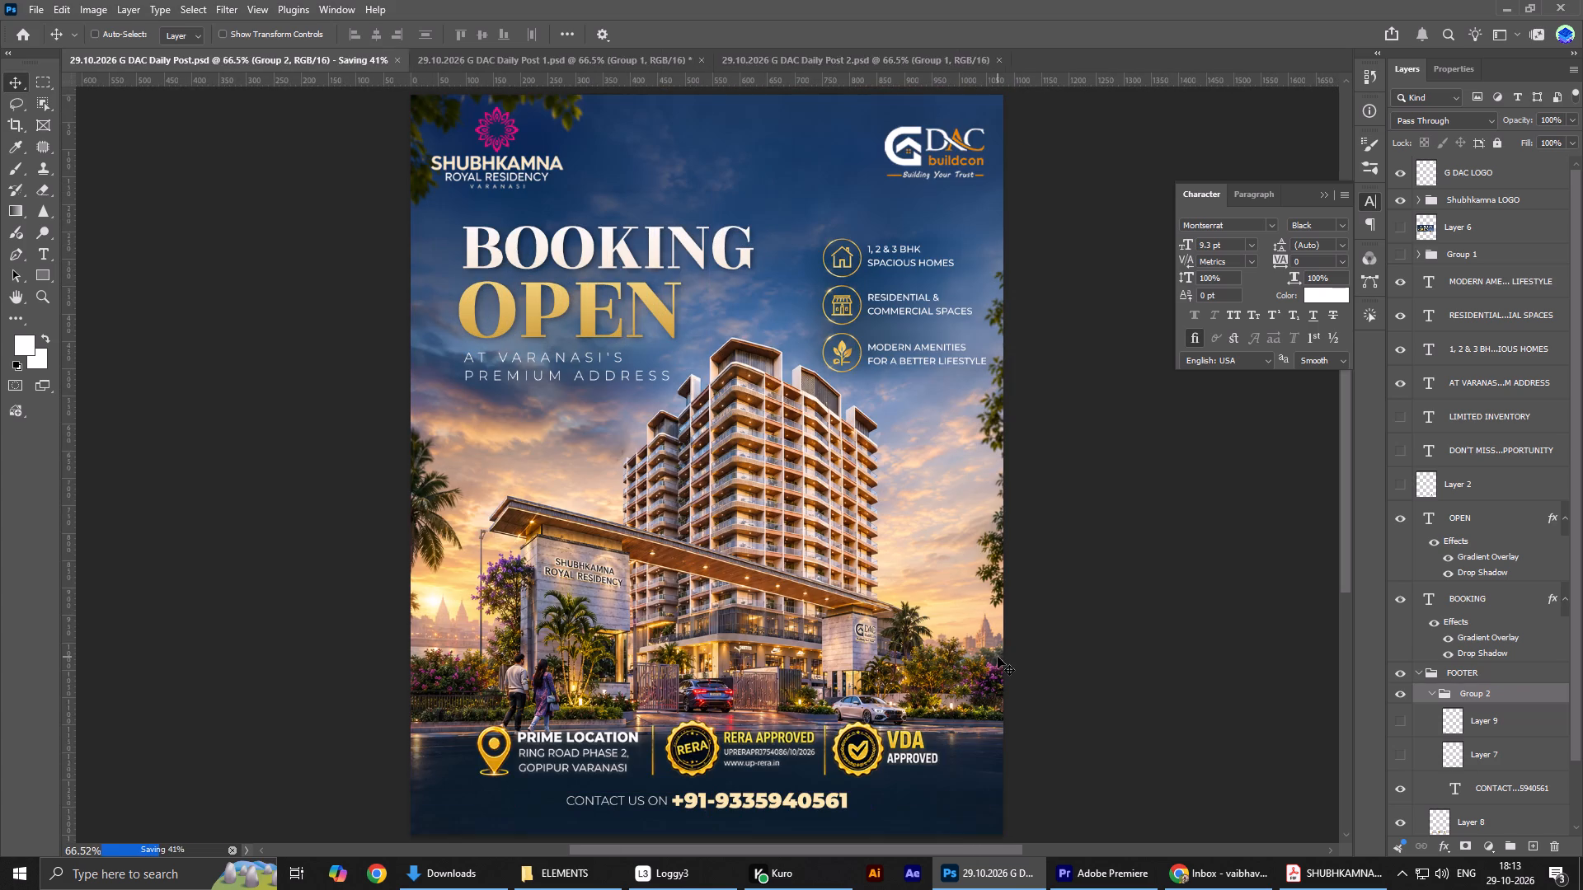
Quick-export the poster to the Desktop as 29.10.2026 G DAC Daily Post.png, replacing the existing file.
click(50, 0)
click(159, 302)
click(307, 287)
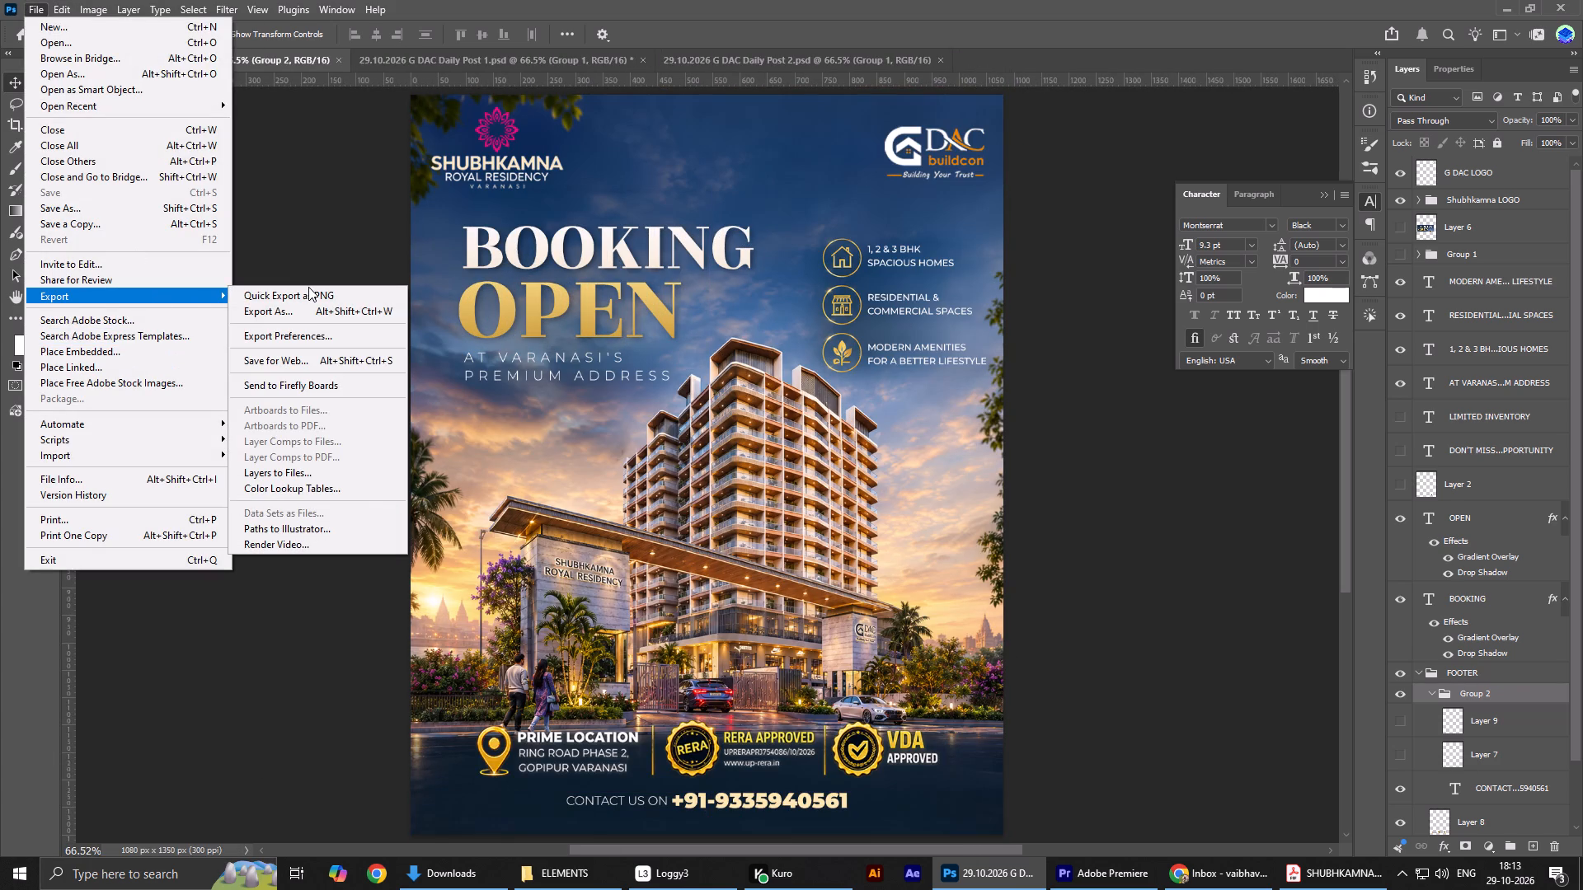
click(308, 287)
click(293, 291)
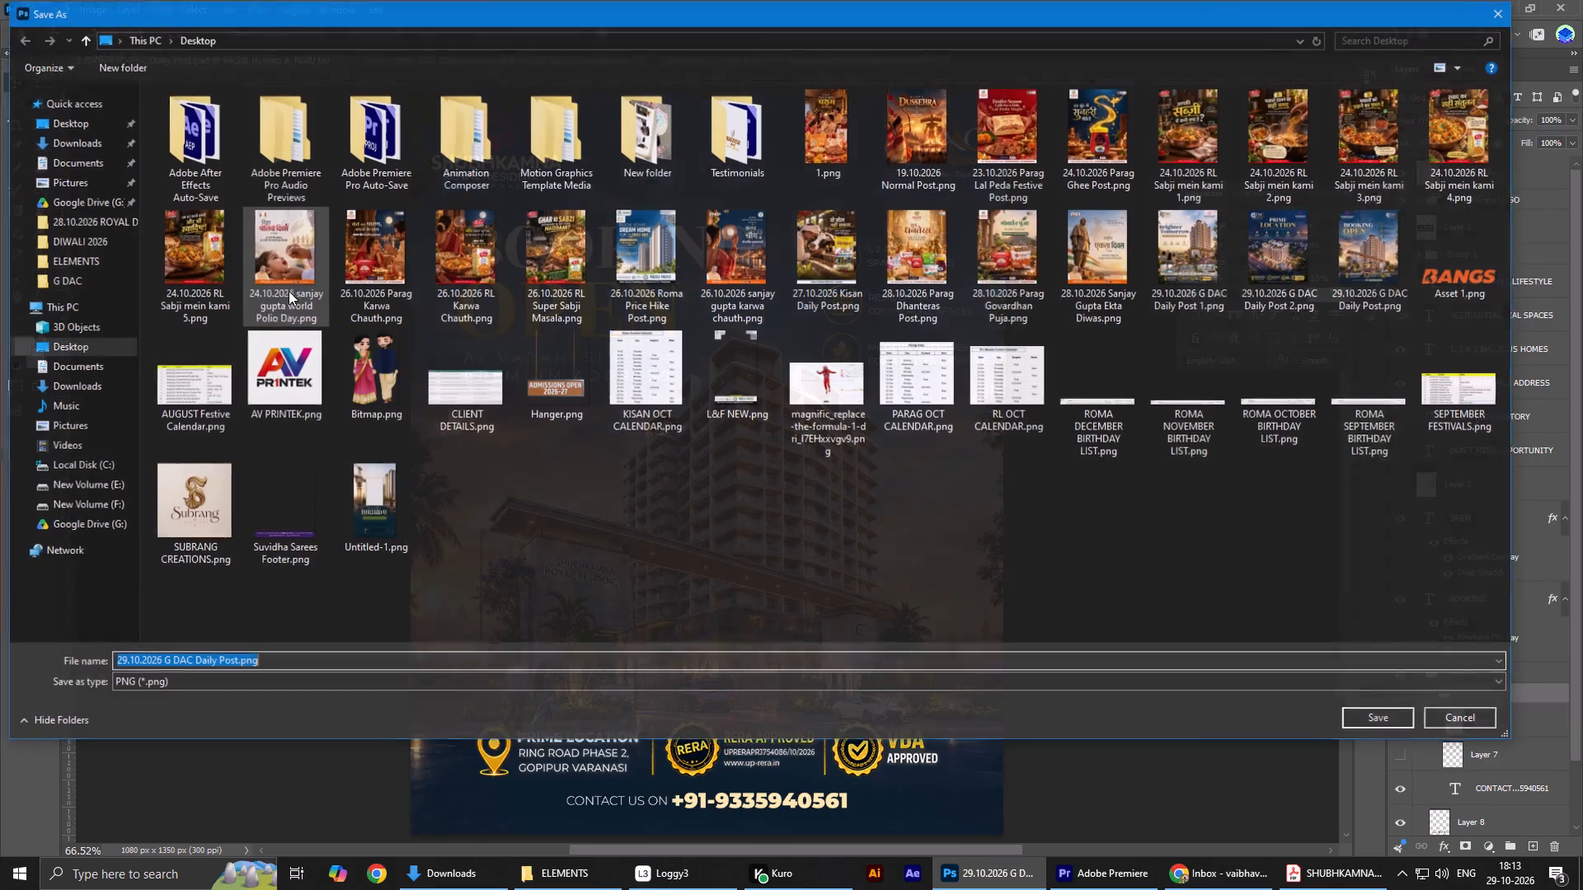
key(Return)
key(Left)
key(Return)
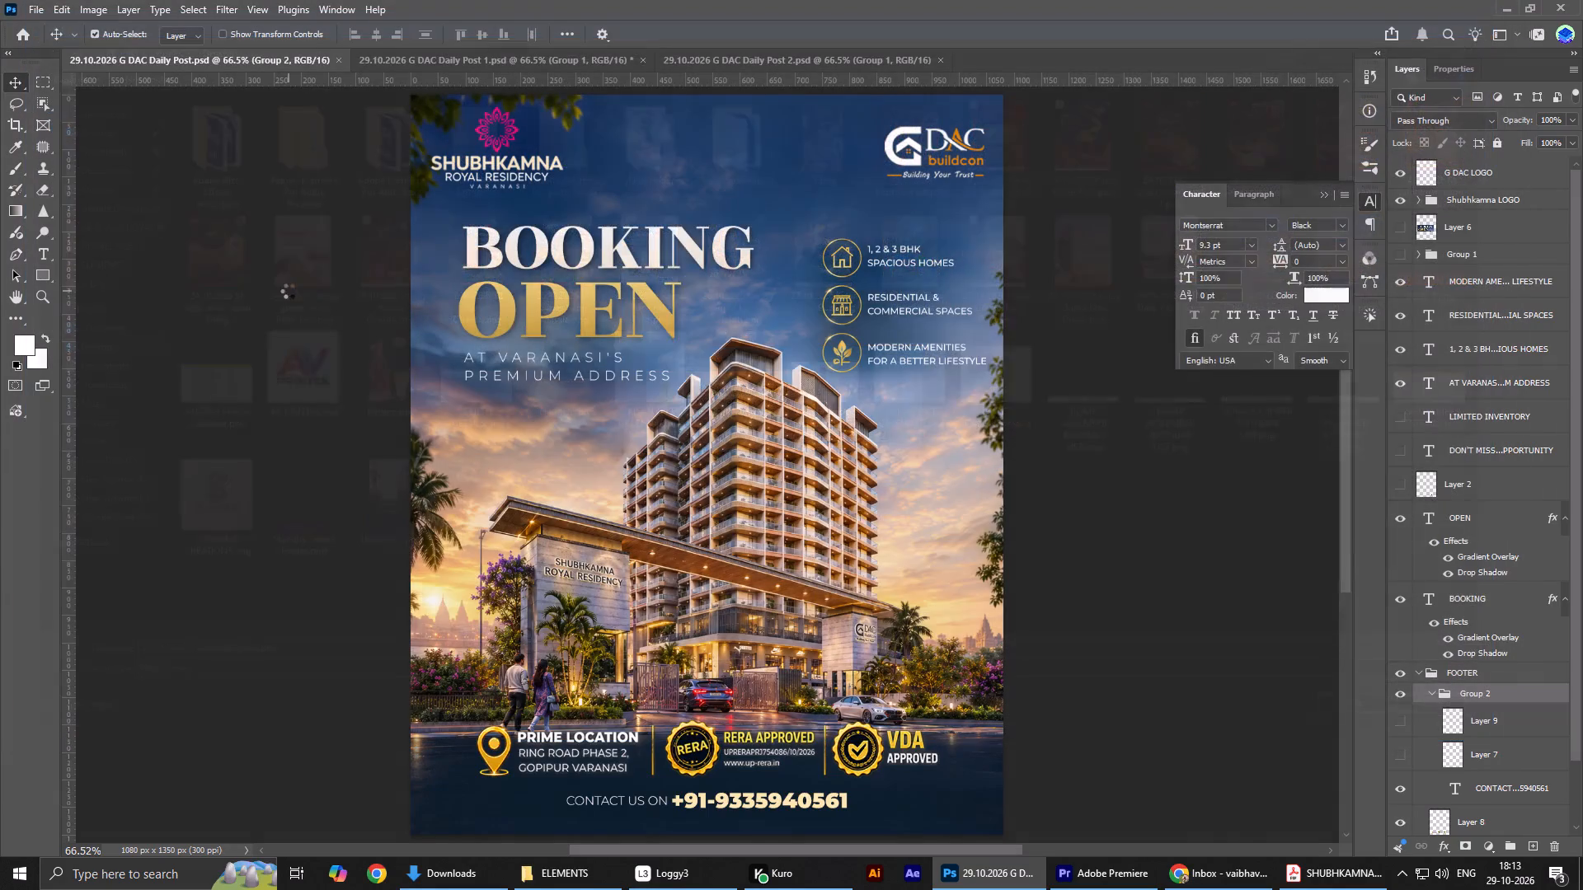
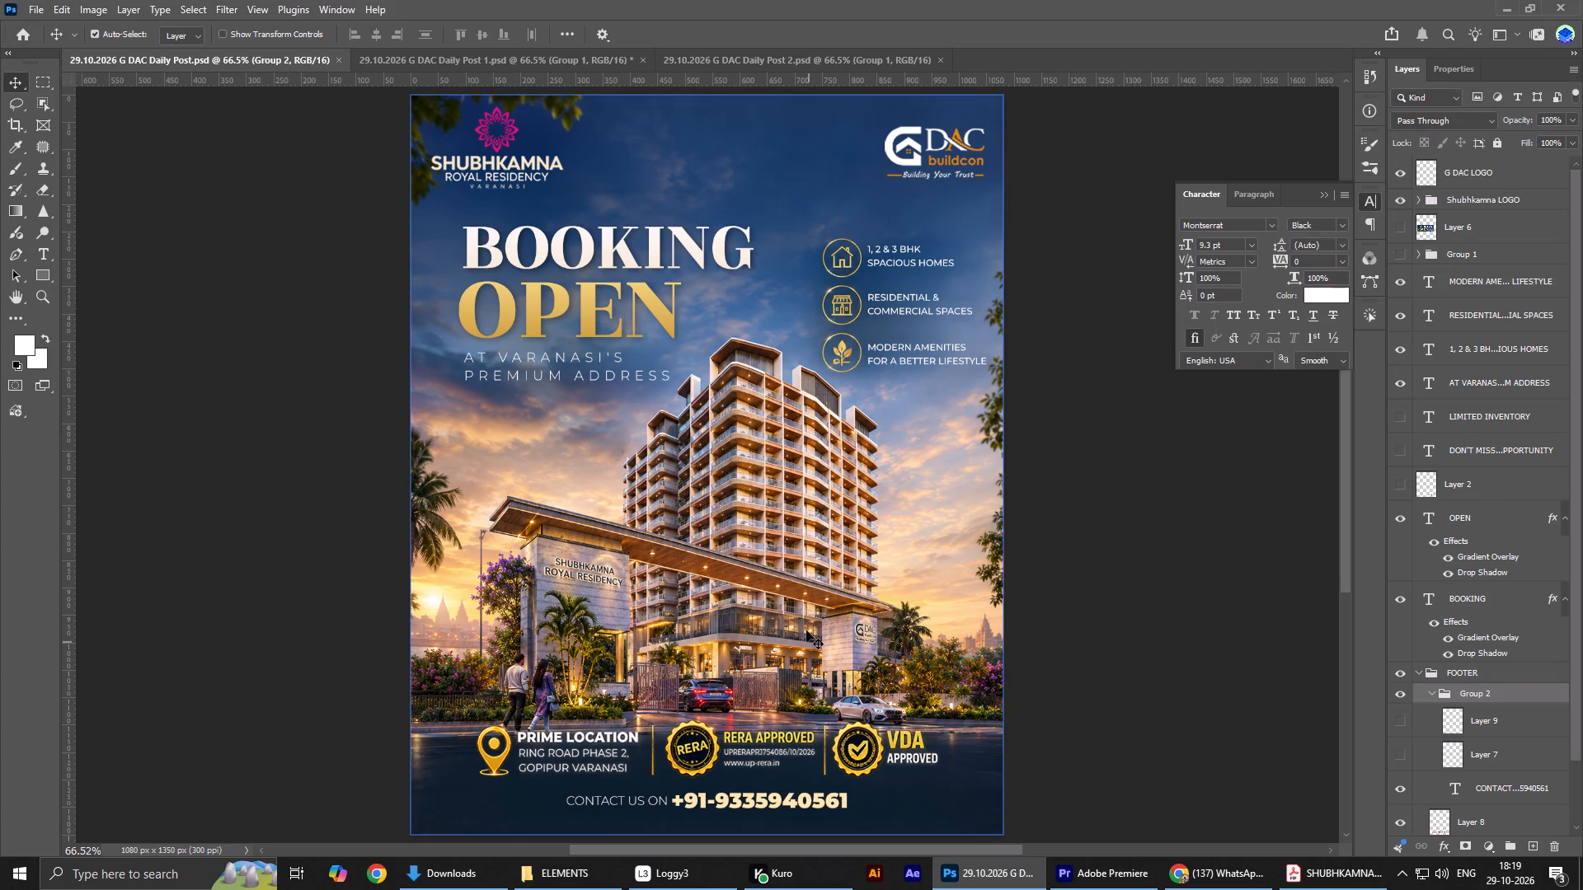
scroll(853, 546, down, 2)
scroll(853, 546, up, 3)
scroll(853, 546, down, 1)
In the ELEMENTS folder, open Shubhkamna_Royal_Residency_Elevation_View_option and examine the tower up close, comparing it with the poster in Photoshop.
click(544, 869)
scroll(646, 724, down, 1)
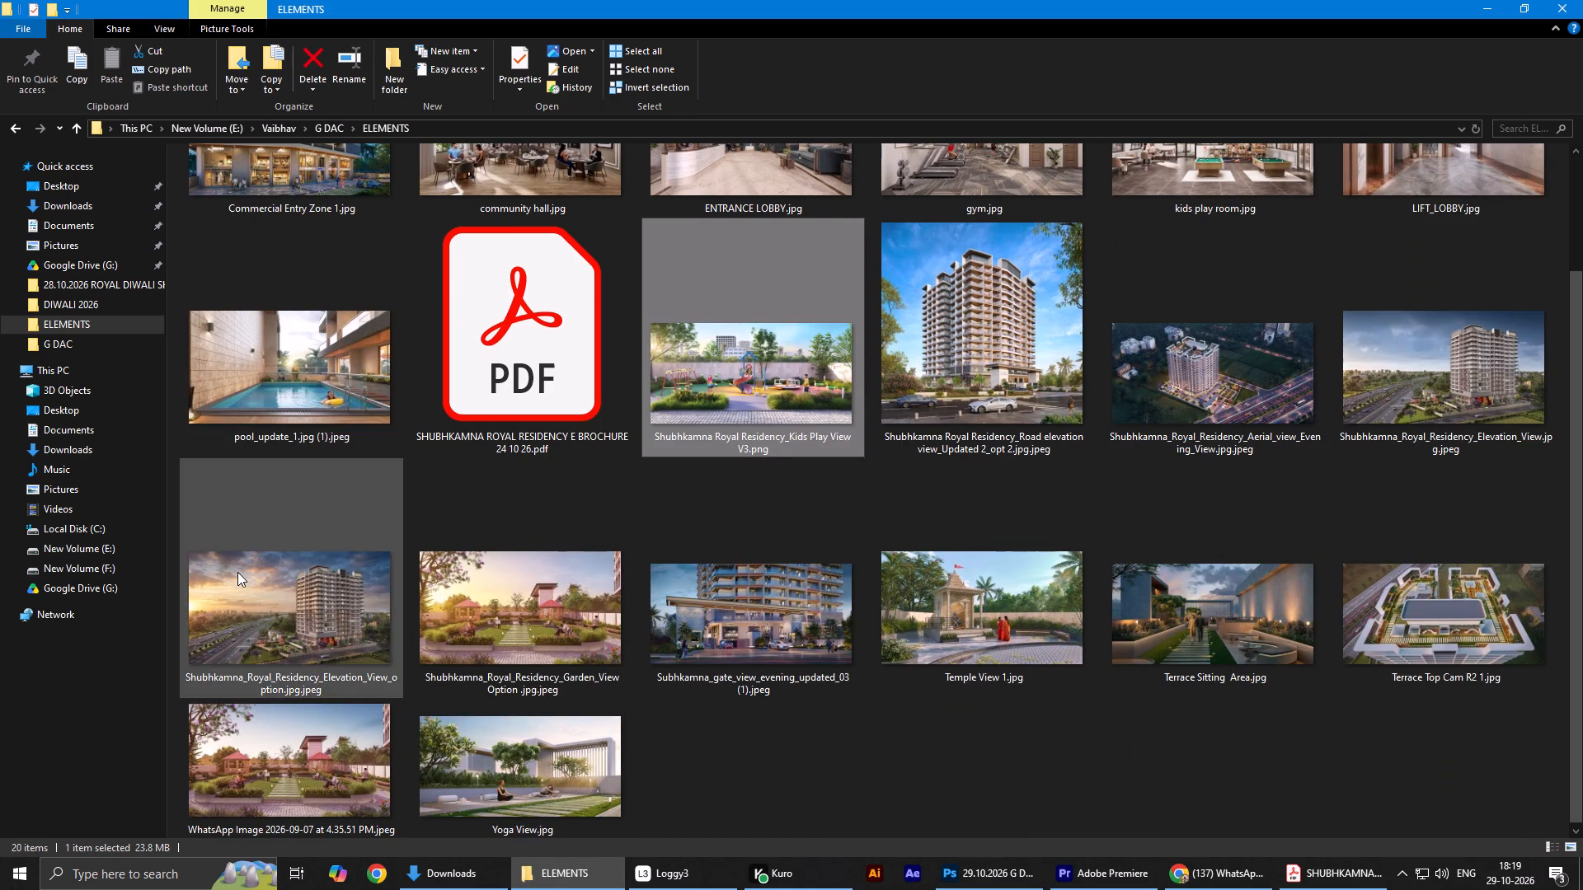
click(237, 572)
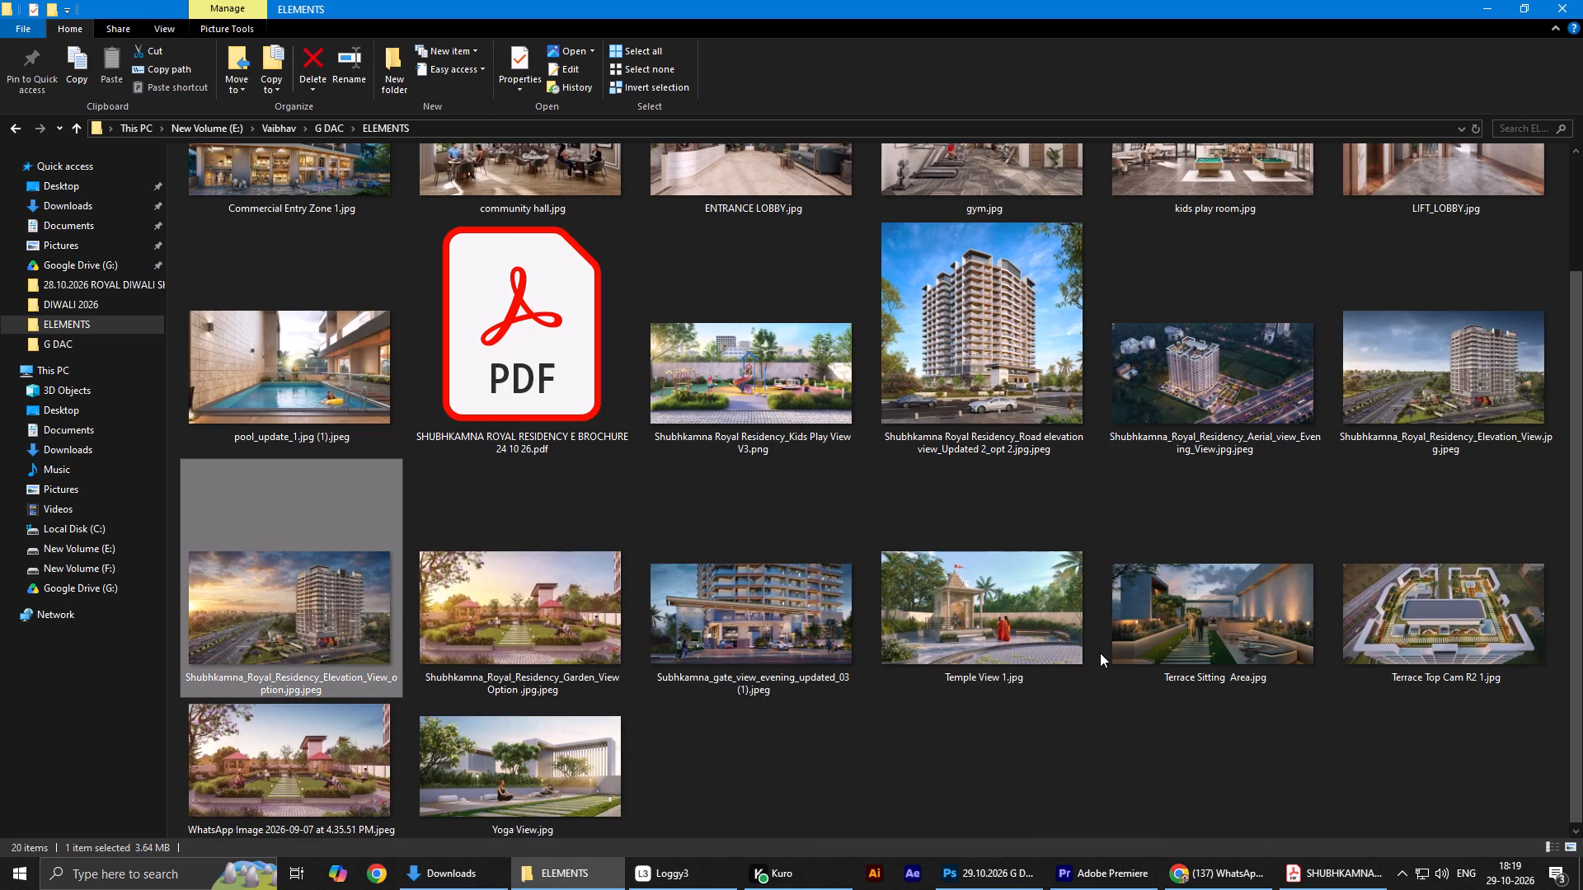
double_click(266, 615)
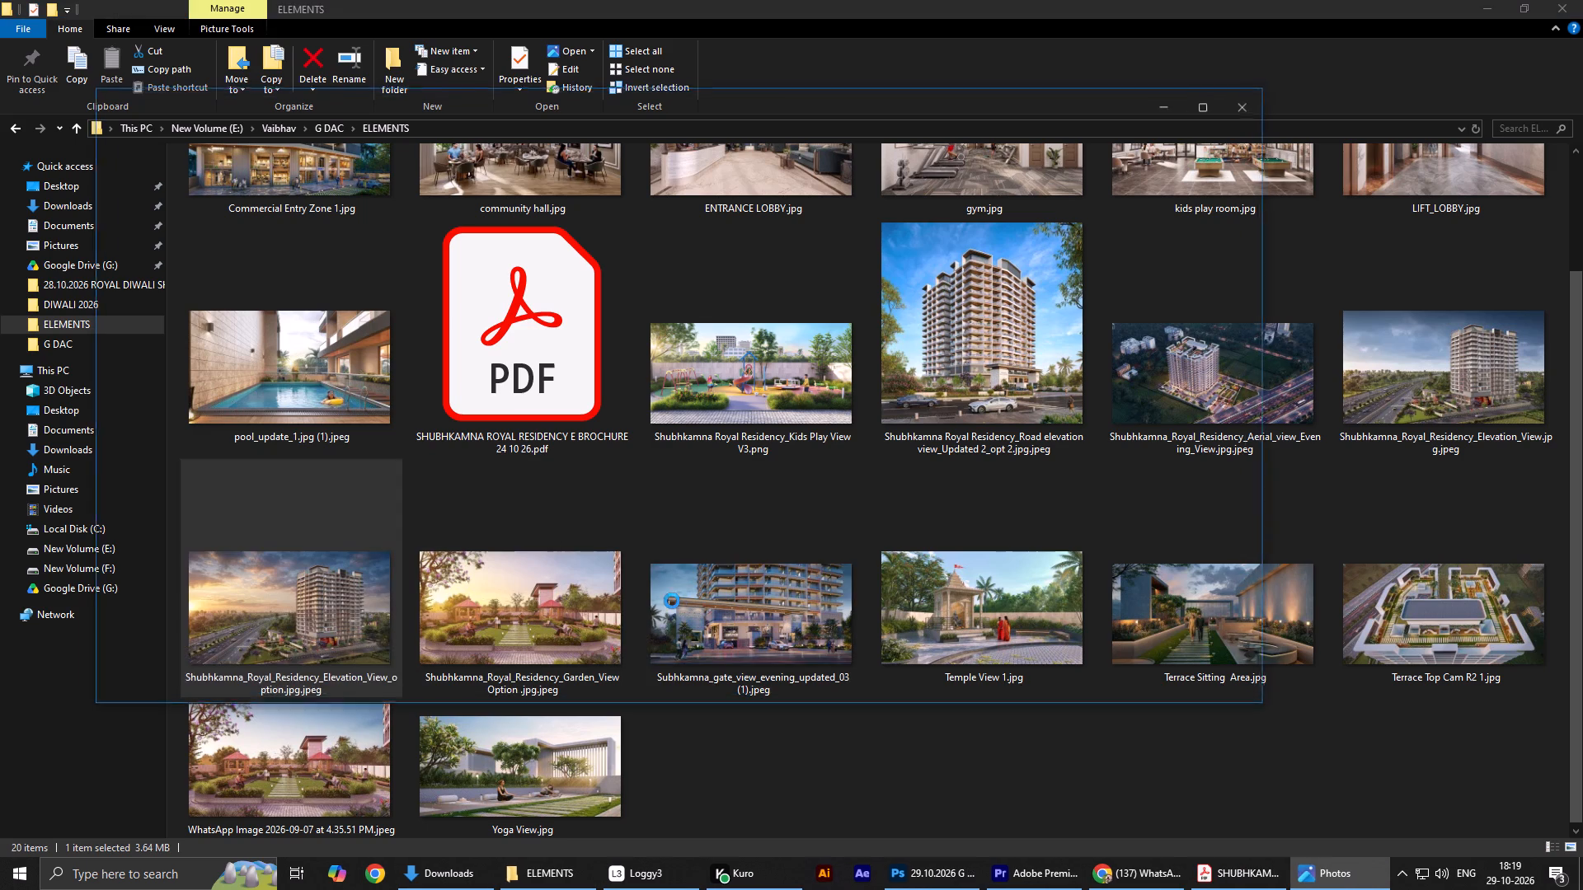
scroll(1050, 316, up, 6)
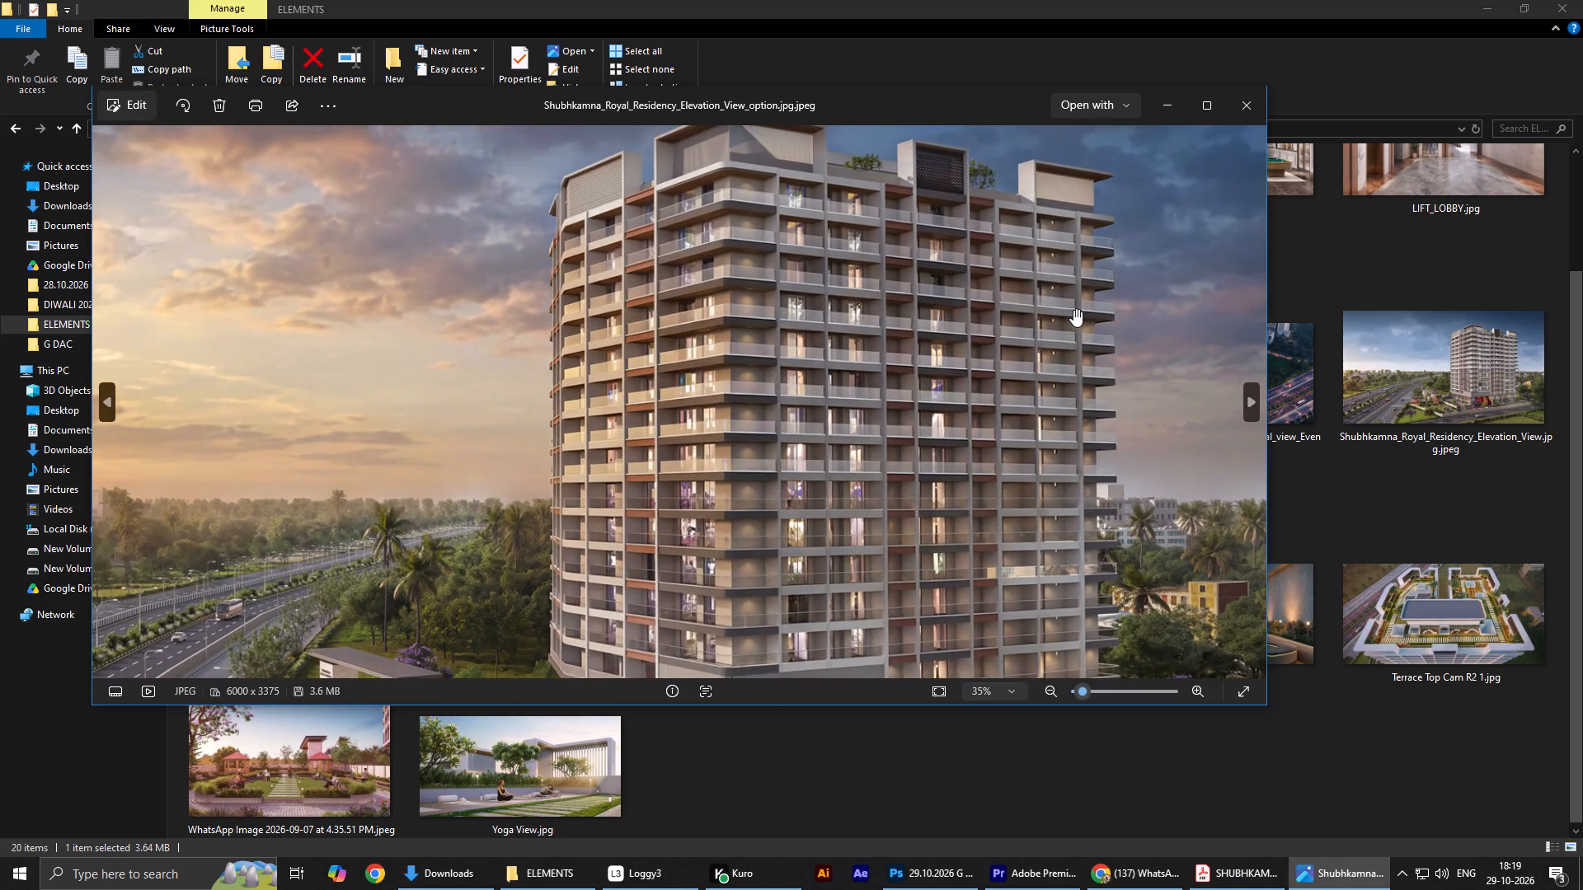
scroll(717, 329, down, 3)
scroll(707, 329, up, 1)
scroll(707, 329, down, 3)
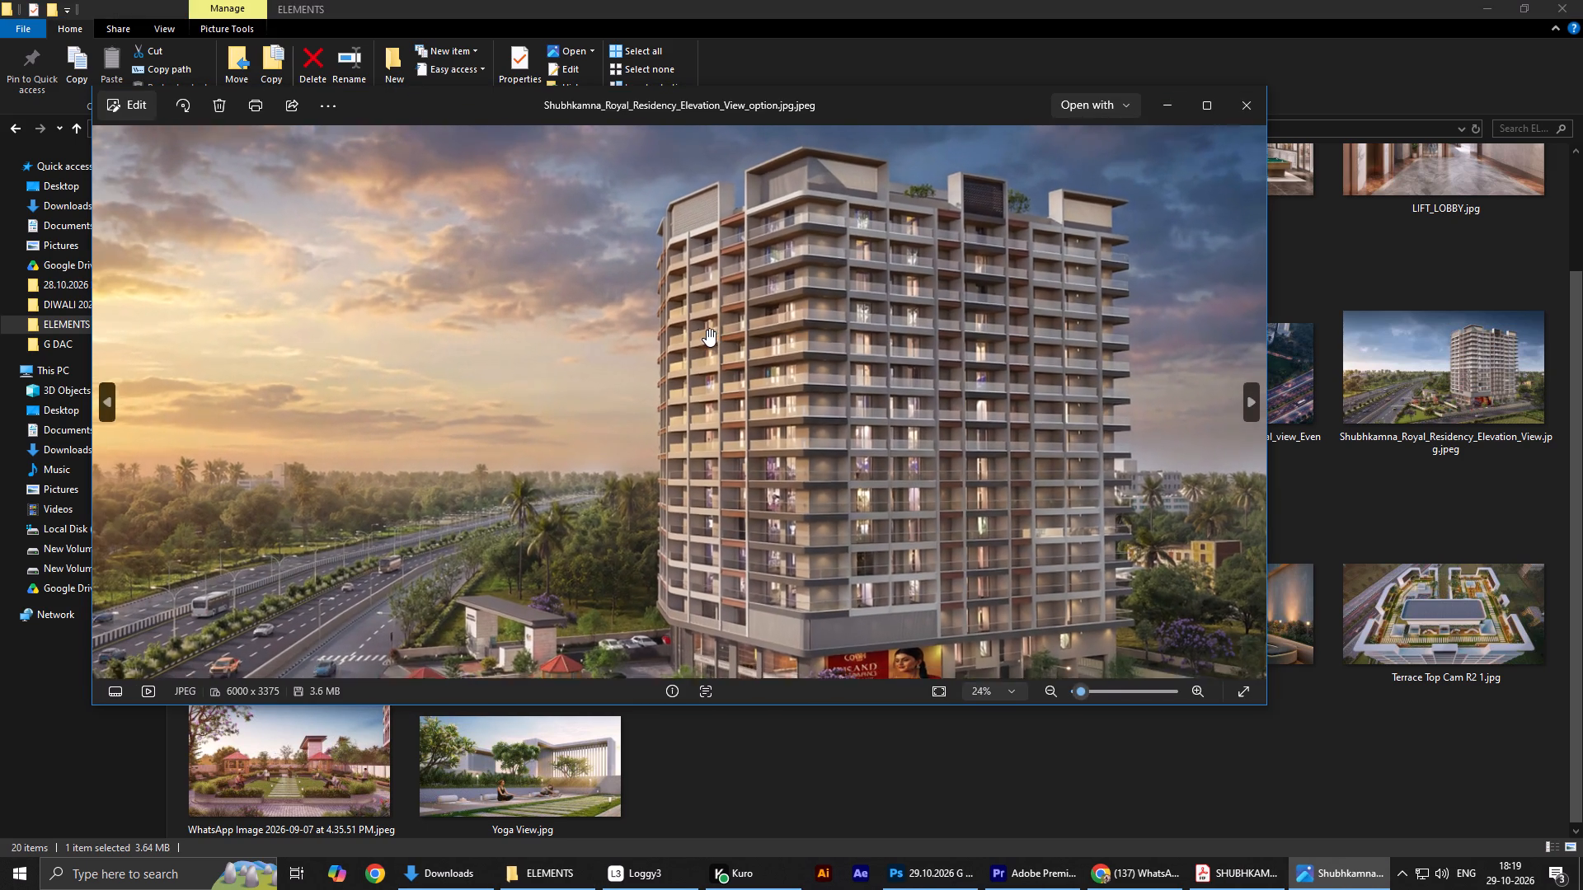
click(933, 885)
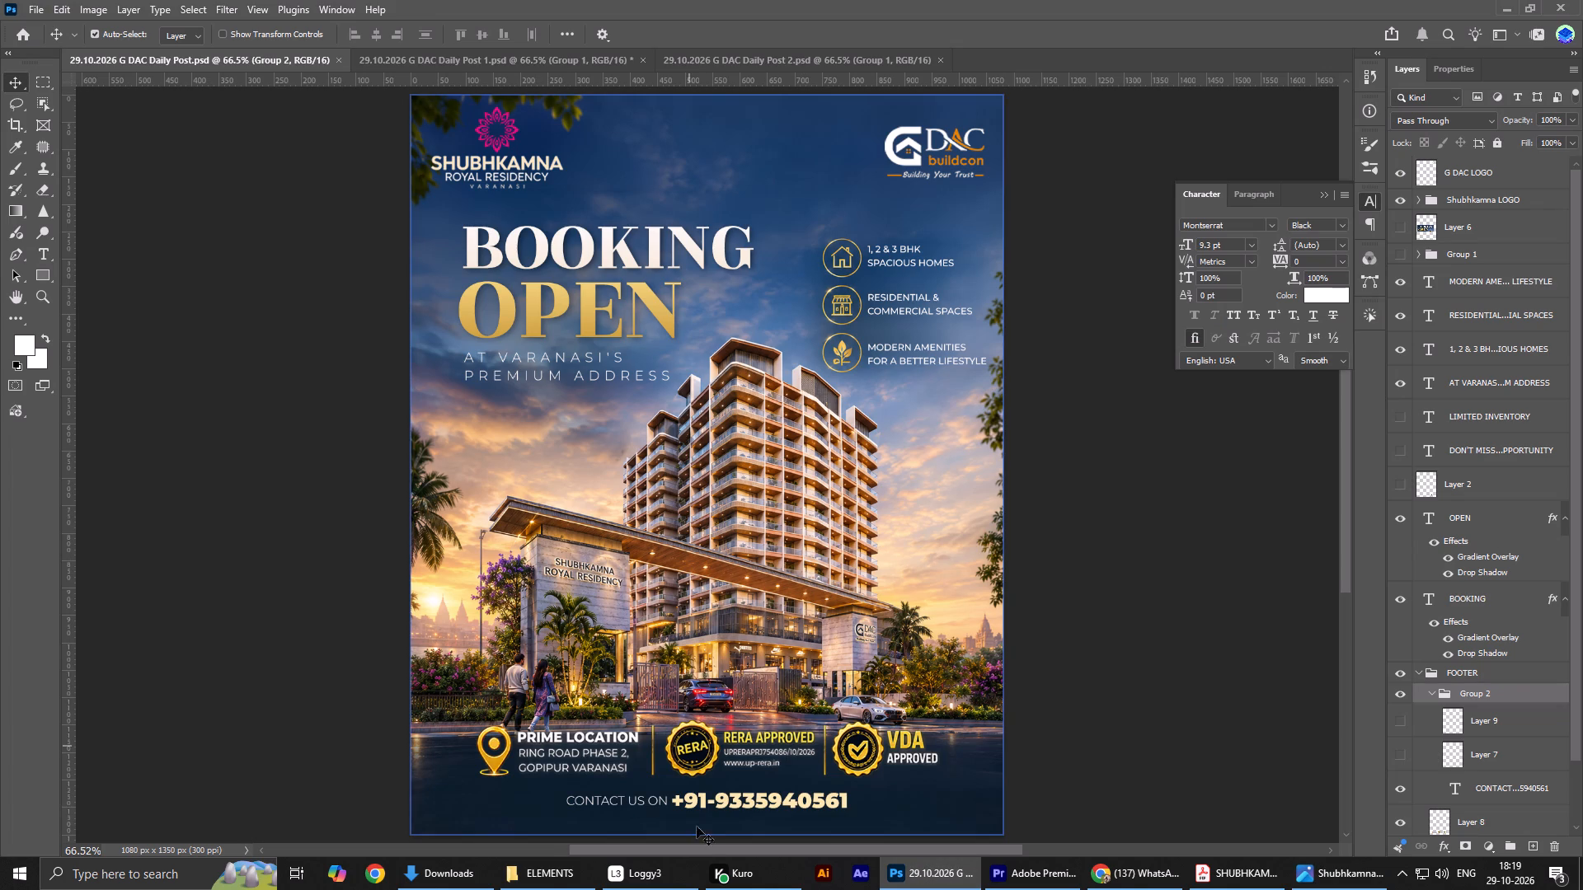
Look through the project renders in the ELEMENTS folder for suitable exterior views of the building.
click(542, 883)
scroll(847, 581, up, 1)
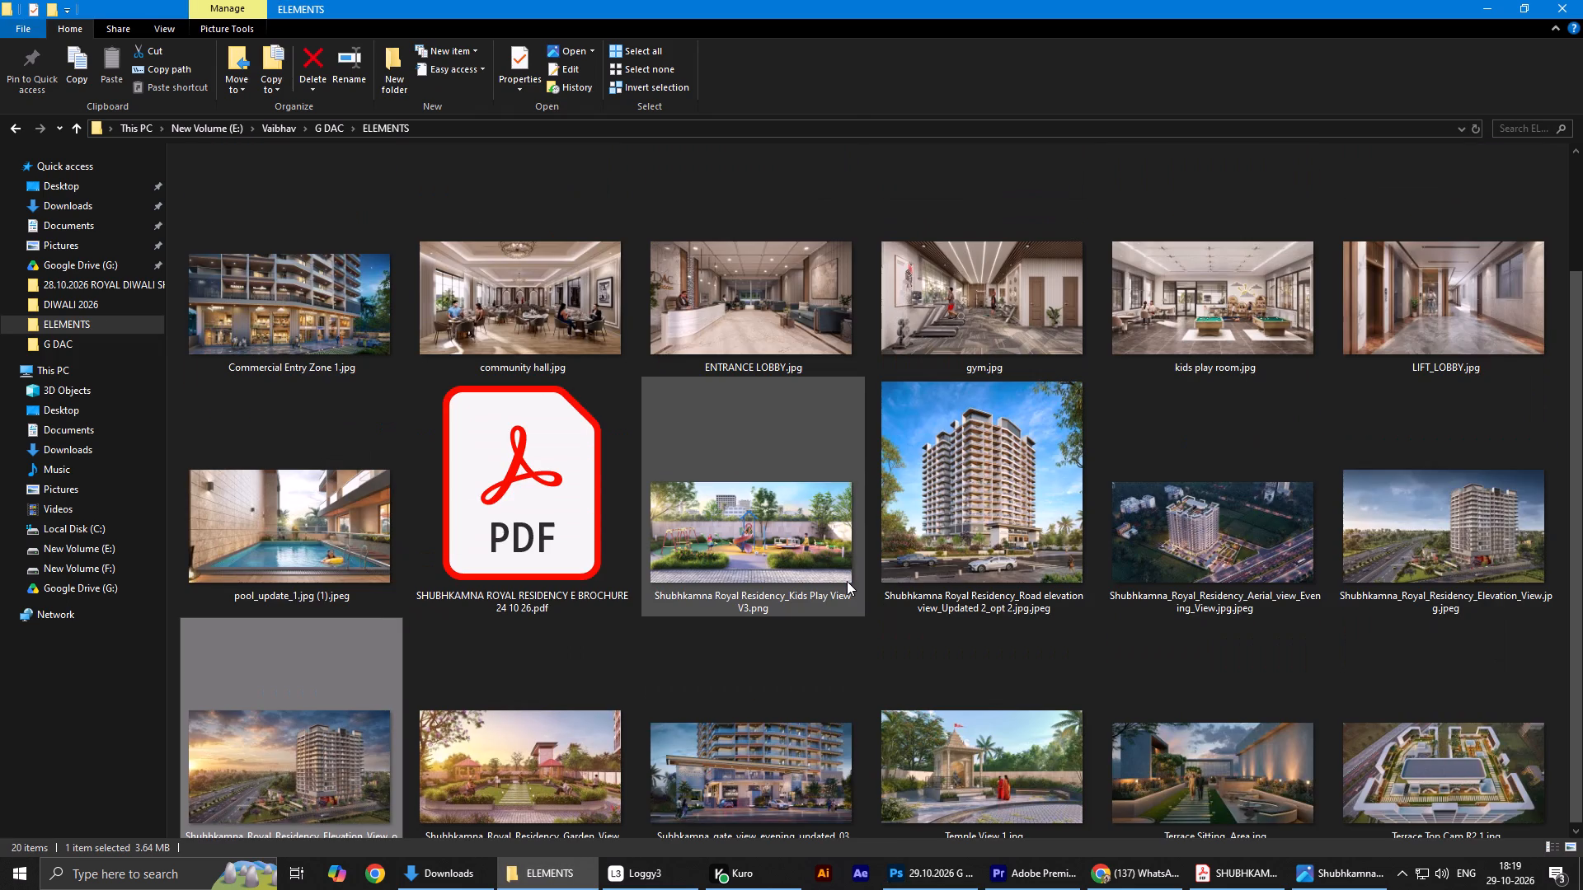
scroll(847, 581, up, 1)
scroll(847, 581, down, 4)
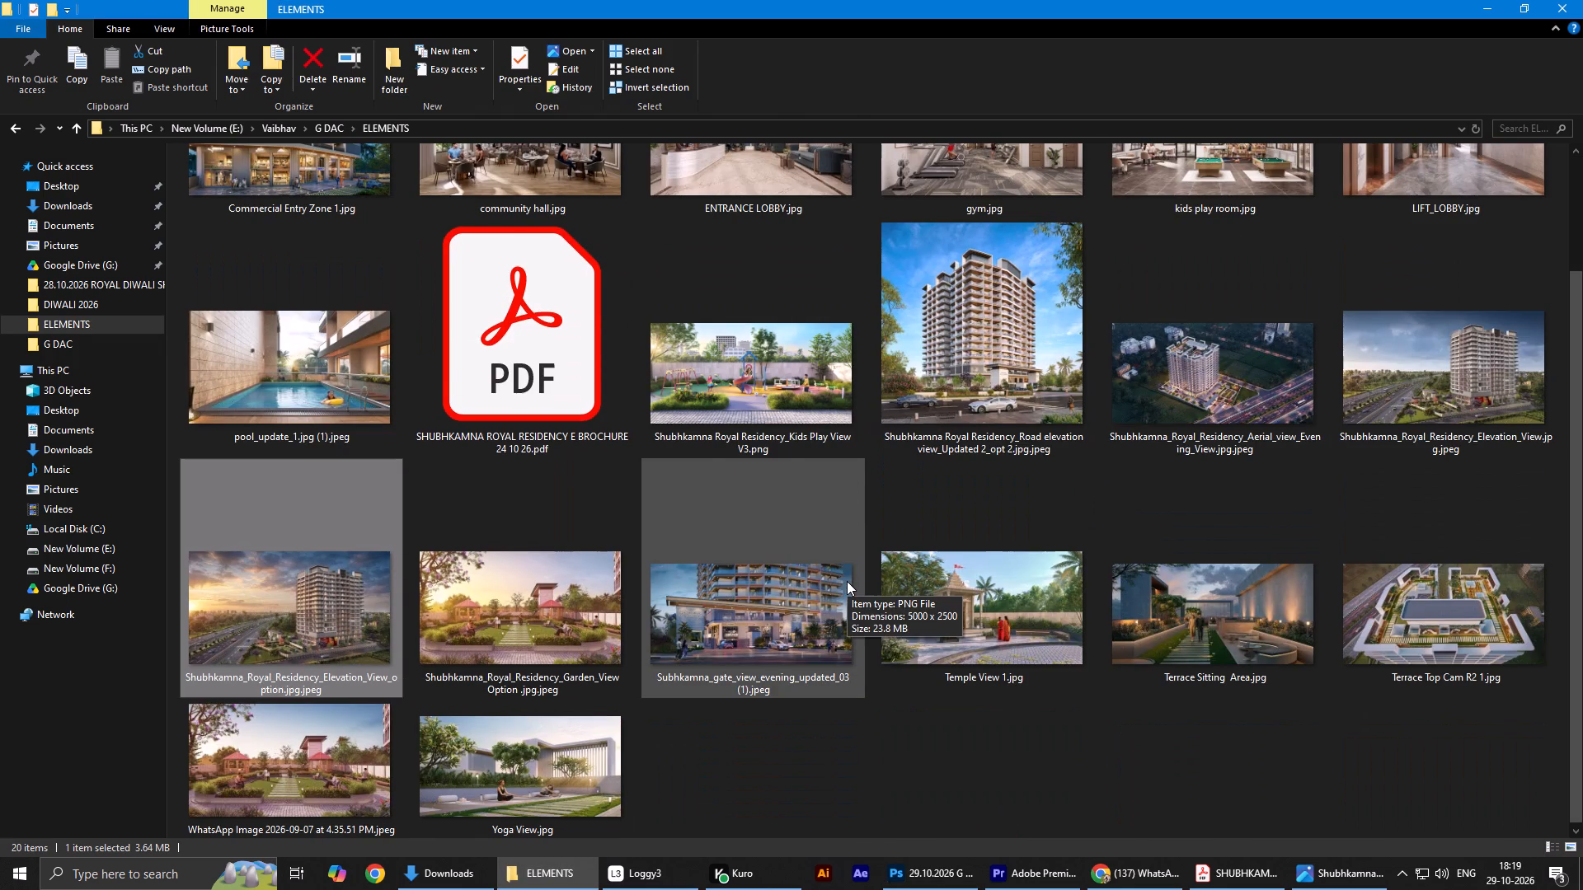
scroll(847, 581, up, 3)
scroll(847, 581, down, 4)
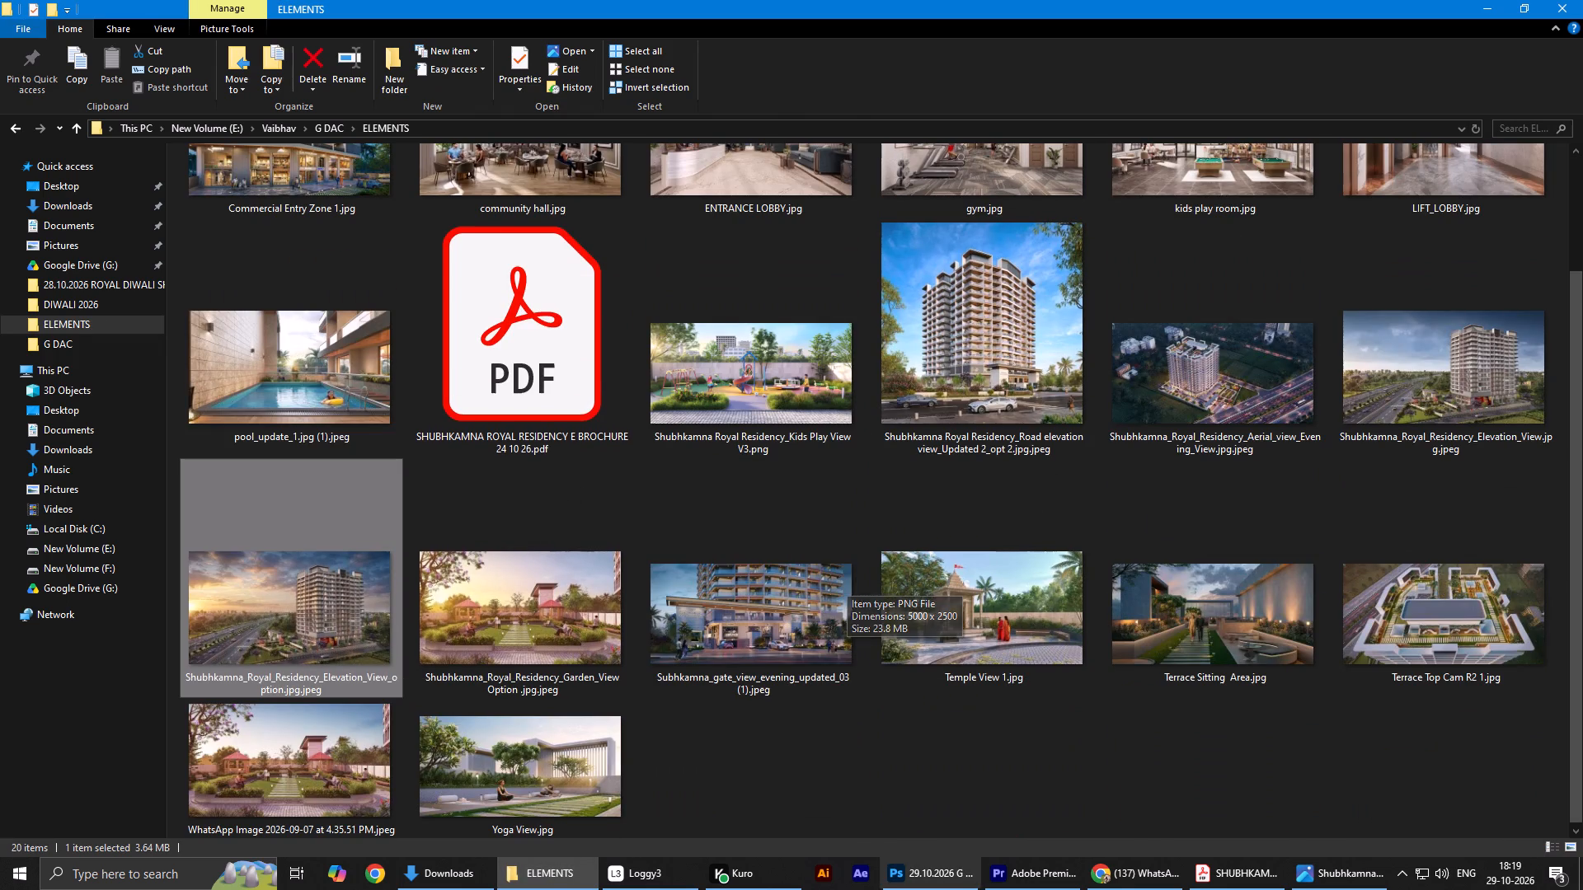
scroll(1383, 693, up, 2)
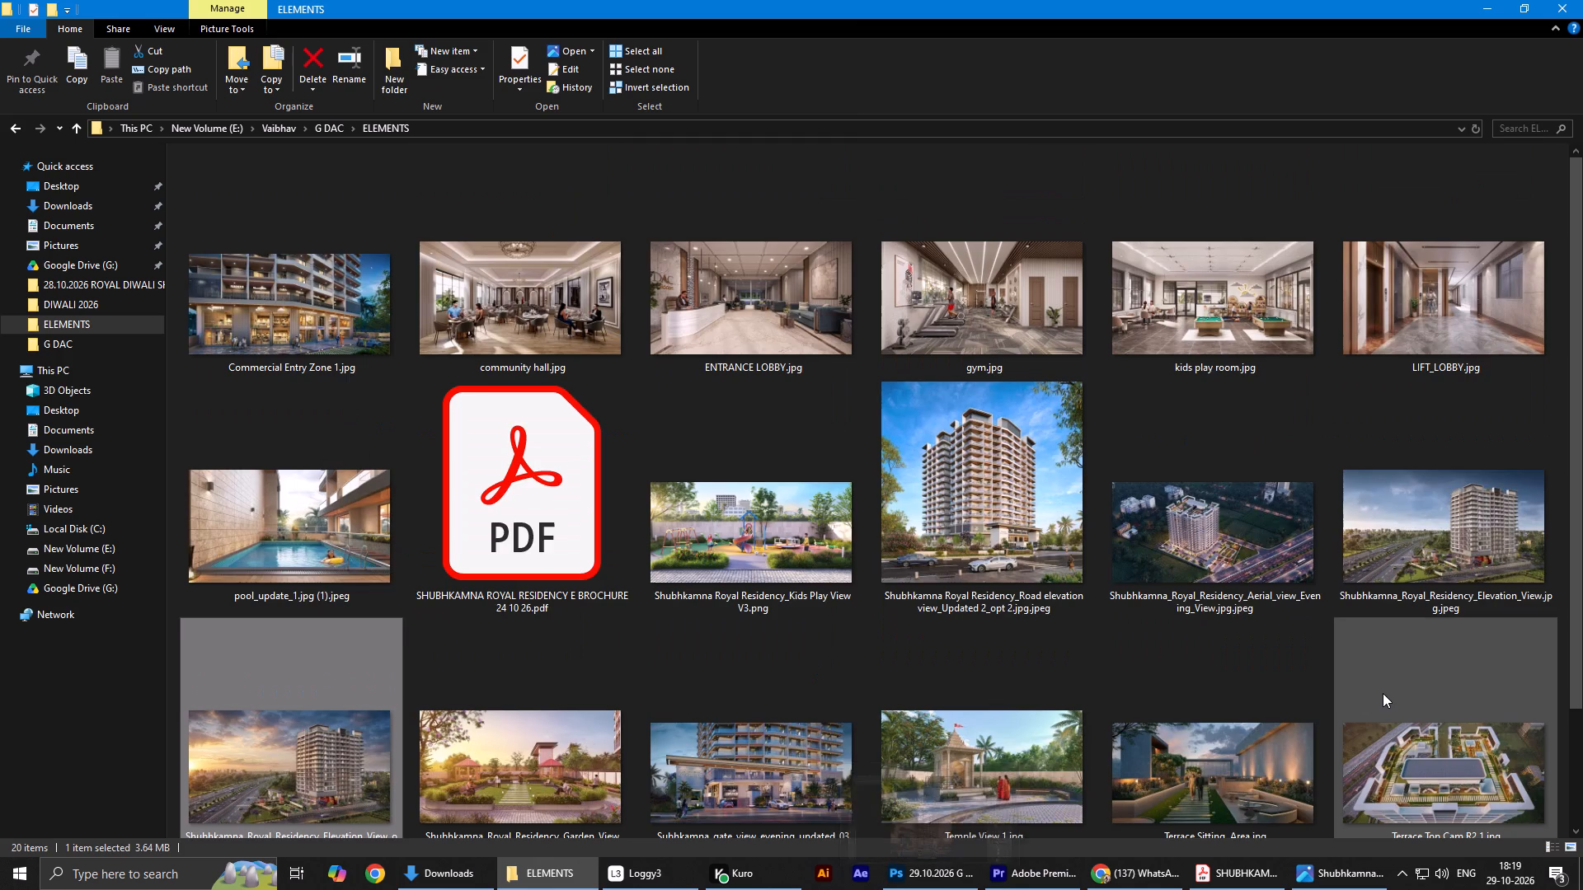
scroll(1383, 693, down, 1)
scroll(1383, 693, up, 2)
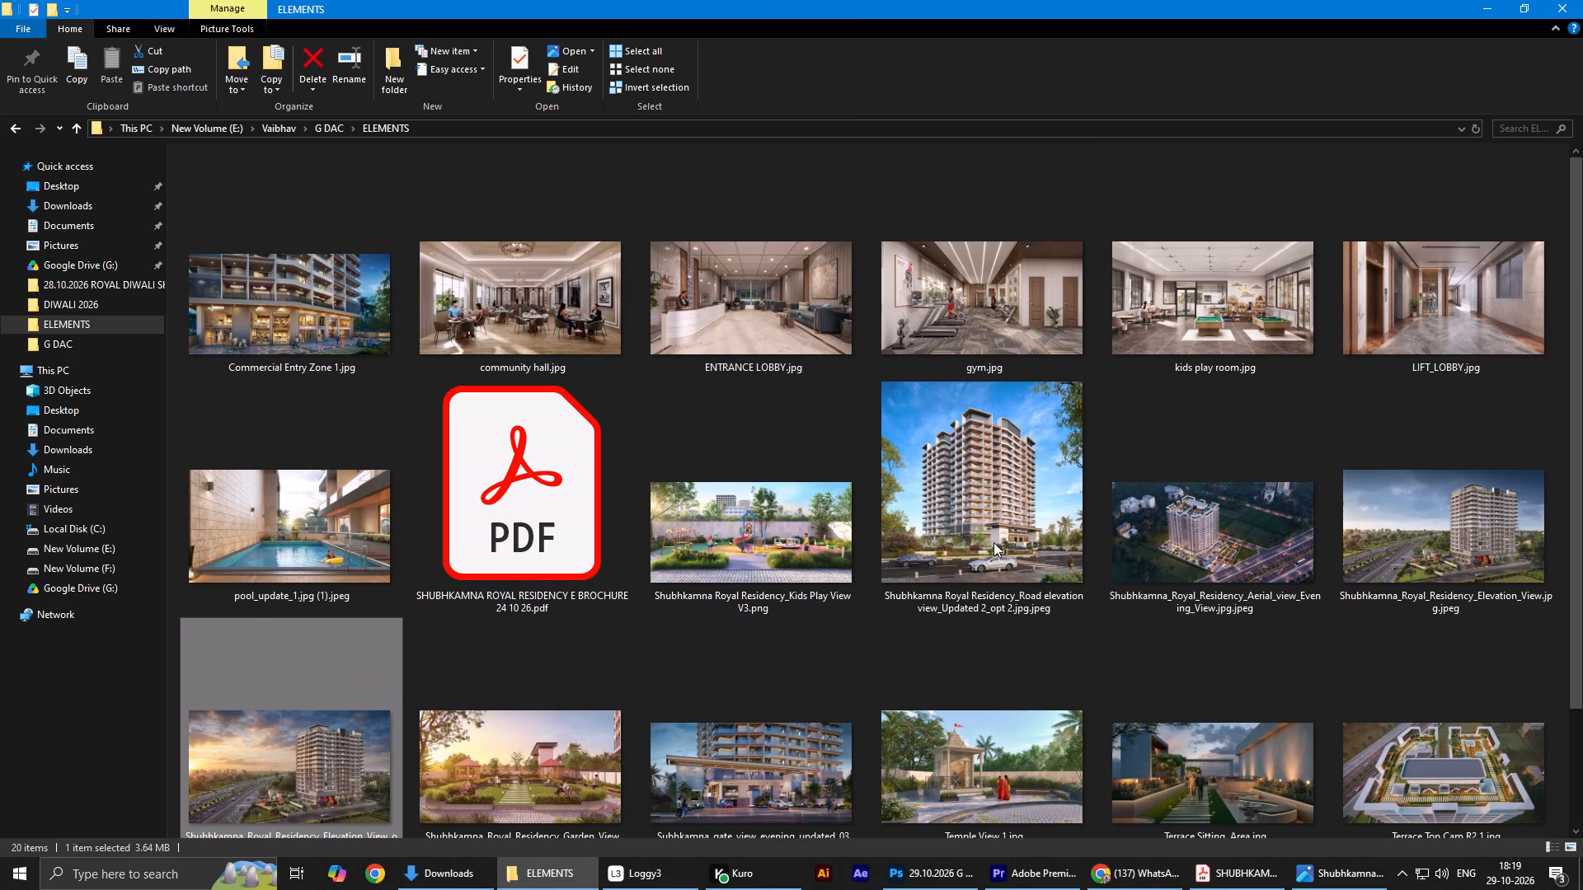
scroll(825, 396, down, 2)
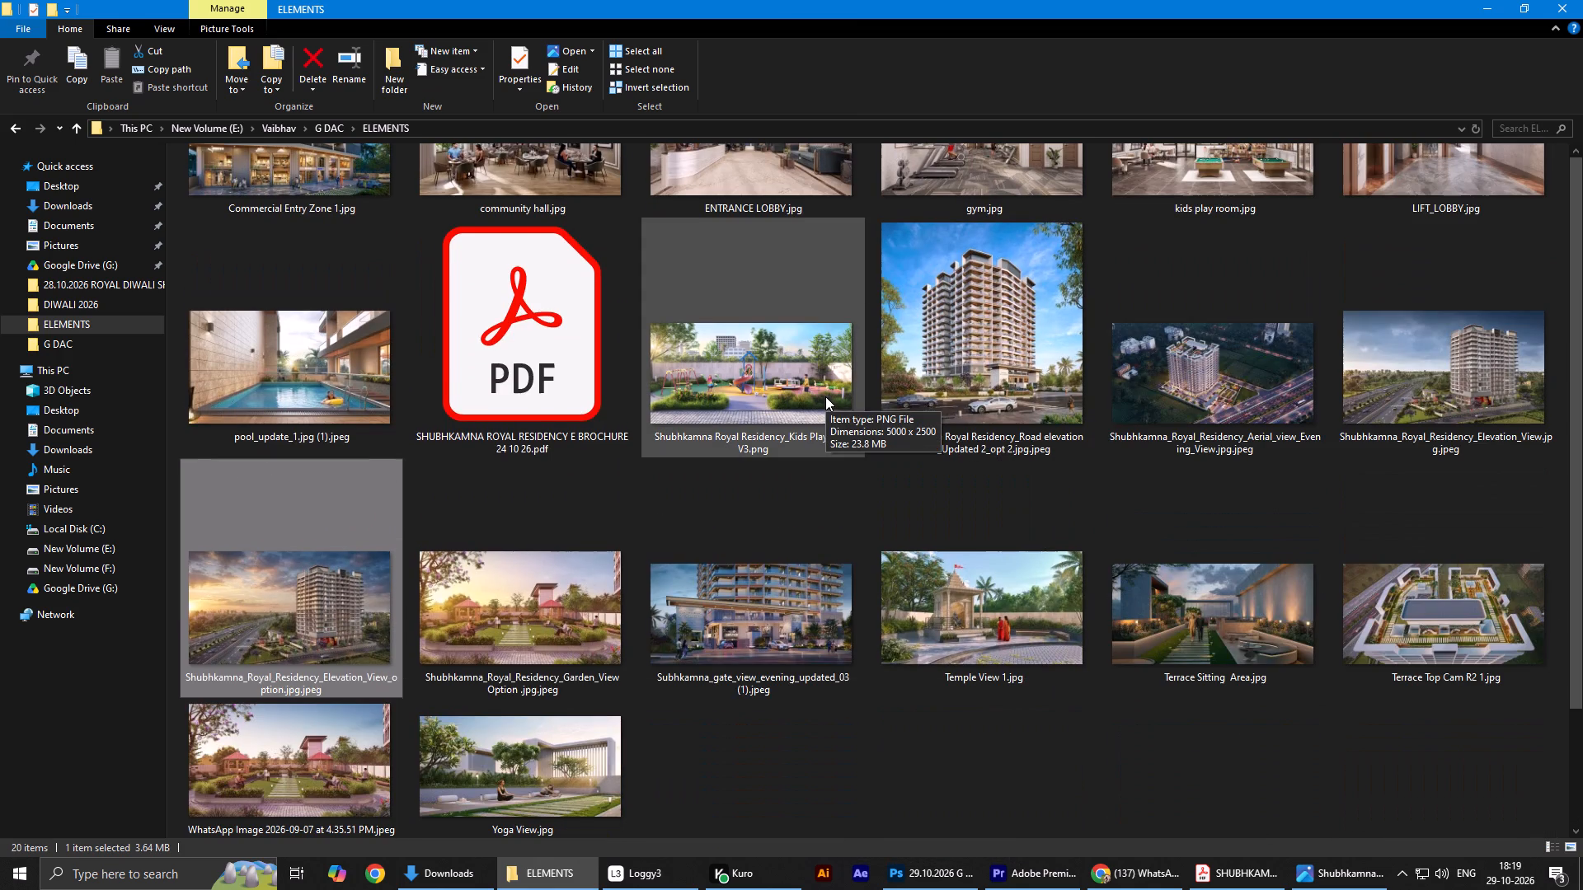
scroll(825, 396, down, 2)
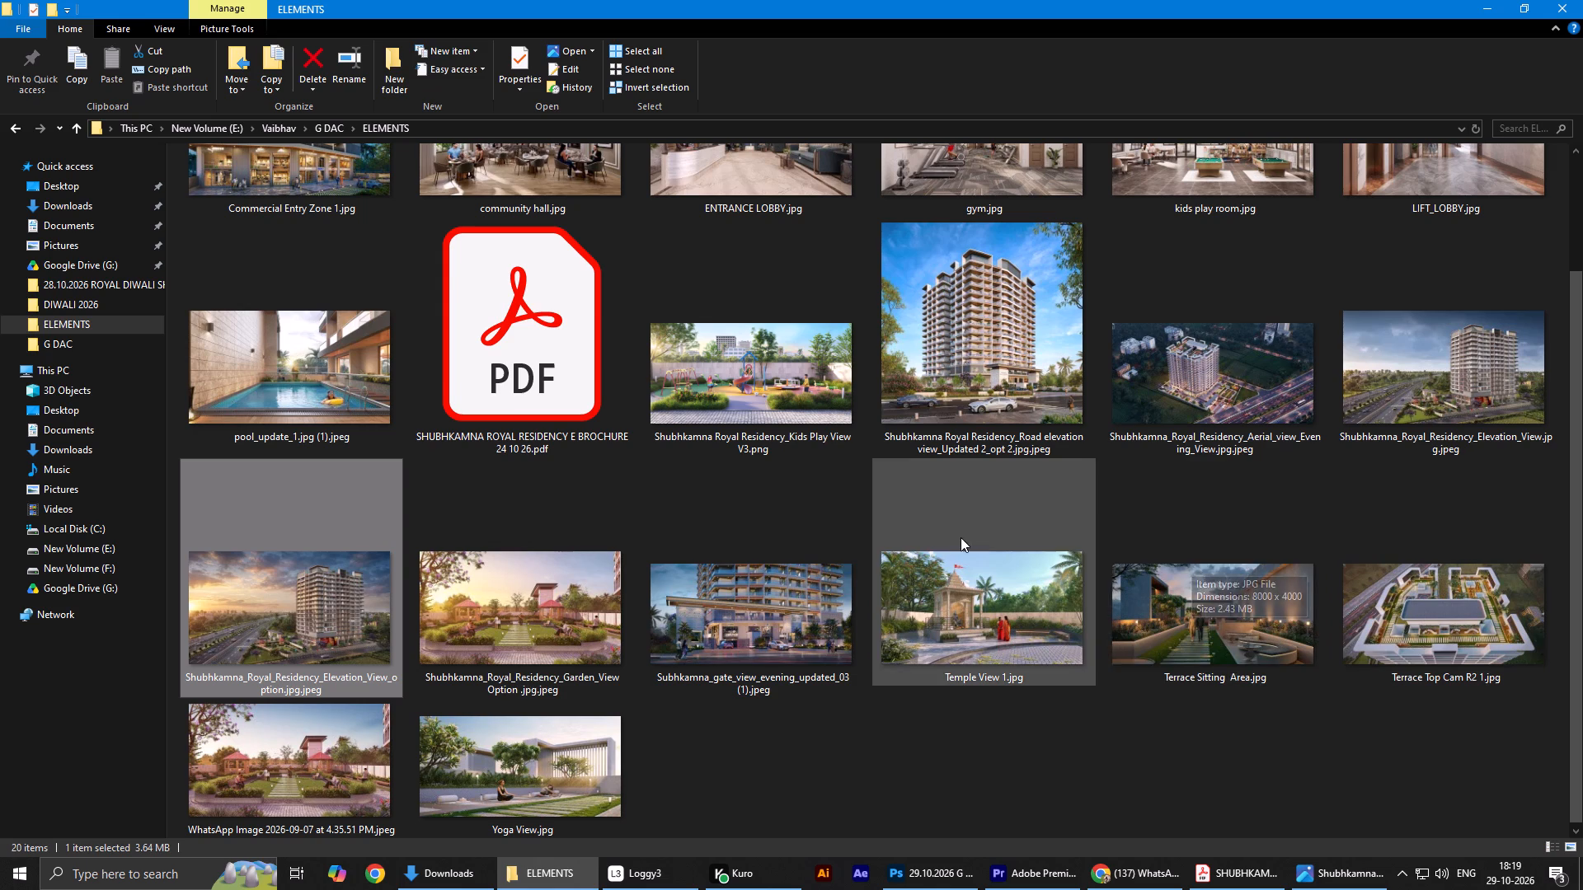
scroll(961, 537, up, 1)
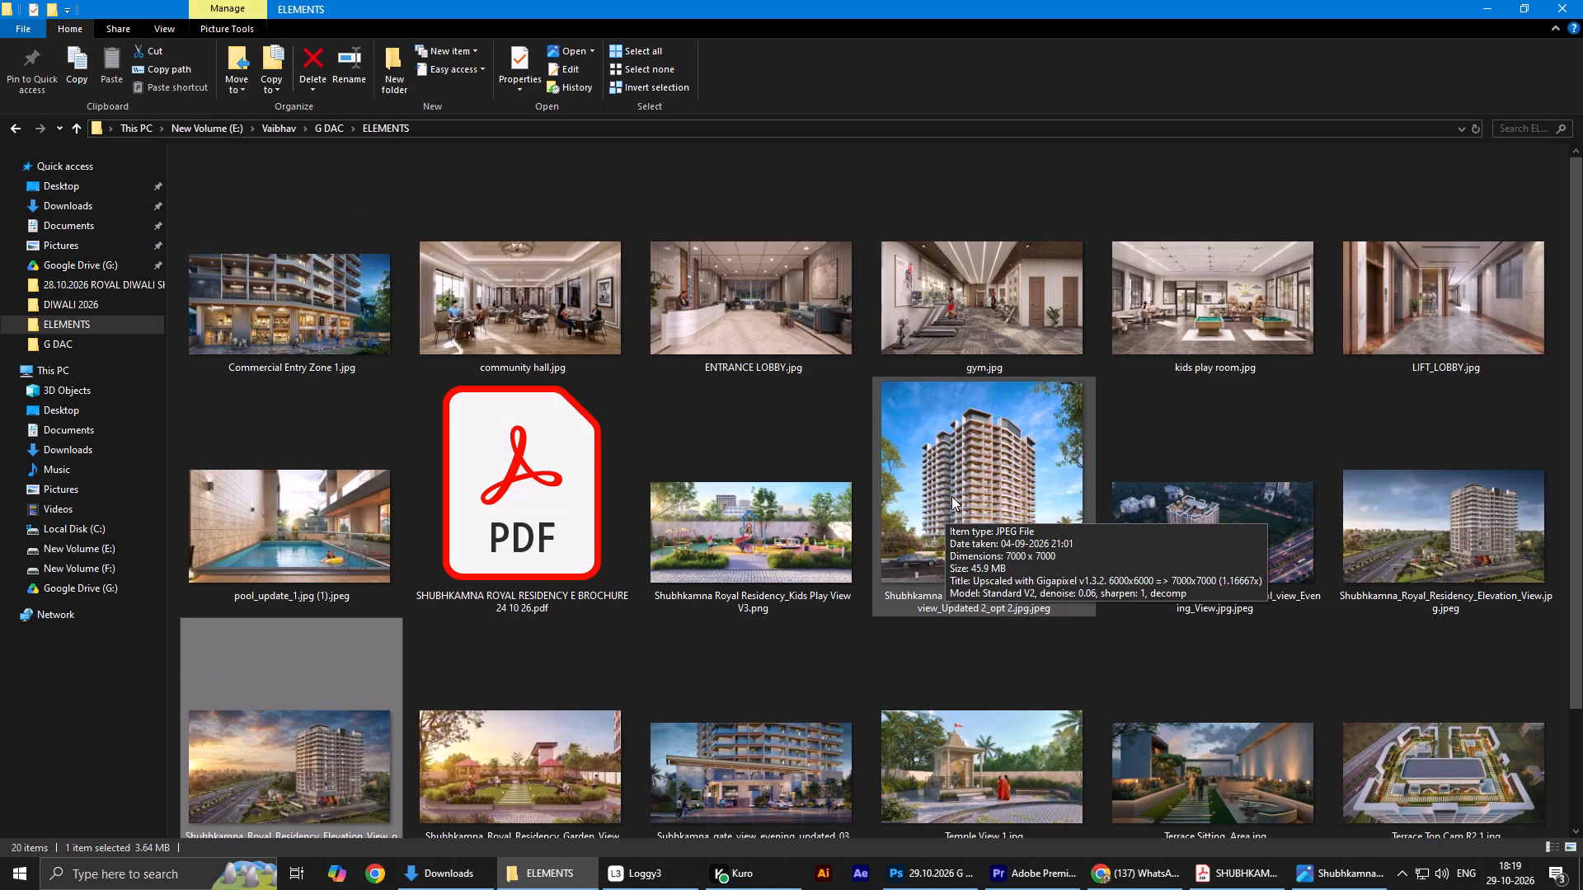
scroll(1225, 500, down, 1)
Select the Subhkamna_gate_view_evening_updated_03 and Elevation_View_option images together in the ELEMENTS folder and carry them over to Photoshop.
click(762, 604)
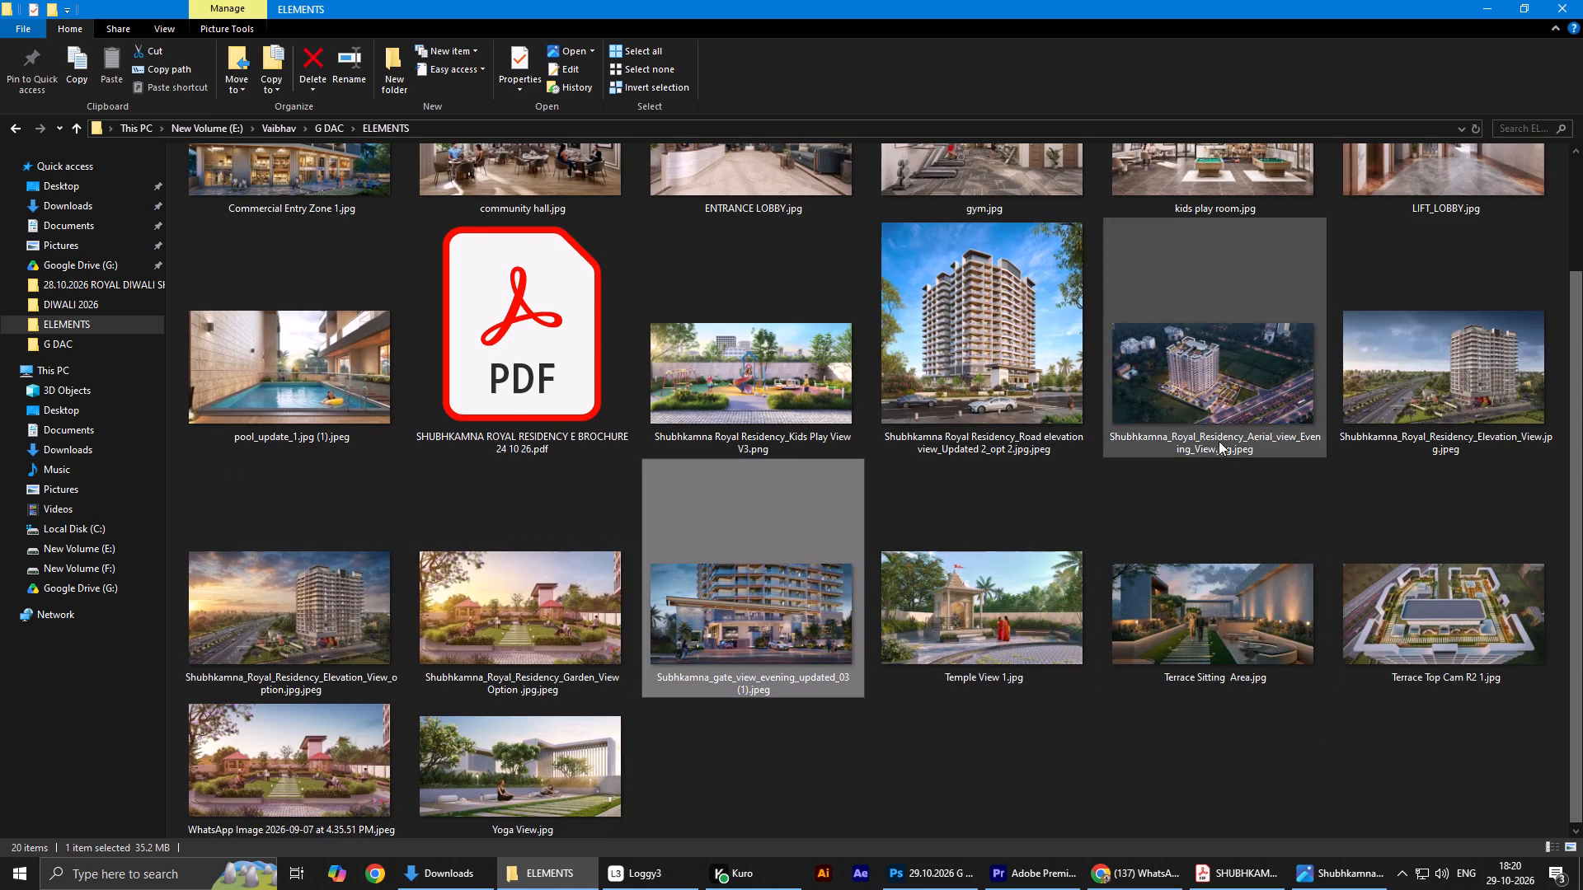
scroll(291, 413, up, 1)
scroll(313, 473, down, 2)
scroll(313, 473, up, 3)
scroll(351, 436, down, 1)
ctrl+click(270, 621)
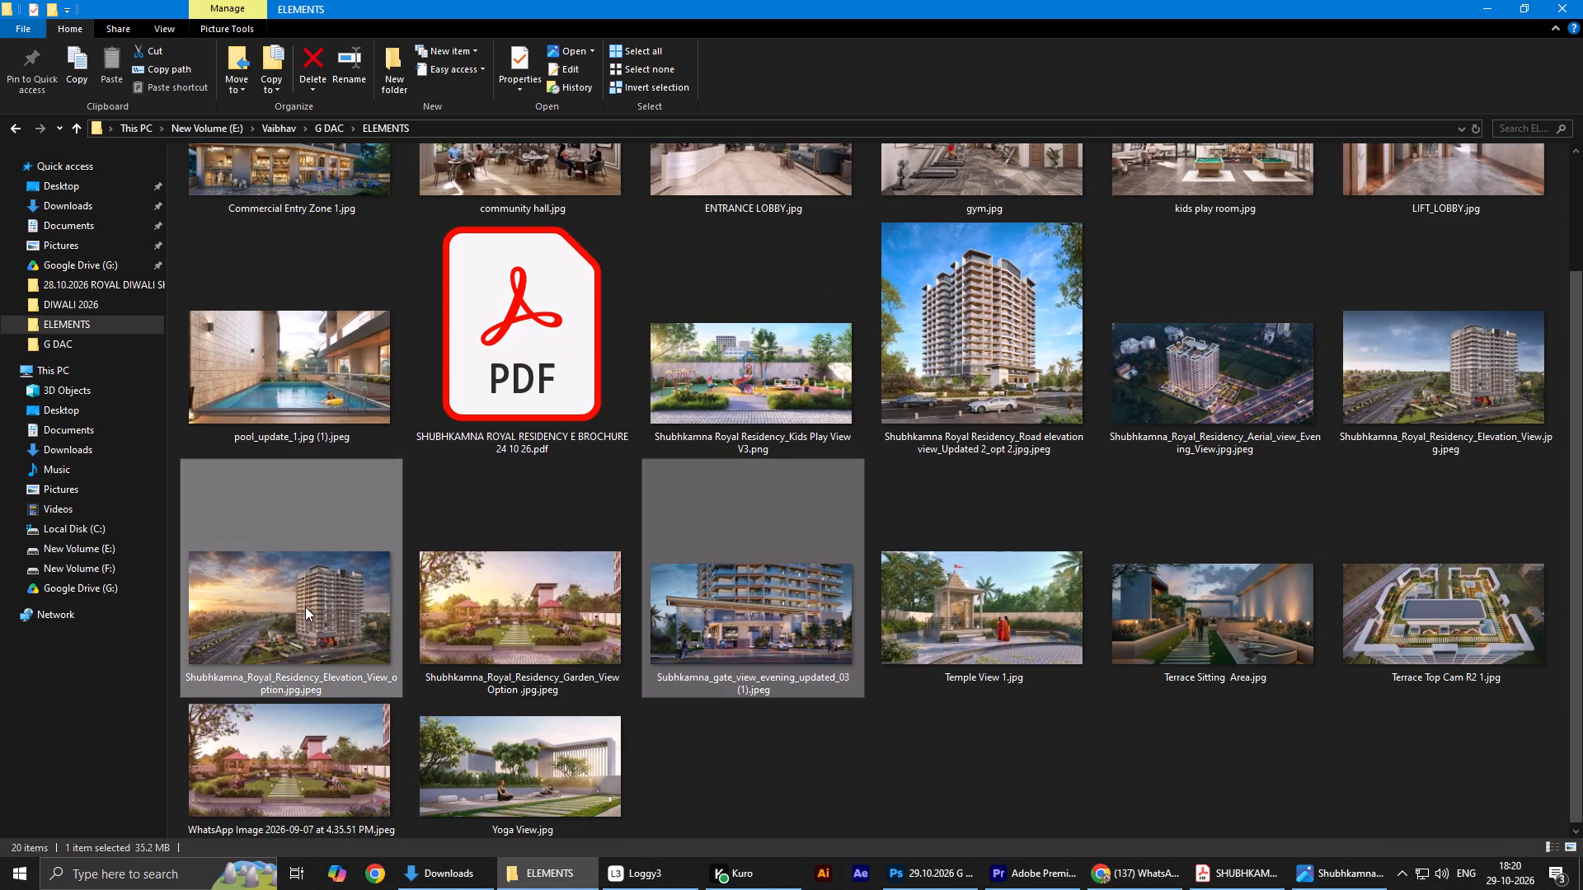
click(291, 593)
key(alt+Tab)
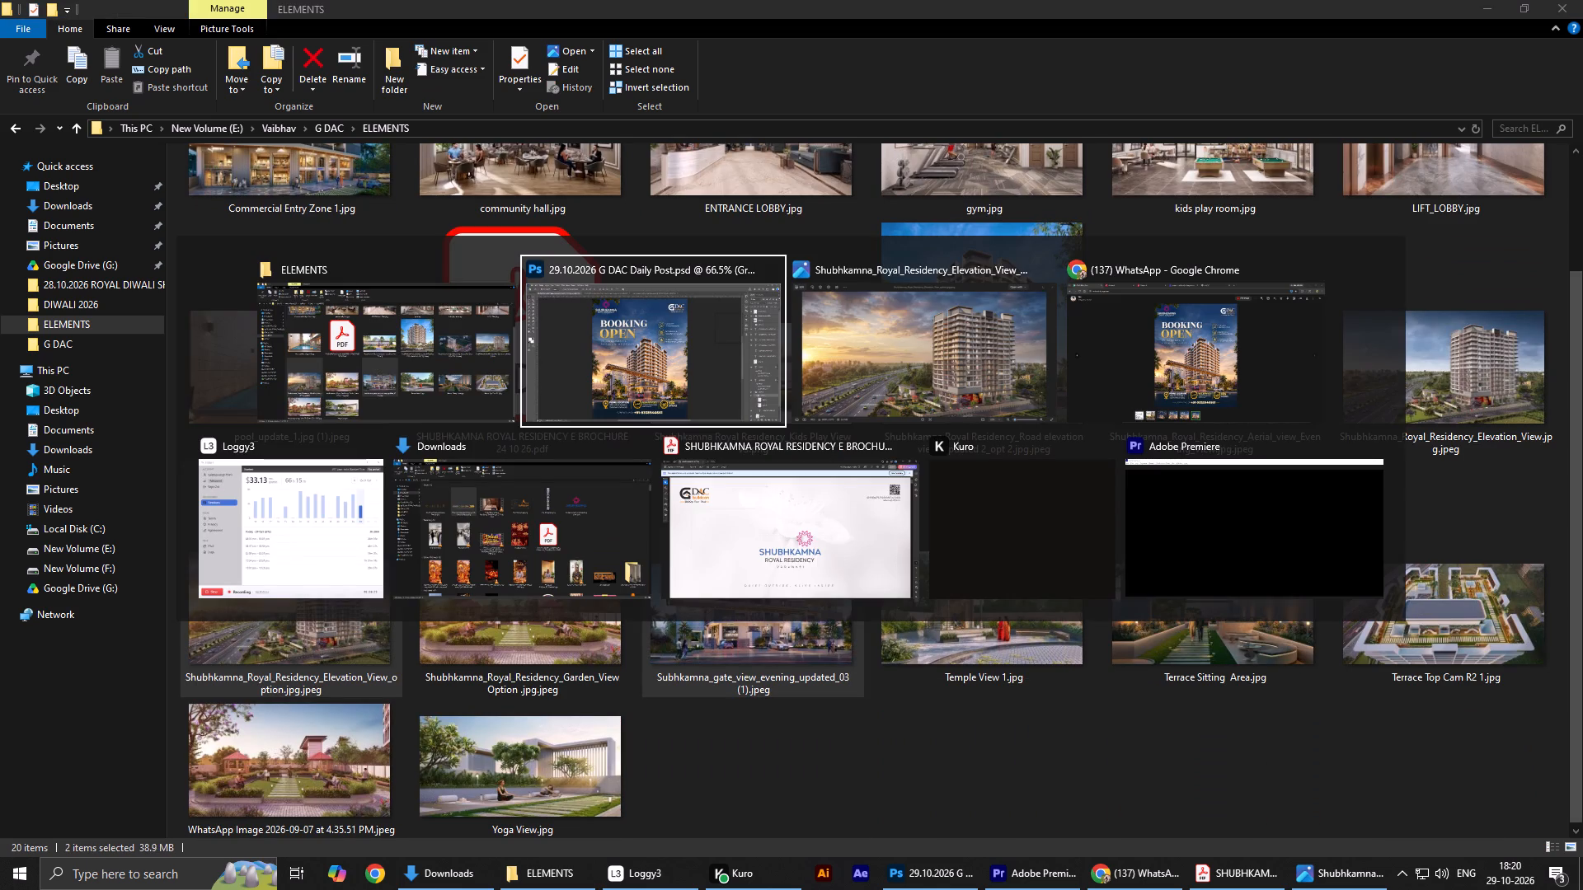
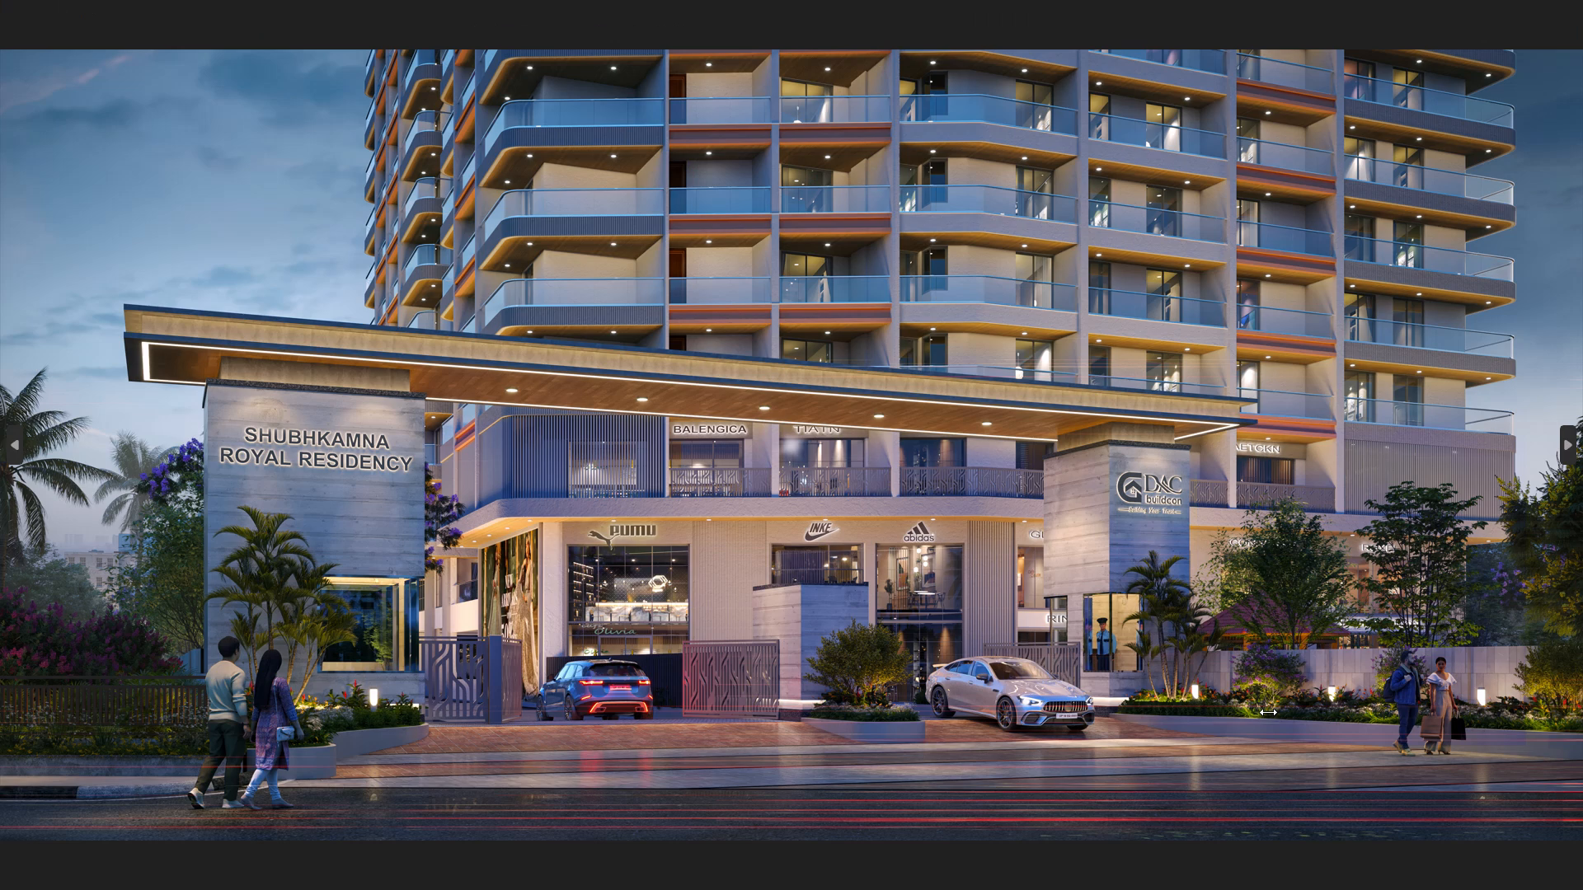
Capture a full-screen snip of the evening gate view of Shubhkamna Royal Residency, then leave the full-screen image view.
key(shift+super+s)
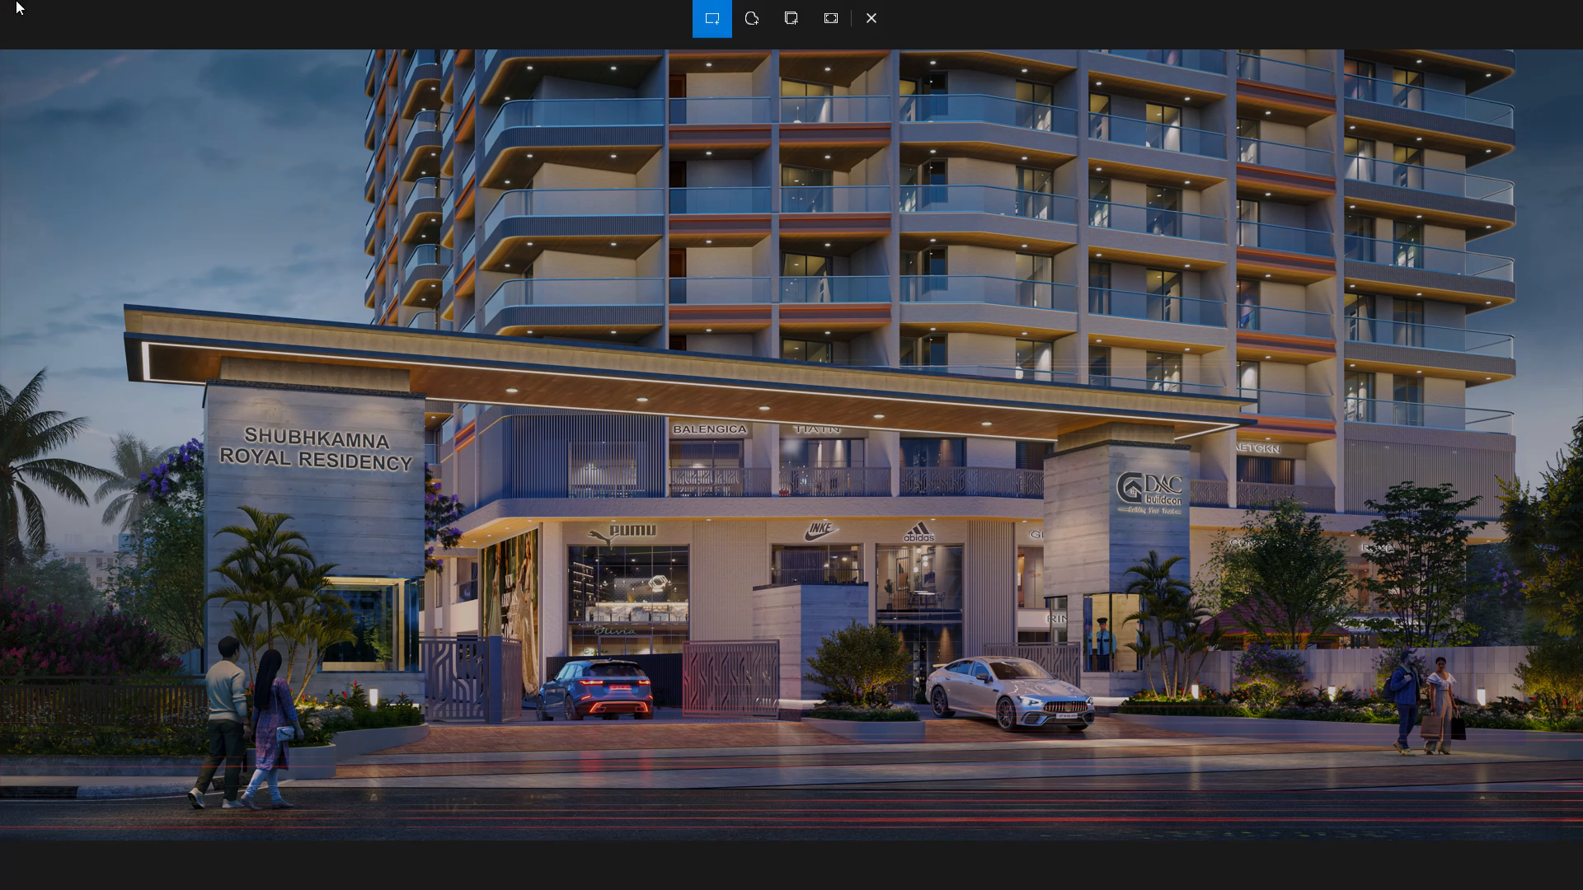
drag(0, 0, 1582, 889)
key(Escape)
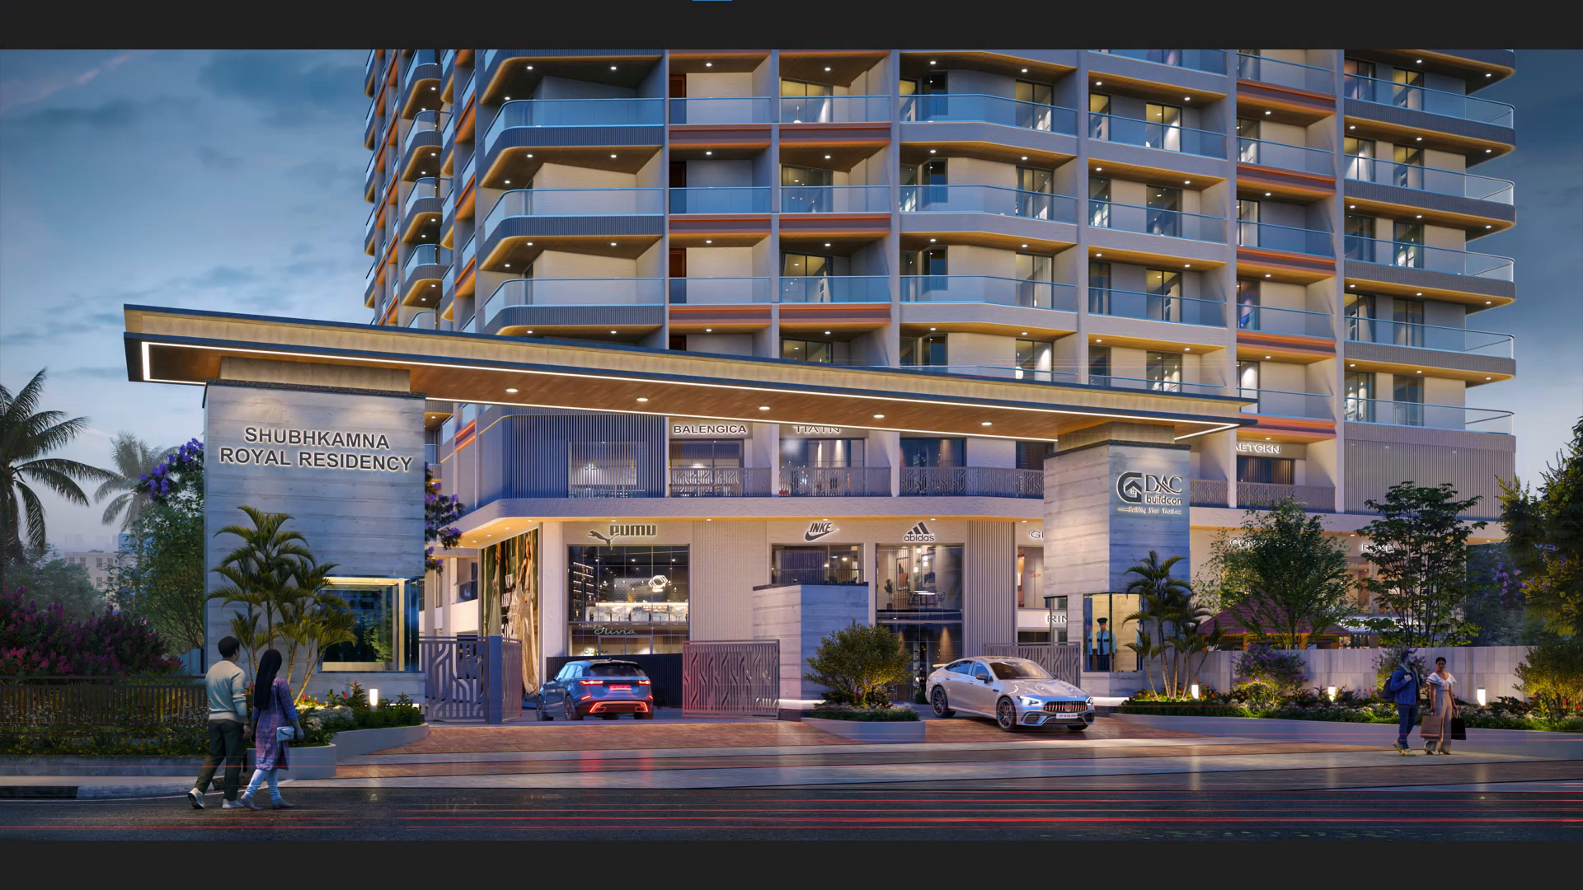
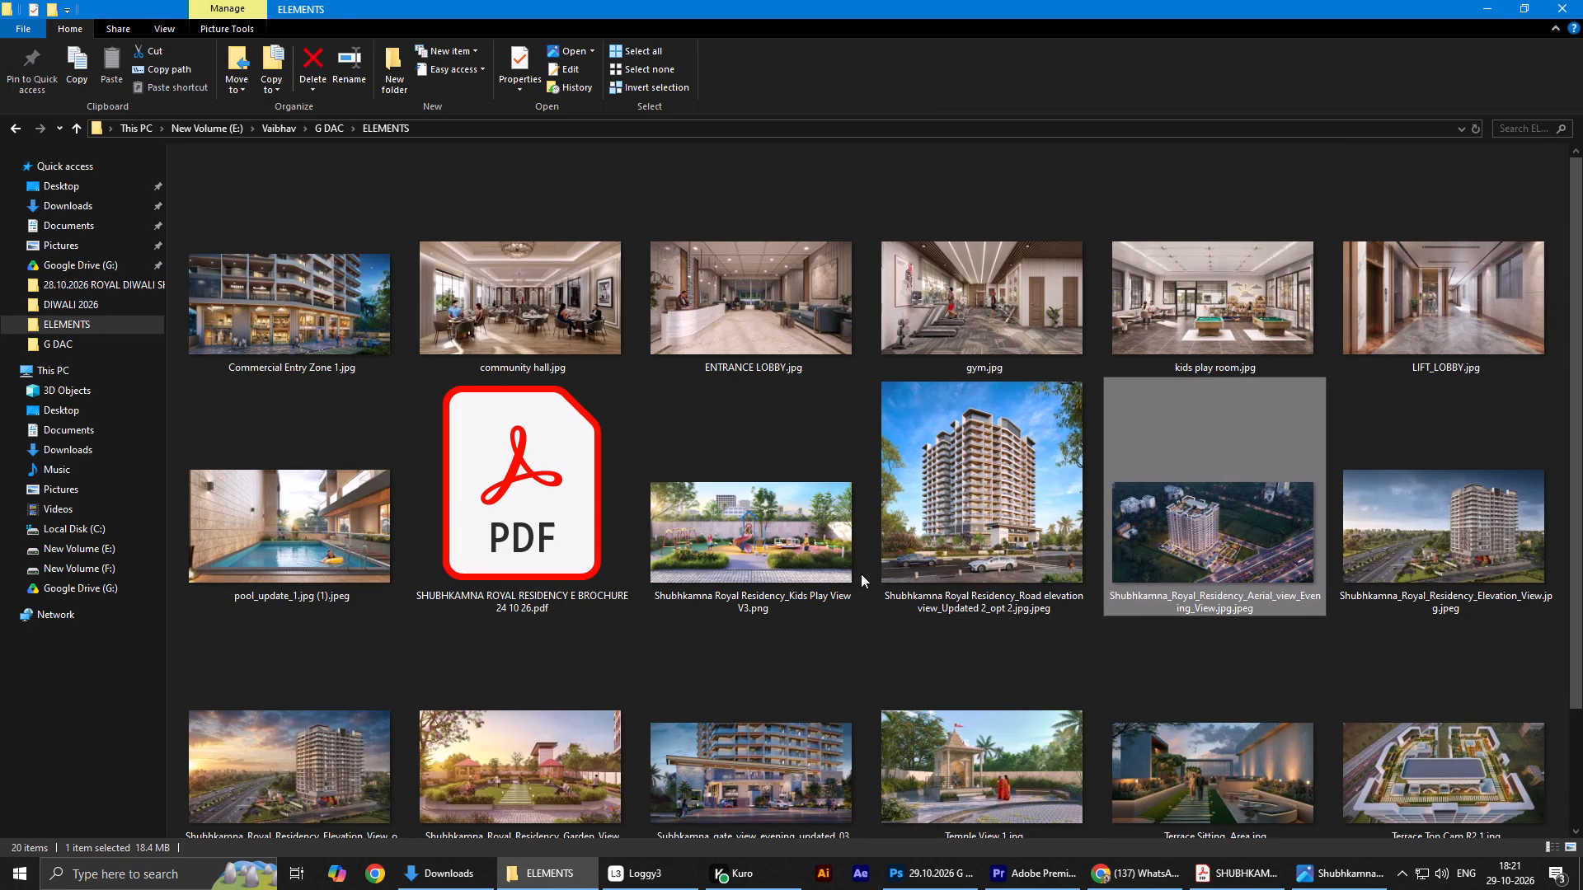
Look through the renders in the ELEMENTS folder and open the Shubhkamna Royal Residency evening aerial view image.
scroll(861, 574, down, 1)
scroll(861, 574, up, 1)
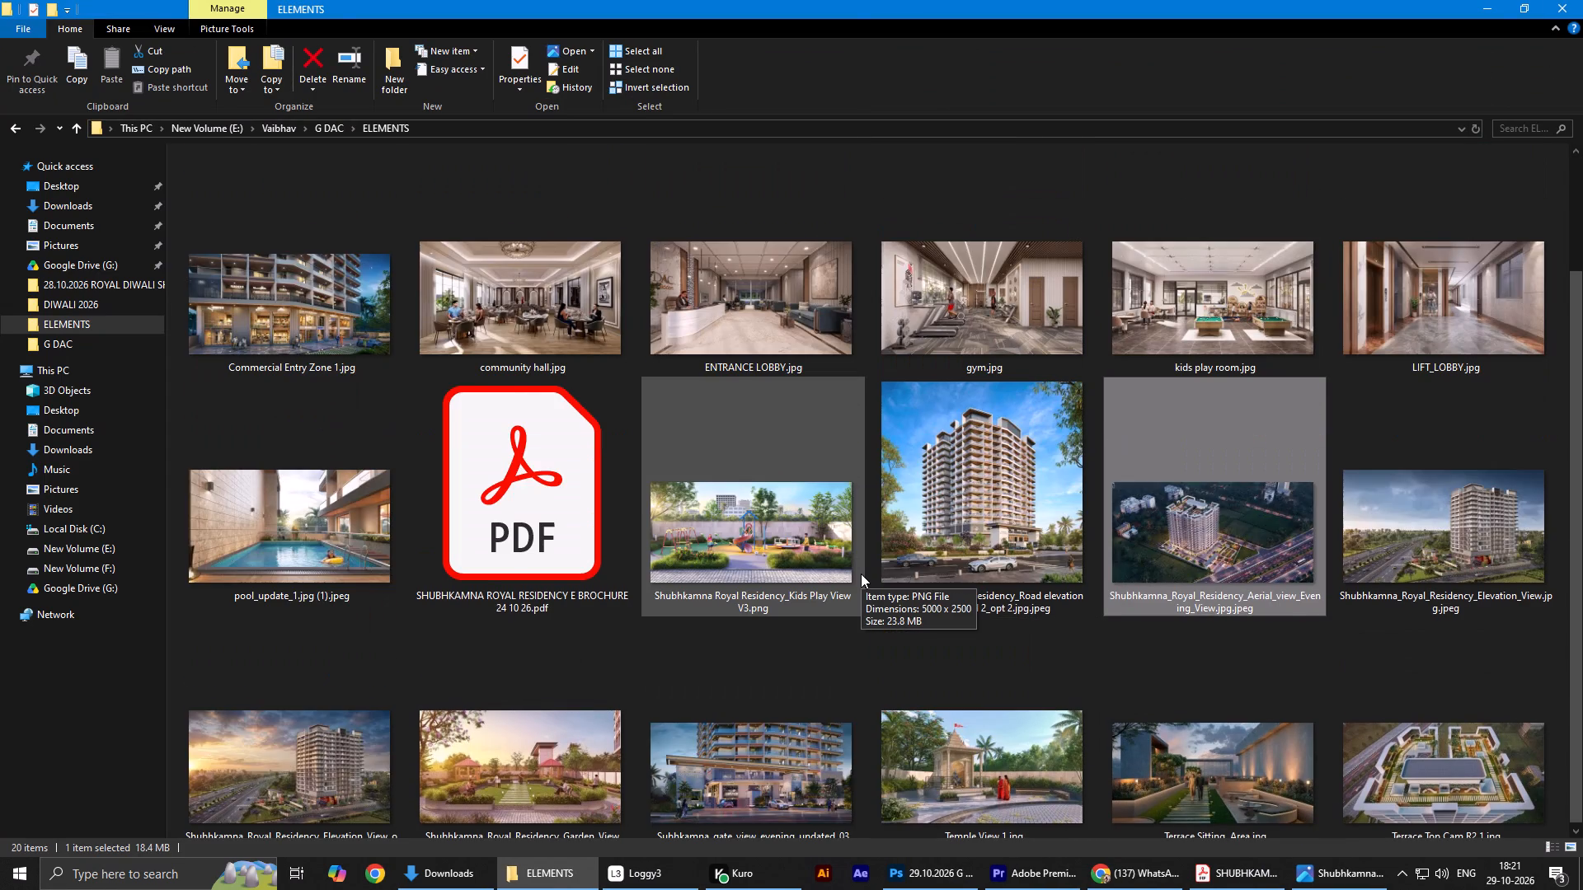
scroll(861, 574, down, 4)
scroll(452, 626, up, 1)
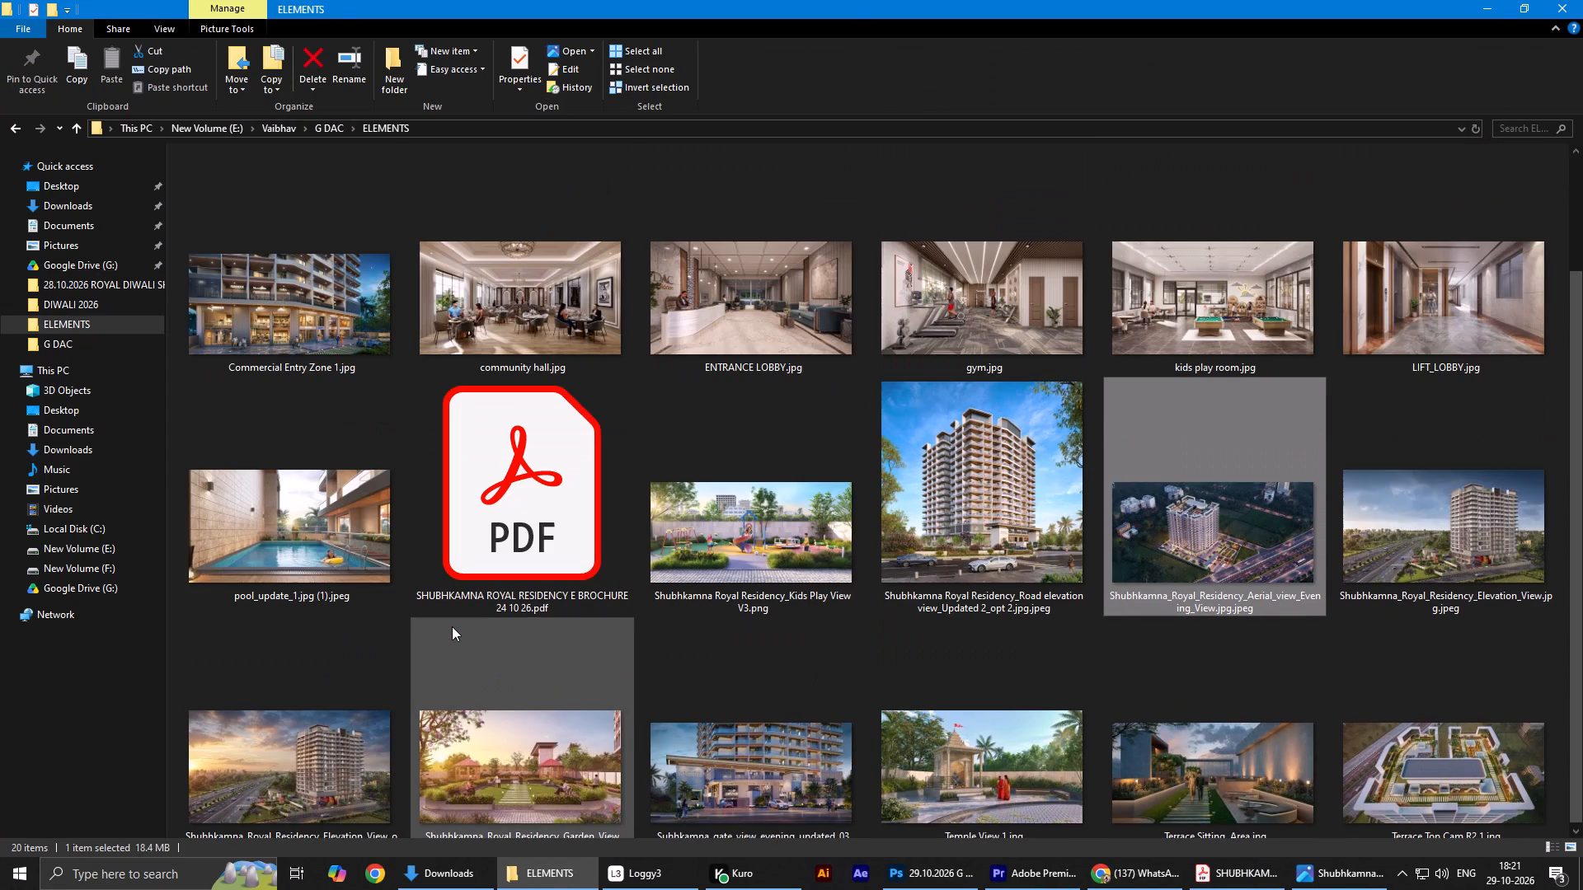
scroll(452, 626, up, 3)
scroll(452, 626, down, 4)
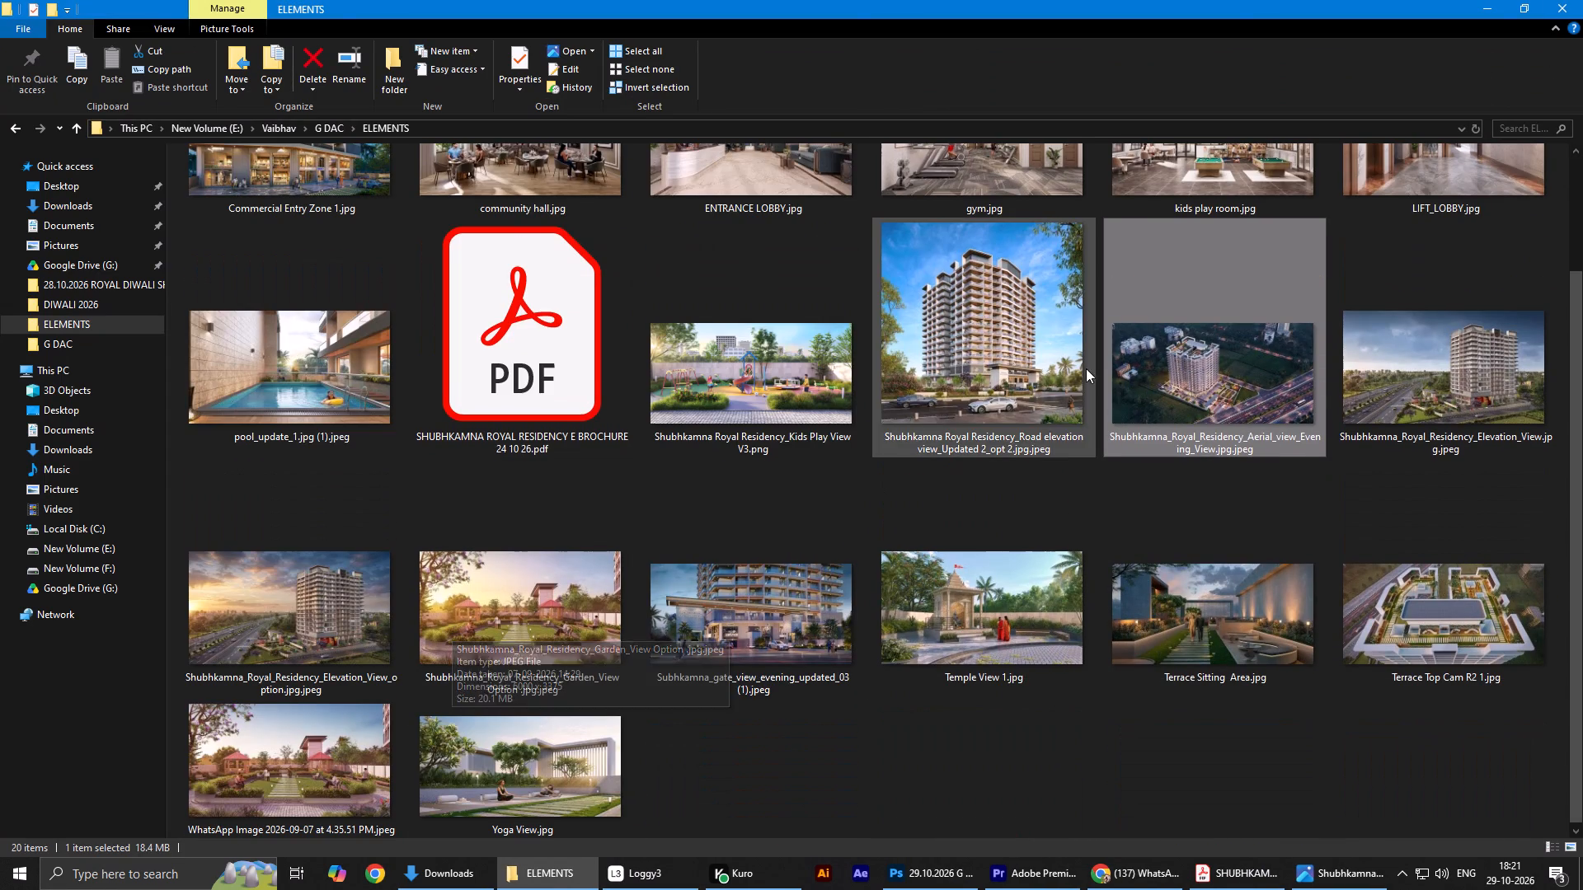
double_click(1183, 389)
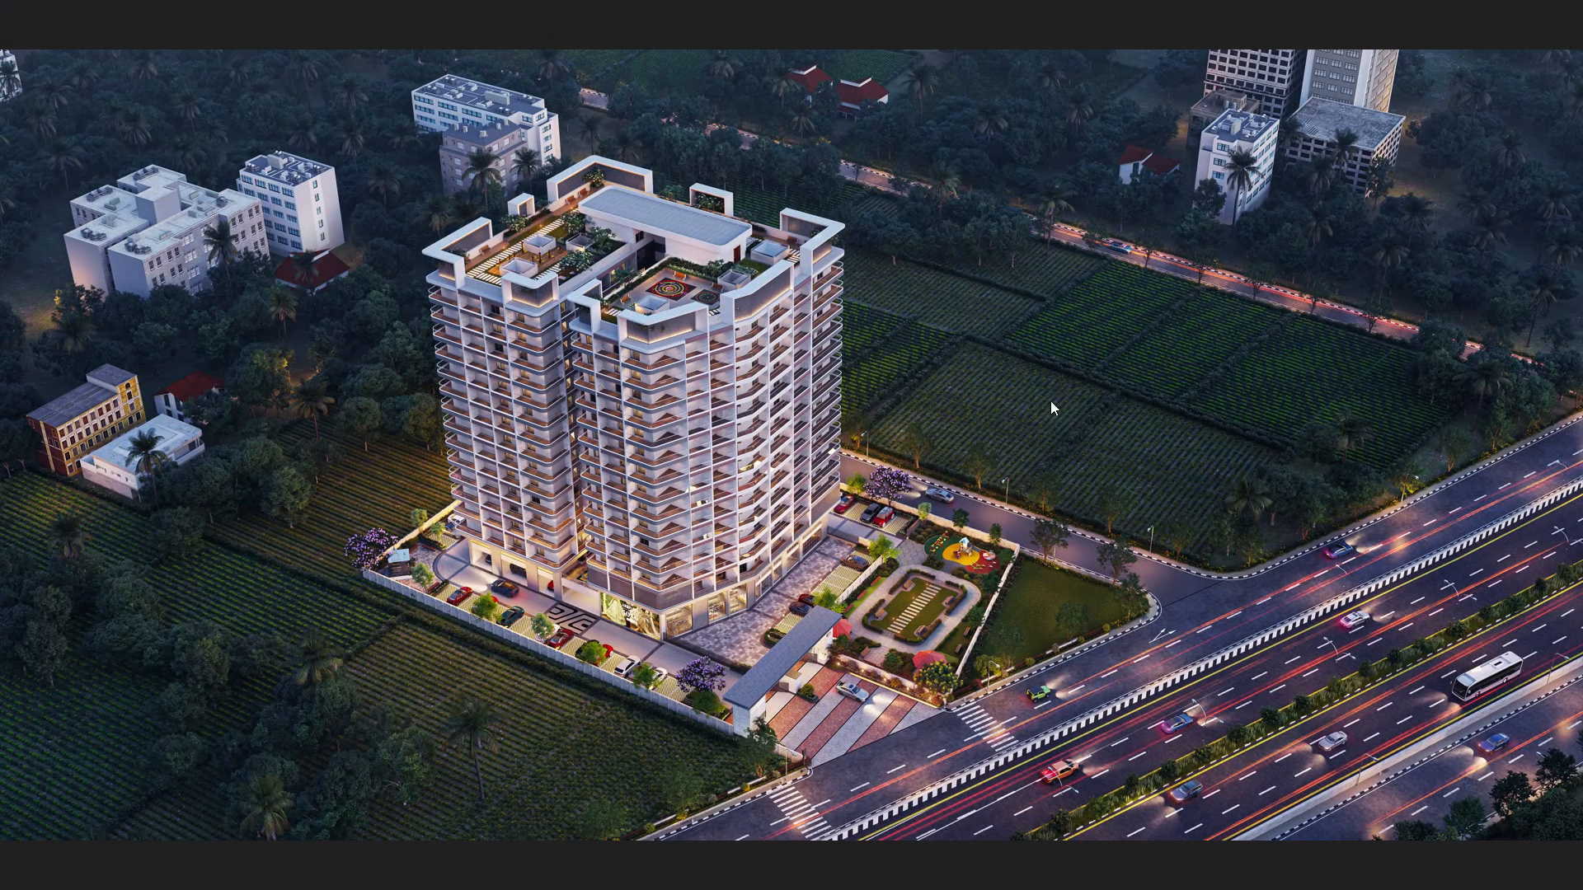
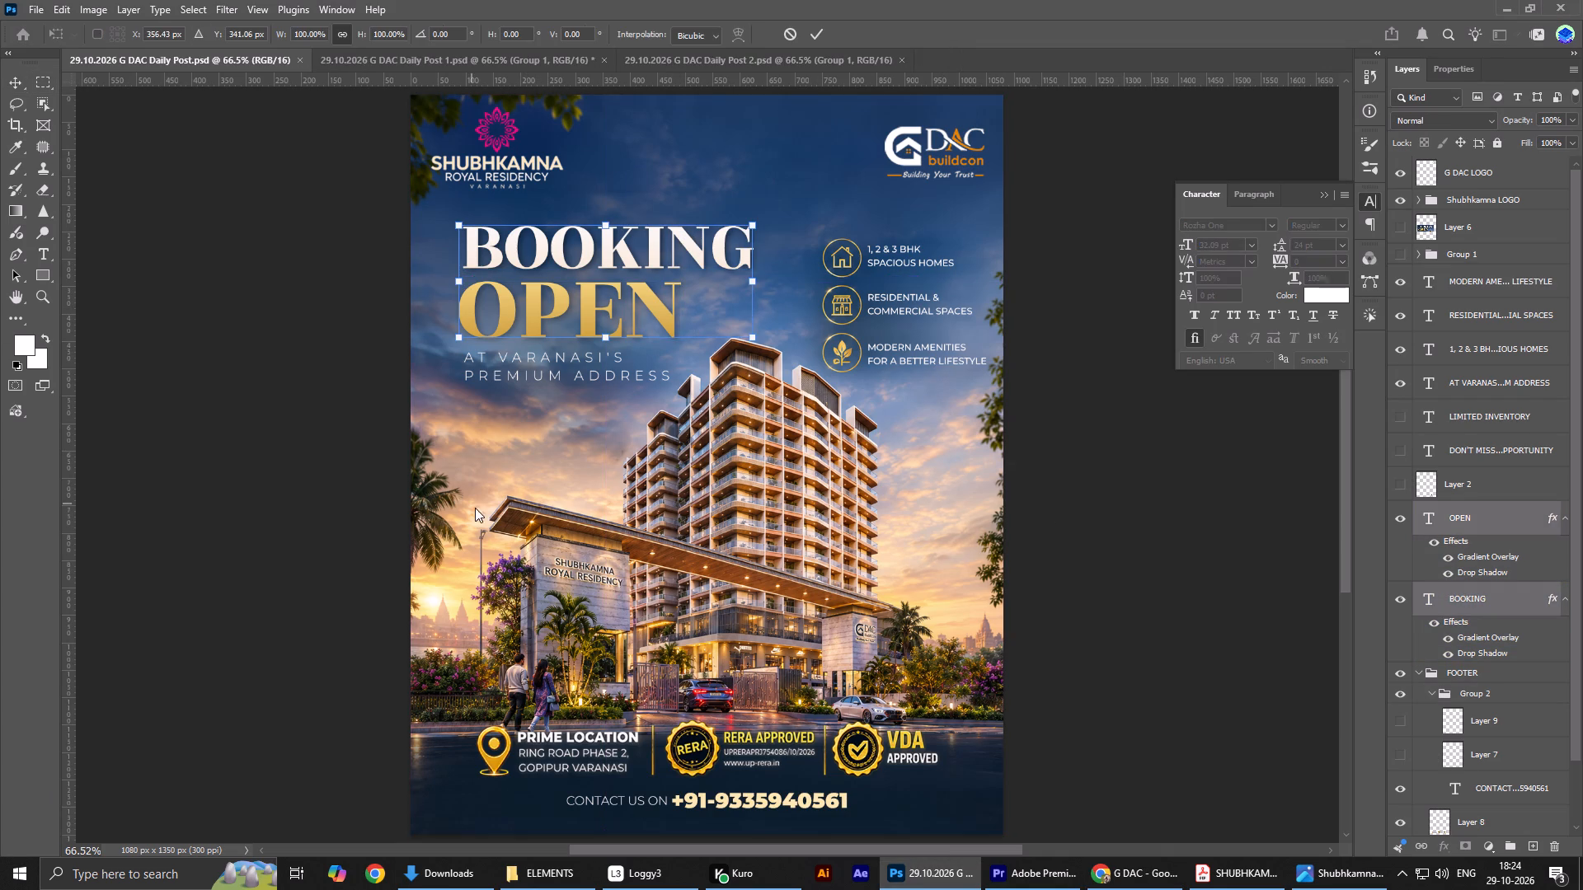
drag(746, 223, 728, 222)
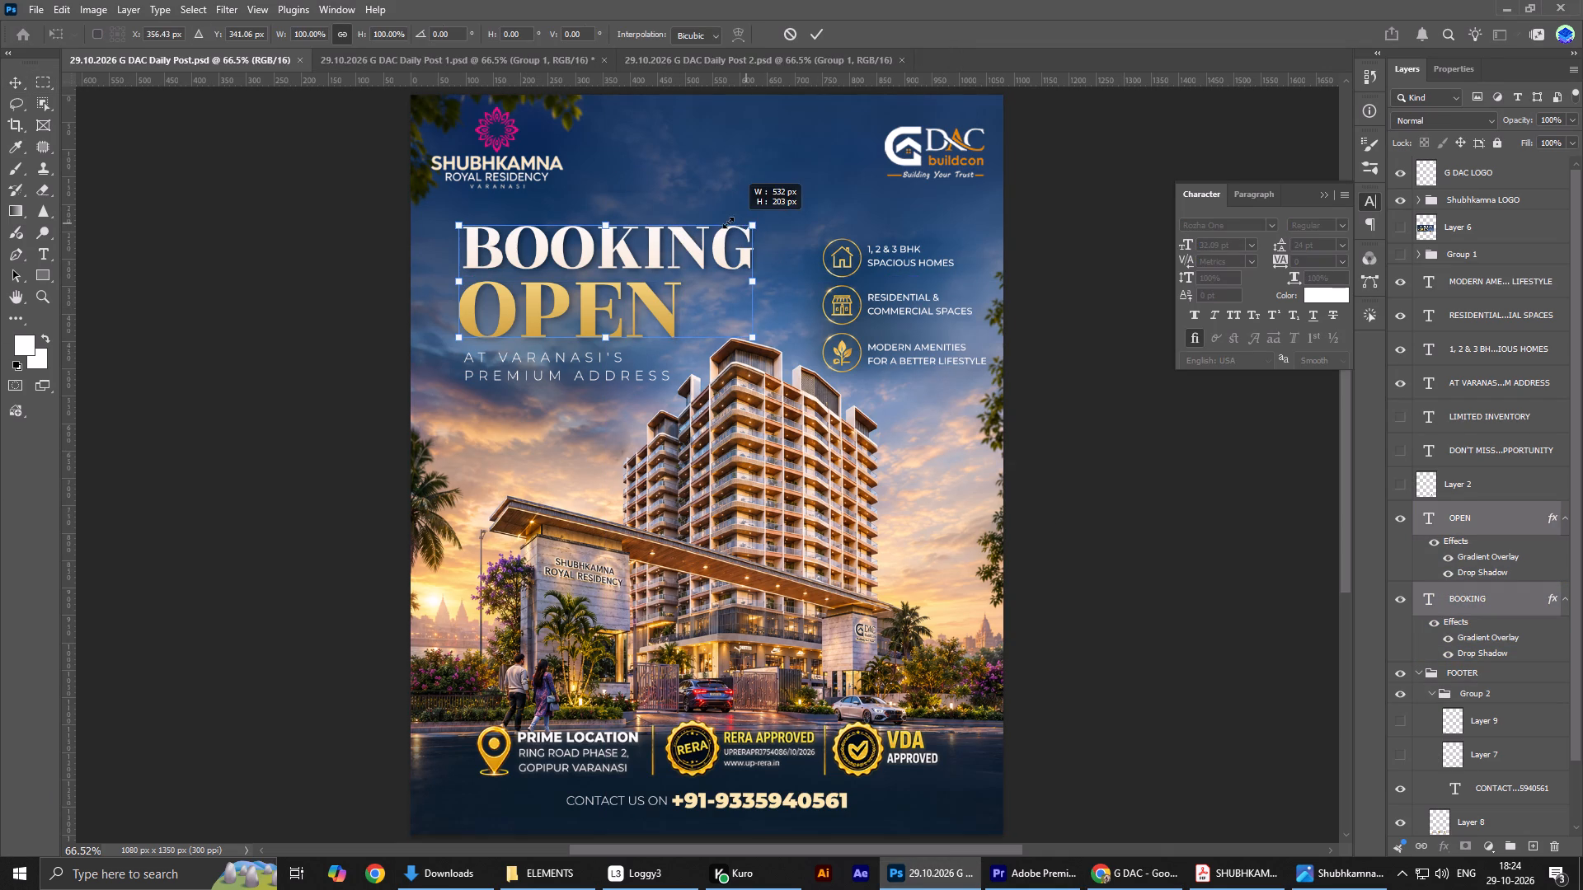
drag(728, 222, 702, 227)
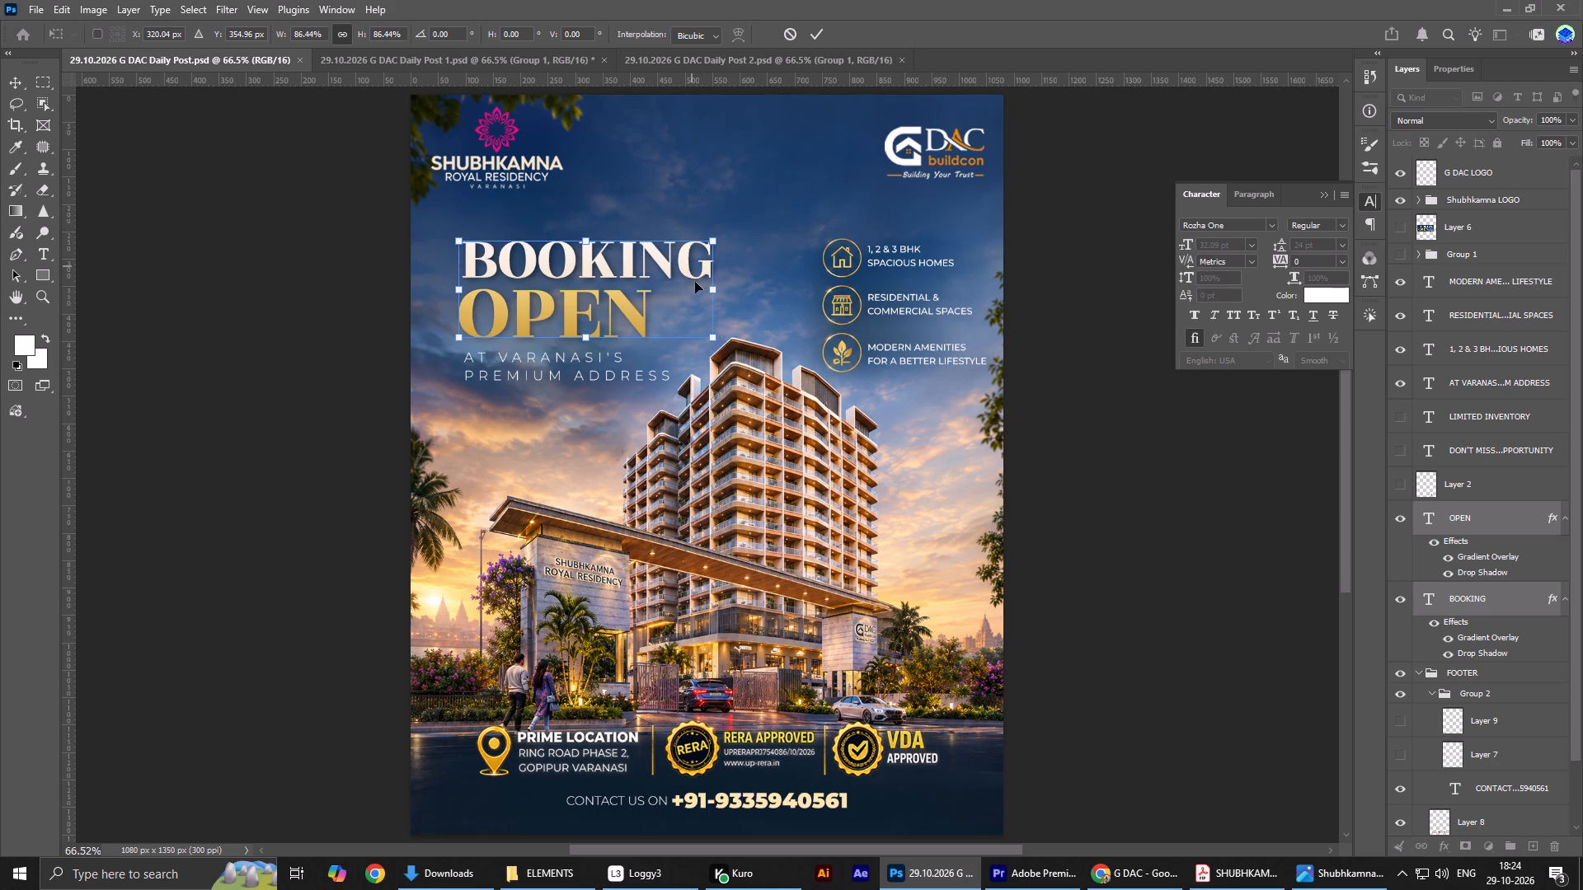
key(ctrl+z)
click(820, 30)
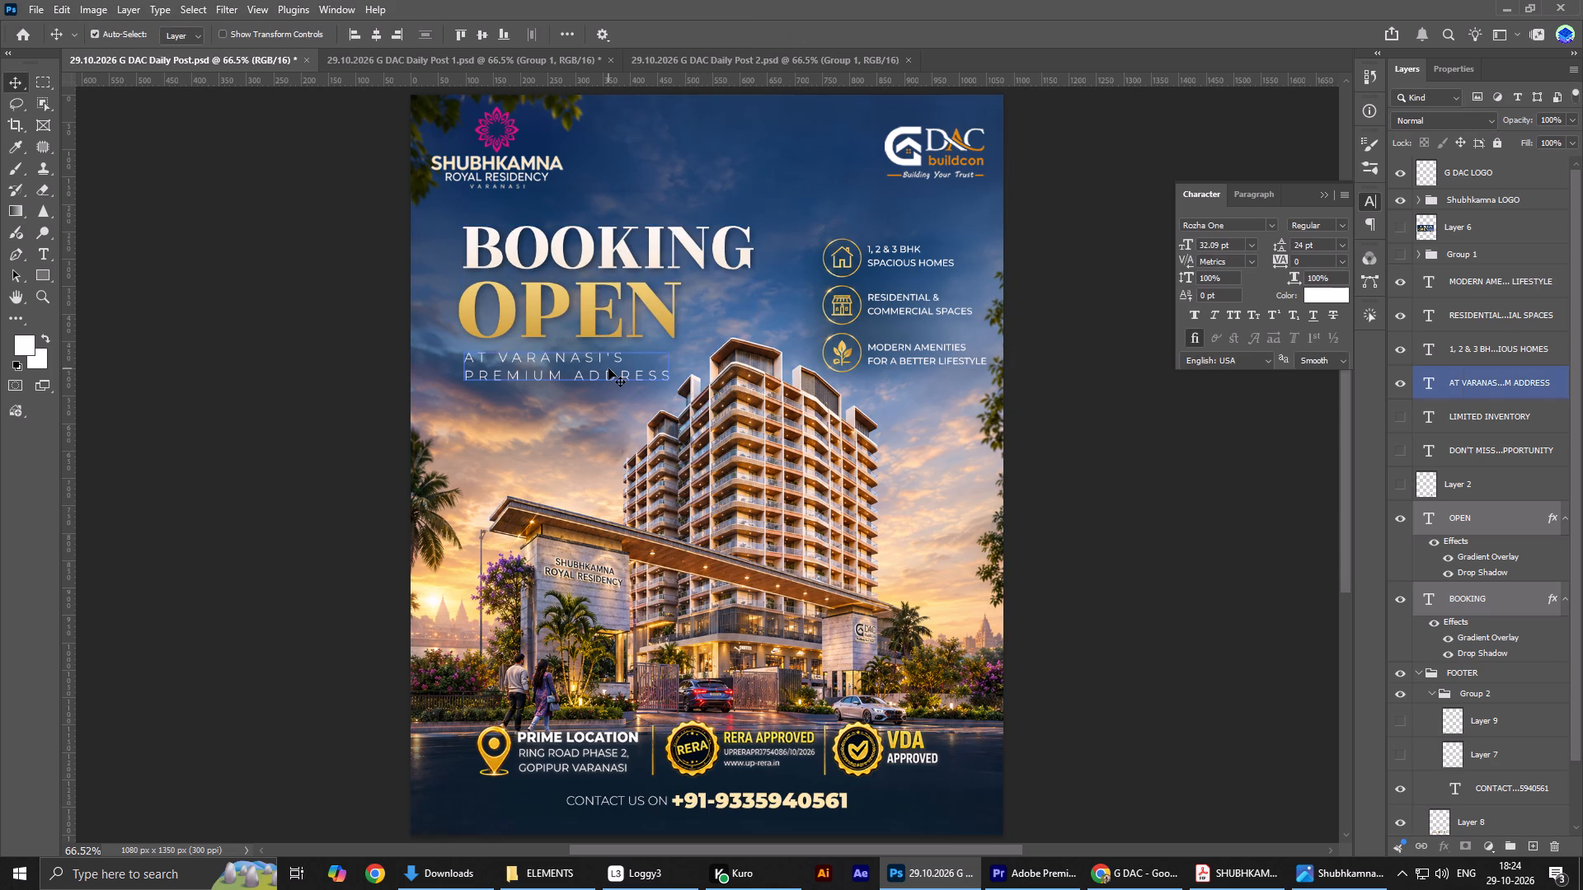
Scale the BOOKING OPEN heading together with the "At Varanasi's Premium Address" tagline to about 81% and move them down 40 px.
shift+click(608, 368)
key(ctrl+t)
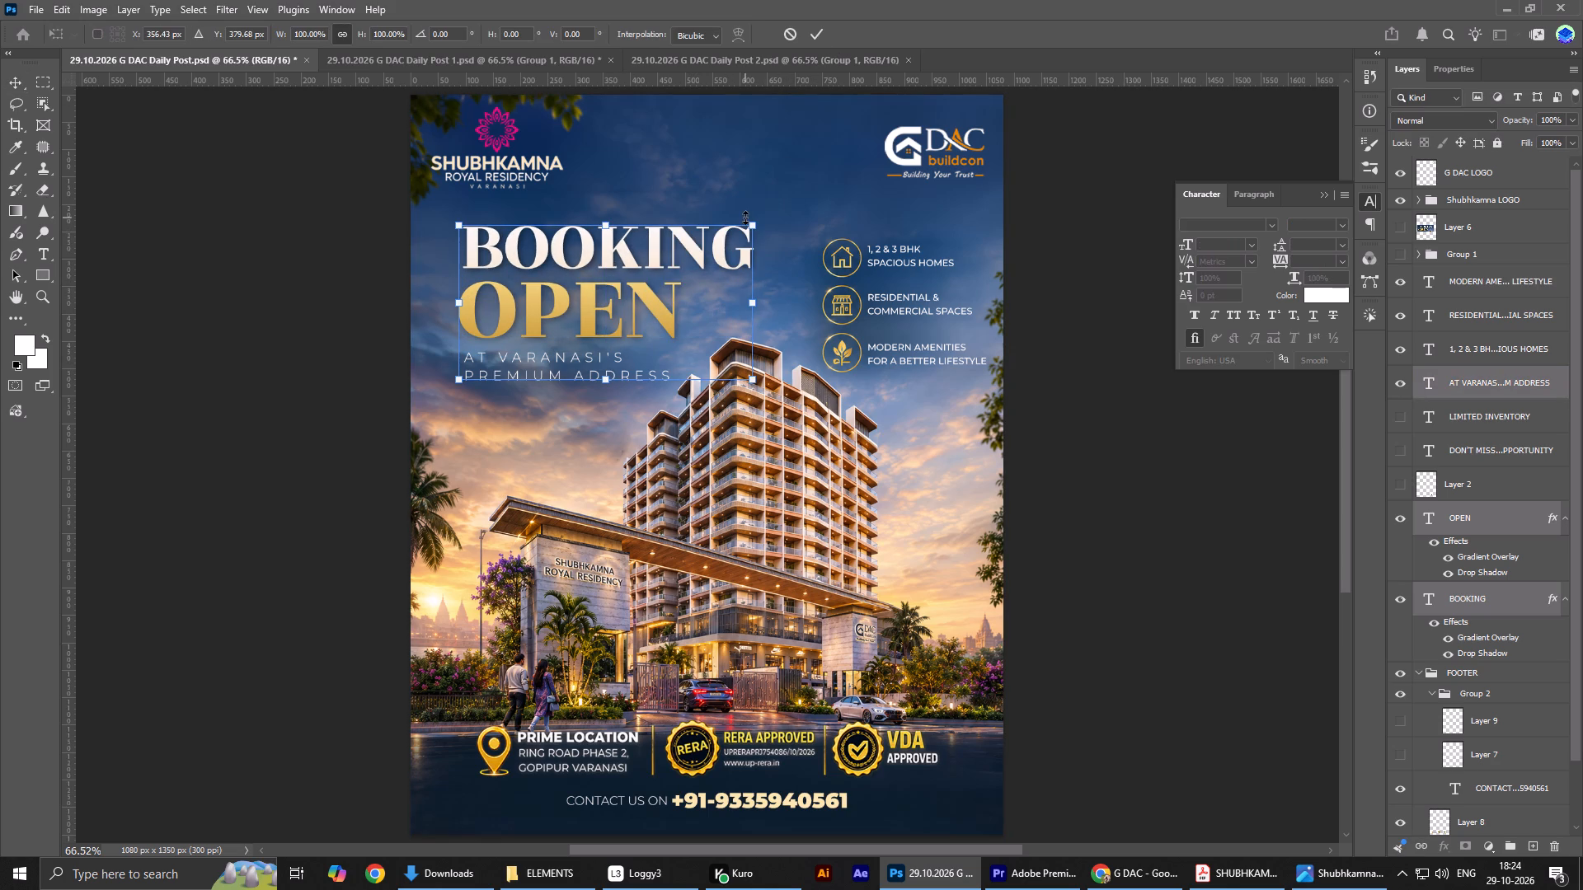
drag(752, 221, 707, 246)
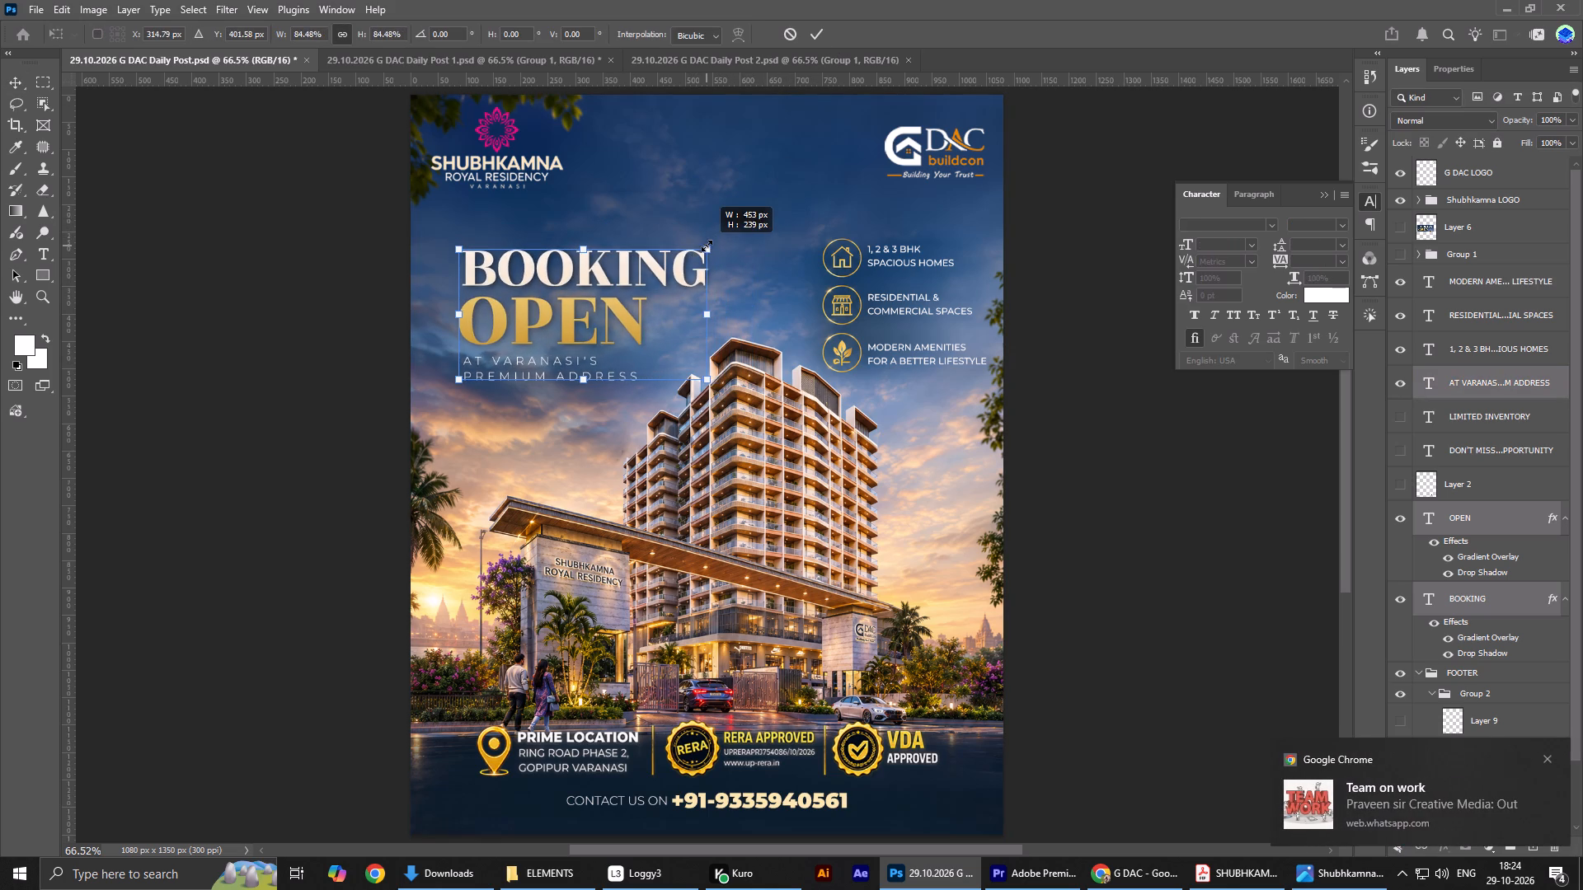
drag(707, 246, 693, 259)
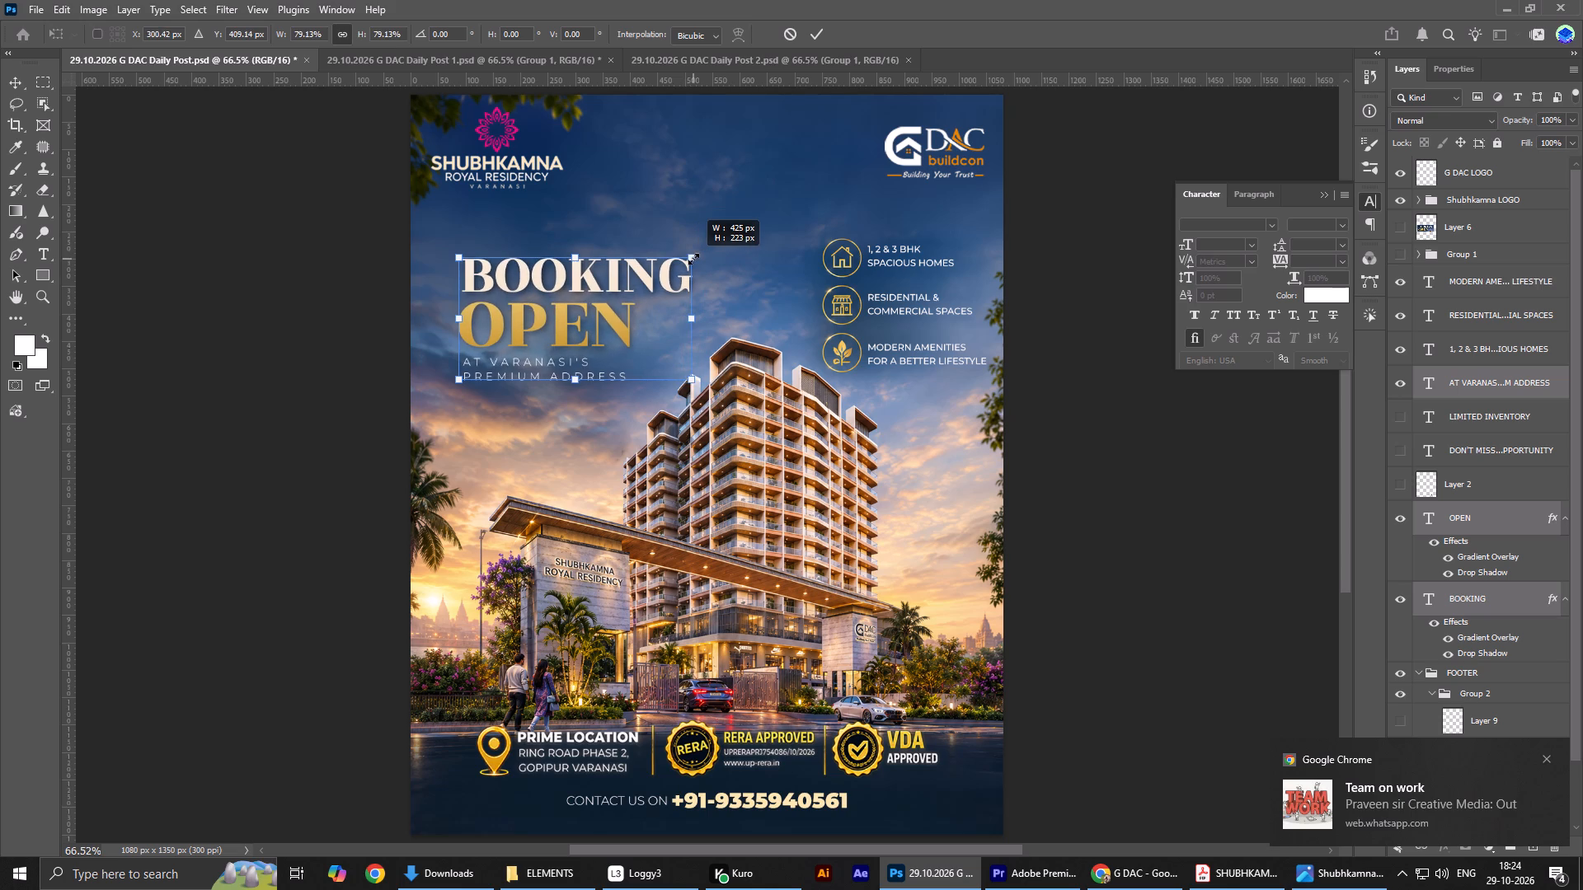
drag(693, 259, 701, 259)
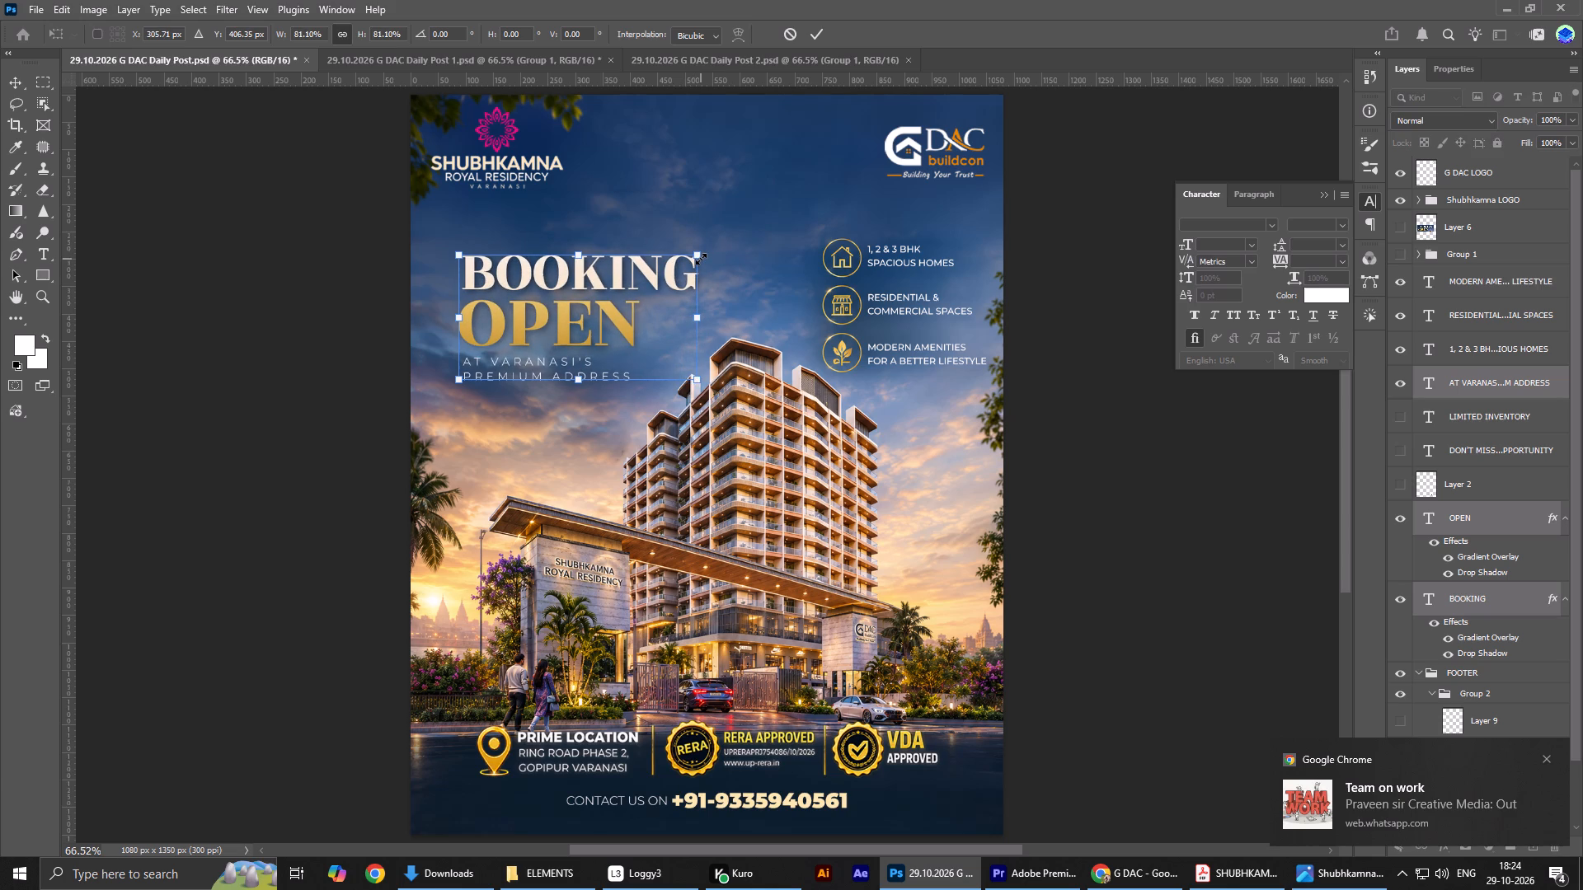
key(shift+Down)
key(shift+Down)
key(shift+Down)
key(shift+Down)
key(Return)
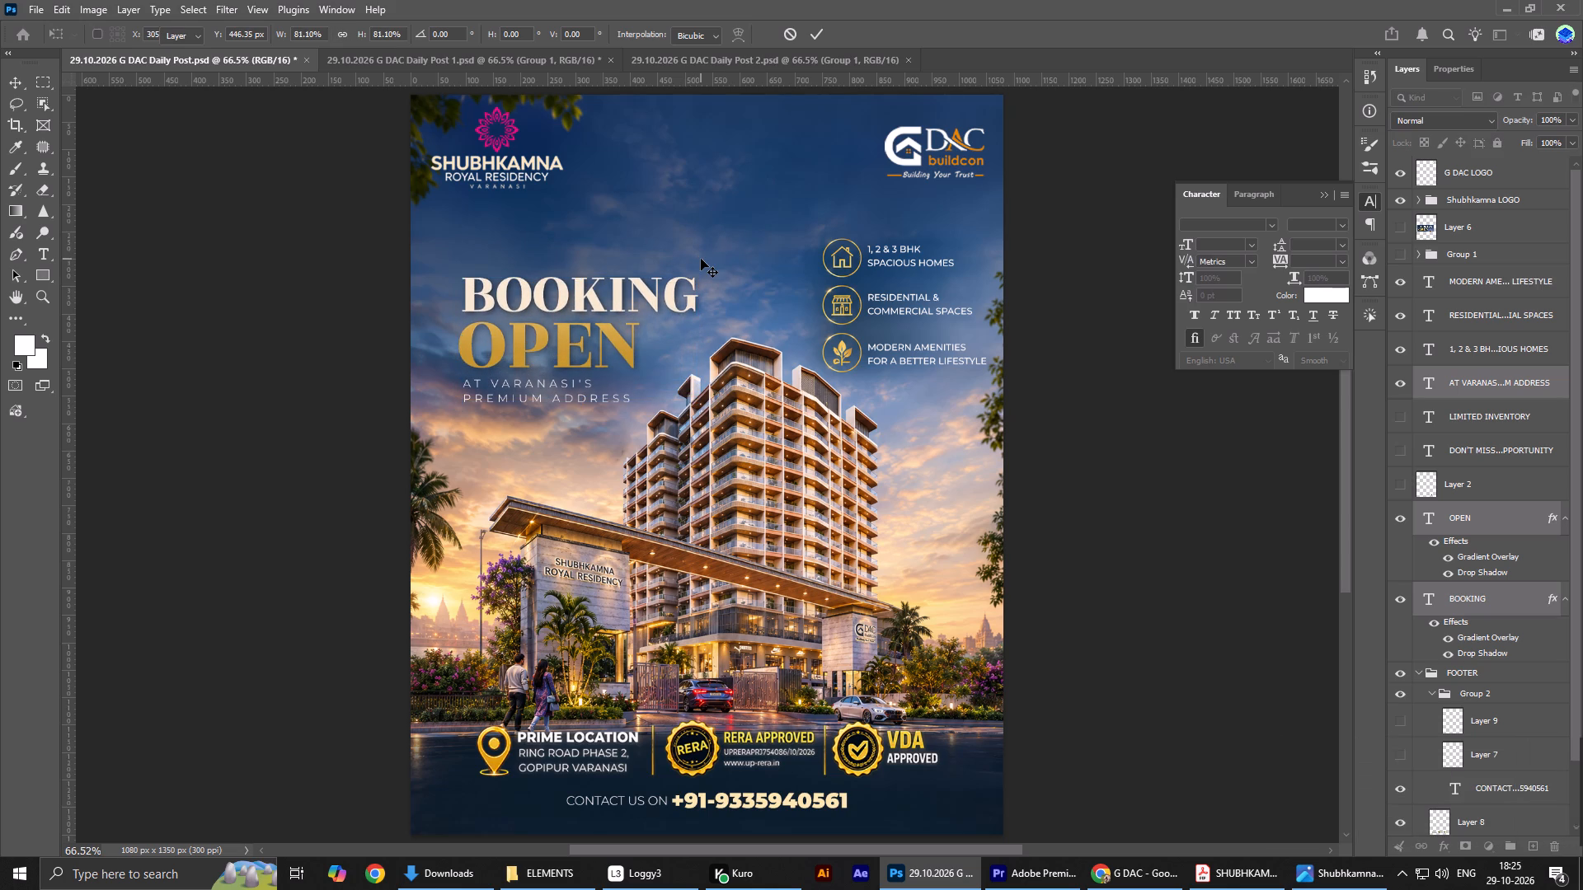
Enlarge the whole Shubhkamna LOGO group to about 139%.
click(505, 140)
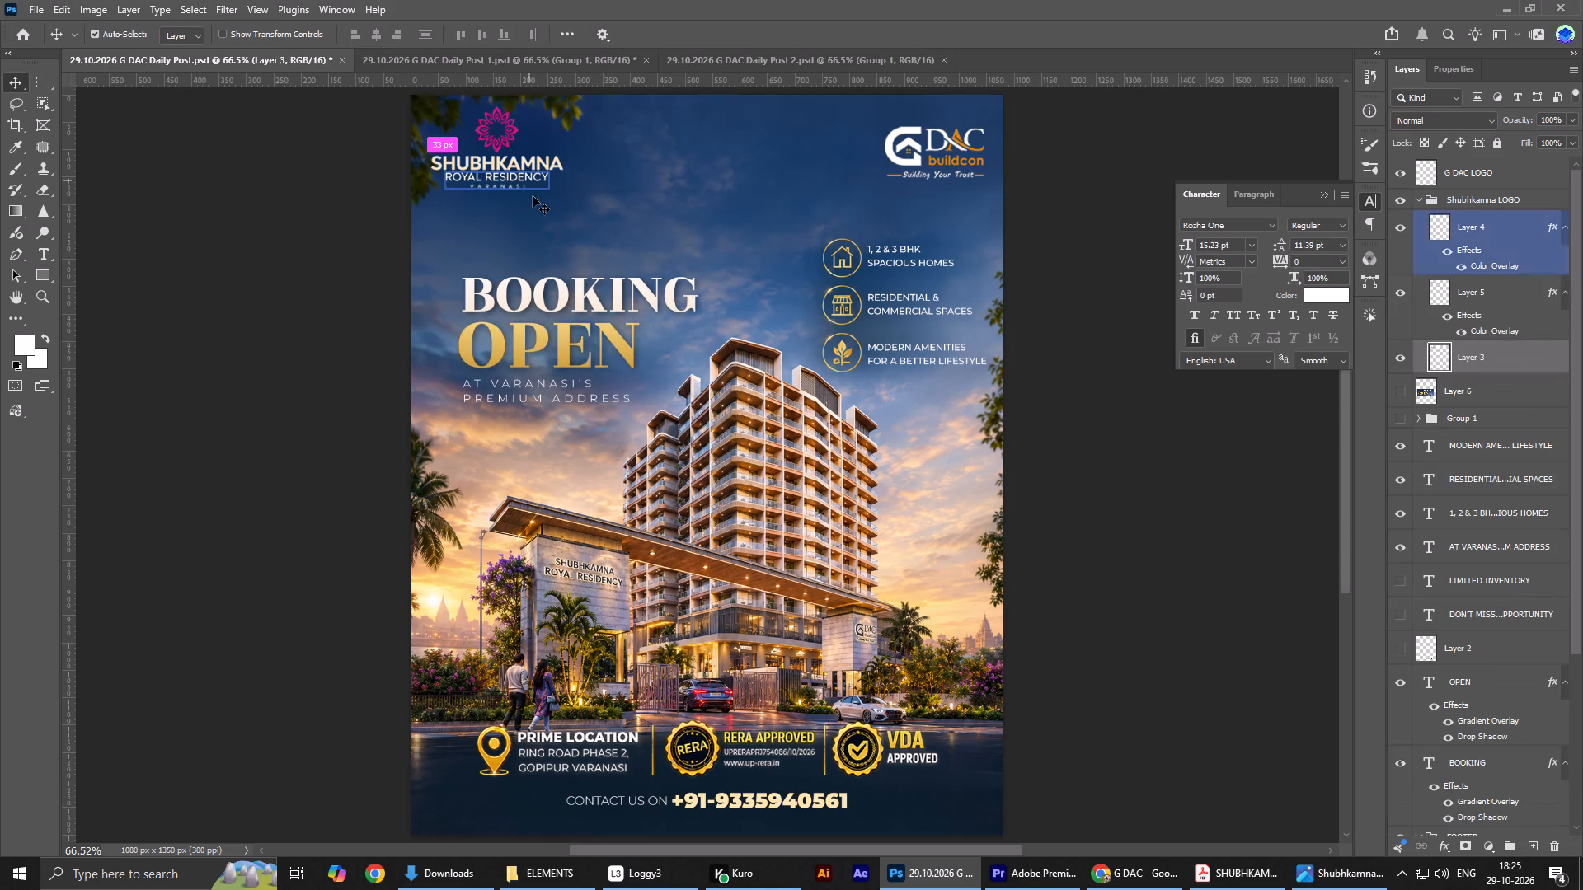
click(1423, 204)
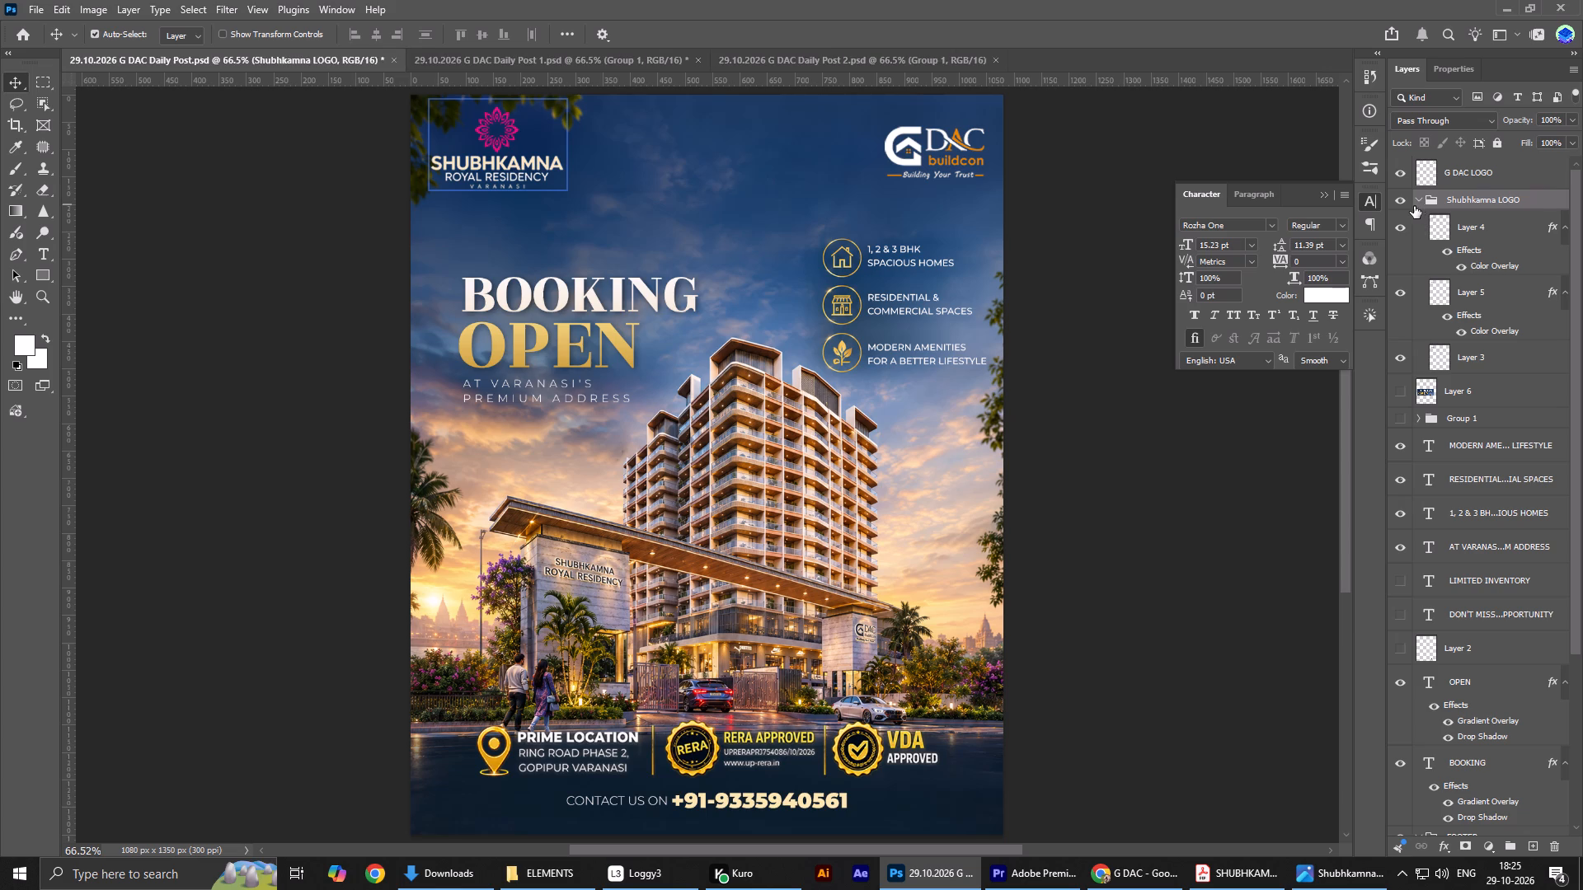
click(1414, 206)
click(1421, 202)
click(1466, 198)
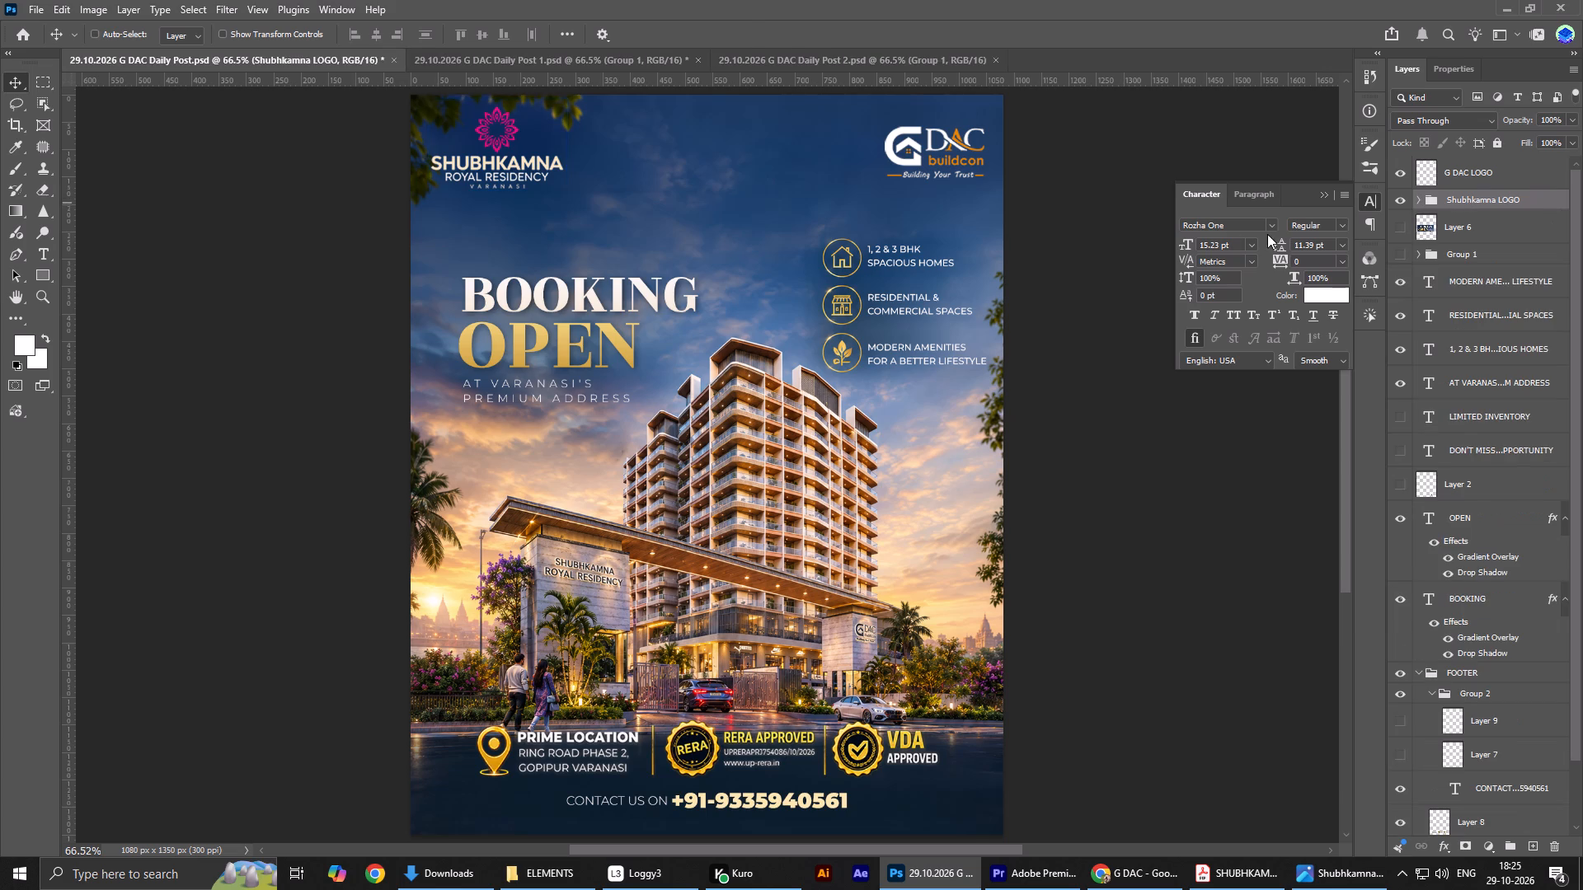
key(ctrl+t)
drag(573, 190, 622, 212)
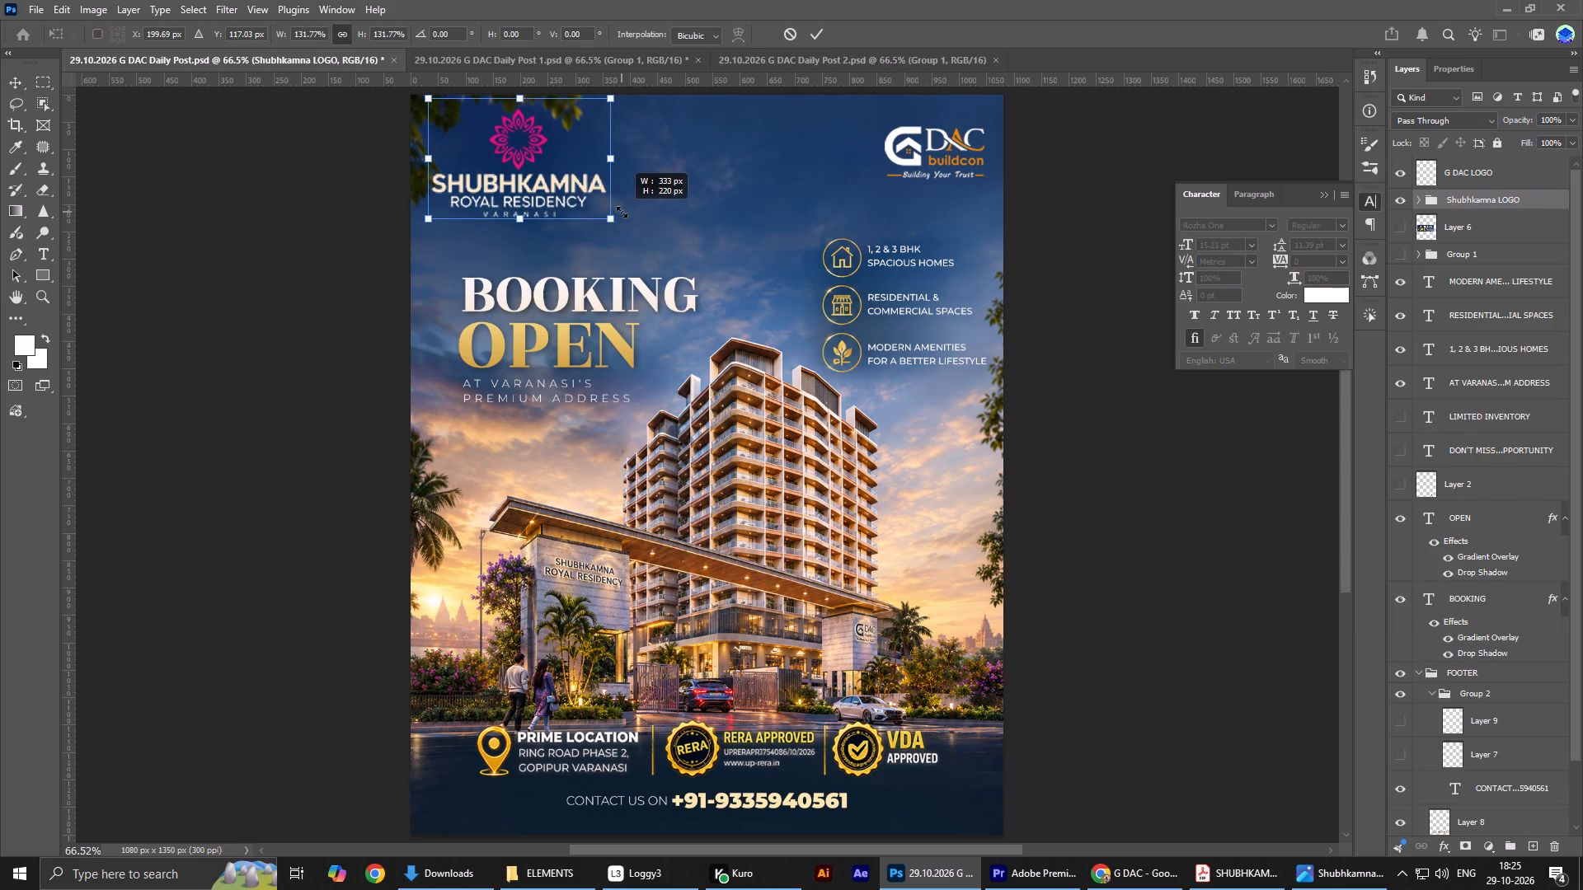
drag(622, 212, 631, 219)
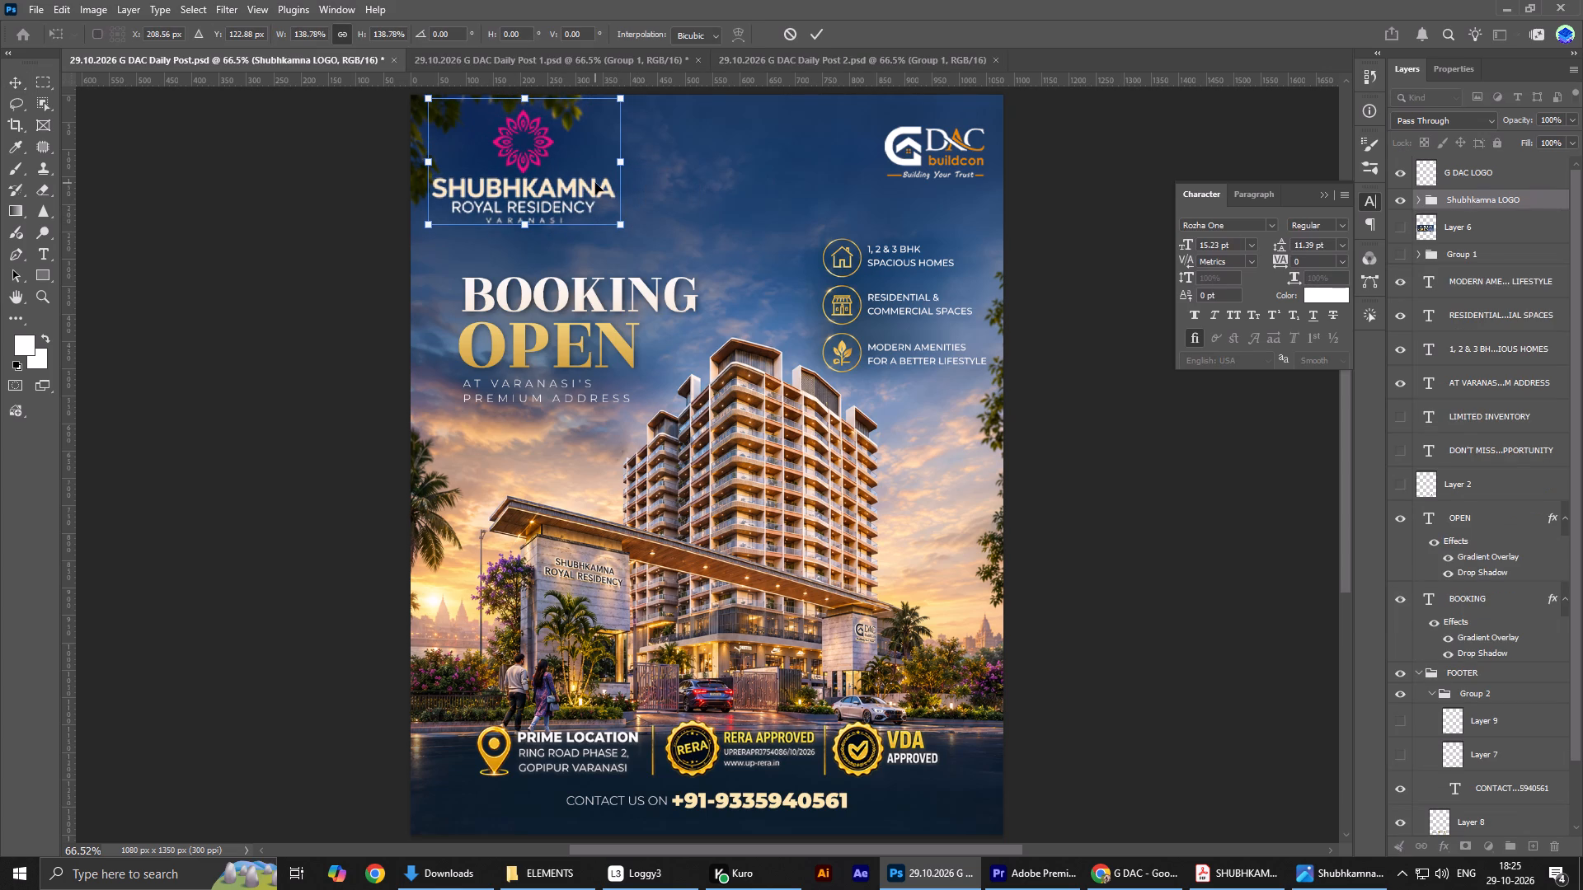
key(Return)
Nudge the Shubhkamna logo group slightly right and down from the poster's corner.
key(shift+Down)
key(shift+Down)
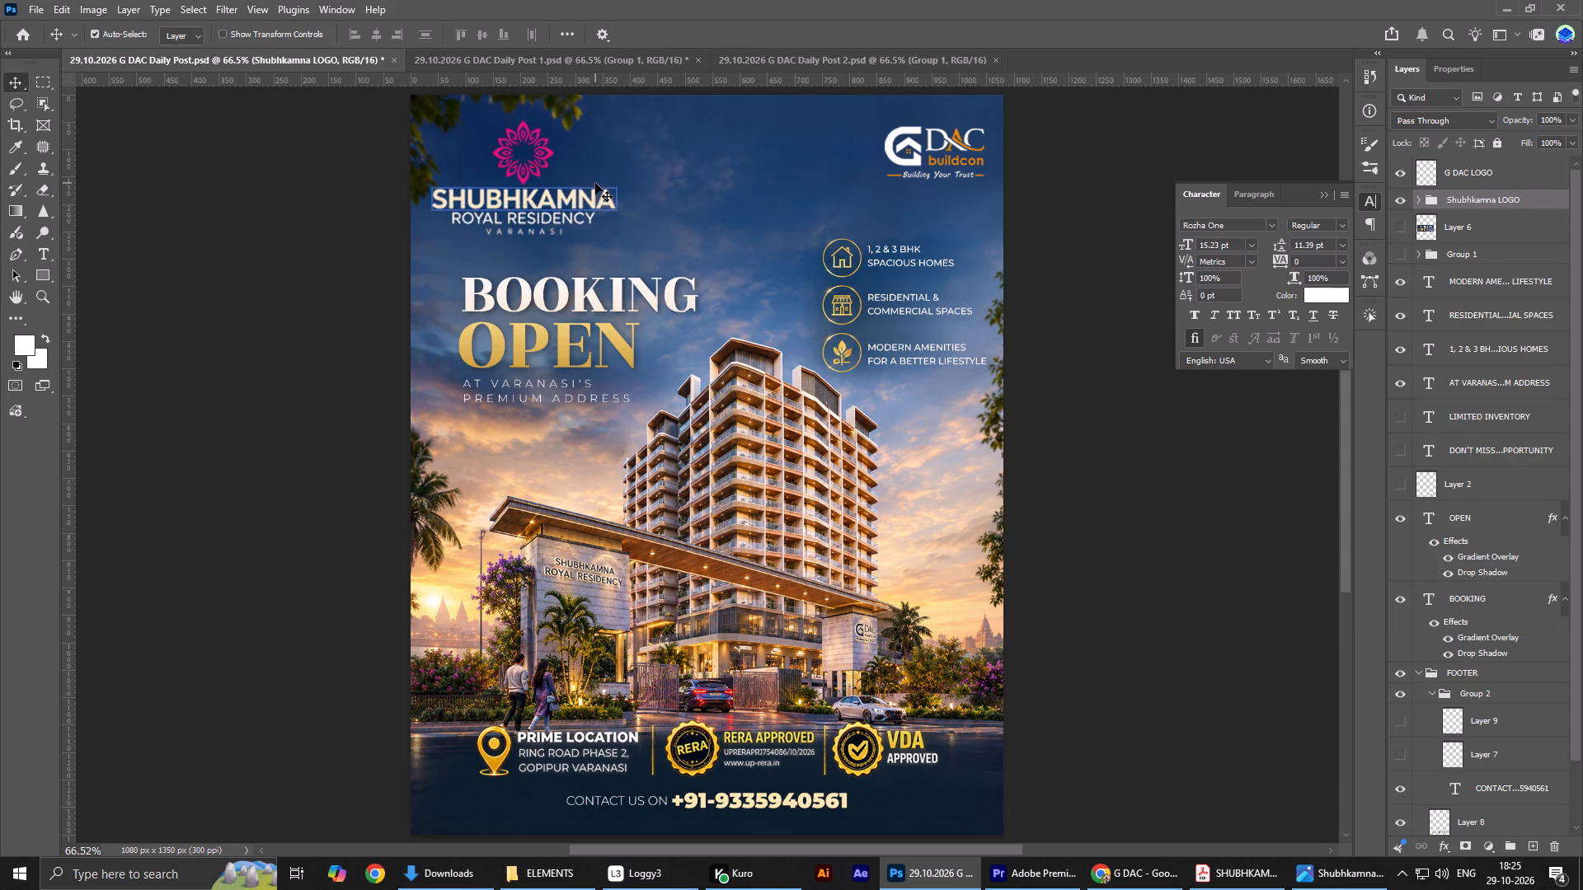
key(shift+Up)
key(shift+Right)
key(shift+Right)
key(shift+Left)
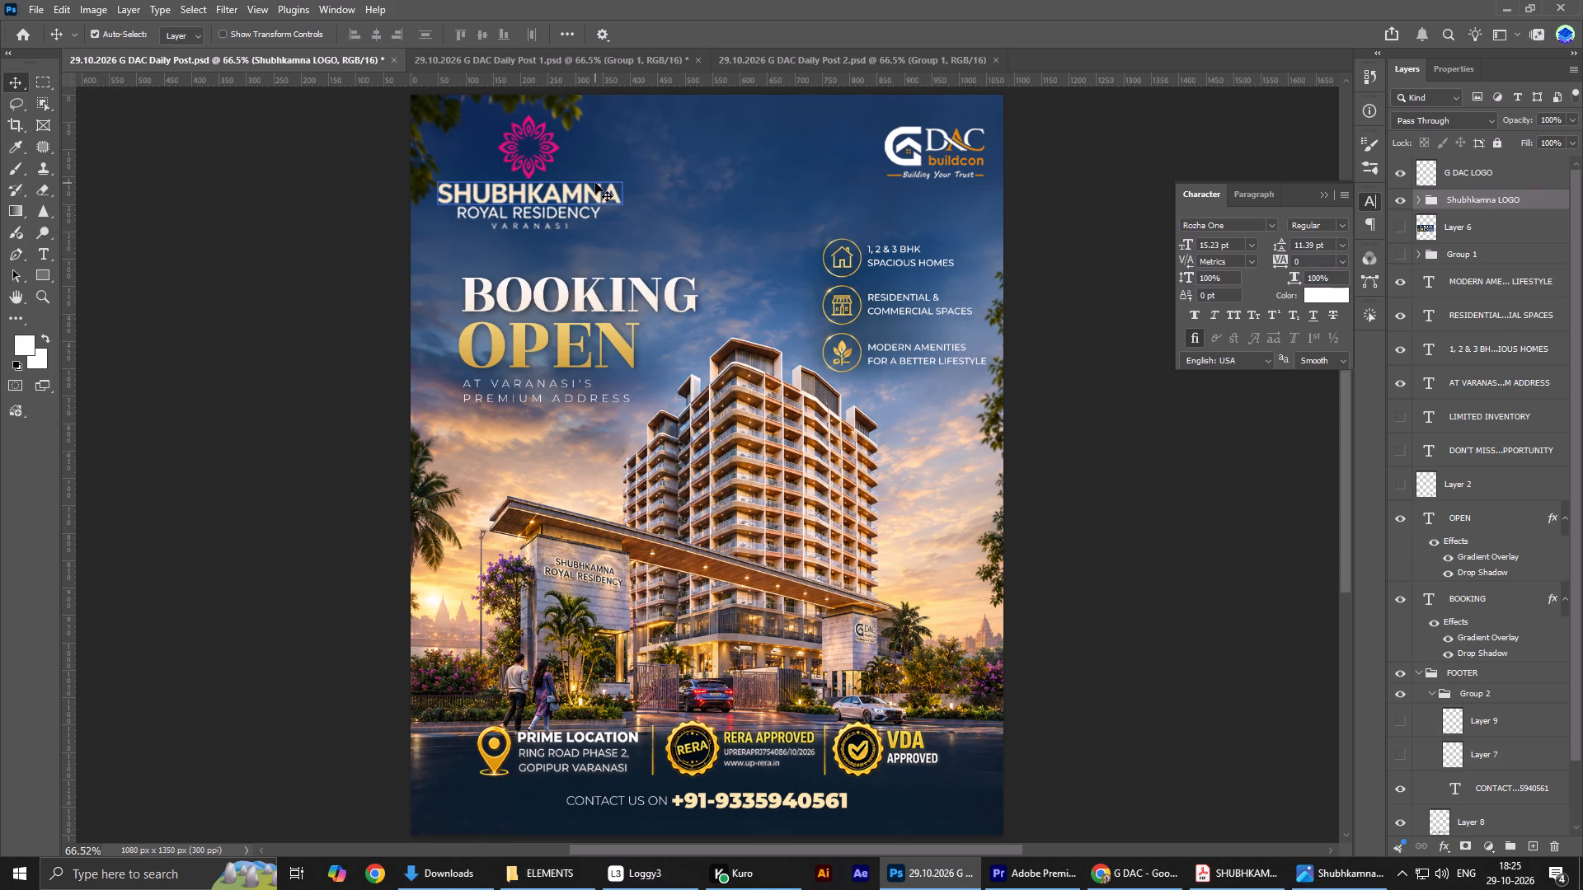
key(Right)
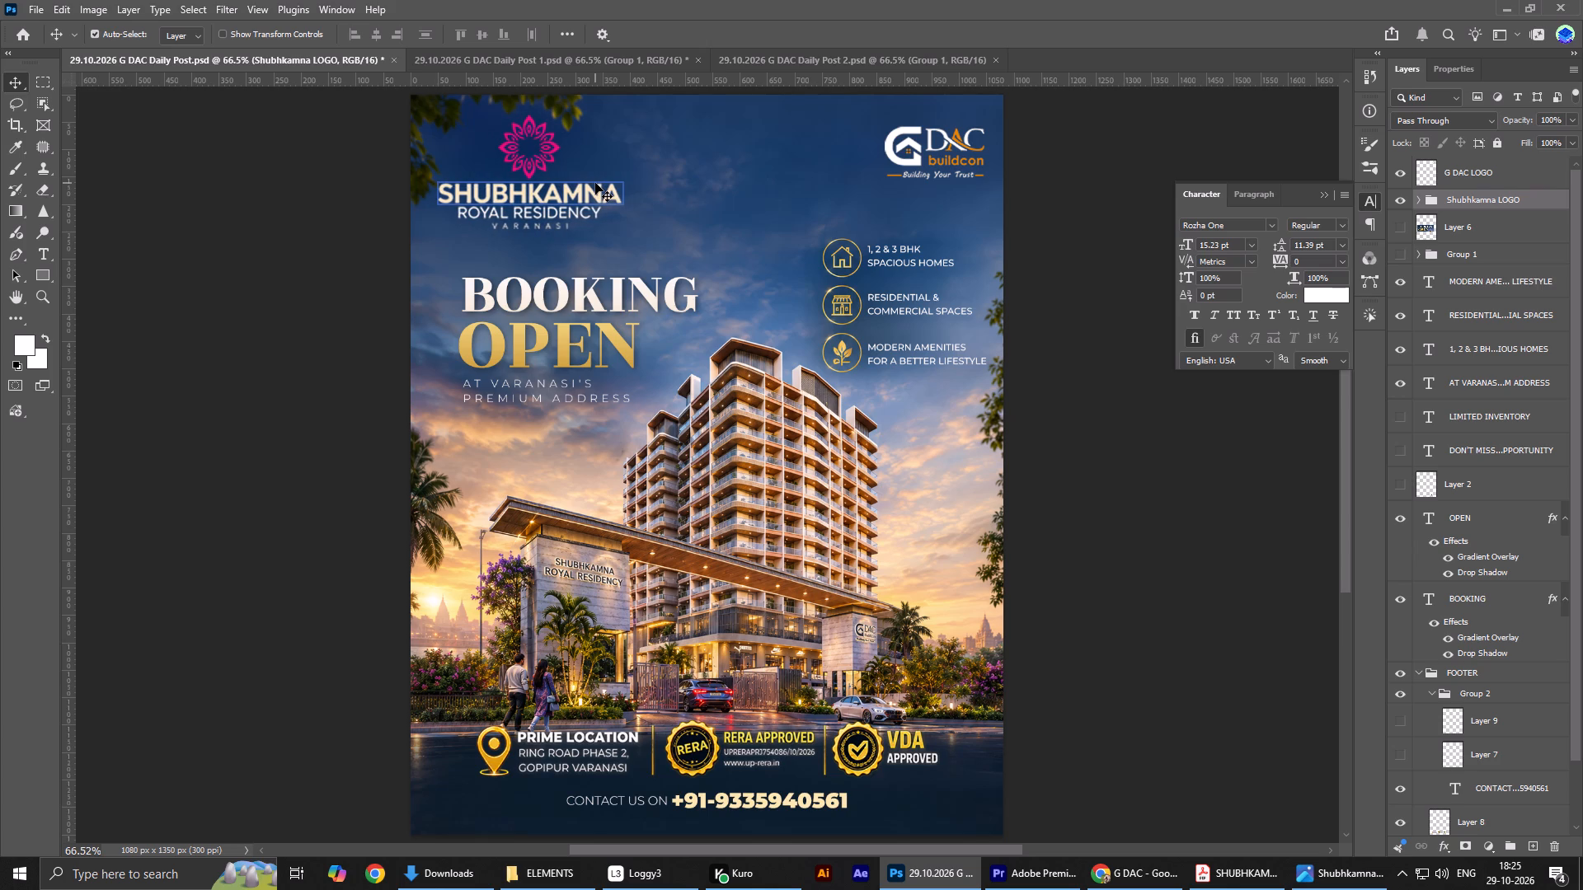
key(Up)
key(Up)
key(Up)
key(Up)
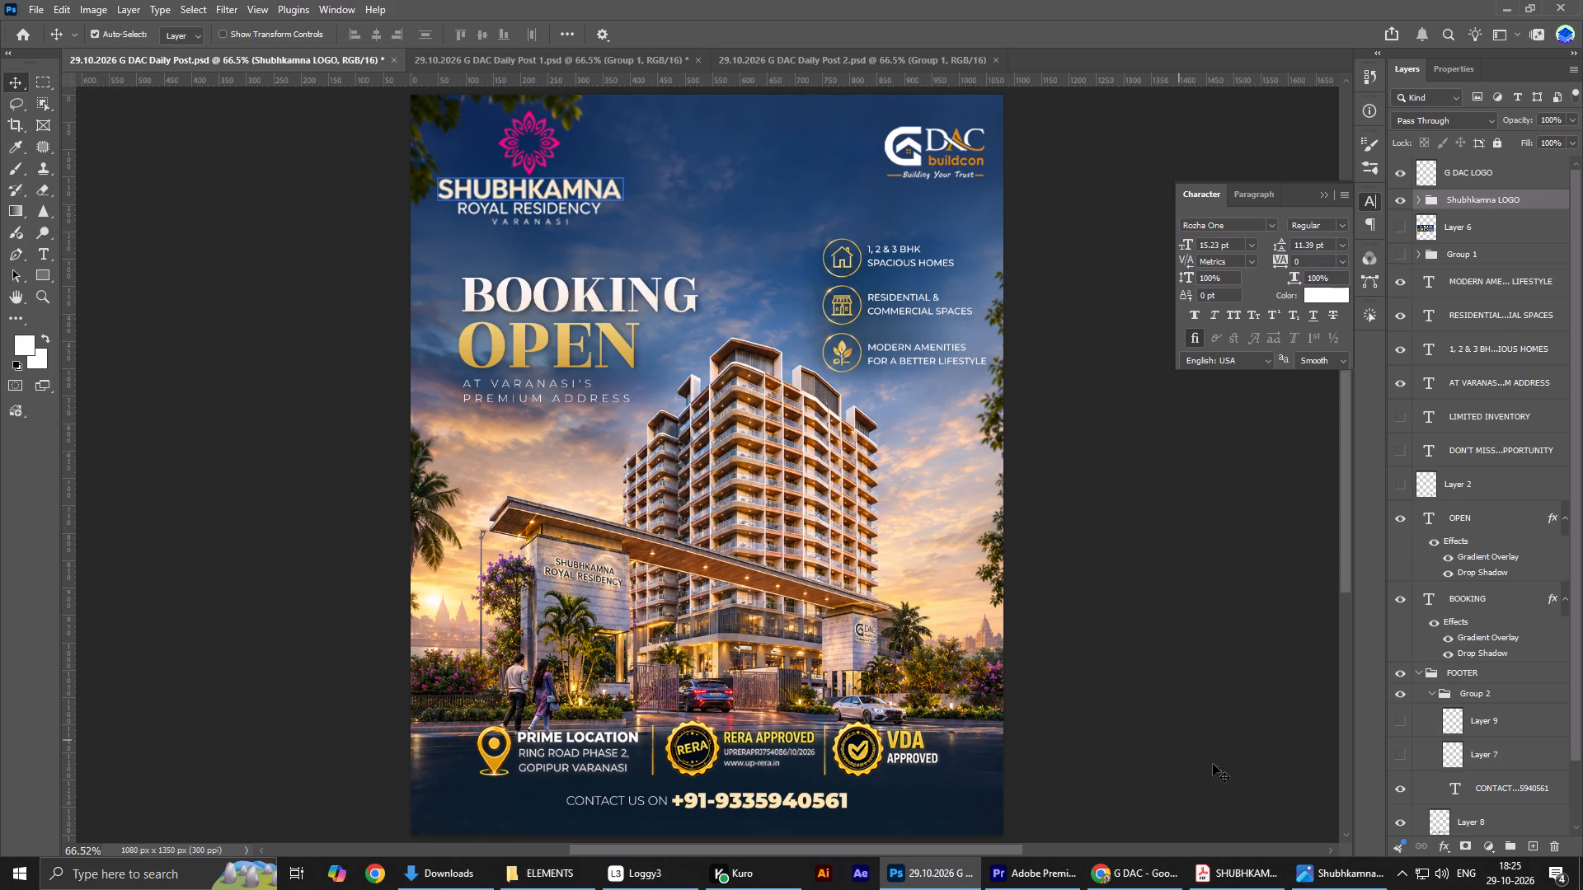
Scale the BOOKING, OPEN and tagline text layers together up to about 118%.
click(615, 294)
shift+click(589, 349)
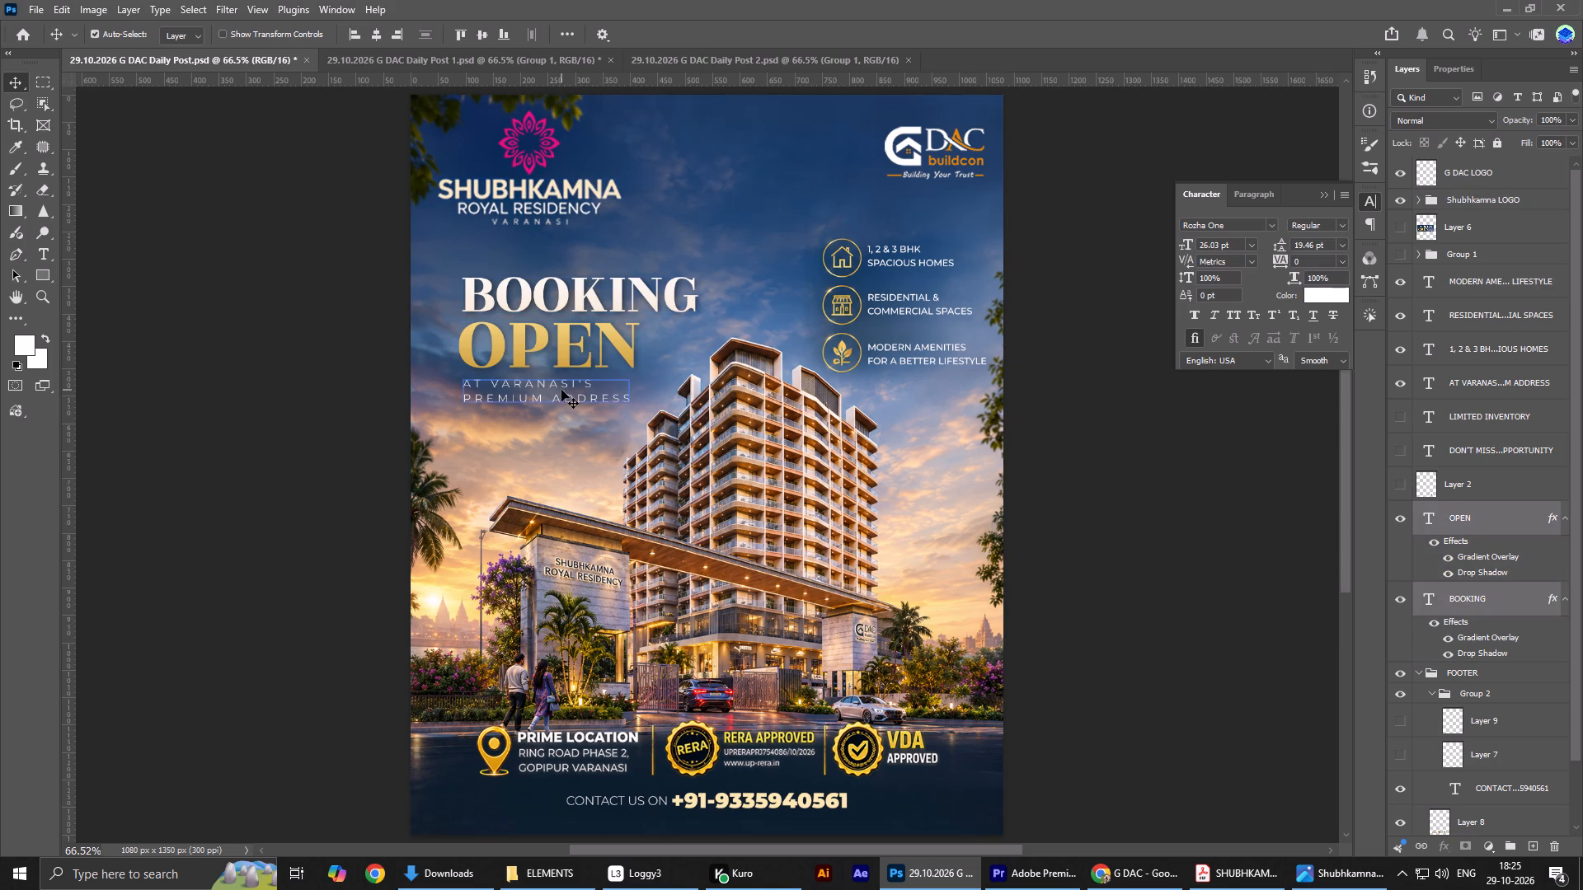
shift+click(559, 391)
key(ctrl+t)
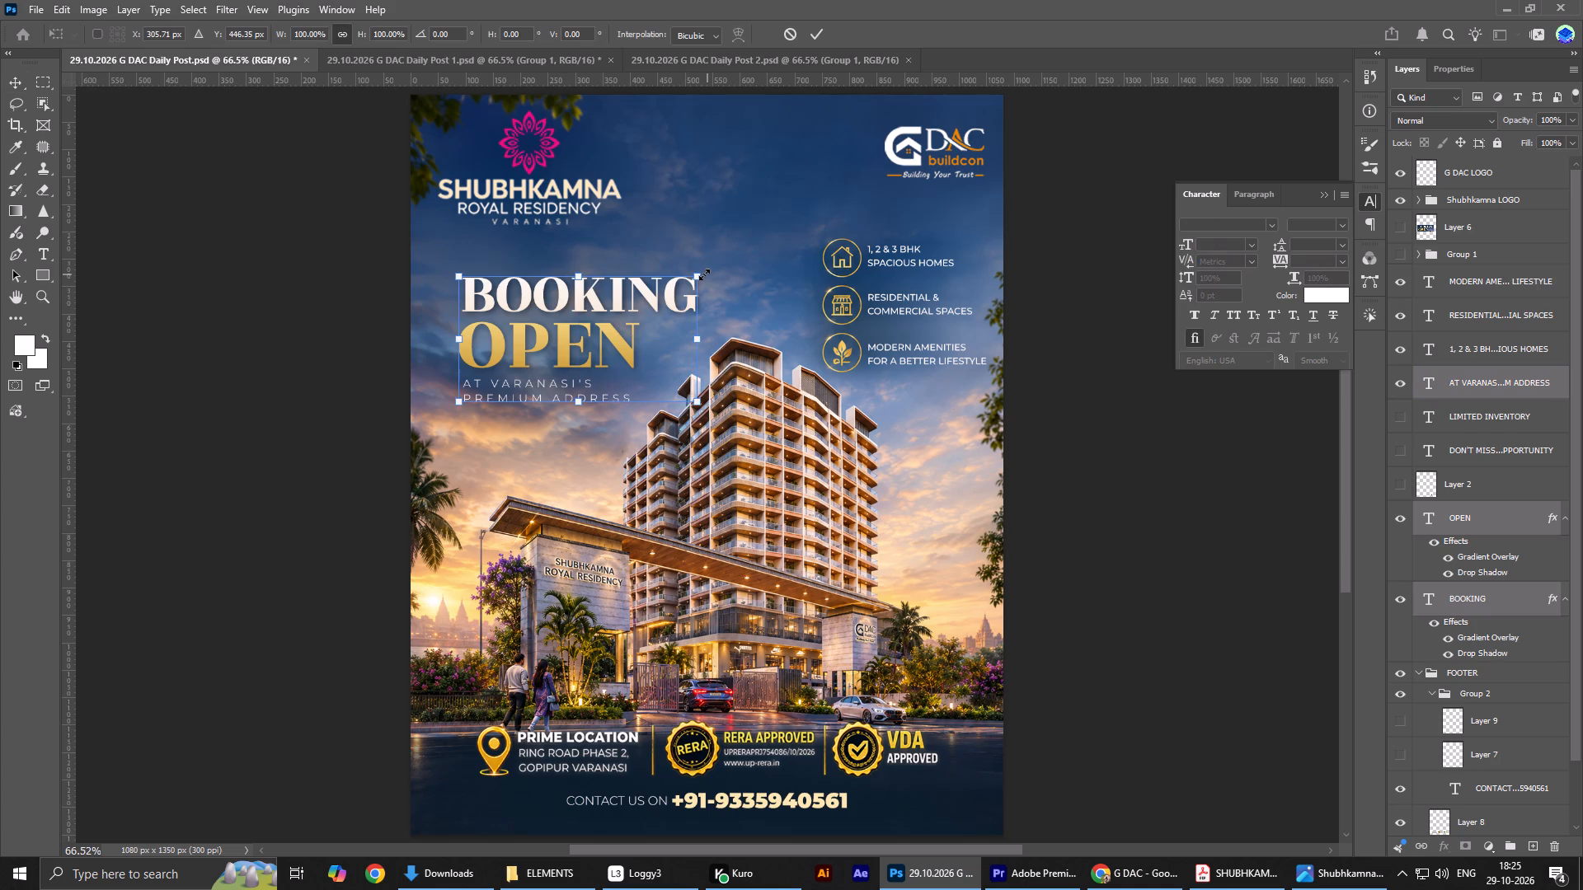
drag(704, 274, 752, 264)
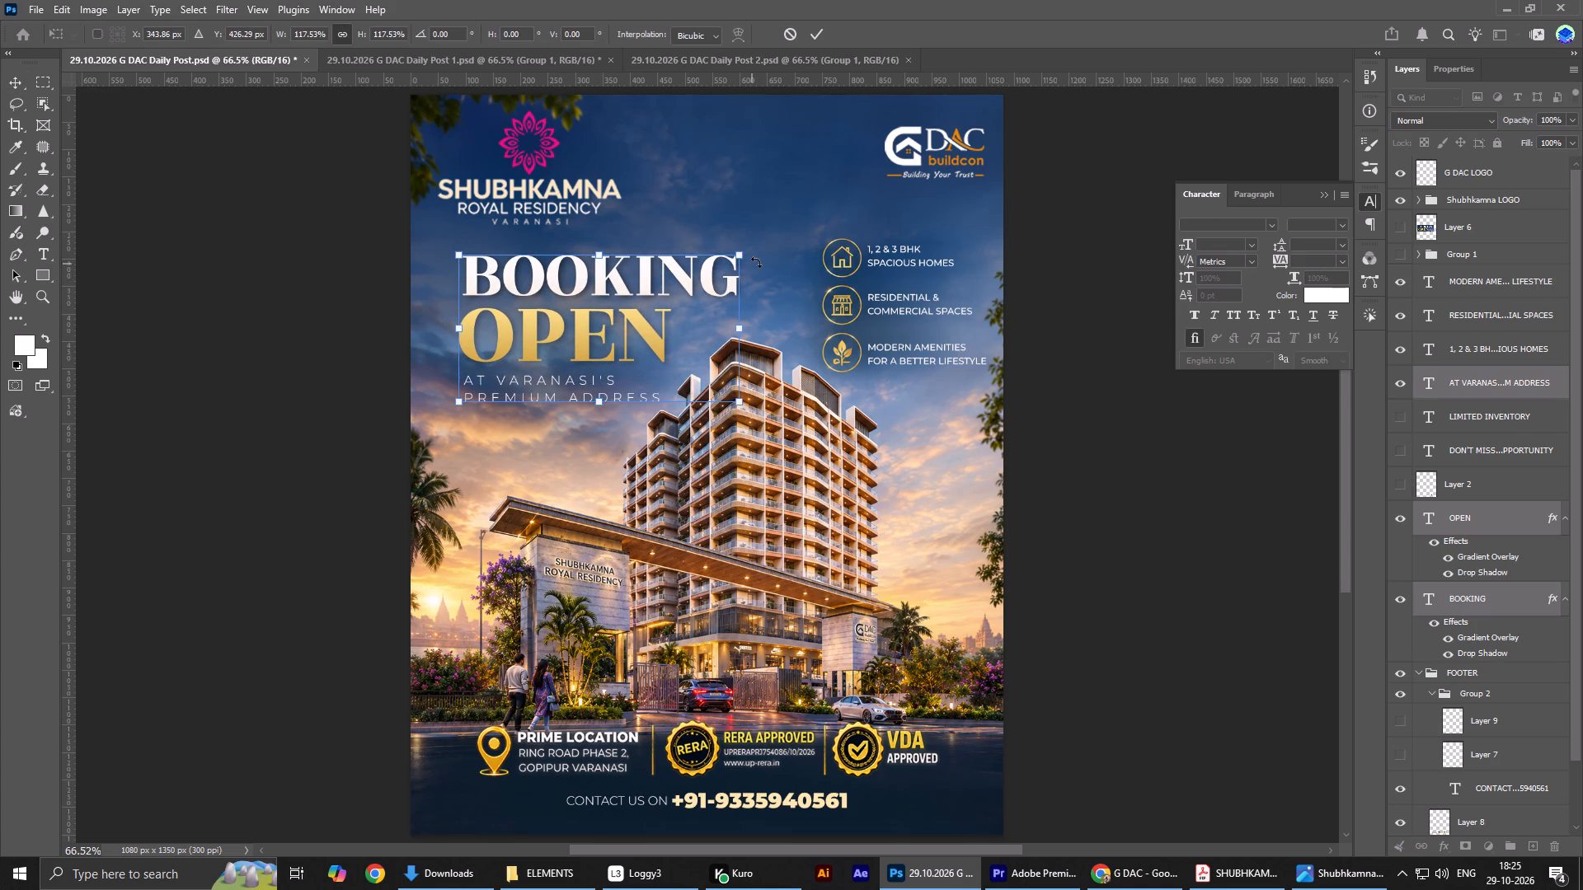
key(Return)
Move the heading and tagline about 30 px left and 28 px down, beneath the Shubhkamna logo.
key(shift+Down)
key(shift+Down)
key(shift+Down)
key(shift+Left)
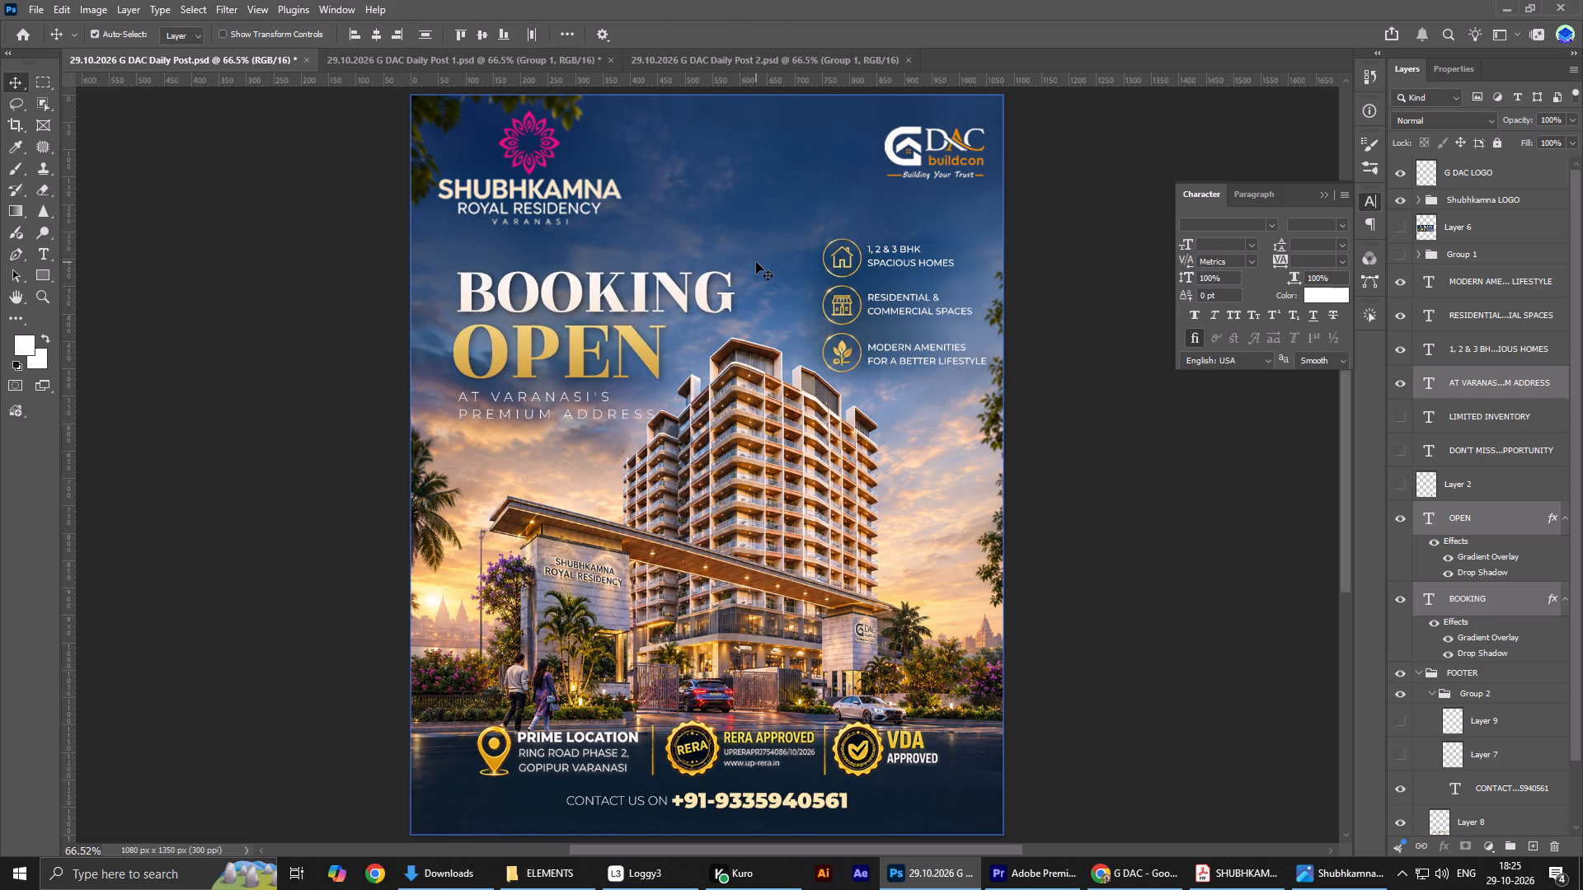
key(shift+Left)
key(Up)
key(Up)
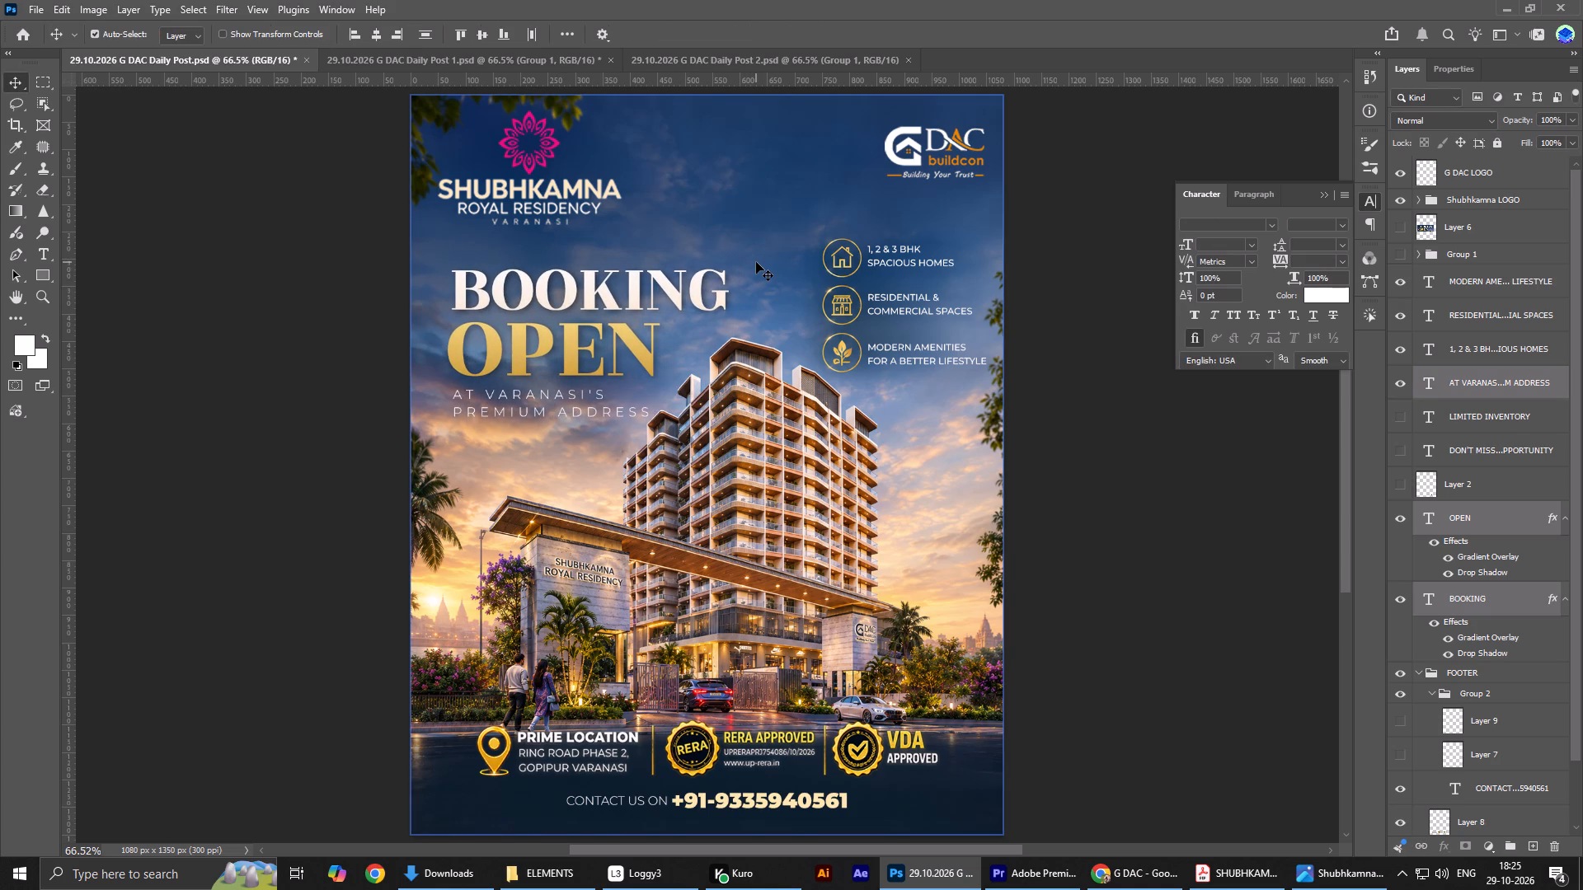
key(Left)
key(Left)
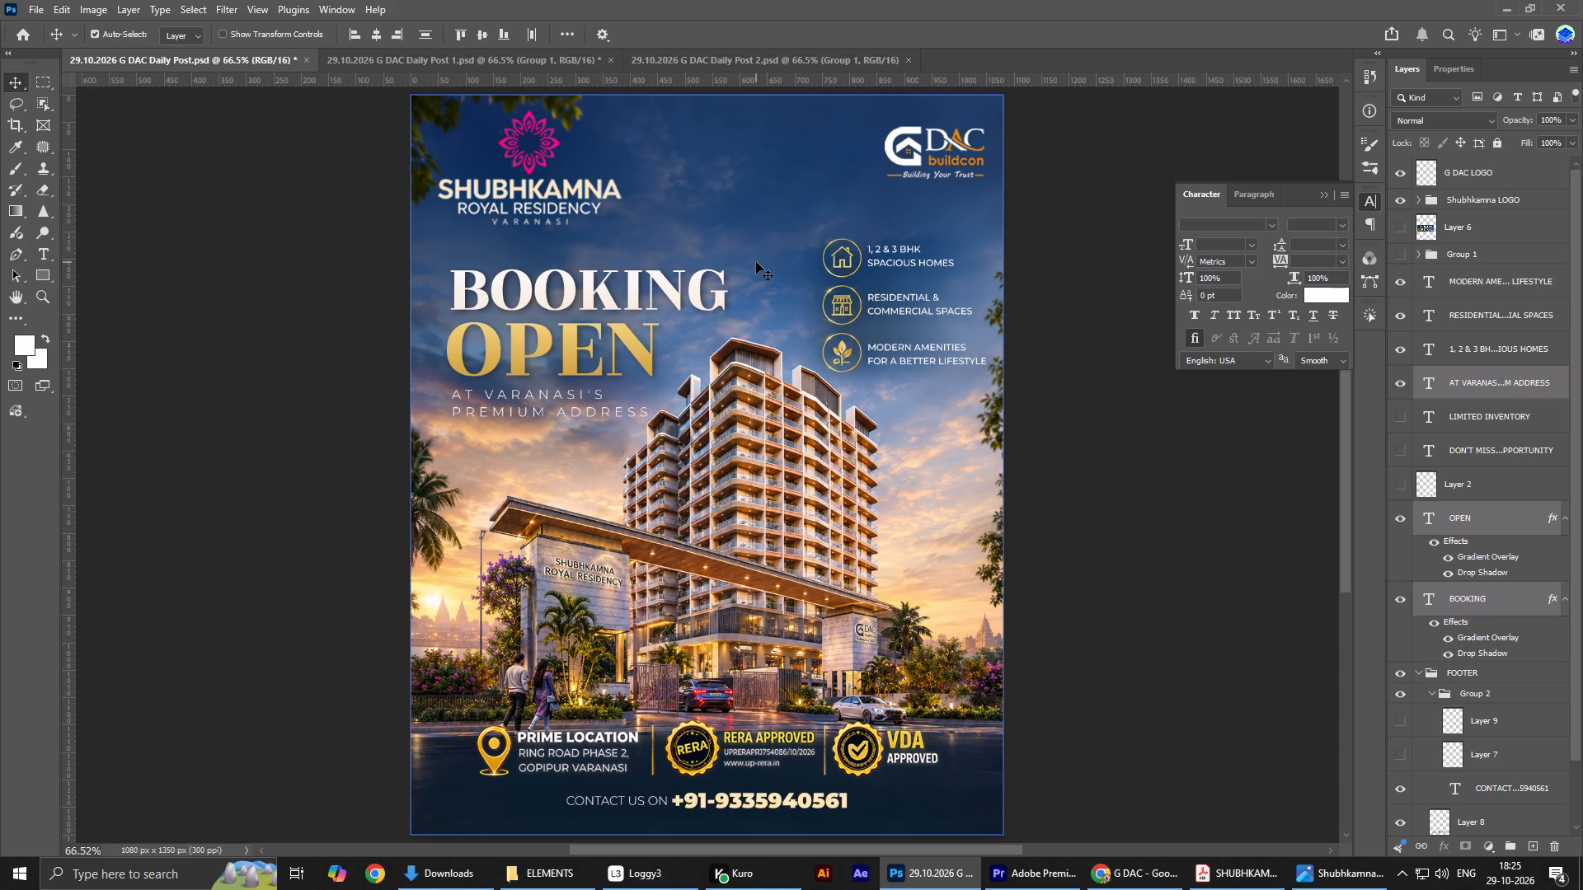
key(Left)
key(Left)
key(Left)
key(Down)
key(Down)
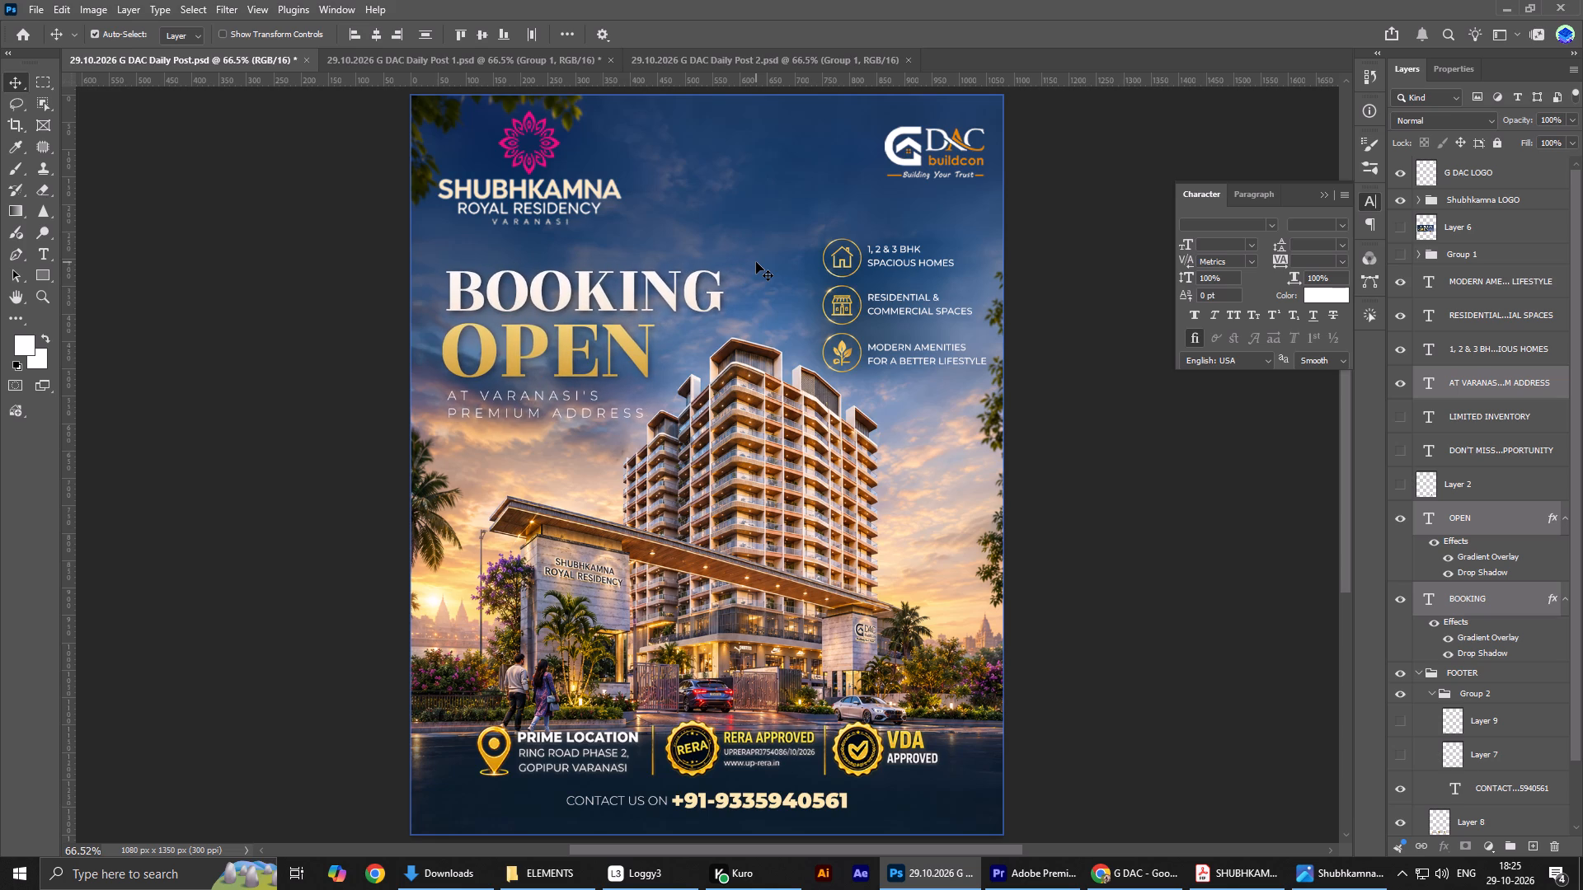
Enlarge the heading and tagline a little more and nudge them left to line up with the logo's left edge.
key(ctrl+t)
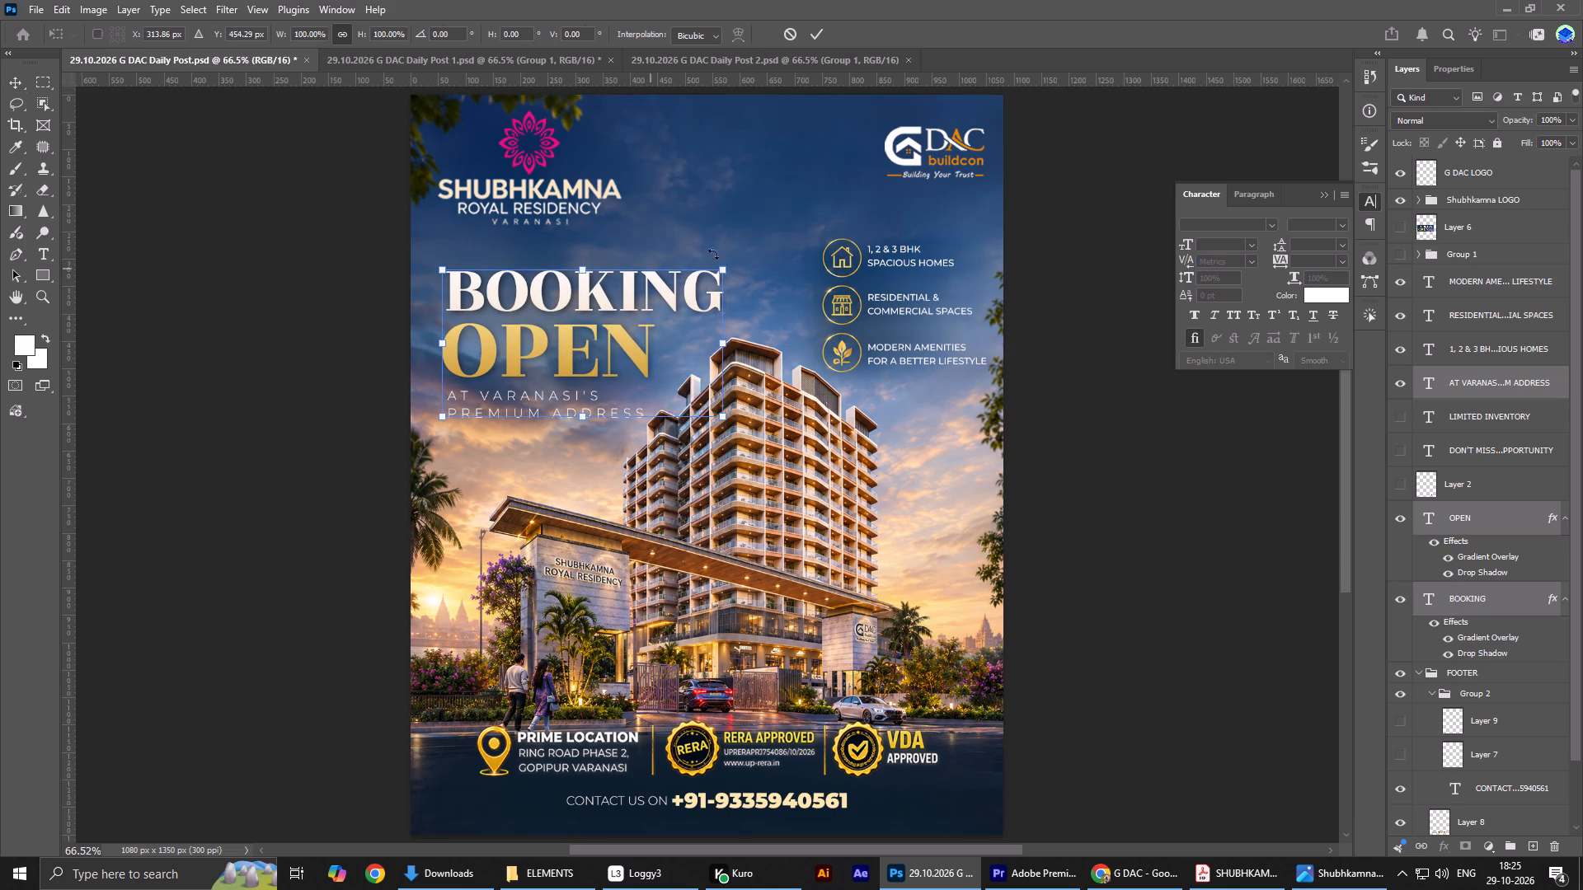
click(727, 260)
drag(730, 267, 737, 267)
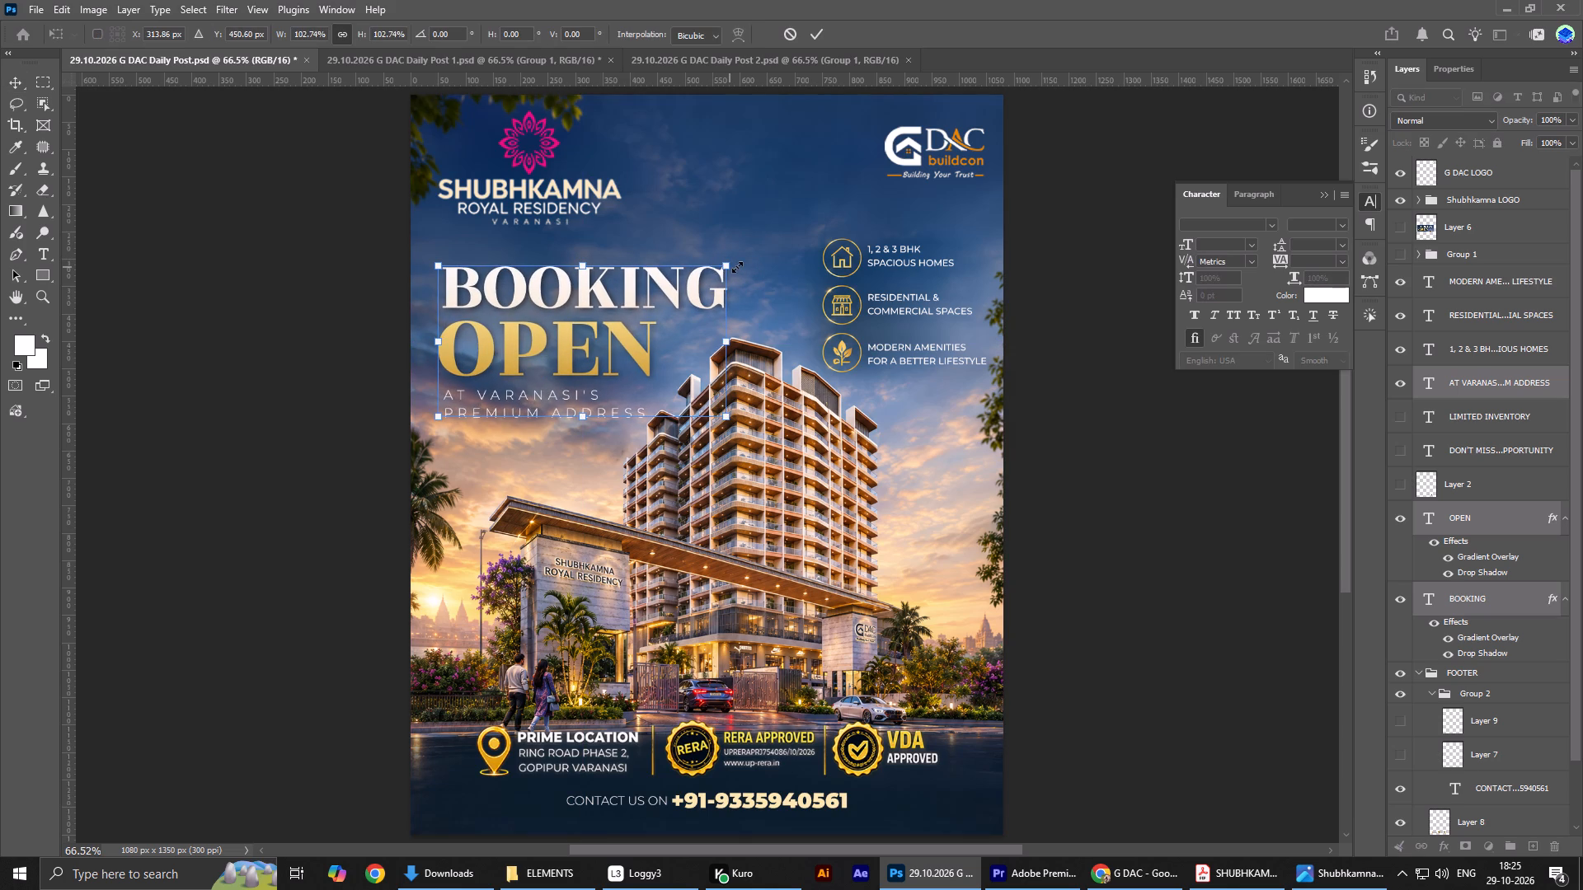
drag(737, 267, 741, 261)
key(Return)
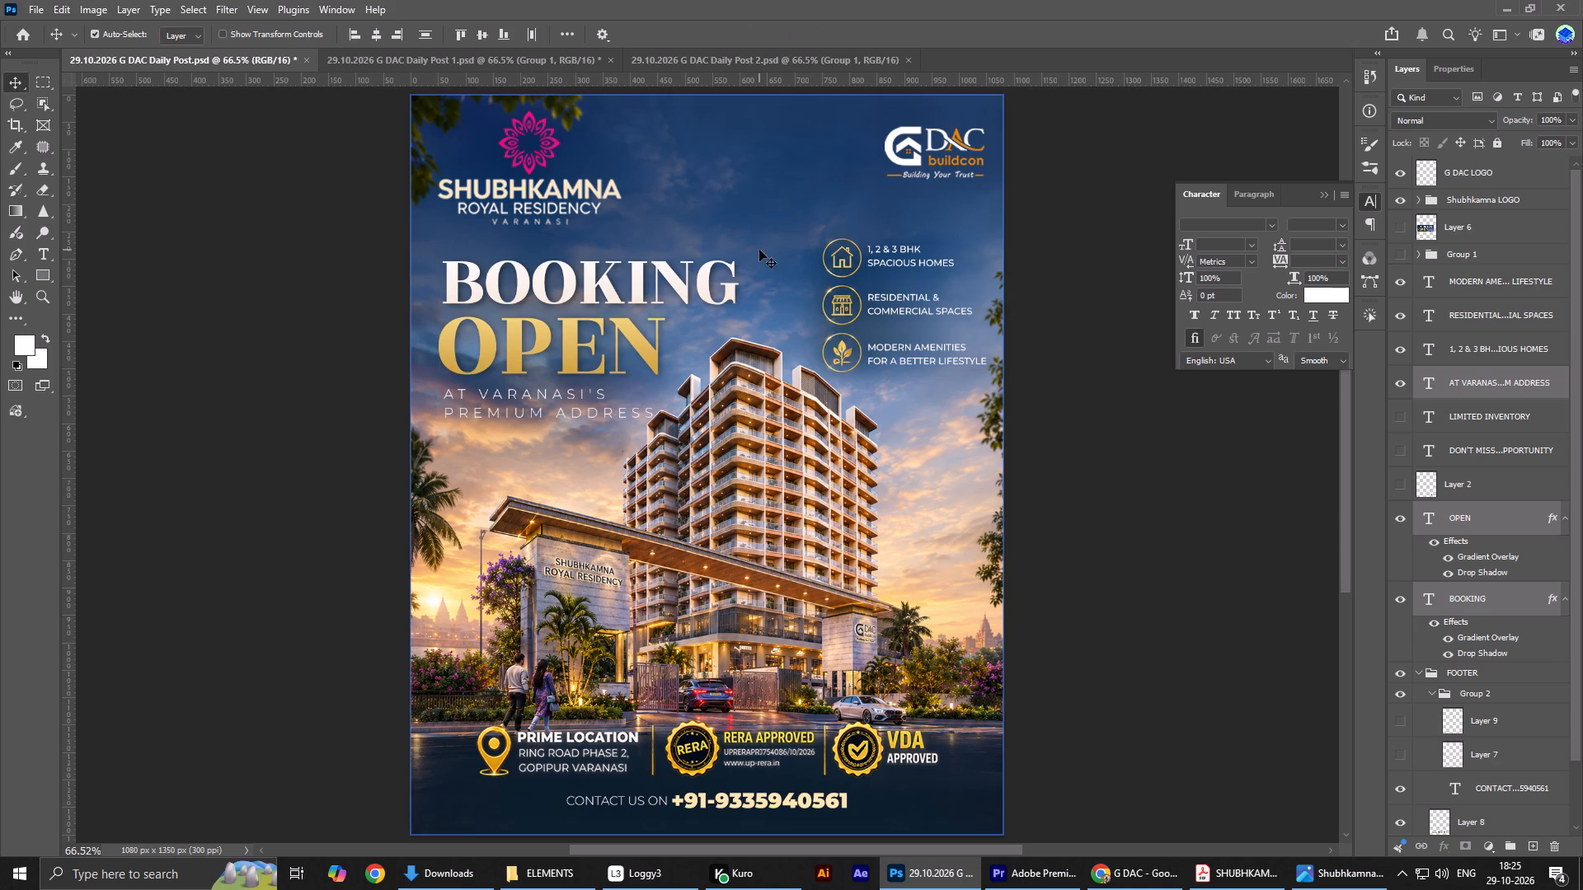
key(Left)
key(Left)
key(Left)
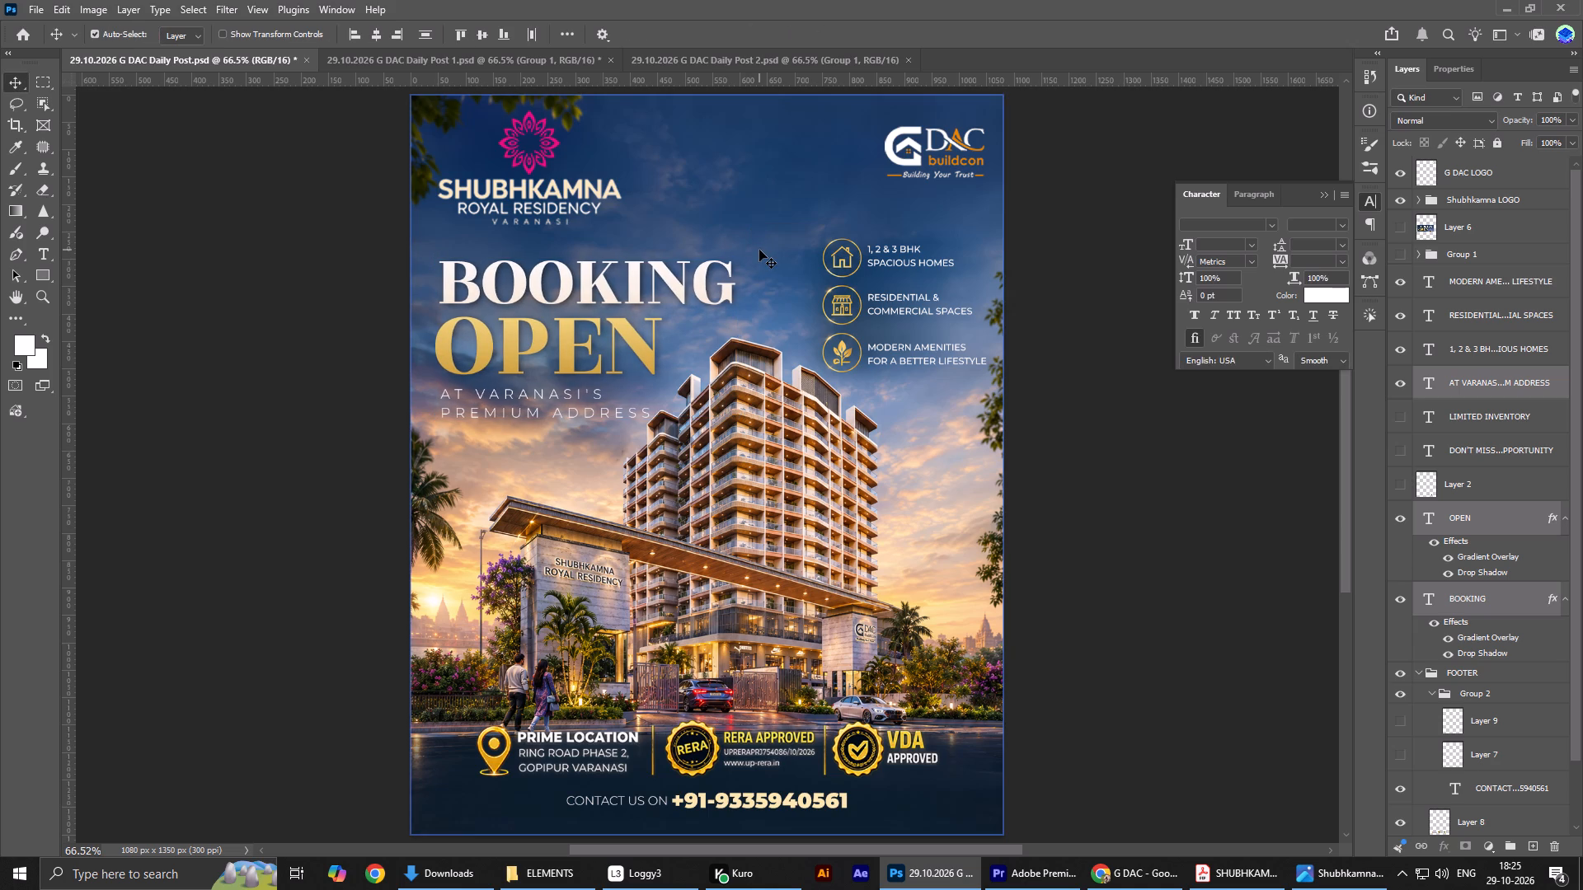
Save the 29.10.2026 G DAC Daily Post document.
key(ctrl+0)
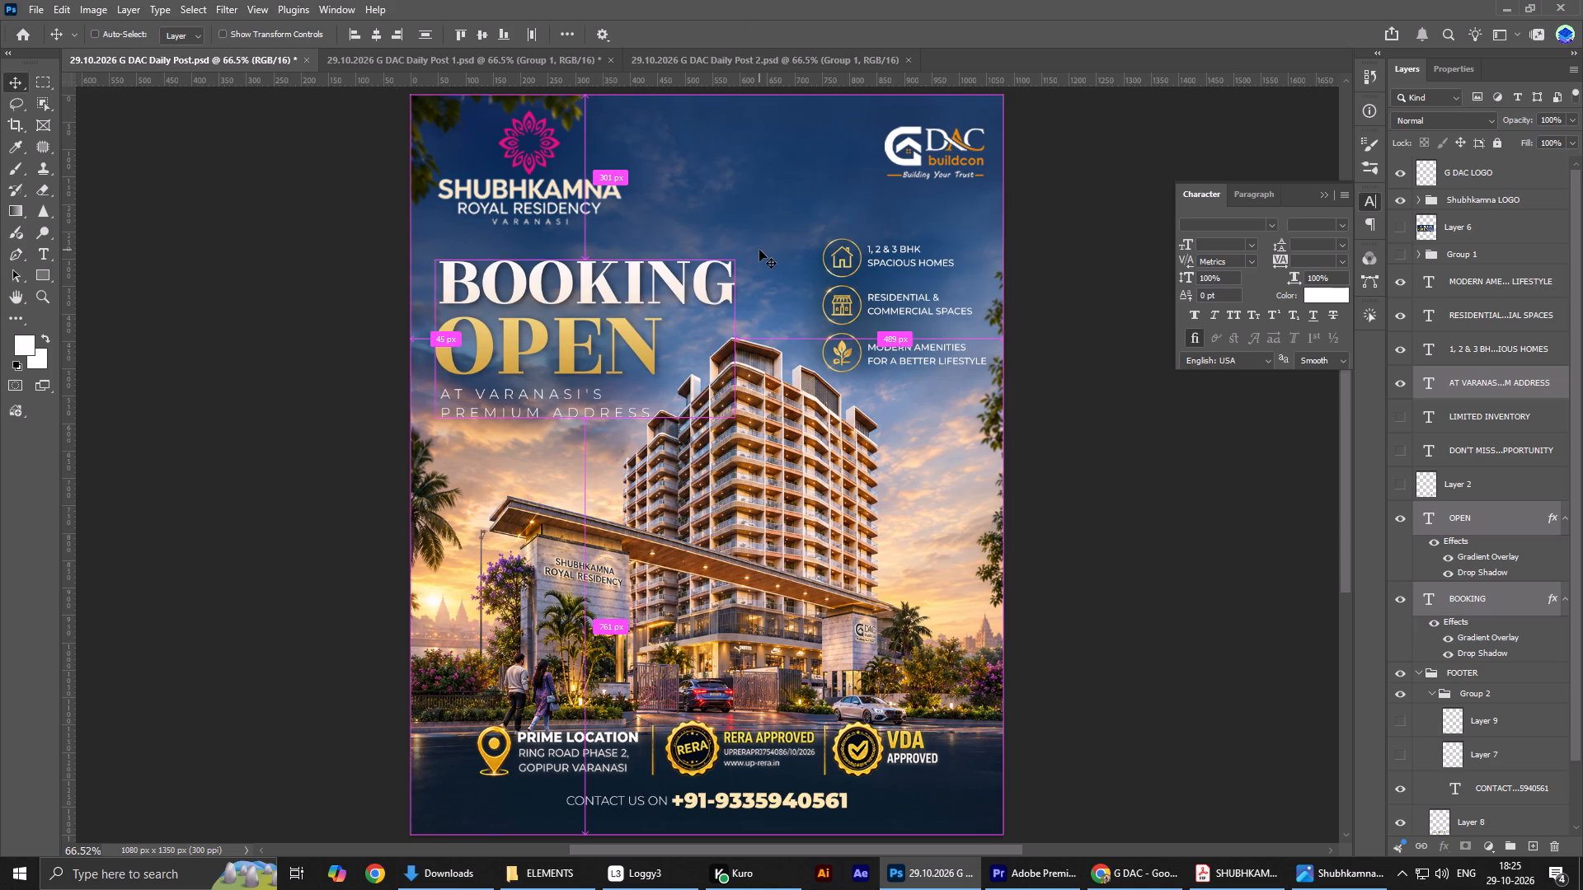
key(ctrl+s)
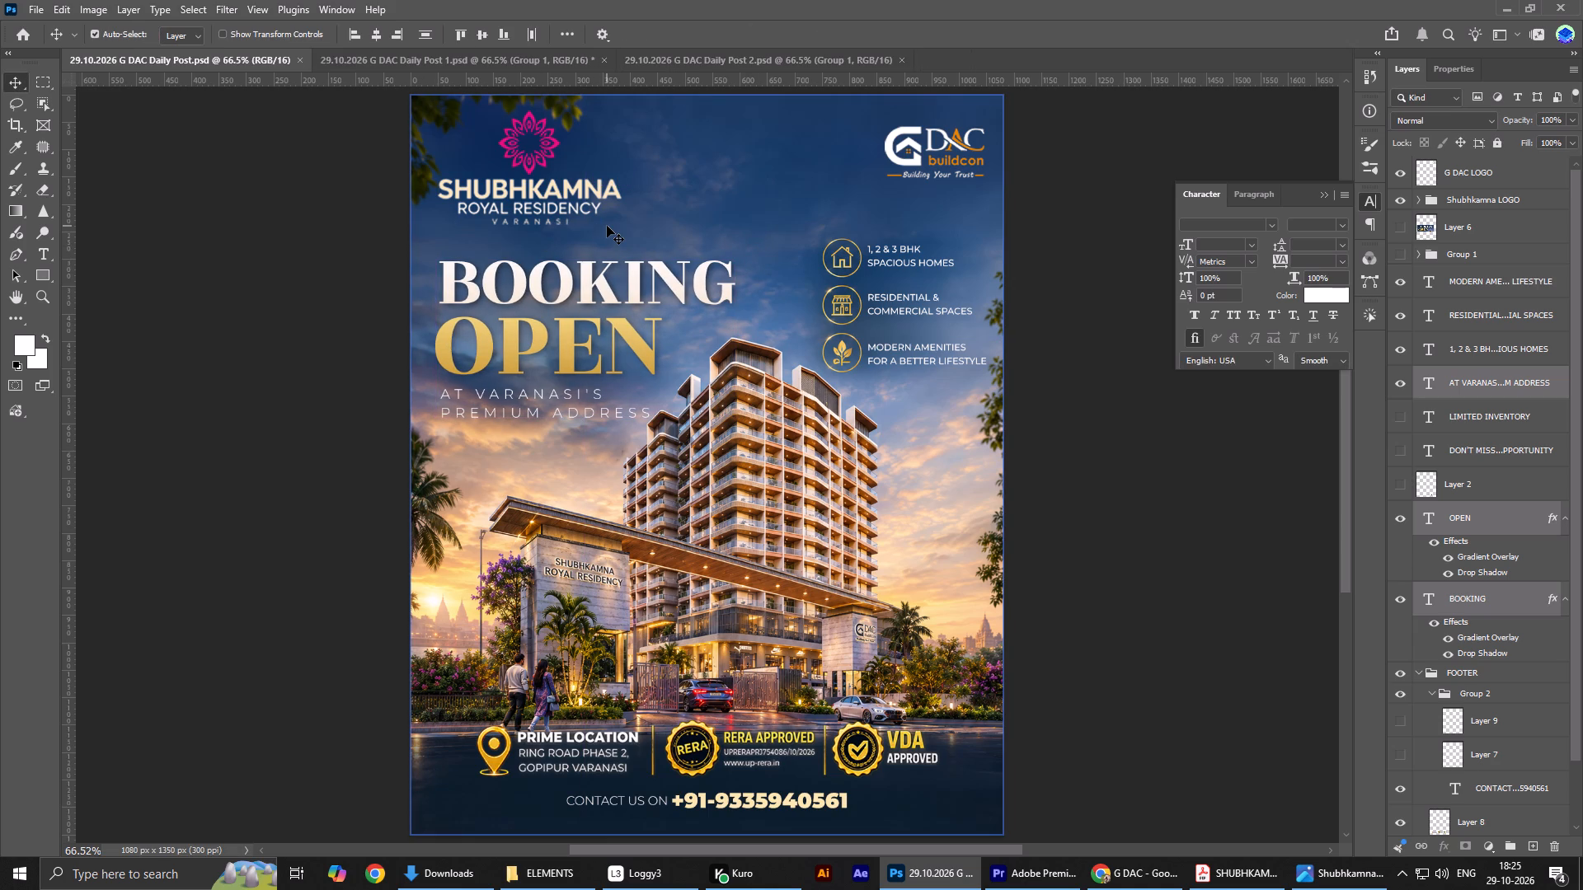
Export the poster as 29.10.2026 G DAC Daily Post.png to the Desktop, replacing the existing file.
click(26, 7)
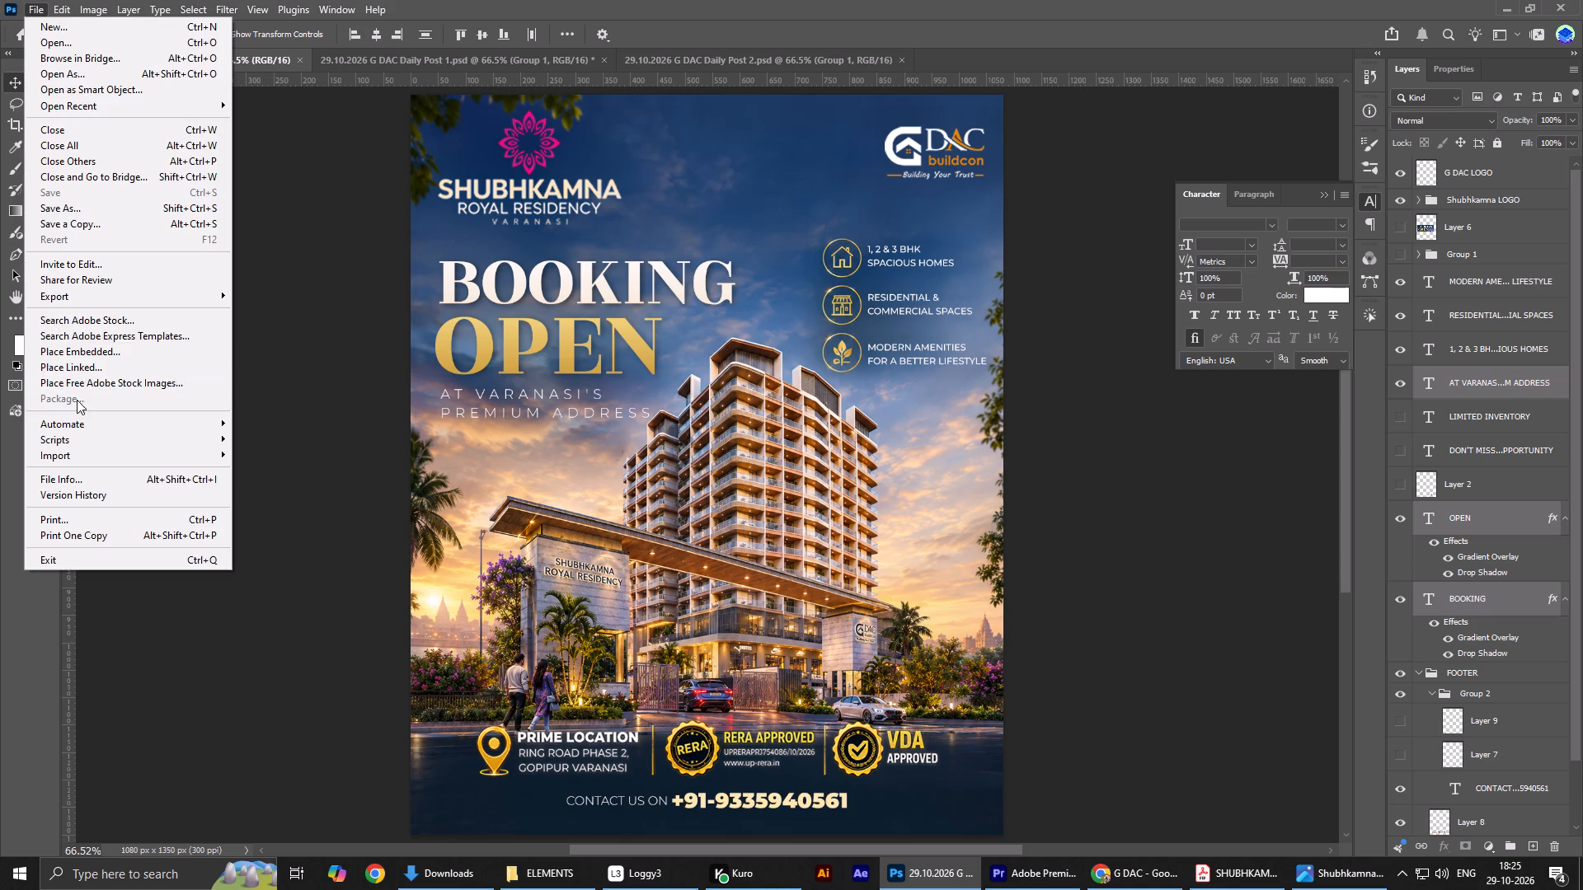
click(91, 293)
click(303, 300)
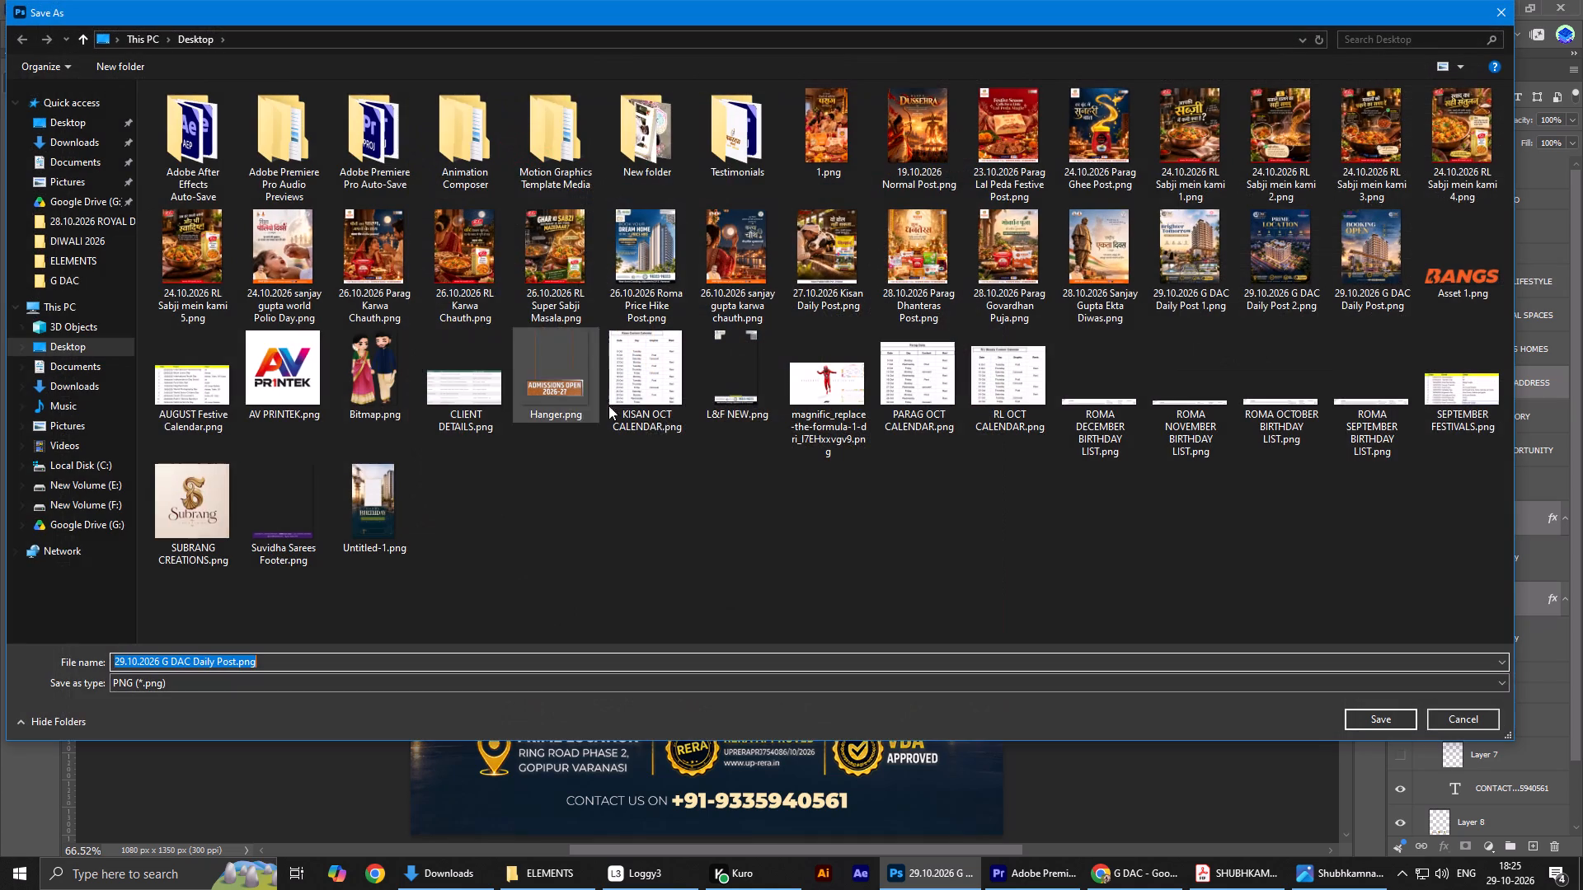
key(Return)
key(Left)
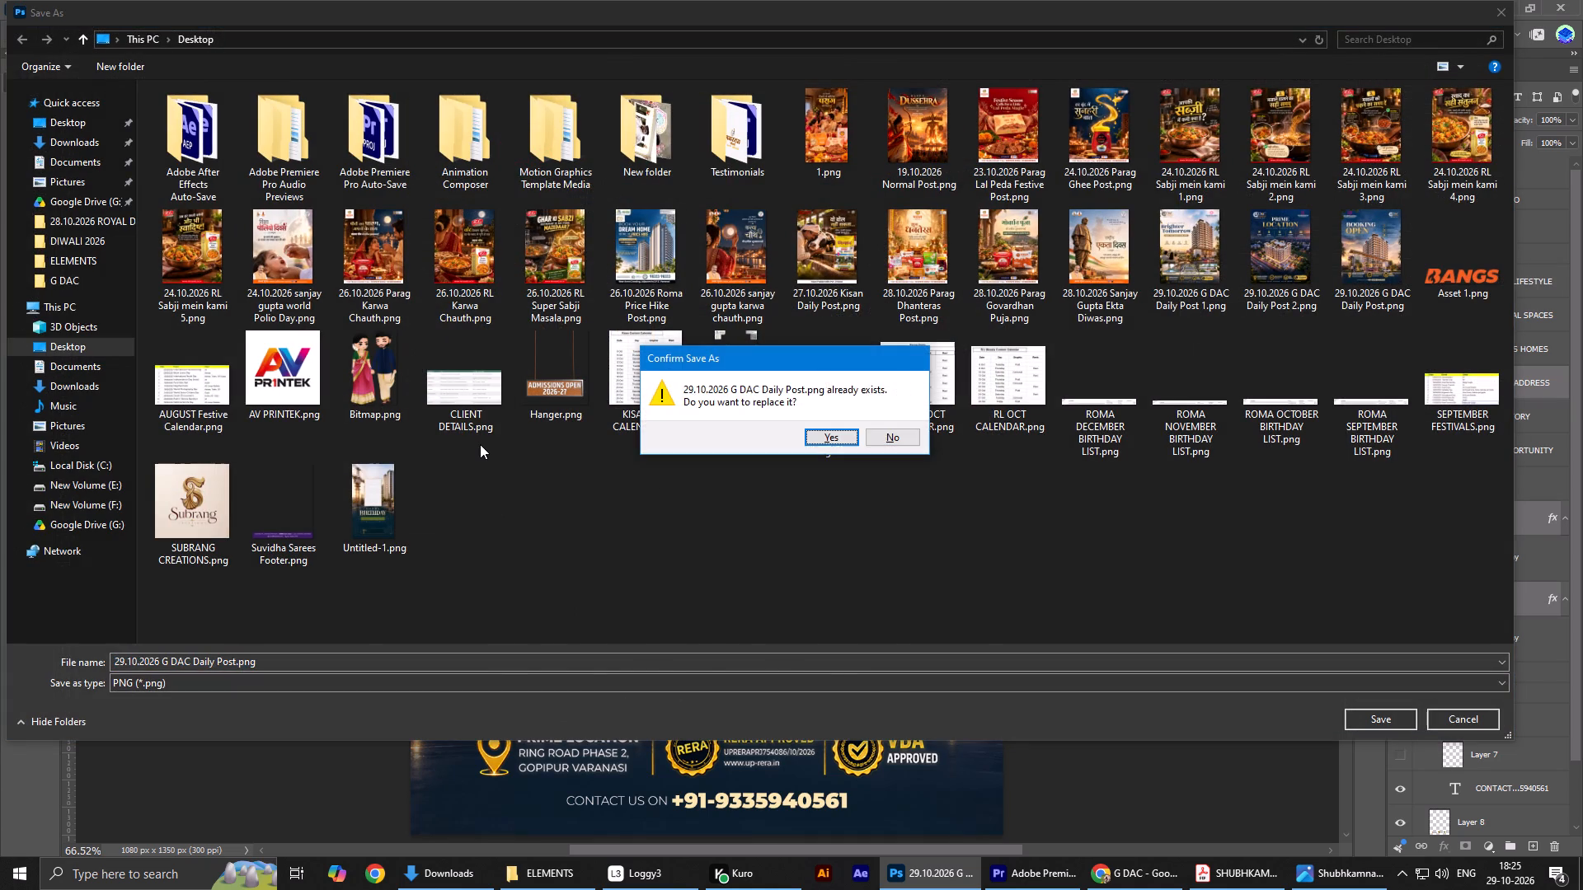
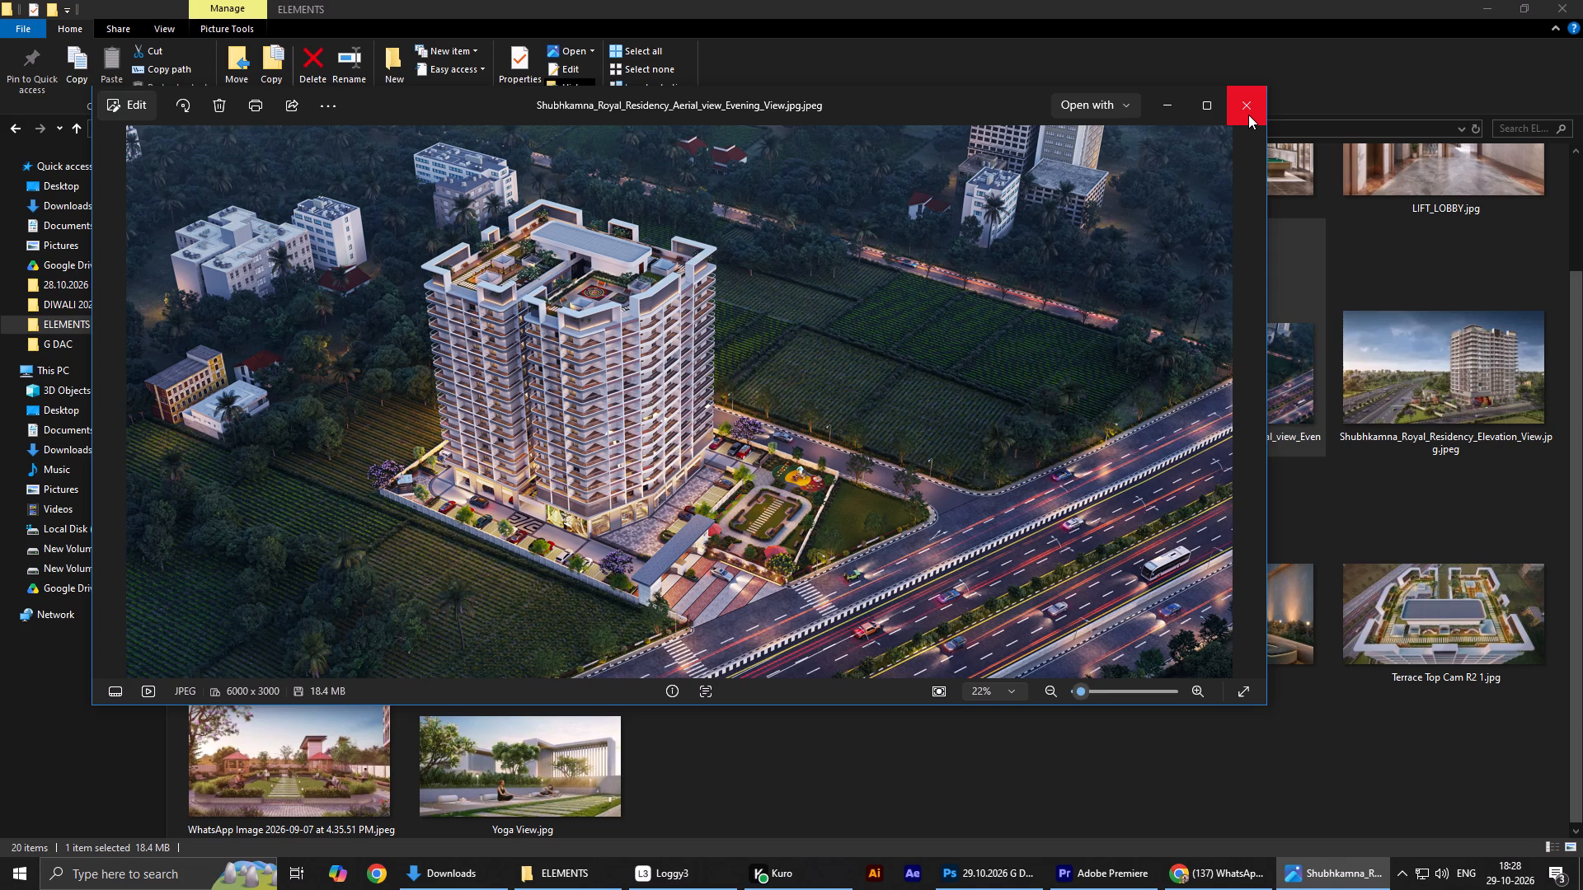
Close the aerial evening view image and look through the Shubhkamna Royal Residency renders in the ELEMENTS folder.
right_click(1248, 115)
click(1256, 112)
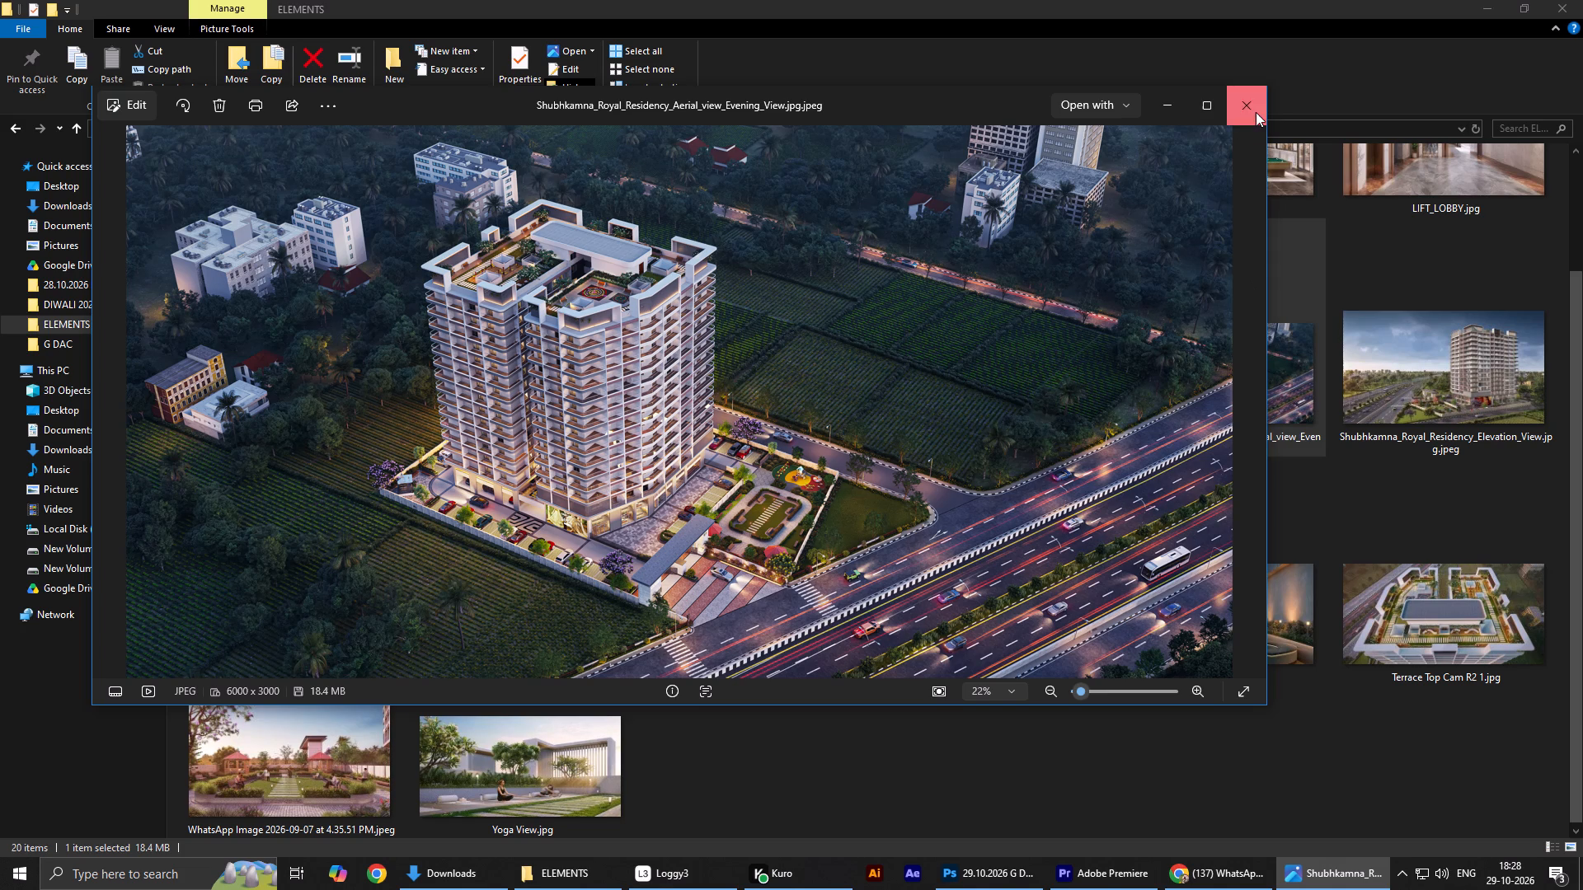
scroll(794, 615, down, 4)
scroll(794, 611, up, 1)
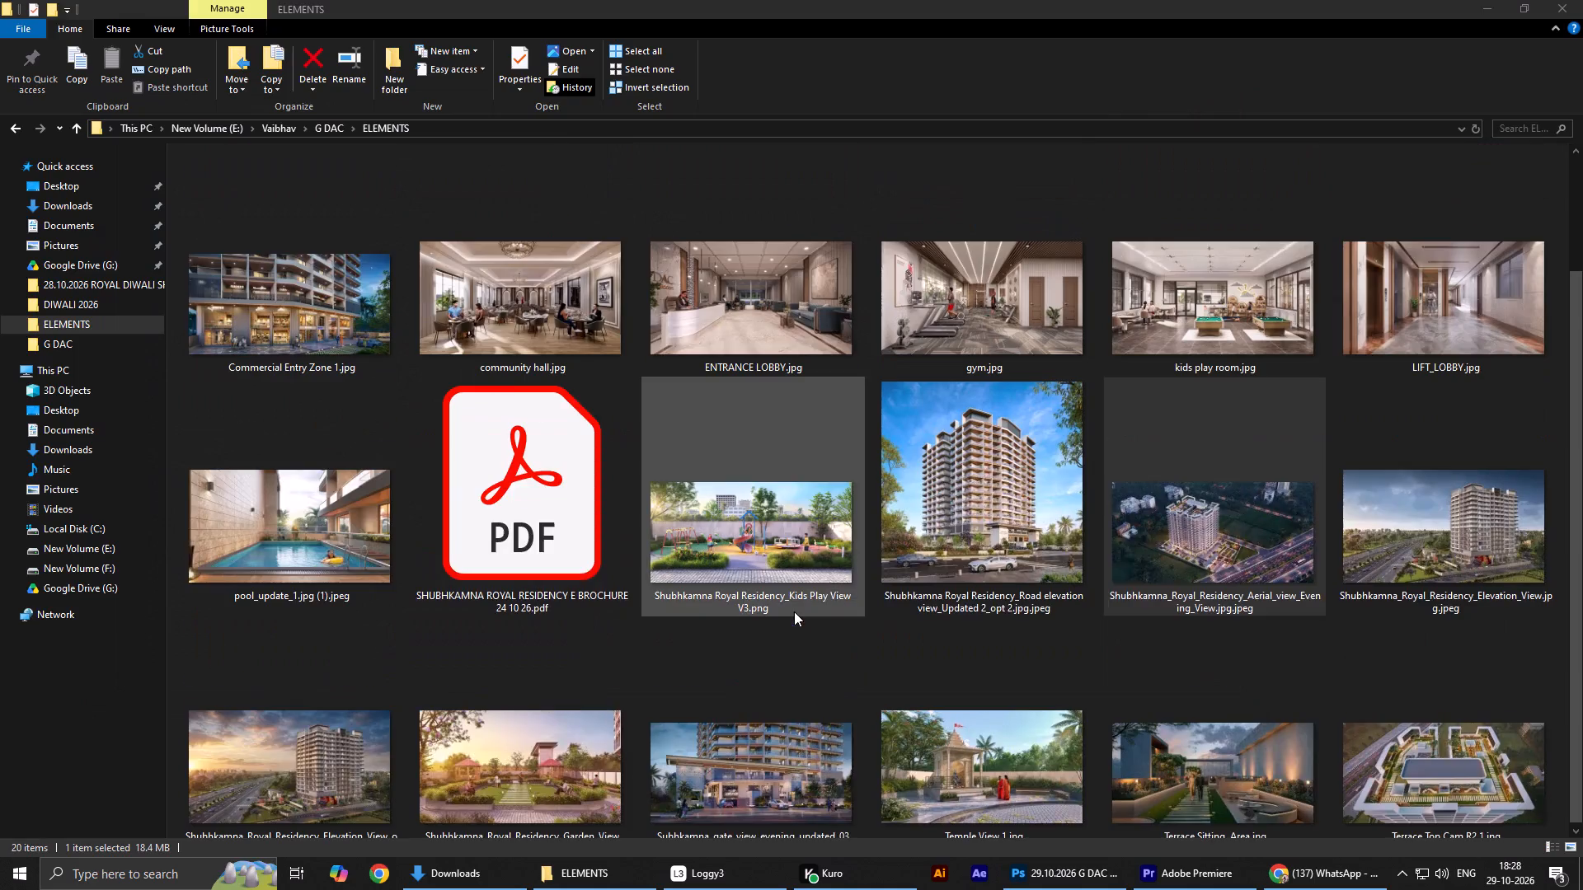
scroll(794, 611, down, 1)
scroll(794, 611, up, 1)
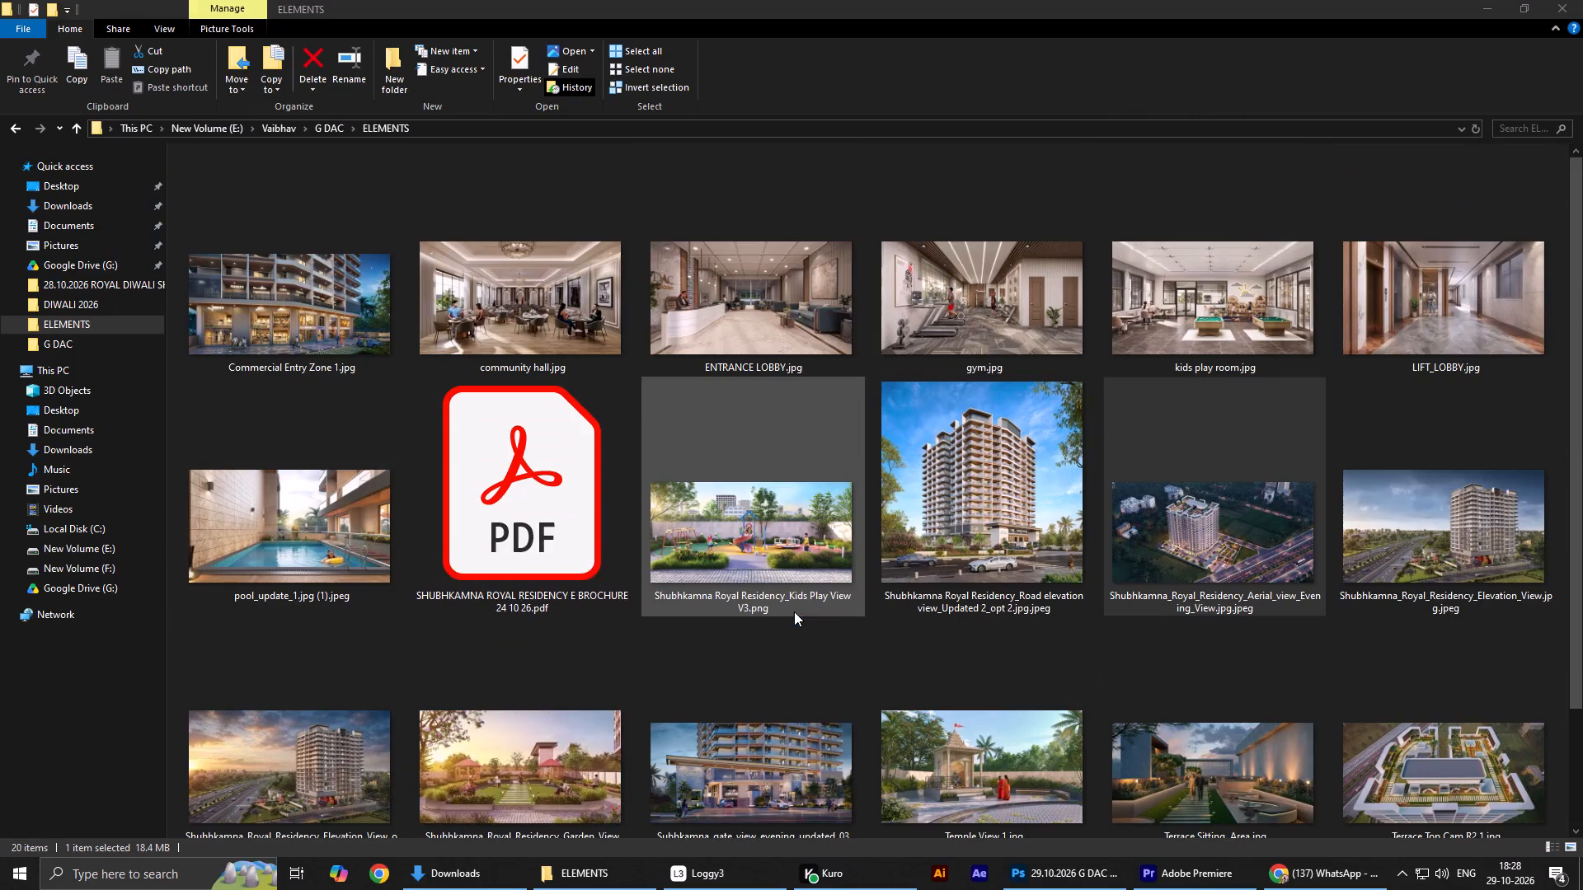